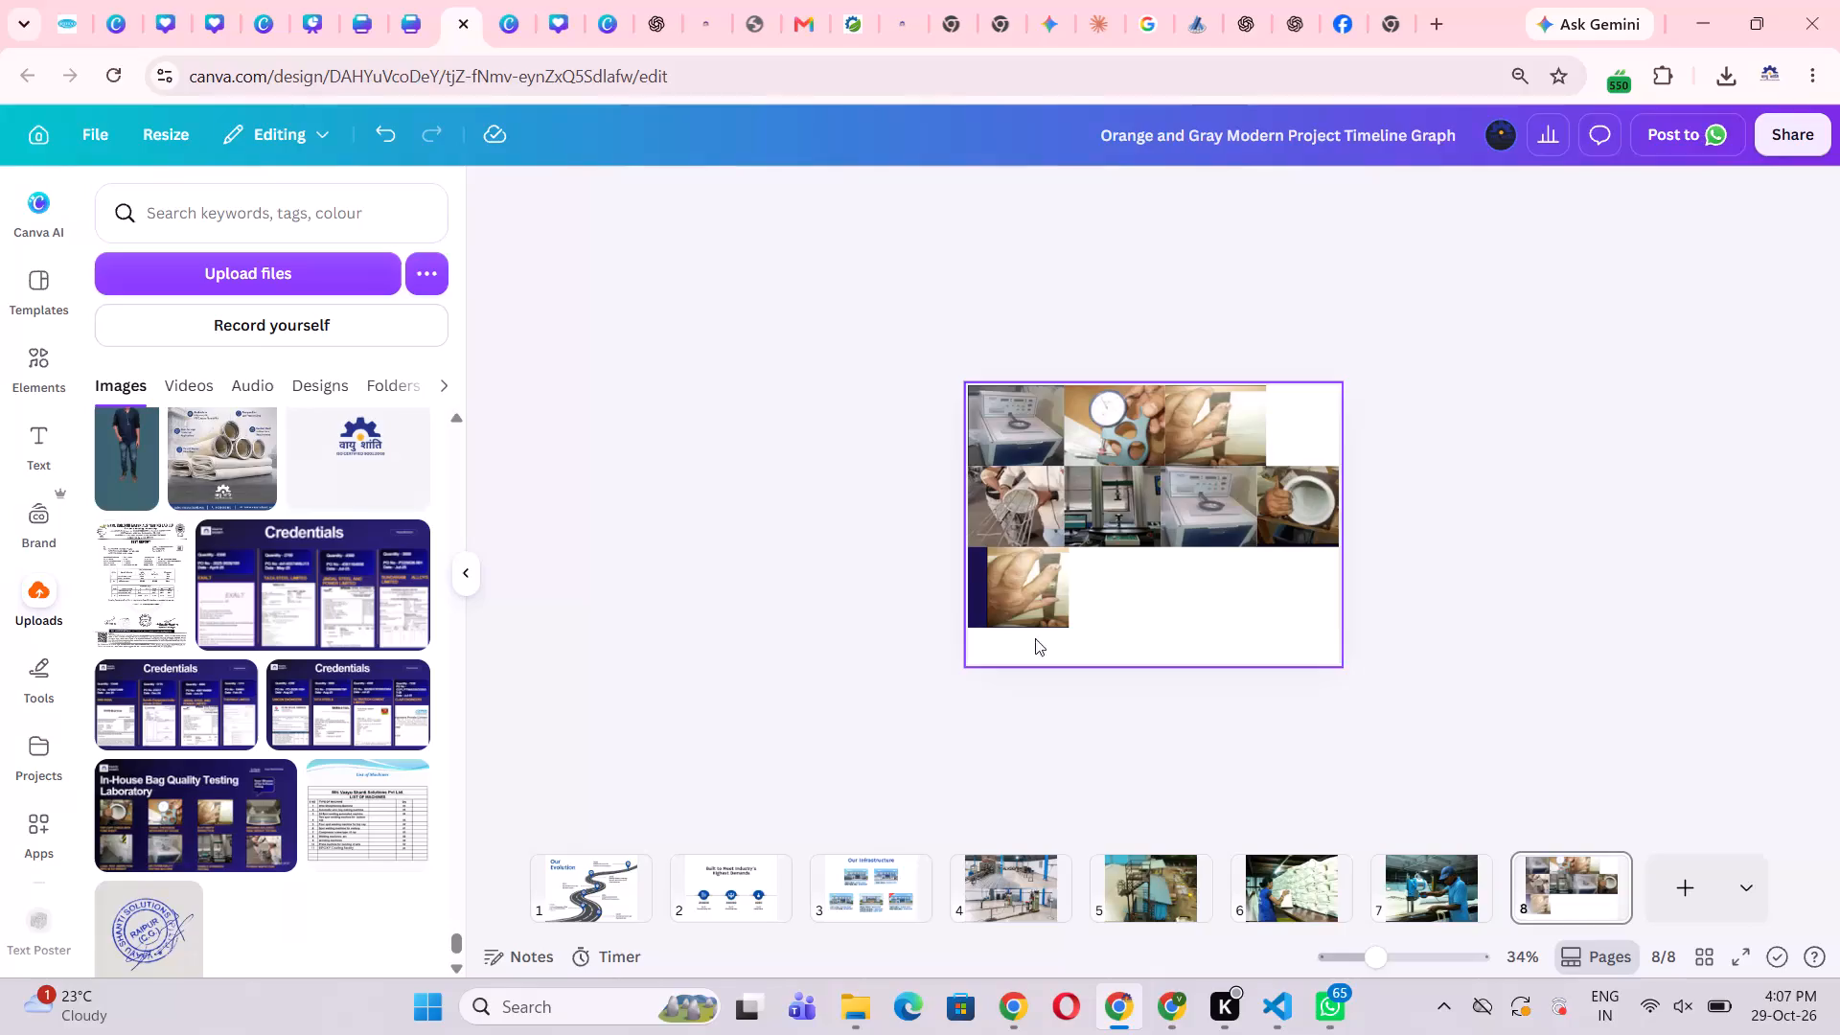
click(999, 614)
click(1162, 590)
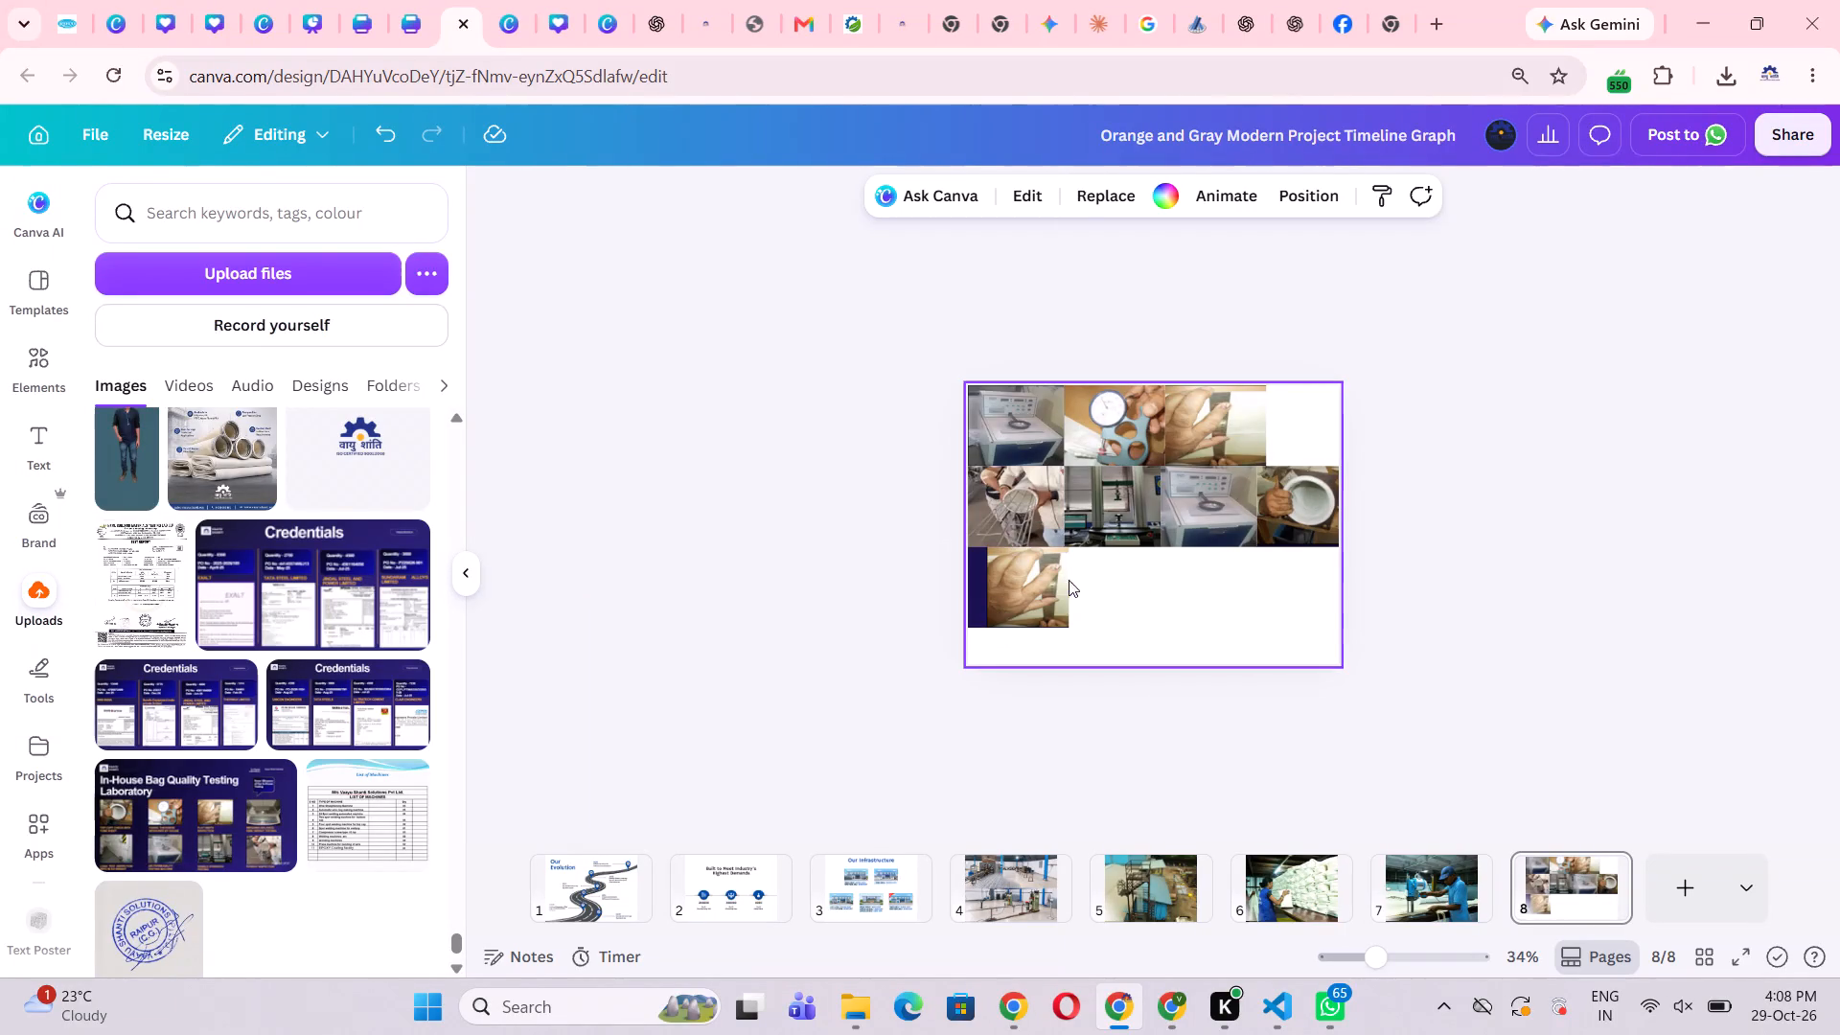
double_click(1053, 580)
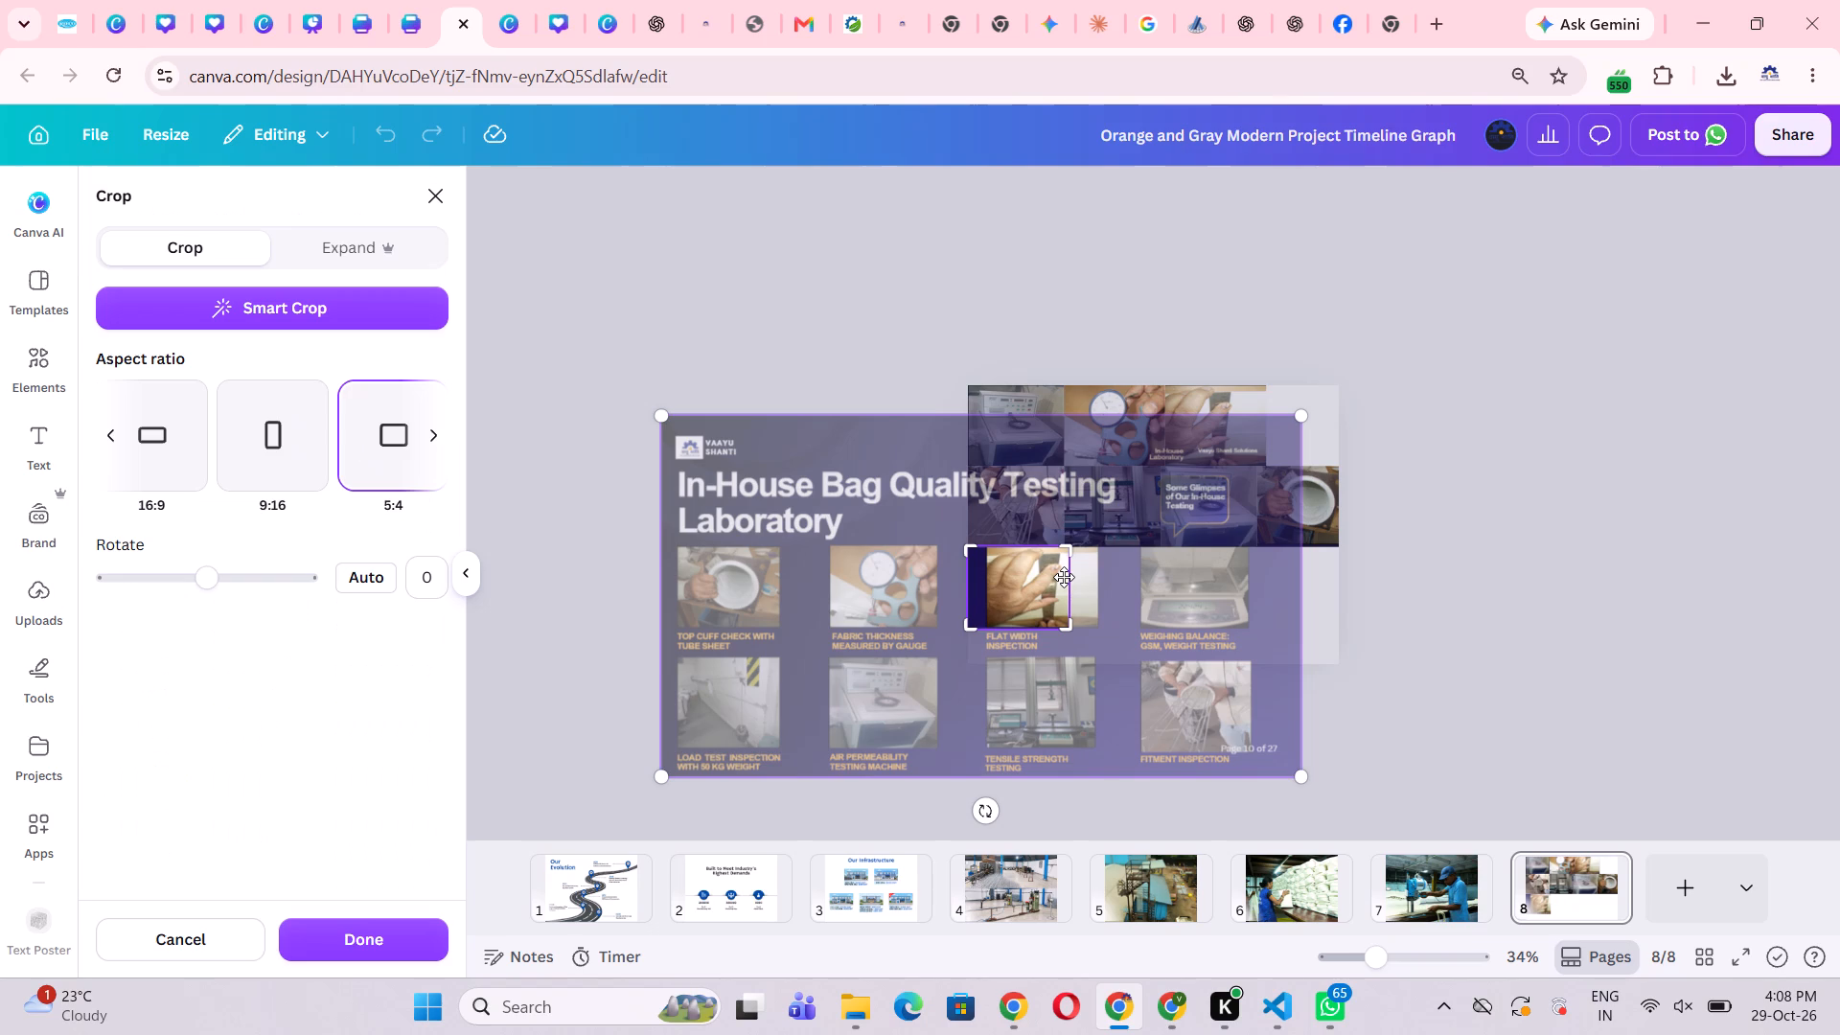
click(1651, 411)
Look through the other open Canva designs, ending at the sewing factory photos on page 6 of the LinkedIn banner design.
click(398, 18)
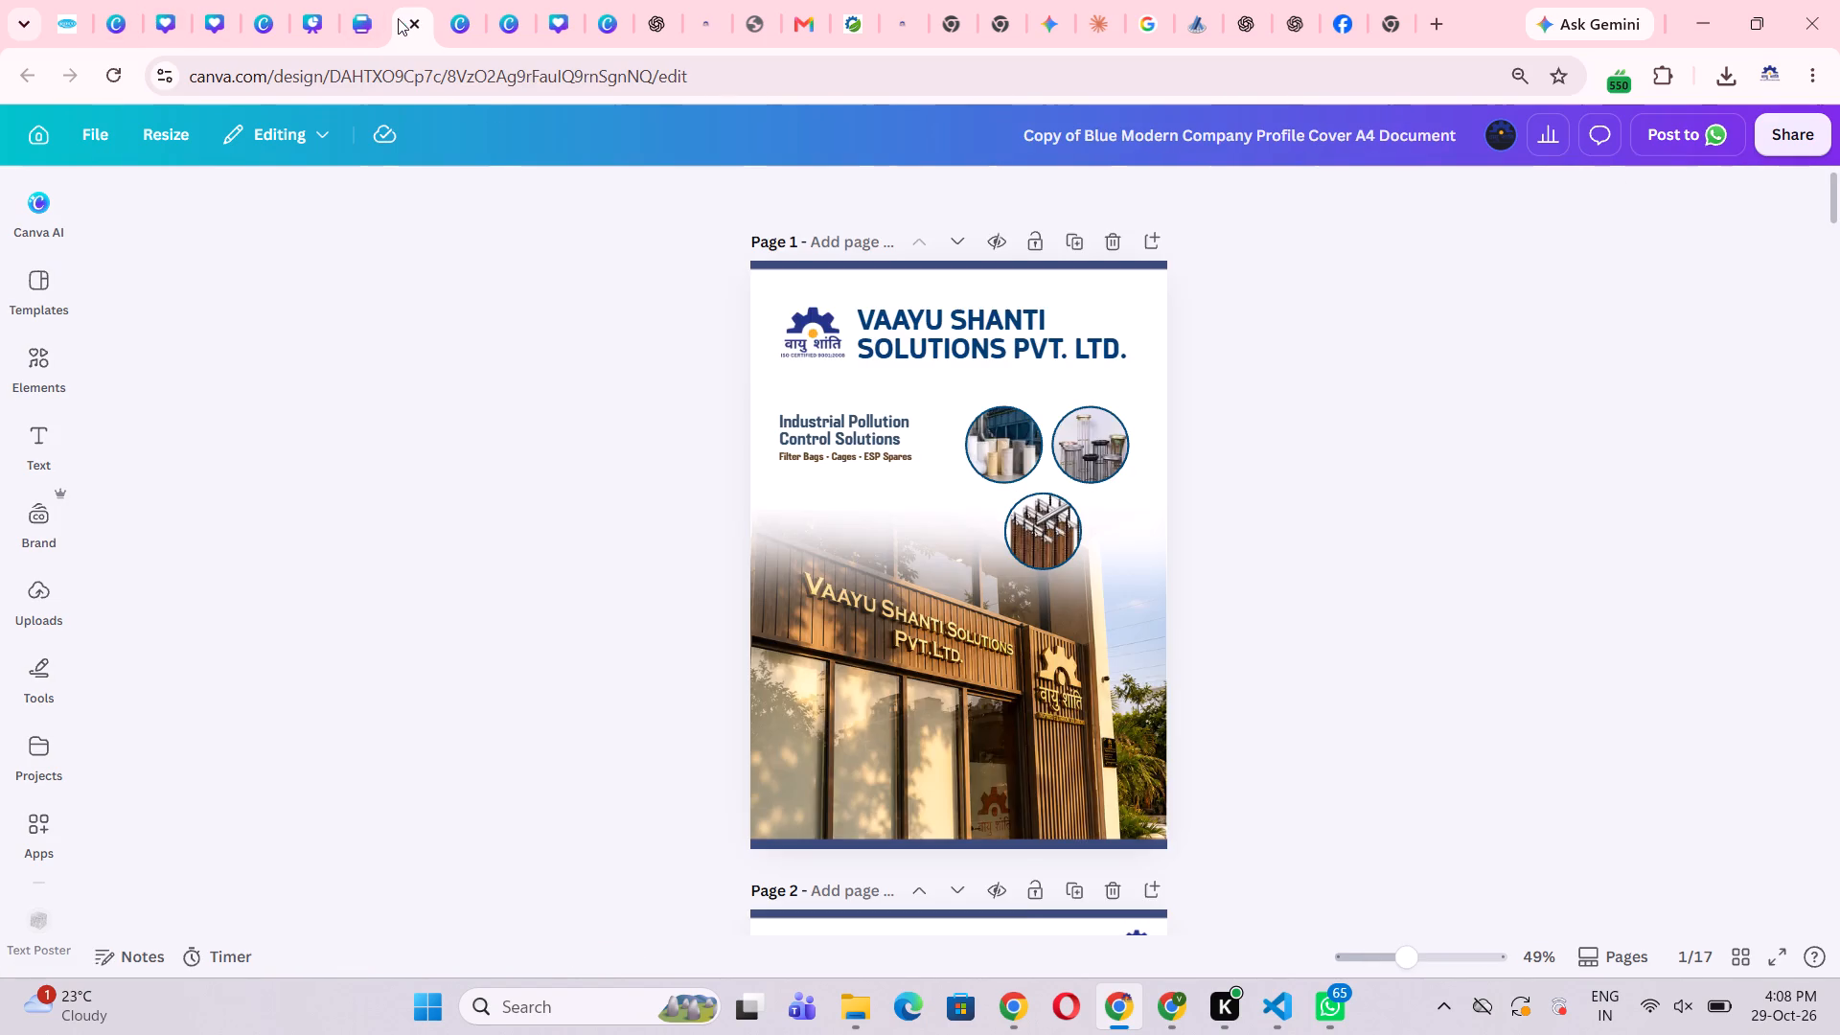
click(359, 15)
click(297, 18)
click(267, 19)
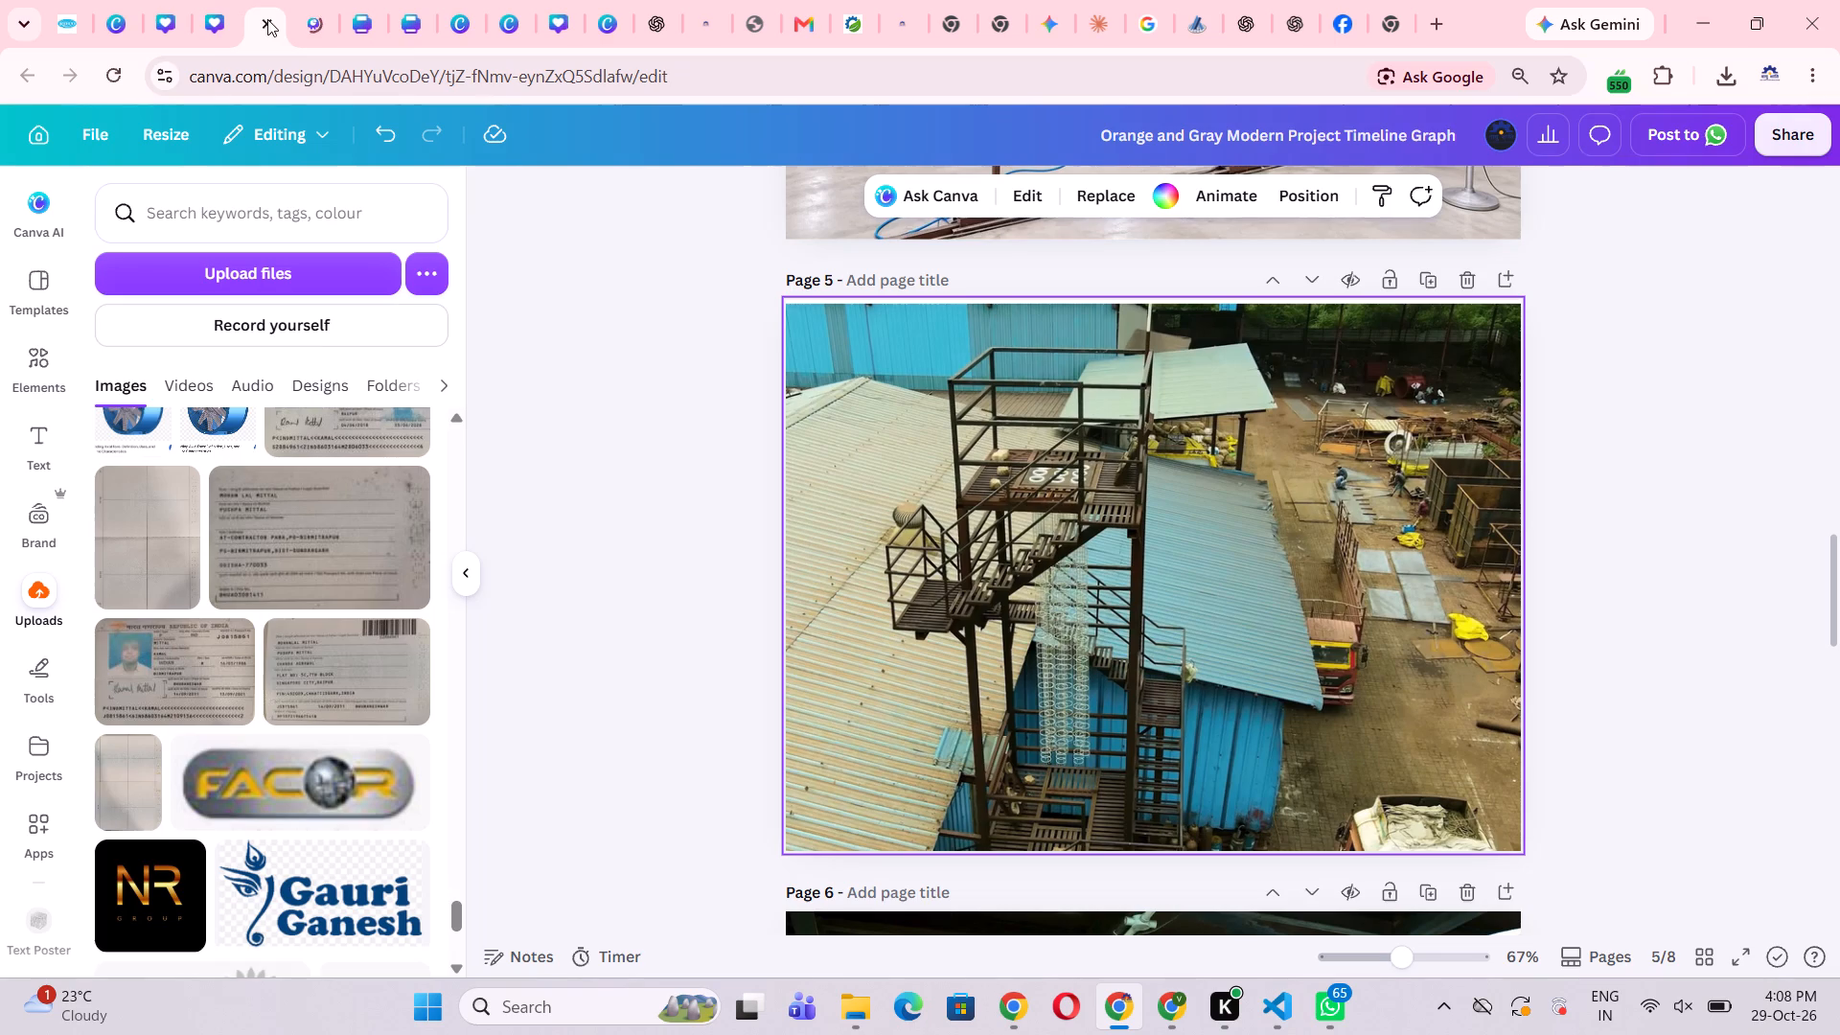
click(206, 30)
click(174, 26)
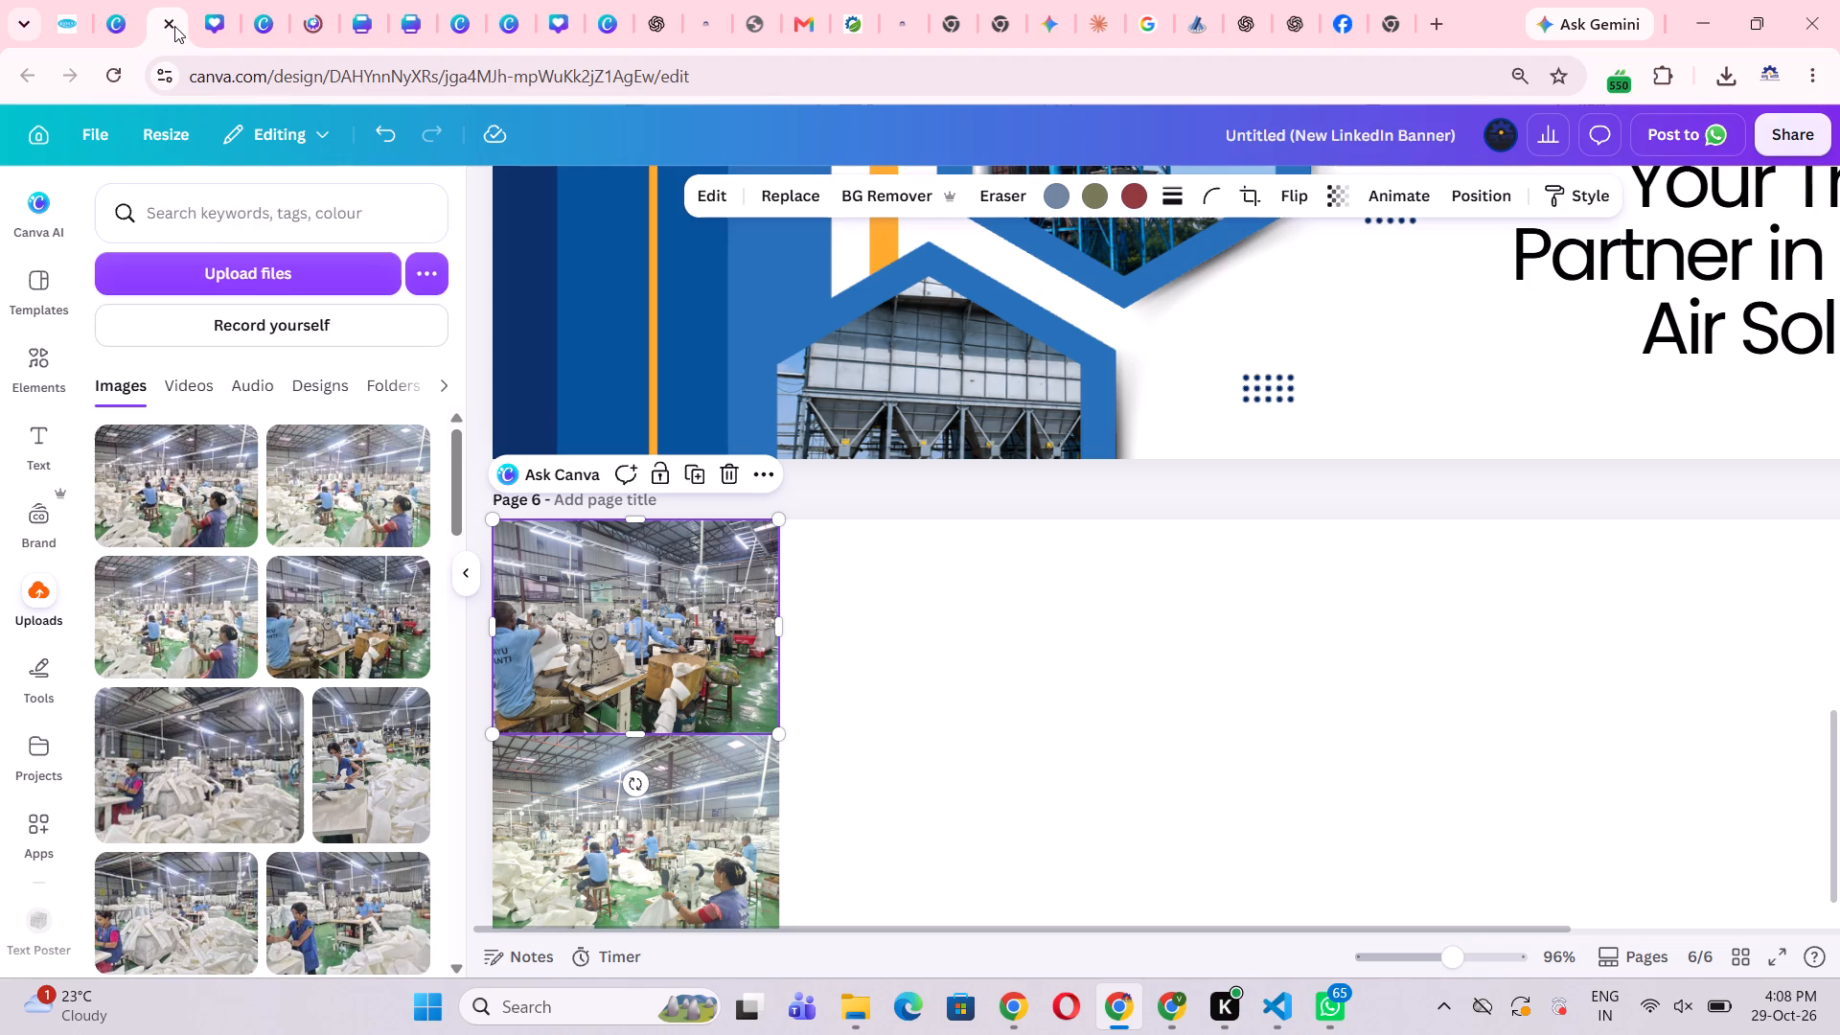
click(957, 684)
scroll(895, 754, down, 1)
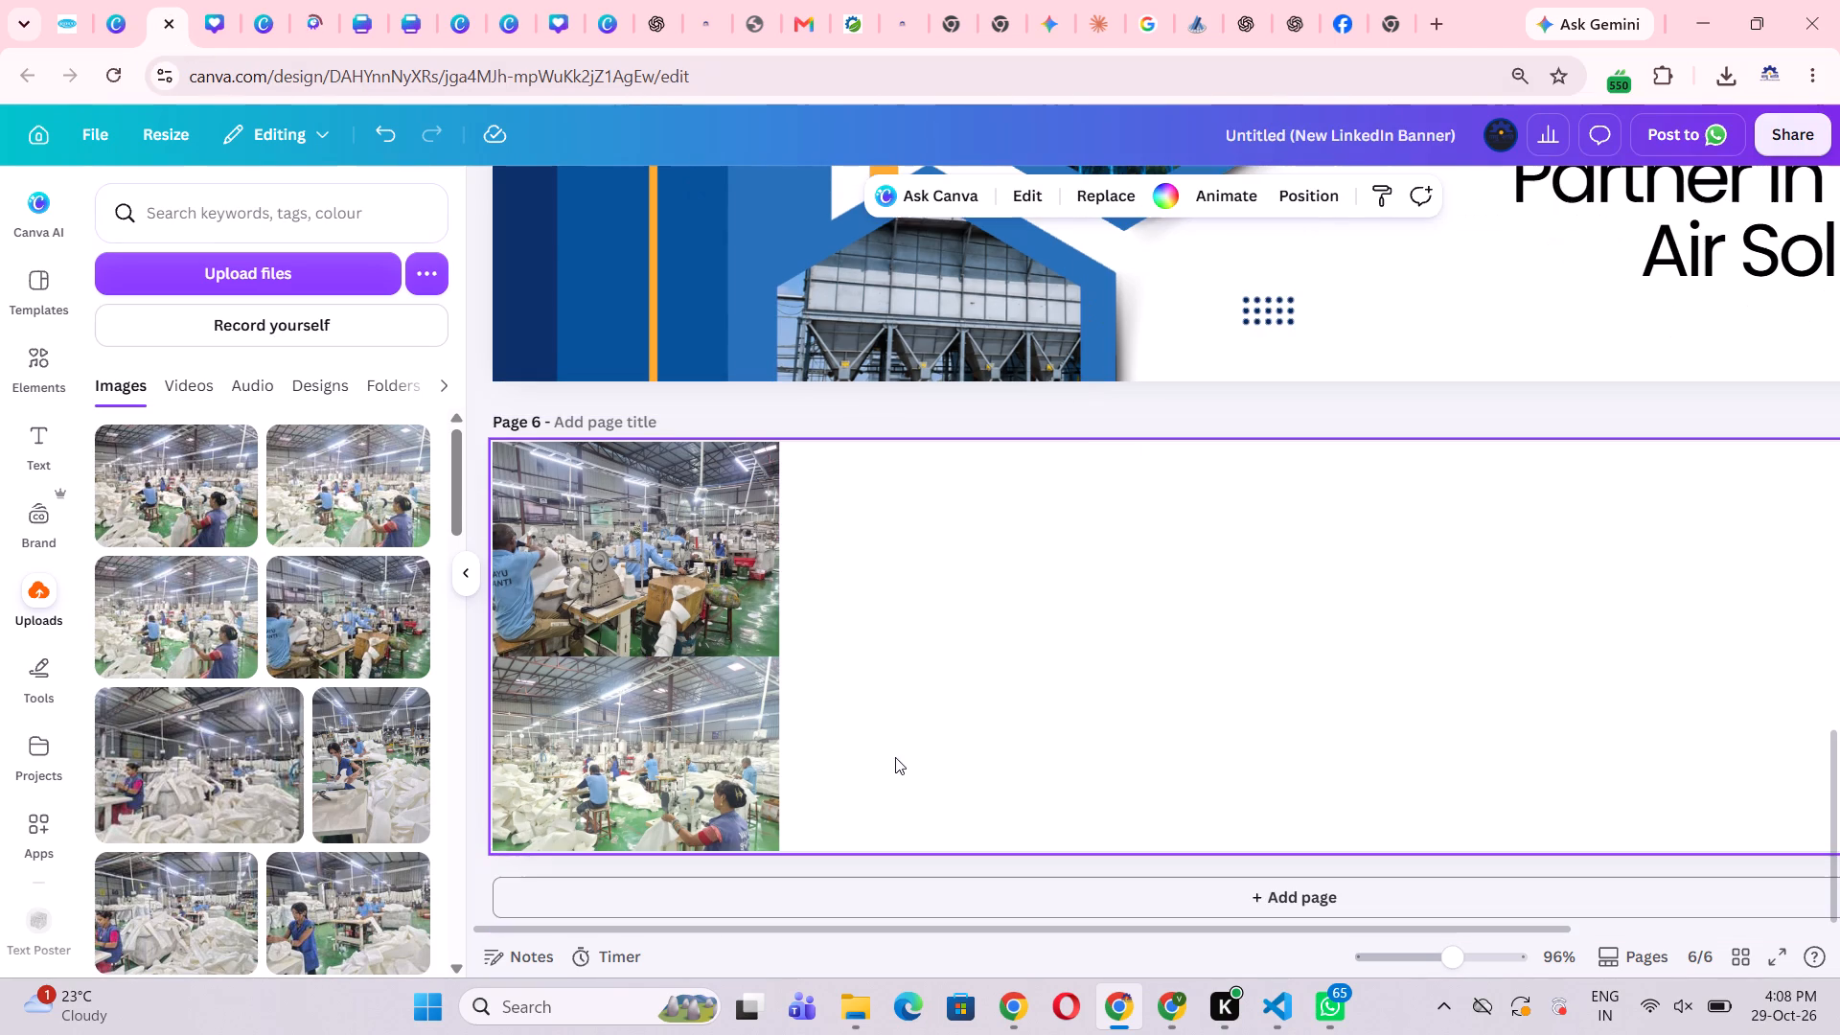
scroll(895, 757, down, 1)
click(621, 0)
click(643, 14)
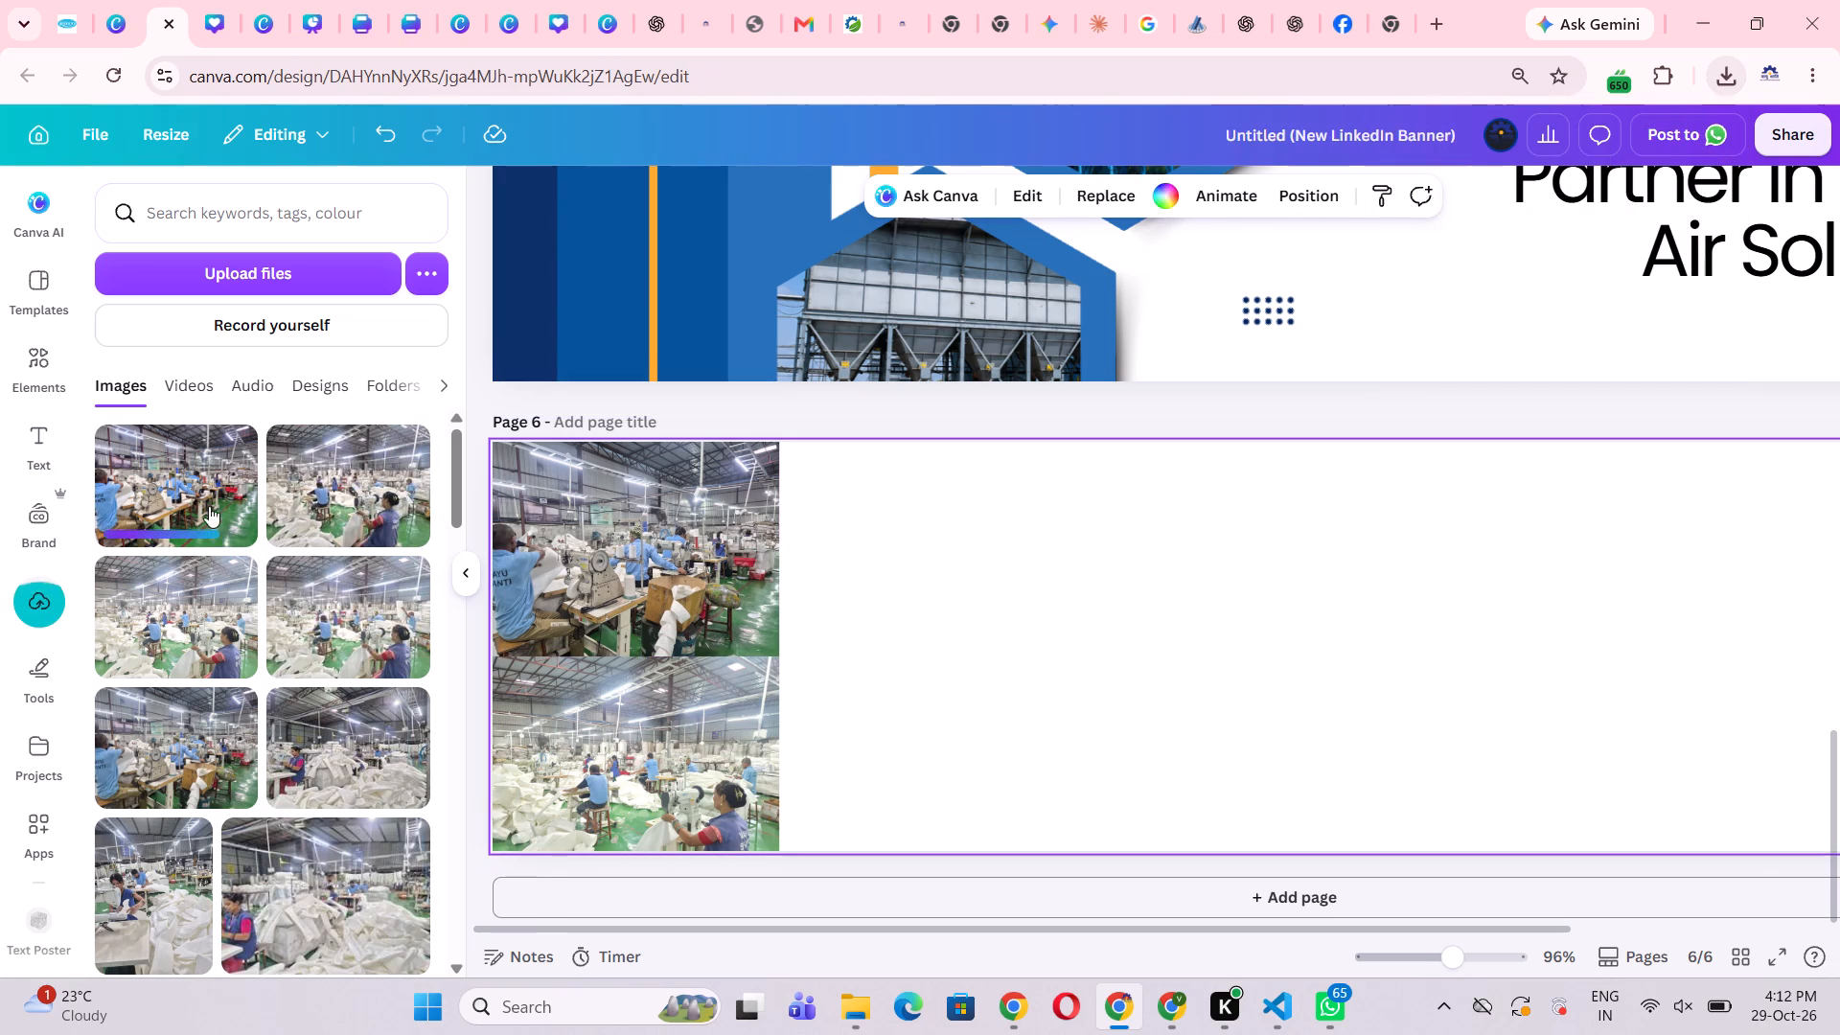
Place the uploaded sewing workshop image on page 6, in the empty area beside the two existing photos.
drag(198, 473, 942, 541)
drag(1054, 618, 1012, 619)
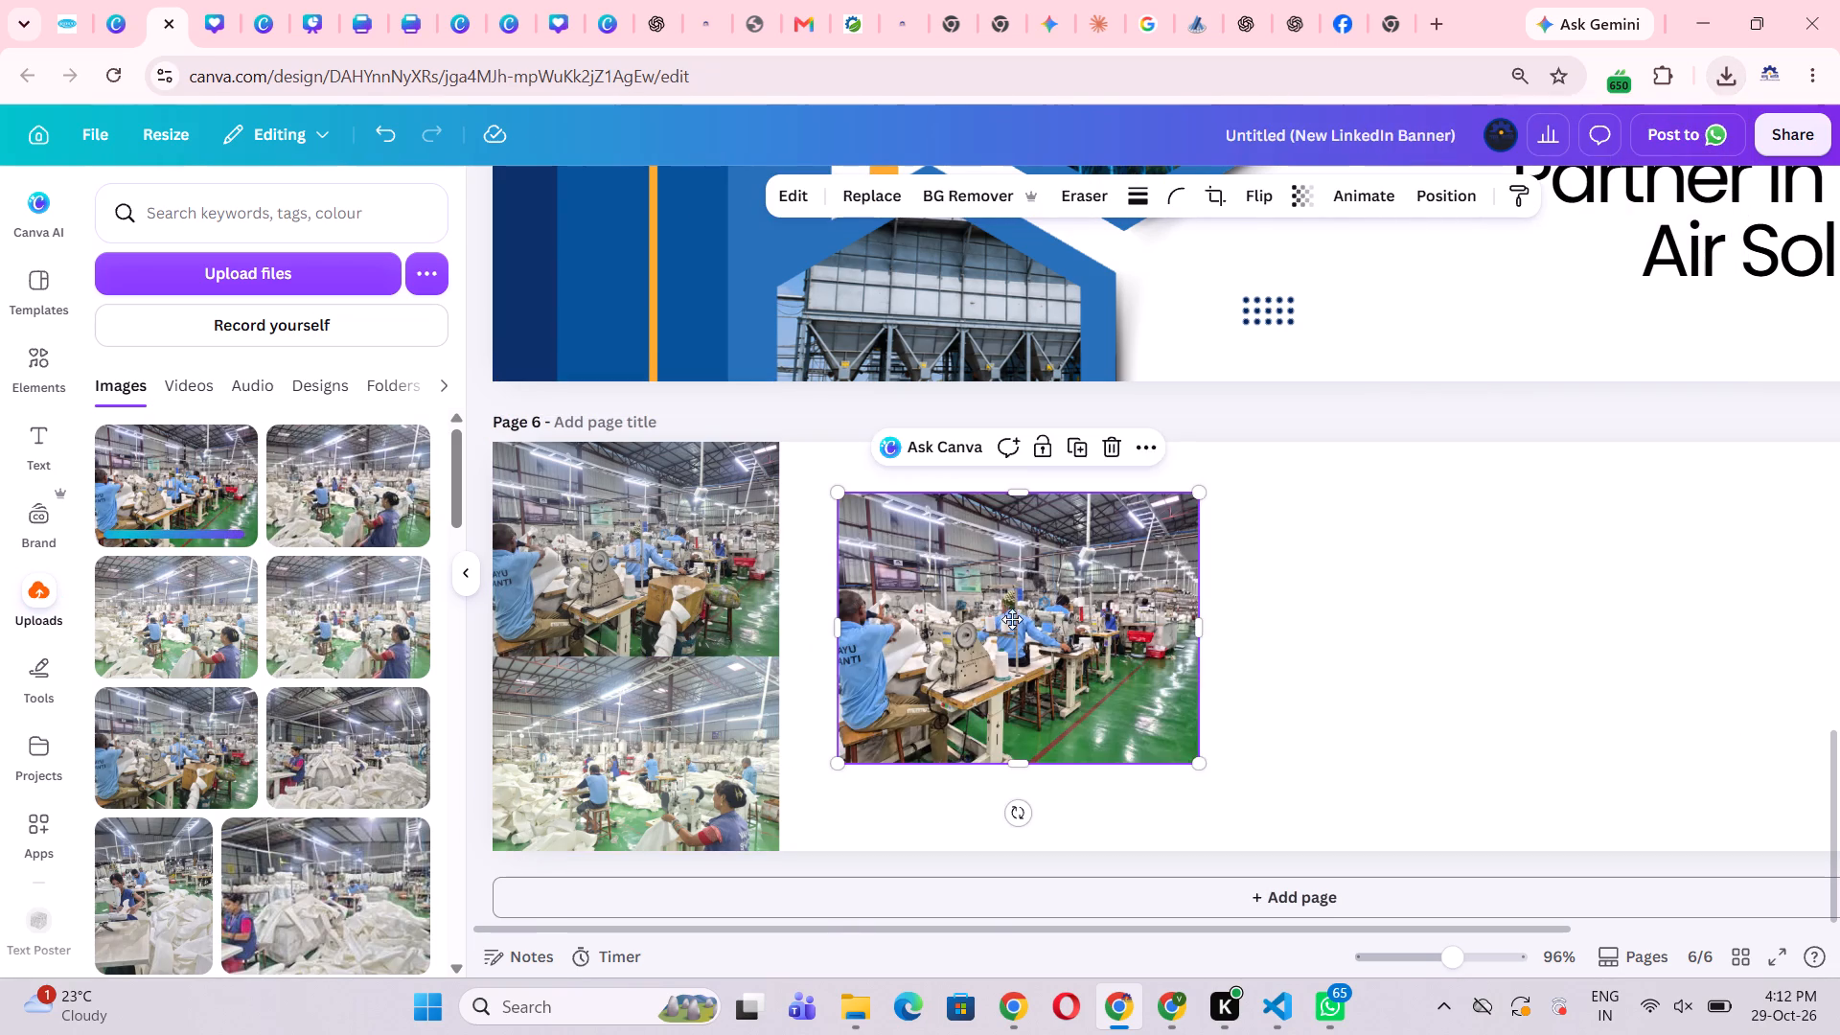
drag(1012, 619, 1219, 647)
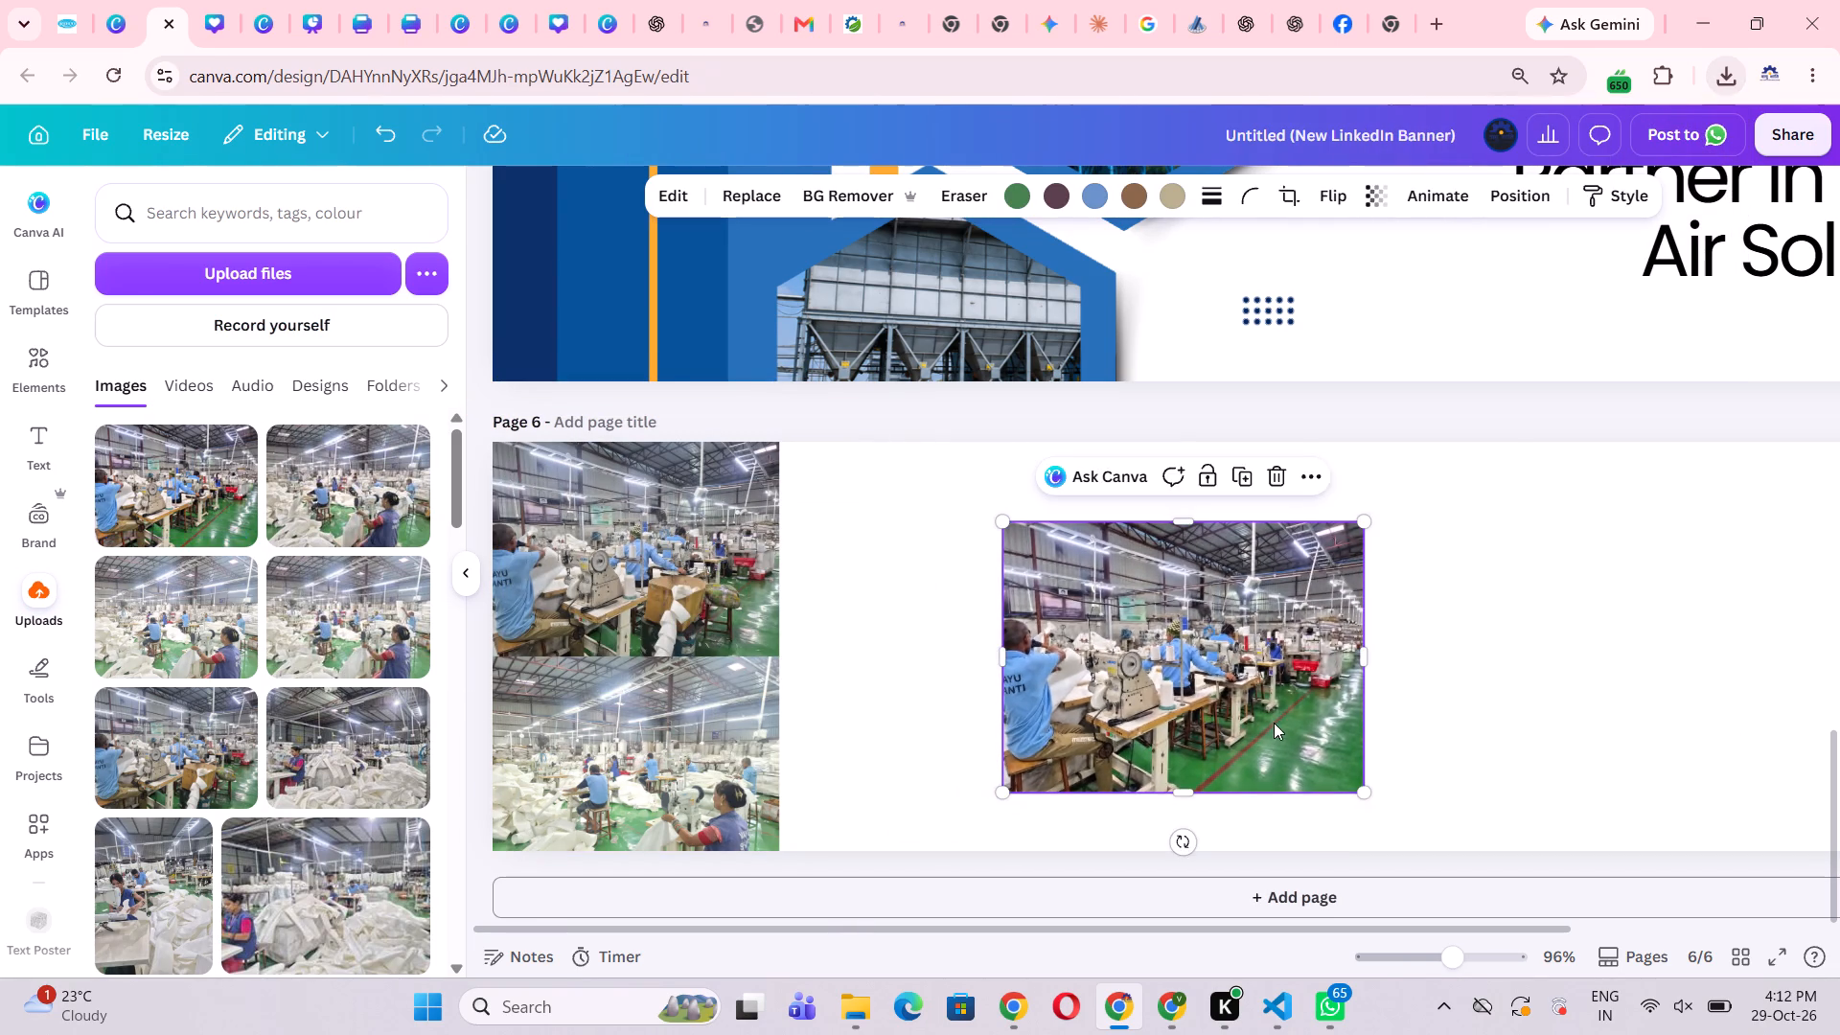
drag(1274, 723, 1234, 747)
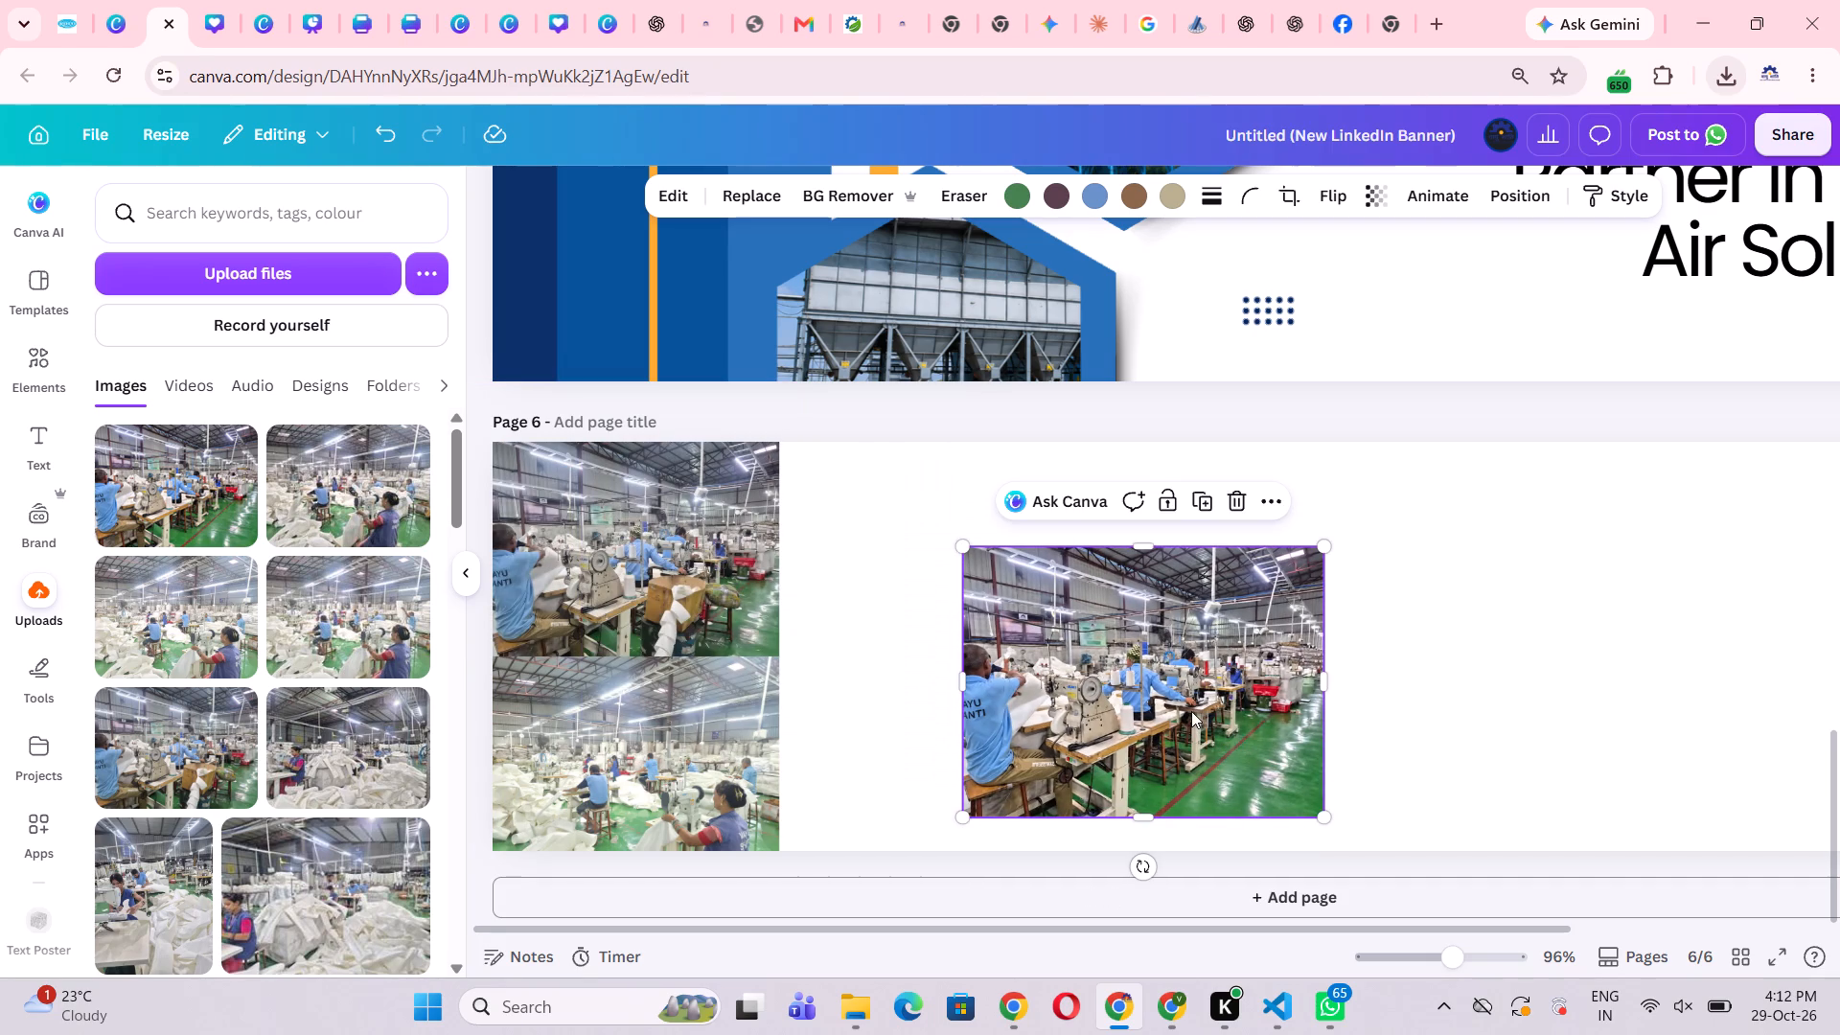
click(631, 579)
drag(1115, 666, 733, 565)
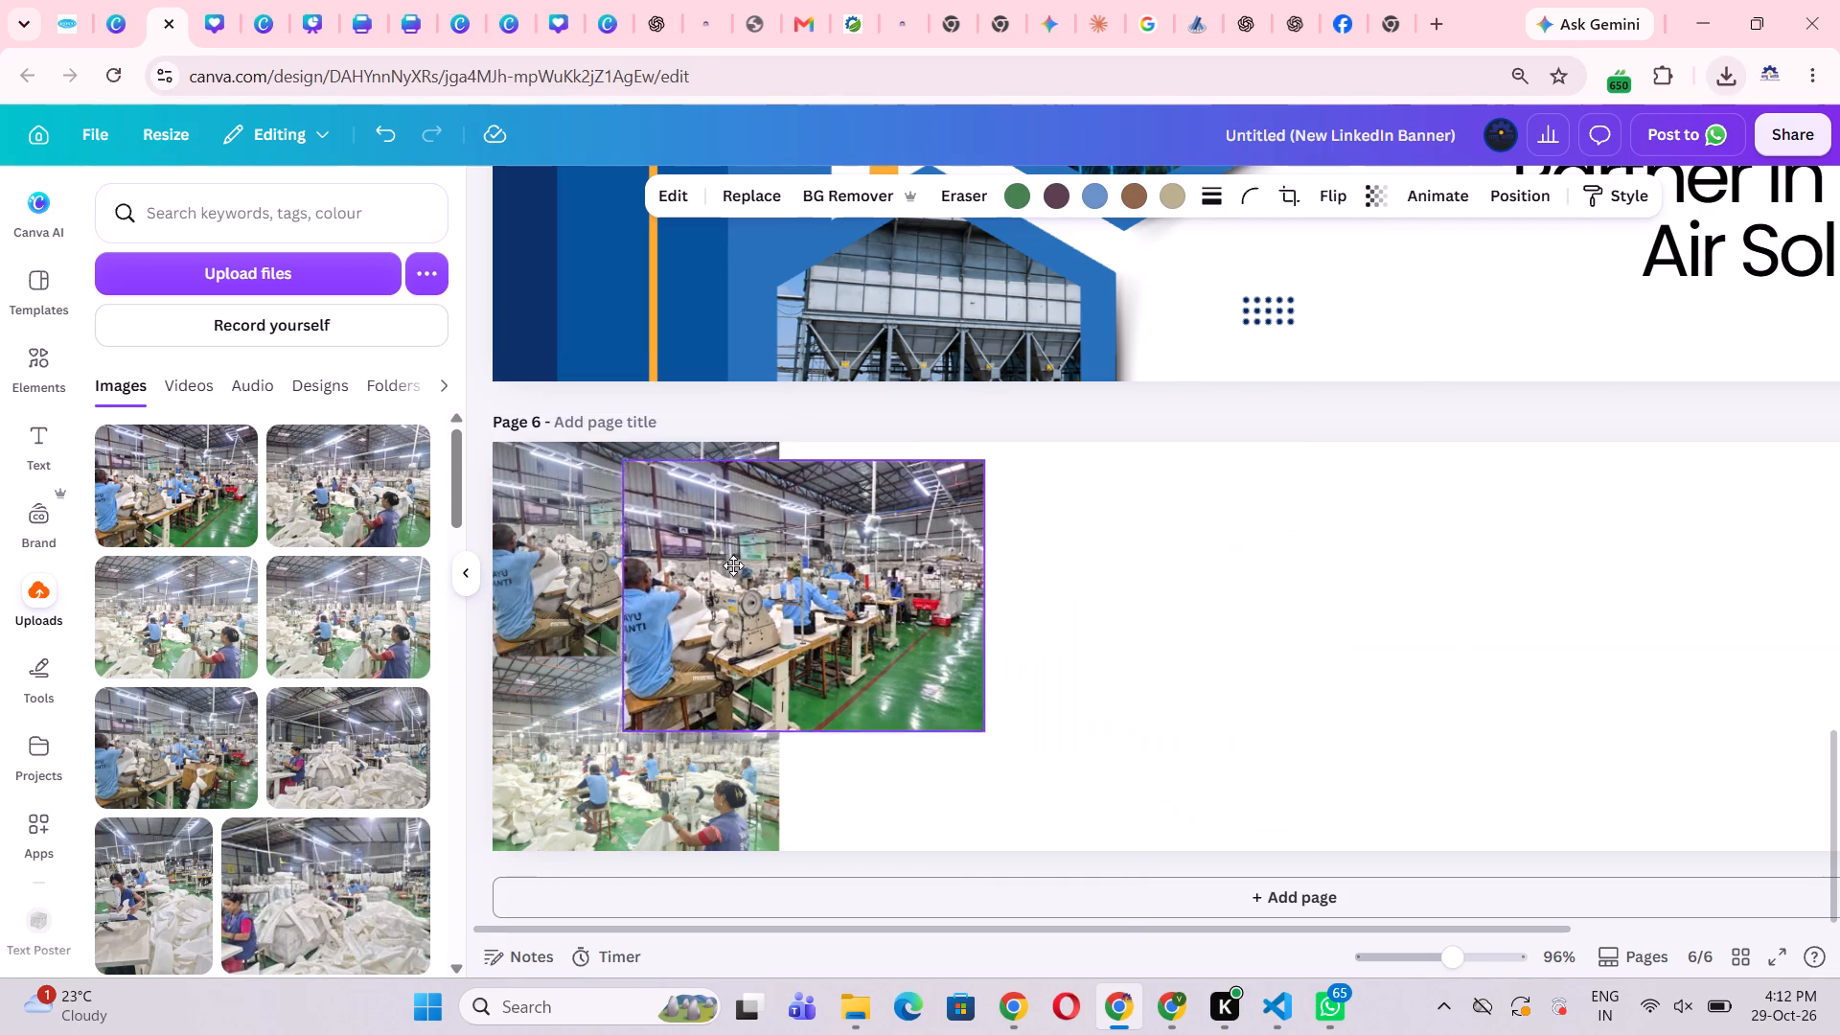
drag(733, 565, 1122, 700)
Replace the old sewing photo in page 6's upper-left corner with the edited image, scaled to the width of the photo below.
click(608, 540)
drag(655, 550, 45, 553)
click(1187, 744)
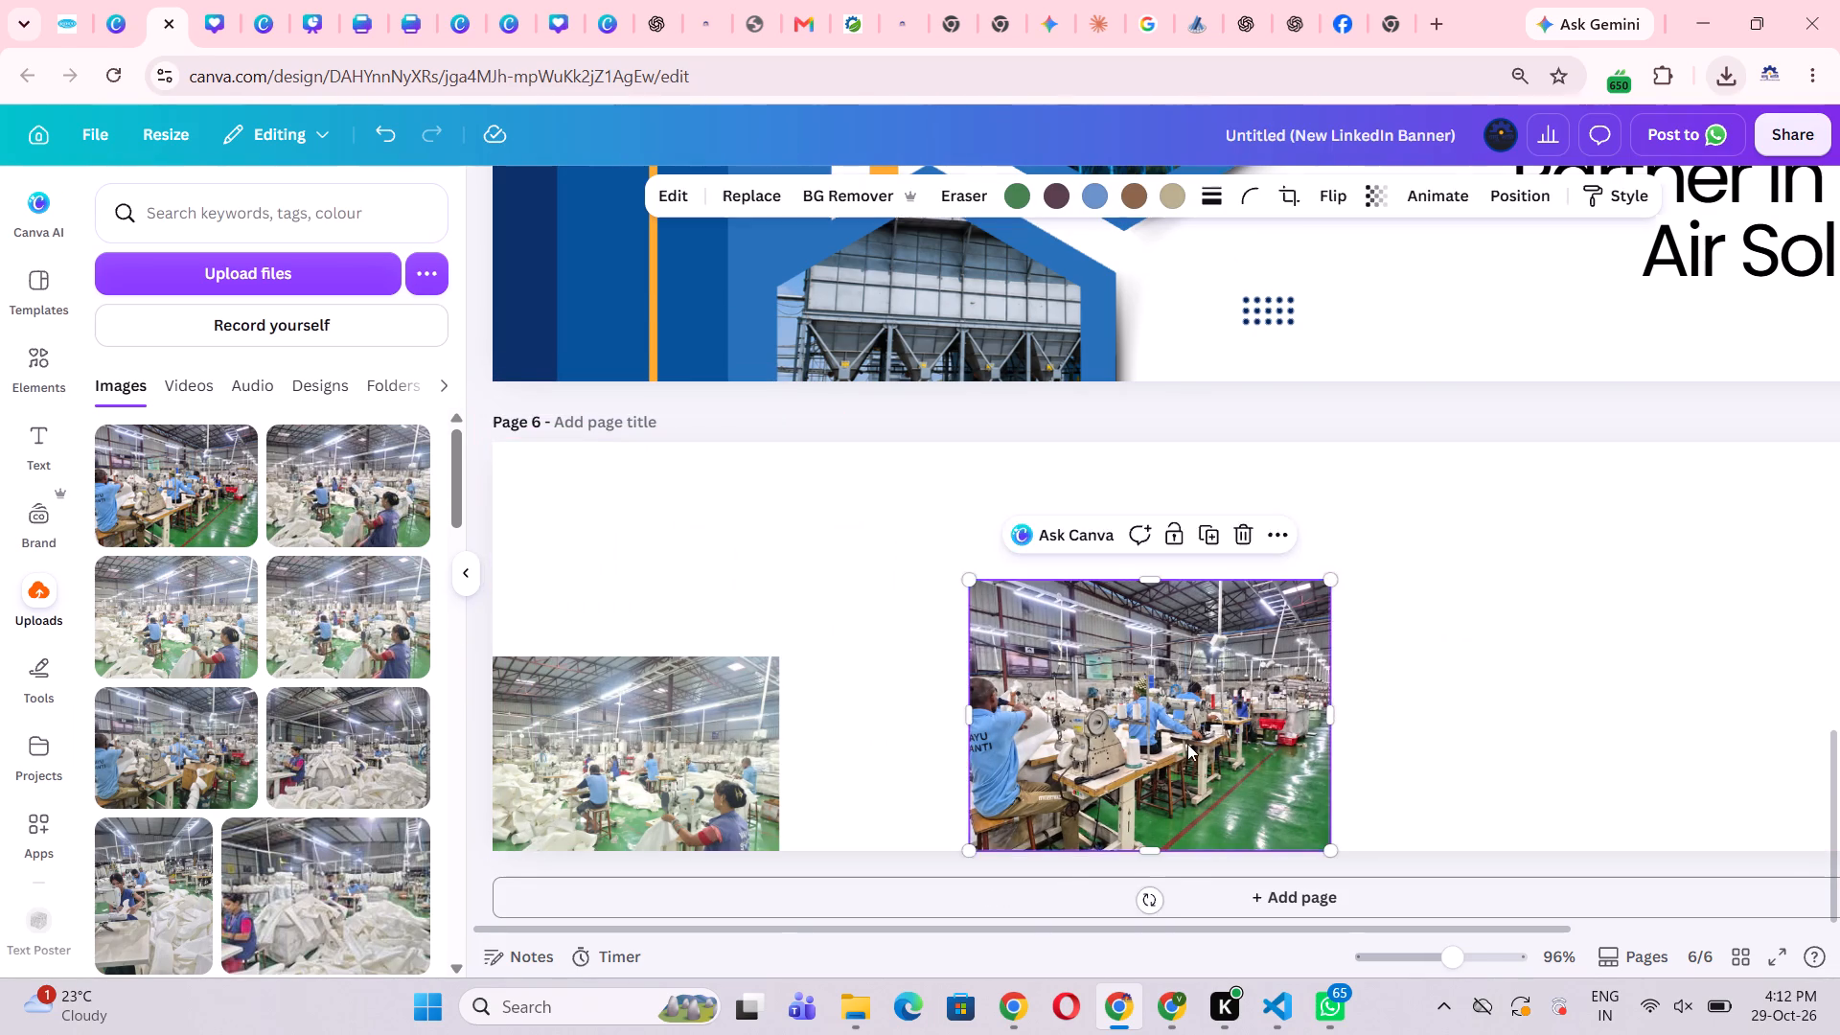
drag(1188, 744, 713, 605)
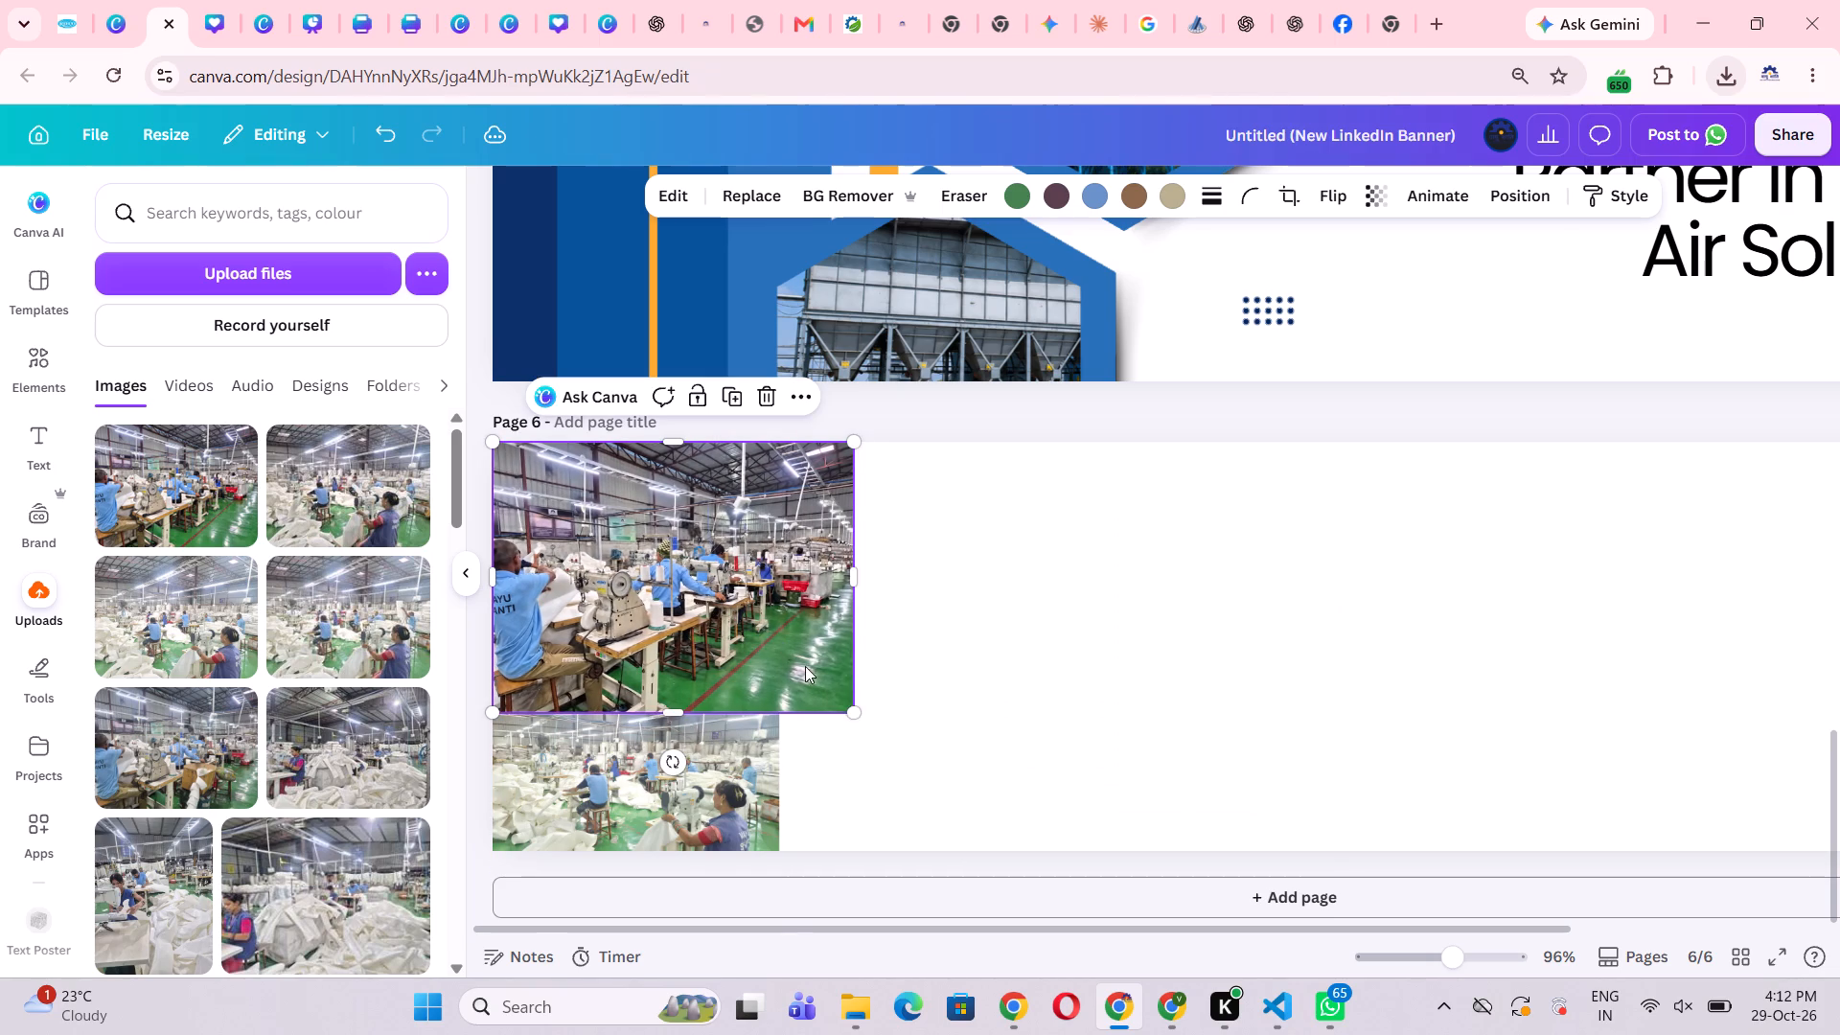
drag(854, 710, 776, 664)
click(829, 674)
click(726, 592)
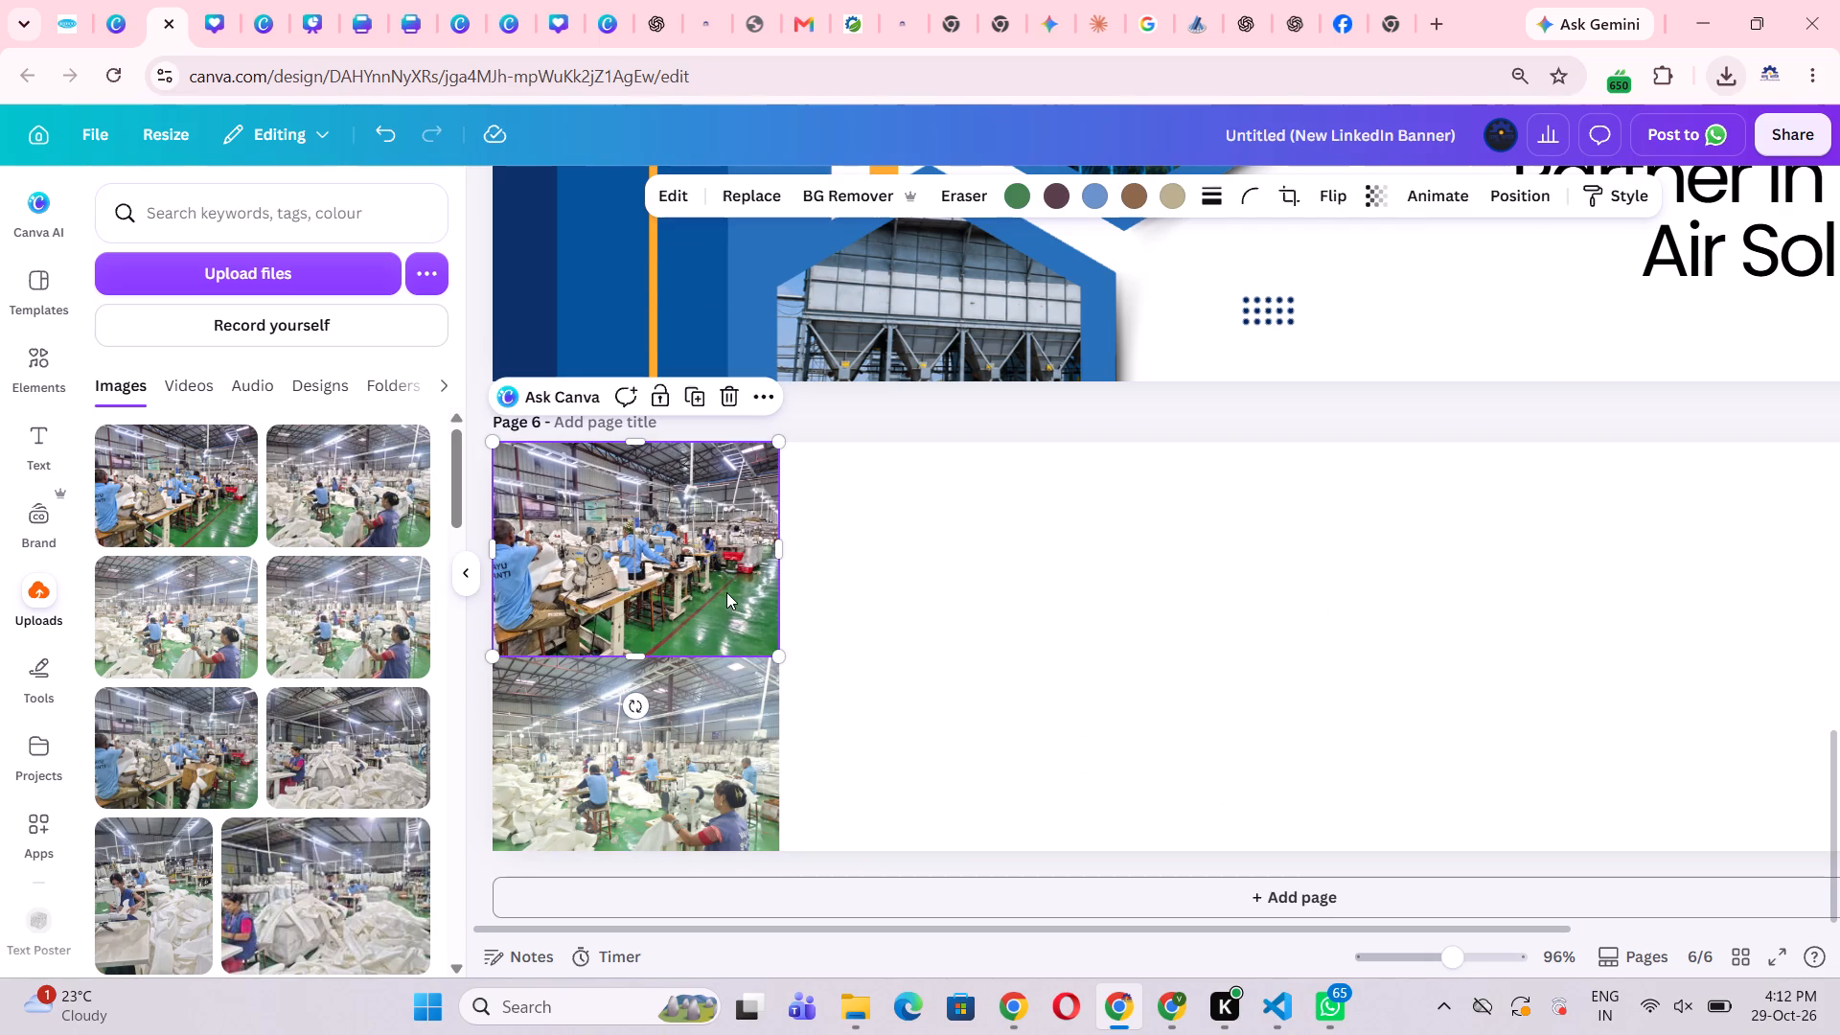
click(962, 589)
double_click(726, 582)
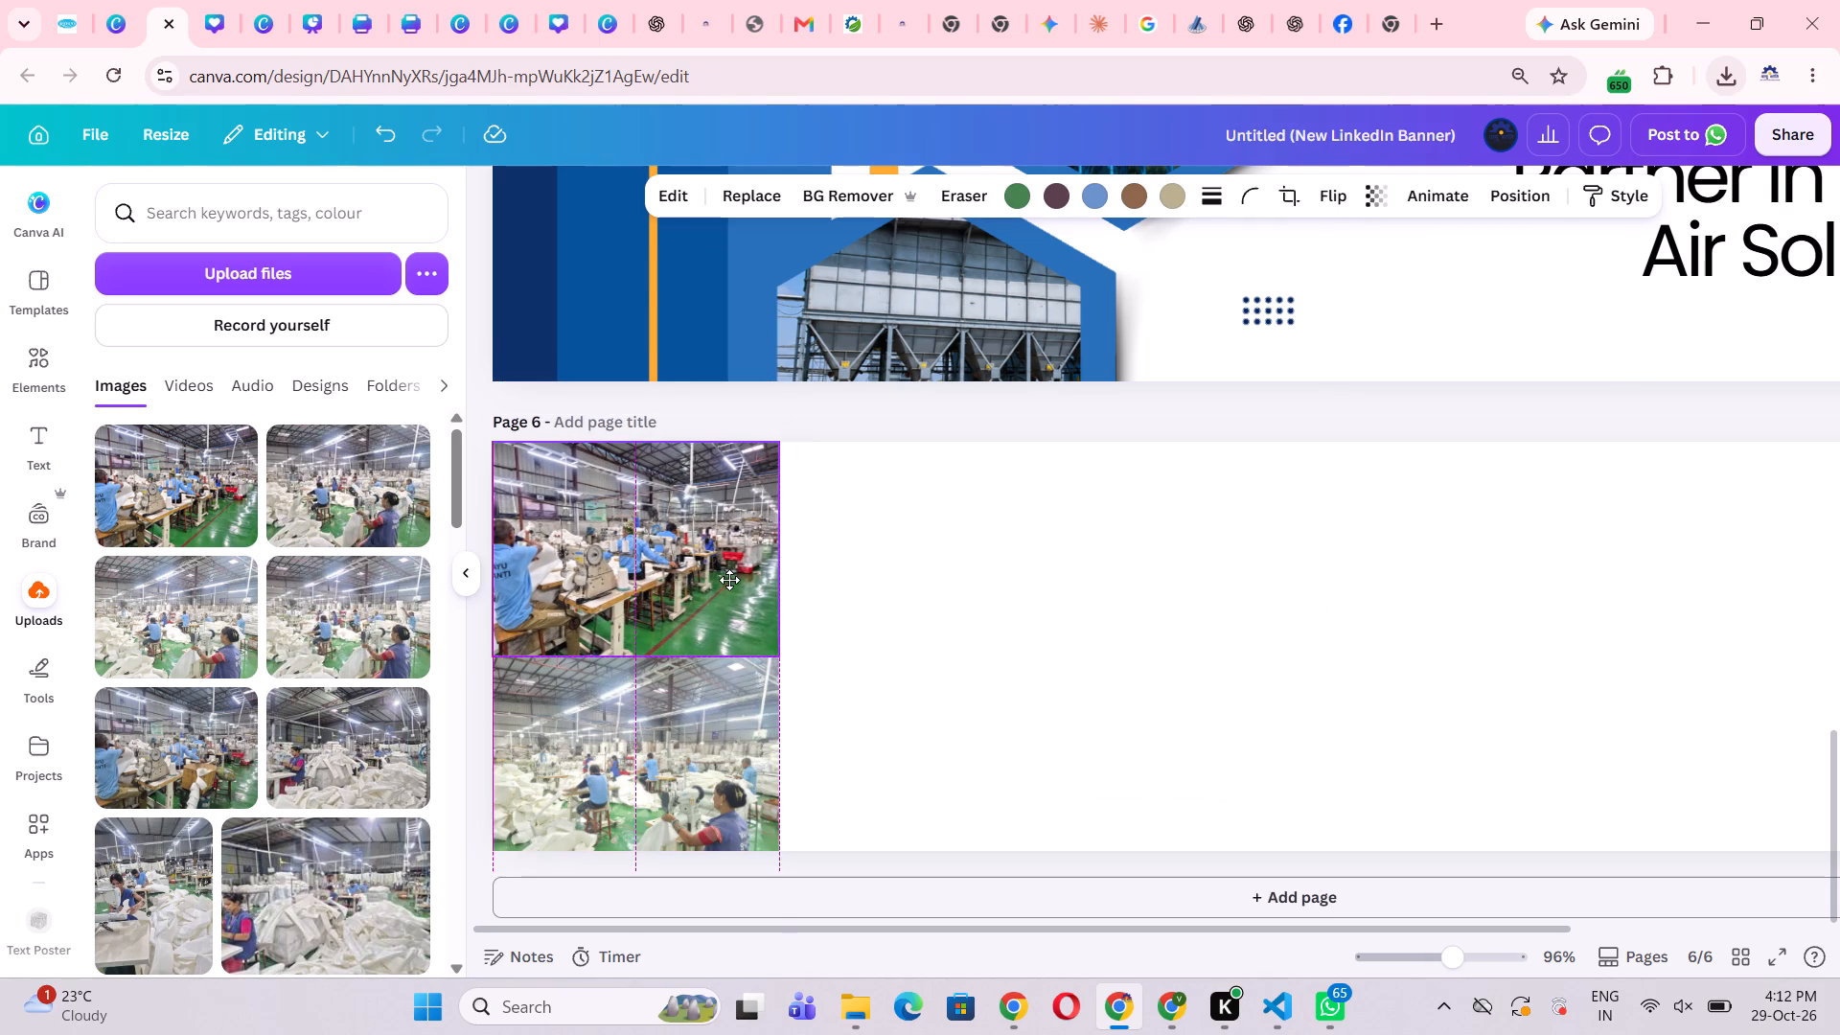
click(908, 606)
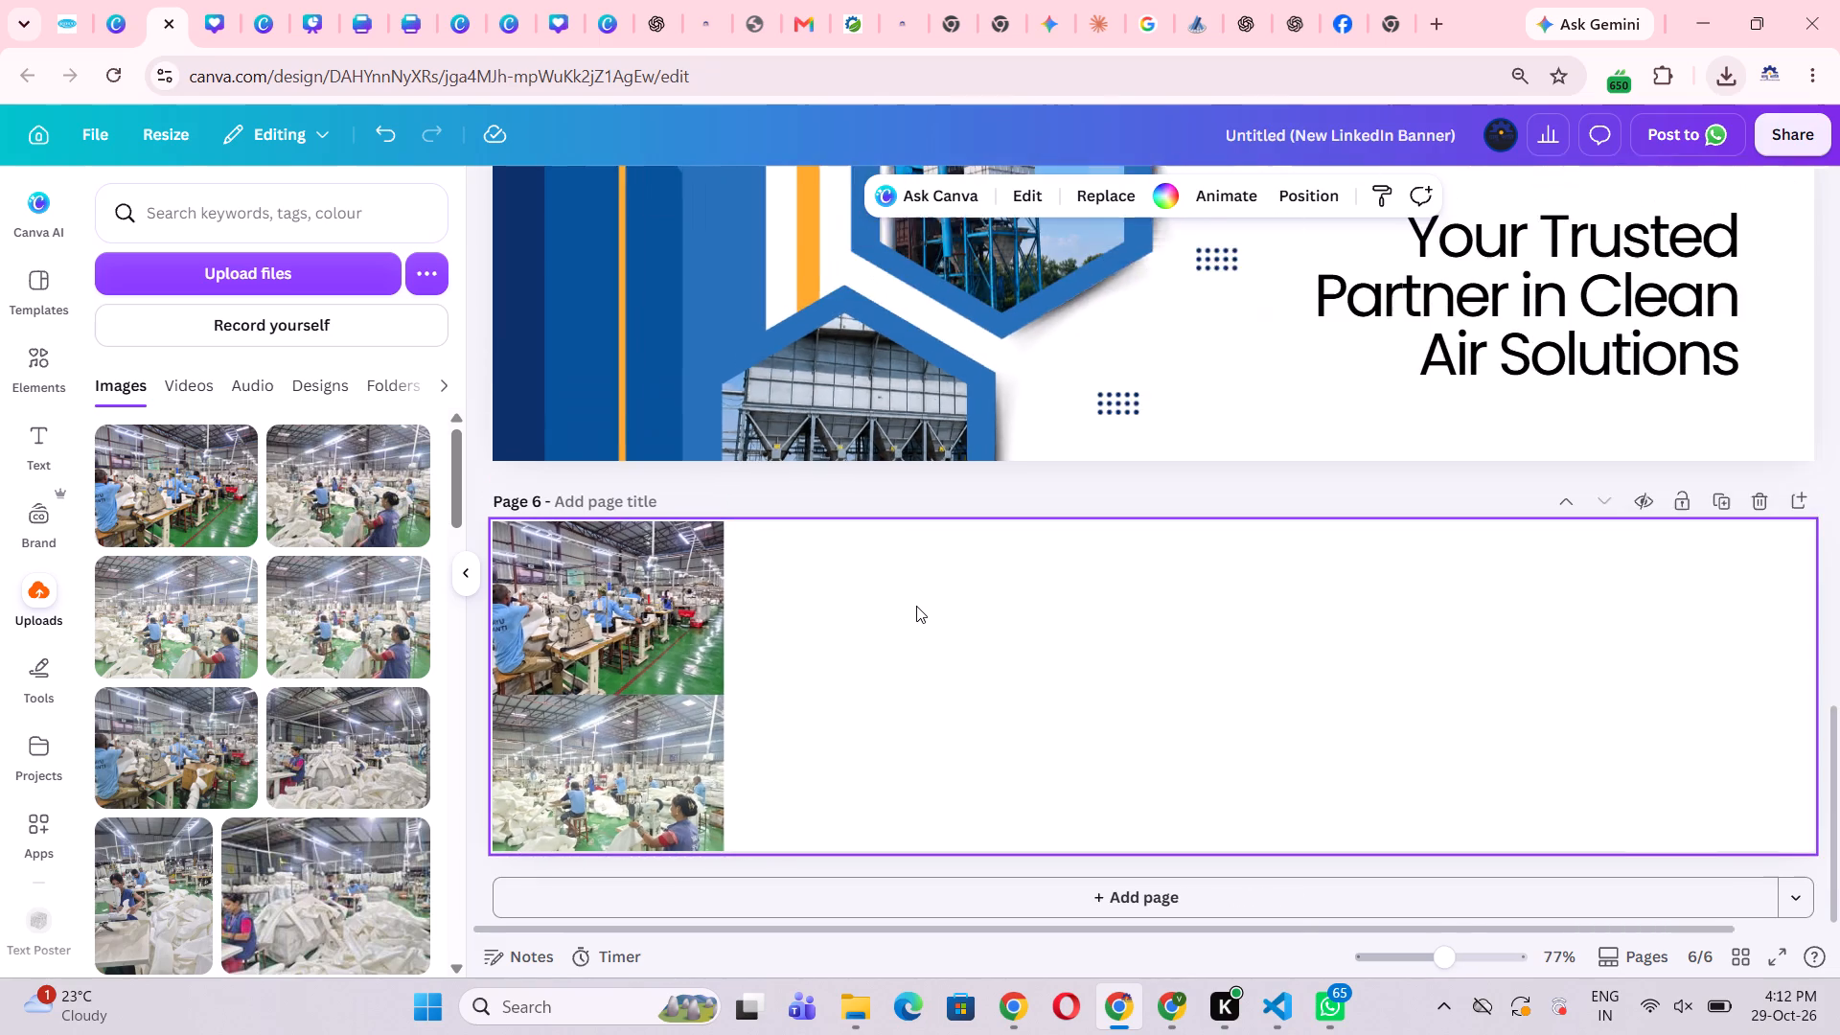
Shrink the edited sewing image slightly and separate the two photos on page 6, moving the lighter workshop photo near the page centre.
click(715, 688)
drag(746, 682, 816, 707)
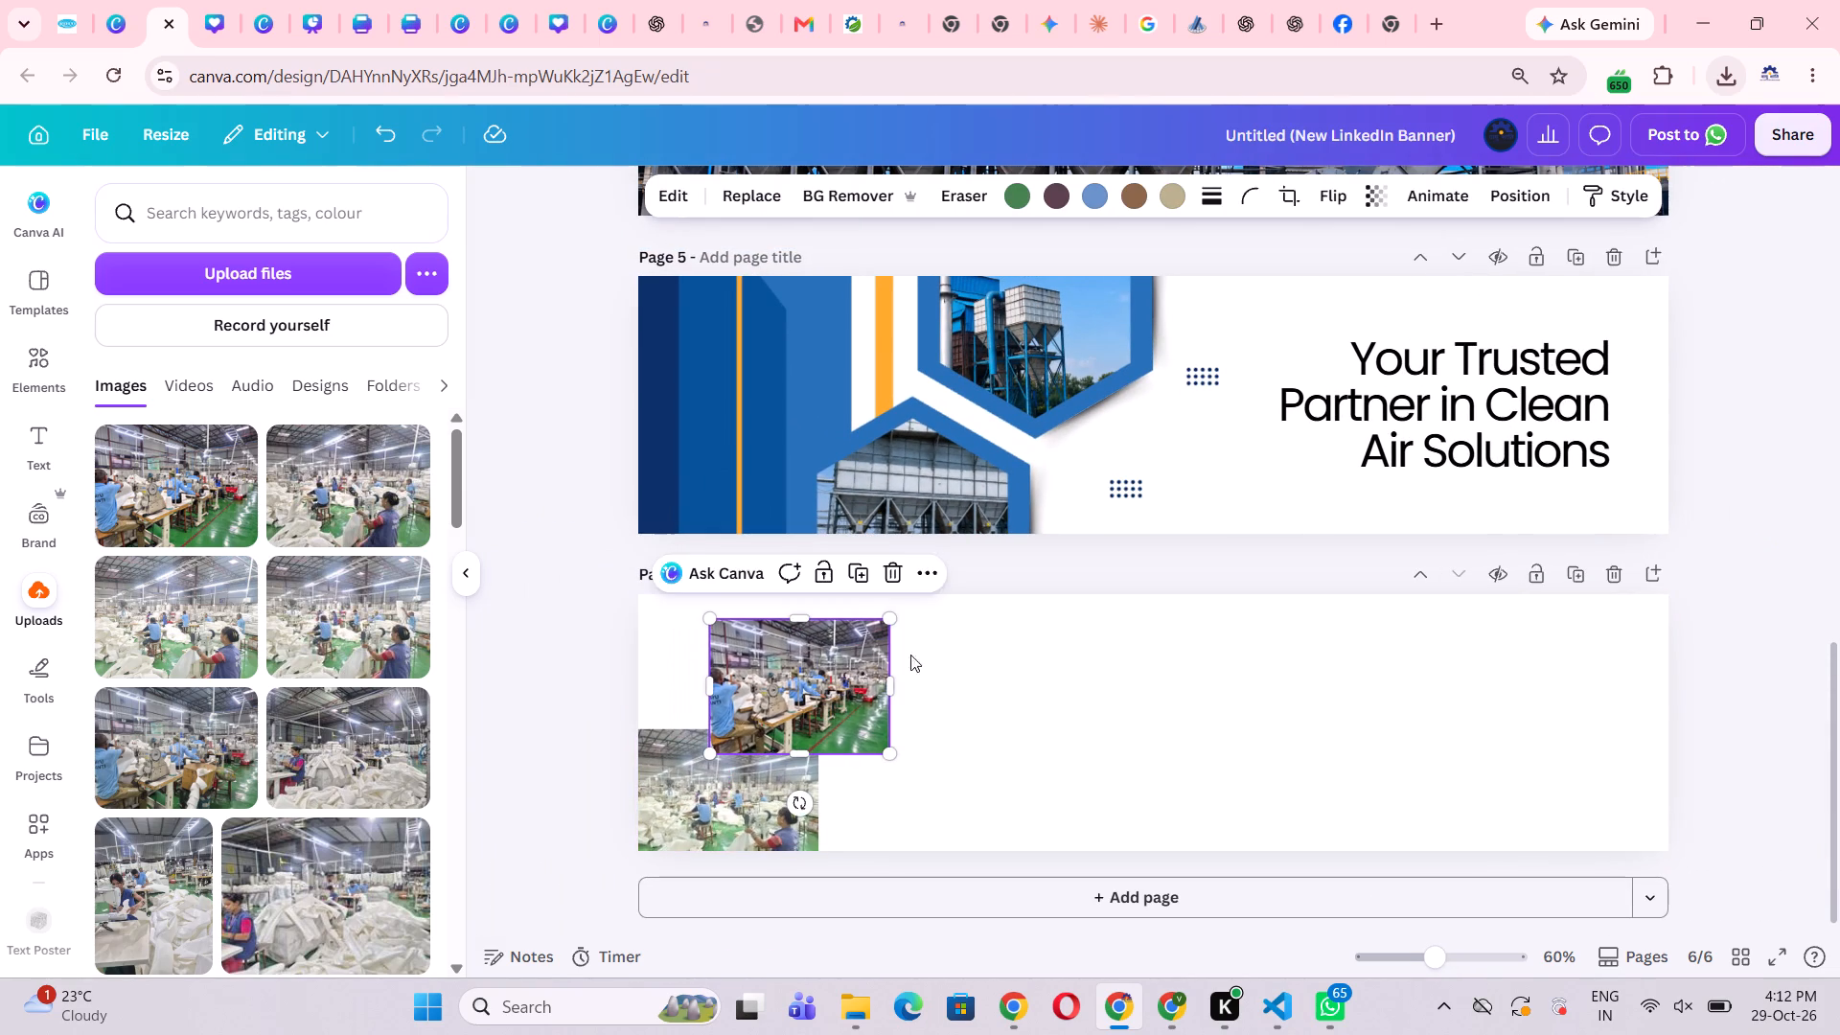
drag(893, 616, 872, 627)
drag(812, 701, 786, 675)
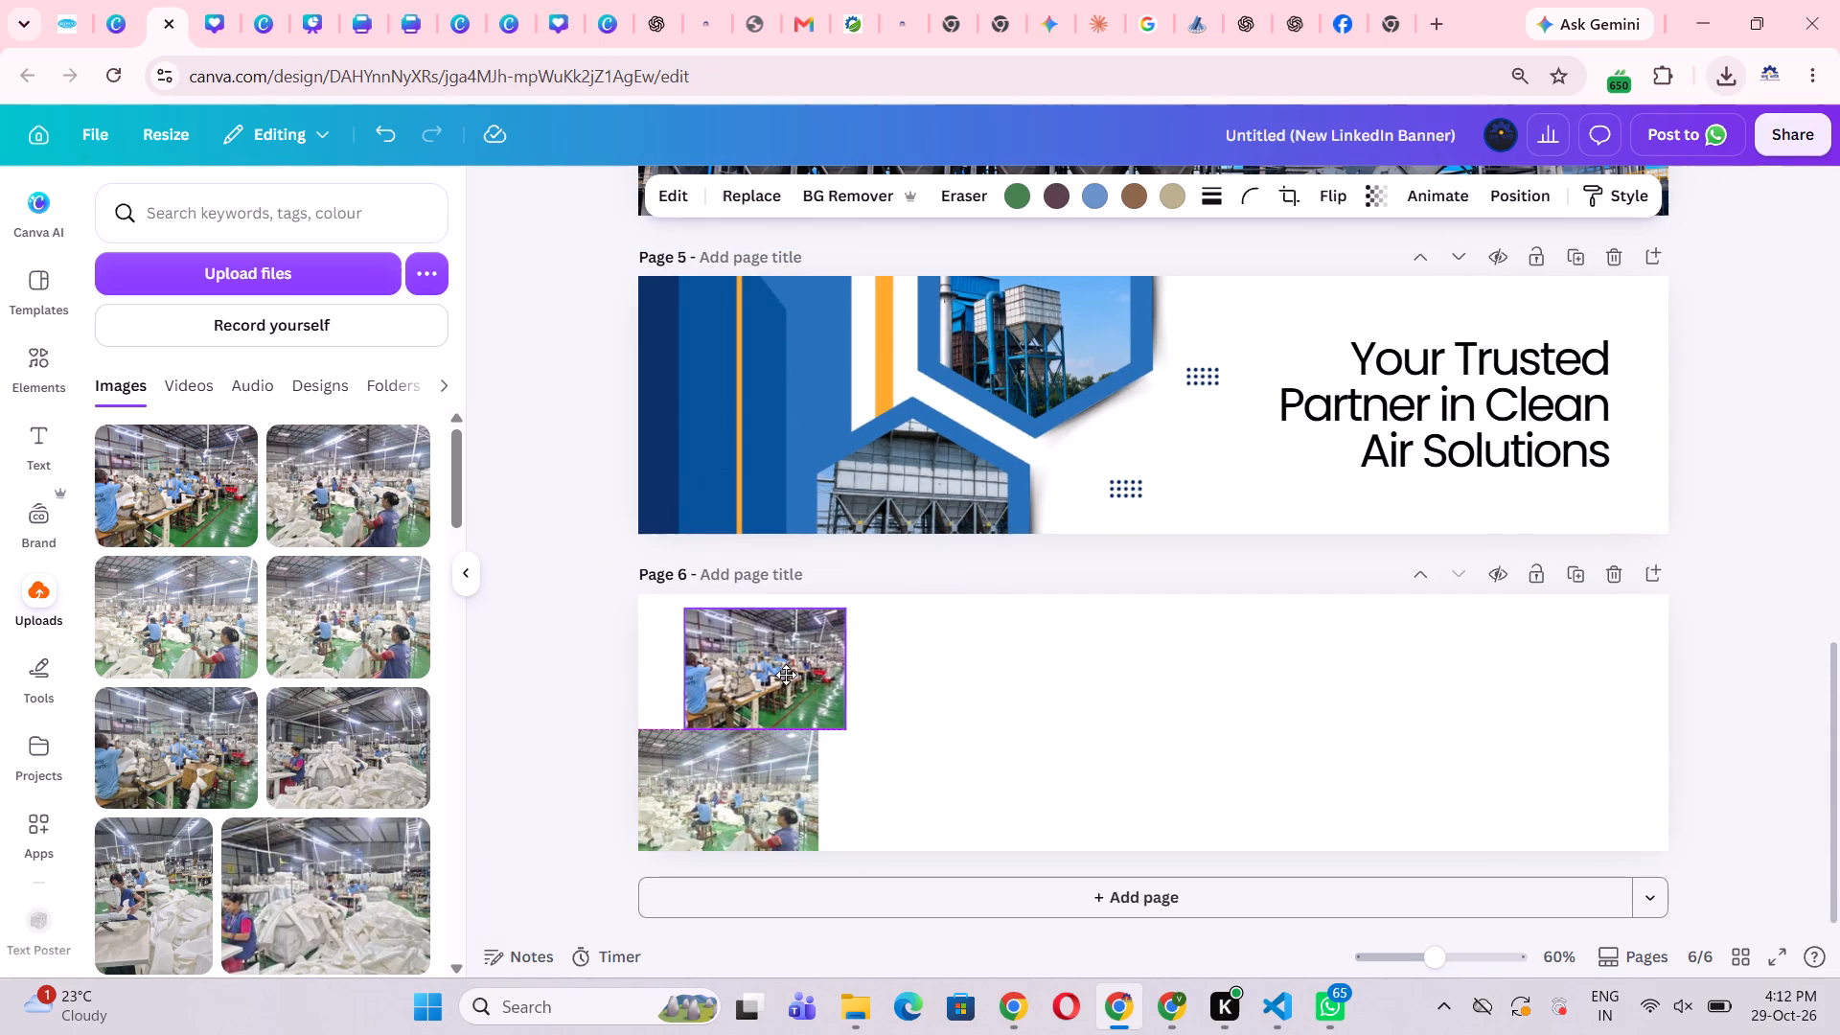
drag(786, 675, 784, 675)
drag(723, 786, 1055, 743)
click(753, 703)
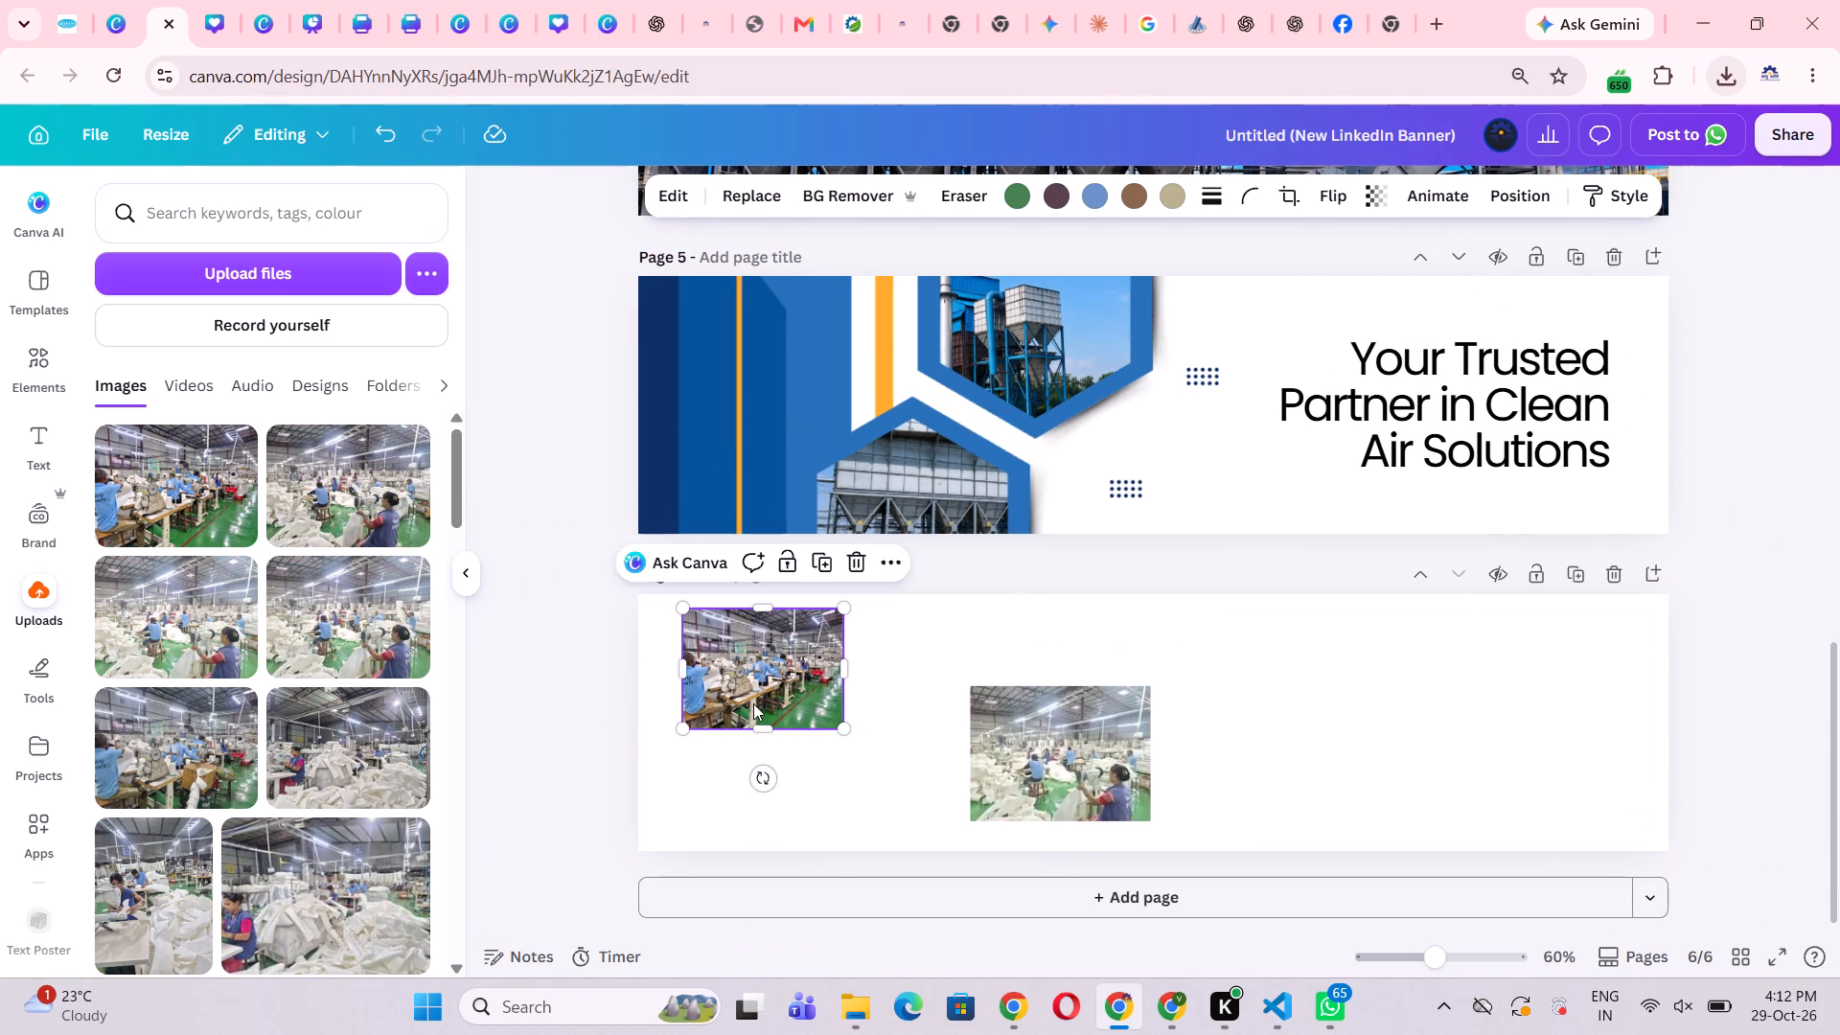
drag(761, 698, 756, 725)
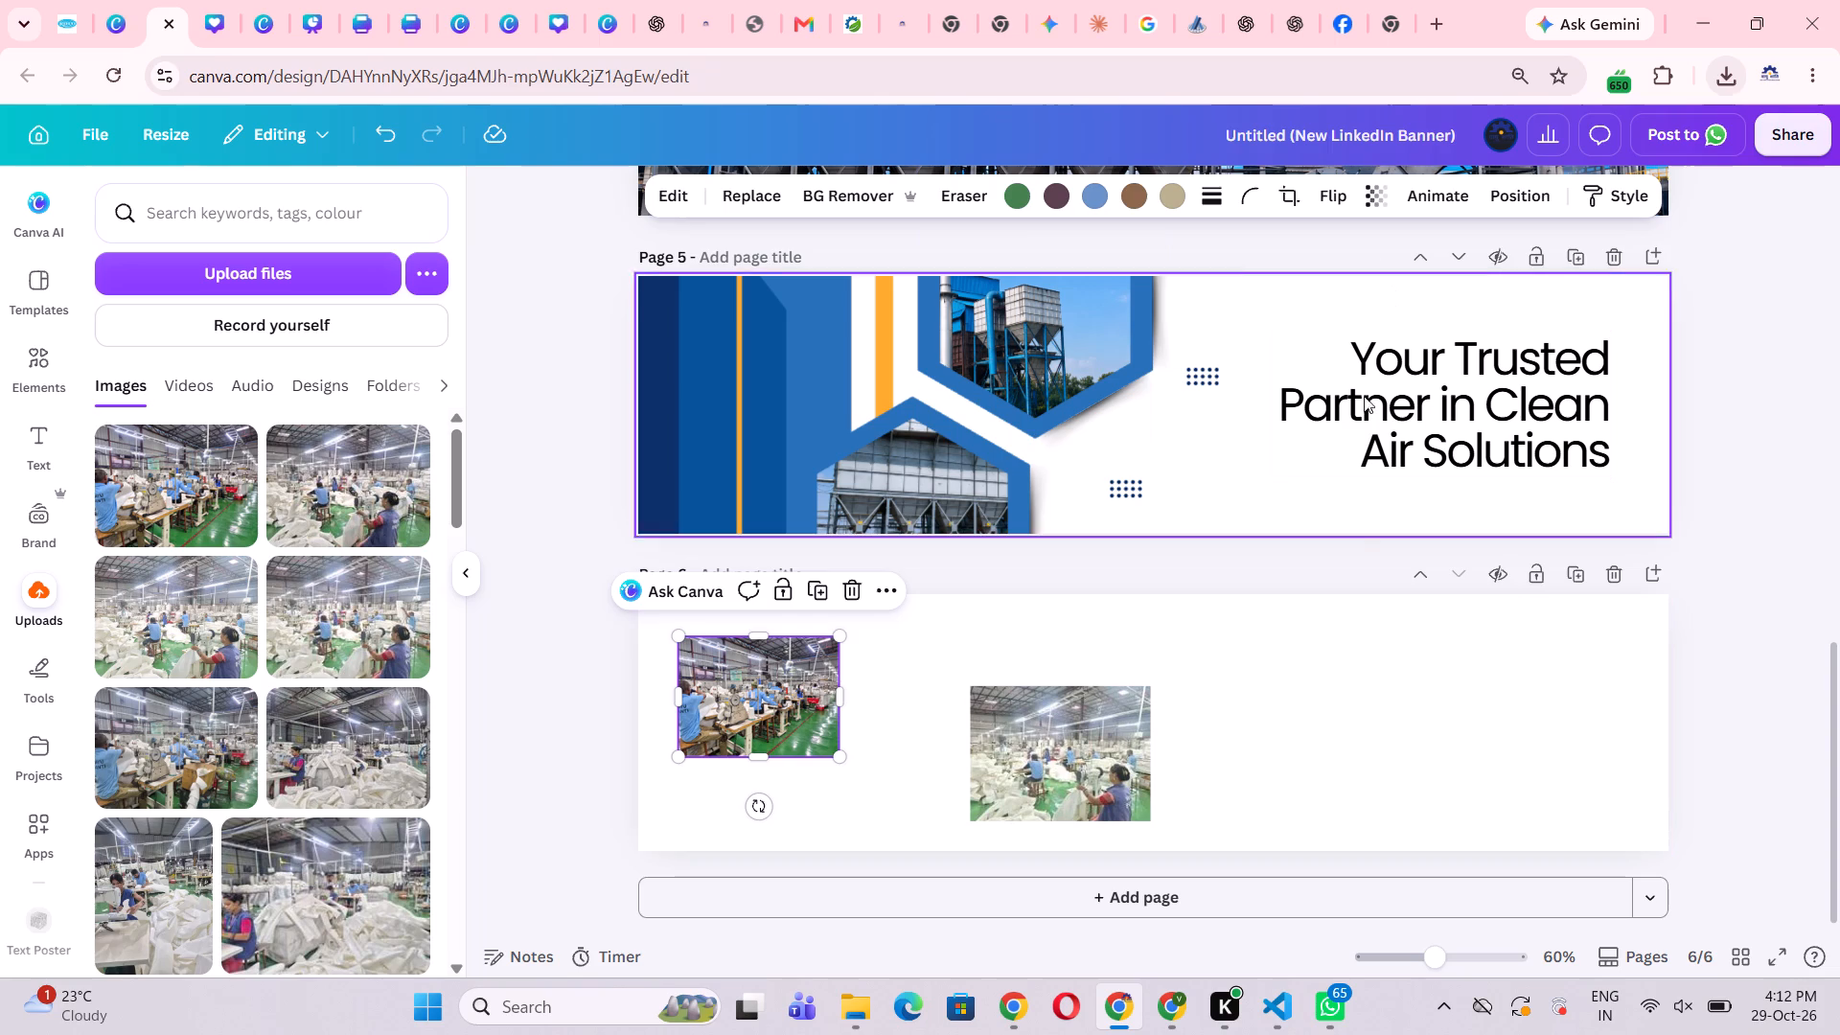
Set page 6's background to the grey already used in the design.
click(1381, 717)
click(1151, 195)
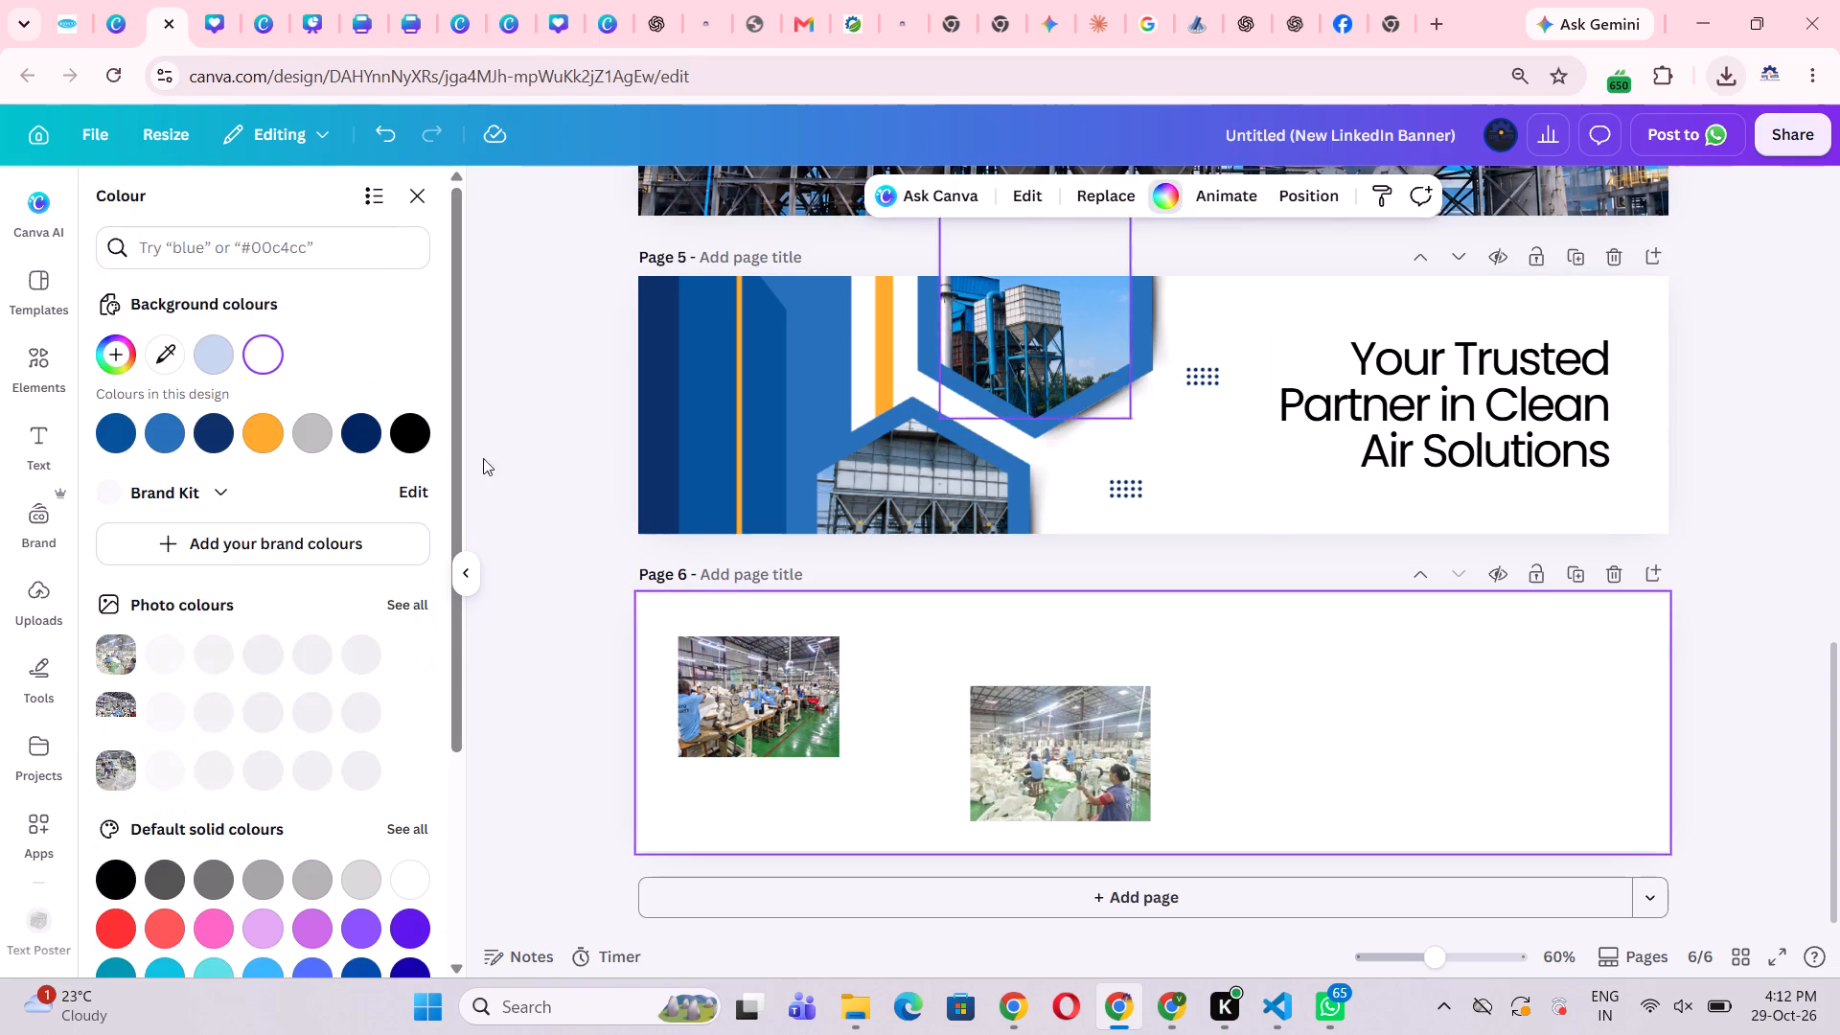
click(323, 438)
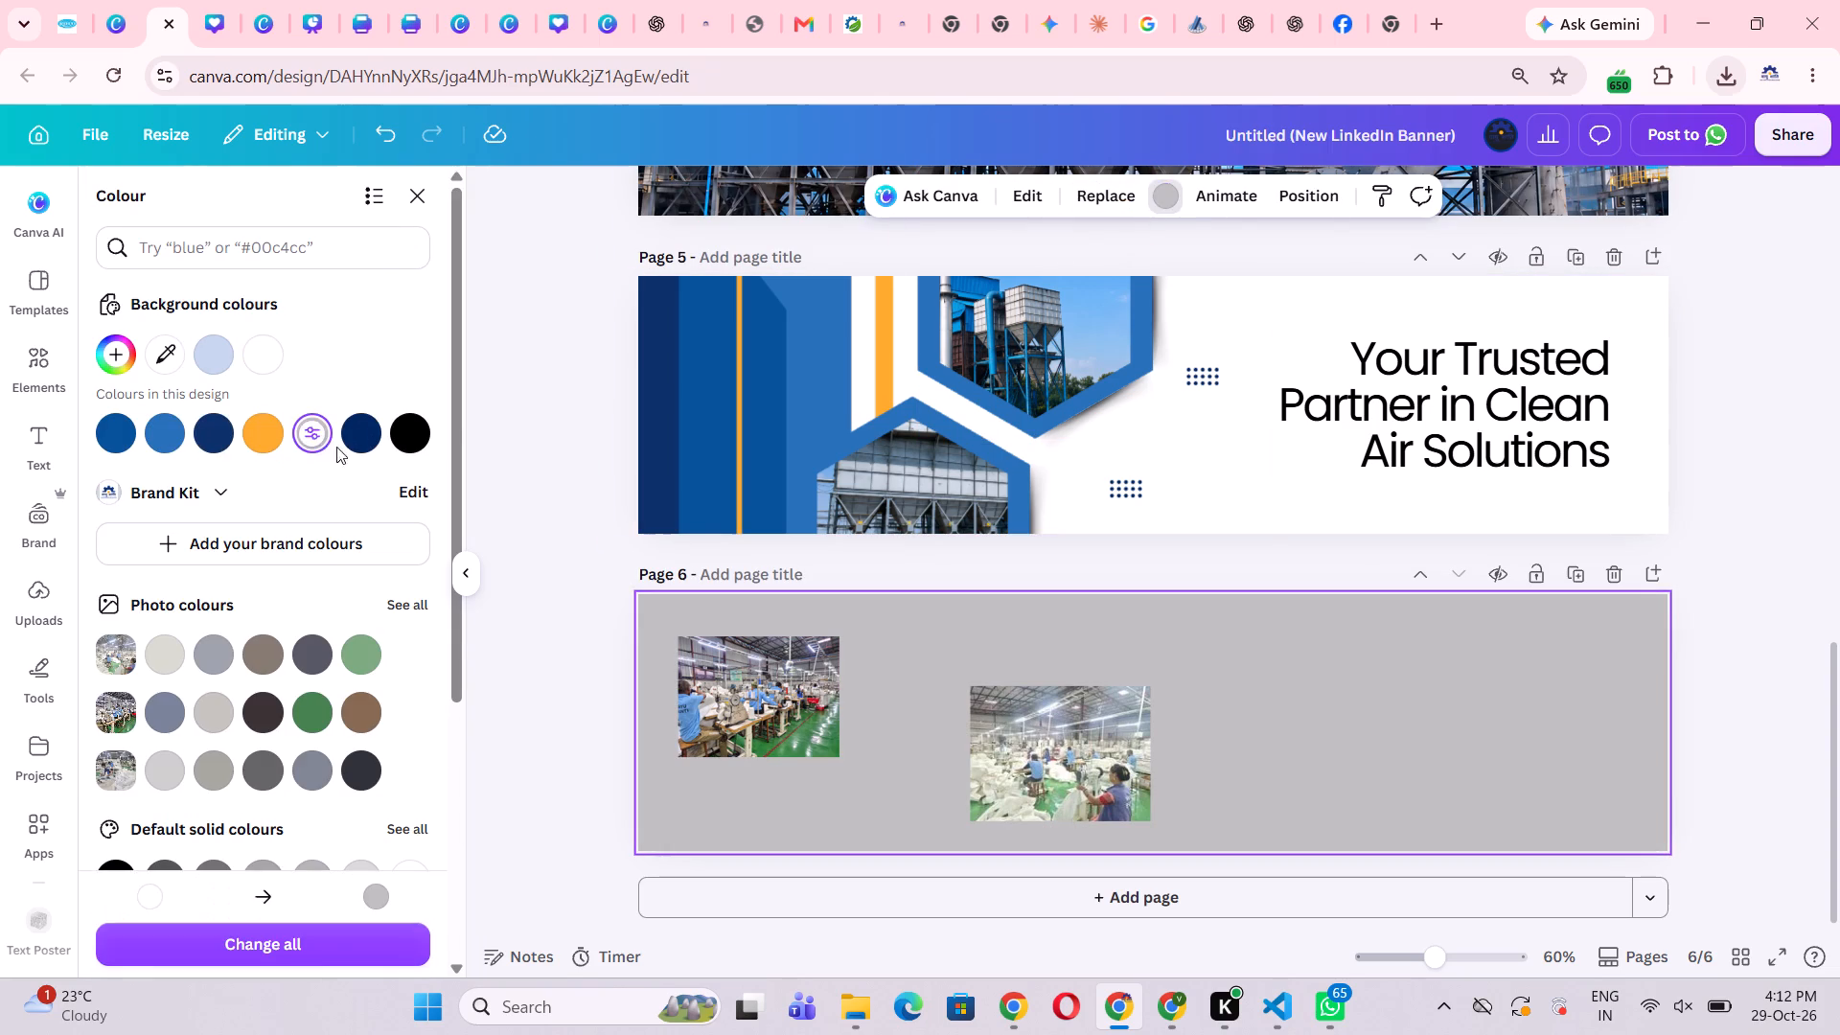
click(575, 624)
click(711, 680)
click(1419, 747)
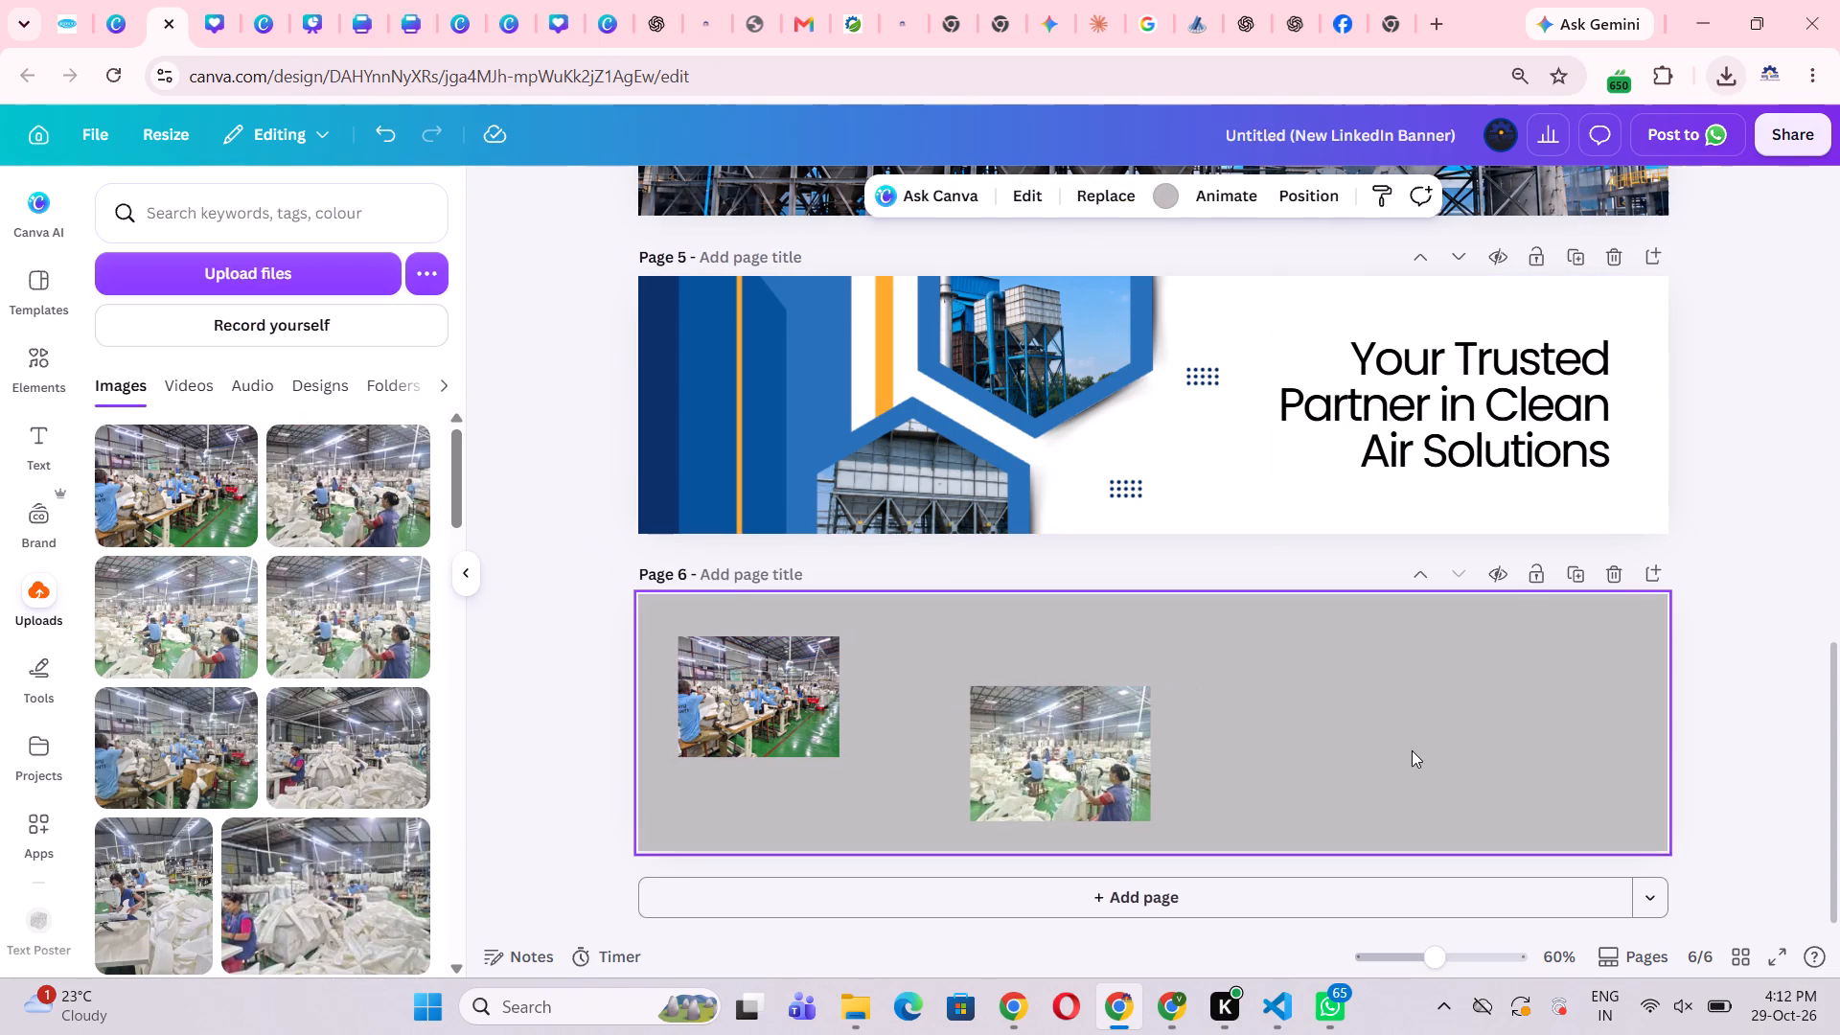
click(1116, 795)
click(1279, 755)
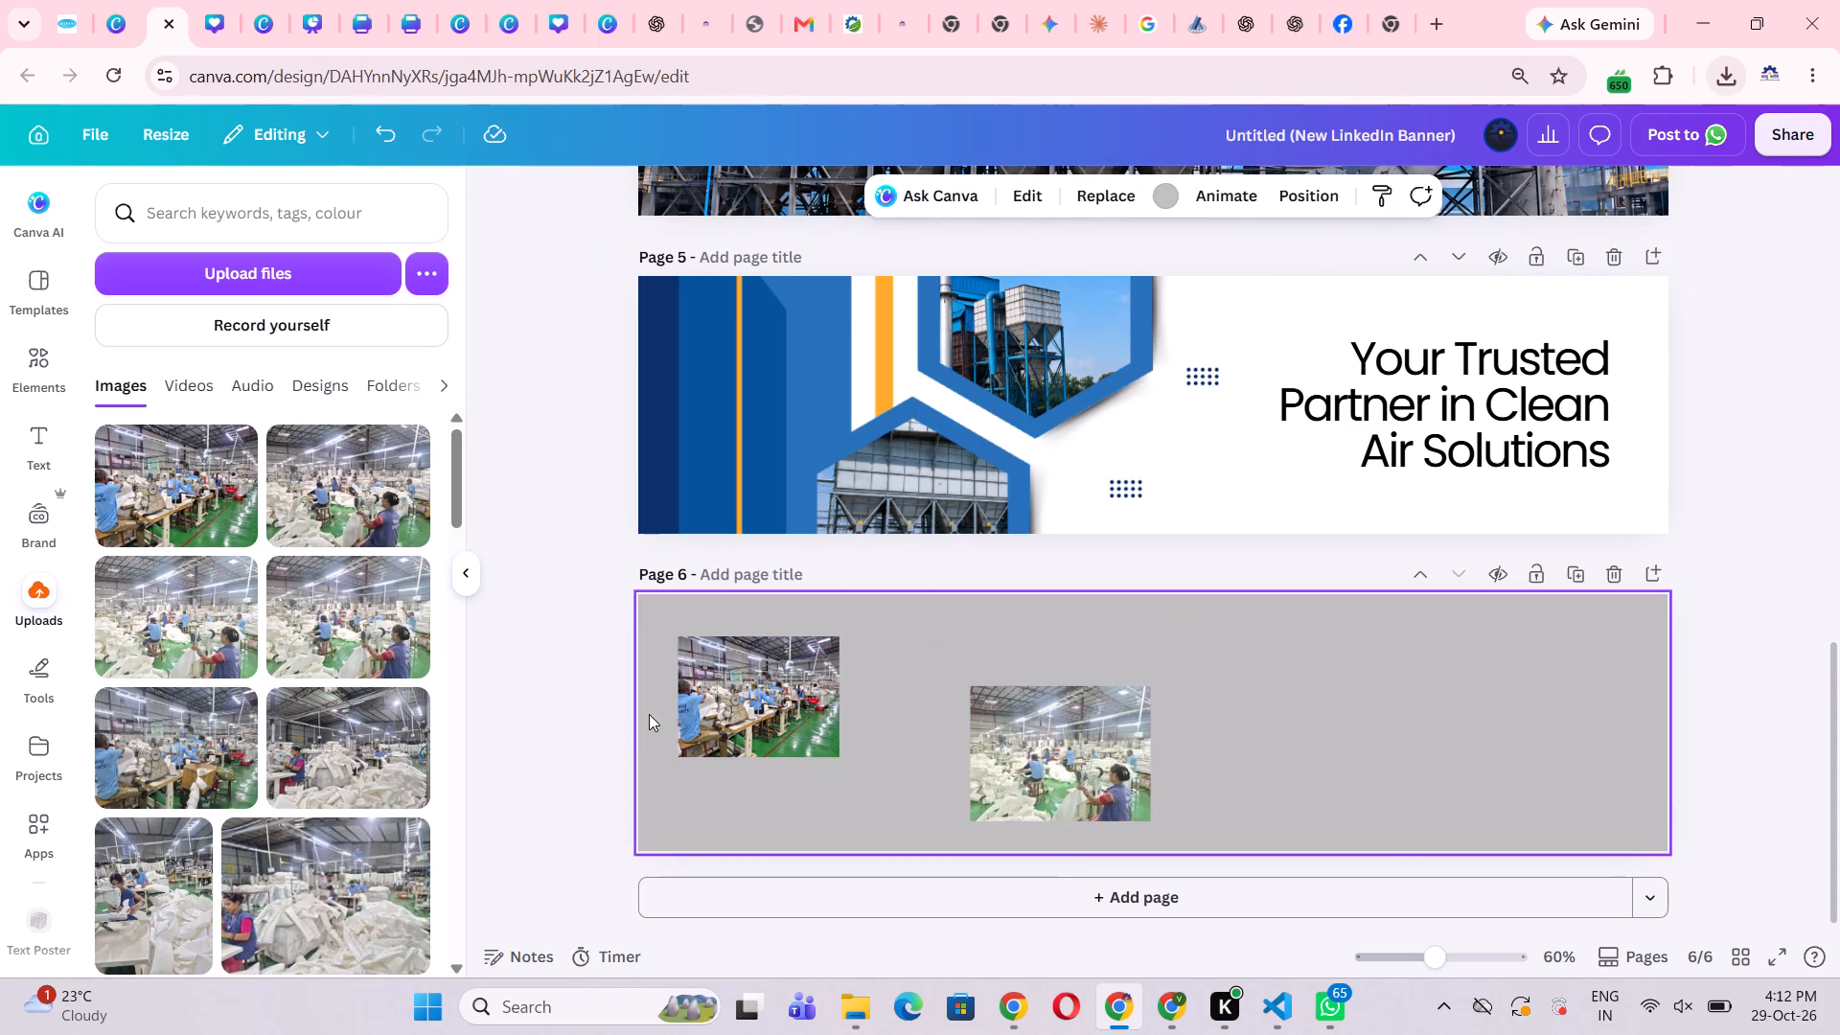
Move the edited sewing image to page 6's upper-left margin and the lighter workshop photo right of the page centre.
click(779, 682)
drag(770, 682, 746, 661)
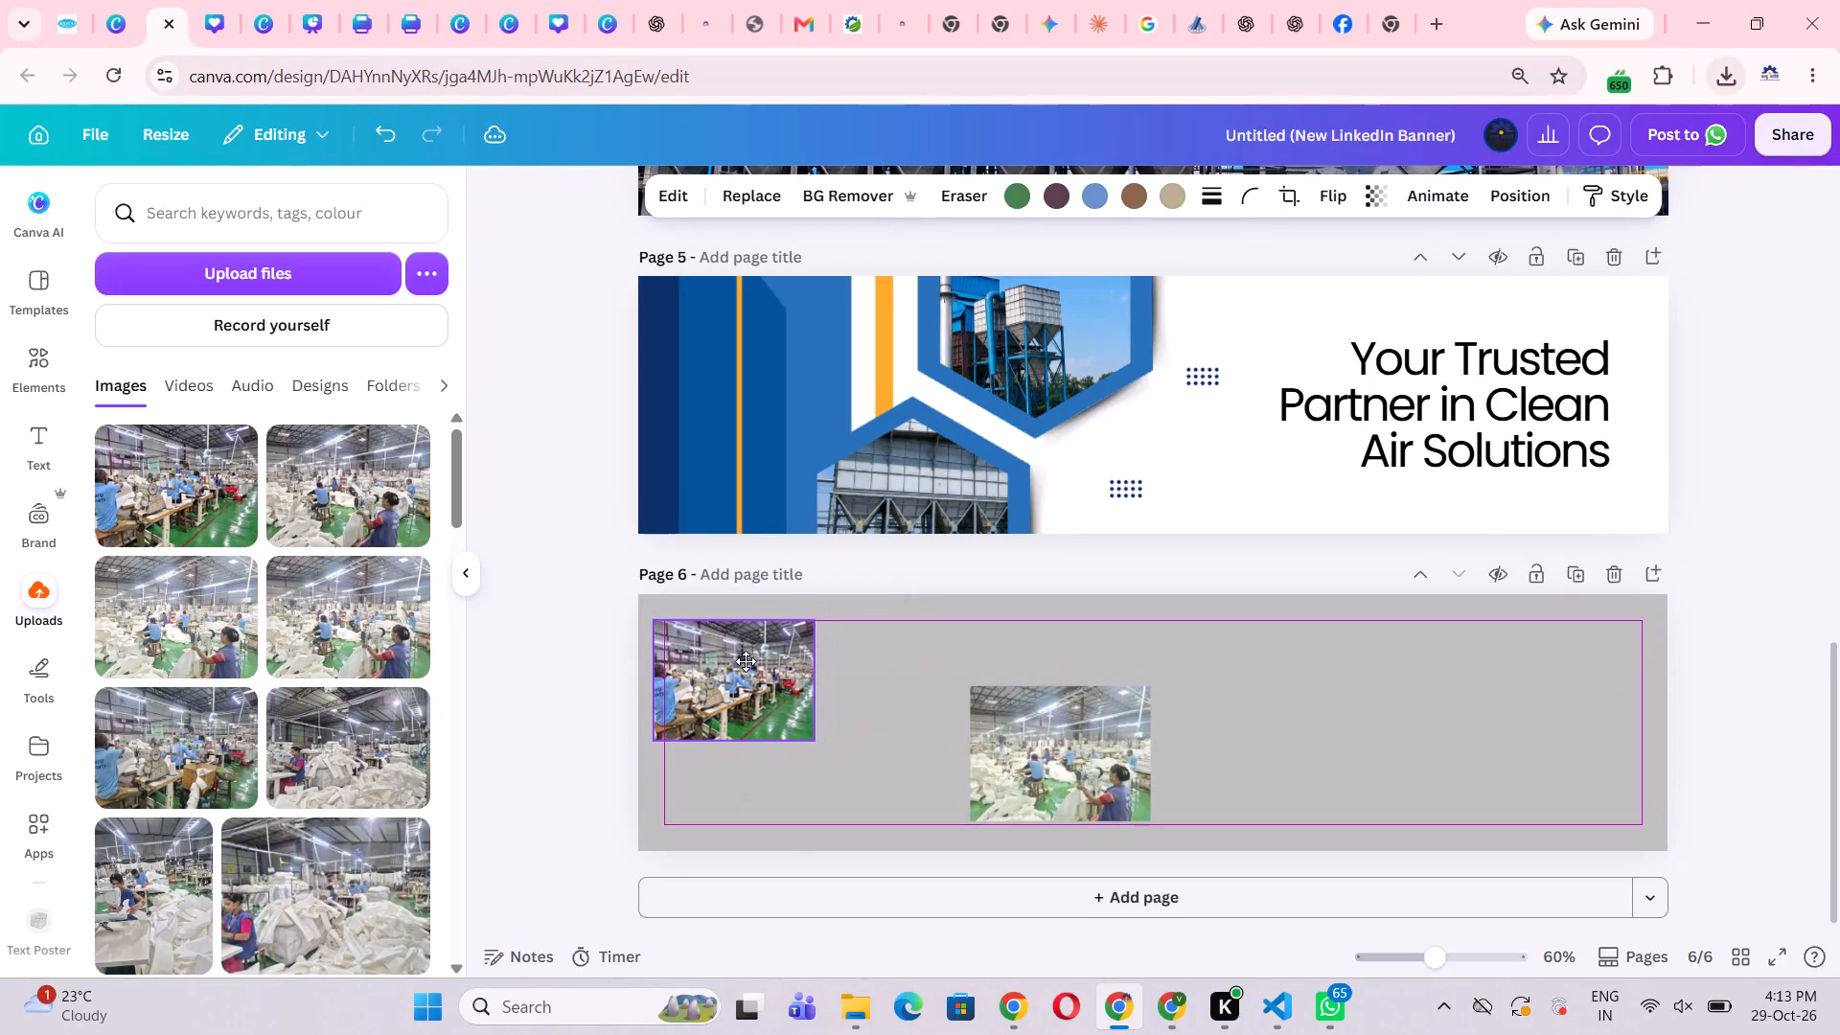
drag(746, 661, 757, 664)
click(1041, 736)
drag(1042, 737, 1207, 674)
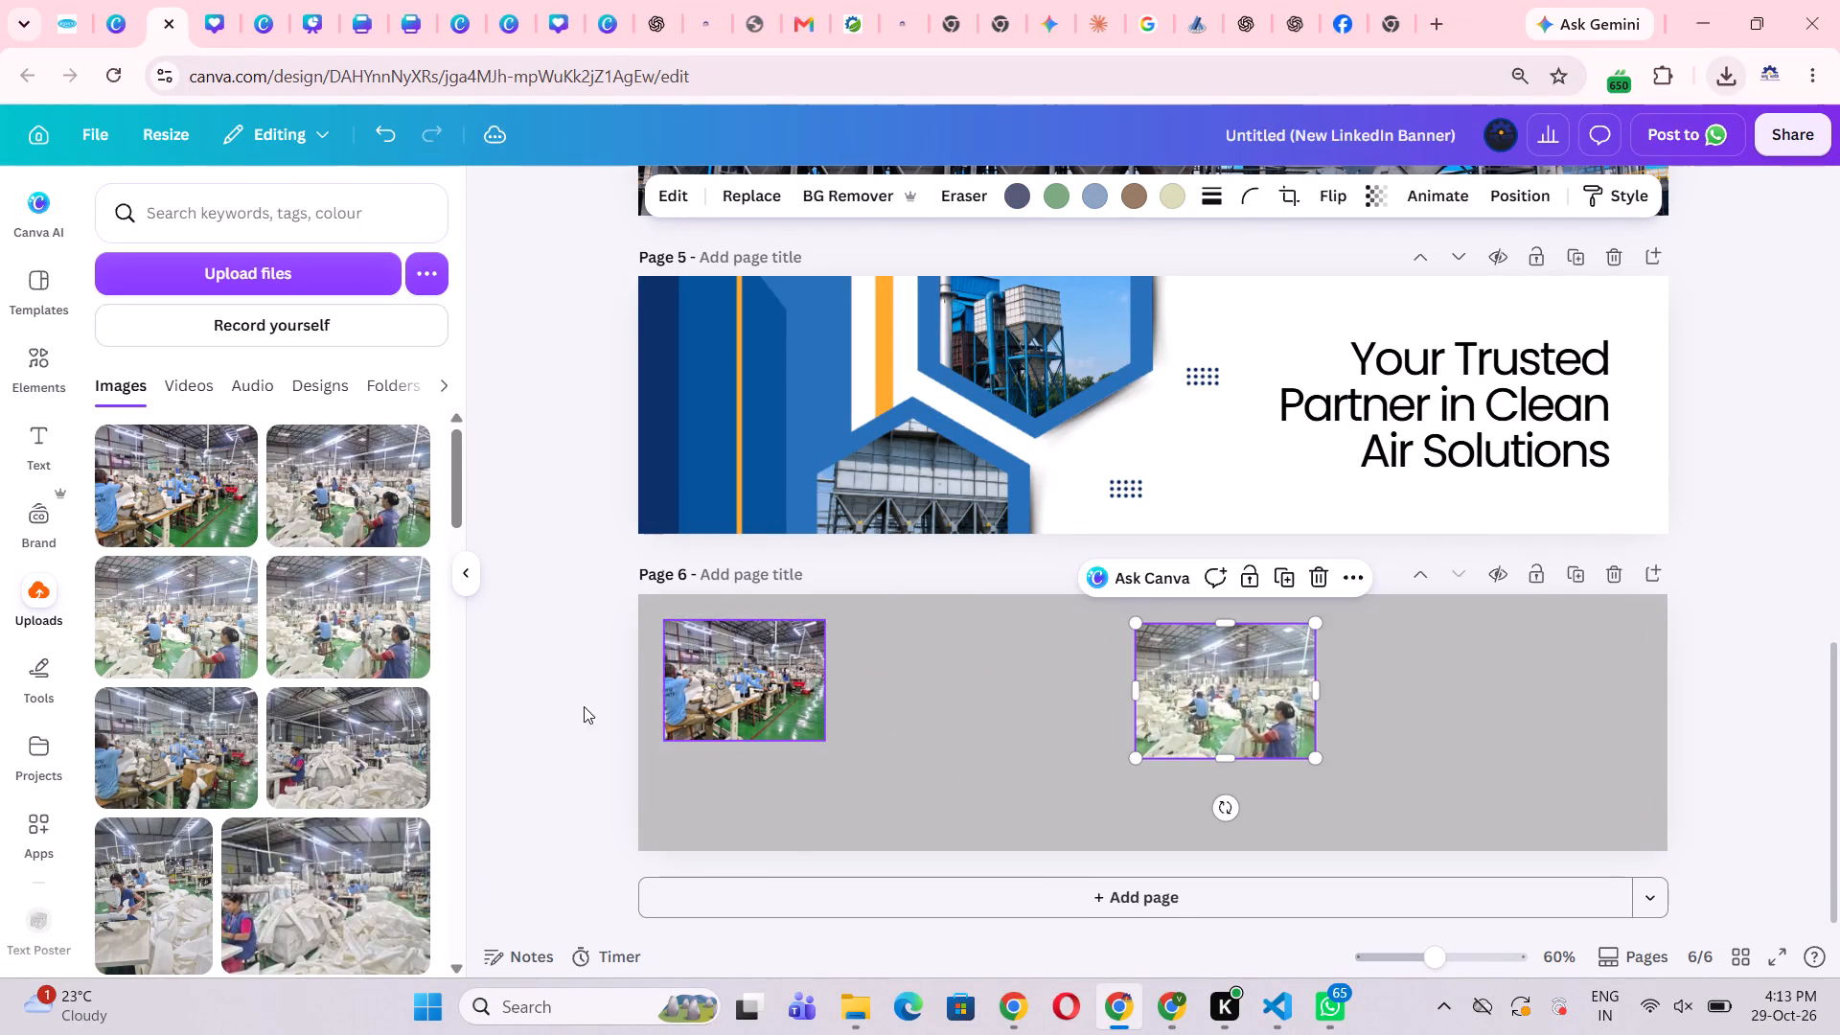
Enlarge the edited sewing image to nearly the full height of page 6 and align it with the page's left margin.
click(667, 689)
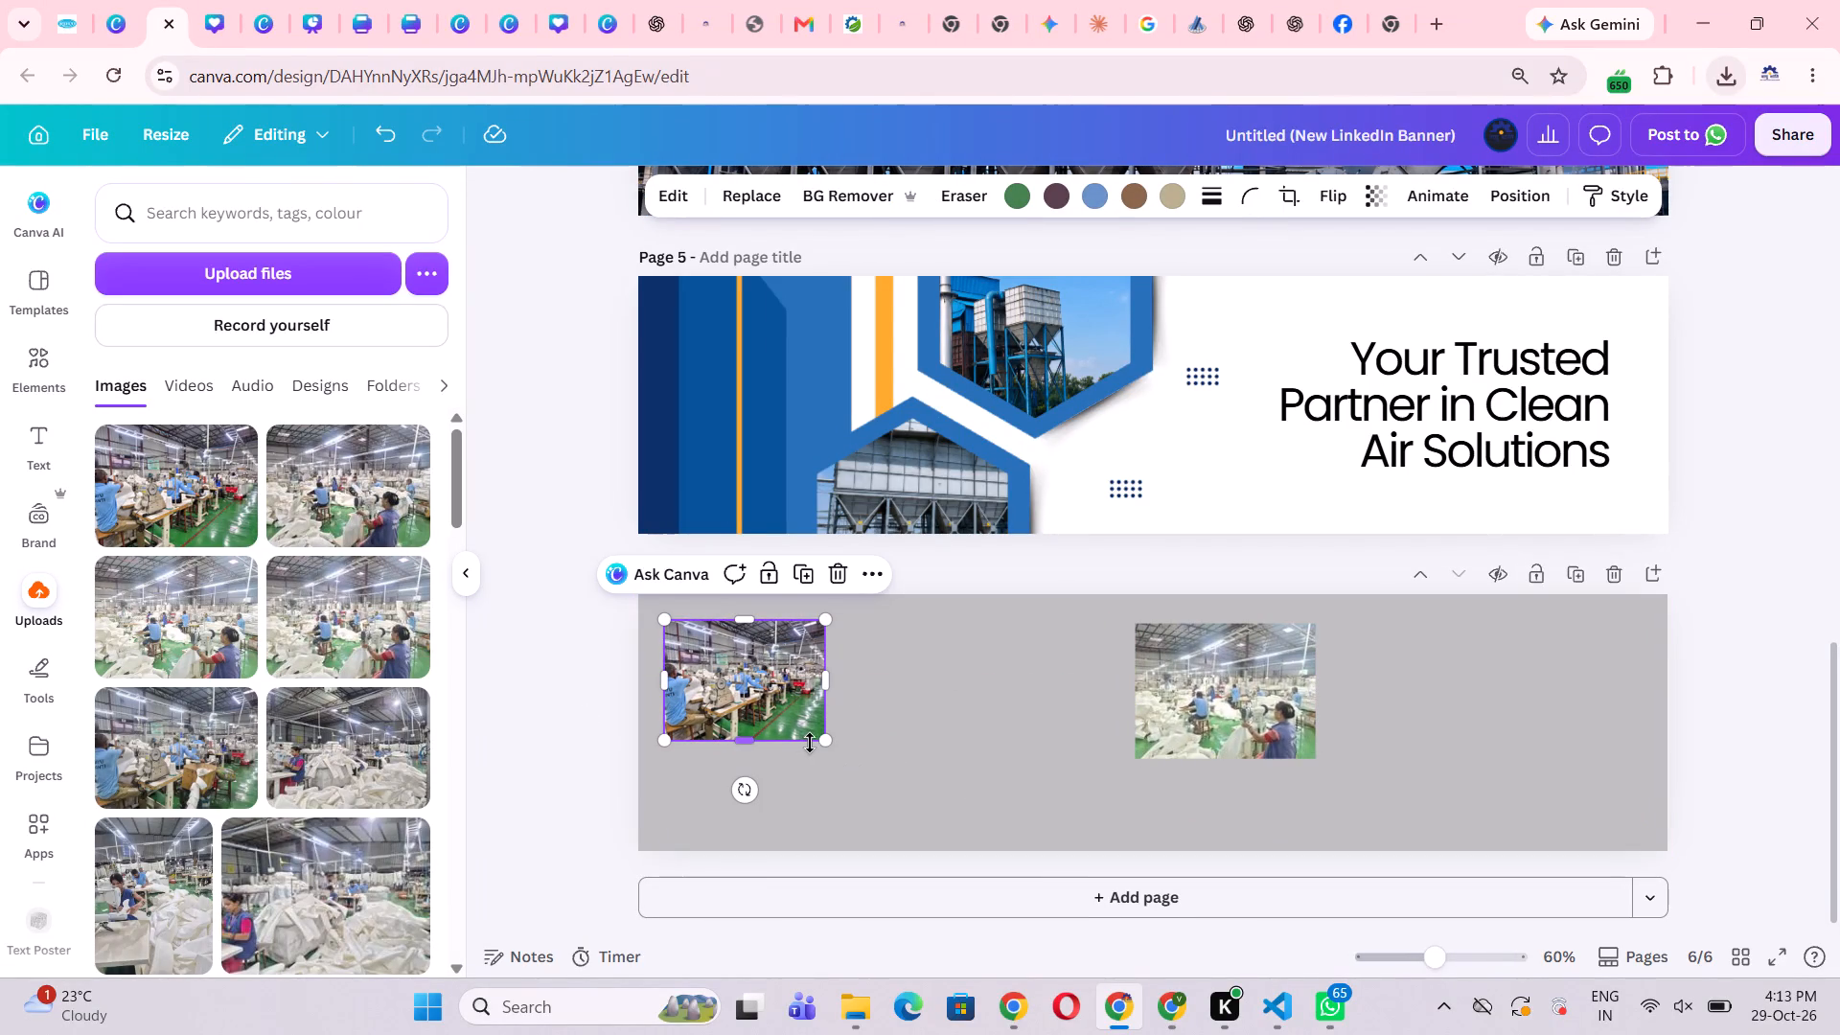
drag(820, 739, 844, 798)
drag(806, 742, 795, 730)
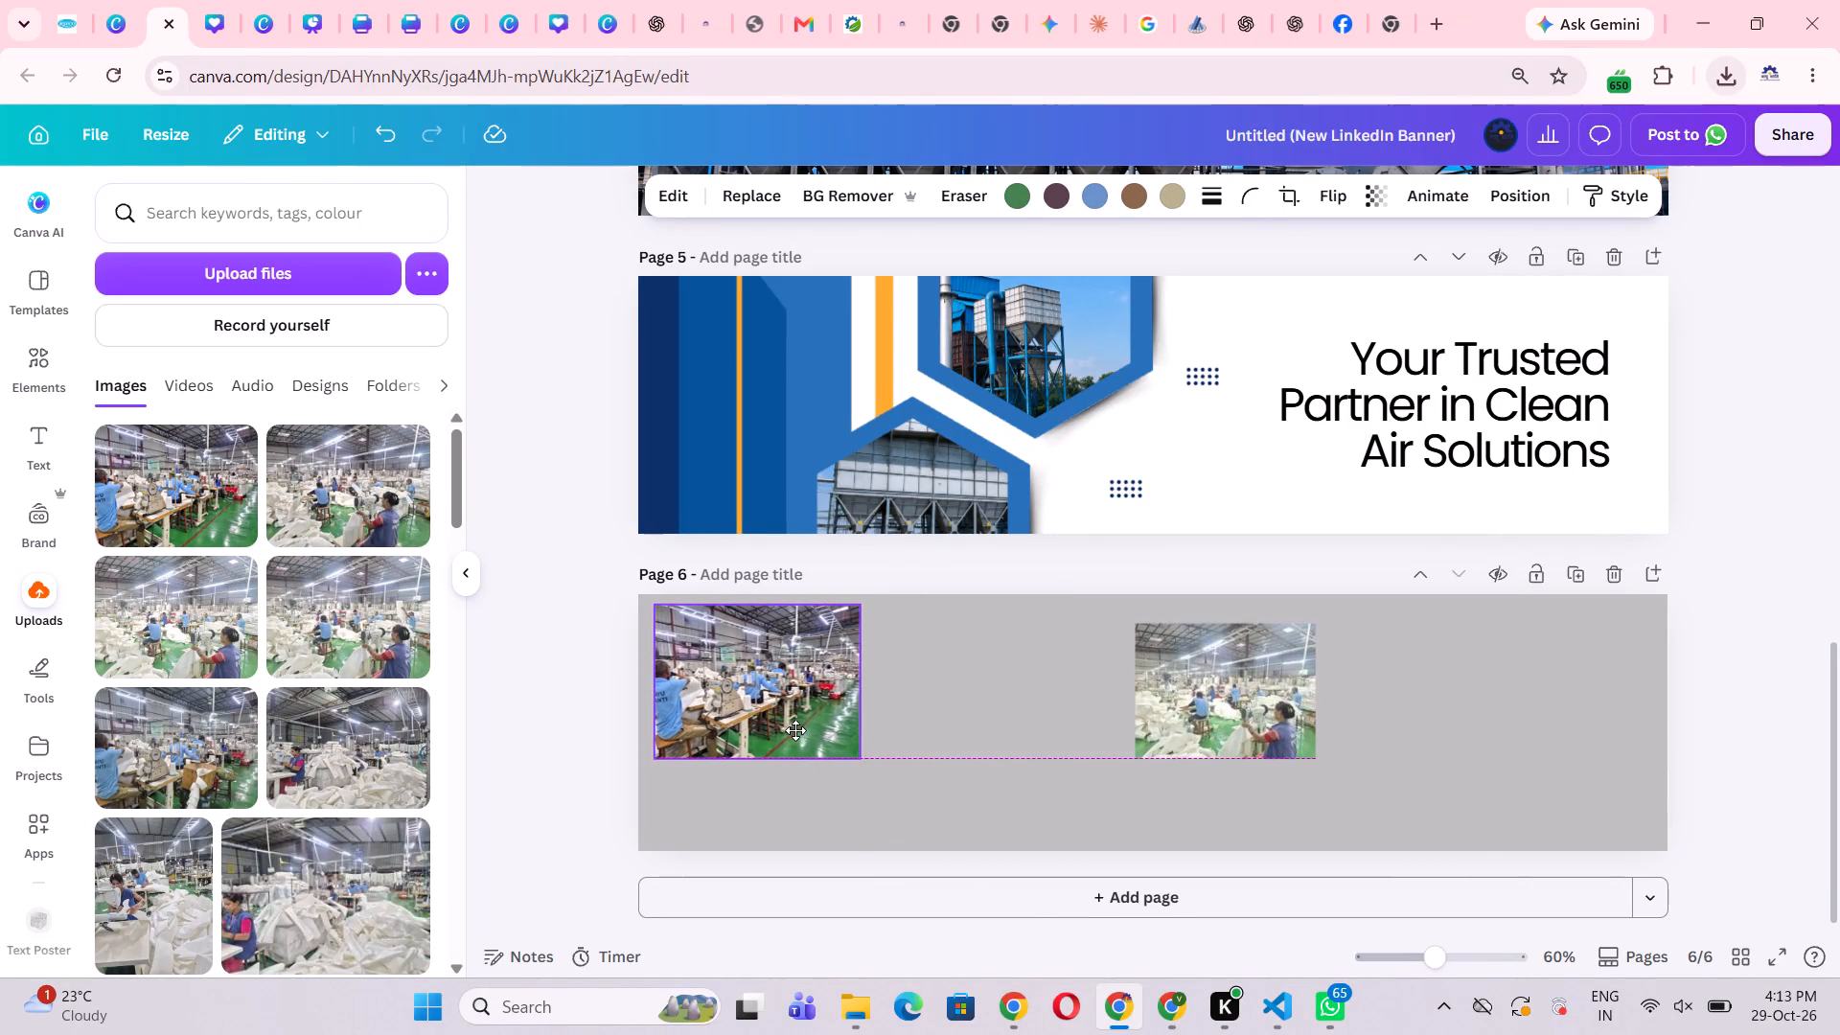
drag(795, 730, 793, 734)
drag(854, 767, 808, 737)
drag(813, 735, 905, 885)
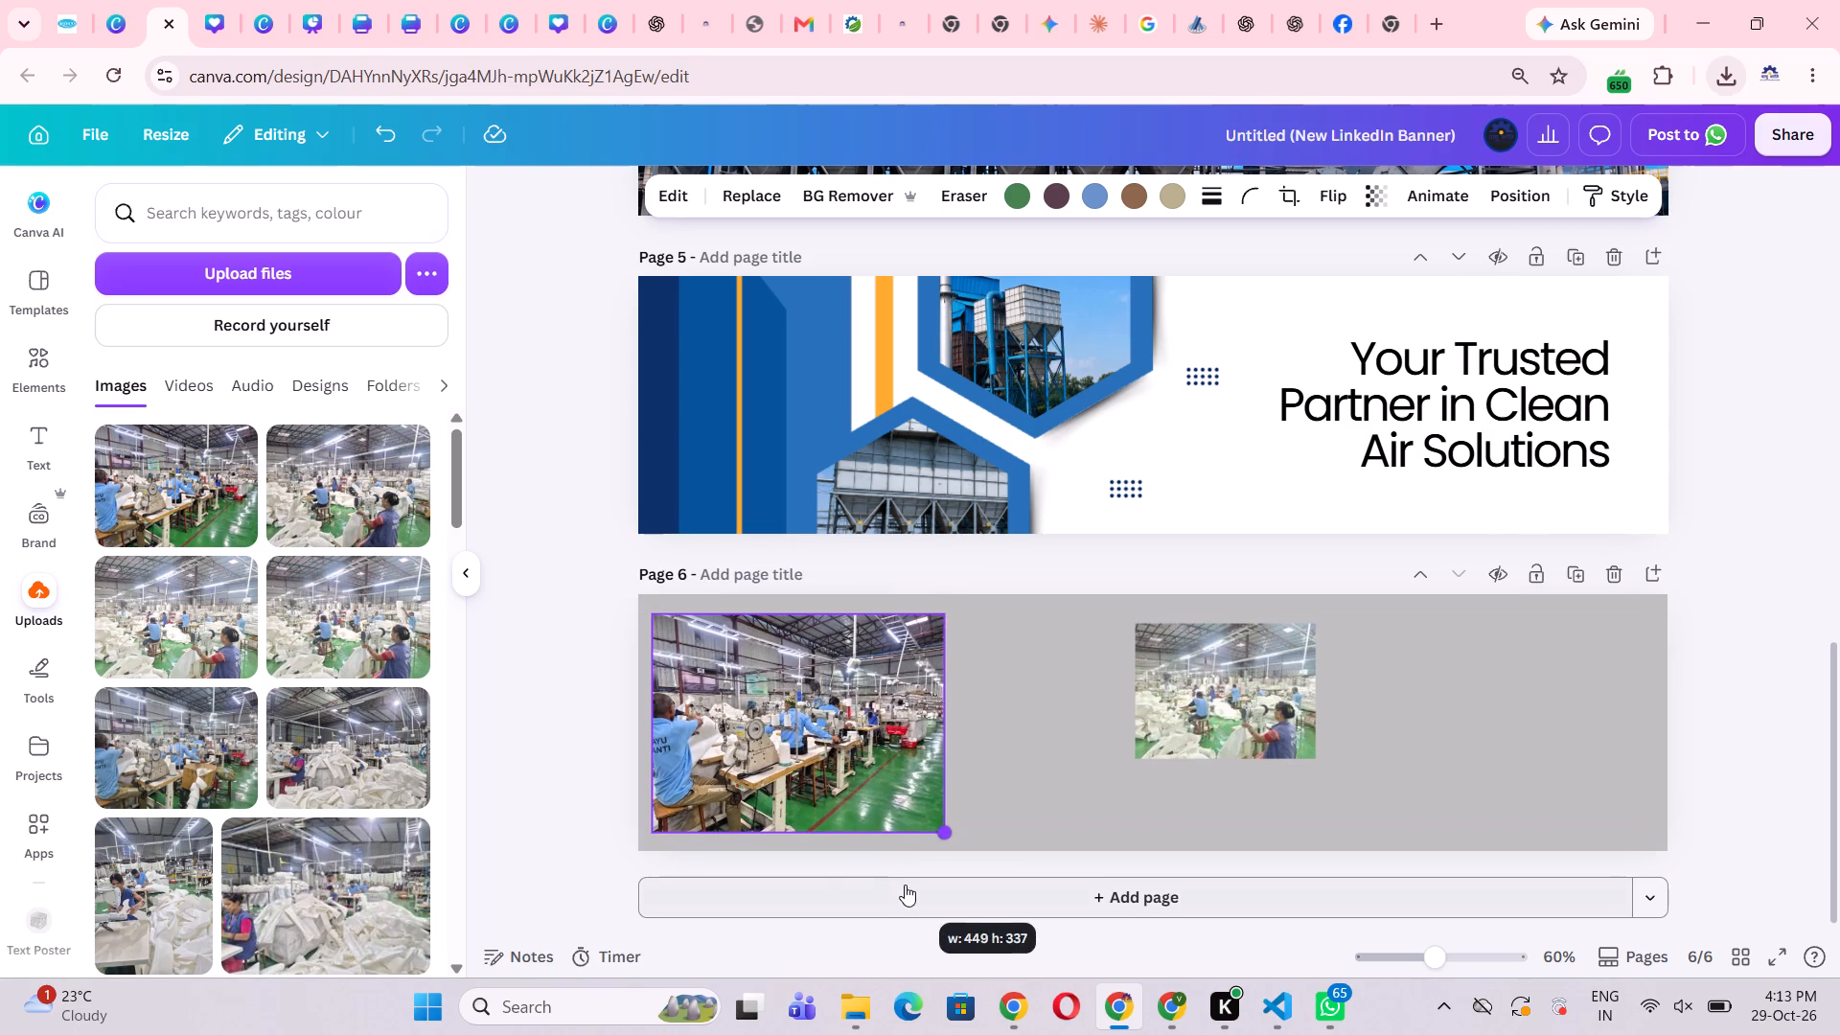
drag(905, 885, 904, 880)
drag(868, 788, 878, 793)
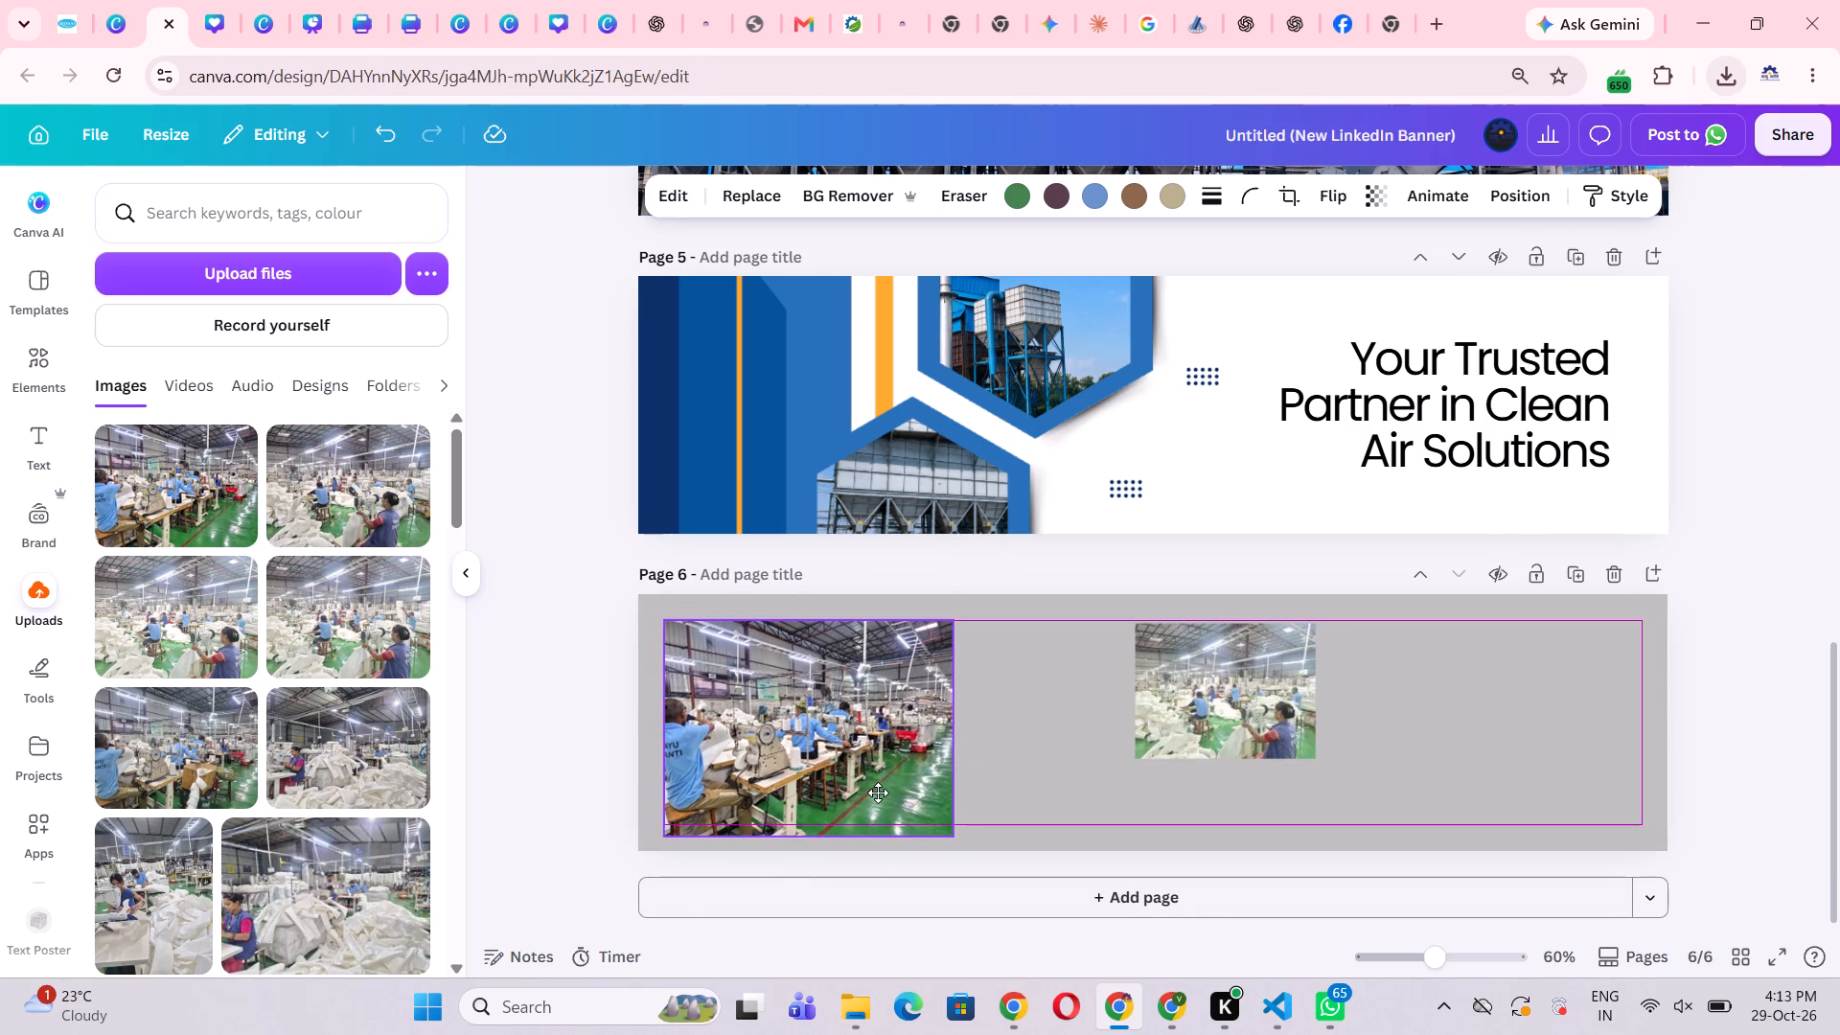
drag(878, 793, 880, 791)
click(1017, 772)
Move the lighter workshop photo beside the edited sewing image and enlarge it to the same size, aligned at the top.
click(1255, 701)
drag(1255, 701, 1110, 698)
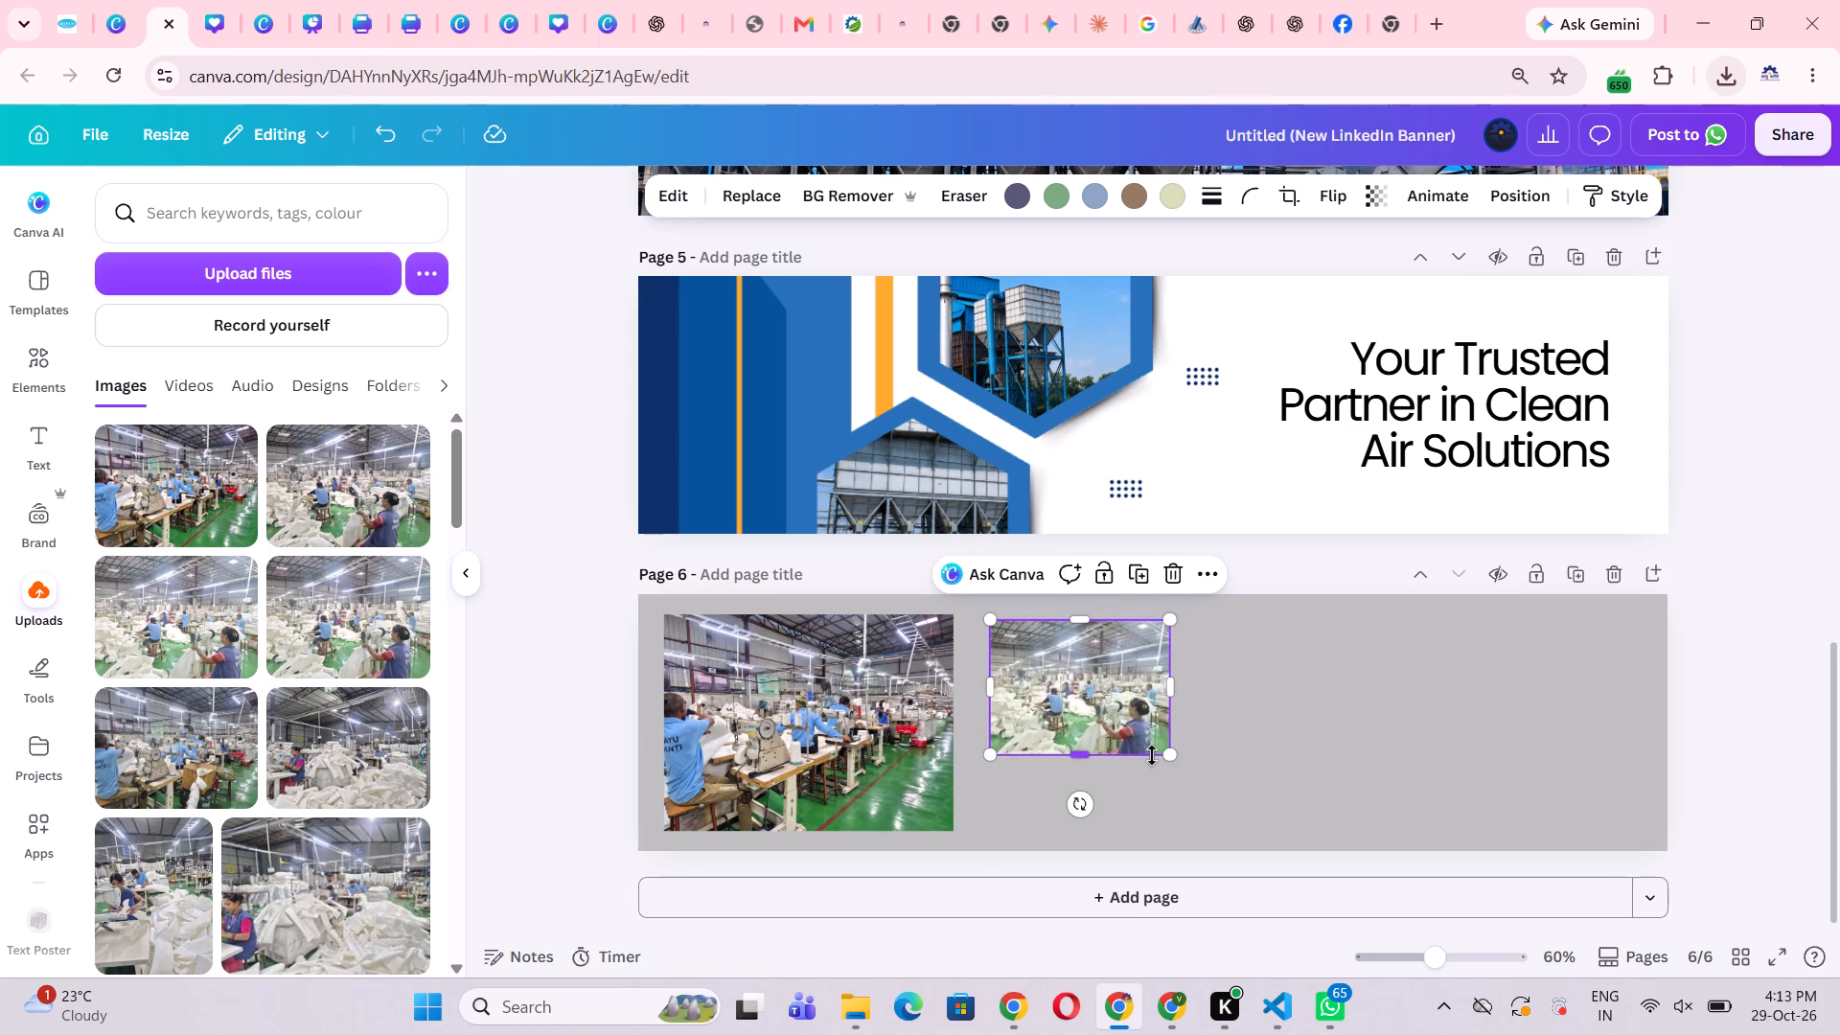
drag(1172, 756, 1164, 781)
drag(1175, 756, 1258, 834)
drag(1207, 779, 1197, 774)
drag(1256, 815, 1255, 816)
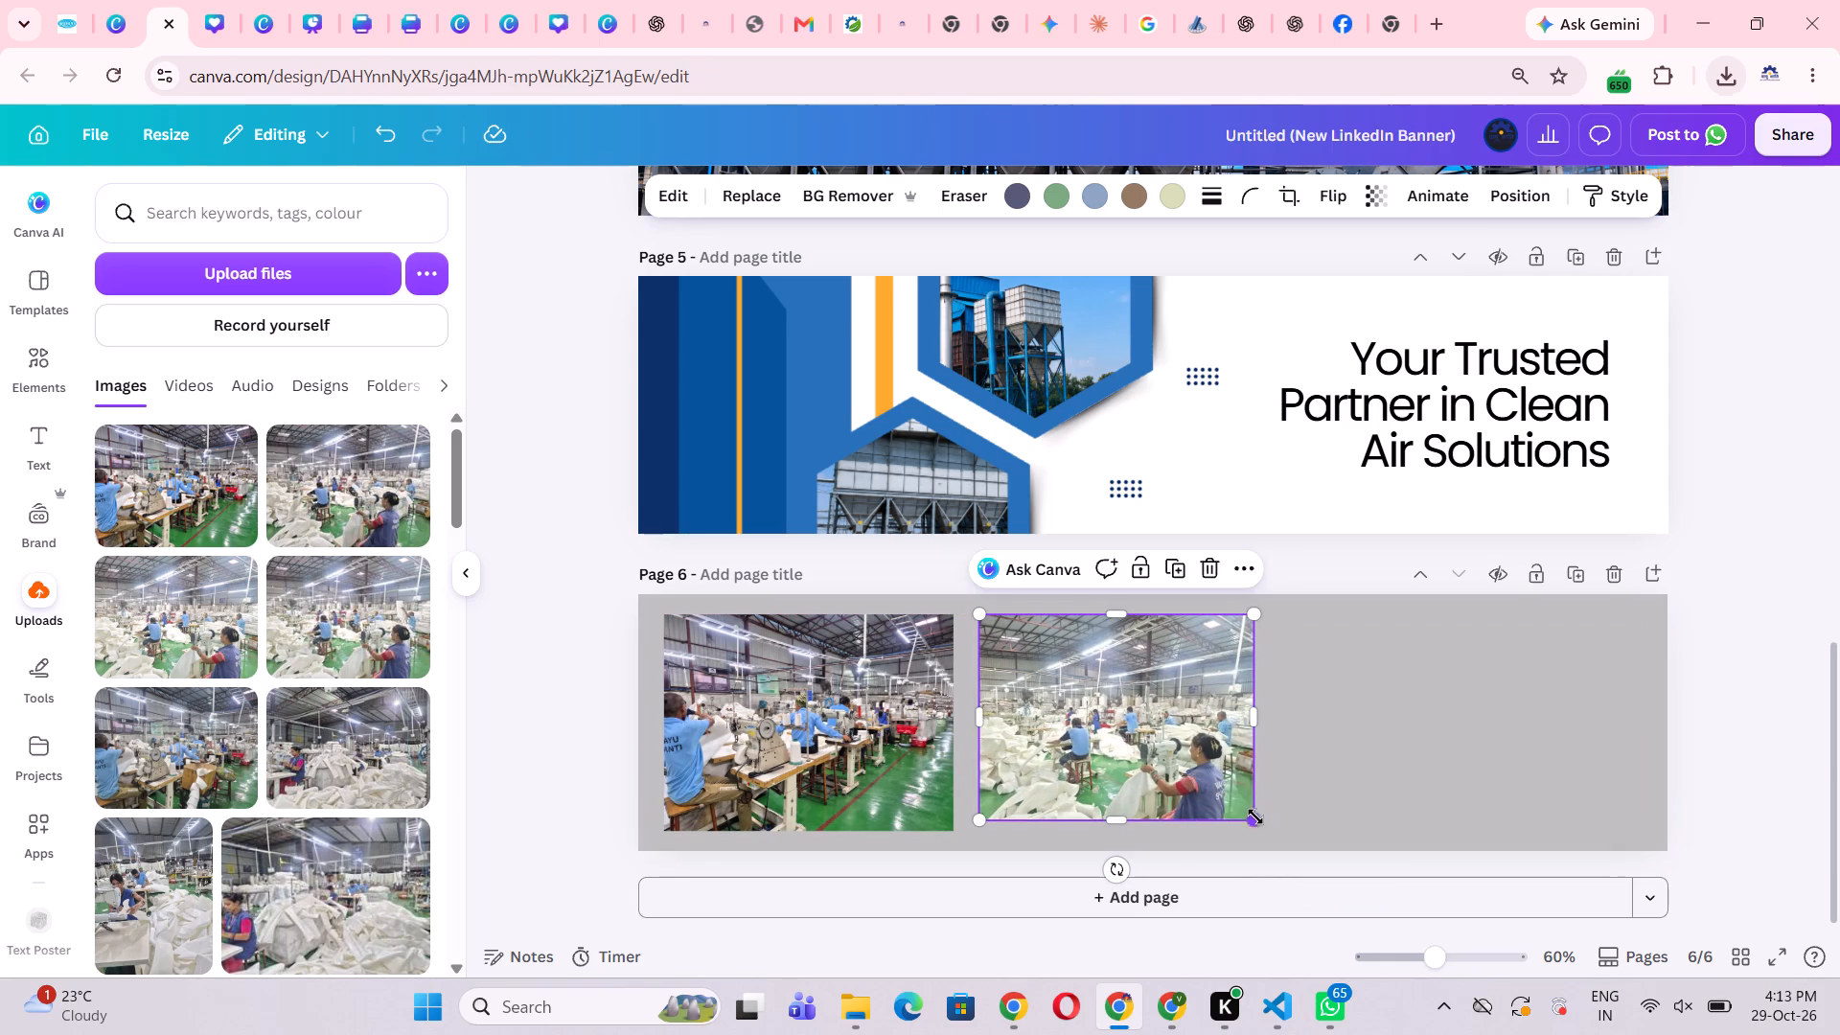
drag(1255, 816, 1263, 834)
click(1328, 796)
Set the tint of the lighter workshop photo on page 6 to 0 in its image adjustments.
click(1240, 779)
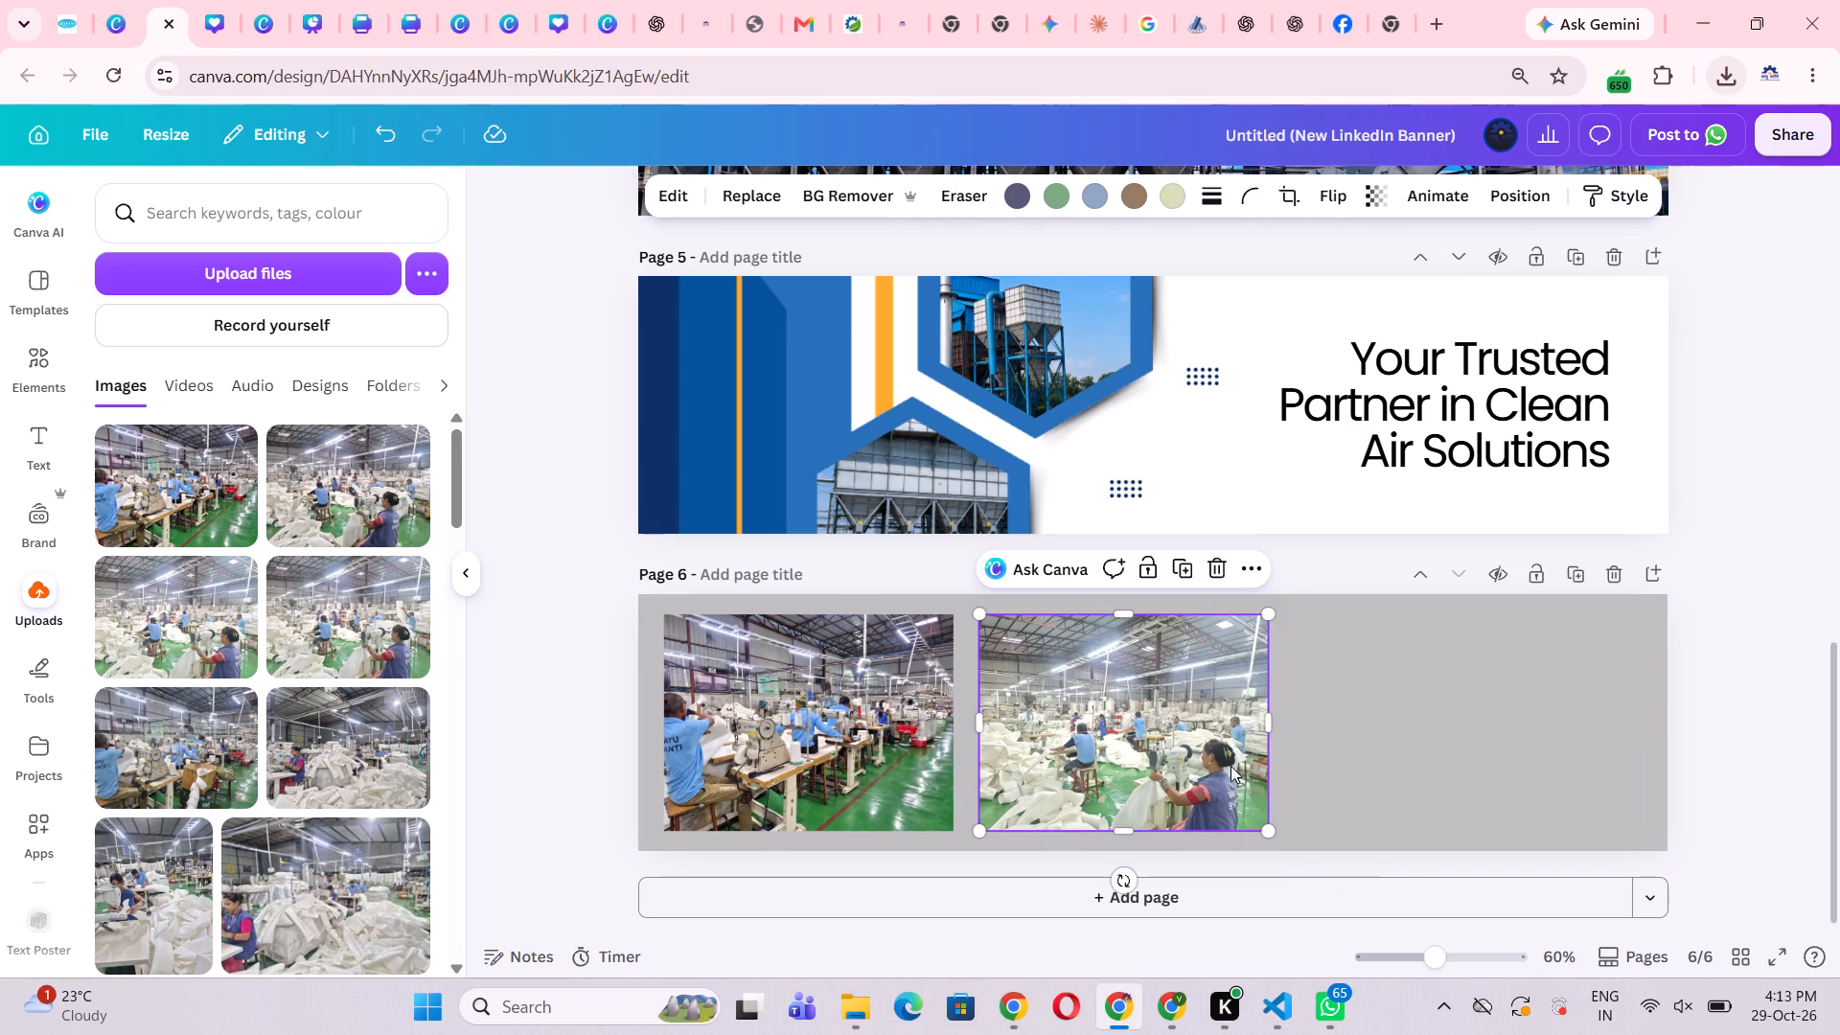
click(679, 193)
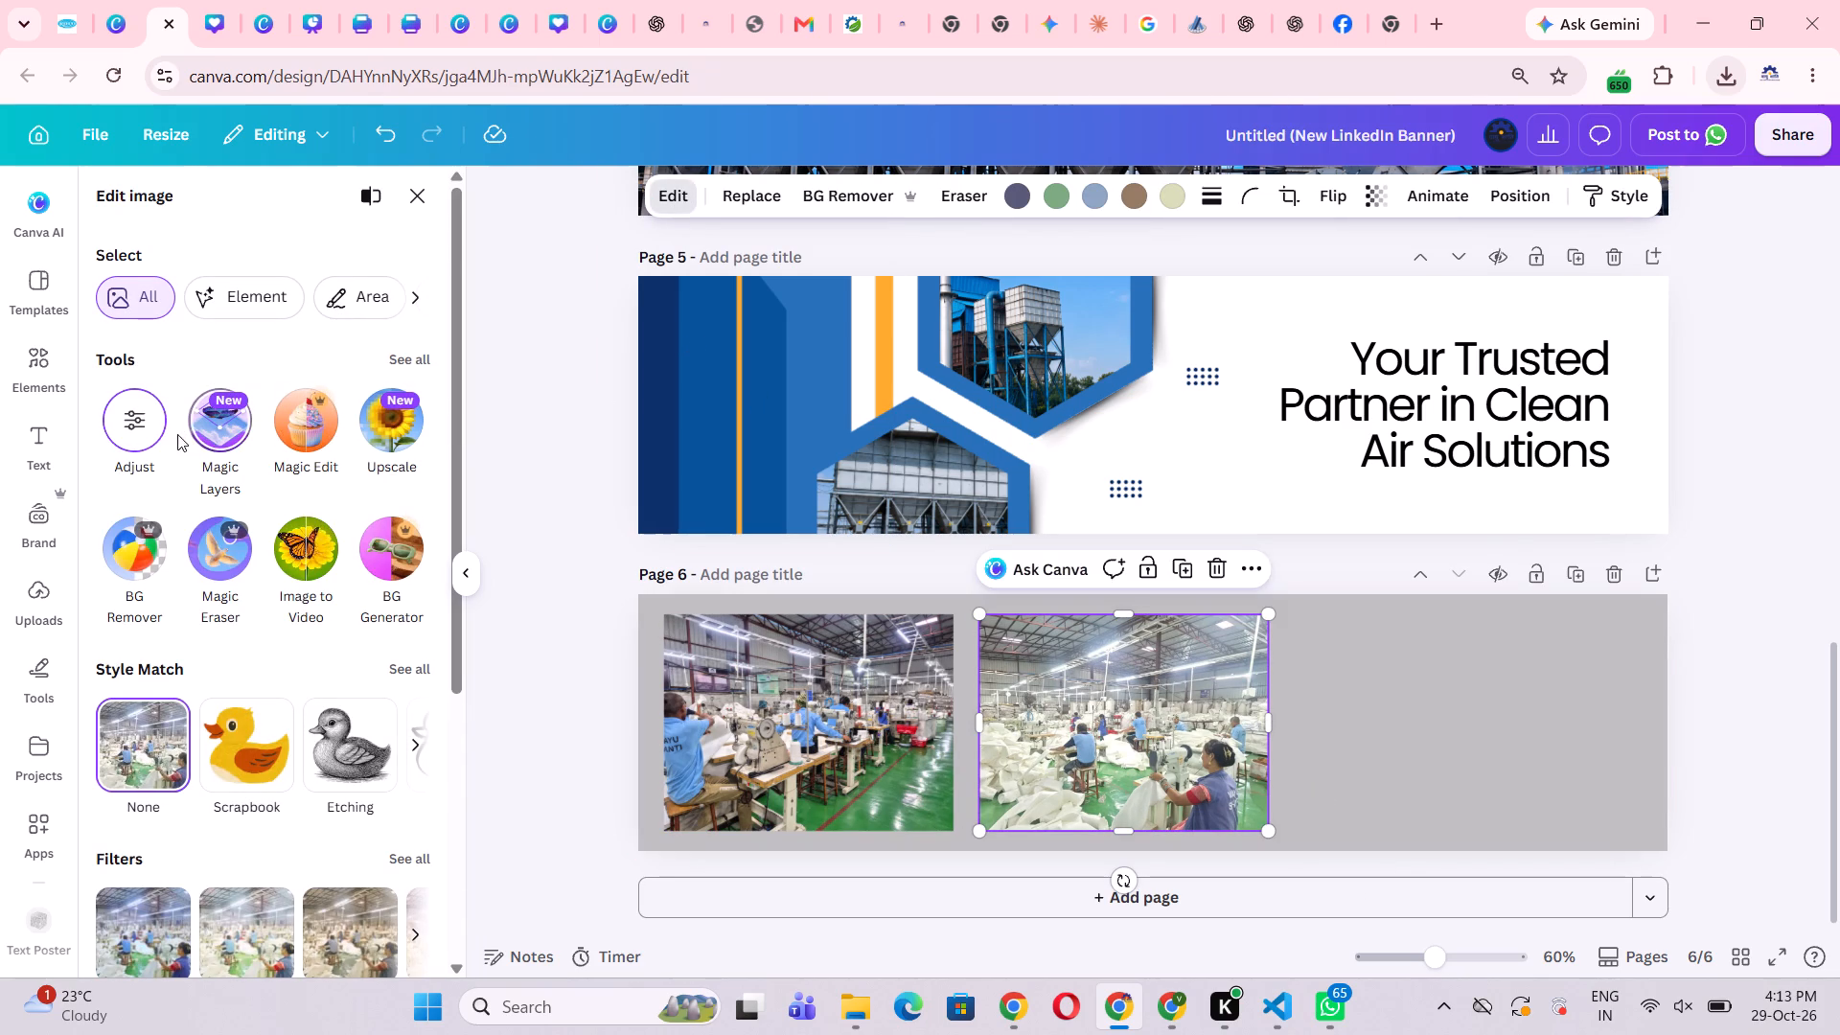
click(149, 423)
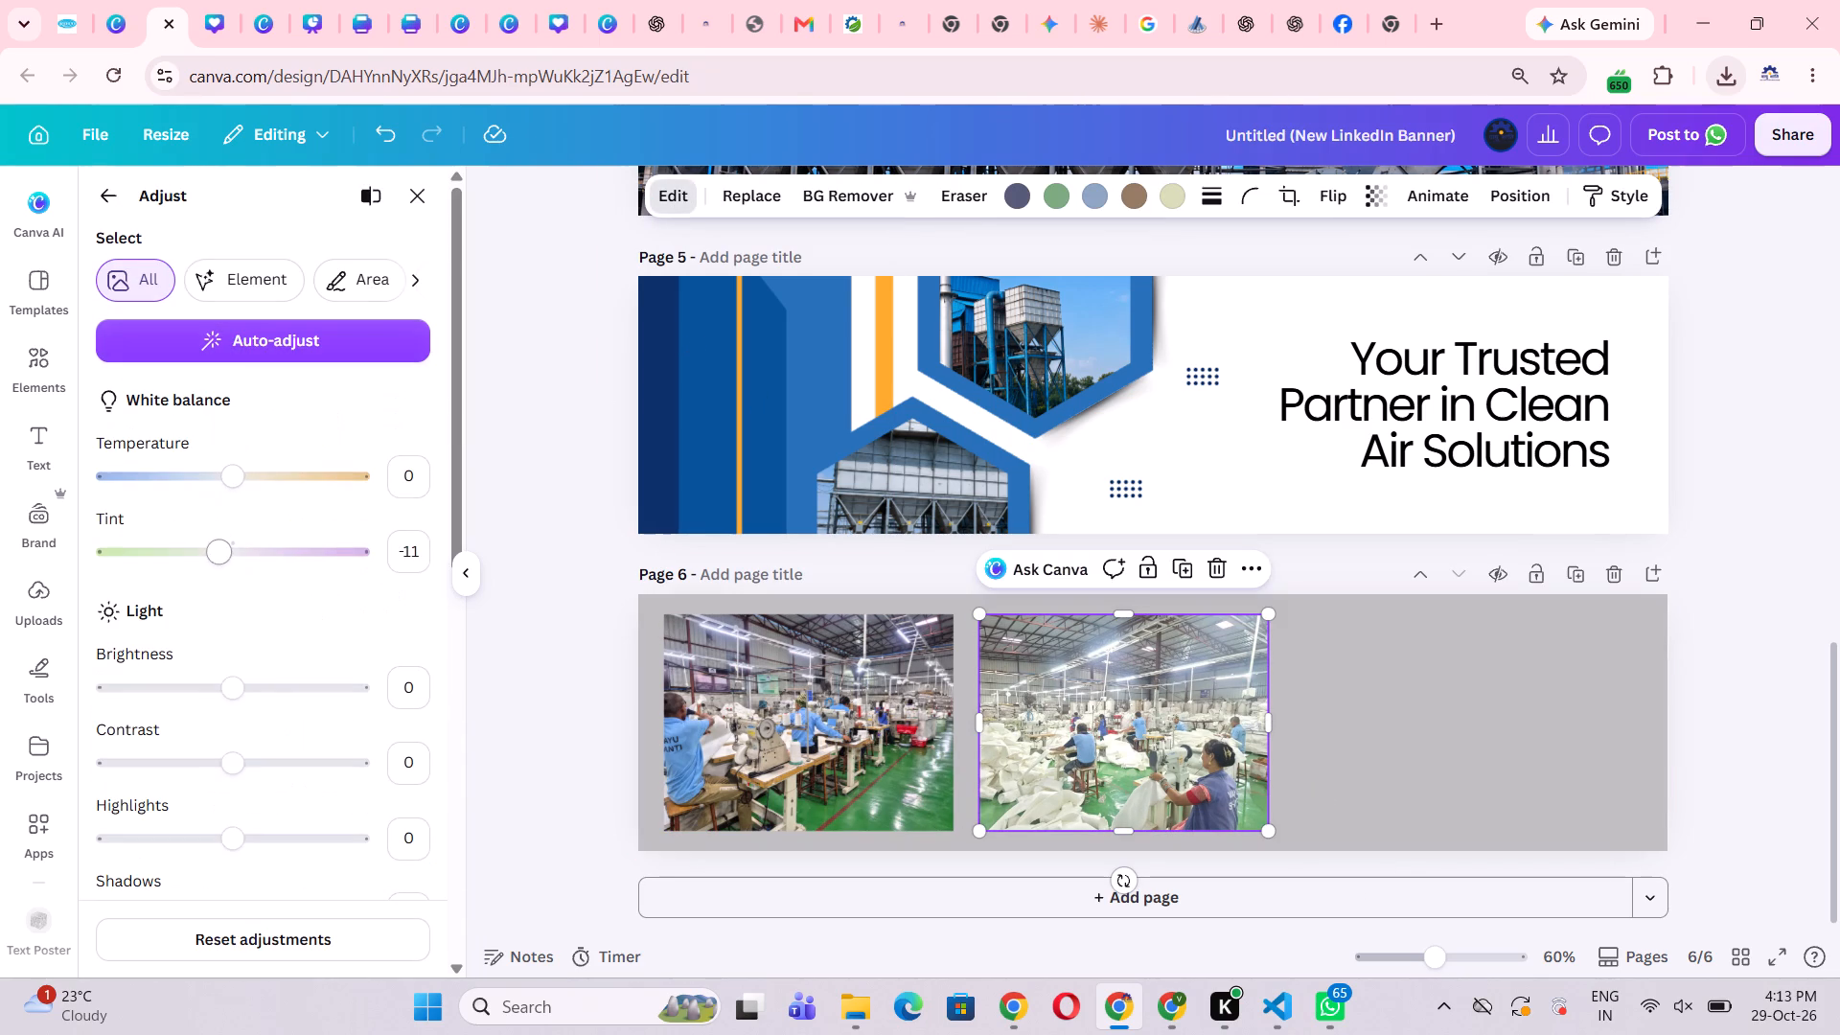
drag(222, 557, 224, 607)
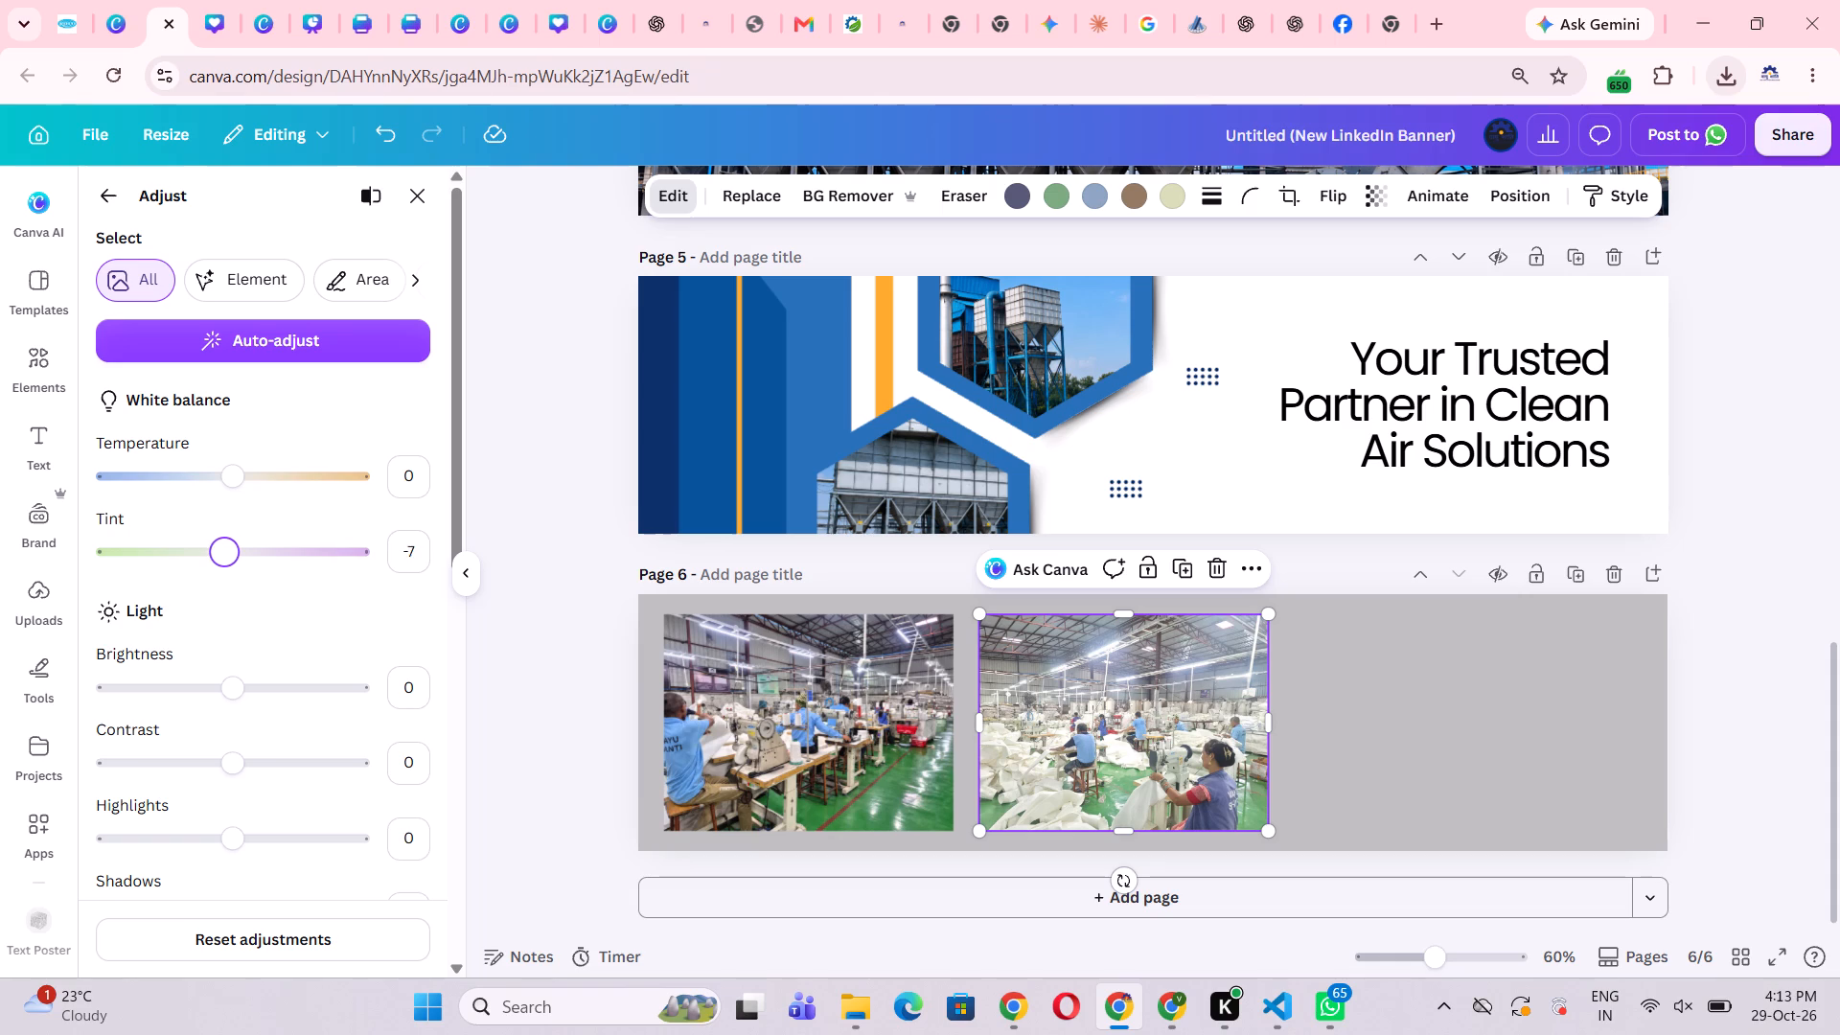
drag(224, 607, 233, 607)
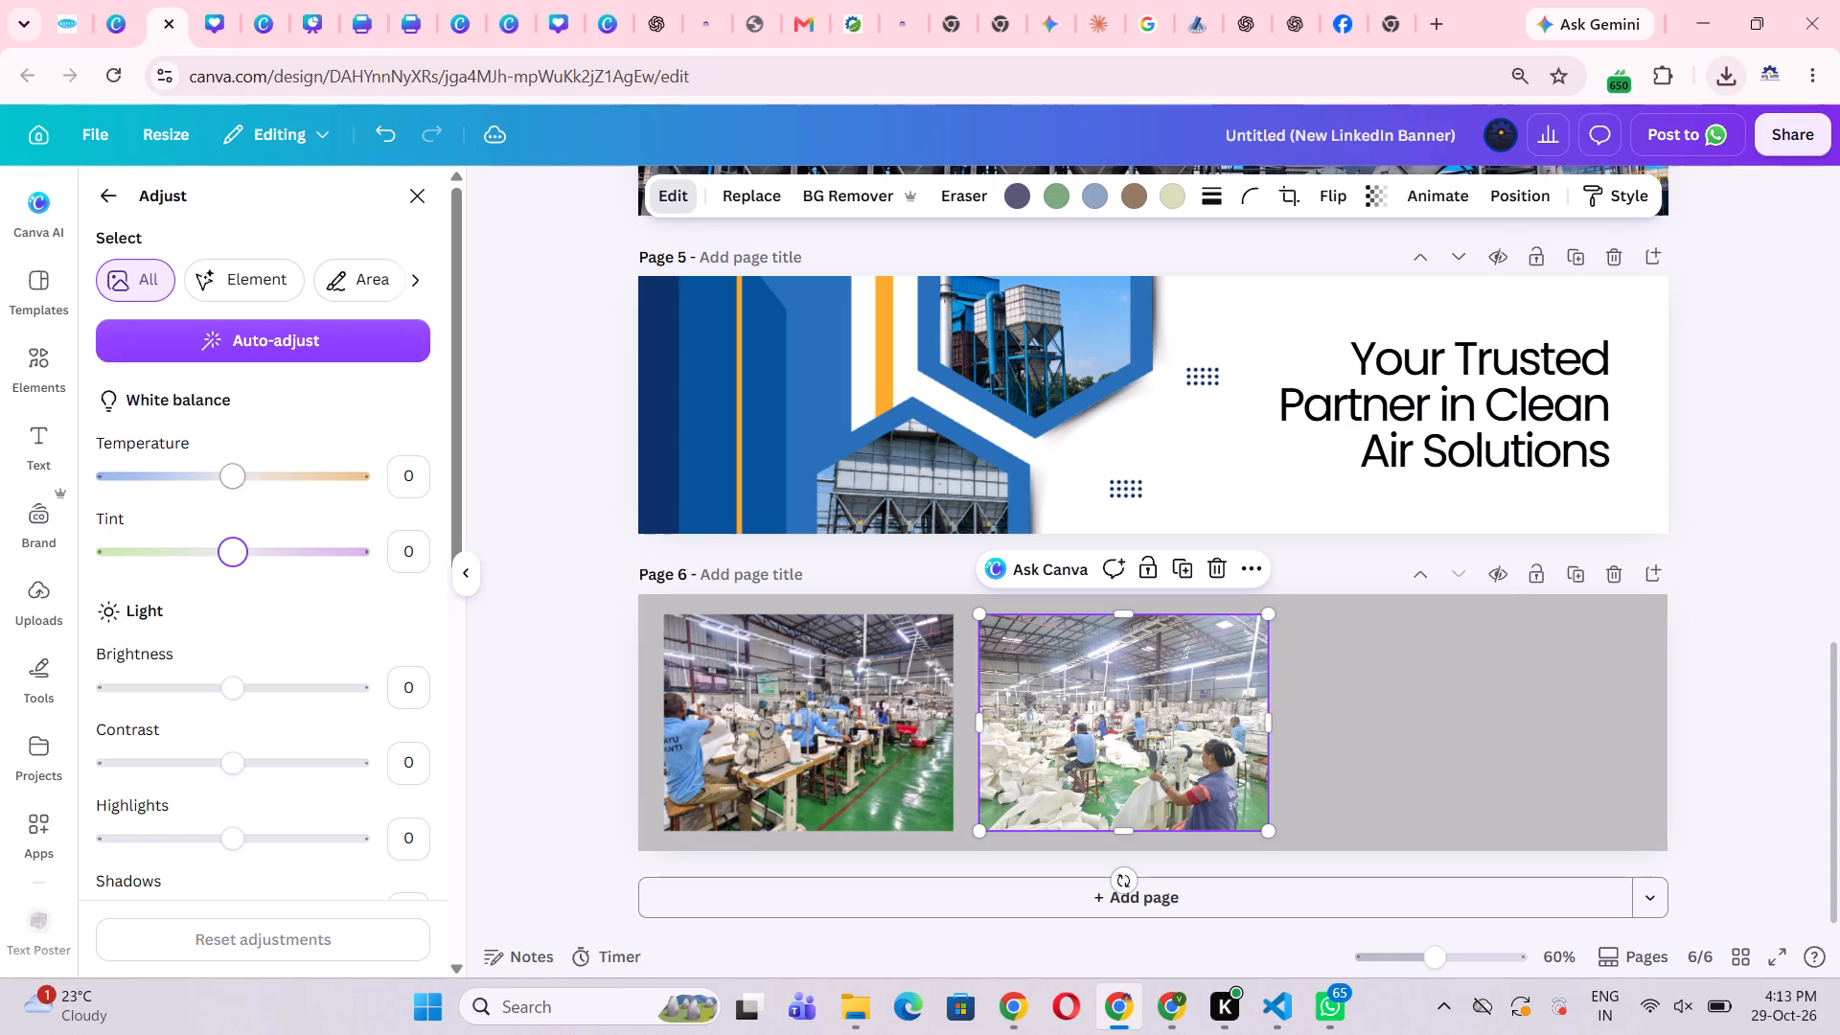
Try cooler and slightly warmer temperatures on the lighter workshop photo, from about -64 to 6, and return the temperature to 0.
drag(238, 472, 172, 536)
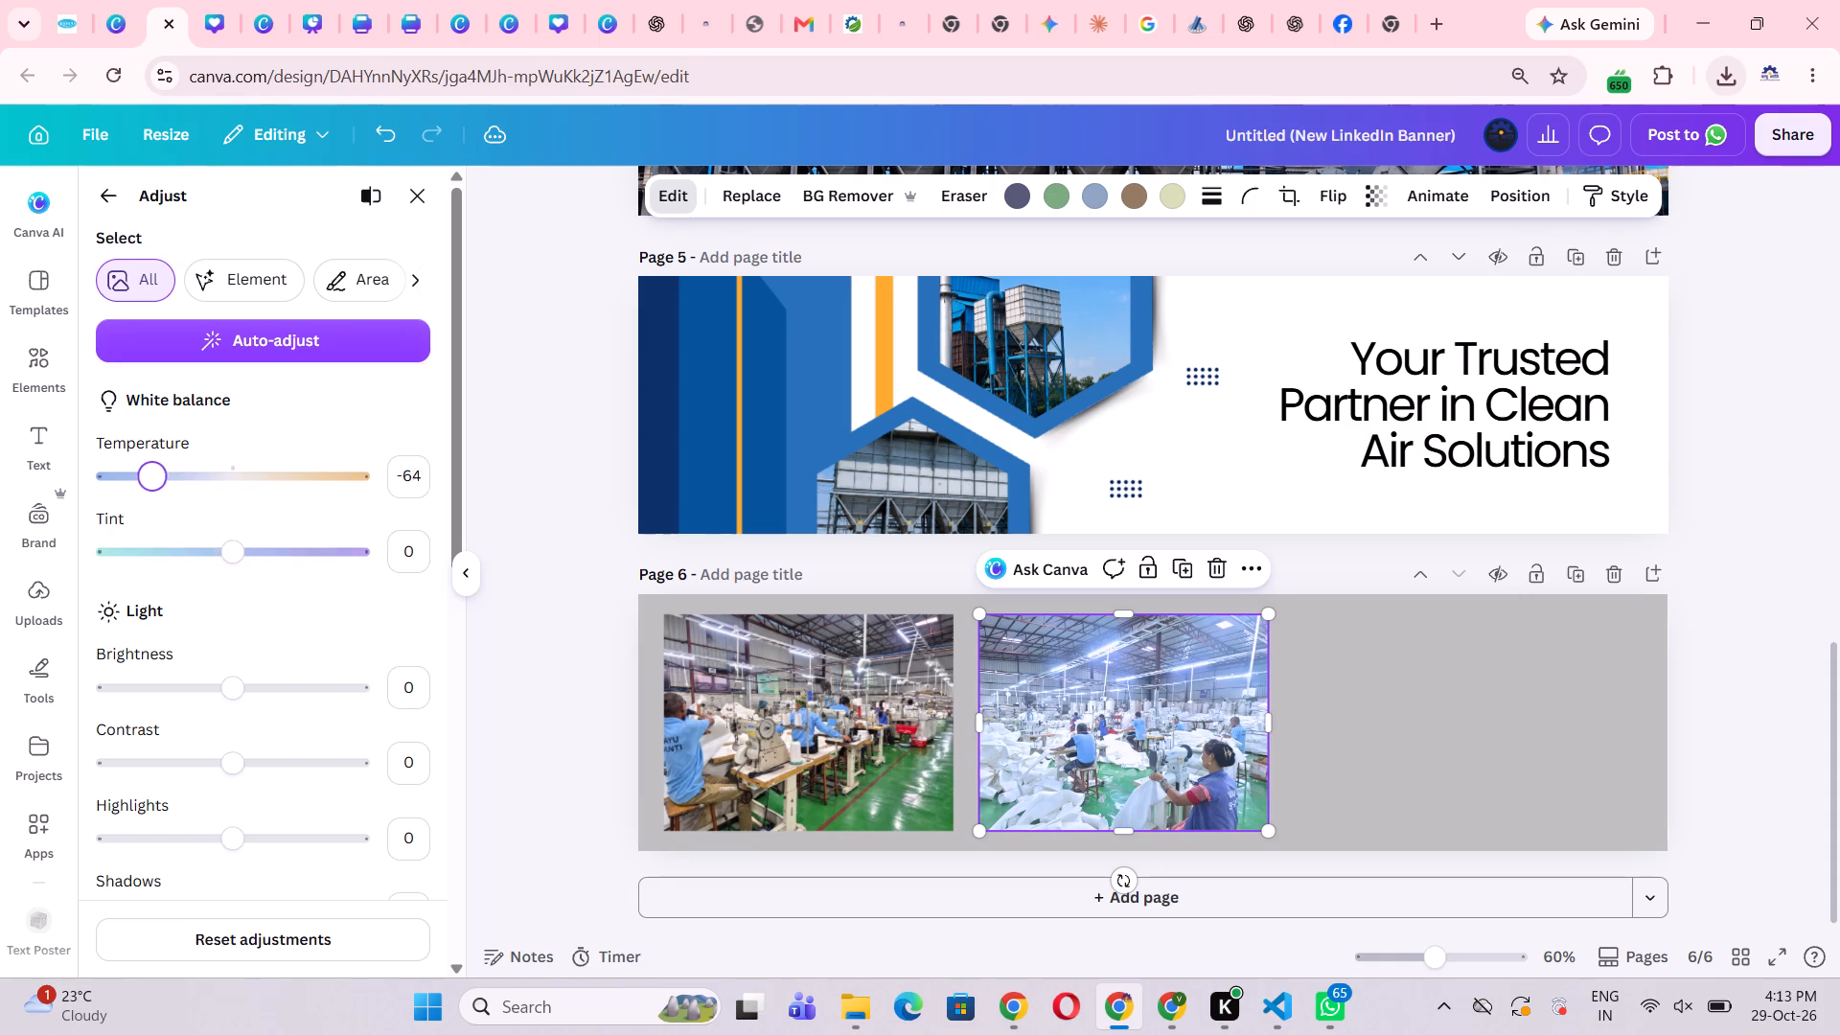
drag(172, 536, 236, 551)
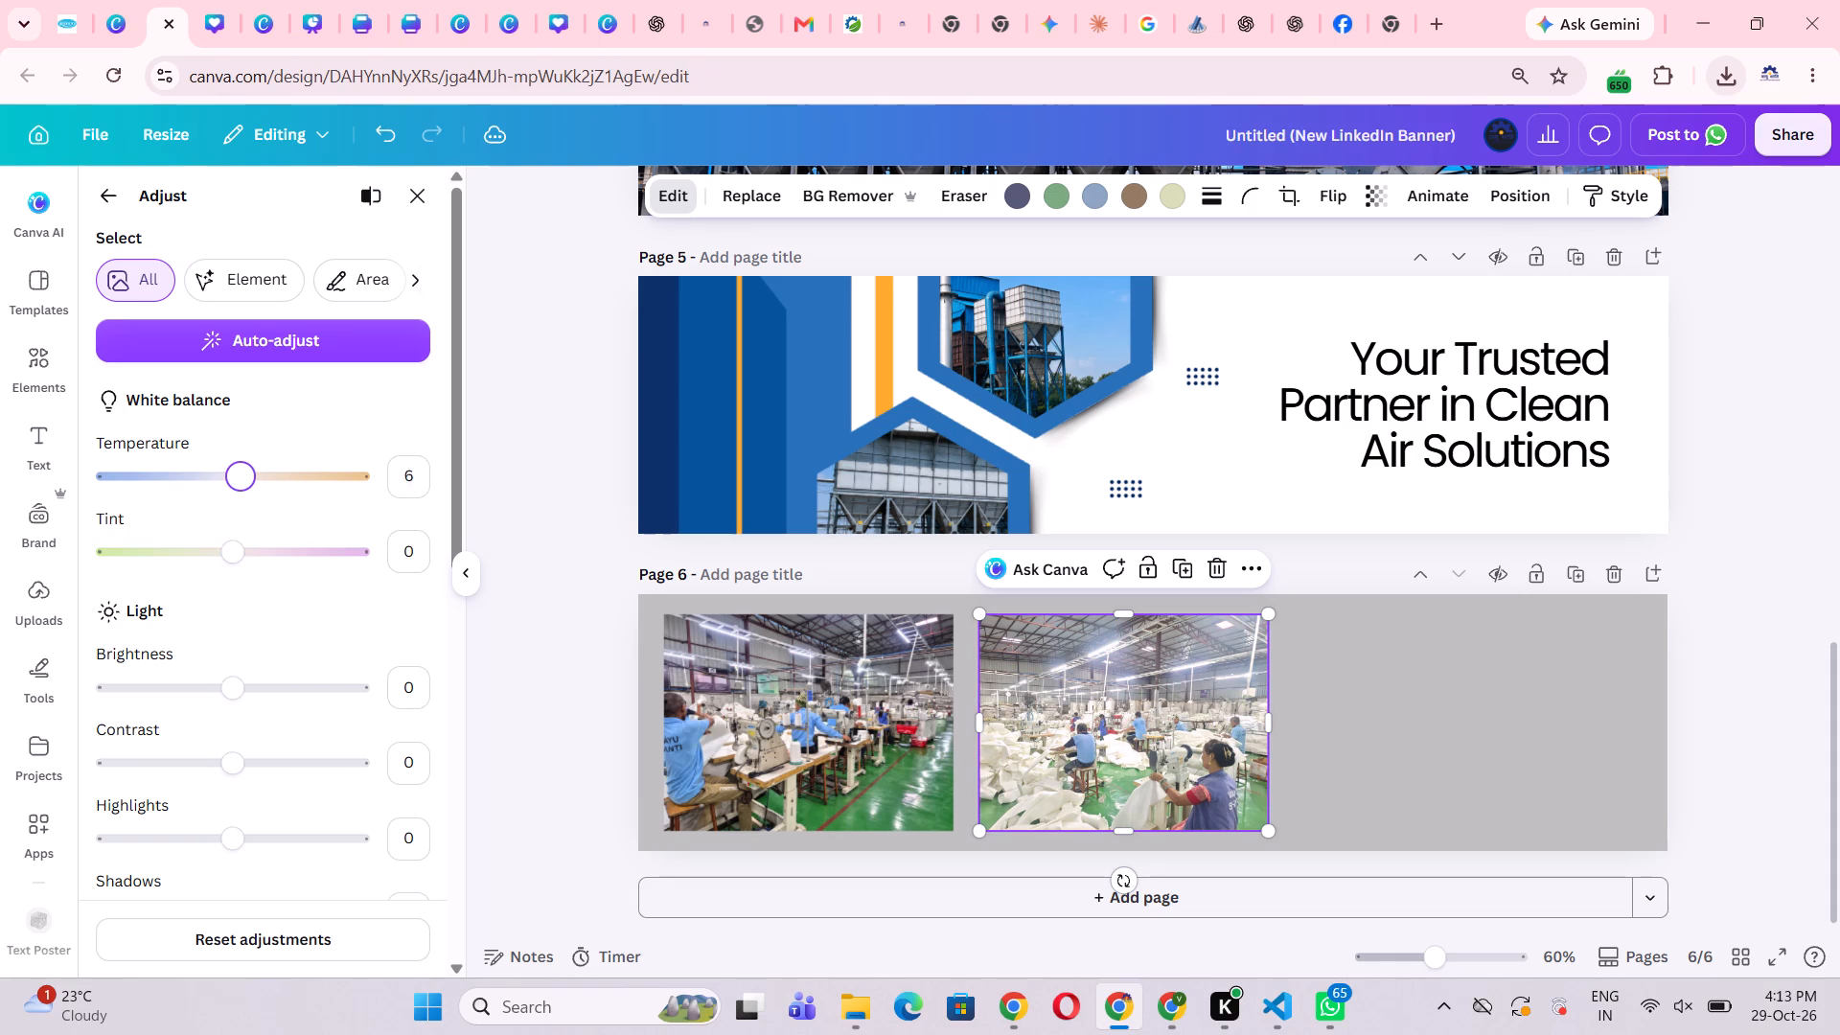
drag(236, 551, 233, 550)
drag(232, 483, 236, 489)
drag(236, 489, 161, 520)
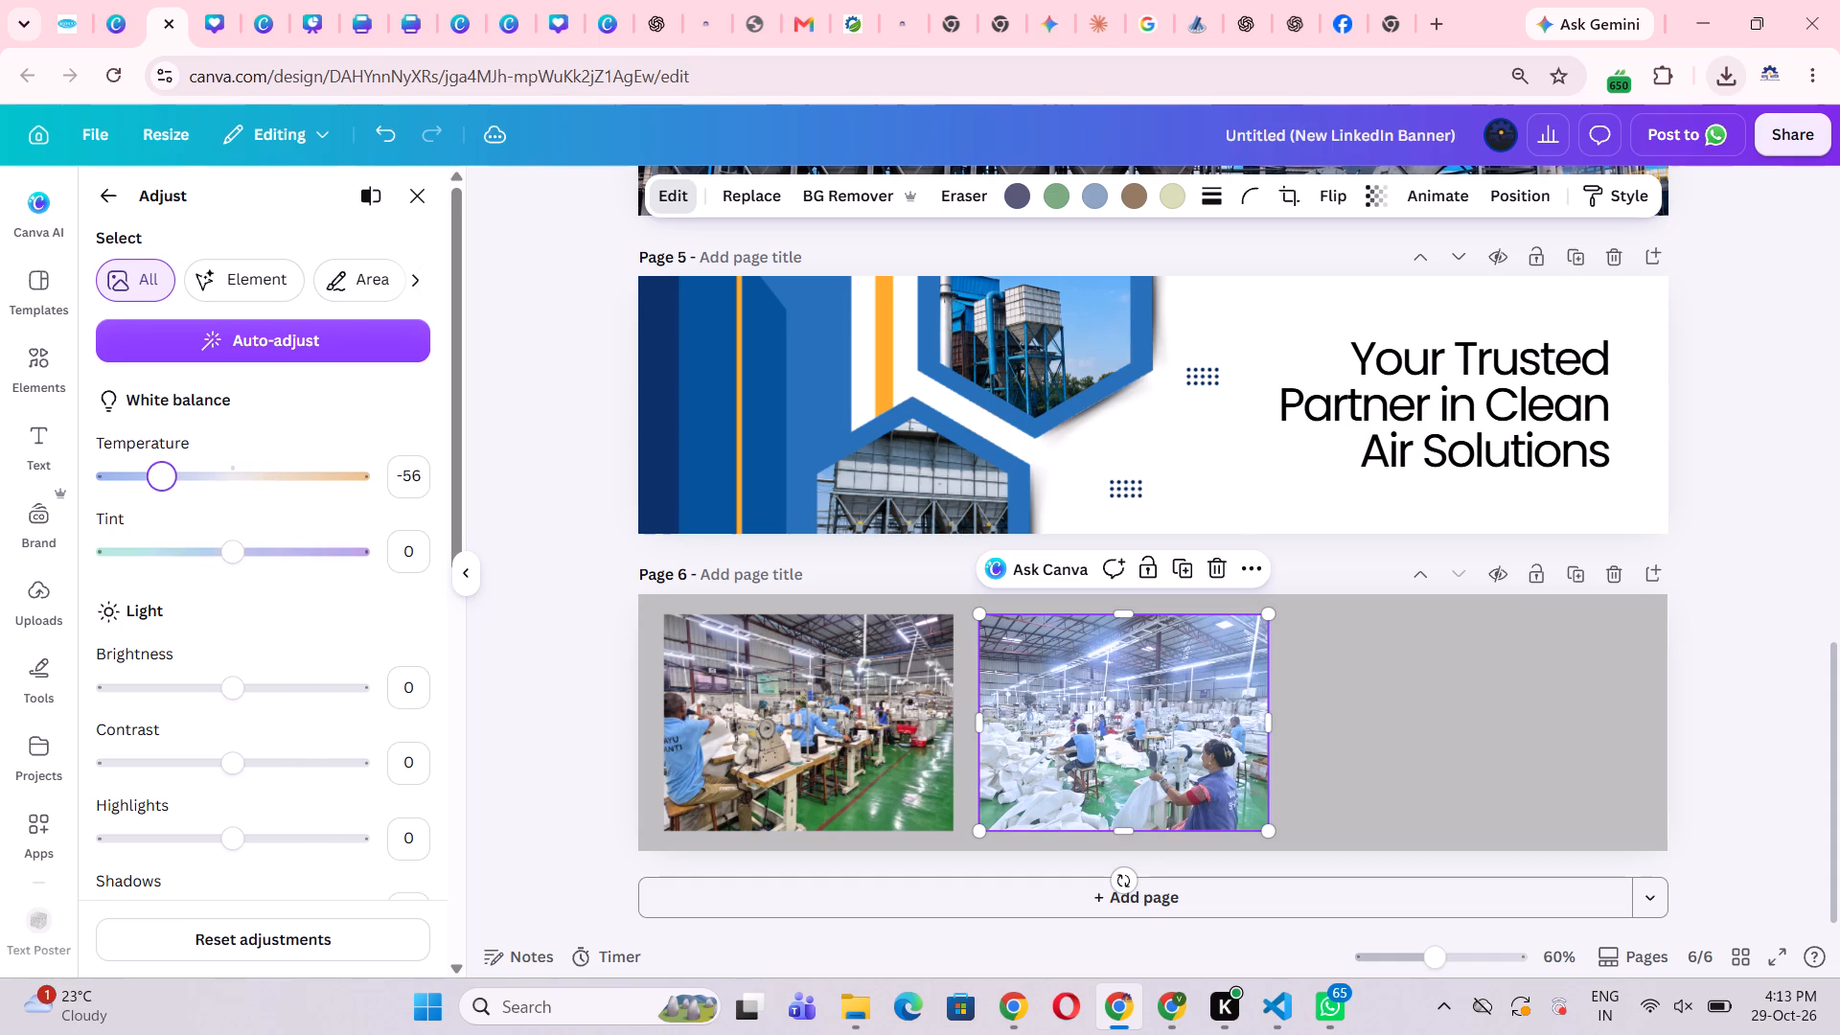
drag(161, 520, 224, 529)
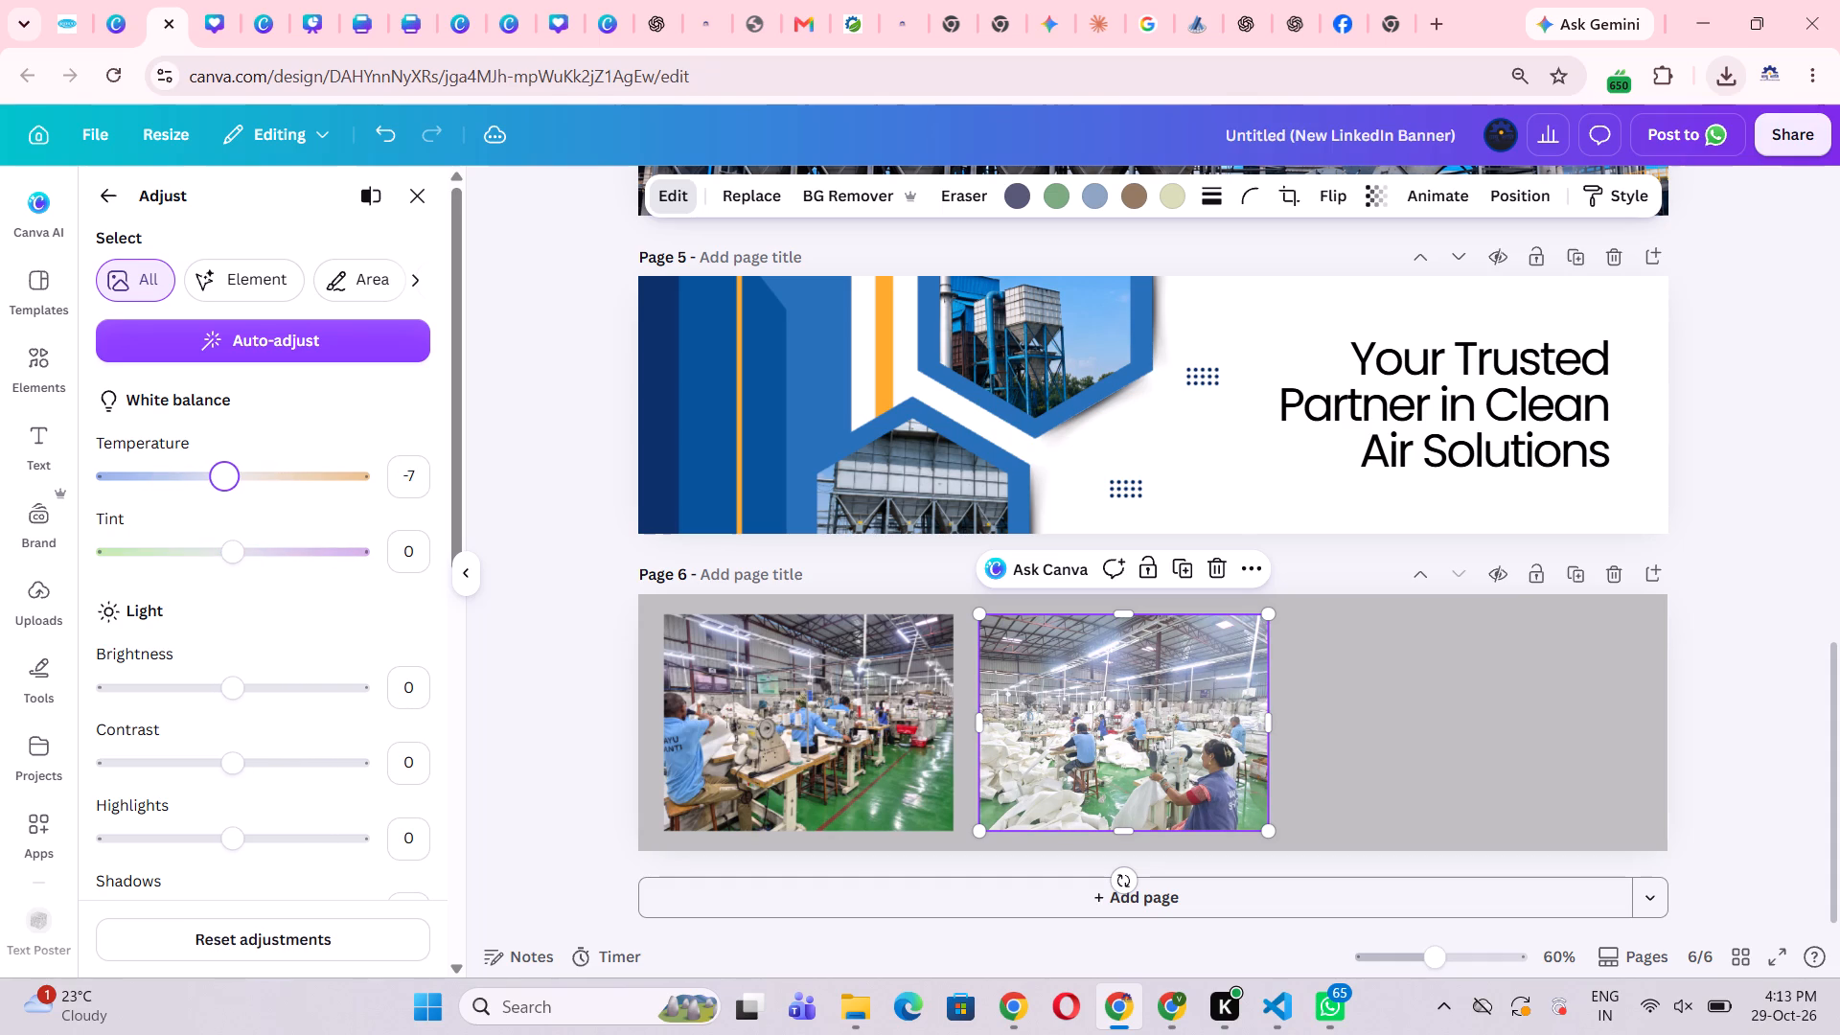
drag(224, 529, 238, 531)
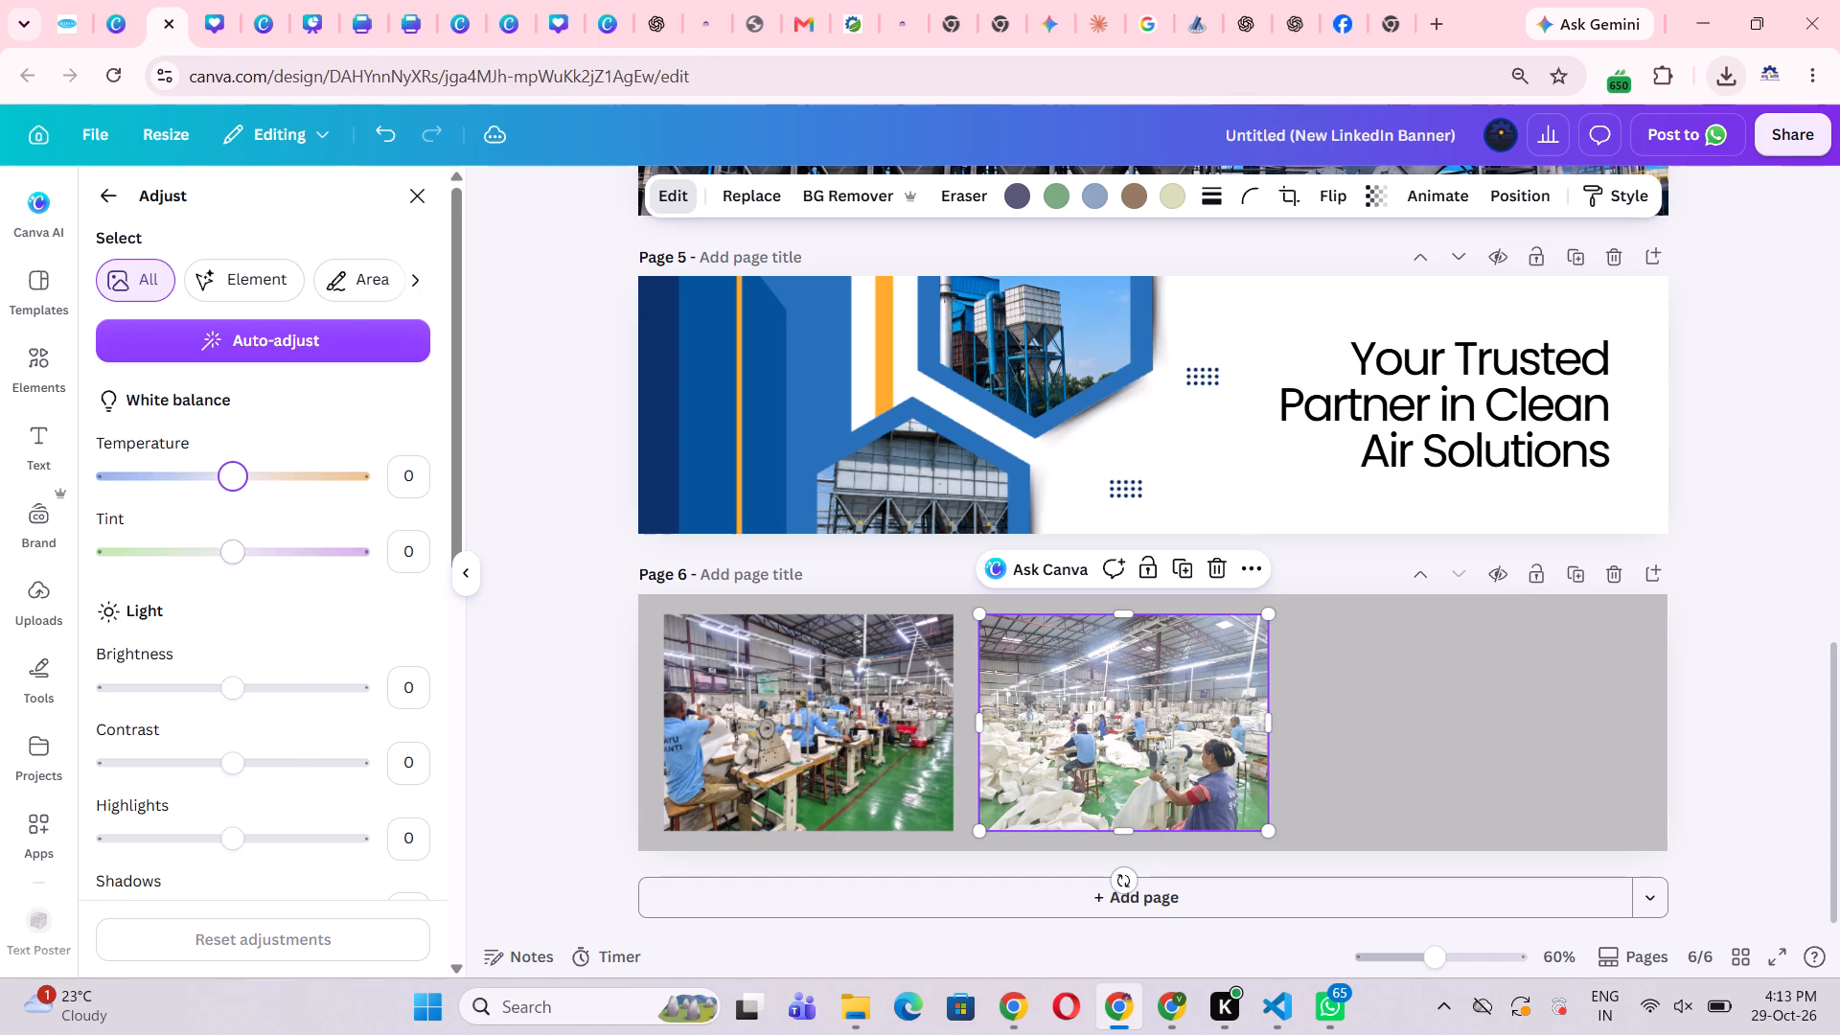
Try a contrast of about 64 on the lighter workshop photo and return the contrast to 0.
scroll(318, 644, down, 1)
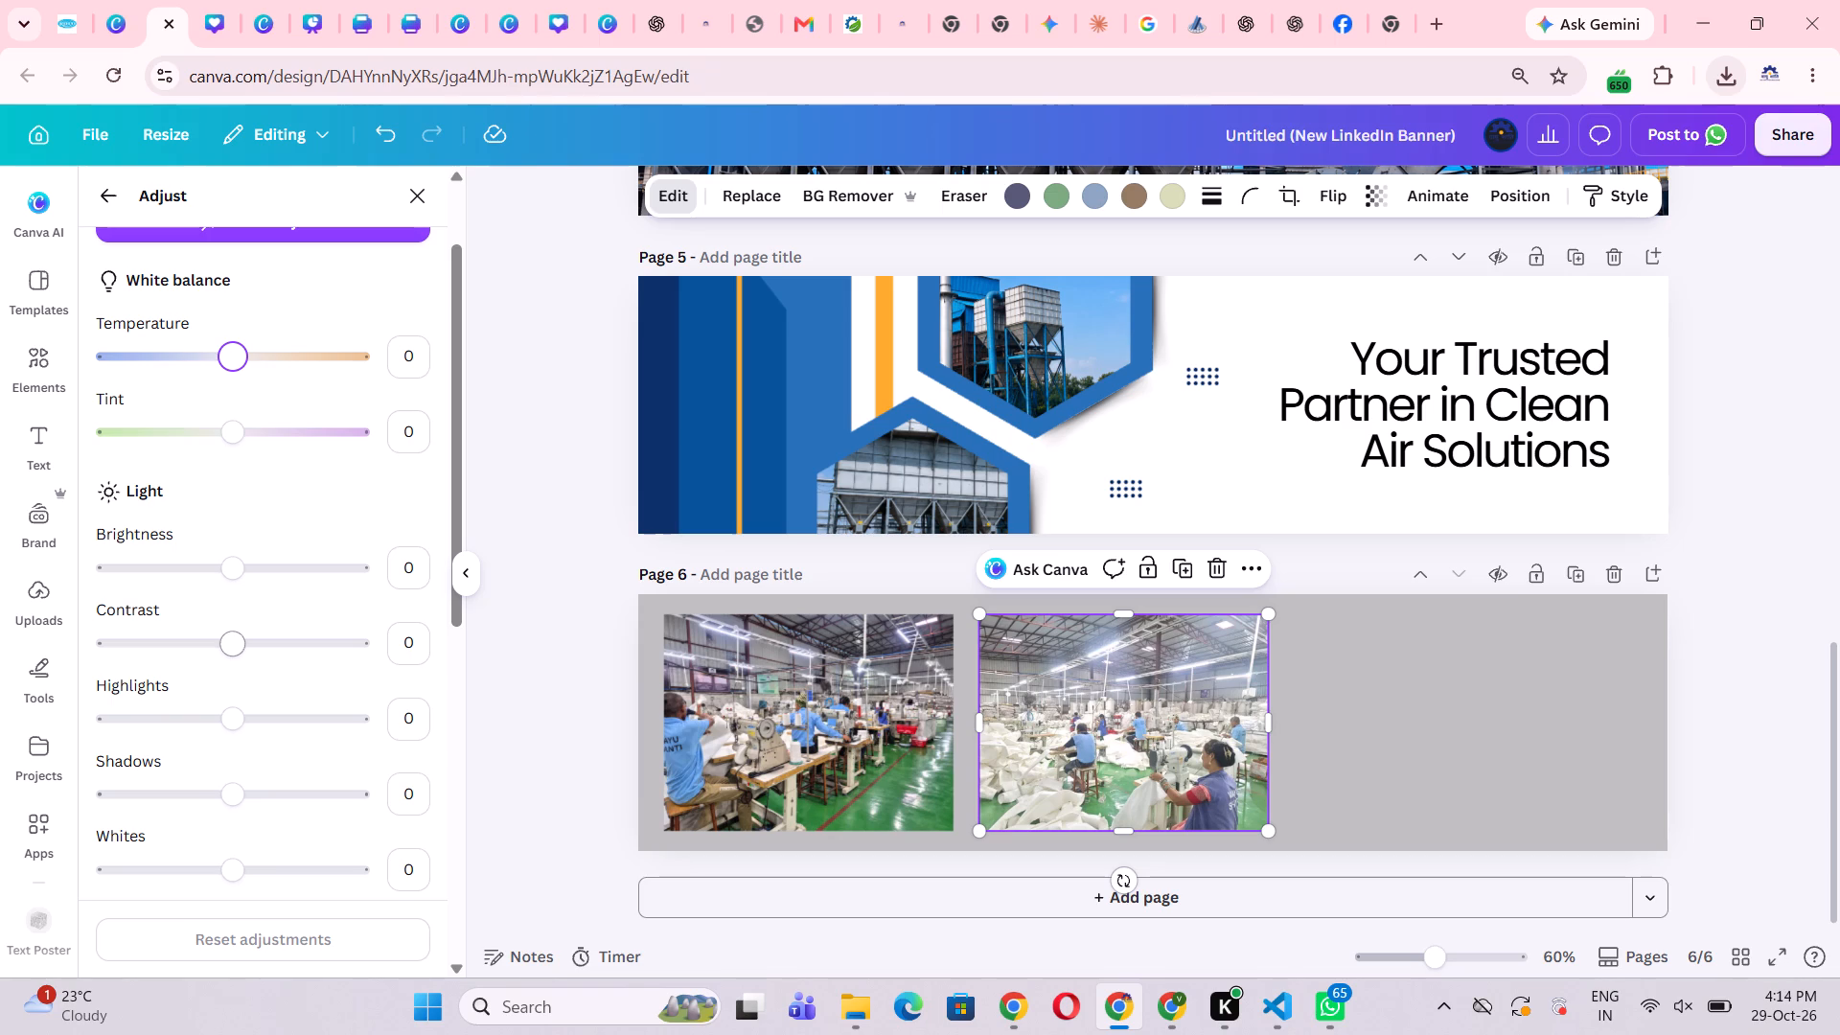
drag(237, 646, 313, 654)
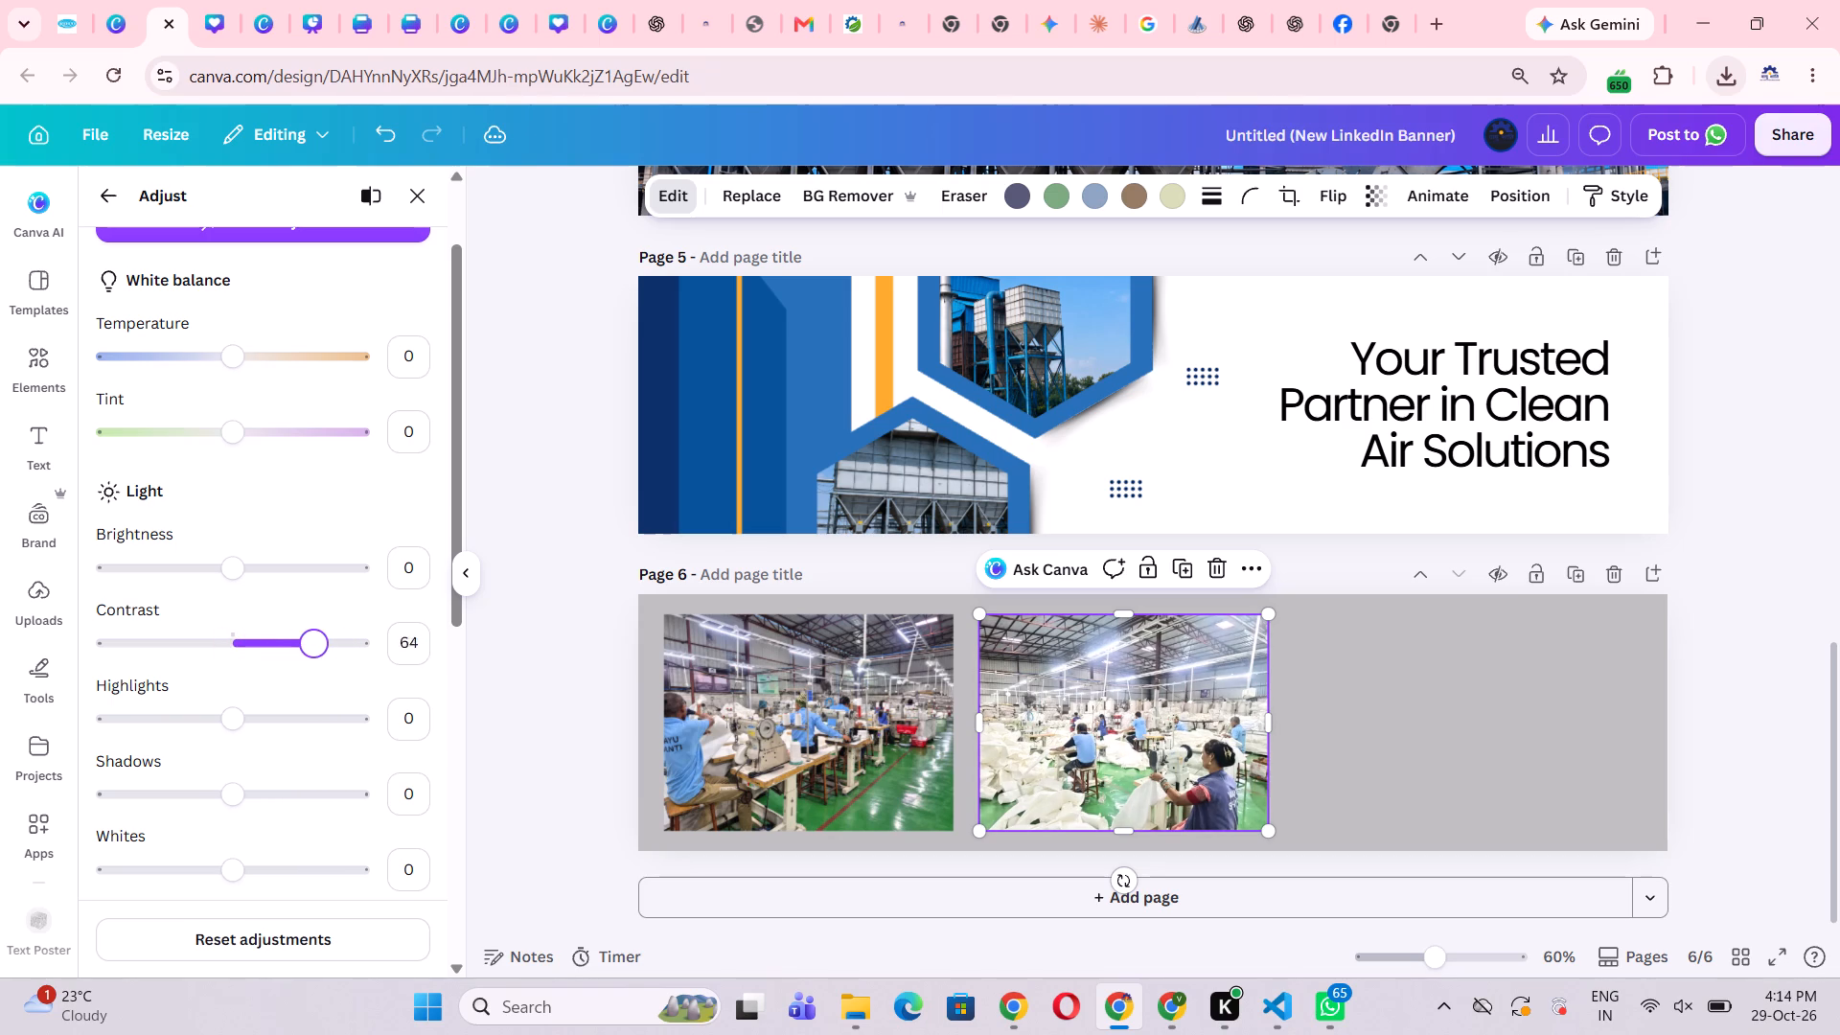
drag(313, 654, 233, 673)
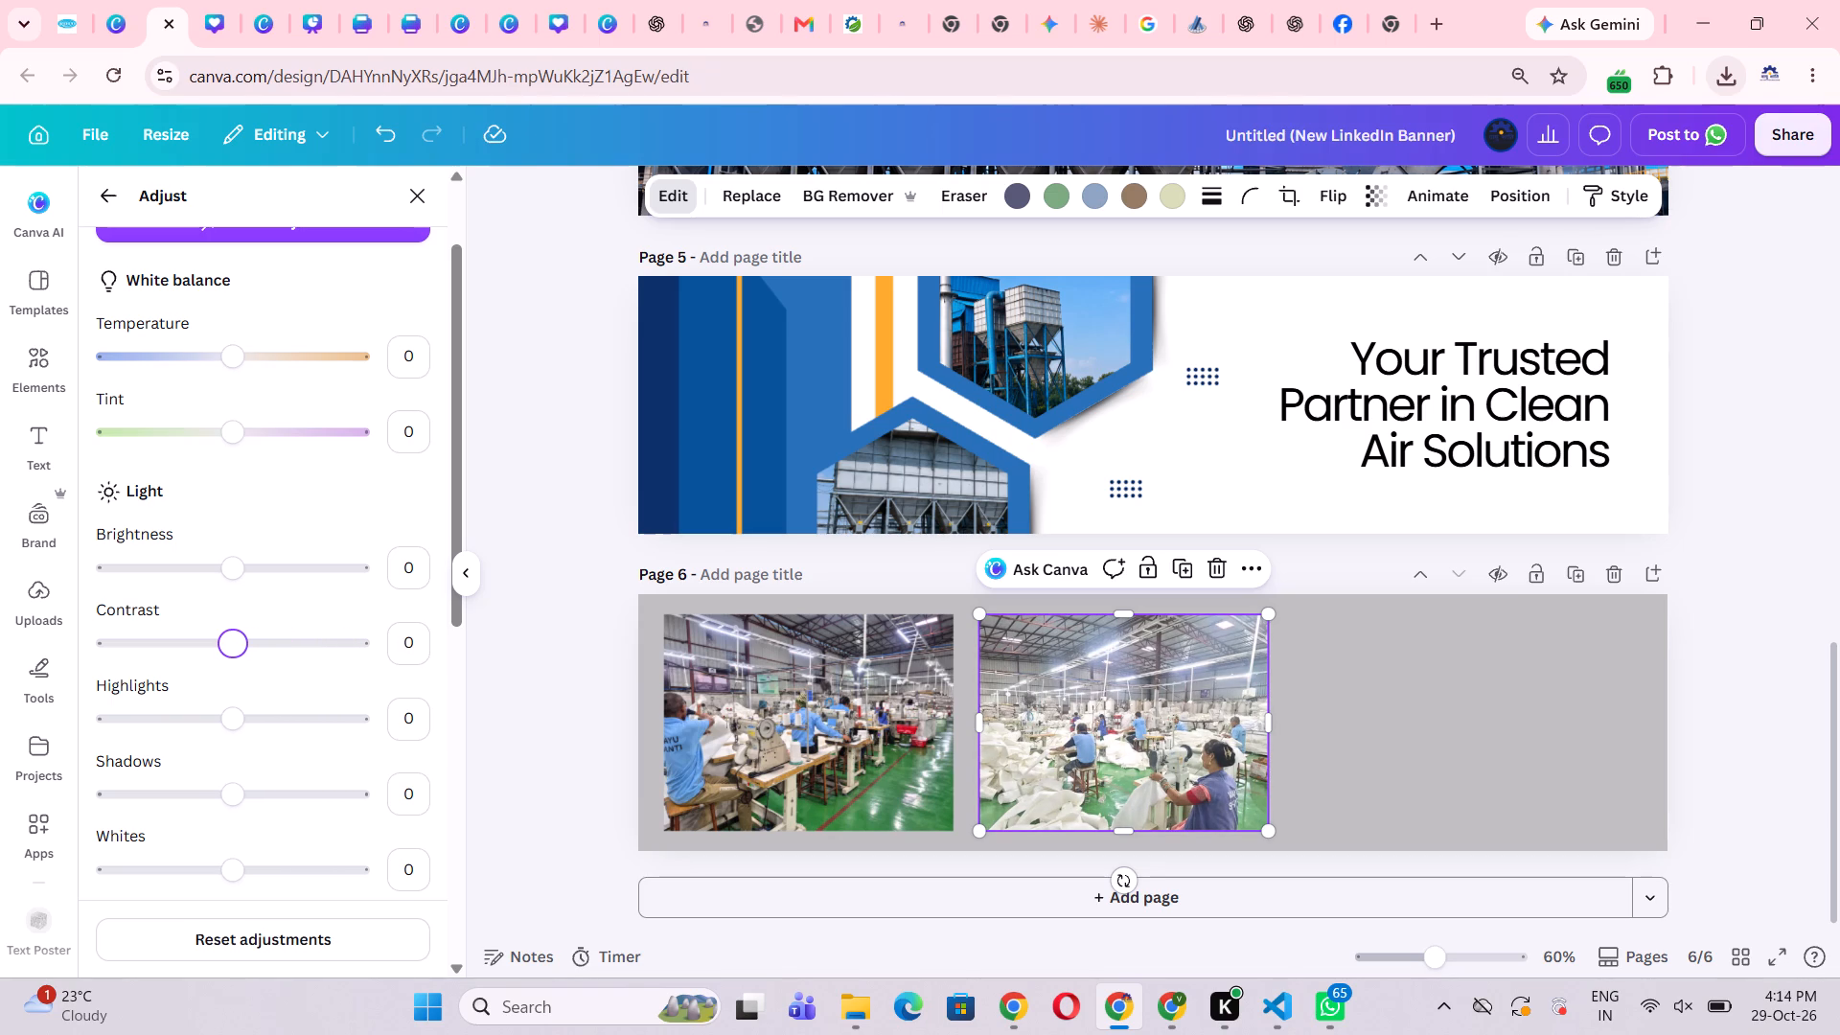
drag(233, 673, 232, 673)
Edit the green tones of the lighter workshop photo, setting their saturation to 42 and their brightness to -45.
scroll(295, 543, up, 3)
scroll(296, 542, down, 4)
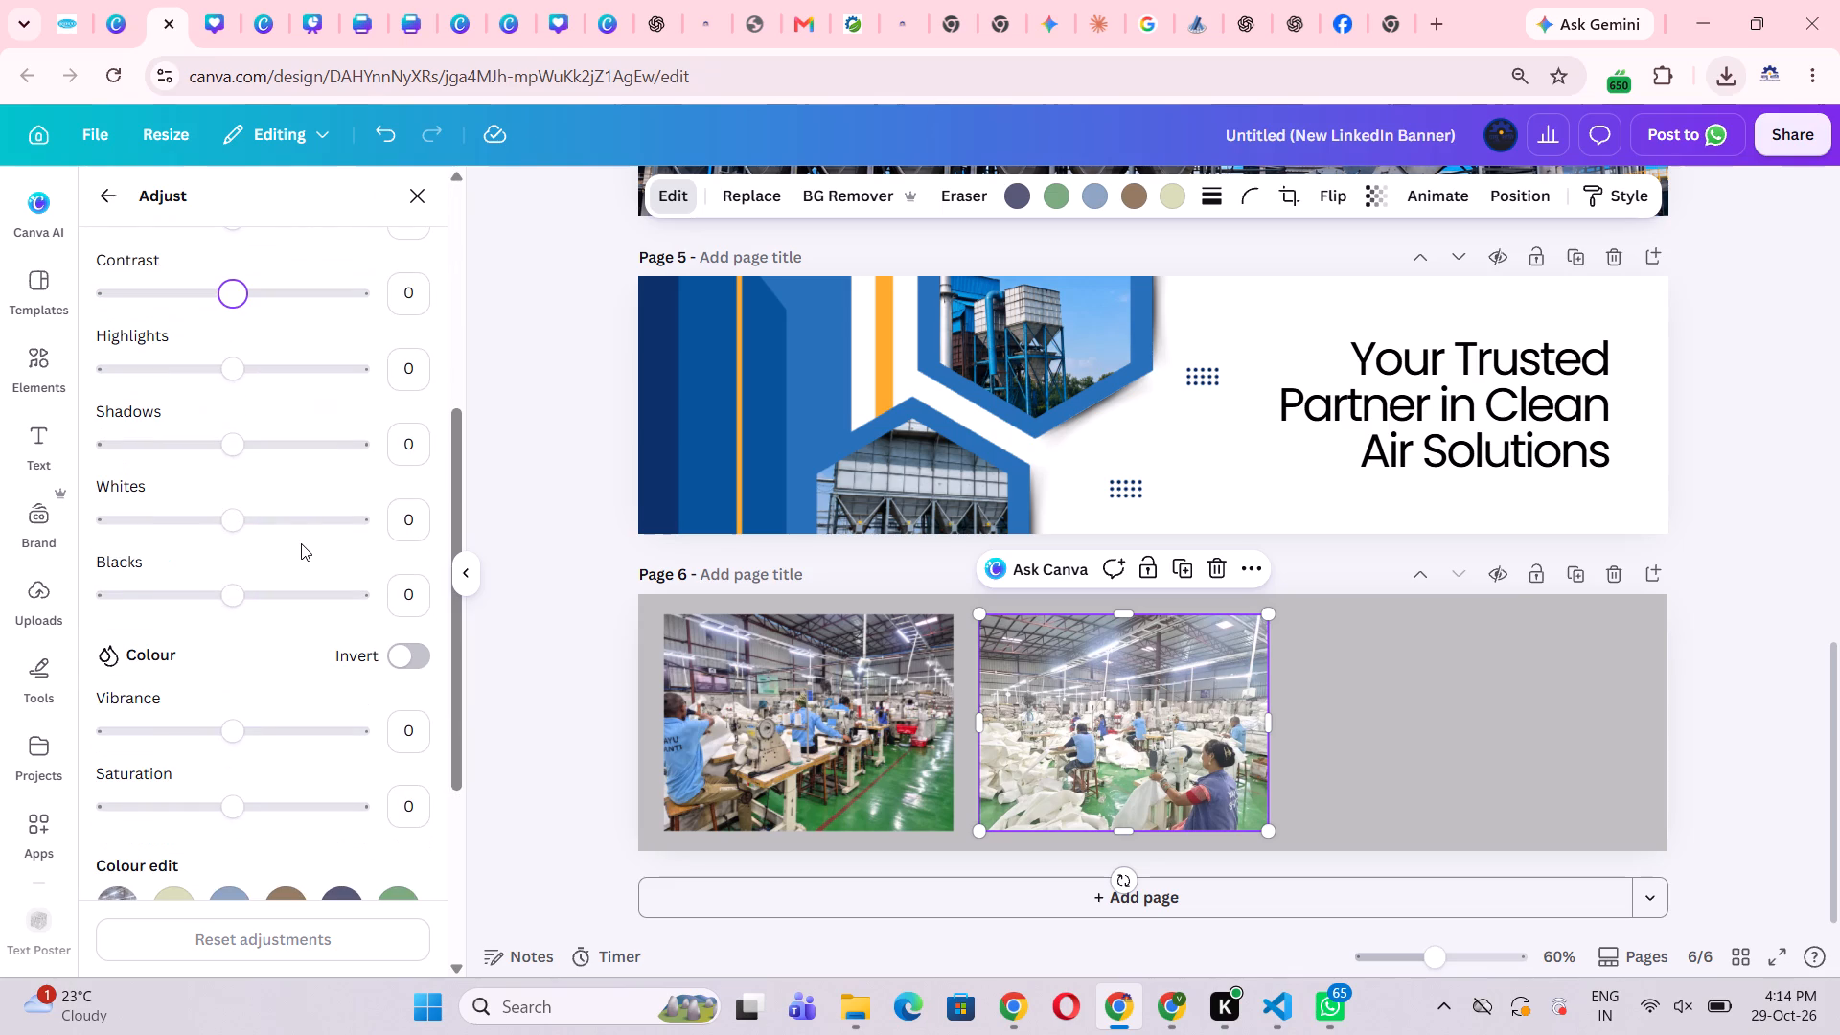
scroll(305, 557, down, 4)
scroll(302, 564, up, 5)
scroll(302, 564, down, 3)
scroll(302, 564, up, 6)
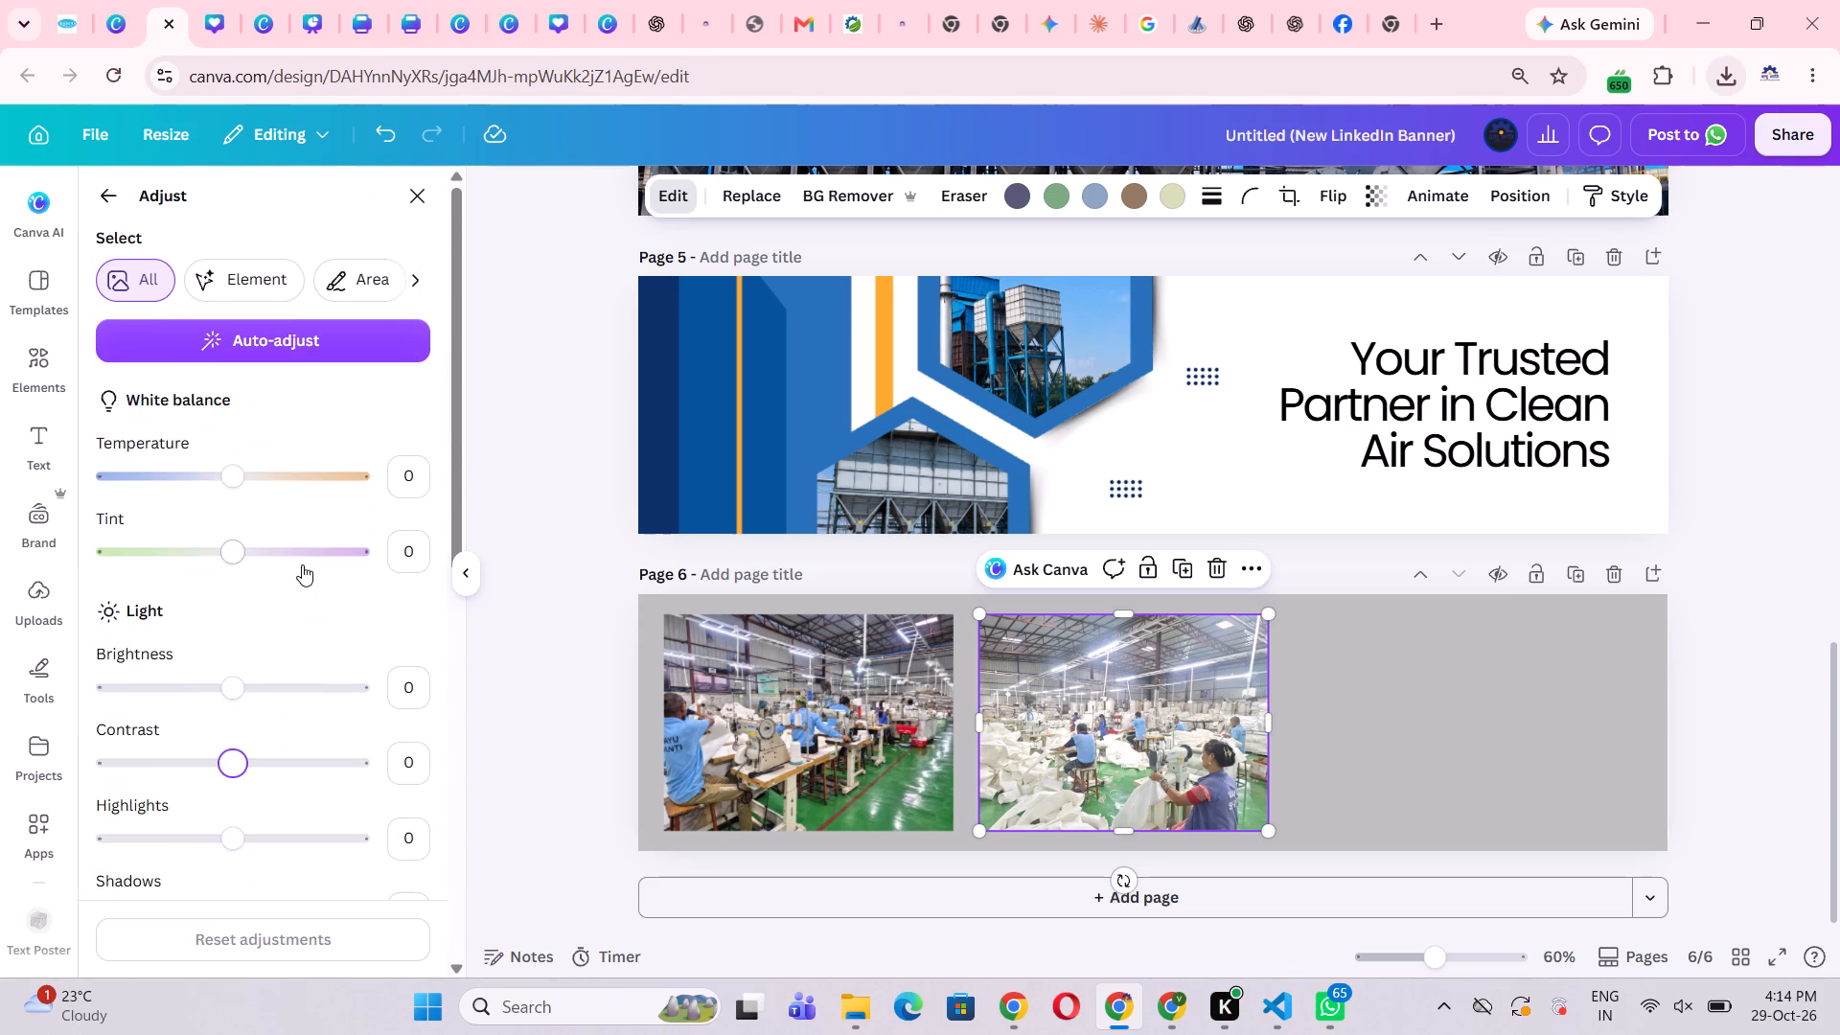
scroll(302, 564, up, 1)
scroll(302, 564, down, 8)
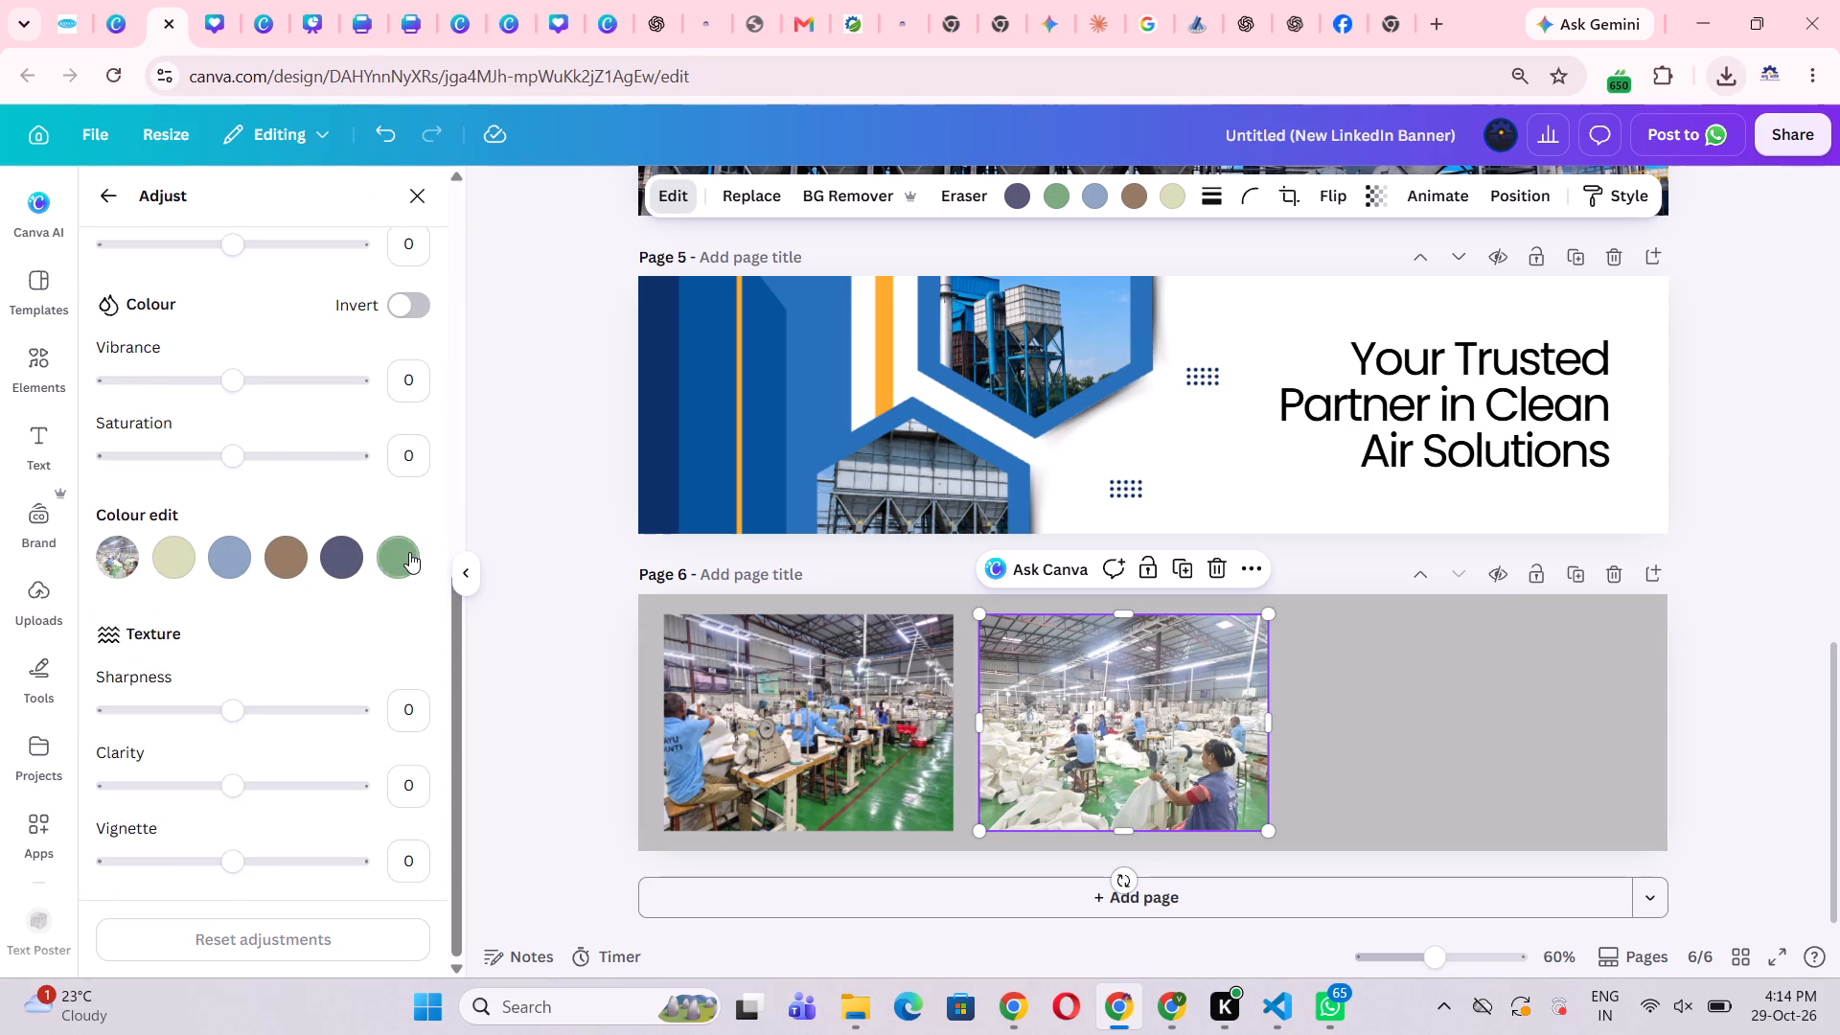
click(405, 553)
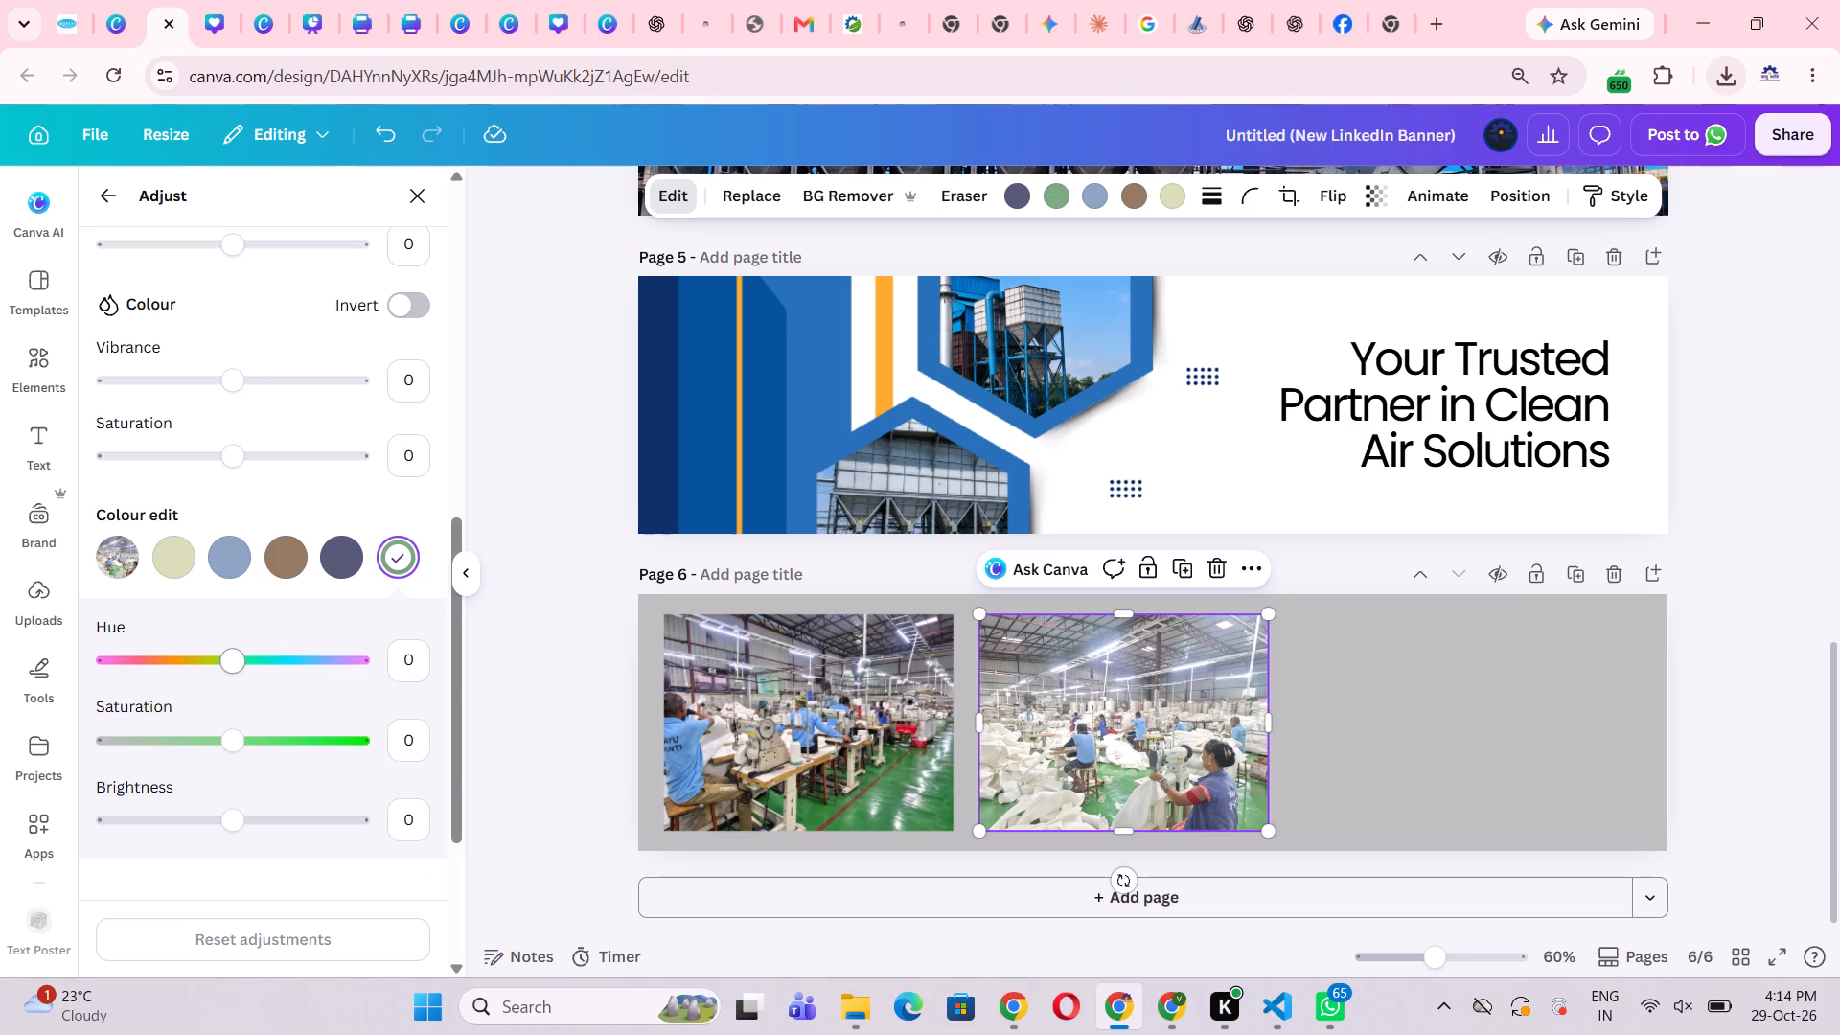
drag(241, 746, 341, 746)
drag(341, 746, 316, 761)
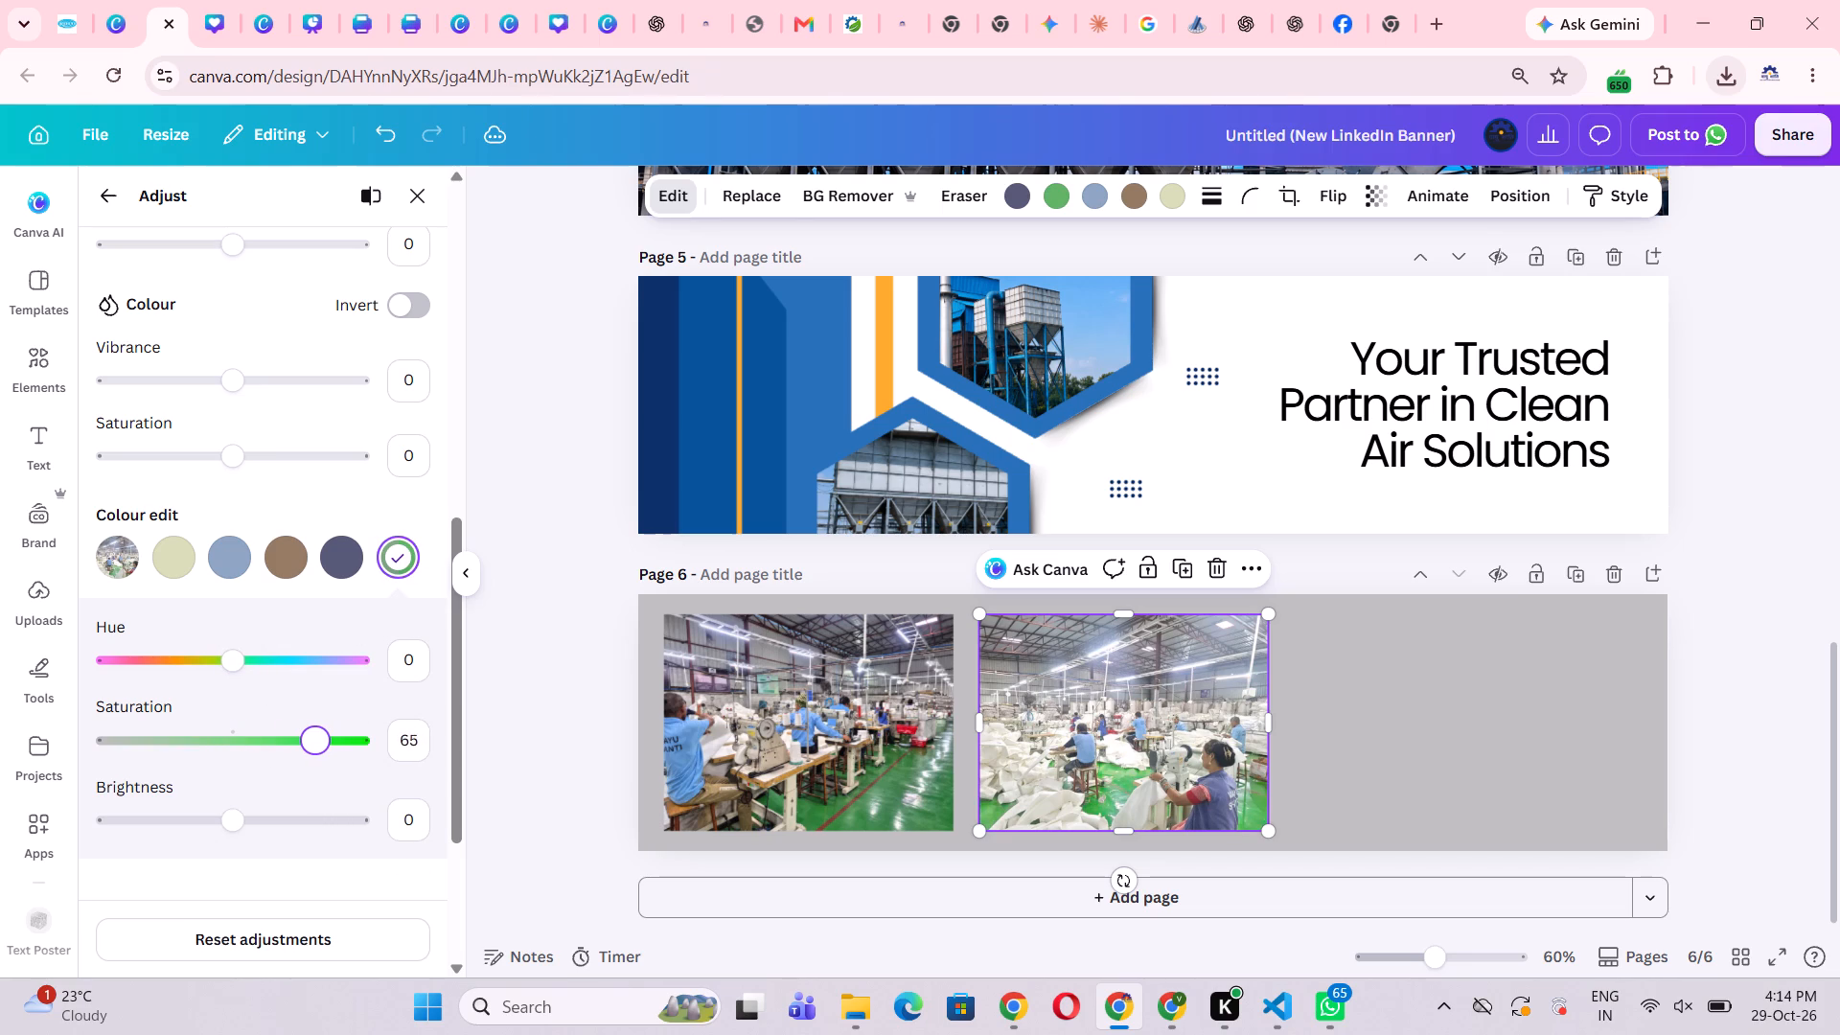
drag(316, 761, 287, 768)
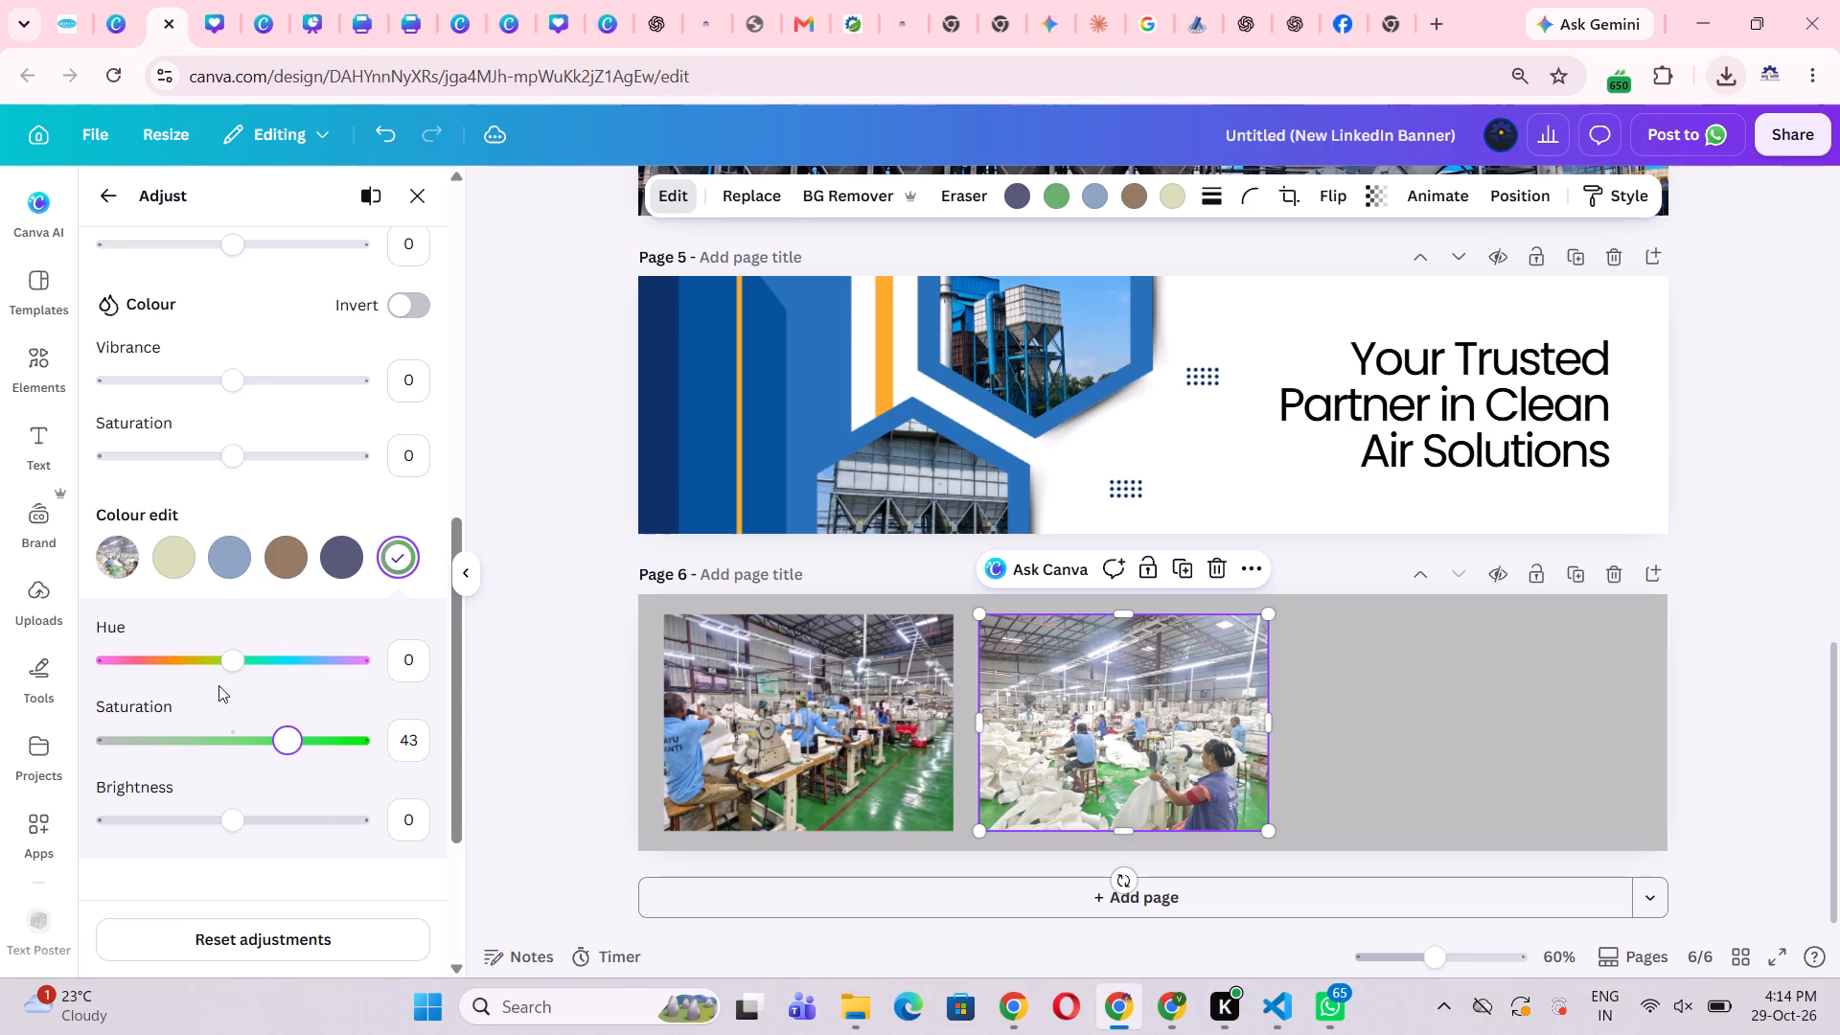
drag(239, 817, 264, 827)
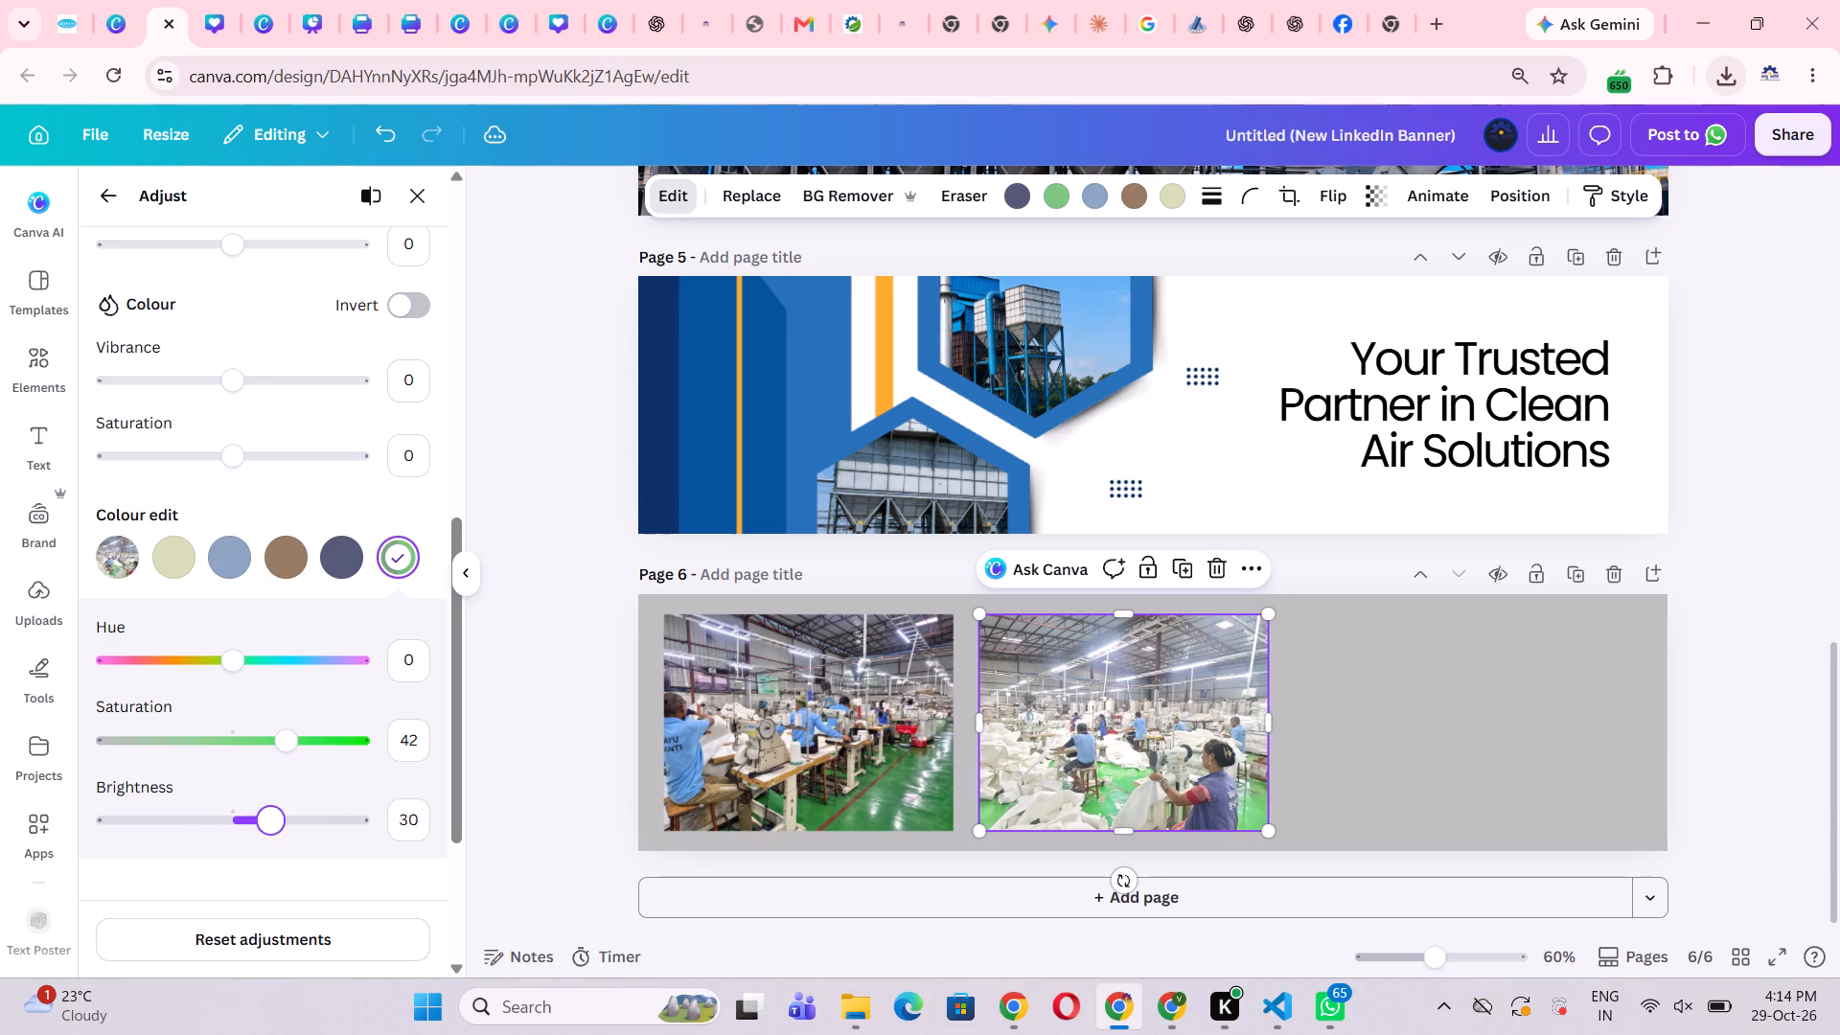
drag(264, 827, 170, 862)
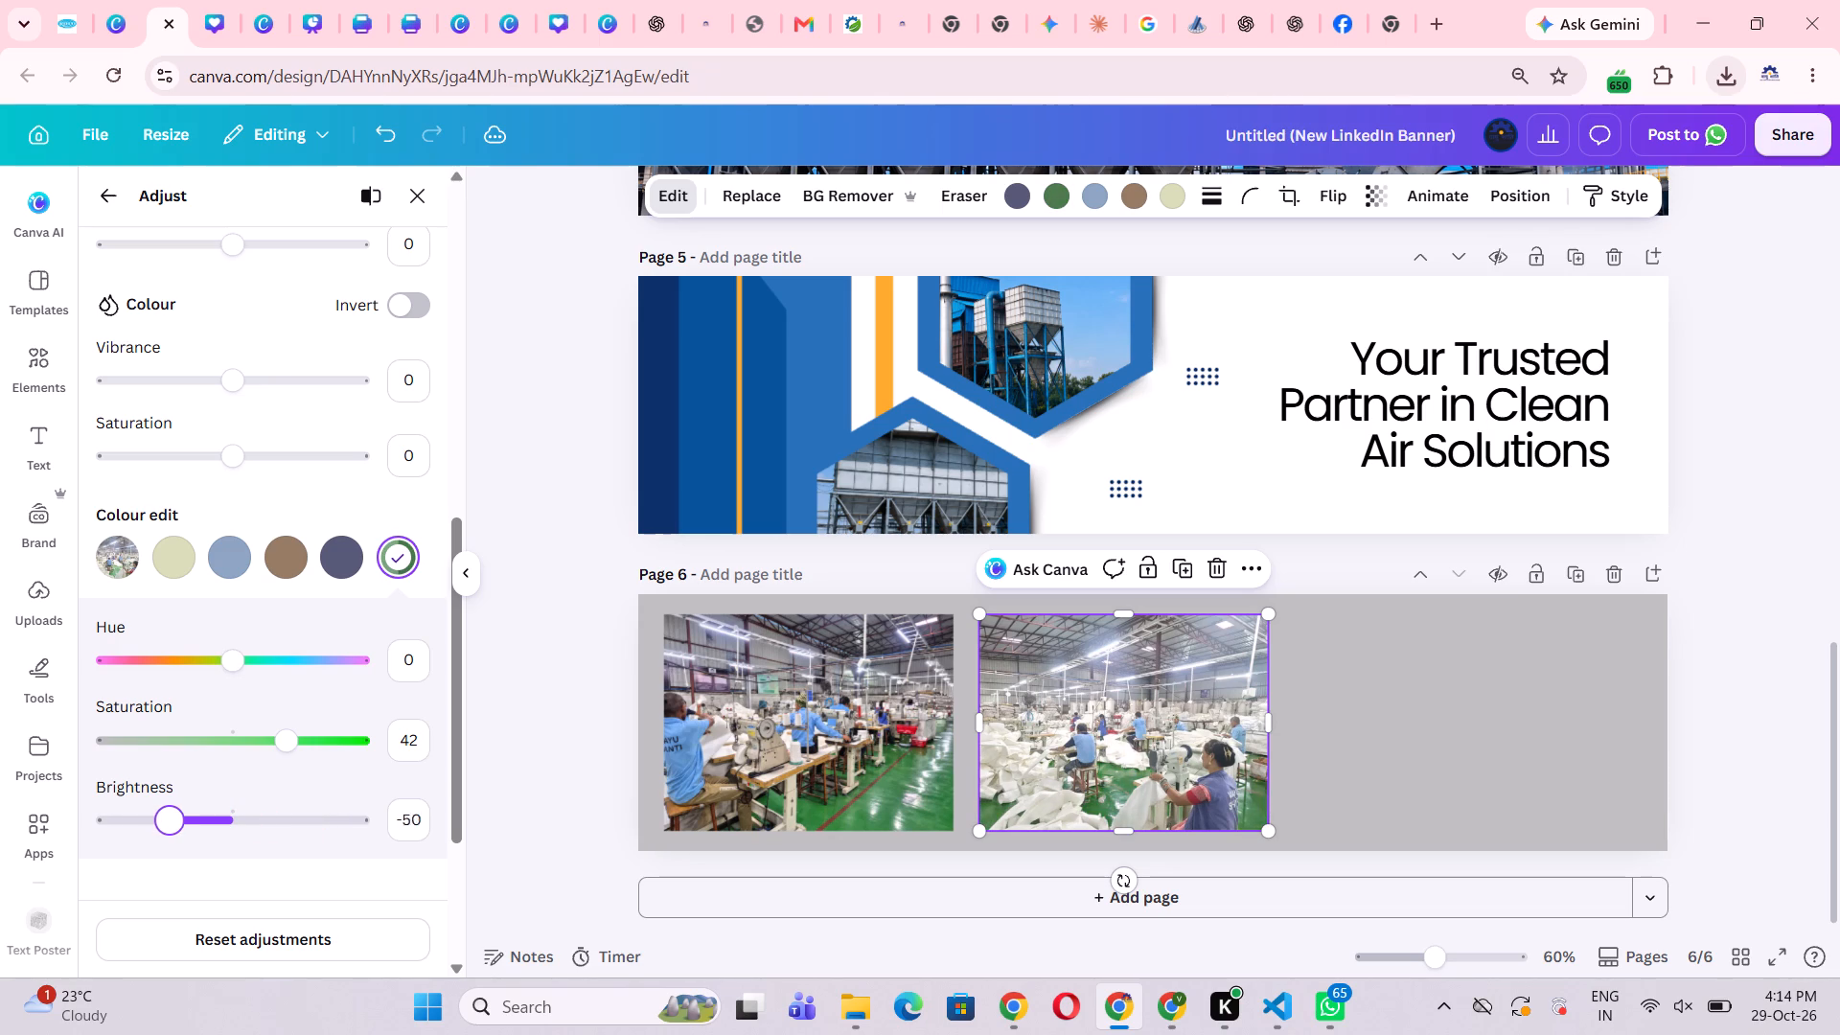
drag(170, 862, 175, 862)
drag(449, 672, 449, 664)
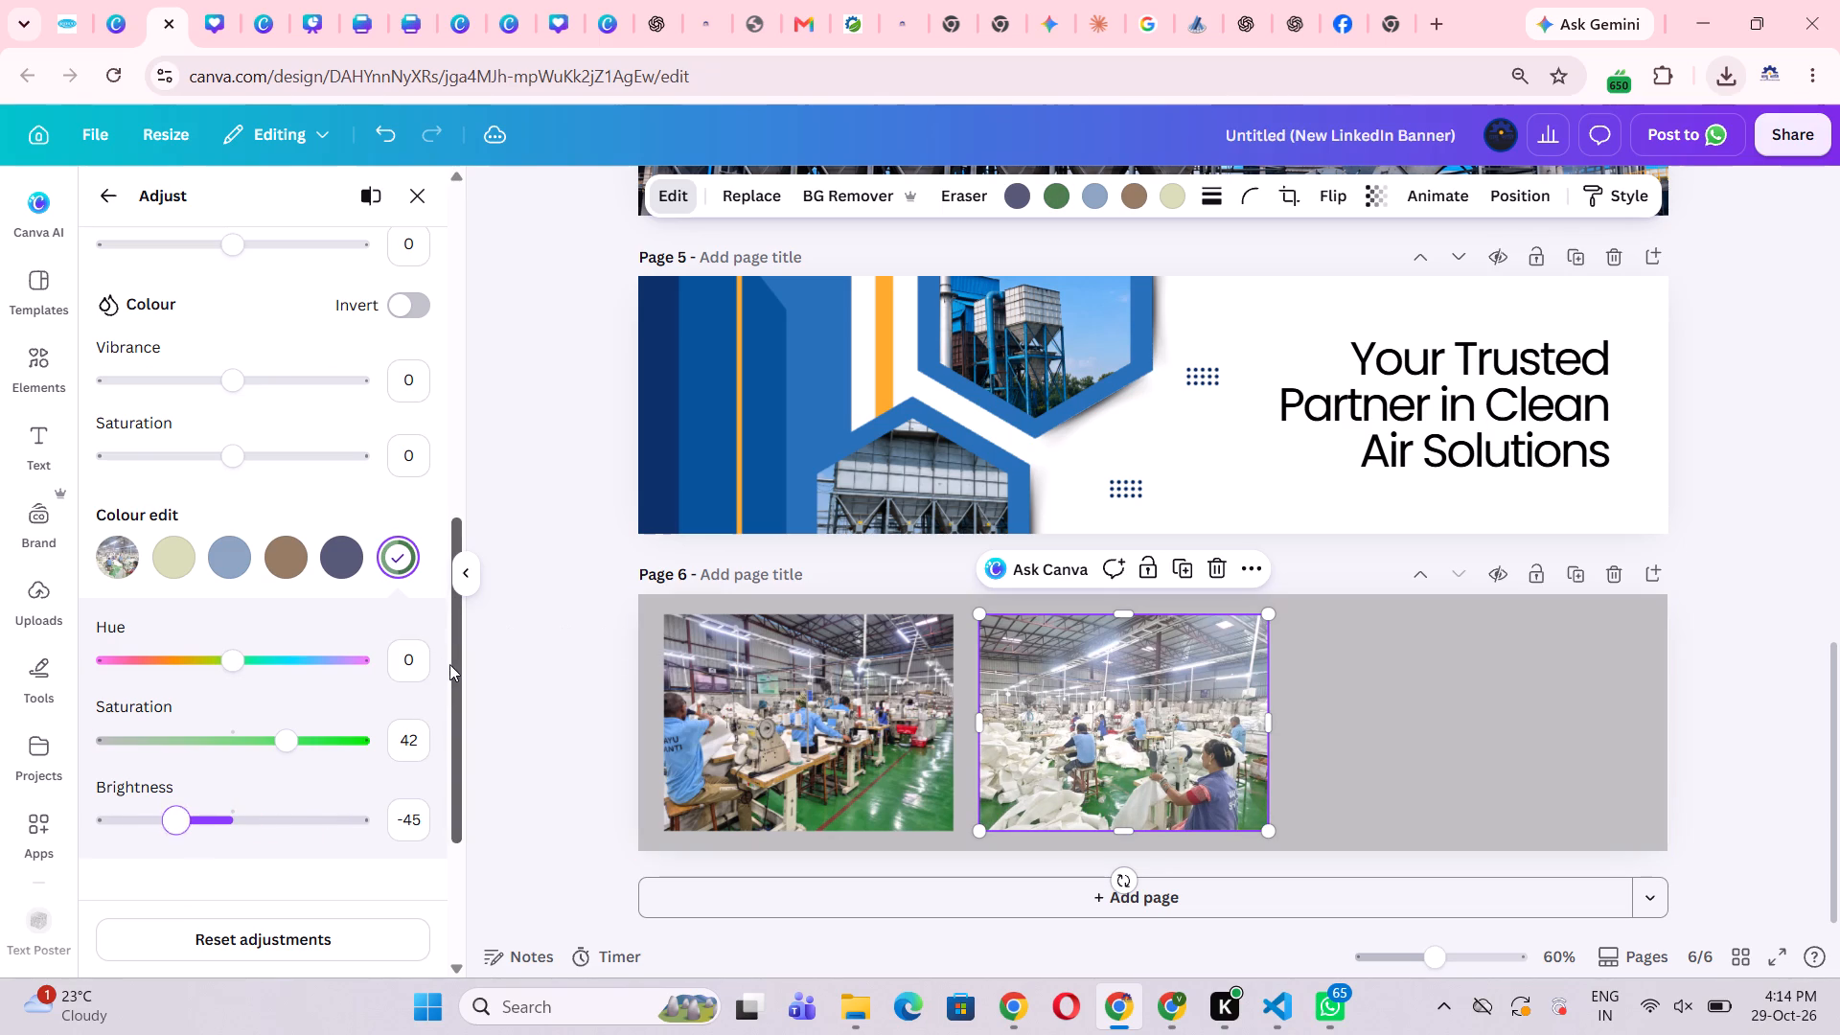
drag(449, 664, 450, 345)
drag(227, 690, 220, 692)
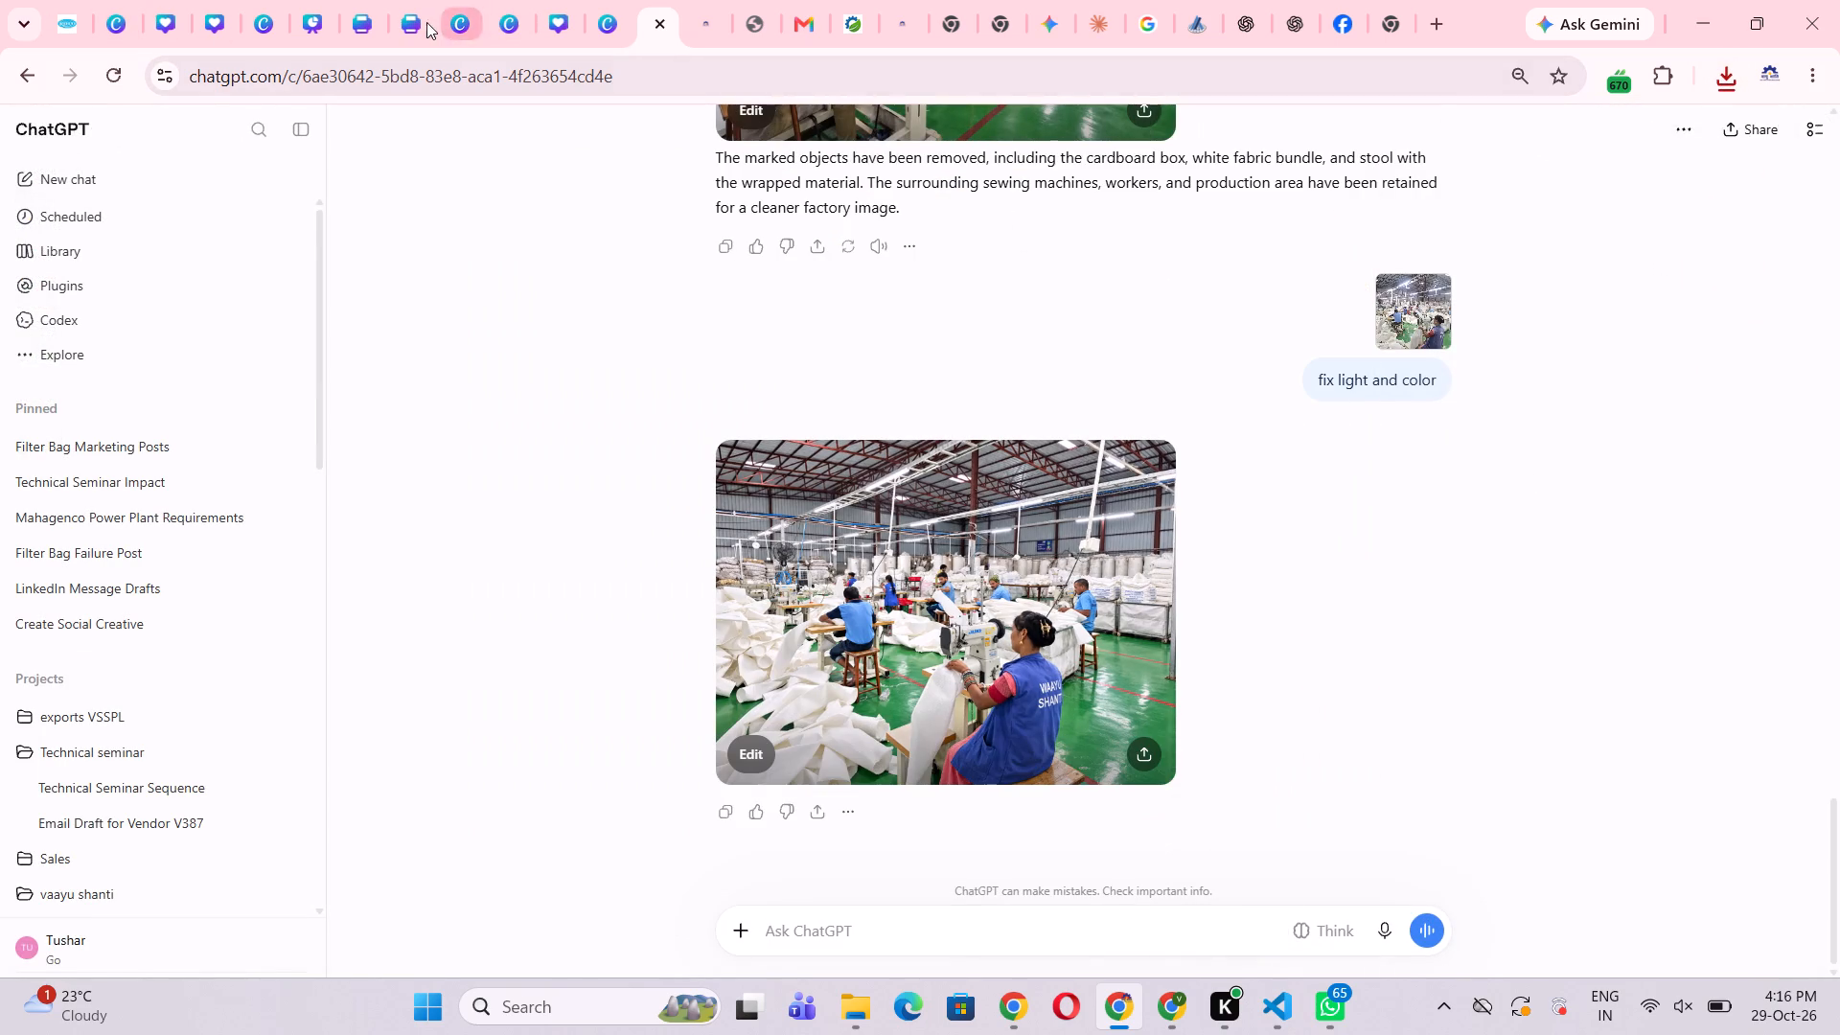
Switch to the New LinkedIn Banner design in Canva and deselect the workshop photo on page 6.
click(422, 22)
click(209, 12)
click(172, 29)
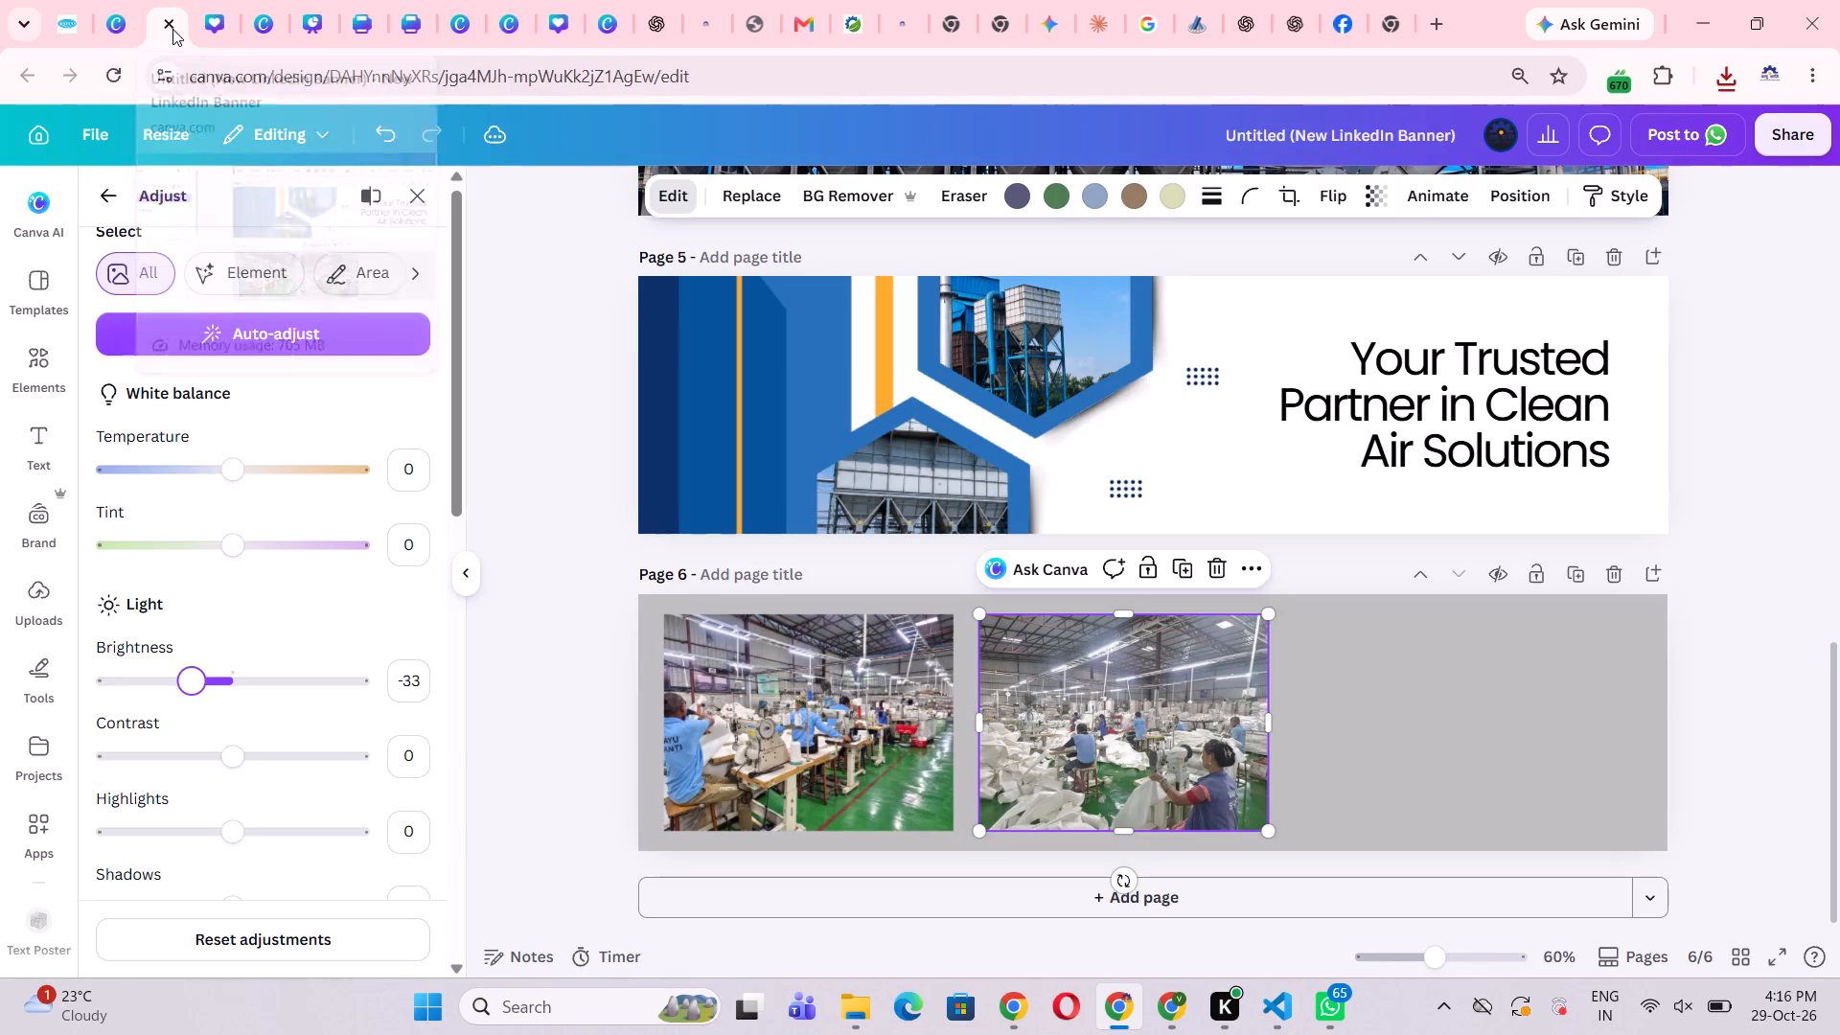
click(1074, 771)
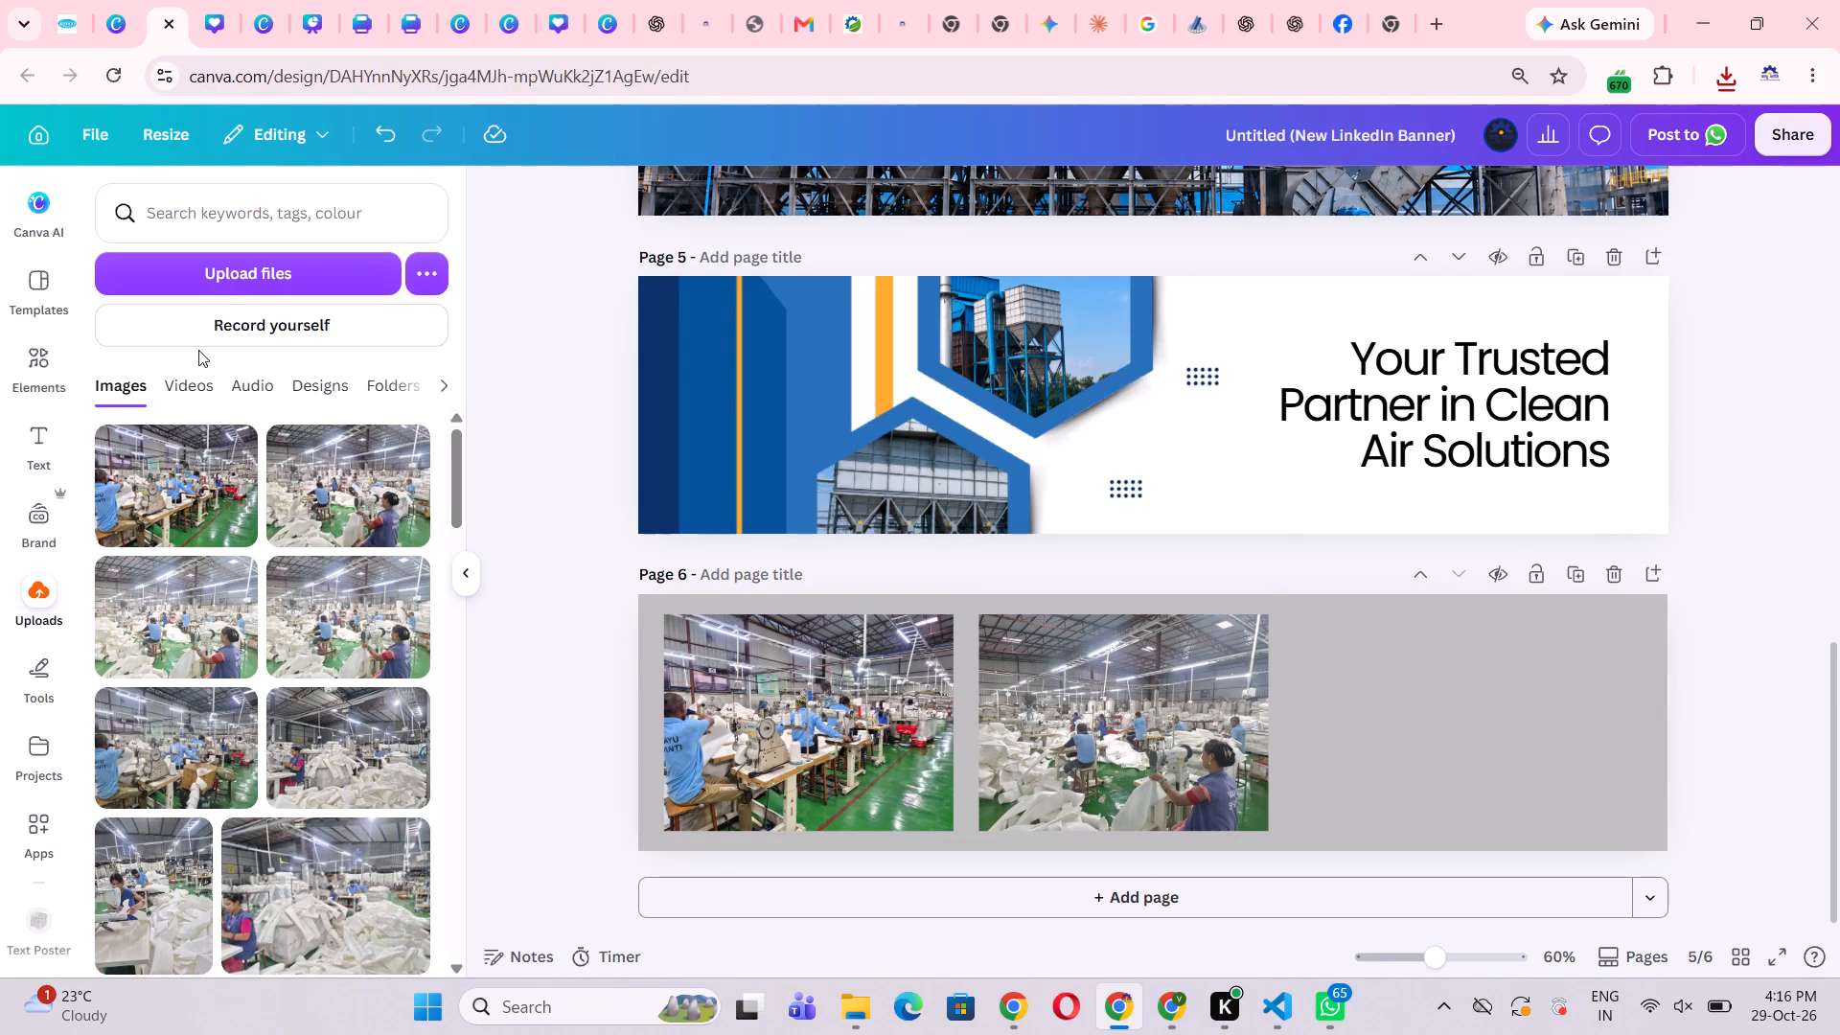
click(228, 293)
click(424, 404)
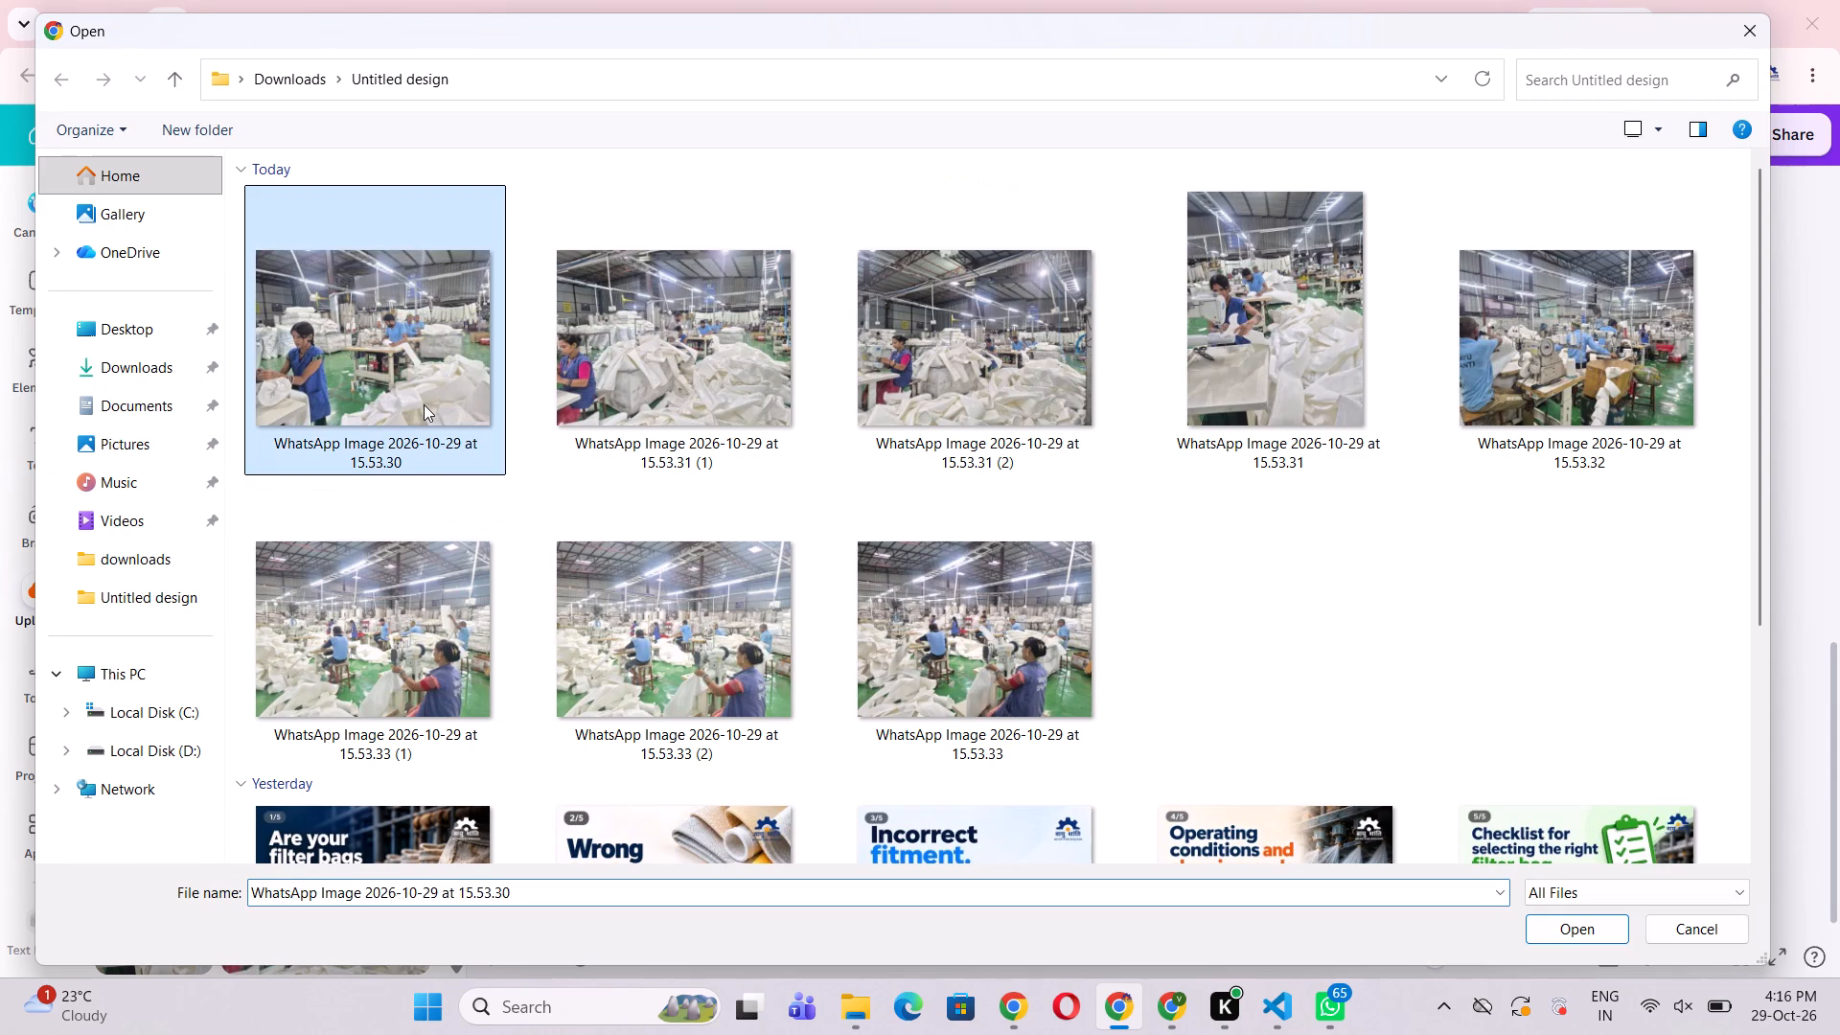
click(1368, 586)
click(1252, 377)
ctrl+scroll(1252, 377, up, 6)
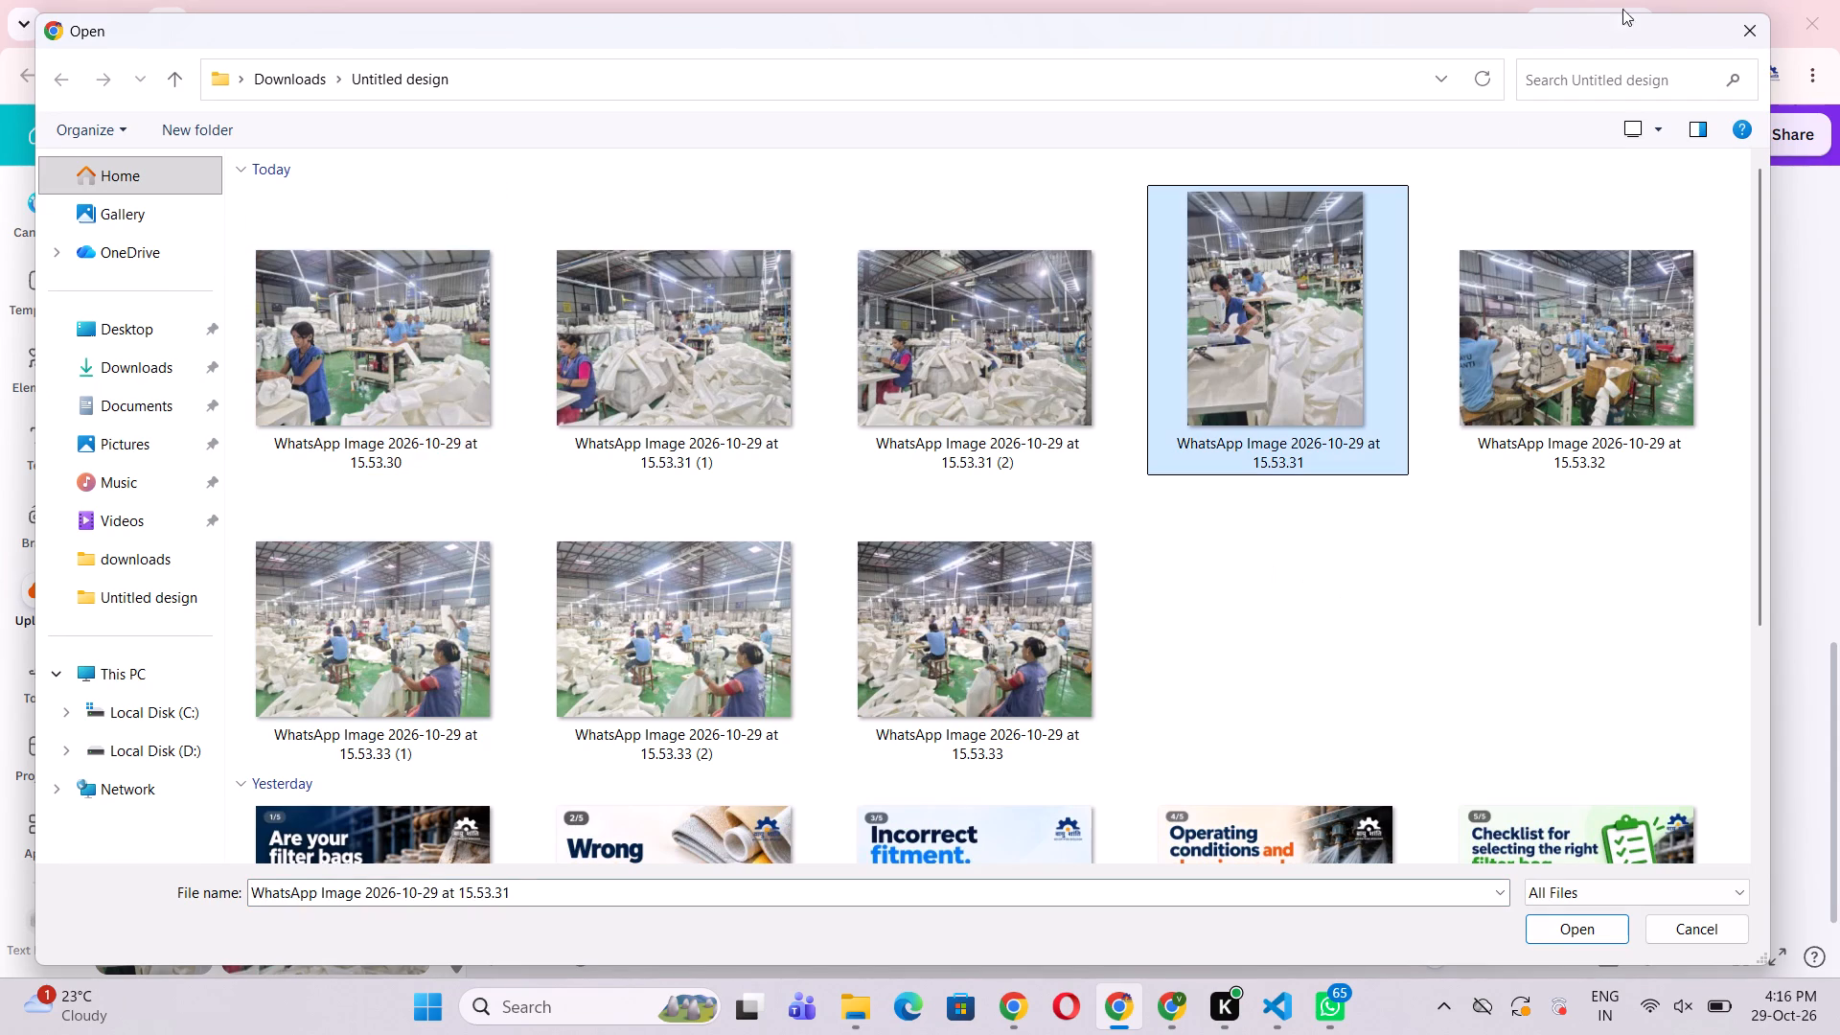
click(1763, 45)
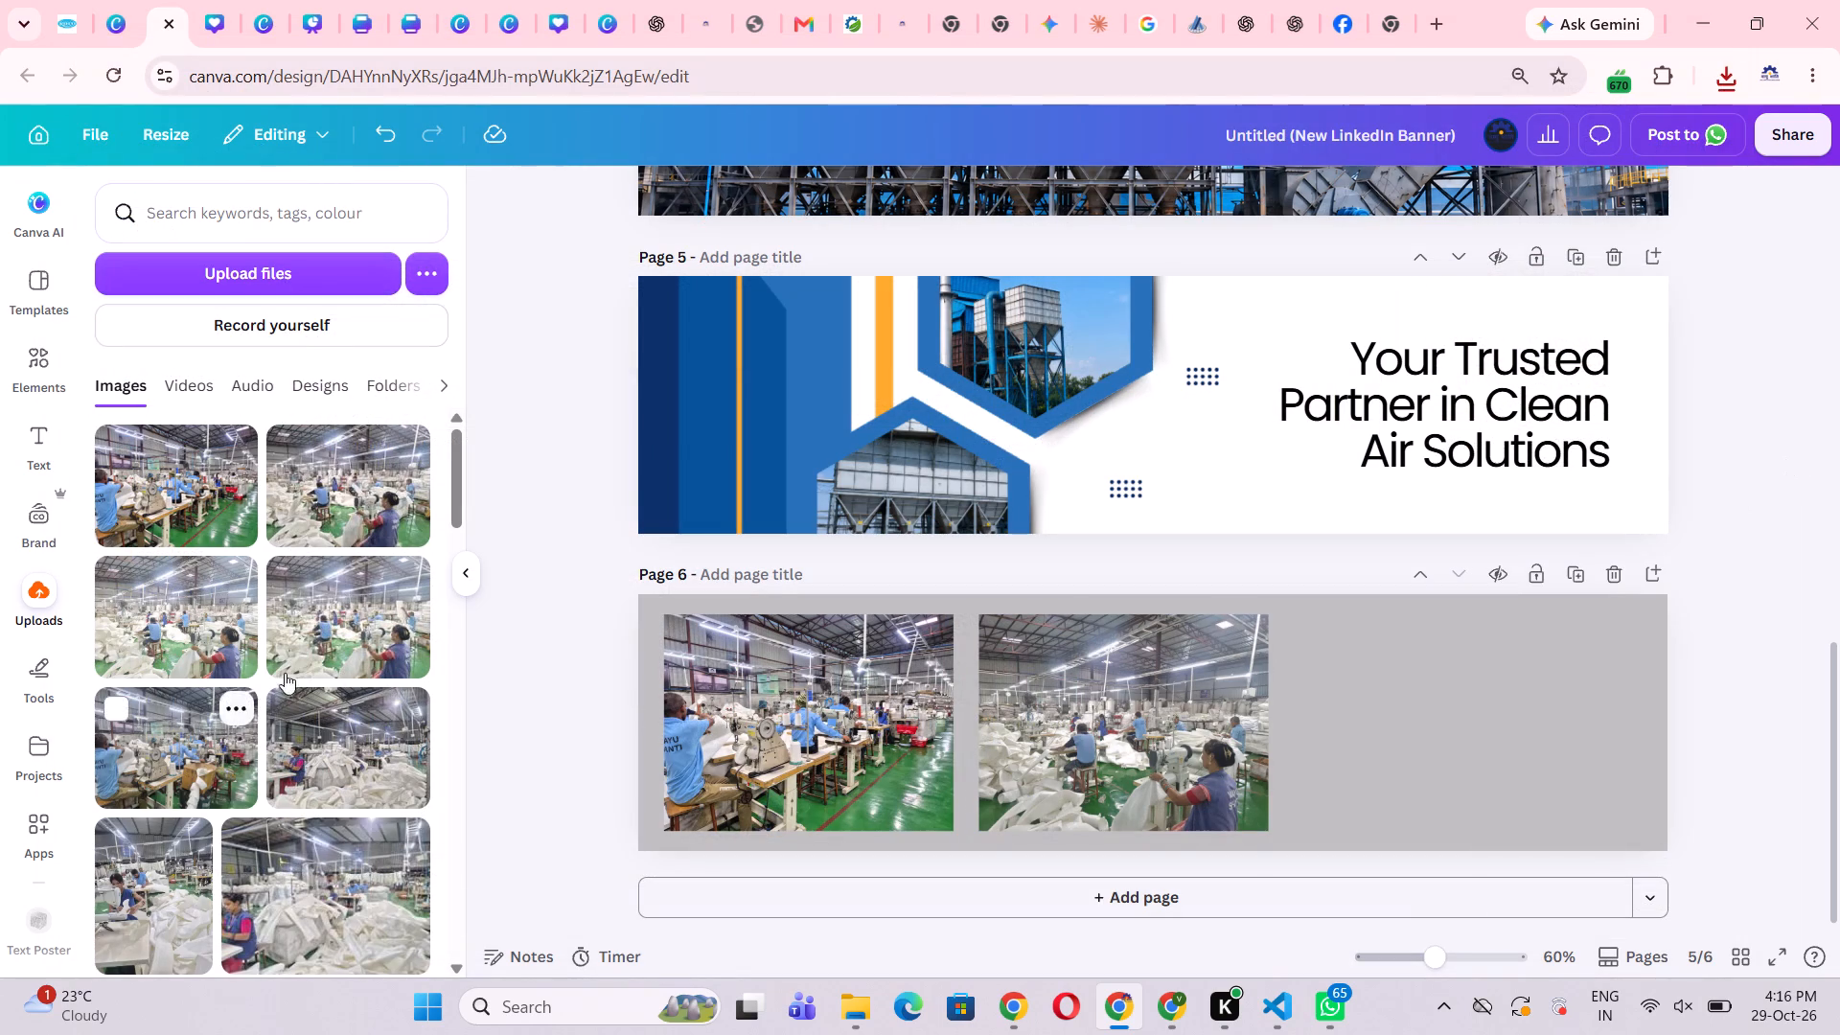
Place the uploaded photo of the woman seated beside the white fabric pile in the empty area of page 6.
scroll(235, 802, down, 1)
drag(281, 811, 293, 808)
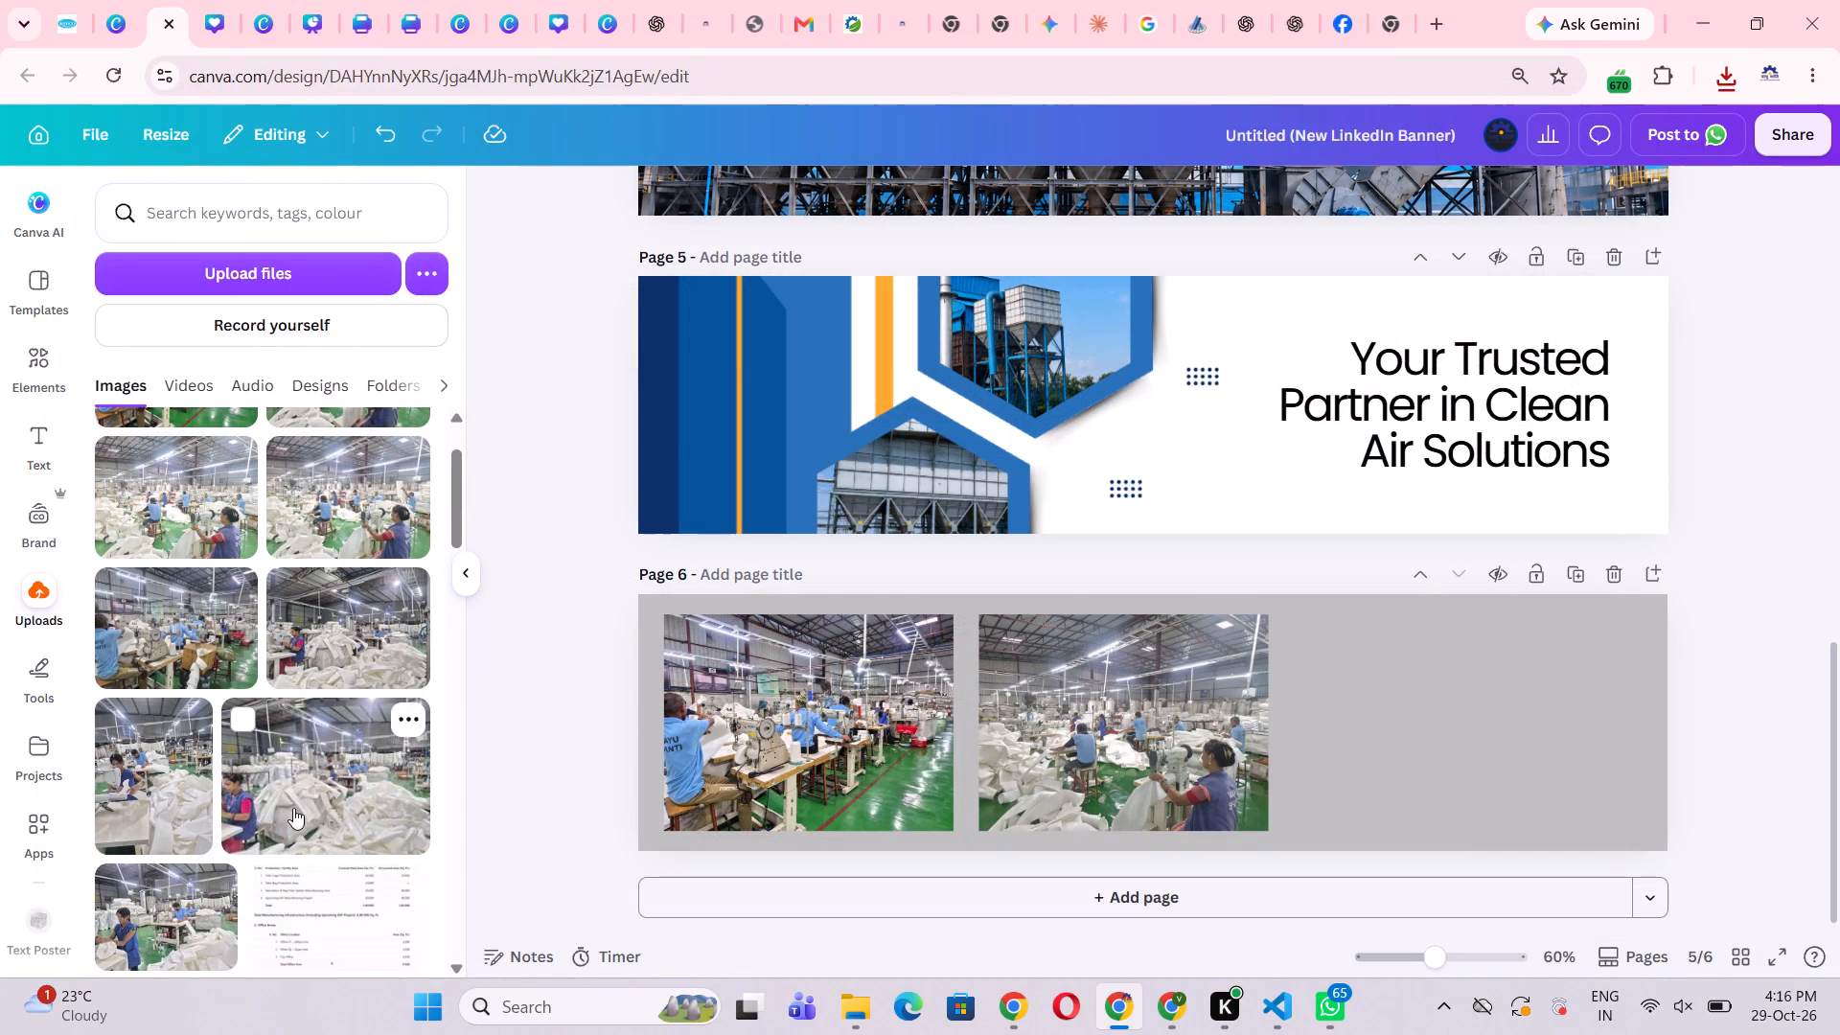
drag(293, 808, 1440, 725)
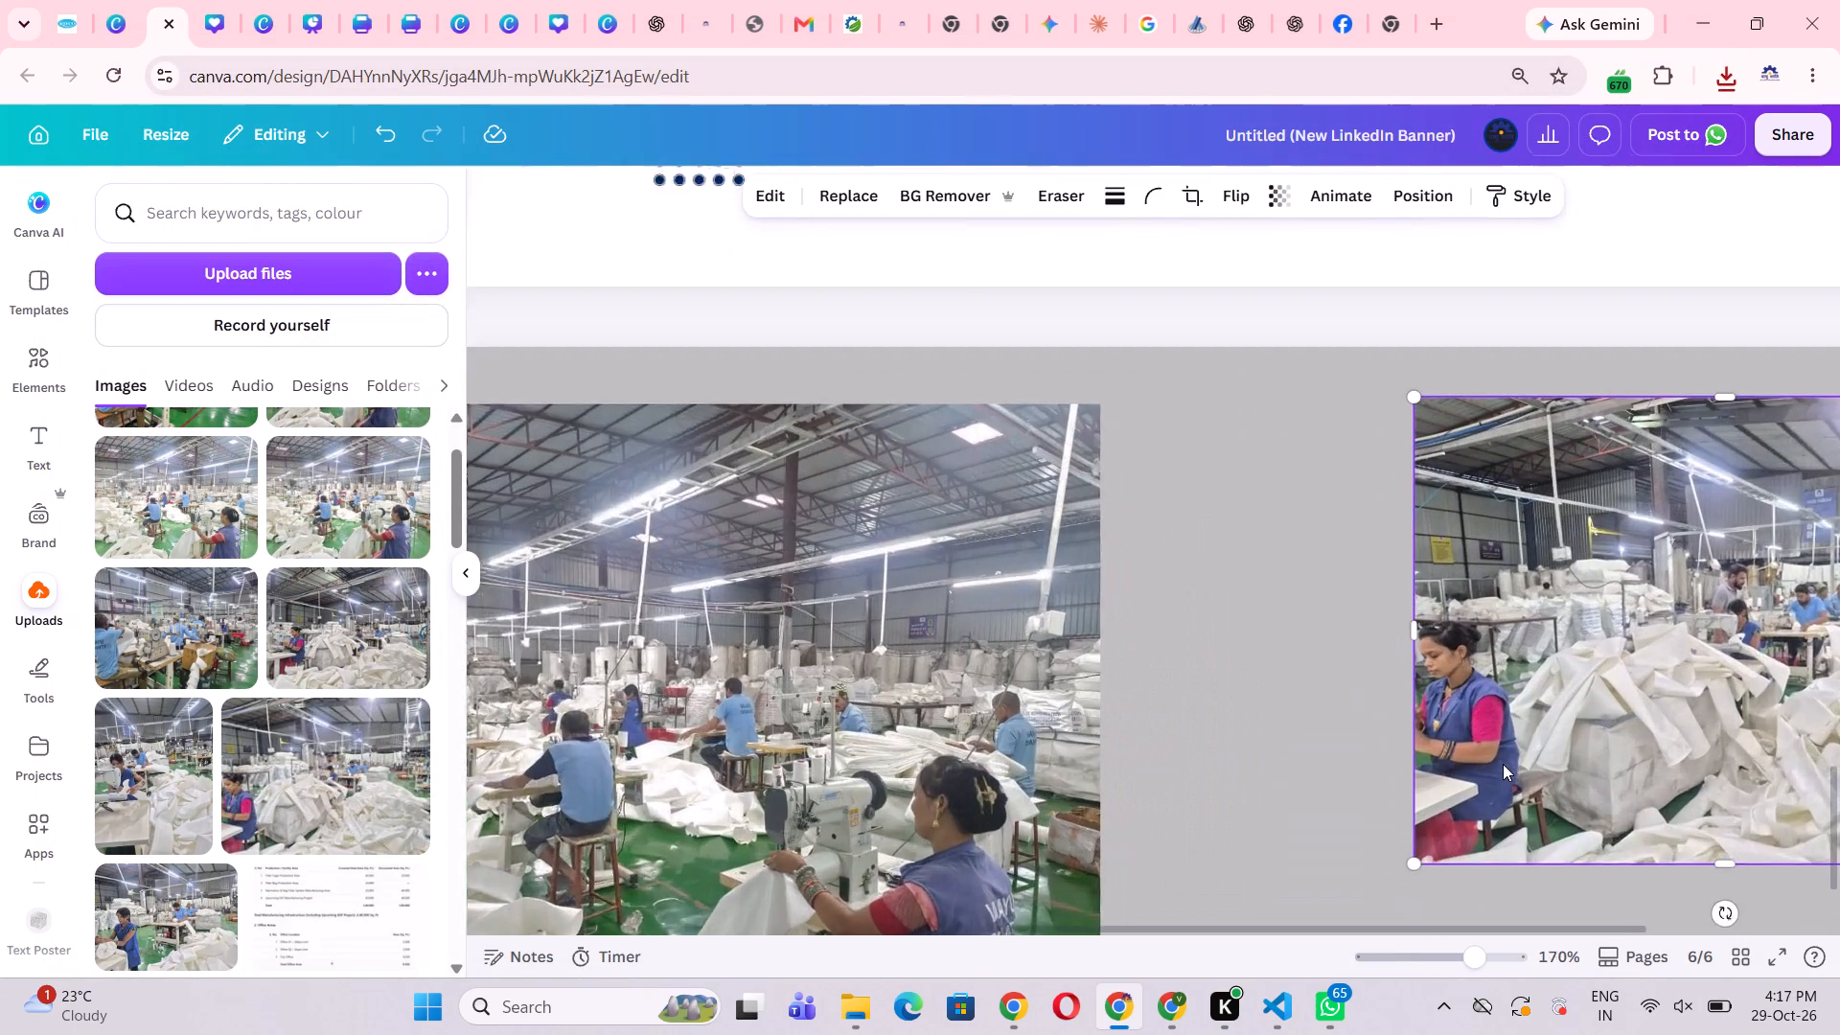
scroll(1482, 762, left, 2)
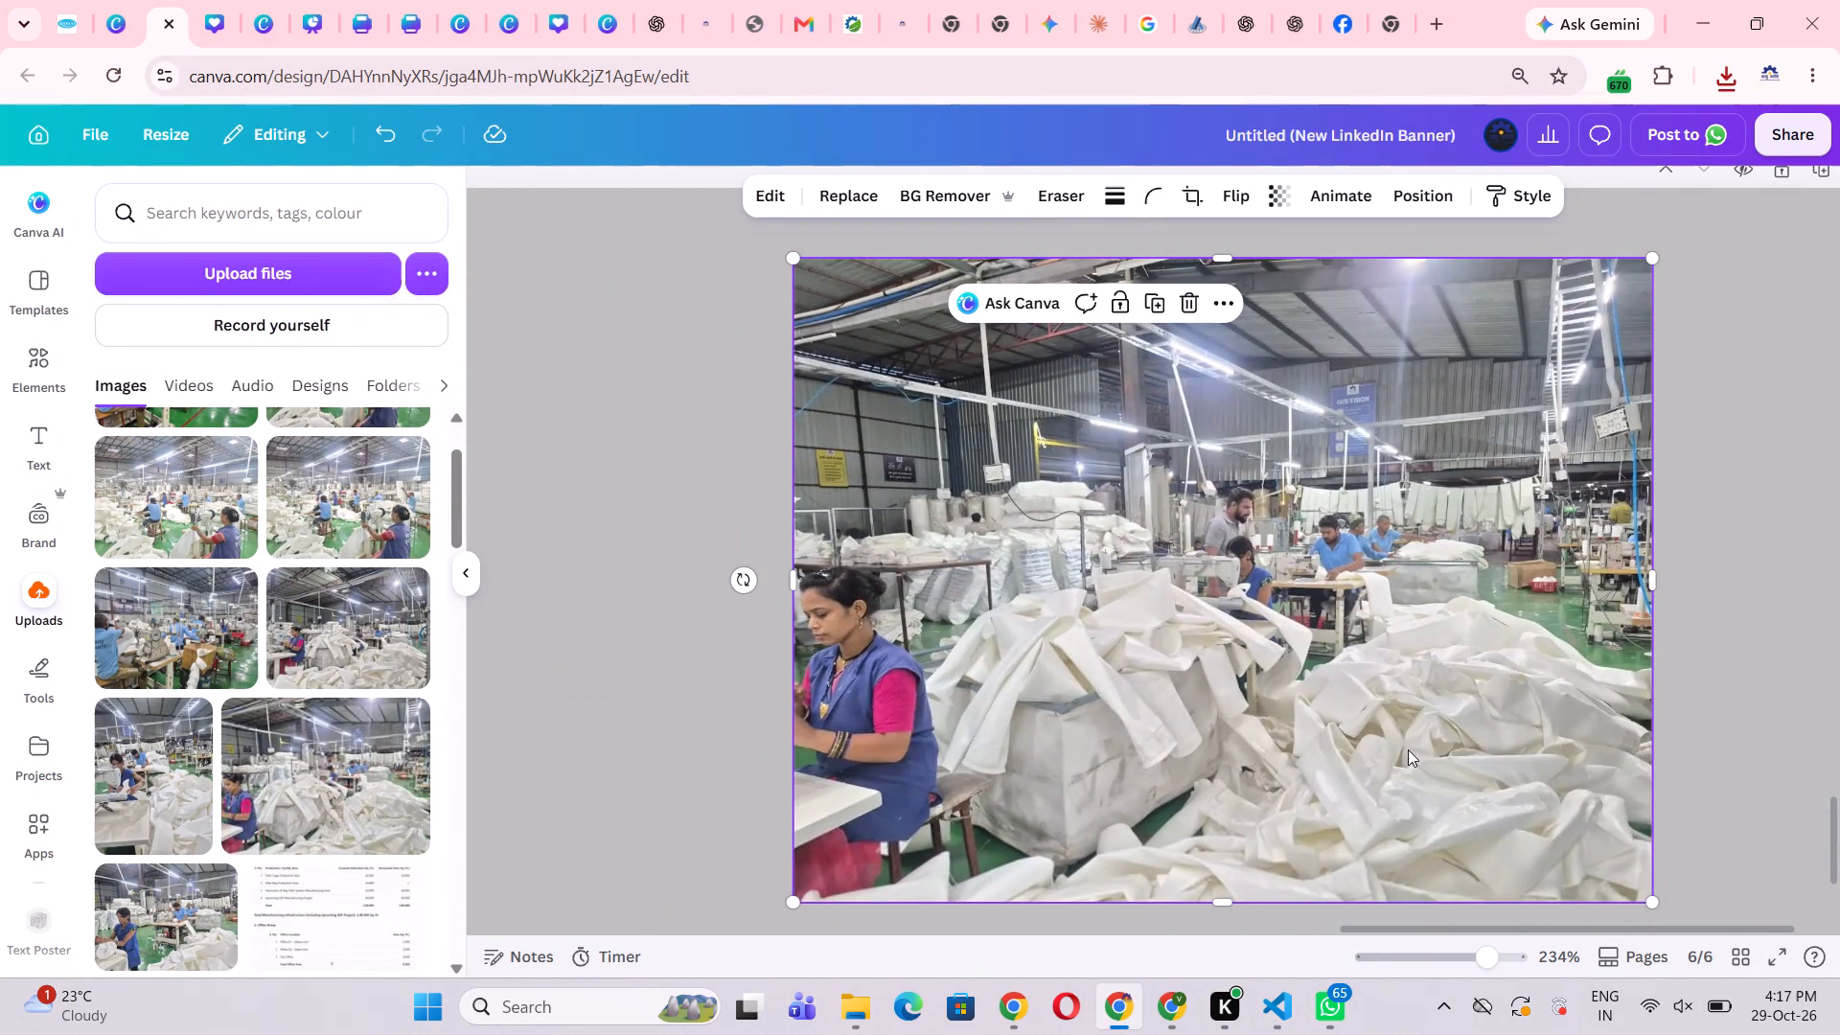
drag(1396, 701, 1432, 696)
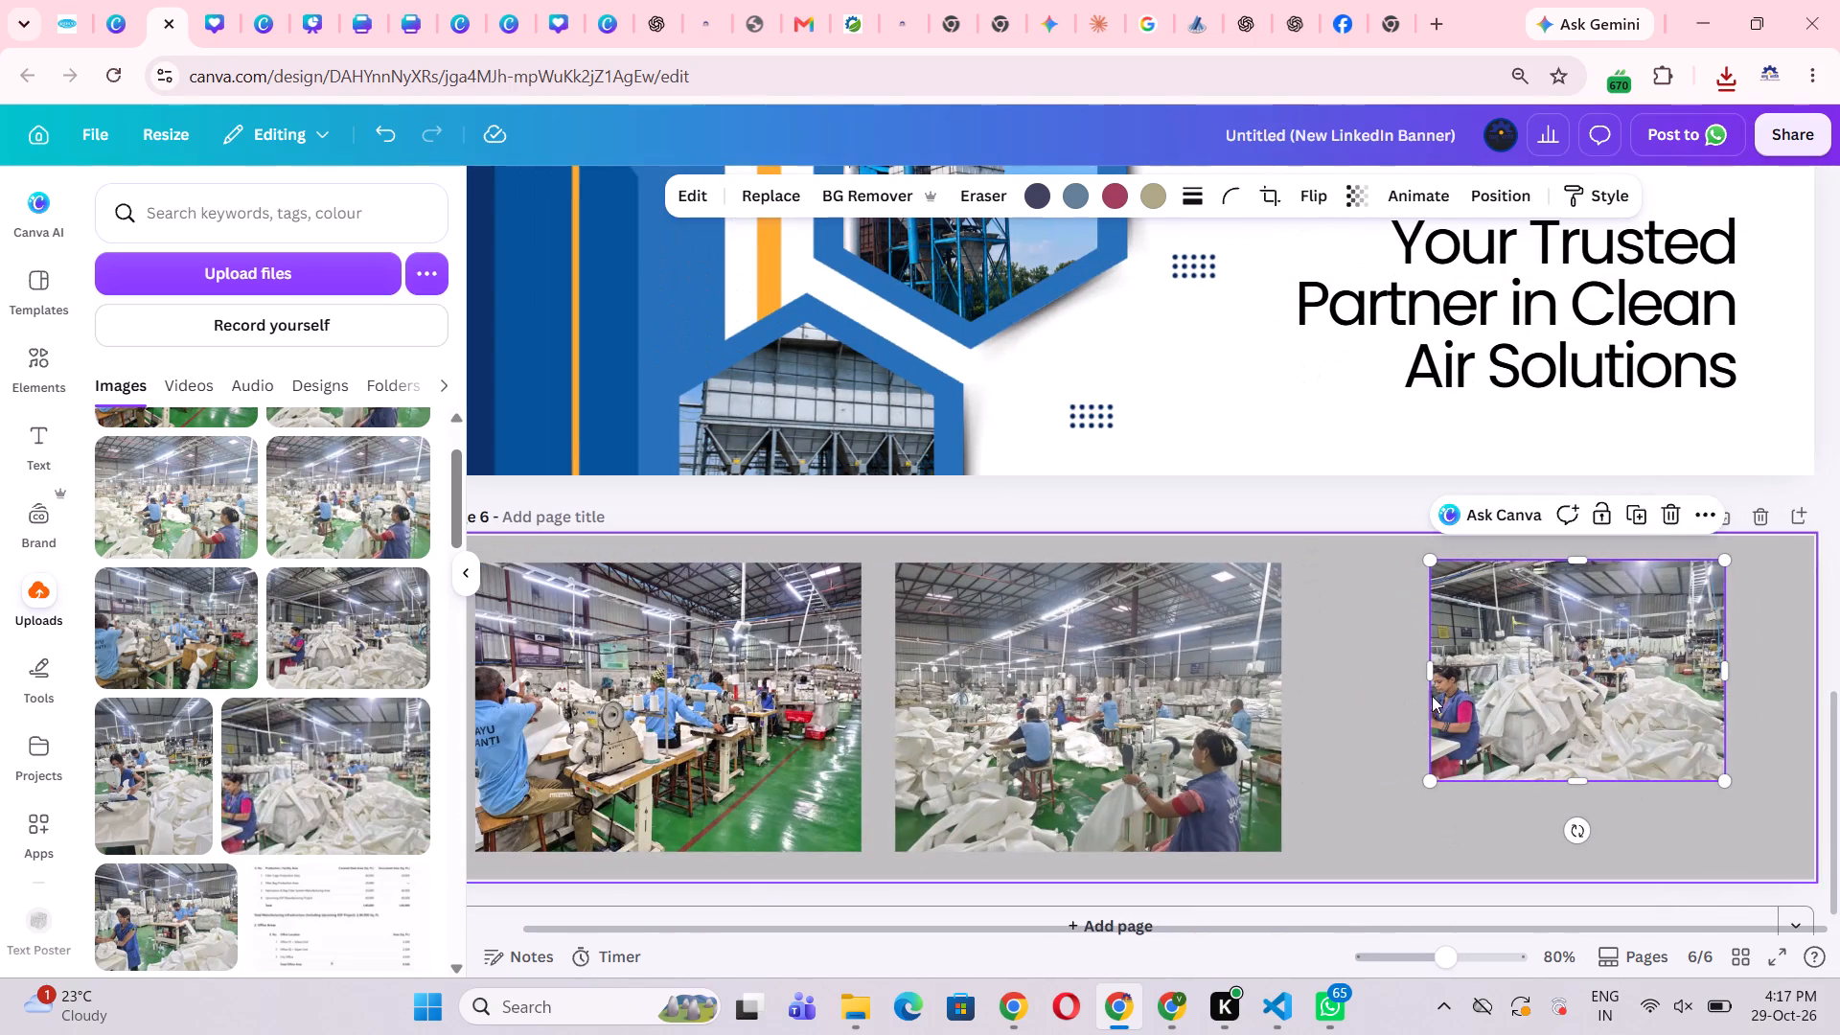
Move the fabric pile photo off page 6 so it overhangs the right edge of page 5.
drag(1432, 696, 1655, 693)
drag(1542, 698, 1839, 392)
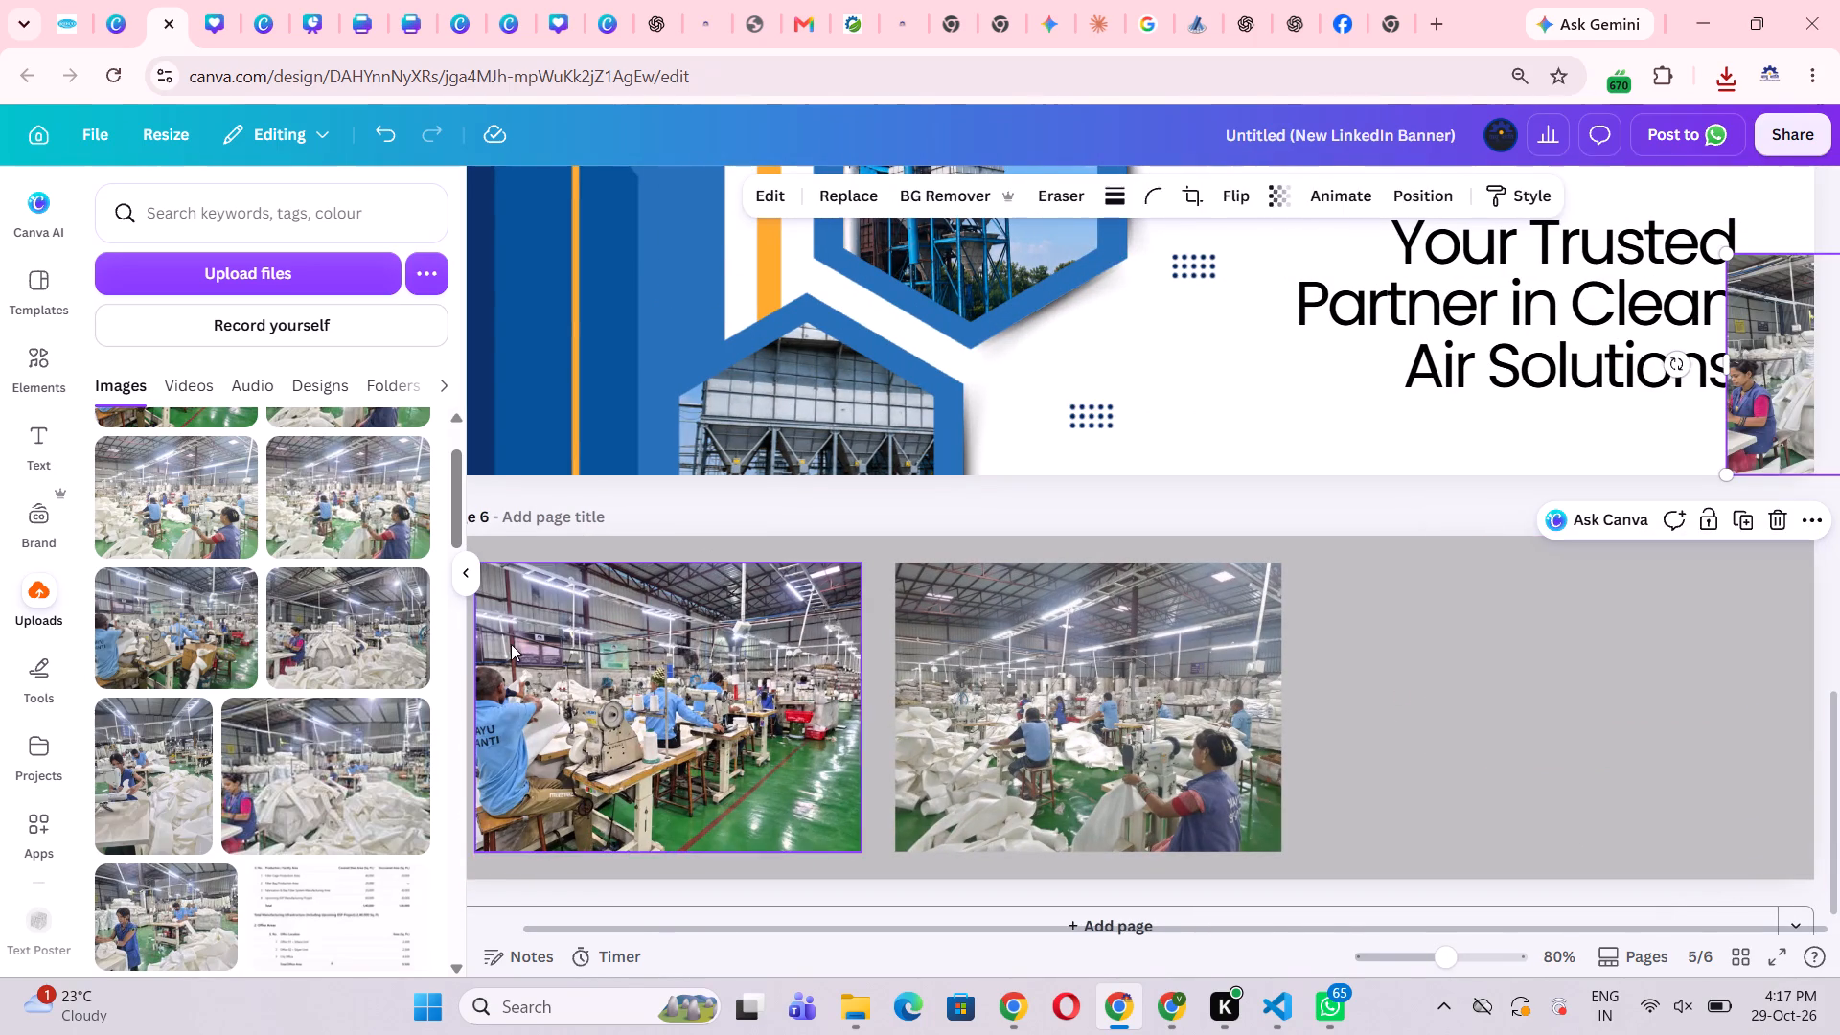
Remove the extra factory photo overhanging the outer edge of page 5 by moving it off the page.
drag(1548, 542, 1563, 542)
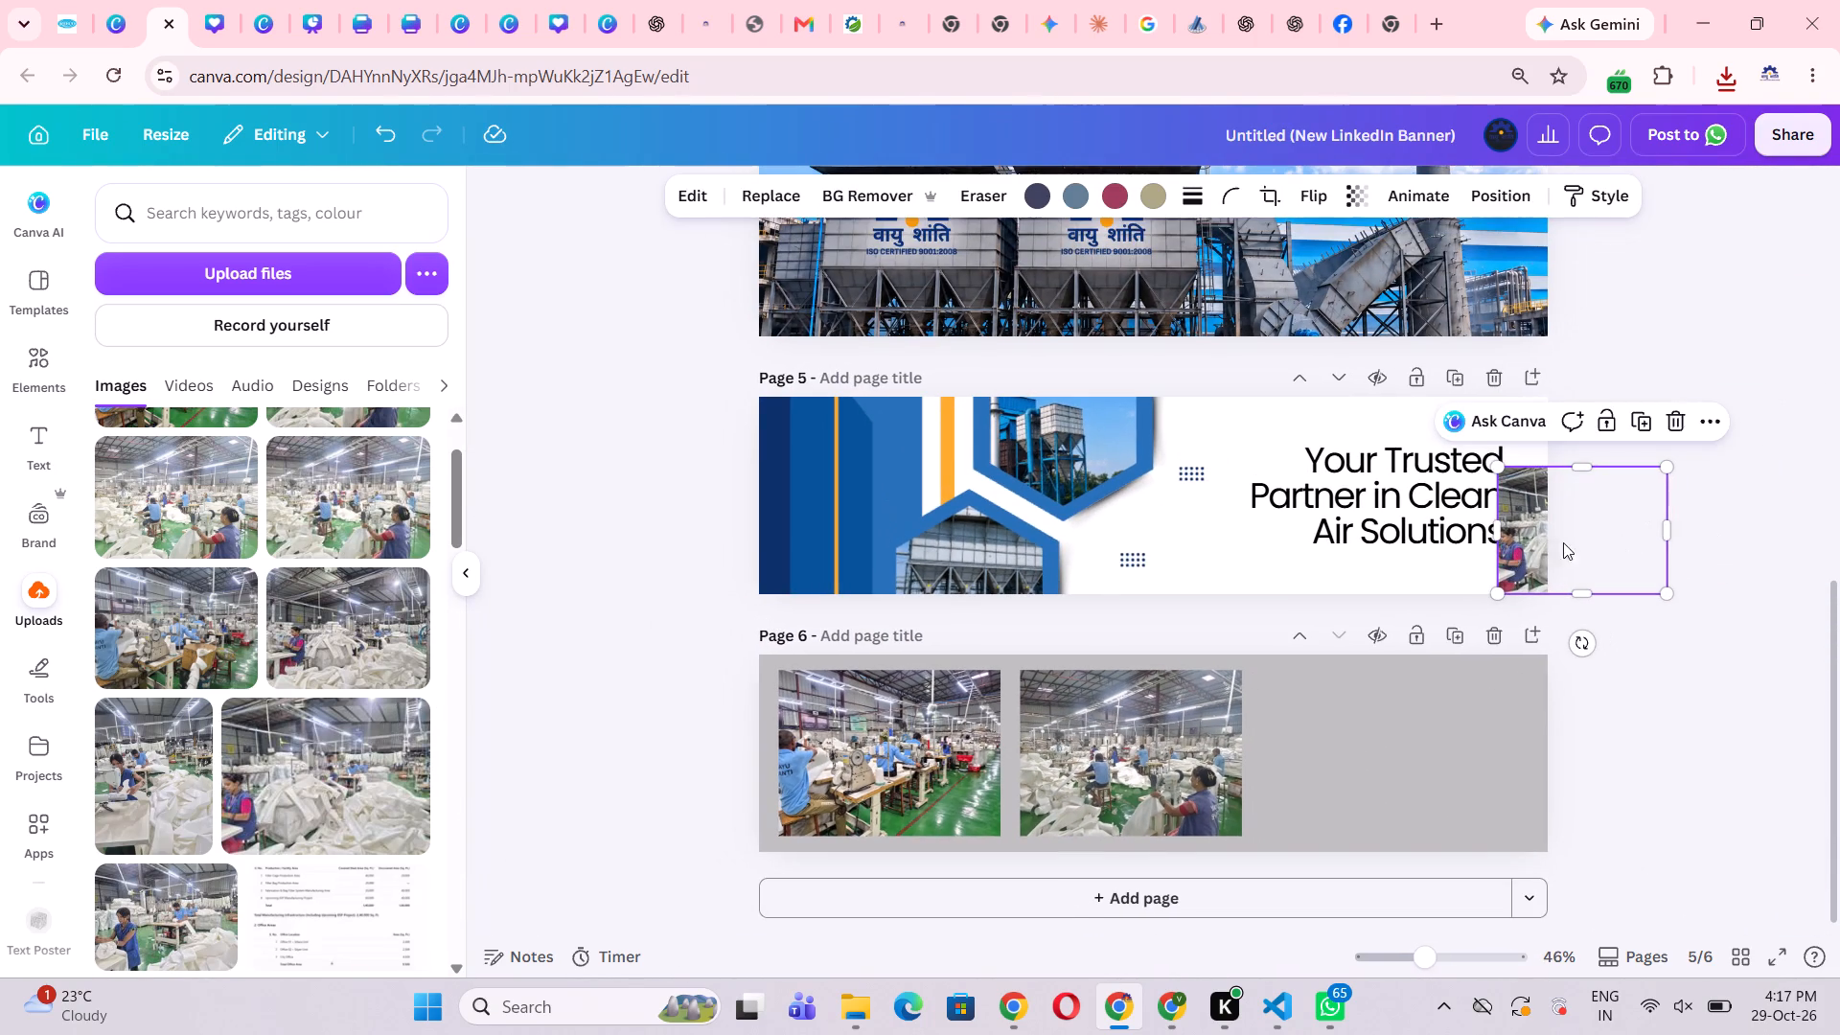
drag(1563, 542, 1839, 542)
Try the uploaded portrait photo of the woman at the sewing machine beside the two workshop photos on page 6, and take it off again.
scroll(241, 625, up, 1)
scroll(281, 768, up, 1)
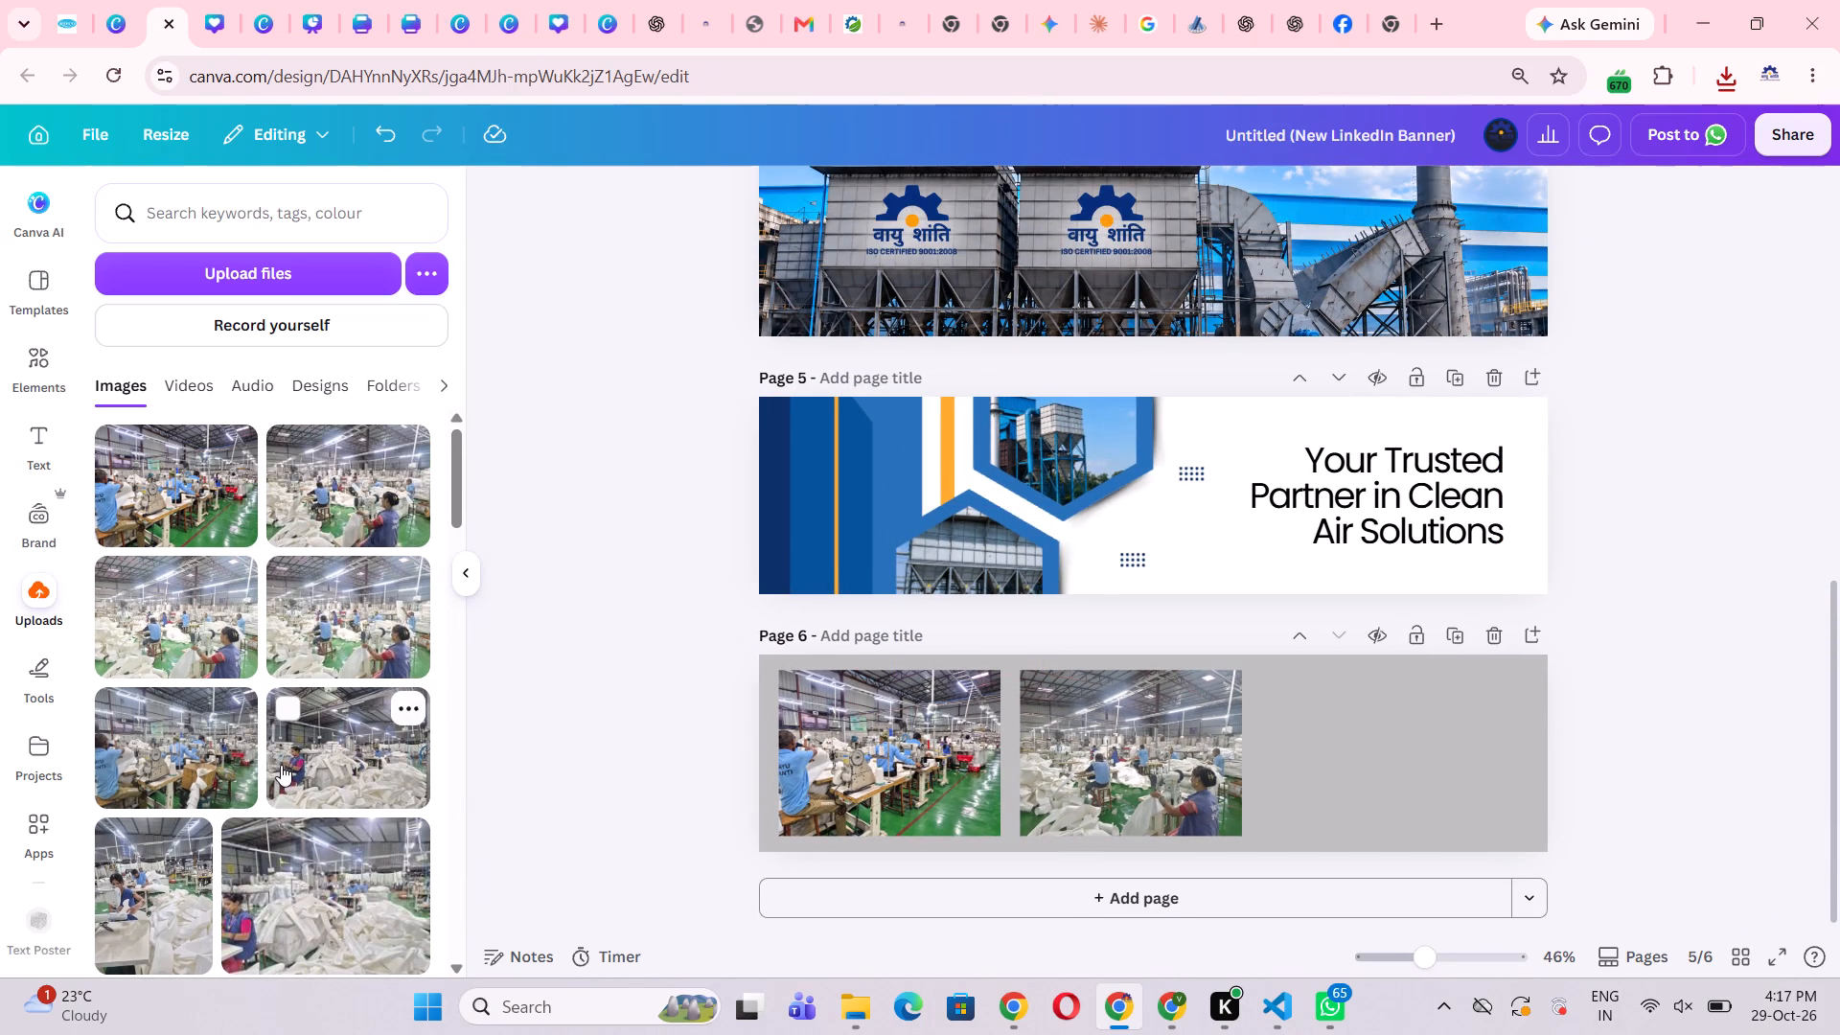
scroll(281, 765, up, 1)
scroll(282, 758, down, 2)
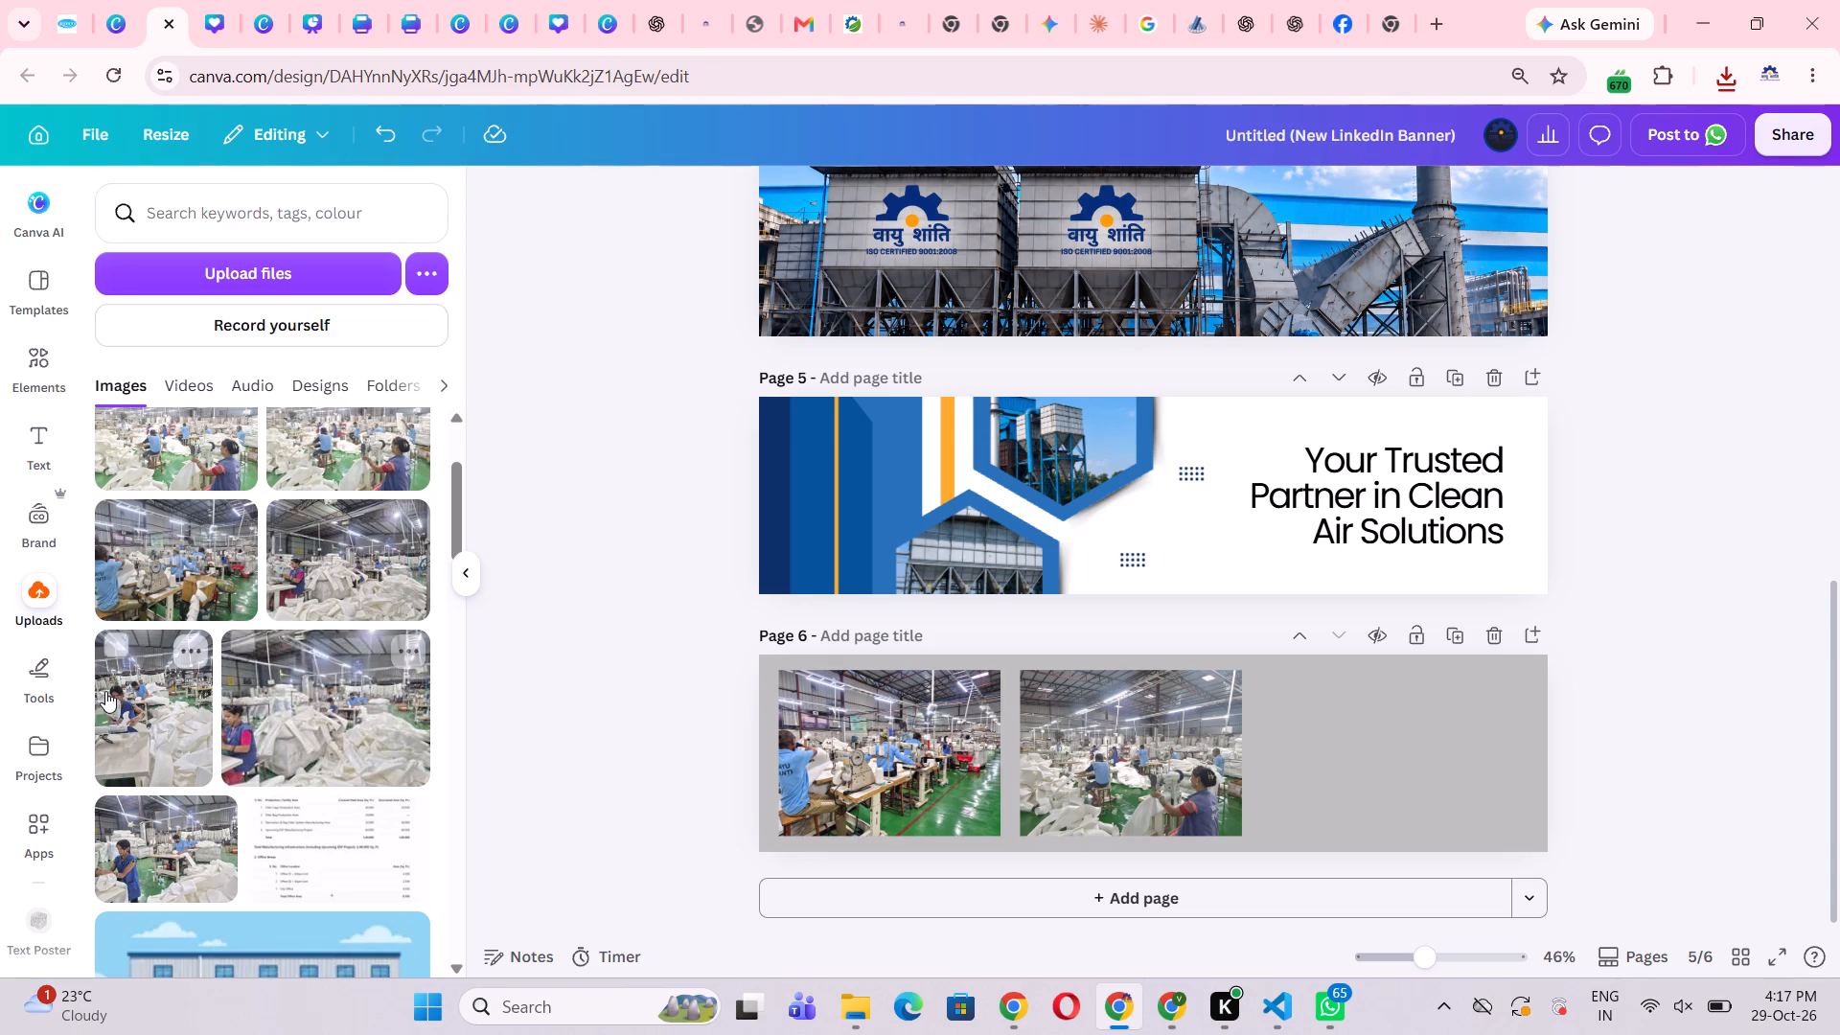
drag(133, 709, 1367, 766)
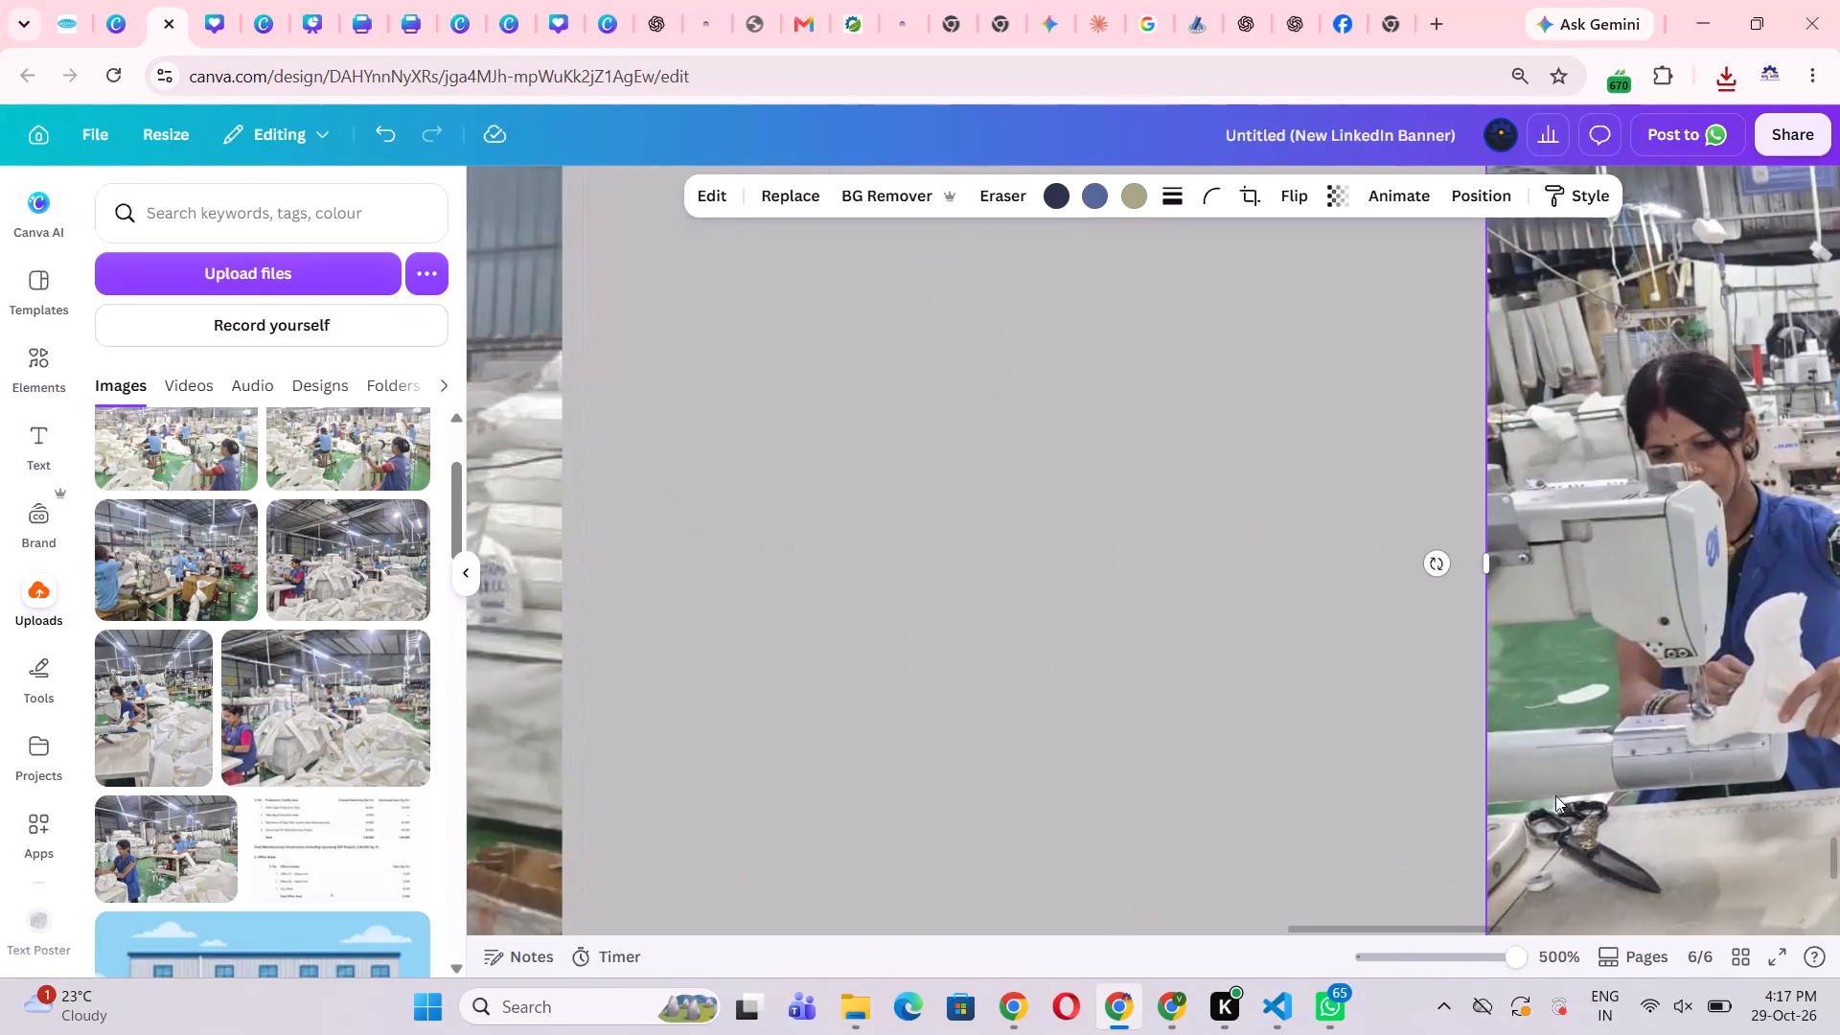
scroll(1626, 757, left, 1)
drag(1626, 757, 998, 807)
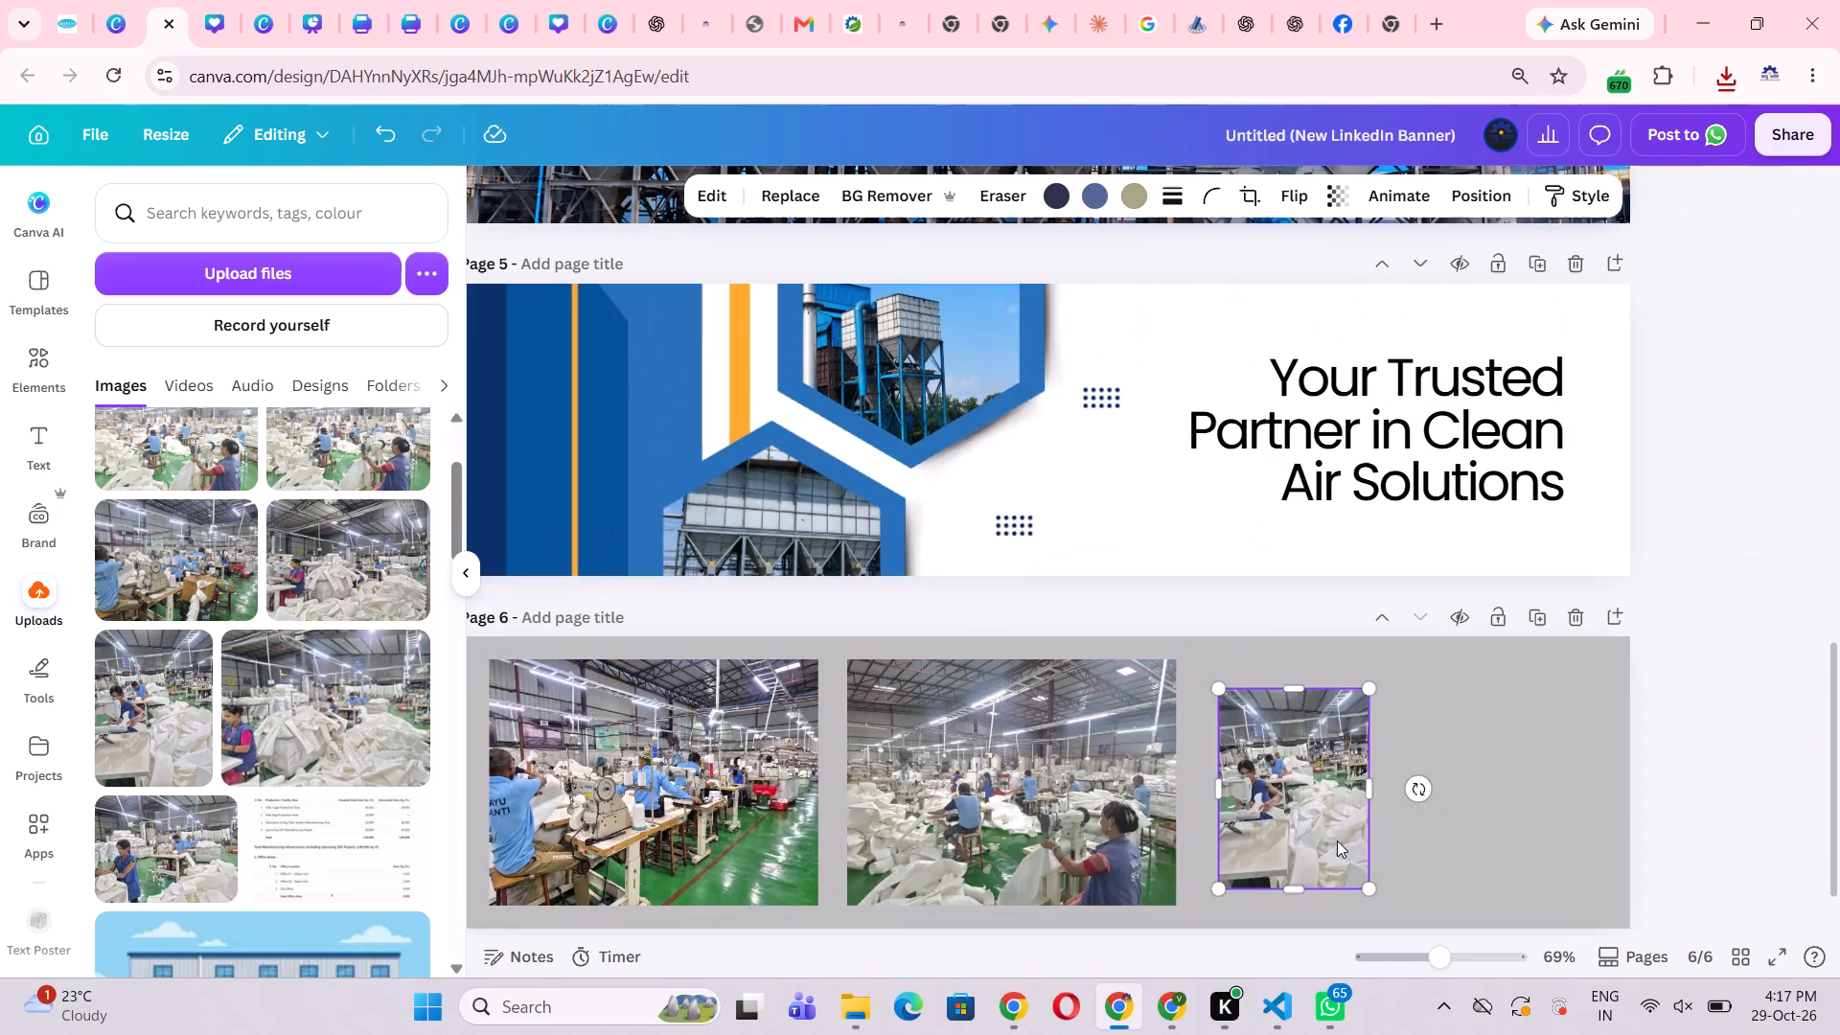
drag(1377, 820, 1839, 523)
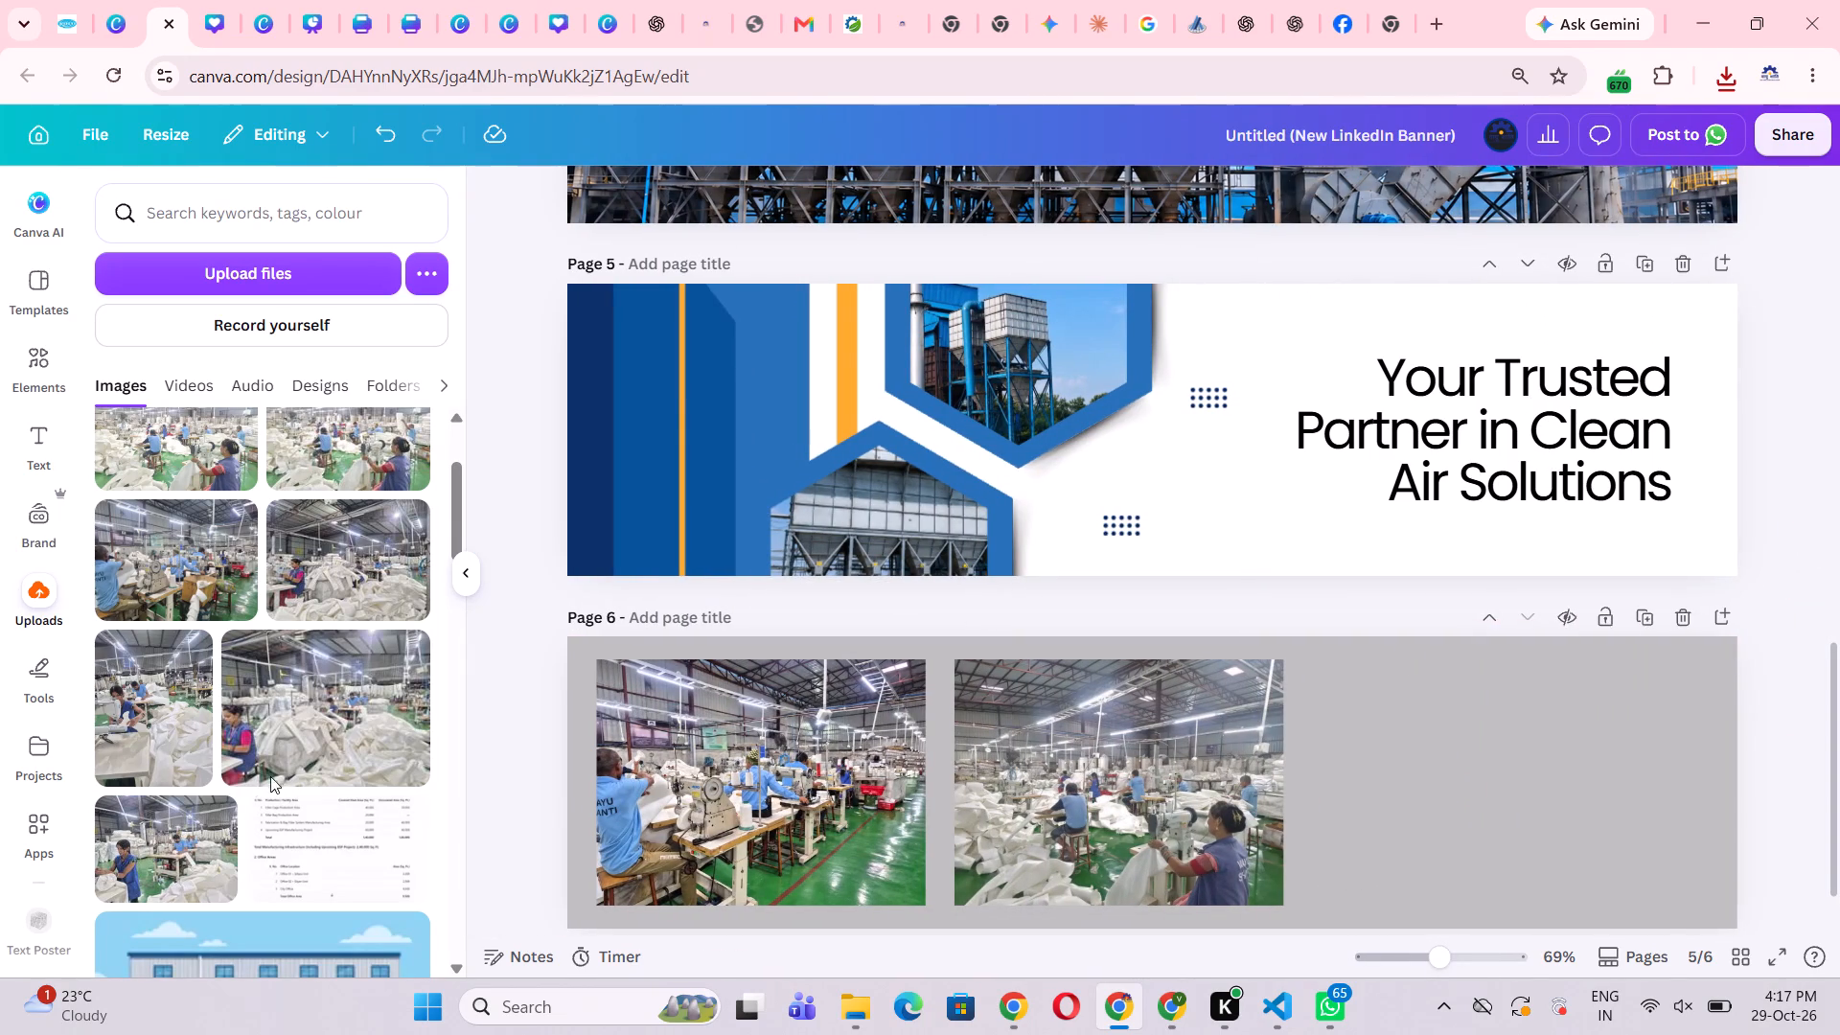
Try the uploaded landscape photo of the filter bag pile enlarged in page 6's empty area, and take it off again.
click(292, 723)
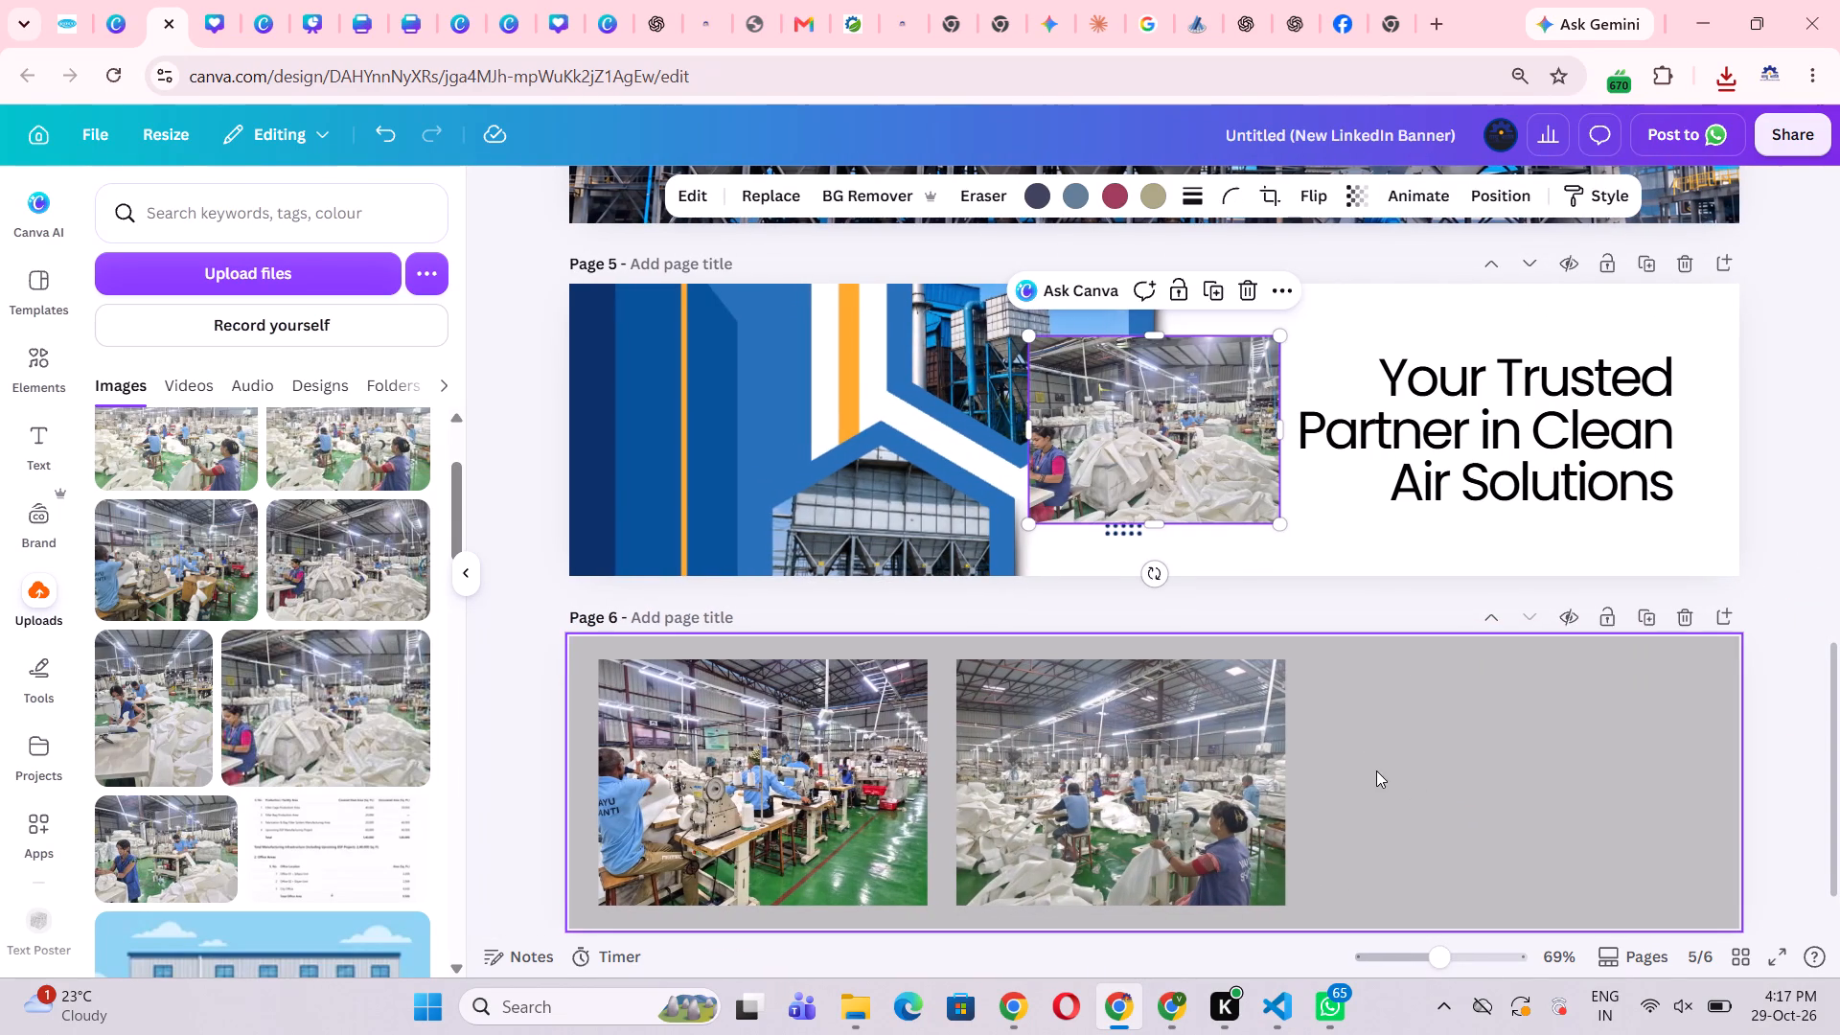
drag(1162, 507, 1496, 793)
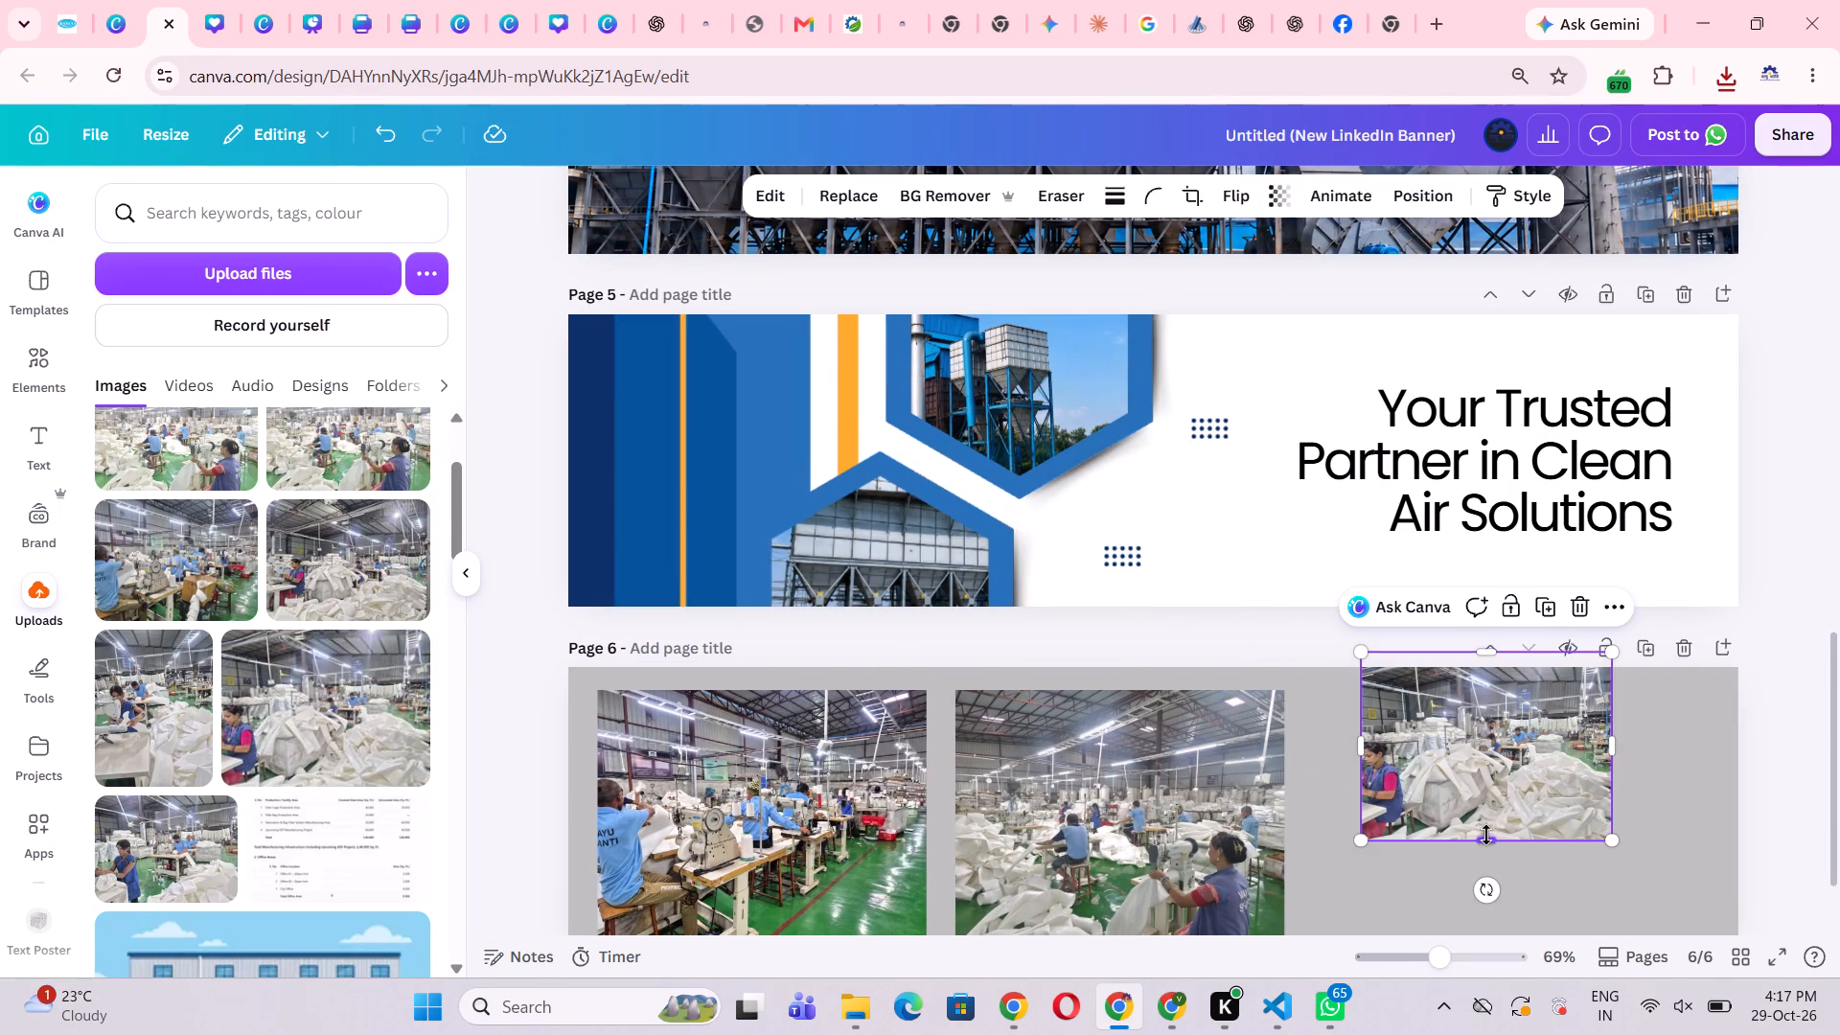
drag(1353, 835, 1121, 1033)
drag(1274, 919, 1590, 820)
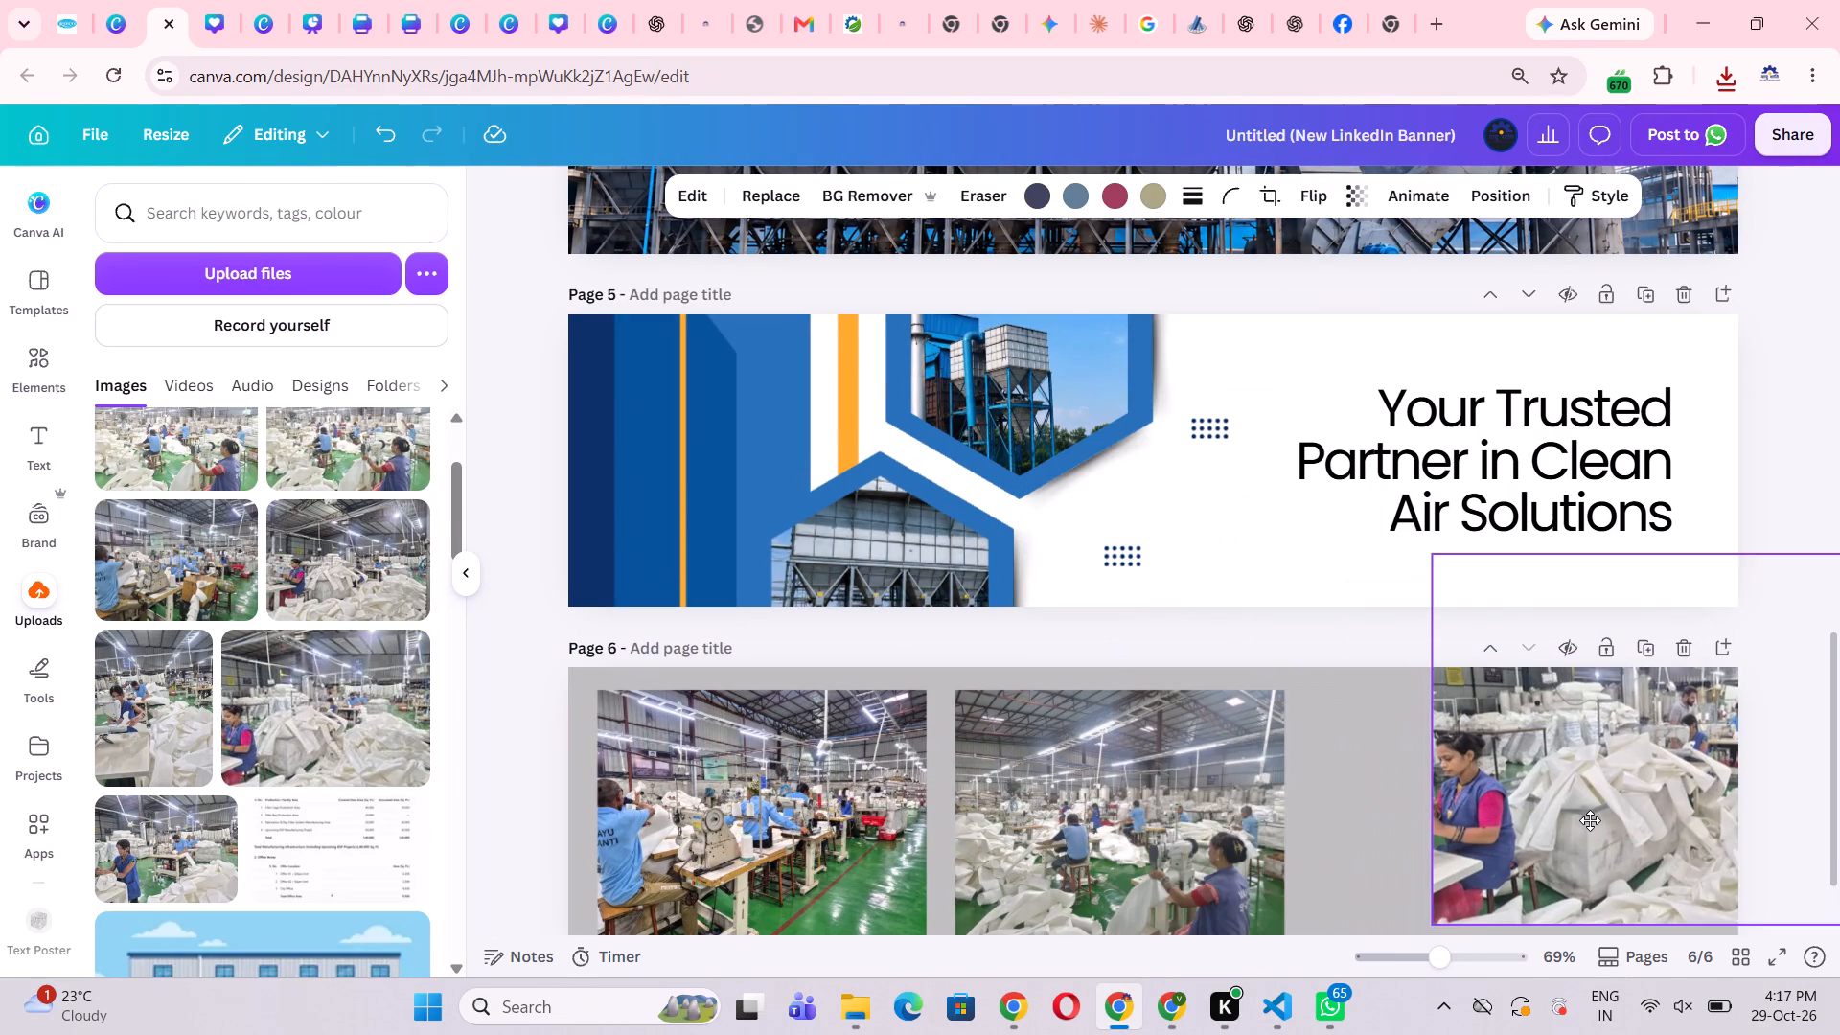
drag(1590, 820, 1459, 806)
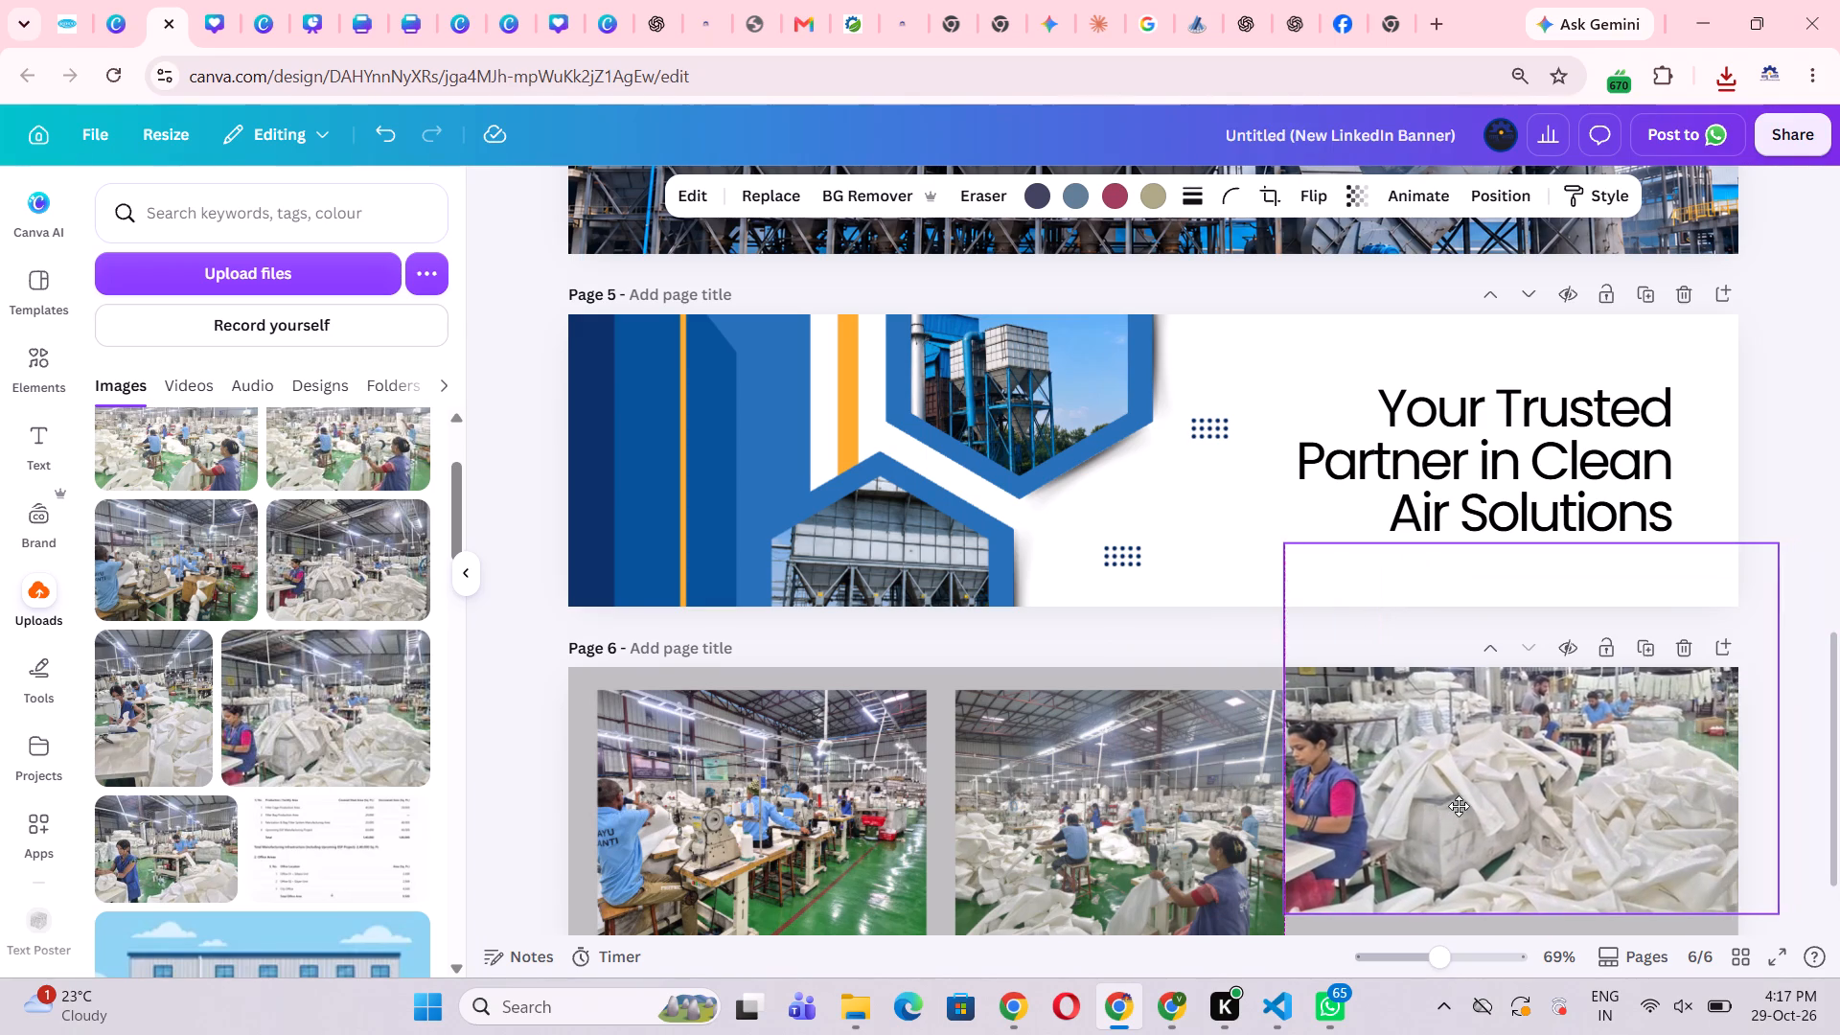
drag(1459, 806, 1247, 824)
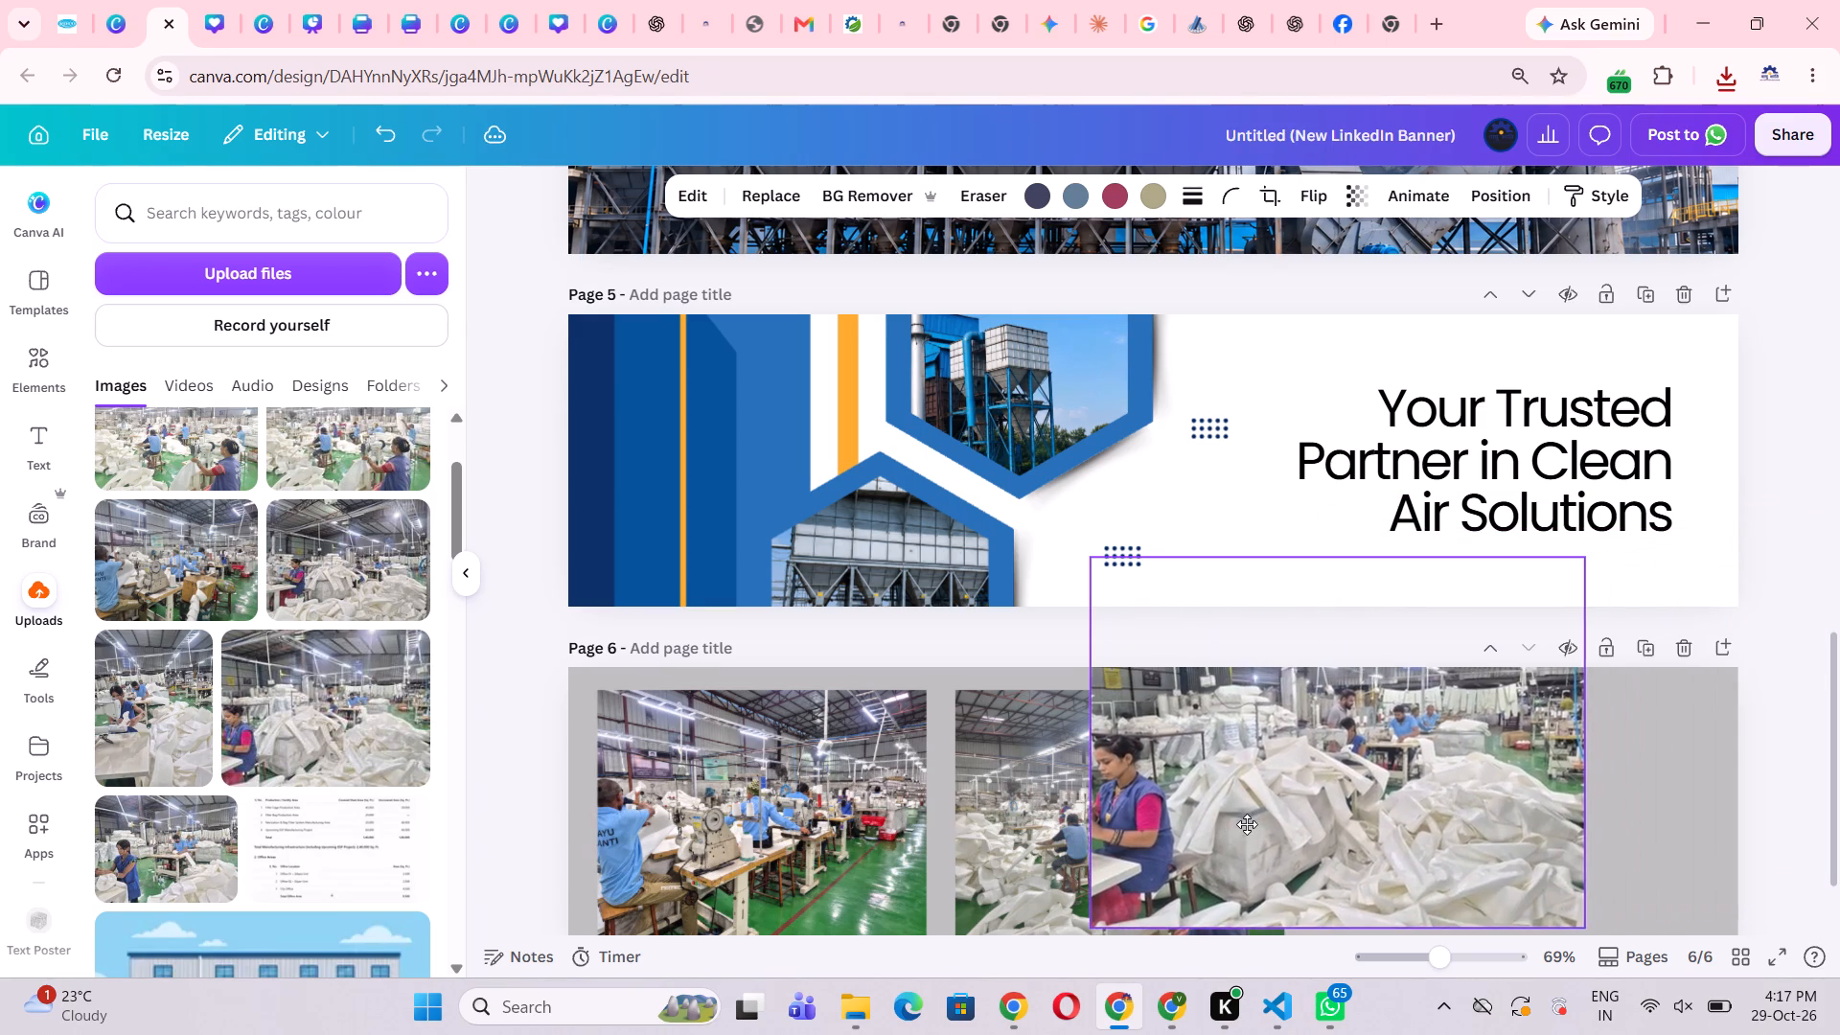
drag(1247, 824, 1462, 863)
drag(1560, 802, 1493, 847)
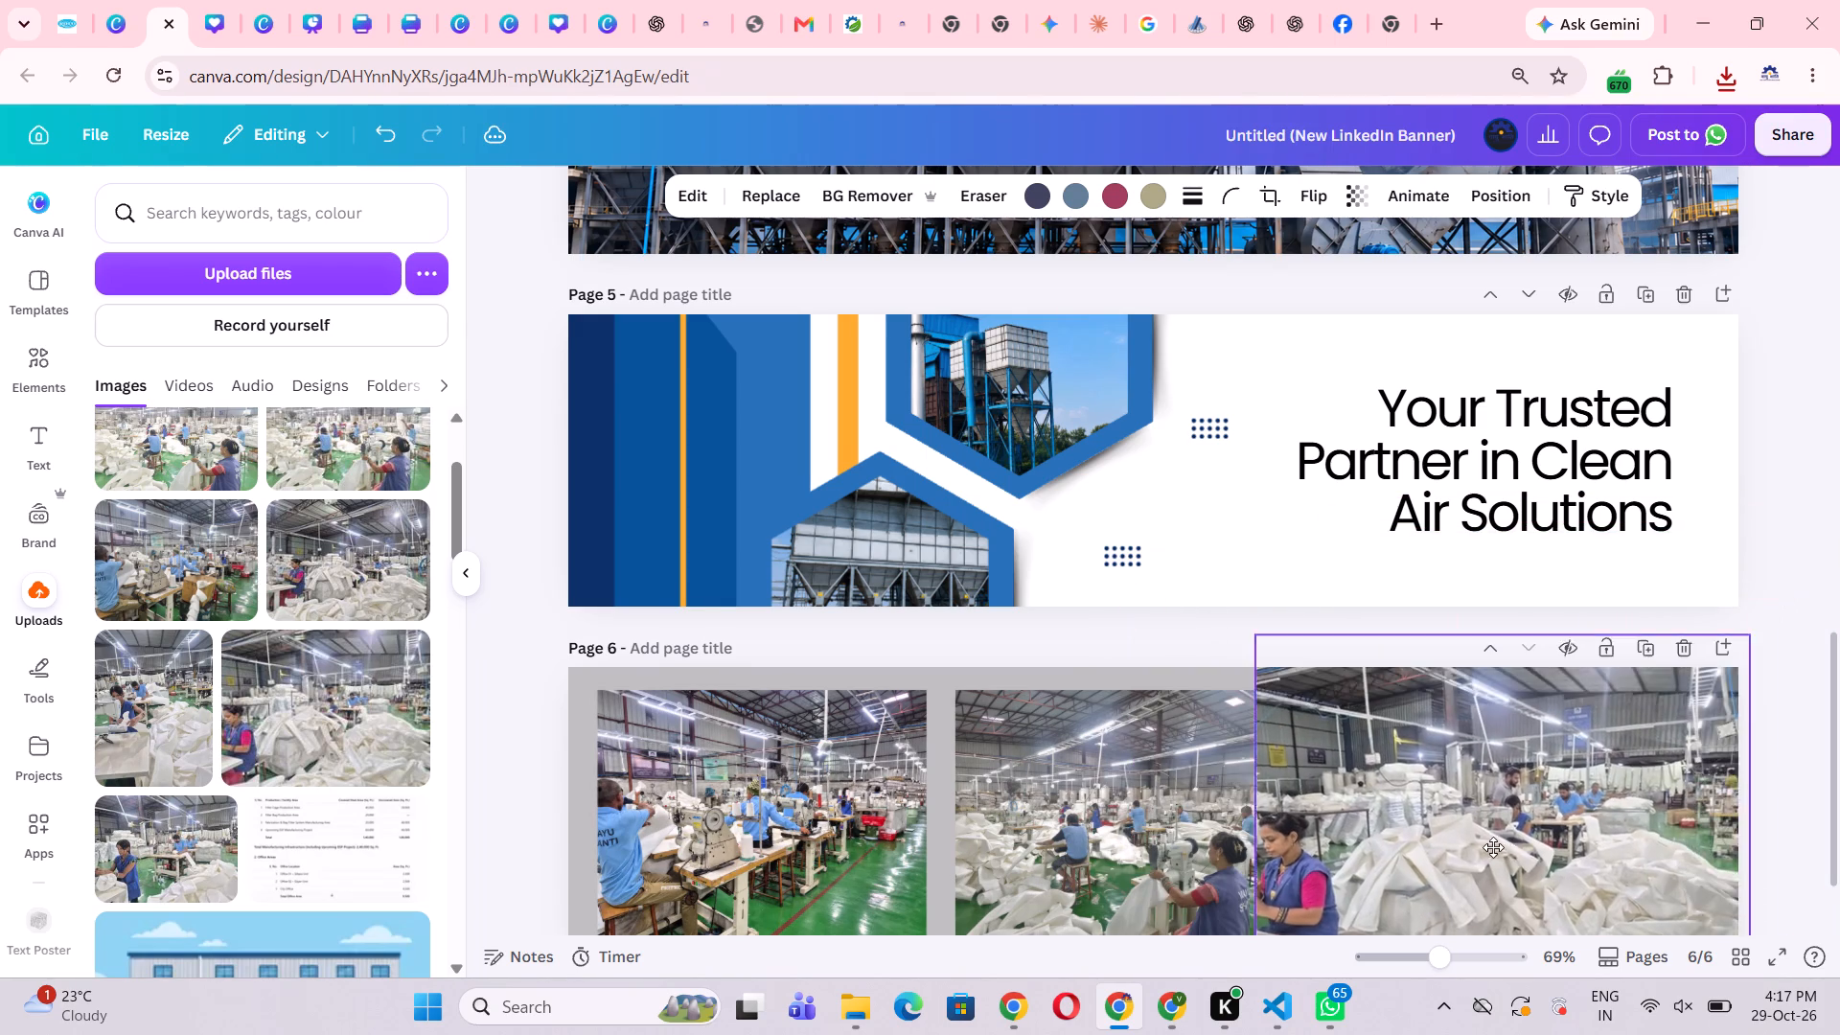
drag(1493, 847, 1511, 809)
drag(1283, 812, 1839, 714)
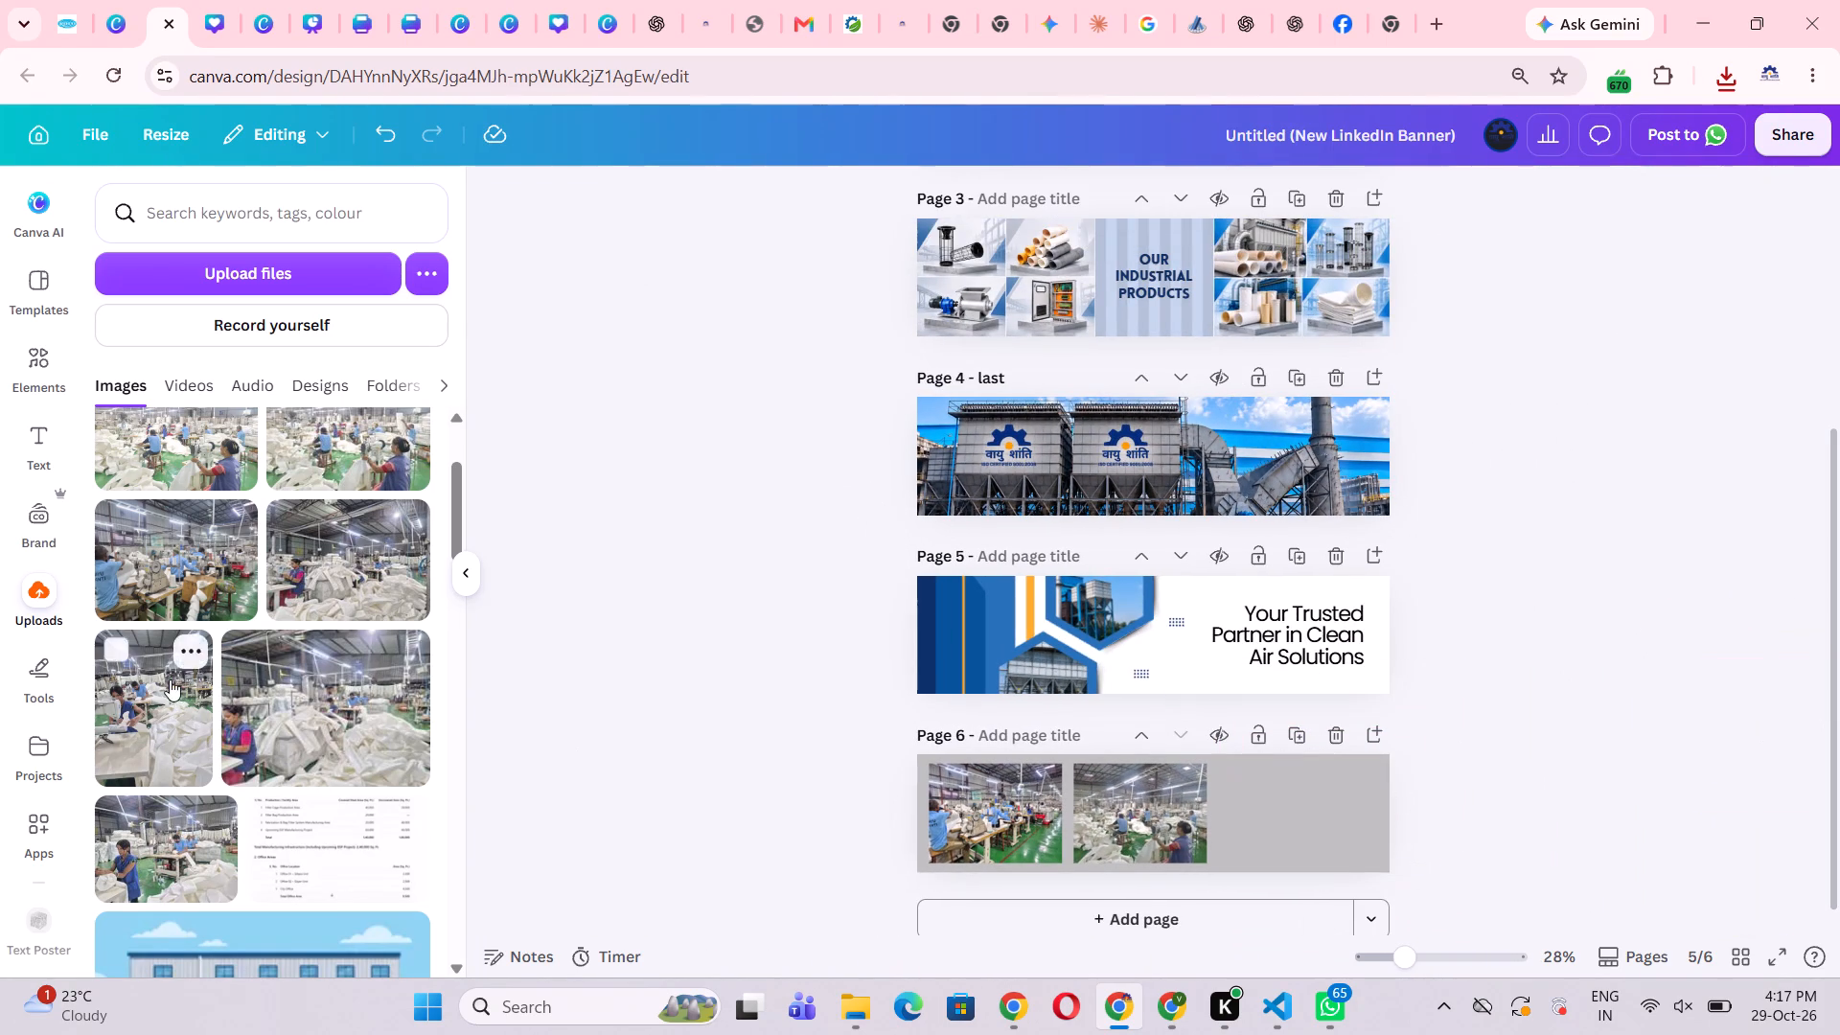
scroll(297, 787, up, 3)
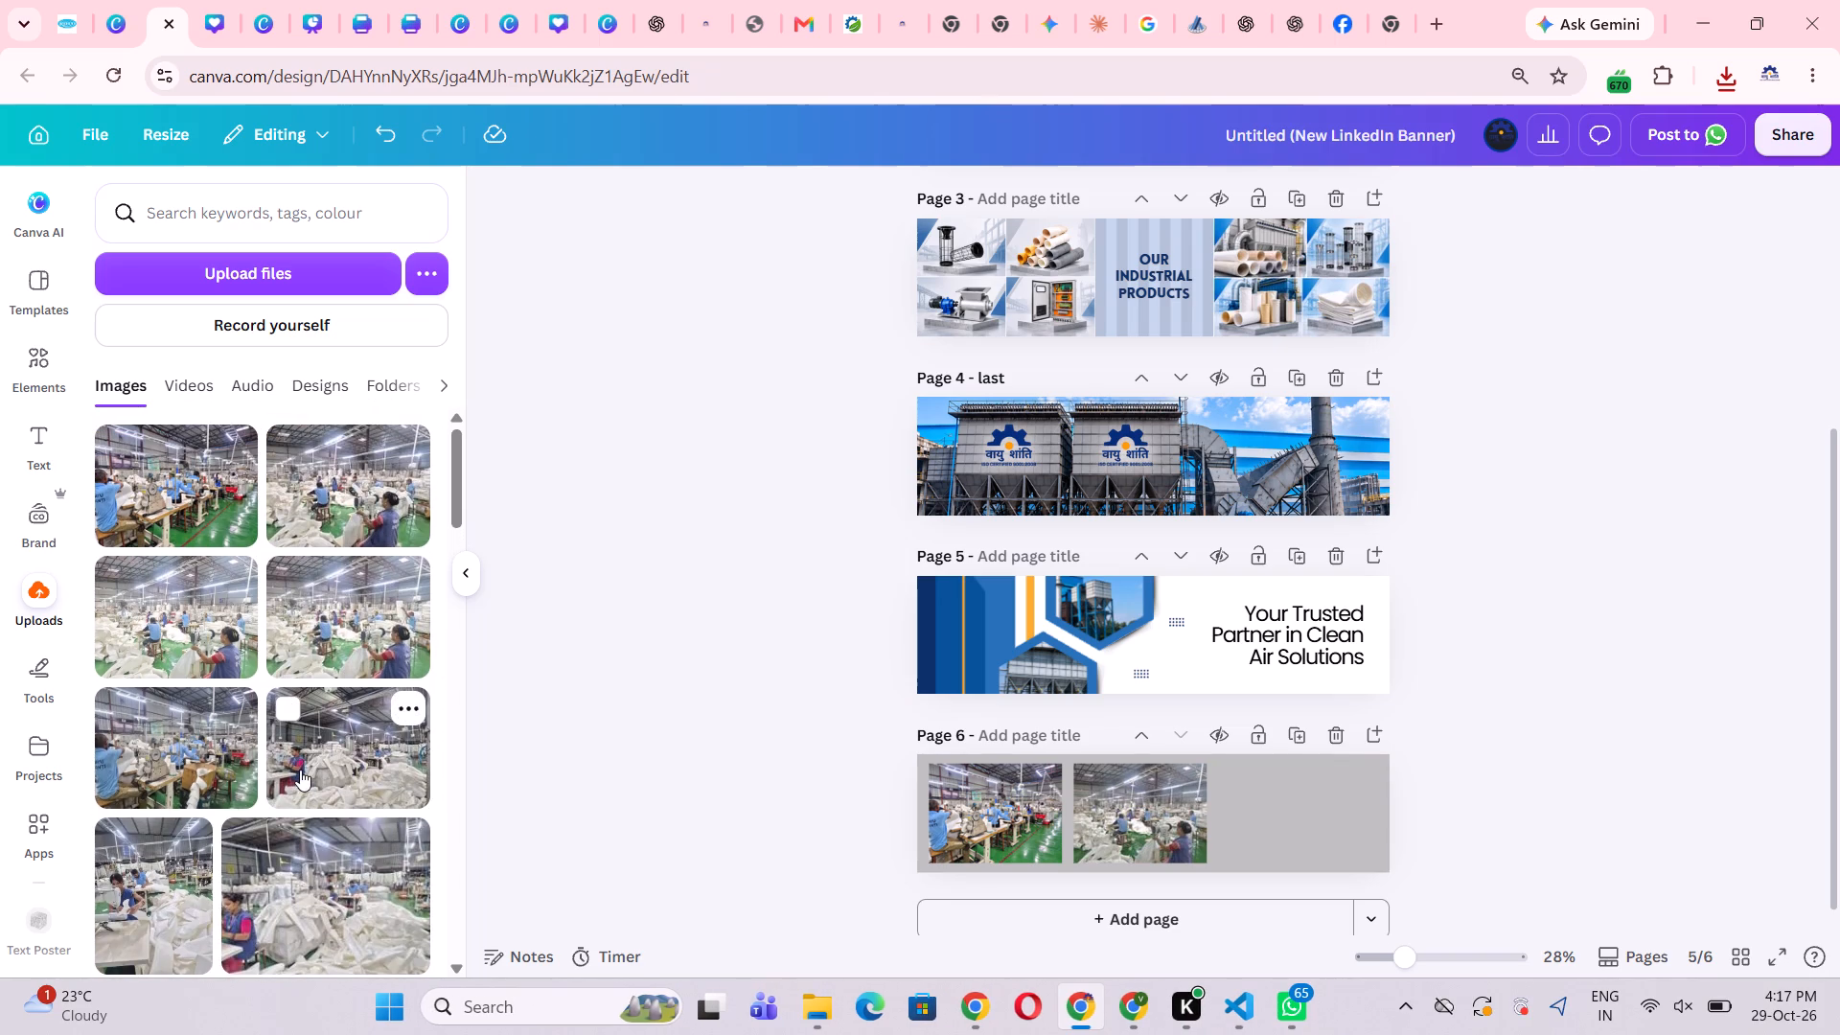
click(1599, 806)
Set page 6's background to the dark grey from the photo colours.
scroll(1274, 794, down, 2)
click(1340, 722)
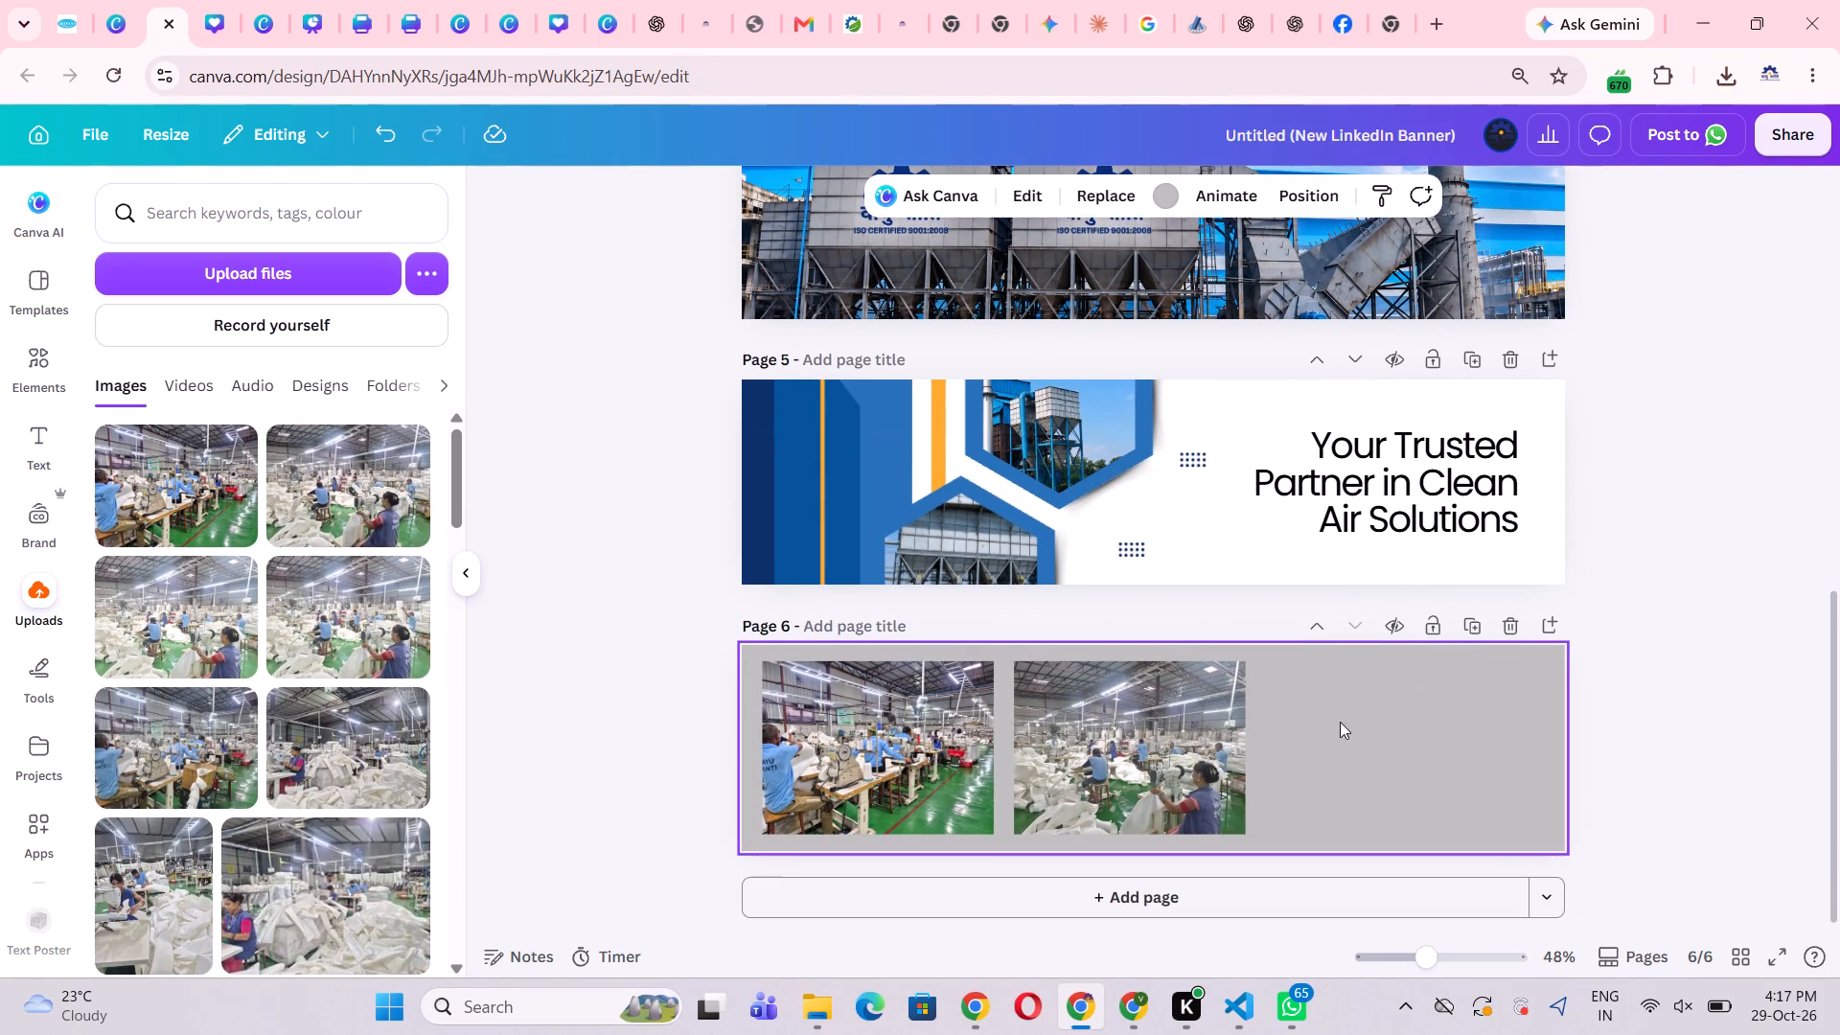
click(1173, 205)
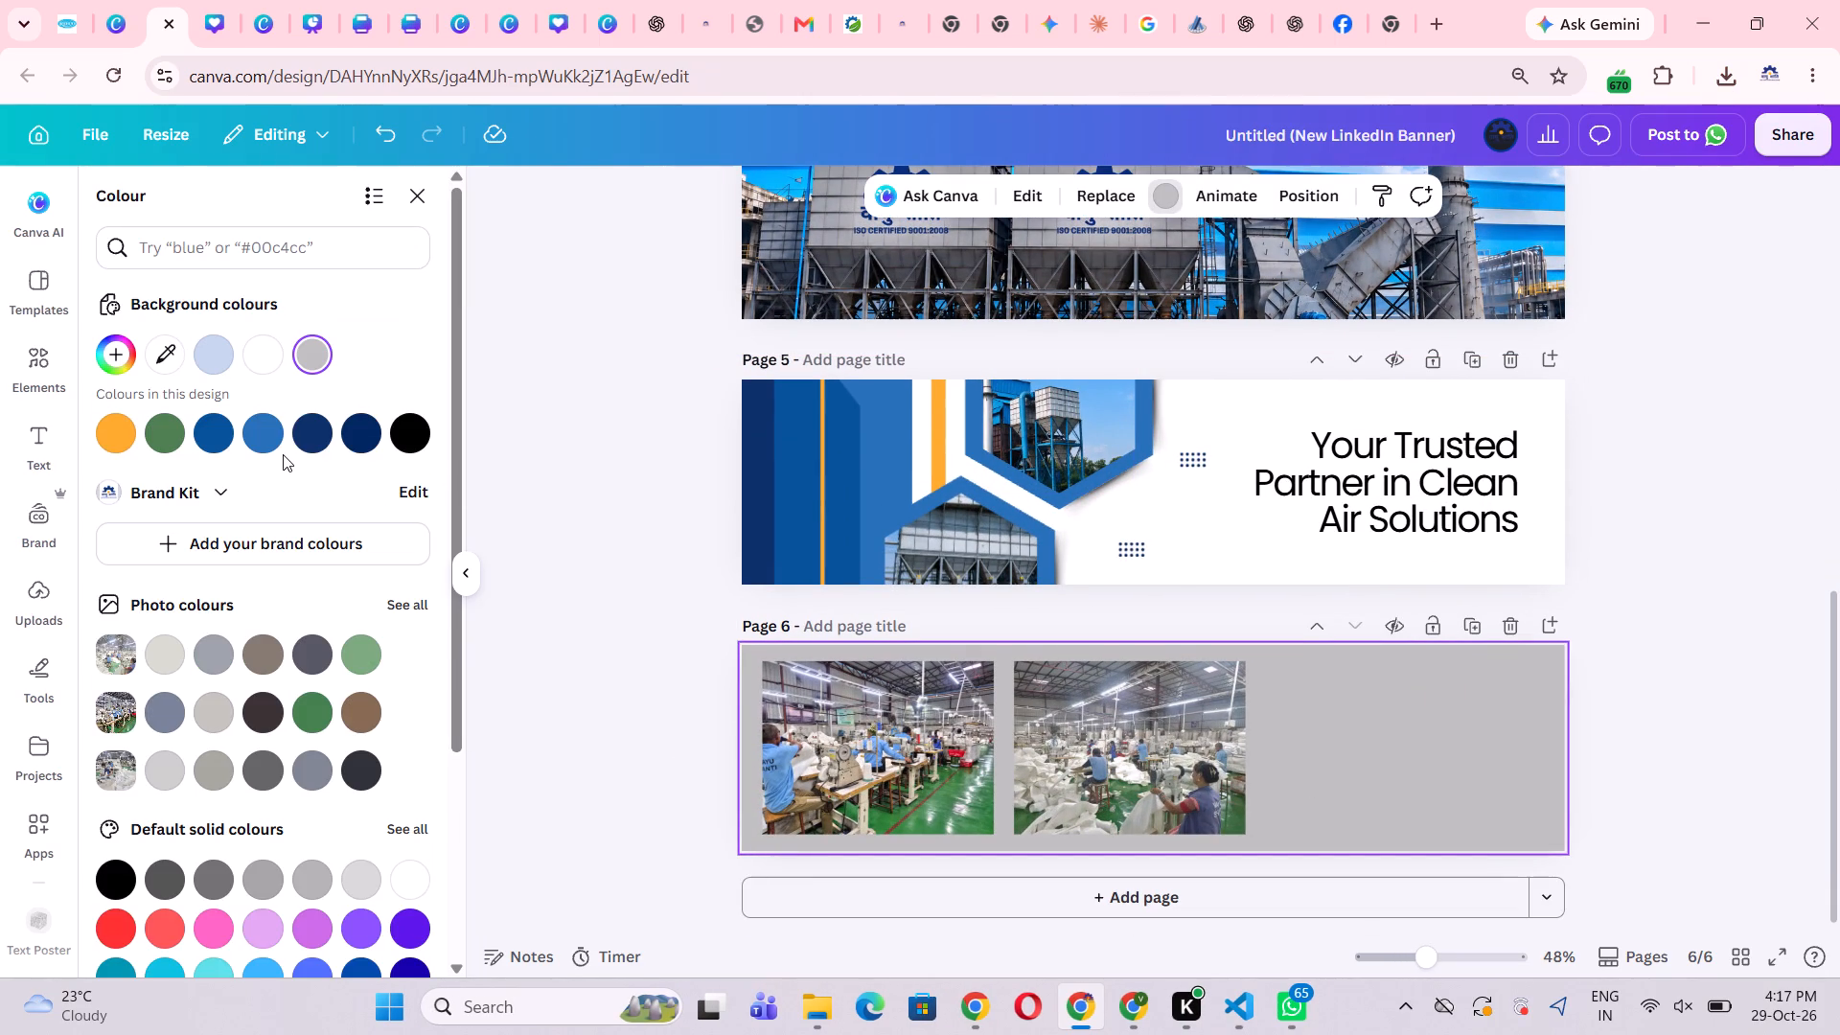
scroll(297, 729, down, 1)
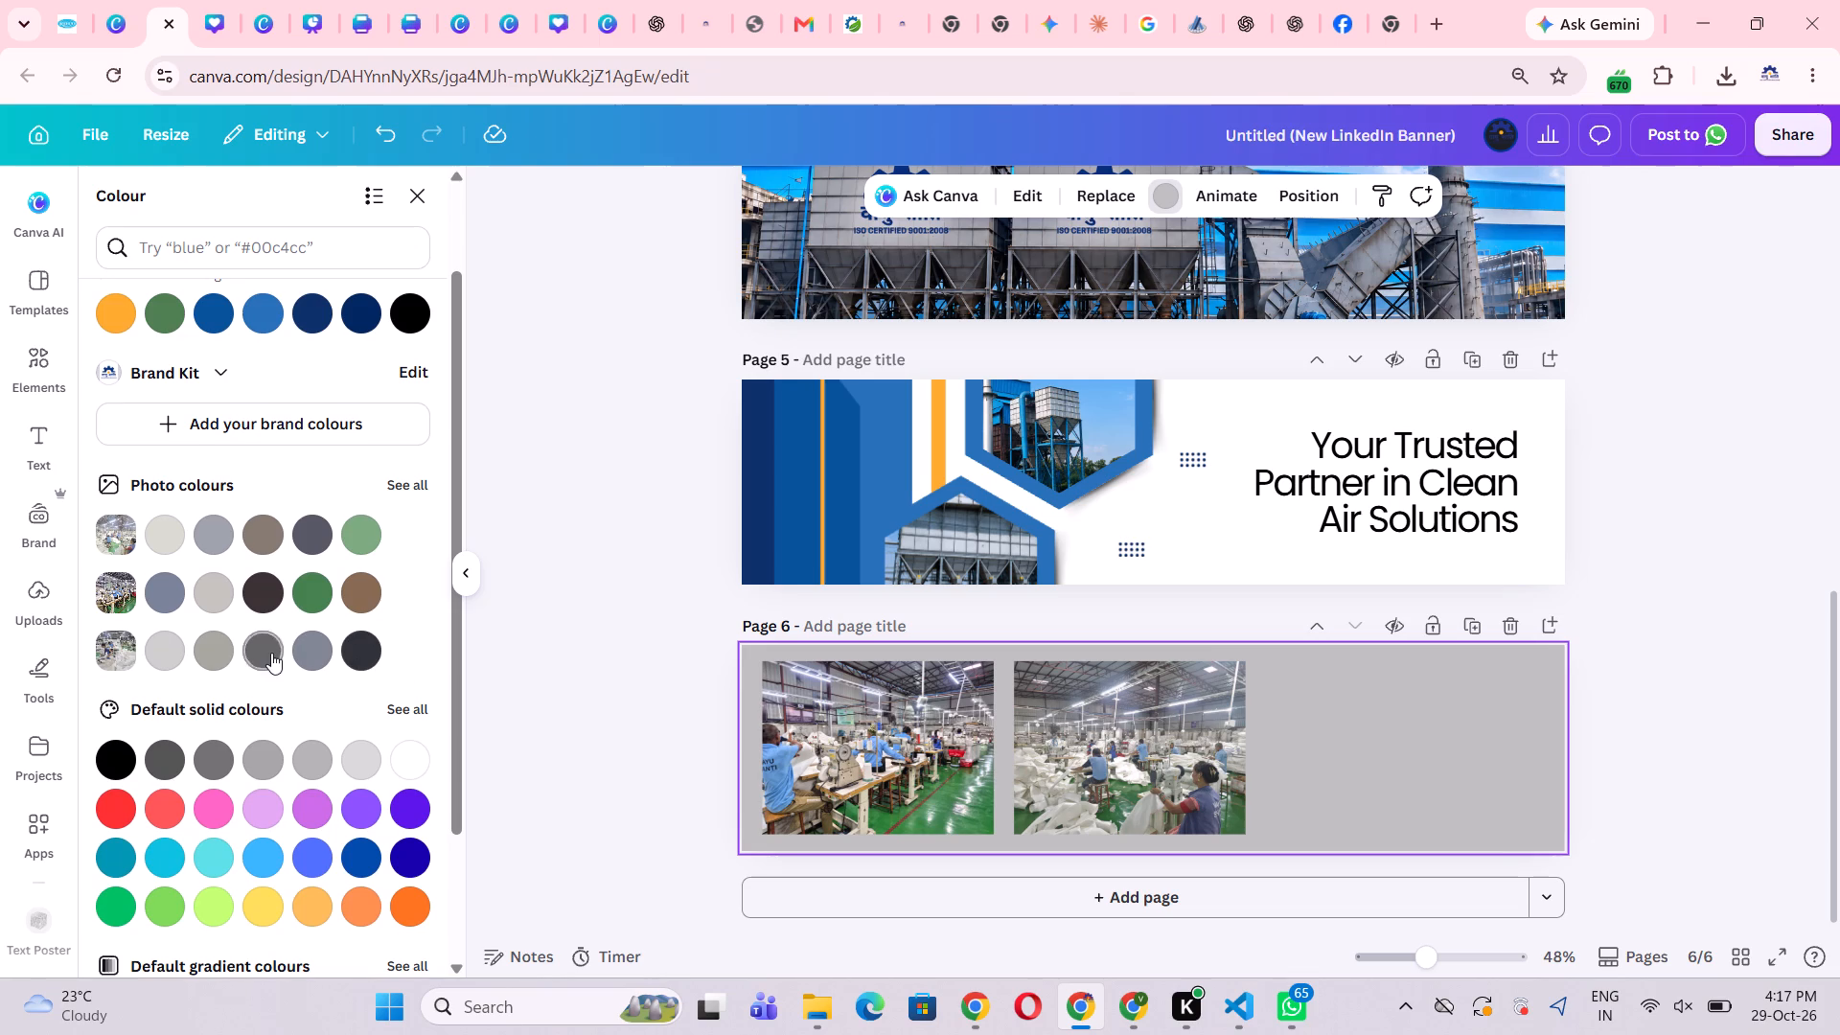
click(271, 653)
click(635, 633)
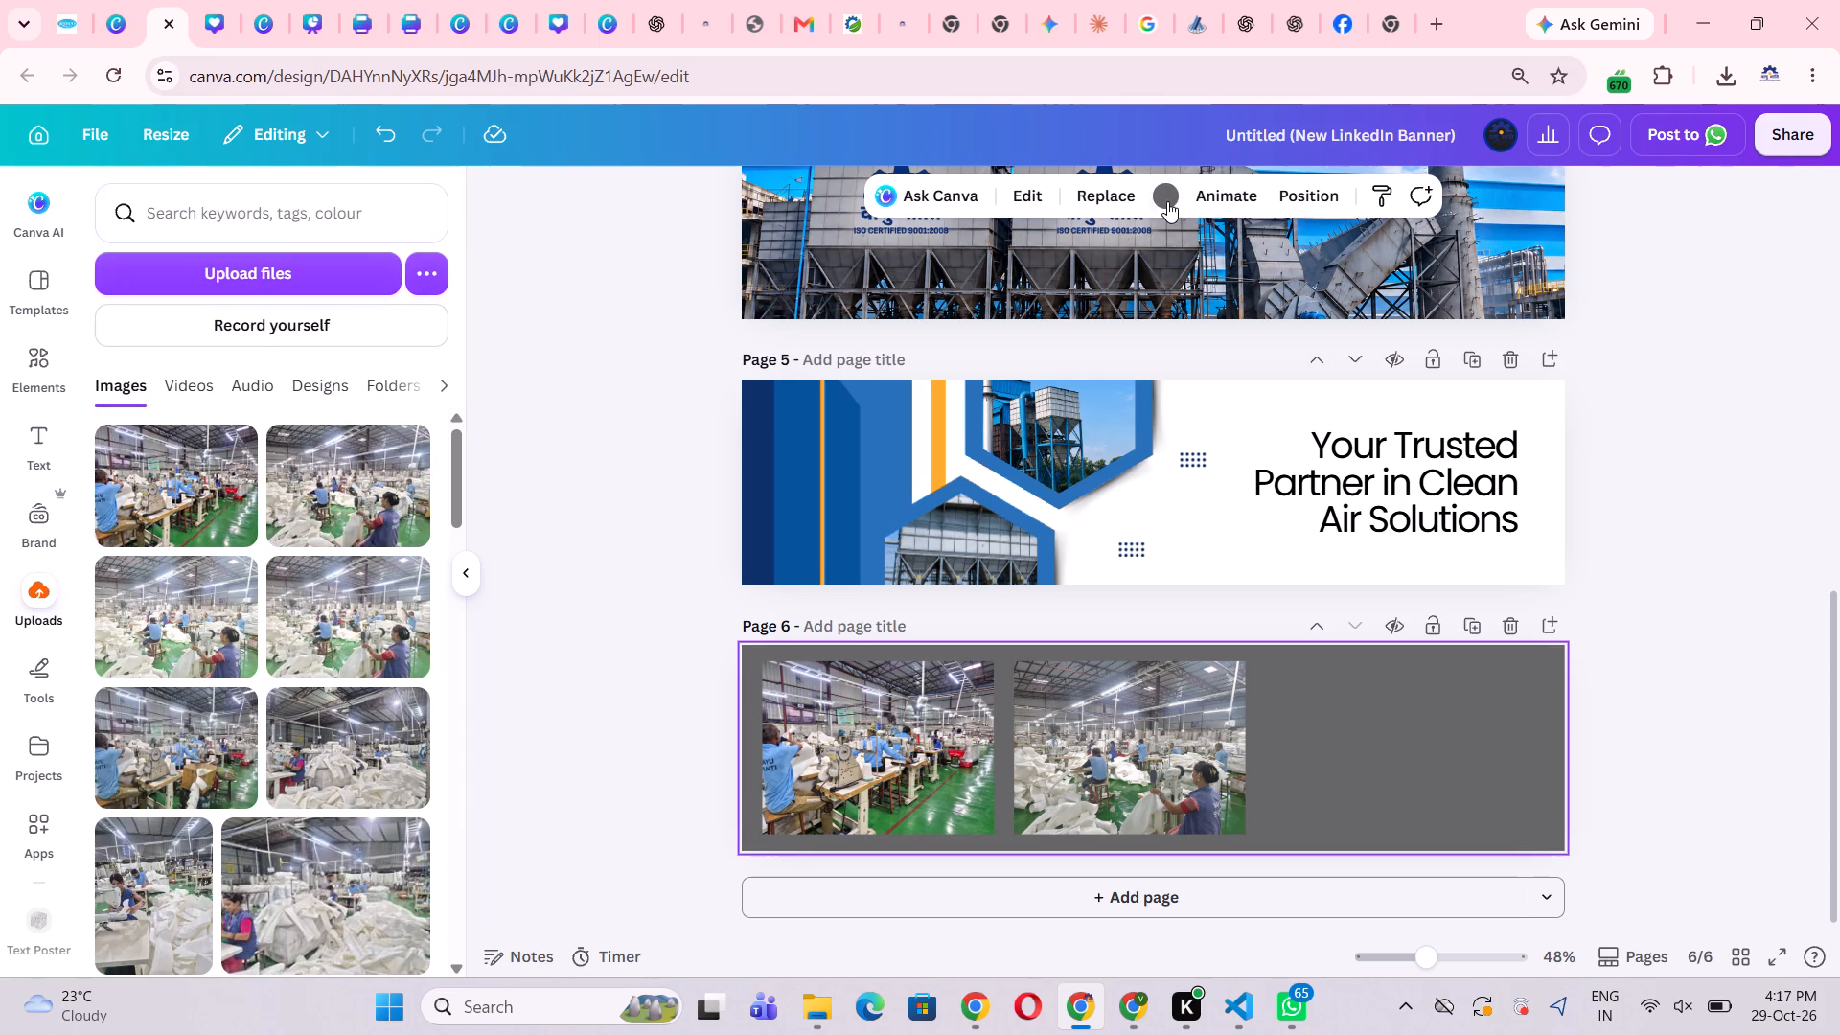
Try several default gradients on page 6's background and settle on the monochromatic navy-to-blue gradient.
click(1168, 199)
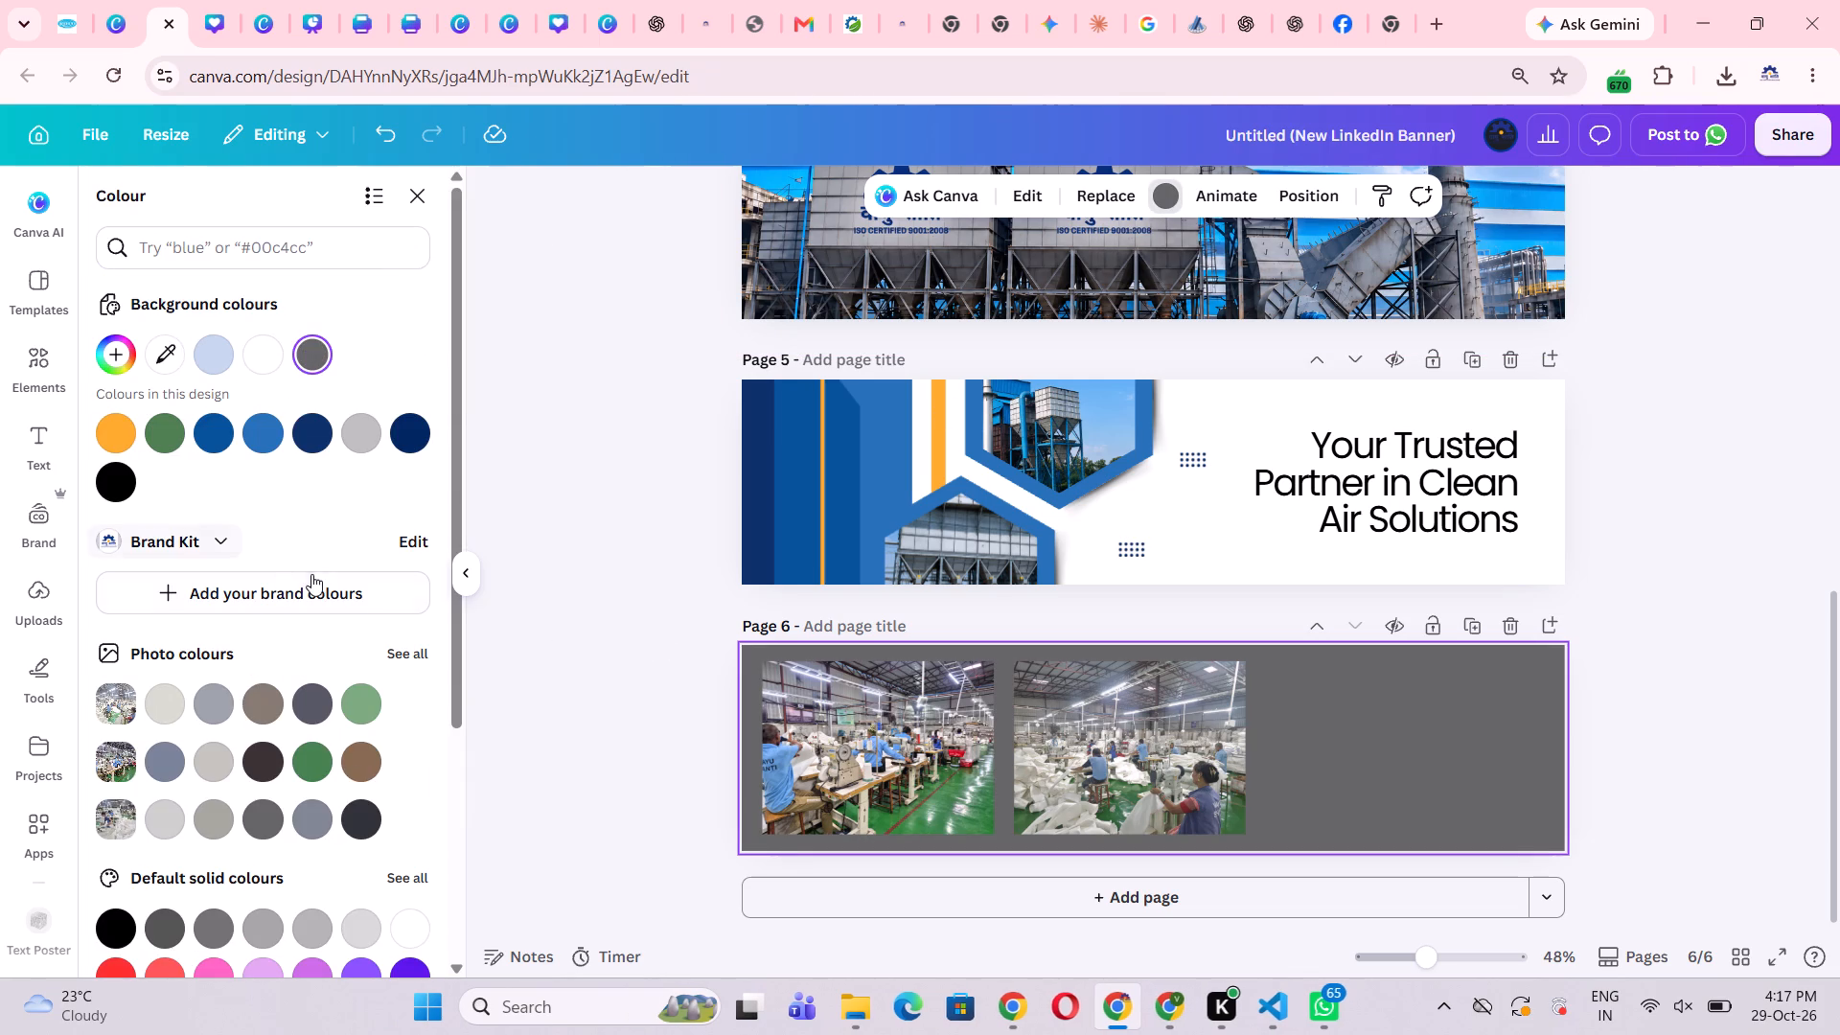
scroll(205, 807, down, 3)
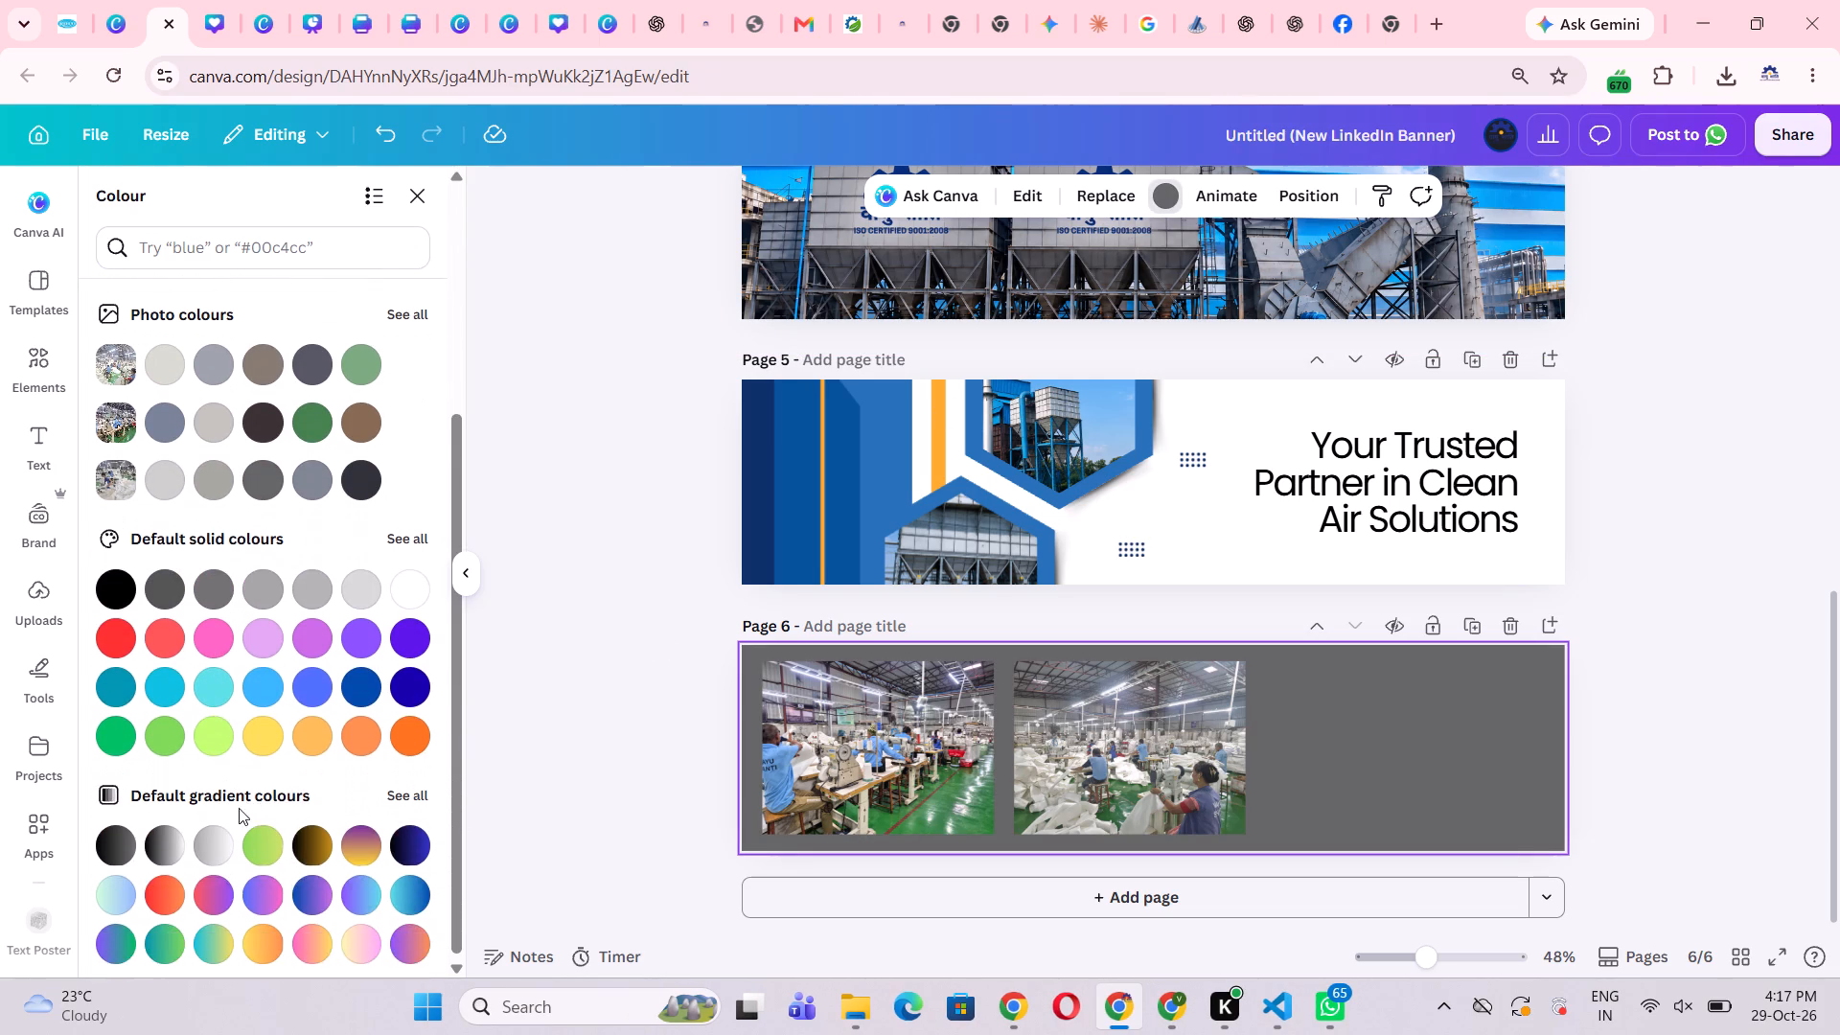
click(397, 784)
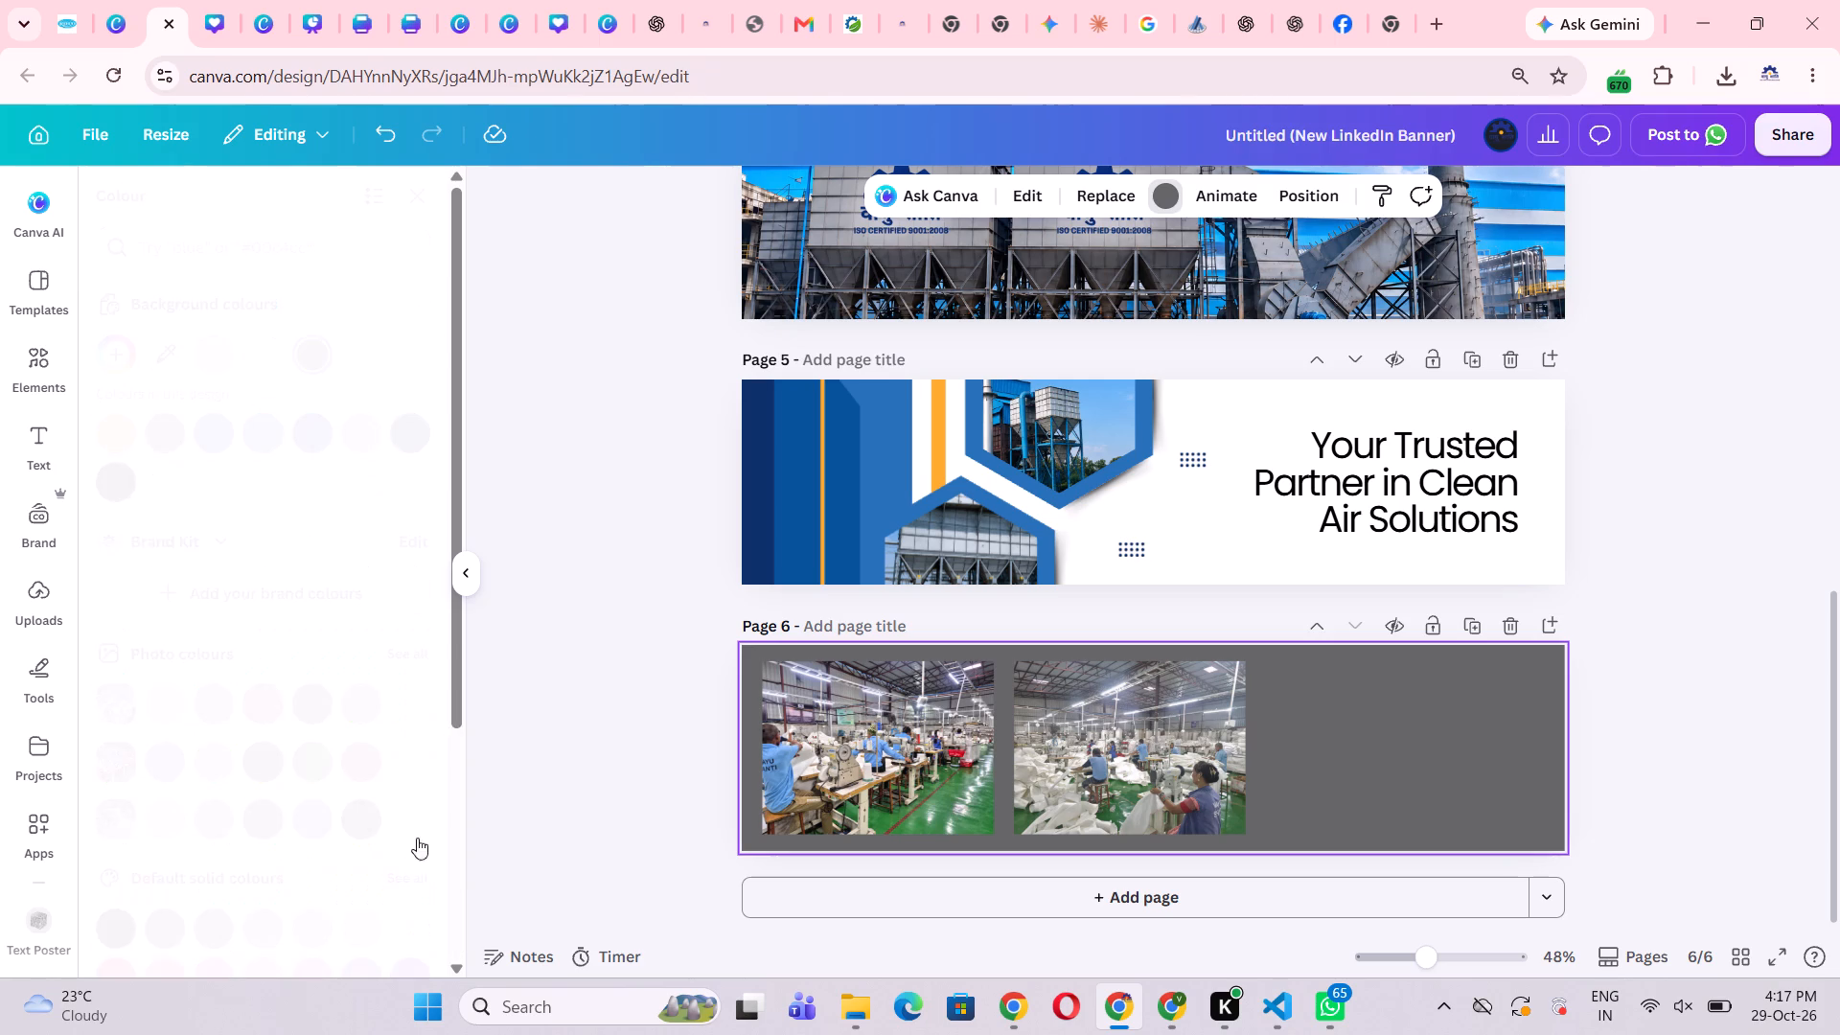
click(300, 711)
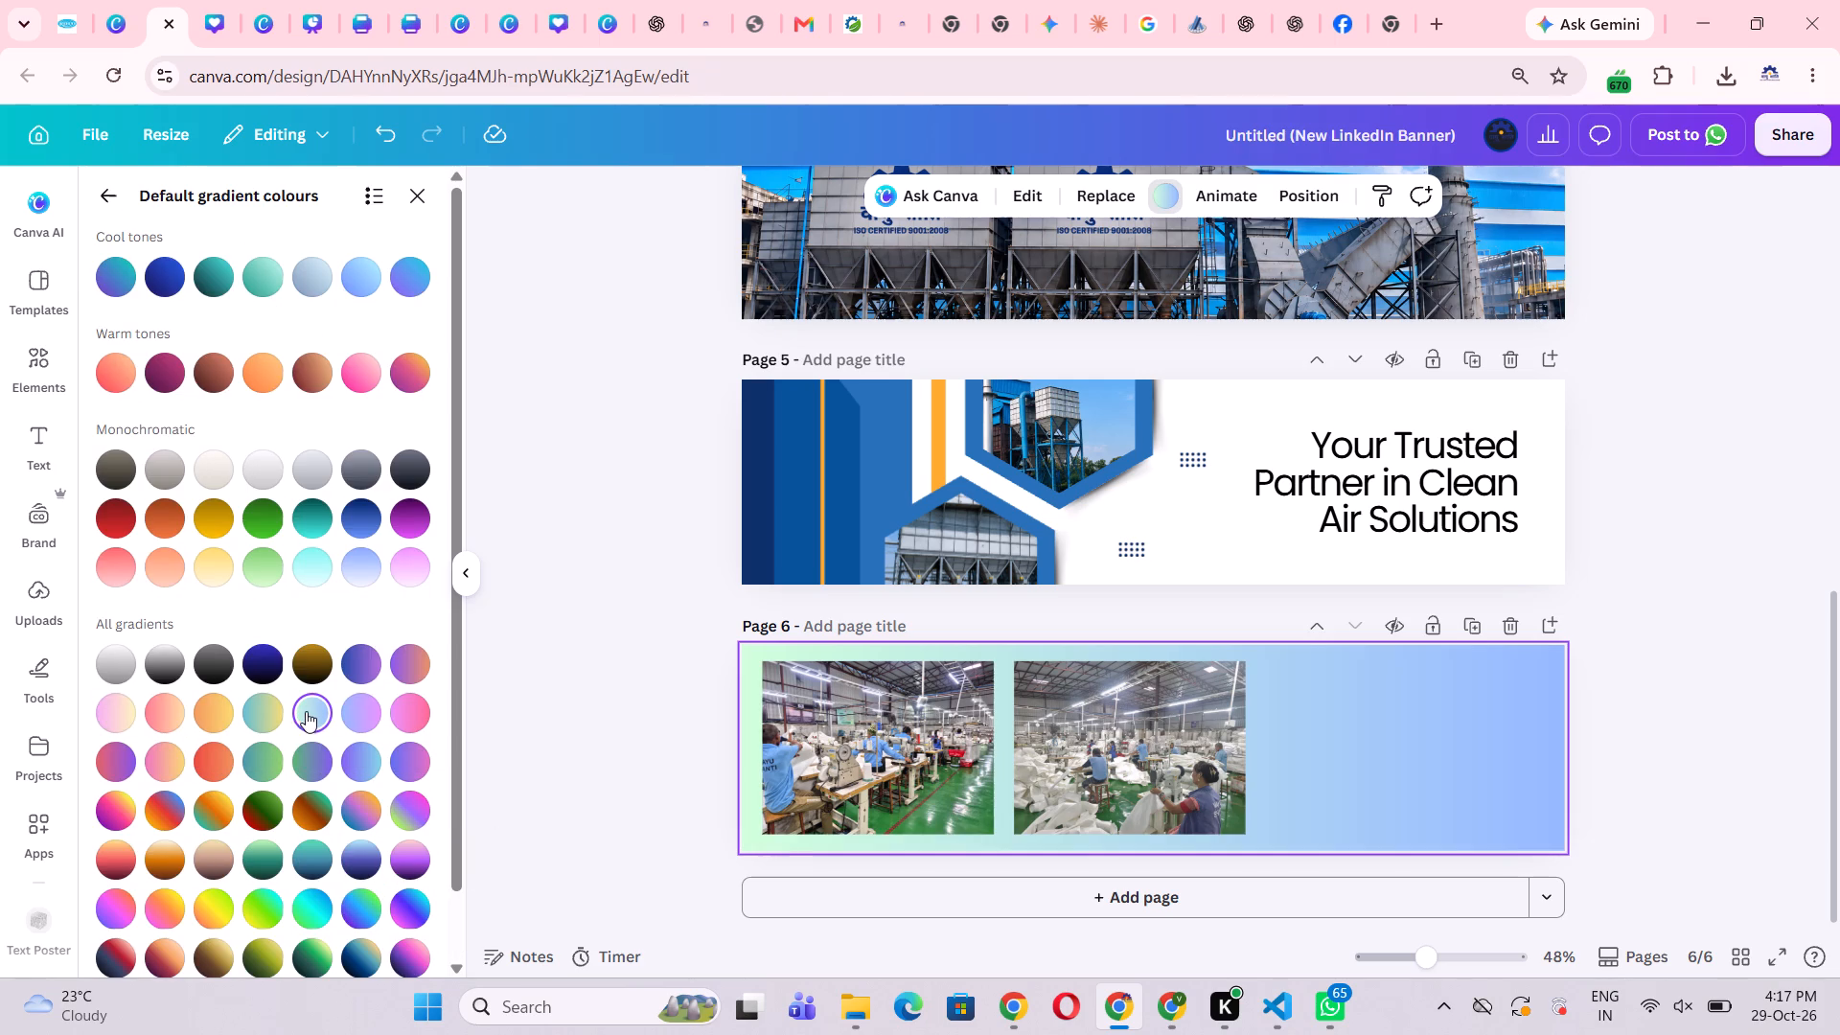
scroll(347, 726, down, 1)
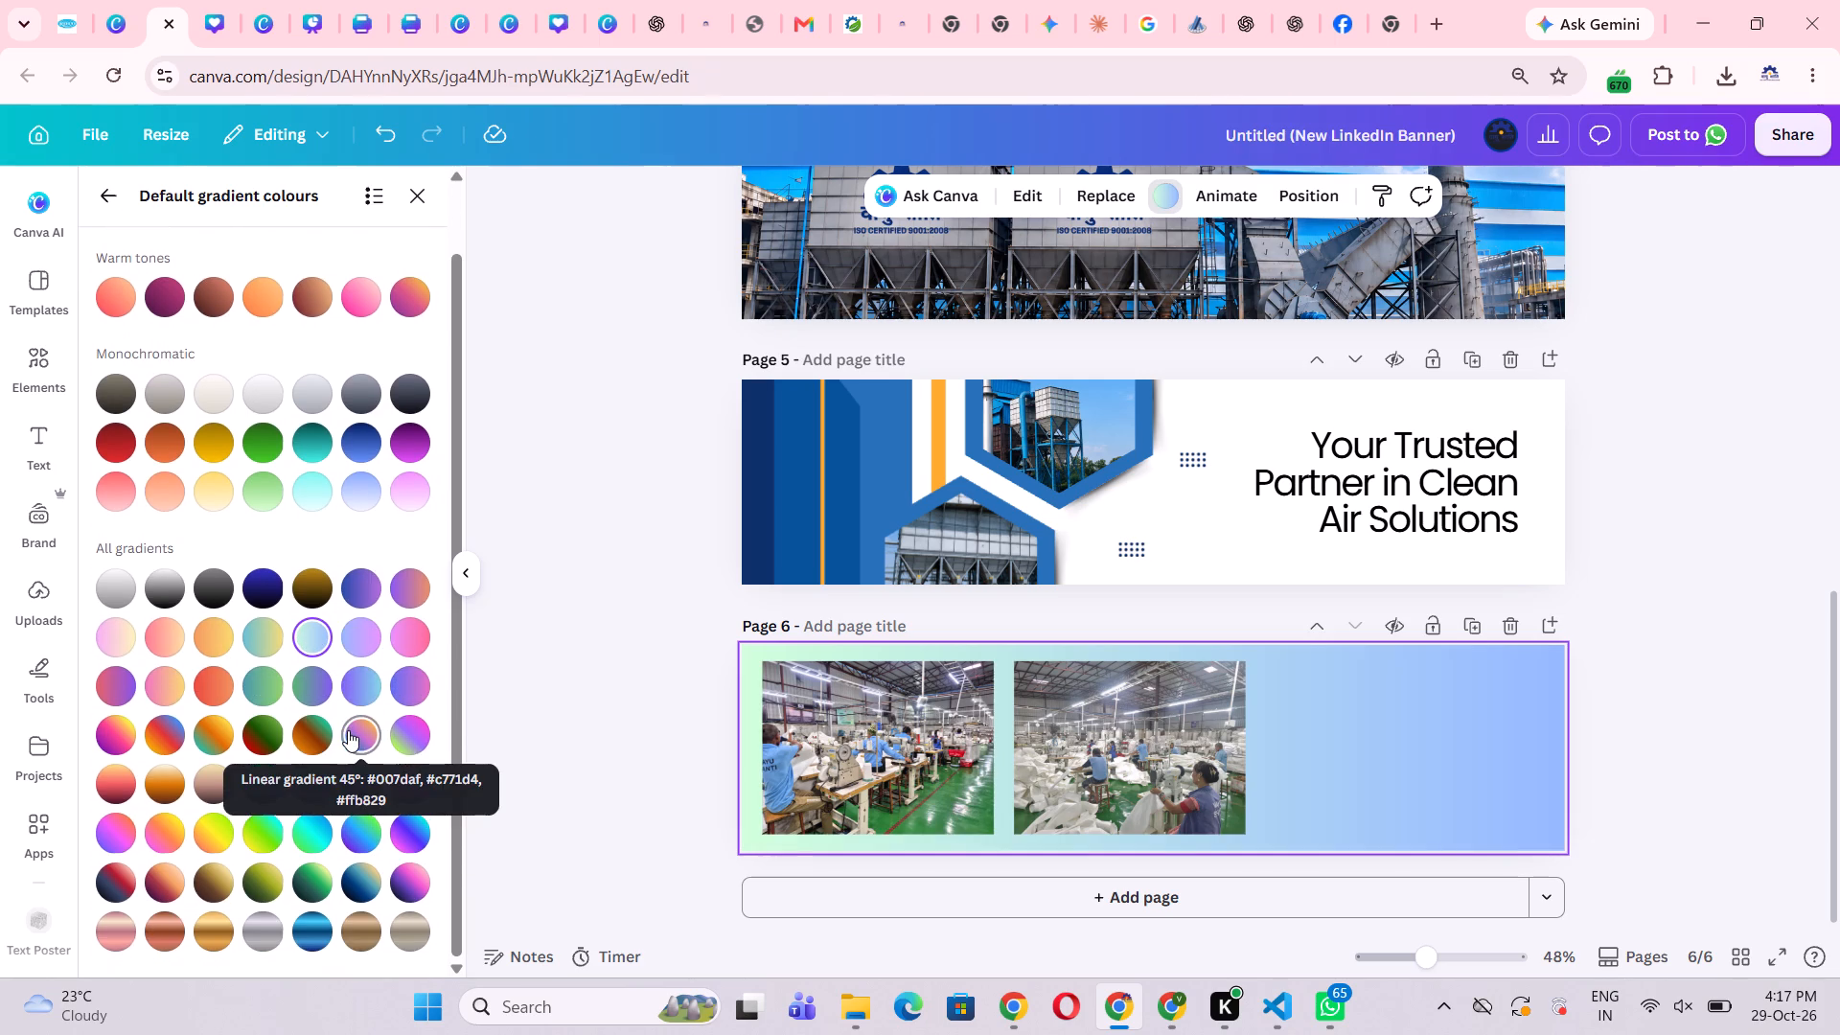
click(368, 693)
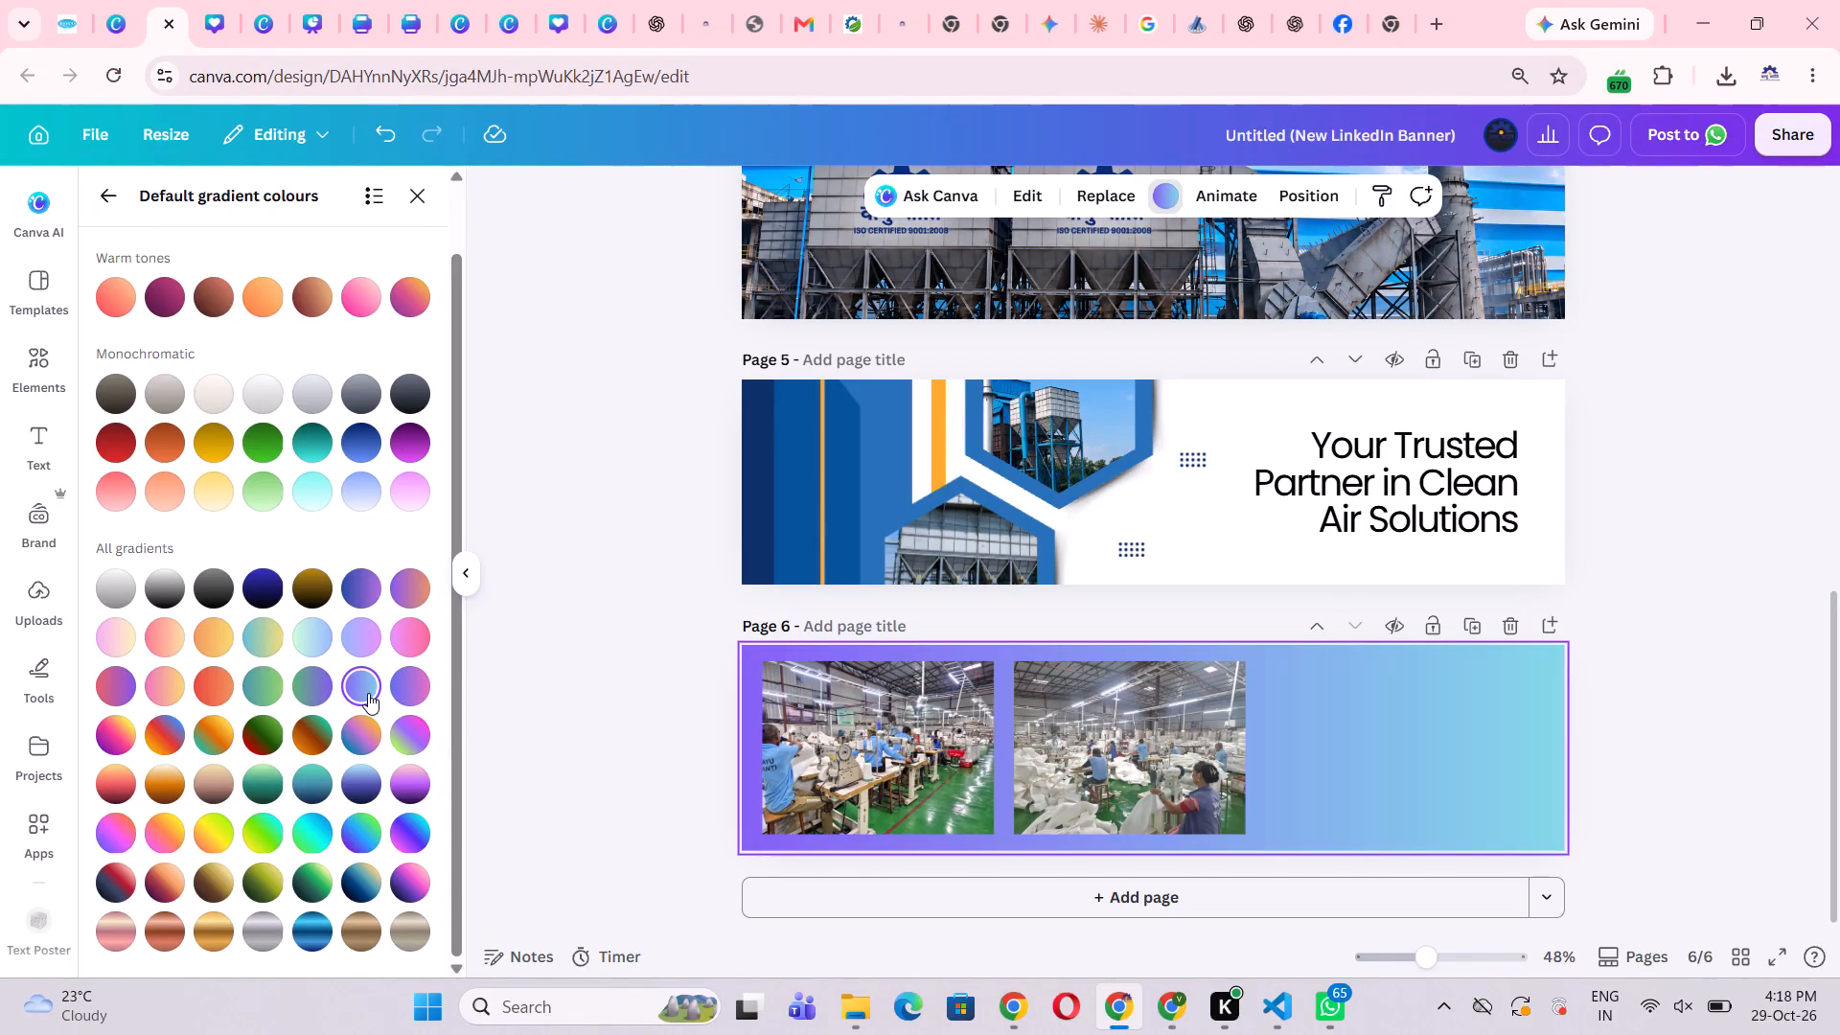
click(359, 792)
scroll(386, 889, down, 1)
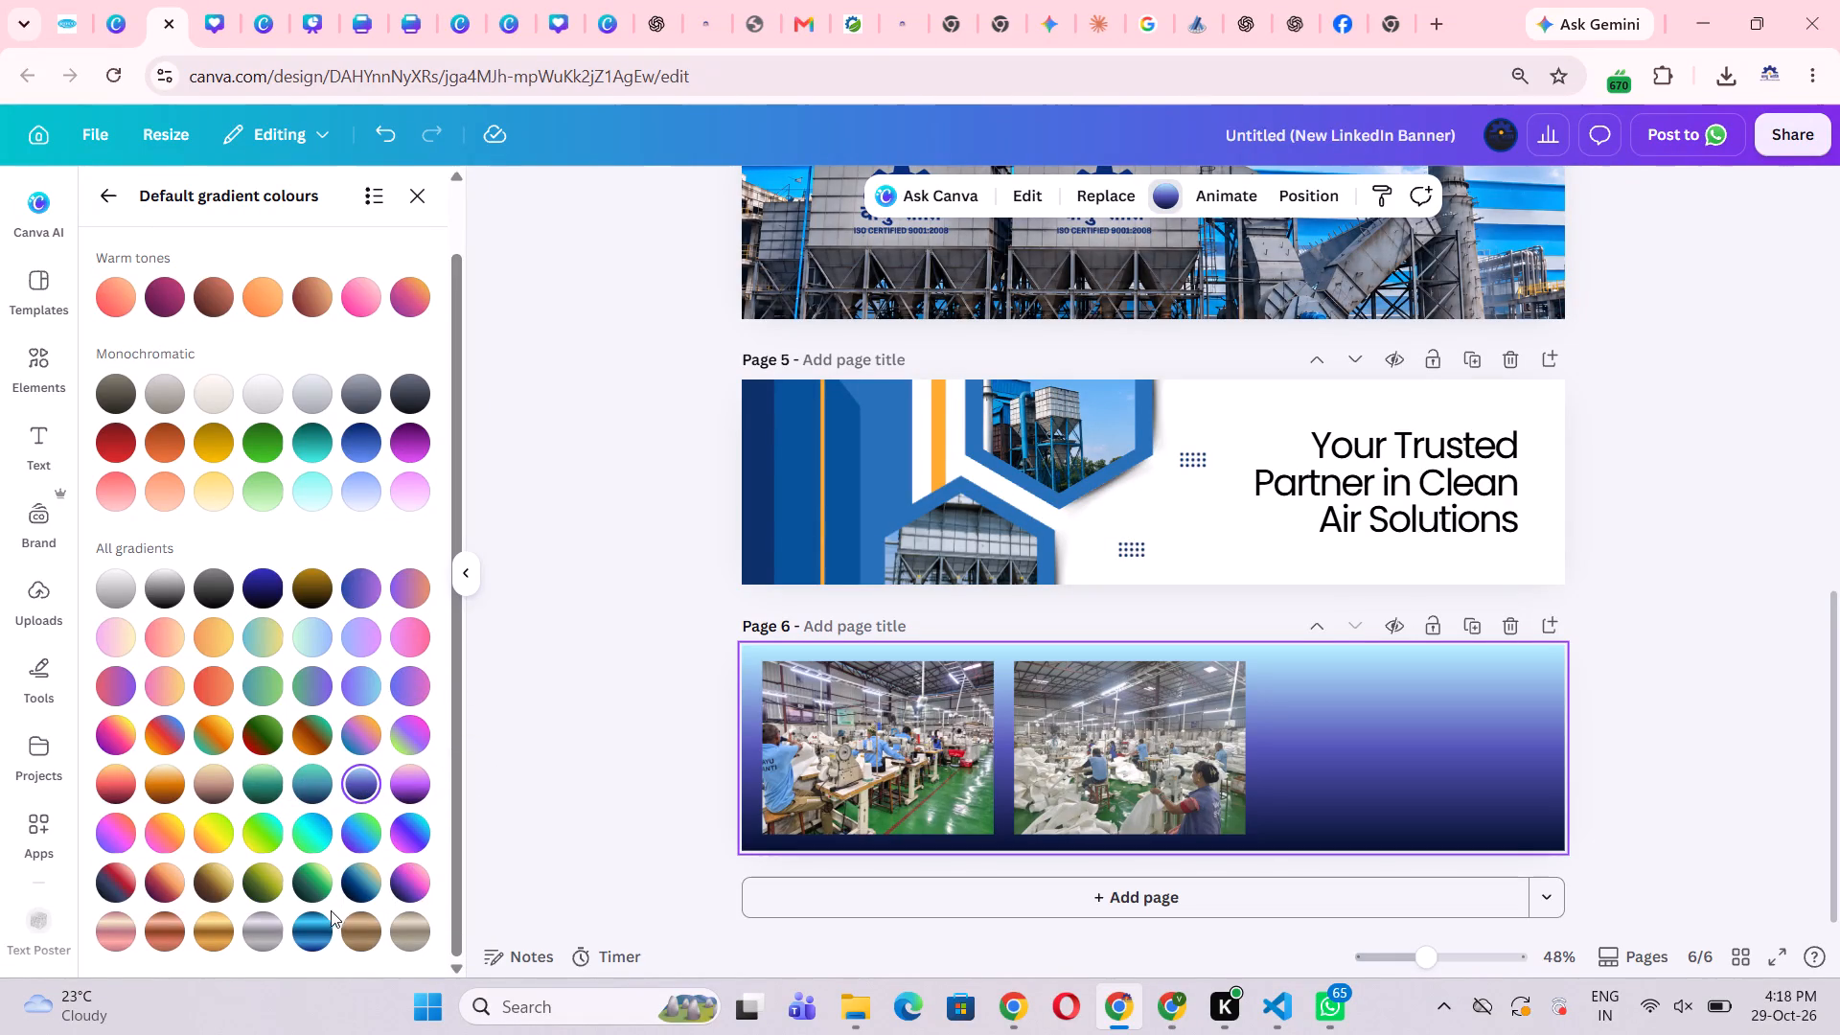
click(302, 937)
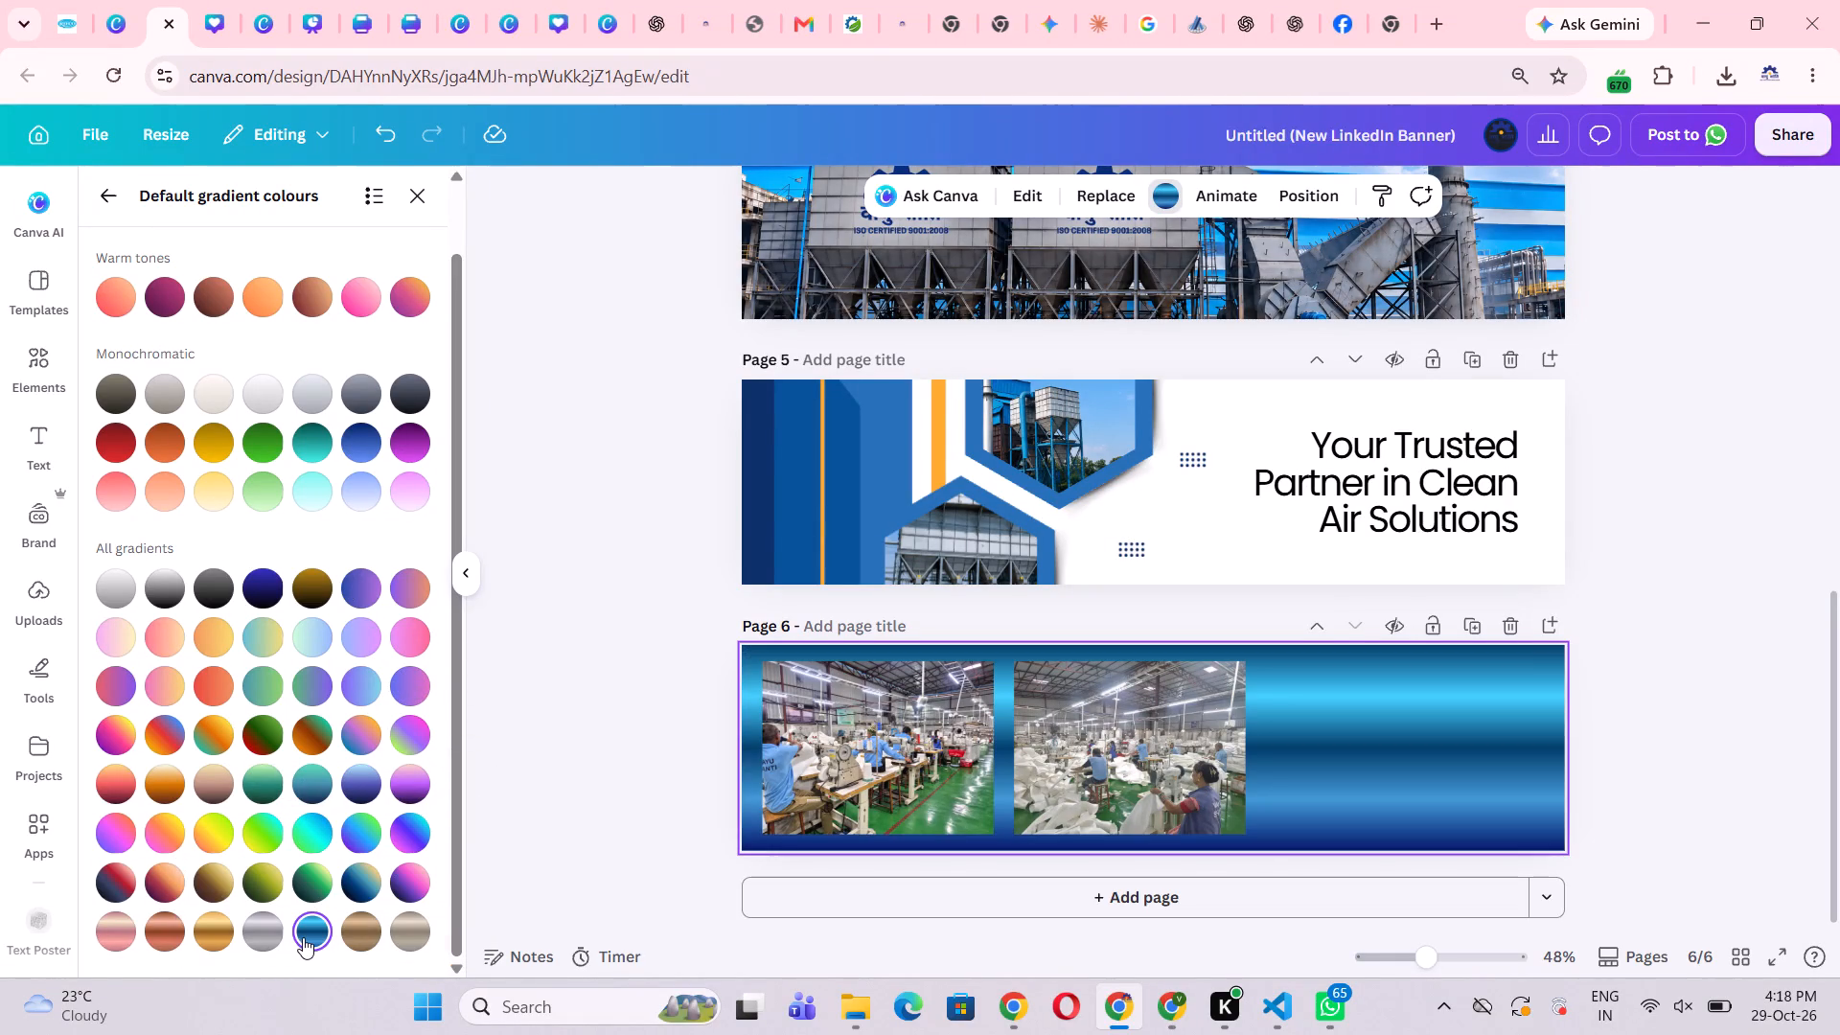
click(274, 586)
scroll(380, 744, up, 1)
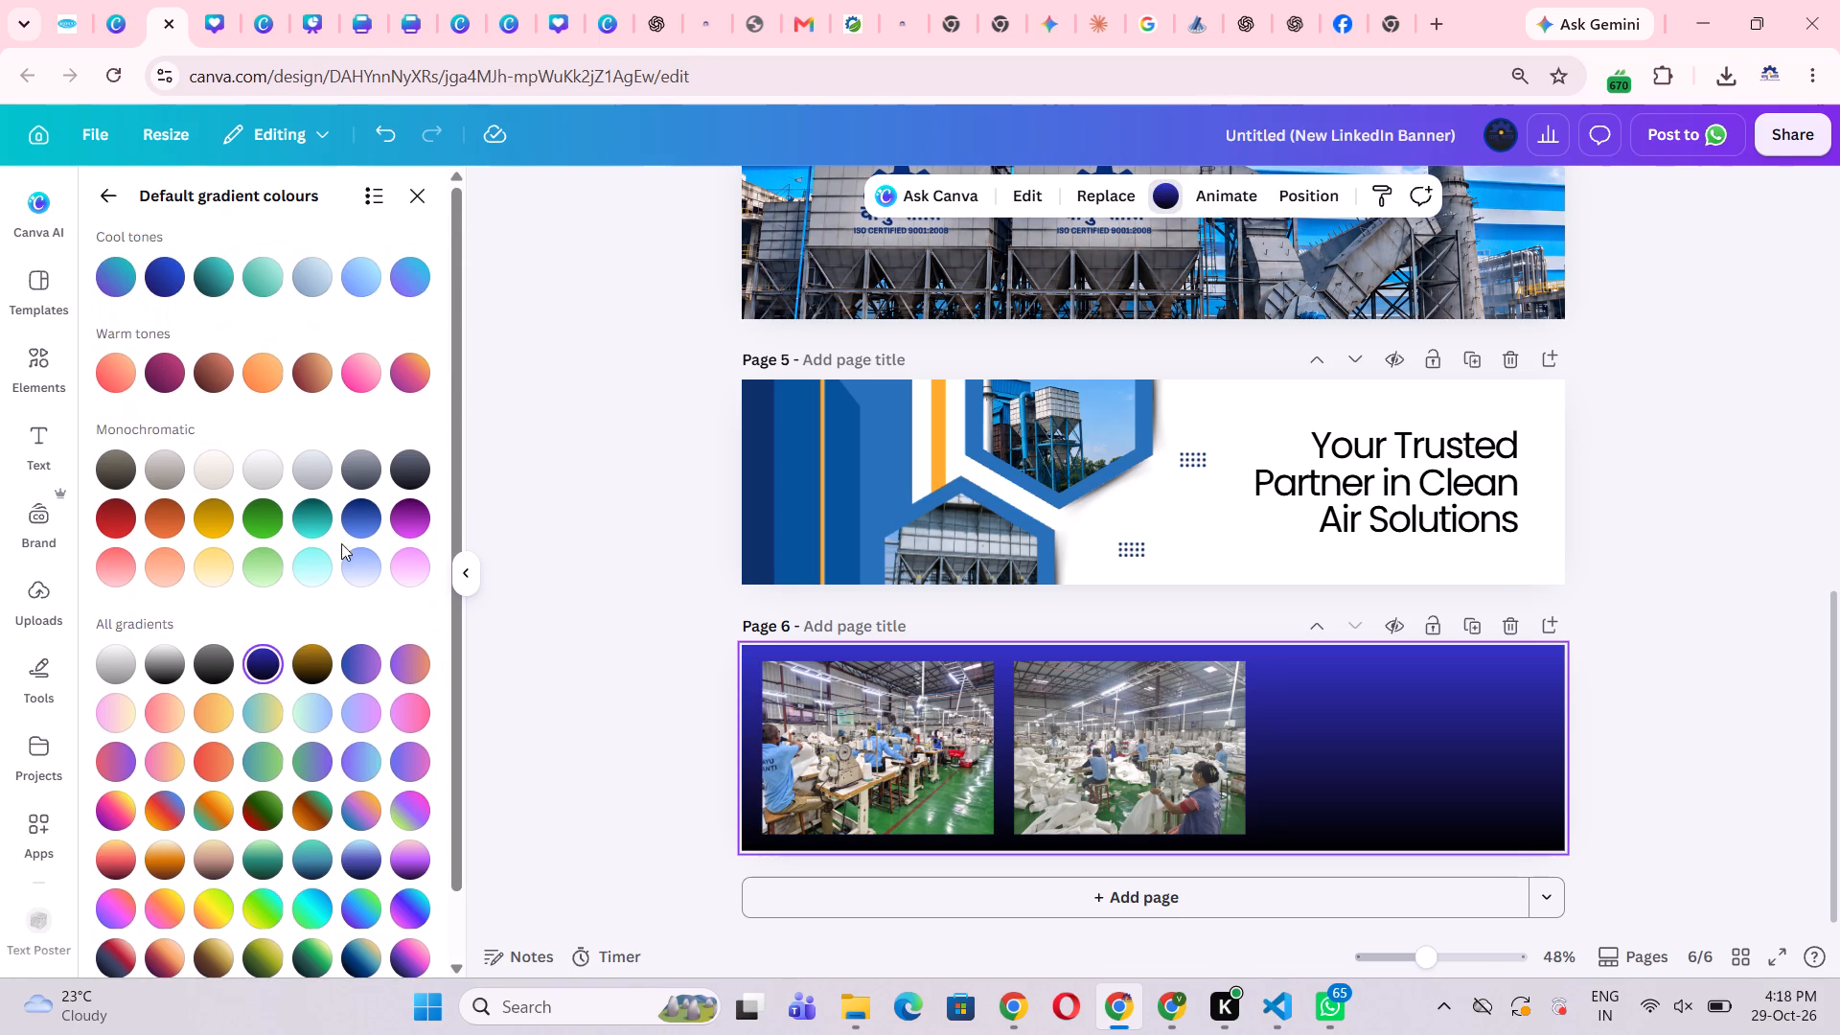
click(361, 527)
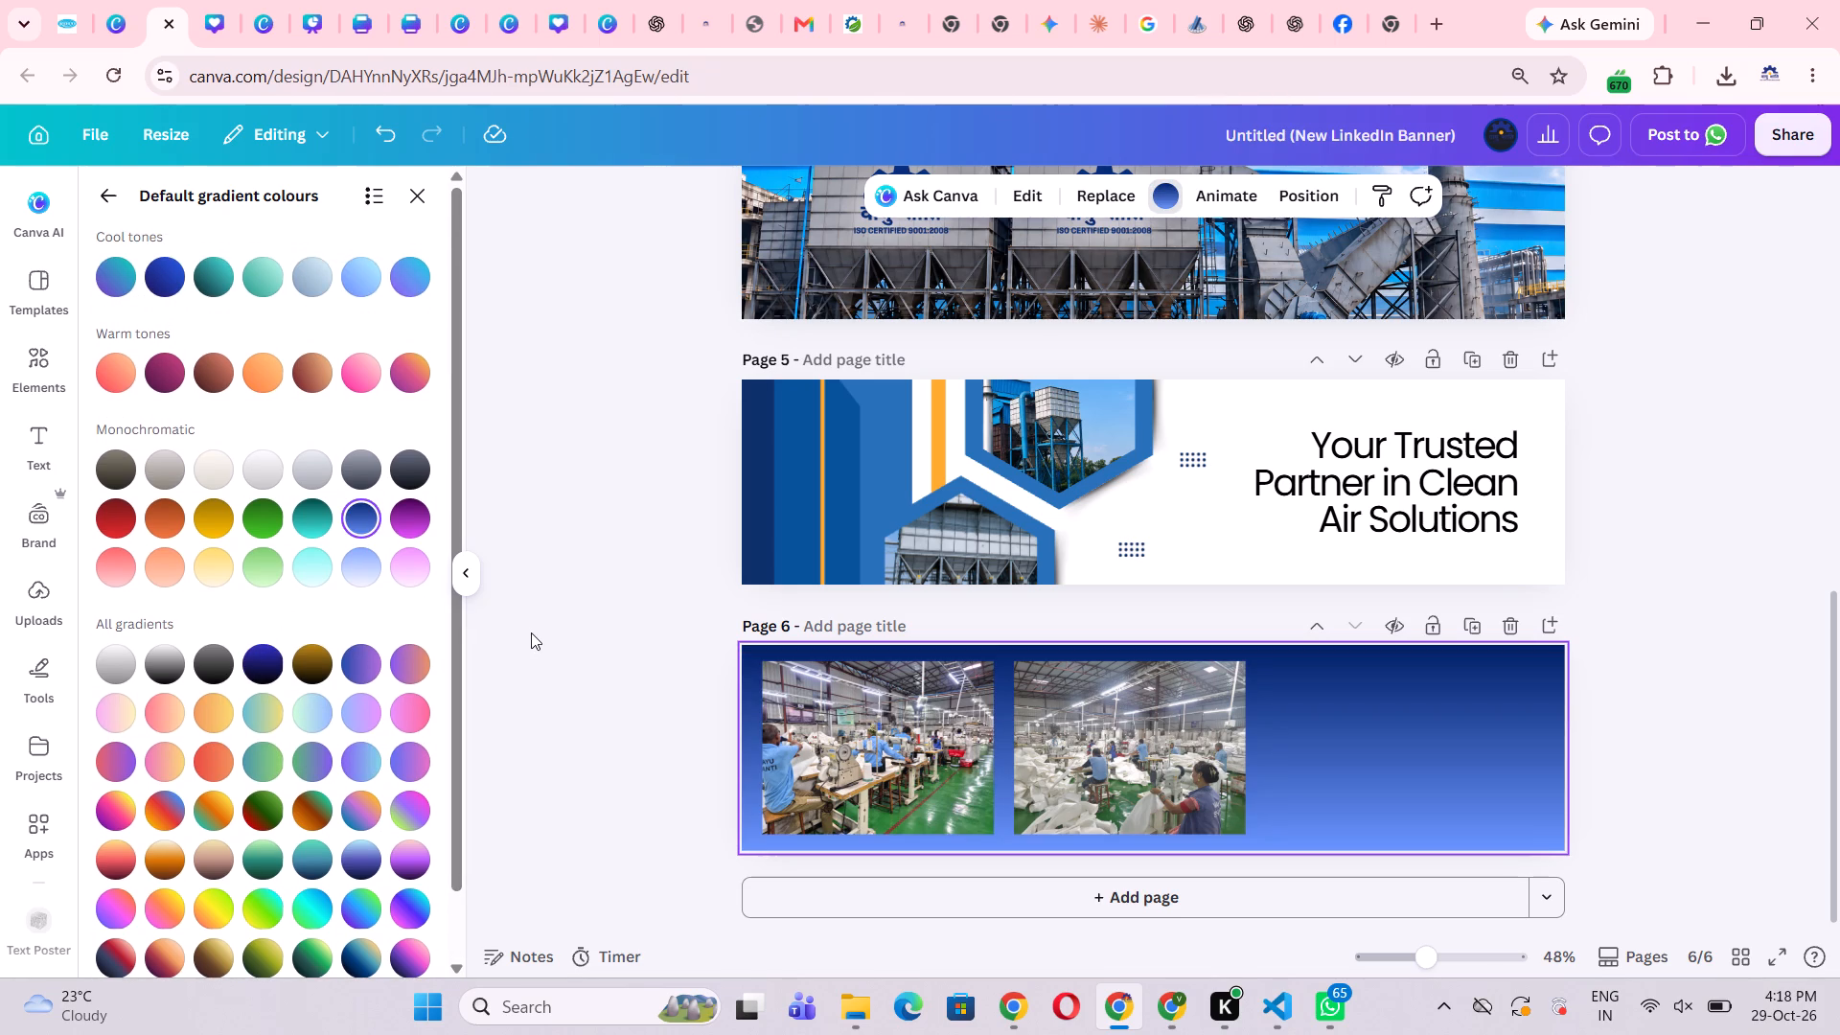
click(531, 632)
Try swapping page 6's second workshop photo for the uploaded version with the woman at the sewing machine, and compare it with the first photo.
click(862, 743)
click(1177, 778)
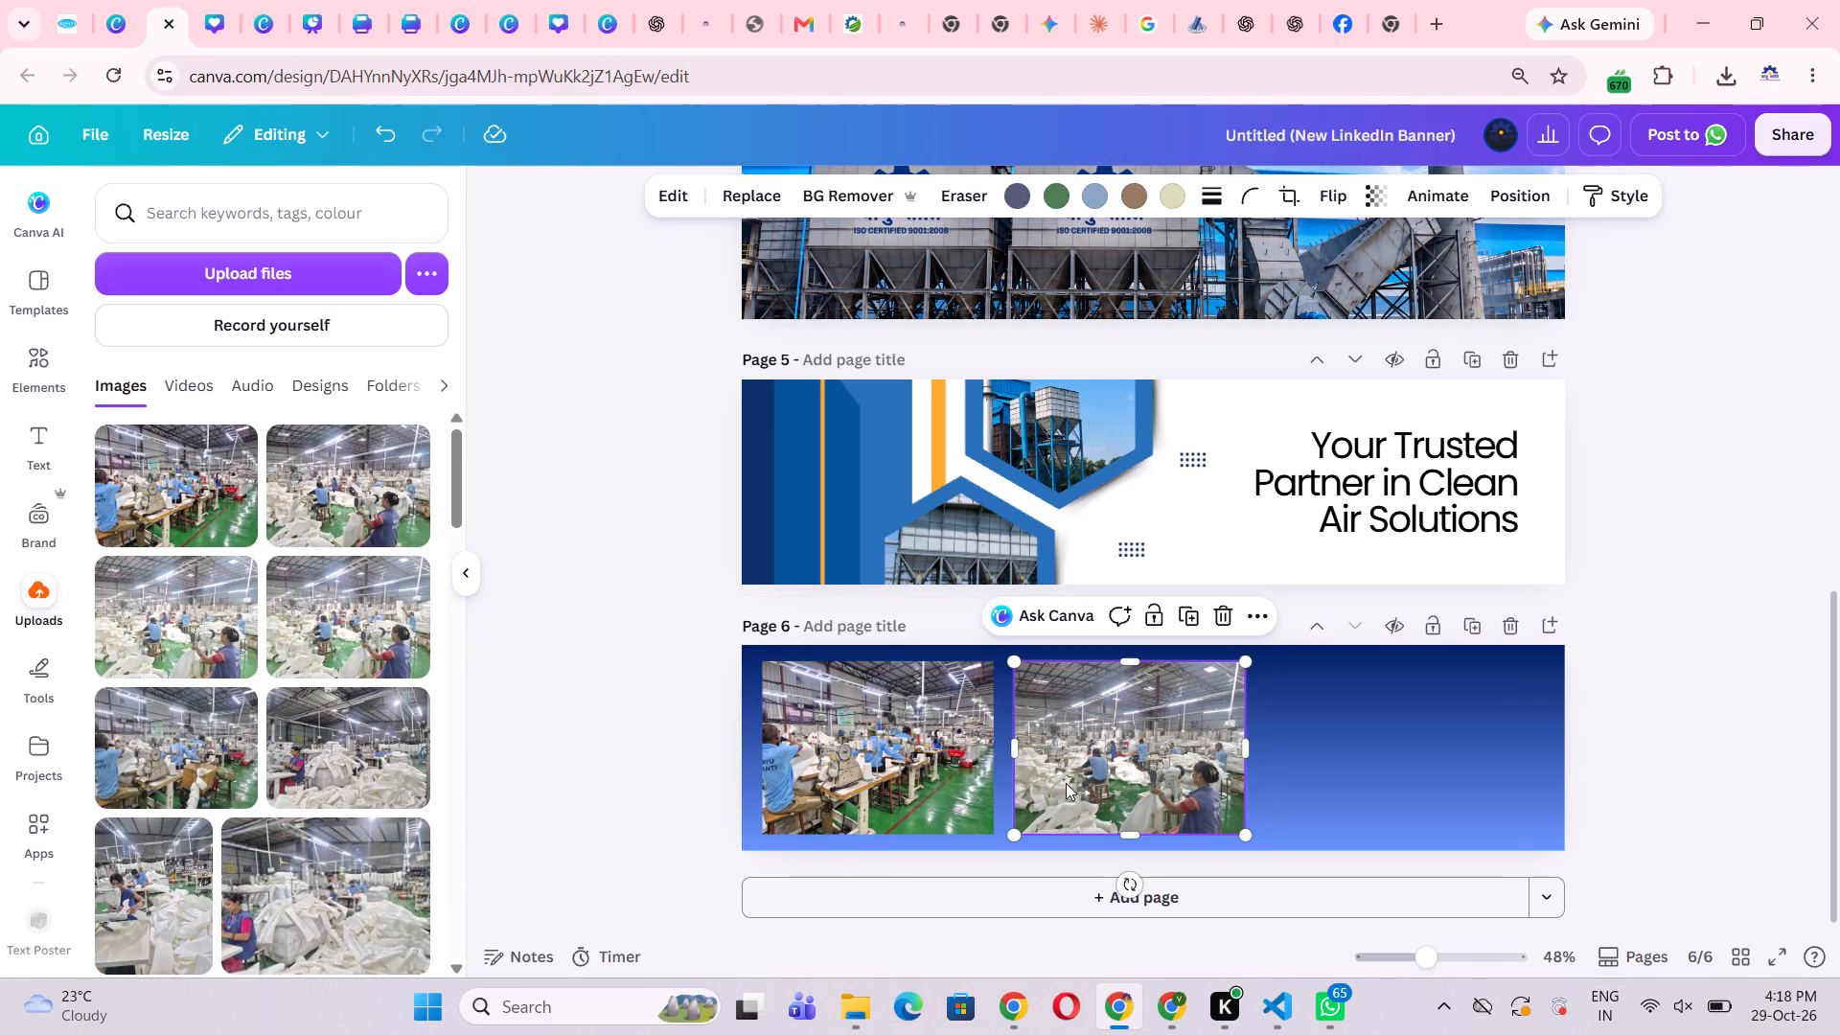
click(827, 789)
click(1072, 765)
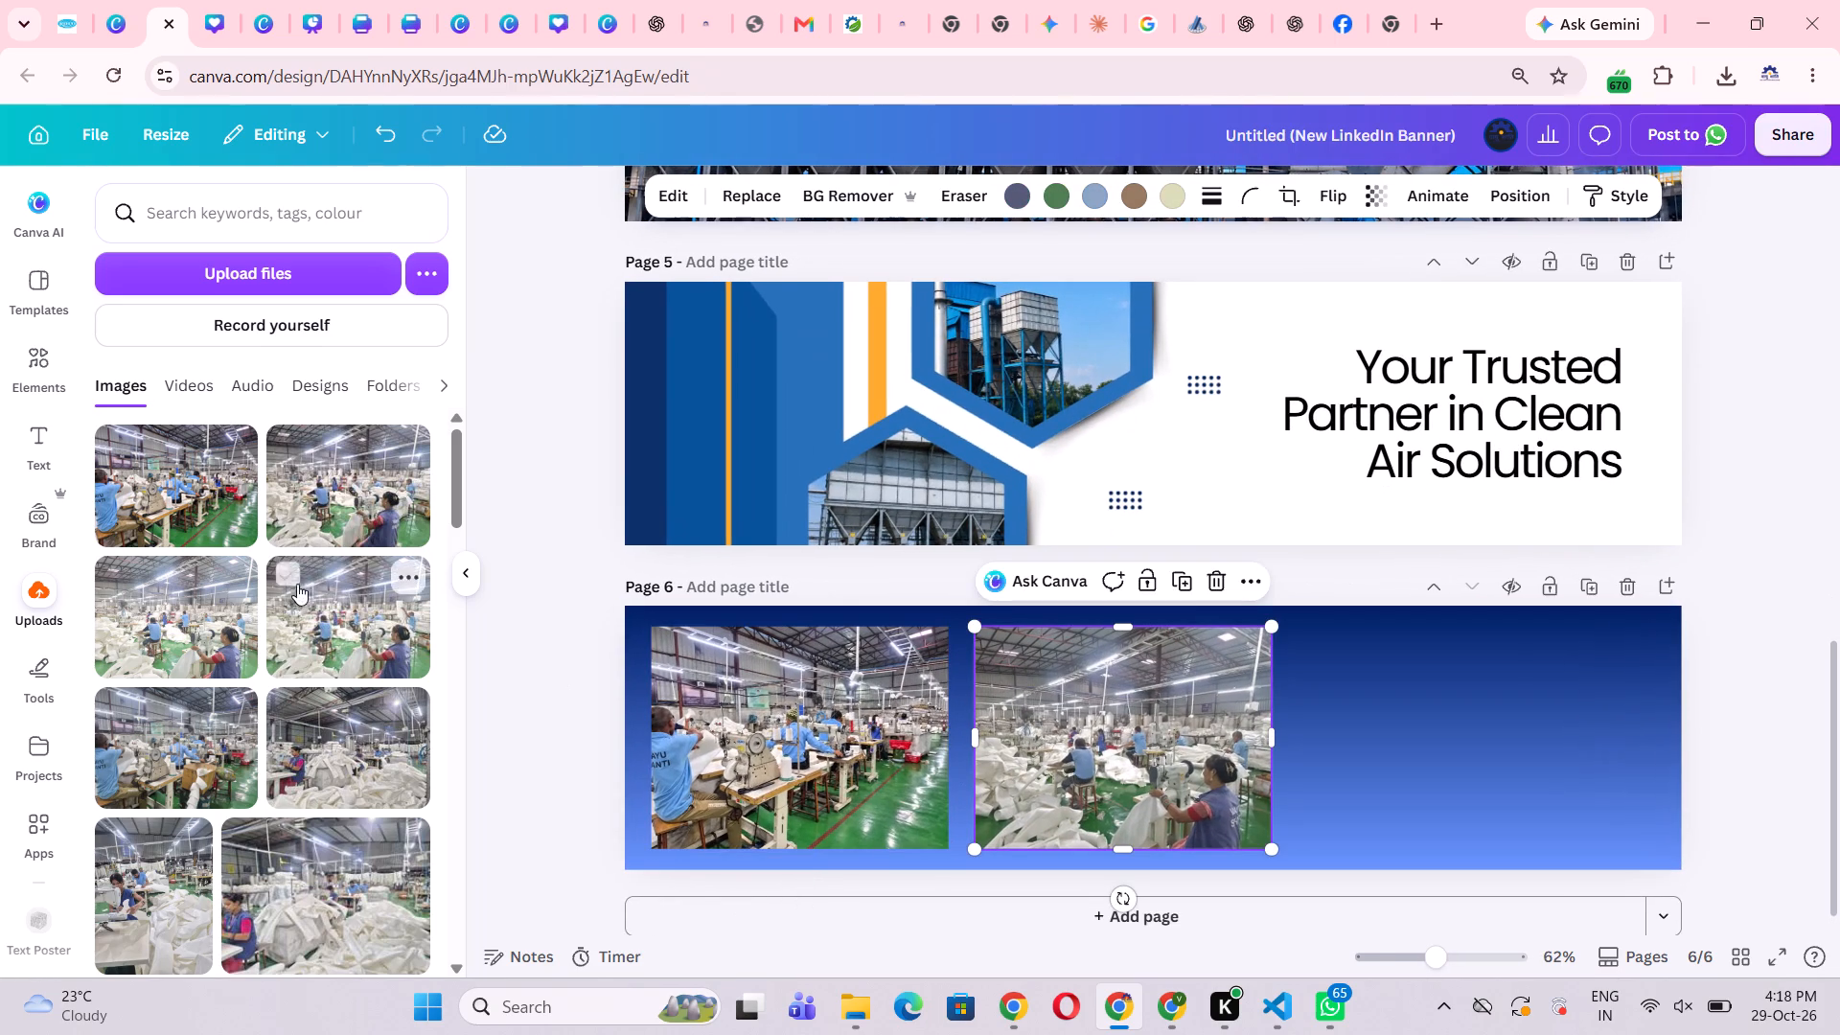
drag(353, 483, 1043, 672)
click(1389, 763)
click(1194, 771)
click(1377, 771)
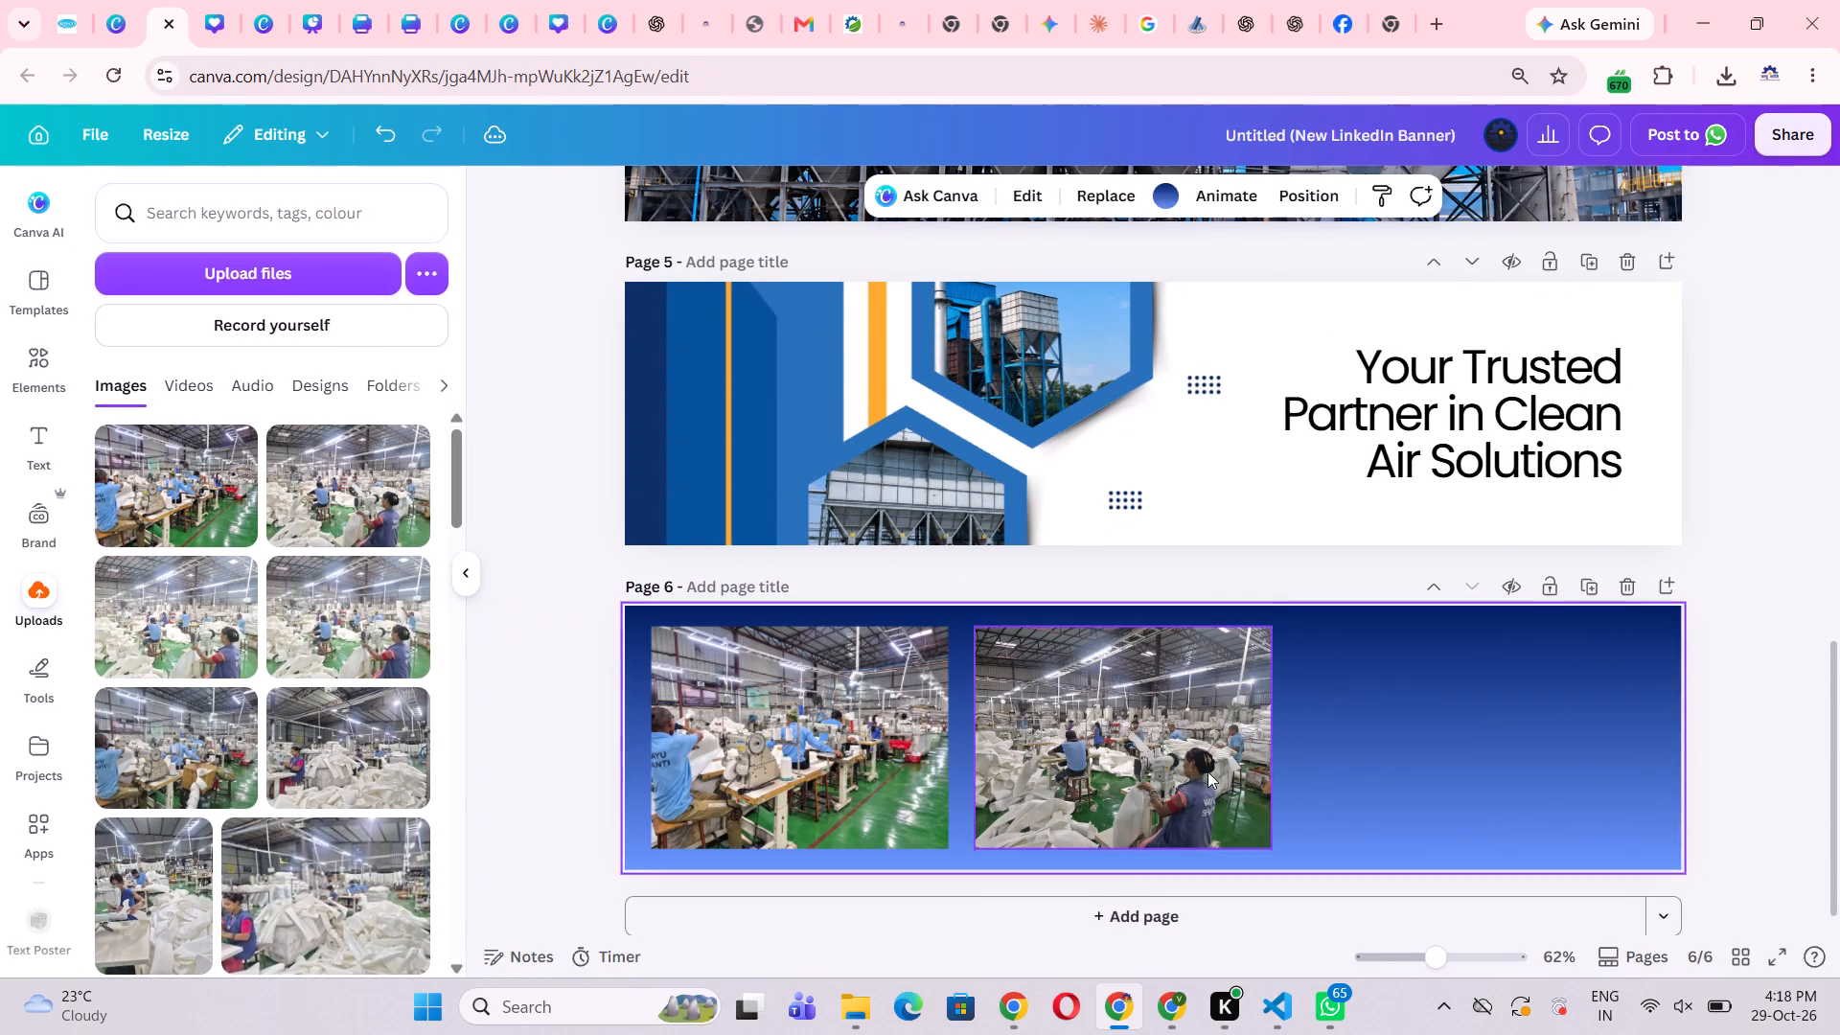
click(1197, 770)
Take the second workshop photo off page 6.
drag(1137, 760, 1839, 369)
drag(1719, 386, 1839, 385)
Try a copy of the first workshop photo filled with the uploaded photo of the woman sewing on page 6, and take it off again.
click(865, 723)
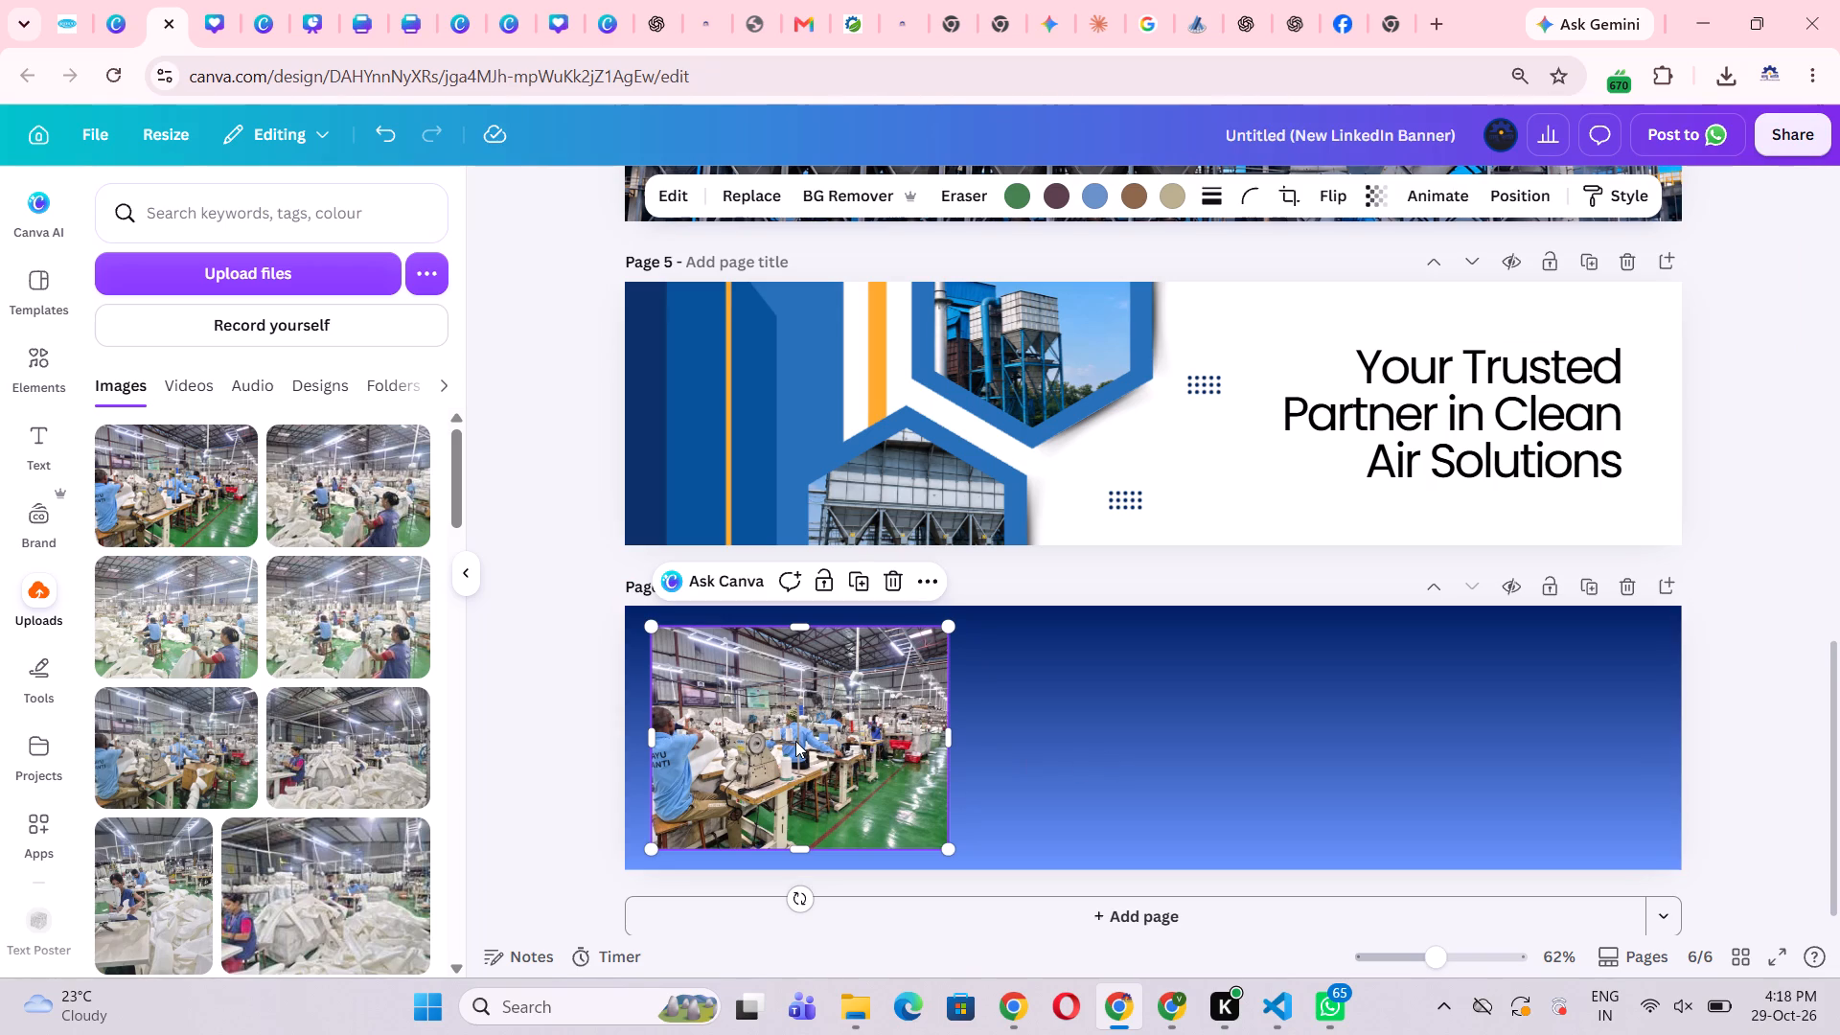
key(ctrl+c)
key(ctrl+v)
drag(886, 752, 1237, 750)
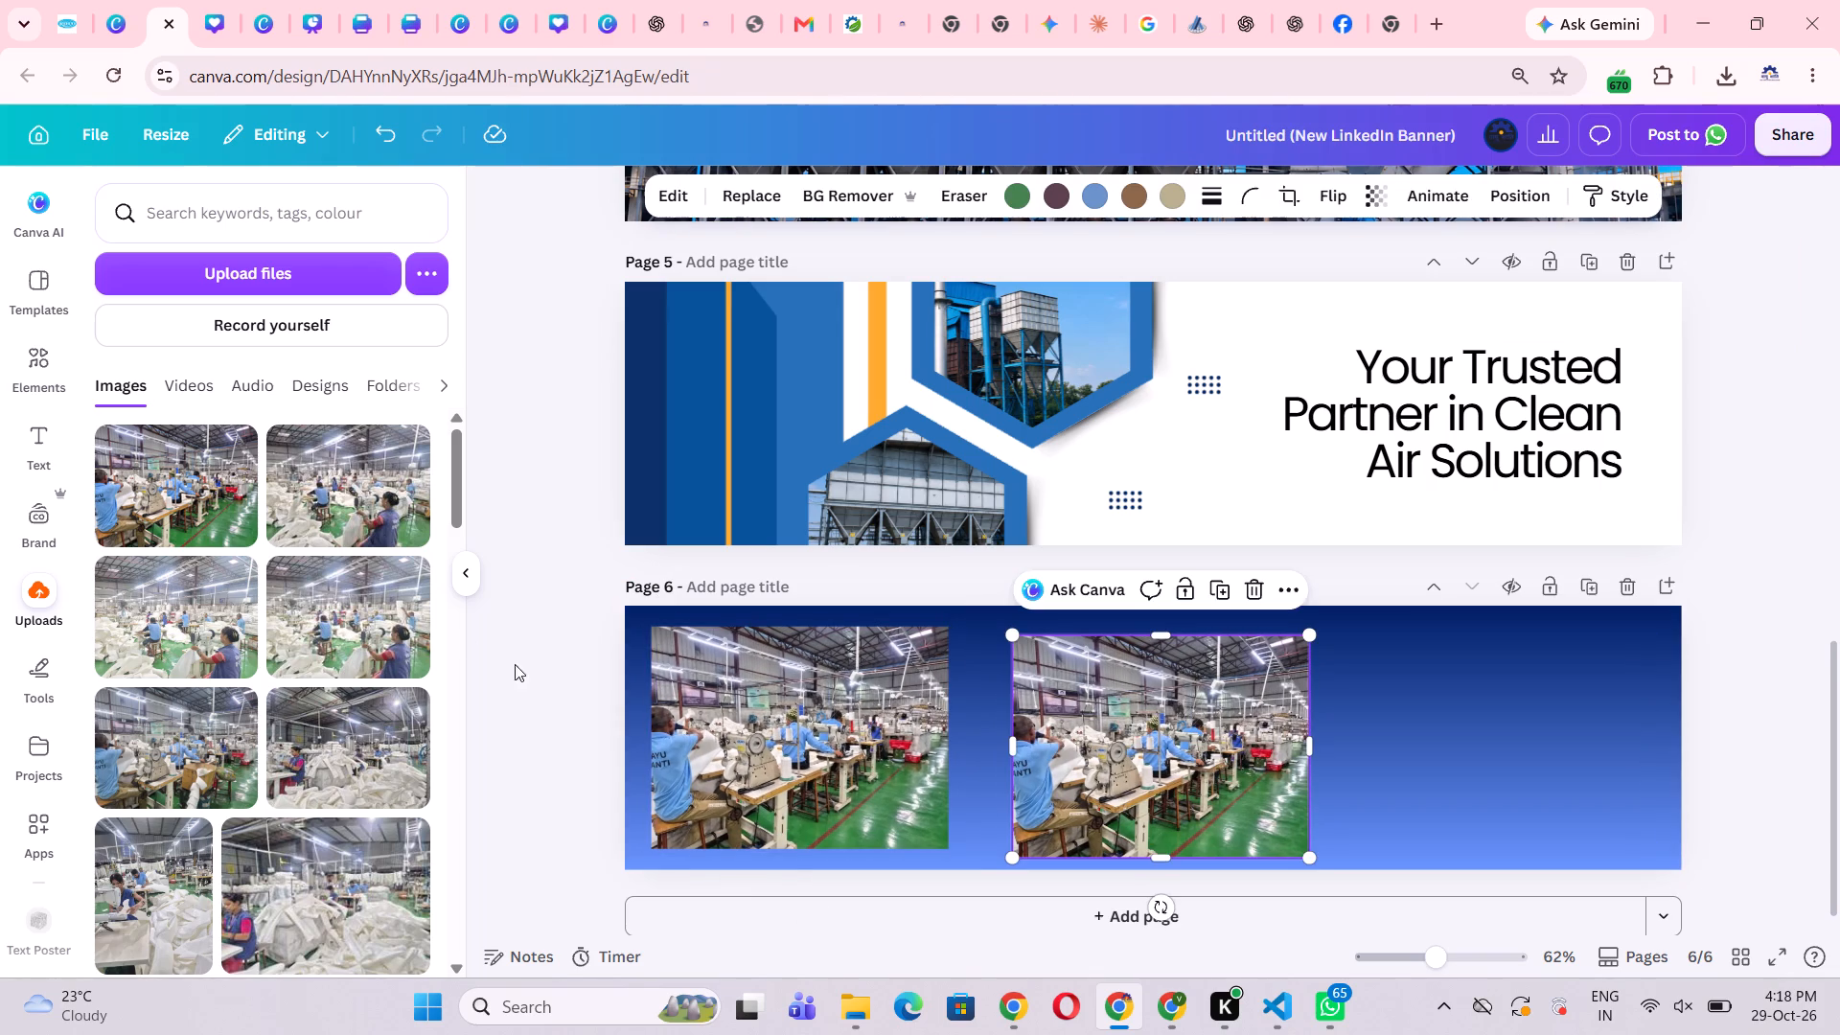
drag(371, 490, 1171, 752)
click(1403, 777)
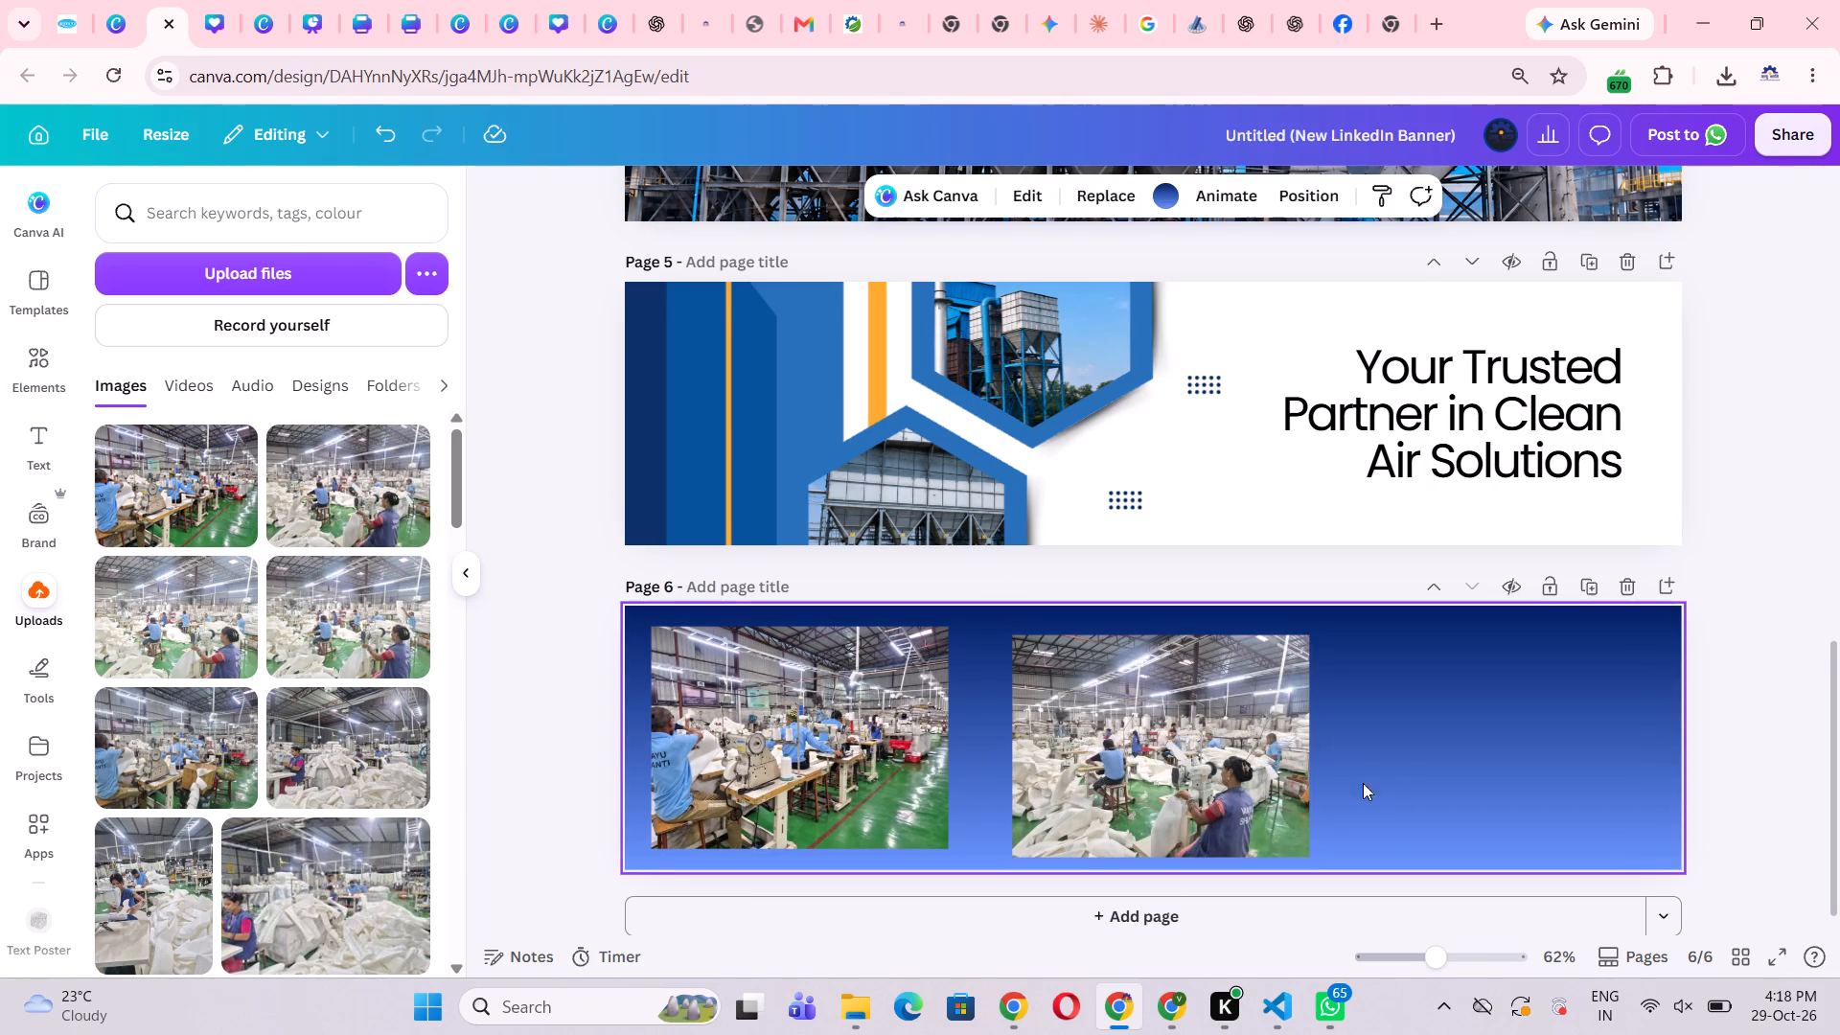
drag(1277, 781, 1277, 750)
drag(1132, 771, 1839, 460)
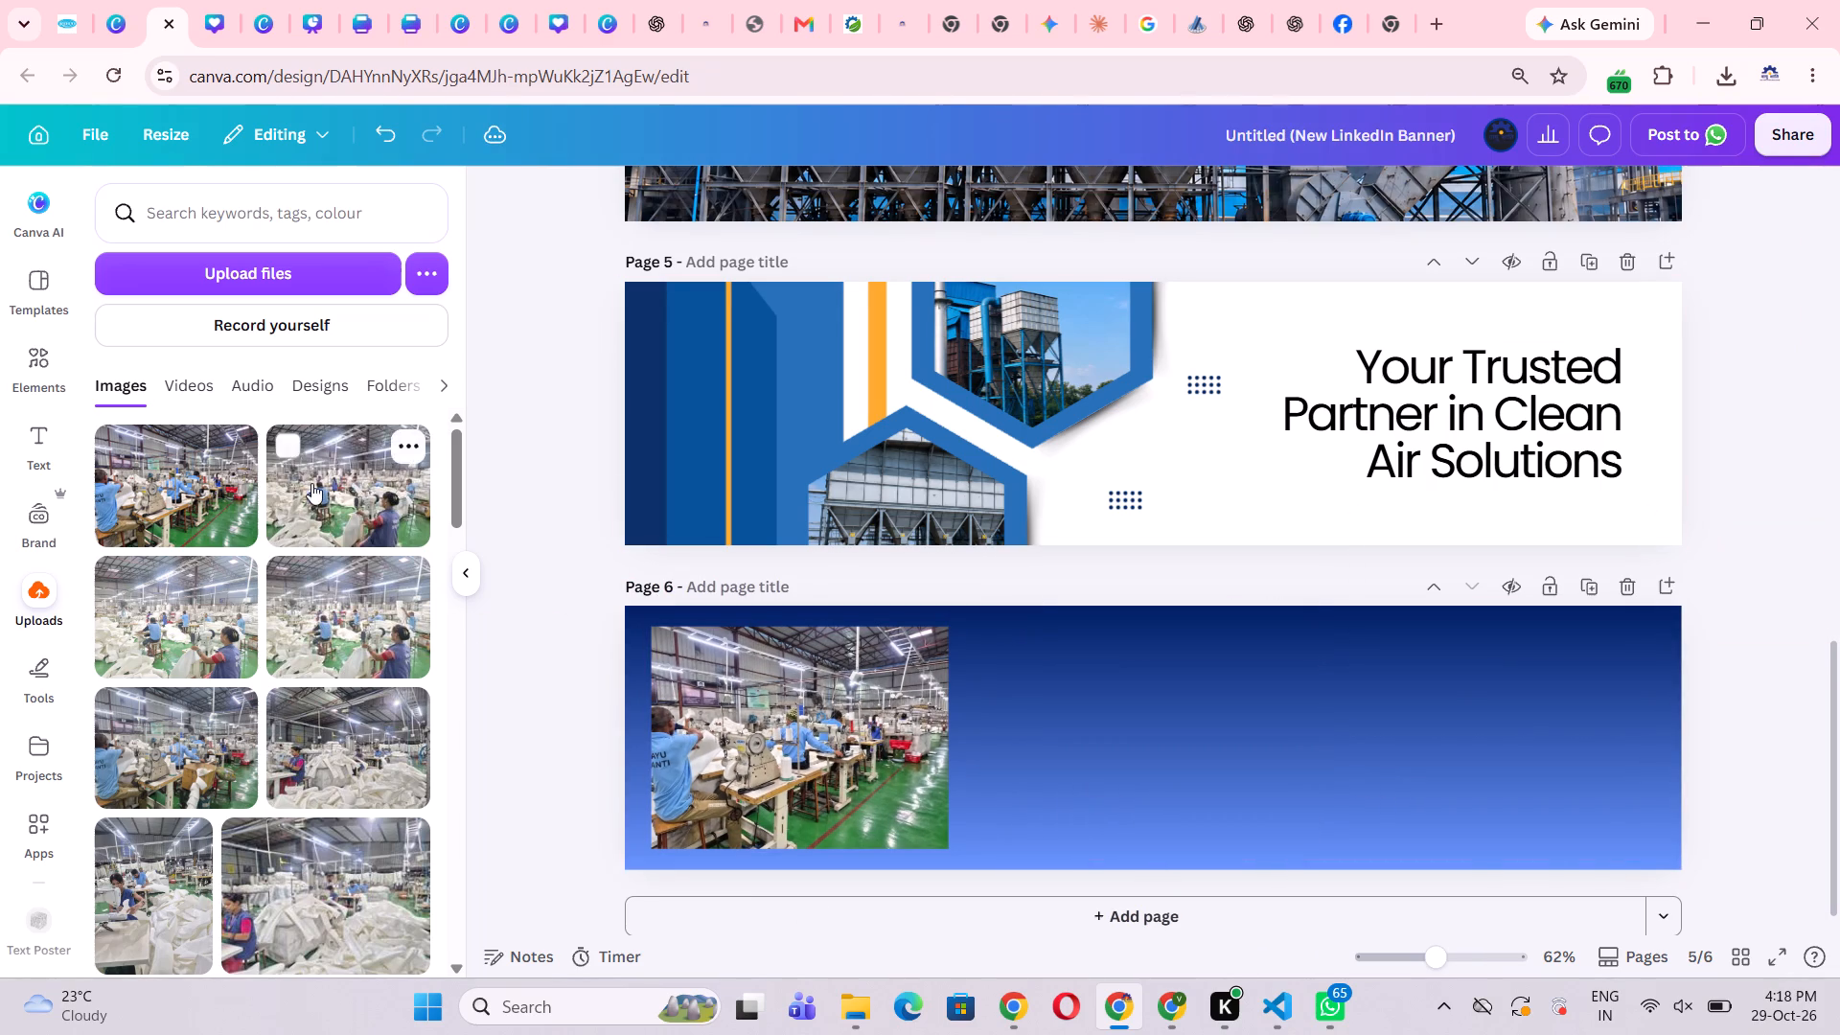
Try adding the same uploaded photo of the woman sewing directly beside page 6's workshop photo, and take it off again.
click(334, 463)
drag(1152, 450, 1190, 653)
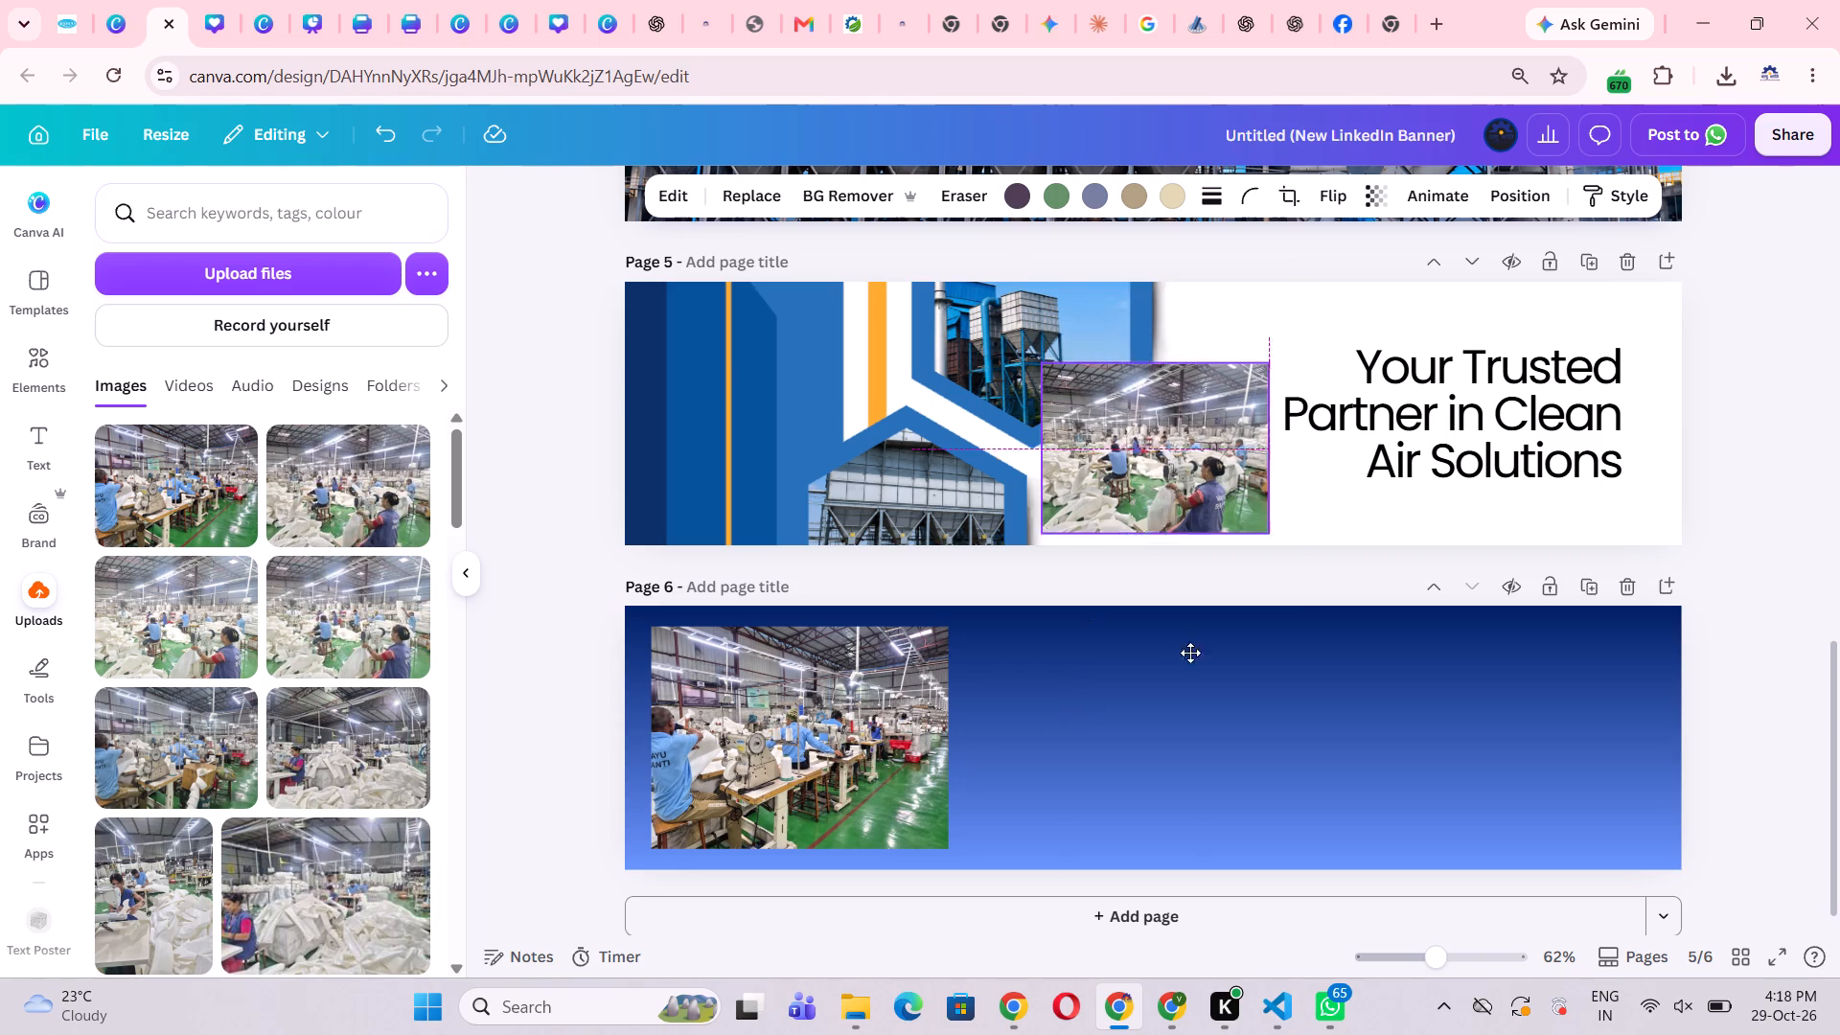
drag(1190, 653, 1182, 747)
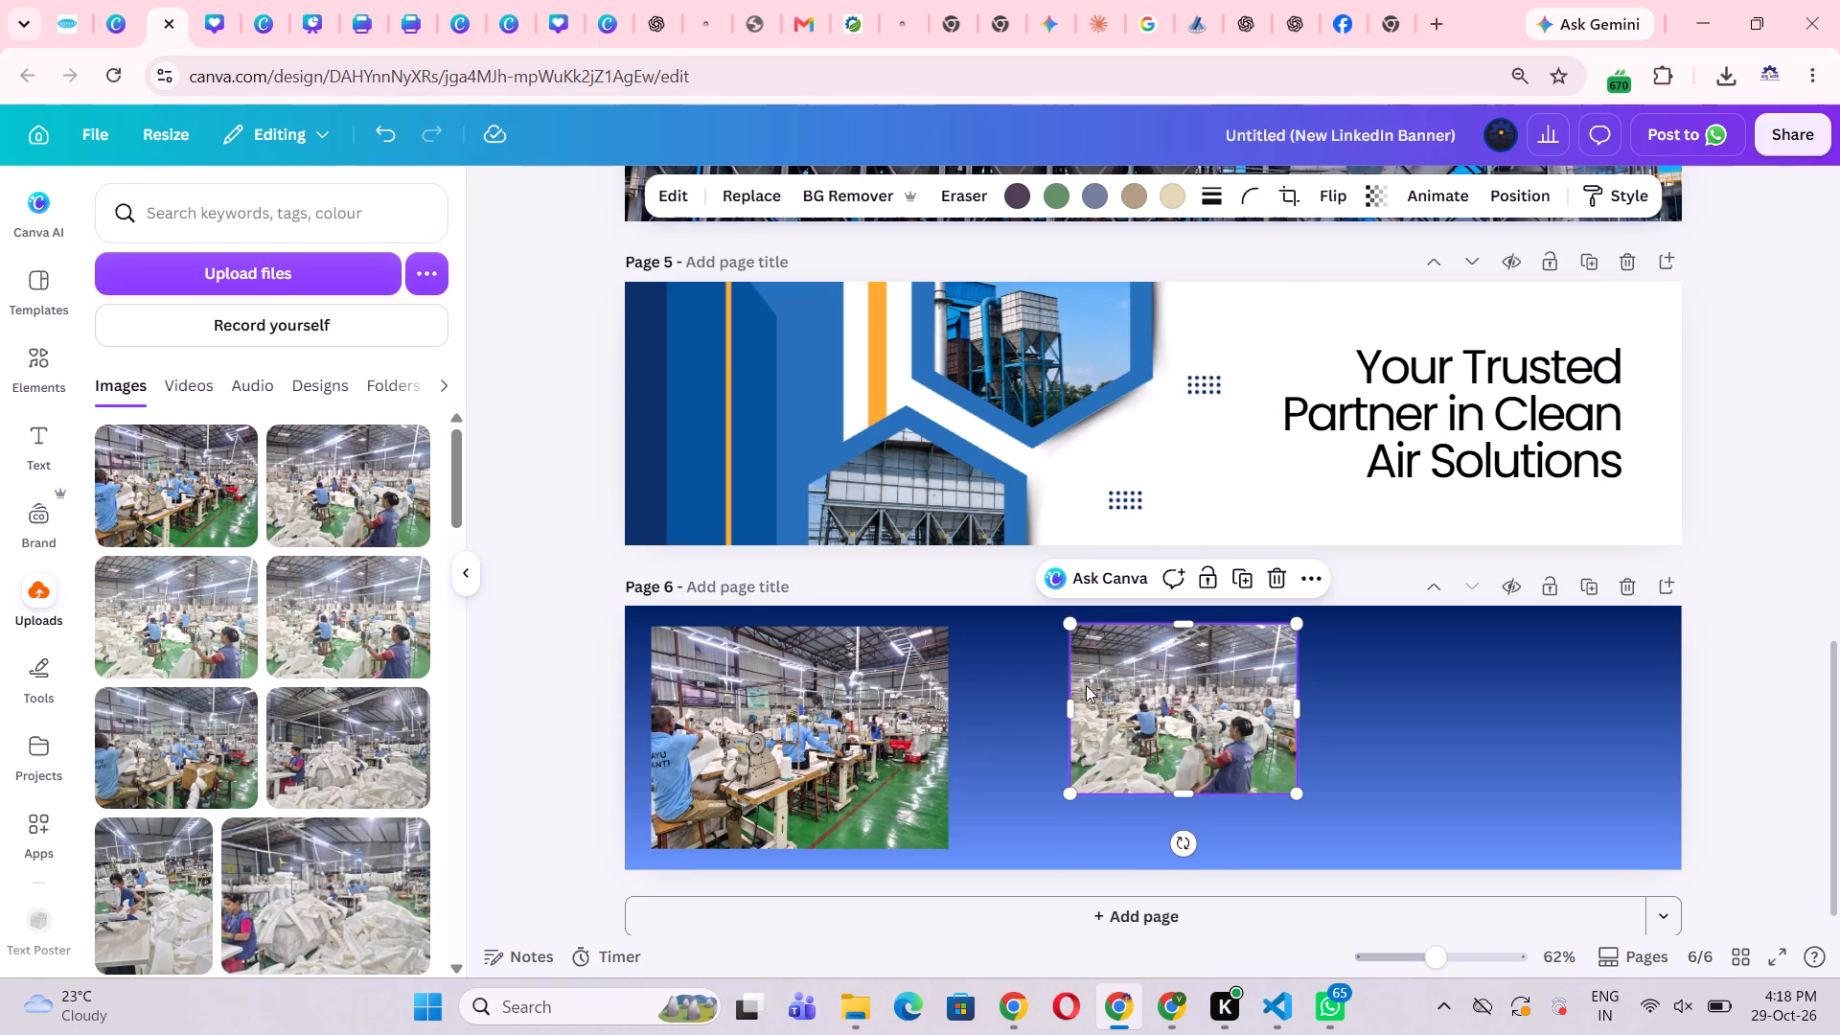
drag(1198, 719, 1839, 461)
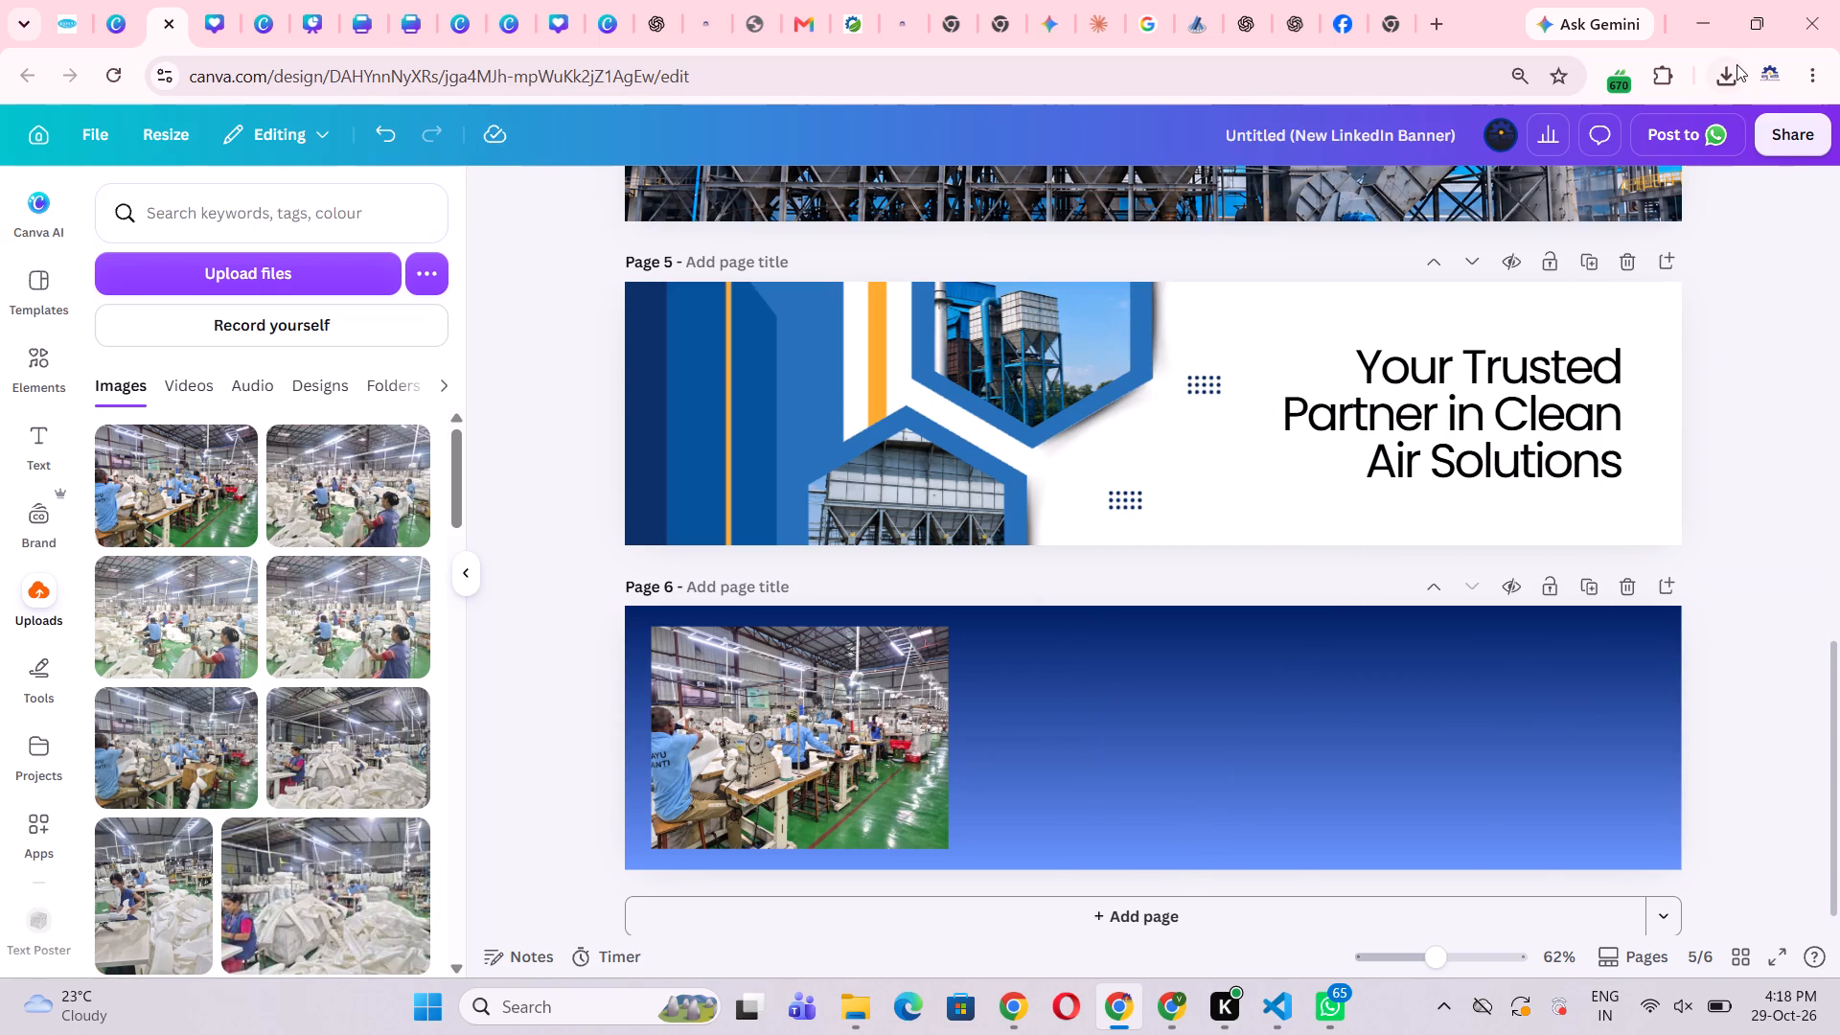
Upload the latest downloaded image, Busy Textile Factory Work, to the design's image uploads.
click(1736, 64)
drag(1500, 169, 225, 510)
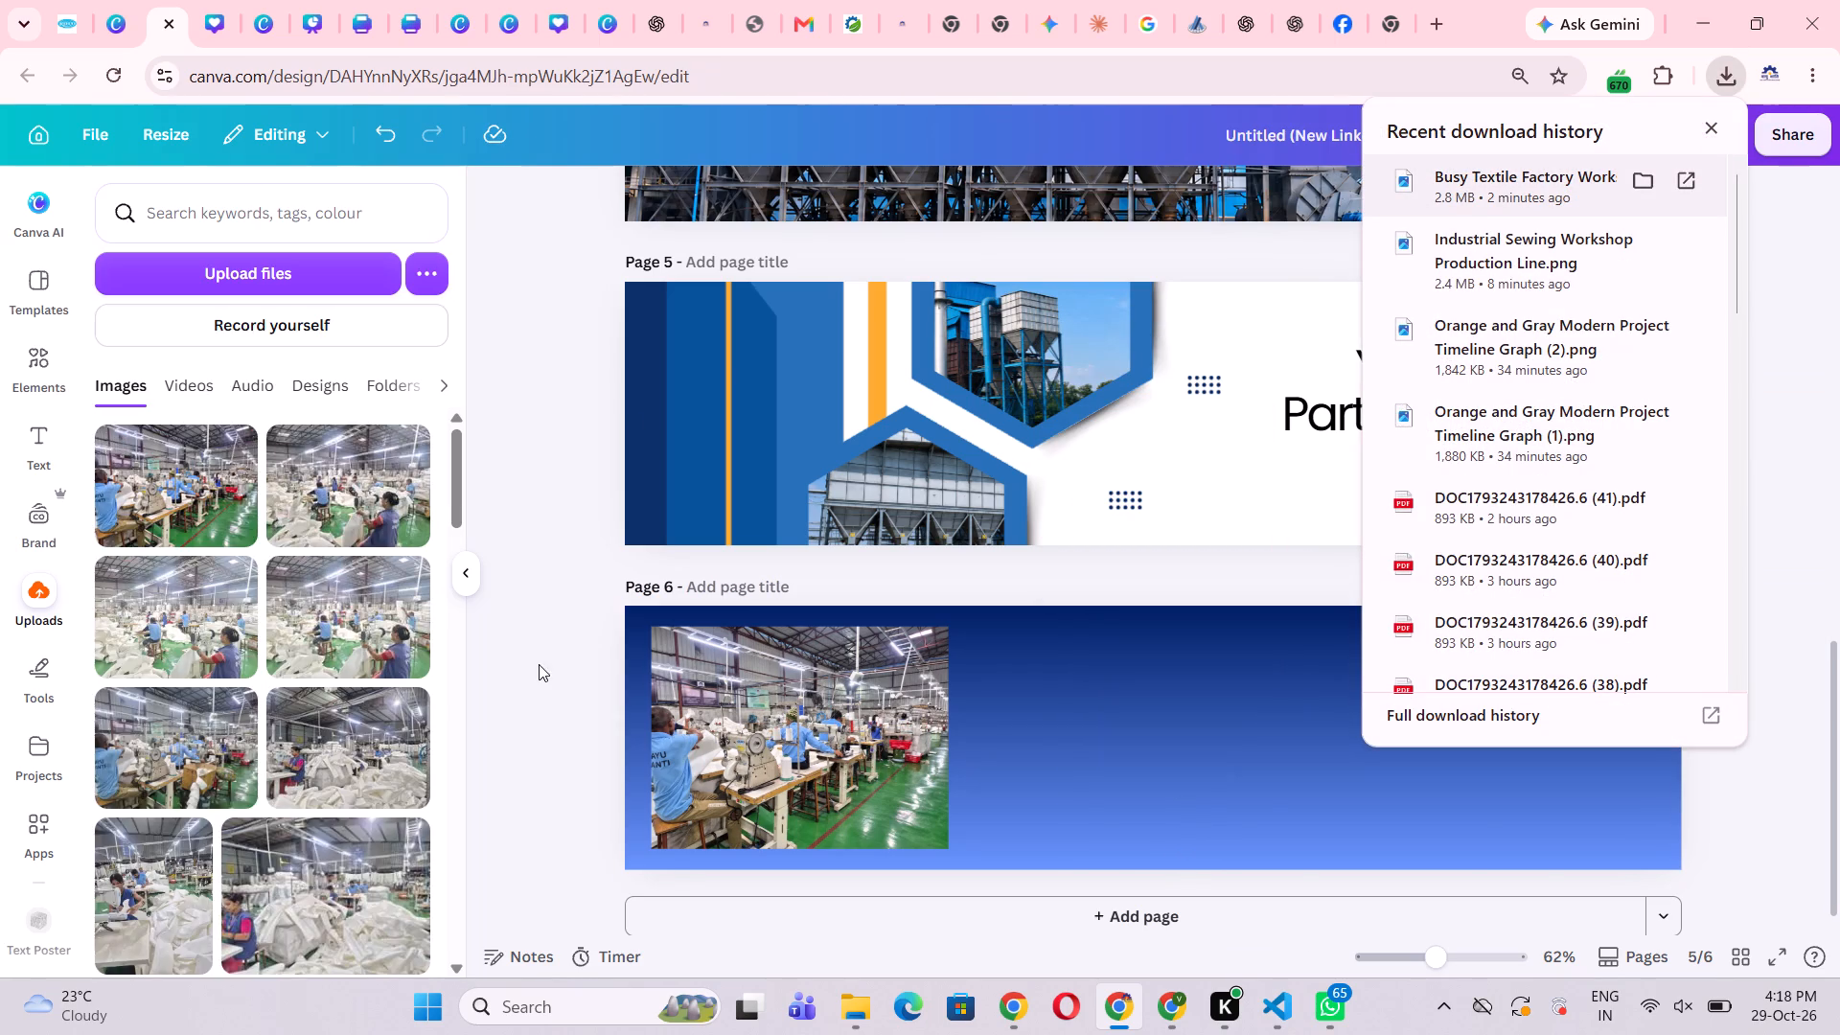
click(542, 658)
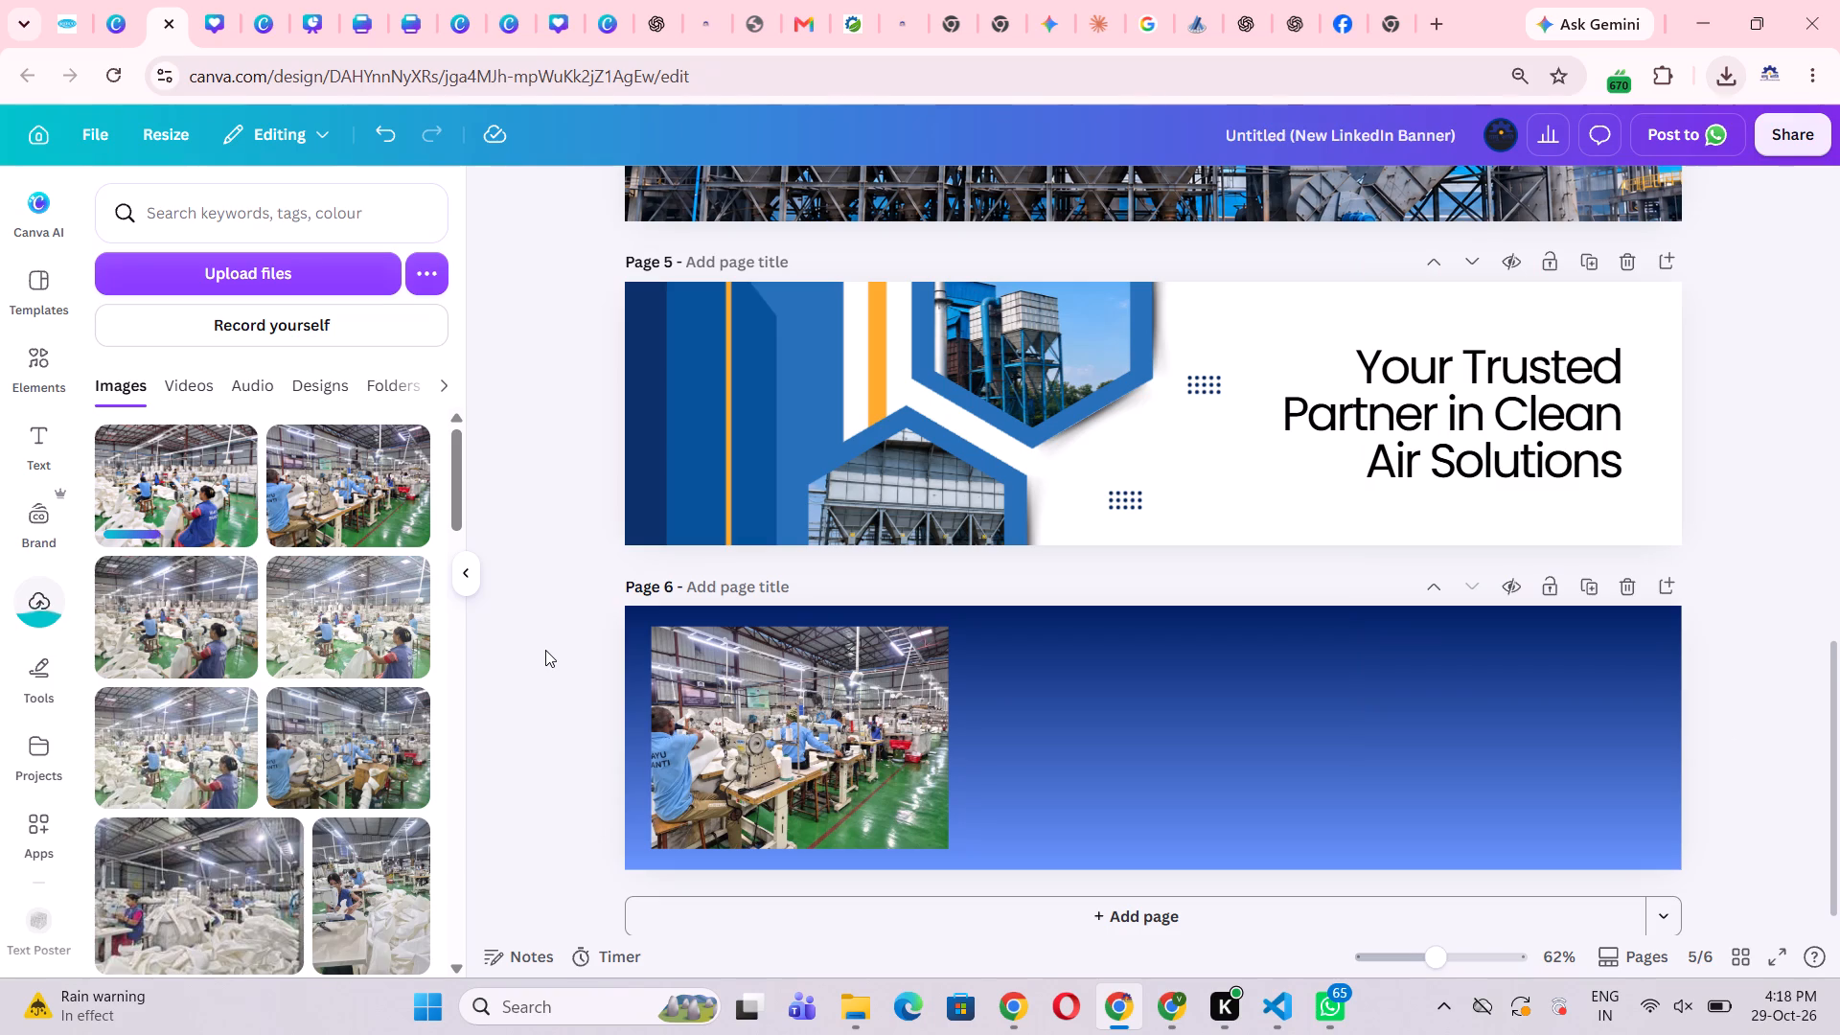
Place the newly uploaded textile factory photo in page 6's empty area and size it slightly smaller than the first workshop photo.
drag(206, 475, 910, 618)
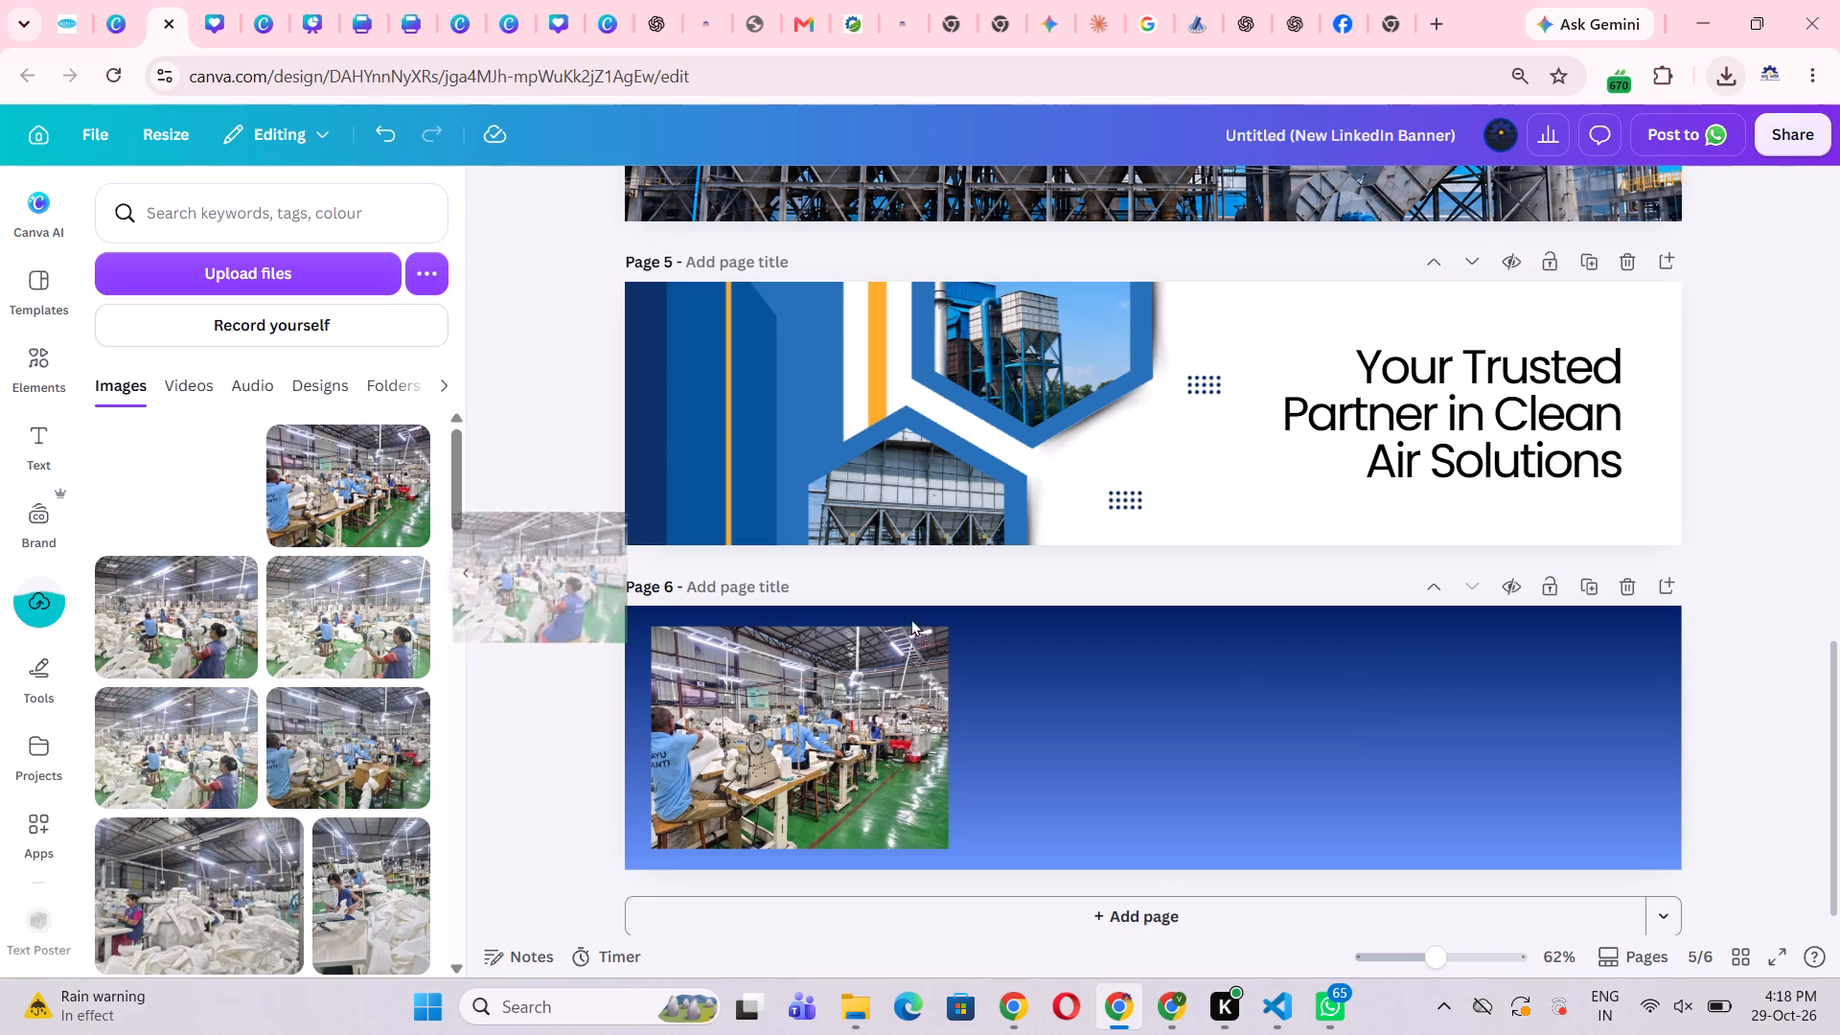
drag(910, 618, 1169, 688)
drag(1295, 816, 1342, 882)
drag(1254, 815, 1244, 791)
drag(1347, 612, 1331, 632)
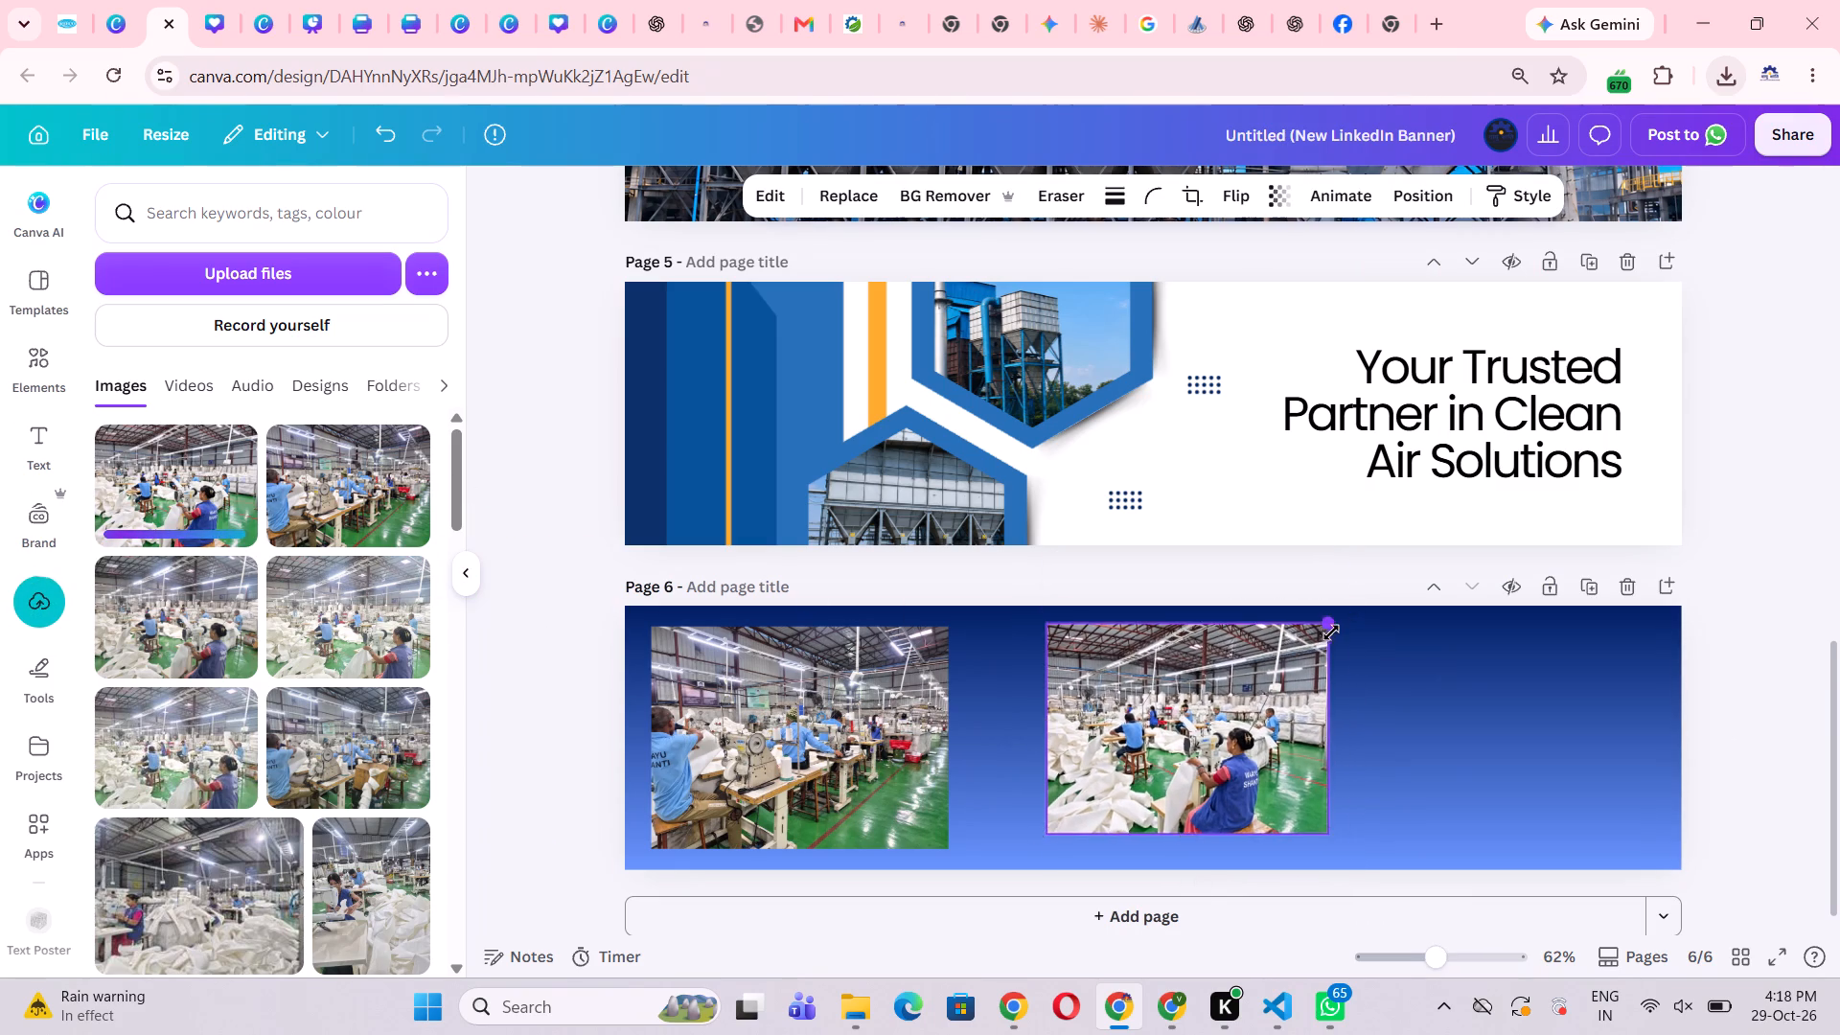
drag(1331, 632, 1325, 640)
click(1289, 731)
click(1462, 745)
Compare the two photos on page 6 up close and shrink the first workshop photo to about one fifth of the page width.
scroll(1450, 743, down, 1)
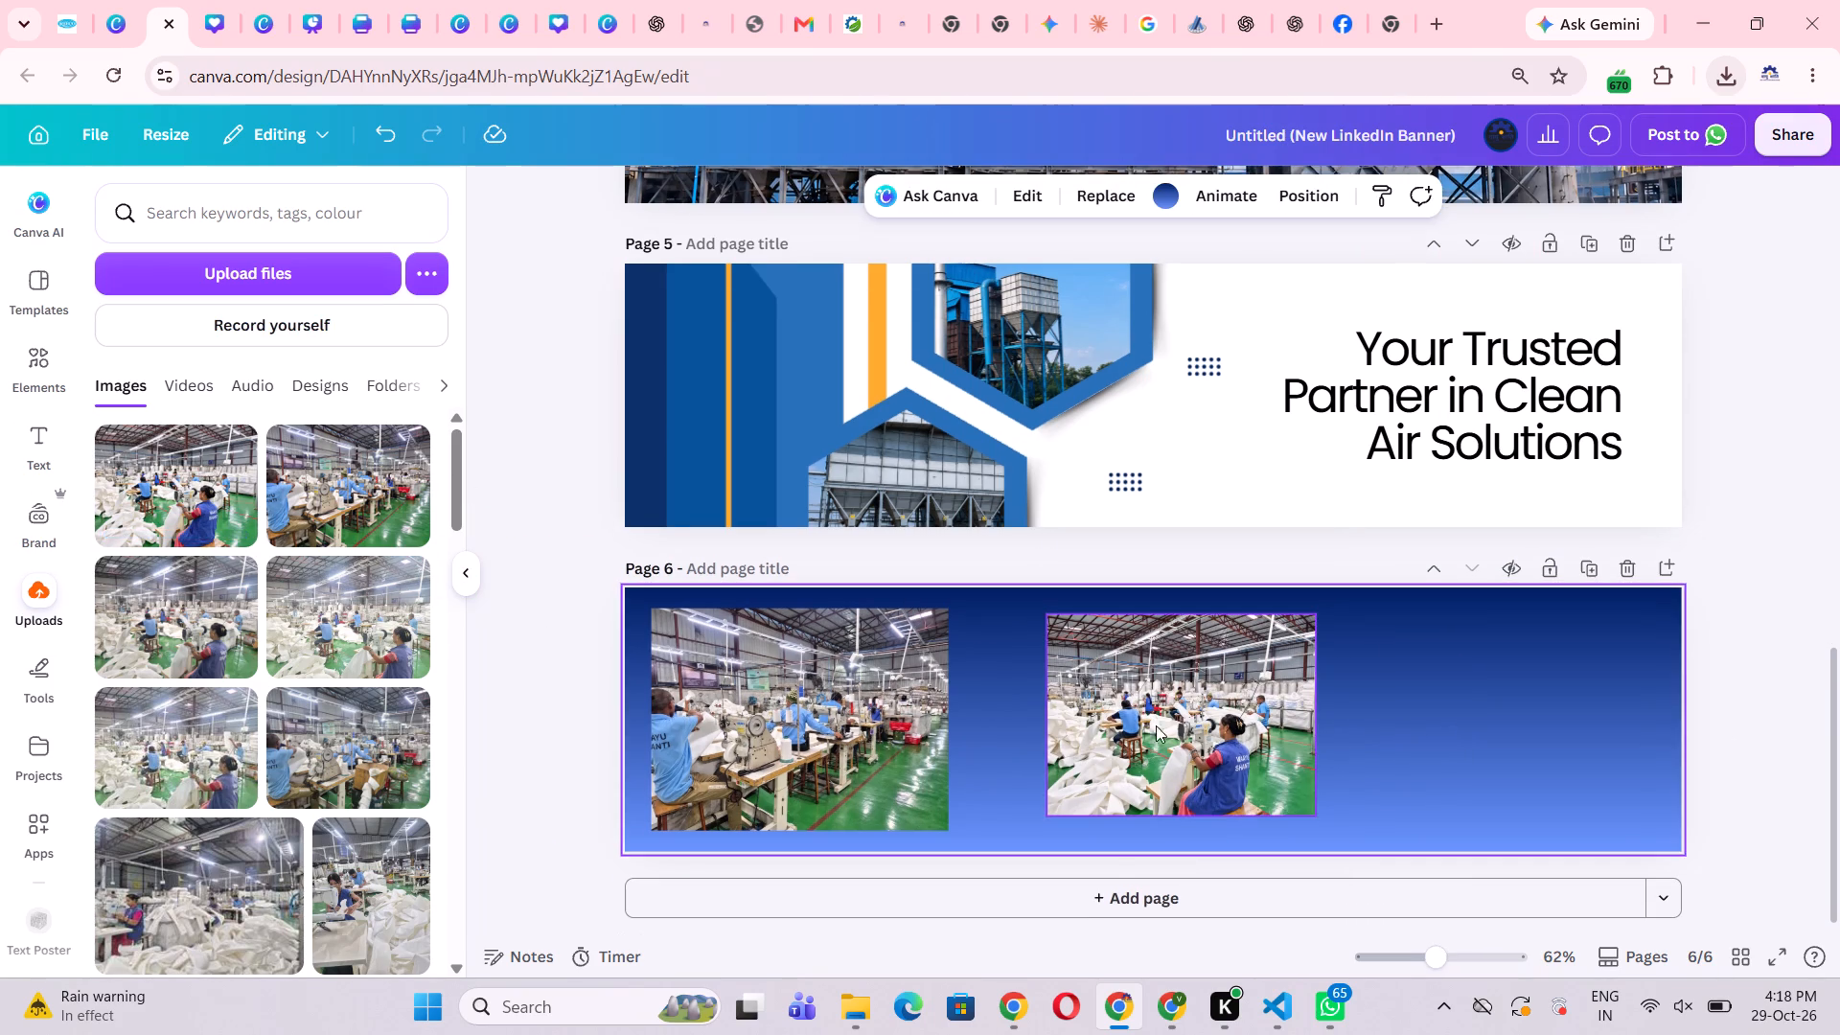
scroll(1086, 714, down, 1)
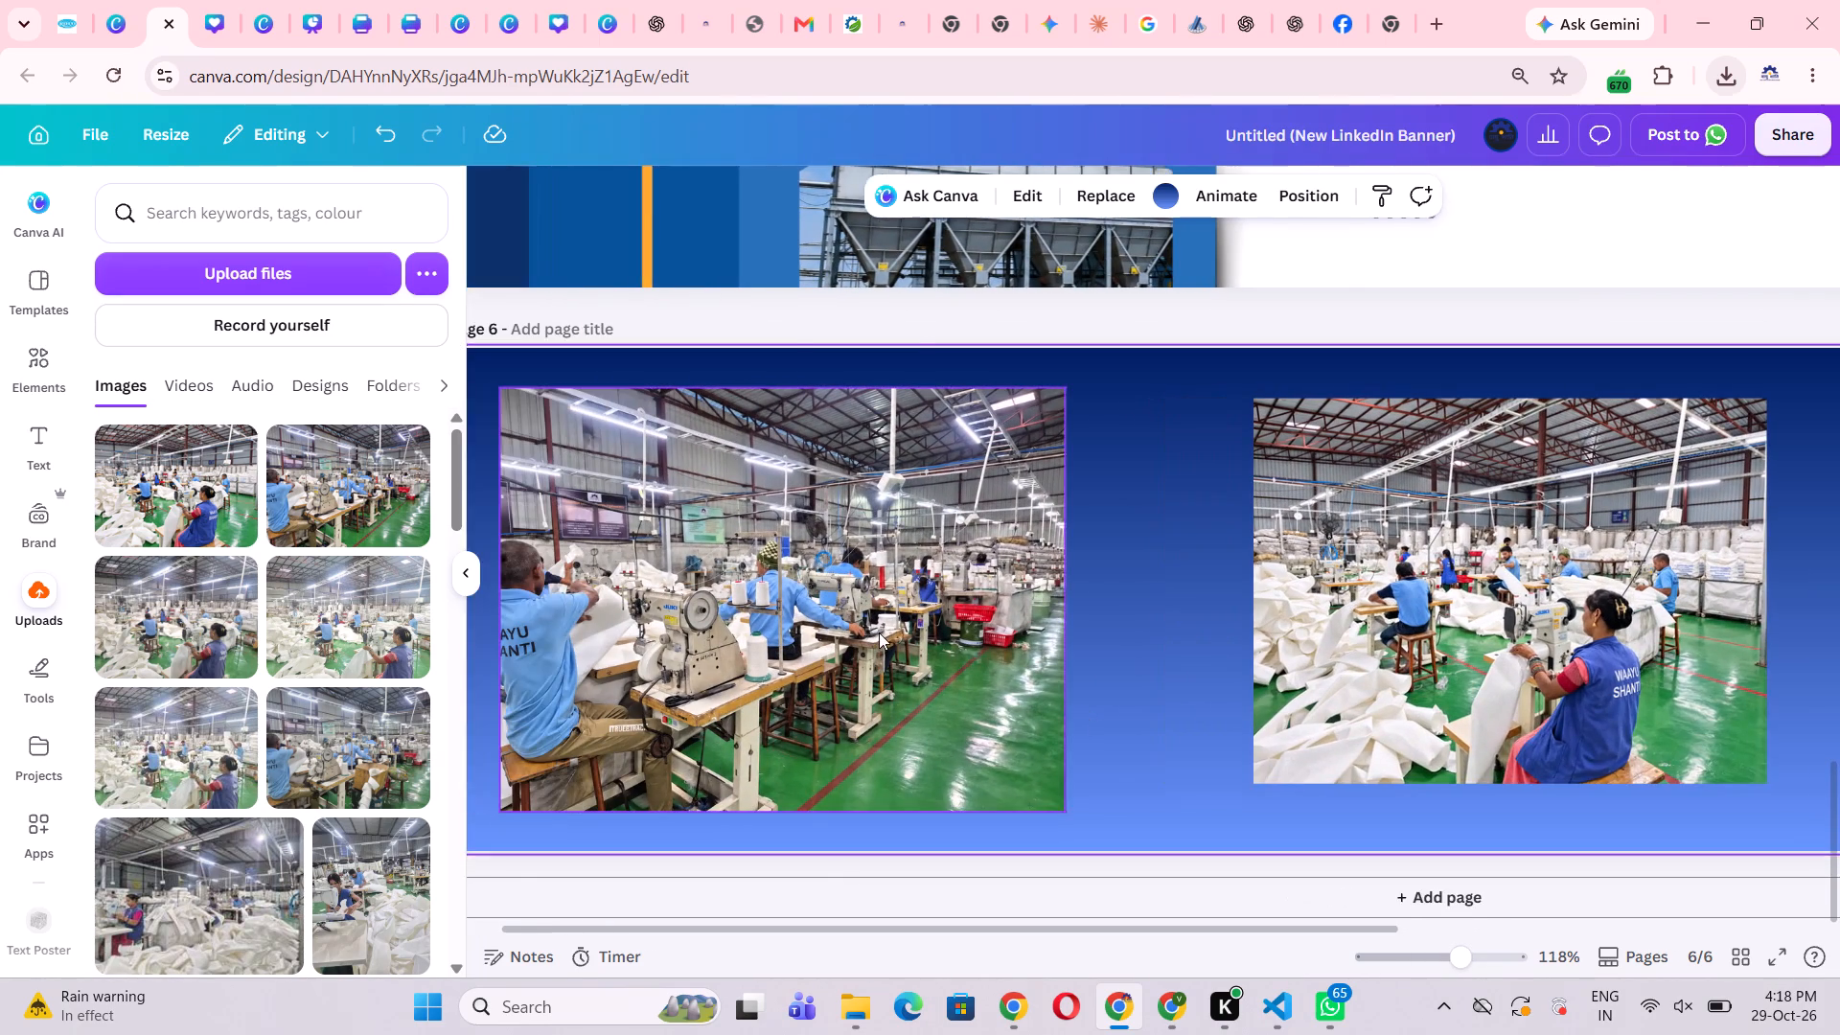
click(879, 632)
click(908, 688)
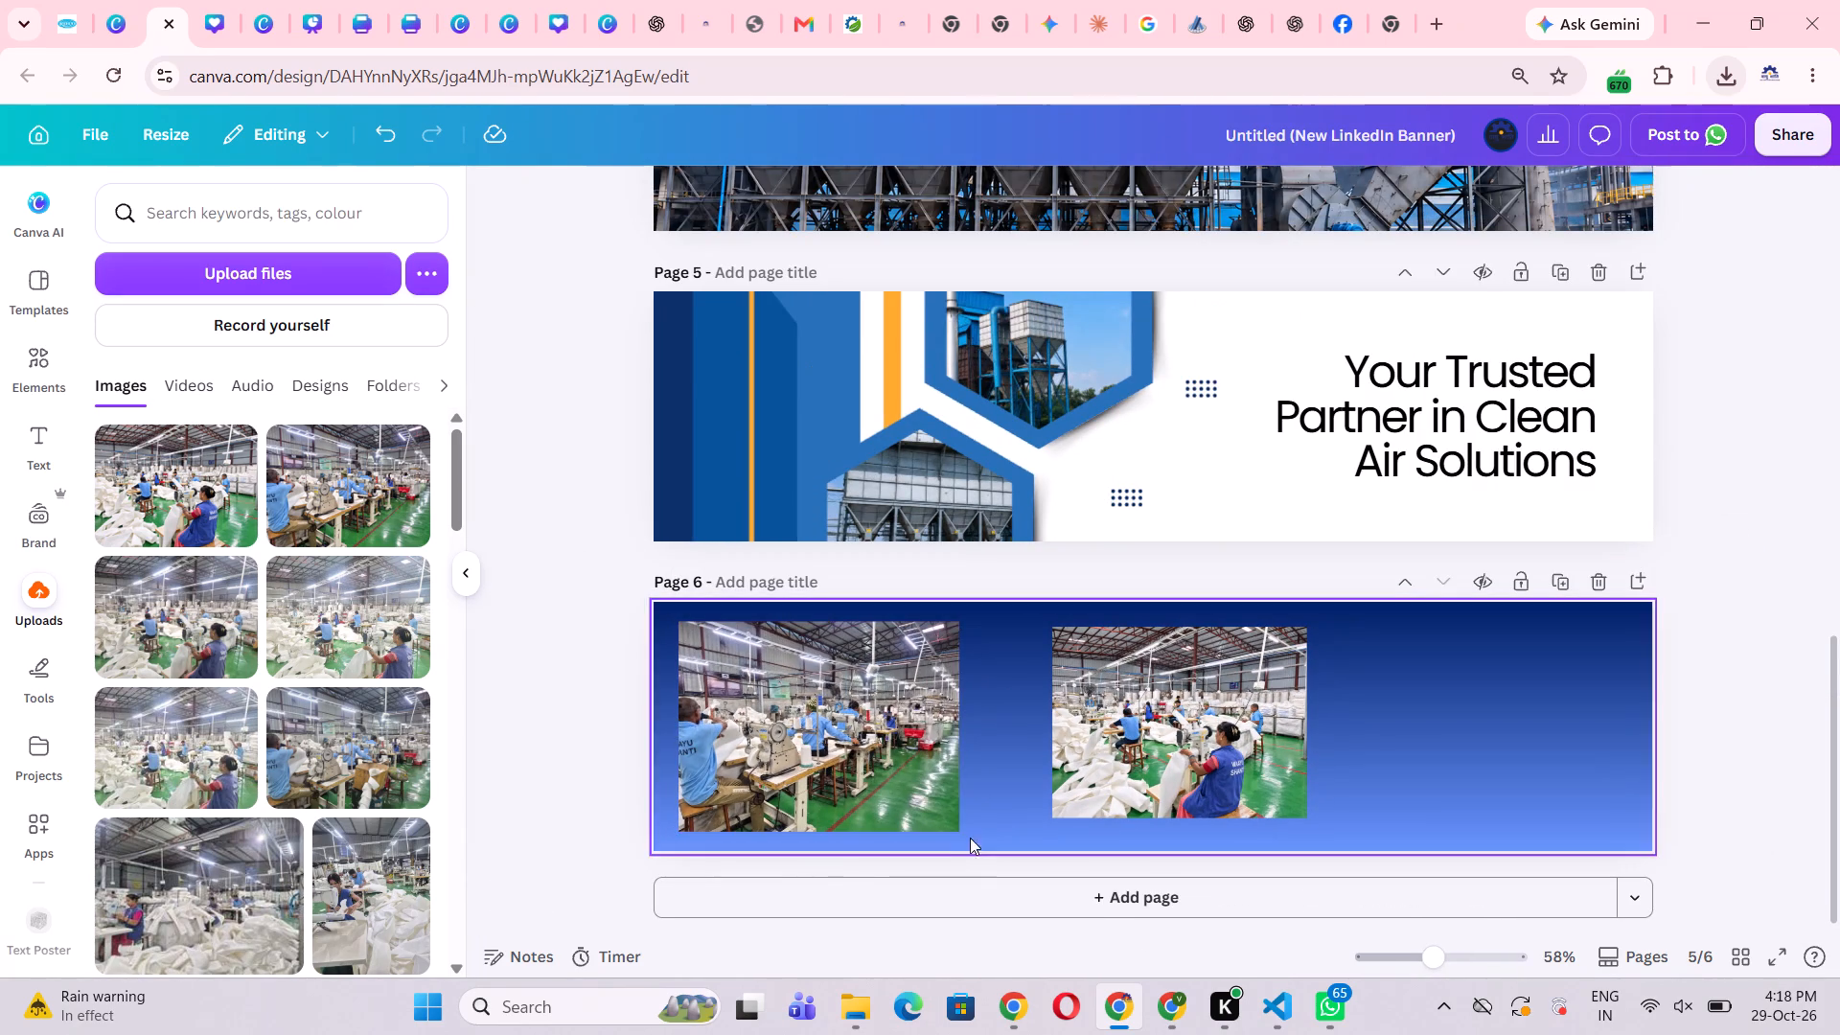
click(939, 809)
drag(959, 827, 850, 807)
Move the textile factory photo next to the first photo and shrink it to the same size, with both photos aligned.
click(1163, 771)
drag(1163, 771, 1022, 762)
drag(1171, 622, 1170, 622)
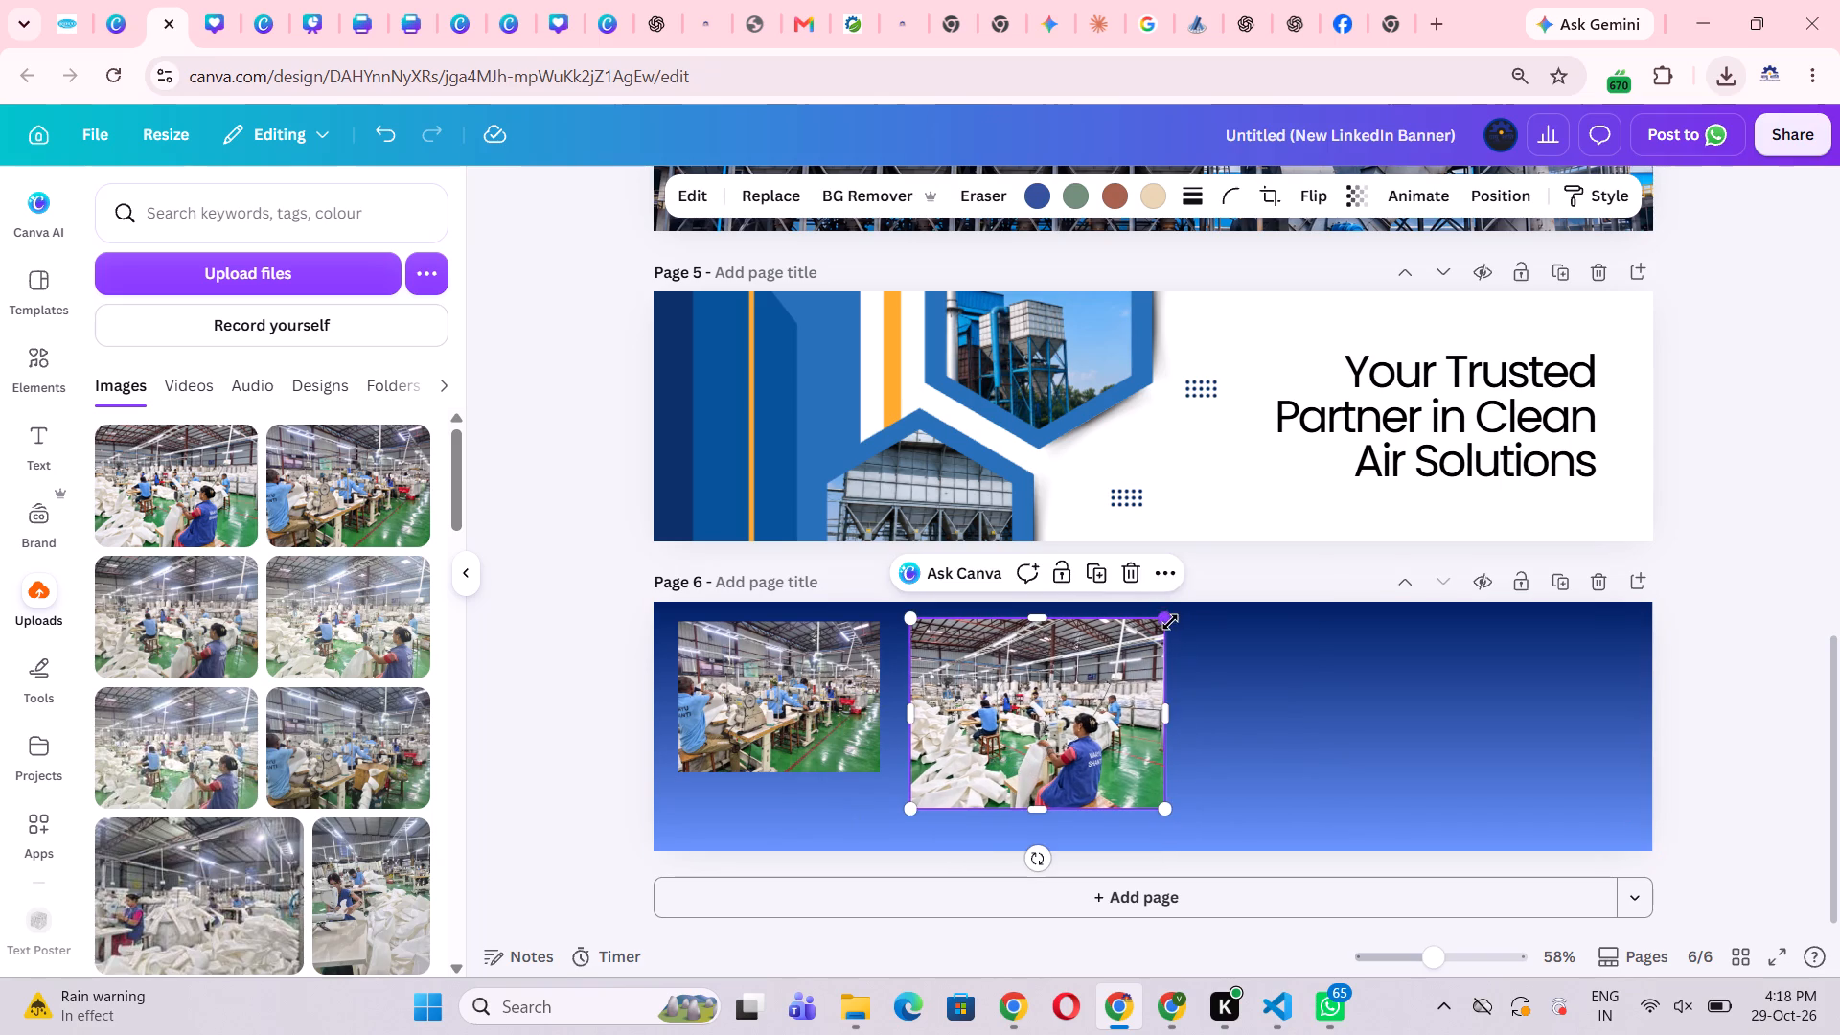
drag(1170, 622, 1114, 676)
drag(1032, 760, 1023, 715)
drag(1092, 761, 1106, 769)
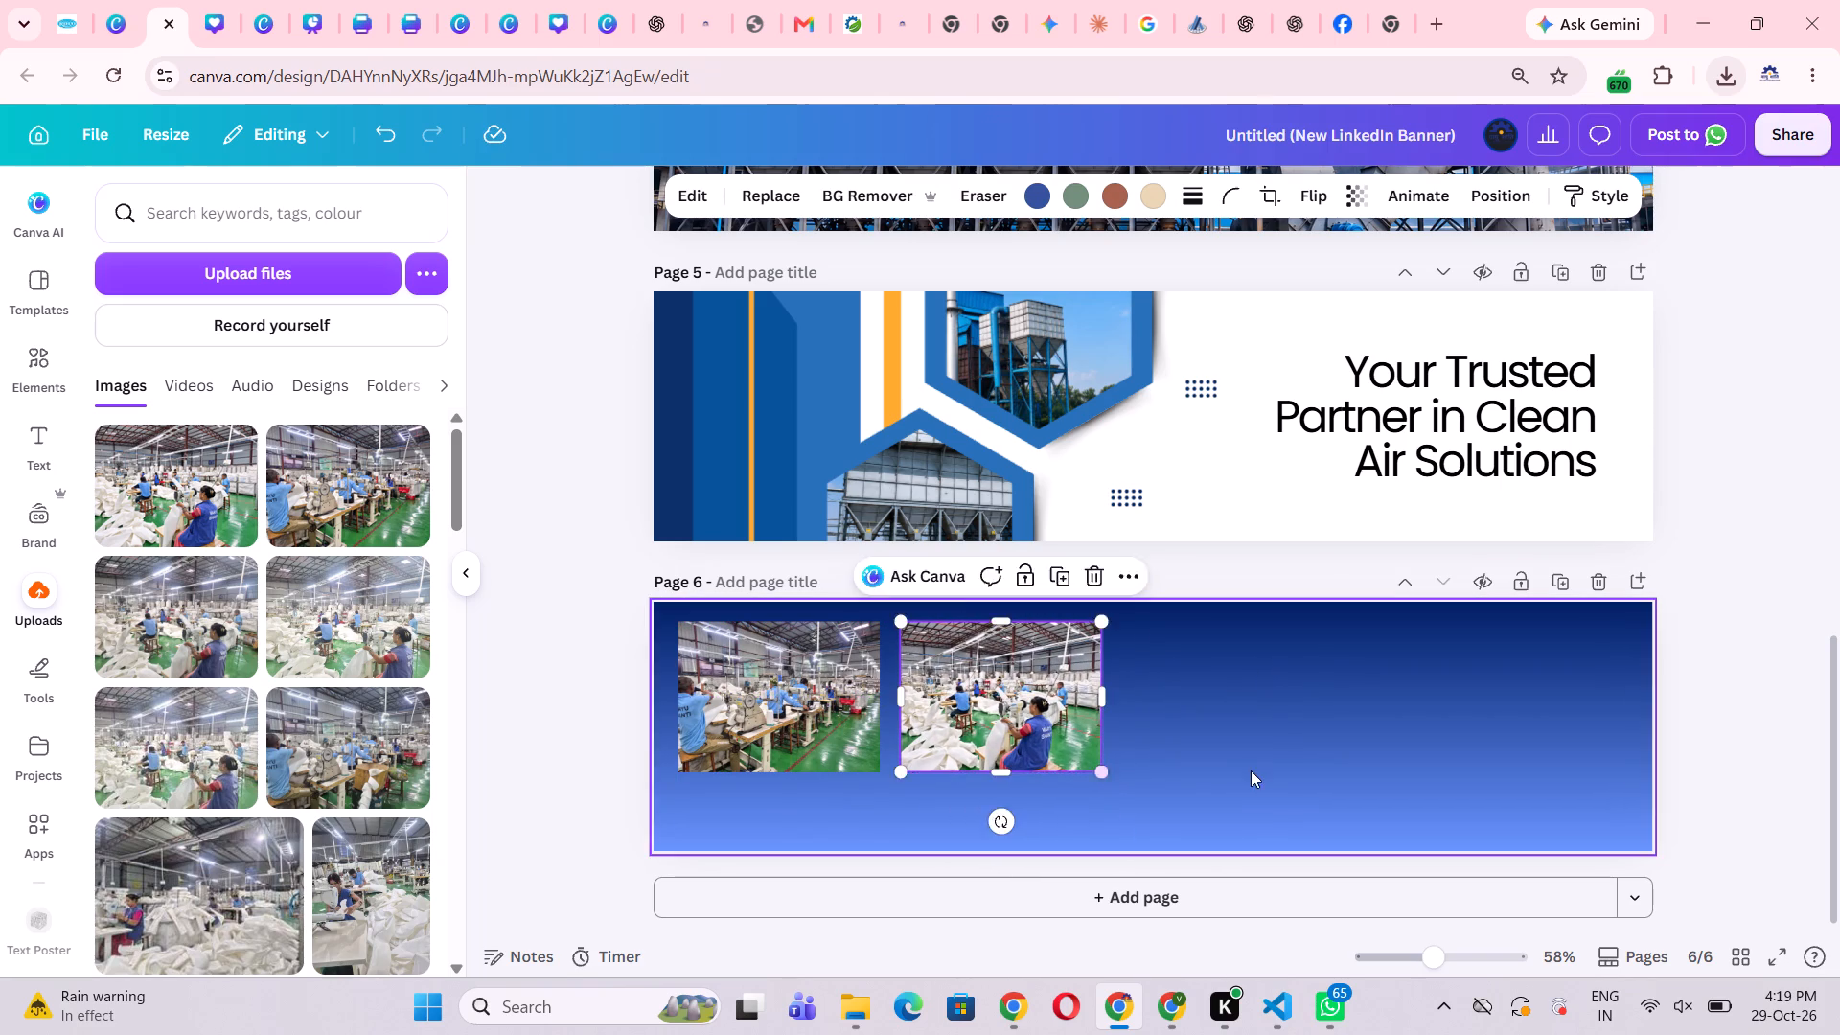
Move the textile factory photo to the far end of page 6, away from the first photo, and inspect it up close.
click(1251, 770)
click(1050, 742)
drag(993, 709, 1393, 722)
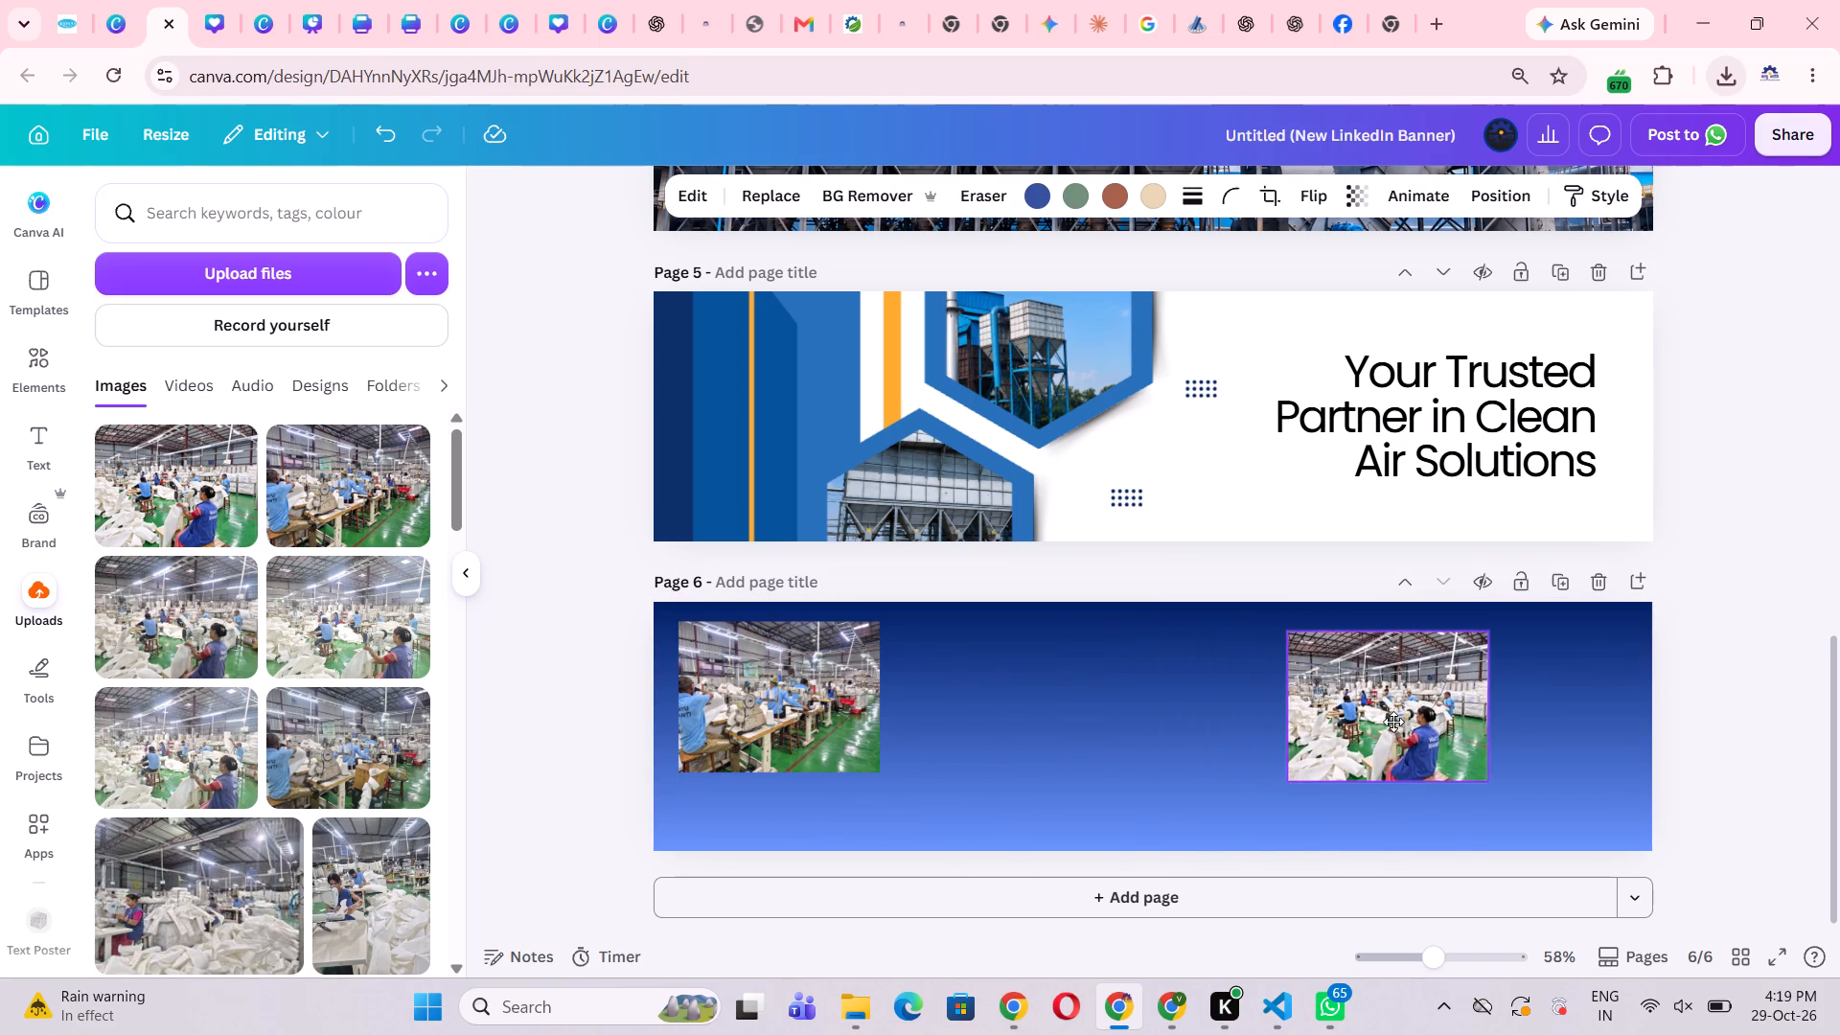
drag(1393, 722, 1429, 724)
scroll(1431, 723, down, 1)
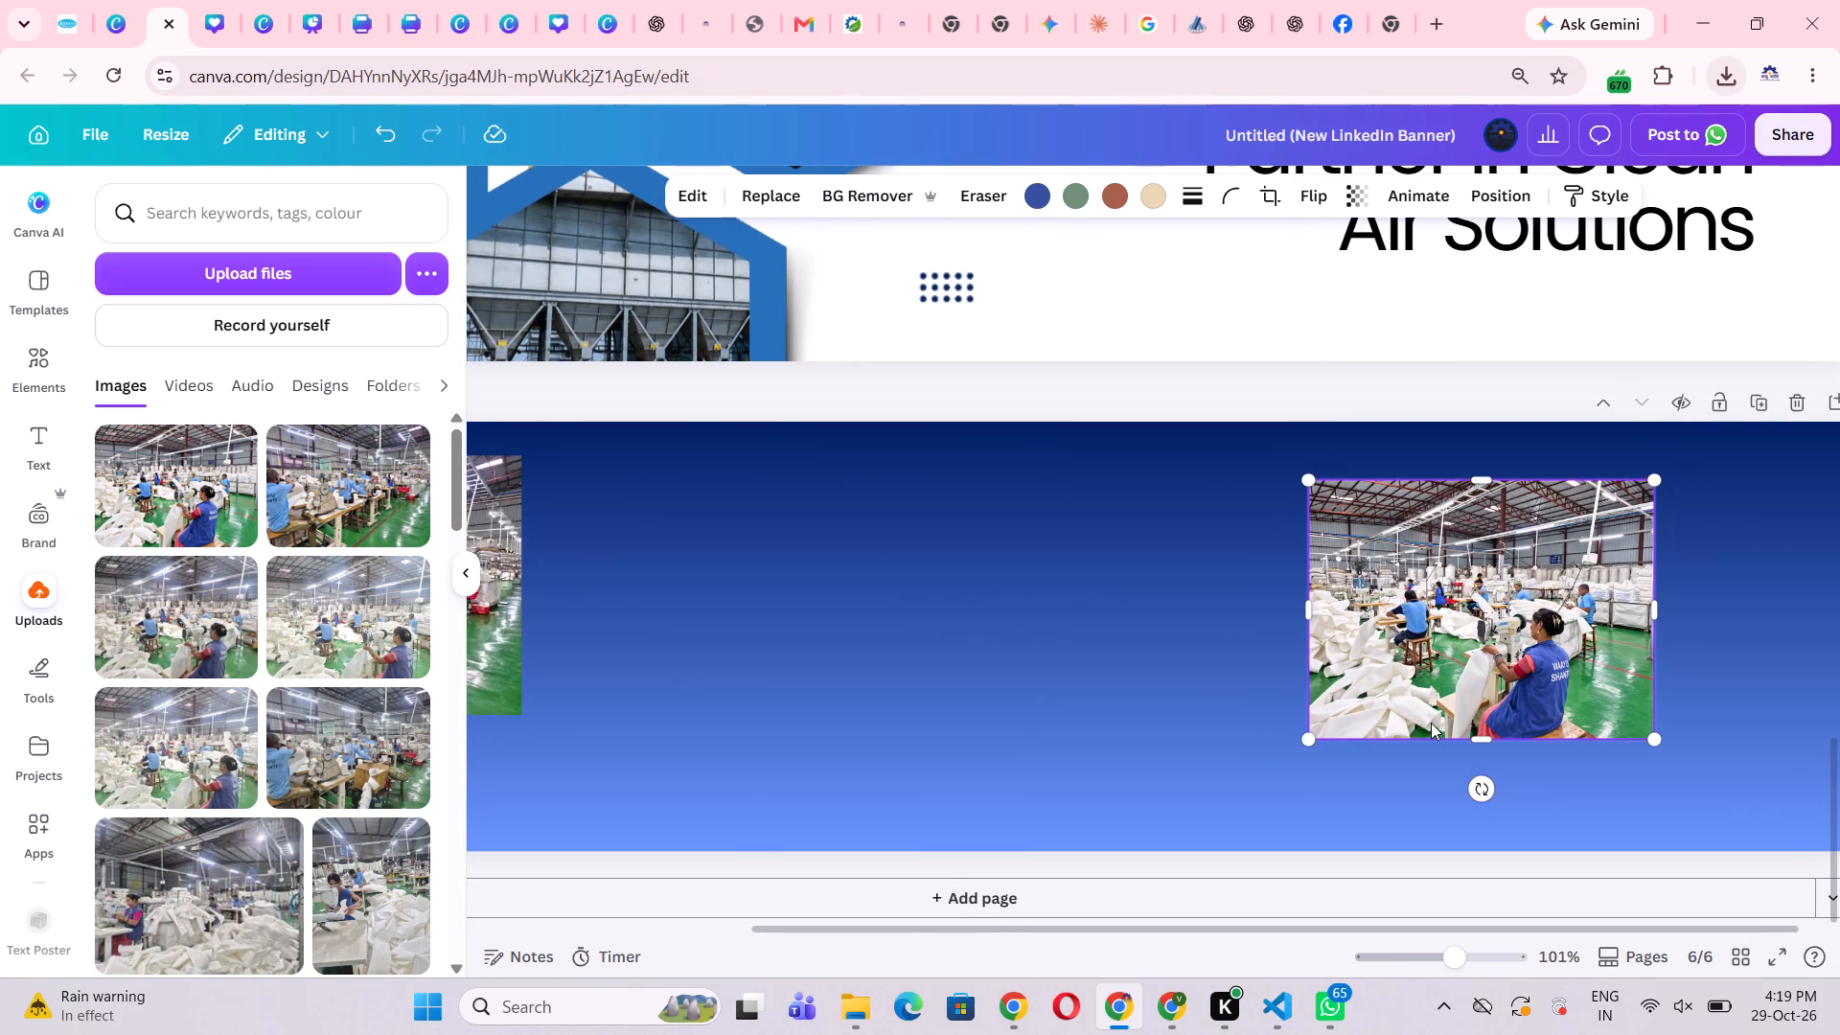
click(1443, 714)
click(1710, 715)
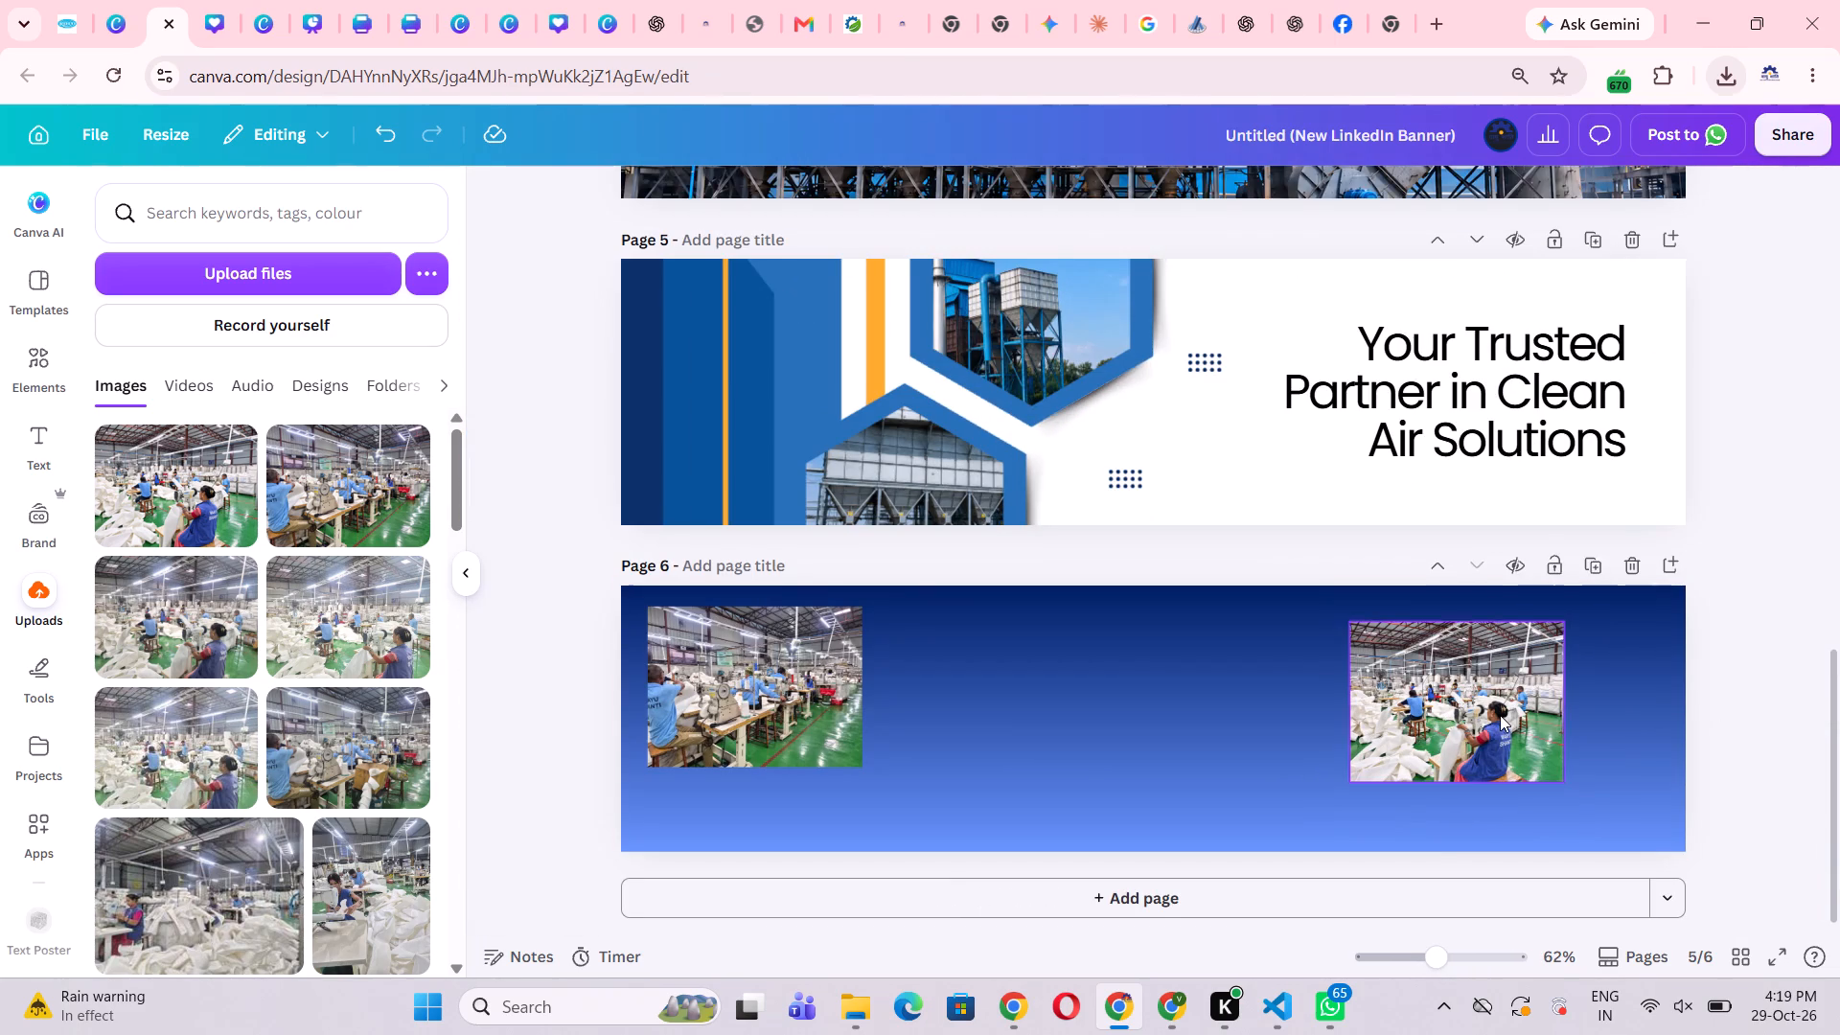
Lower the textile factory photo's brightness to -19.
click(1500, 715)
click(699, 211)
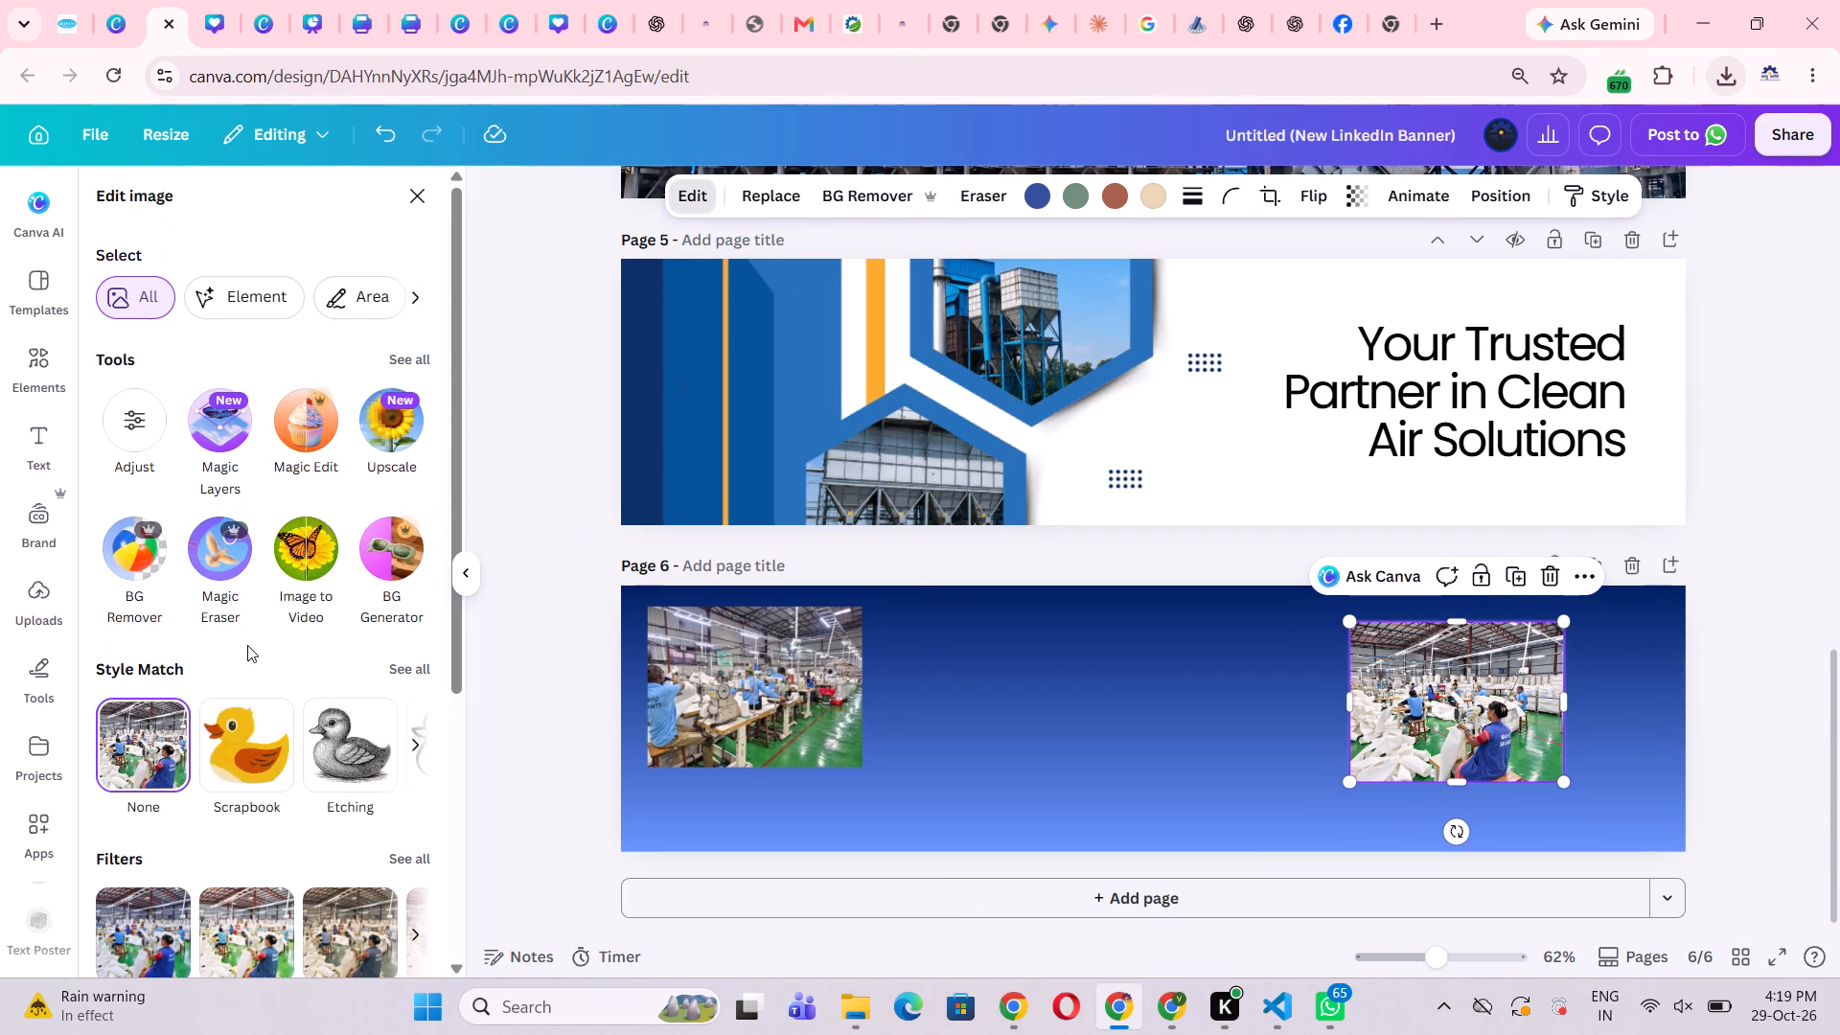
click(129, 429)
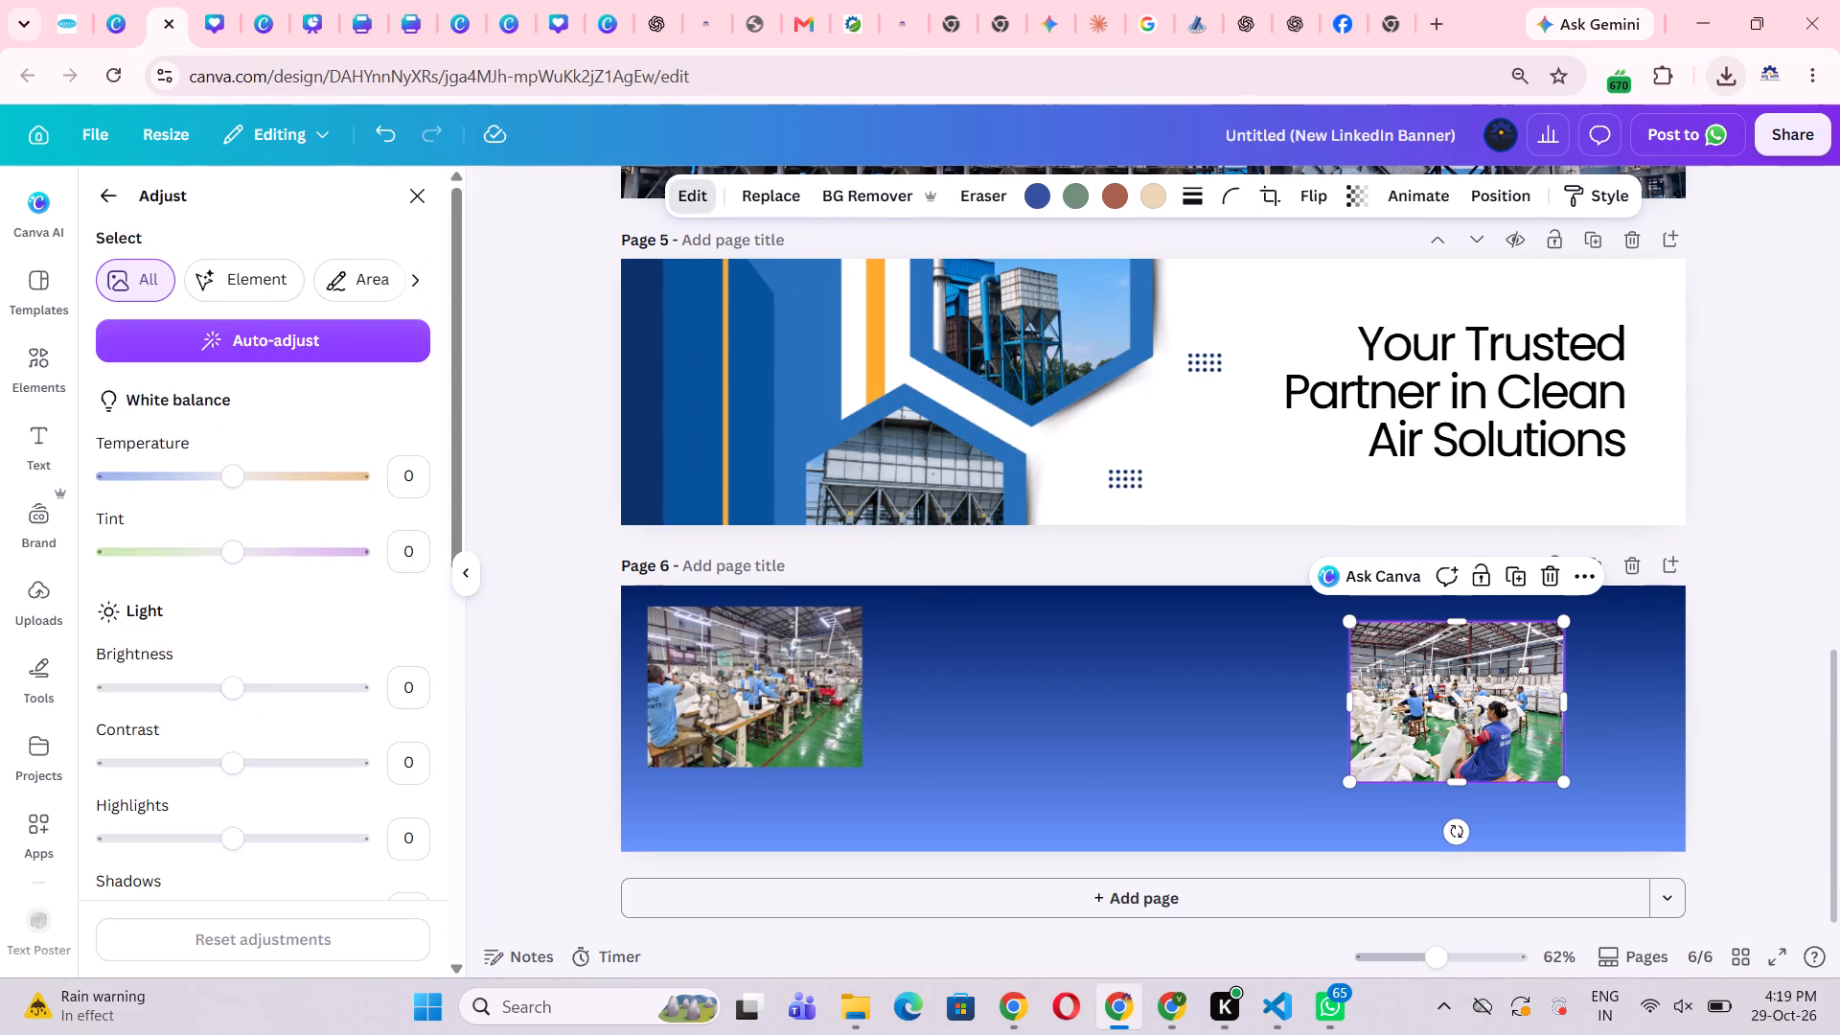
drag(226, 684, 209, 695)
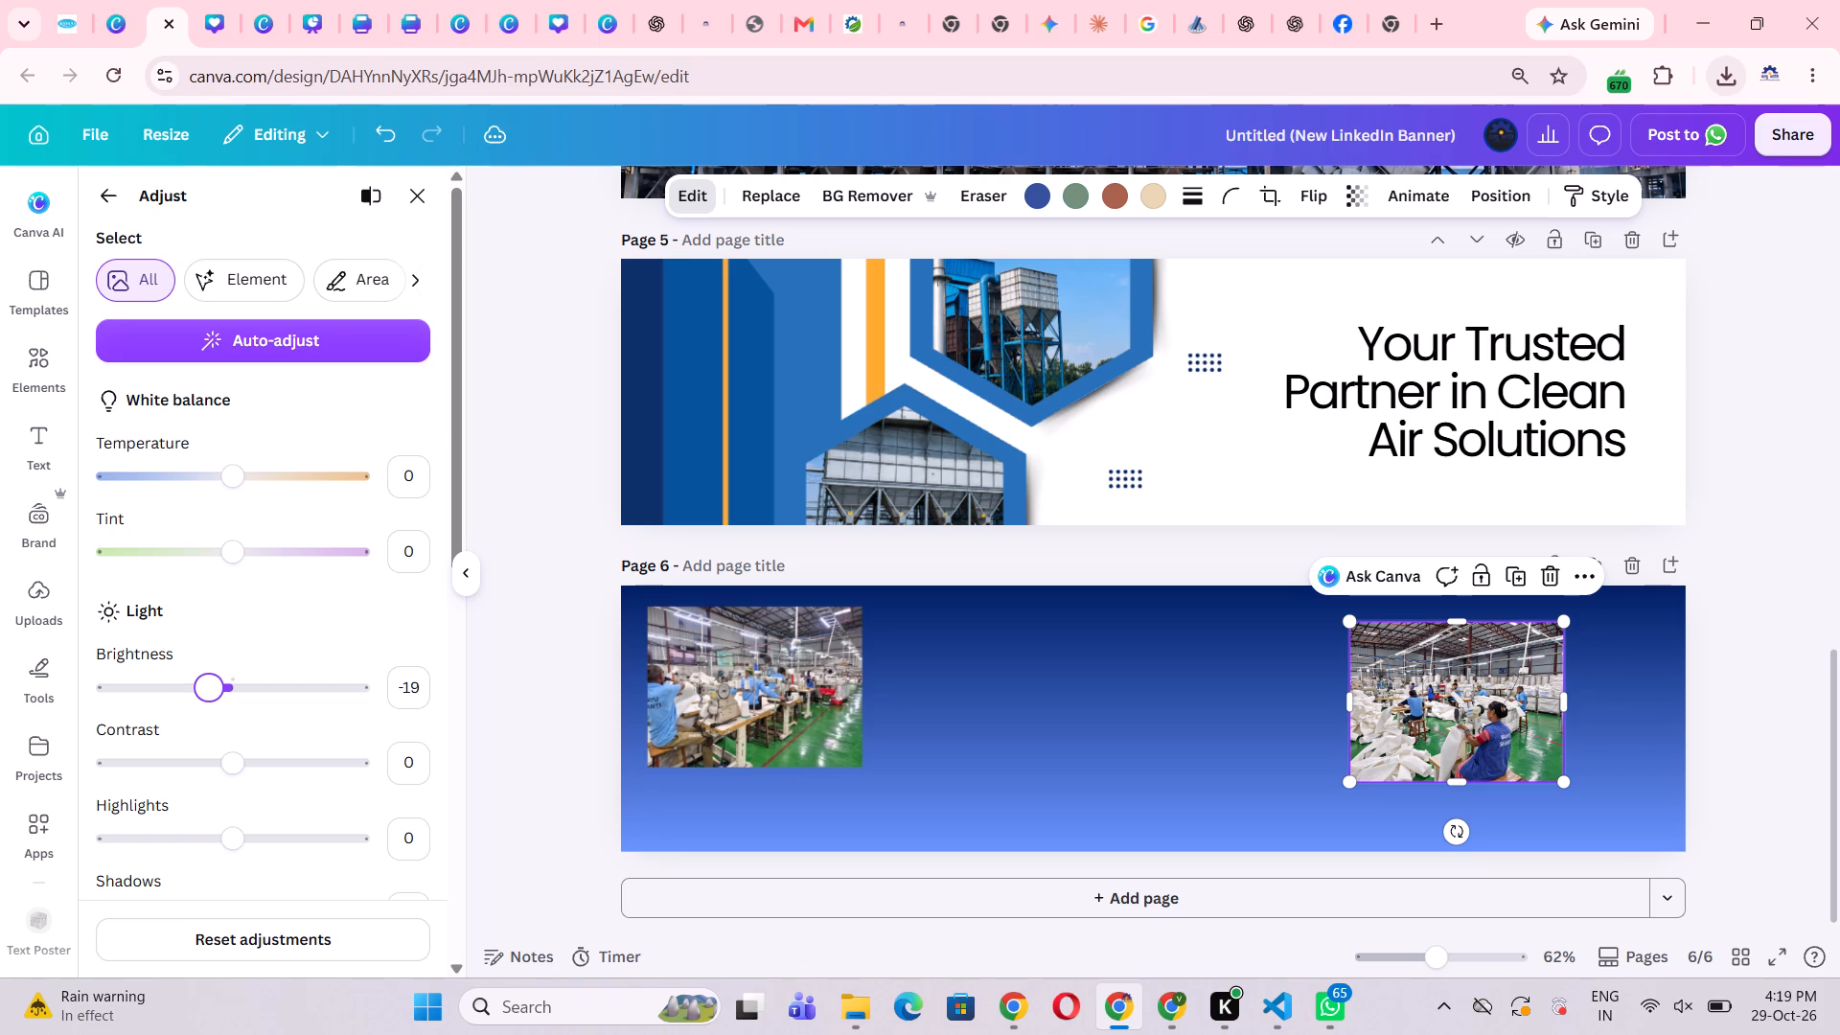
double_click(512, 759)
Lower the first workshop photo's brightness slightly.
click(710, 679)
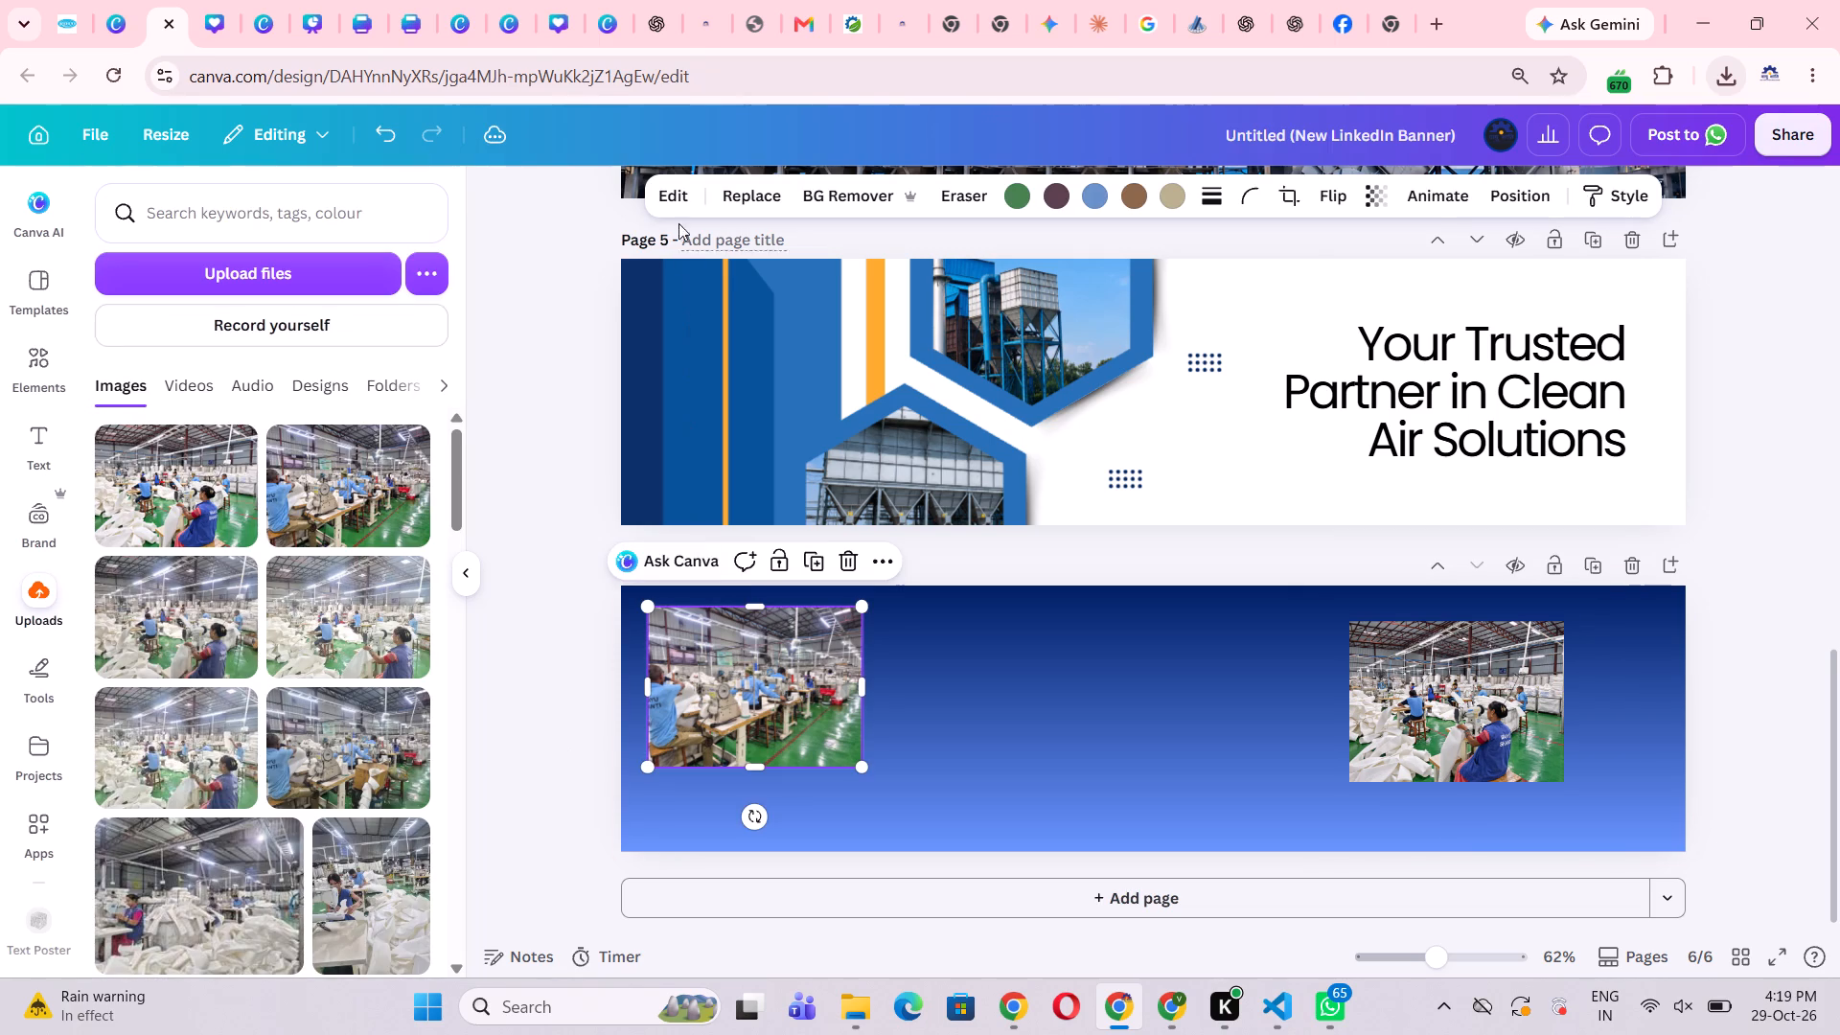
click(675, 208)
click(134, 421)
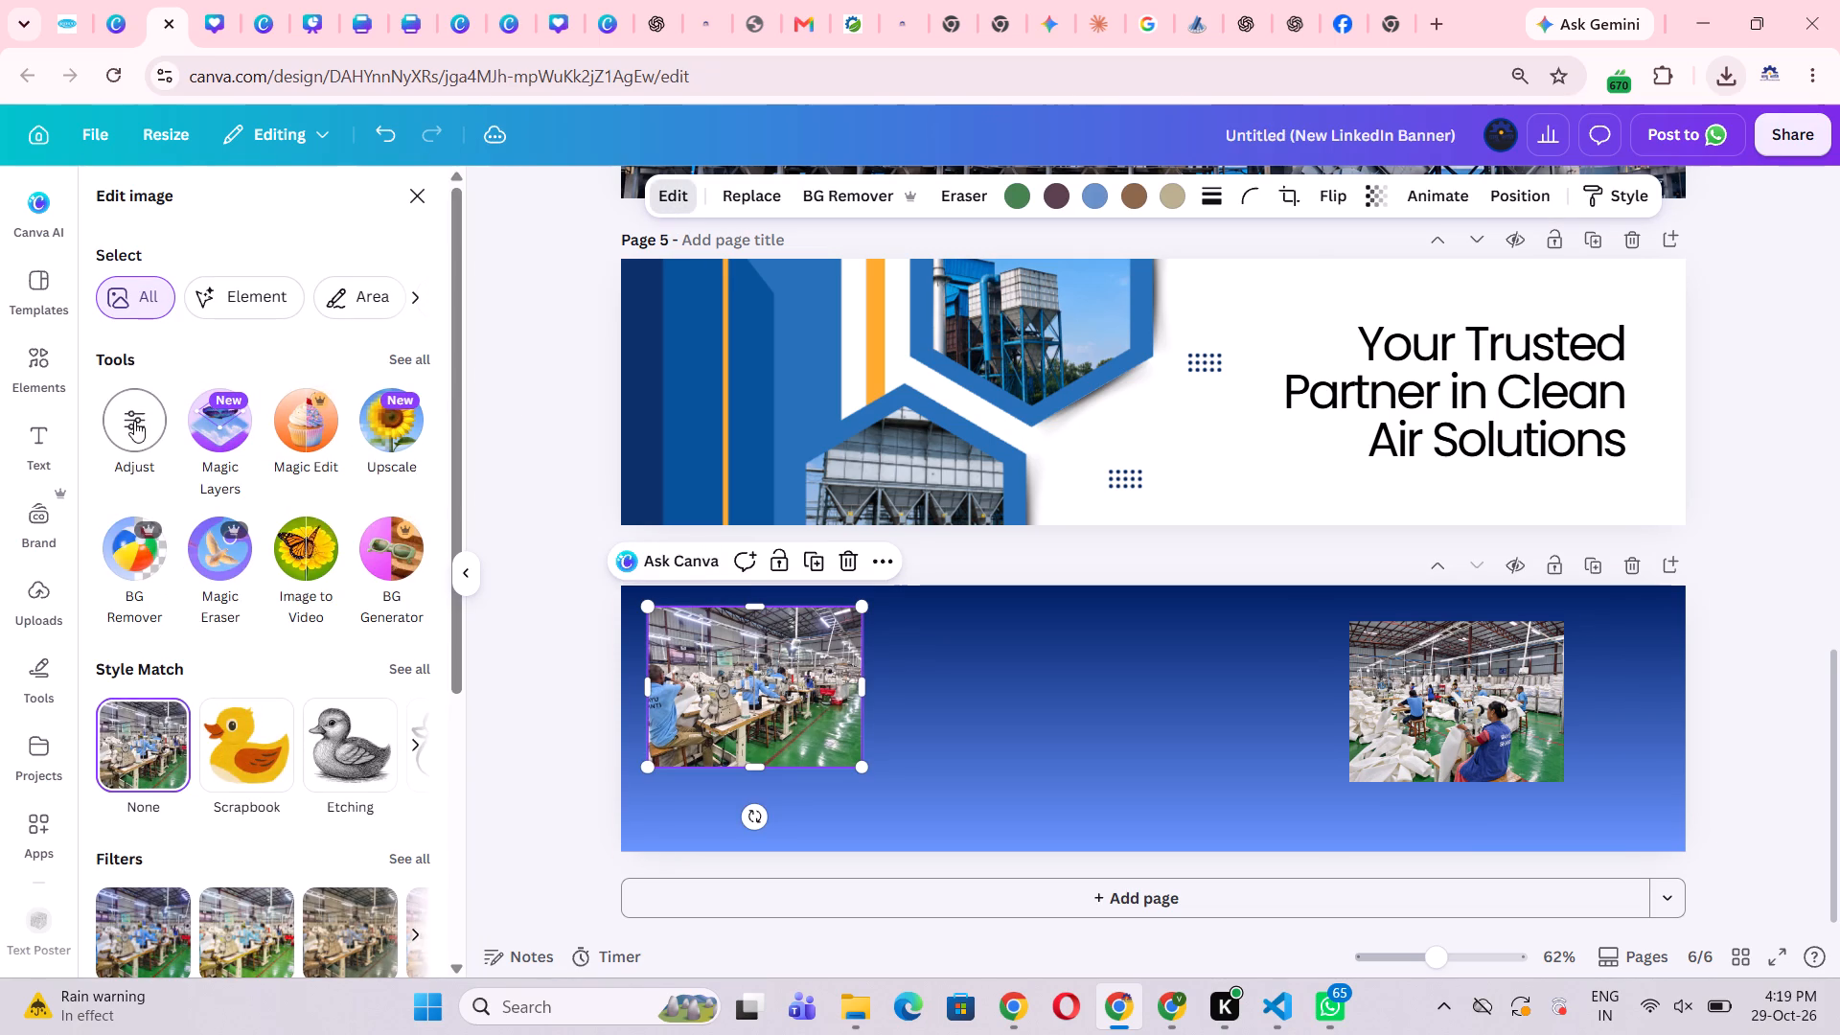
drag(233, 679, 233, 680)
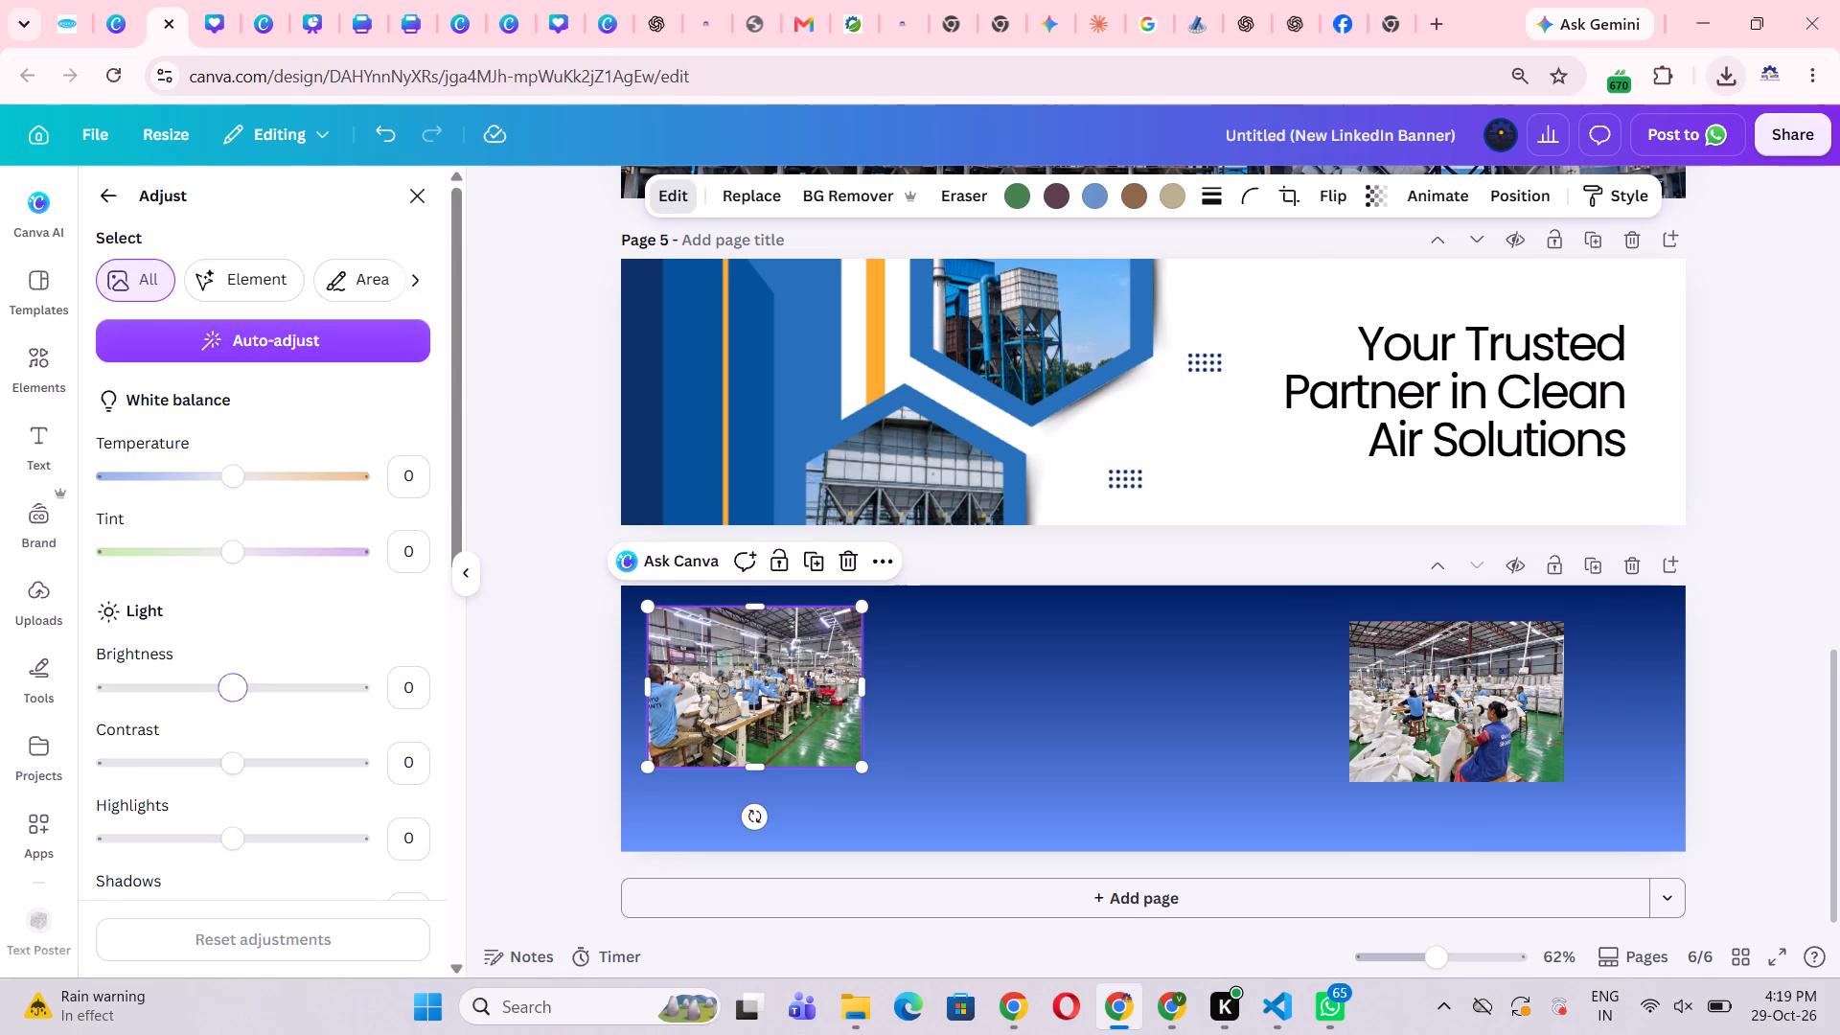
drag(233, 680, 215, 684)
double_click(512, 657)
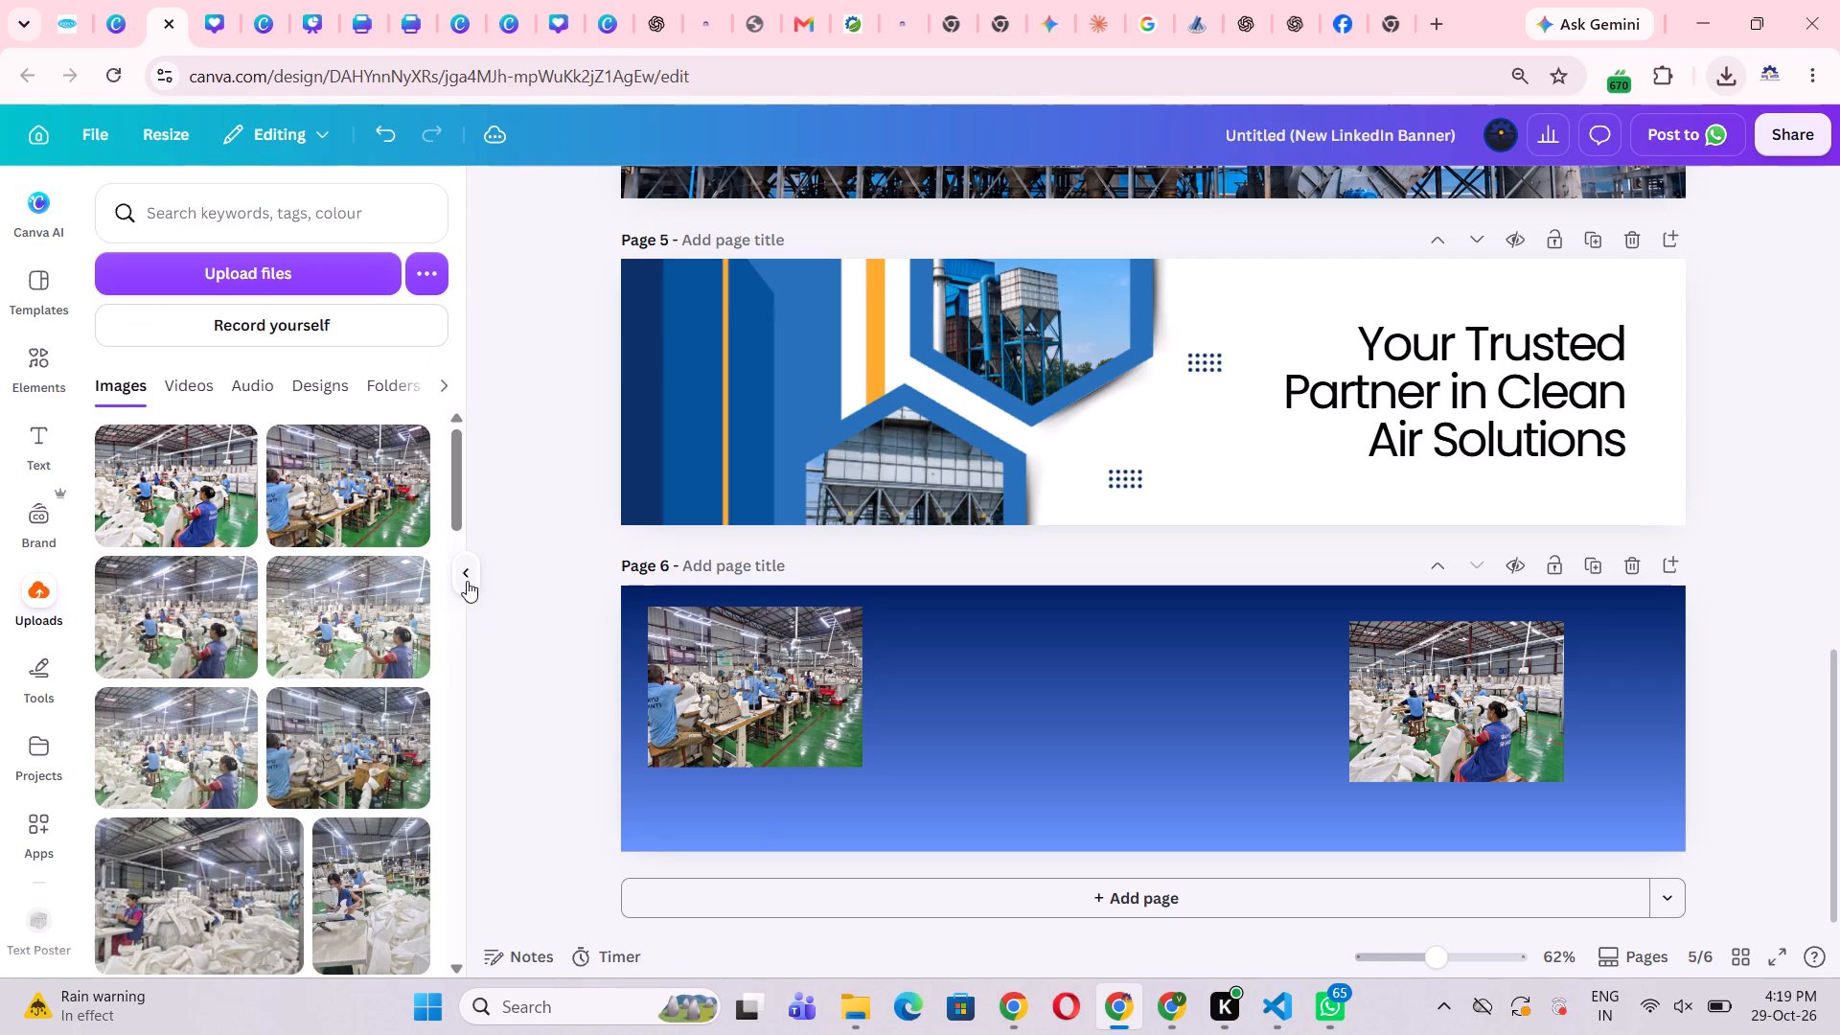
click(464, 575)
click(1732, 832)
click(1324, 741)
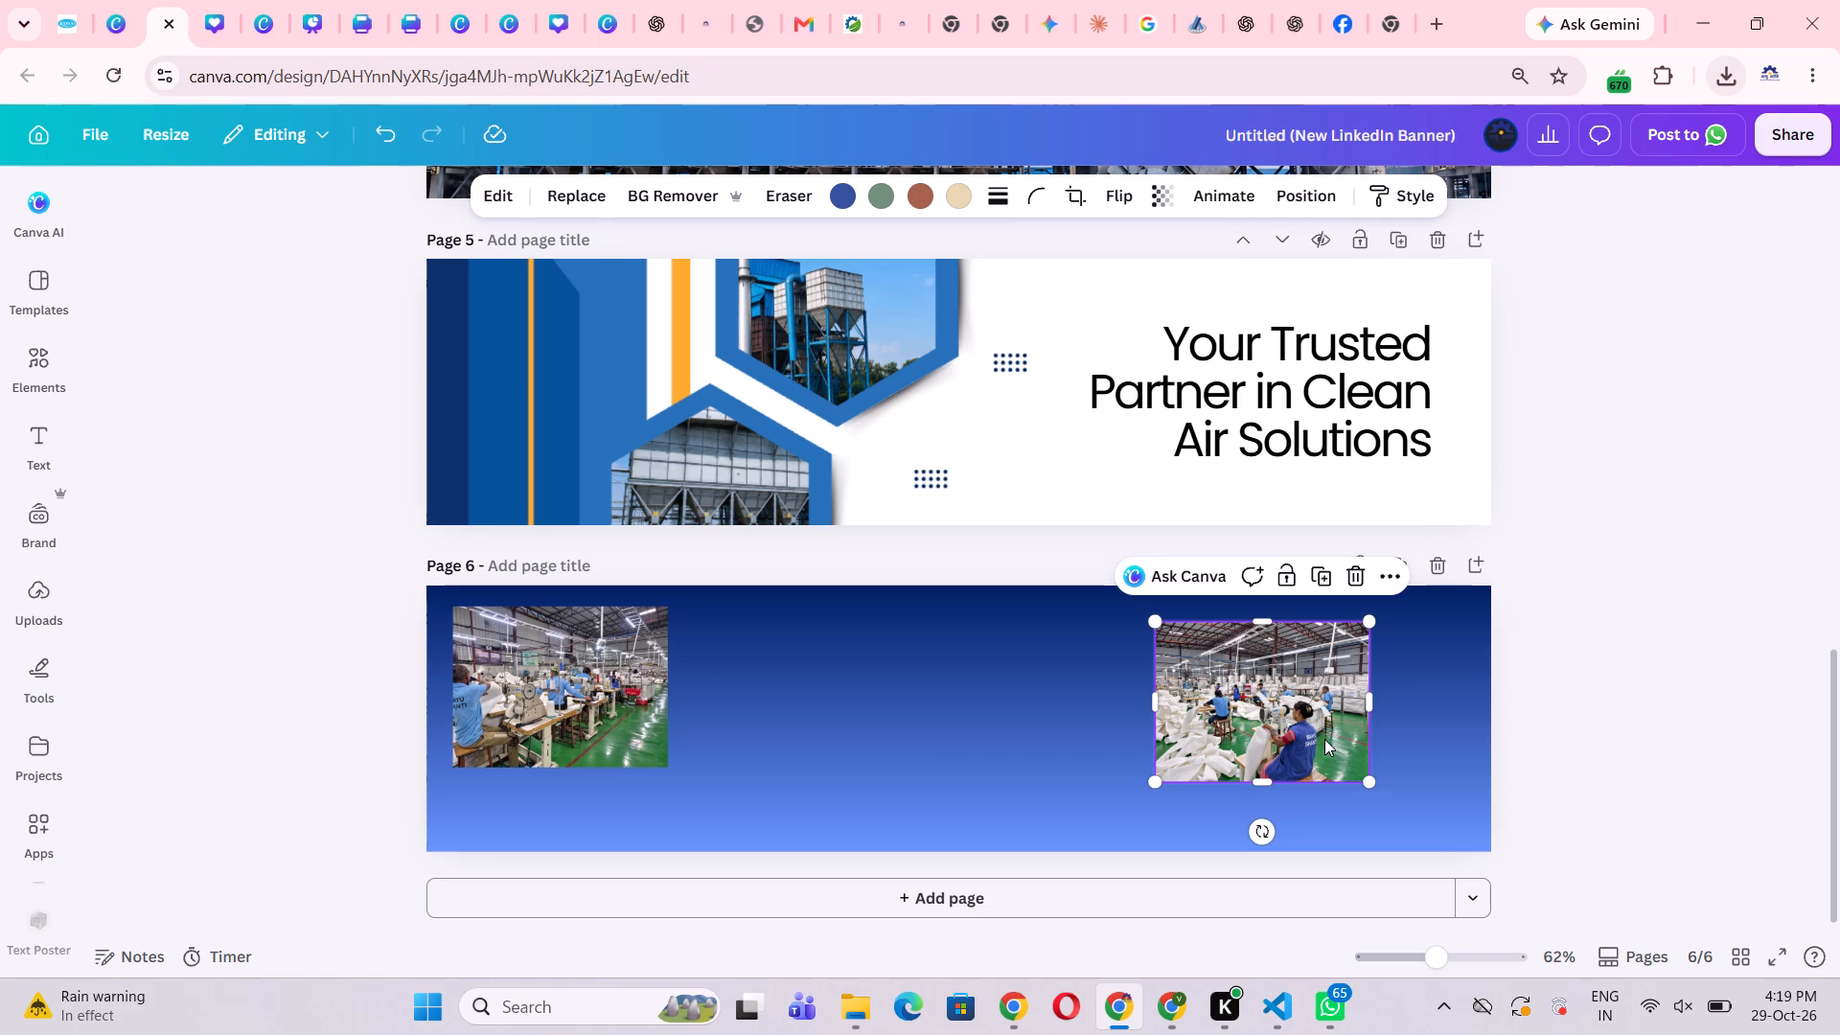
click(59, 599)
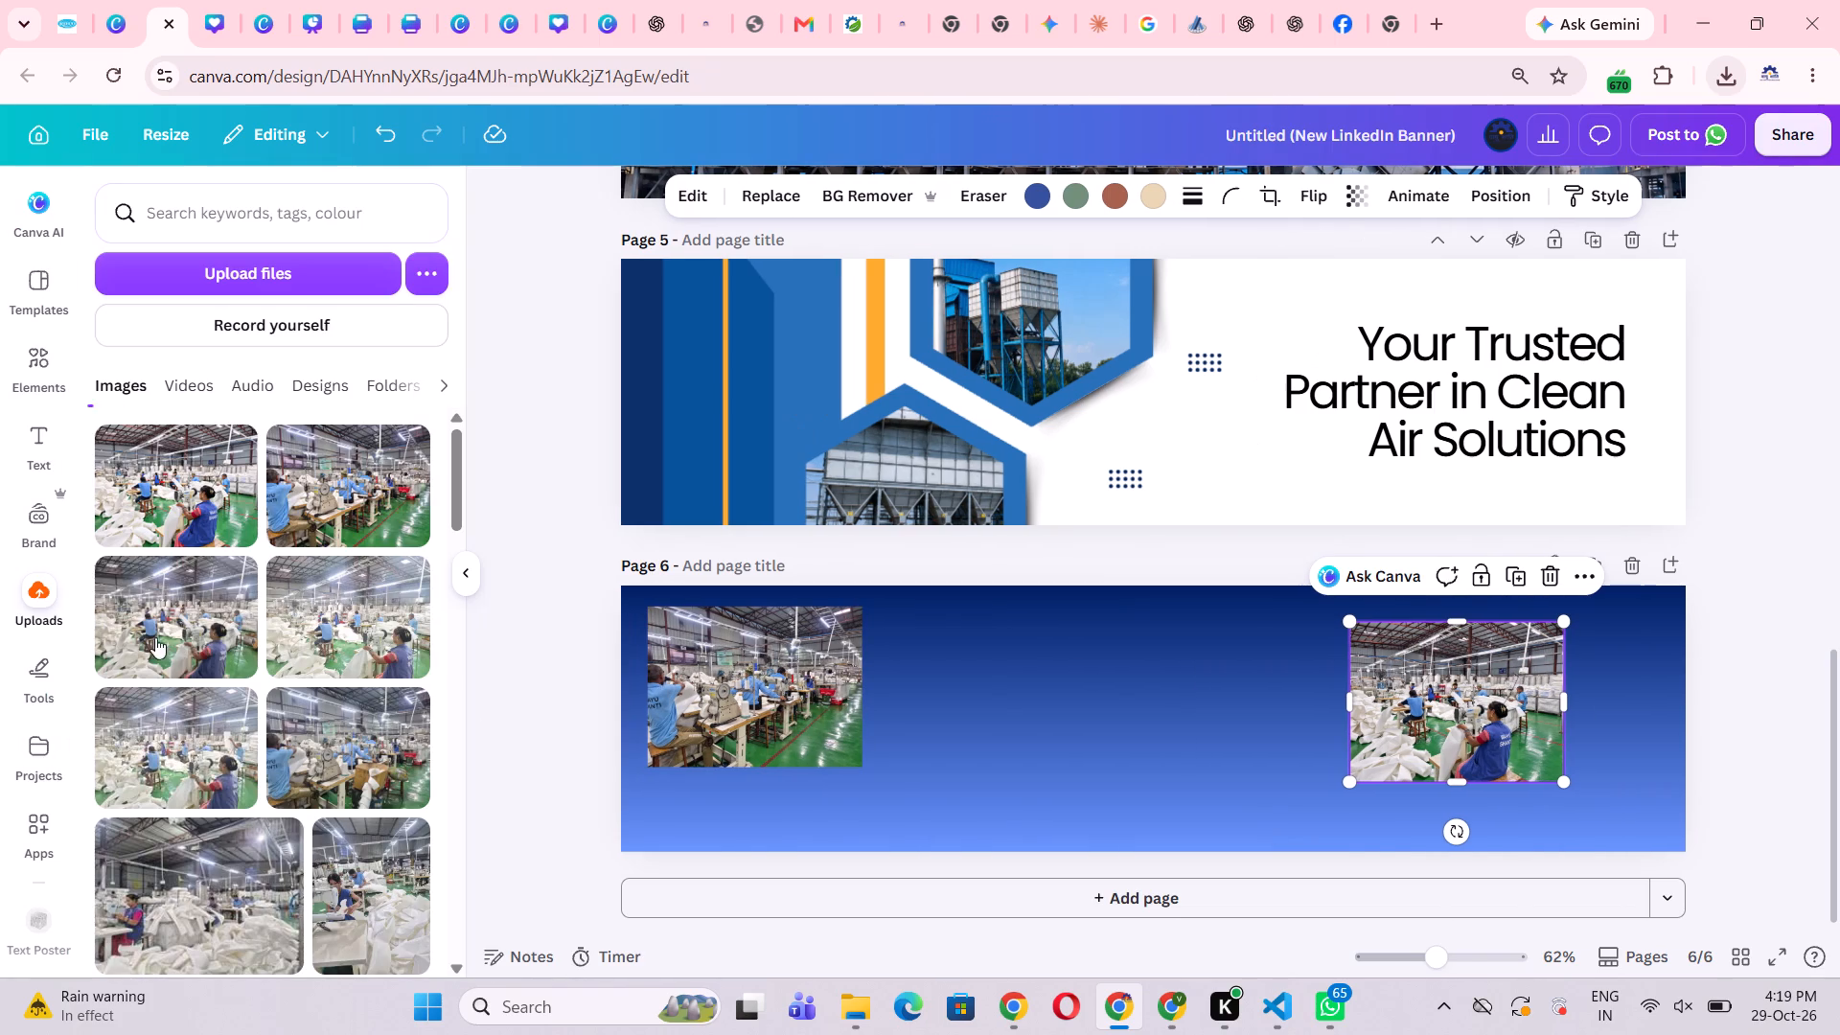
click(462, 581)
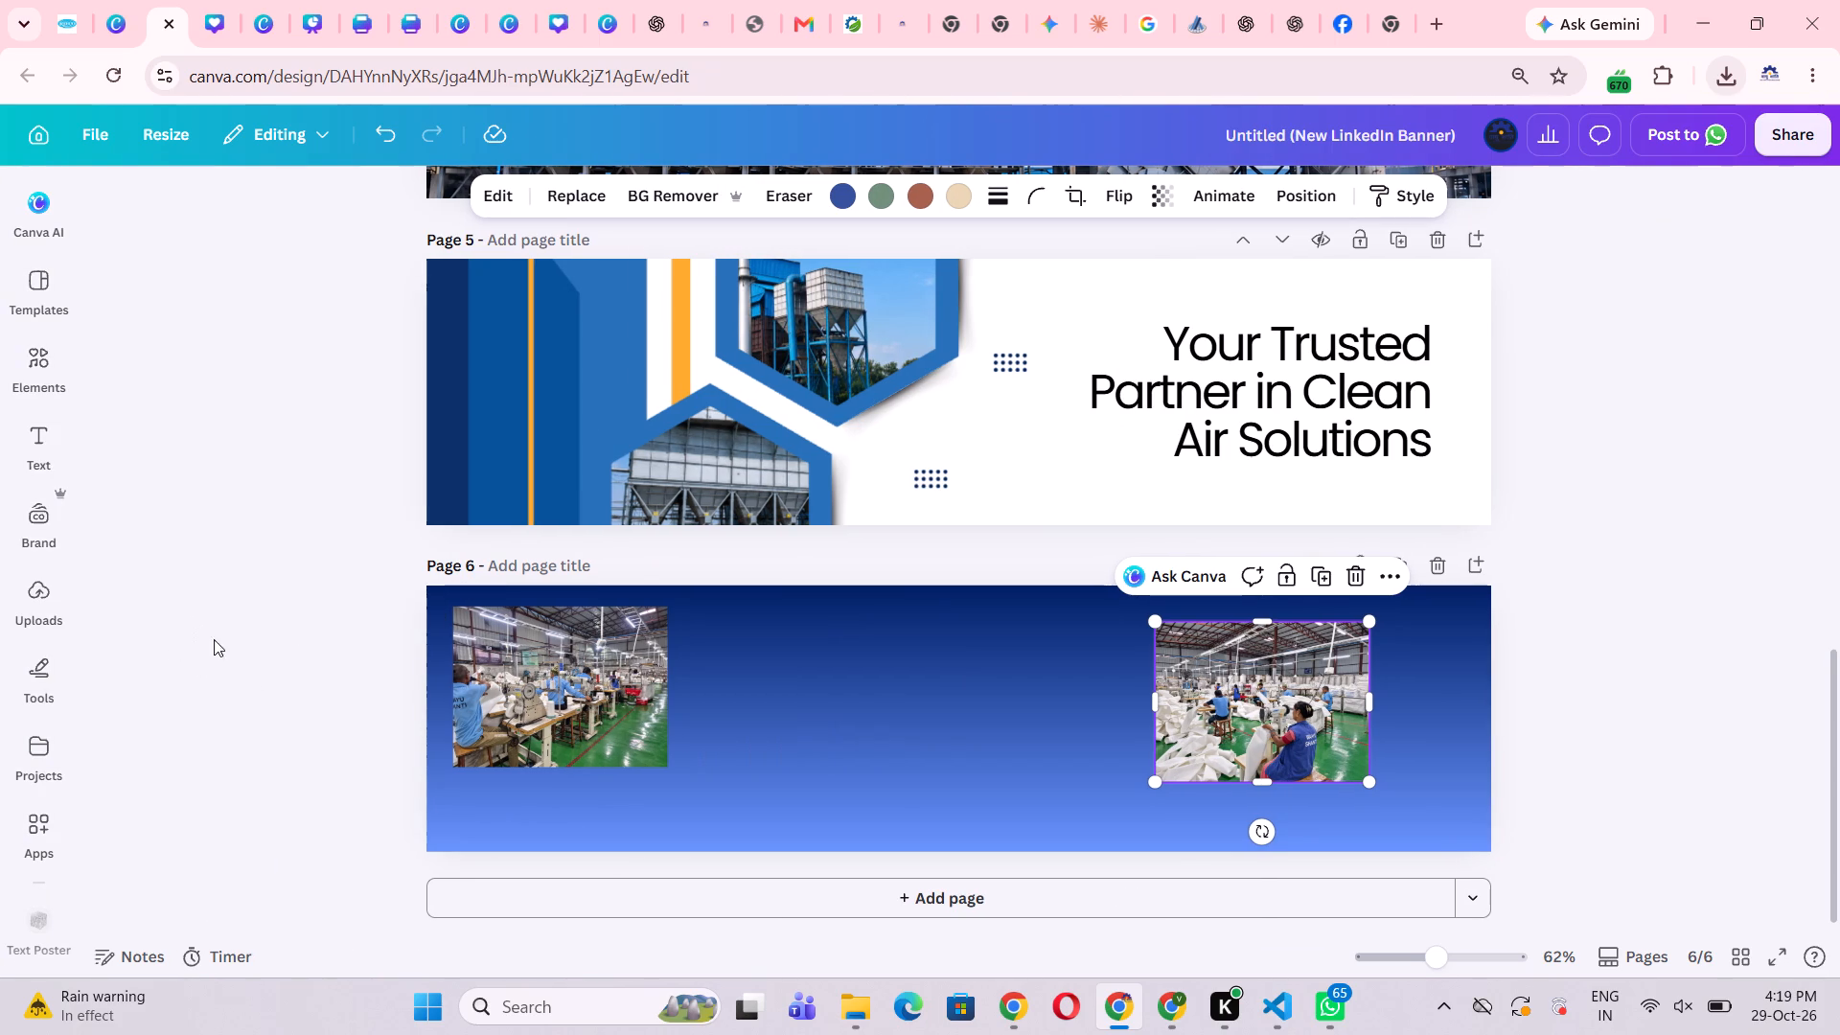
Move the textile factory photo back beside the first workshop photo on page 6, level with it and leaving a small gap.
click(1553, 738)
click(1186, 718)
drag(1279, 740, 819, 744)
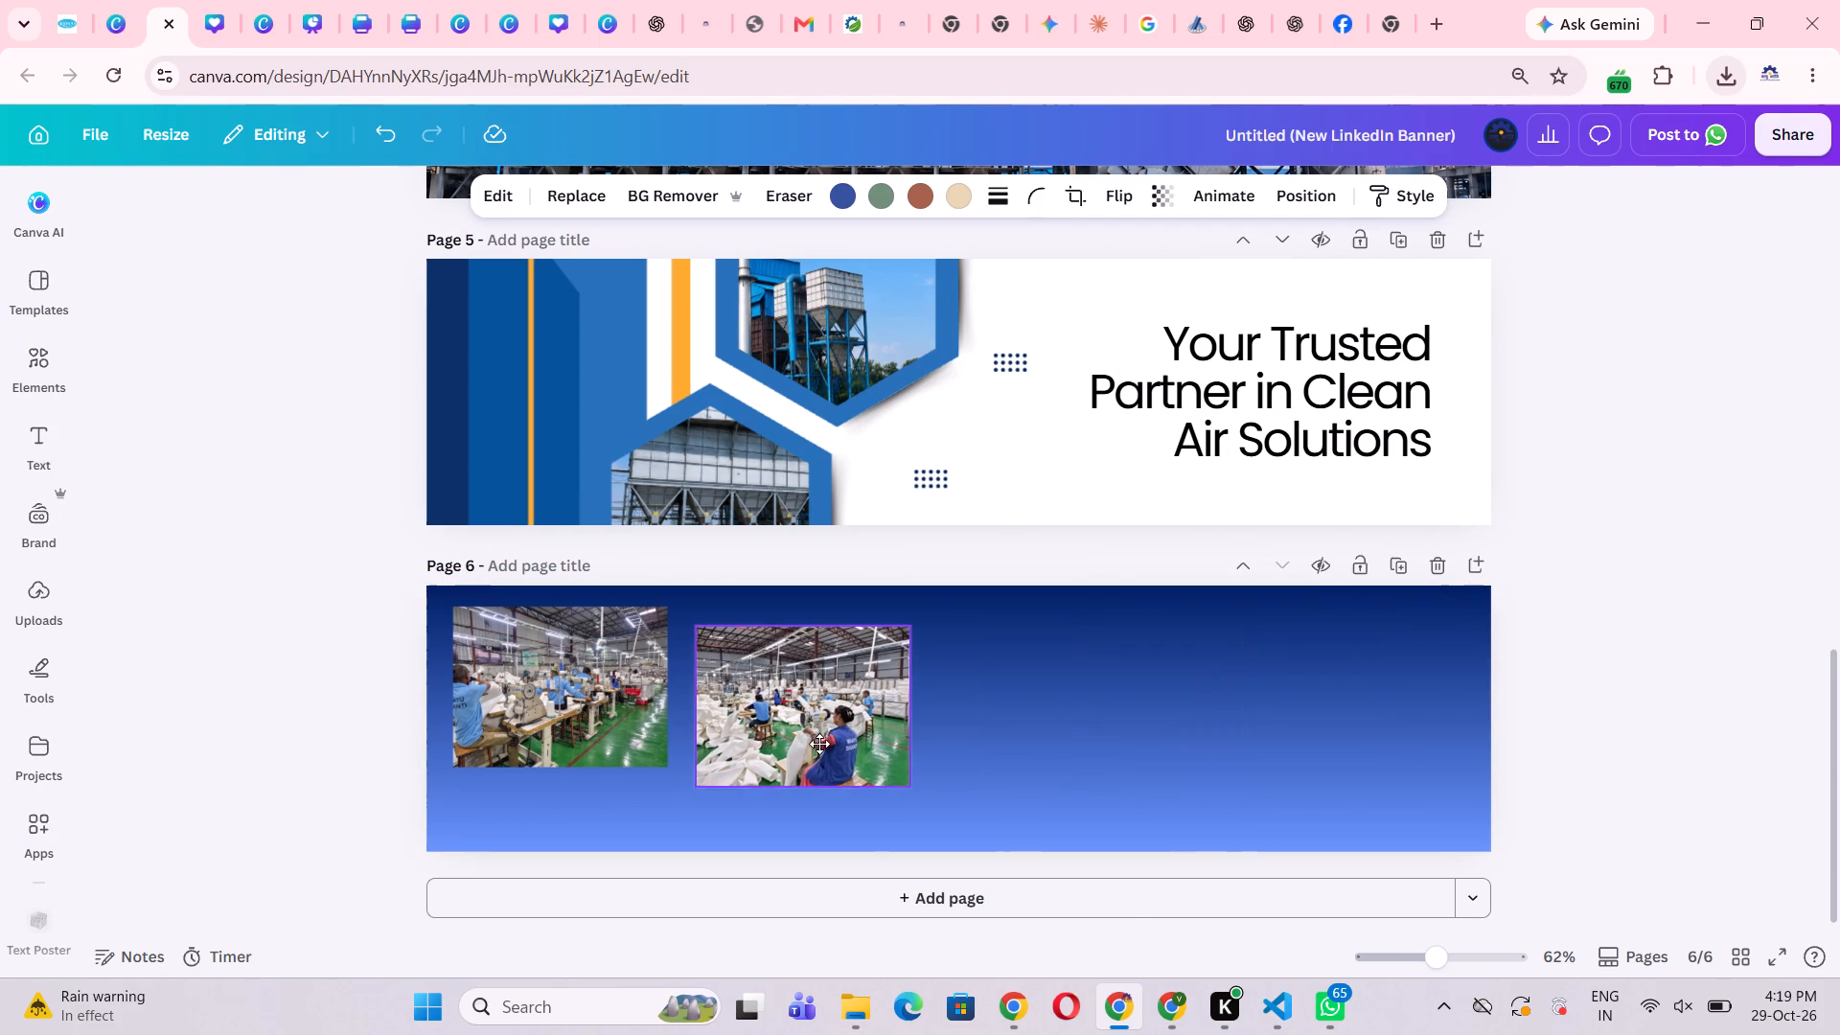
drag(819, 744, 817, 723)
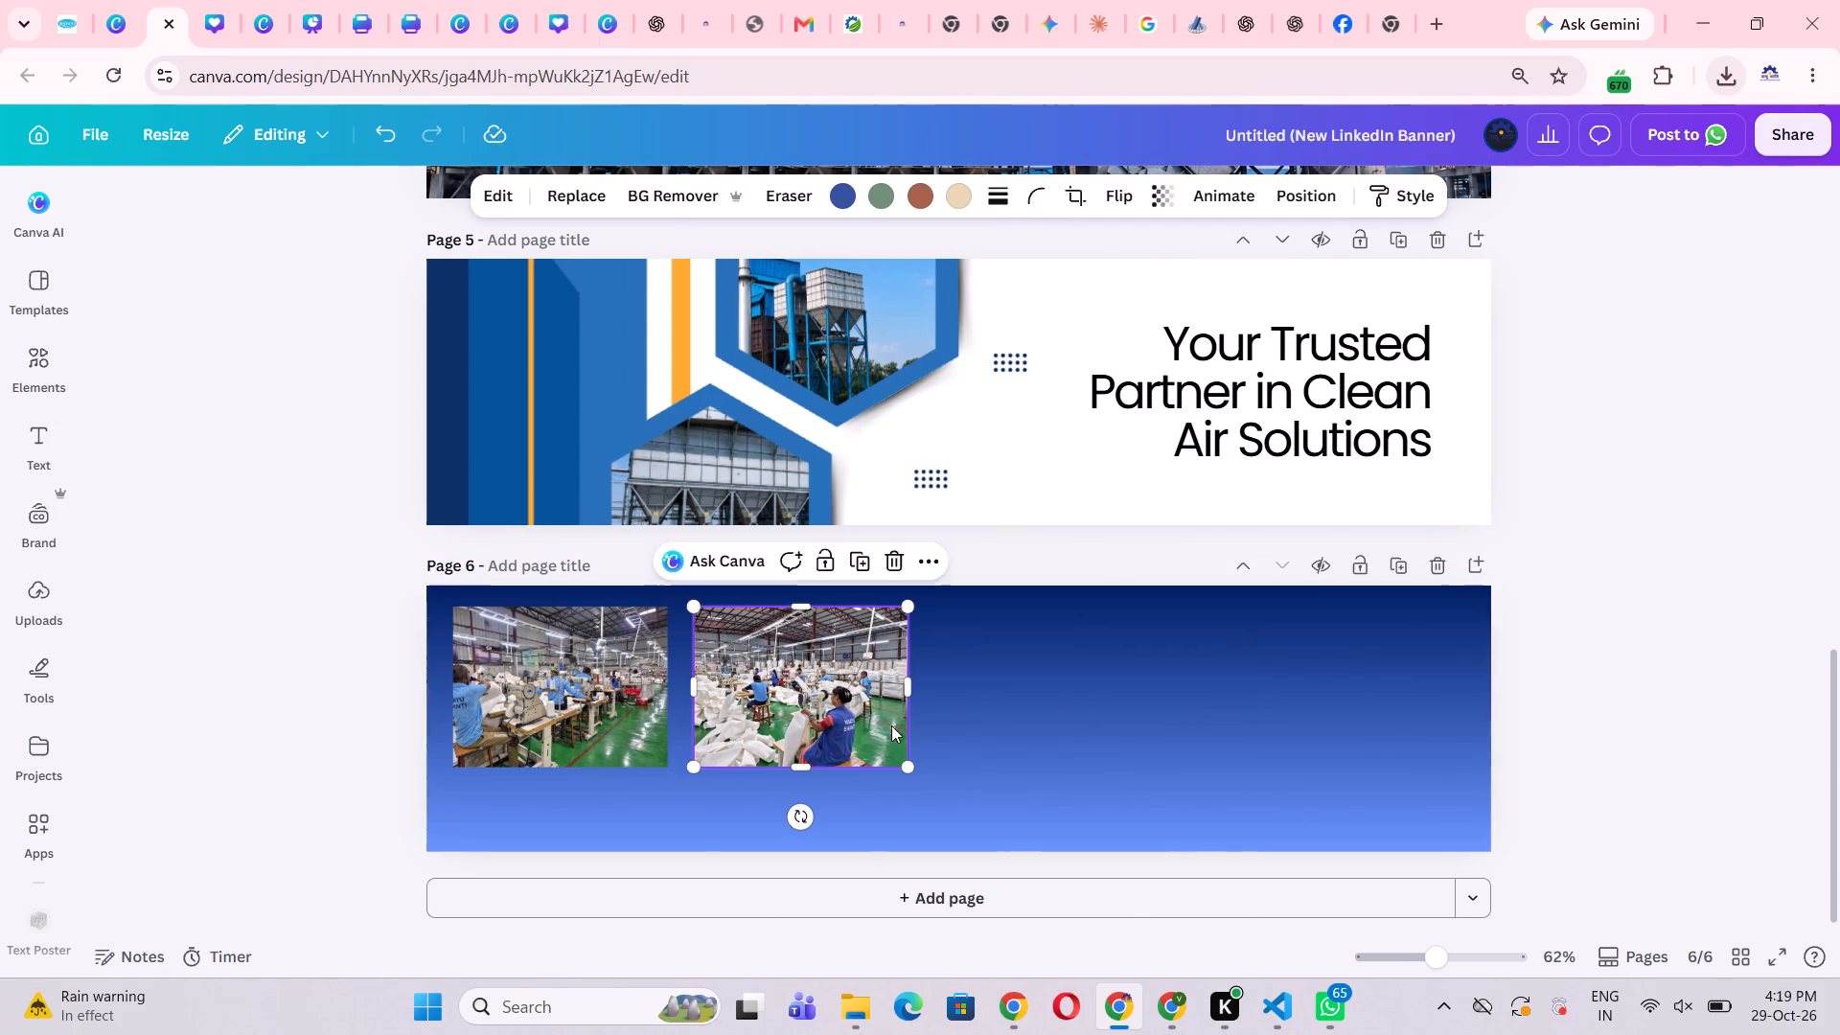
click(940, 726)
click(1044, 730)
click(770, 719)
click(507, 665)
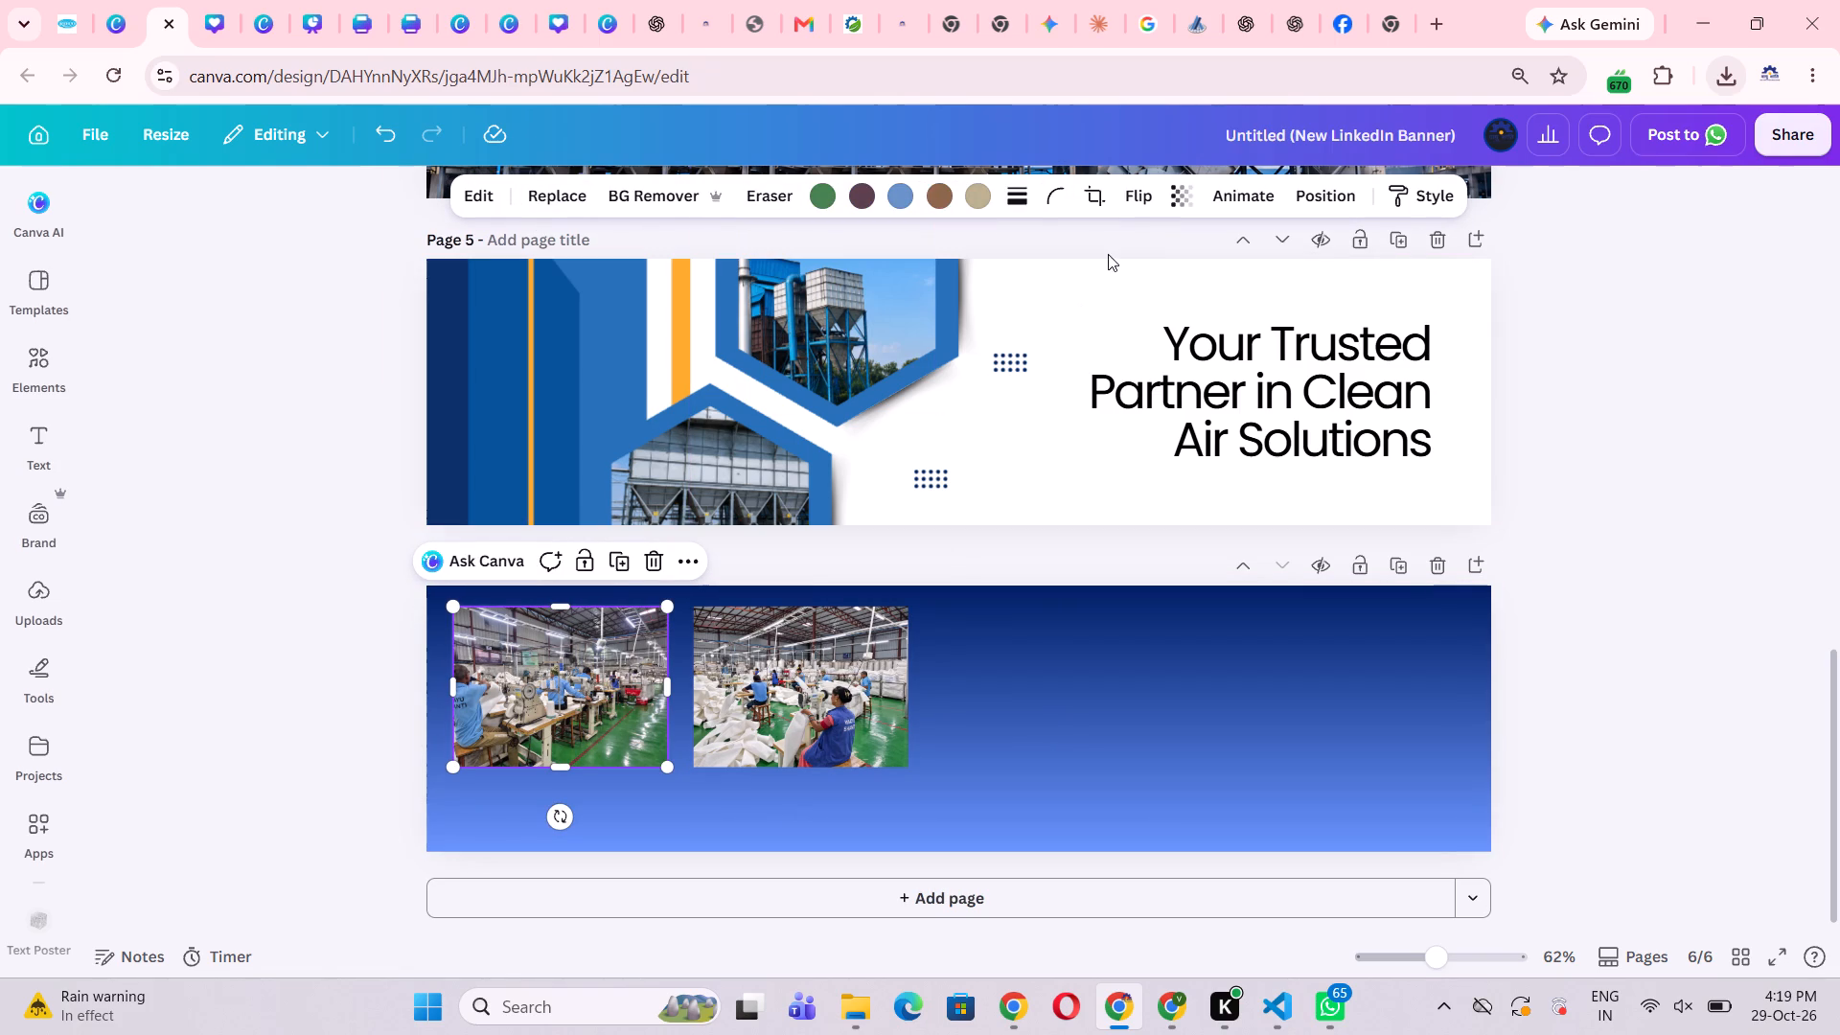
Add a solid border with stroke weight 5 to the first workshop photo on page 6.
click(1017, 201)
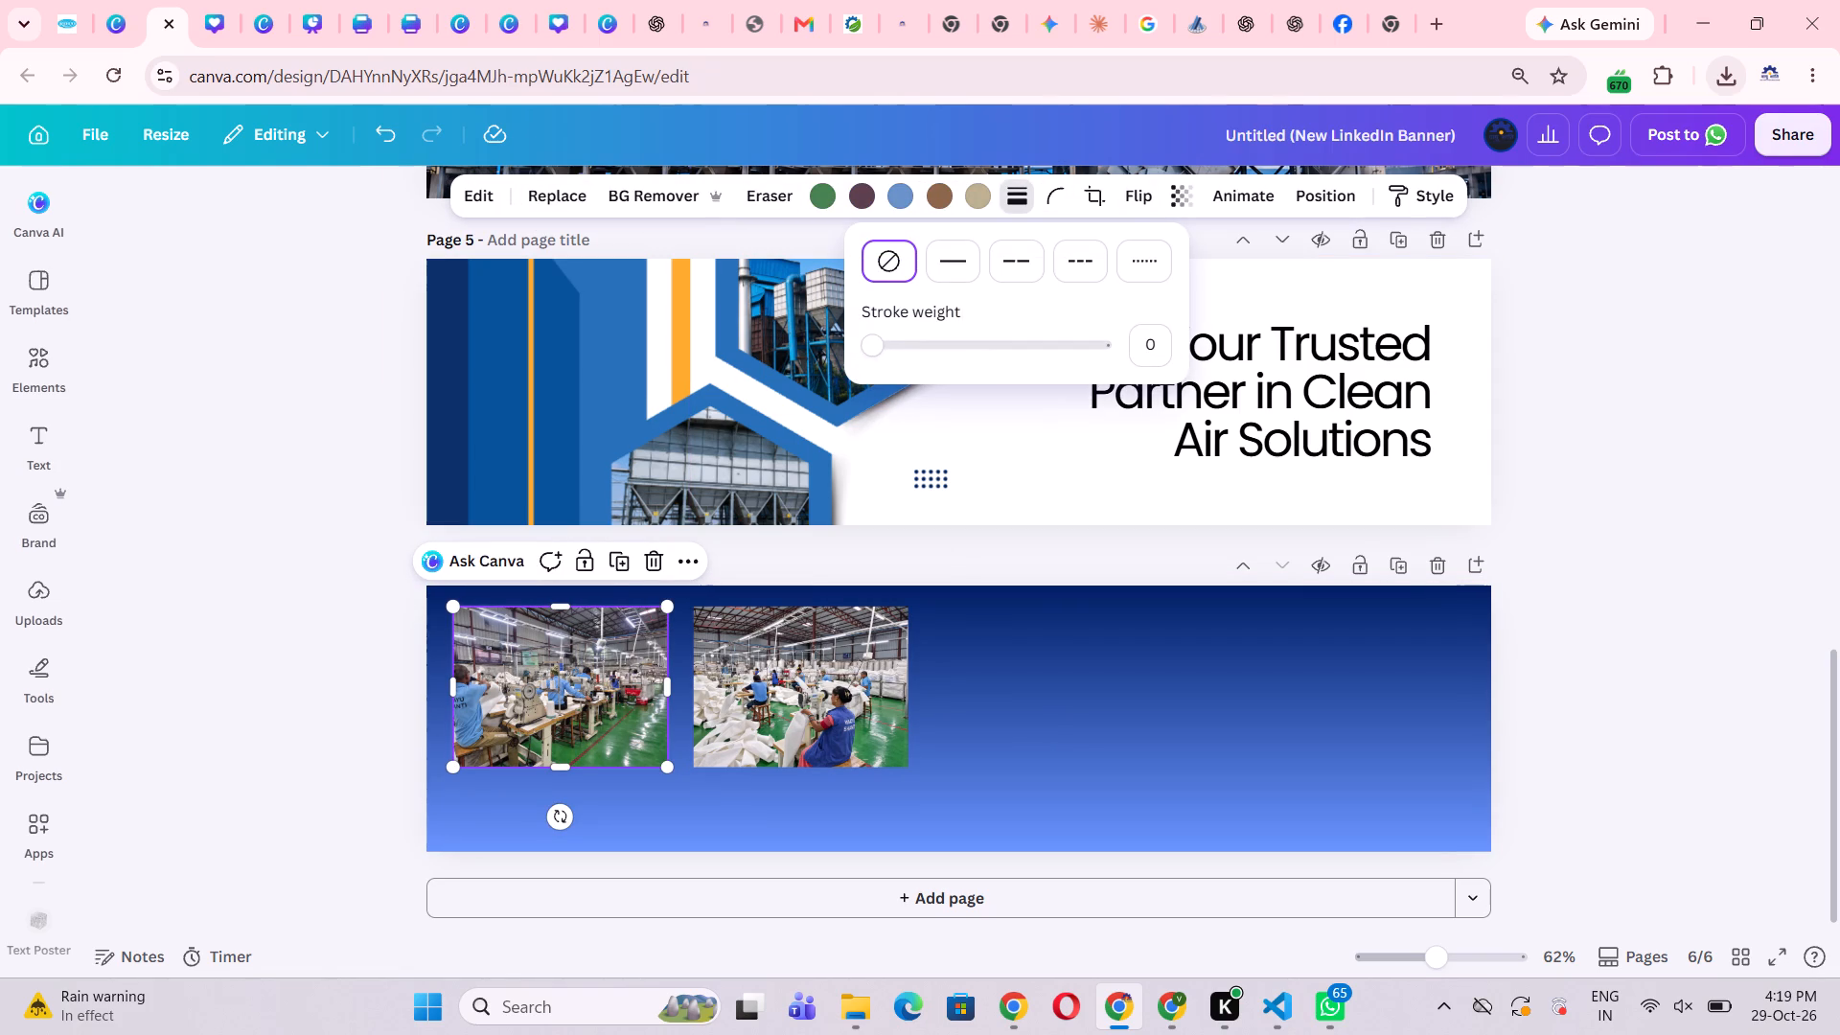
click(931, 273)
click(888, 340)
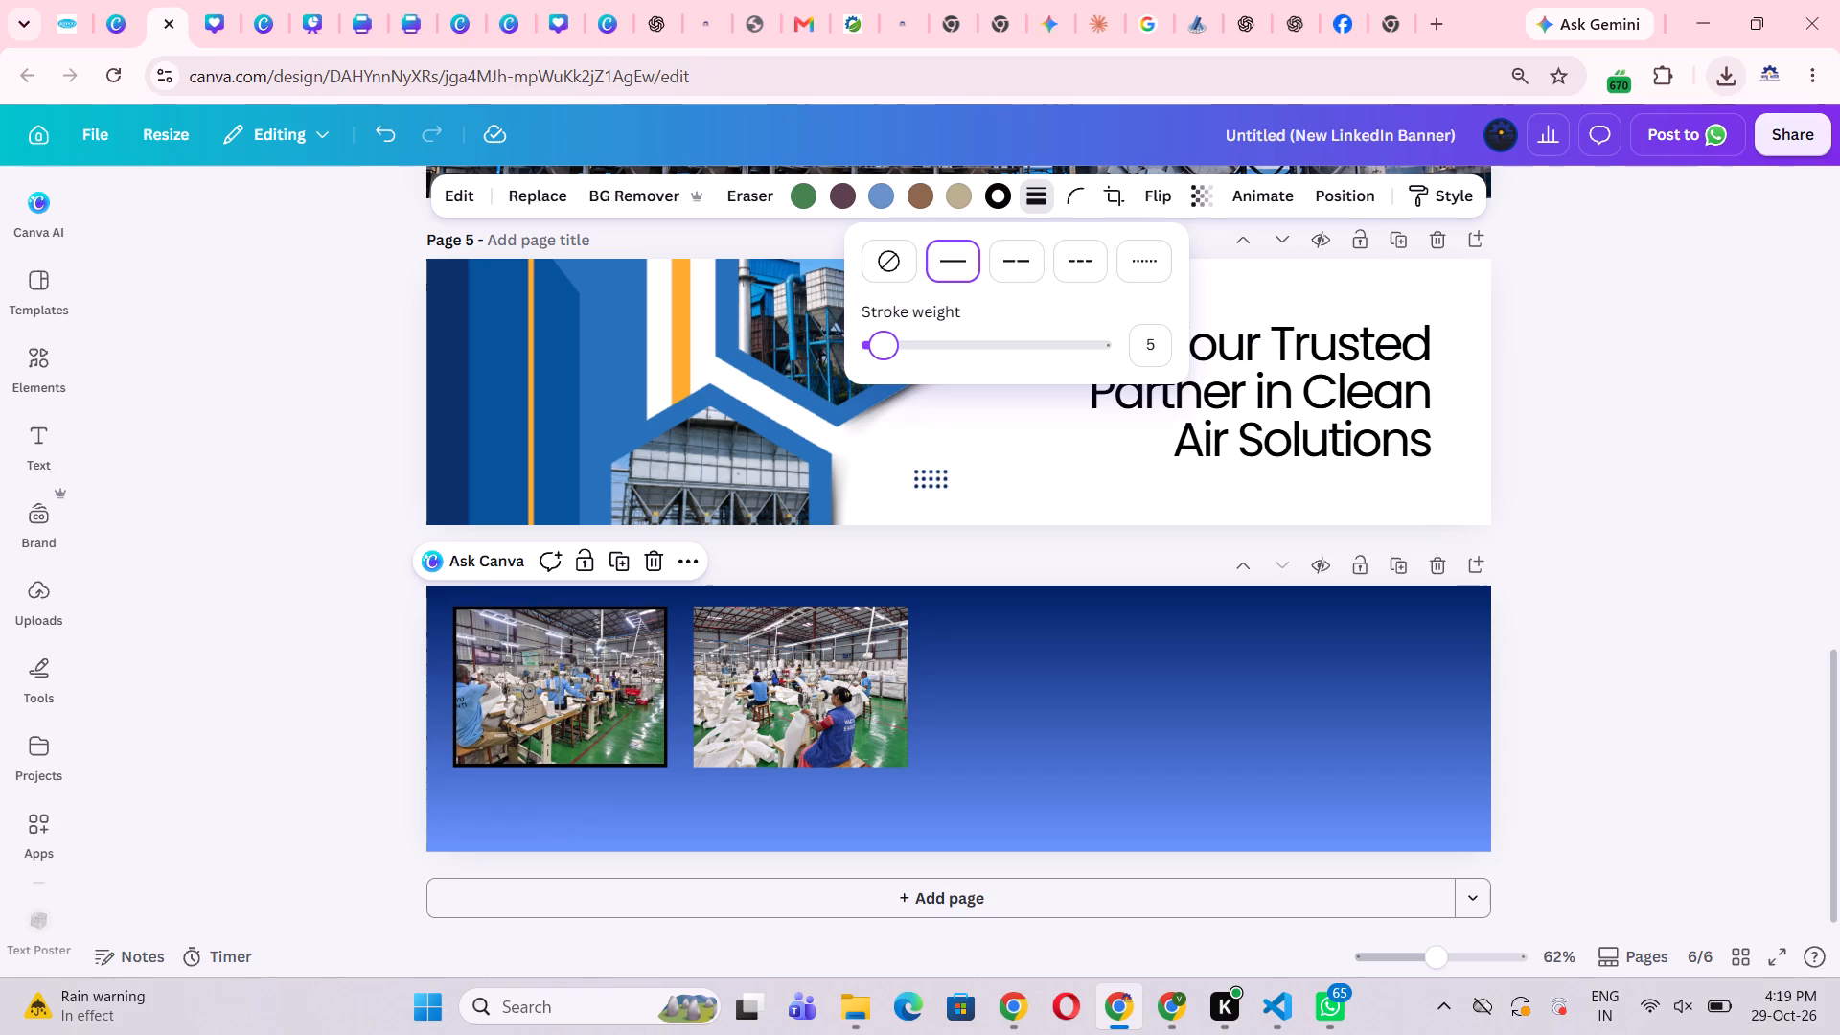
Add a solid border to the textile factory photo and fine-tune its stroke weight to 6.
click(797, 627)
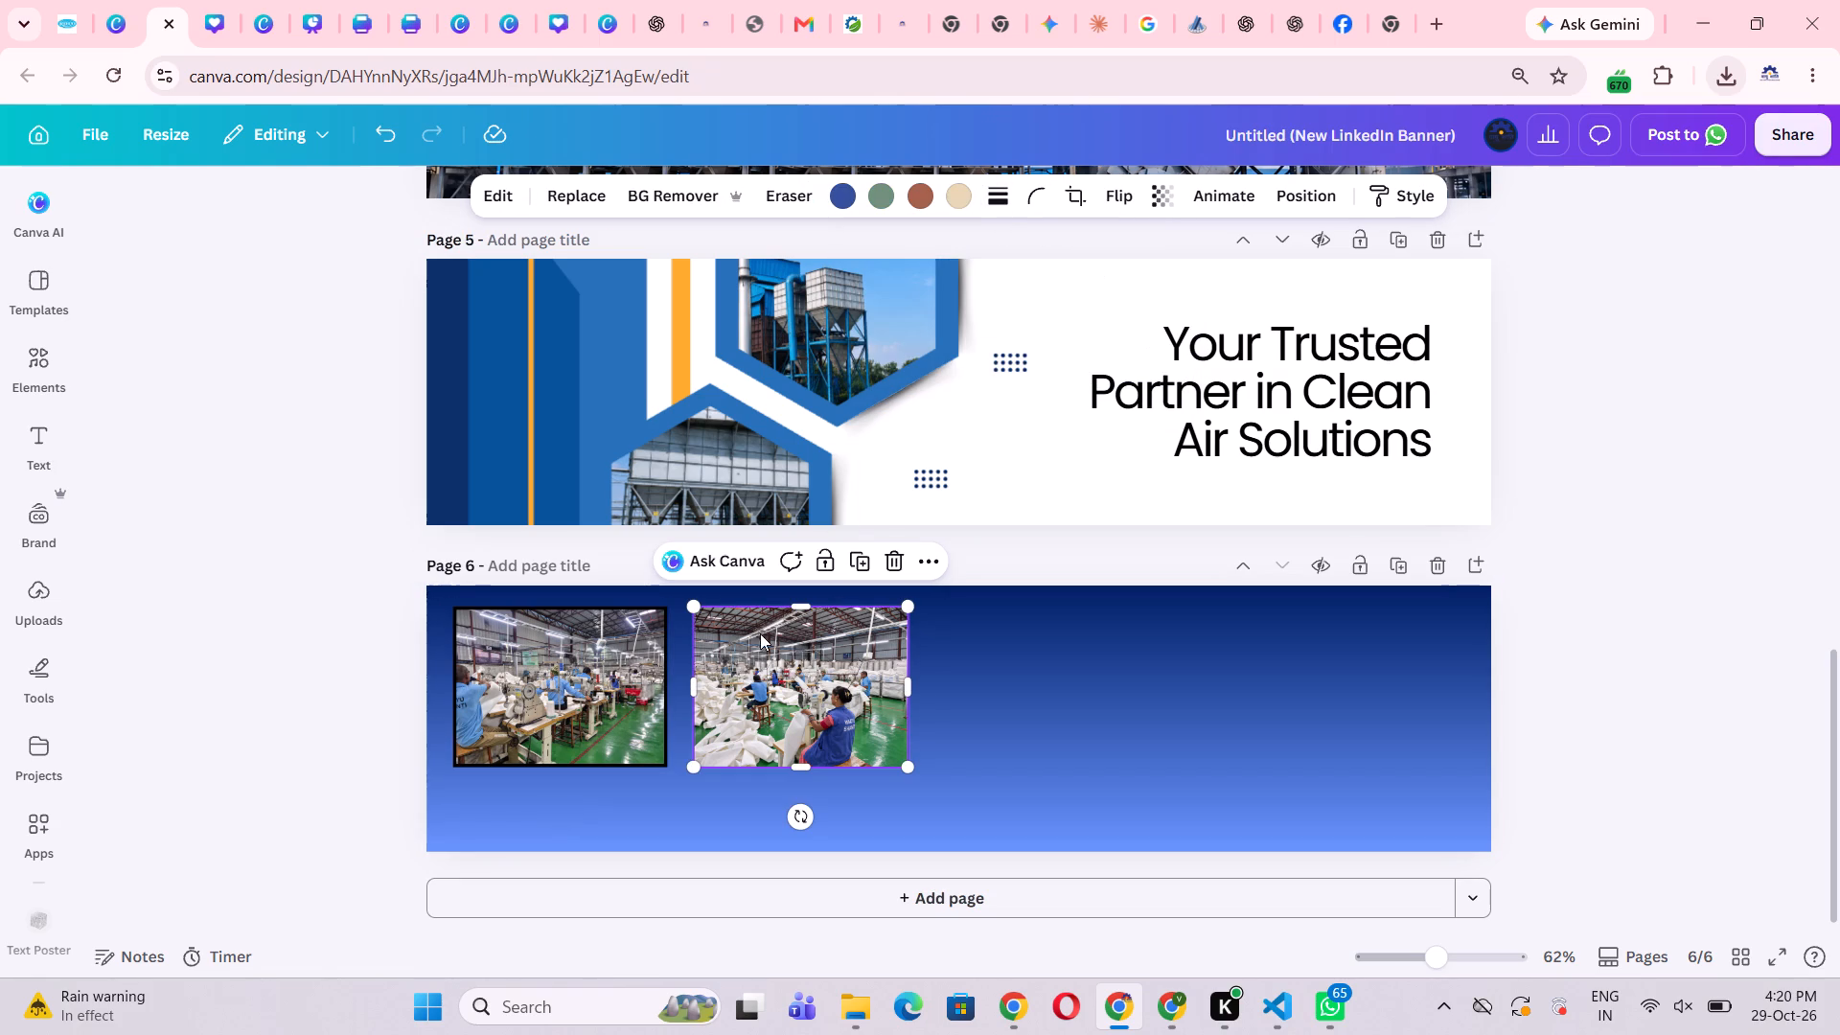
click(1015, 187)
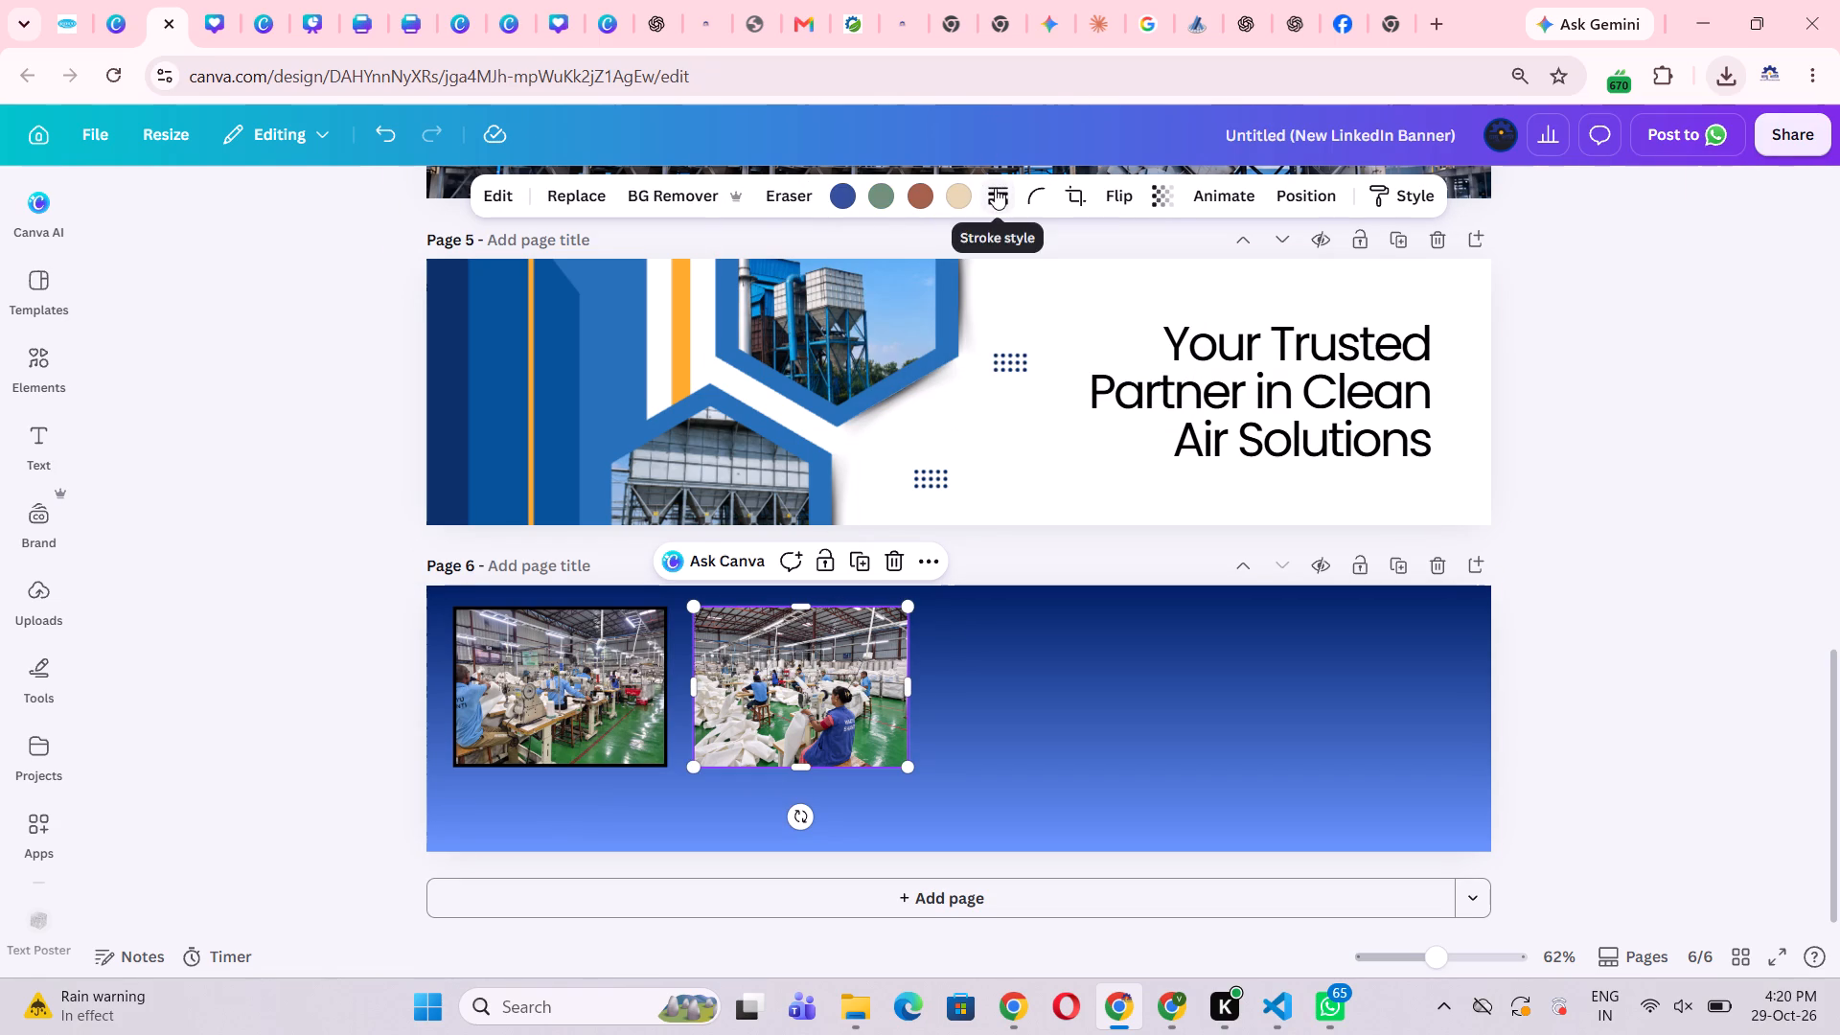
click(995, 188)
click(863, 339)
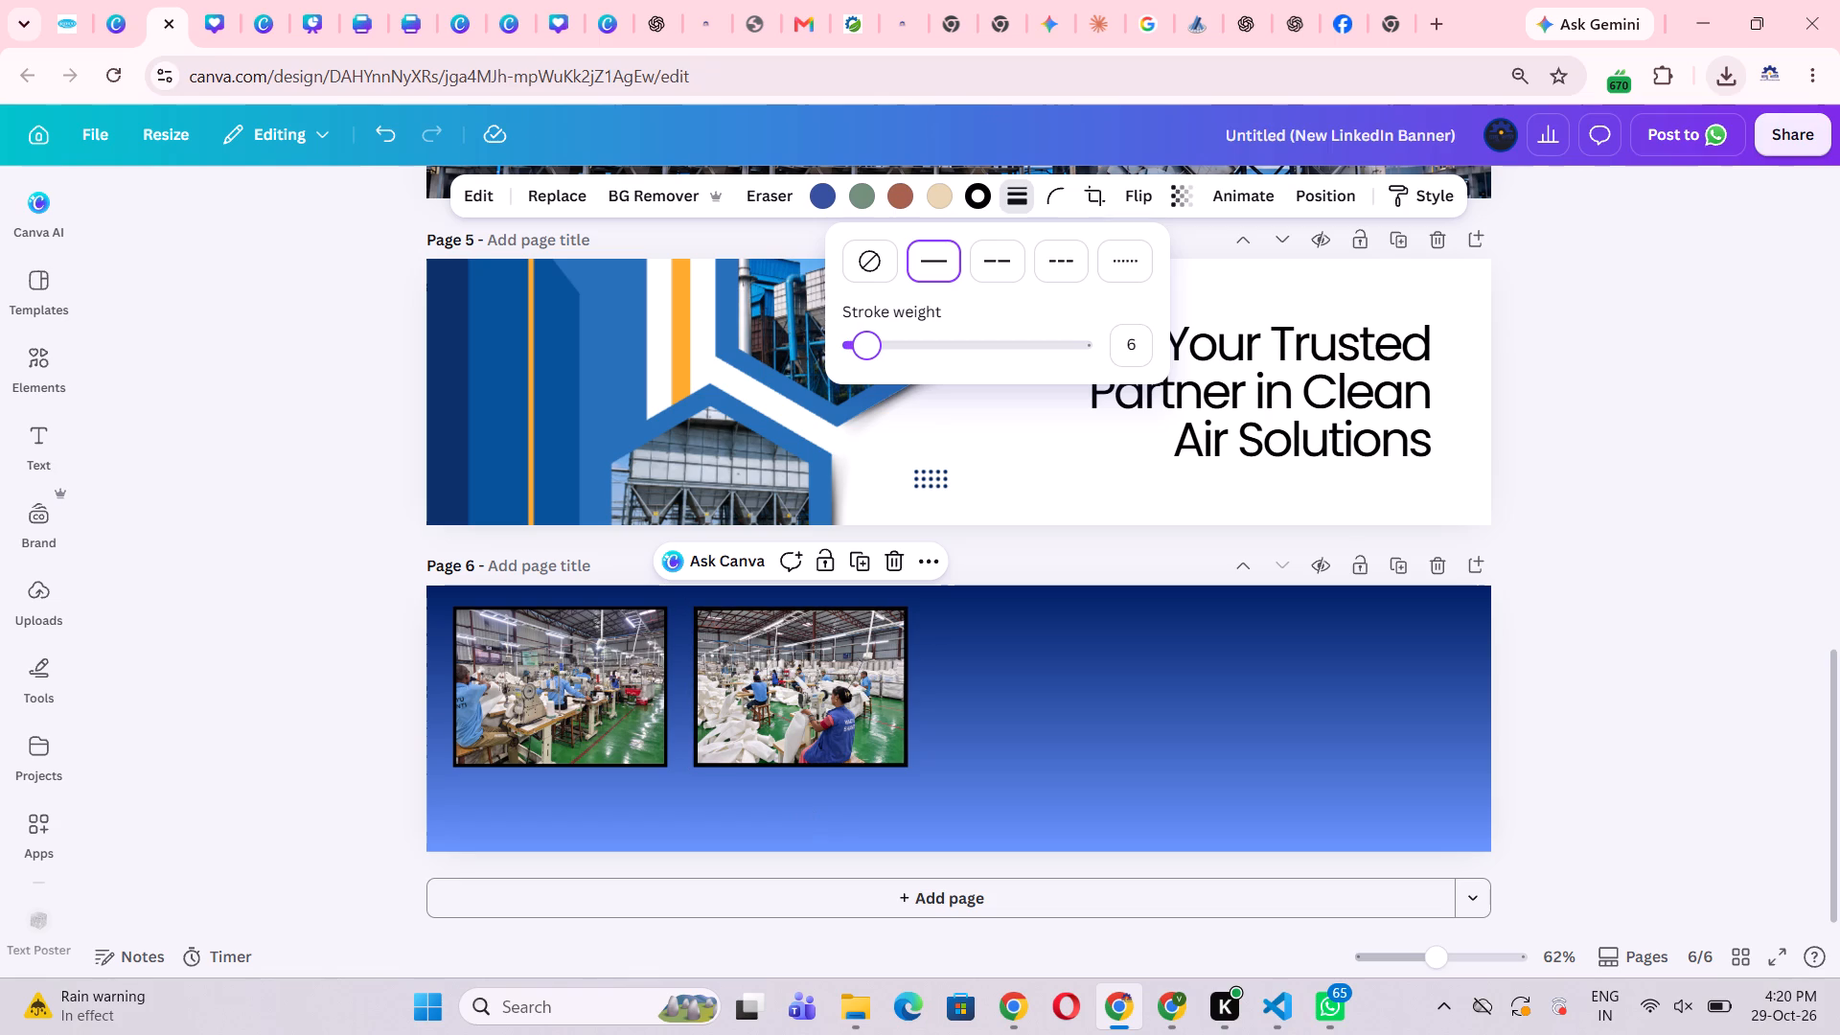
click(643, 640)
click(1035, 209)
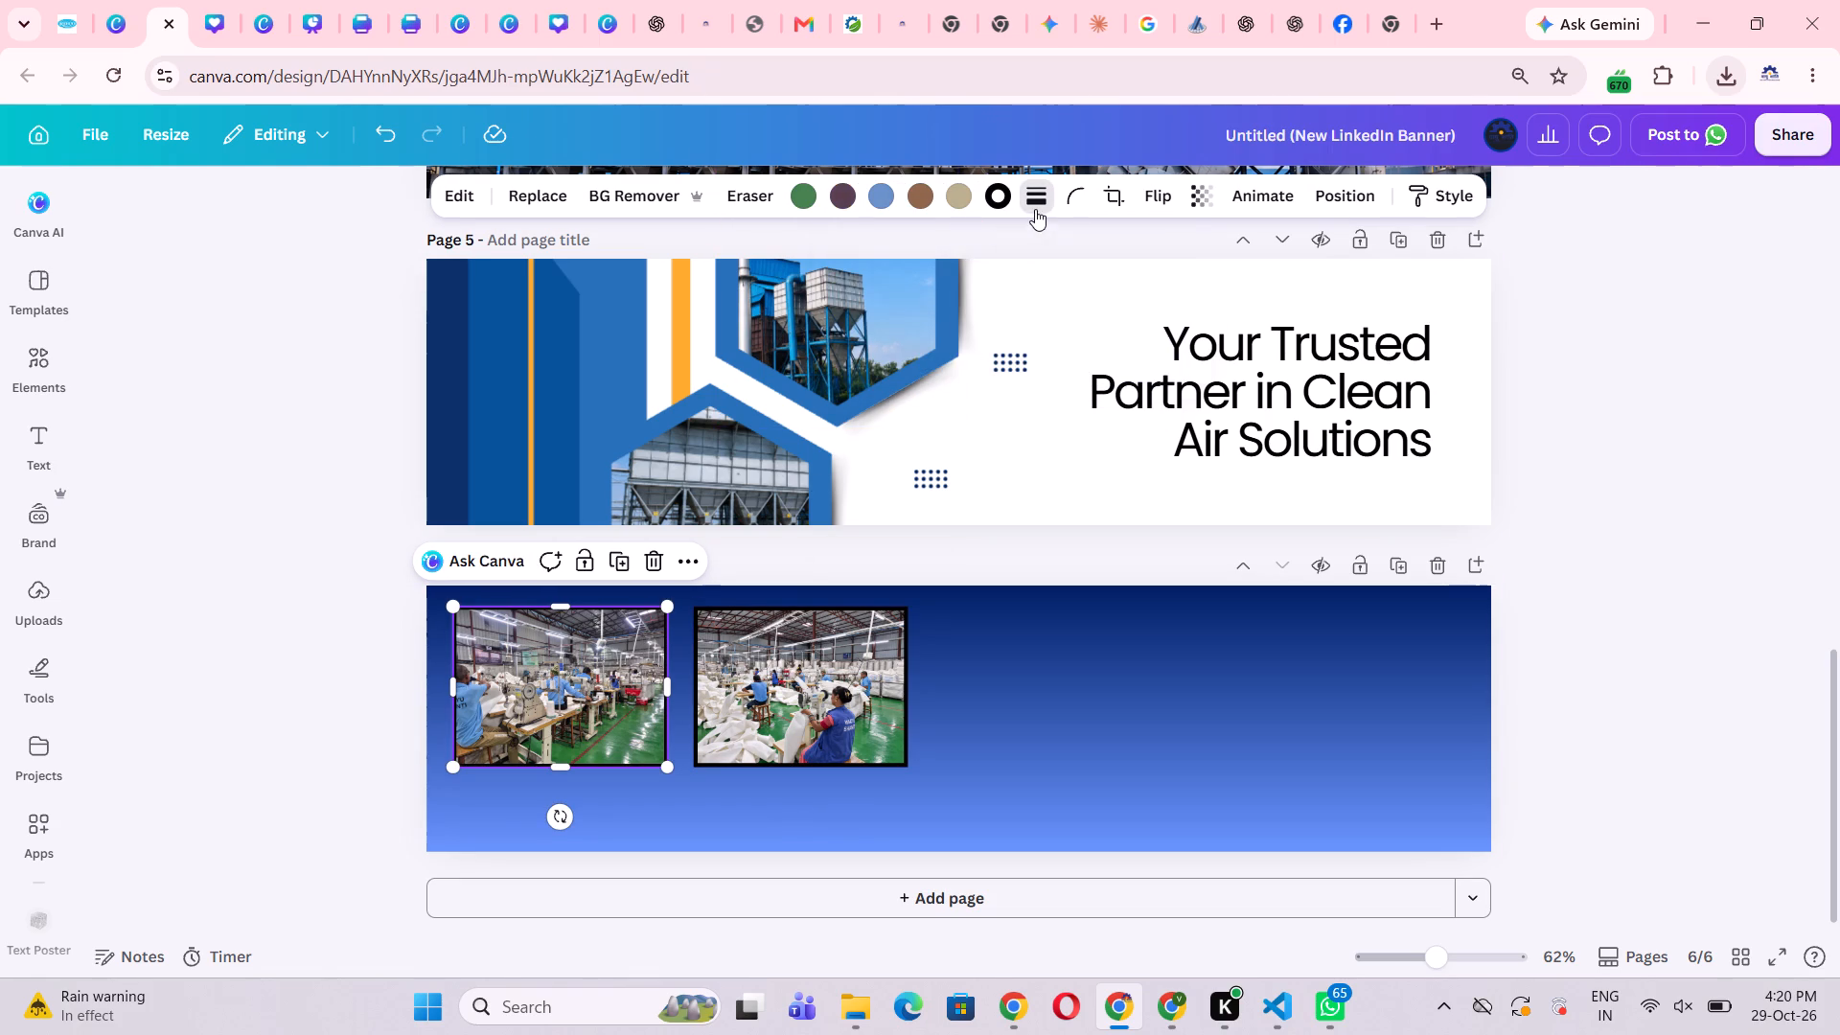
click(777, 734)
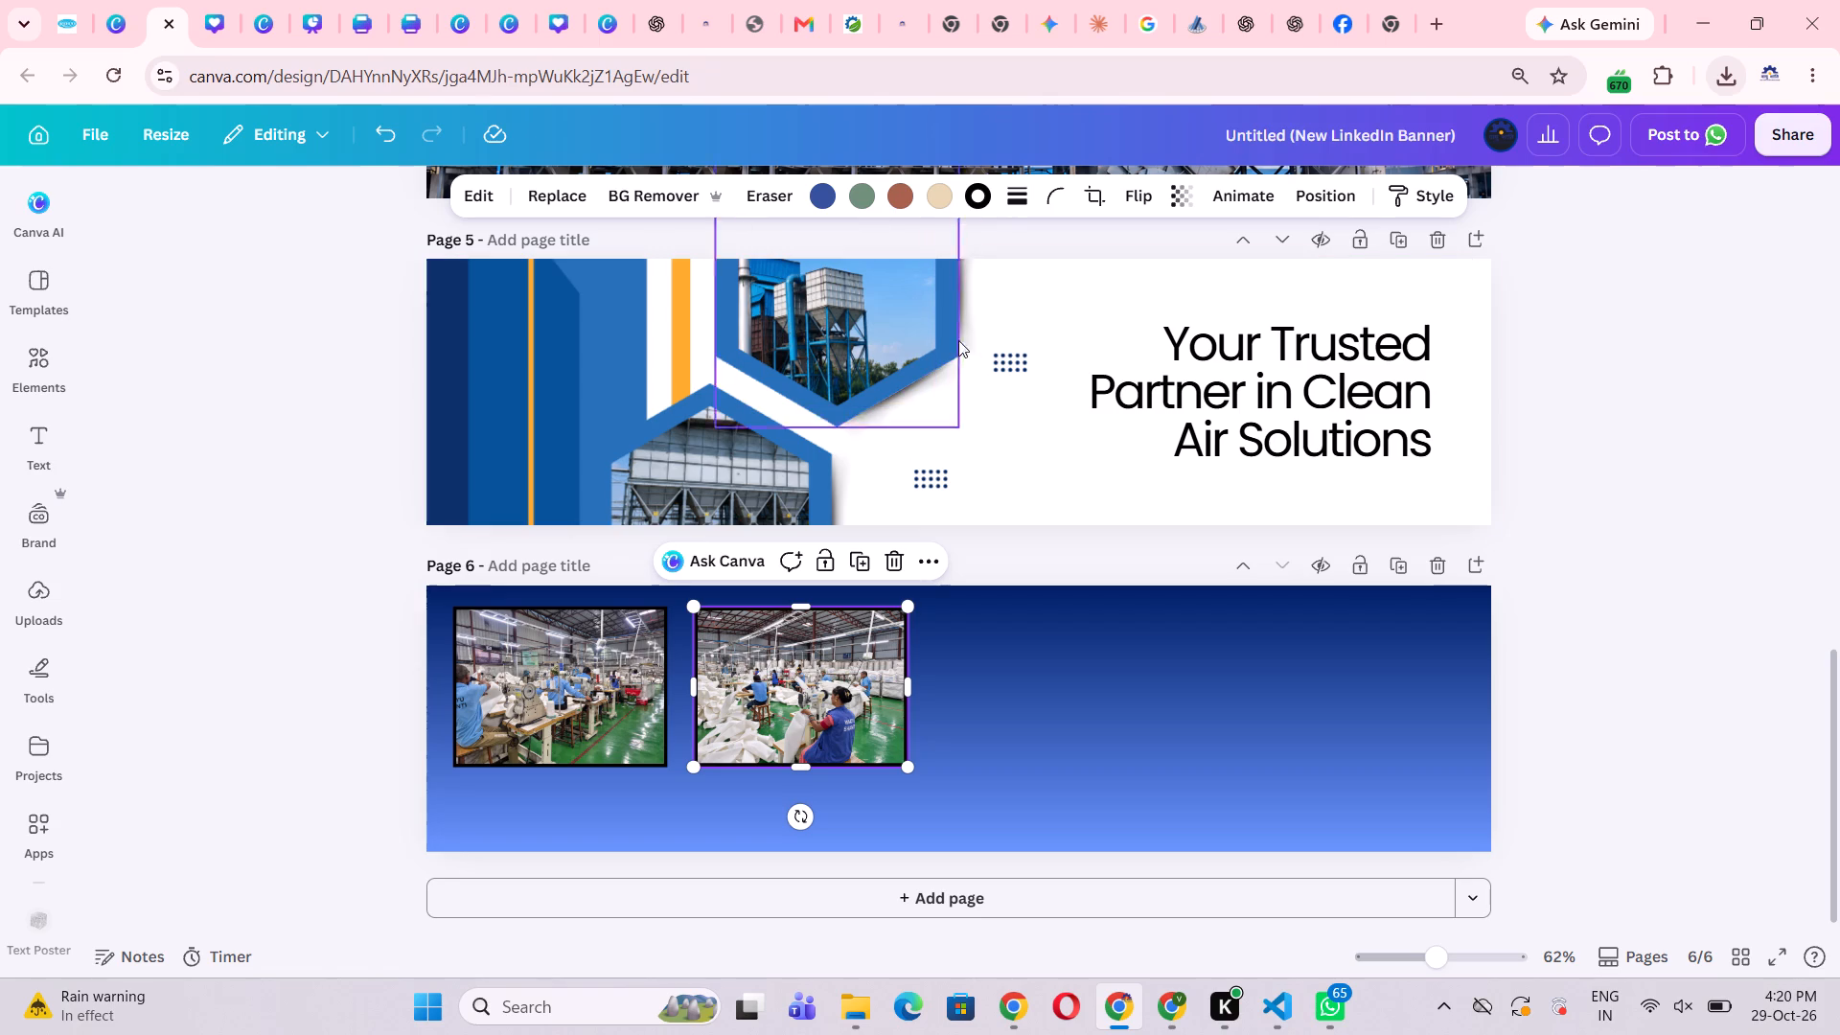
click(1004, 193)
drag(896, 354, 885, 357)
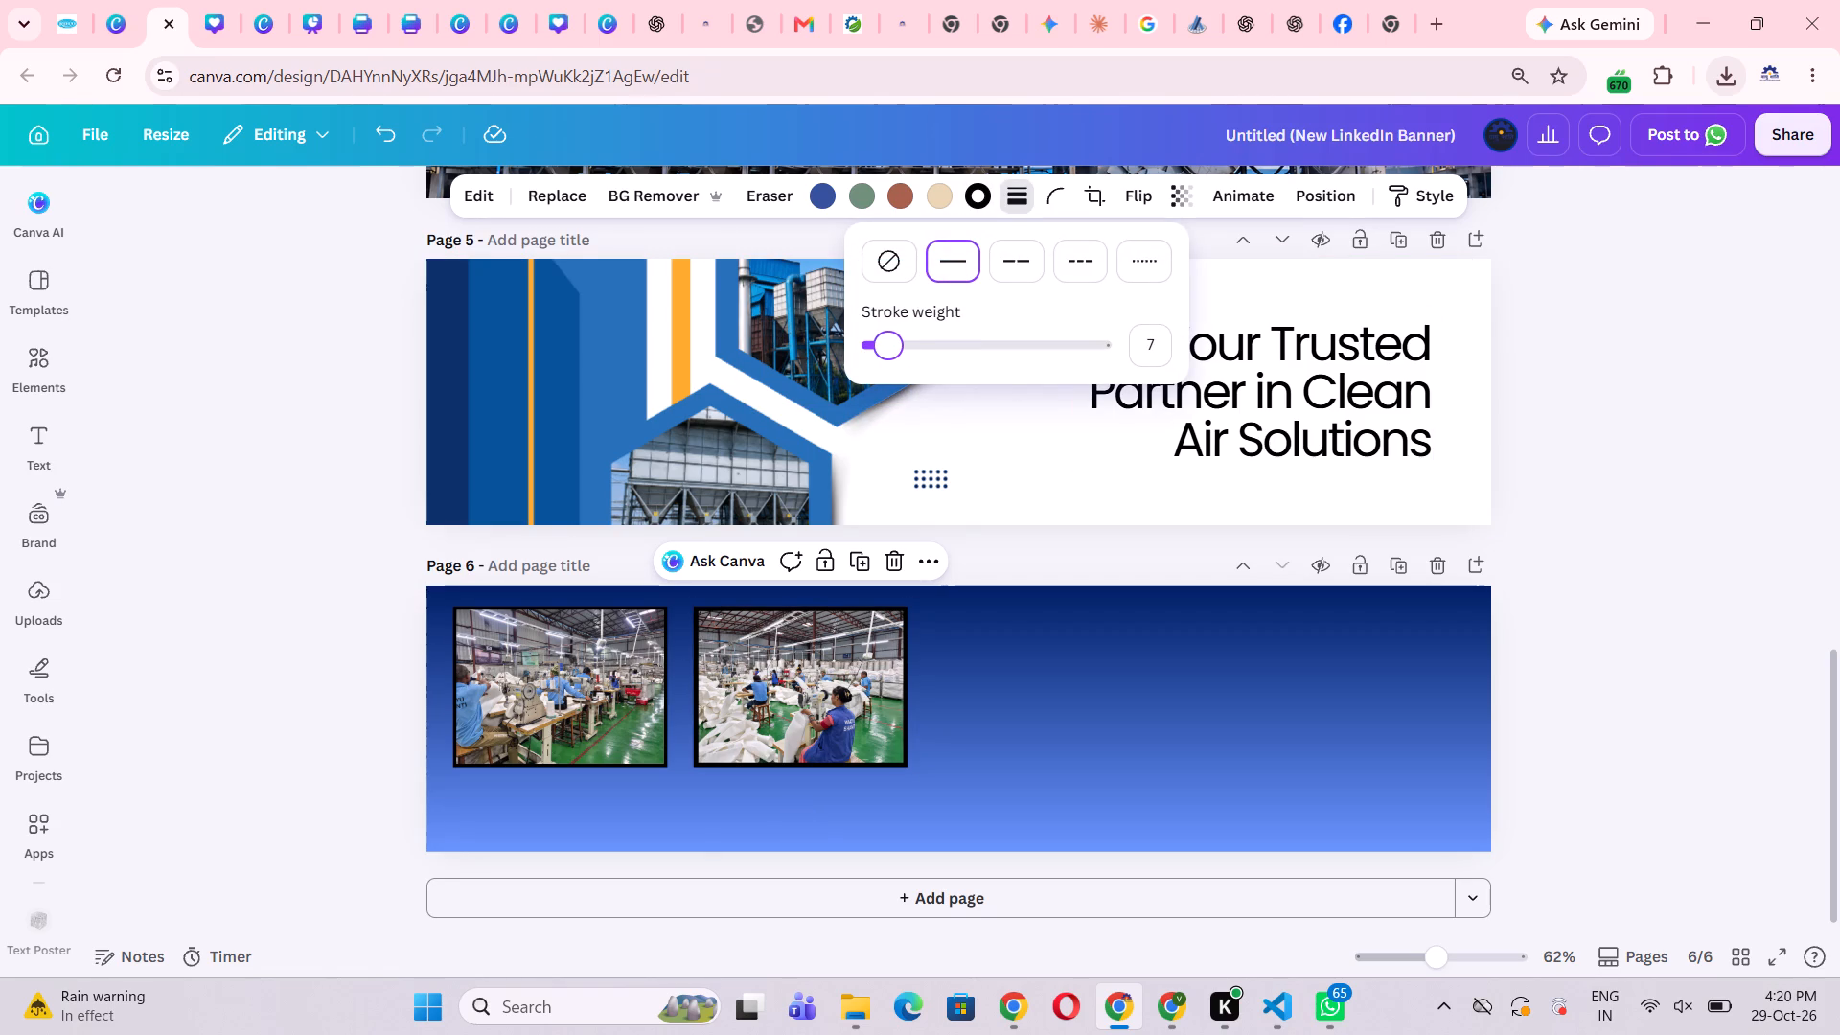
drag(885, 357, 884, 359)
click(1107, 629)
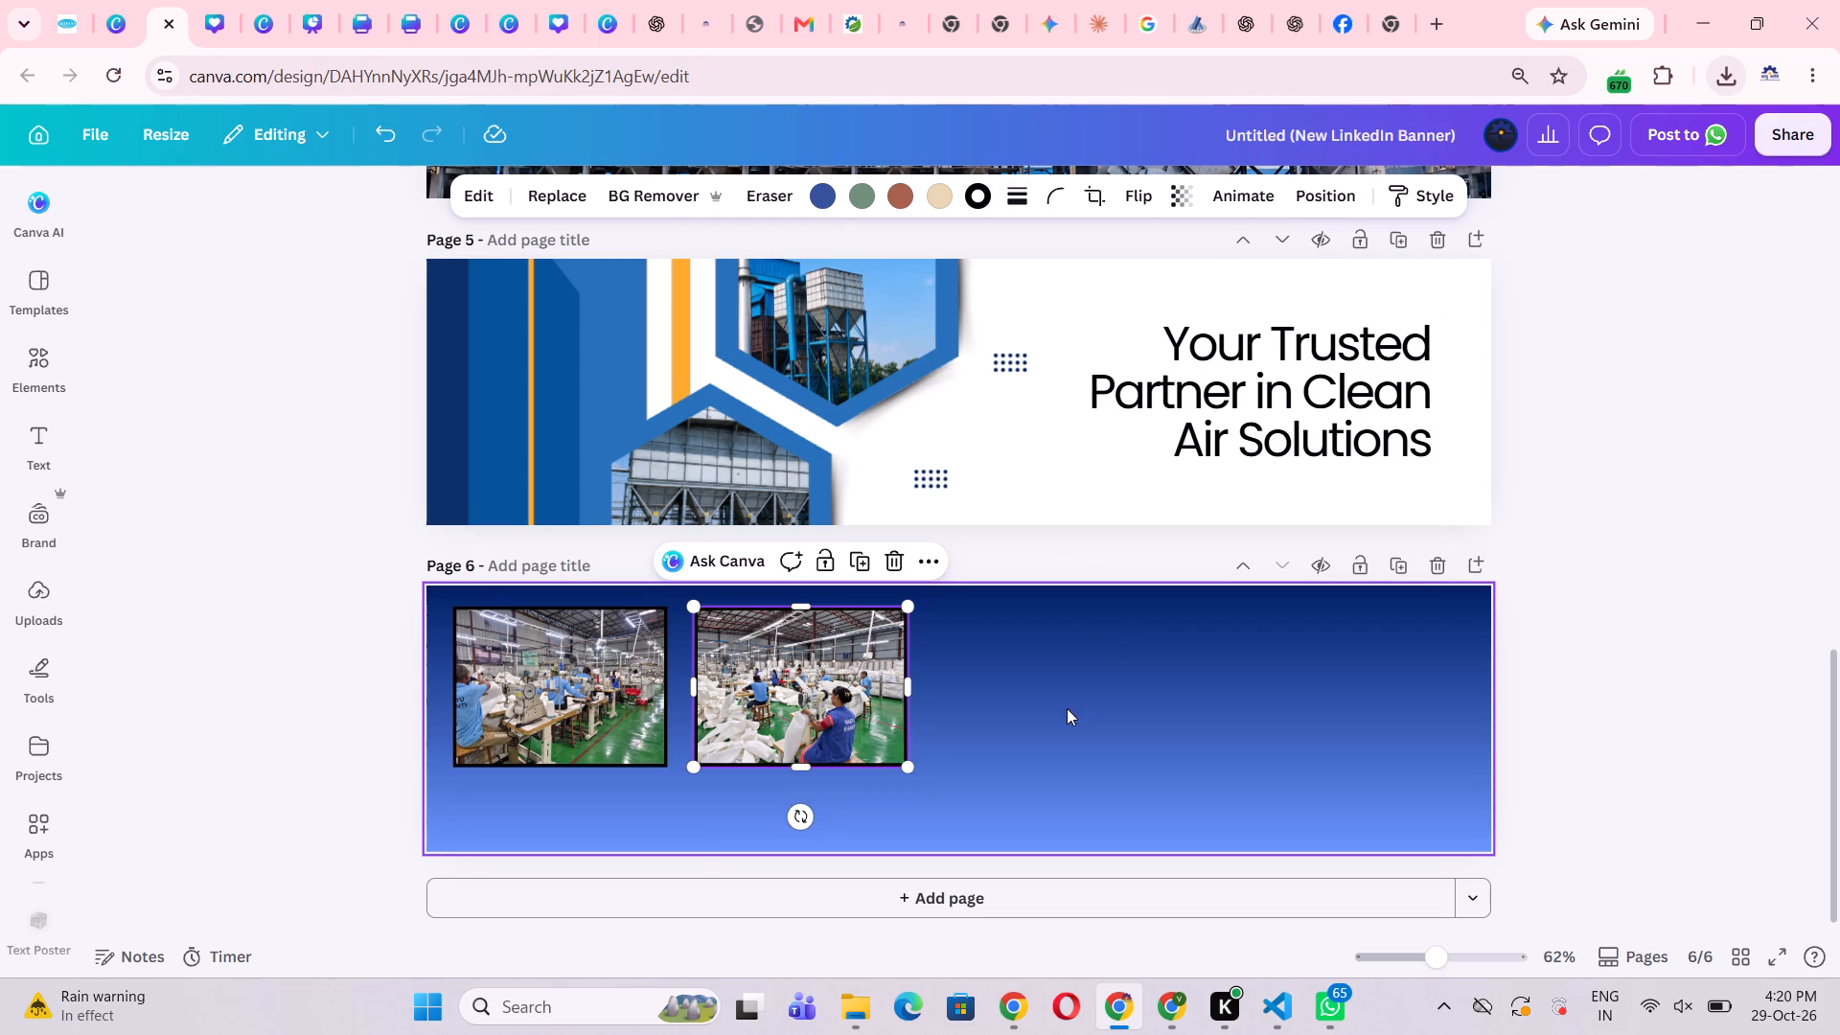
Select both page 6 photos together and set their border colour to white.
drag(1090, 655, 418, 679)
click(1163, 723)
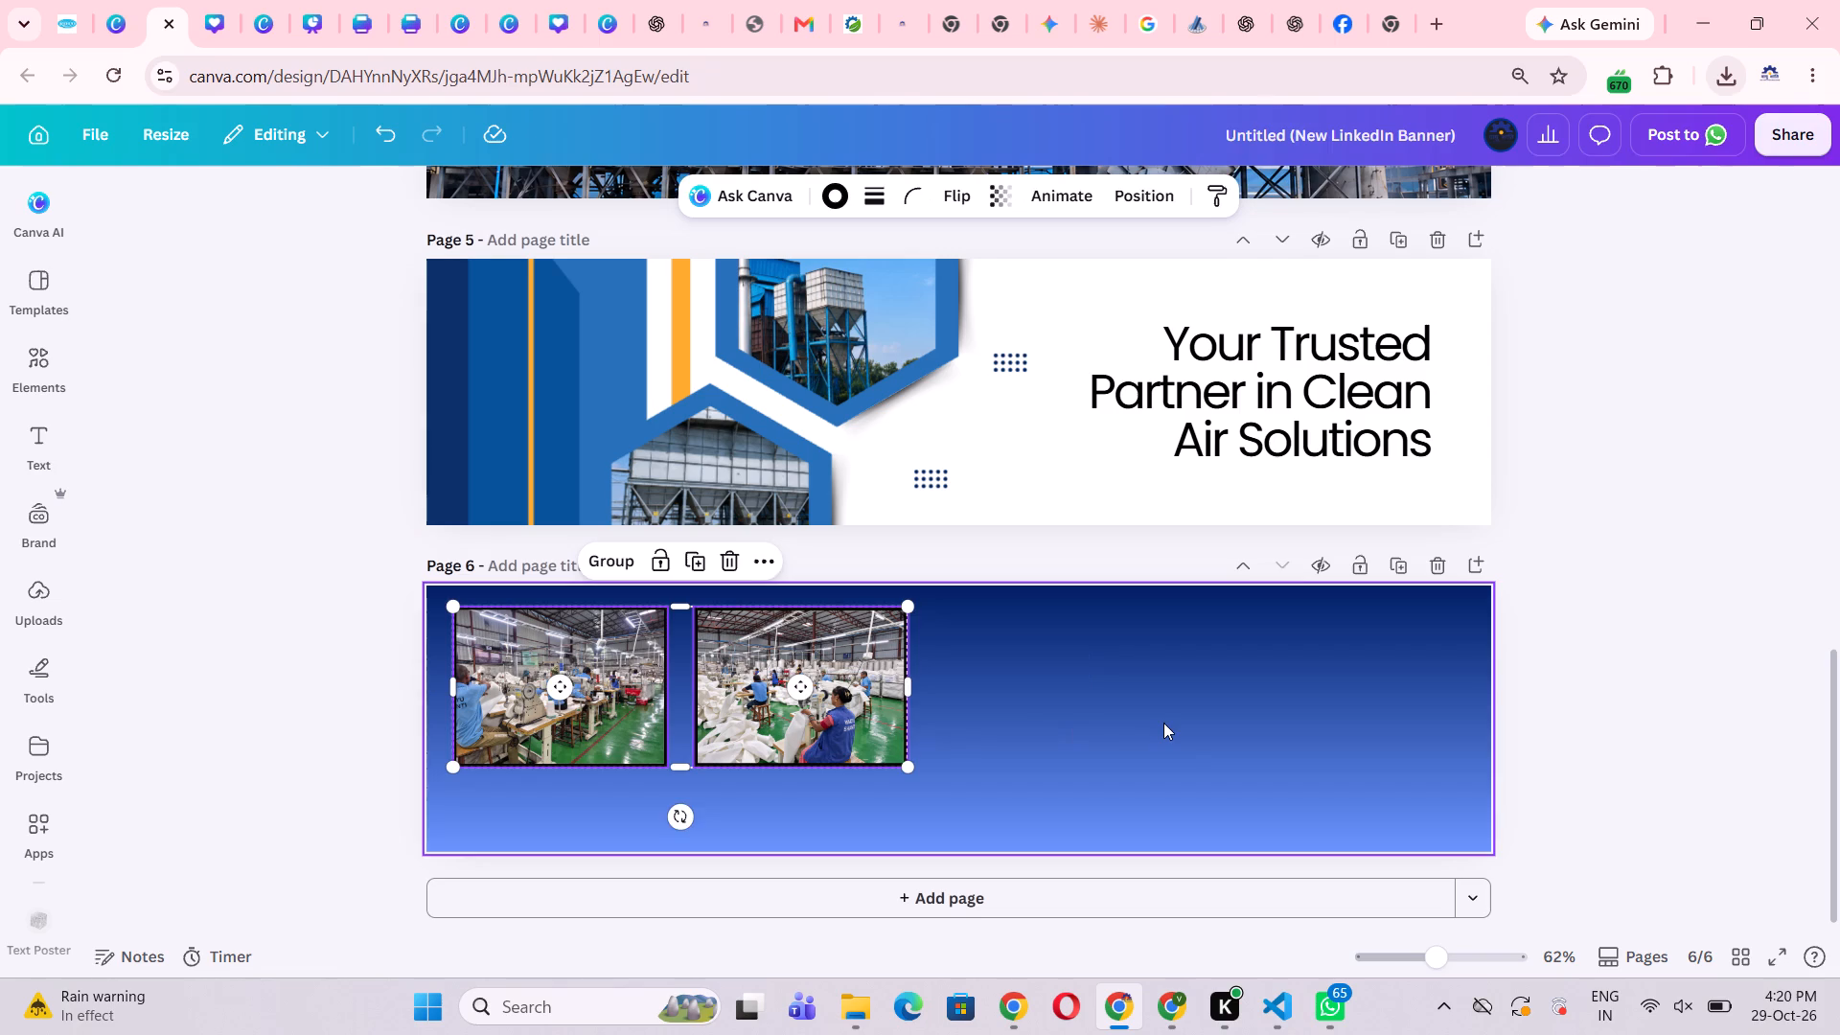
drag(1027, 708, 400, 716)
click(1299, 747)
drag(1045, 695, 471, 706)
click(1043, 714)
drag(1044, 712, 899, 705)
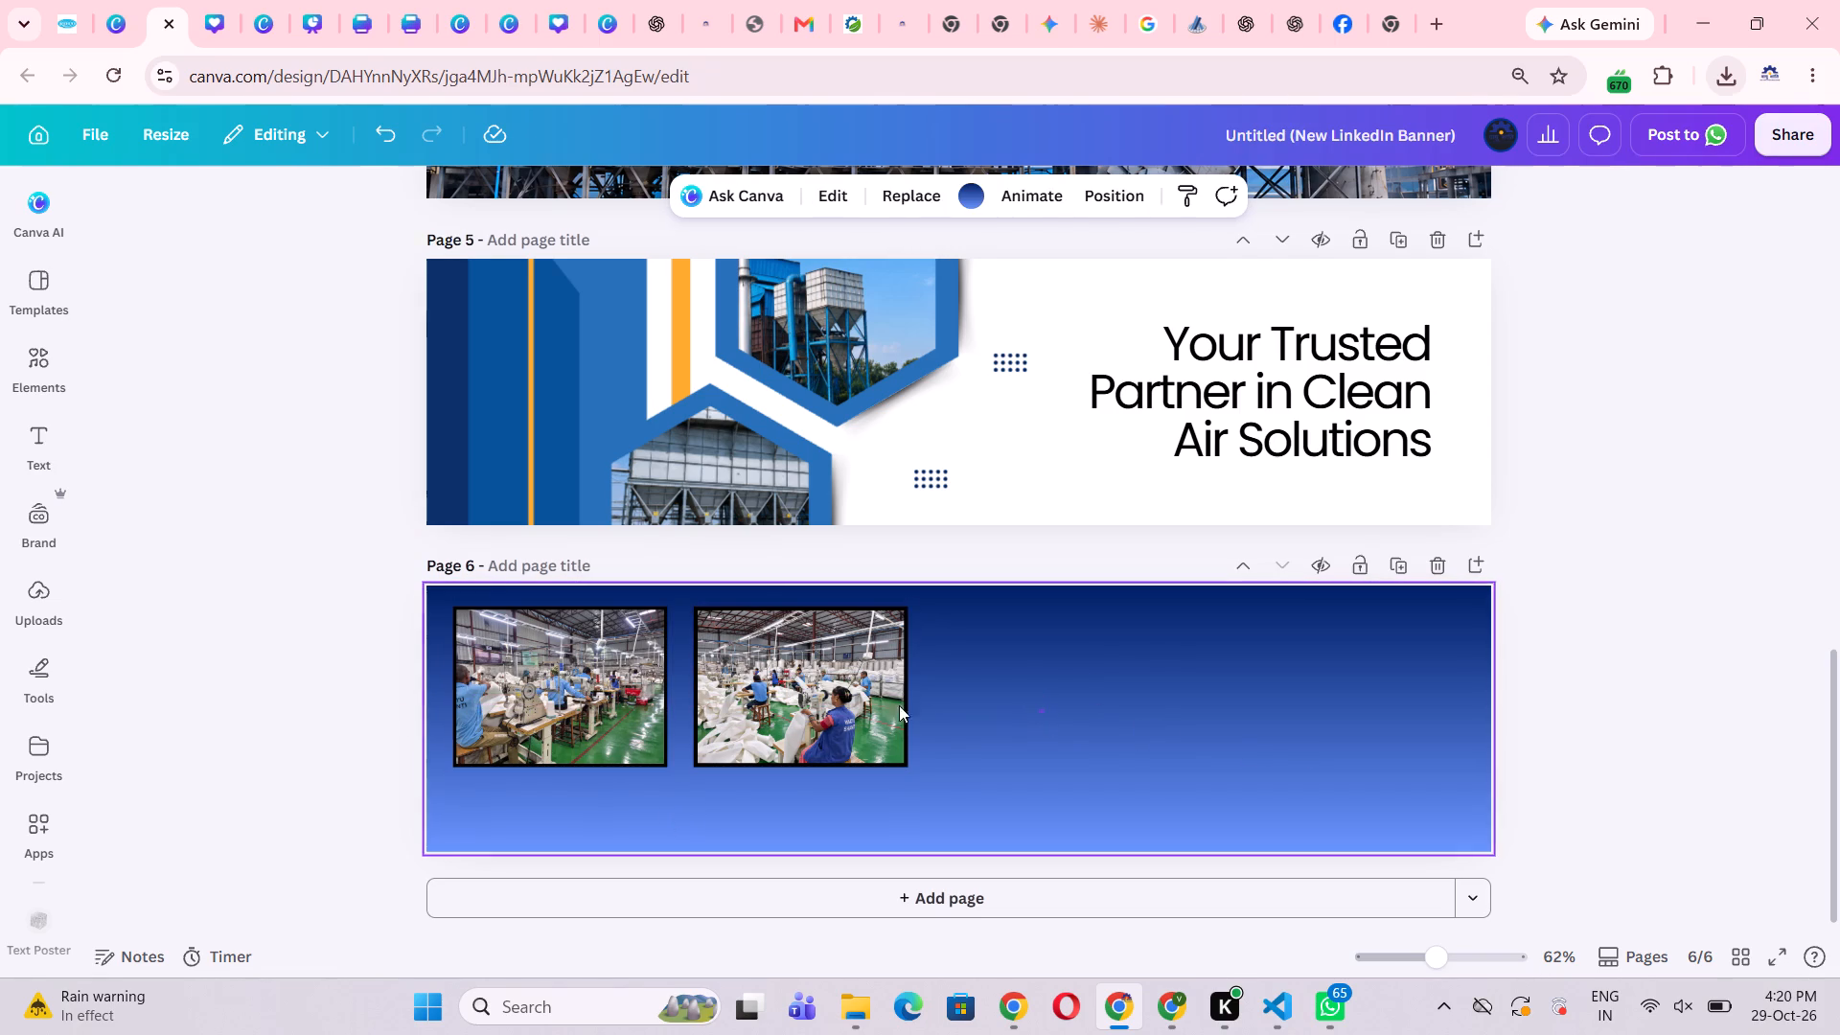
drag(899, 705, 405, 704)
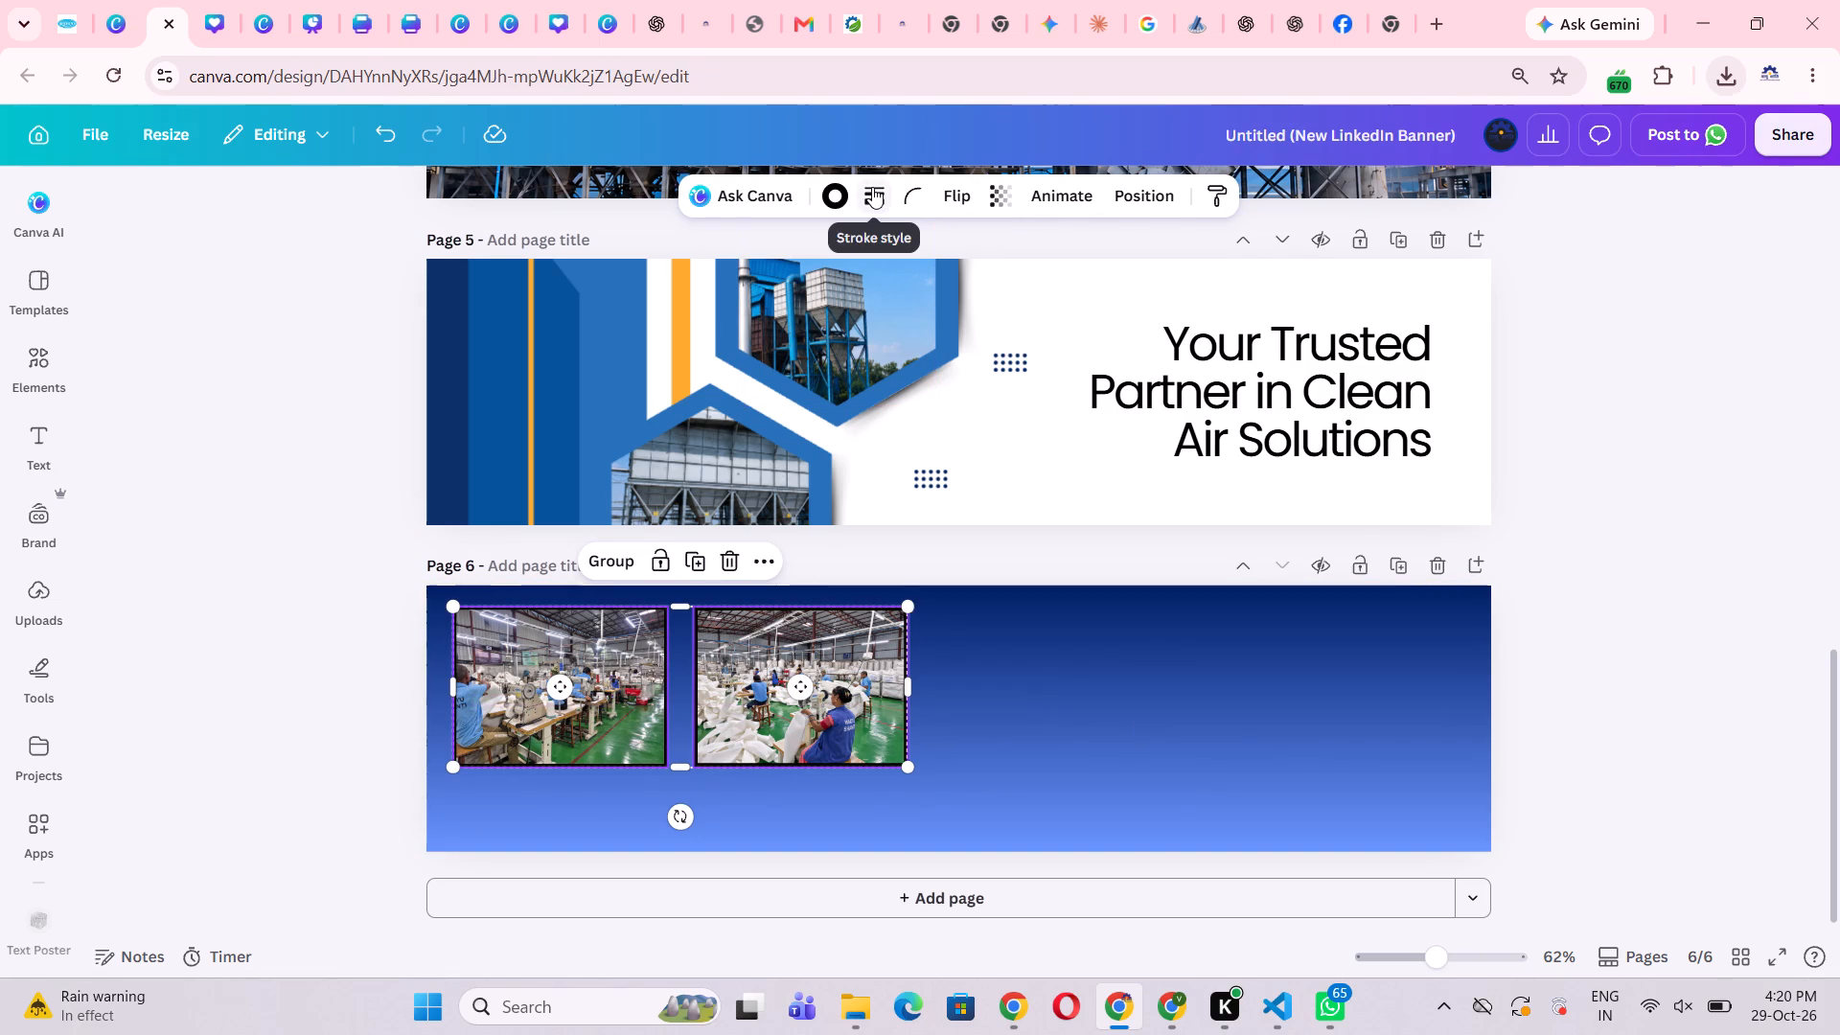
click(839, 189)
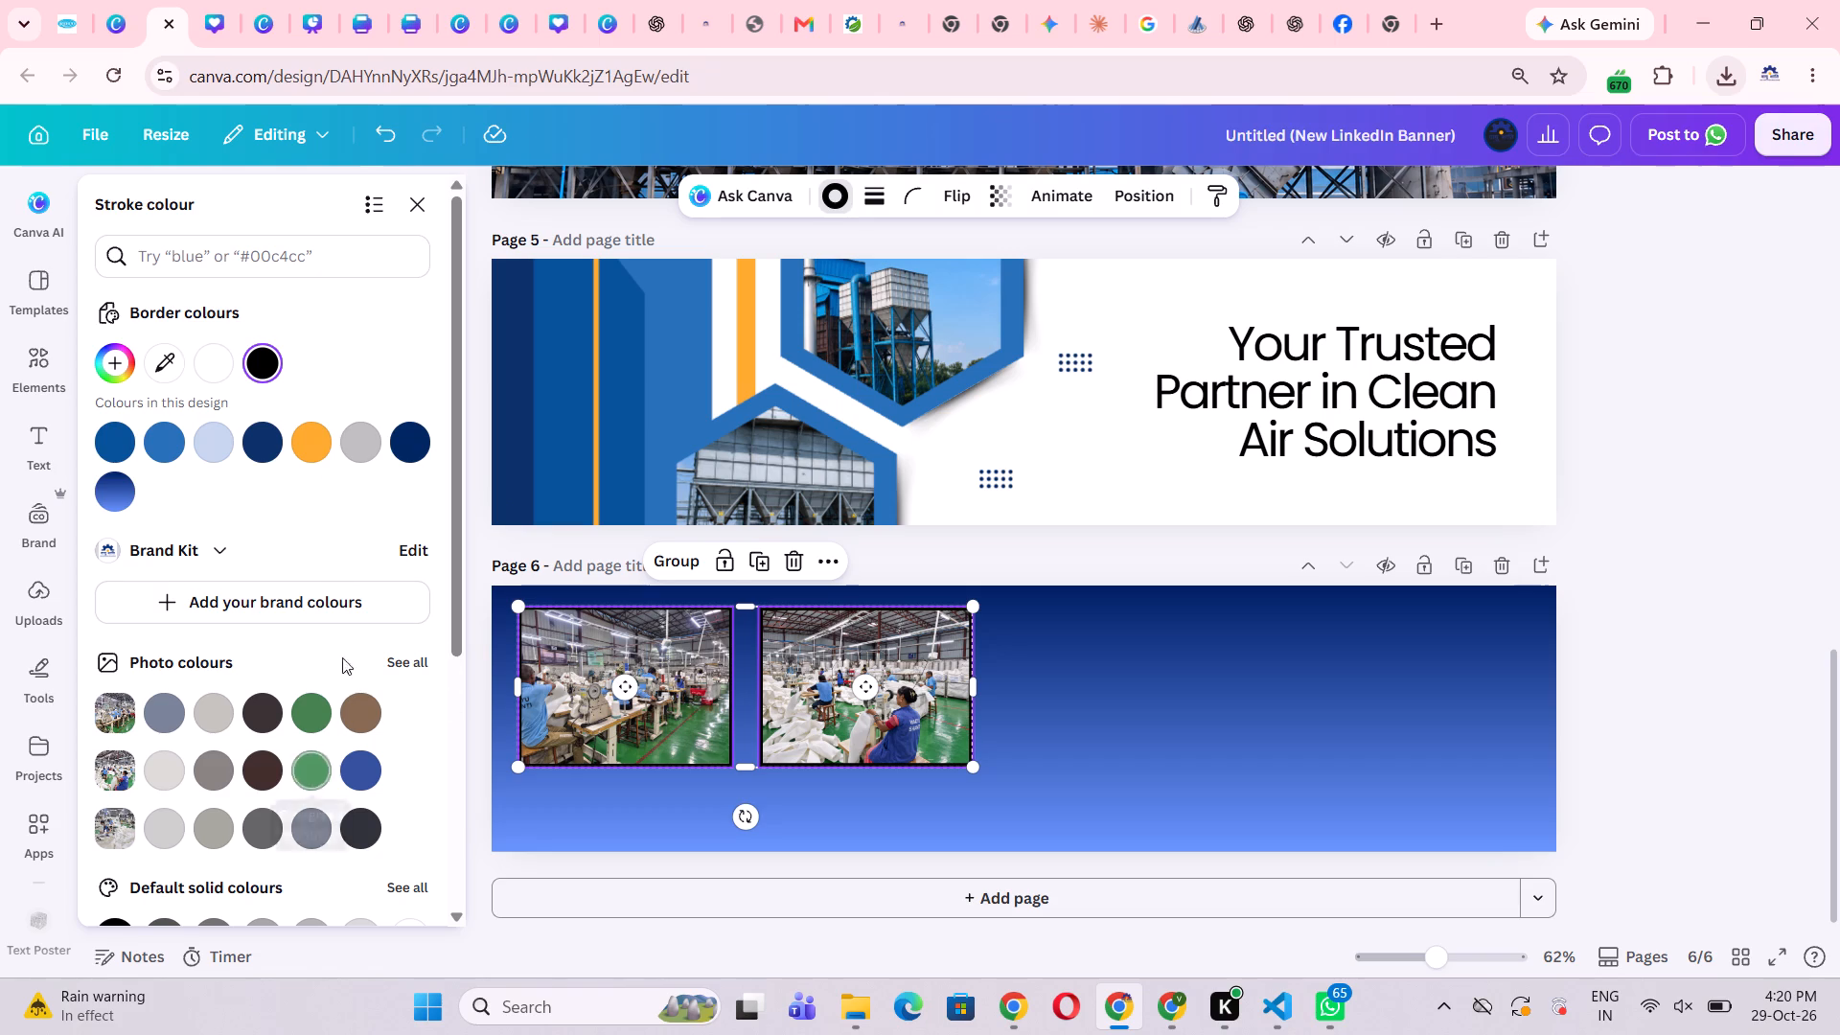
scroll(257, 671, down, 4)
click(220, 783)
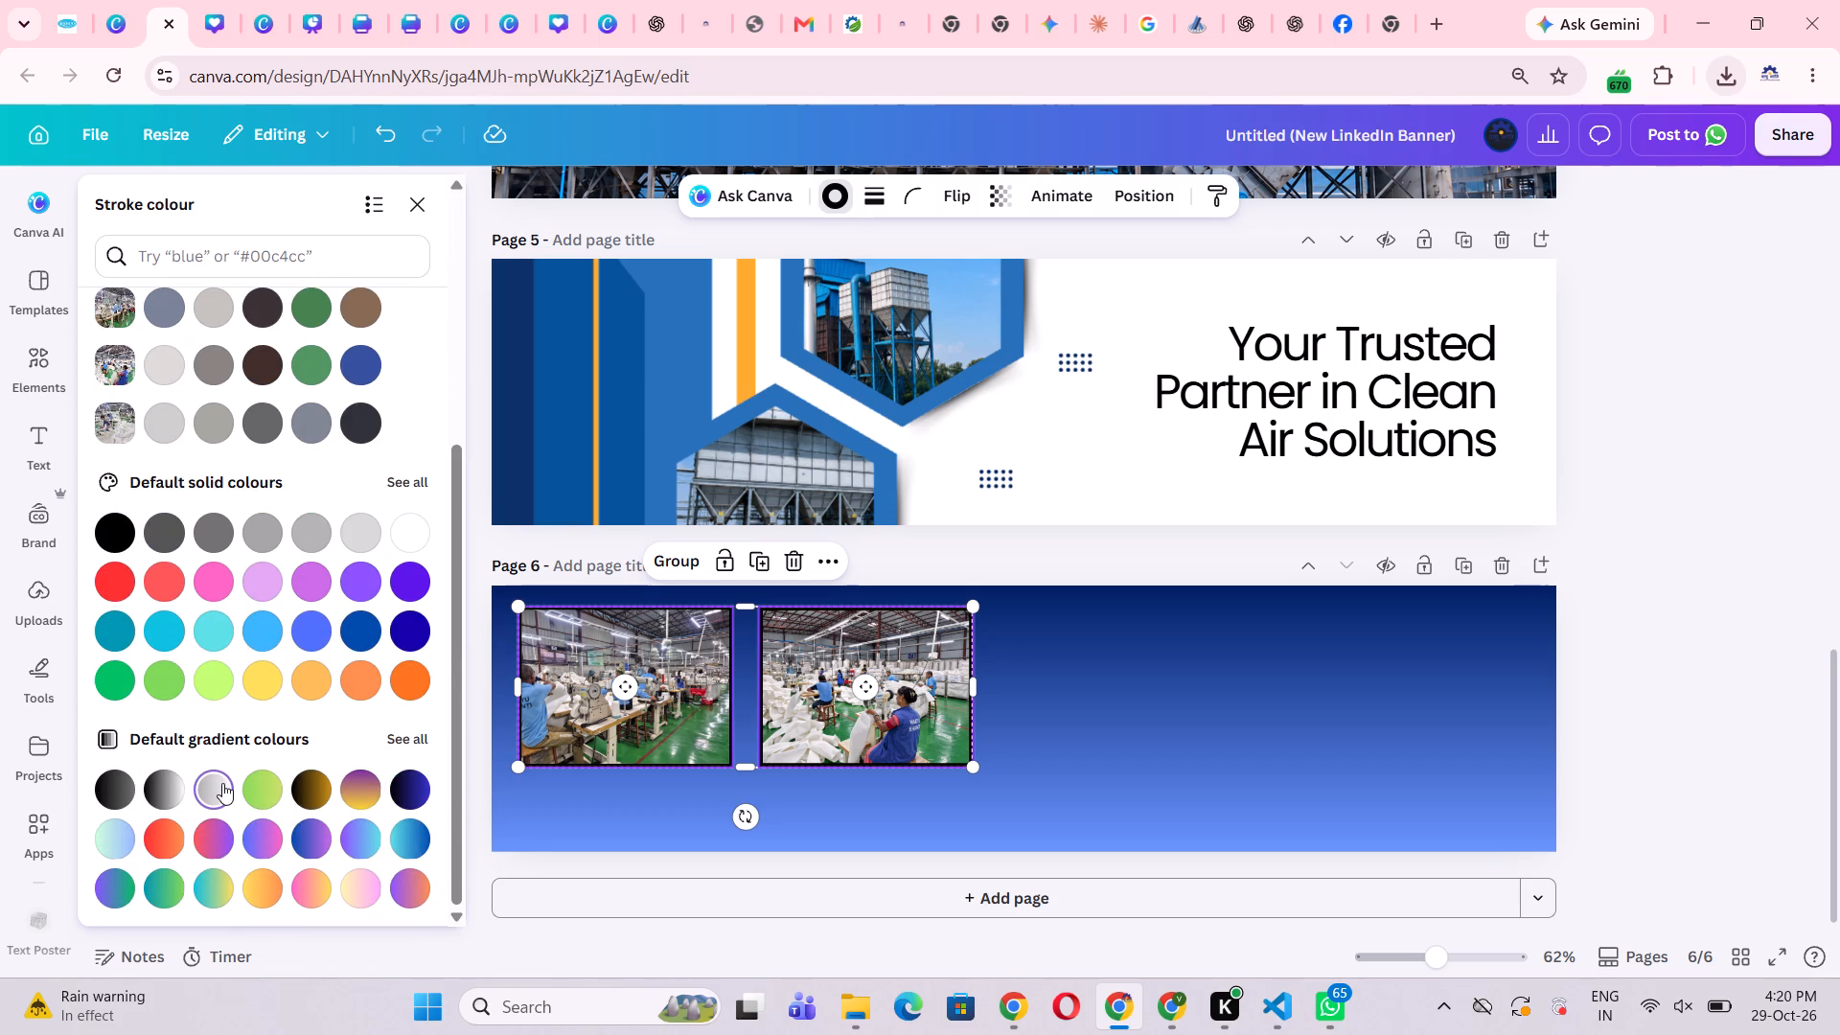
scroll(300, 410, up, 5)
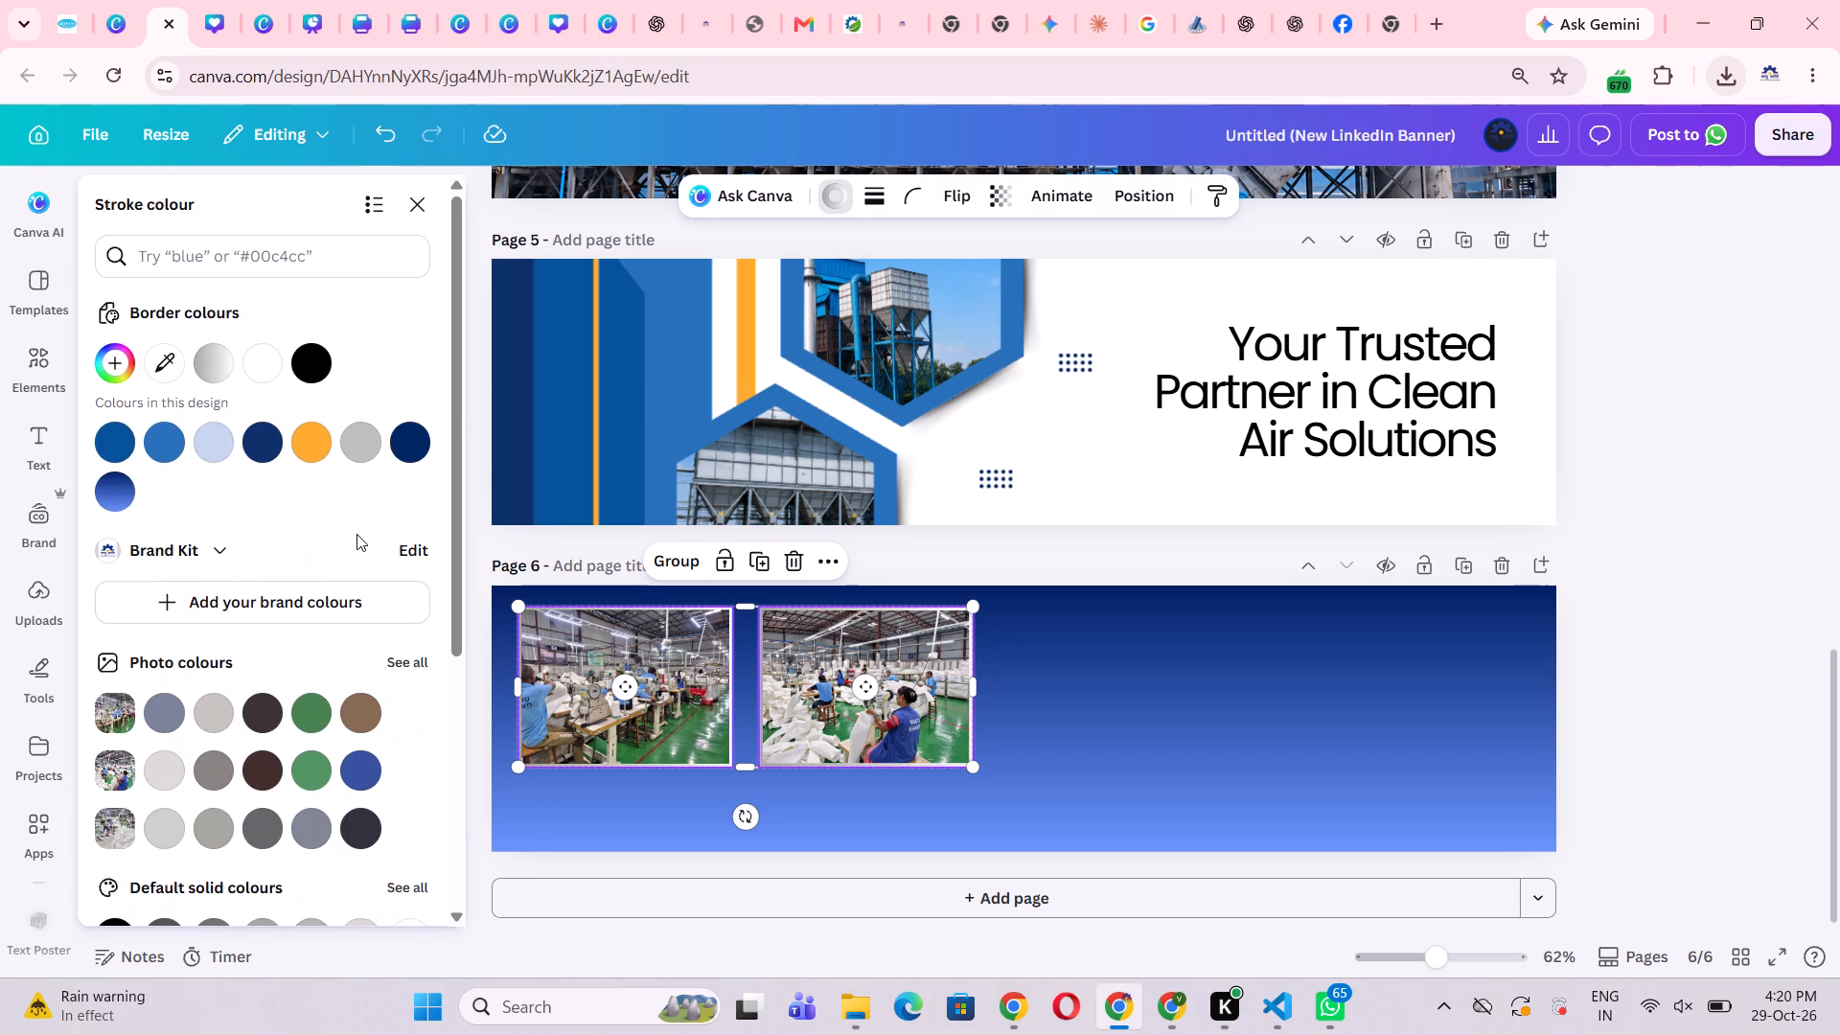
click(262, 364)
double_click(1199, 799)
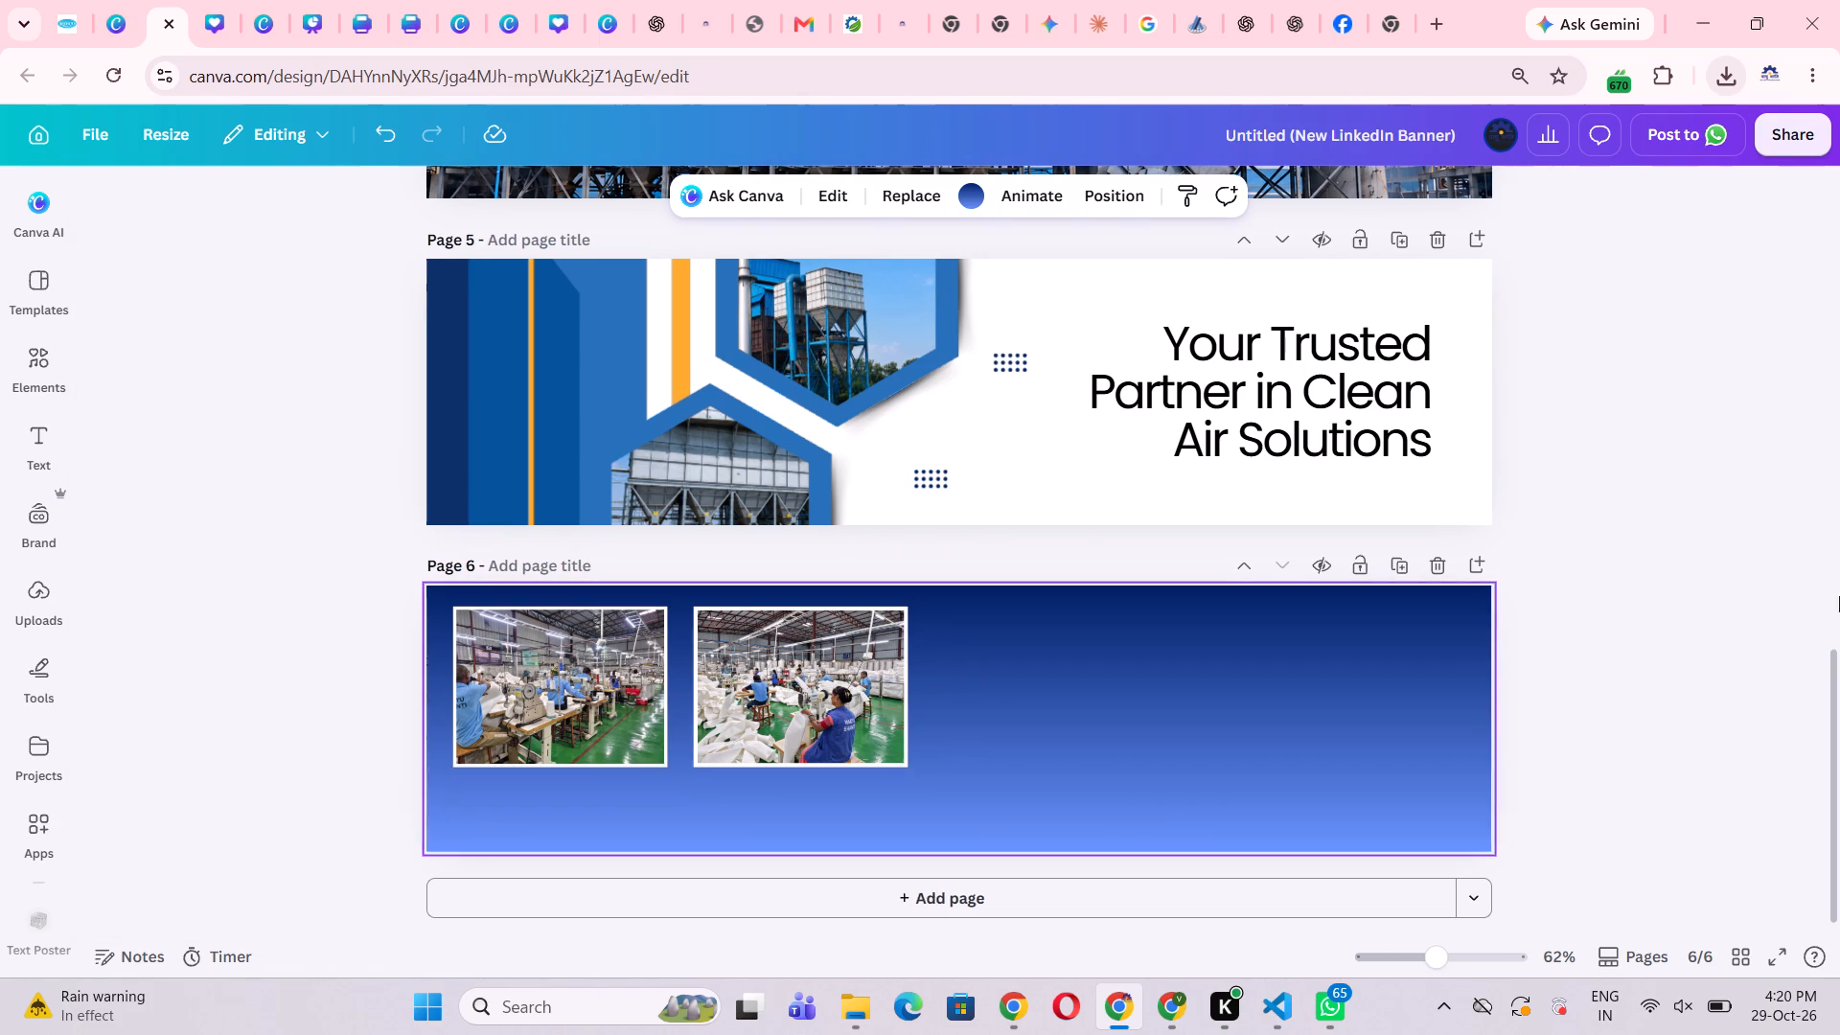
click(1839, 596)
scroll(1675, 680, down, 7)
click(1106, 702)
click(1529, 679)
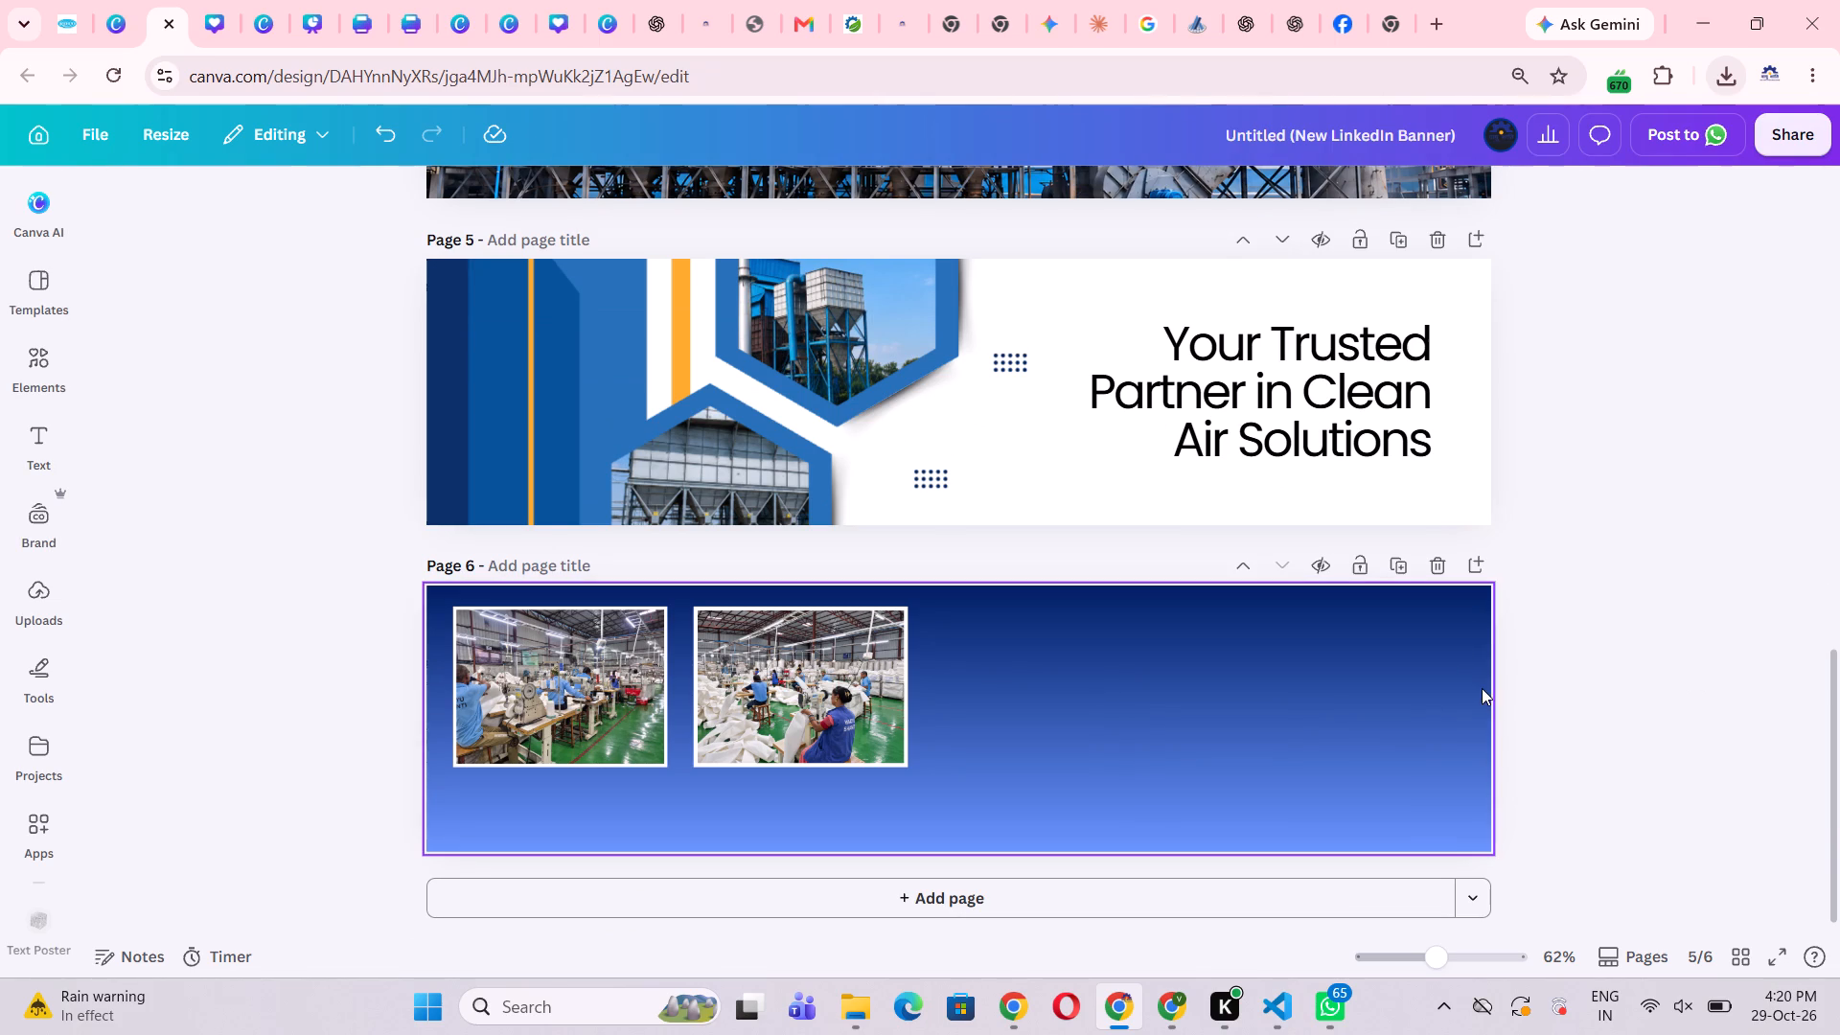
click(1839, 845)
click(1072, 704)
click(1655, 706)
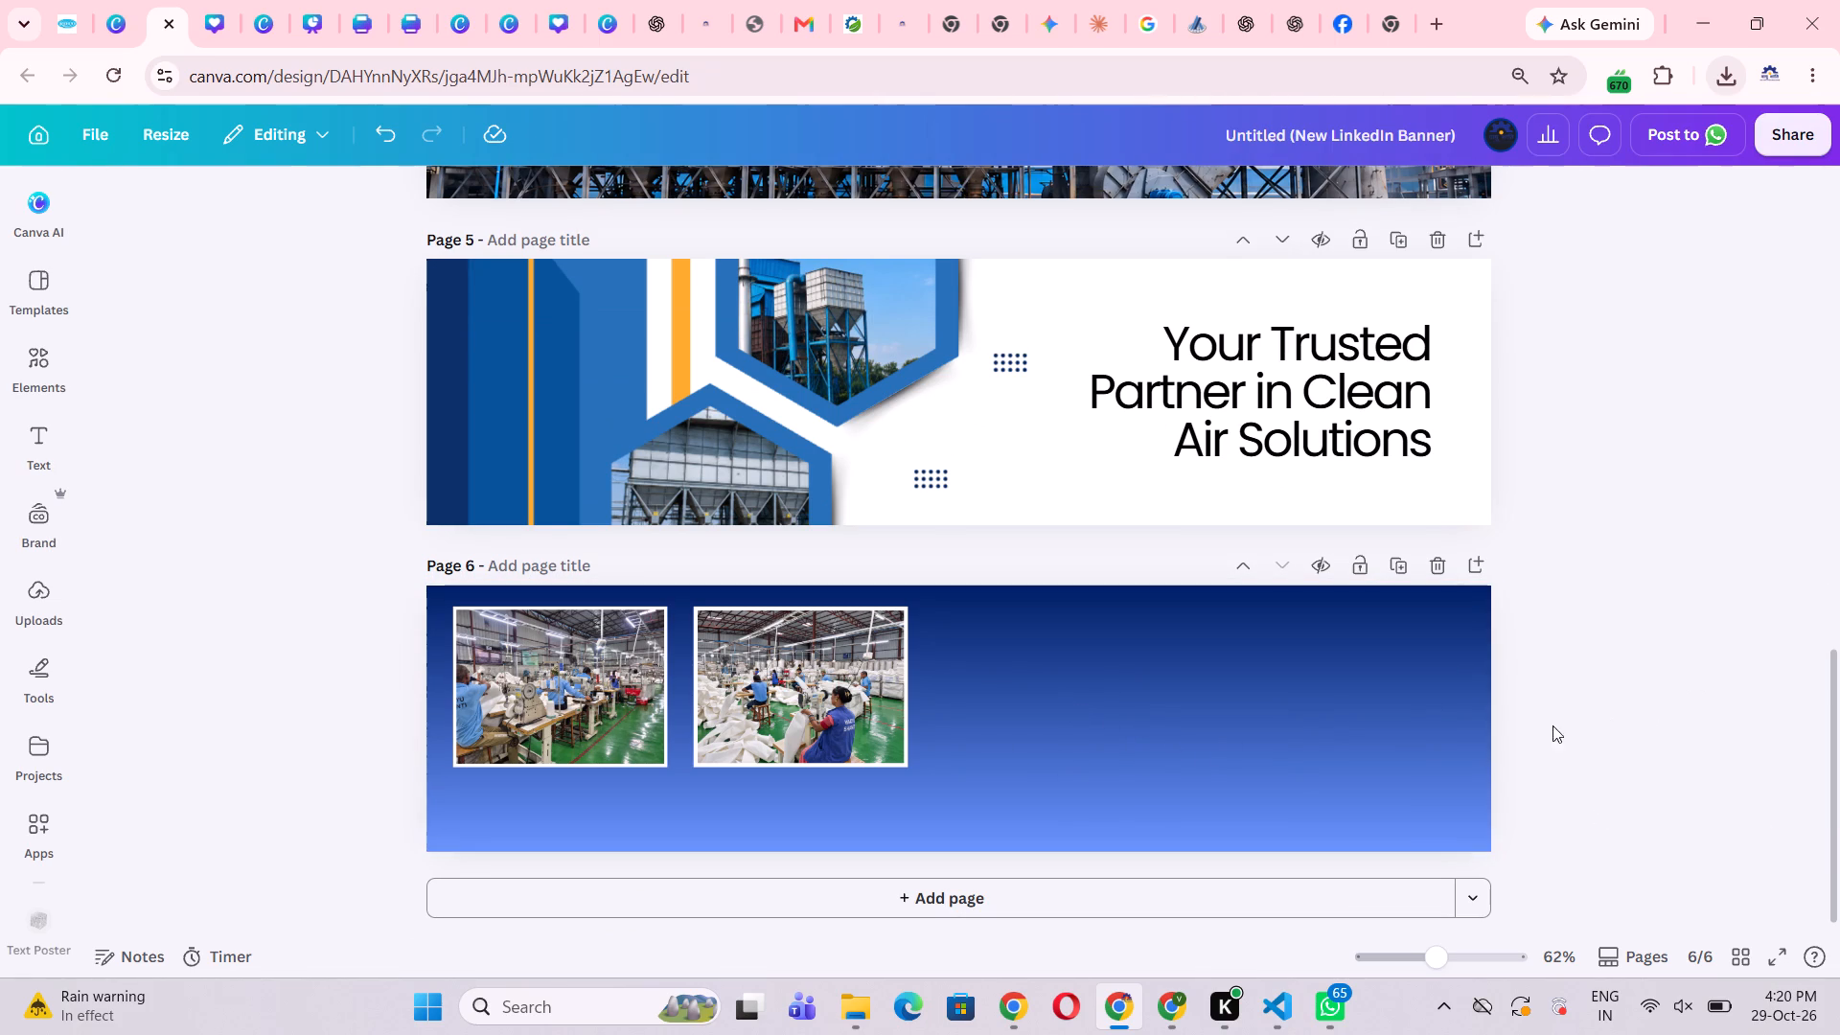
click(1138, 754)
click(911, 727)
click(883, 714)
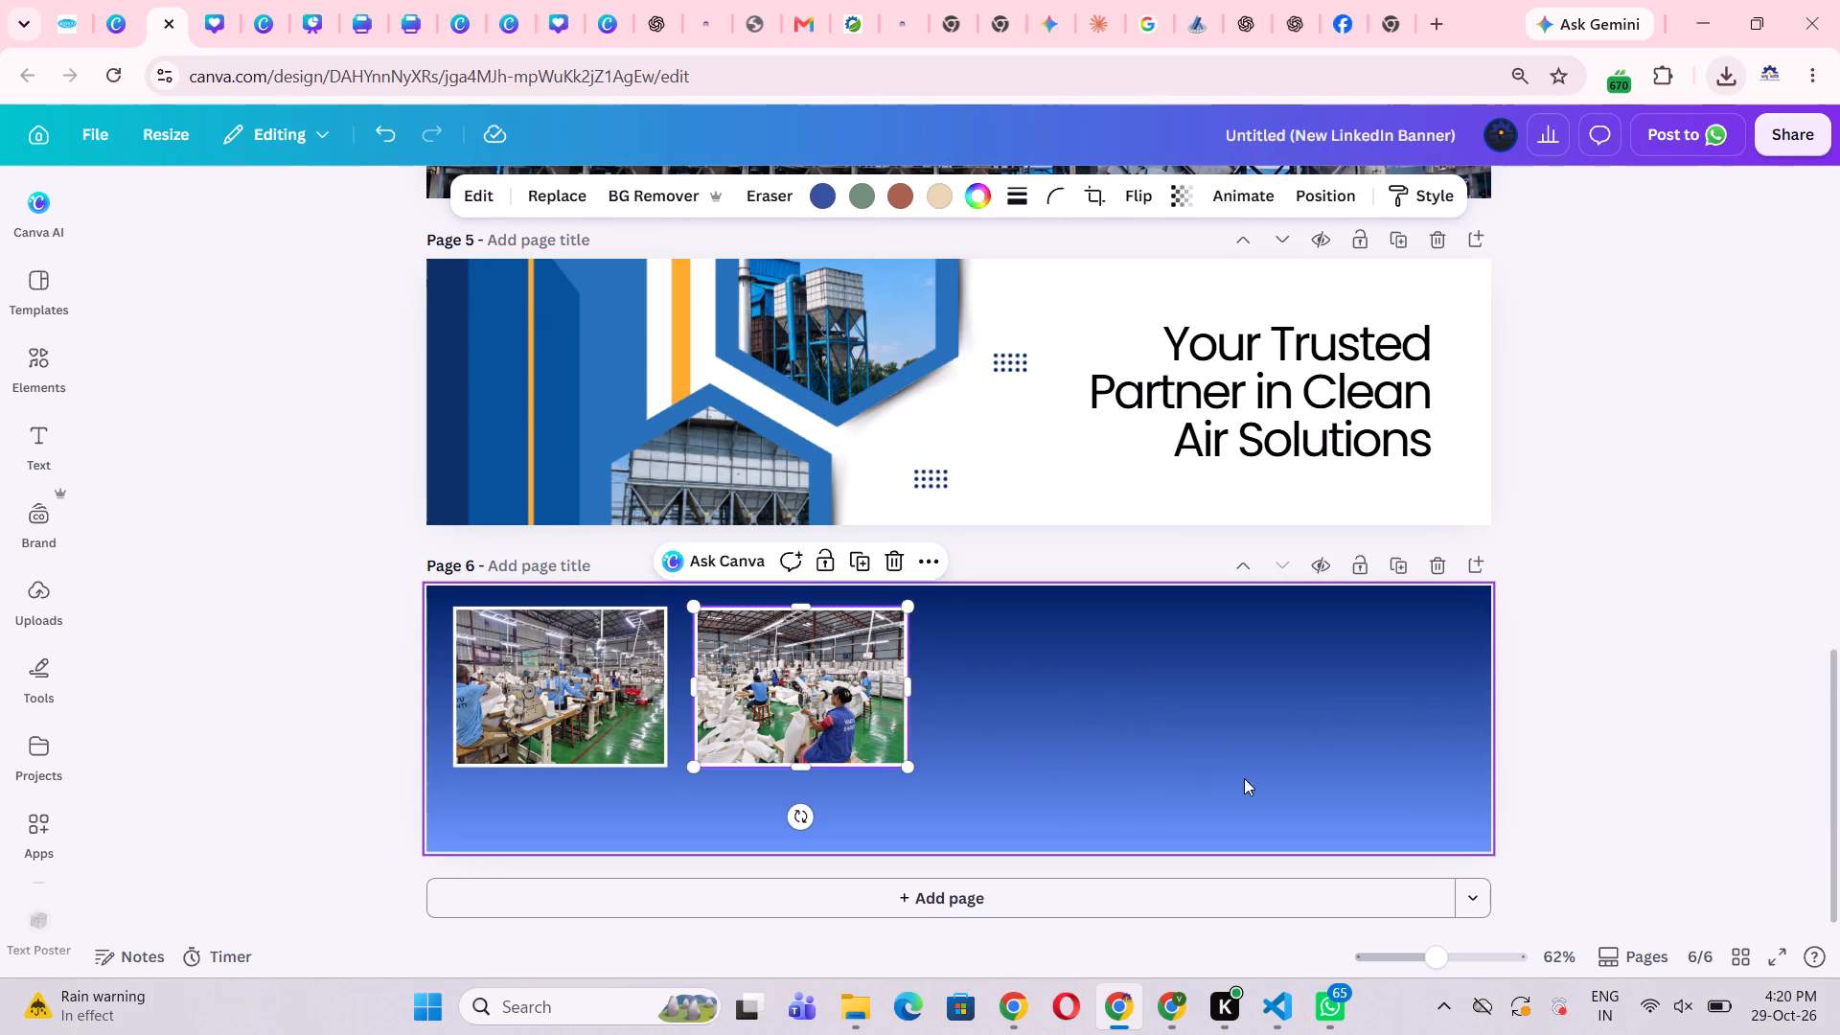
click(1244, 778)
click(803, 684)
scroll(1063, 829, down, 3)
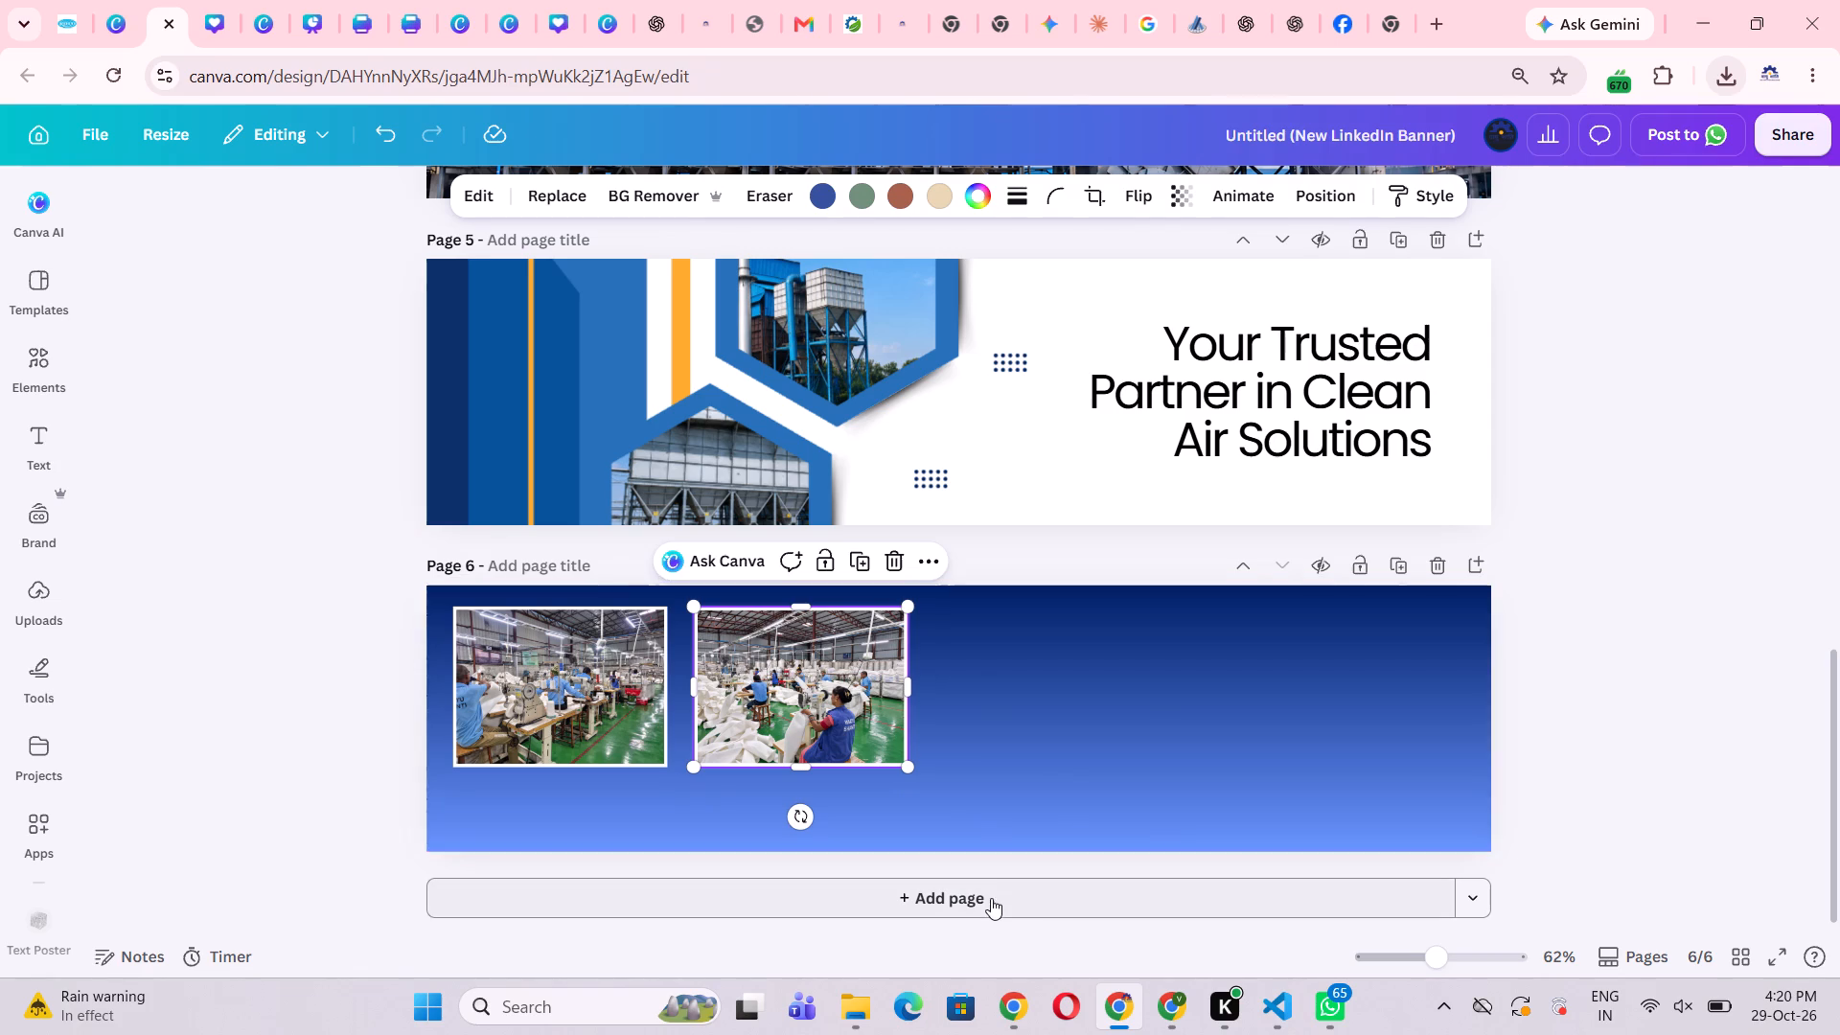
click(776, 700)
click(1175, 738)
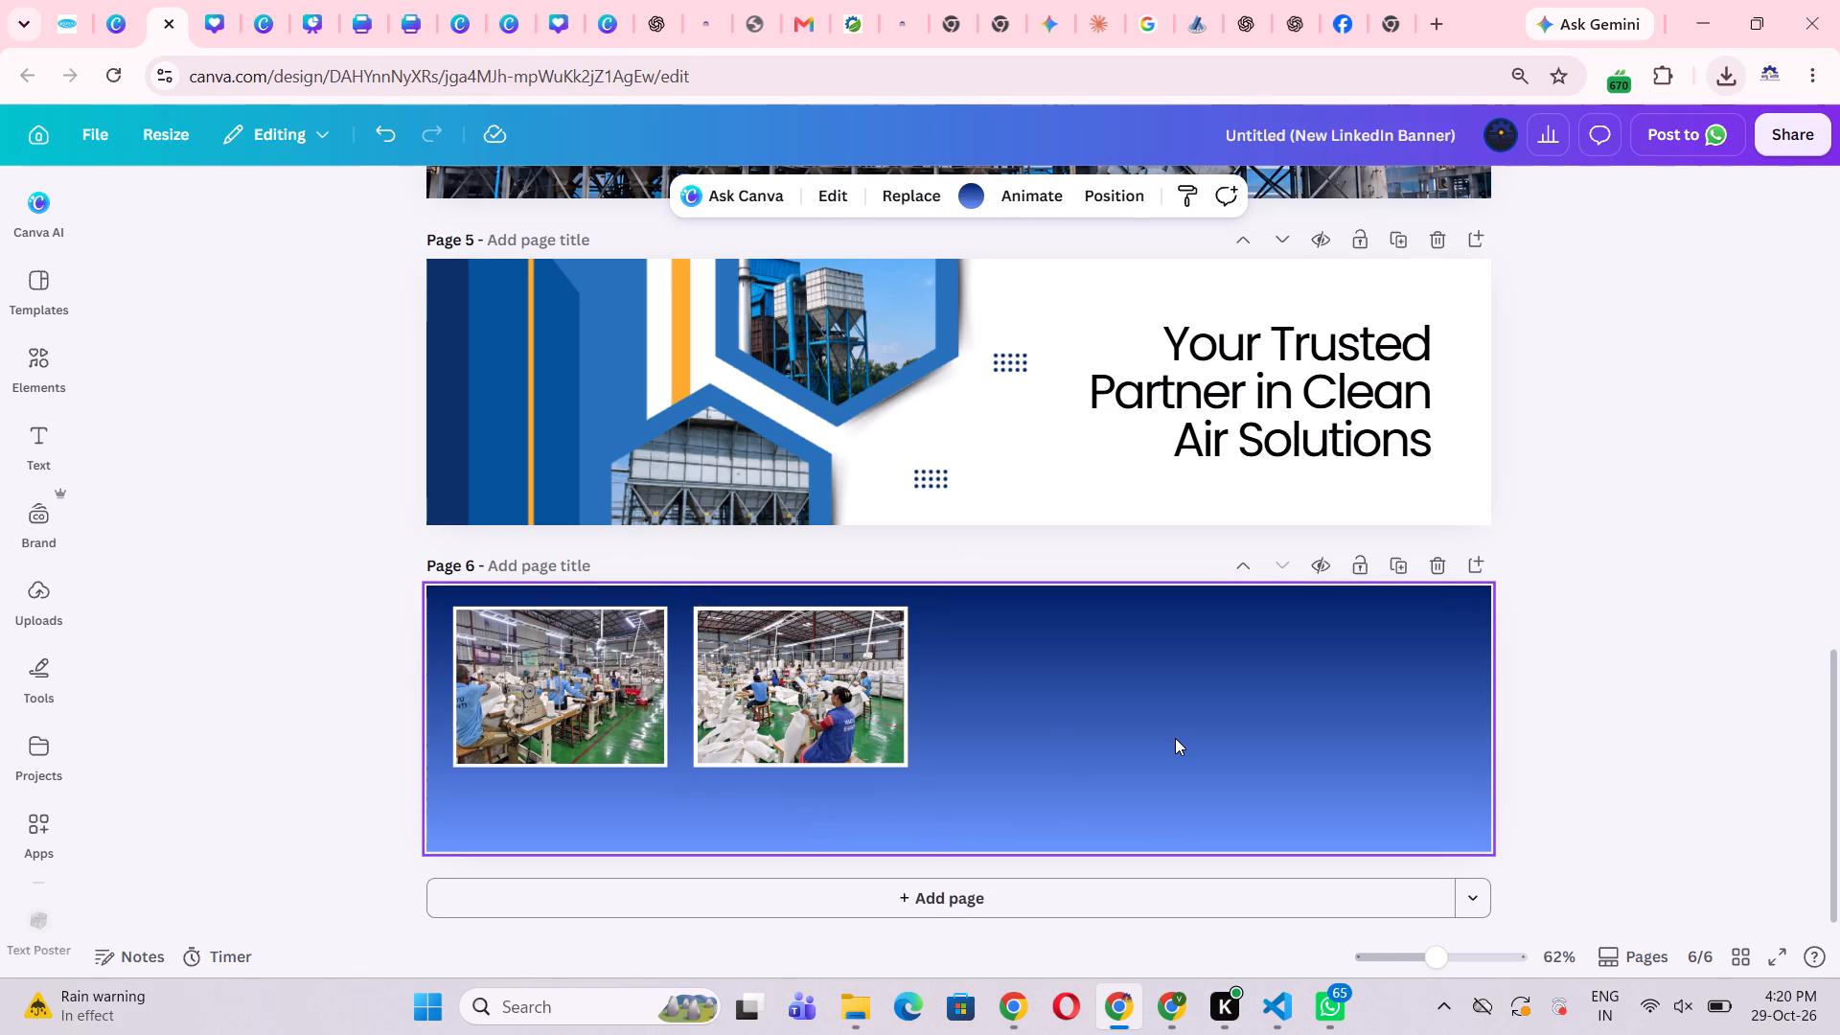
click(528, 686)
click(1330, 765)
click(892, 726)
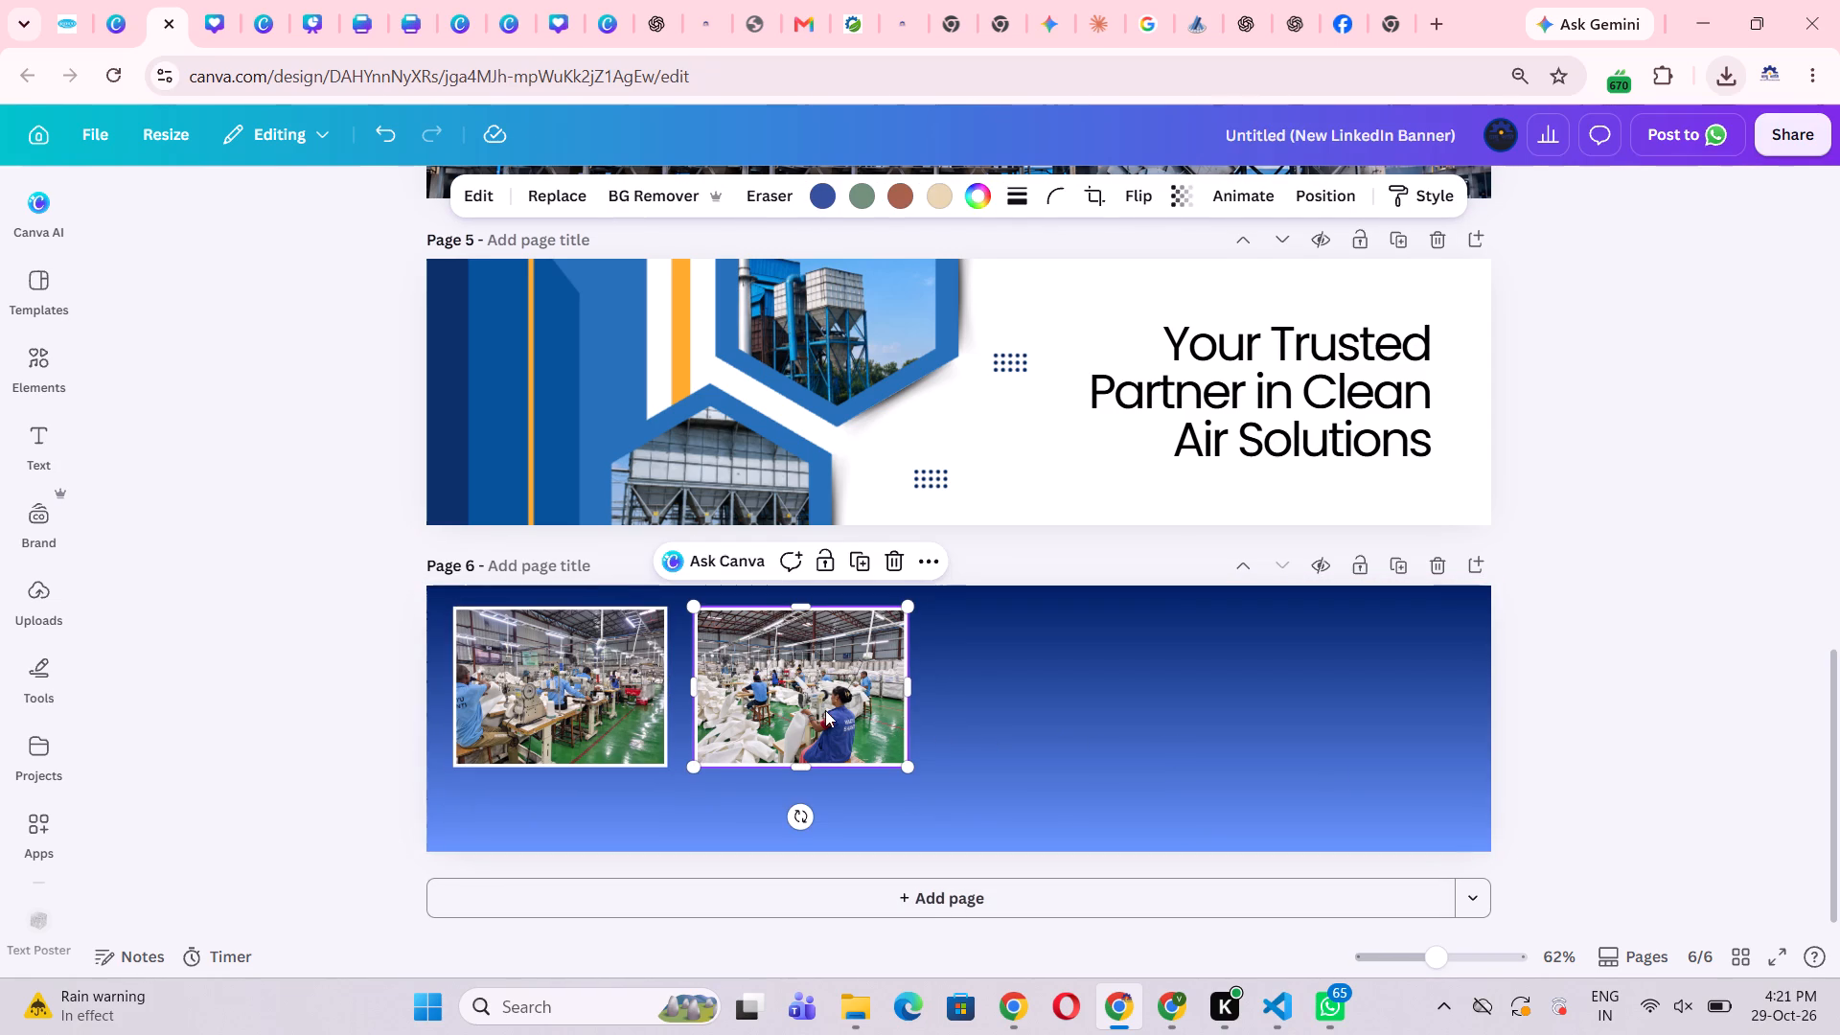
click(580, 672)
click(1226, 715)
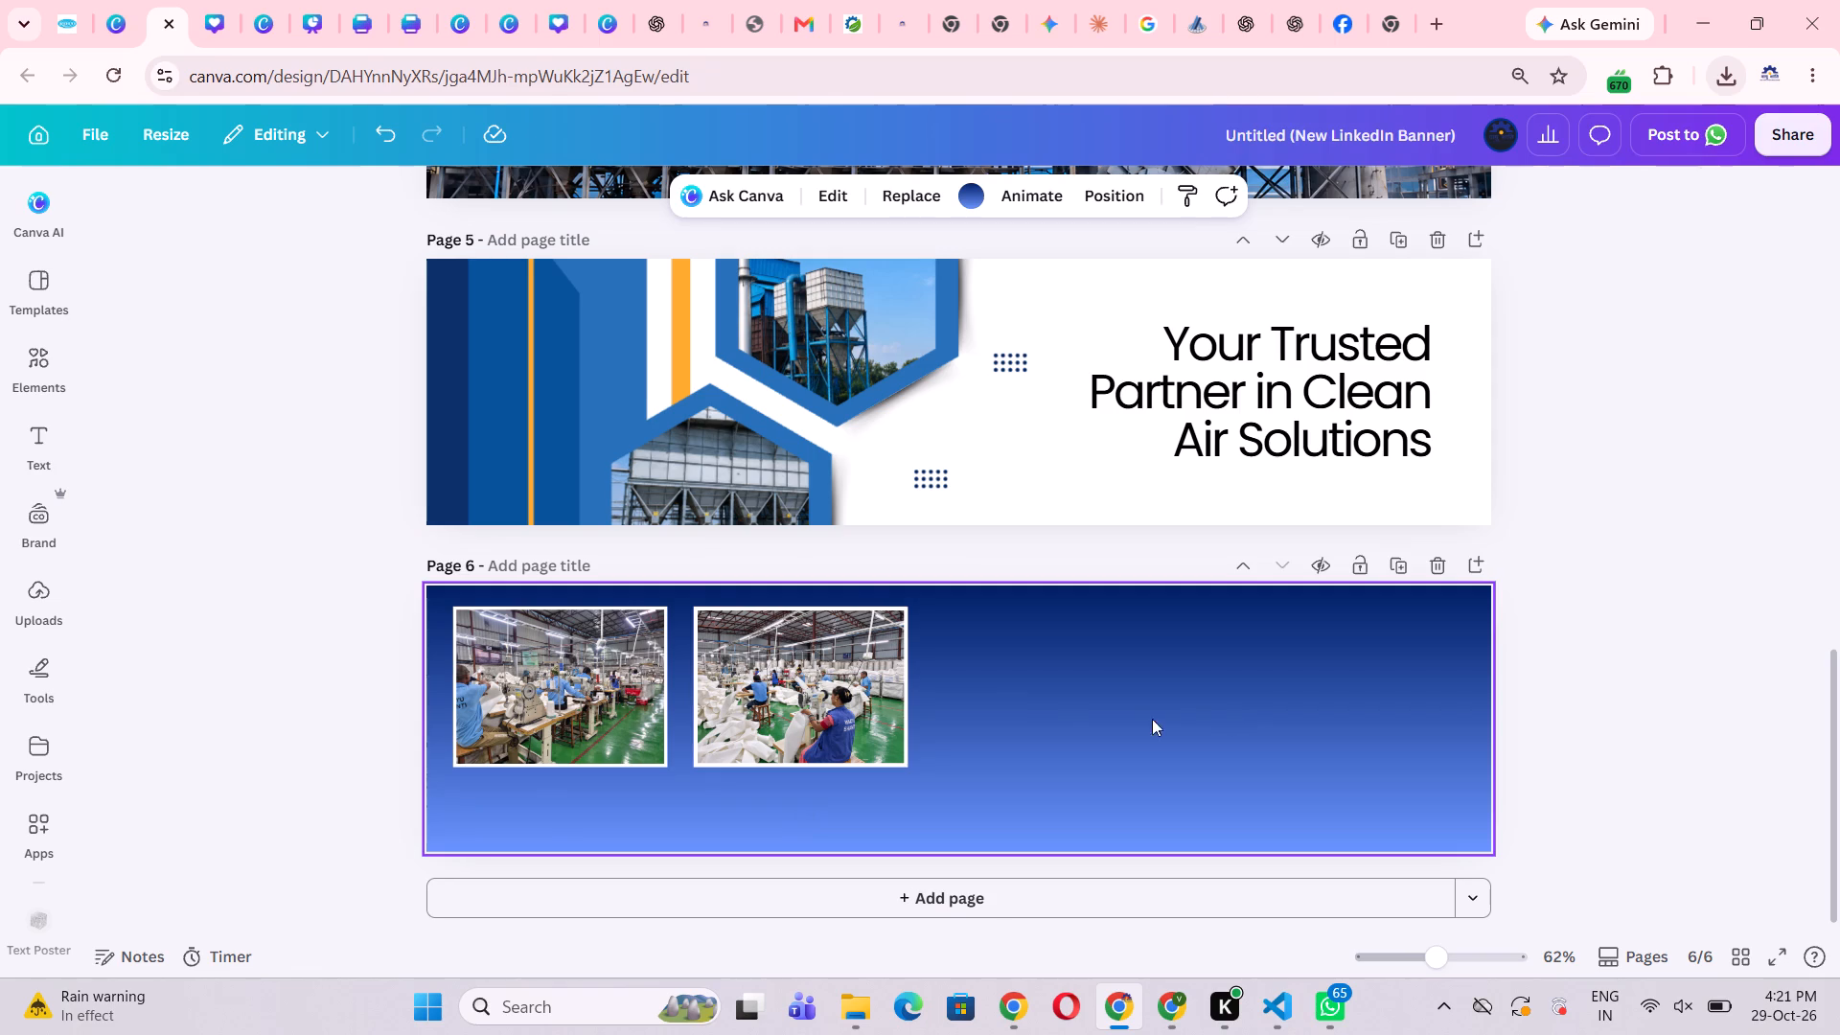
Compare both photos' border weights and adjust the first workshop photo's stroke weight to match the textile factory photo's border.
click(737, 685)
click(1006, 189)
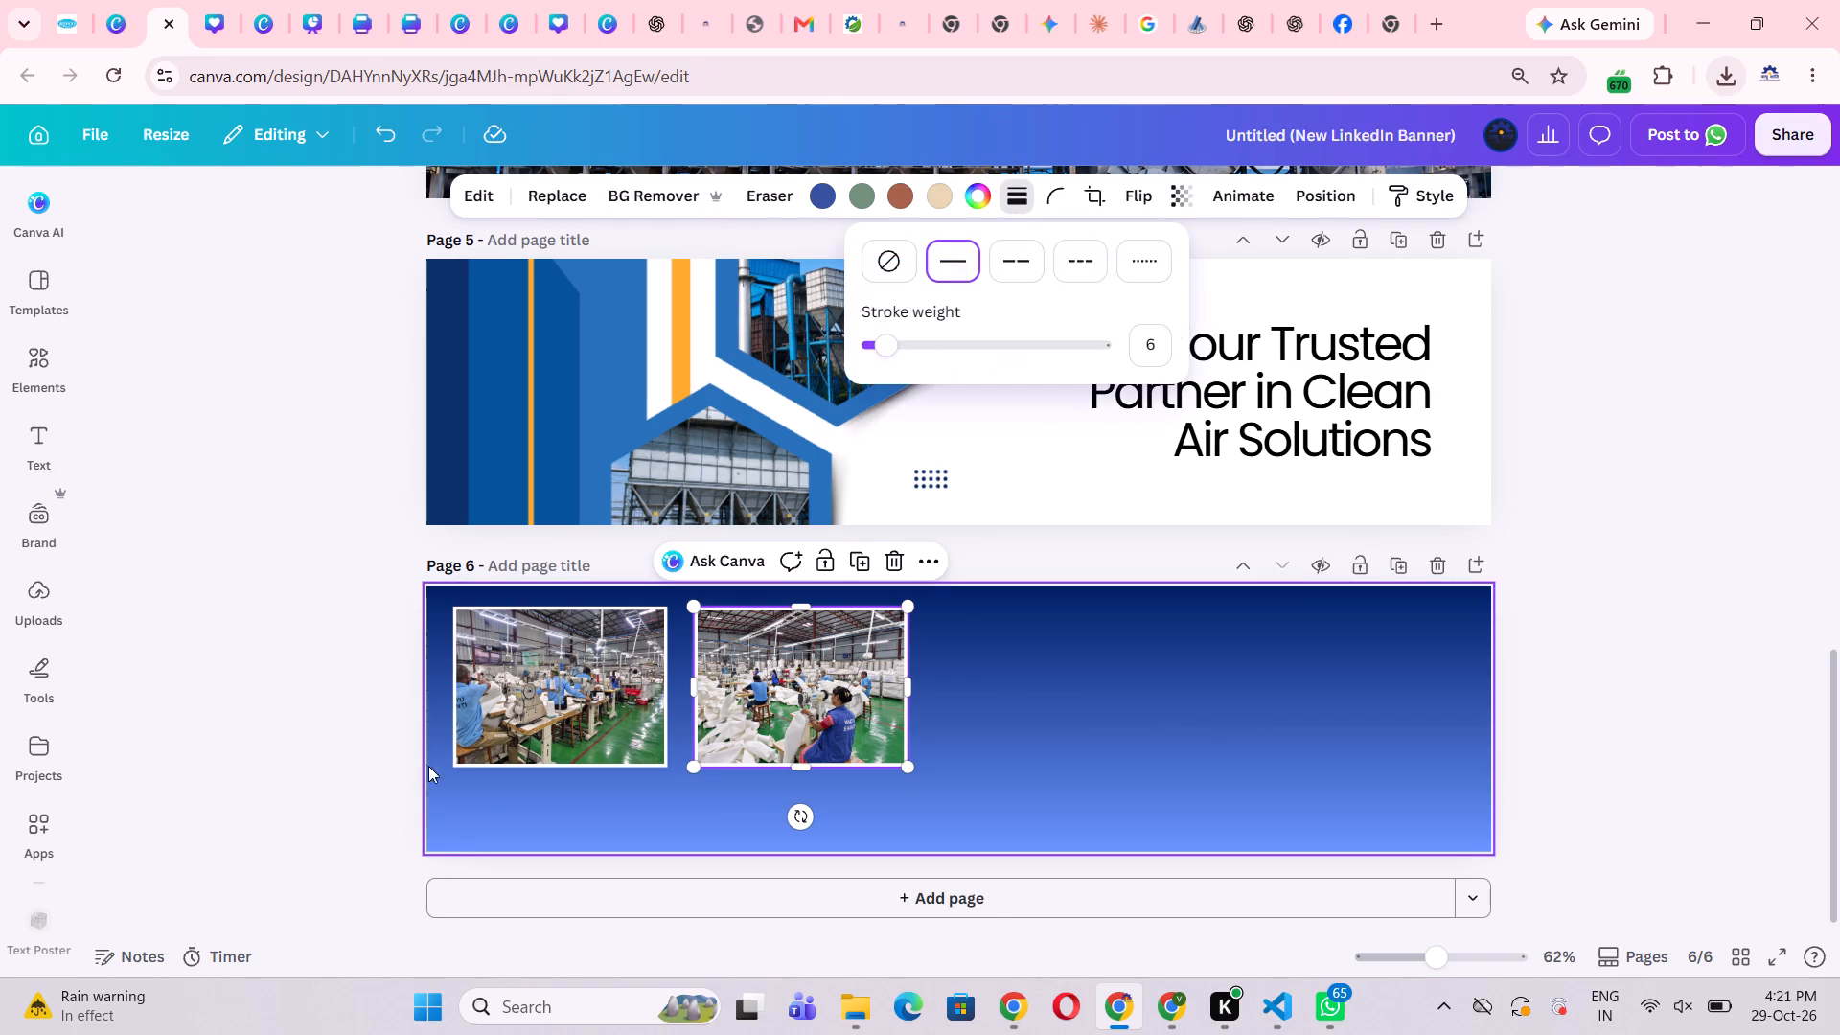
click(493, 735)
click(566, 693)
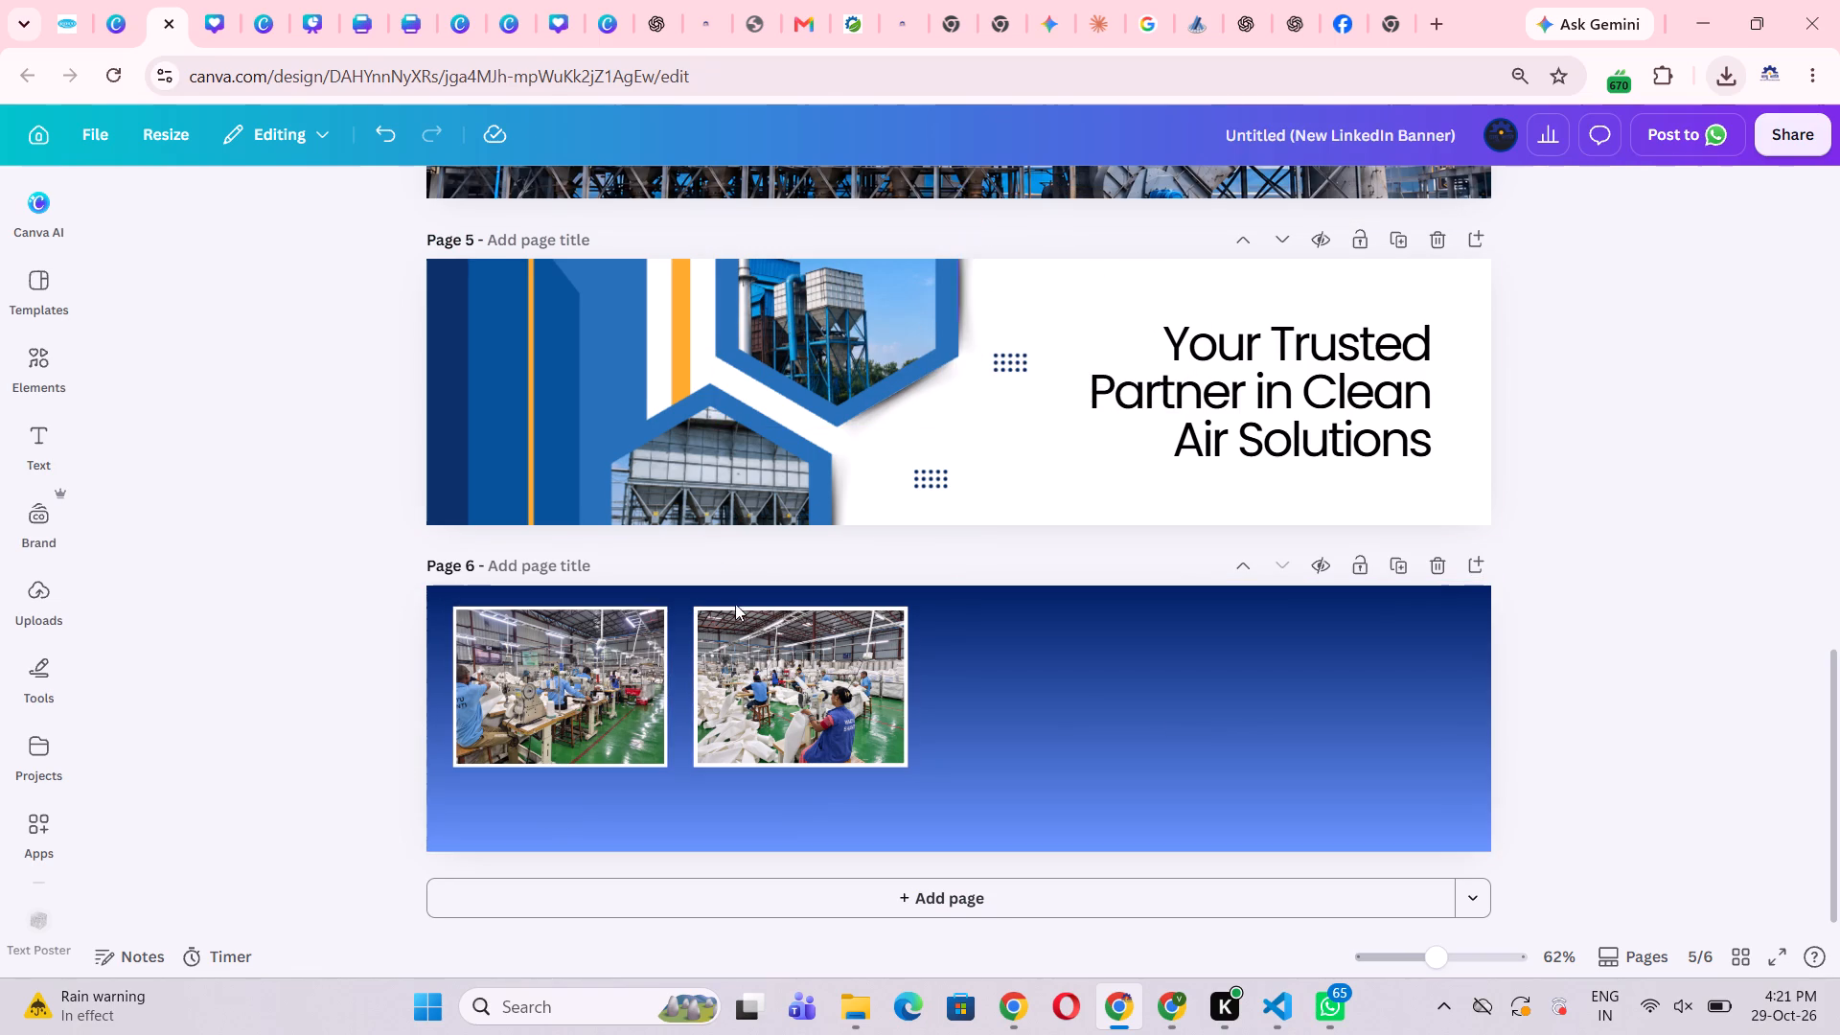
click(634, 635)
click(1044, 201)
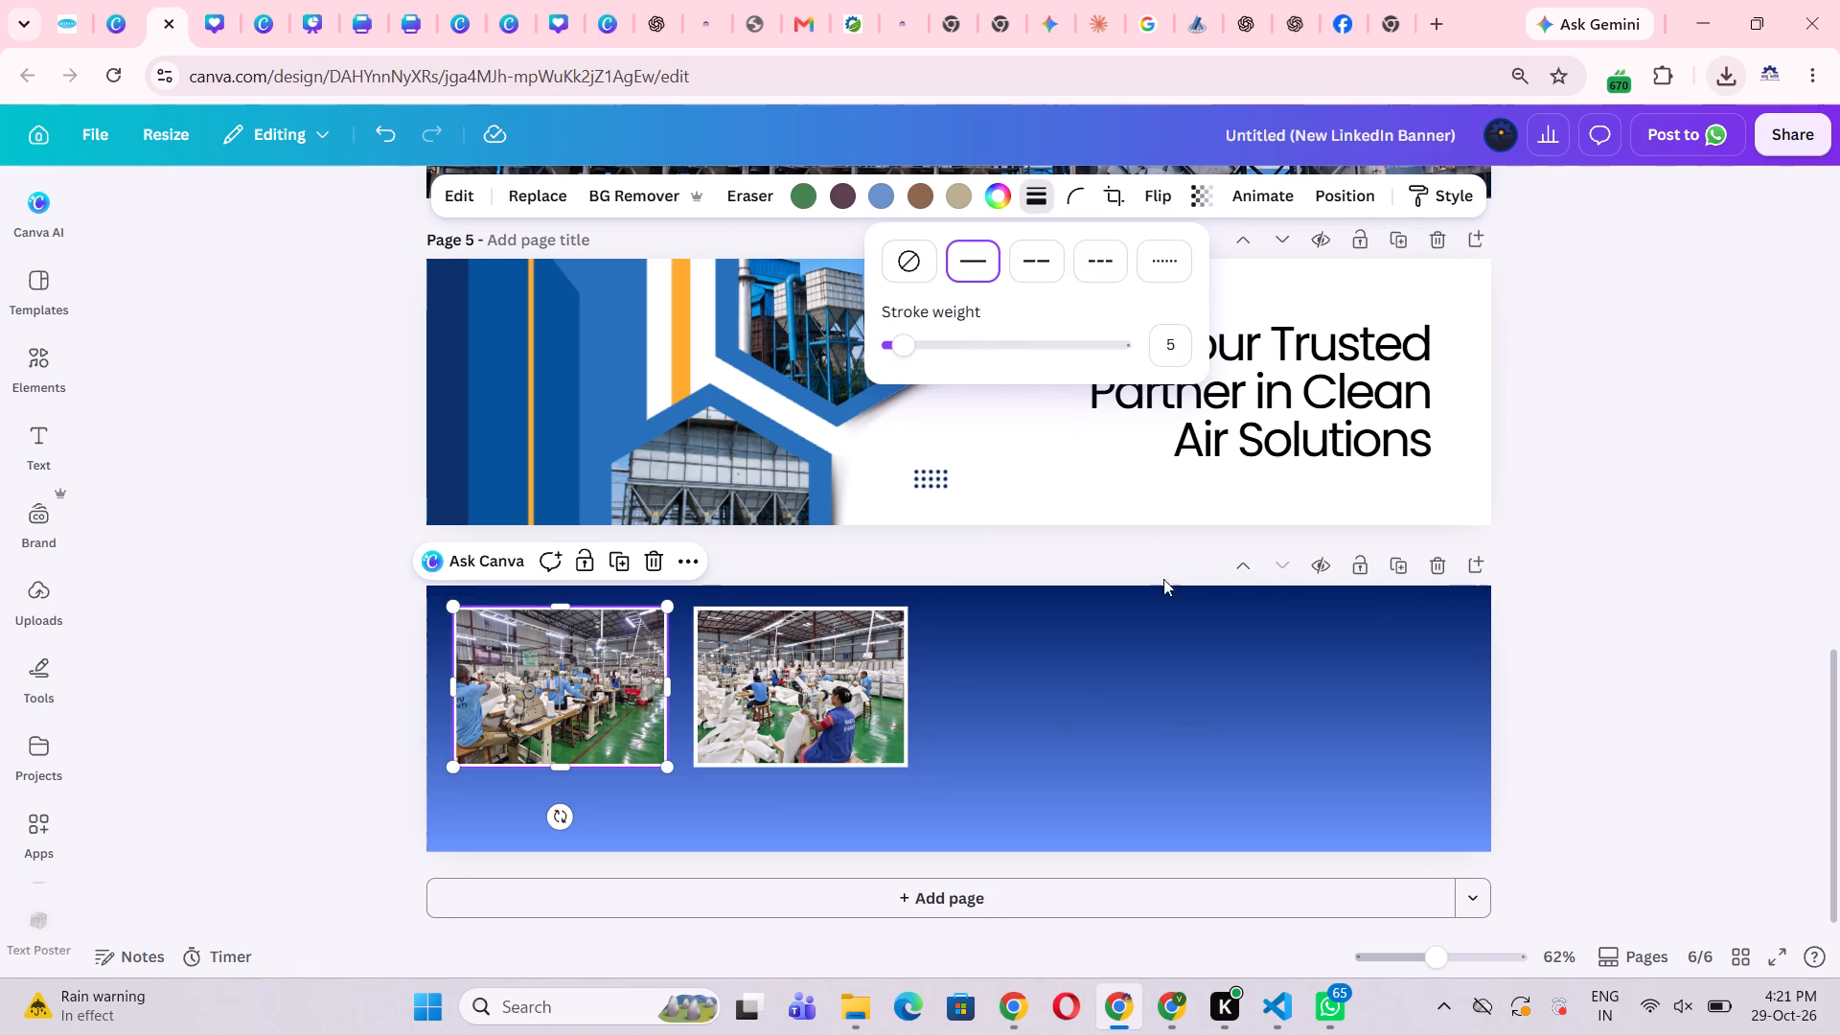
click(1167, 629)
click(529, 689)
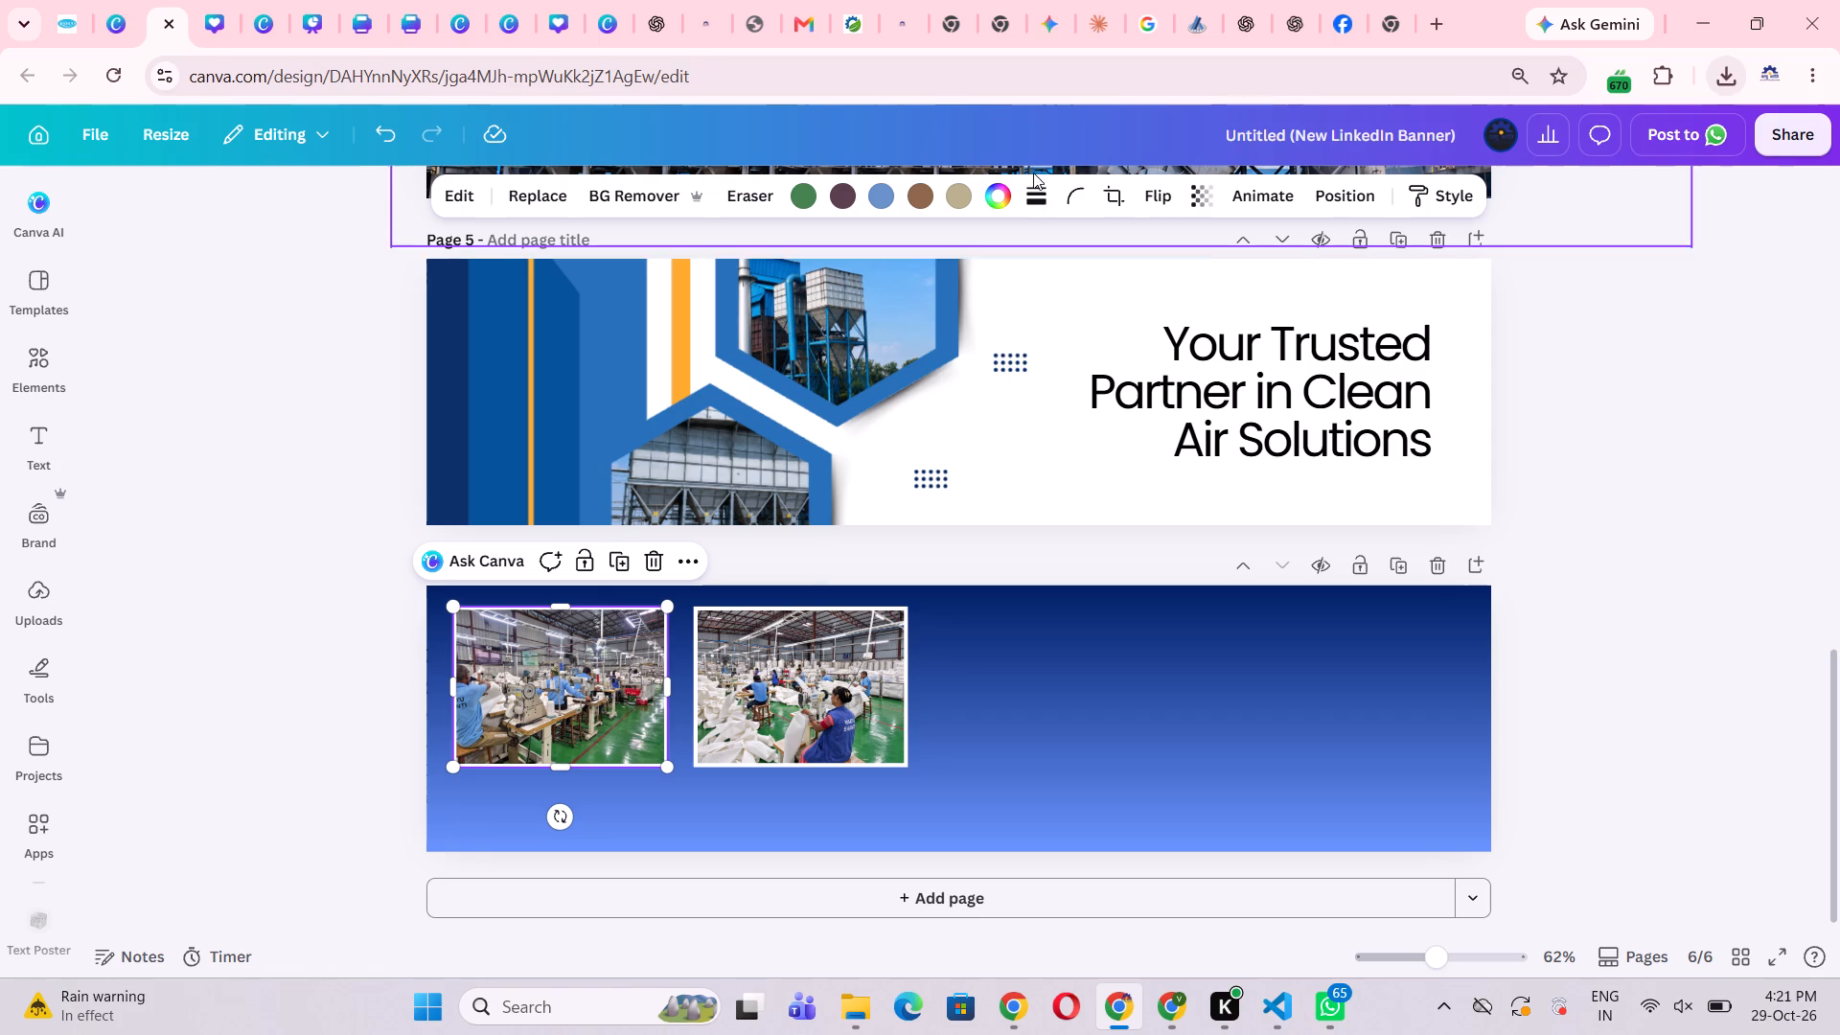
click(1028, 201)
drag(894, 352, 895, 352)
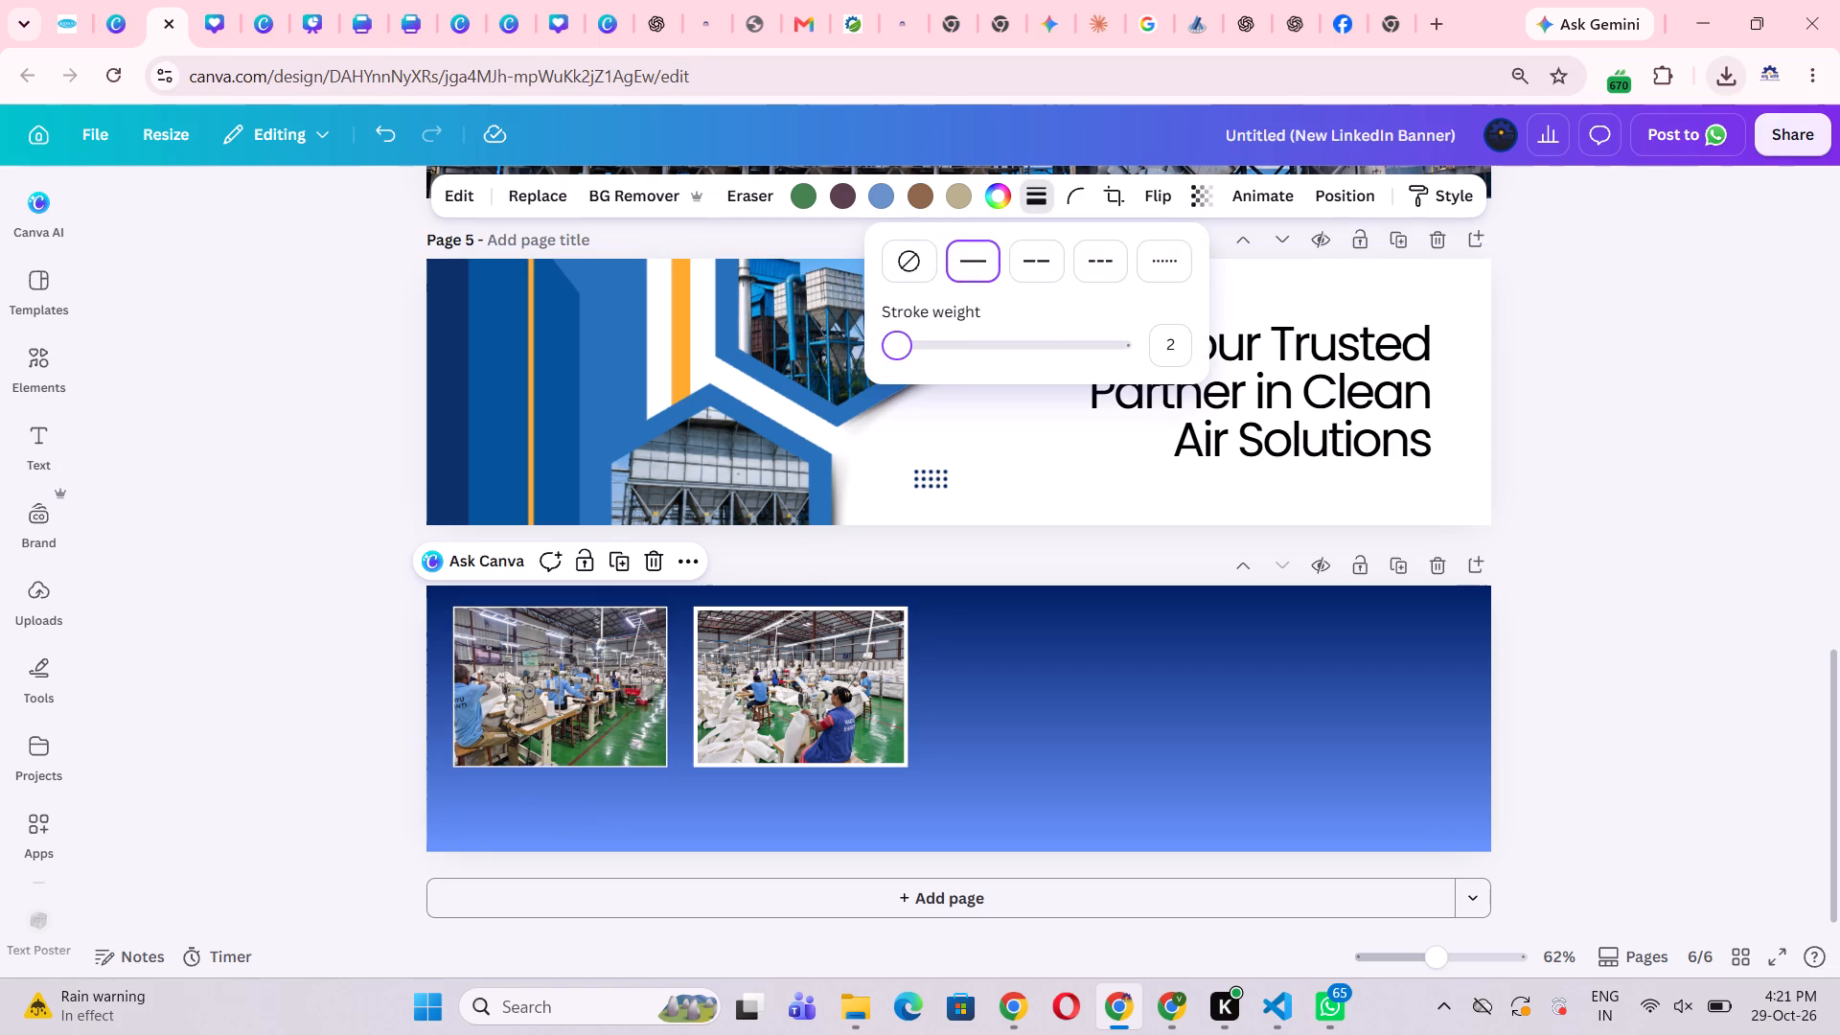
drag(895, 352, 905, 356)
double_click(1791, 468)
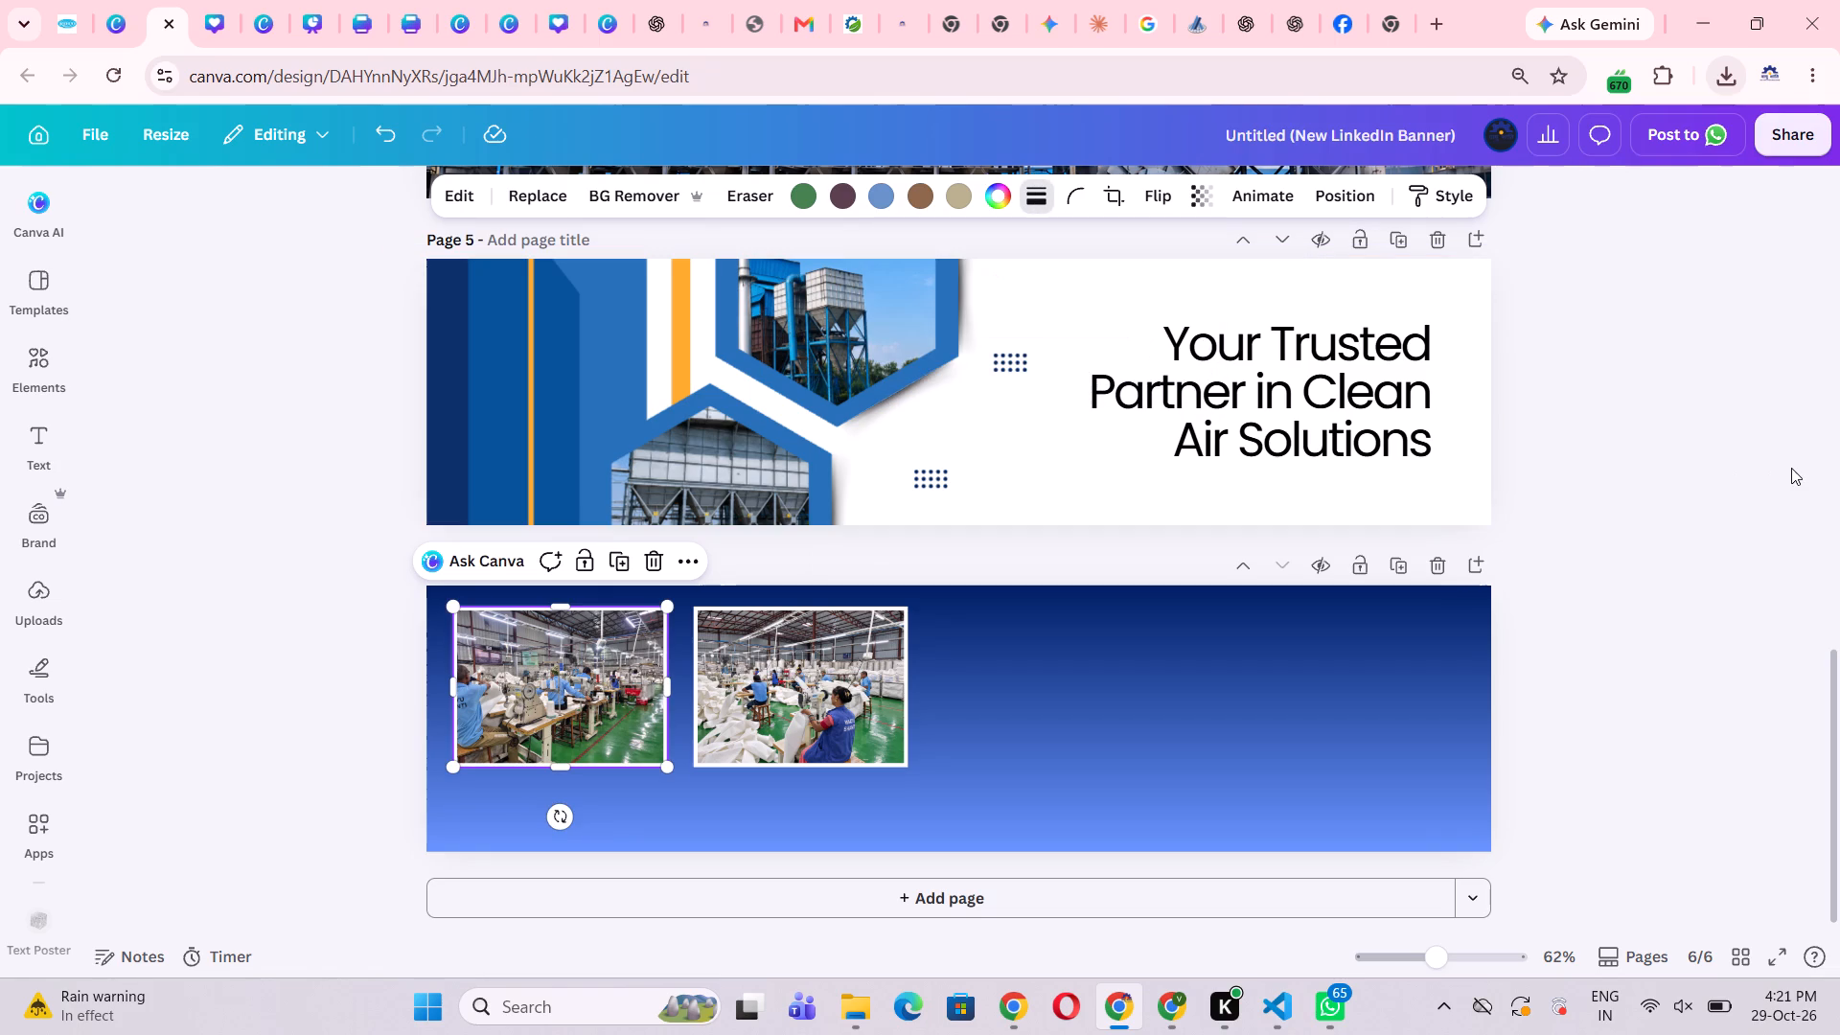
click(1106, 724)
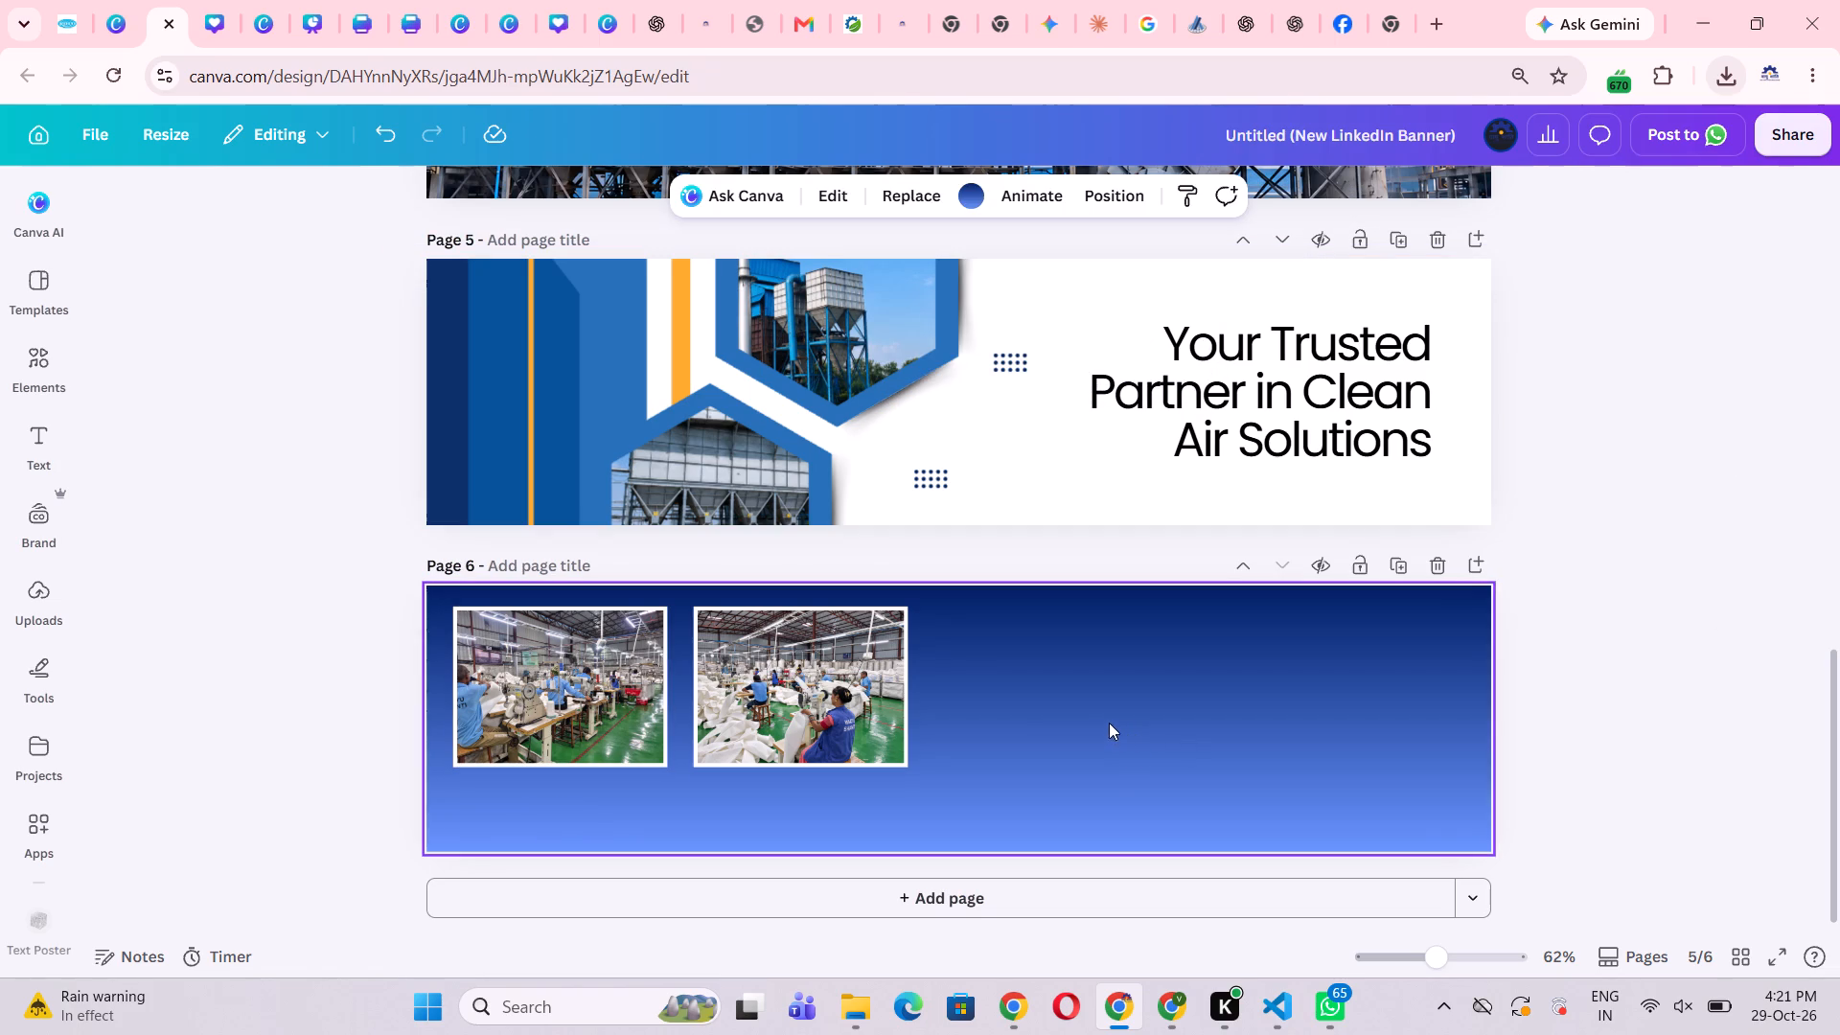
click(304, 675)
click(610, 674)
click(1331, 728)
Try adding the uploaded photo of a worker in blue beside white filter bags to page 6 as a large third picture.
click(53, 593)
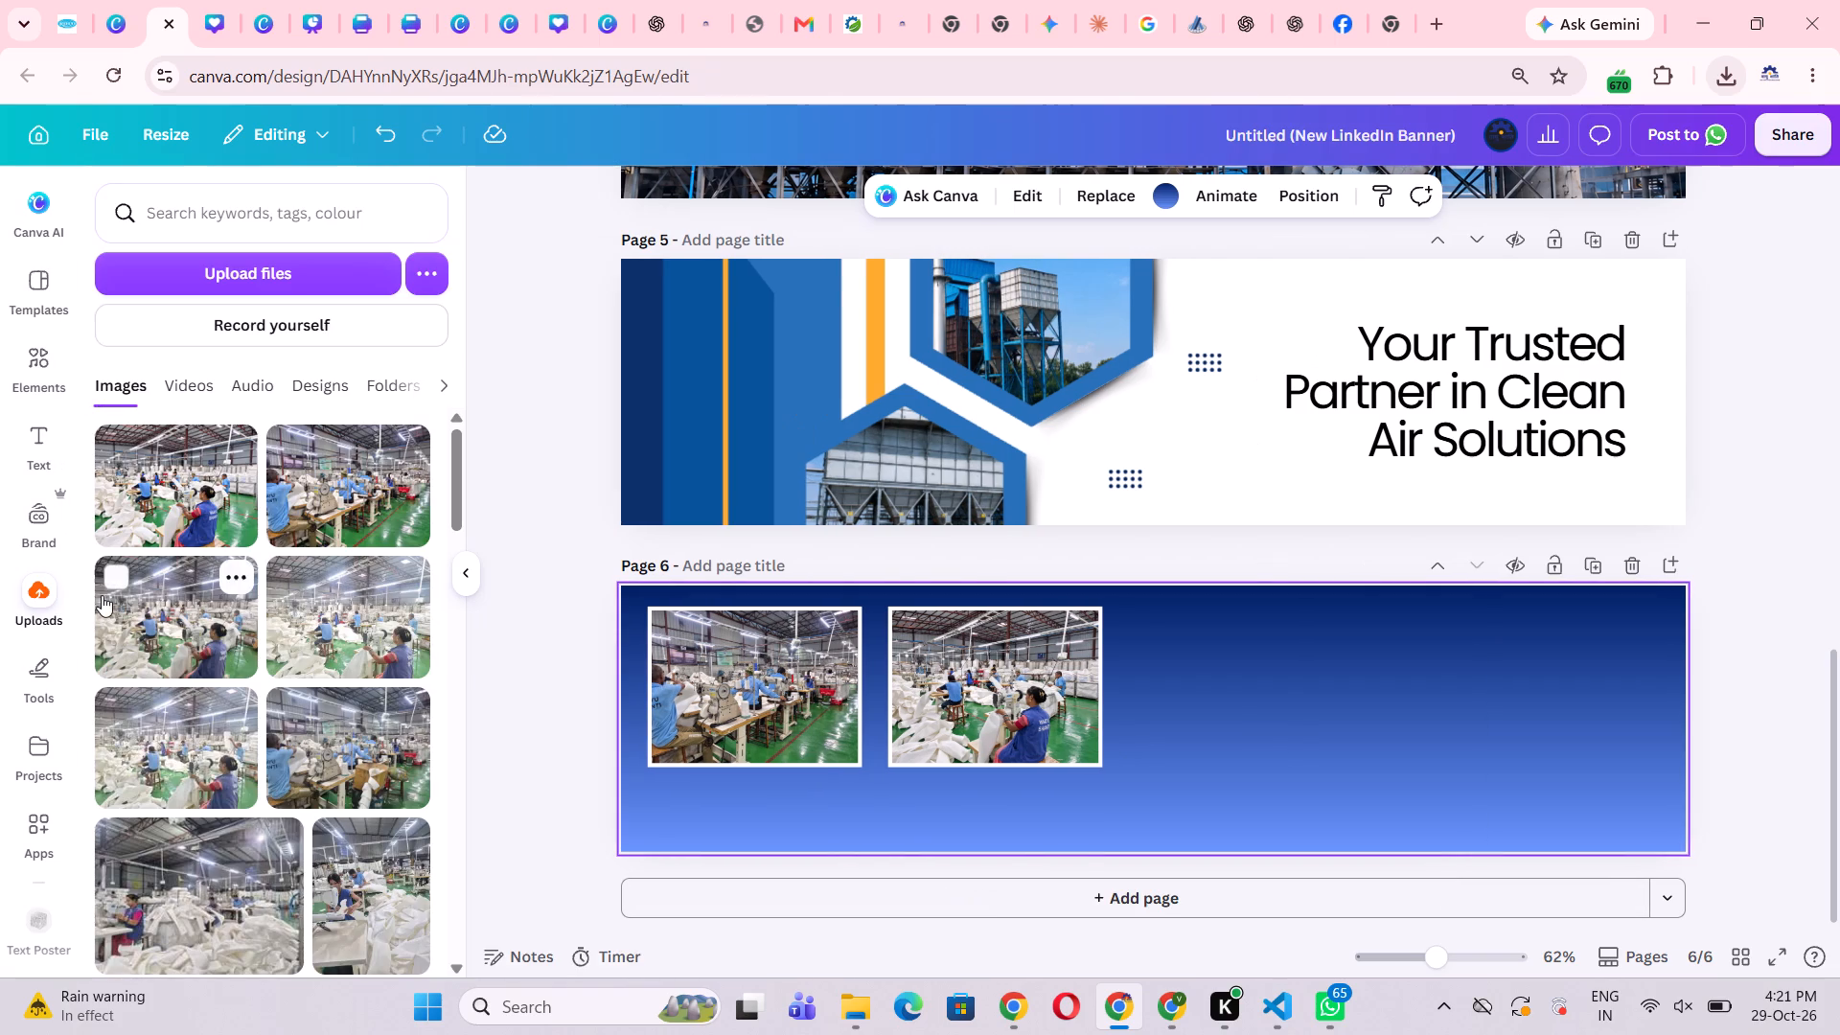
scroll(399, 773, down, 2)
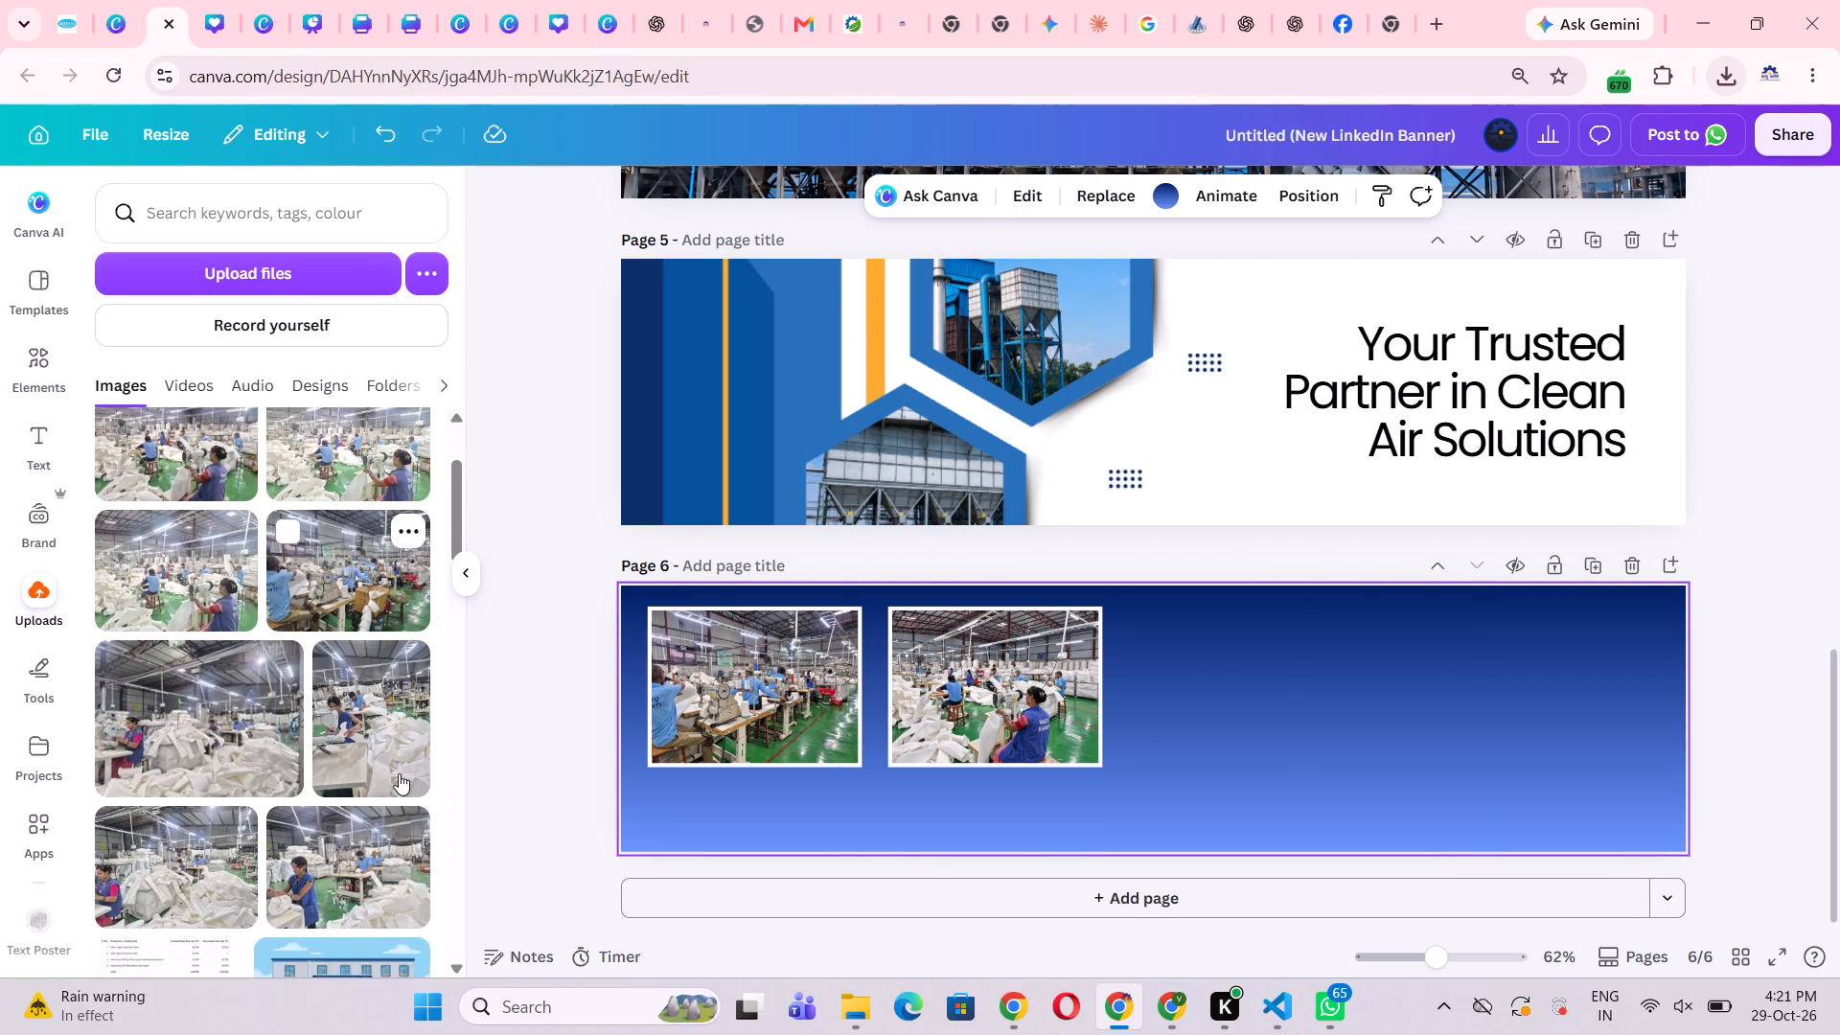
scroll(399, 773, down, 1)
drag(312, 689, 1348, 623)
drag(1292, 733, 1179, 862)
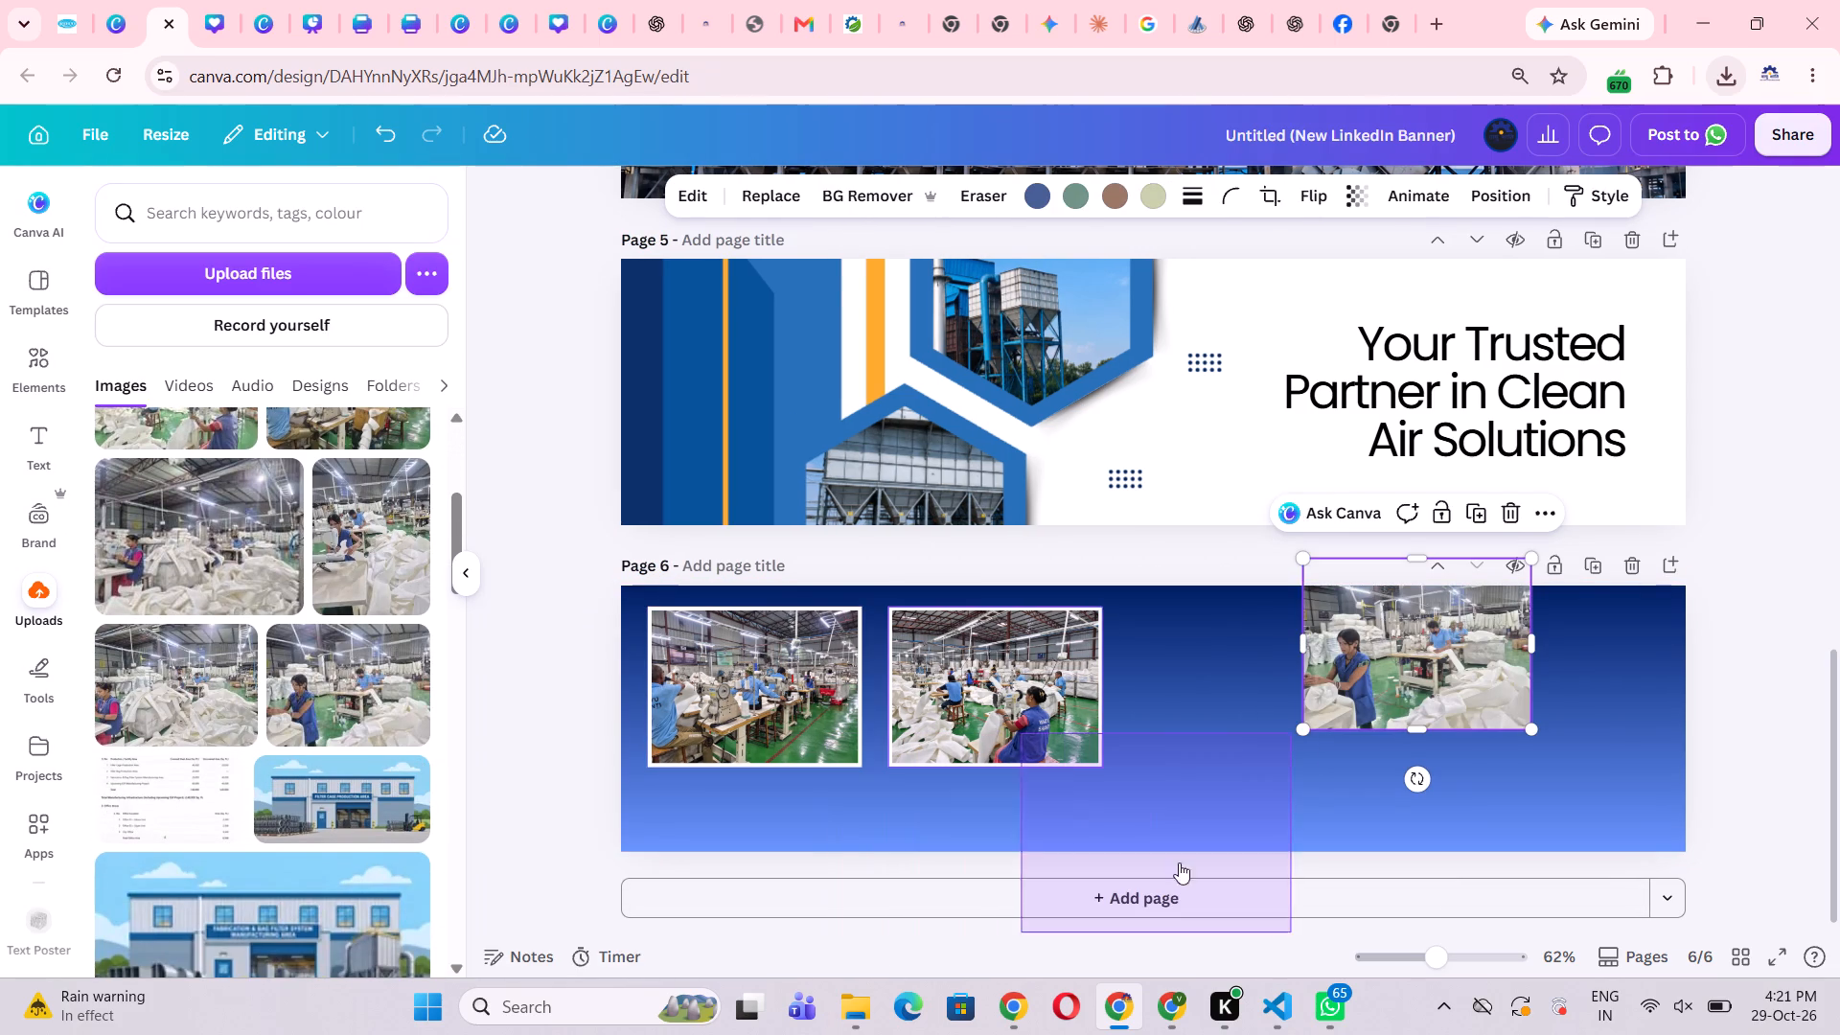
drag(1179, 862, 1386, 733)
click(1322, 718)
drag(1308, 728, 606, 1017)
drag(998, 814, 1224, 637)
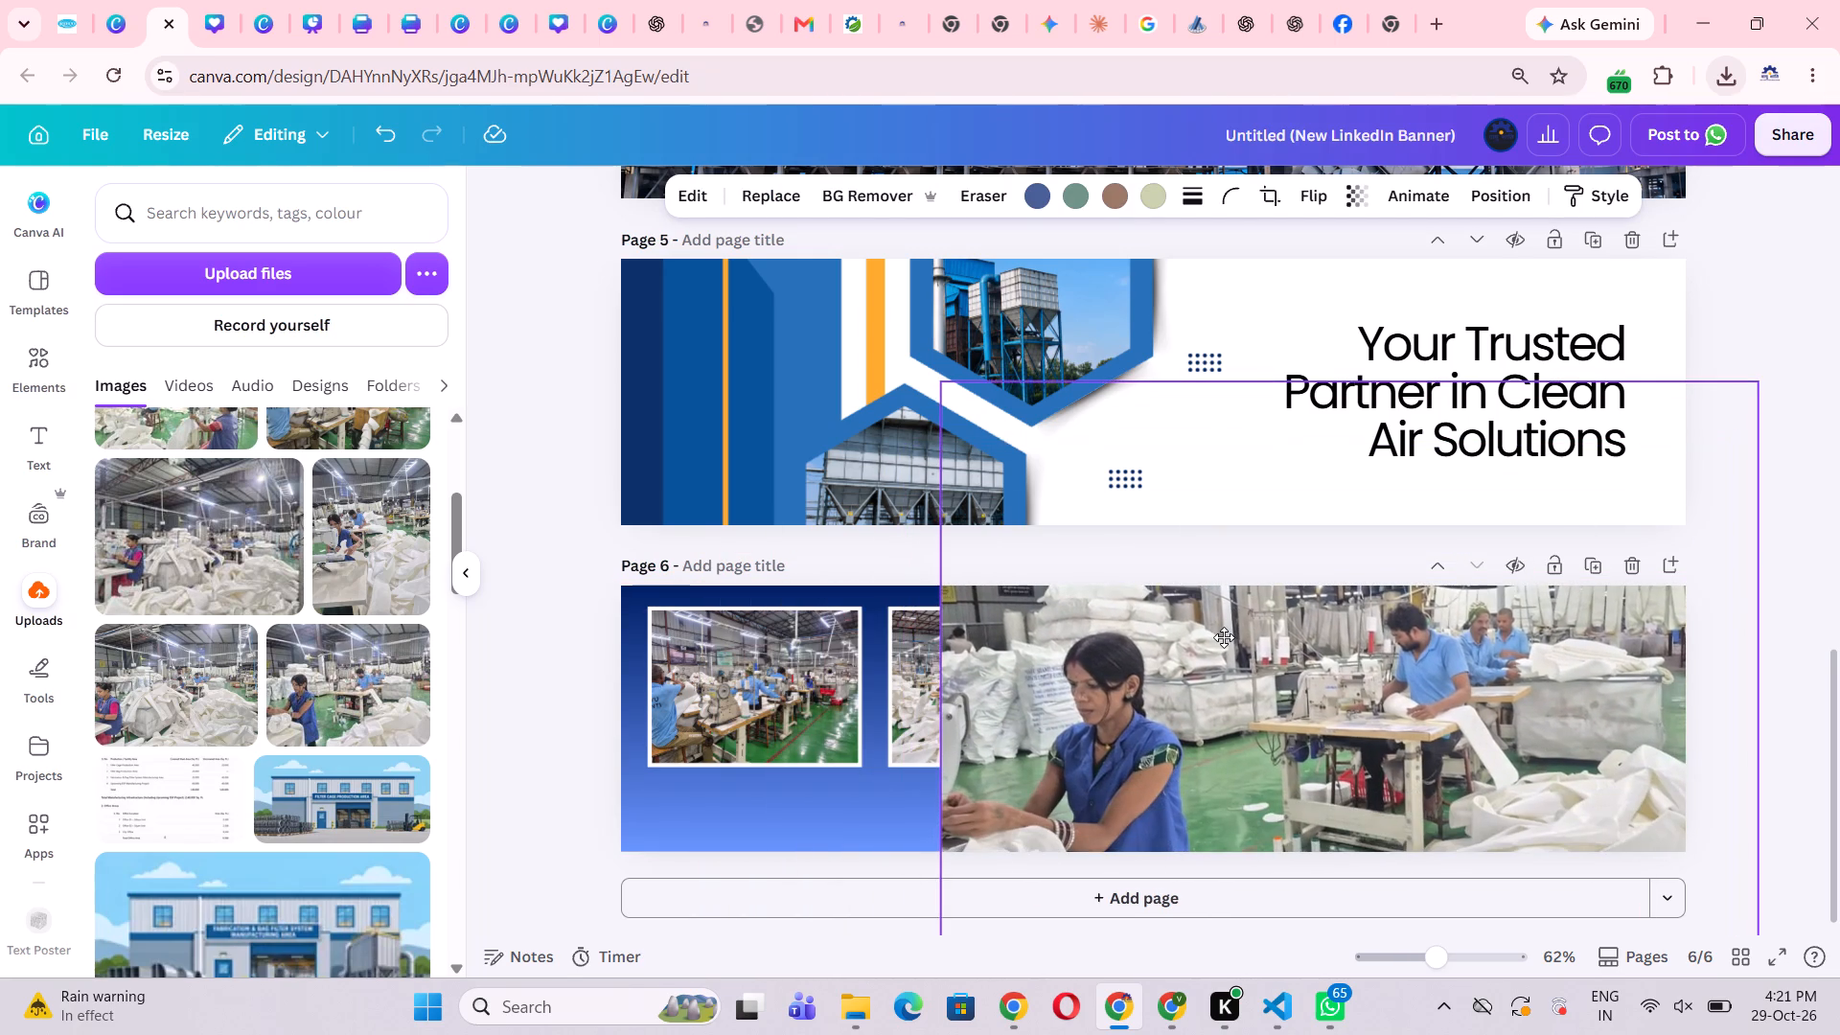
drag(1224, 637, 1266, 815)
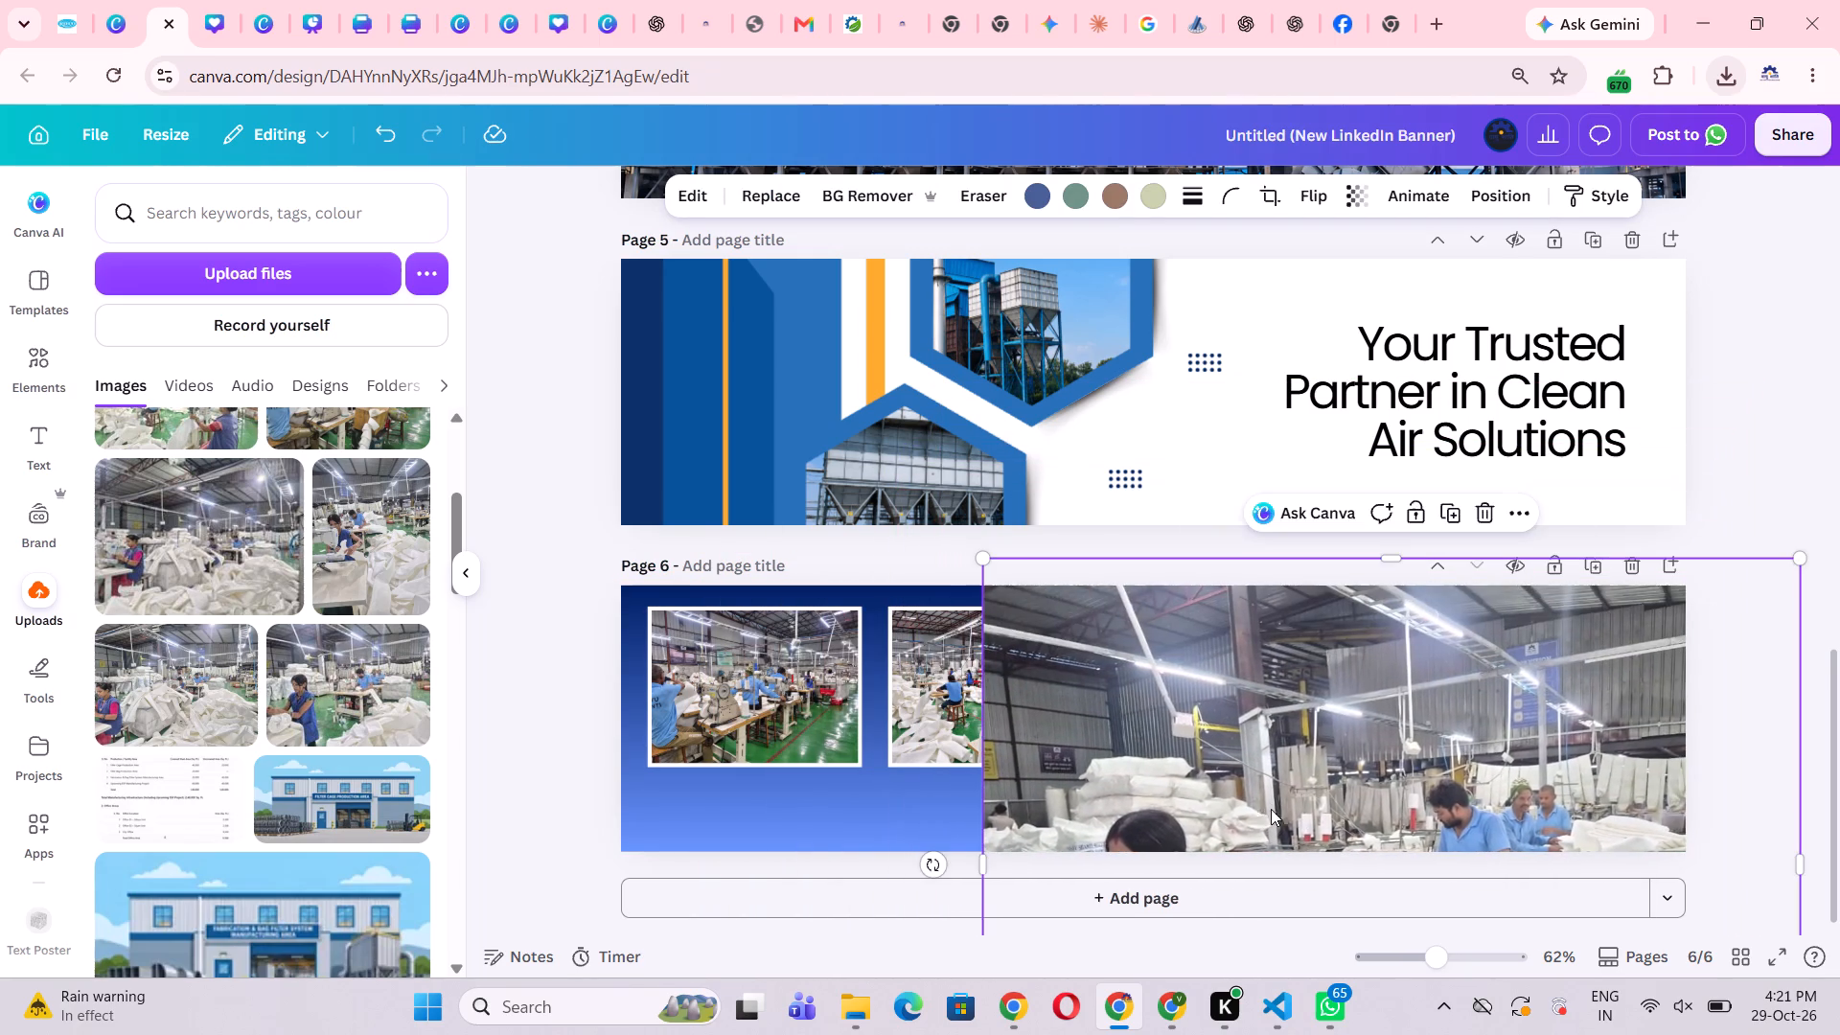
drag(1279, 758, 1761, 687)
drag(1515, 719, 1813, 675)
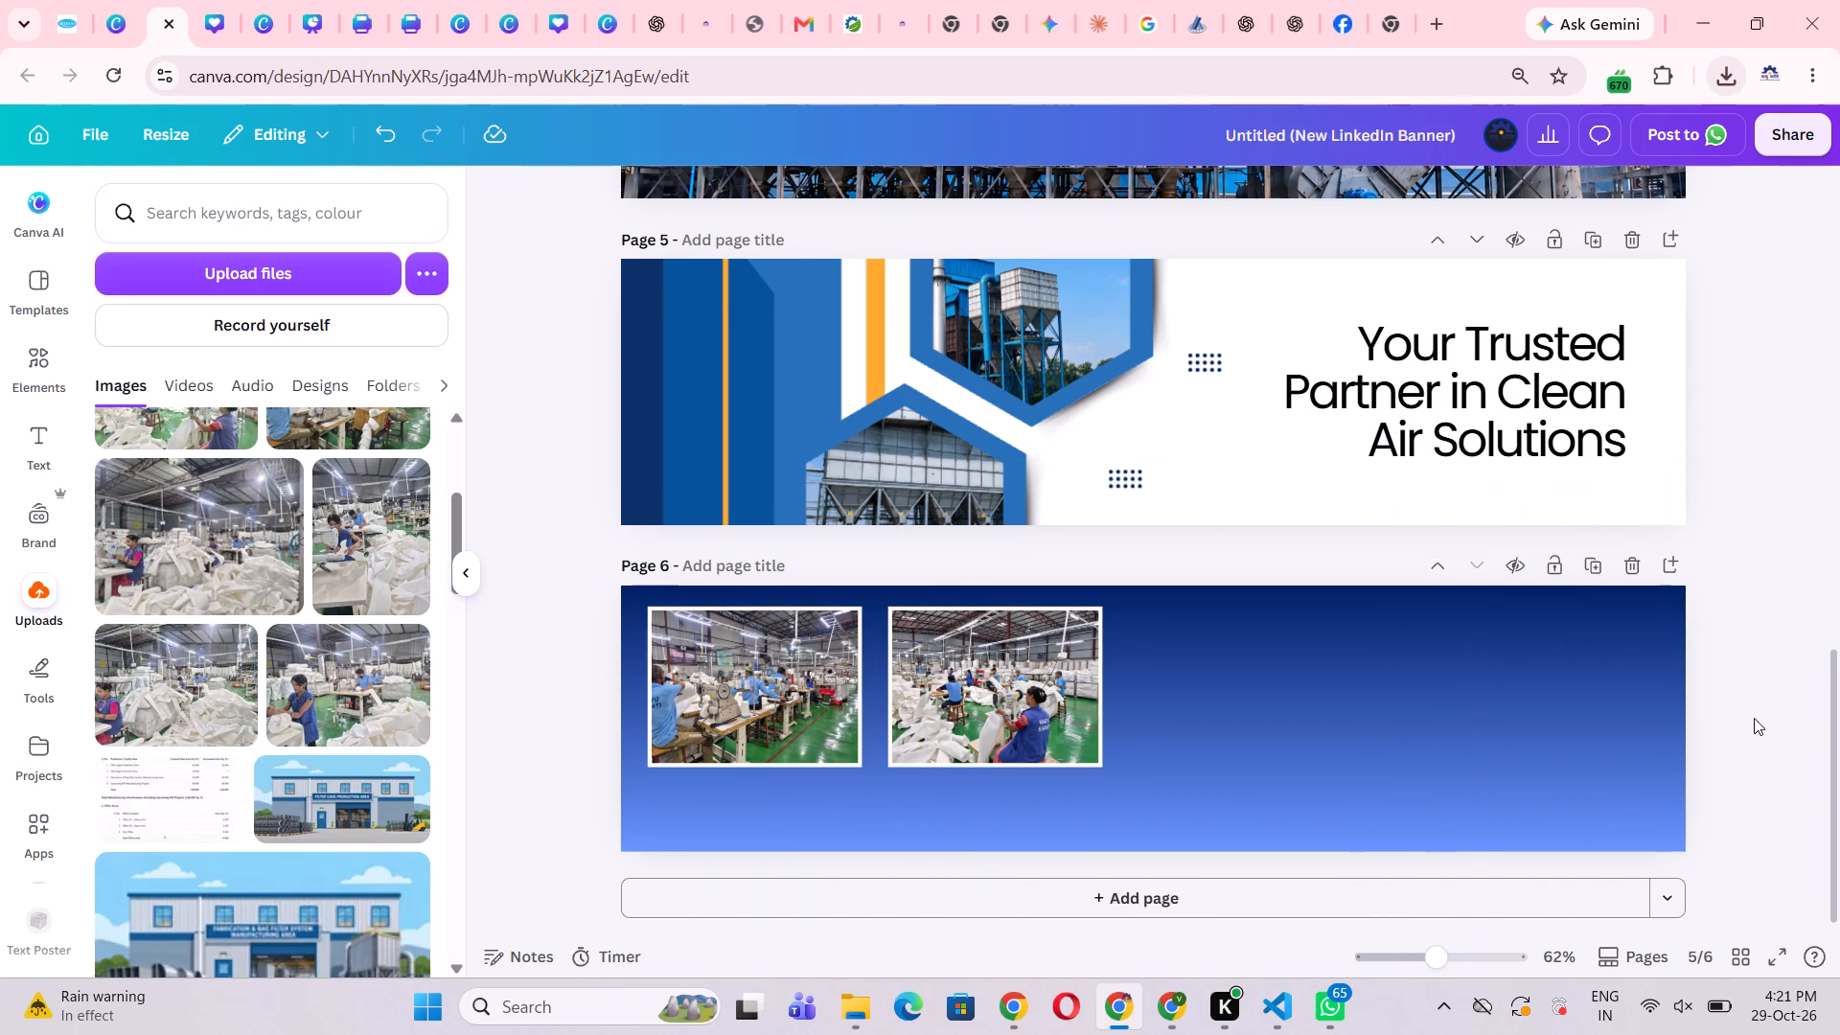
Look through the uploaded images for another picture to place beside the two bordered photos on page 6.
click(1448, 736)
scroll(317, 721, down, 1)
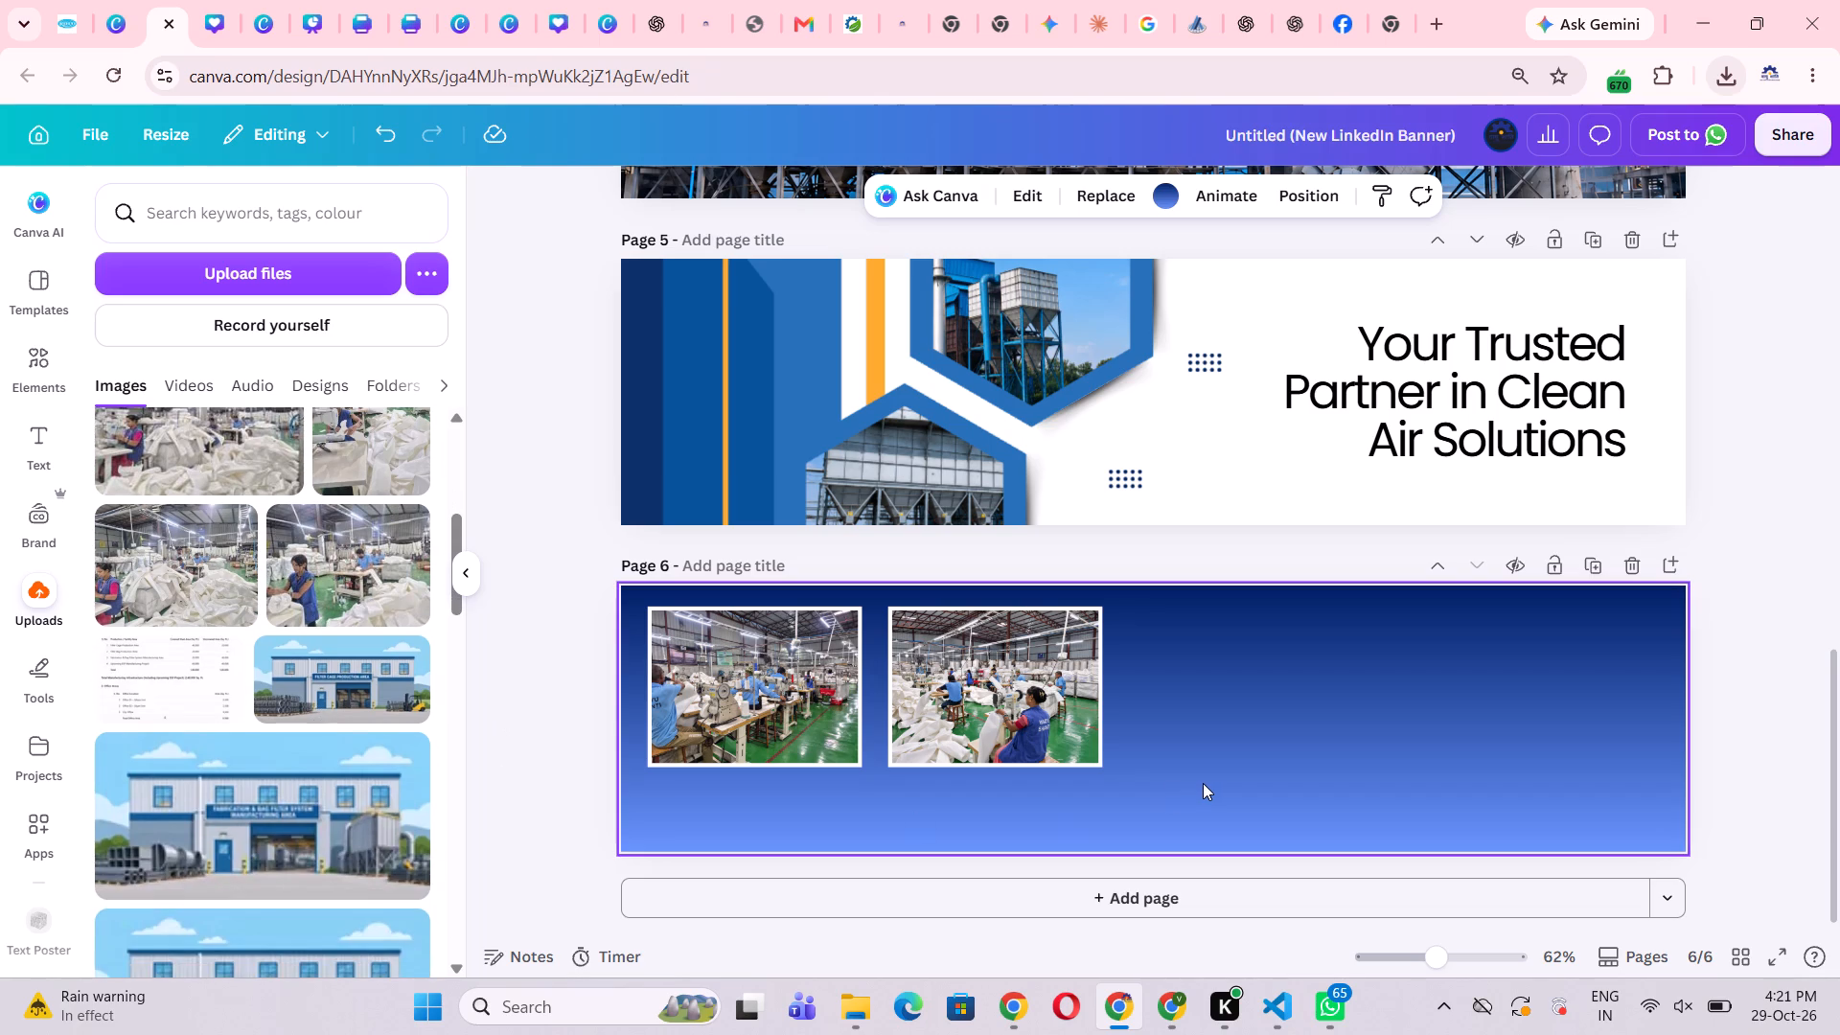
click(1207, 783)
scroll(1207, 783, down, 2)
click(548, 820)
scroll(317, 736, up, 1)
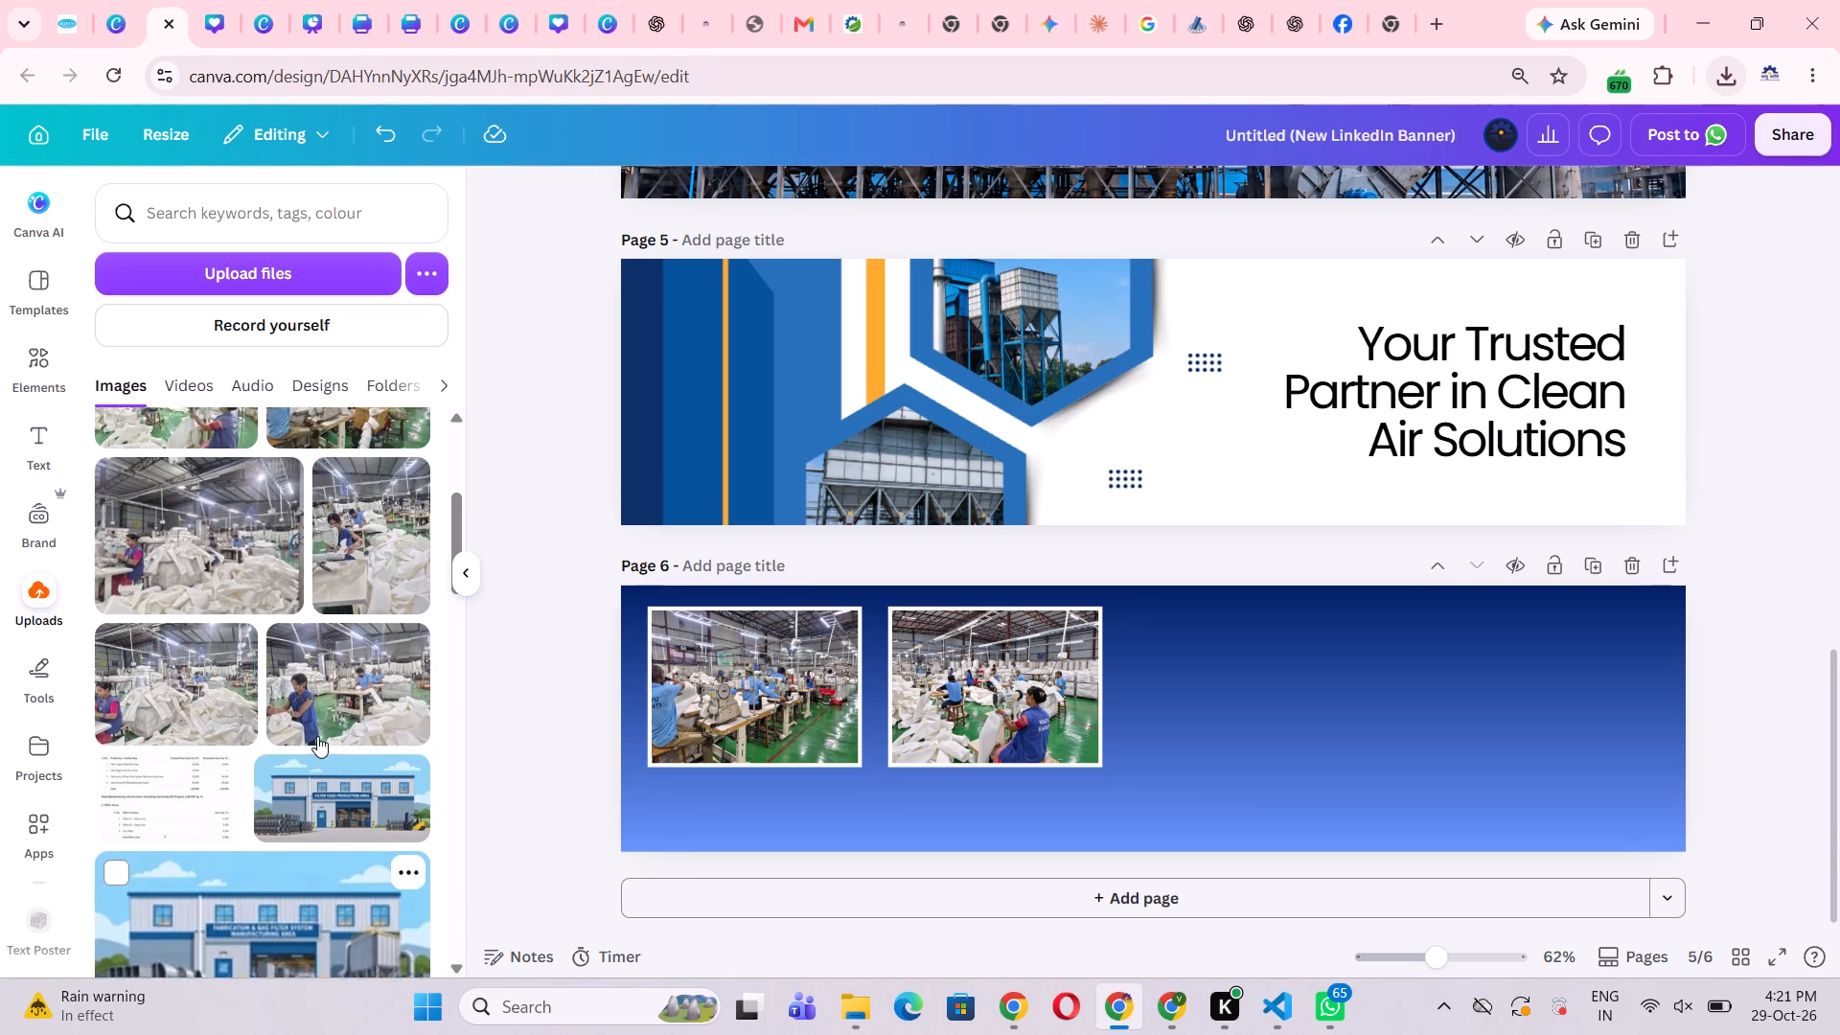
scroll(317, 736, down, 19)
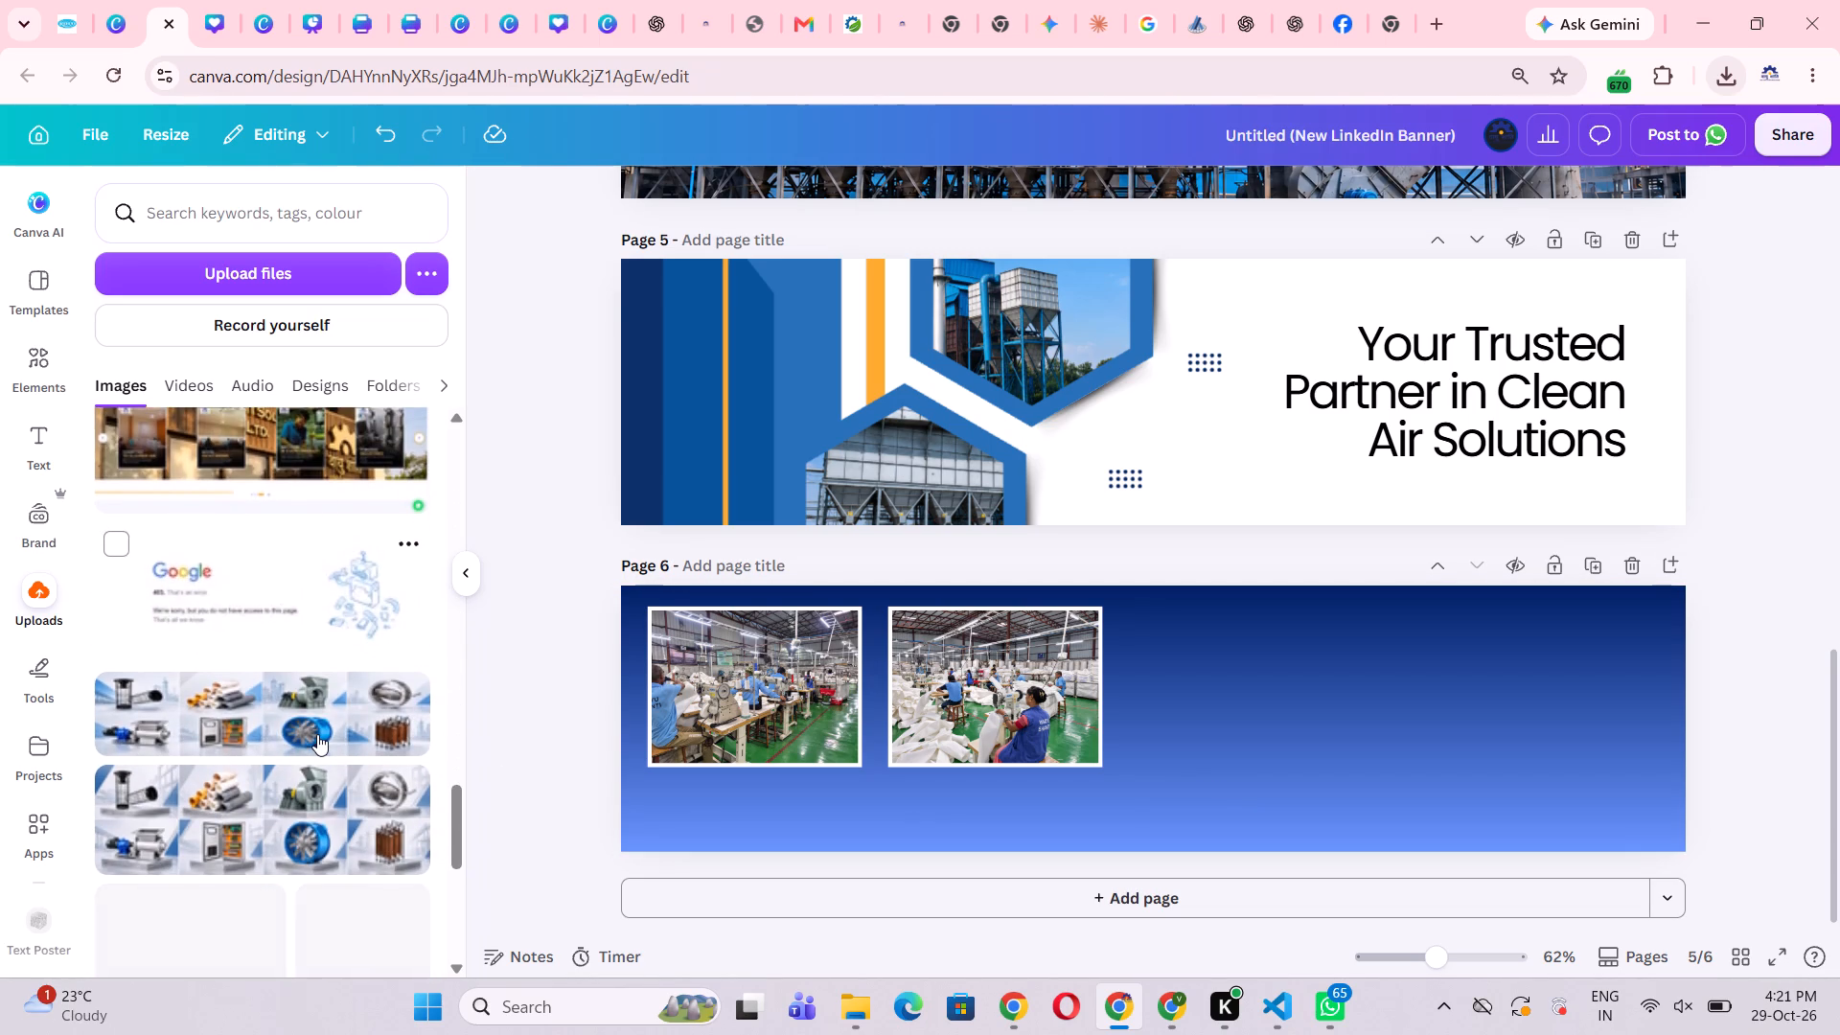
scroll(317, 734, down, 3)
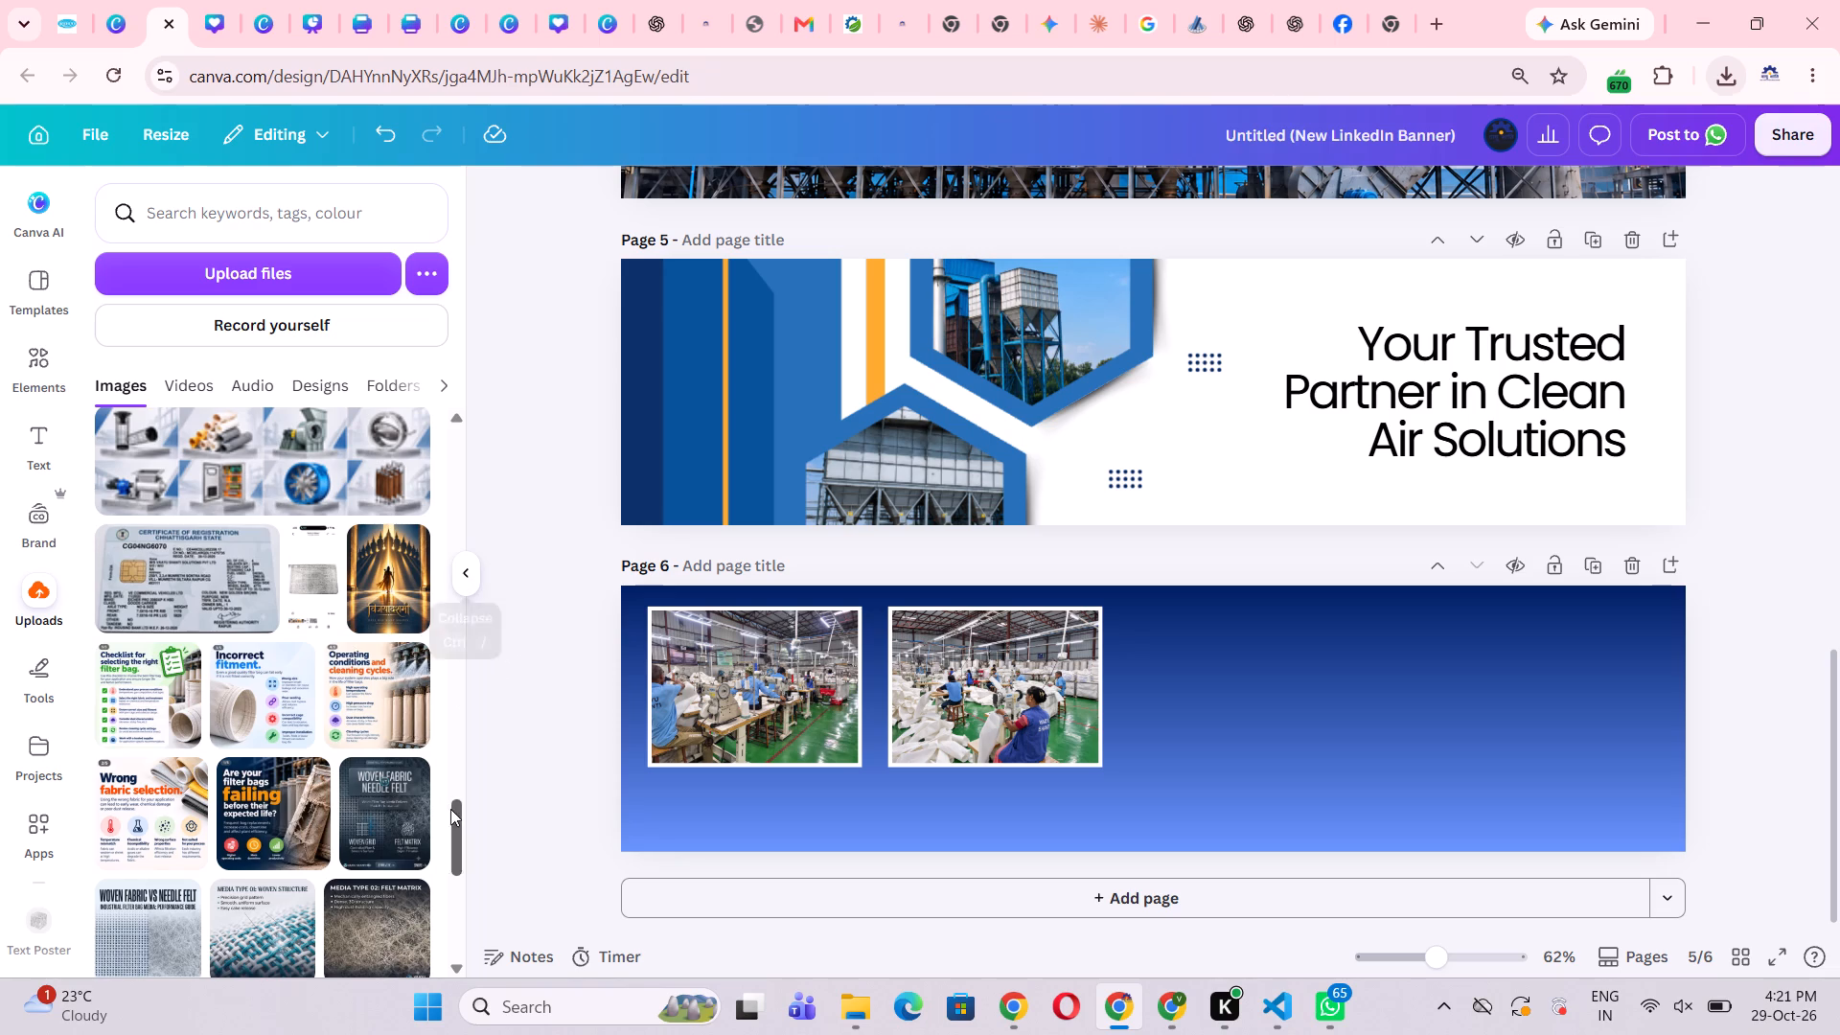
scroll(342, 826, down, 5)
scroll(342, 818, up, 16)
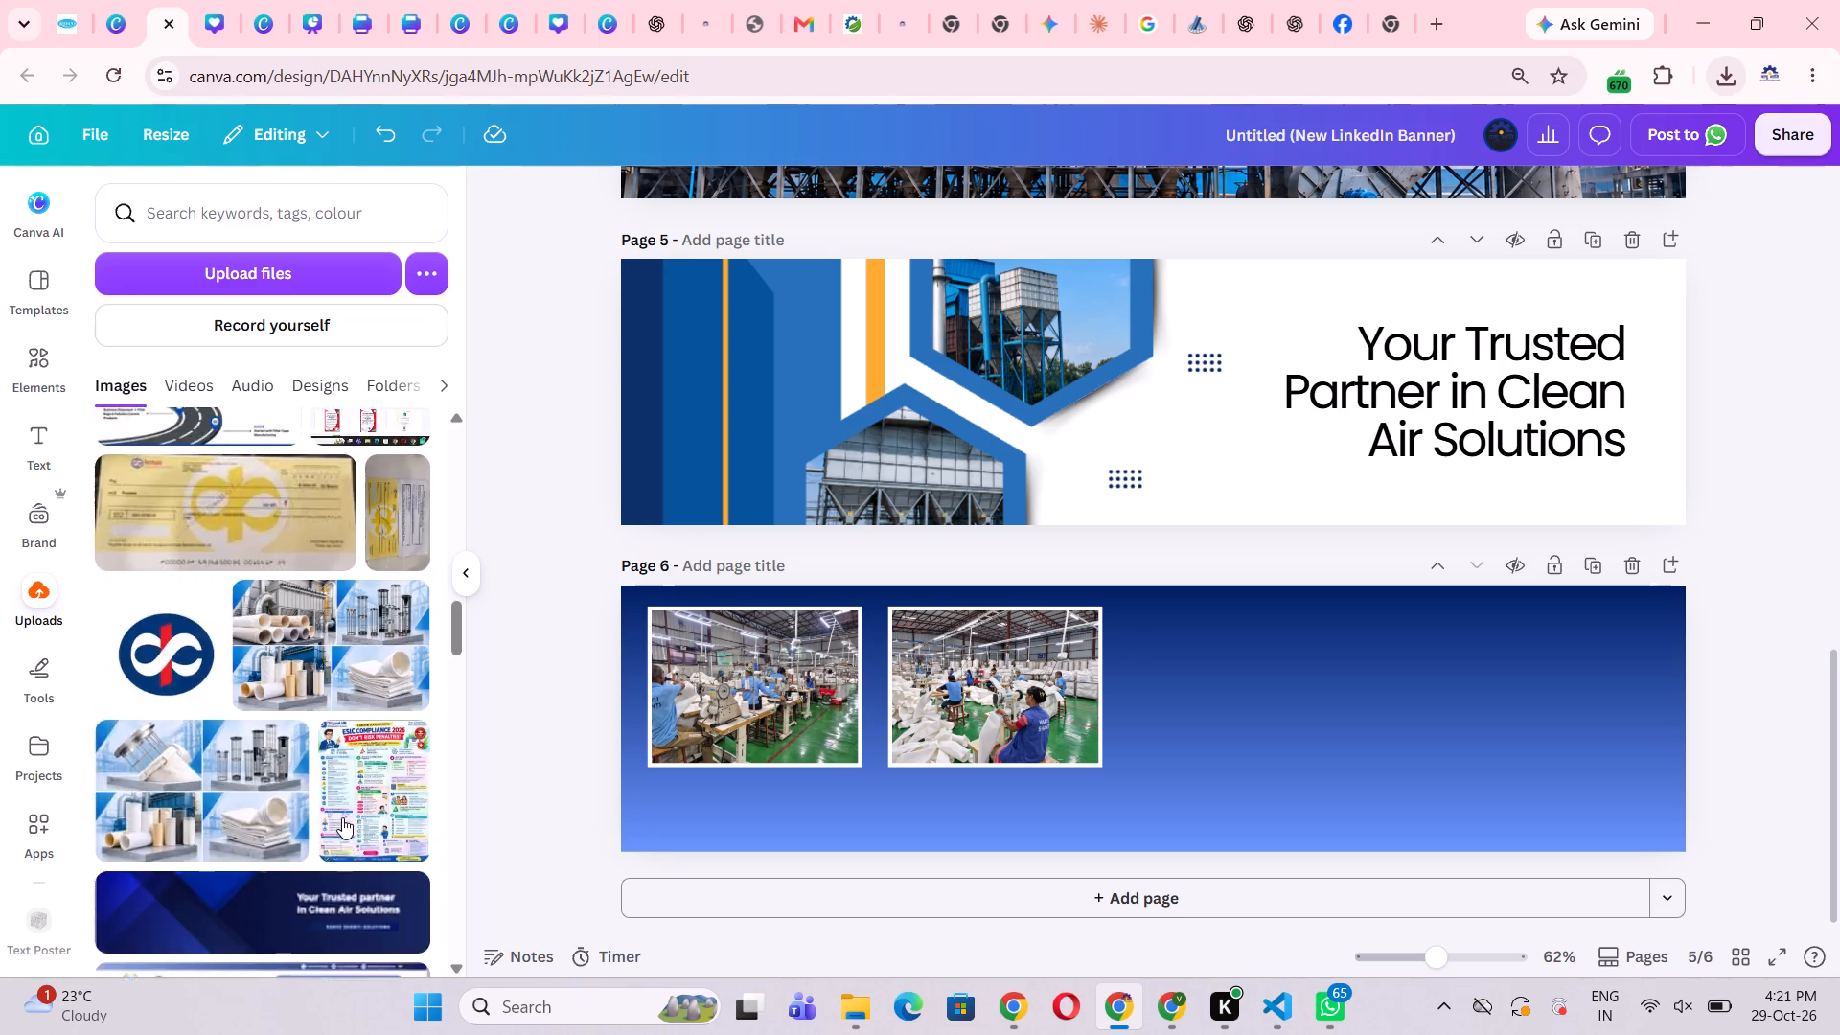
scroll(342, 817, up, 16)
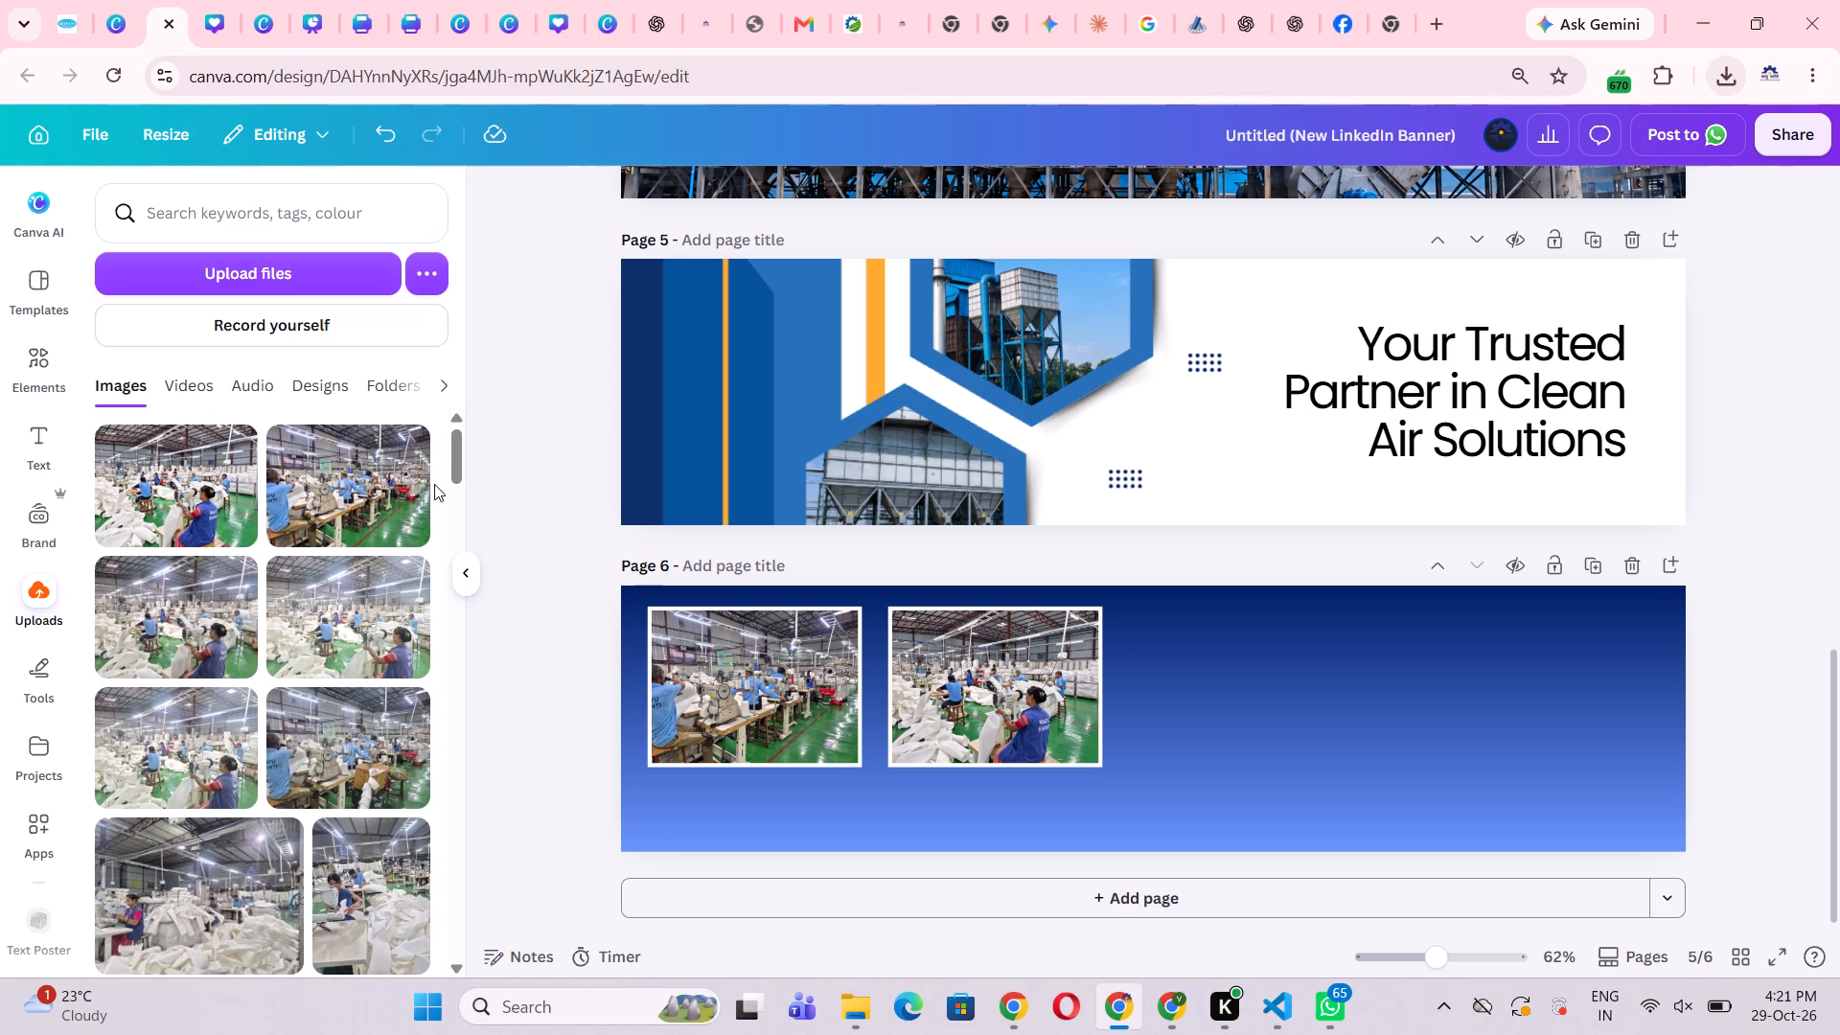
scroll(338, 567, down, 1)
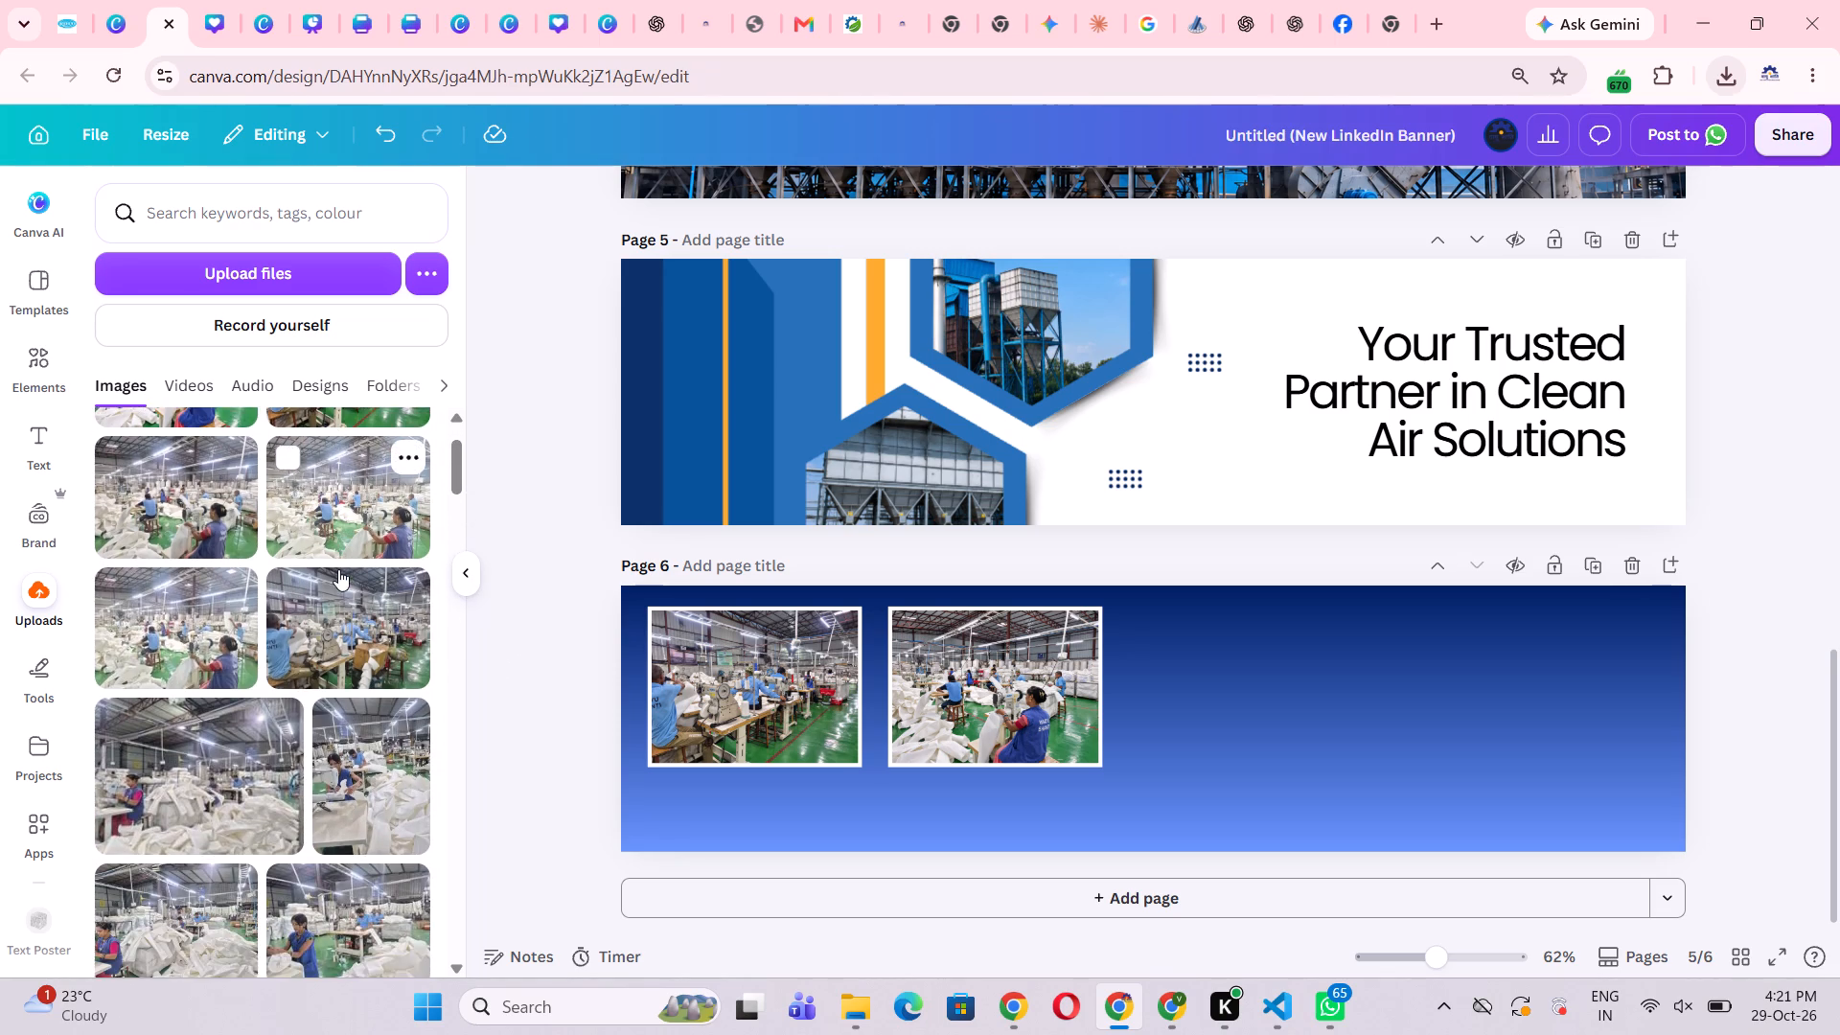
scroll(347, 561, down, 7)
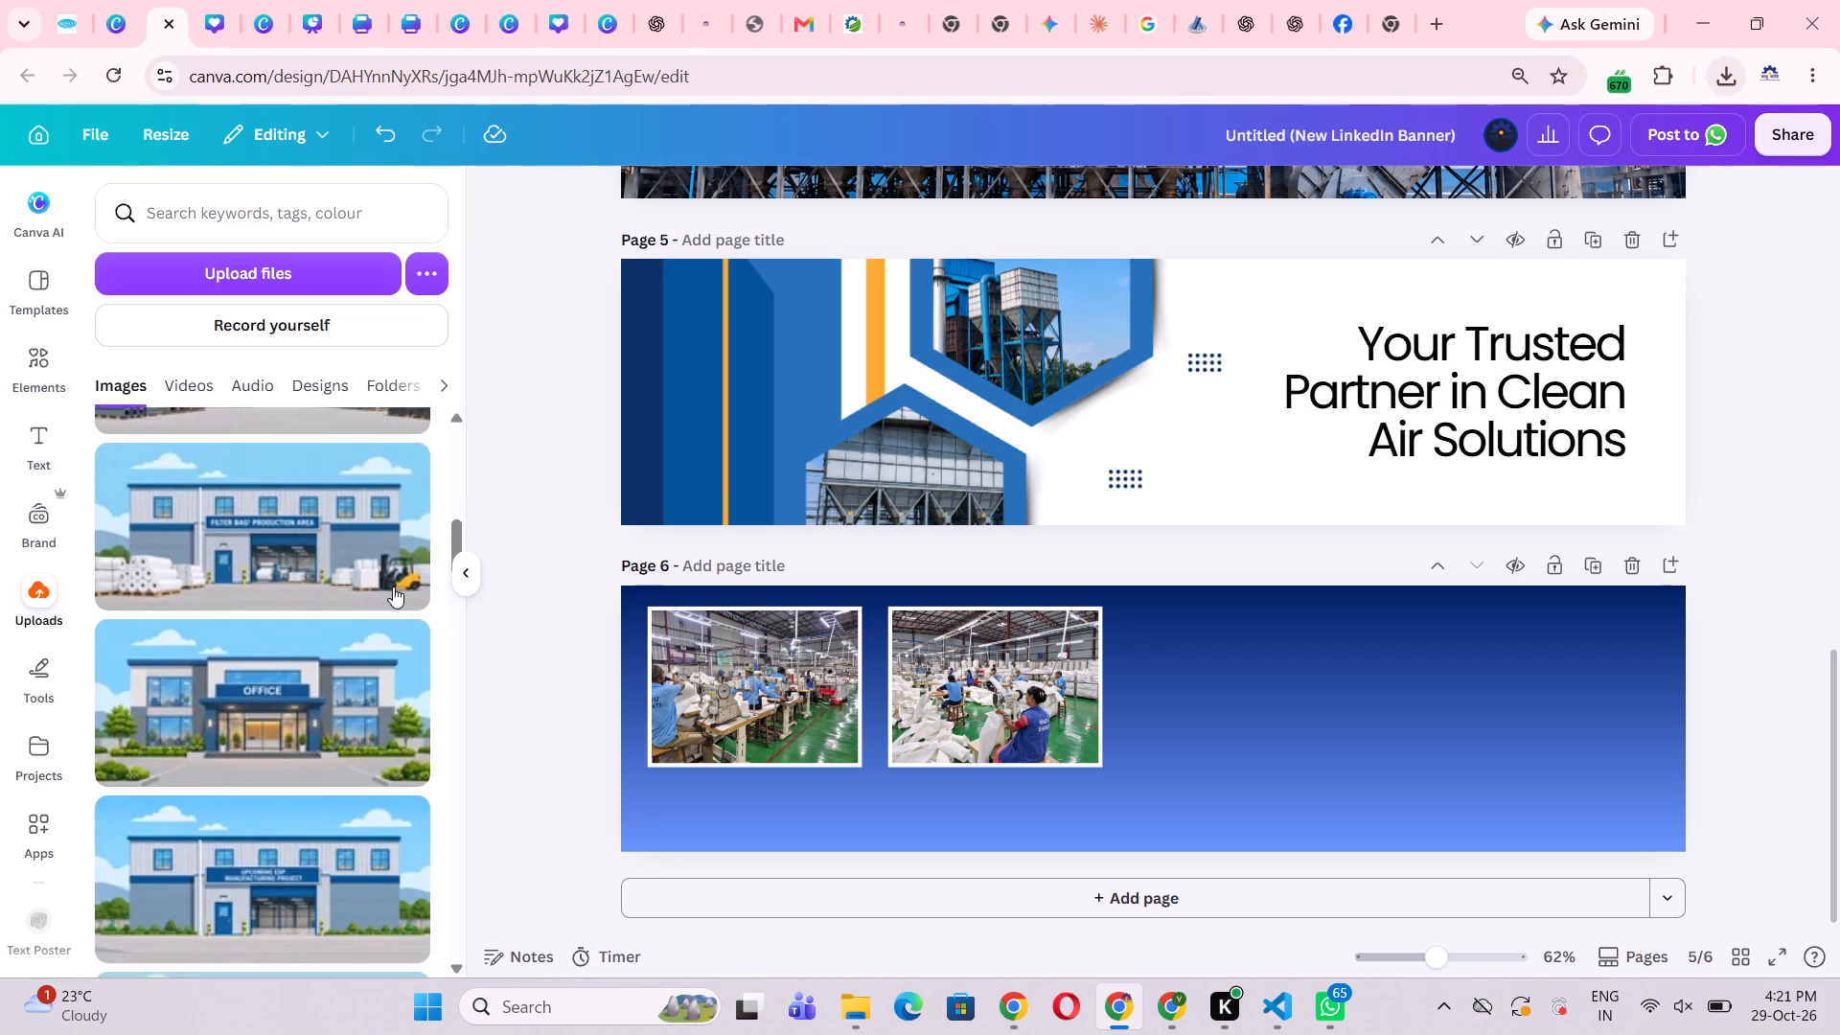
drag(458, 538, 467, 509)
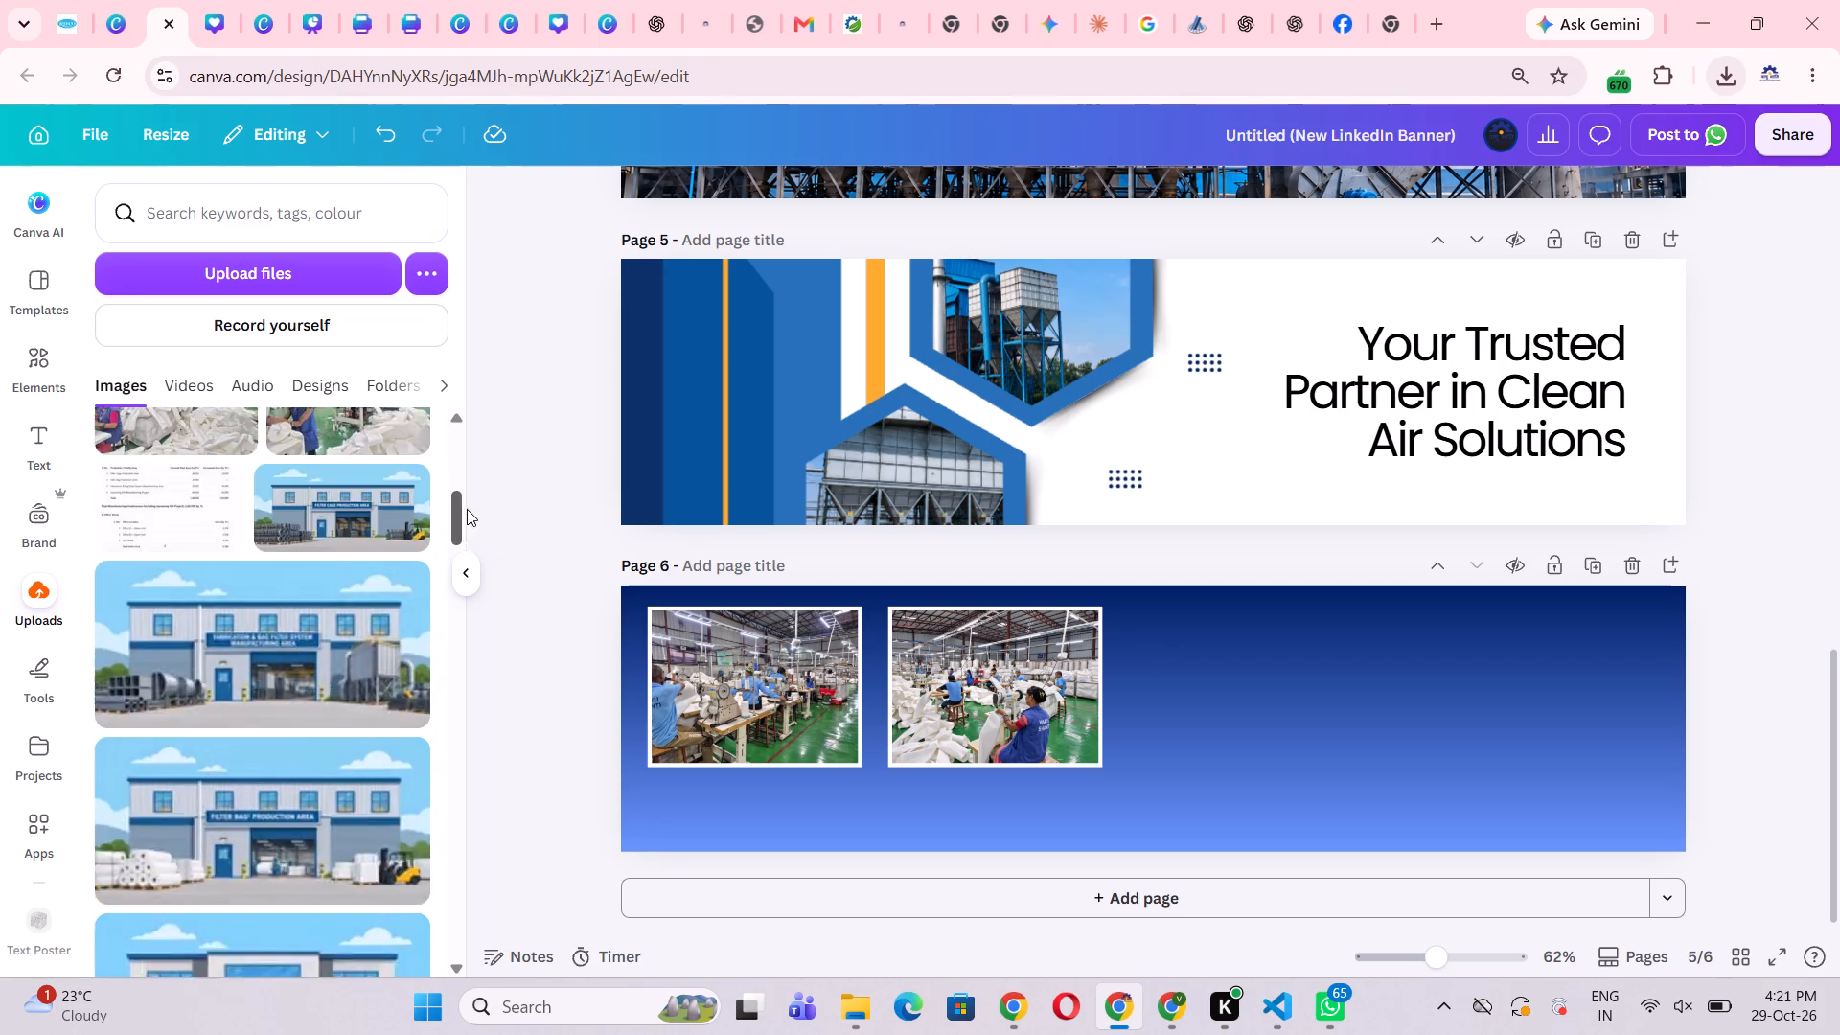
drag(467, 509, 475, 417)
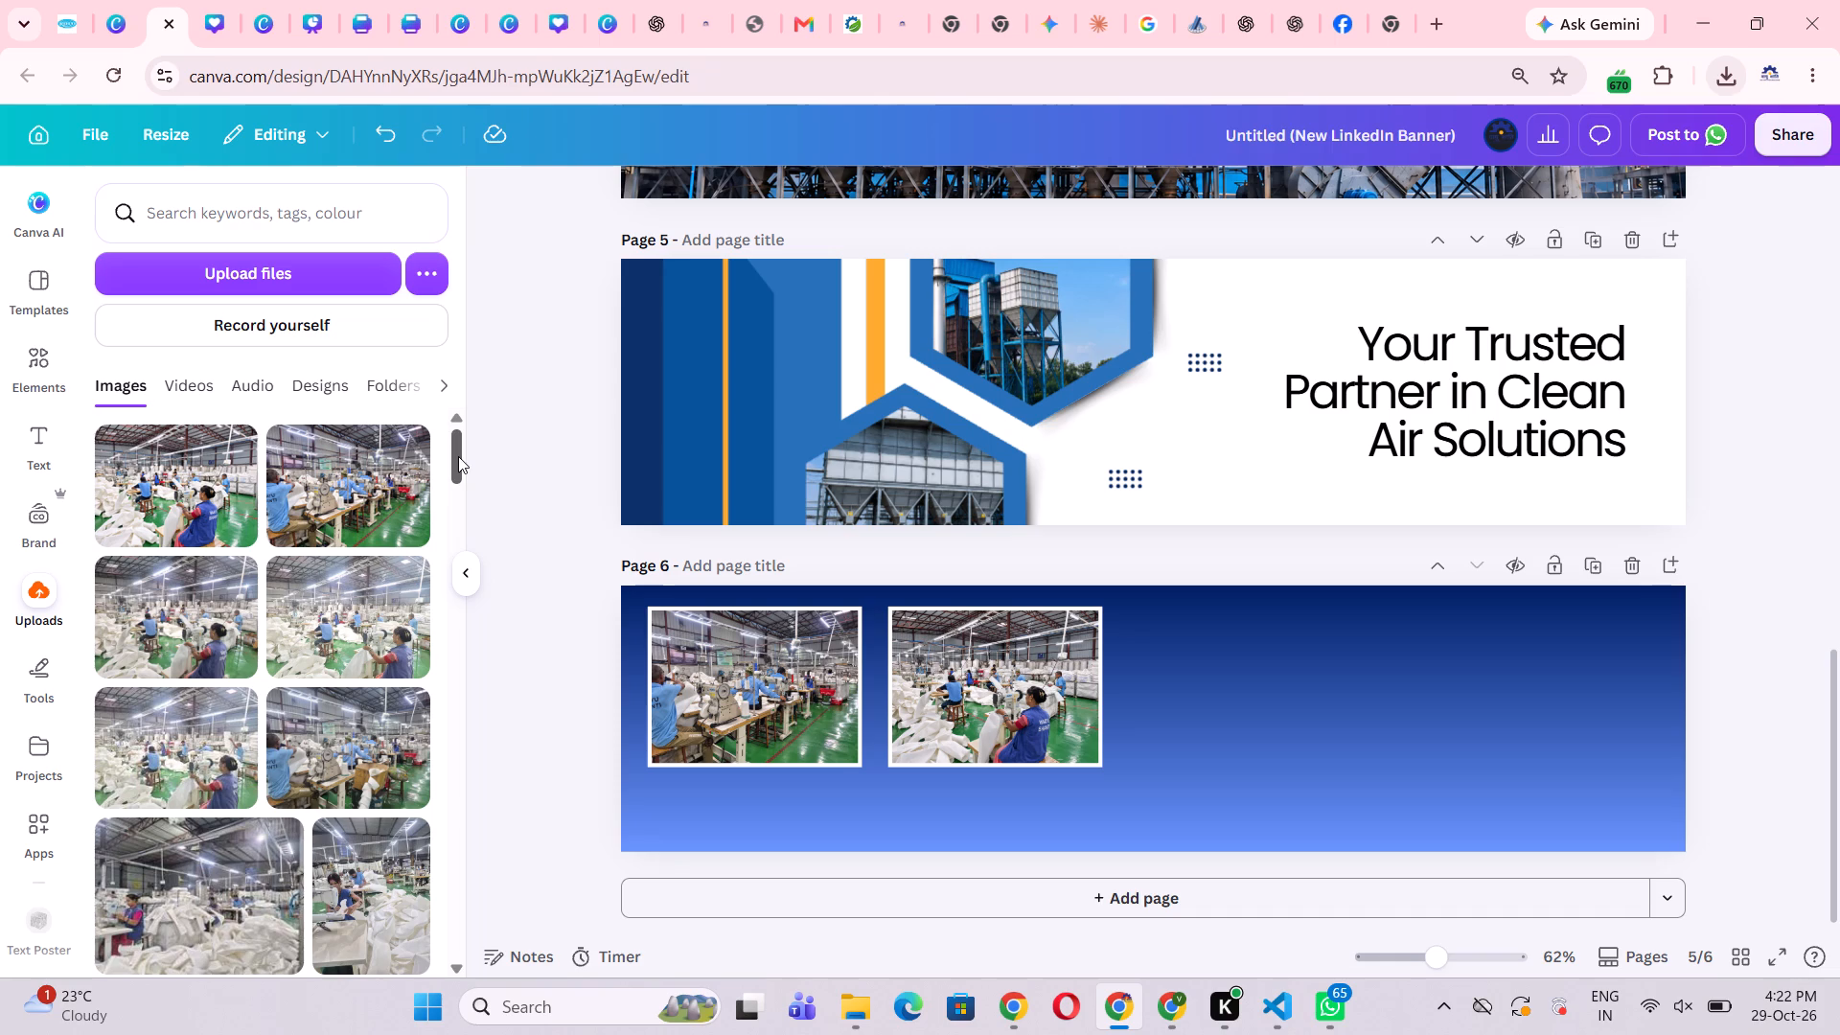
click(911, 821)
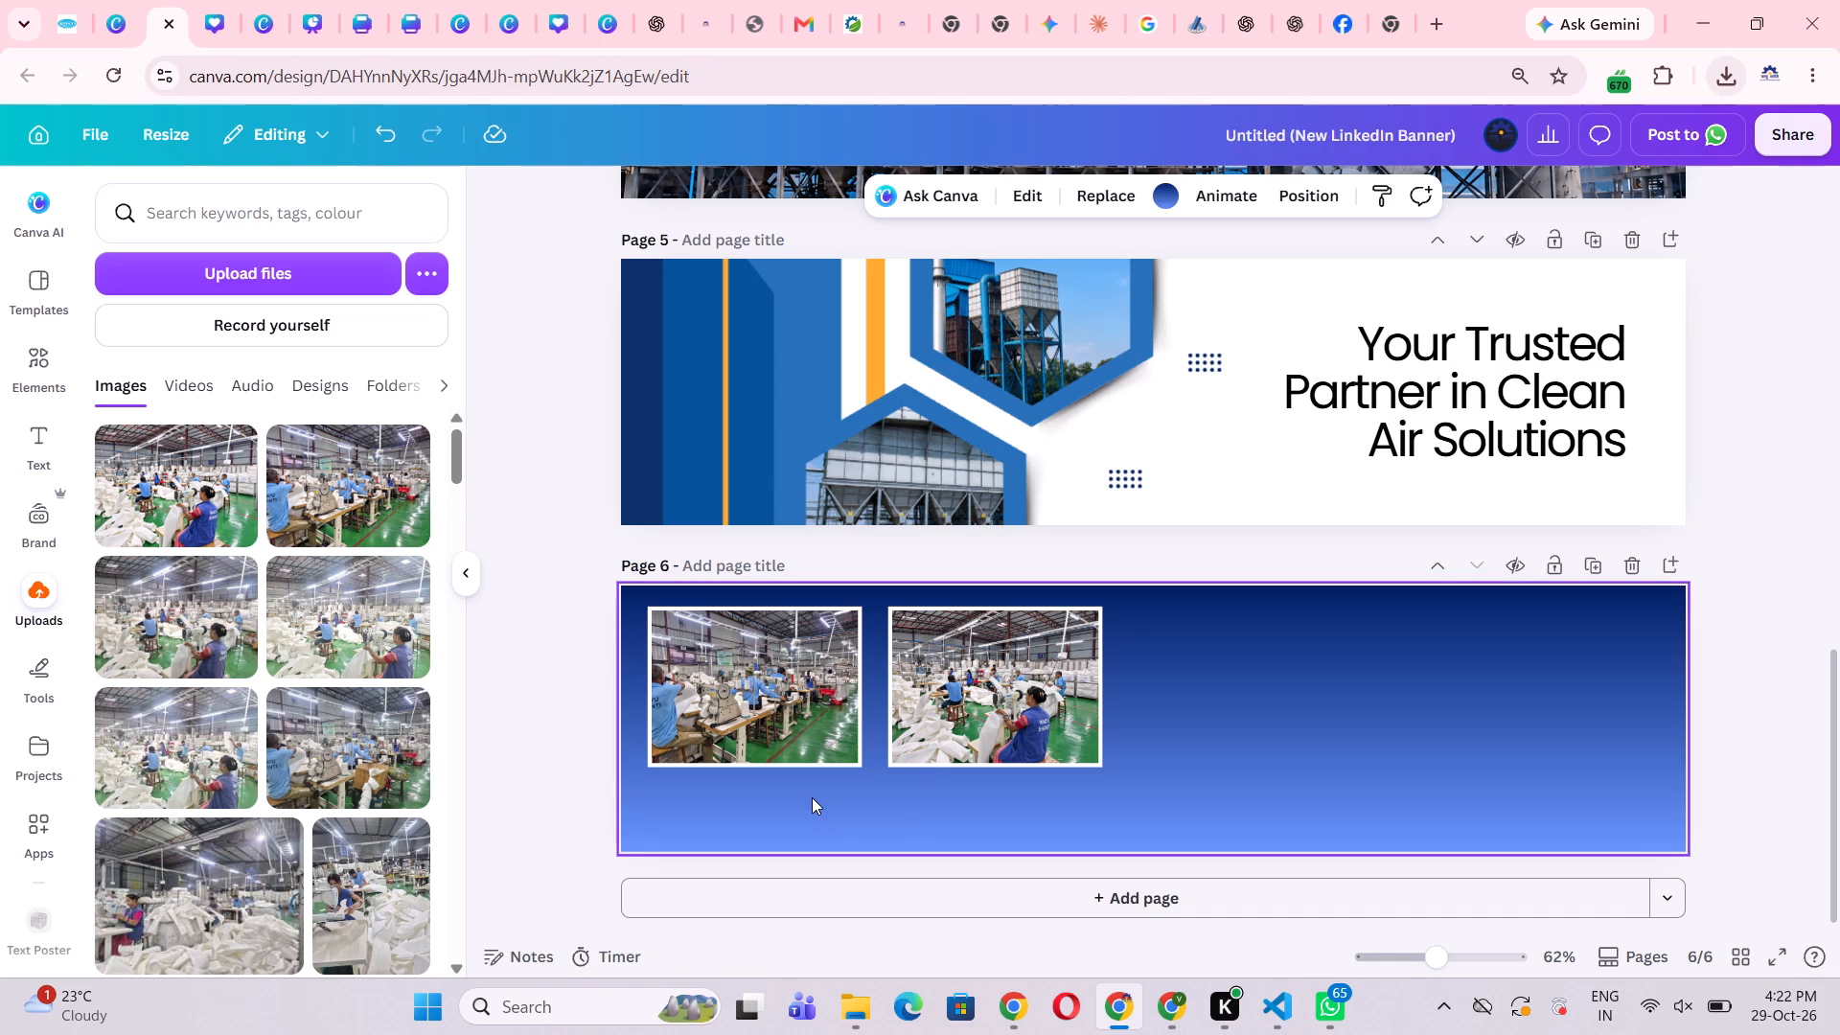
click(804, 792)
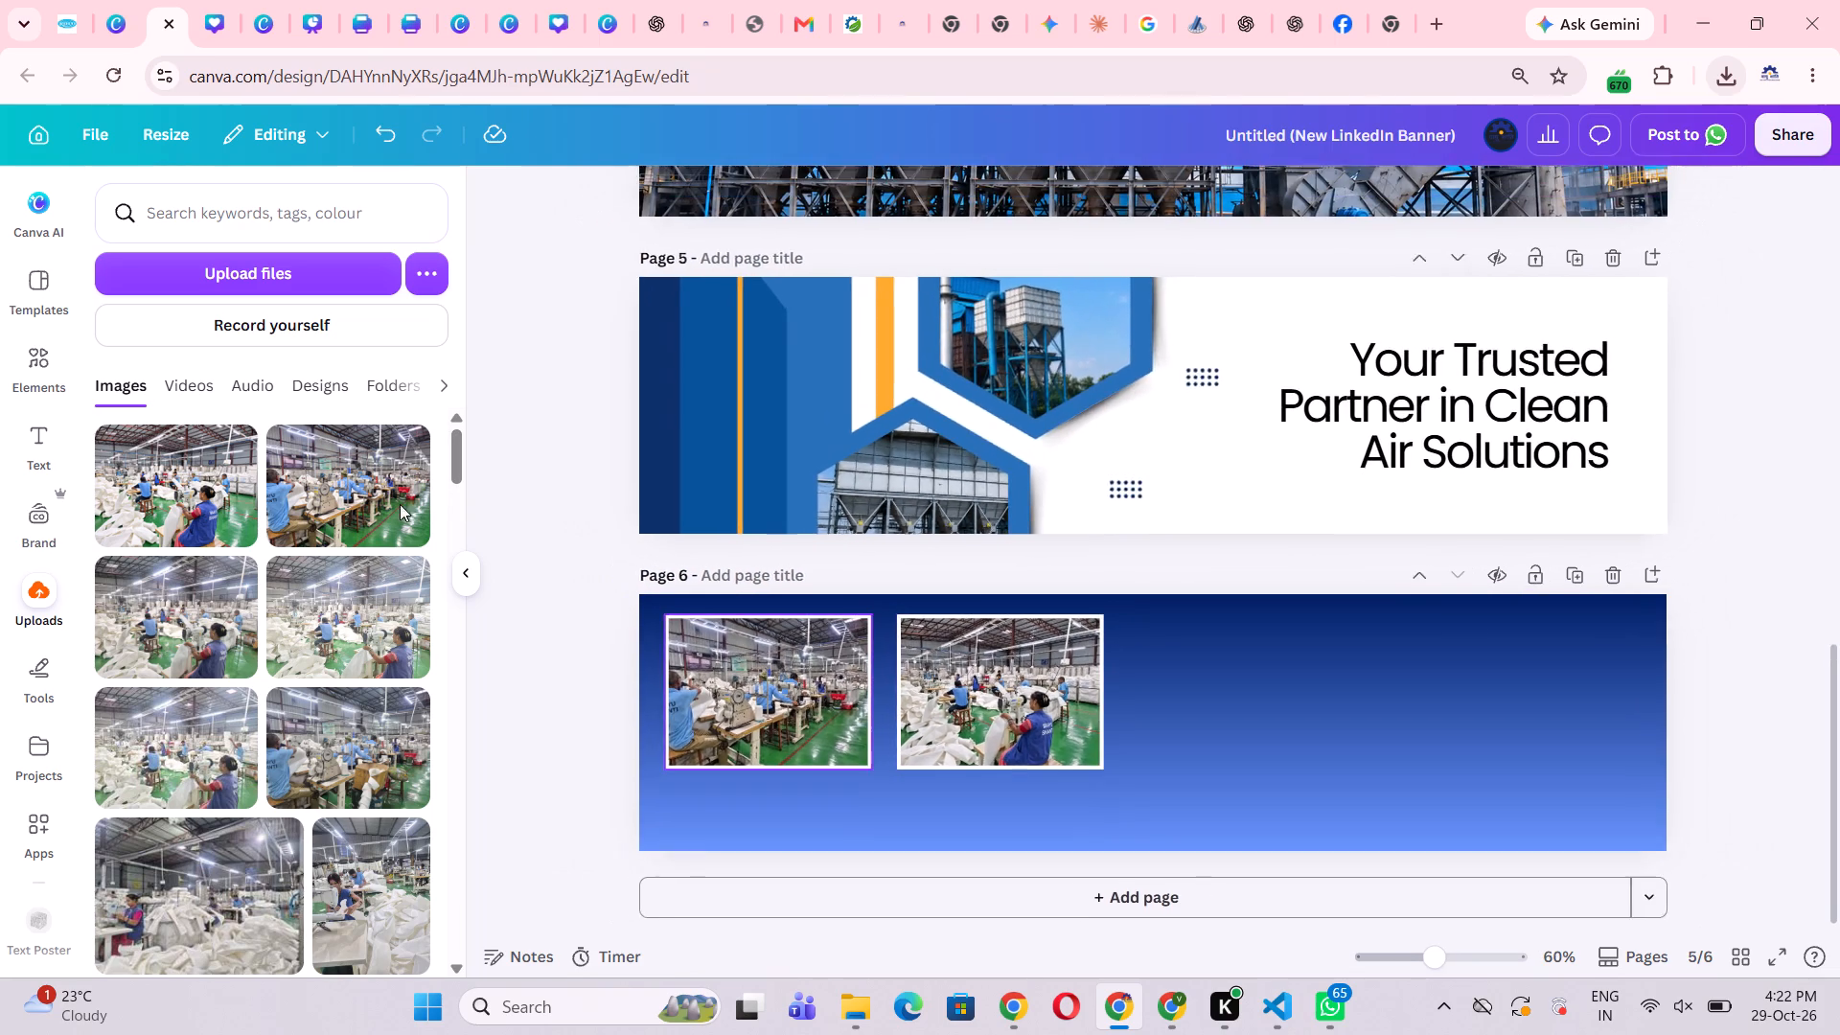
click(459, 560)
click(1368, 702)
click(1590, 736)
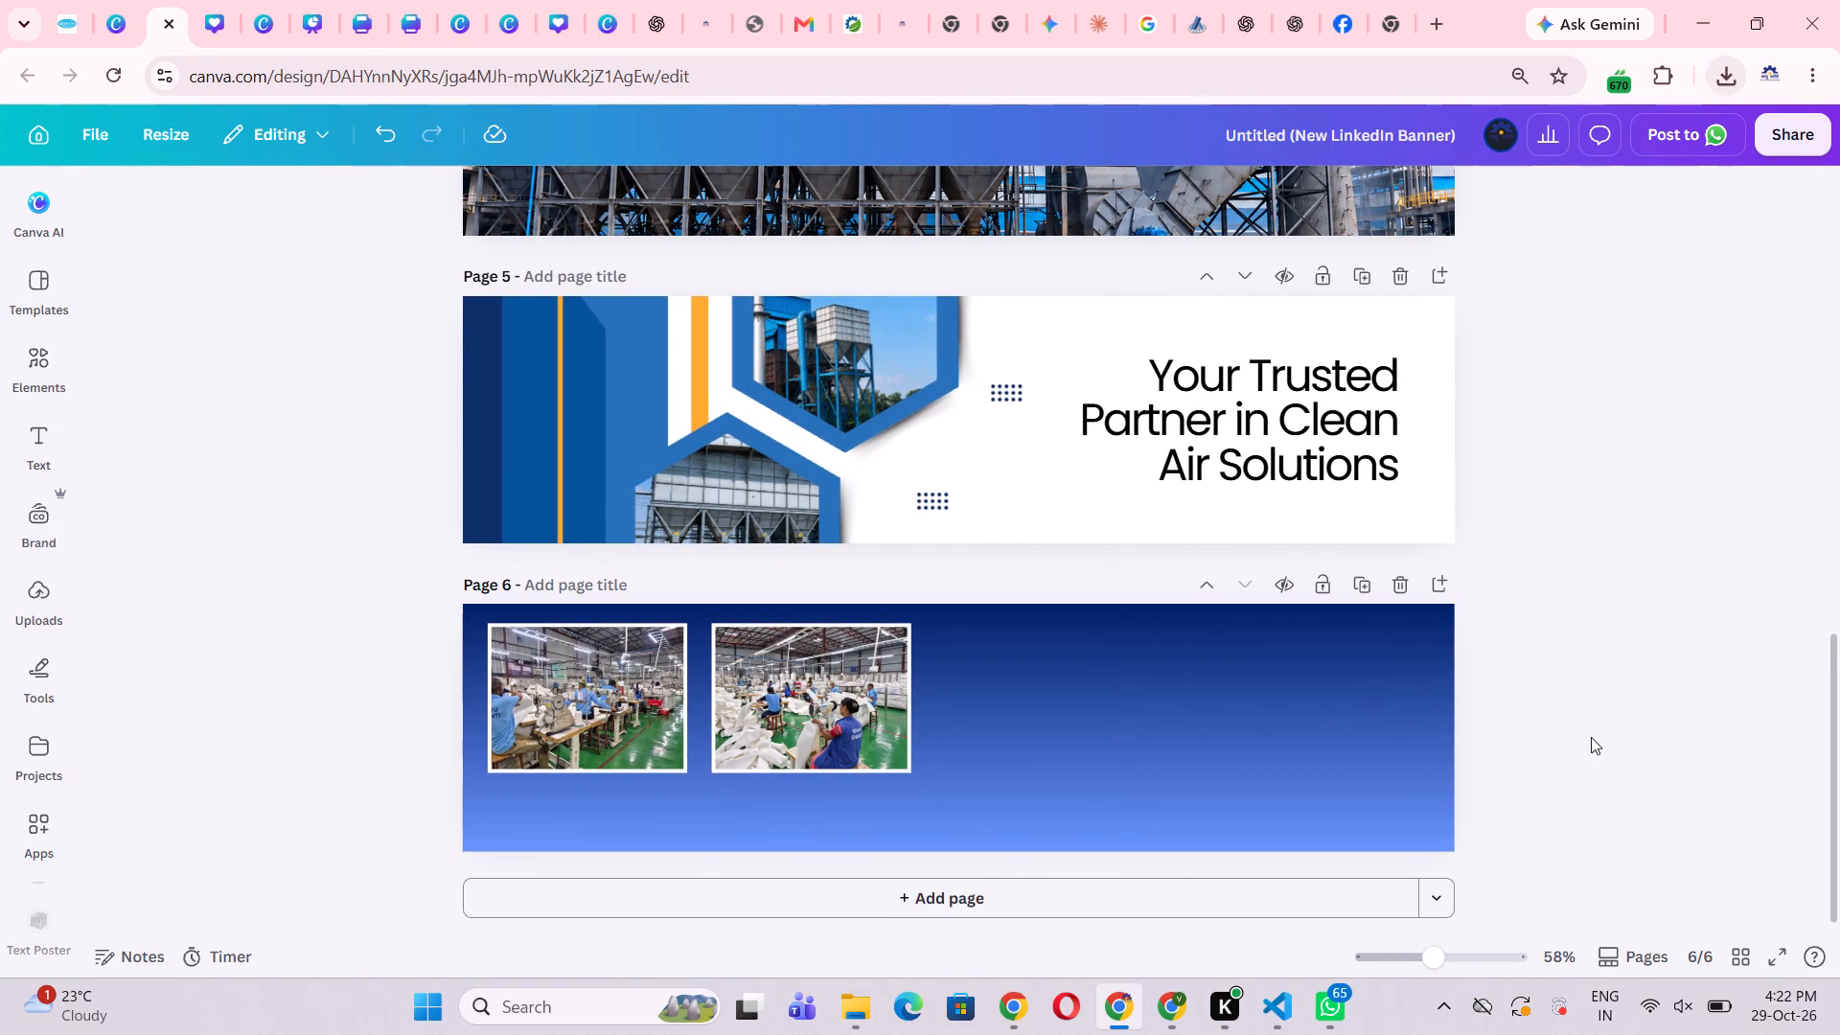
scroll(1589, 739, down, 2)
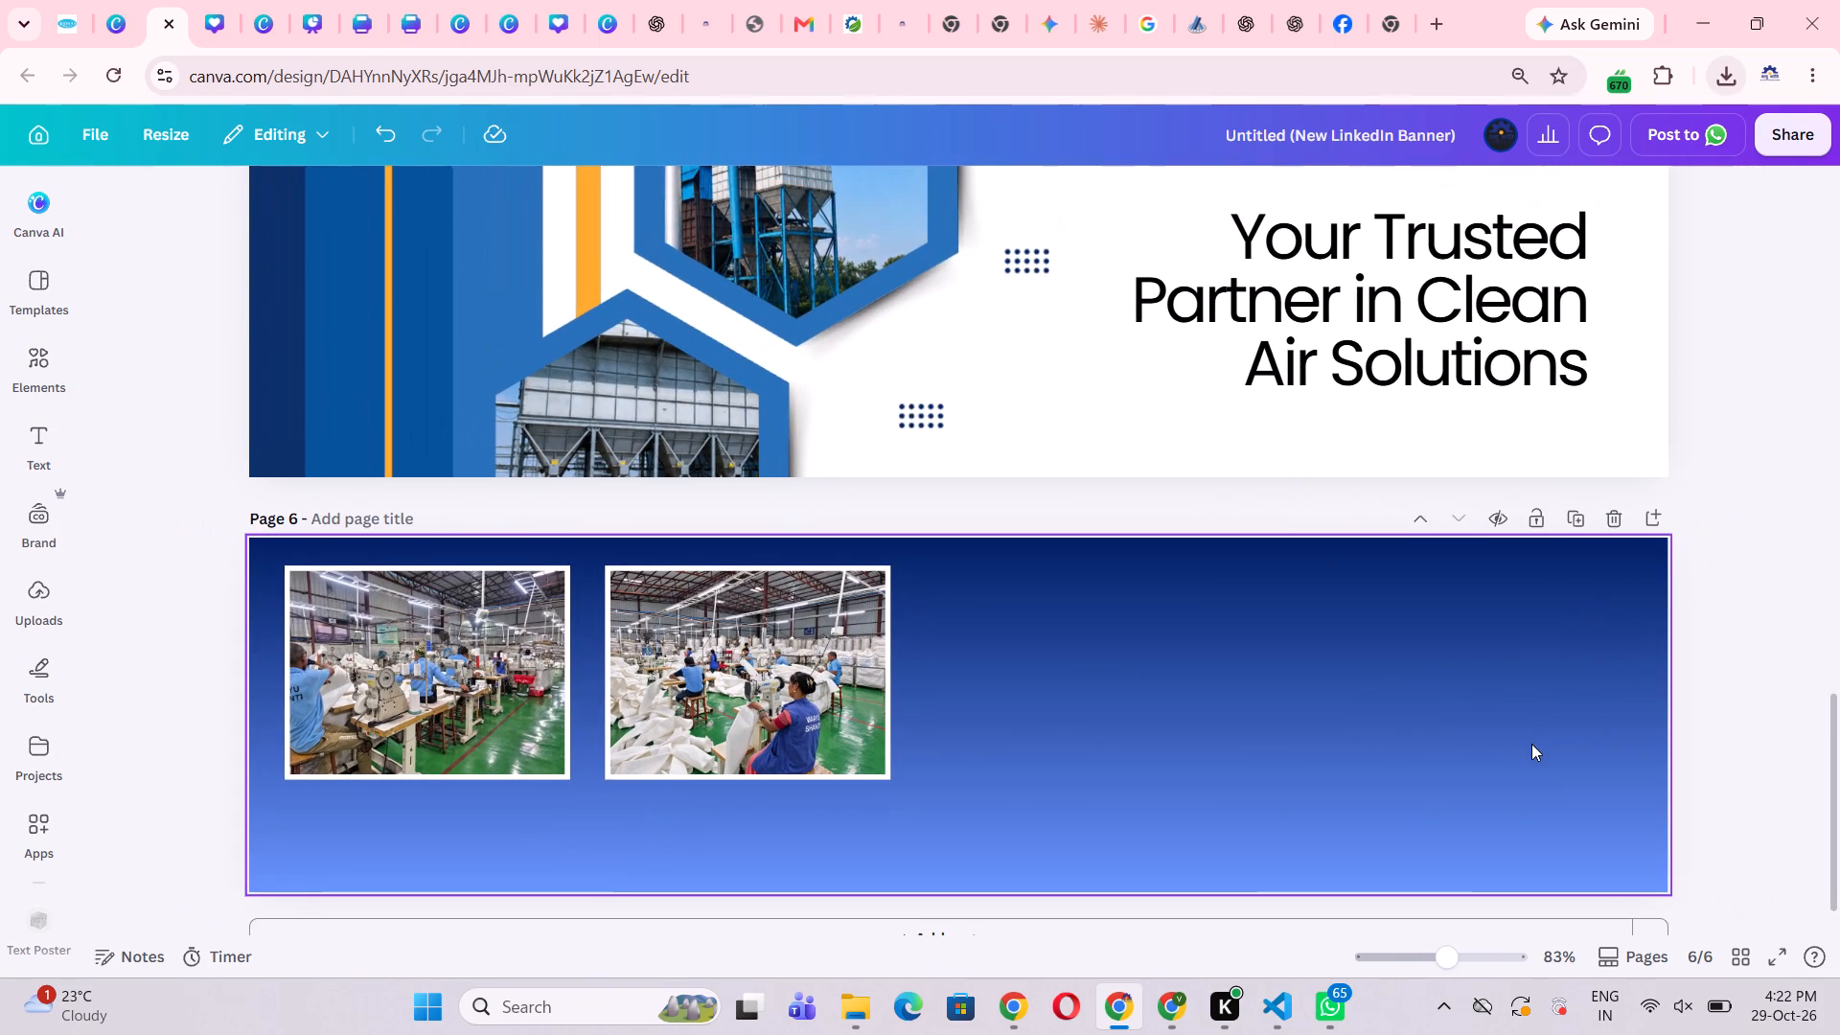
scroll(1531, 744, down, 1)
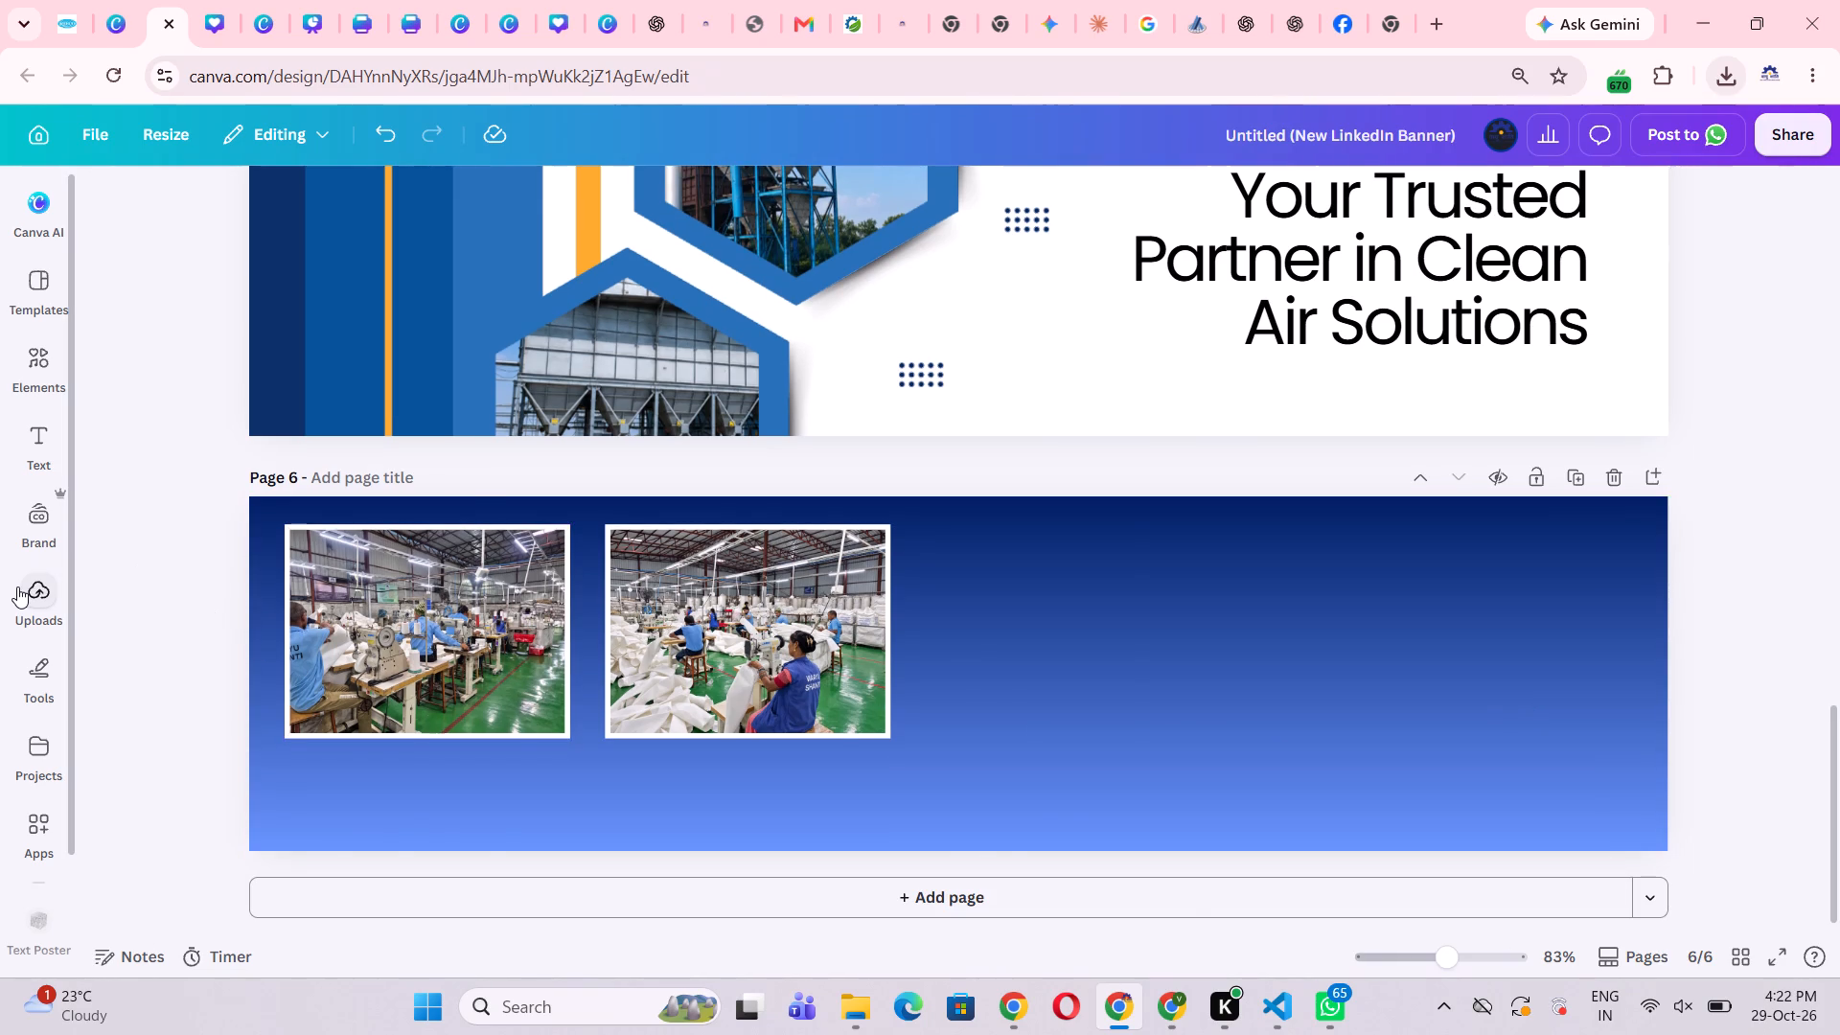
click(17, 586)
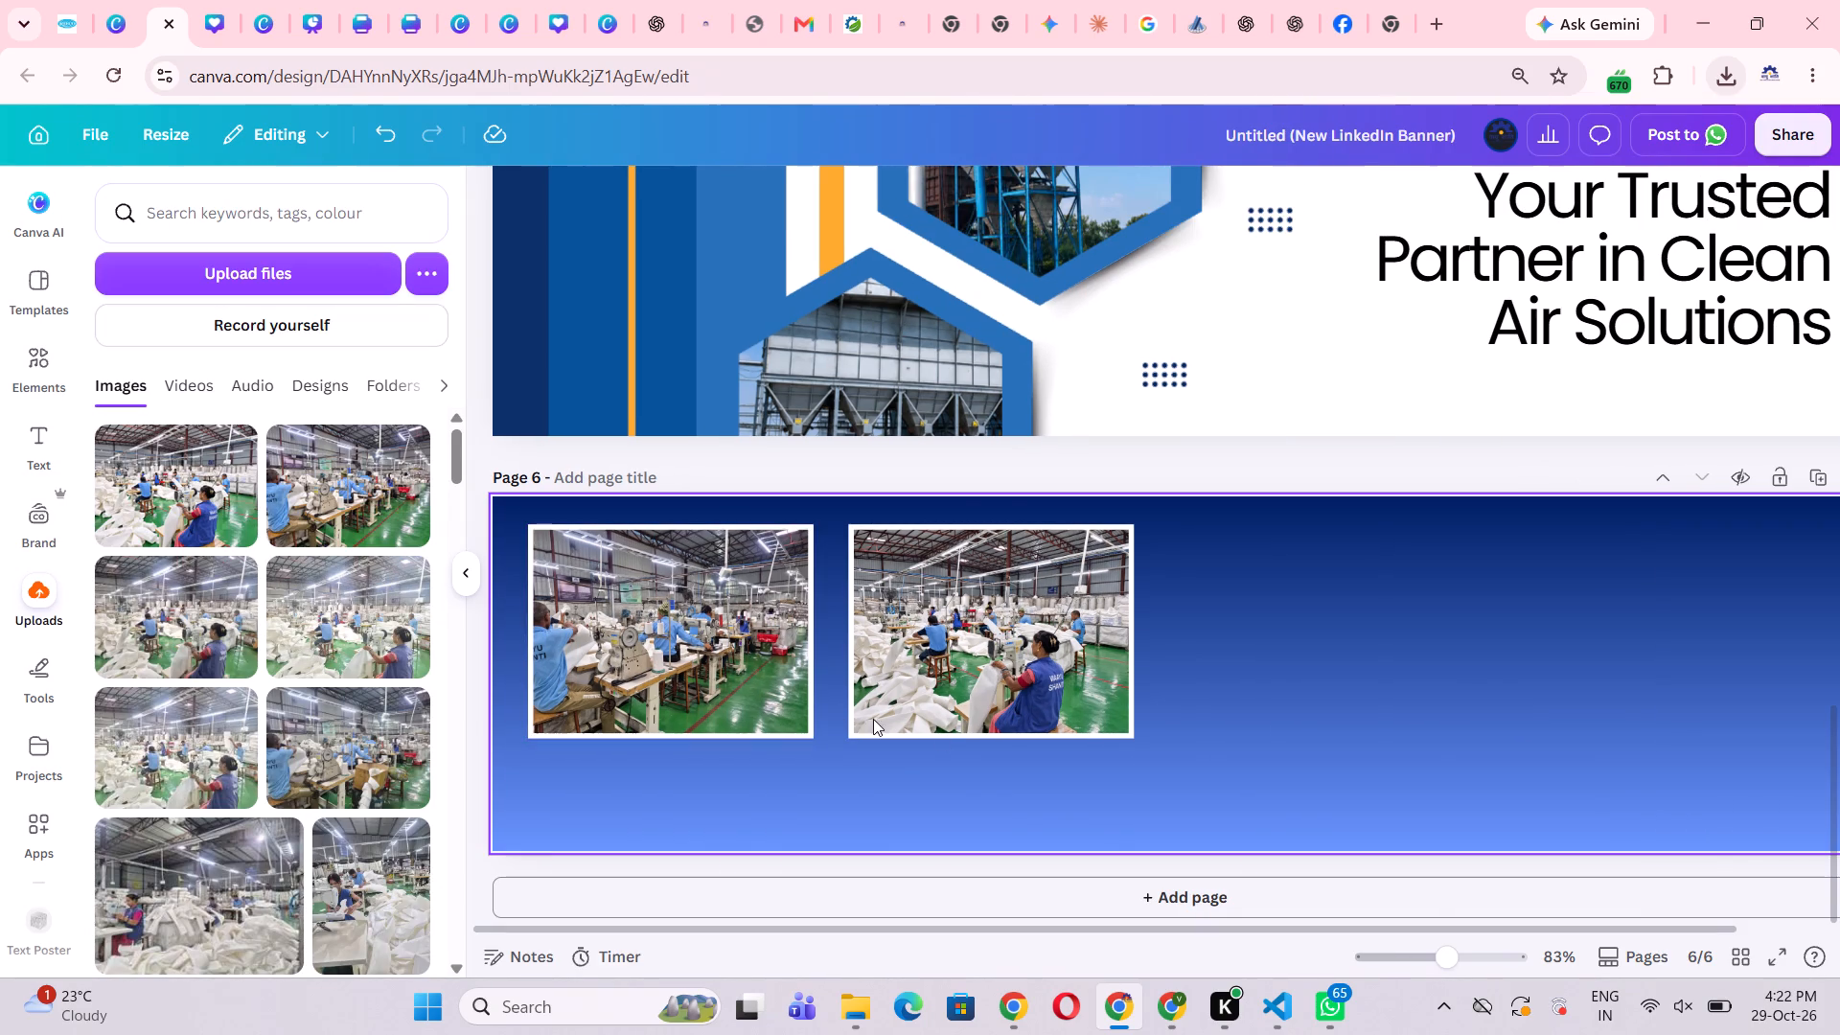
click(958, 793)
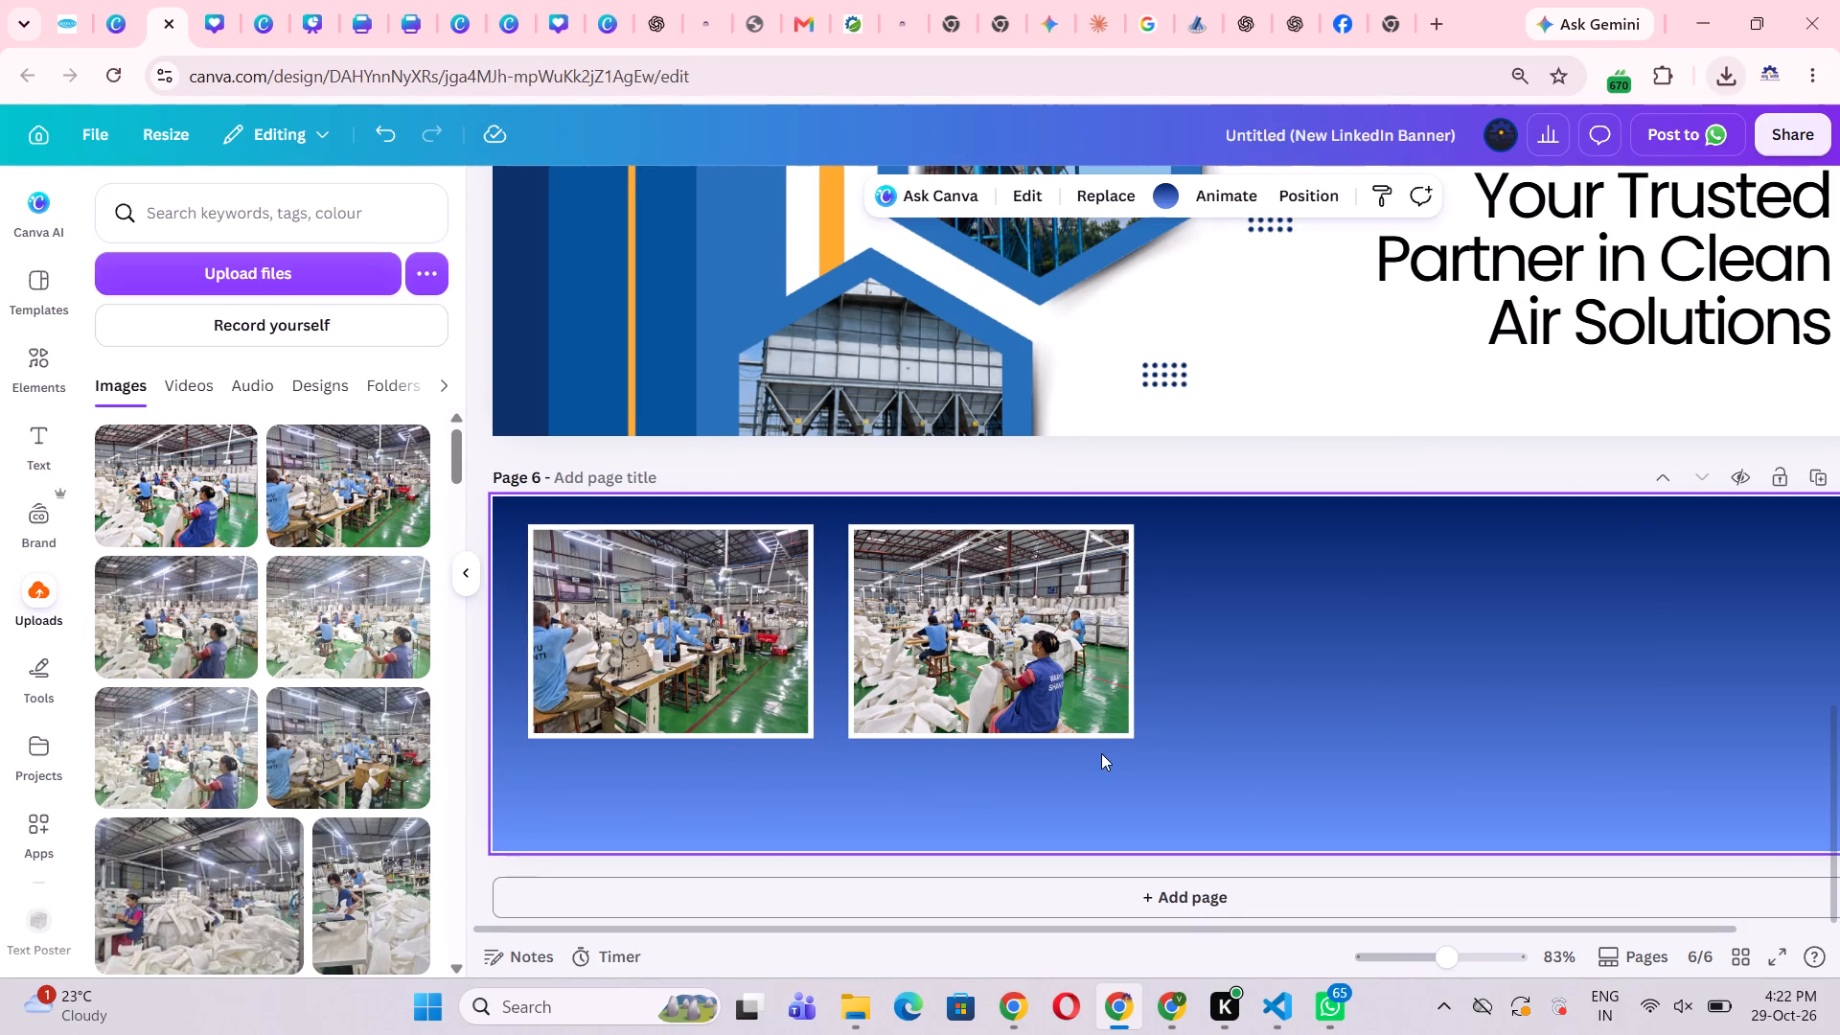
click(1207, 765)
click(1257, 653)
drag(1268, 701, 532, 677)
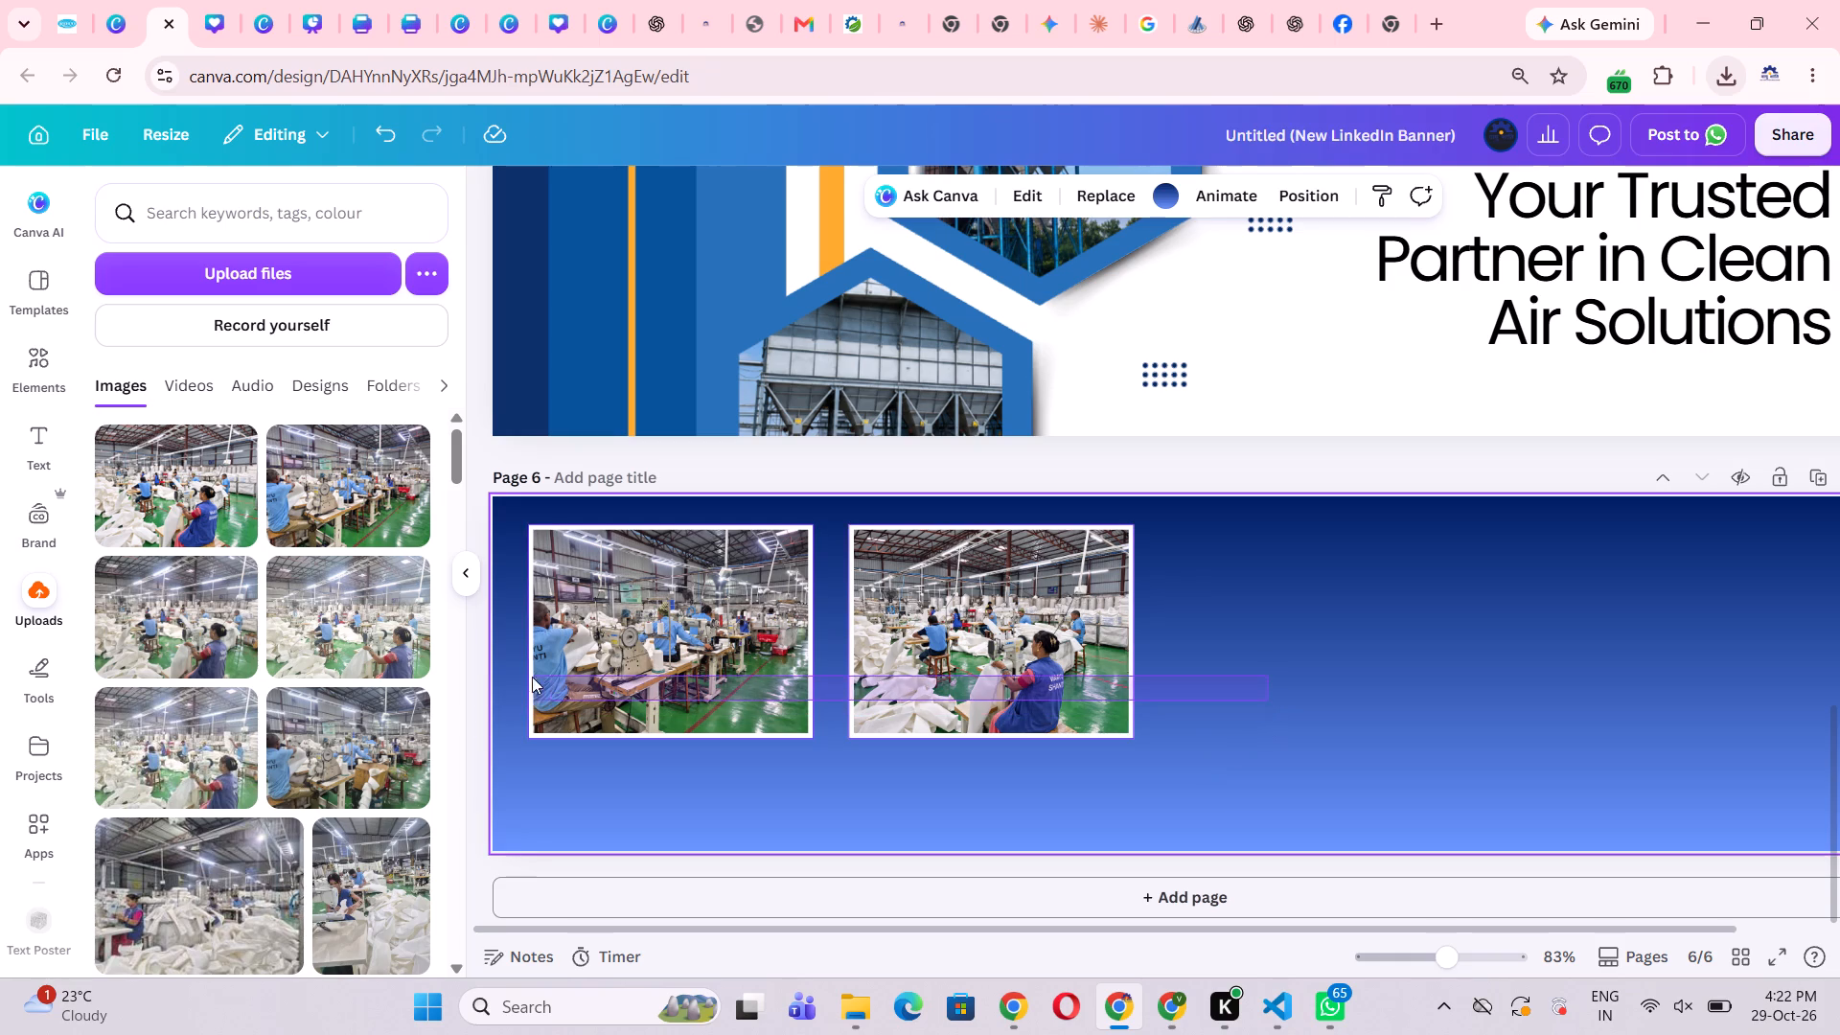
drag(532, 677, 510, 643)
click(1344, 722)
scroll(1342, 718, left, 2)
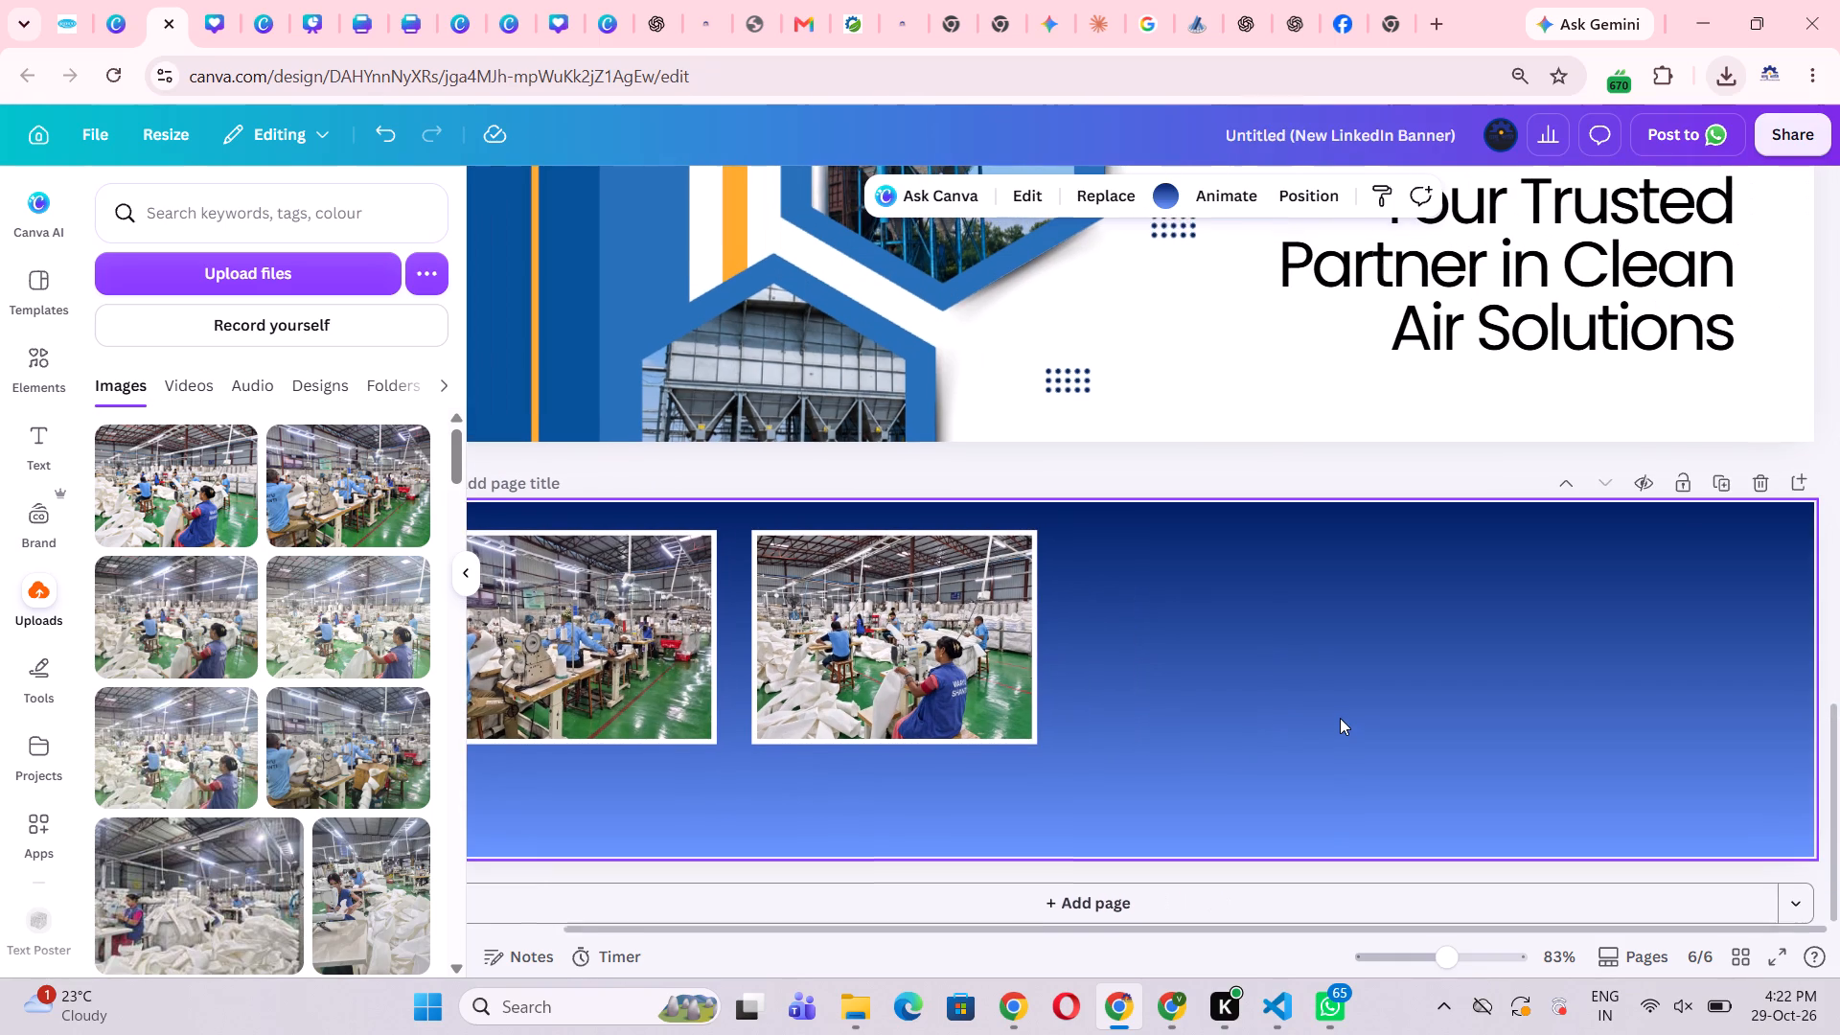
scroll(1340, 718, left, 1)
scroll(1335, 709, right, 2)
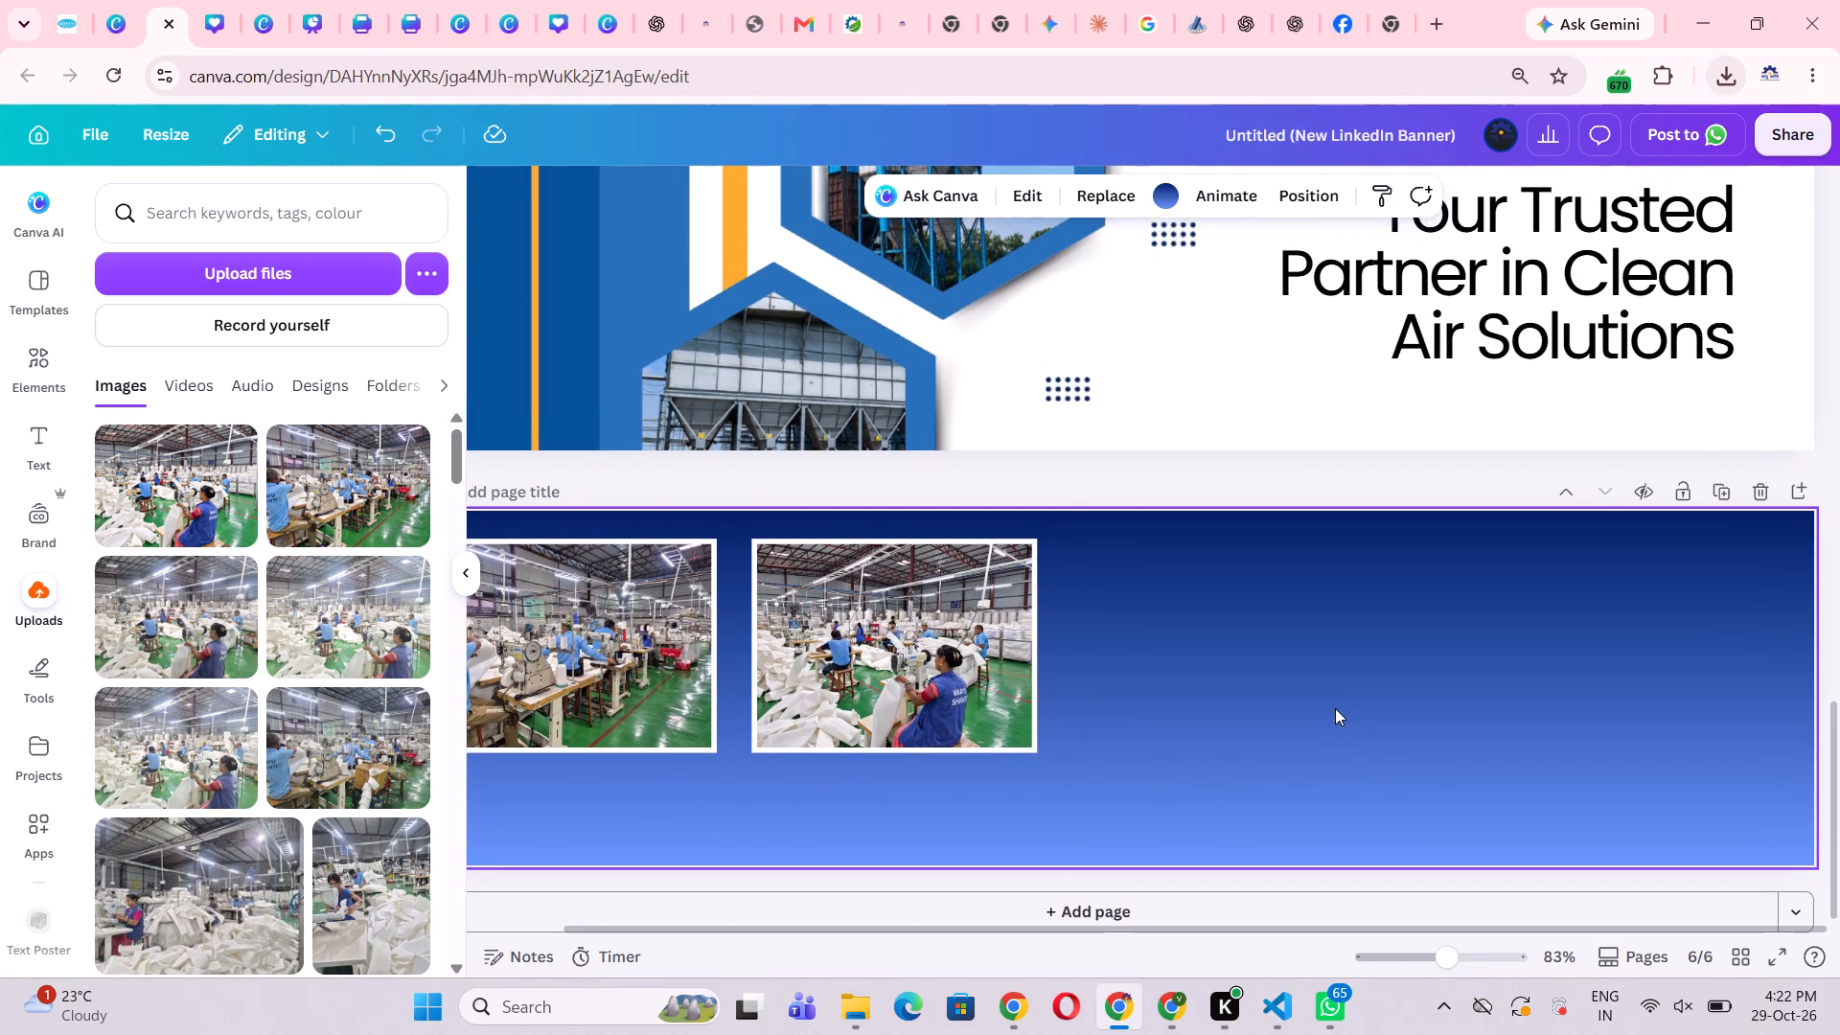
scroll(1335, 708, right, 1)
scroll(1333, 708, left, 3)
Look through the uploaded images for a factory or production photo to place as page 6's third picture.
scroll(391, 724, down, 14)
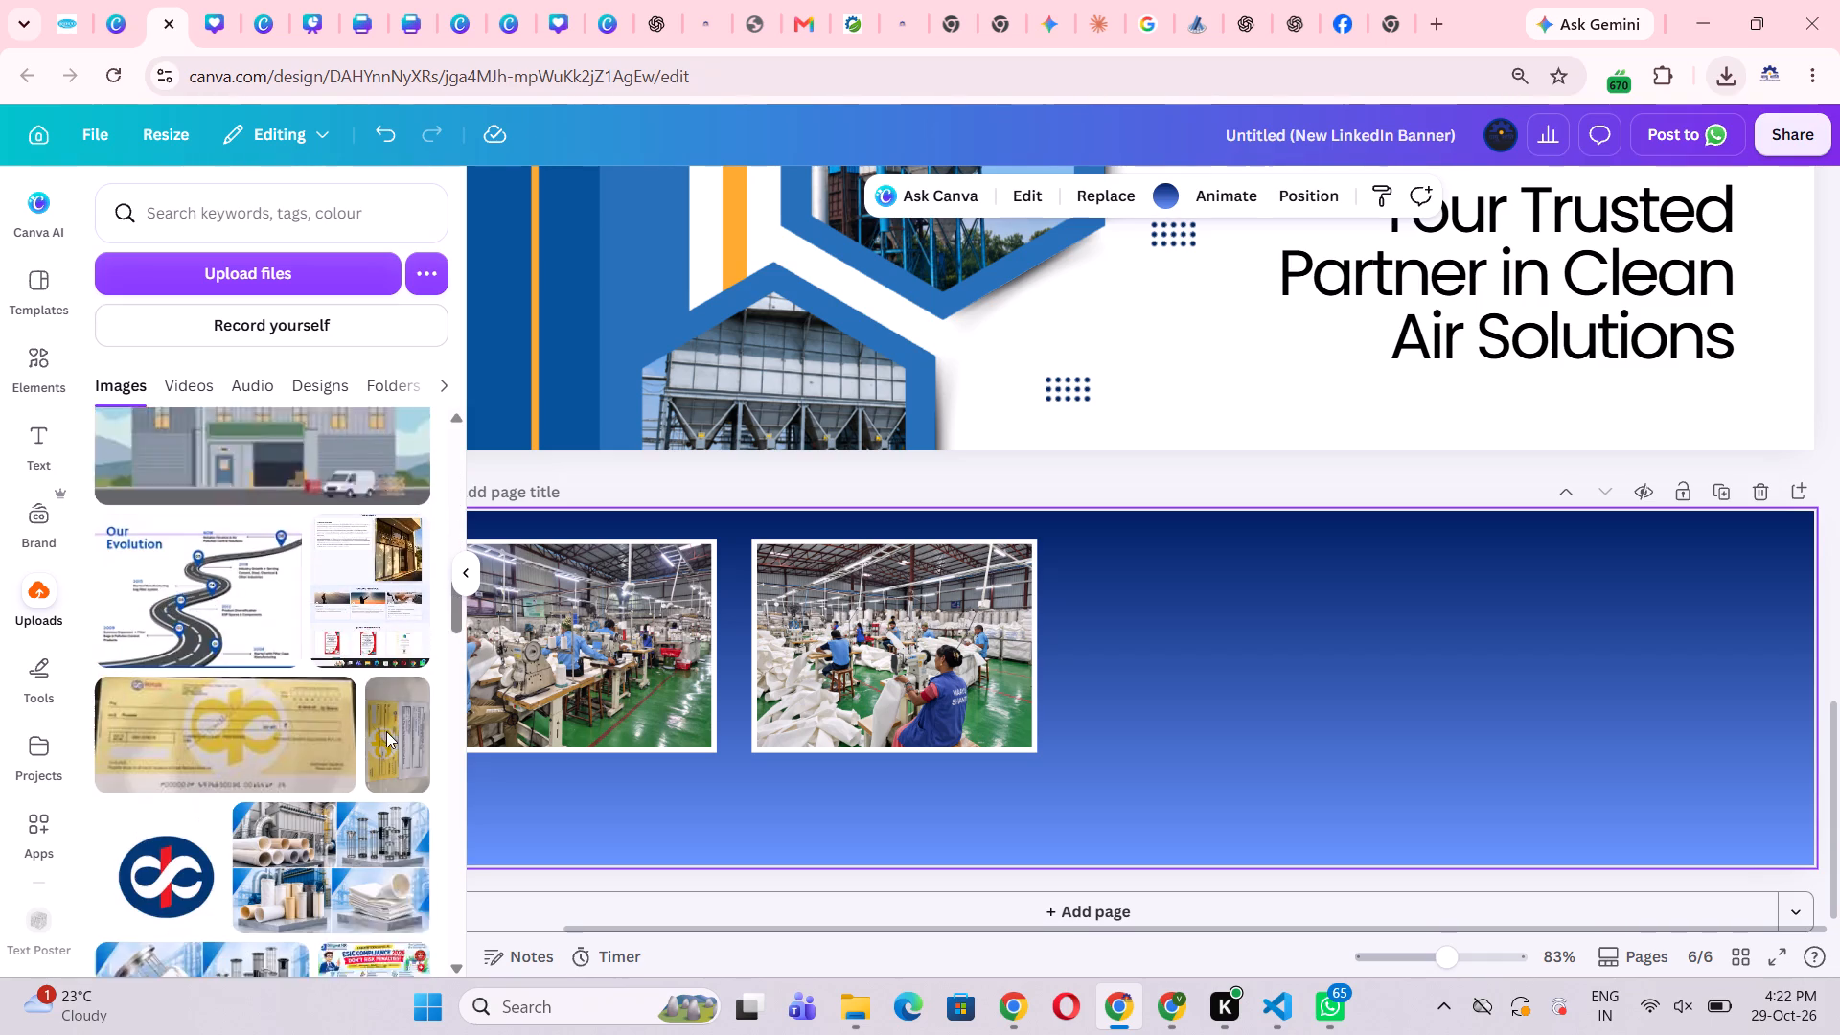
scroll(386, 730, down, 5)
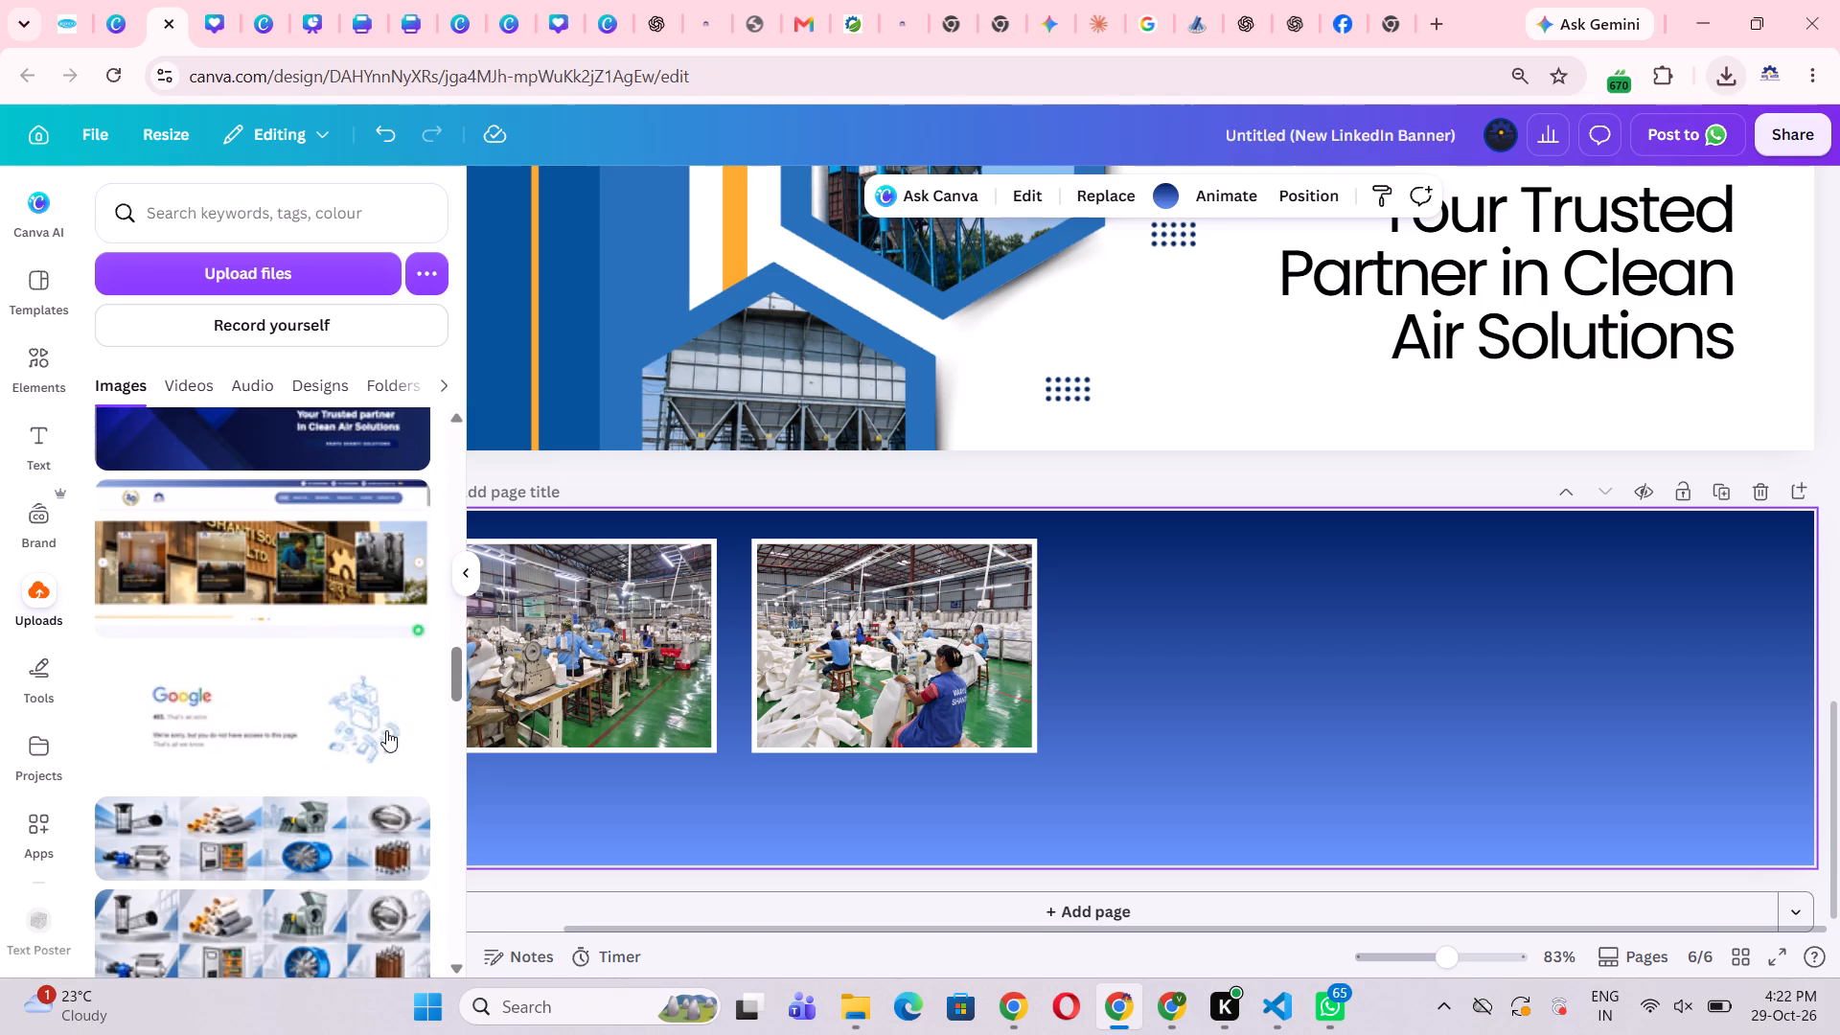
scroll(386, 730, down, 10)
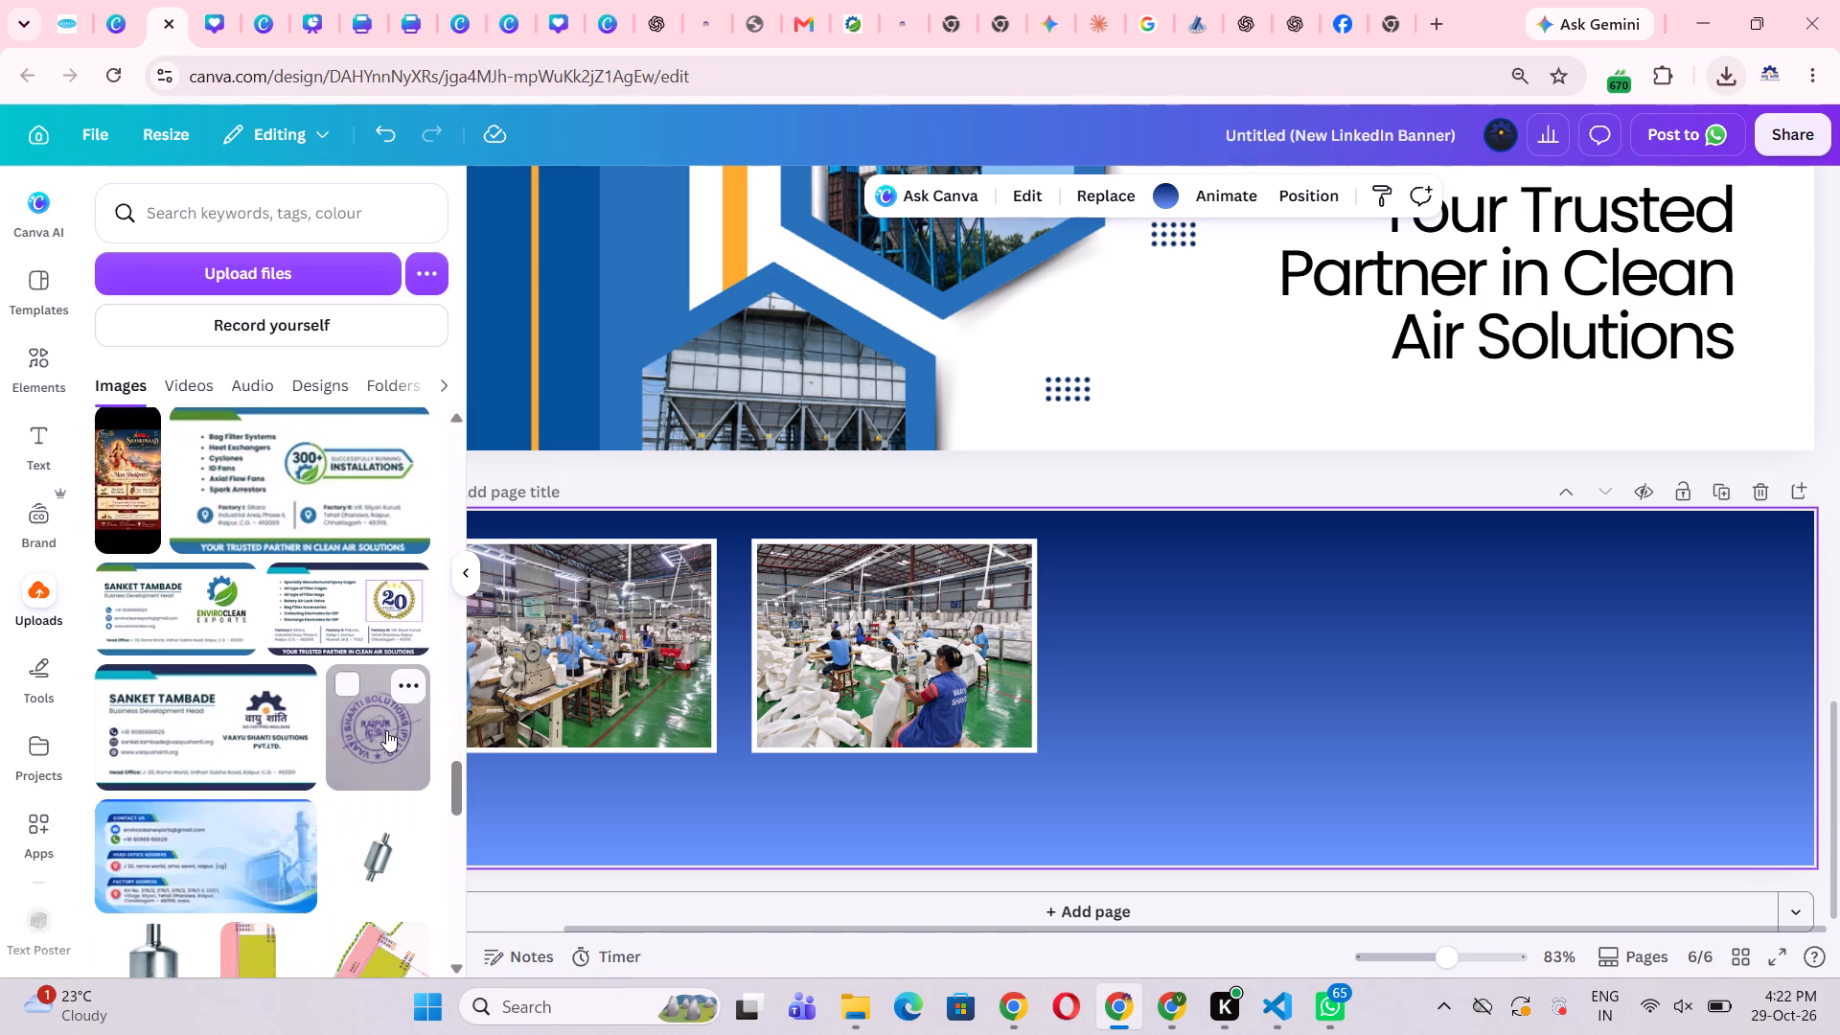
scroll(386, 730, down, 10)
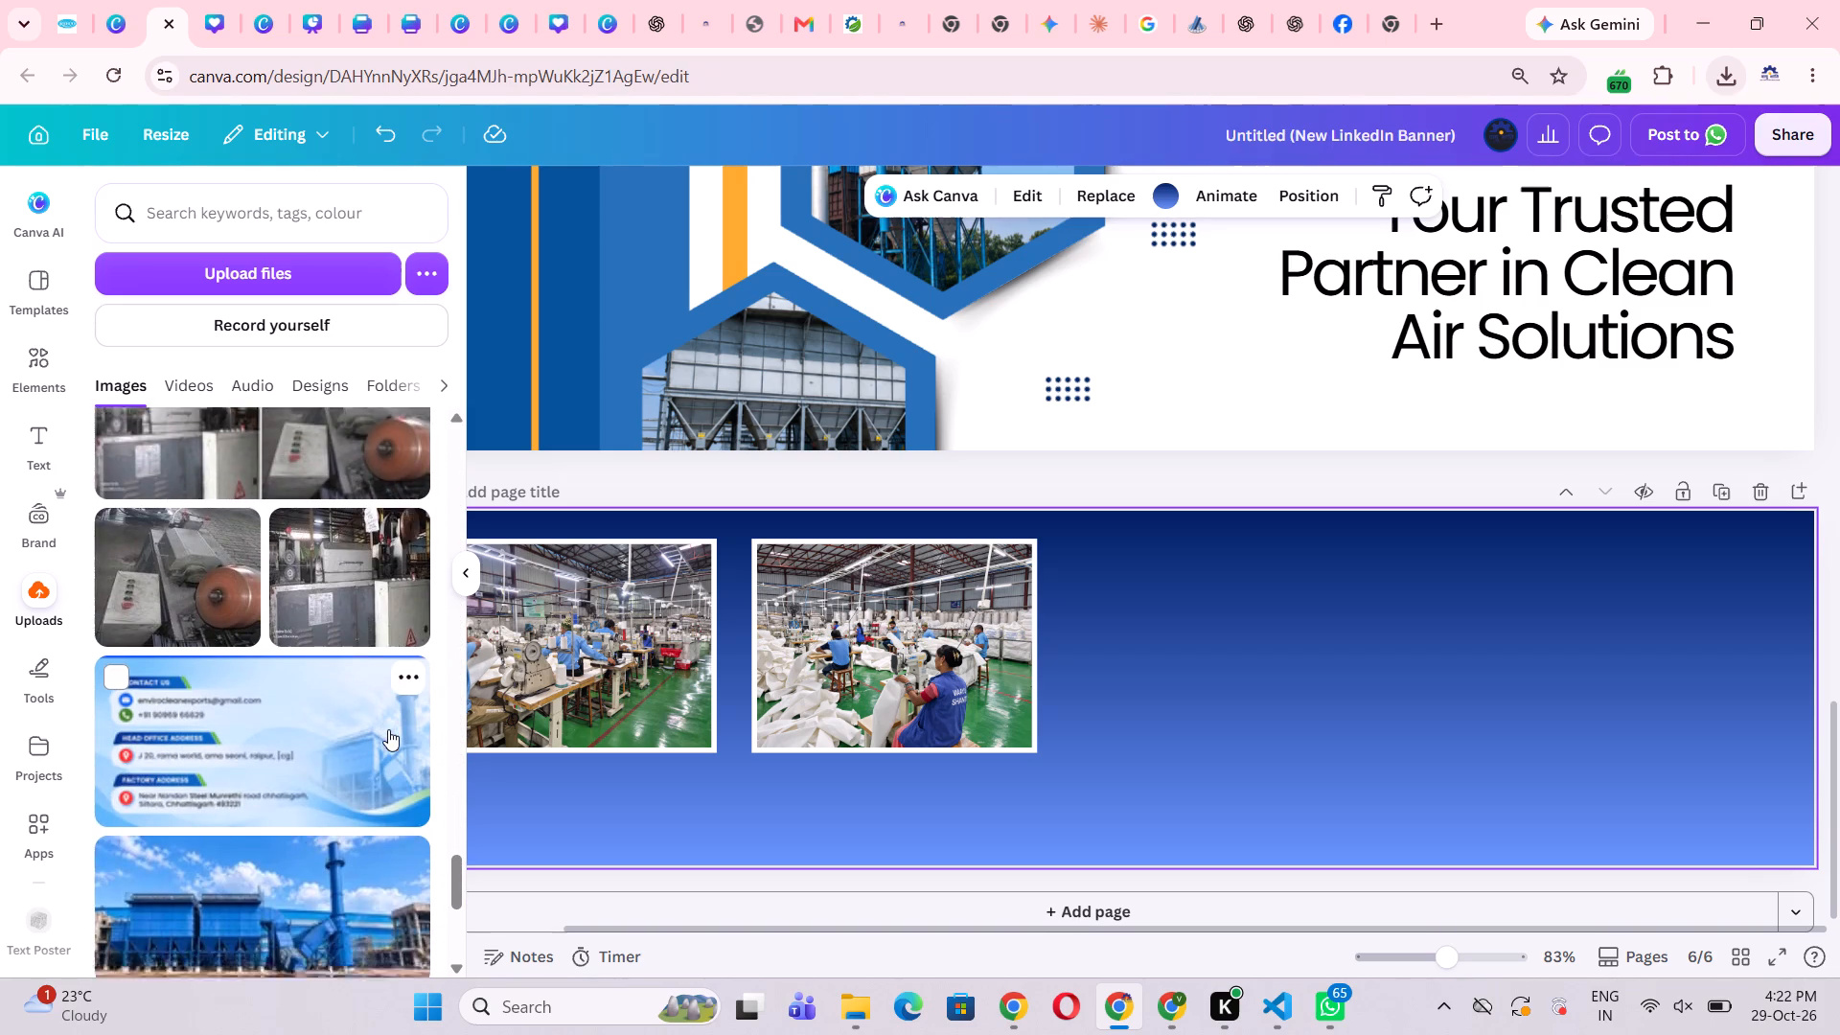
click(1064, 747)
click(1172, 759)
click(1406, 752)
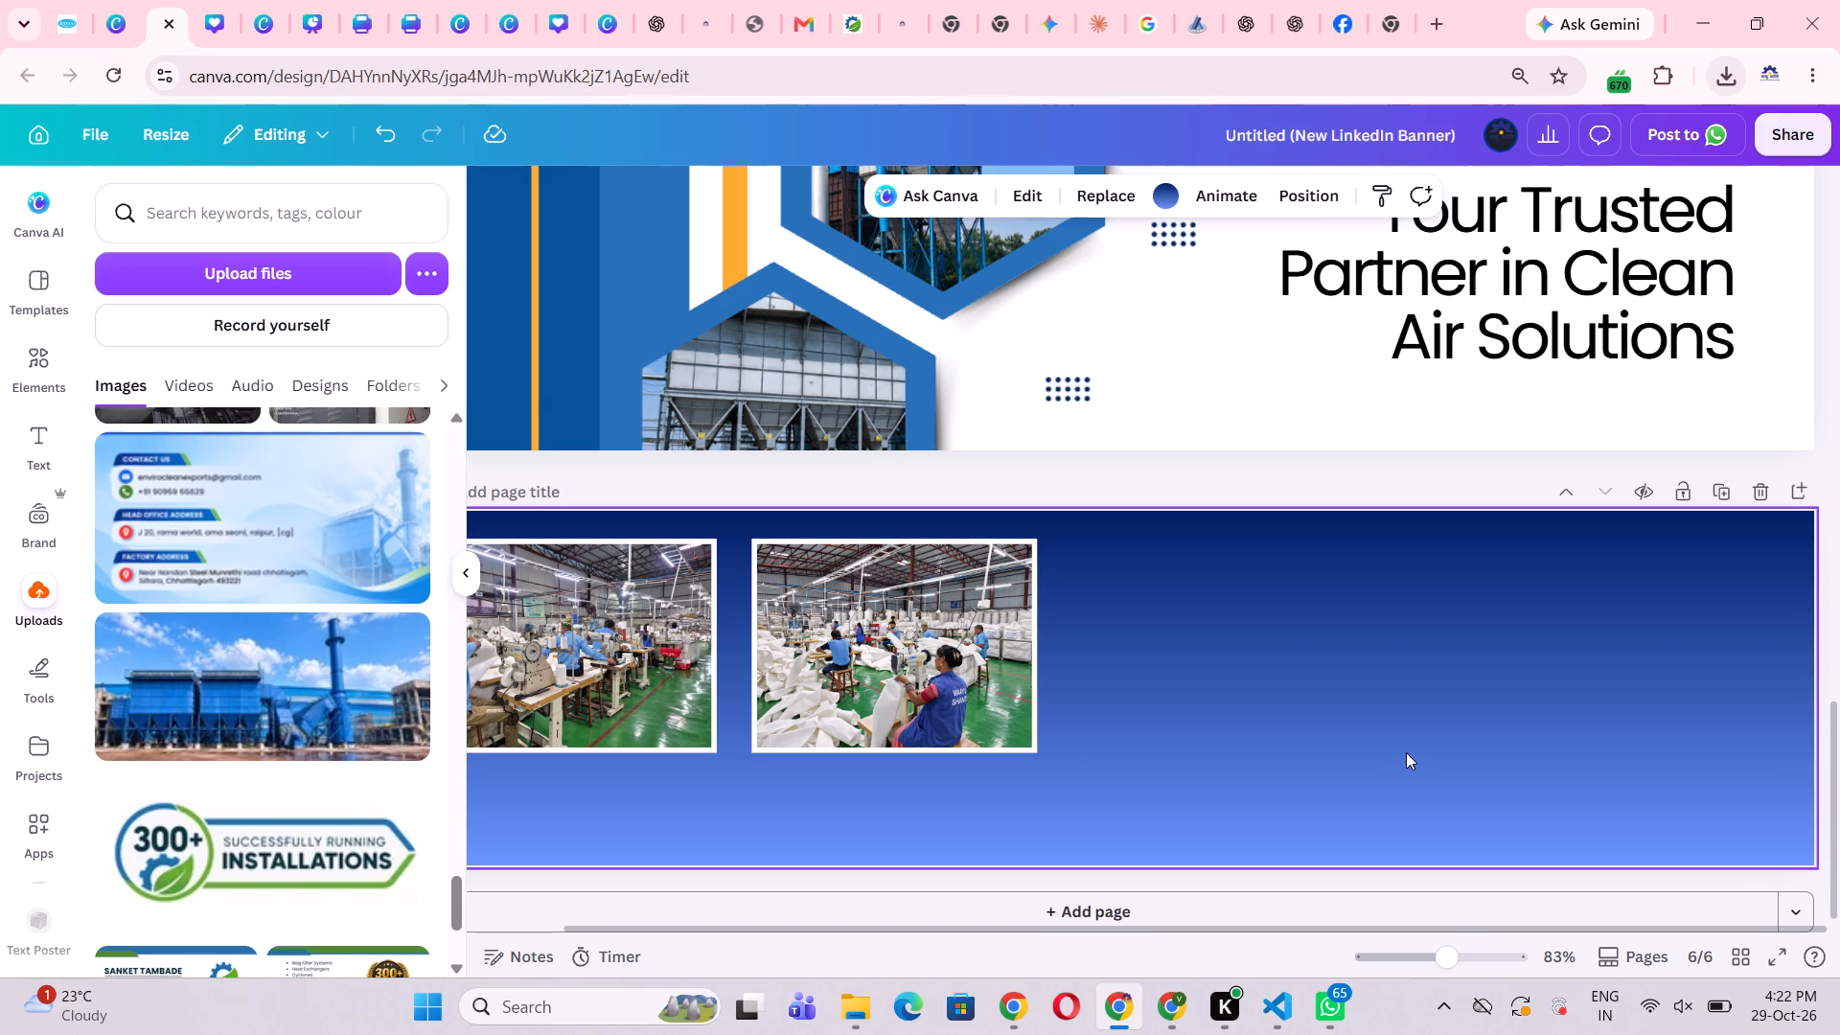
scroll(234, 820, down, 6)
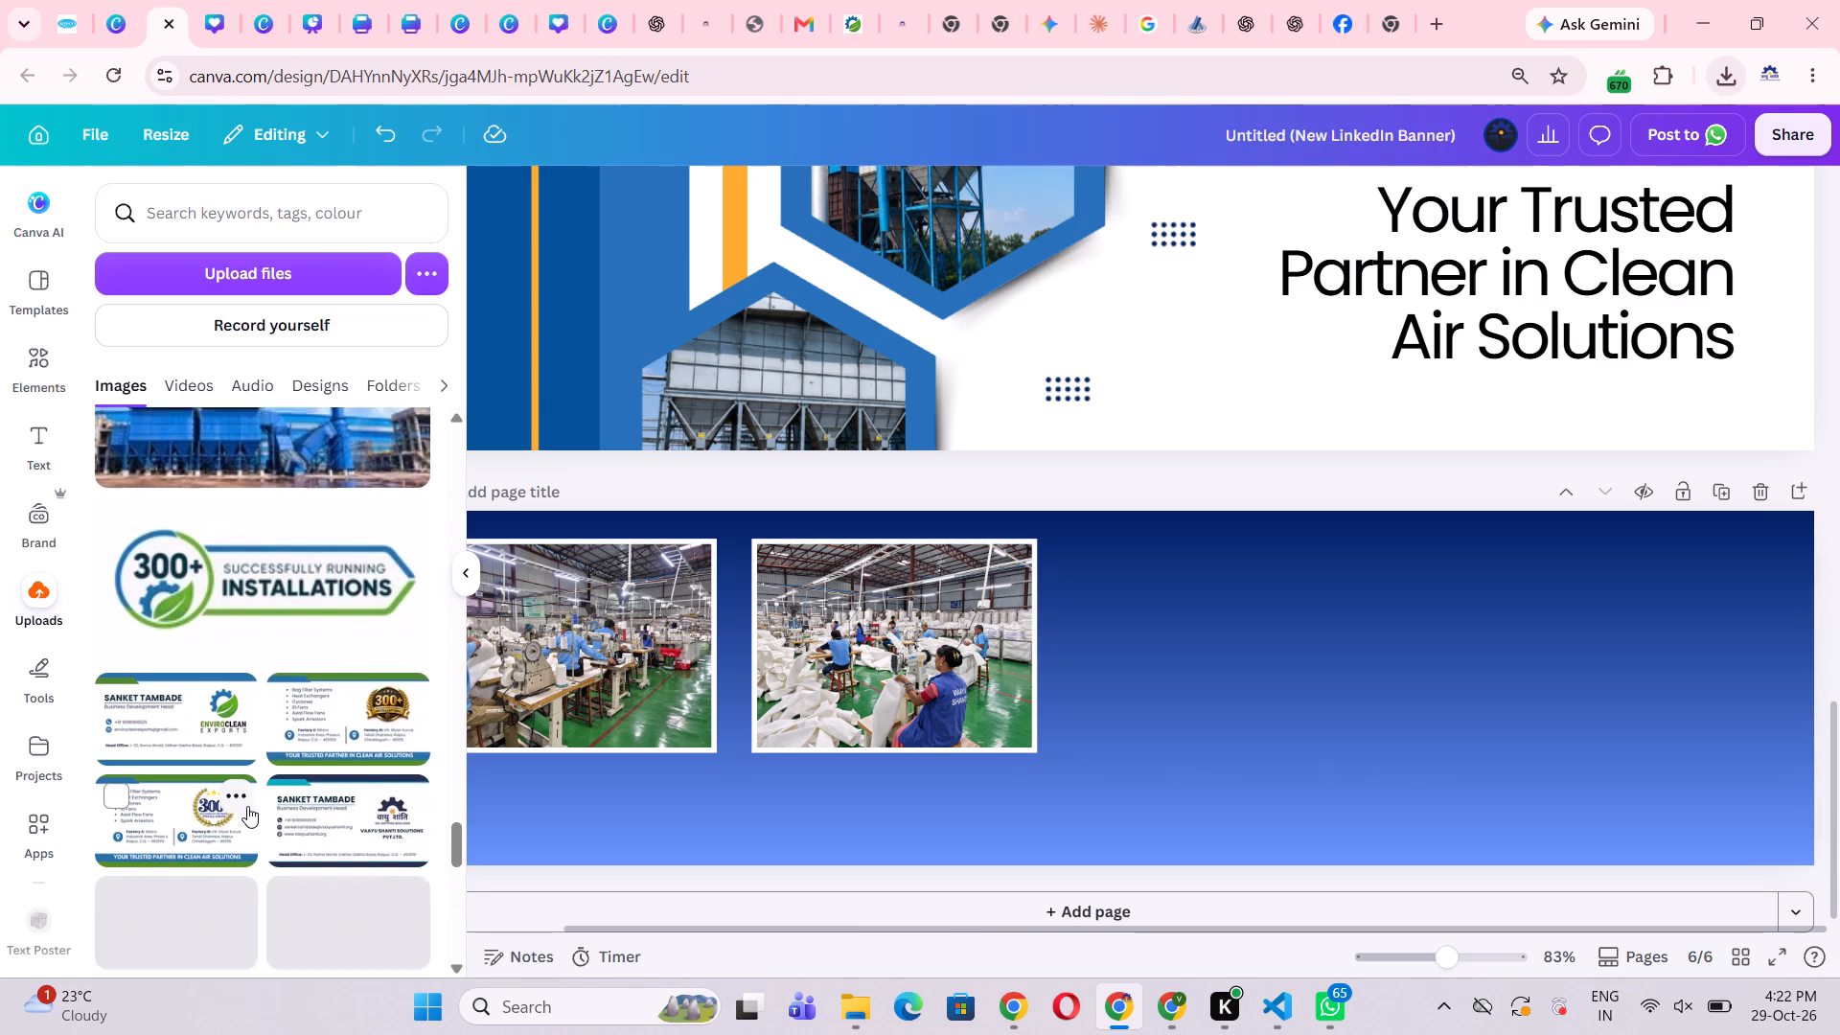
scroll(247, 806, down, 2)
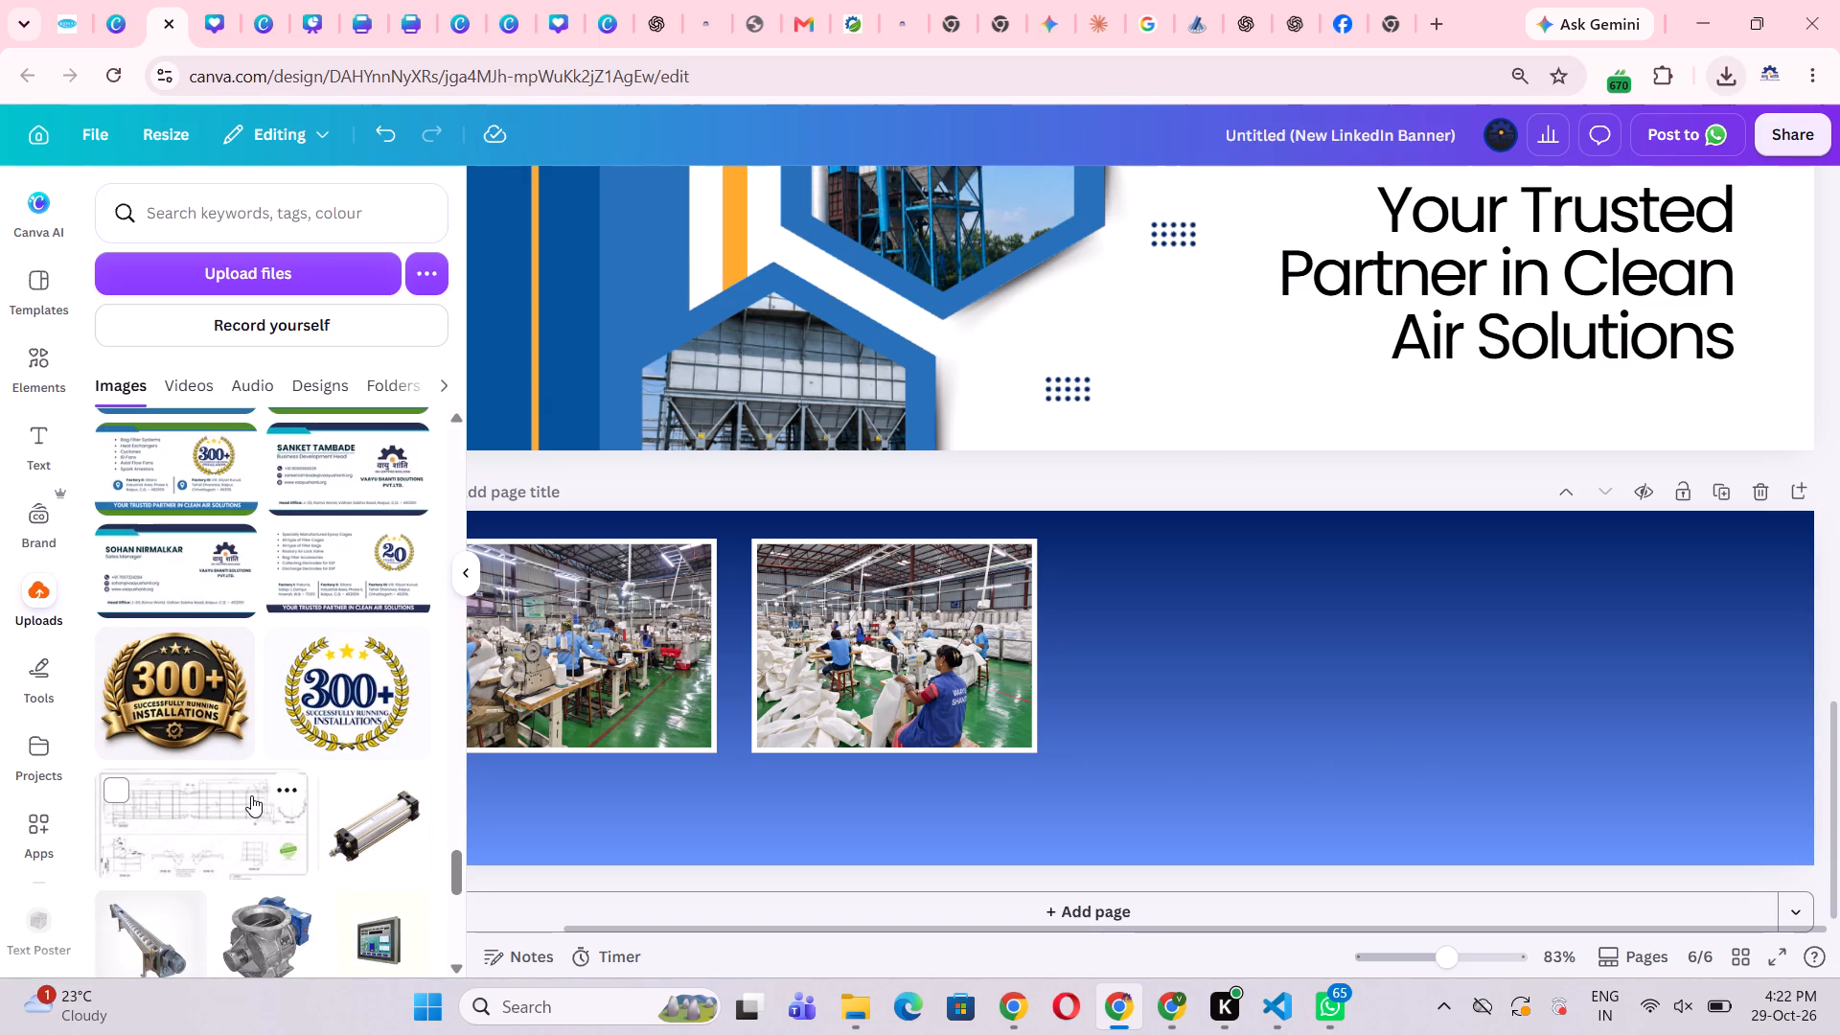
scroll(282, 750, down, 6)
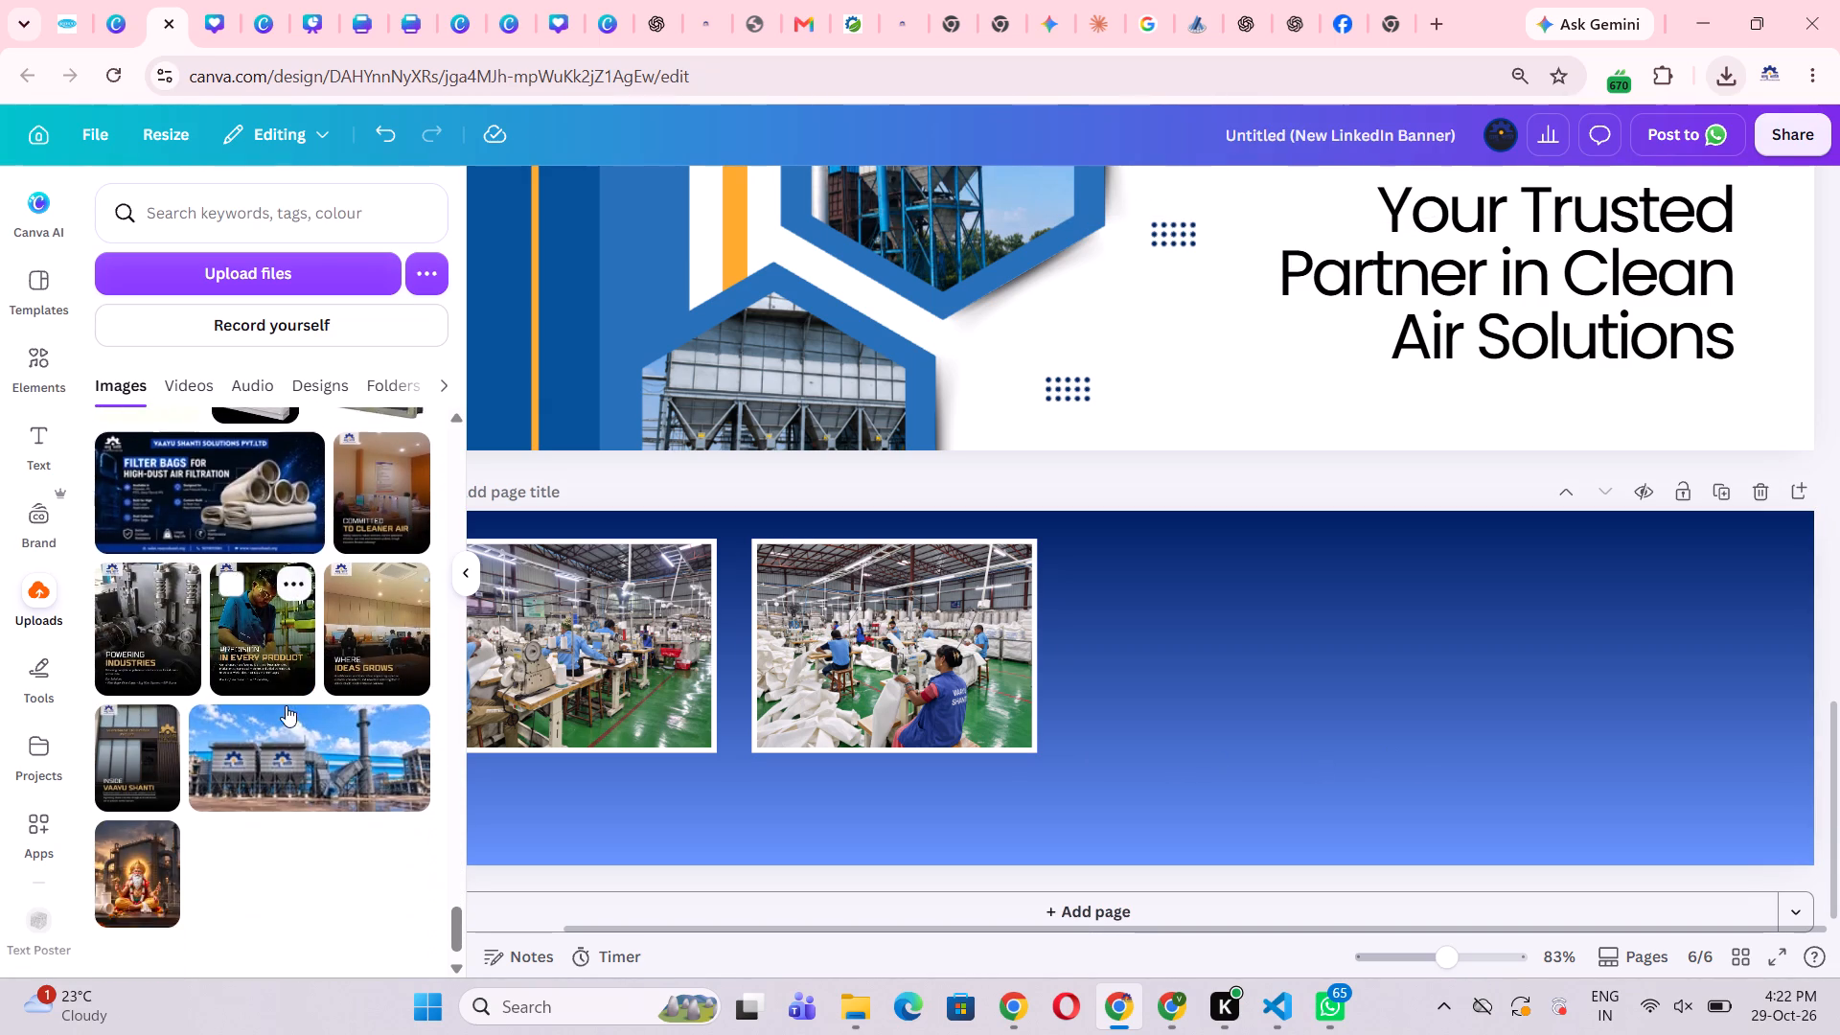
scroll(286, 712, down, 2)
scroll(312, 633, down, 2)
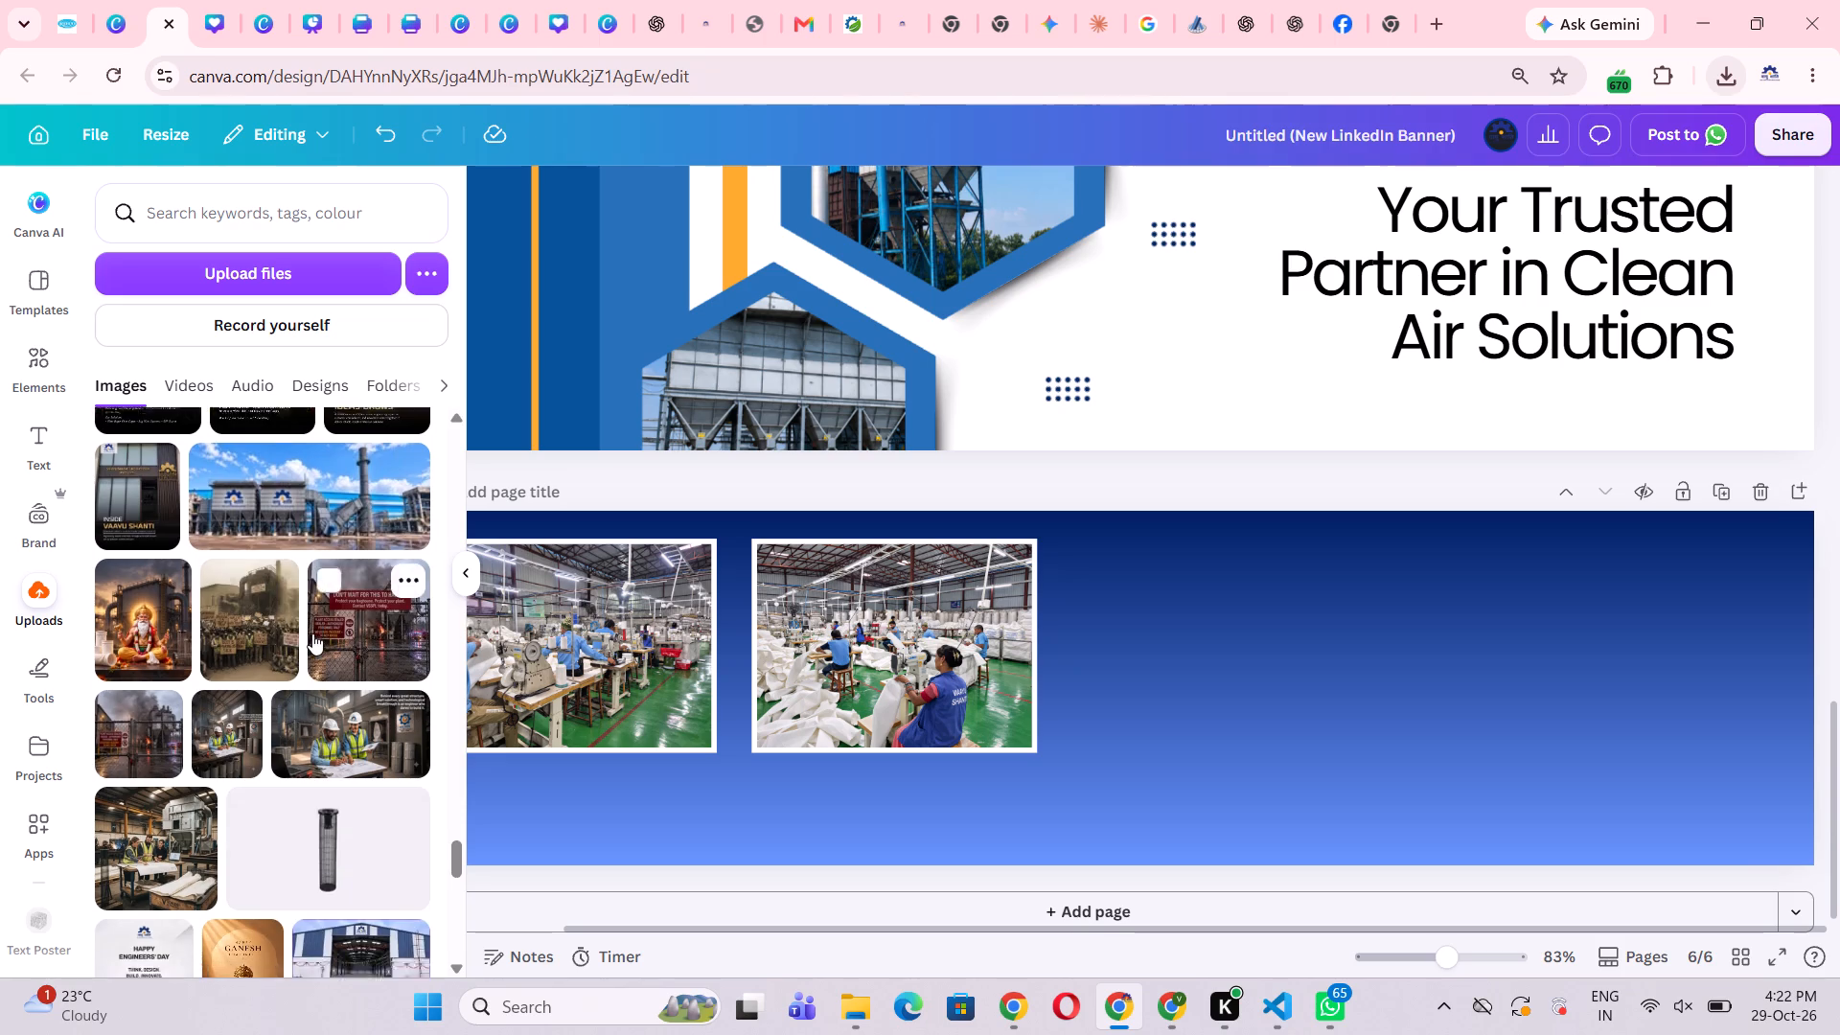
scroll(307, 635, down, 3)
scroll(305, 663, up, 1)
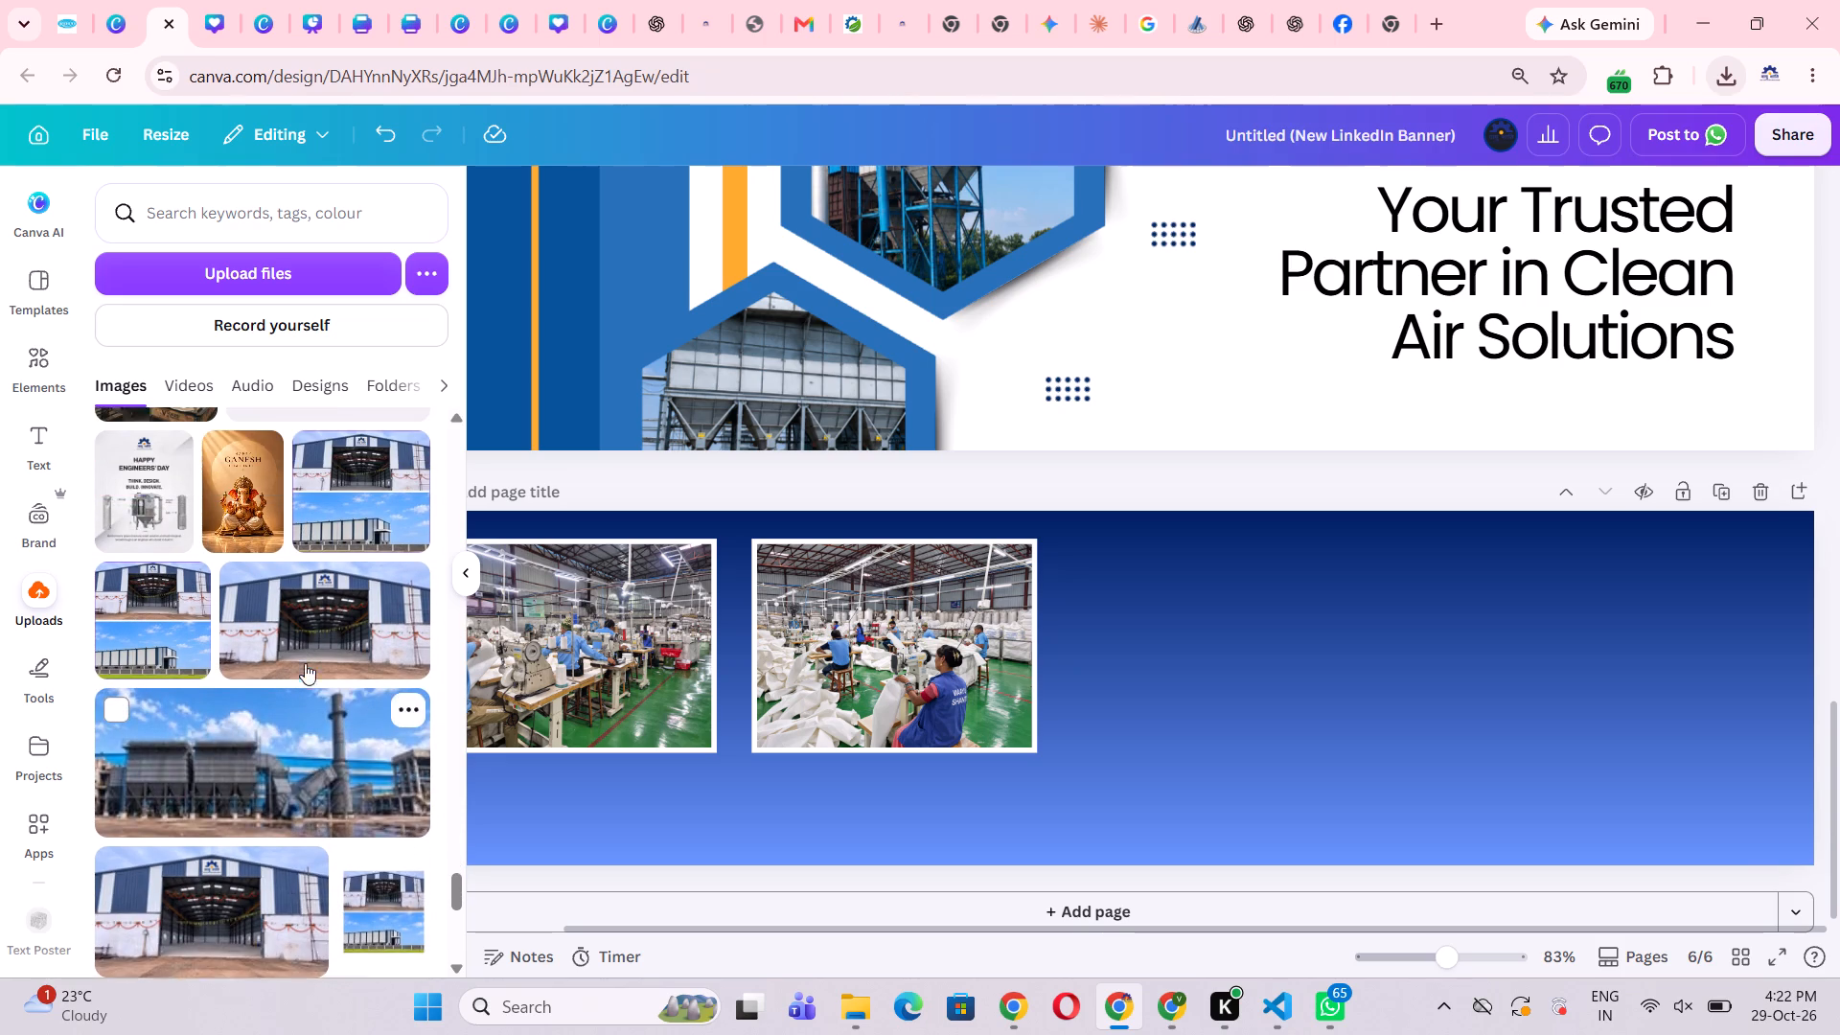
scroll(305, 663, down, 3)
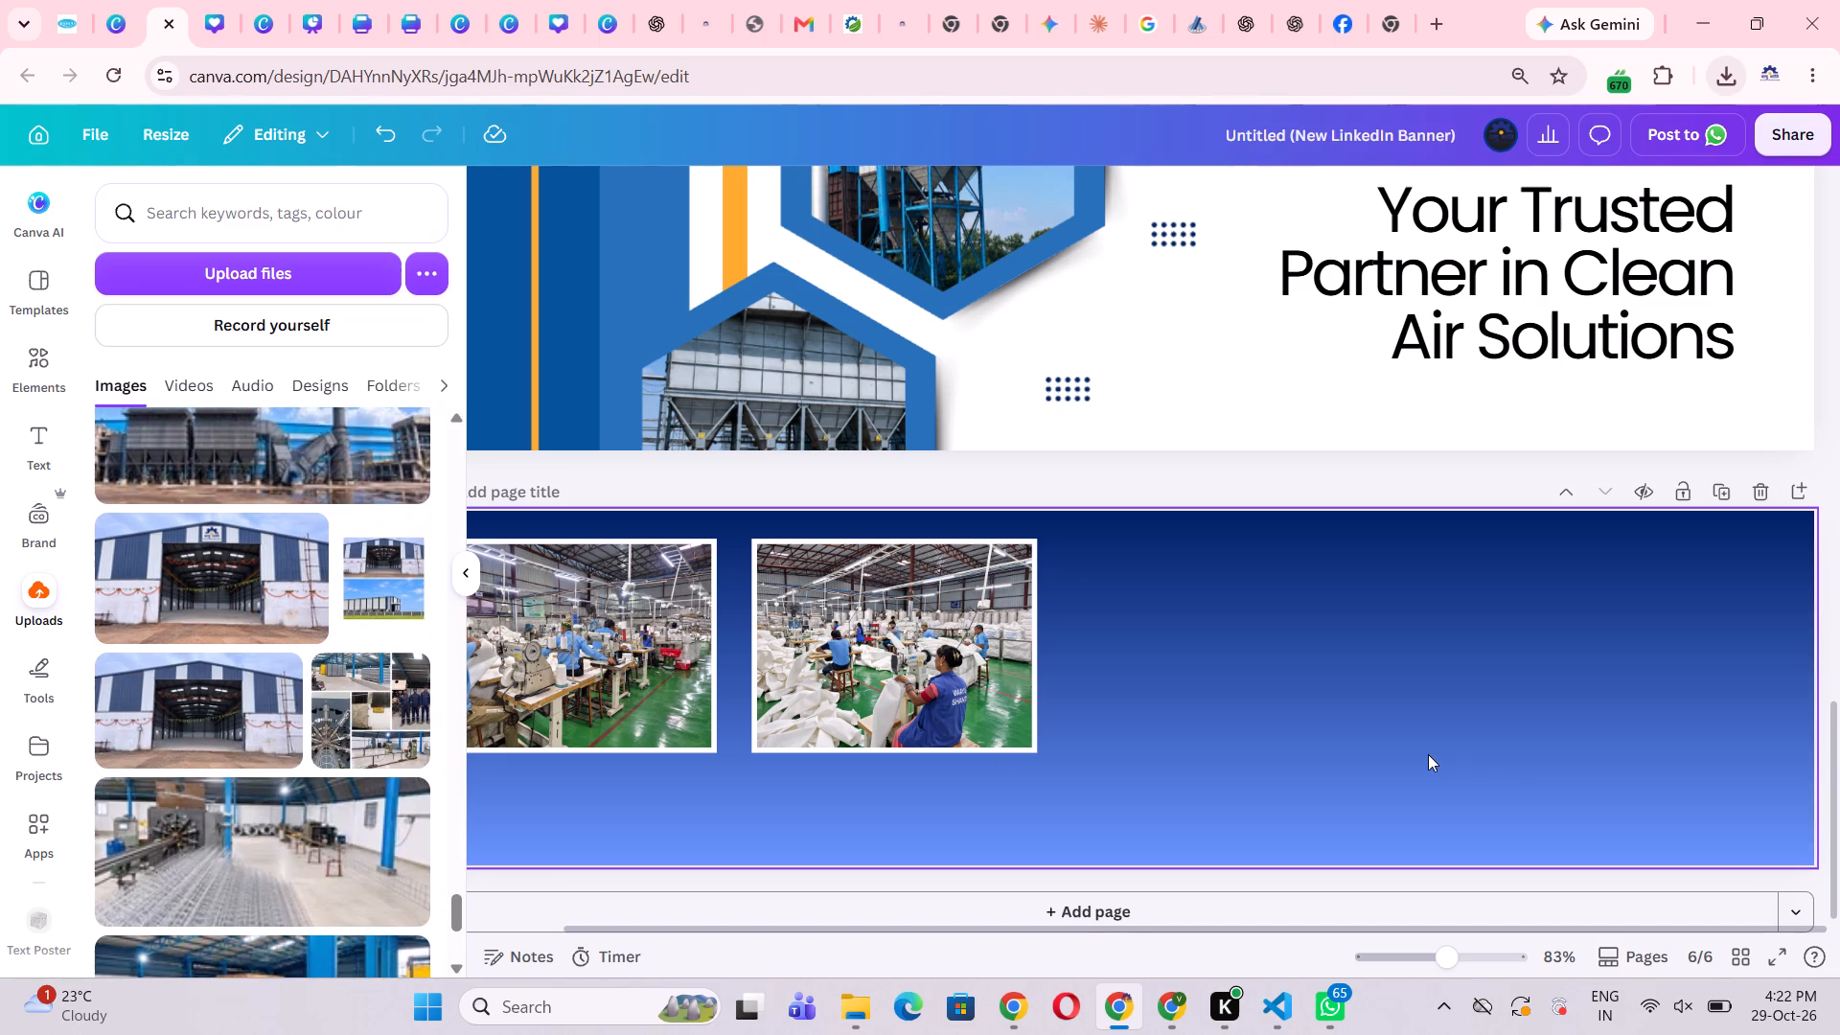
click(1418, 753)
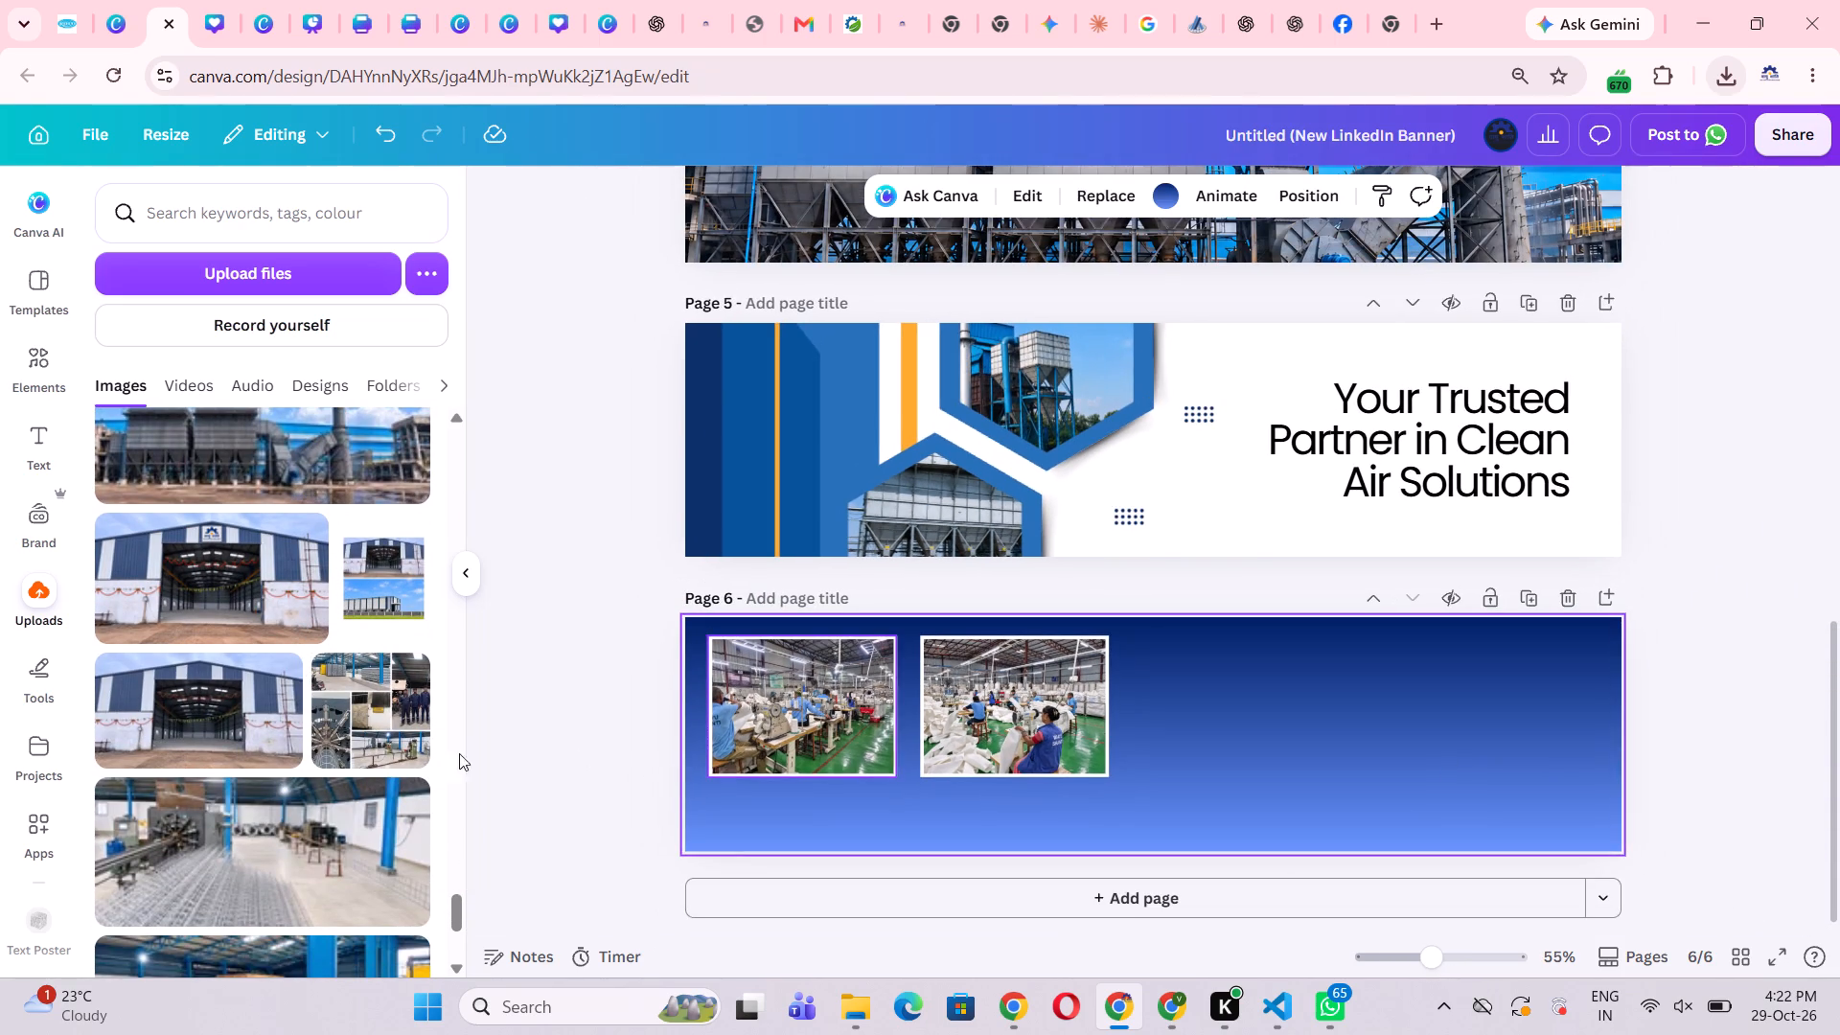
scroll(354, 771, down, 3)
scroll(354, 772, up, 2)
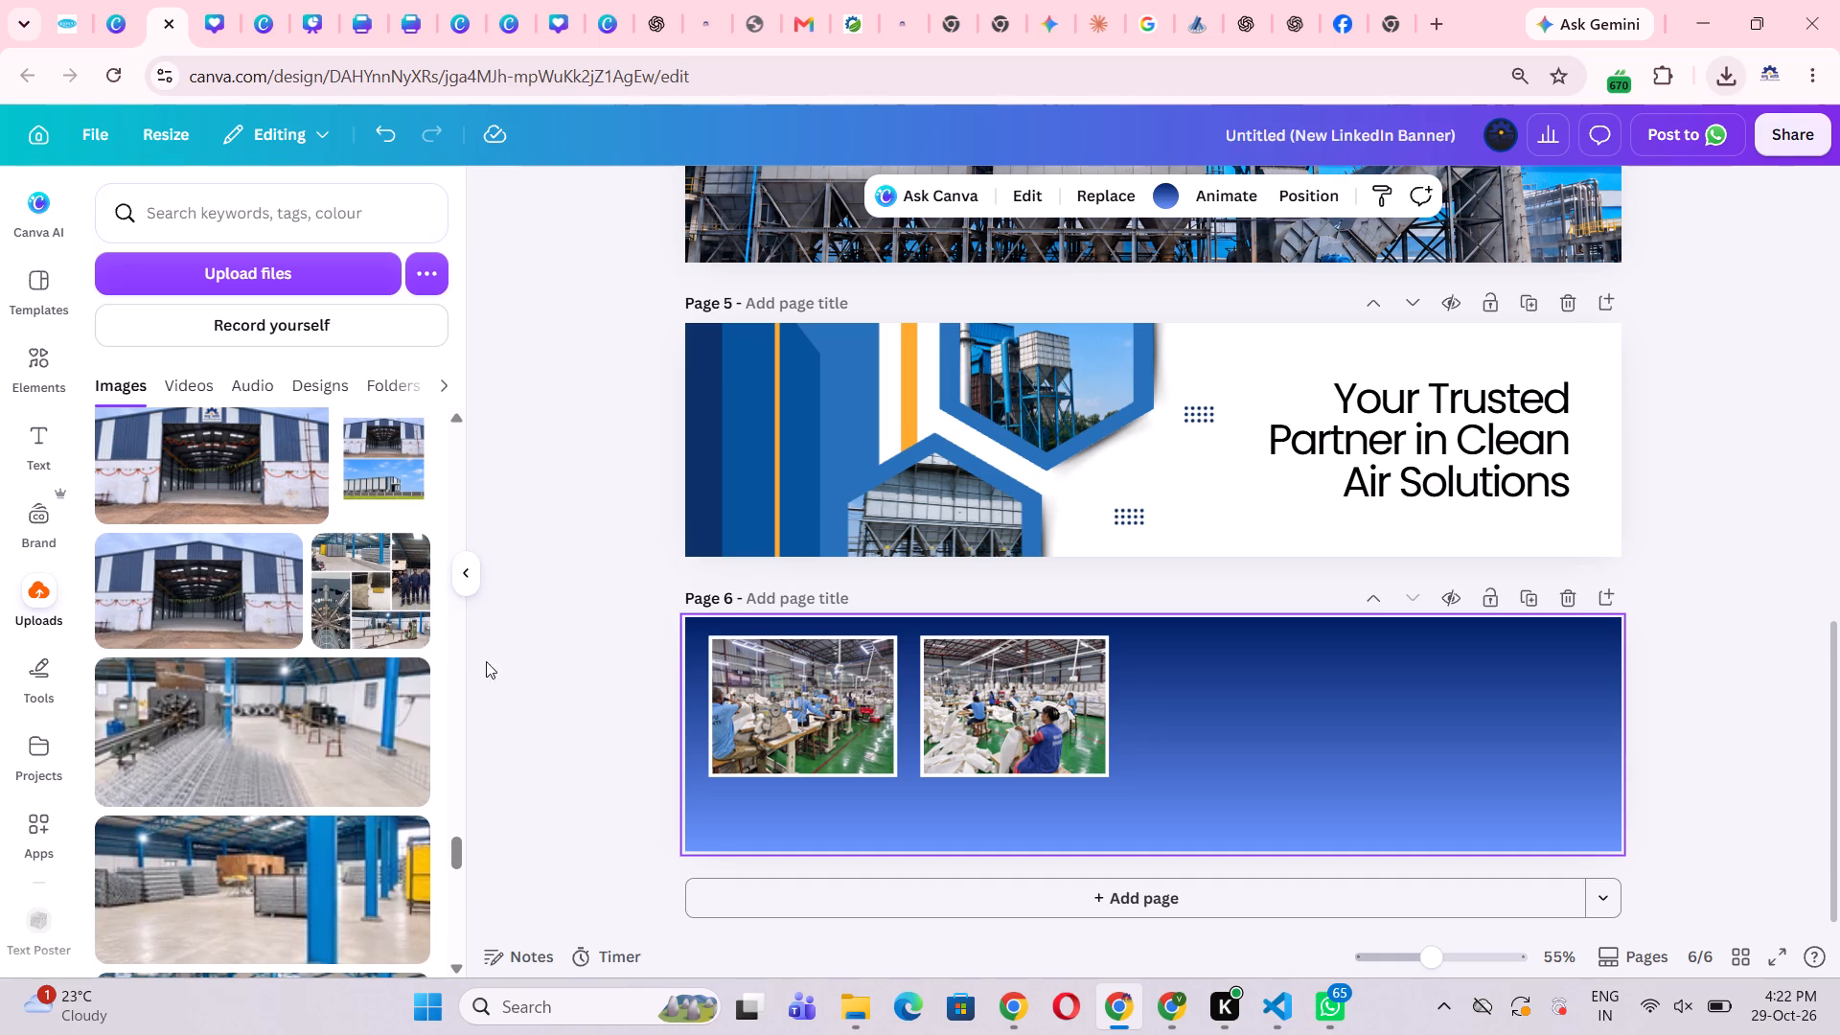
scroll(297, 784, down, 2)
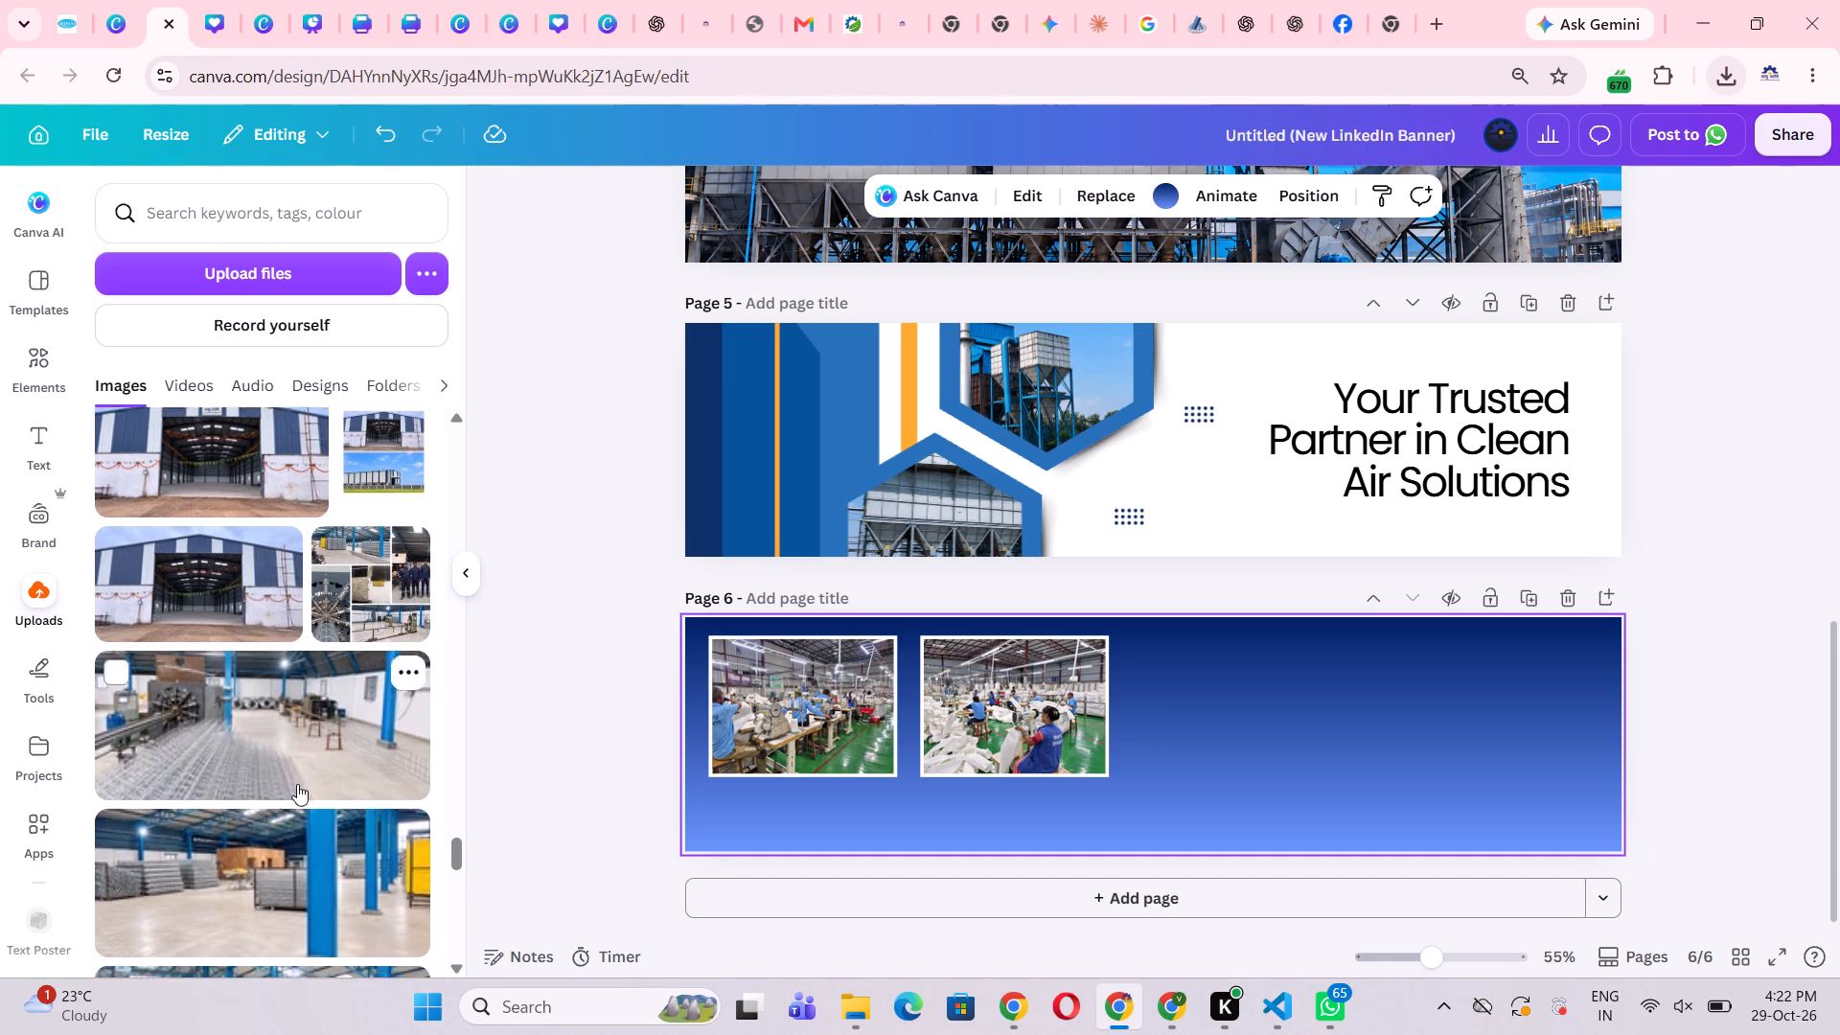
scroll(297, 784, down, 1)
scroll(294, 789, up, 2)
scroll(294, 789, down, 1)
scroll(294, 789, up, 1)
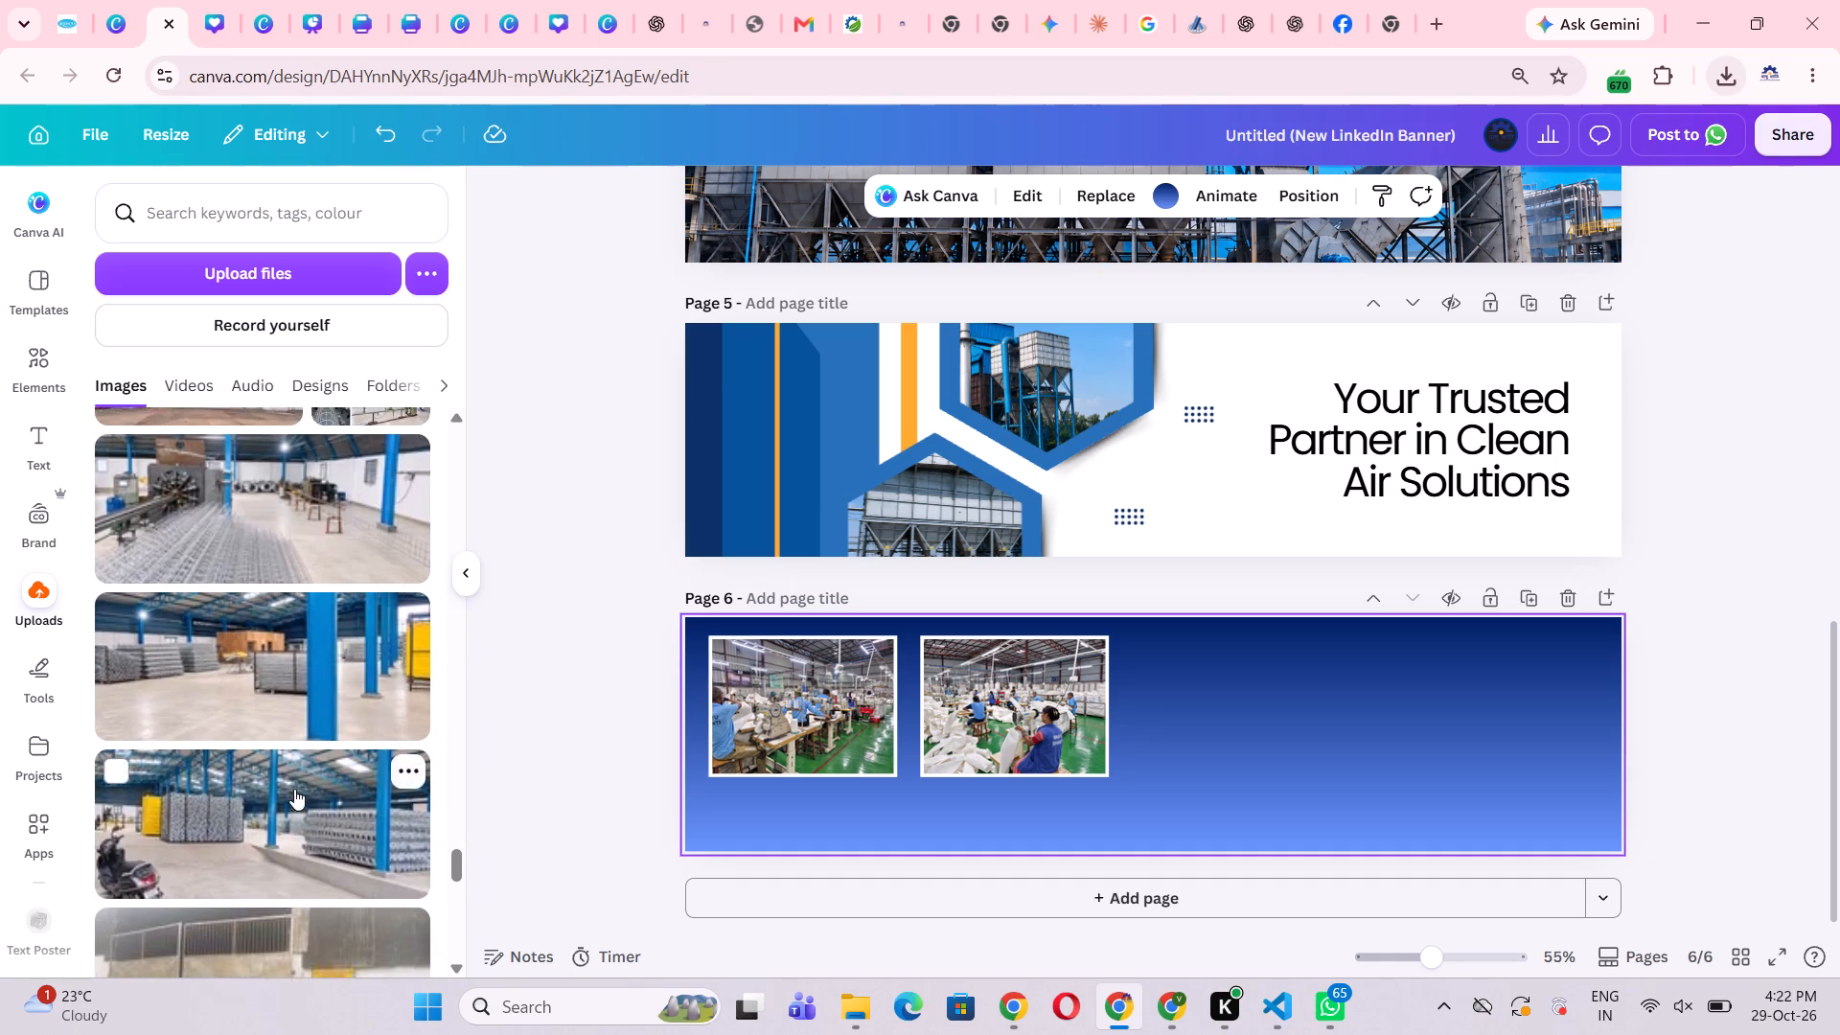
scroll(363, 942, down, 1)
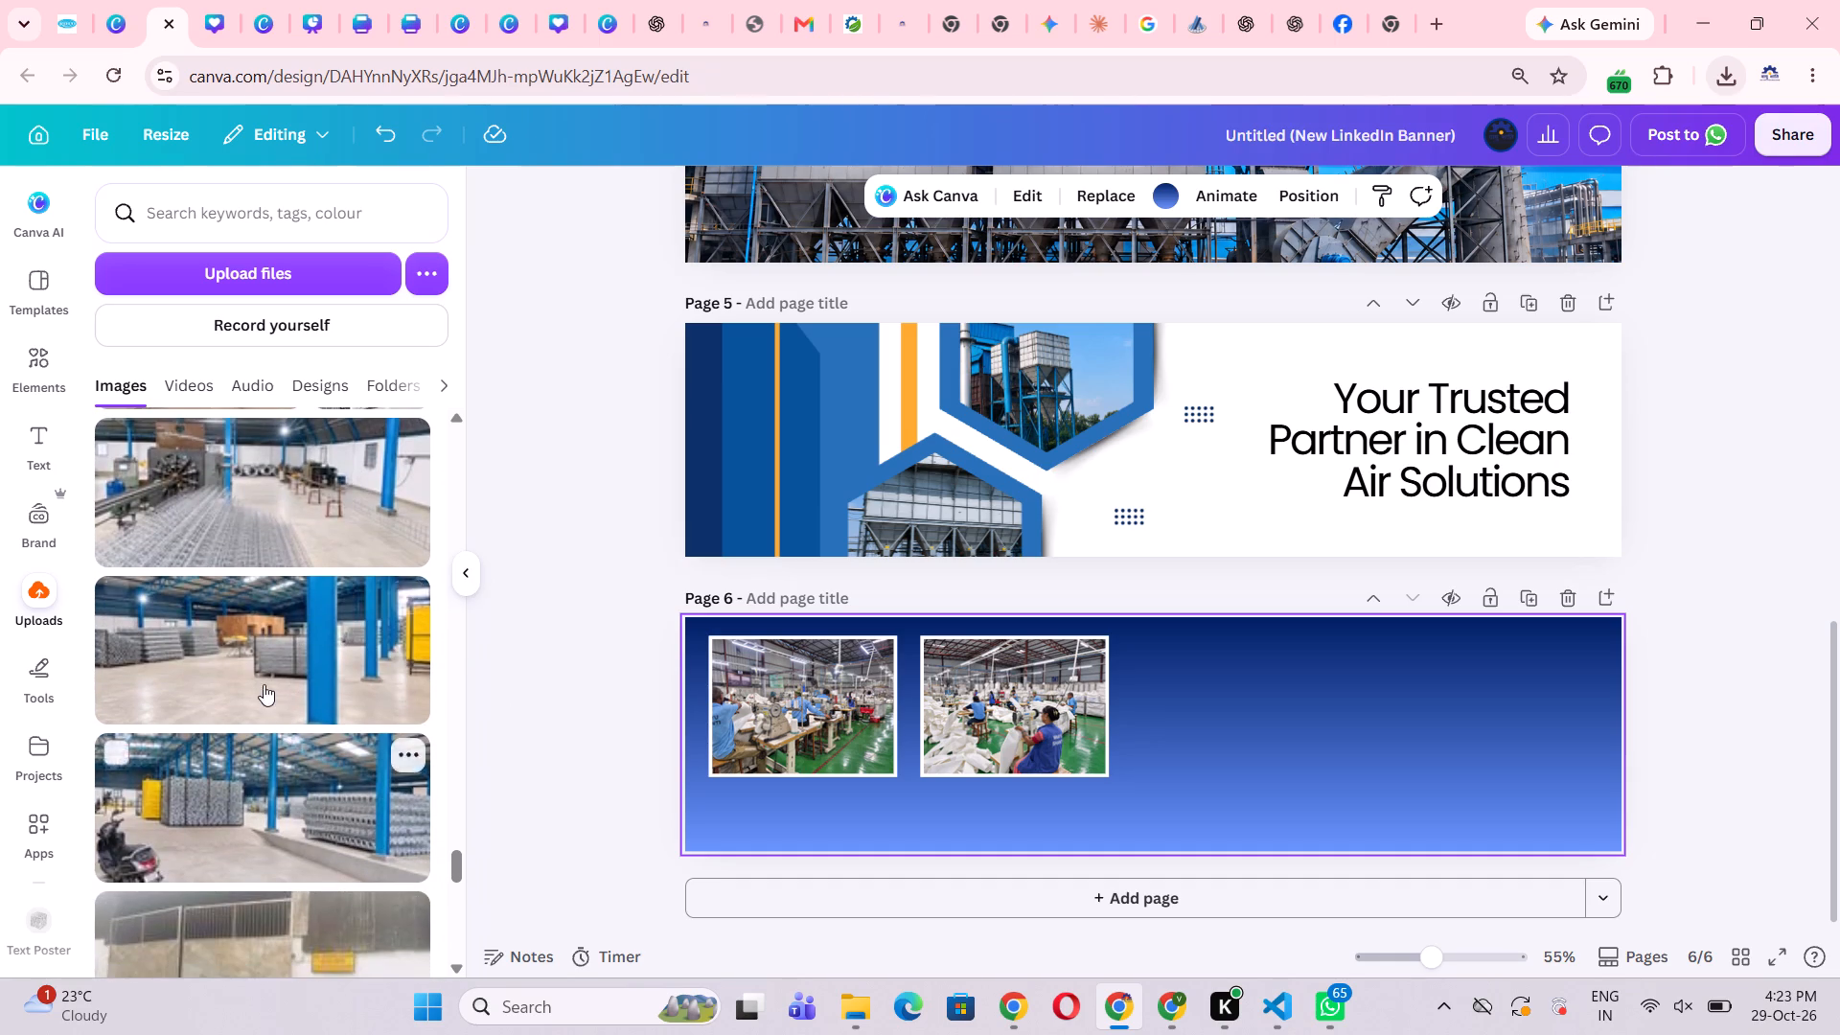
scroll(272, 654, up, 1)
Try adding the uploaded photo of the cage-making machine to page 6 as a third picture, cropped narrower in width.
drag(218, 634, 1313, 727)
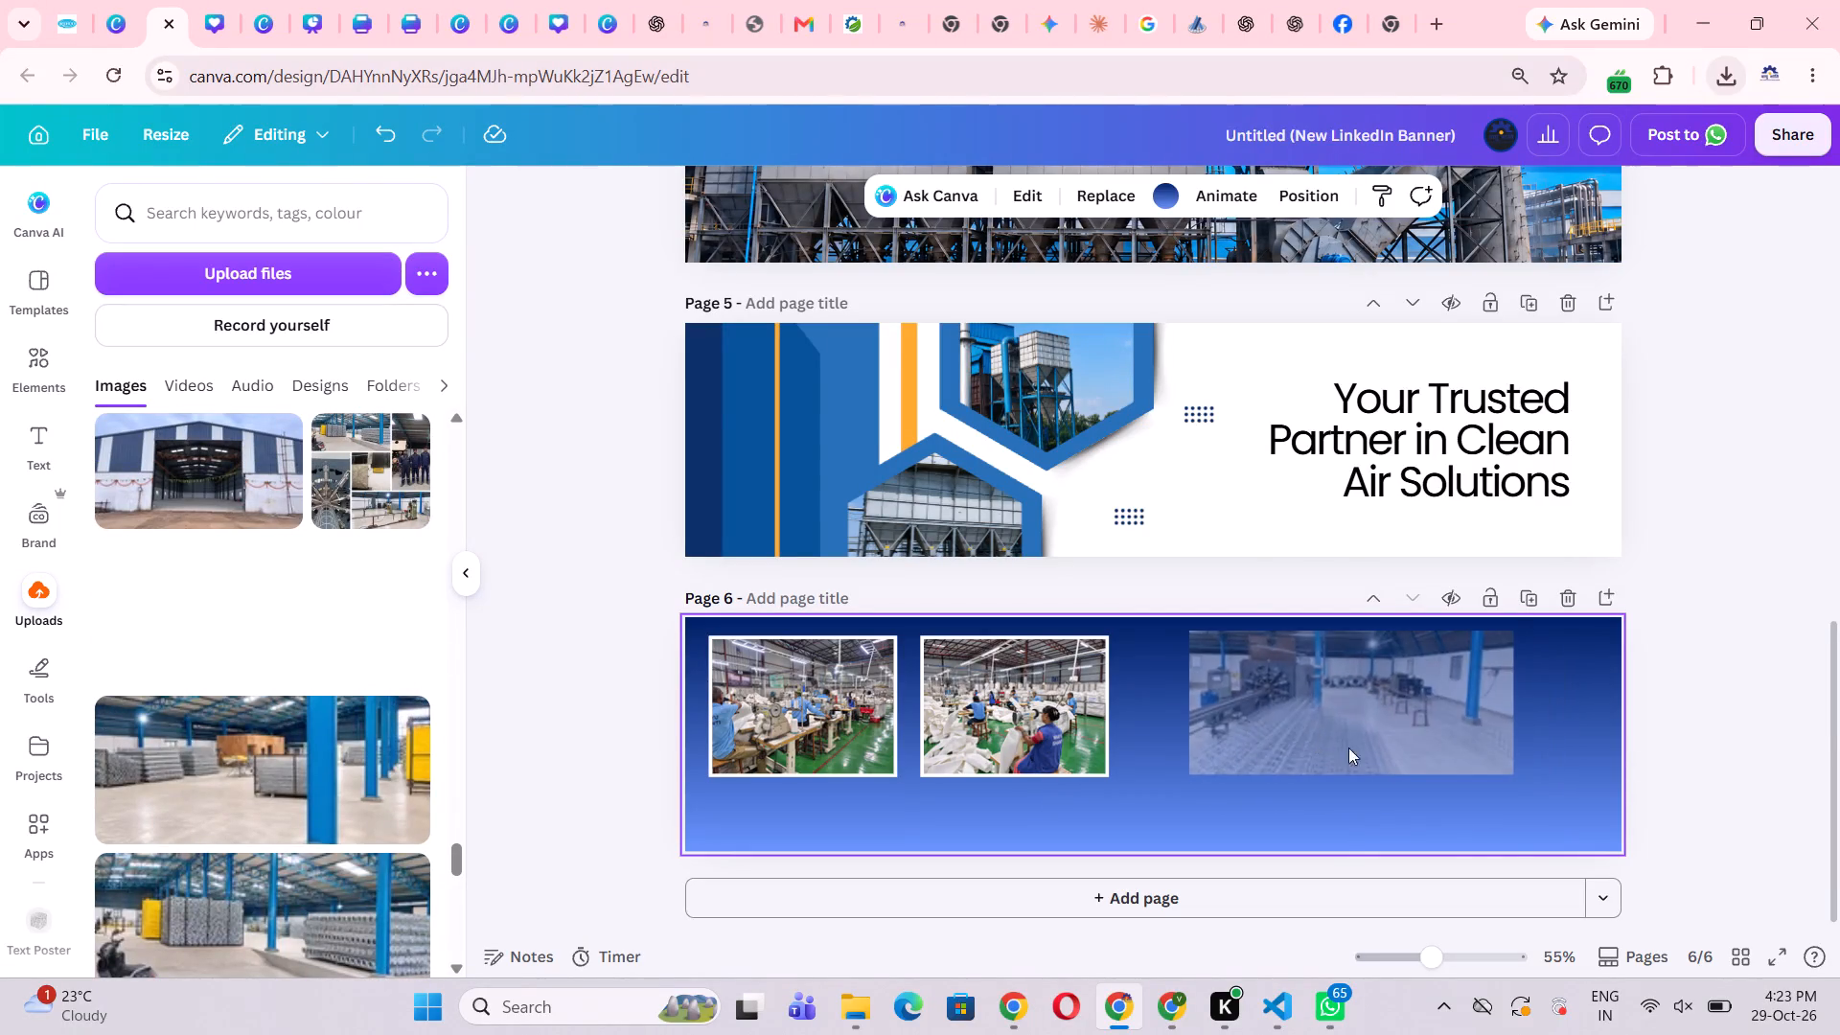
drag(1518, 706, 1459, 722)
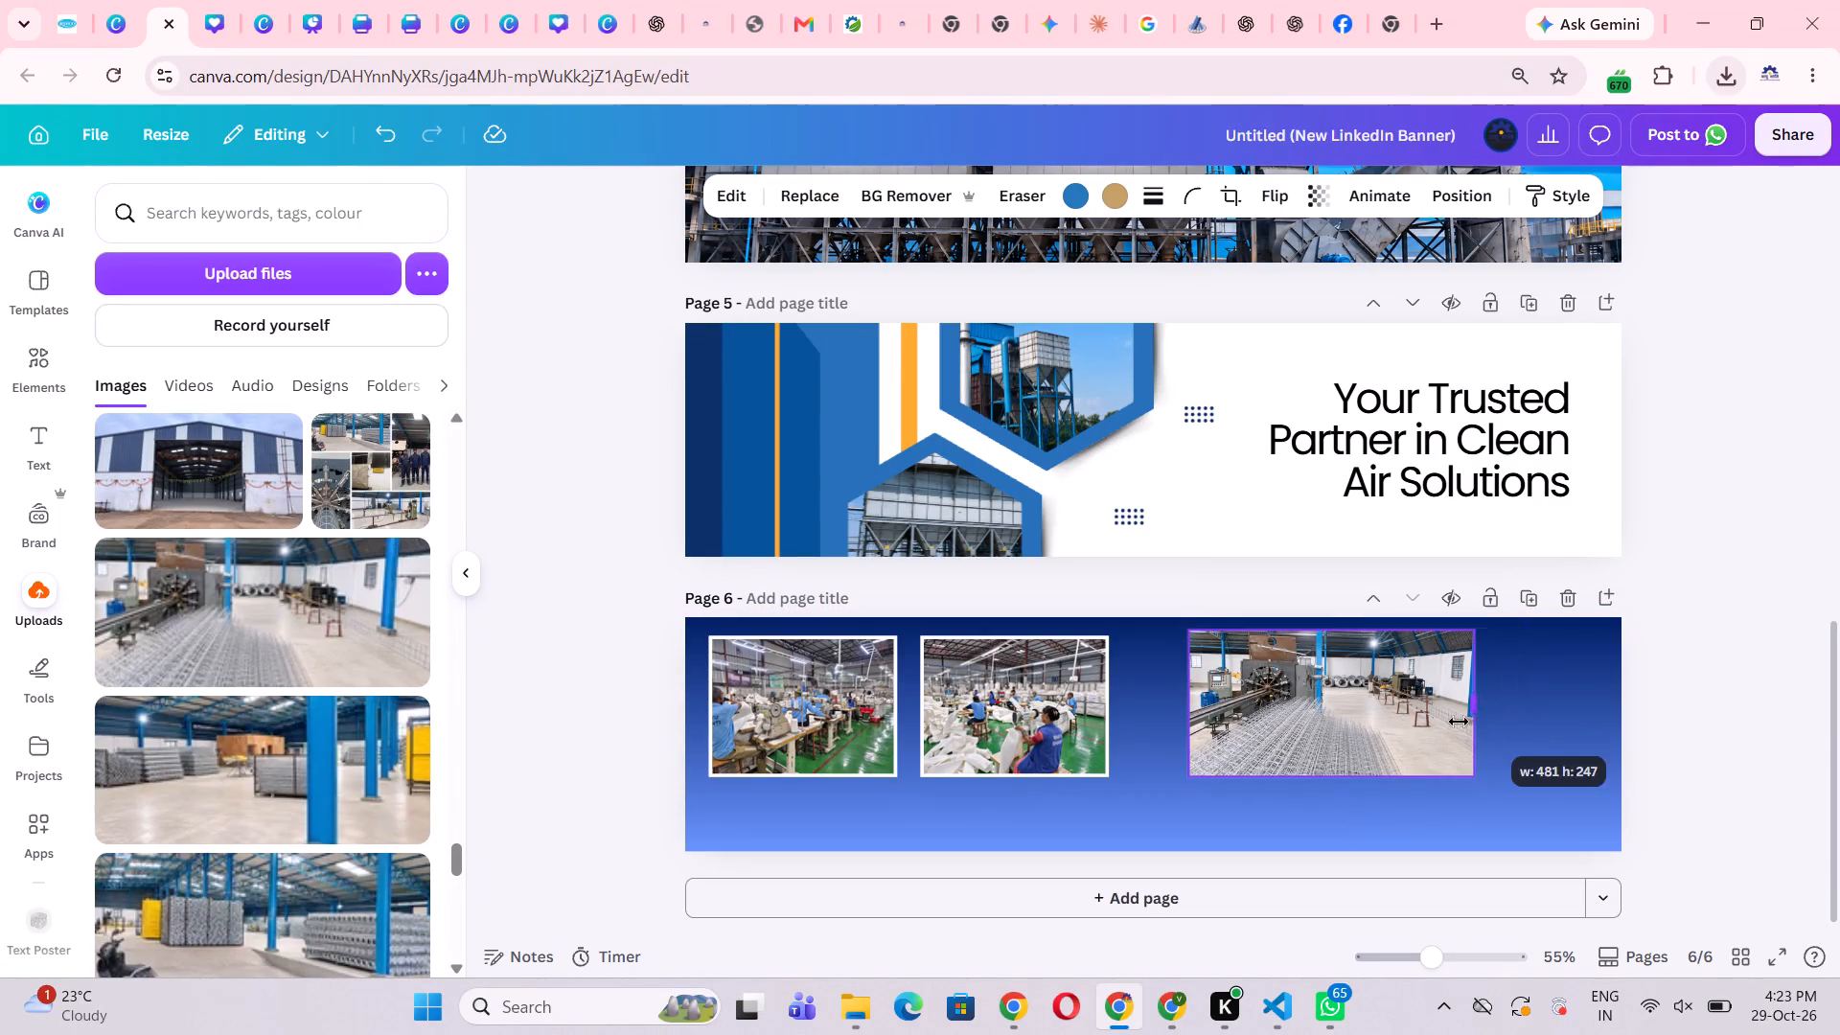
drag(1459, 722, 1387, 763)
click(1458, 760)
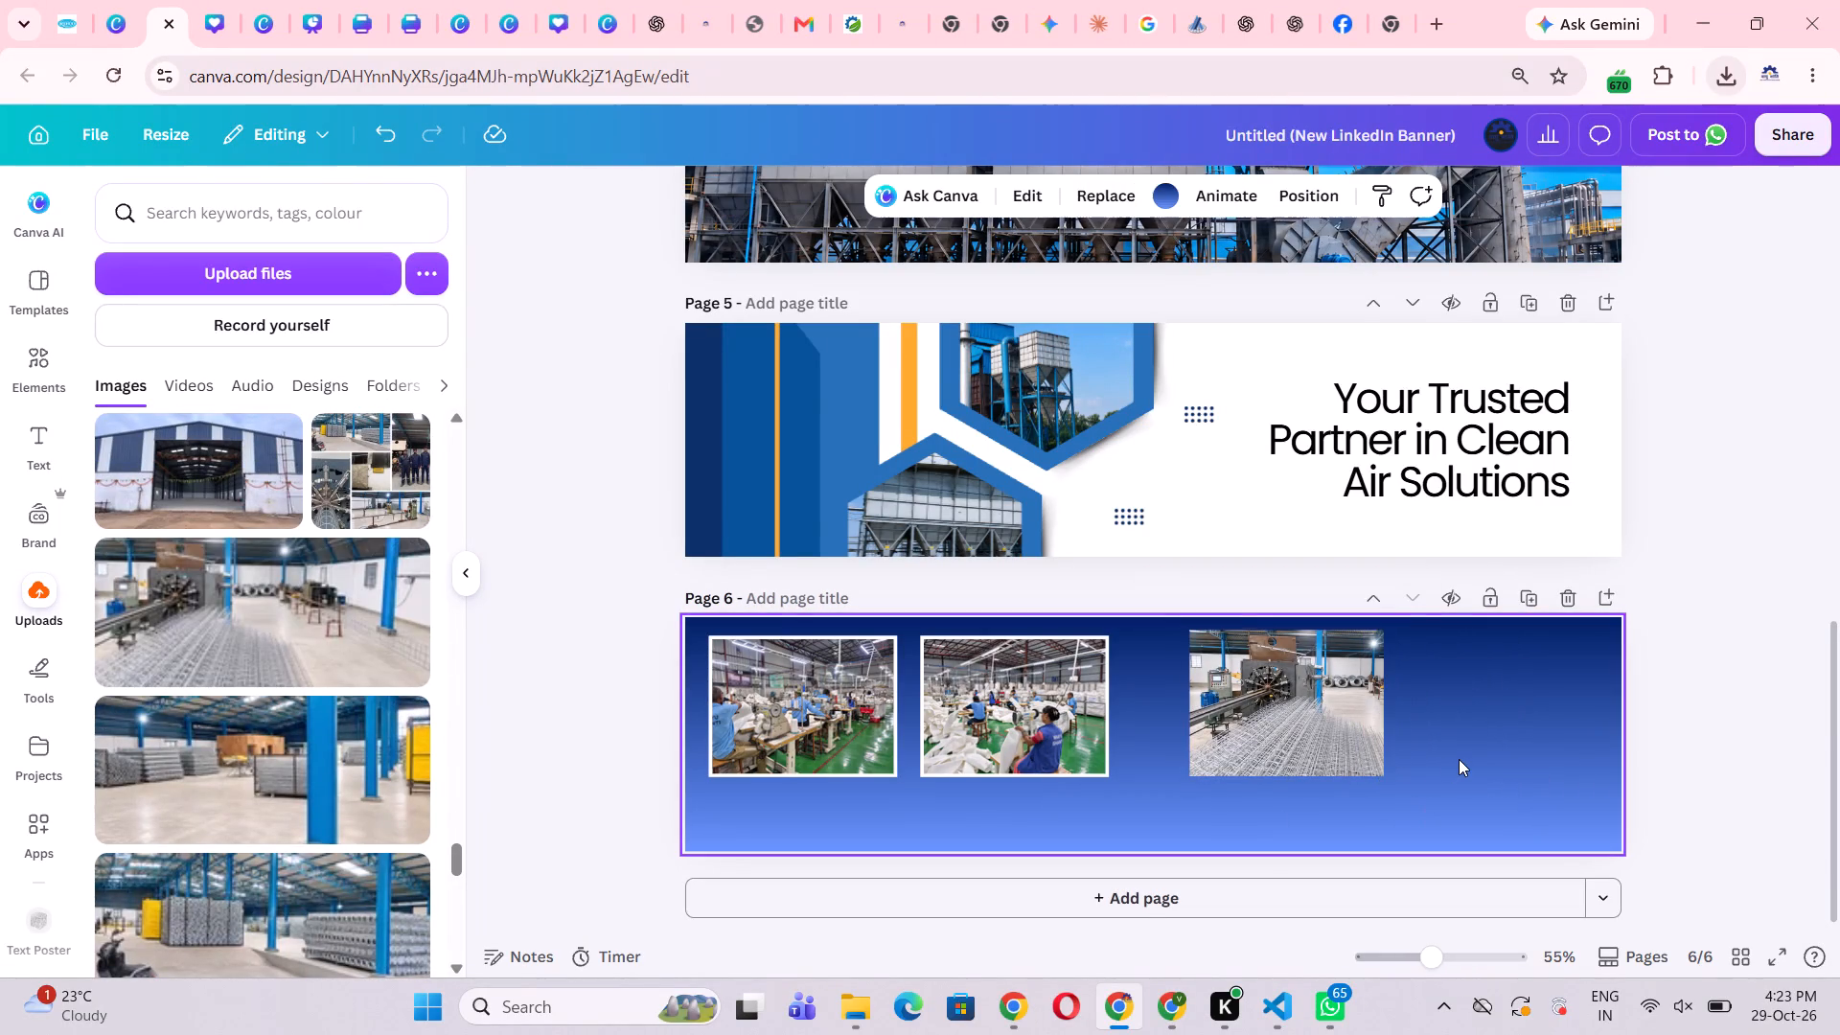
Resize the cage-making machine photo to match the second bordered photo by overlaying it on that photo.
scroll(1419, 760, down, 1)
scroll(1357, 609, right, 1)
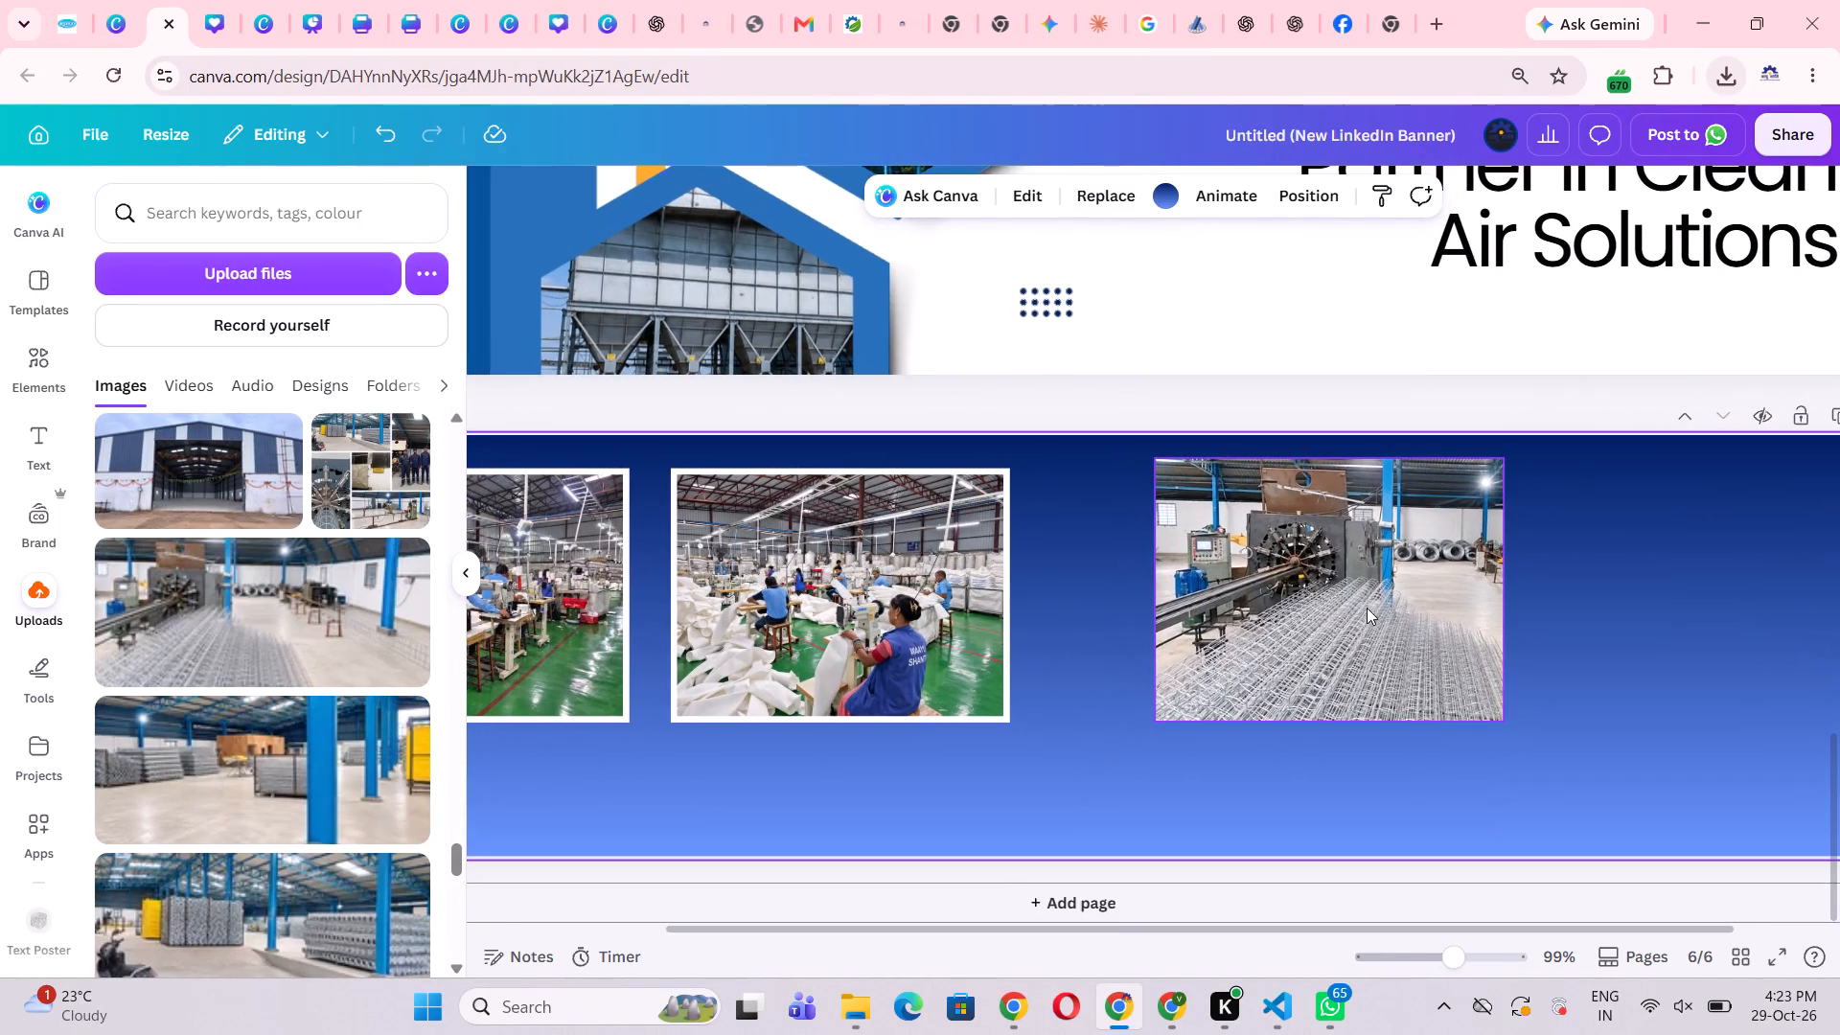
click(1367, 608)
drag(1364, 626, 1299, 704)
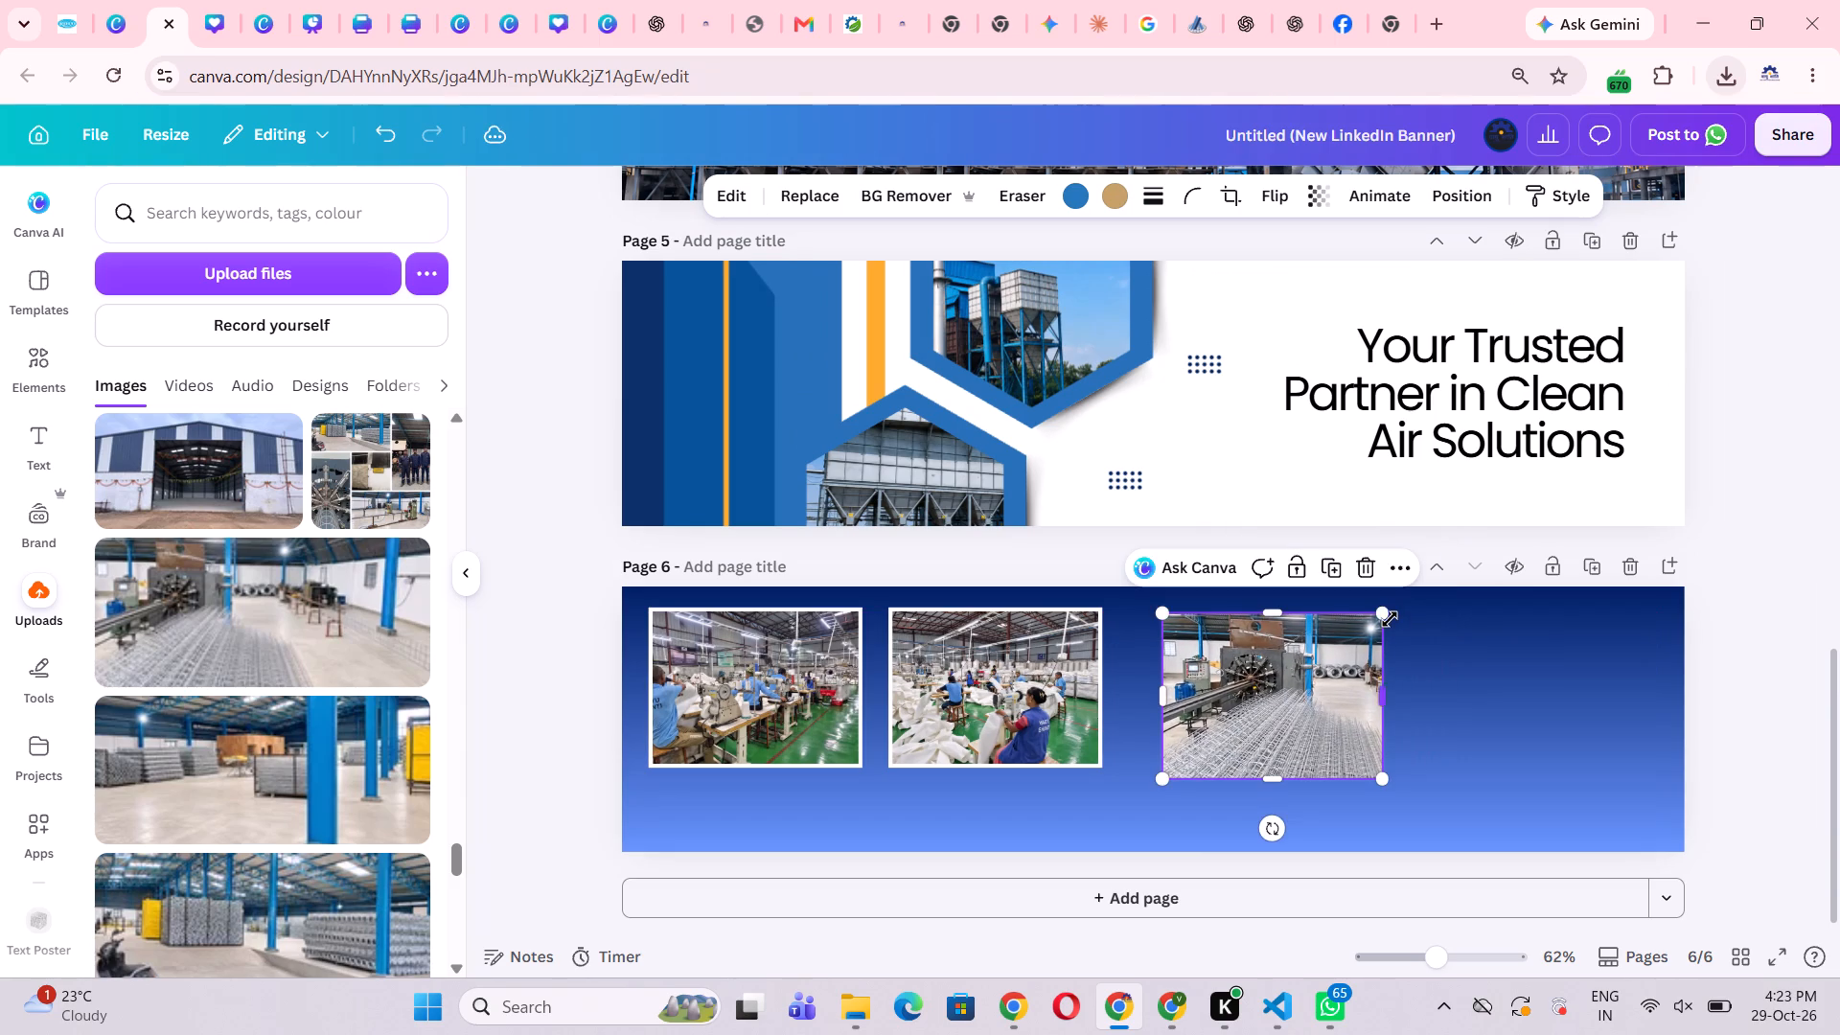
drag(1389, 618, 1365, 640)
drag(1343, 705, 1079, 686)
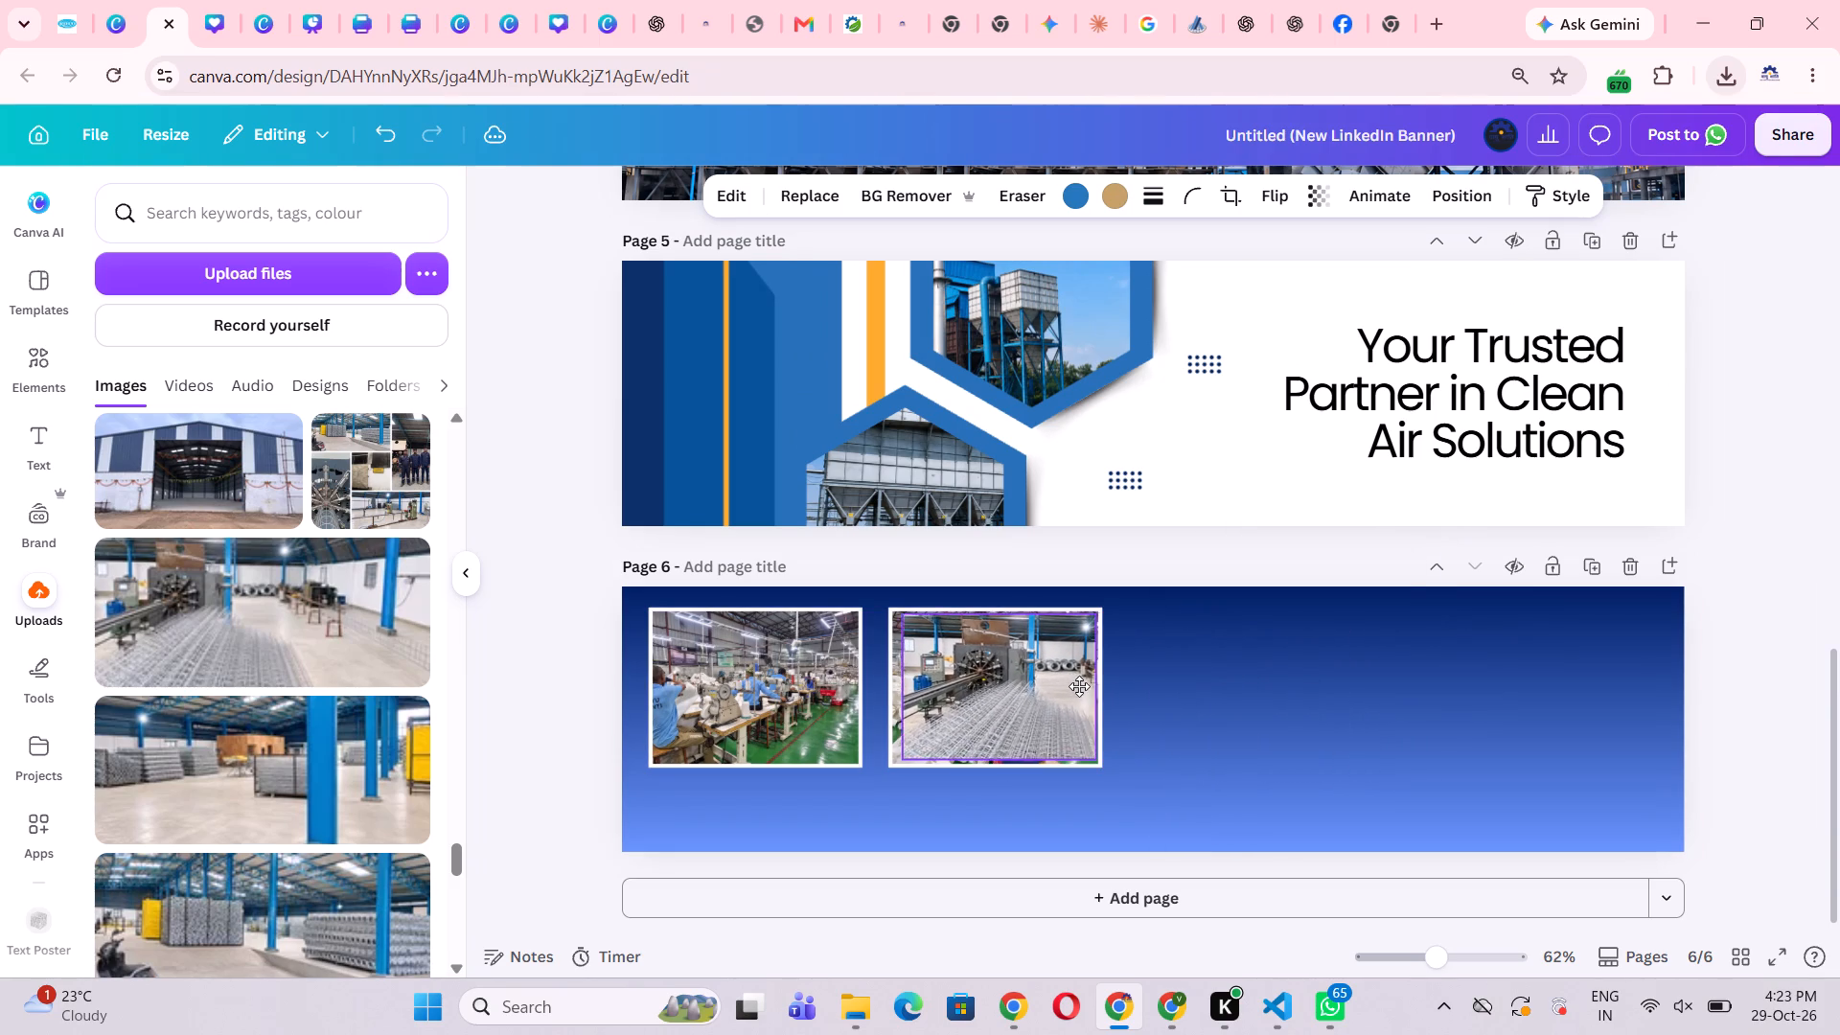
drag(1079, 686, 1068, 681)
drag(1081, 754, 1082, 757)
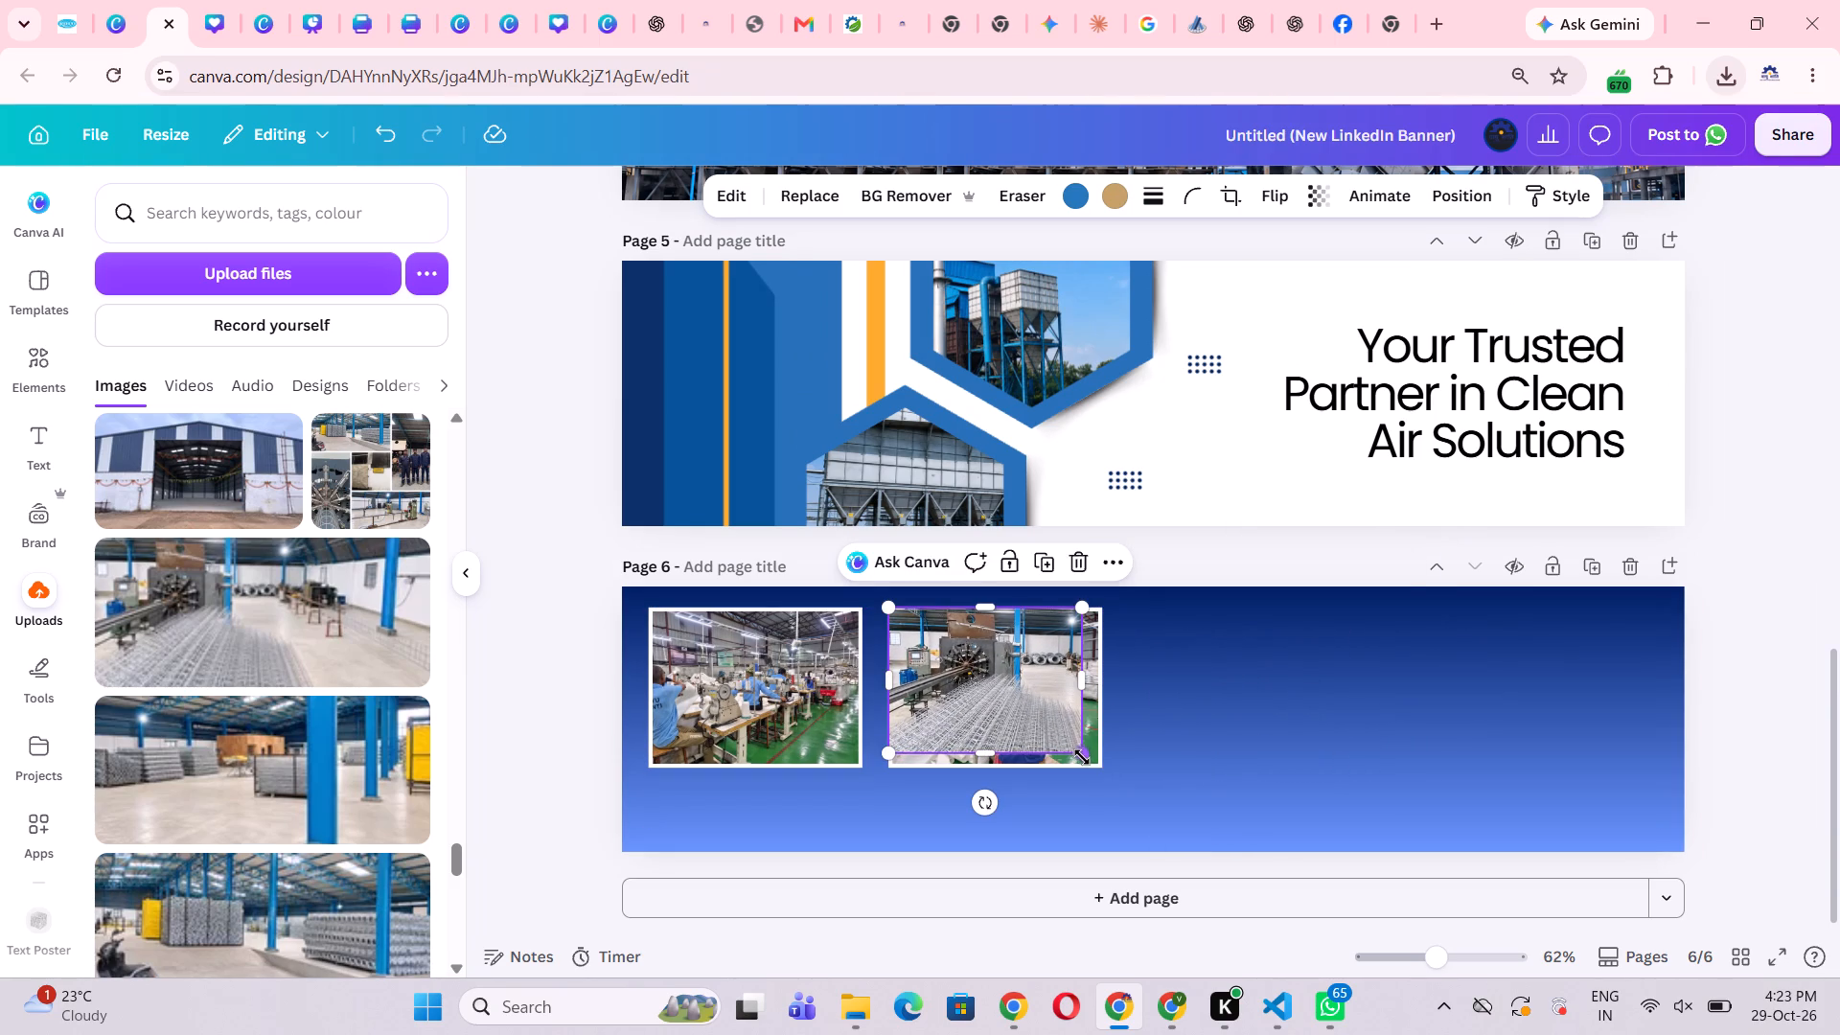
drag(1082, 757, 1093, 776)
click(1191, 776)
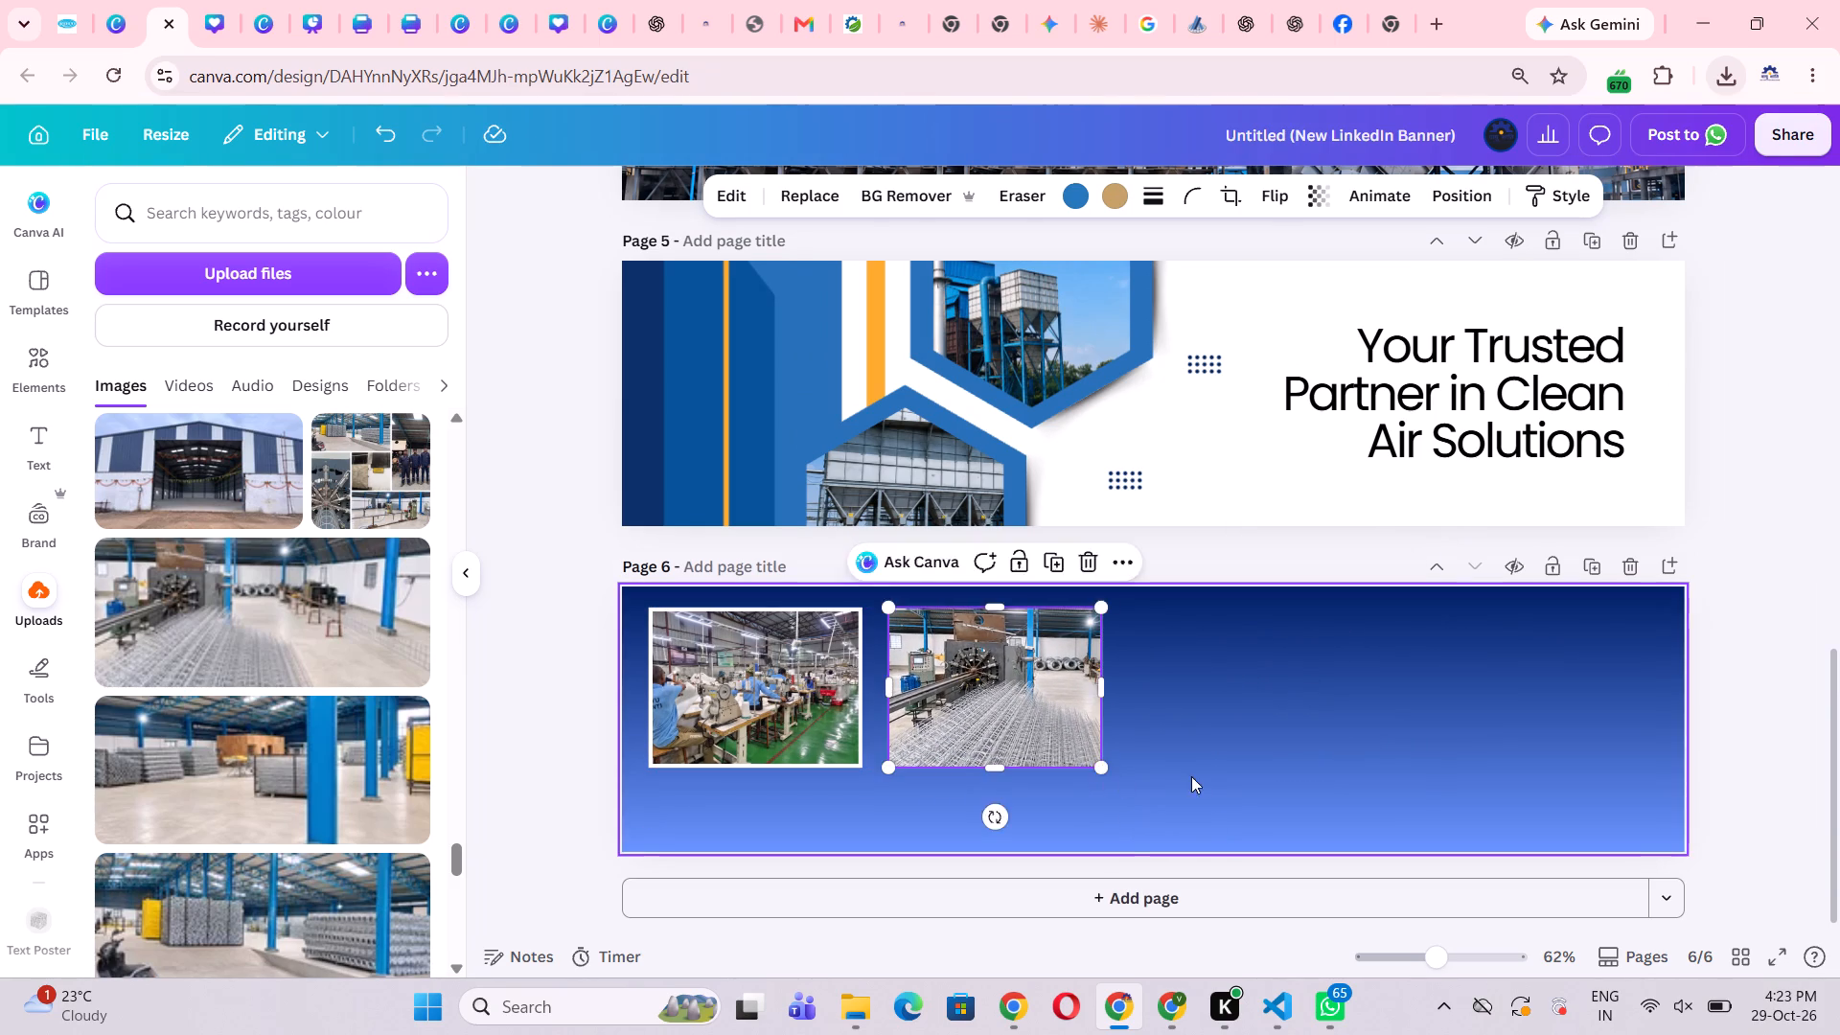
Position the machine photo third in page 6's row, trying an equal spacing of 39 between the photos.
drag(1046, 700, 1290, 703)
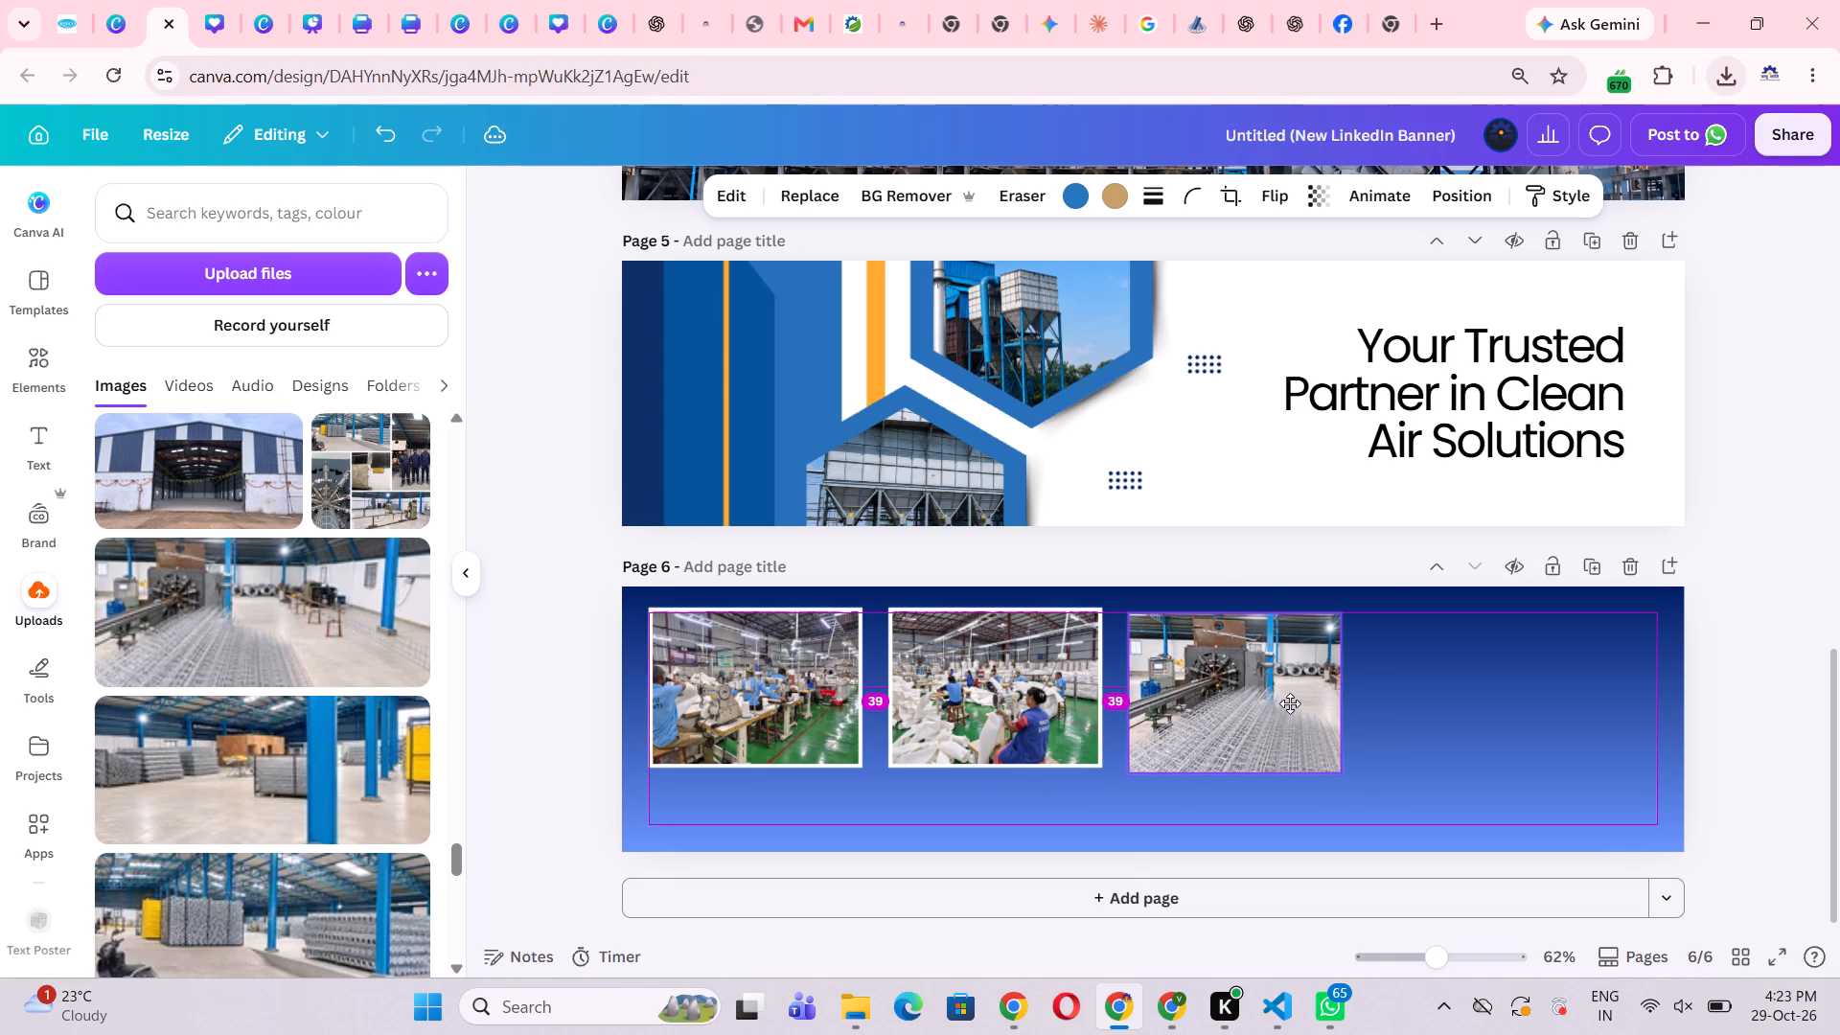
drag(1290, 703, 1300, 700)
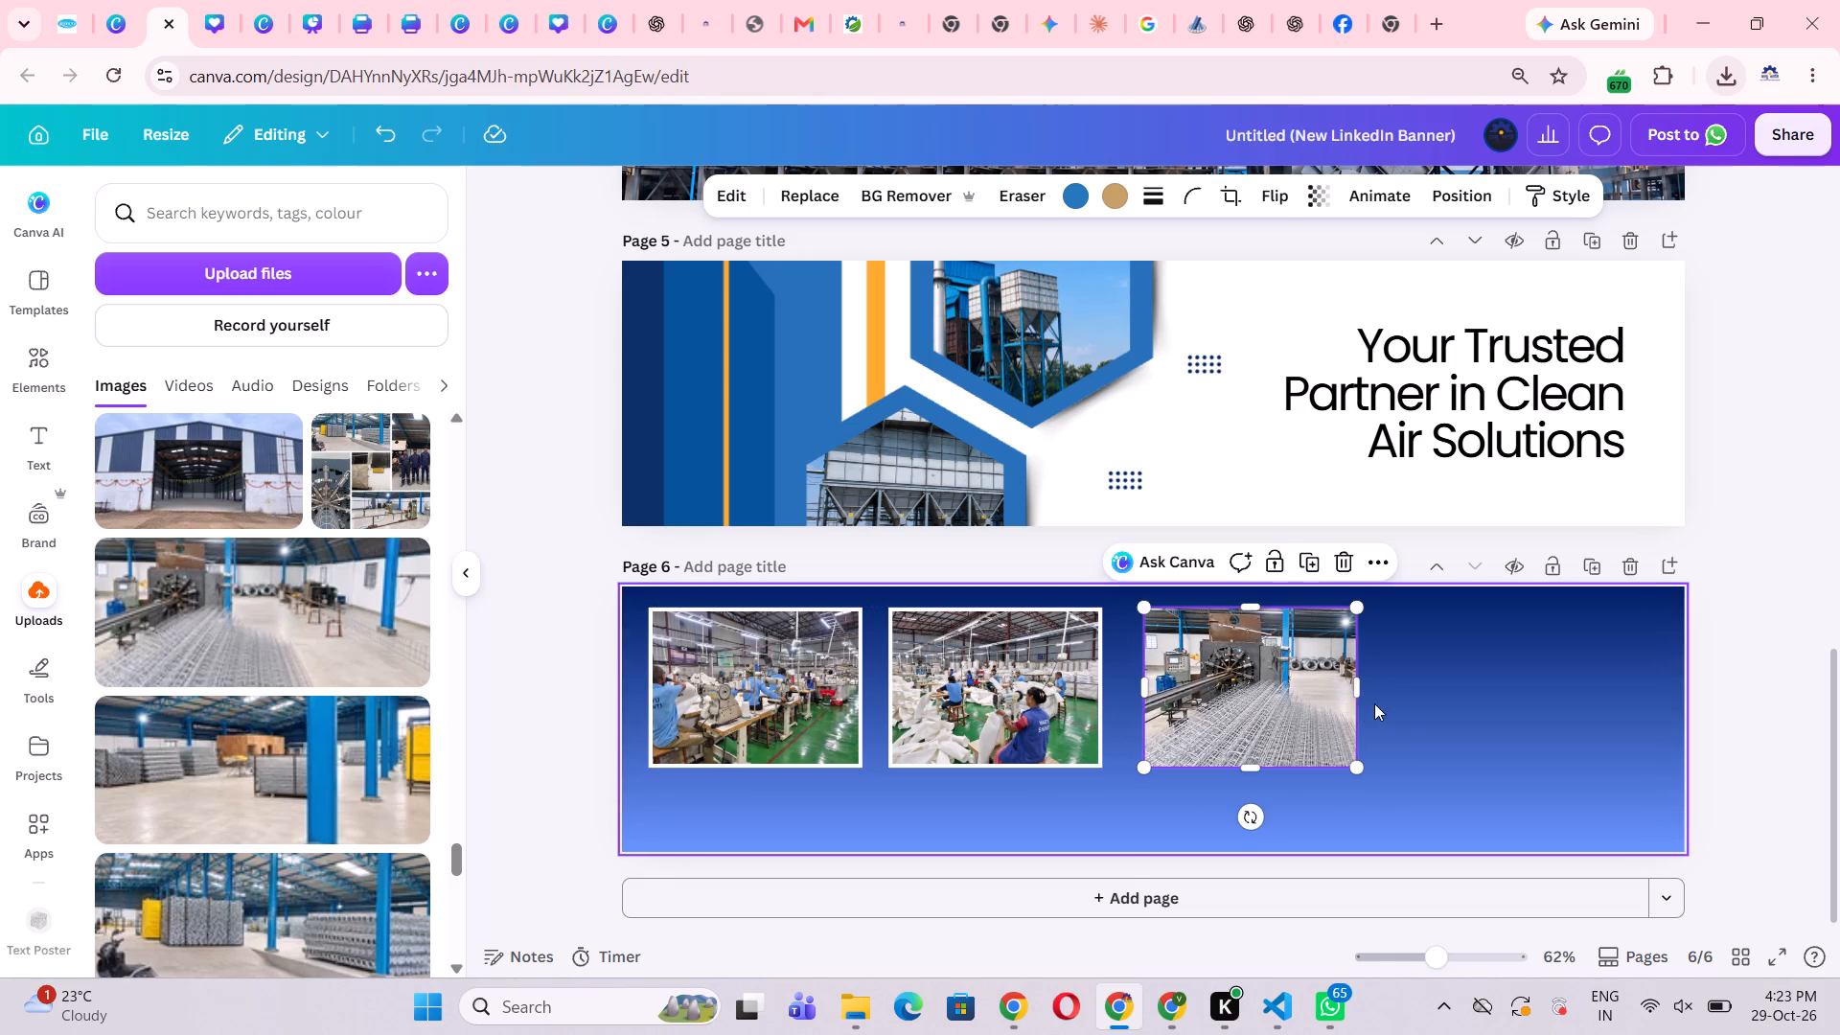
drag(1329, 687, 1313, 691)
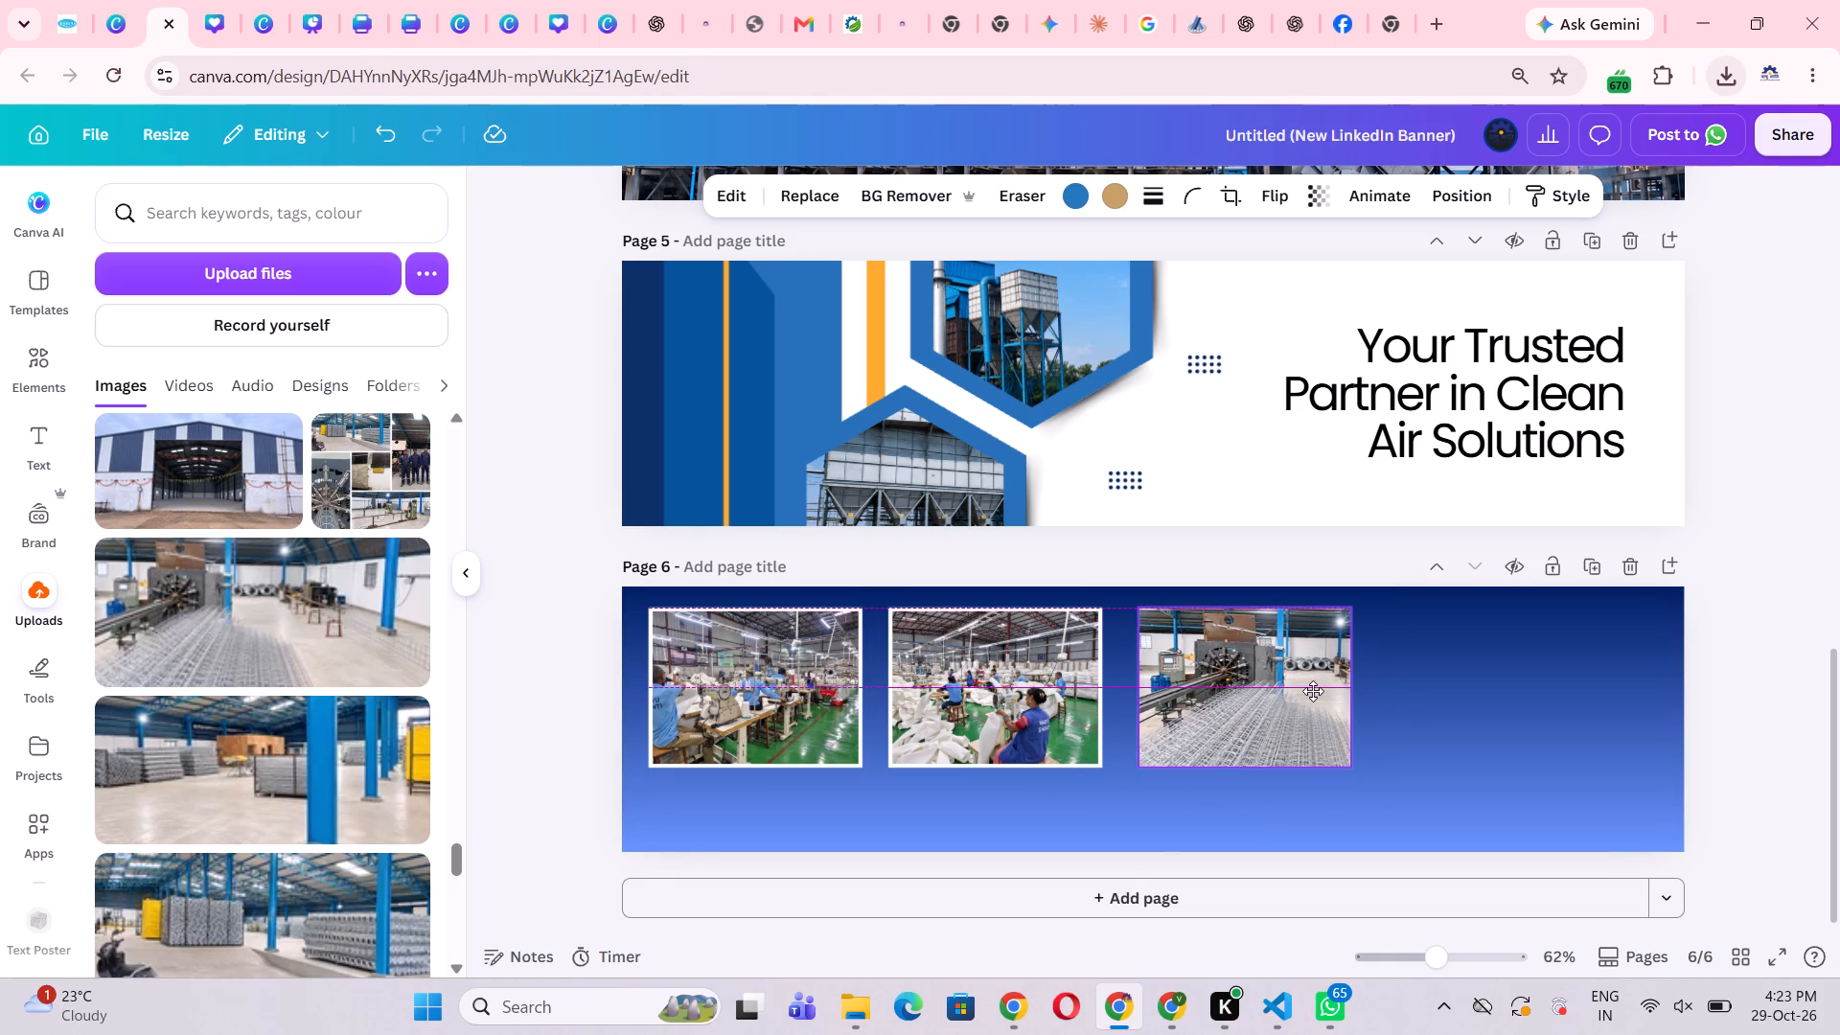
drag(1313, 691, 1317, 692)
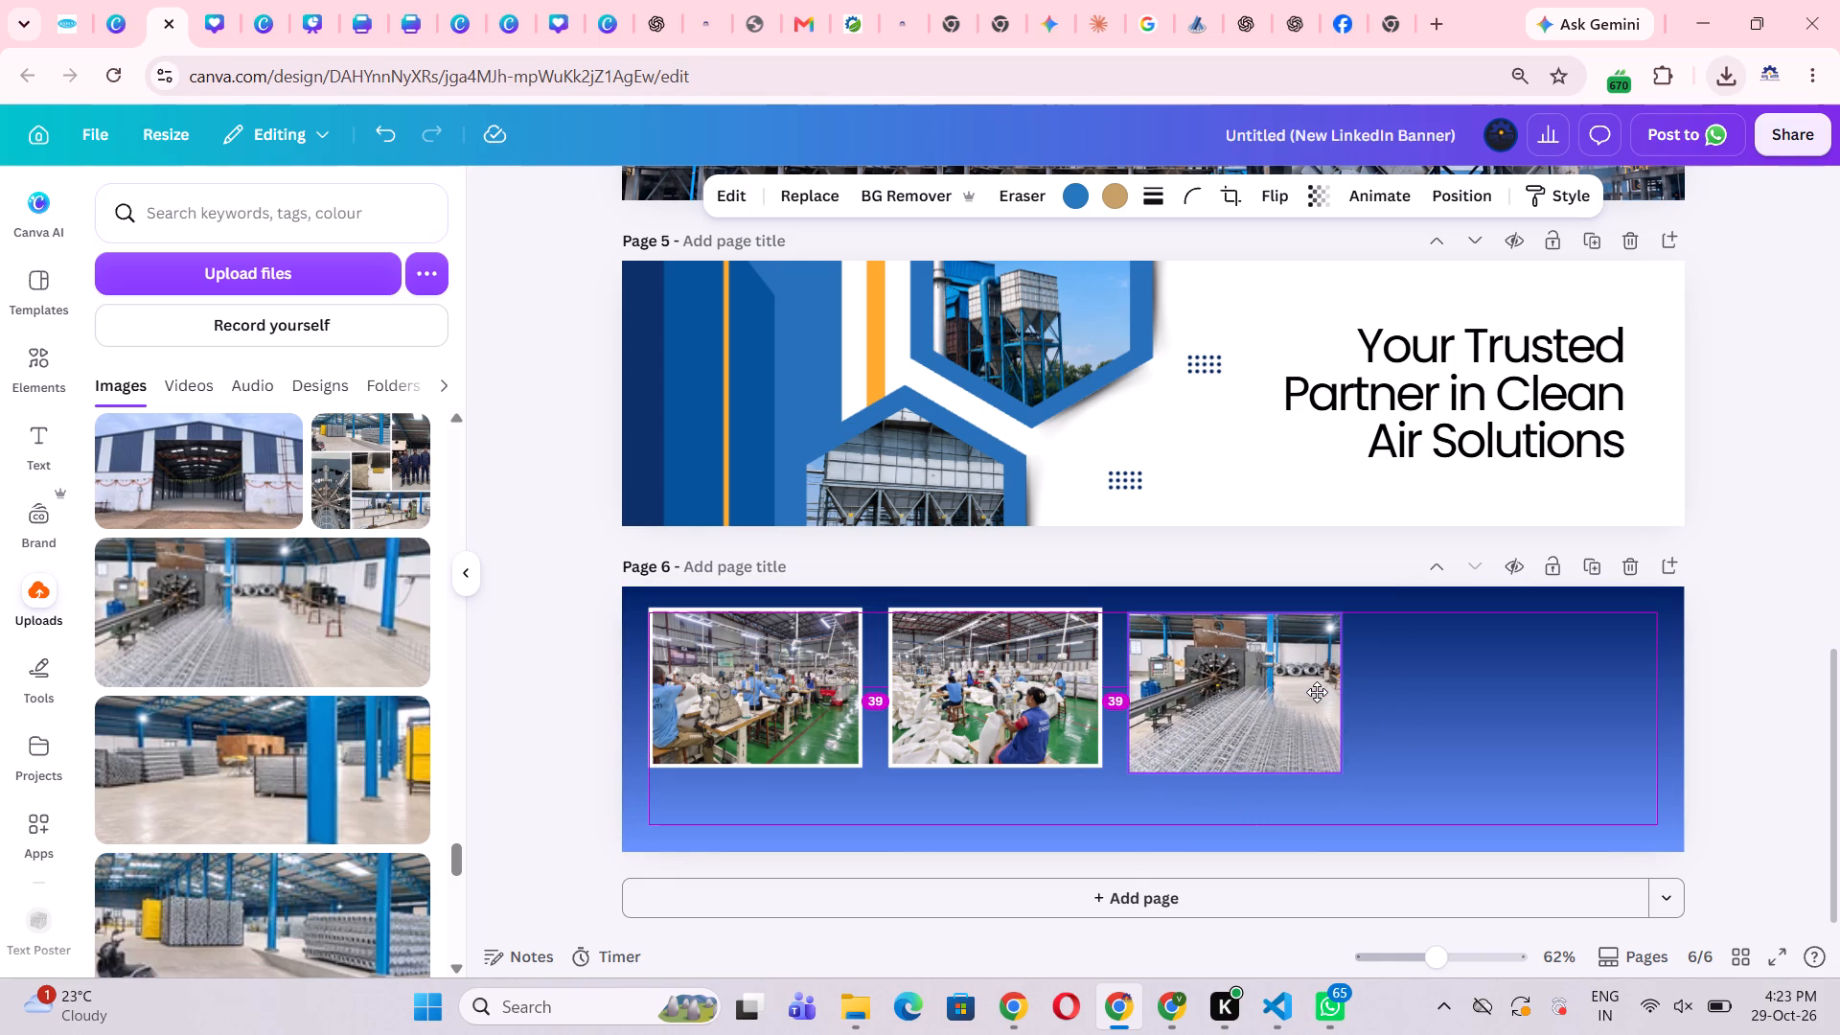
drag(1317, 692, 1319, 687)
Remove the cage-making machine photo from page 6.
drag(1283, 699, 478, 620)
Look further through the uploaded images for a different third picture for page 6.
scroll(1158, 784, up, 4)
scroll(1168, 780, down, 6)
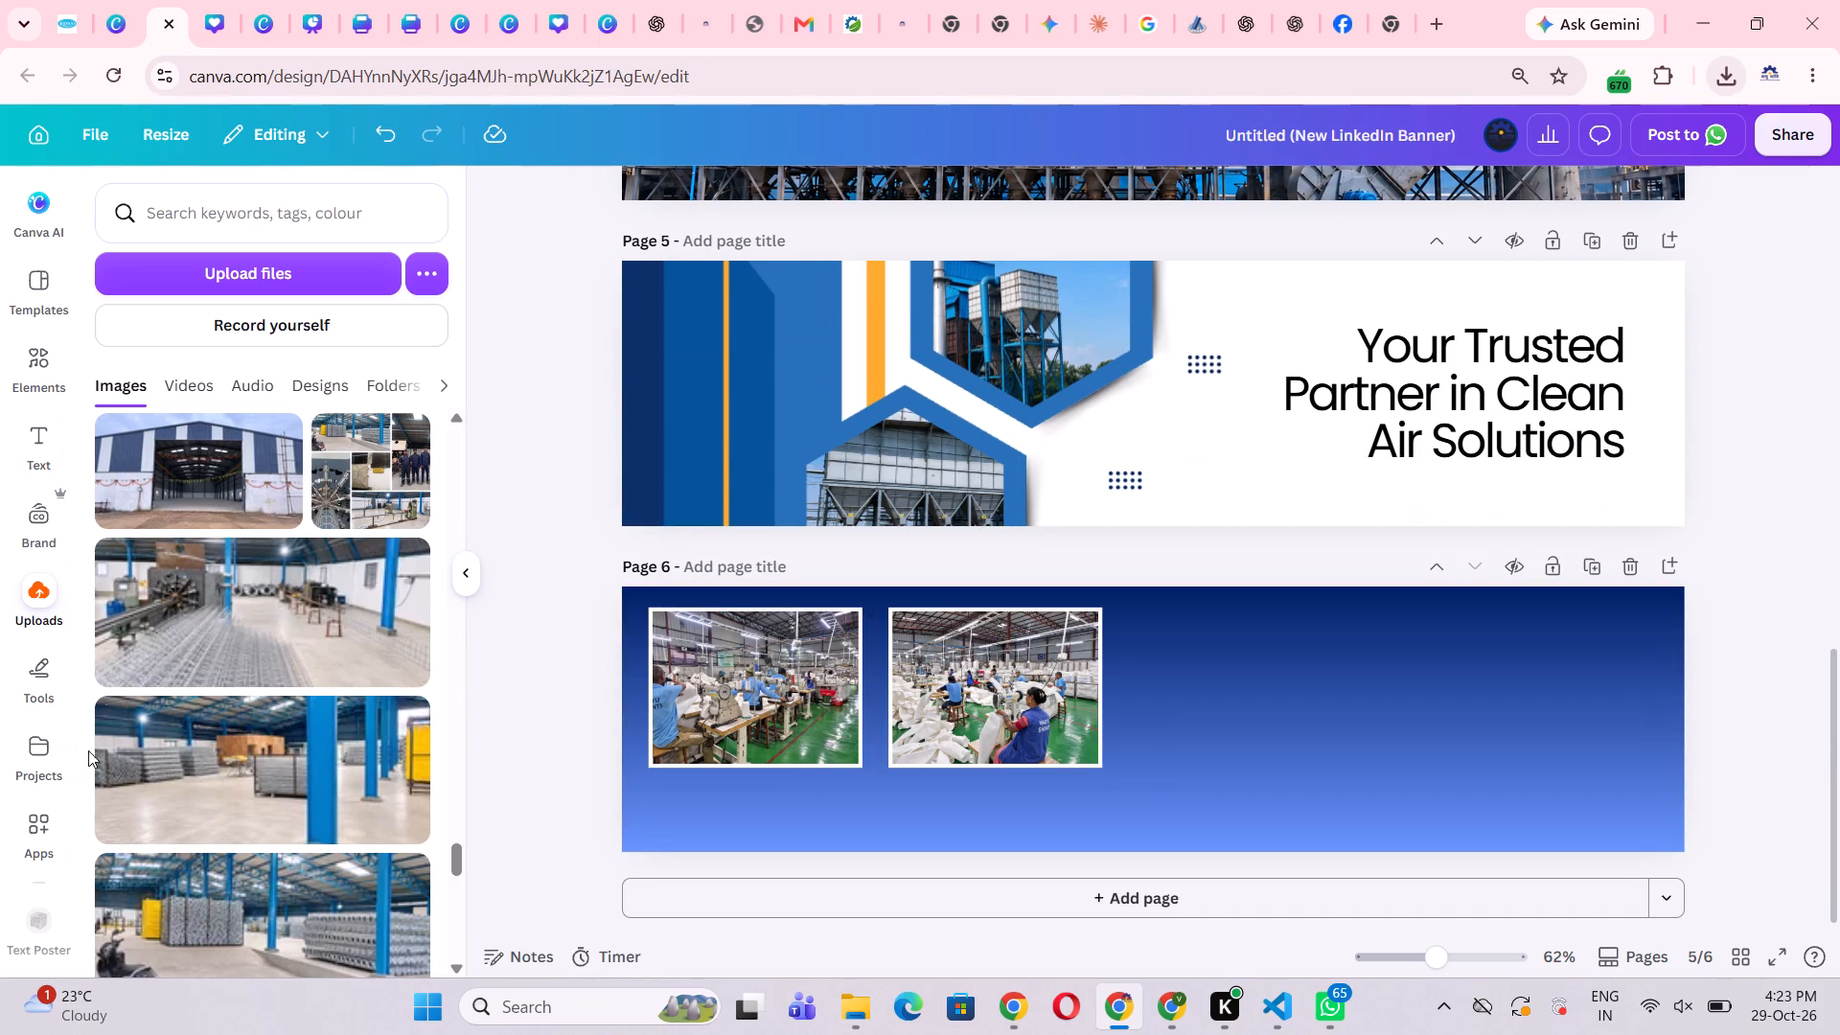
scroll(88, 750, down, 5)
scroll(236, 751, down, 3)
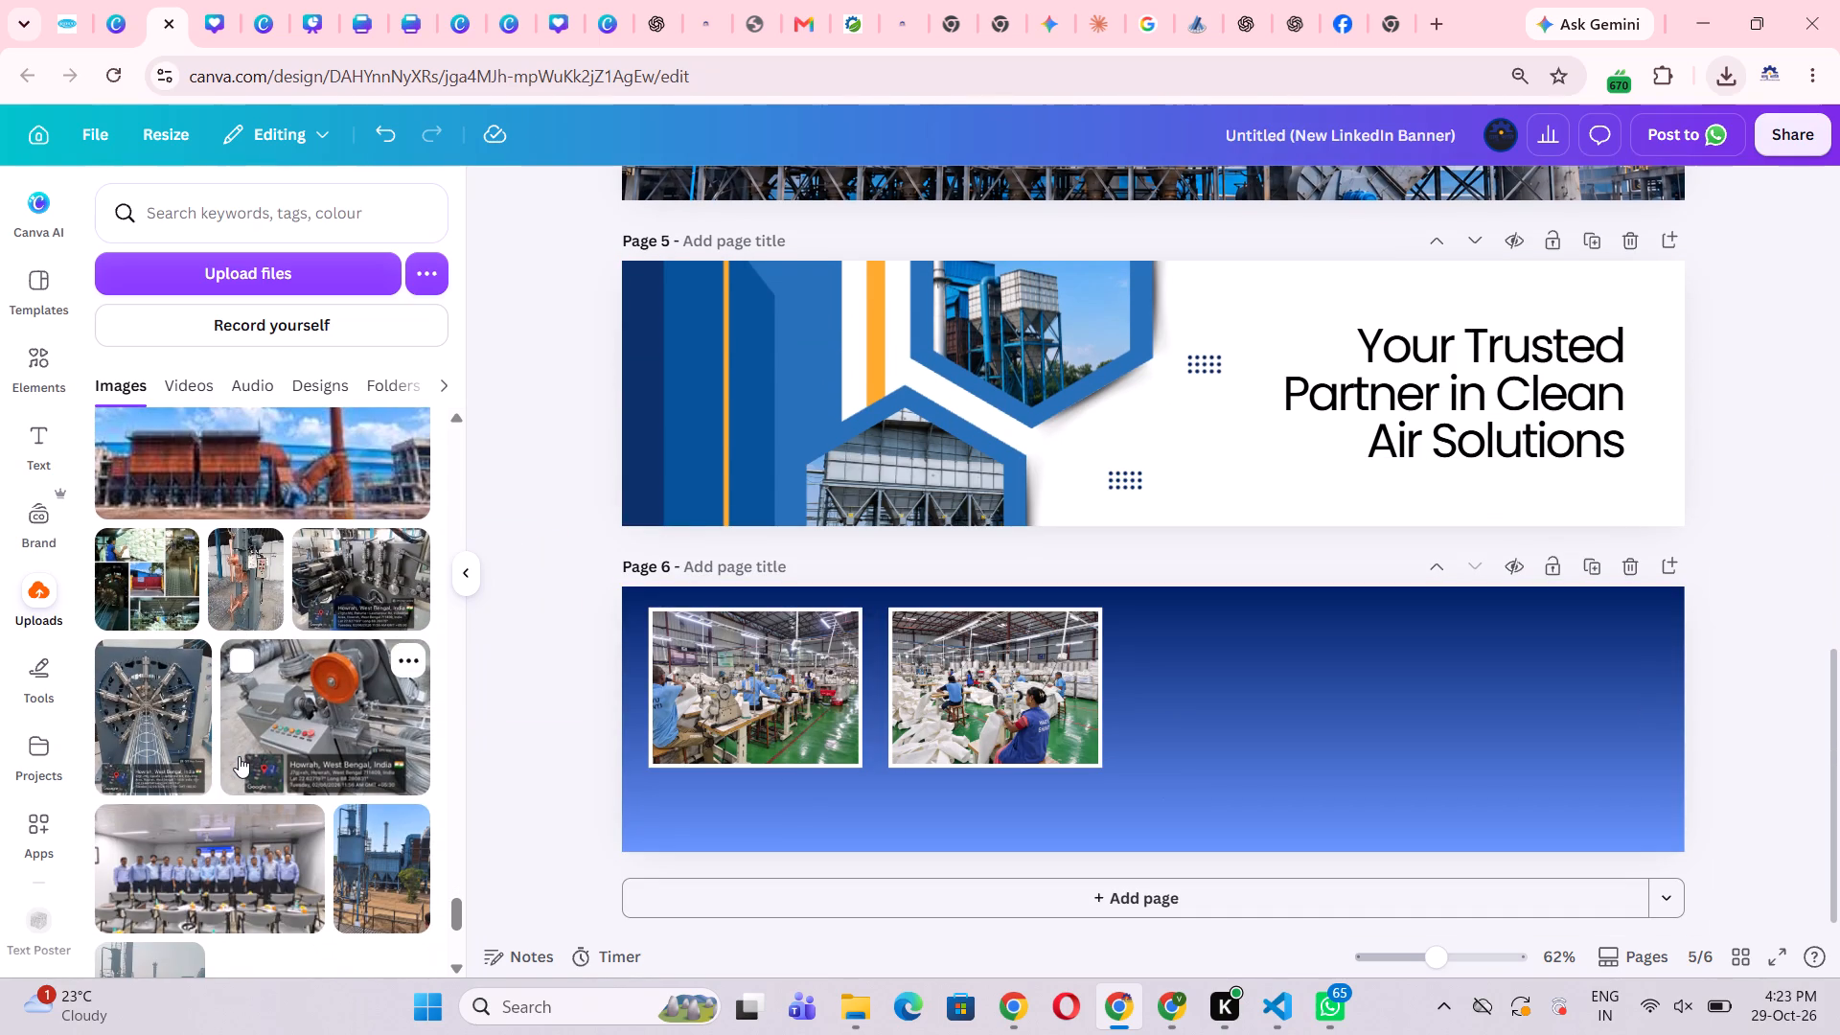
scroll(239, 756, down, 6)
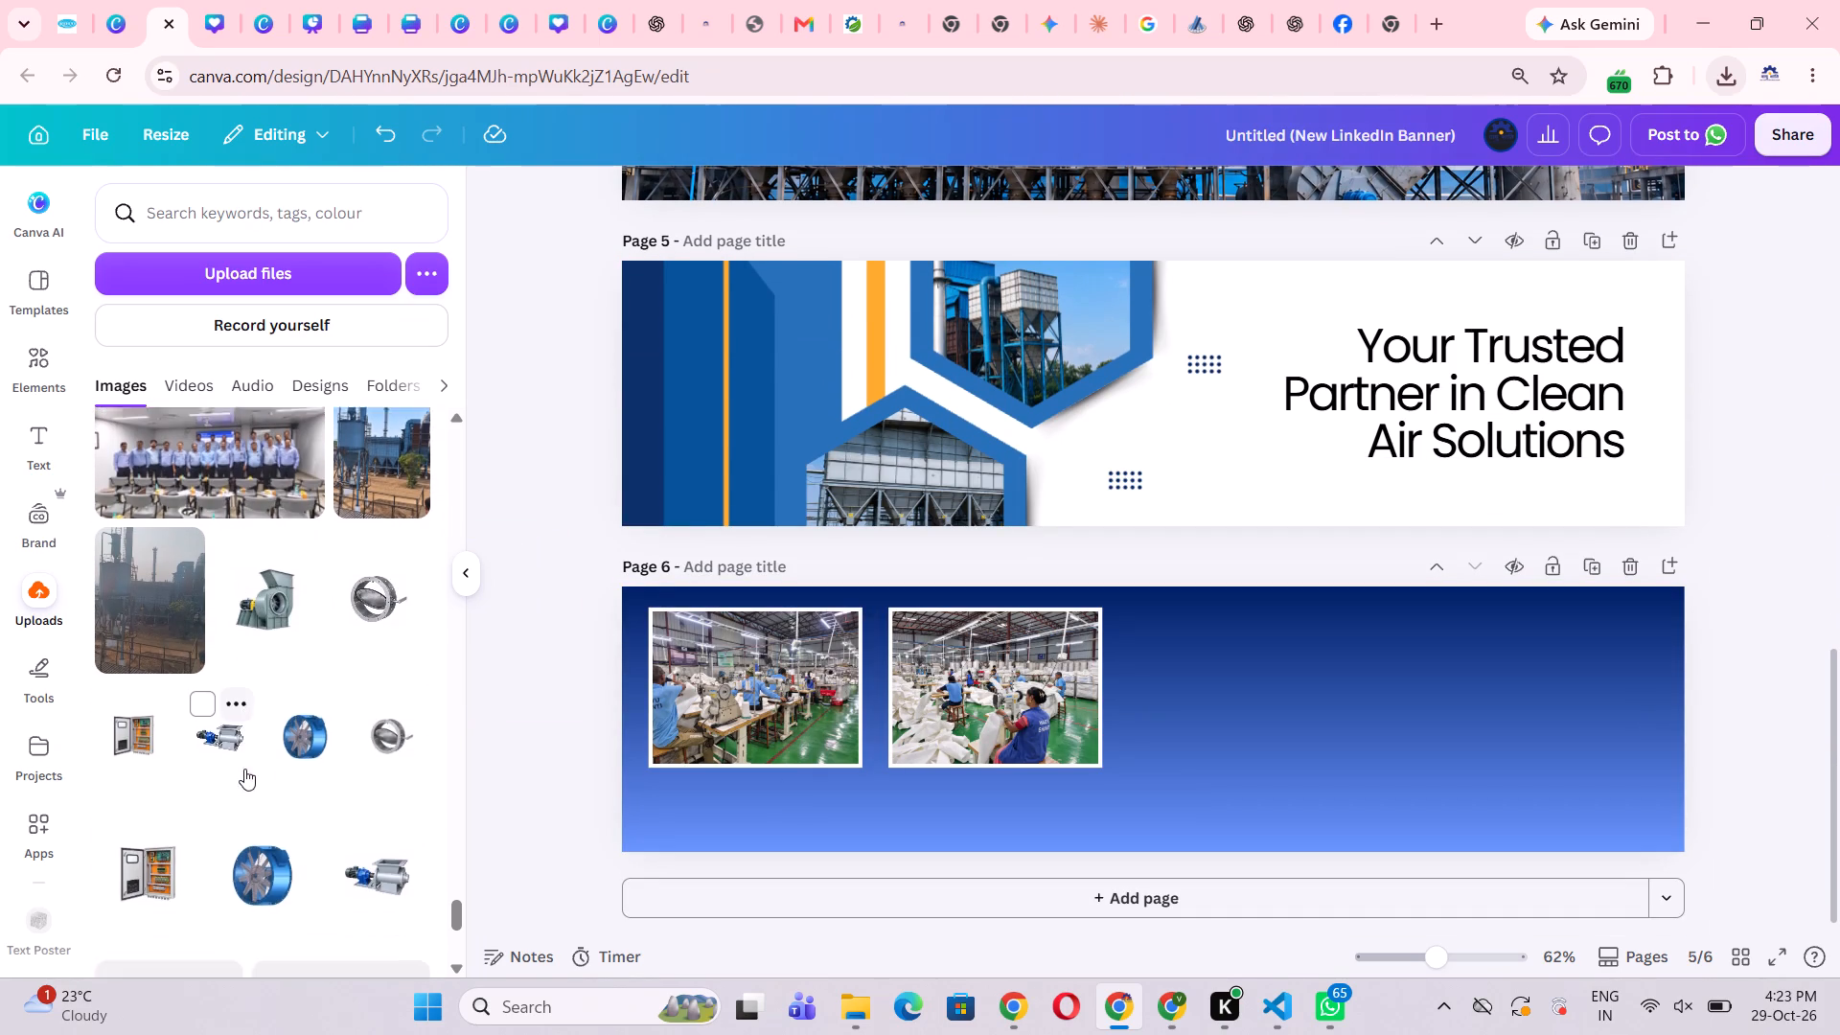
scroll(257, 764, down, 7)
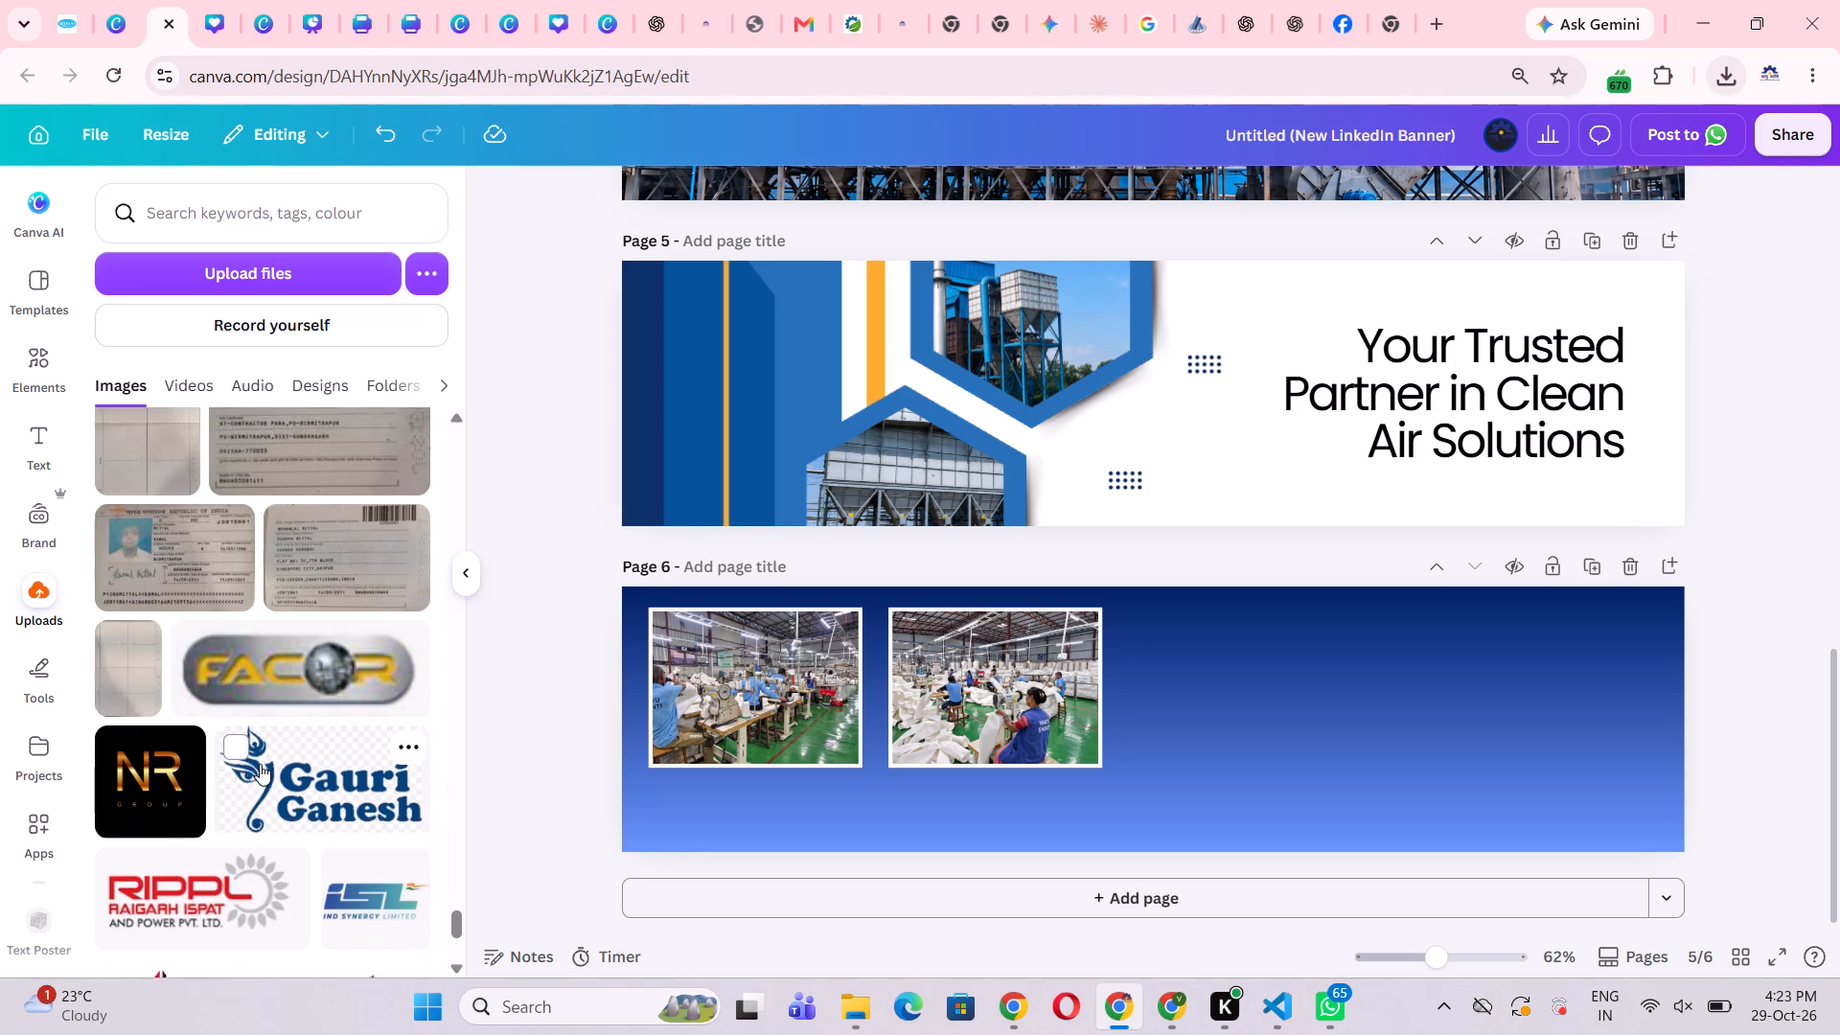
scroll(260, 764, down, 7)
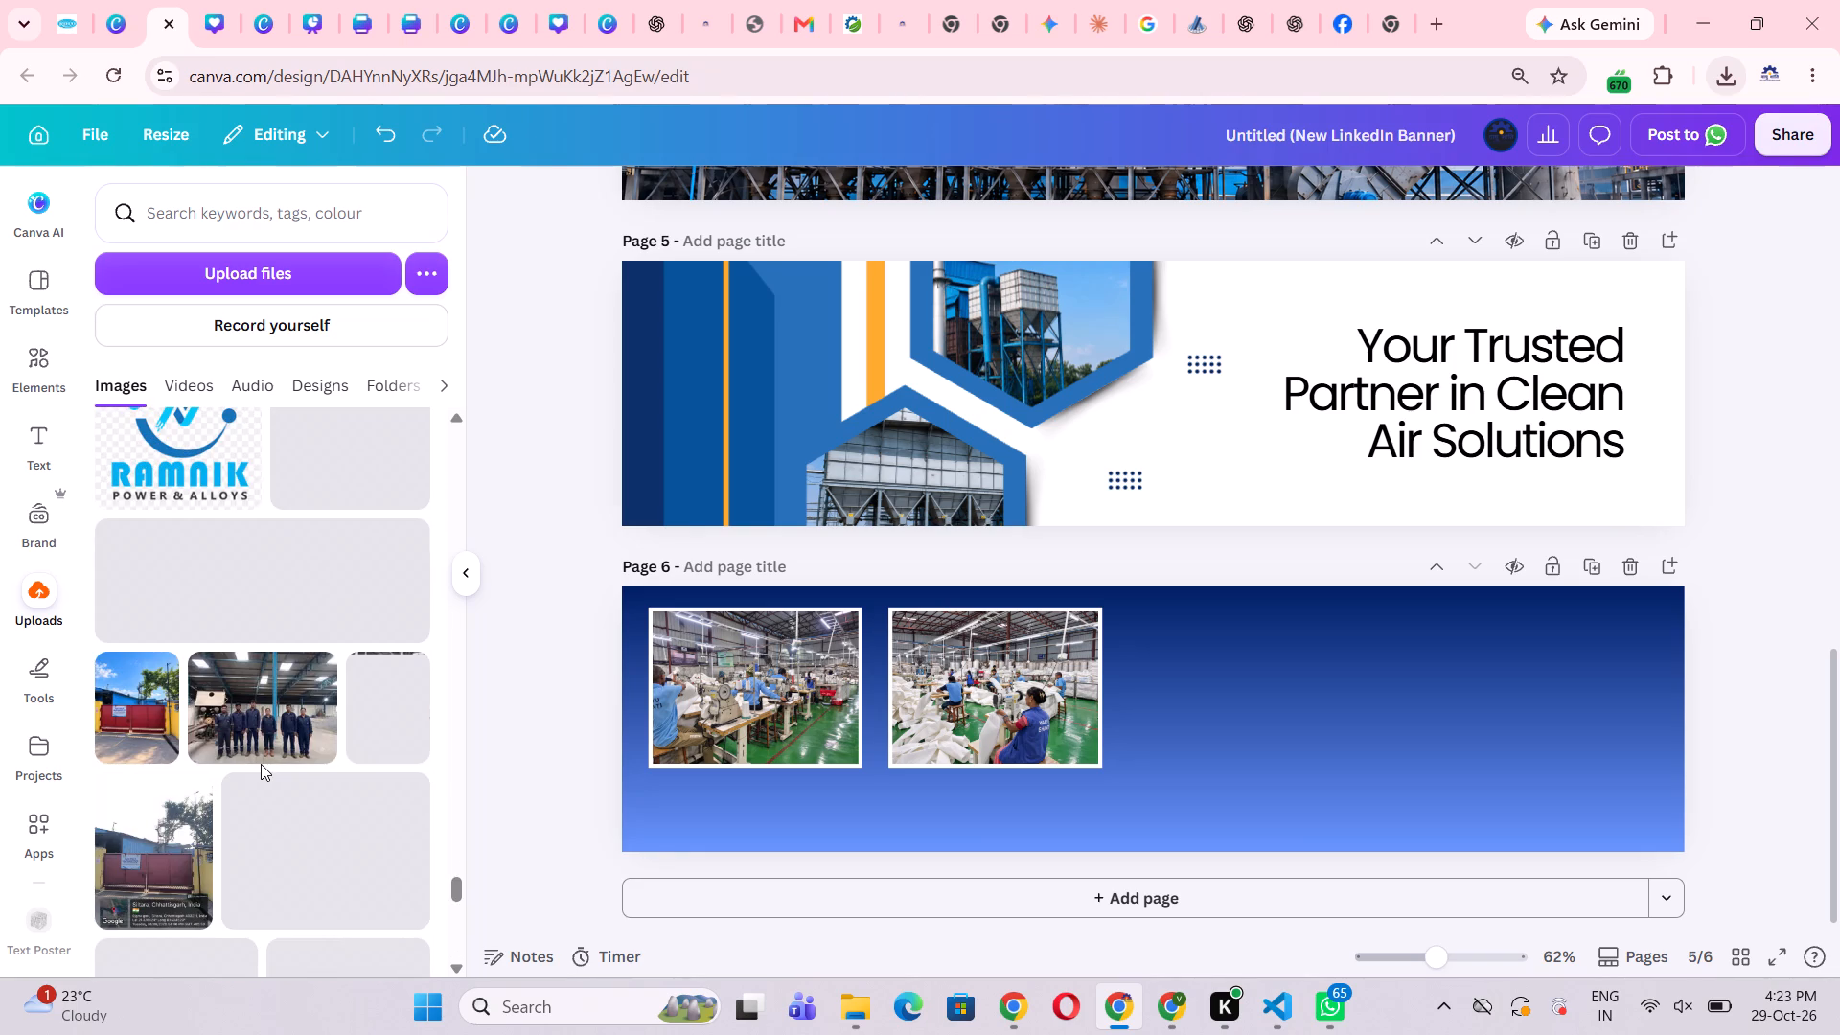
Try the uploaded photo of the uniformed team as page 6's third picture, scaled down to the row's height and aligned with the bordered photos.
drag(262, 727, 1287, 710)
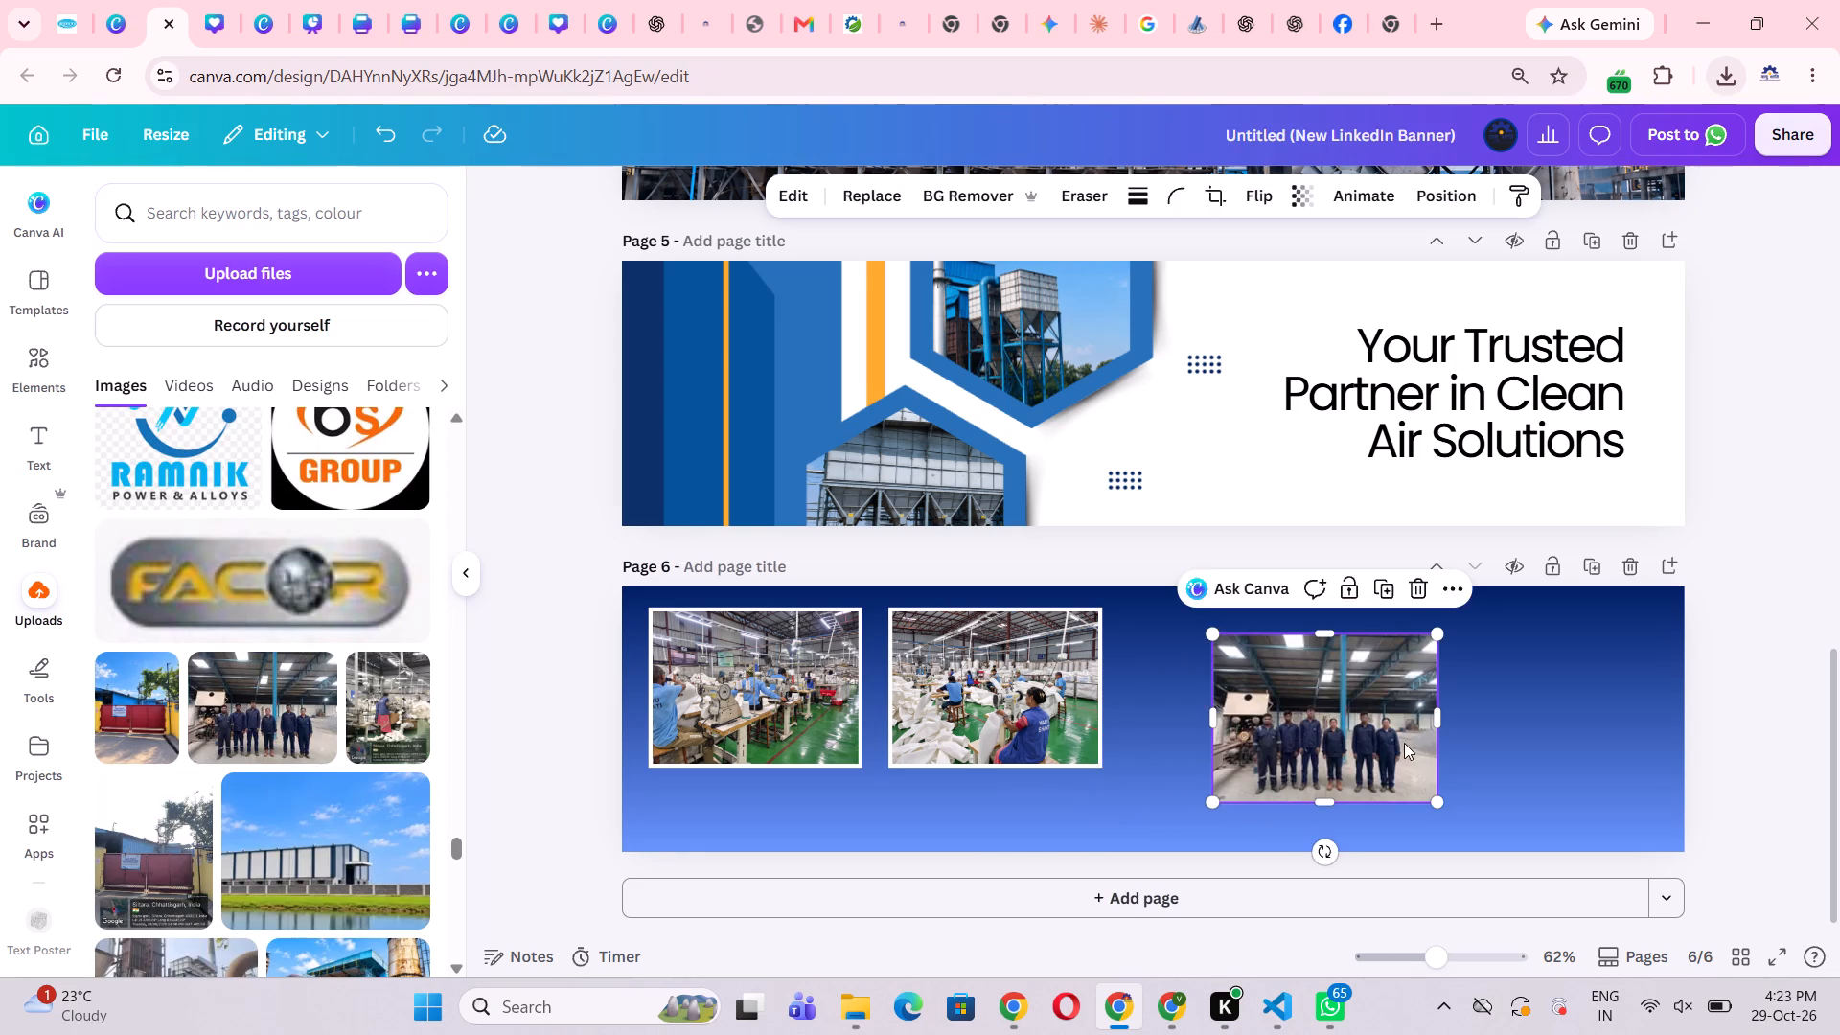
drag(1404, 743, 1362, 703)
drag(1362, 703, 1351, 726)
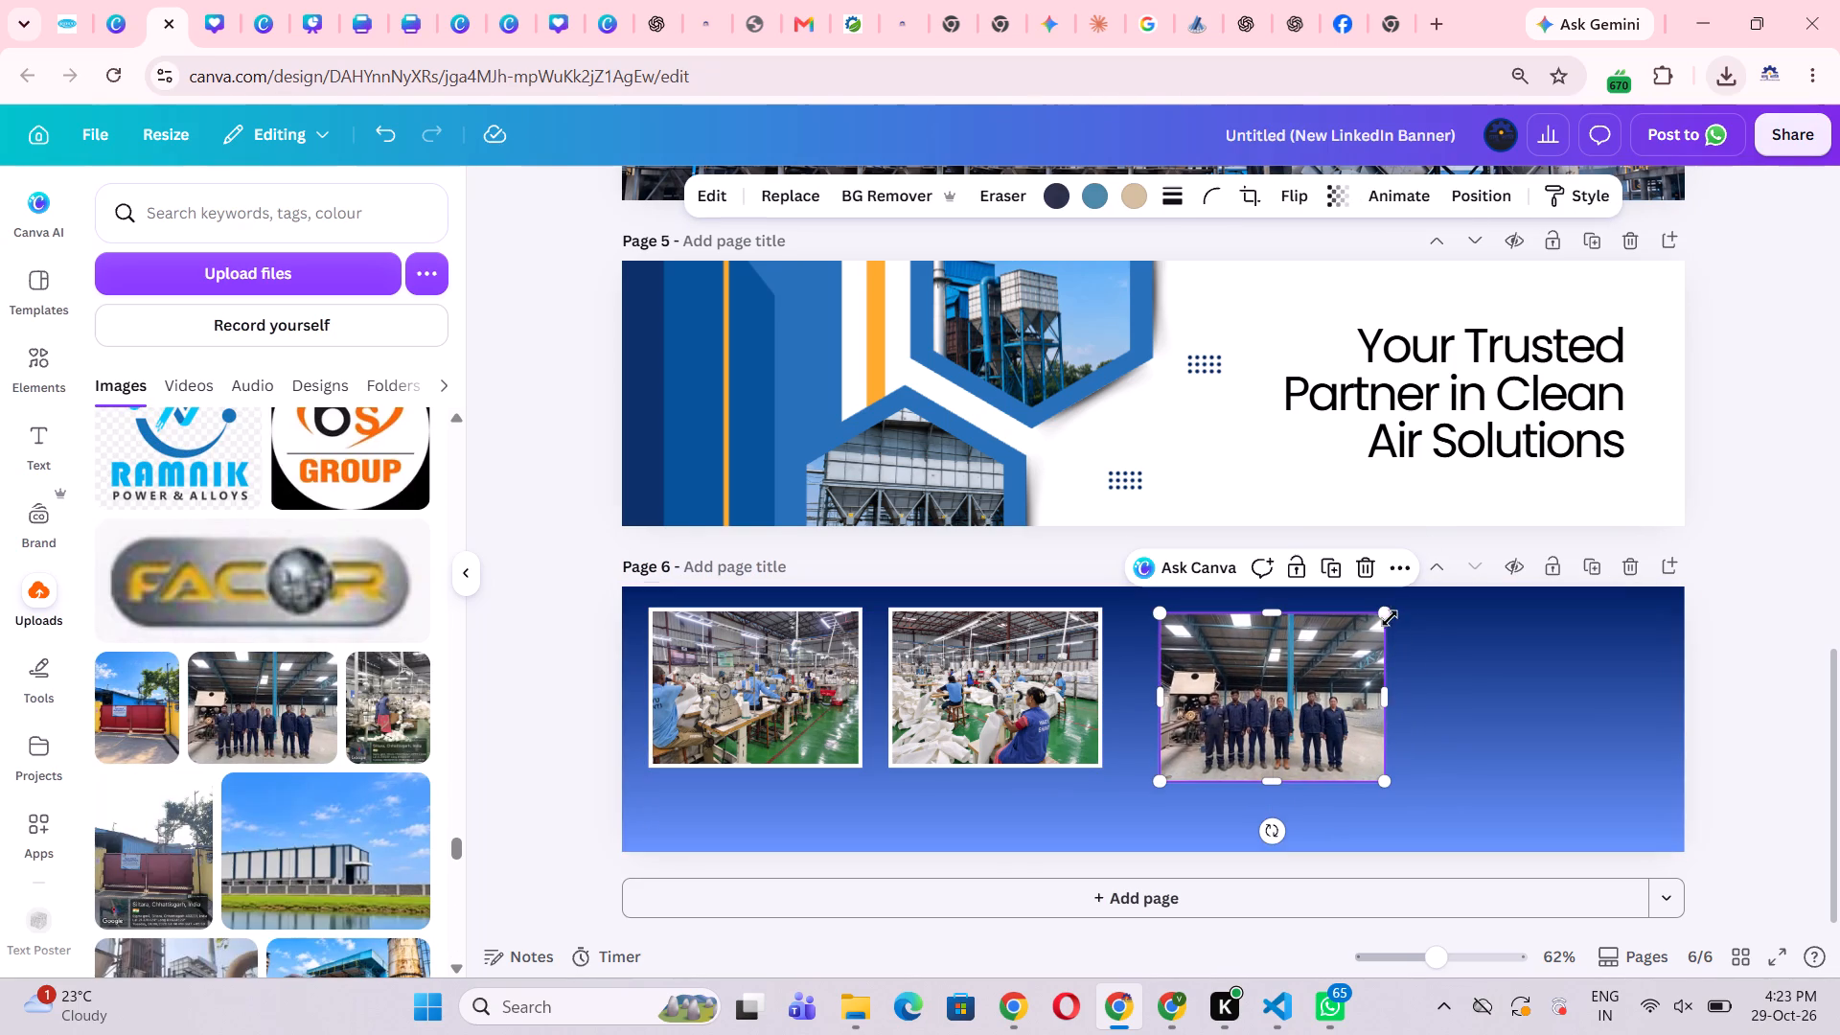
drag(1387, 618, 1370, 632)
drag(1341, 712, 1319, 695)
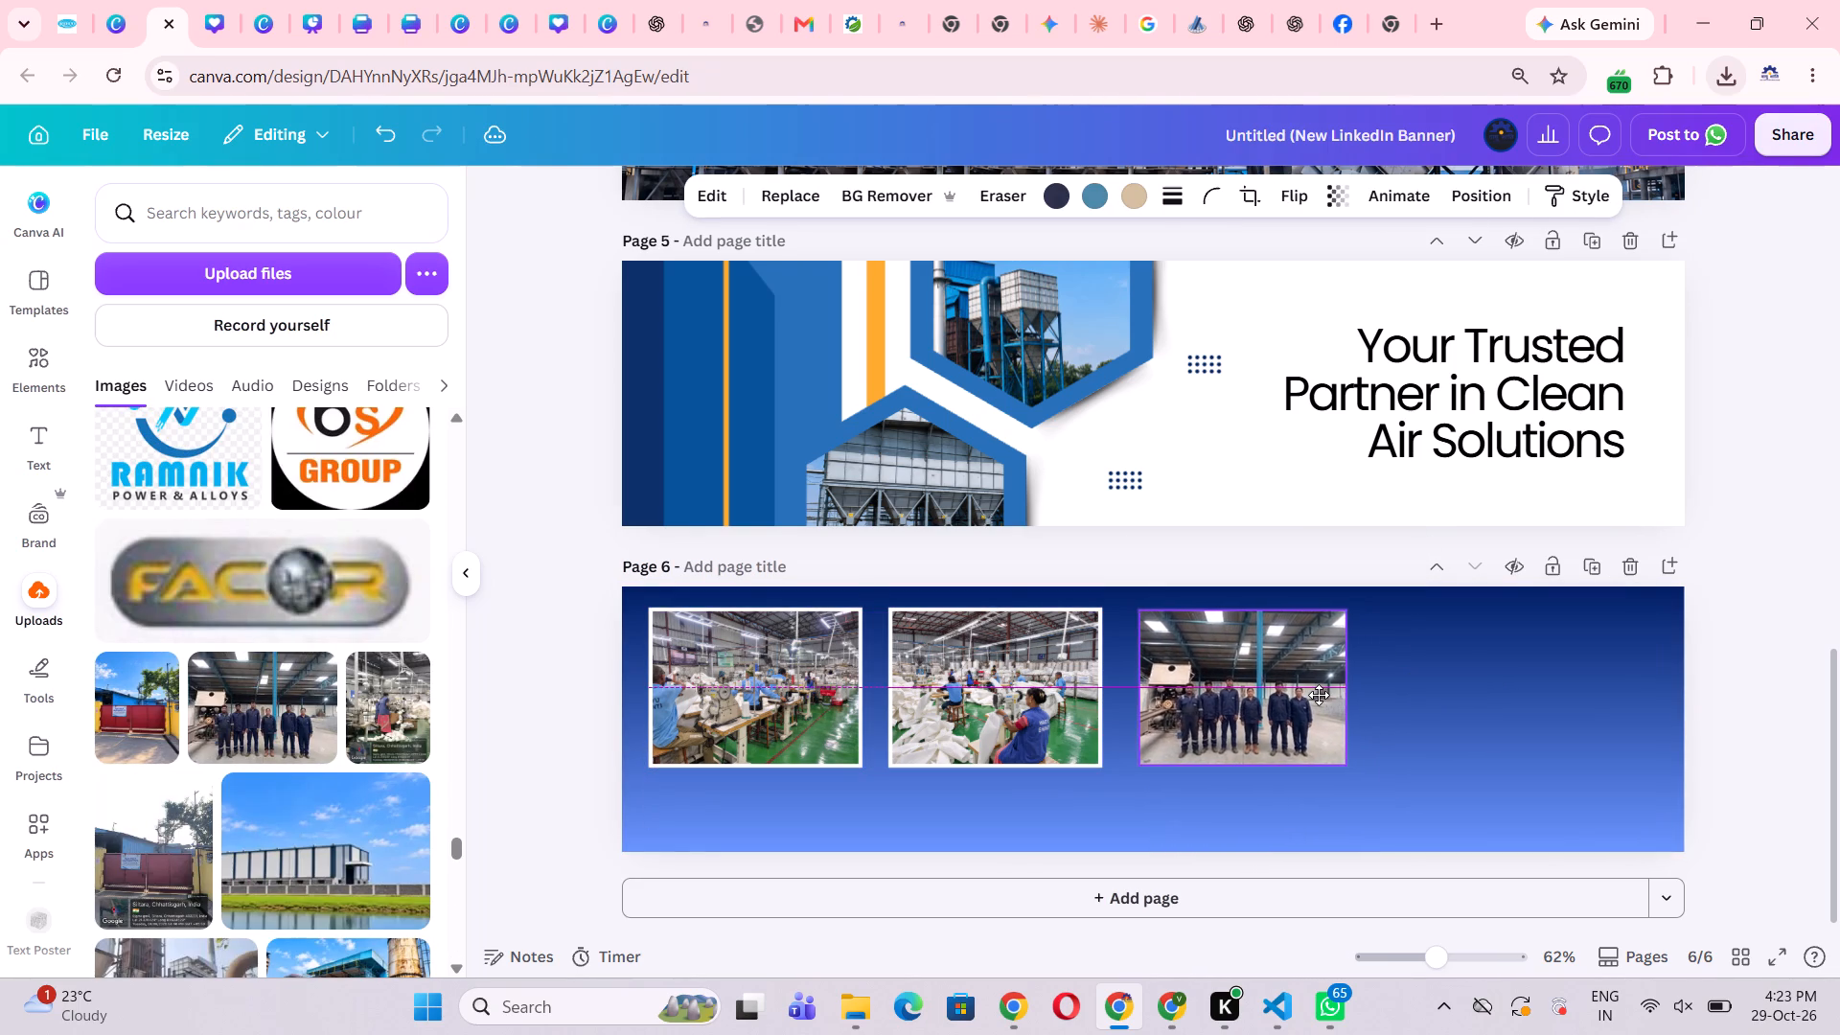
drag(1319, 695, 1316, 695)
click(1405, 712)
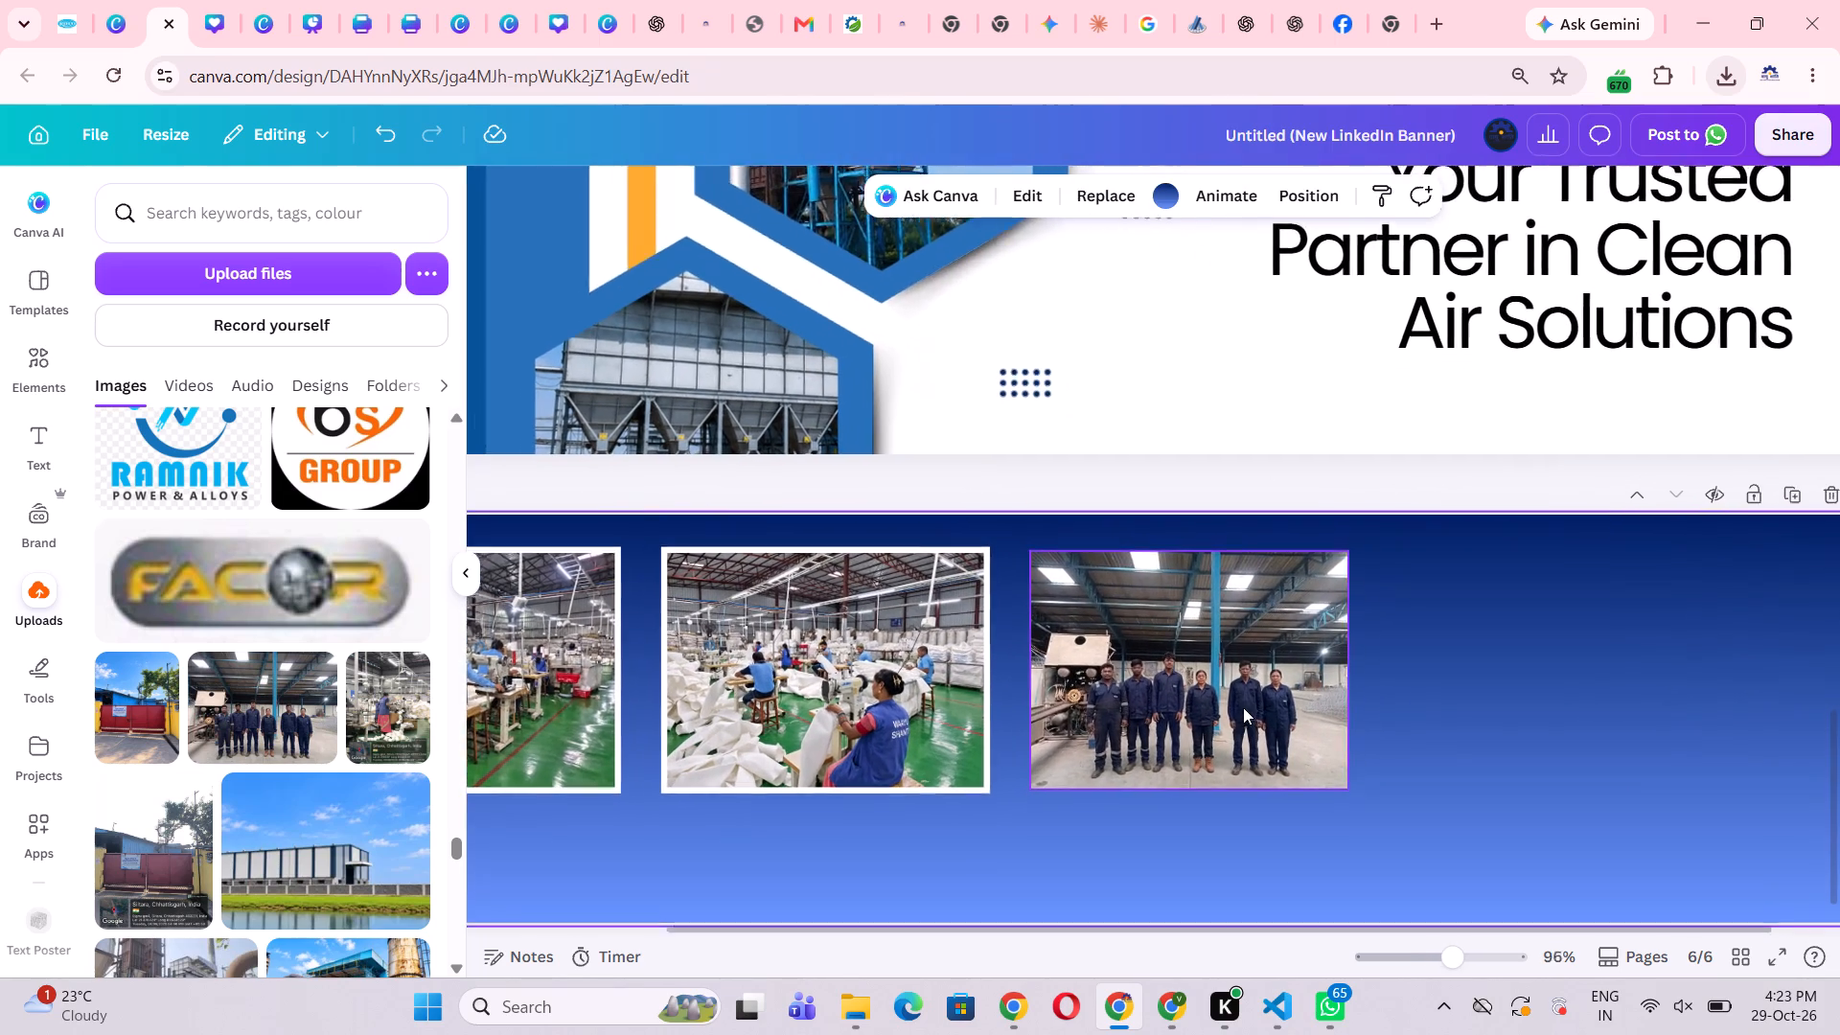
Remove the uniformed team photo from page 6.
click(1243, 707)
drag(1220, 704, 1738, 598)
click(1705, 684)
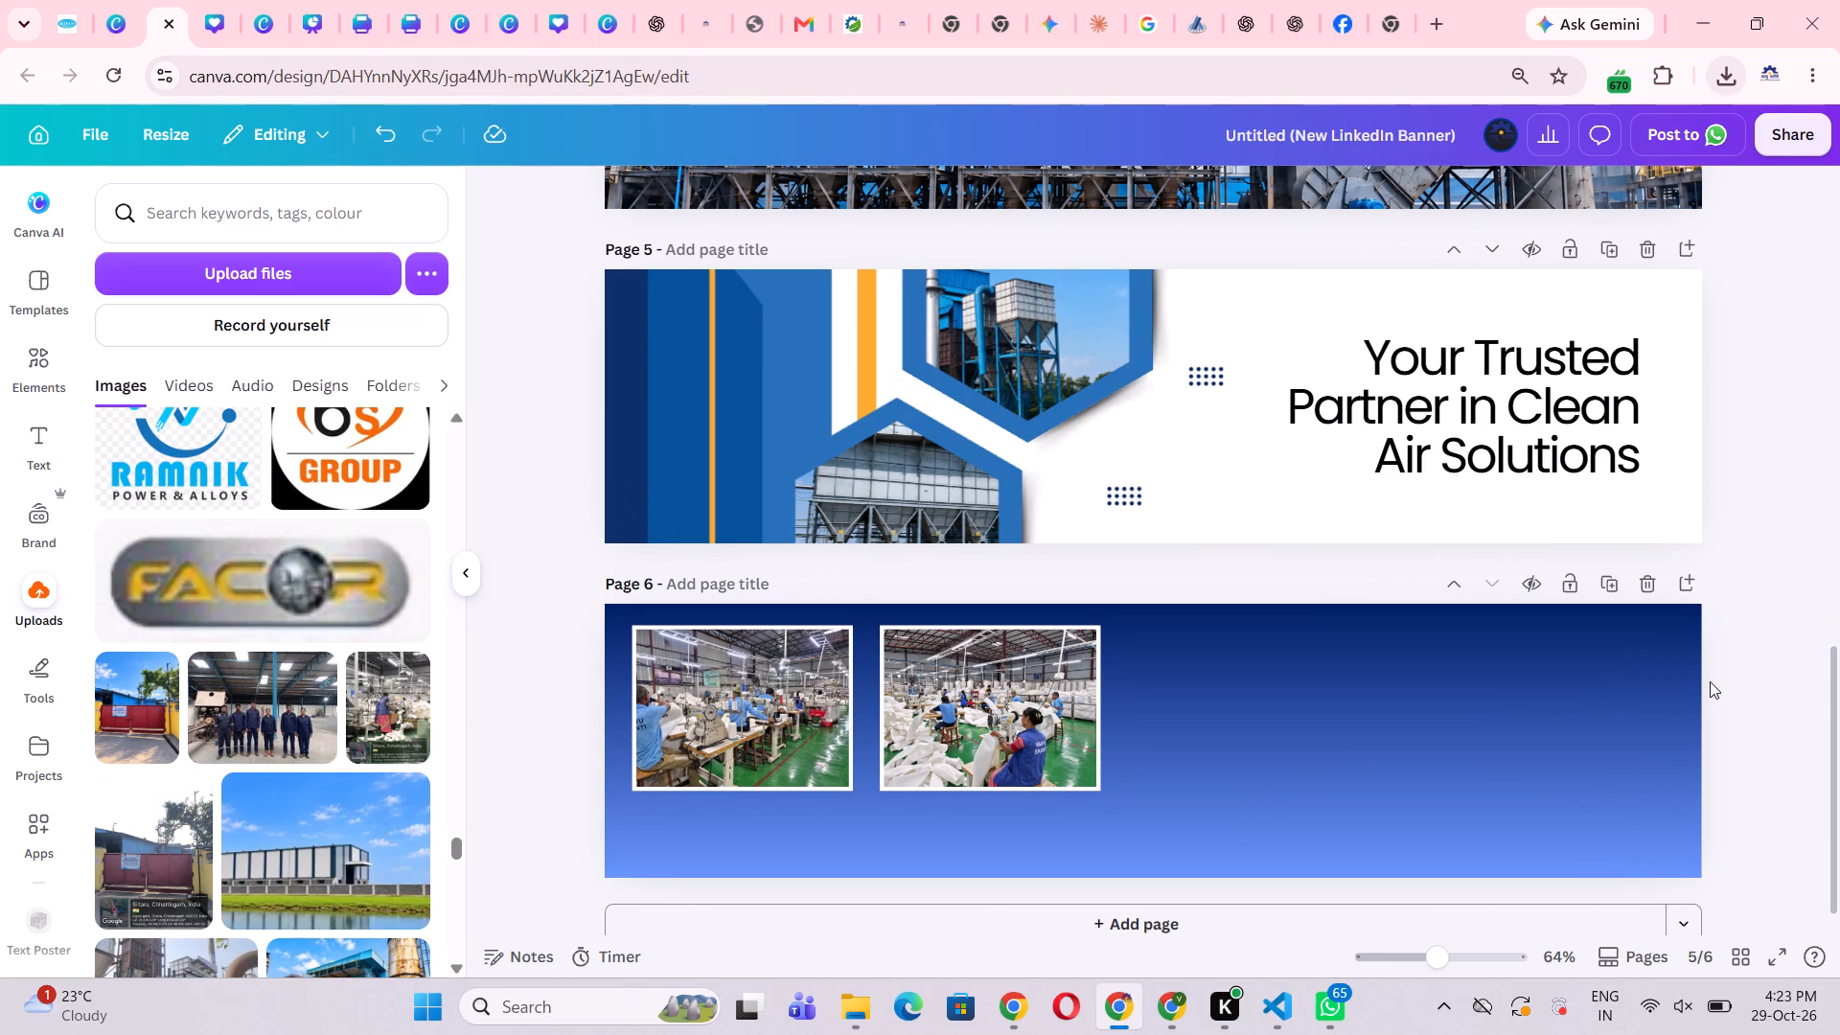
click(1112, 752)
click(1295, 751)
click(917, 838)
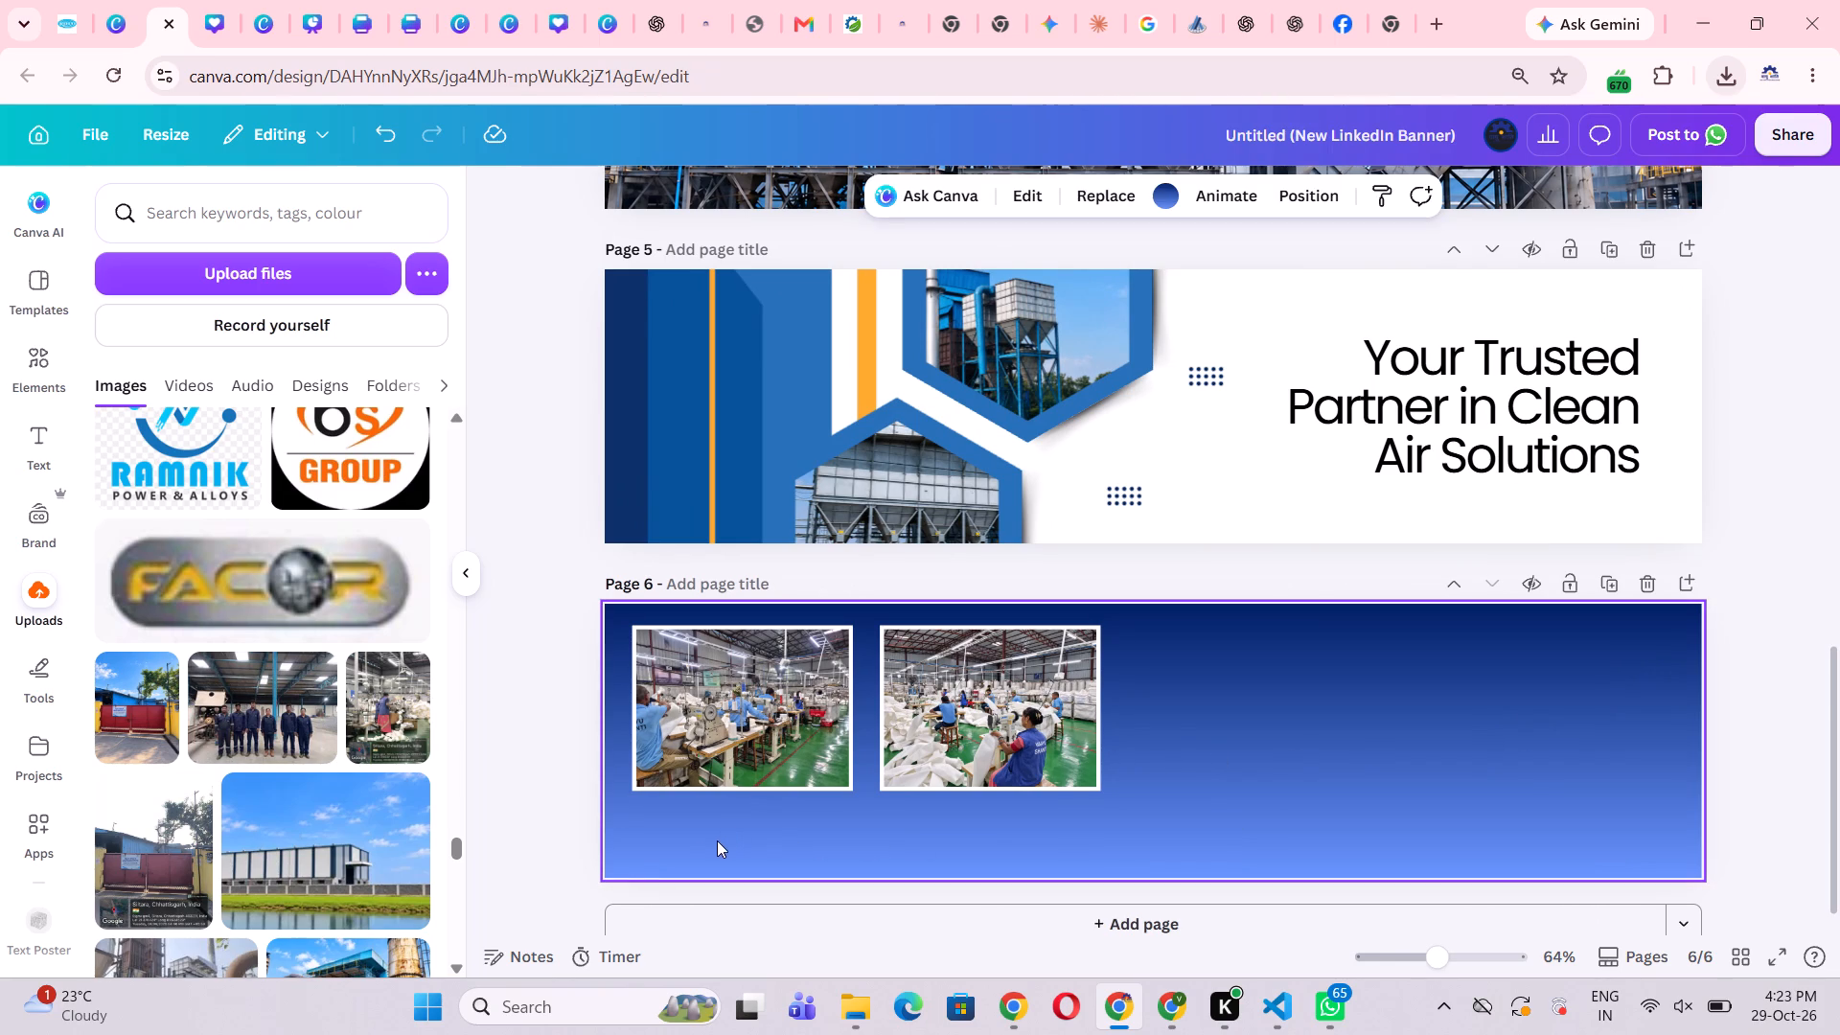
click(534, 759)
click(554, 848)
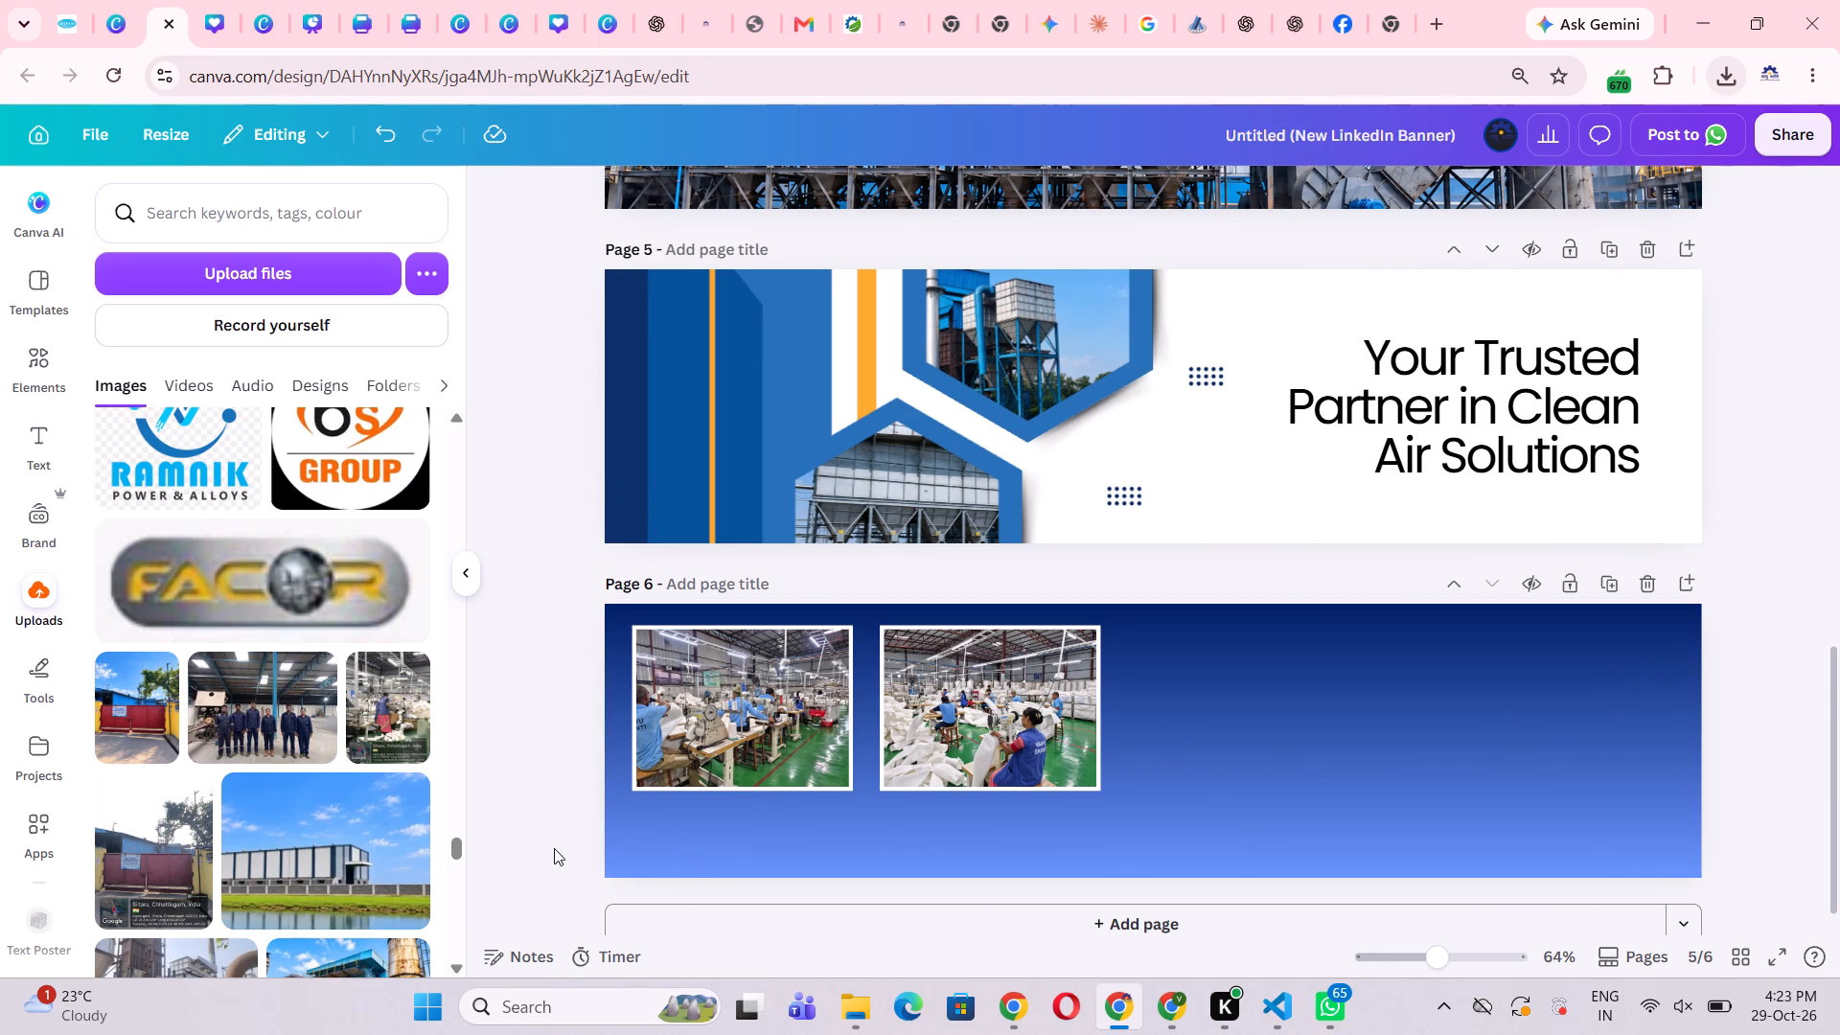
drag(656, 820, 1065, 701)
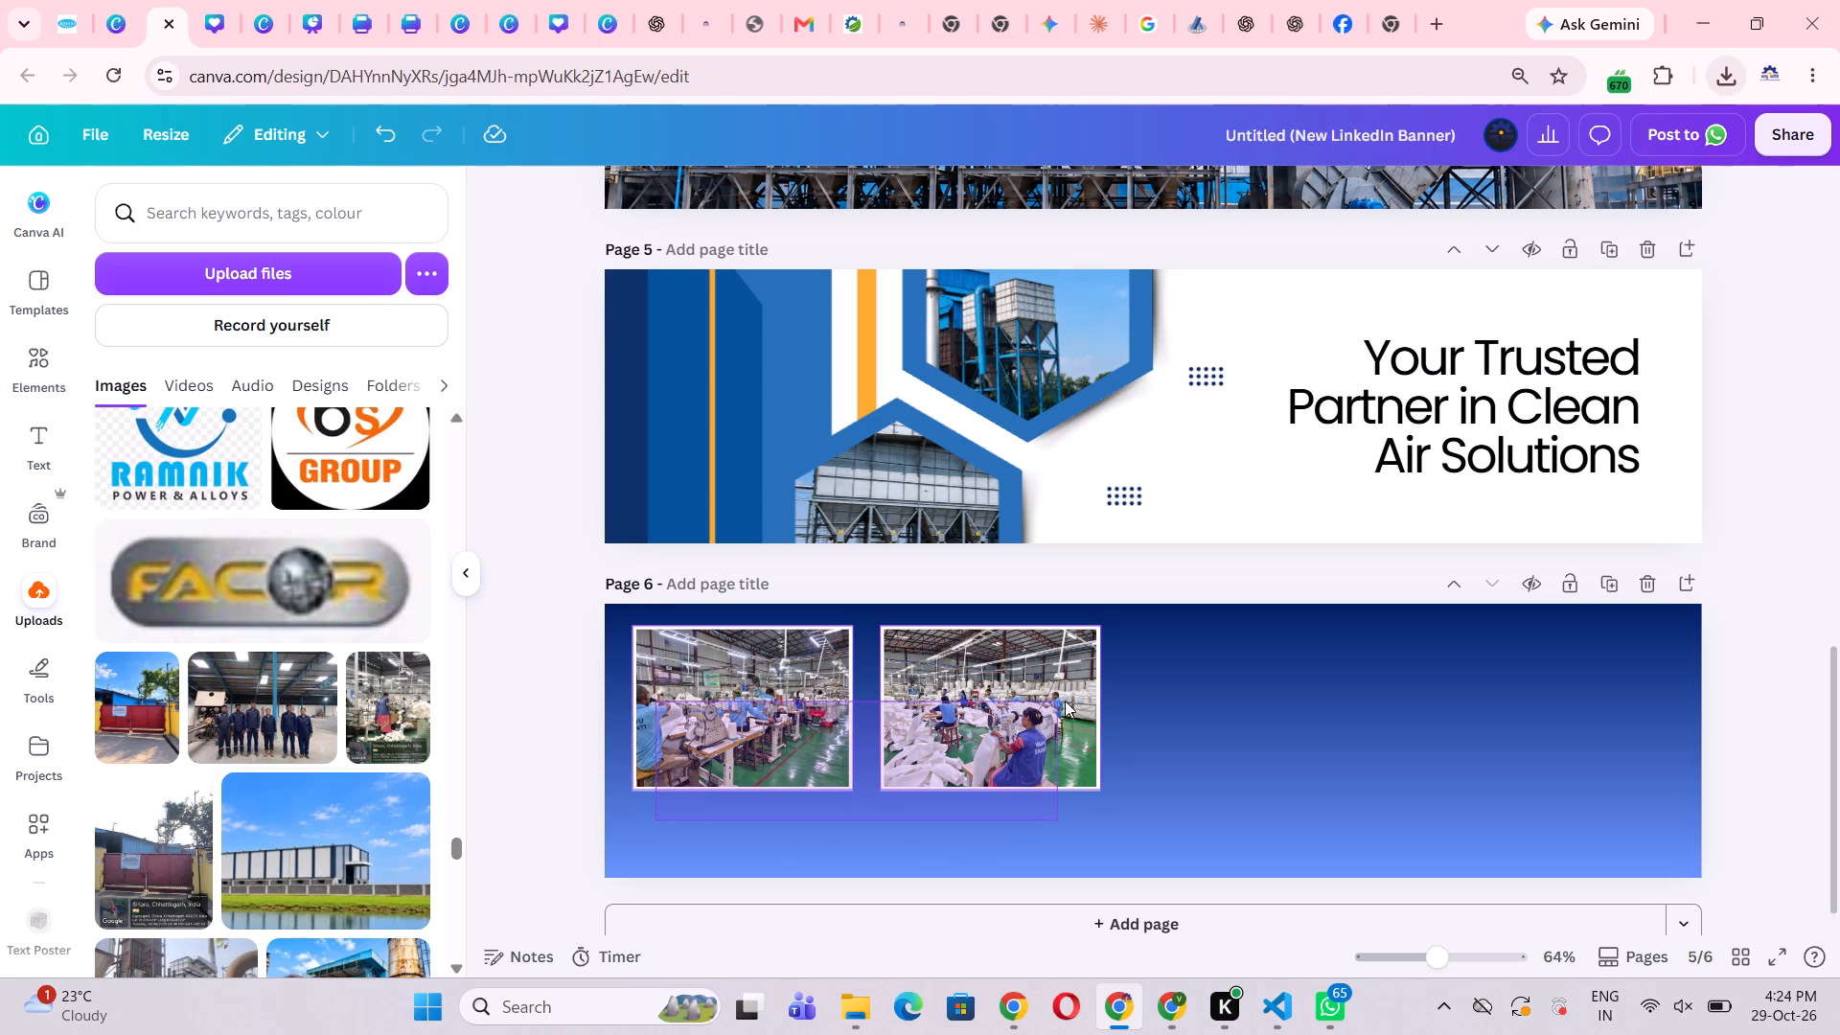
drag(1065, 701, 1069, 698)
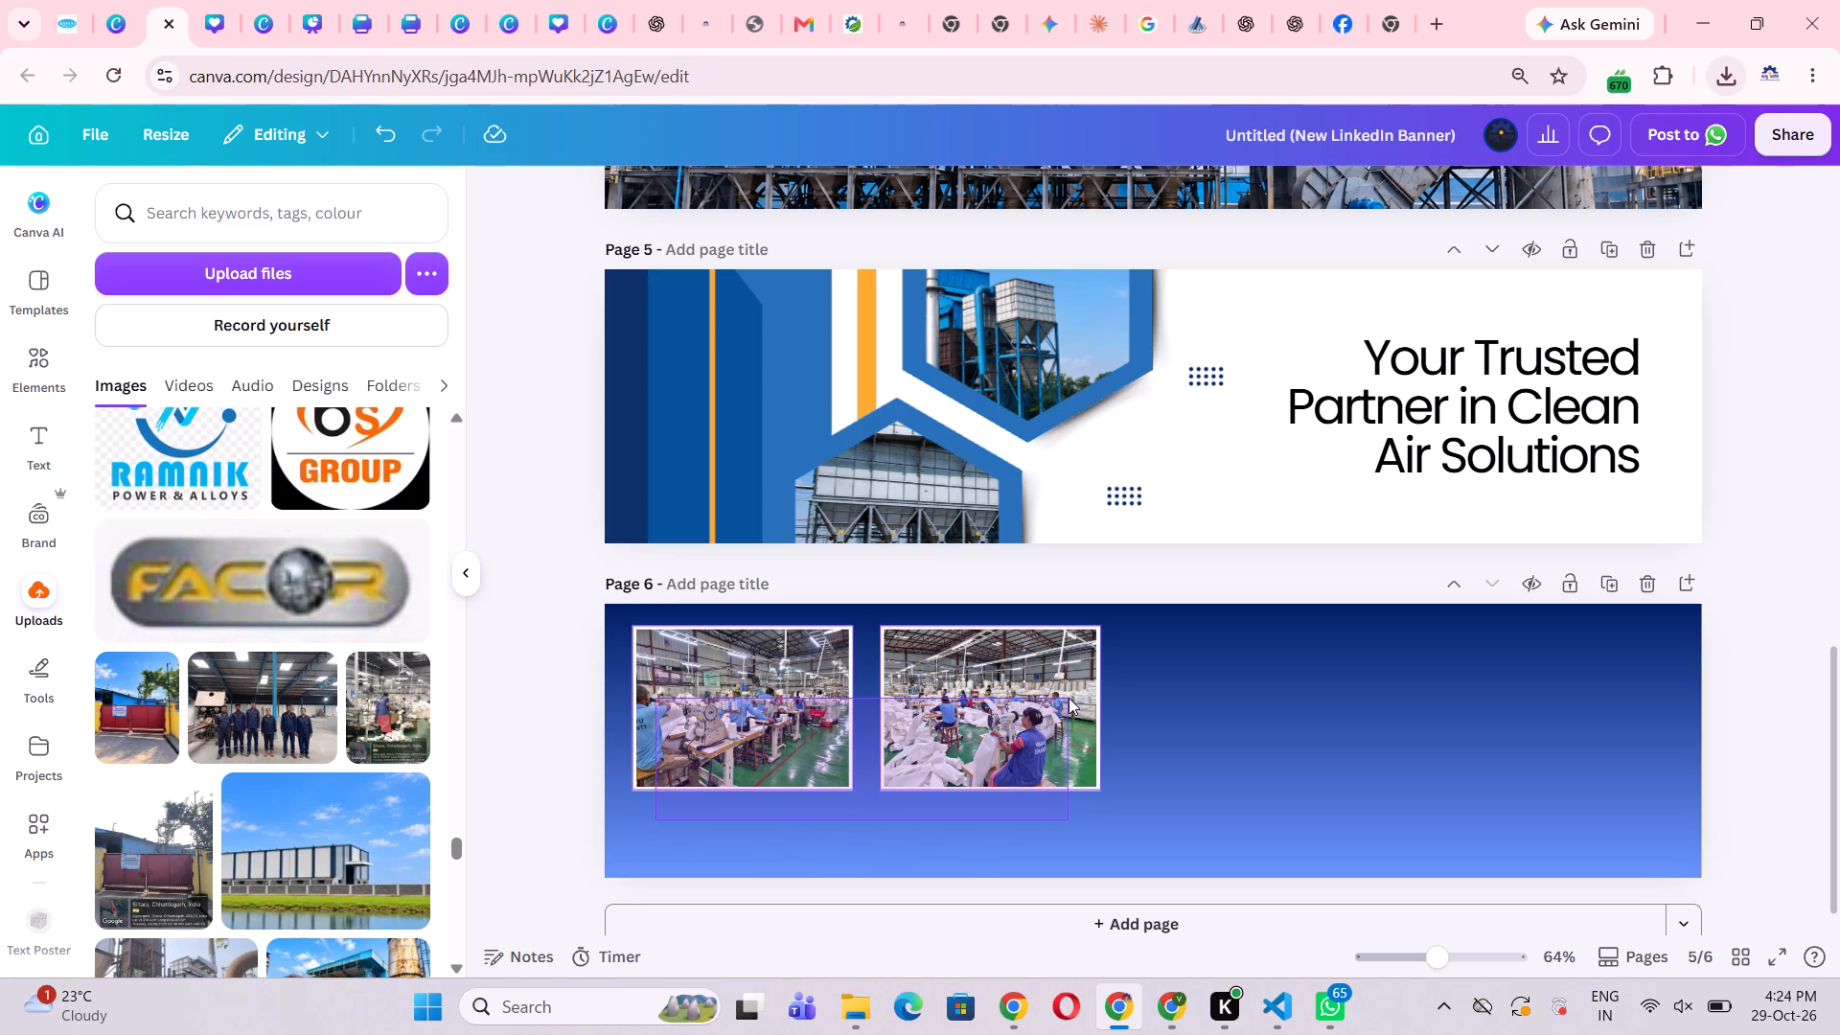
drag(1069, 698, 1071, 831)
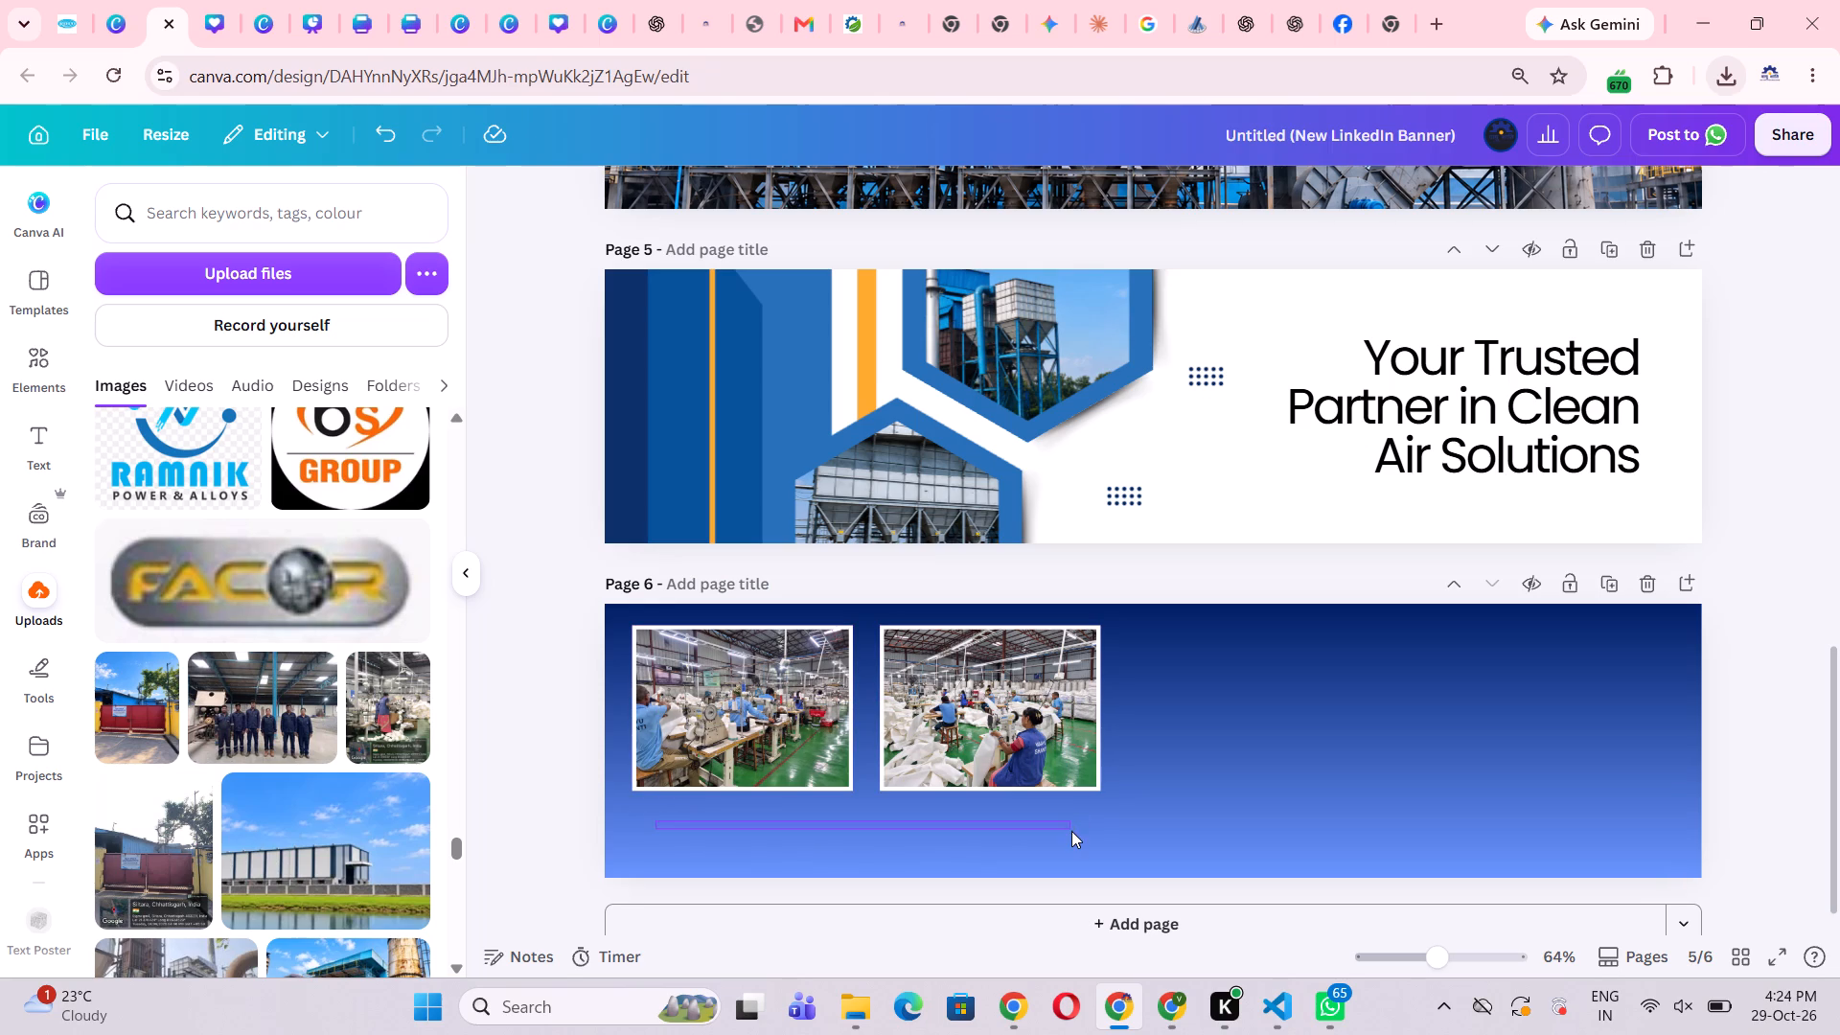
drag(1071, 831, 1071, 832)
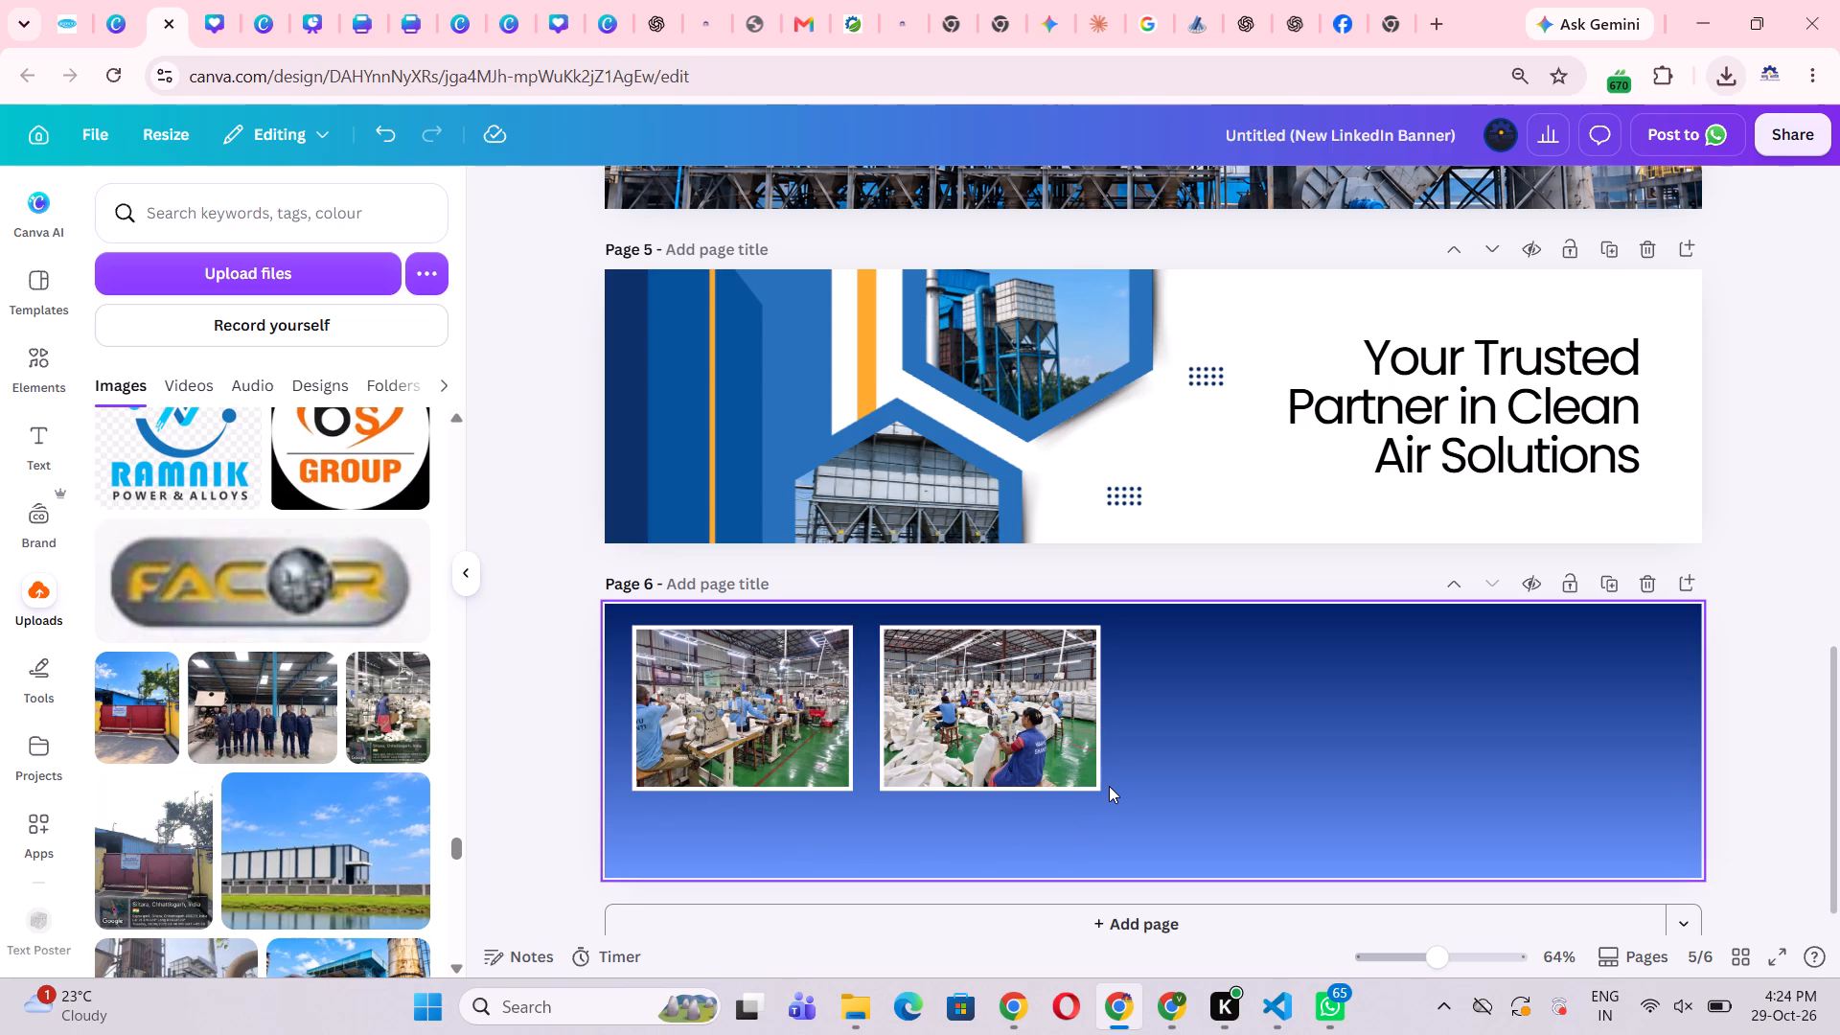
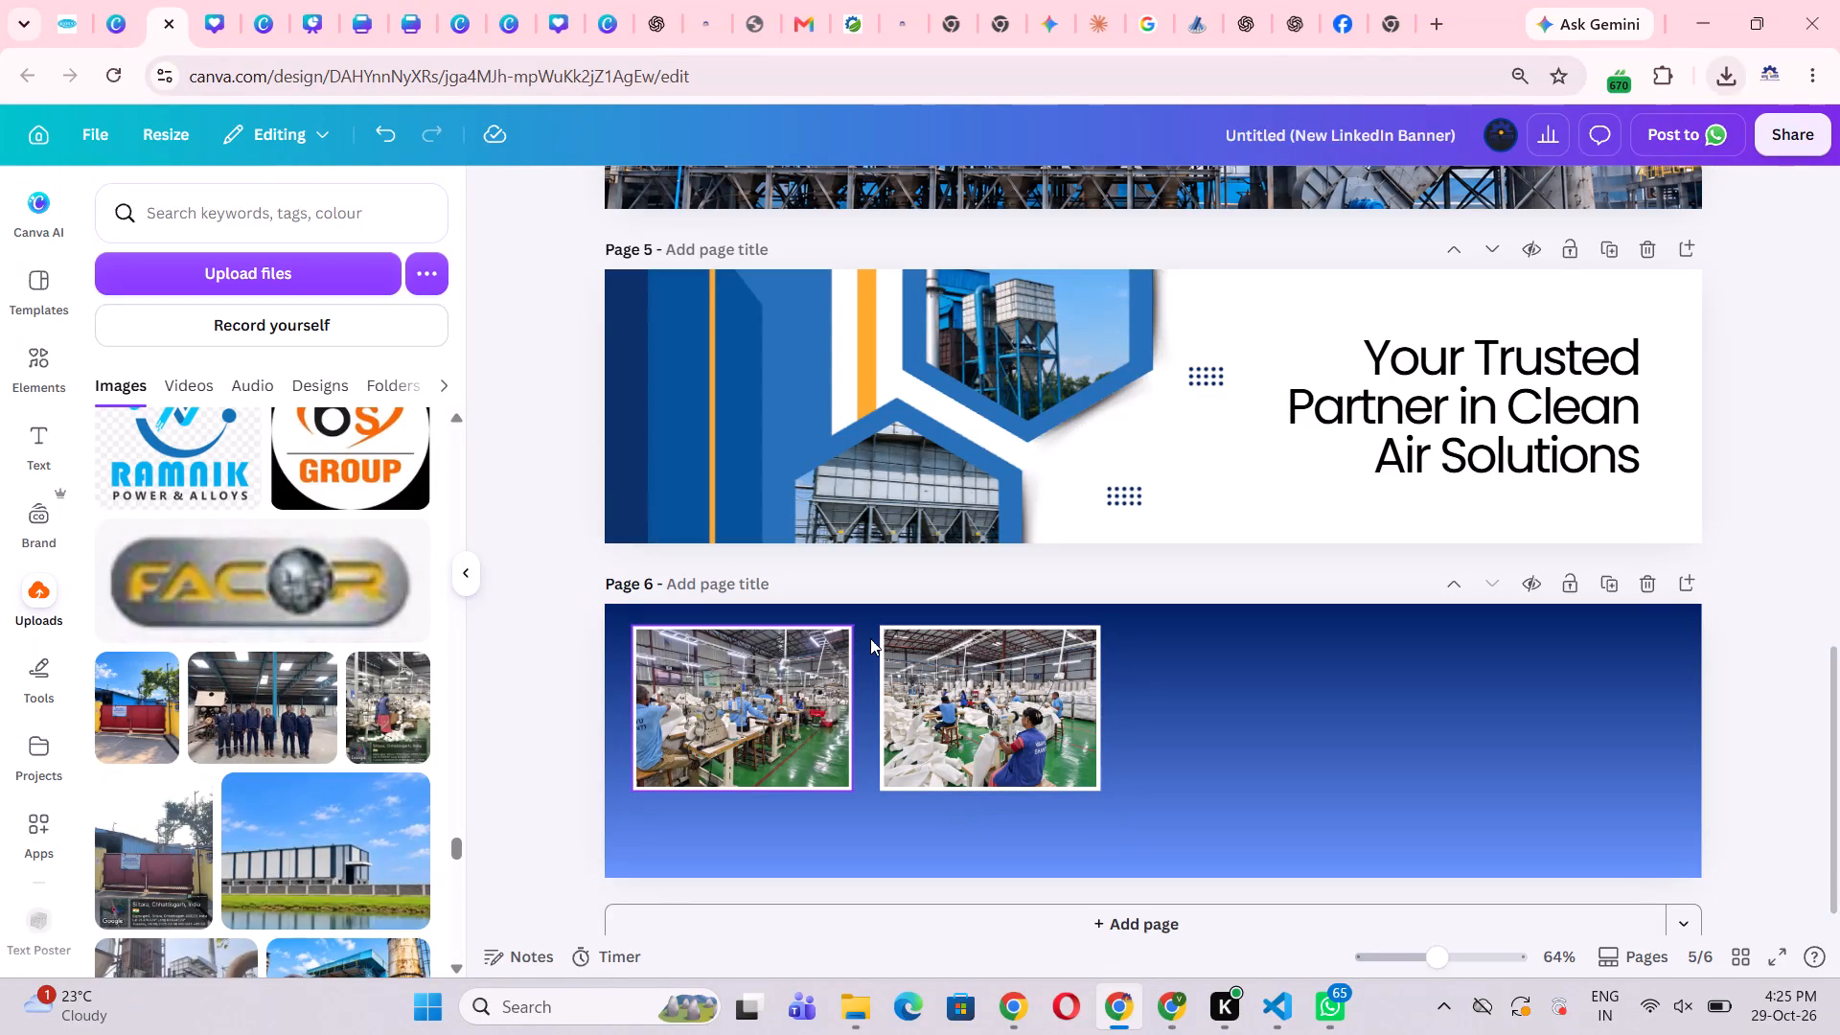
Look through the uploaded images for another candidate for page 6's third picture.
click(1328, 791)
click(1303, 802)
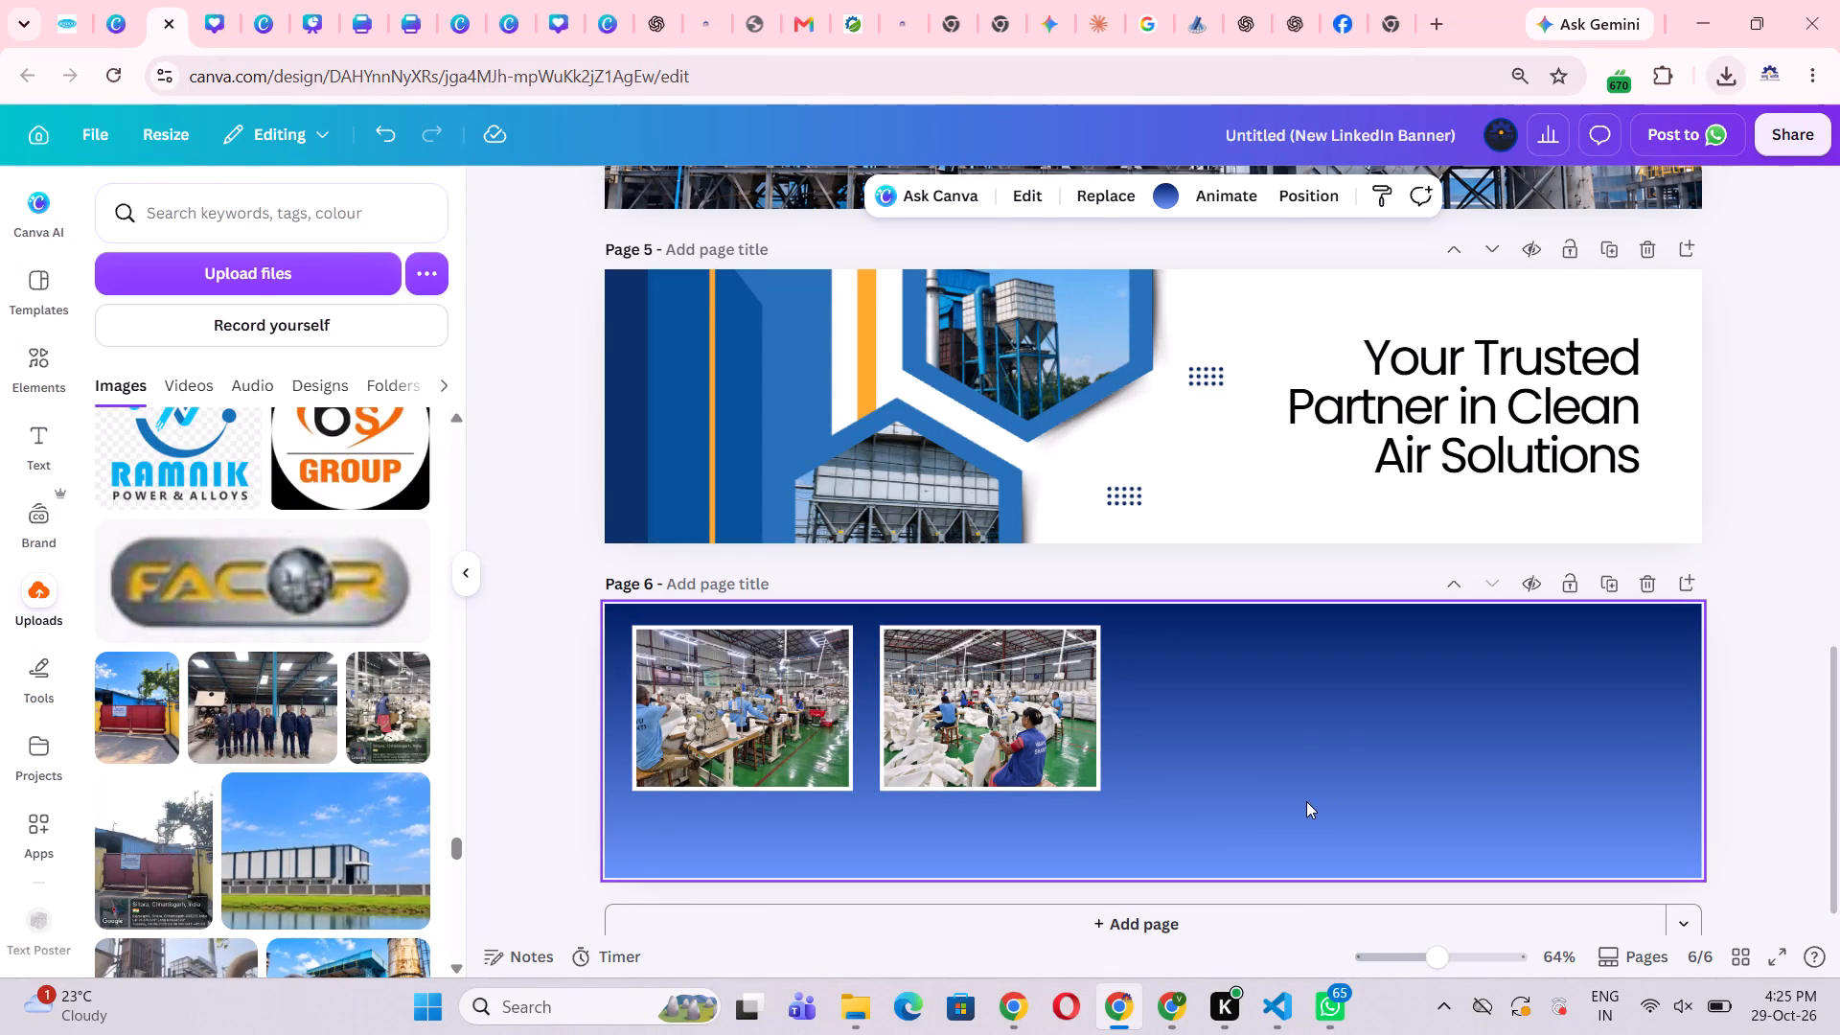
scroll(1746, 704, down, 3)
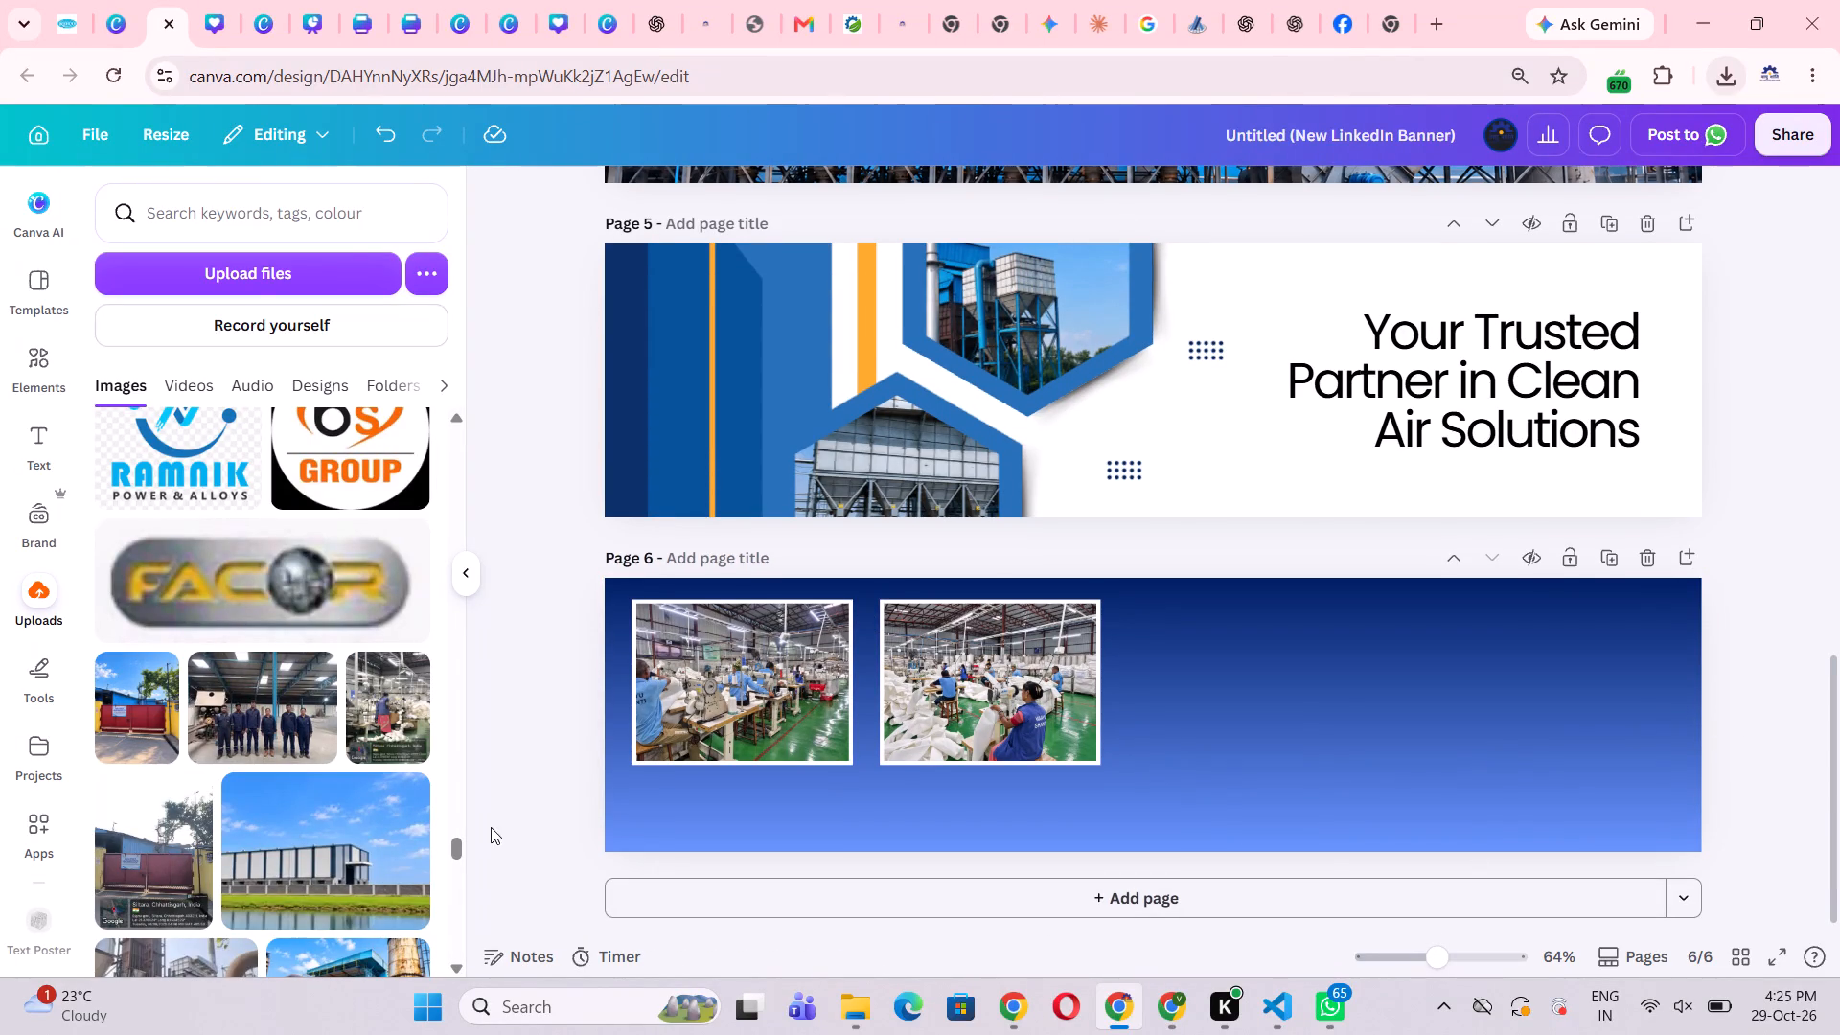
scroll(314, 724, down, 3)
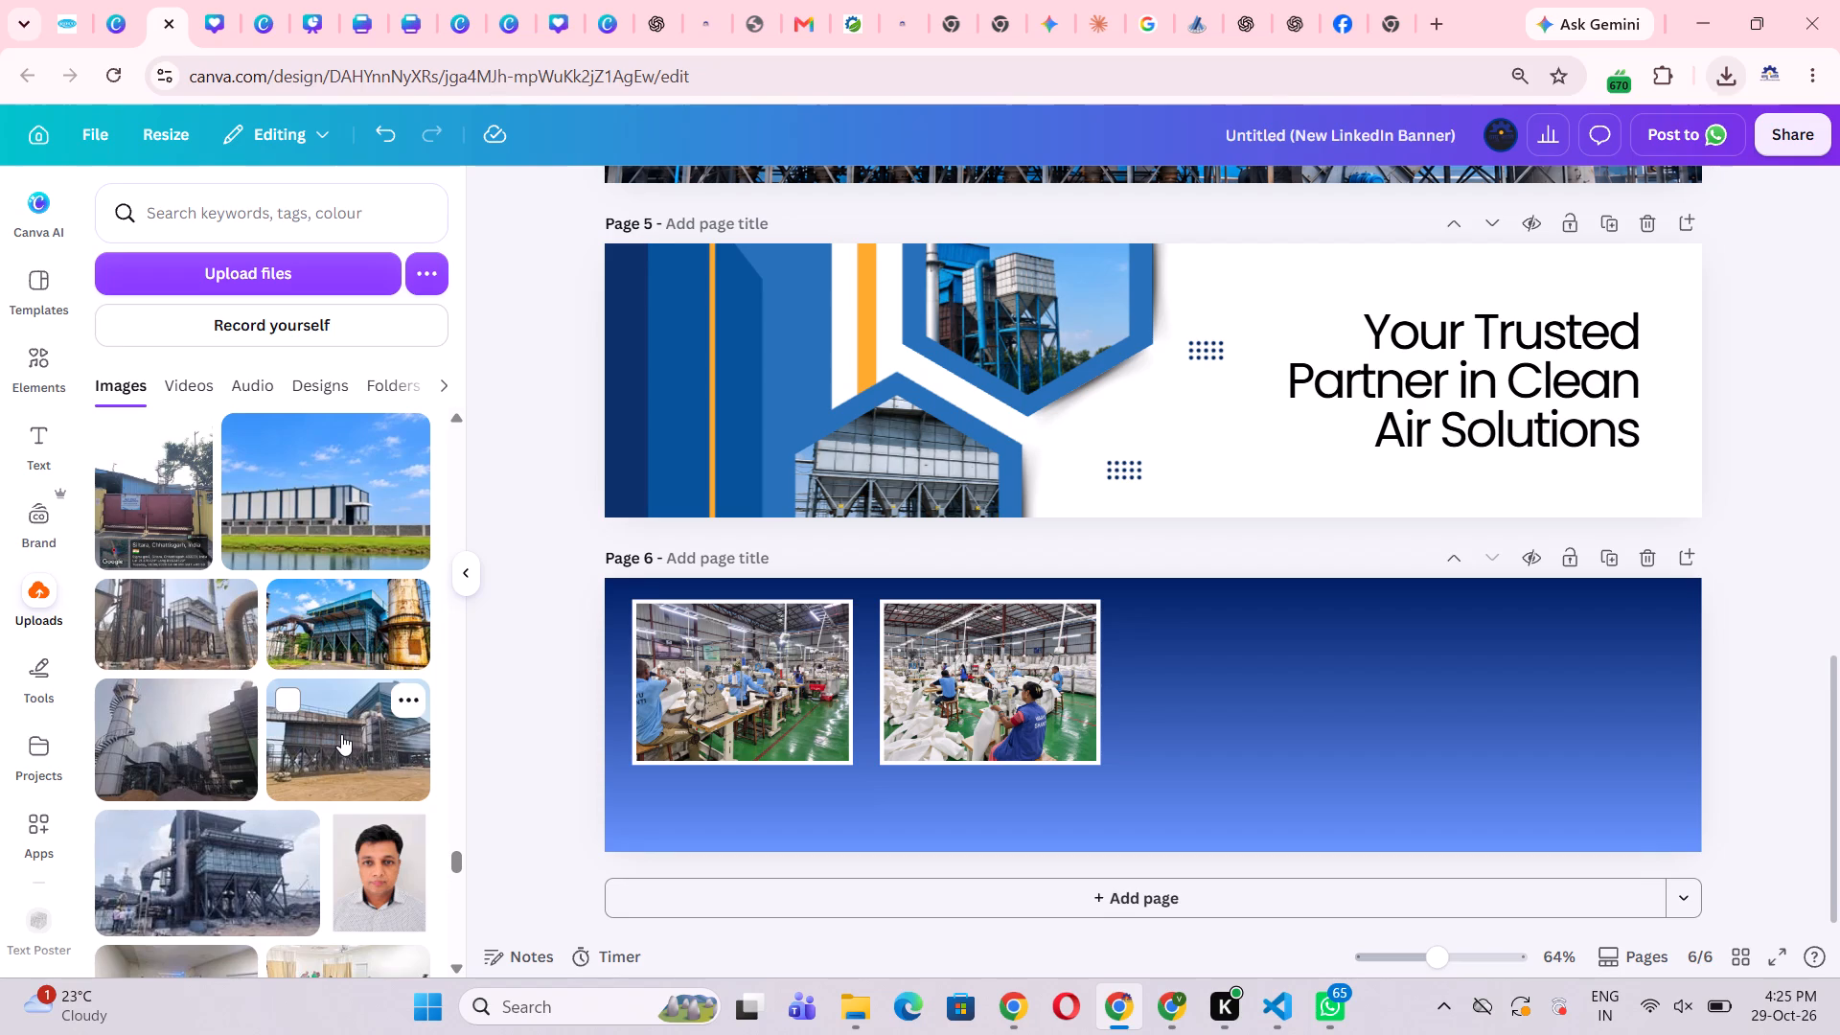
scroll(356, 710, down, 5)
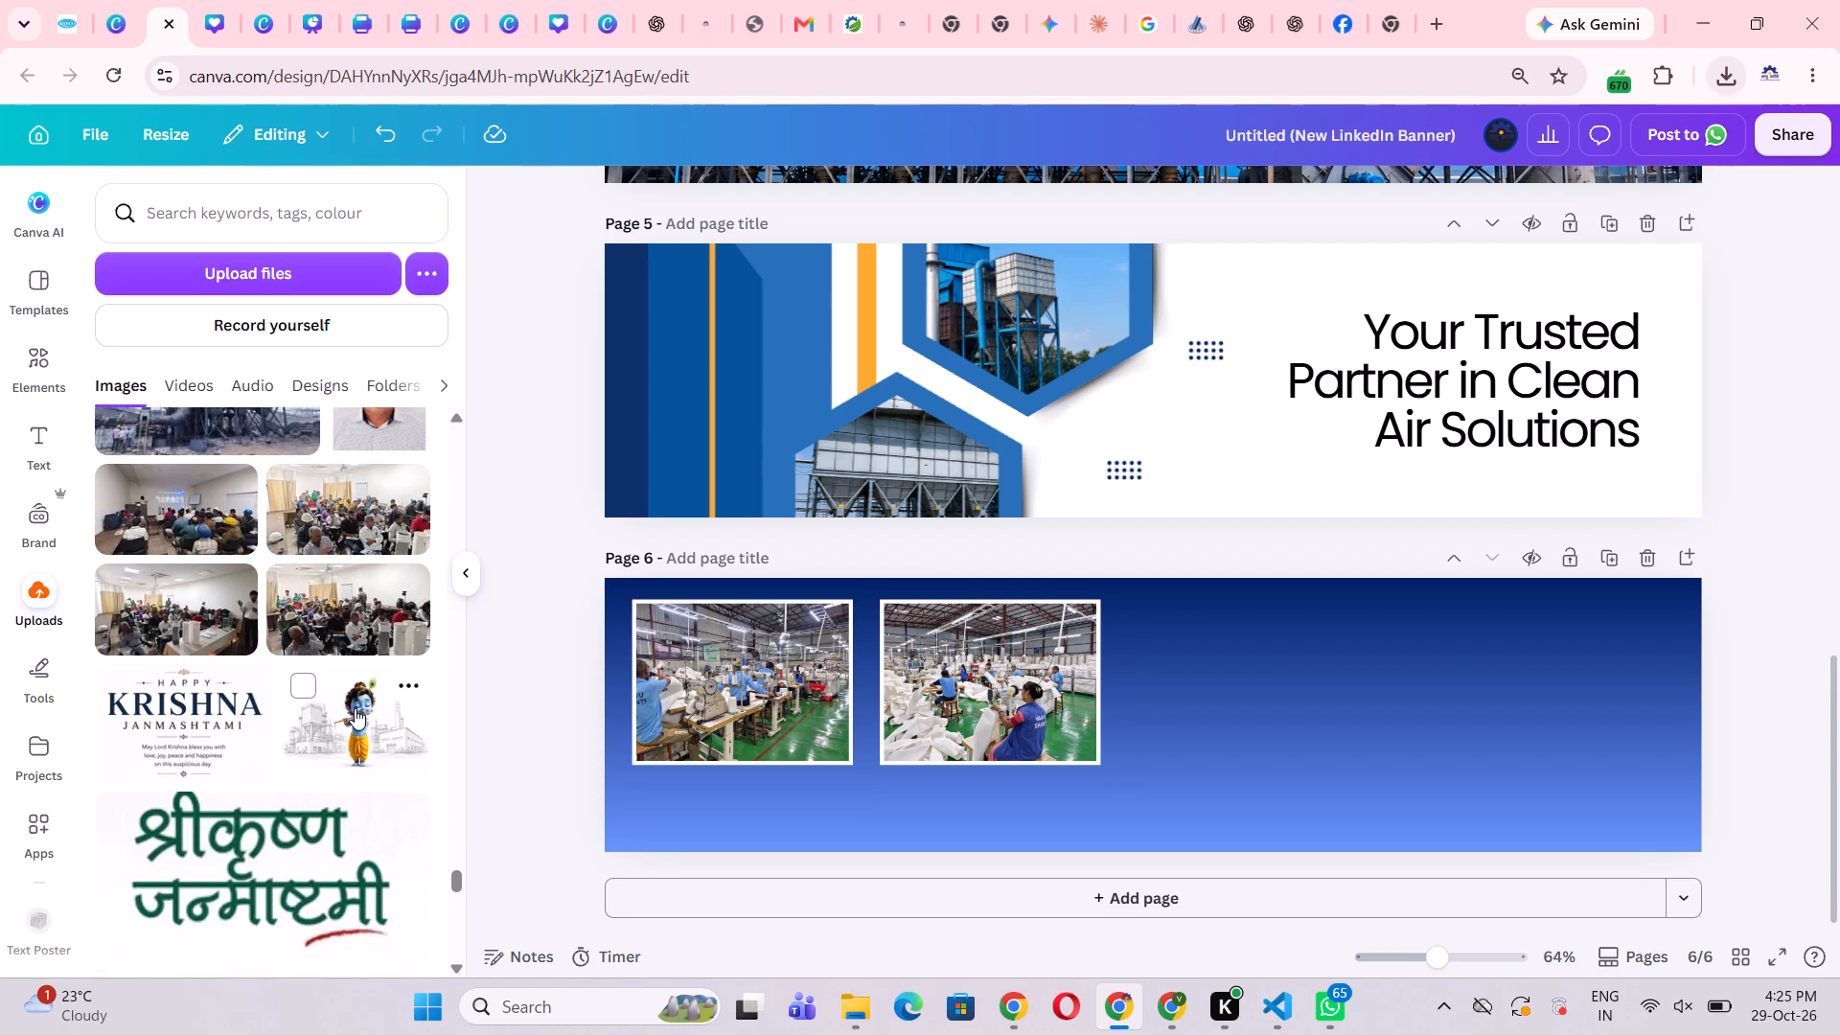
scroll(355, 708, up, 4)
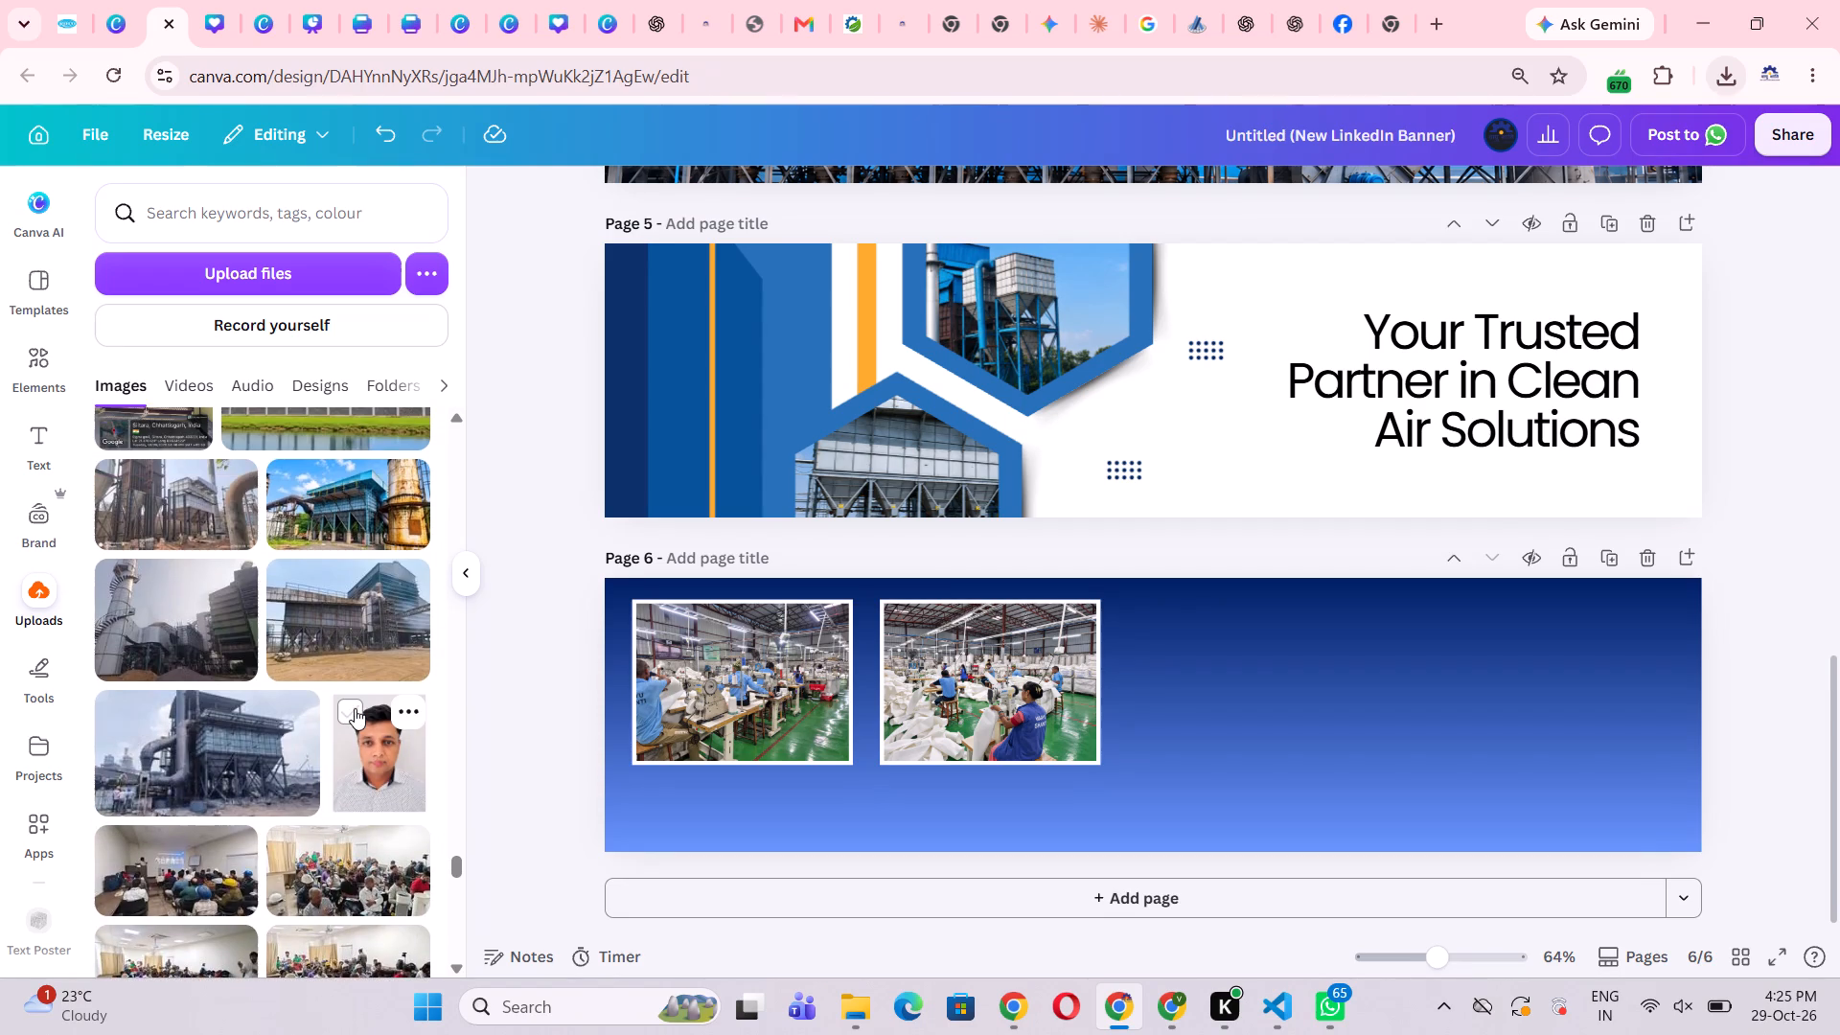
scroll(355, 708, down, 4)
scroll(353, 712, up, 2)
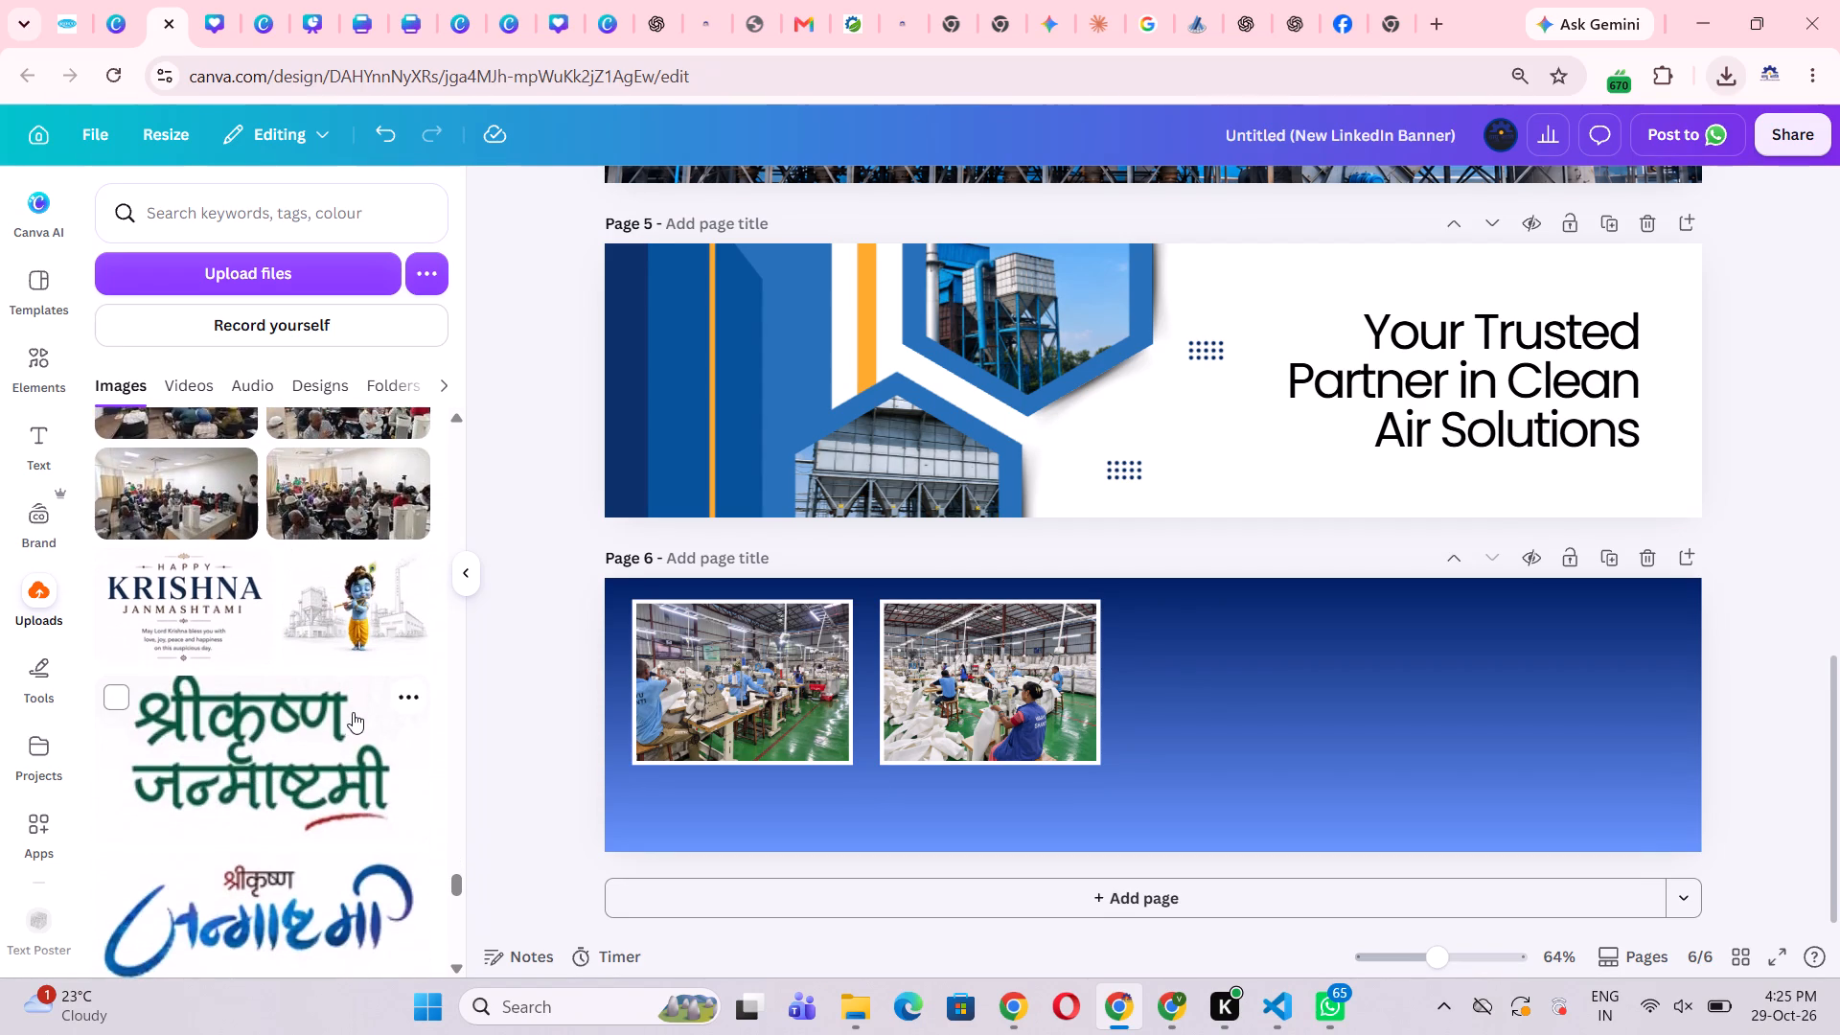
scroll(353, 712, up, 18)
scroll(353, 712, up, 3)
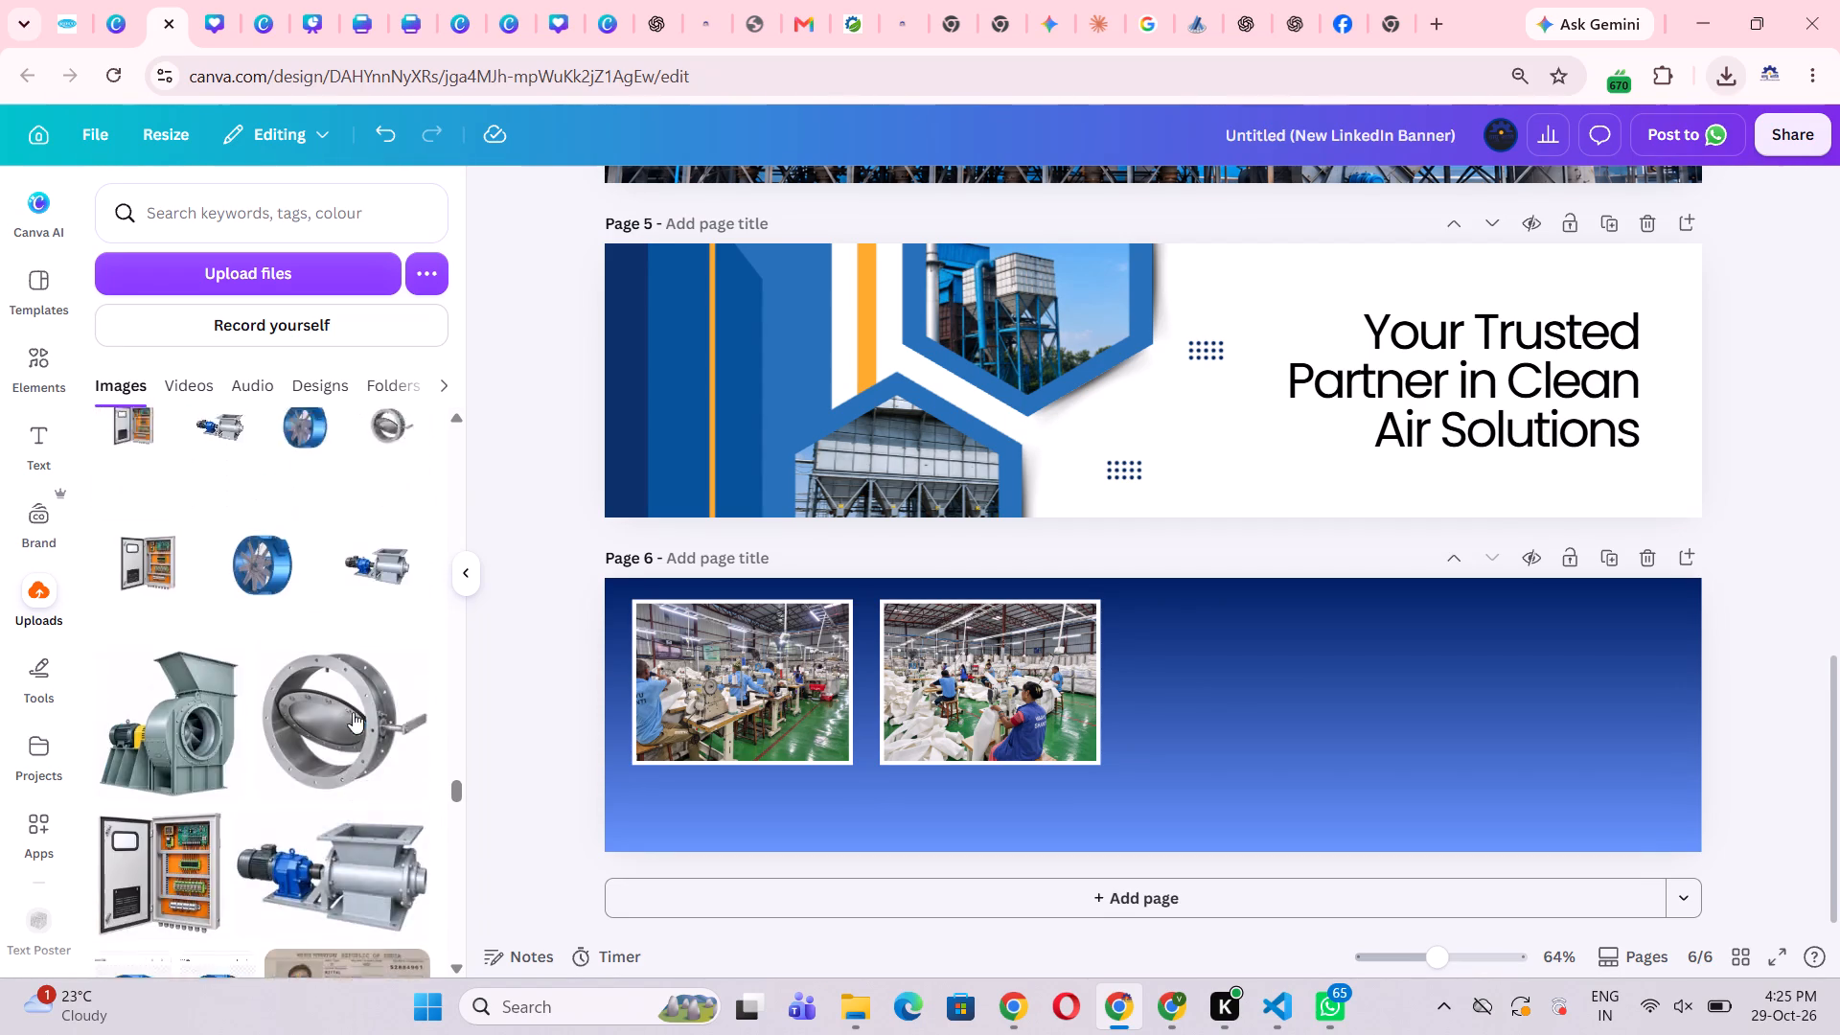
scroll(353, 712, up, 7)
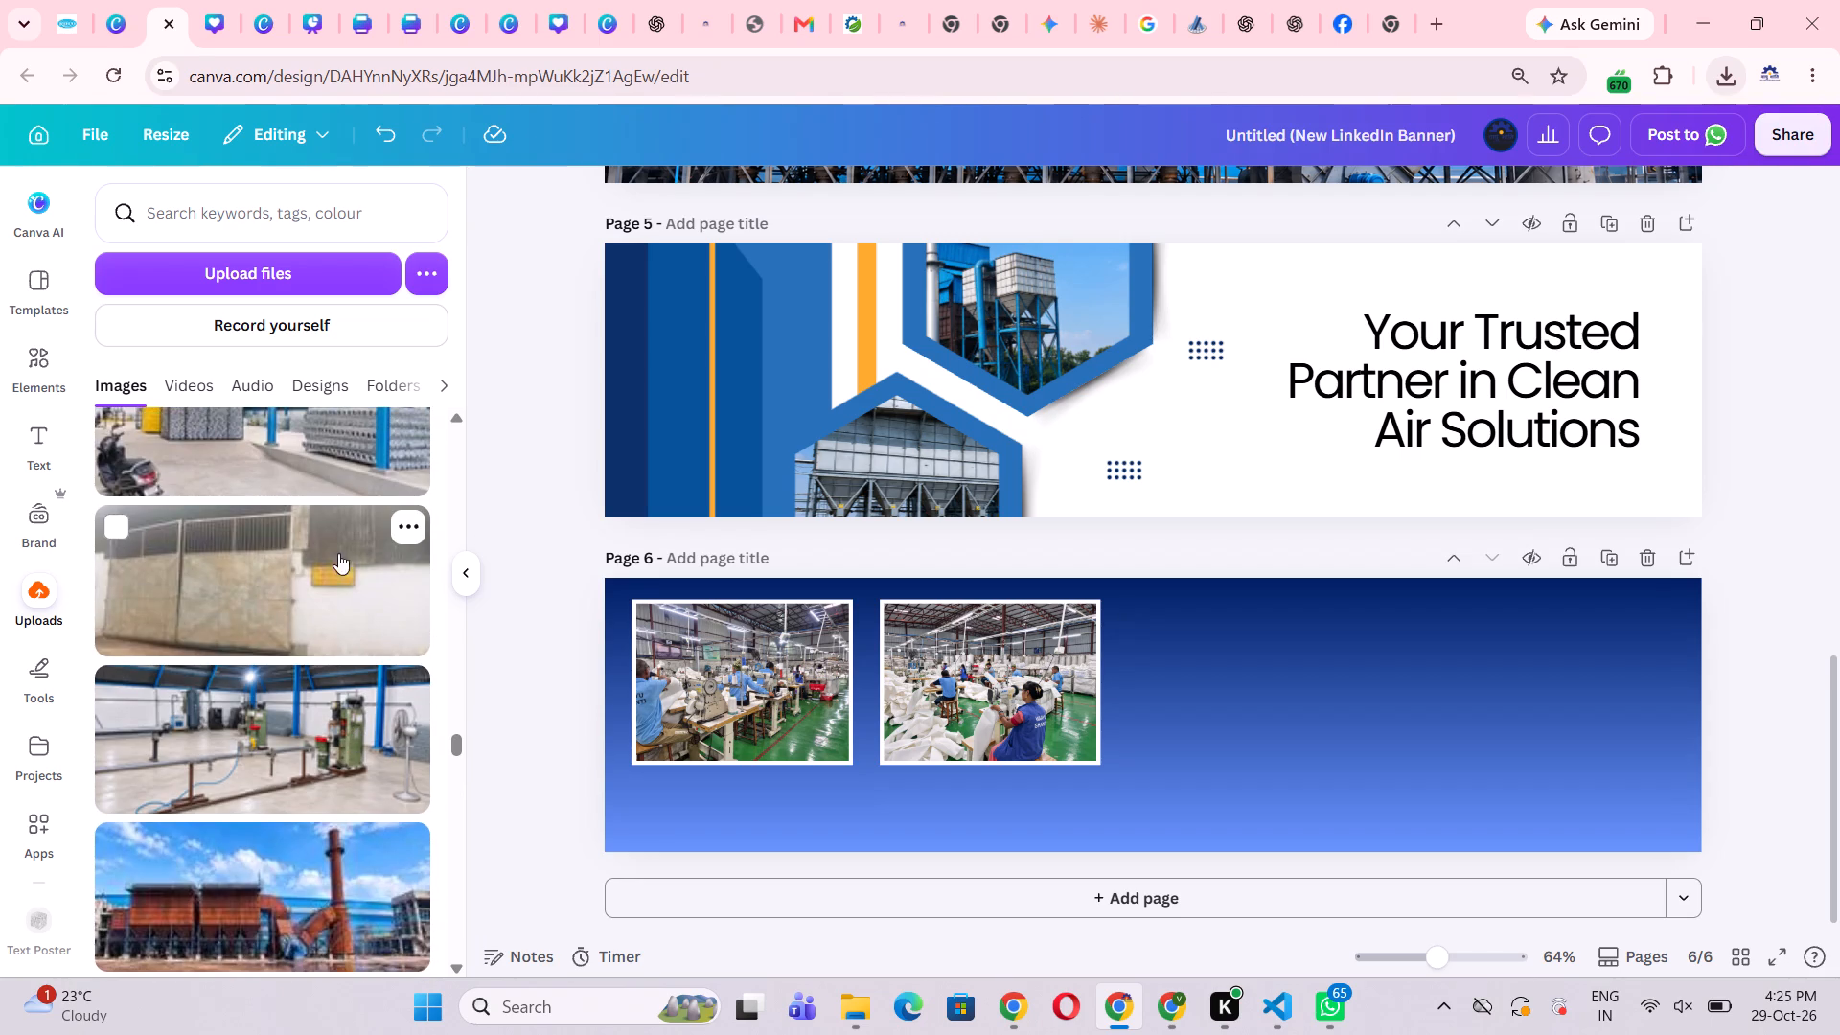
scroll(335, 563, down, 7)
scroll(307, 601, up, 2)
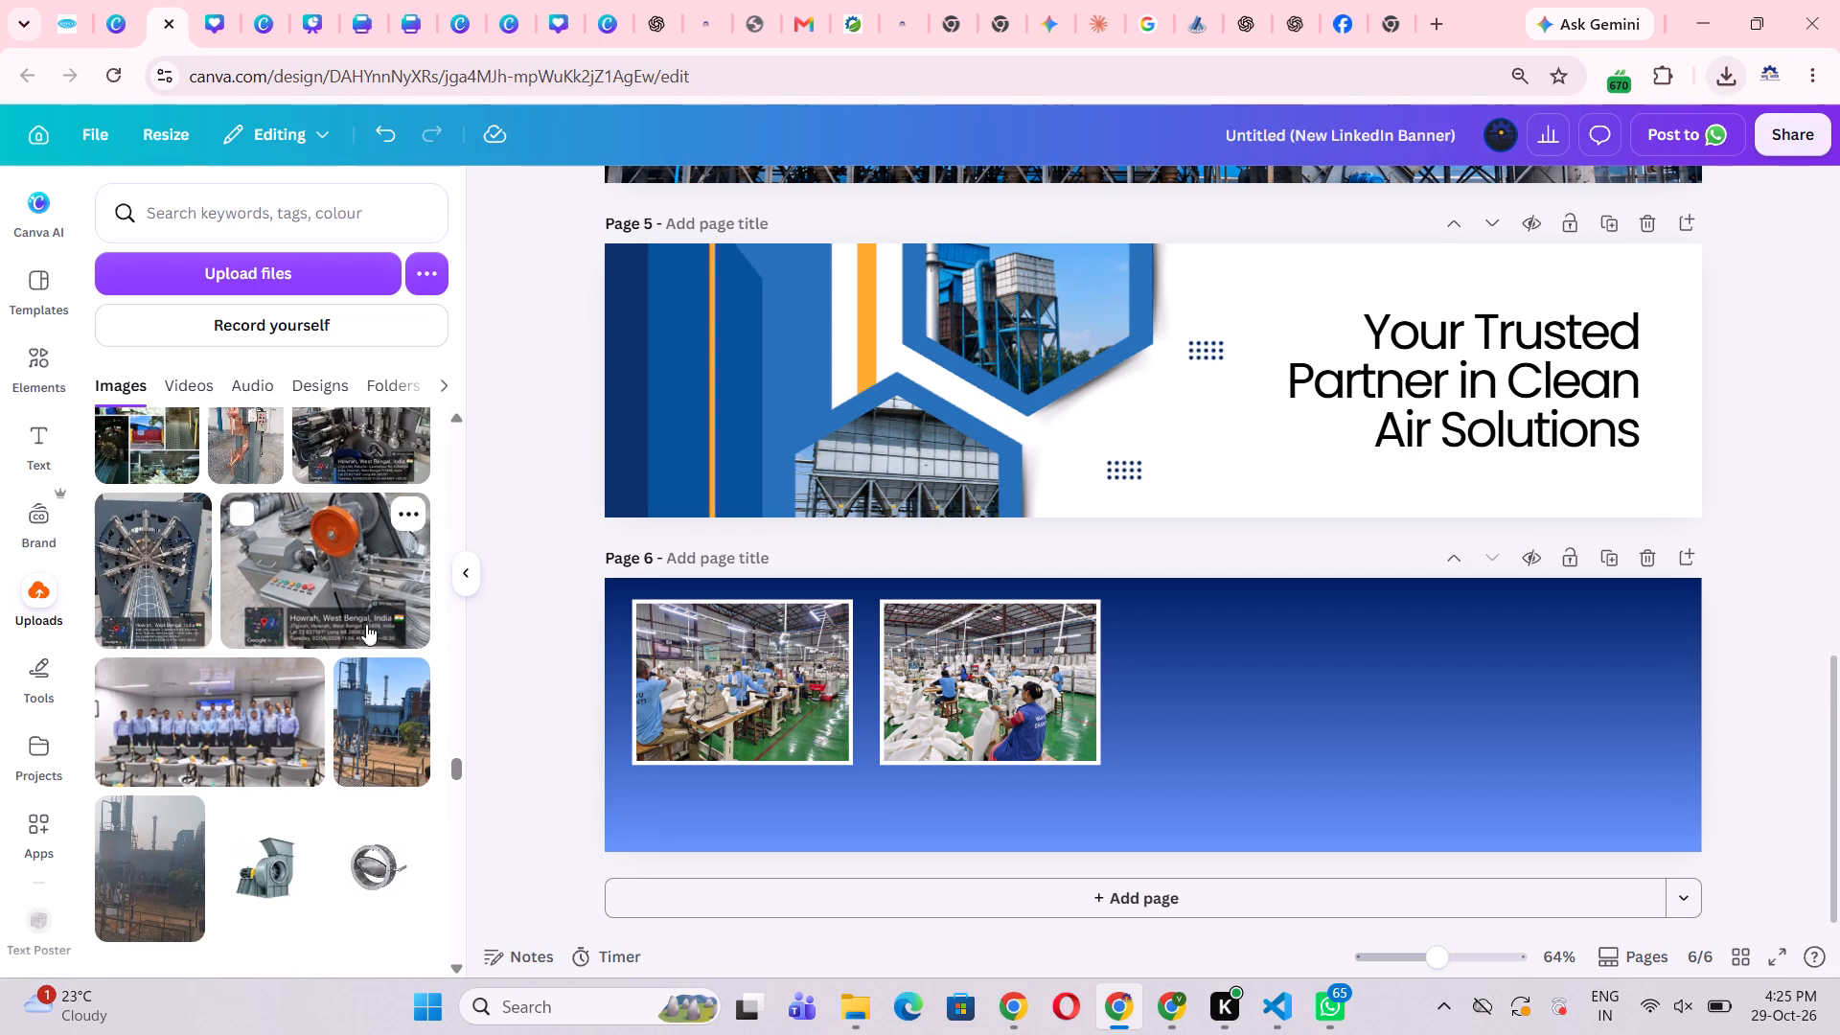
scroll(355, 575, up, 2)
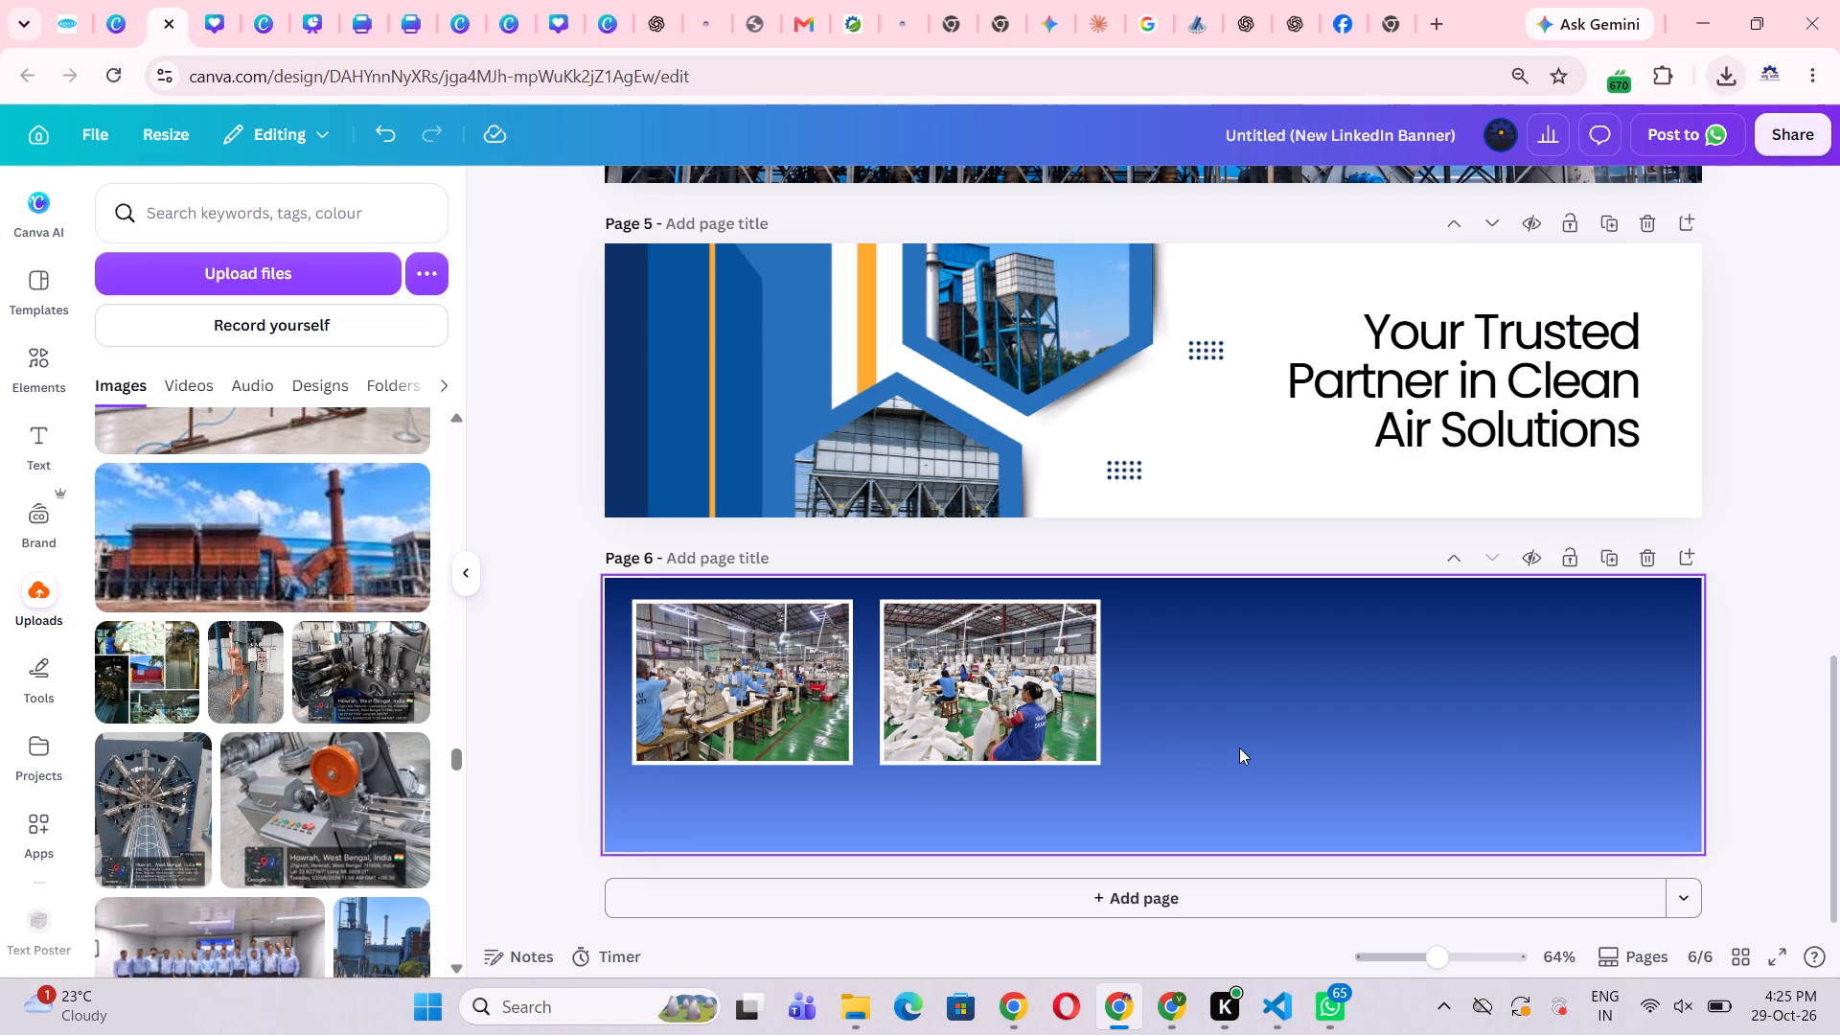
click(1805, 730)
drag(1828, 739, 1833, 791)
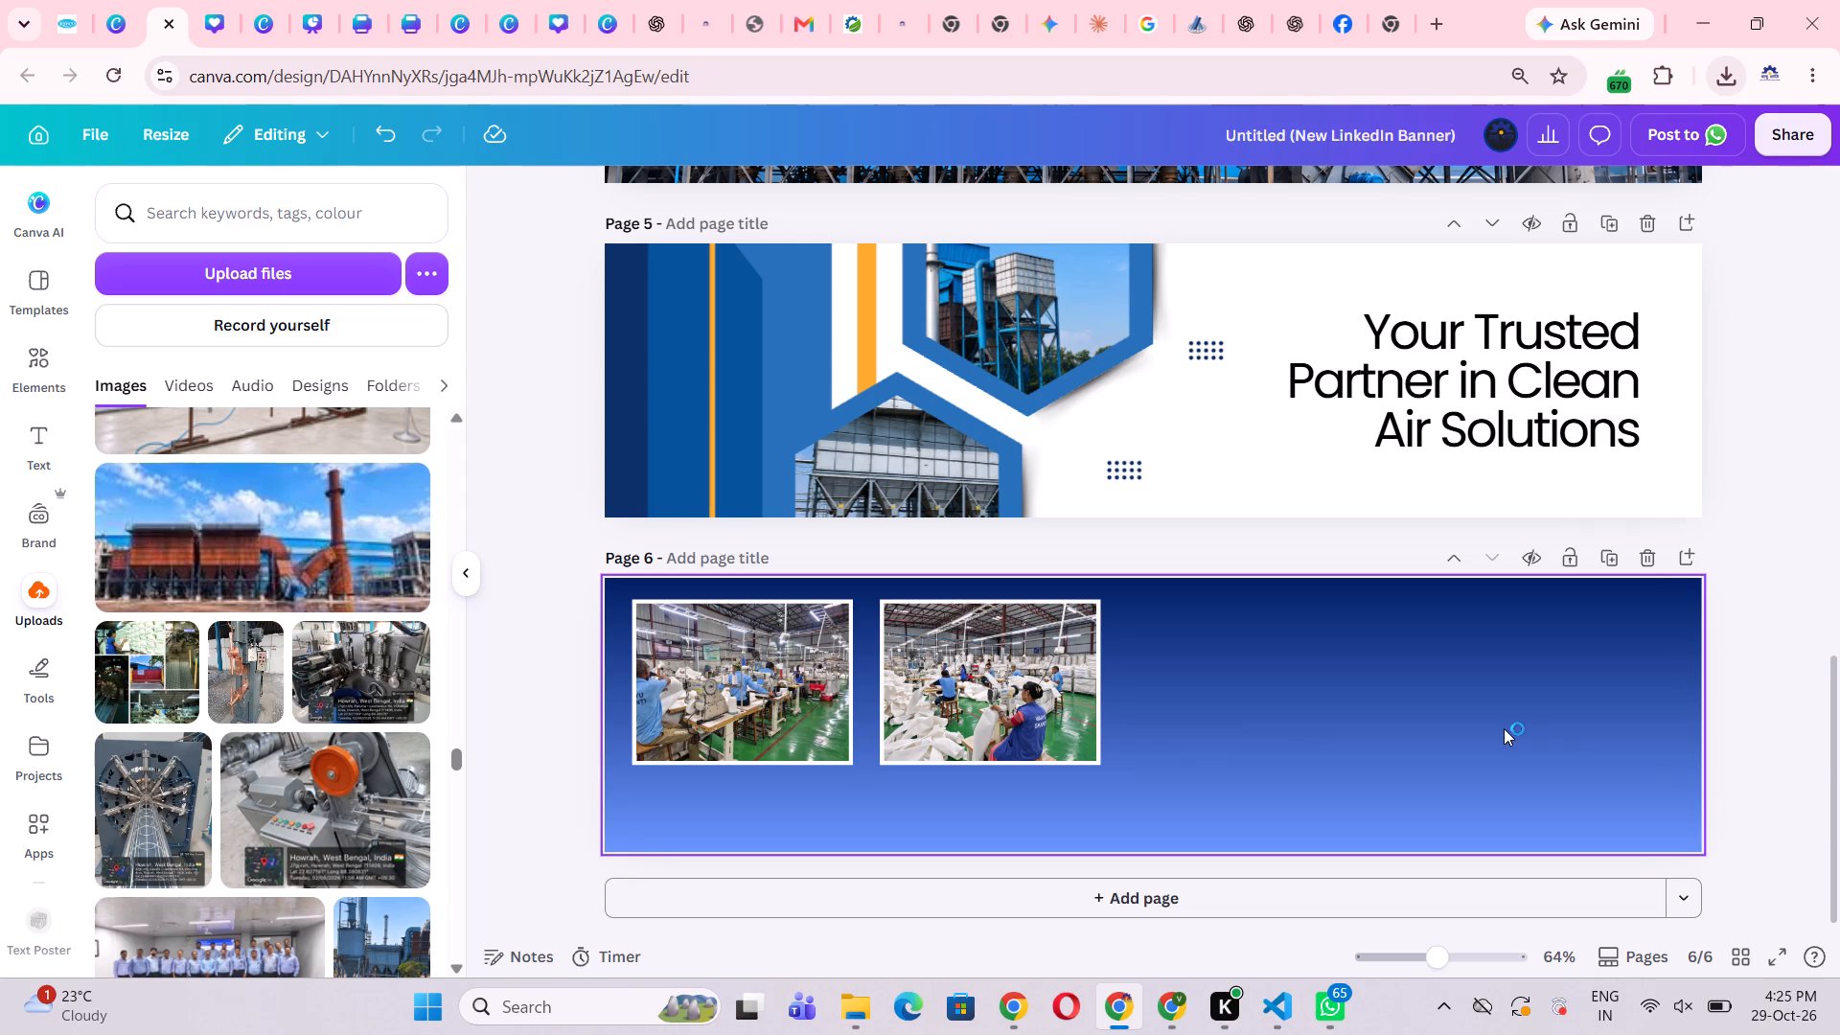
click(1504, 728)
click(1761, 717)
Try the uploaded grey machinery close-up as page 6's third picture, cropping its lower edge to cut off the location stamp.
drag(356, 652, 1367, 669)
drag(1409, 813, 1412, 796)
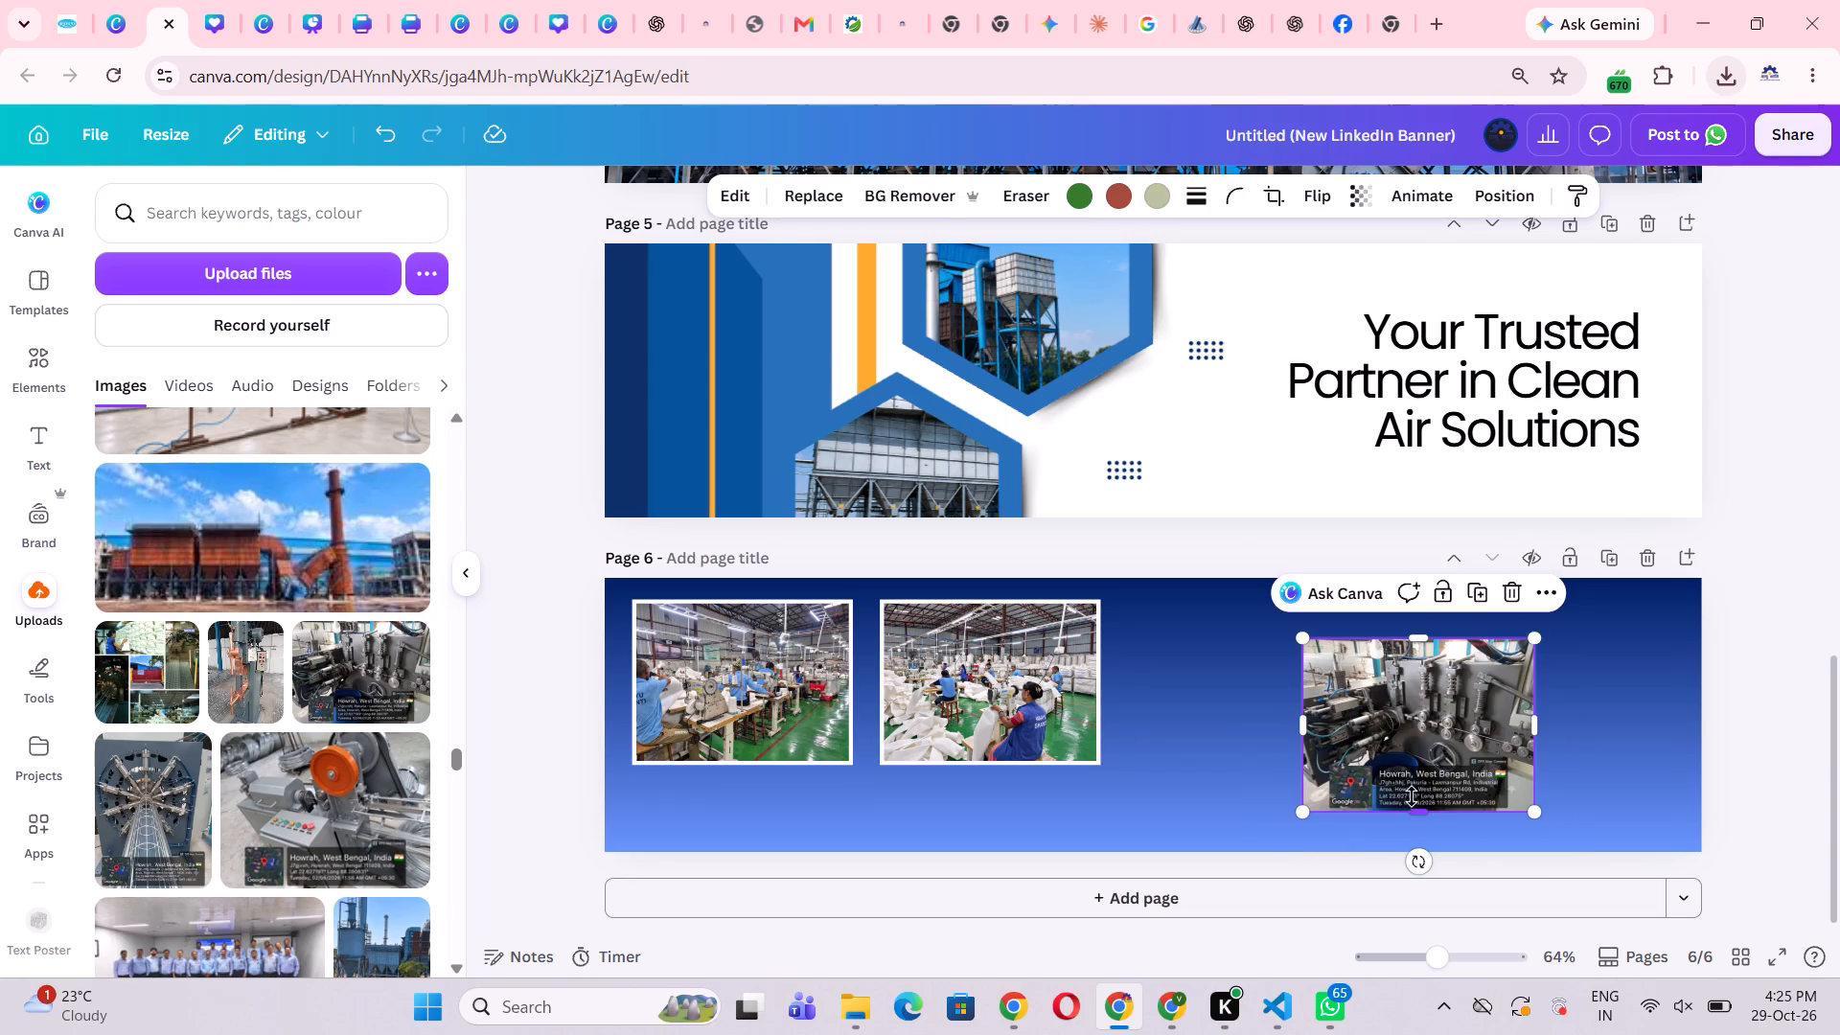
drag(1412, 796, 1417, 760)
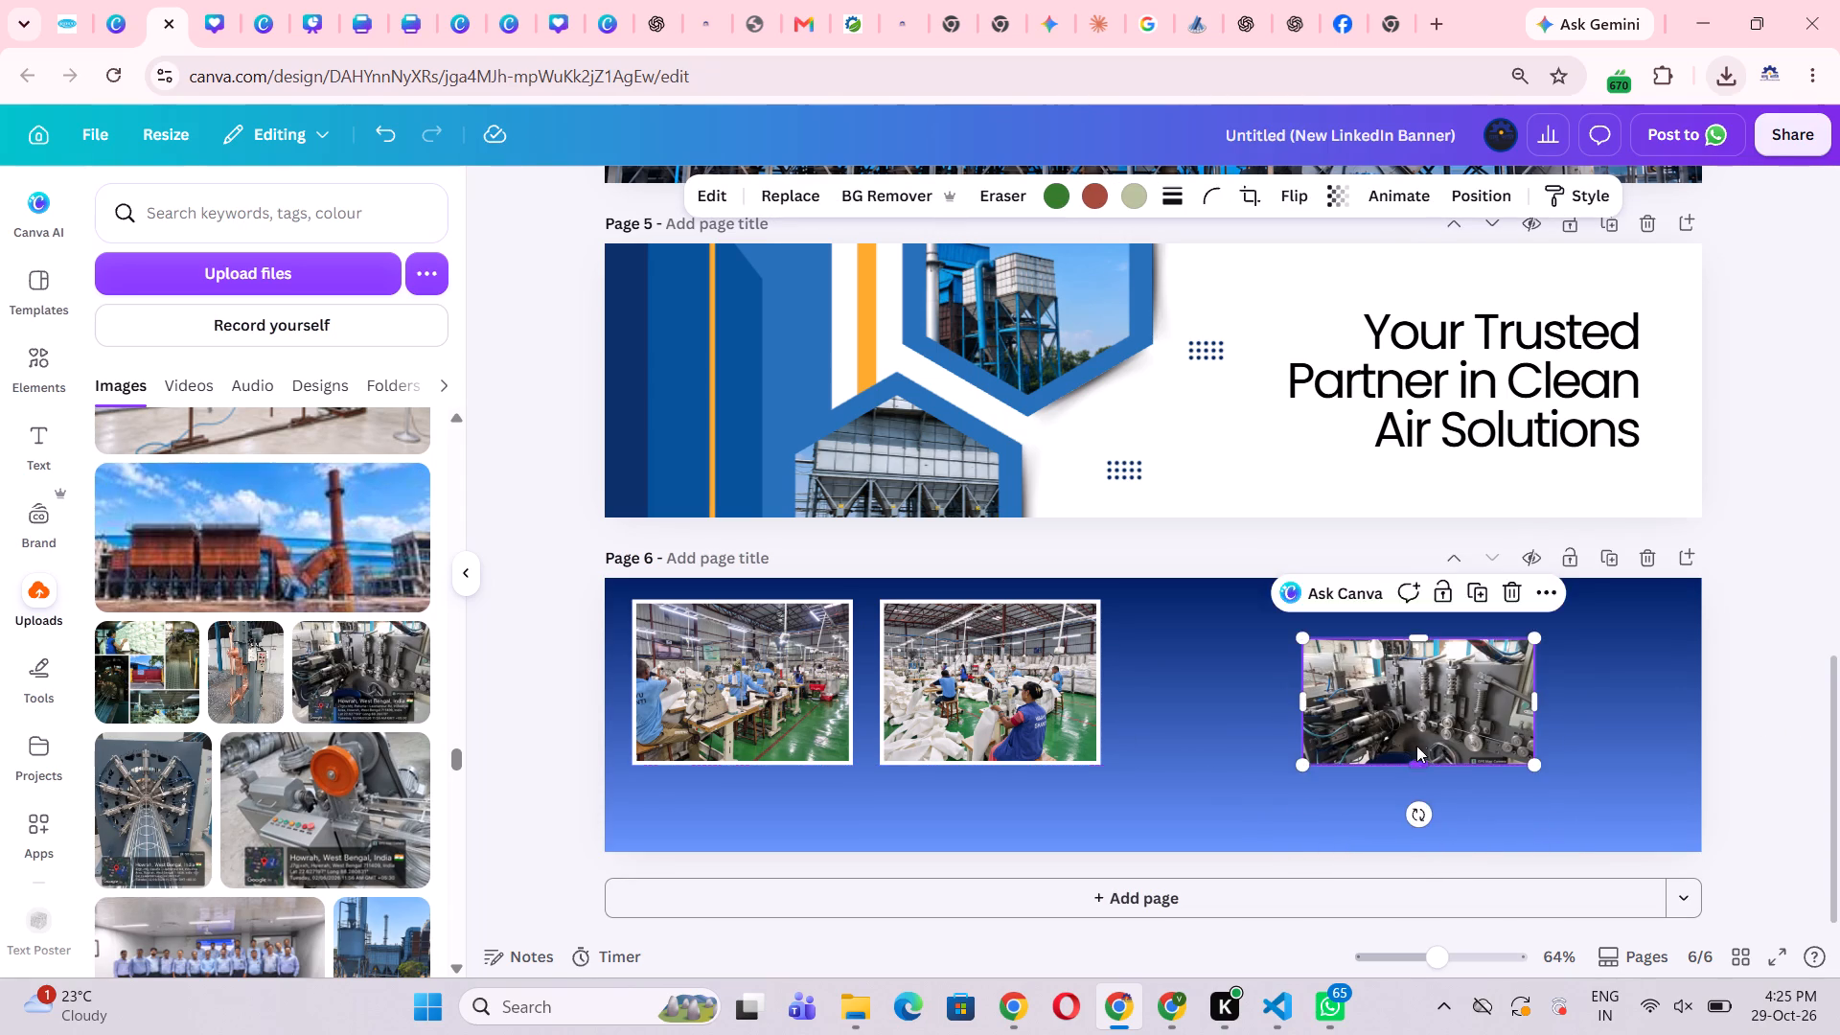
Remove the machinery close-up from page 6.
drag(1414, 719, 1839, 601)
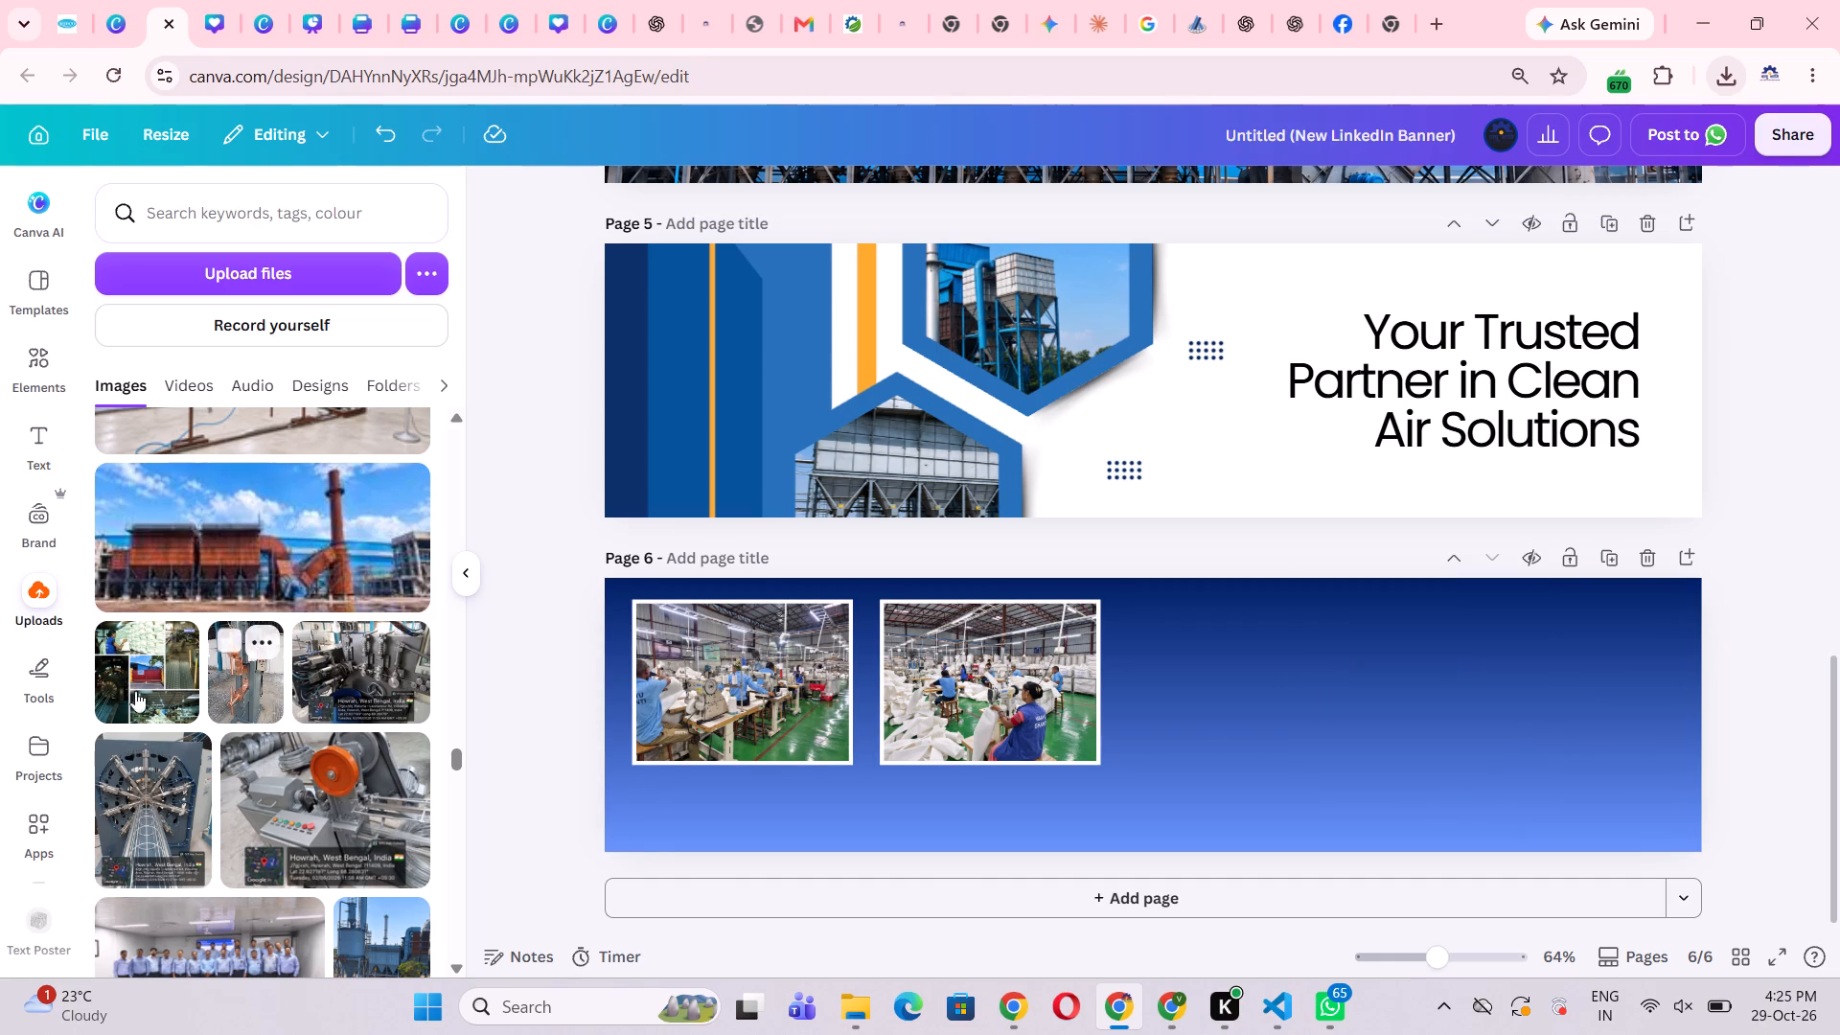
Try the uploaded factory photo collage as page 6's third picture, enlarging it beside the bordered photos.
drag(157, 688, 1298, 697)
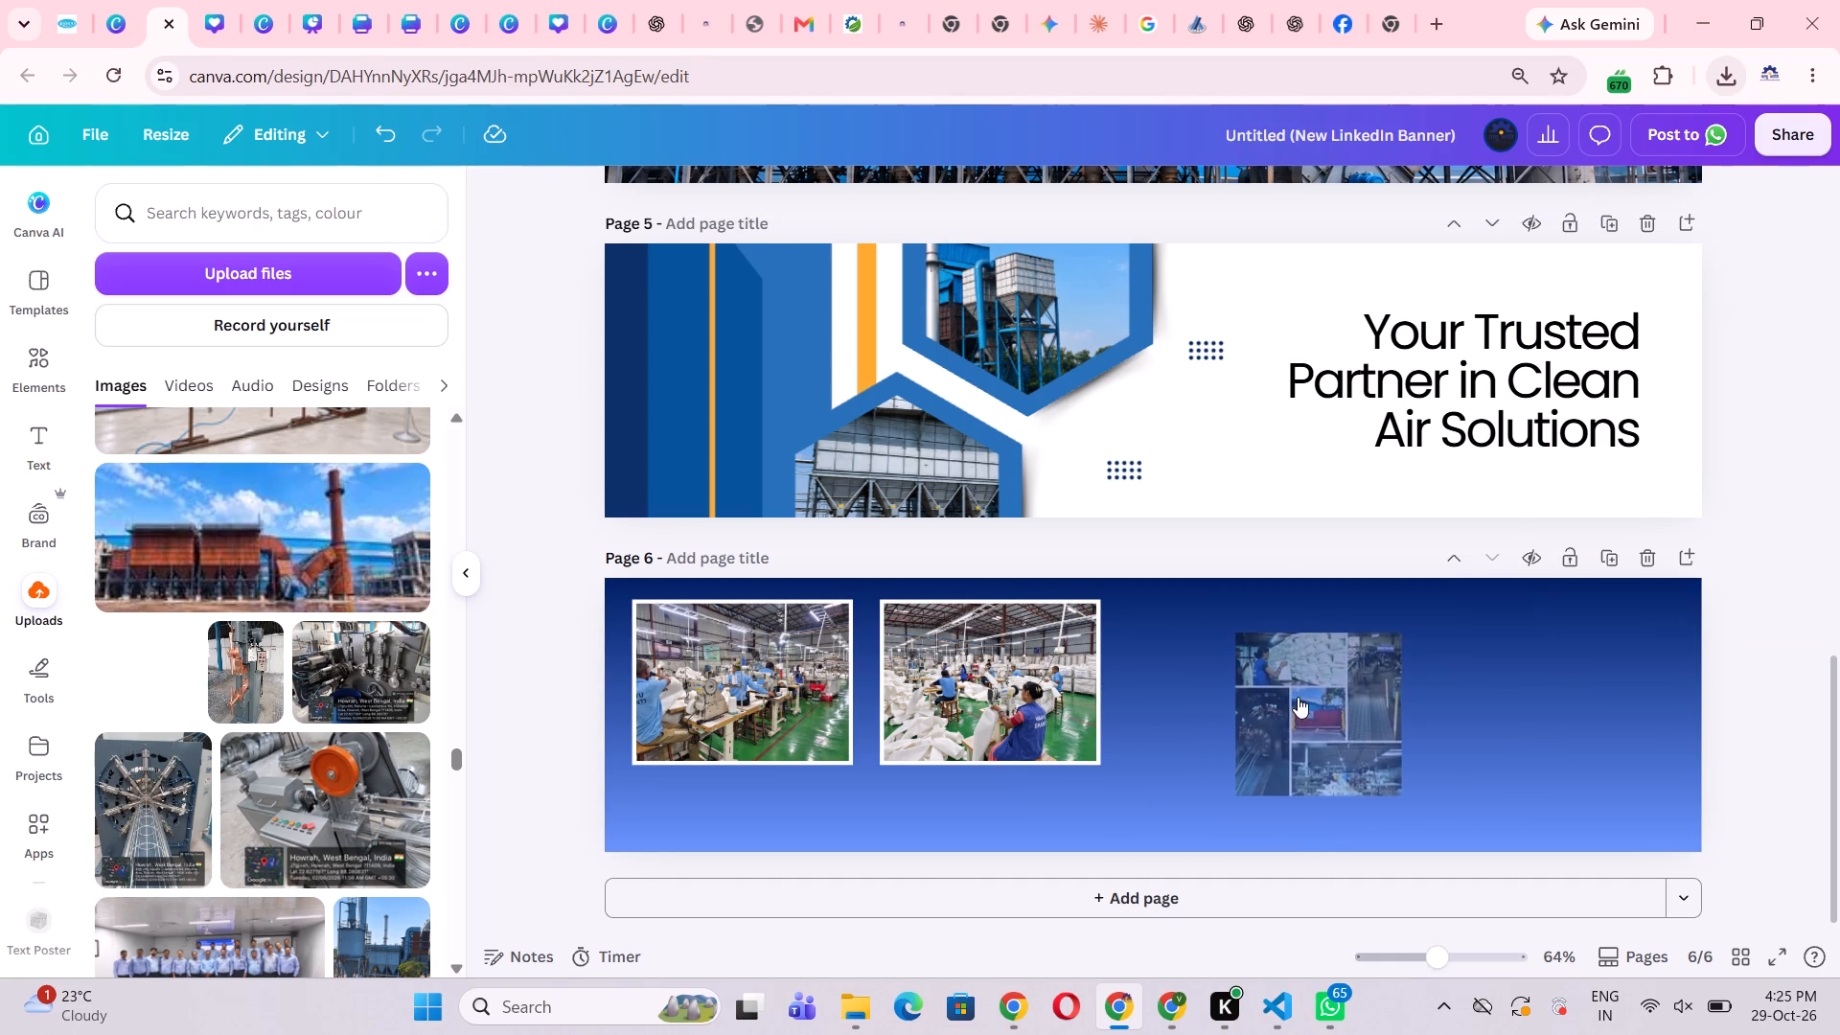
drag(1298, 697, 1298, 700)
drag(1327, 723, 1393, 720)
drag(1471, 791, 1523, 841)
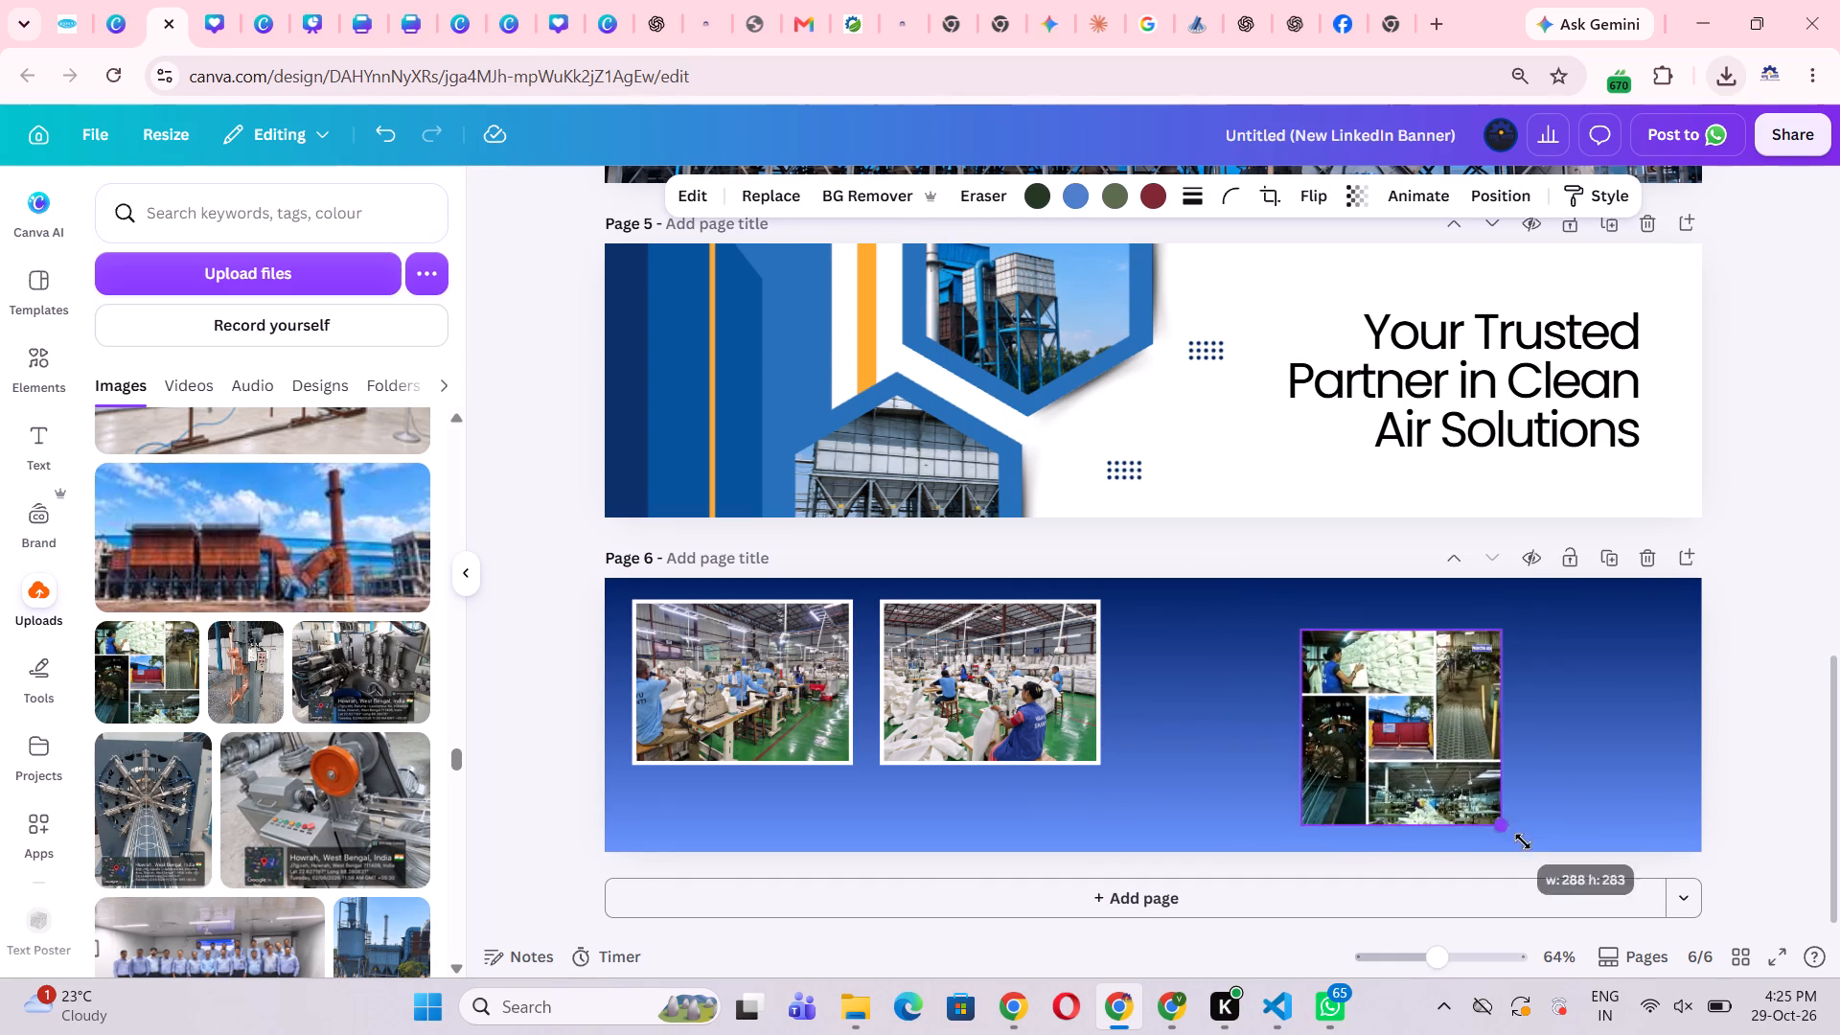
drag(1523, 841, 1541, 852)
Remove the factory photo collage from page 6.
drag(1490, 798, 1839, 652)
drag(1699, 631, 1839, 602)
Look further down the uploaded images, through the older files, for a suitable third picture for page 6.
scroll(305, 675, down, 2)
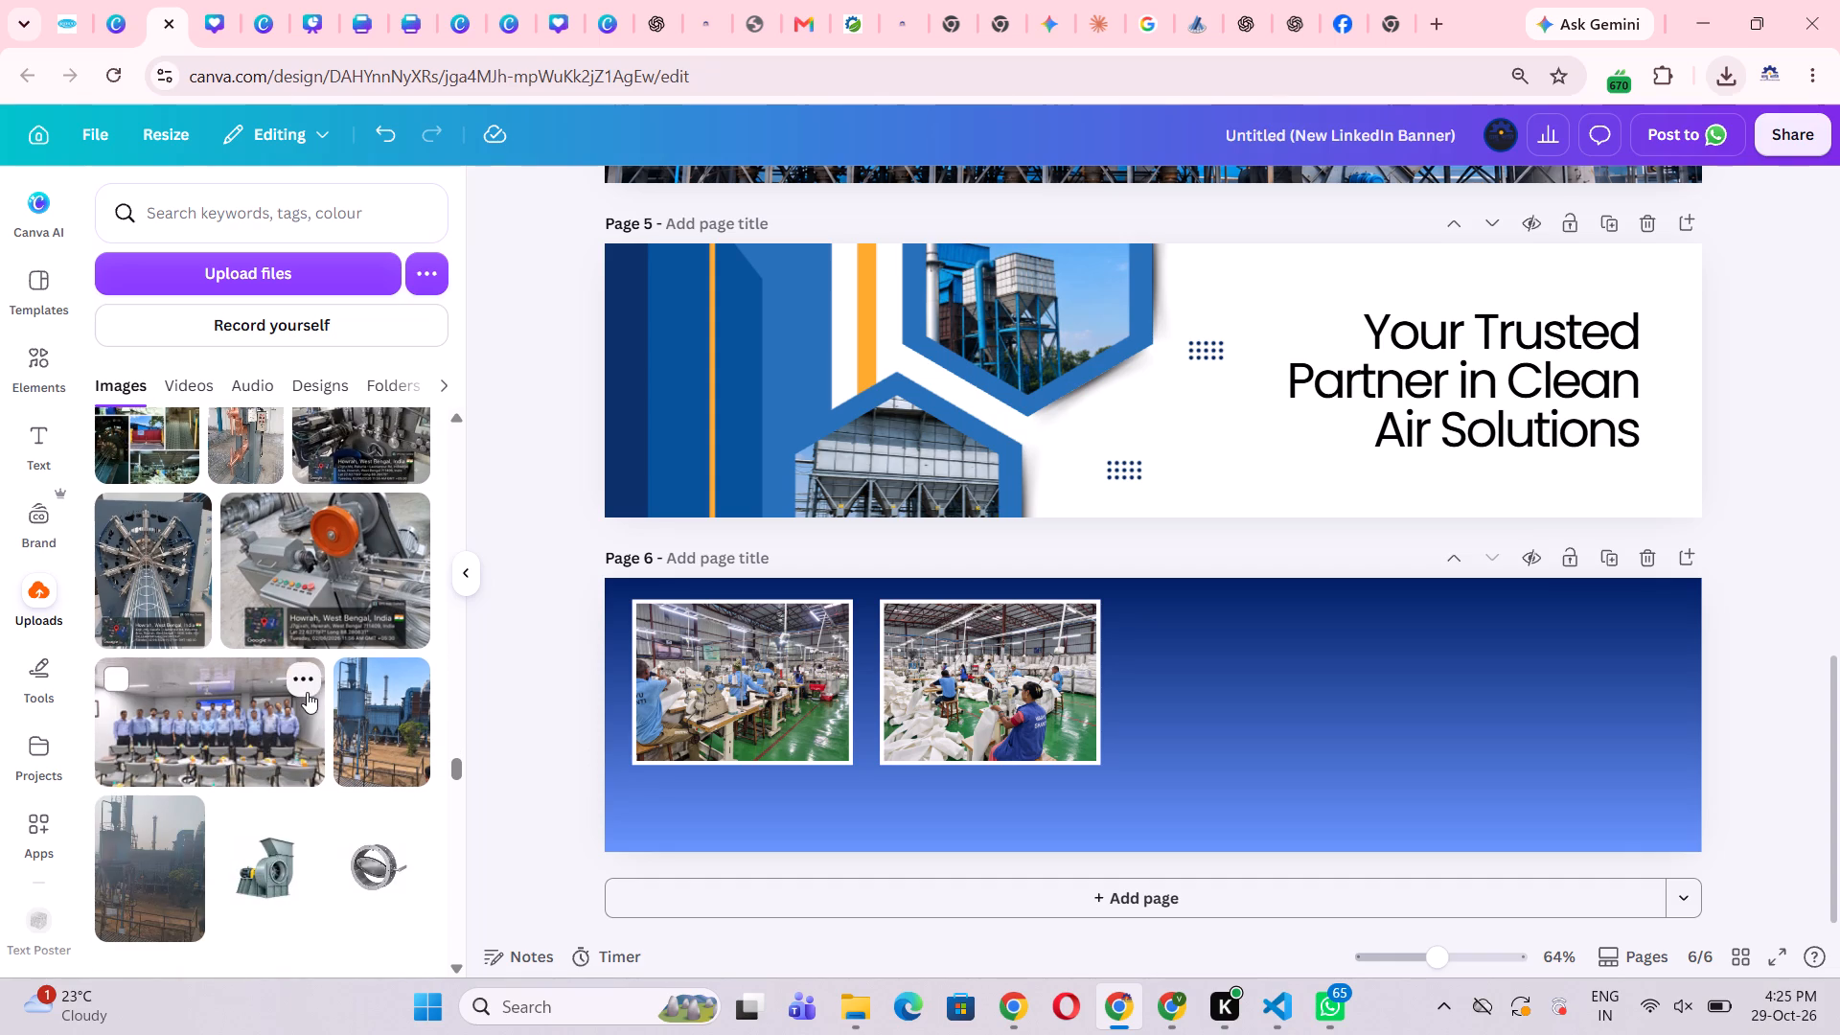
scroll(307, 708, down, 10)
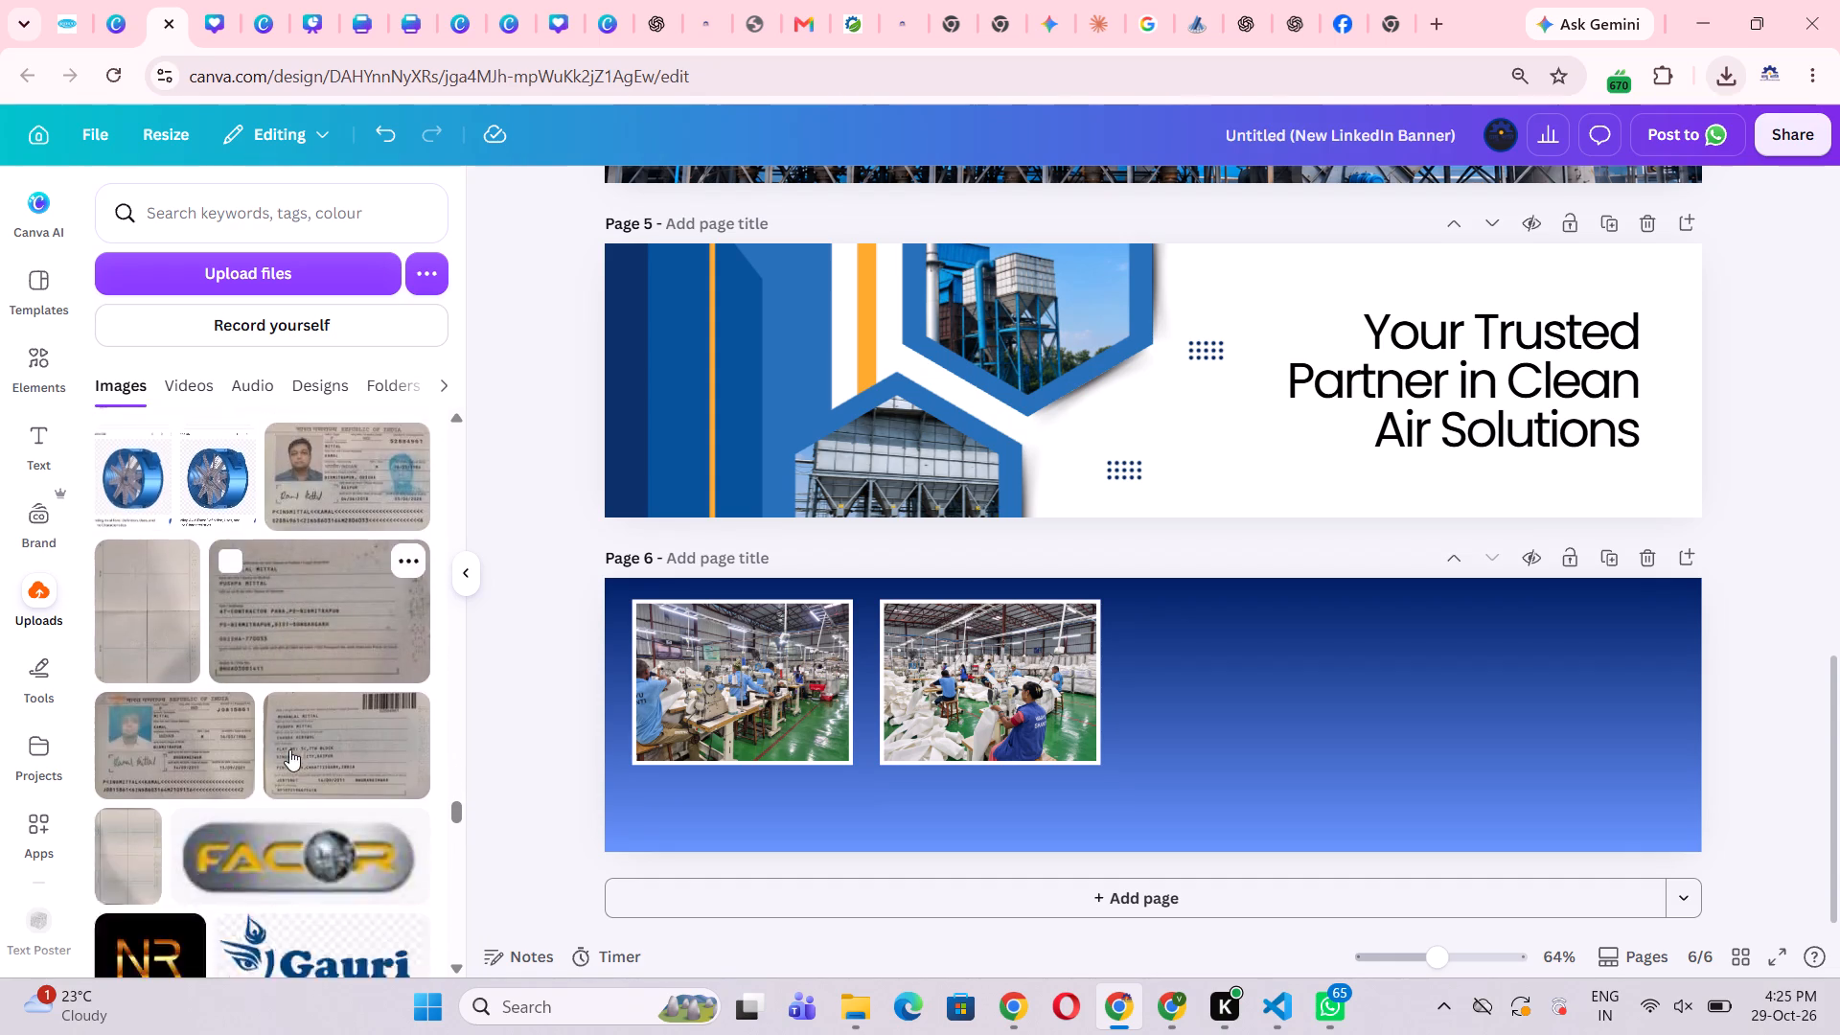
scroll(289, 749, down, 10)
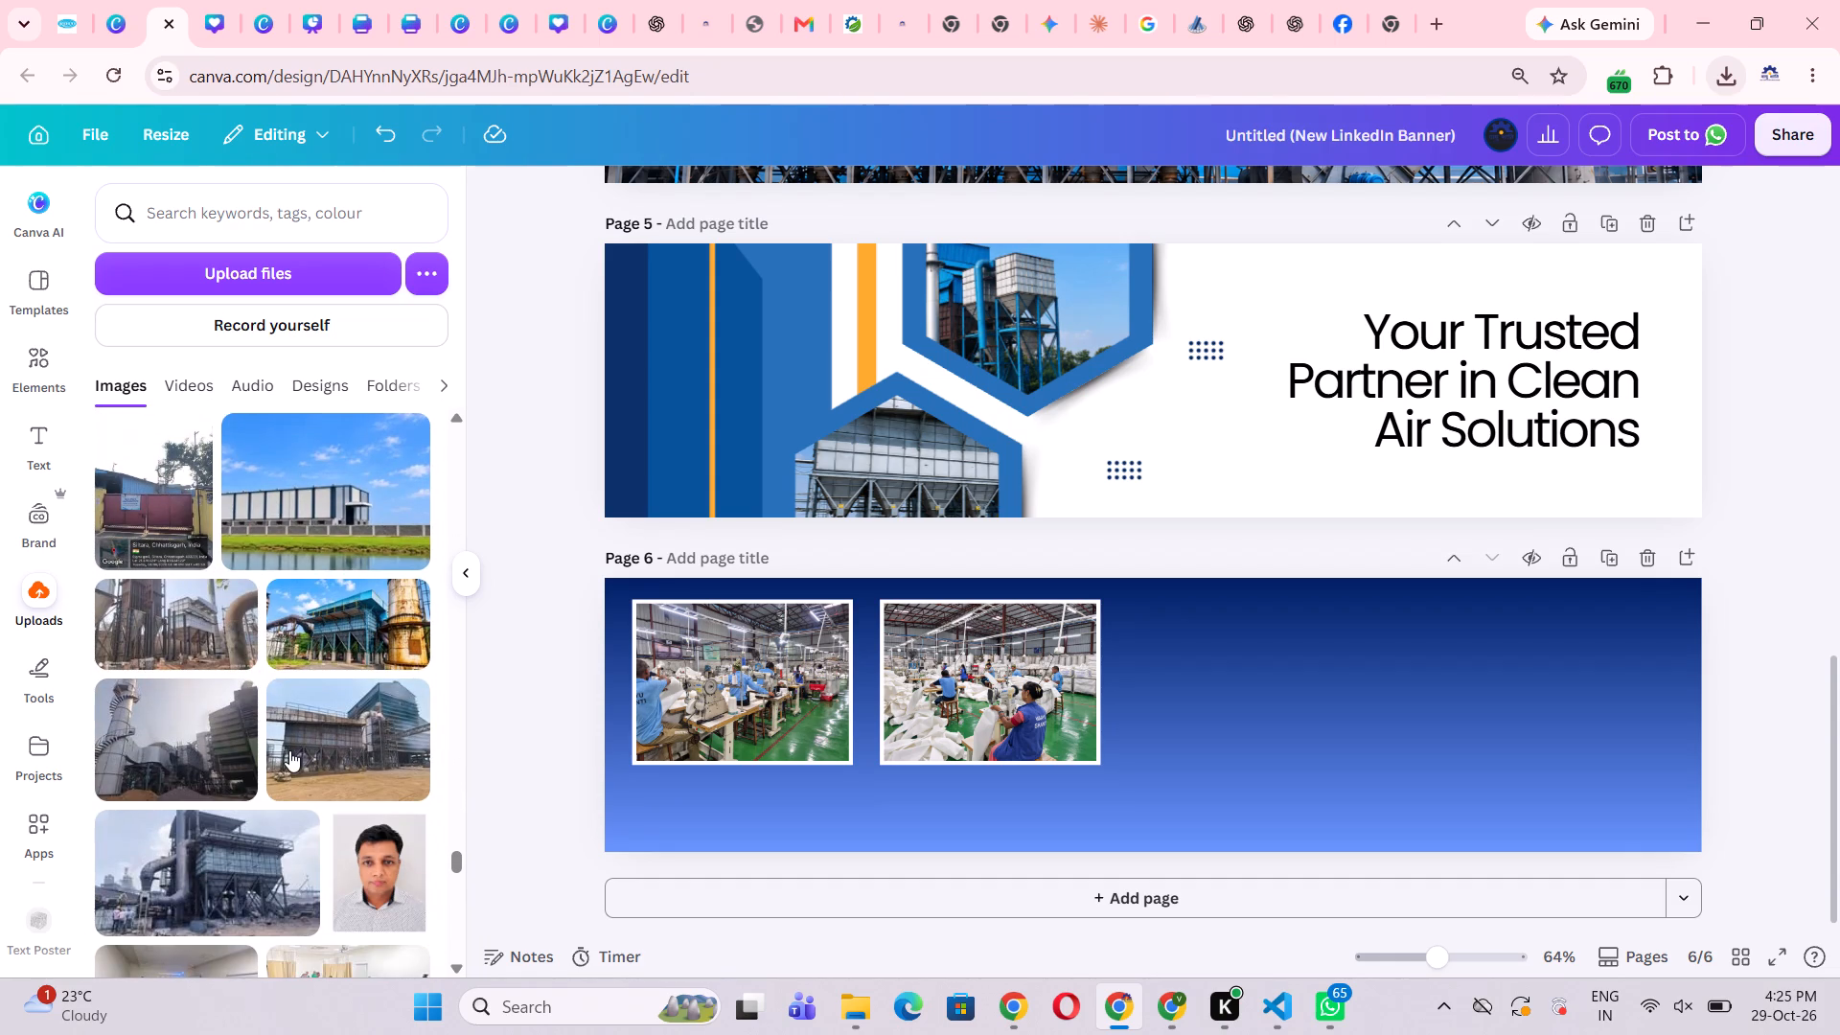
scroll(335, 746, down, 6)
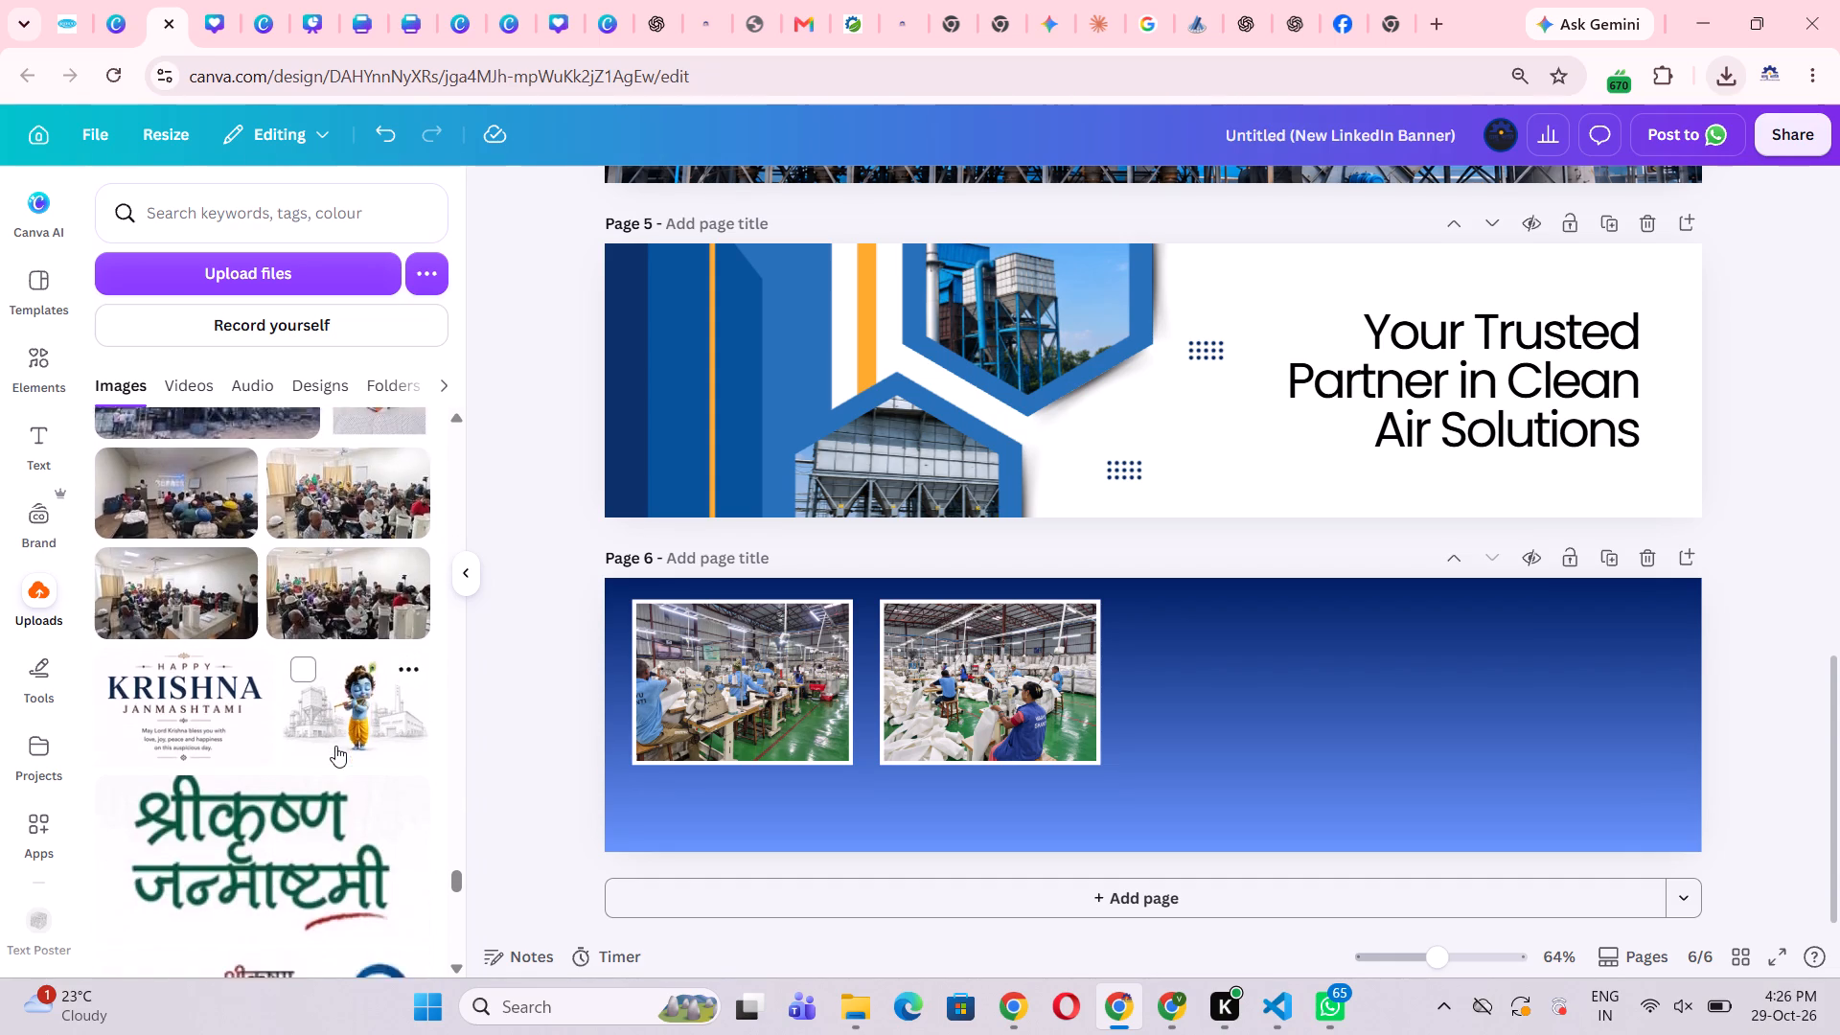
scroll(335, 746, down, 14)
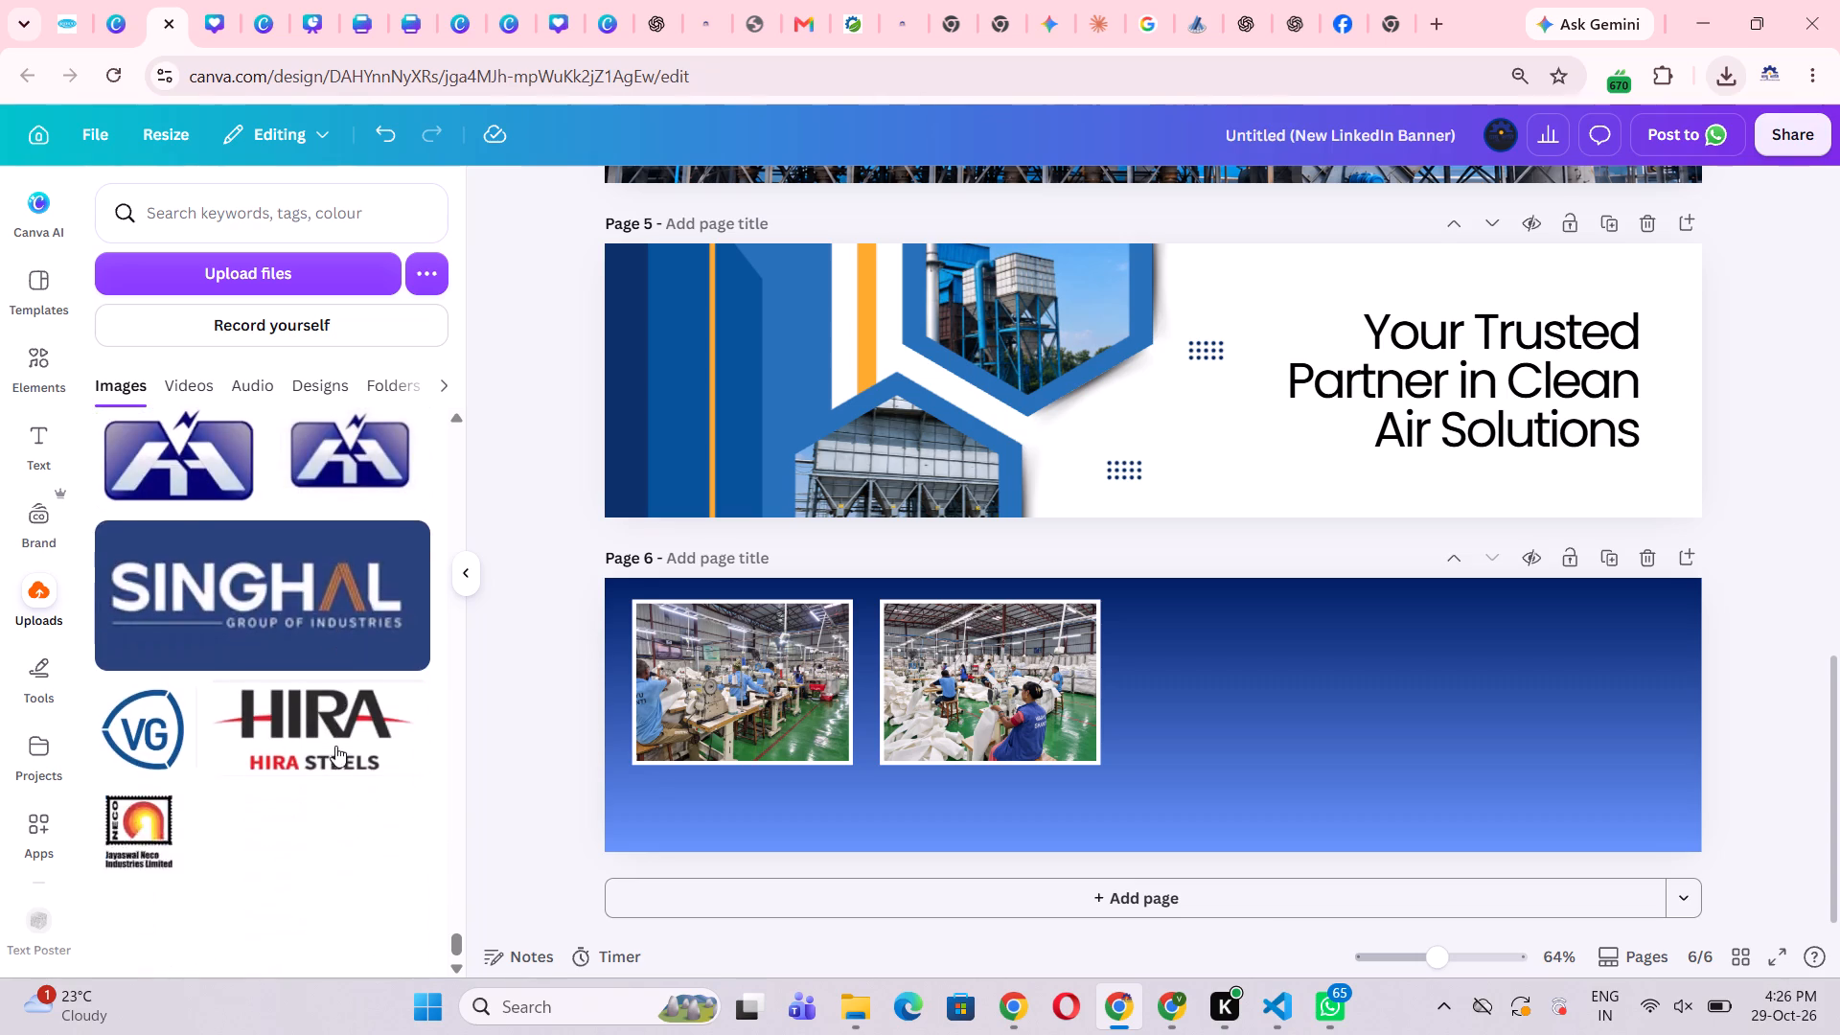
scroll(335, 746, down, 12)
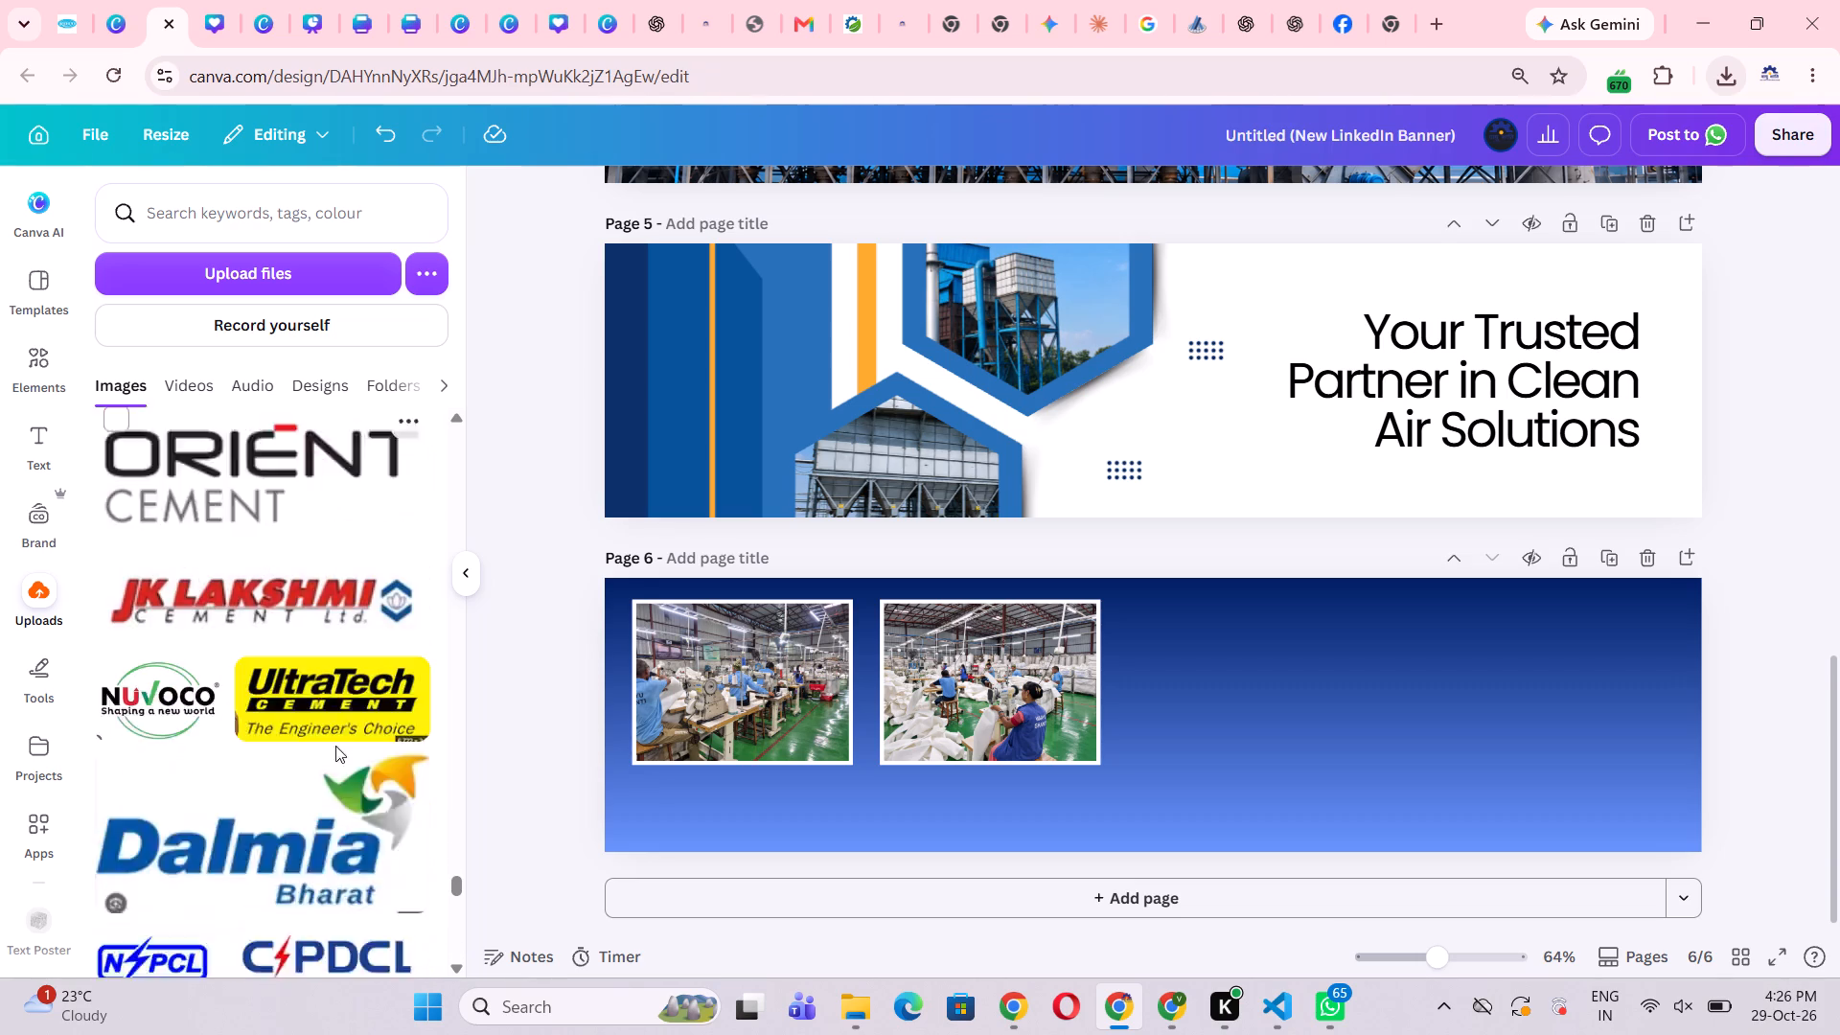
scroll(335, 746, down, 19)
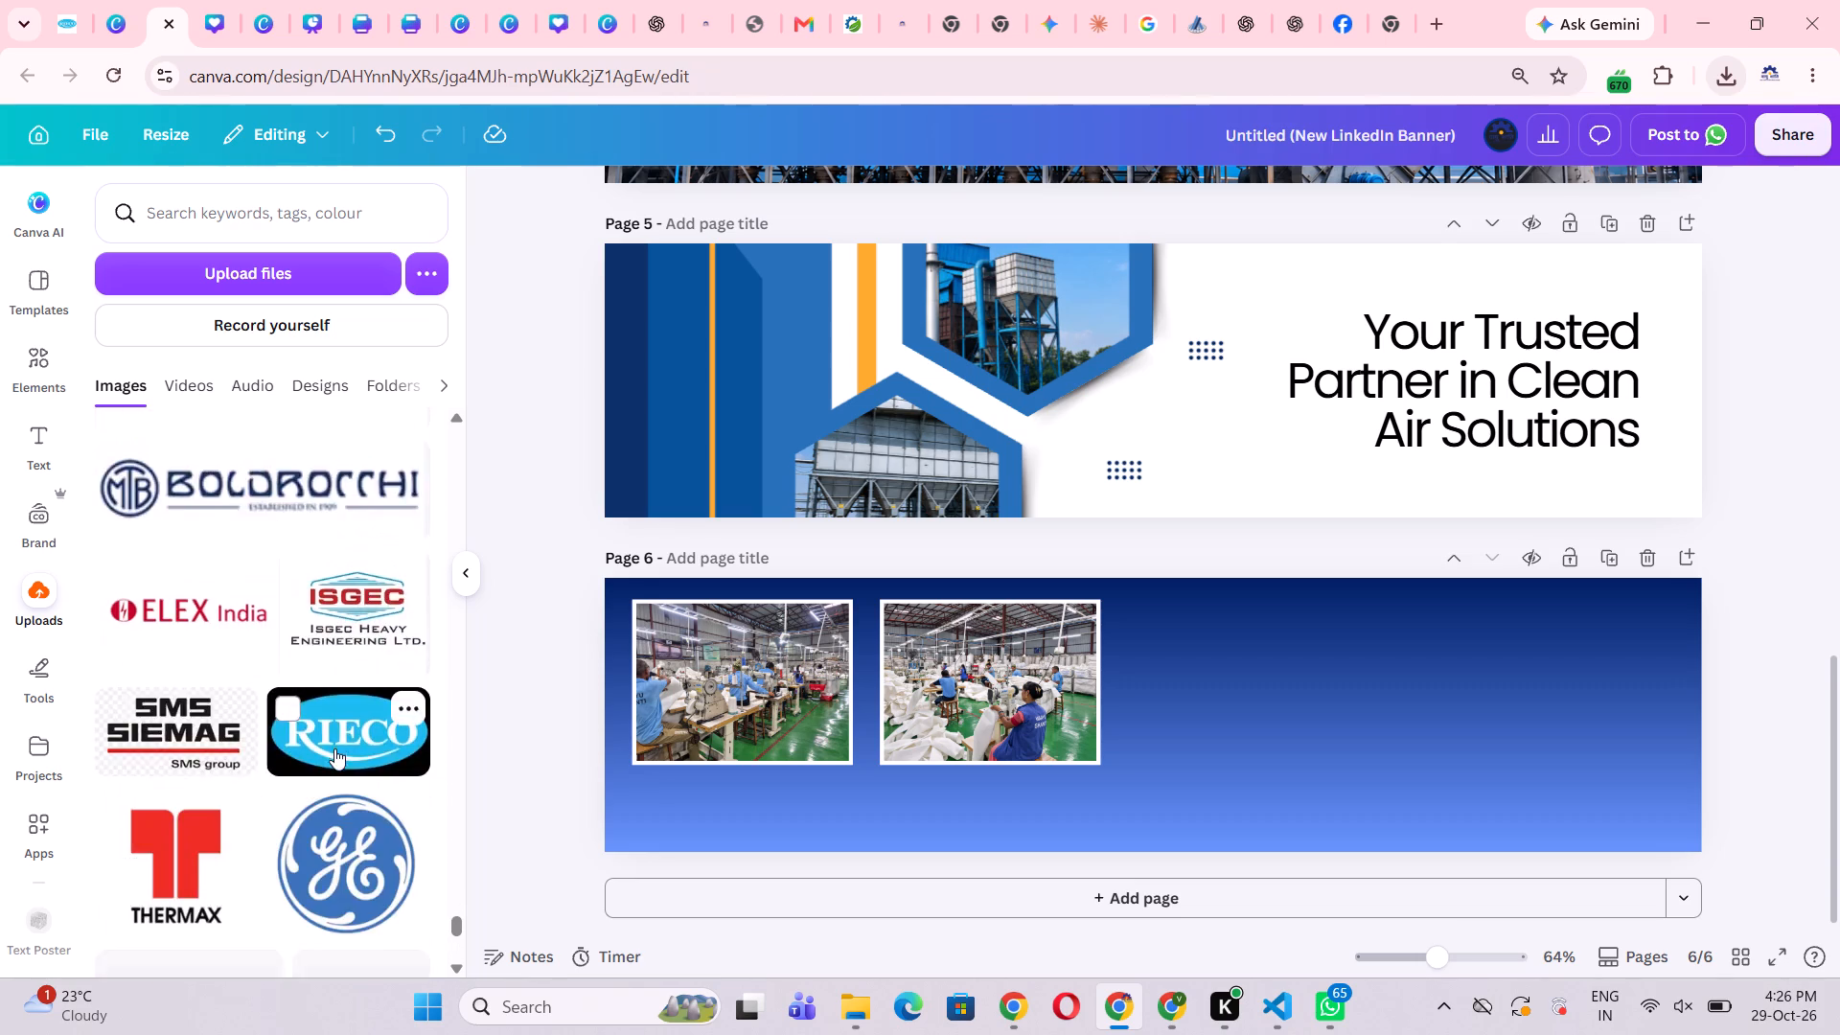
scroll(334, 748, down, 11)
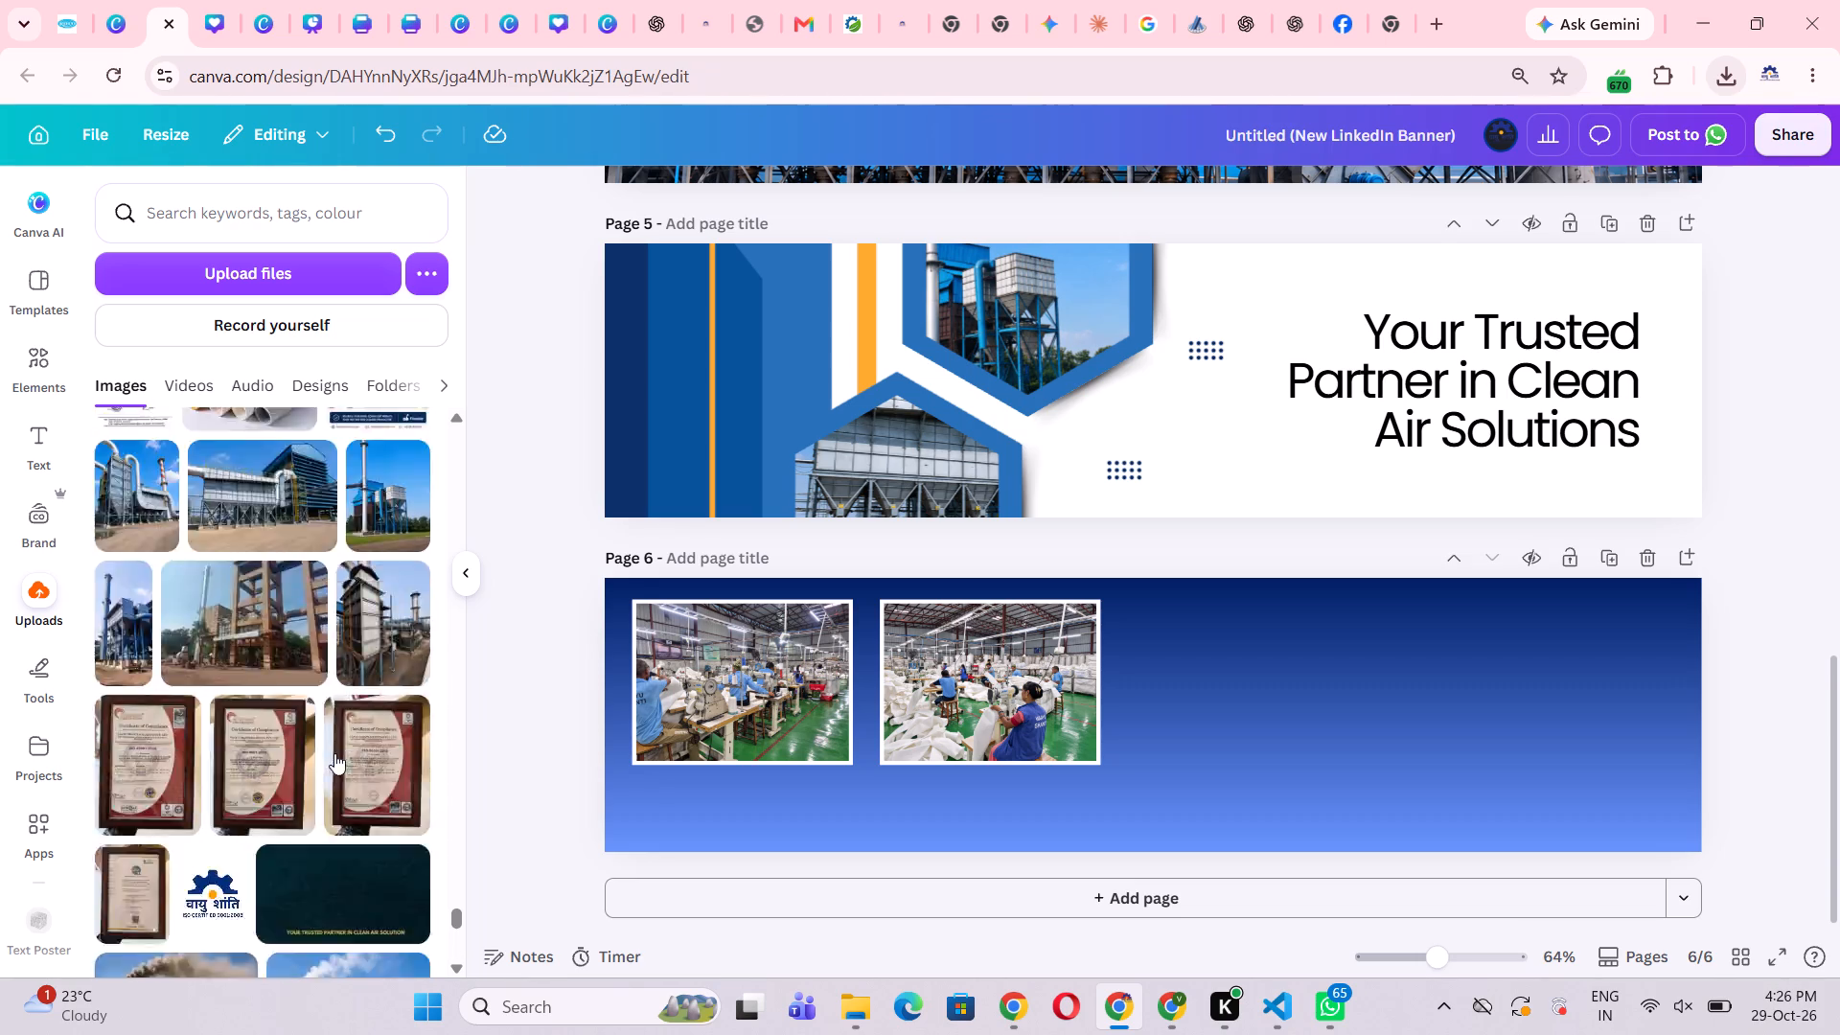
scroll(334, 753, up, 3)
scroll(334, 753, down, 8)
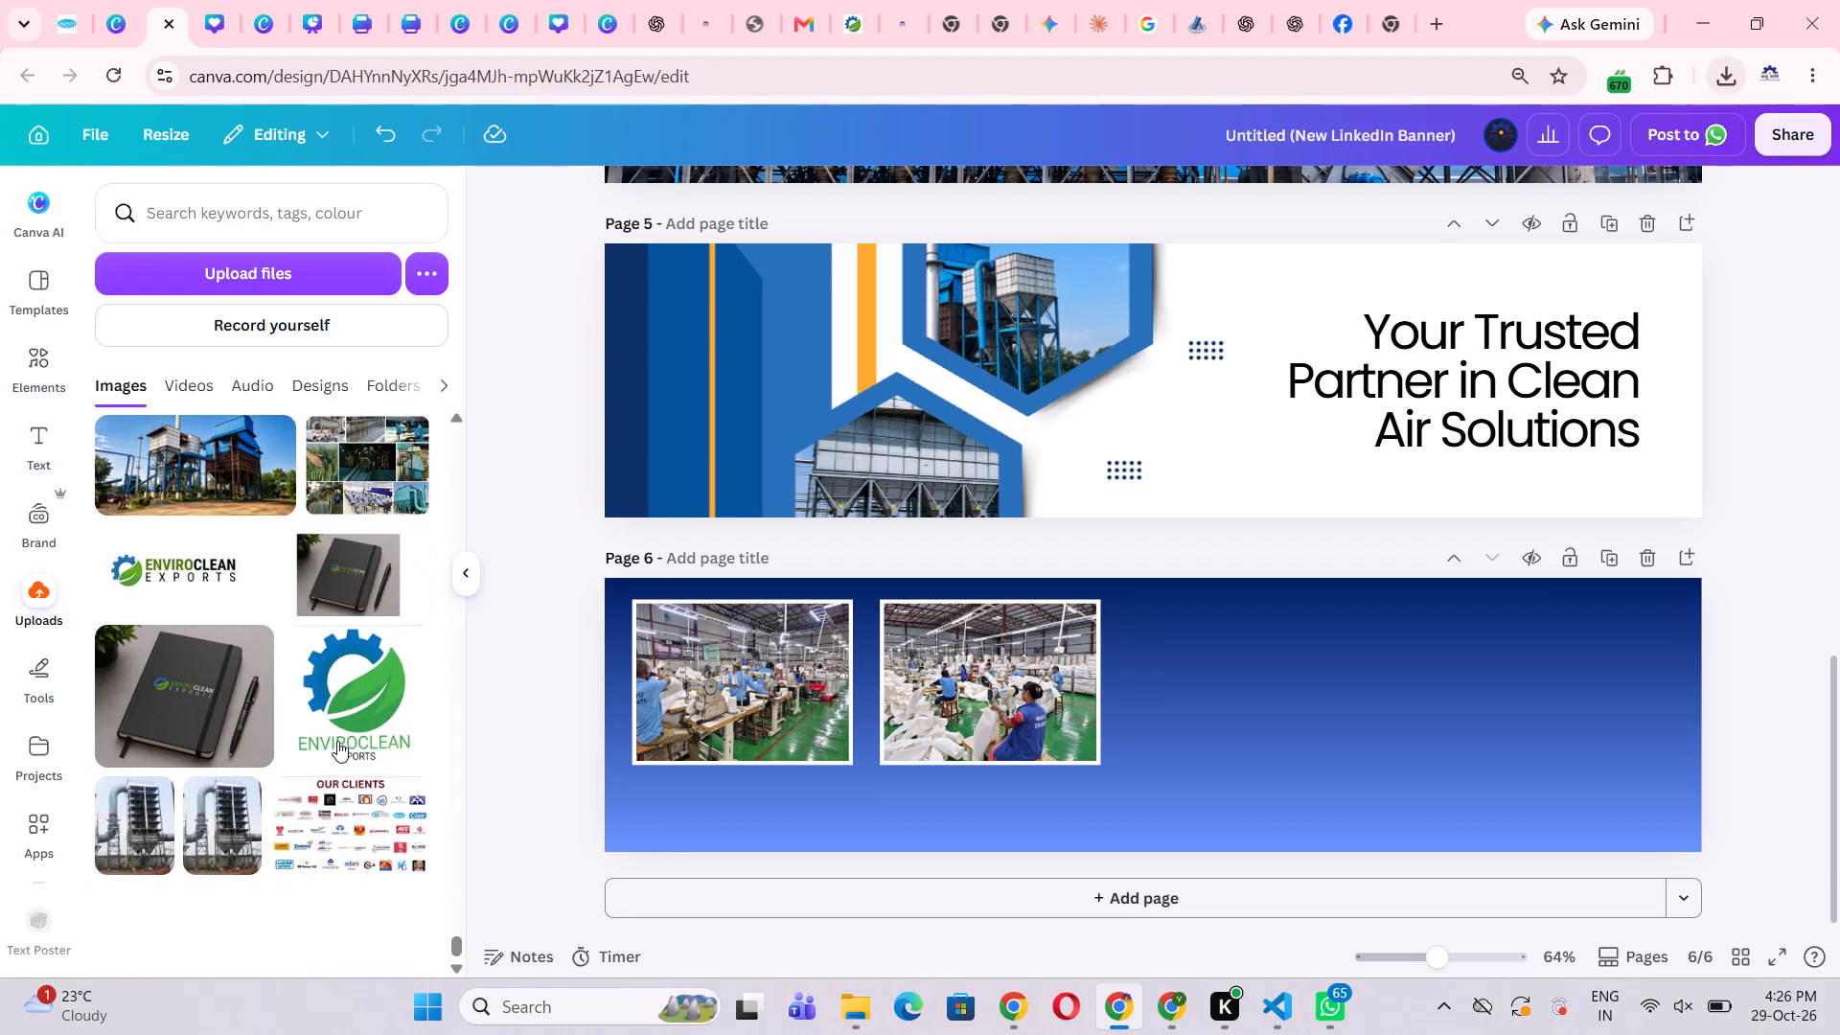
scroll(335, 745, down, 5)
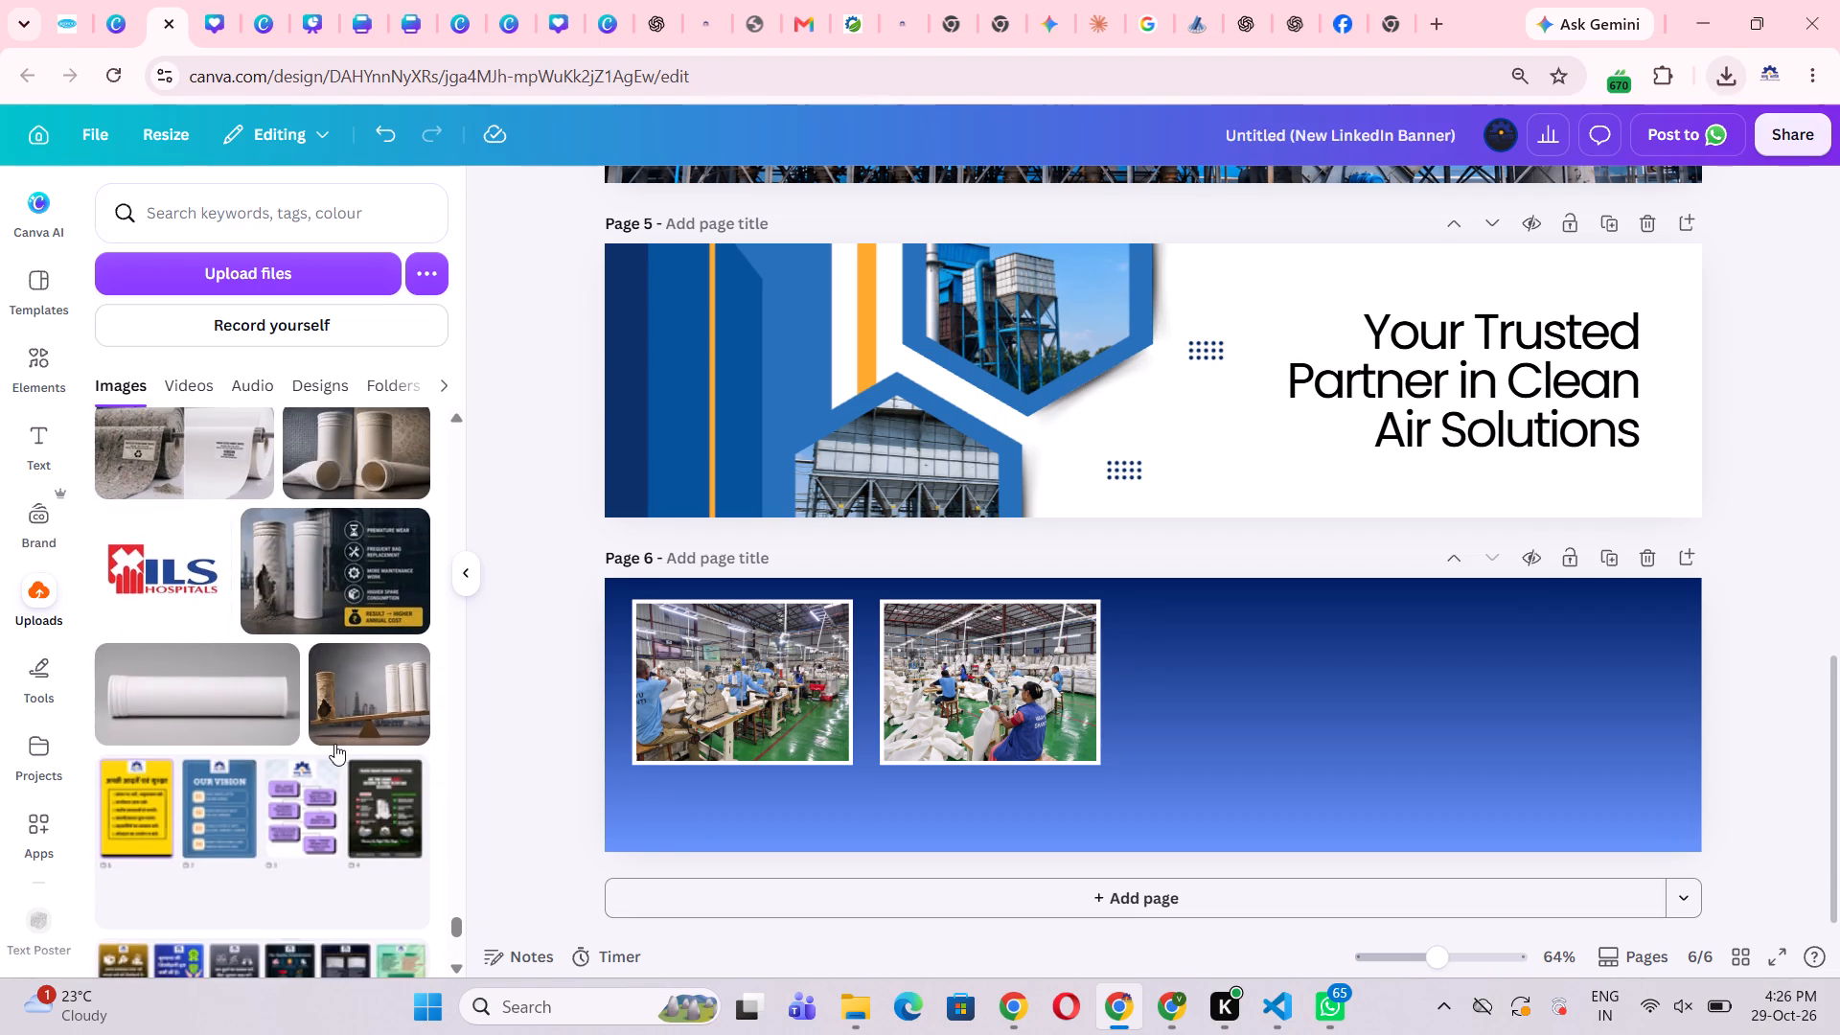
scroll(334, 744, down, 6)
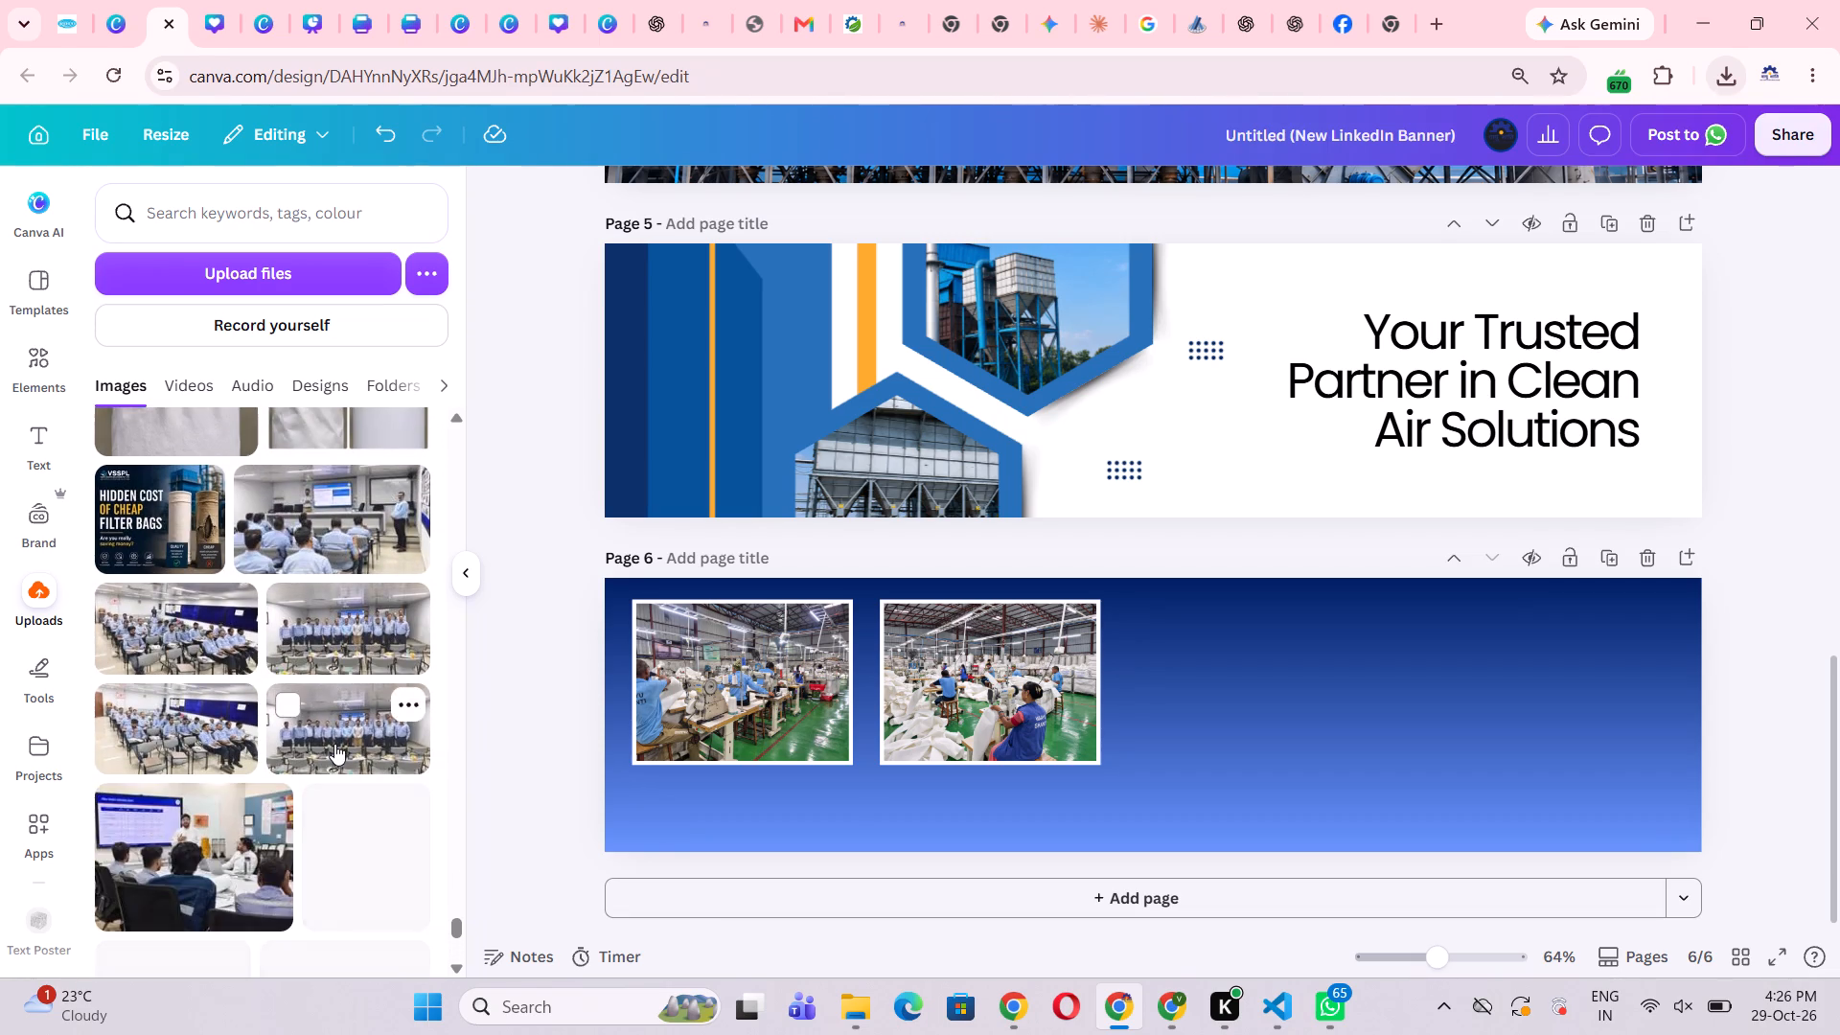
scroll(334, 744, down, 4)
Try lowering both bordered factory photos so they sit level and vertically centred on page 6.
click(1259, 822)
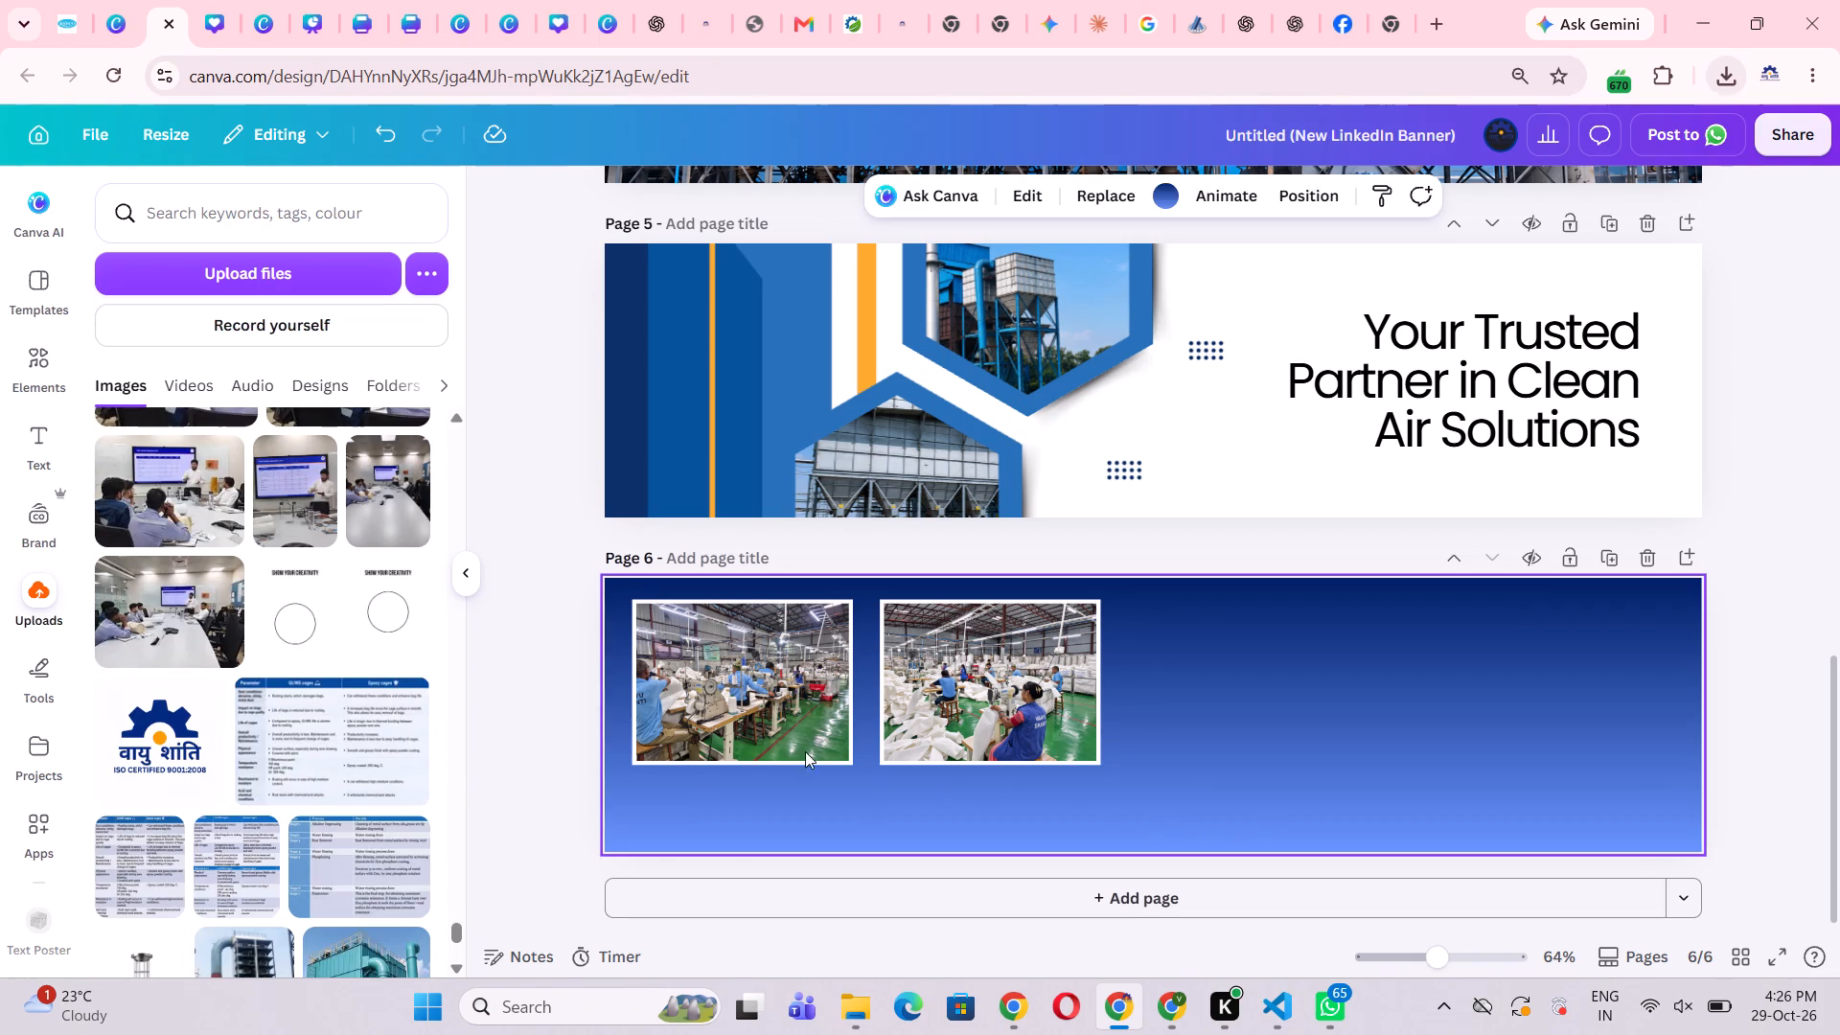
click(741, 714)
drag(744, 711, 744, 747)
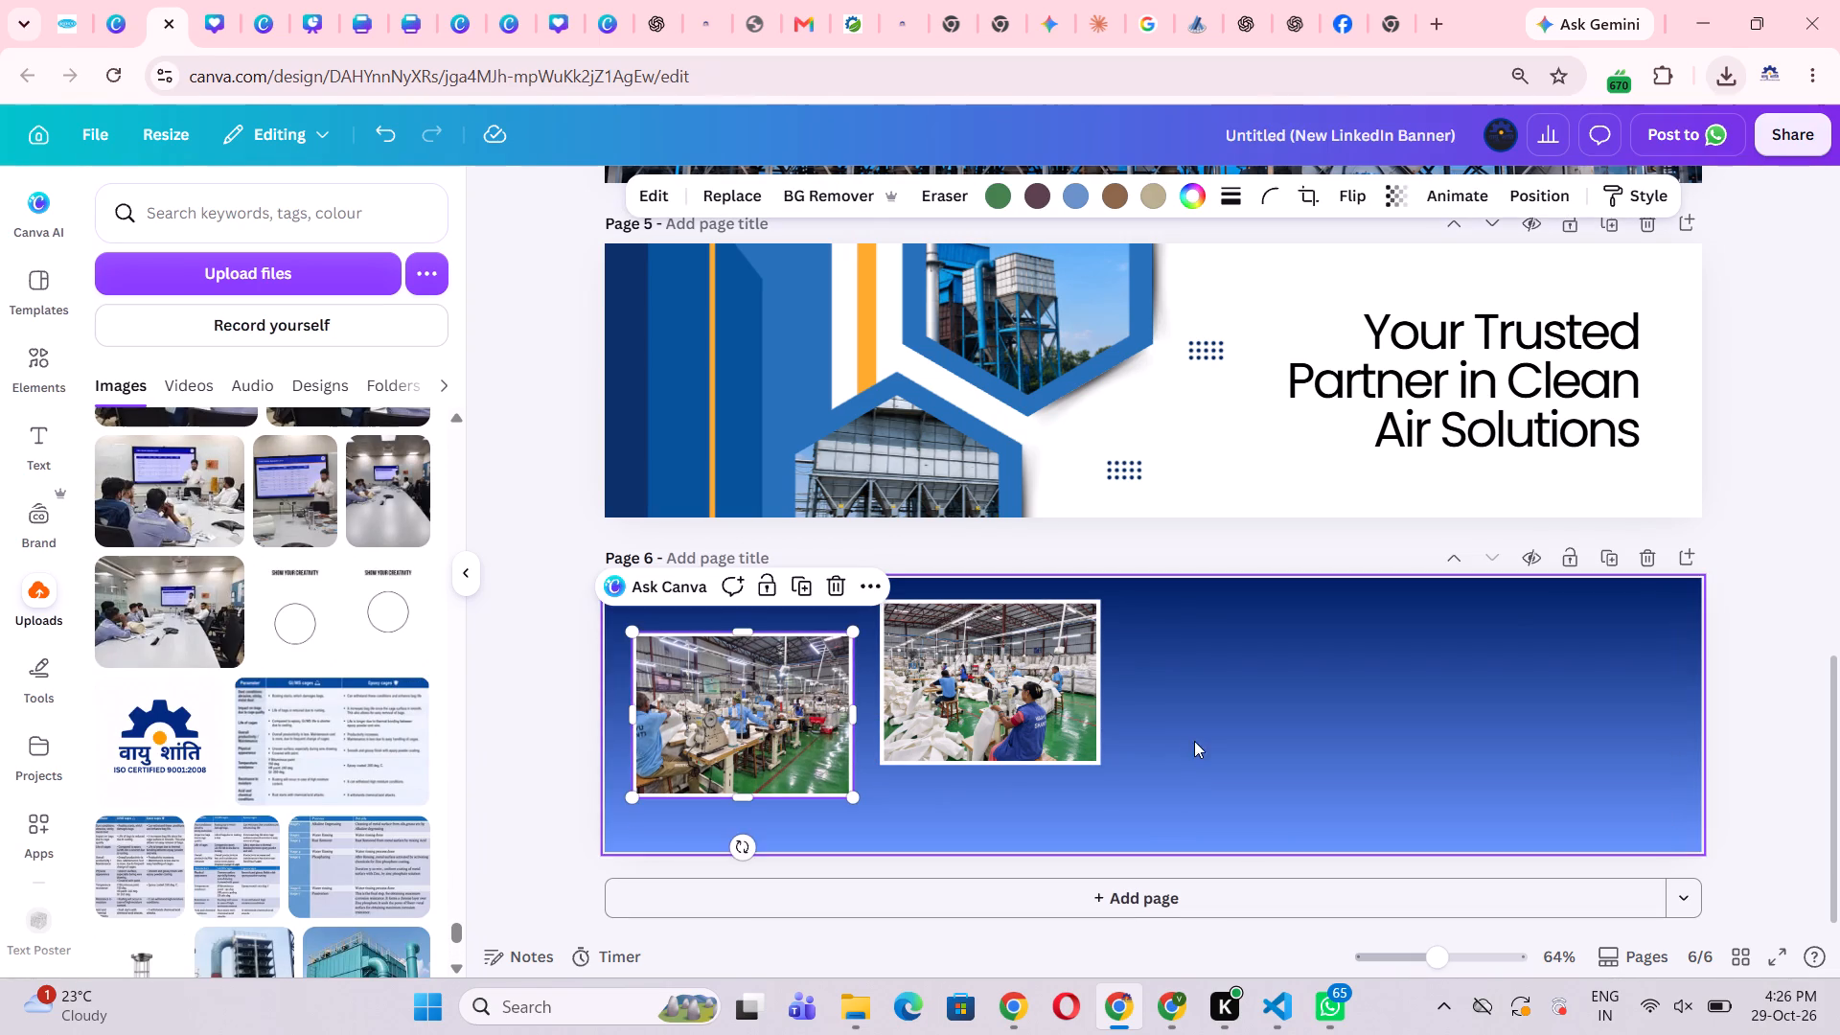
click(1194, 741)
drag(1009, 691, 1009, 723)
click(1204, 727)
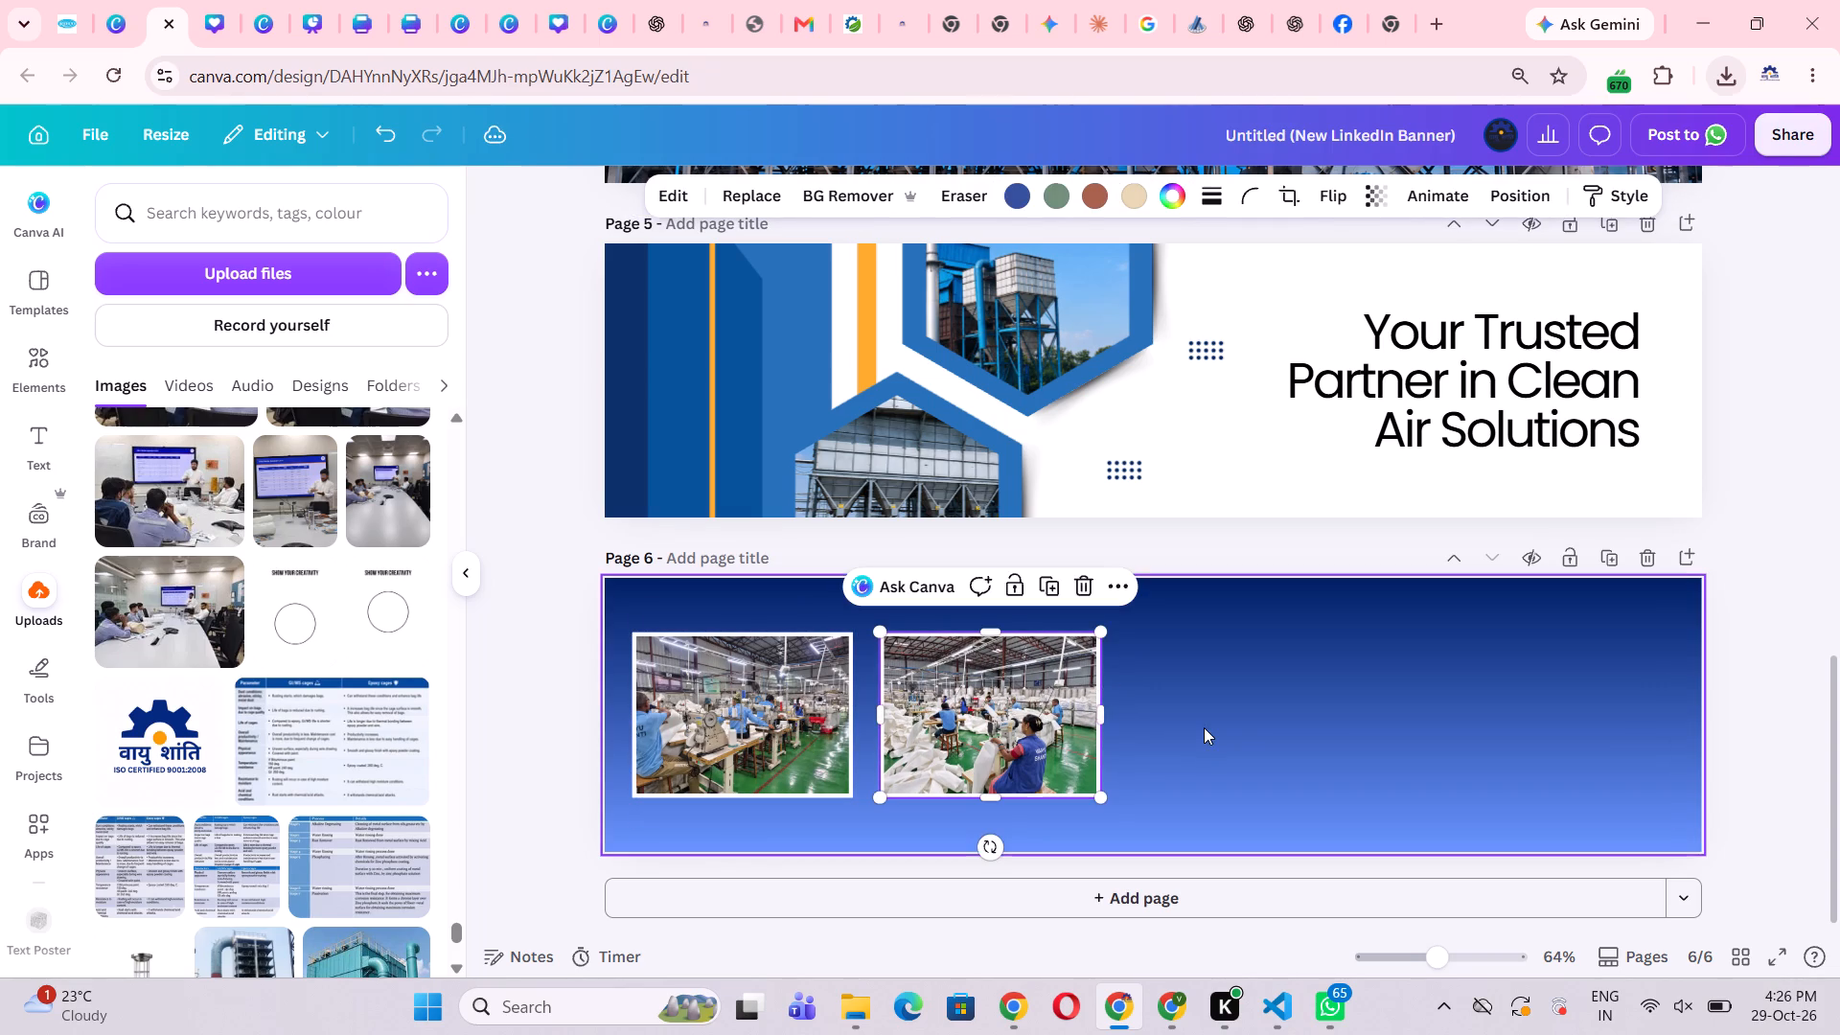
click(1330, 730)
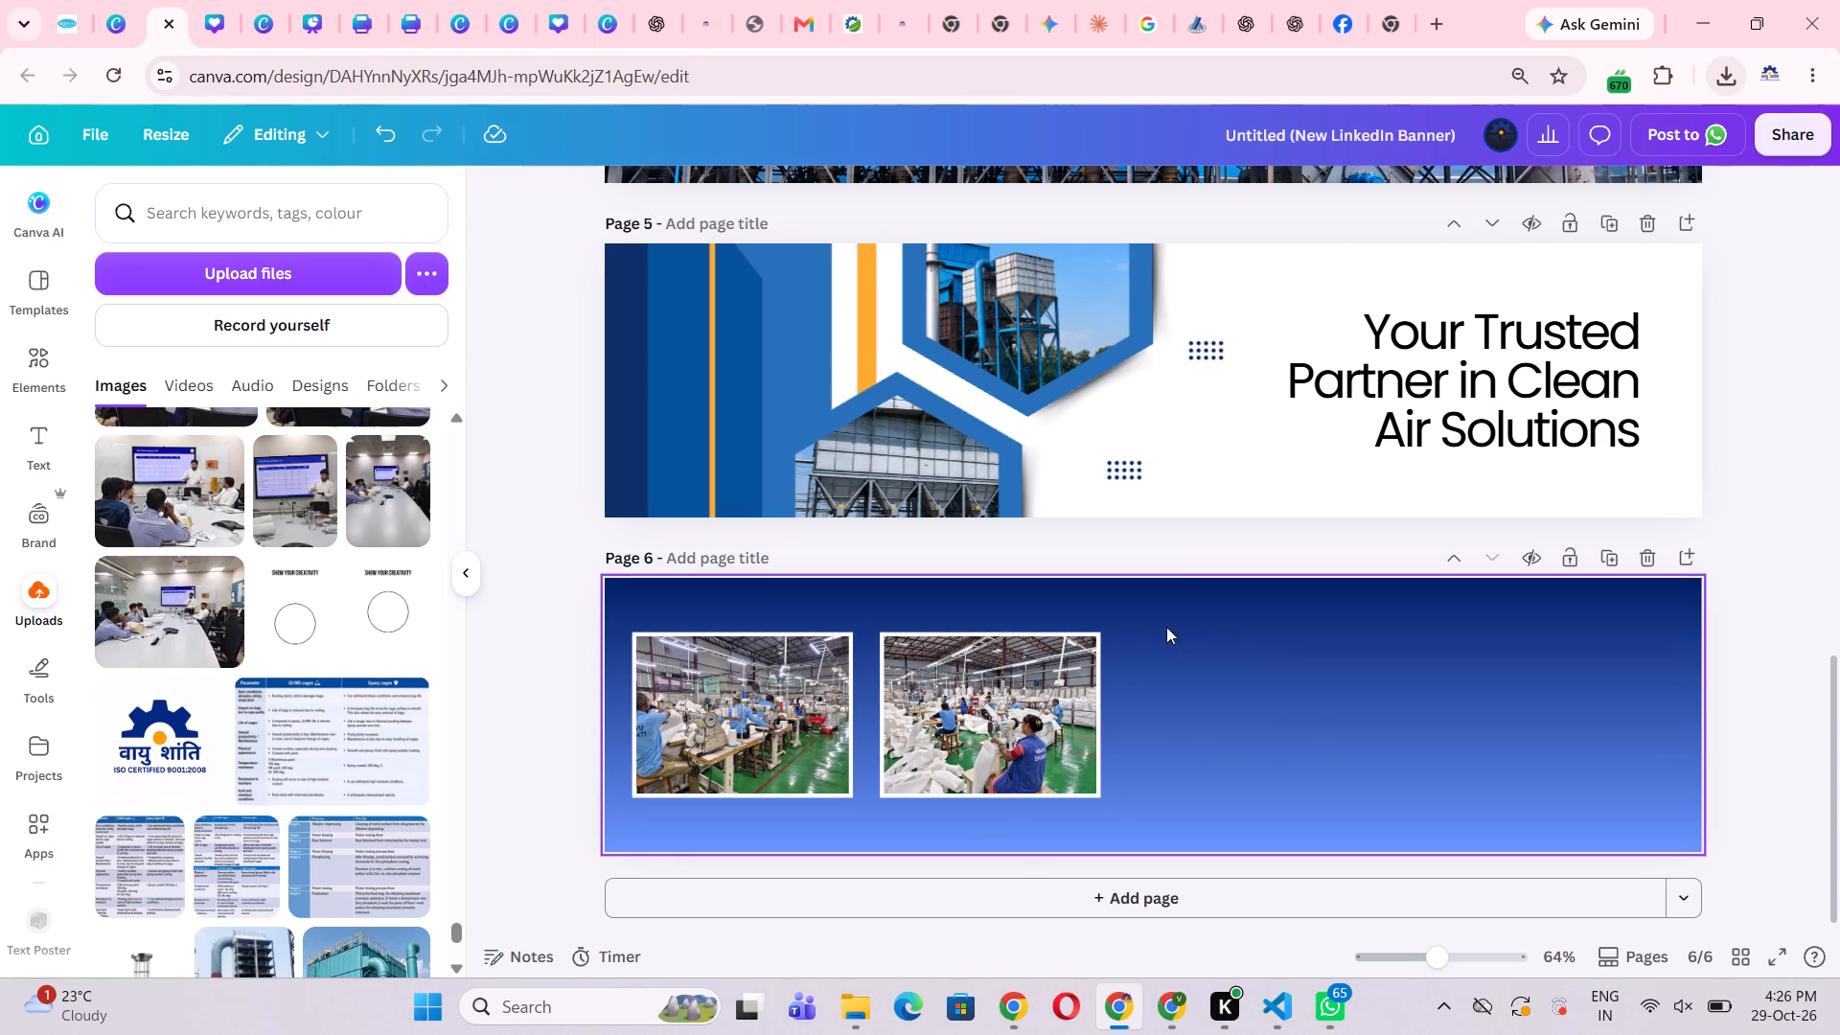
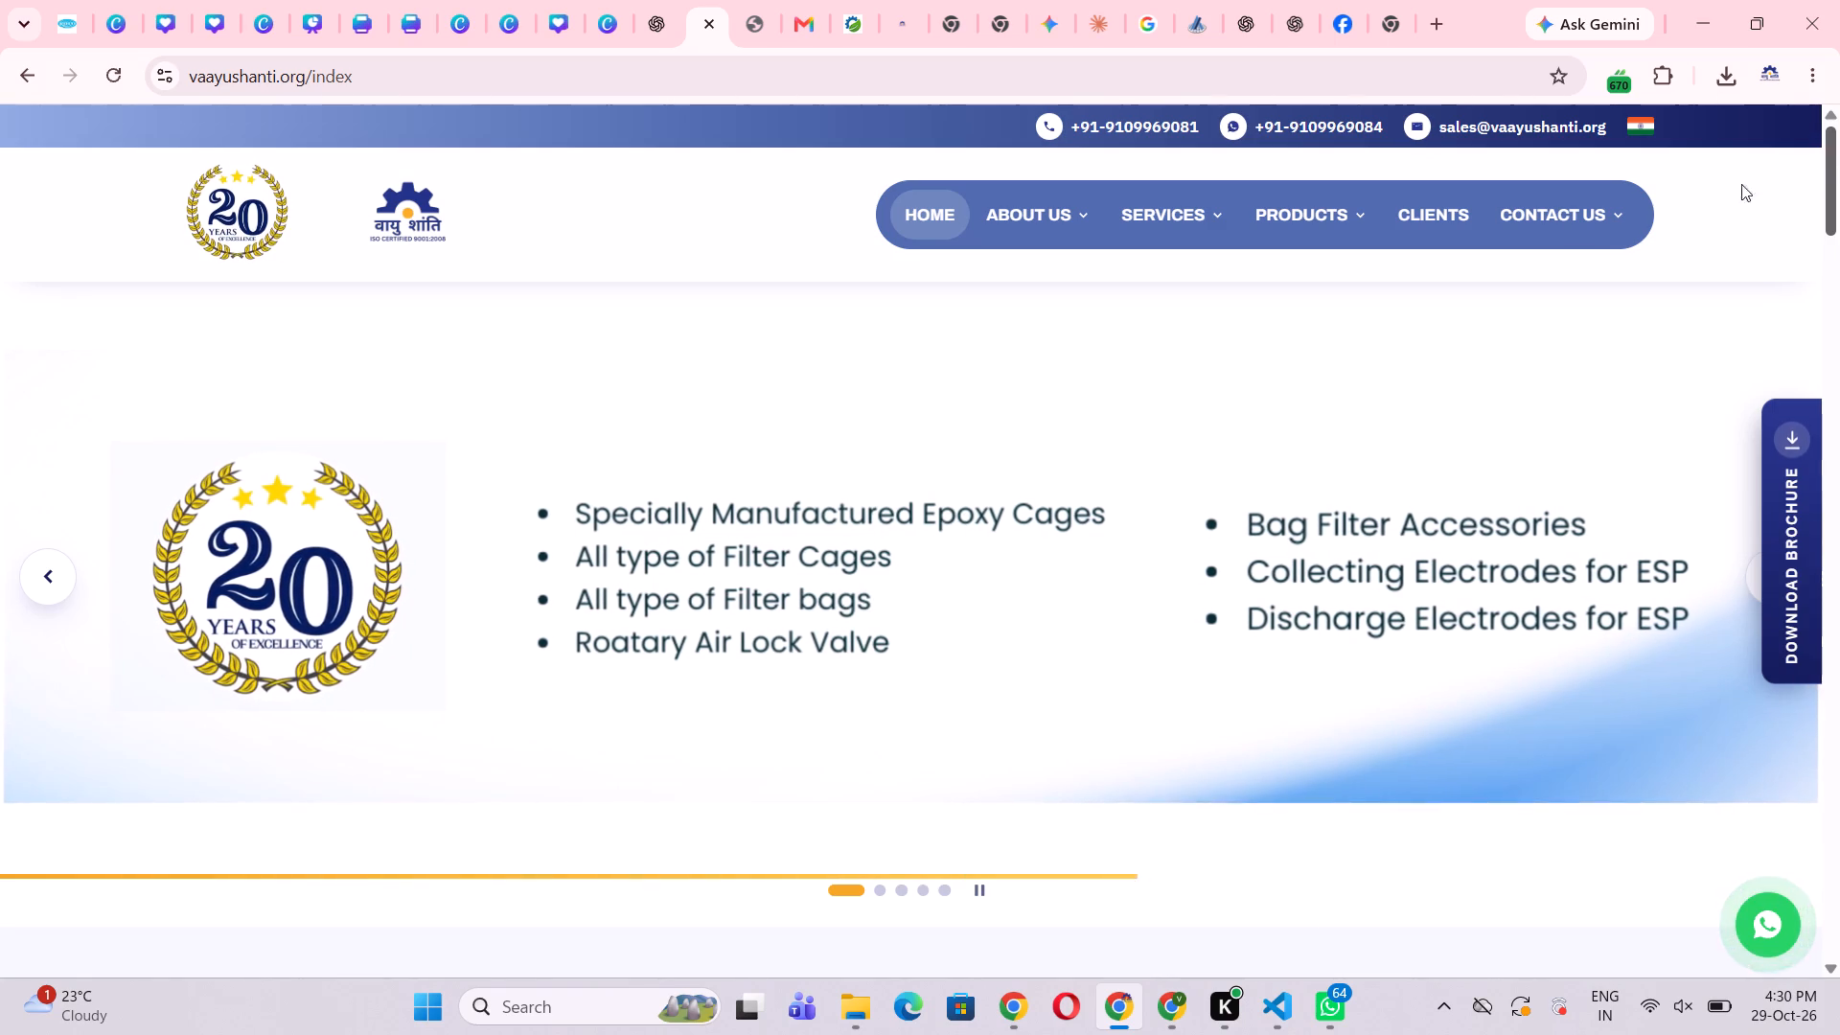
scroll(748, 228, up, 3)
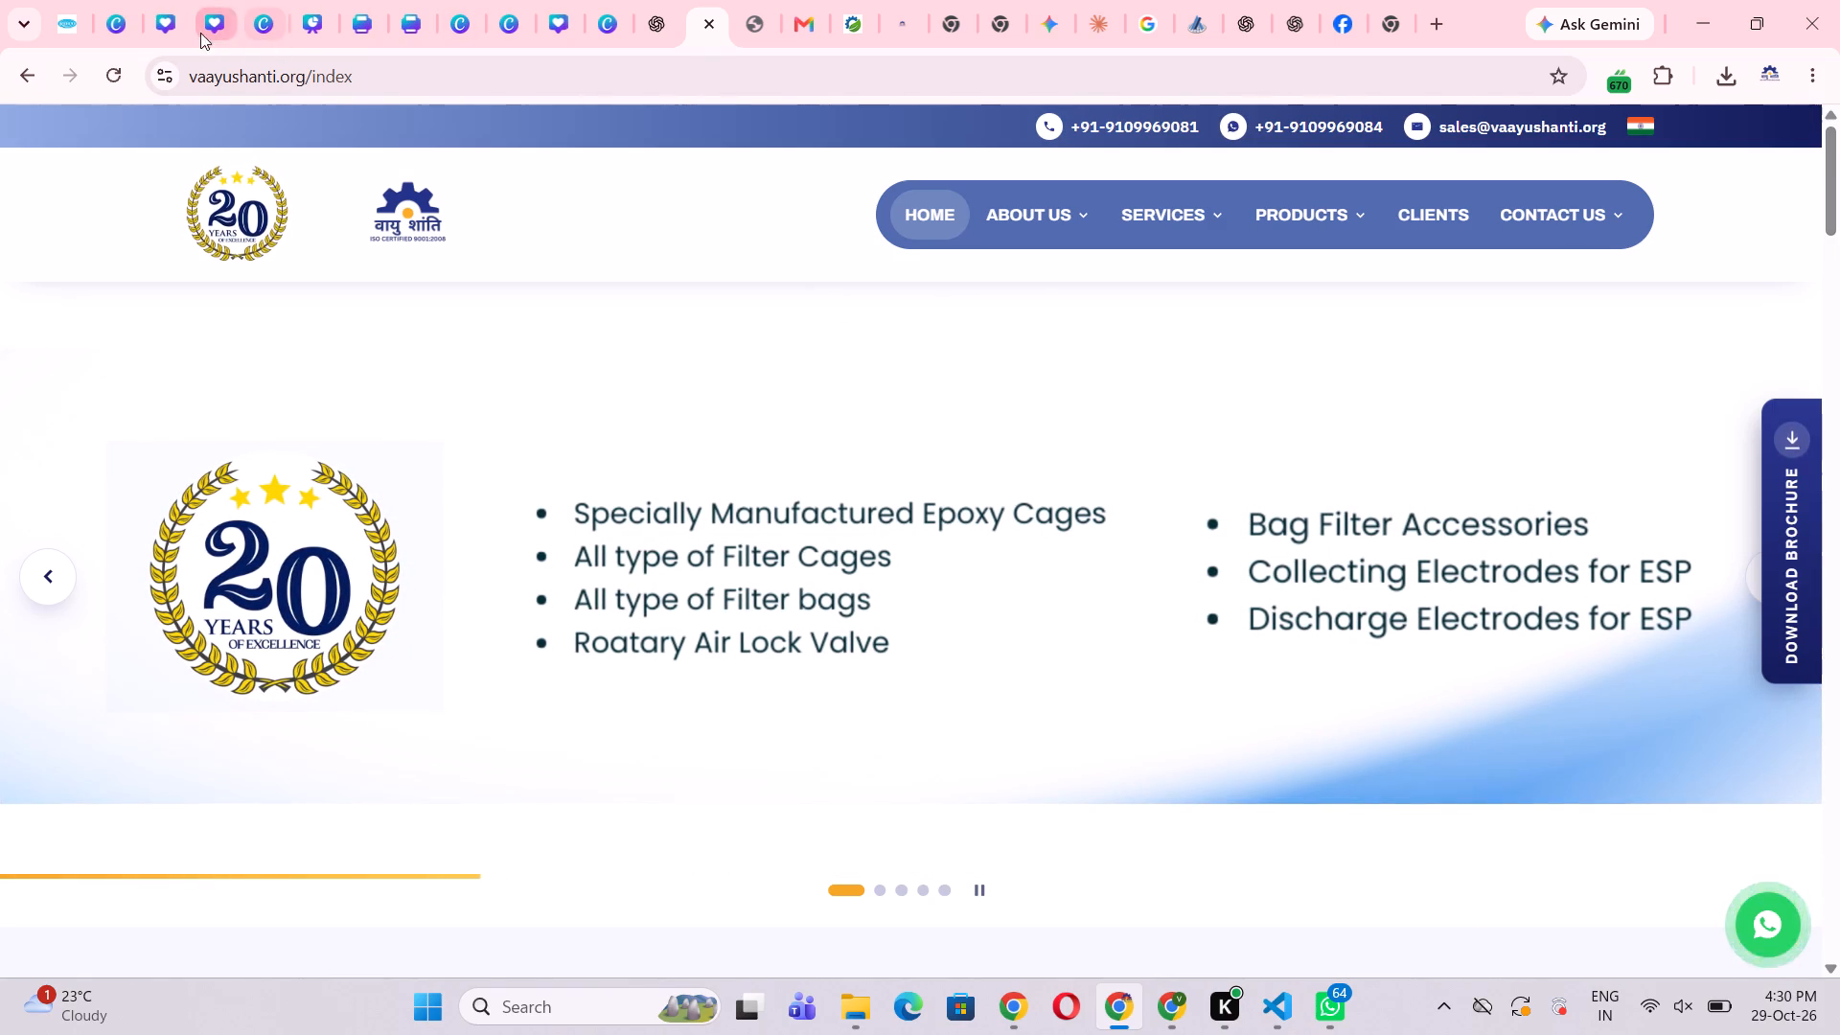
Switch to the LinkedIn banner design in Canva and compare the two framed factory photos on page 6.
click(163, 18)
click(843, 693)
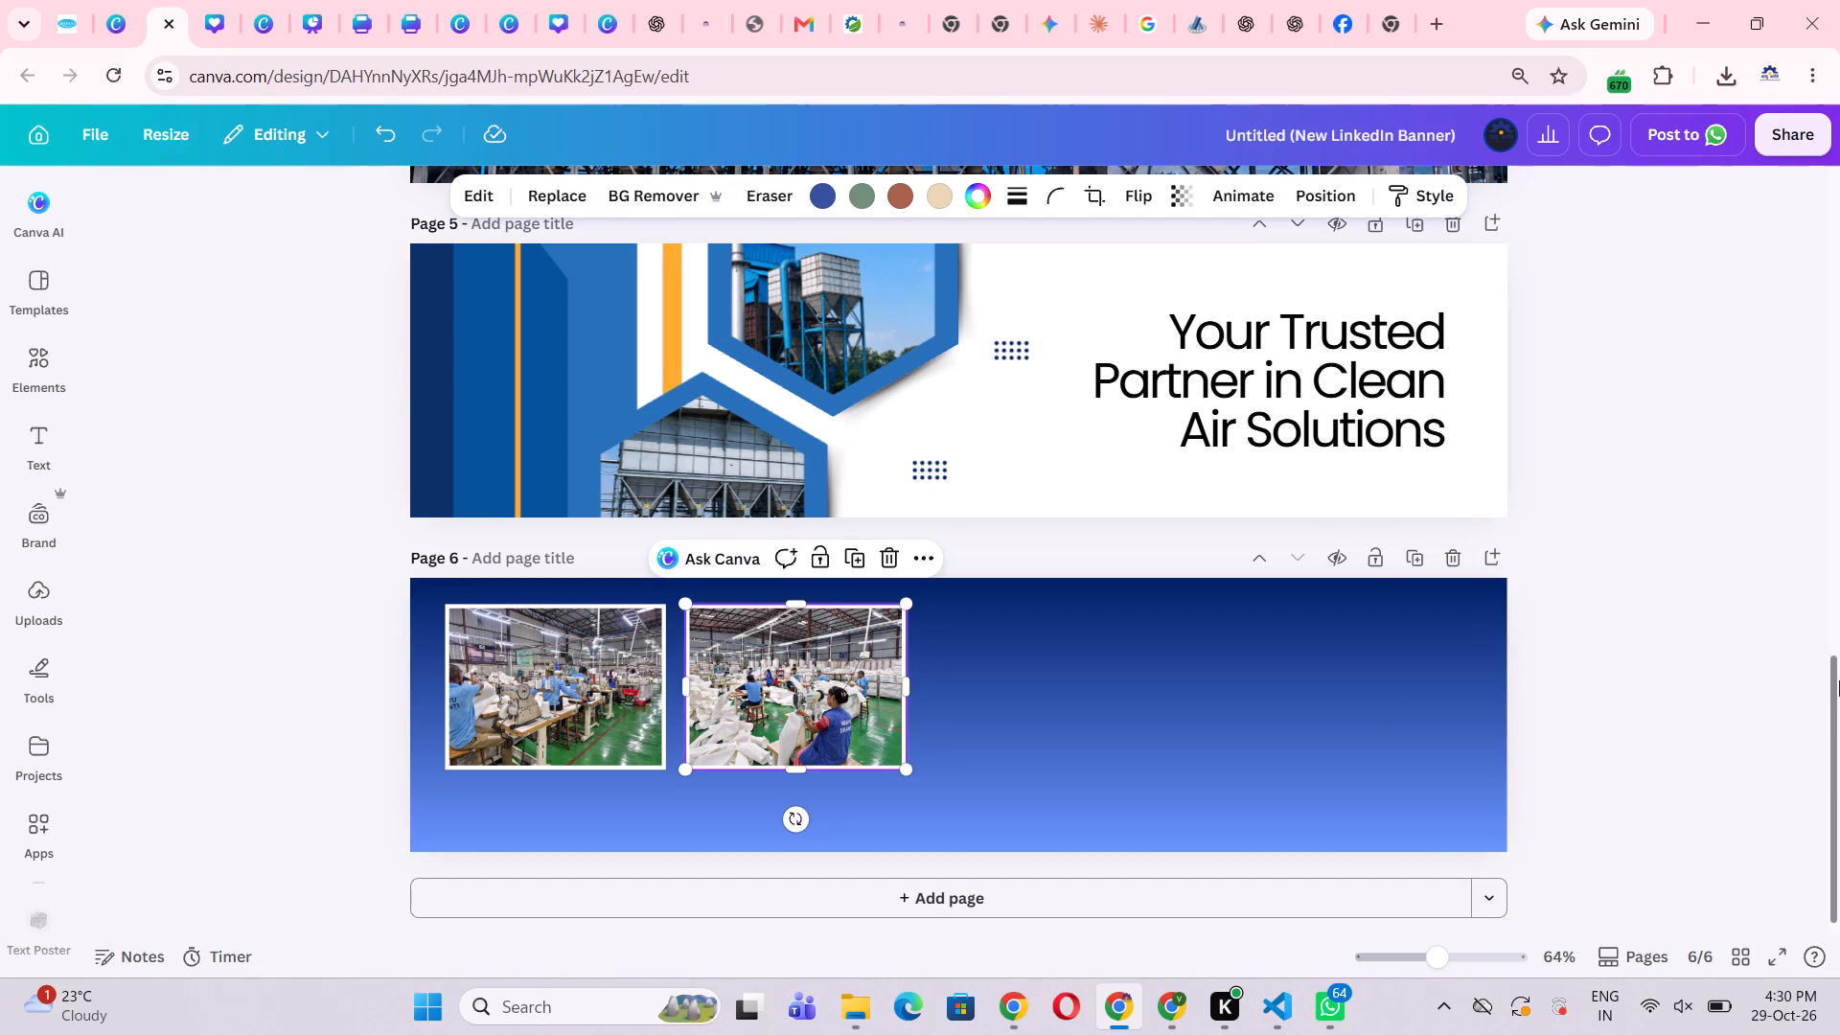
click(1839, 680)
click(623, 668)
click(956, 695)
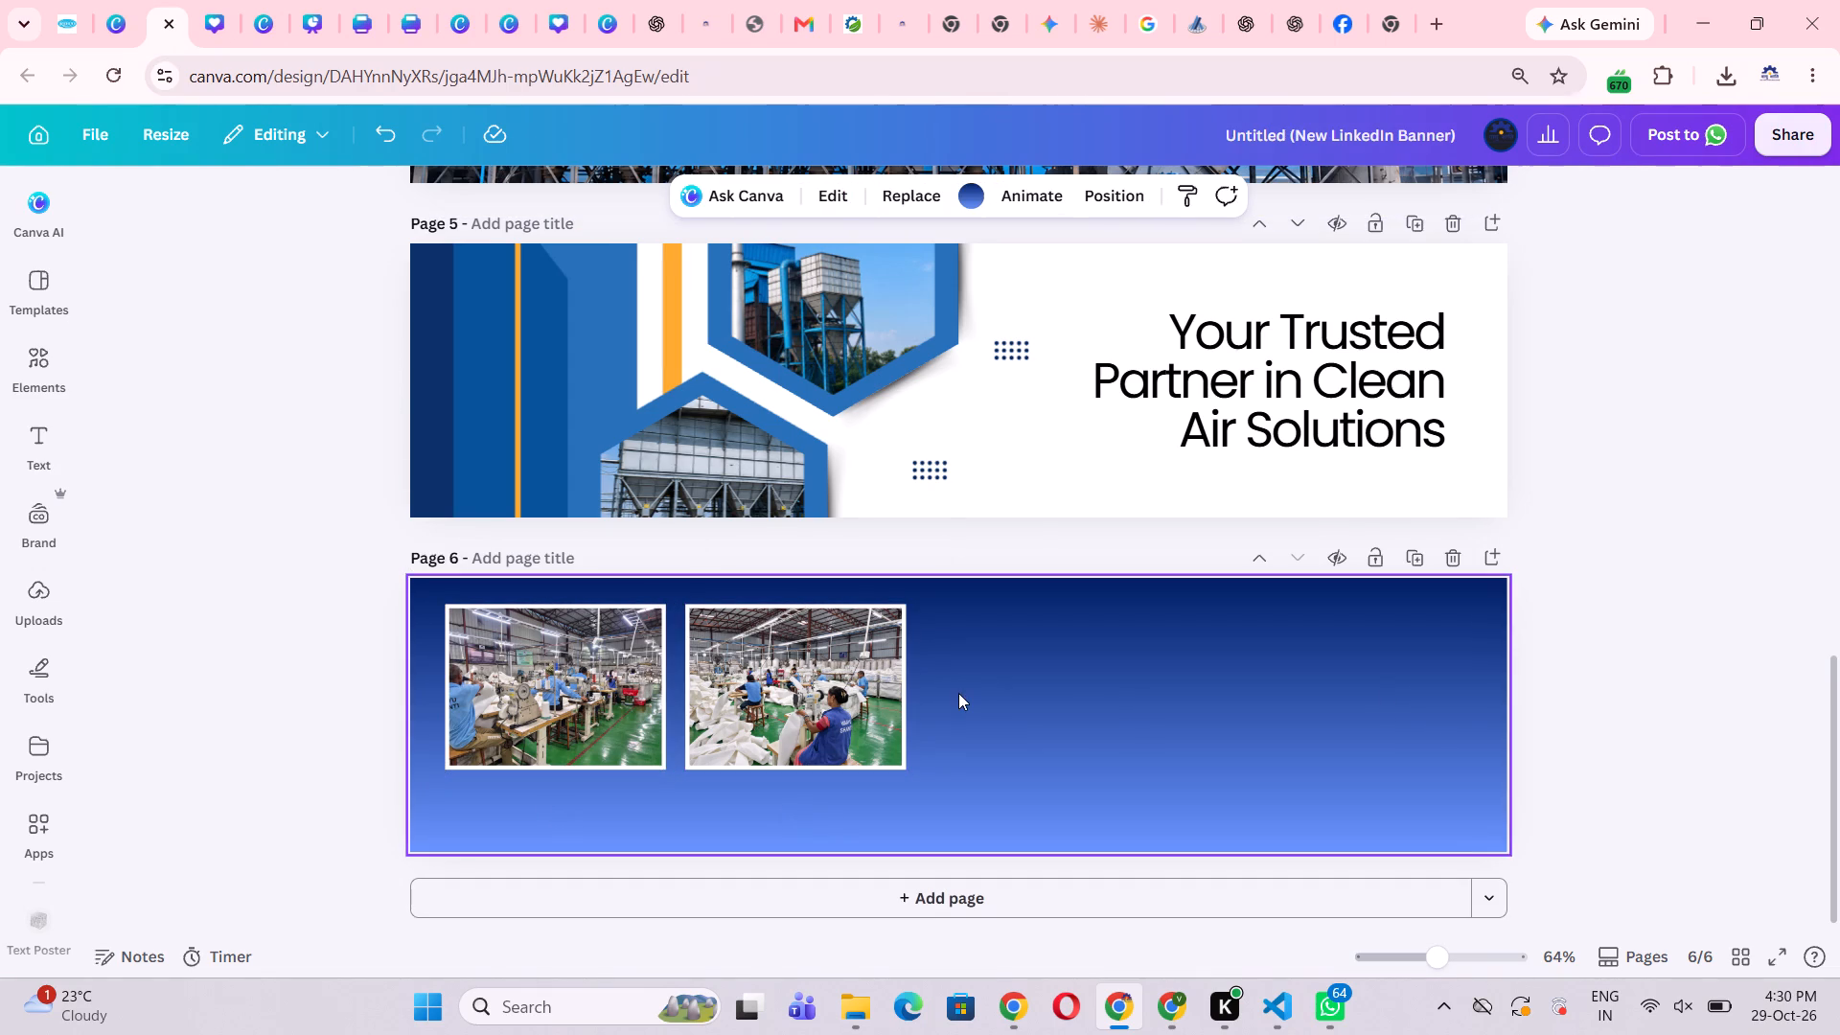
click(864, 701)
click(1086, 716)
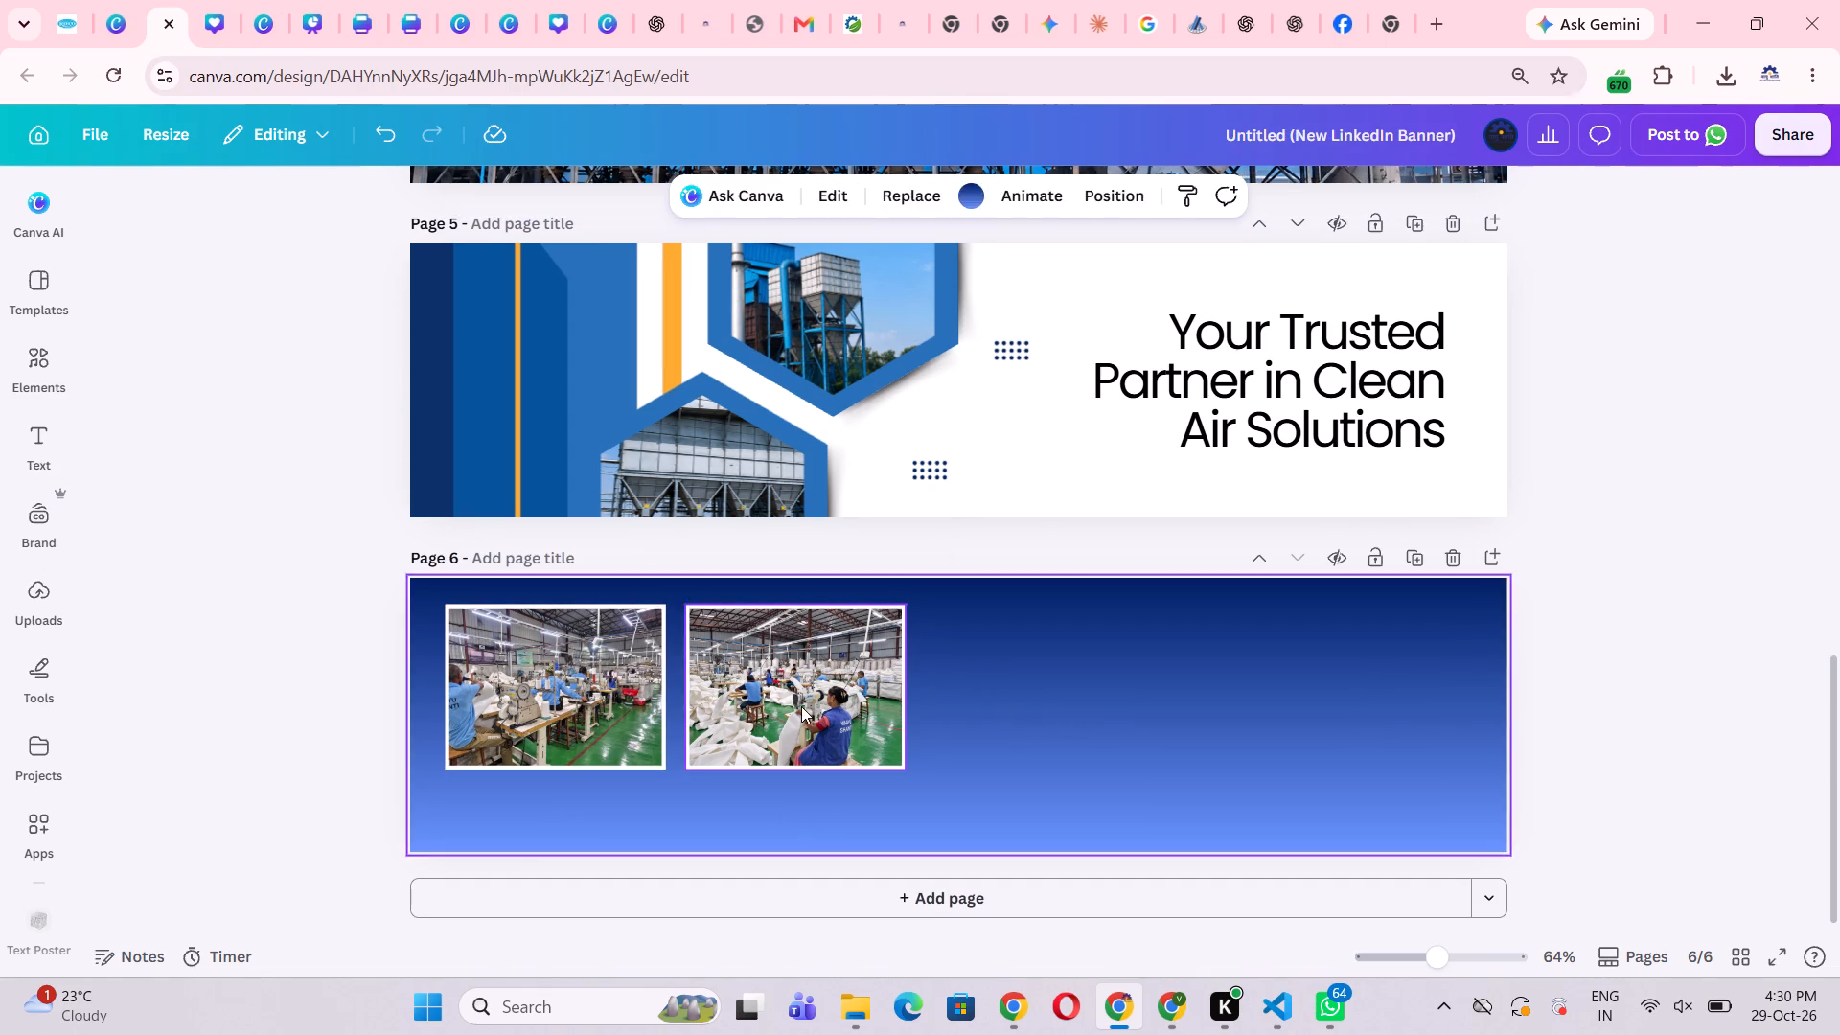
click(801, 706)
click(615, 689)
click(746, 692)
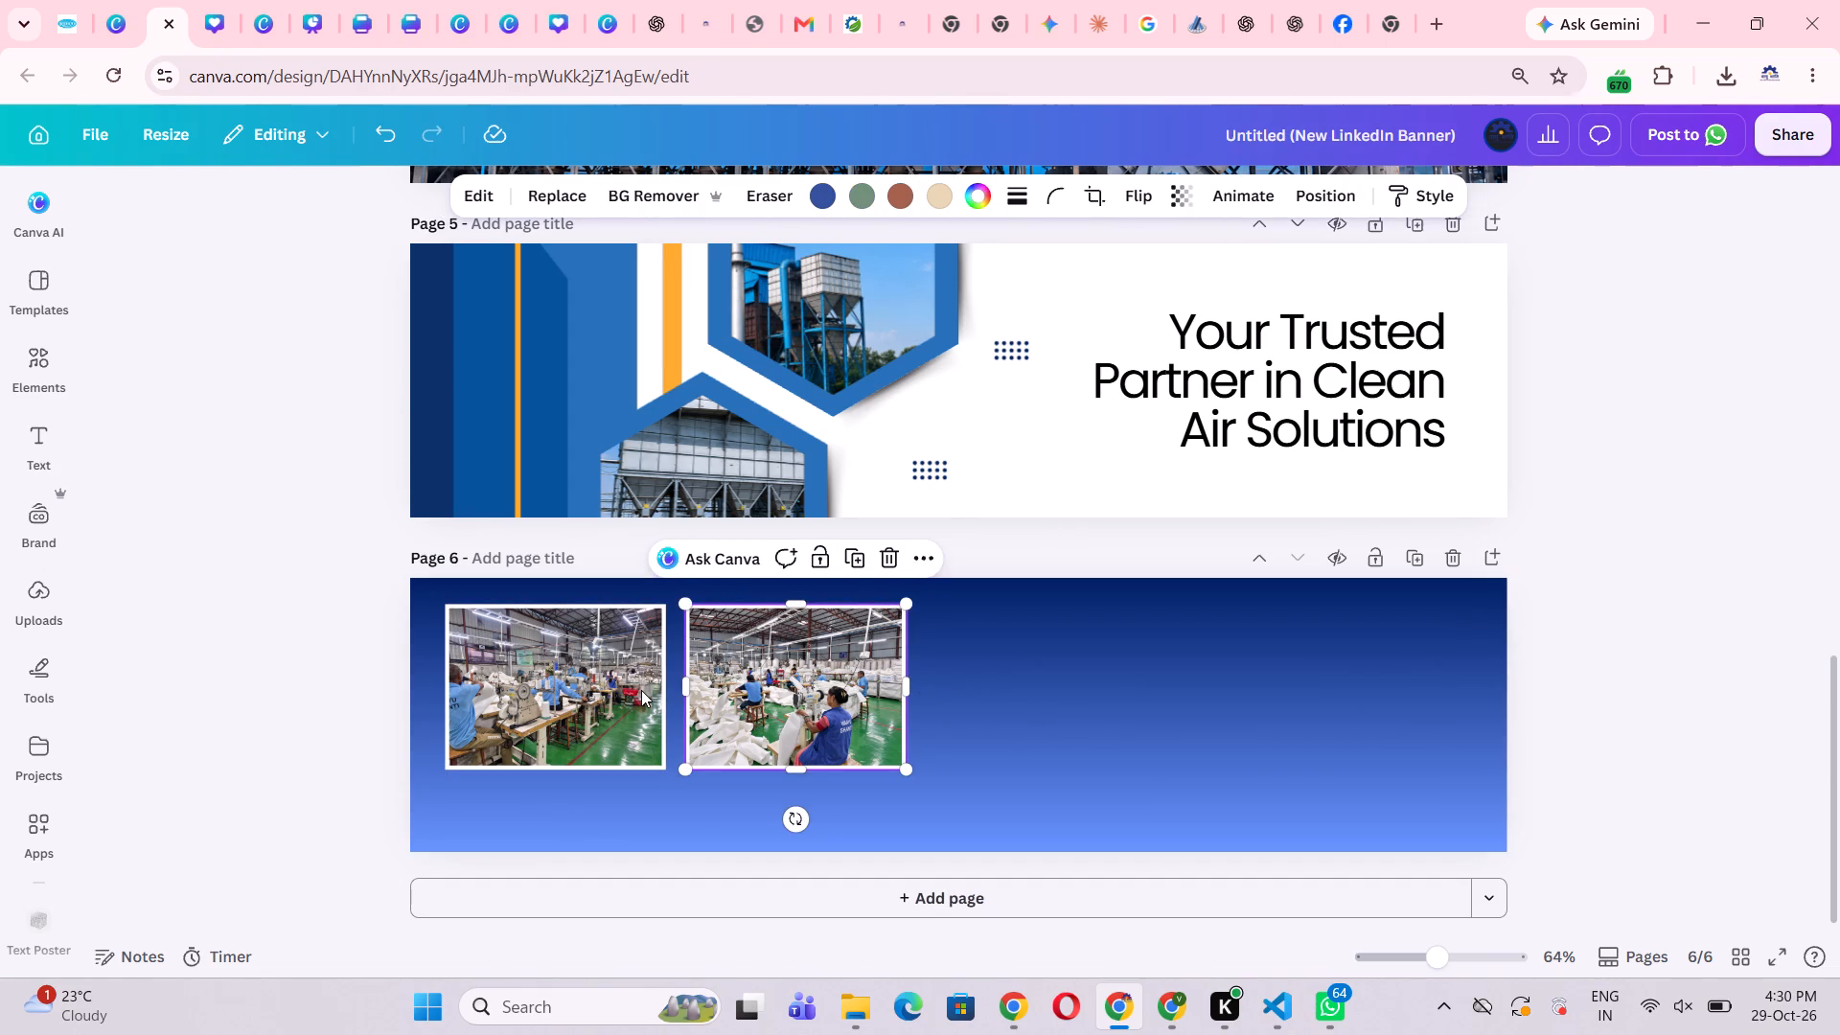
click(761, 693)
click(642, 676)
click(762, 688)
click(636, 689)
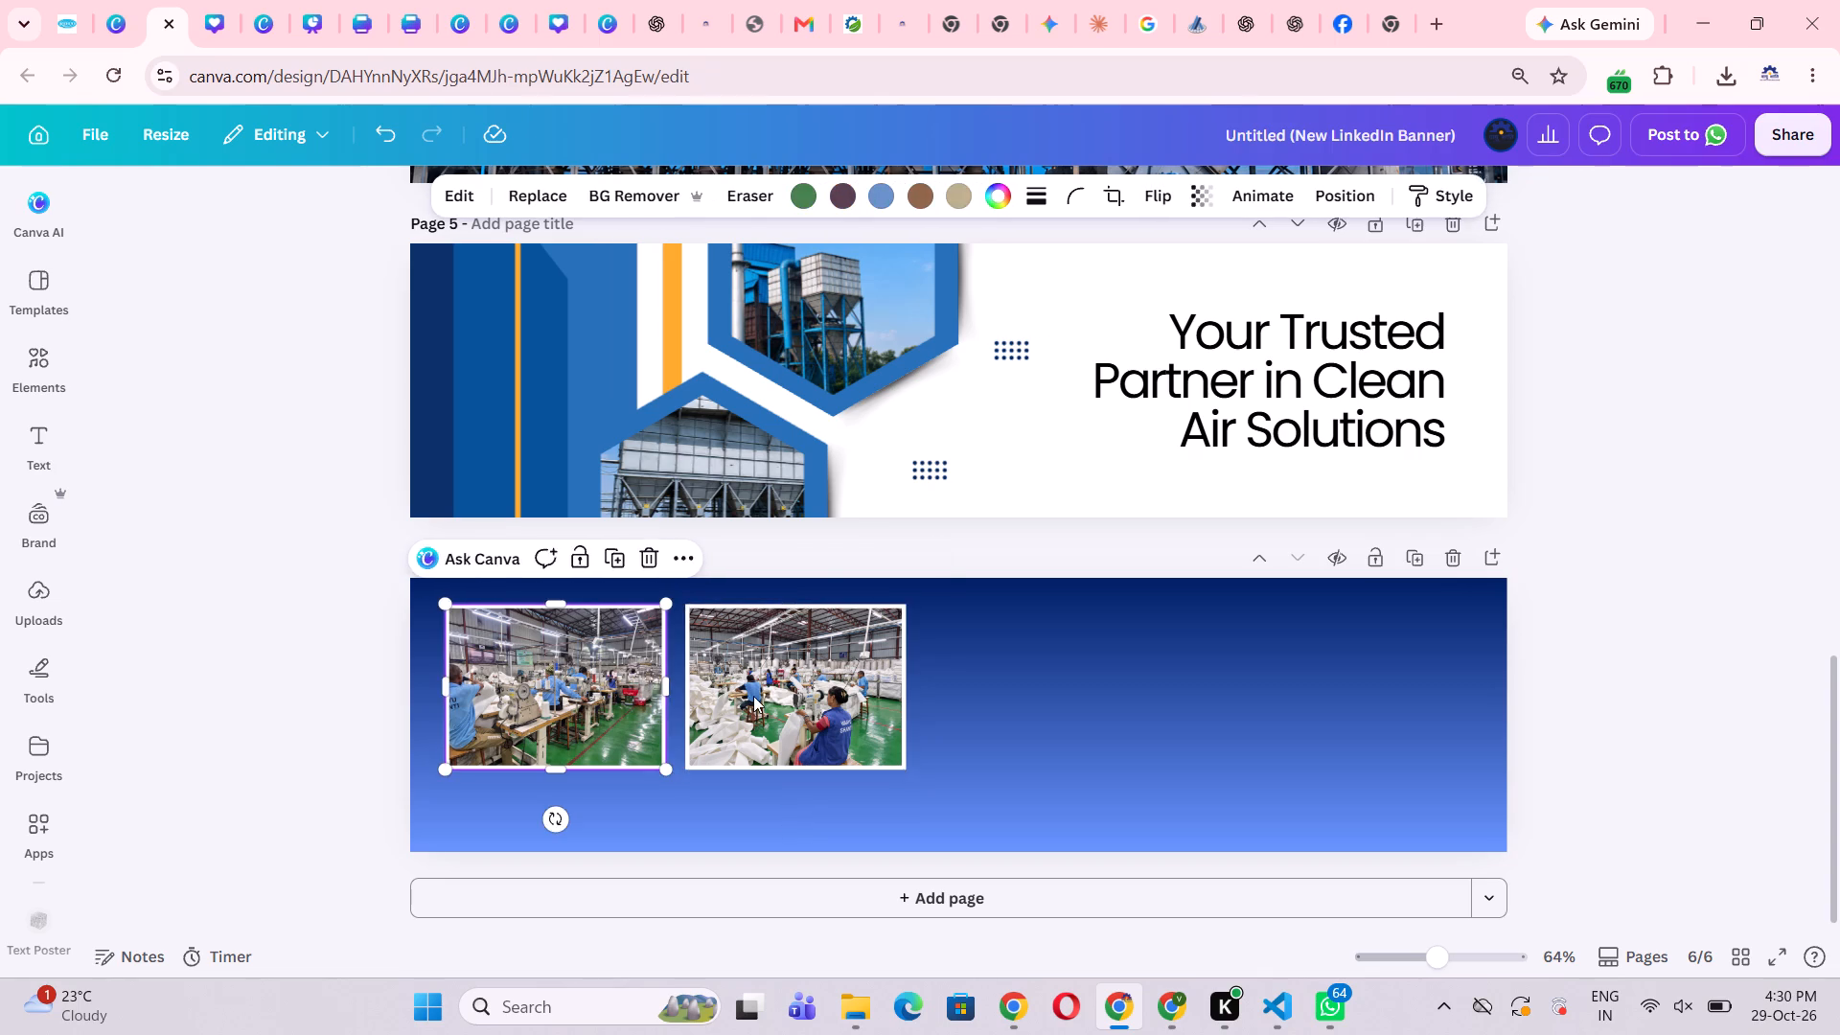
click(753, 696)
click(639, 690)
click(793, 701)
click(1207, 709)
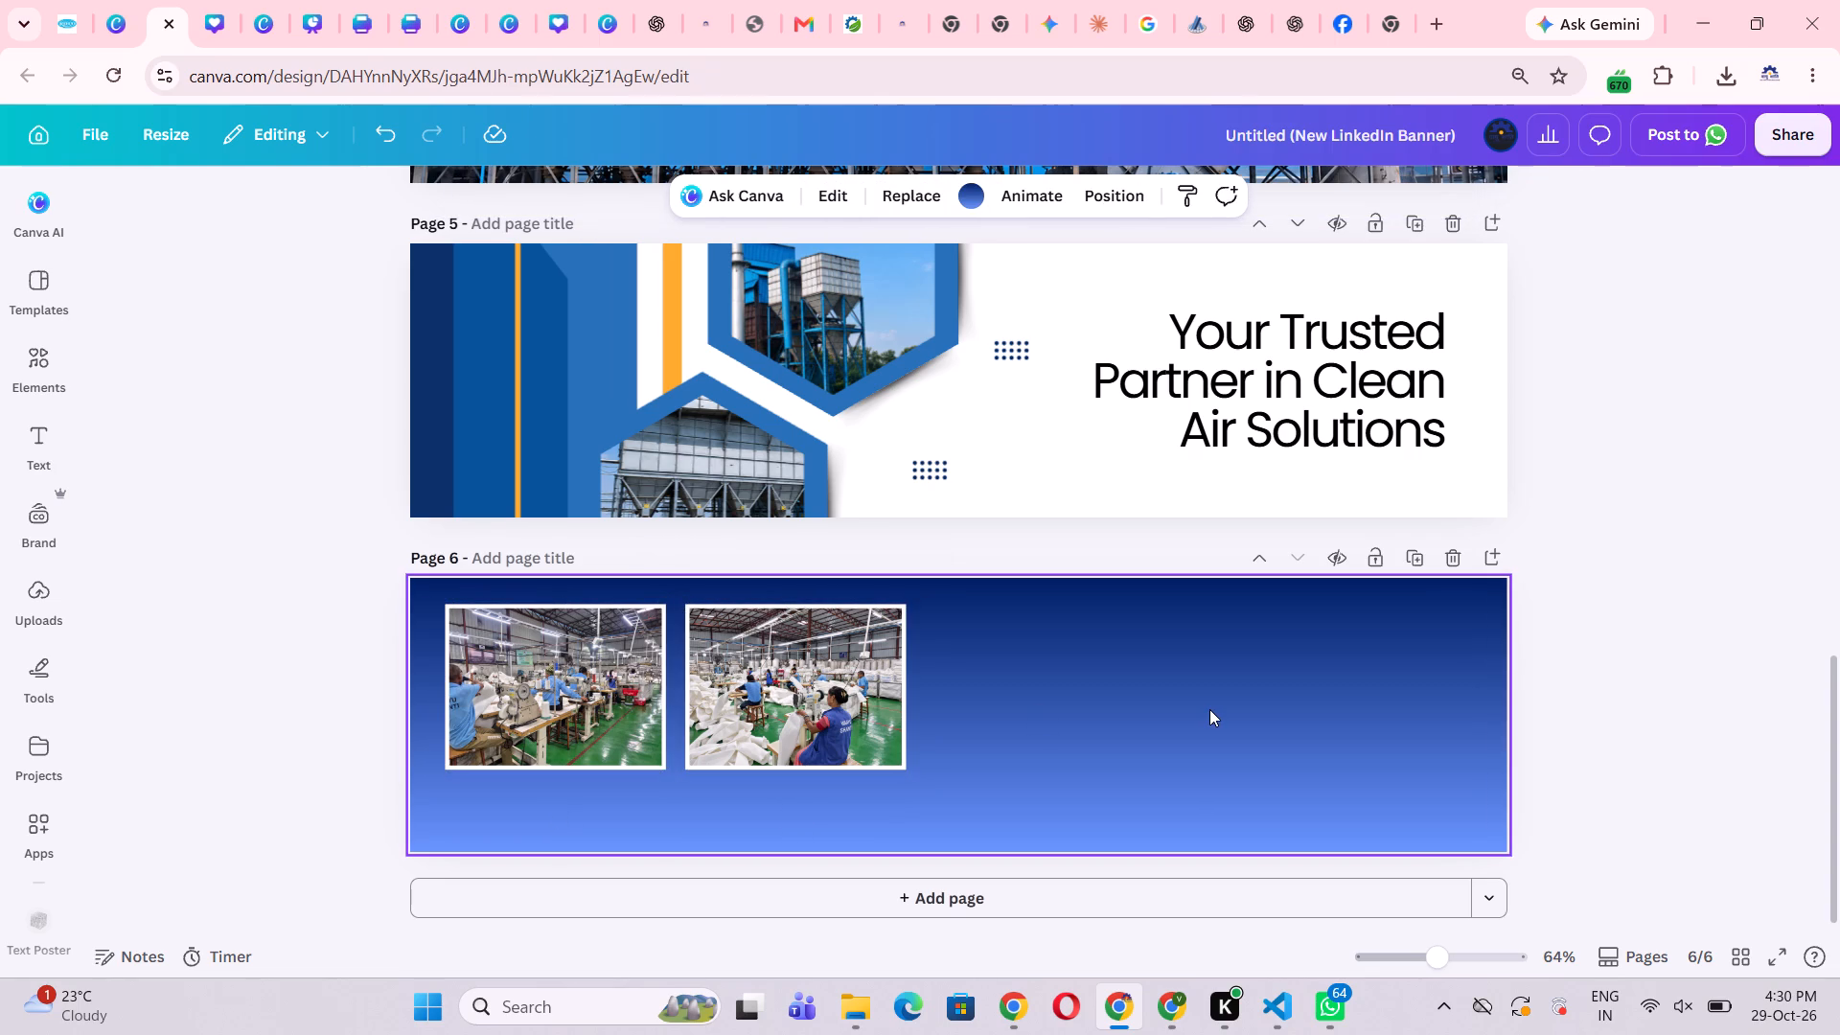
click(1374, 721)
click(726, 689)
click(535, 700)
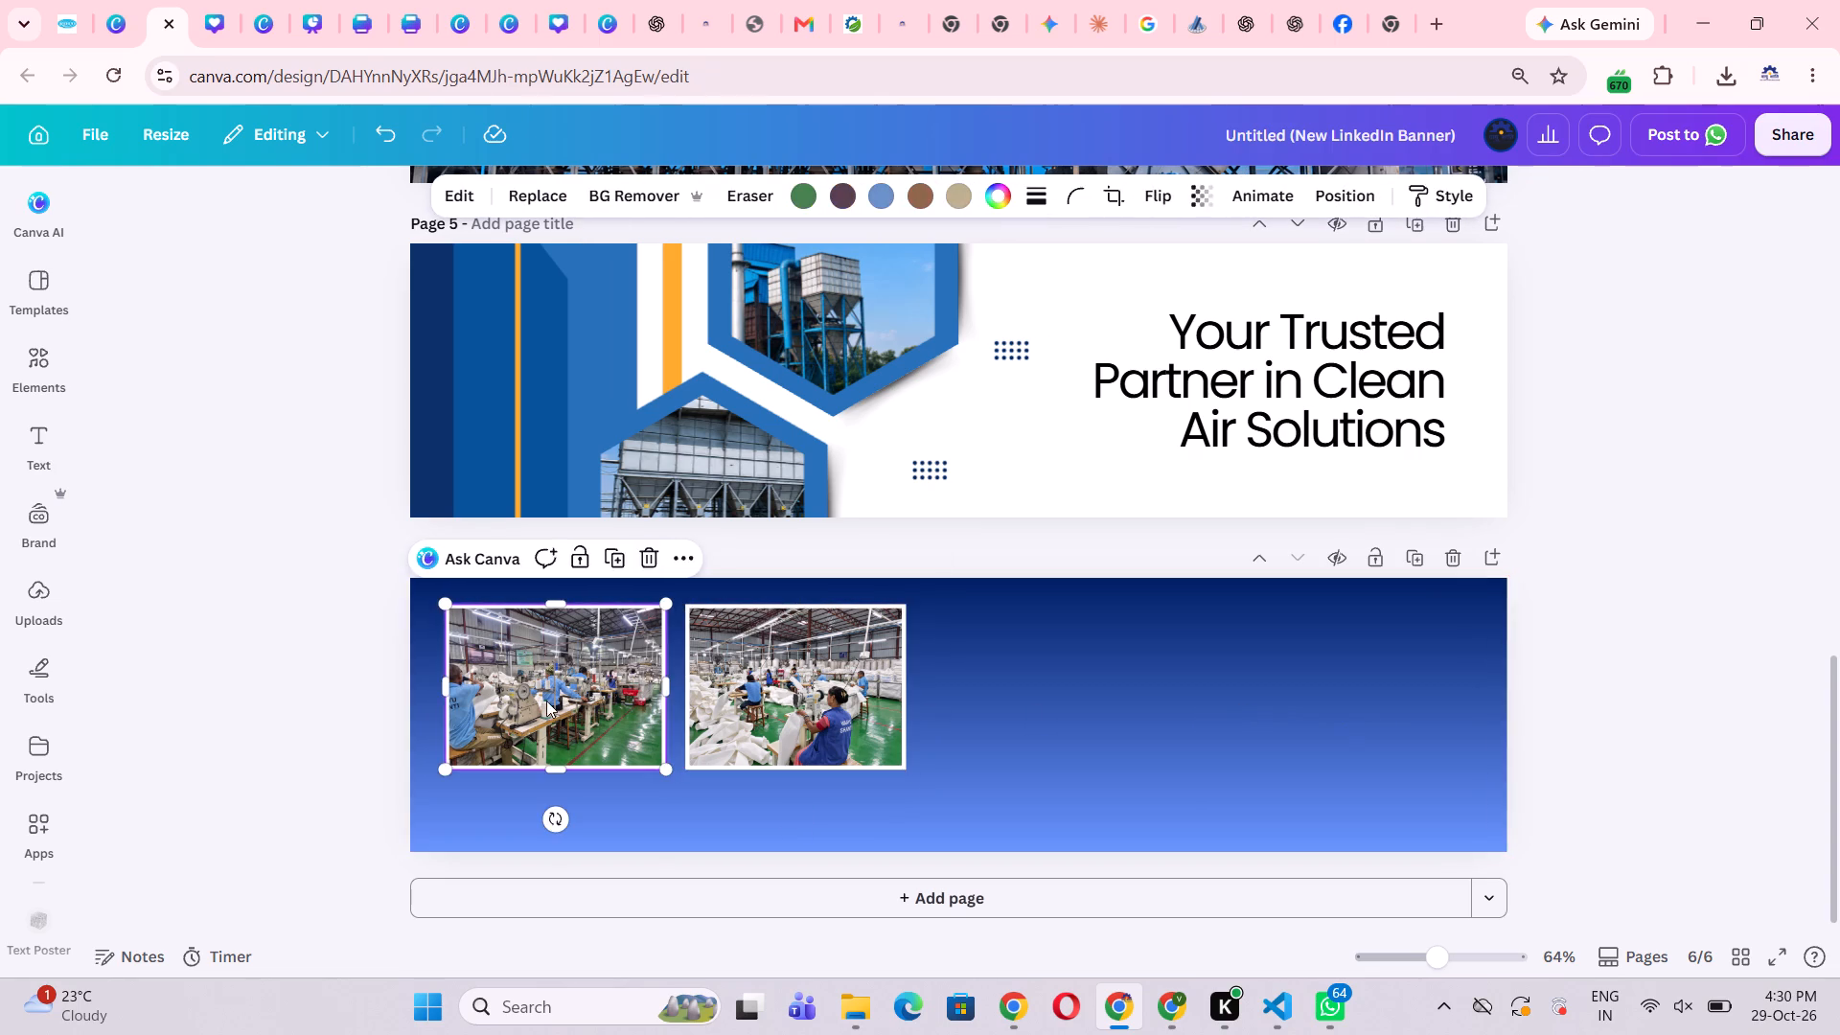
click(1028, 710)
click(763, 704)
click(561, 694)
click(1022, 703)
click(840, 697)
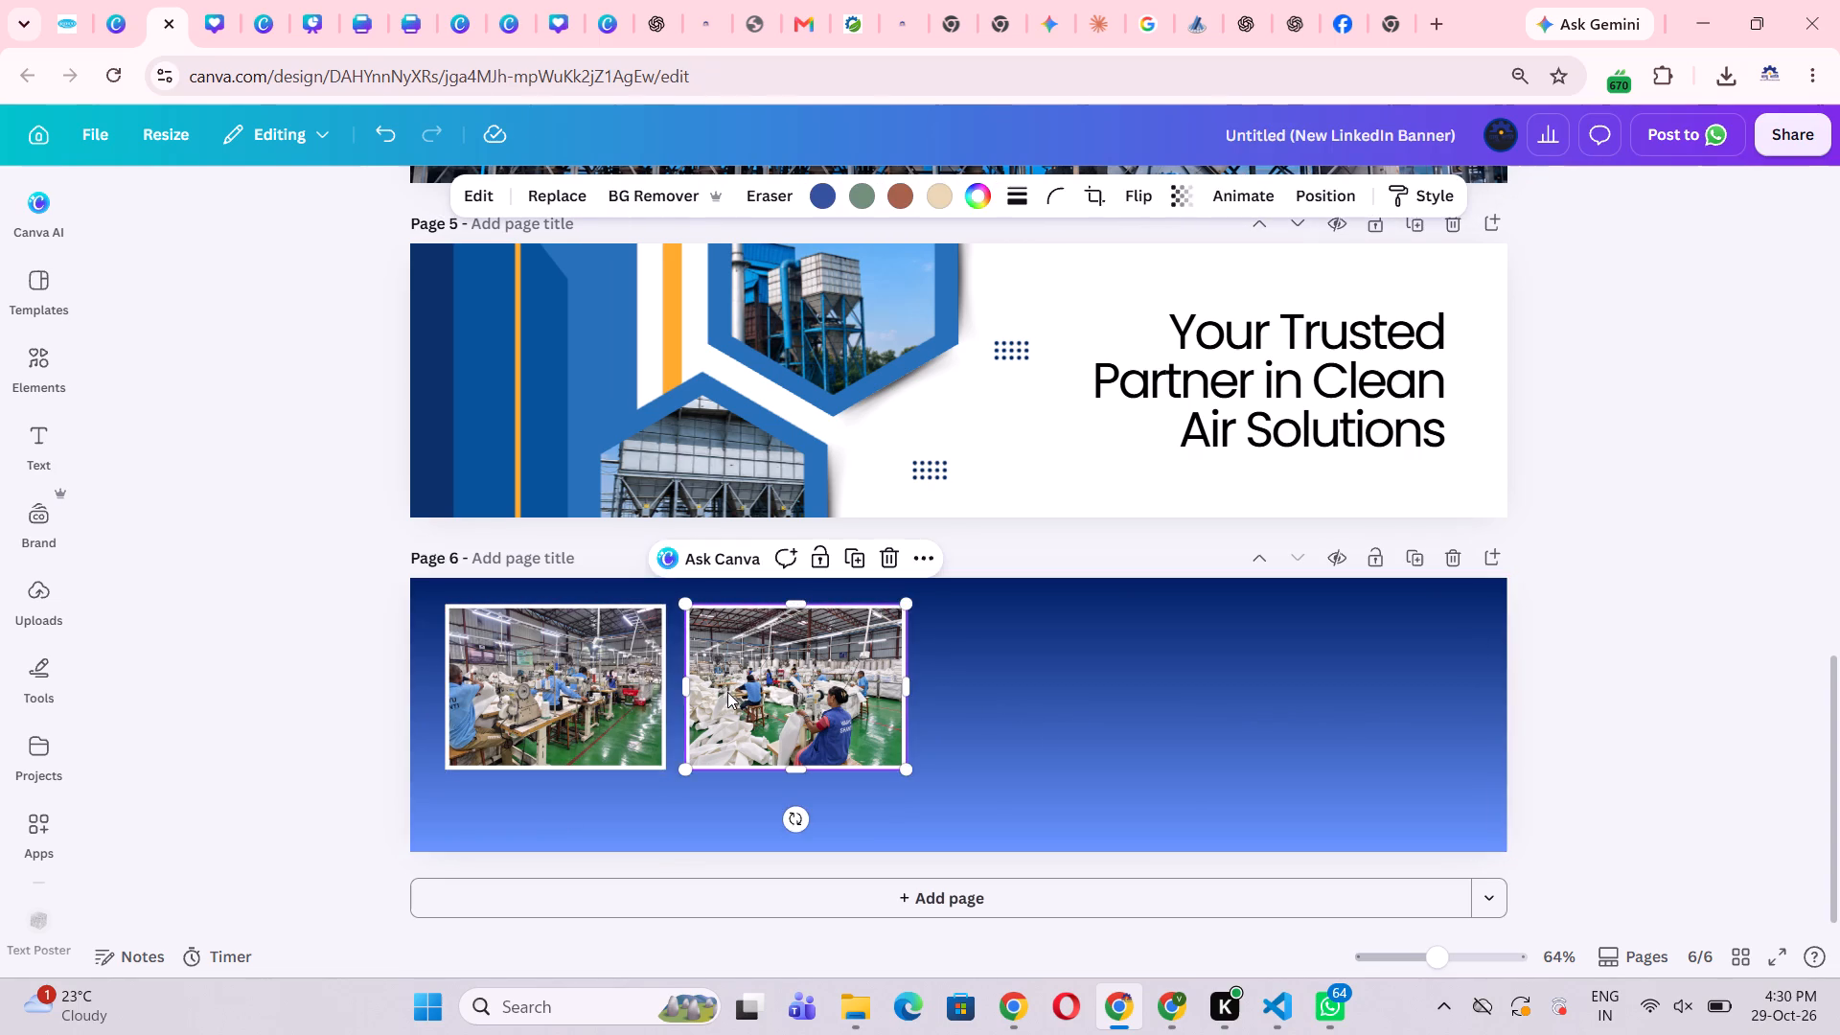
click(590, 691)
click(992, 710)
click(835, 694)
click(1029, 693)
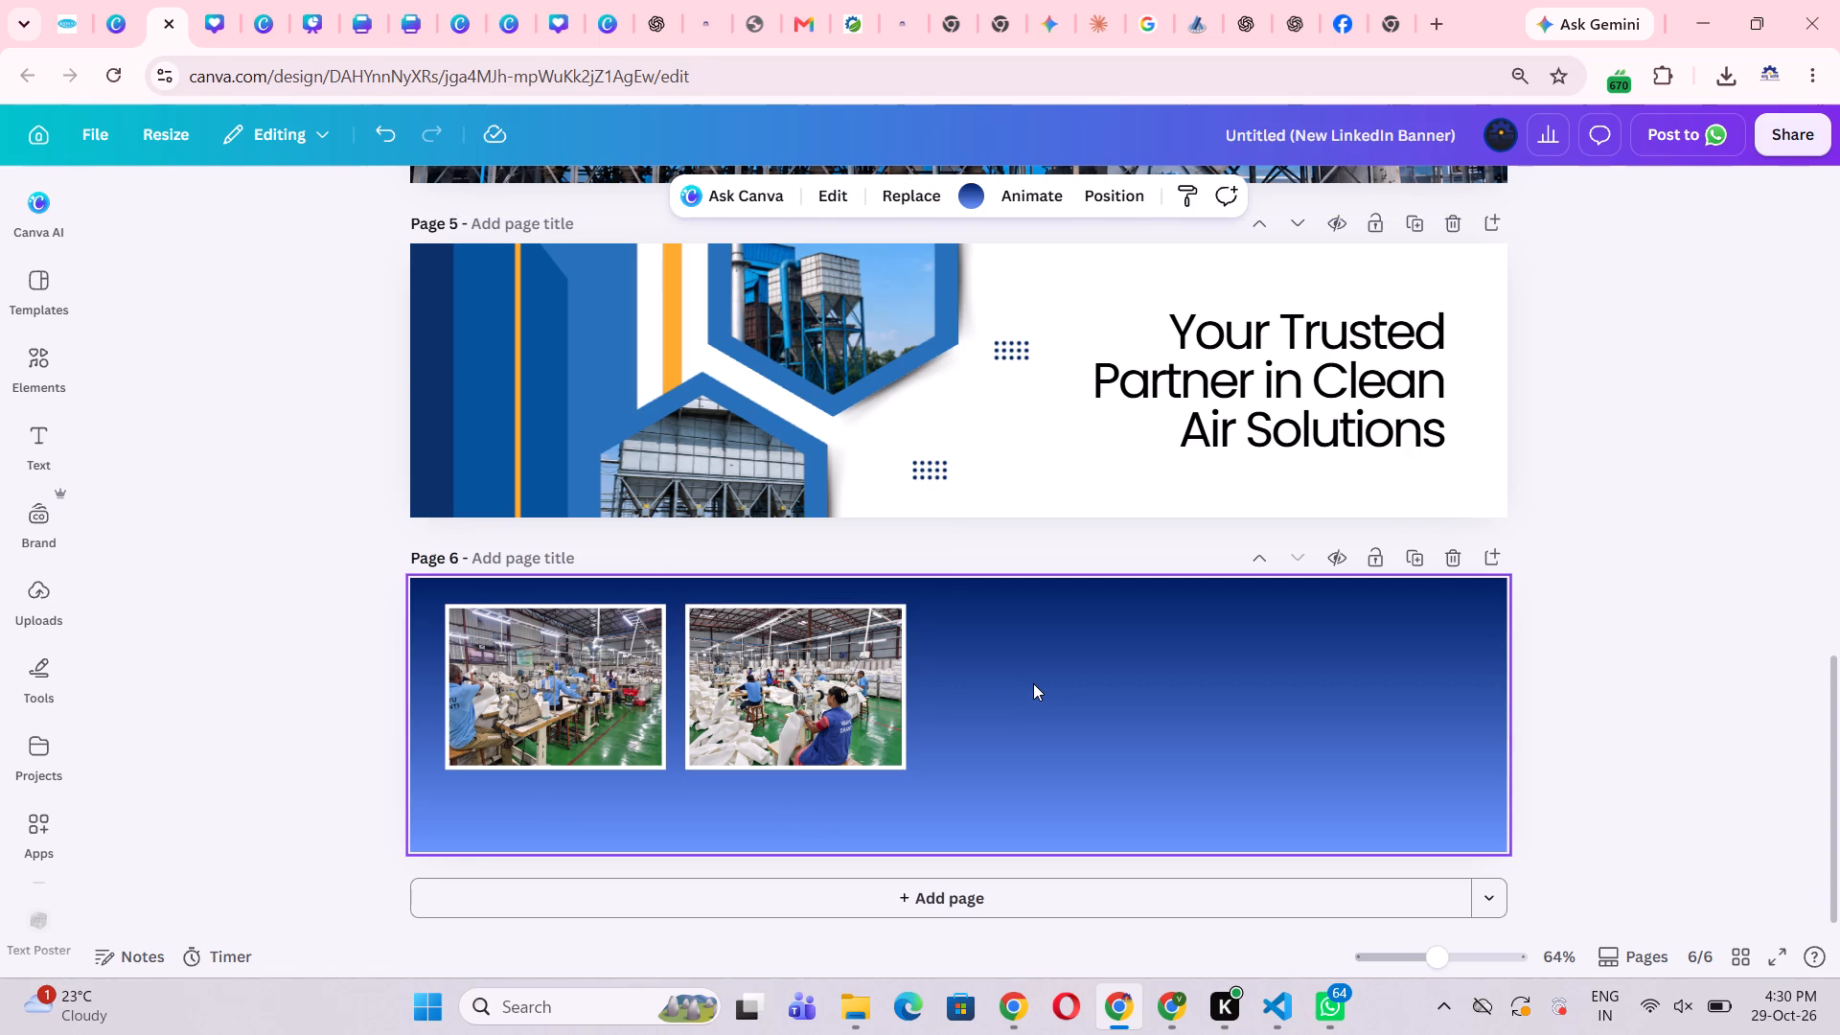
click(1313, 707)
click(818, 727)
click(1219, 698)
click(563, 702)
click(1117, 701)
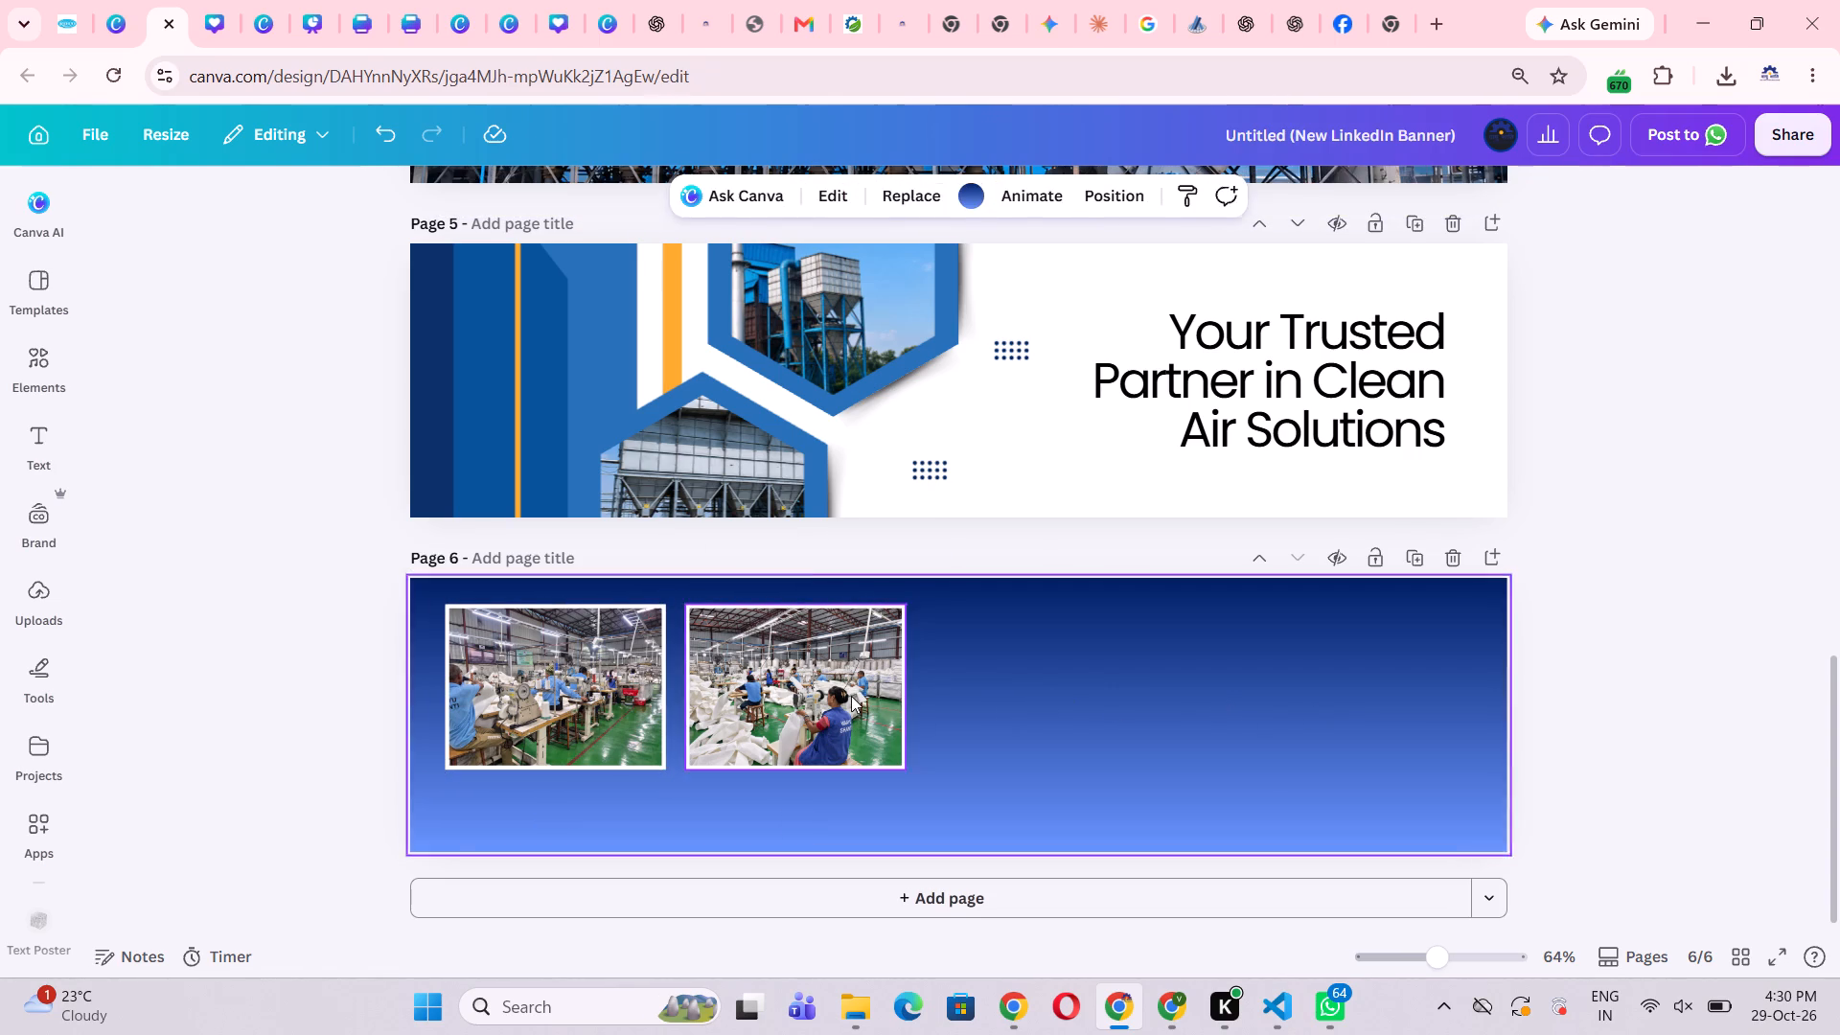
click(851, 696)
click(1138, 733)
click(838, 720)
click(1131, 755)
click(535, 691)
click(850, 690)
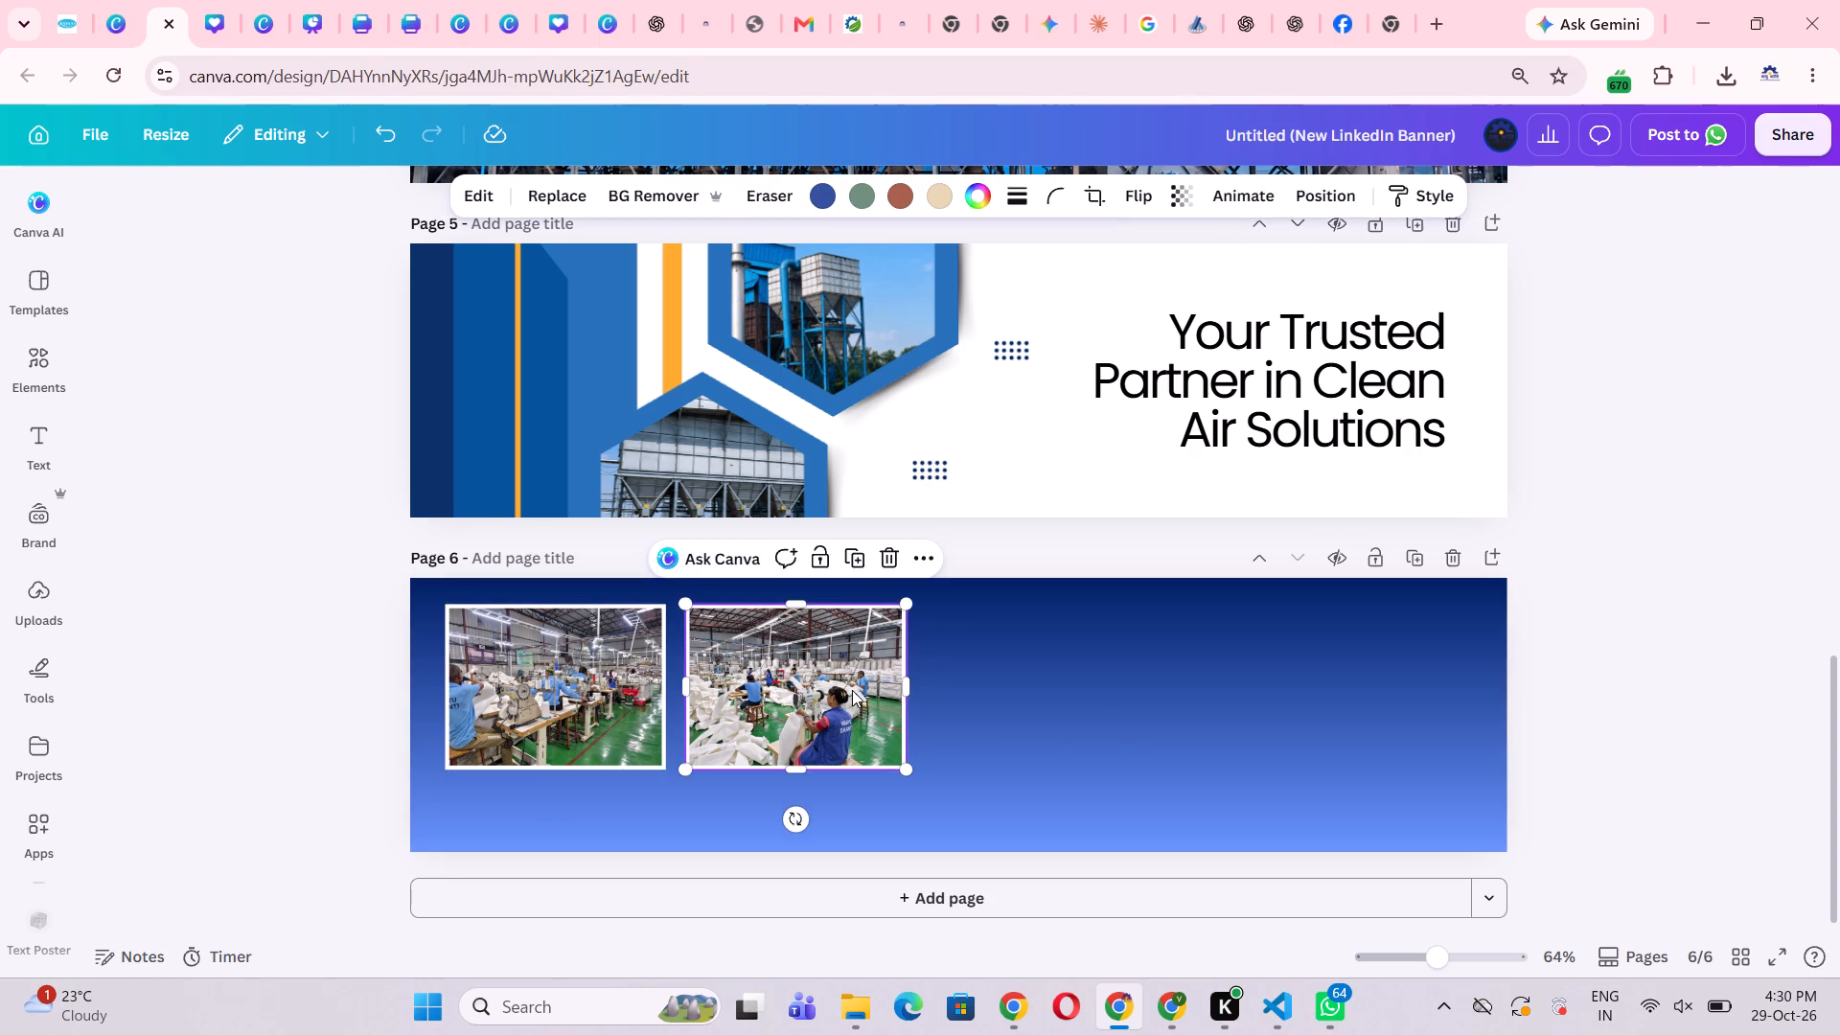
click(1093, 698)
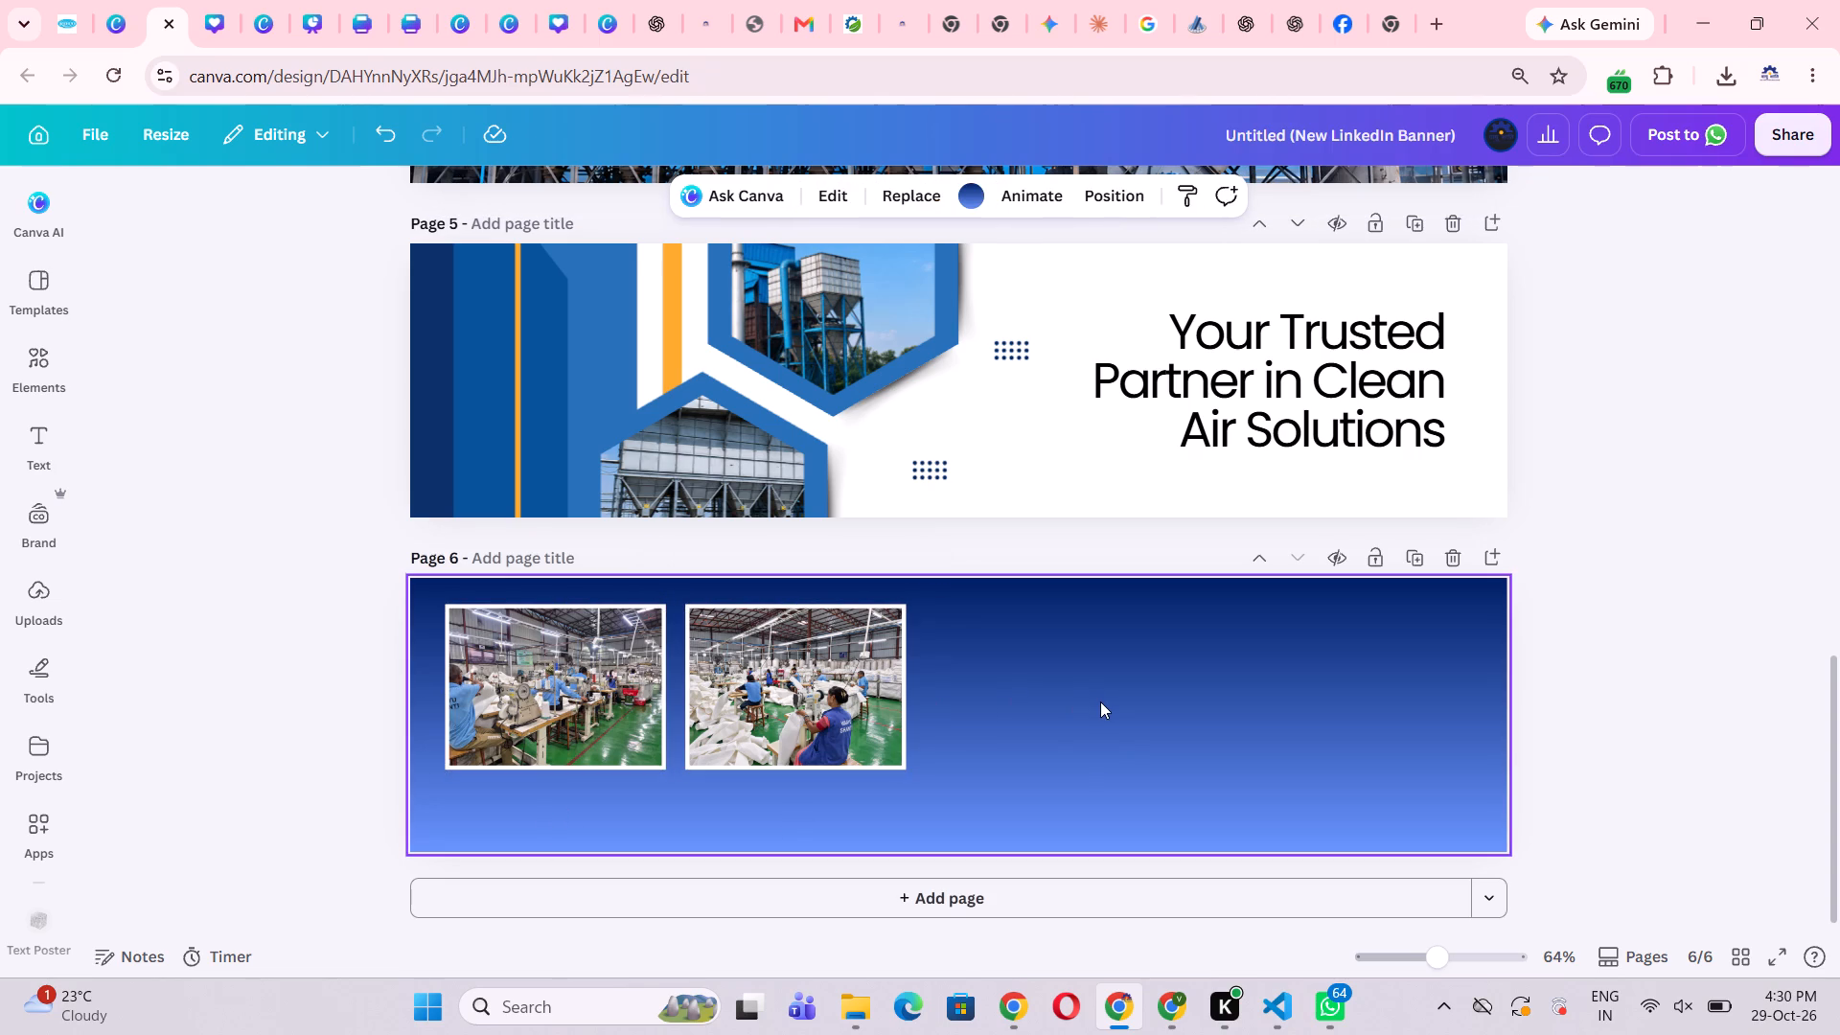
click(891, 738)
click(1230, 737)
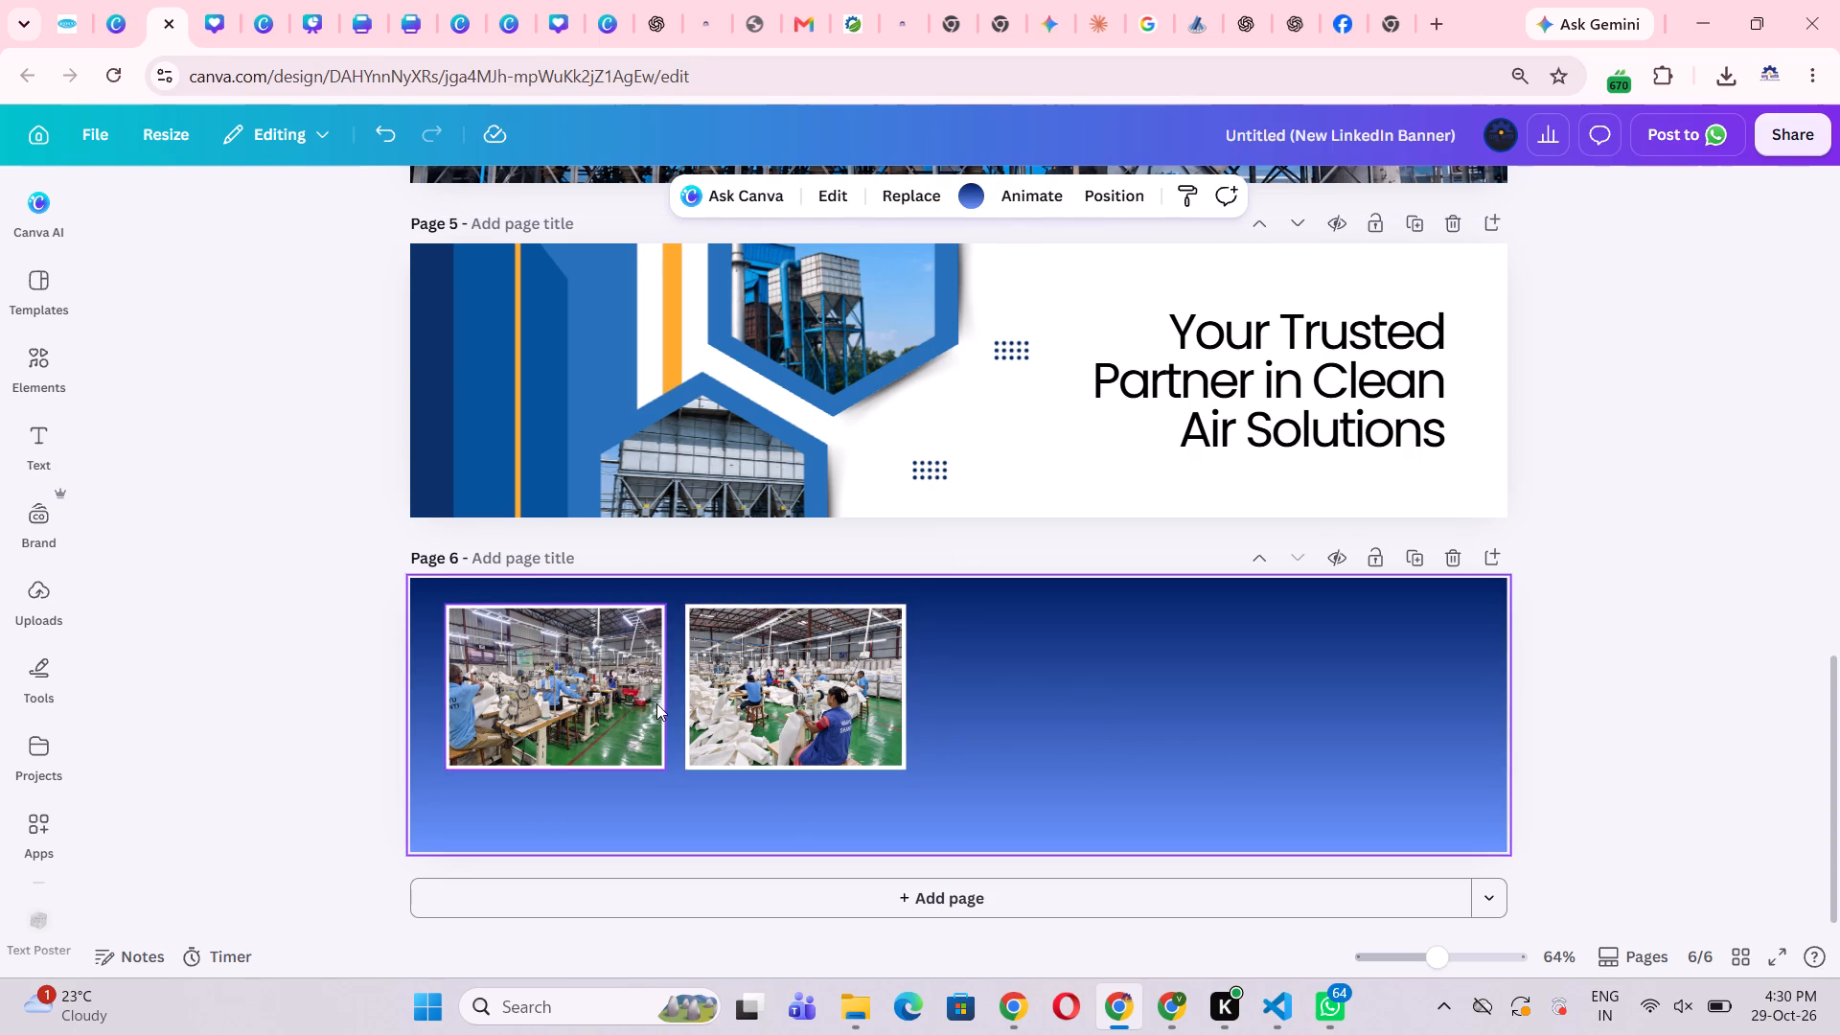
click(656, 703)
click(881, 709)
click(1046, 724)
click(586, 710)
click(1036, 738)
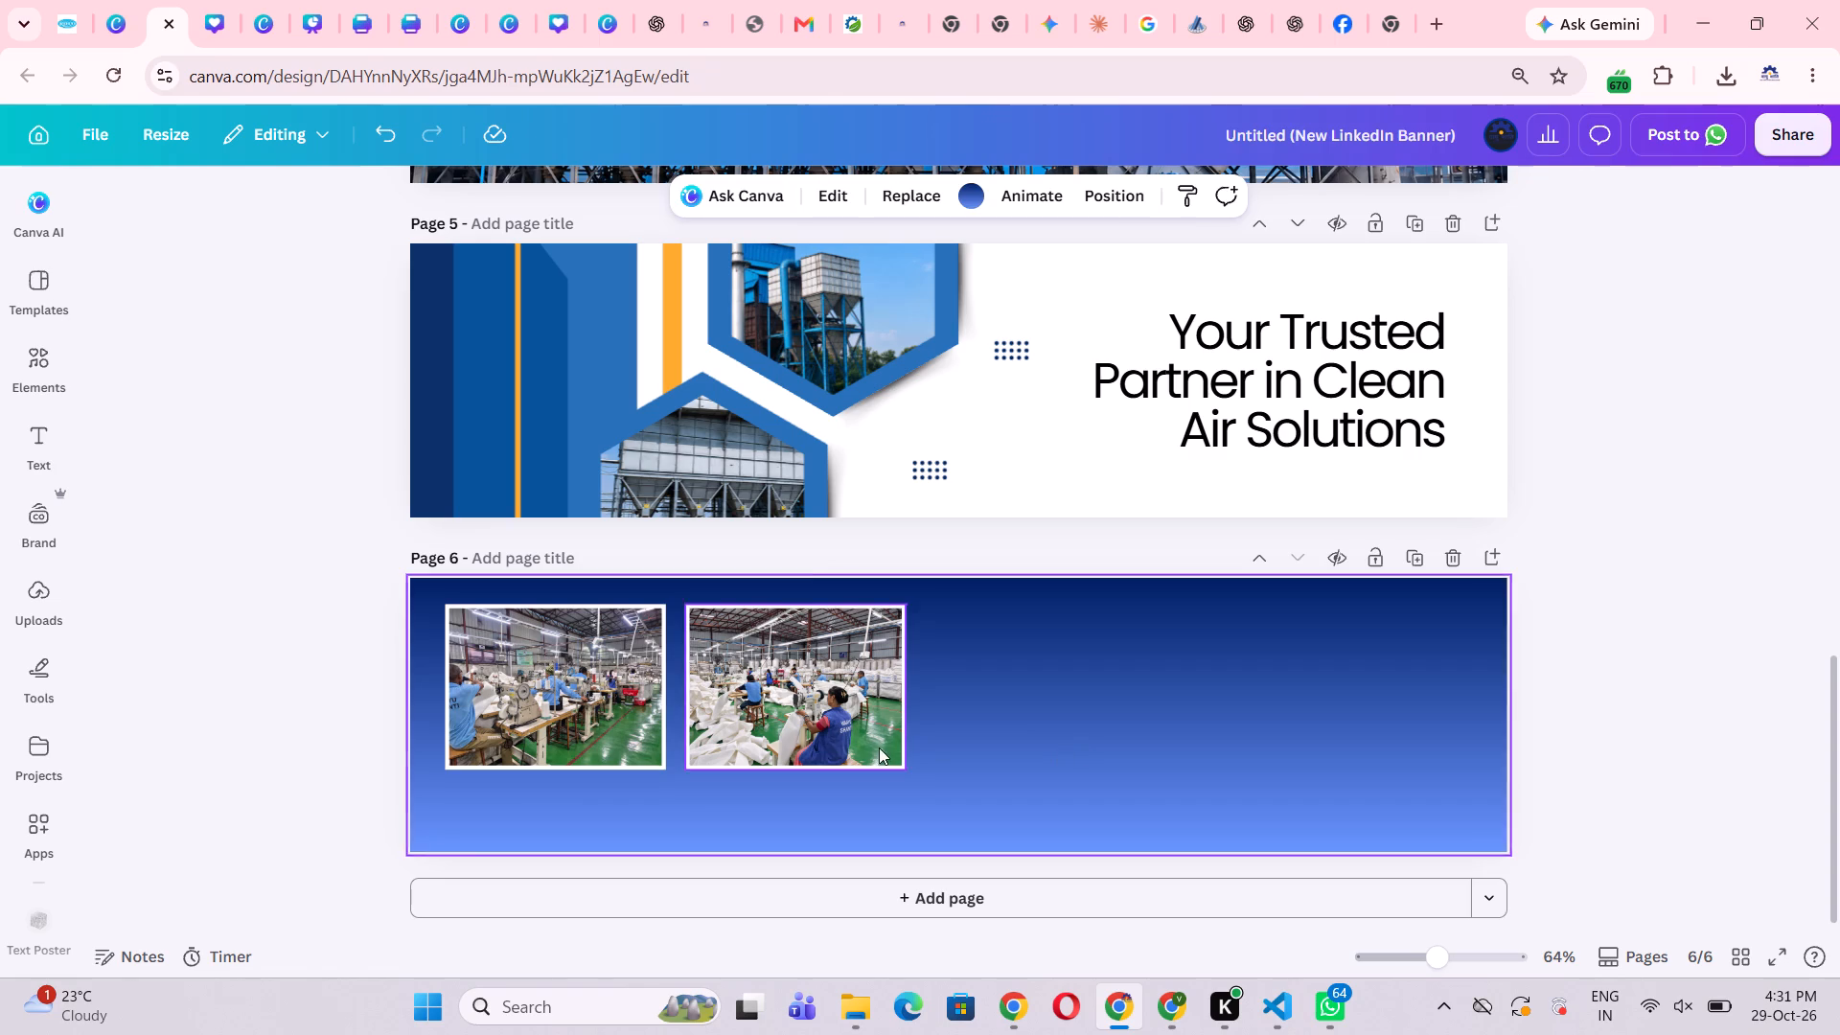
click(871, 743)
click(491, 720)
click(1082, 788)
Shift the sewing machine photo on page 6 slightly toward the banner's left edge, widening the gap between the two photos.
click(627, 689)
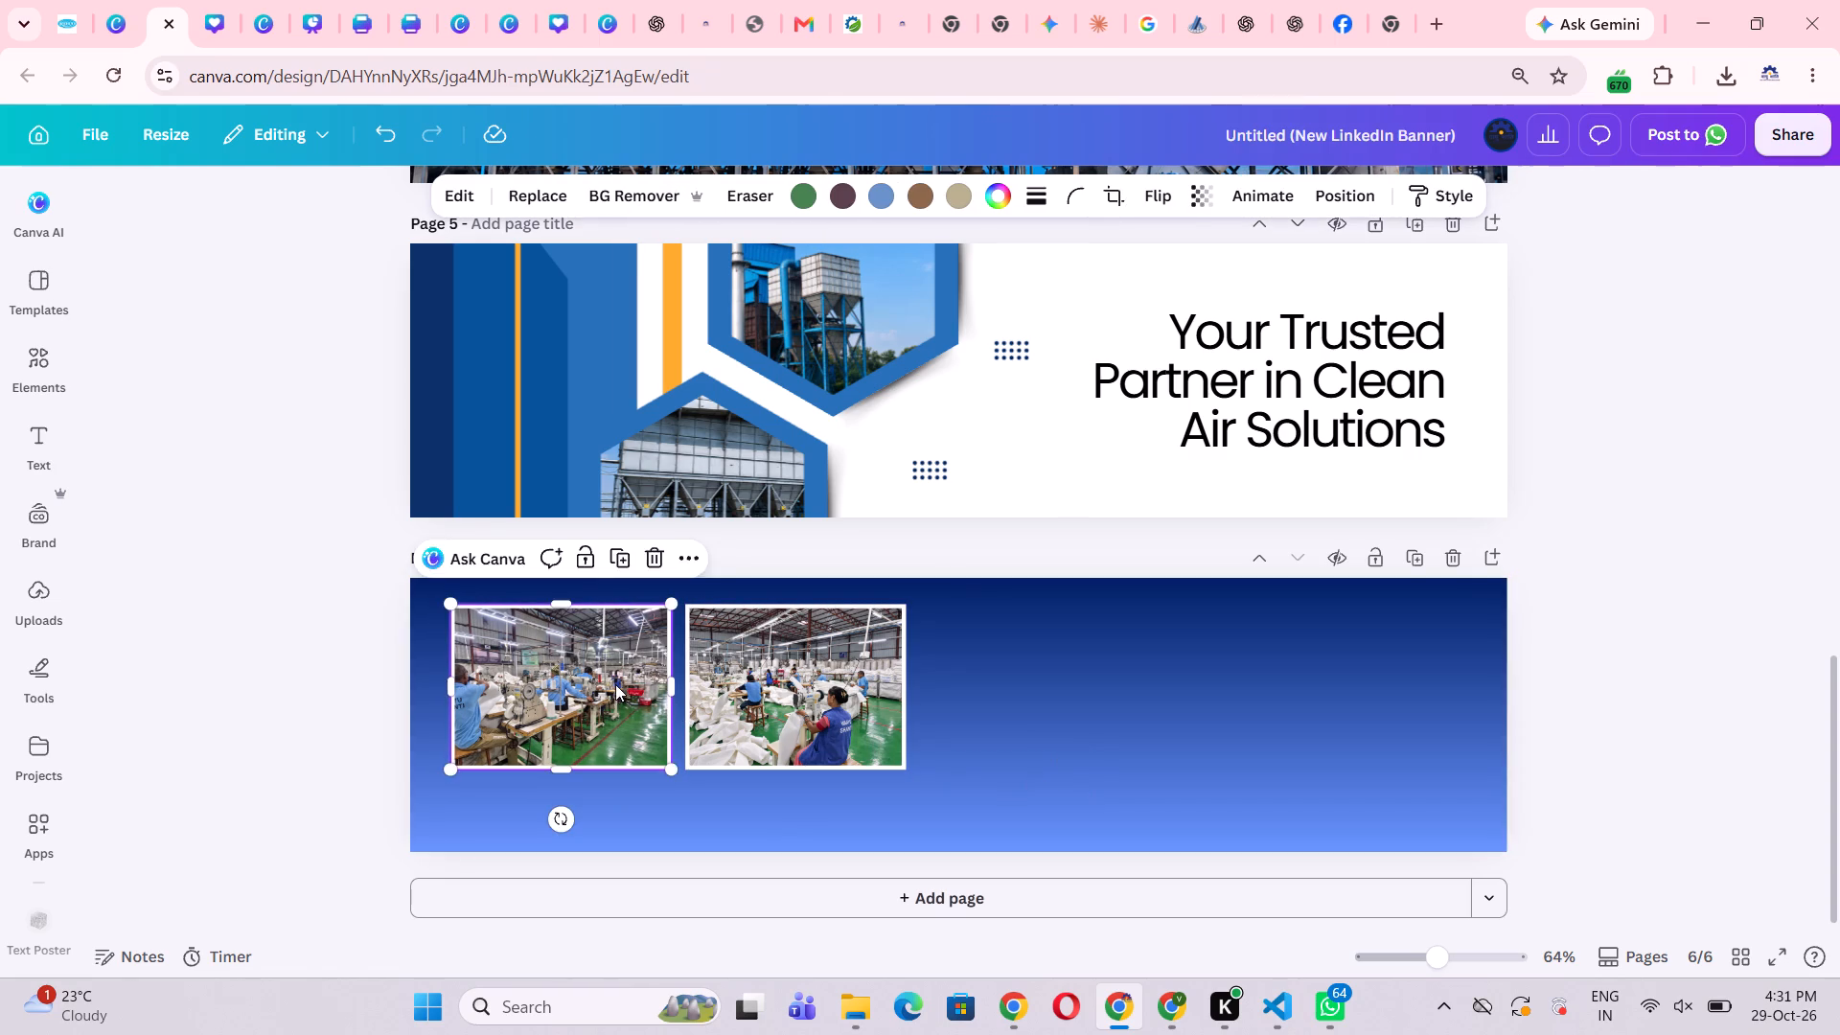
drag(614, 683, 604, 683)
click(958, 695)
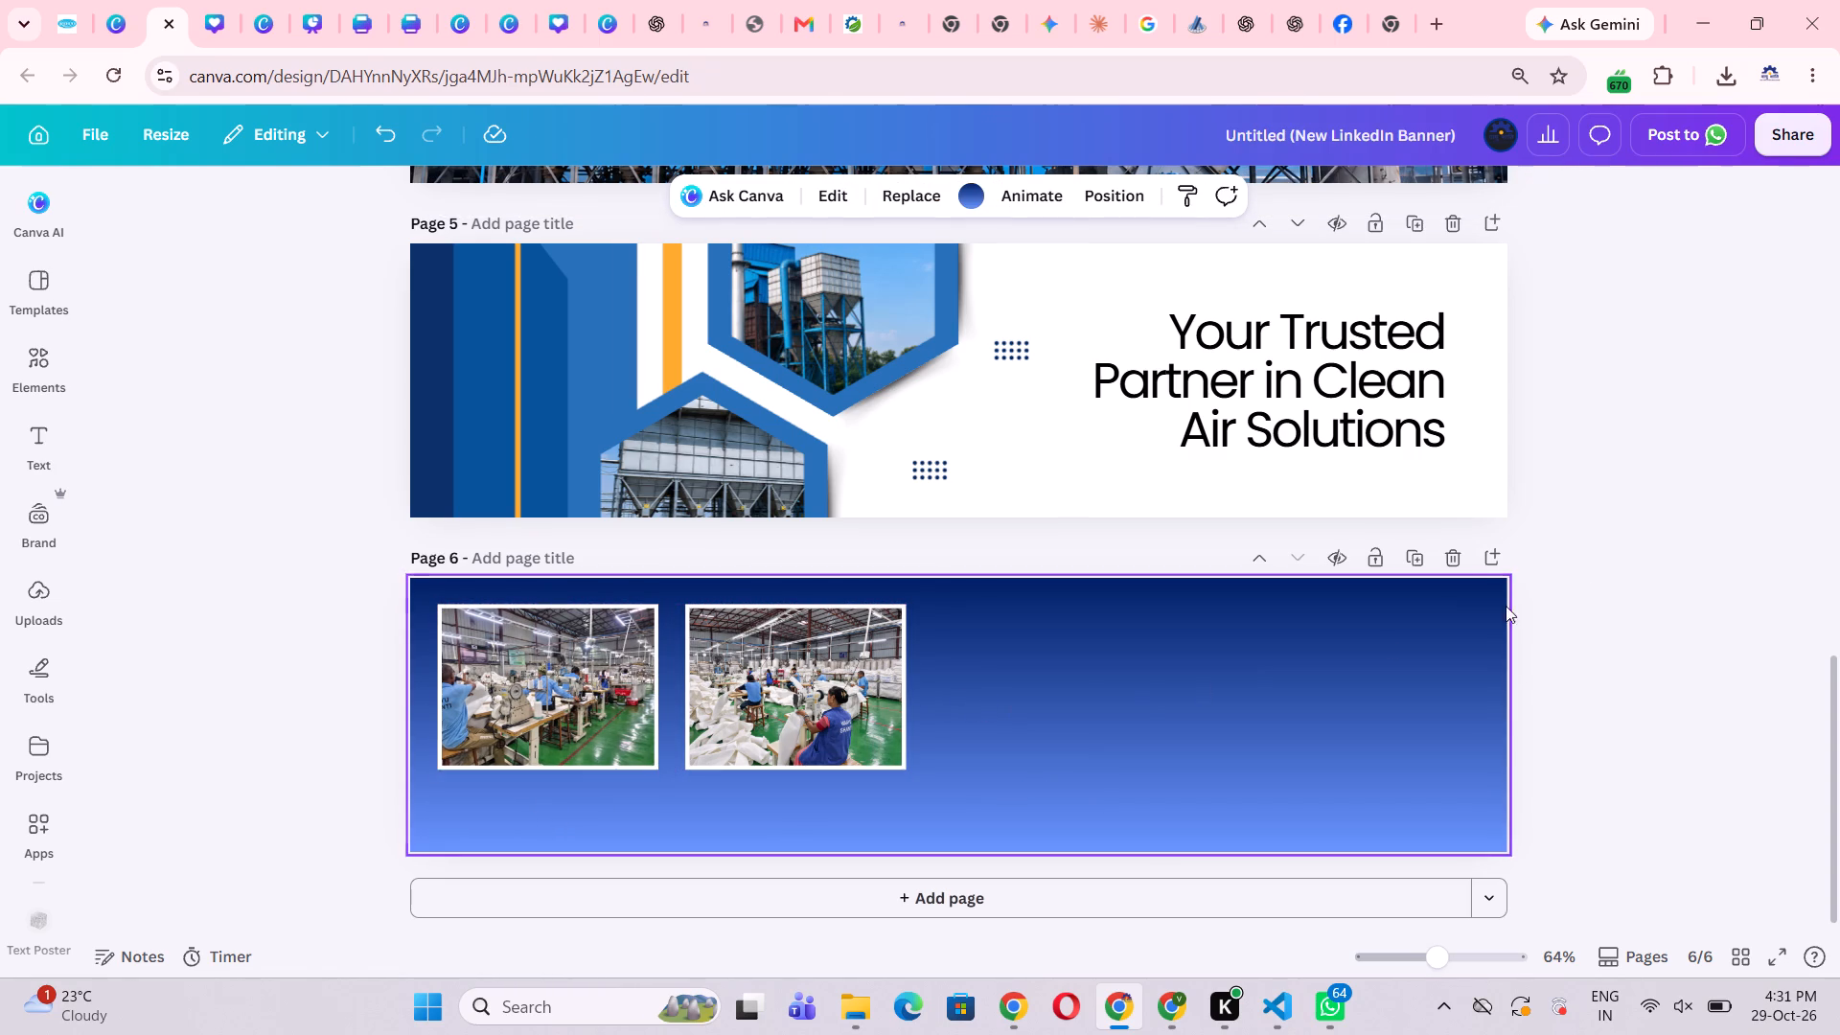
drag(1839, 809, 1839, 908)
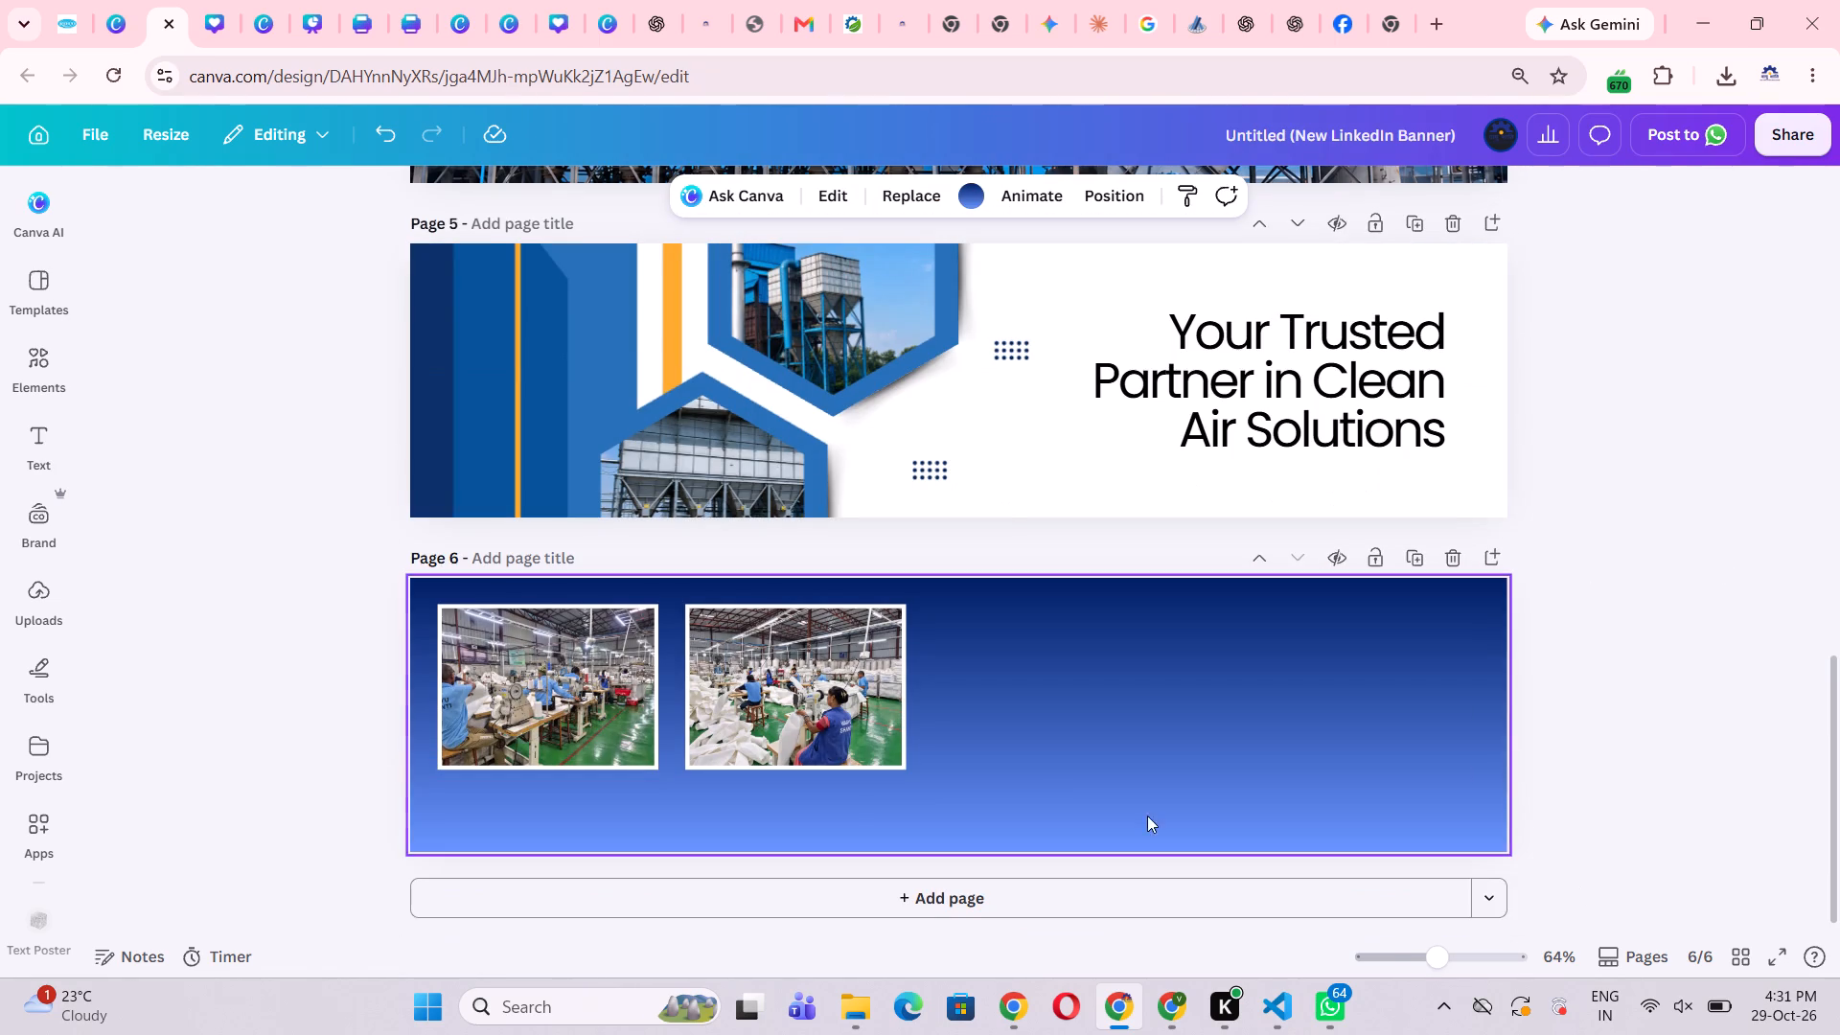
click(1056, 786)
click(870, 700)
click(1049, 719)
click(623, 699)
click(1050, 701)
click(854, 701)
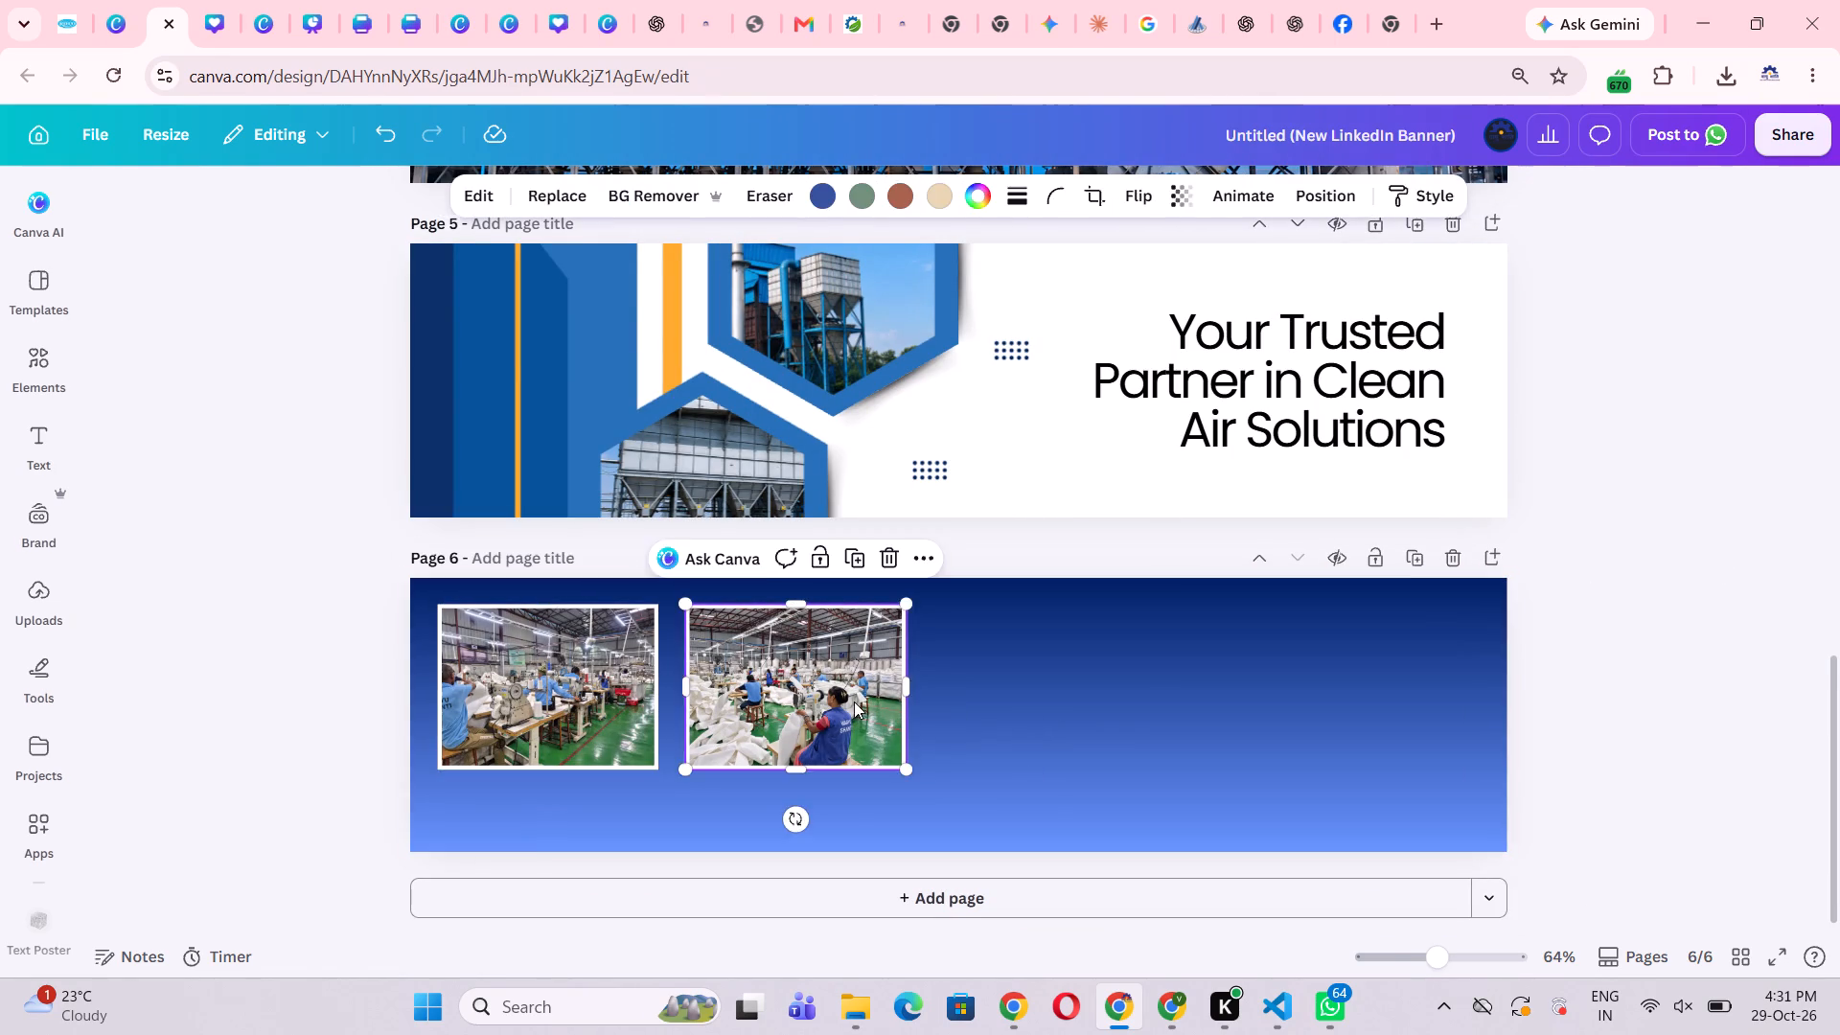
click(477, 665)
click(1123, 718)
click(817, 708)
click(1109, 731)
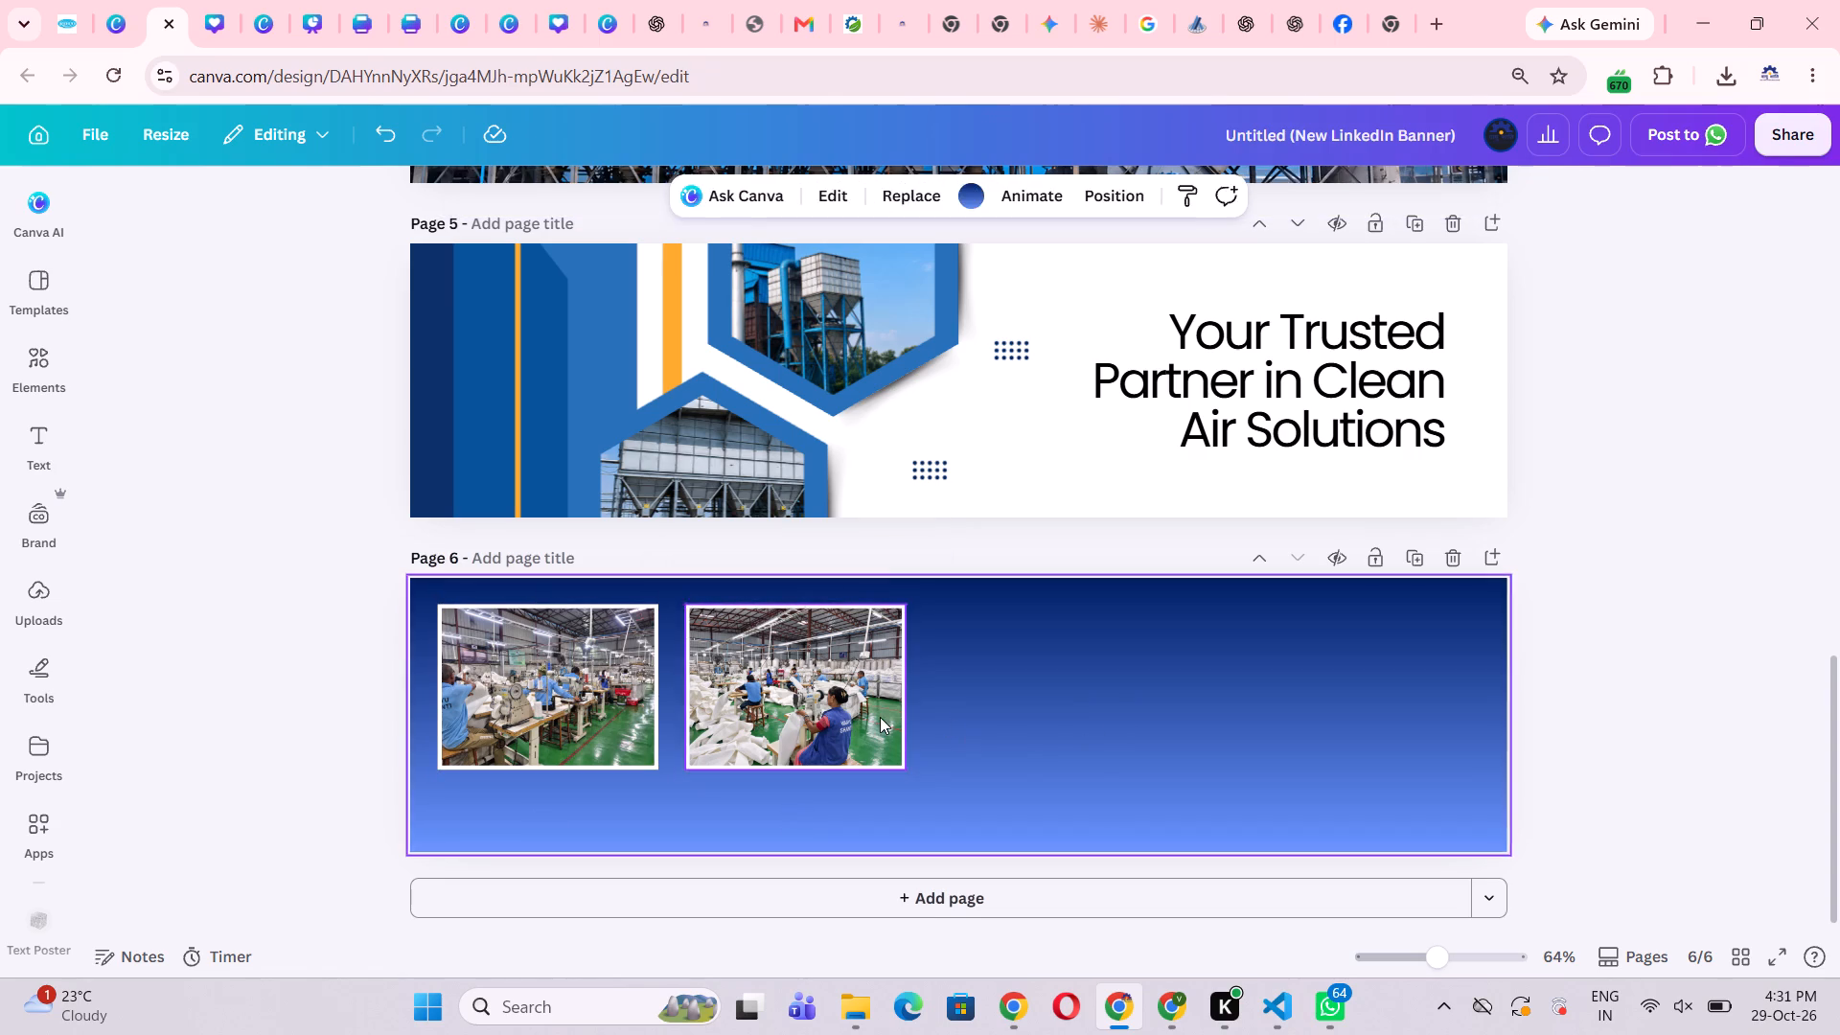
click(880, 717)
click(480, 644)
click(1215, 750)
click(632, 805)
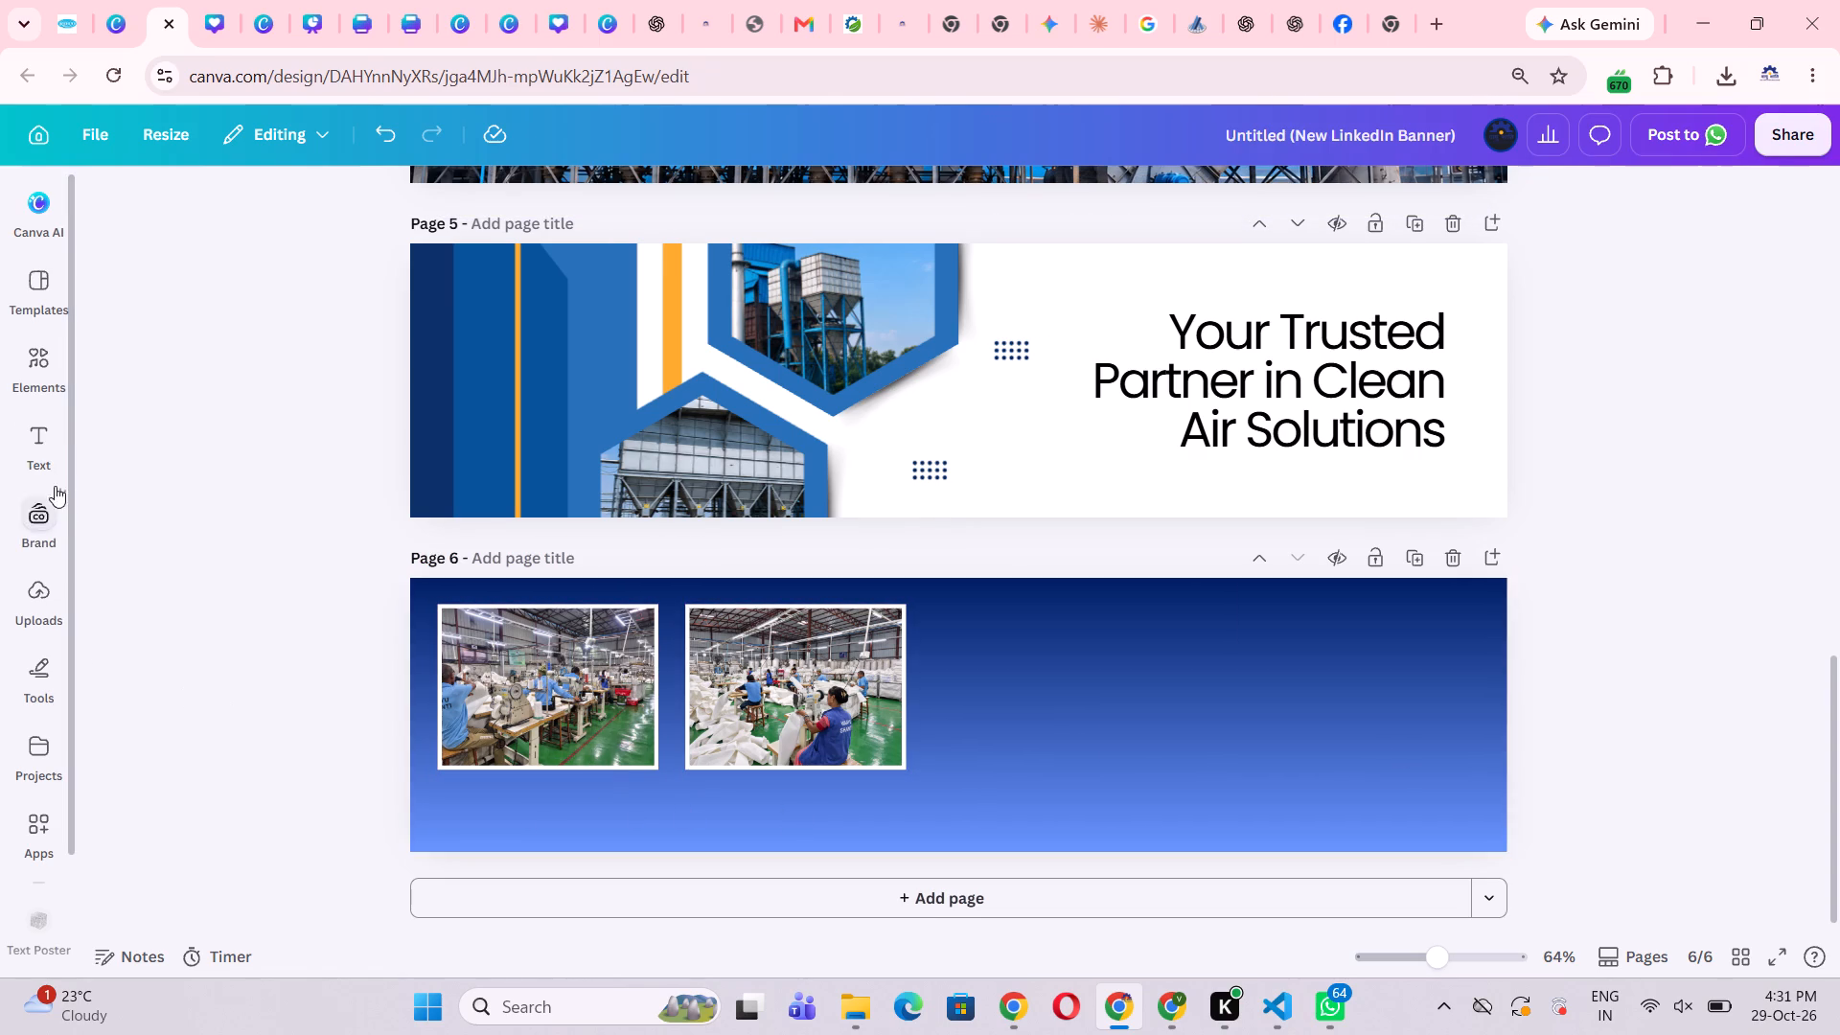
Add a text box to page 6 and place it in the empty strip below the two factory photos.
click(56, 426)
scroll(285, 547, down, 4)
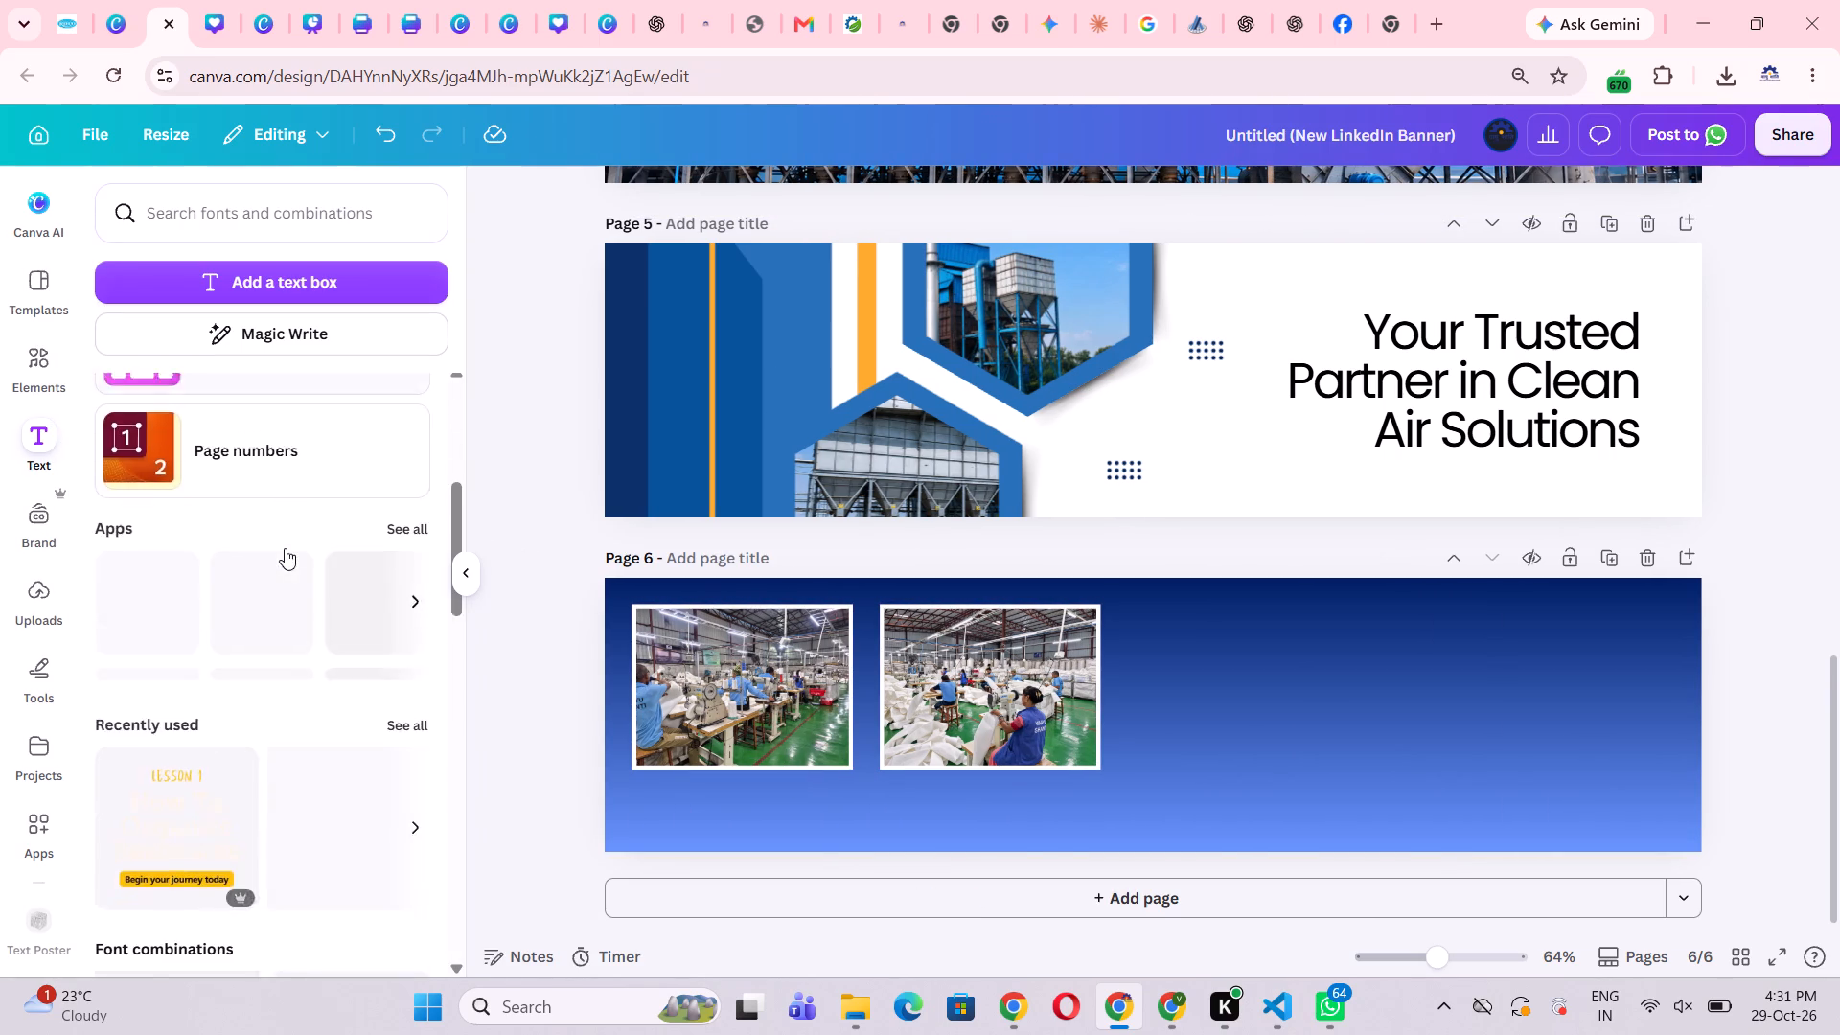
scroll(285, 548, down, 15)
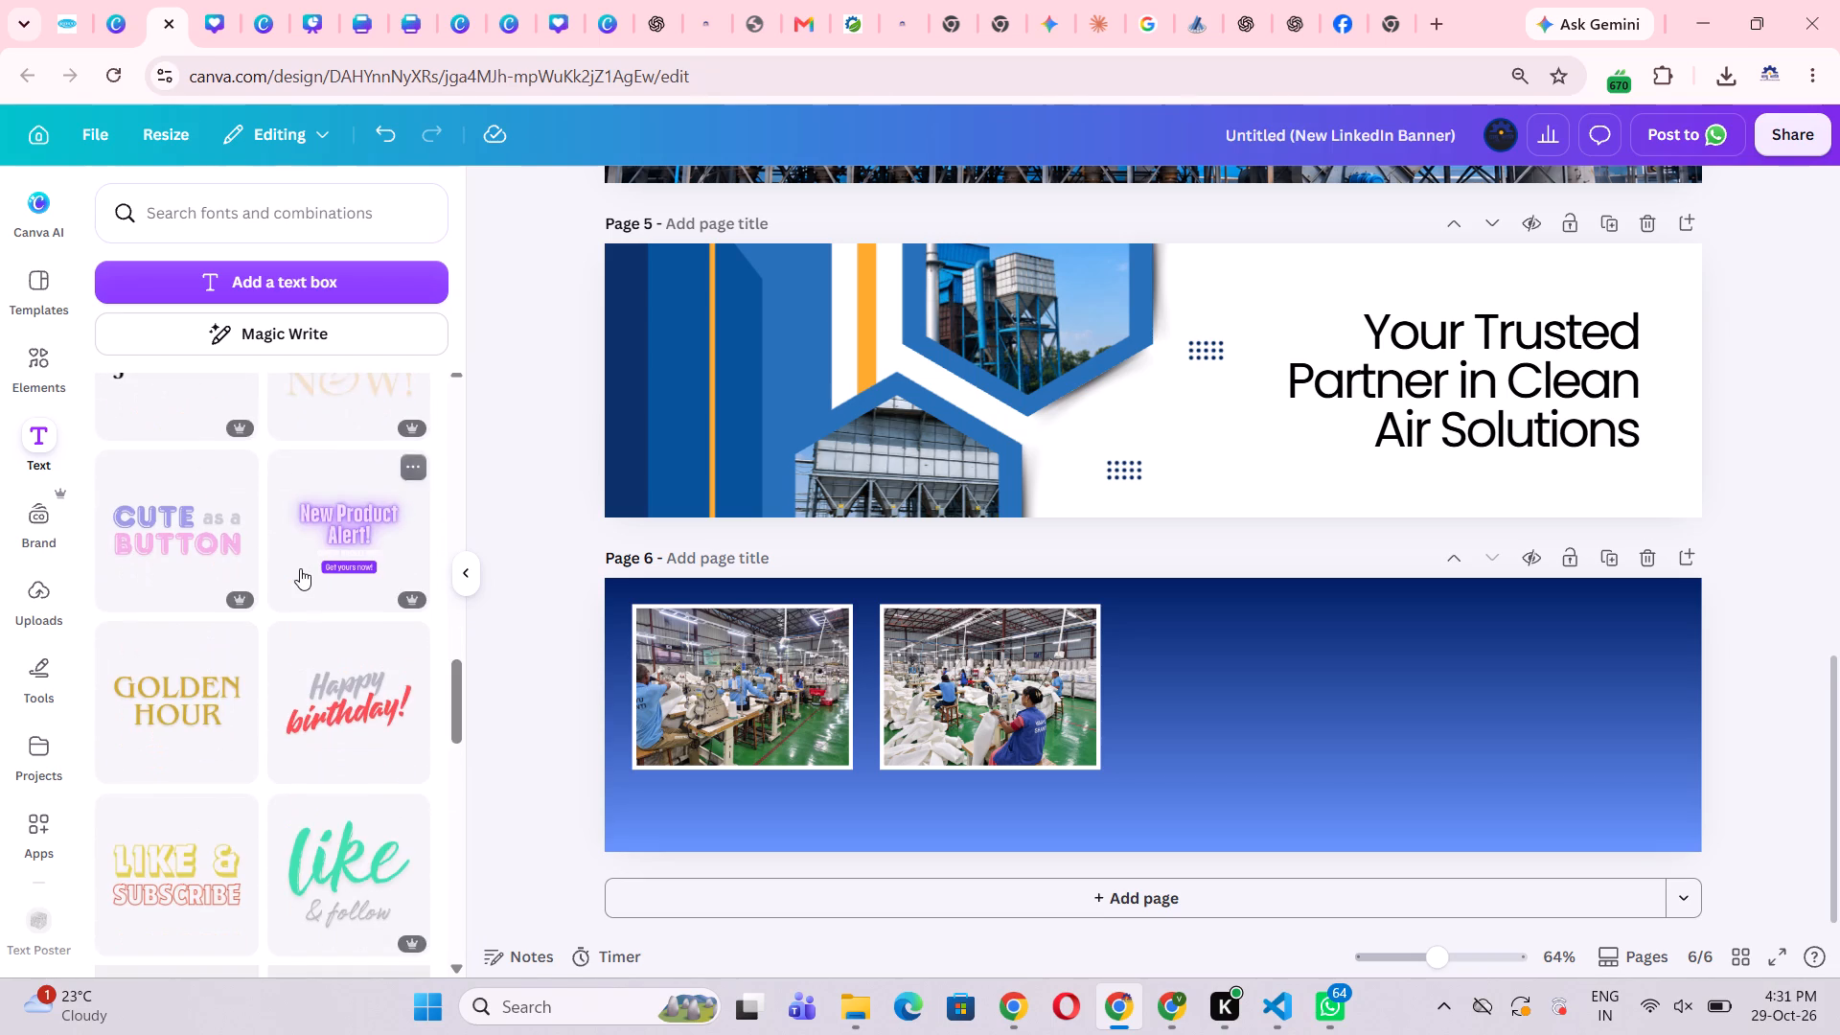
scroll(300, 568, down, 3)
scroll(264, 492, up, 20)
scroll(264, 492, up, 8)
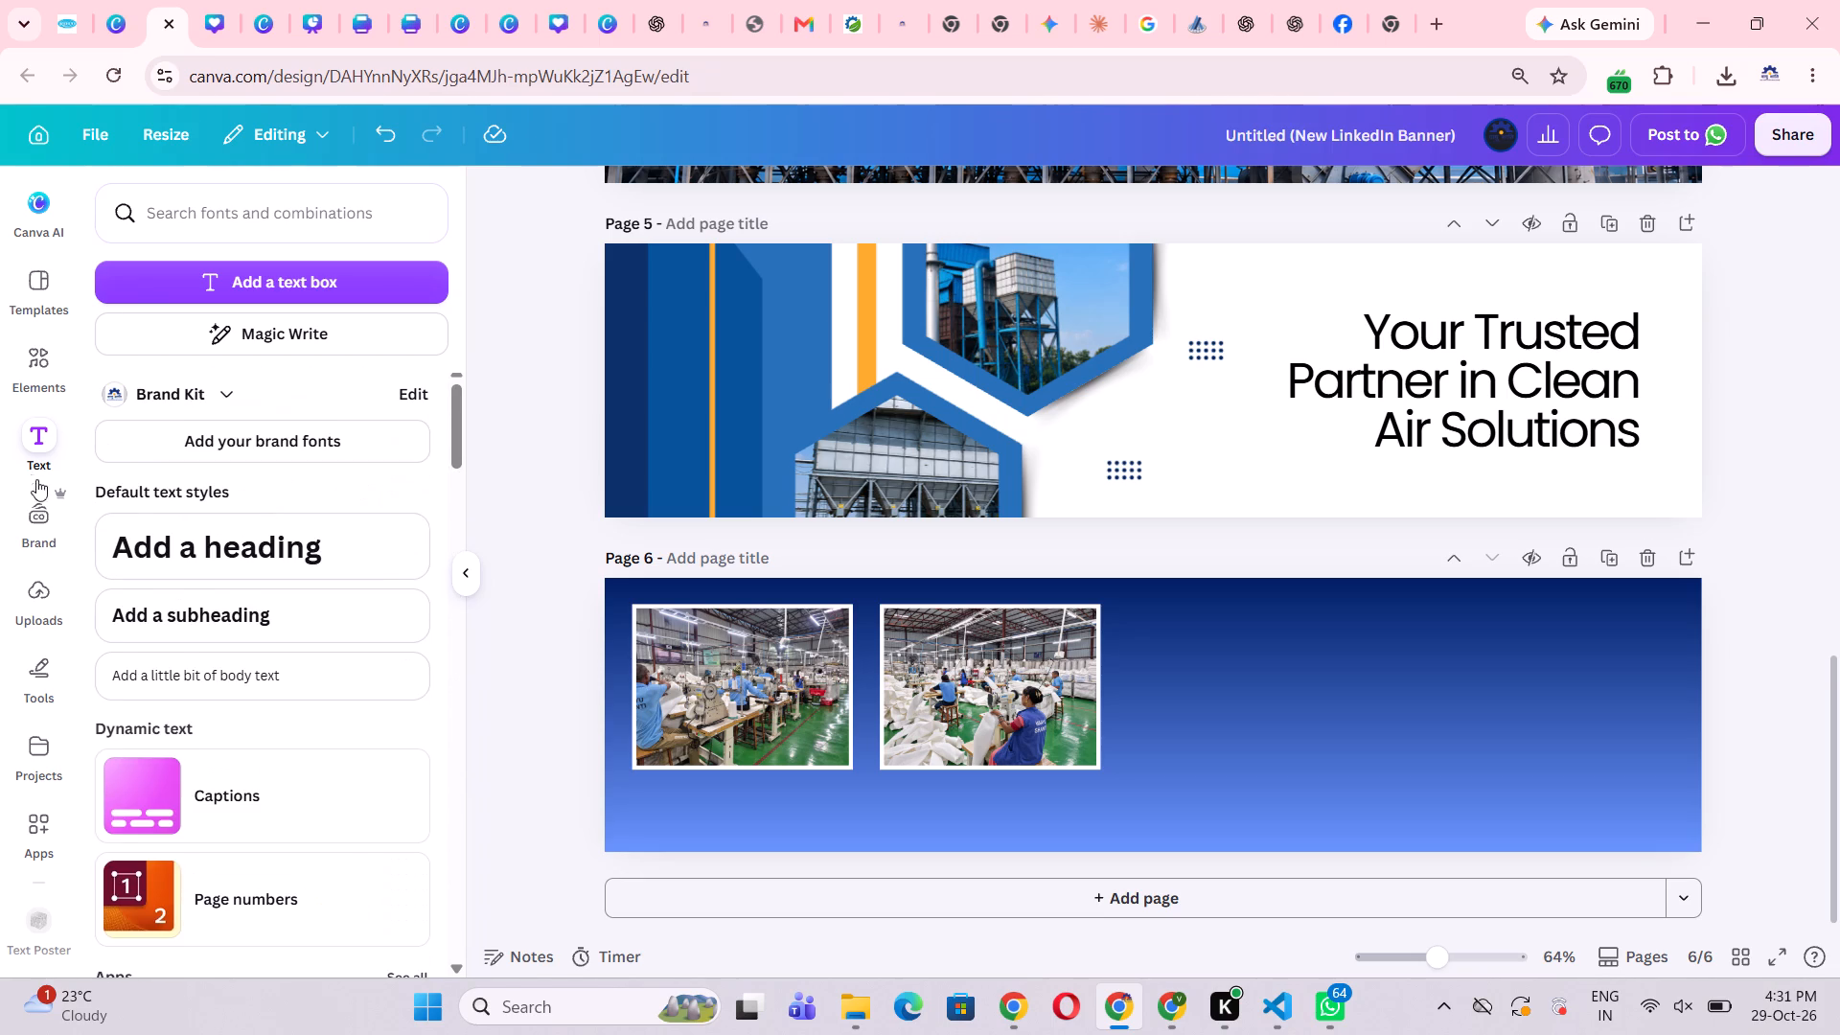
click(184, 287)
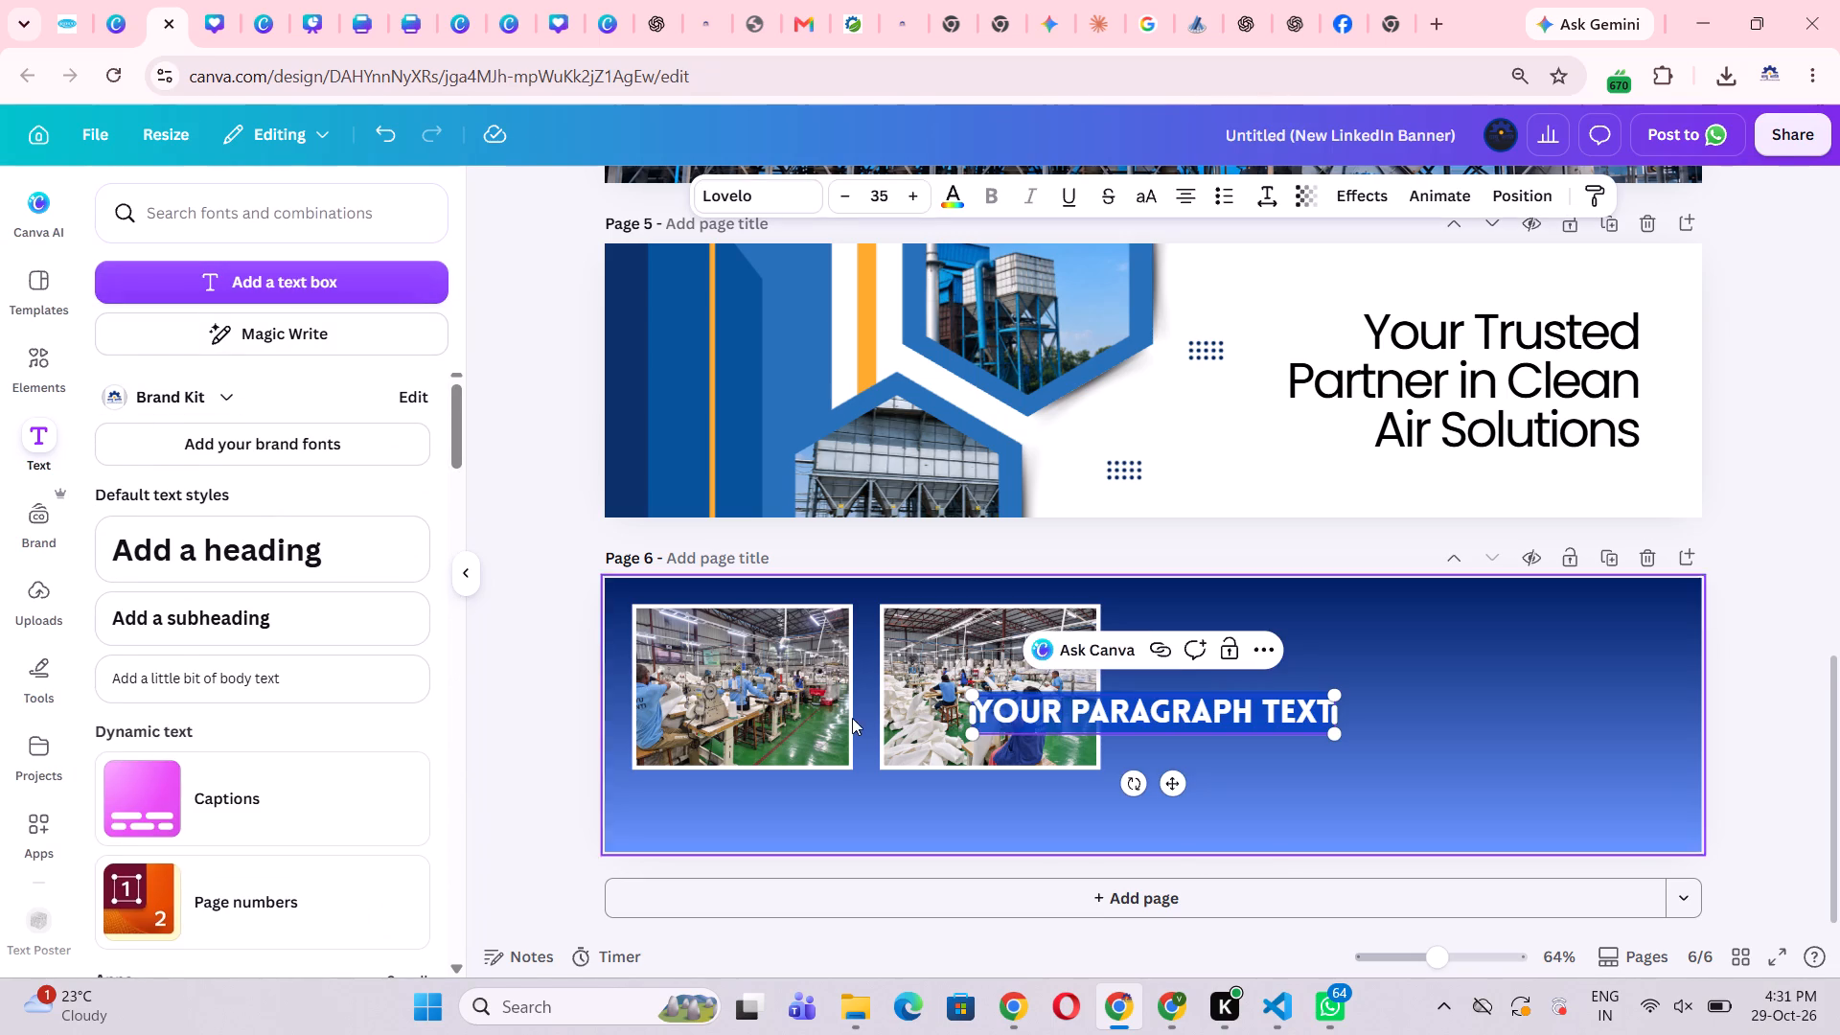
click(1377, 812)
drag(1232, 707, 1232, 713)
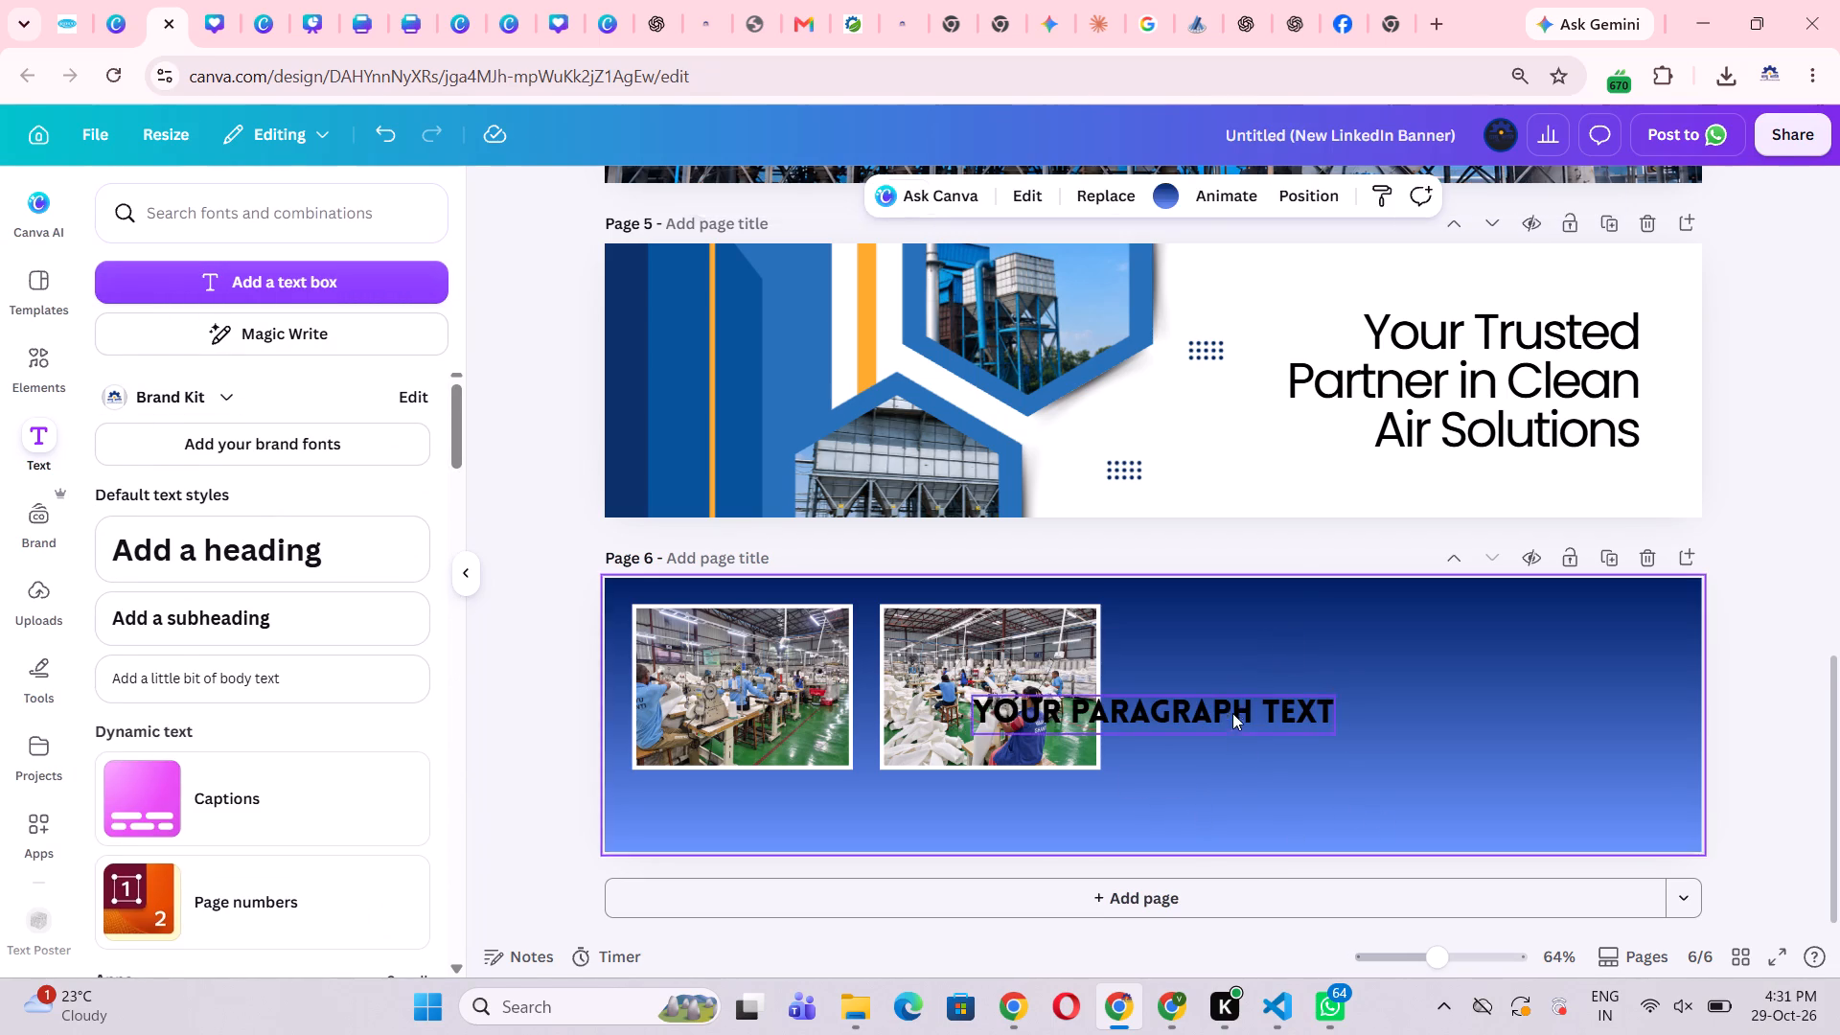
drag(1232, 713, 997, 810)
Replace the placeholder text below the photos with the caption "bag department".
double_click(993, 805)
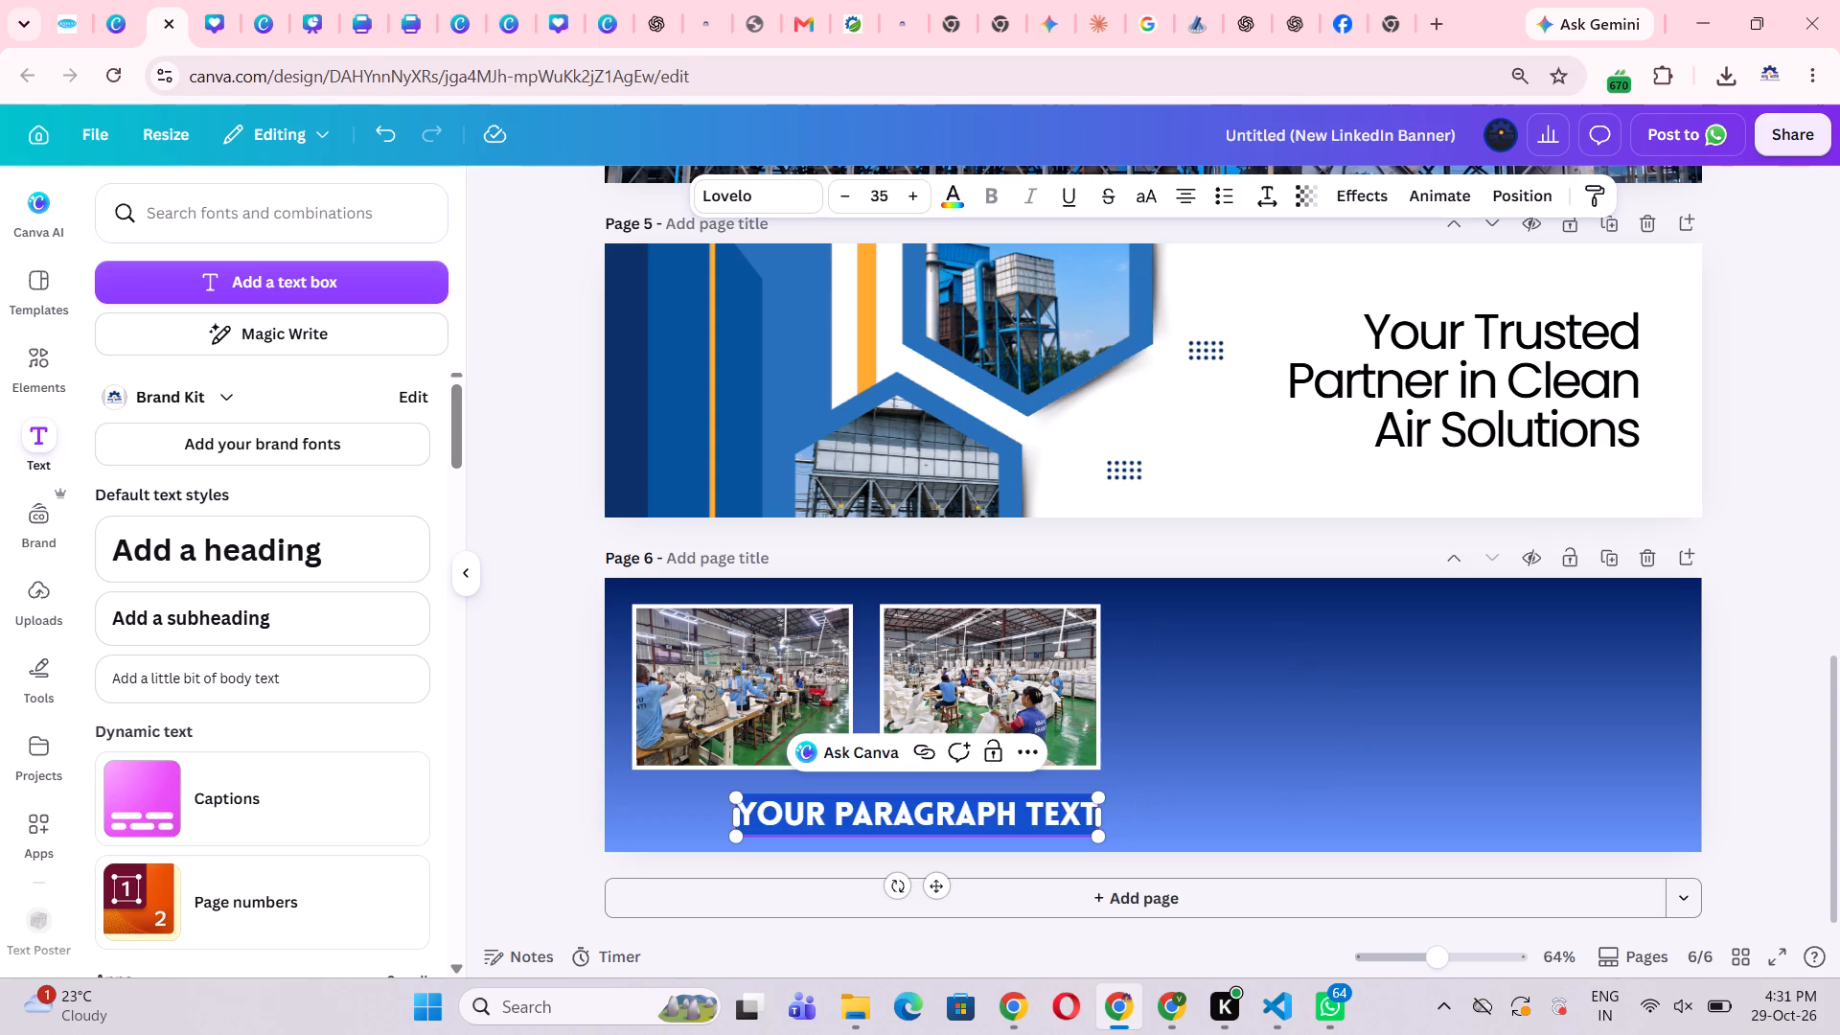
key(BackSpace)
key(shift+c)
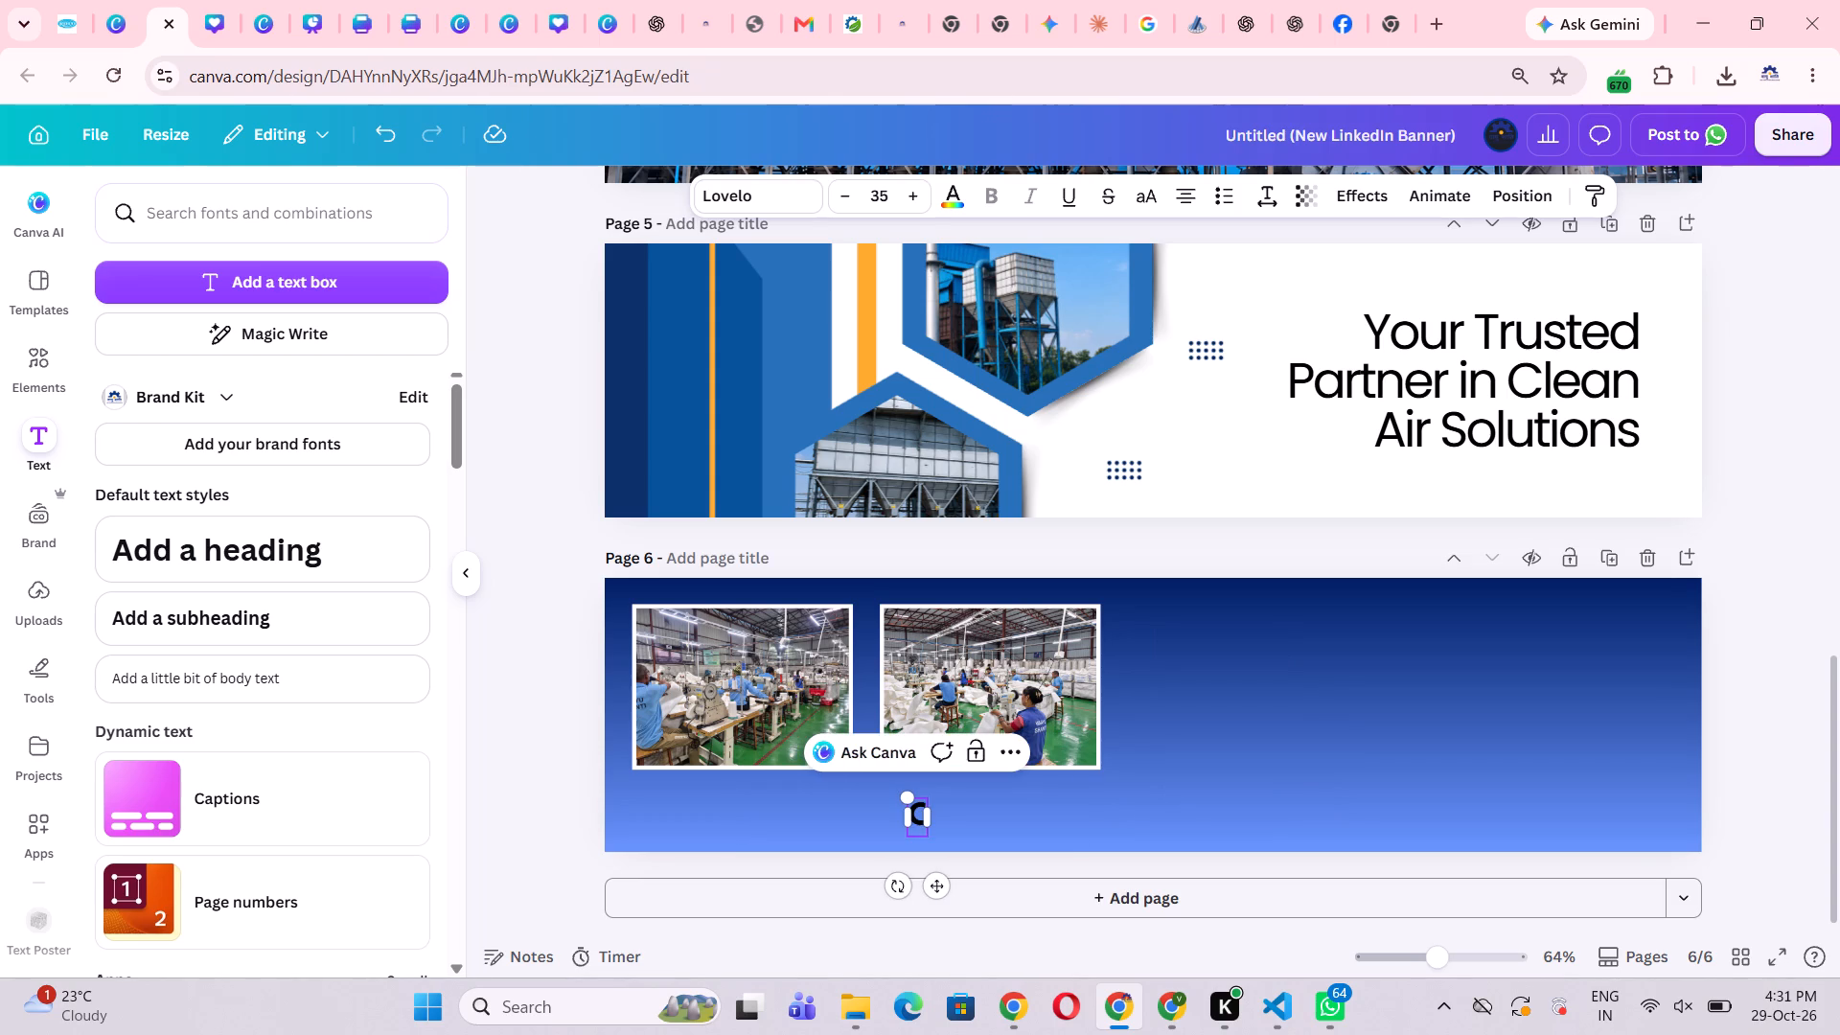
text(age)
key(space)
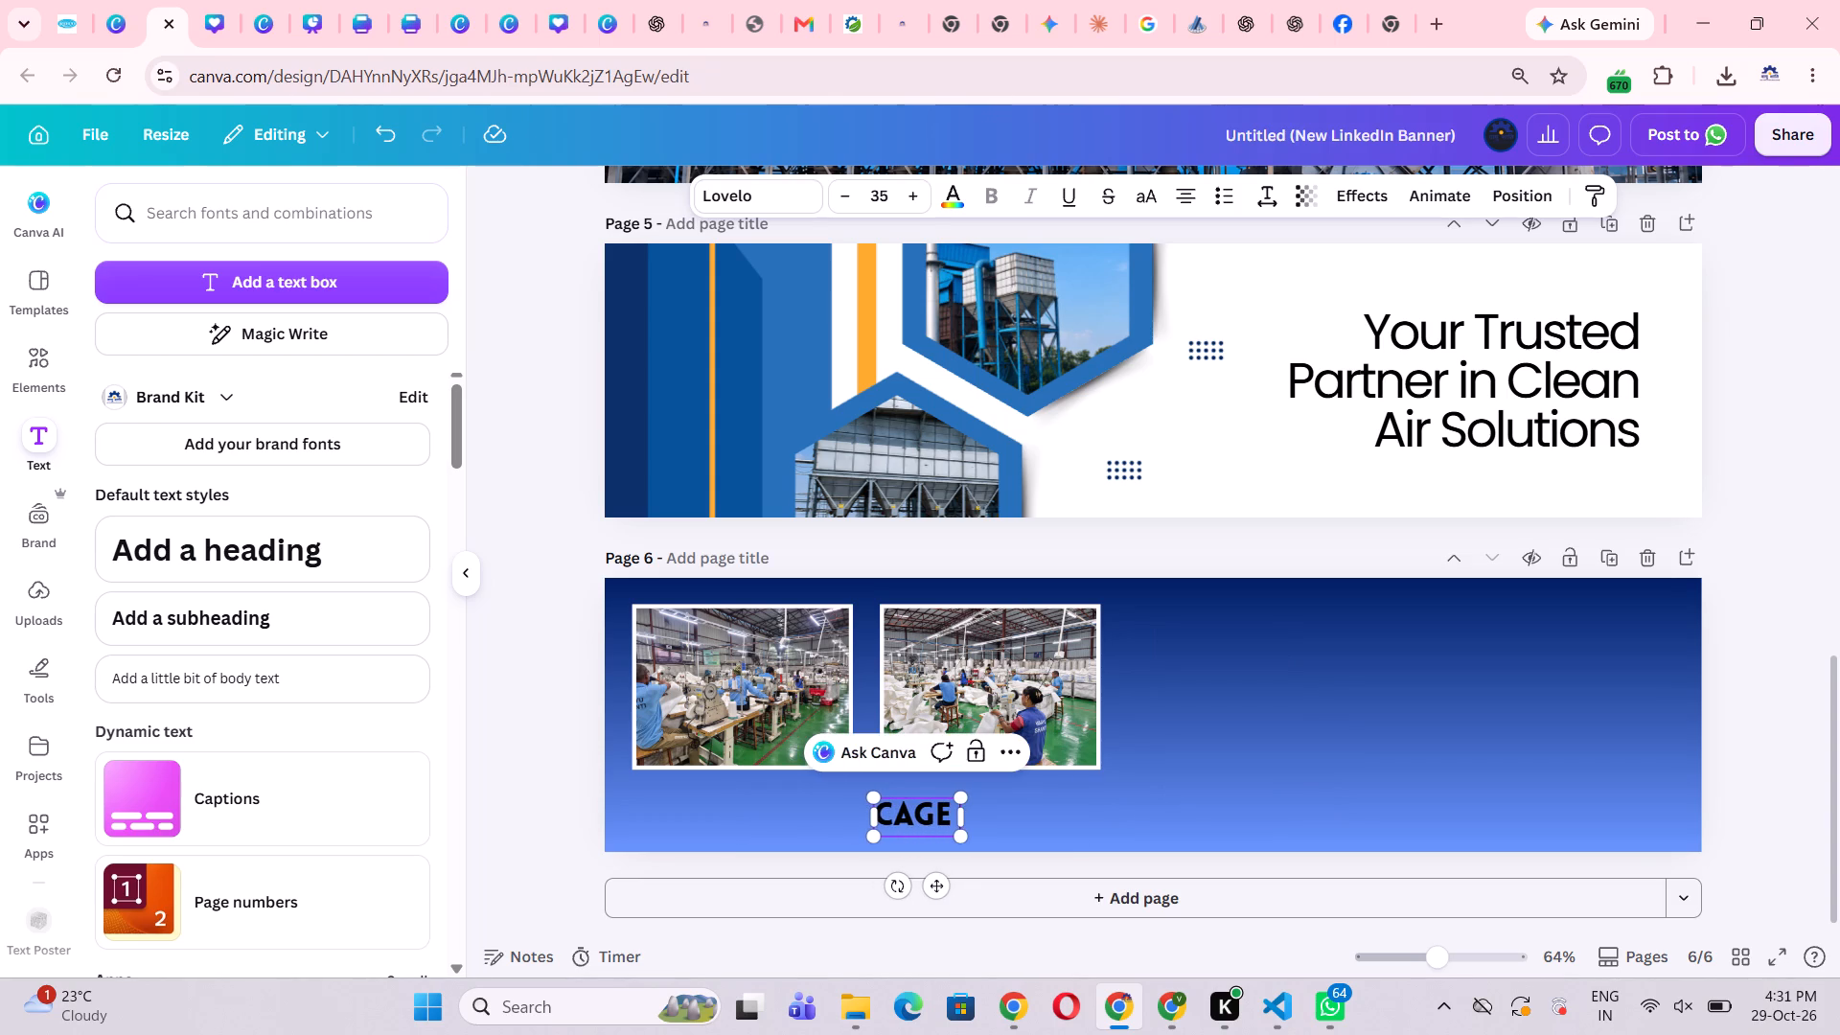
key(BackSpace)
key(BackSpace)
key(BackSpace)
key(BackSpace)
key(BackSpace)
text(bag de)
text(part)
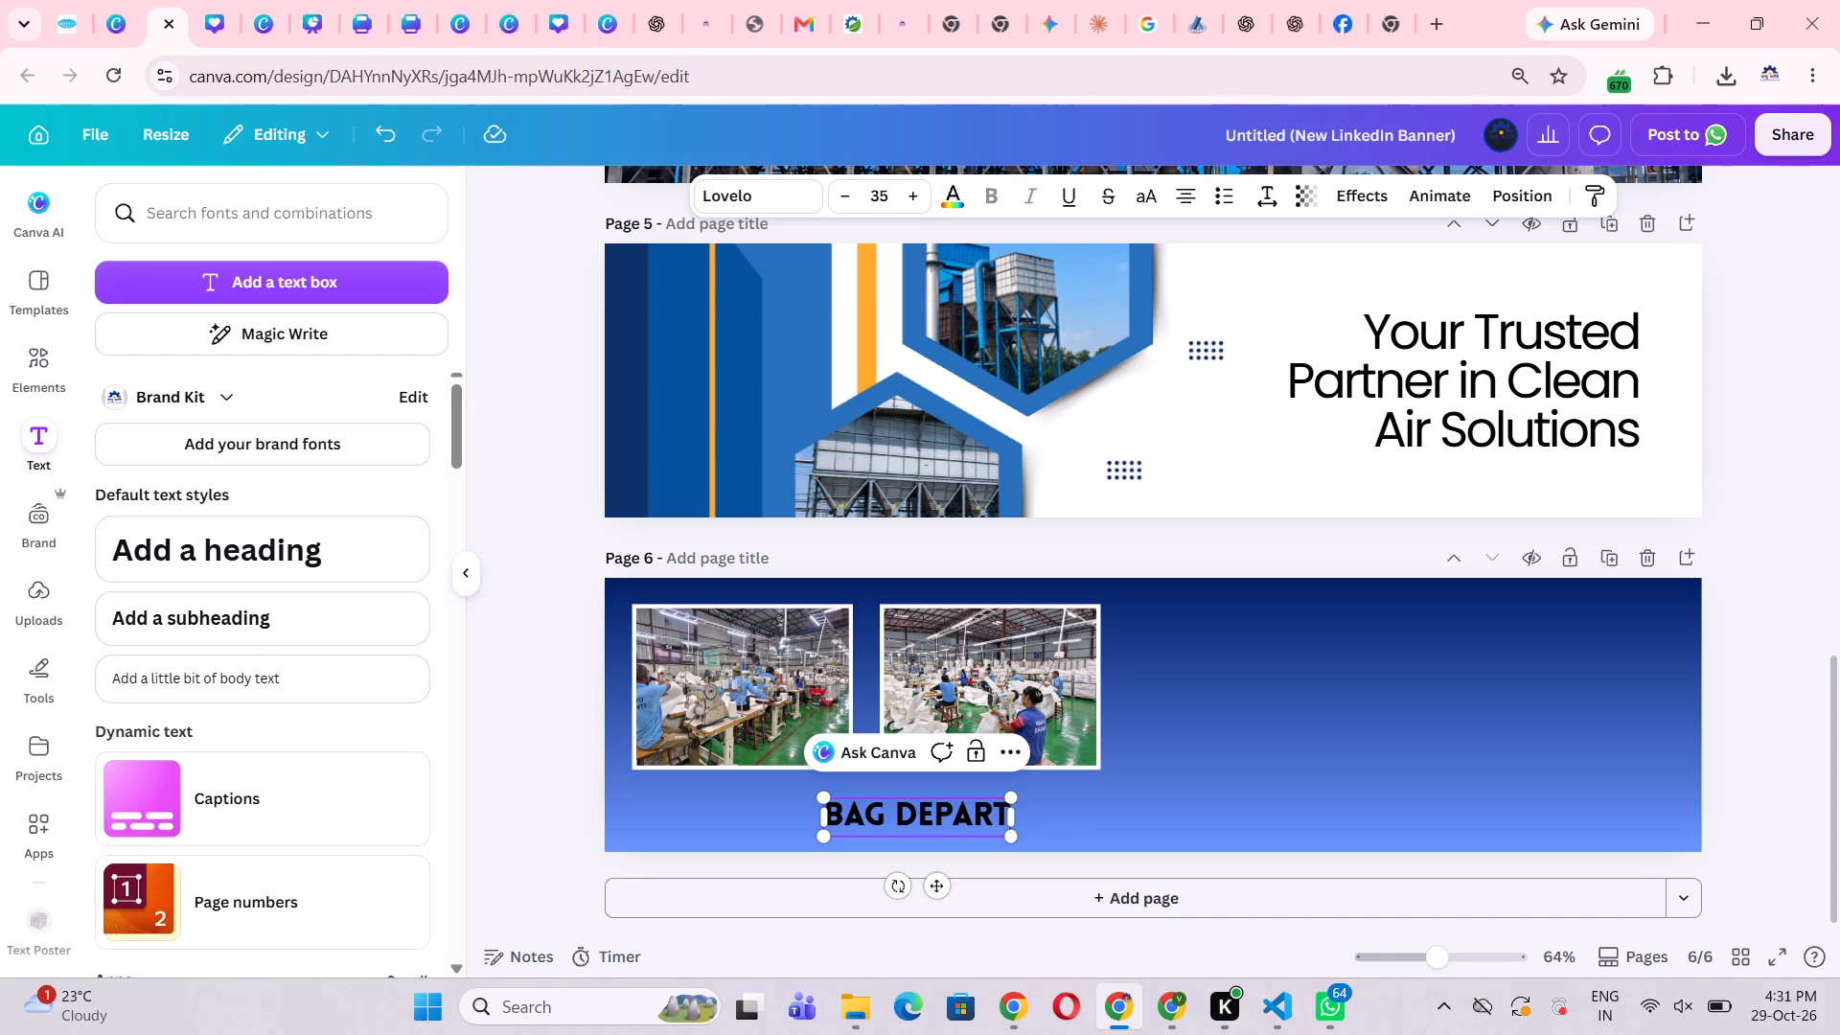
click(1142, 814)
double_click(973, 823)
click(998, 816)
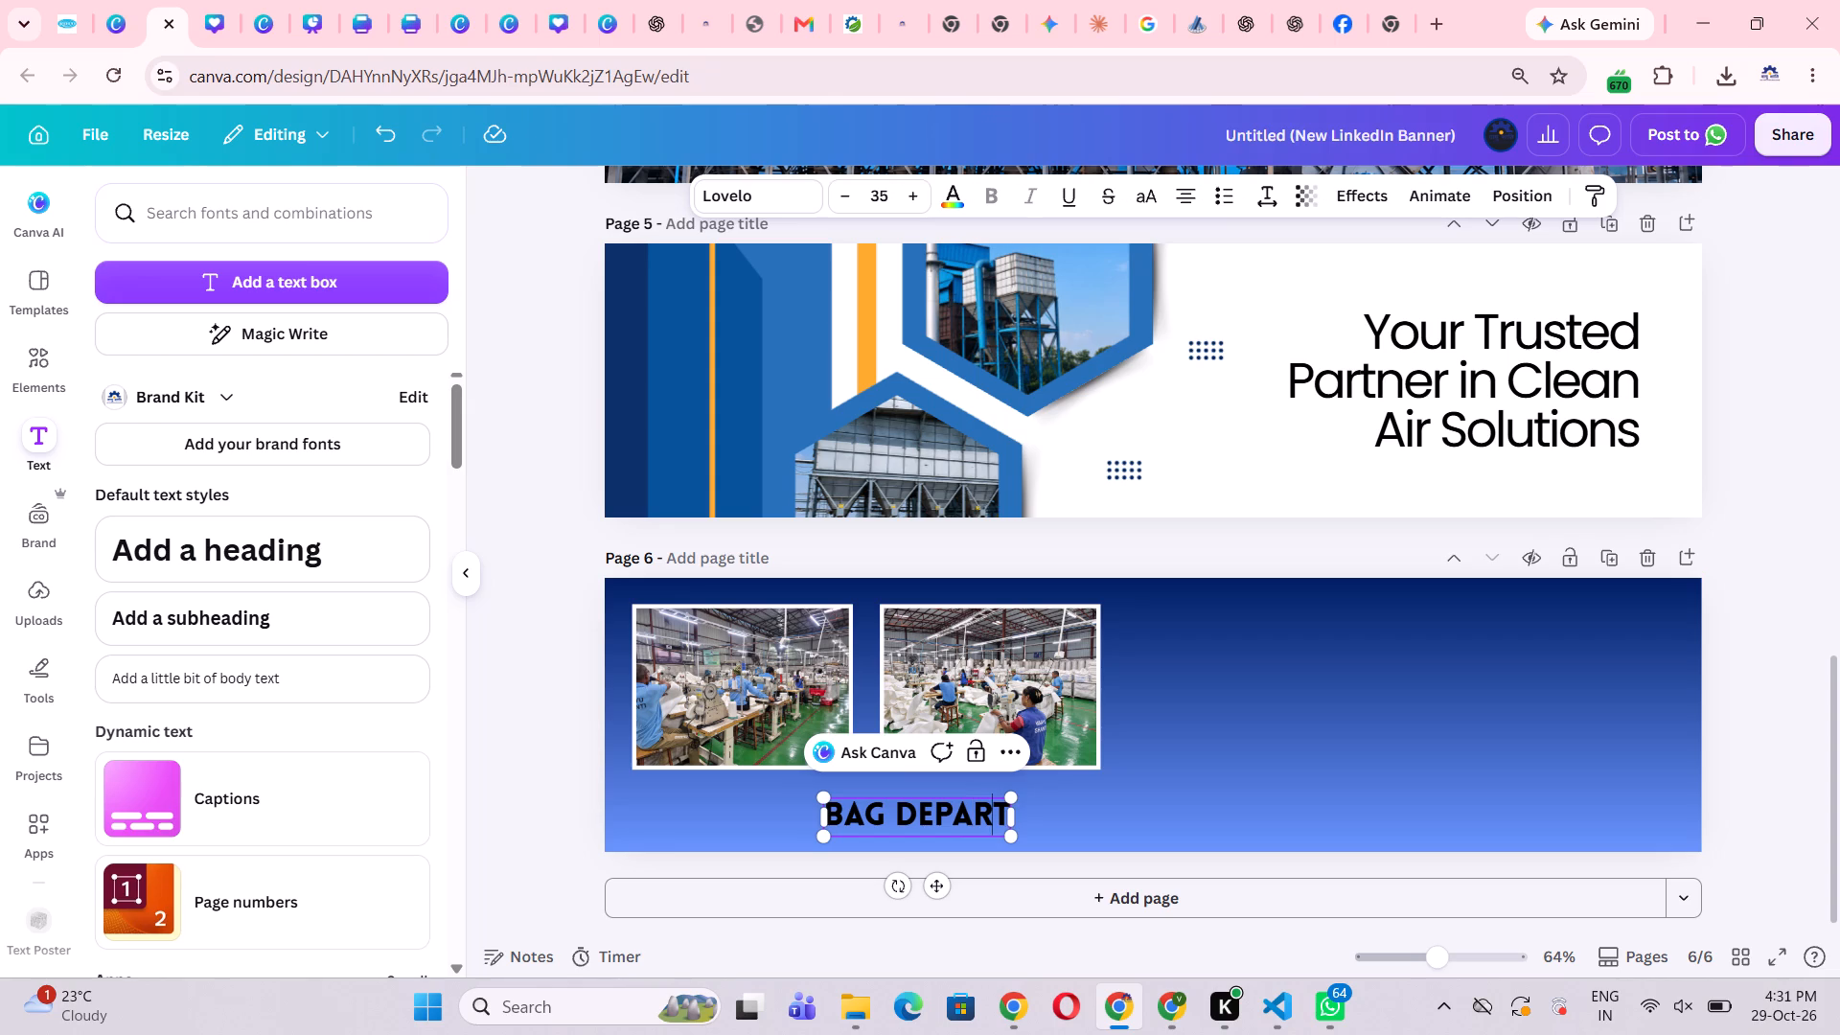
click(1011, 819)
click(1005, 822)
text(ment)
click(1561, 679)
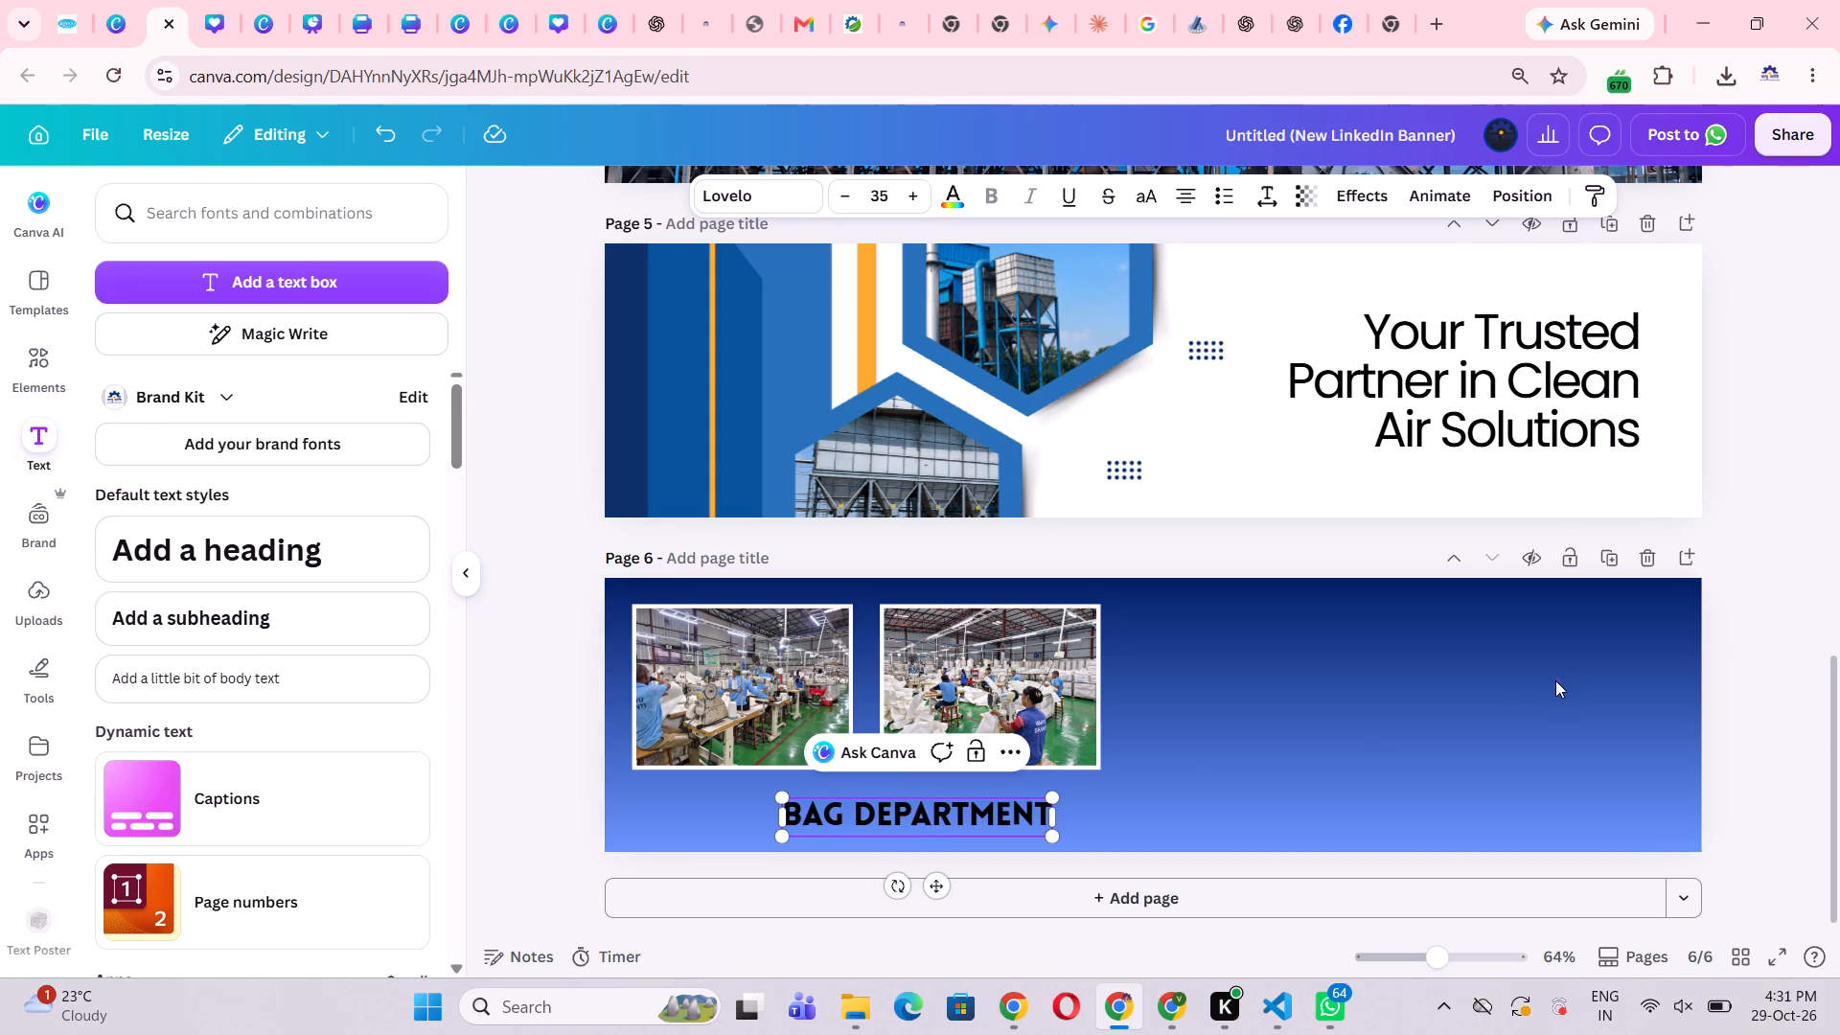
Reposition the BAG DEPARTMENT caption so it sits roughly centered just beneath the pair of factory photos.
click(886, 826)
drag(892, 816, 842, 811)
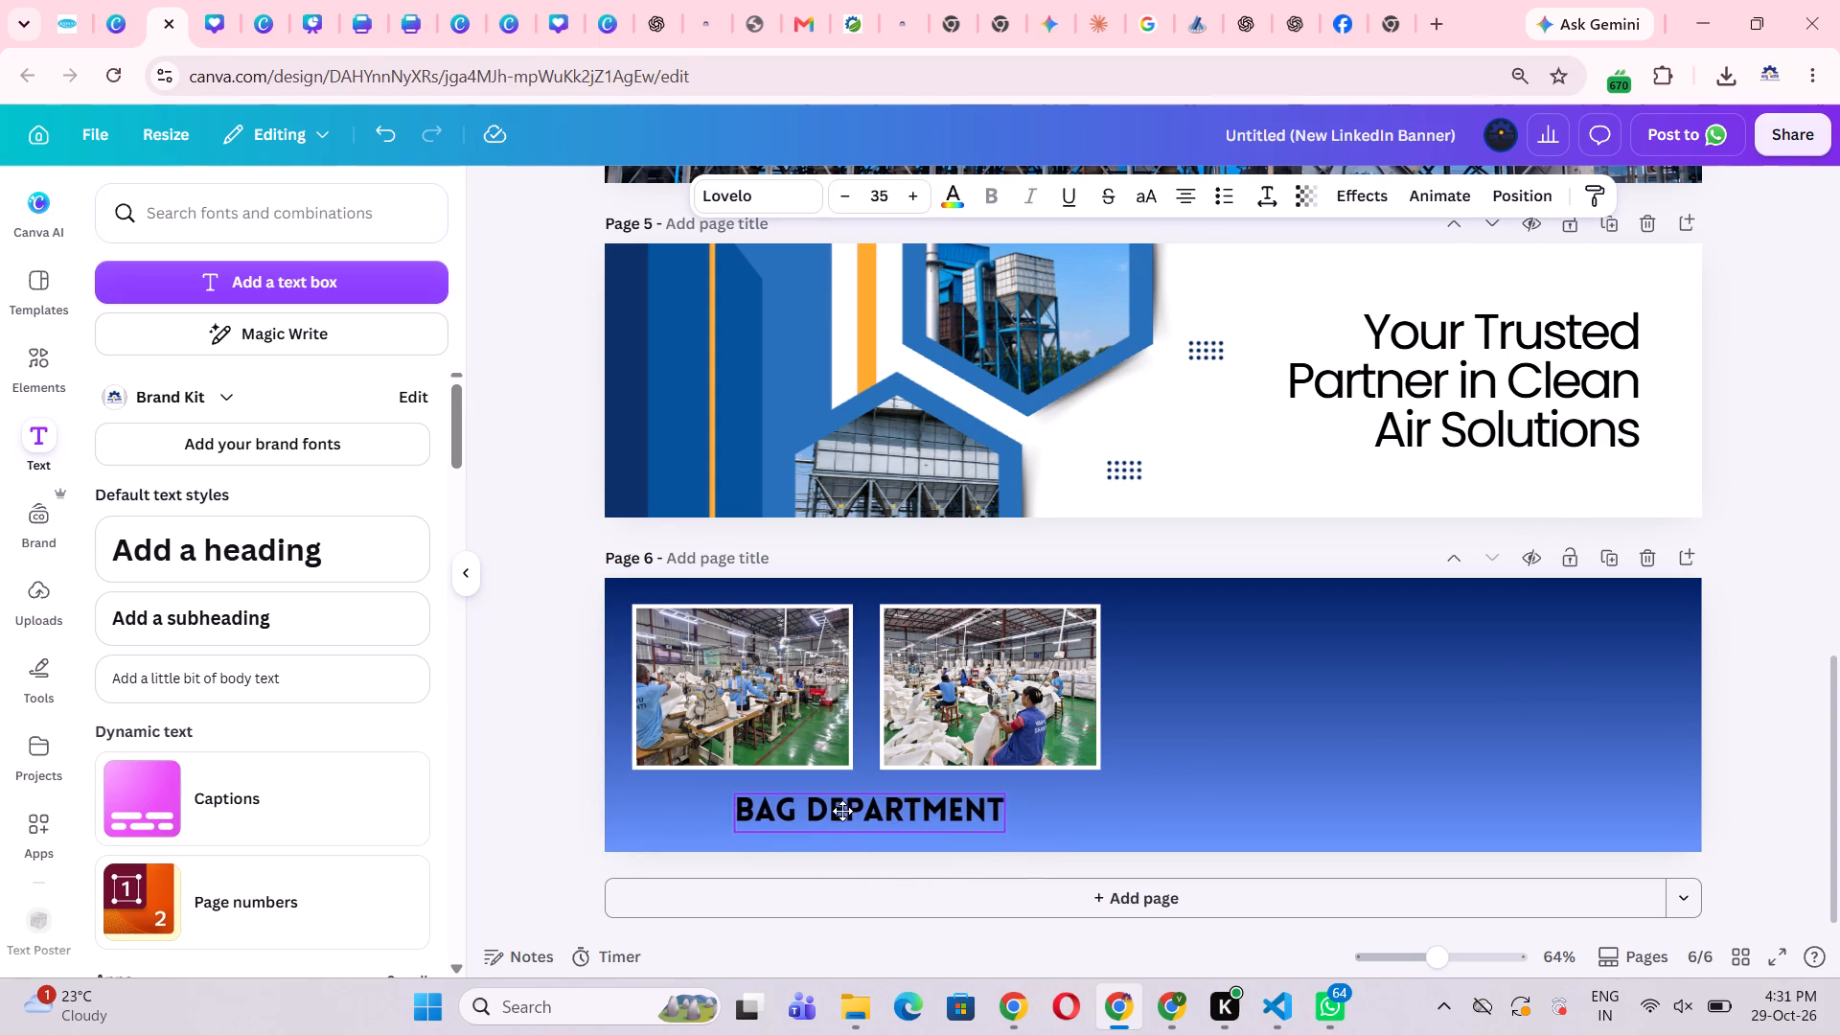
drag(842, 811, 836, 813)
click(862, 818)
click(1082, 824)
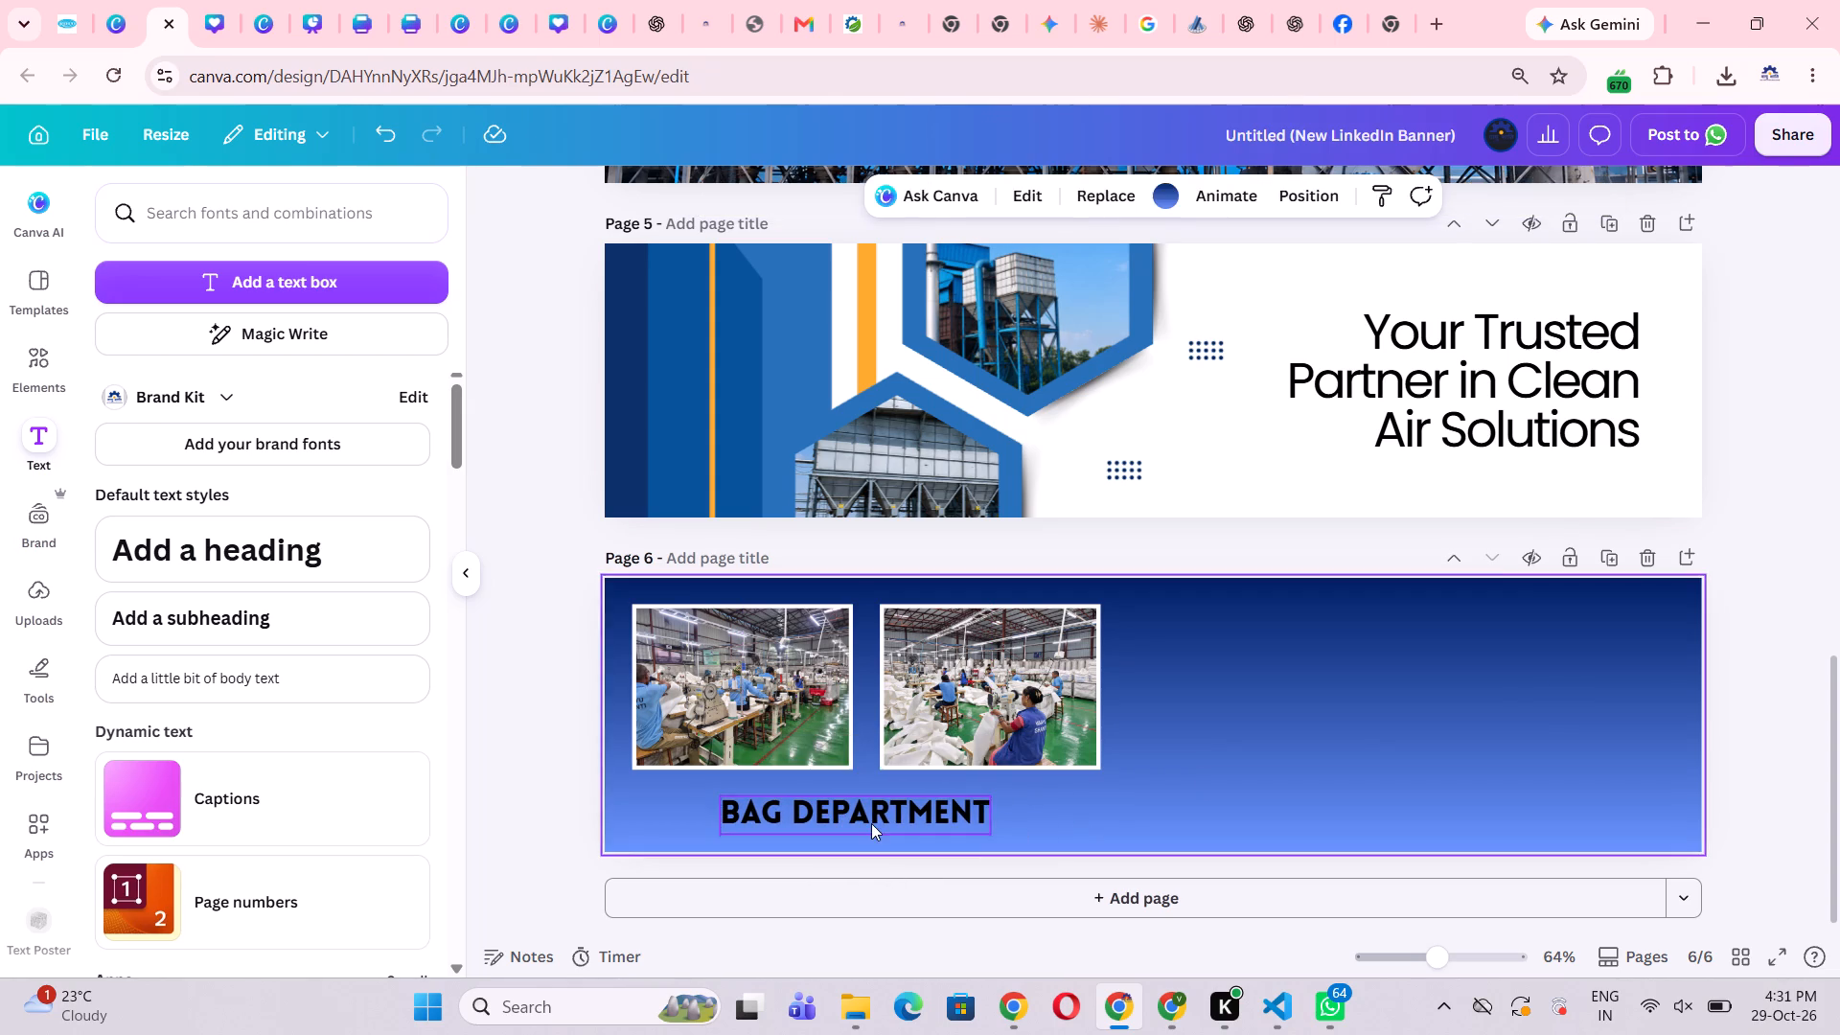
click(871, 823)
click(1290, 799)
click(927, 818)
click(1231, 794)
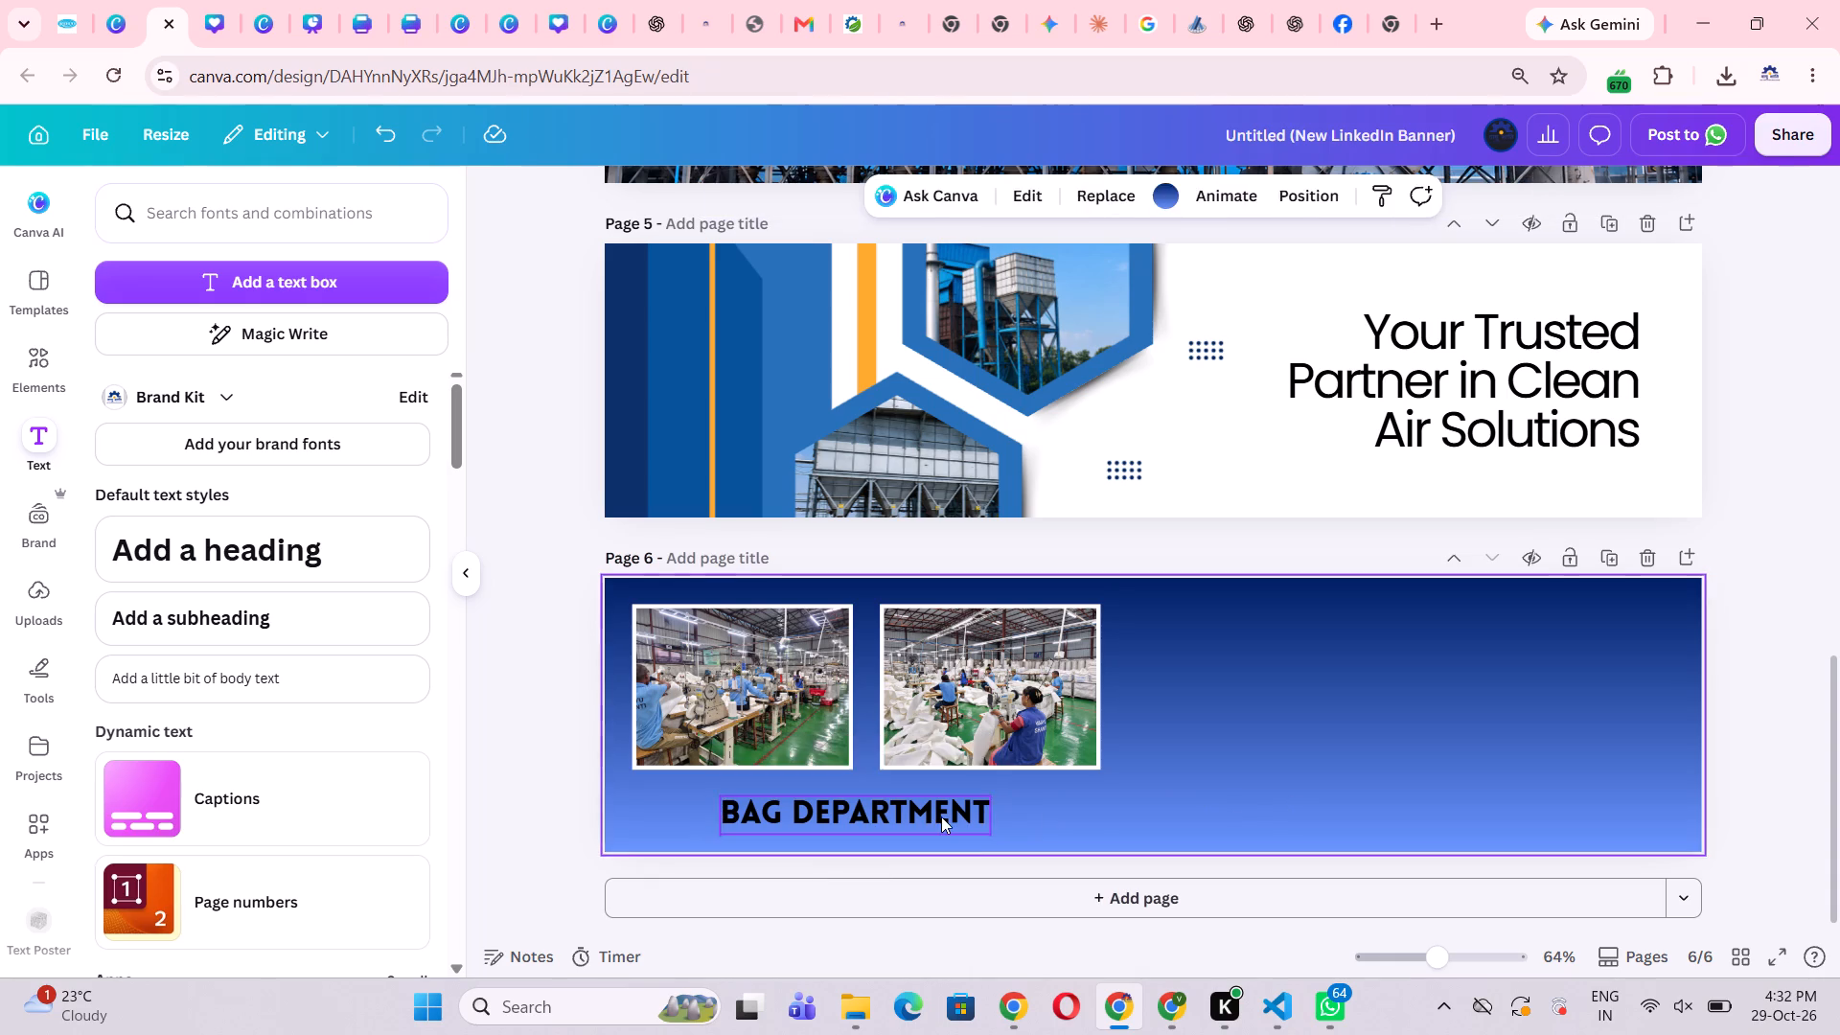
click(941, 816)
click(926, 815)
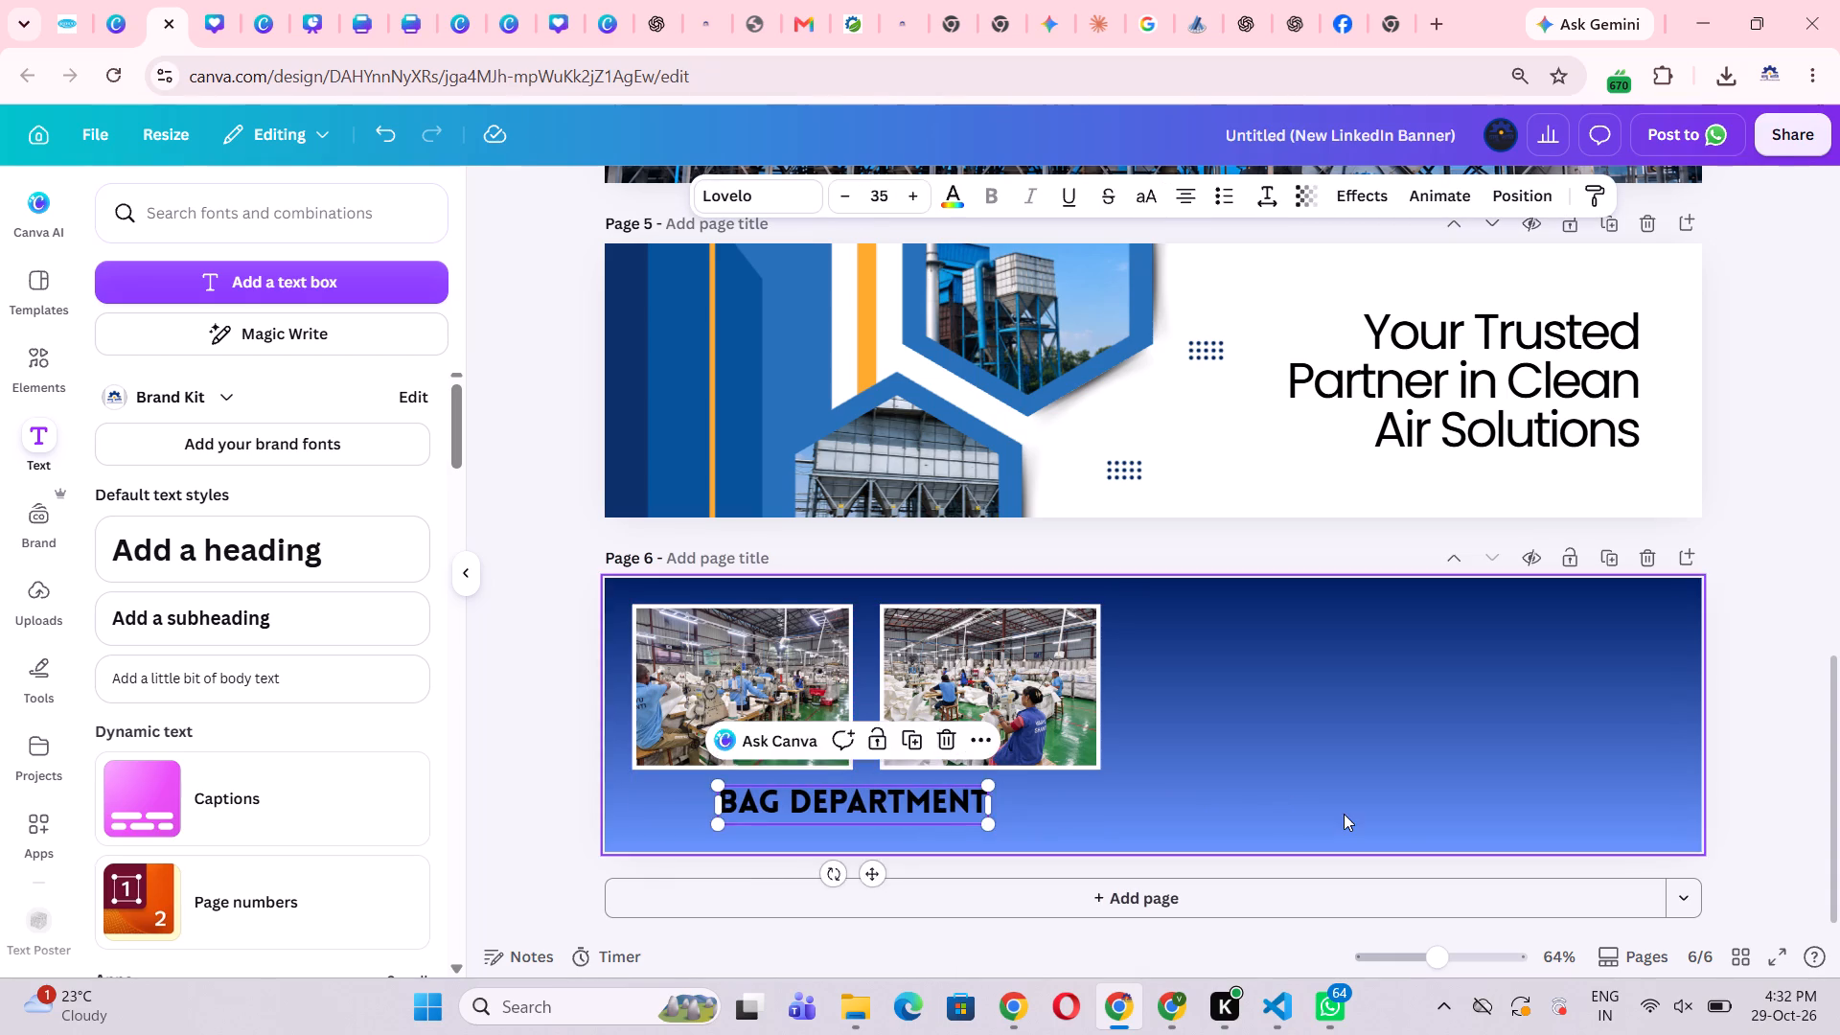
click(1344, 814)
click(829, 807)
click(845, 802)
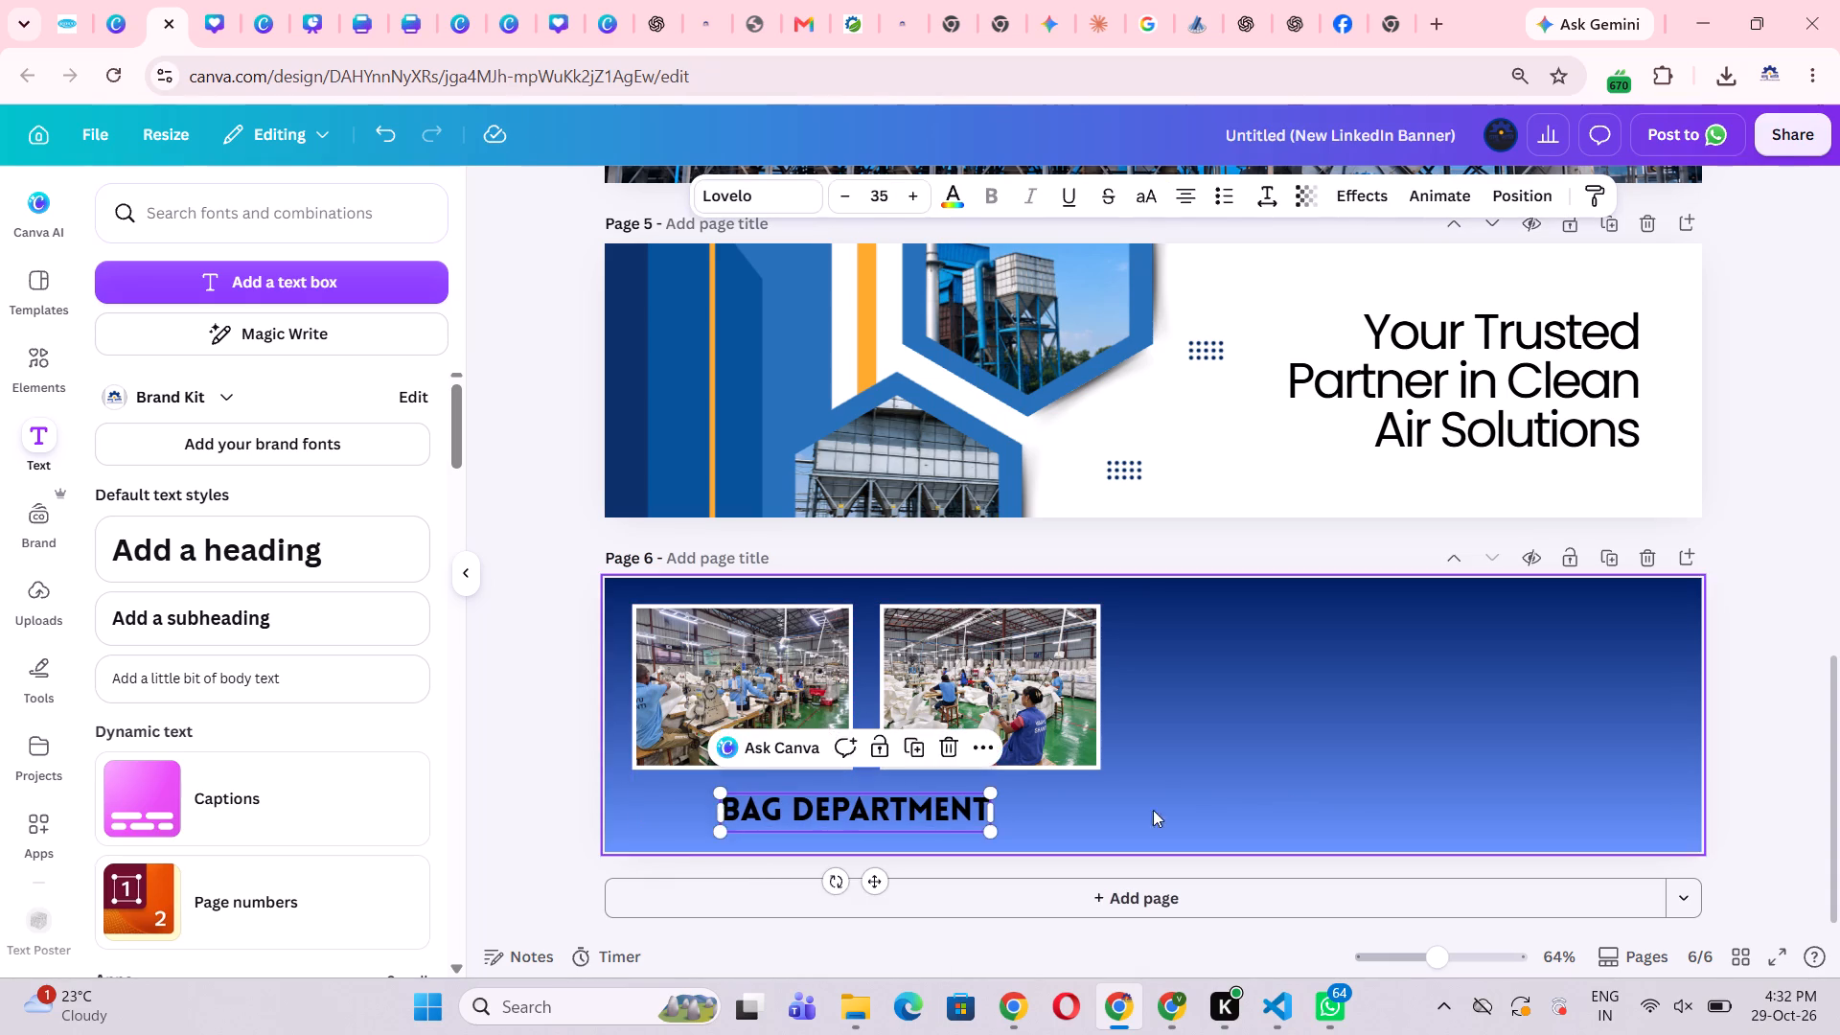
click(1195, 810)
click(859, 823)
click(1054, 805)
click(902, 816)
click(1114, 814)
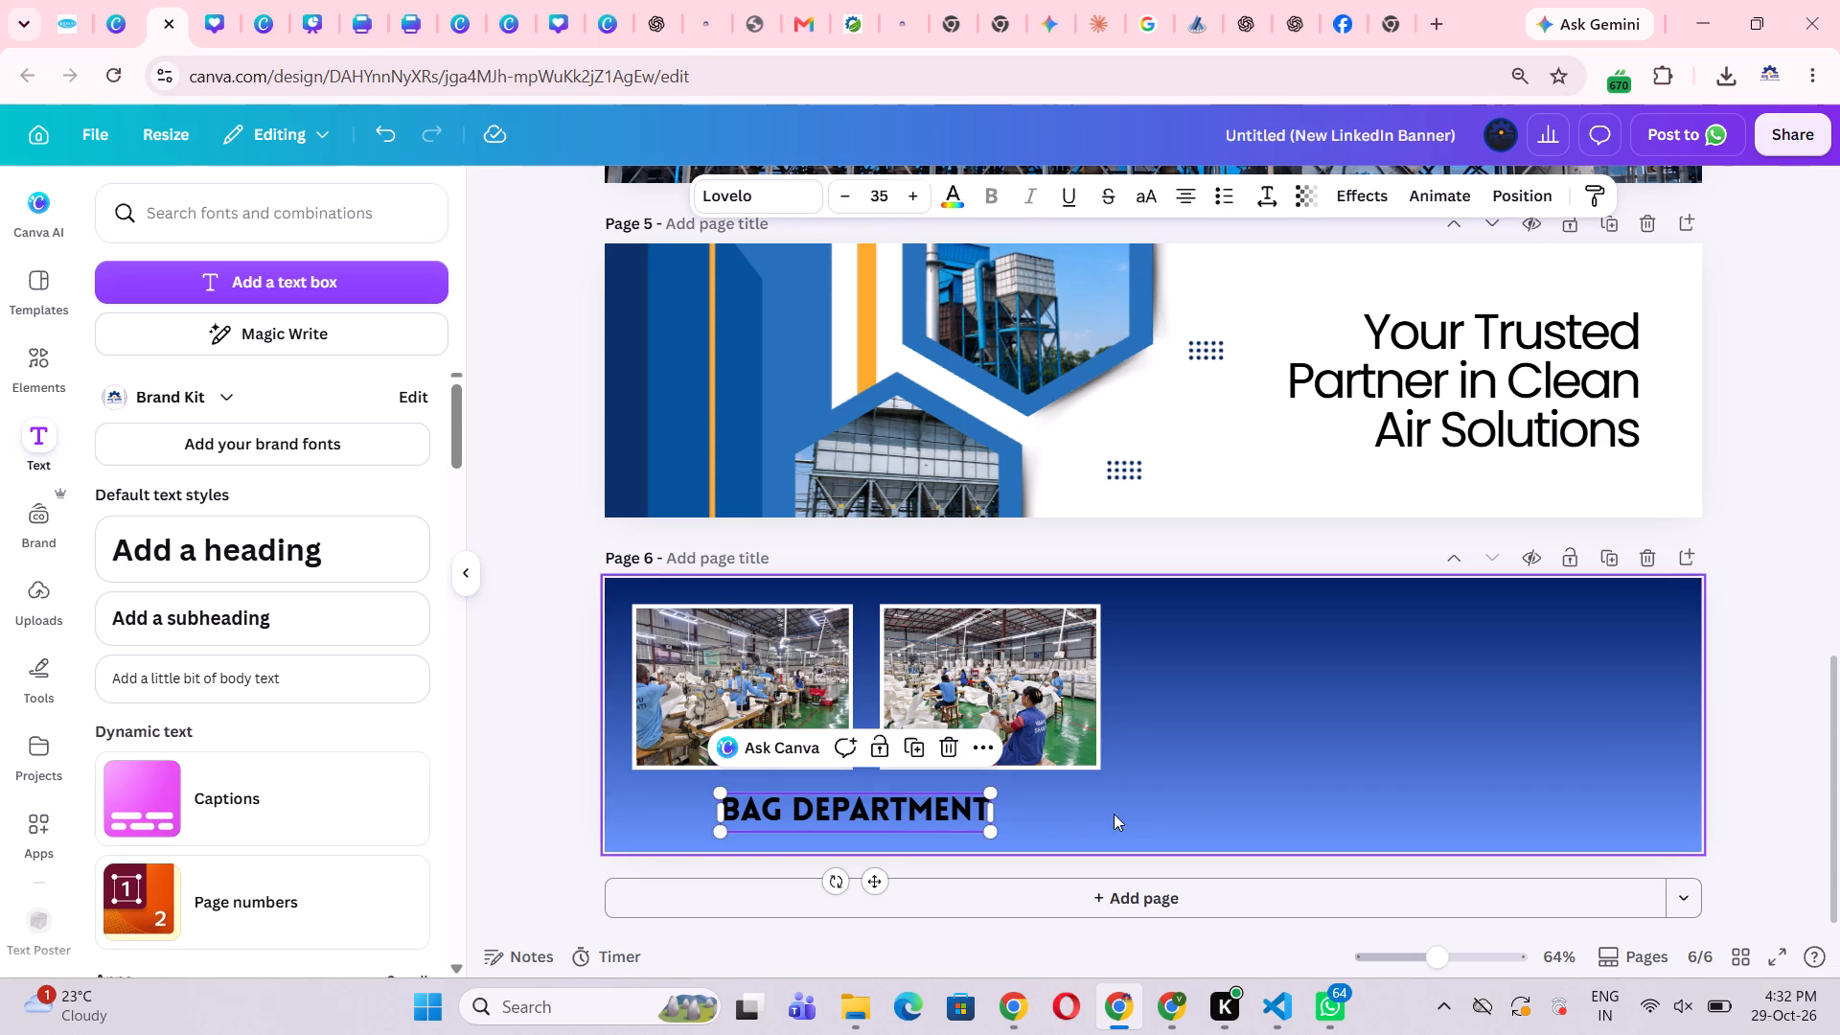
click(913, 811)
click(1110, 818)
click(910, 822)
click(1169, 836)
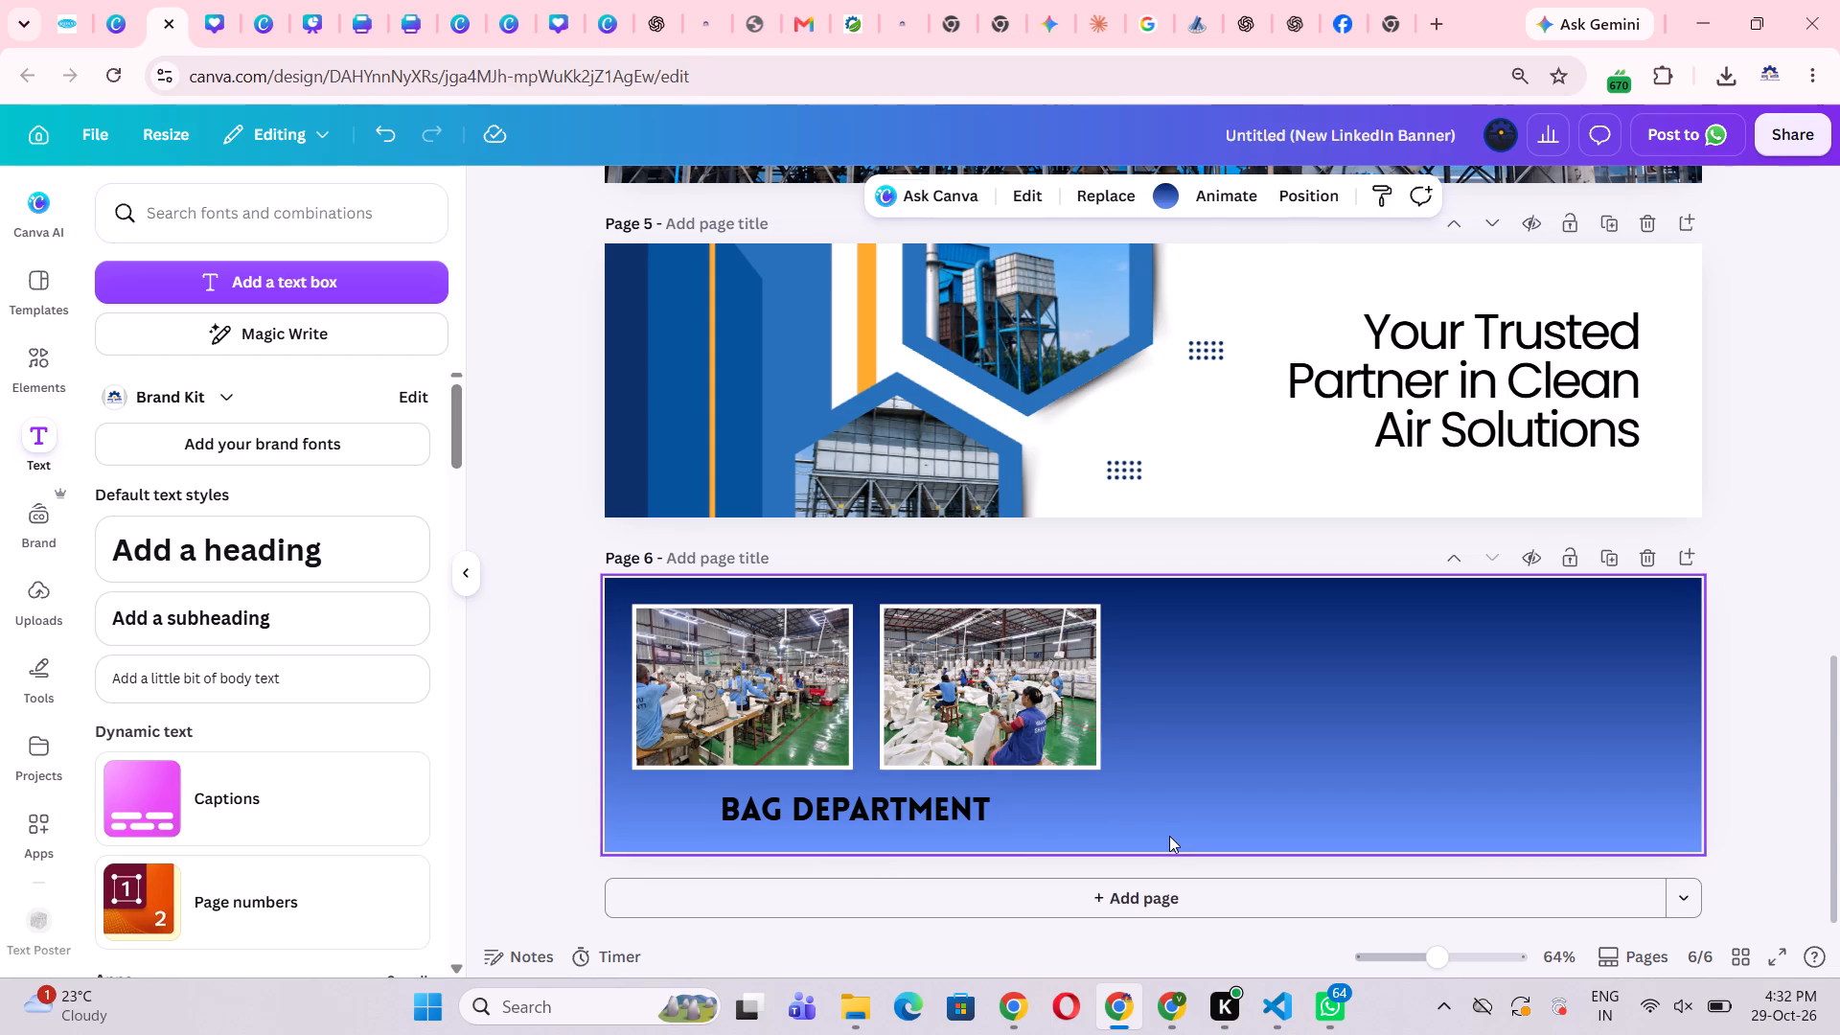
Nudge the BAG DEPARTMENT caption on page 6 slightly upward, closer to the two factory photos.
click(888, 809)
click(1169, 793)
click(852, 801)
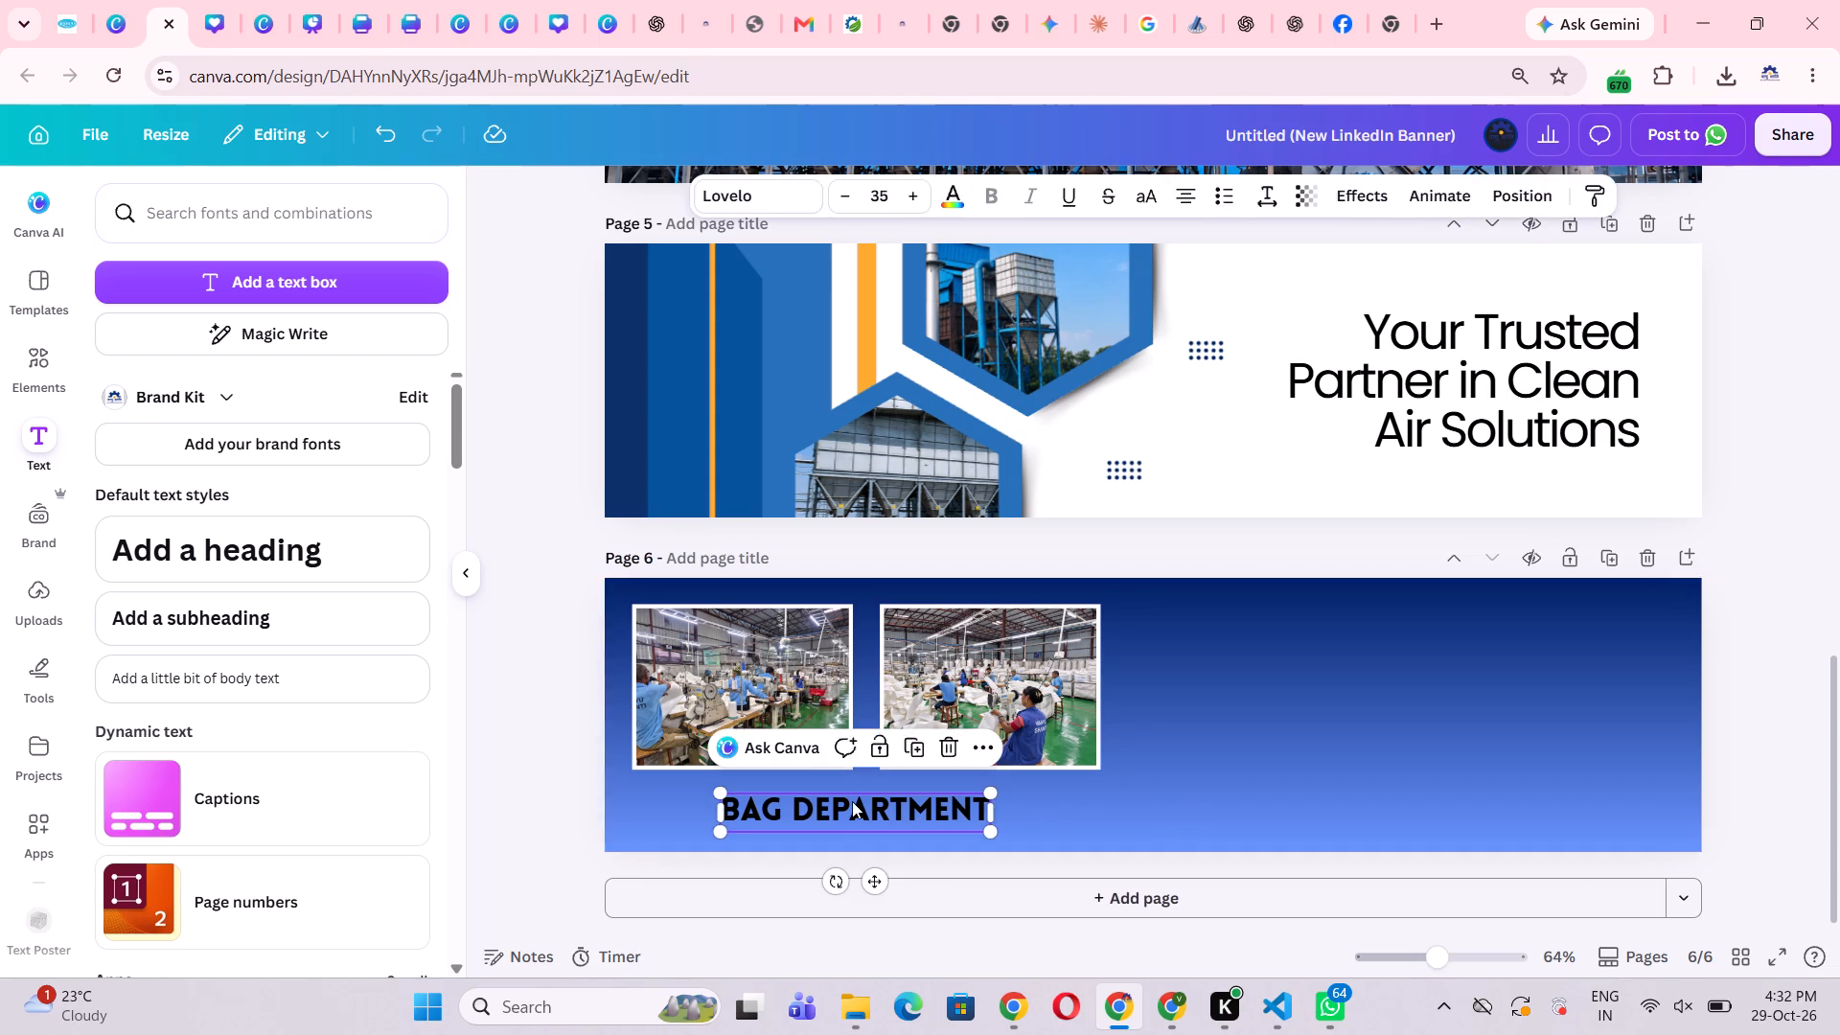
click(1217, 827)
click(861, 820)
click(879, 812)
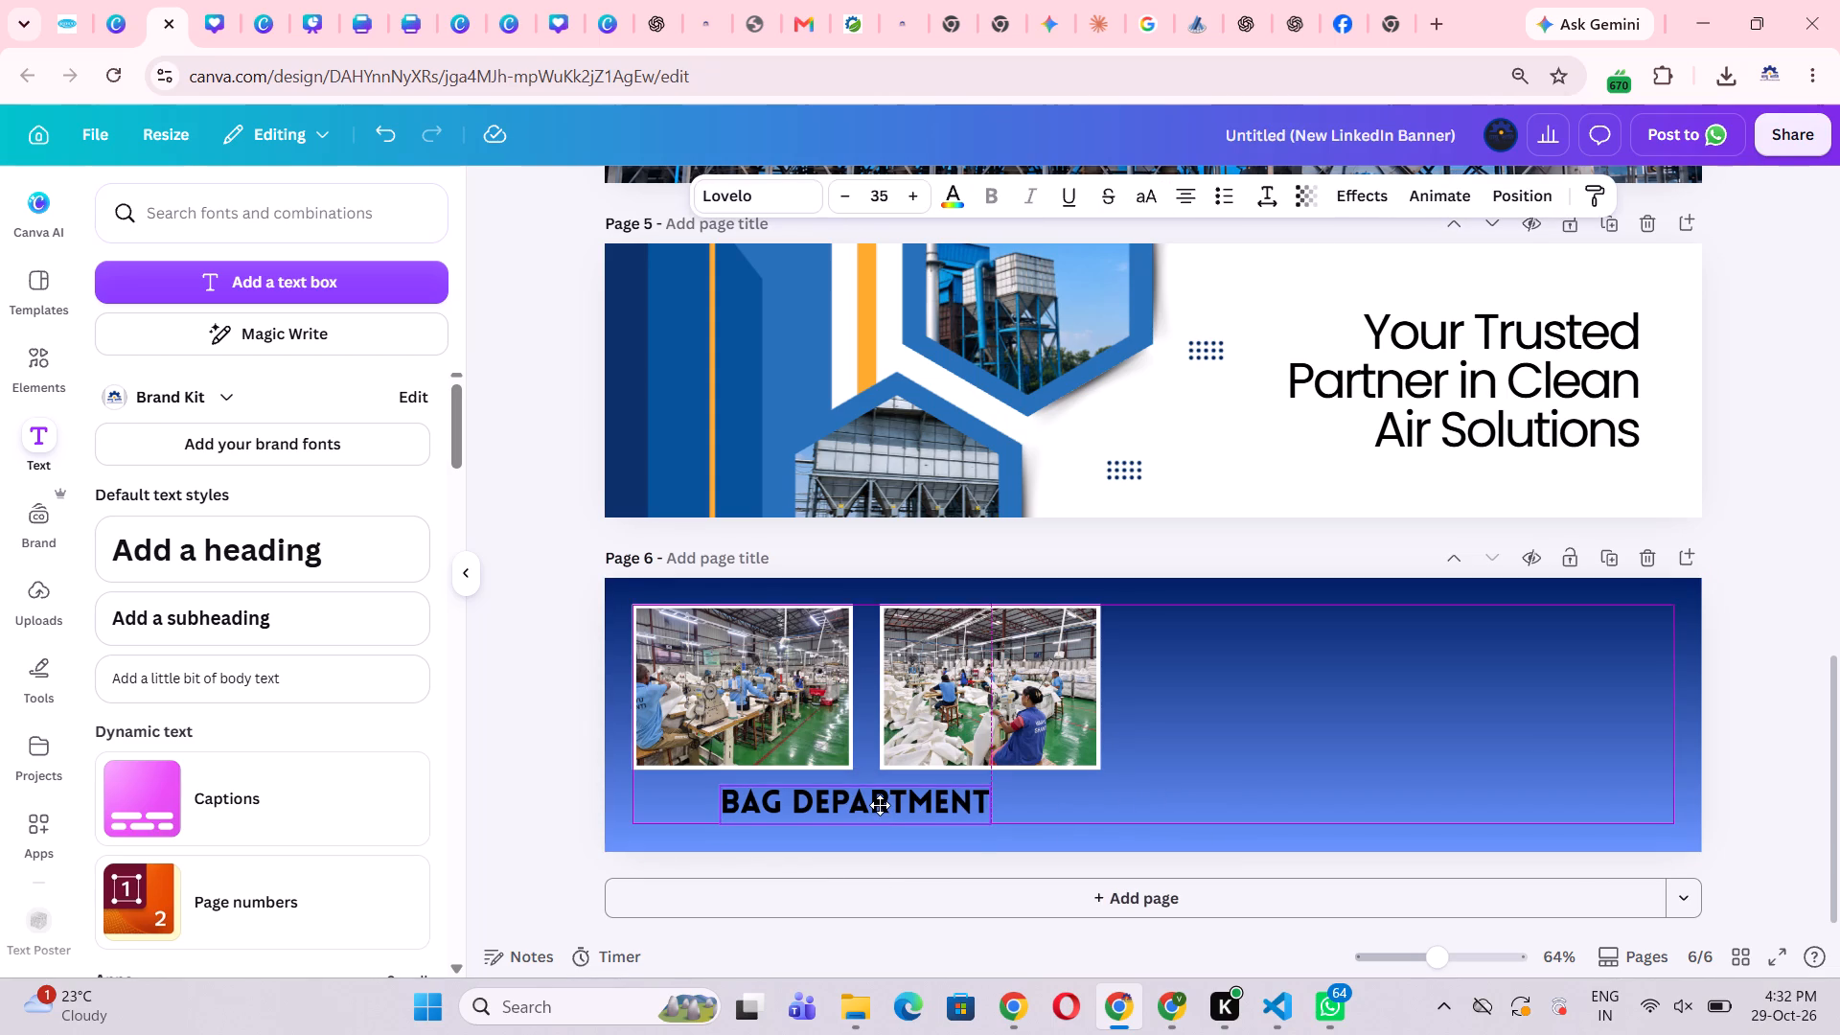
click(1181, 813)
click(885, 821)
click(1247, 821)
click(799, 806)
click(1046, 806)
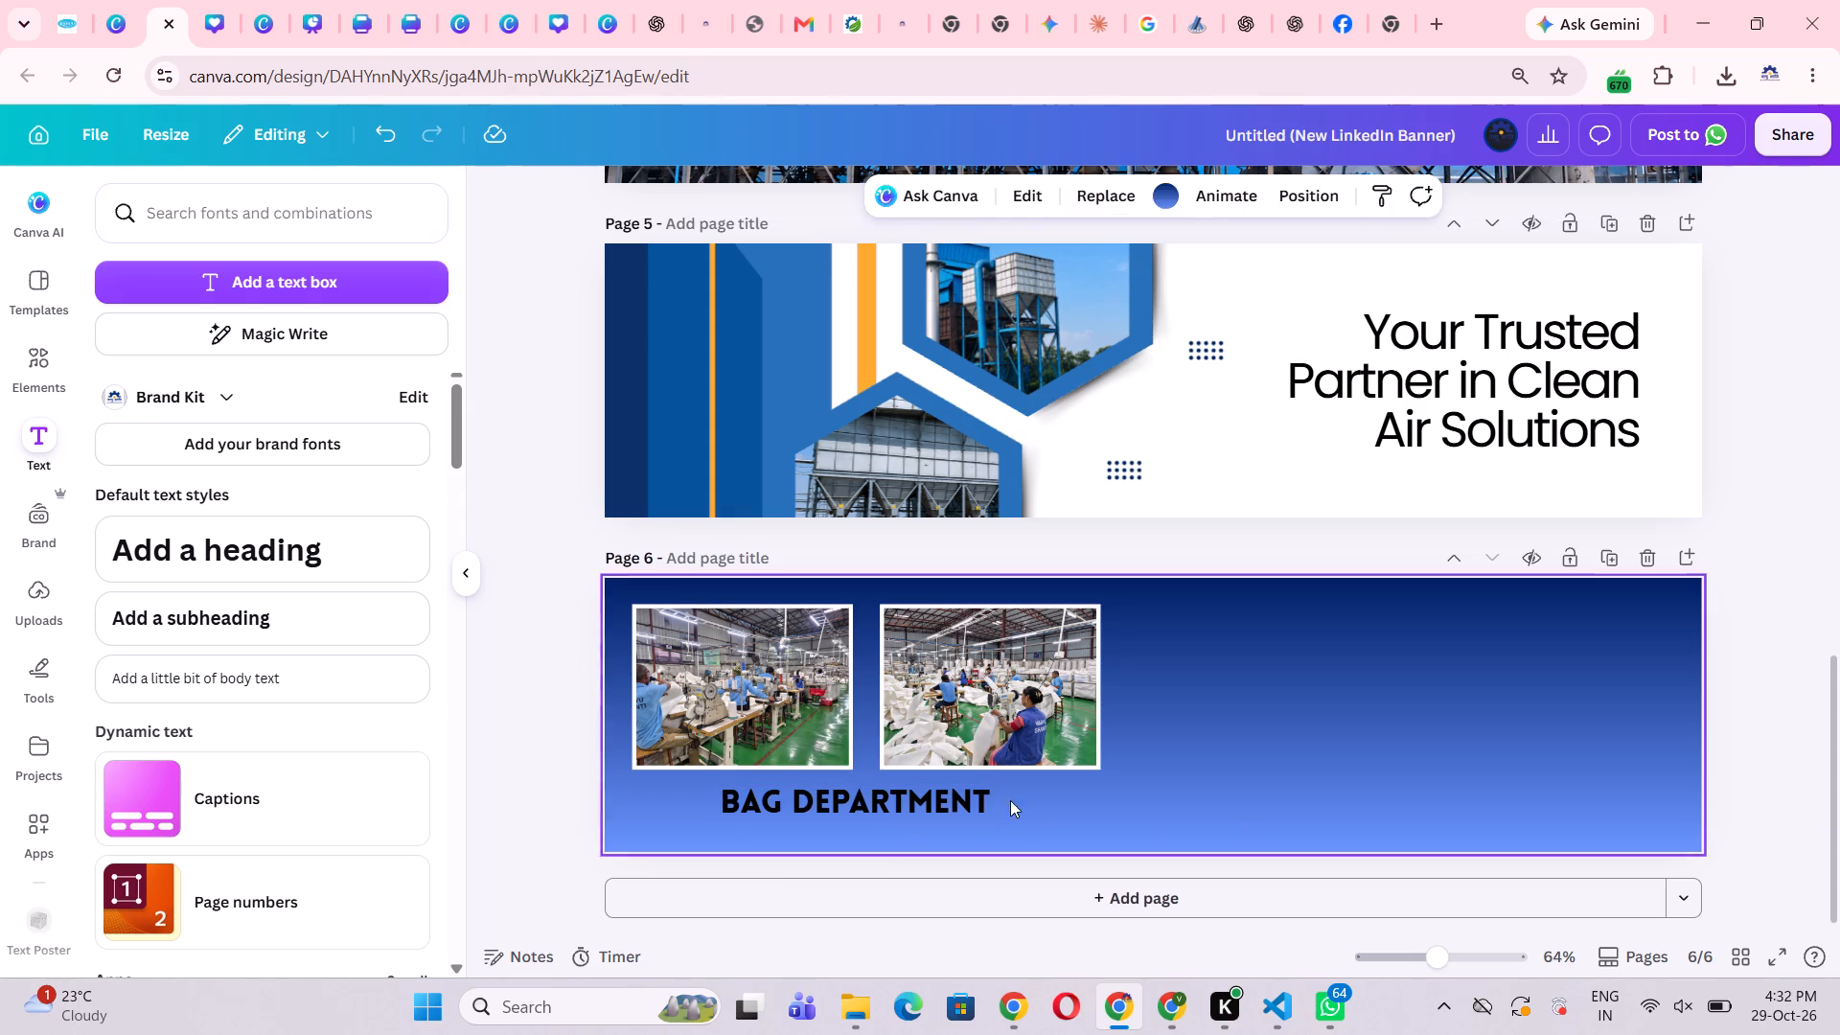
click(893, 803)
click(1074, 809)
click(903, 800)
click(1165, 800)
Change the BAG DEPARTMENT caption's text colour from the design's colours to white.
click(970, 796)
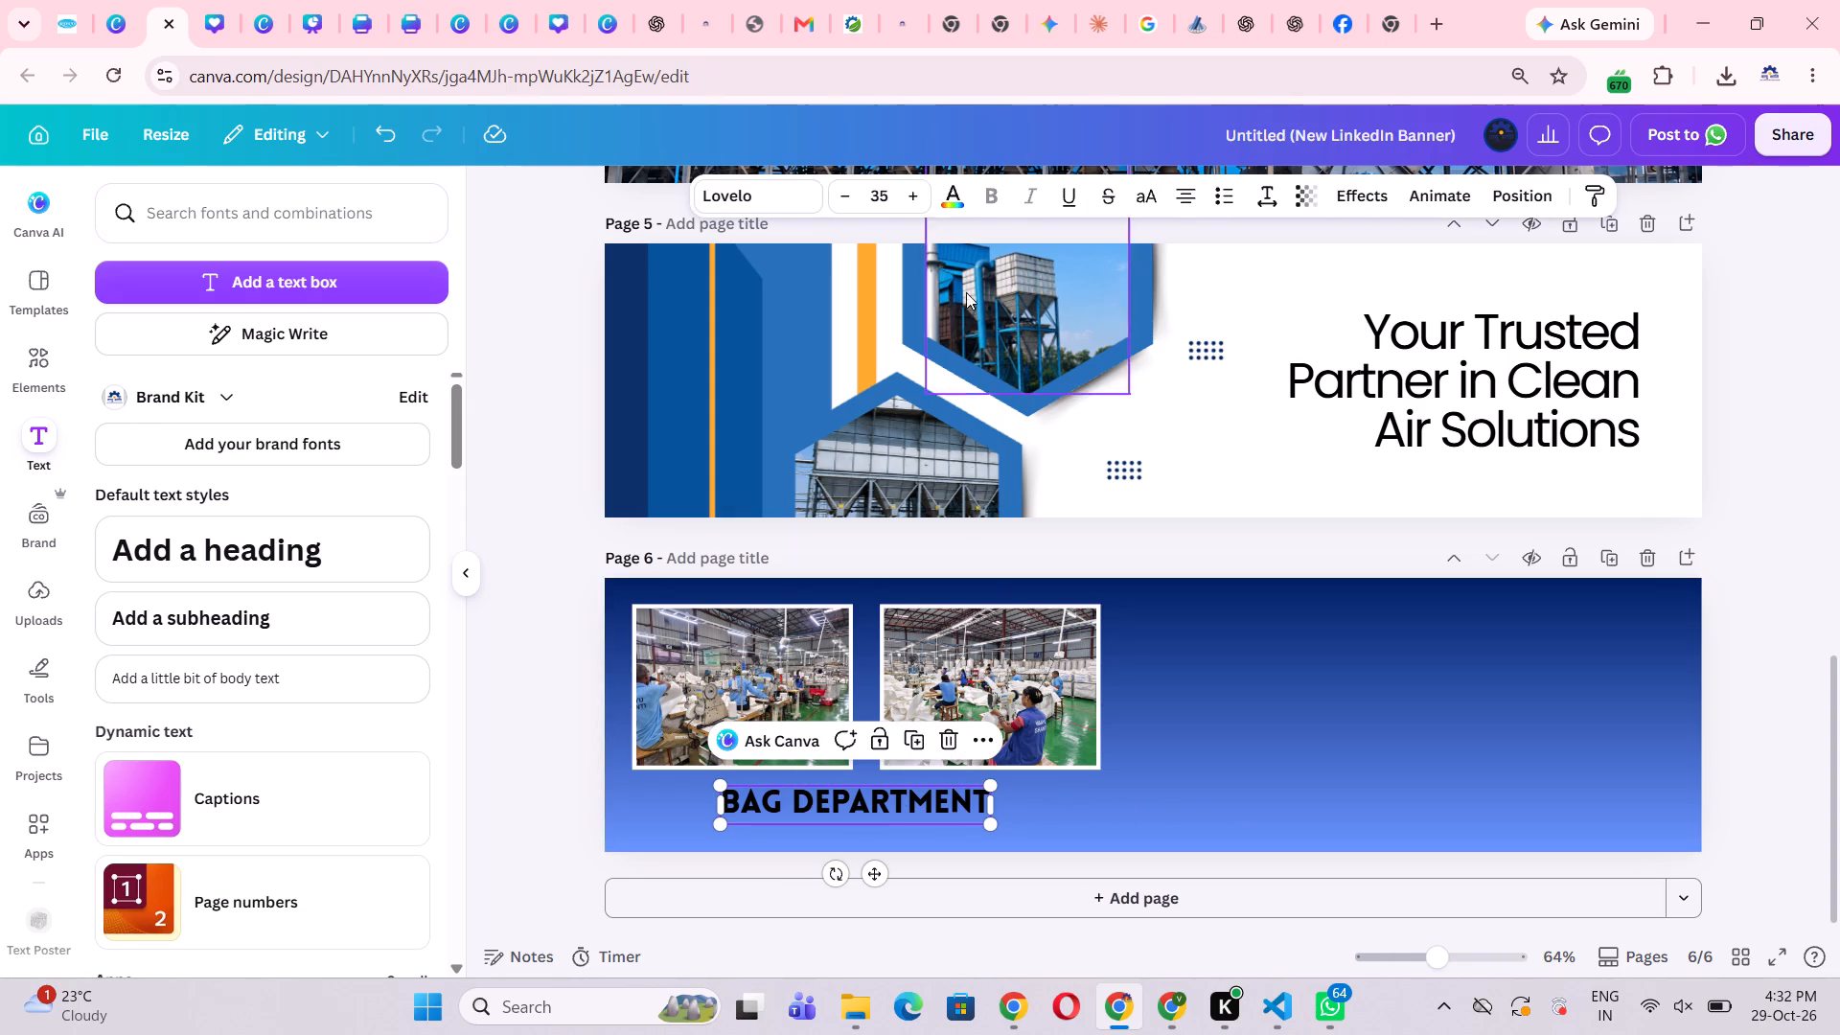
click(947, 189)
click(325, 443)
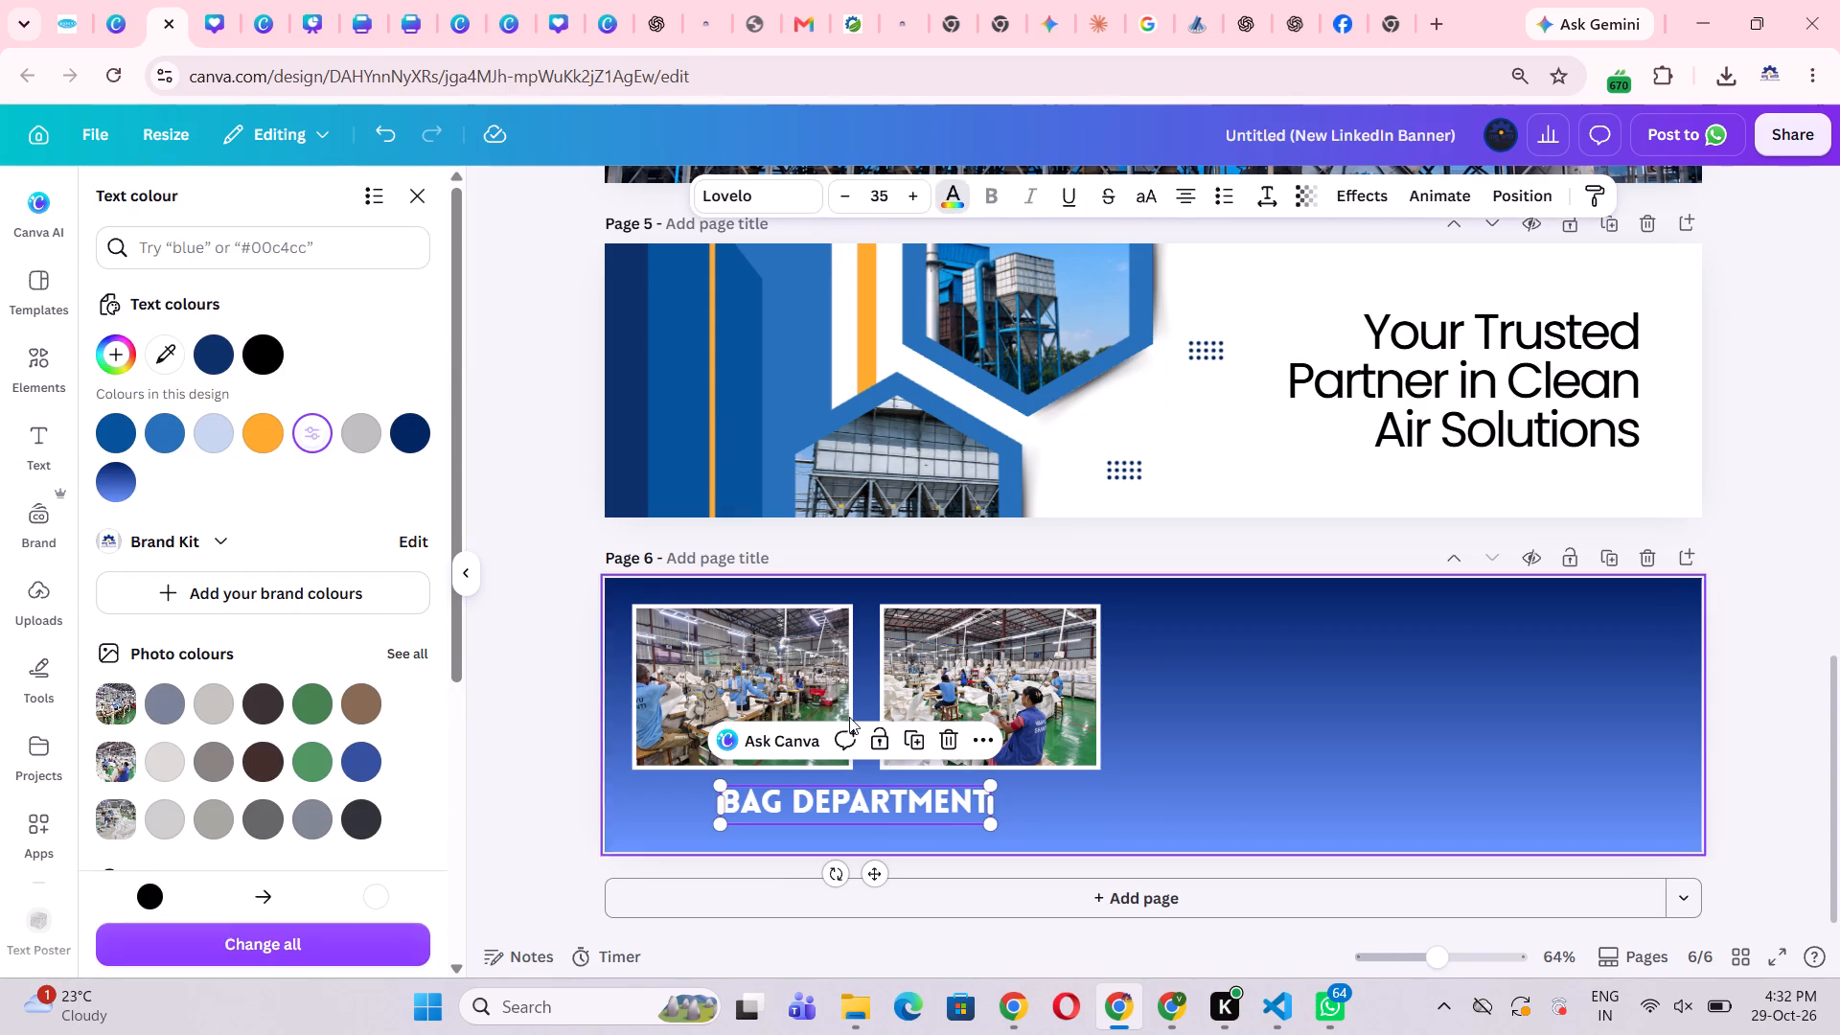
click(1312, 799)
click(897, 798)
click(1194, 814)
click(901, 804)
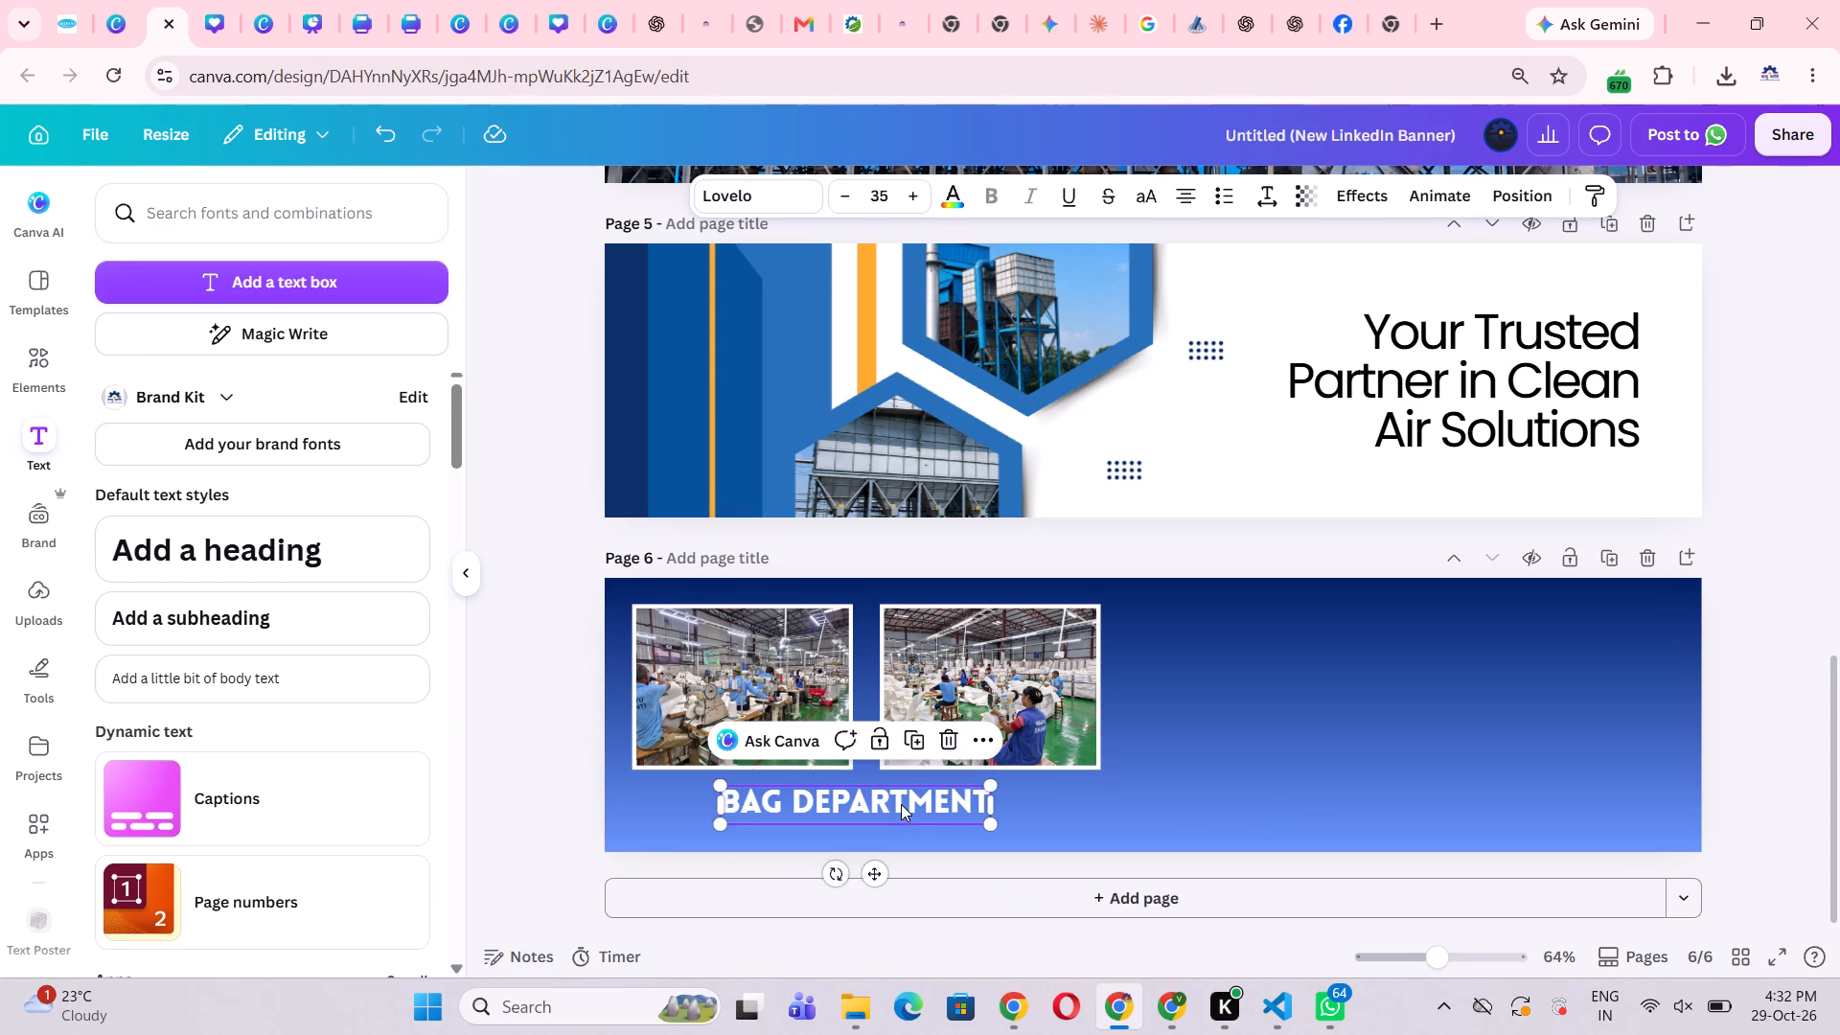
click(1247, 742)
Scale down page 6's two factory photos and caption together until the caption's font size is 29.6.
drag(1238, 595, 588, 840)
drag(1098, 828, 1065, 828)
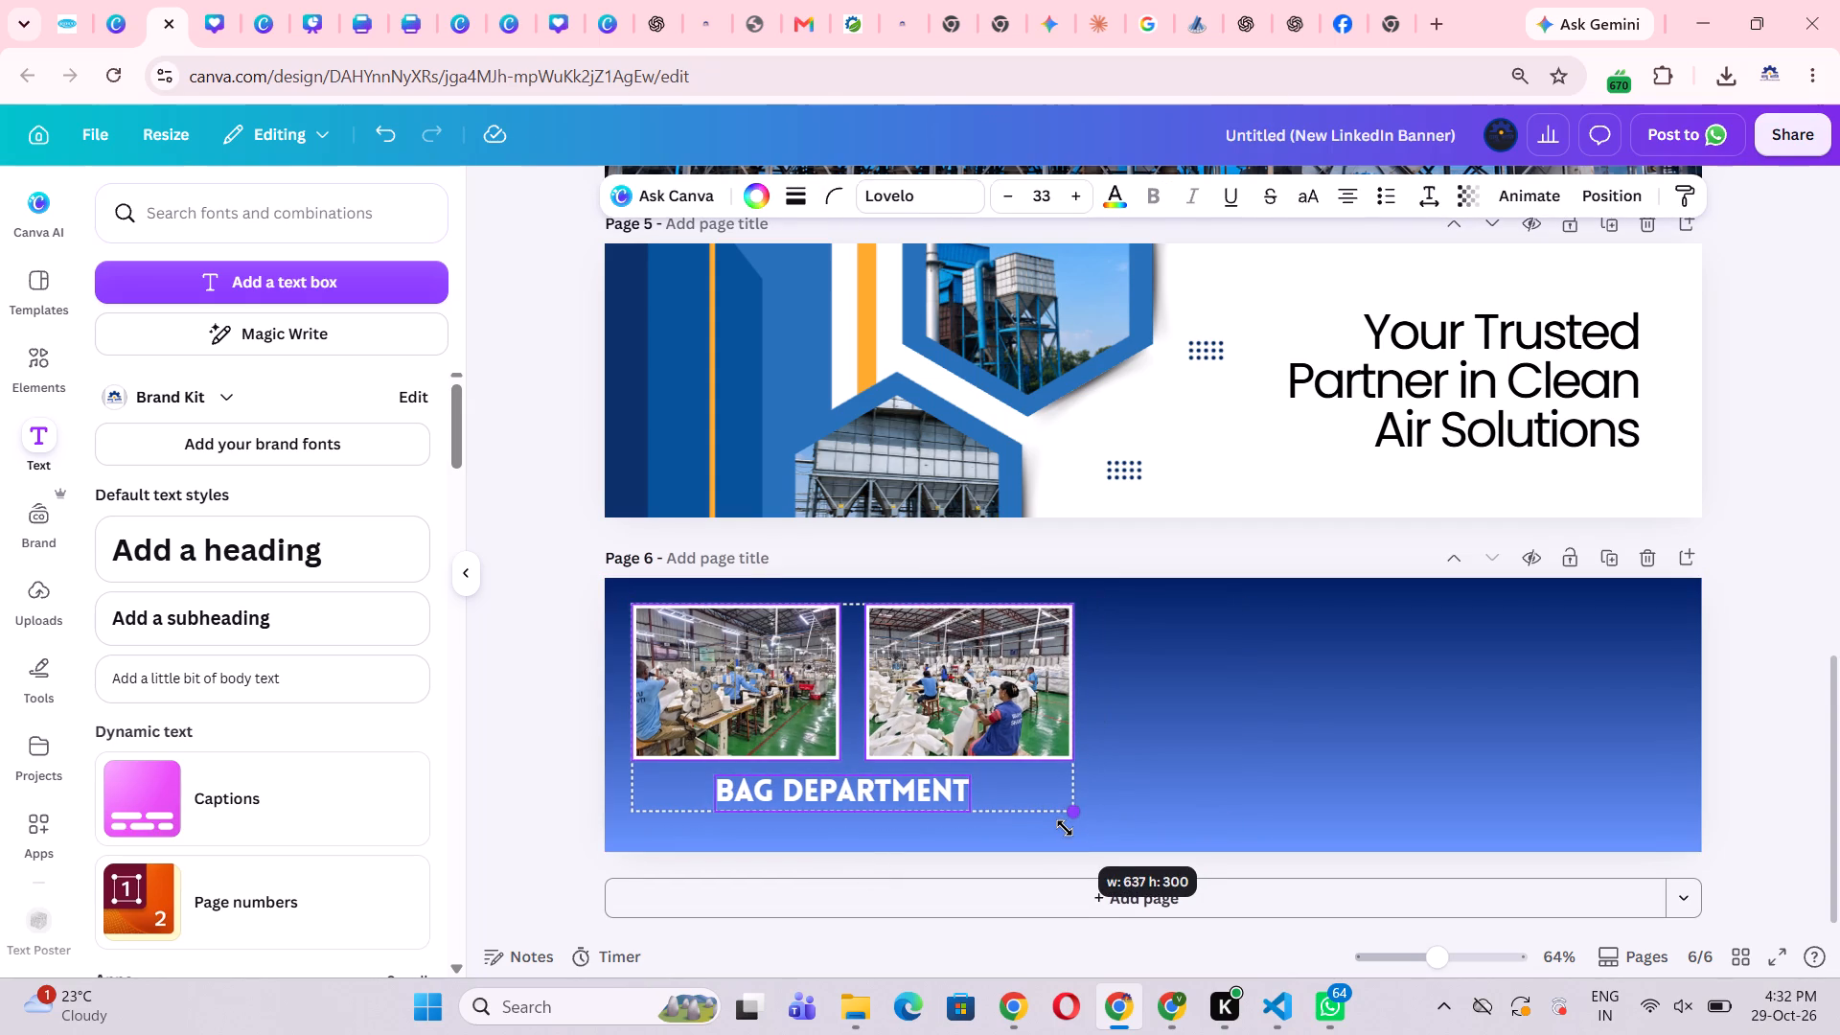
drag(1065, 828, 1018, 809)
click(1251, 785)
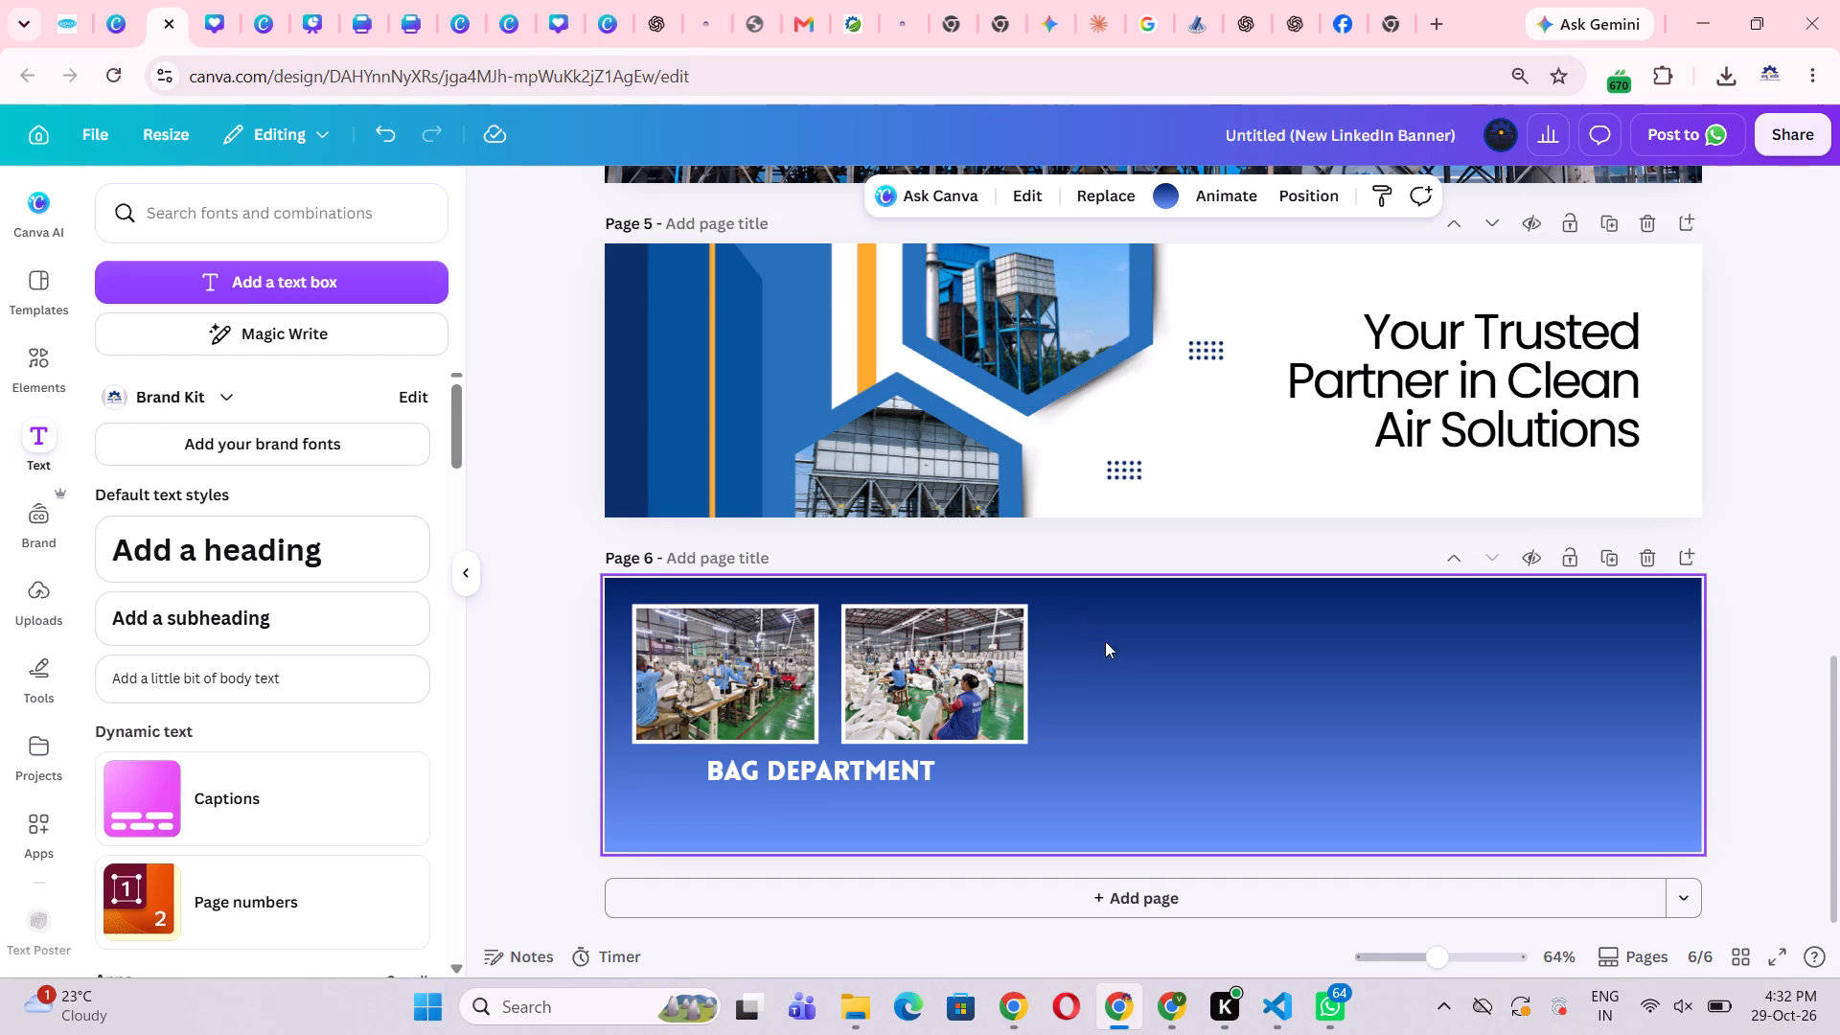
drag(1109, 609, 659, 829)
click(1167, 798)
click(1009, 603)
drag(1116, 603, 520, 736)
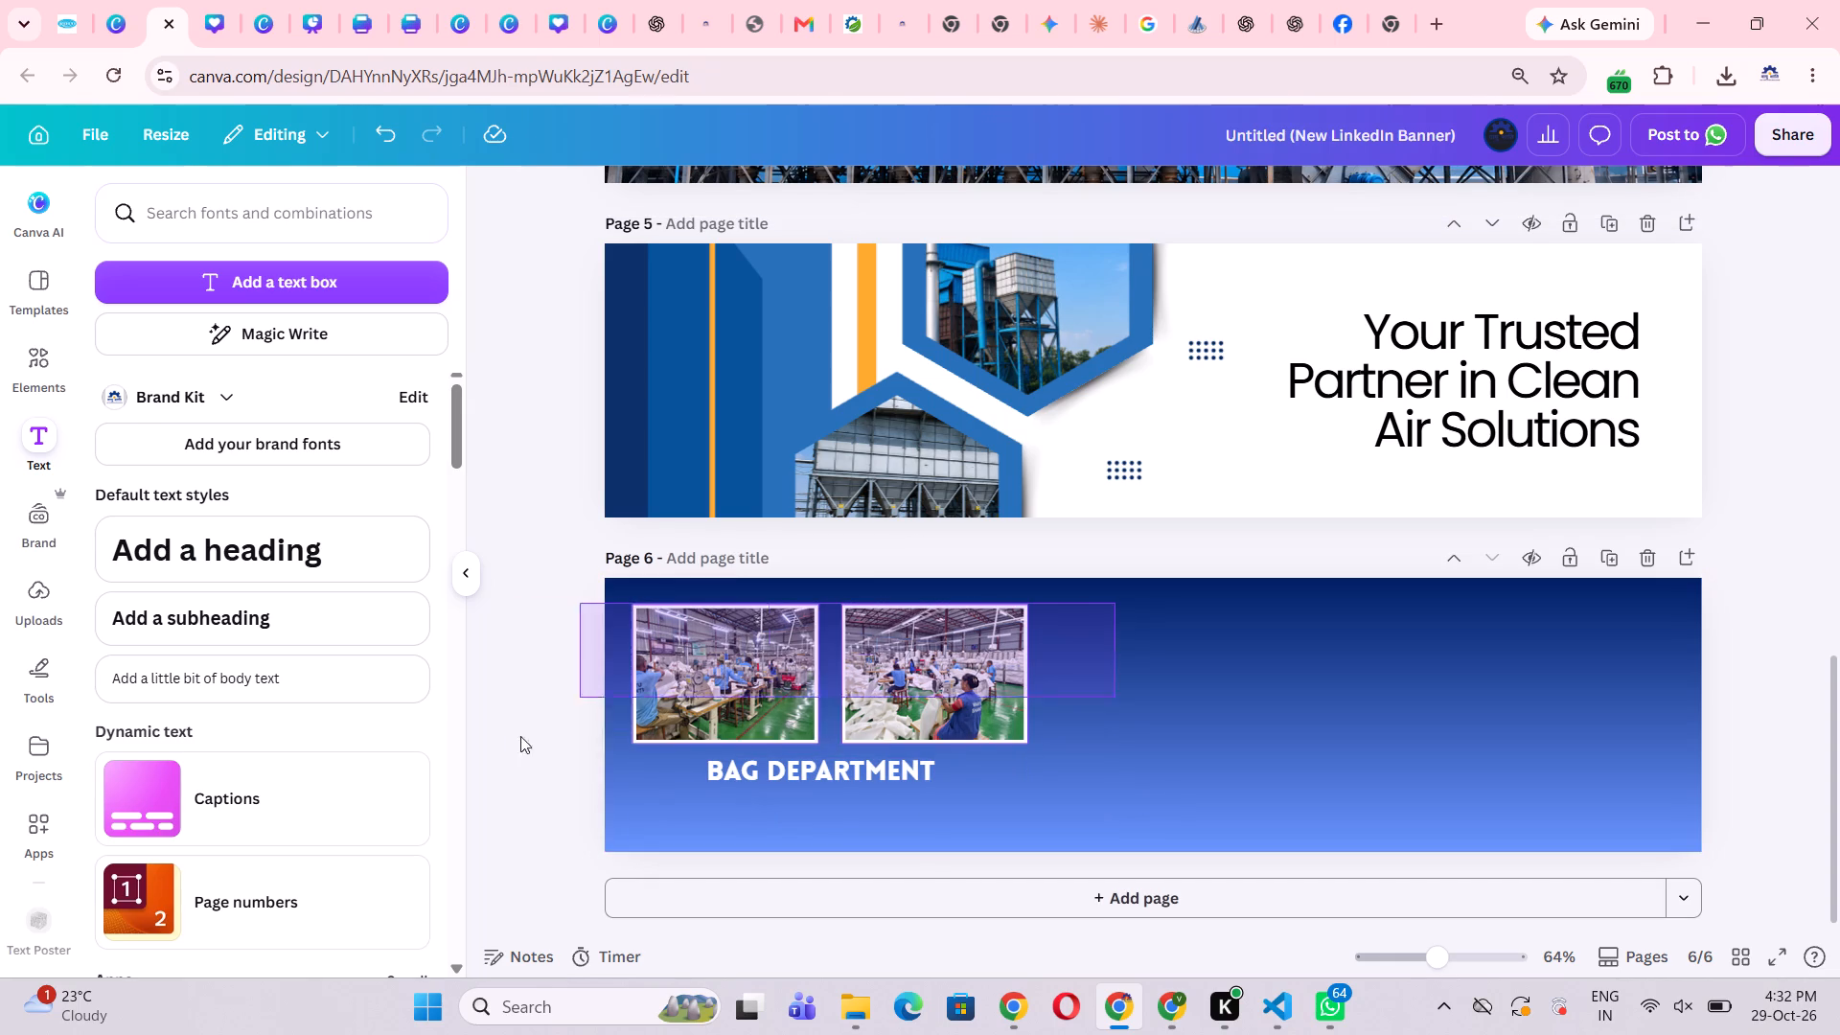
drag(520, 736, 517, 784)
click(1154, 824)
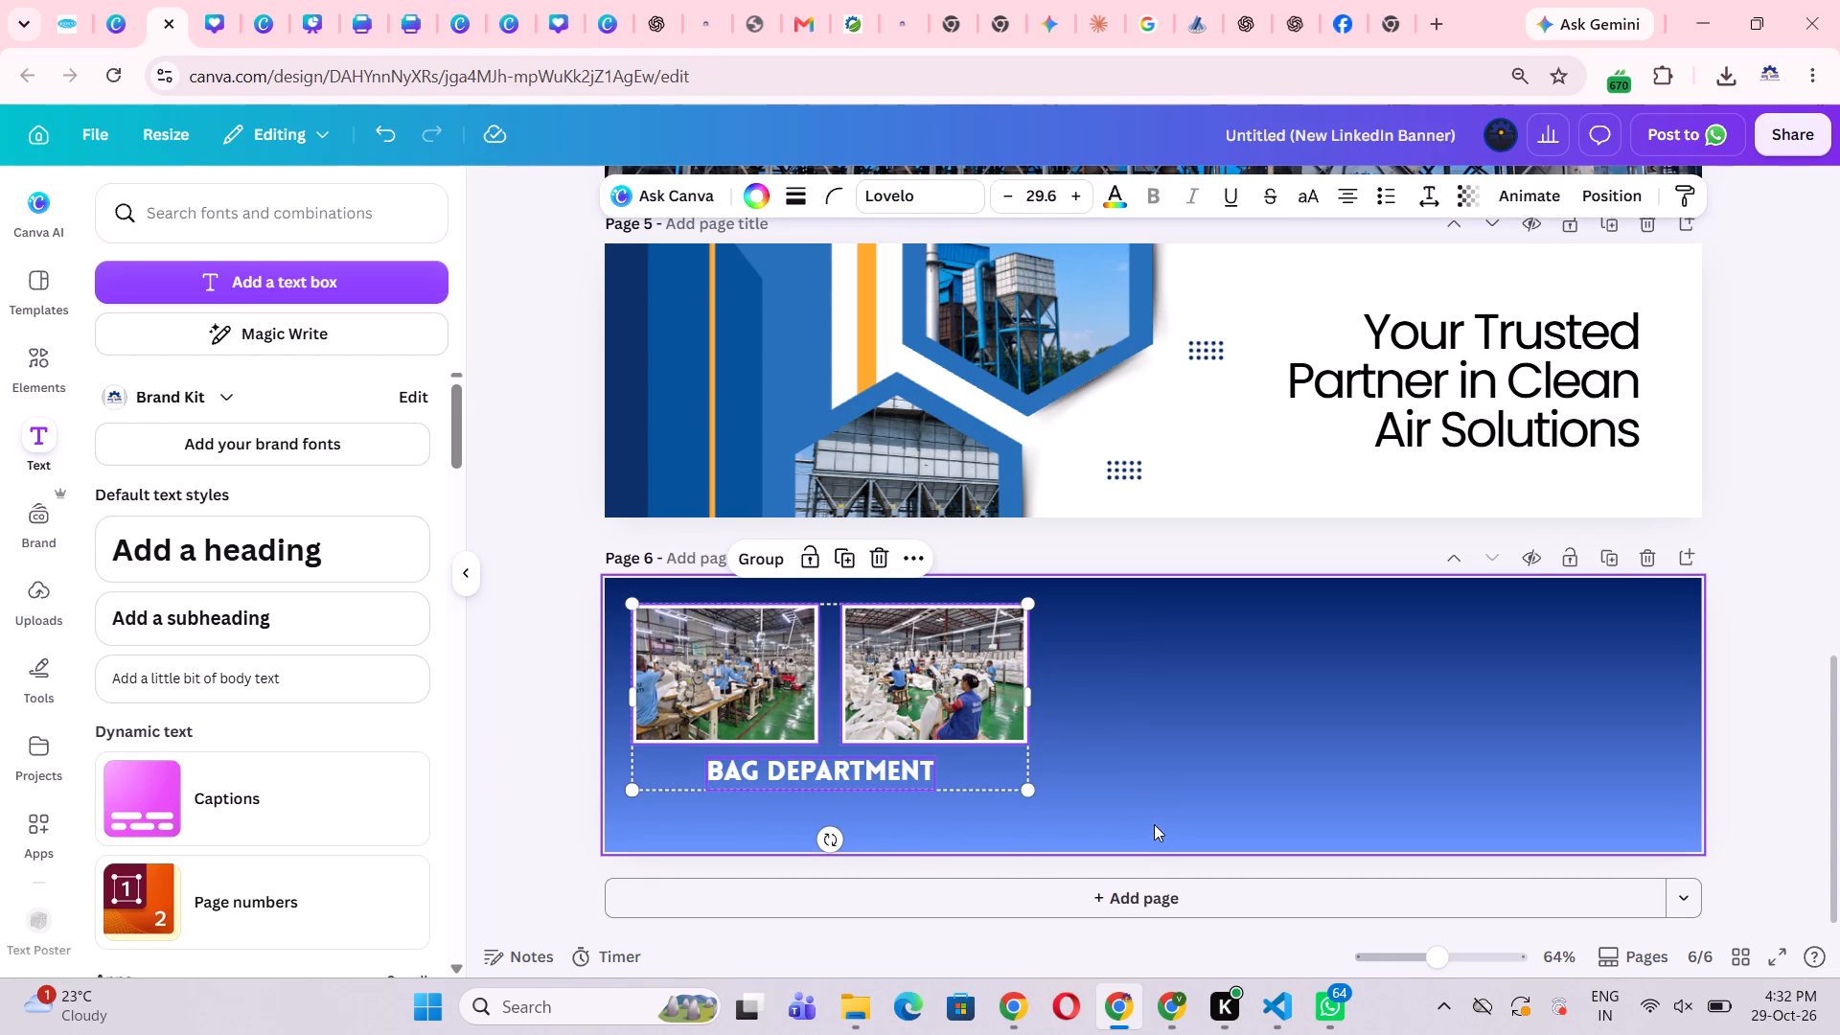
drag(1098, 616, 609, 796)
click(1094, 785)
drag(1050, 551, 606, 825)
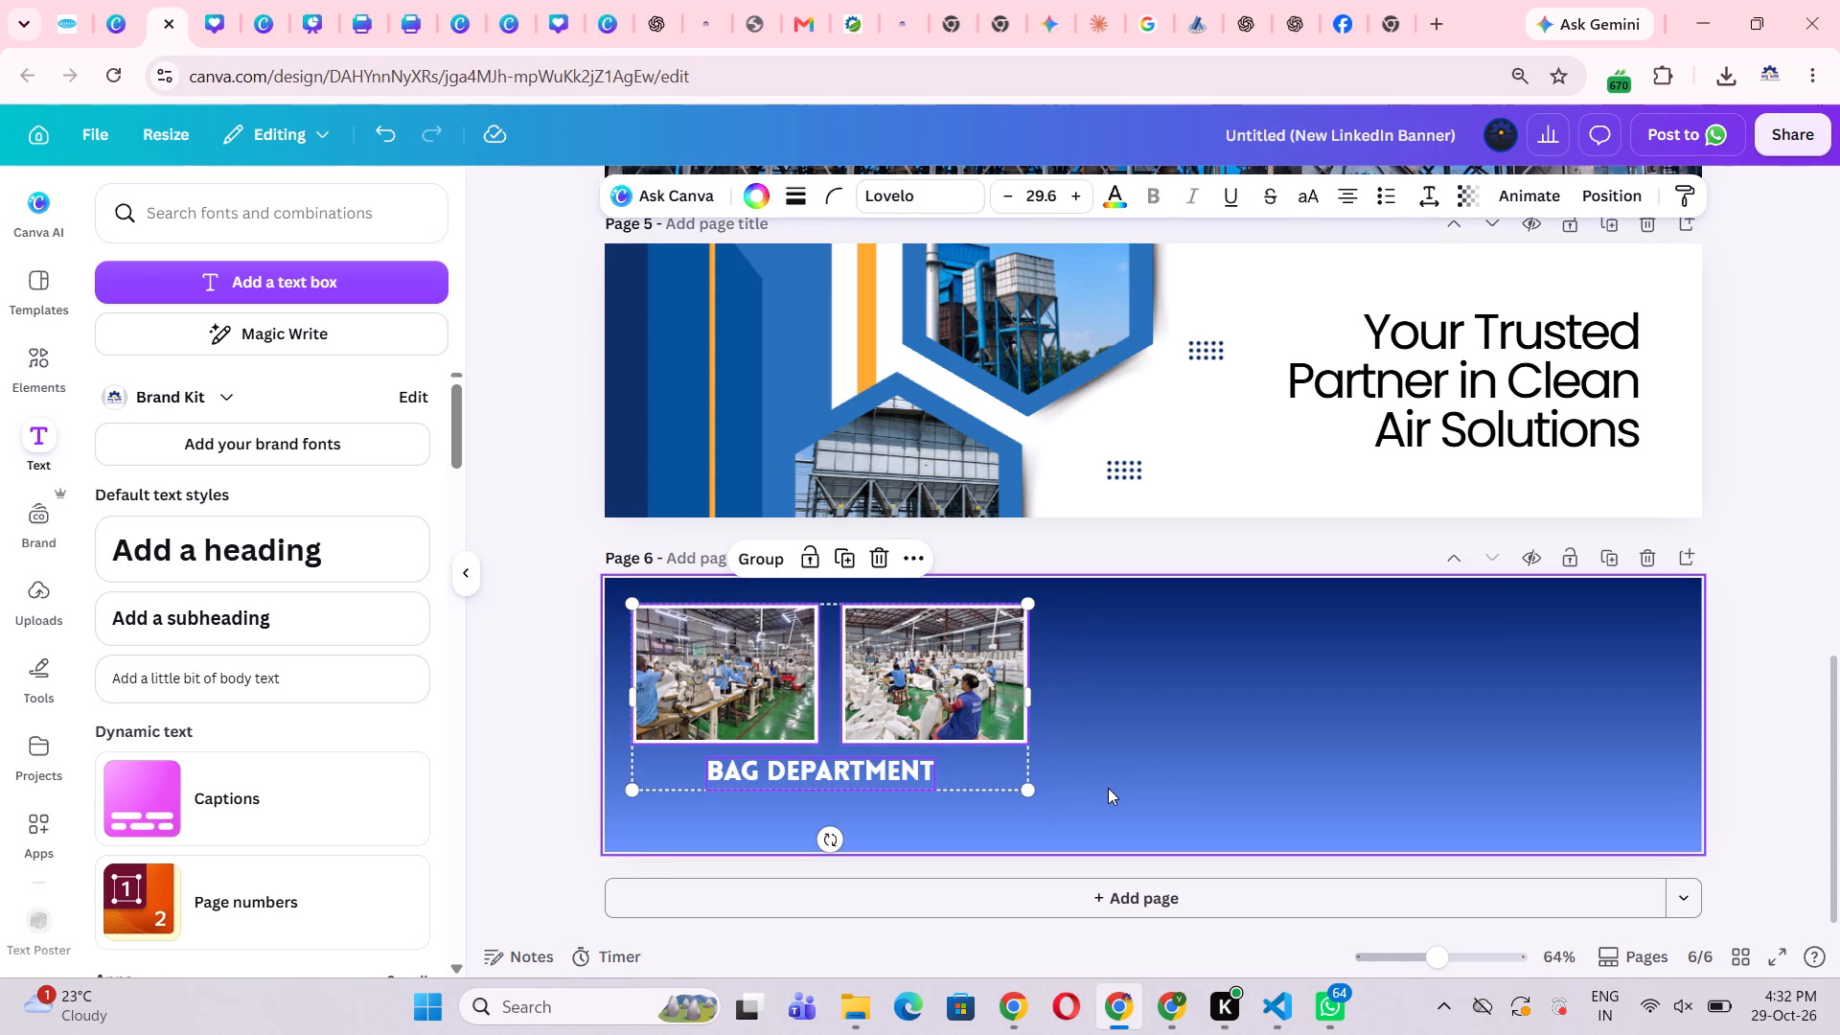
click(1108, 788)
Duplicate the two photos with their BAG DEPARTMENT caption and place the copy at the right end of page 6's banner.
drag(1053, 603, 605, 798)
key(ctrl+c)
key(v)
click(1288, 709)
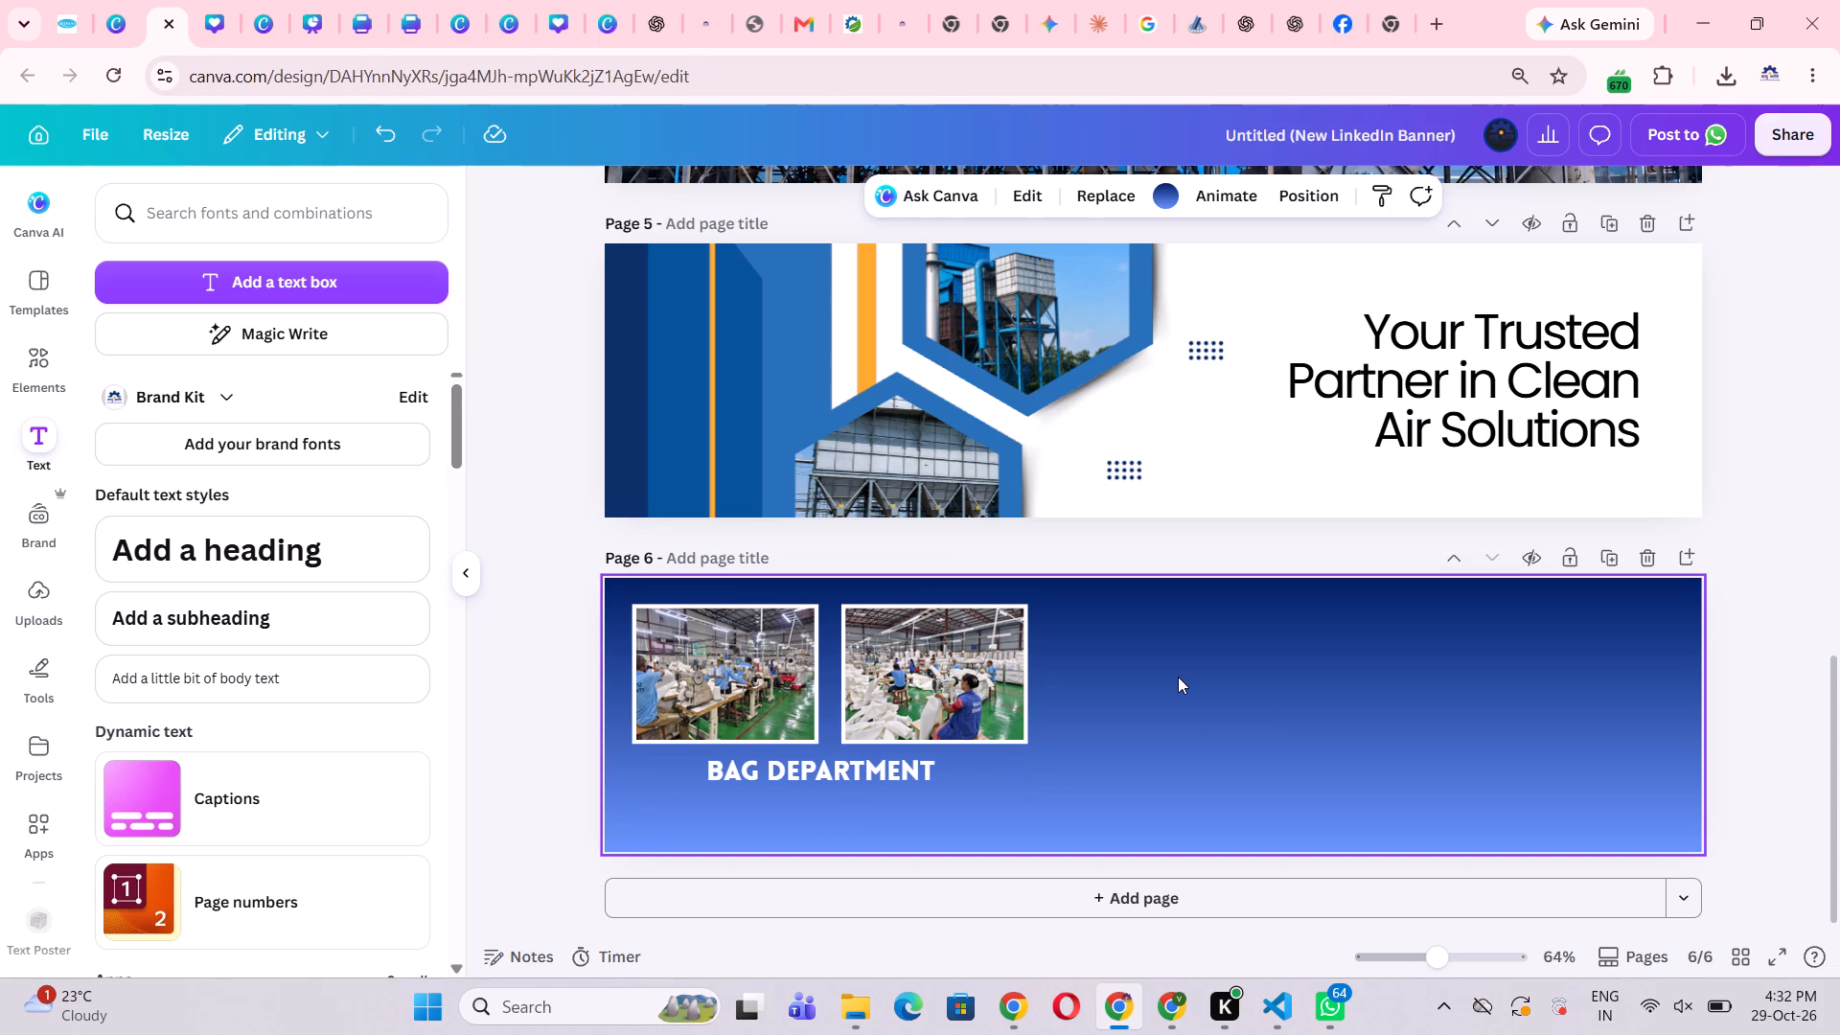
drag(1122, 623, 682, 821)
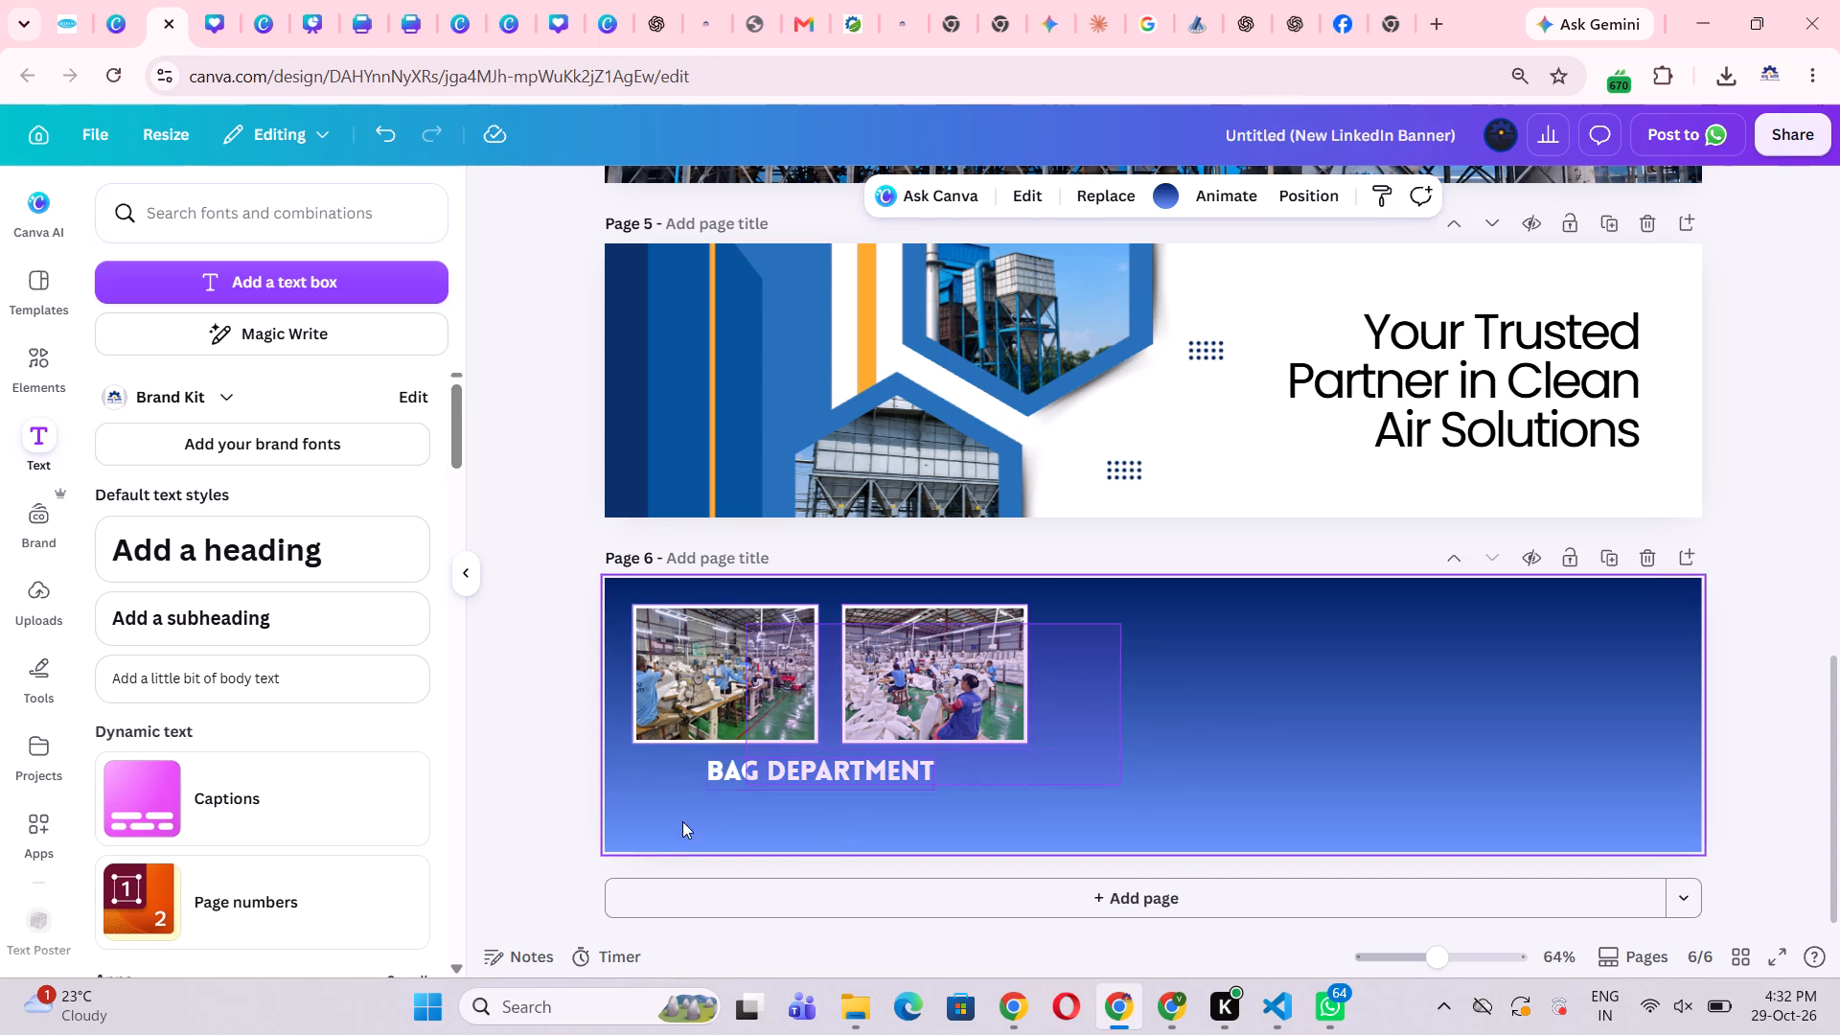
drag(682, 821, 657, 804)
key(ctrl+c)
key(ctrl+v)
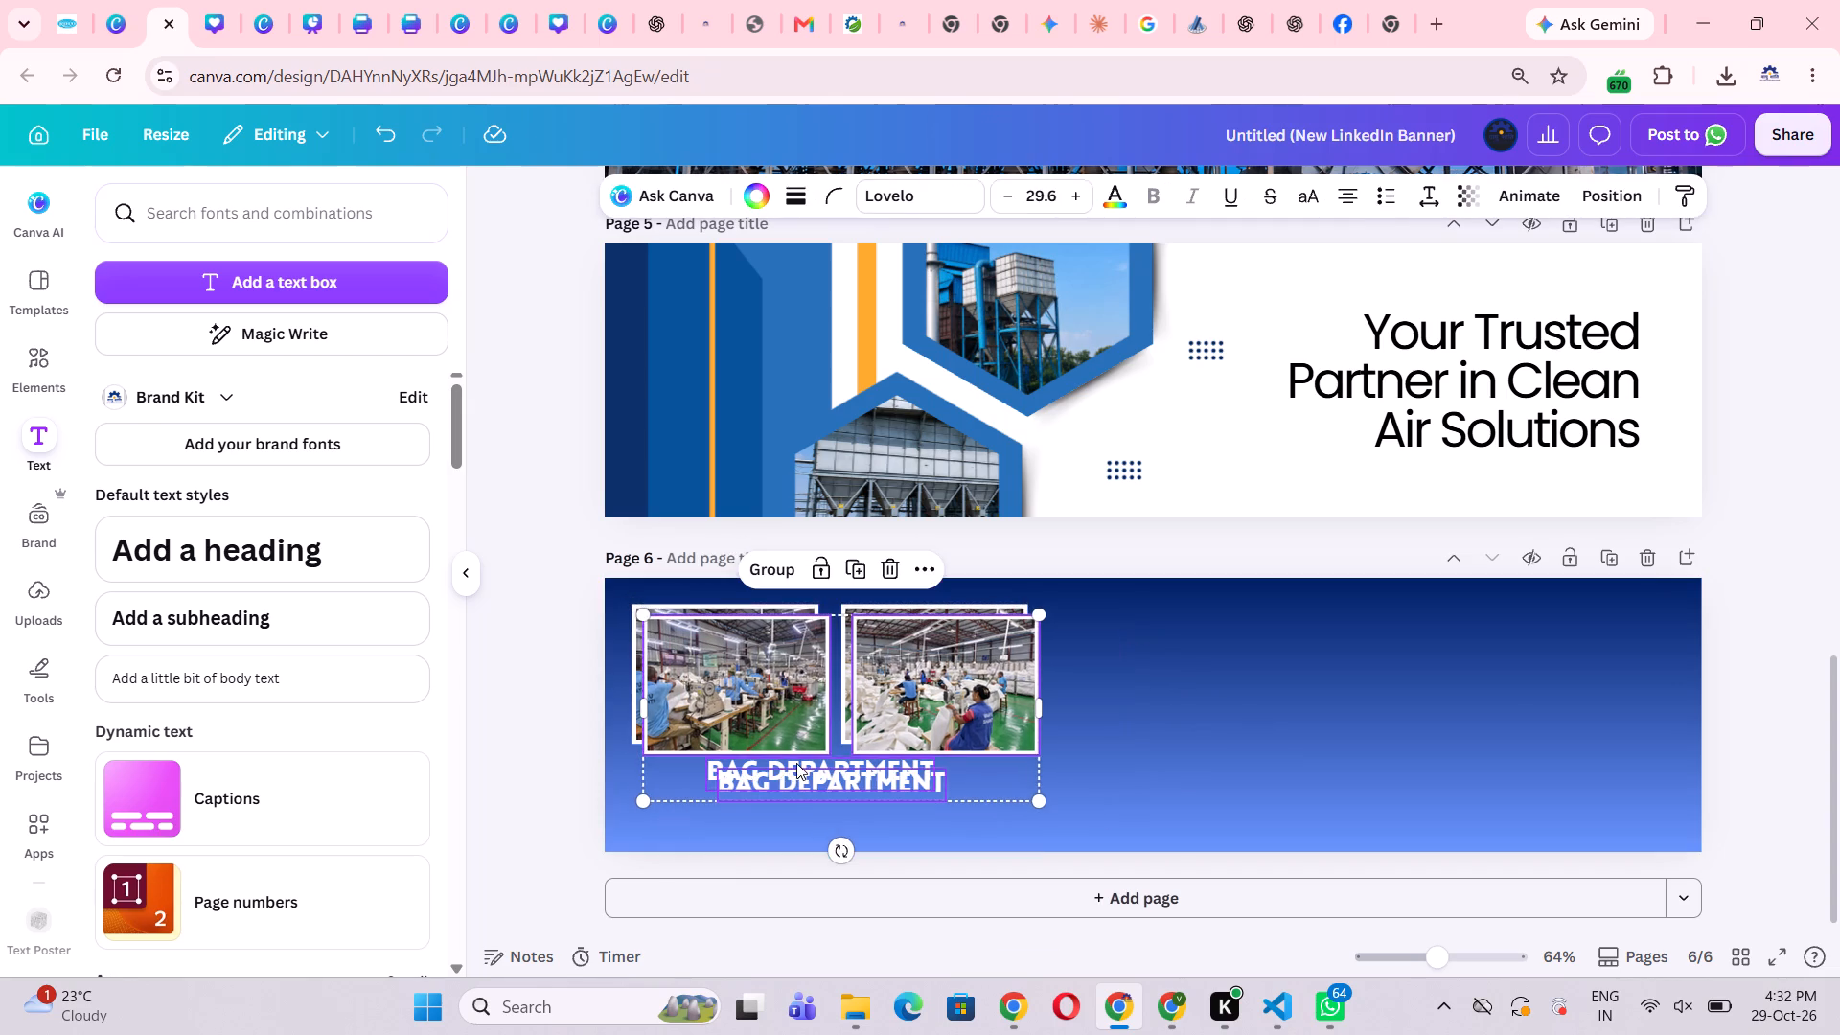
drag(816, 756, 1417, 749)
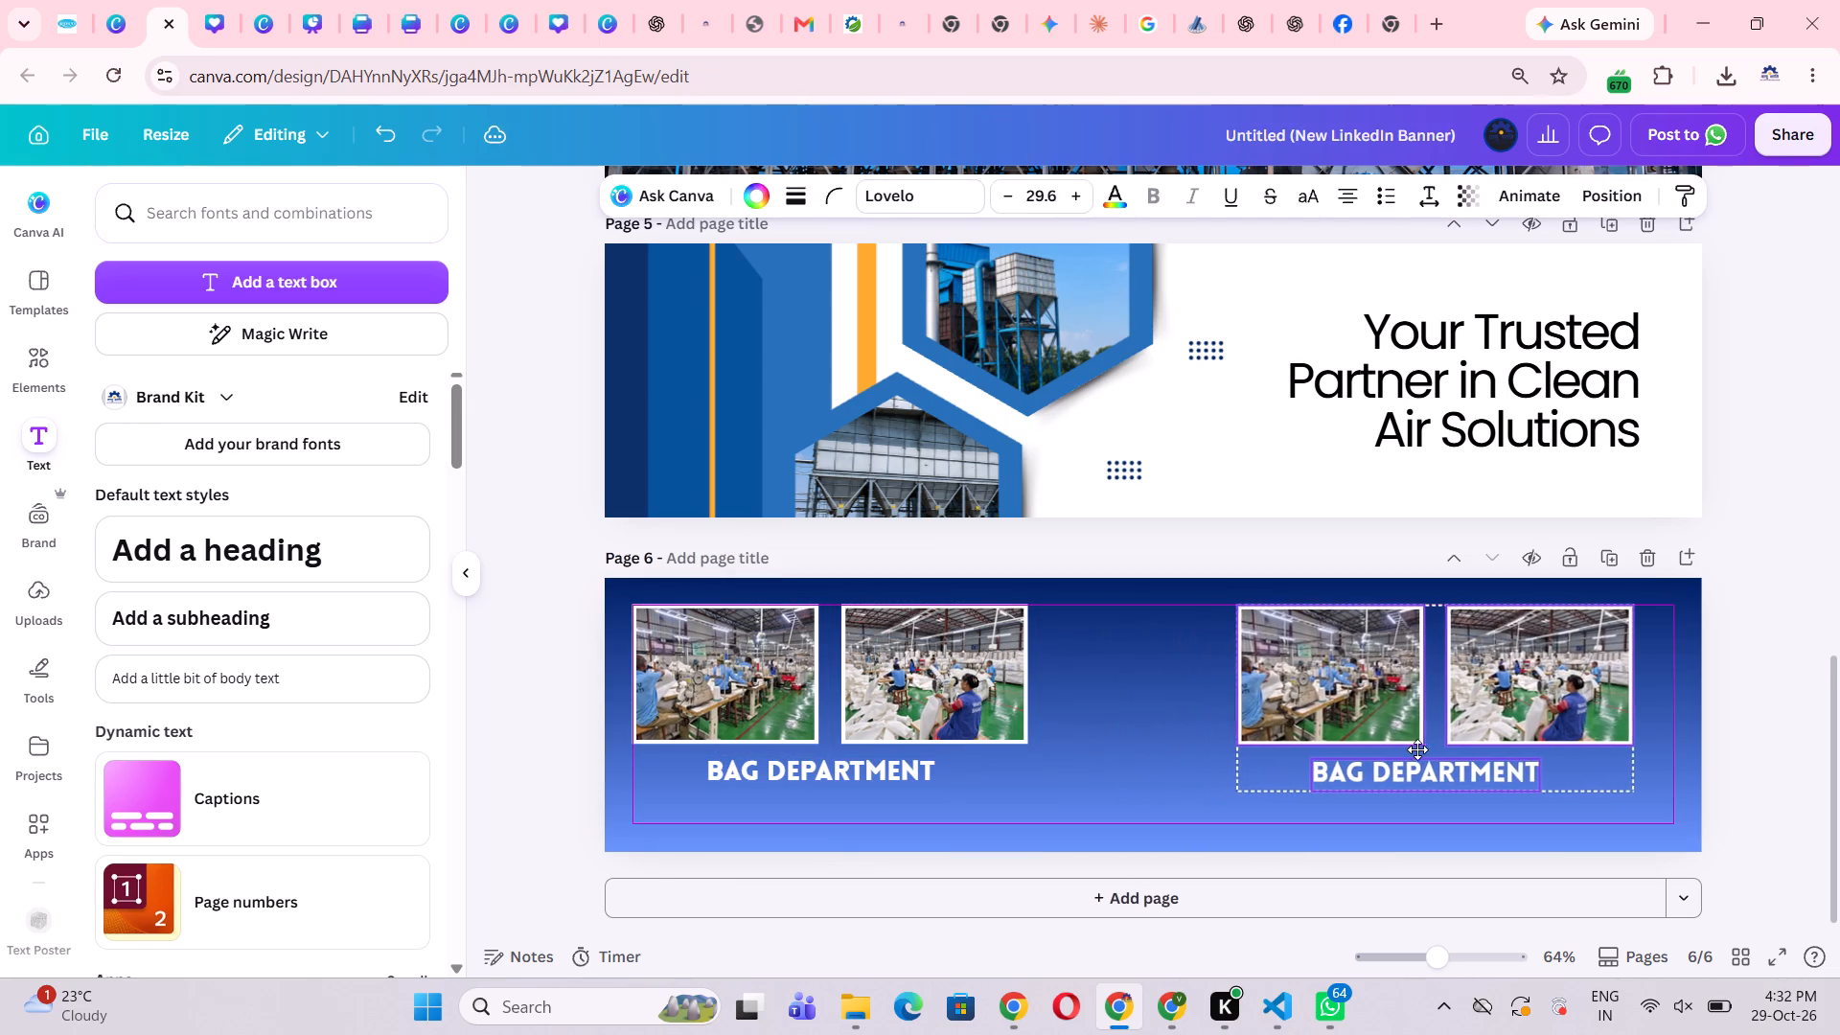
drag(1417, 749, 1447, 749)
click(1745, 702)
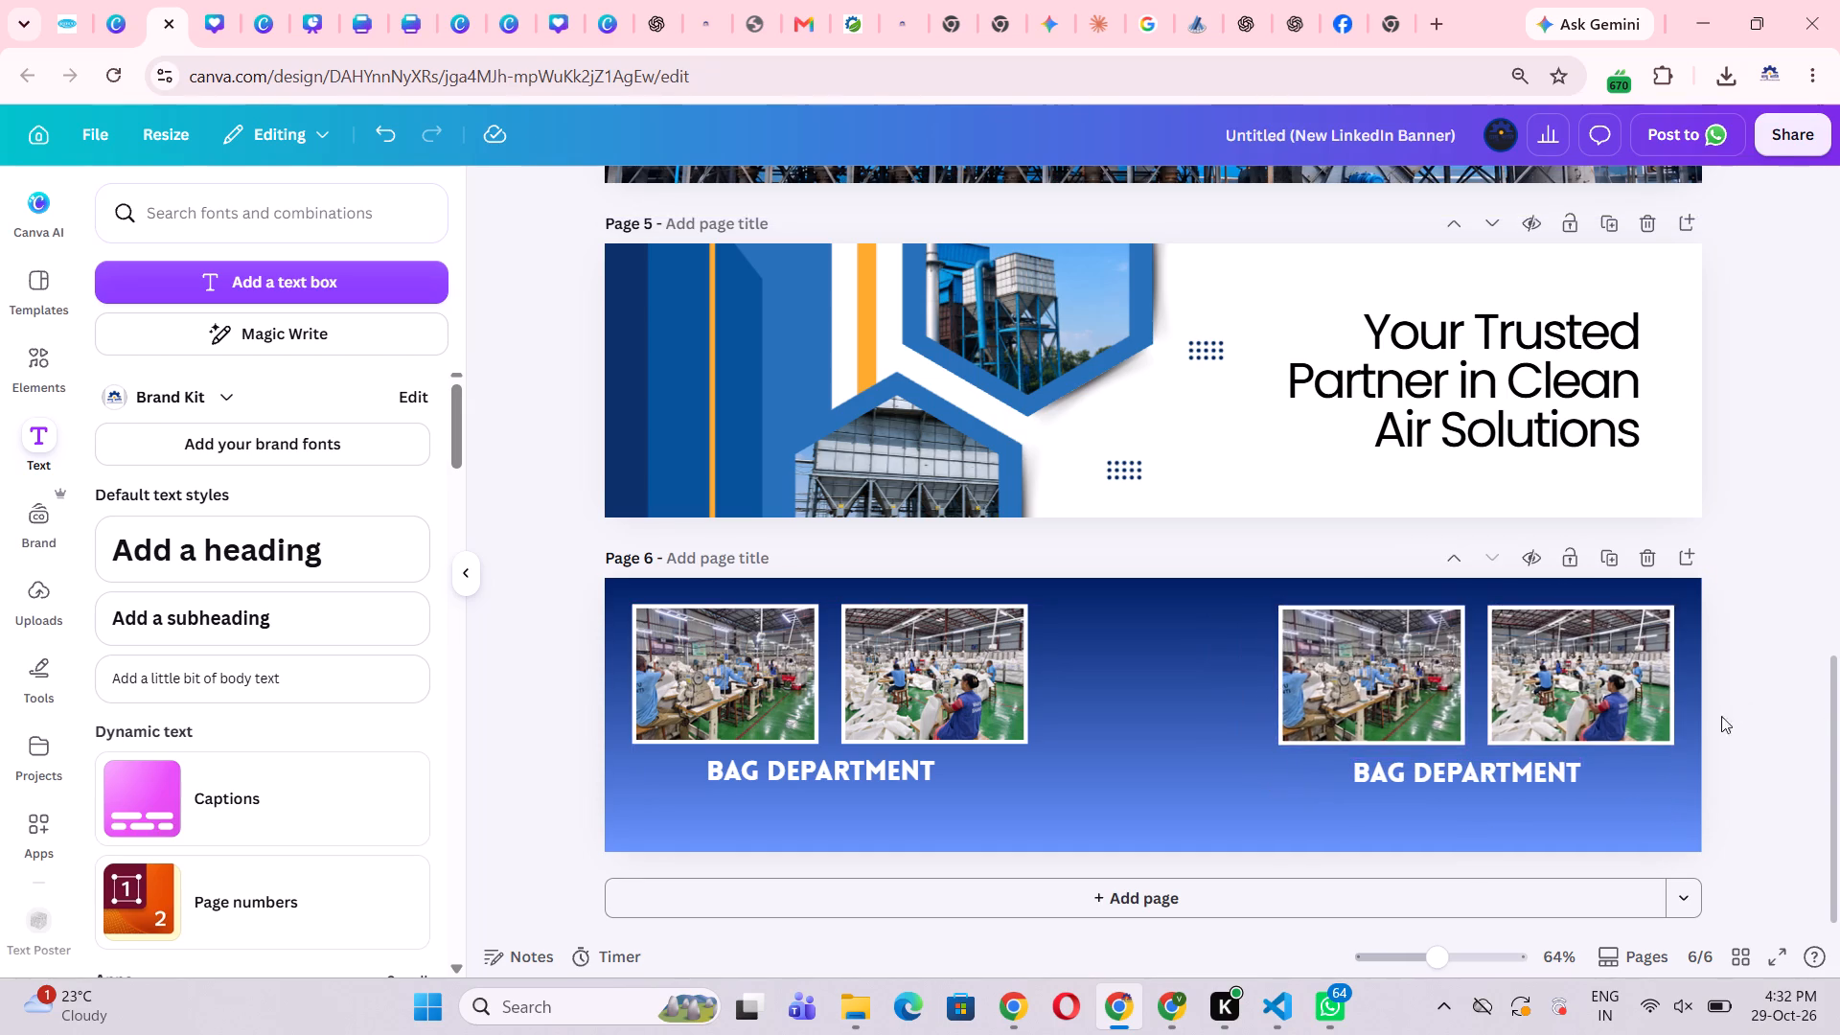
Replace the word "Bag" in the copied caption with "cage" so it reads "Cage Department".
click(1549, 770)
click(1547, 771)
click(1400, 778)
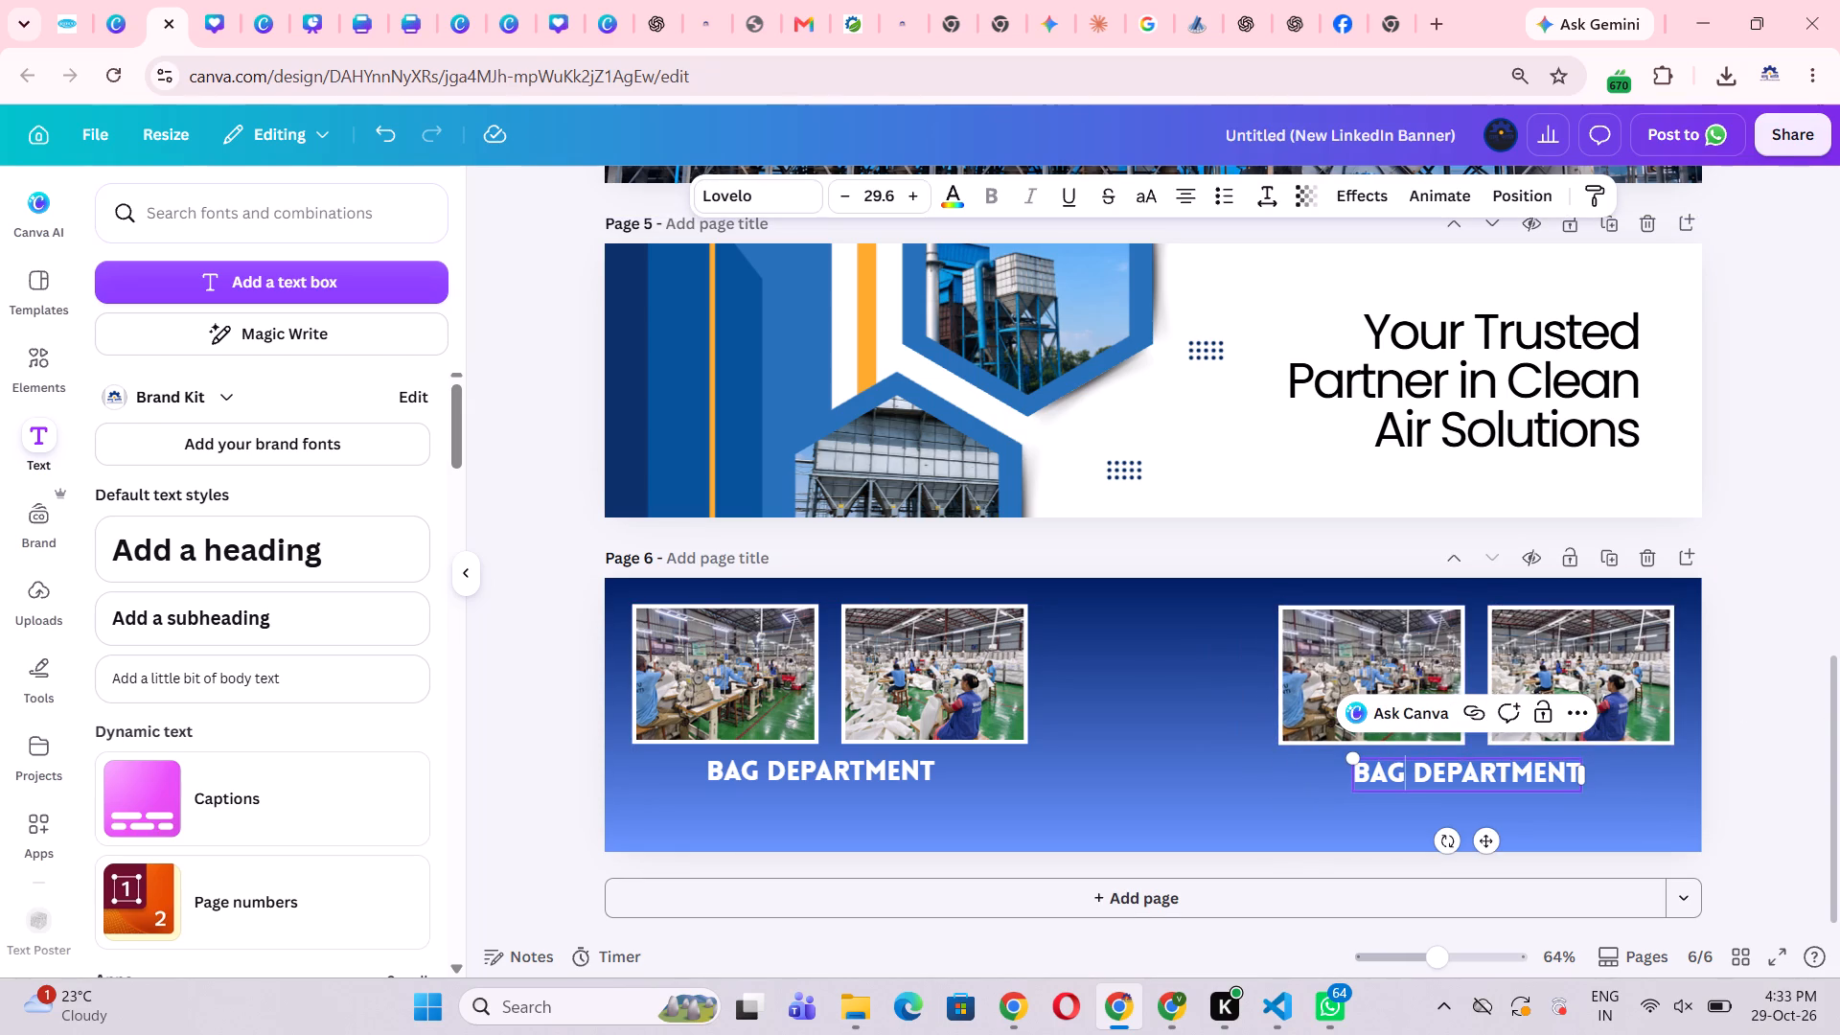
drag(1400, 778, 1375, 783)
key(BackSpace)
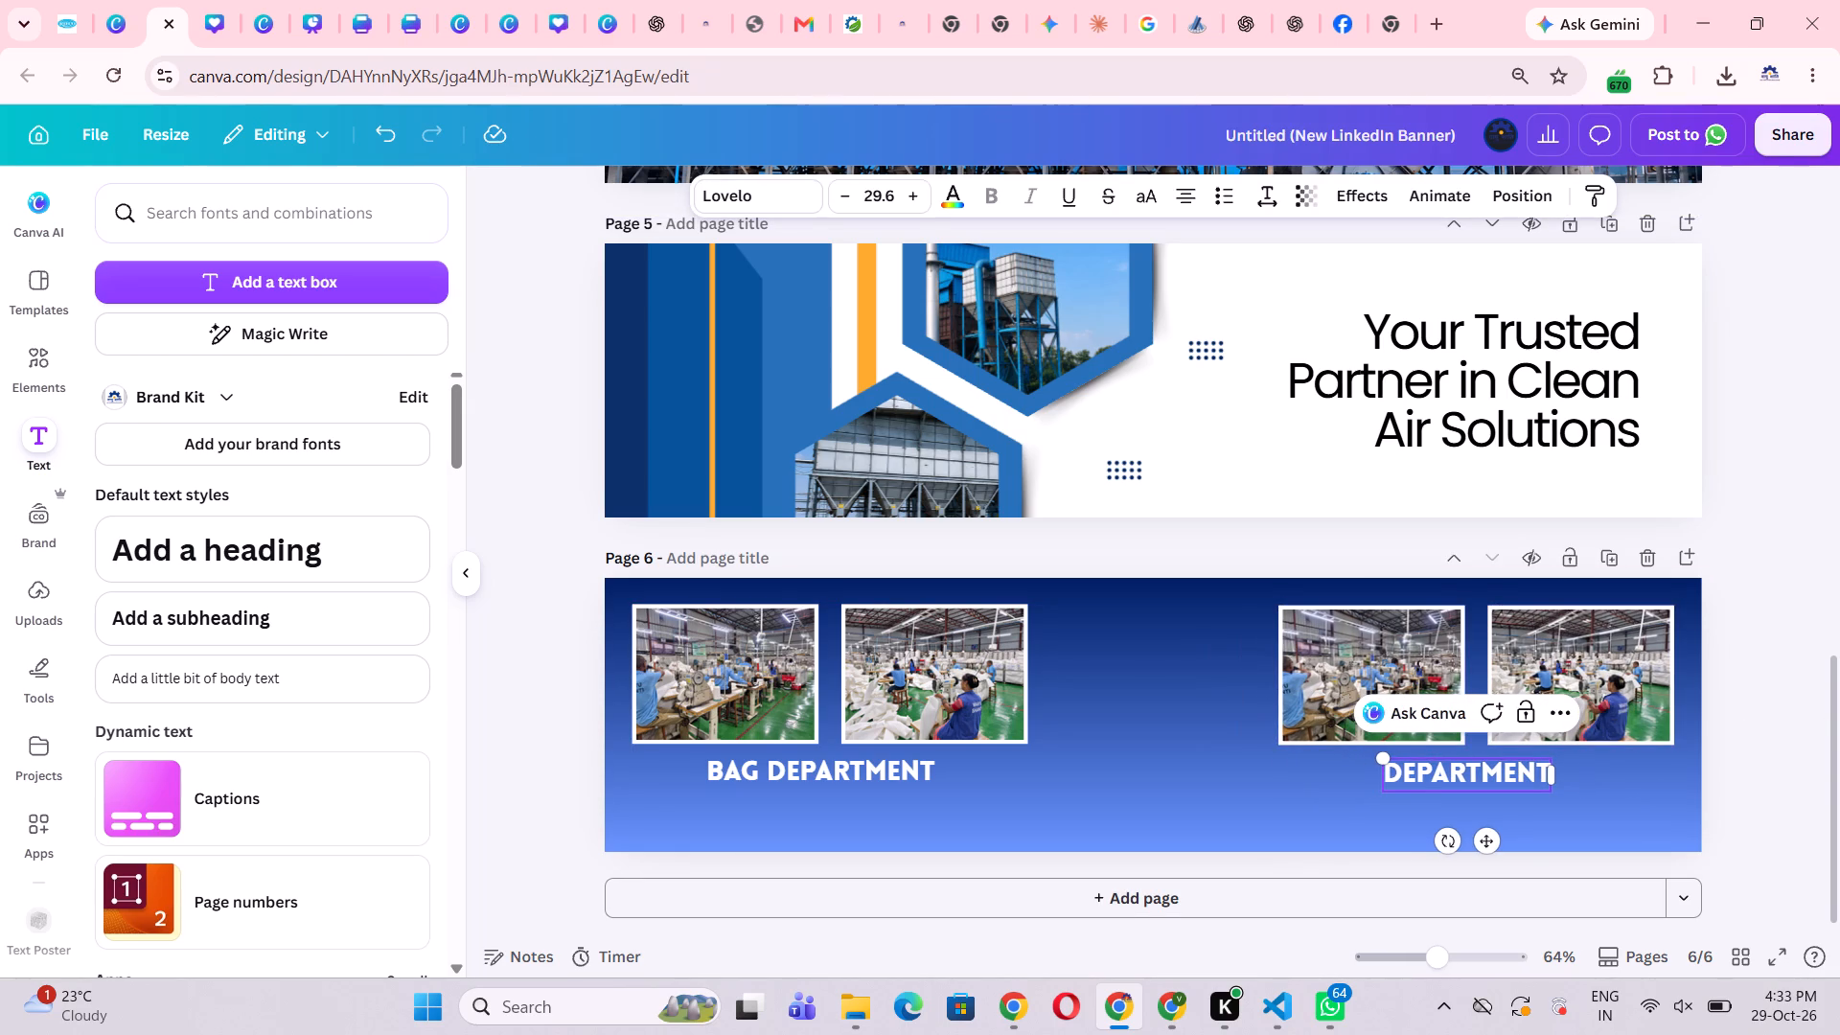
text(cagw)
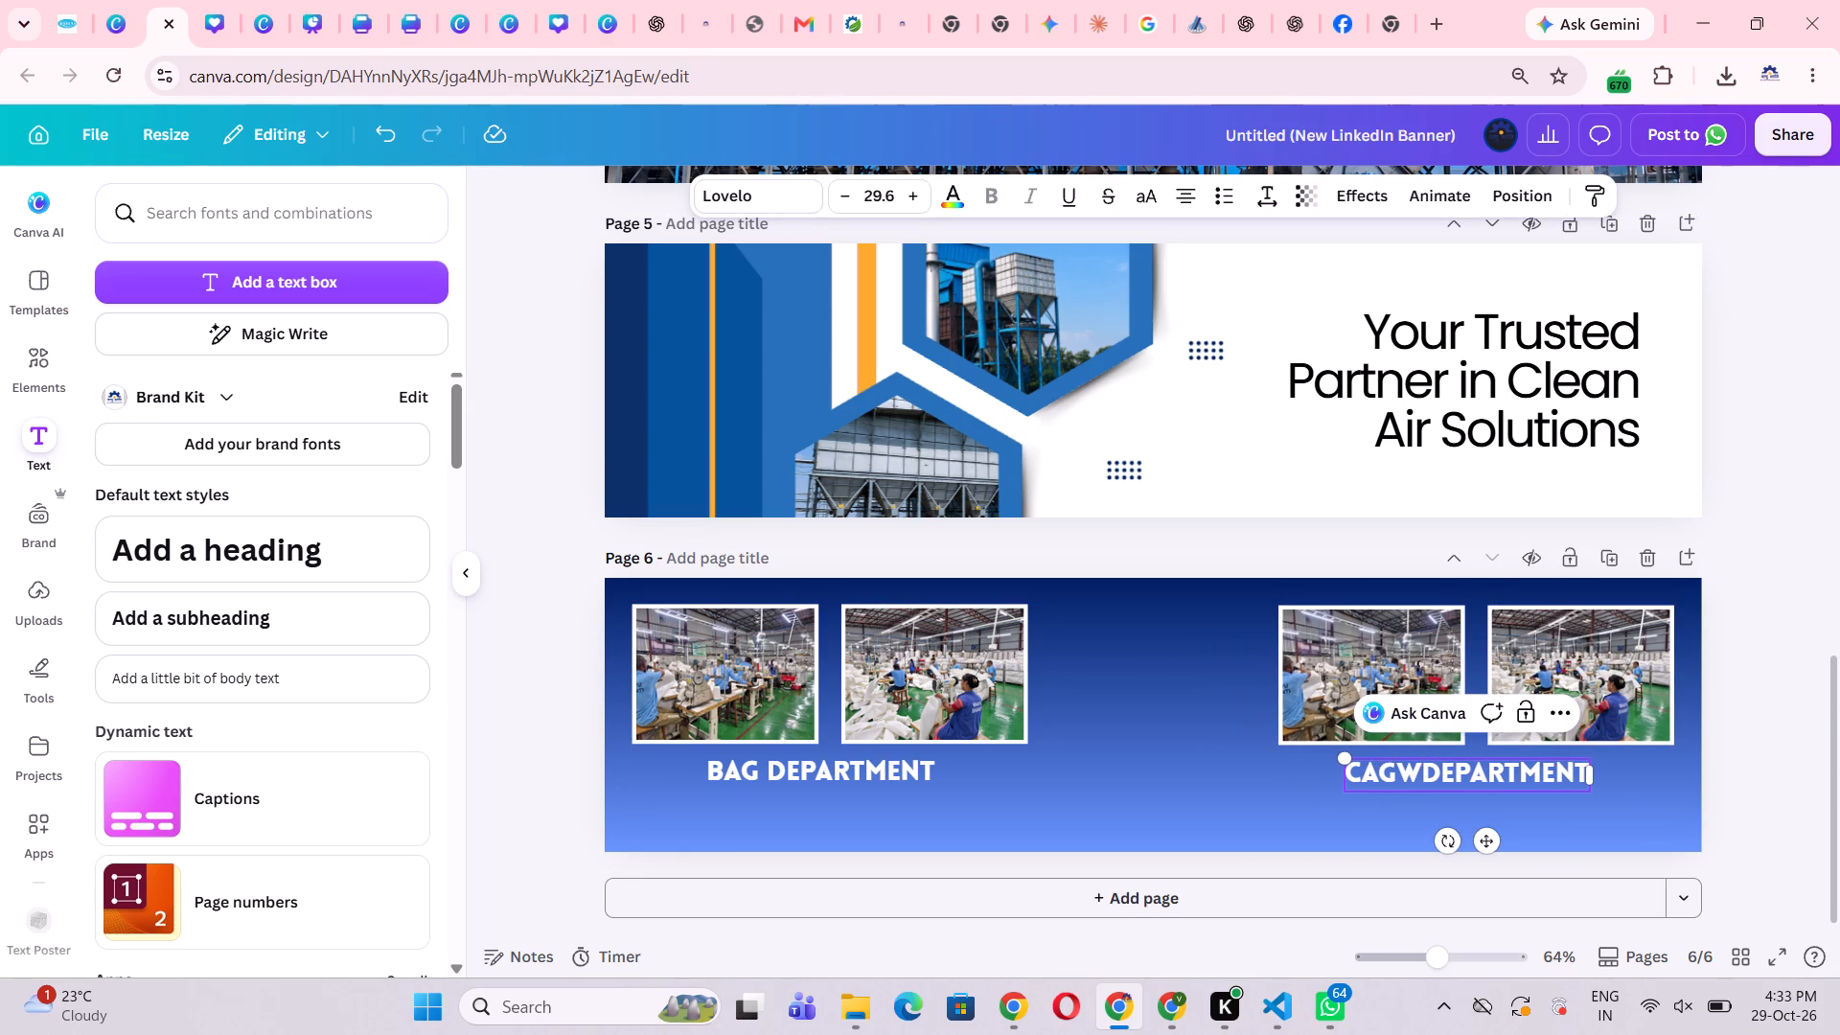
key(BackSpace)
text(e)
key(space)
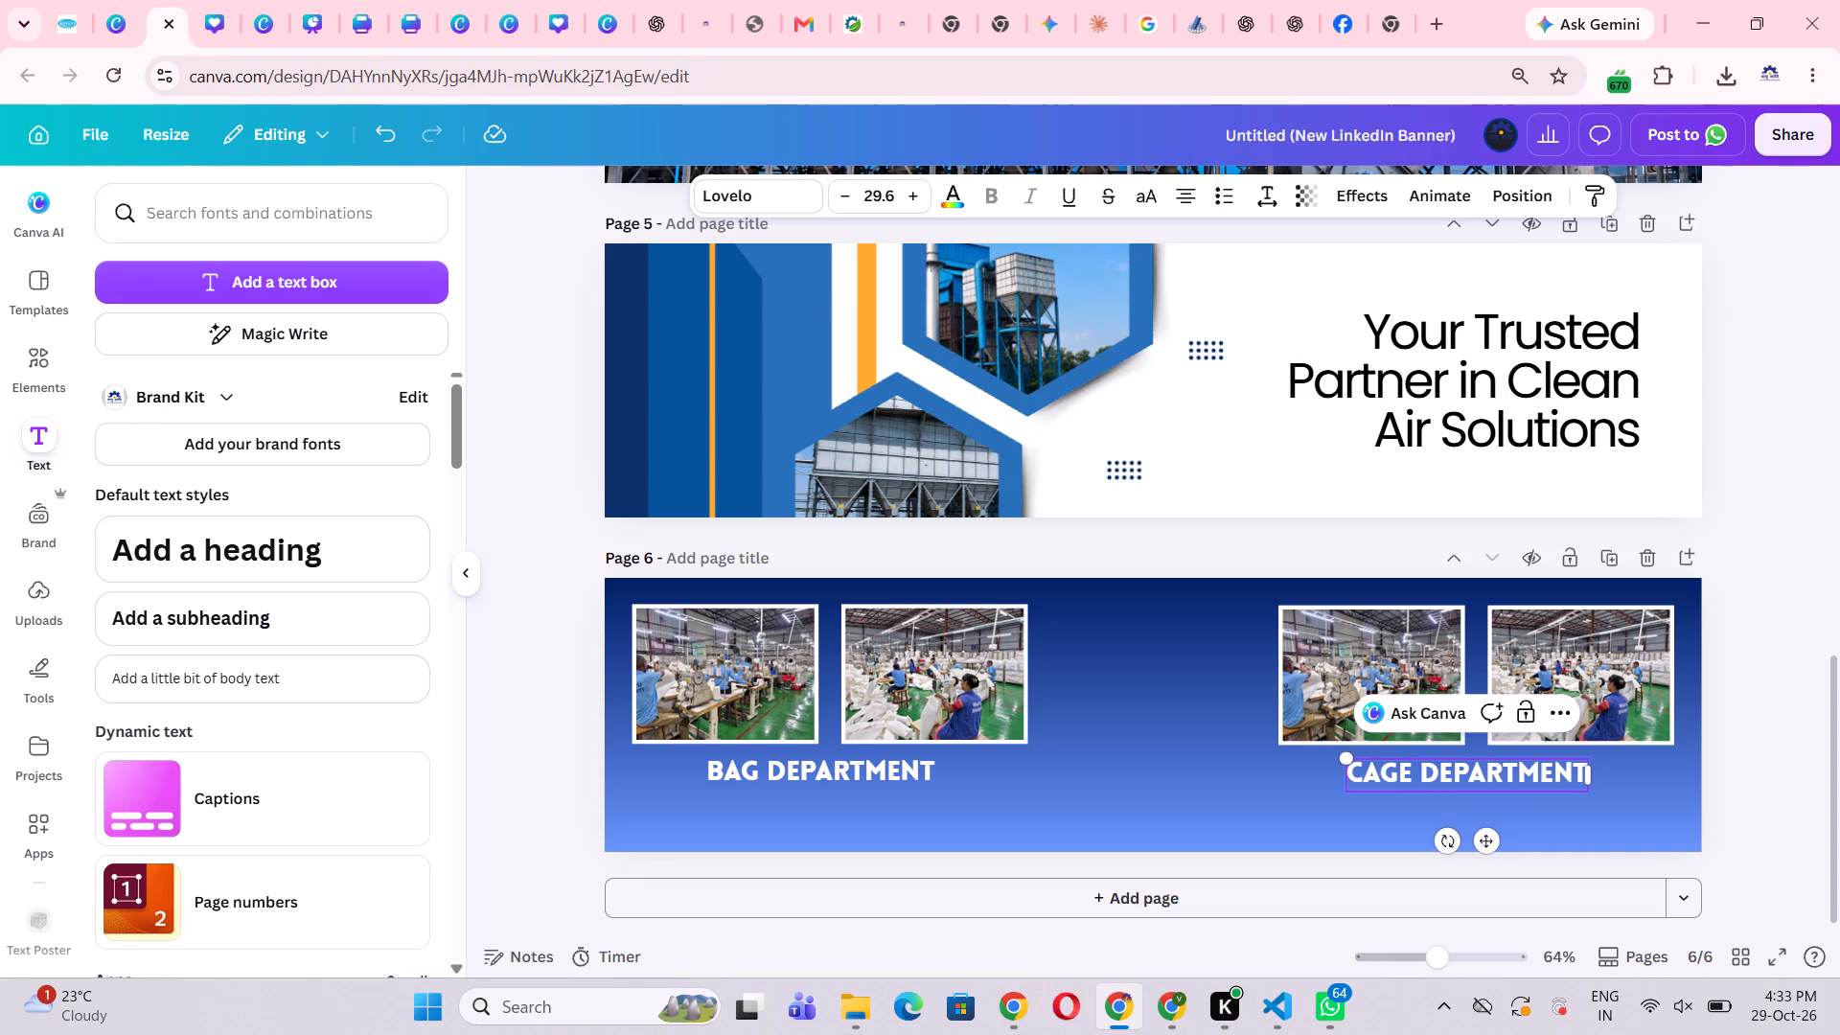
click(1713, 732)
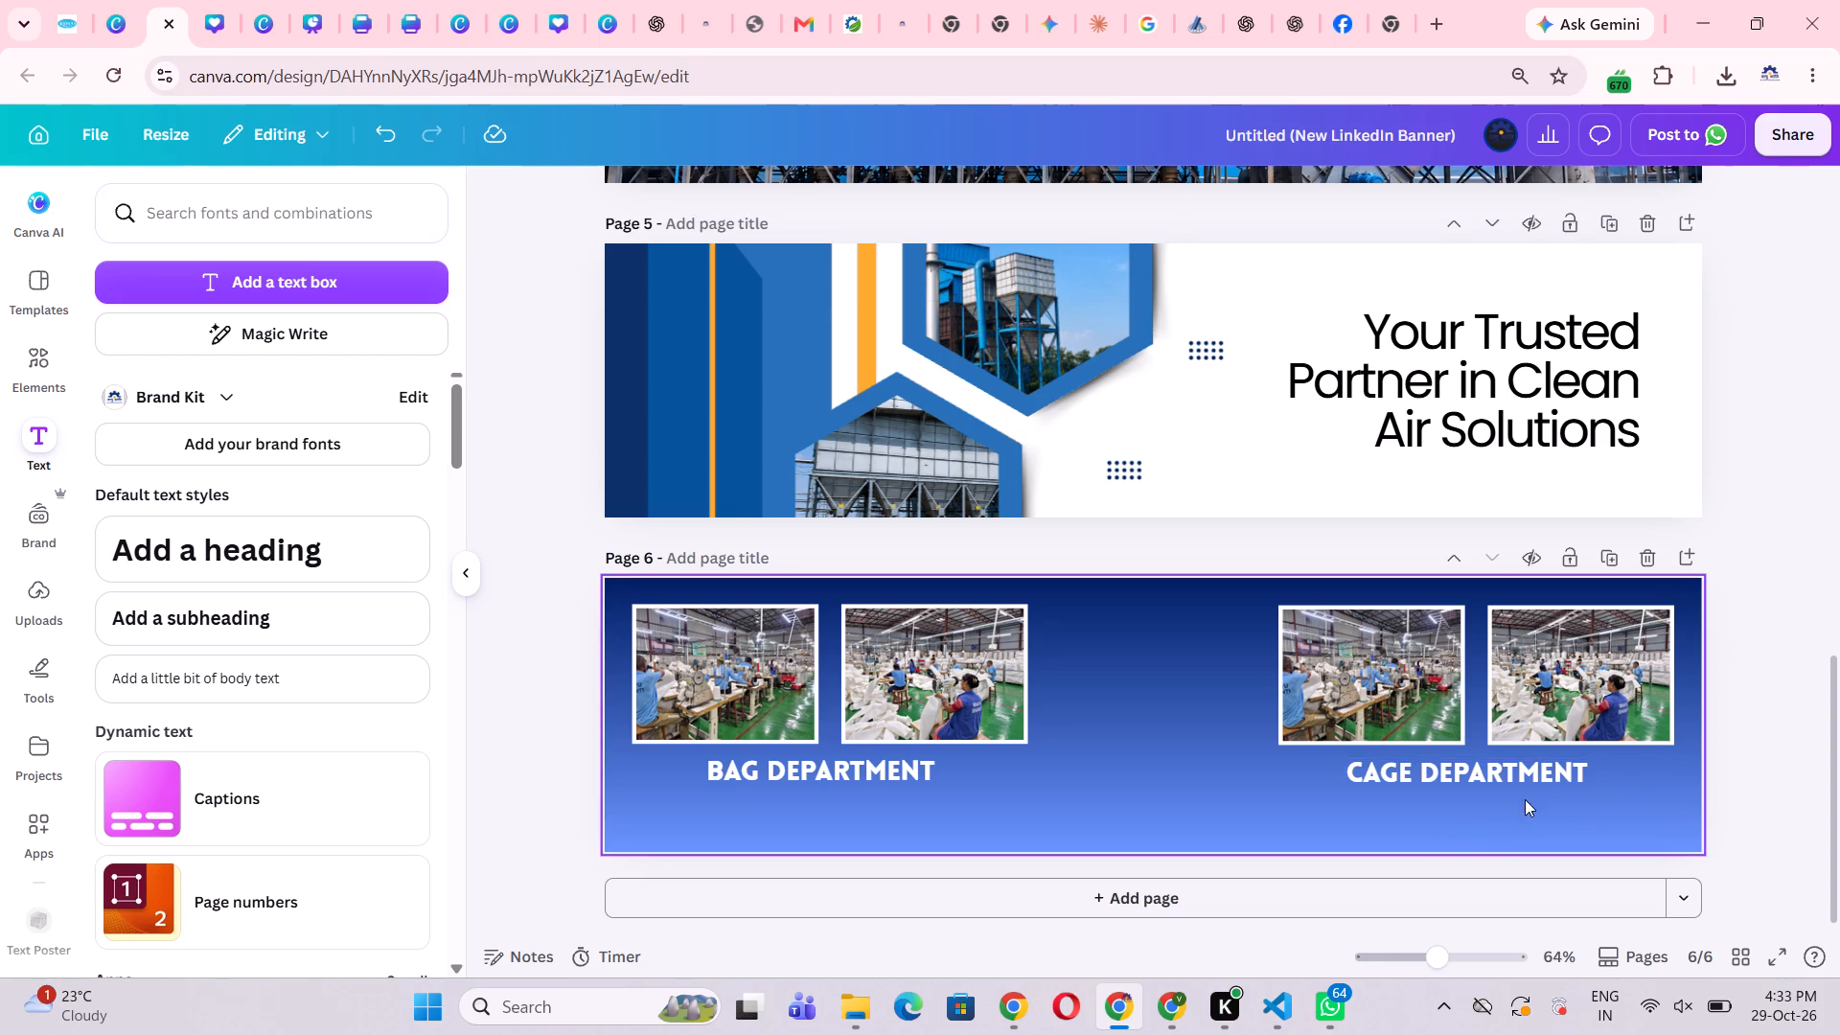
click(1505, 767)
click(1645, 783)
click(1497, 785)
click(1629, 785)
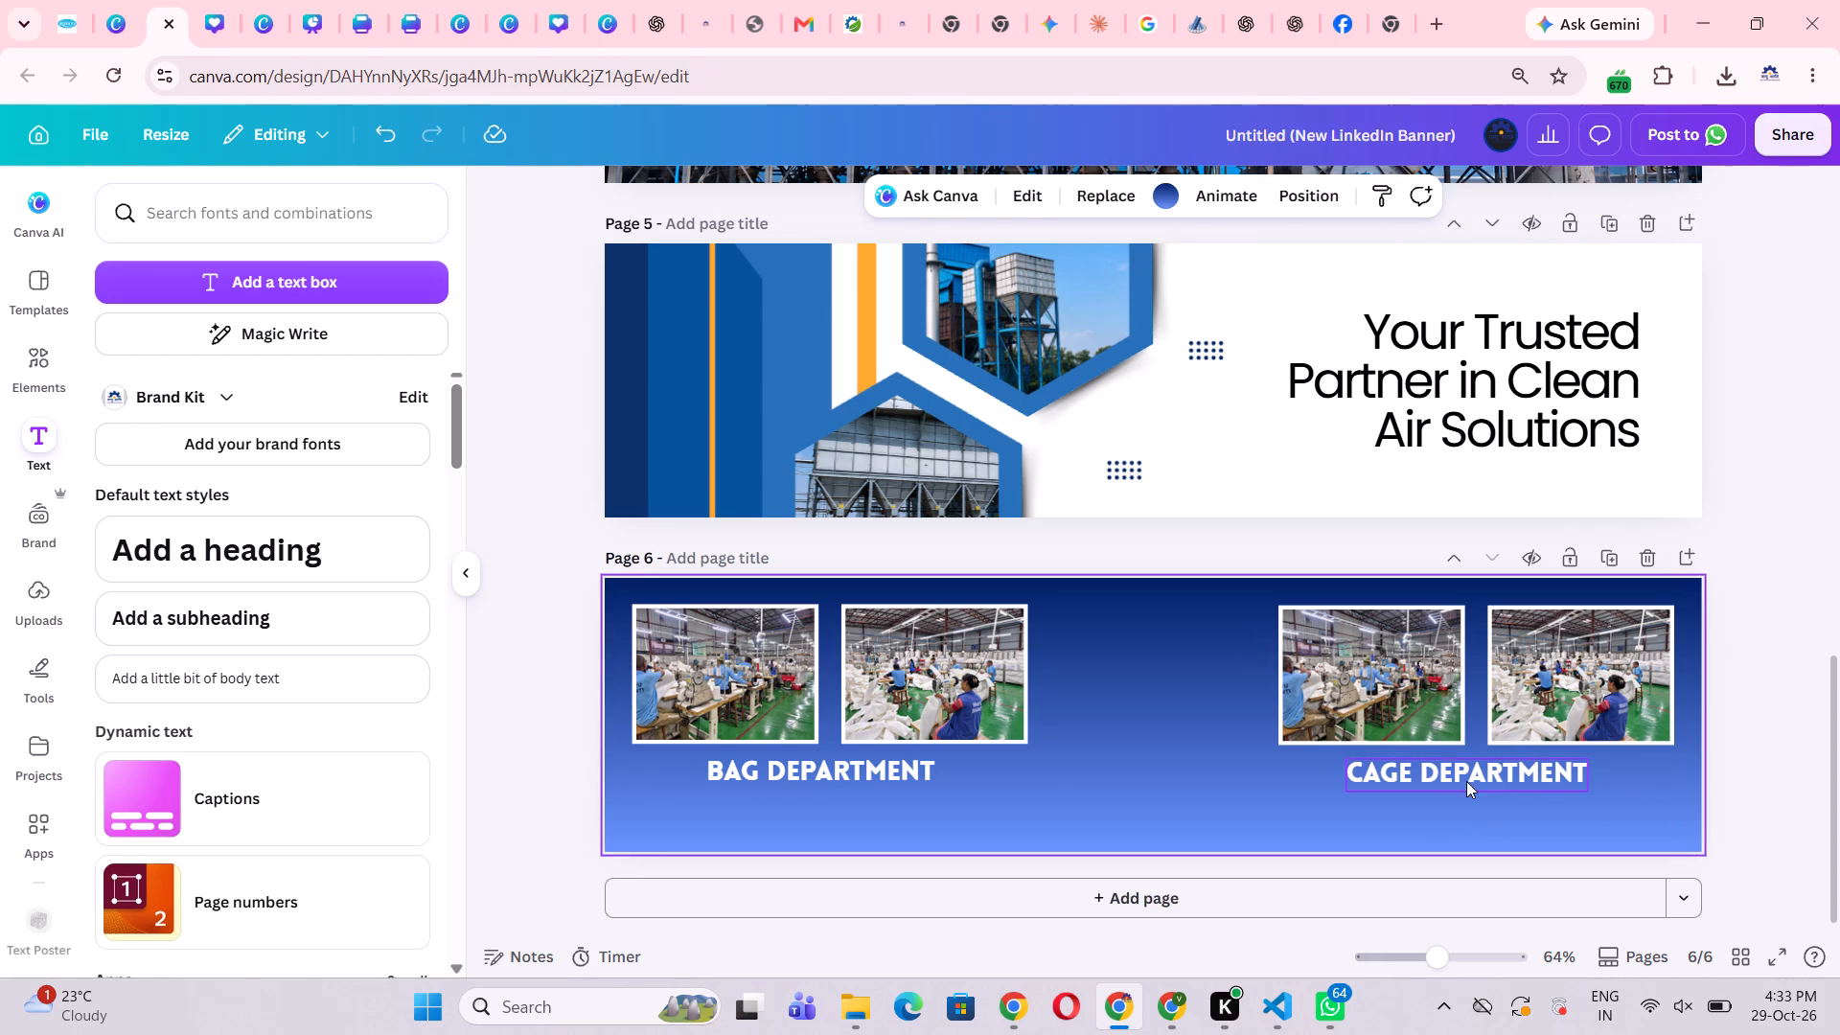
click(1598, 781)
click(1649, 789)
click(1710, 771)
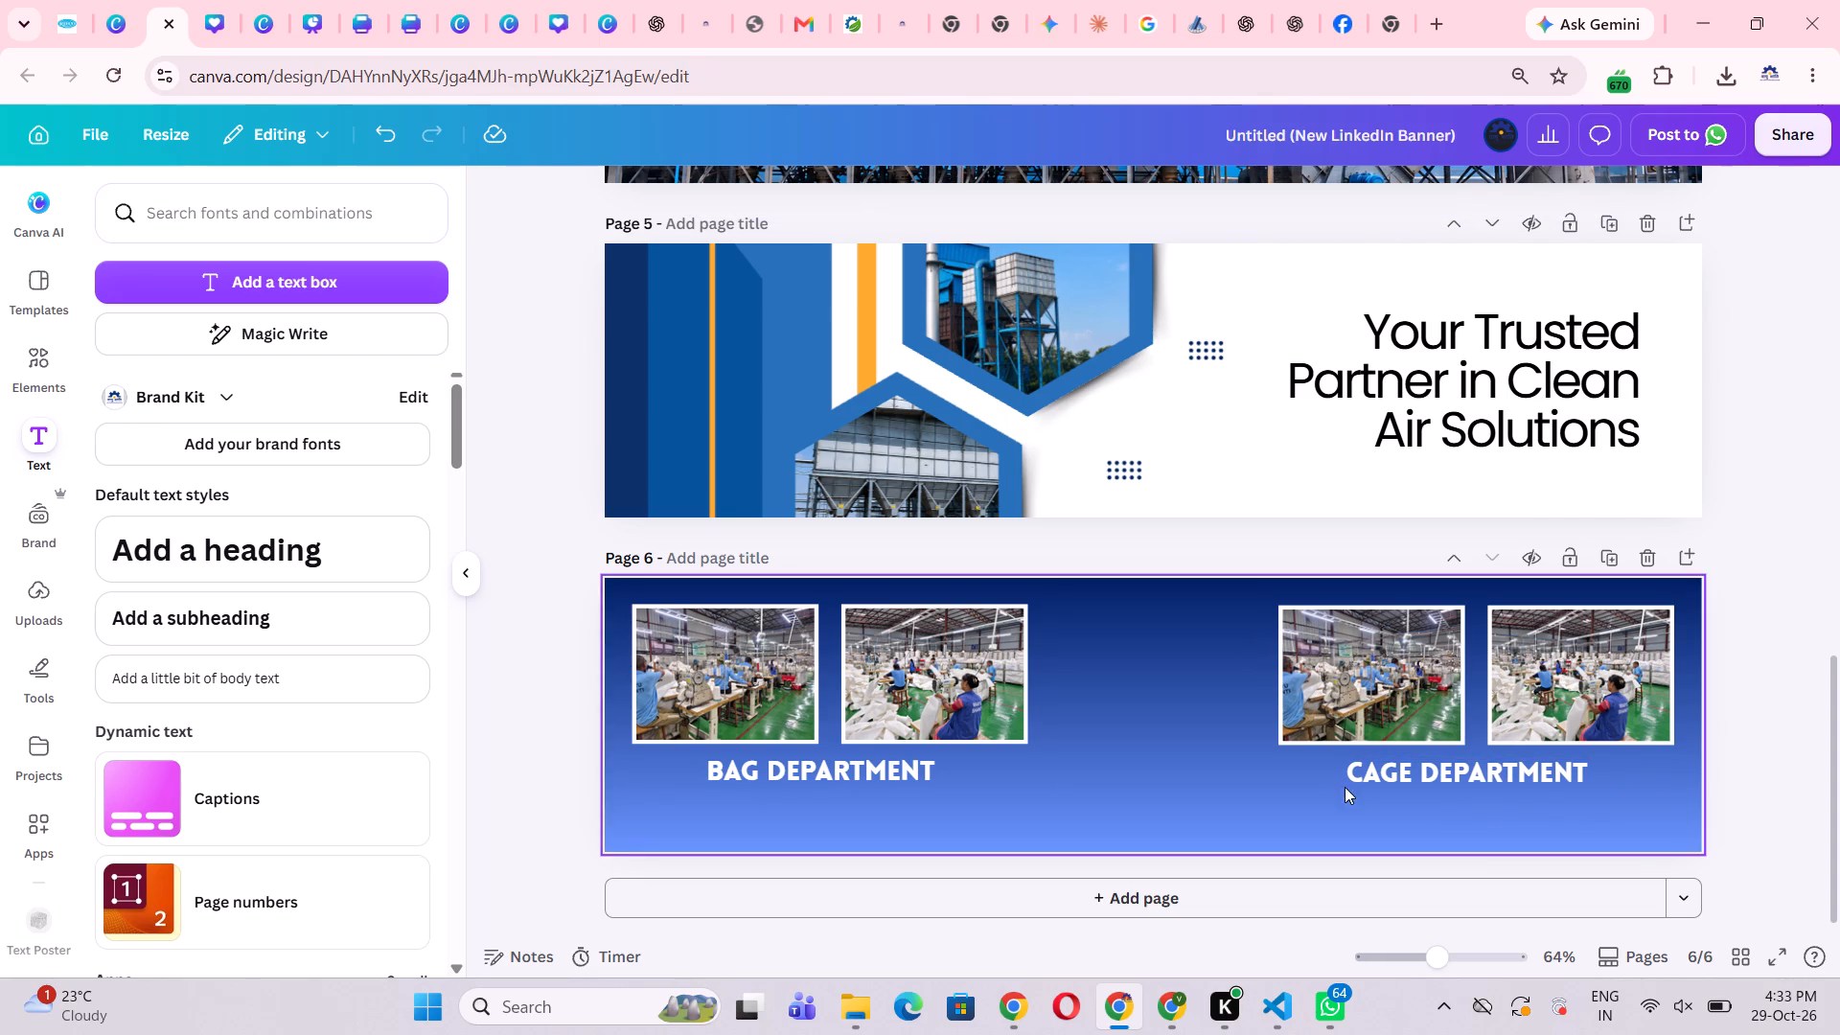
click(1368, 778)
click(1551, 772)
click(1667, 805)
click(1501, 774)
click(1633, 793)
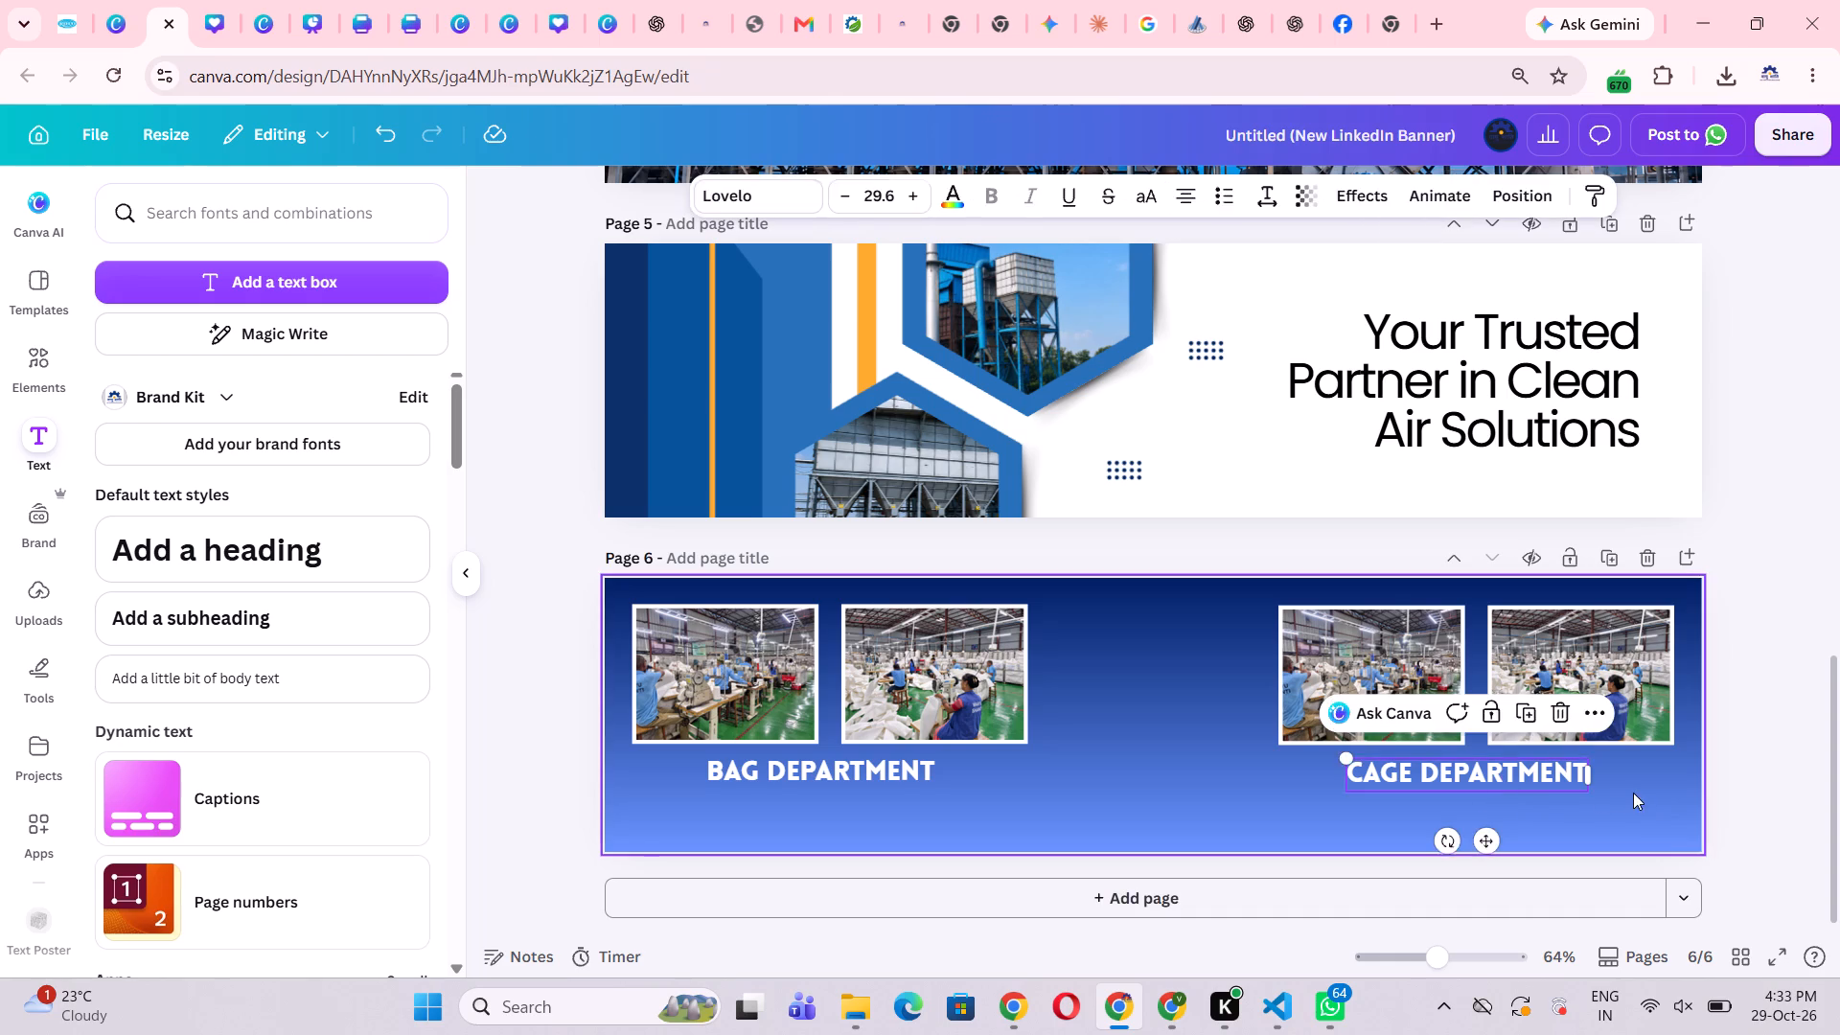
Shift the CAGE DEPARTMENT caption and its two photos slightly upward to line up with the BAG DEPARTMENT set.
scroll(1518, 789, left, 1)
click(1623, 799)
right_click(1623, 799)
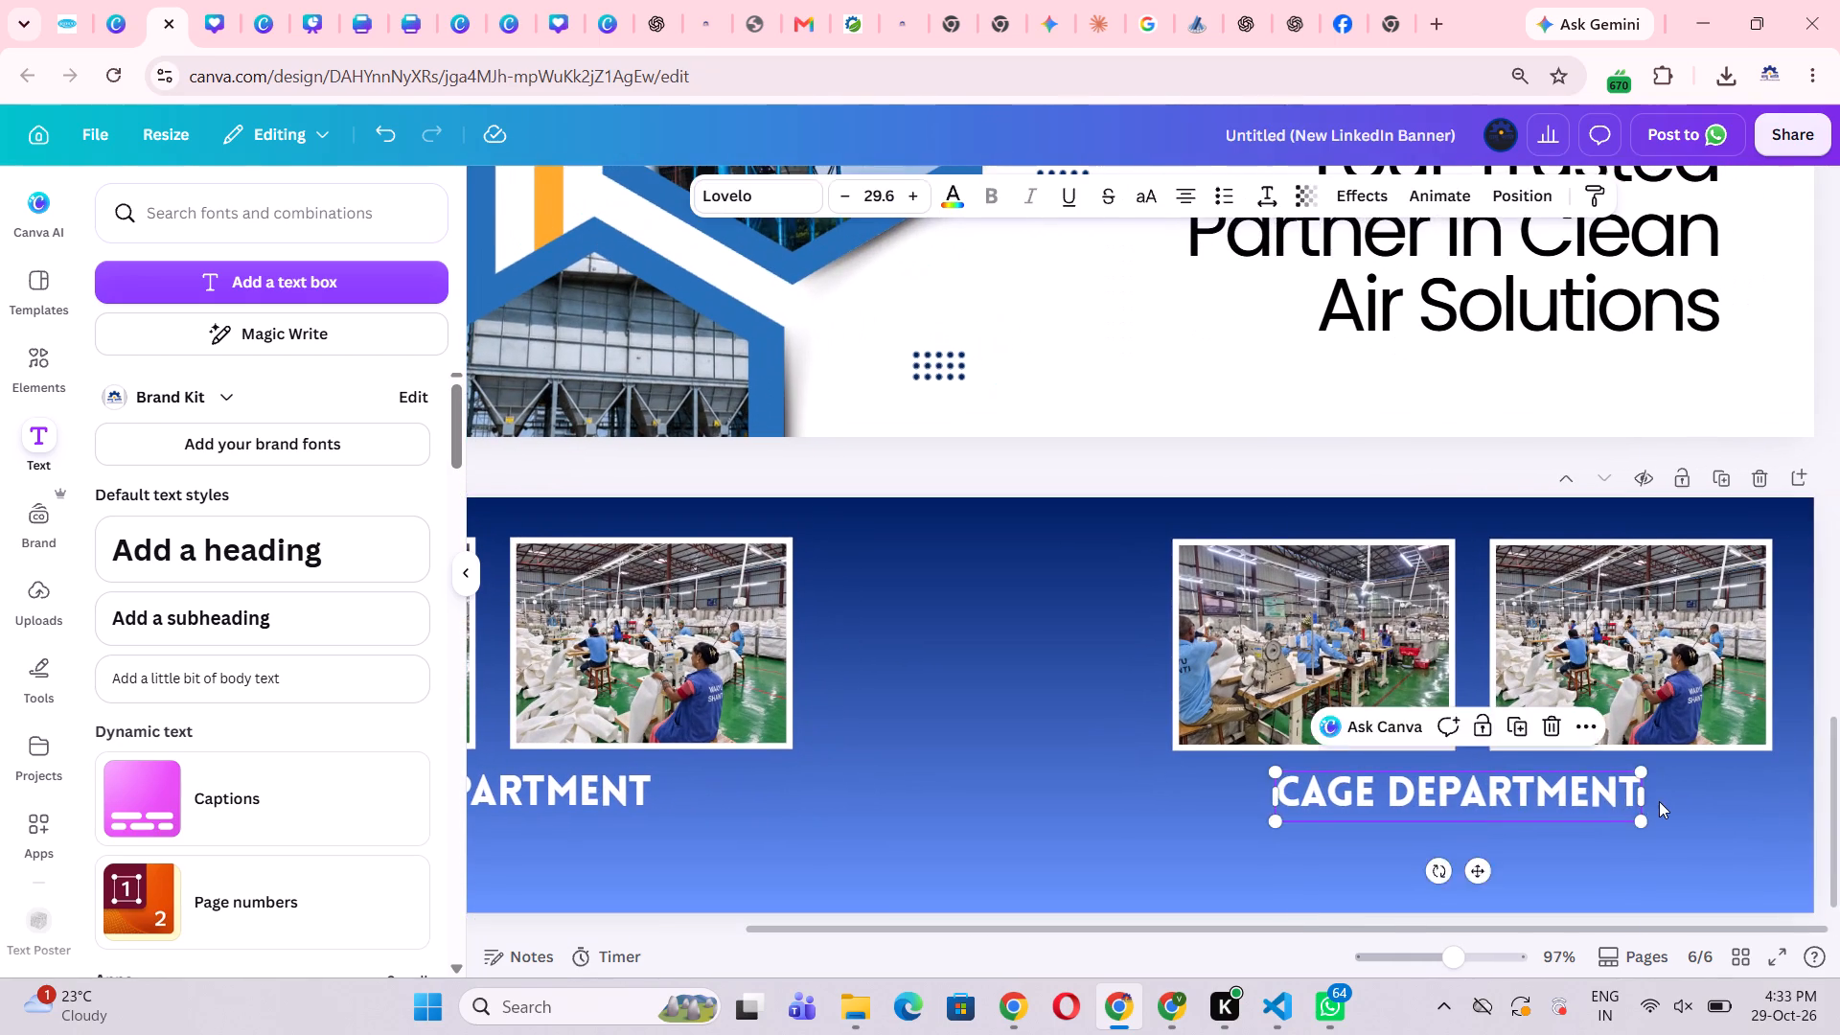
click(1680, 801)
click(1689, 801)
click(1682, 806)
drag(1189, 674, 1636, 839)
click(1551, 740)
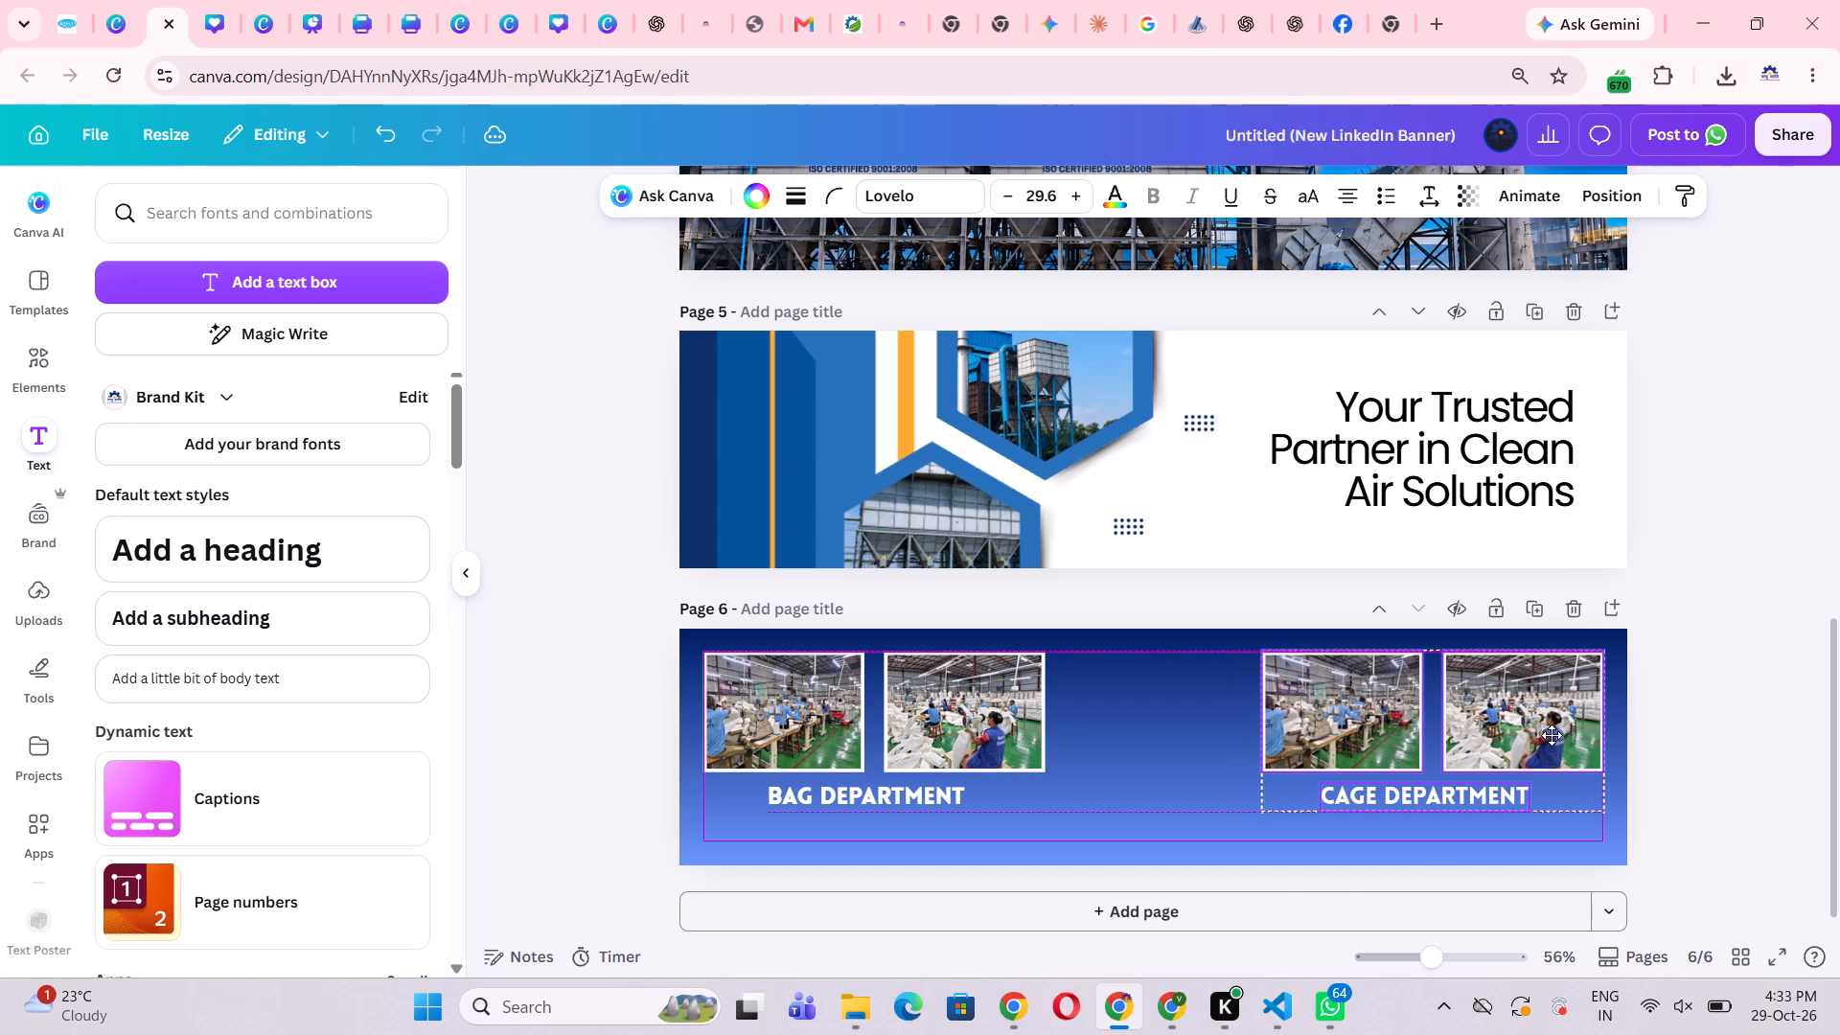
click(1713, 717)
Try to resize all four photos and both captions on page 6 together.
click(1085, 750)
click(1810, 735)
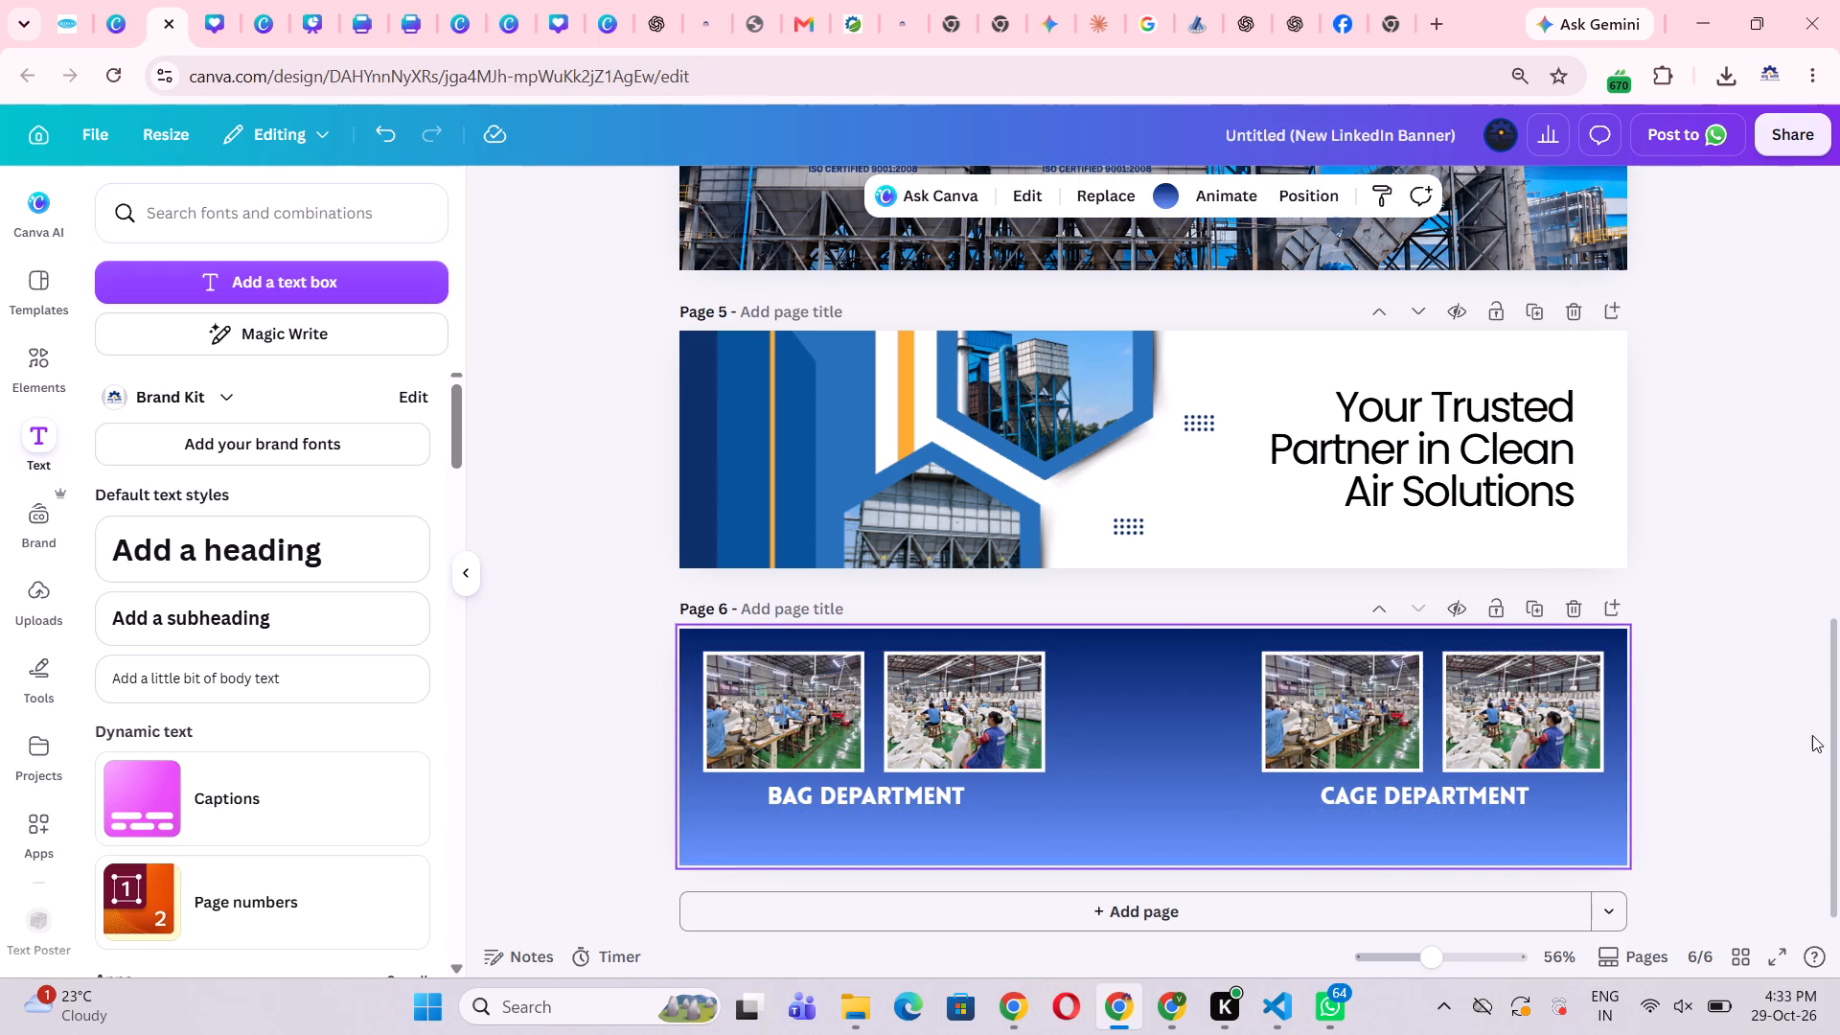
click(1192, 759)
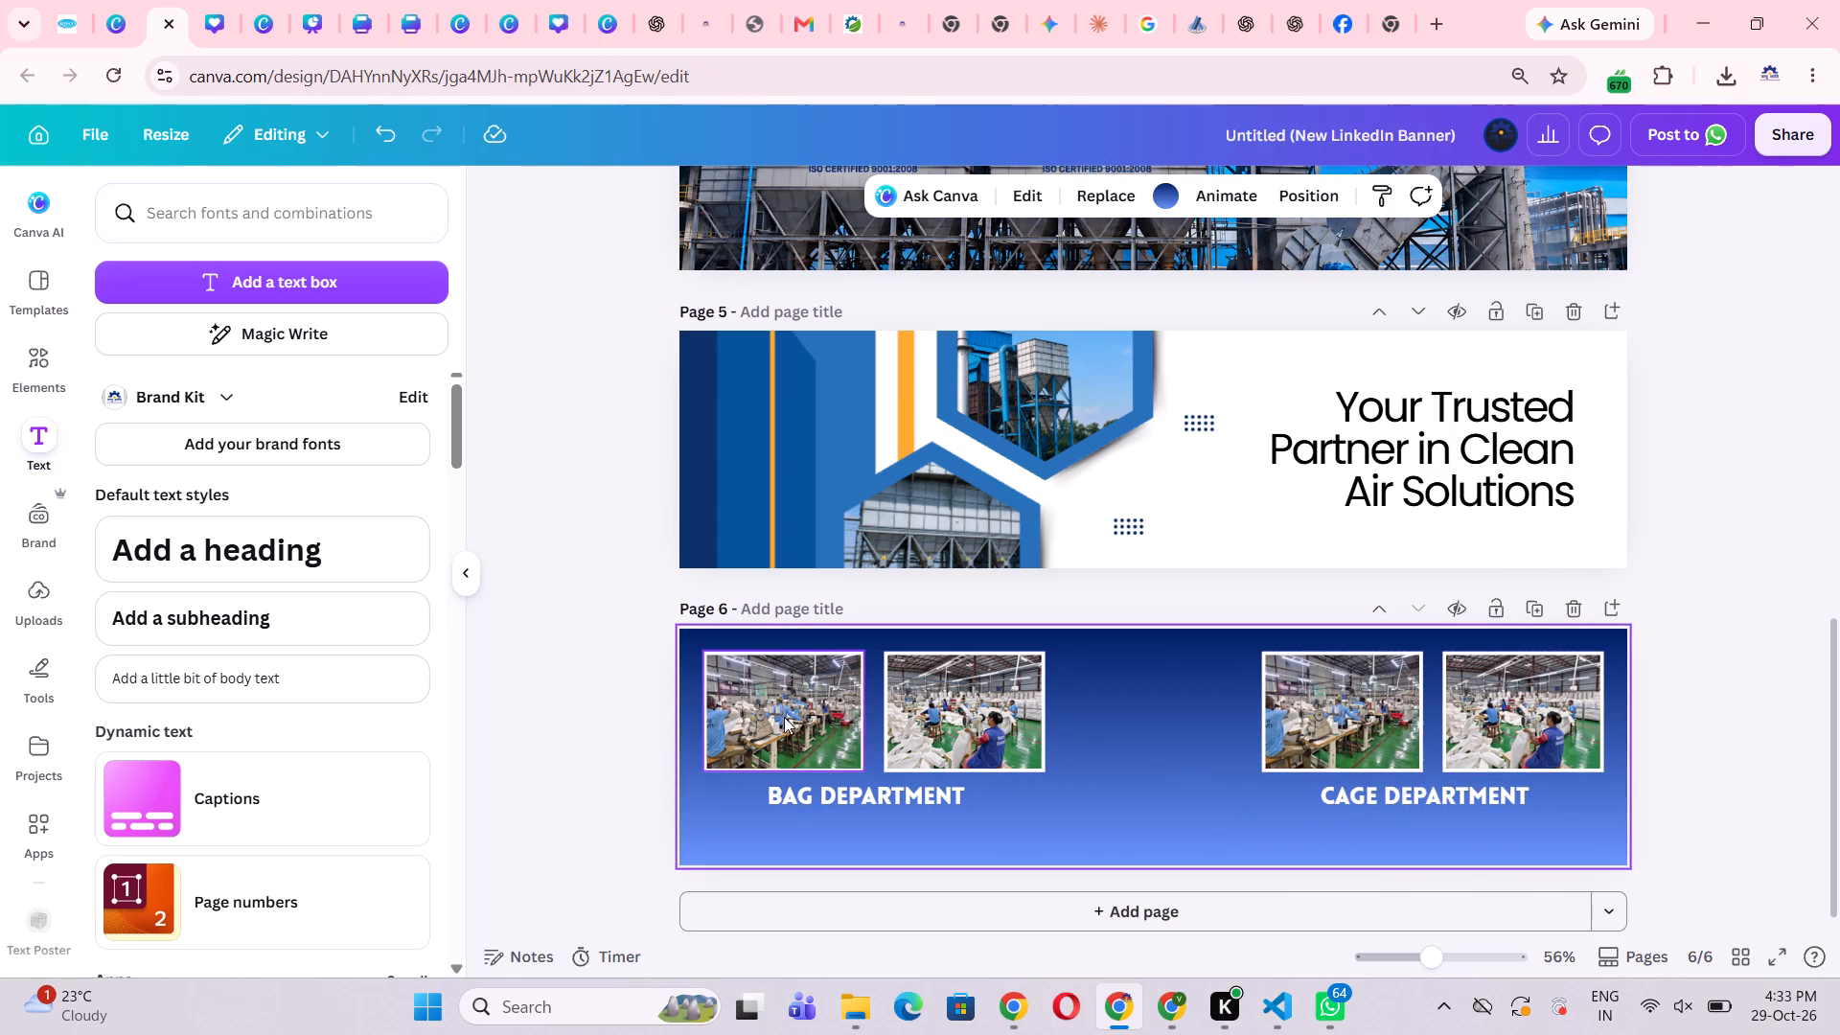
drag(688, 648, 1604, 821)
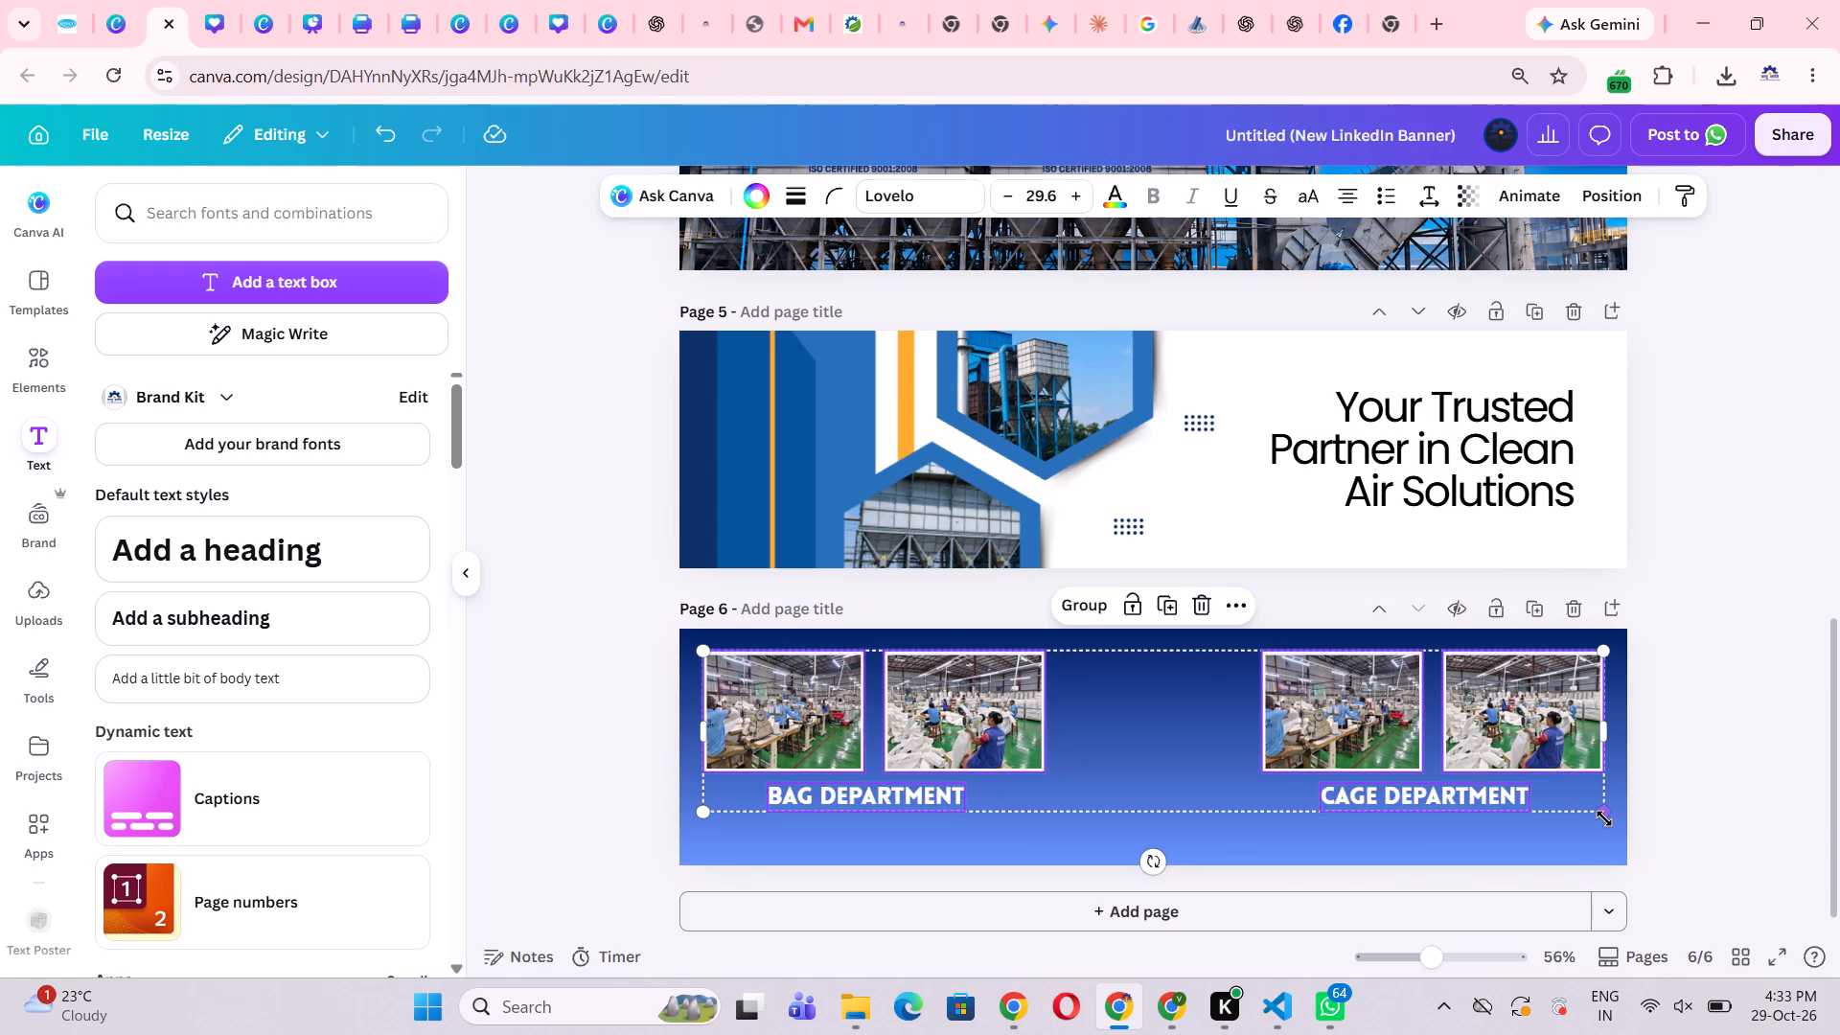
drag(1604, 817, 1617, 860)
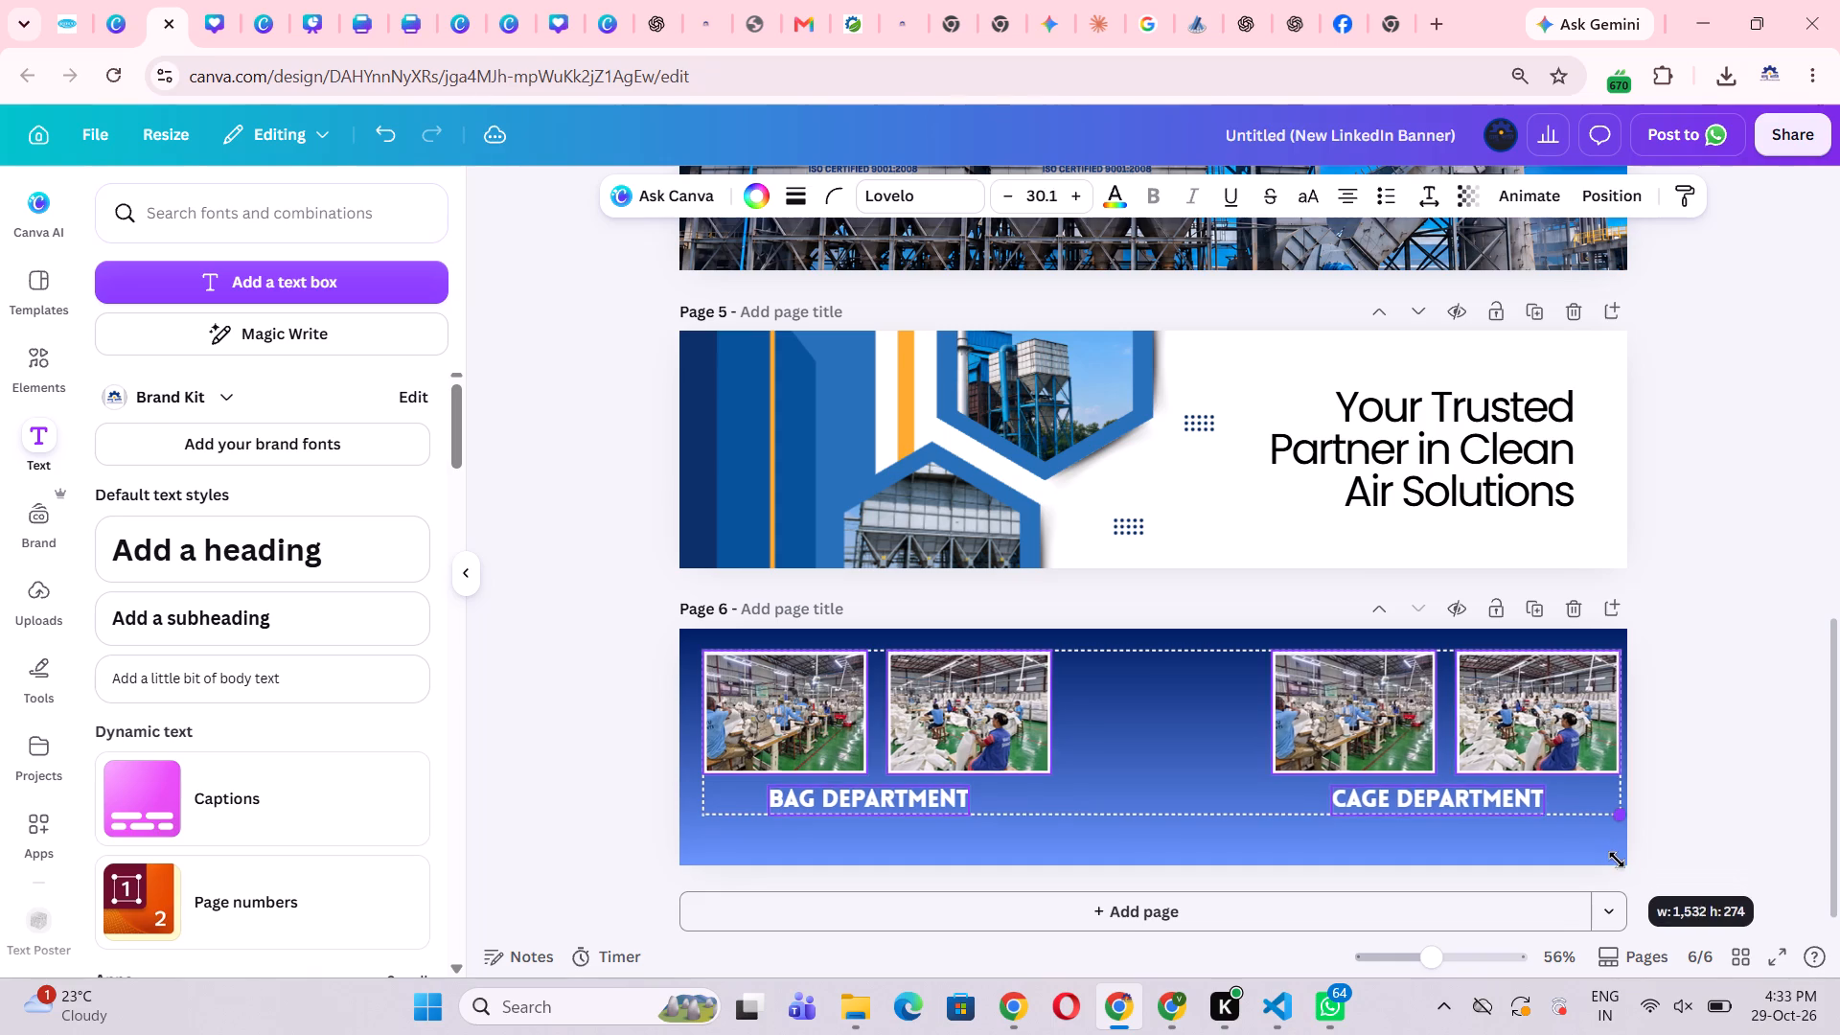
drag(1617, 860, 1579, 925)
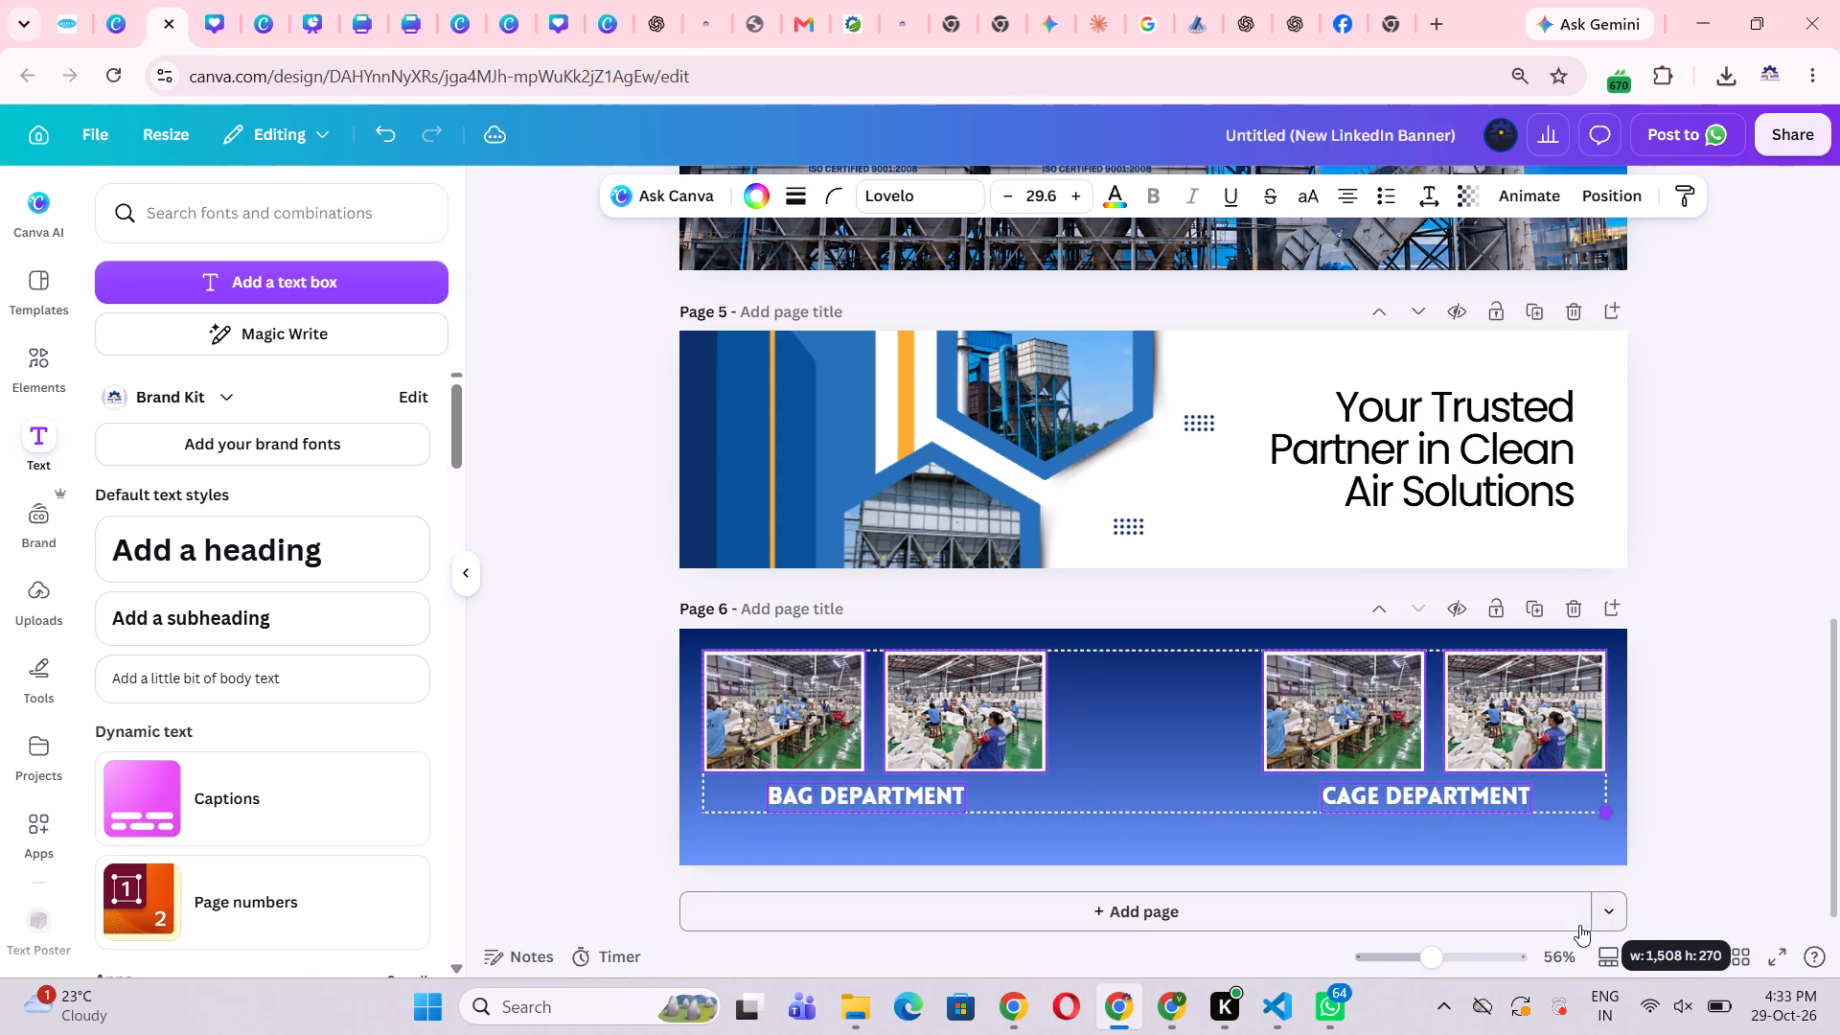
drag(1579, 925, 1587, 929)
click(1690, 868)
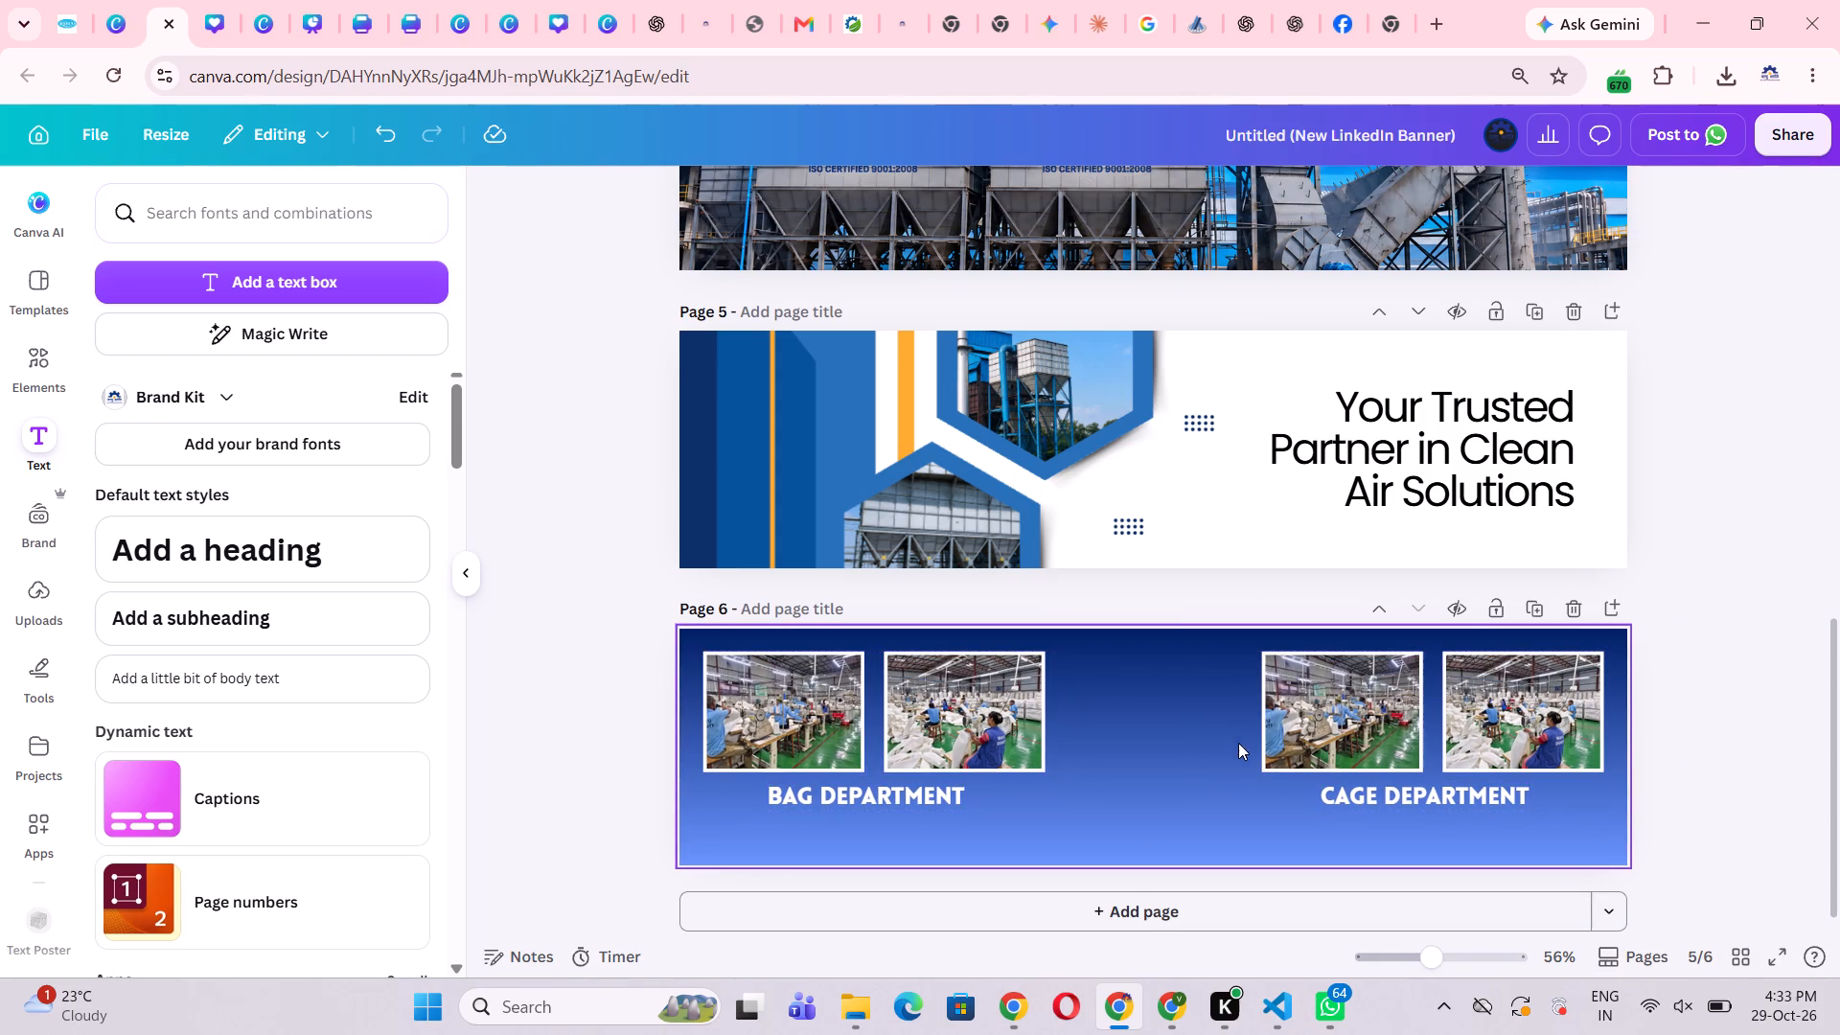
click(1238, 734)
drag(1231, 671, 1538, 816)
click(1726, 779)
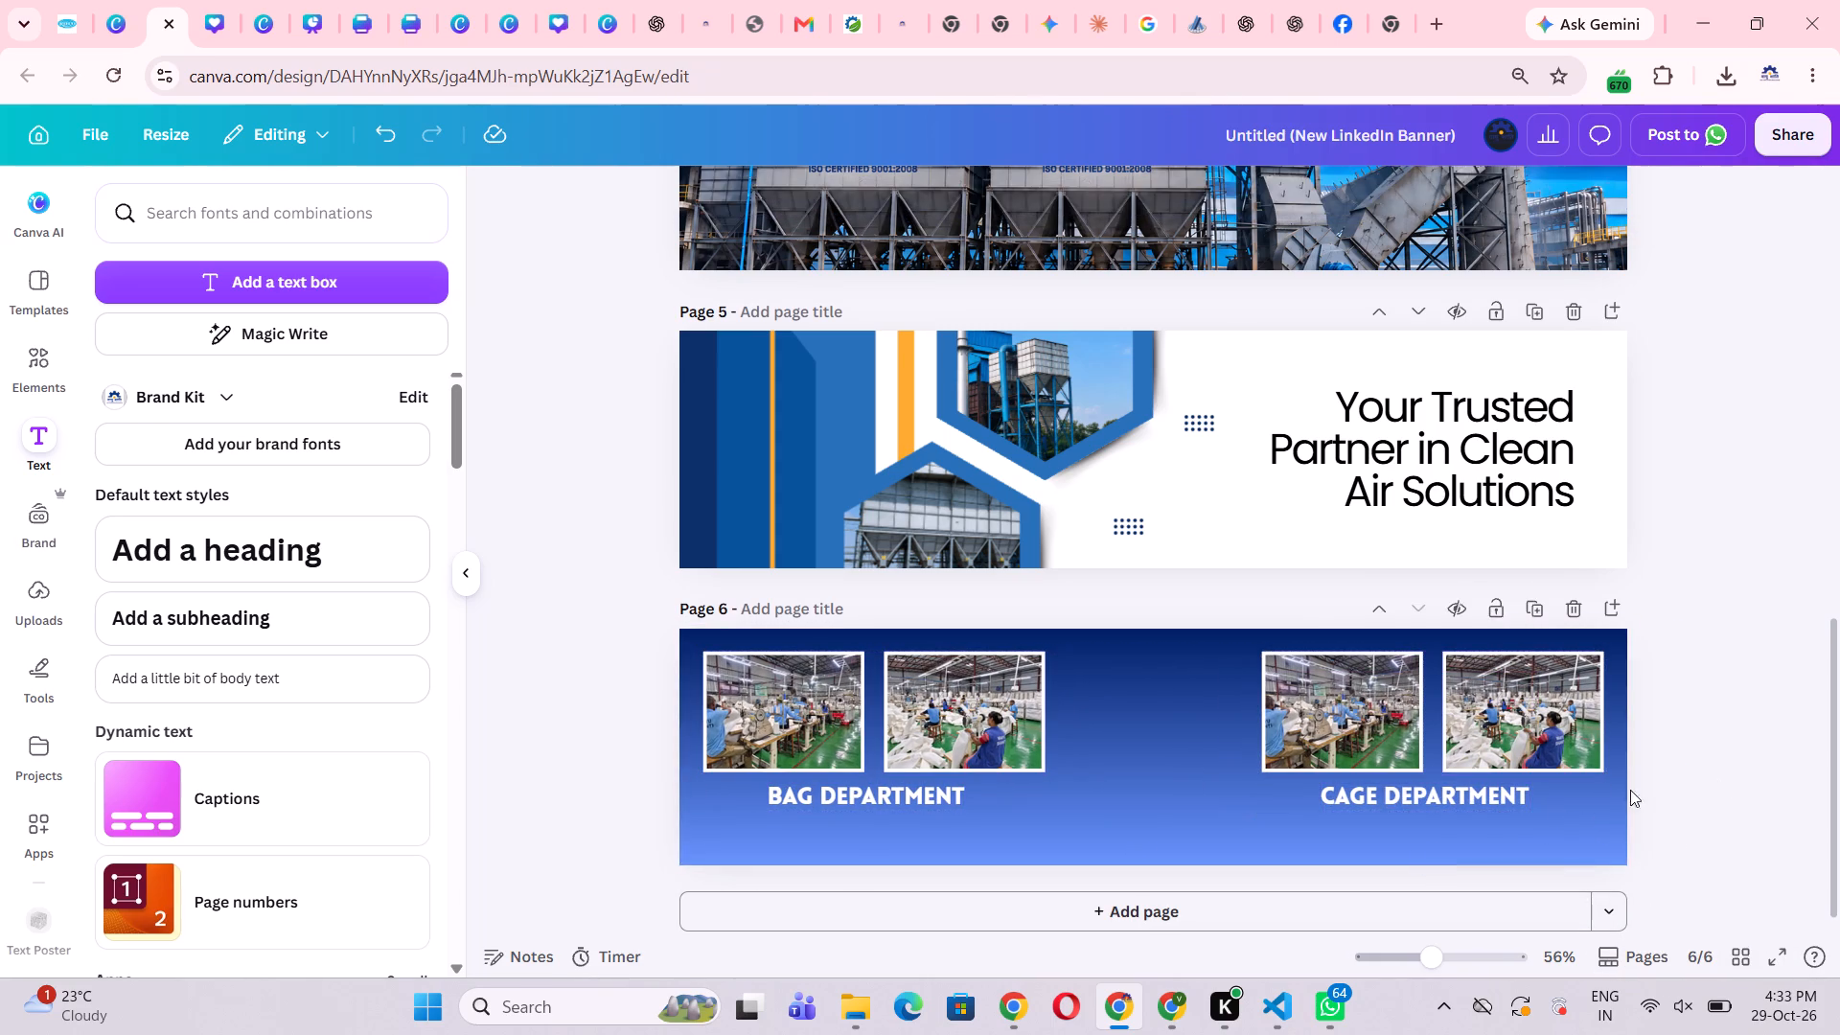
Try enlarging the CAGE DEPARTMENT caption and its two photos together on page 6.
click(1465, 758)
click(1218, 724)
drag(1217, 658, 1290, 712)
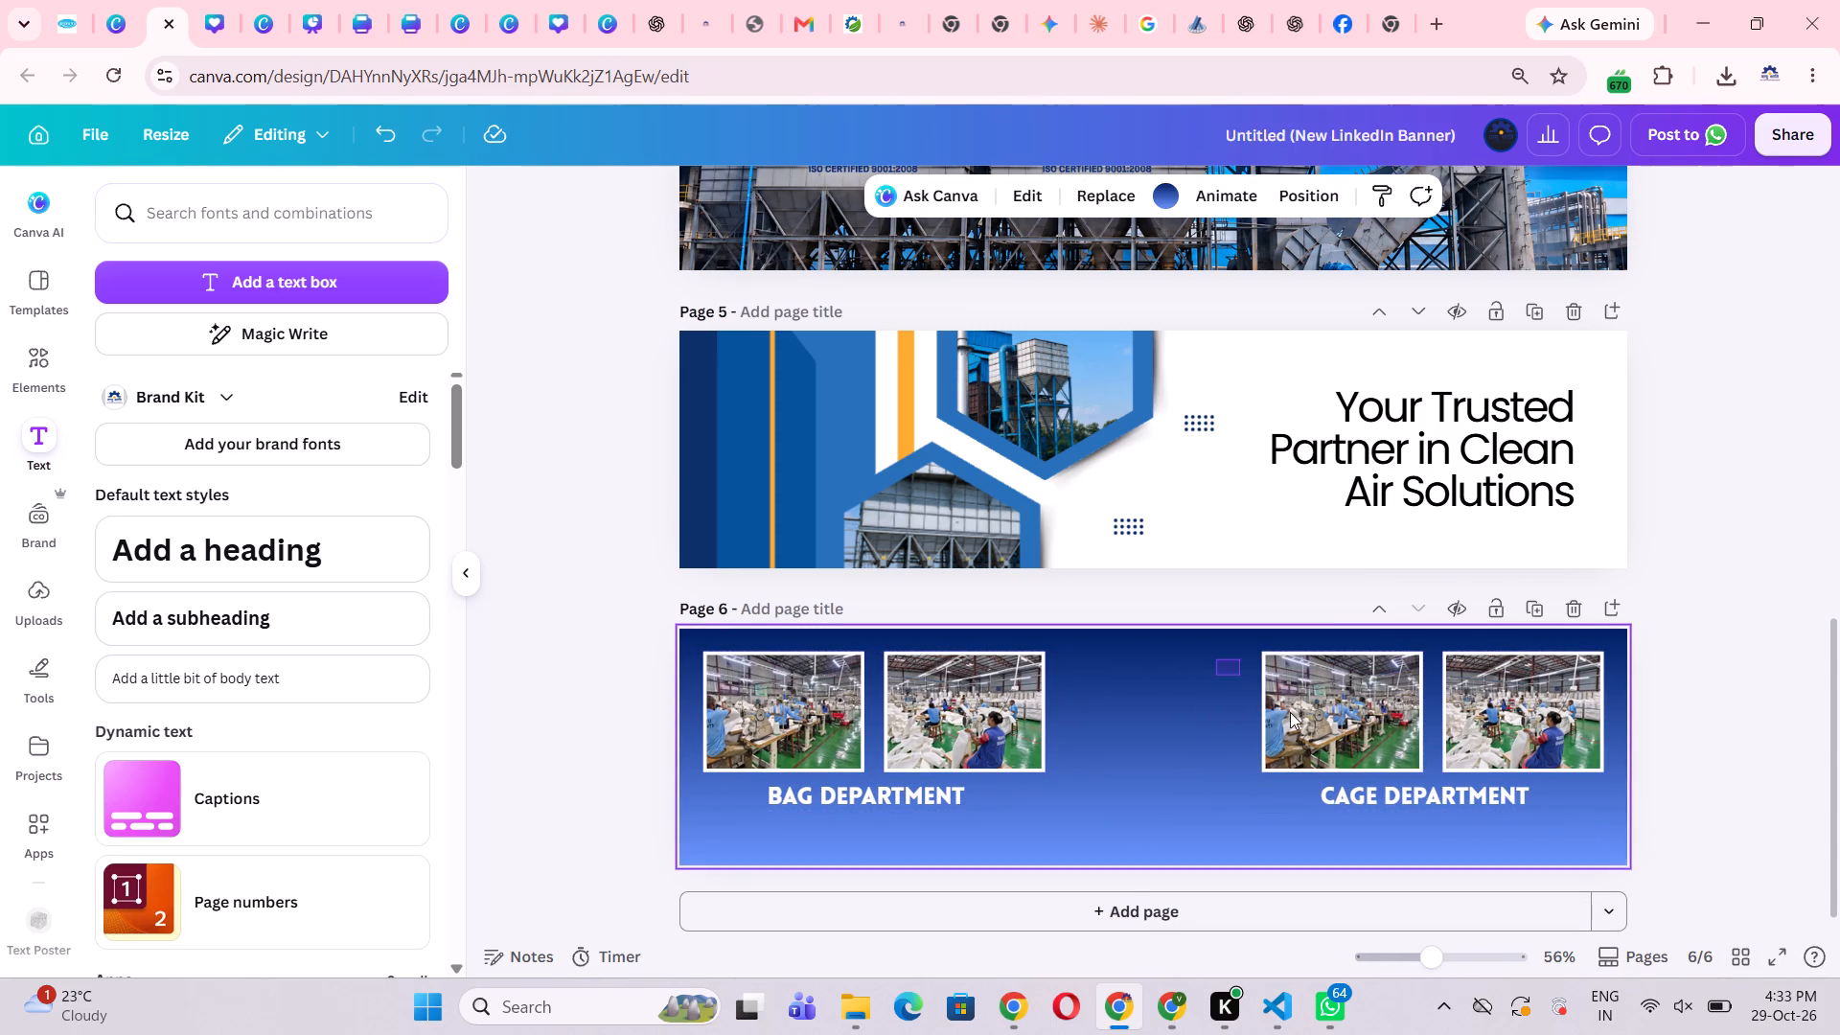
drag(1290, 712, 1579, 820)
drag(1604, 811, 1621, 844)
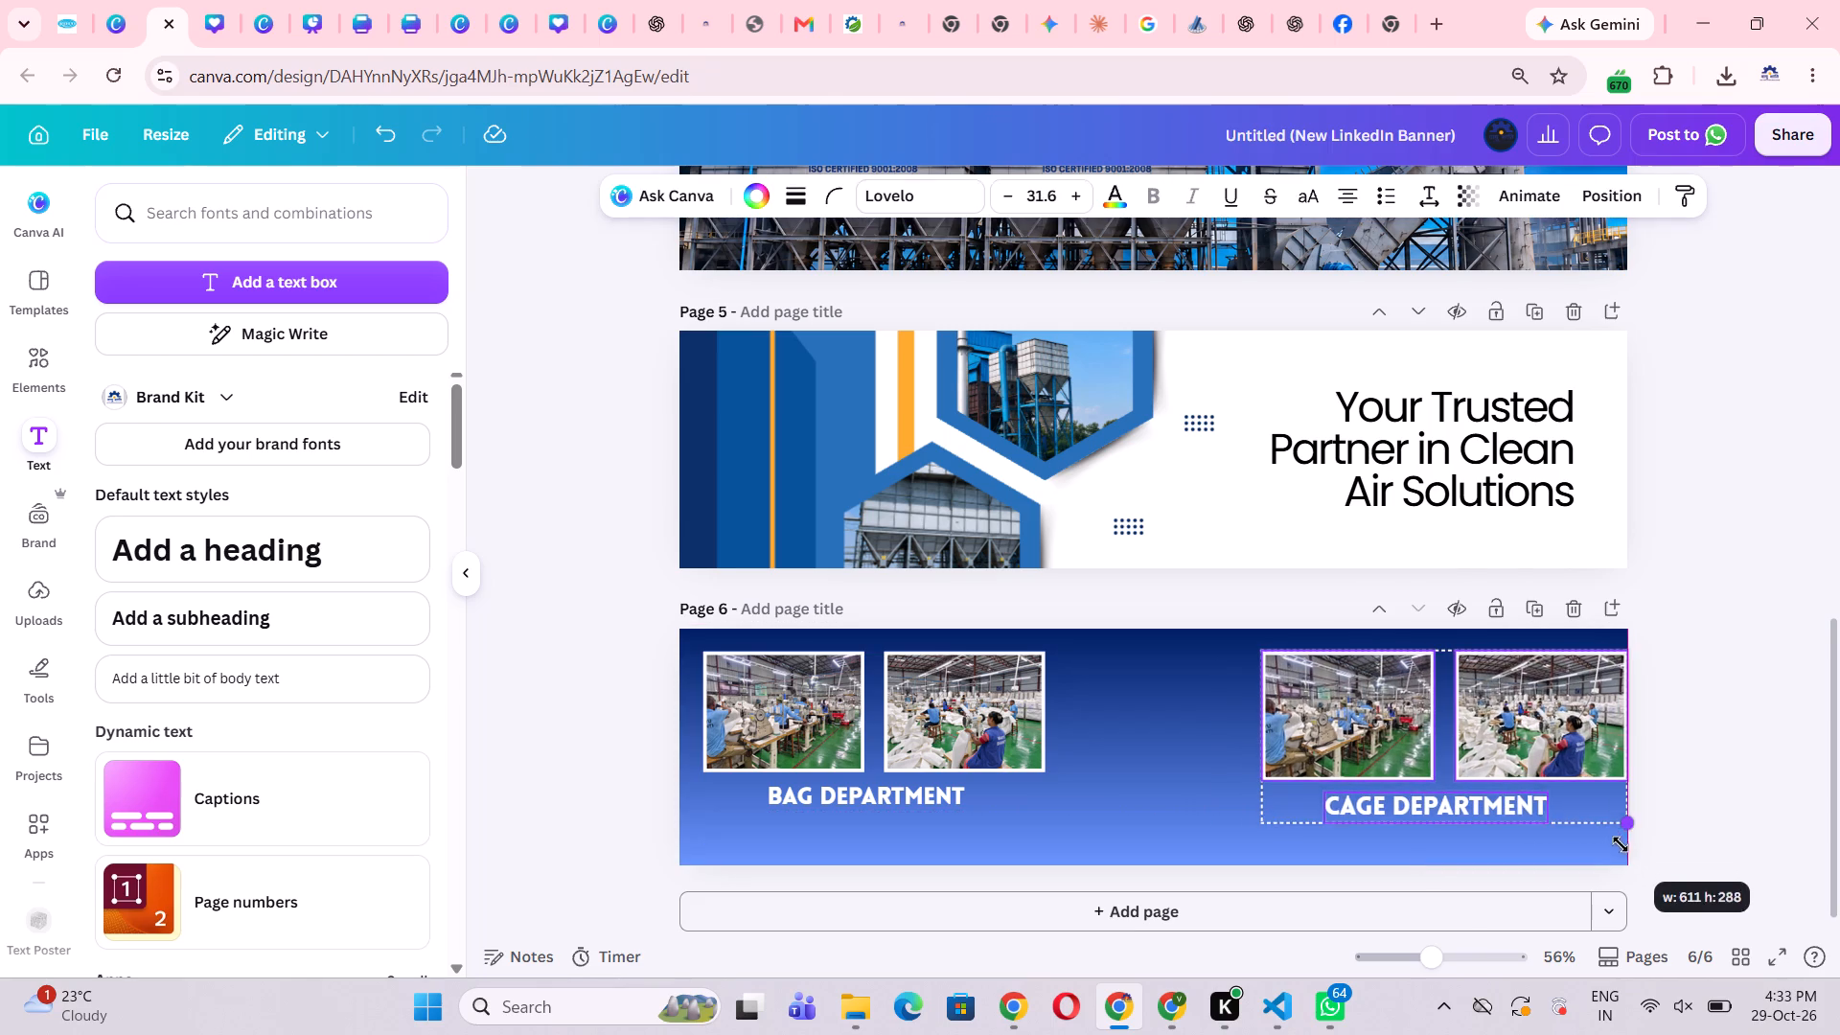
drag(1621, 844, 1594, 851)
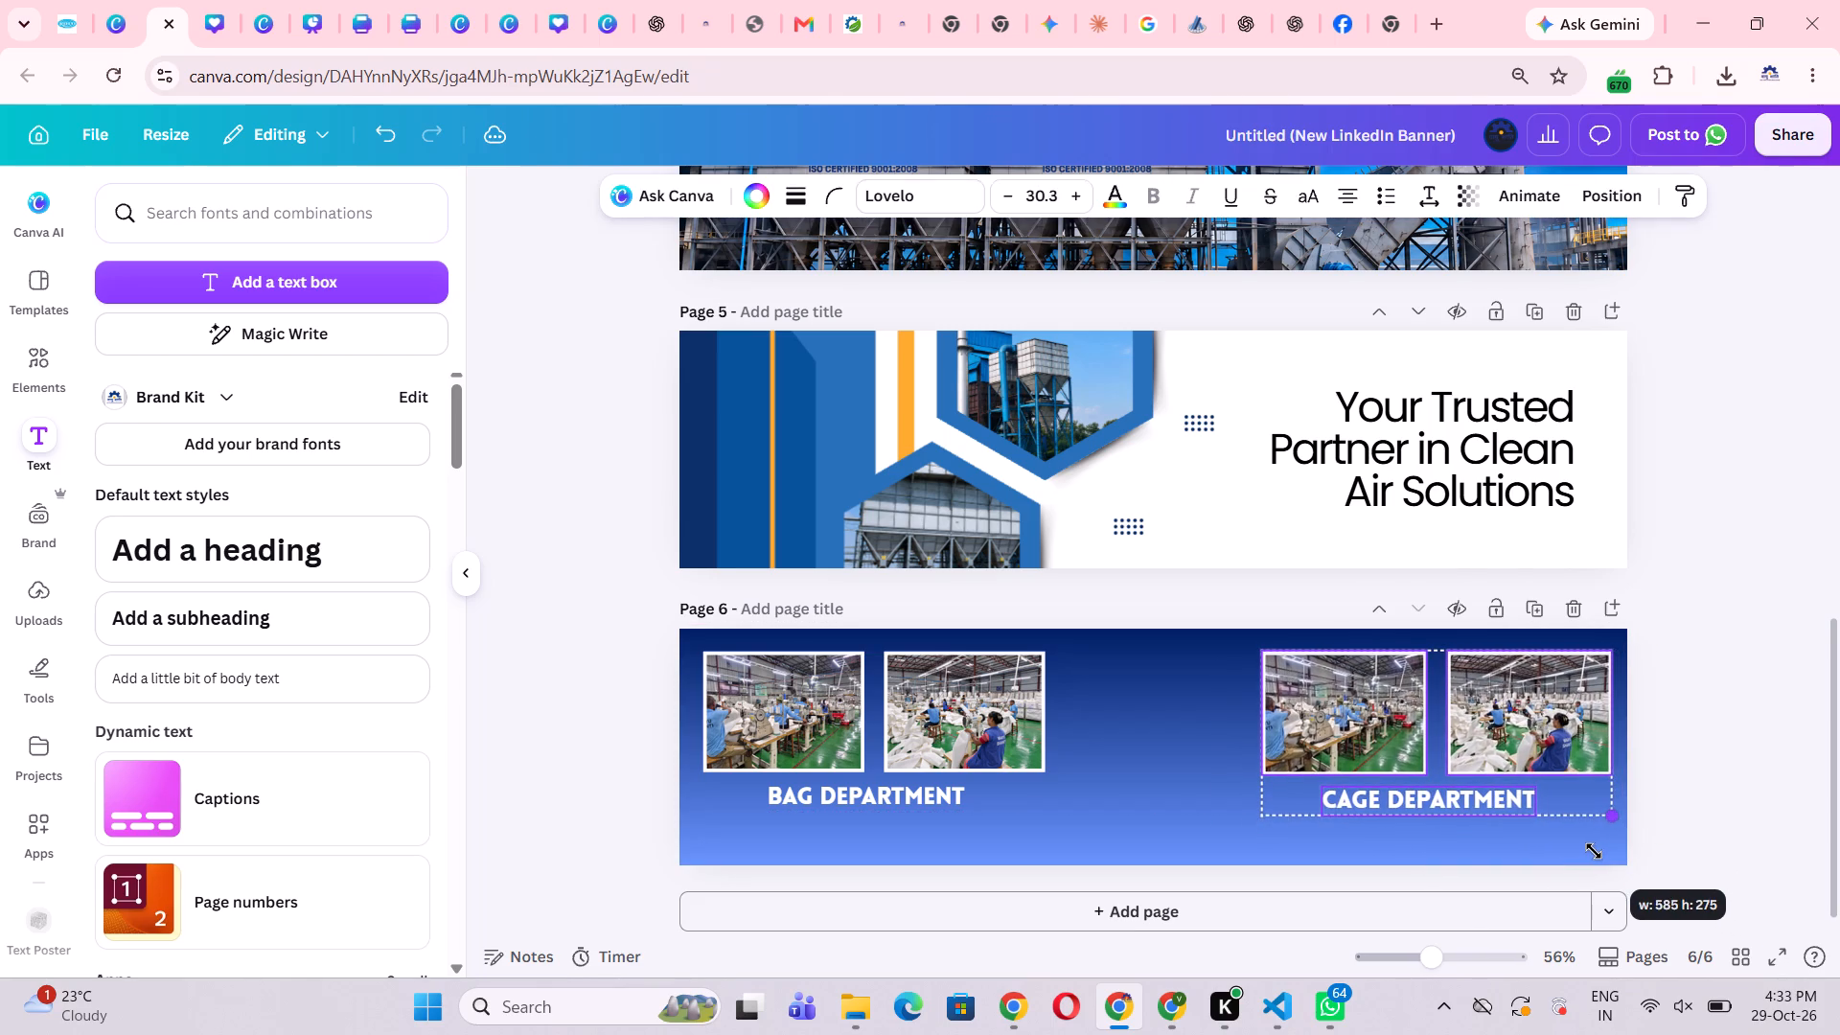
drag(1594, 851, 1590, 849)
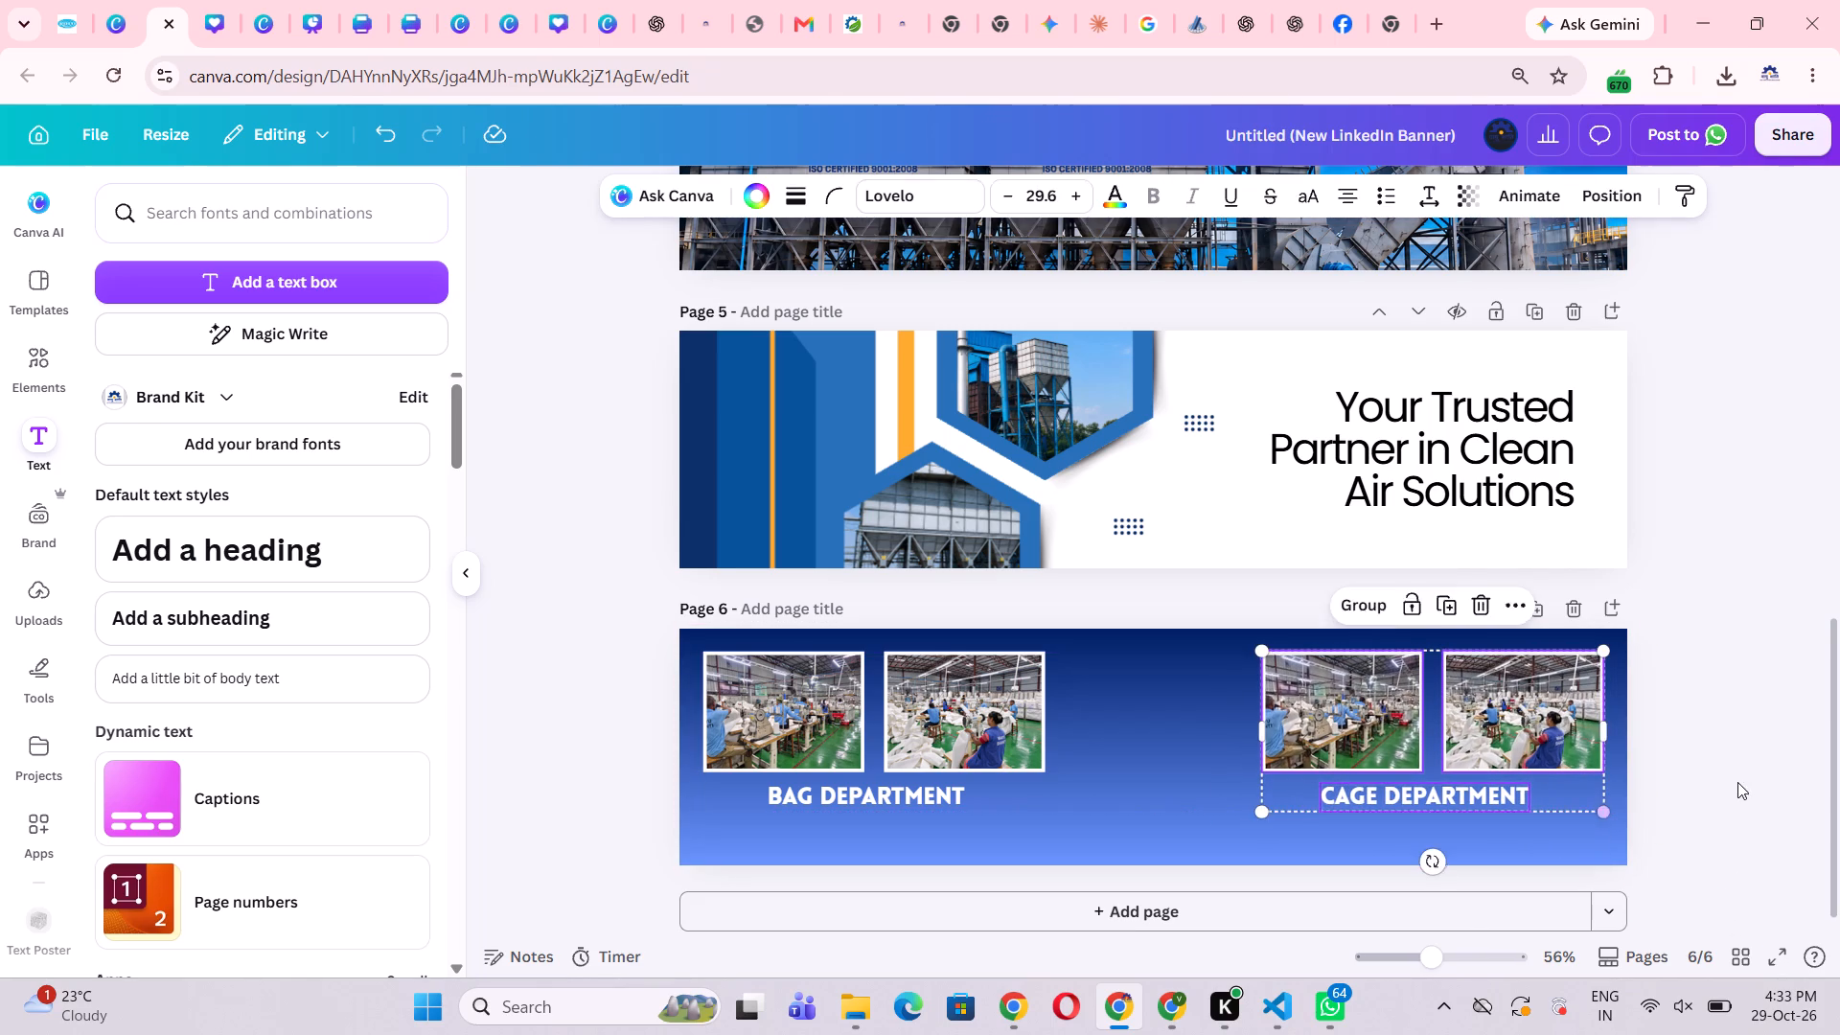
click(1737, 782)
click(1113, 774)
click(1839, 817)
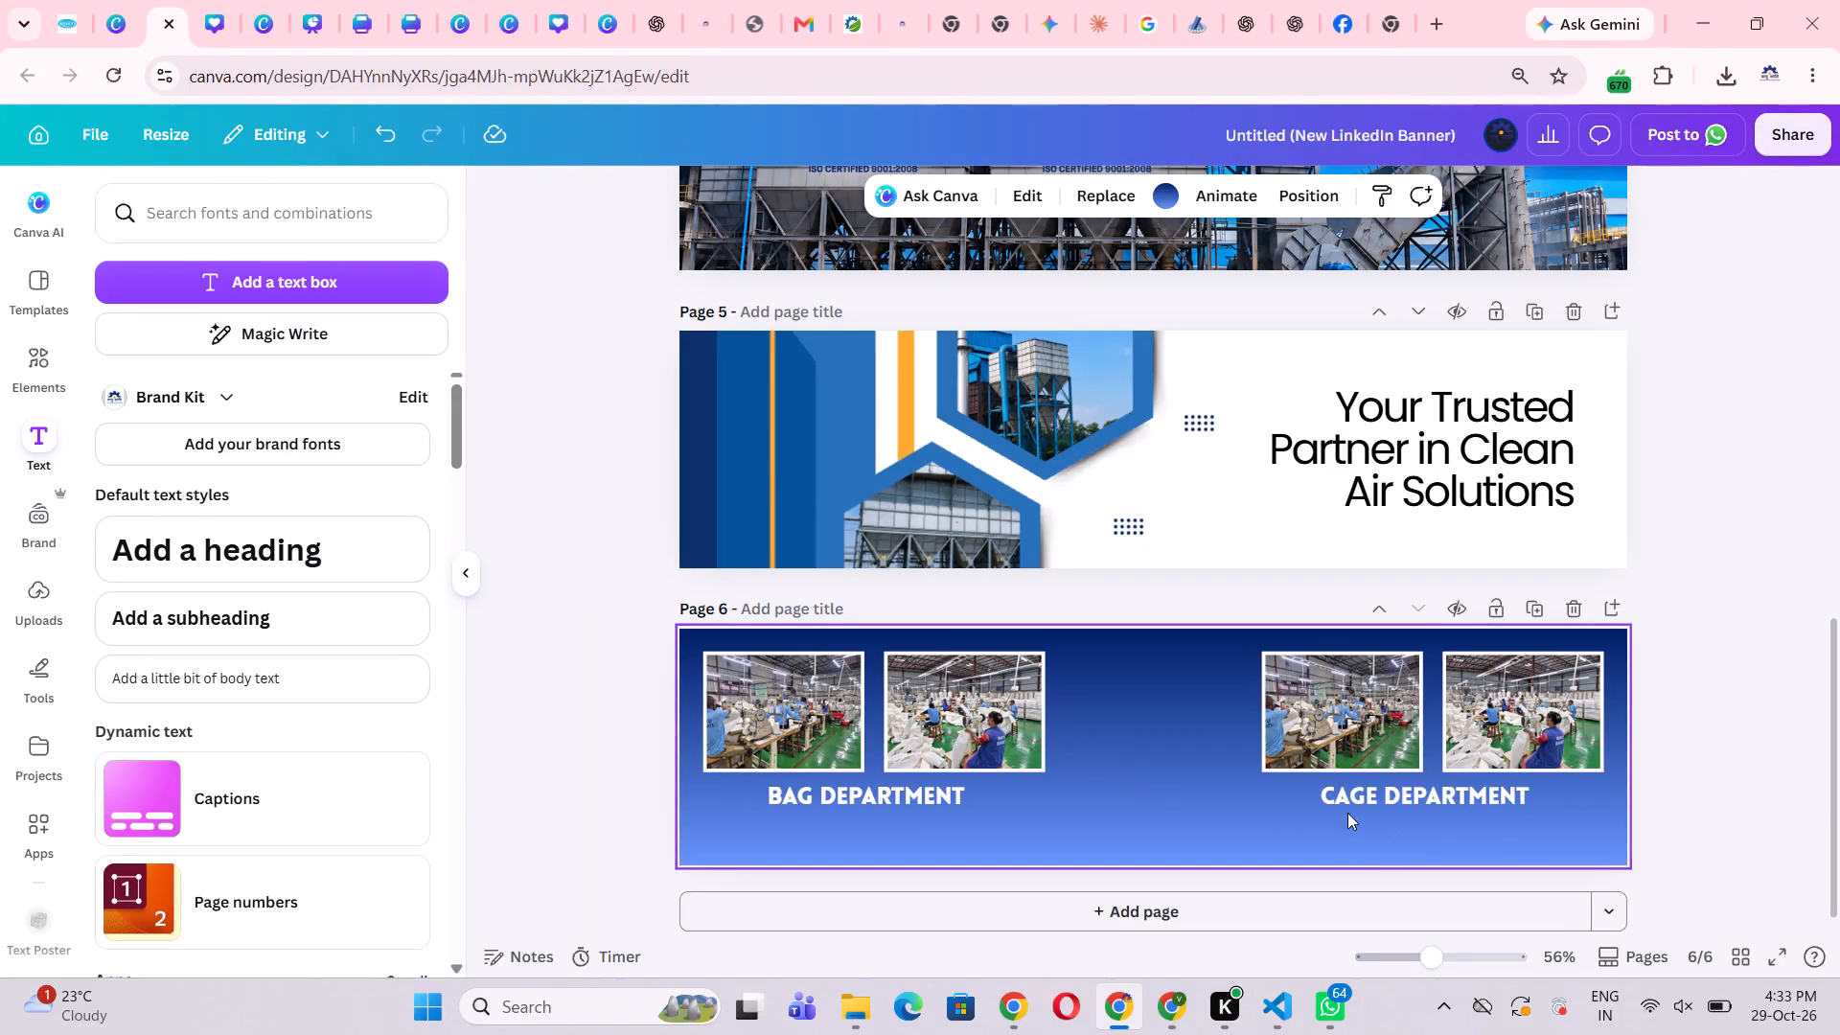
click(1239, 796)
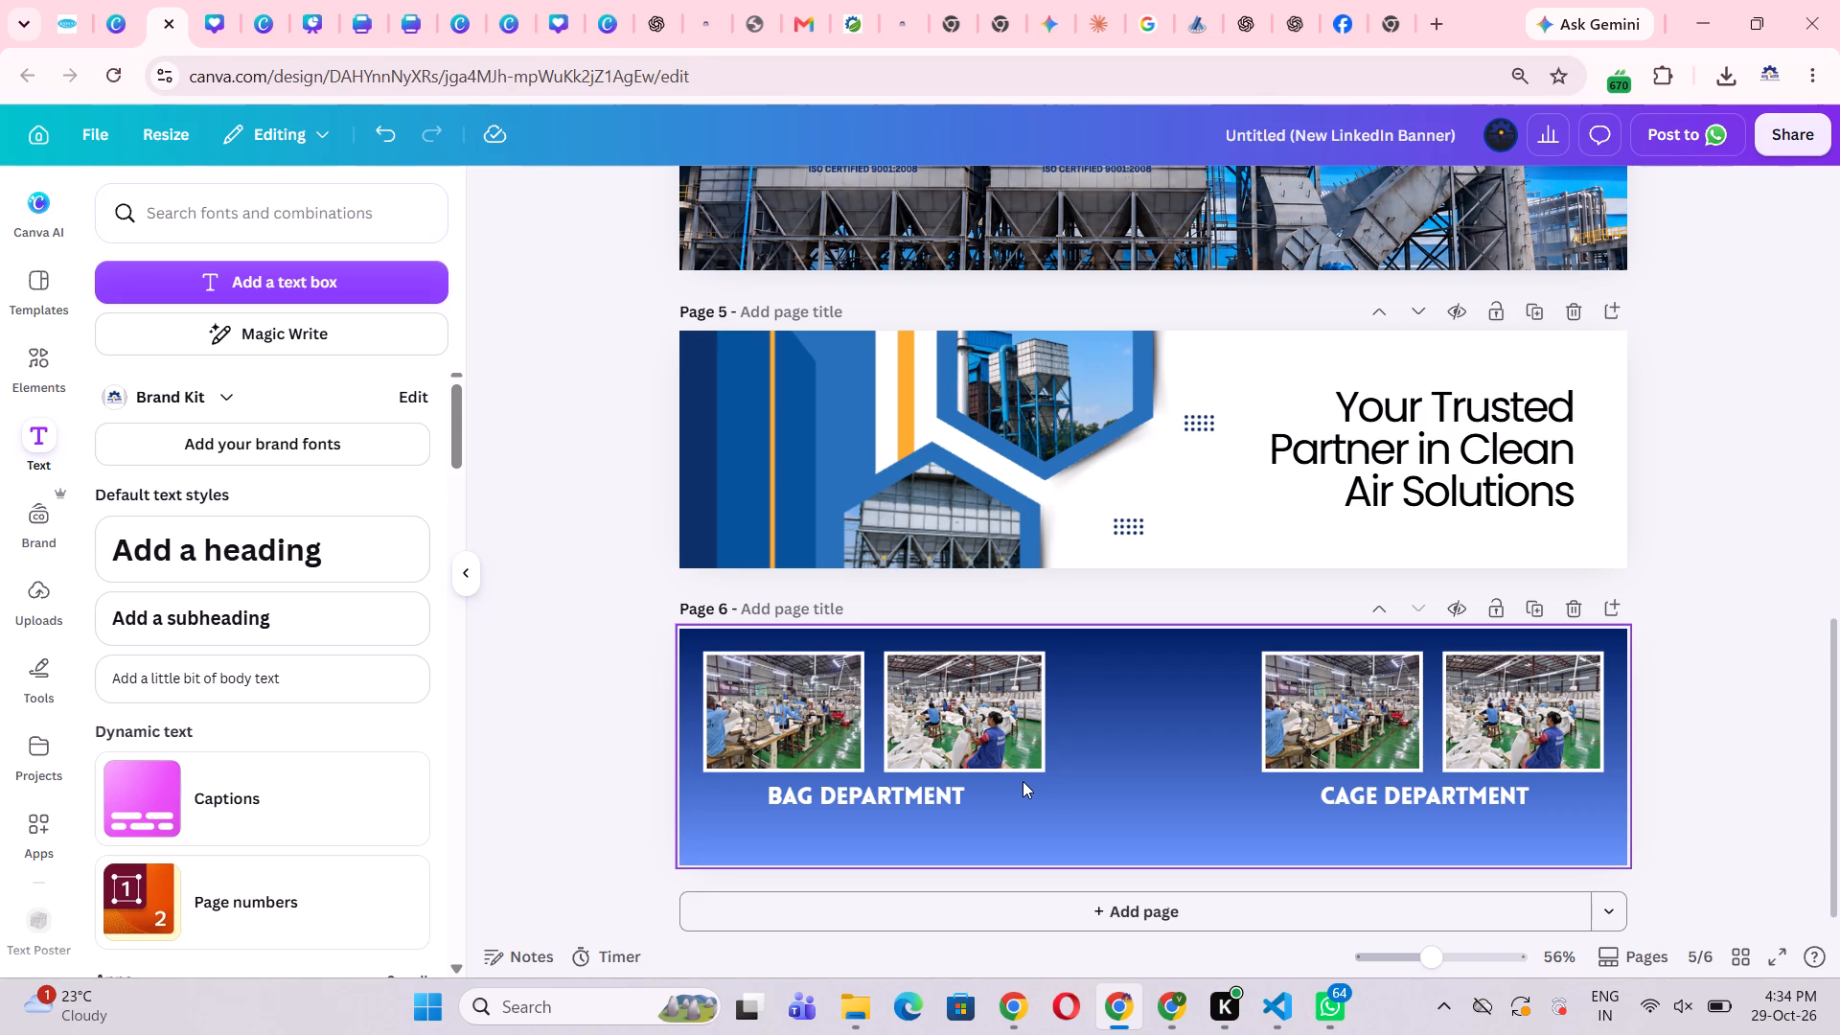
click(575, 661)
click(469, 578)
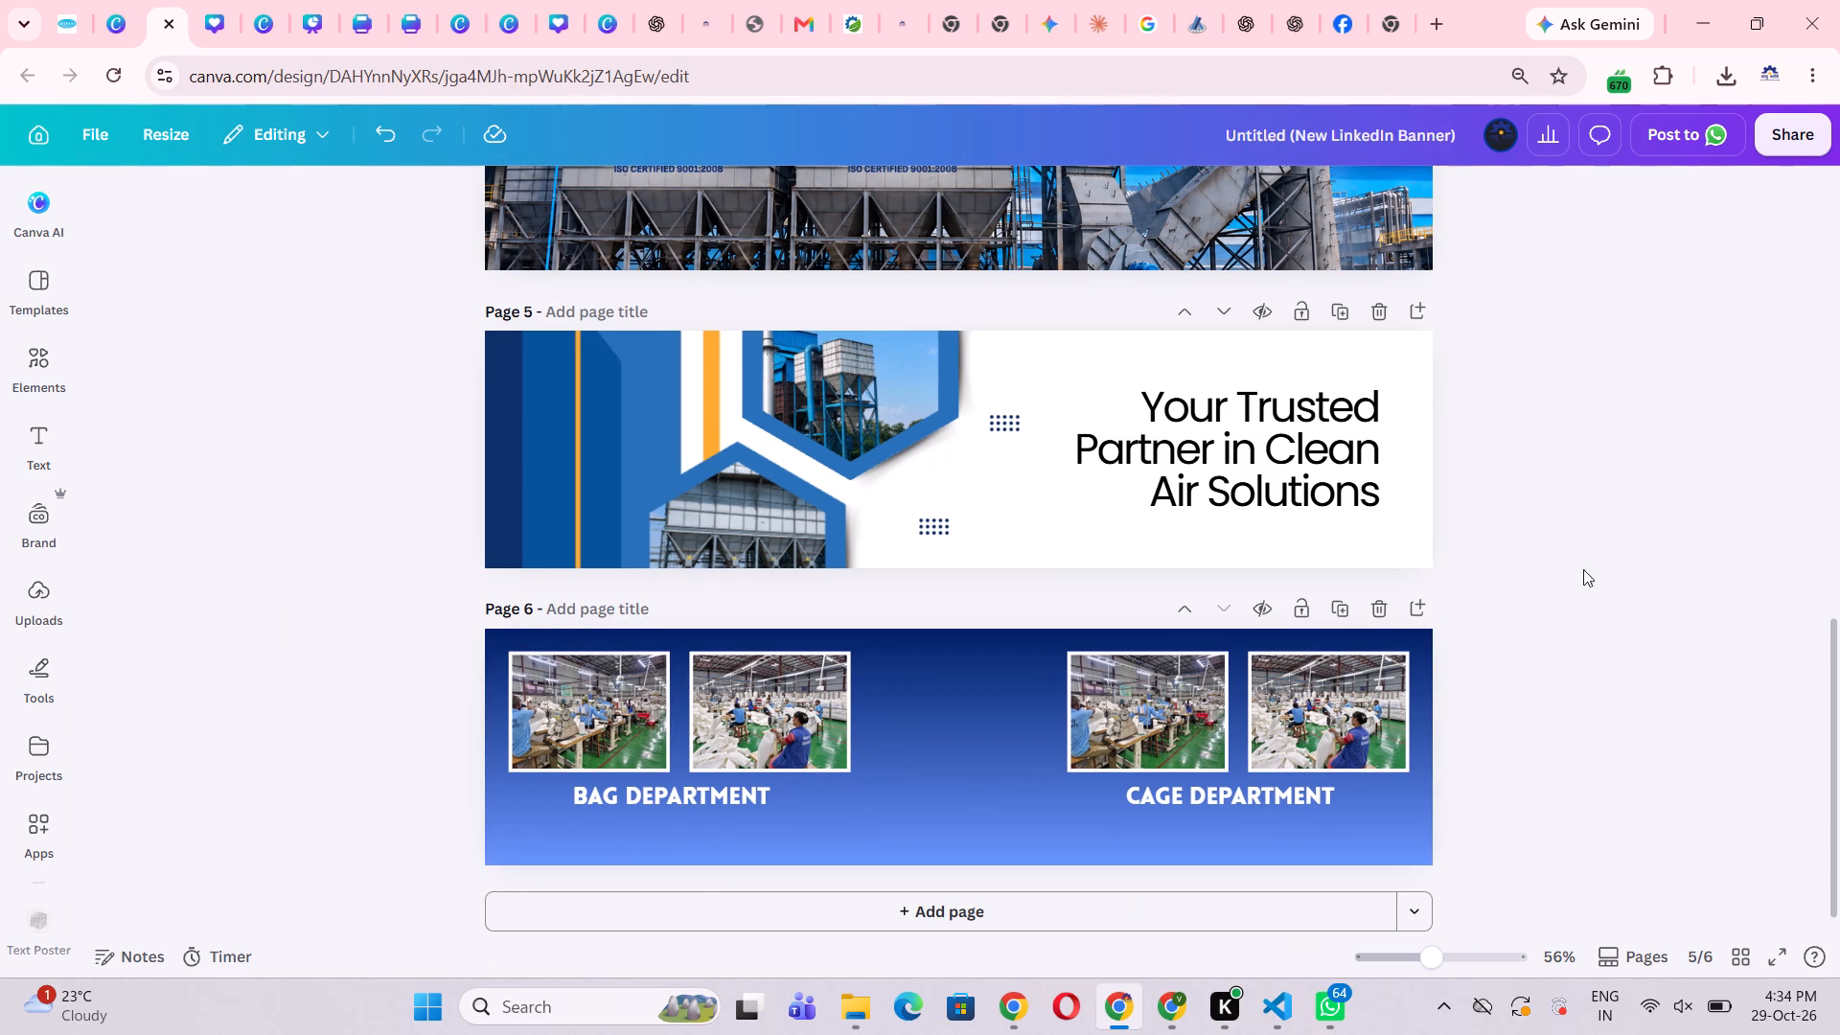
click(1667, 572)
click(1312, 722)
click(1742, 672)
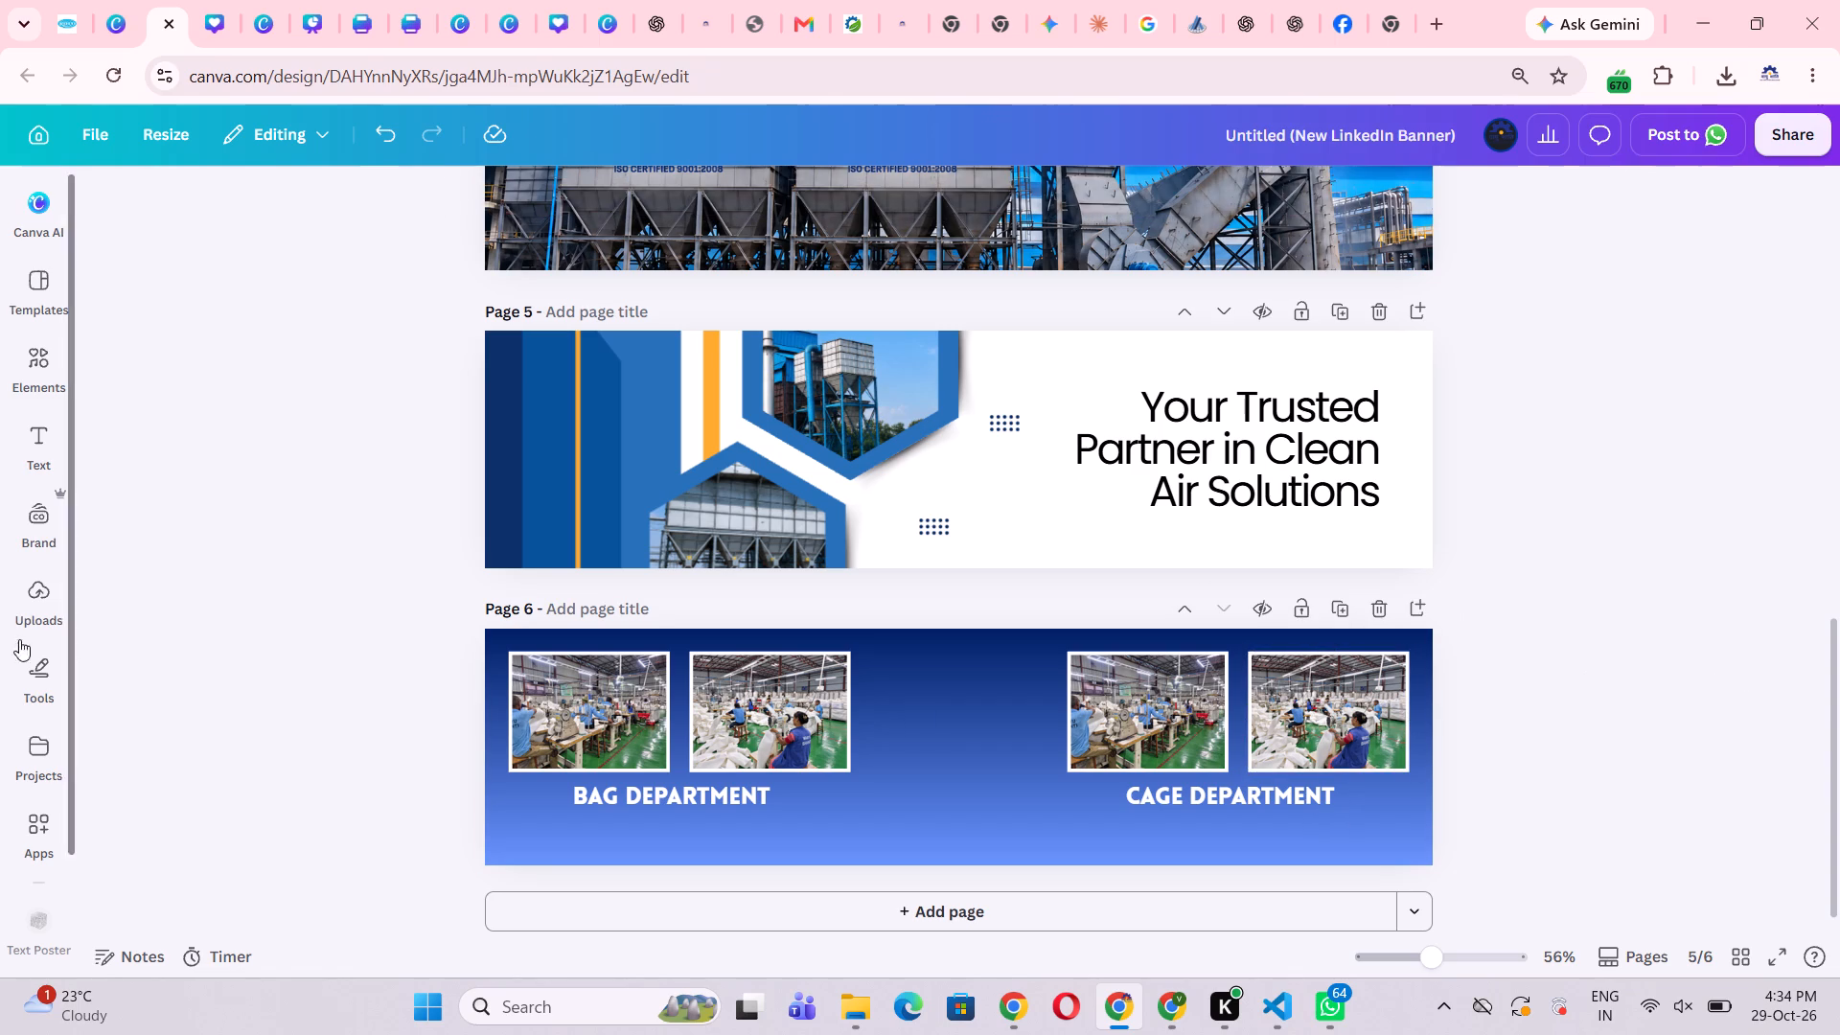
Show the uploaded images alongside the page 6 banner.
click(14, 603)
click(480, 684)
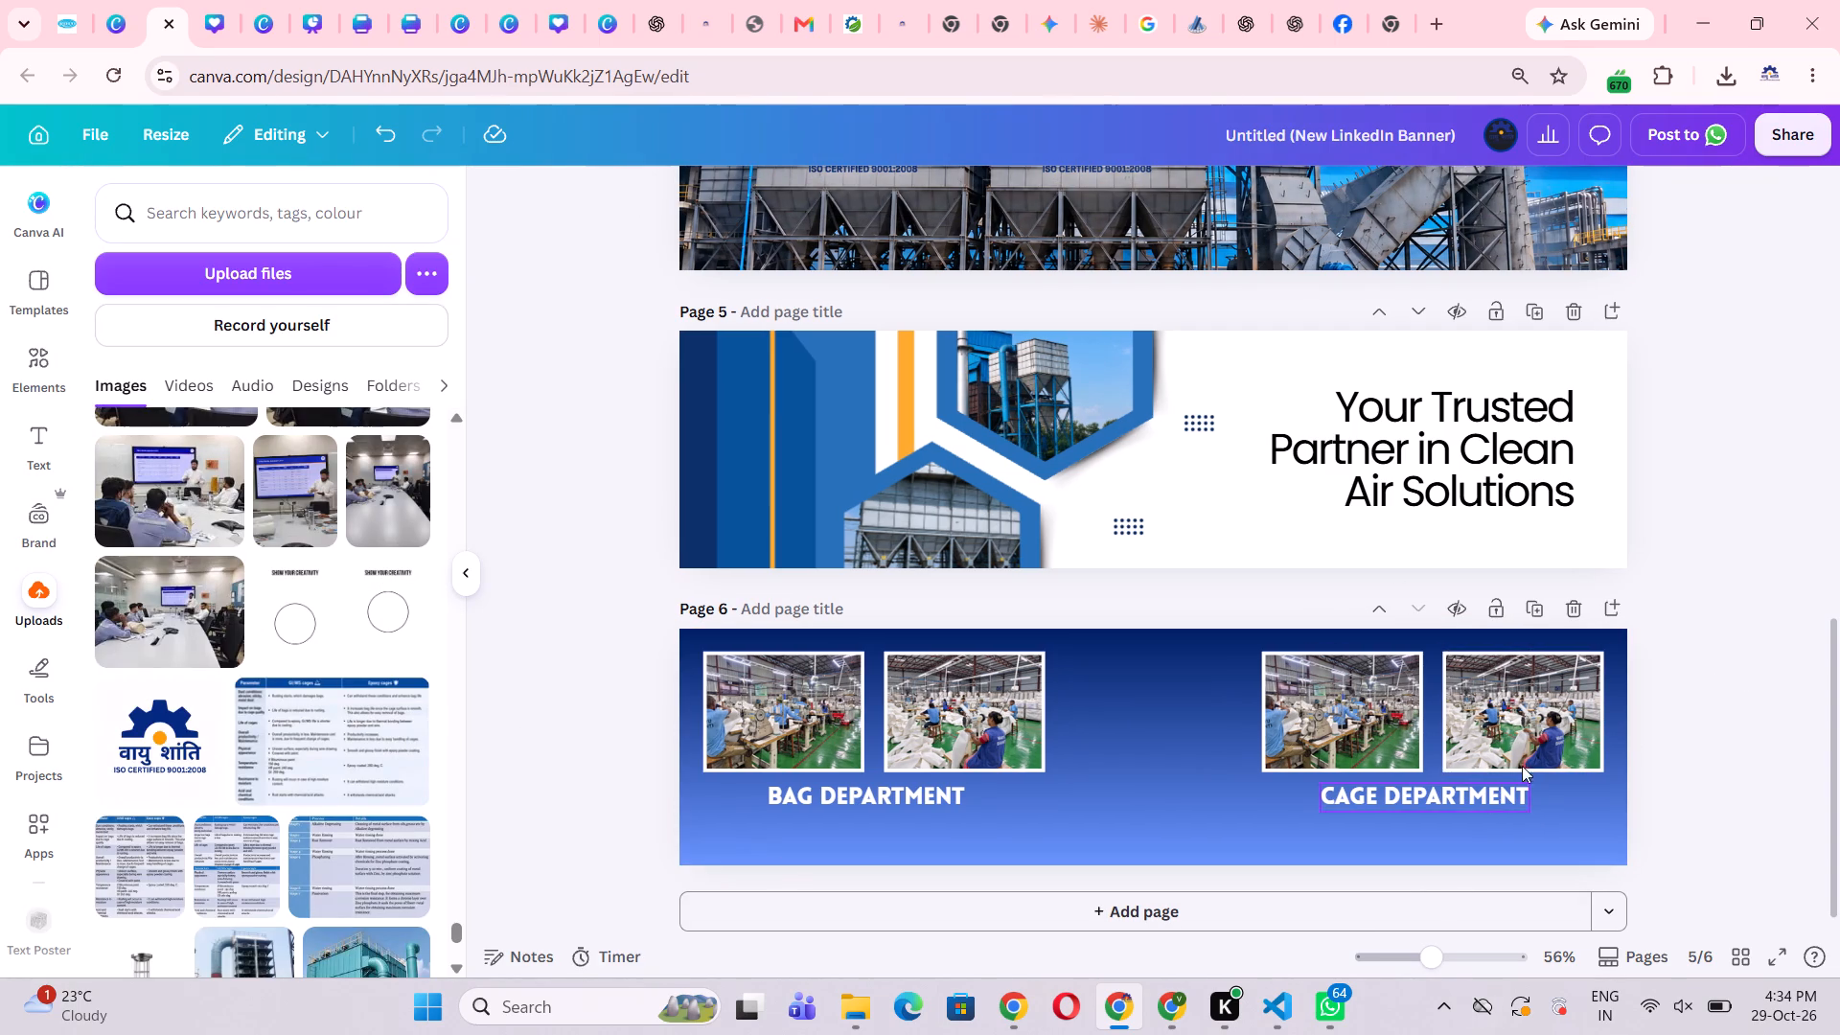
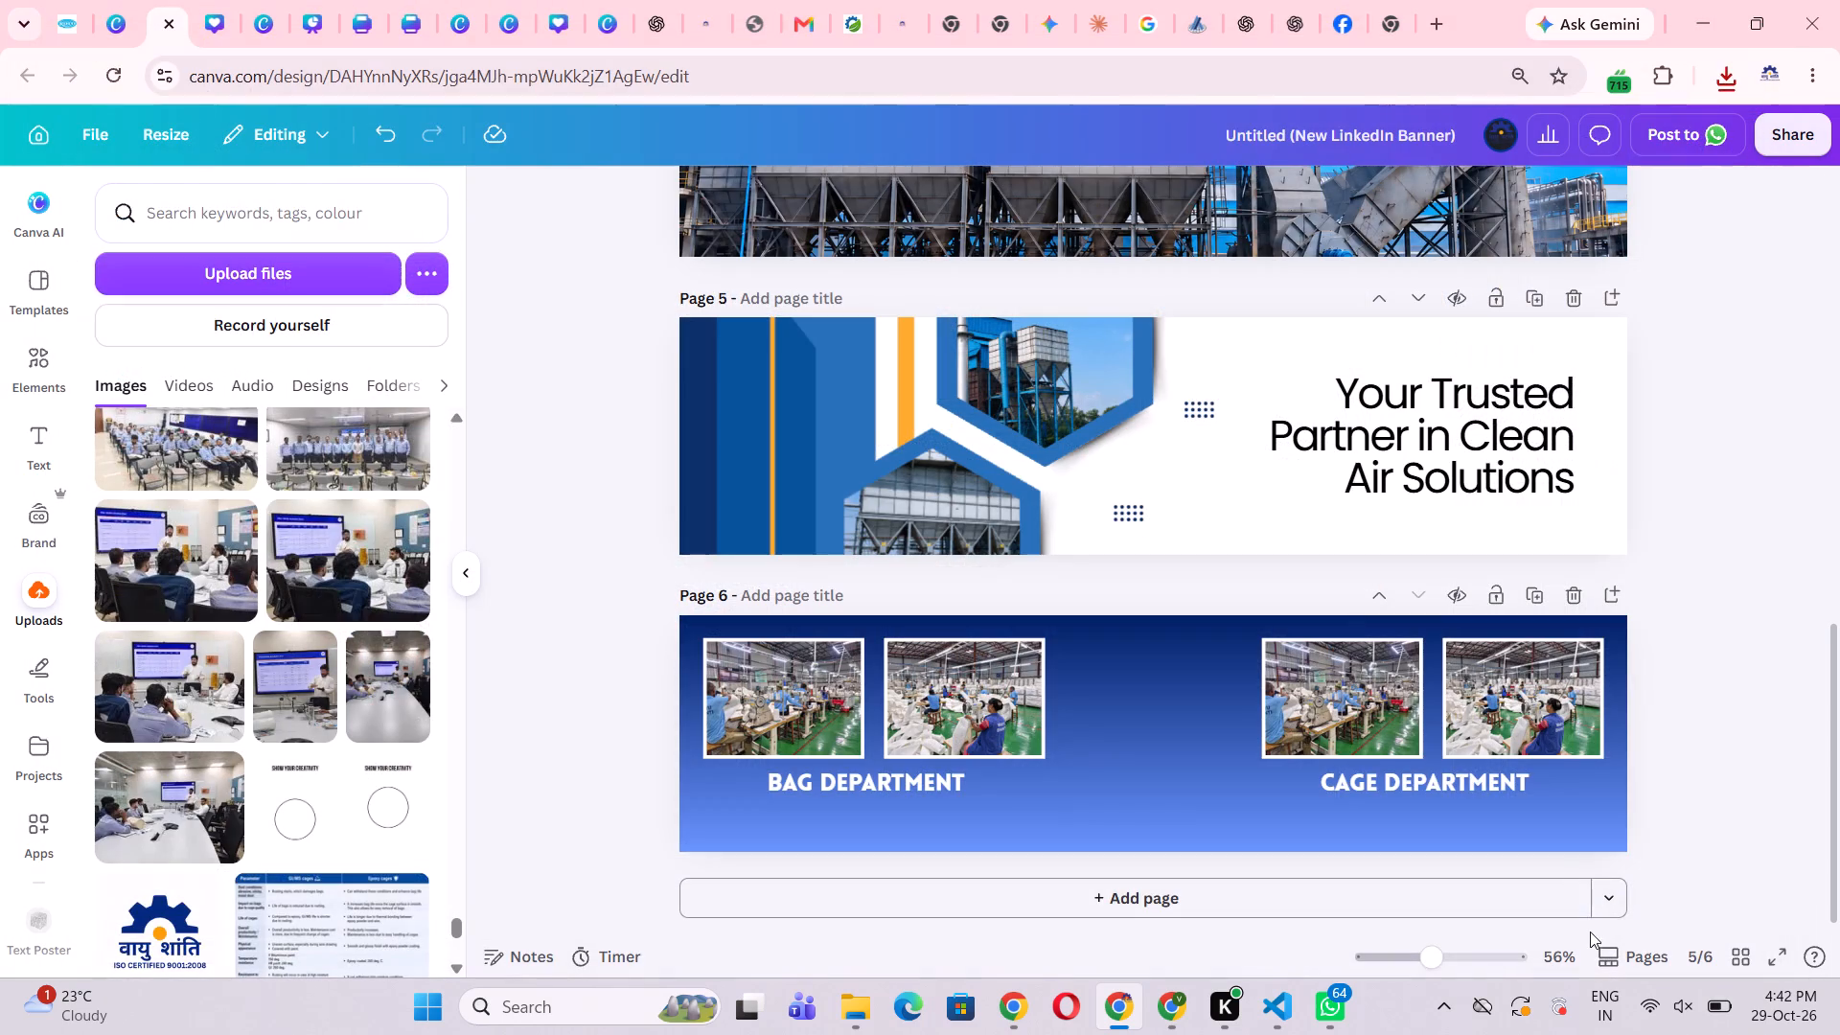
Replace page 6's Cage Department photos with the uploaded wire mesh image in the first frame and the worker welding image in the second.
scroll(289, 640, up, 6)
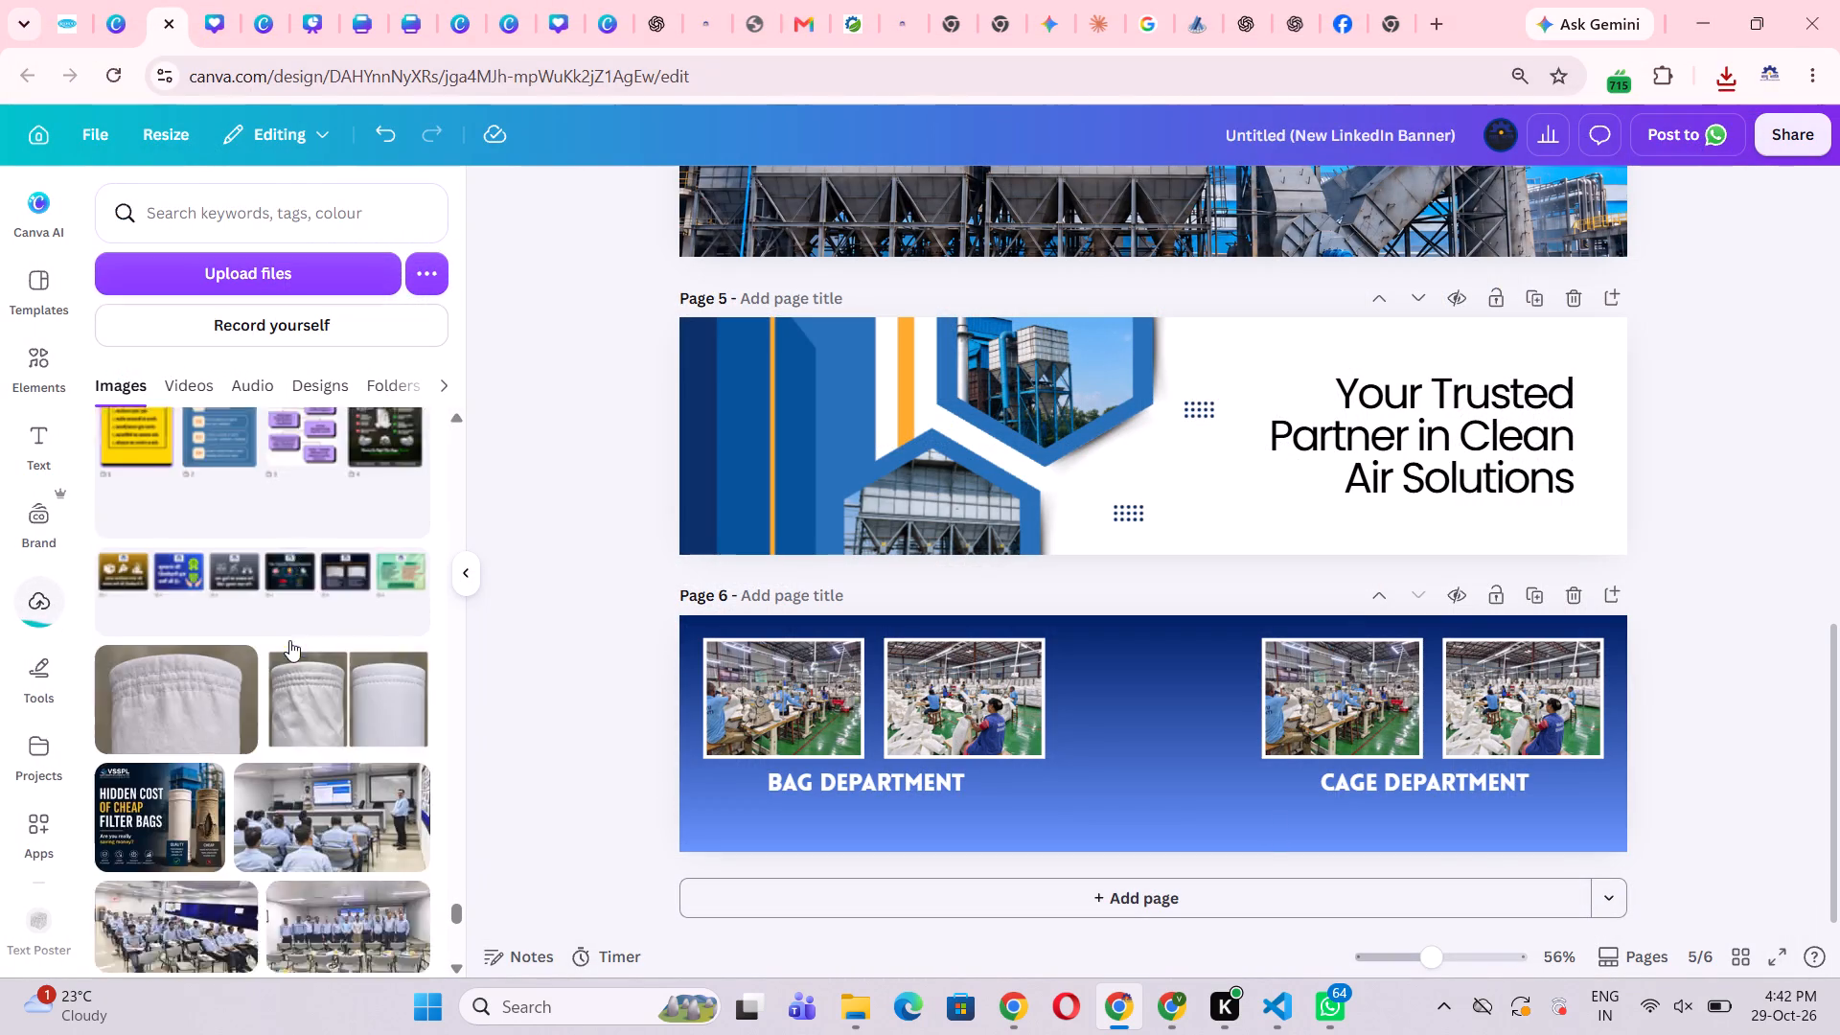
scroll(289, 640, up, 12)
drag(458, 879, 499, 350)
drag(169, 461, 1399, 711)
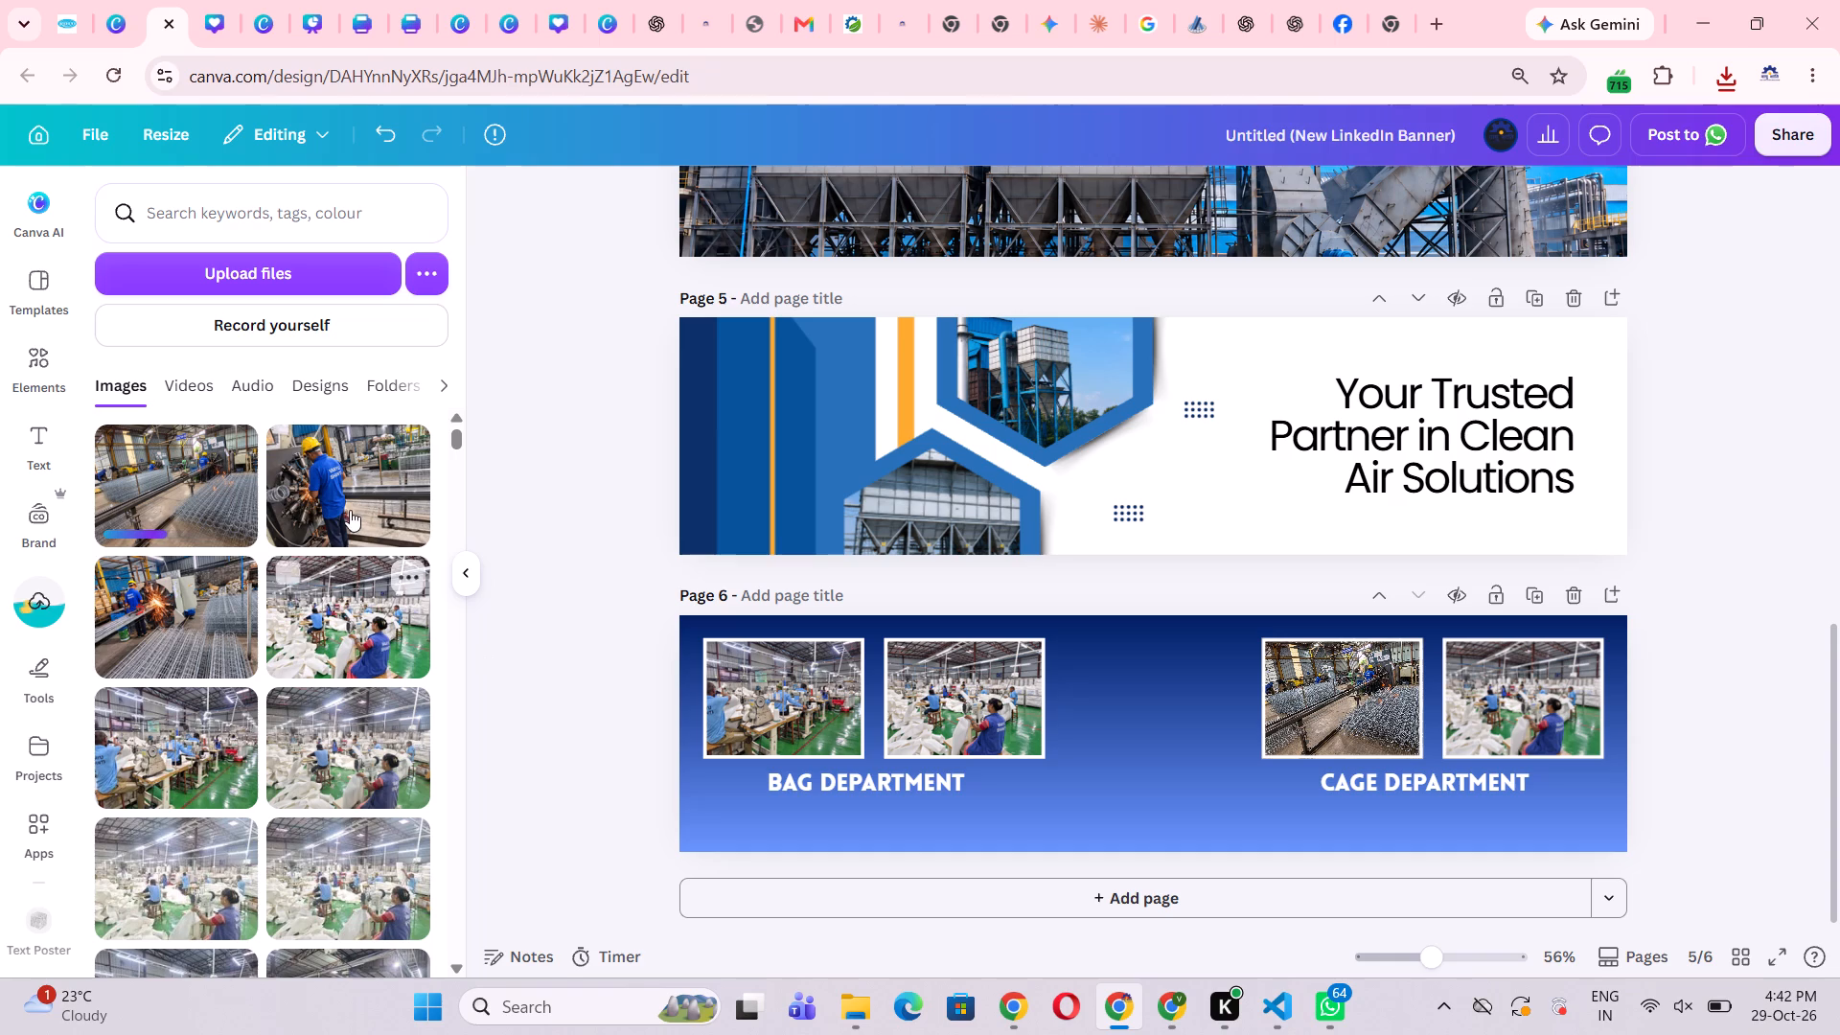
drag(367, 500, 405, 511)
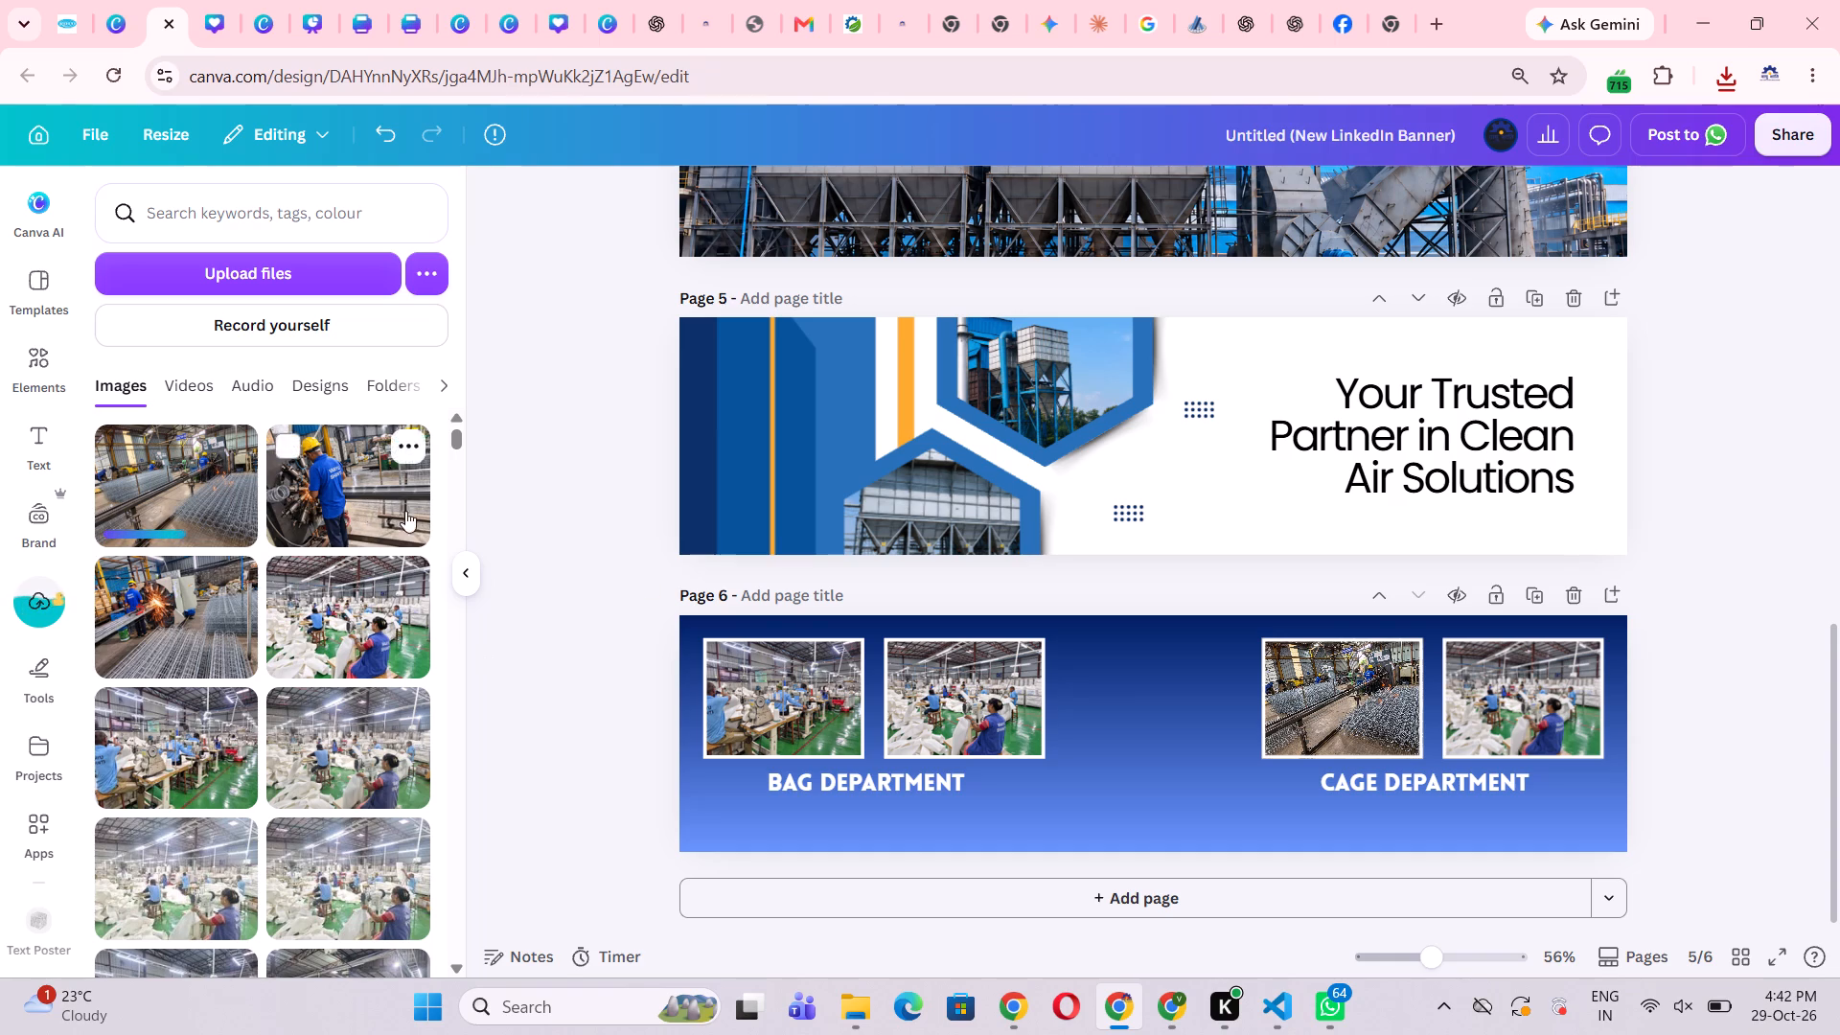
drag(405, 511, 1549, 696)
click(1820, 703)
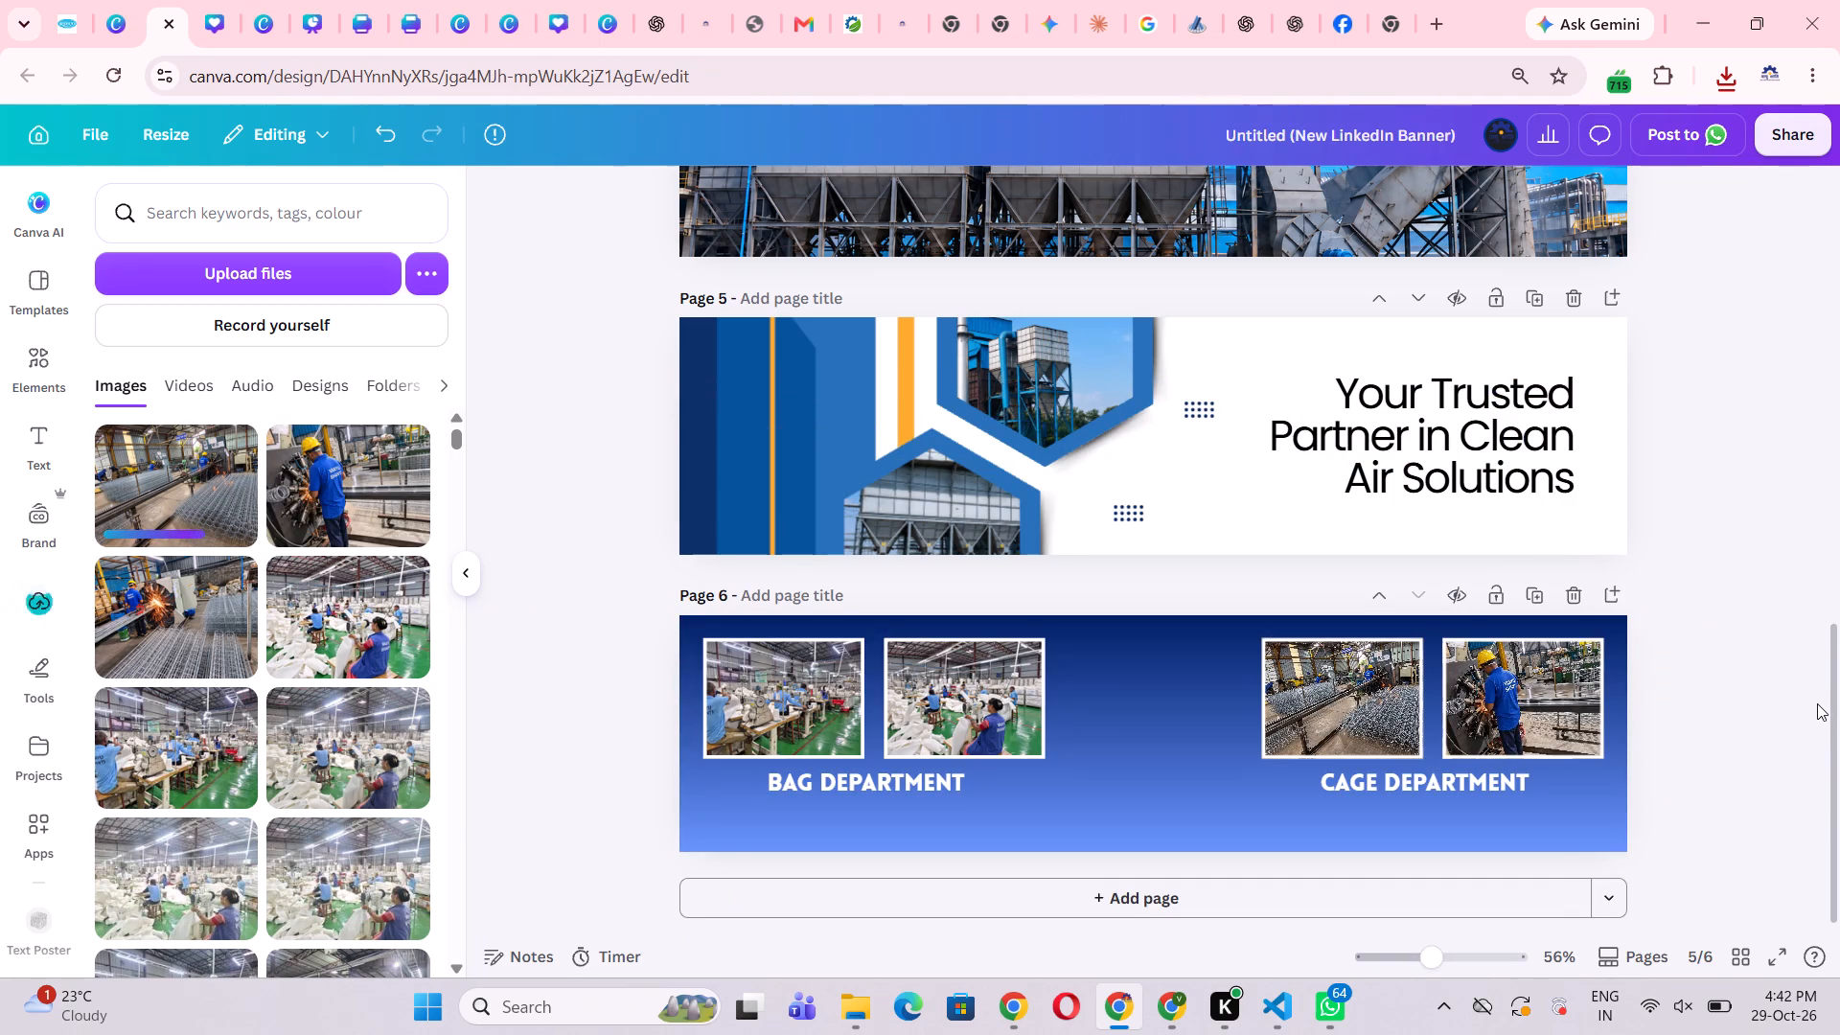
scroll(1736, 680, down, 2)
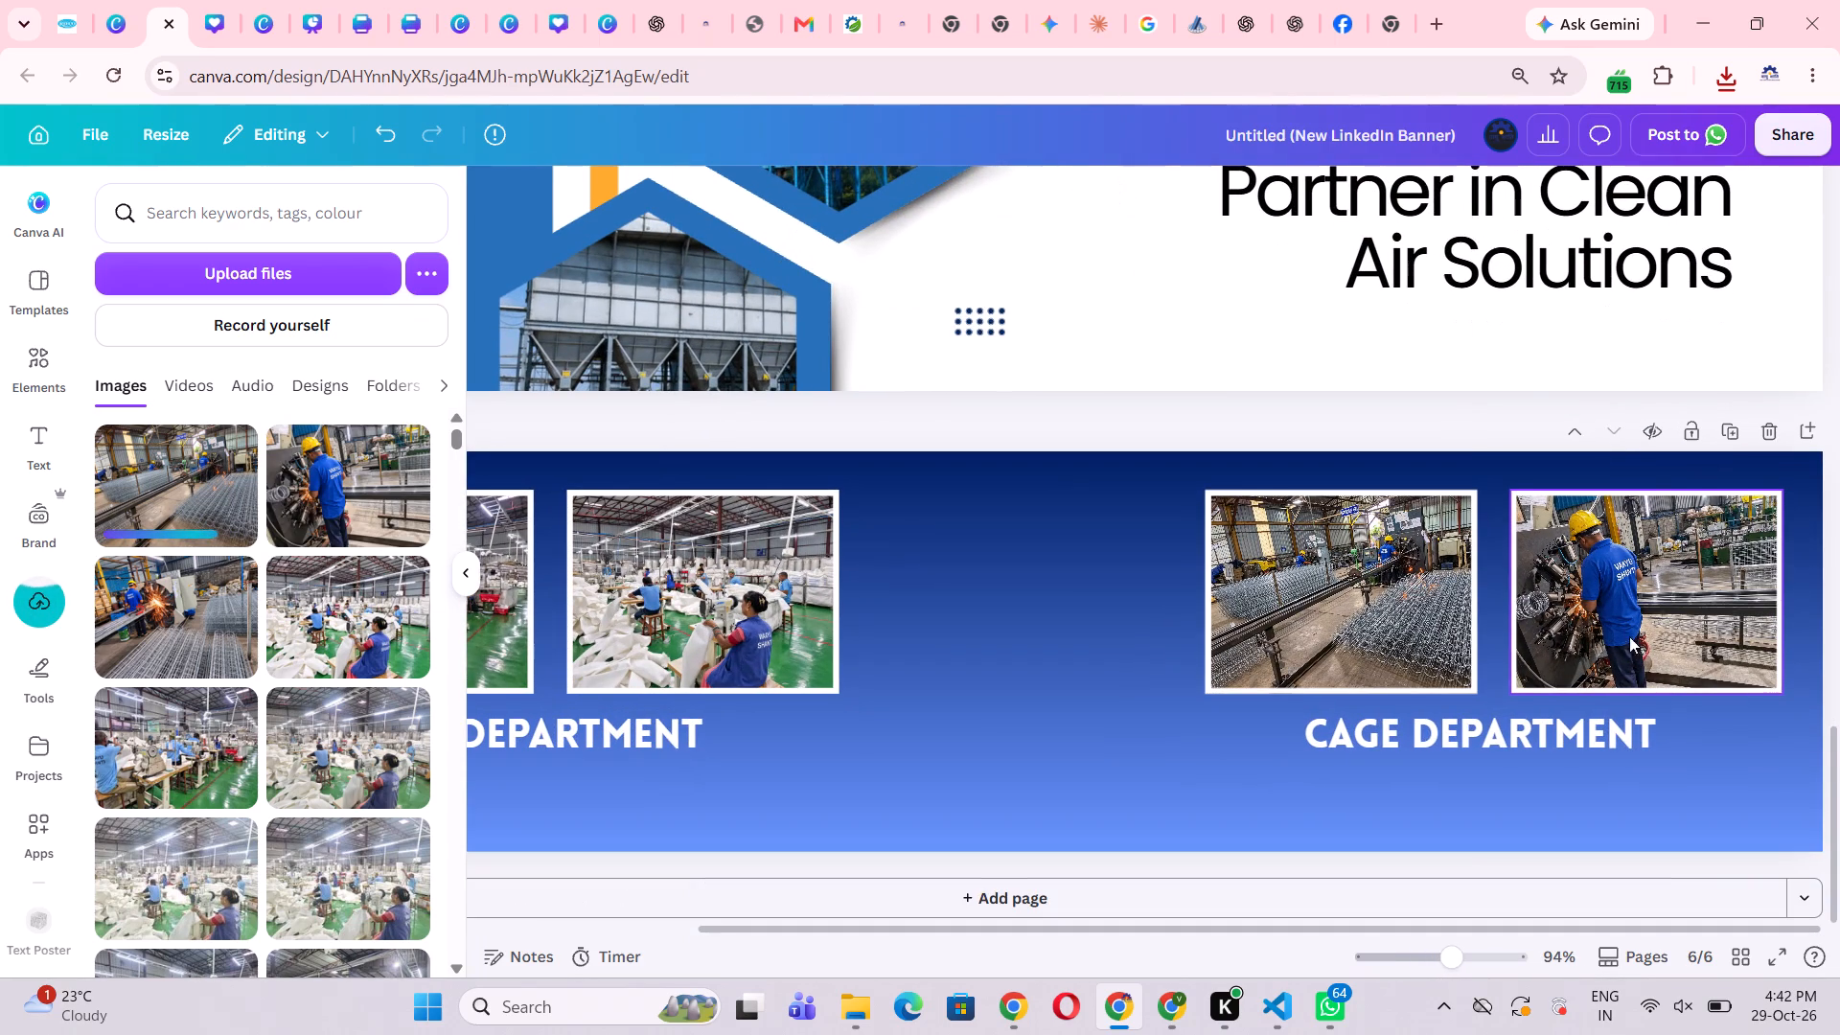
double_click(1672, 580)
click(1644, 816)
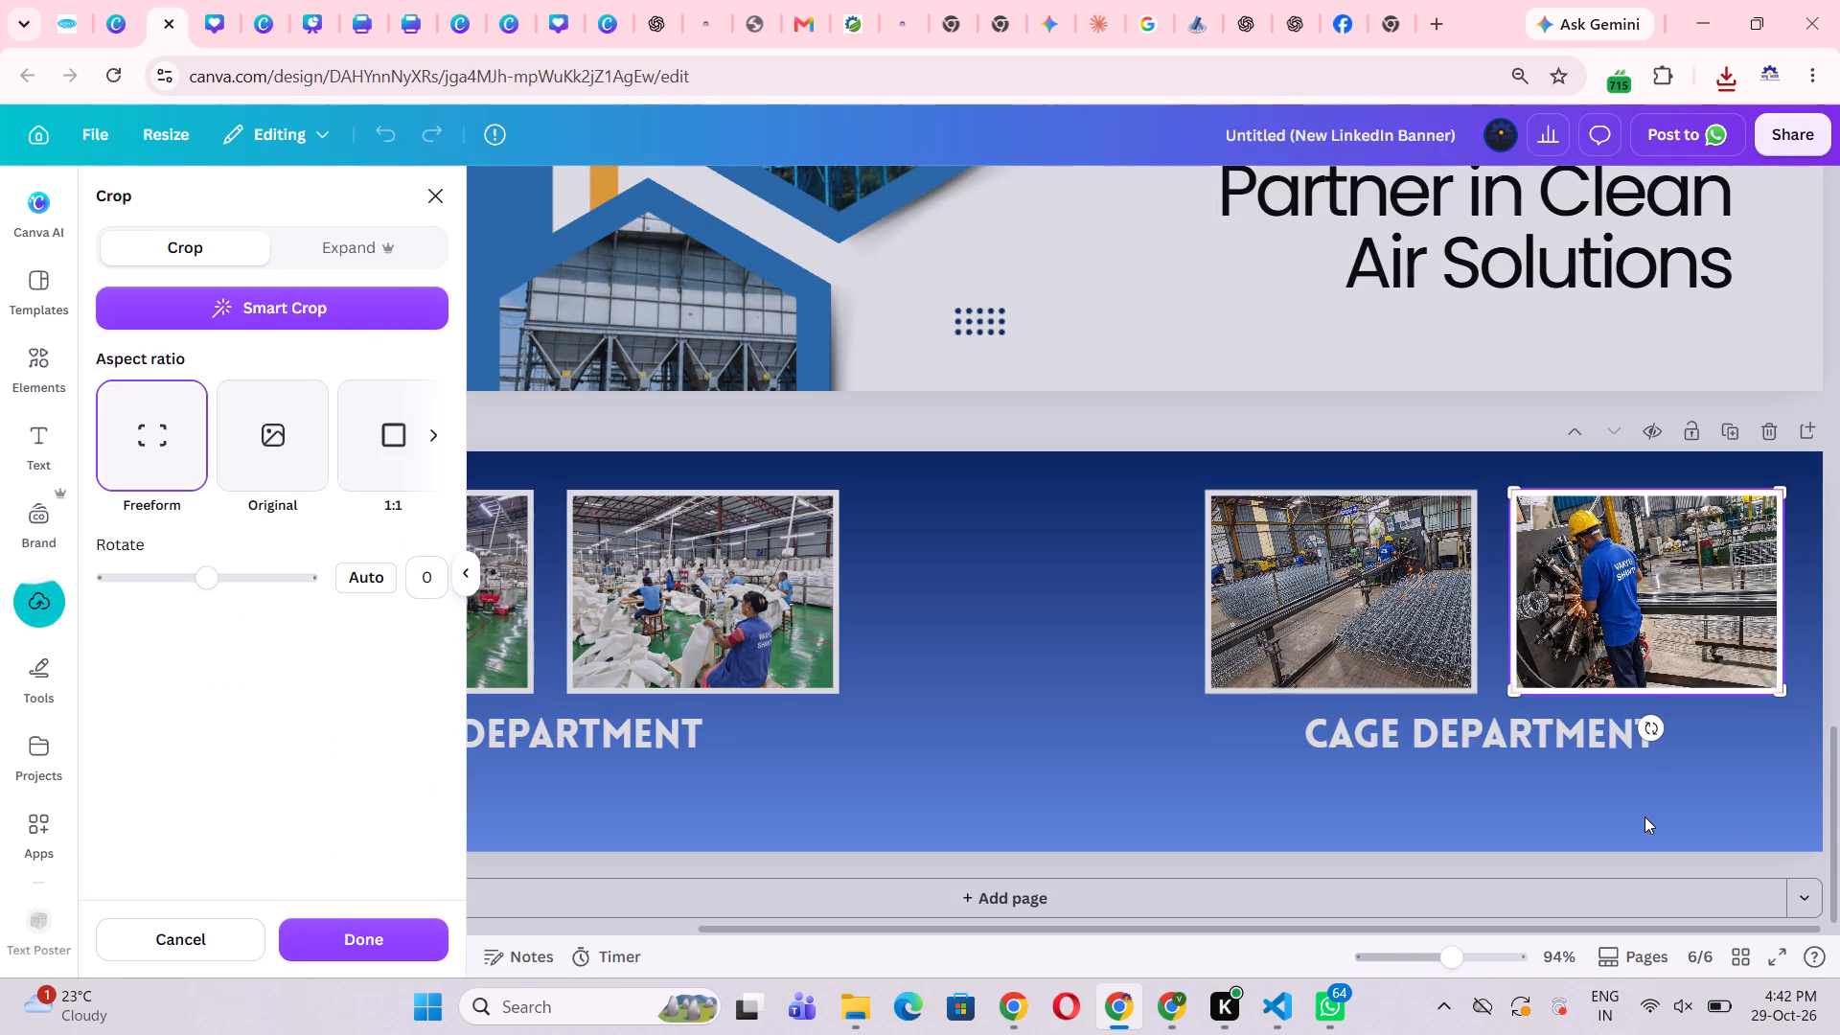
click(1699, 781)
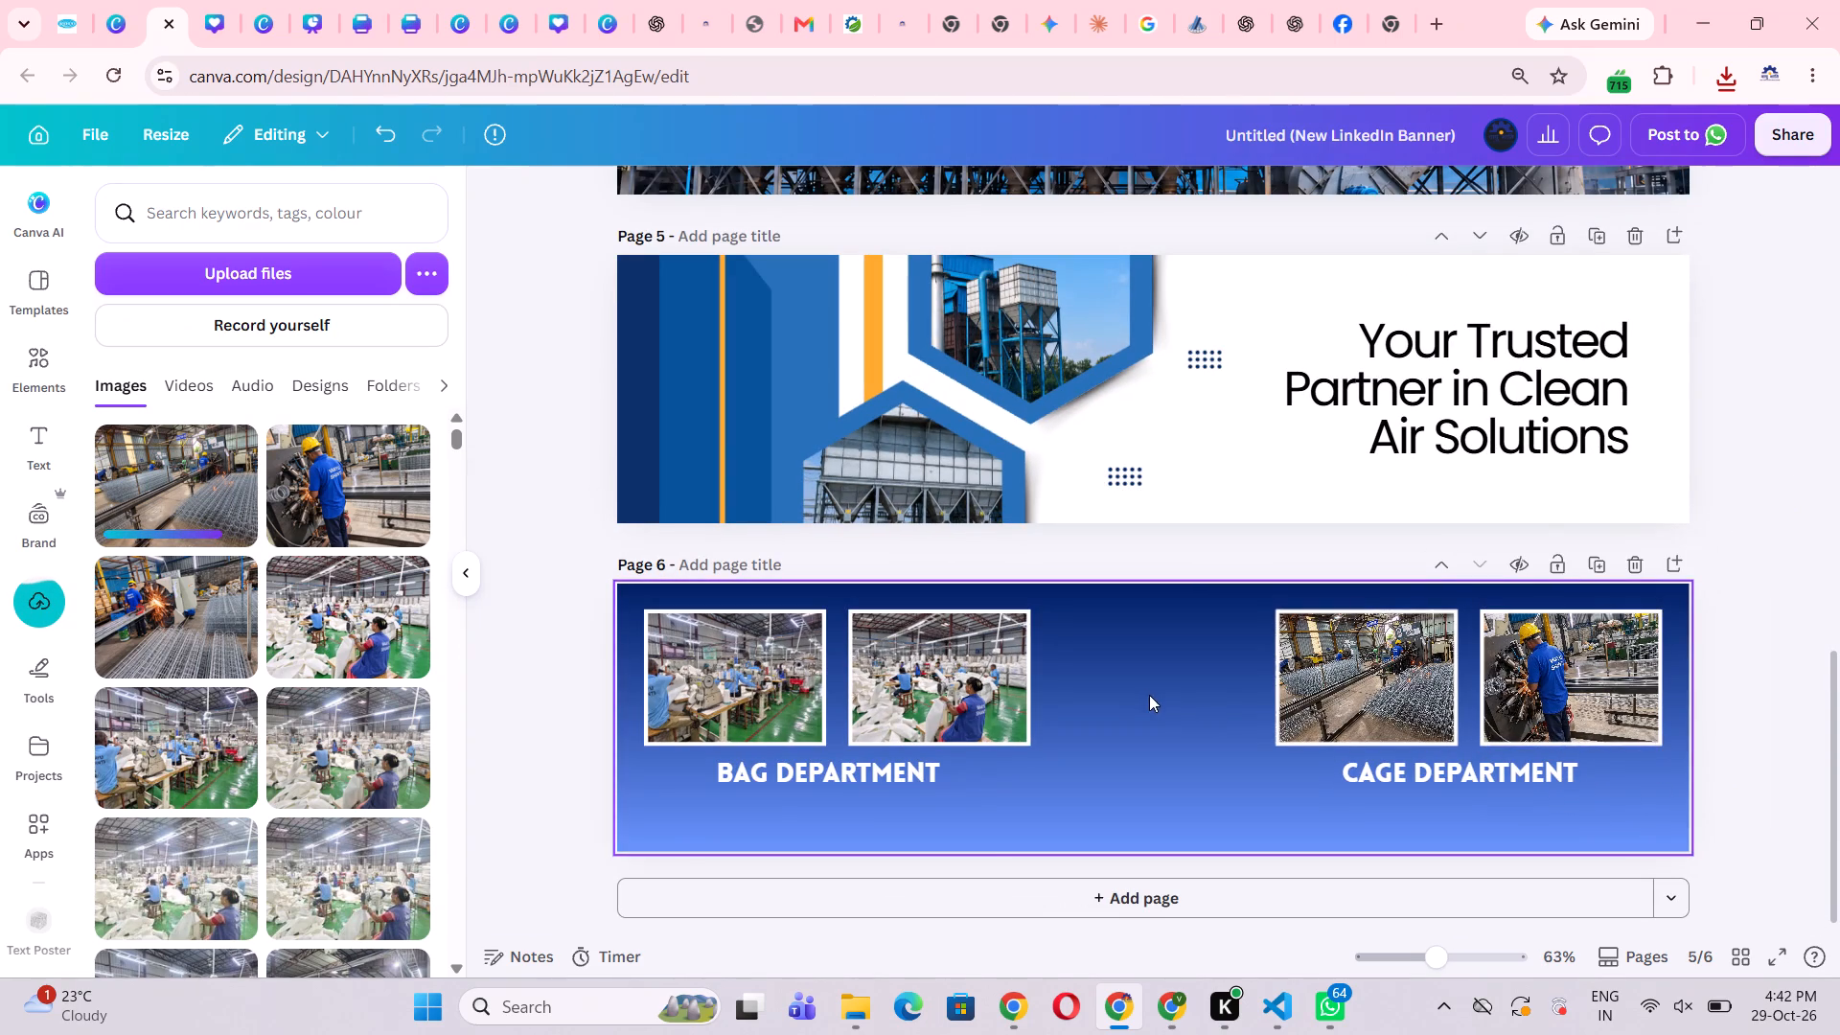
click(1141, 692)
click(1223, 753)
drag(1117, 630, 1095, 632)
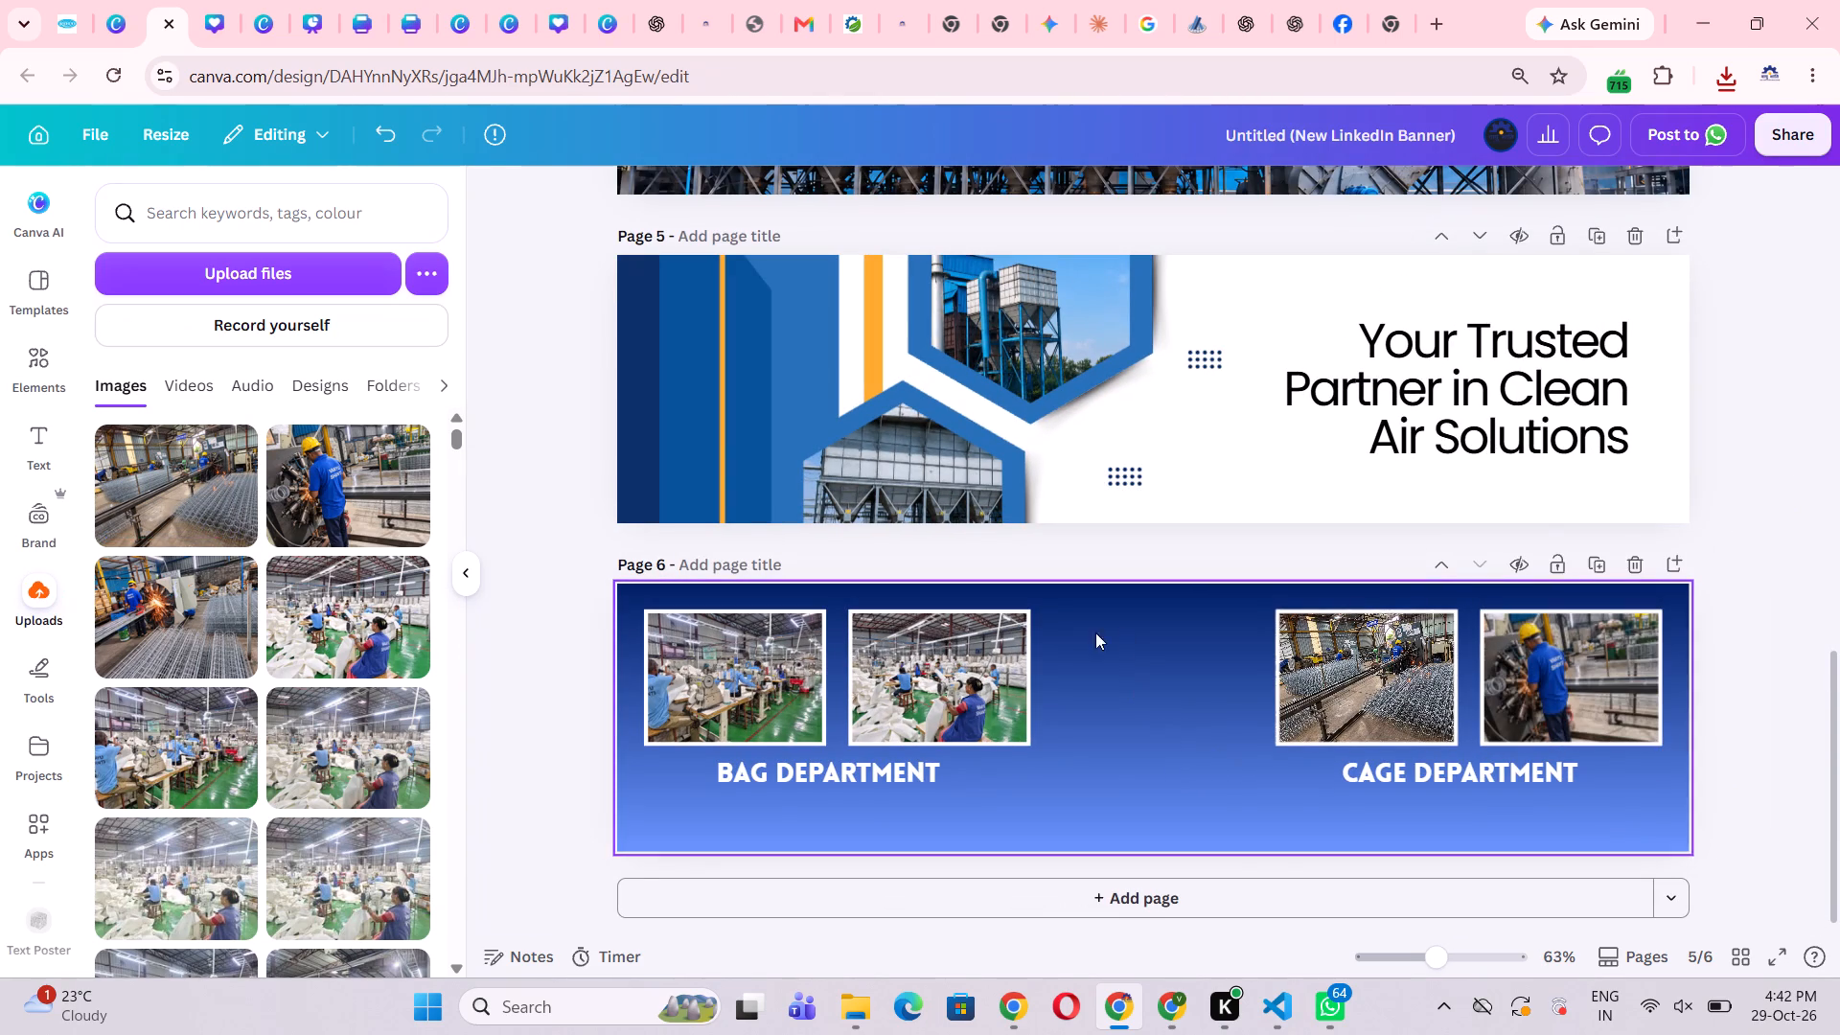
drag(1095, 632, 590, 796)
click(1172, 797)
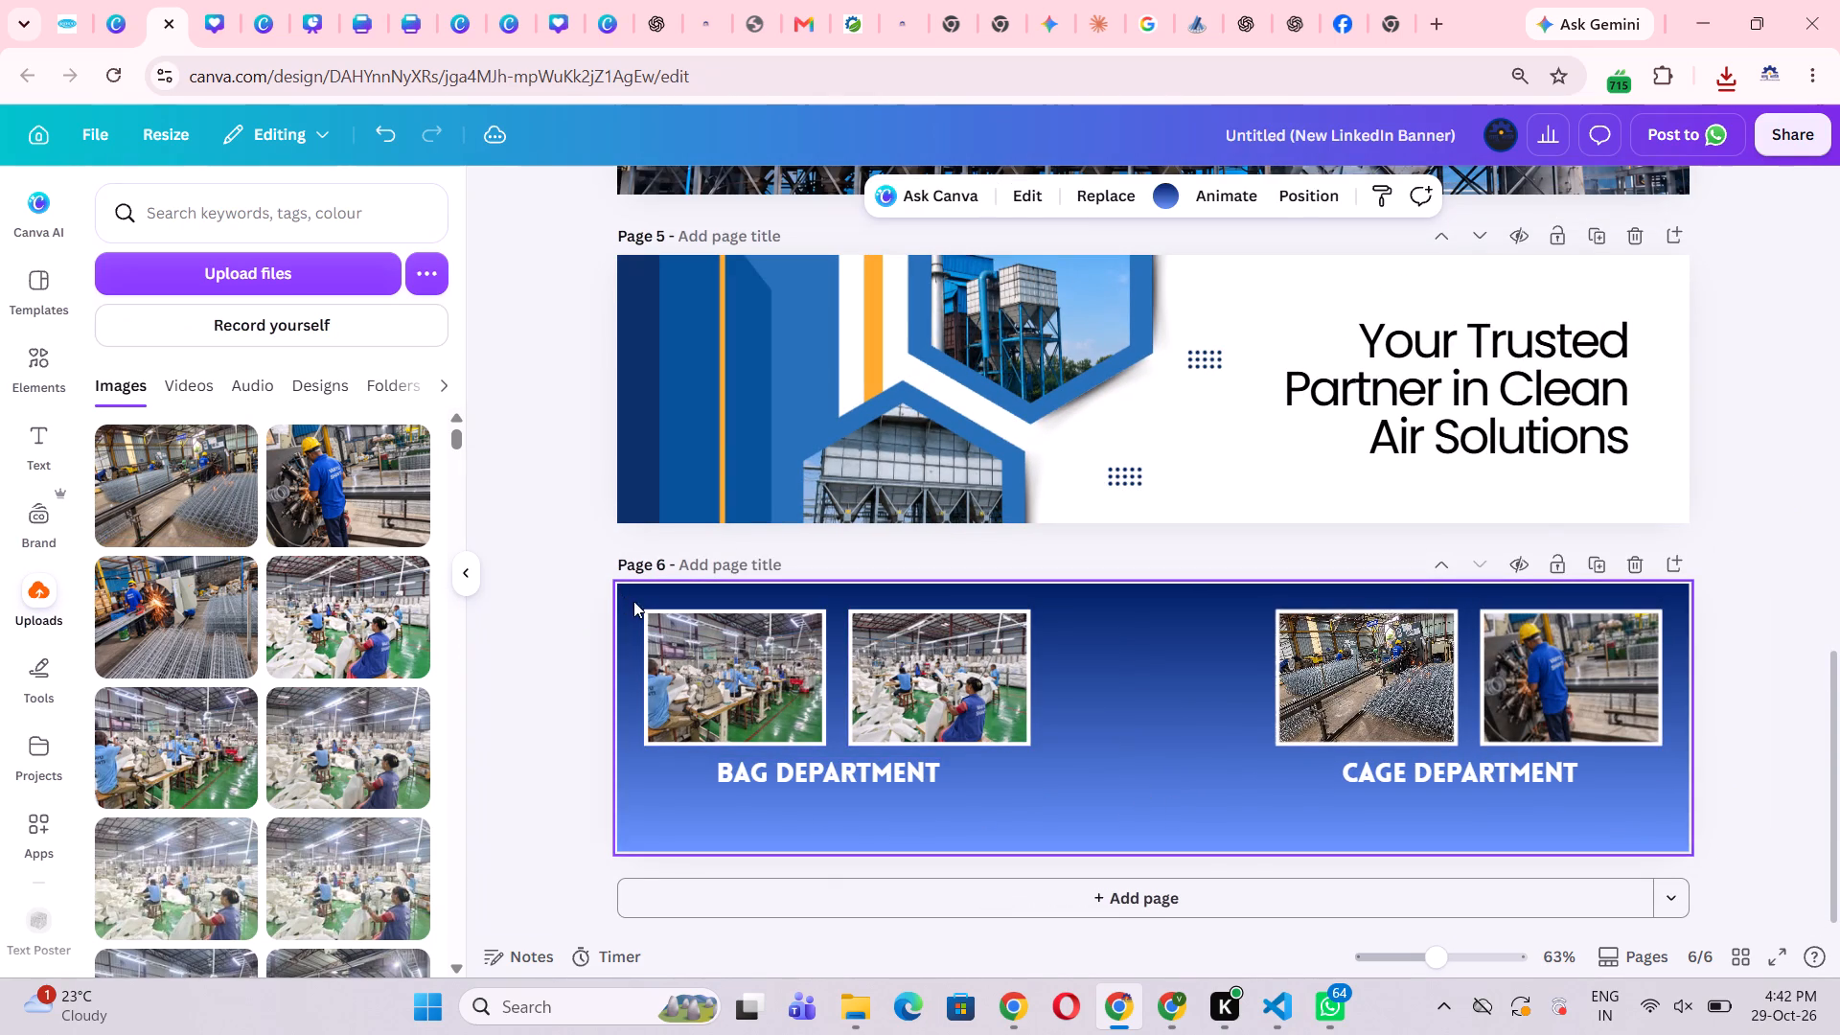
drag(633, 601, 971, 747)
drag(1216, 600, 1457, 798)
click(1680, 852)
Move the two Cage Department photos and their caption together closer to the Bag Department pair, keeping both sets level.
drag(1666, 812, 1238, 672)
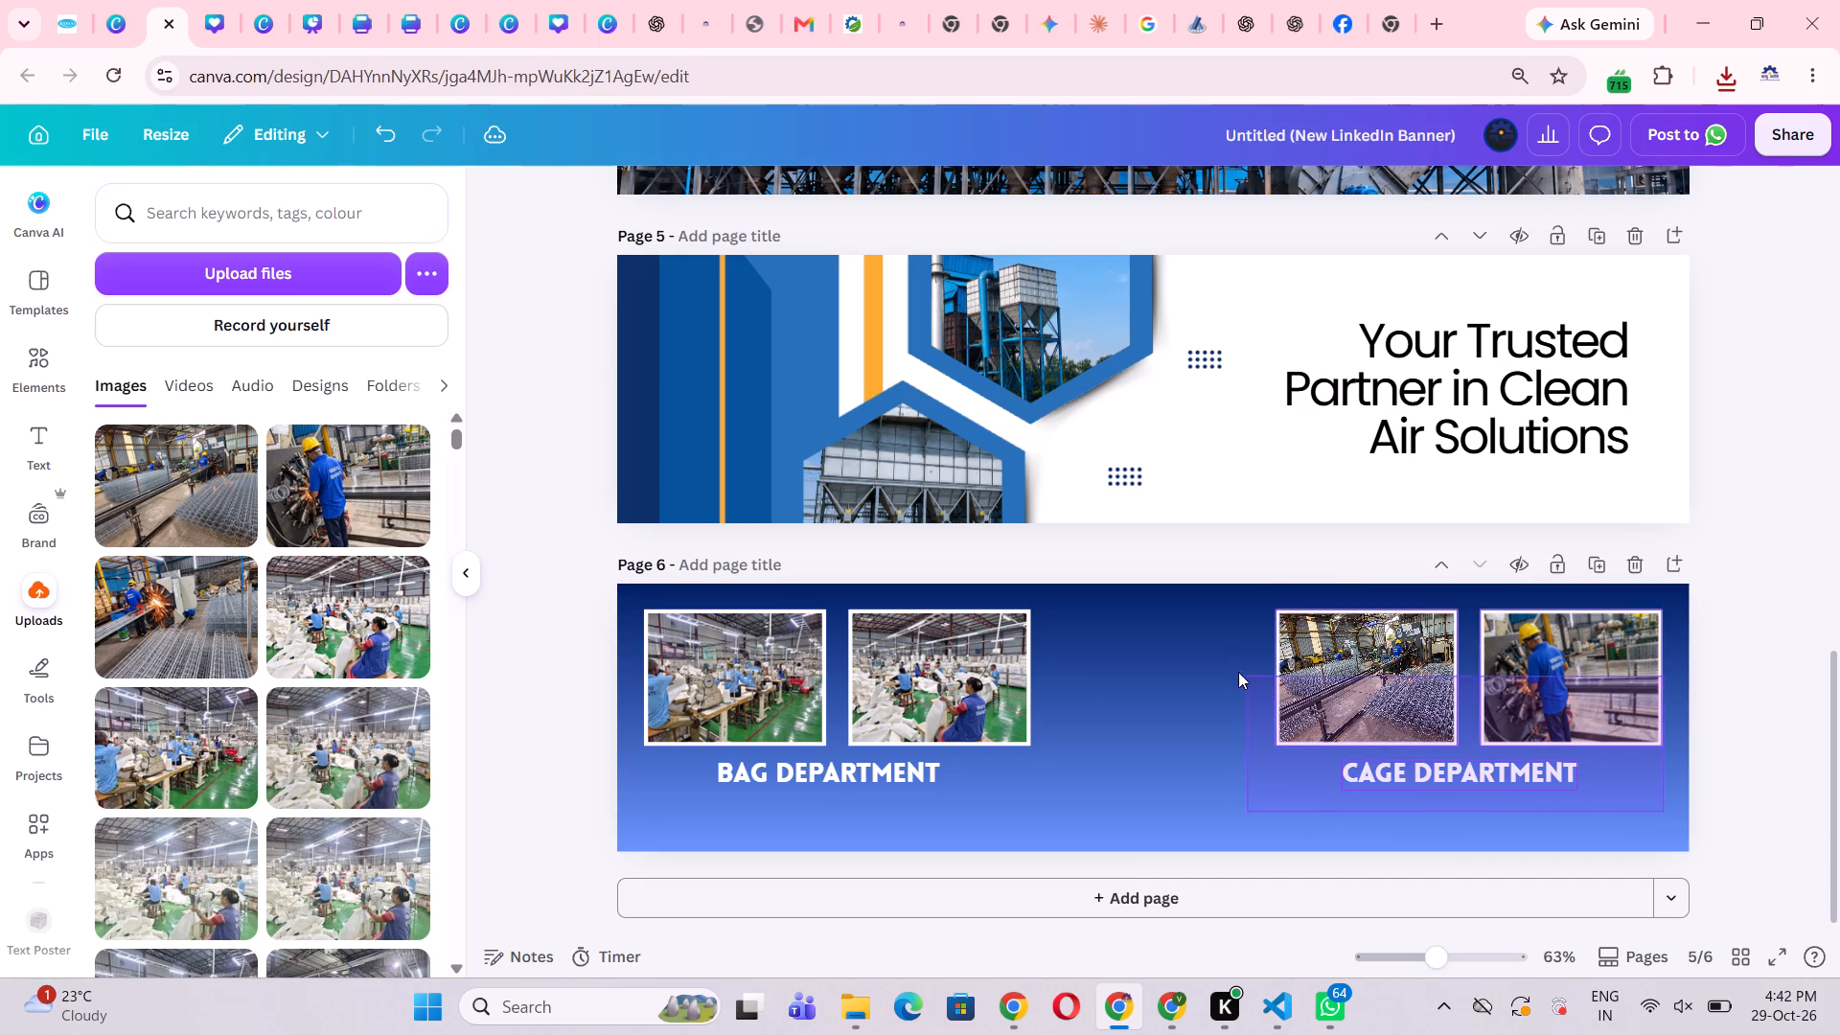
drag(1238, 672, 1215, 636)
drag(1574, 701, 1512, 700)
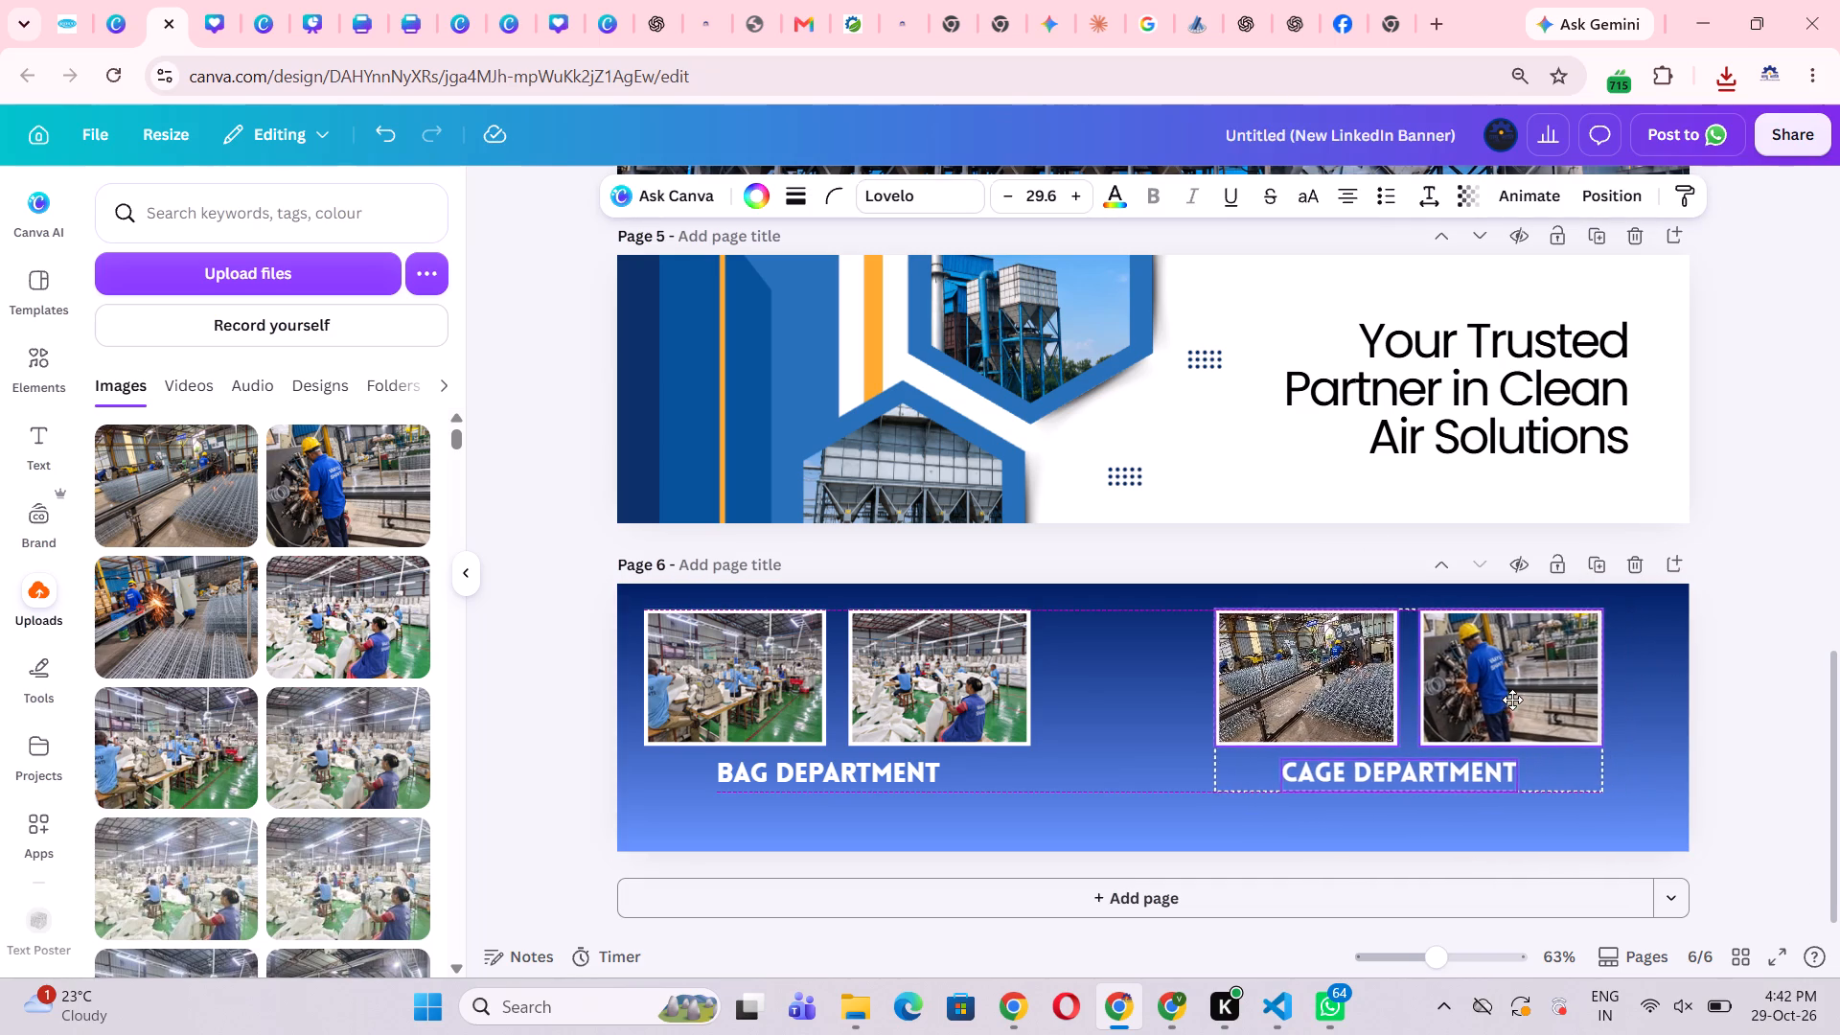
drag(1512, 700, 1511, 700)
click(1427, 796)
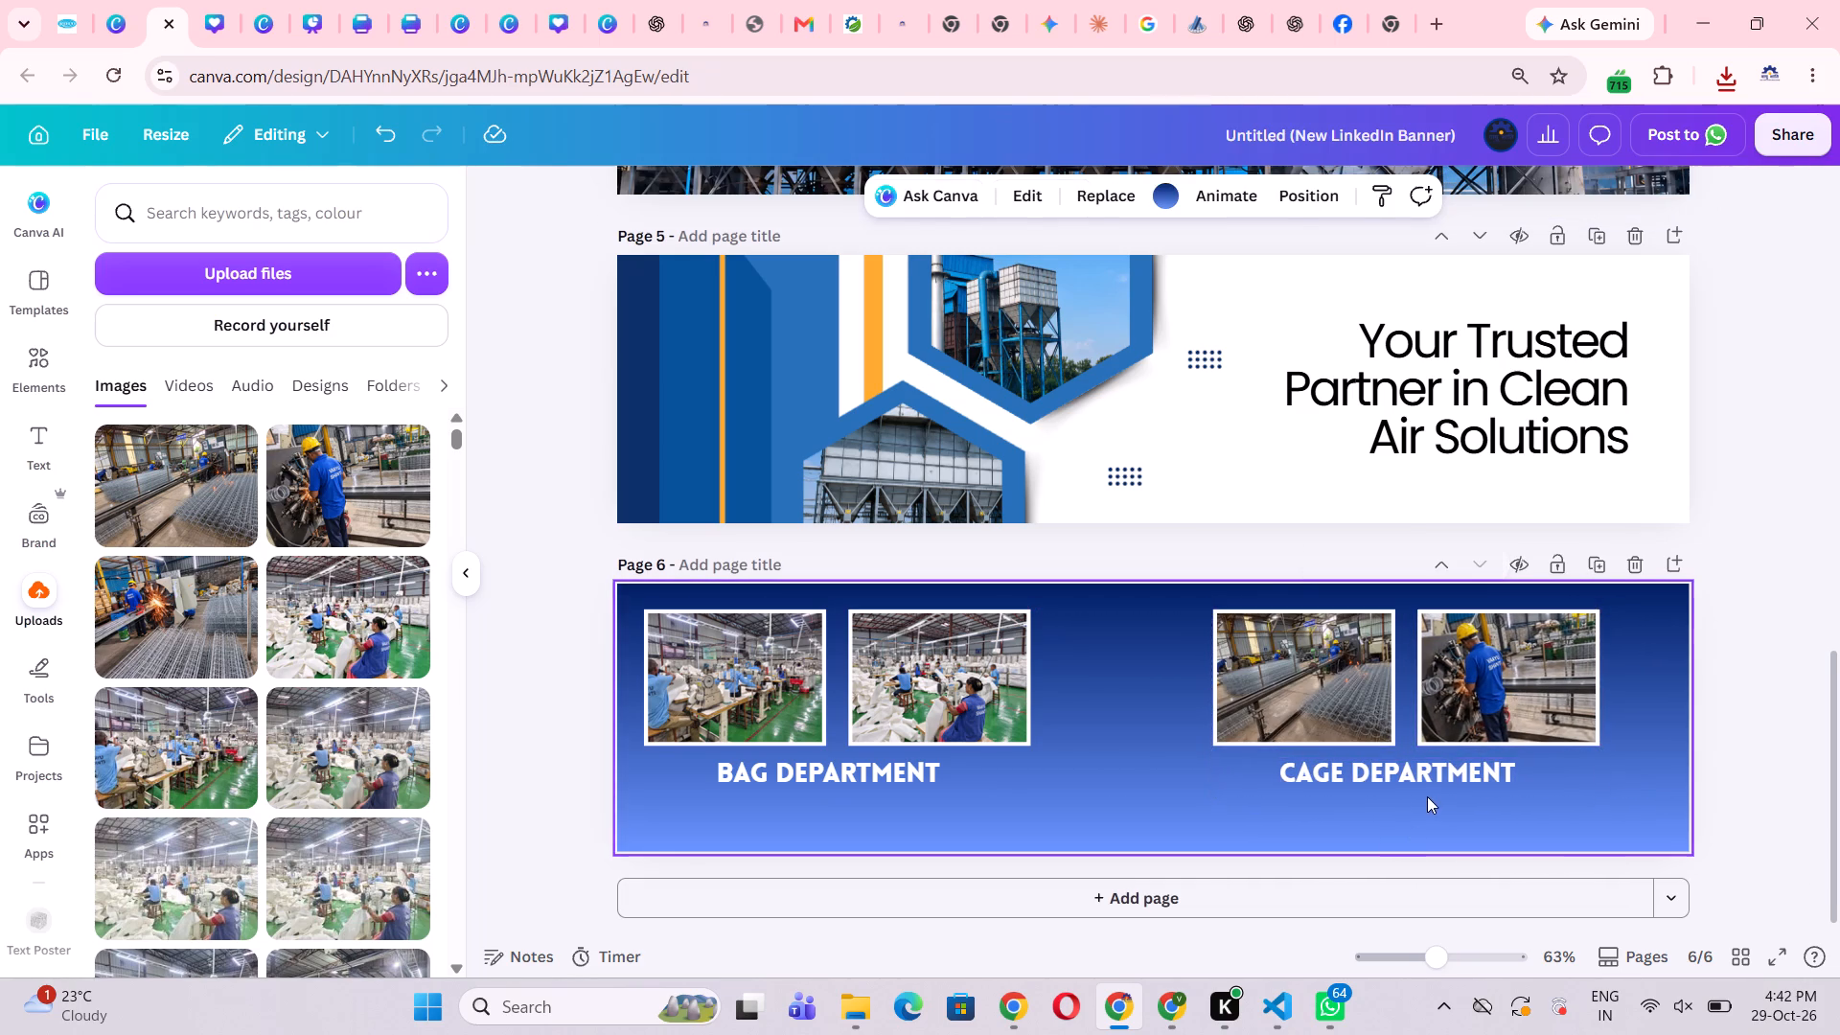
Enlarge both photo pairs and captions together until the caption text is 31.5, and centre the set on page 6.
click(747, 821)
drag(632, 626, 1327, 830)
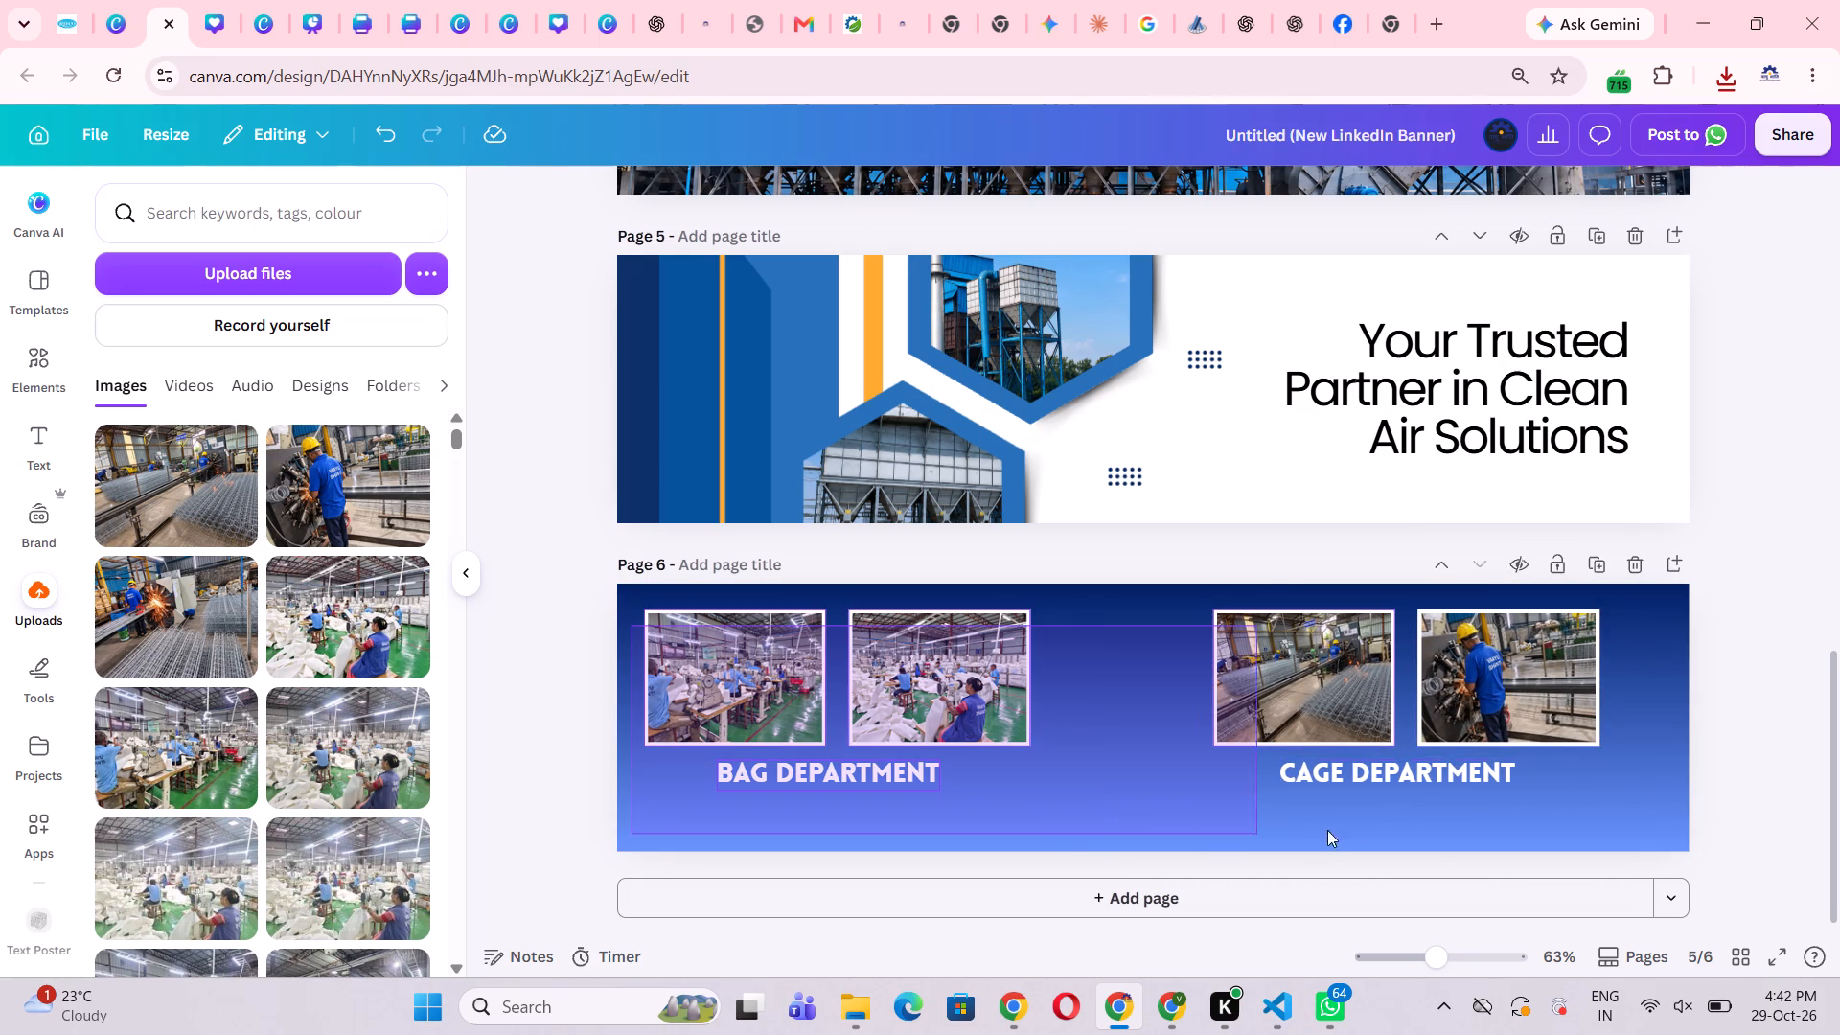
drag(1327, 830, 1605, 787)
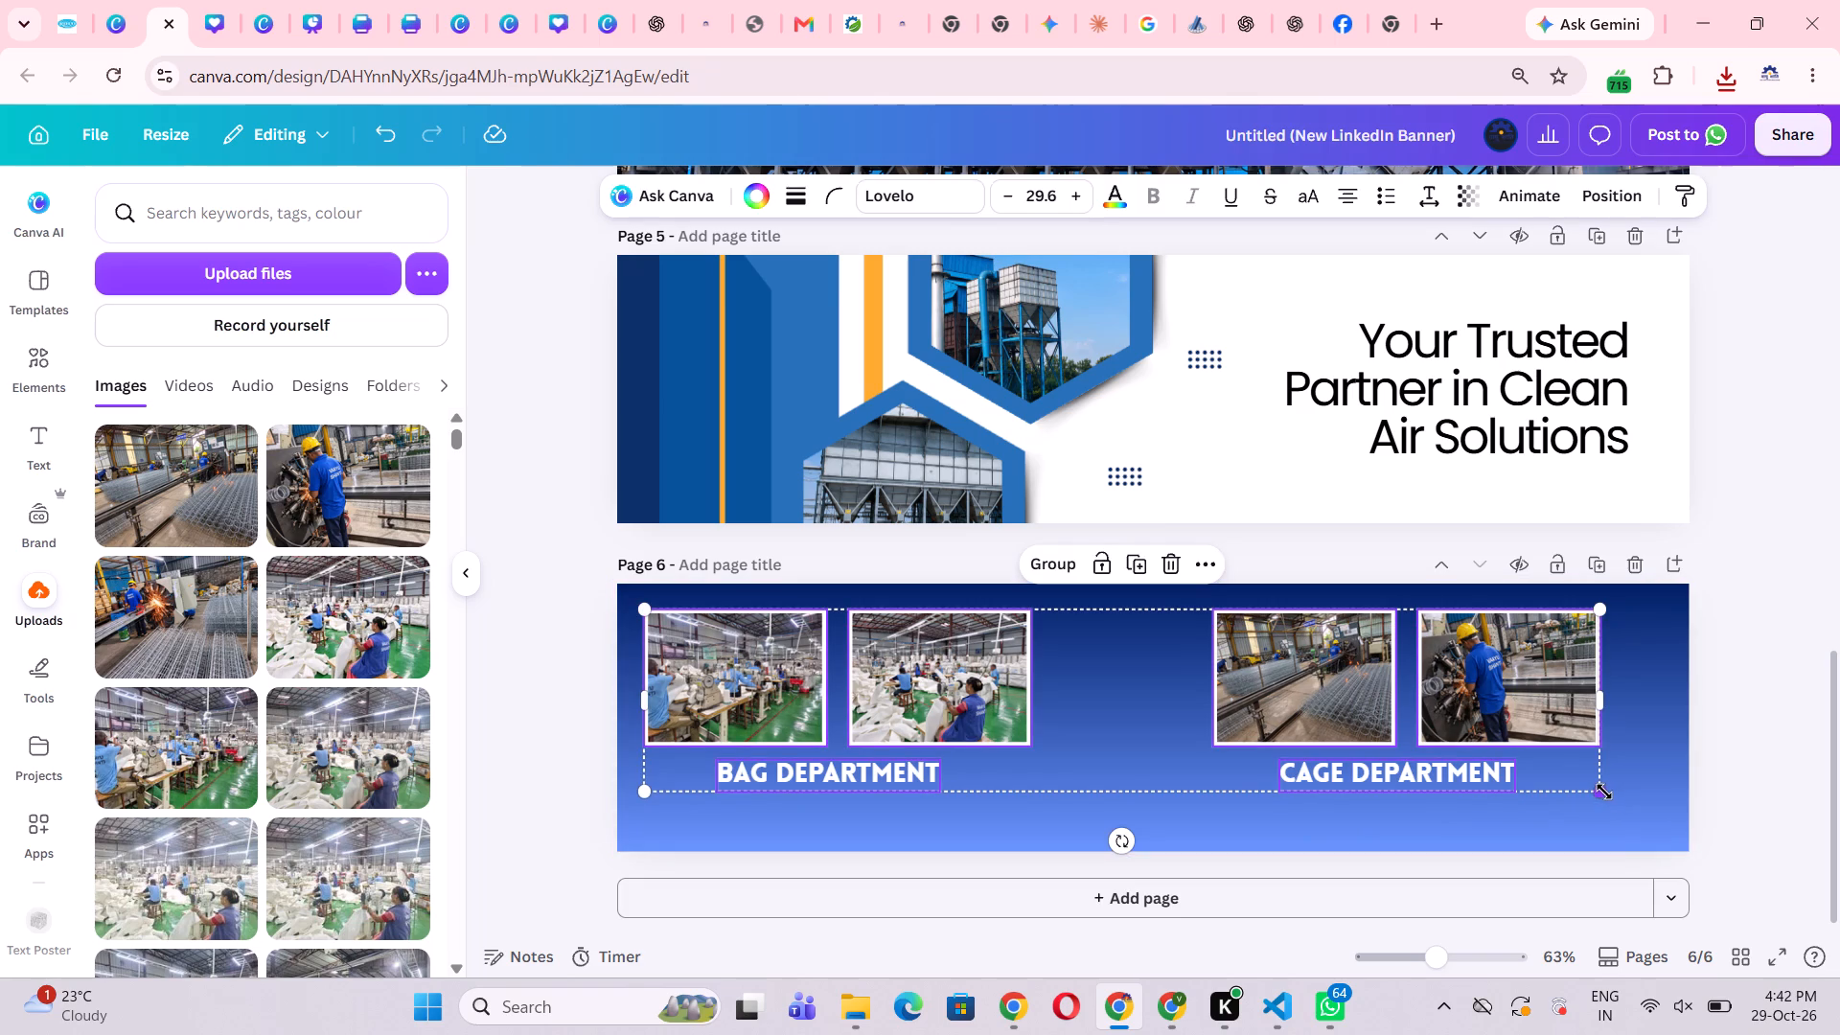
drag(1603, 792, 1656, 847)
drag(1161, 744, 1159, 754)
click(1744, 731)
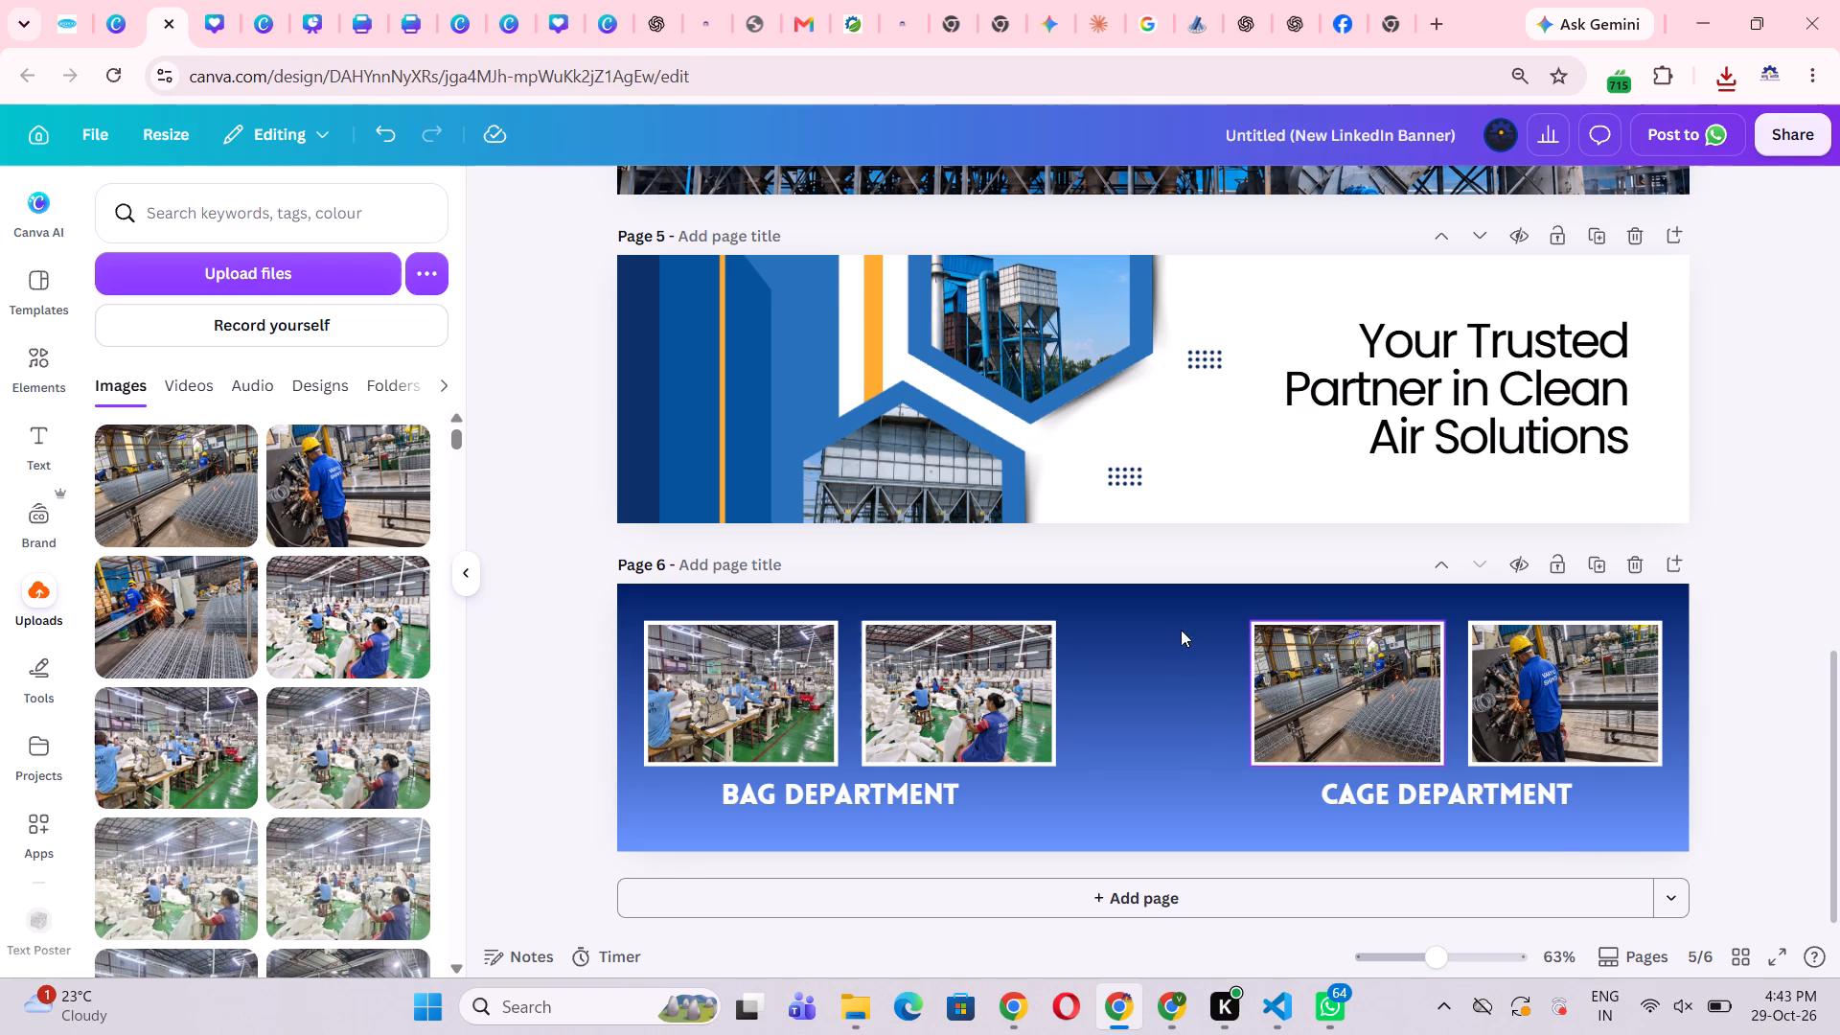
Move the enlarged Cage Department photos and caption together closer to the Bag Department pair, level with it.
drag(1183, 628, 1565, 843)
drag(1623, 761, 1582, 766)
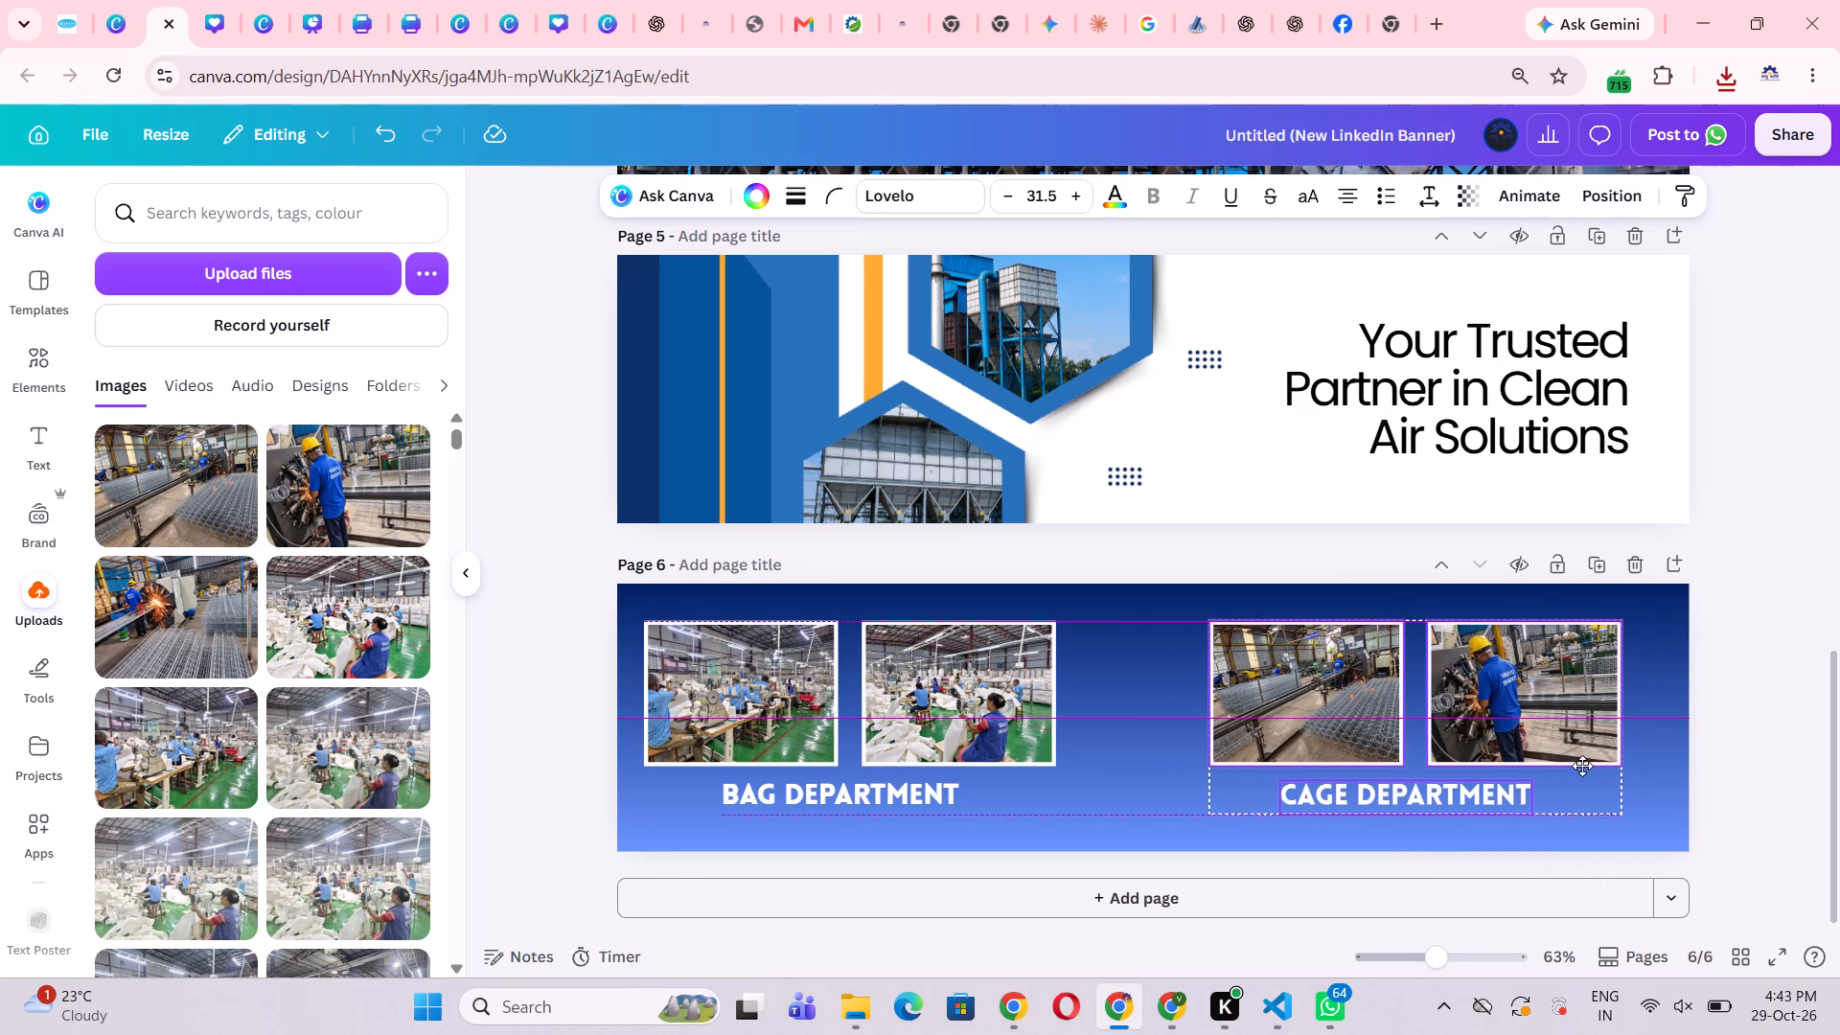
drag(1582, 766, 1567, 760)
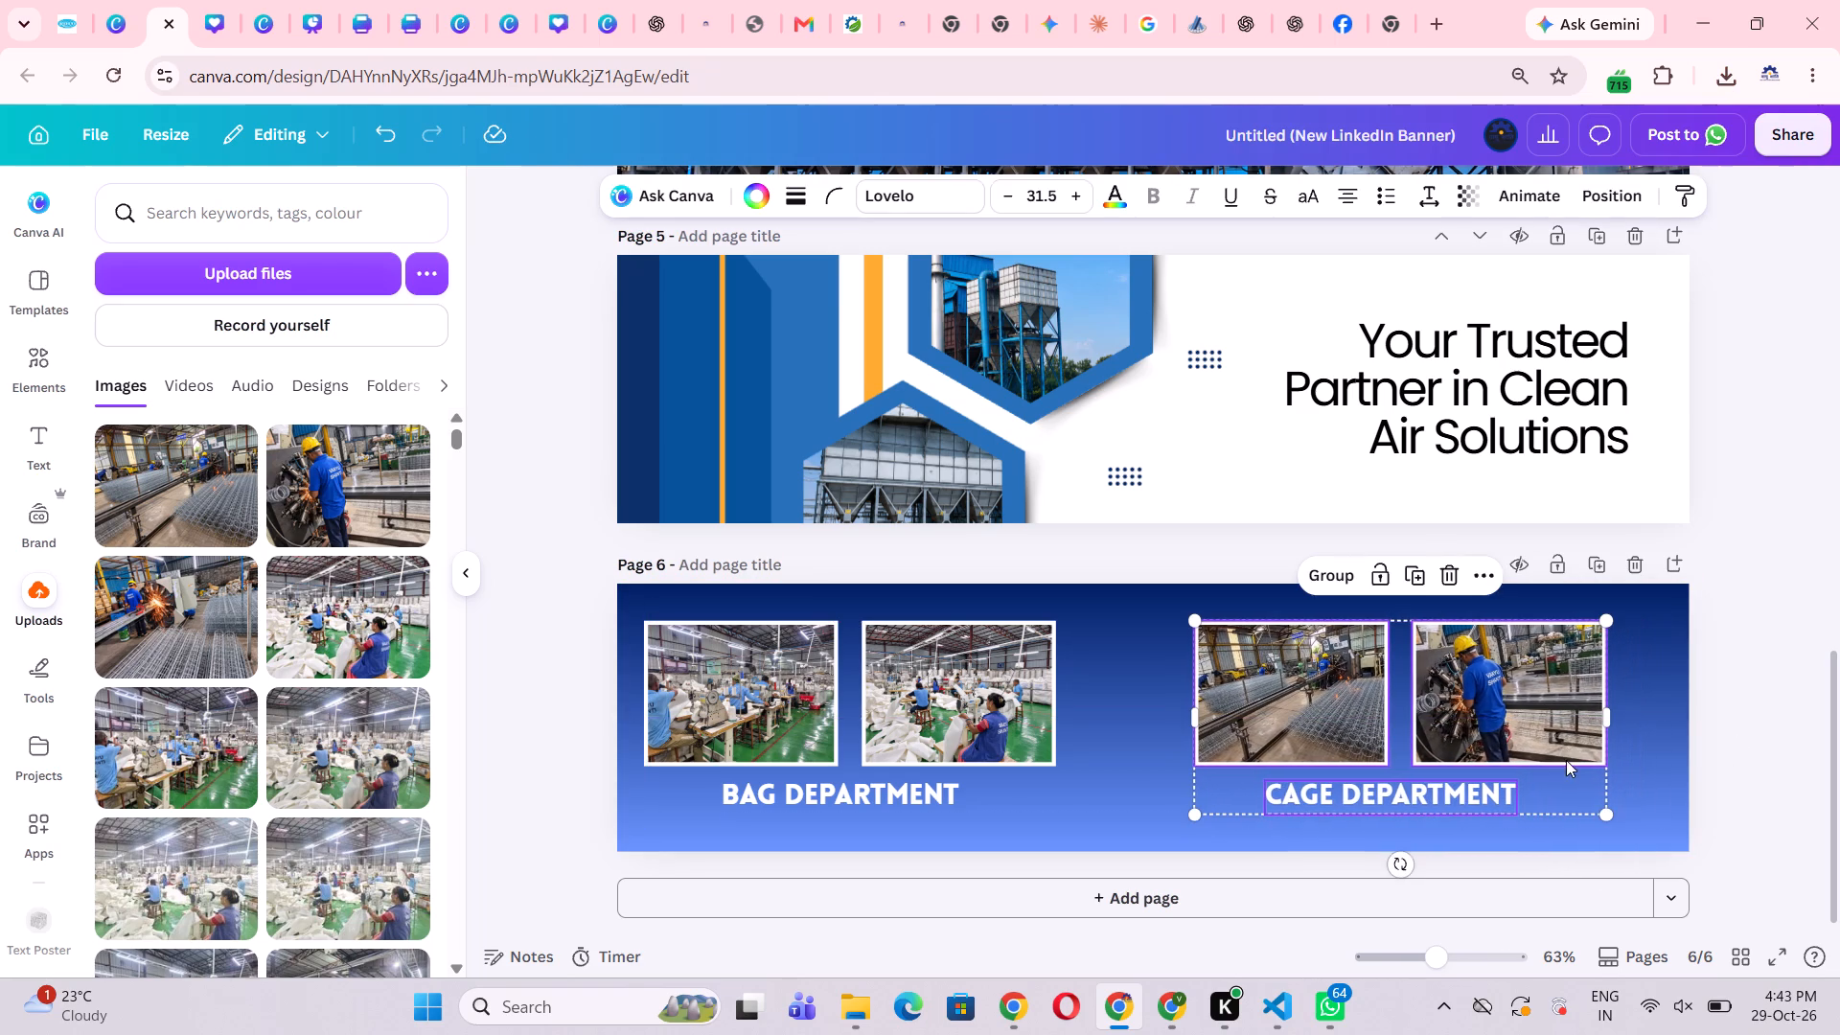
Enlarge both photo pairs and captions together until the caption text is 33.3, keeping the set centred horizontally on page 6.
click(621, 601)
drag(632, 601, 1483, 836)
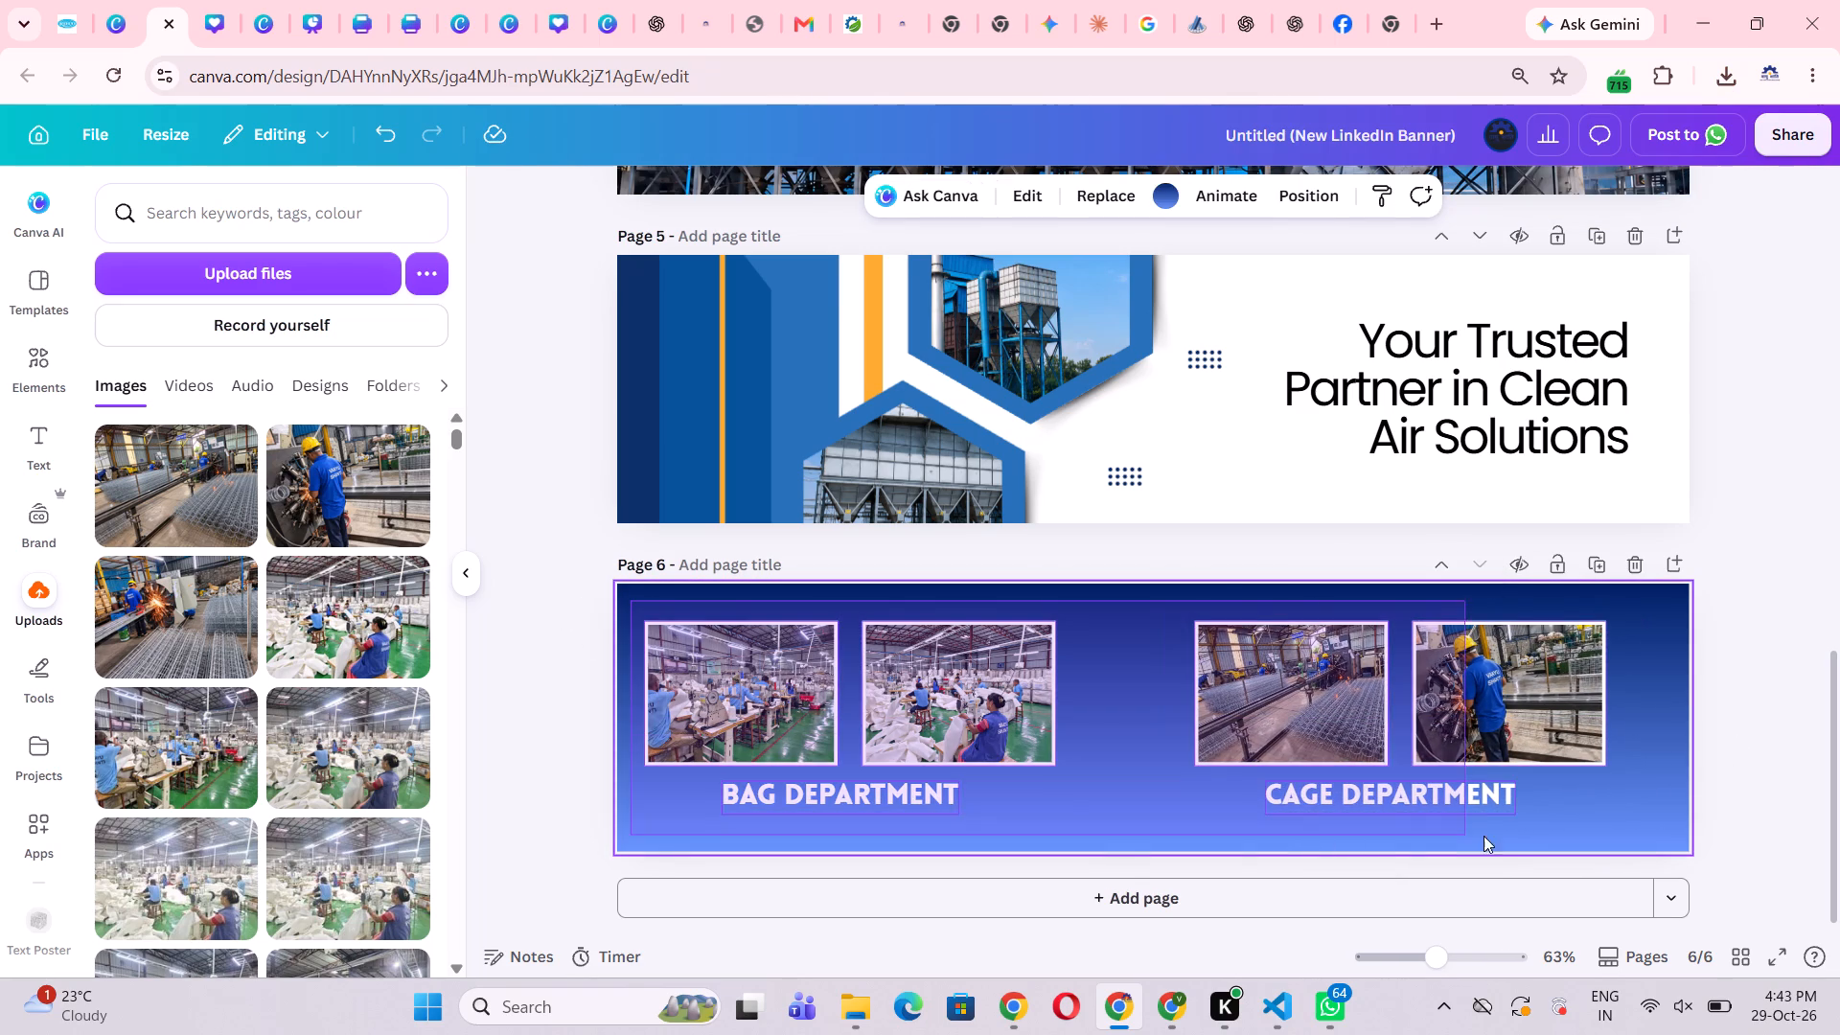
drag(1483, 836, 1518, 833)
drag(1606, 810, 1631, 837)
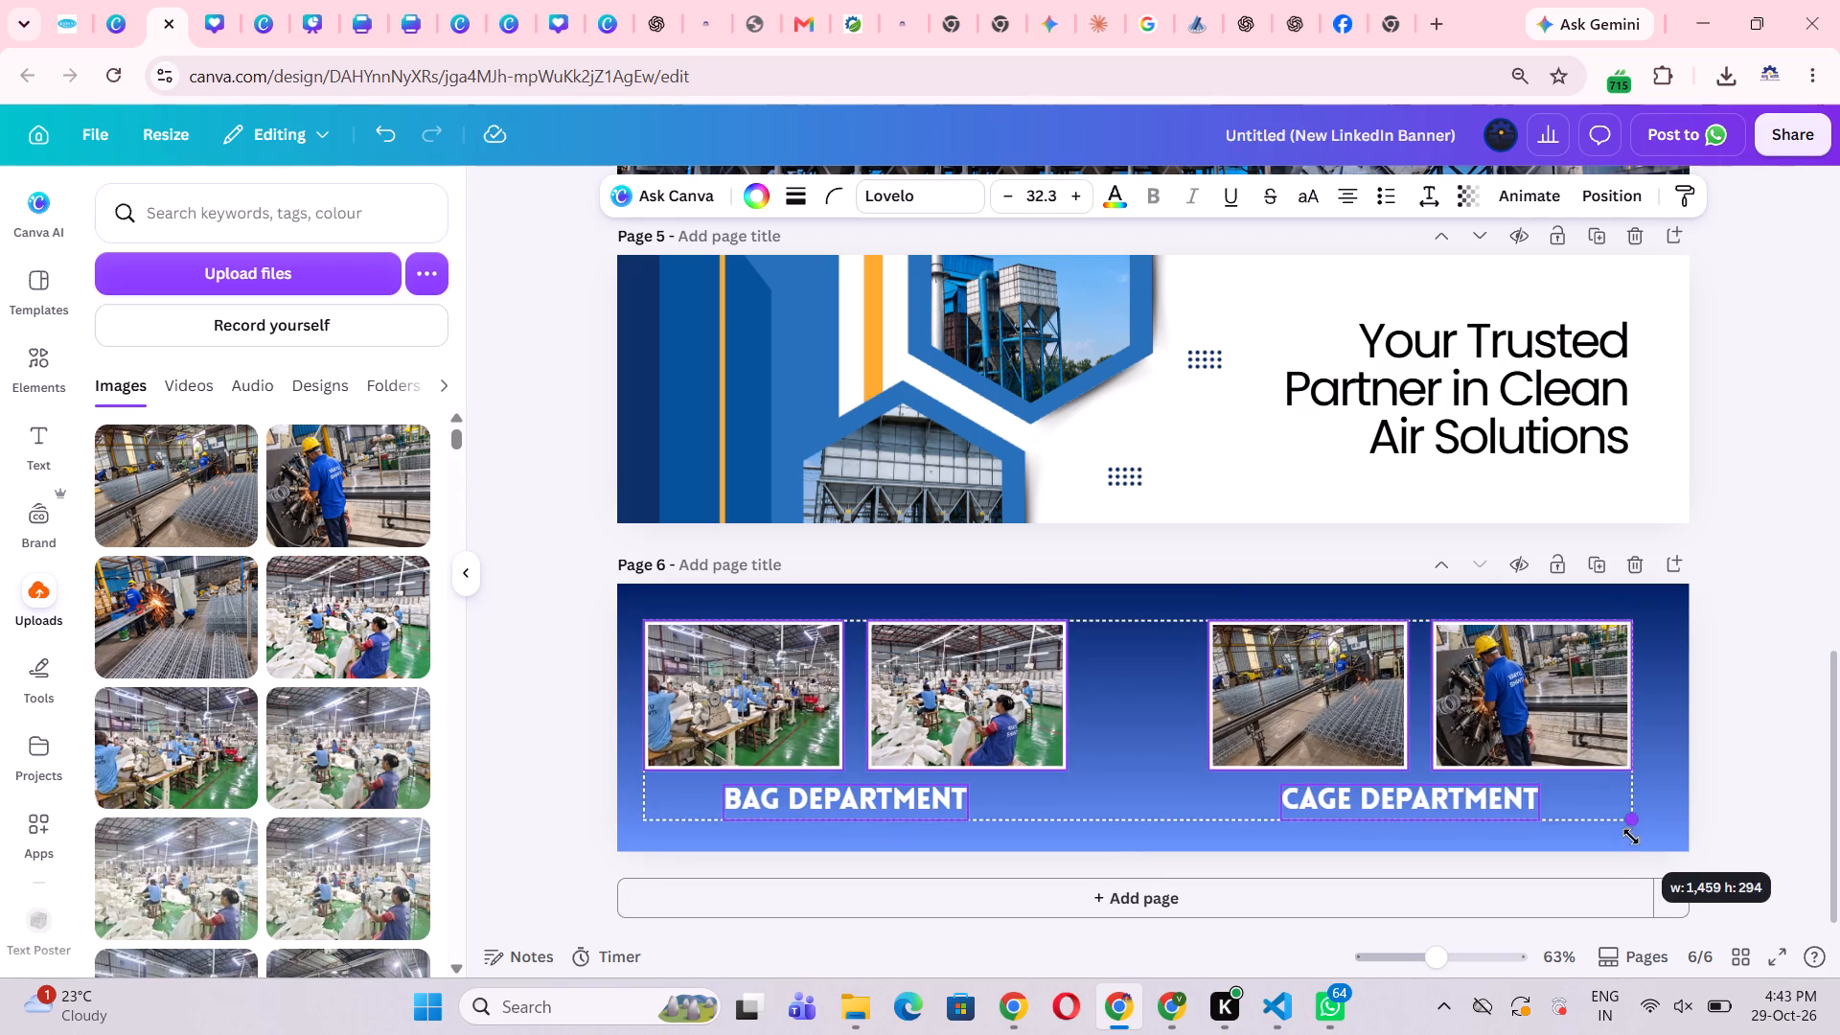
drag(1631, 837, 1652, 859)
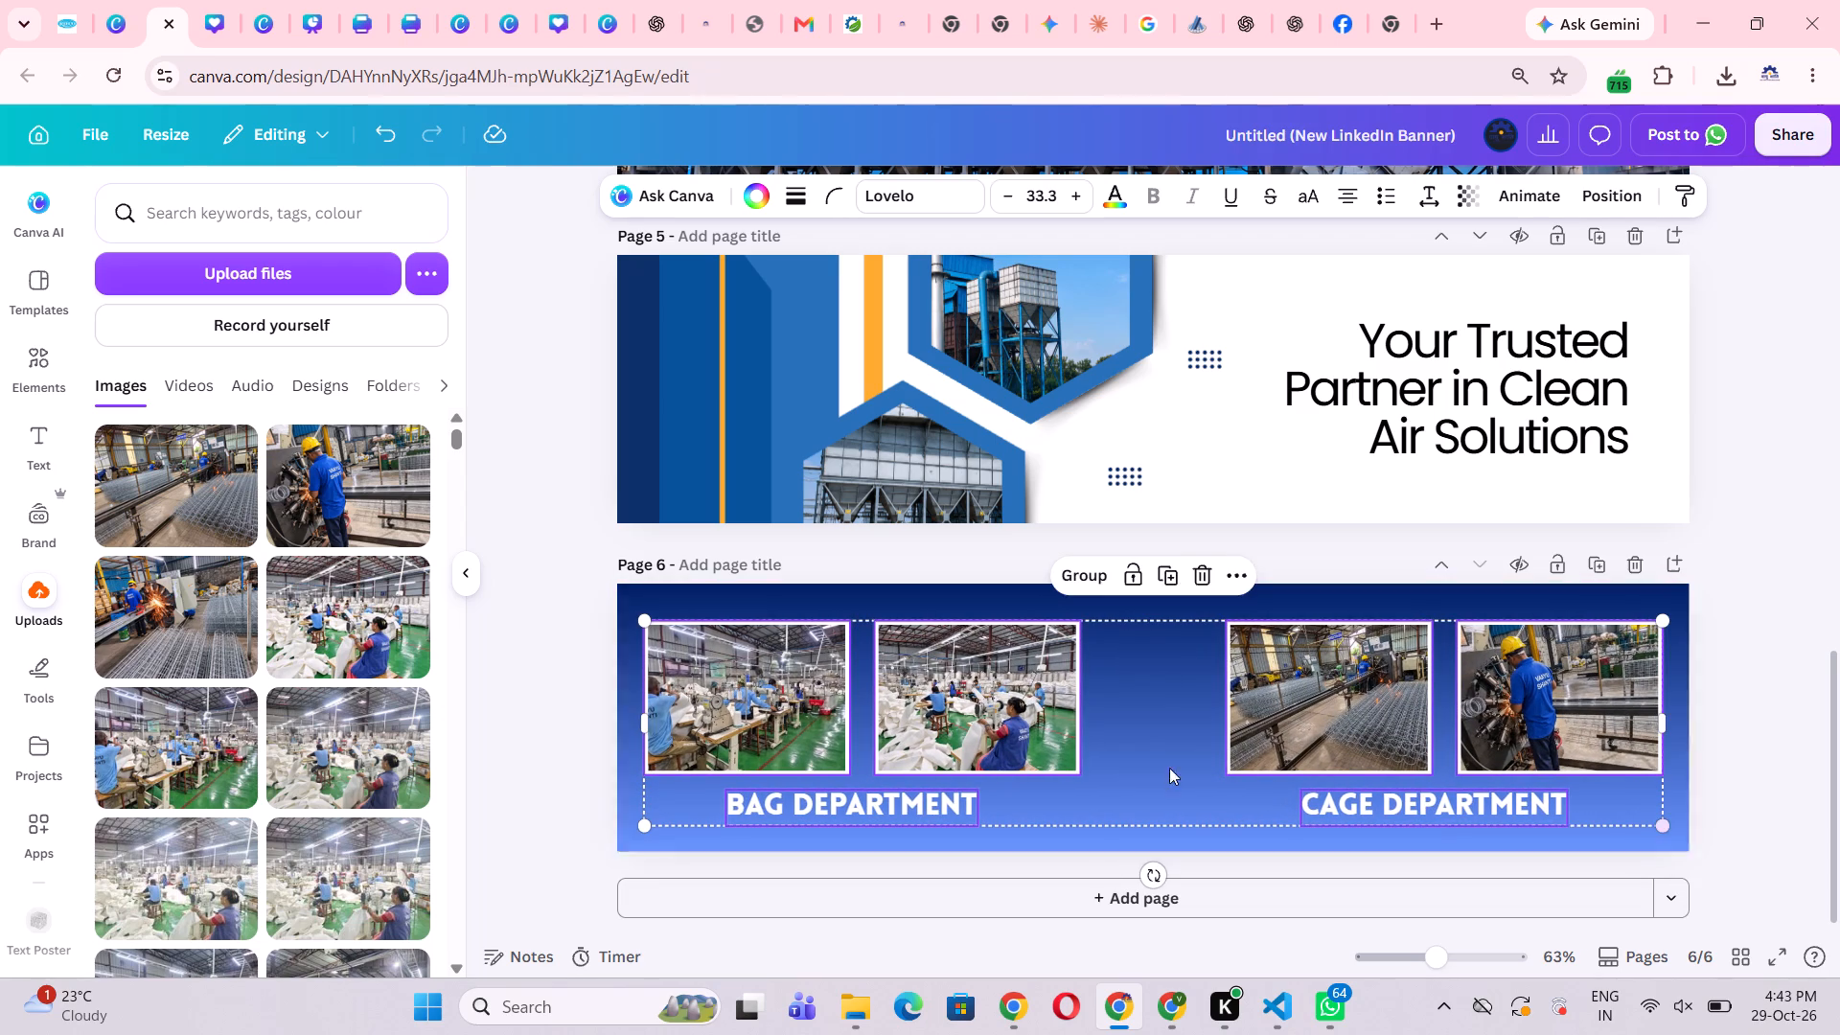
click(1128, 748)
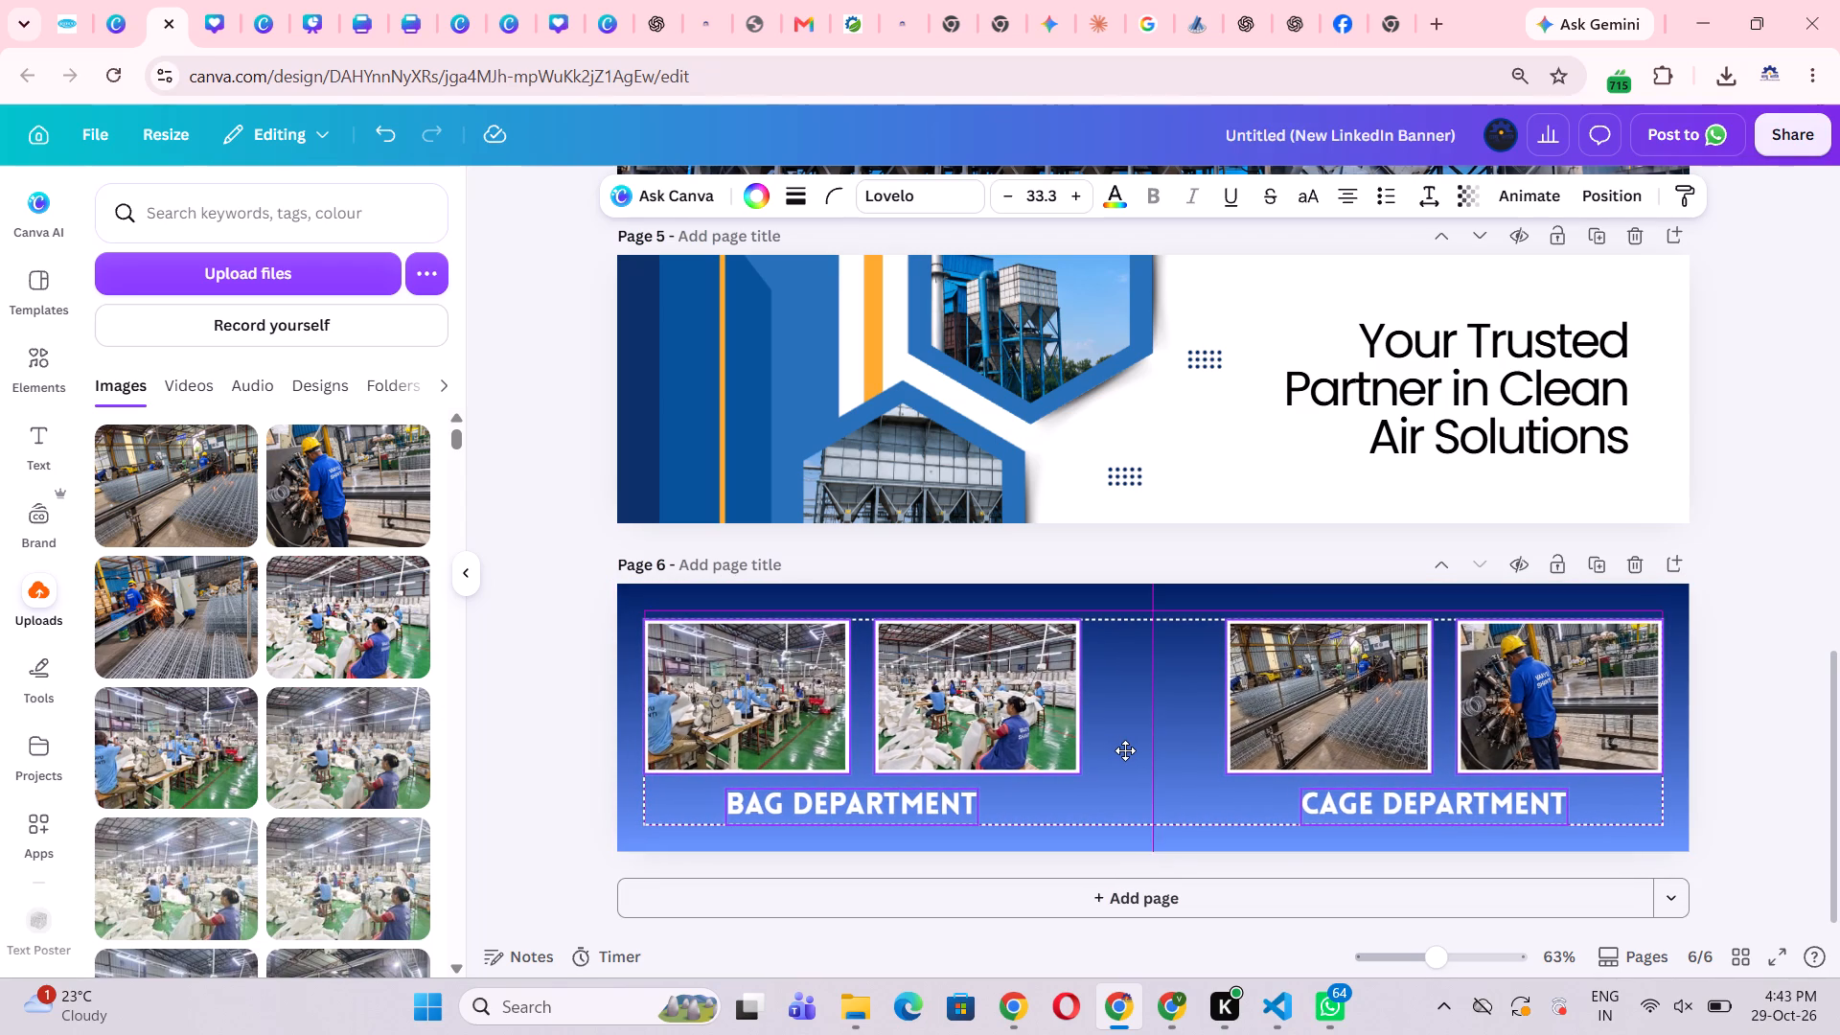
click(1125, 747)
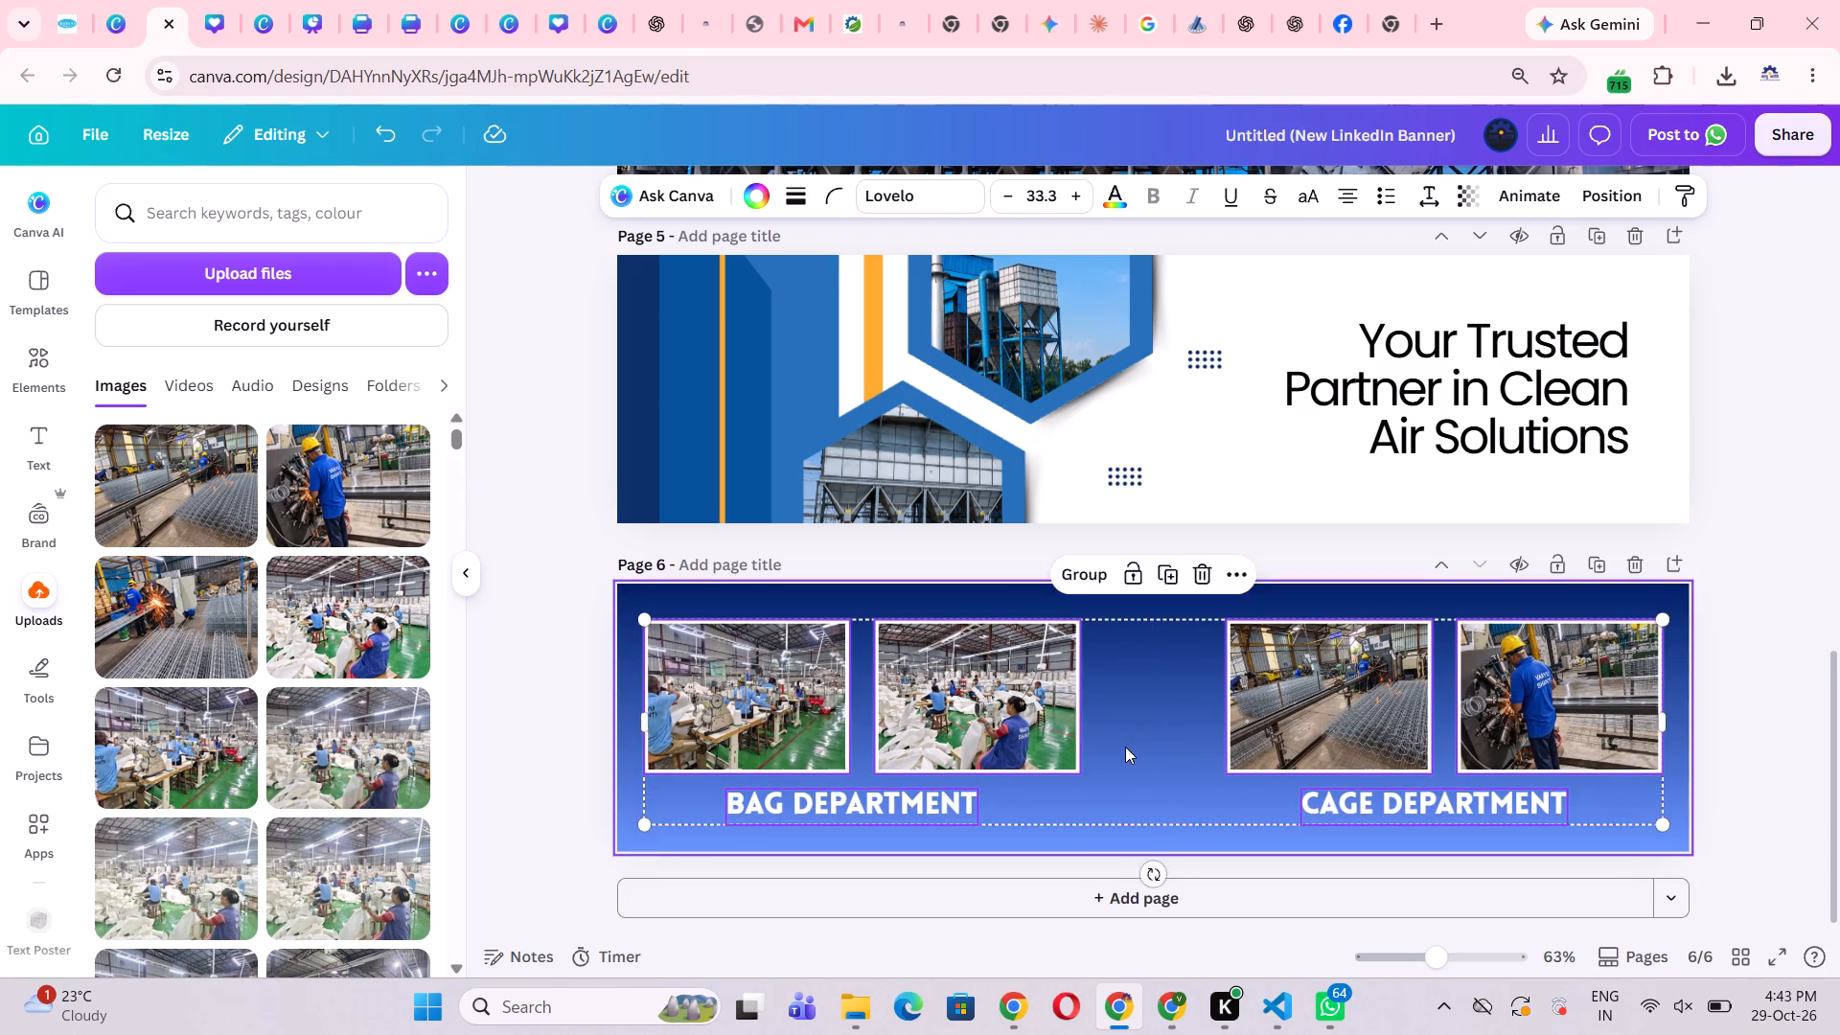
Enlarge both photo pairs and captions together until the caption text is 35.1, and move the set slightly up on page 6.
drag(642, 599, 1082, 819)
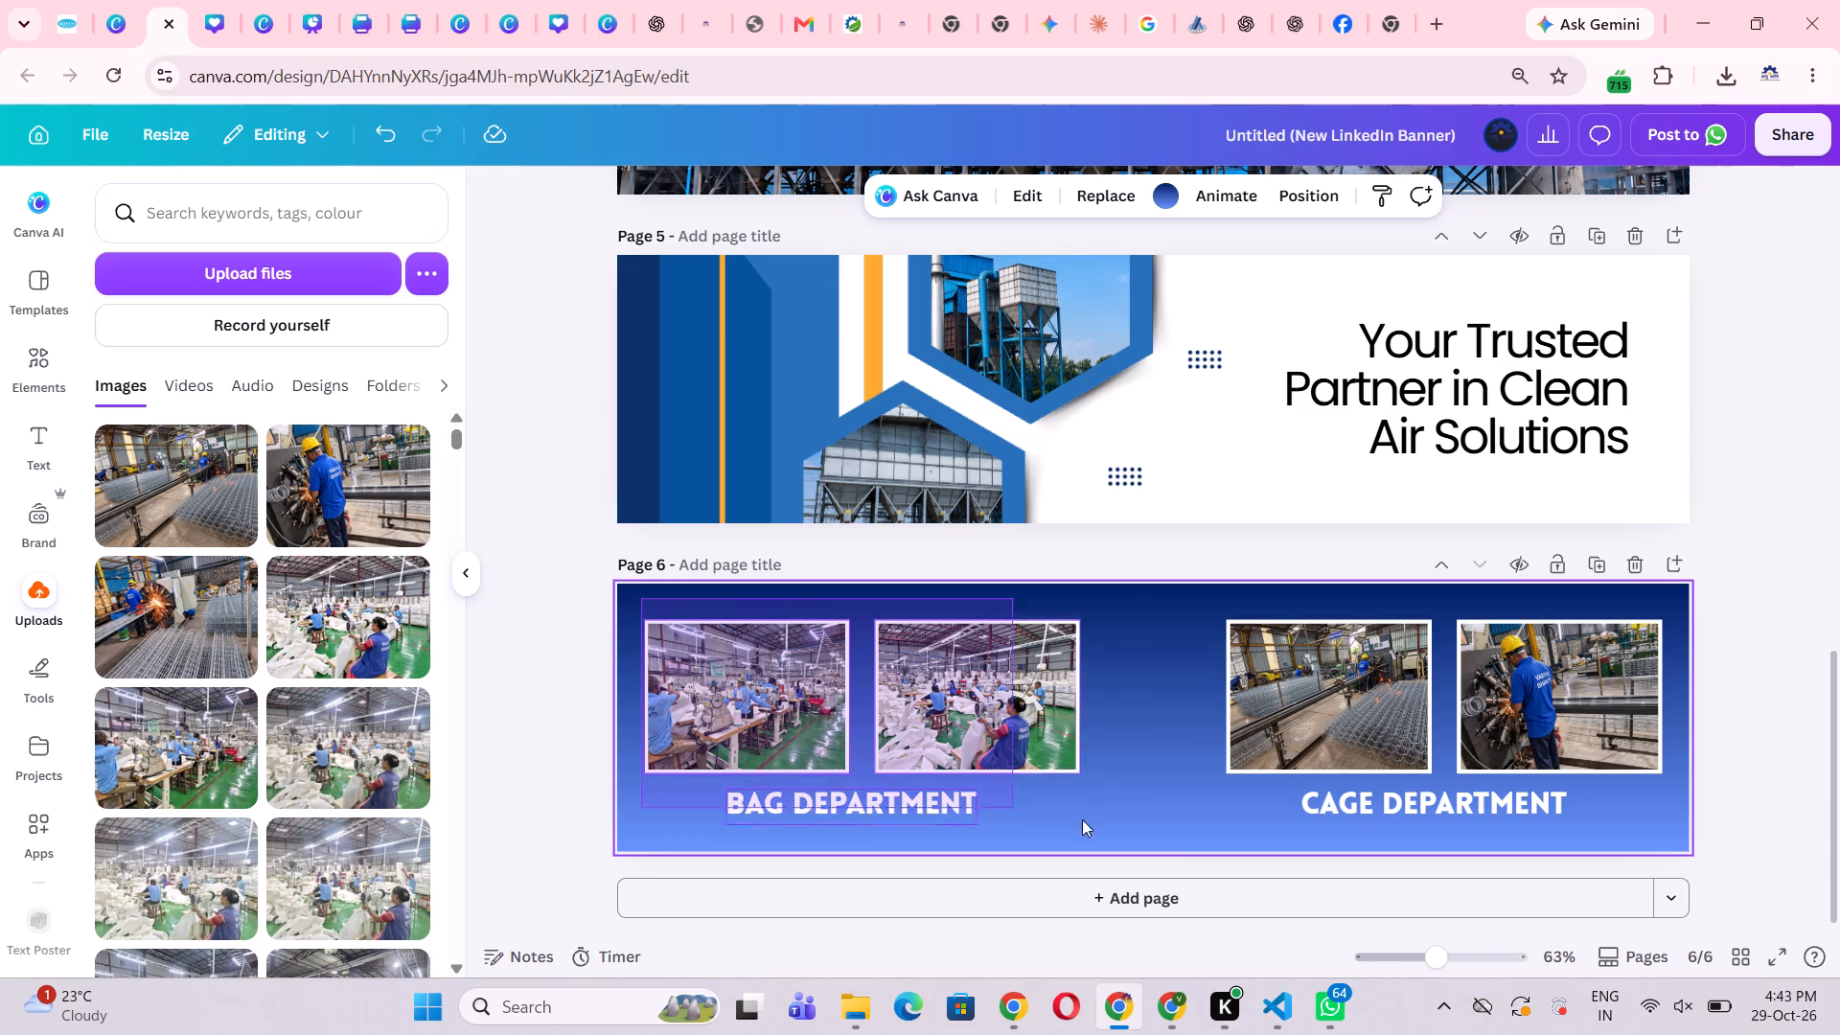
drag(1082, 819, 1697, 819)
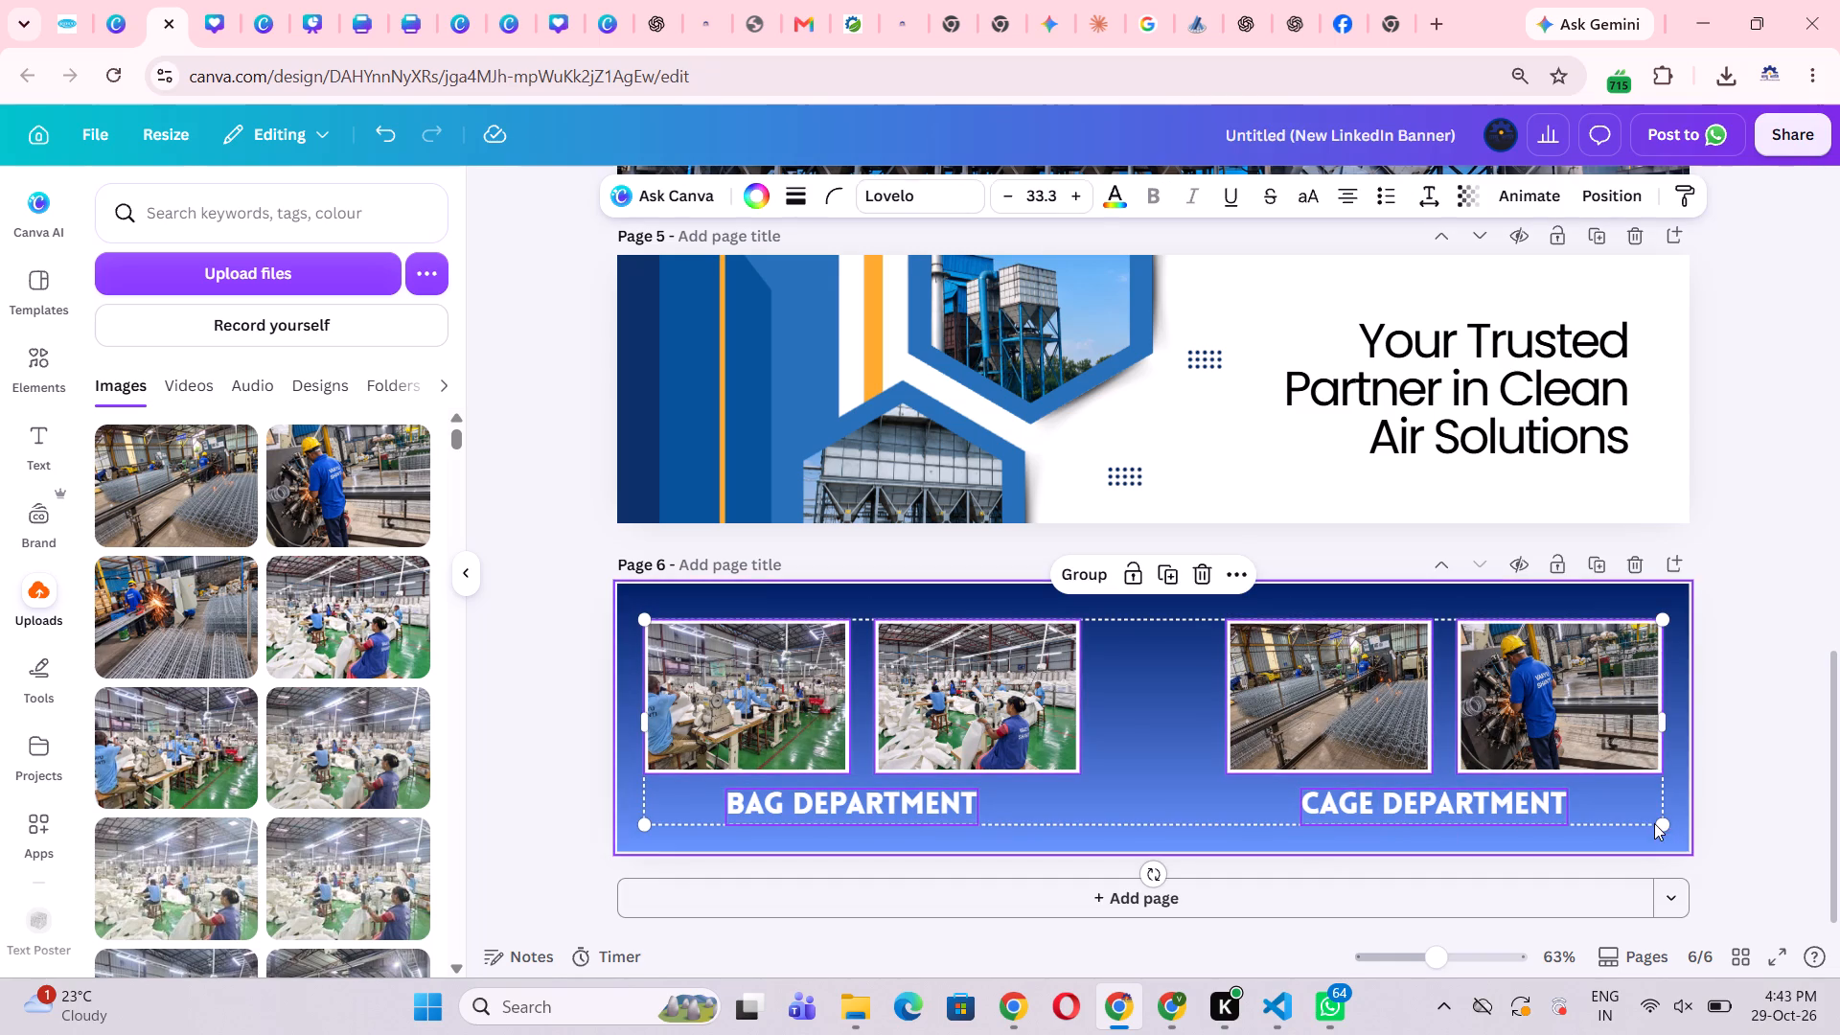
drag(1661, 820, 1691, 865)
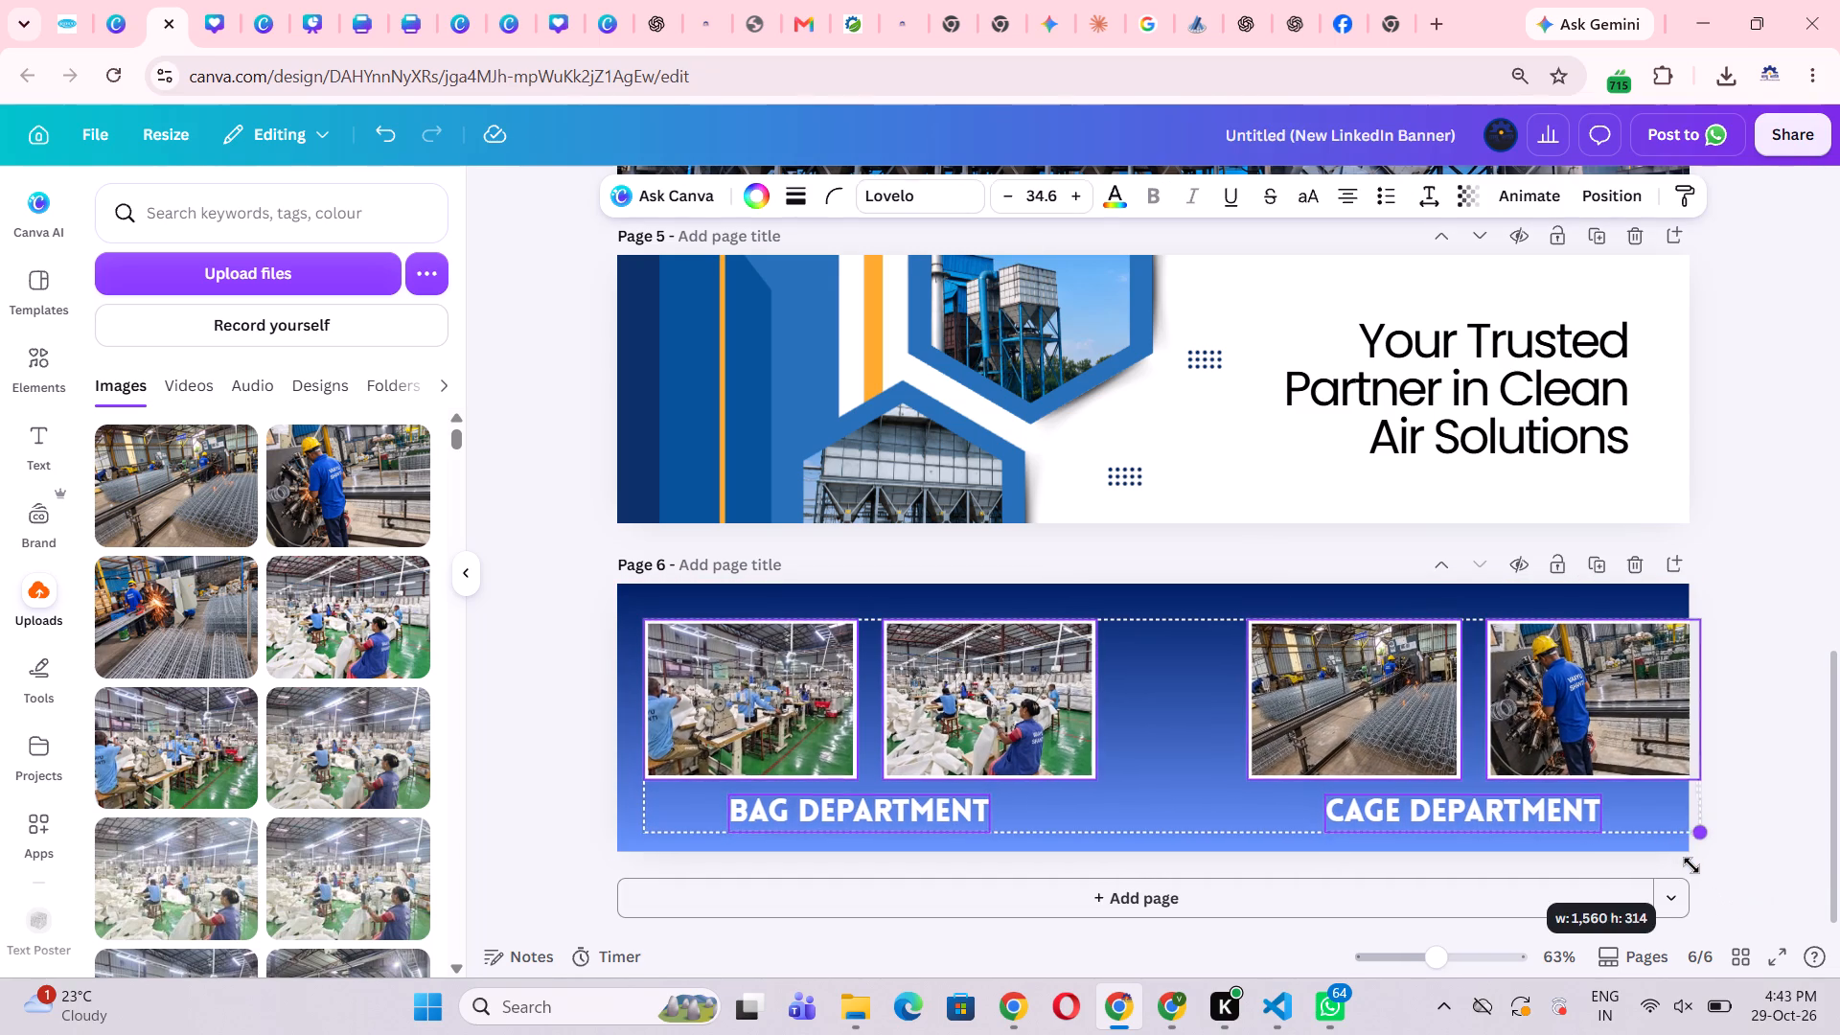
drag(1691, 865, 1705, 883)
click(1163, 731)
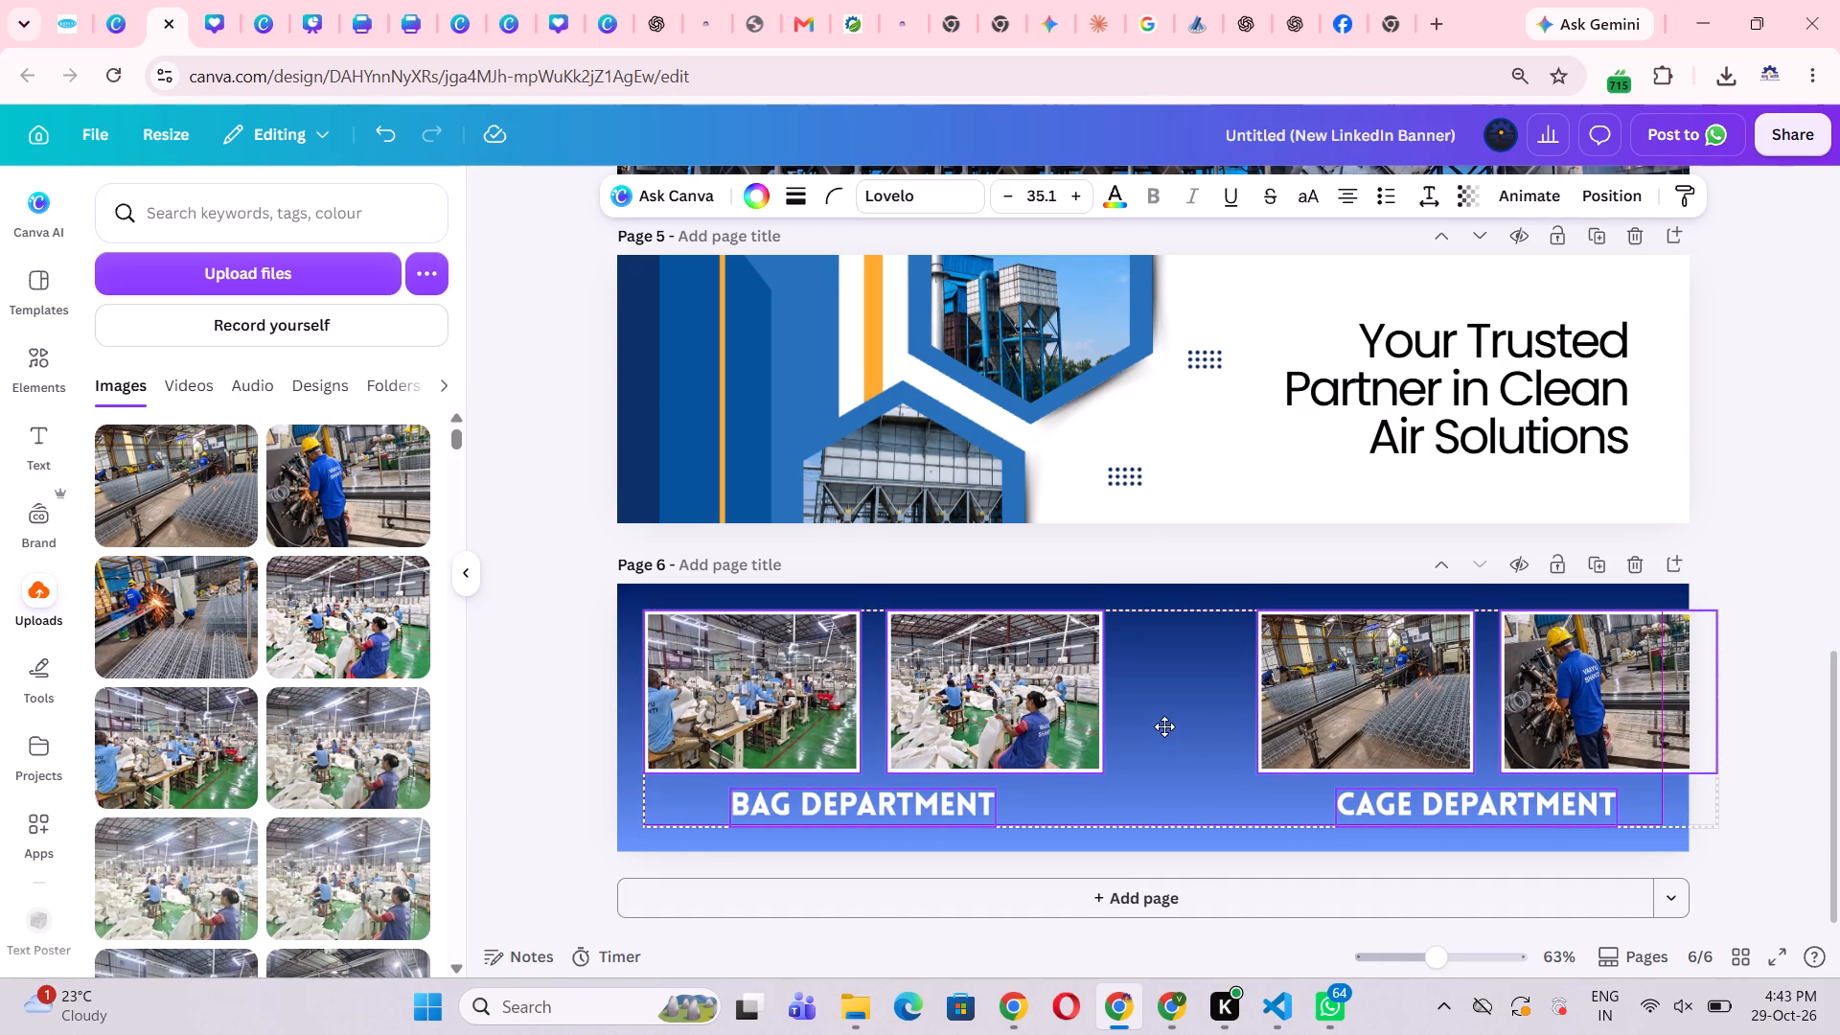
Move the enlarged Cage Department photos and caption together closer to the Bag Department pair, fully inside page 6 and level with it.
click(1228, 694)
drag(1194, 625, 1599, 819)
drag(1661, 732, 1602, 731)
click(1766, 712)
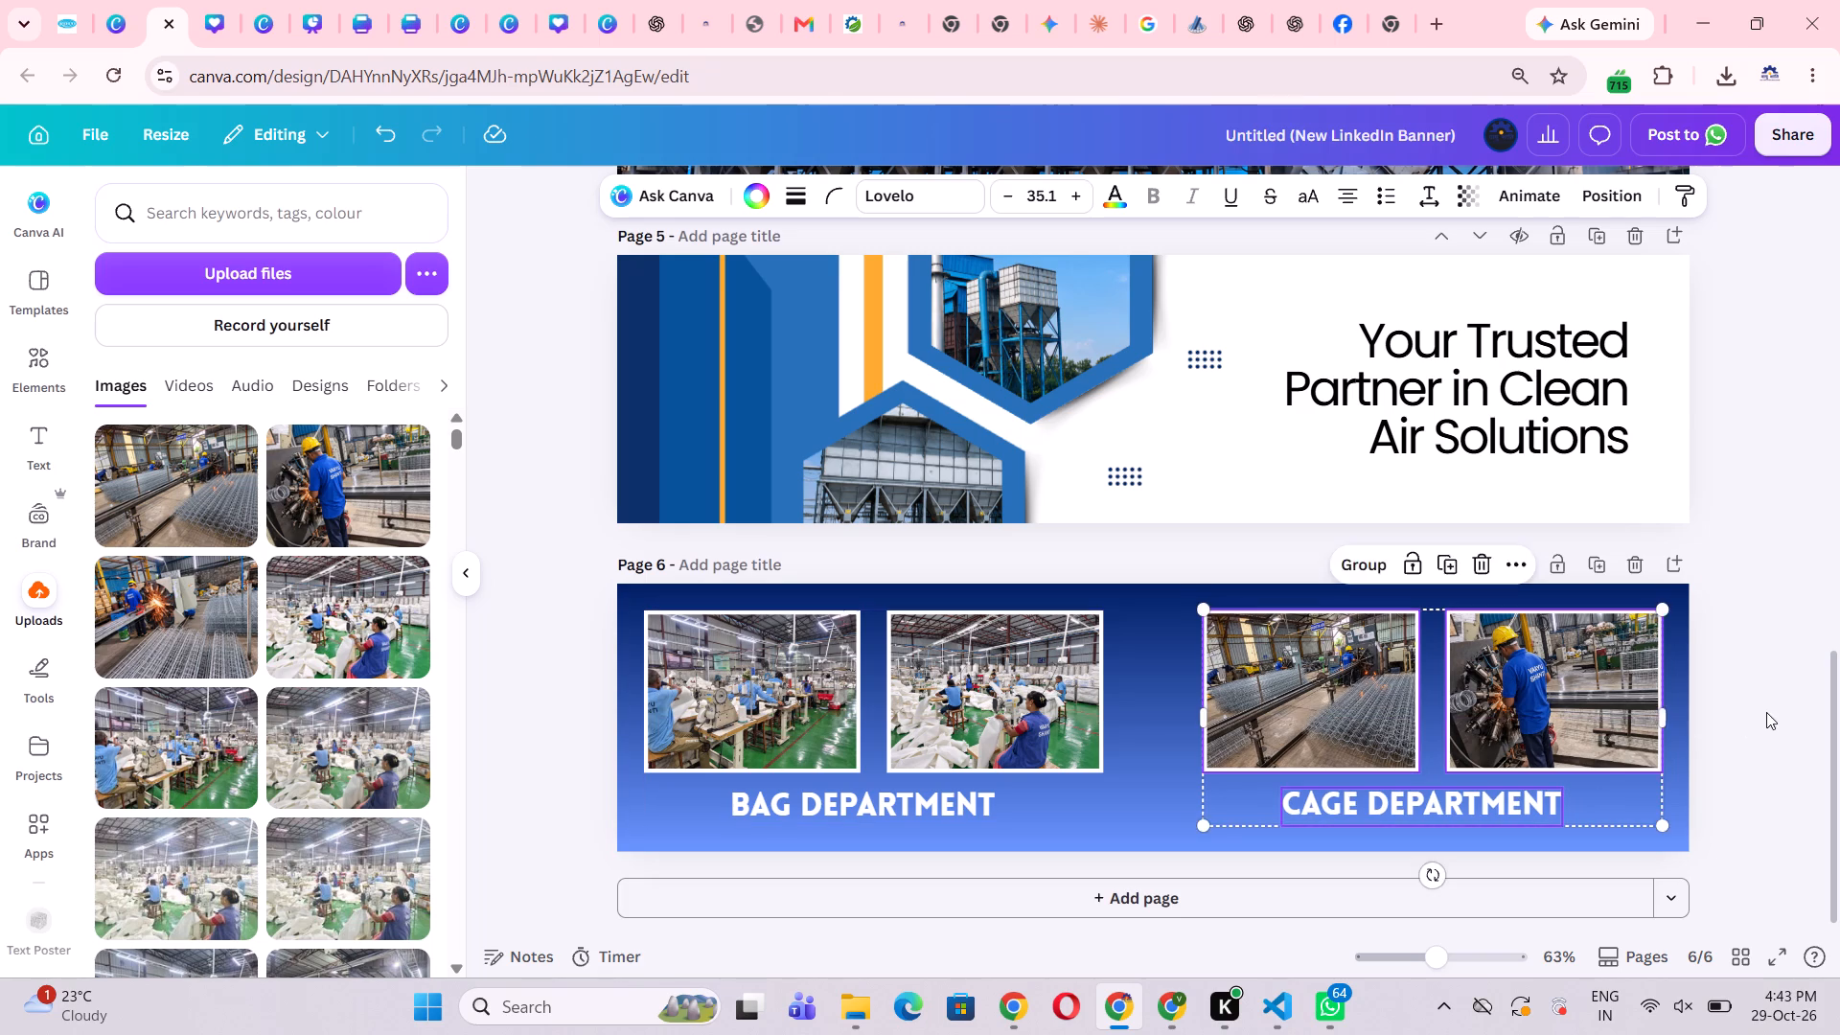
Examine the spacing and overall layout of the two department sets on page 6 with the uploads hidden.
click(1200, 806)
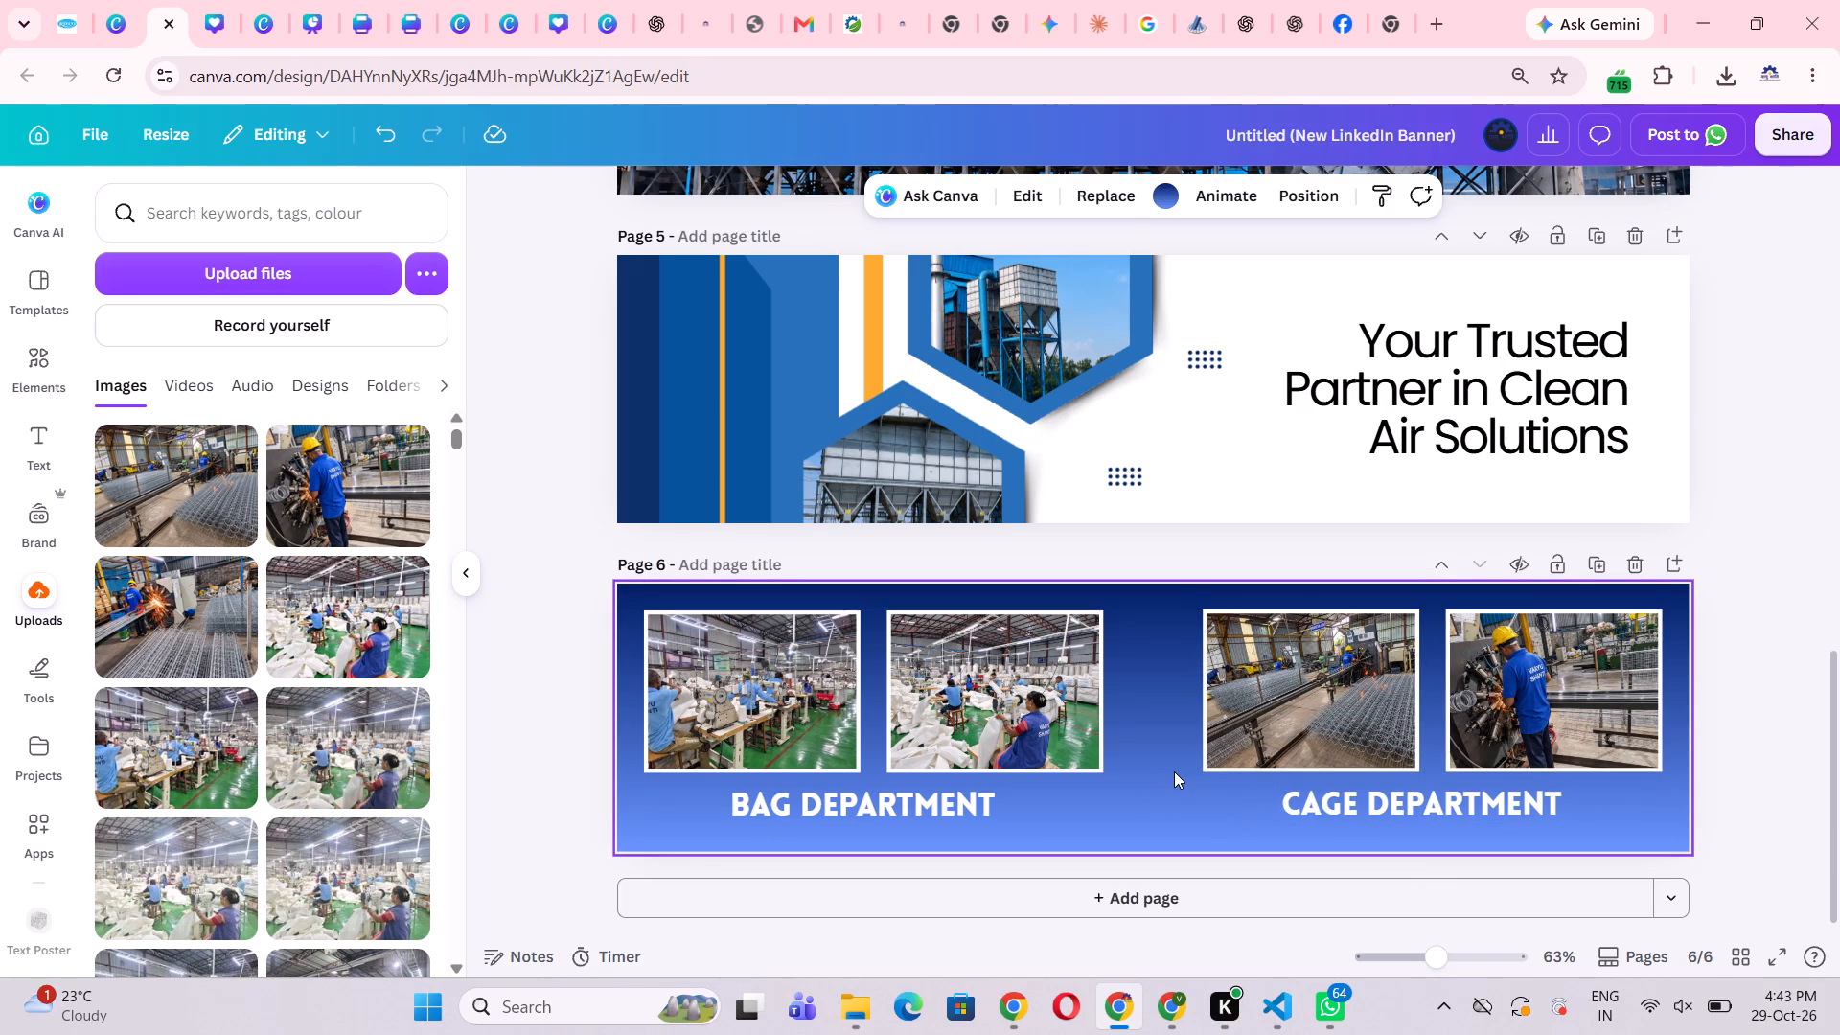
click(1171, 771)
click(1162, 762)
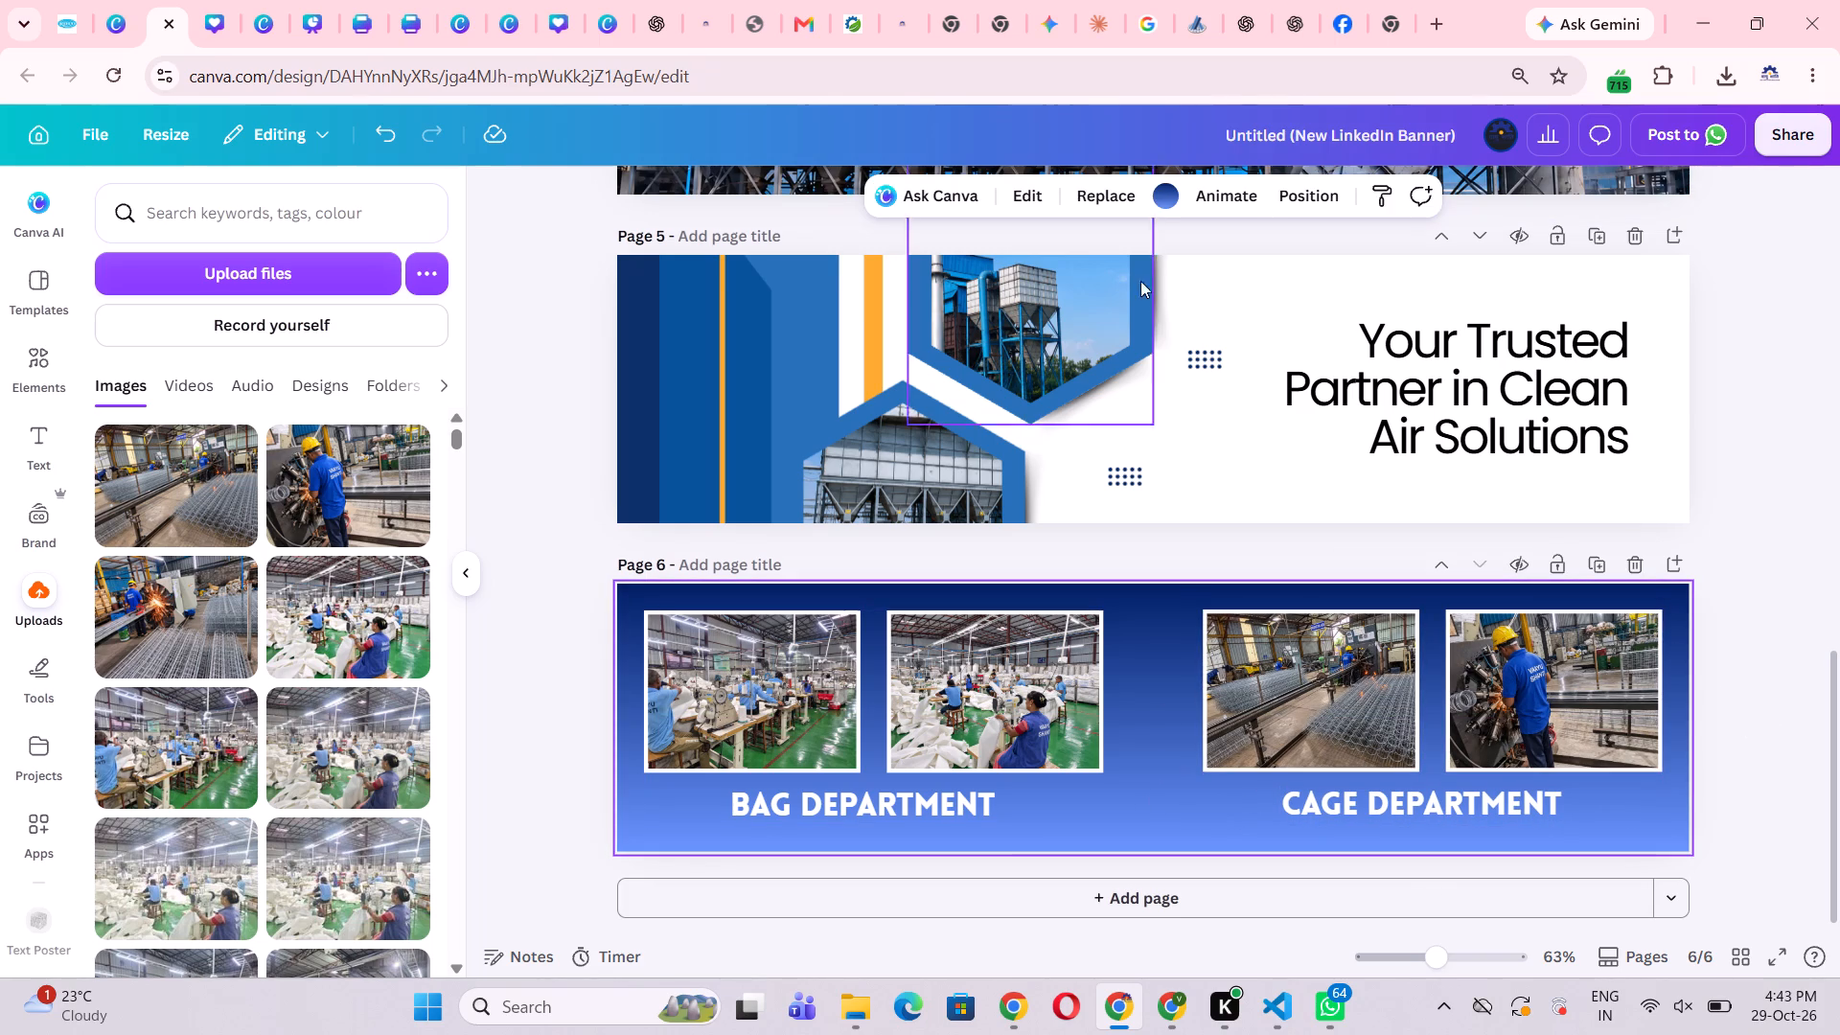
click(1833, 783)
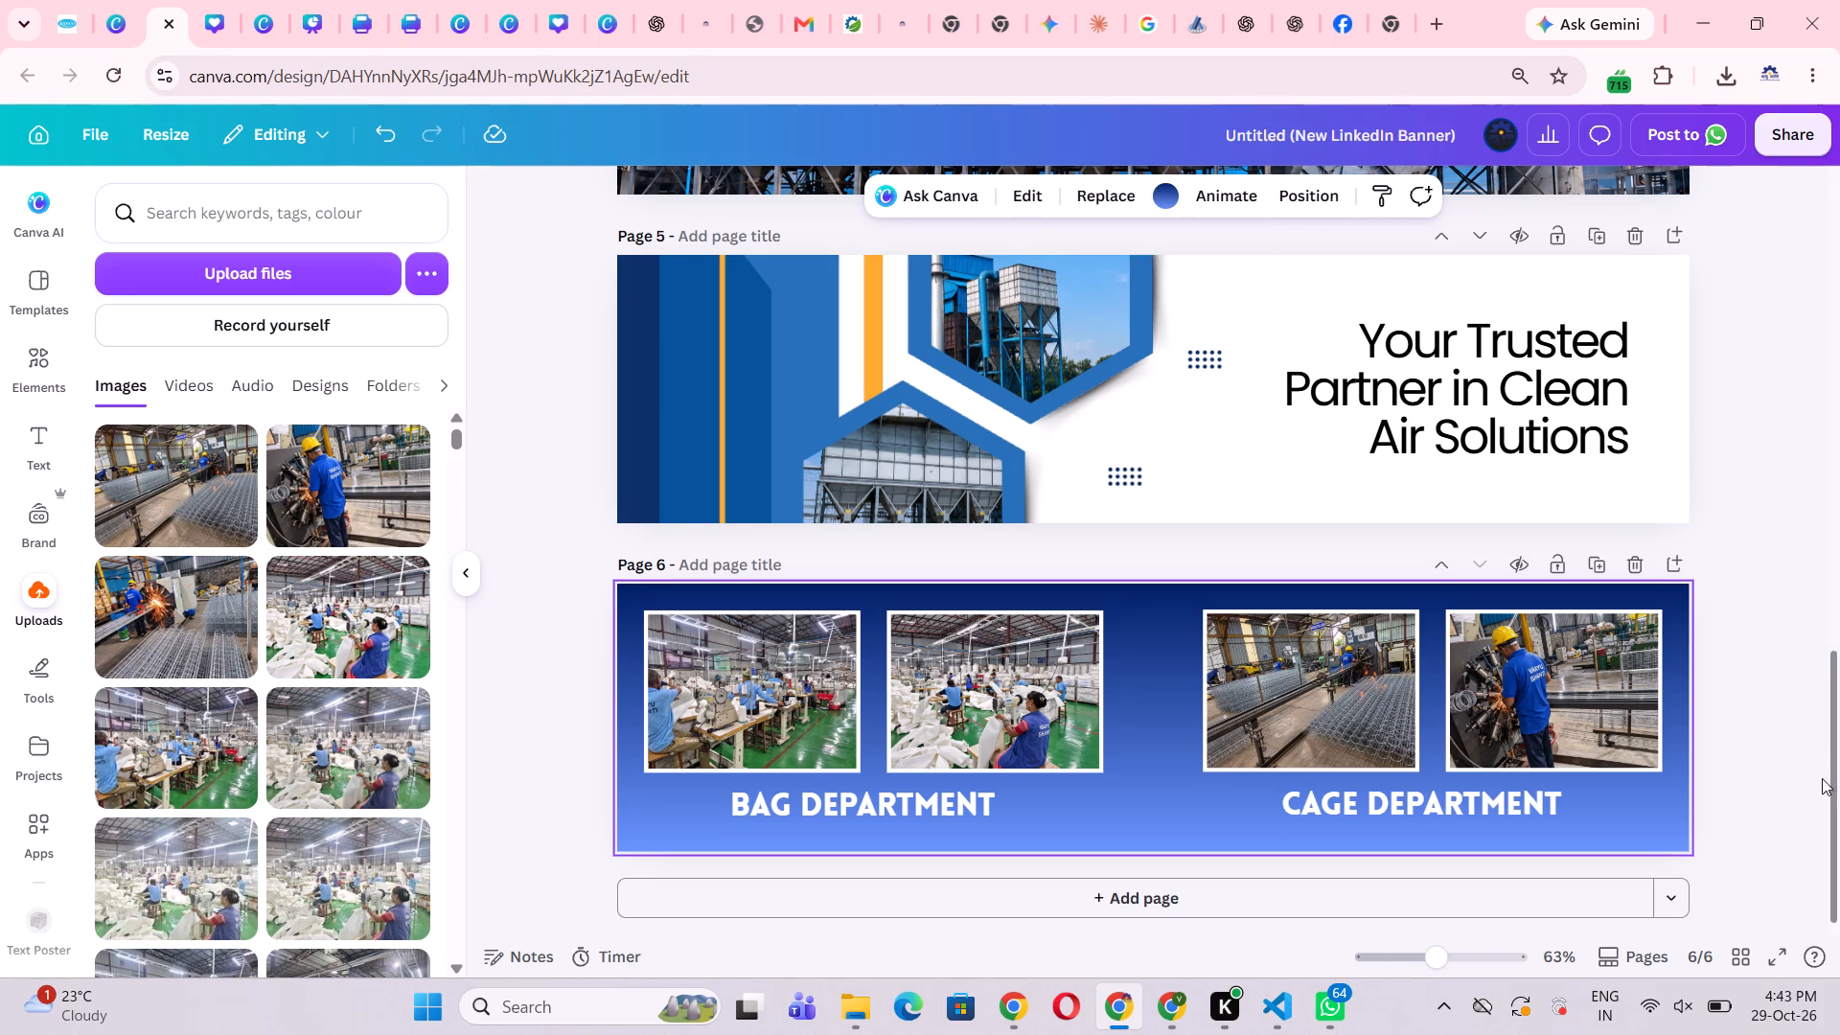
scroll(1786, 775, down, 1)
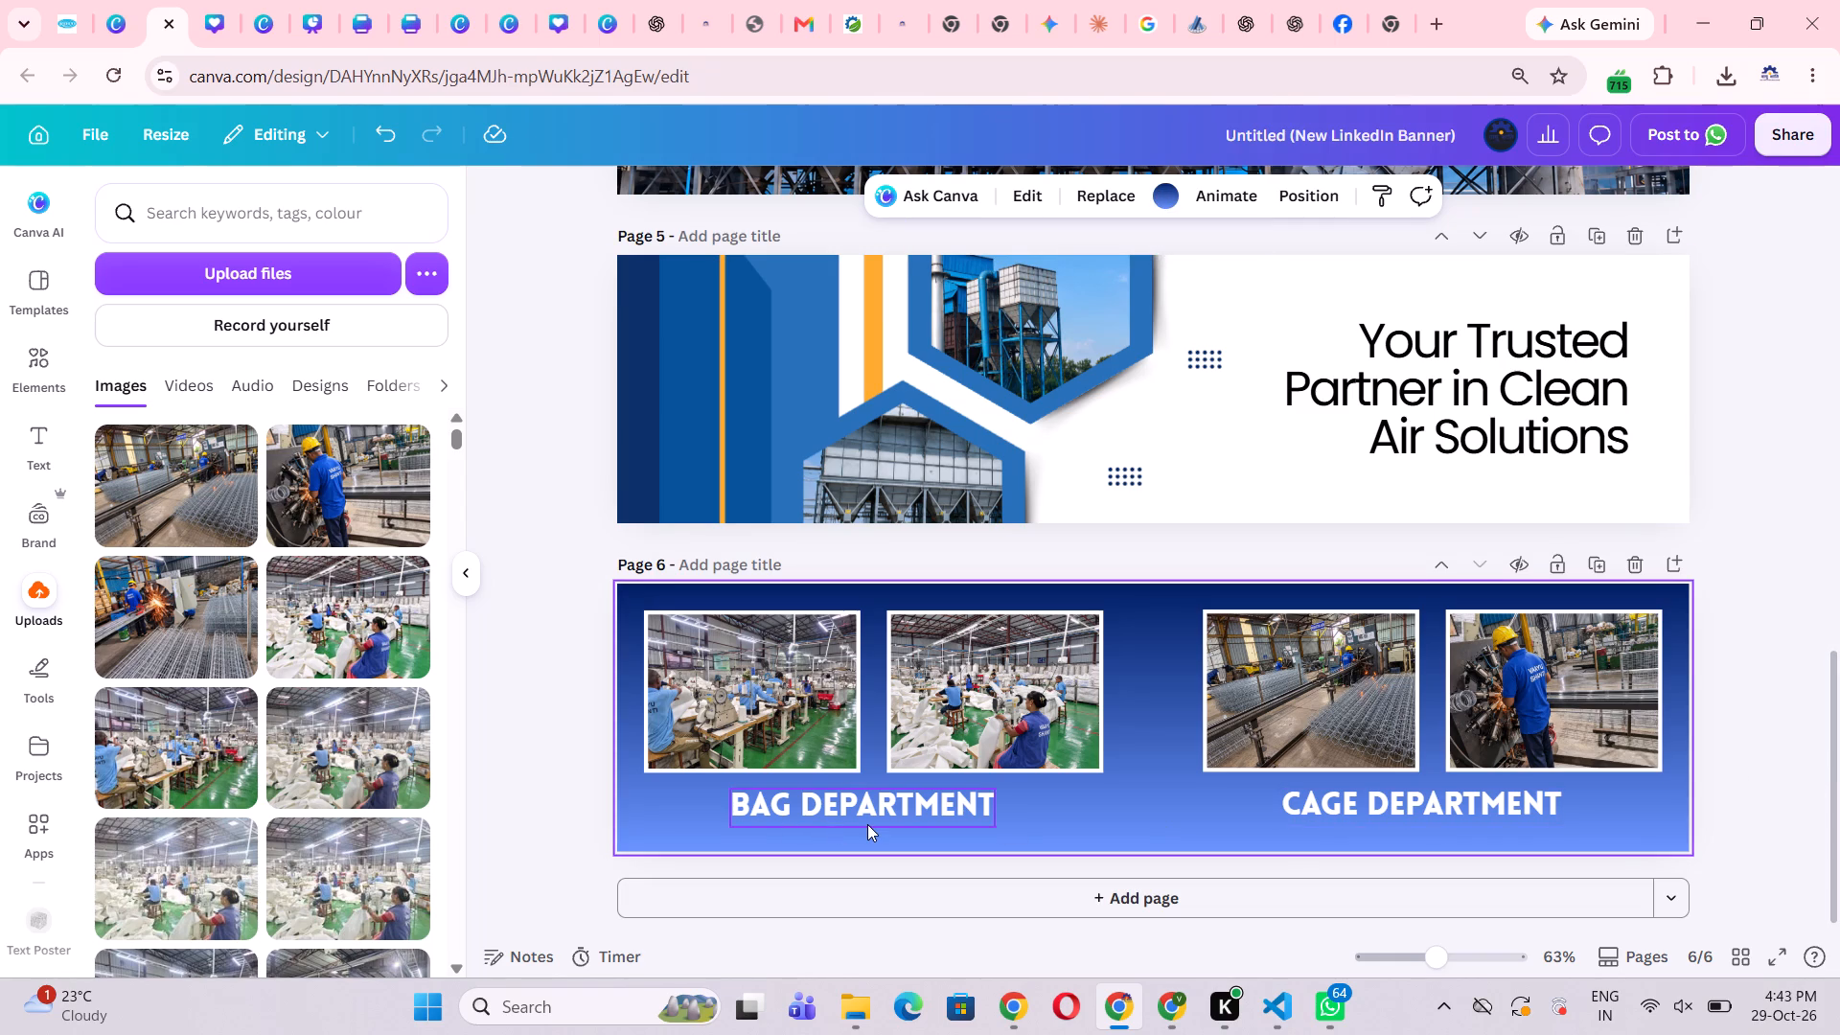
click(1157, 814)
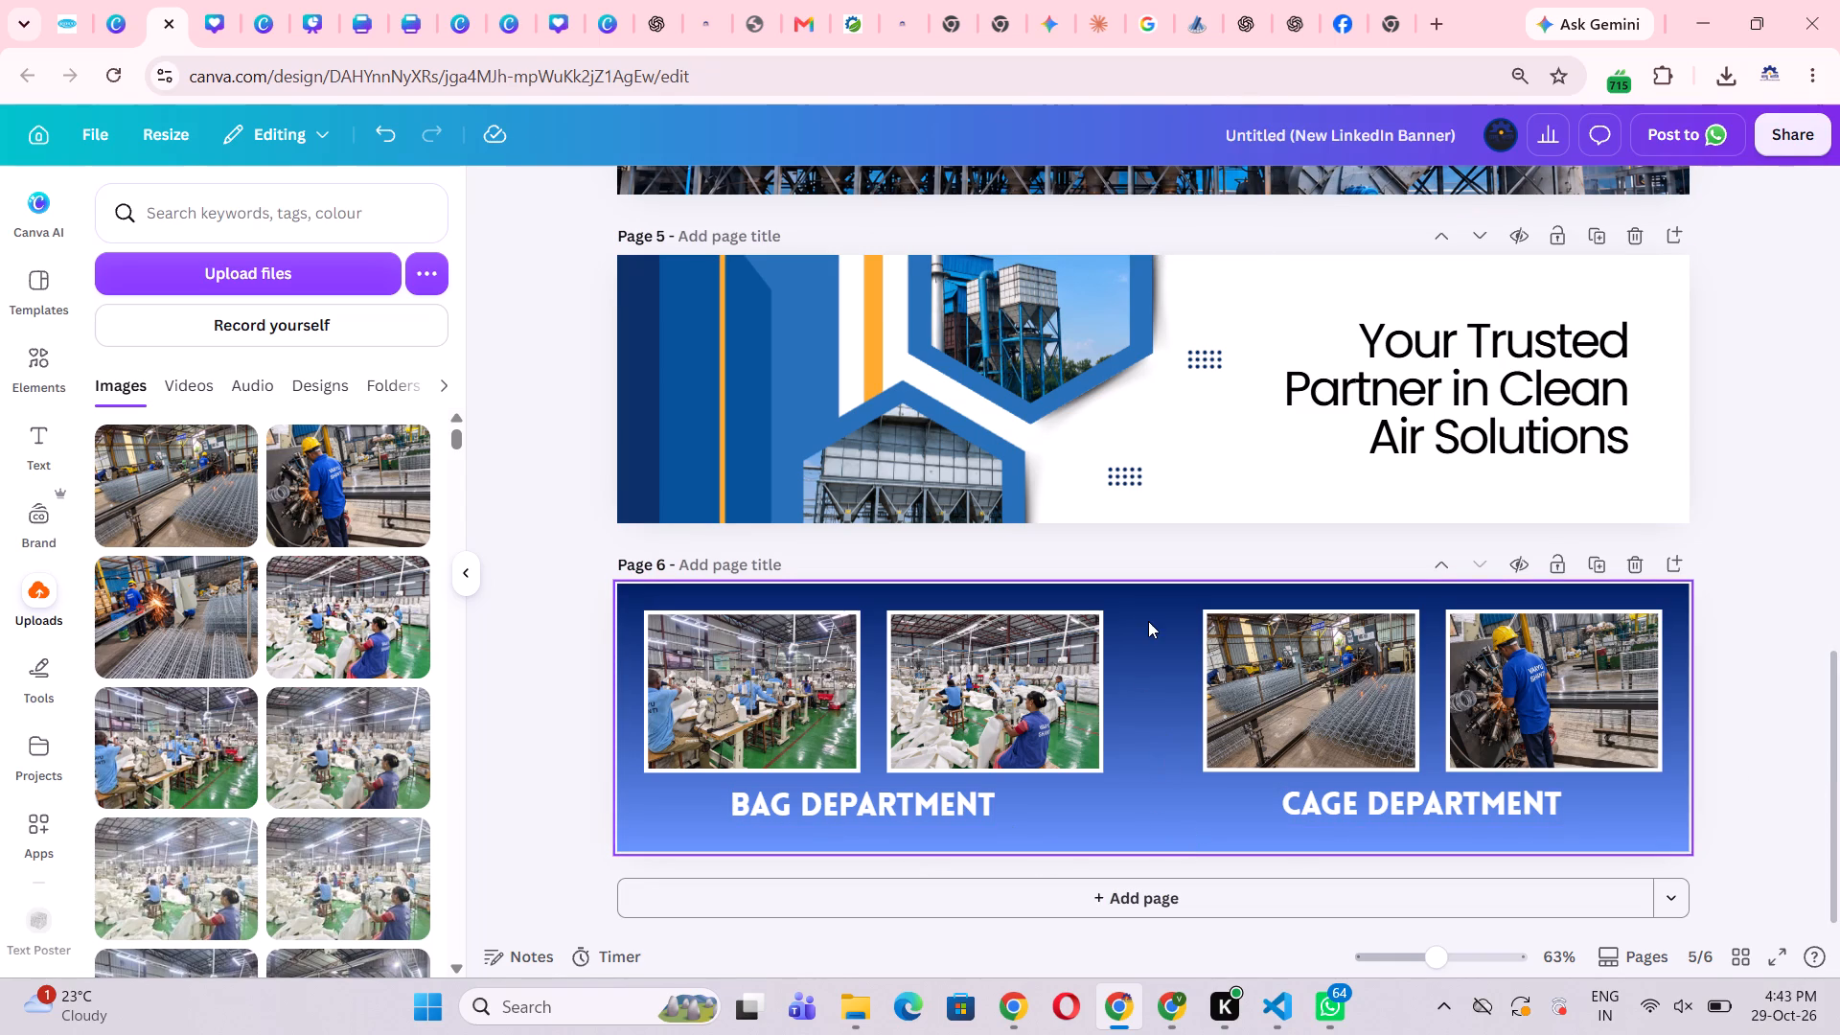
click(452, 579)
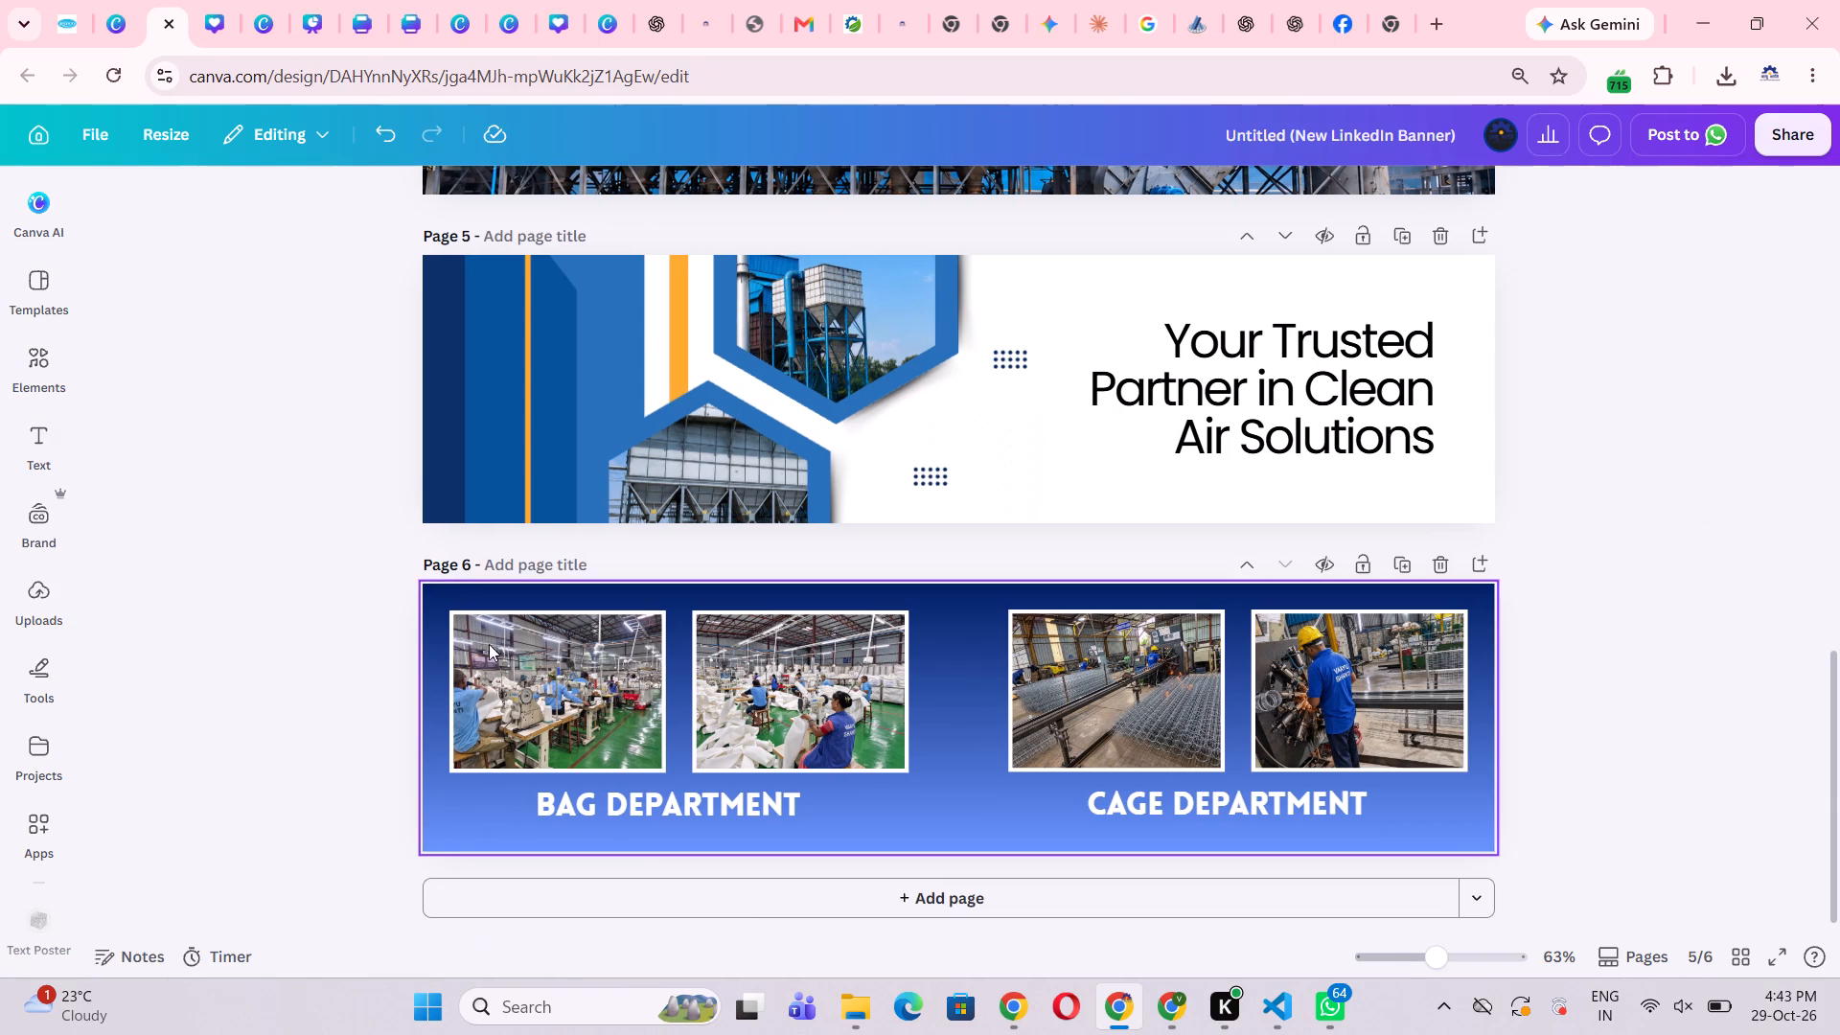
click(1683, 691)
click(1702, 771)
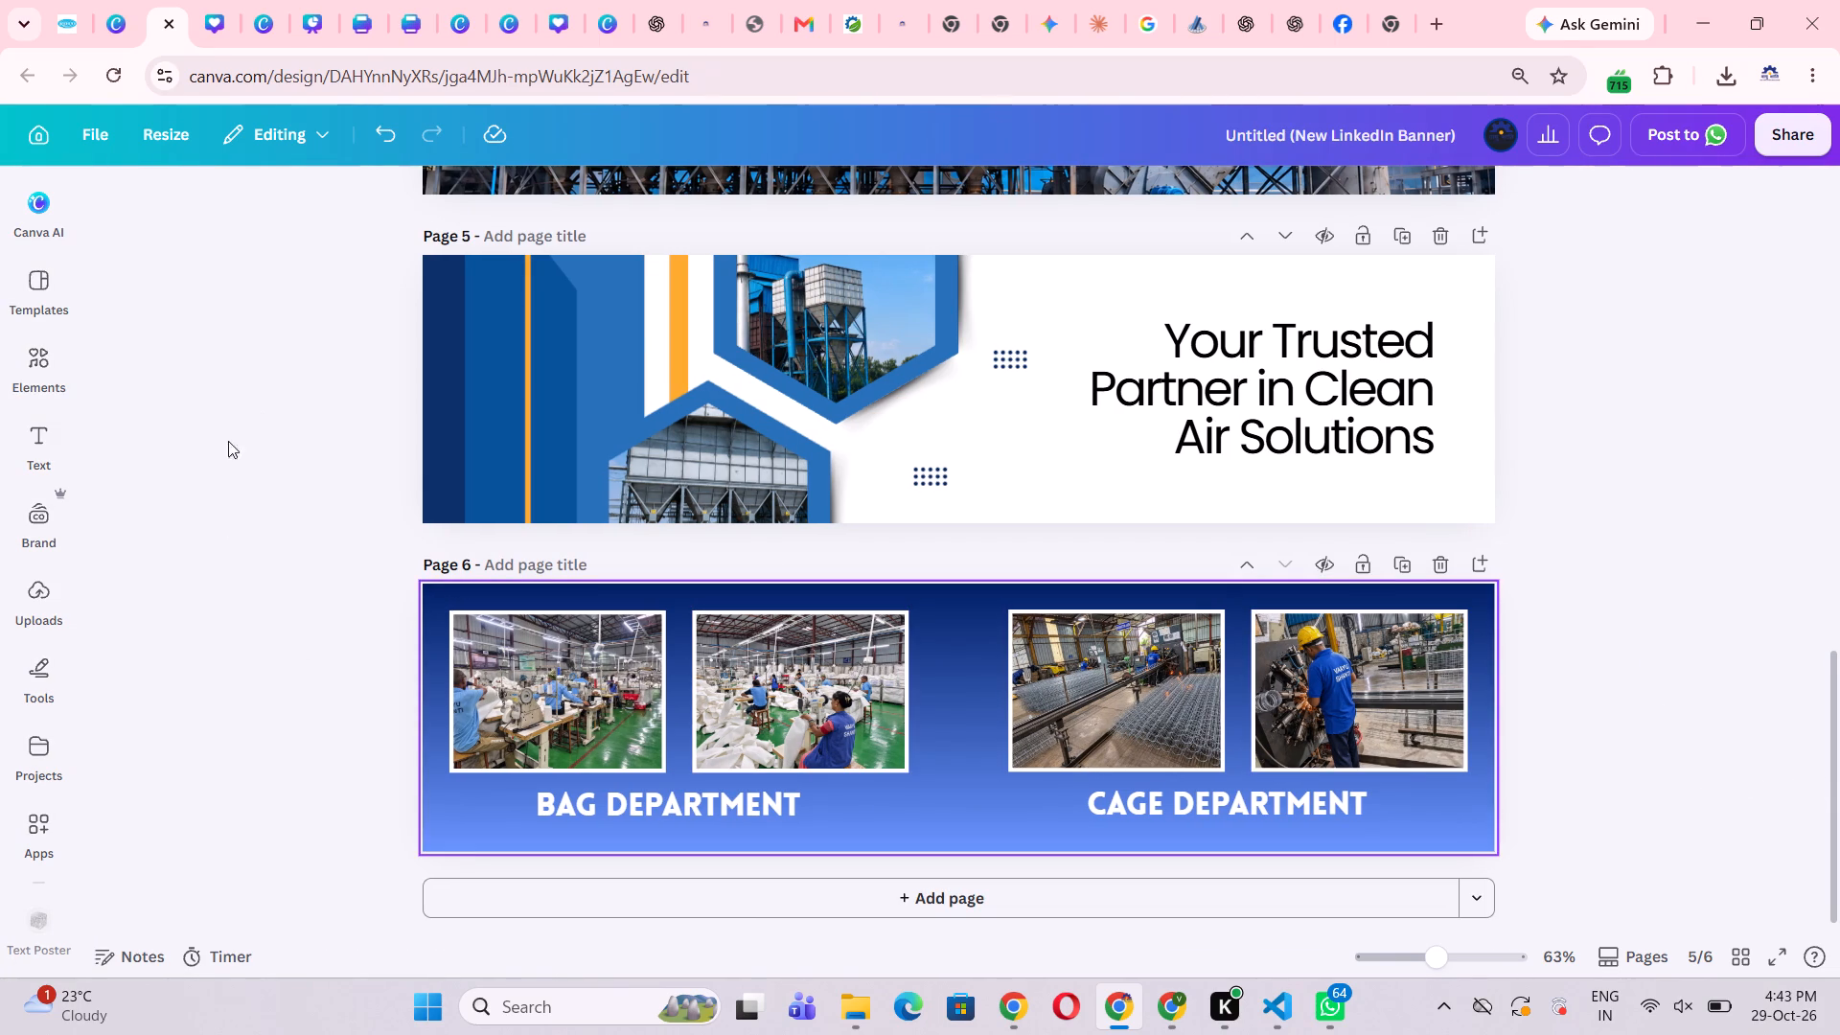
click(921, 798)
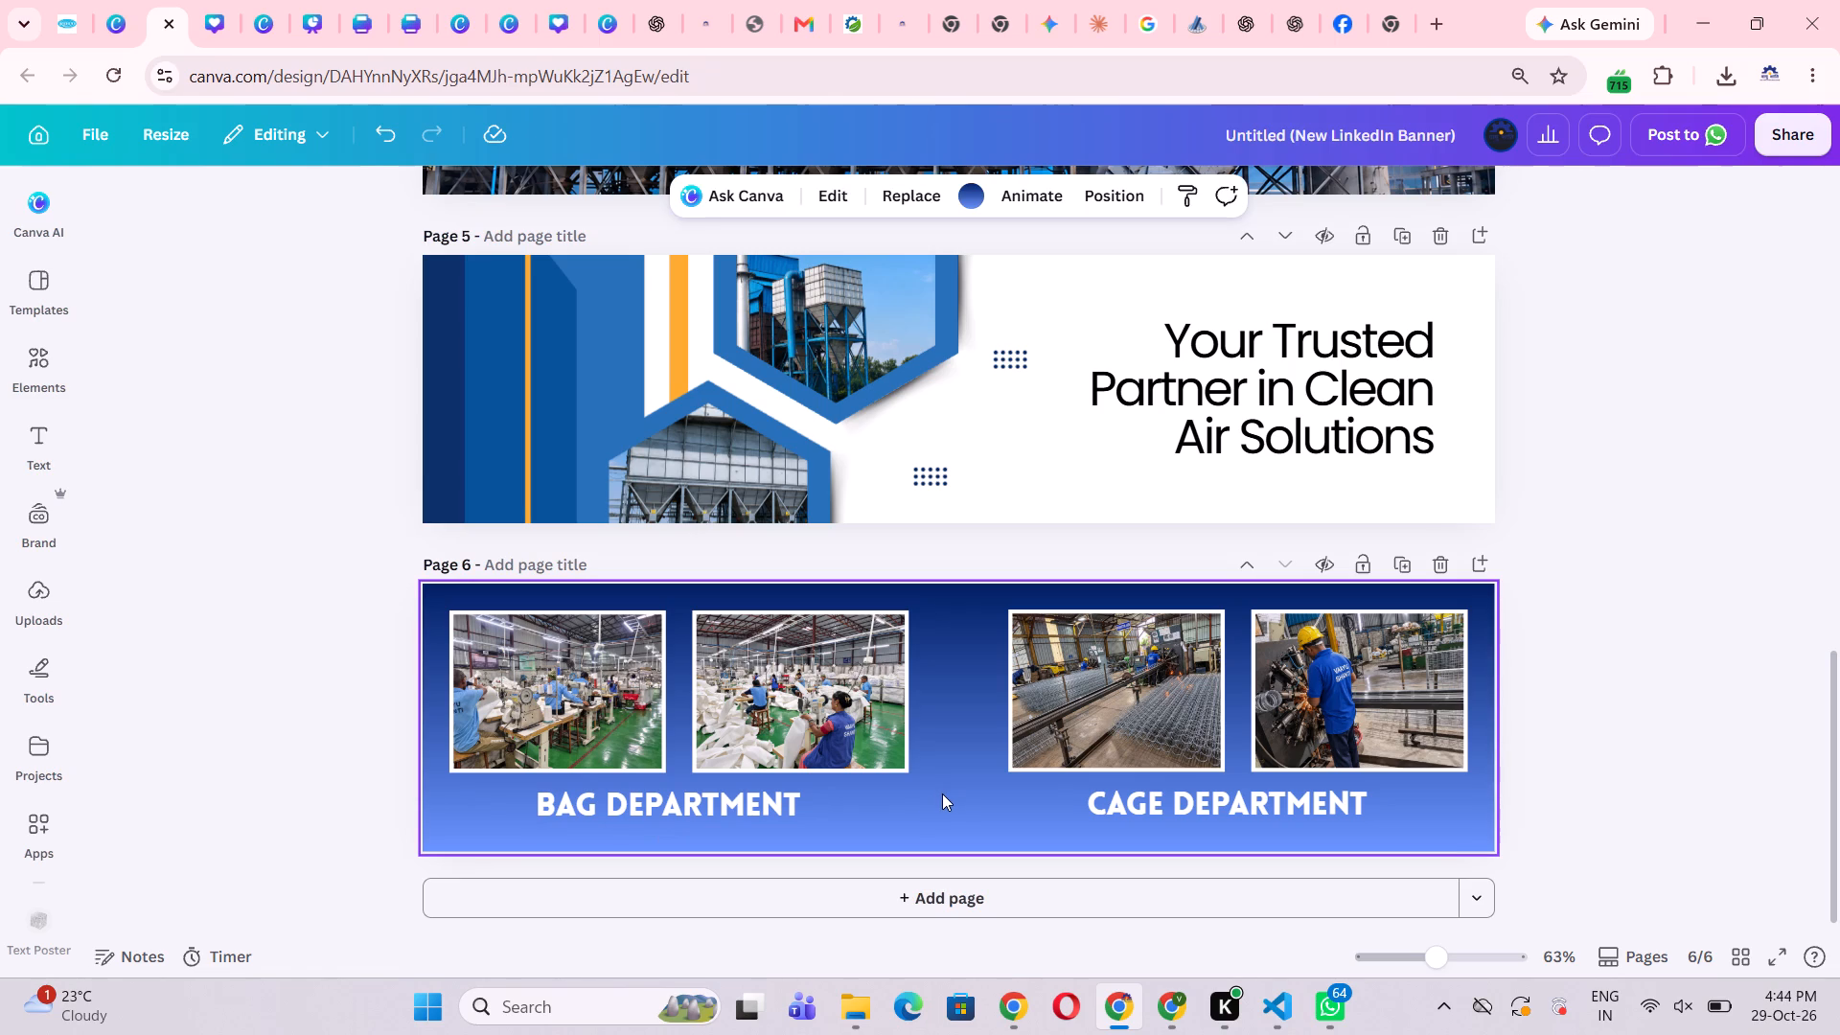
click(1731, 729)
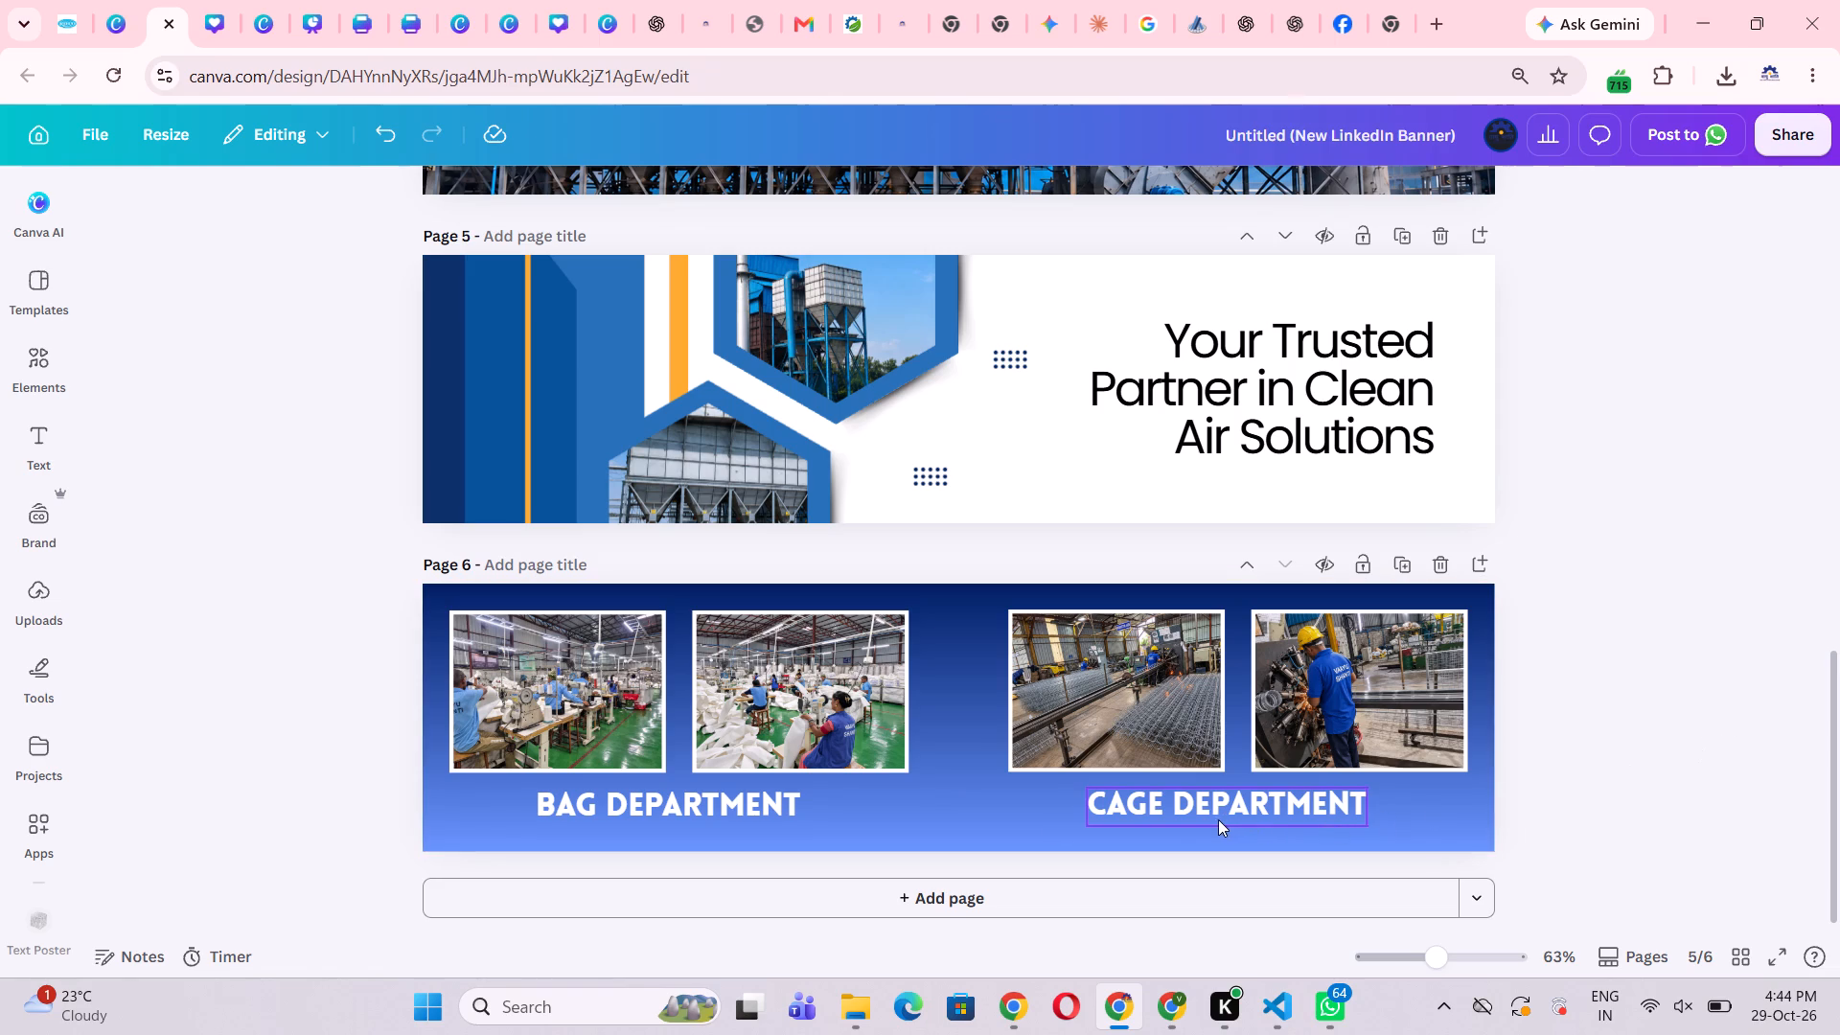
Search the elements library for "frame" and narrow the results to graphics.
click(34, 382)
click(227, 214)
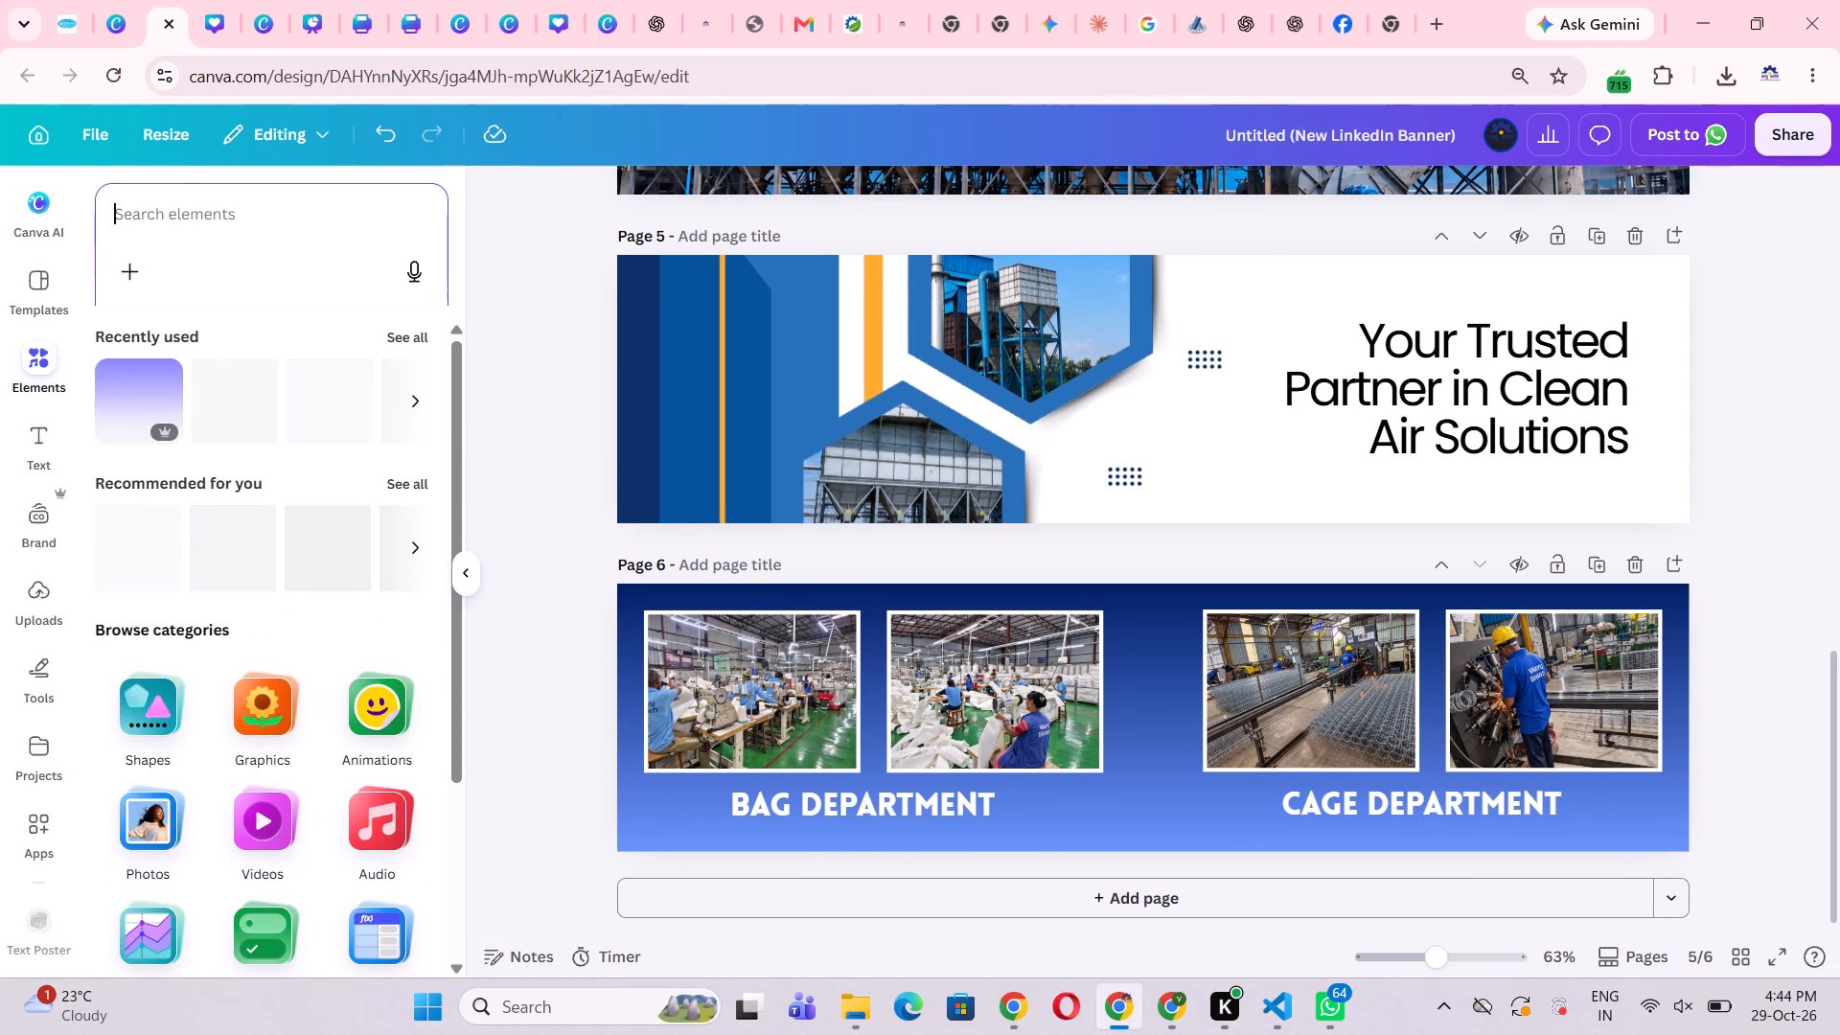
text(frame)
key(Return)
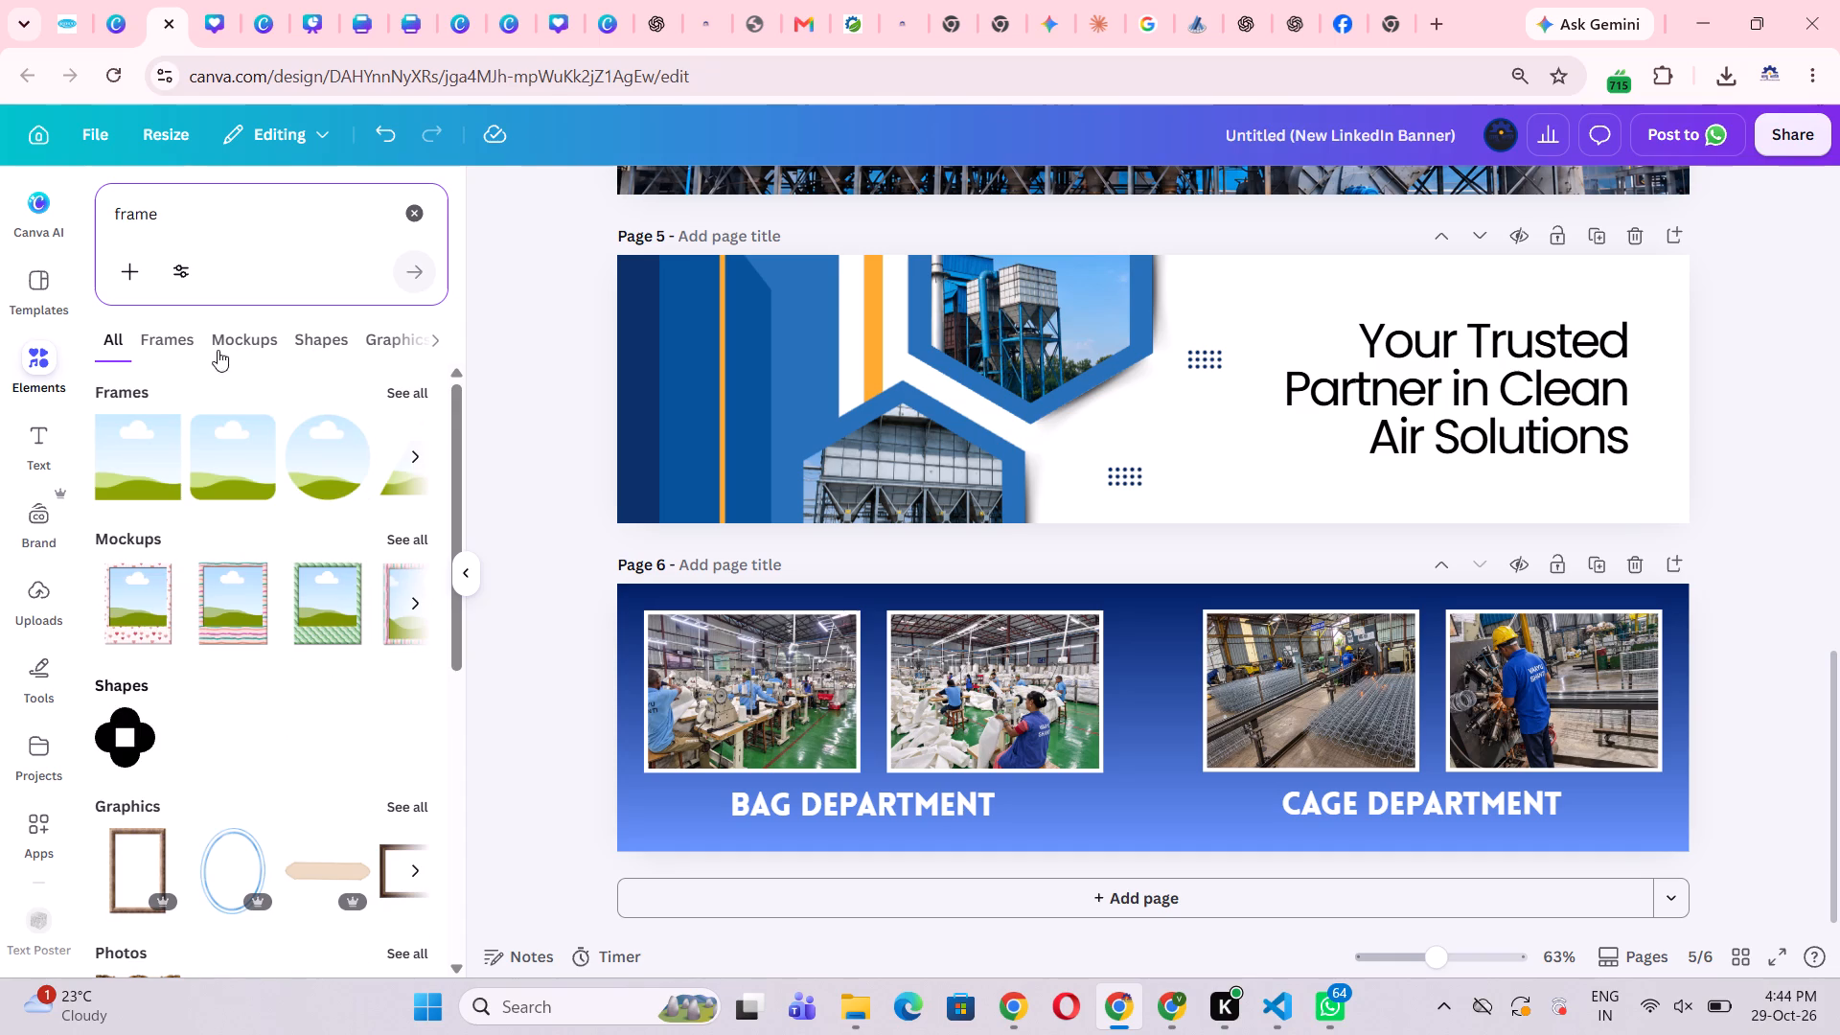
click(241, 229)
key(BackSpace)
key(BackSpace)
key(BackSpace)
key(BackSpace)
click(391, 392)
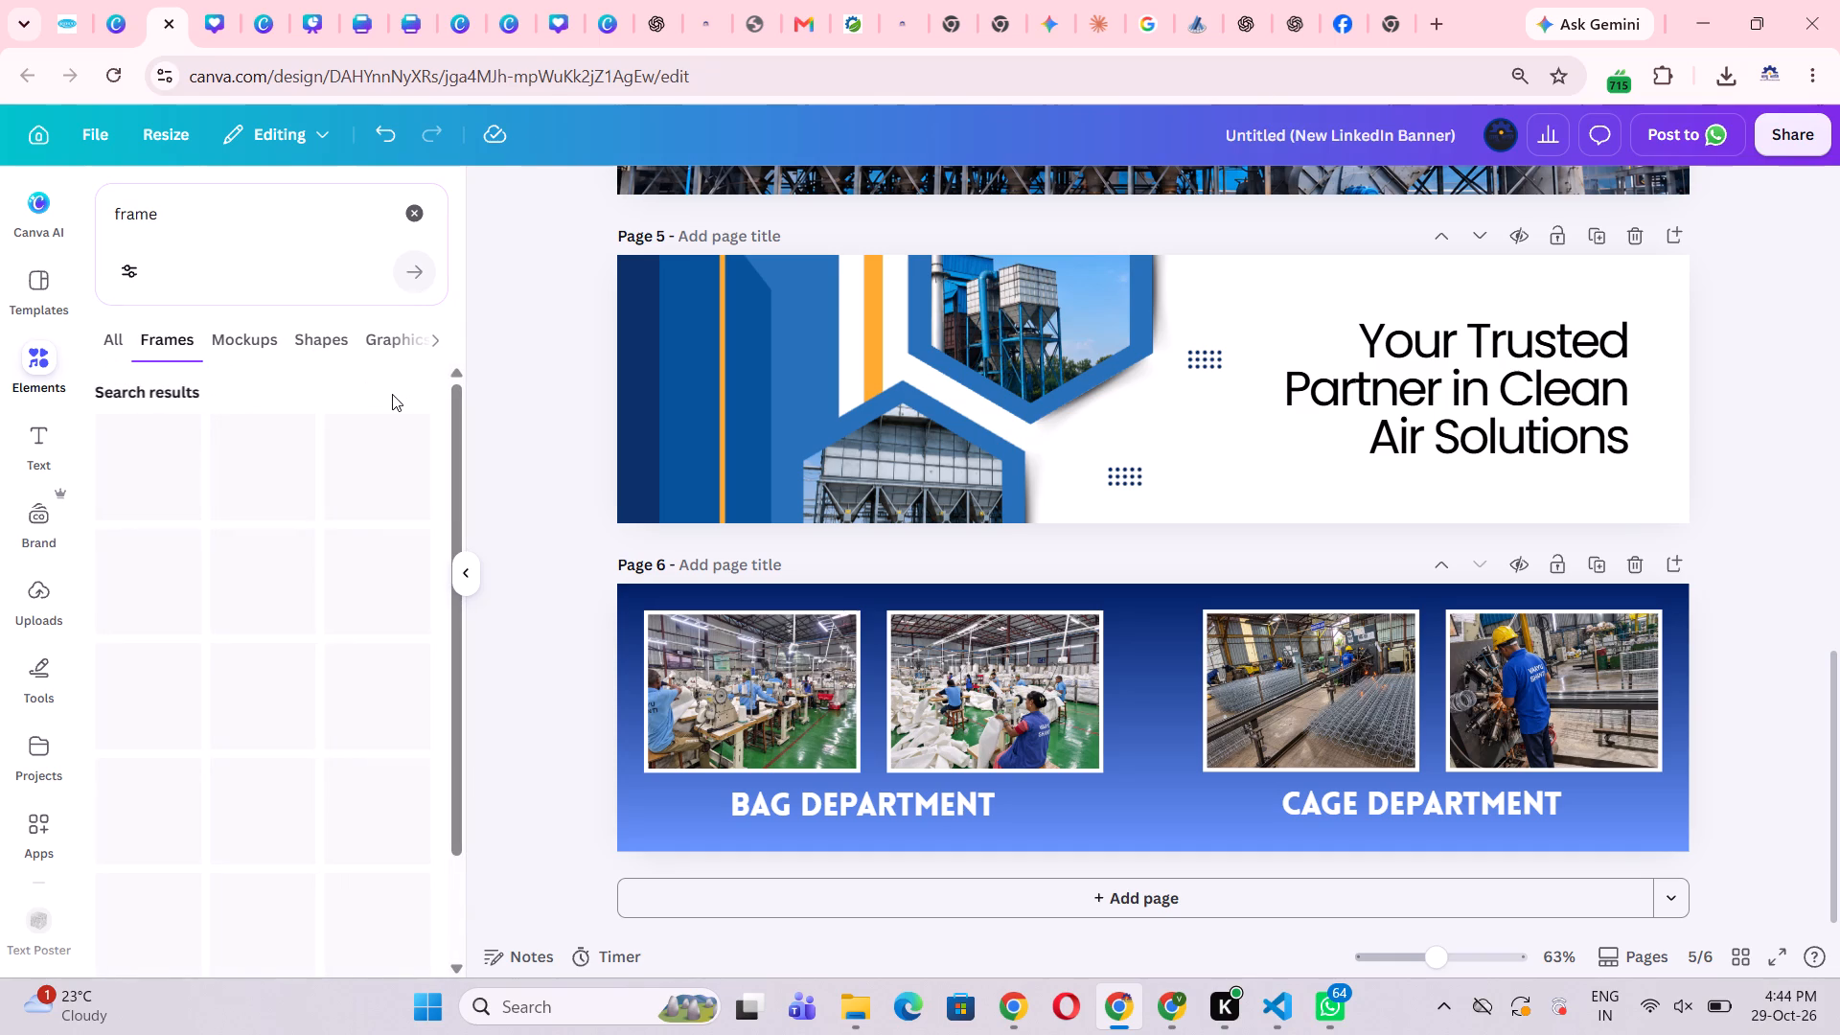
click(263, 345)
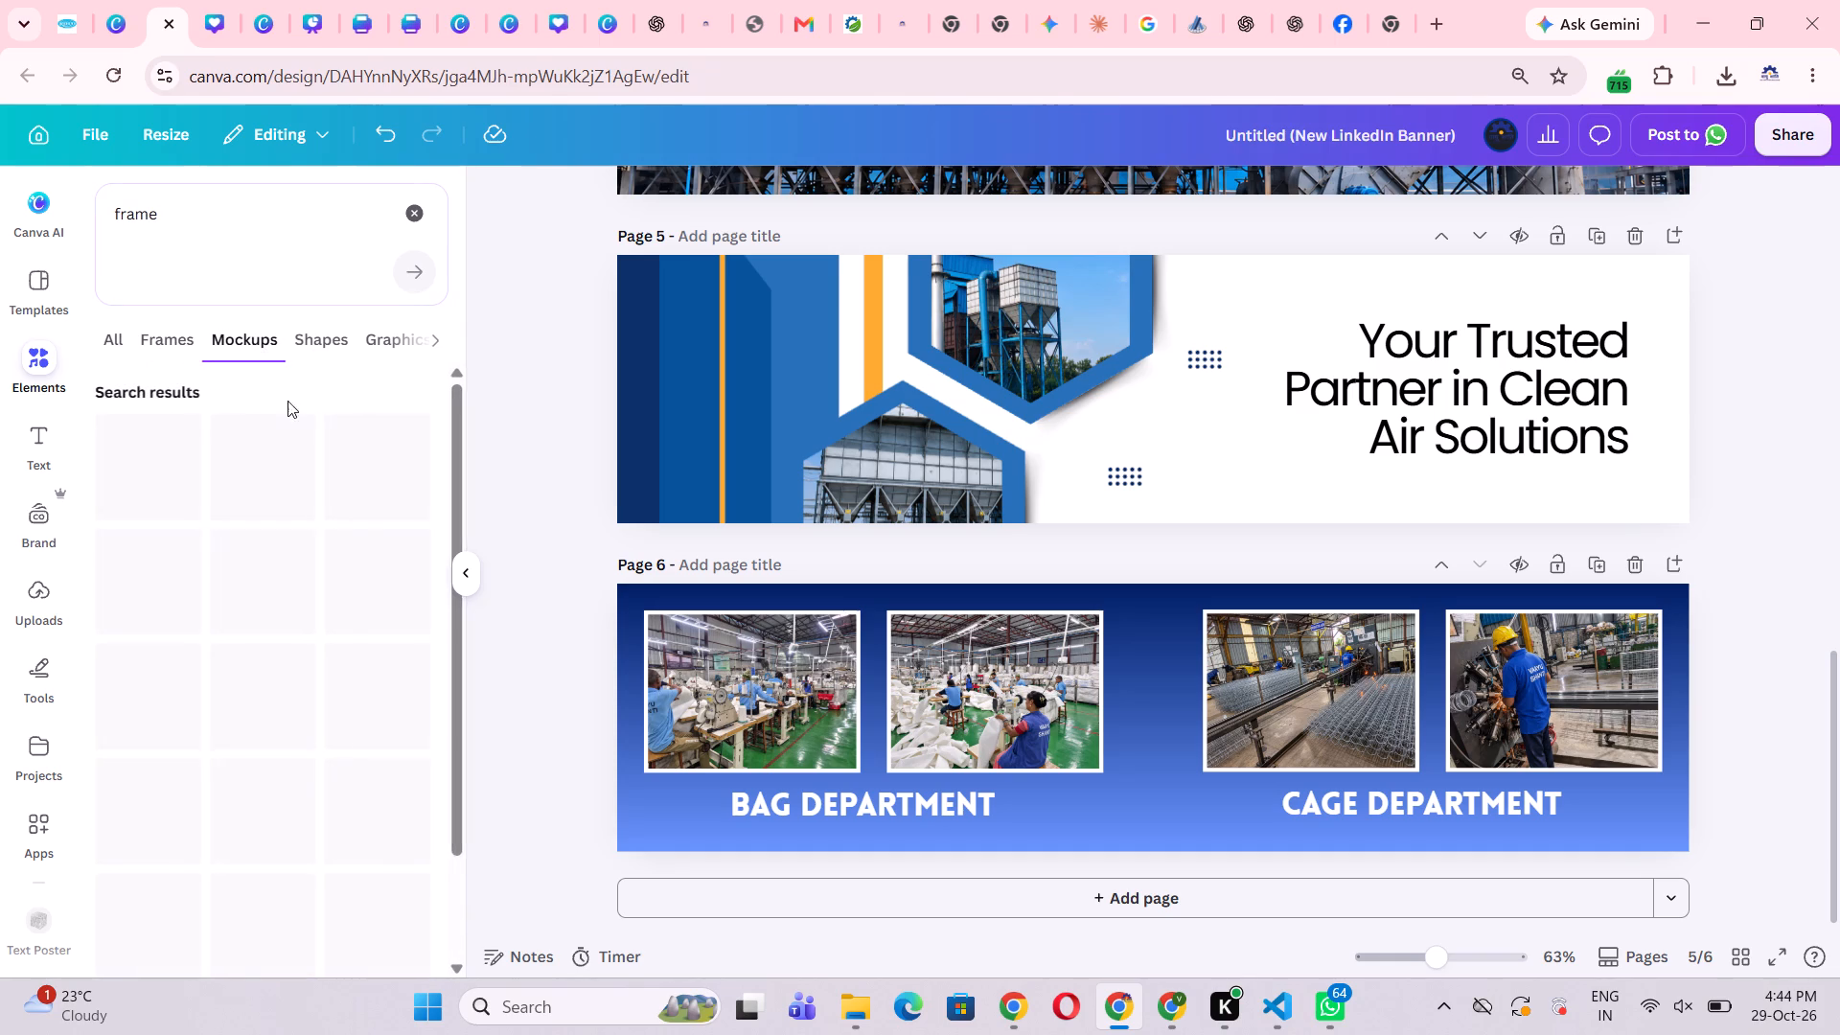
click(165, 334)
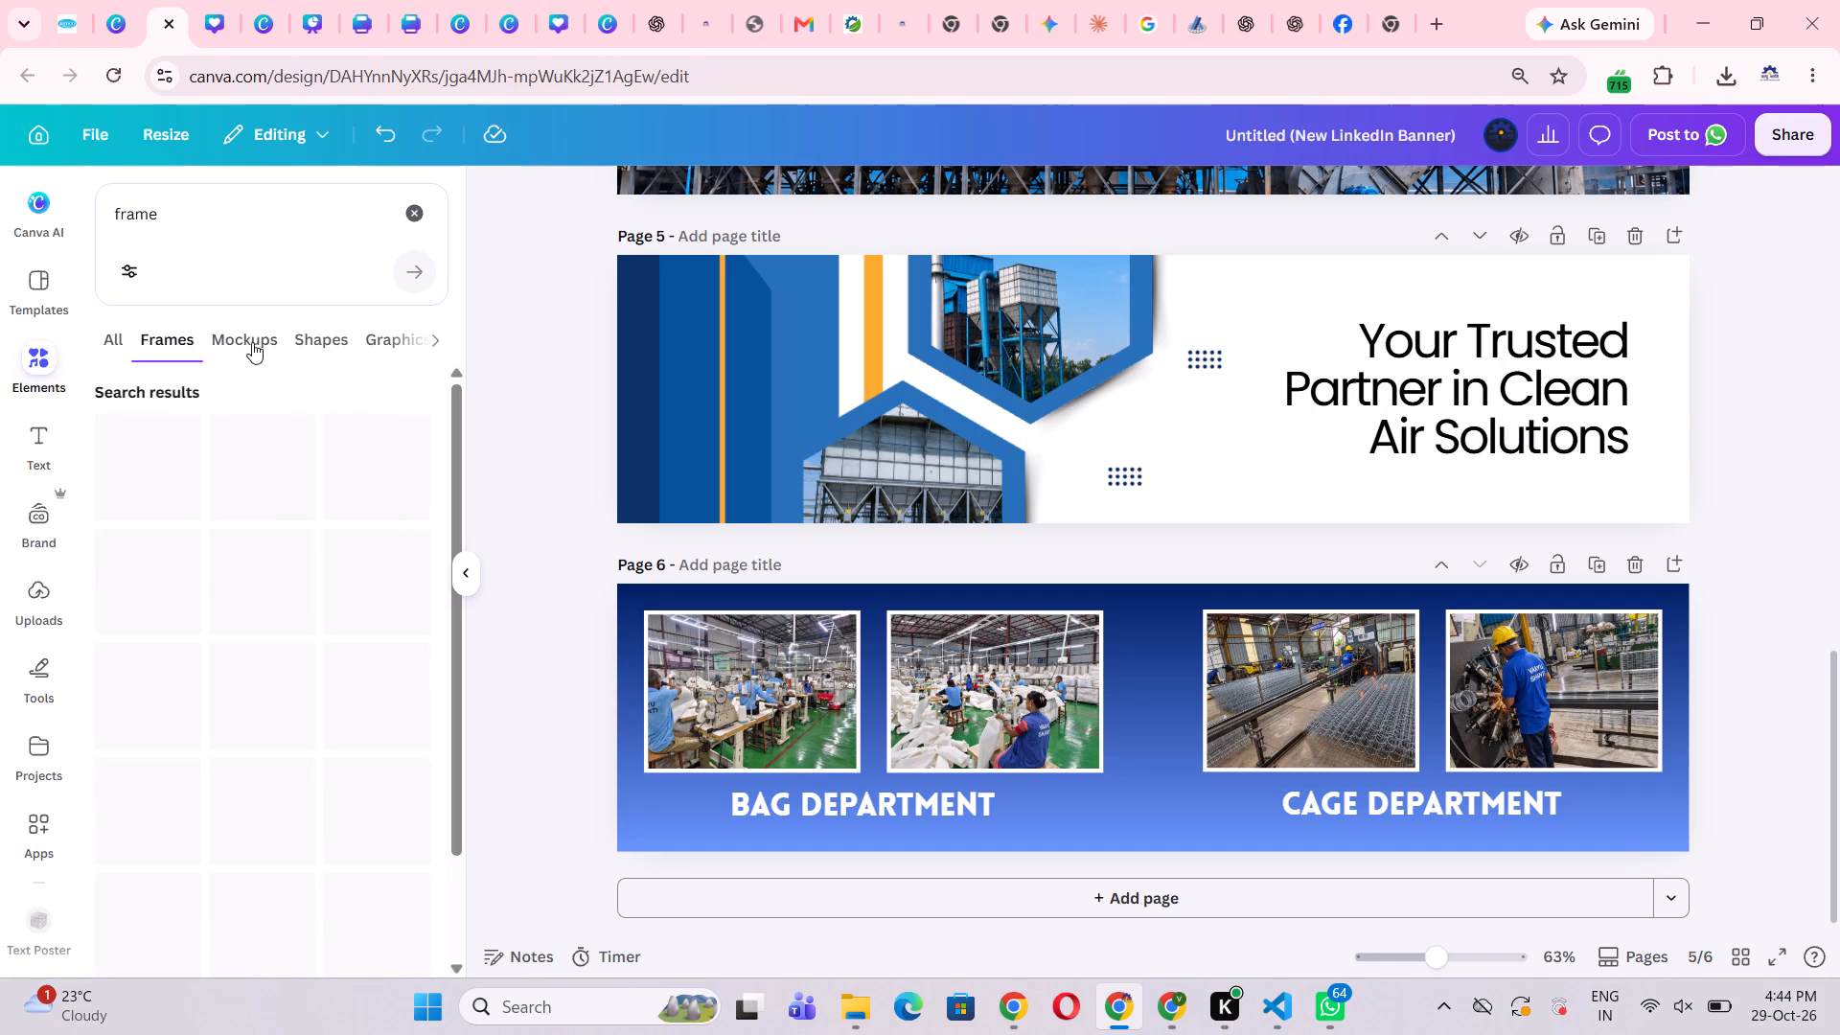
click(326, 341)
click(356, 336)
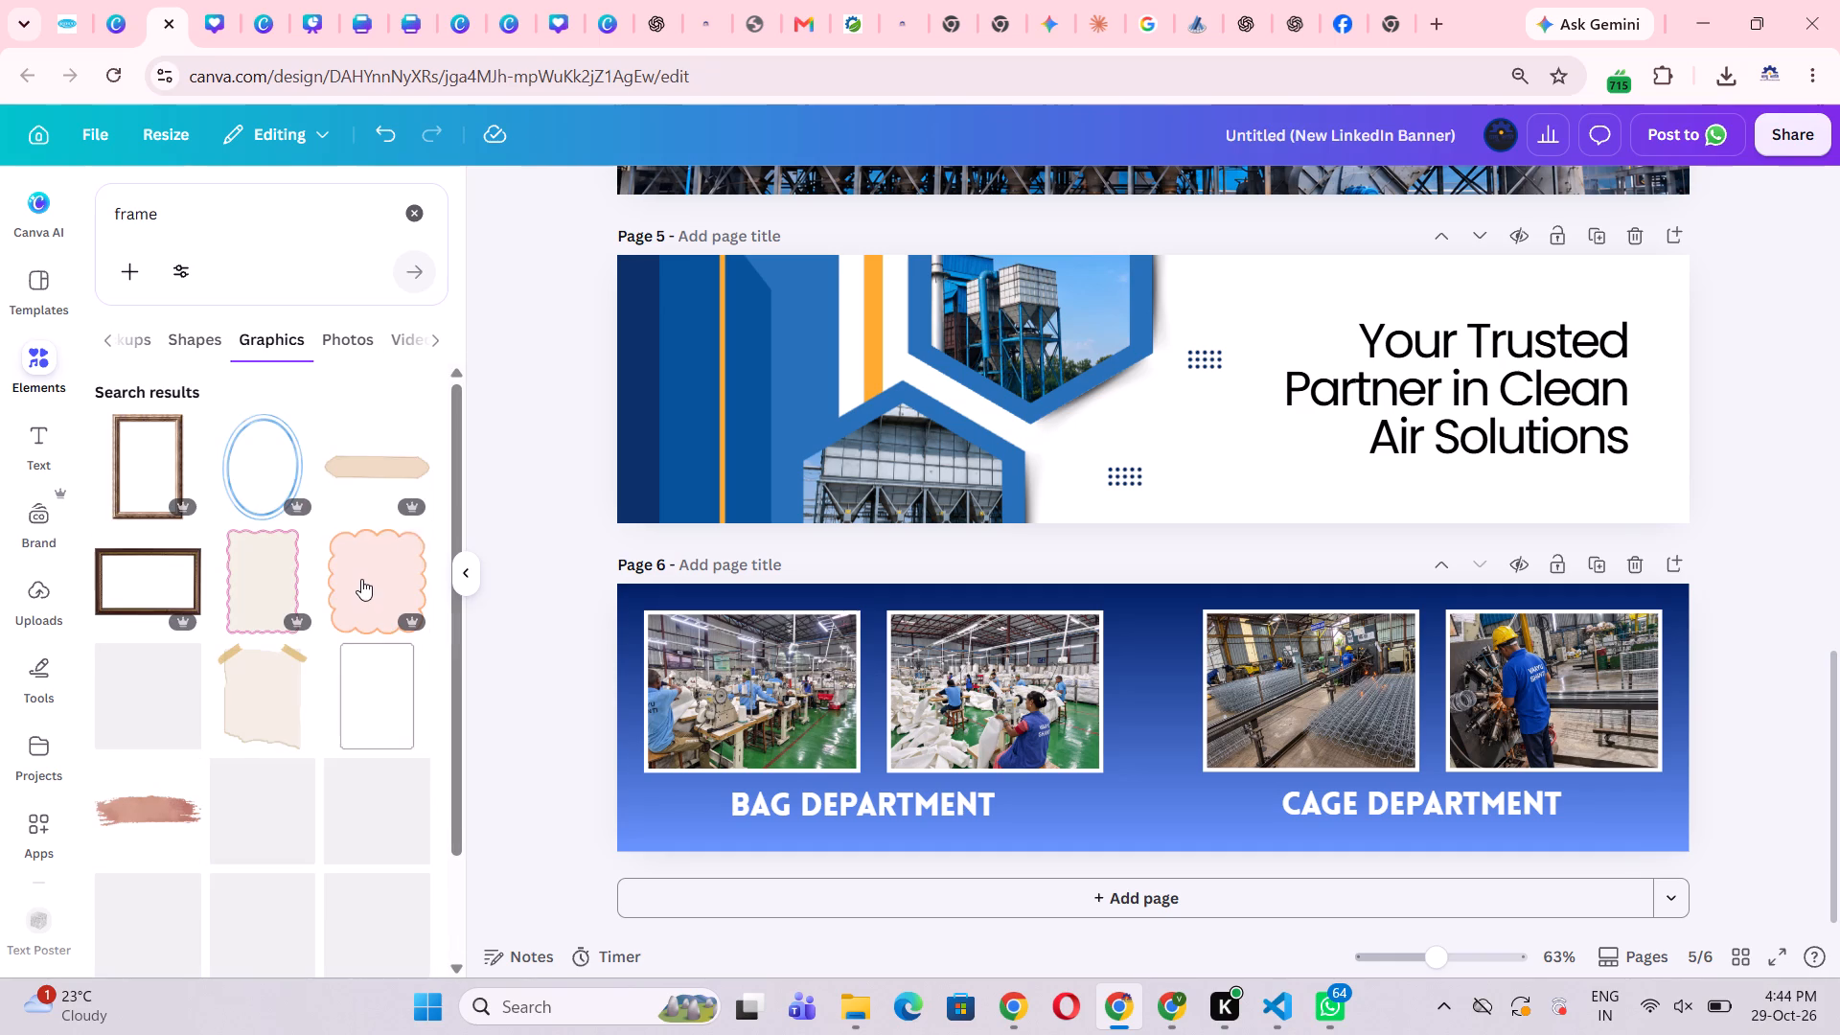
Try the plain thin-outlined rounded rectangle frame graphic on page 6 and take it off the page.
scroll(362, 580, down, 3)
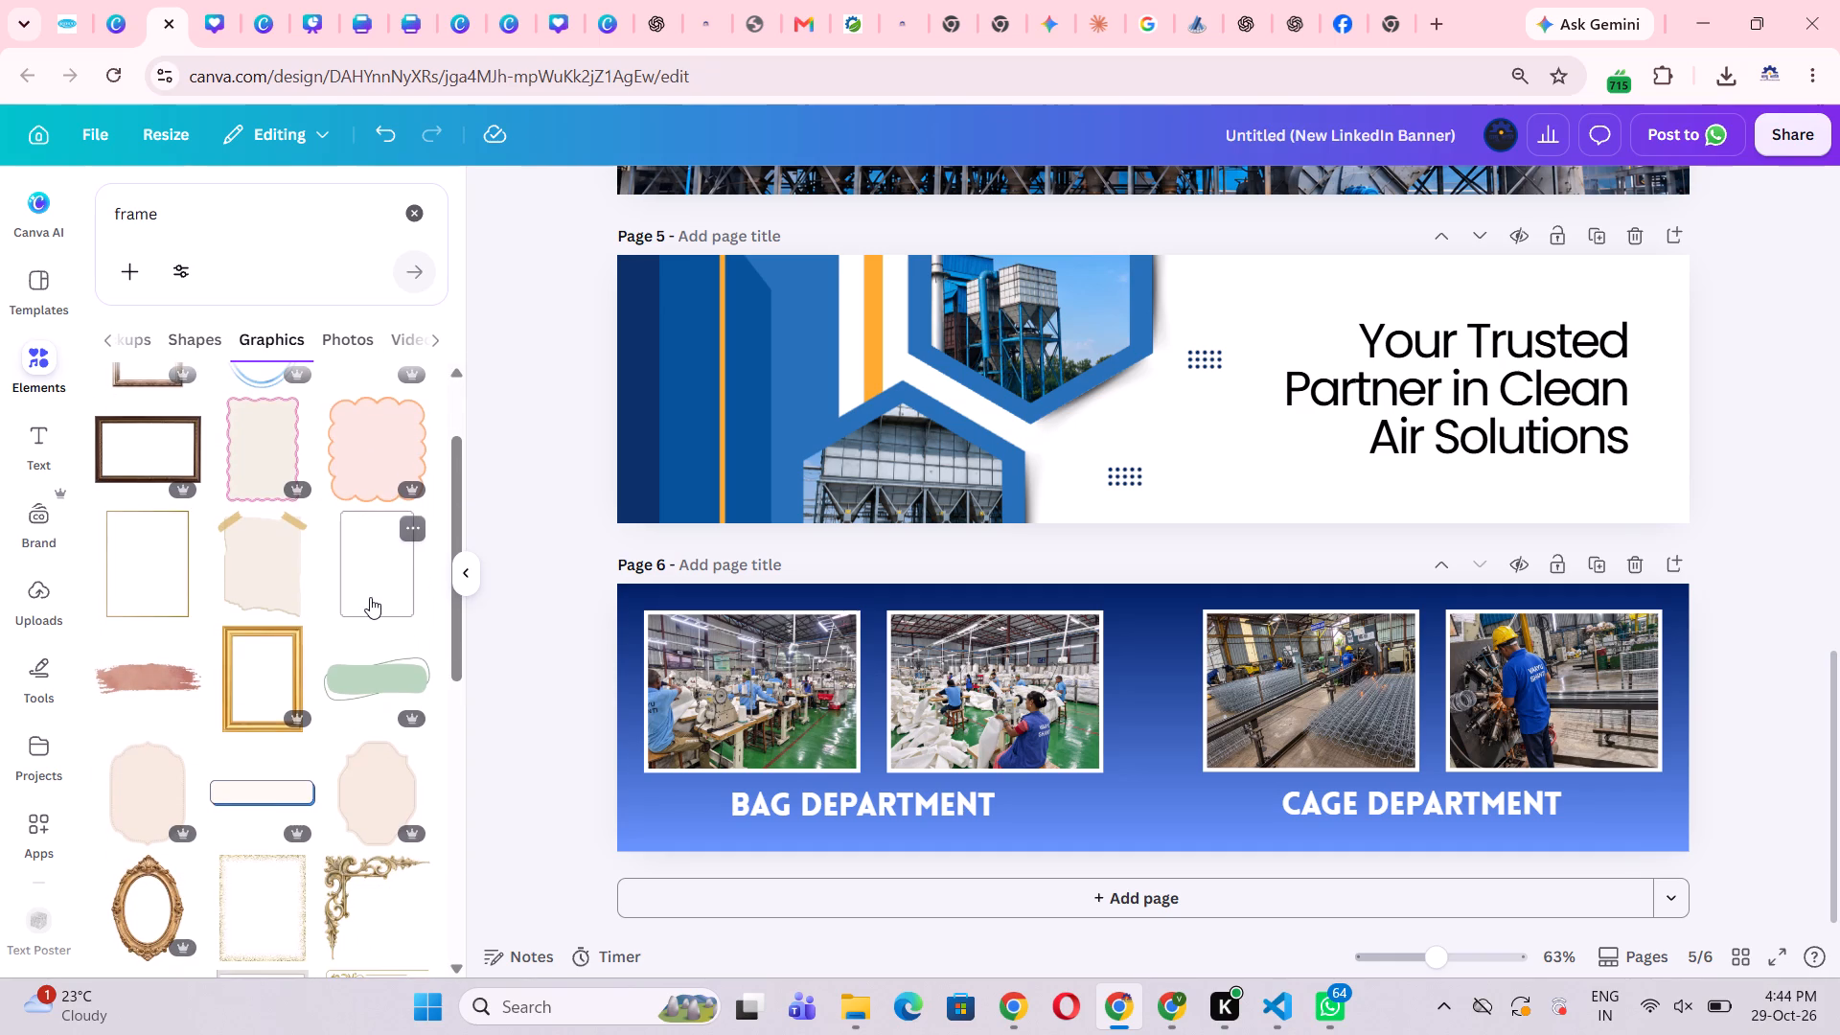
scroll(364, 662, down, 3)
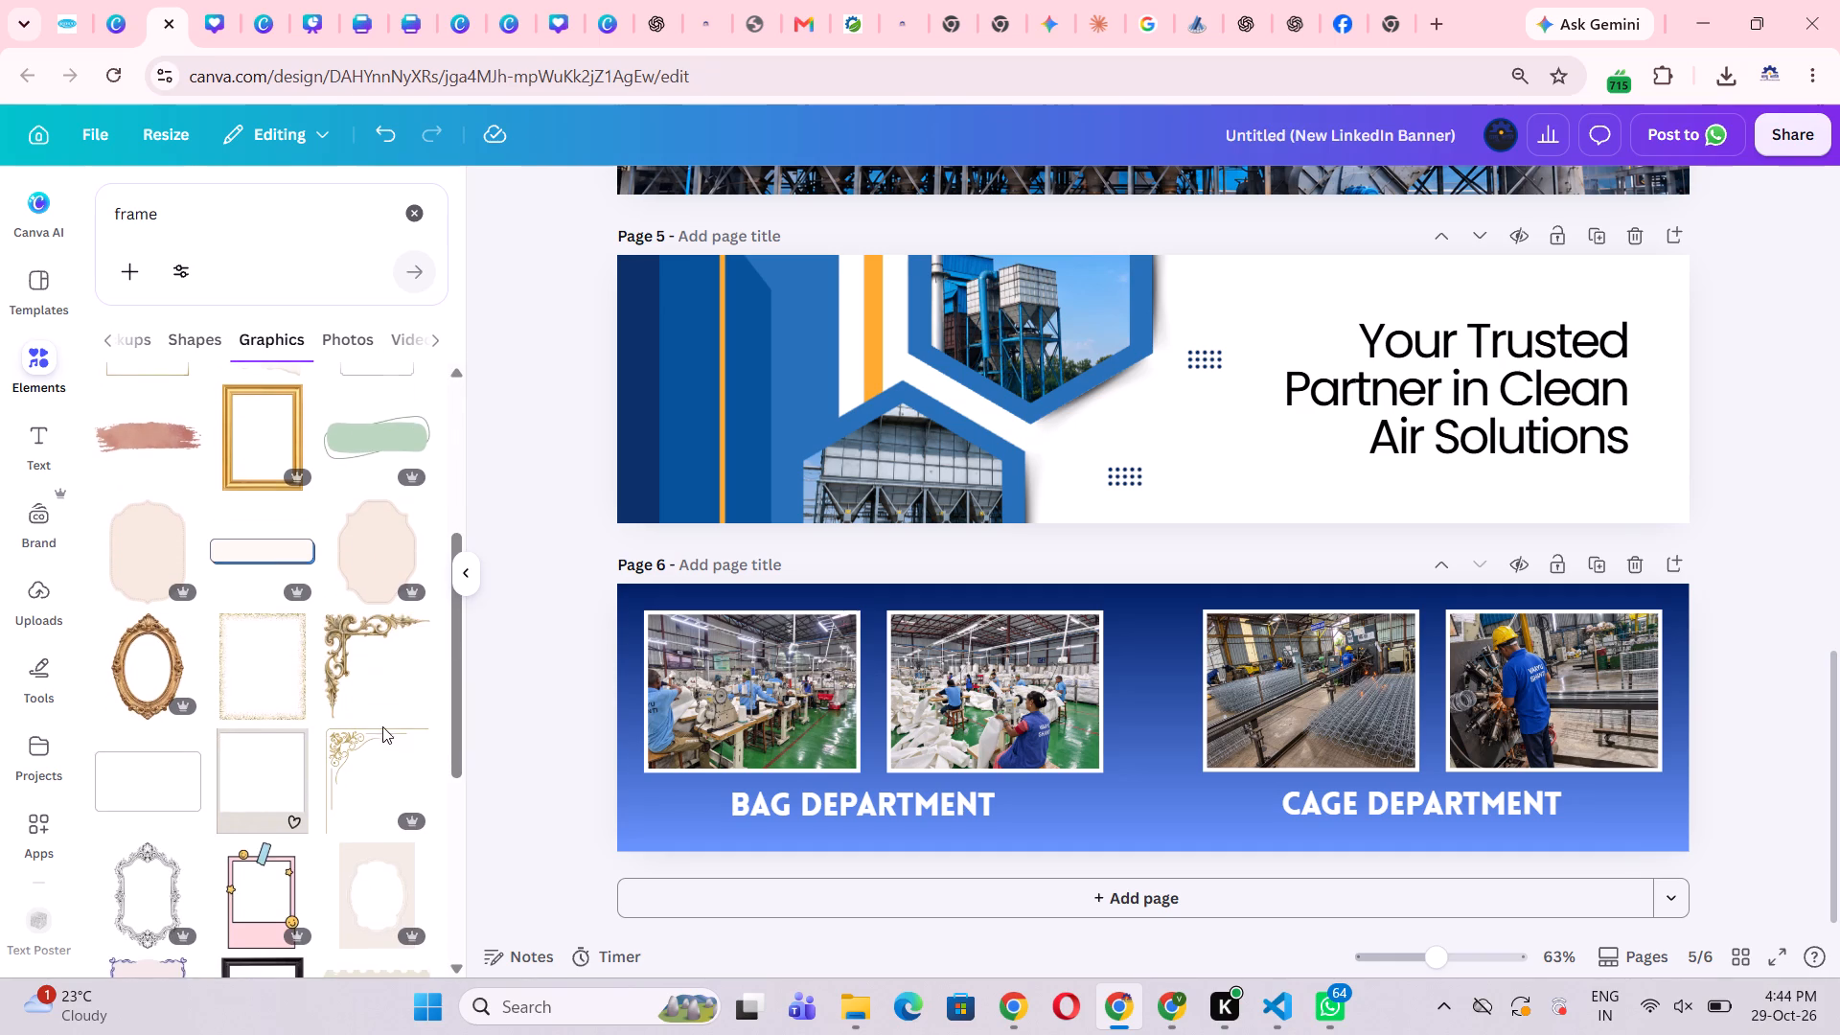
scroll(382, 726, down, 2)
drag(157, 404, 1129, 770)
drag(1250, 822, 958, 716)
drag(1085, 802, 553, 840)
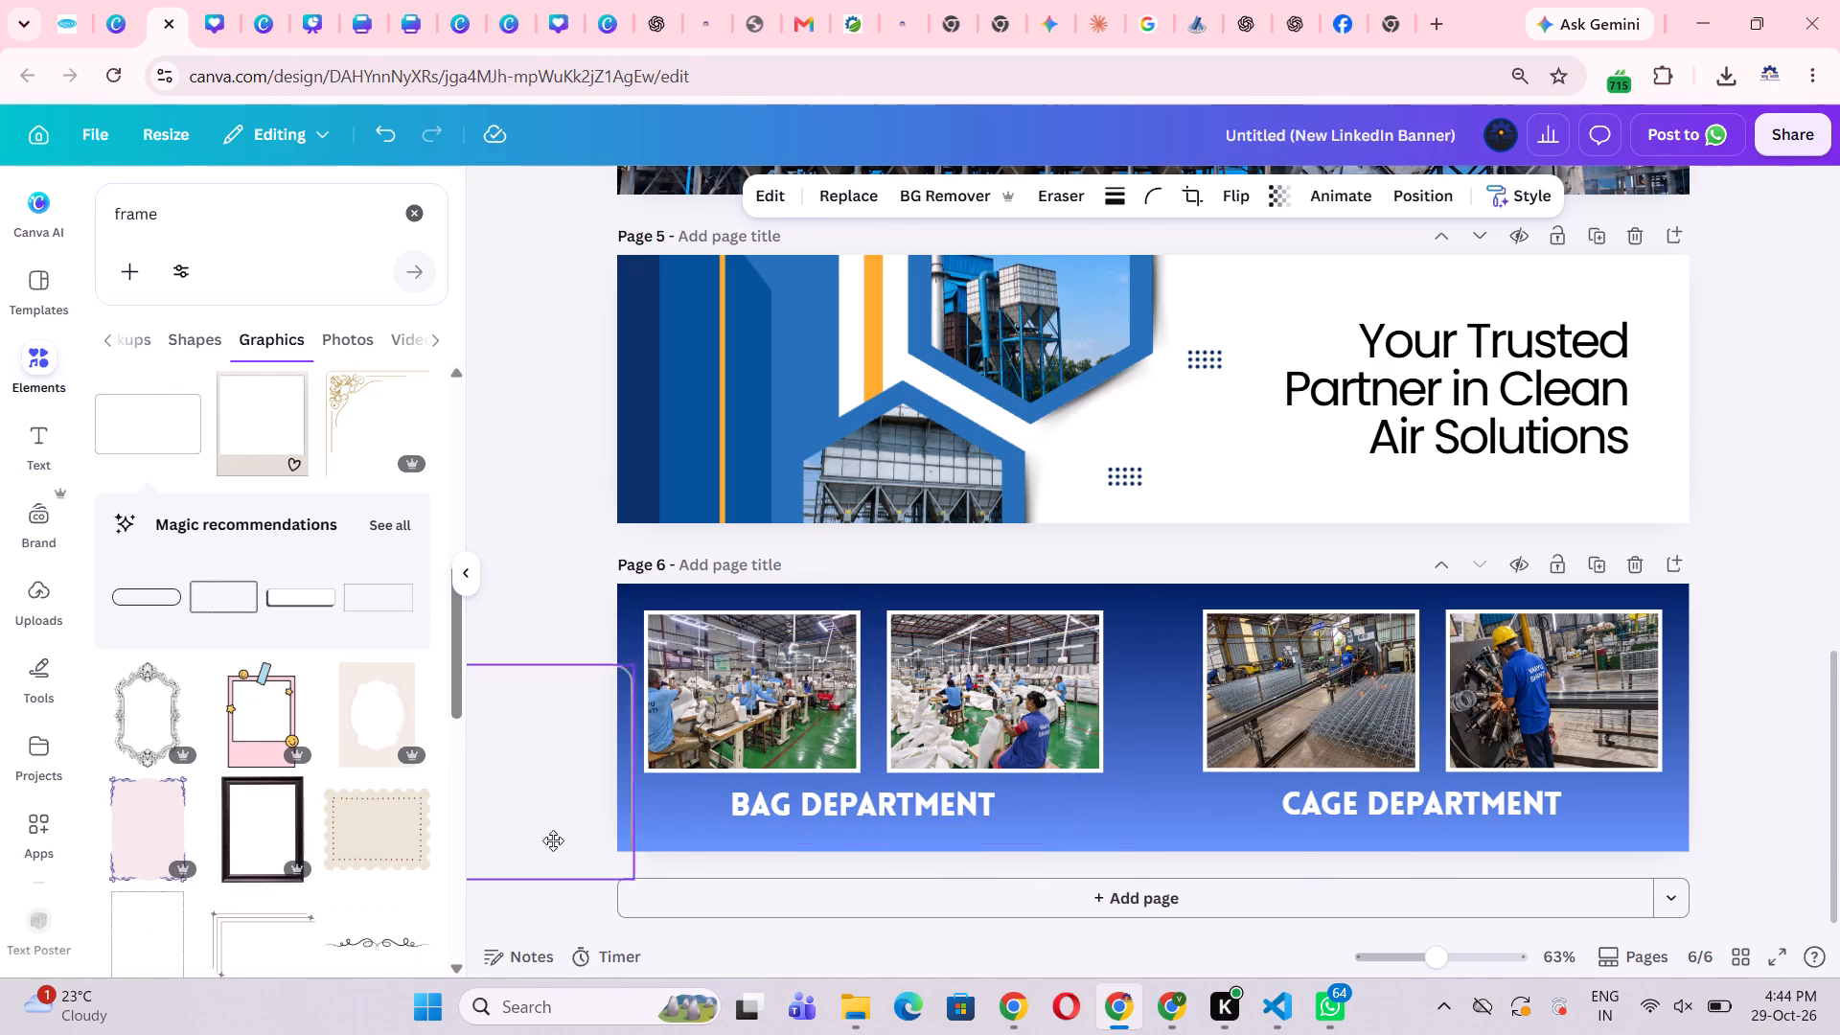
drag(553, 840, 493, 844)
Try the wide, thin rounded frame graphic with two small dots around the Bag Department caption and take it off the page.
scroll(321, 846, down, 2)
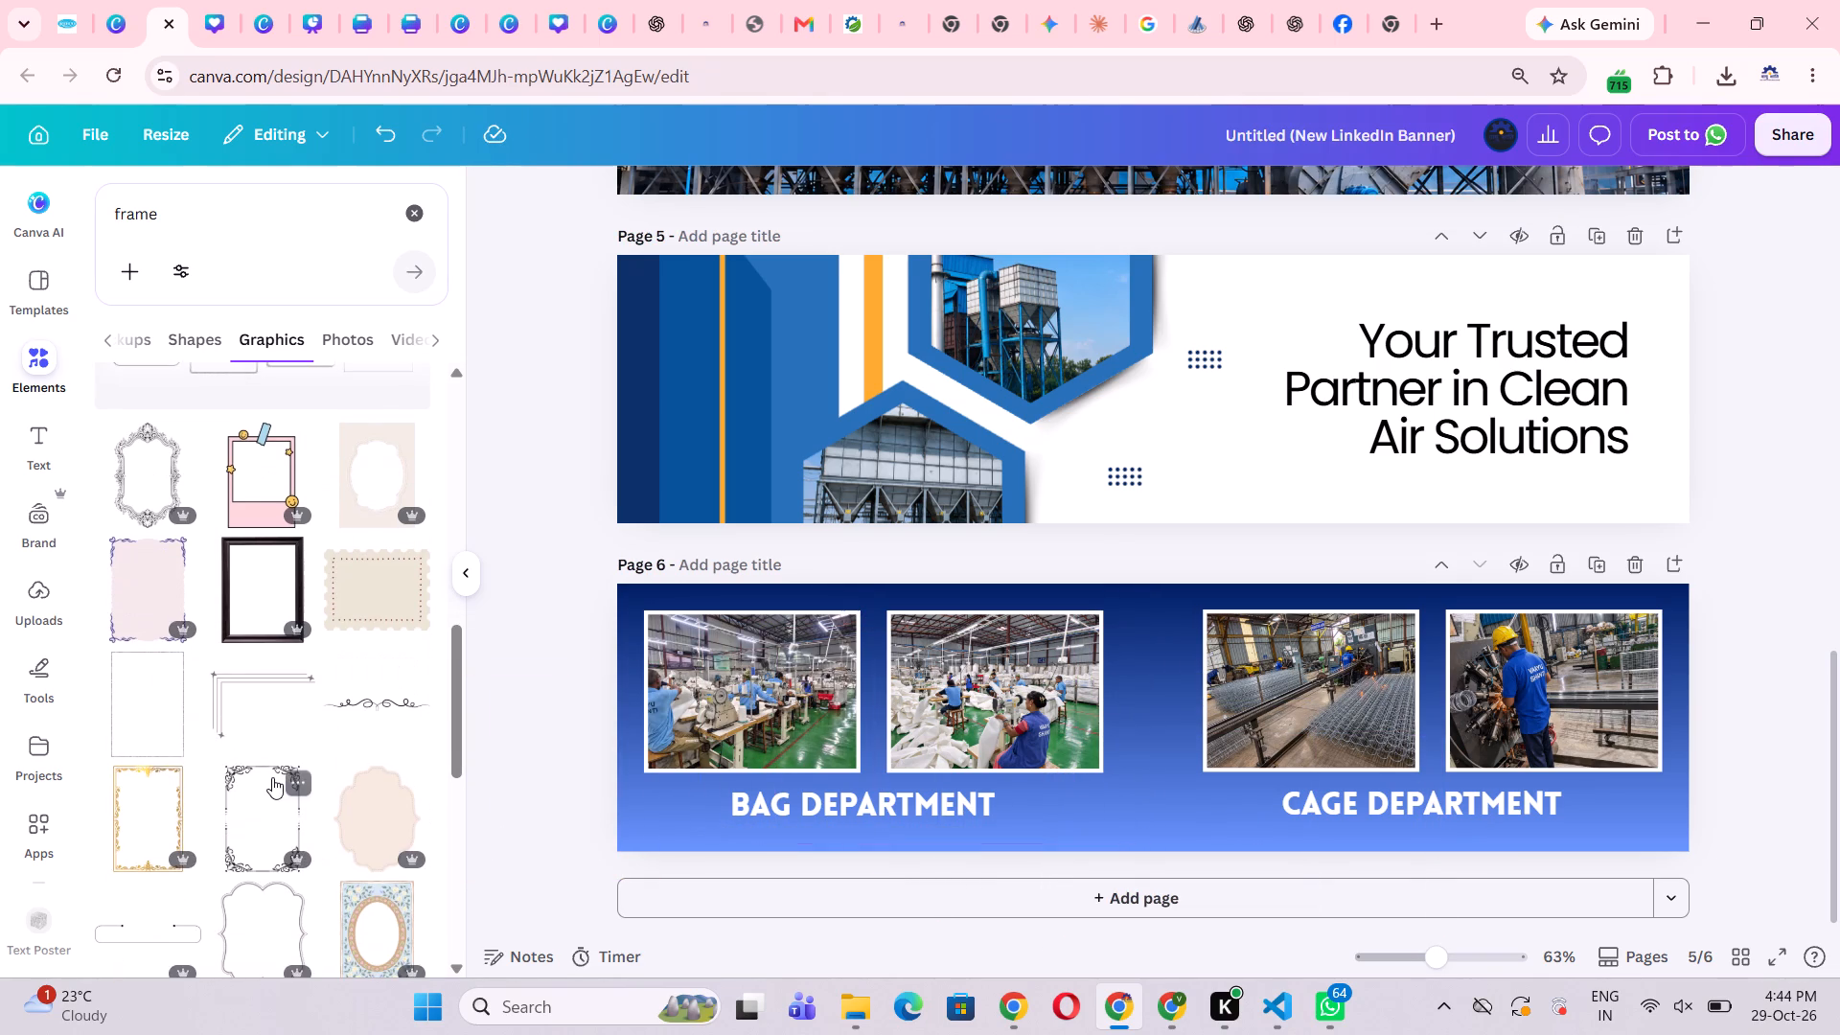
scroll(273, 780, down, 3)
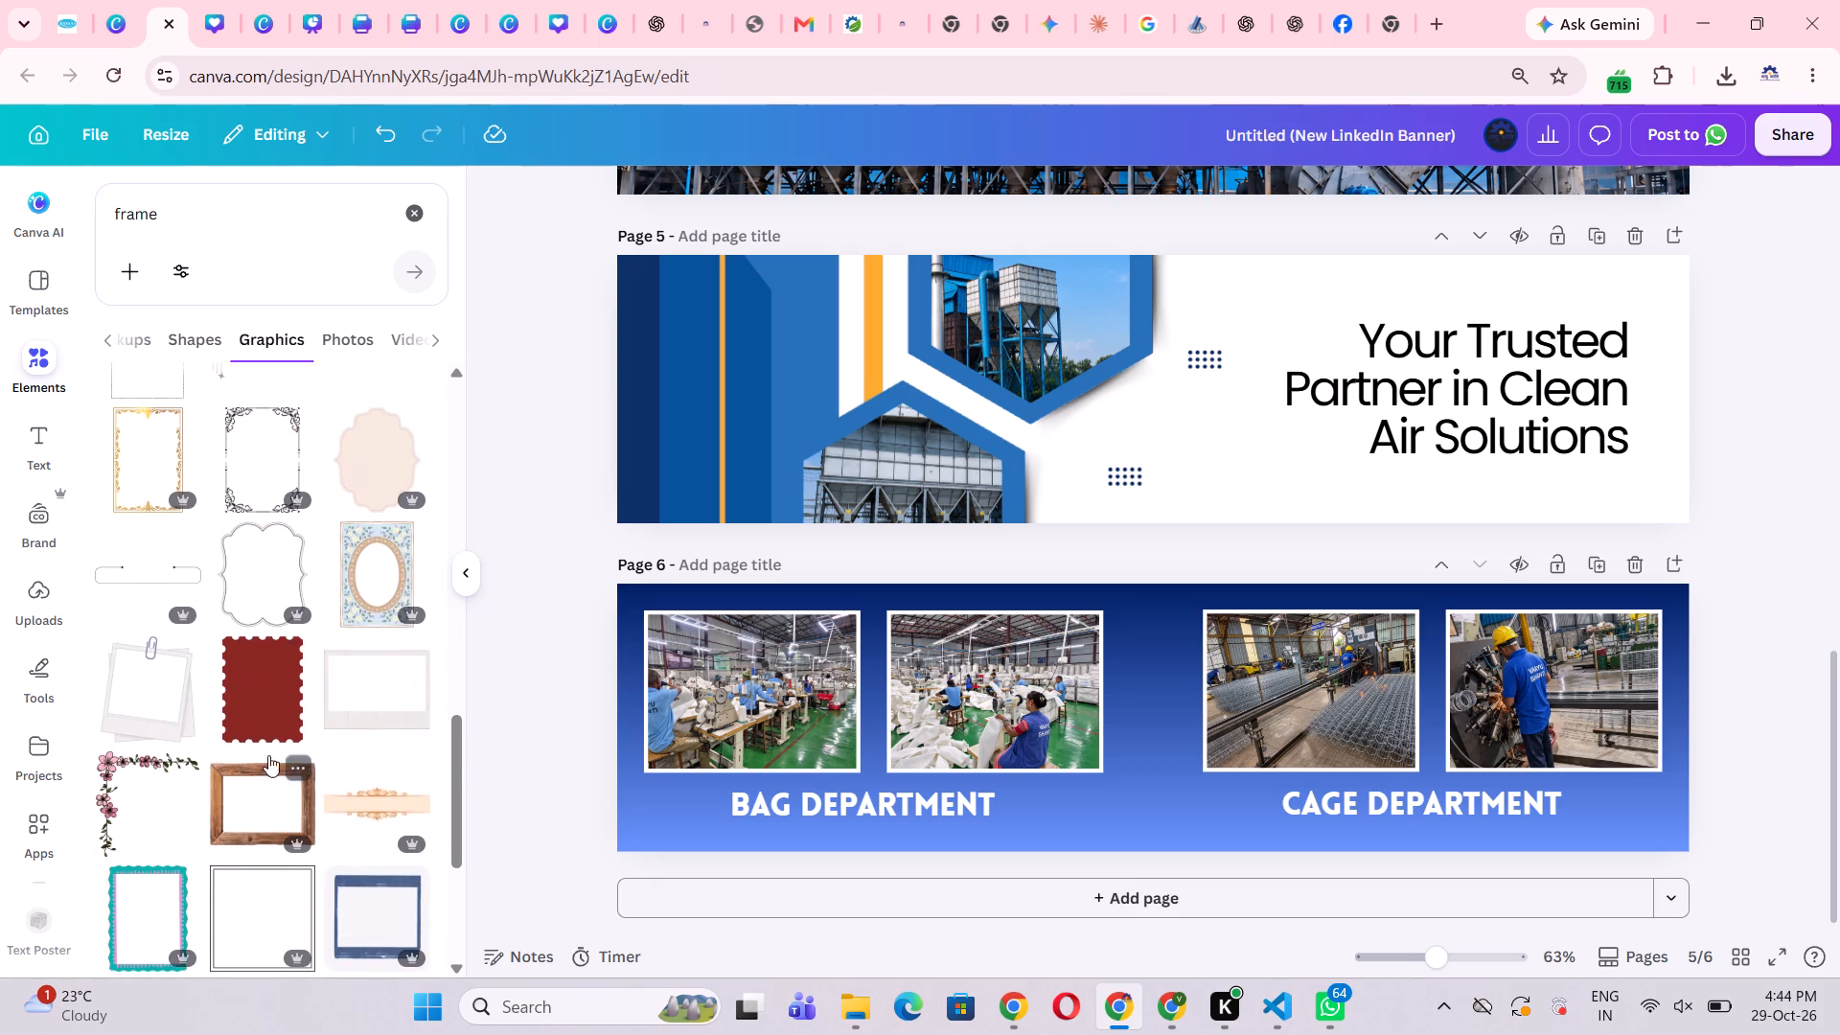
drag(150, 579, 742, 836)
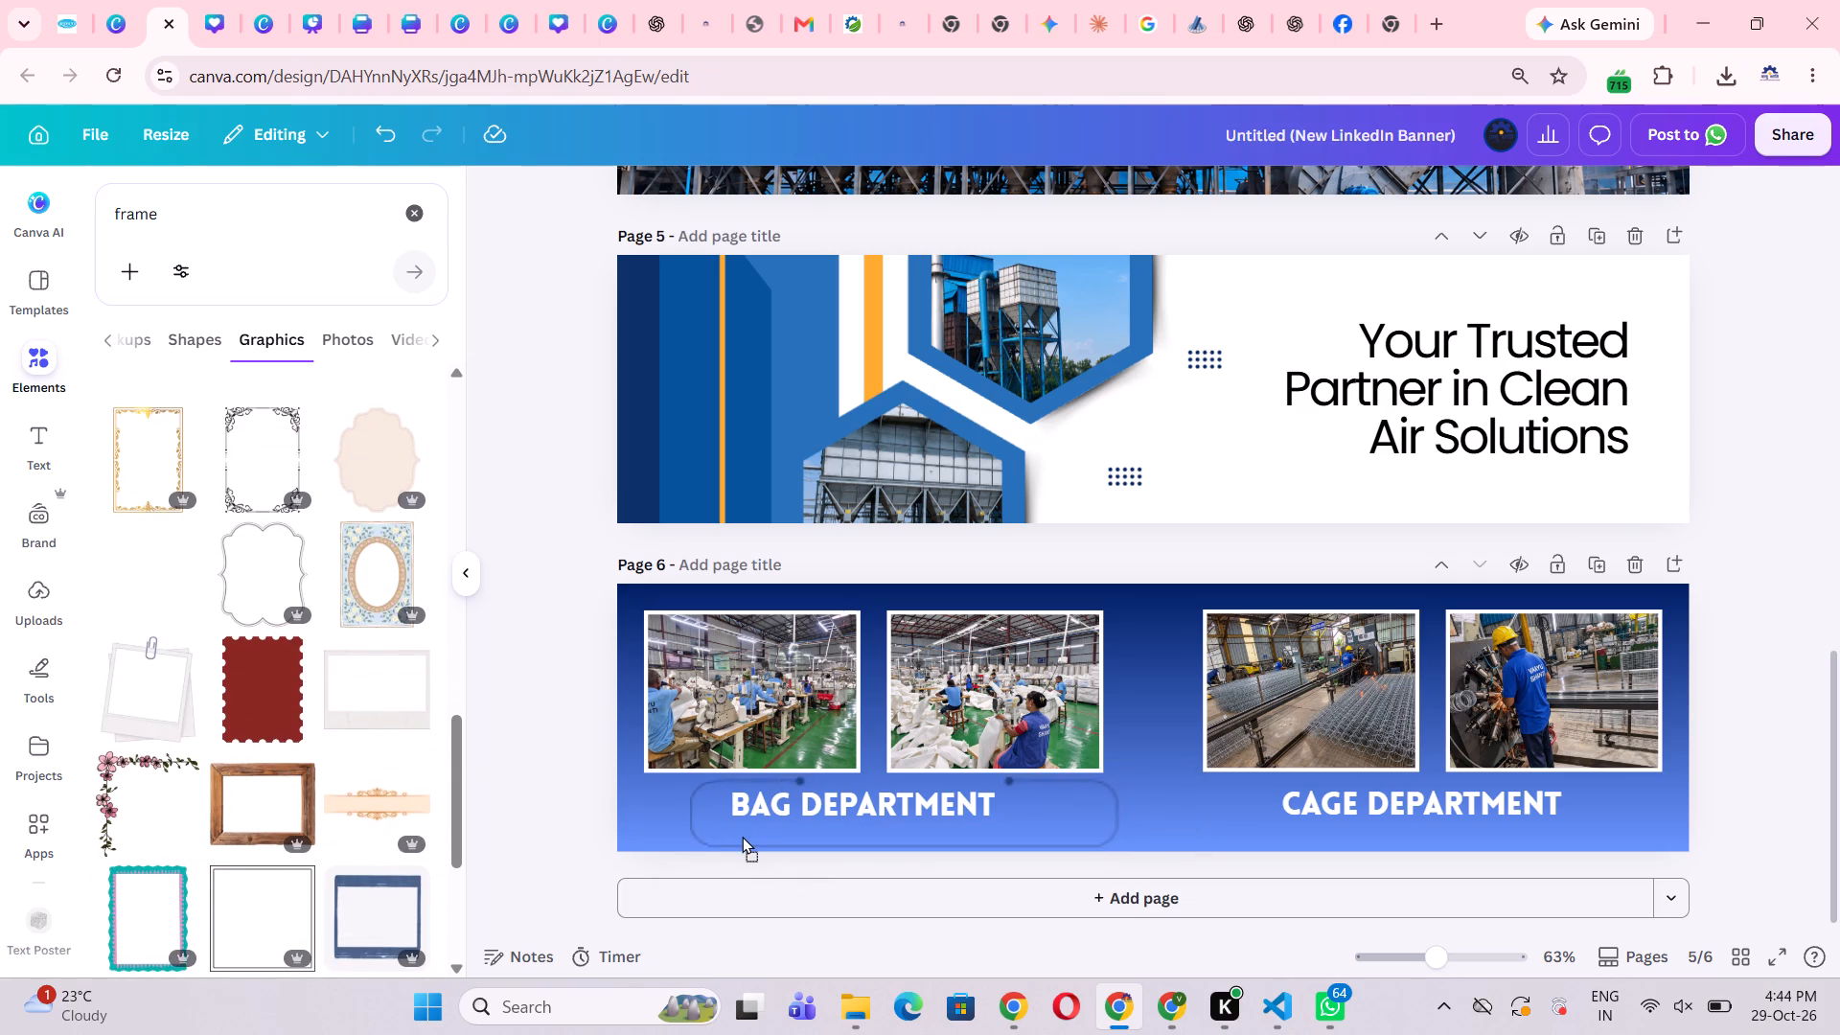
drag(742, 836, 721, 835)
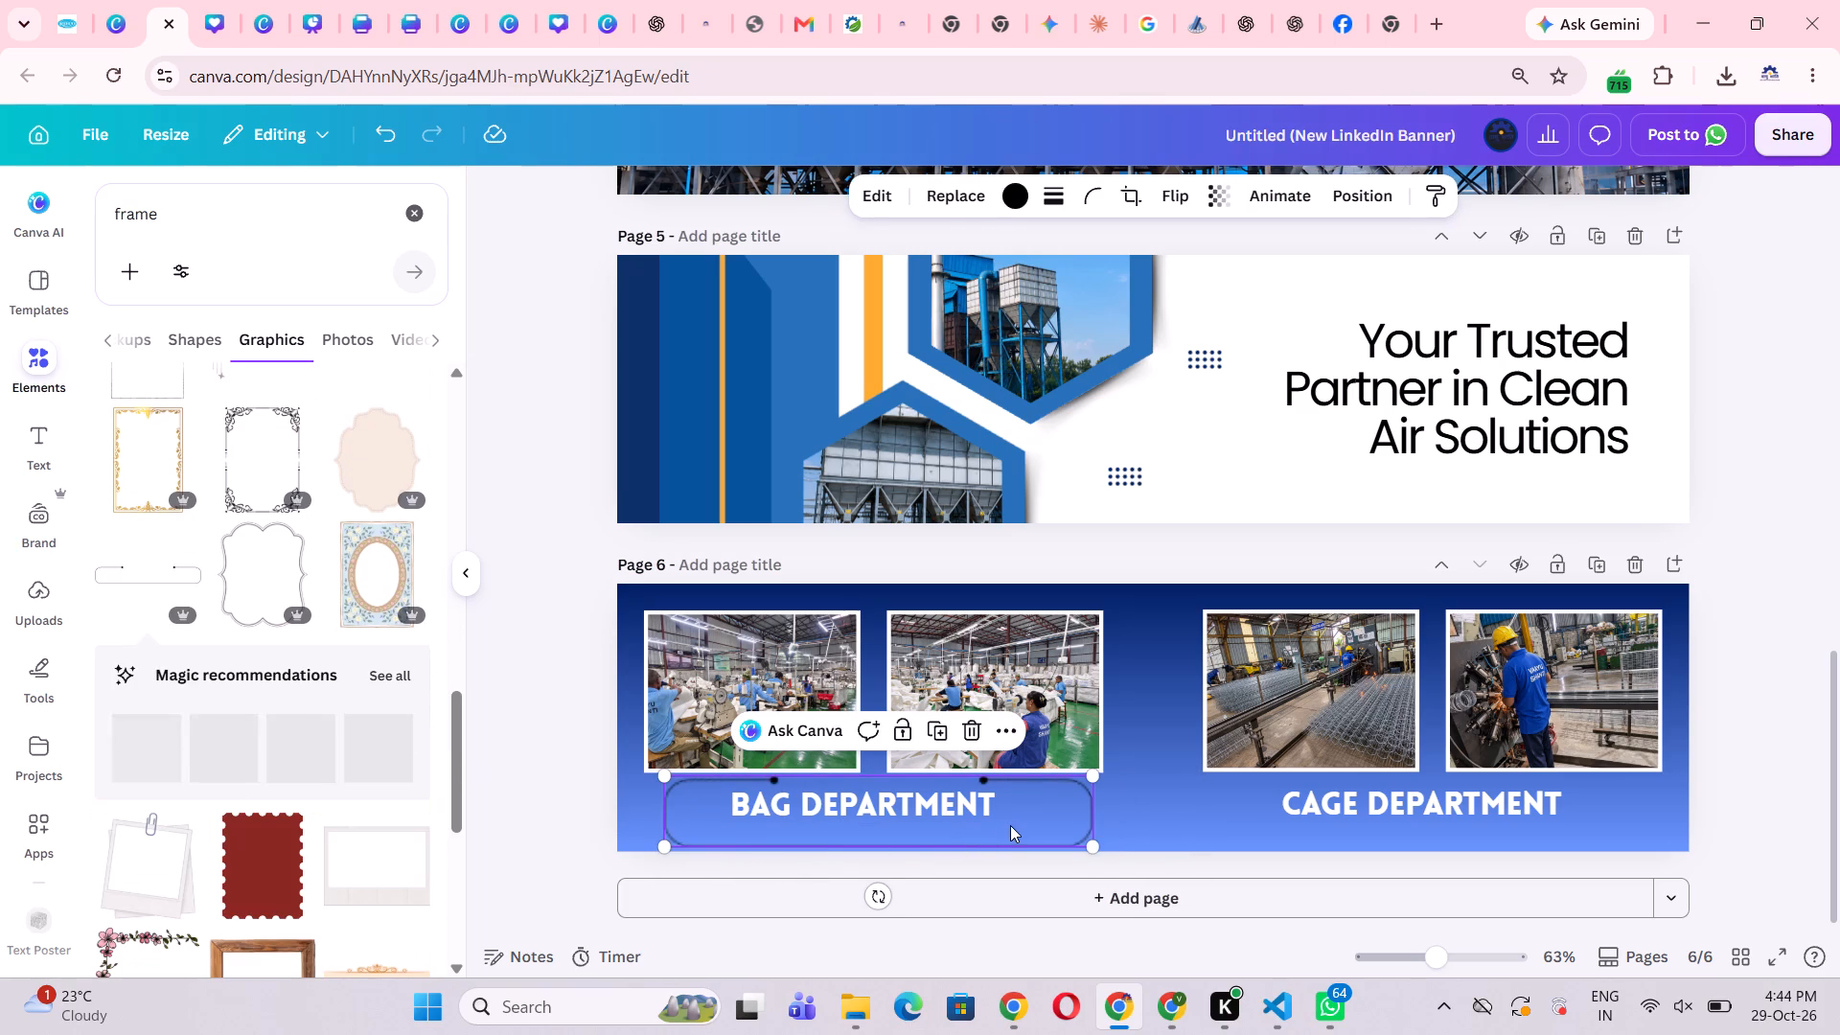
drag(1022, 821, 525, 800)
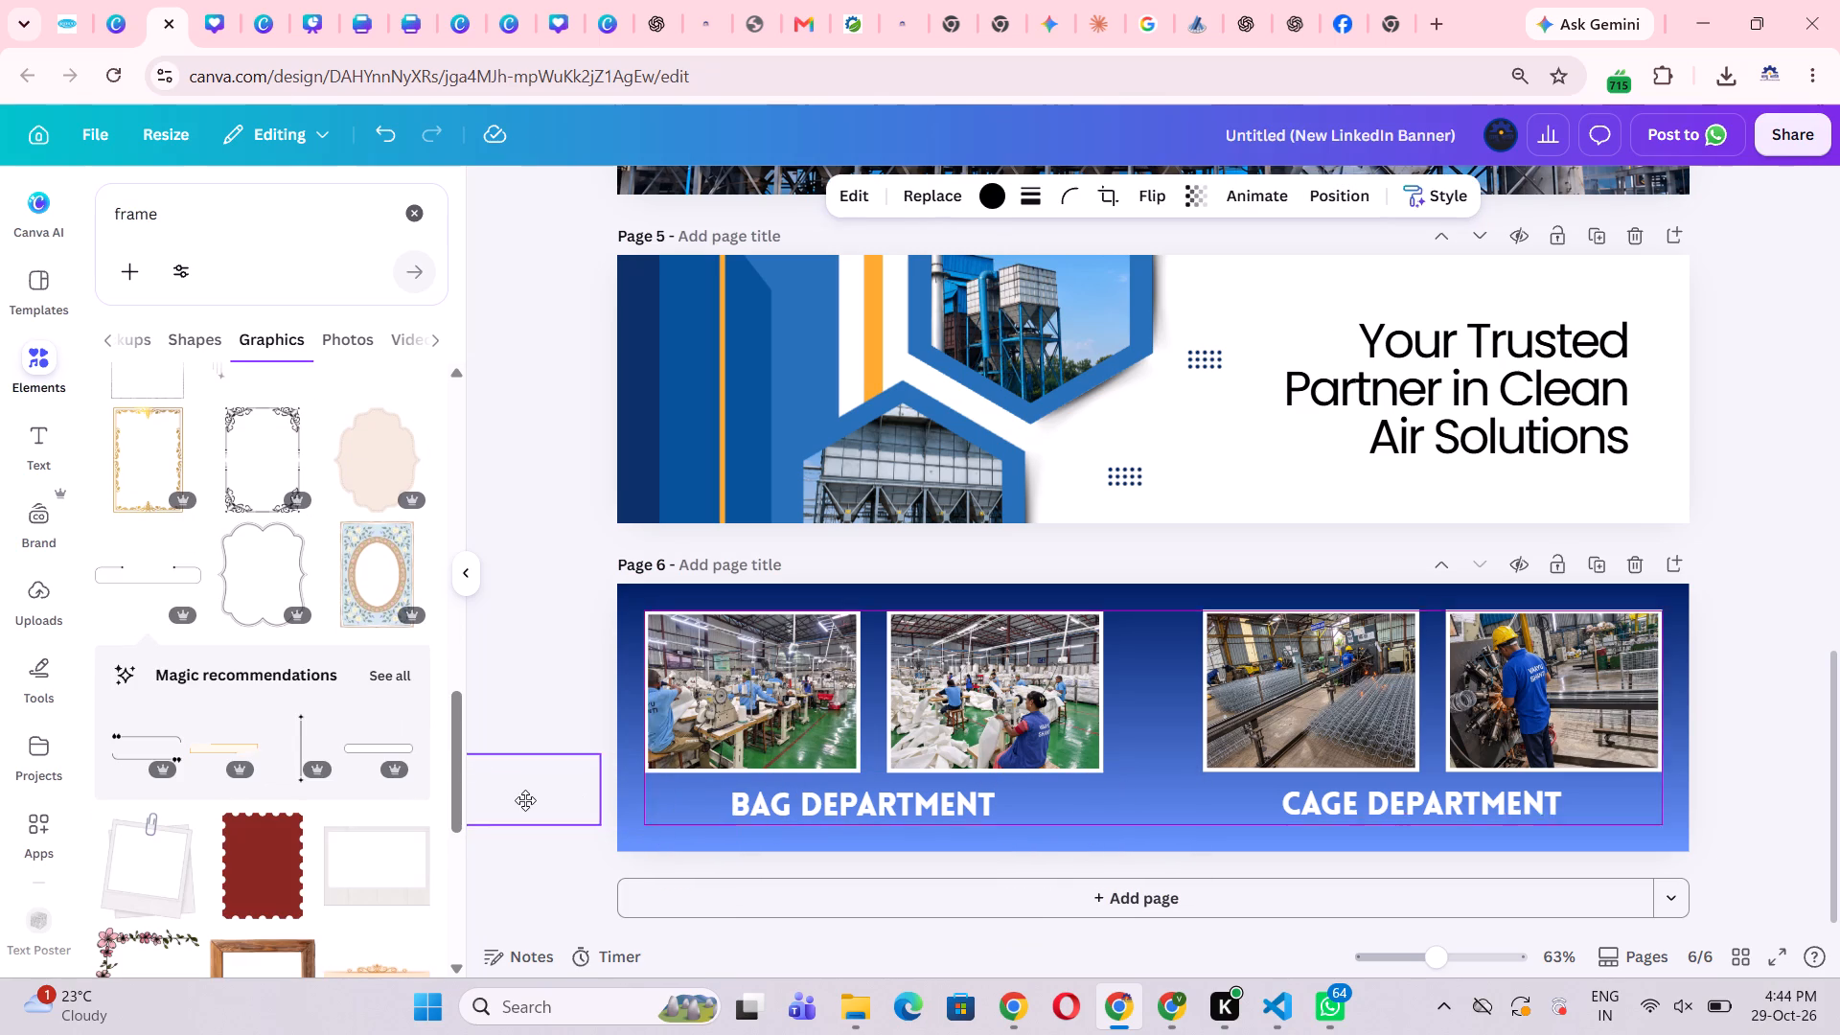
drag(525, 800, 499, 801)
Browse the frame graphics for a decorative design that suits the two department sets on page 6.
scroll(258, 899, down, 3)
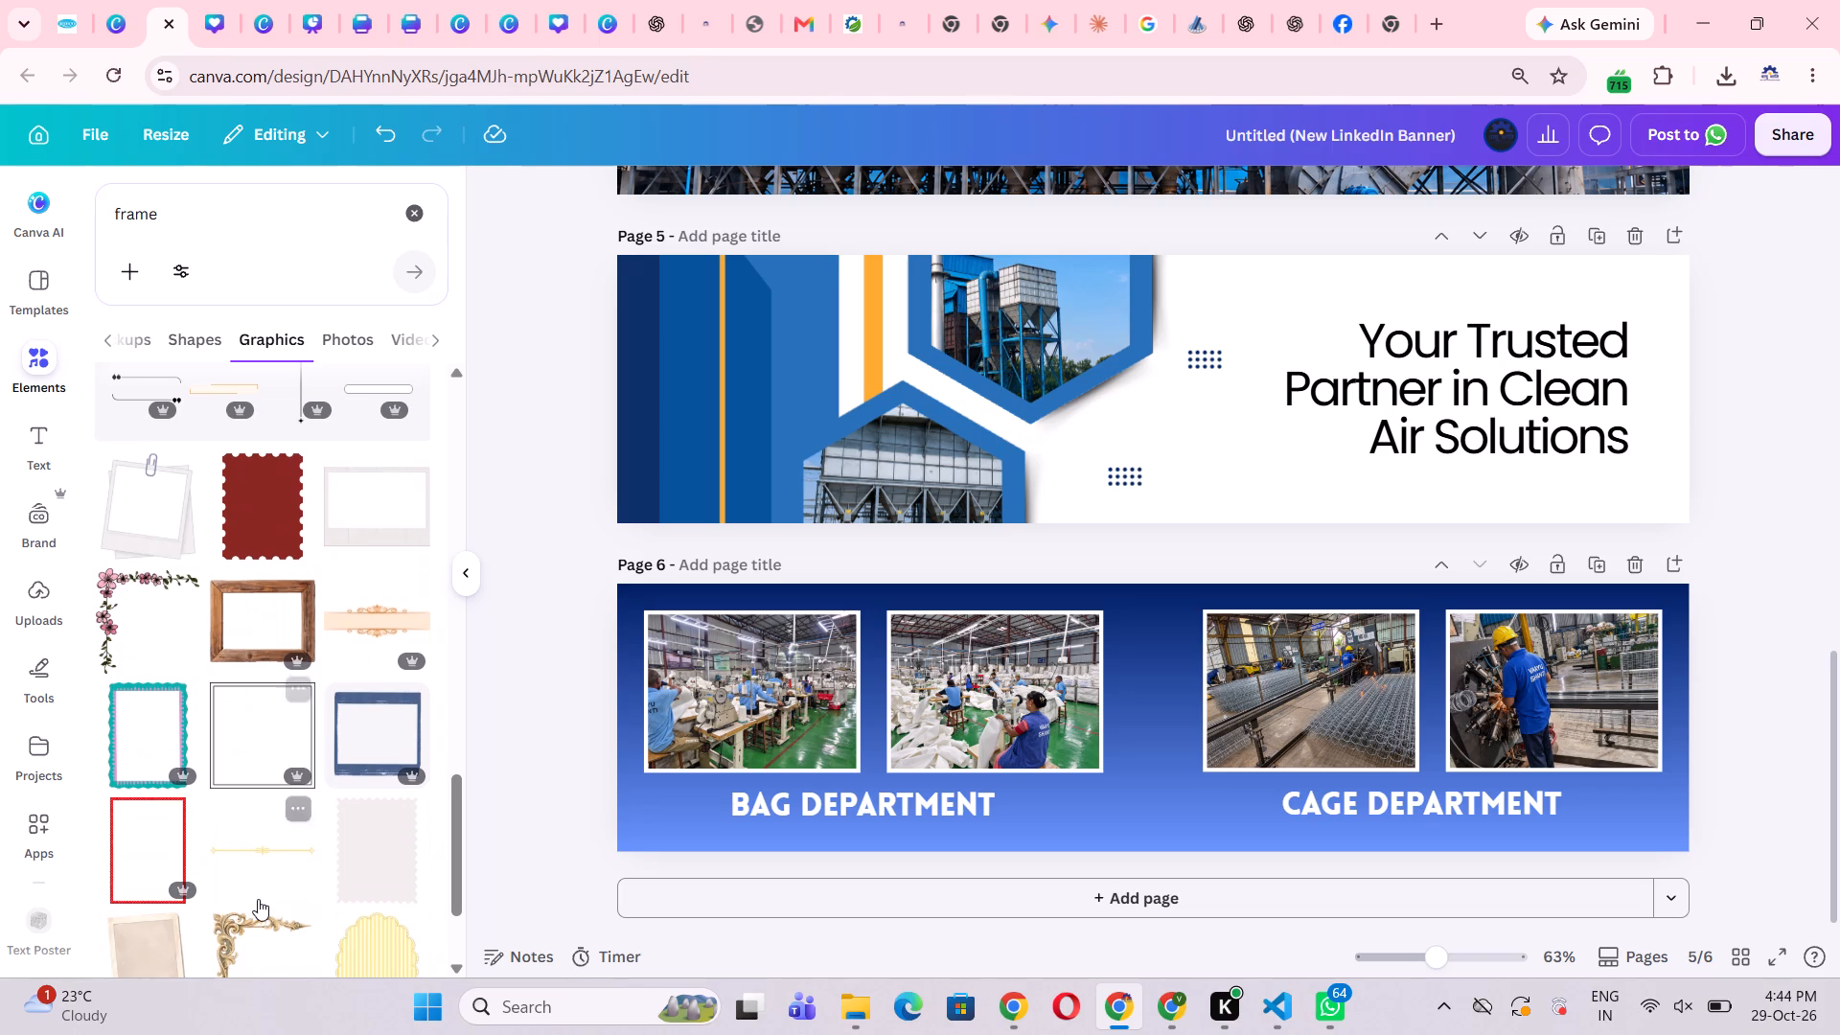
scroll(258, 899, down, 1)
scroll(261, 867, up, 1)
scroll(261, 867, down, 2)
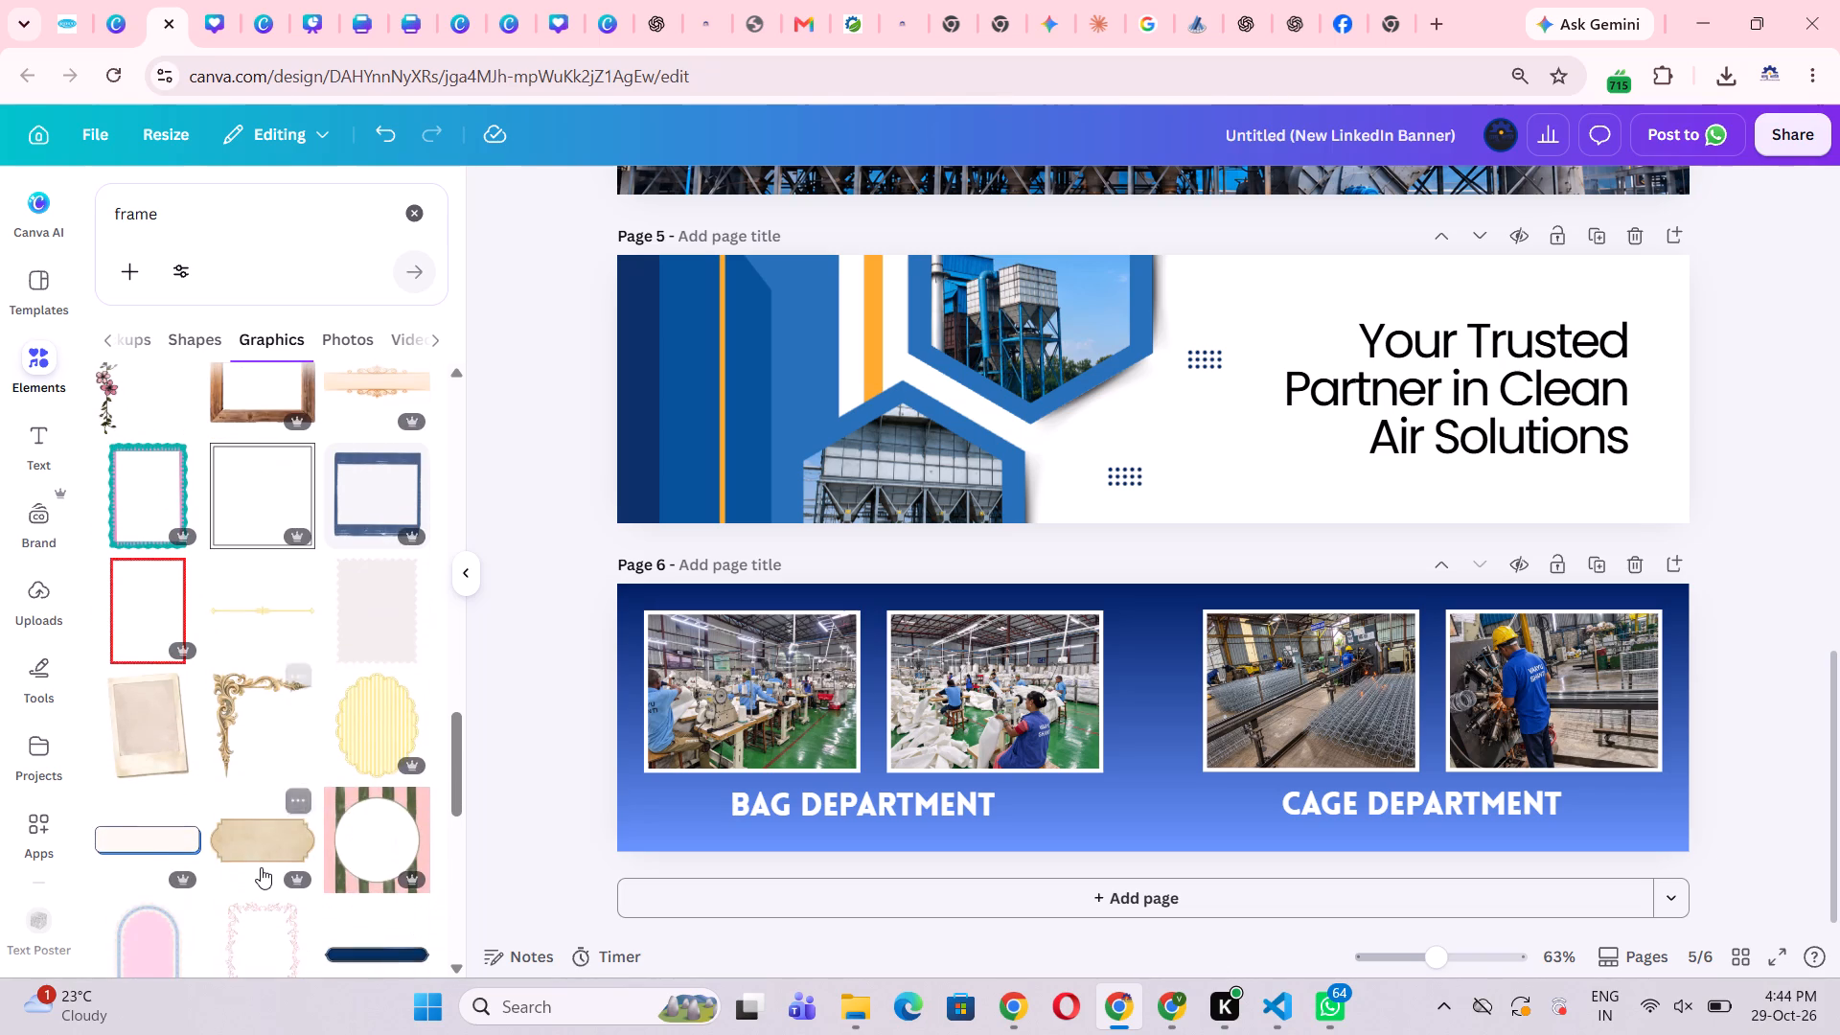
click(1092, 821)
click(1774, 722)
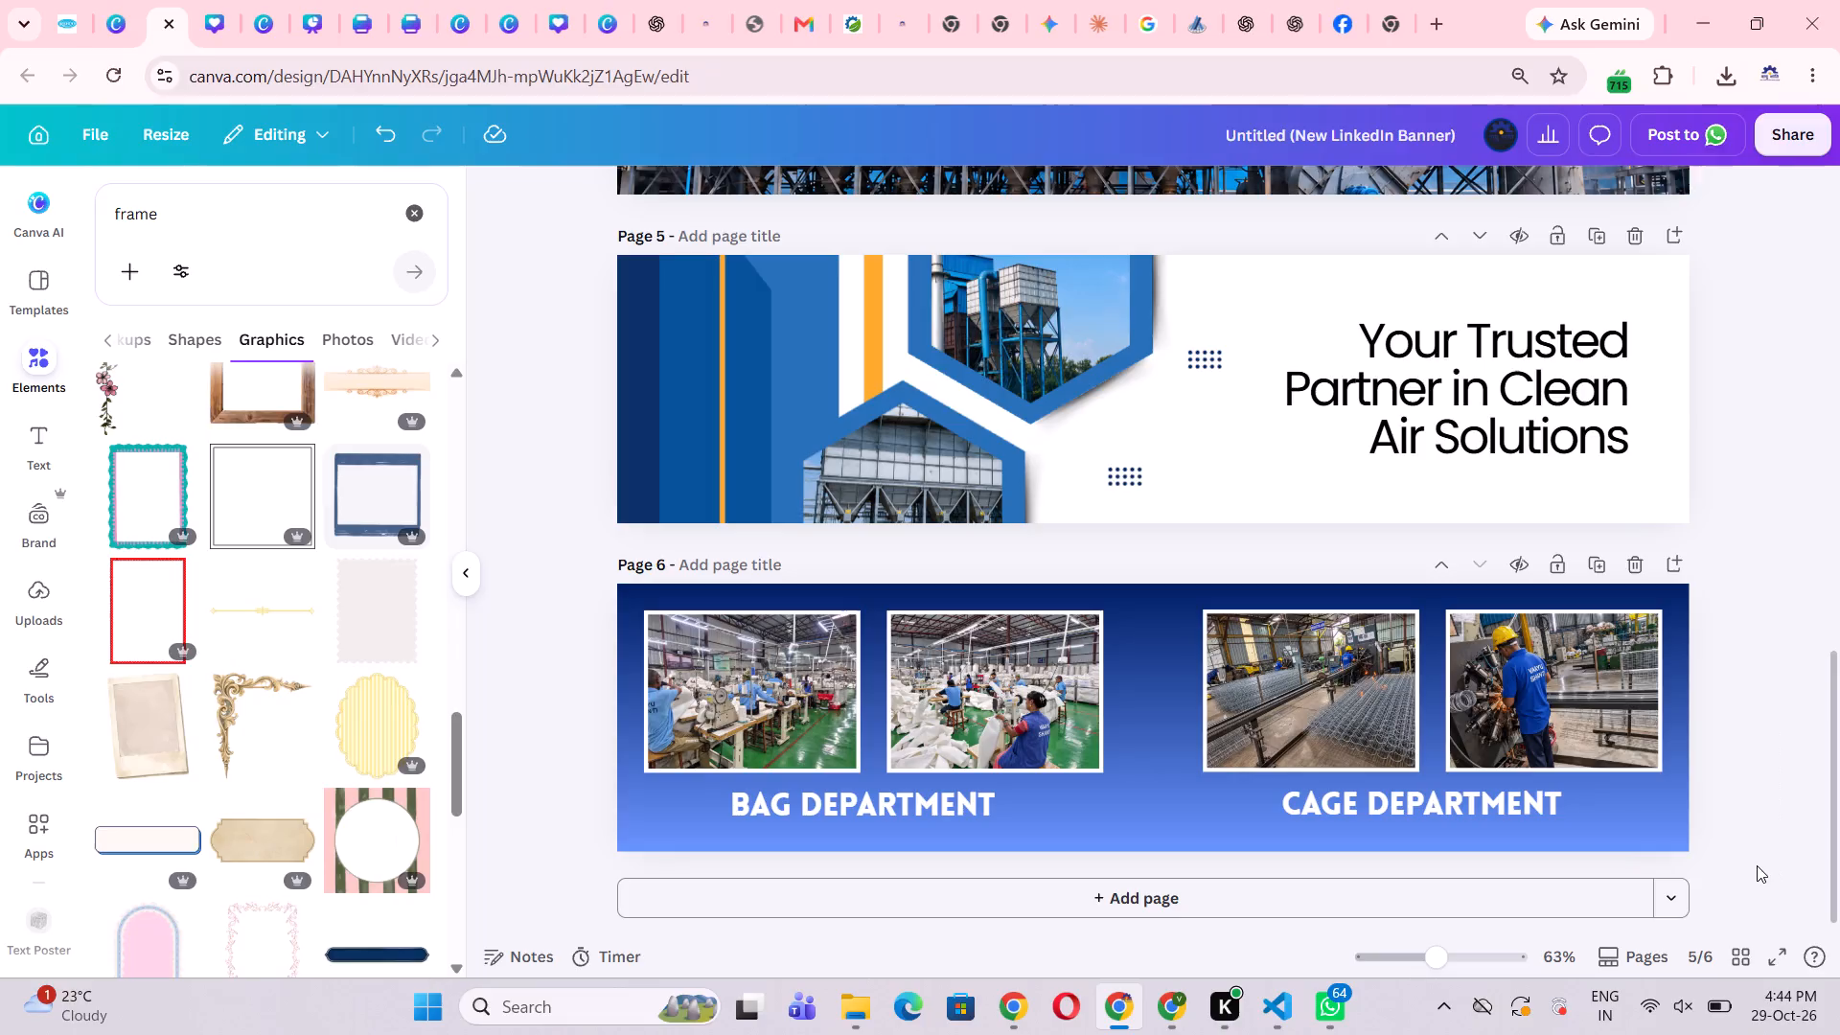
scroll(258, 808, down, 2)
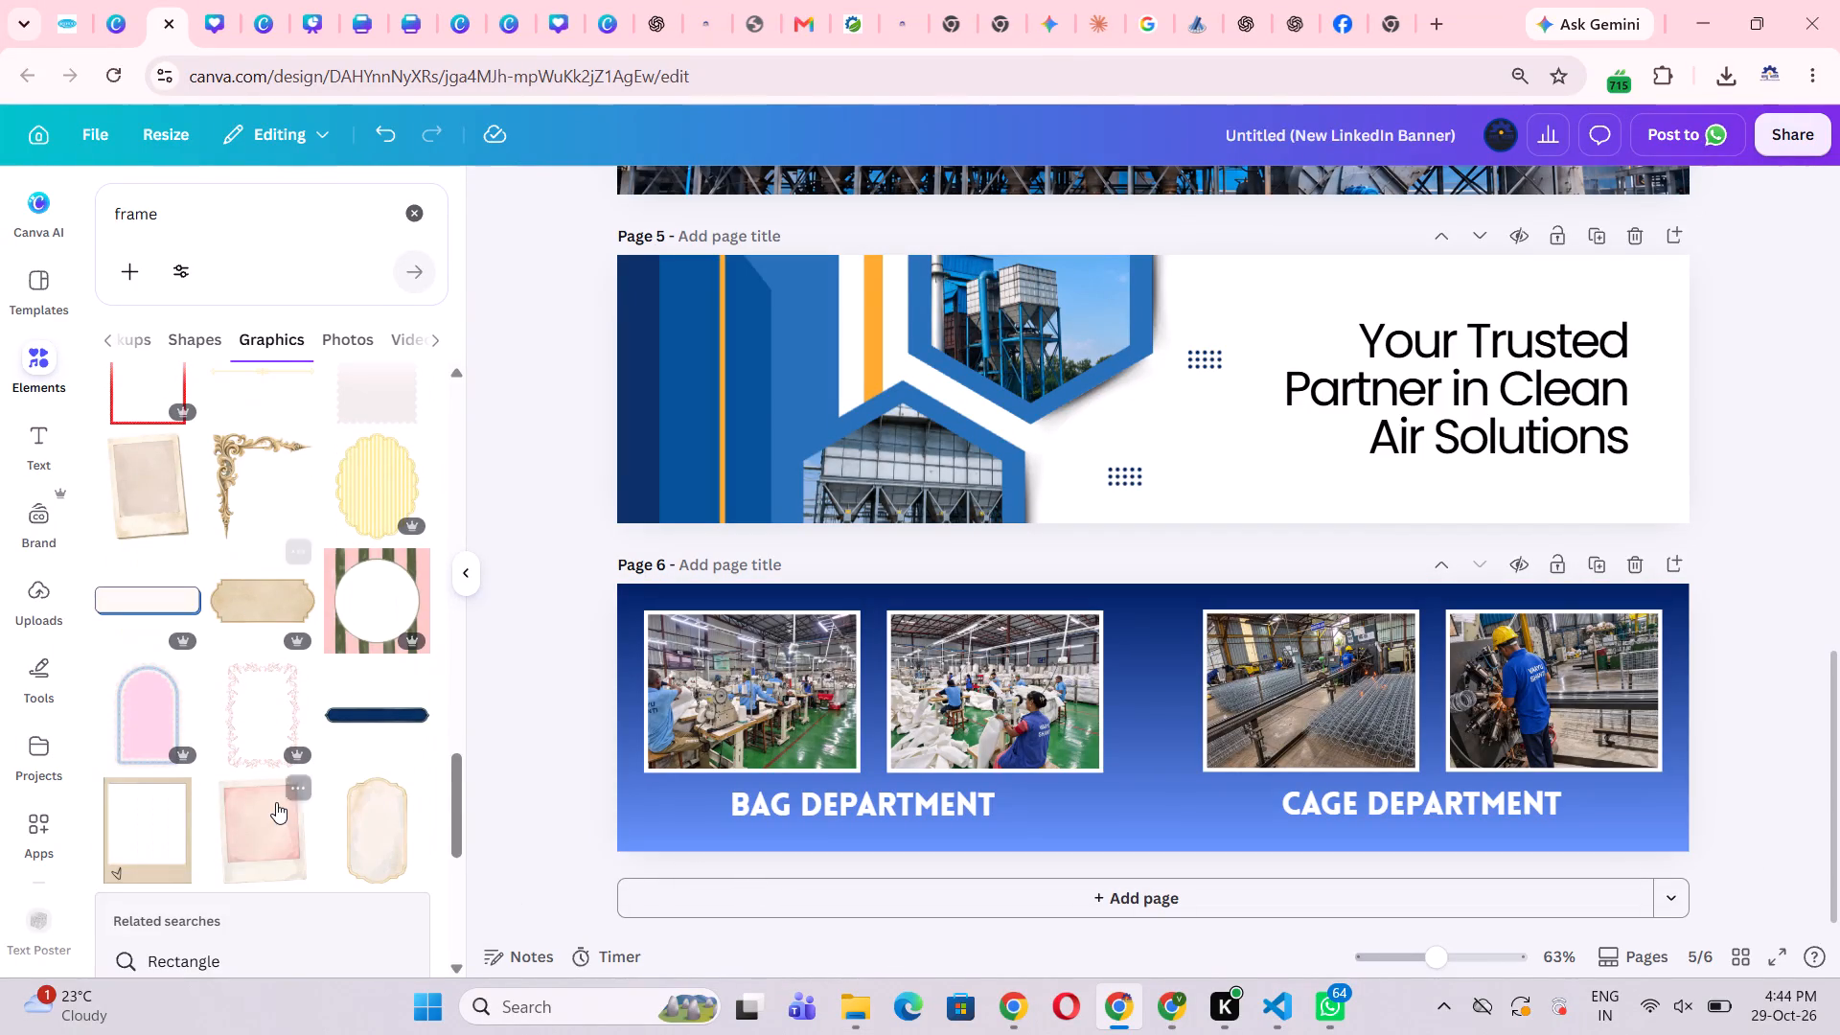
scroll(276, 800, down, 1)
scroll(370, 757, down, 4)
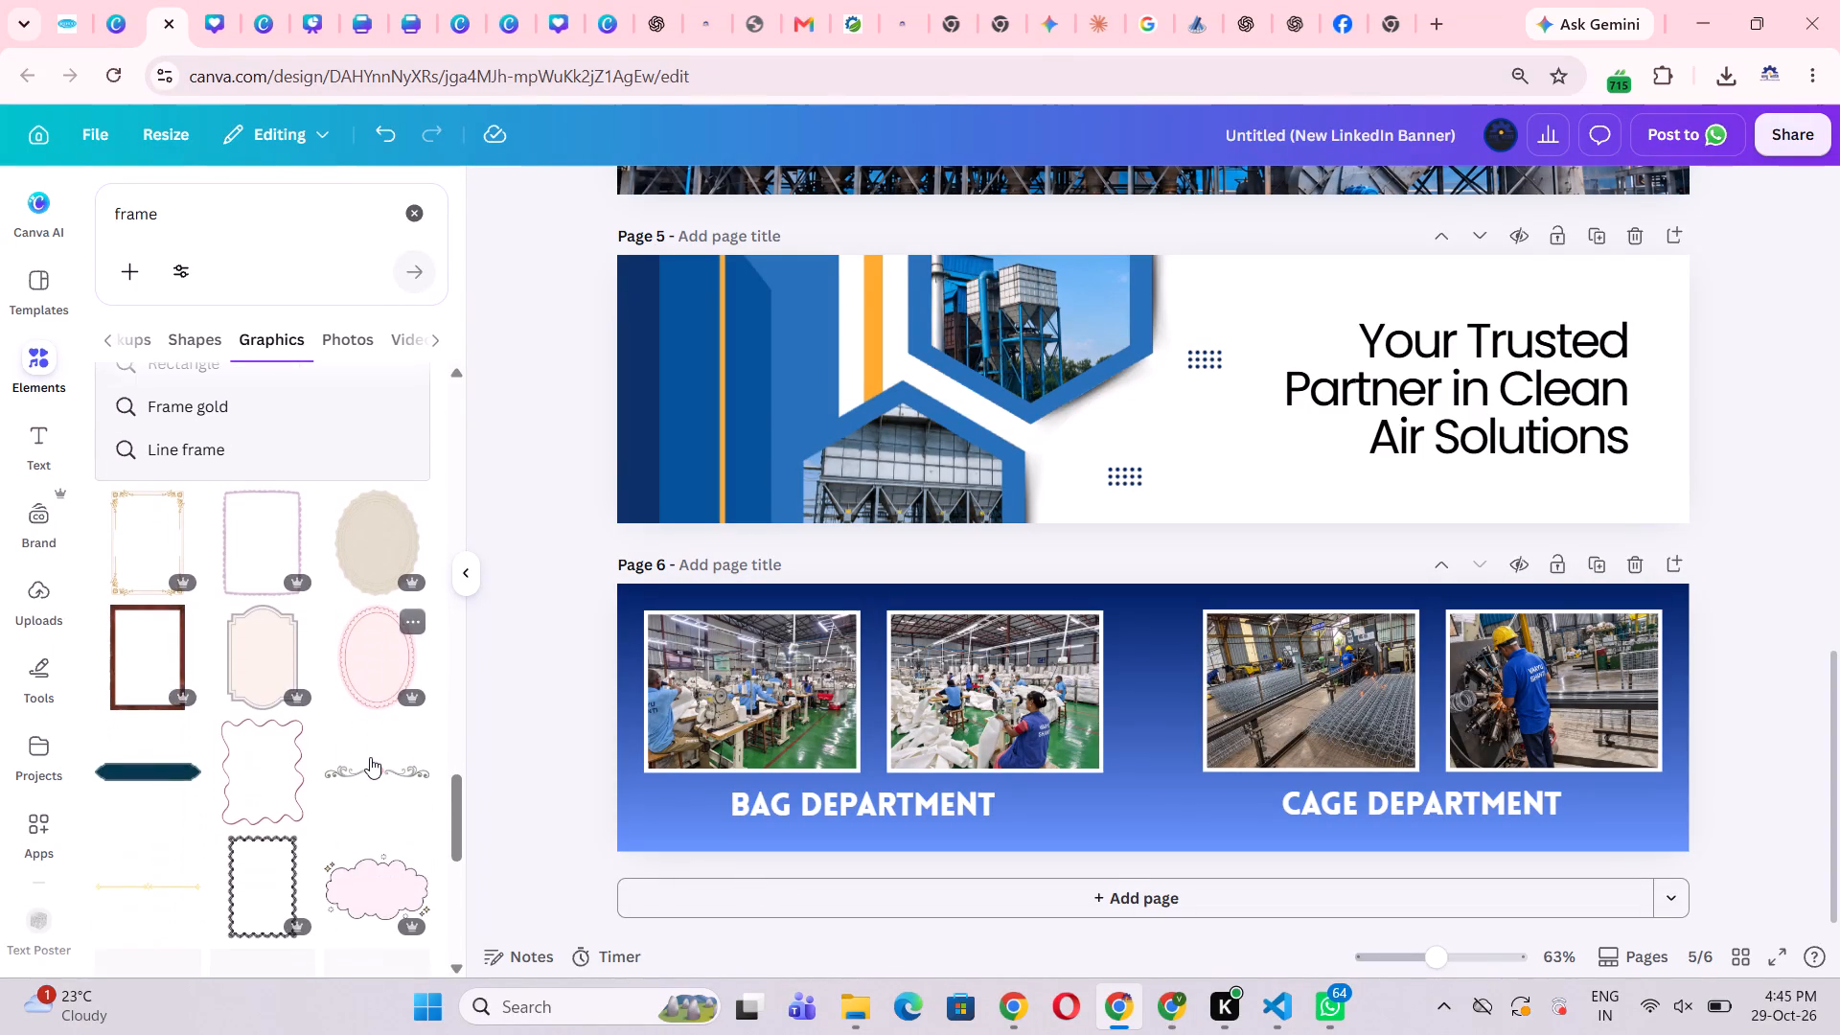
scroll(370, 757, down, 3)
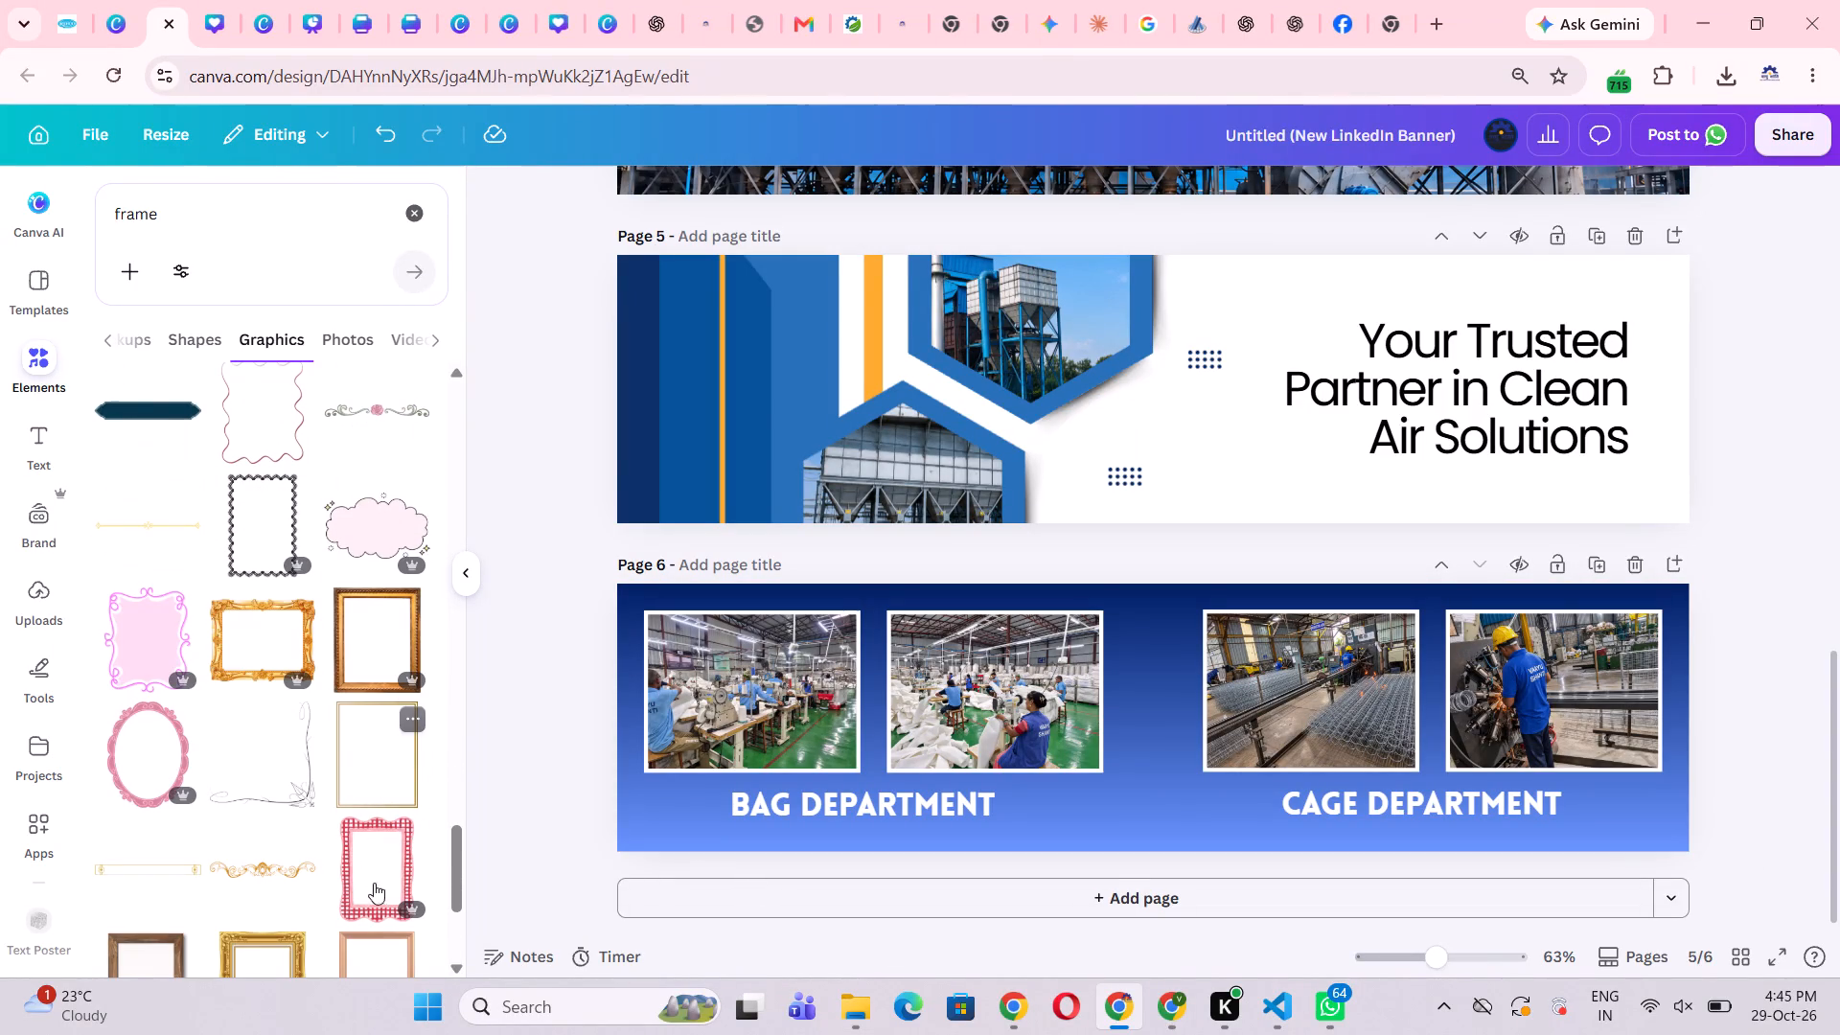
scroll(368, 925, down, 4)
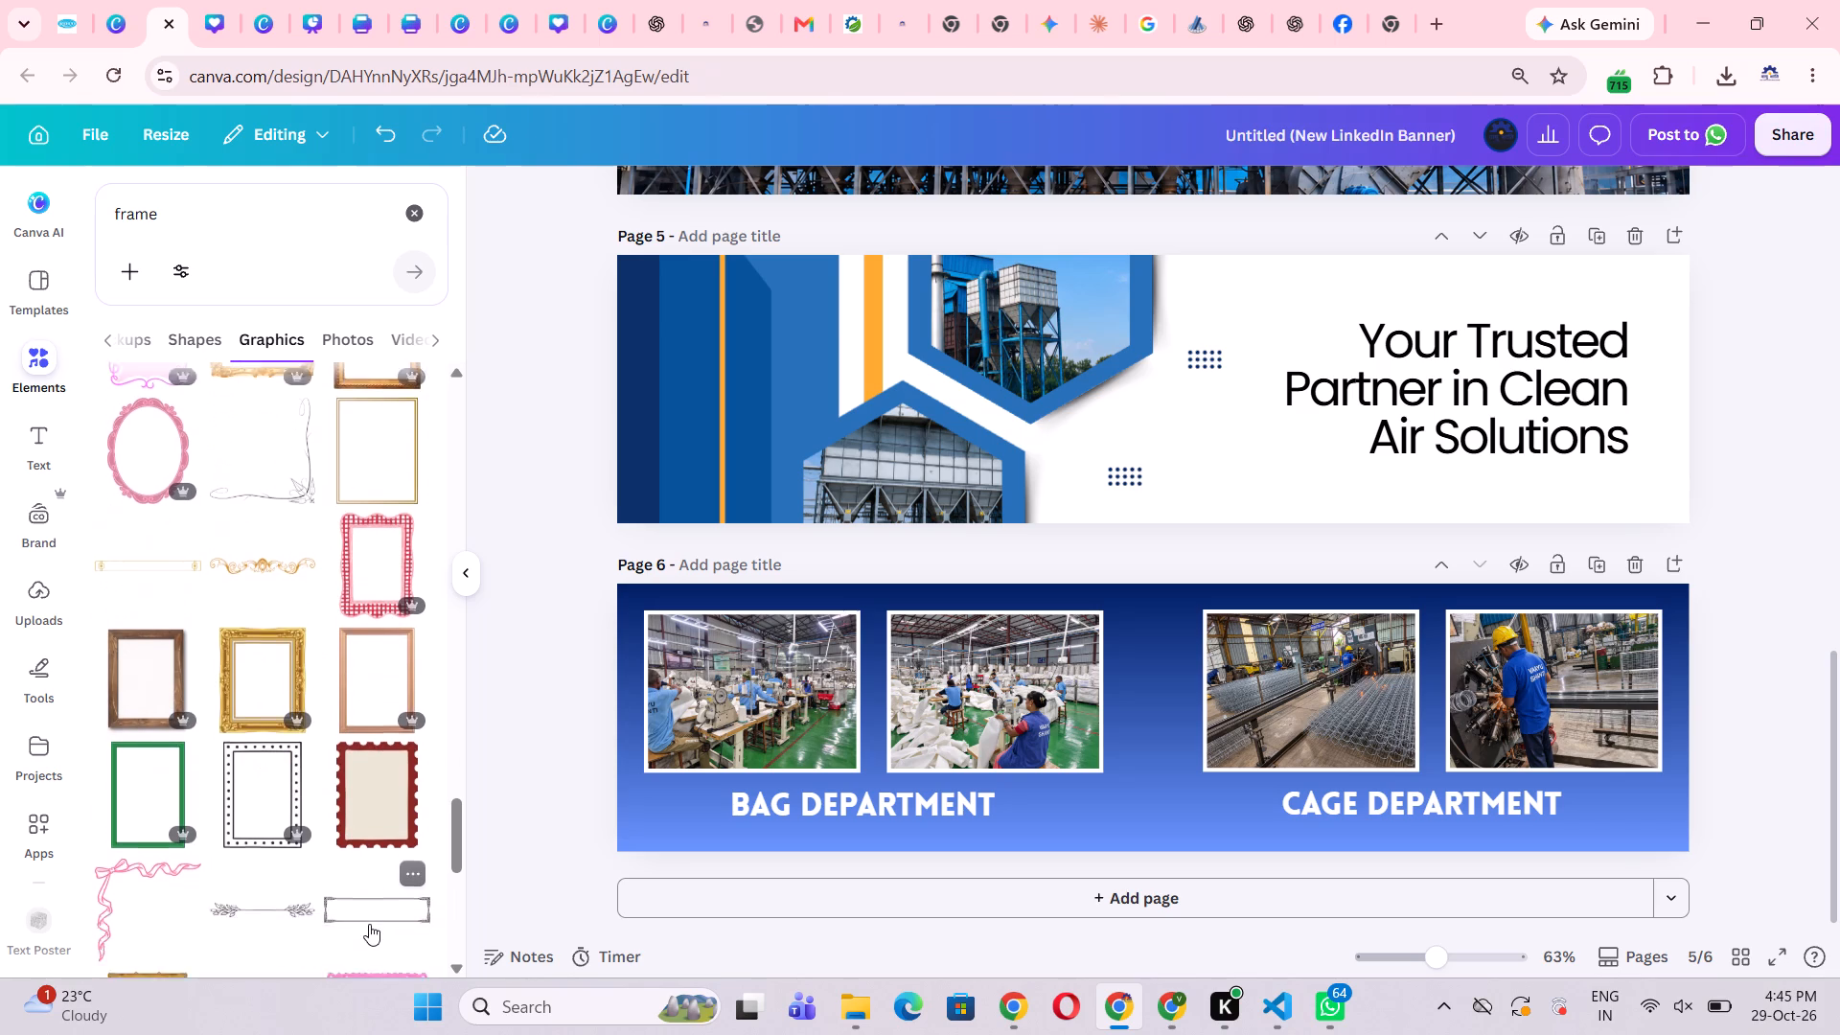
scroll(369, 924, down, 4)
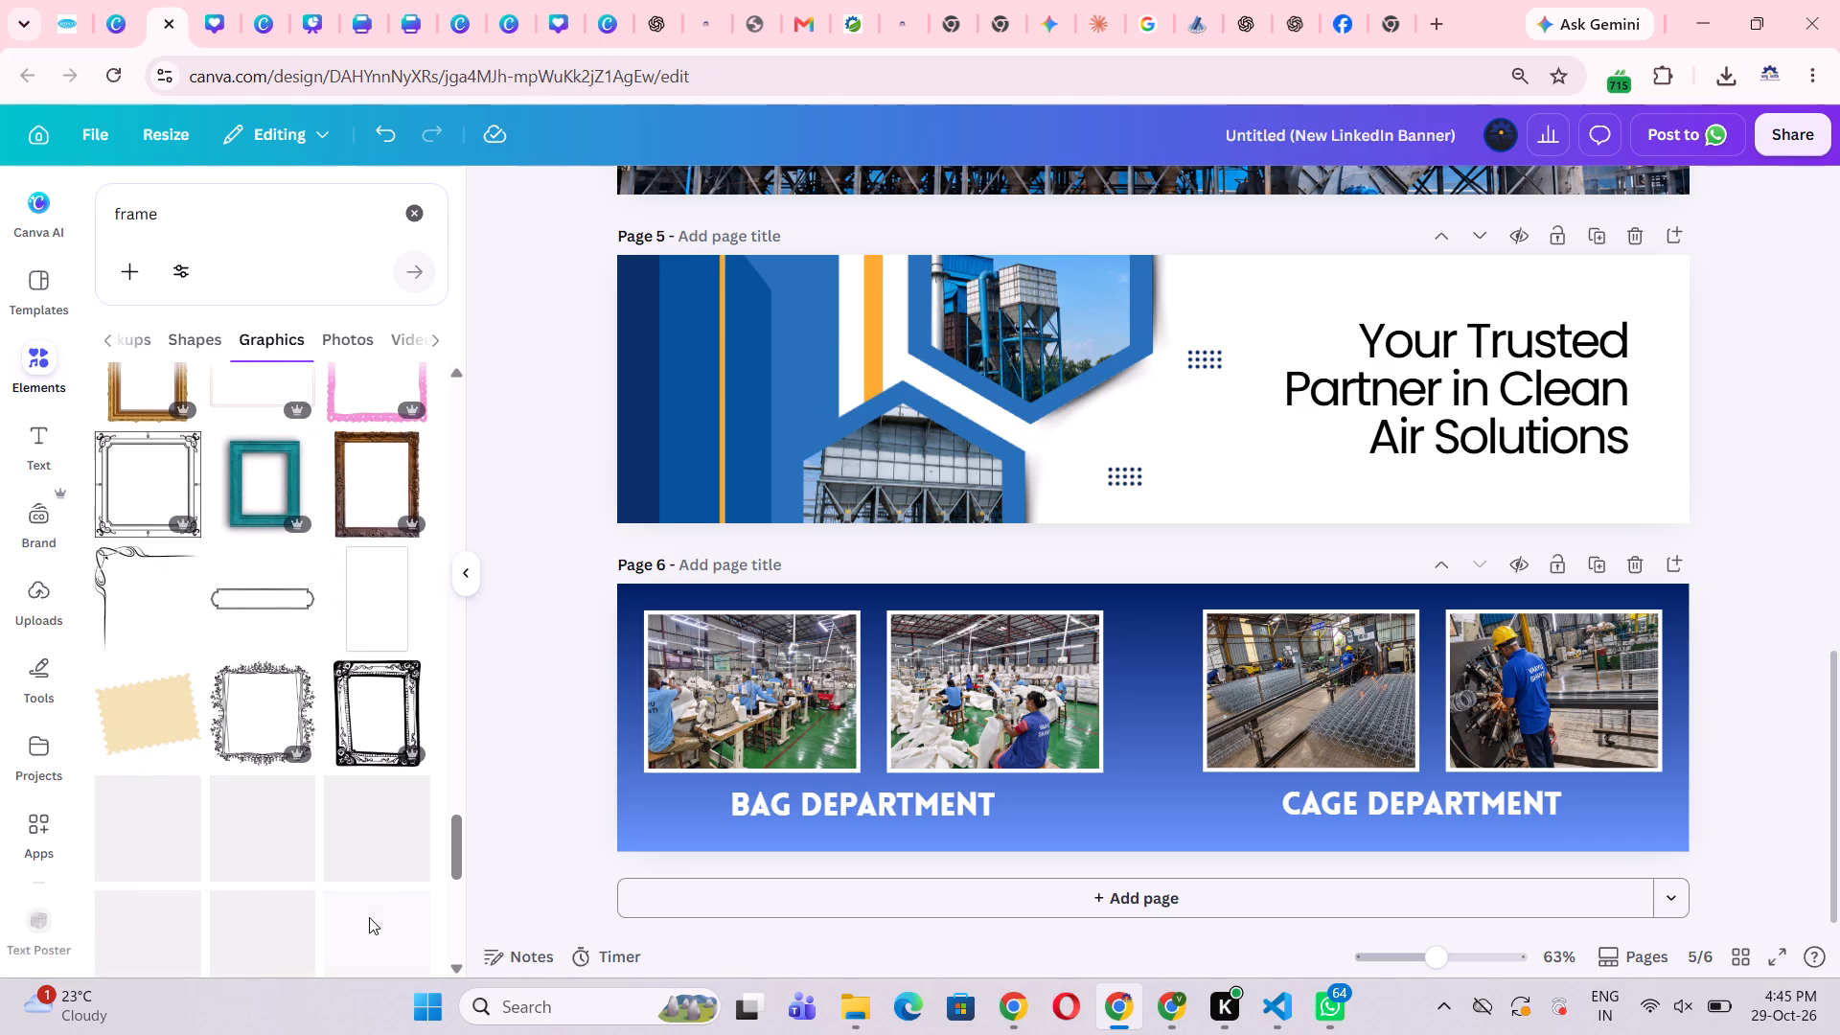
scroll(312, 806, down, 5)
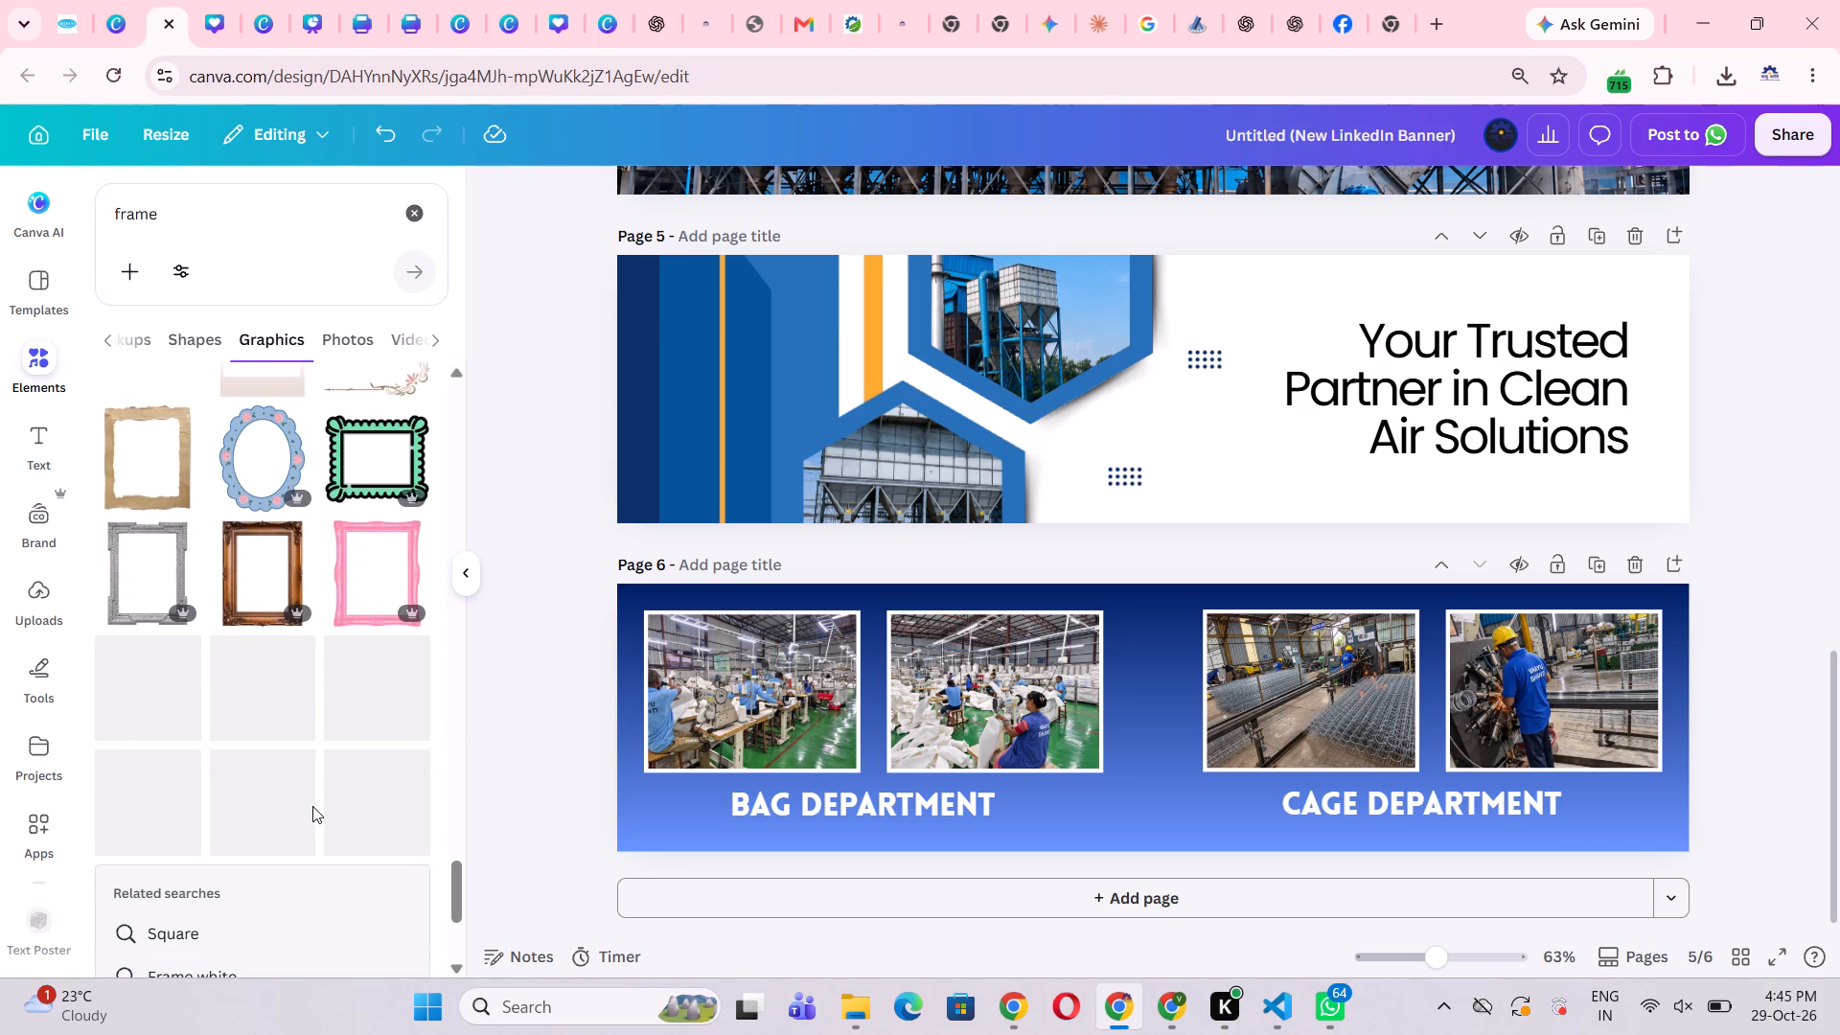
scroll(312, 806, down, 4)
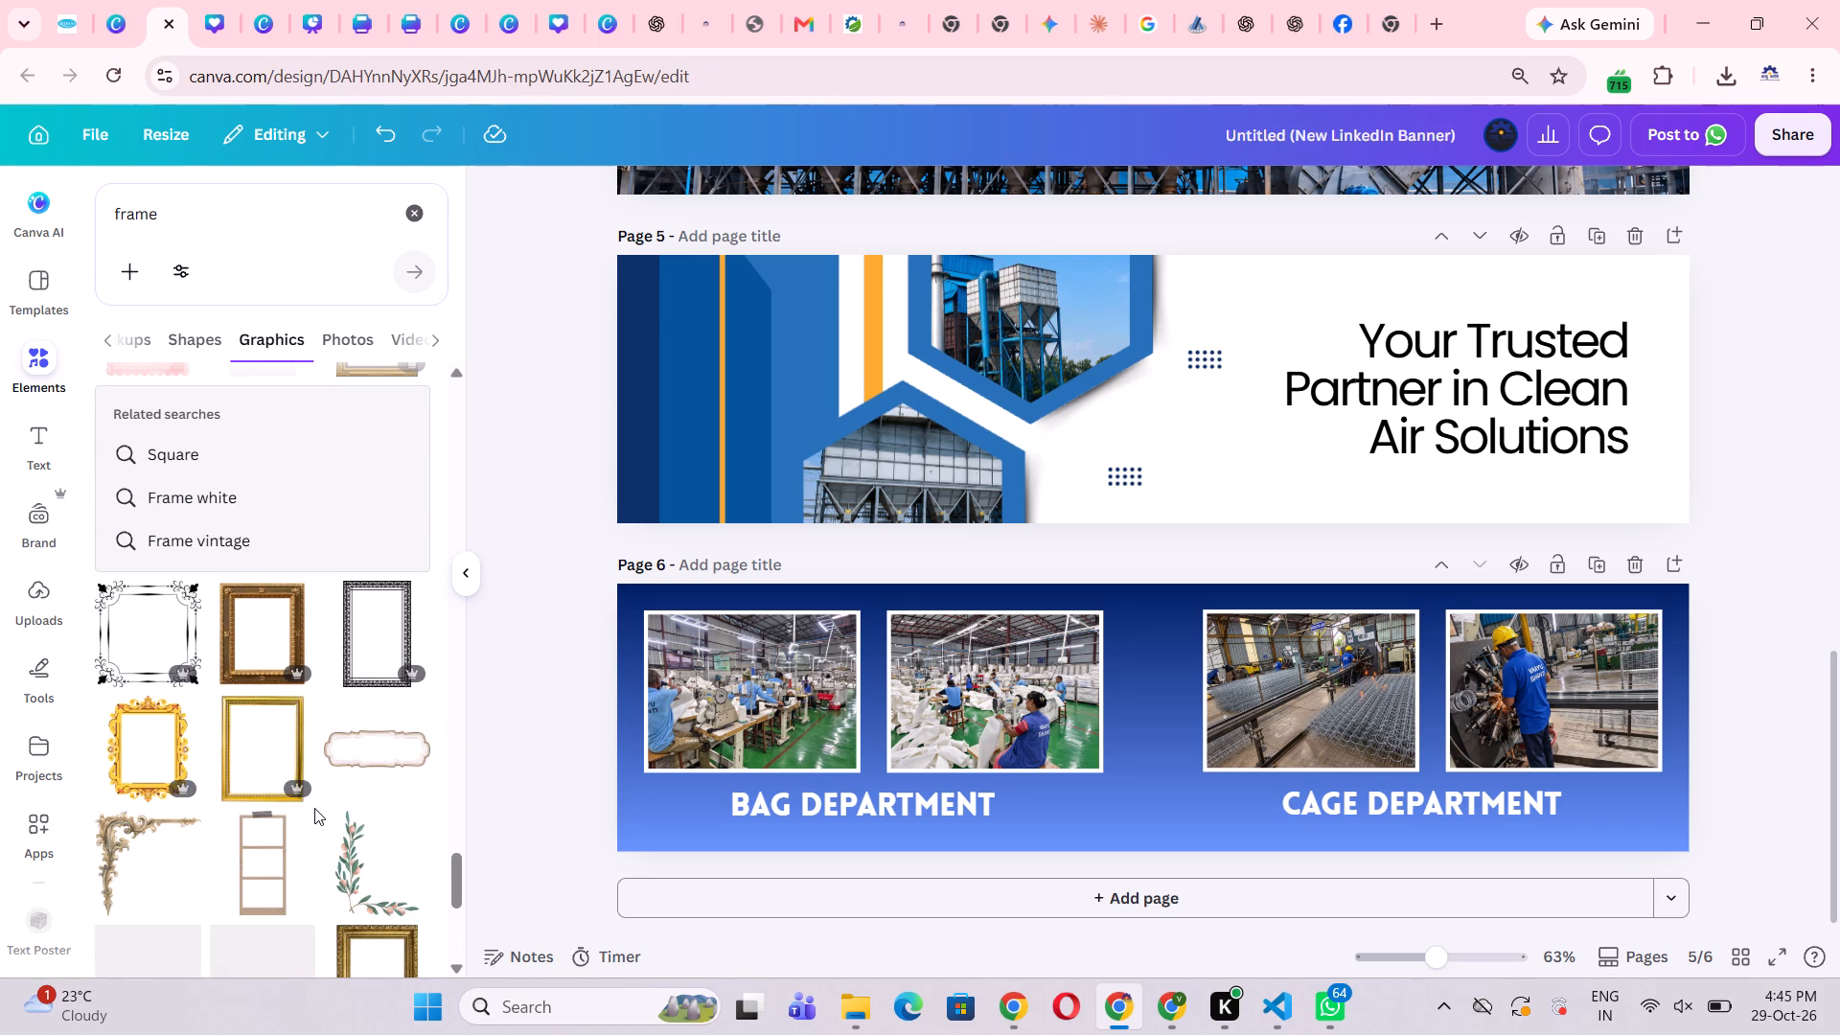
scroll(353, 876, down, 5)
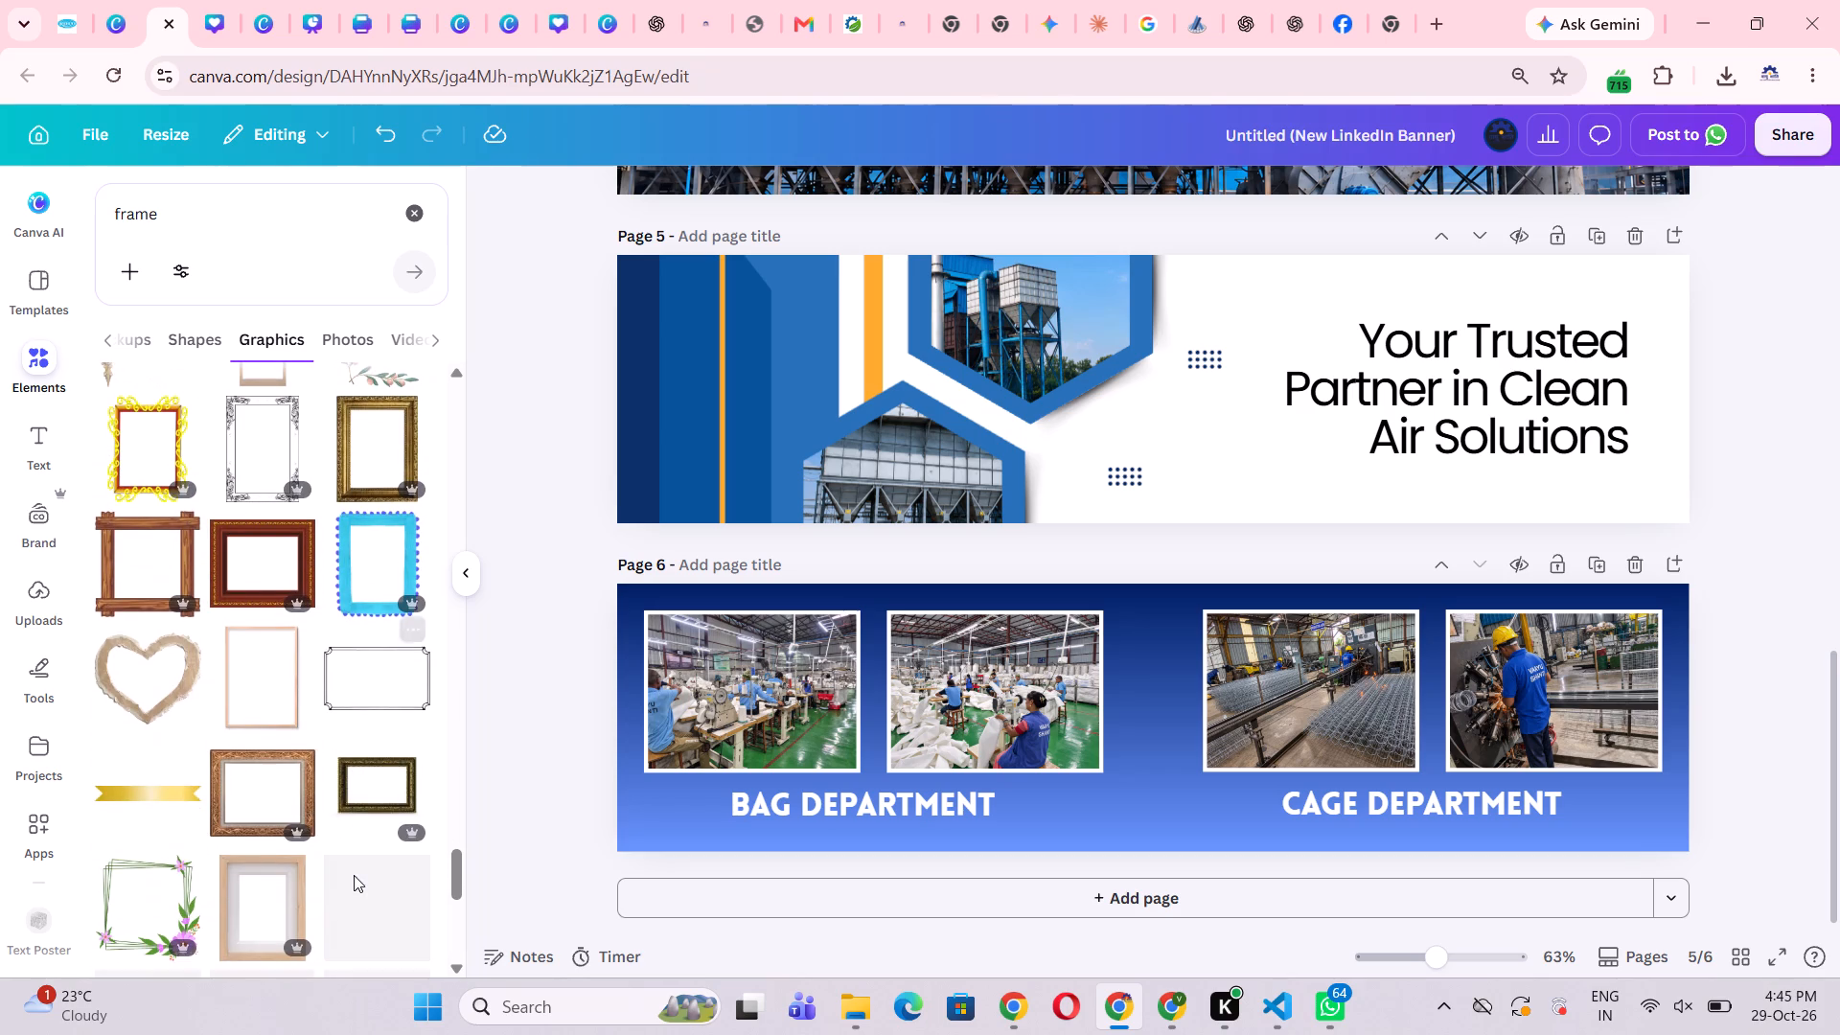
scroll(354, 875, down, 3)
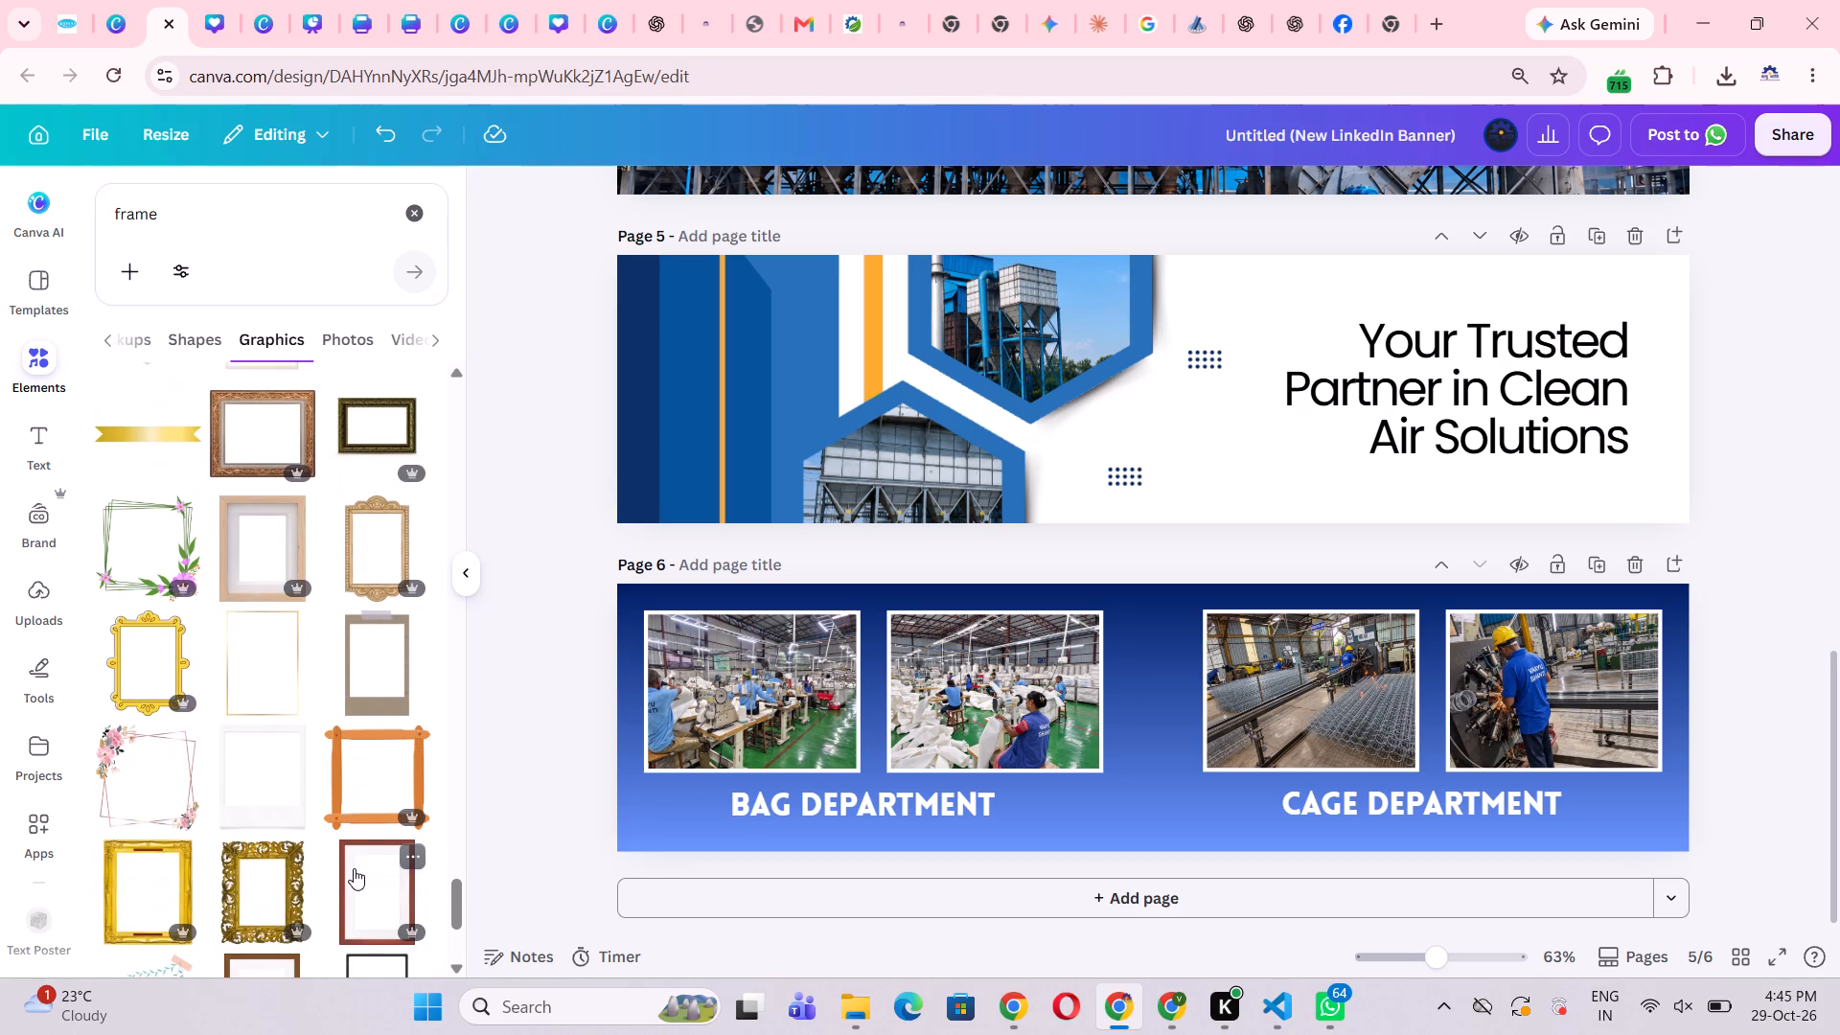
click(490, 852)
scroll(330, 839, down, 1)
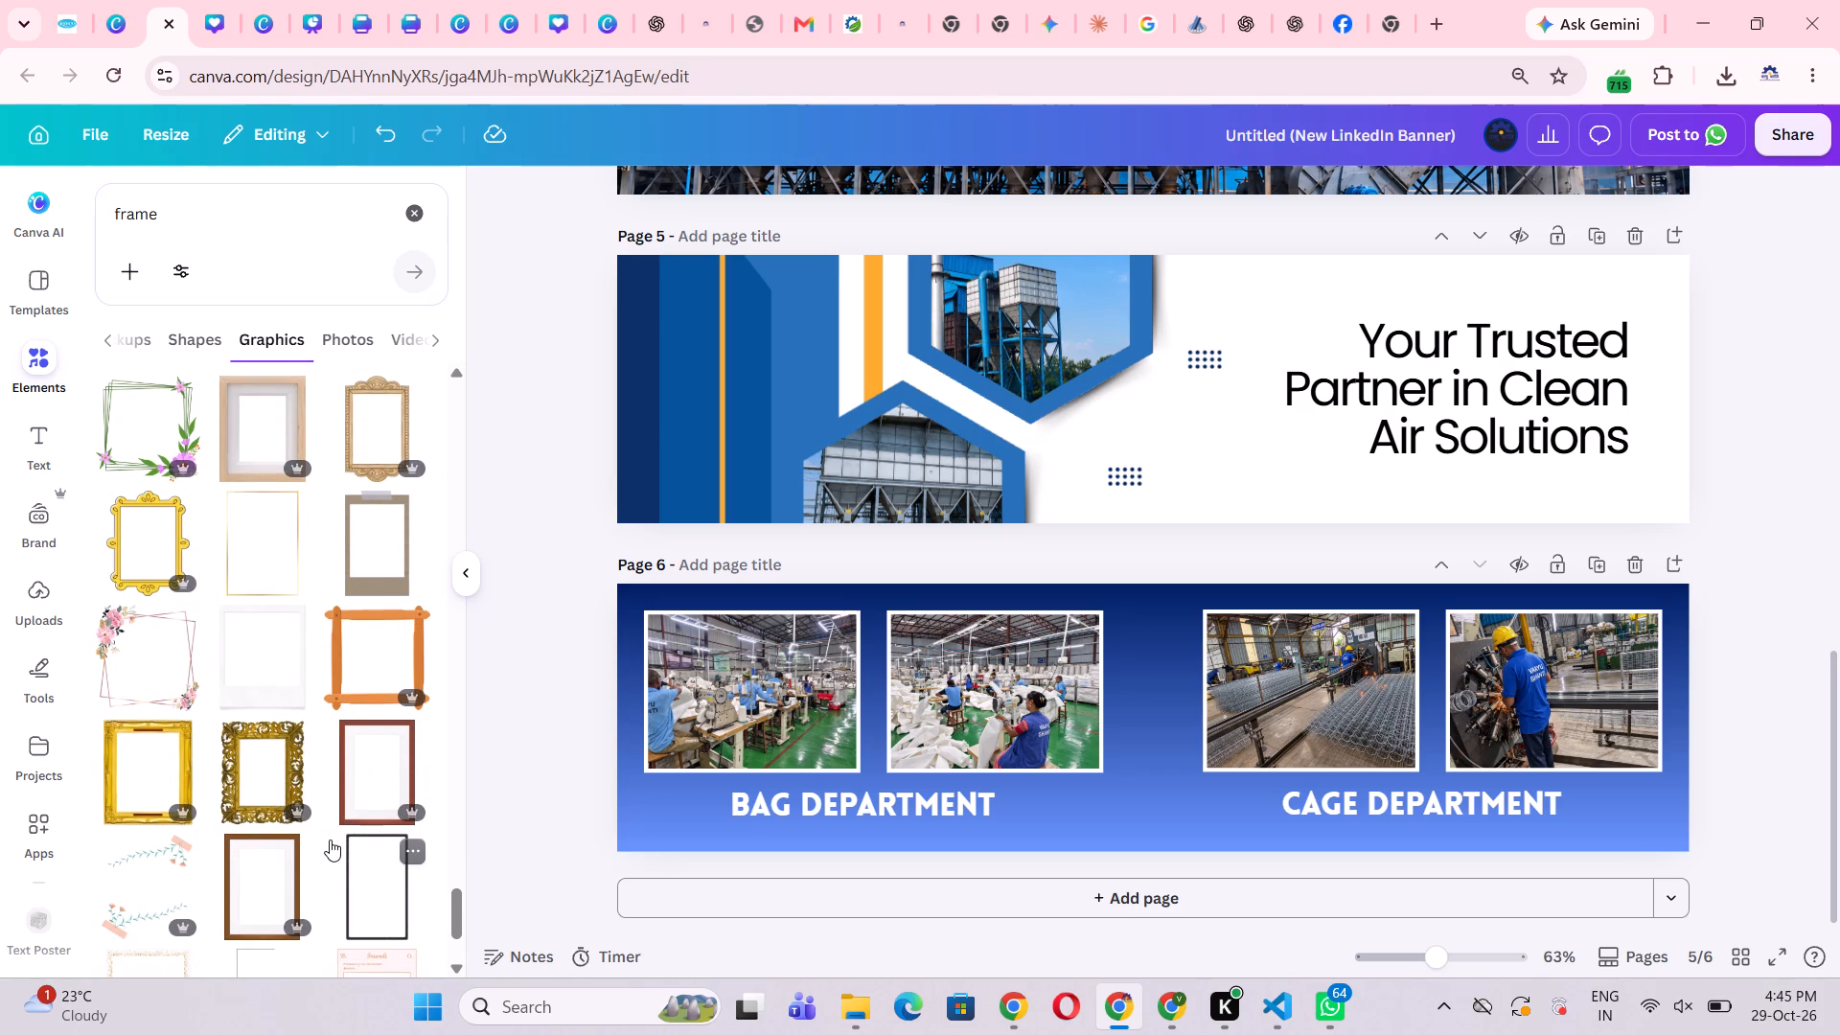
scroll(330, 839, down, 3)
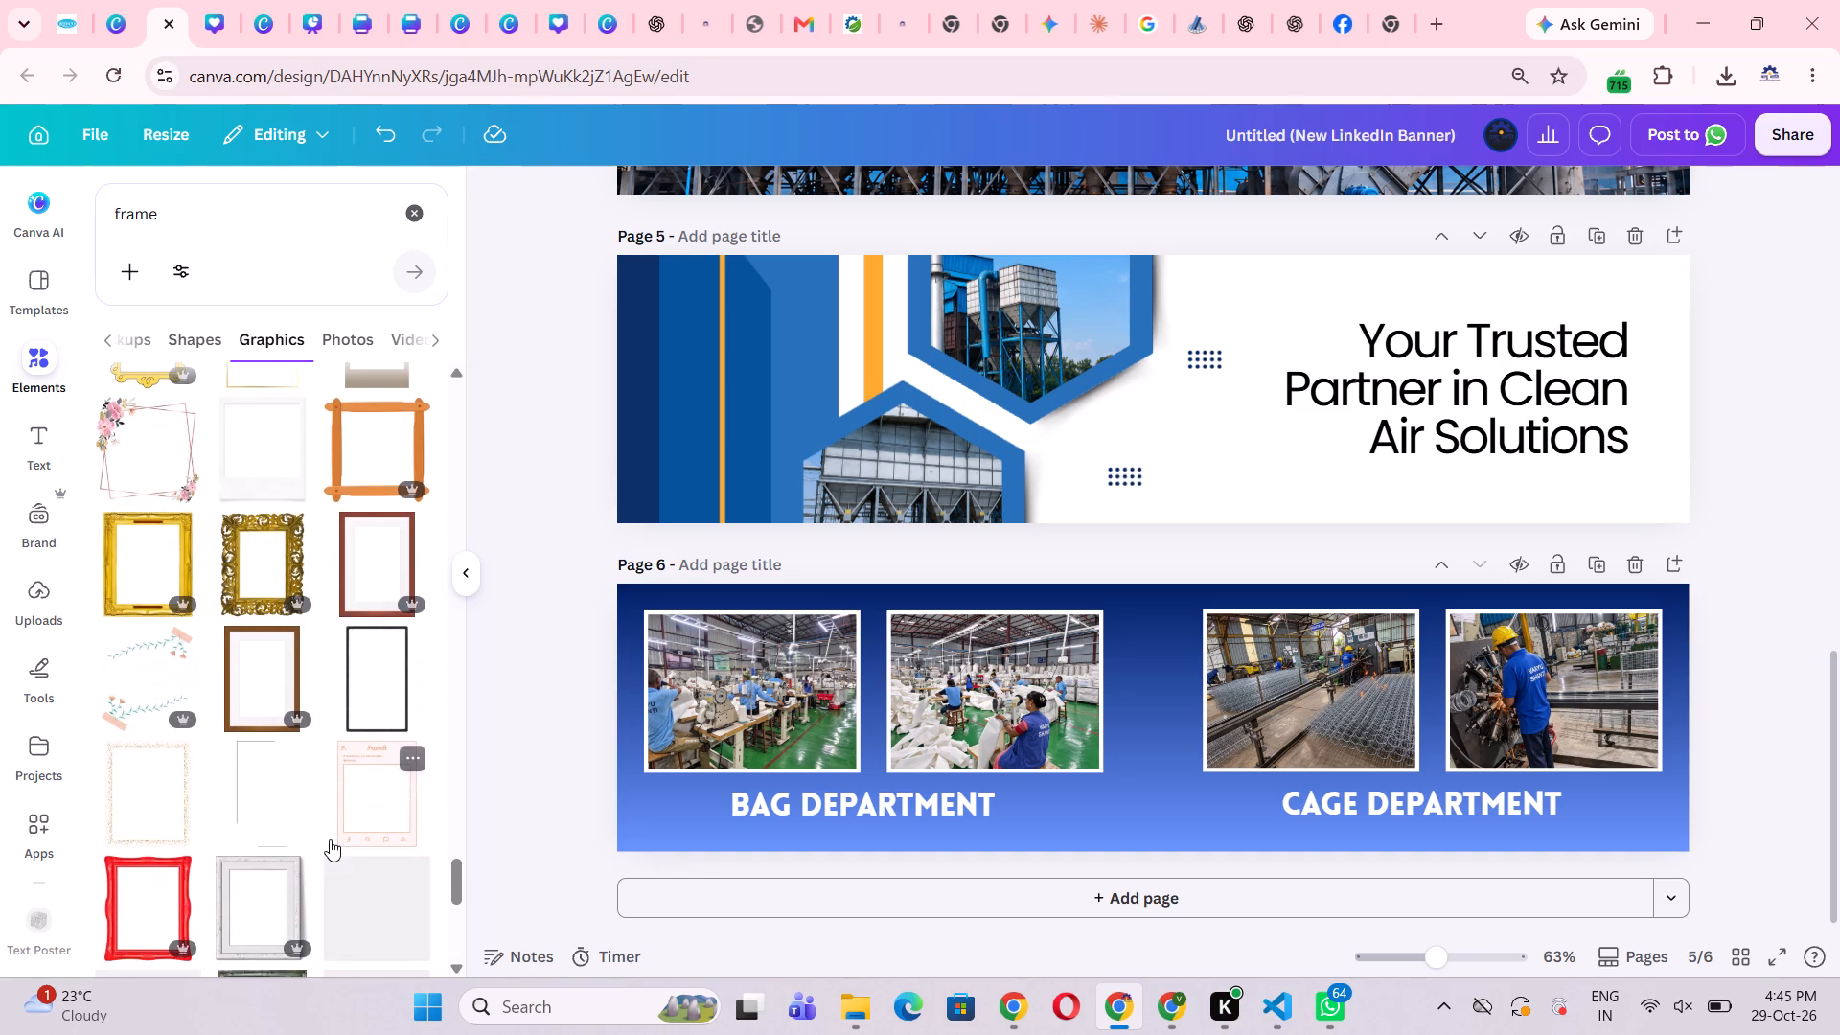
scroll(330, 839, down, 3)
click(506, 802)
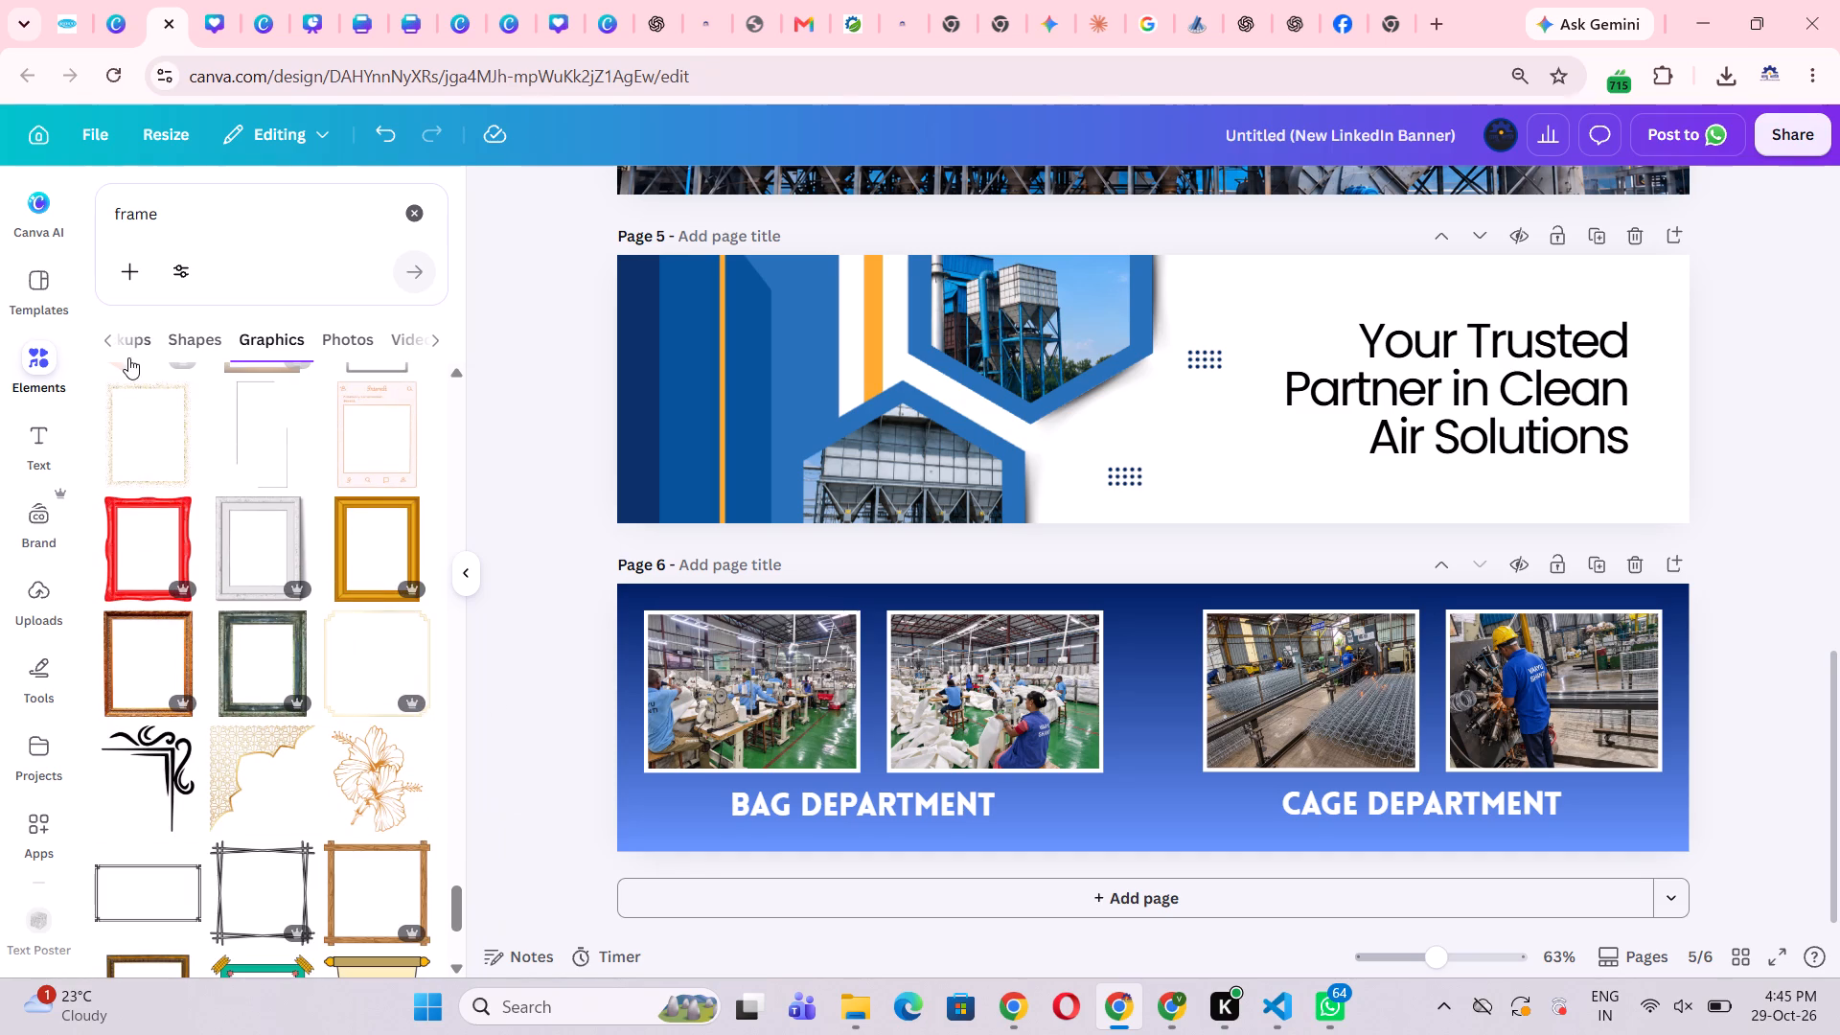
Search the elements library for "divider" and narrow the results to graphics.
click(241, 217)
click(417, 209)
text(divider)
key(Return)
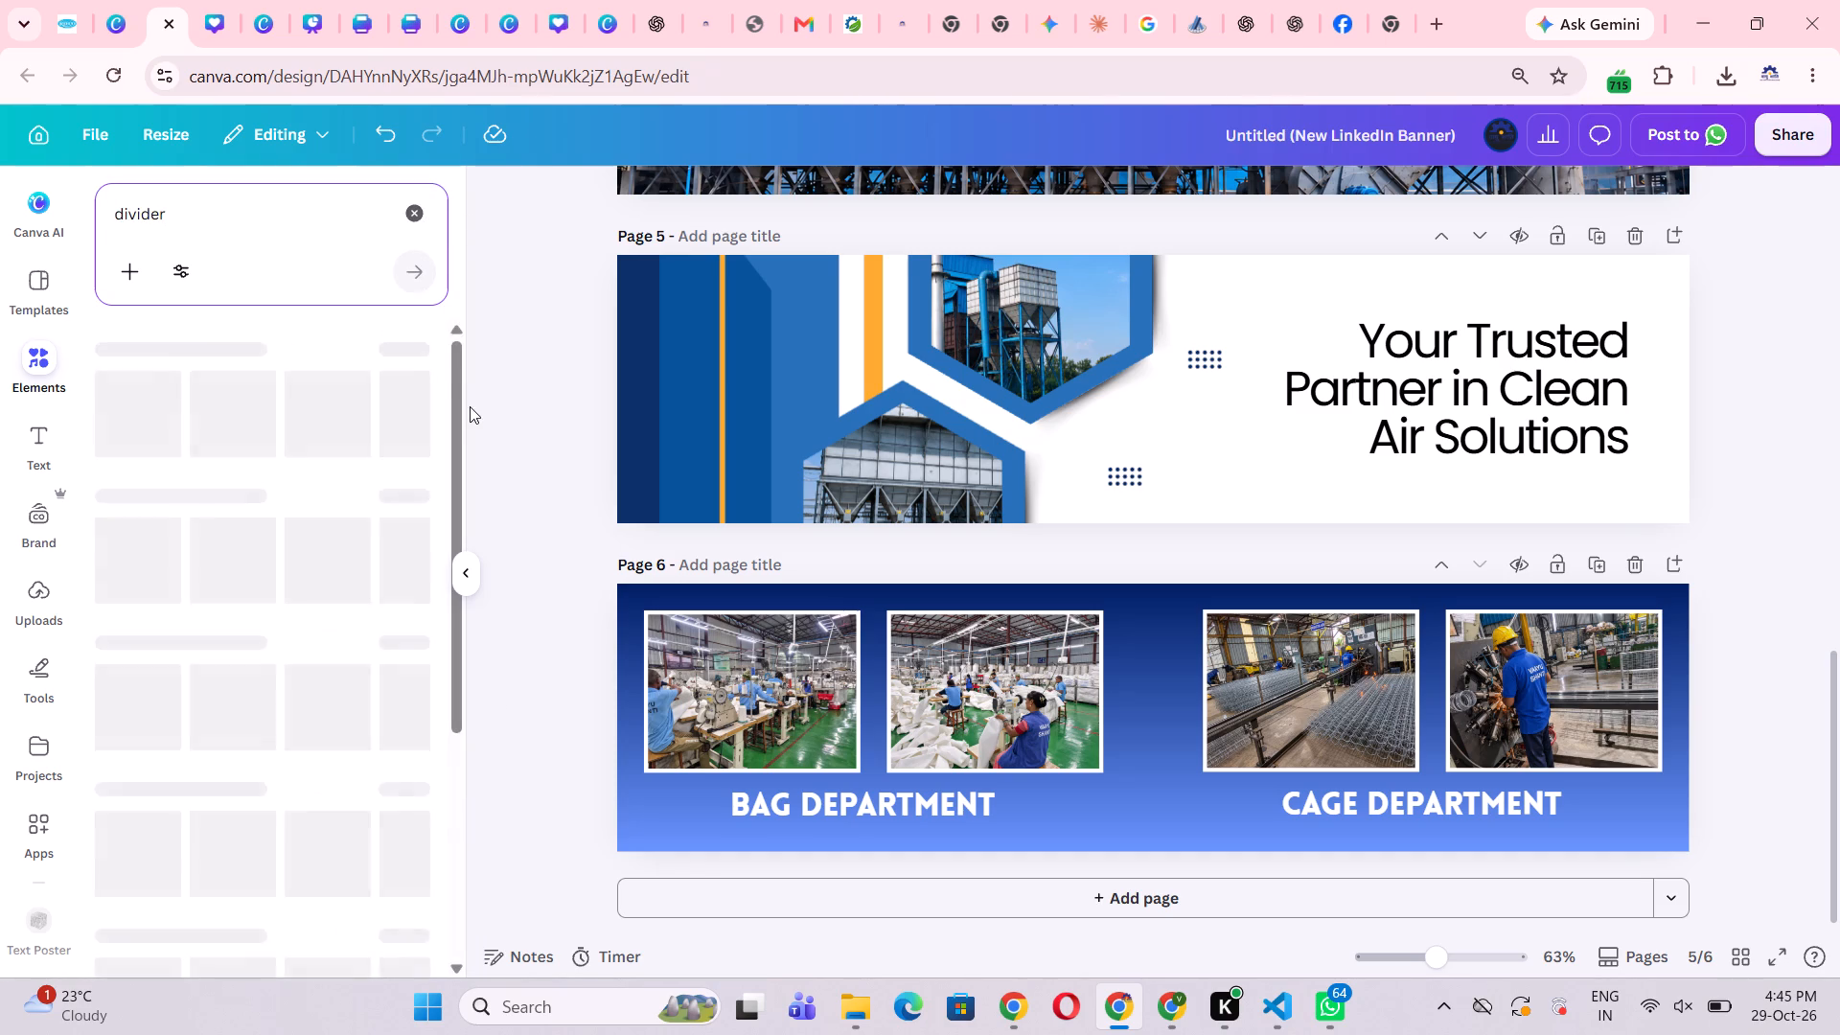
scroll(293, 792, down, 3)
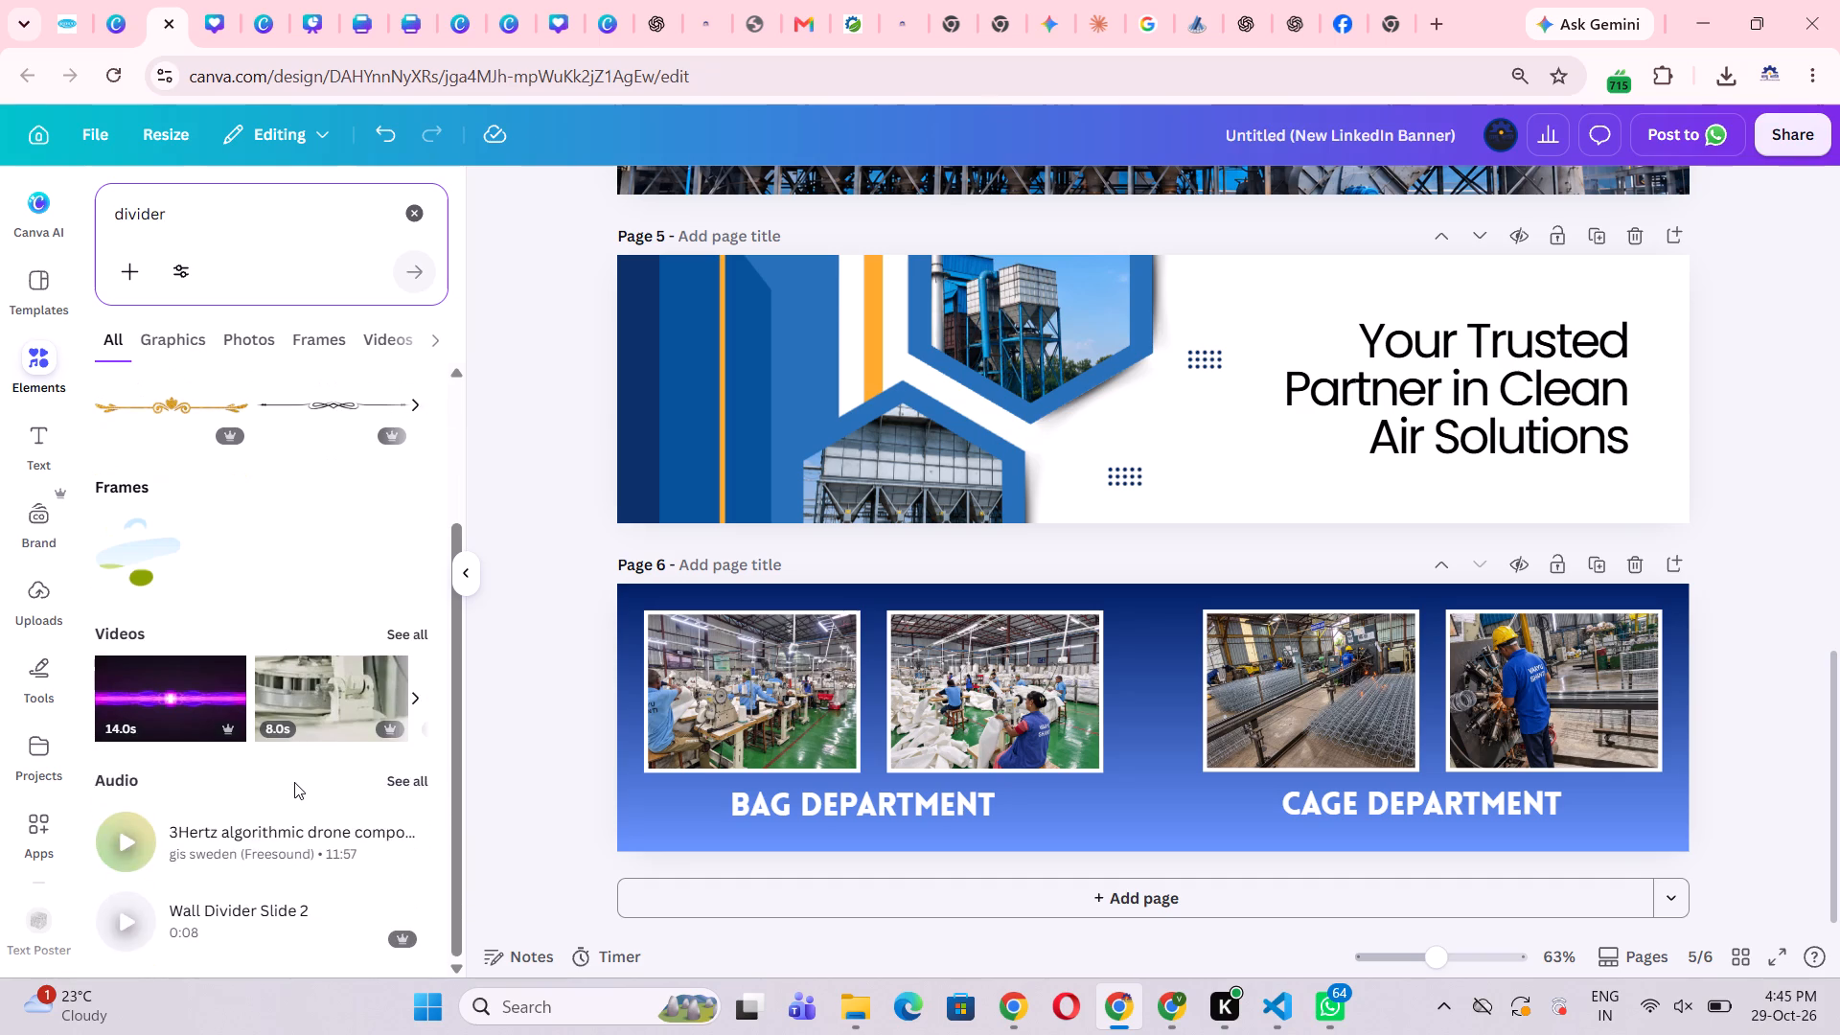
scroll(294, 782, down, 2)
scroll(294, 781, up, 6)
click(408, 382)
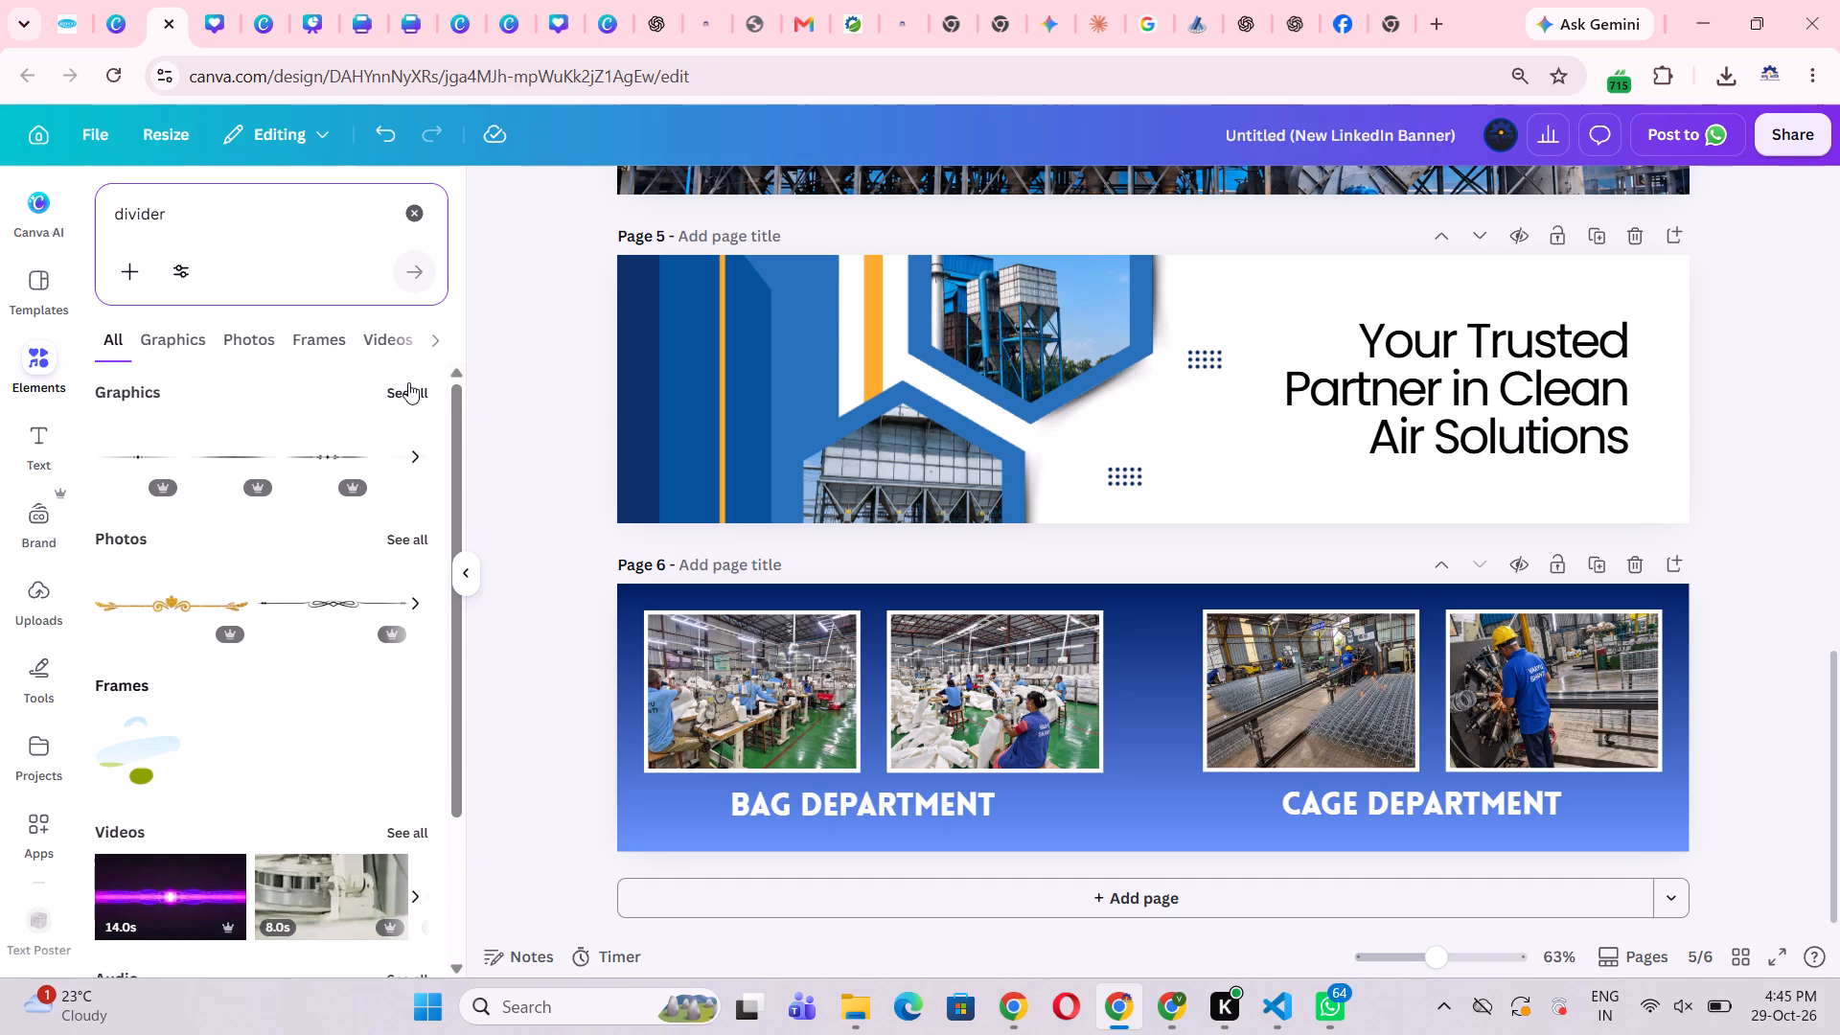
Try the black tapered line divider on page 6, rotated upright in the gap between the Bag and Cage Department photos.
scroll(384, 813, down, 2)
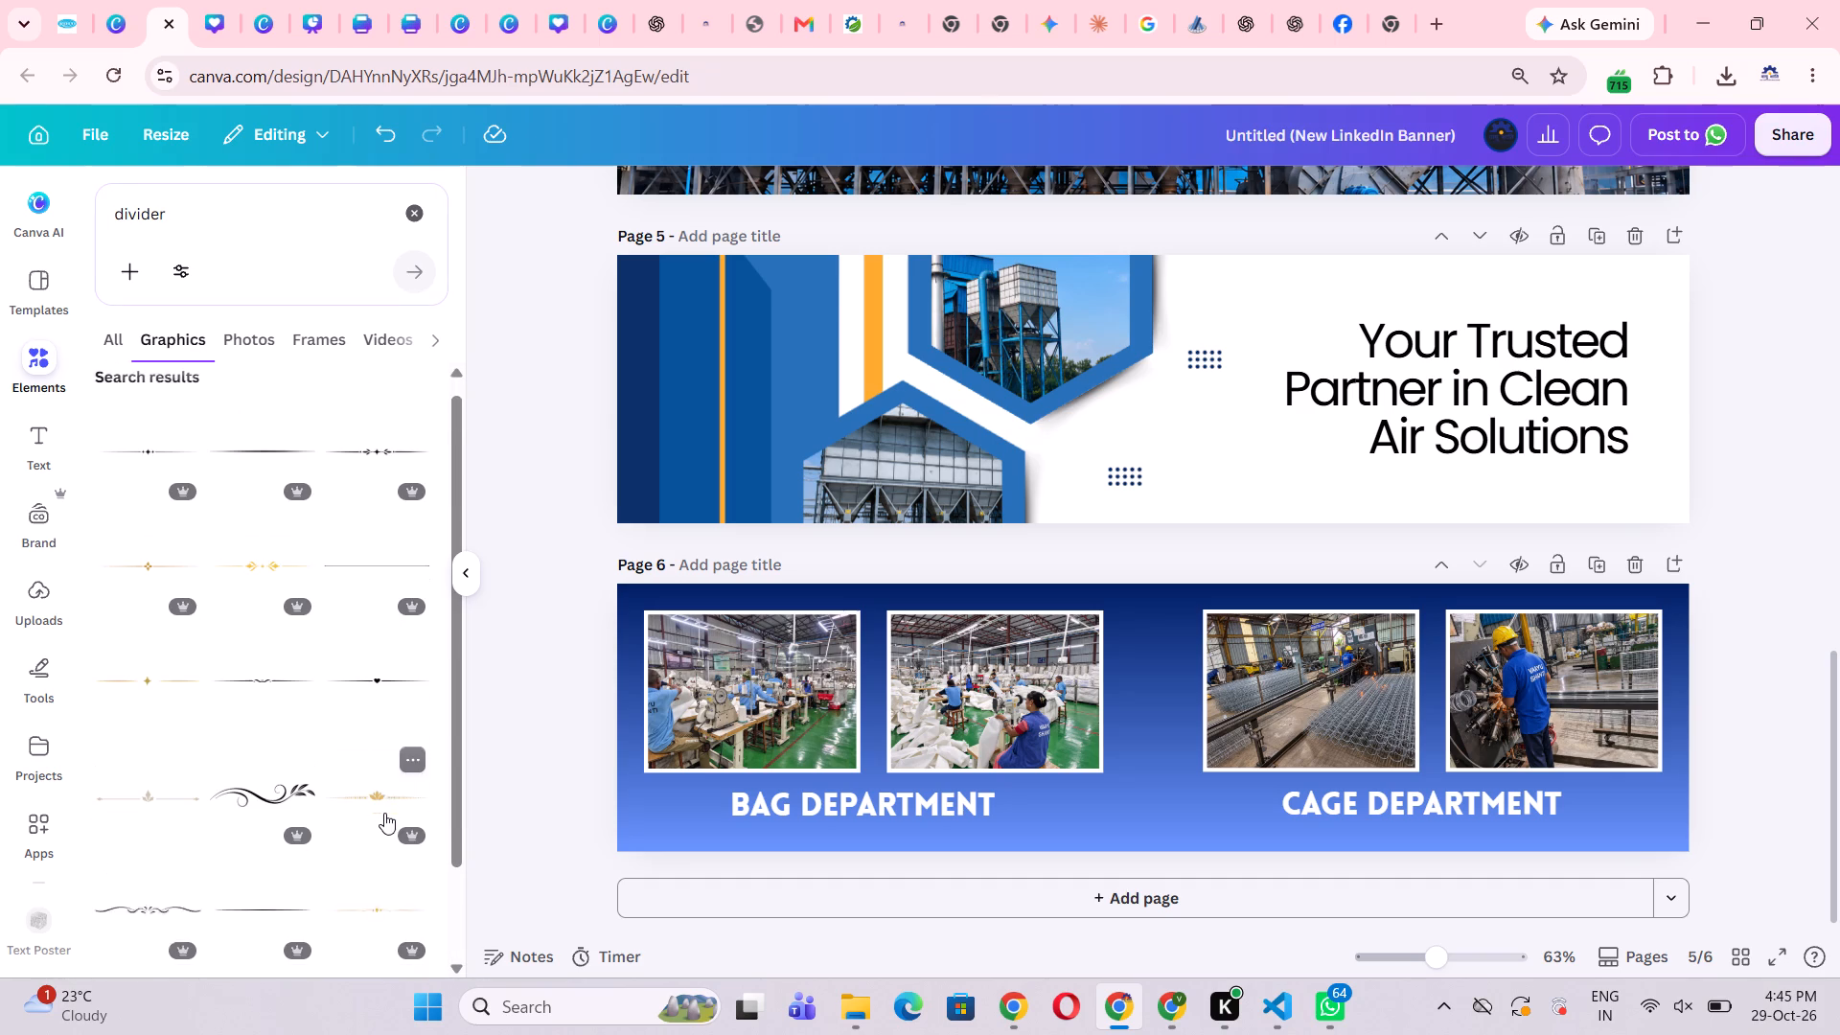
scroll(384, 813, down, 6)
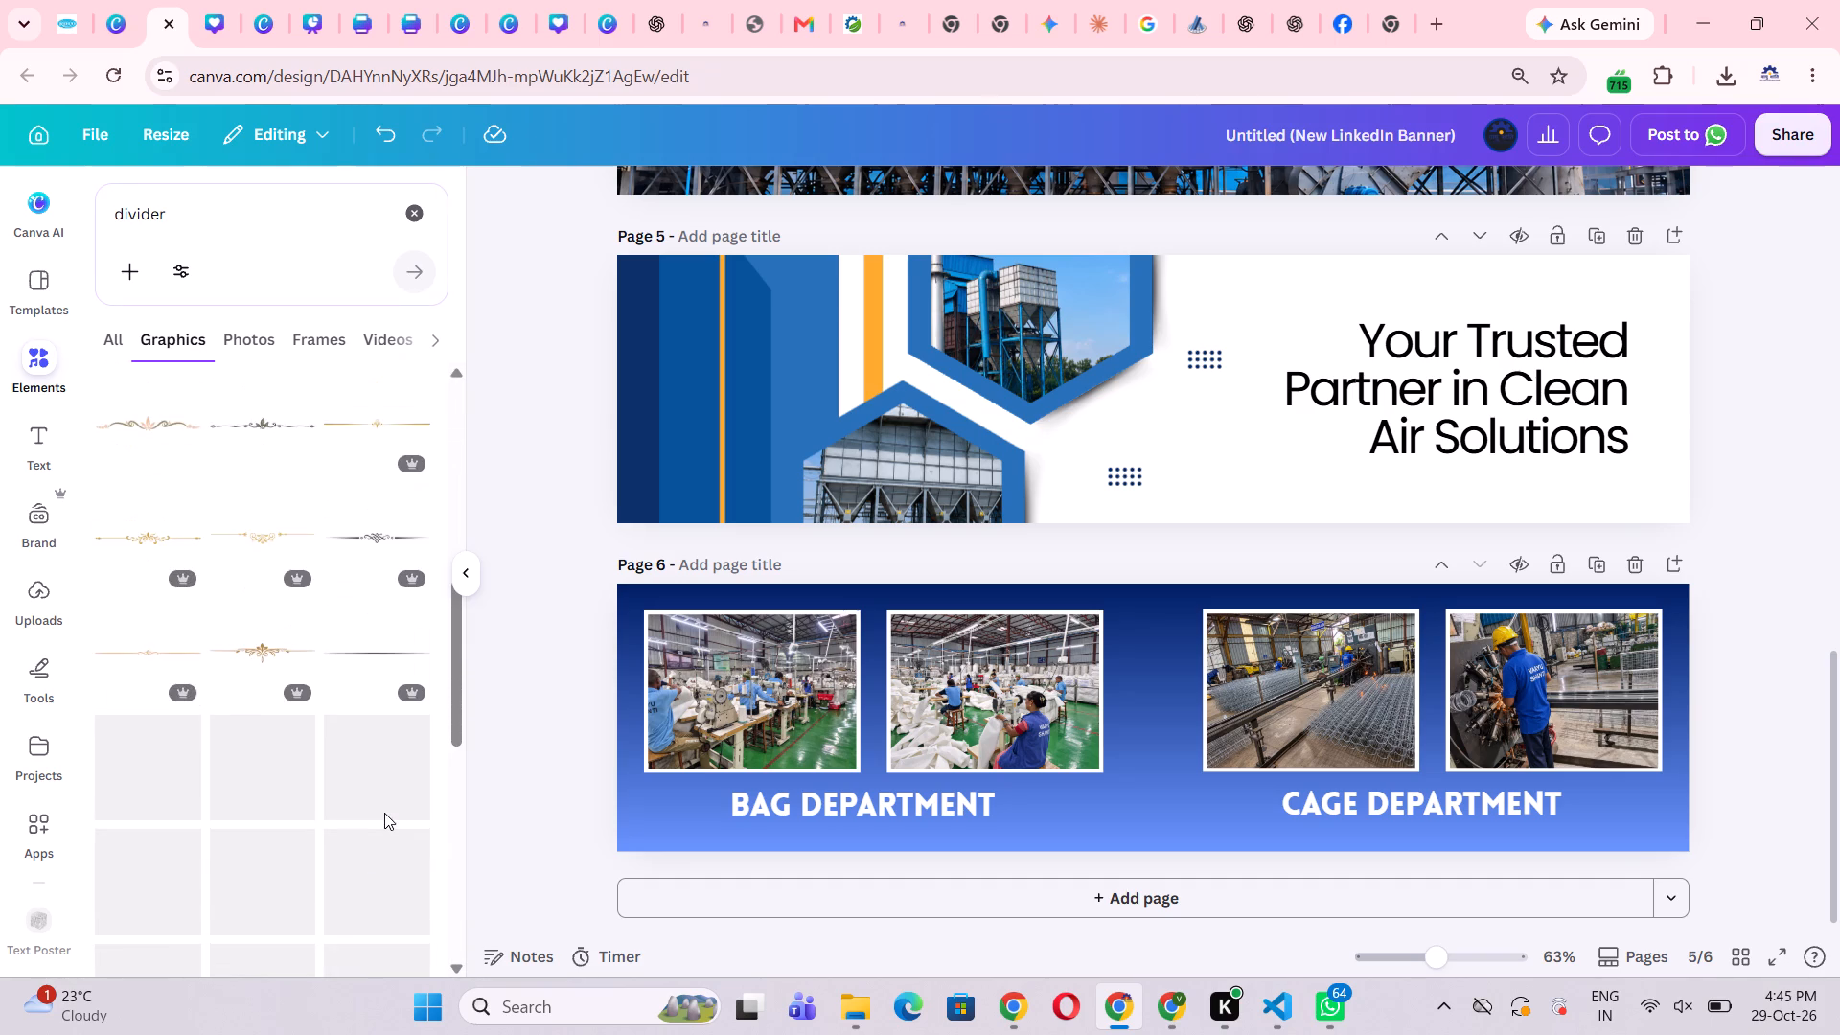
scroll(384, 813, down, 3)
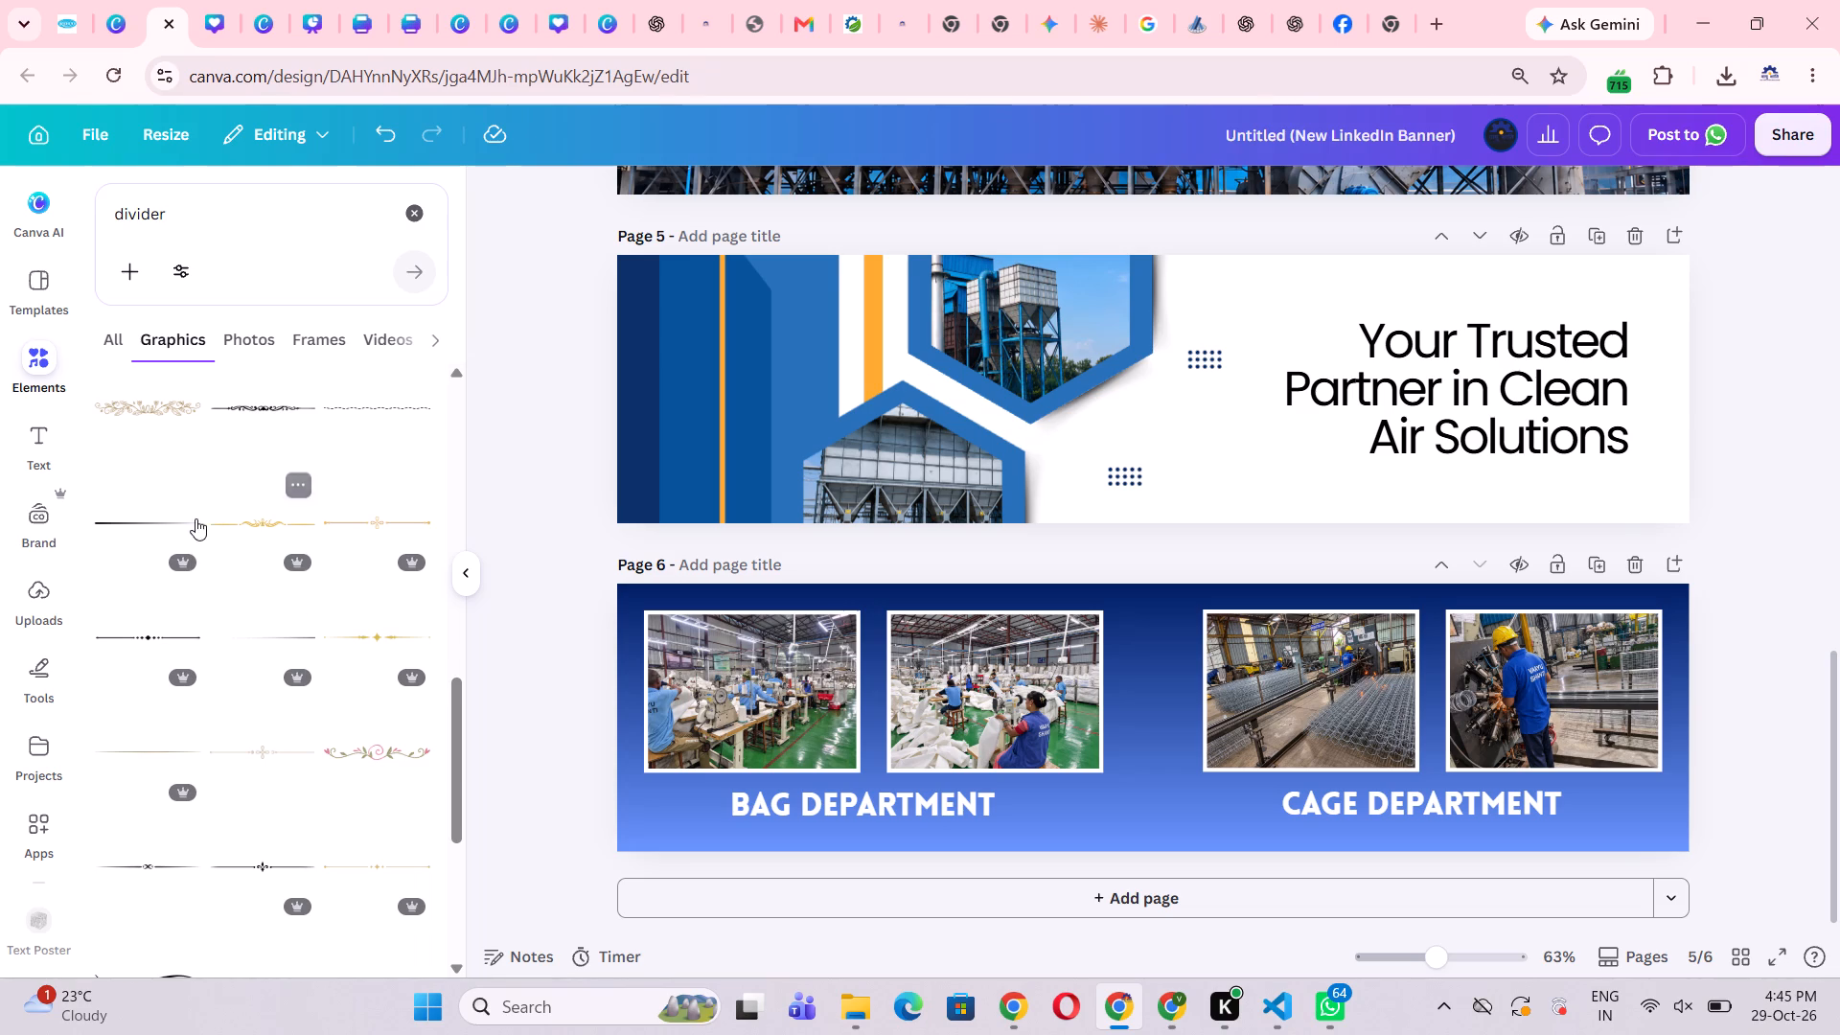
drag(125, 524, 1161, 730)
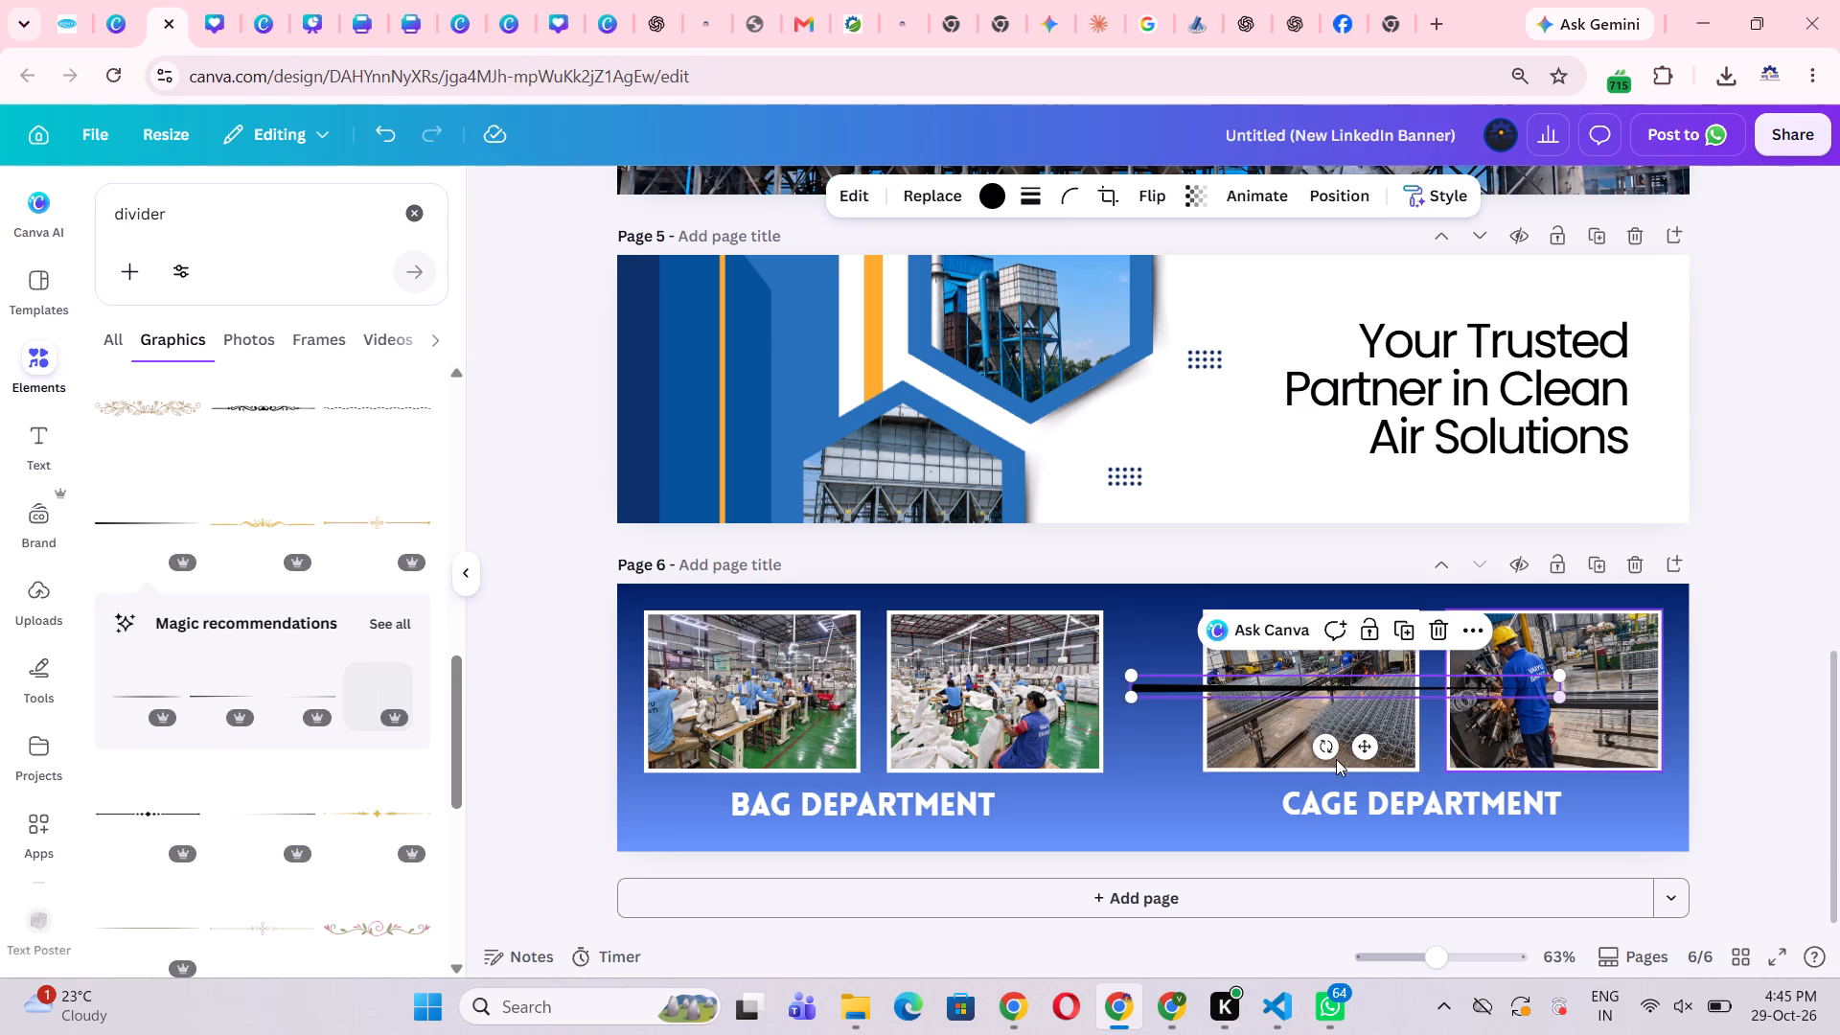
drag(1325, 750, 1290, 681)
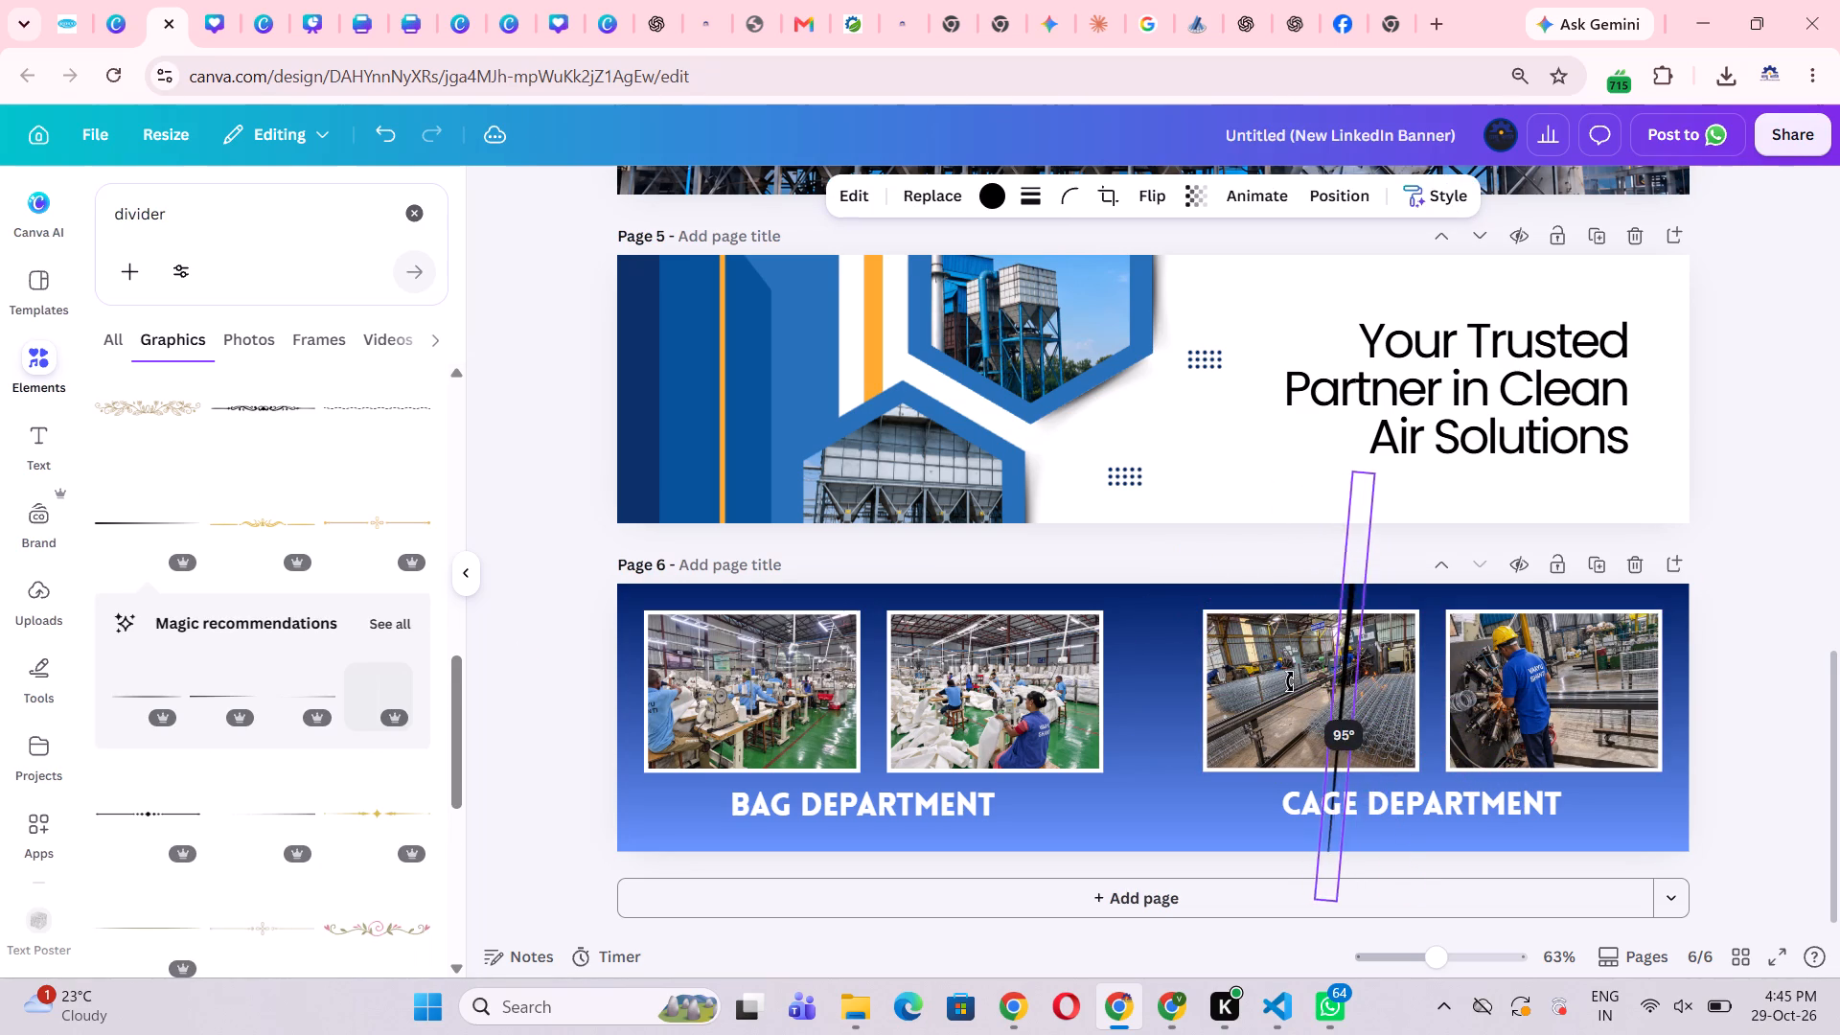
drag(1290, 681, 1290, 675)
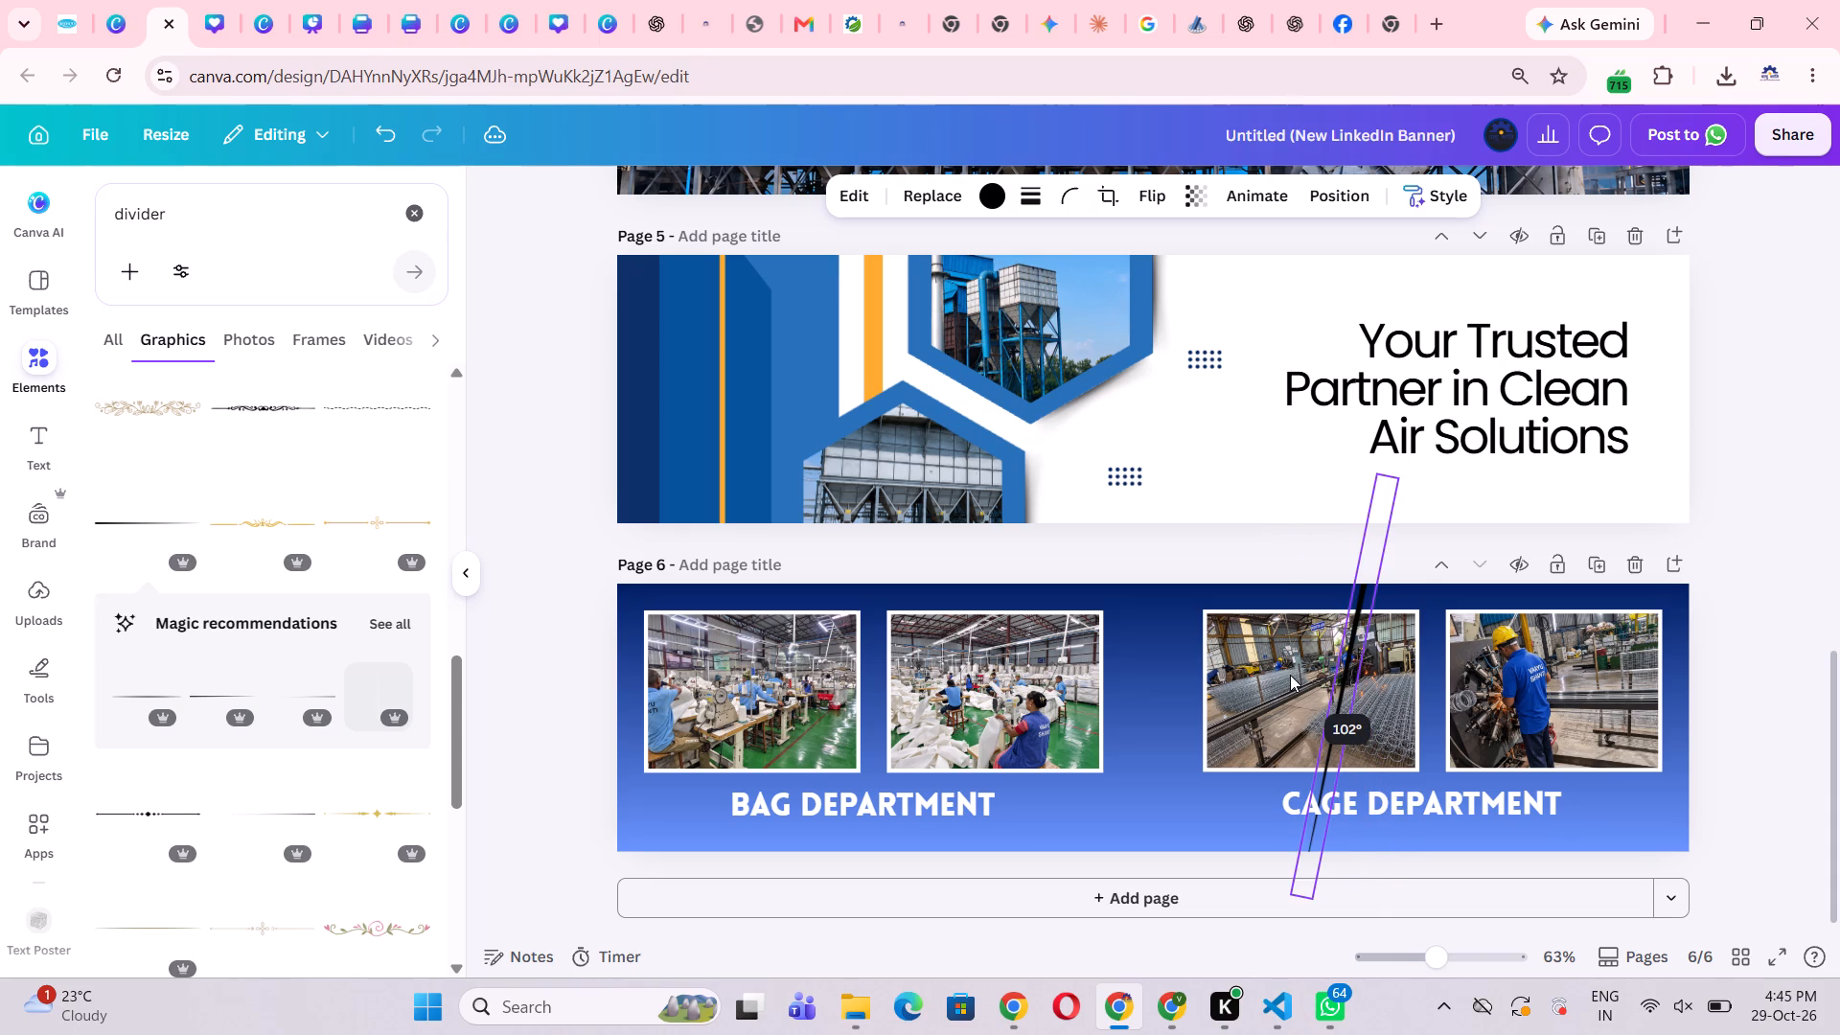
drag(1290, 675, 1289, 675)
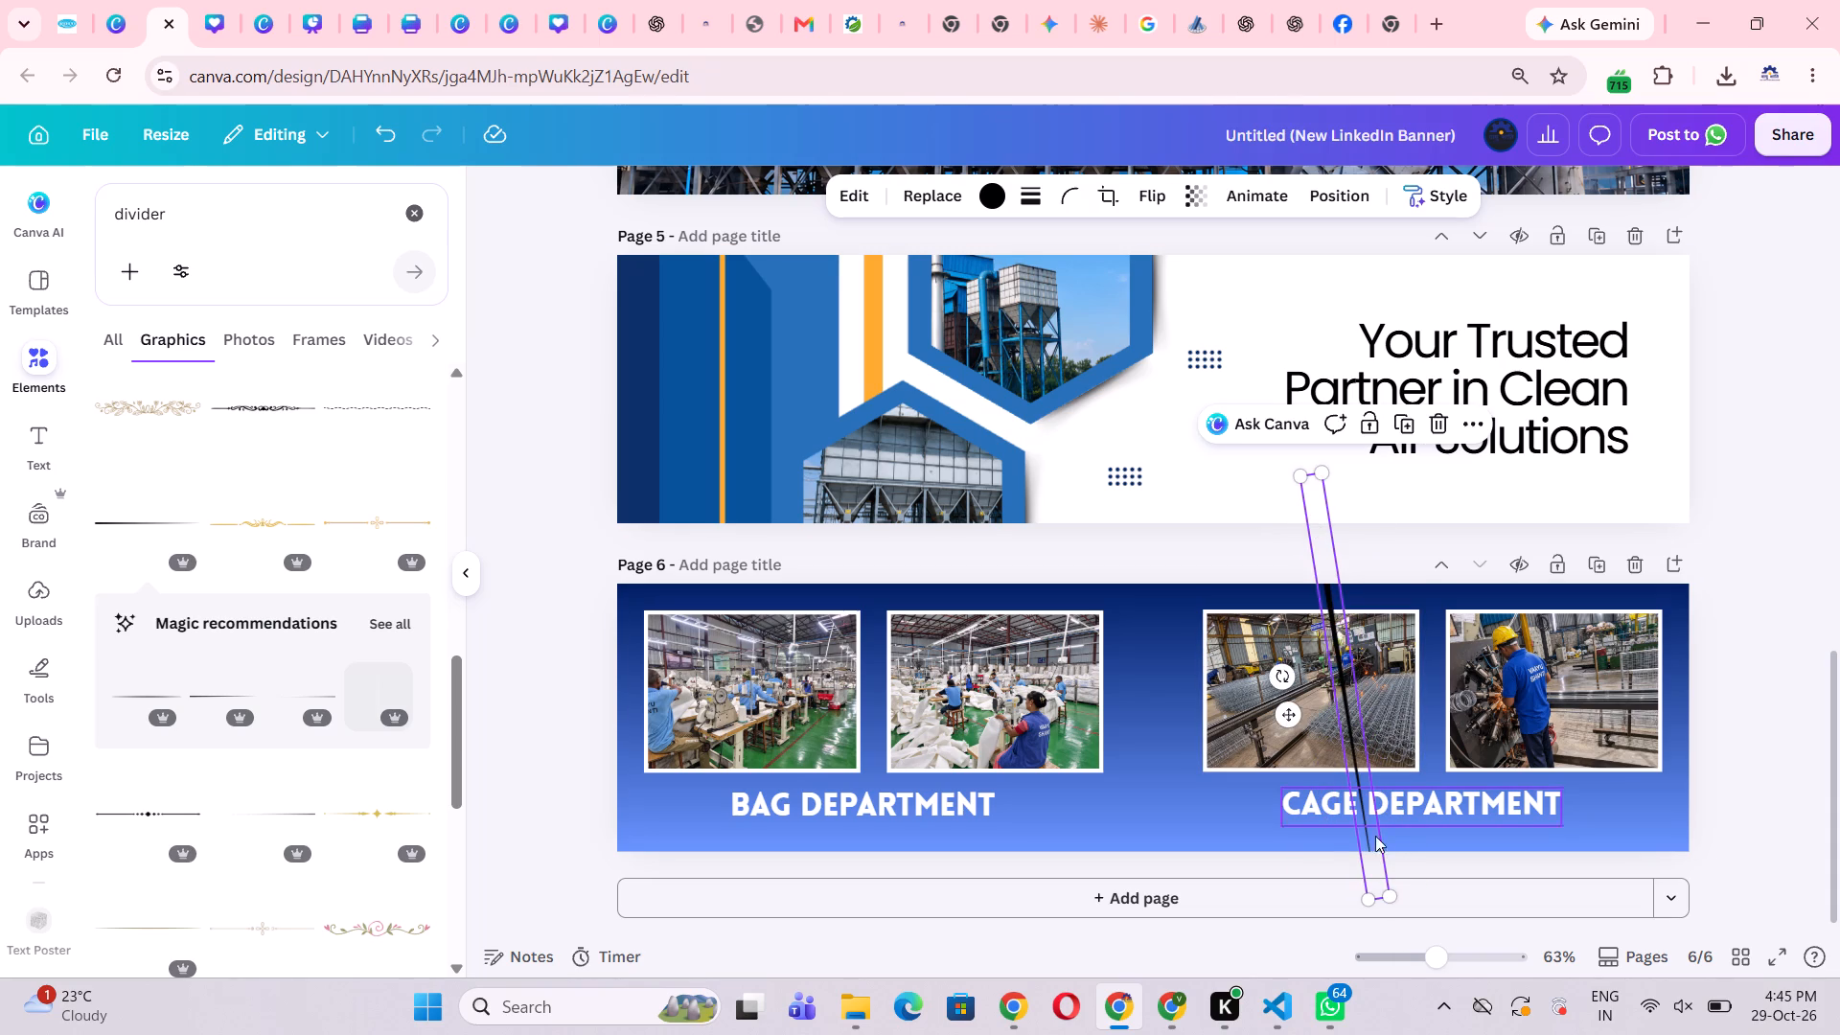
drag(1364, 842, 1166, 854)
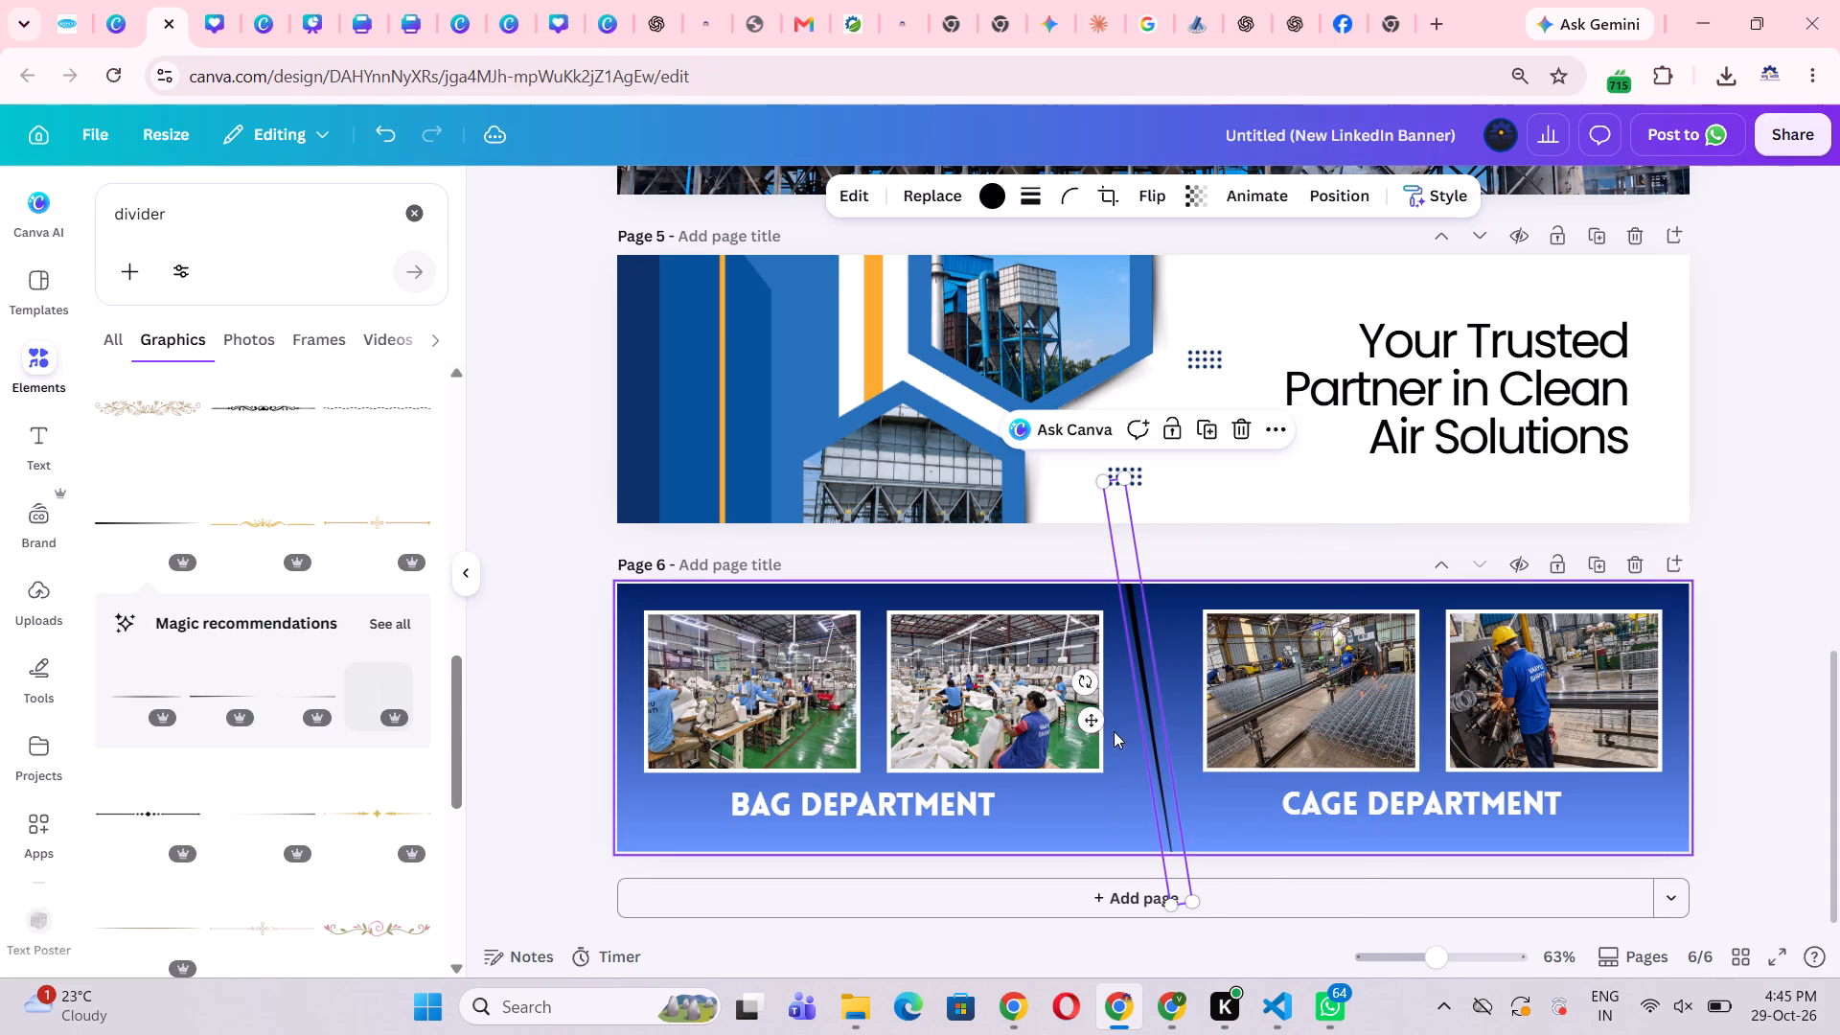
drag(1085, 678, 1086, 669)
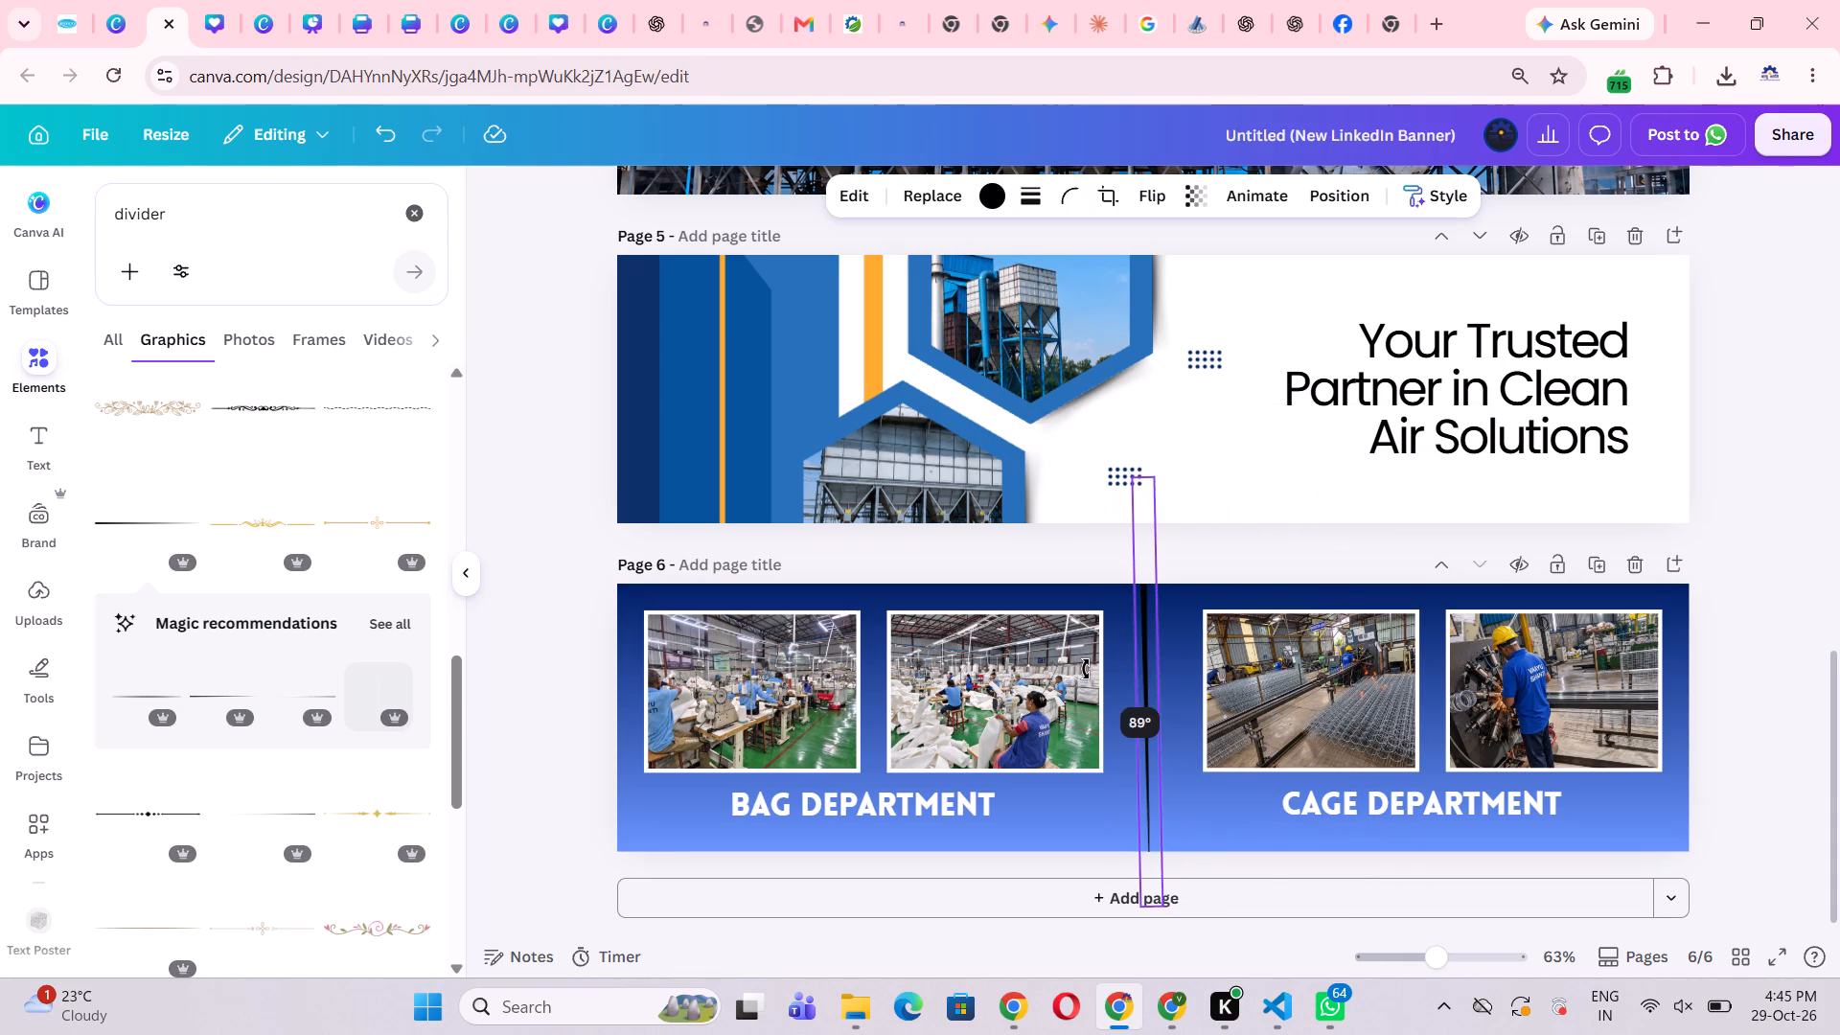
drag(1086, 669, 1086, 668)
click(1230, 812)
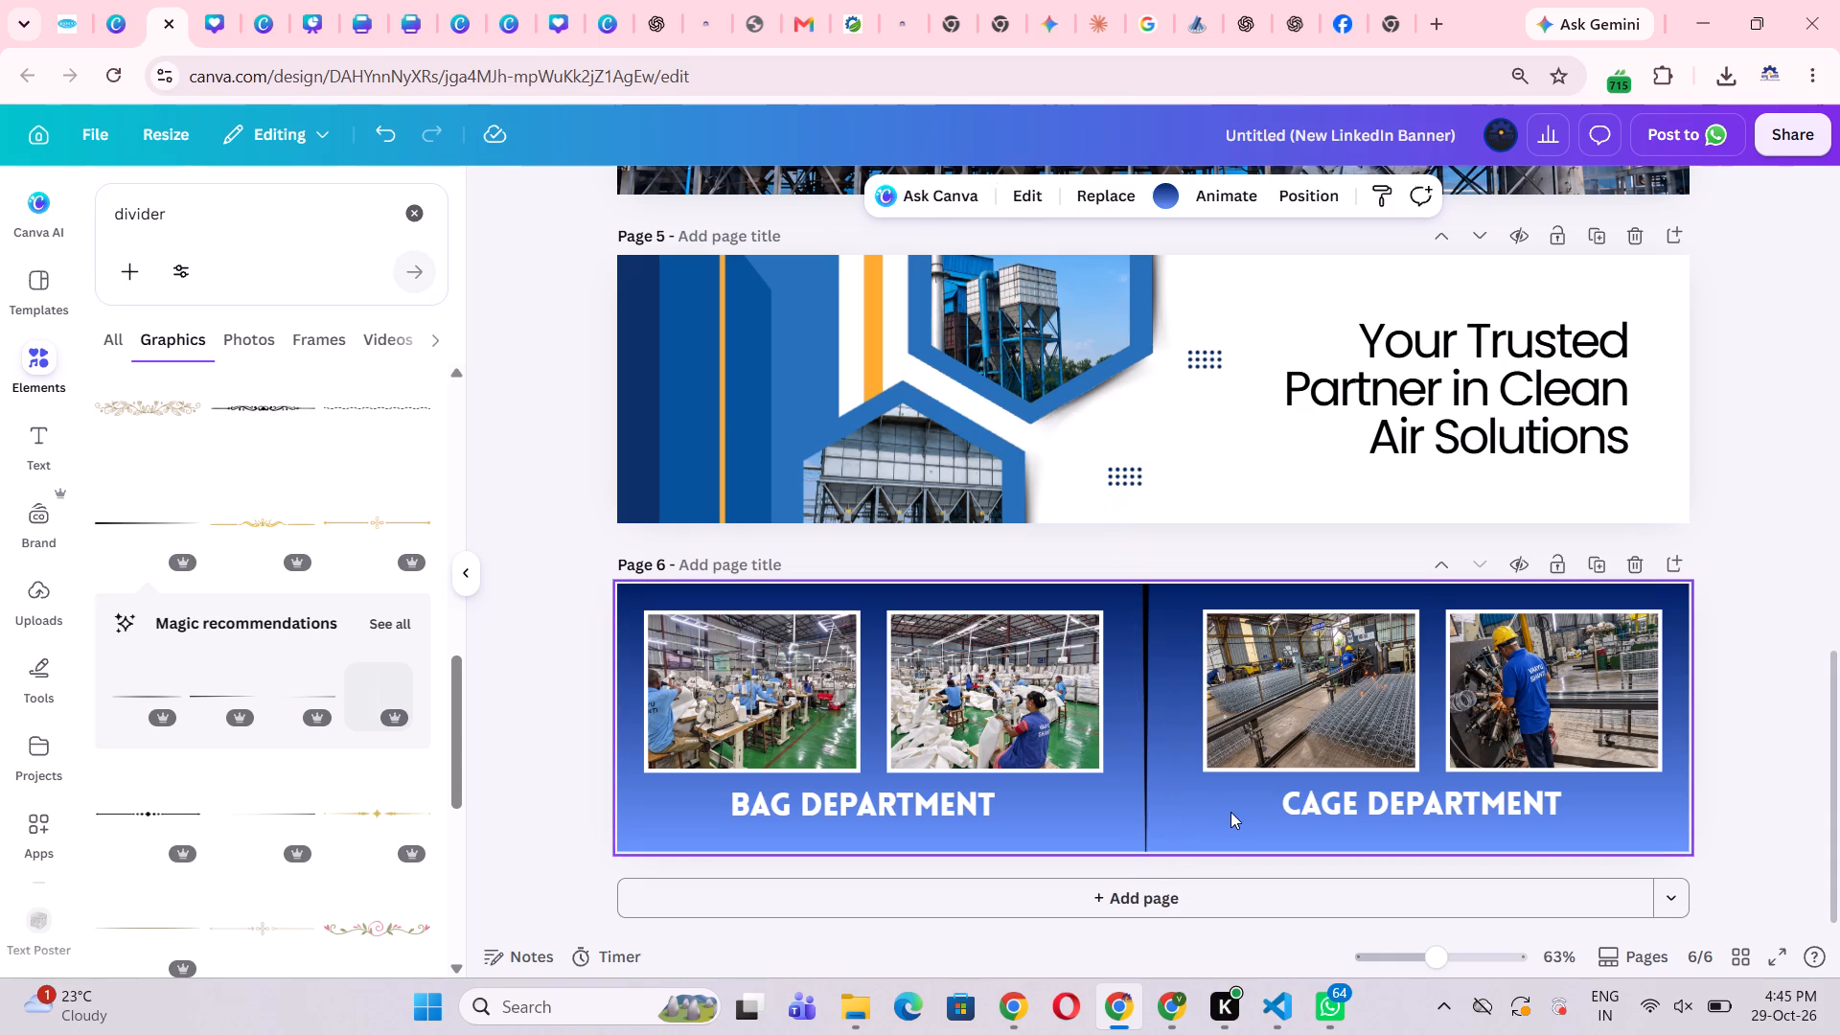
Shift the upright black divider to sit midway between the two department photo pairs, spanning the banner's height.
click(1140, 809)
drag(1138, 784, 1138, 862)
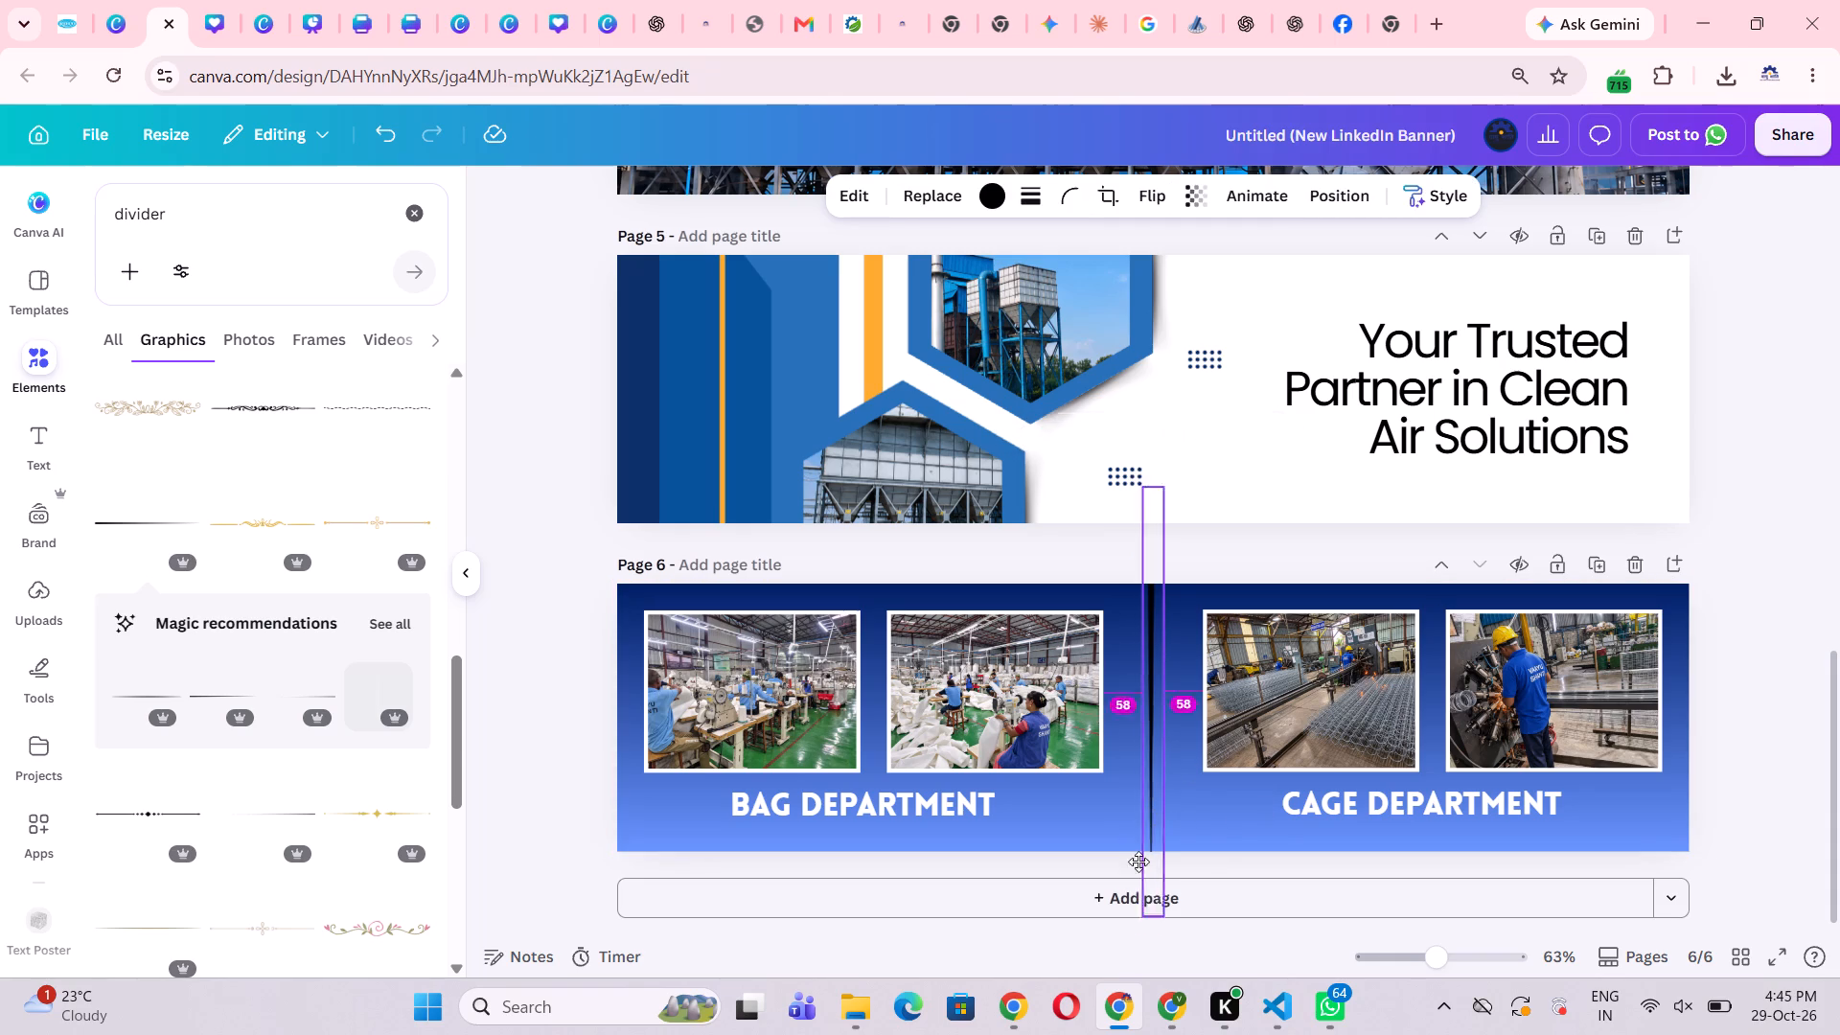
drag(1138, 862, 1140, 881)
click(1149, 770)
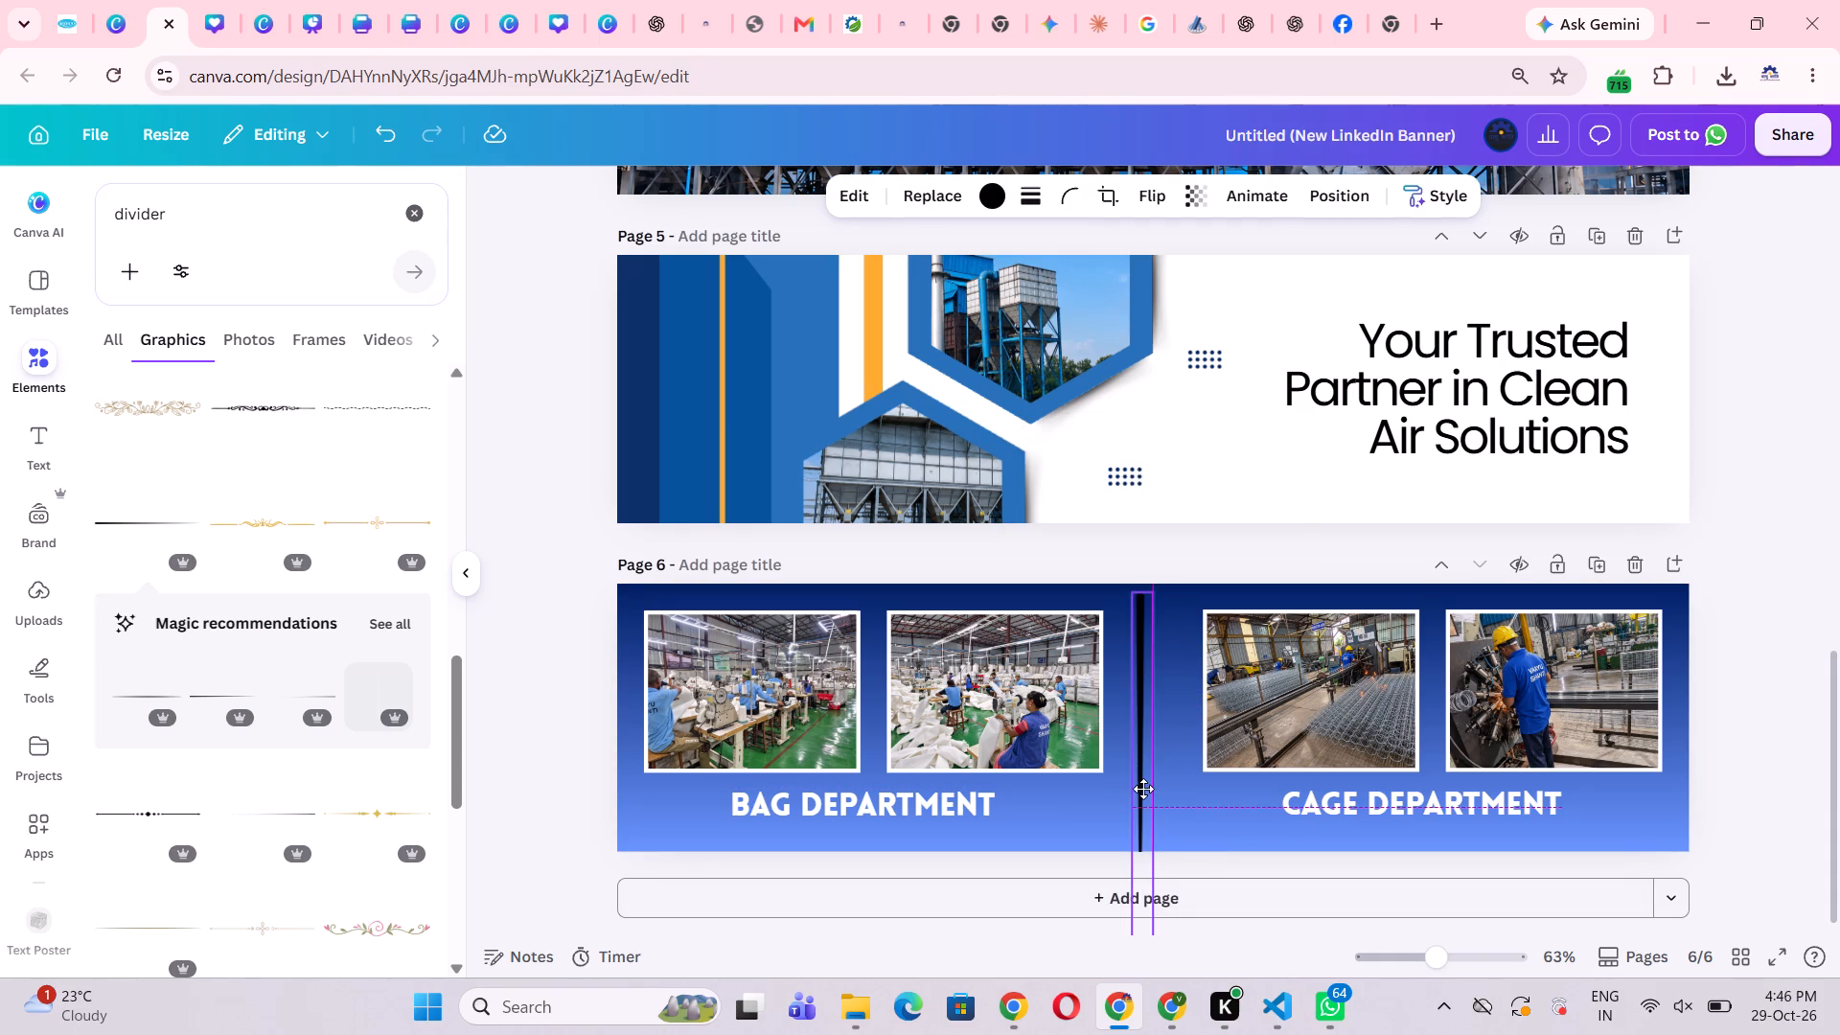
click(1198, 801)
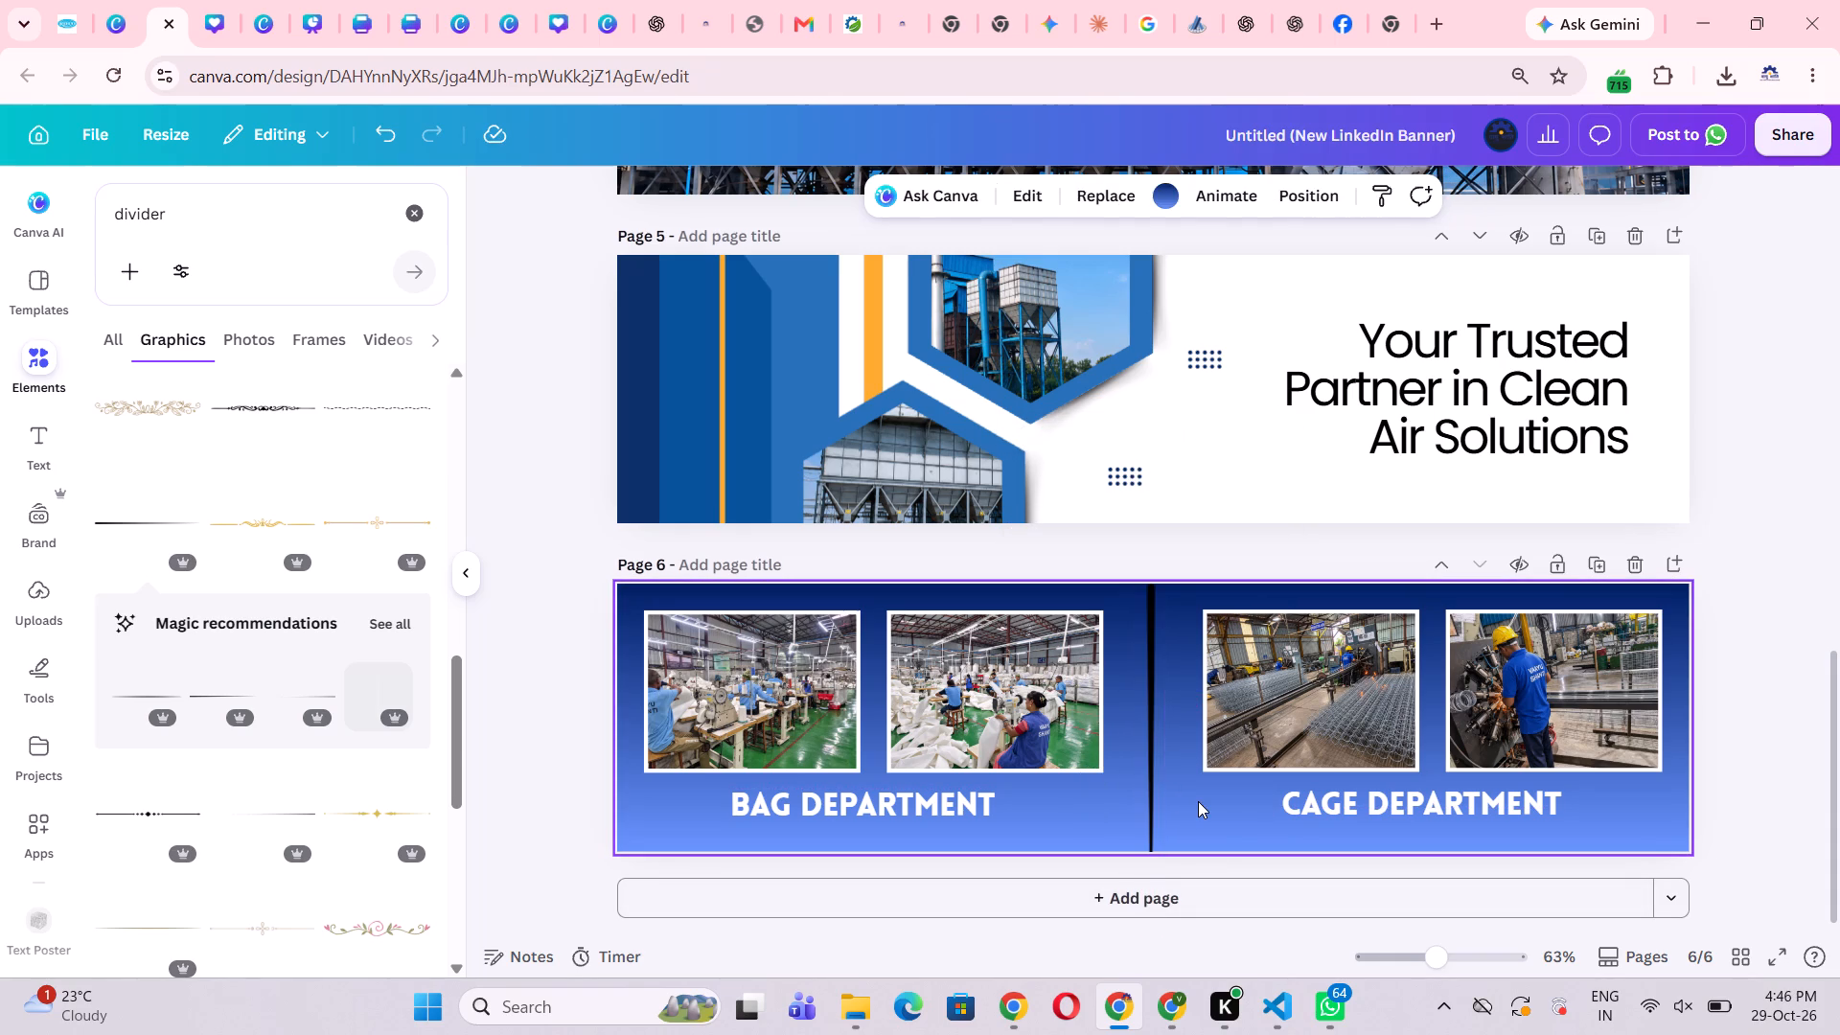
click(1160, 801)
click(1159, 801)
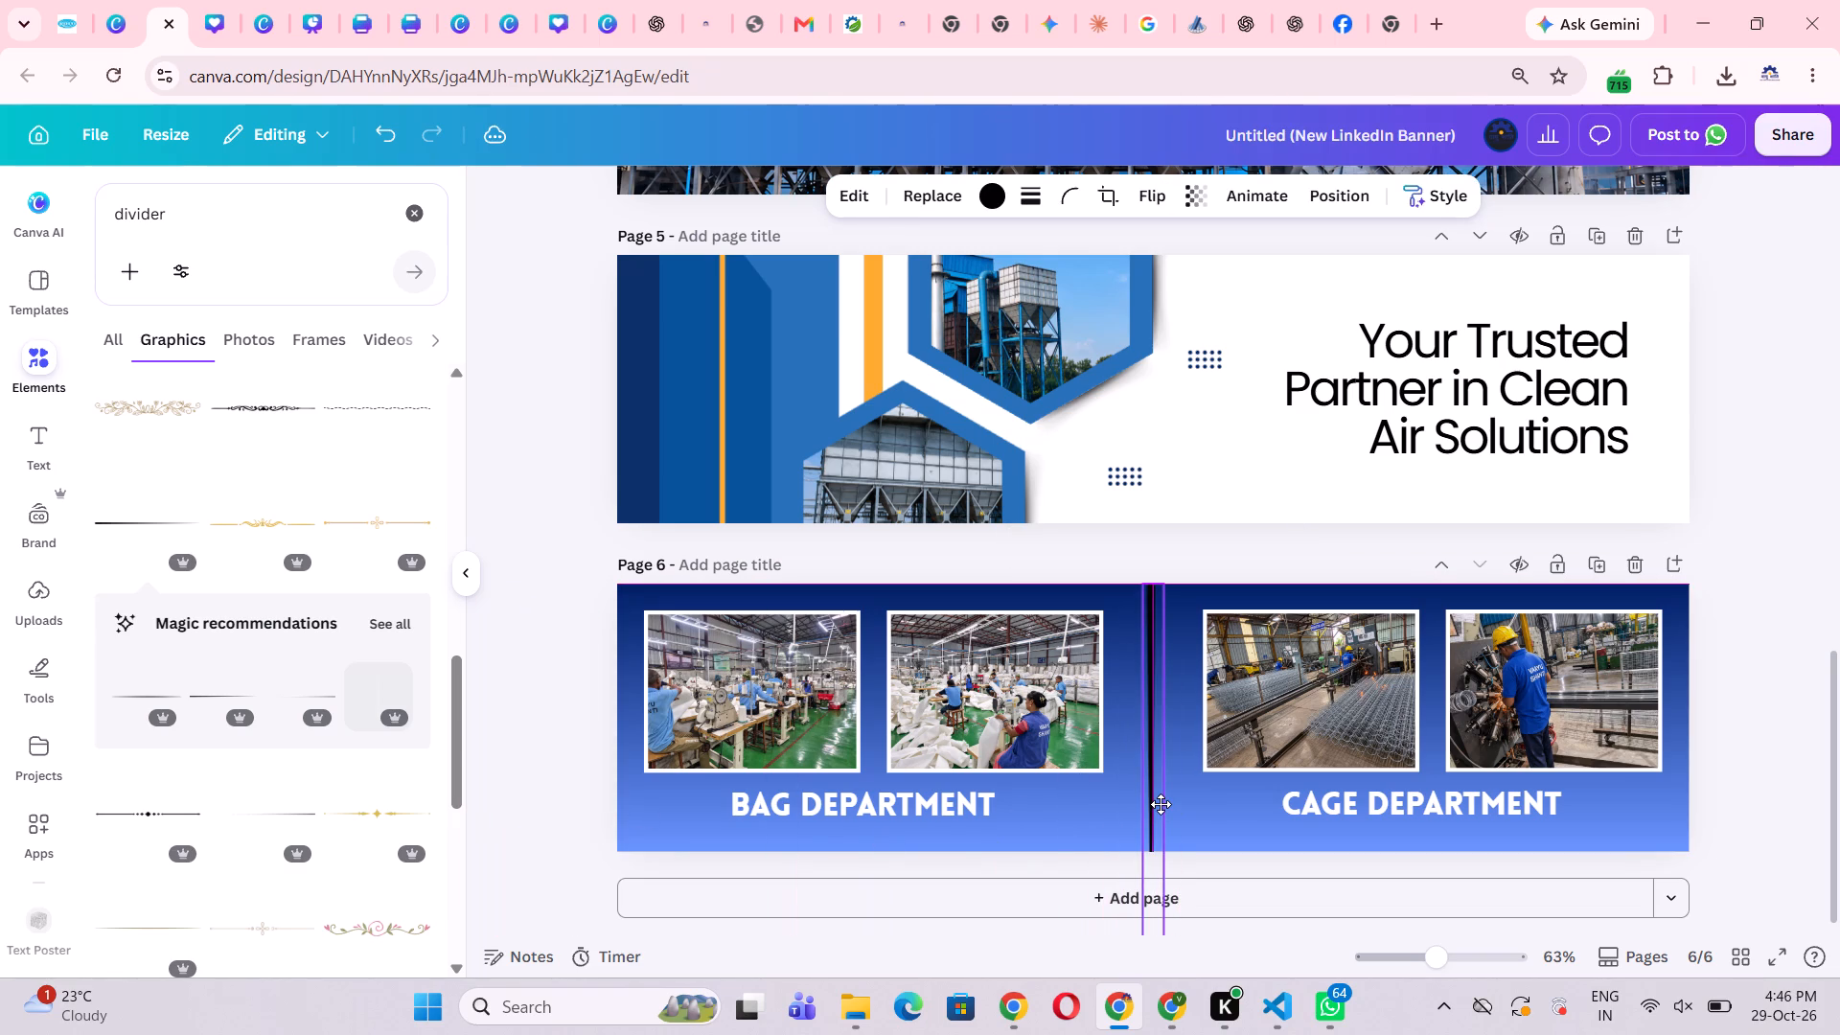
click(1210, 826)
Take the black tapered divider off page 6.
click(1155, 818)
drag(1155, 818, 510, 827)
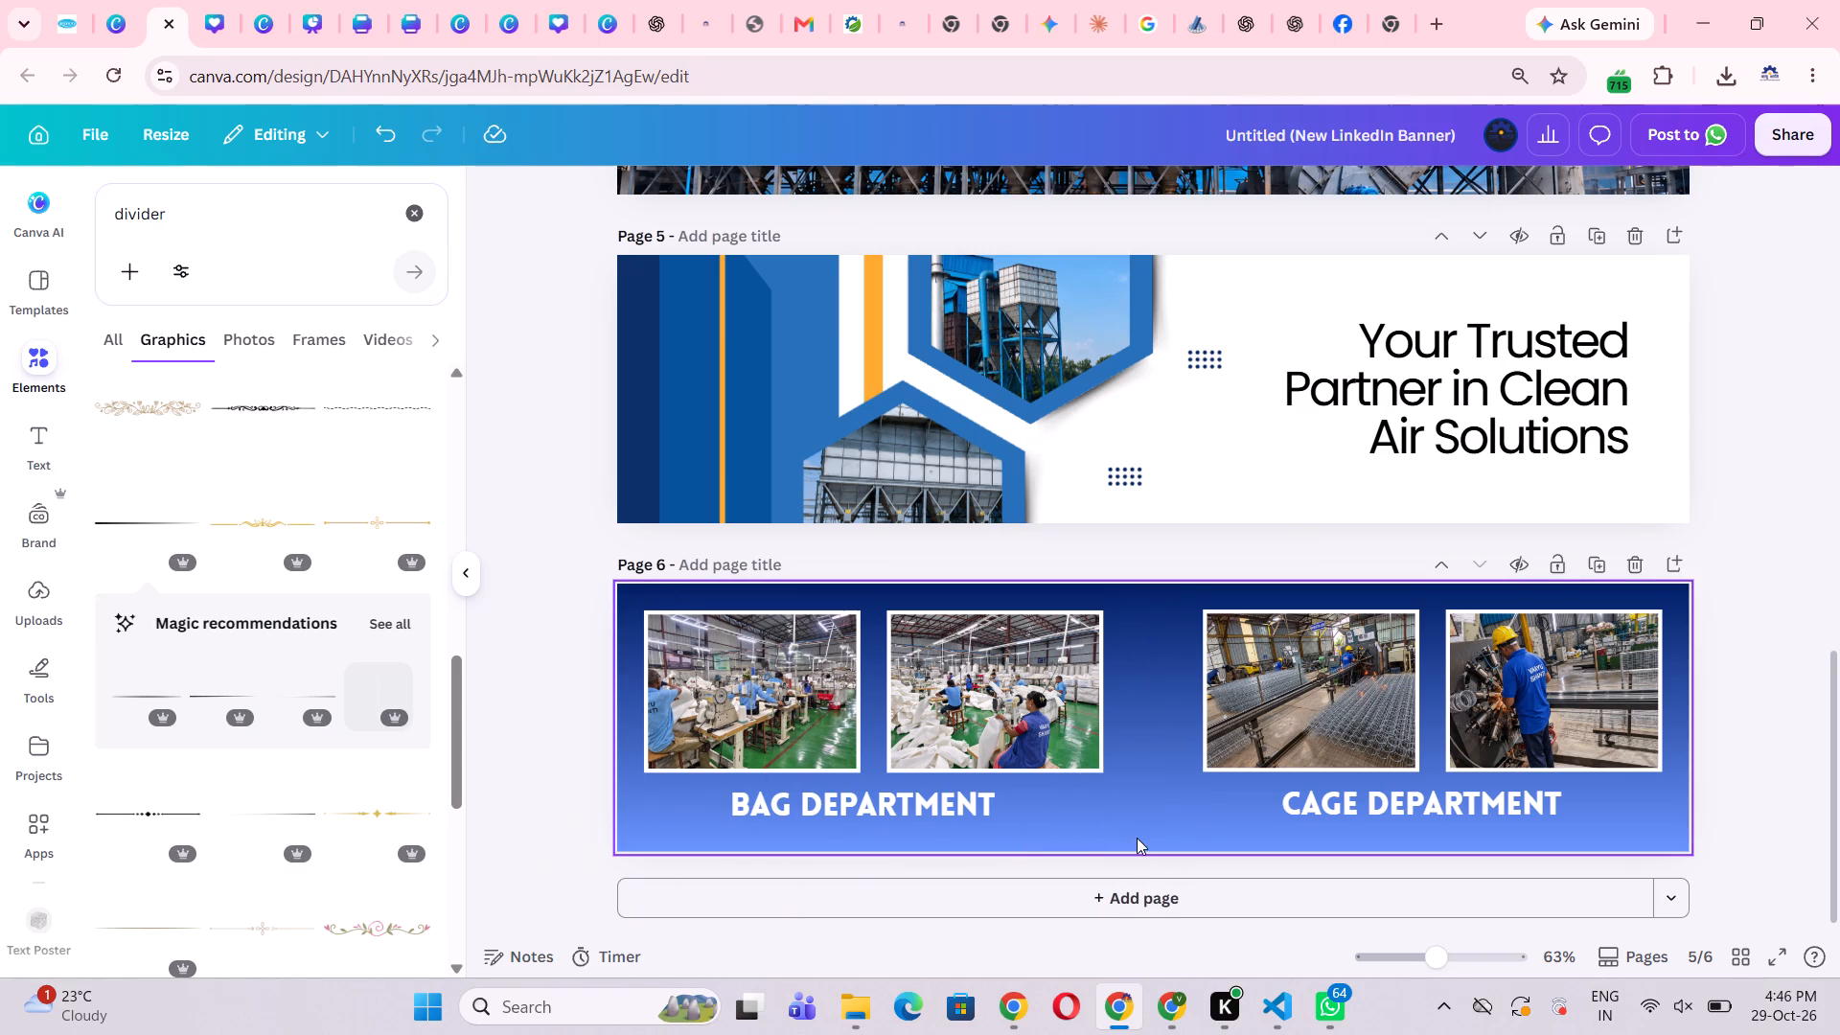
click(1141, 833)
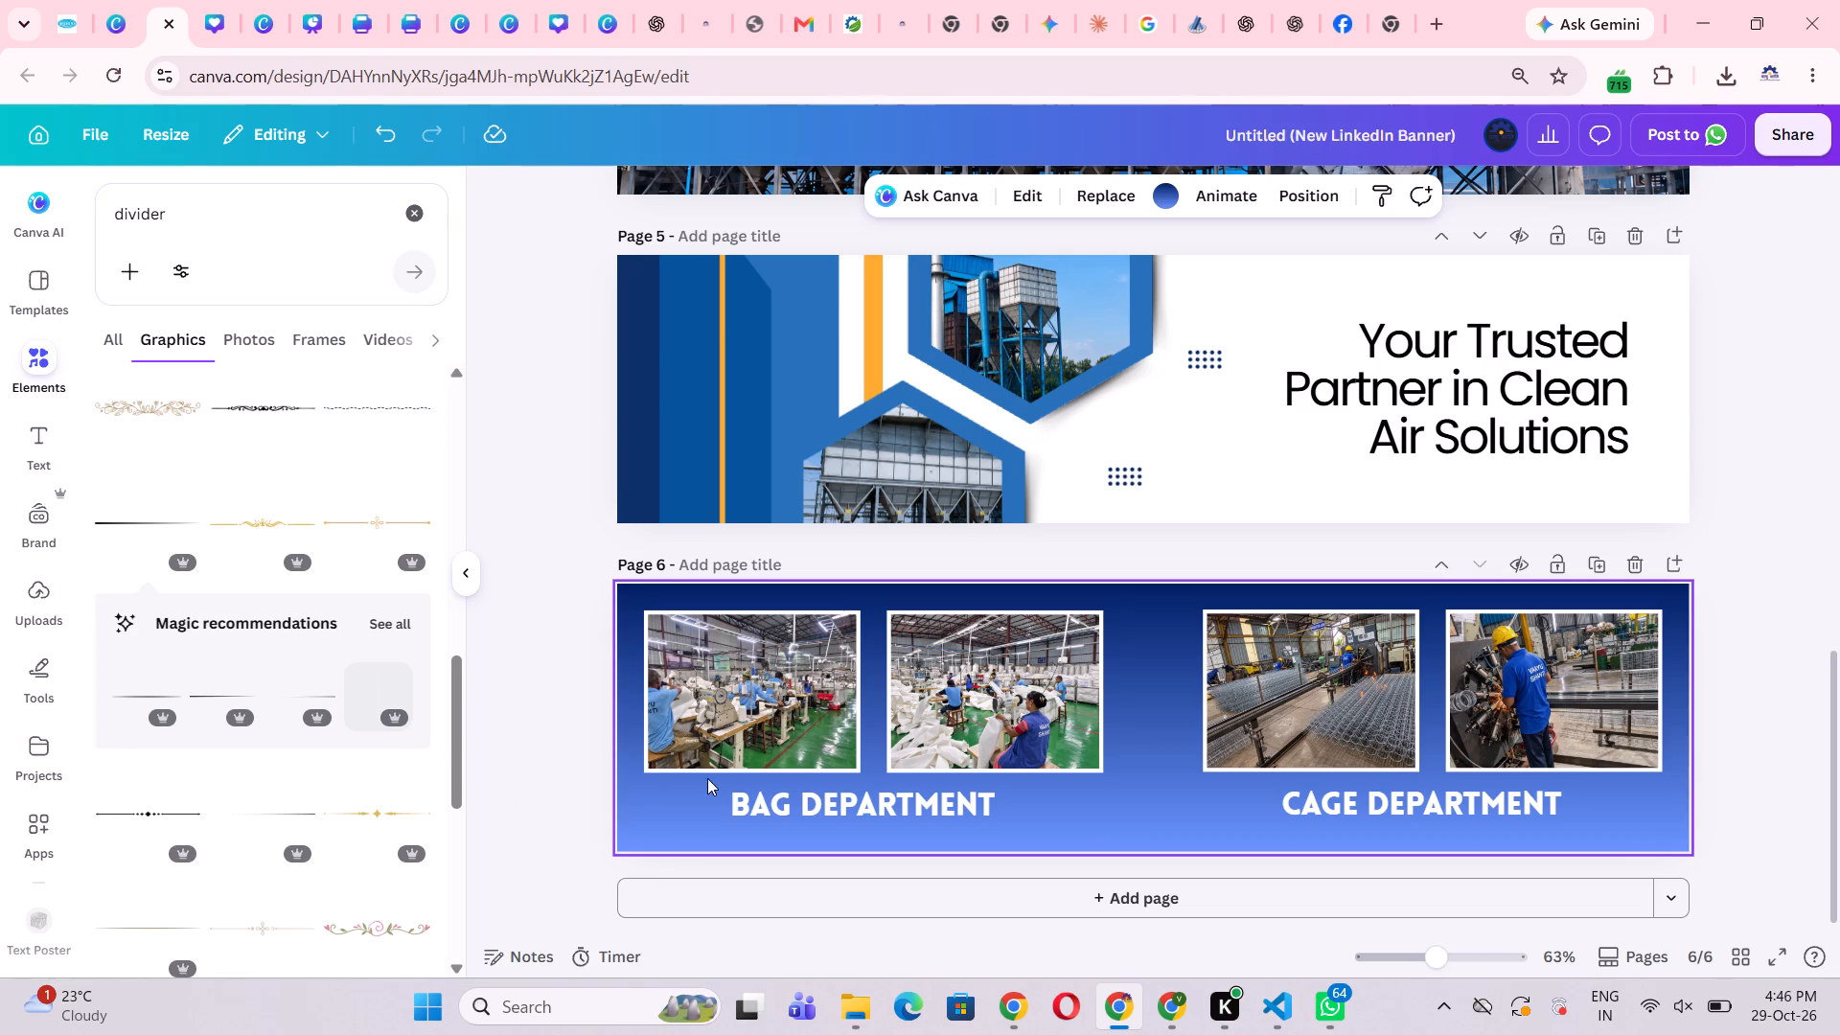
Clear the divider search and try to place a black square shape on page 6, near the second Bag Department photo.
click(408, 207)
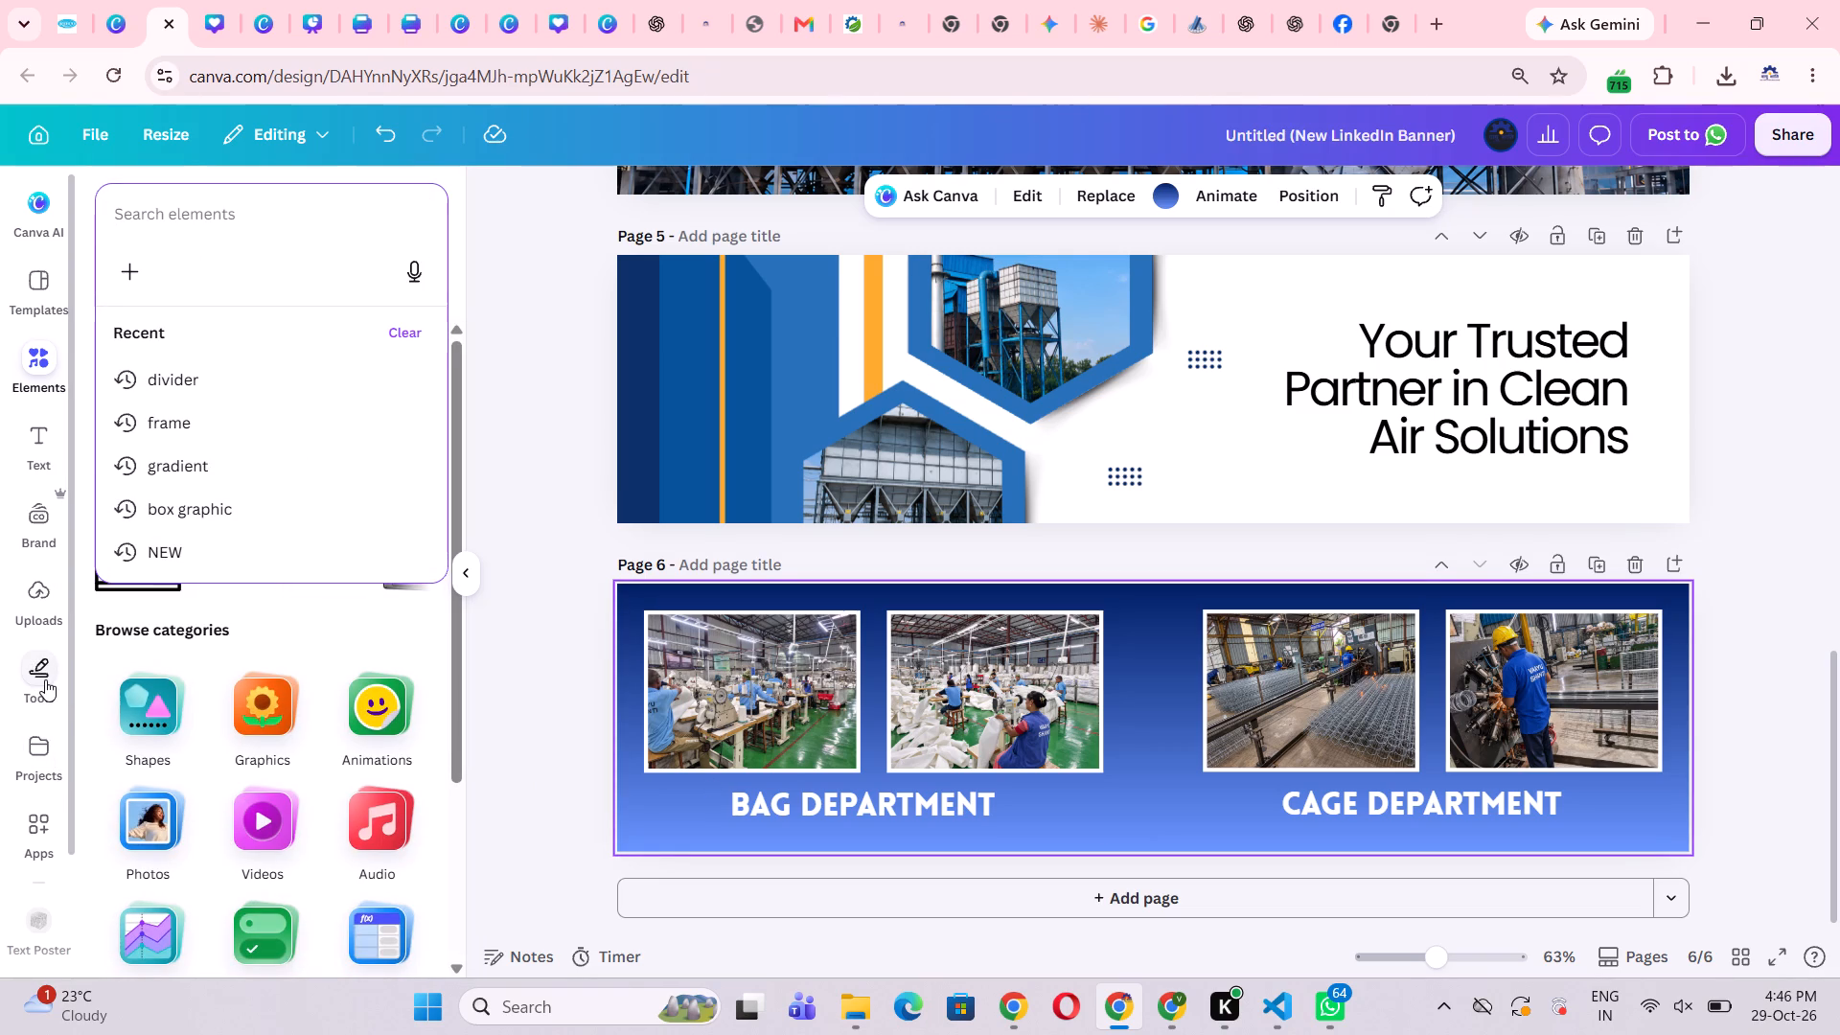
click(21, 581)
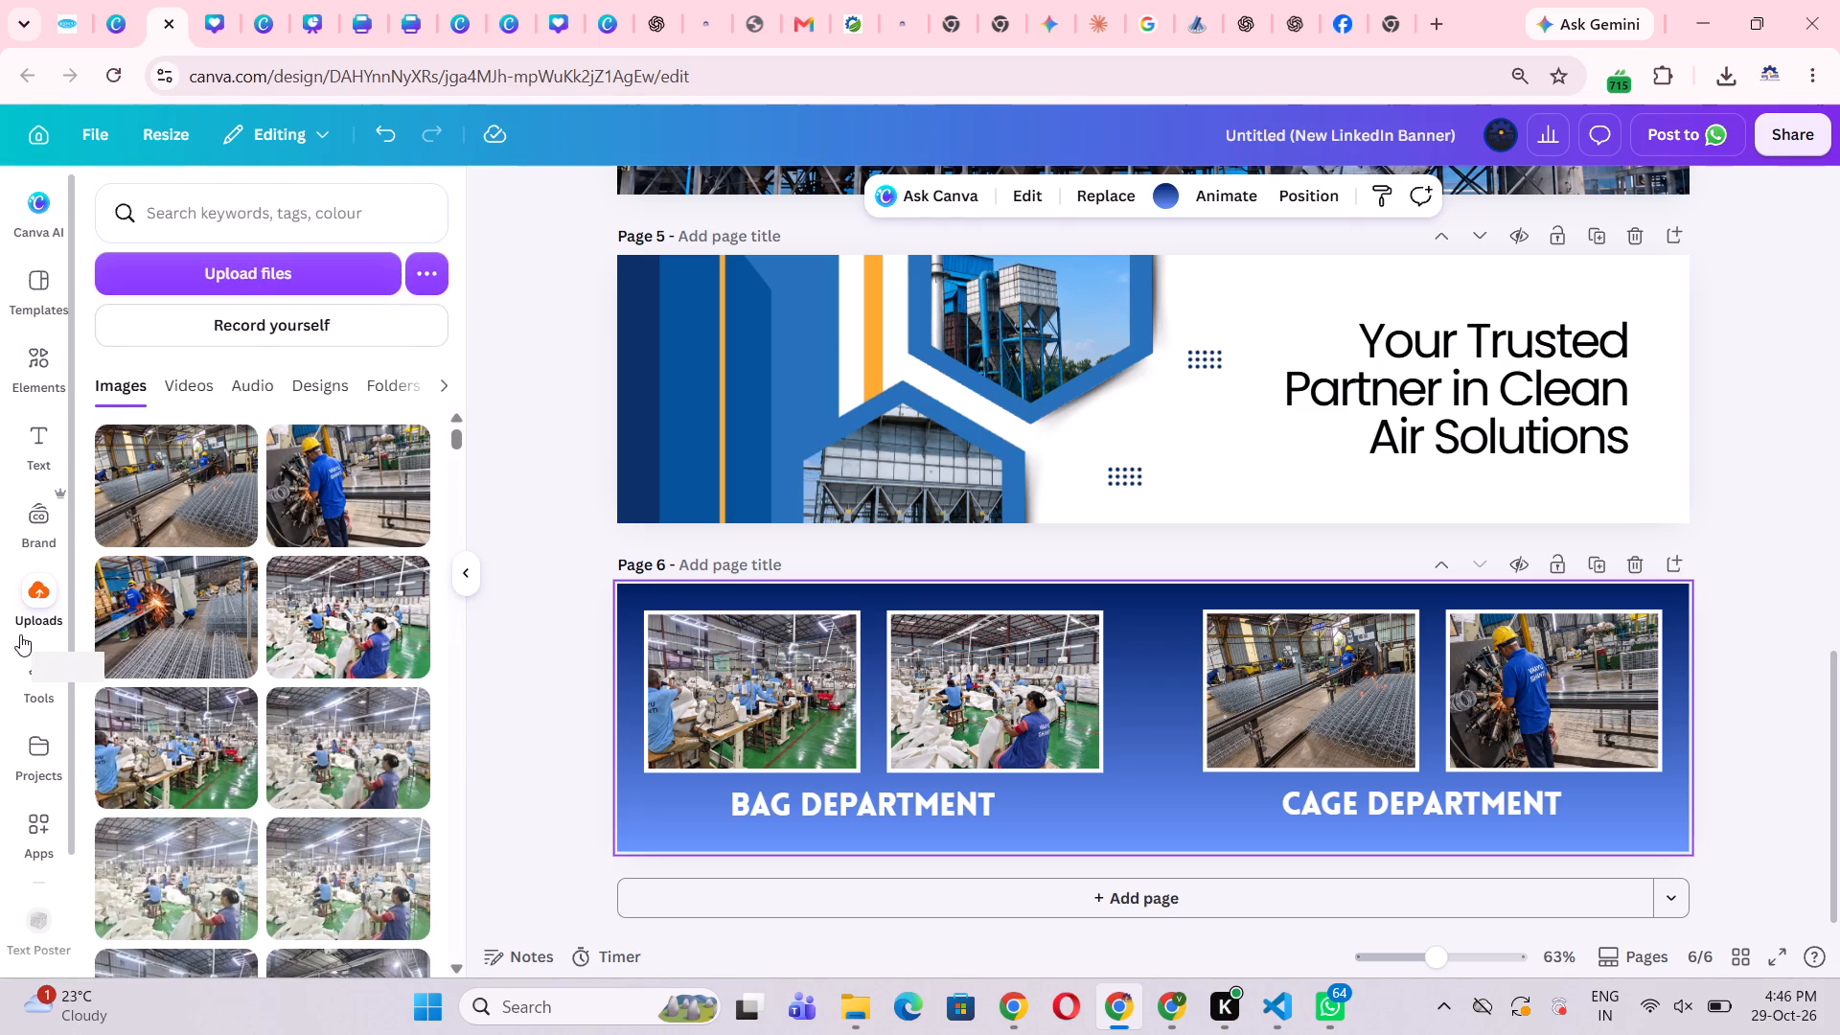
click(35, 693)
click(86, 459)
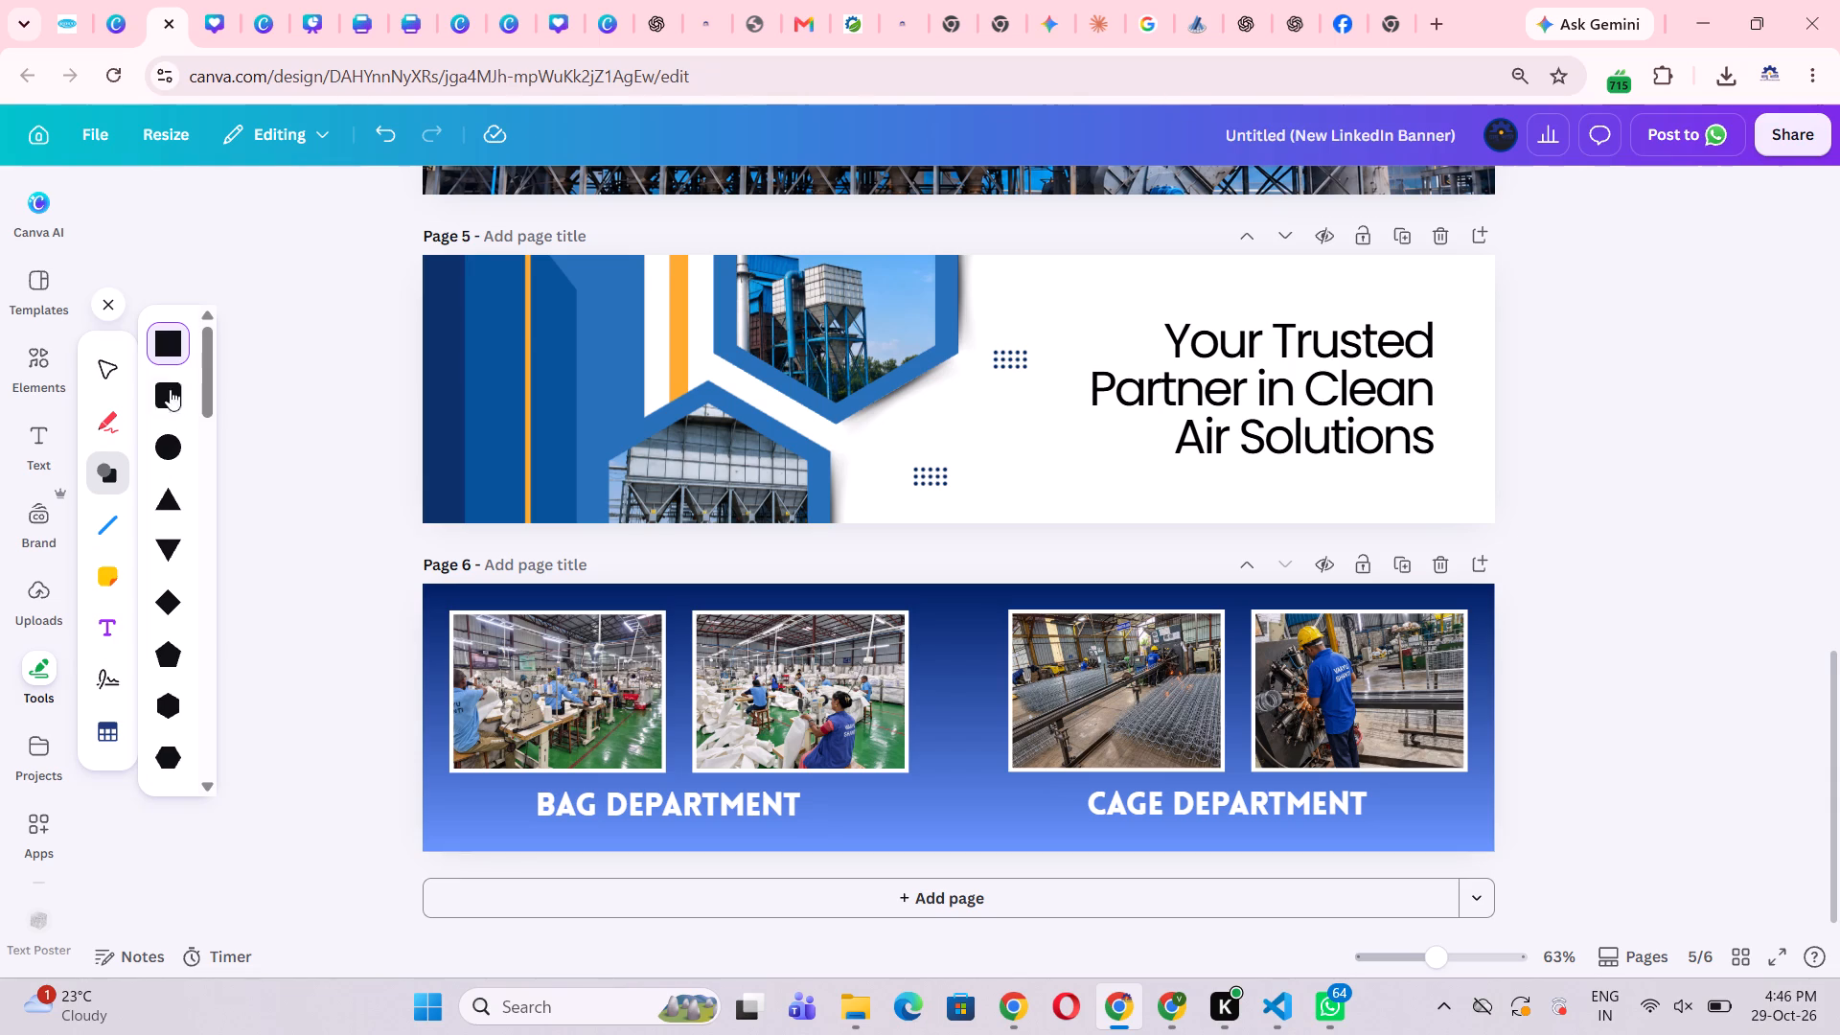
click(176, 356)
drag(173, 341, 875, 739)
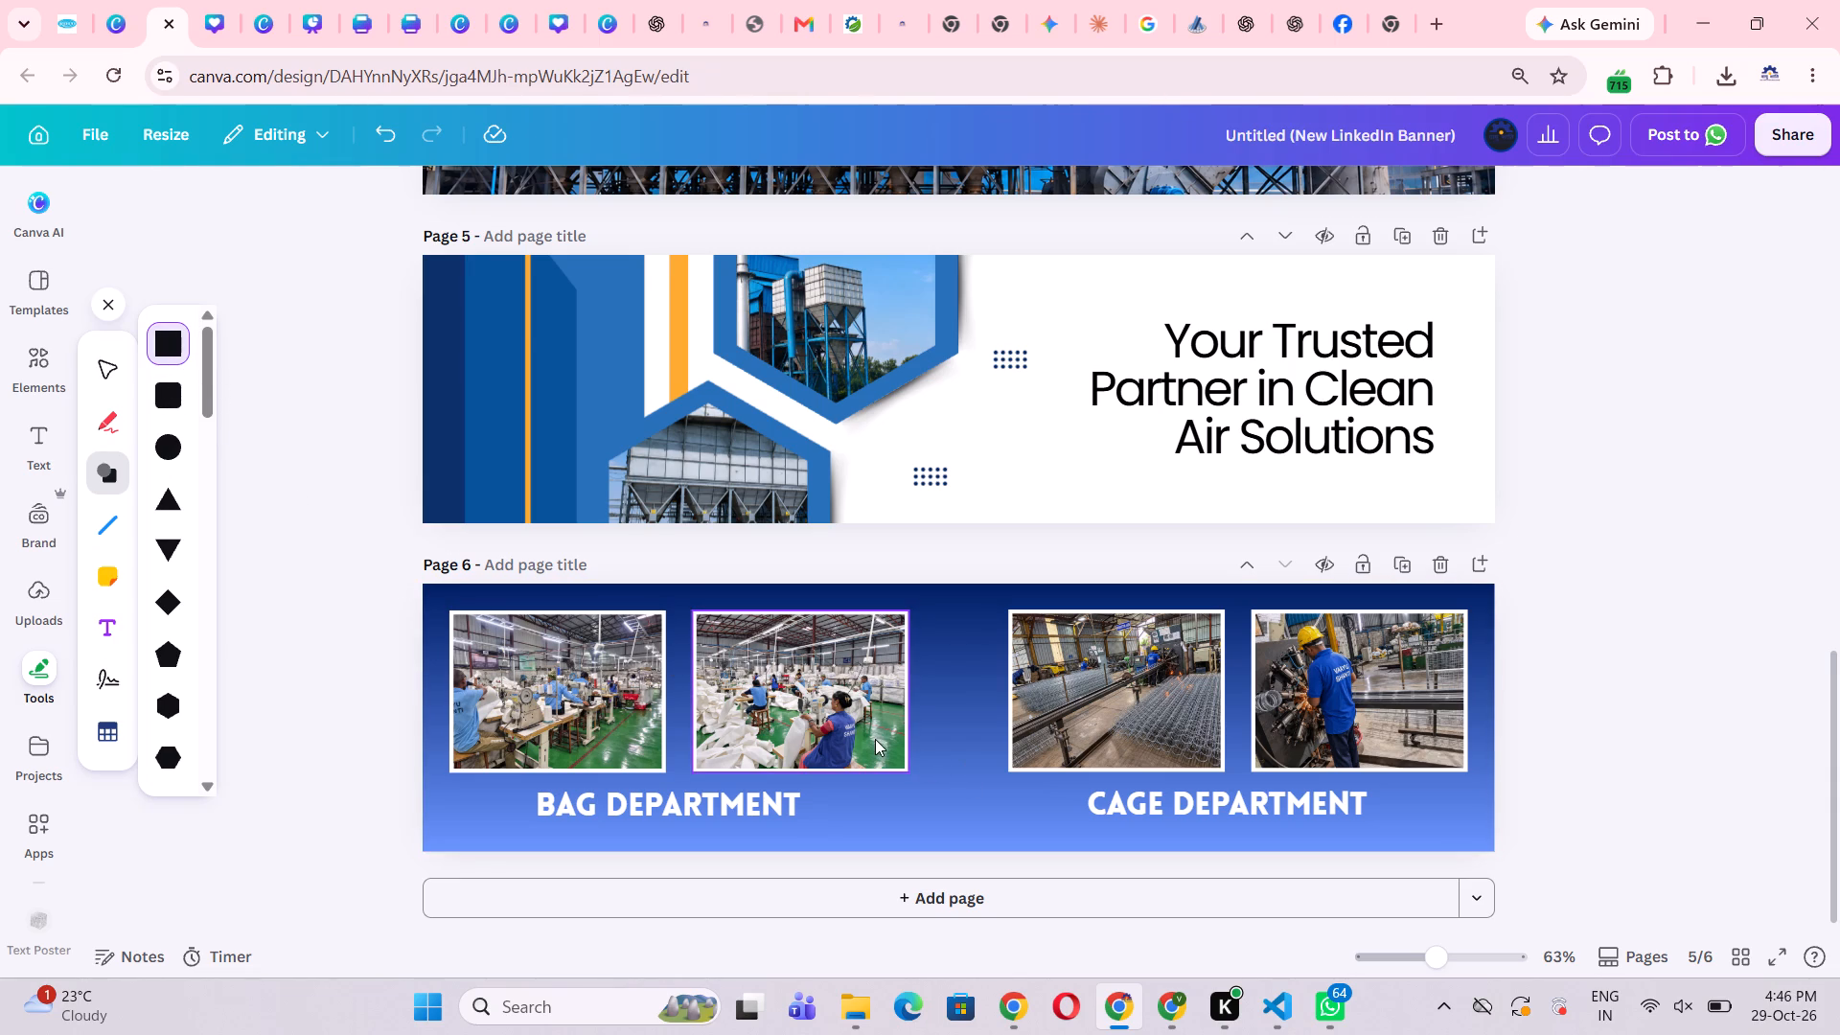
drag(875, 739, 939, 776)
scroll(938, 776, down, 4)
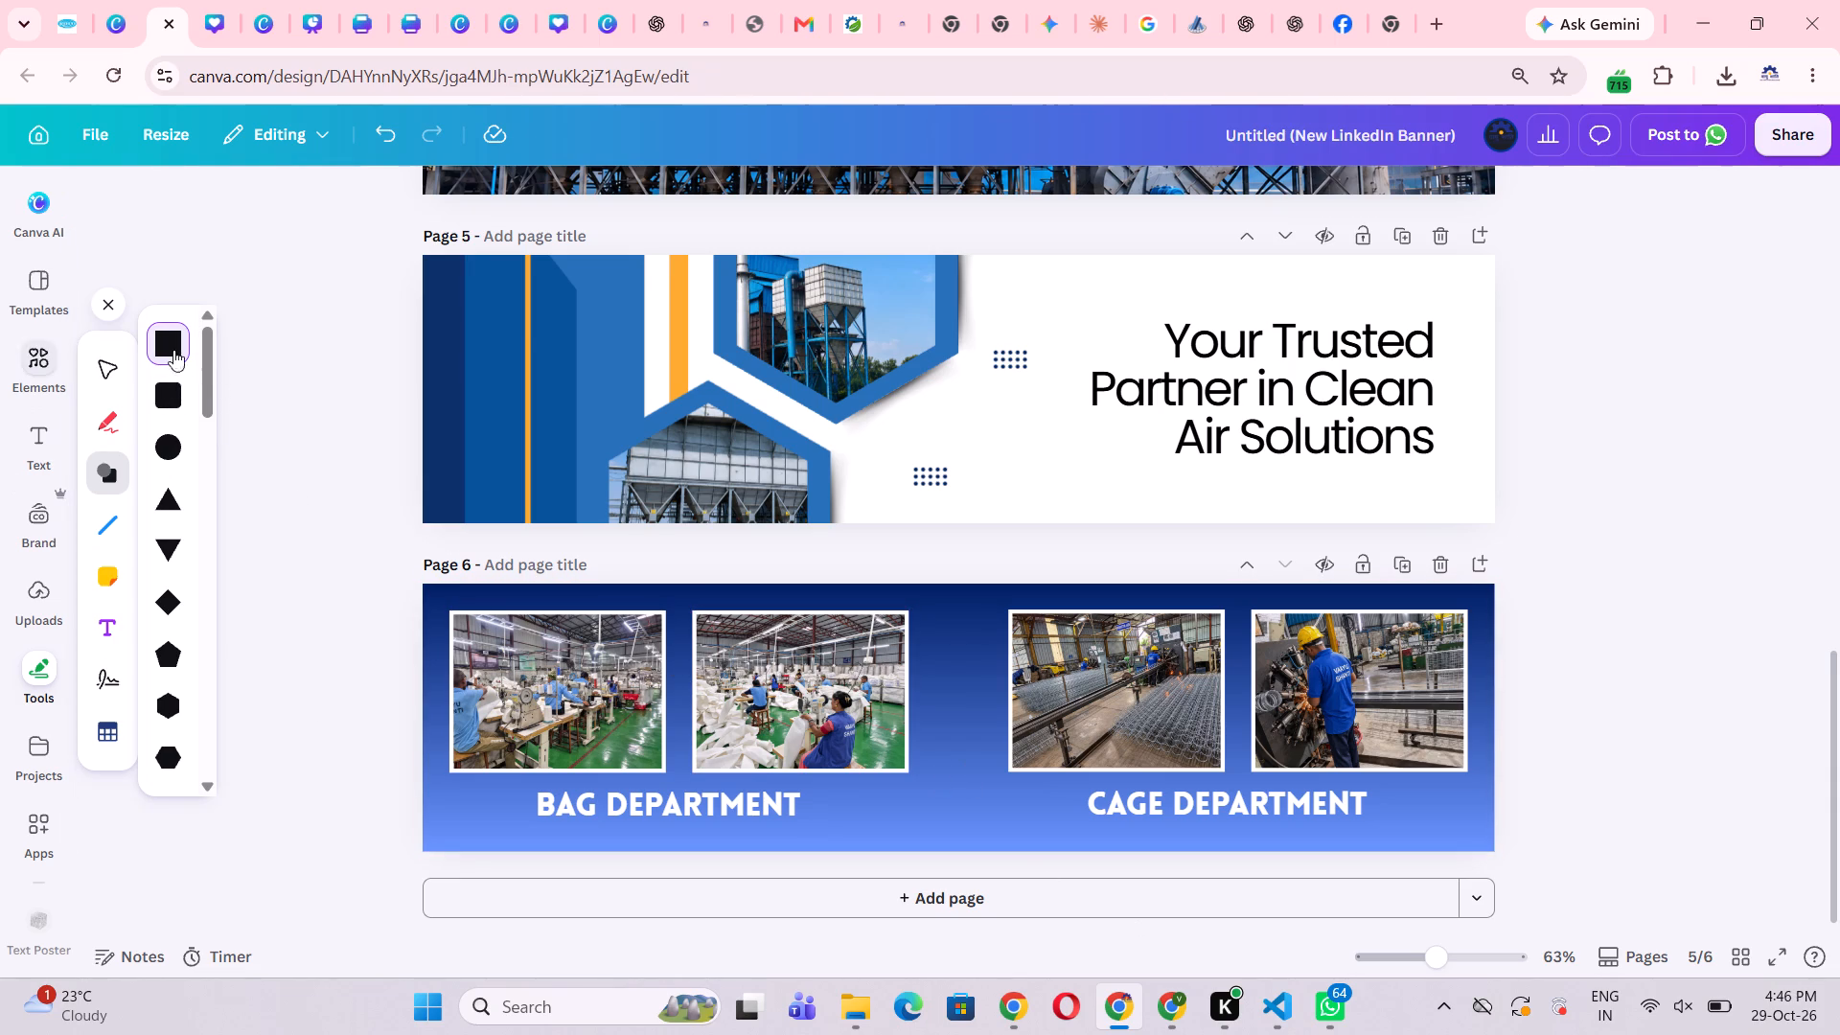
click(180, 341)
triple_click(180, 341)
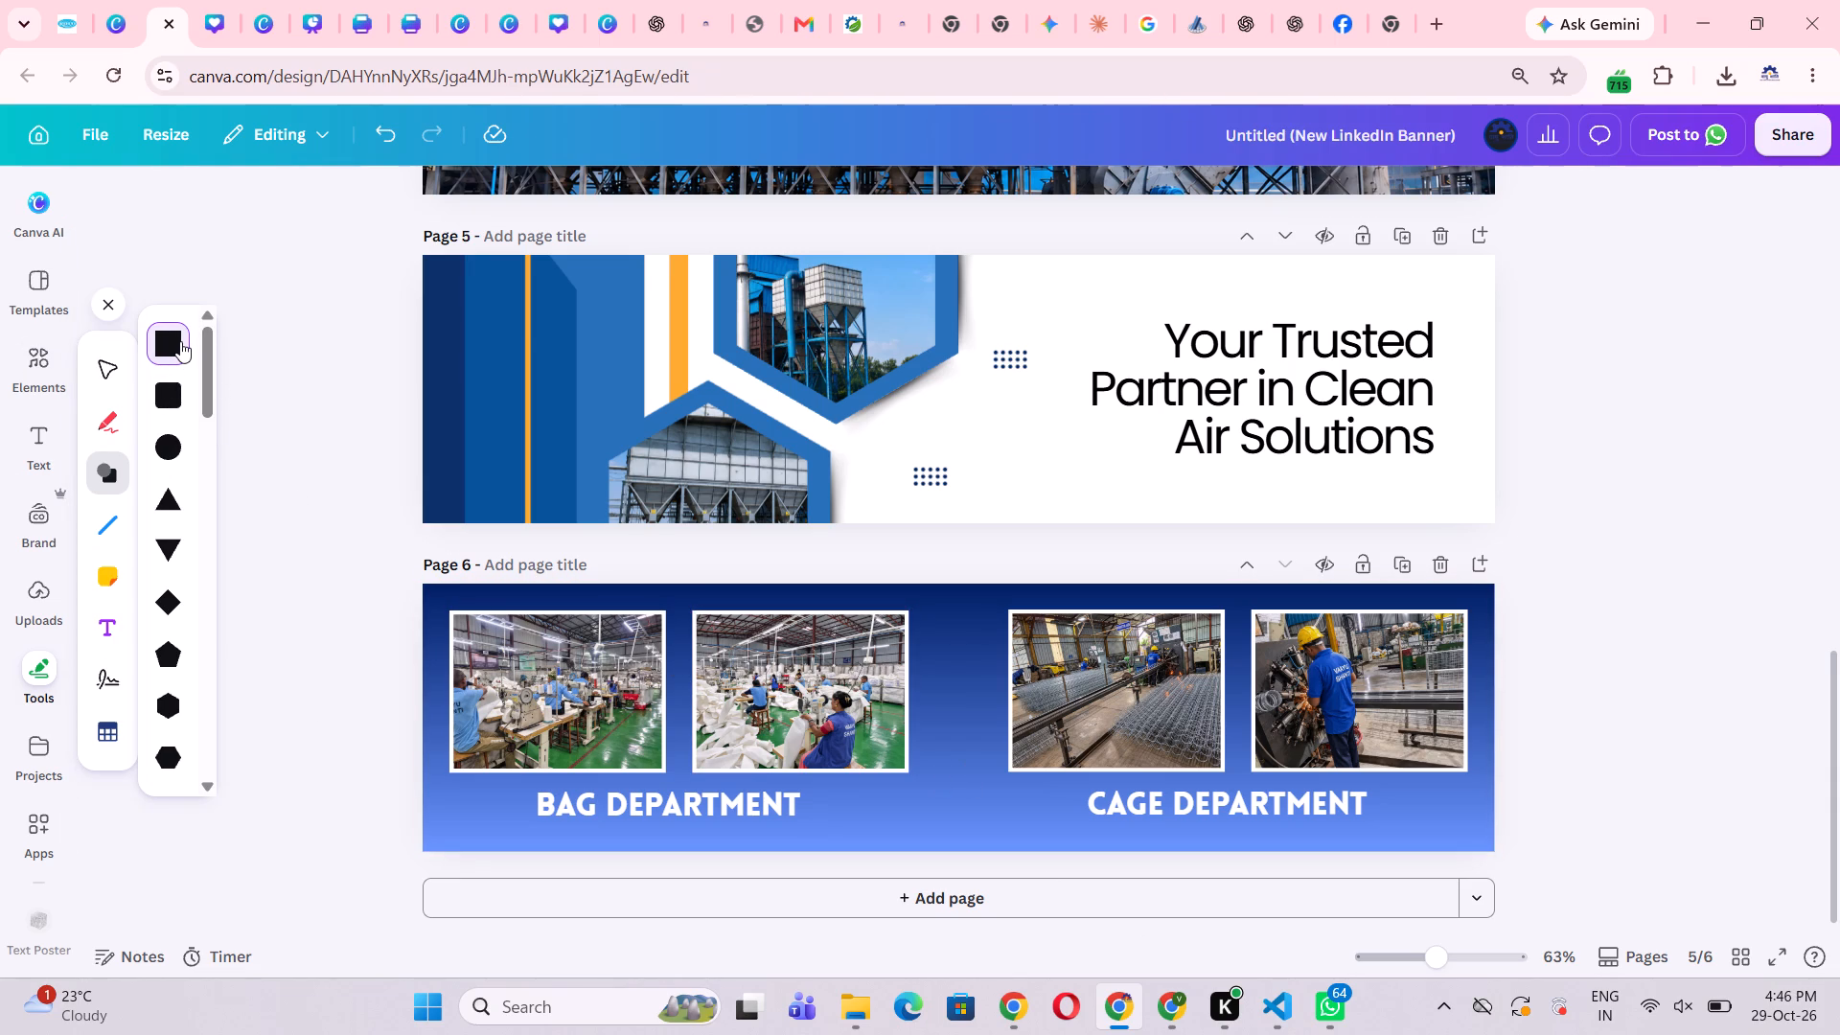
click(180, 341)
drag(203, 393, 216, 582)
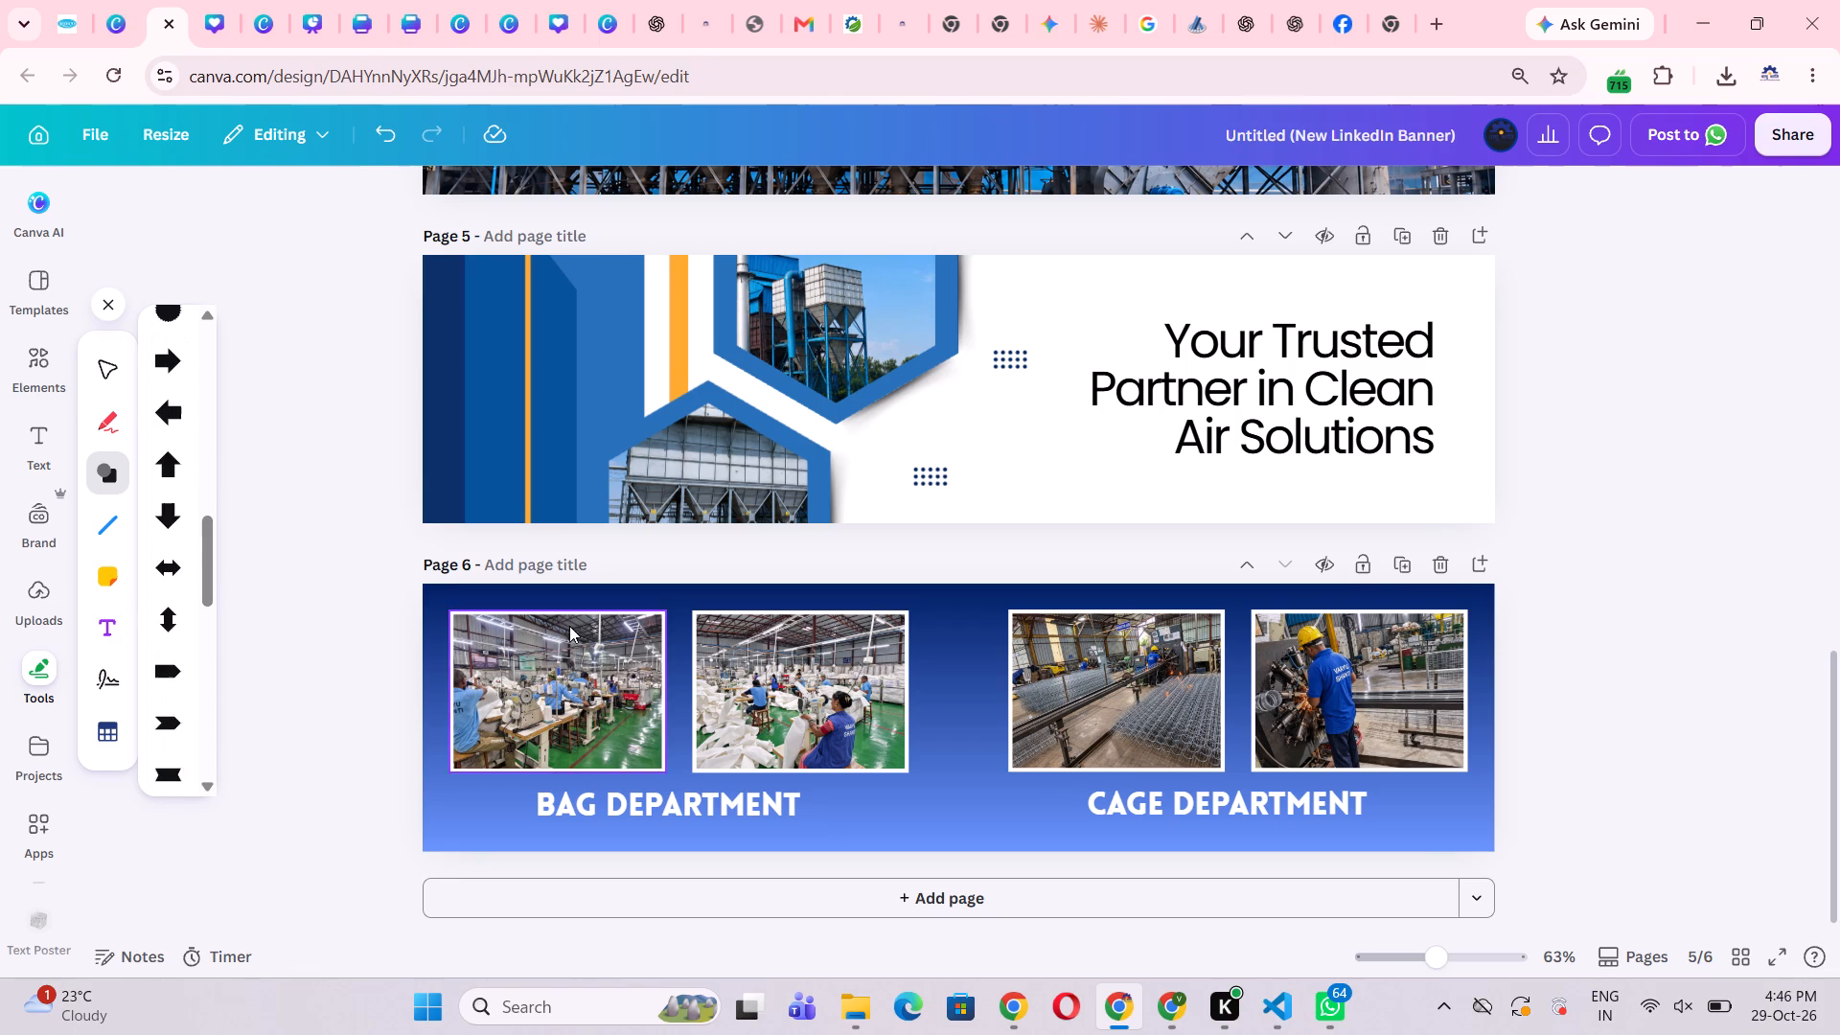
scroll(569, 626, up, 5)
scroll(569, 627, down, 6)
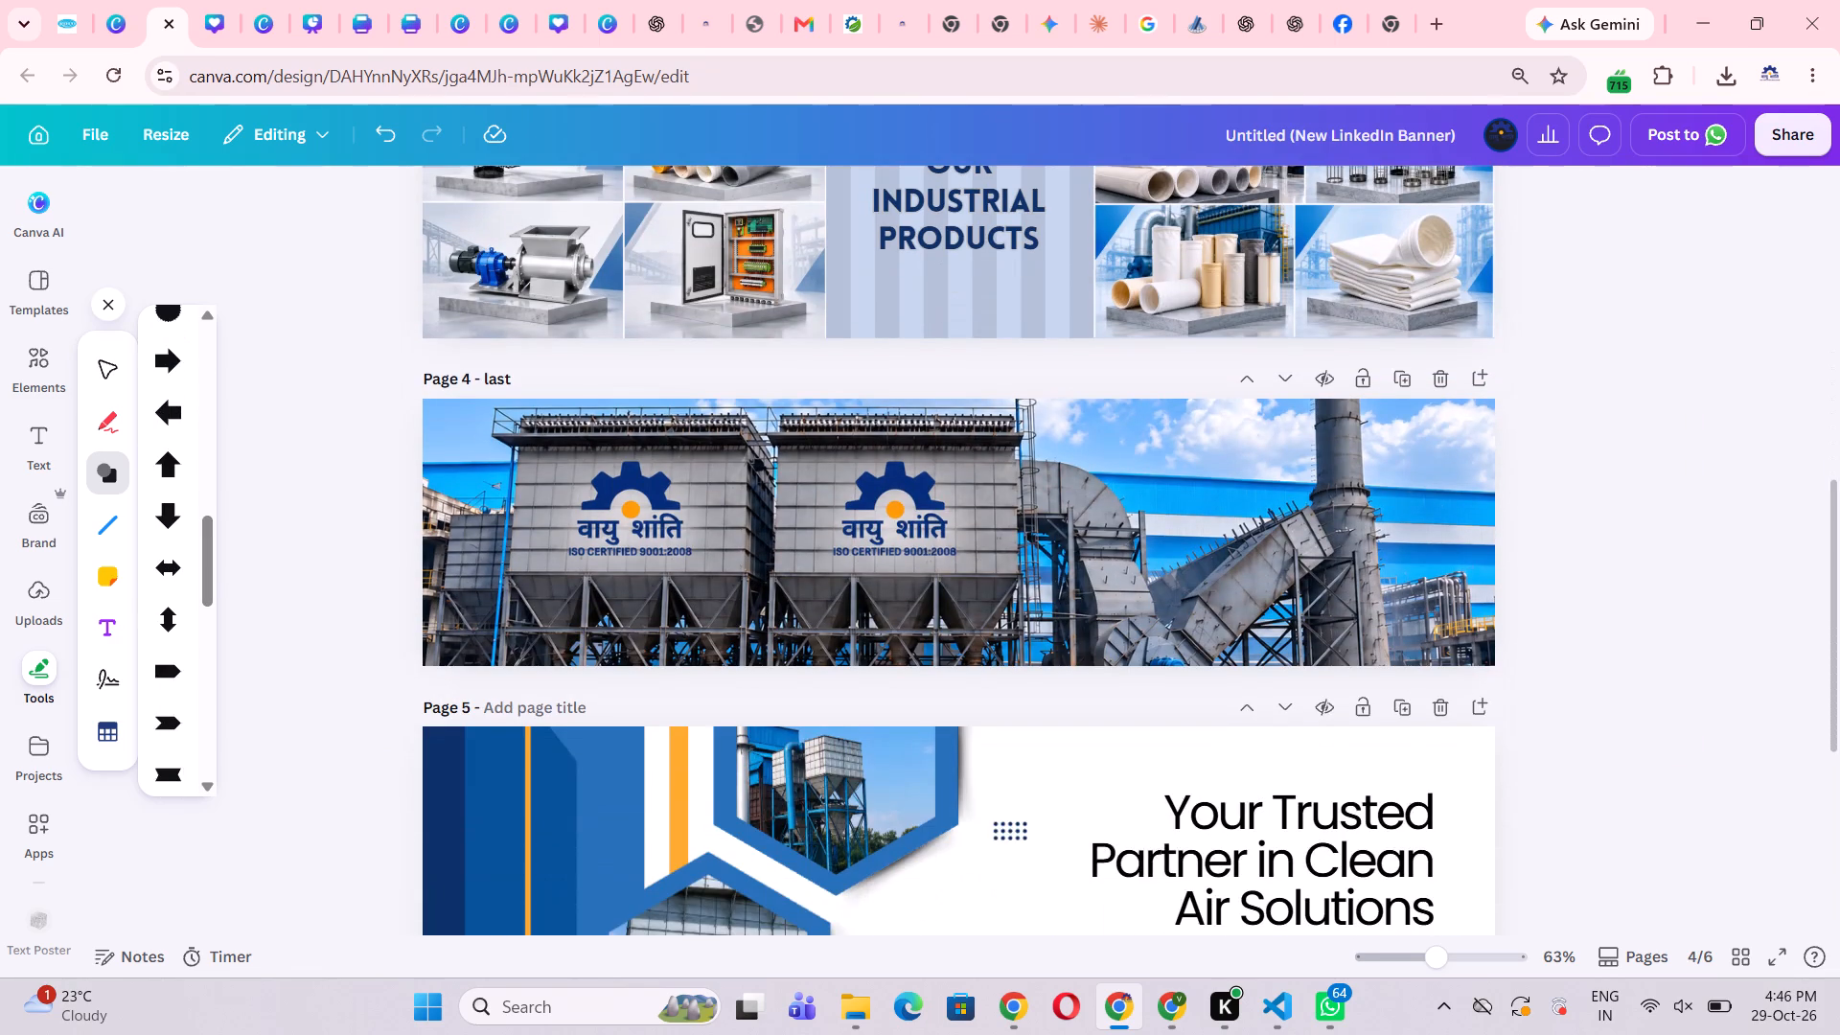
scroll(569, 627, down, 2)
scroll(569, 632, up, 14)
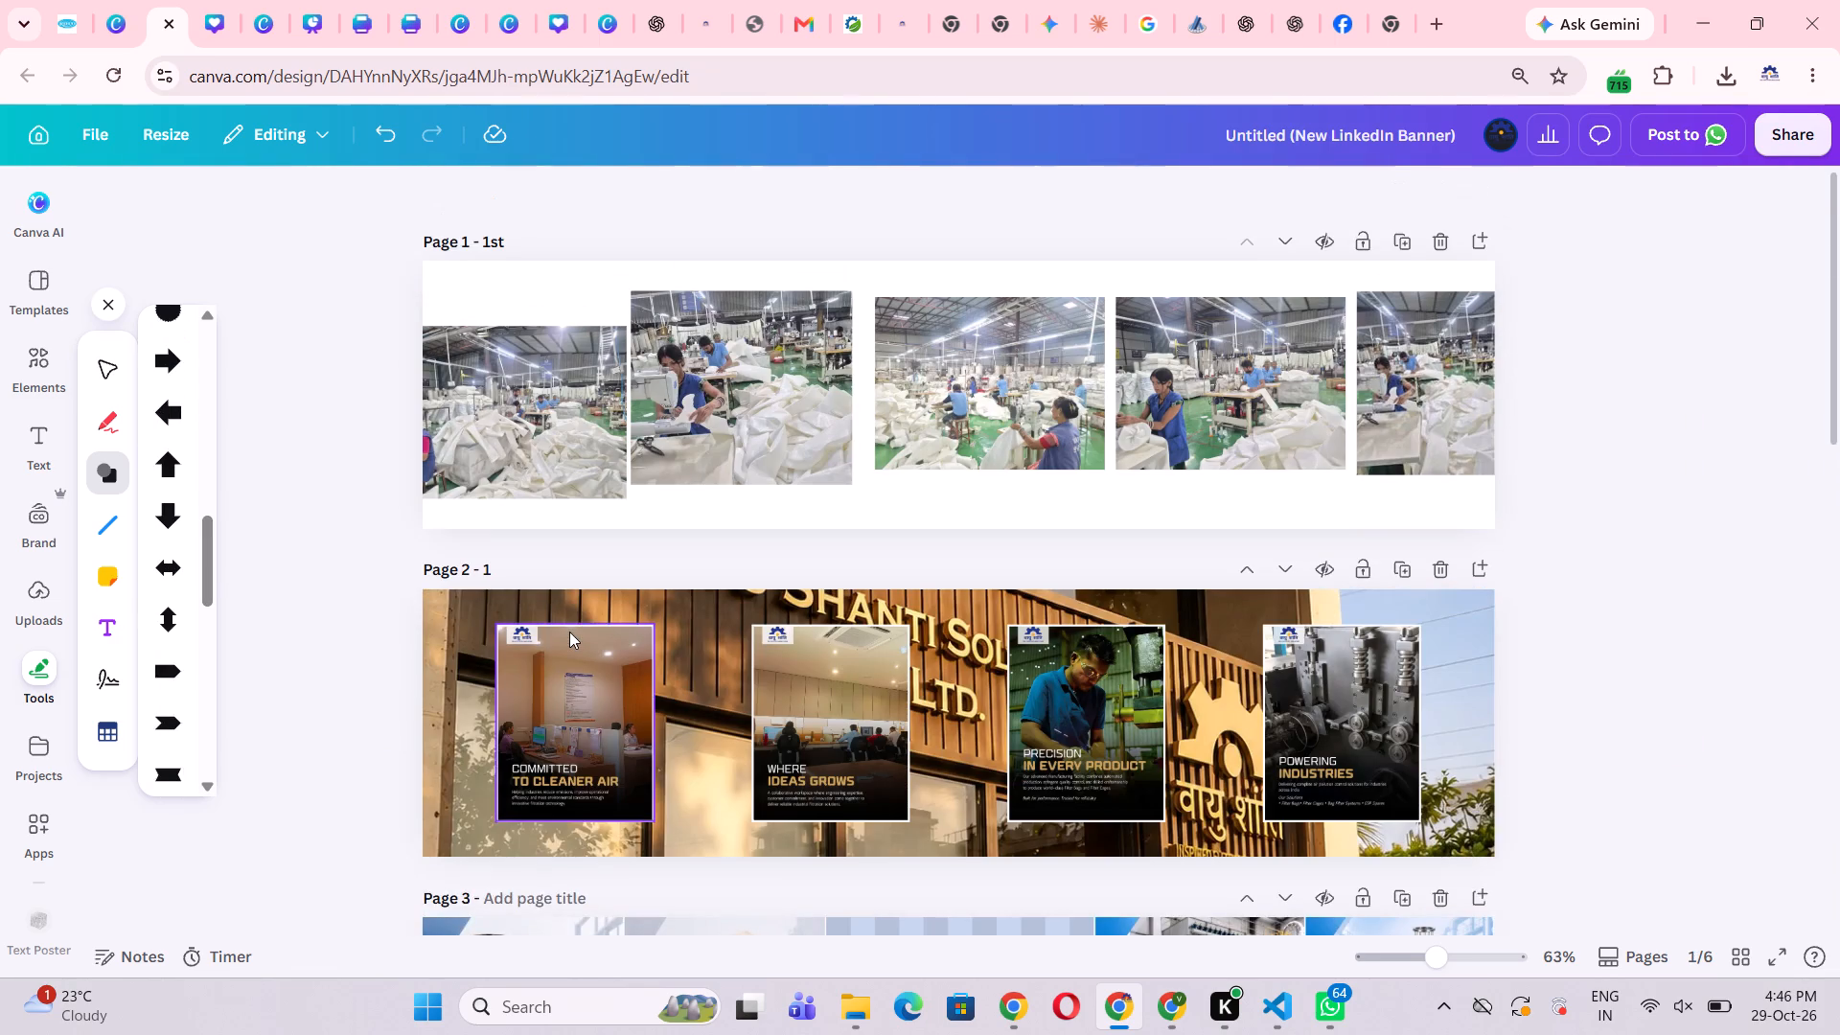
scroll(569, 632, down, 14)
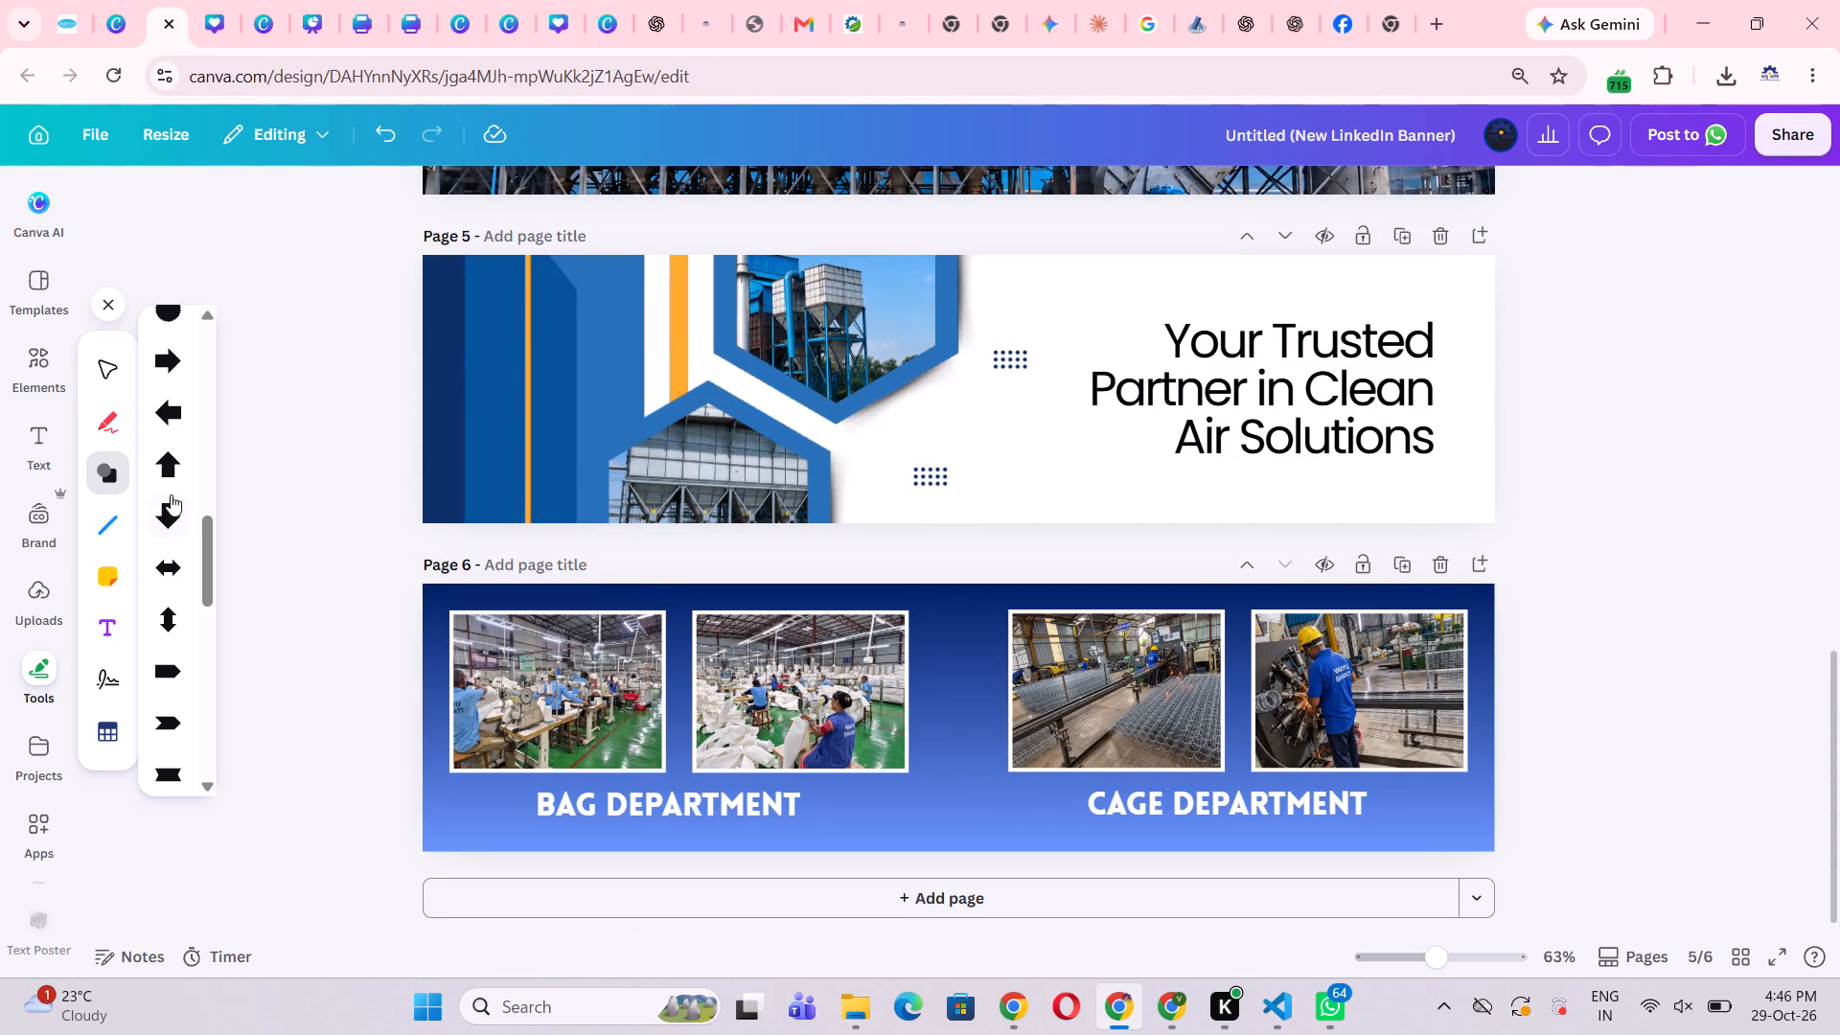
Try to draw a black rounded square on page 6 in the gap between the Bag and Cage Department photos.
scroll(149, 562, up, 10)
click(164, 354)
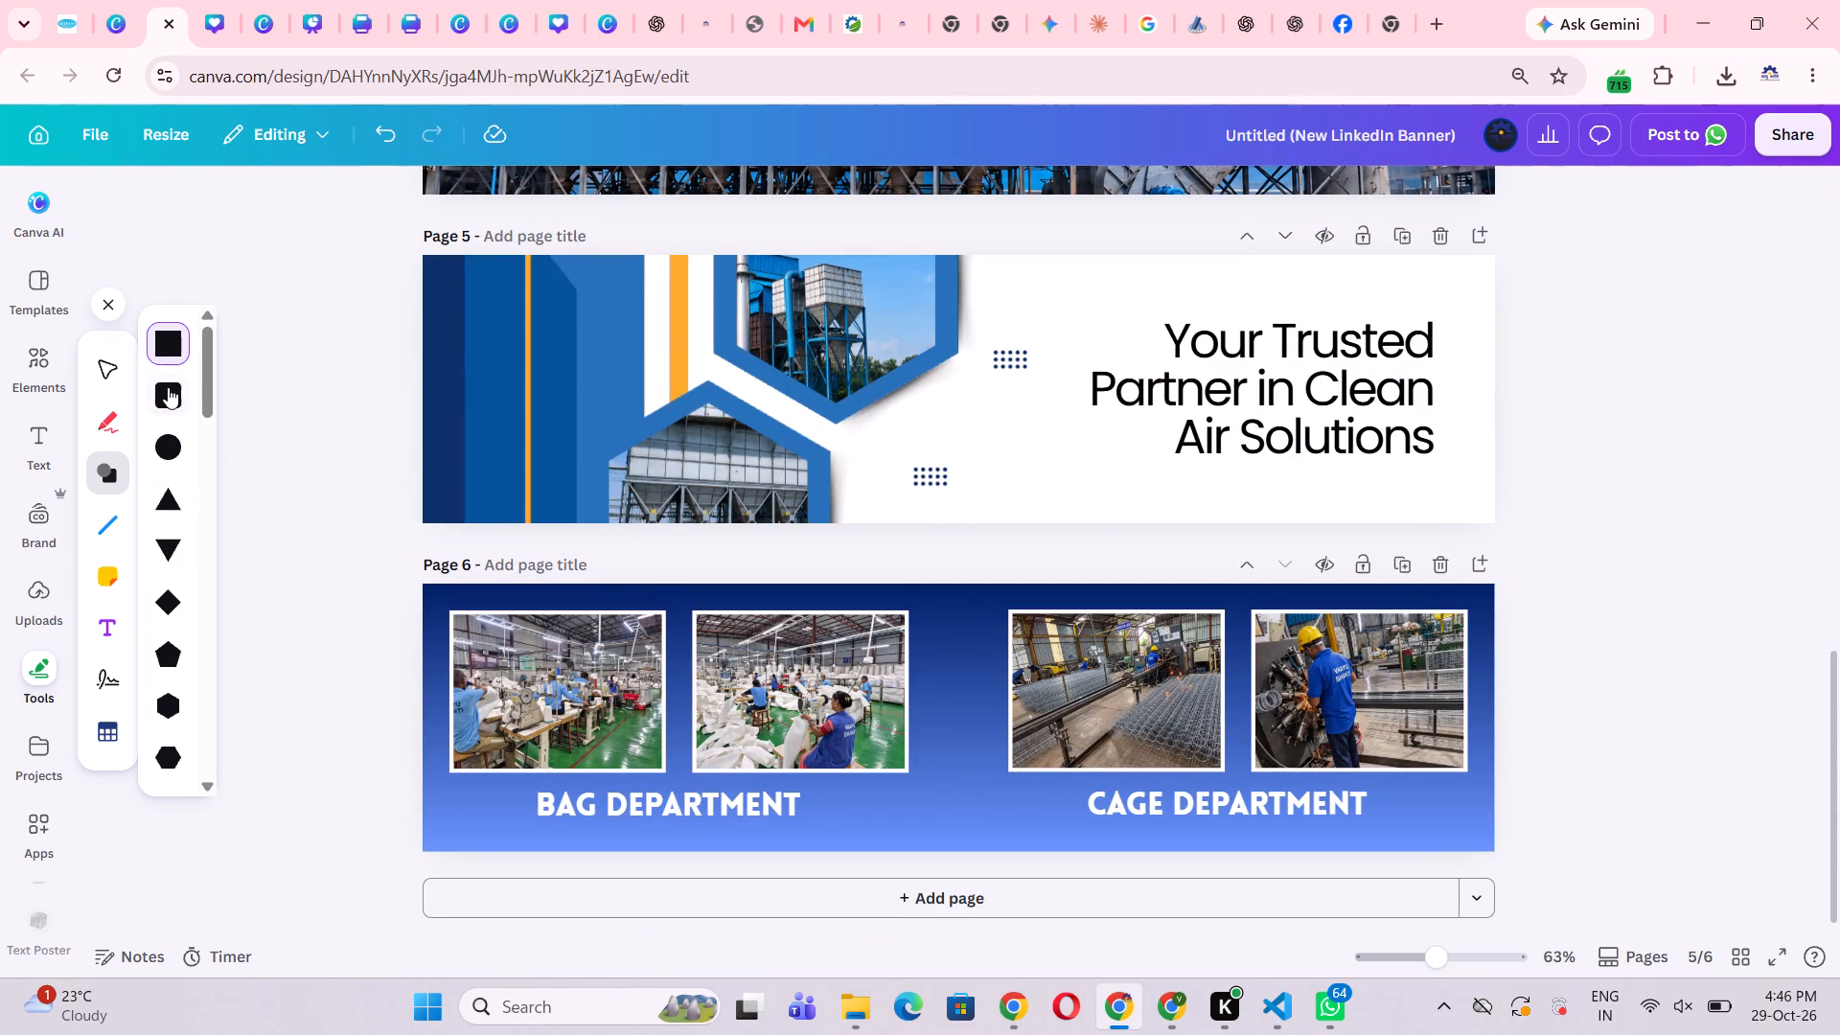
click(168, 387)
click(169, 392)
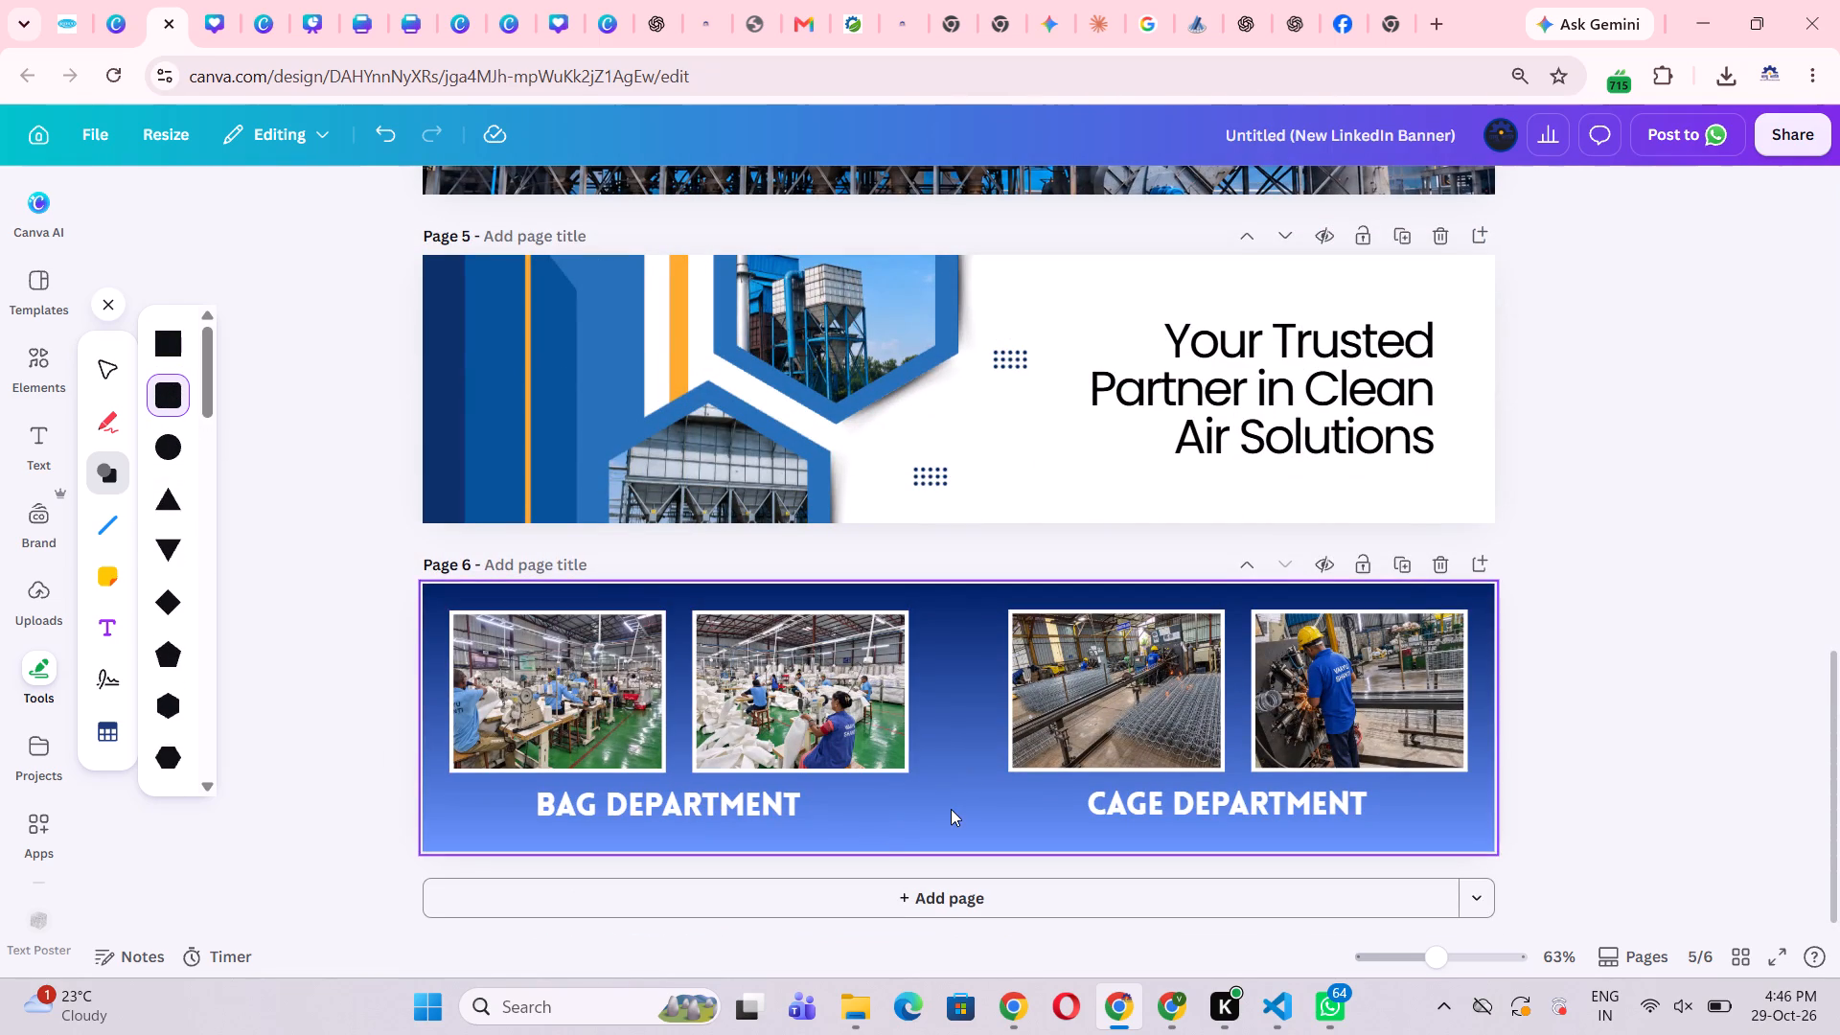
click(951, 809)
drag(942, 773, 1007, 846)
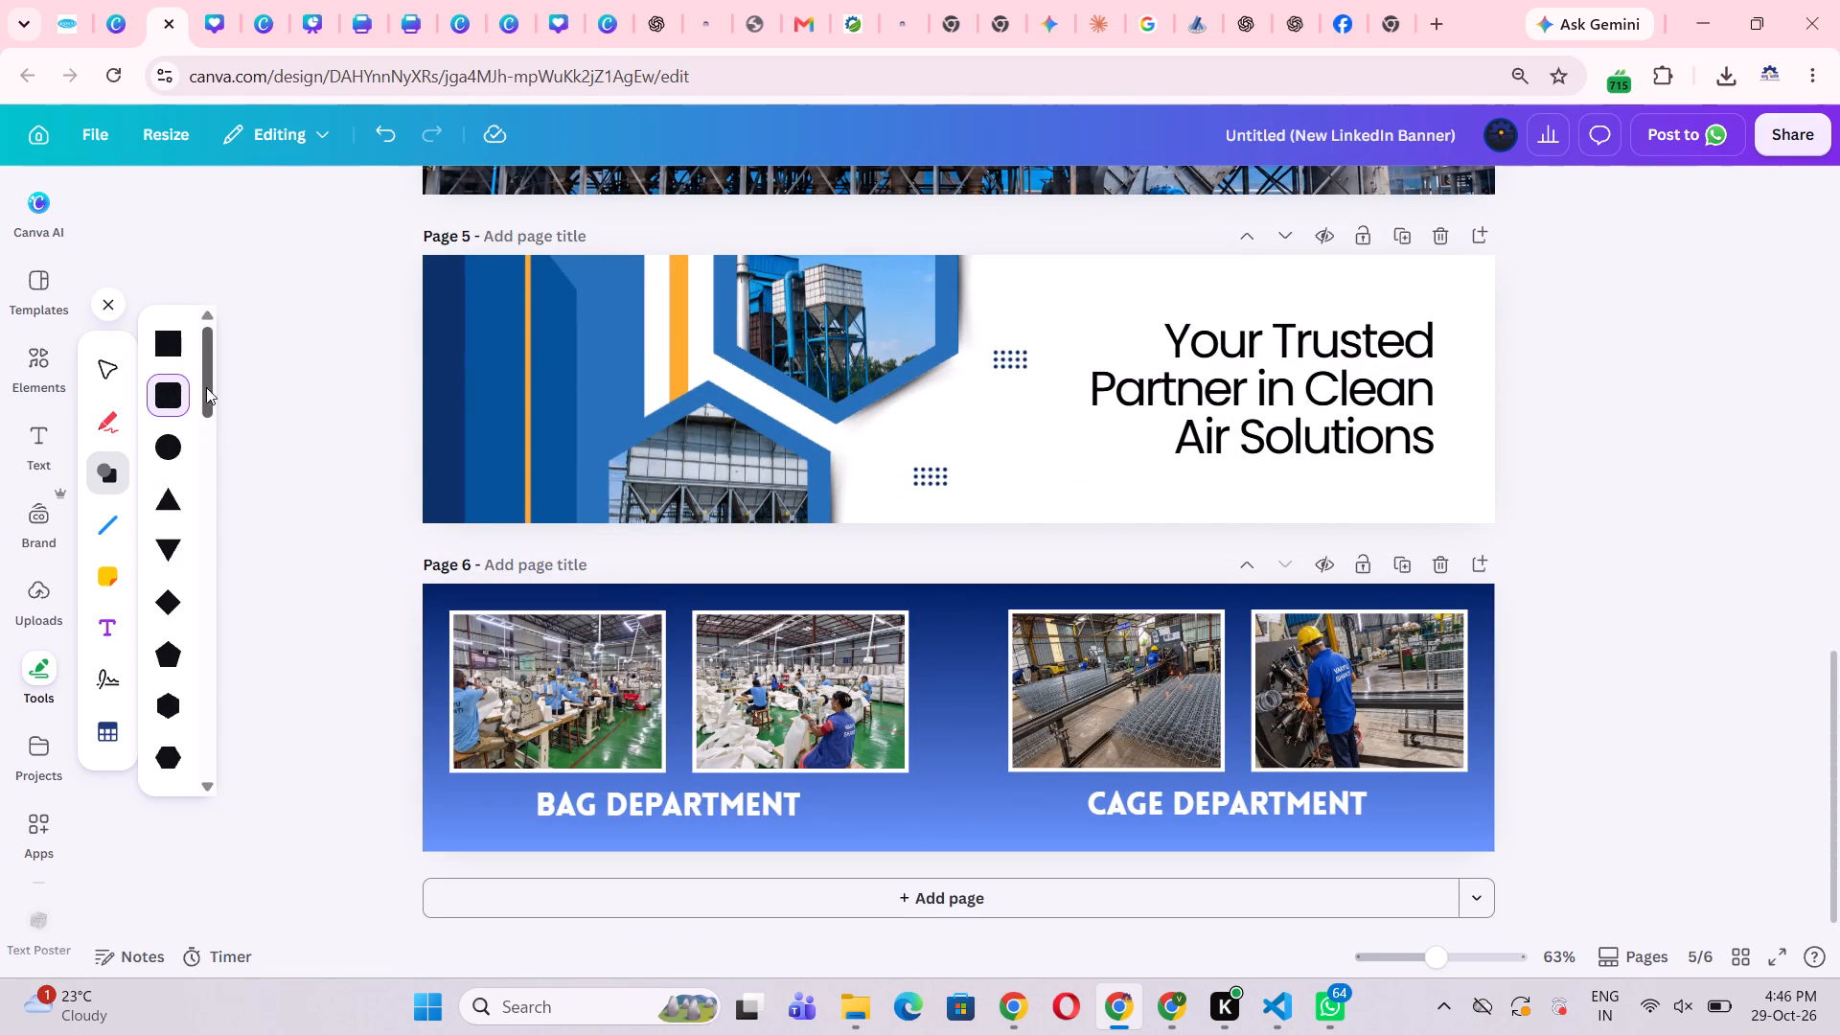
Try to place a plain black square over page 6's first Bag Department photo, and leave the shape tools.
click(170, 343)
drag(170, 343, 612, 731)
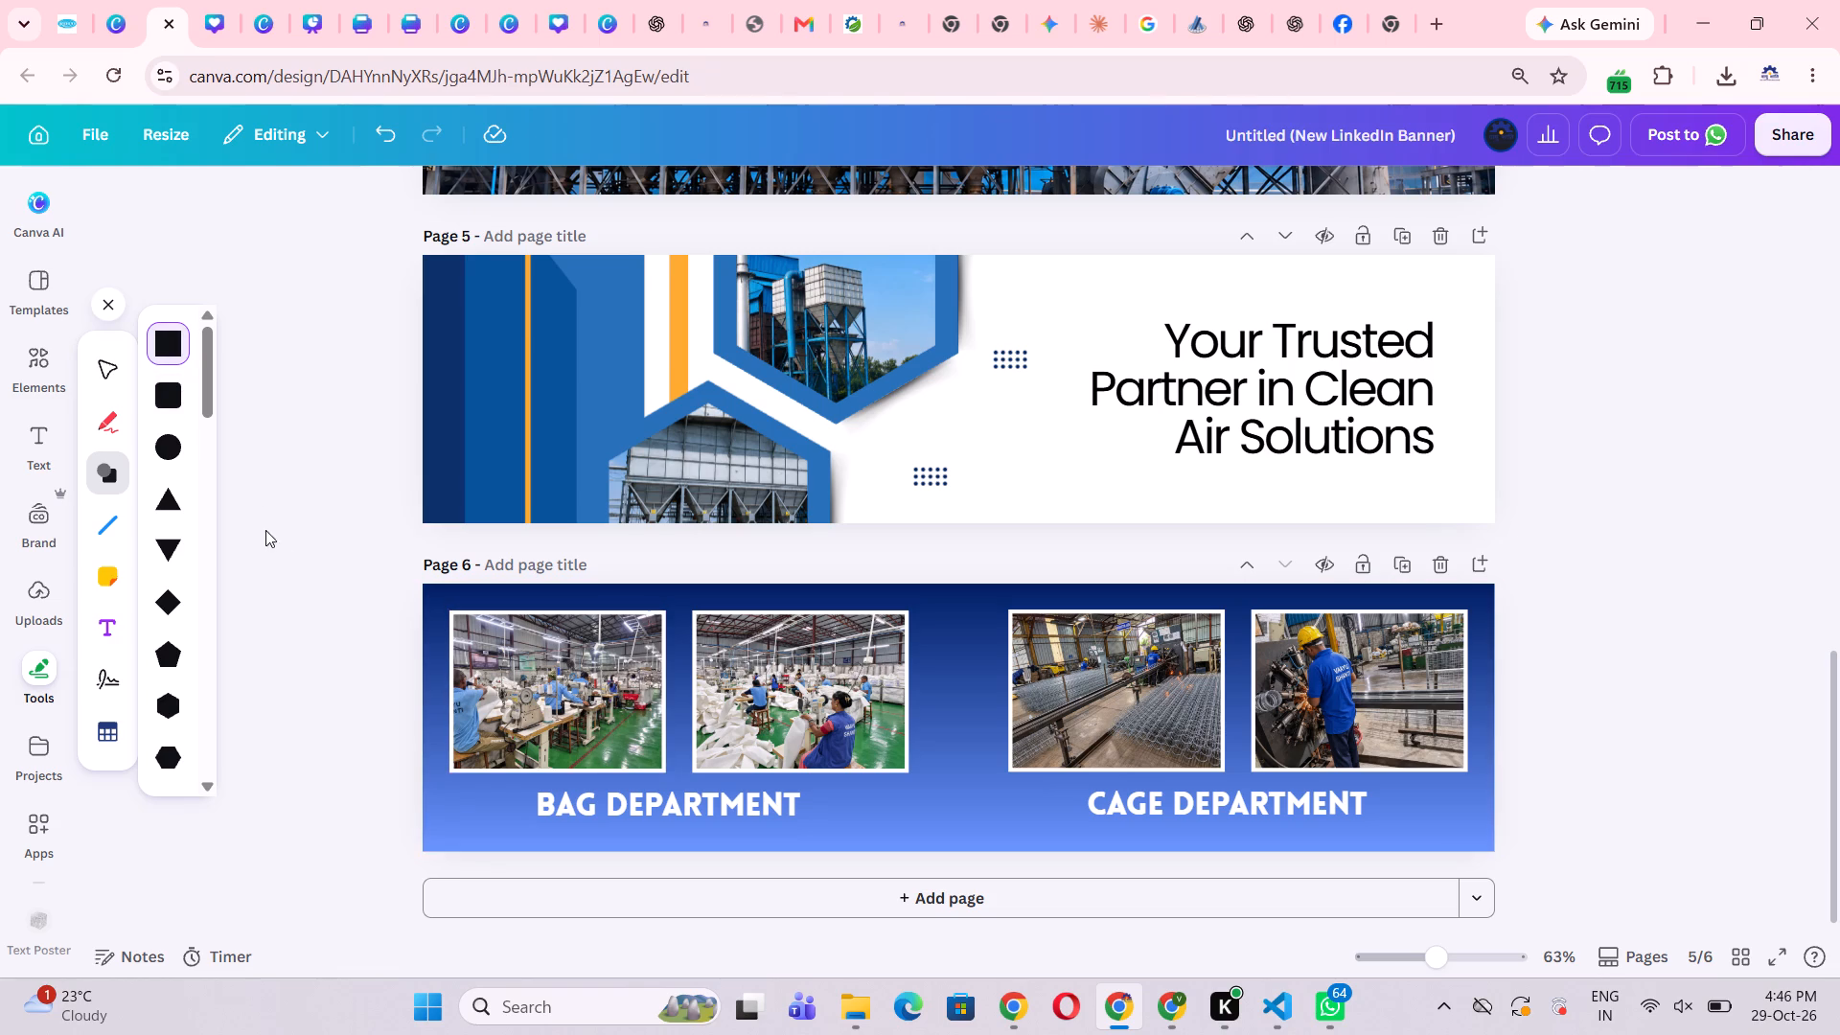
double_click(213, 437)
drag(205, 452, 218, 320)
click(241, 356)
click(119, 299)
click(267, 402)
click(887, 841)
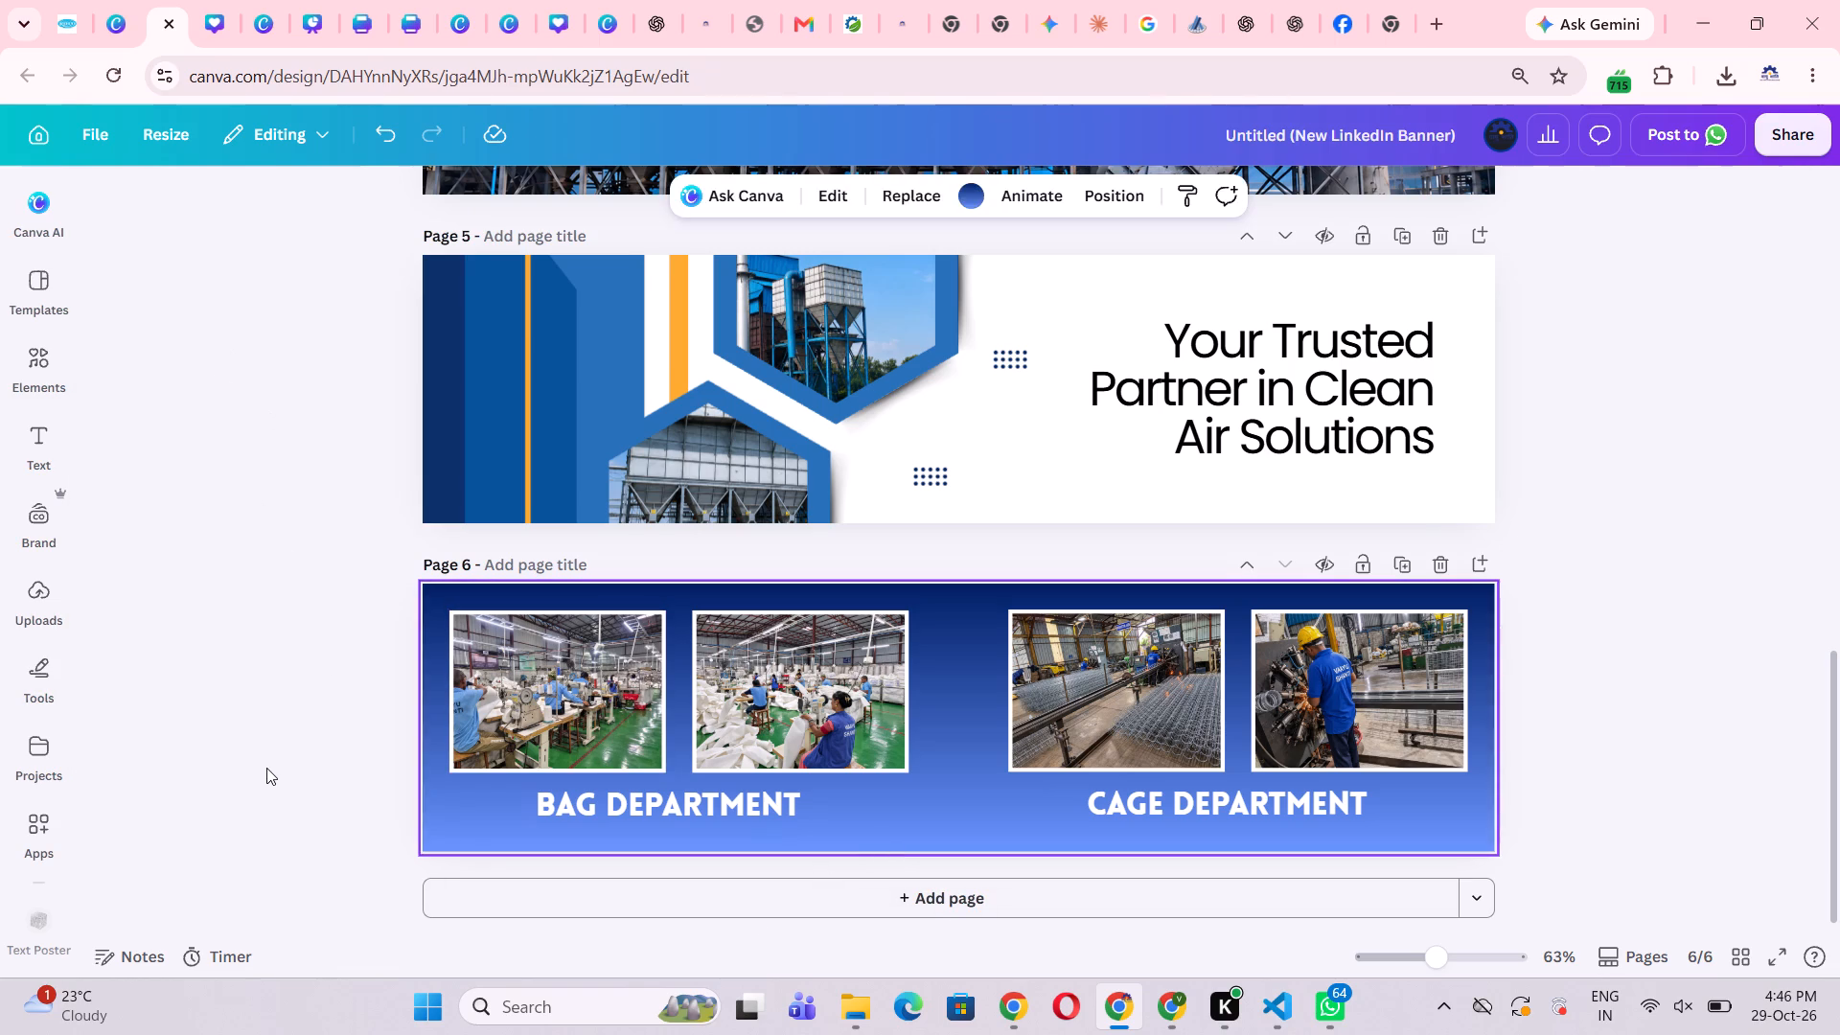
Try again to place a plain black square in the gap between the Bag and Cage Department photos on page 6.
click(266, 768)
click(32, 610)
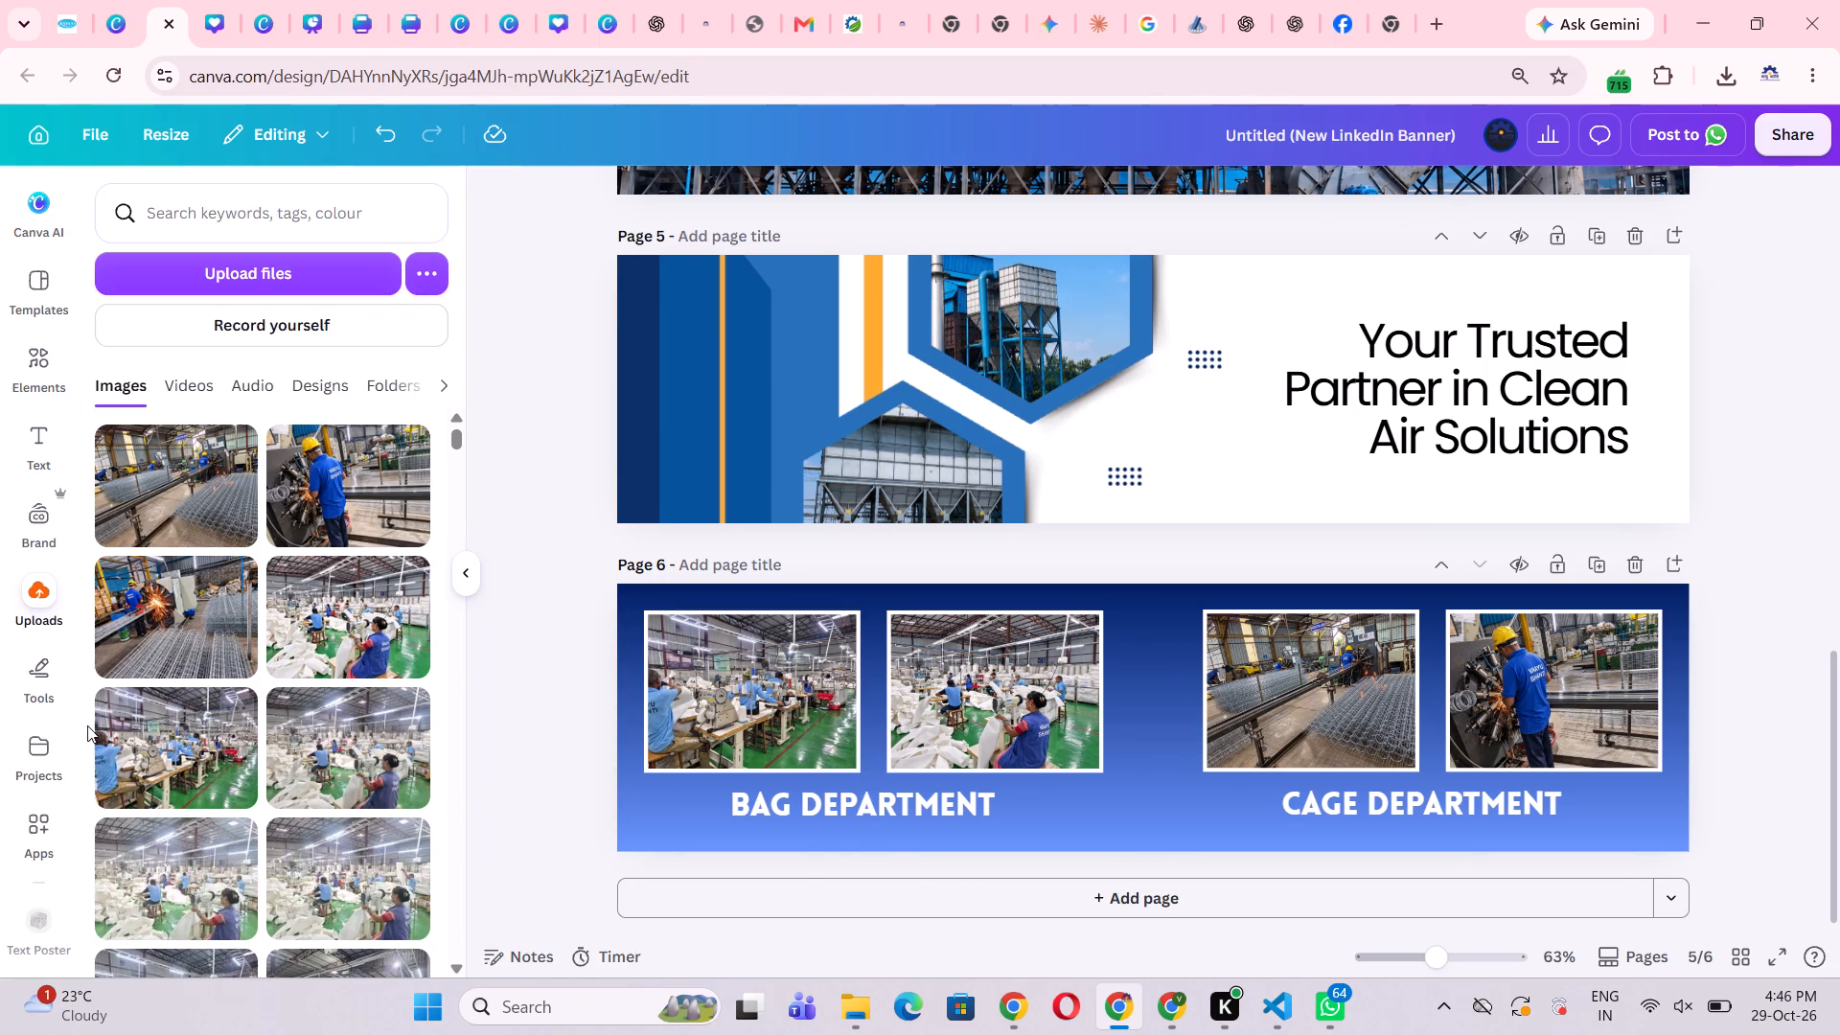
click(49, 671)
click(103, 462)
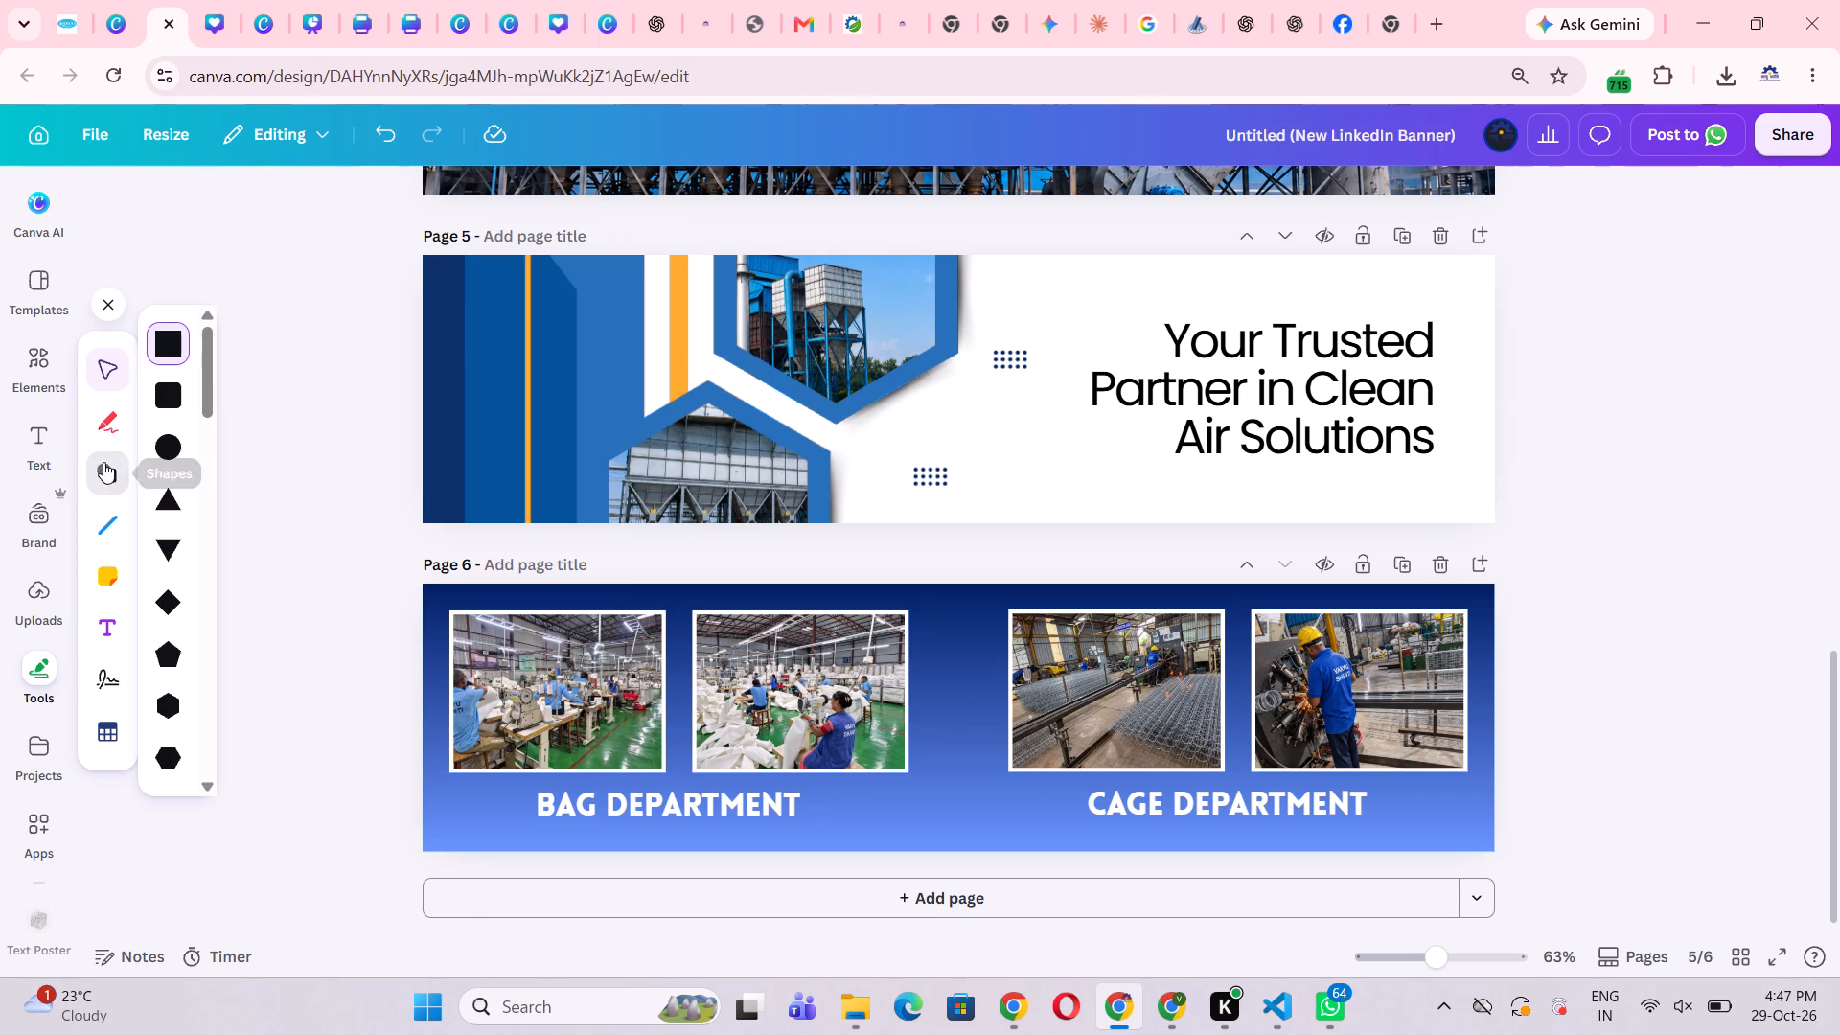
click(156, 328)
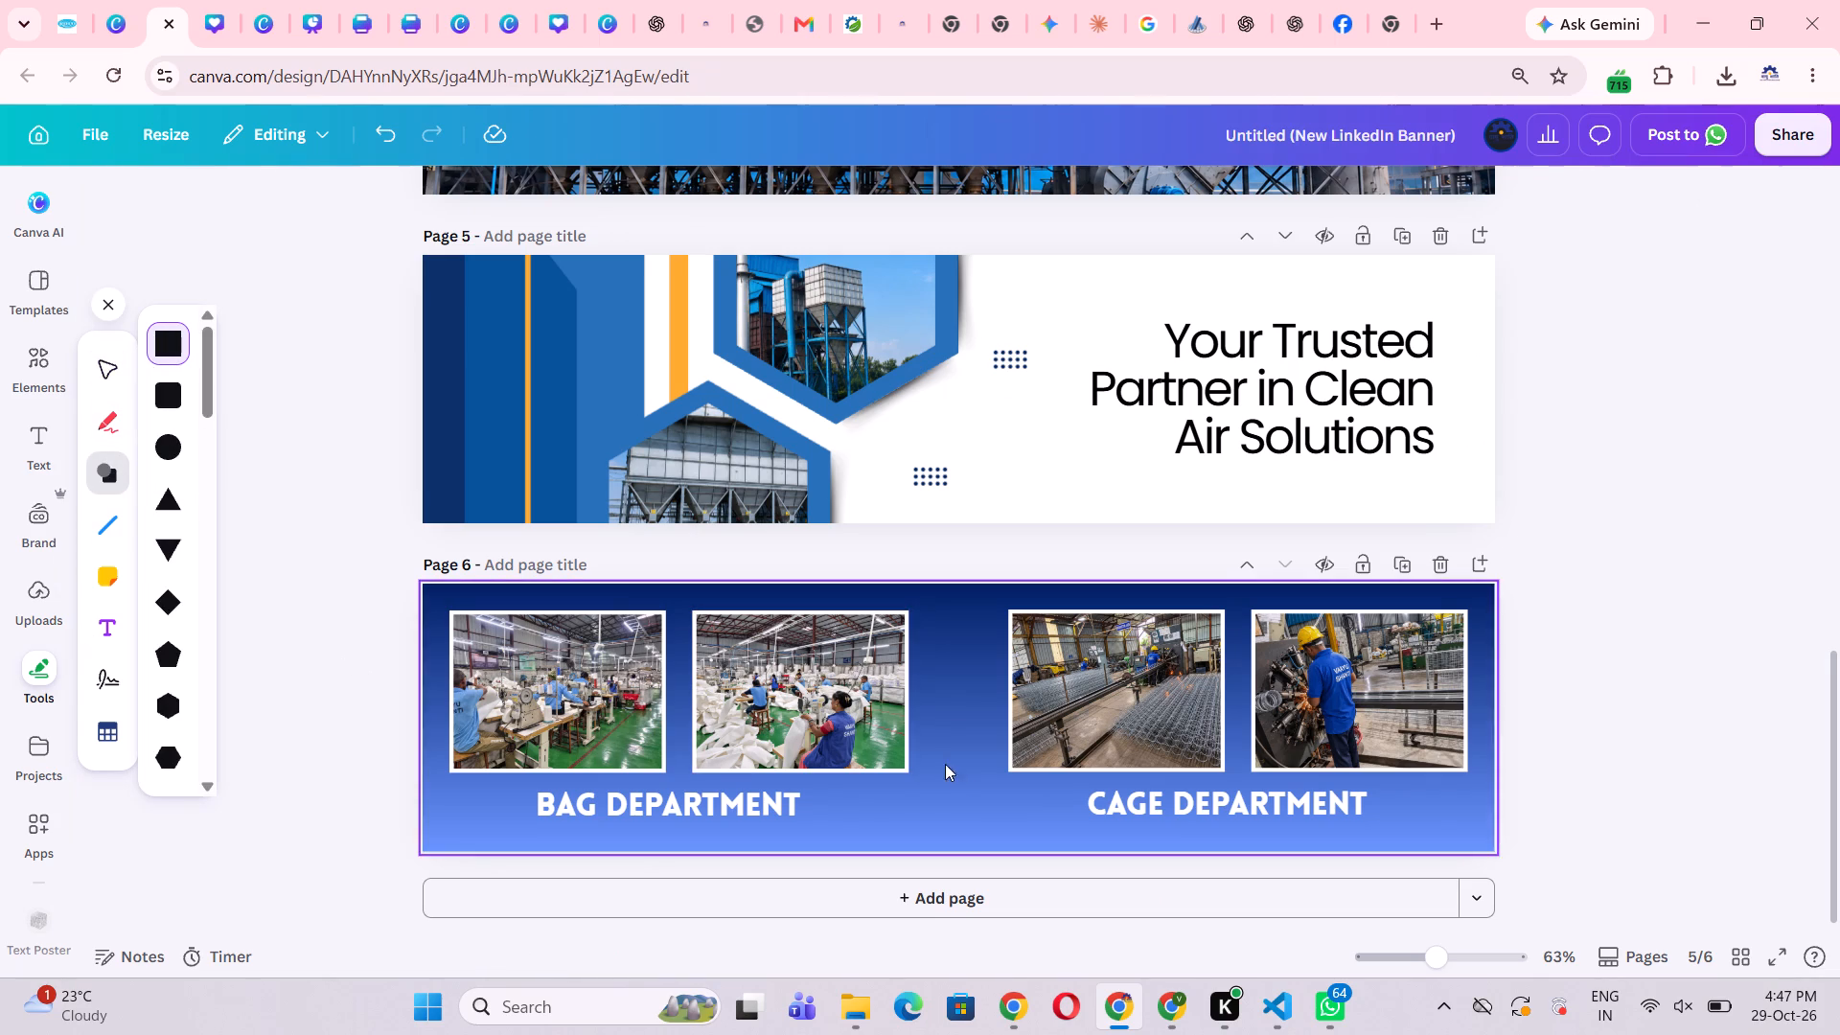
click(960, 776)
Reload the banner design in the browser and return to page 6.
click(96, 78)
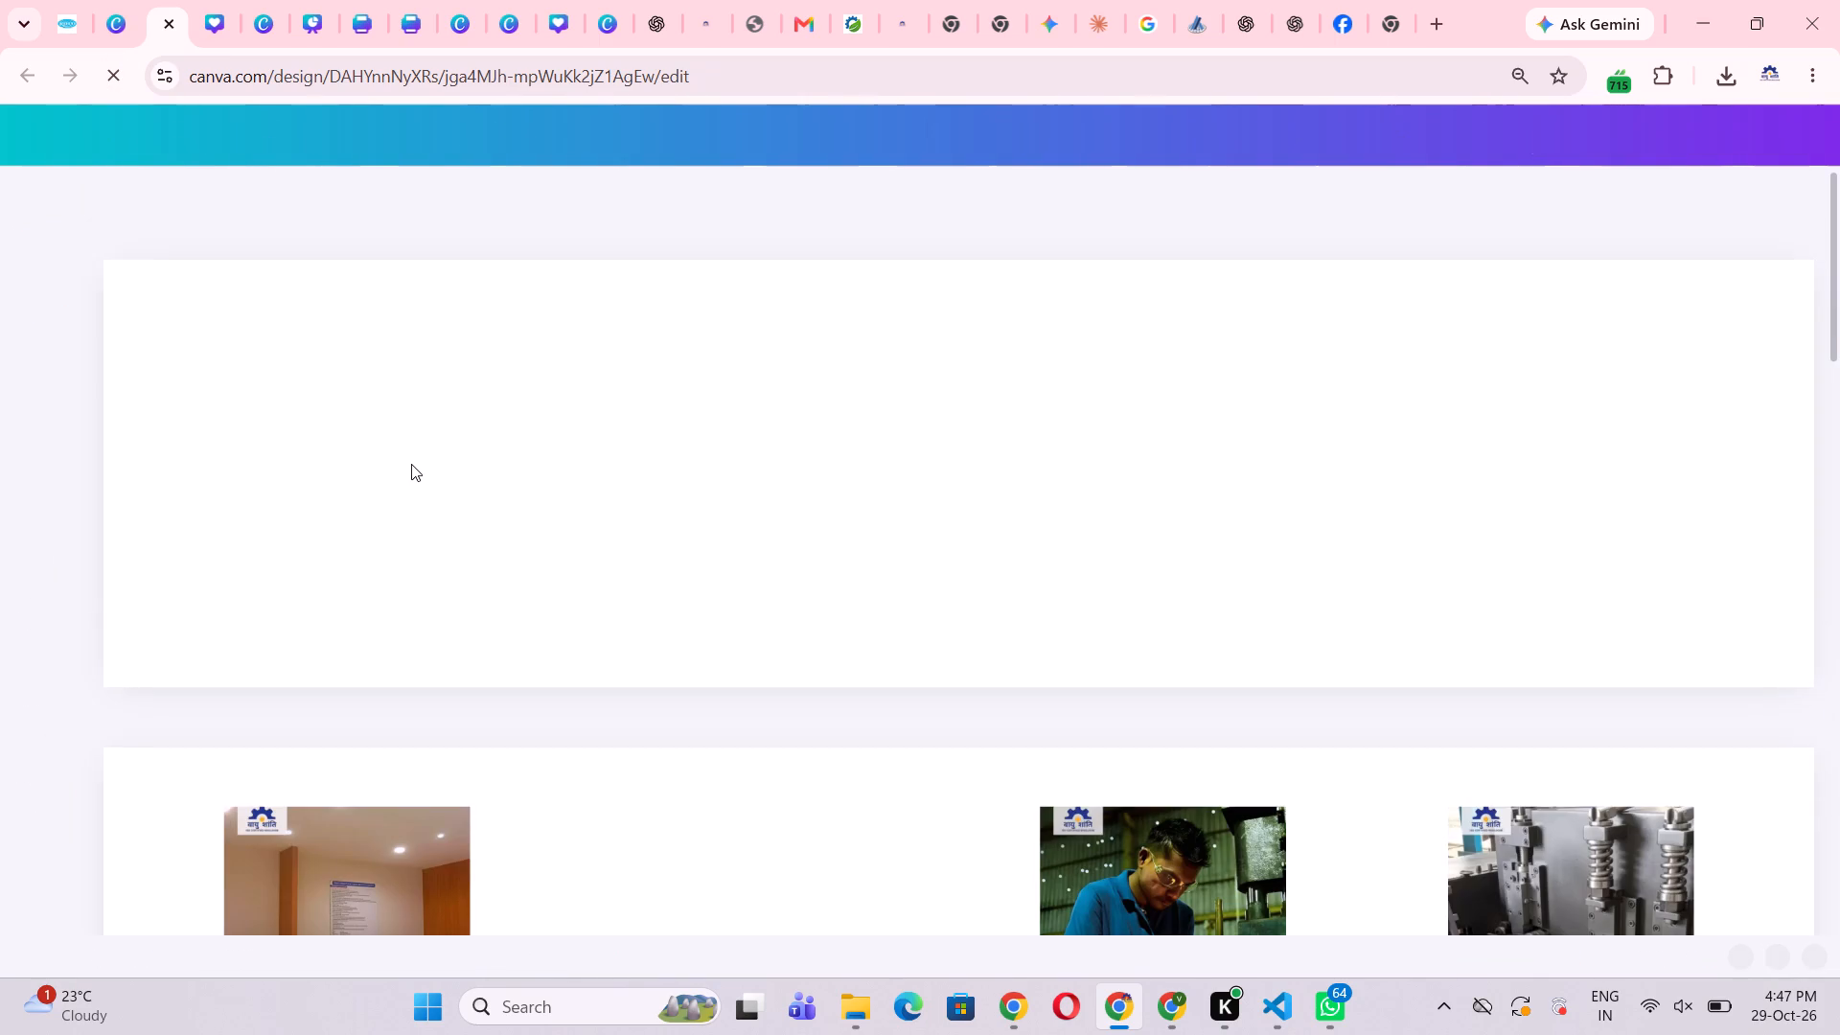
scroll(611, 823, down, 20)
scroll(611, 823, down, 11)
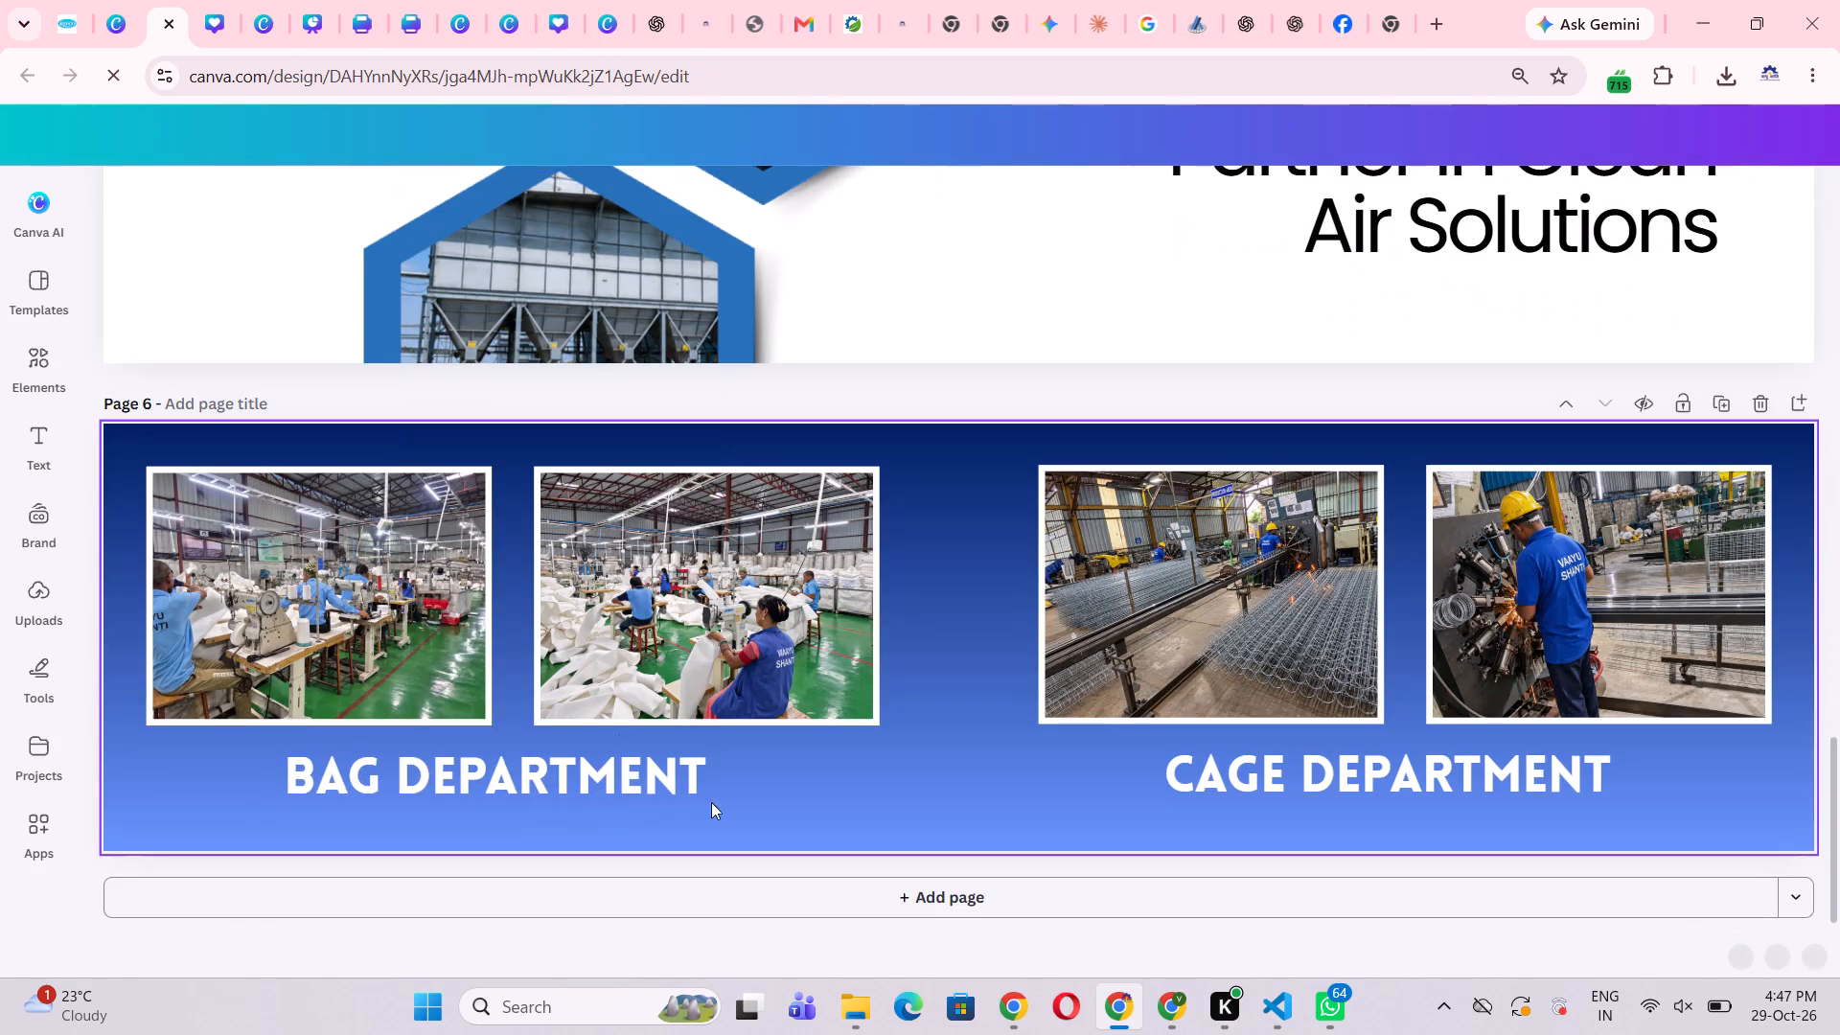
click(1635, 702)
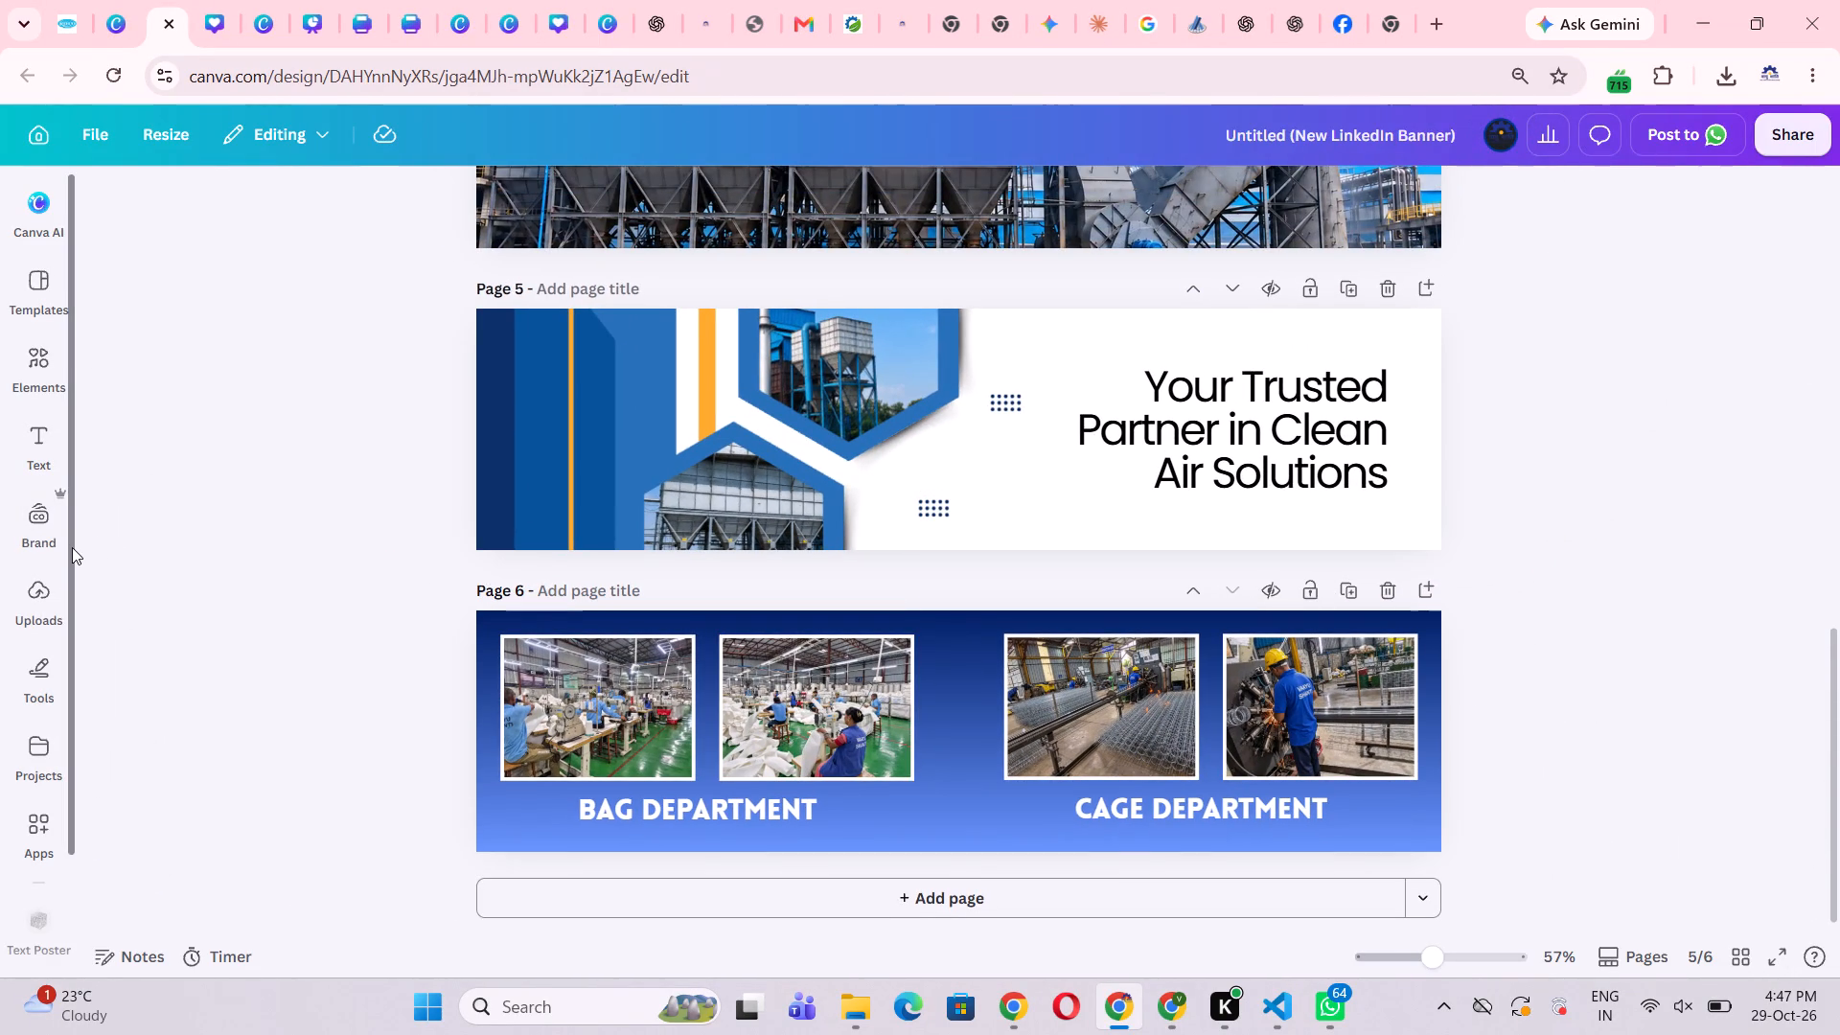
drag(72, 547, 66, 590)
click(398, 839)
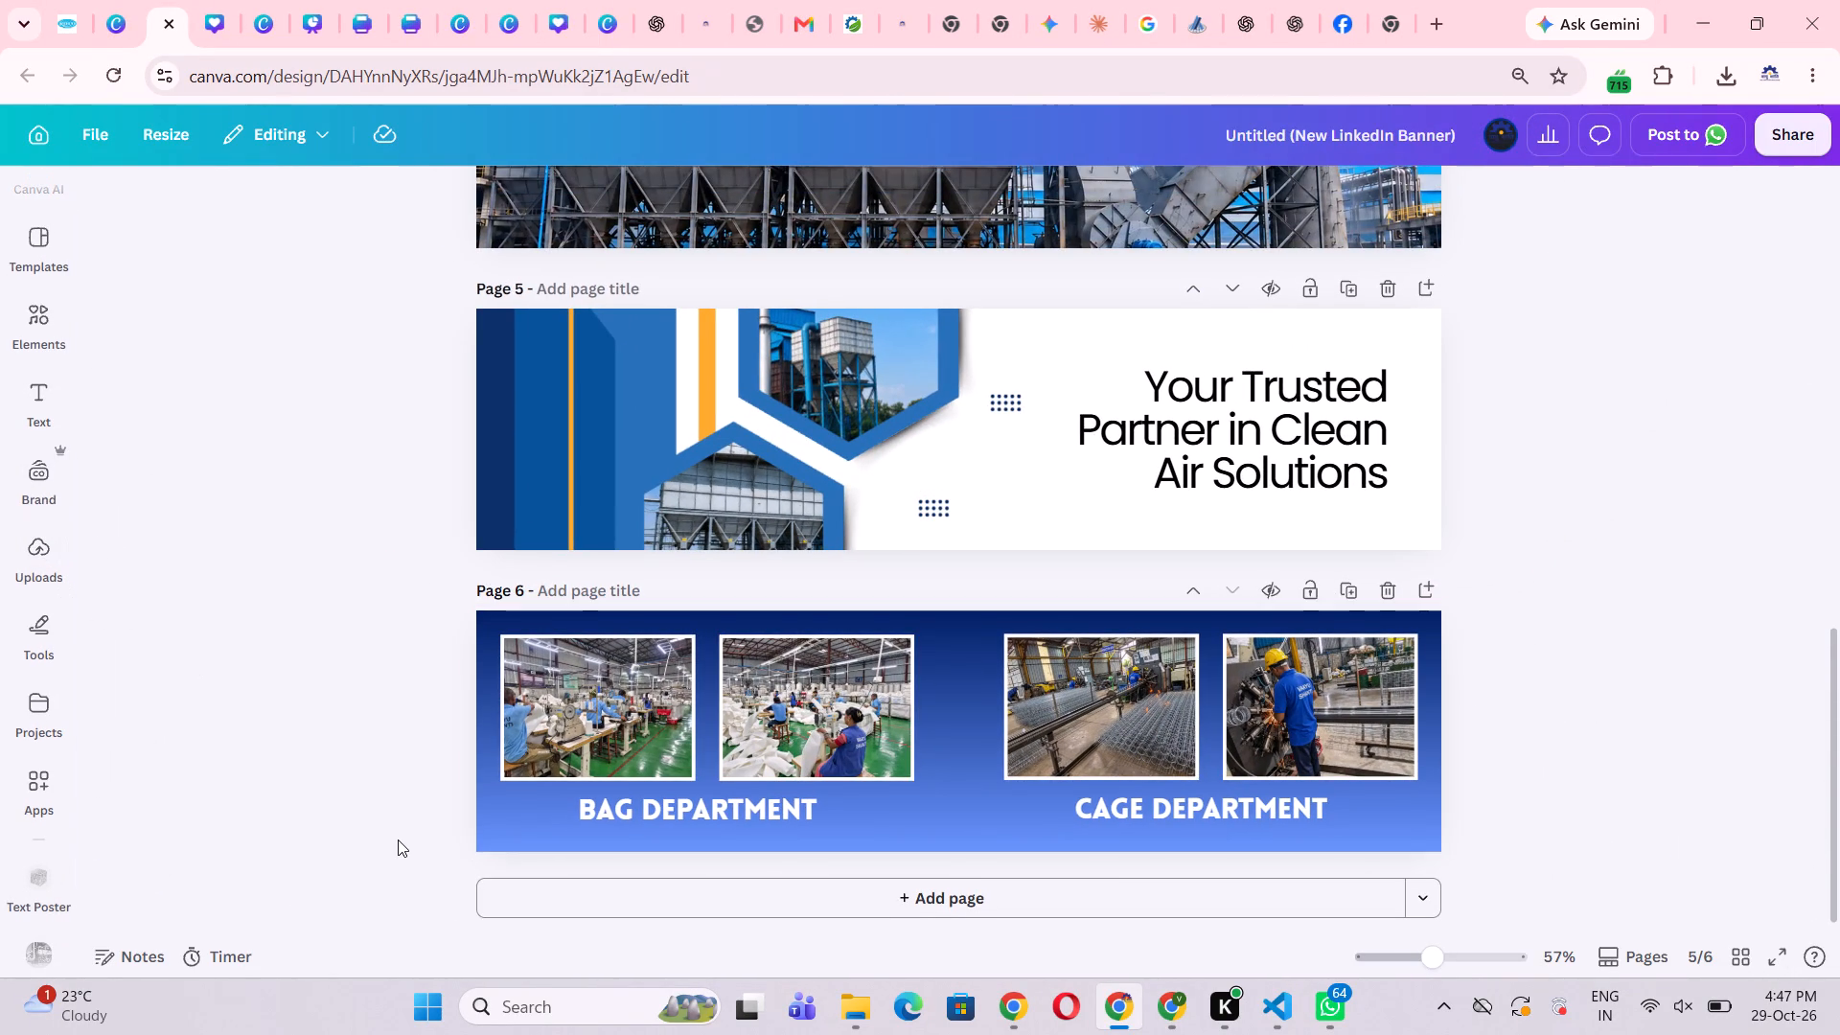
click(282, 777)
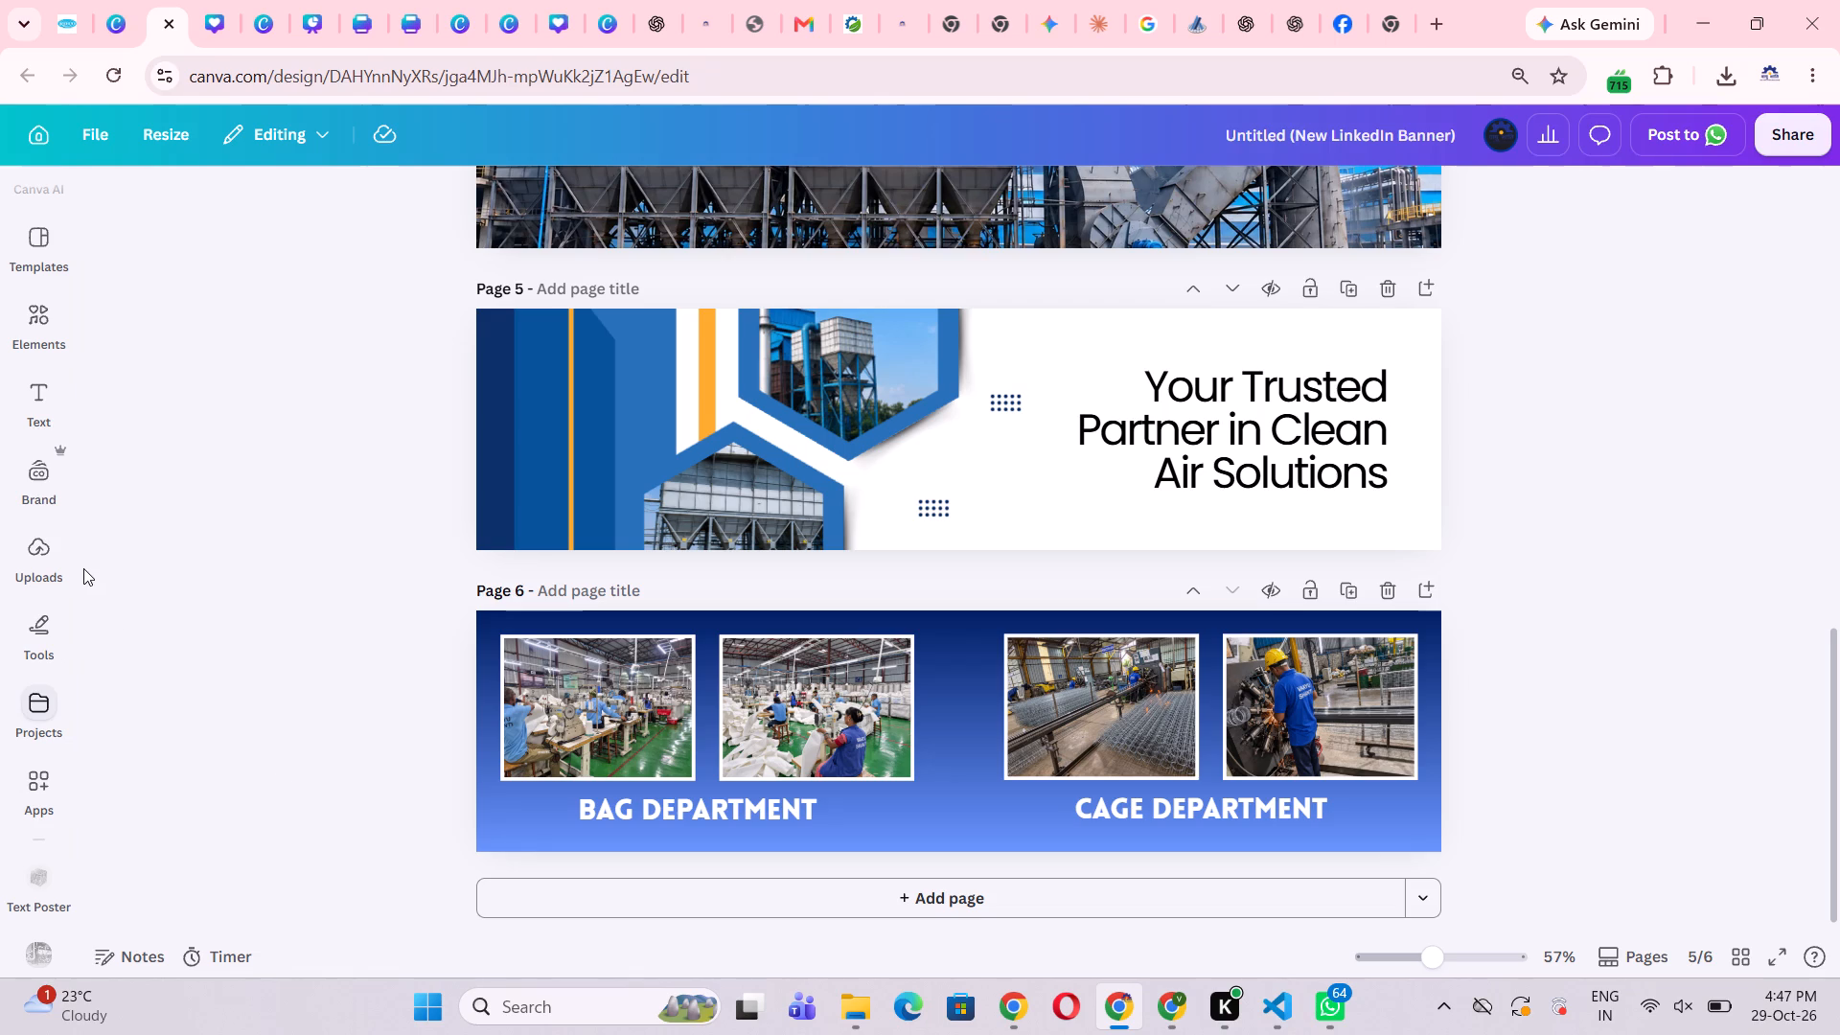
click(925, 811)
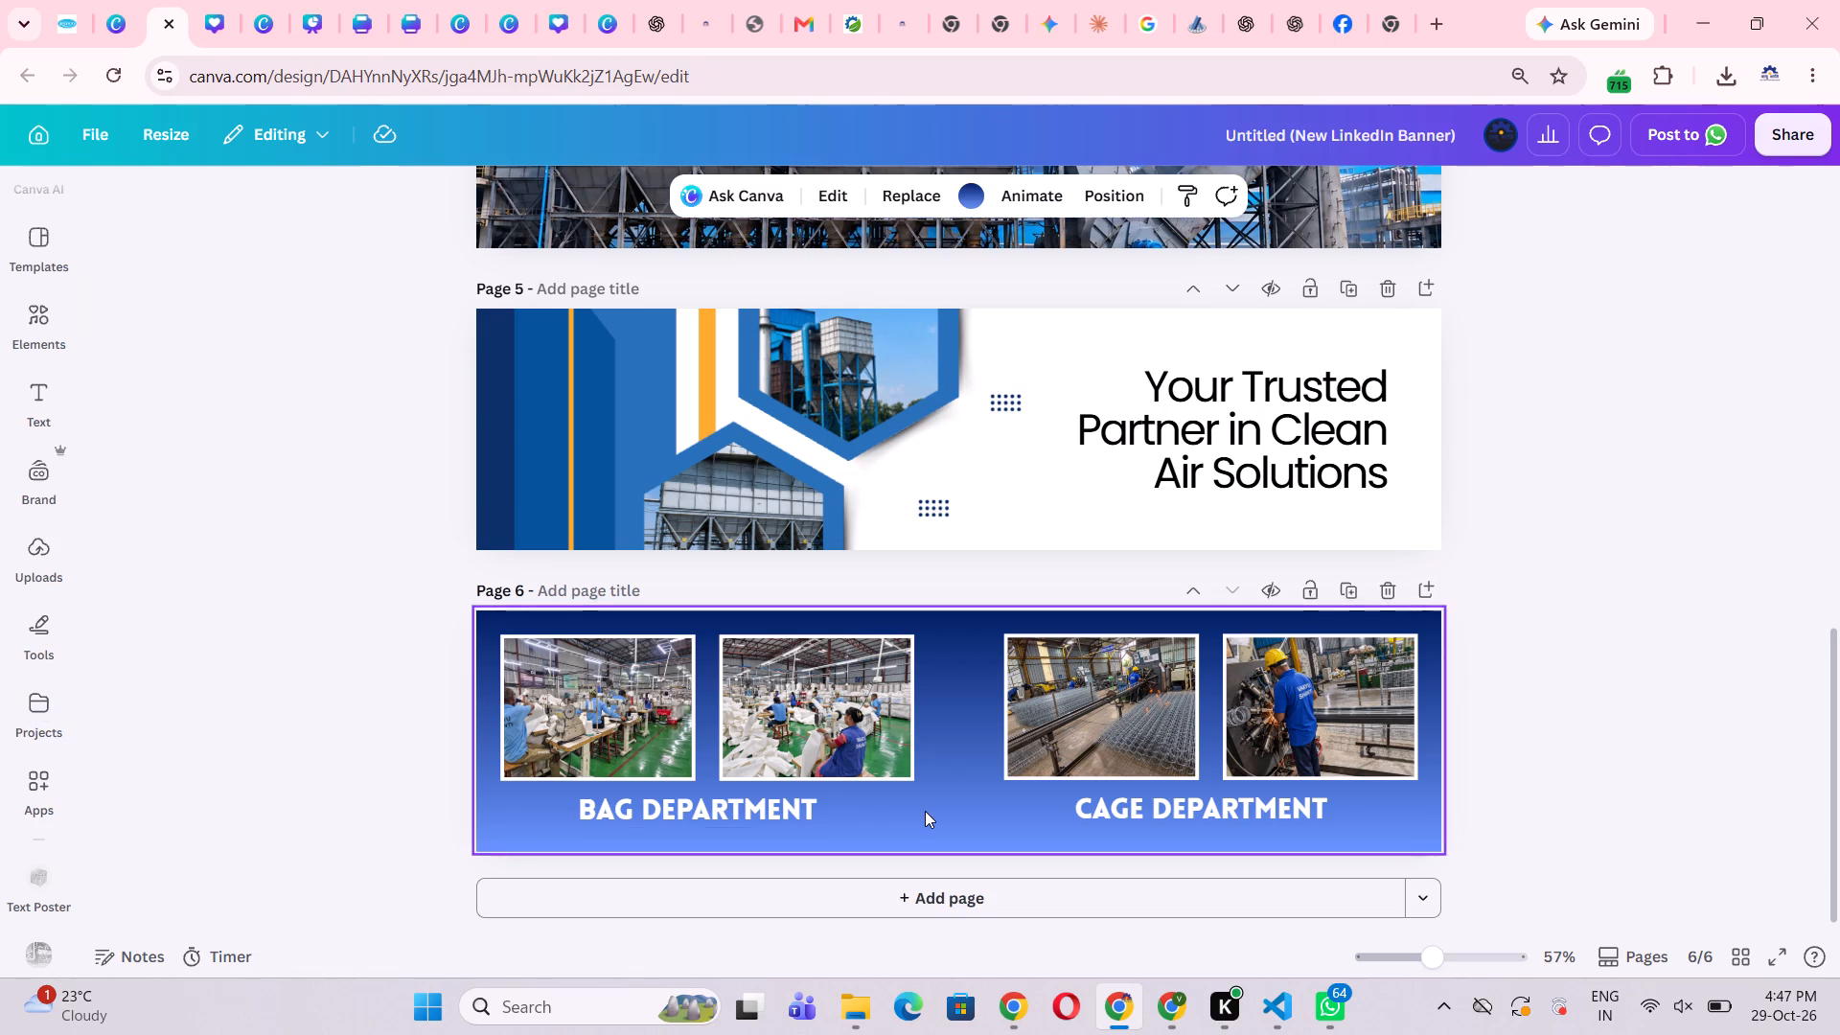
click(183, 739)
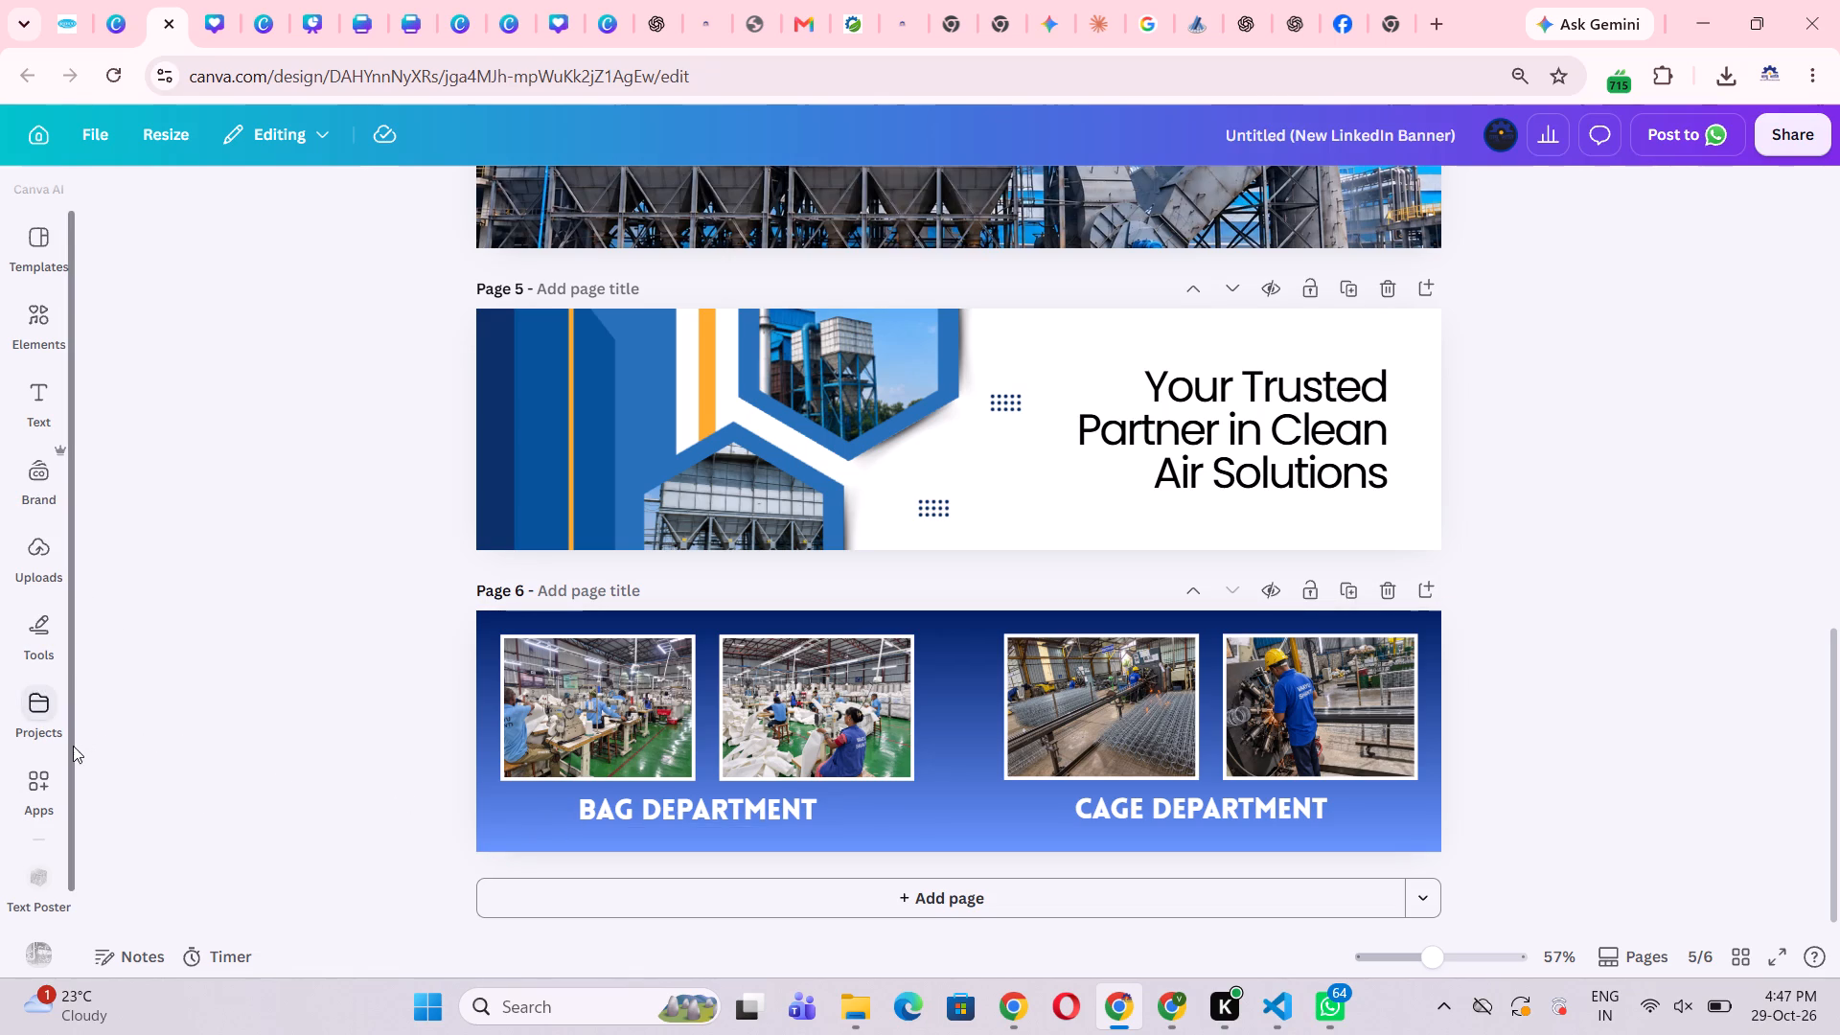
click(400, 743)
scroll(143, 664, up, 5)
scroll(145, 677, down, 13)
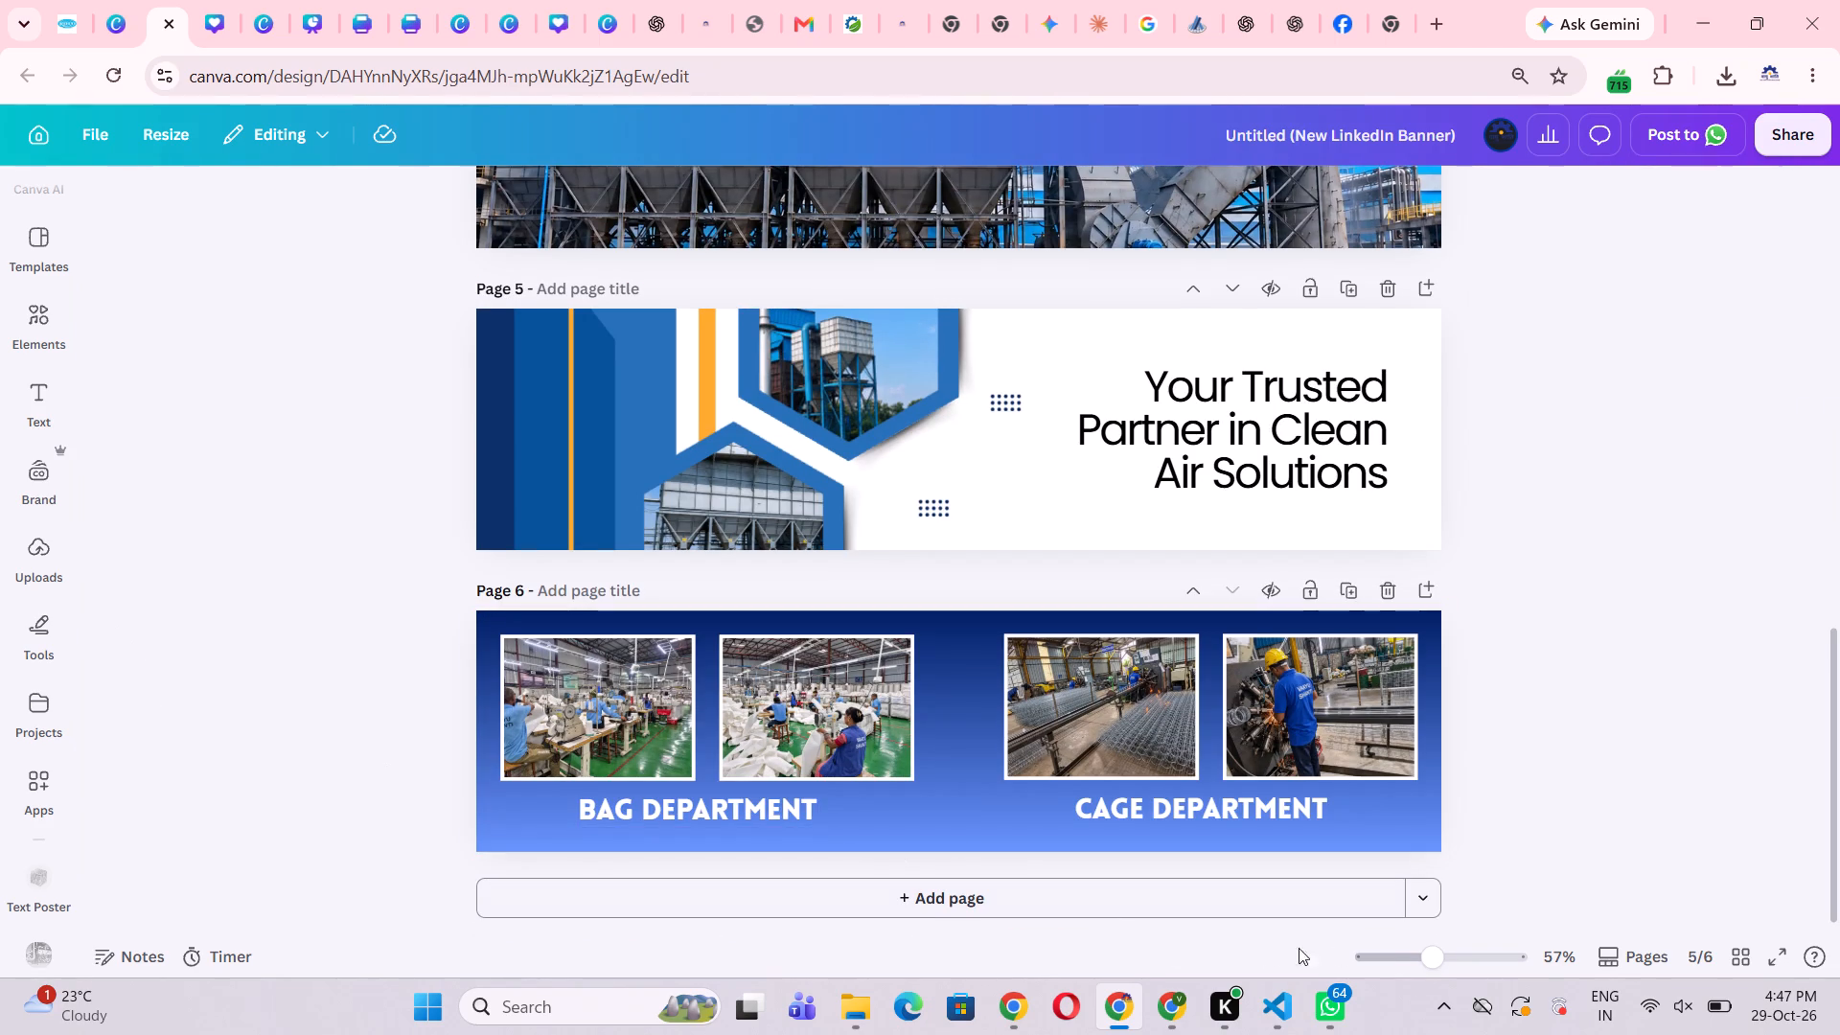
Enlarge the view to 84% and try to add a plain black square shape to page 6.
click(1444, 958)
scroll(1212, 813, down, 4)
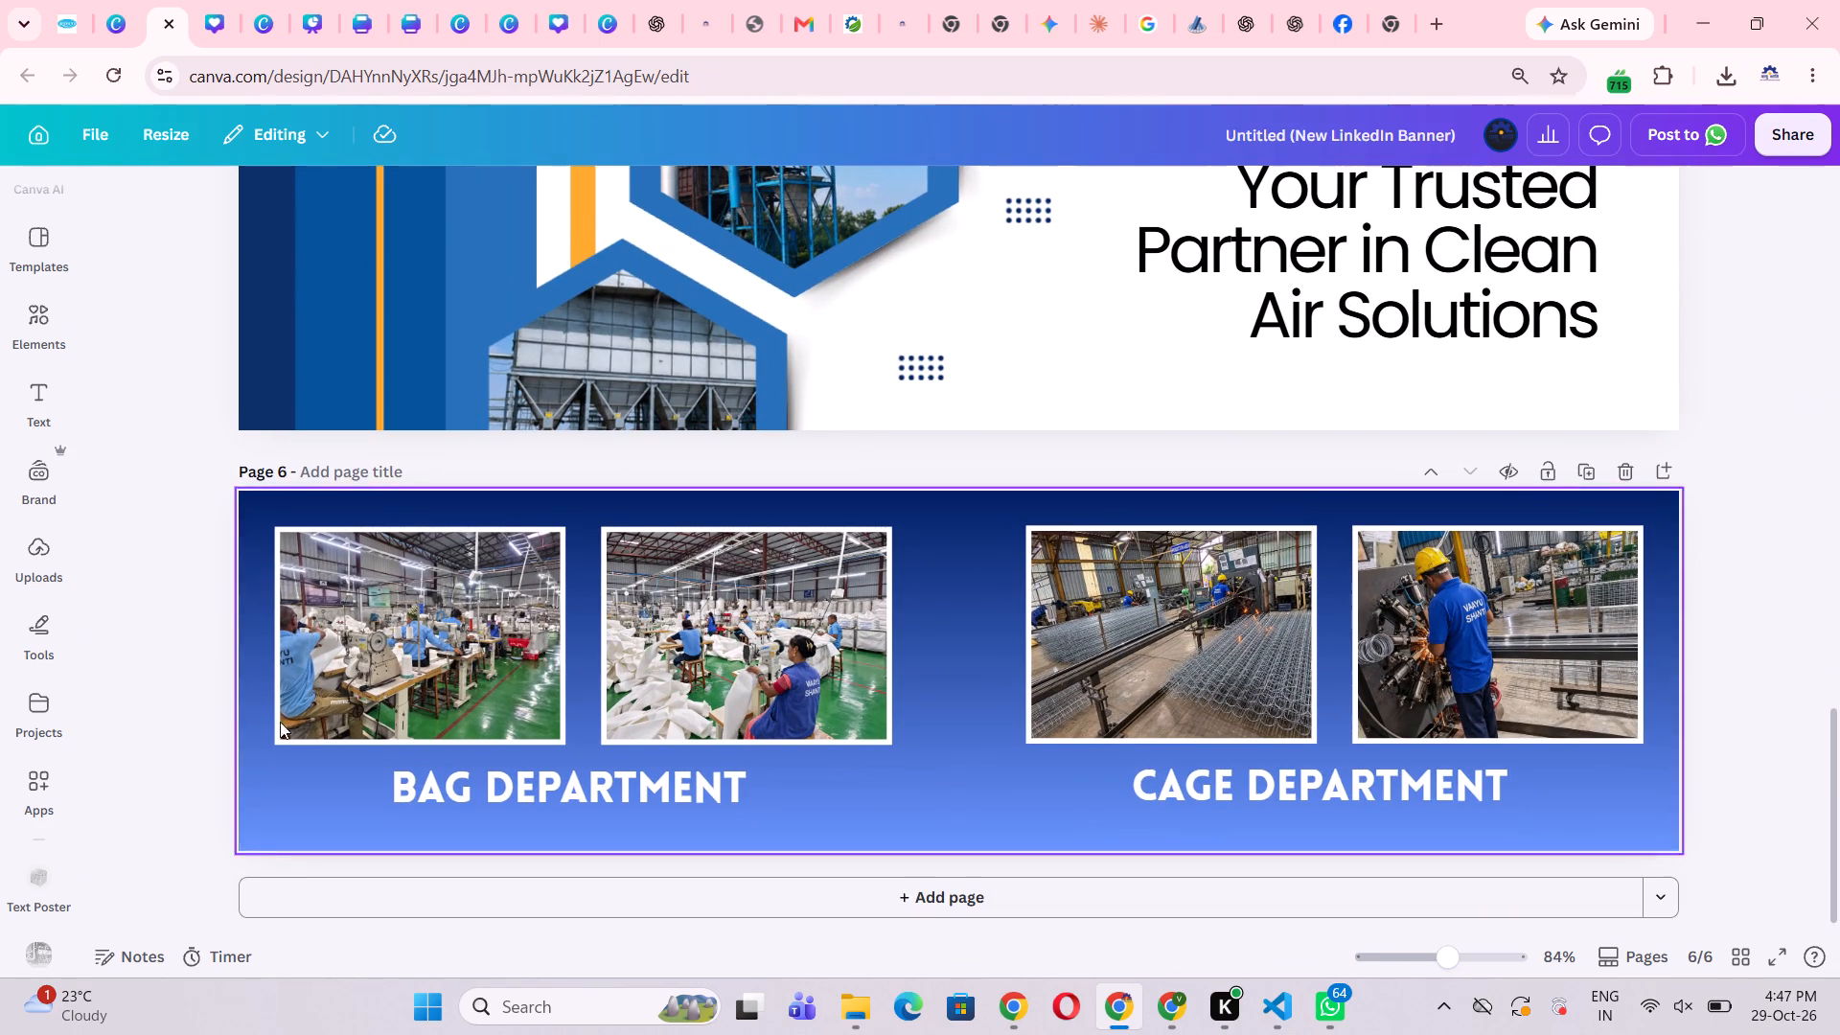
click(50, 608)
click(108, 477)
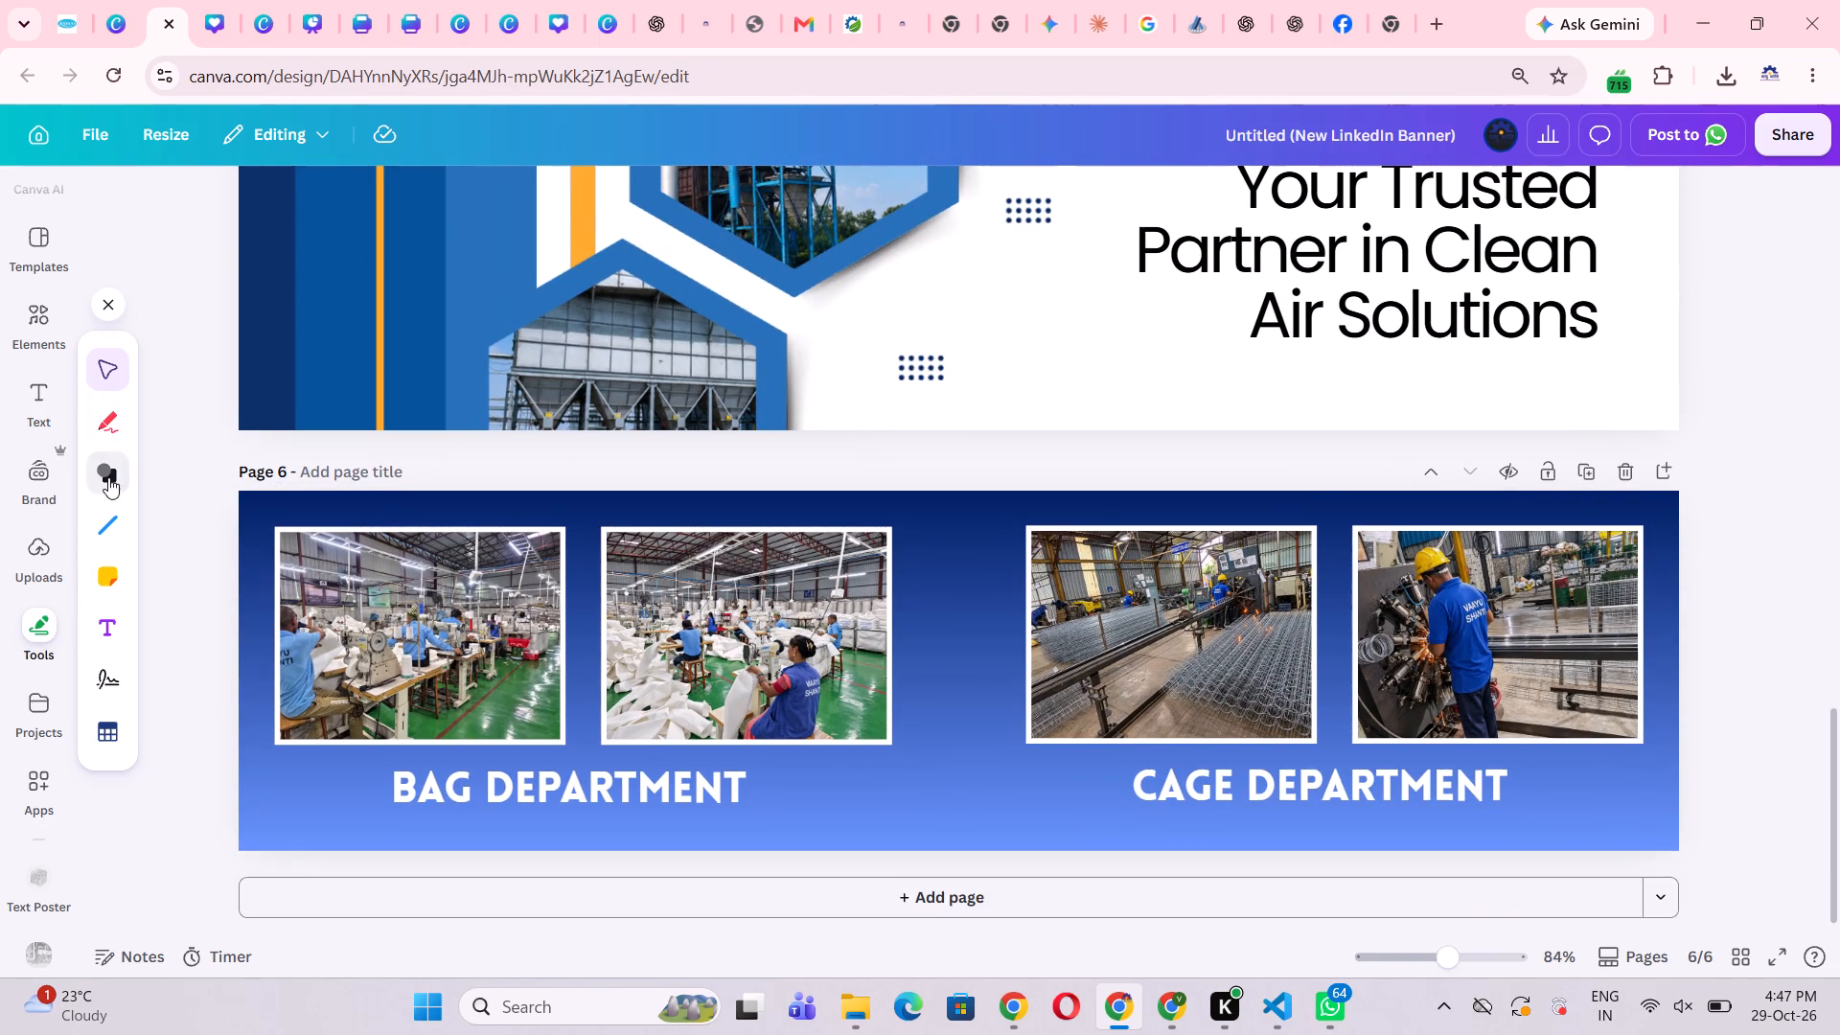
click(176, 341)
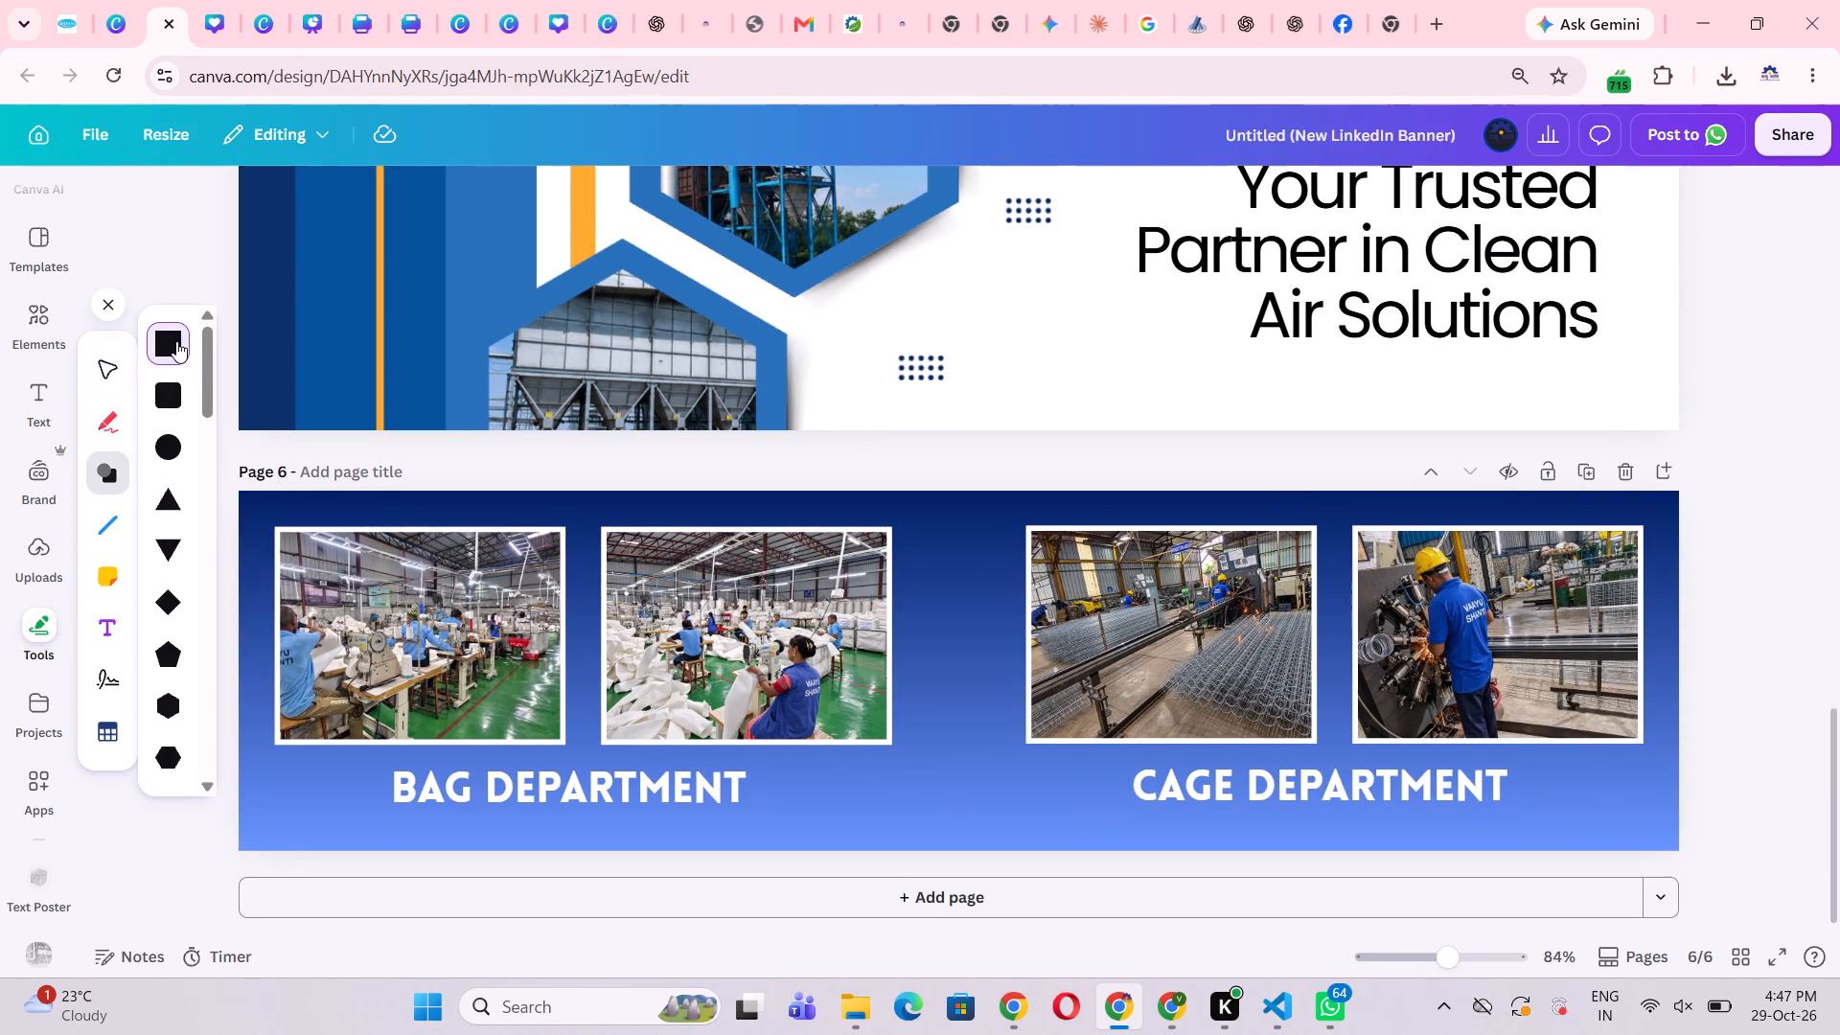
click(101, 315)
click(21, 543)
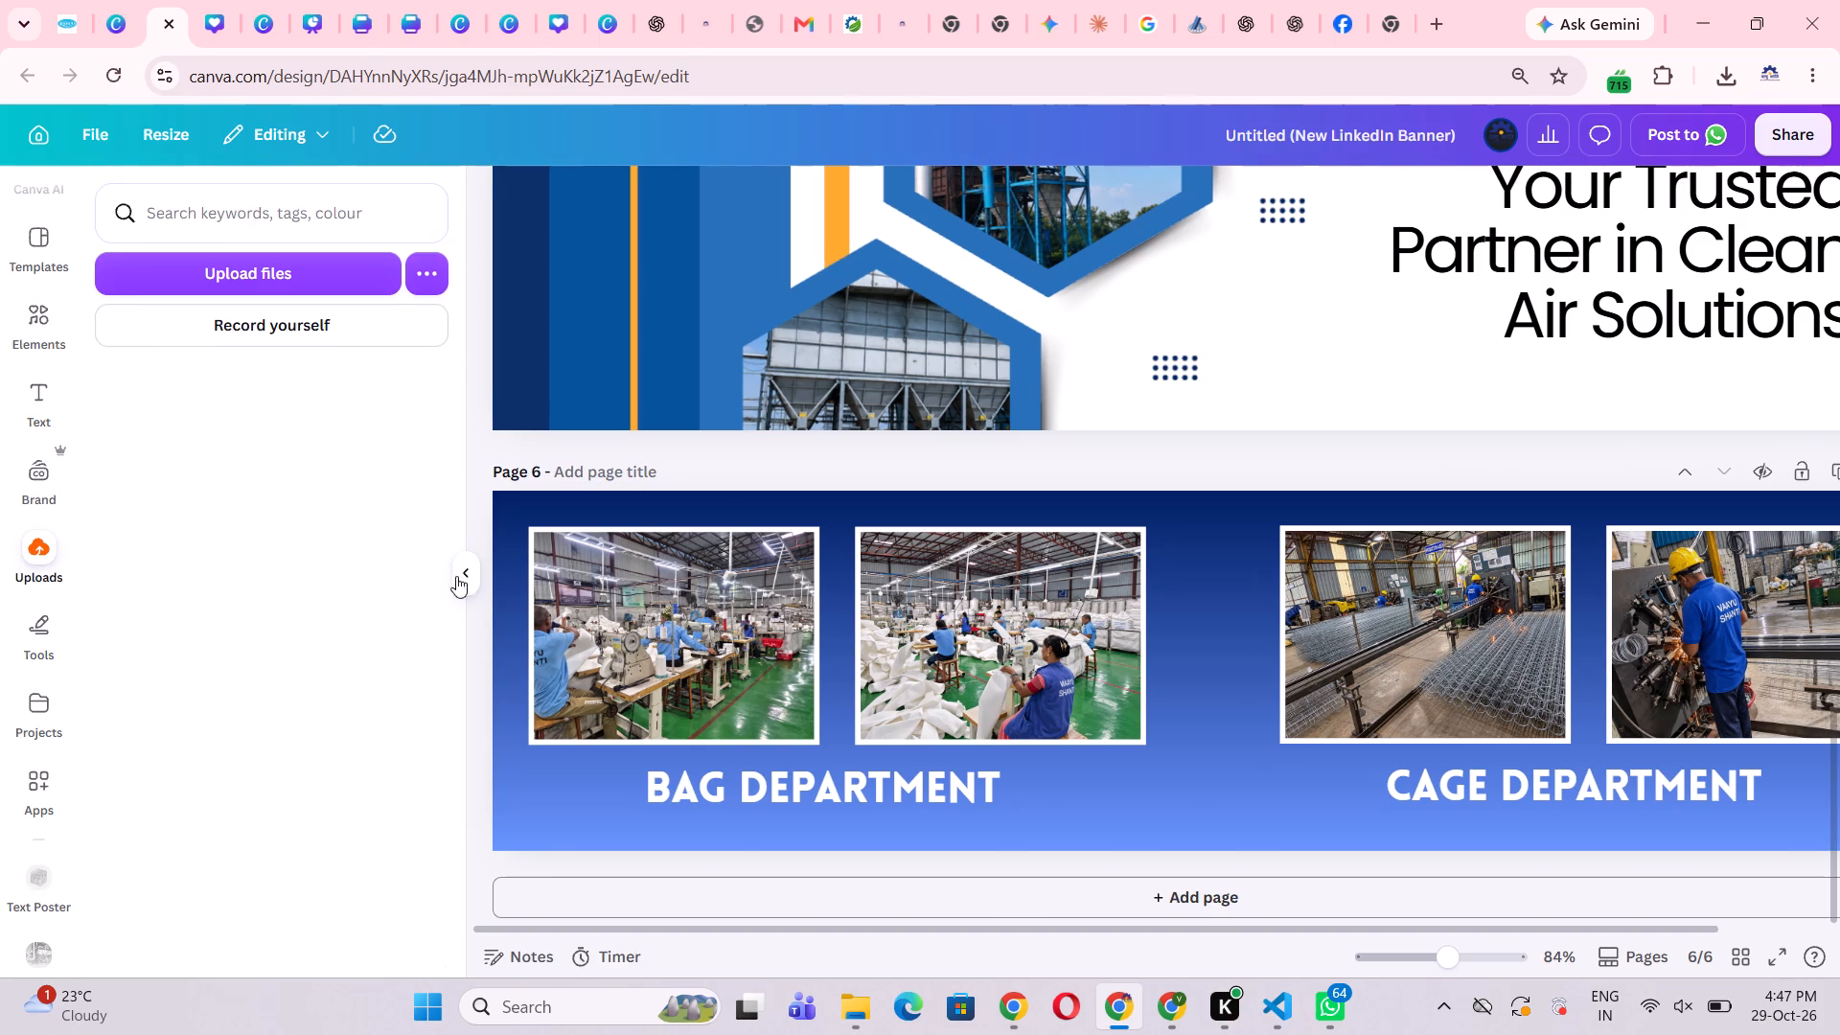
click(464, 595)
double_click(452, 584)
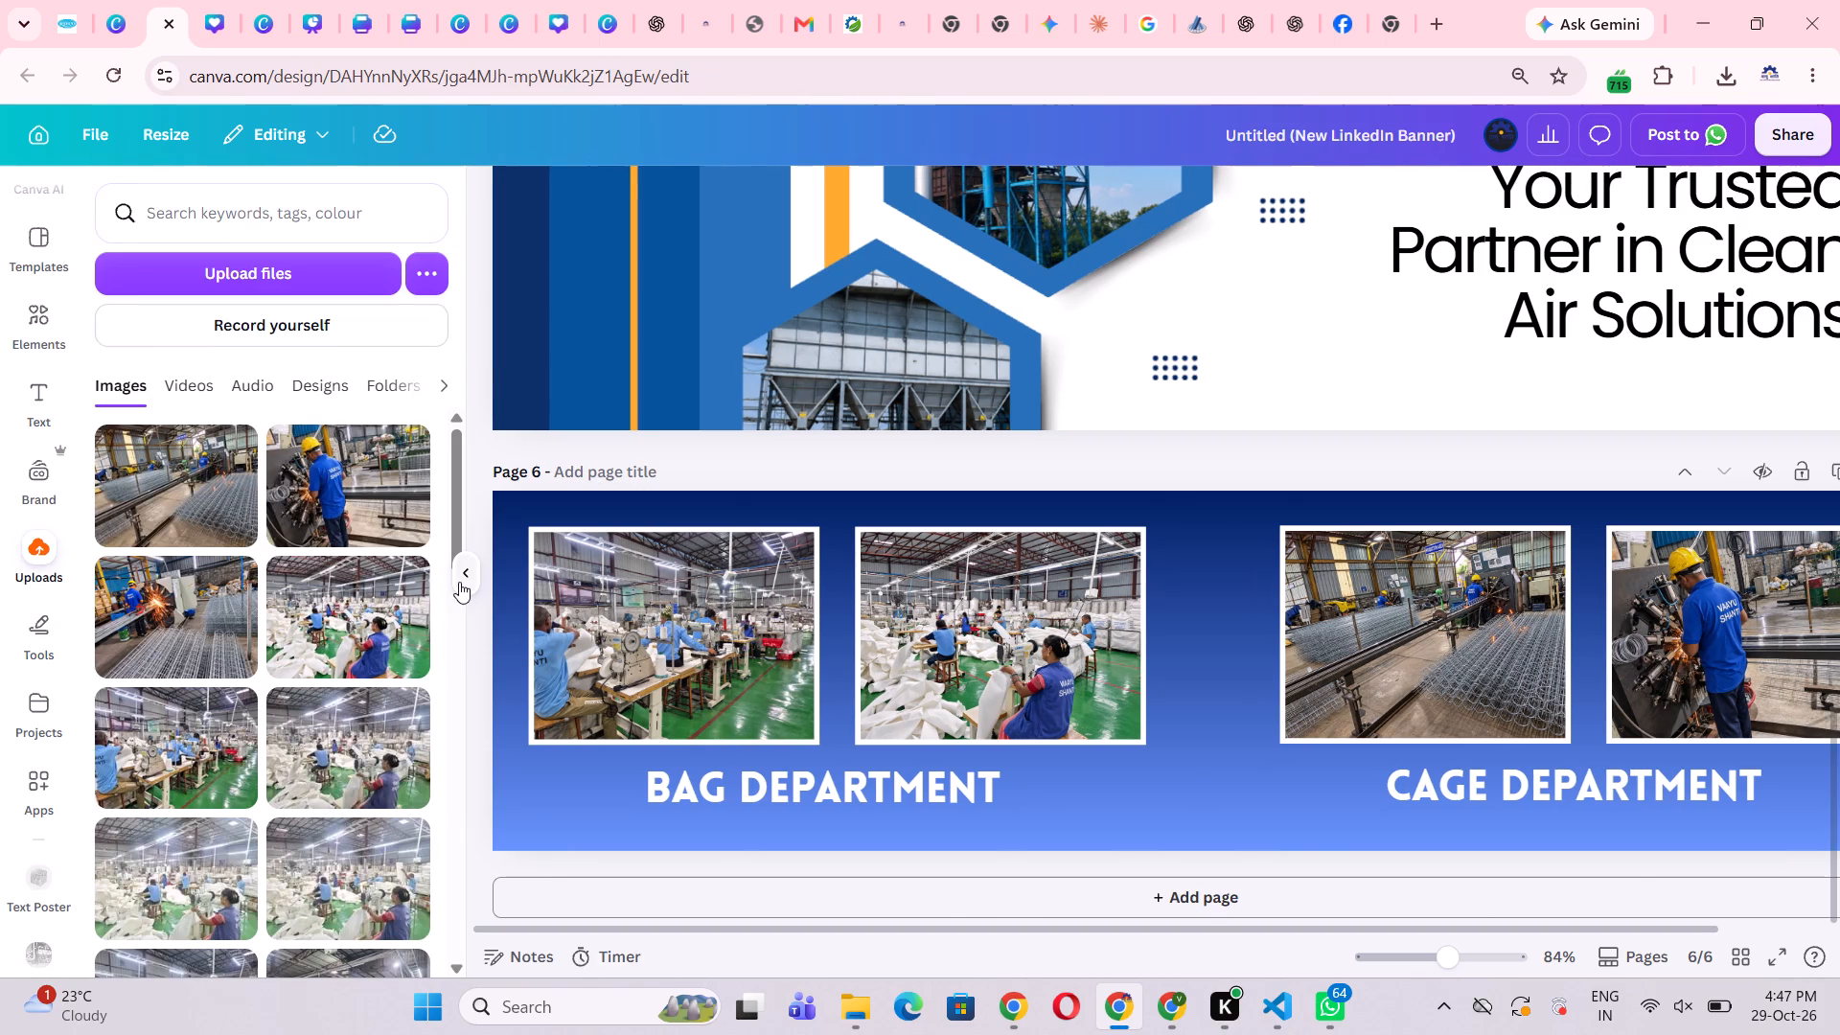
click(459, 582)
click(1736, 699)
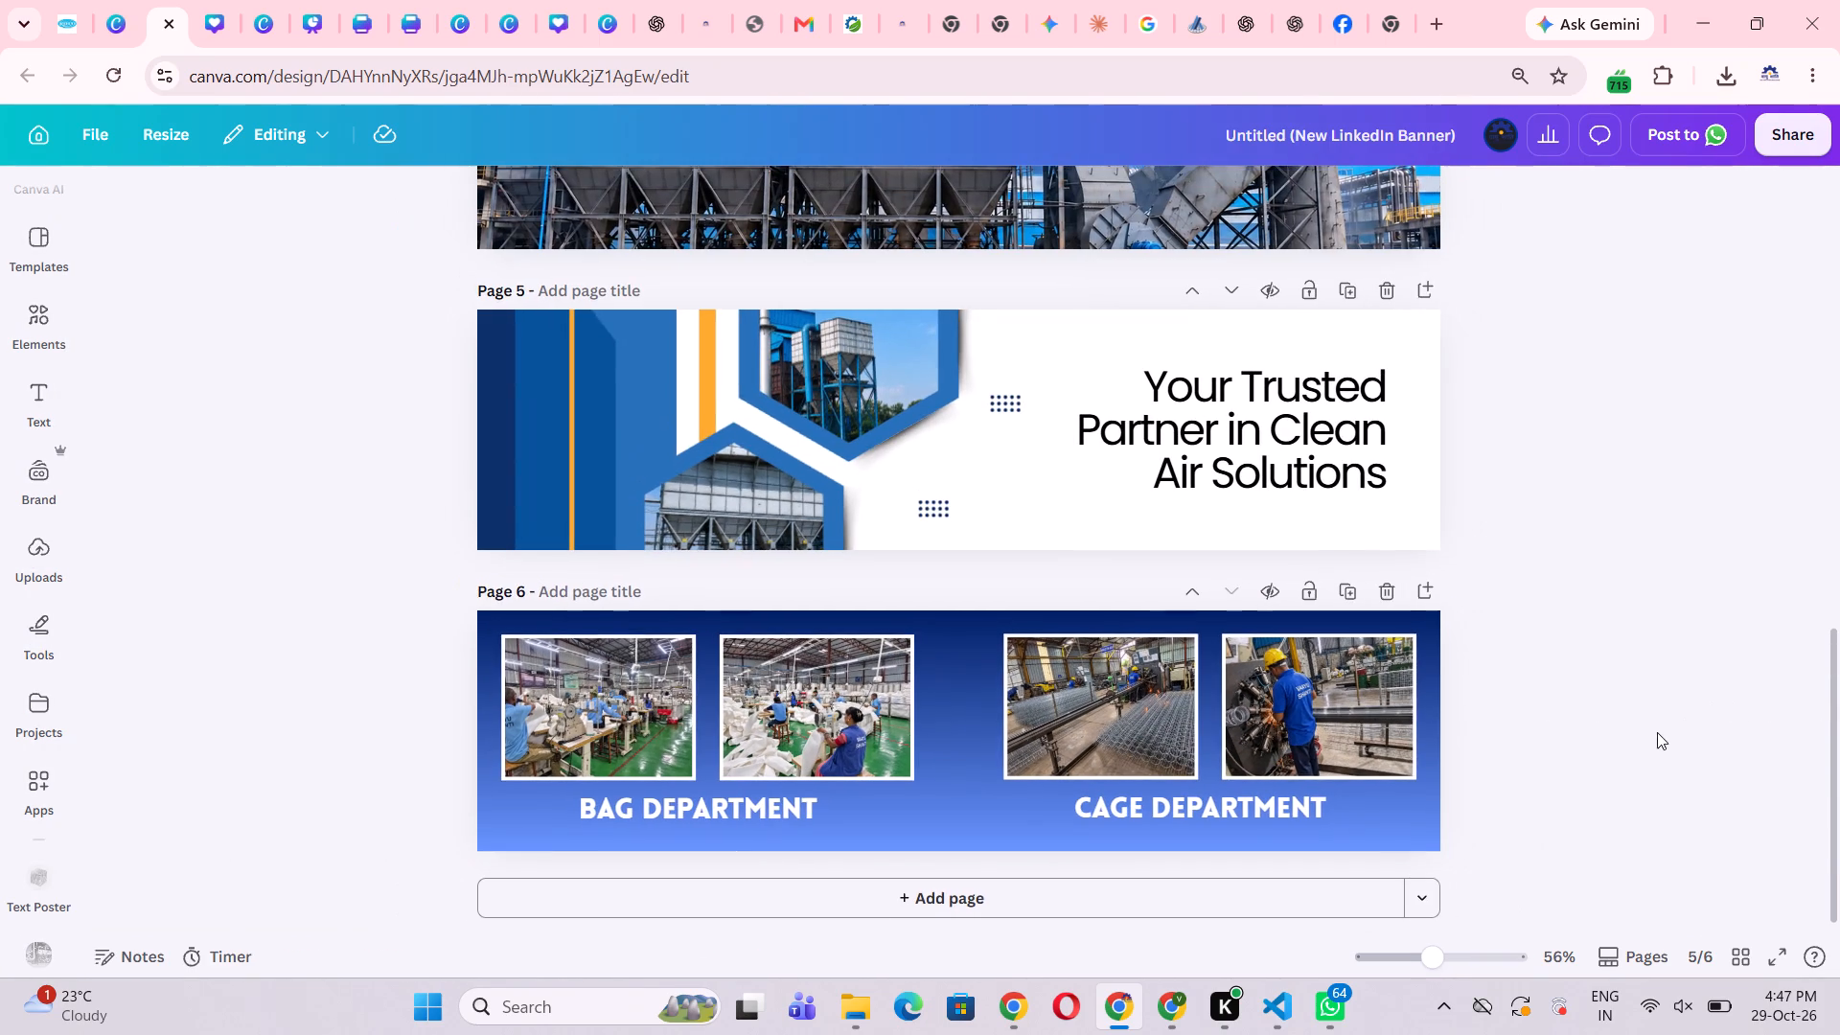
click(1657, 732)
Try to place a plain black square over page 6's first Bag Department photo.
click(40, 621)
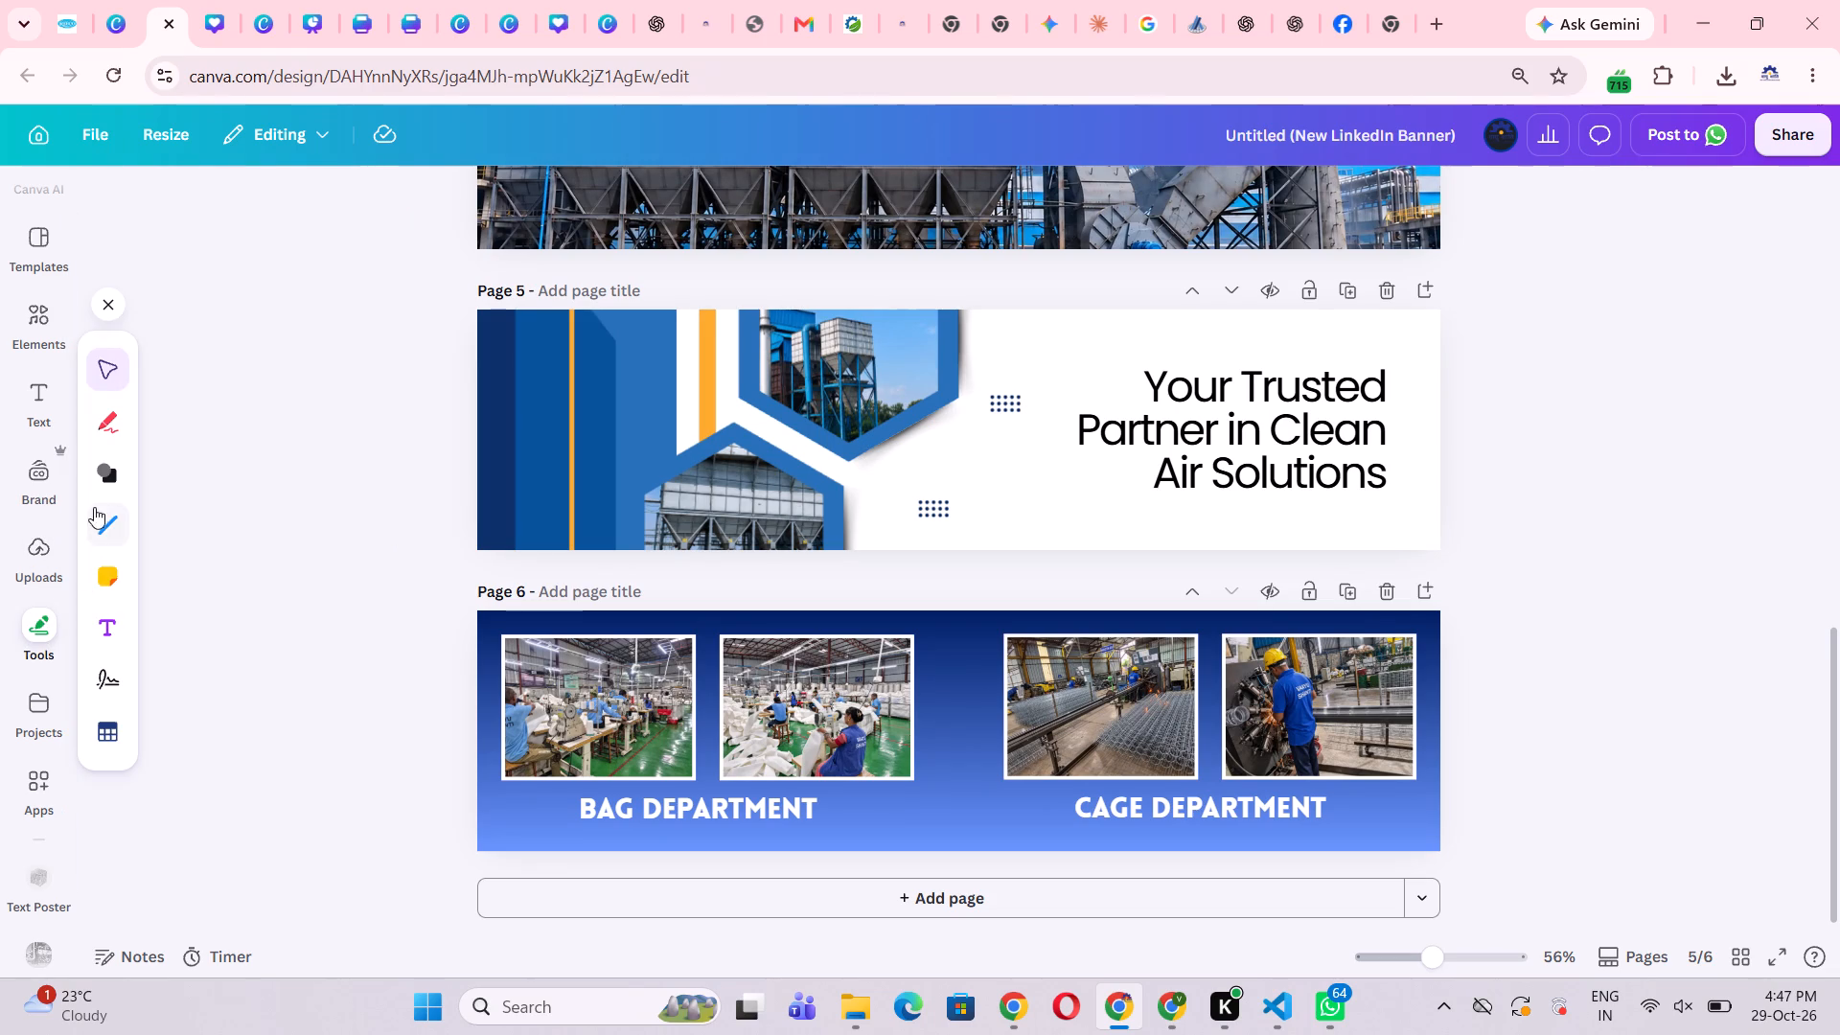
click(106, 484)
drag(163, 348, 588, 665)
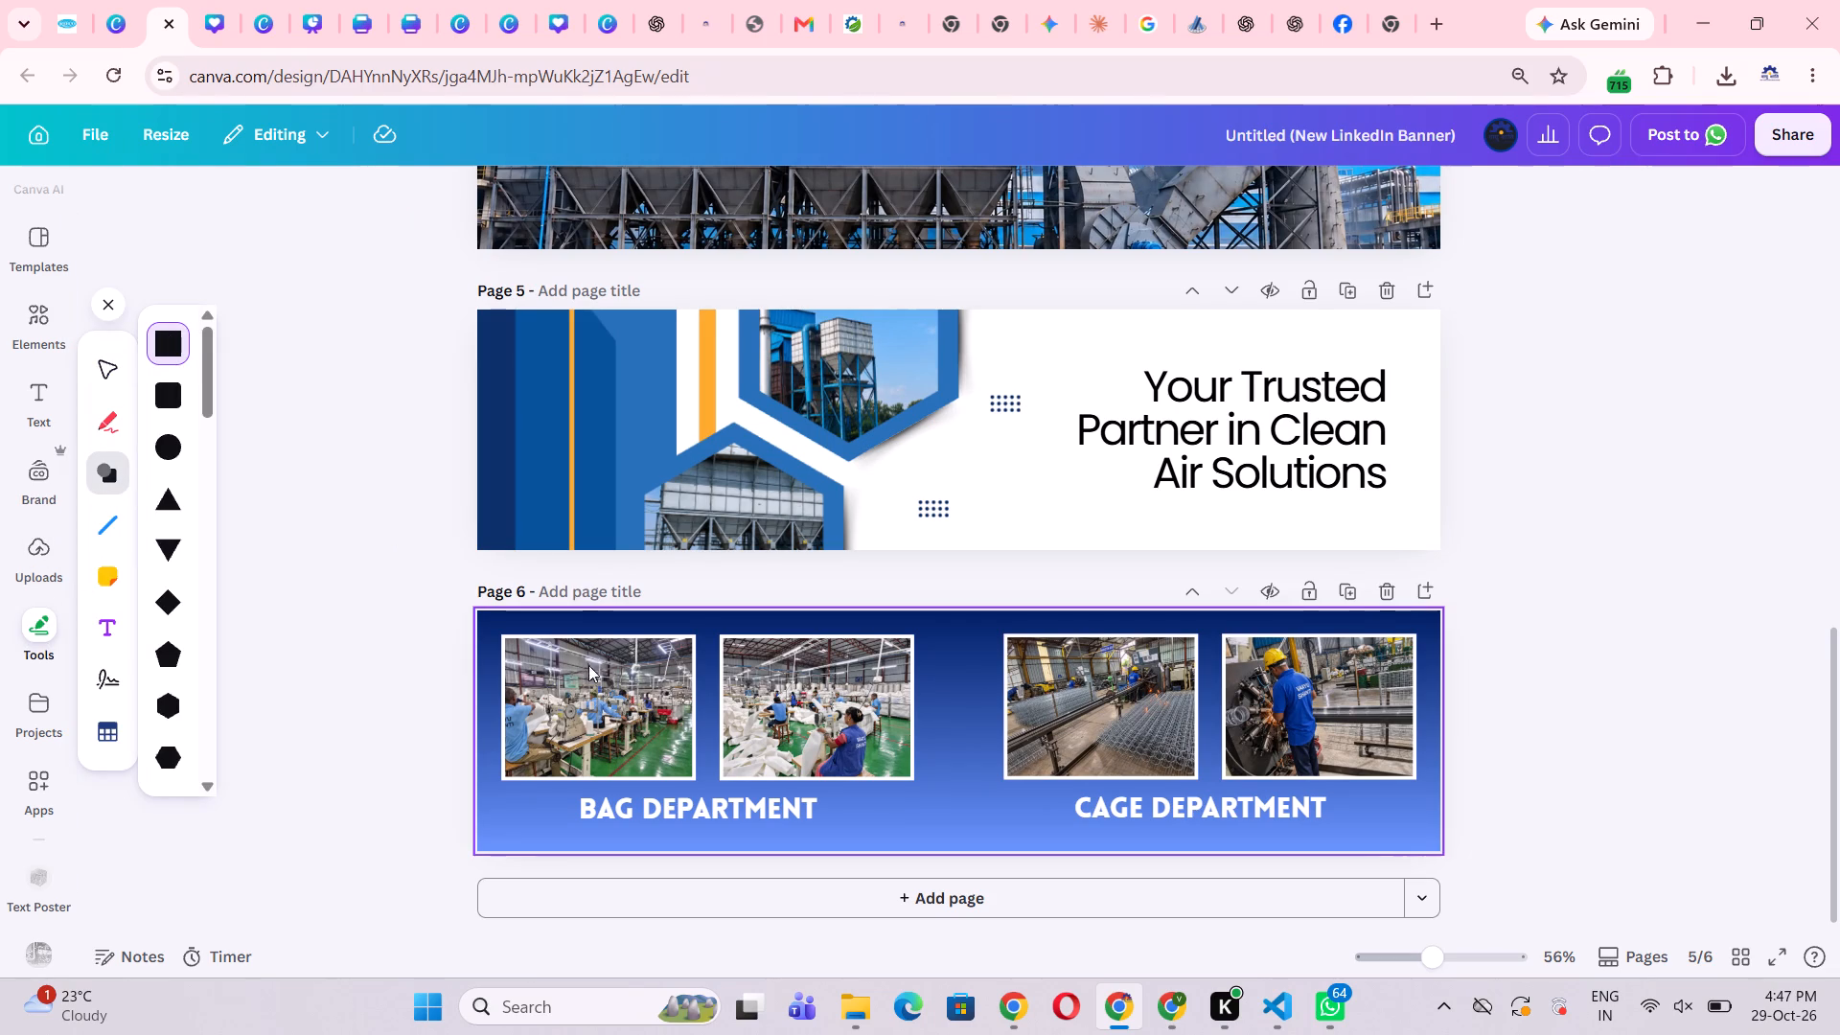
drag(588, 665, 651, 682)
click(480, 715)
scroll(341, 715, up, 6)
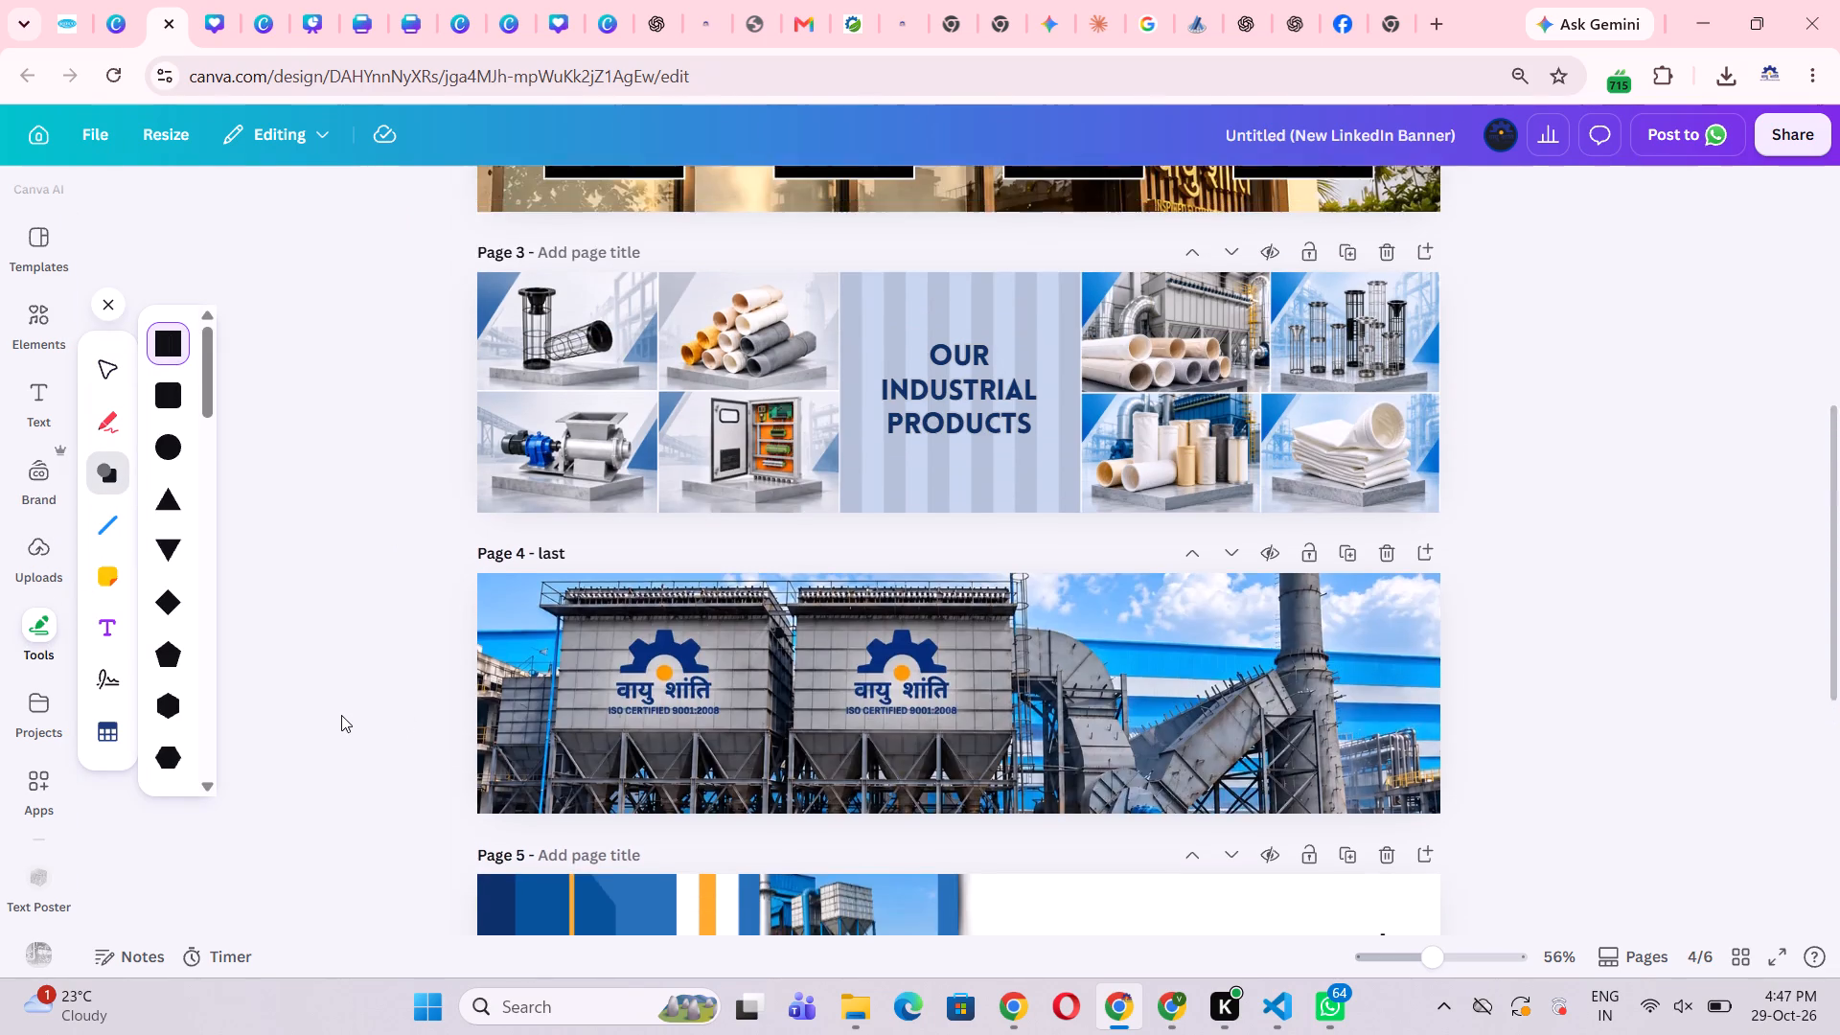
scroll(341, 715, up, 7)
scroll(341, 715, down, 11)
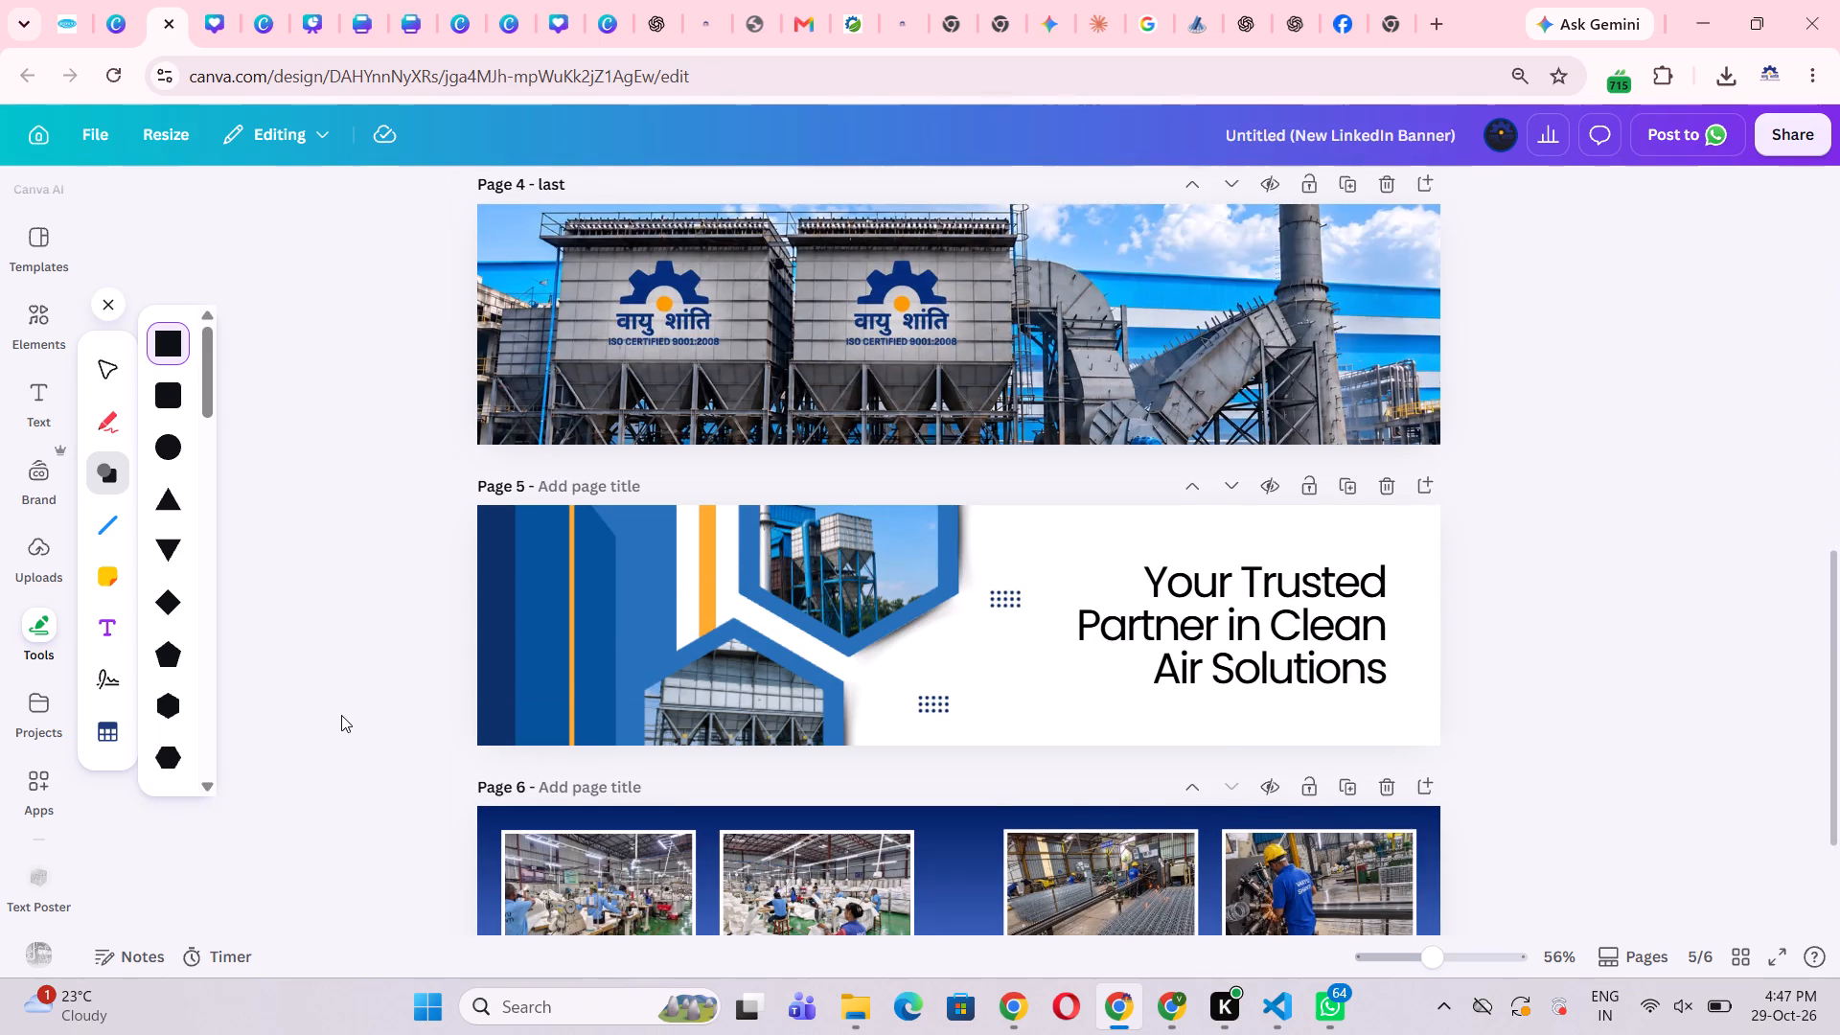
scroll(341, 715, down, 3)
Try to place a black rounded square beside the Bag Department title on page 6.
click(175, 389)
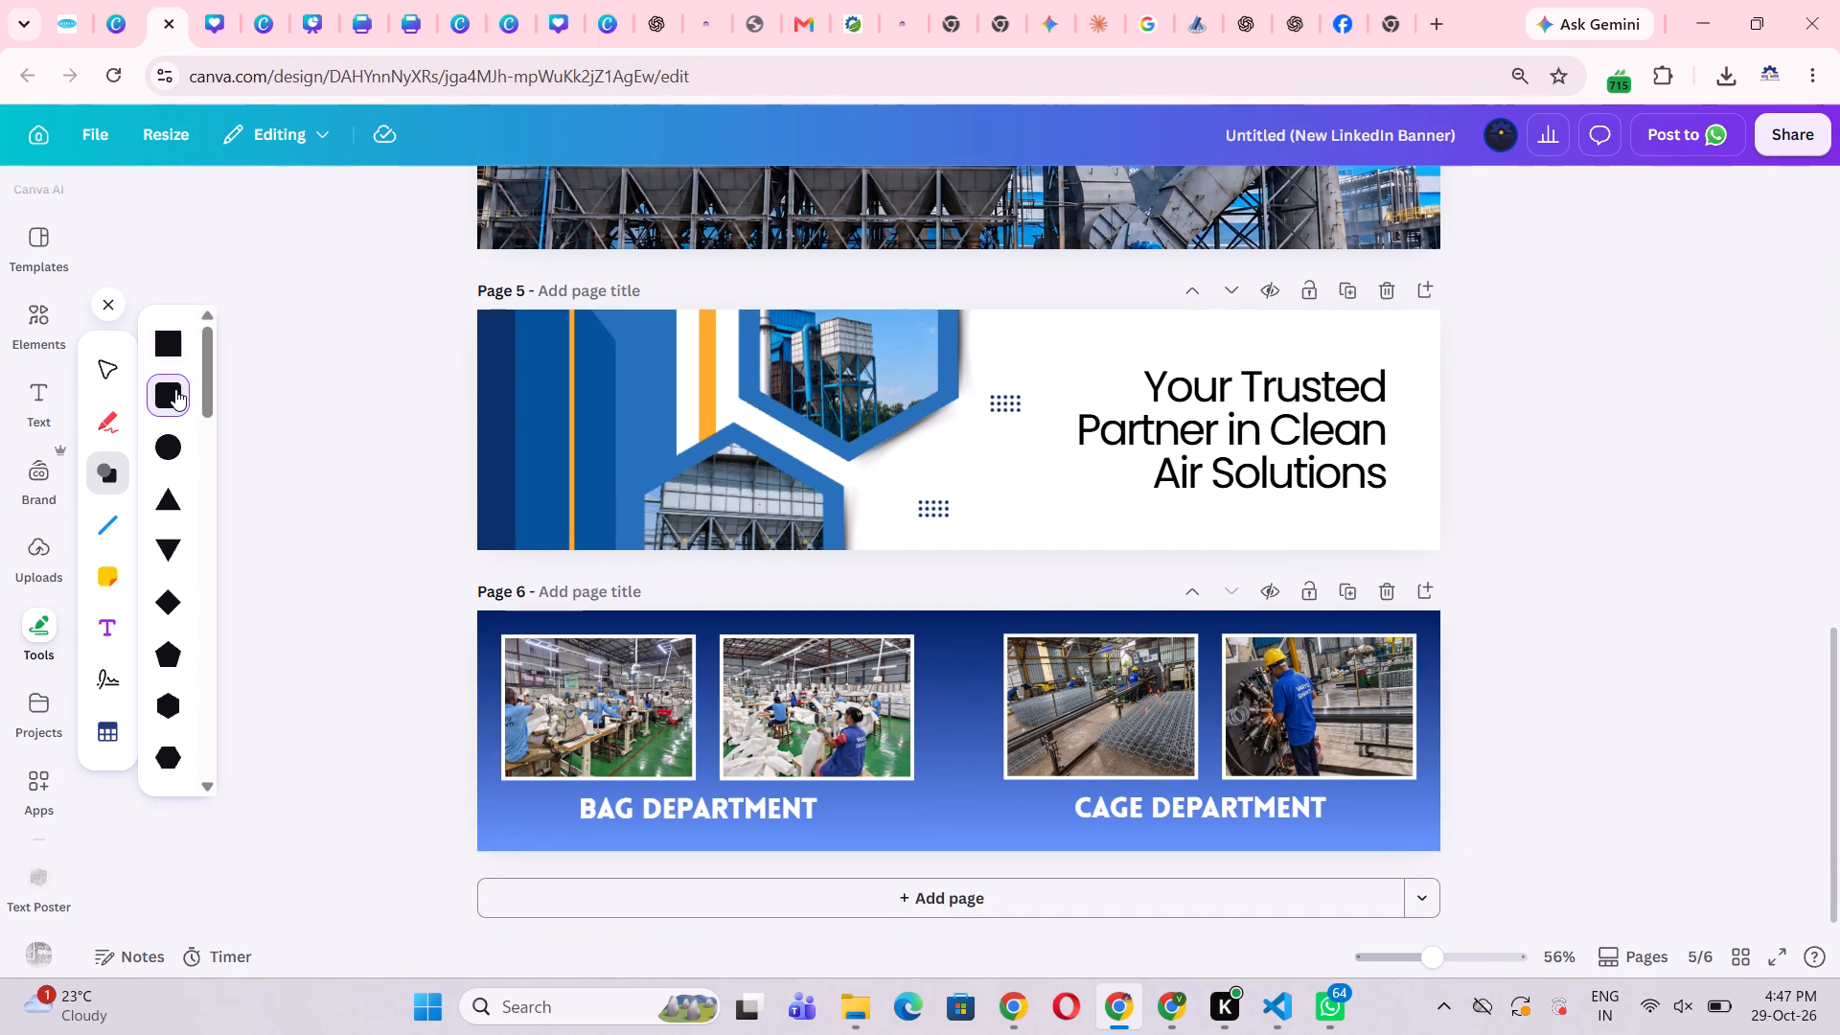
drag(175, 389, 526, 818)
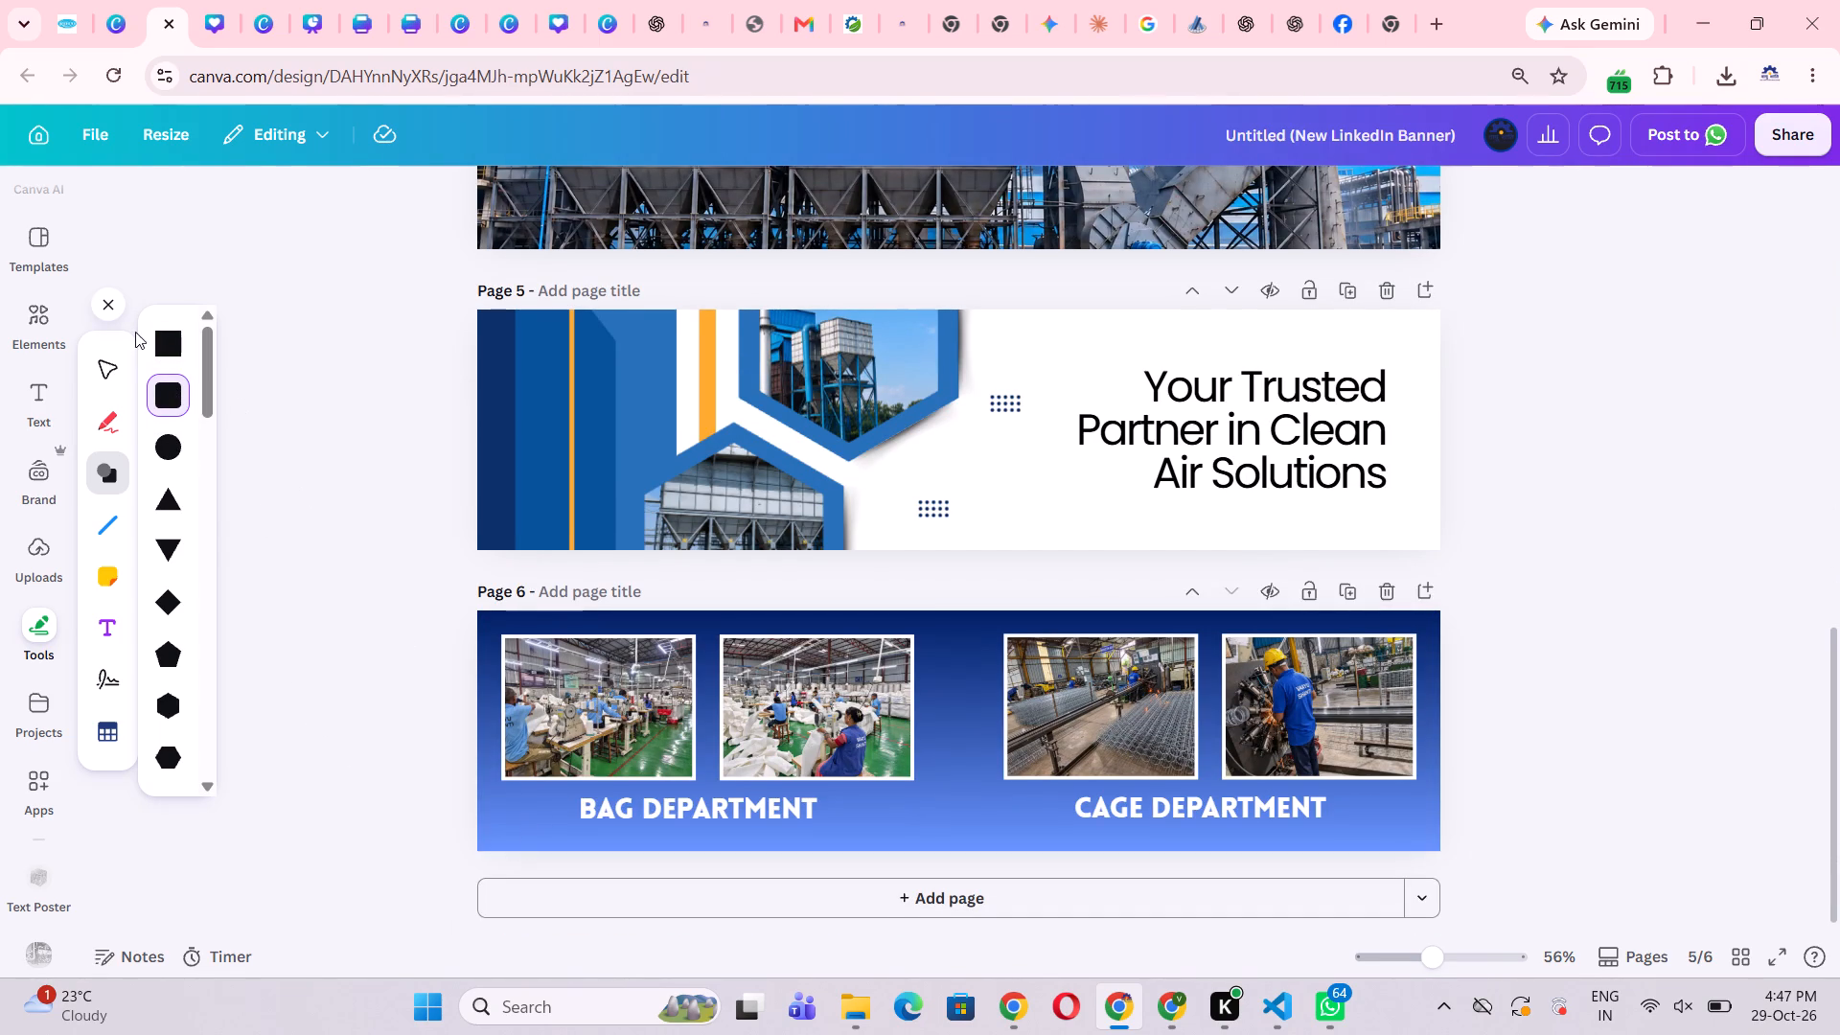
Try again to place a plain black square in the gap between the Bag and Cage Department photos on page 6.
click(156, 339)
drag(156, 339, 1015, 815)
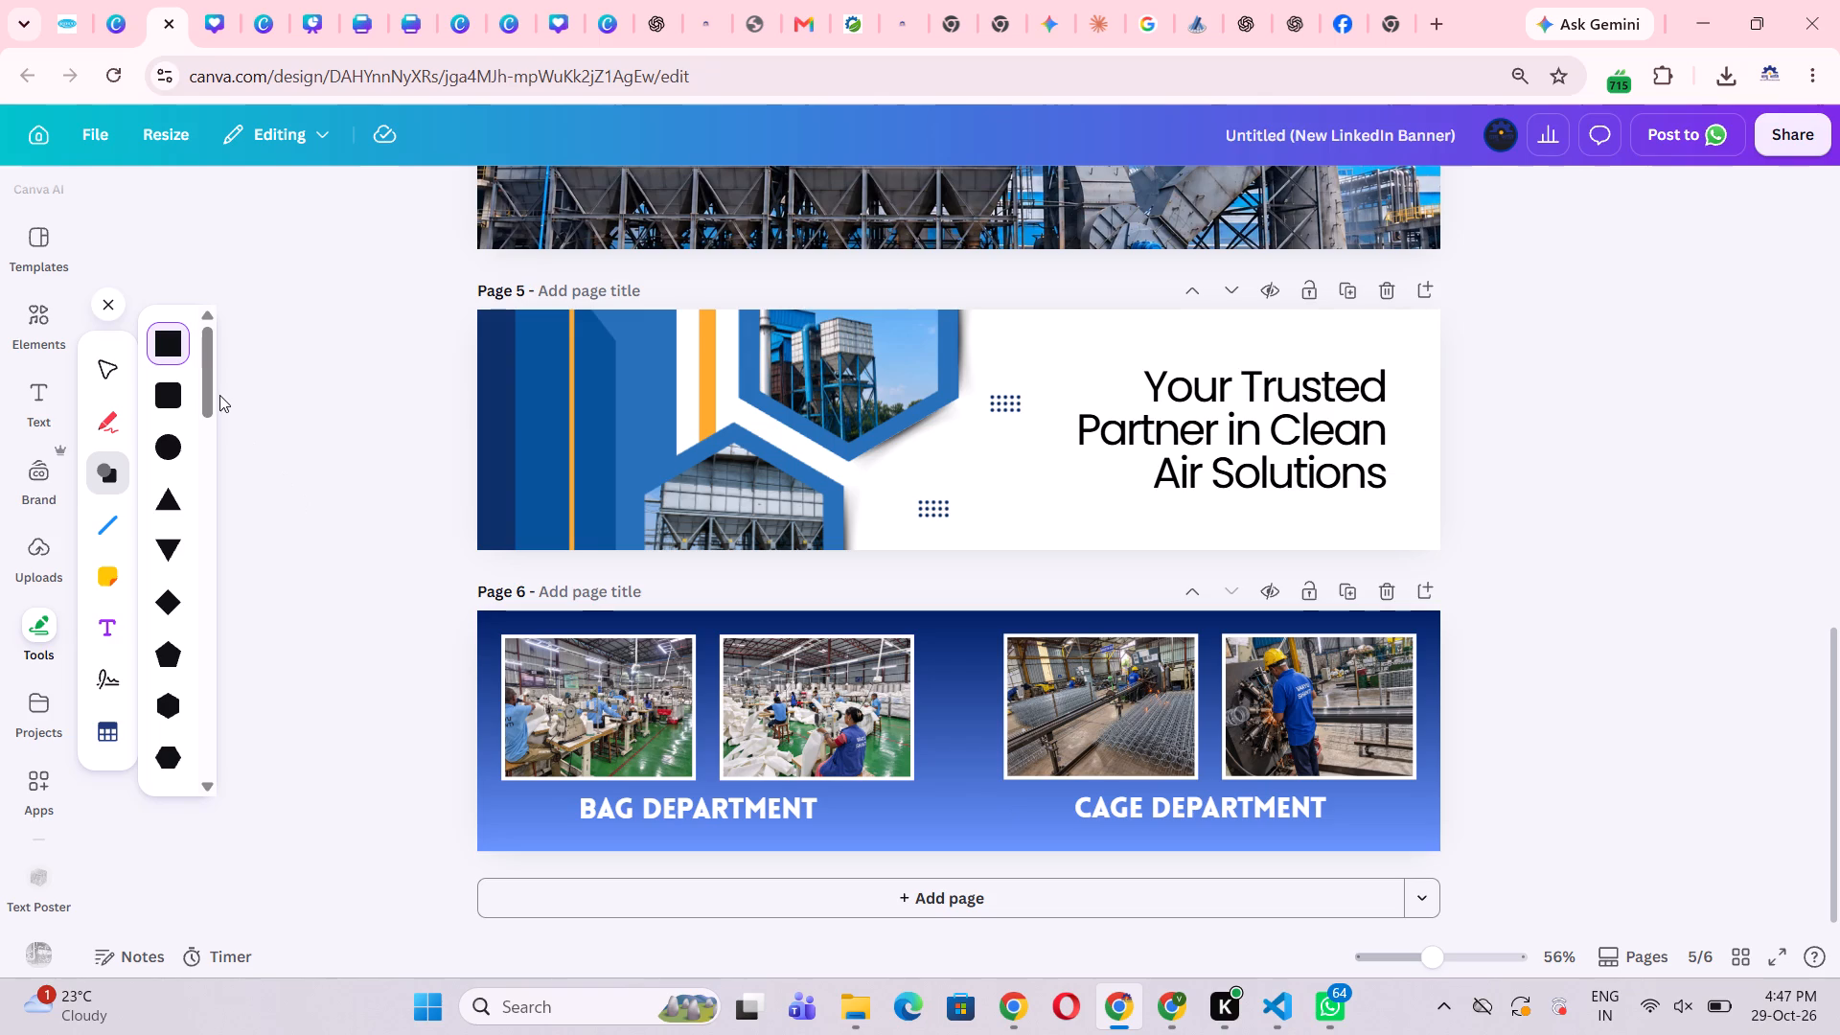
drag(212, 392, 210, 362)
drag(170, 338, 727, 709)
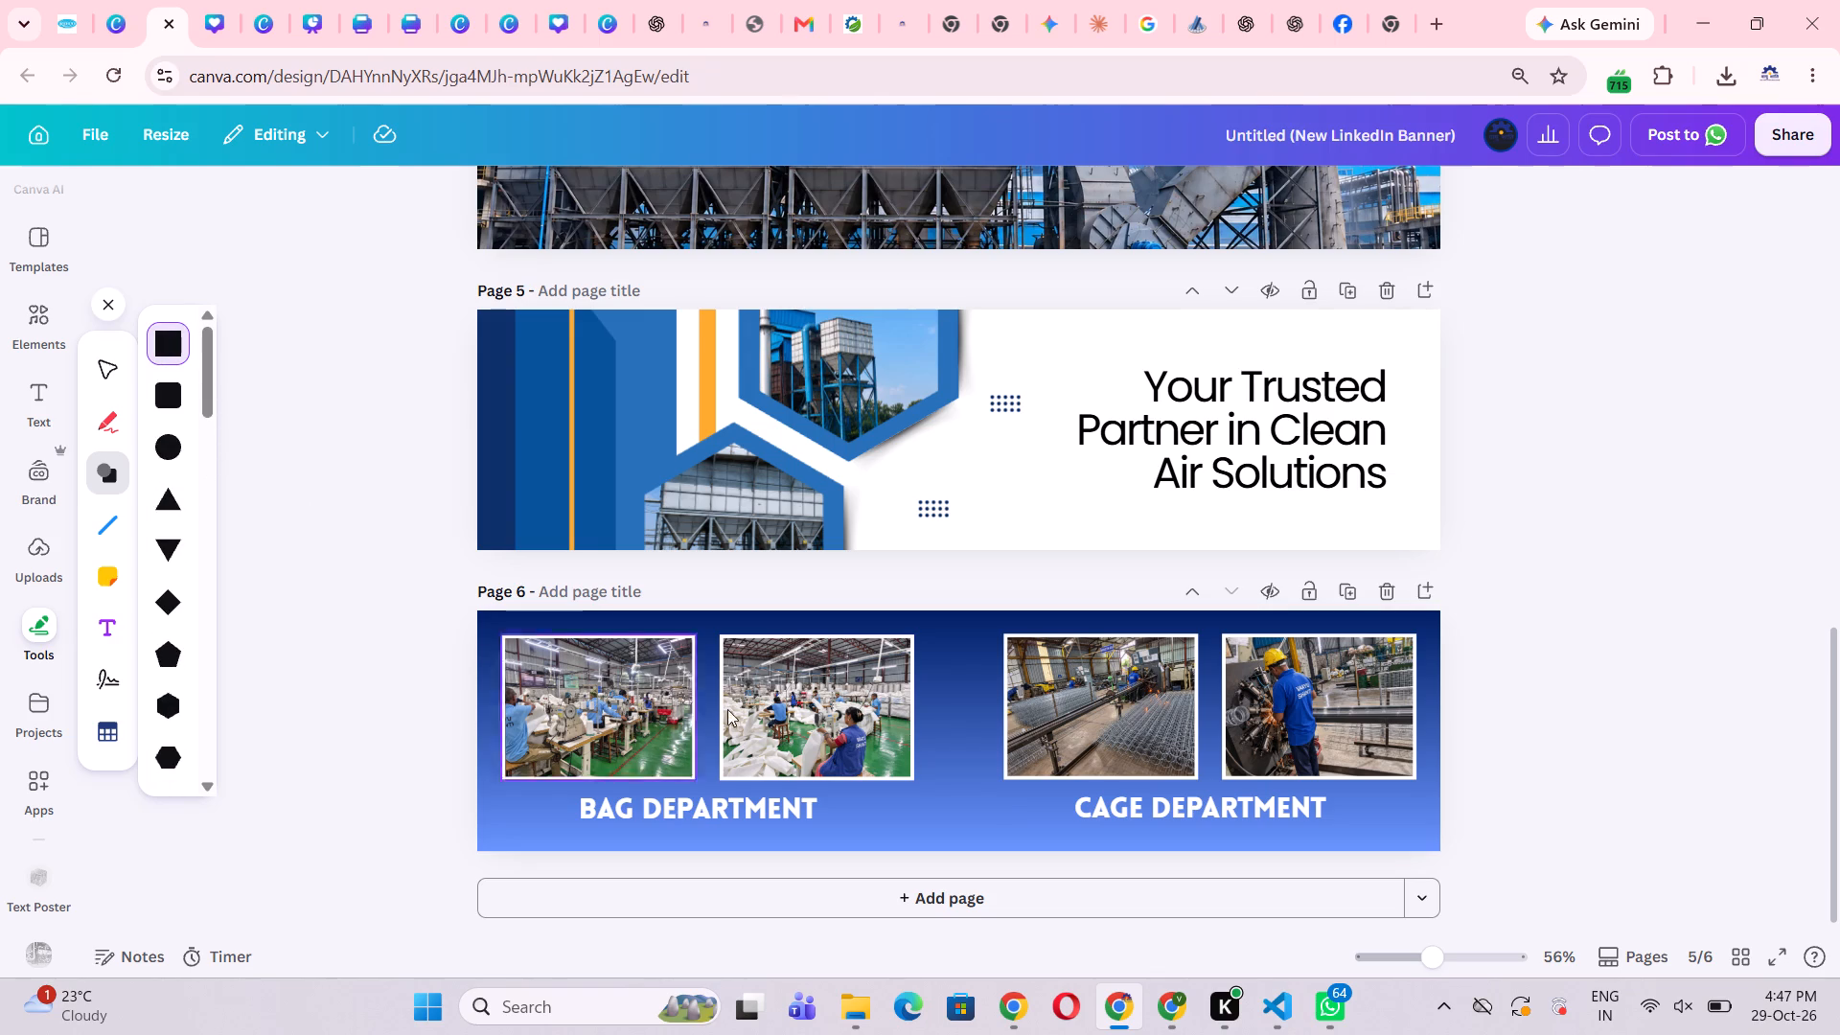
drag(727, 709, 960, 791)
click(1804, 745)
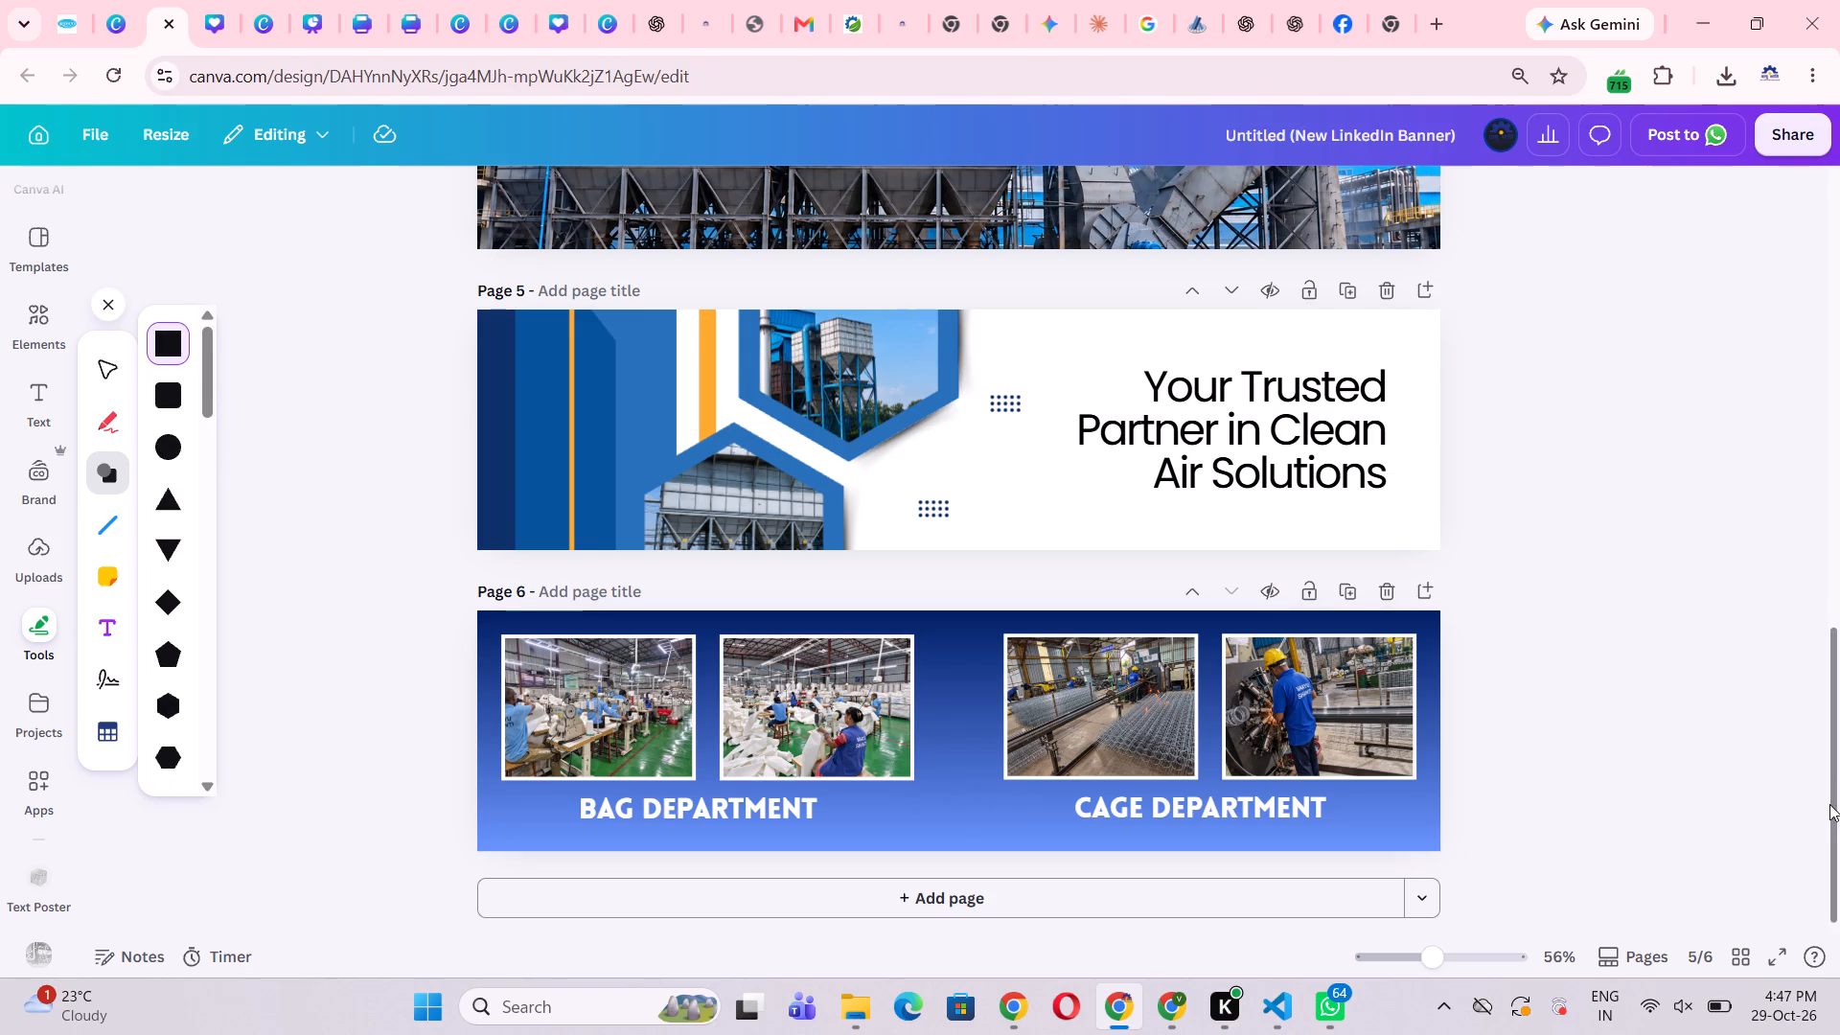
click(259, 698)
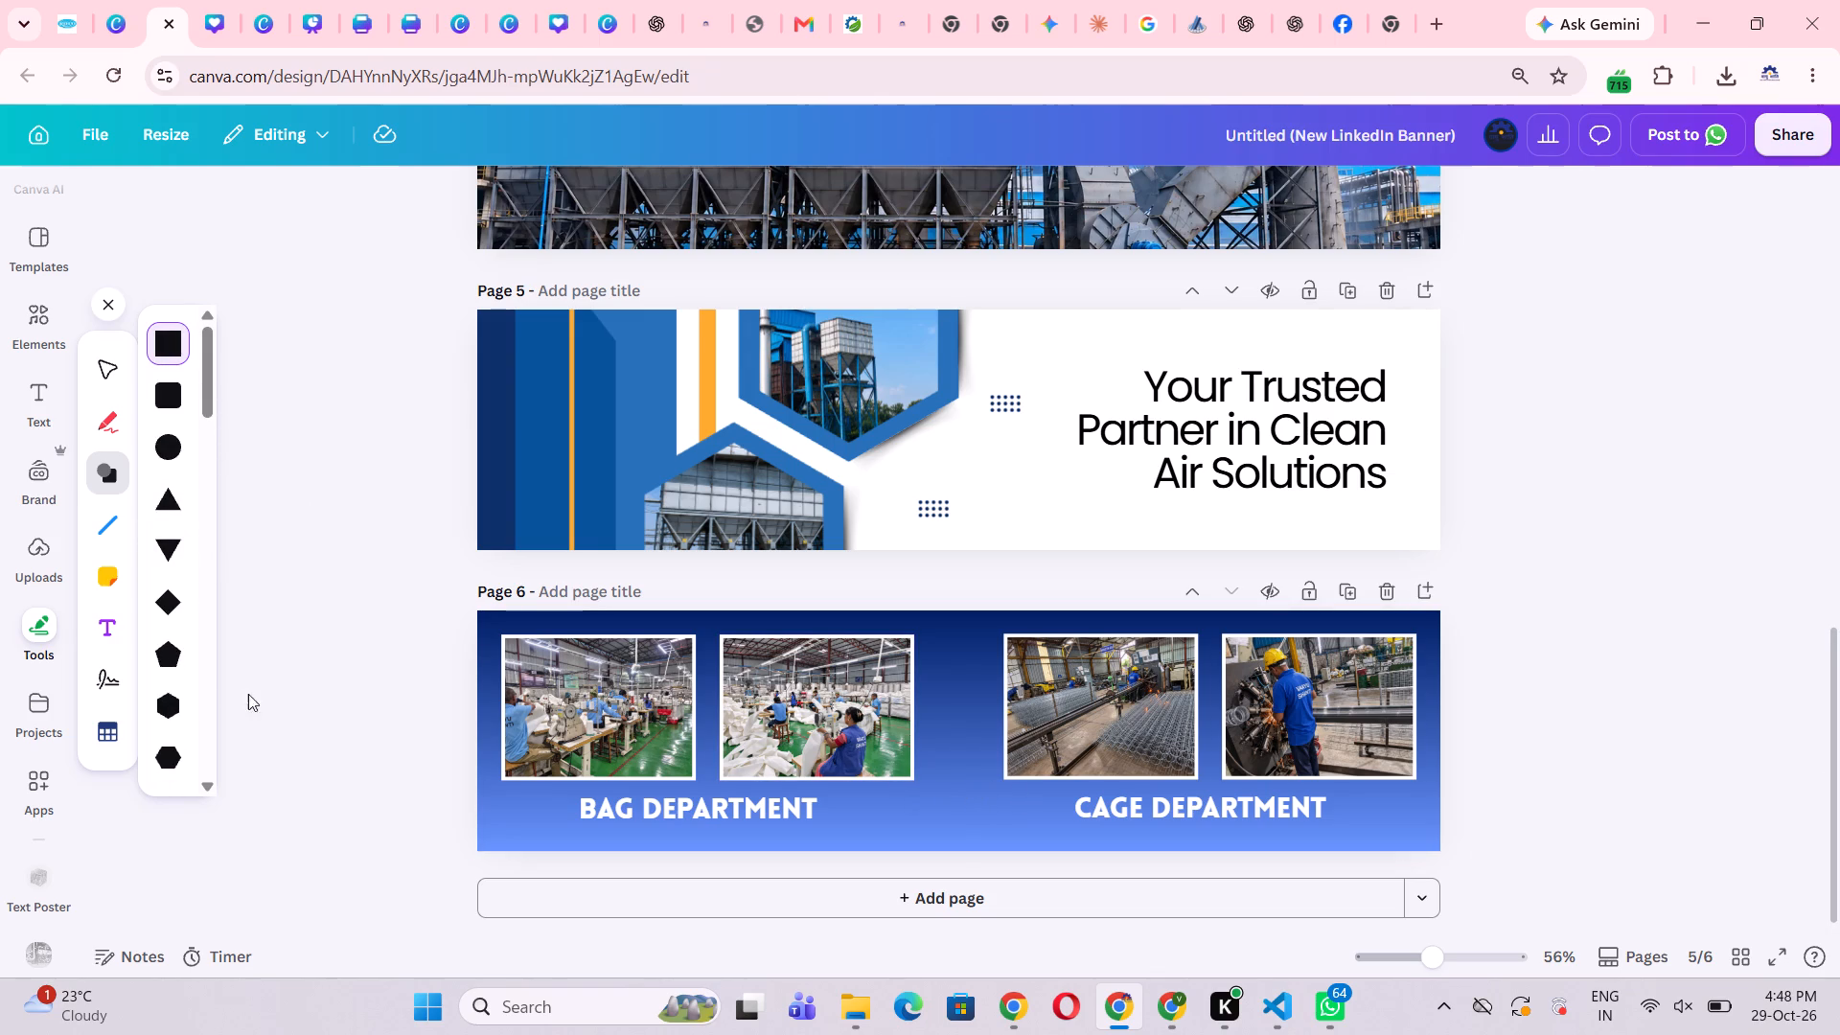
Reload the banner design in the browser and return to page 6.
click(35, 325)
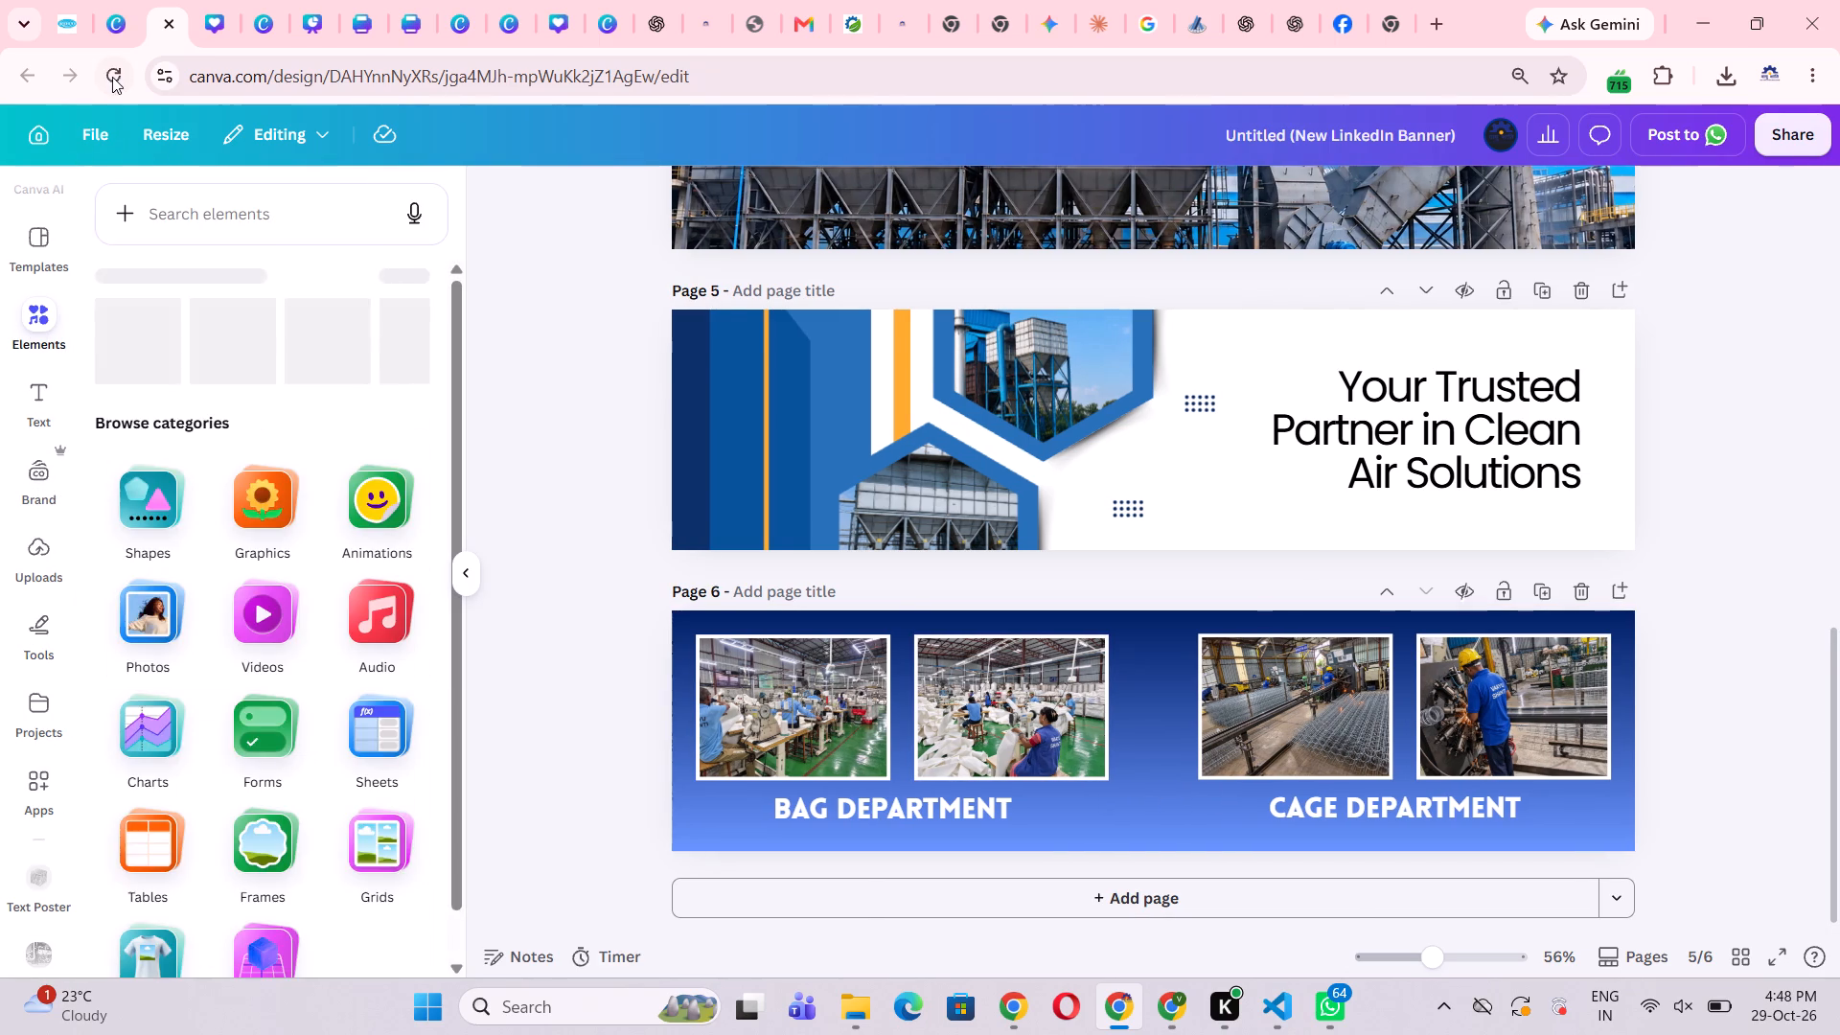
click(112, 77)
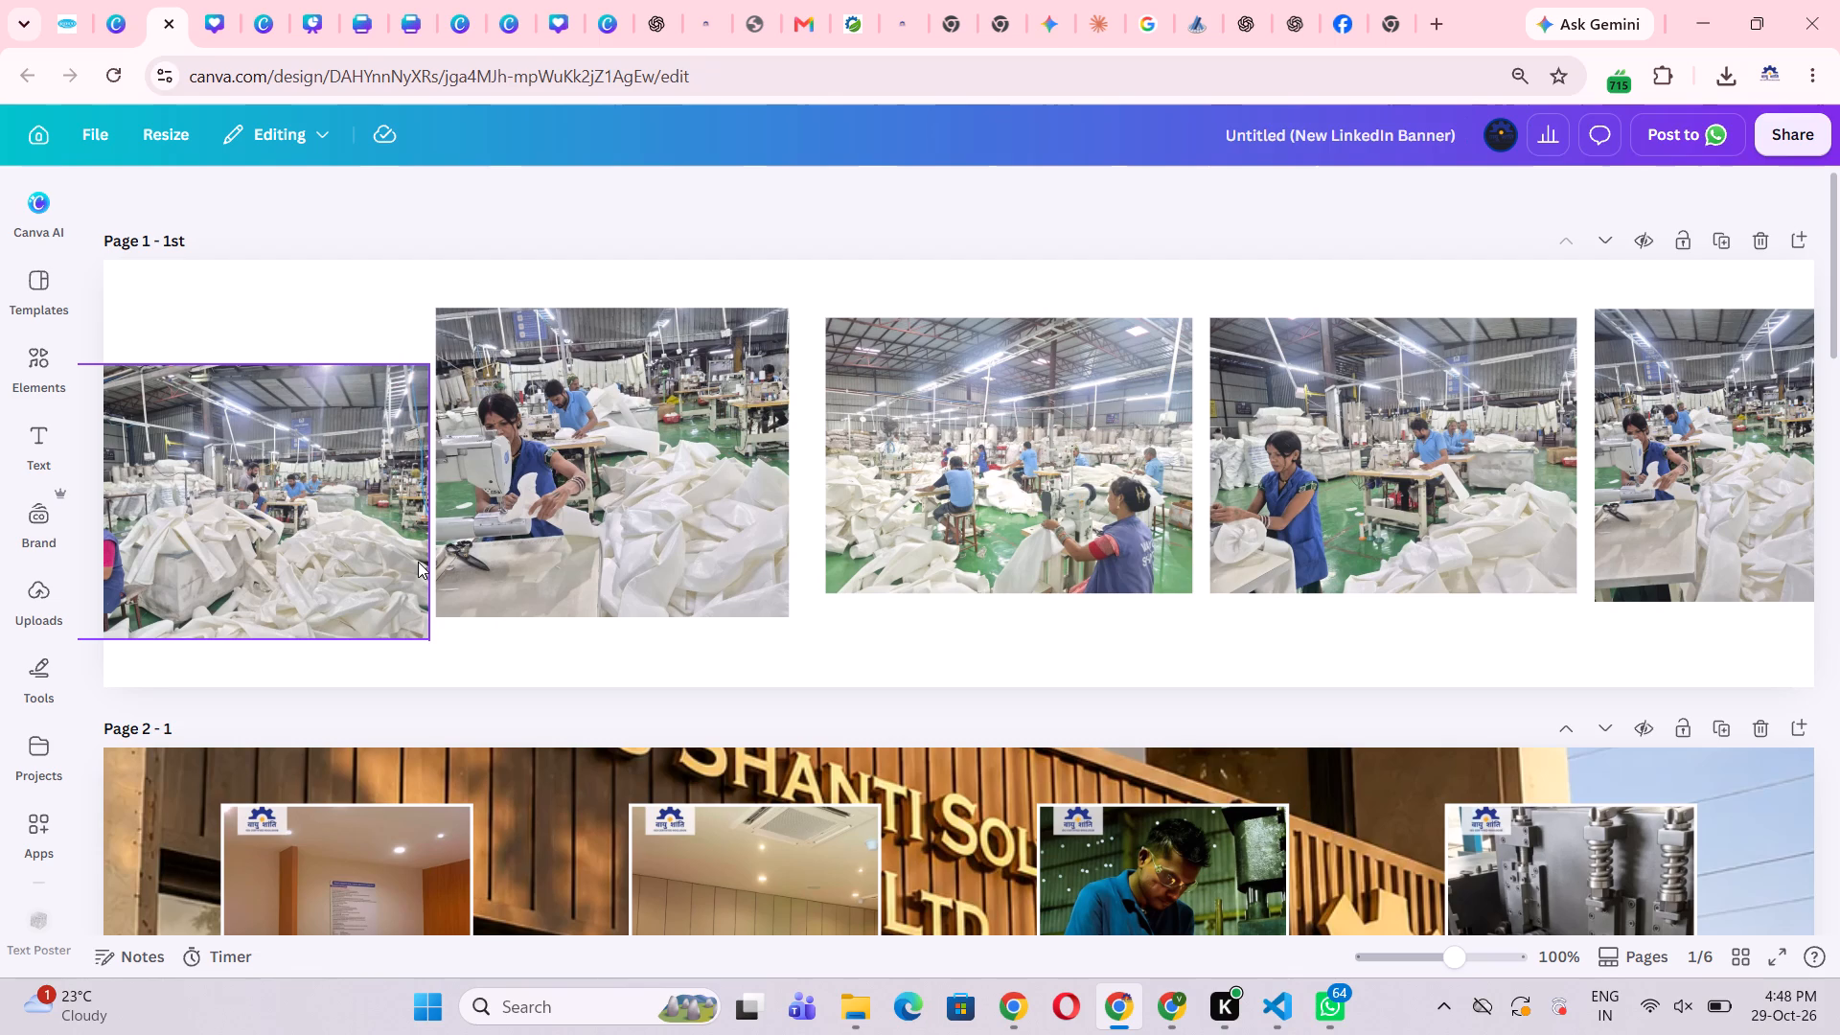
scroll(857, 706, down, 17)
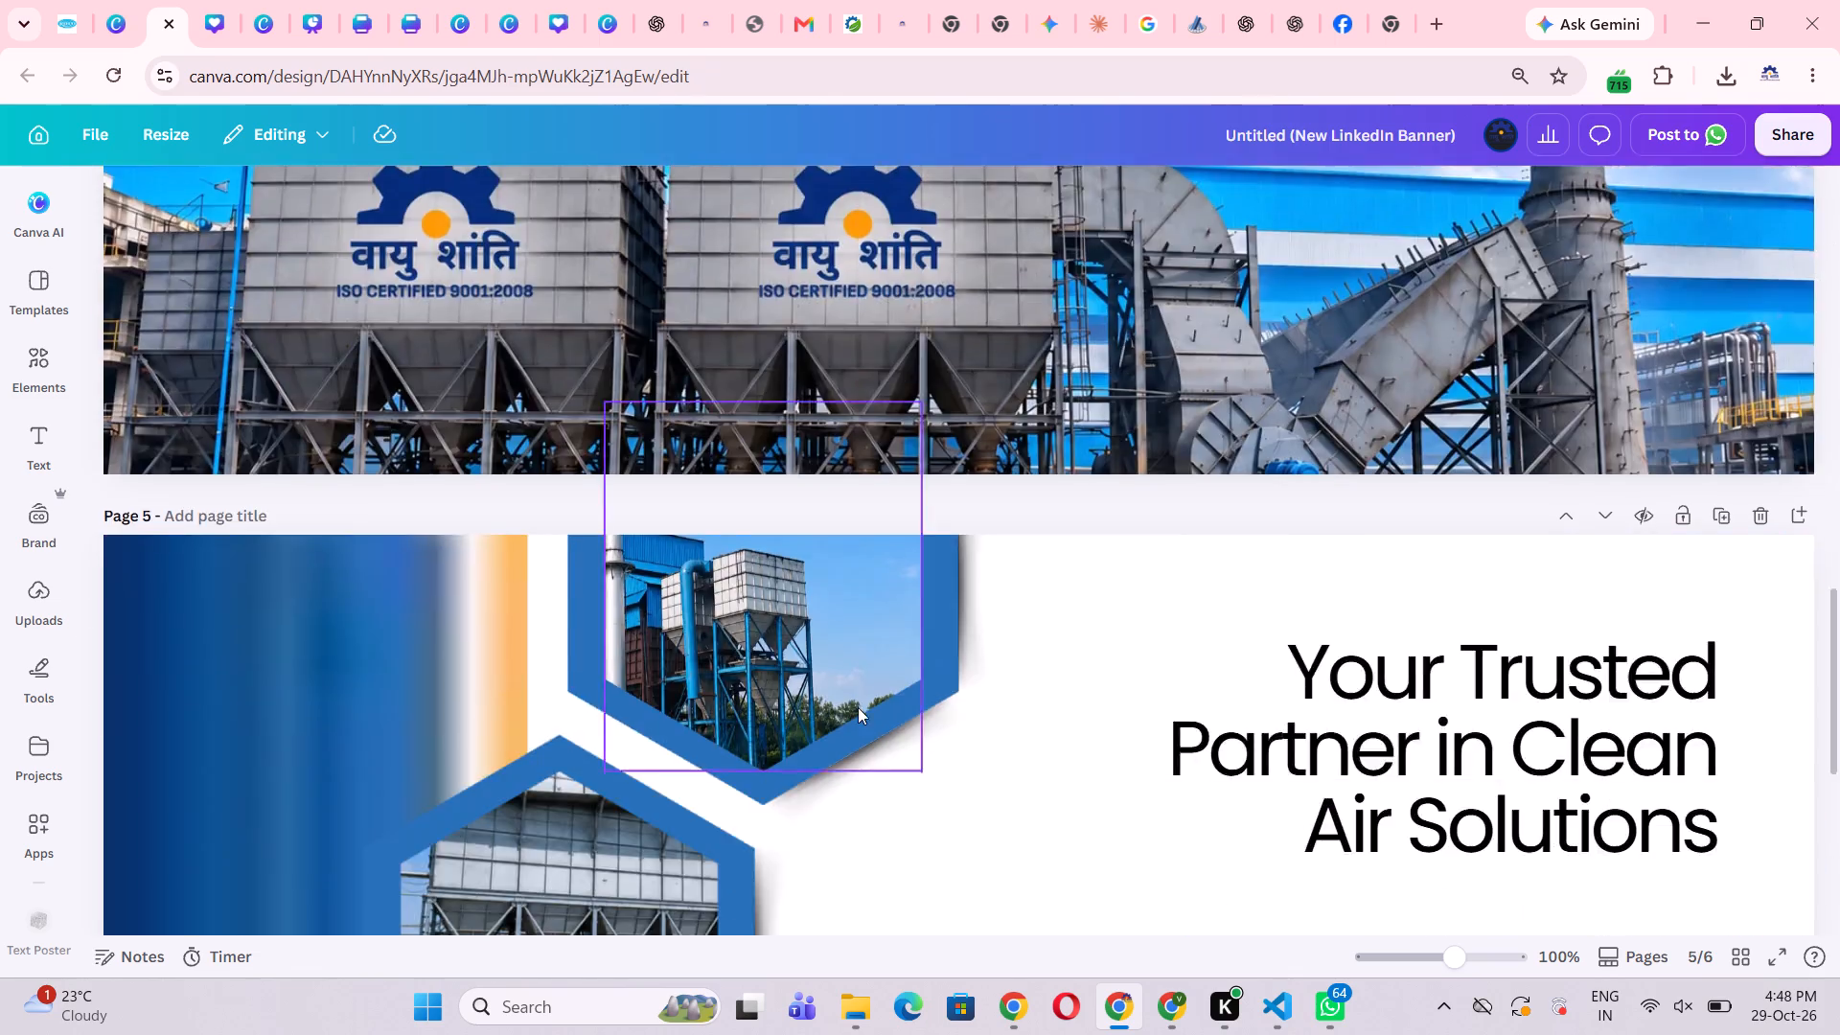
scroll(858, 707, down, 16)
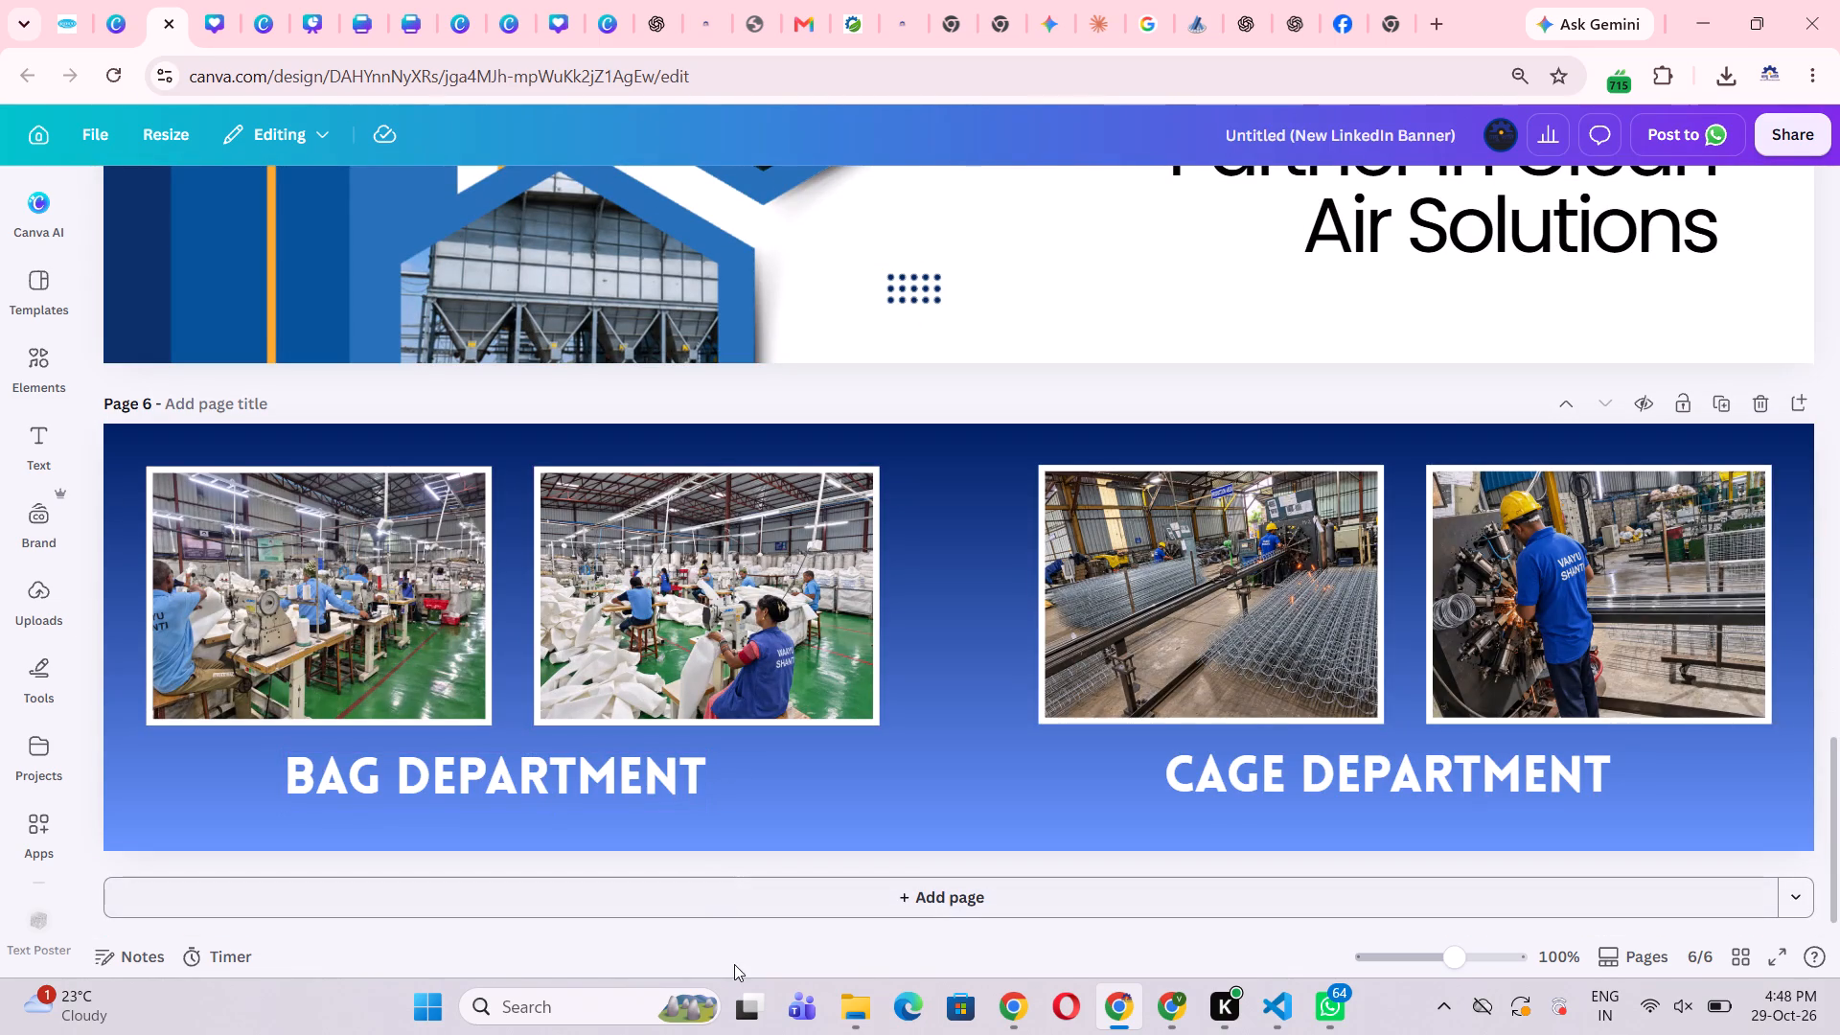
click(735, 960)
click(1393, 789)
click(882, 938)
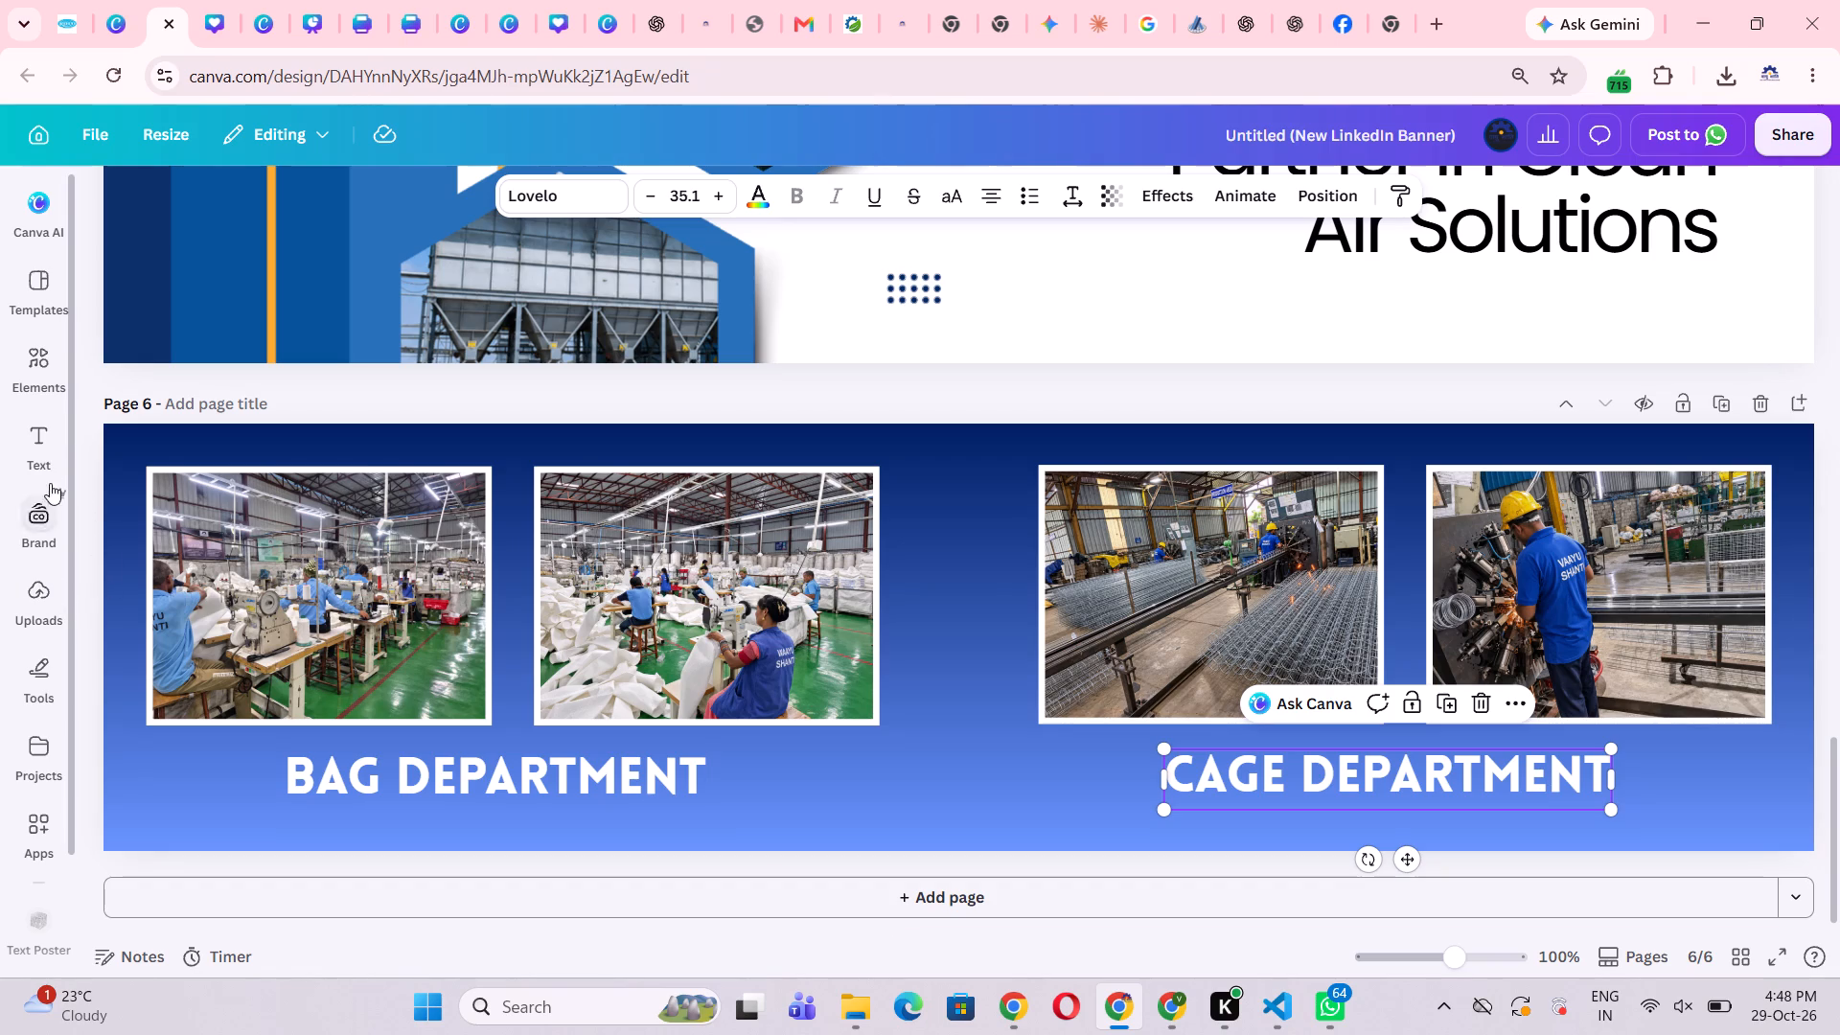
Search the elements library for "gradient square".
click(43, 365)
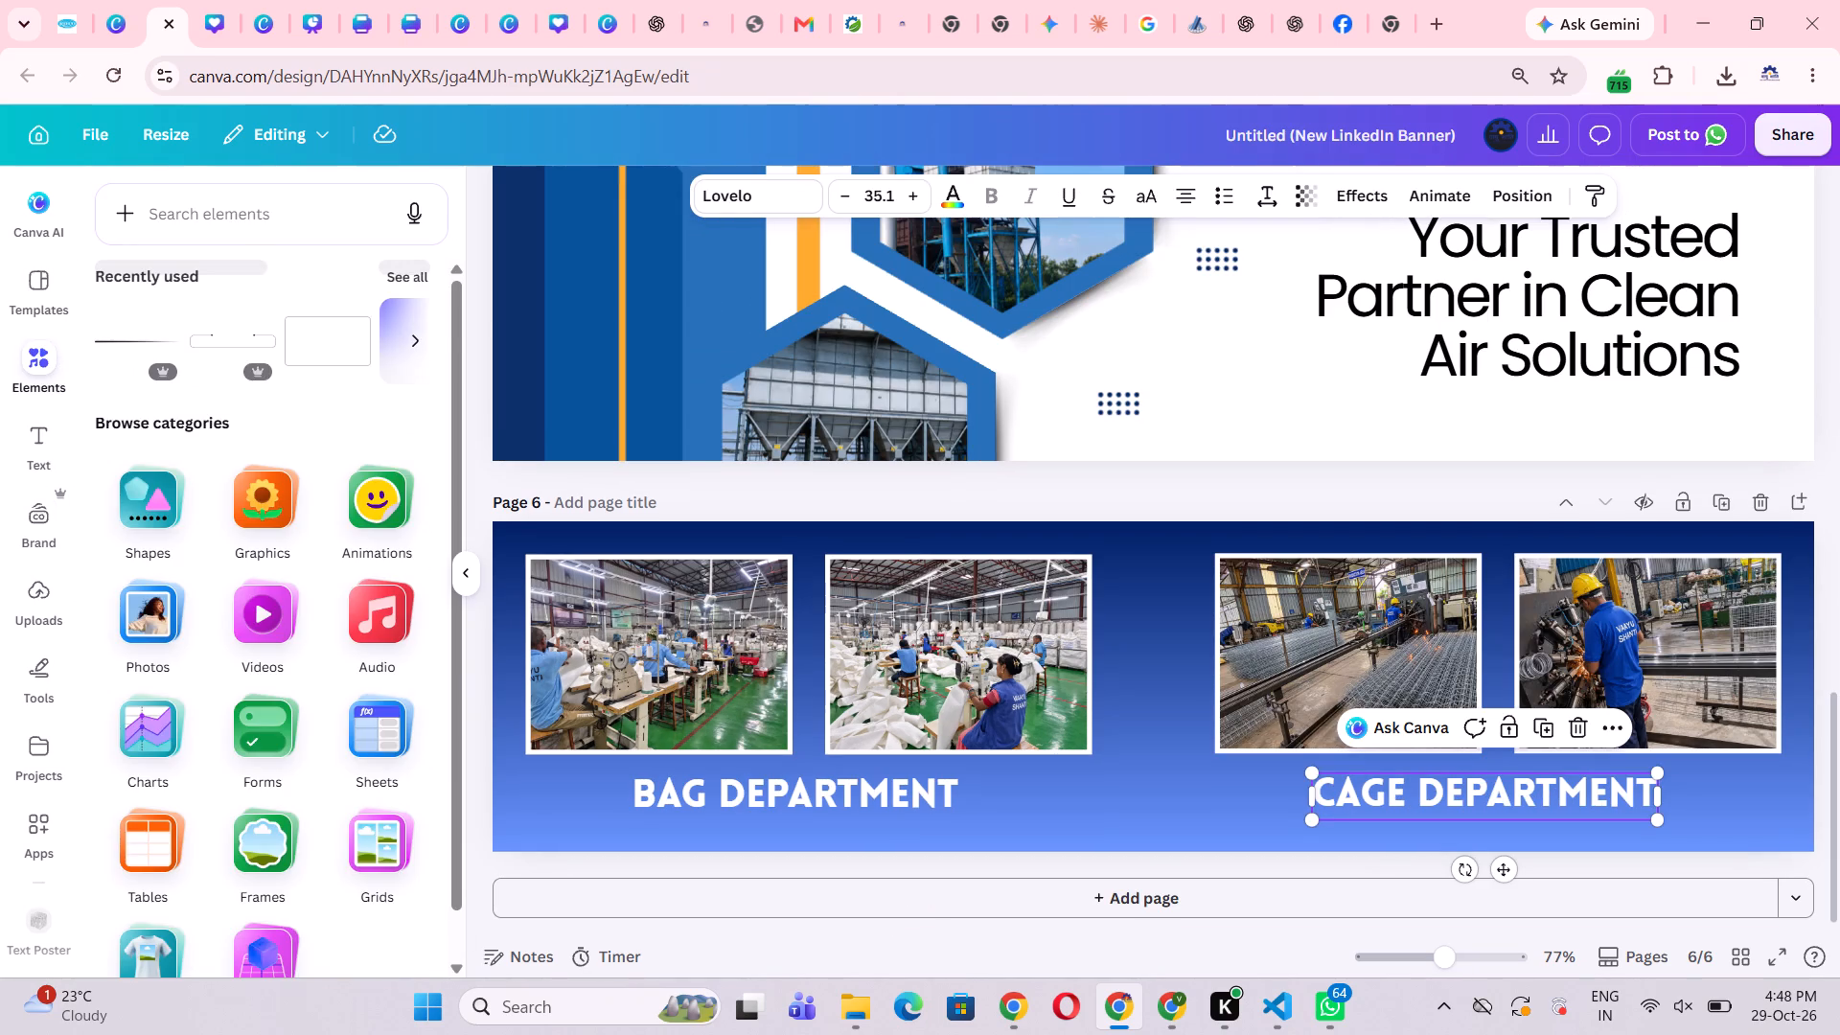
click(264, 206)
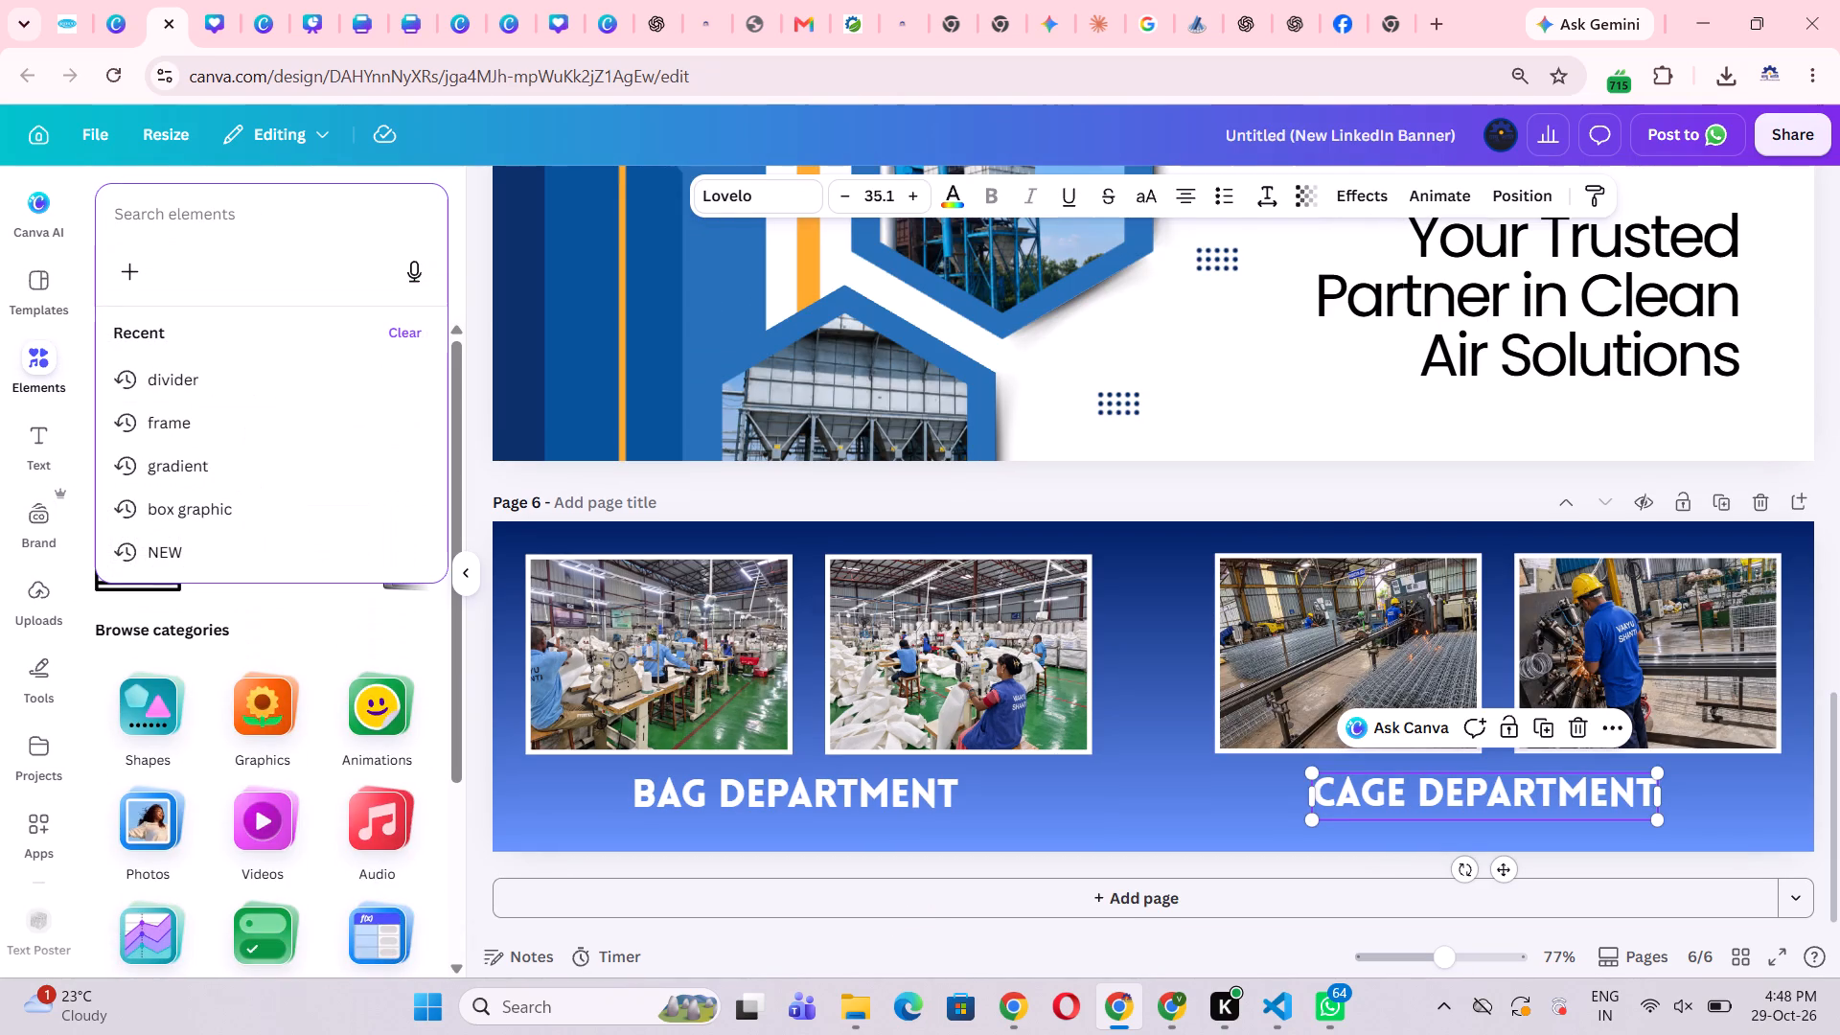
key(s)
key(BackSpace)
key(BackSpace)
text(gradient q=)
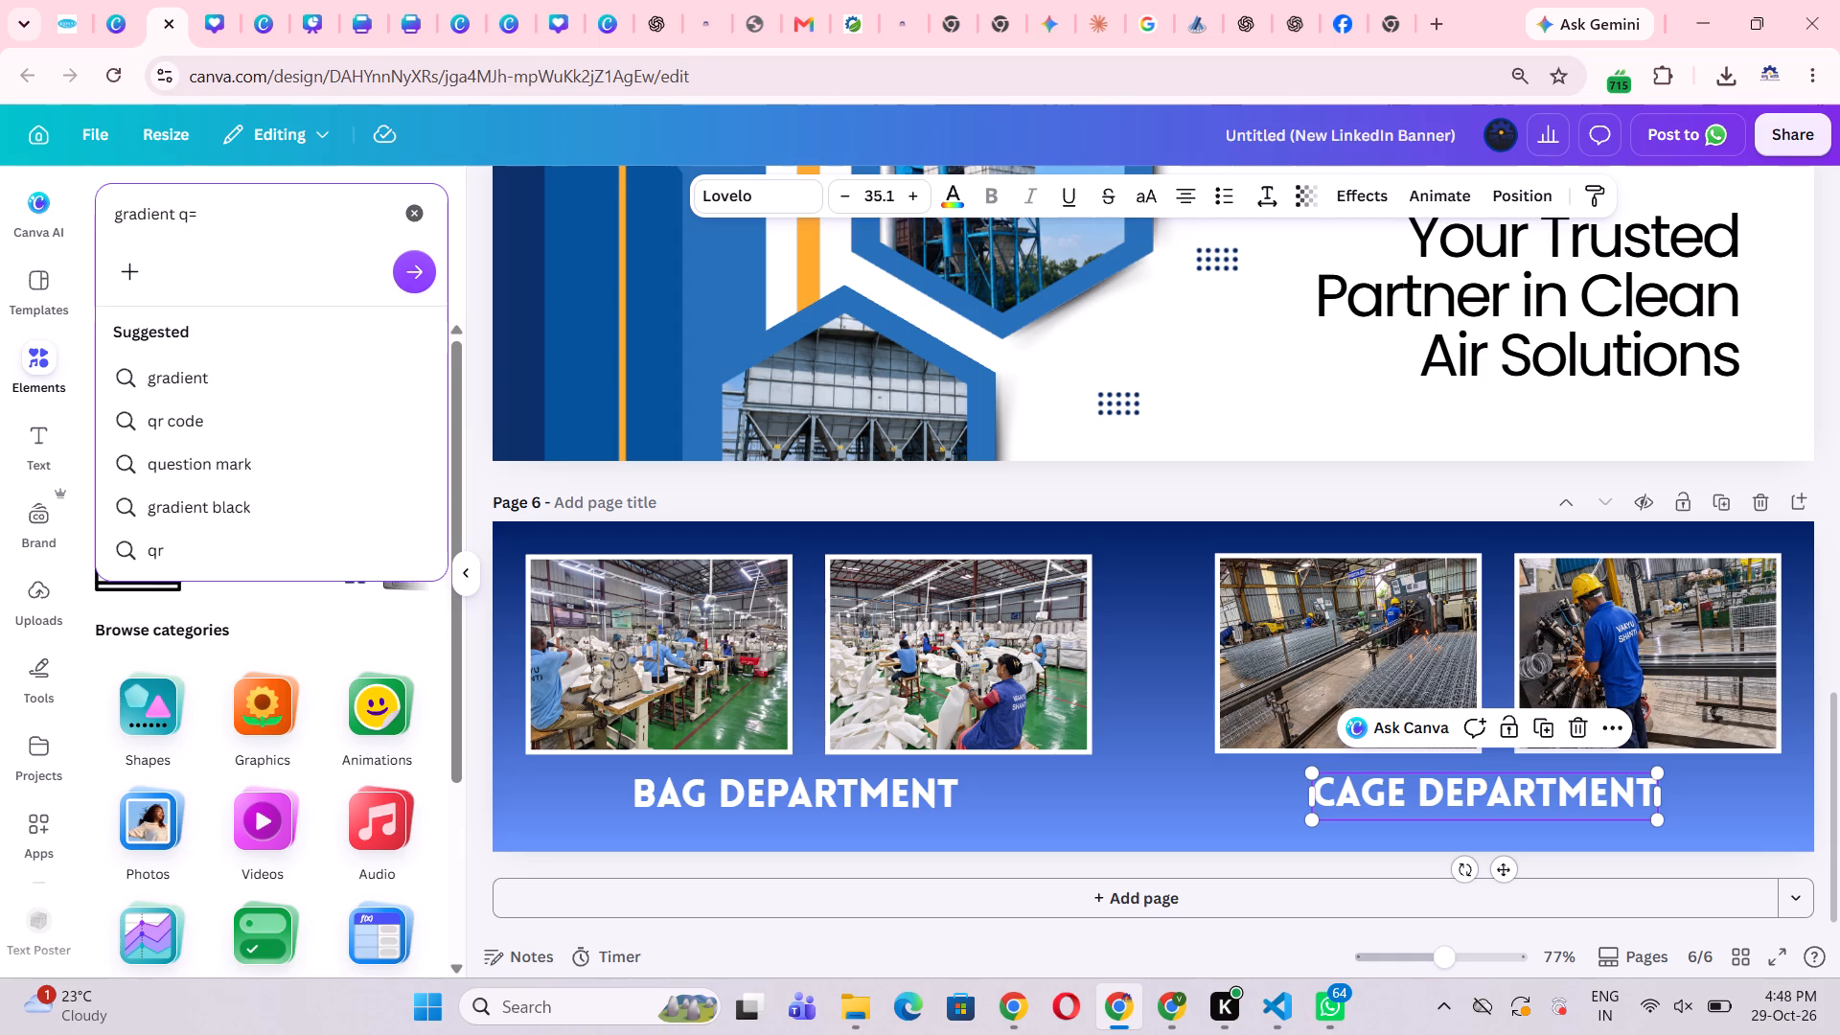
key(BackSpace)
key(BackSpace)
key(s)
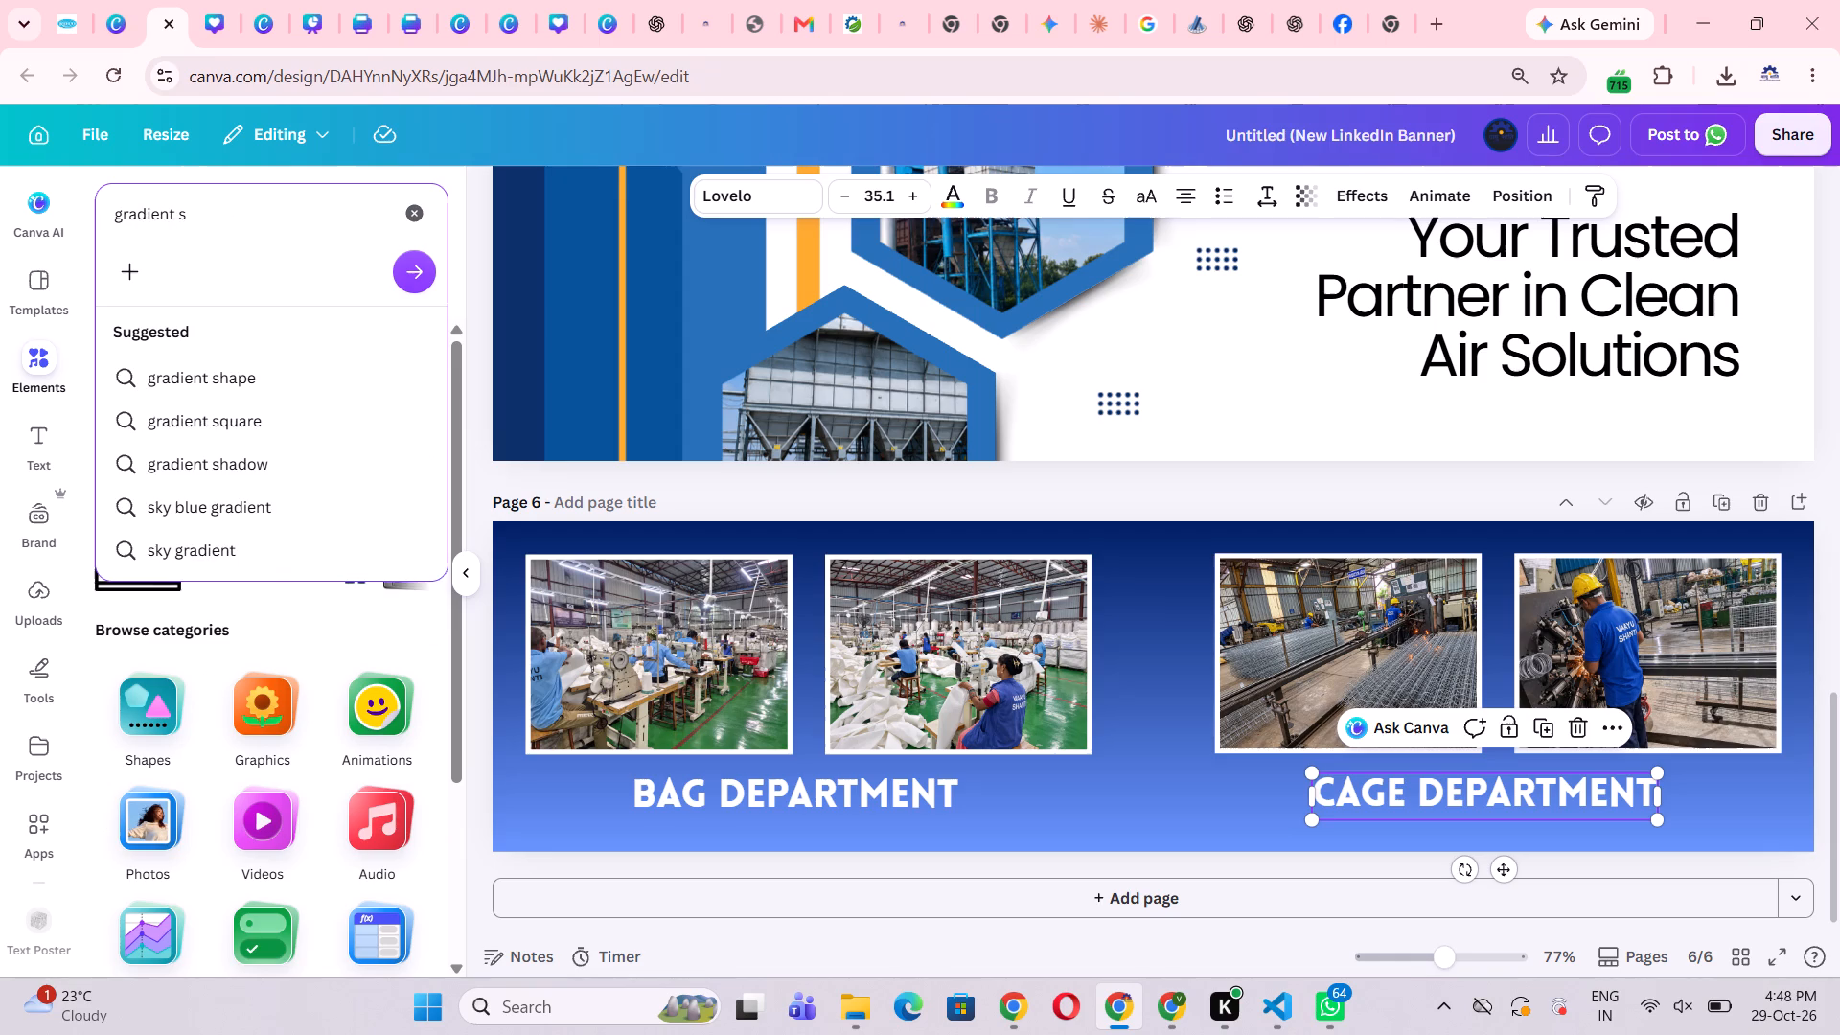
key(q)
text(uare)
key(Return)
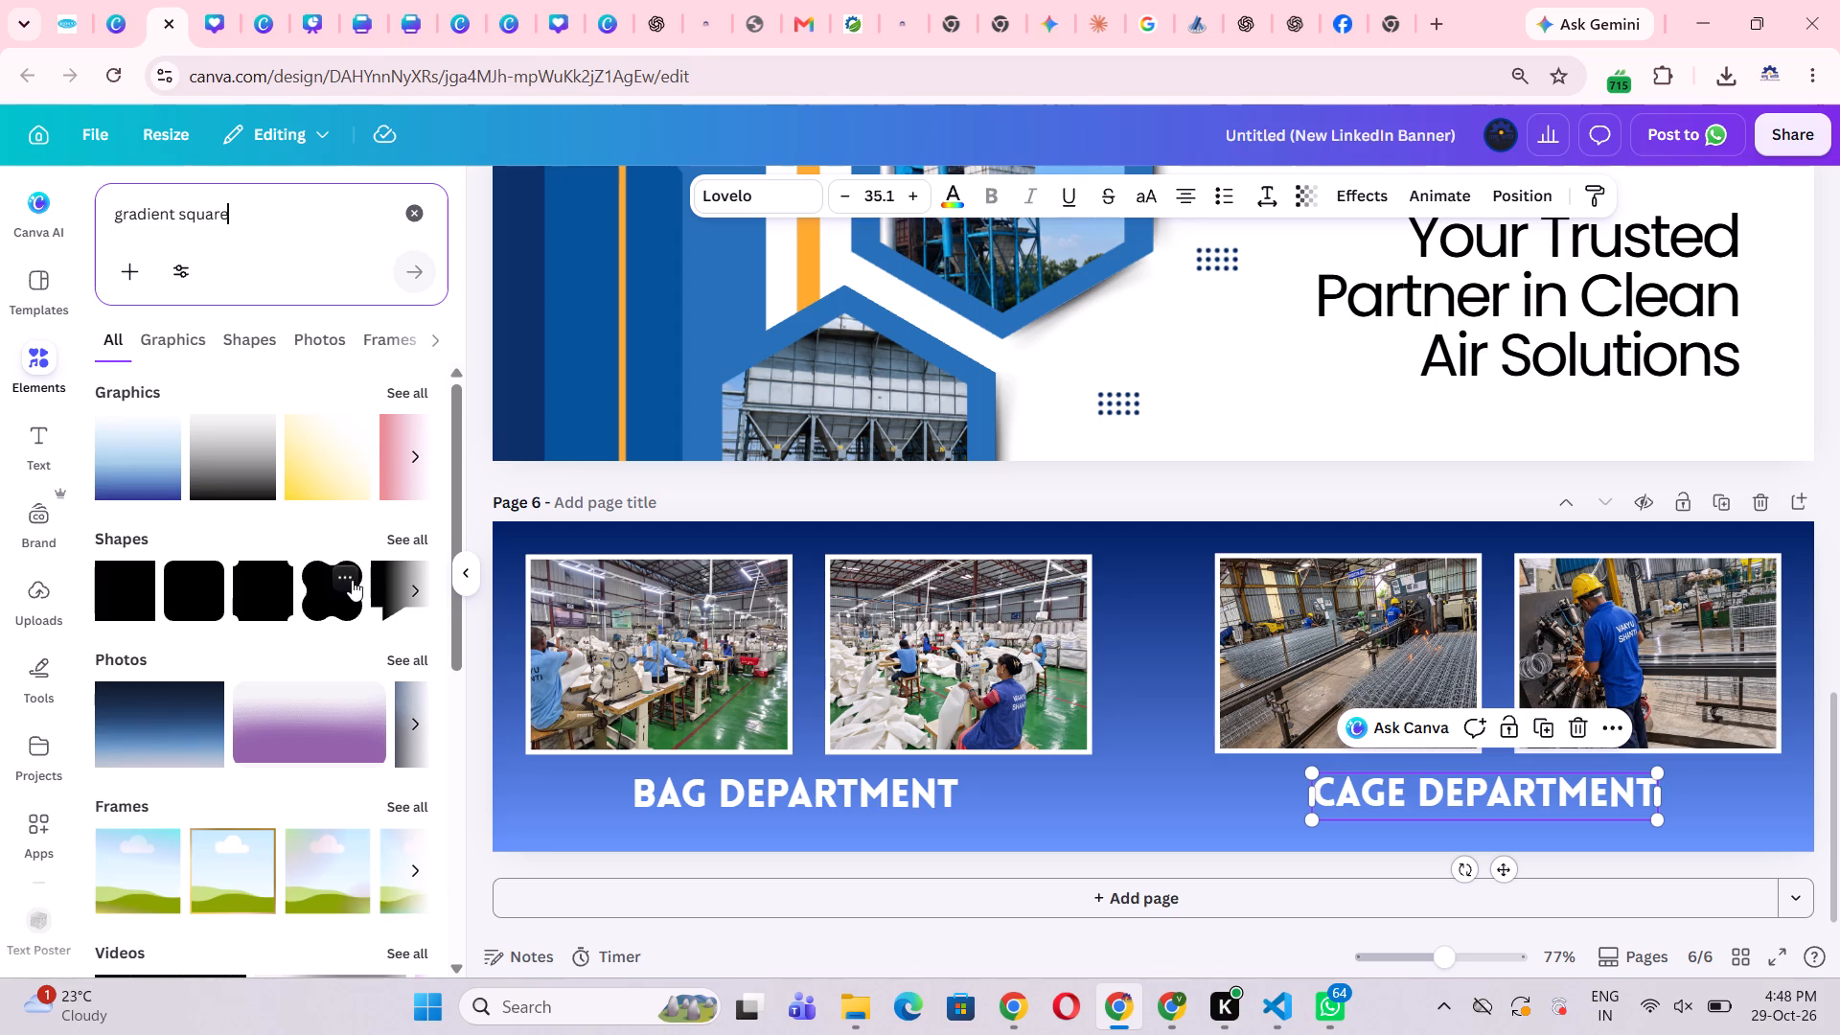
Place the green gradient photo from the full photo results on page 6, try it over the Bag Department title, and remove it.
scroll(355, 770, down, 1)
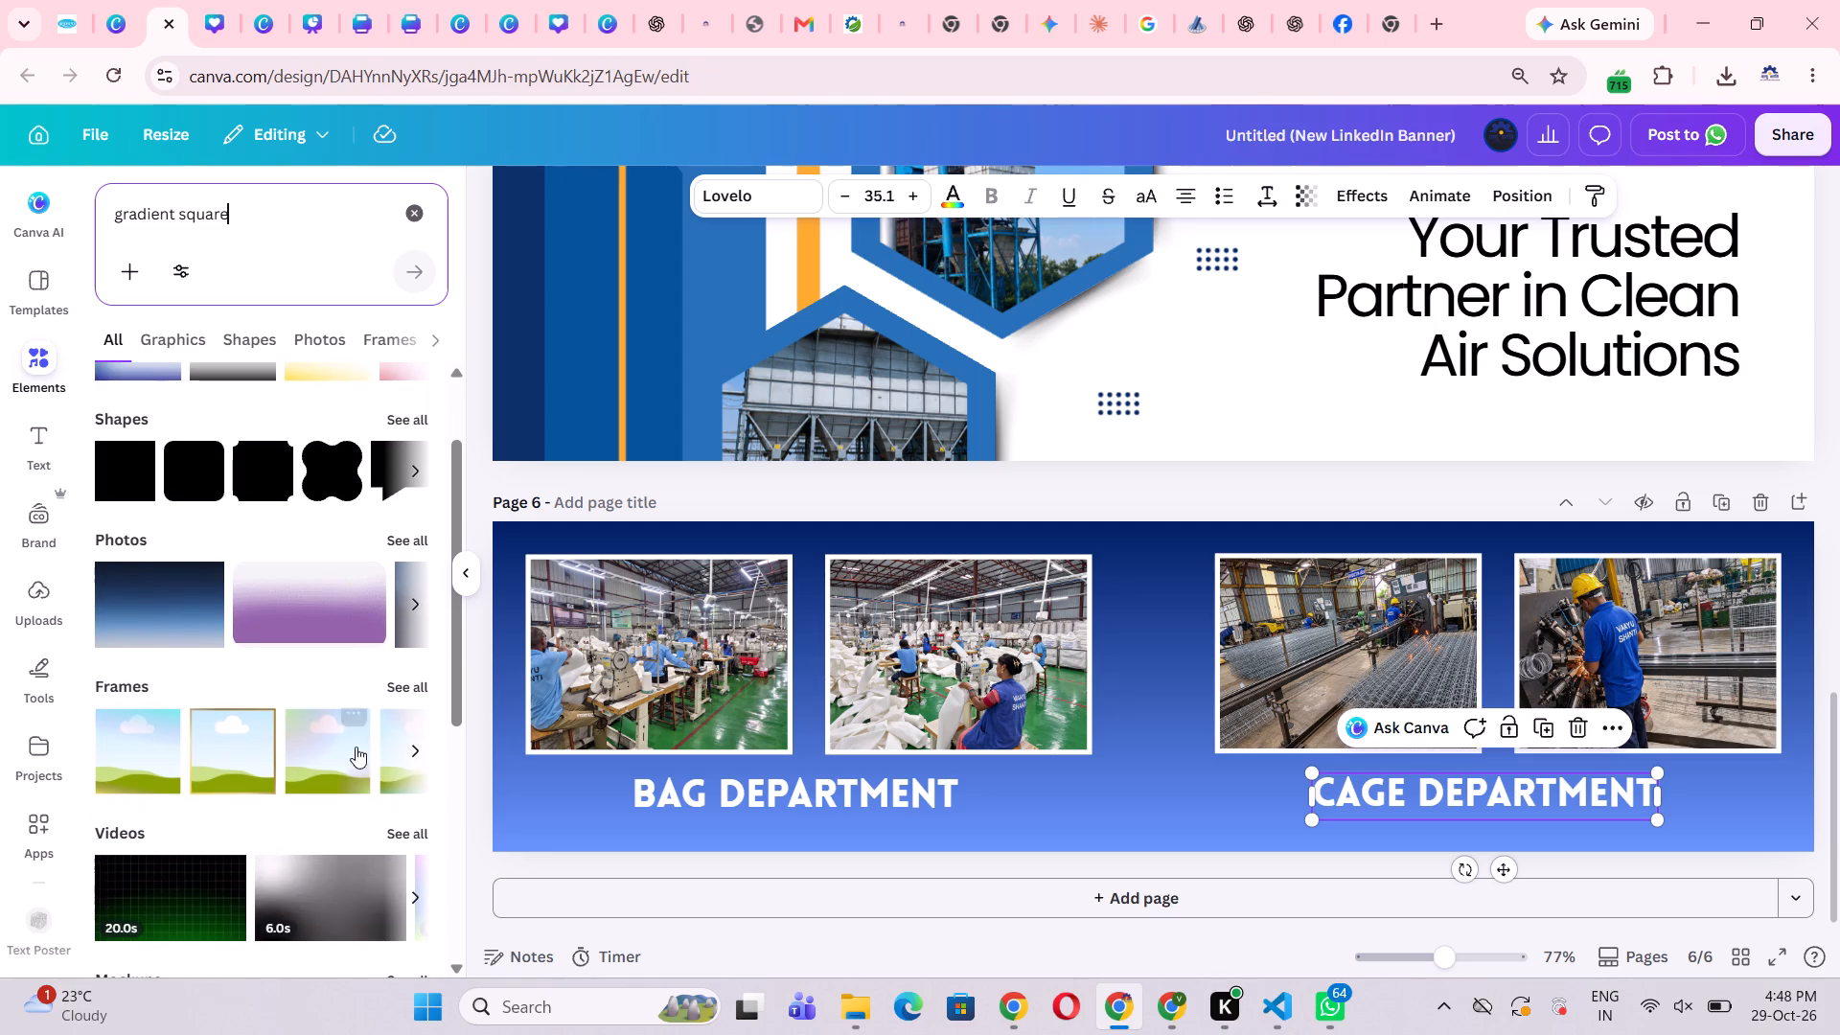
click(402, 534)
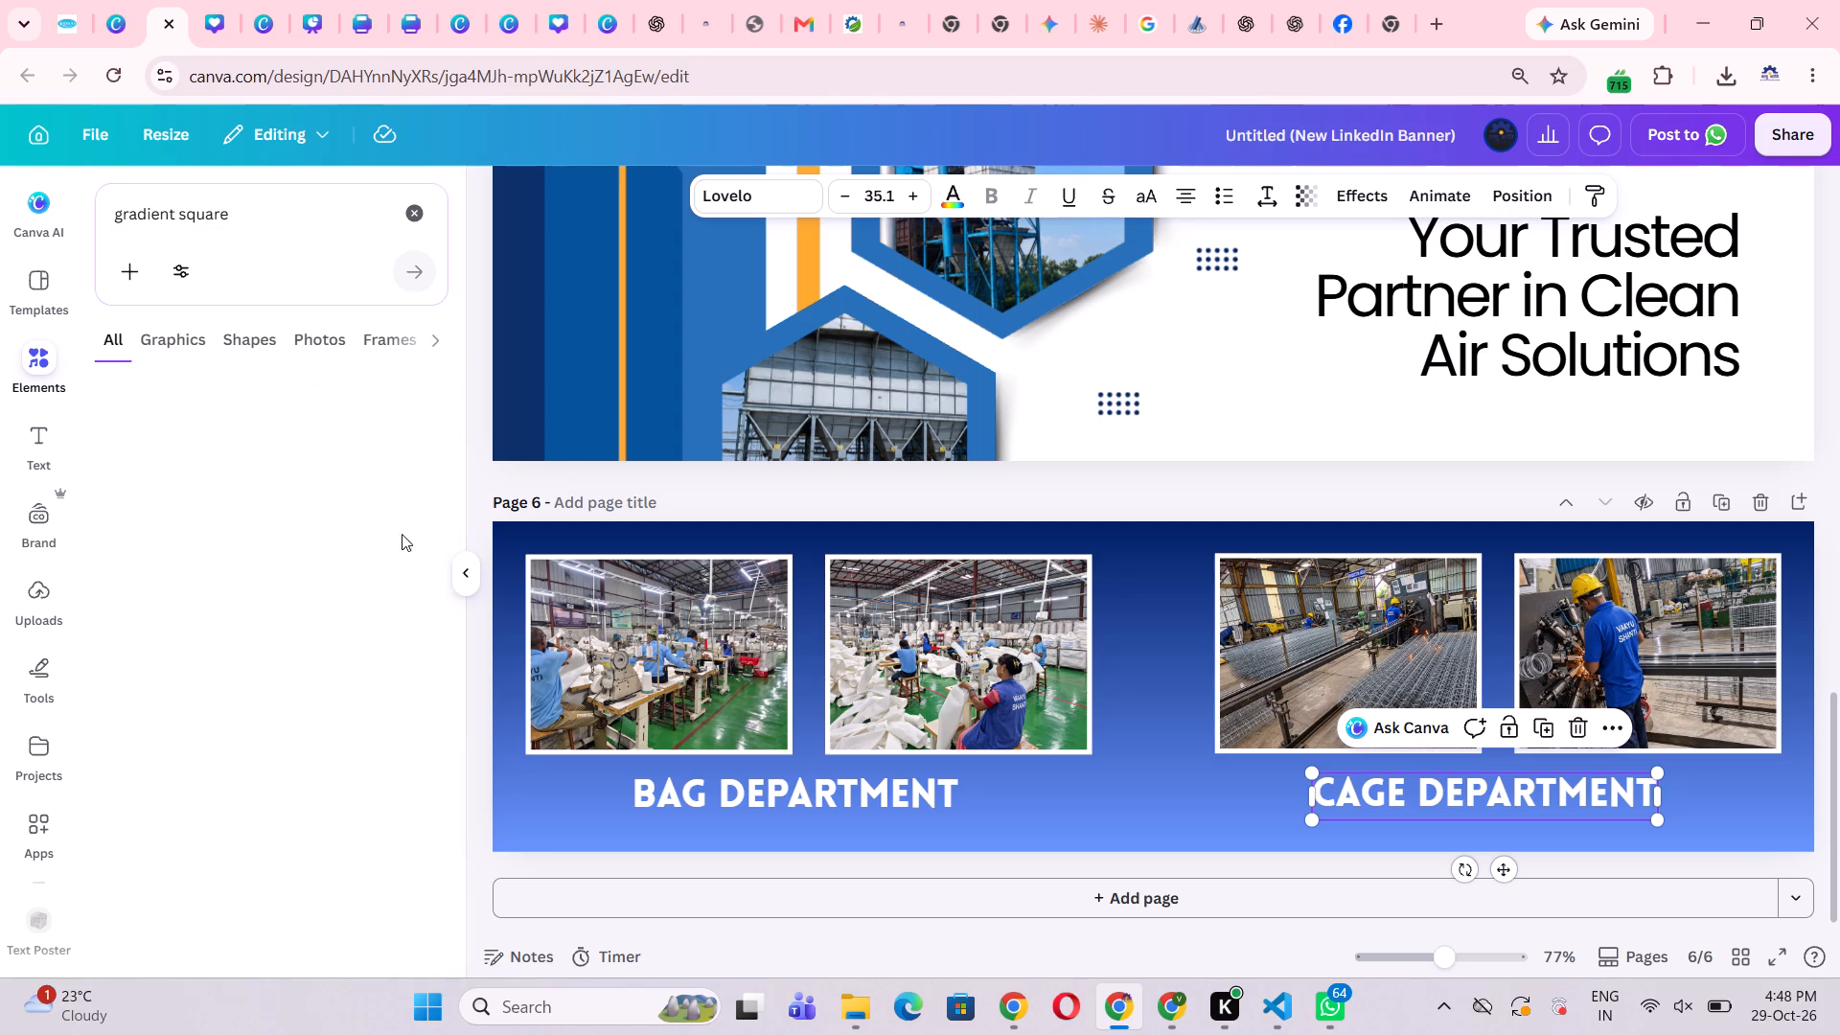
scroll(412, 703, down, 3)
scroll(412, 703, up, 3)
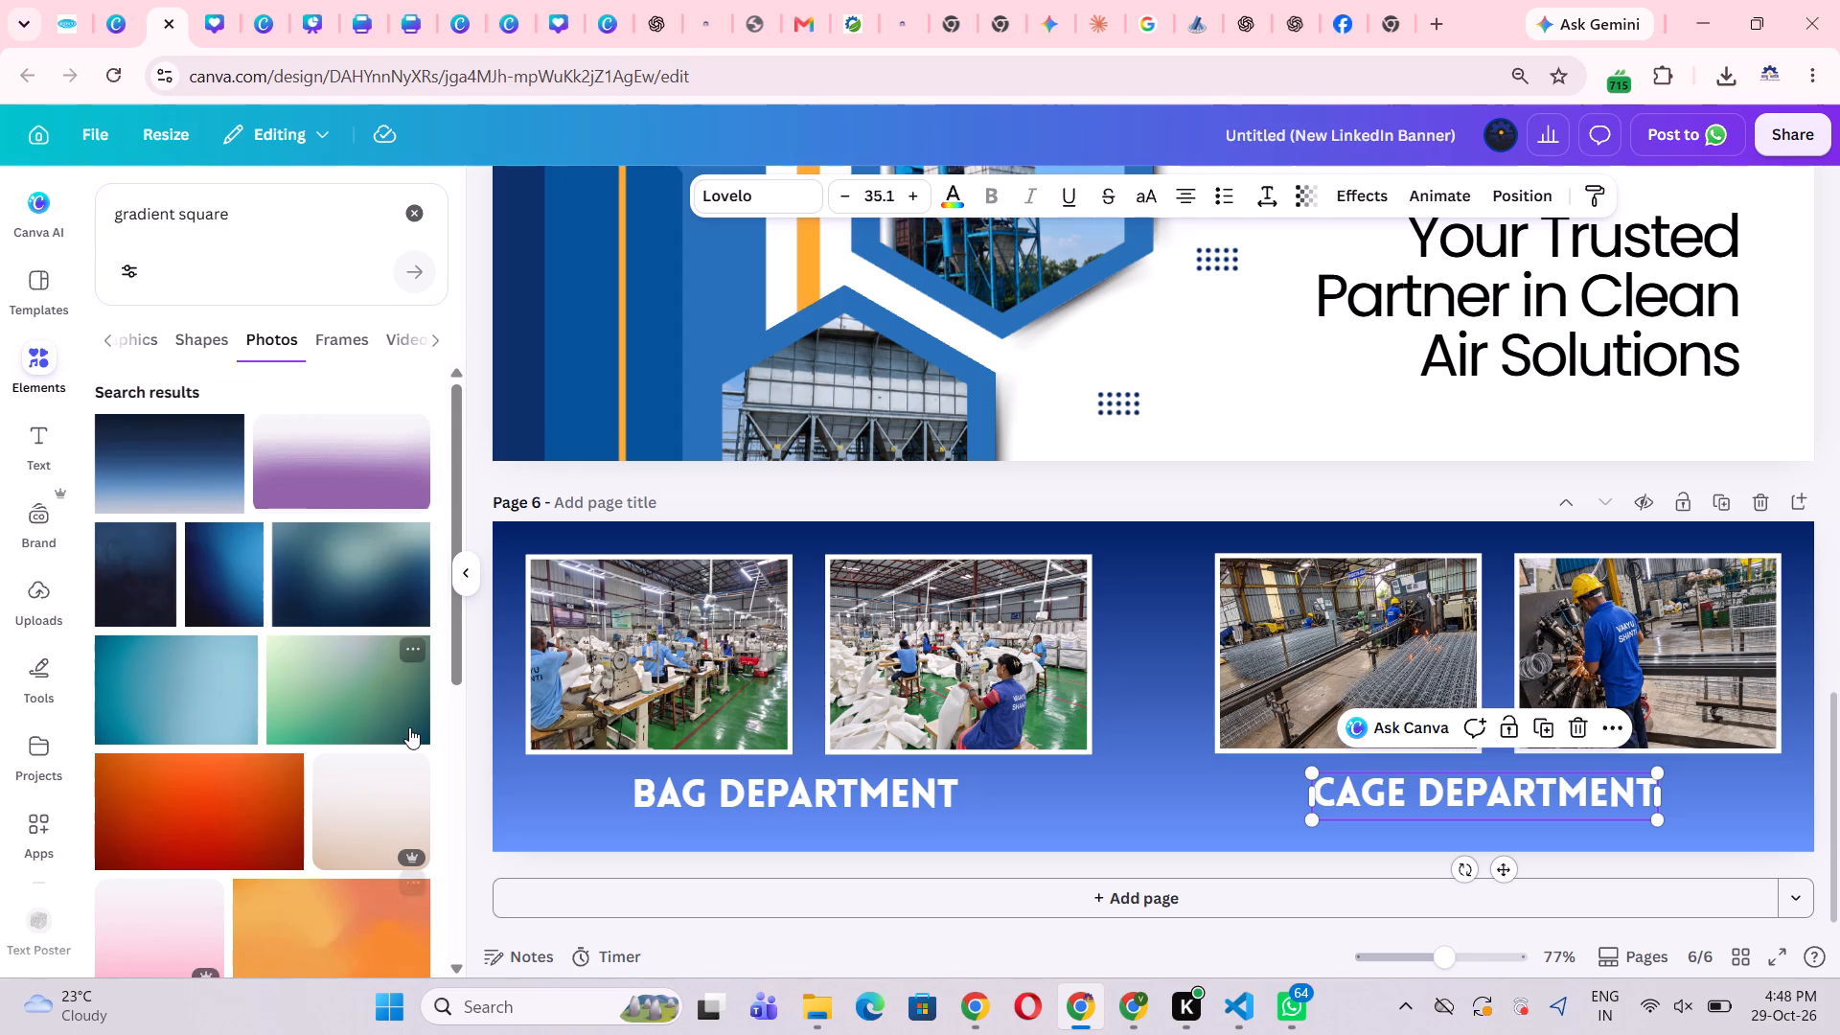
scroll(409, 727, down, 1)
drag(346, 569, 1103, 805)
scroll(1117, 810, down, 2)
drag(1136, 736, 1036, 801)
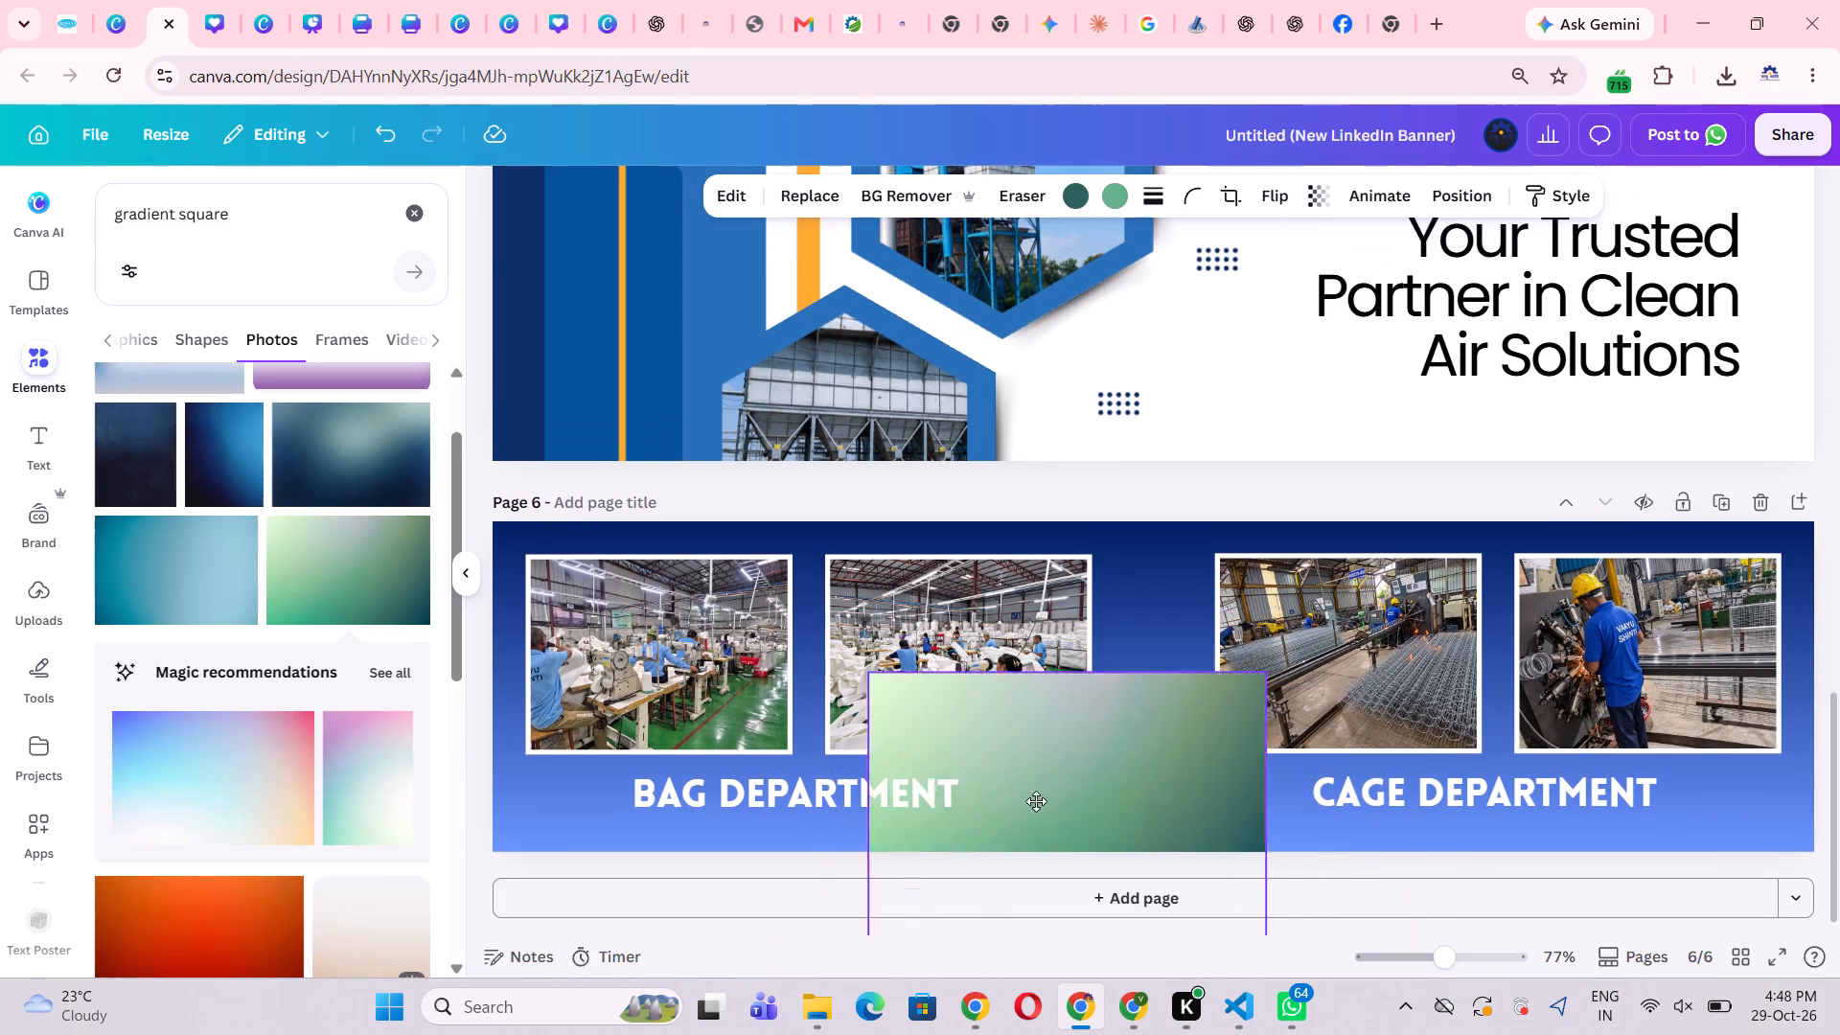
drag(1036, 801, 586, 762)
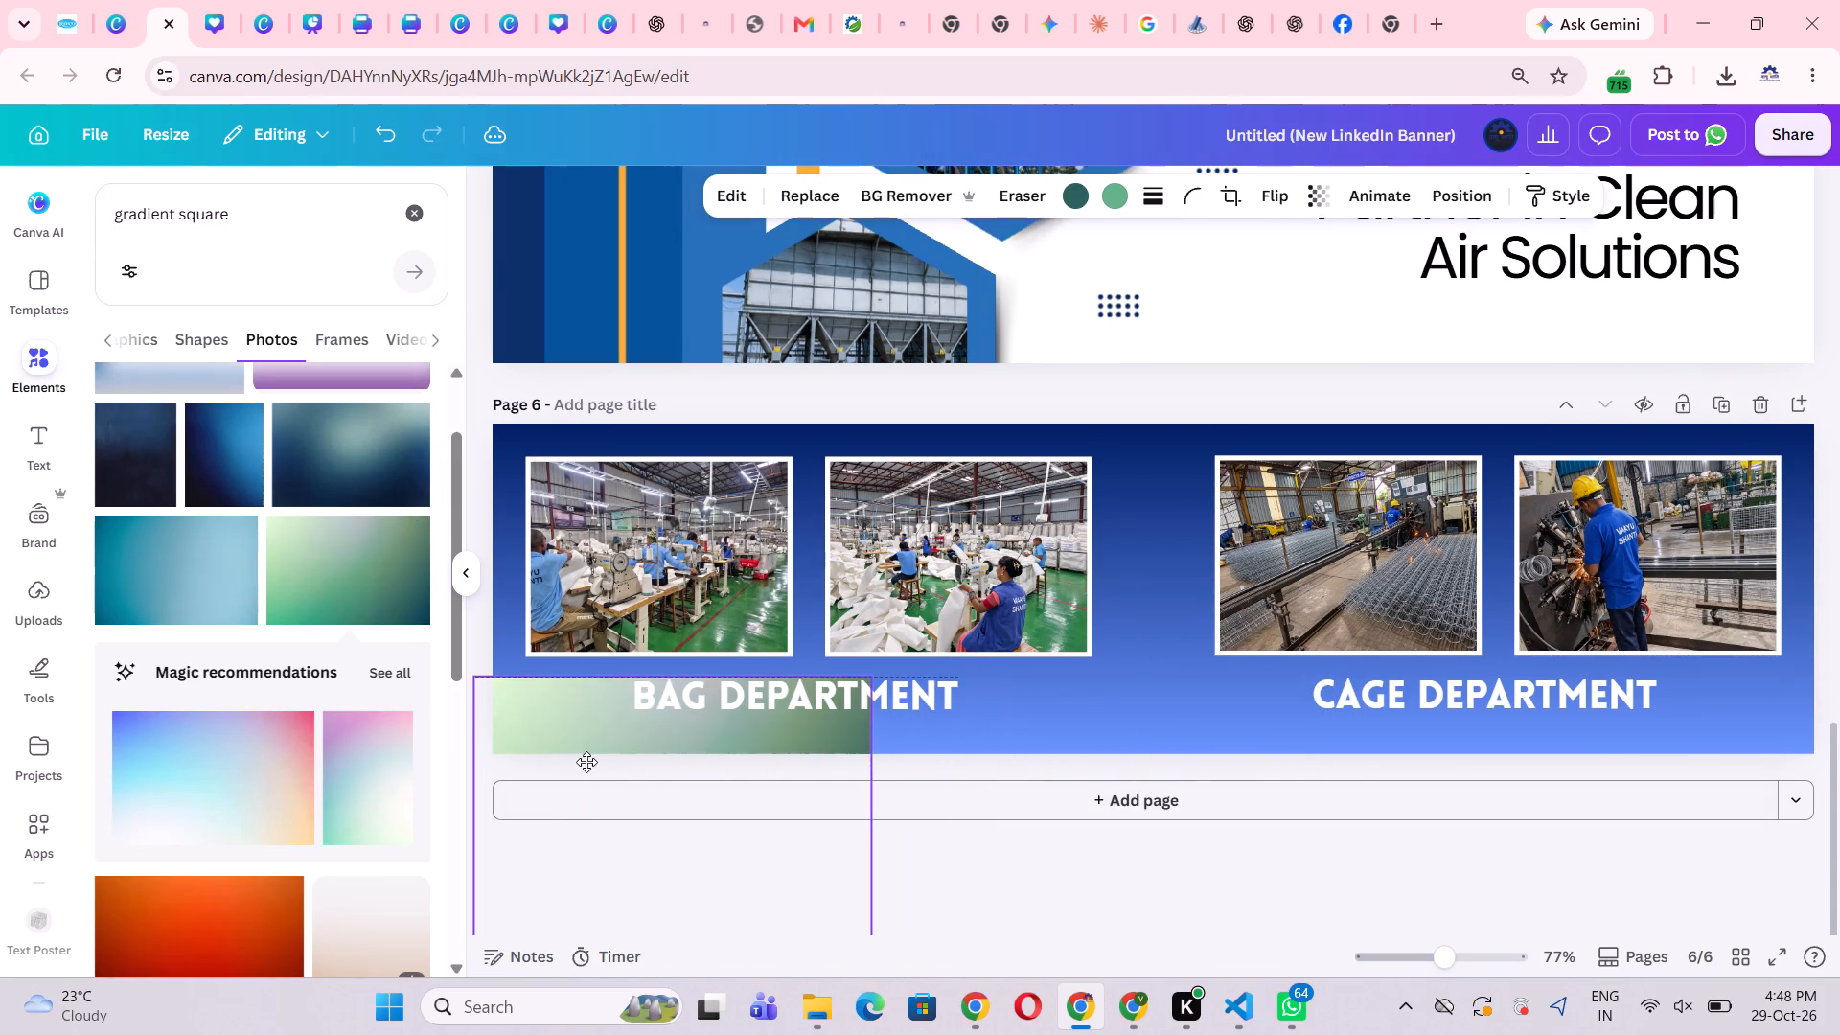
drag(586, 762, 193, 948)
Browse the "gradient square" photo results for a gradient that suits page 6's blue banner.
scroll(319, 748, down, 1)
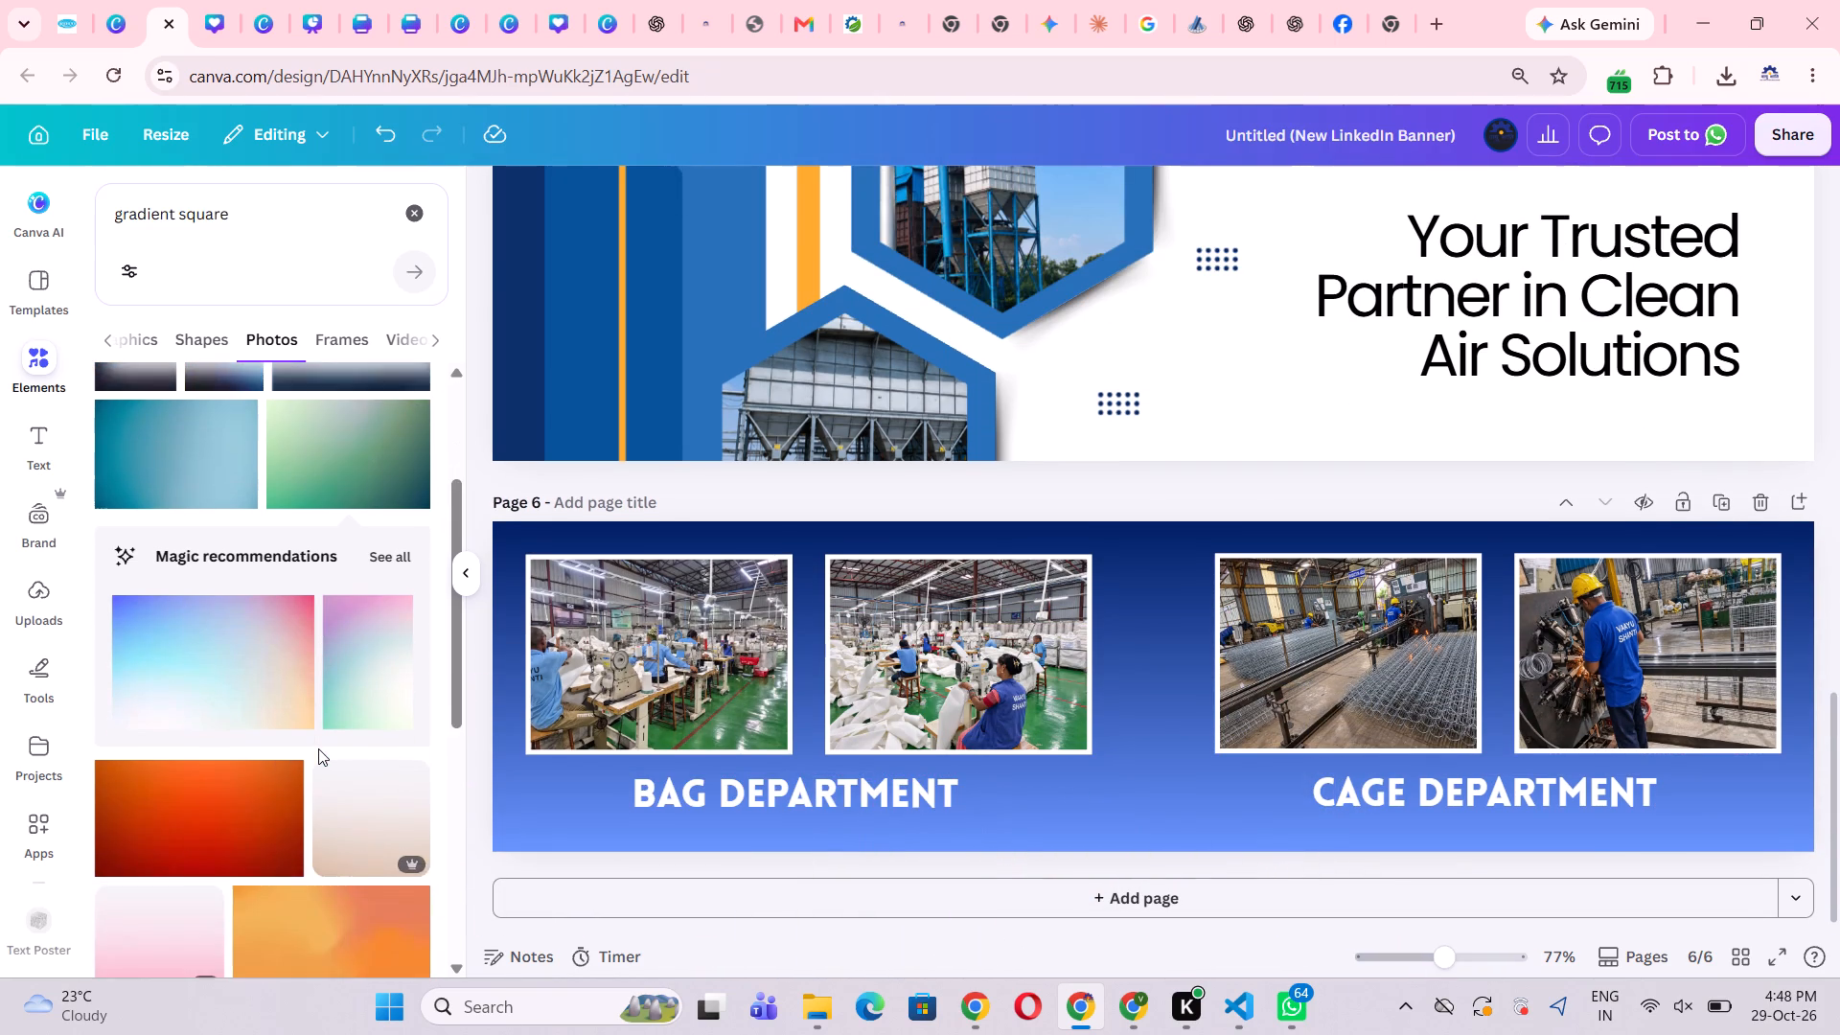
scroll(318, 748, up, 3)
scroll(310, 730, down, 3)
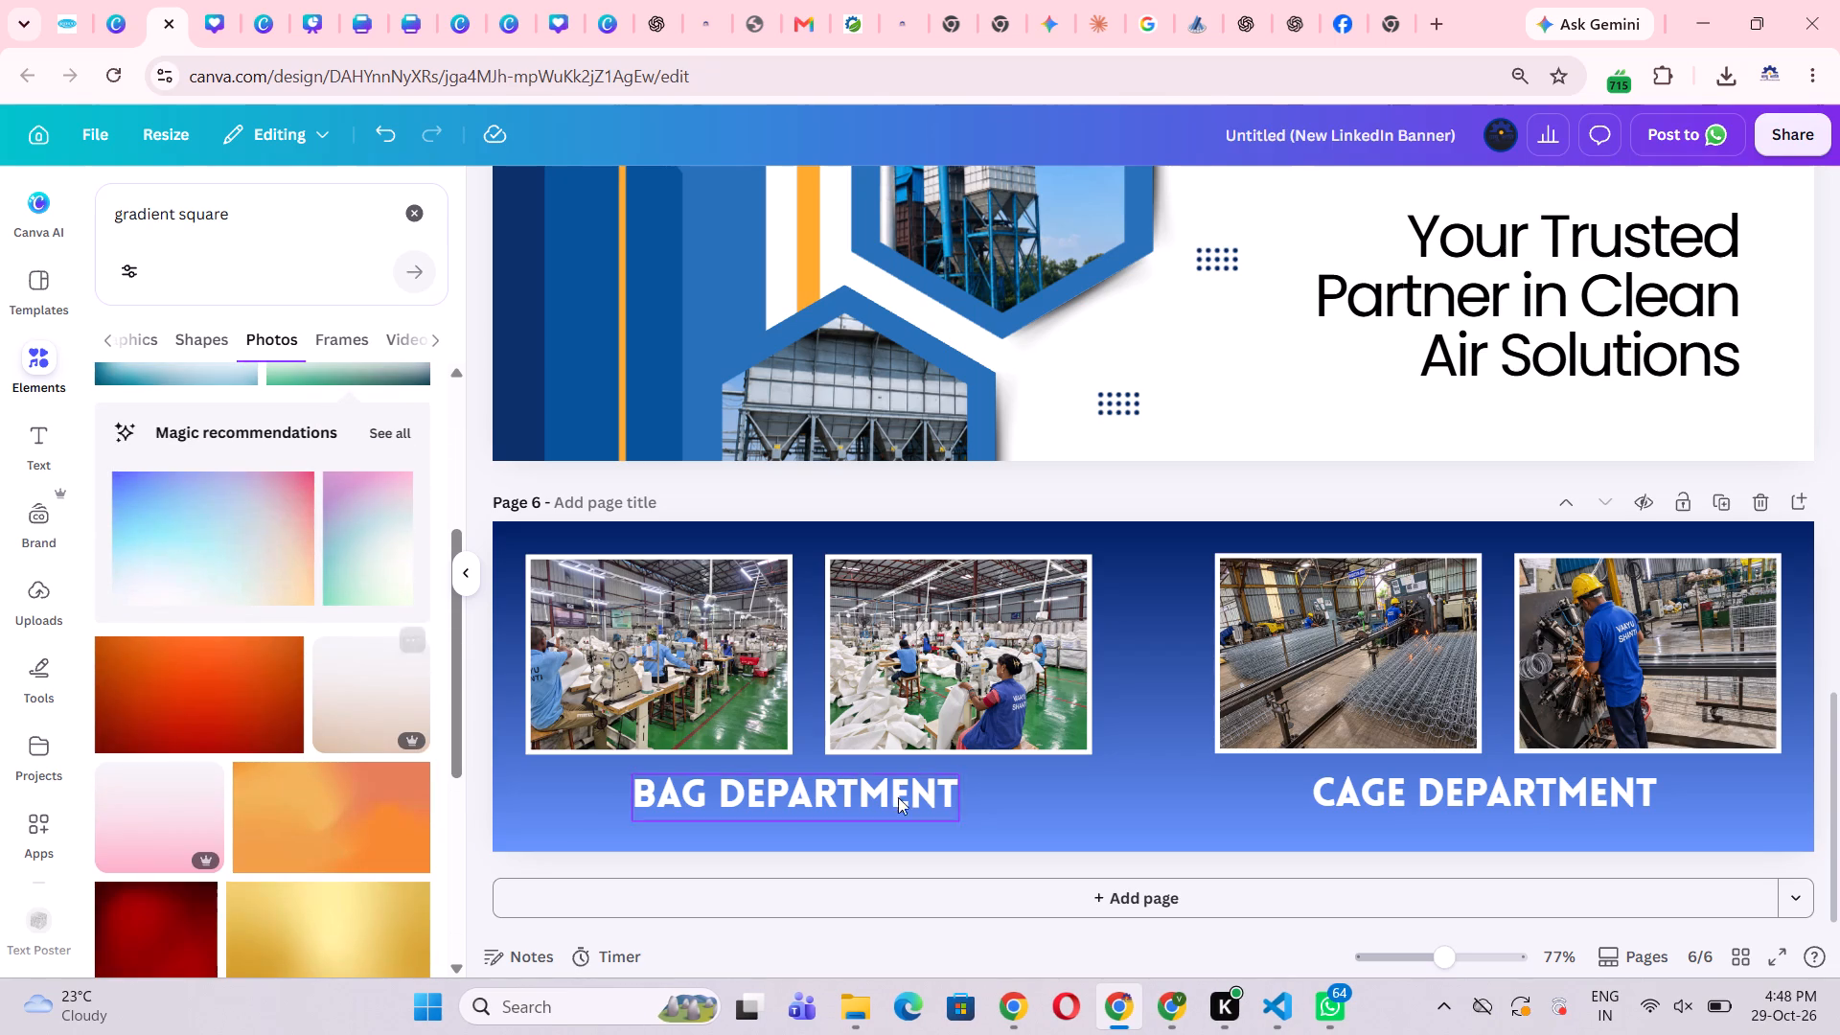
scroll(914, 783, down, 2)
scroll(1258, 794, right, 1)
scroll(1248, 789, down, 1)
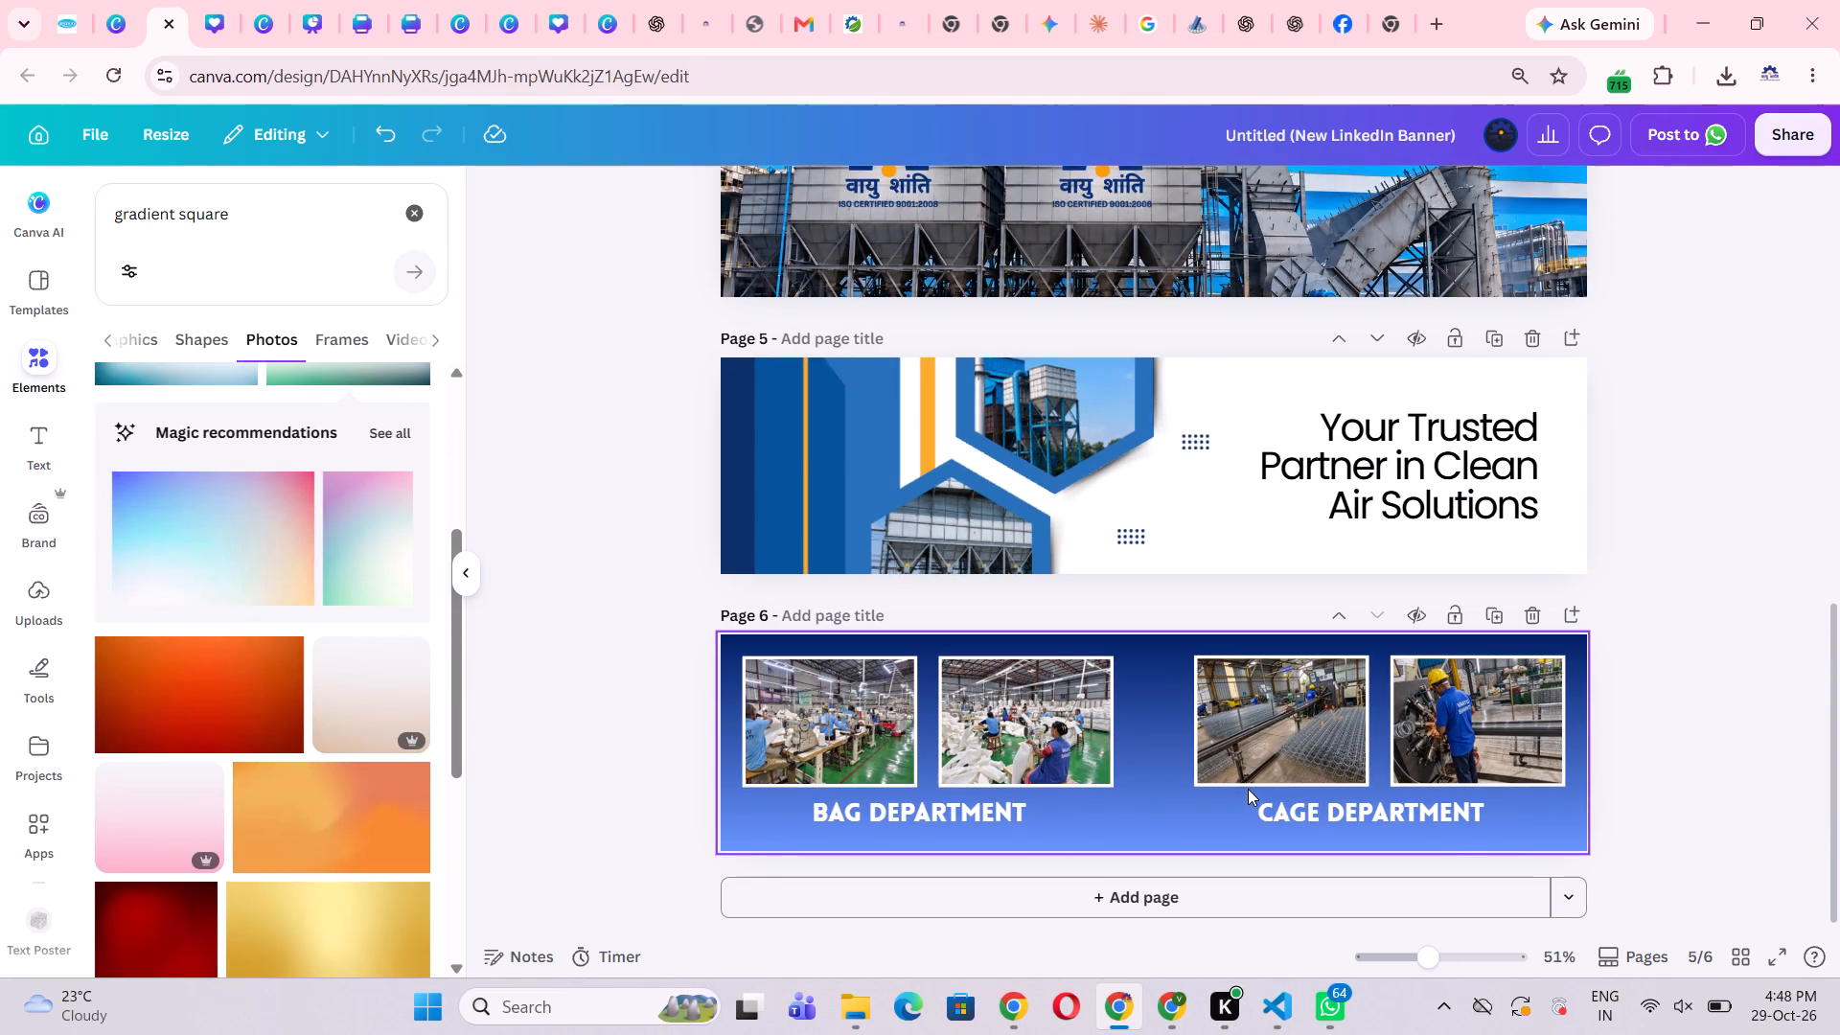
scroll(1248, 789, down, 1)
scroll(247, 738, down, 6)
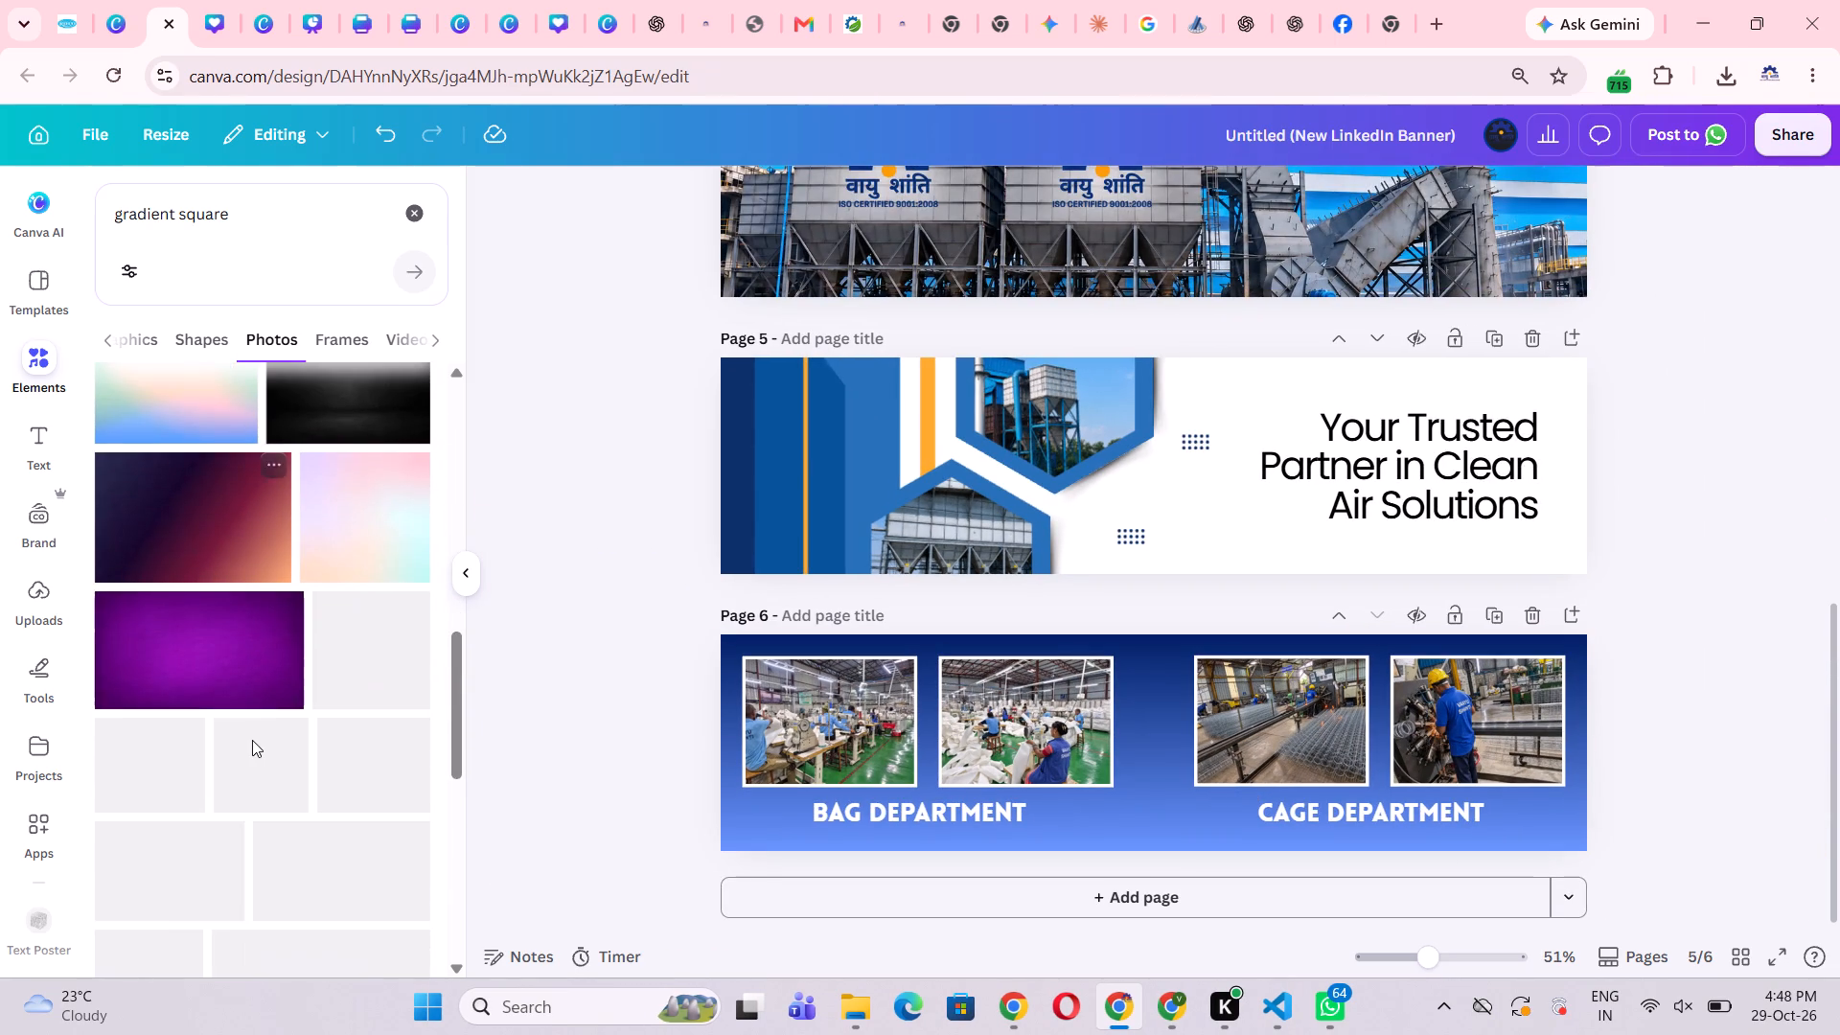
scroll(252, 740, down, 4)
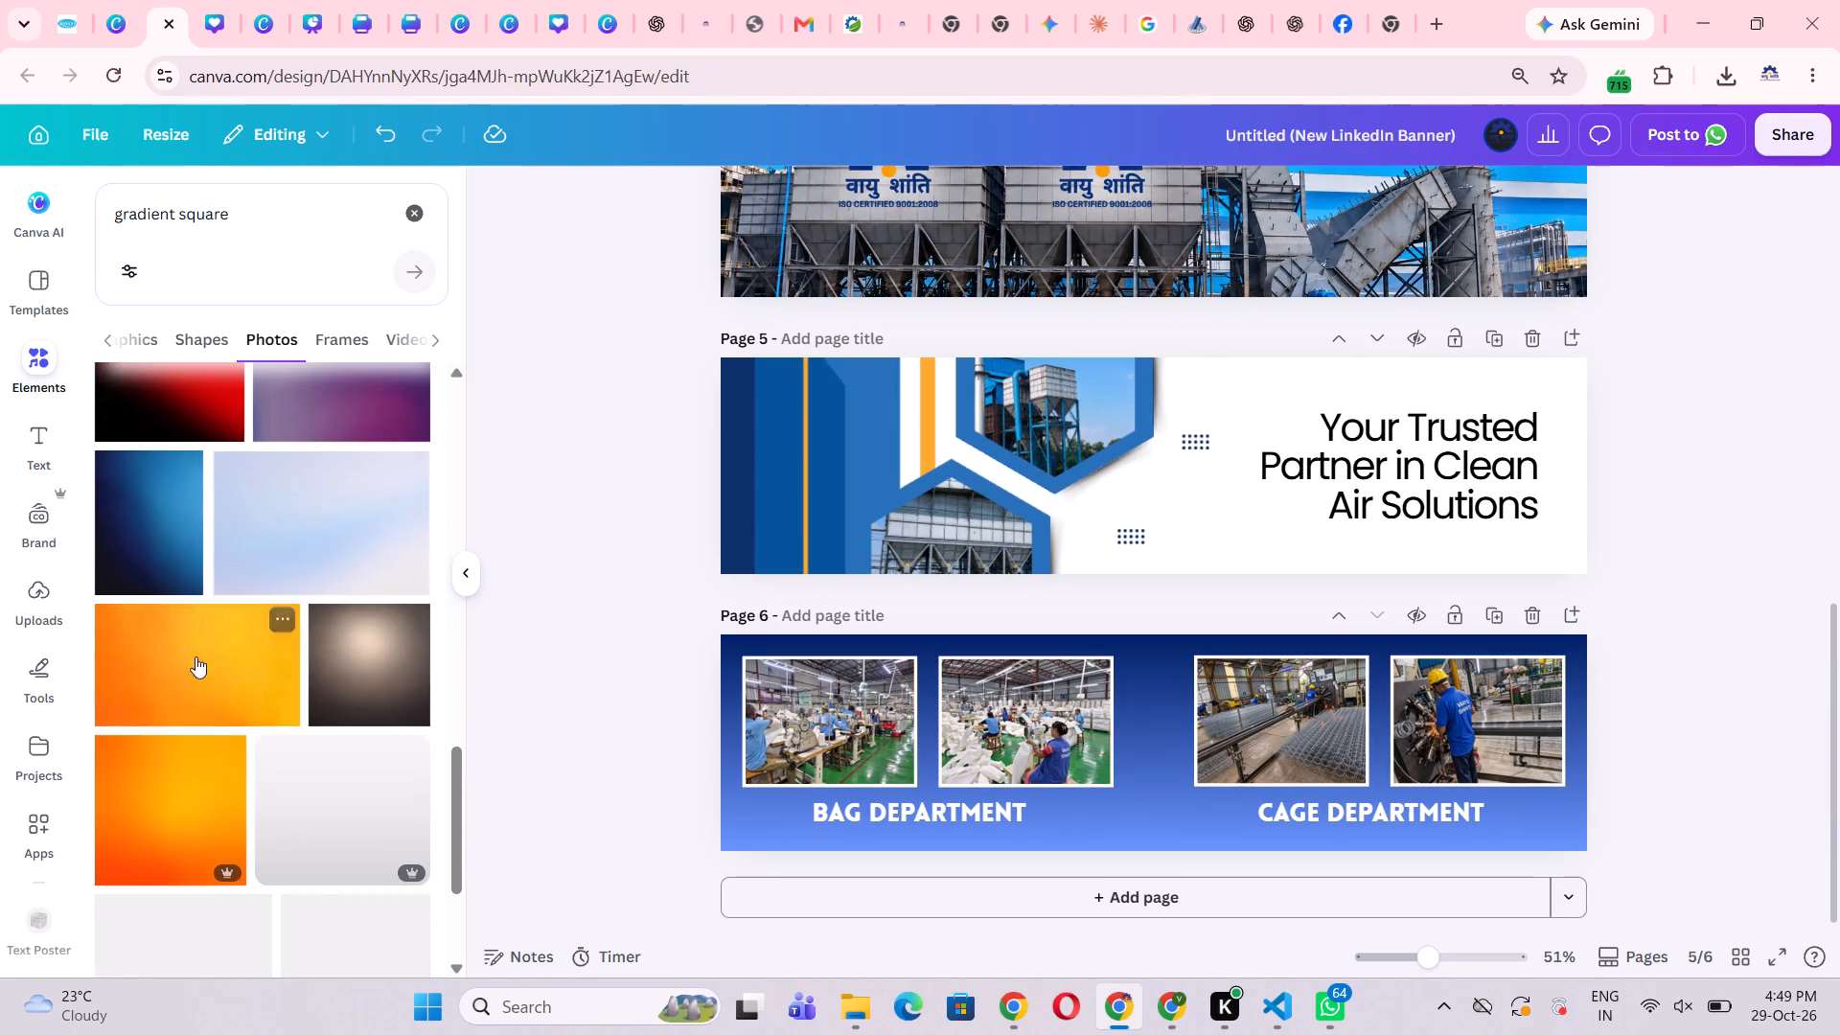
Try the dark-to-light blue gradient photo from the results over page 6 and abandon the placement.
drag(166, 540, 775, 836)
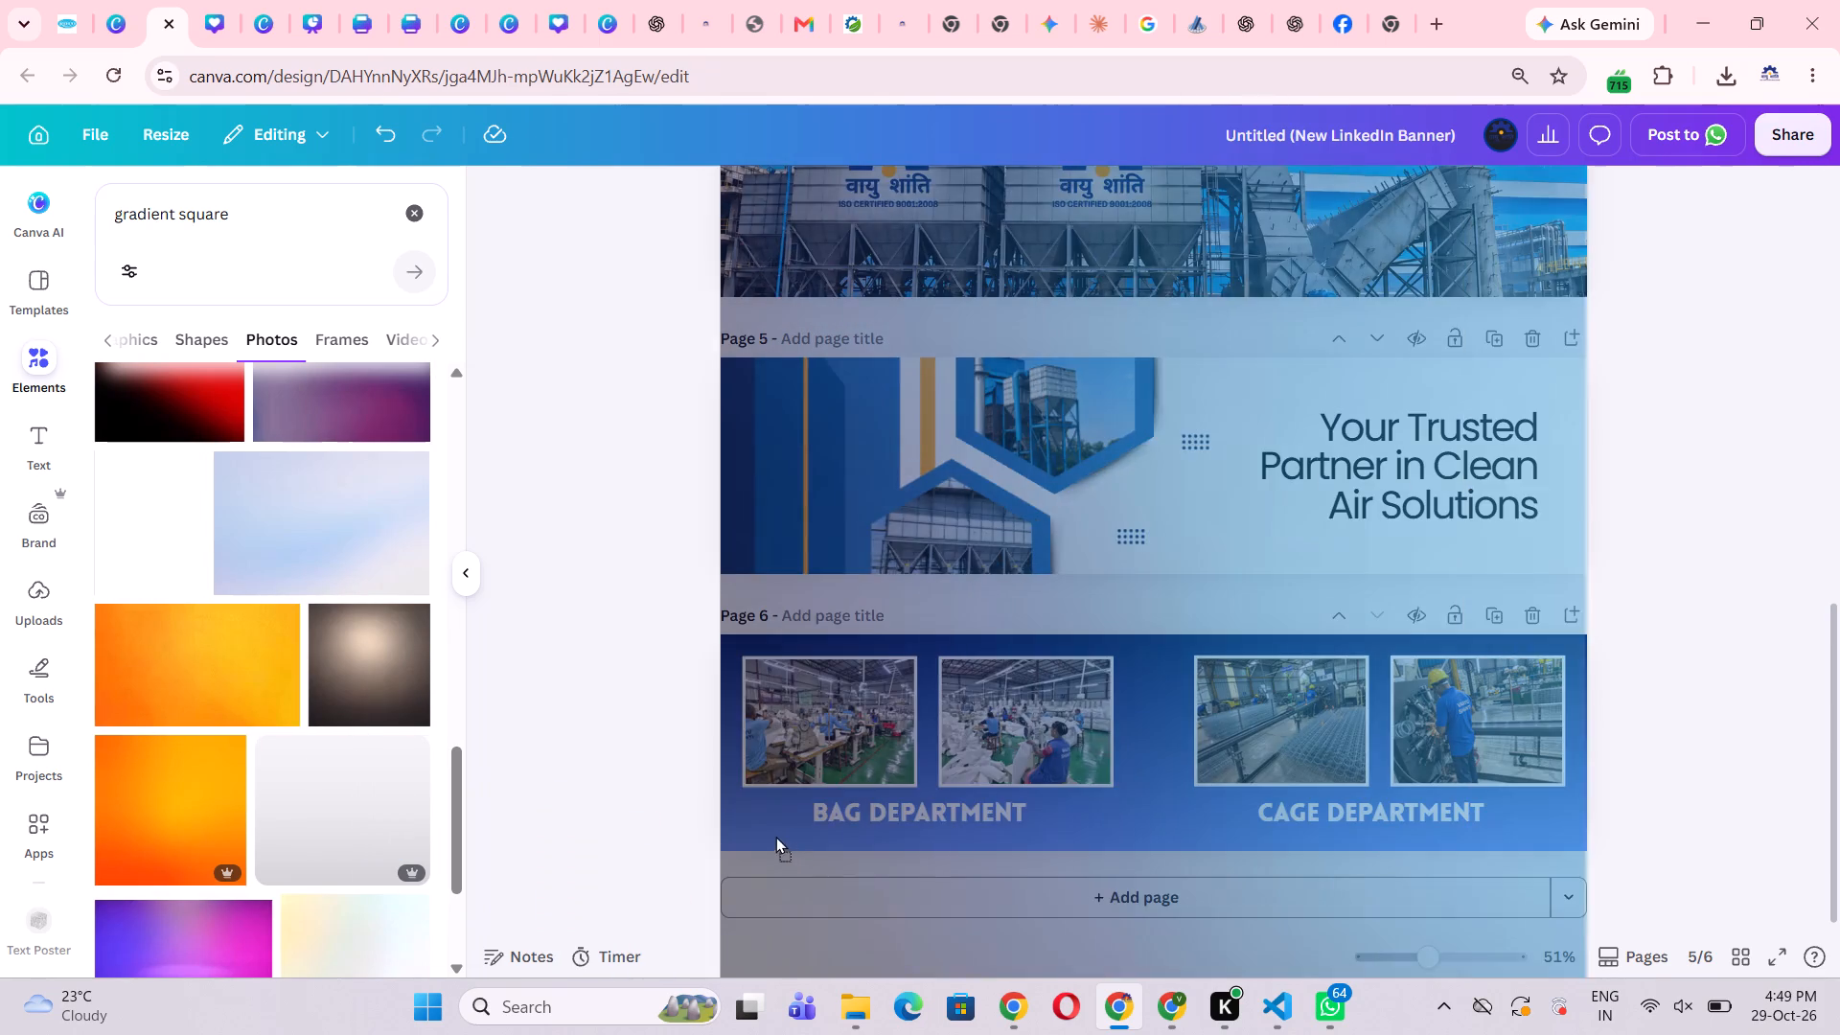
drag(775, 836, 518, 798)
Examine the remaining "gradient square" photo results for a suitable gradient for the page 6 banner.
scroll(263, 818, down, 6)
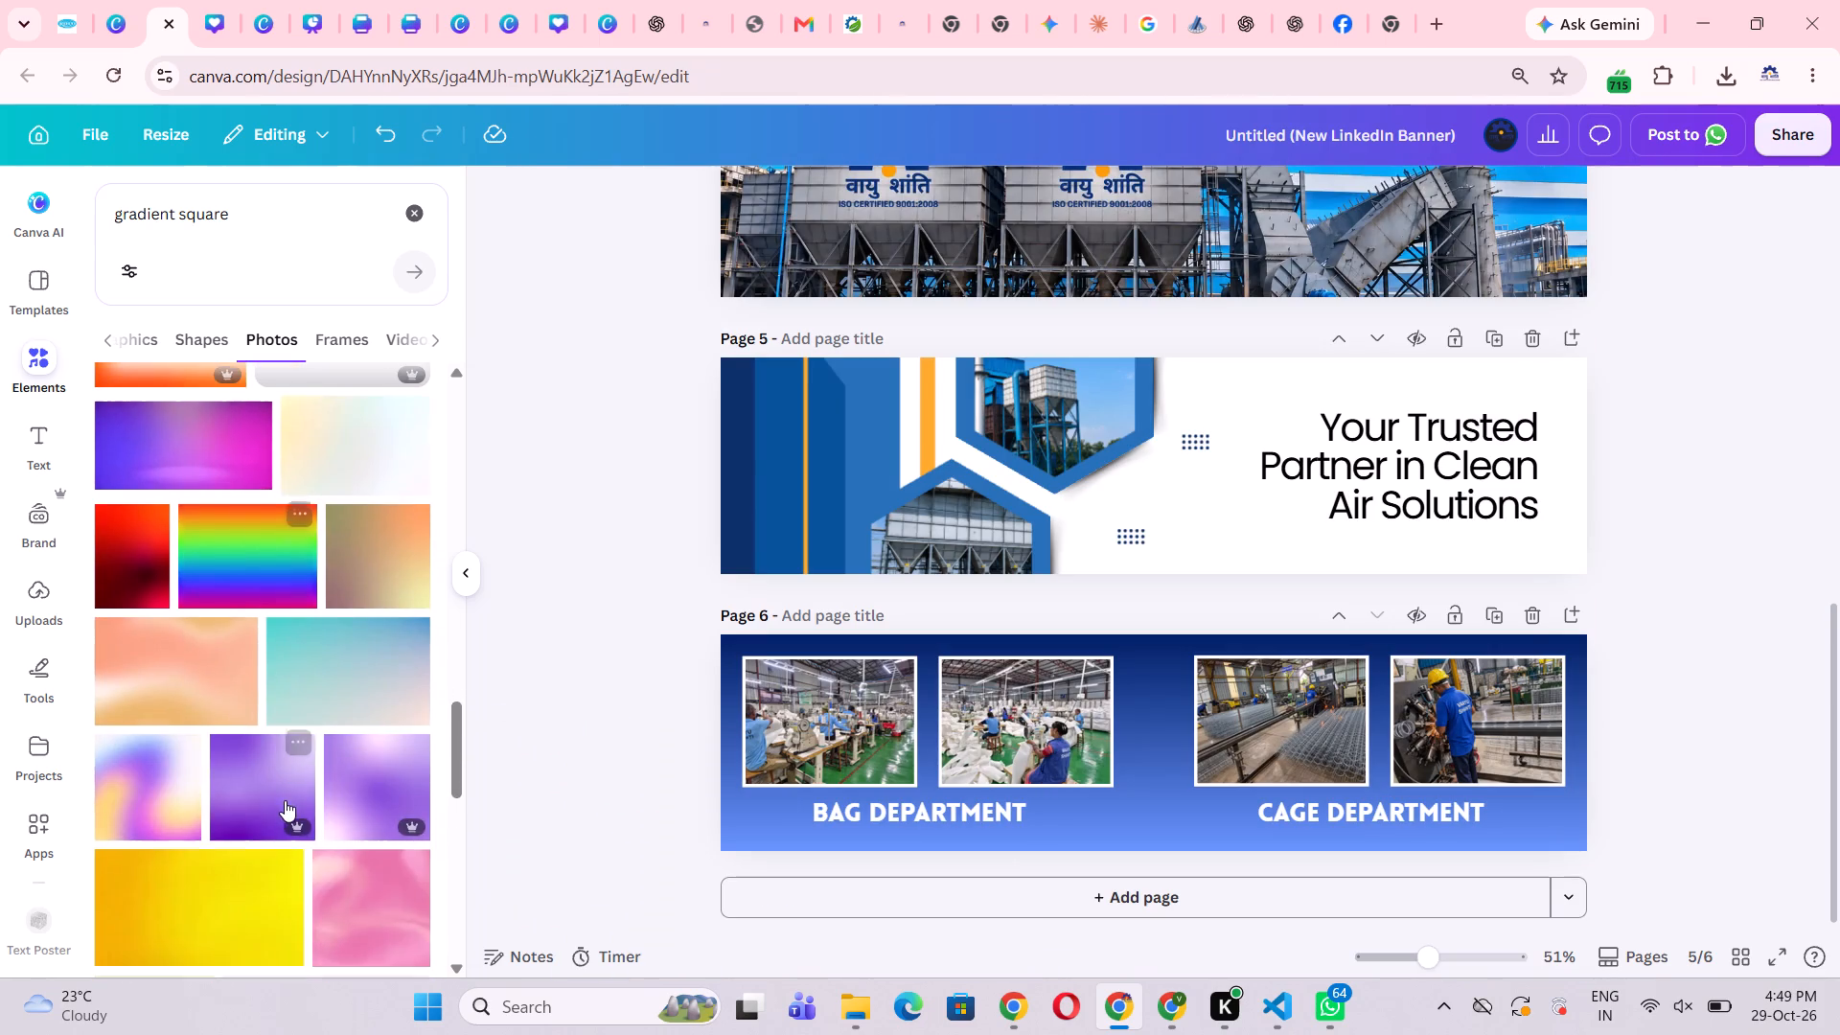
scroll(281, 797, down, 7)
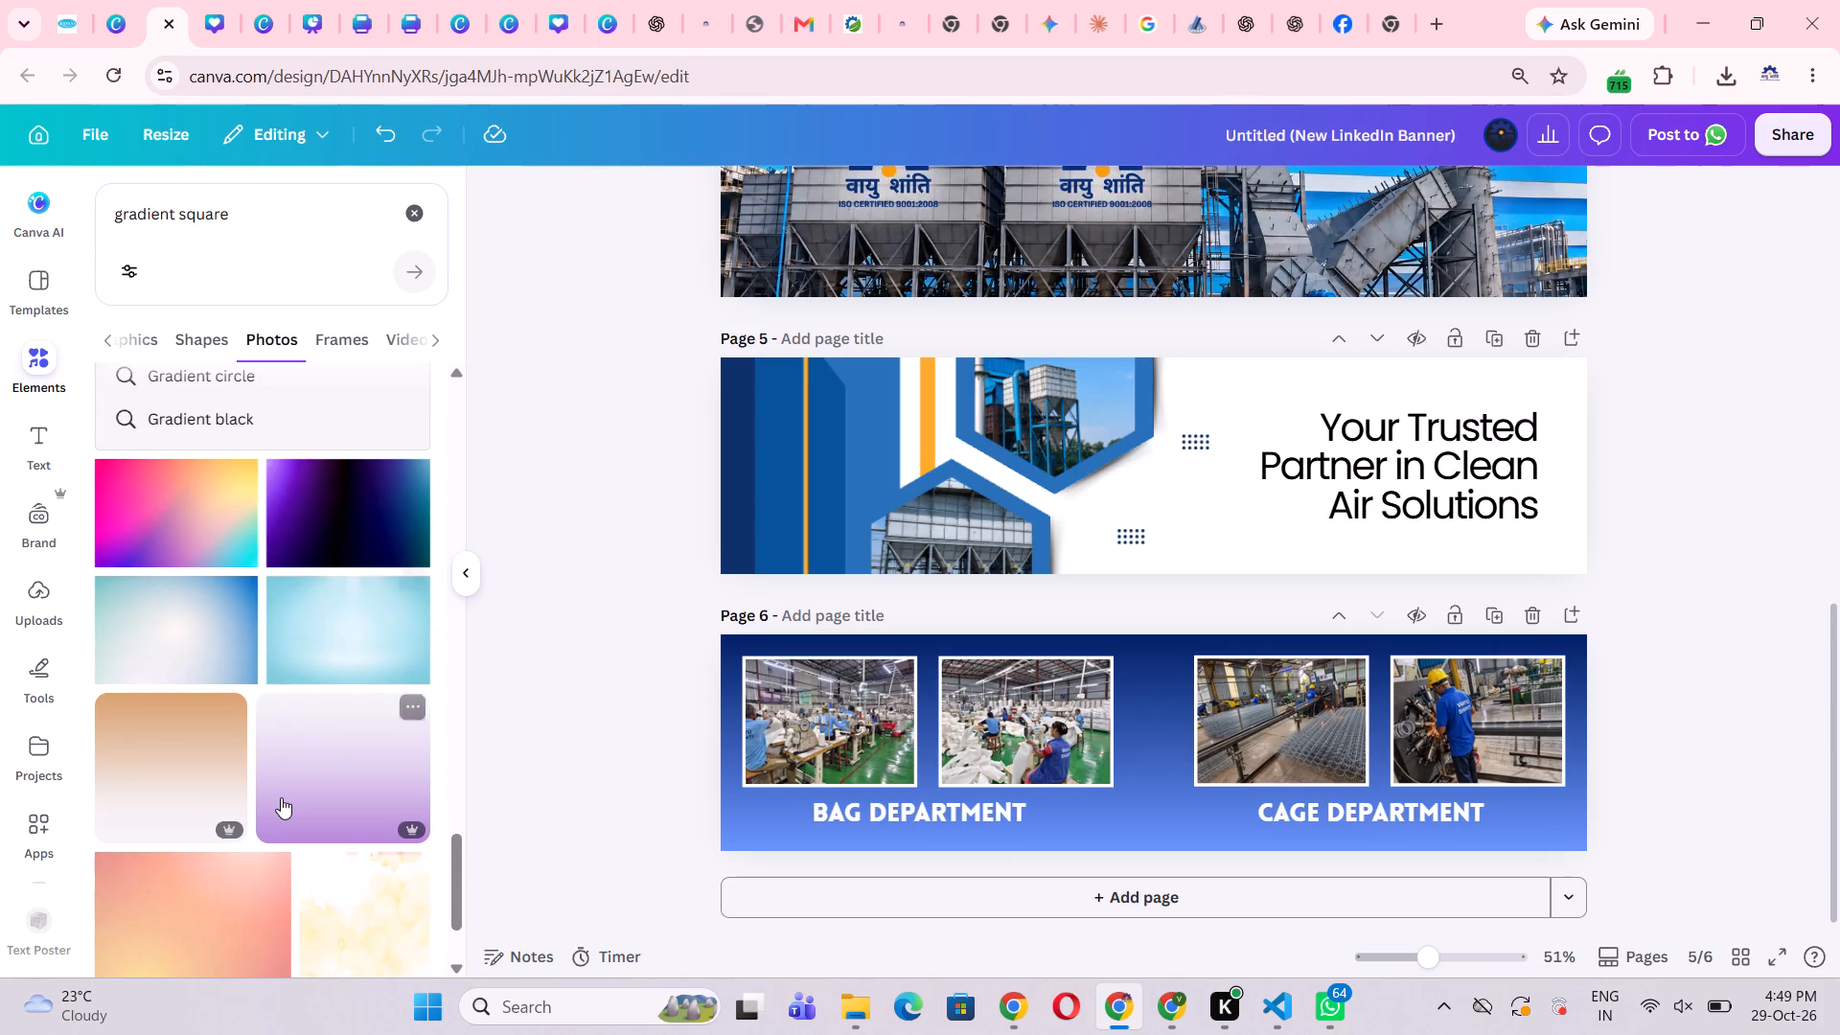
scroll(302, 787, down, 4)
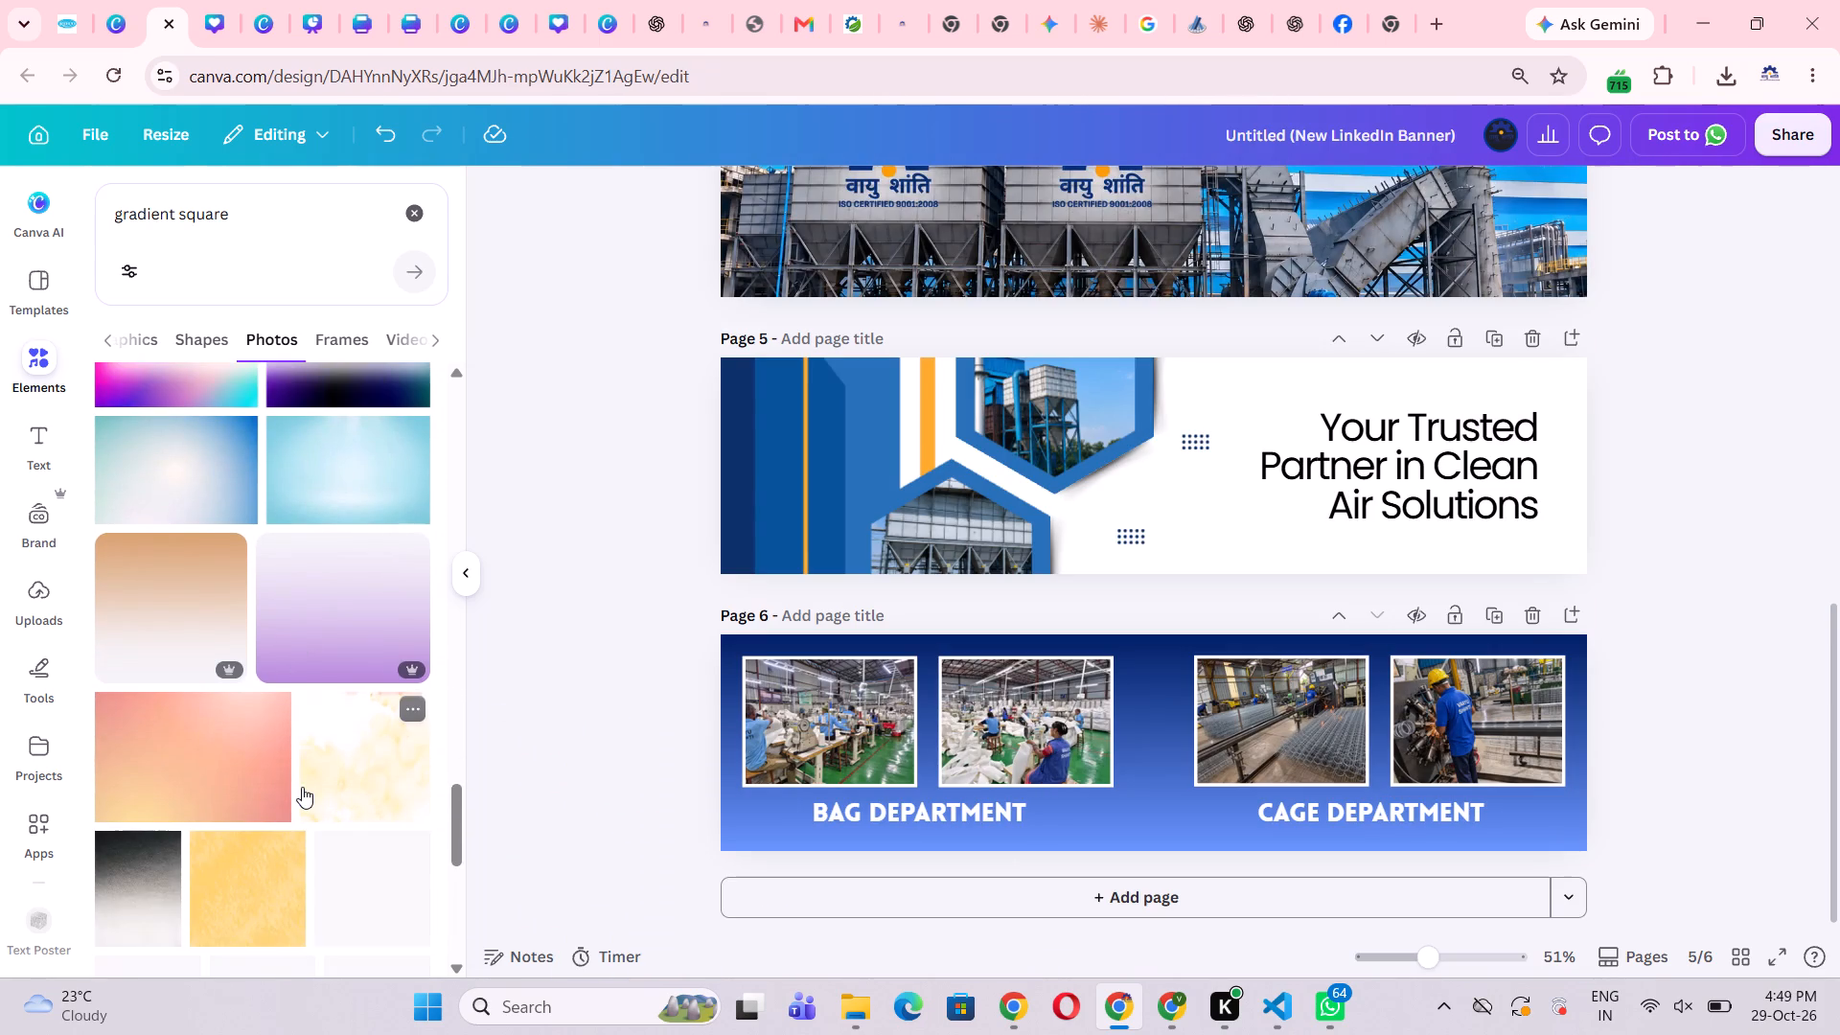
scroll(302, 787, down, 6)
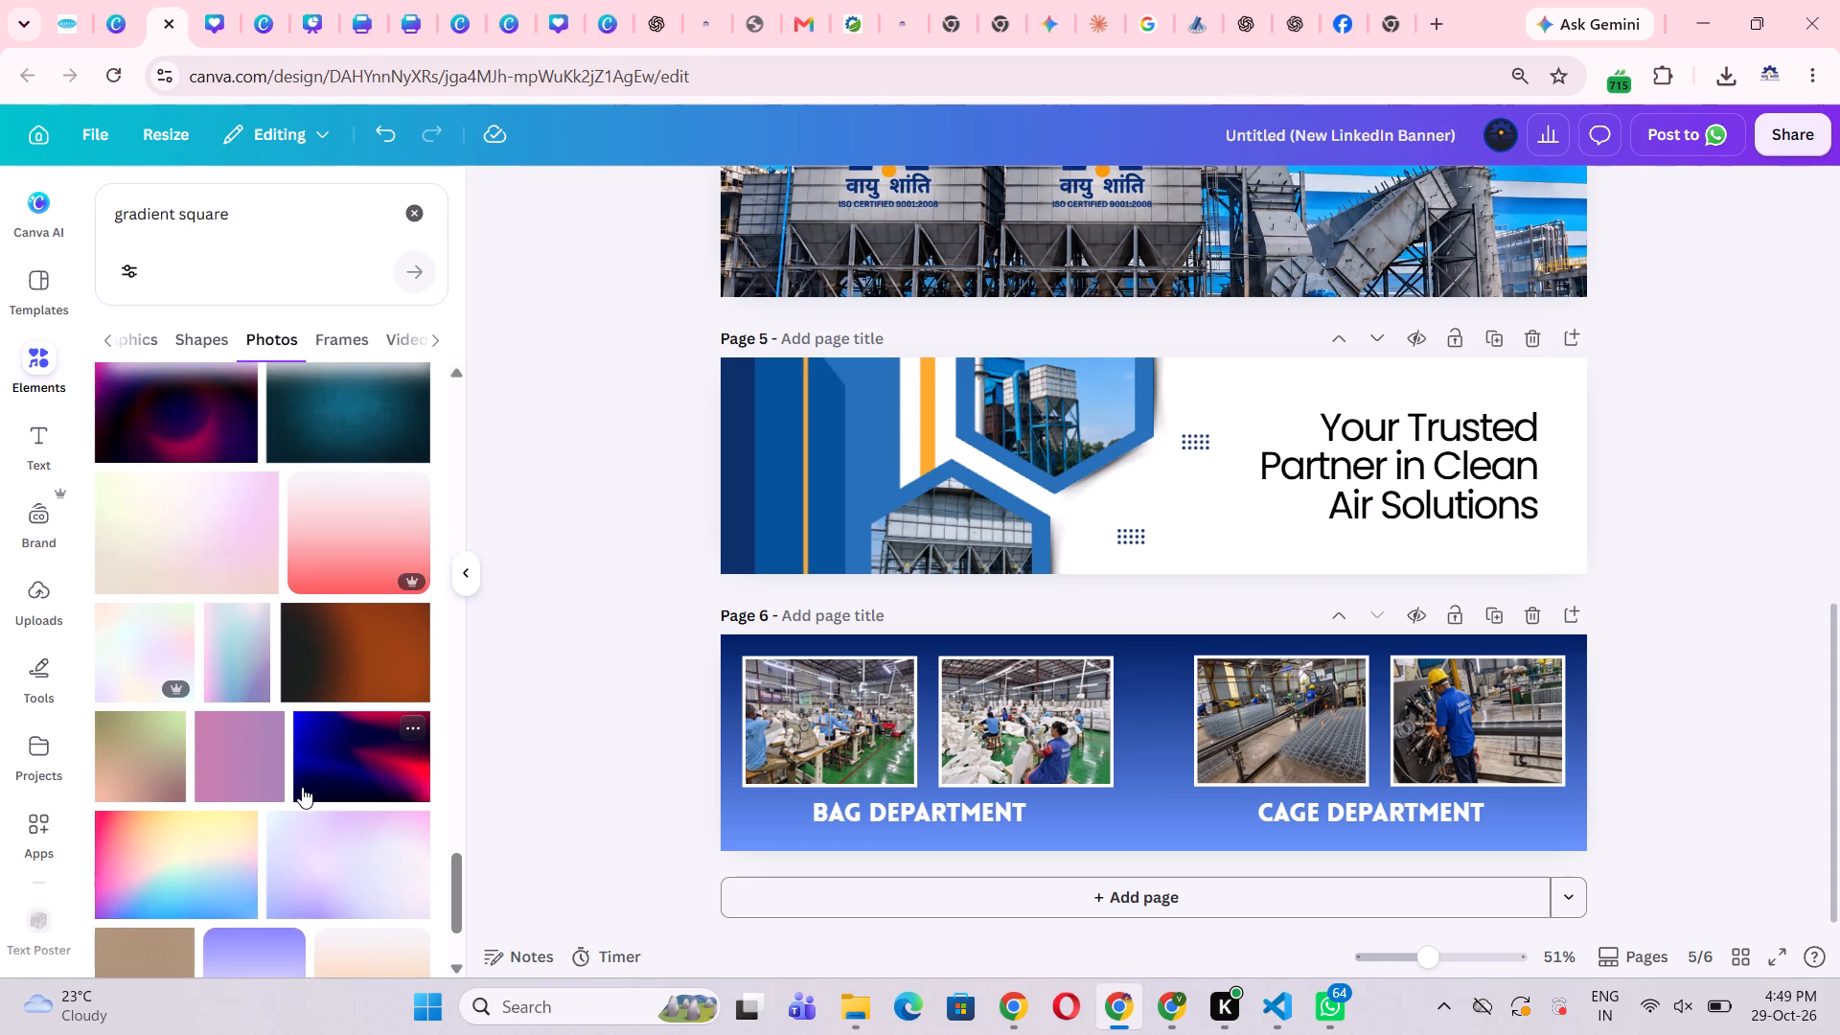
scroll(302, 787, down, 5)
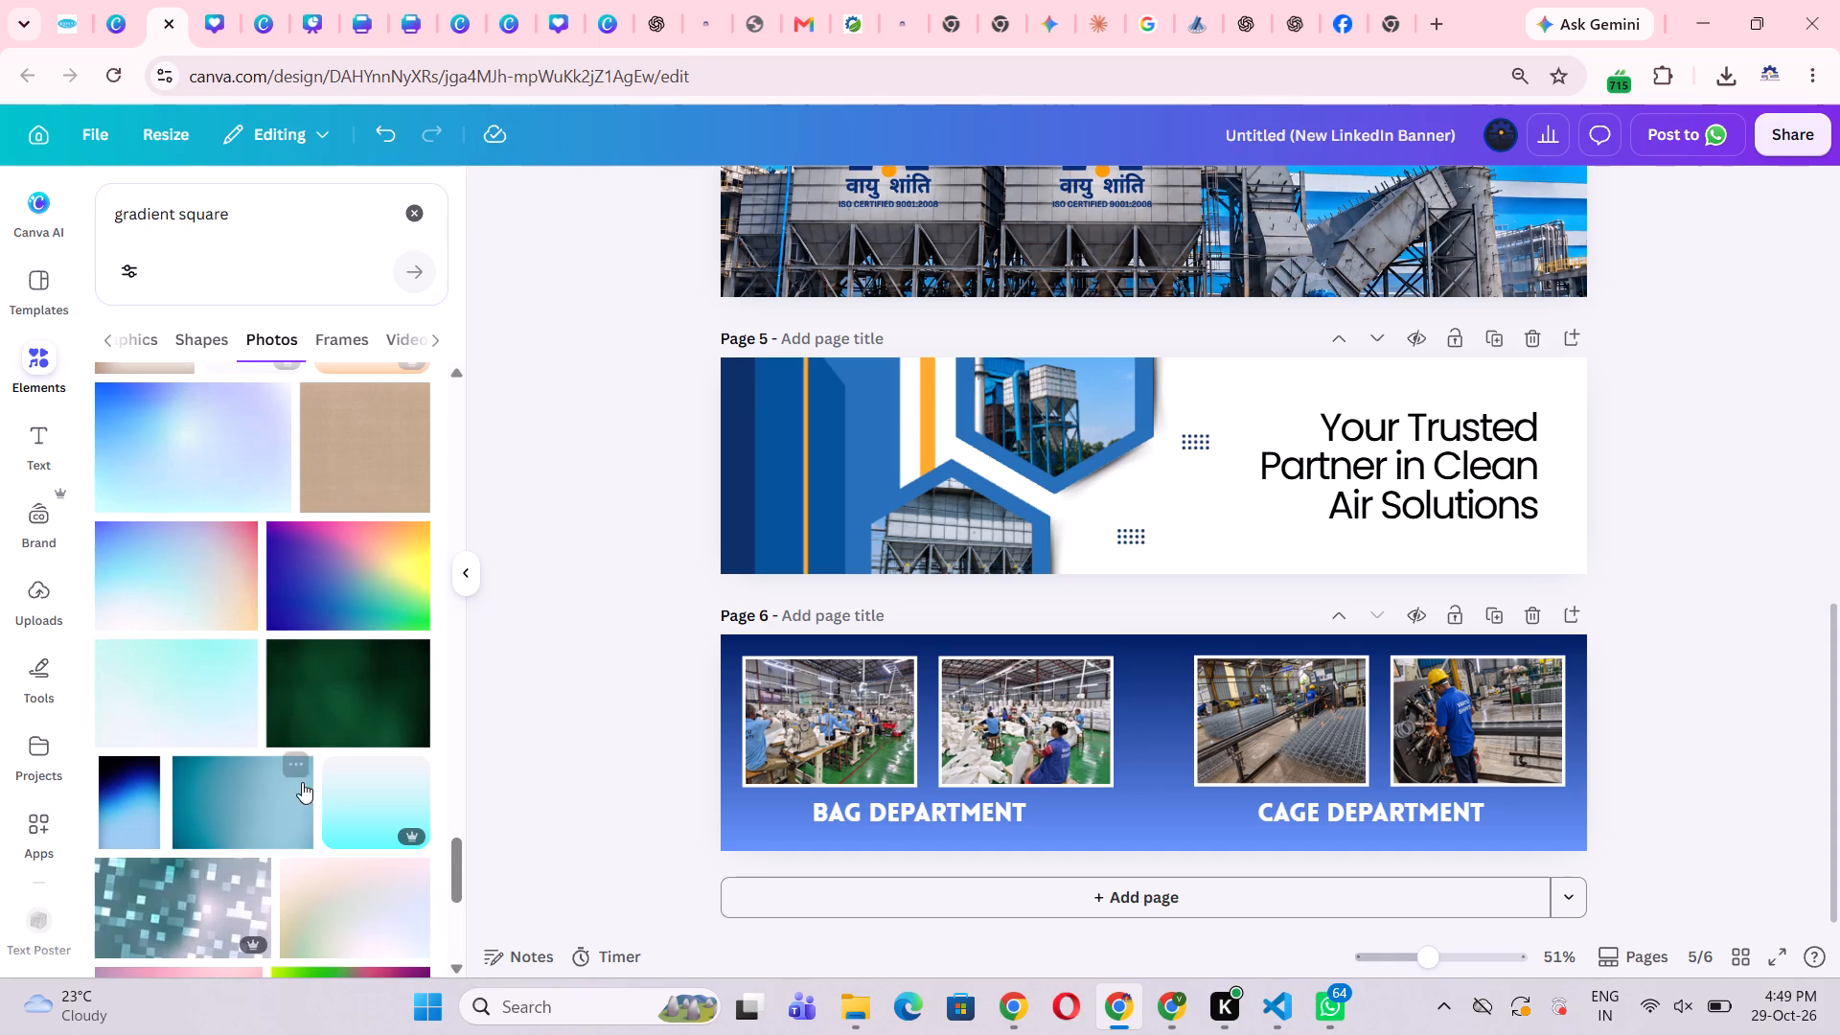
scroll(304, 768, down, 6)
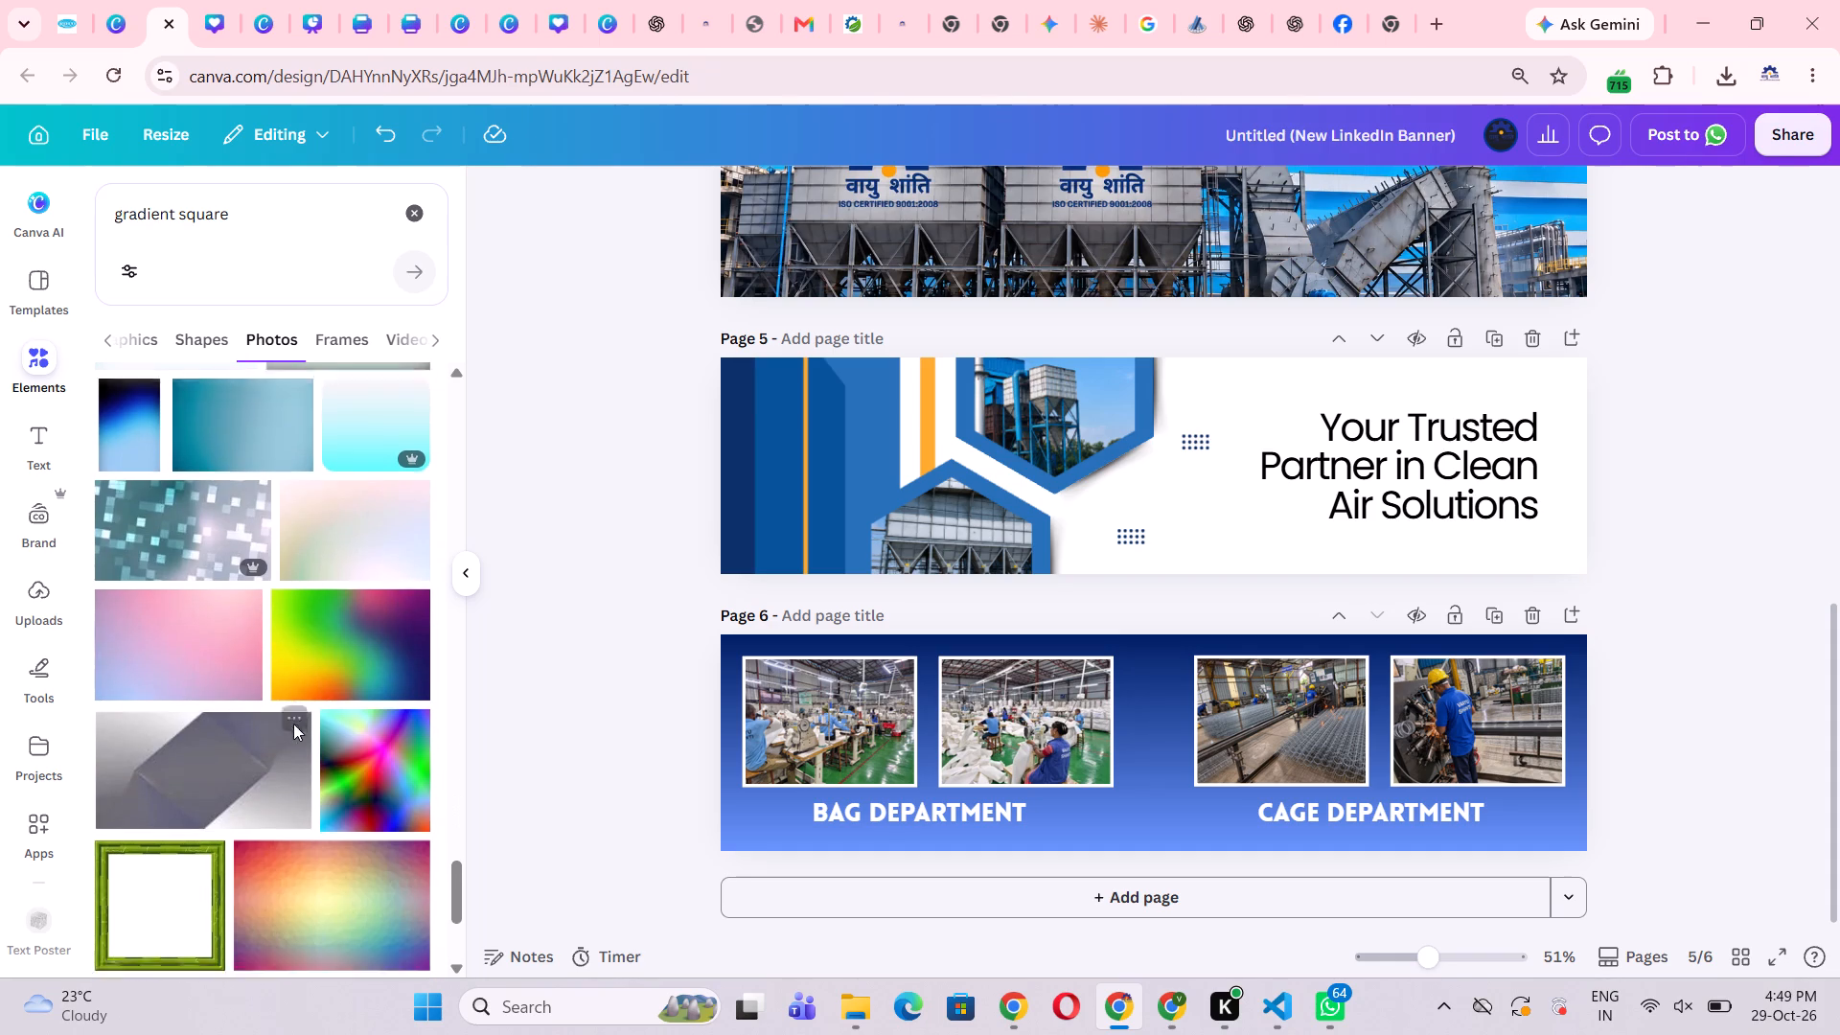
scroll(294, 724, down, 6)
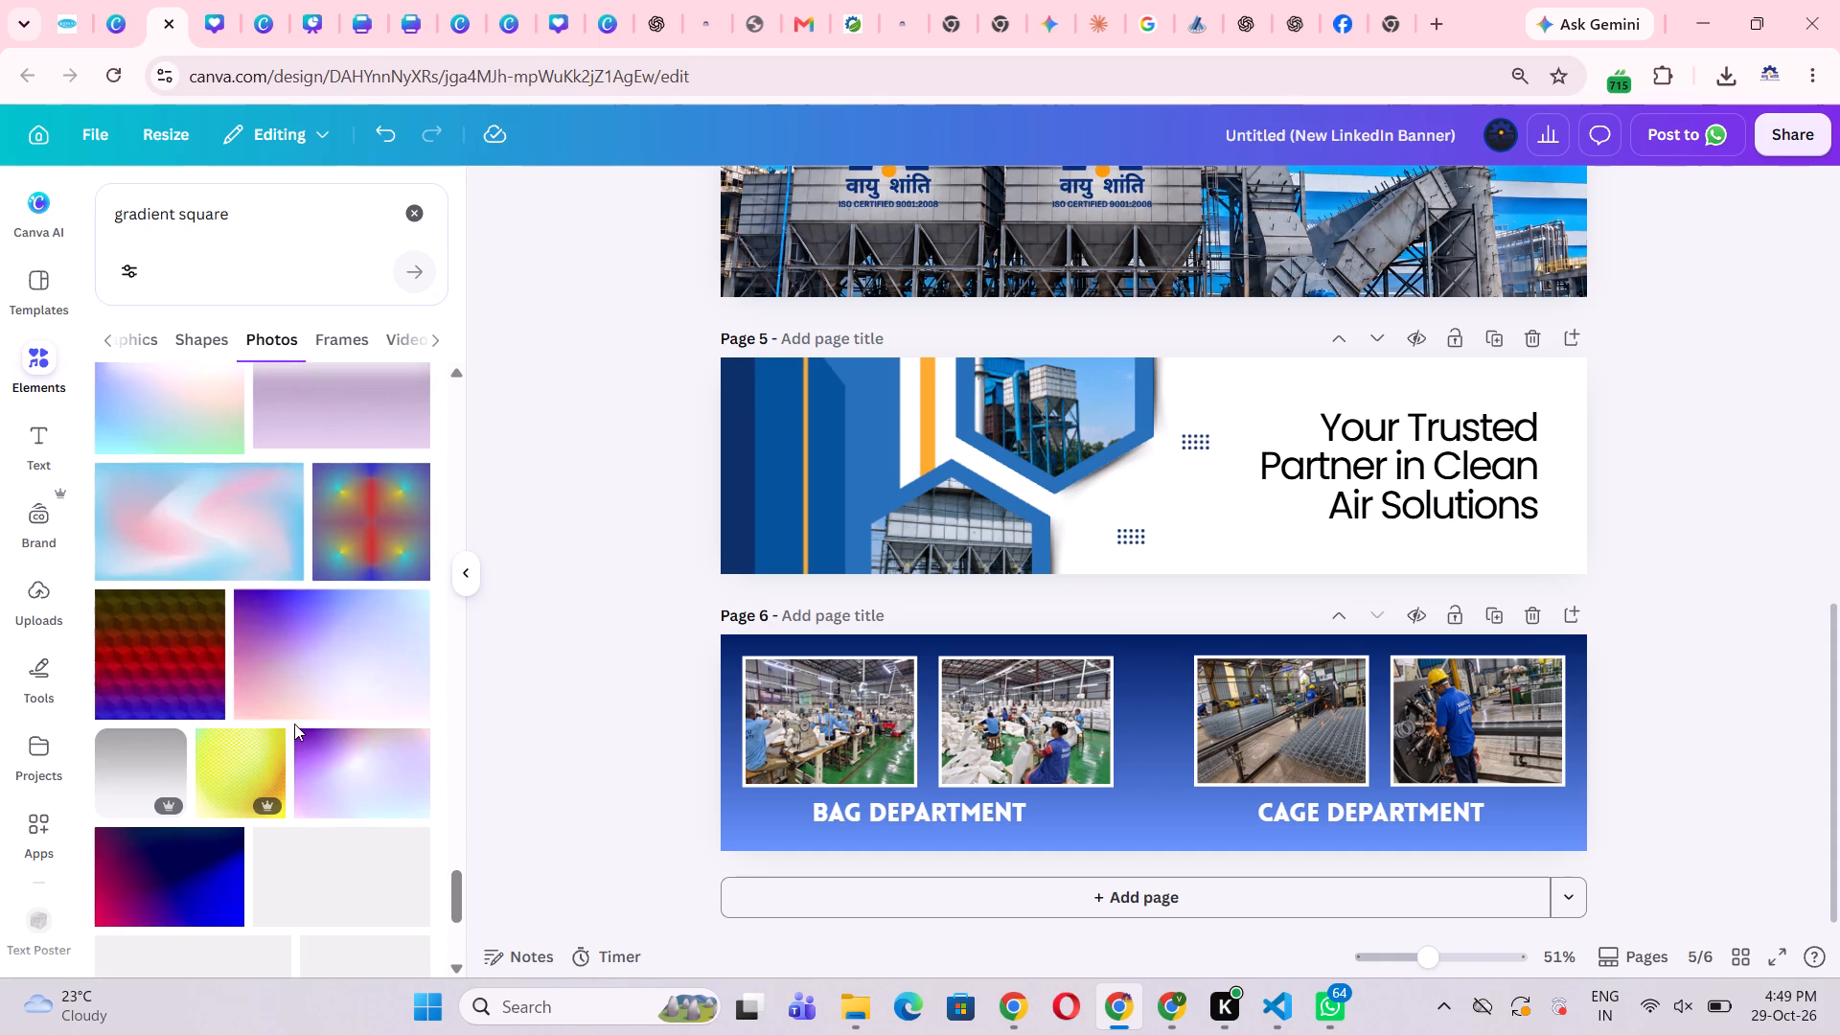
scroll(294, 724, down, 5)
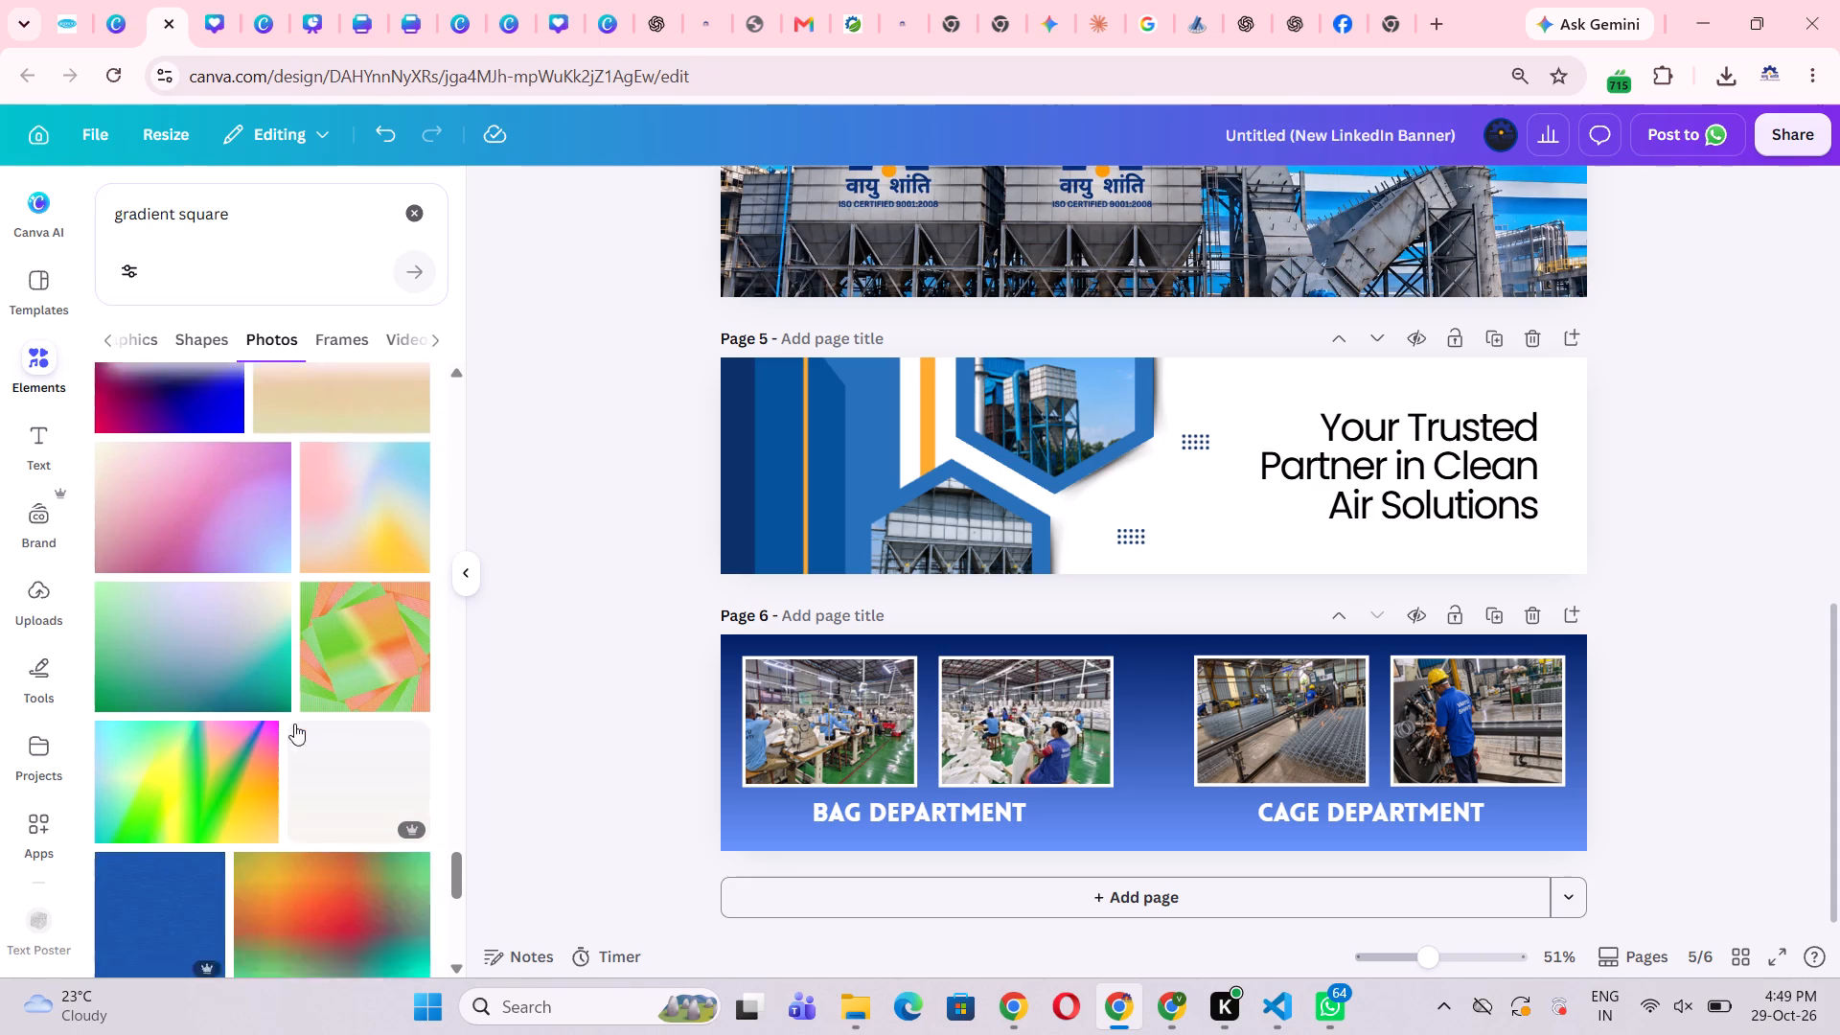
scroll(294, 724, down, 3)
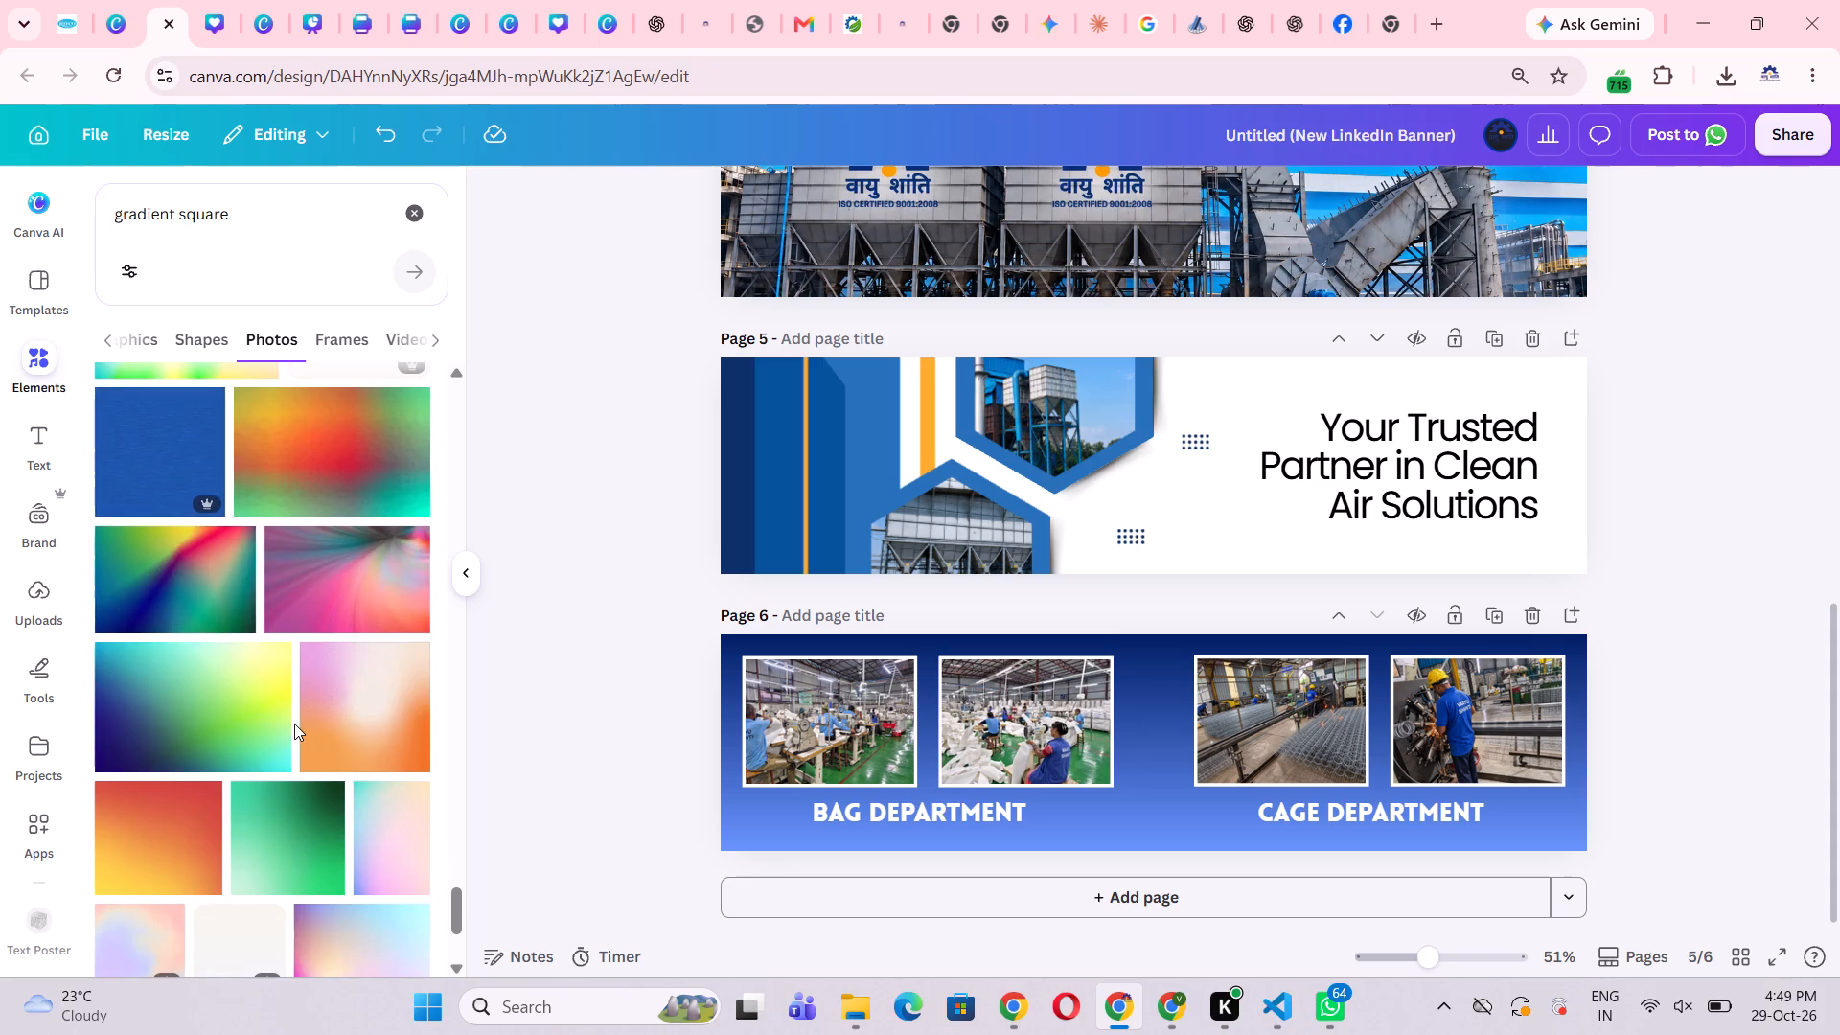
scroll(294, 724, down, 11)
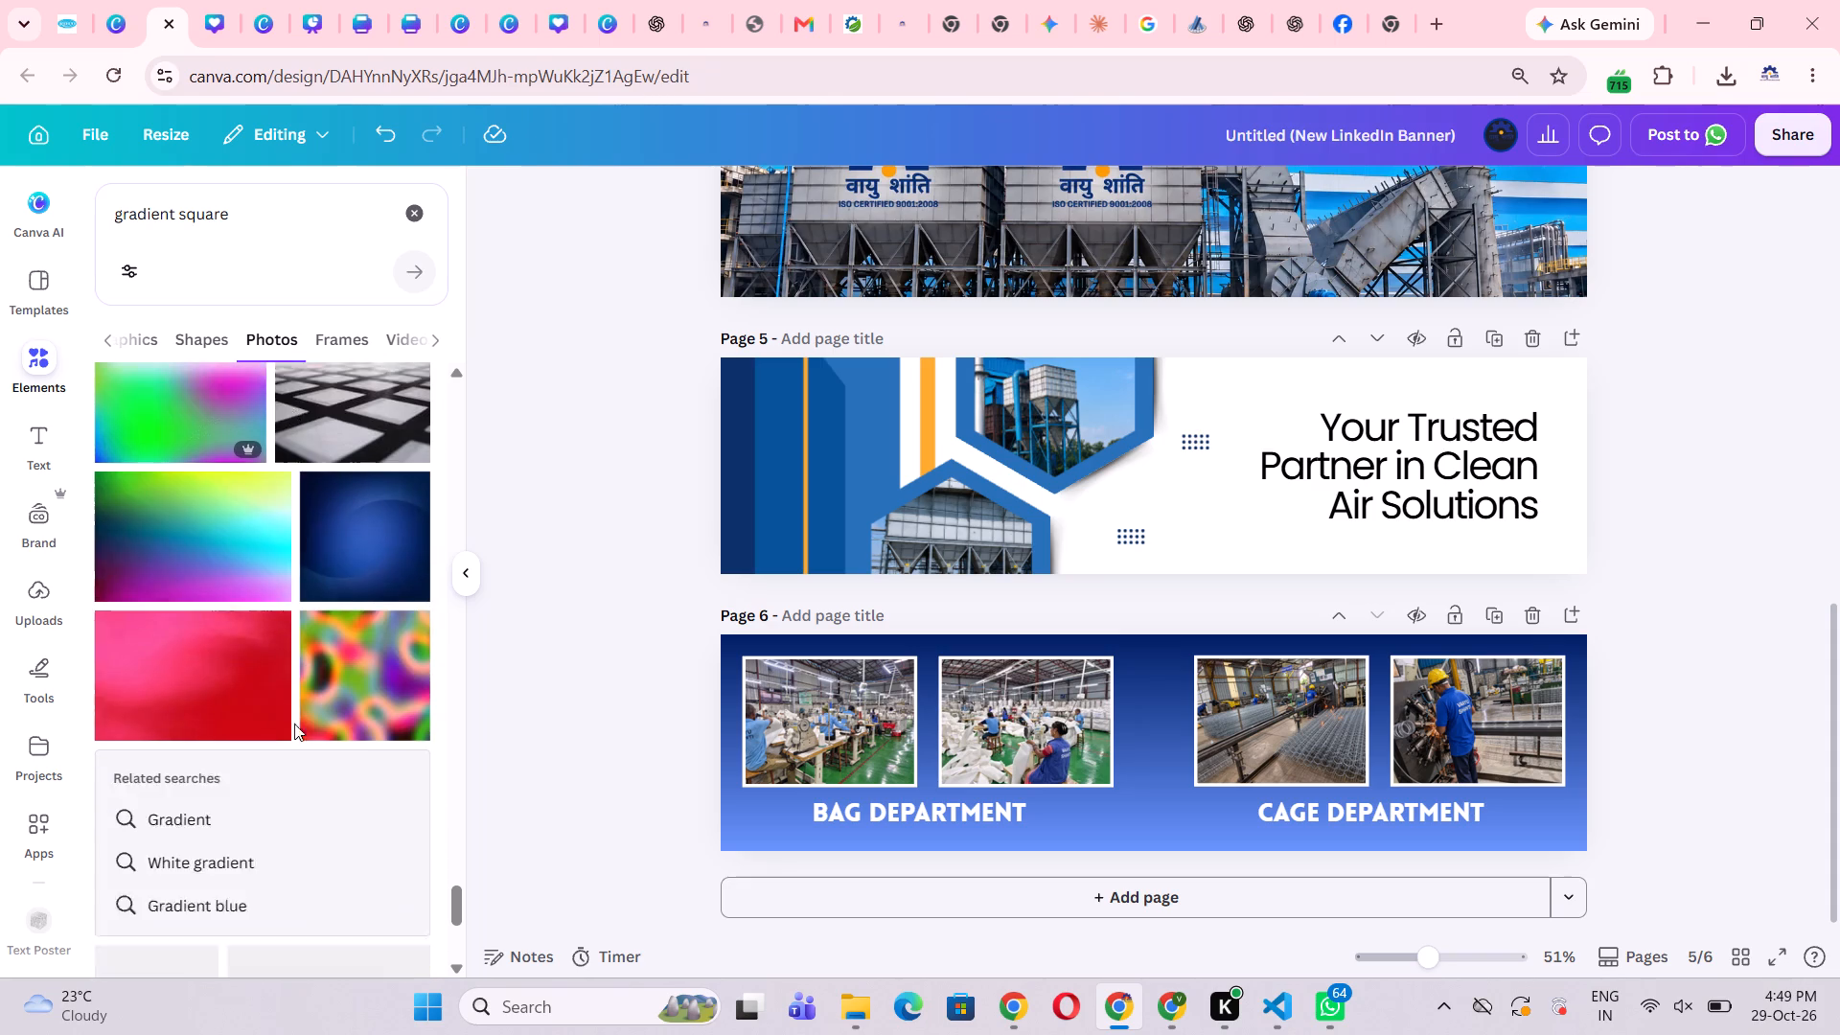
scroll(294, 724, down, 6)
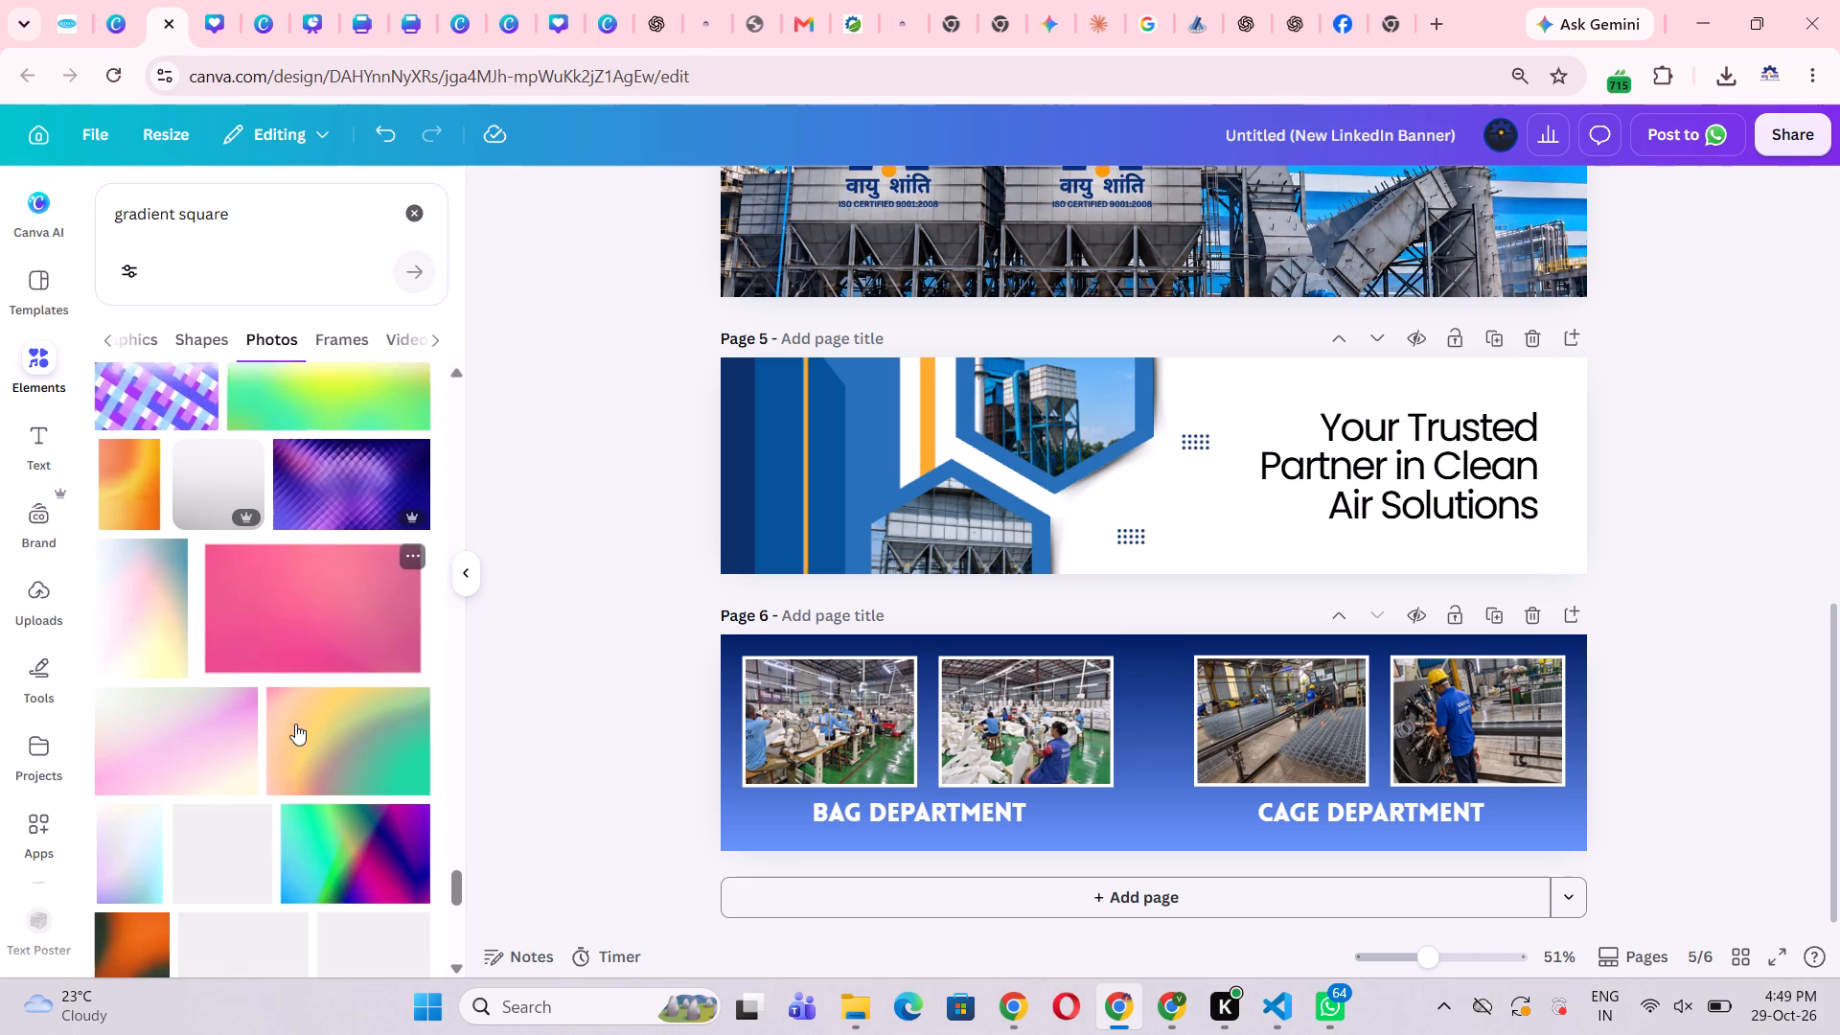
scroll(295, 724, down, 4)
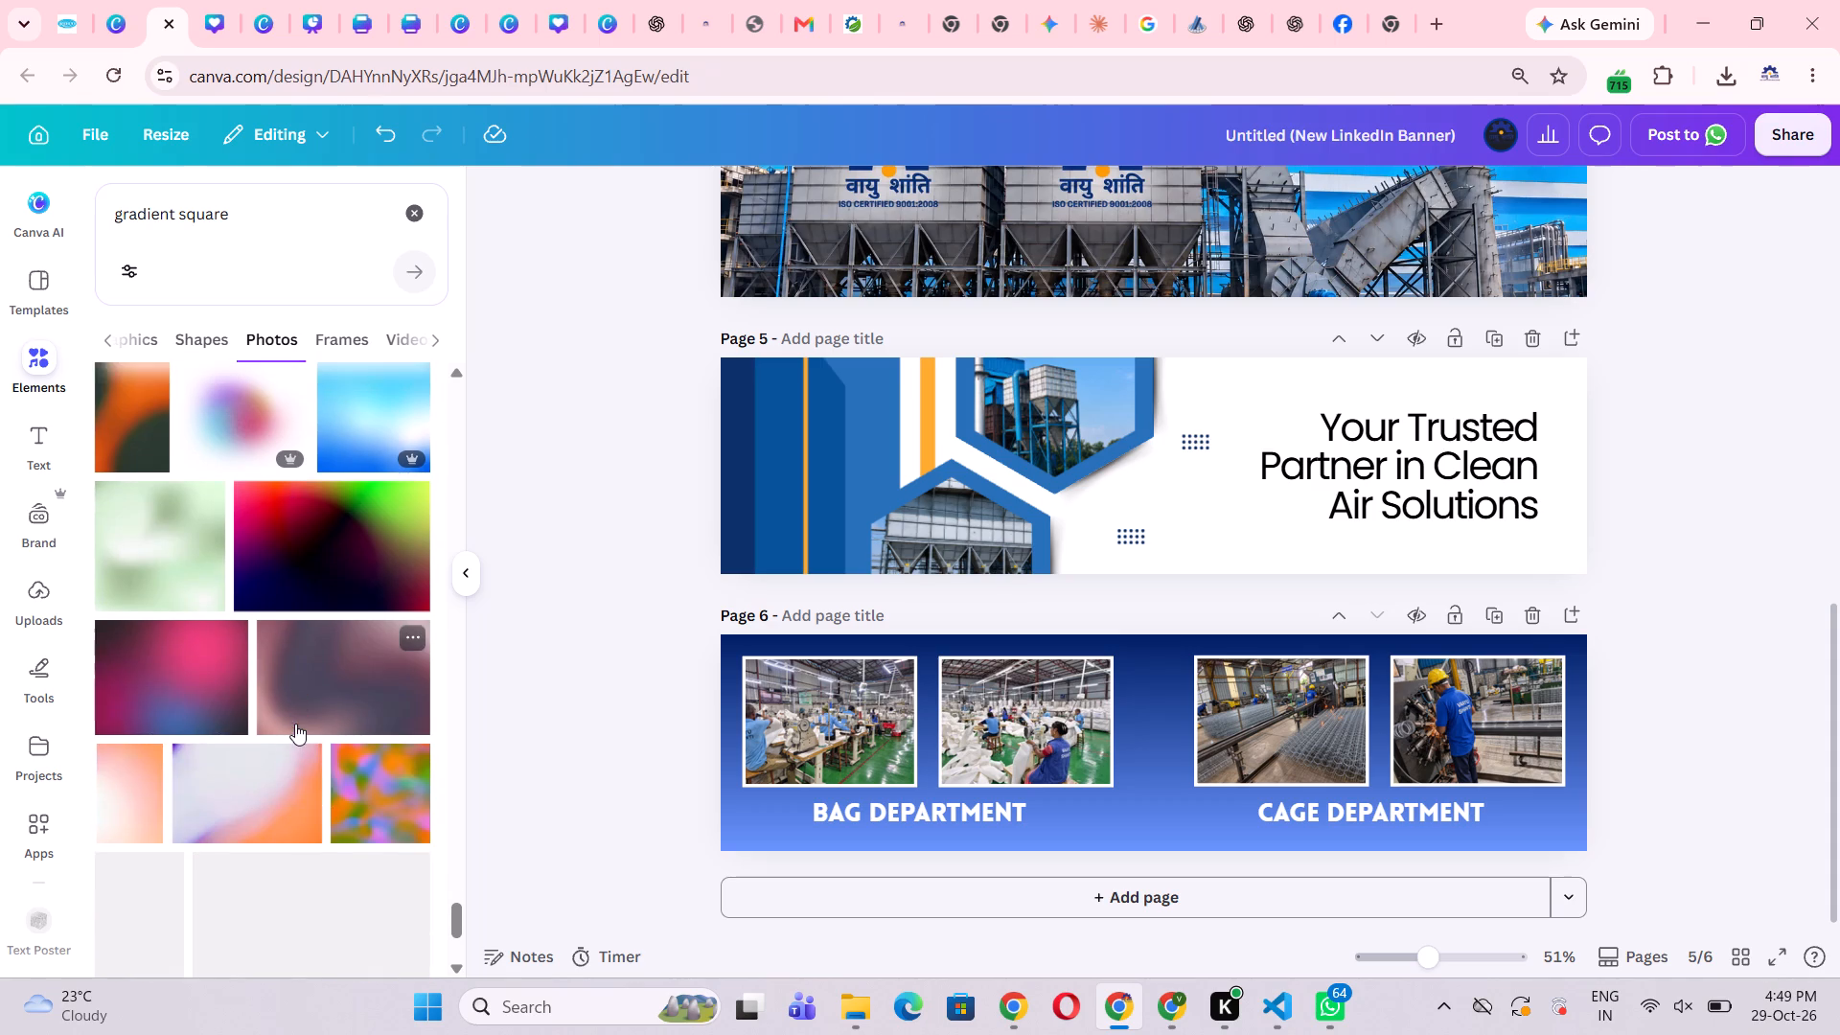
scroll(295, 724, down, 5)
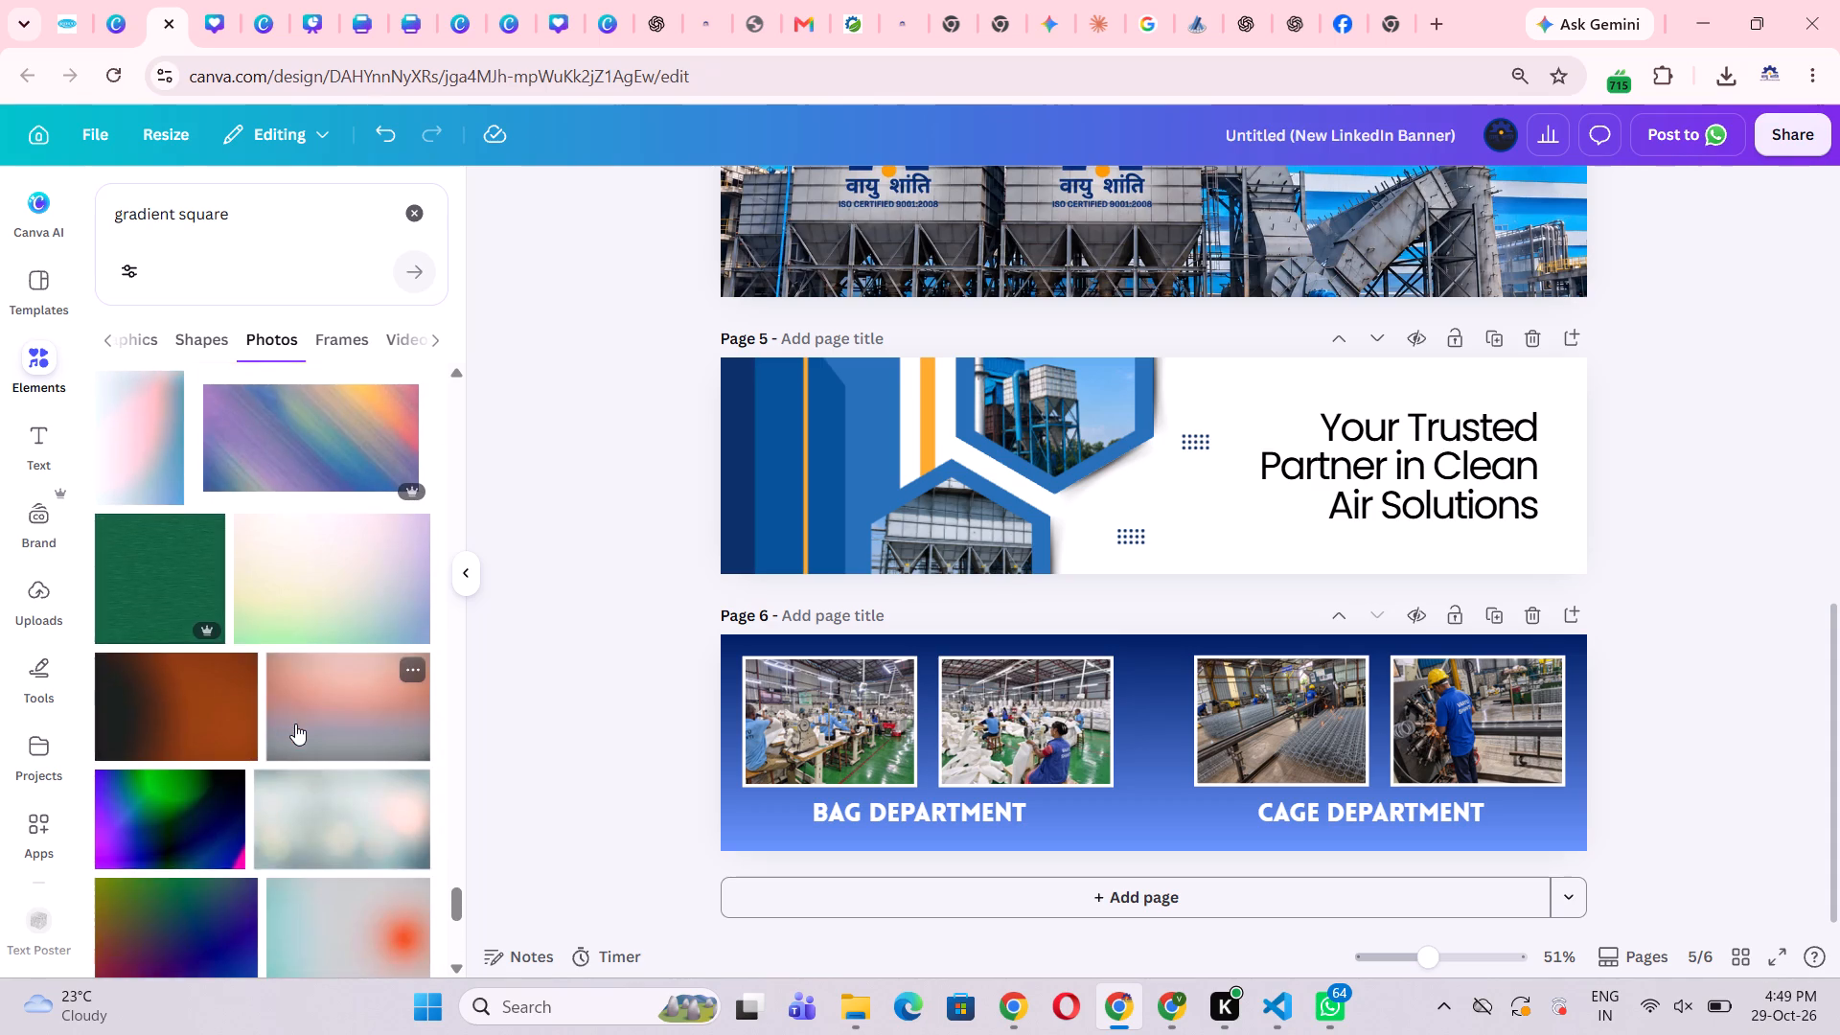
scroll(295, 724, down, 2)
scroll(297, 720, up, 3)
scroll(297, 720, down, 7)
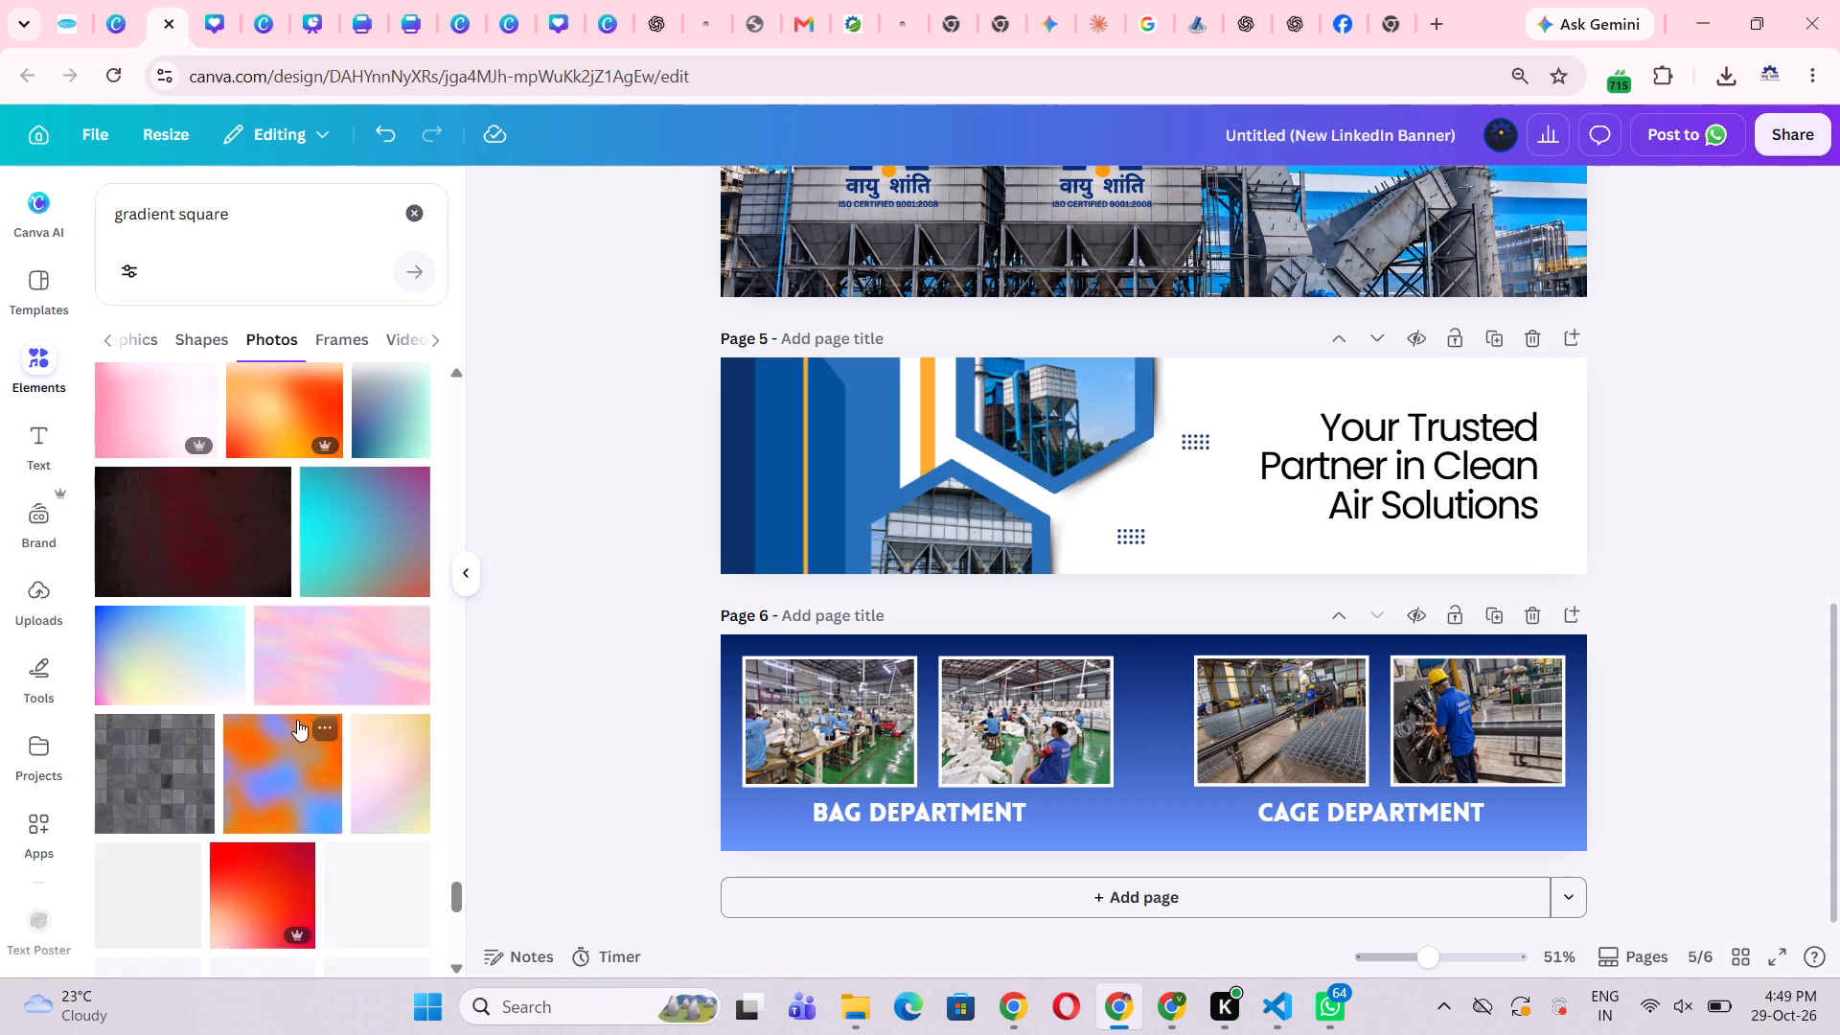
scroll(297, 720, down, 4)
scroll(297, 720, up, 1)
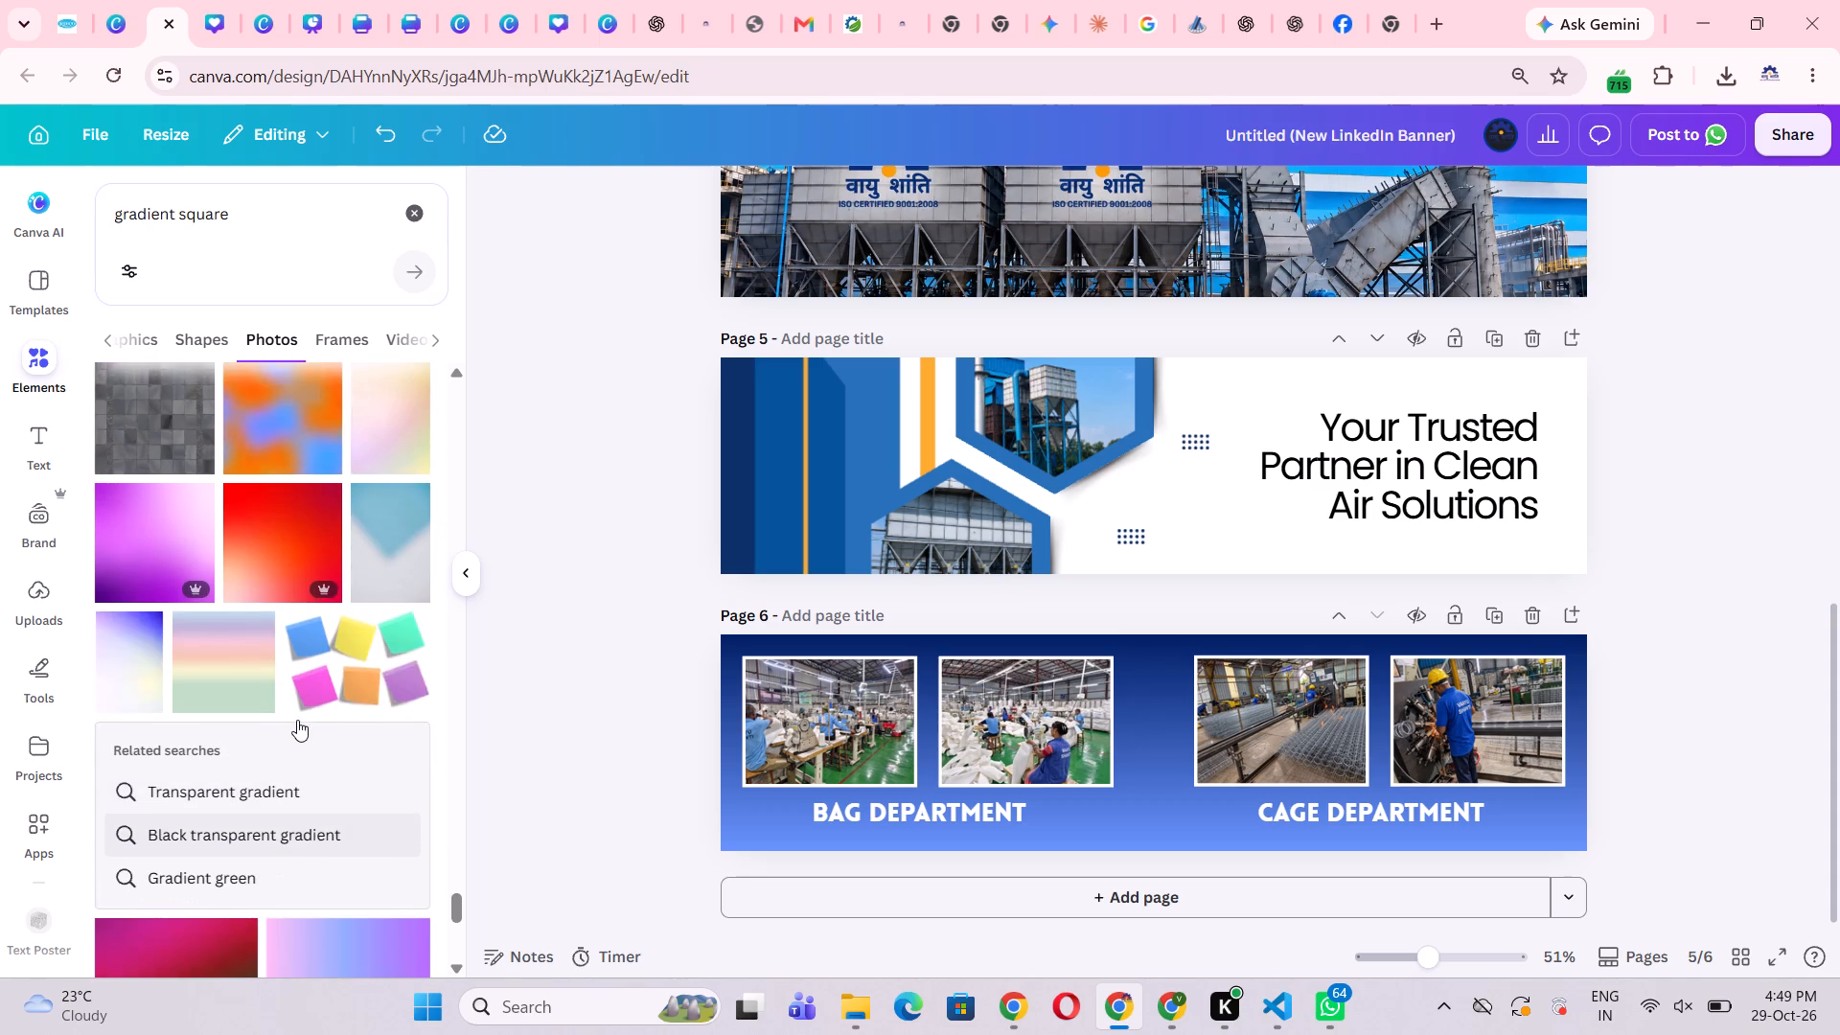
scroll(297, 720, down, 7)
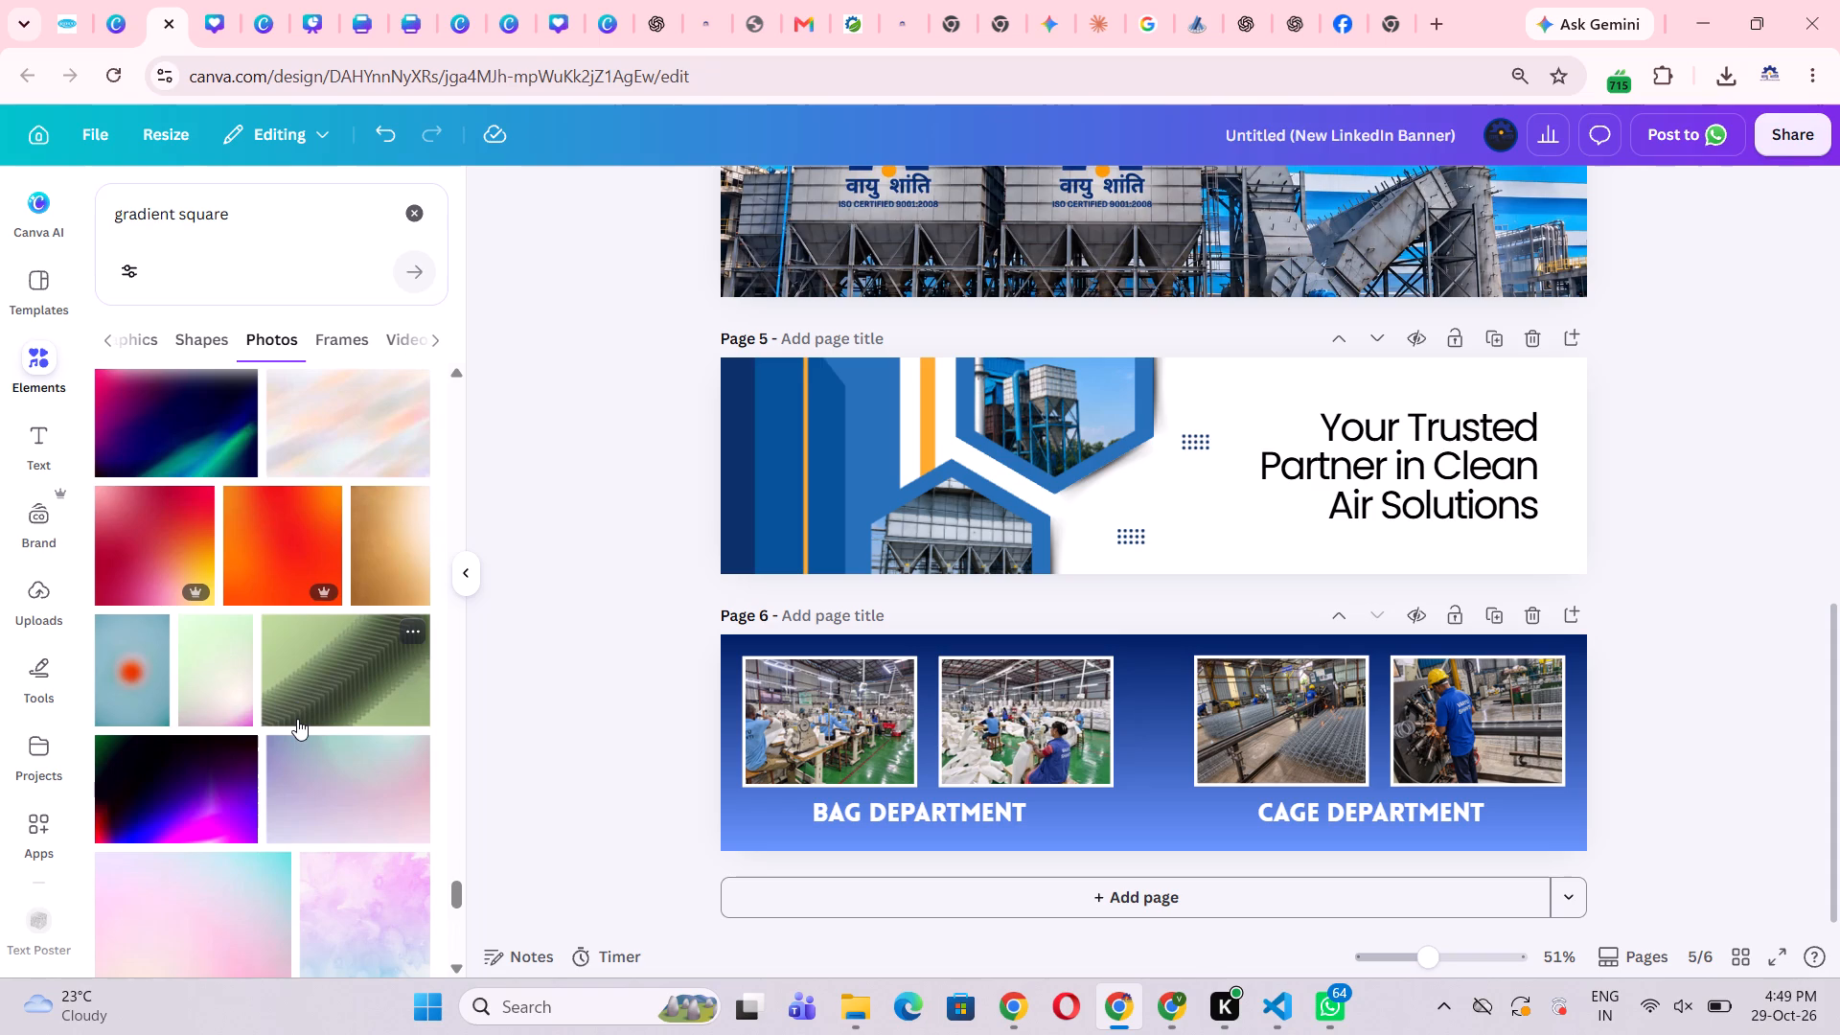
scroll(297, 719, down, 6)
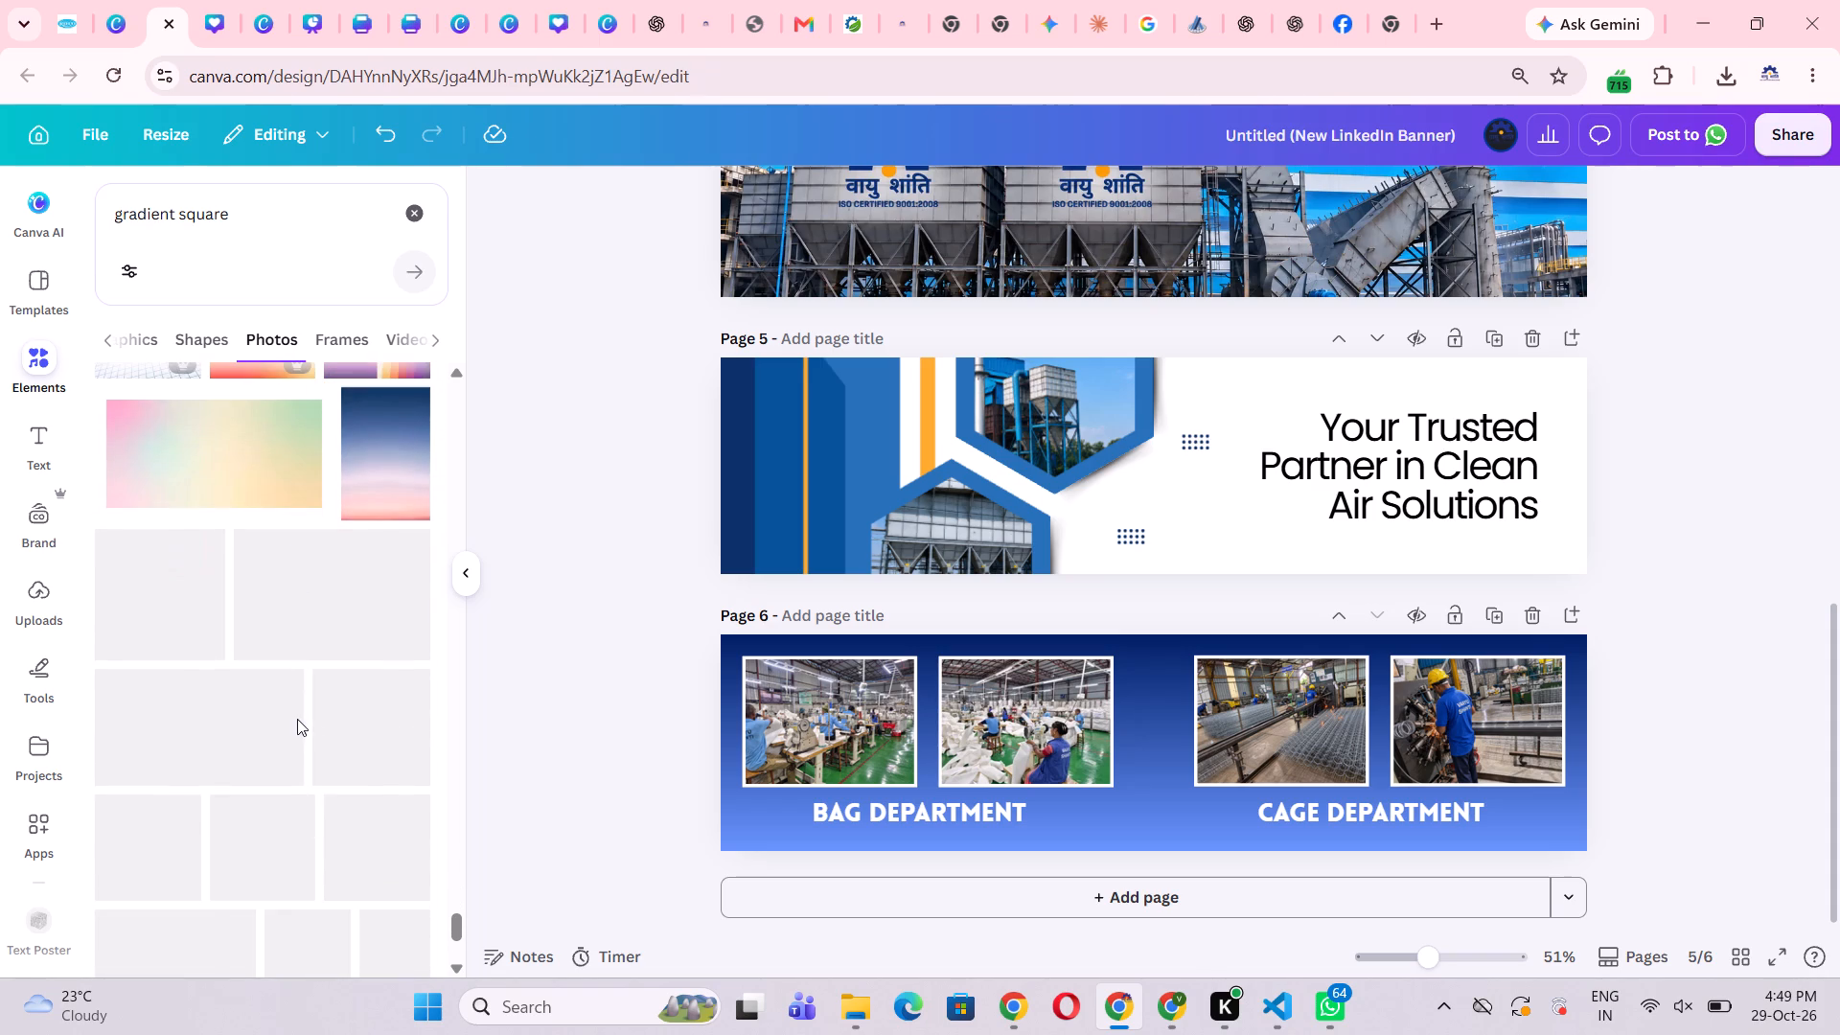
Review page 6's overall layout with the side panel collapsed, checking the Bag and Cage Department photos, titles and the gap between them.
click(1124, 820)
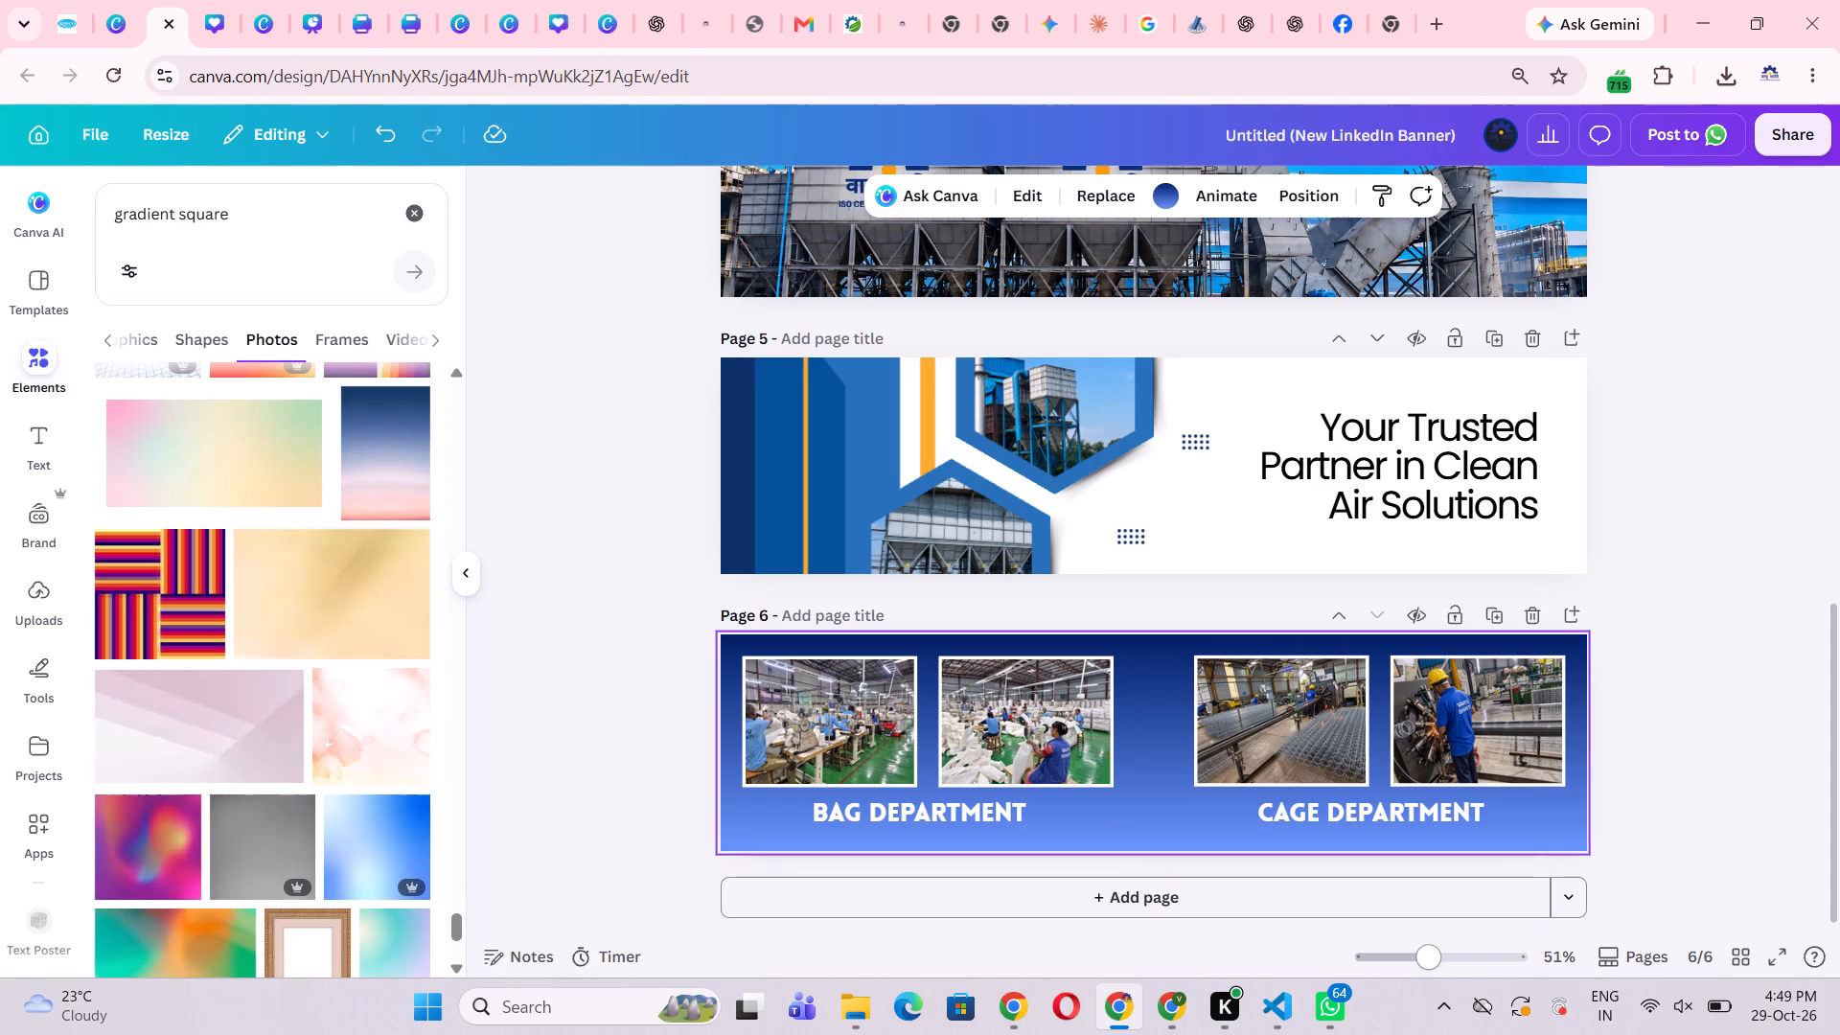
click(1455, 959)
drag(1449, 958, 1427, 964)
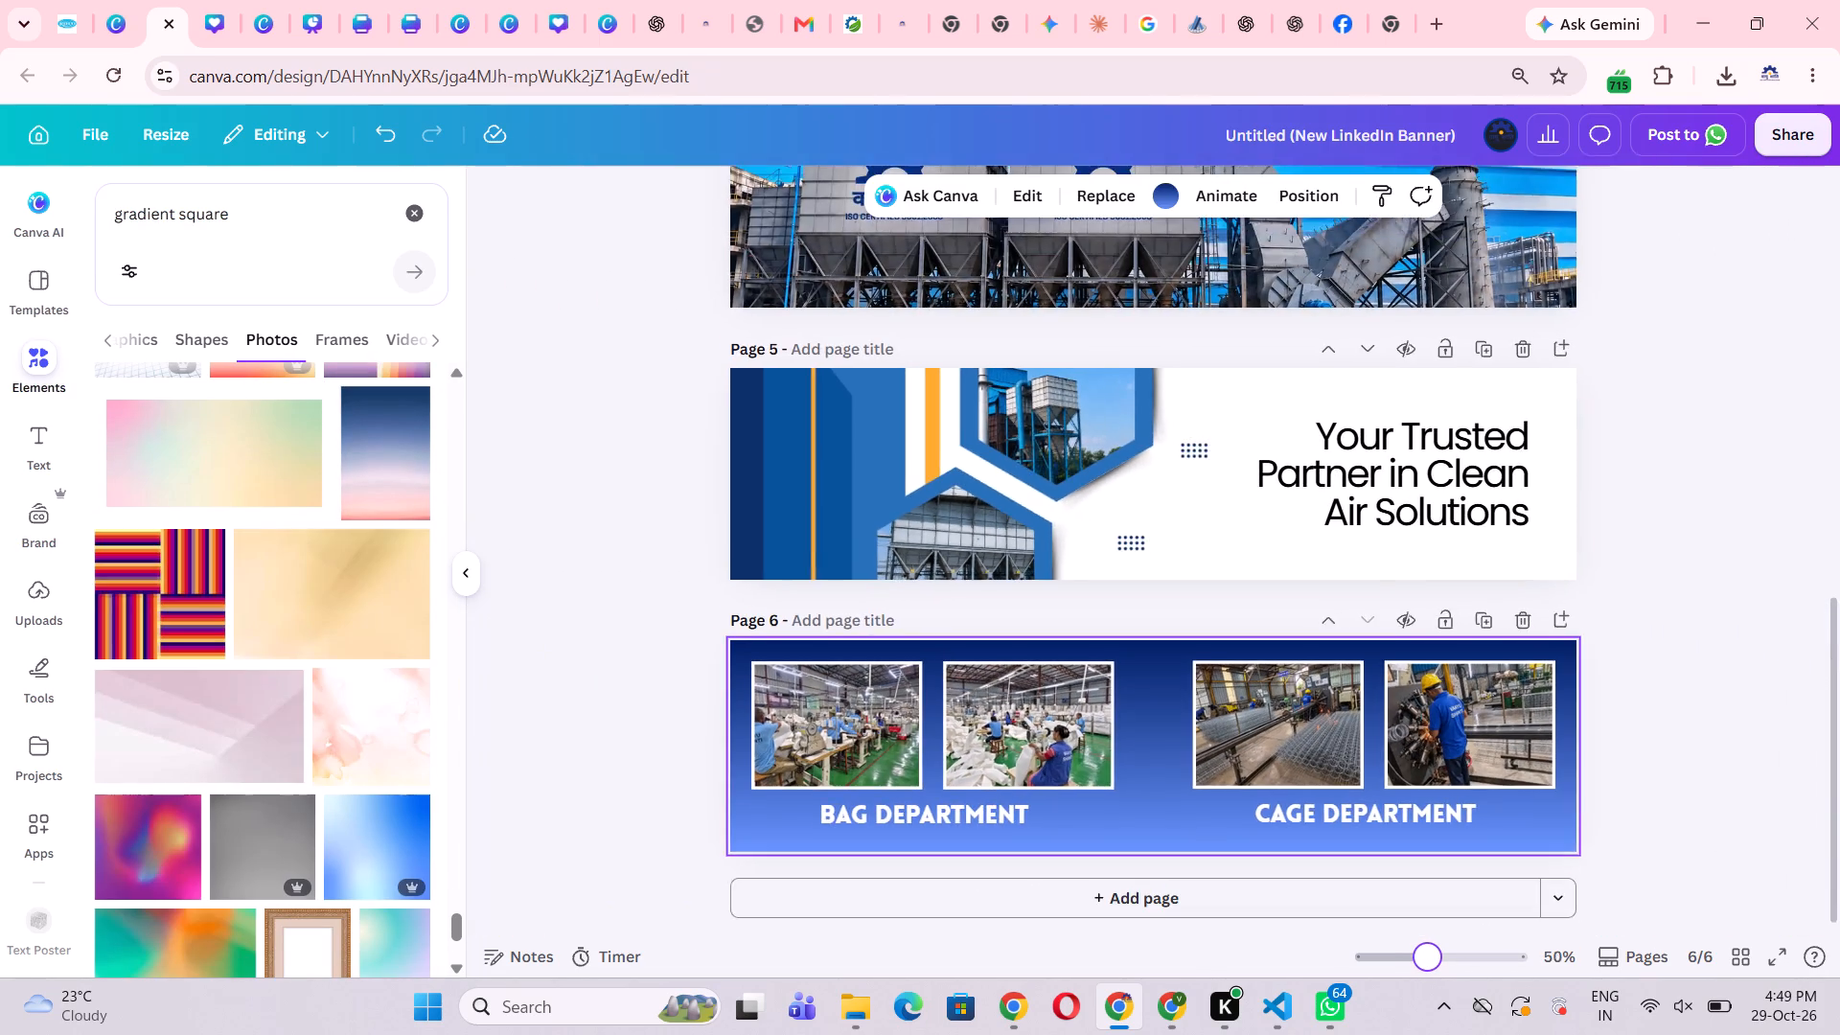
drag(1427, 964, 1437, 962)
scroll(1370, 812, down, 4)
click(1738, 695)
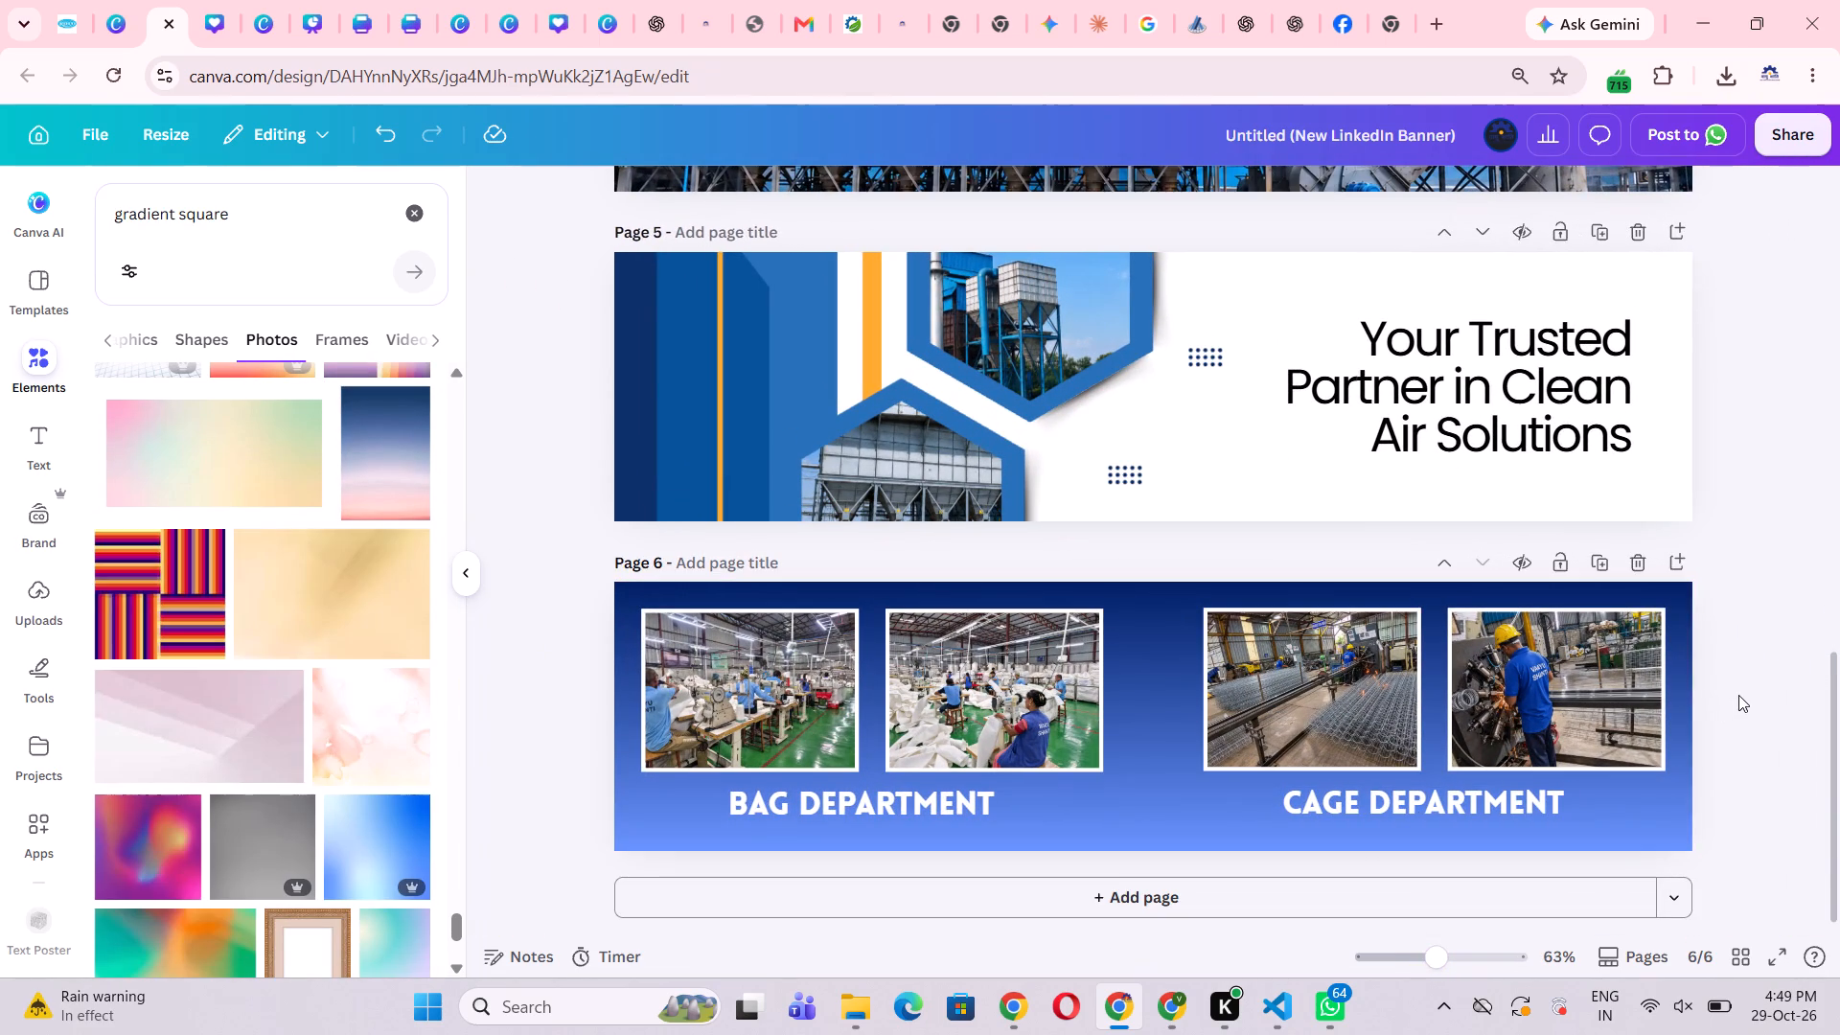
click(1115, 746)
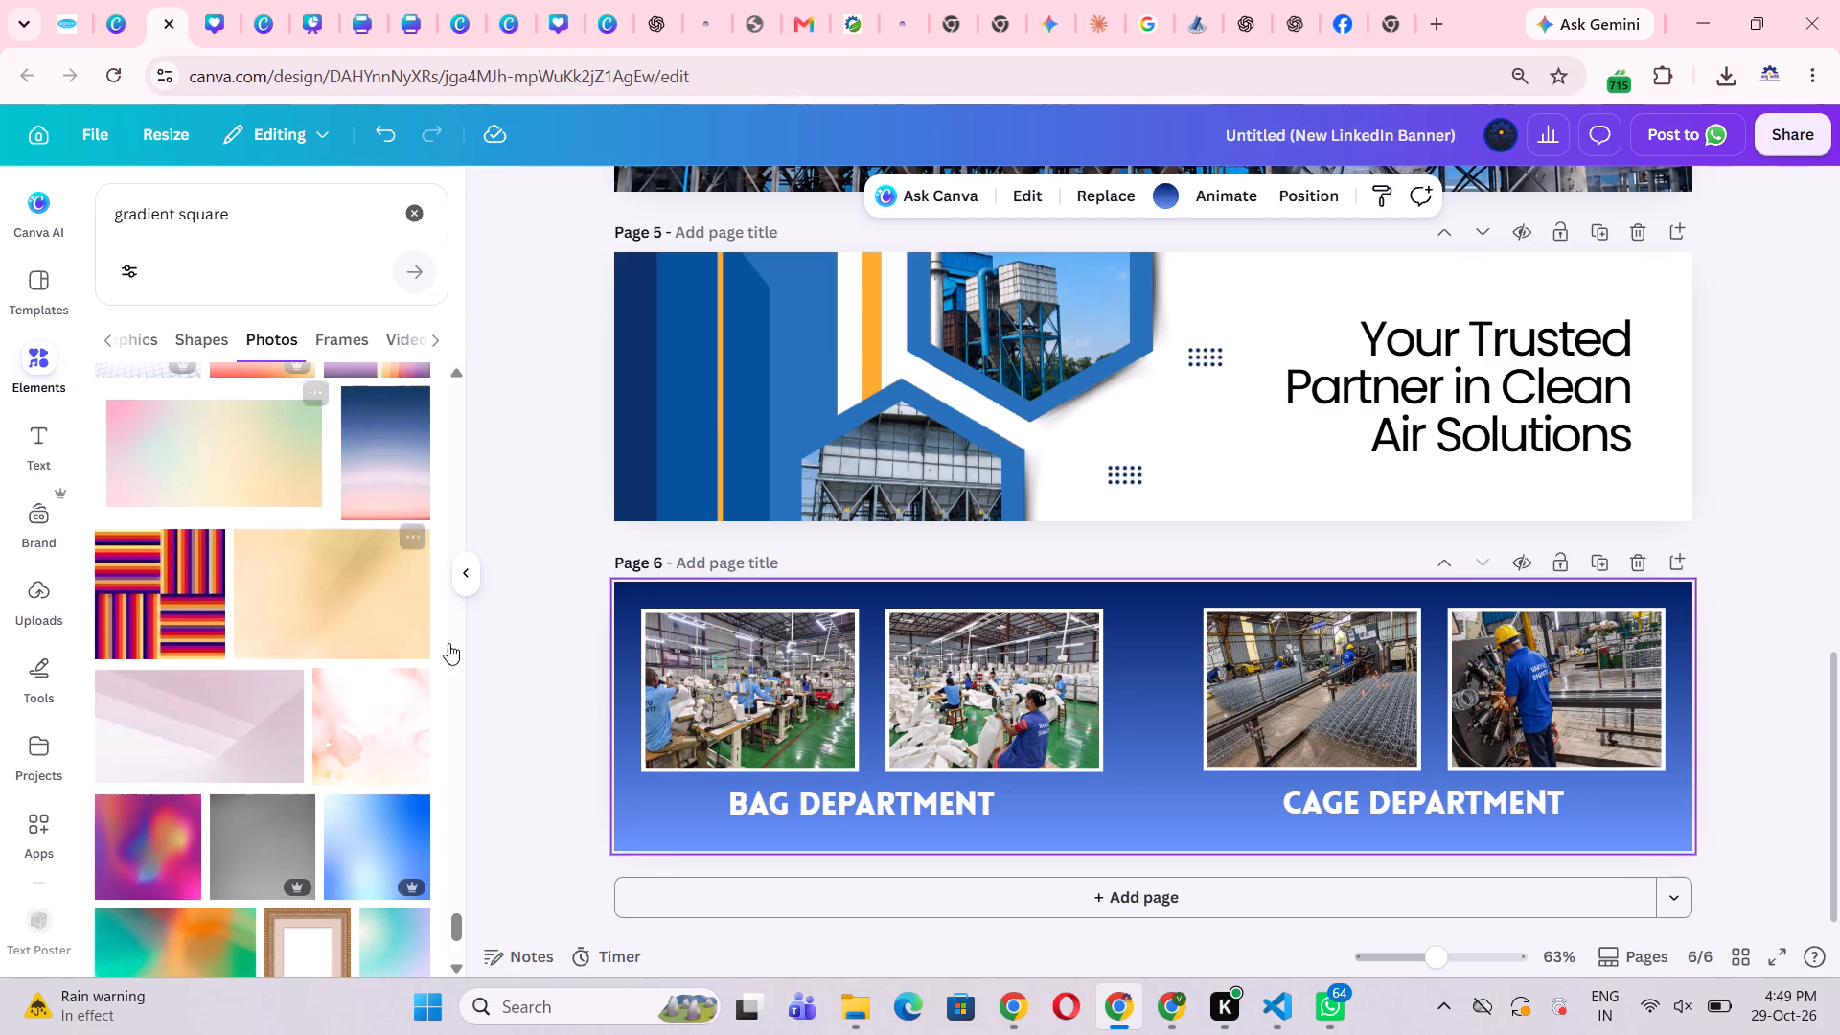
click(574, 771)
click(472, 586)
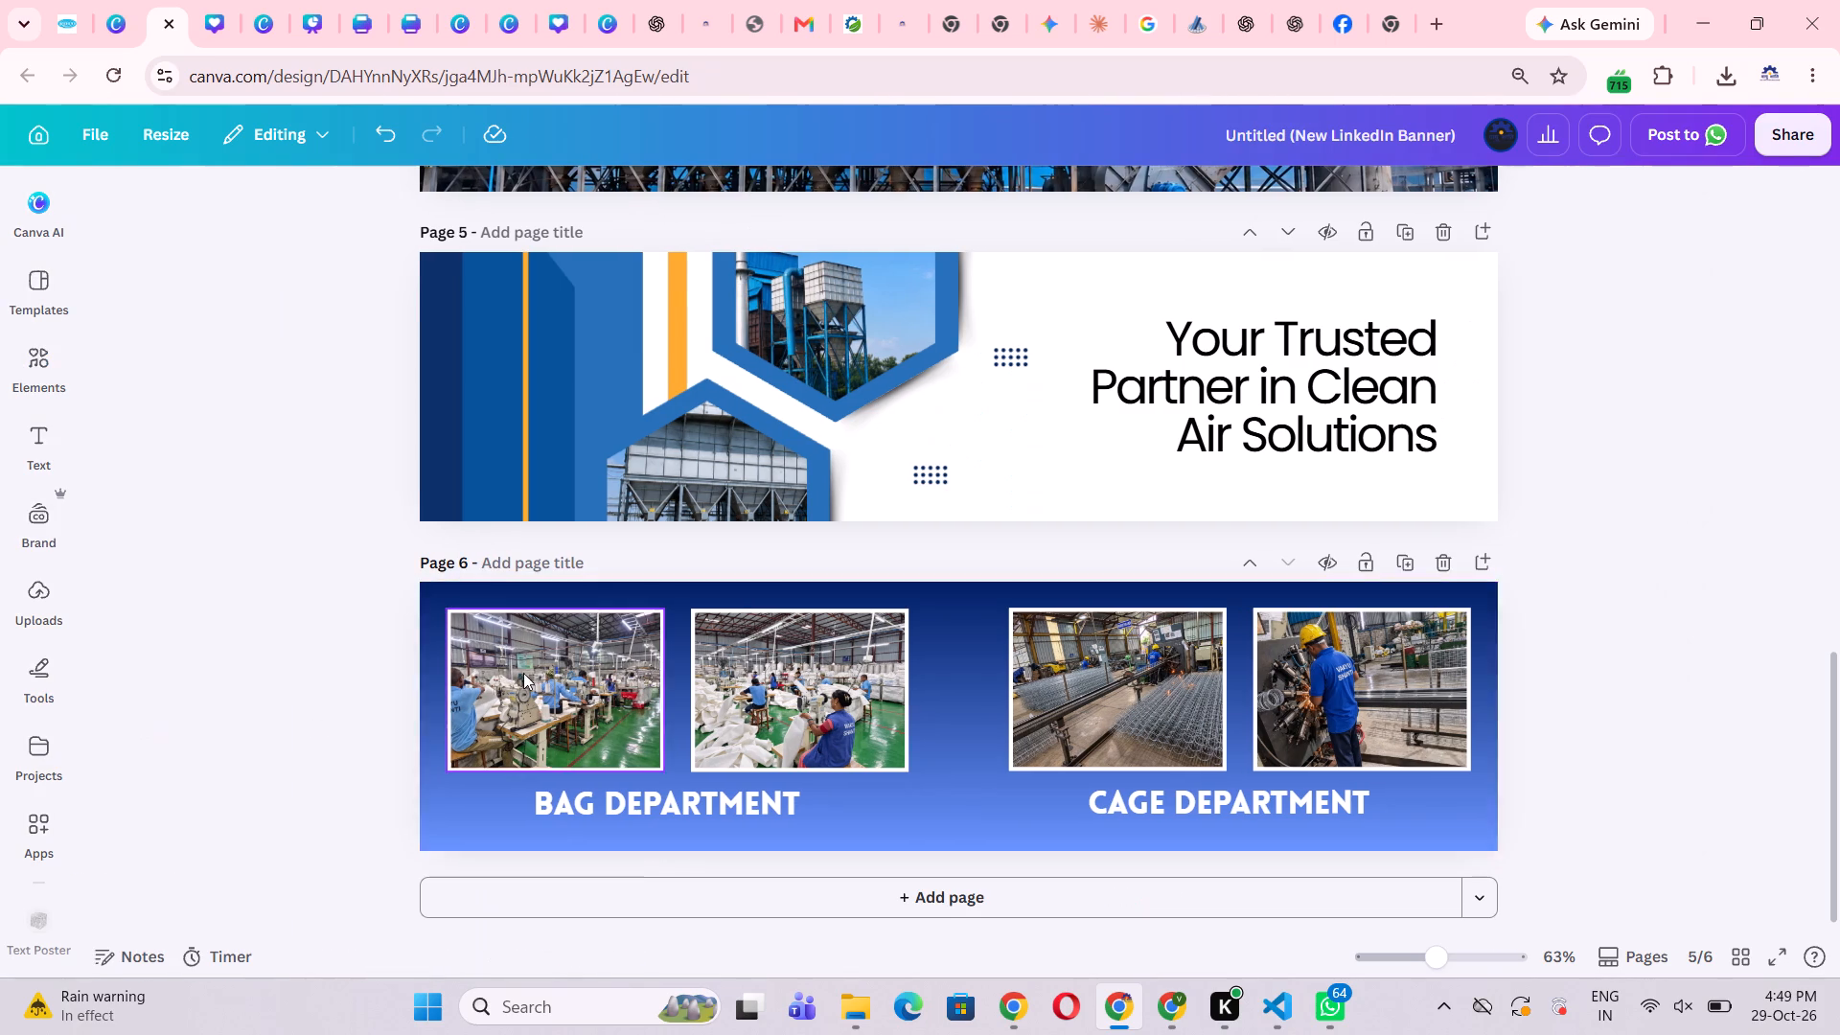
click(927, 816)
click(1643, 770)
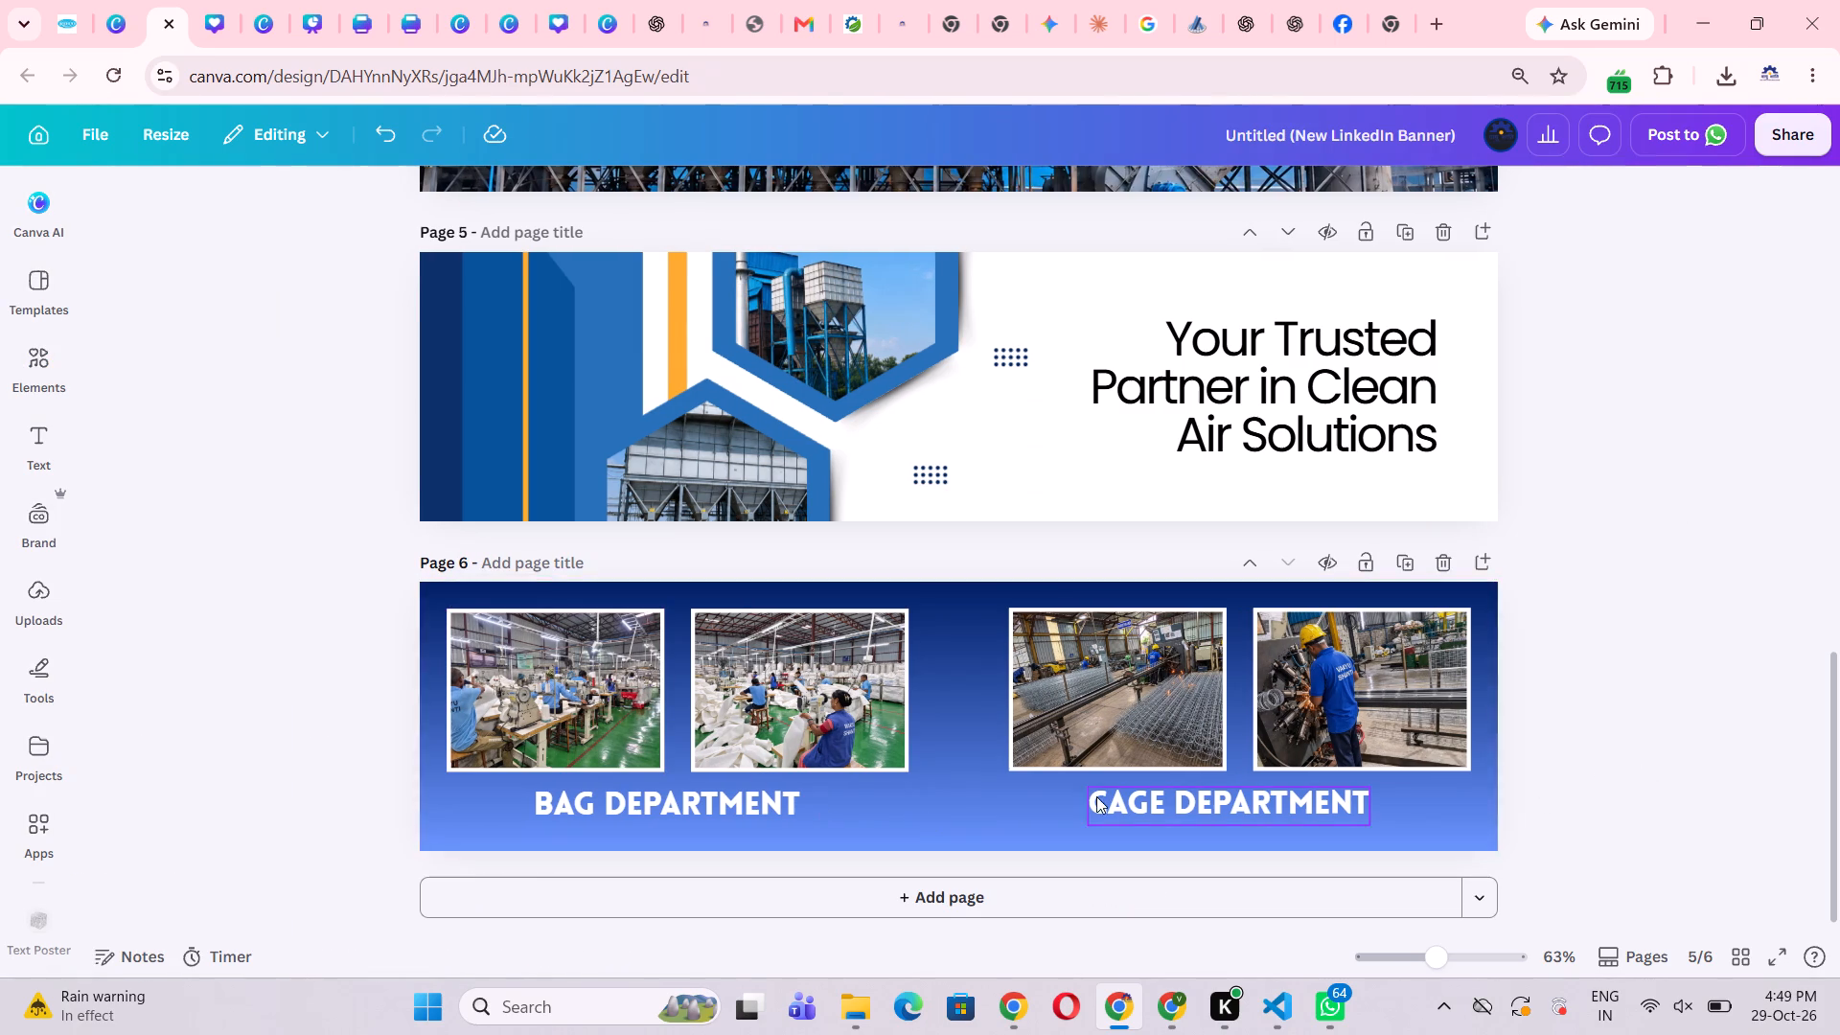
click(980, 770)
click(1680, 754)
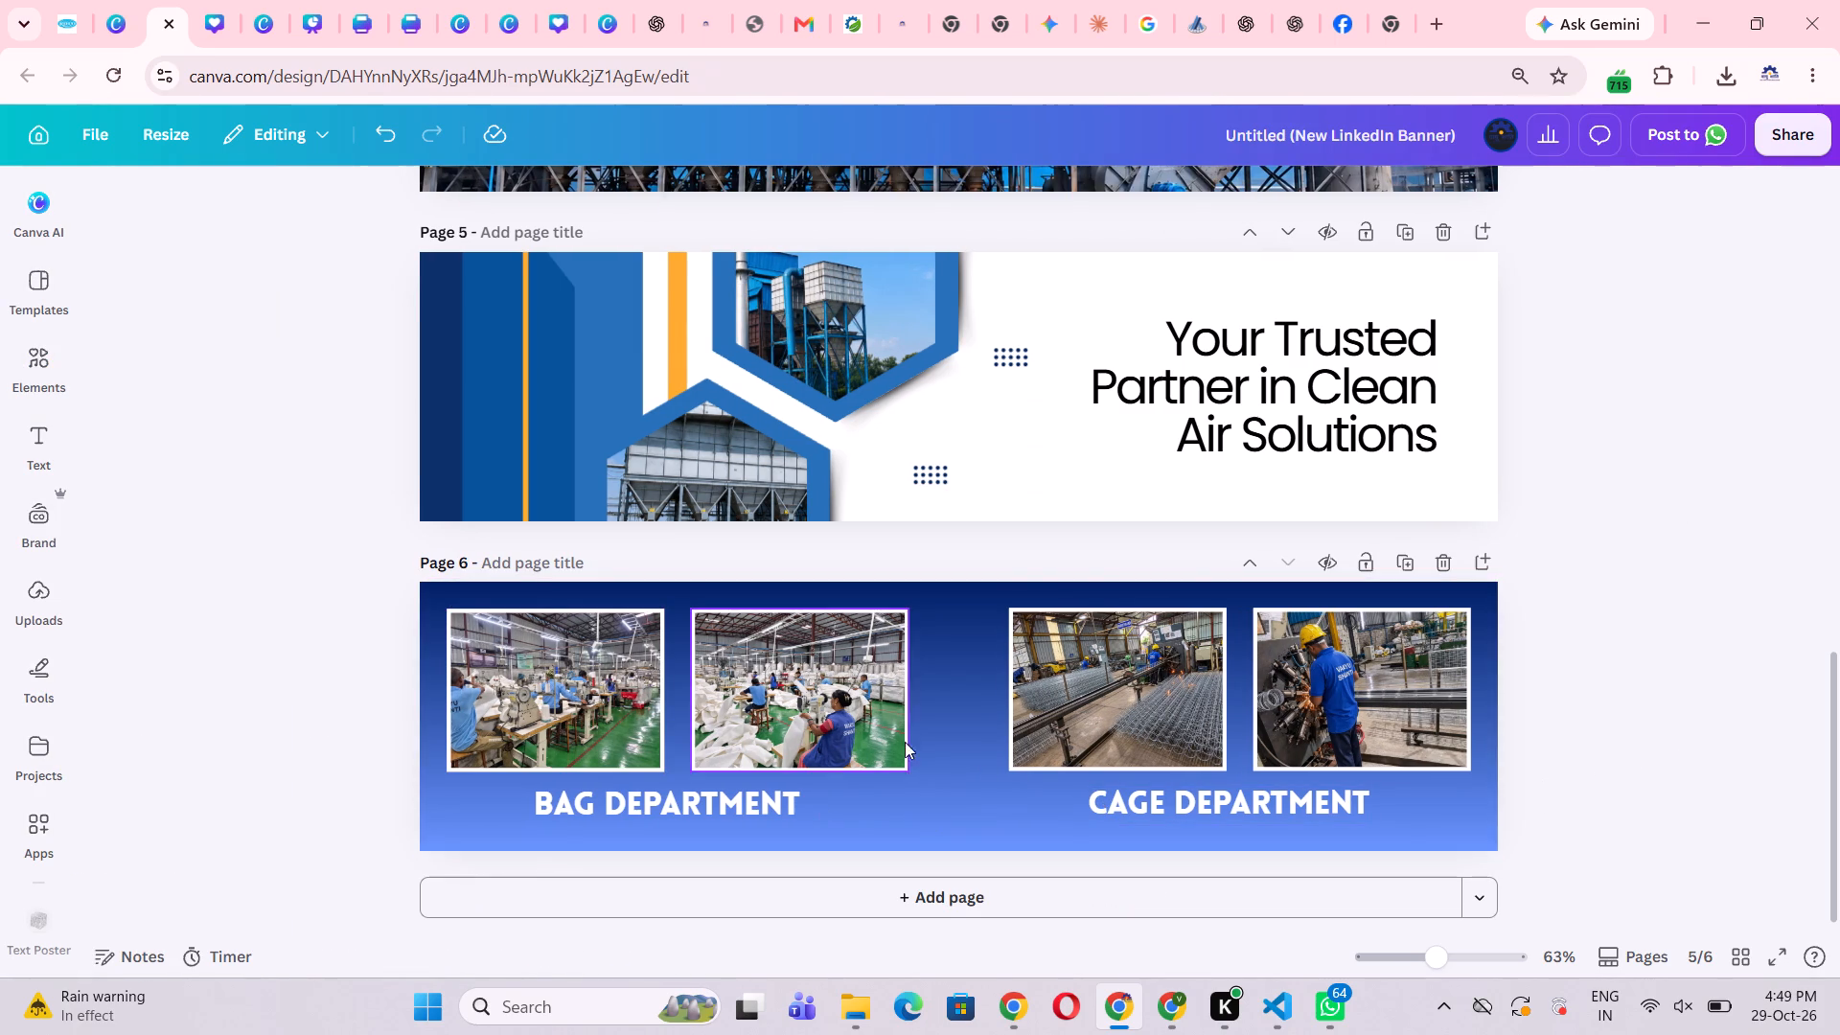
click(946, 742)
click(1792, 707)
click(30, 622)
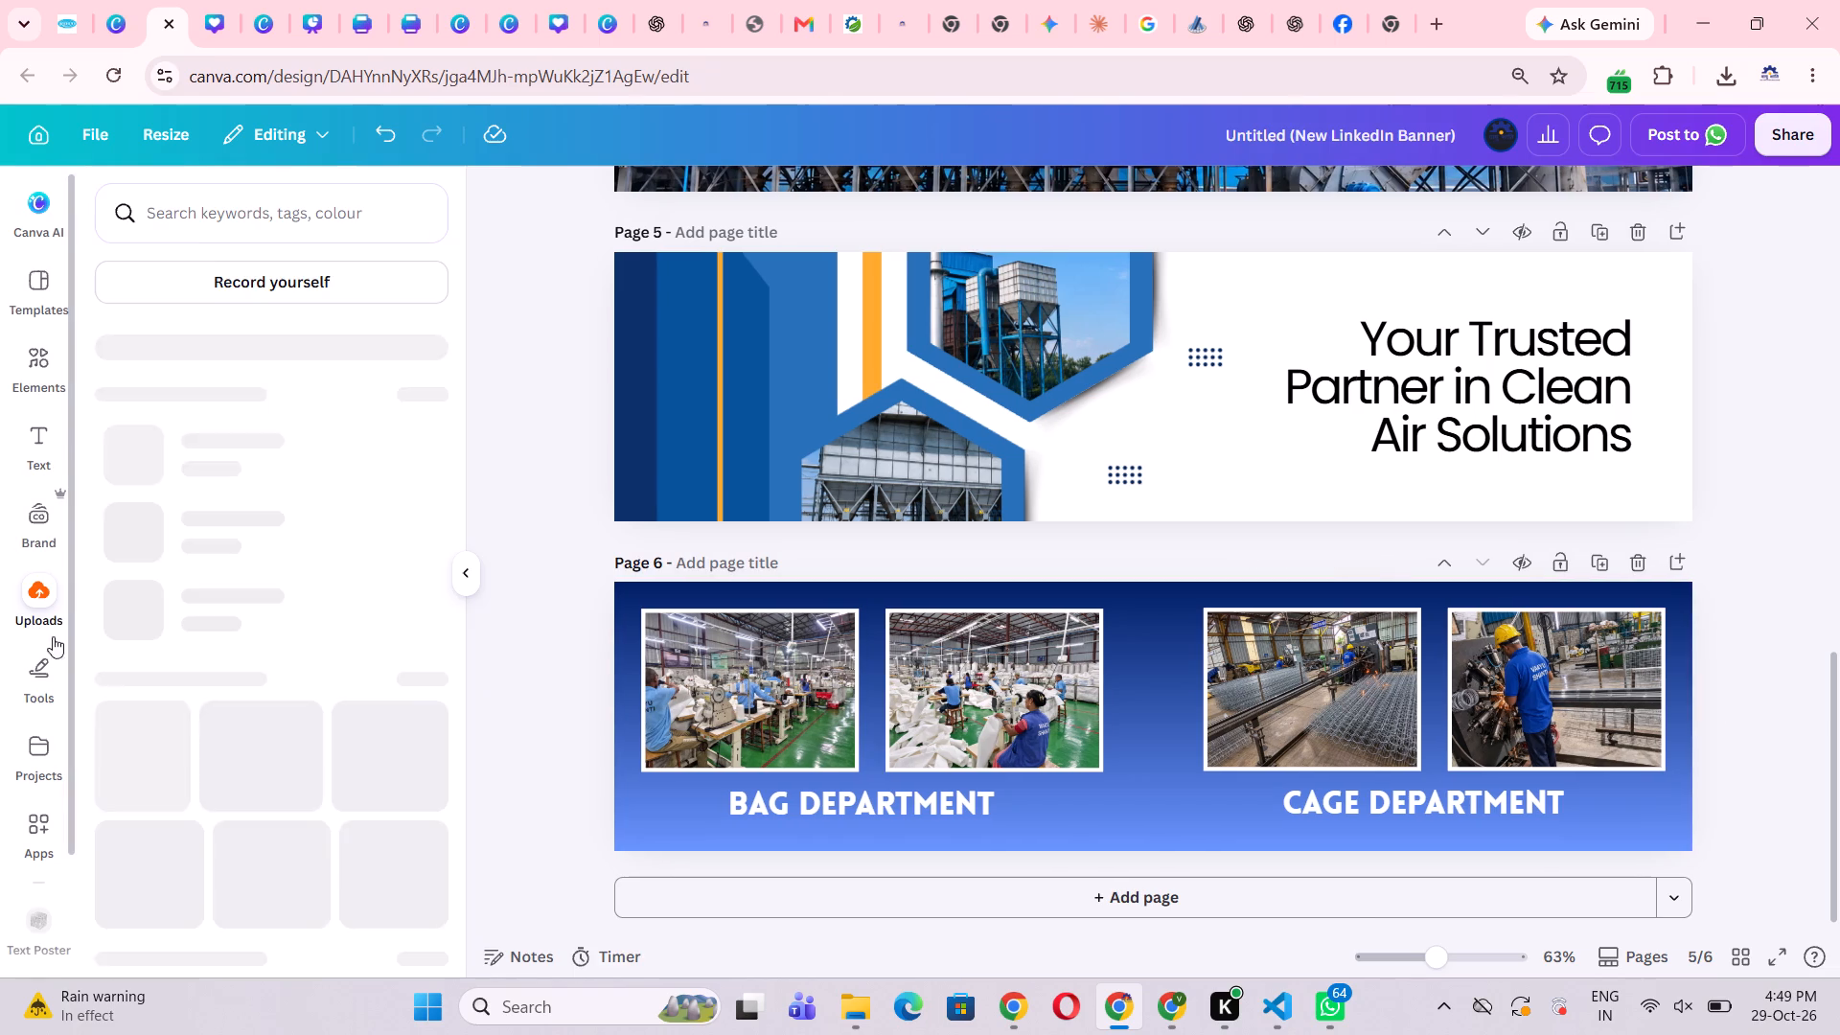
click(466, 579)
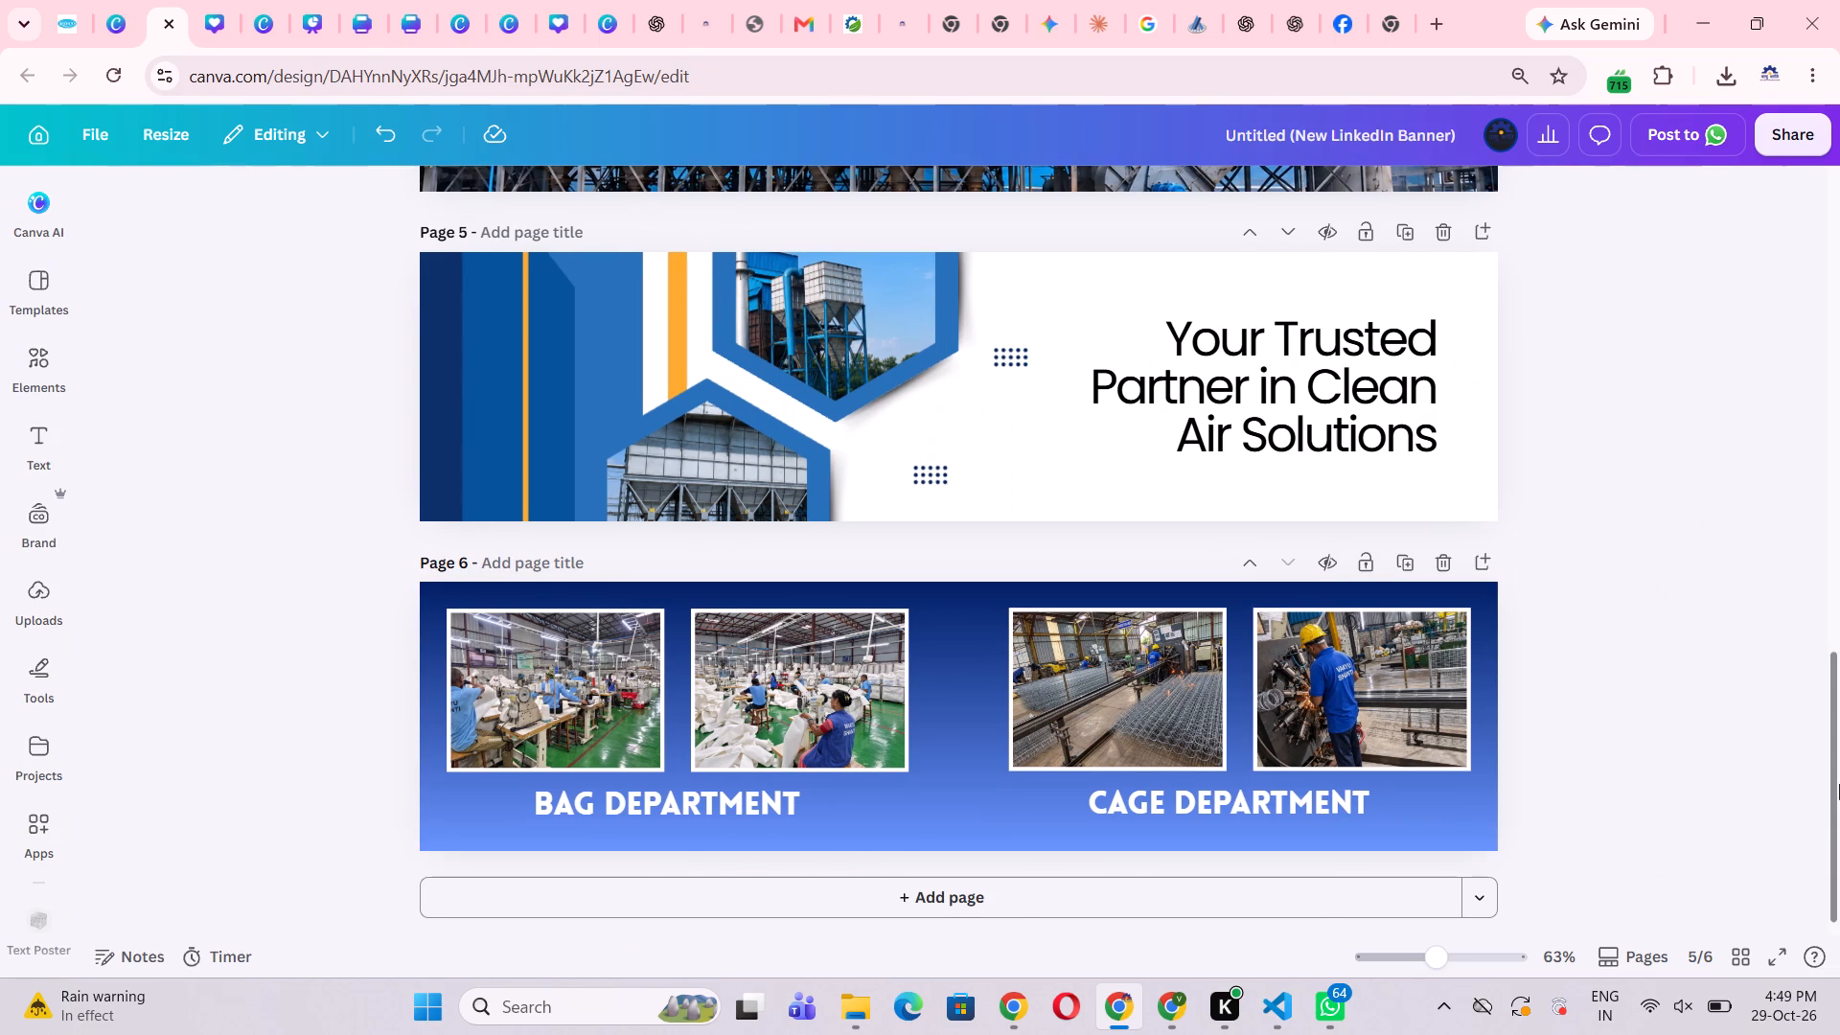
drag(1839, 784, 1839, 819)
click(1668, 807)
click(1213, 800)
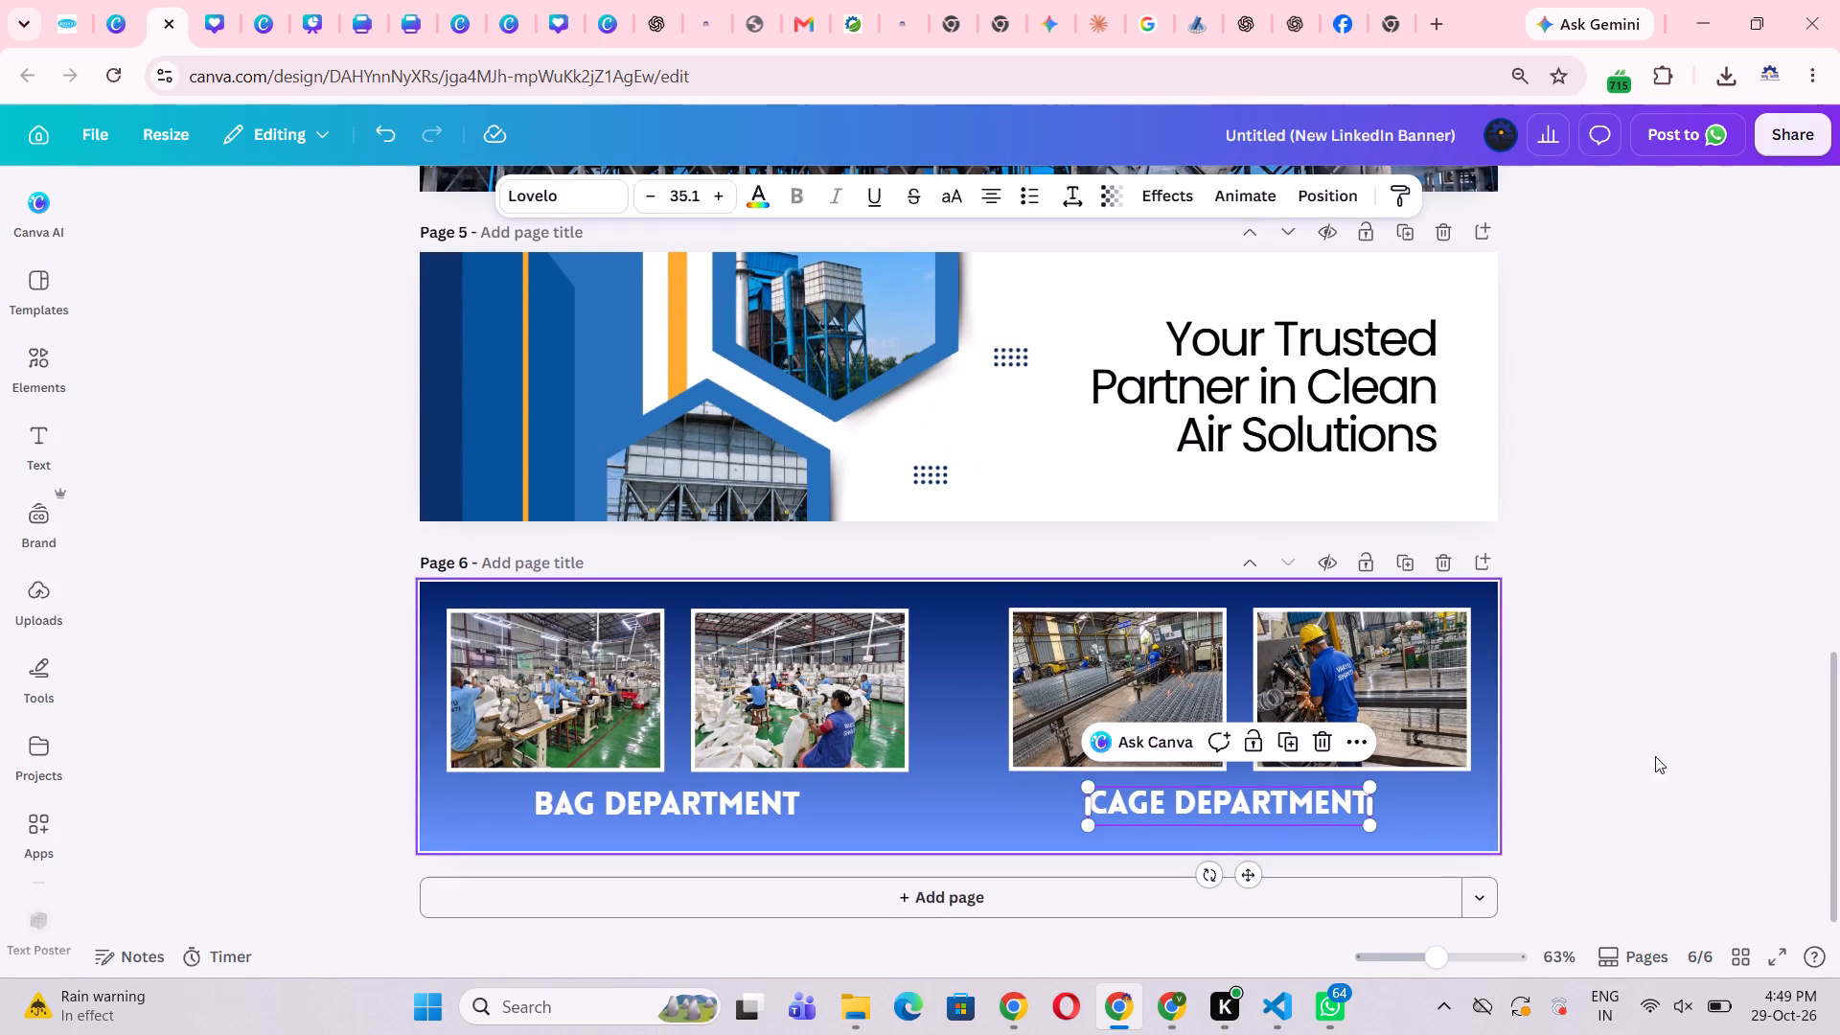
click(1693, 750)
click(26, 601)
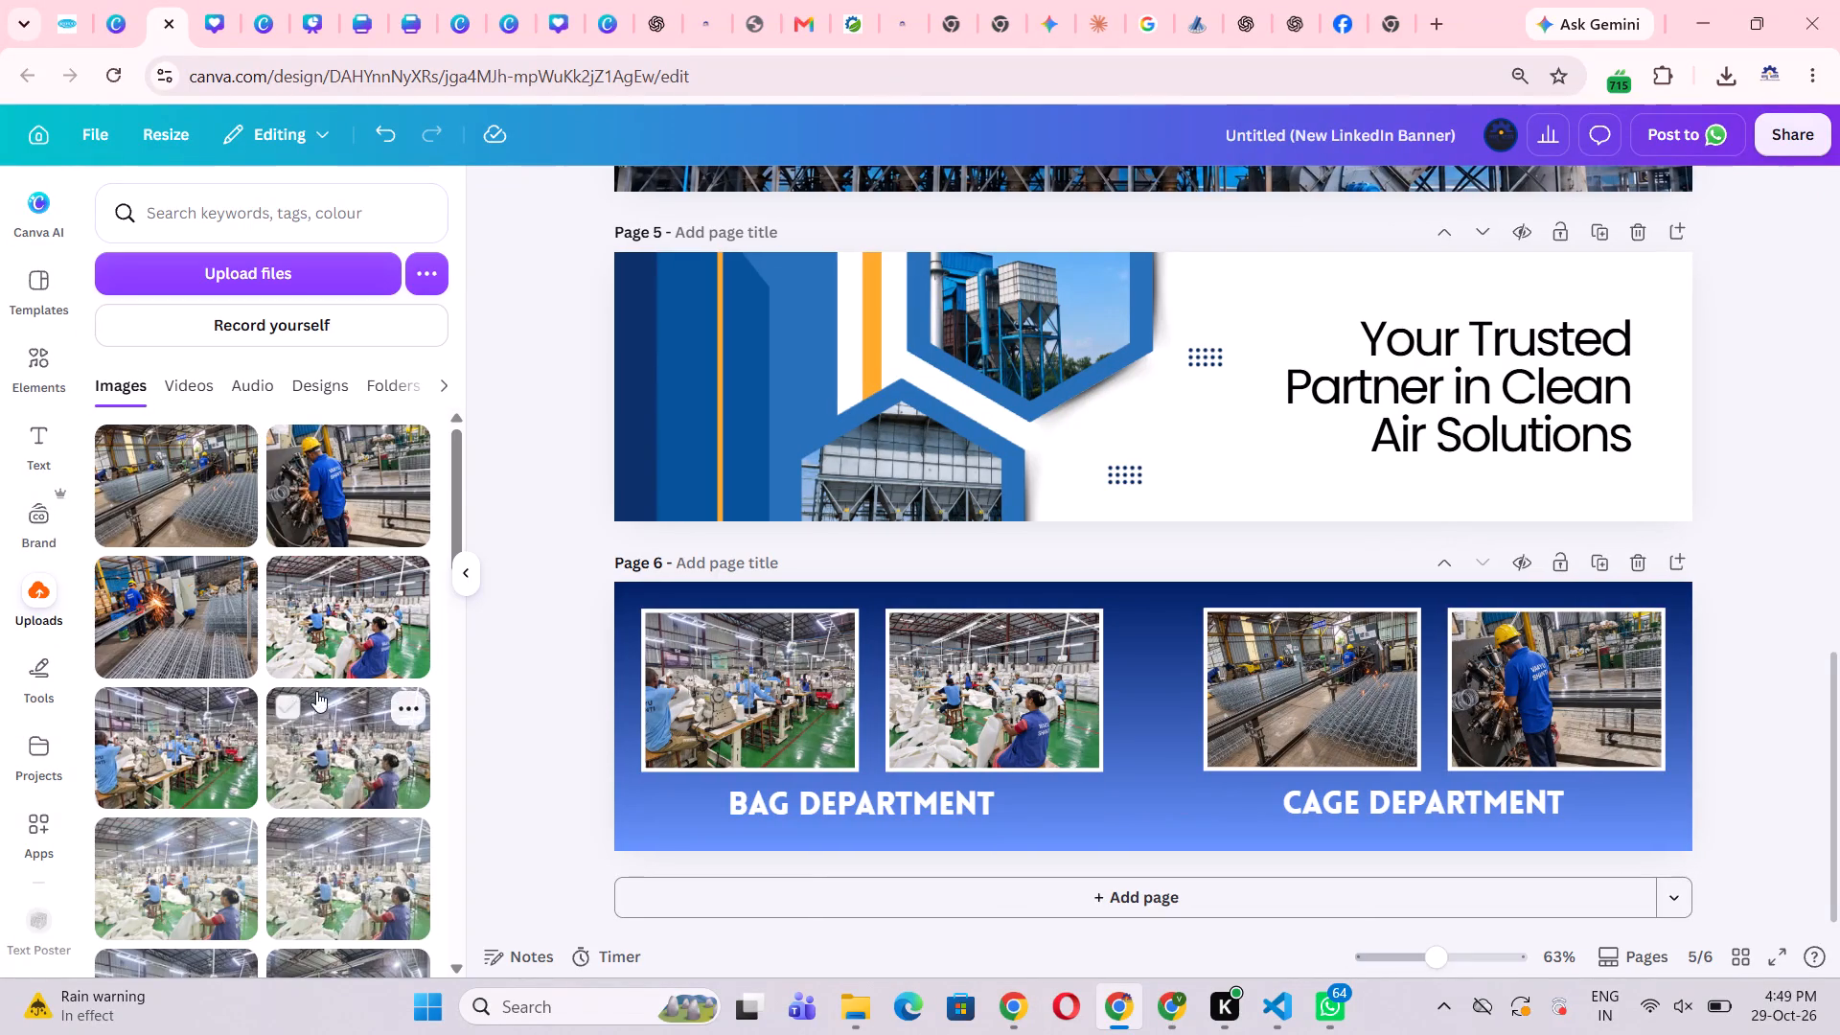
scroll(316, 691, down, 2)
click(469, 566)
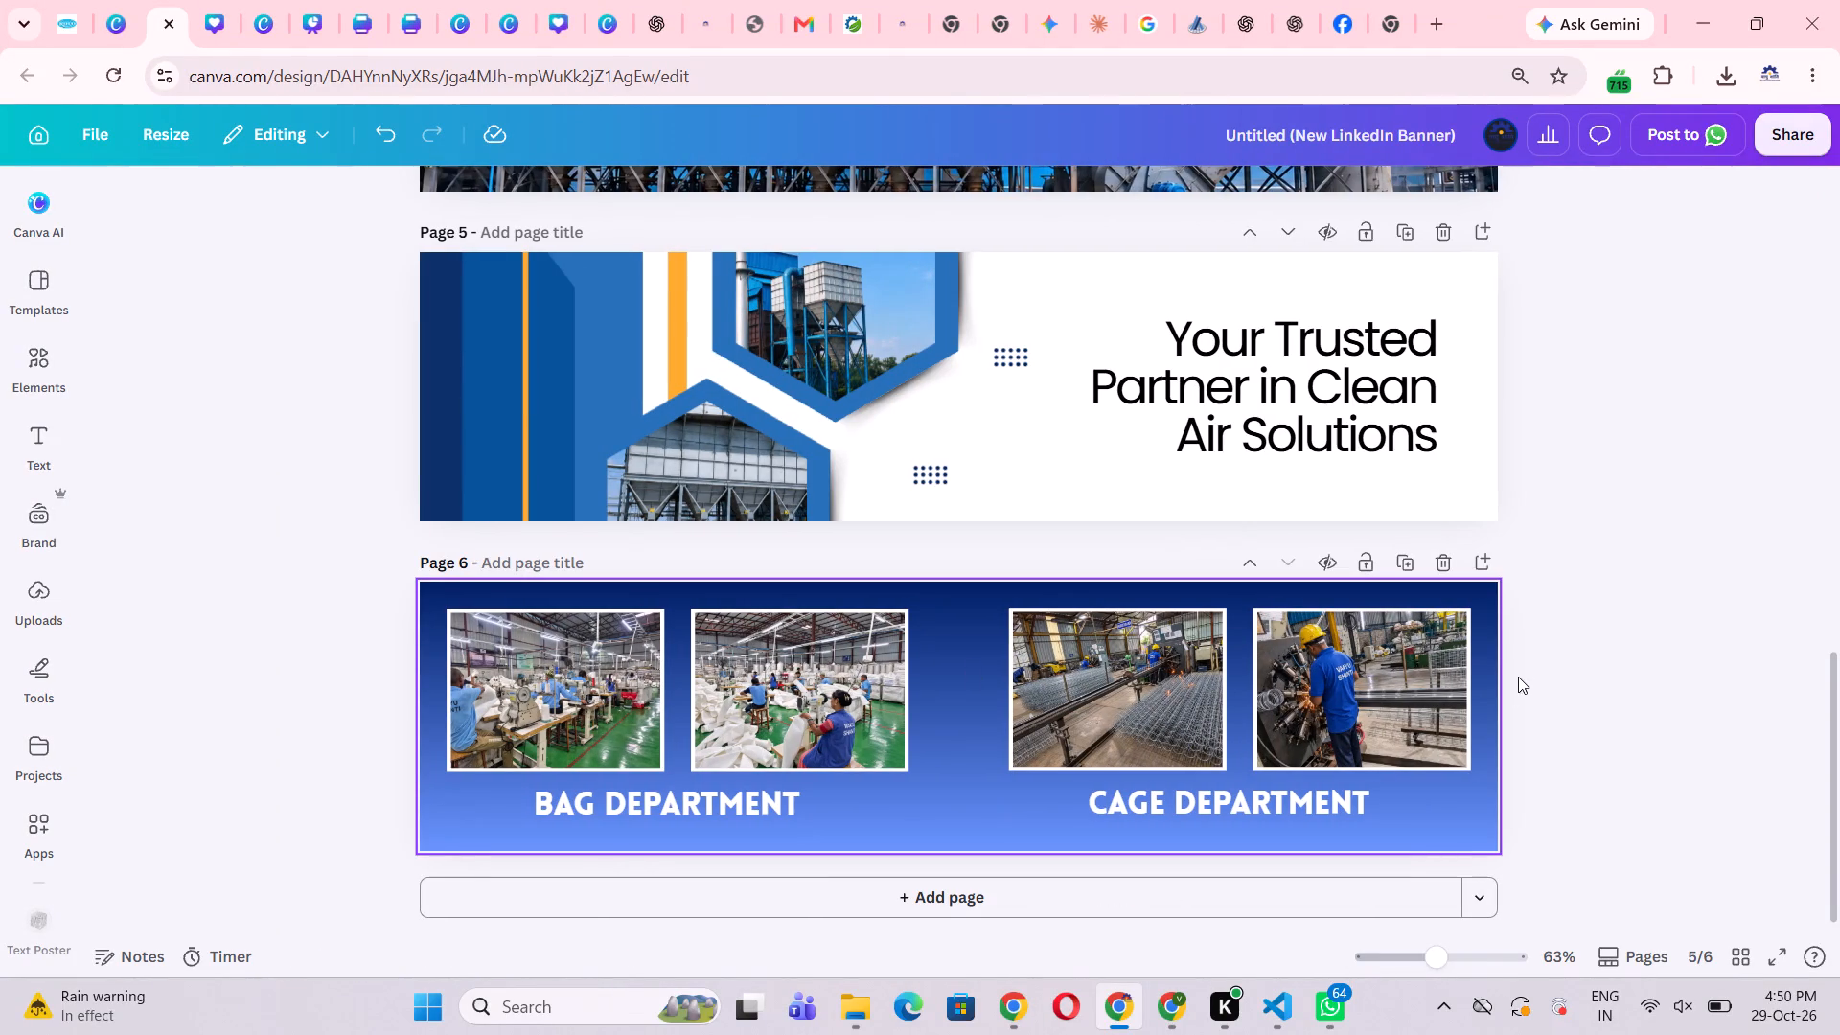
Review the Bag and Cage Department photos on page 6 and how they sit on the blue gradient background.
click(1482, 694)
click(1568, 700)
click(745, 715)
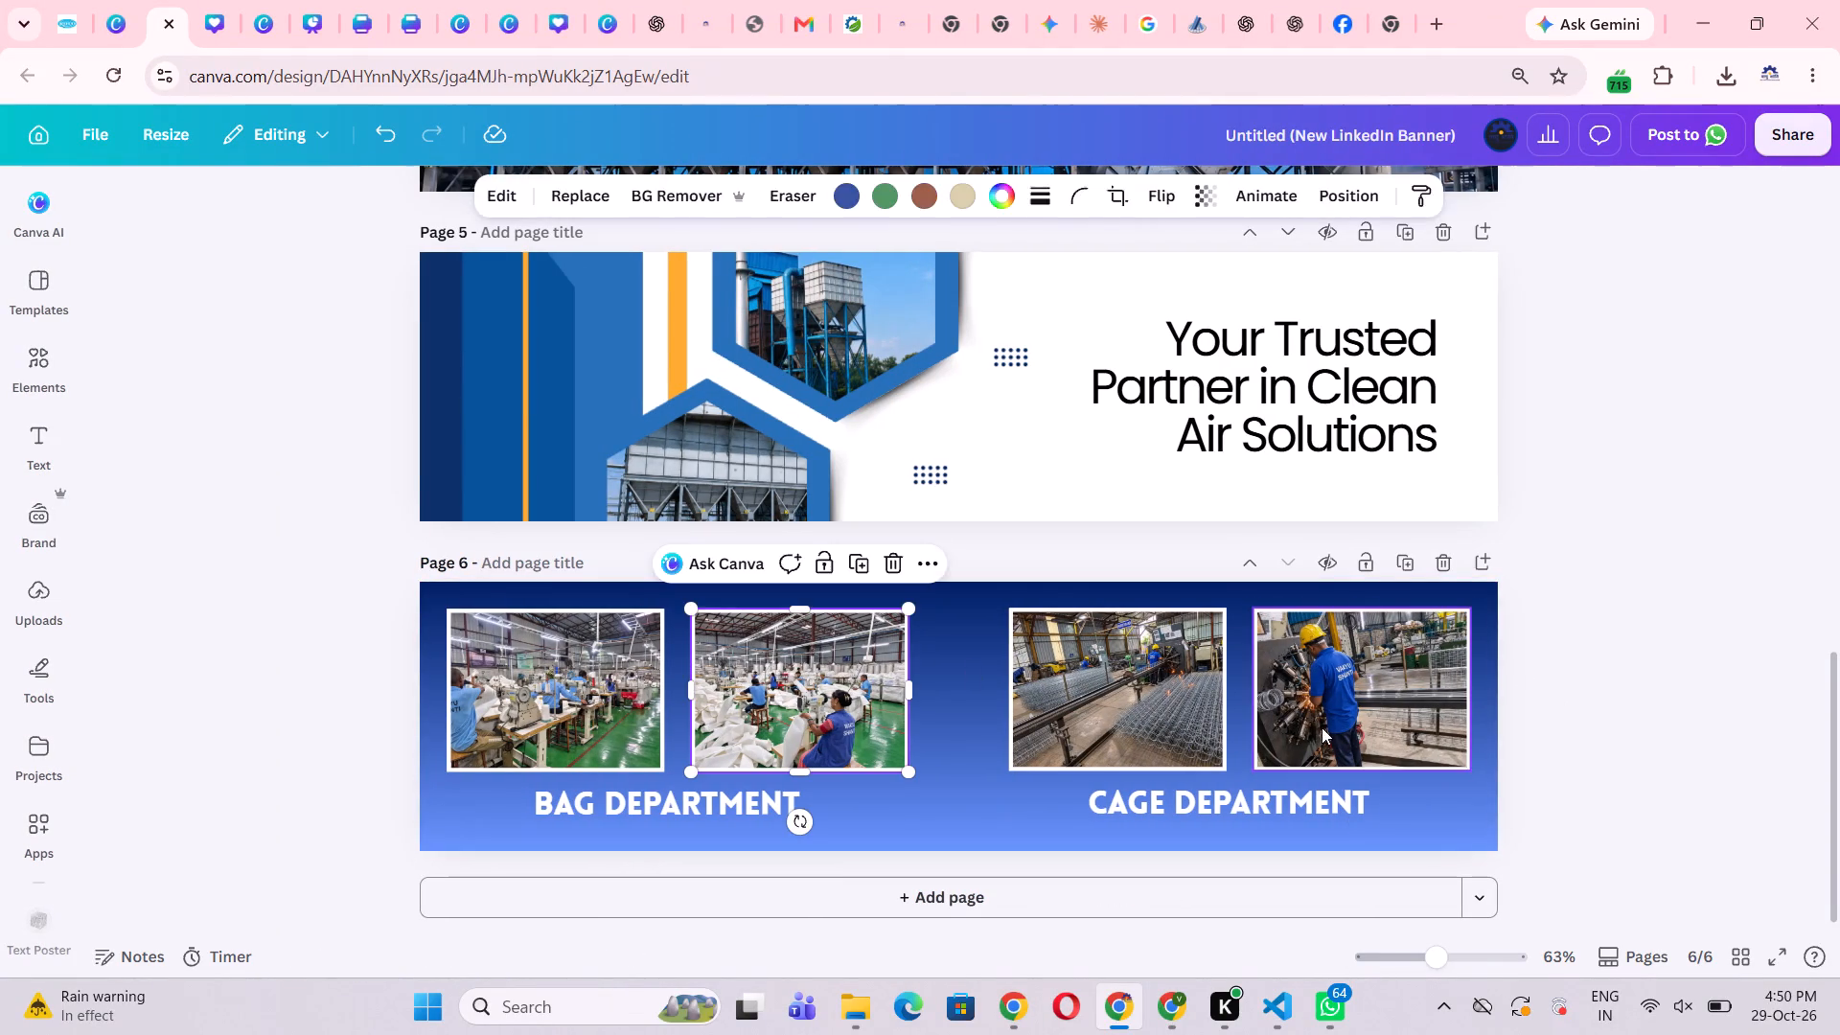
click(1322, 727)
click(1145, 704)
click(733, 683)
click(452, 673)
click(131, 681)
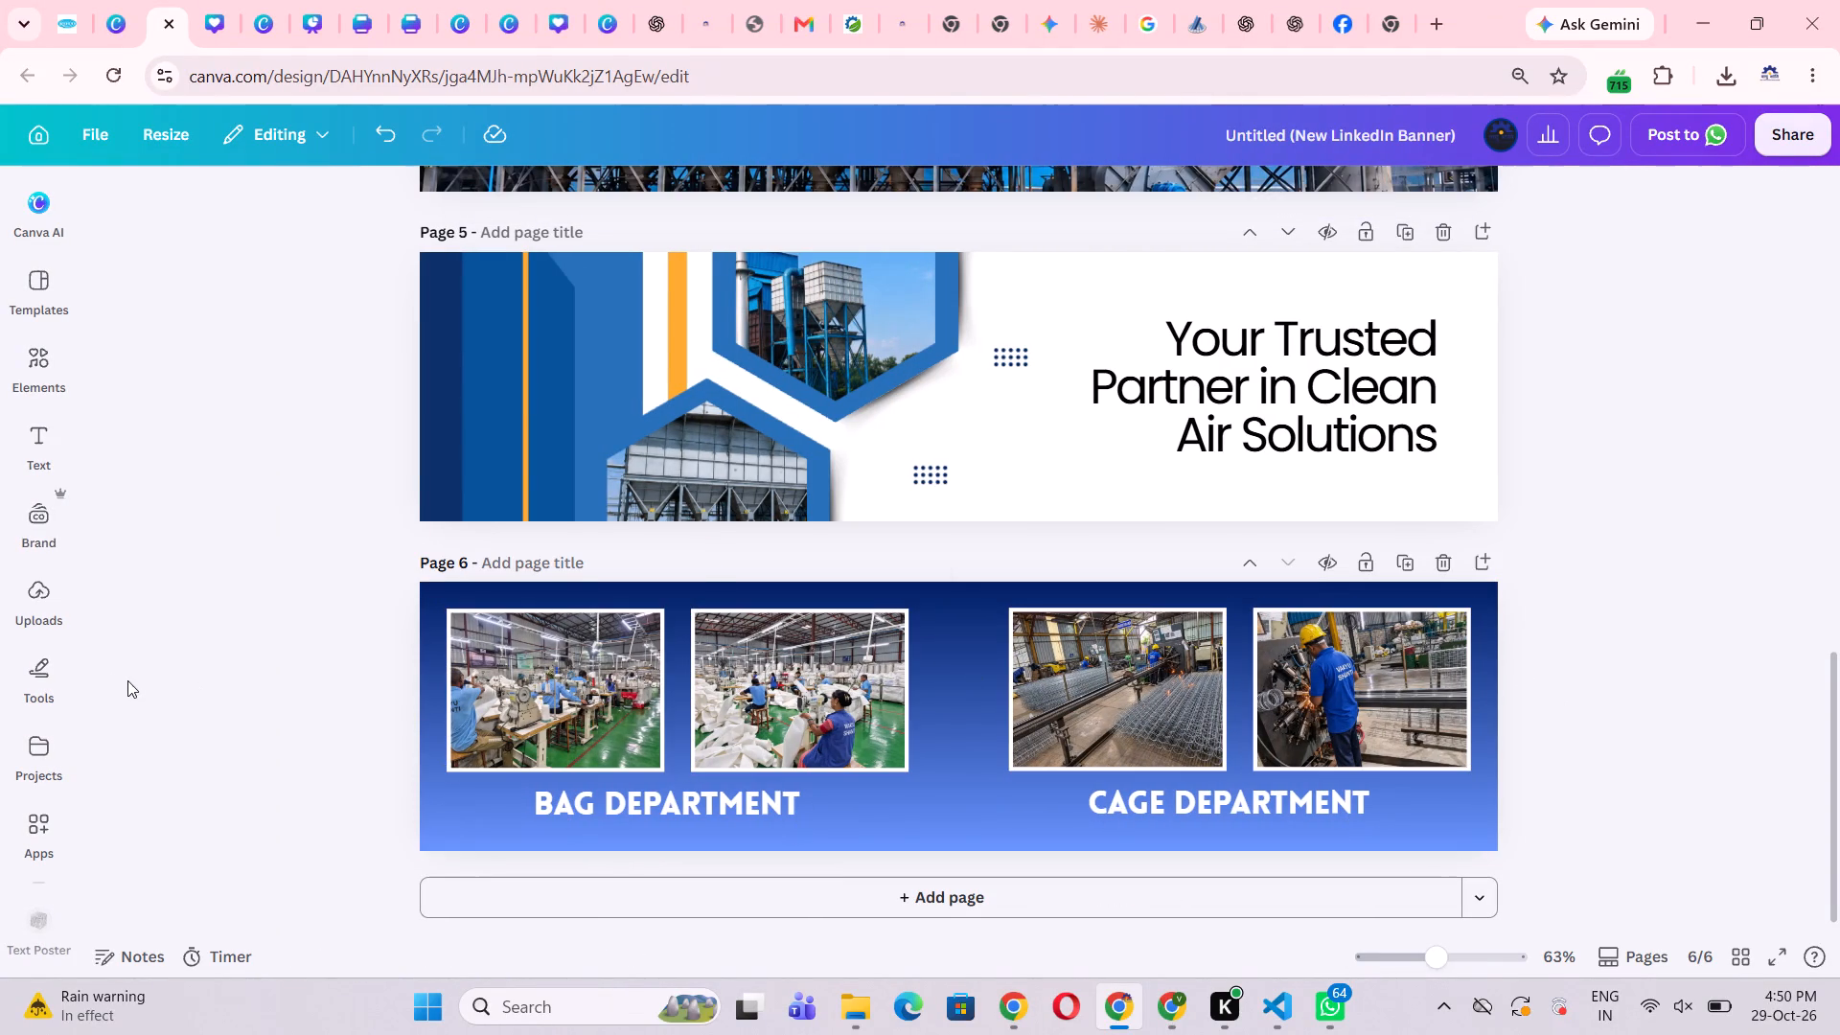
drag(360, 686, 377, 685)
click(55, 586)
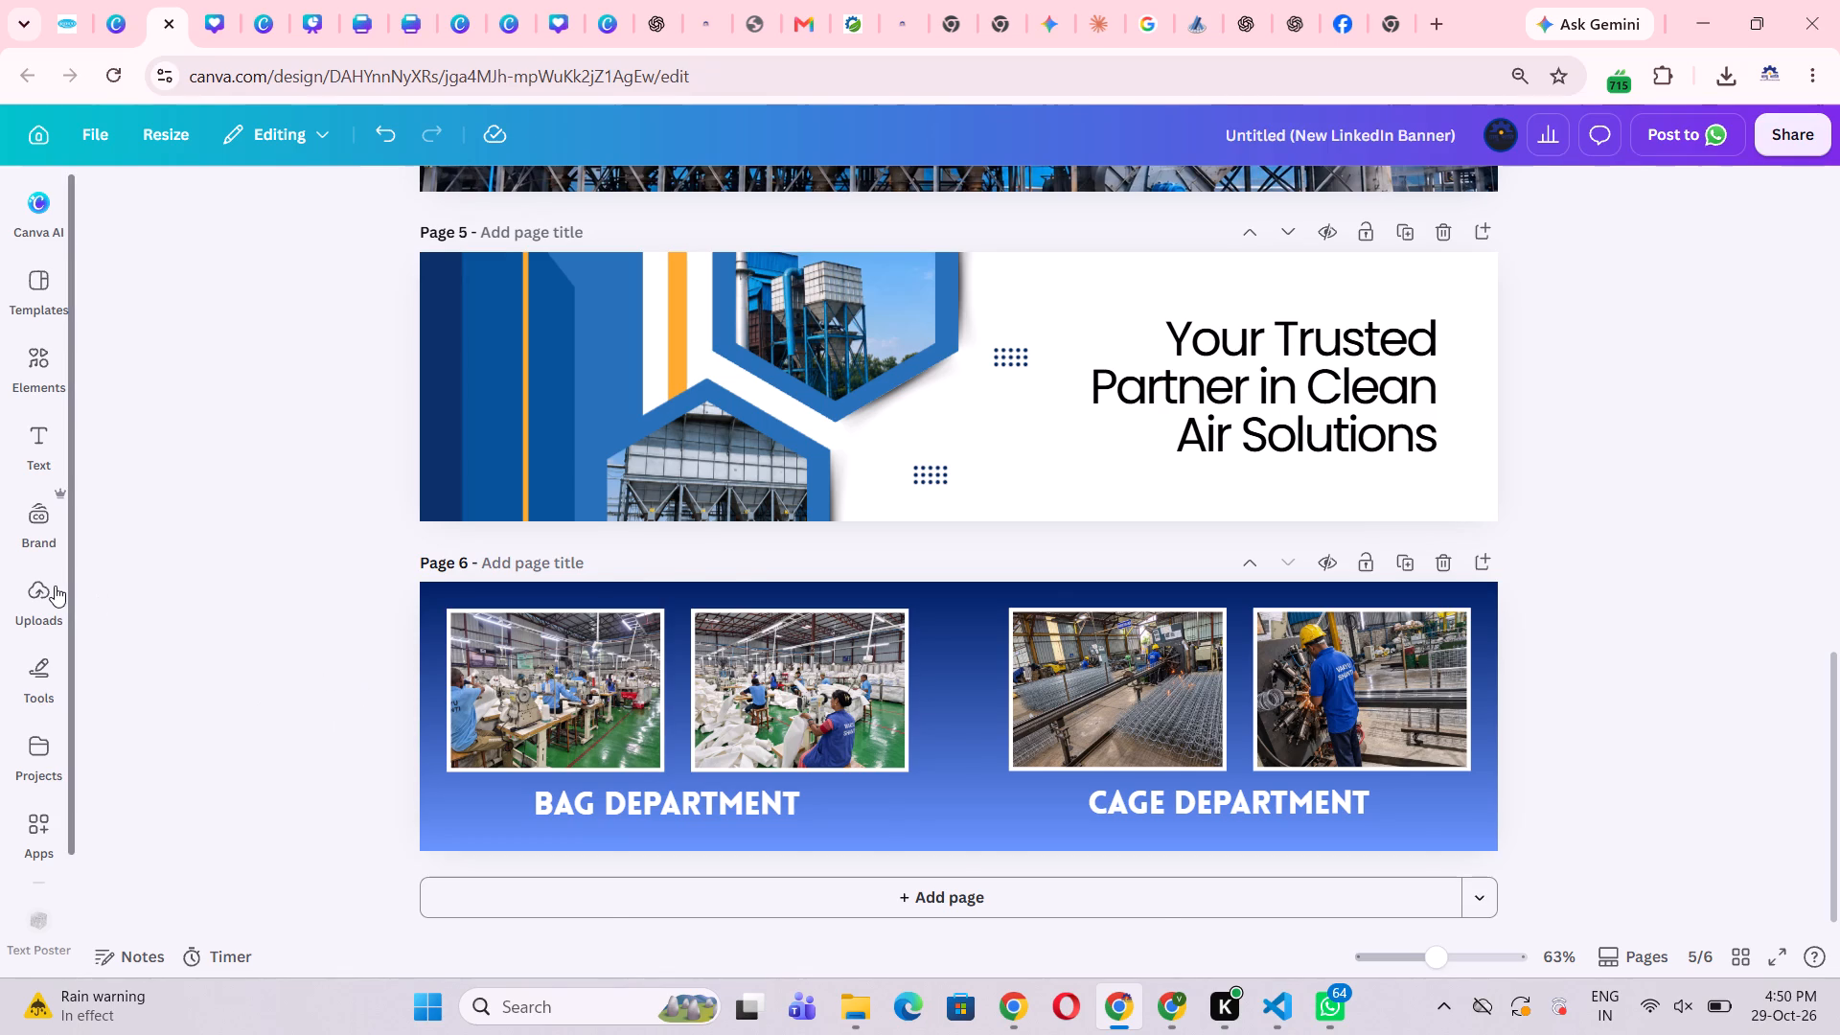
click(471, 581)
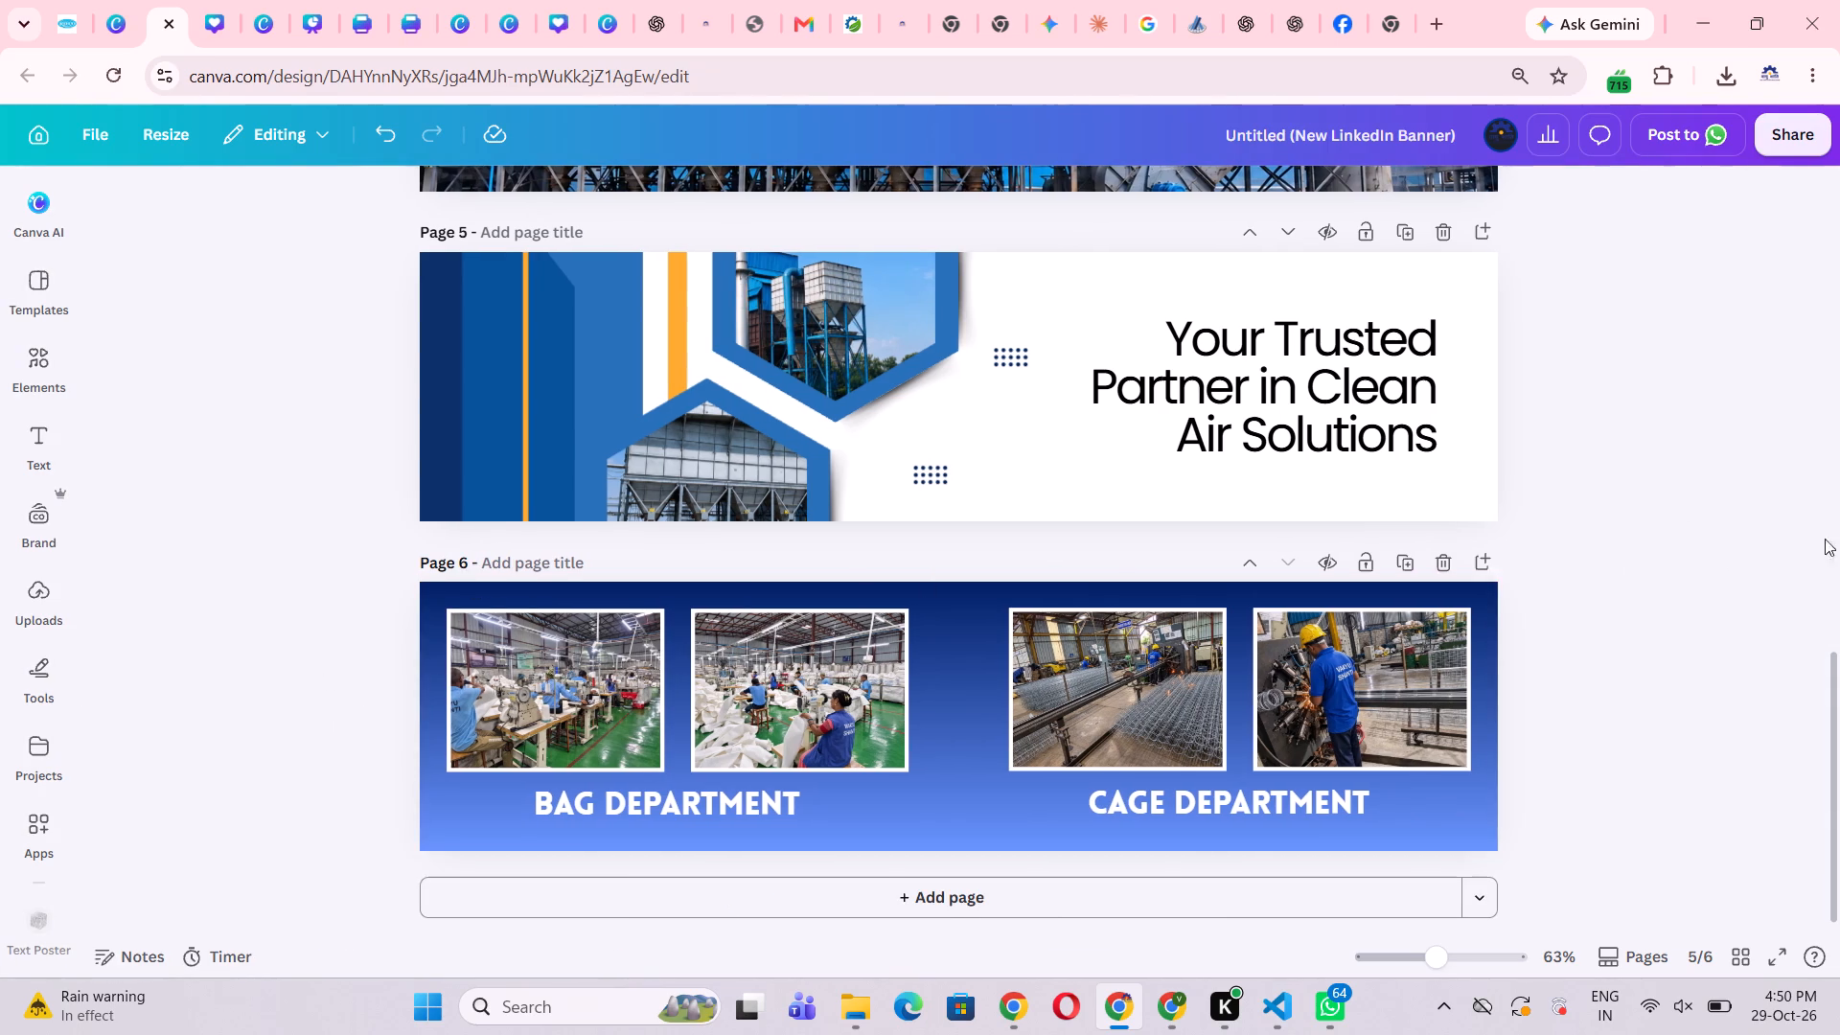
click(1837, 539)
scroll(1714, 607, down, 11)
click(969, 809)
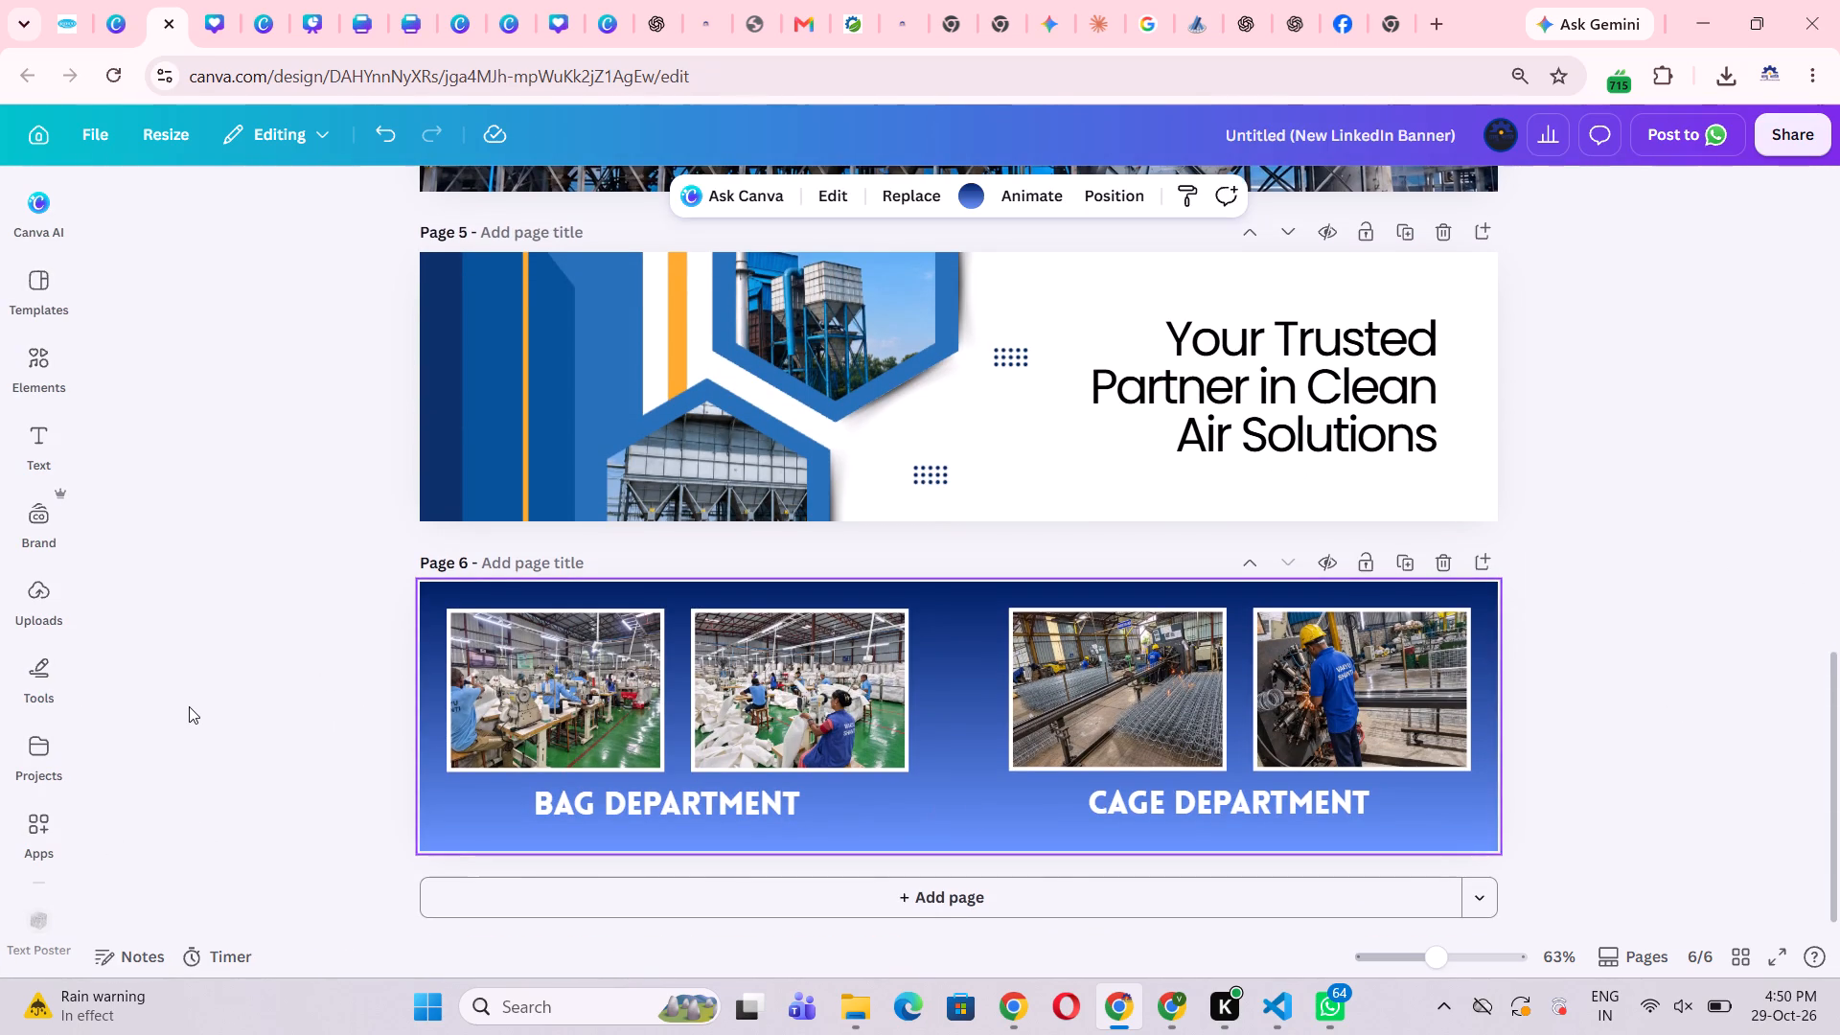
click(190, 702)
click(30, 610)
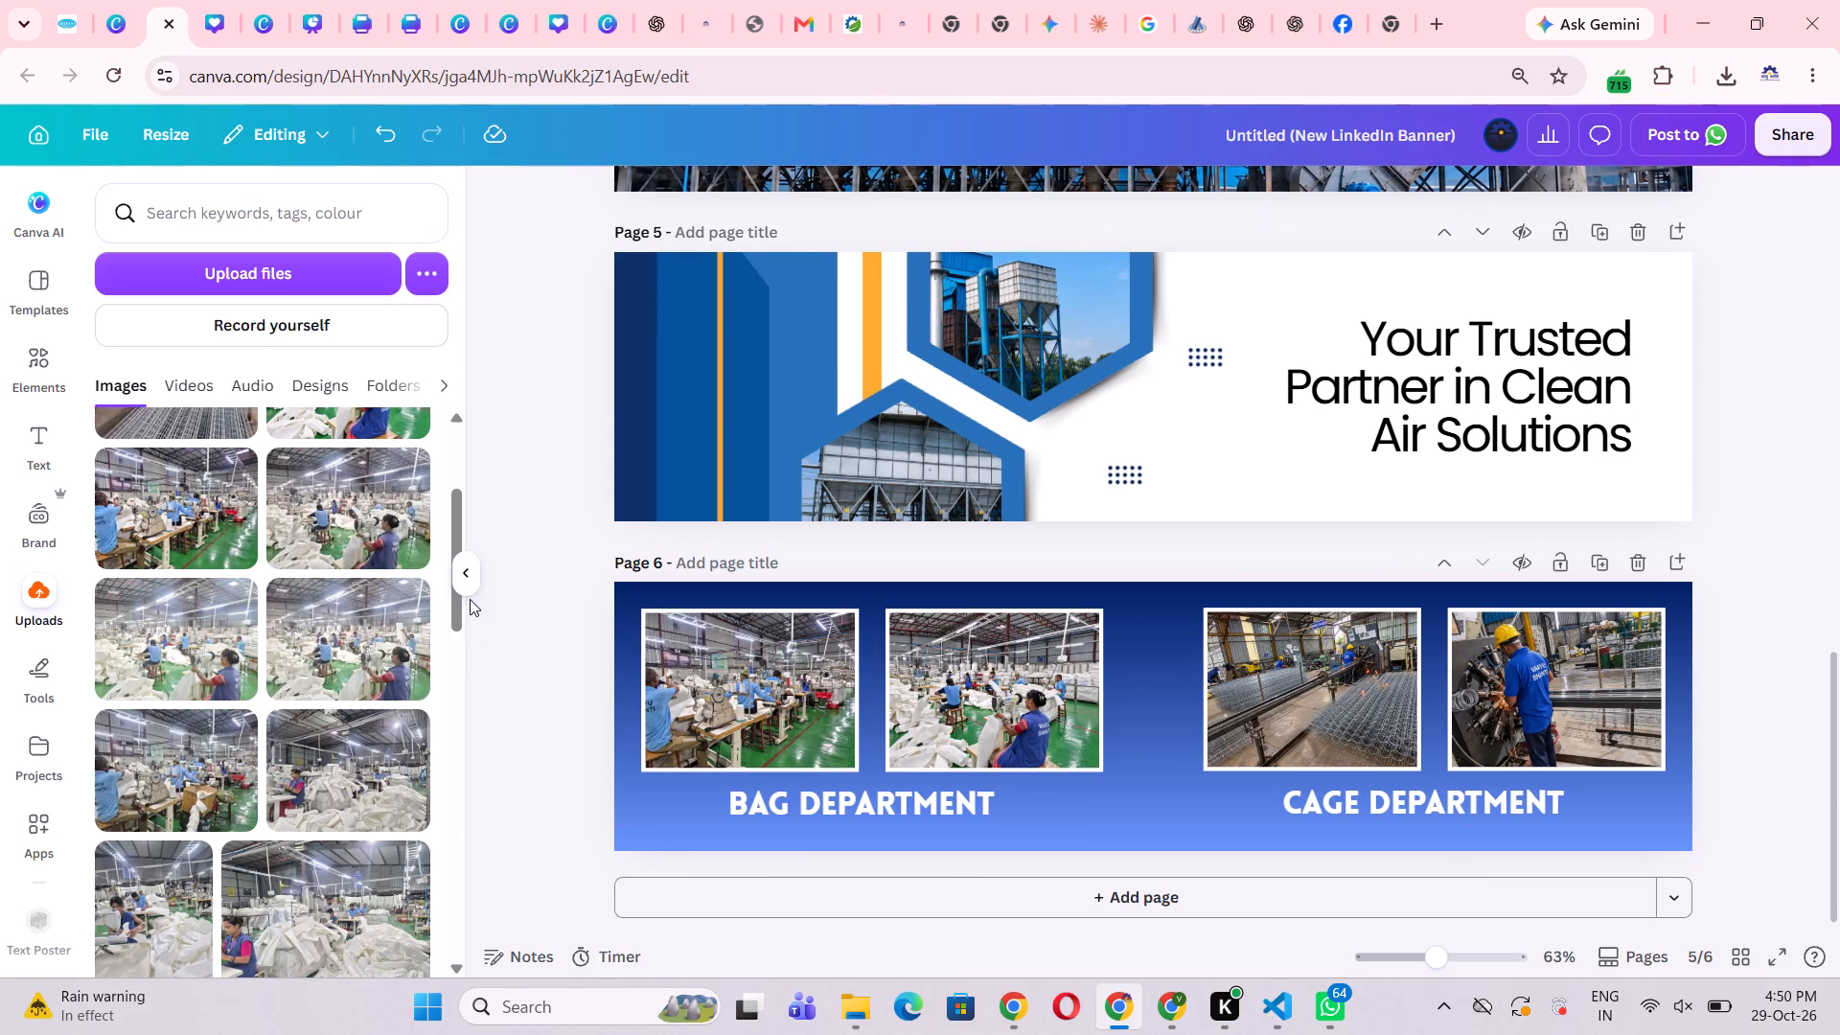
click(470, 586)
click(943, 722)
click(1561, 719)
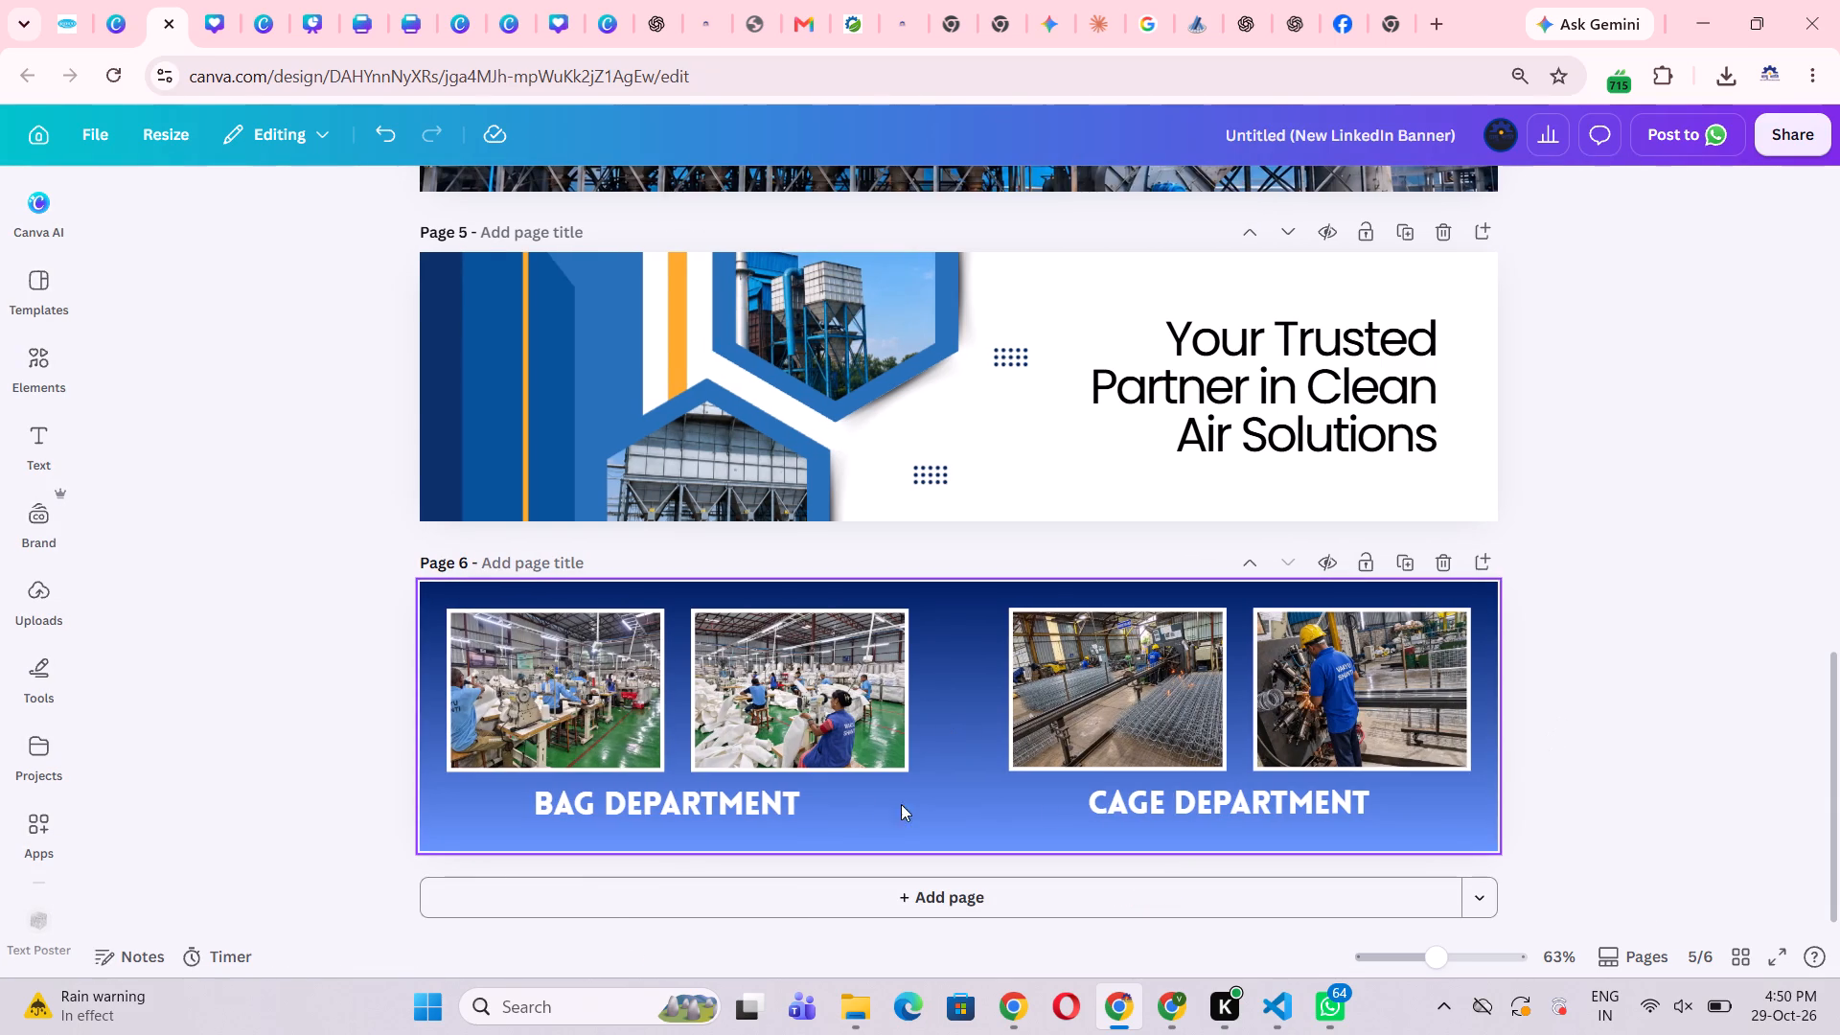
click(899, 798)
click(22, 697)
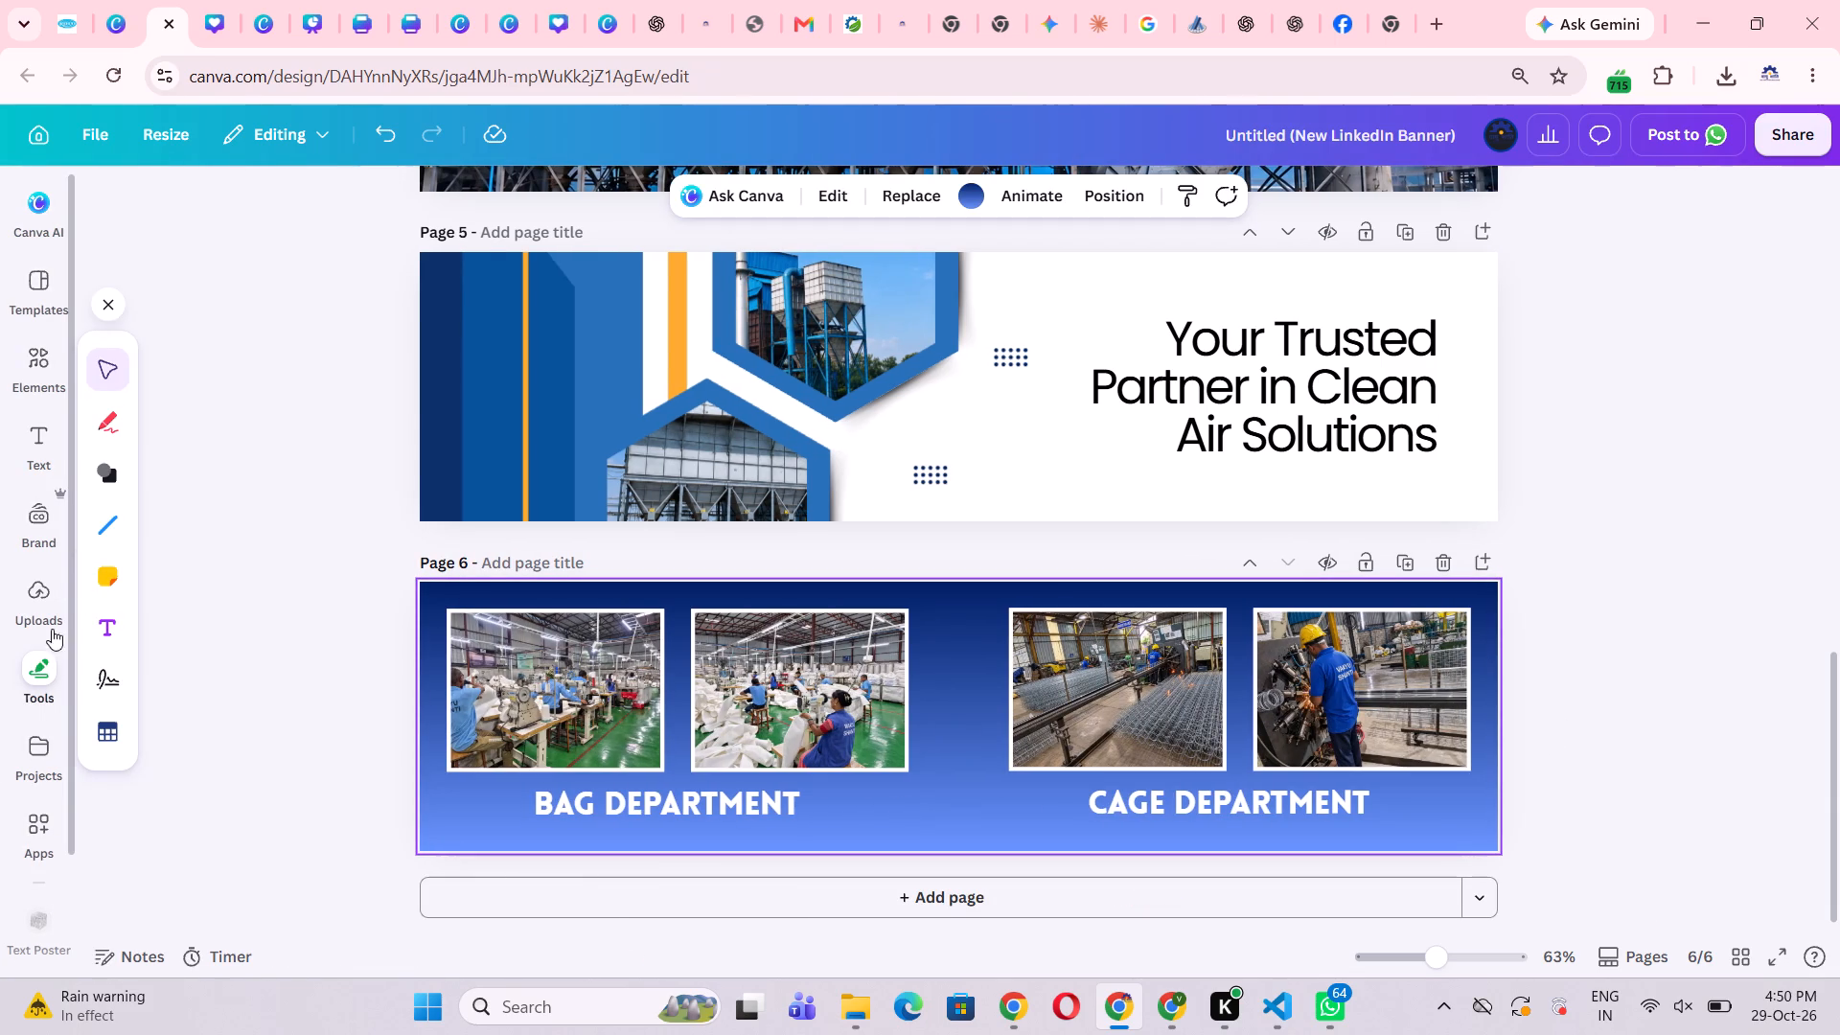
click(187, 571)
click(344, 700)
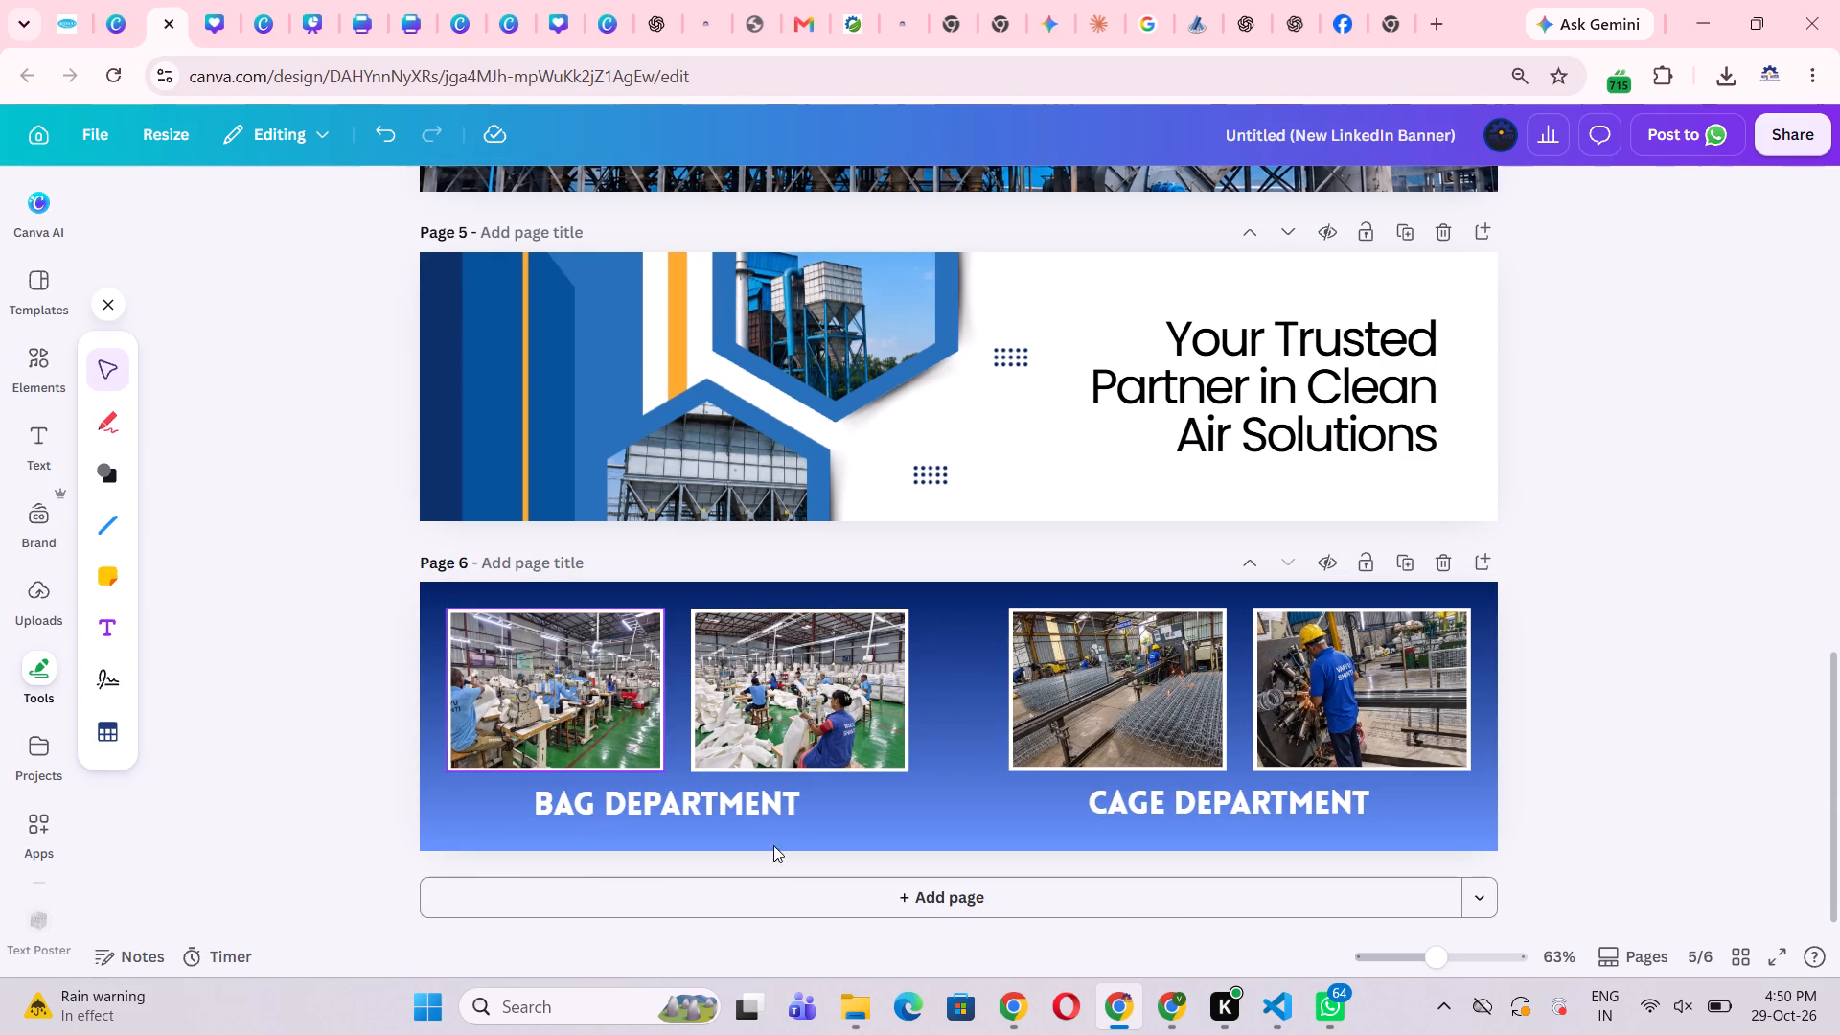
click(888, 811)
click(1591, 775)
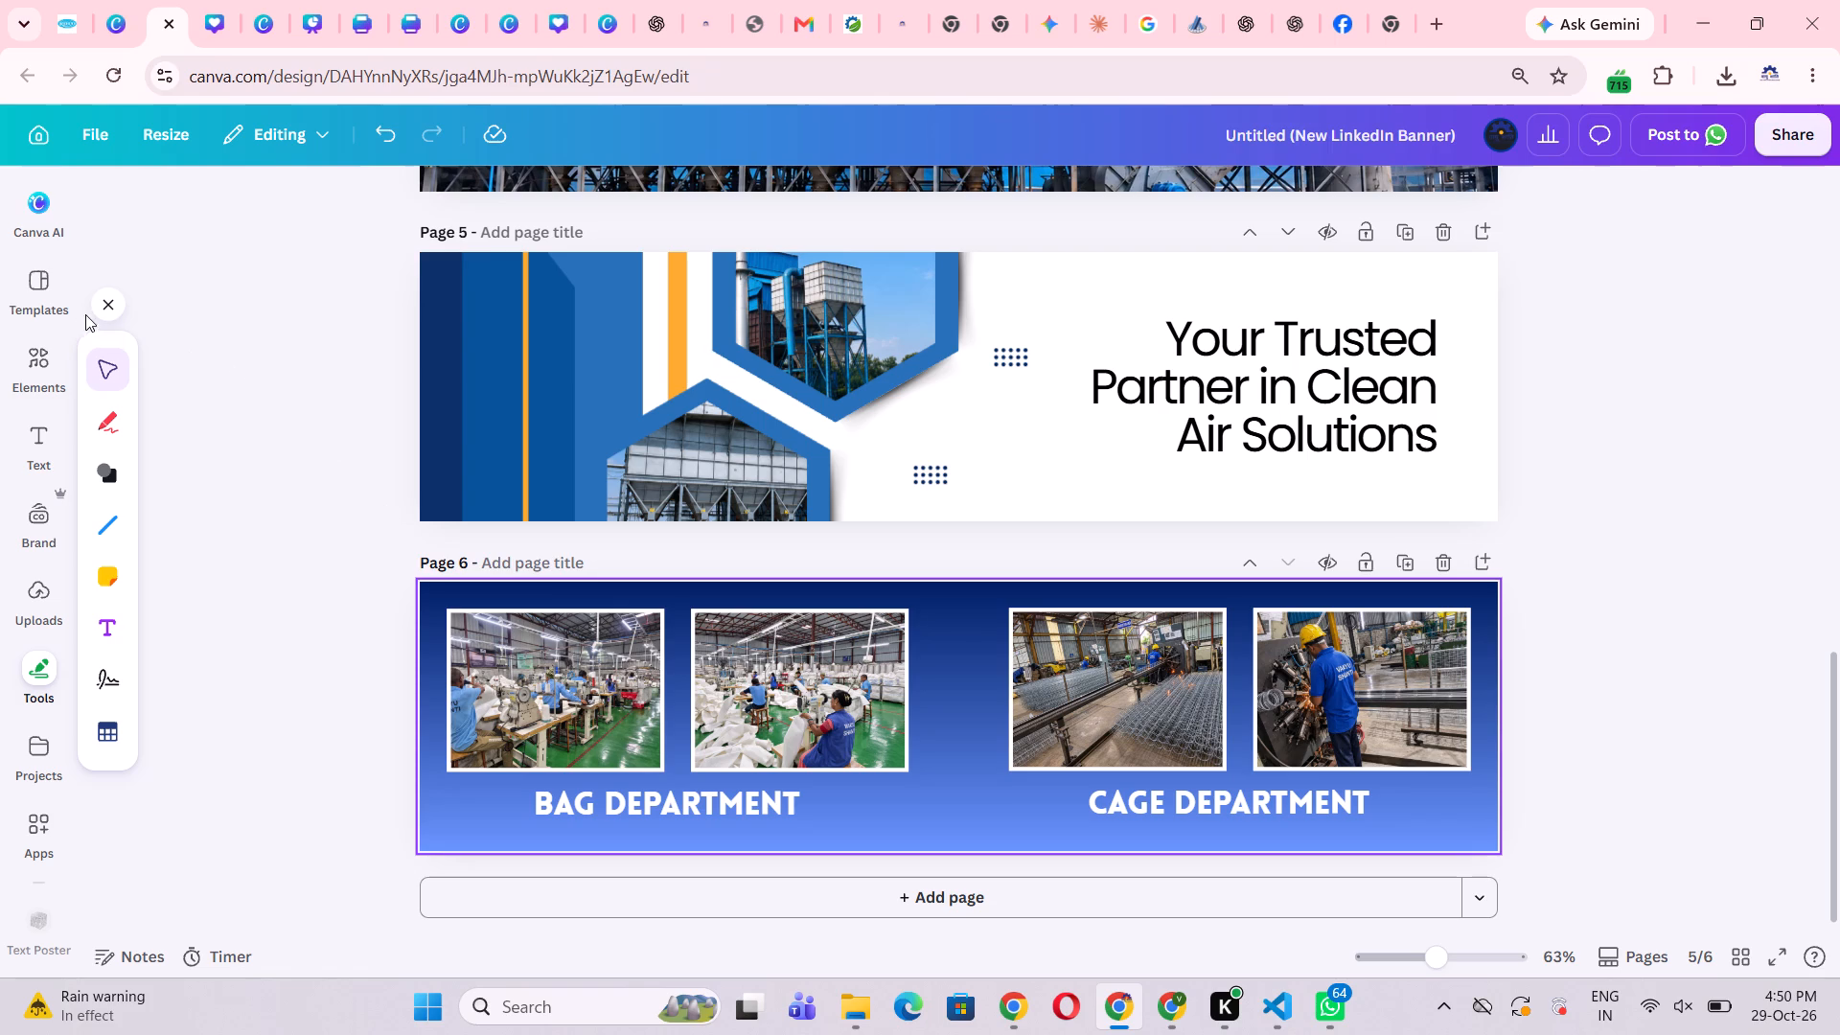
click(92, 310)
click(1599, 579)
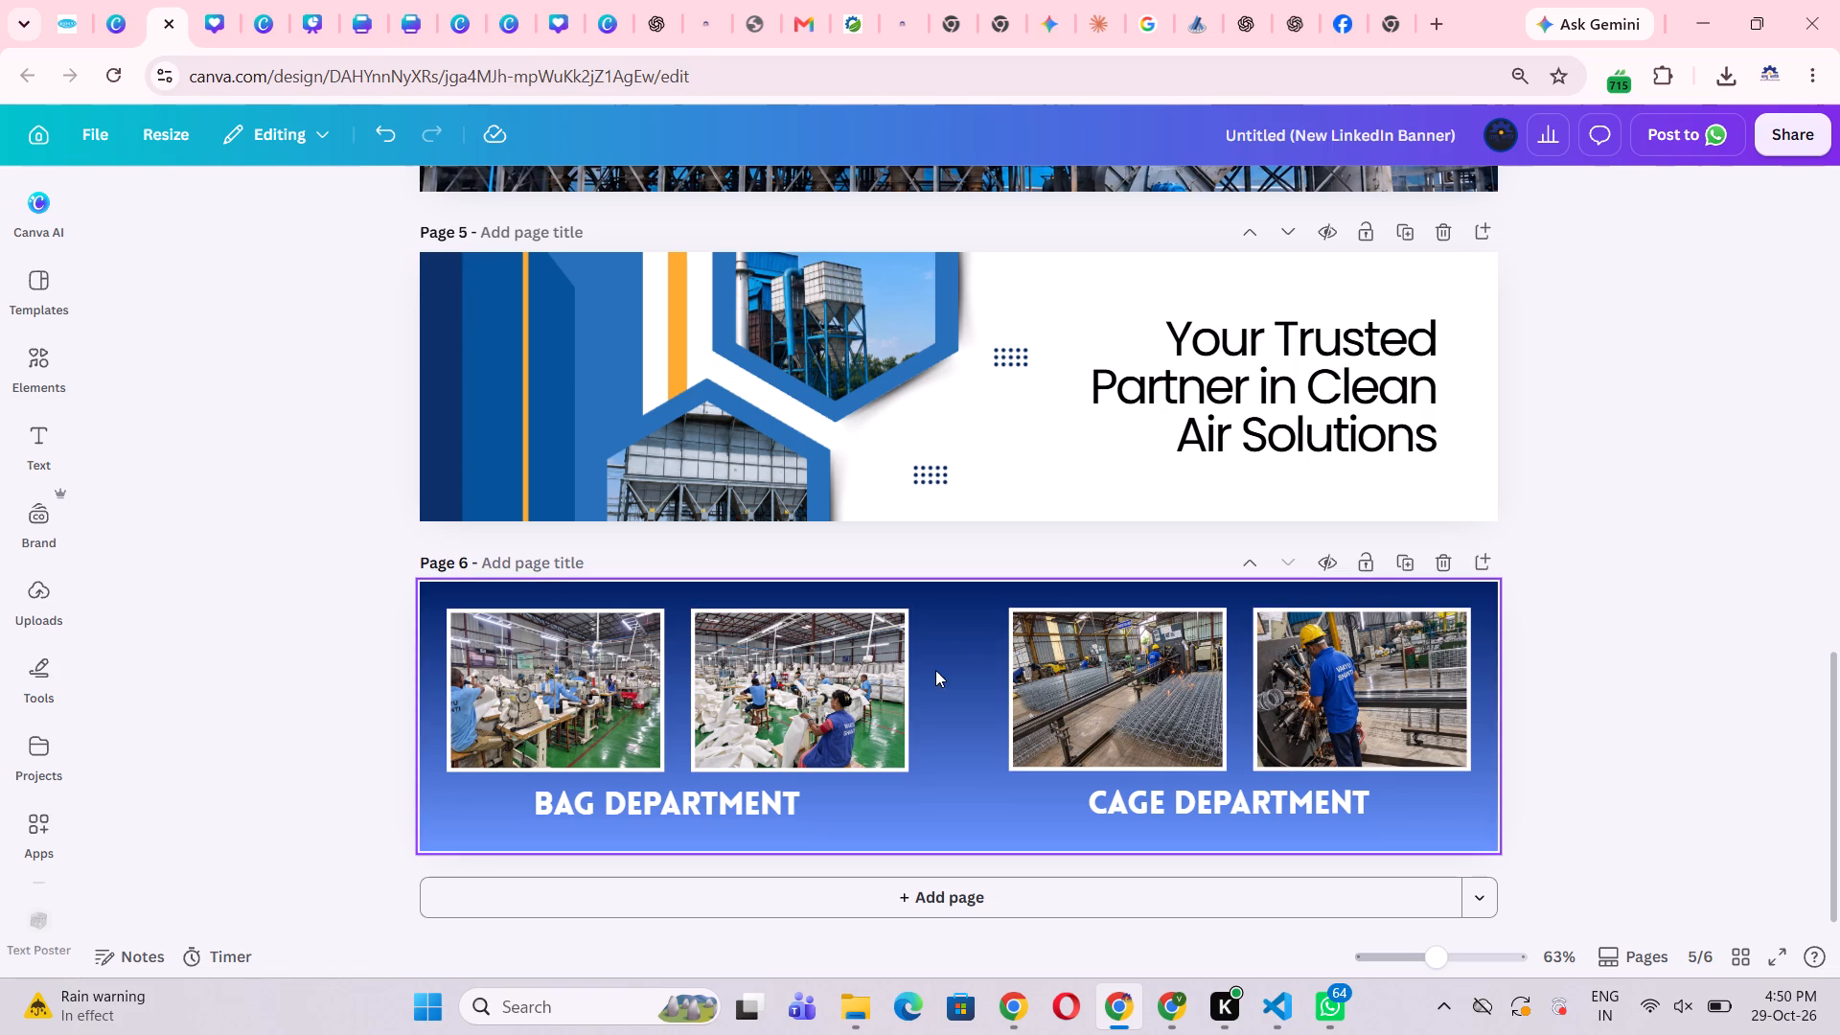
Examine page 6's banner at a closer zoom, checking the photos, department titles and empty gap between the two pairs.
click(935, 670)
click(1689, 693)
scroll(1744, 723, down, 3)
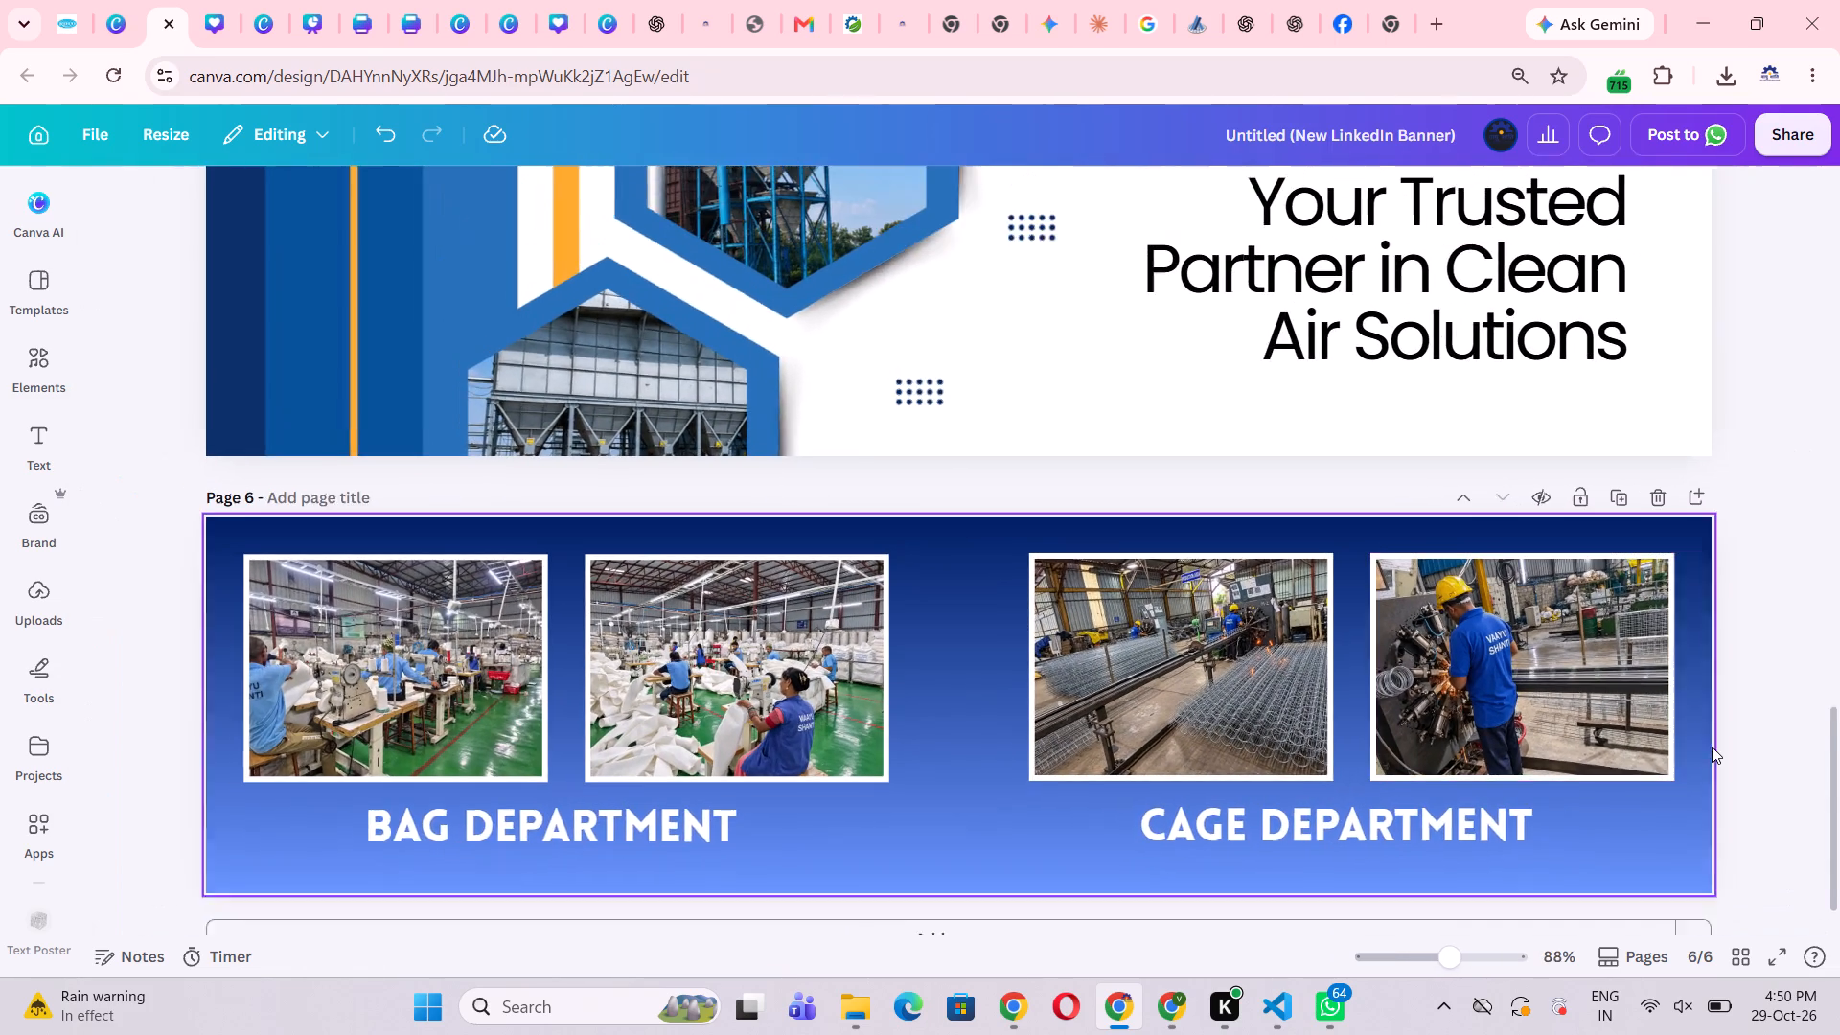
scroll(1709, 747, down, 2)
click(1757, 770)
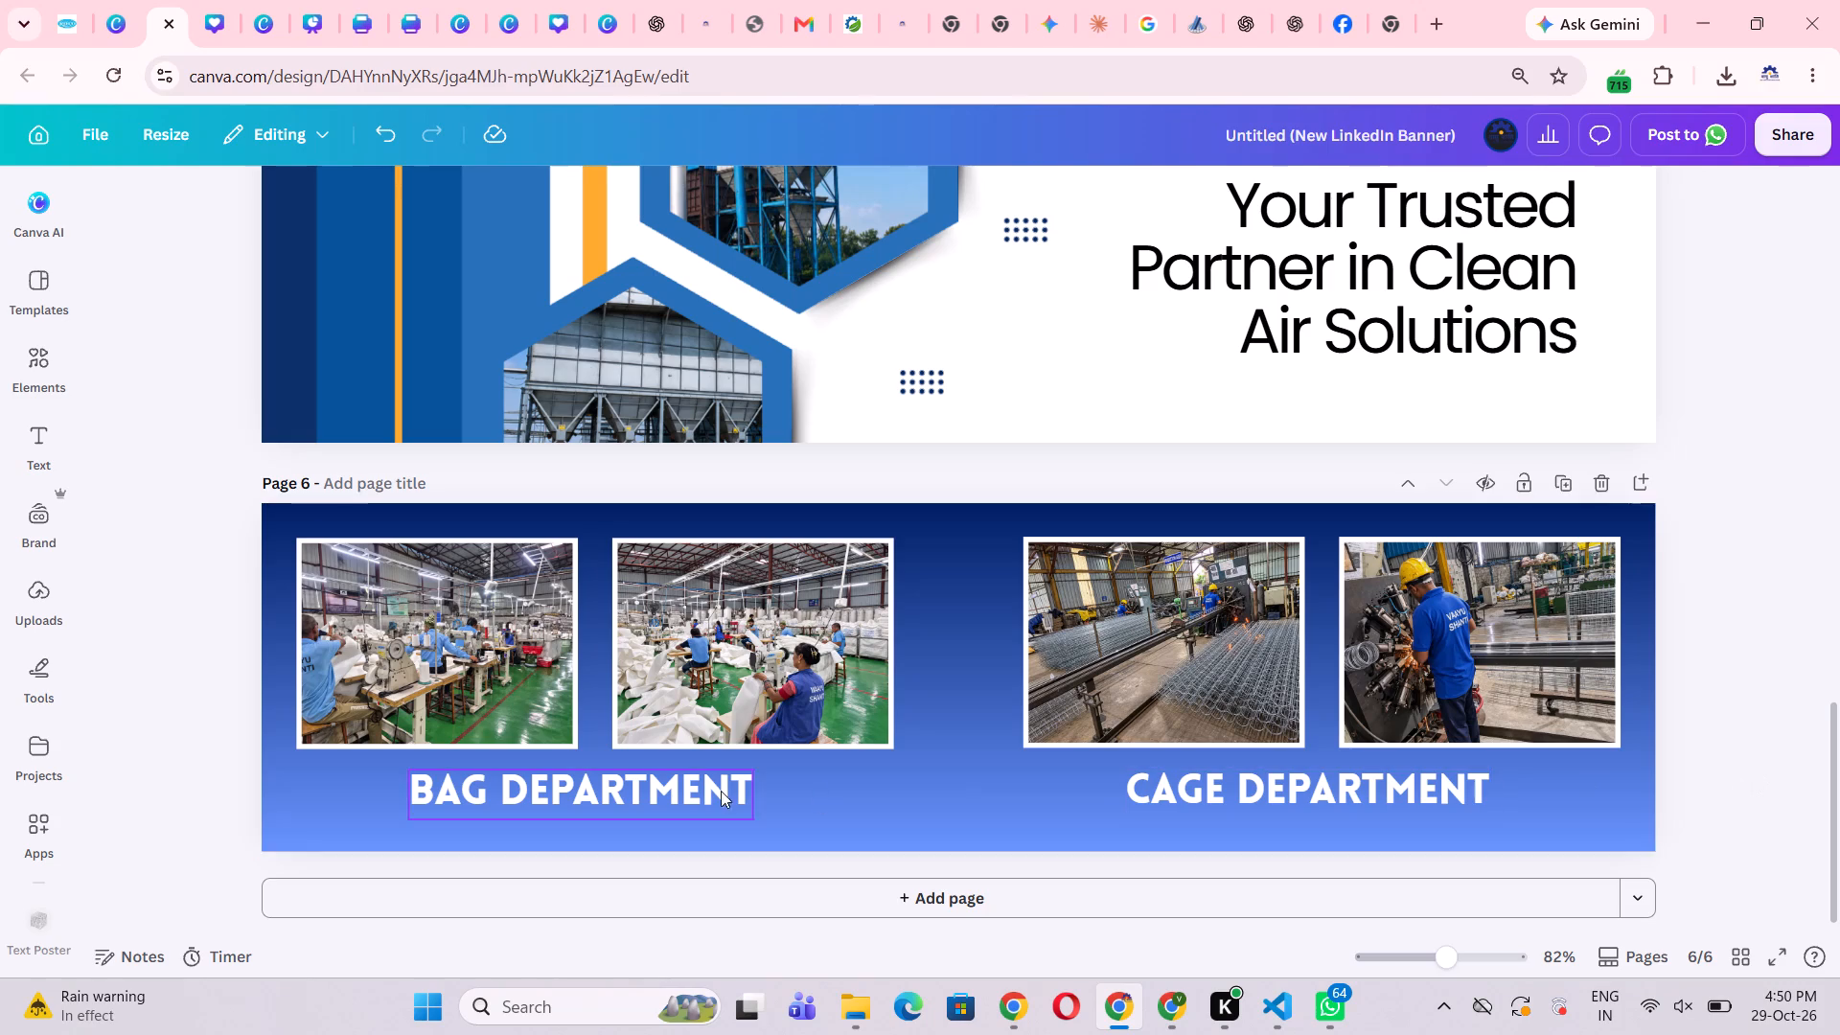
click(9, 610)
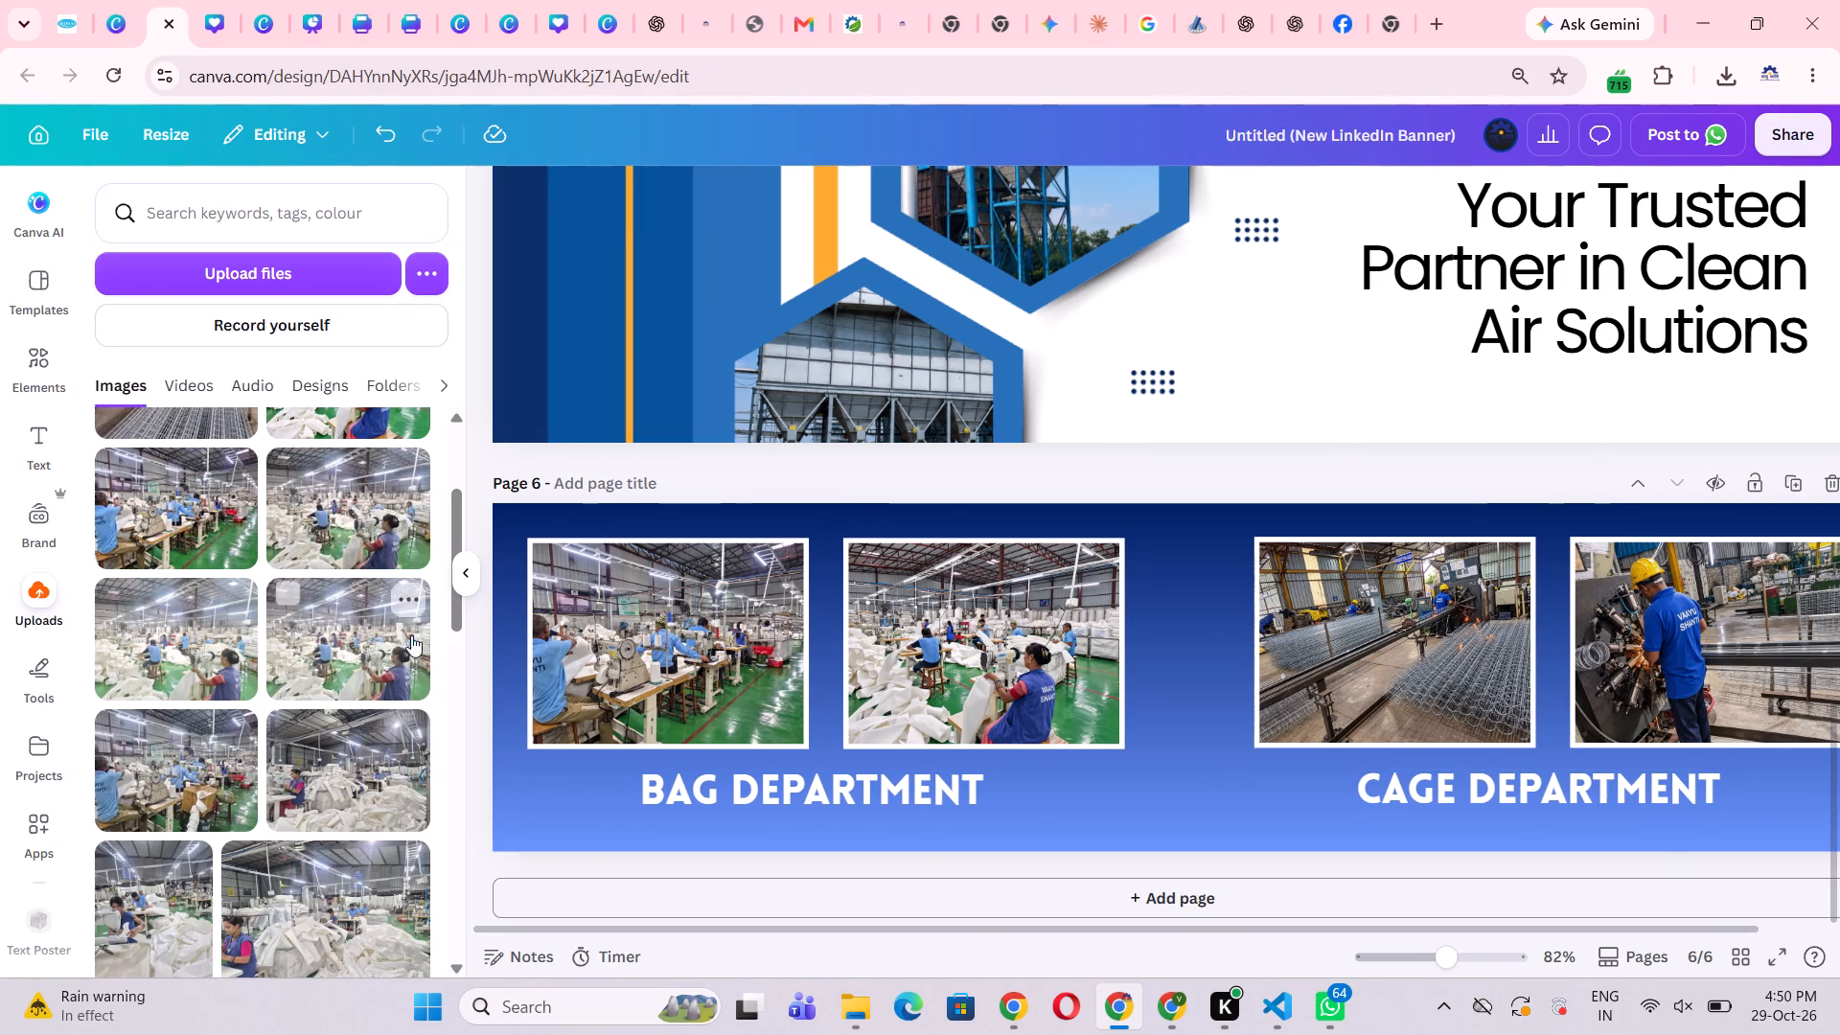
click(471, 573)
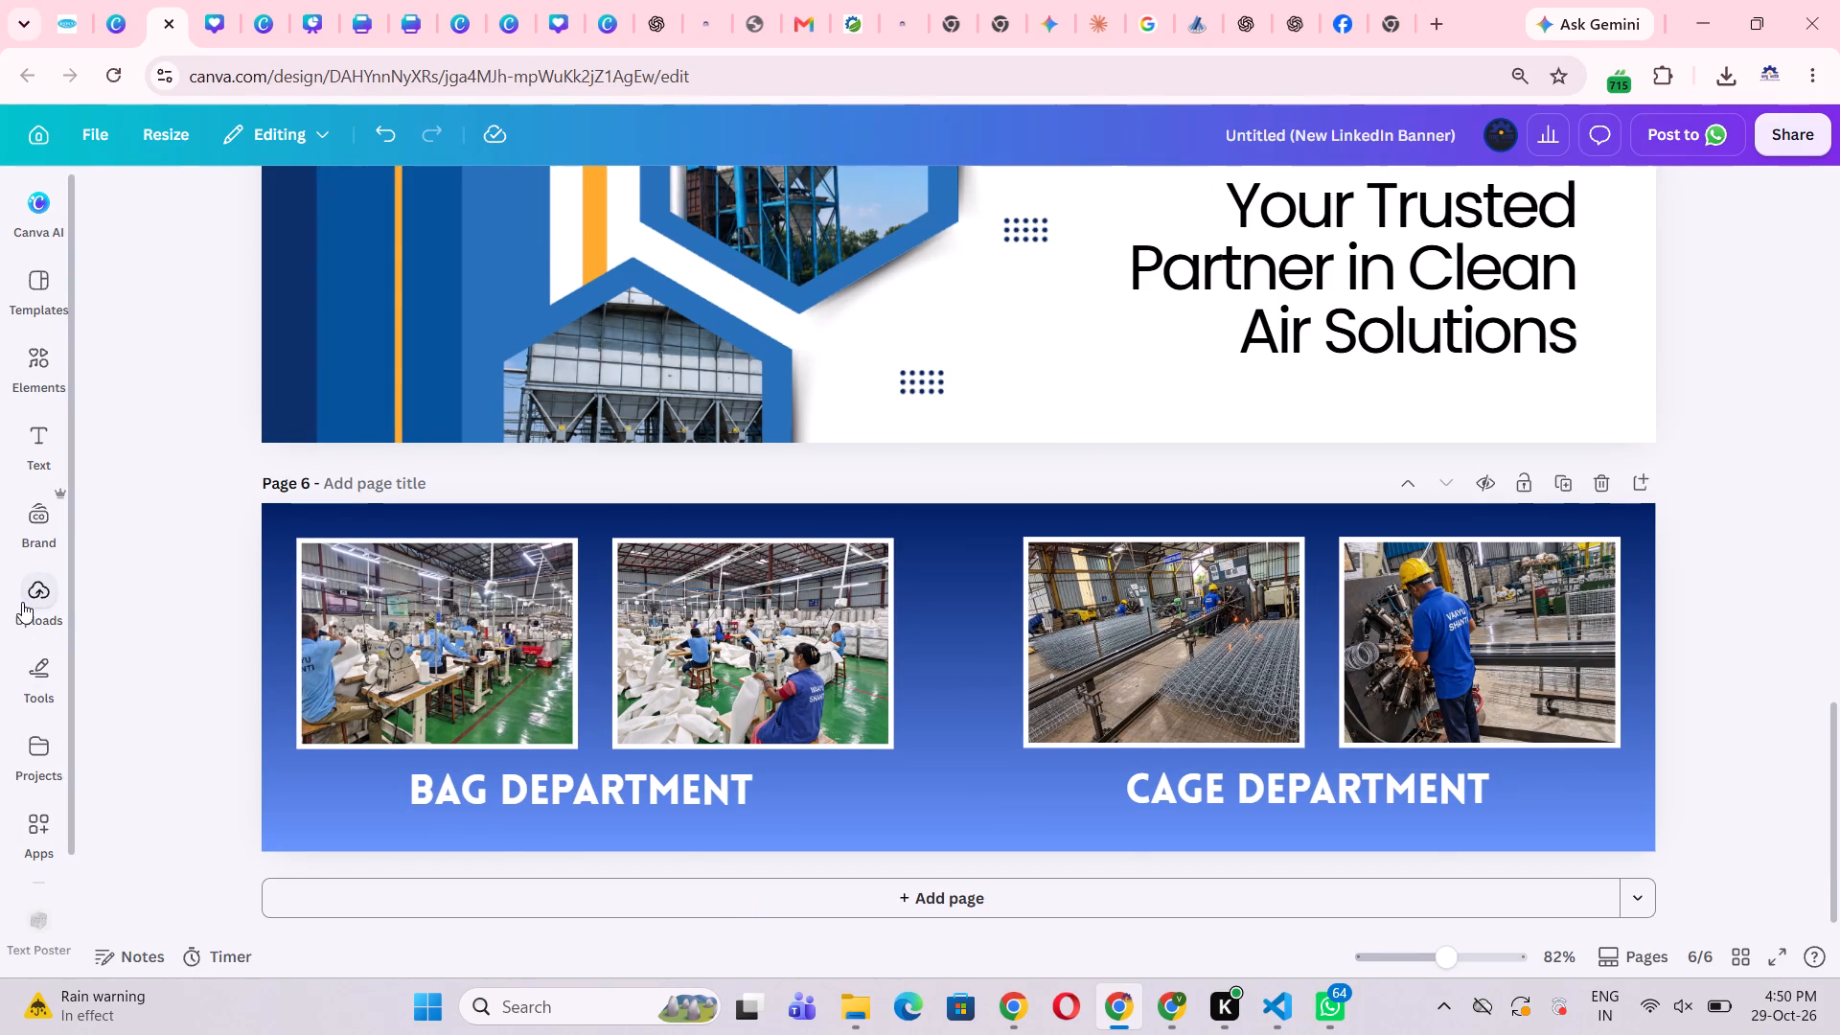
click(51, 611)
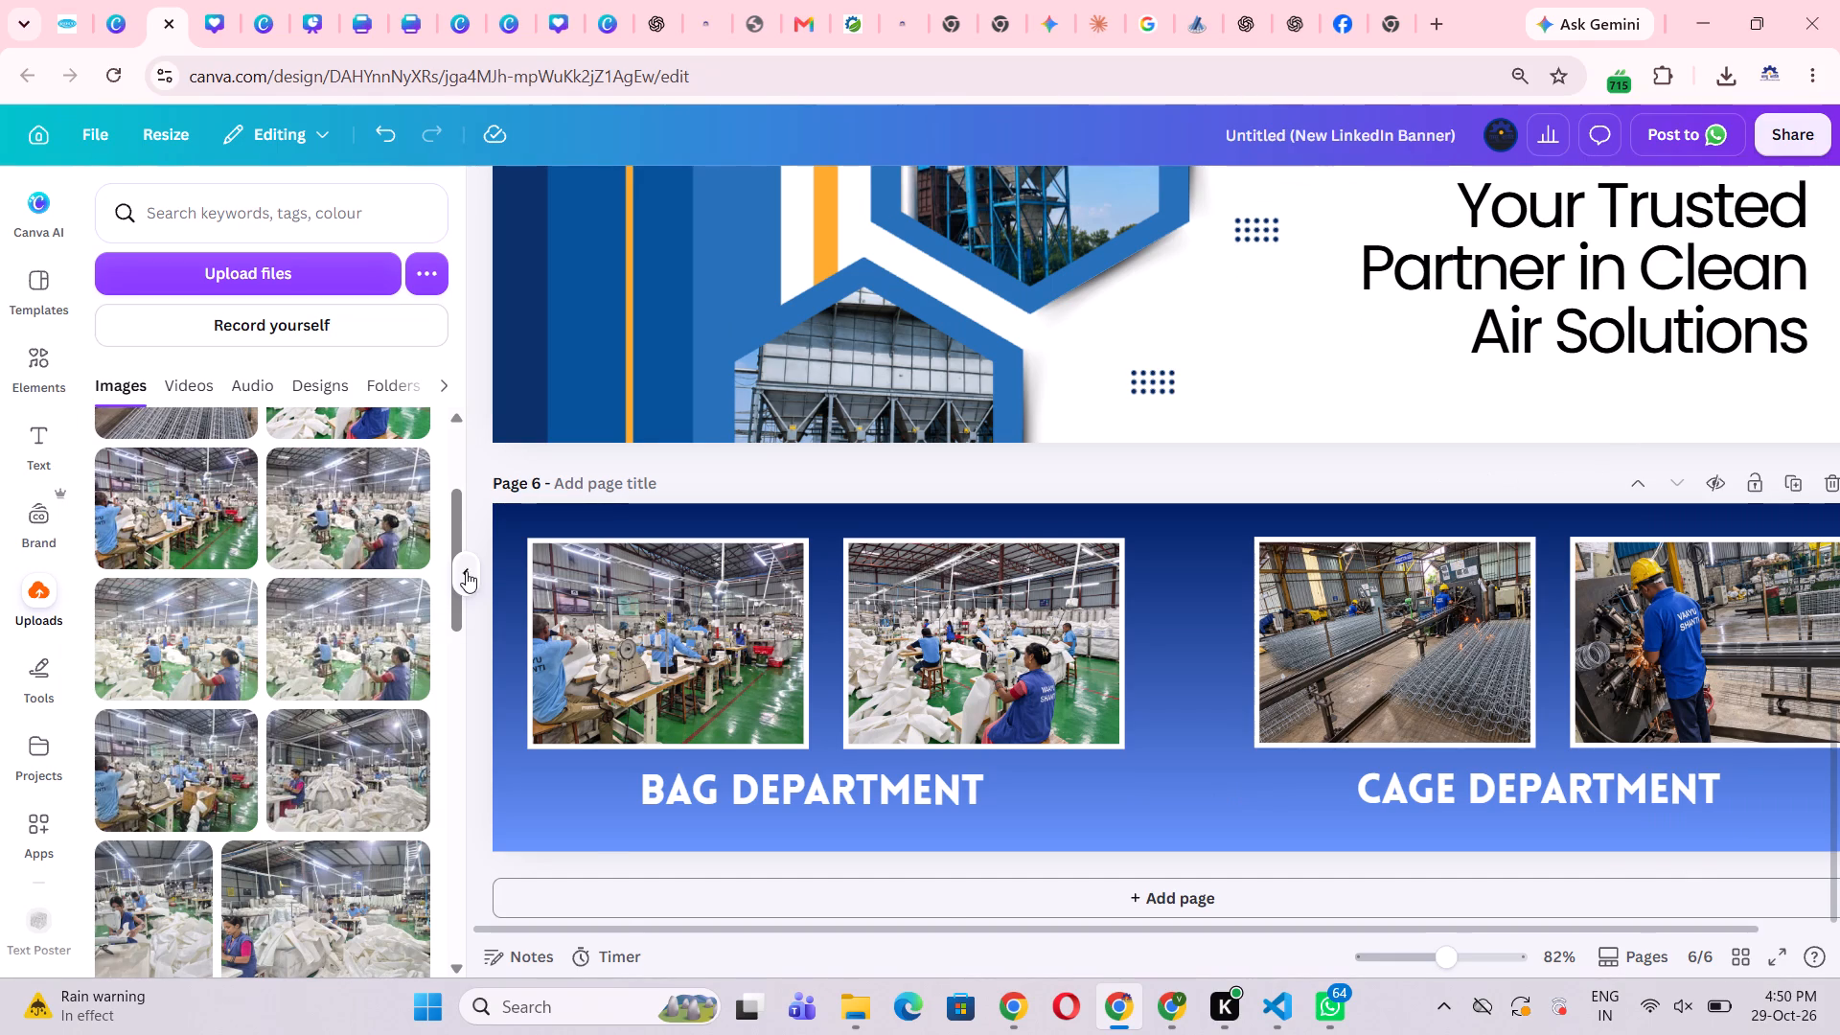
click(466, 571)
click(996, 761)
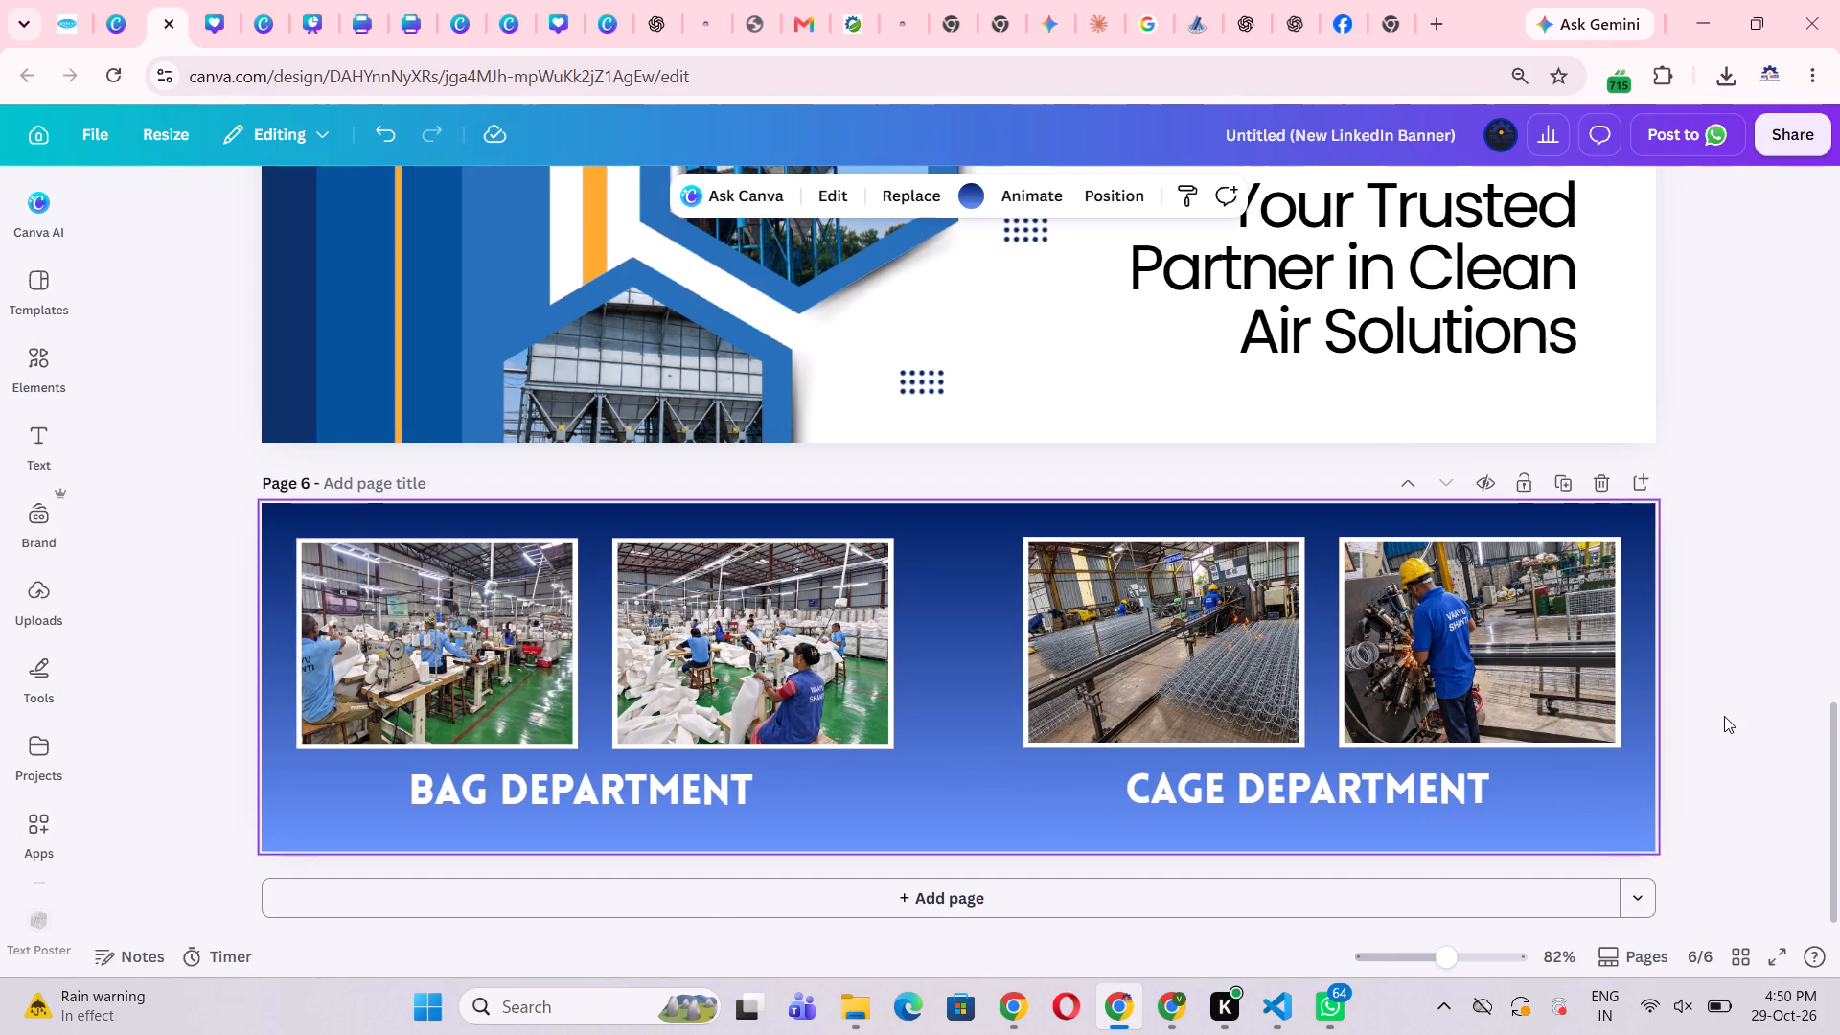
click(1724, 716)
click(954, 741)
click(1765, 747)
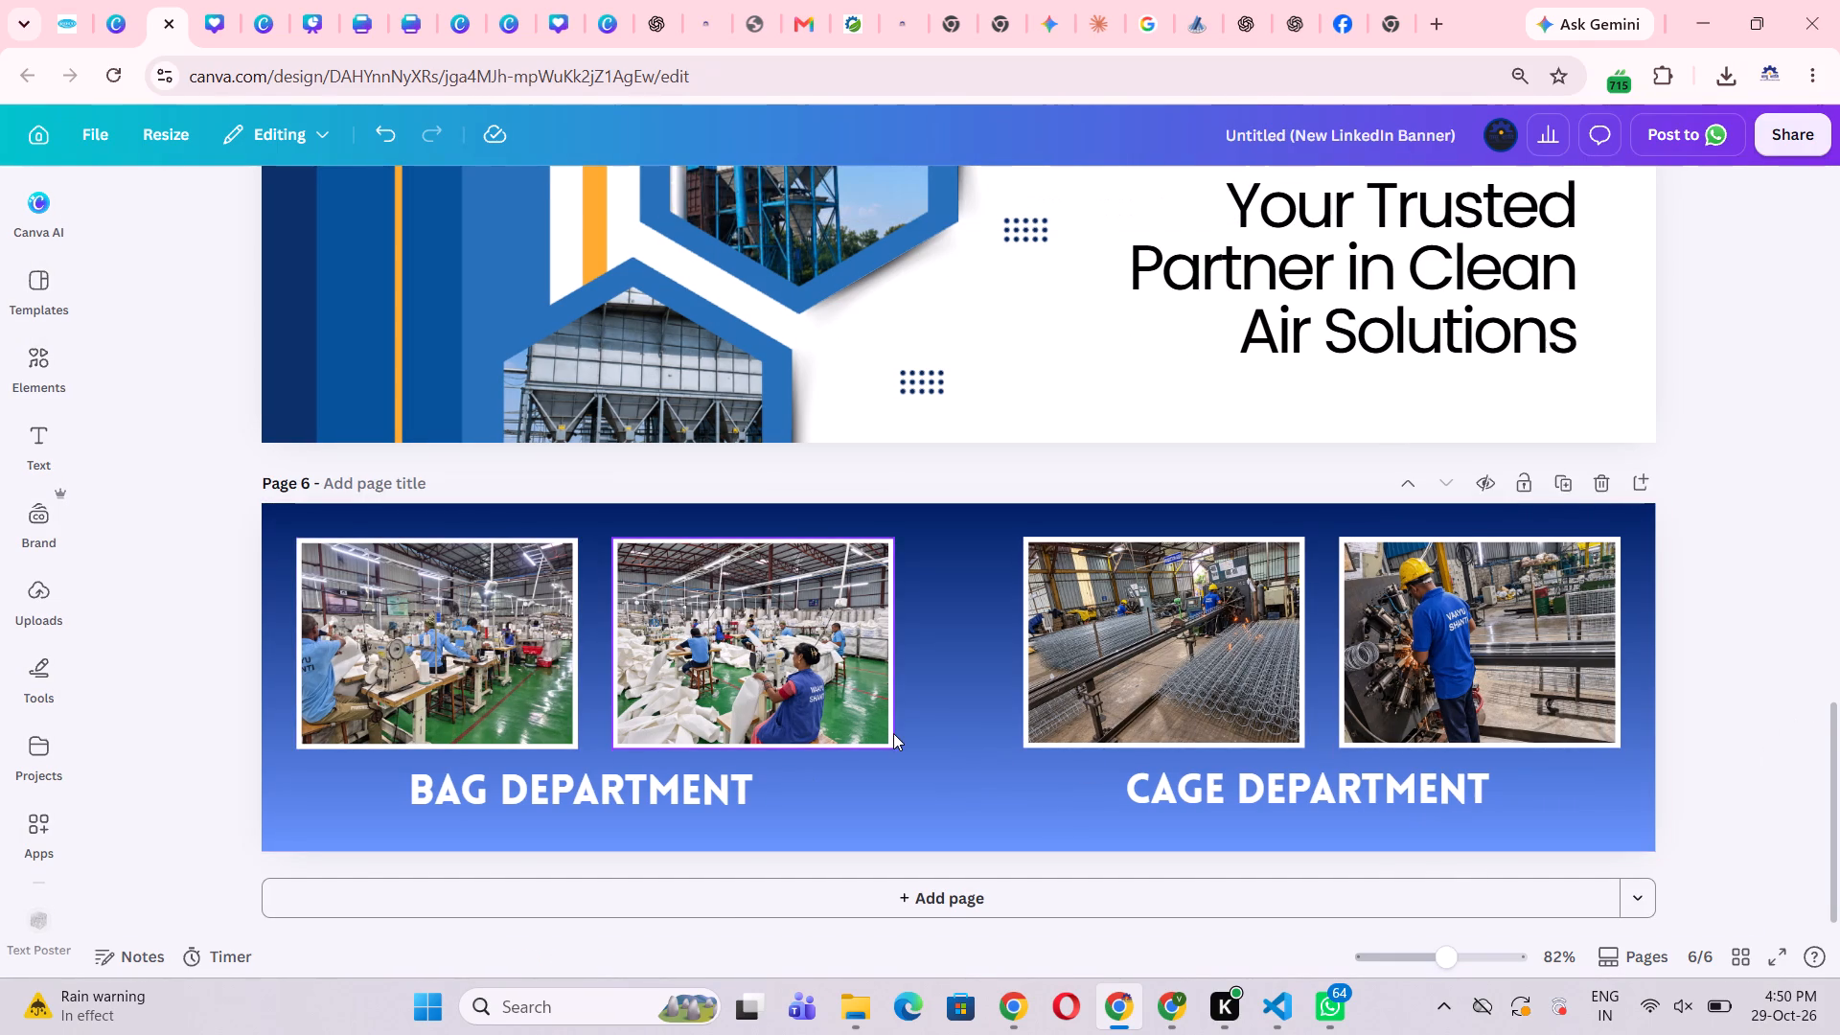
click(893, 733)
click(938, 759)
click(1761, 744)
click(1593, 807)
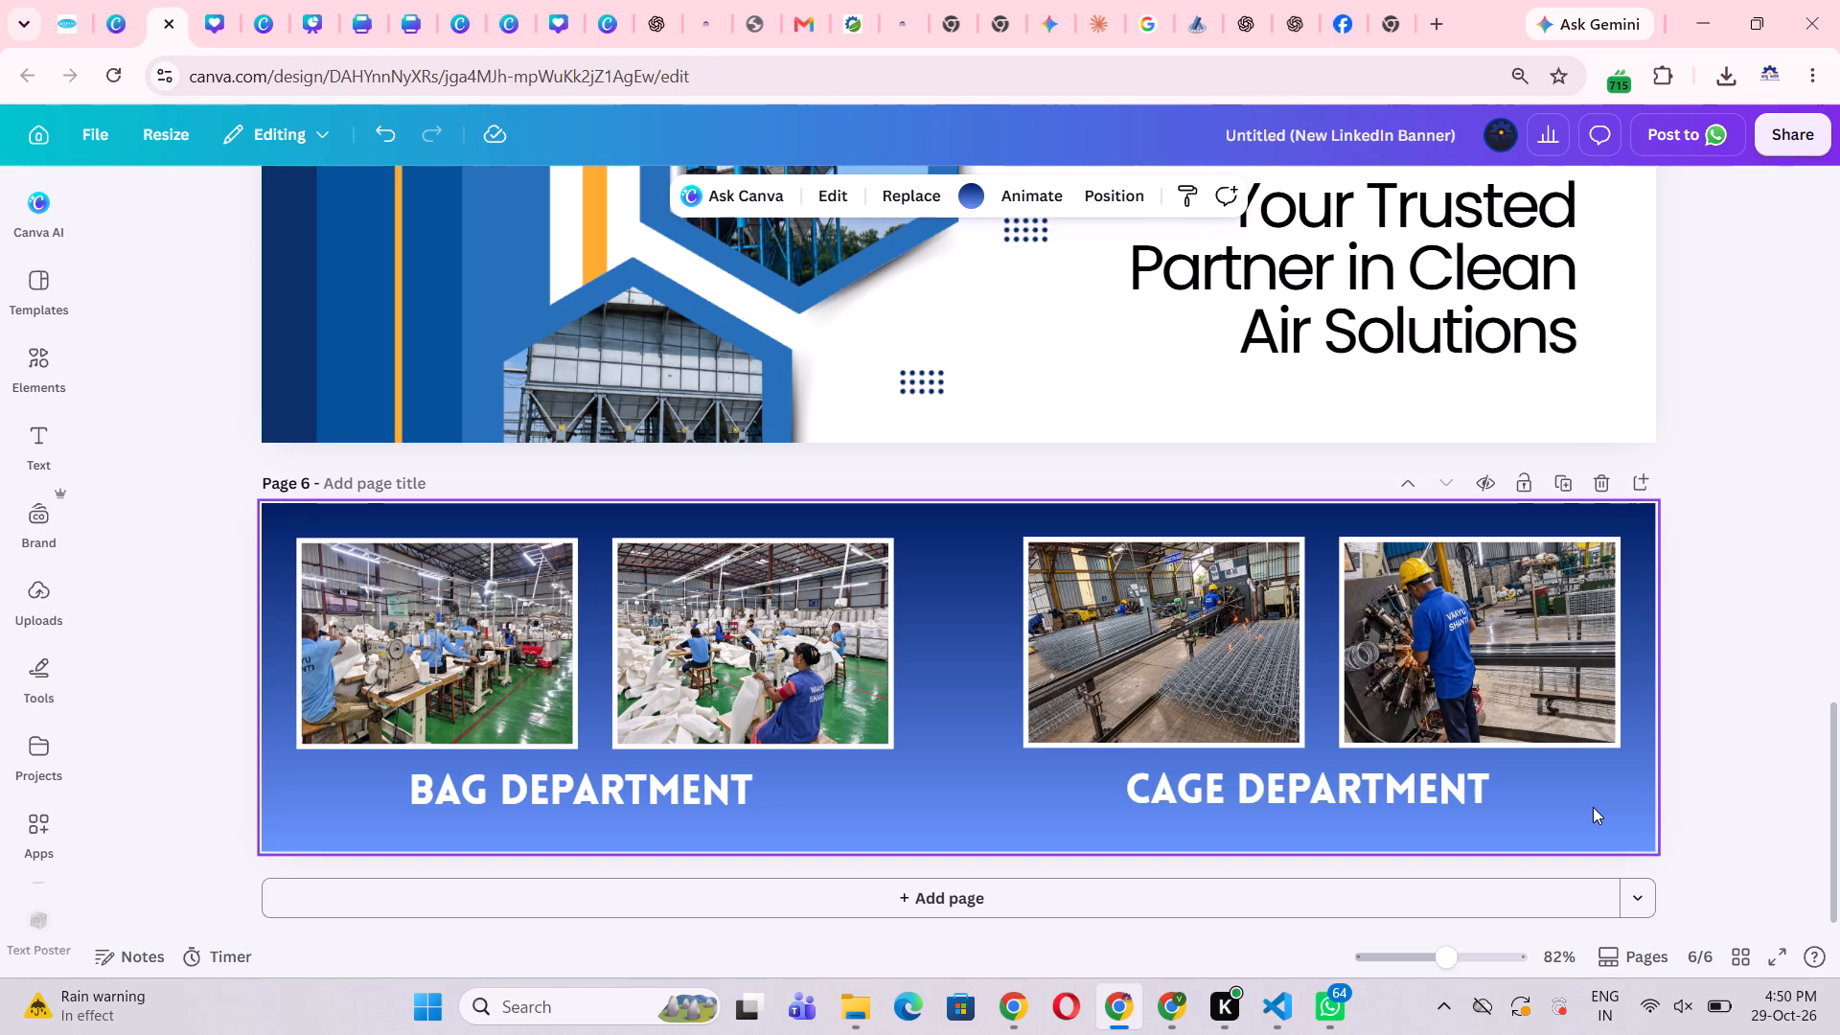
click(905, 763)
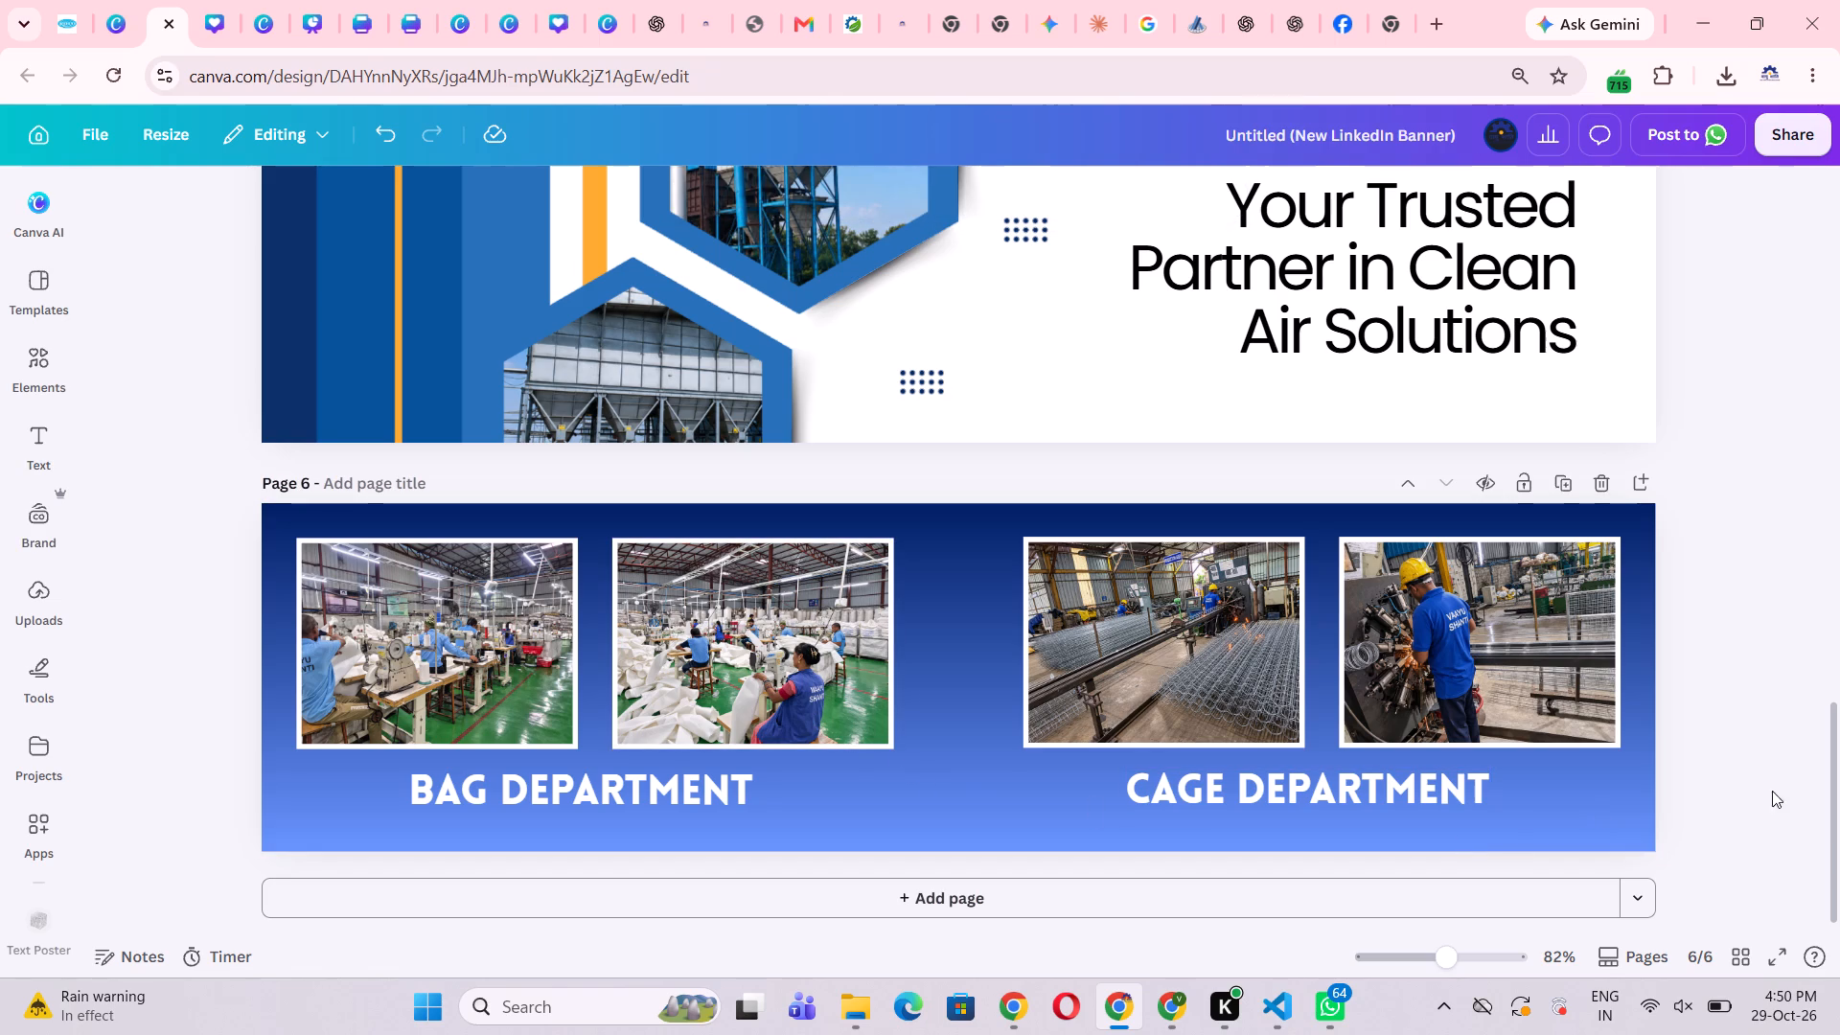
click(1839, 818)
click(927, 753)
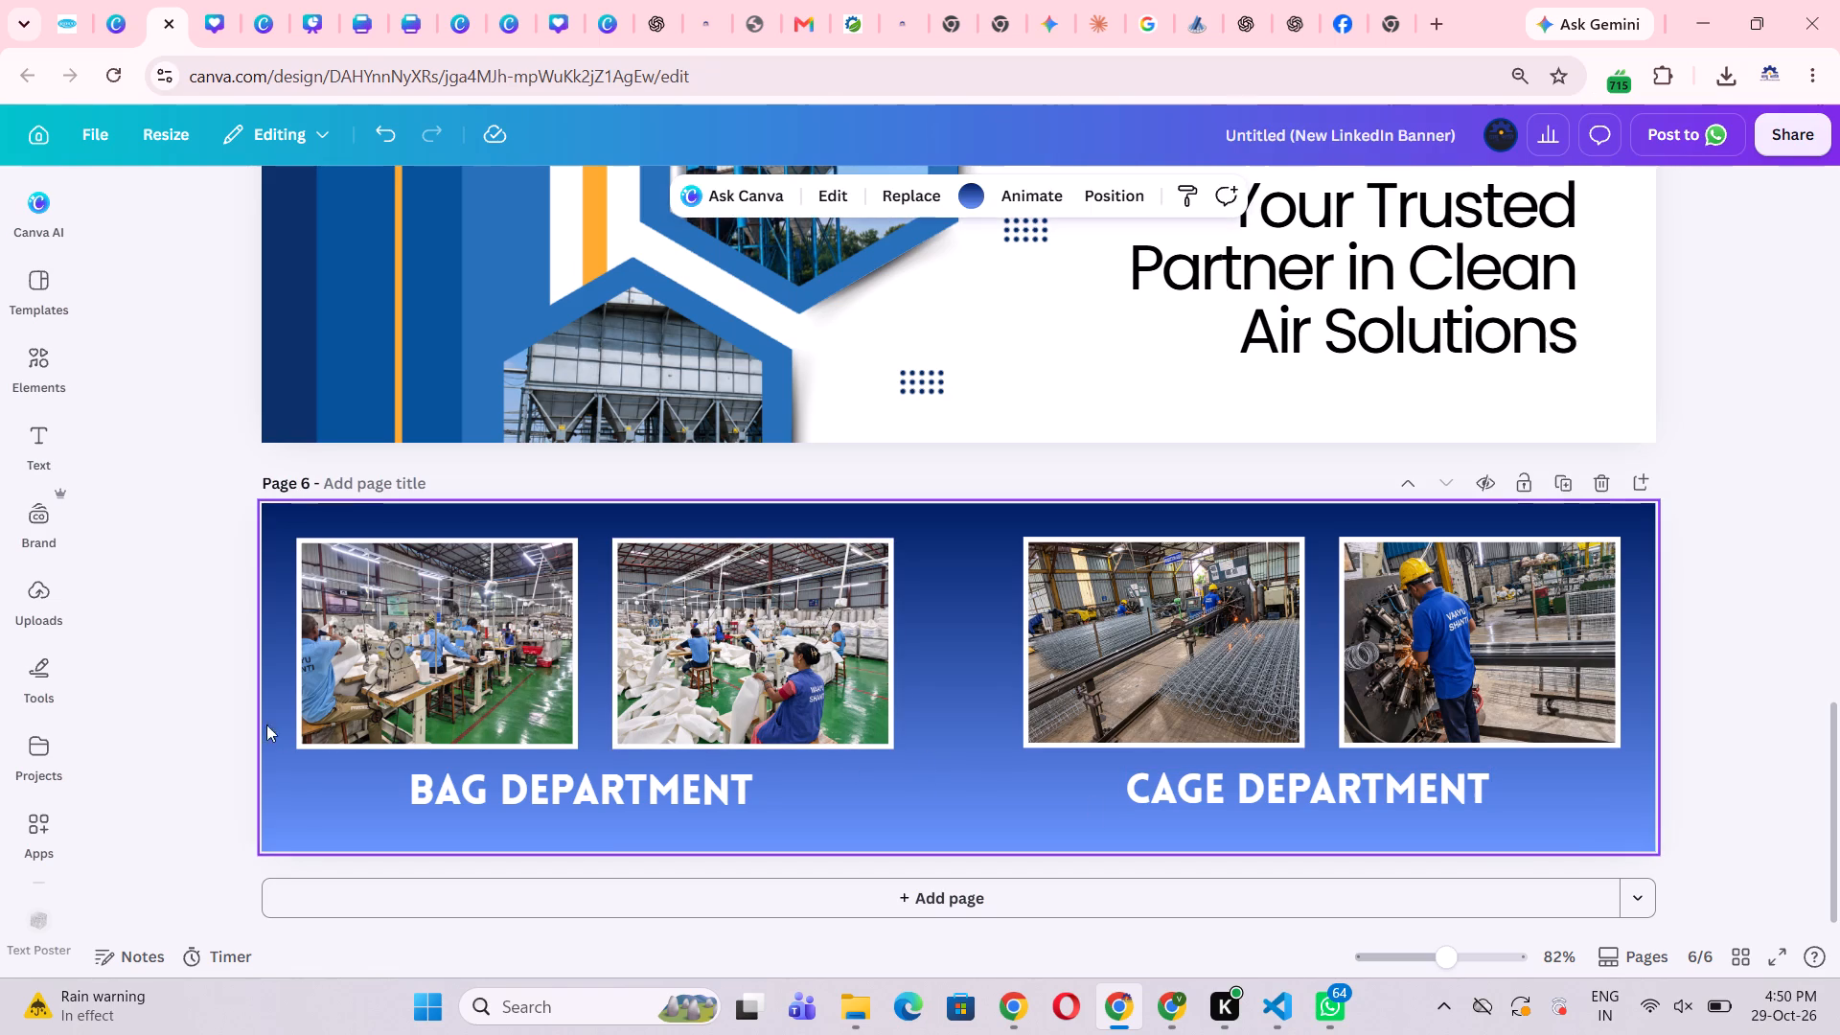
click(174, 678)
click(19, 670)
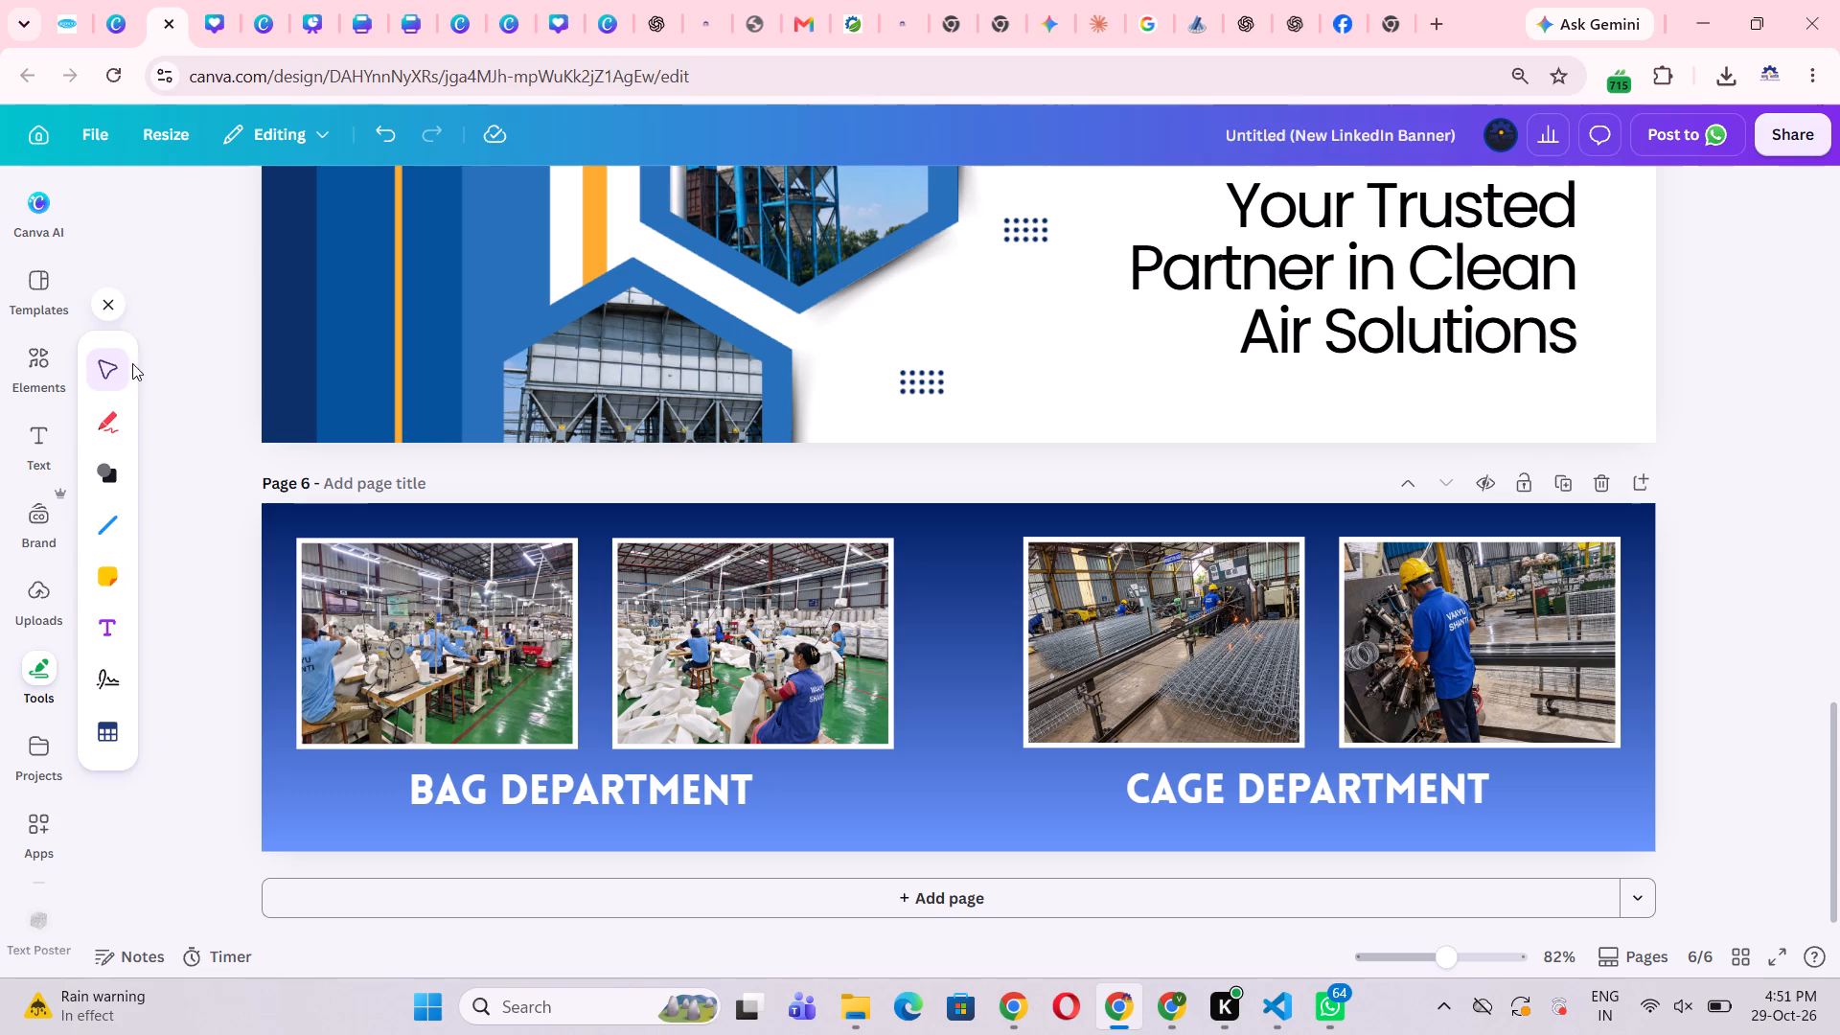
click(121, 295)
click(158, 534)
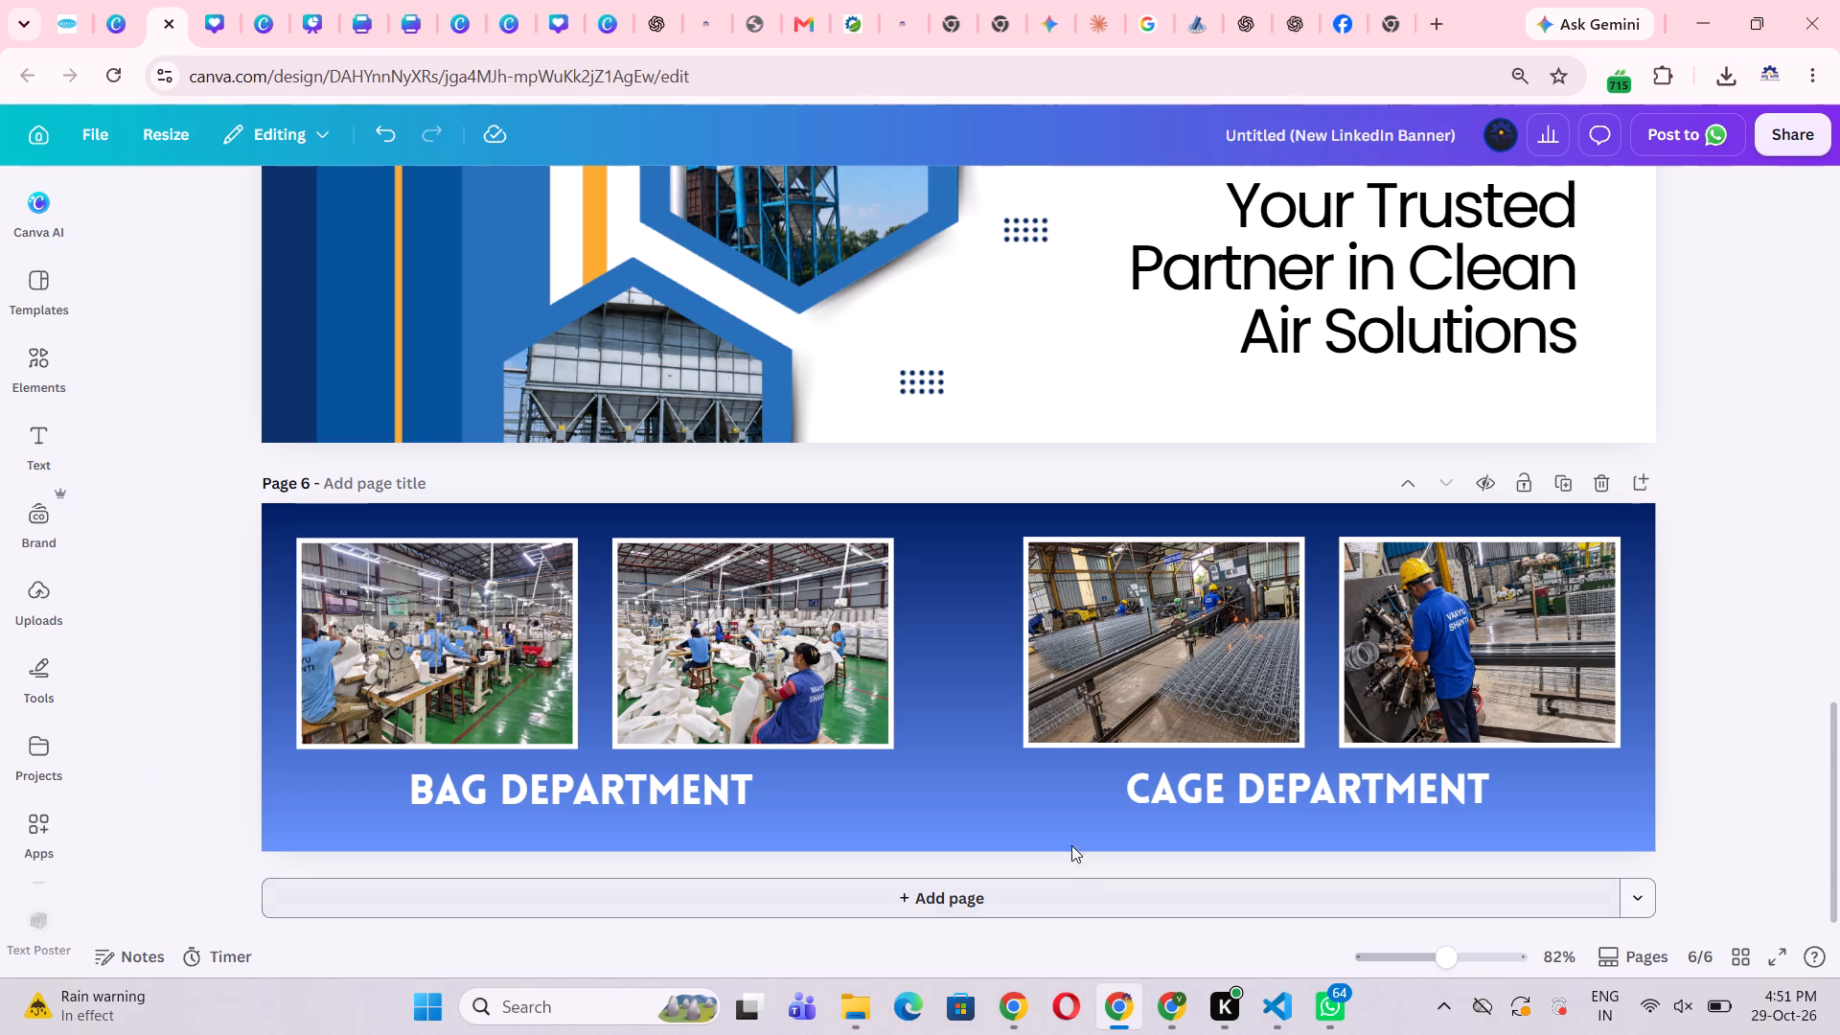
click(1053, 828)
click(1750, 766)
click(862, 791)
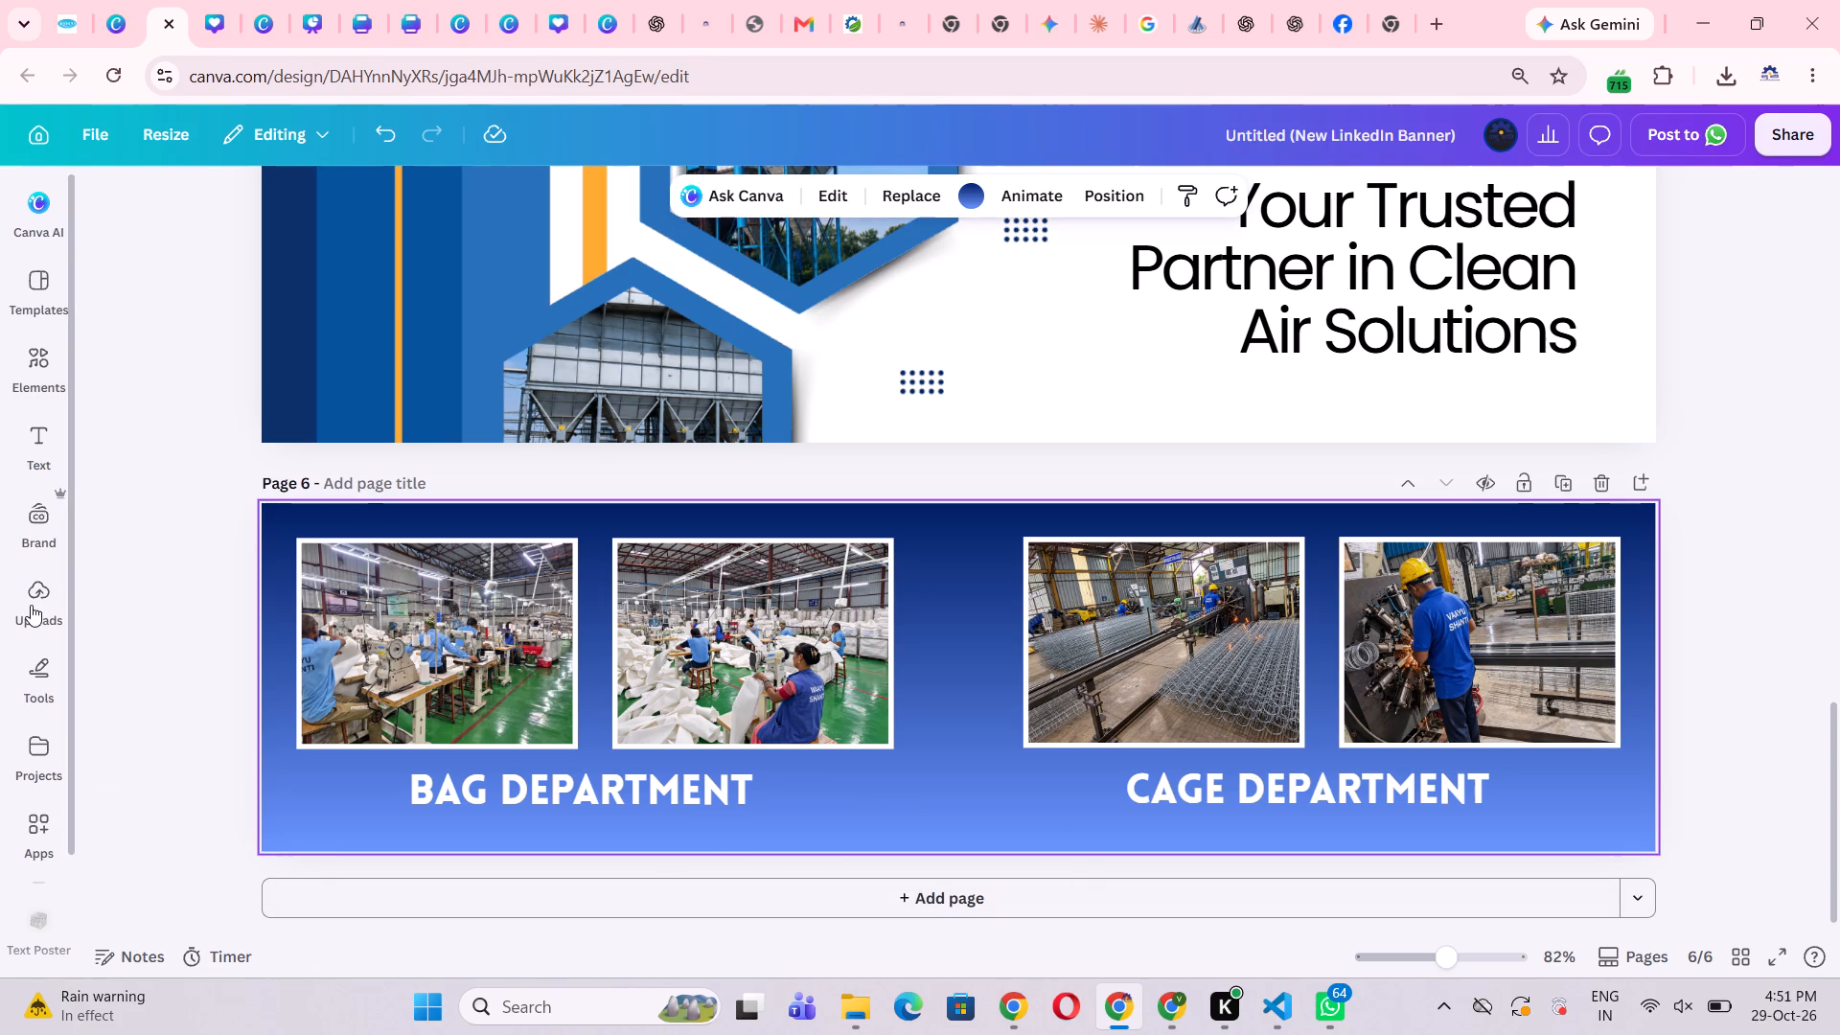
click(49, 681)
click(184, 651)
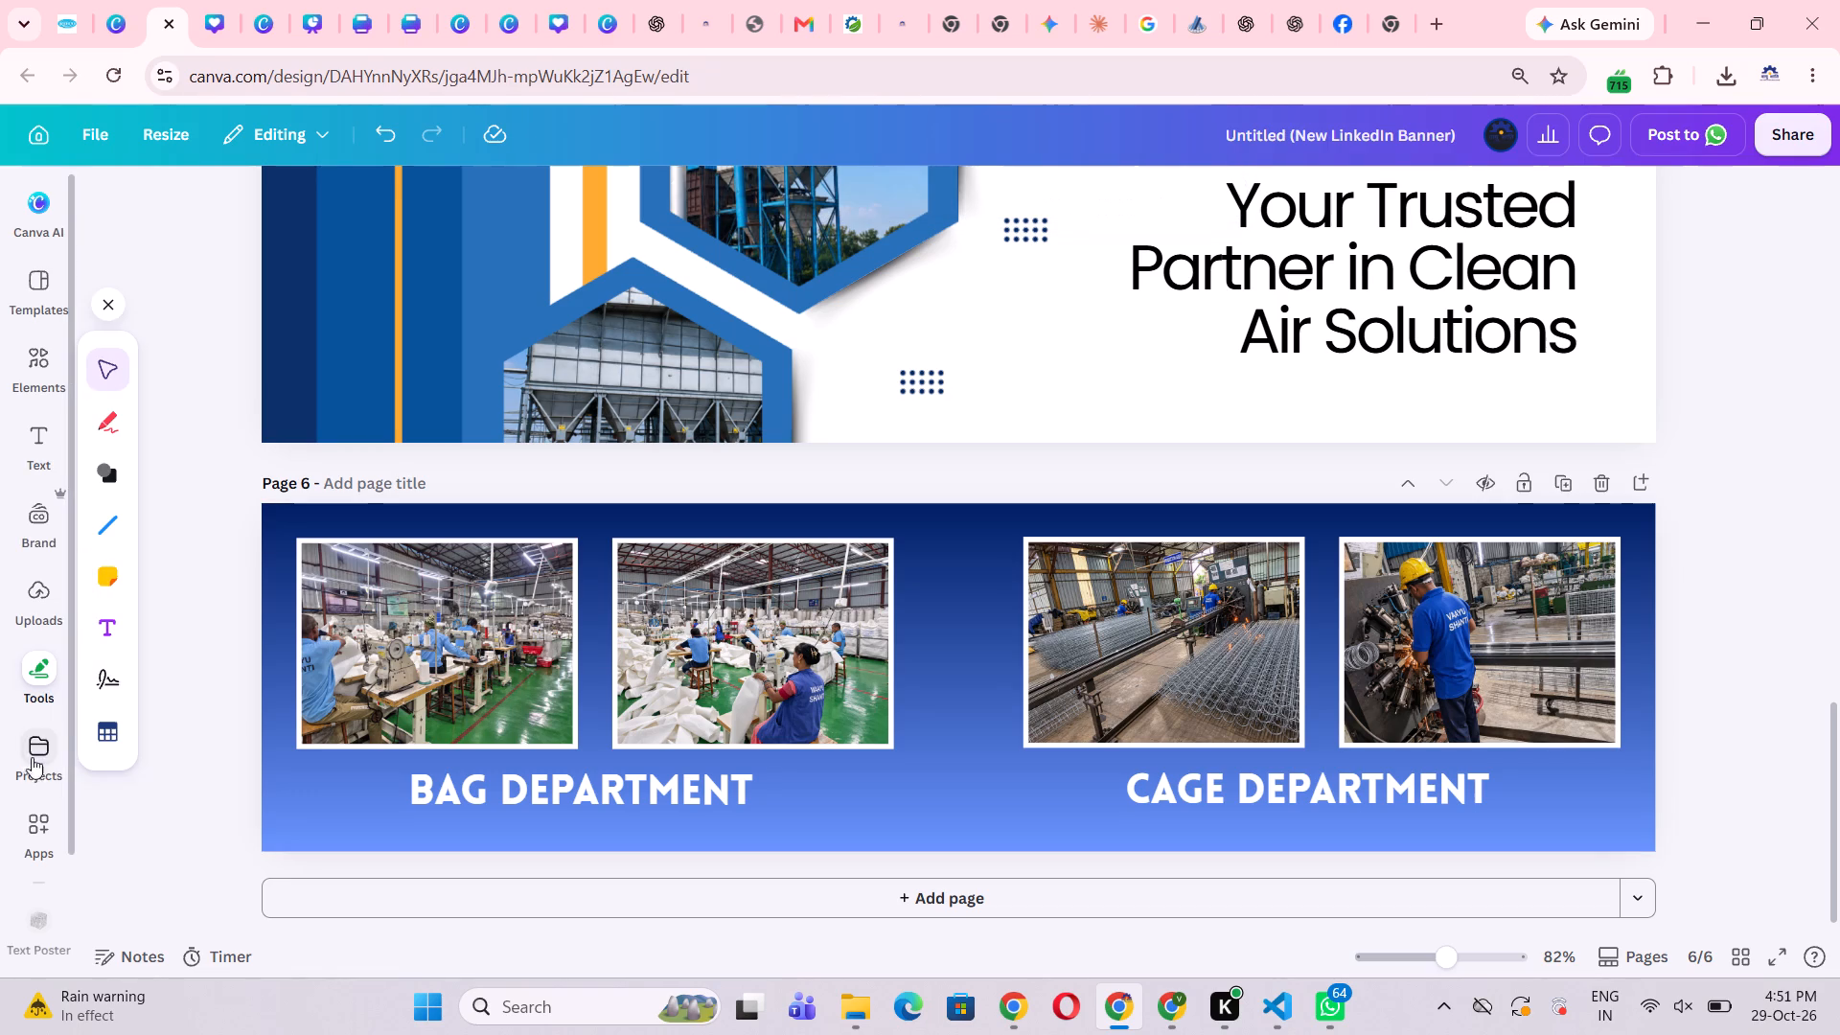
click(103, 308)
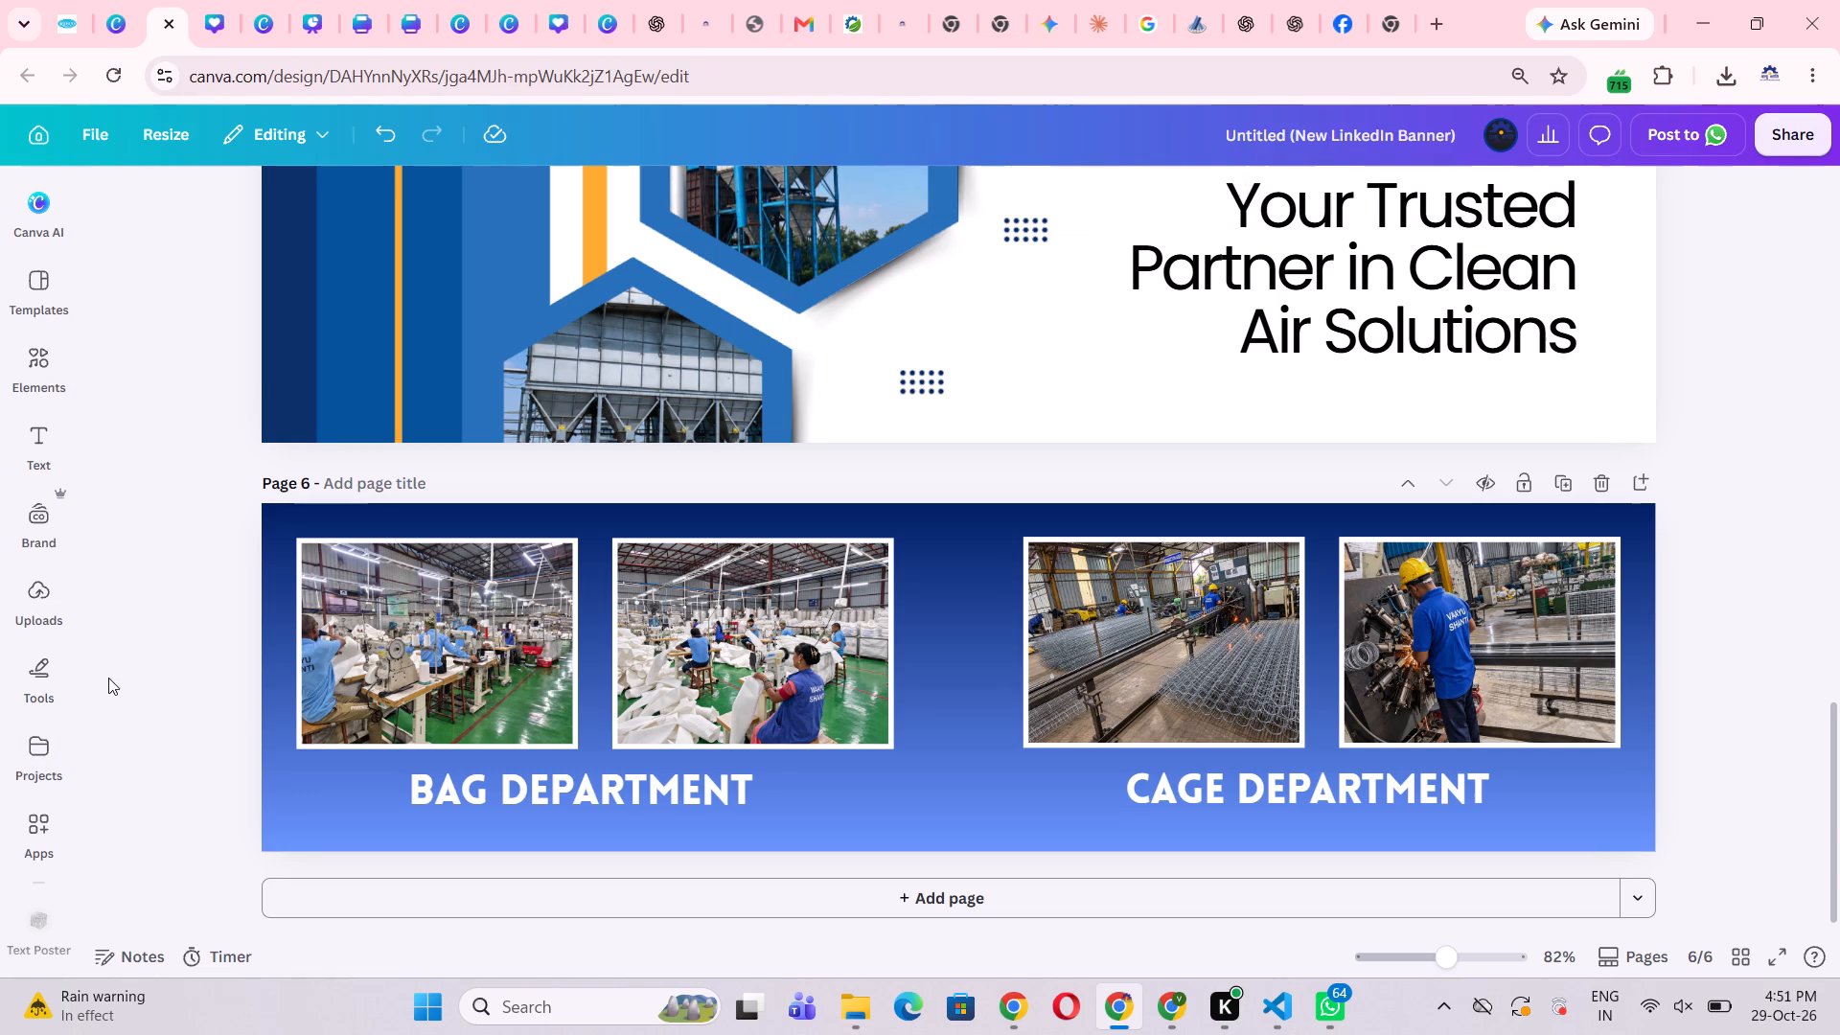
Examine further "gradient square" photo results for a blue gradient that suits the page 6 banner.
click(32, 368)
scroll(281, 693, down, 5)
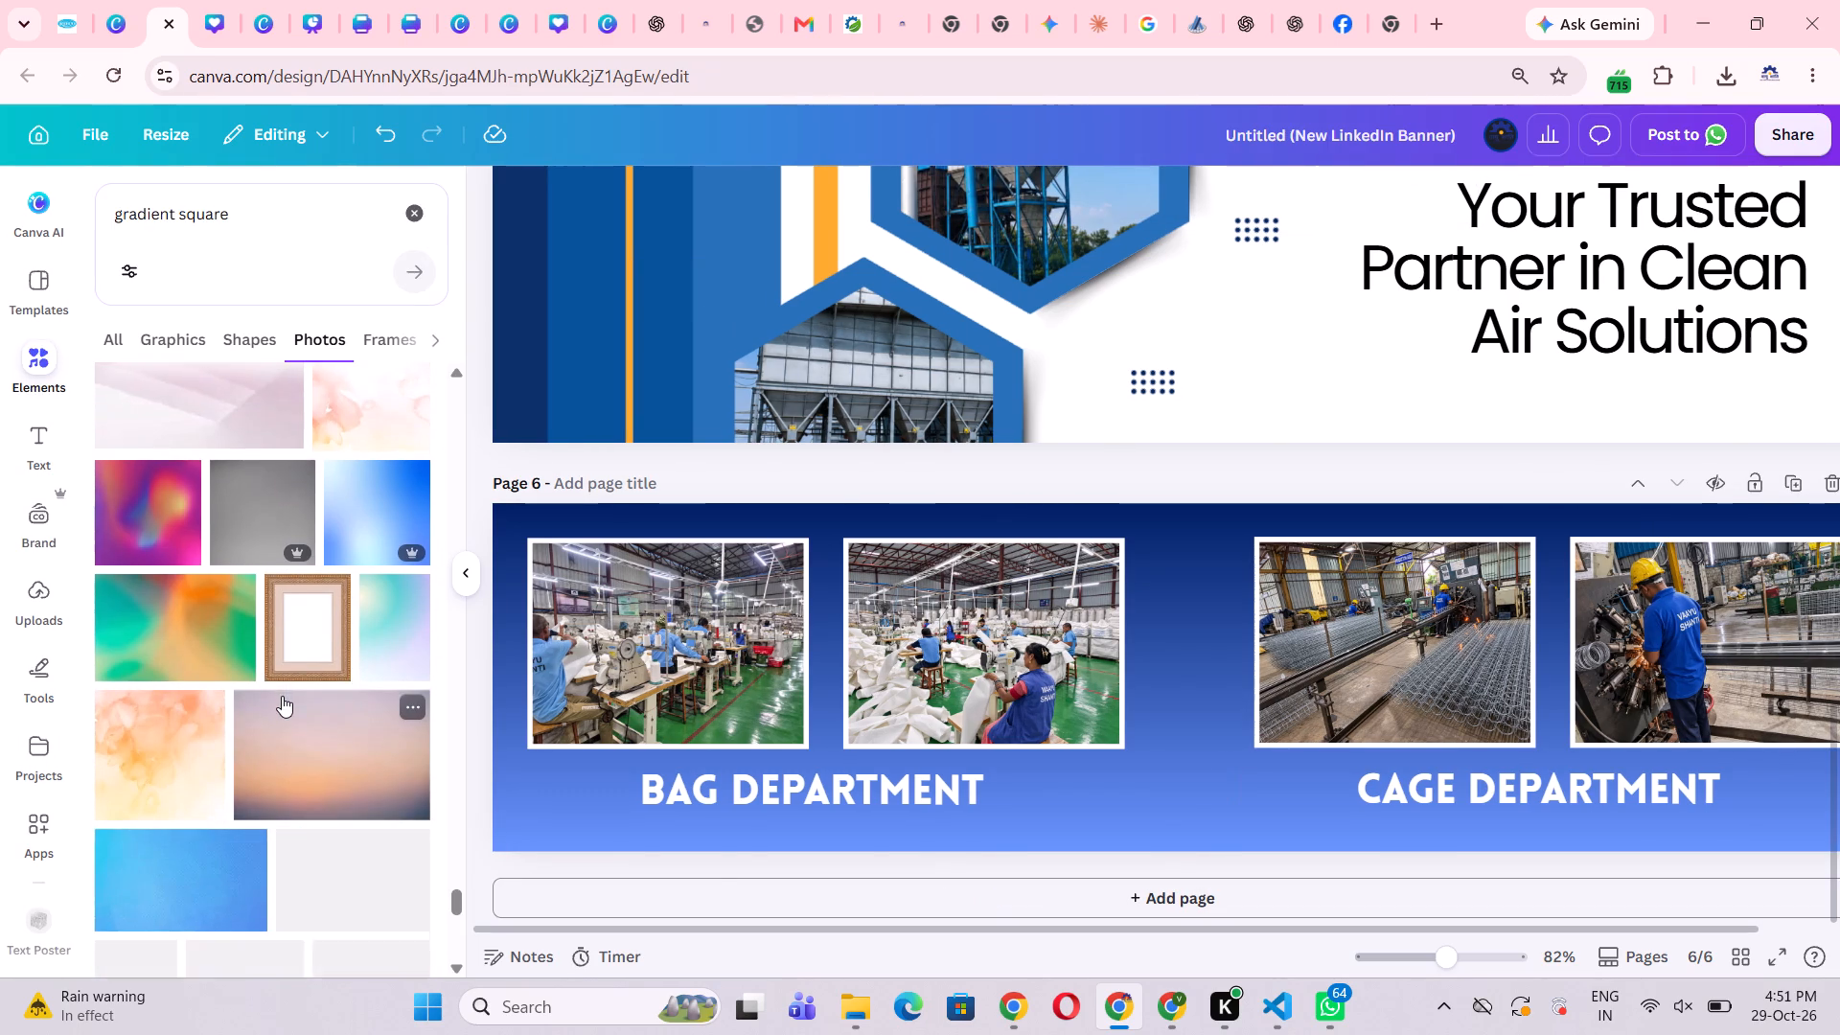
scroll(282, 696, down, 5)
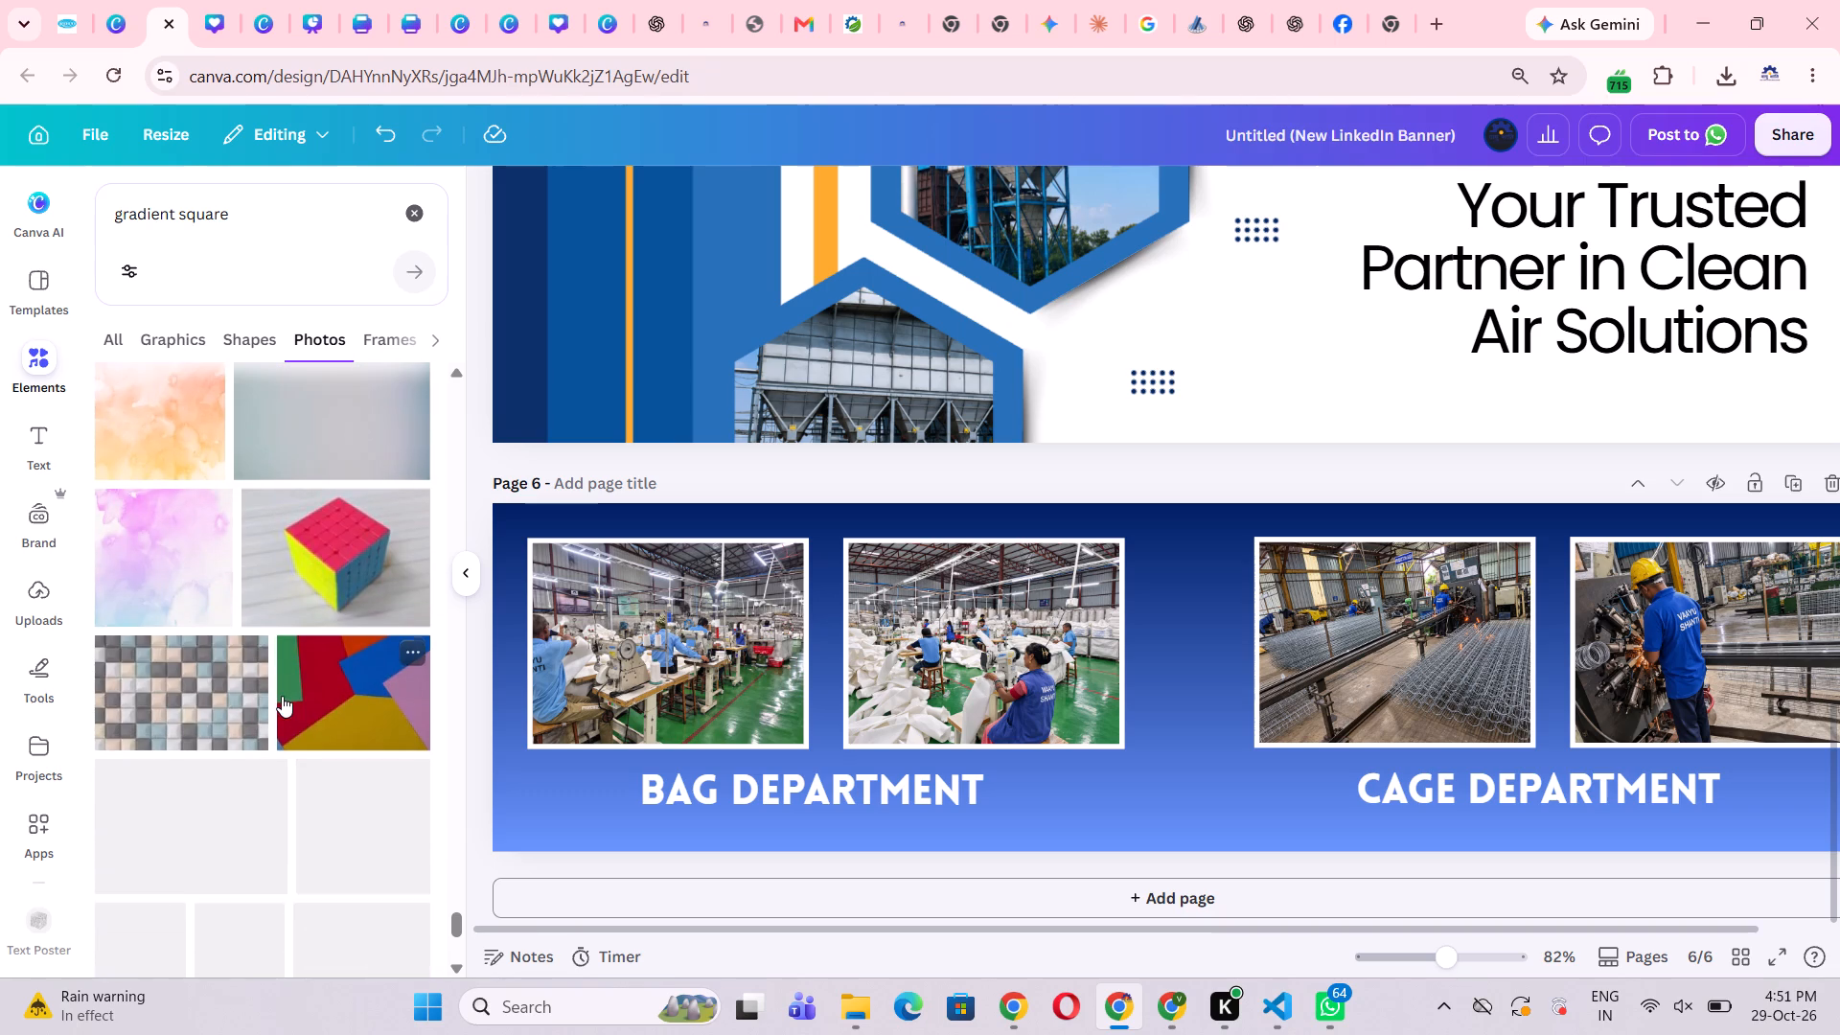
scroll(282, 696, down, 7)
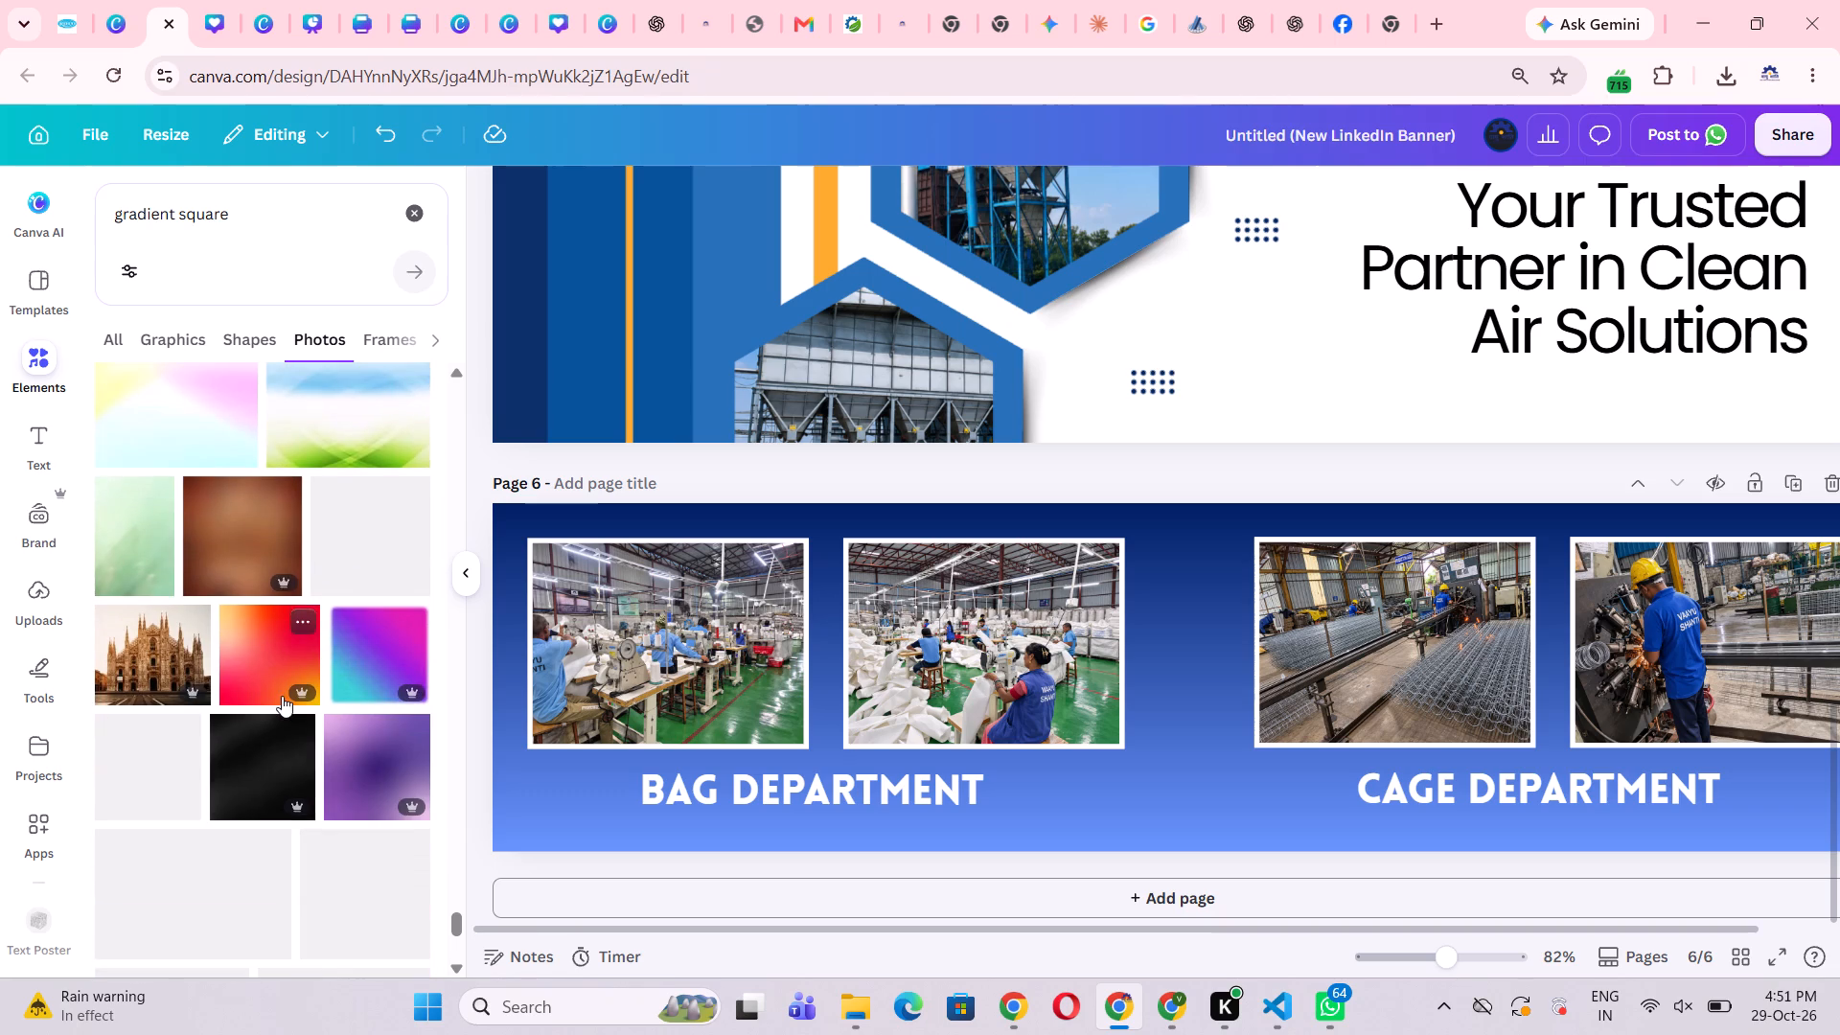
scroll(287, 708, down, 4)
Go back through the earlier "gradient square" photo results, comparing them with page 6's blue banner background.
scroll(297, 759, up, 2)
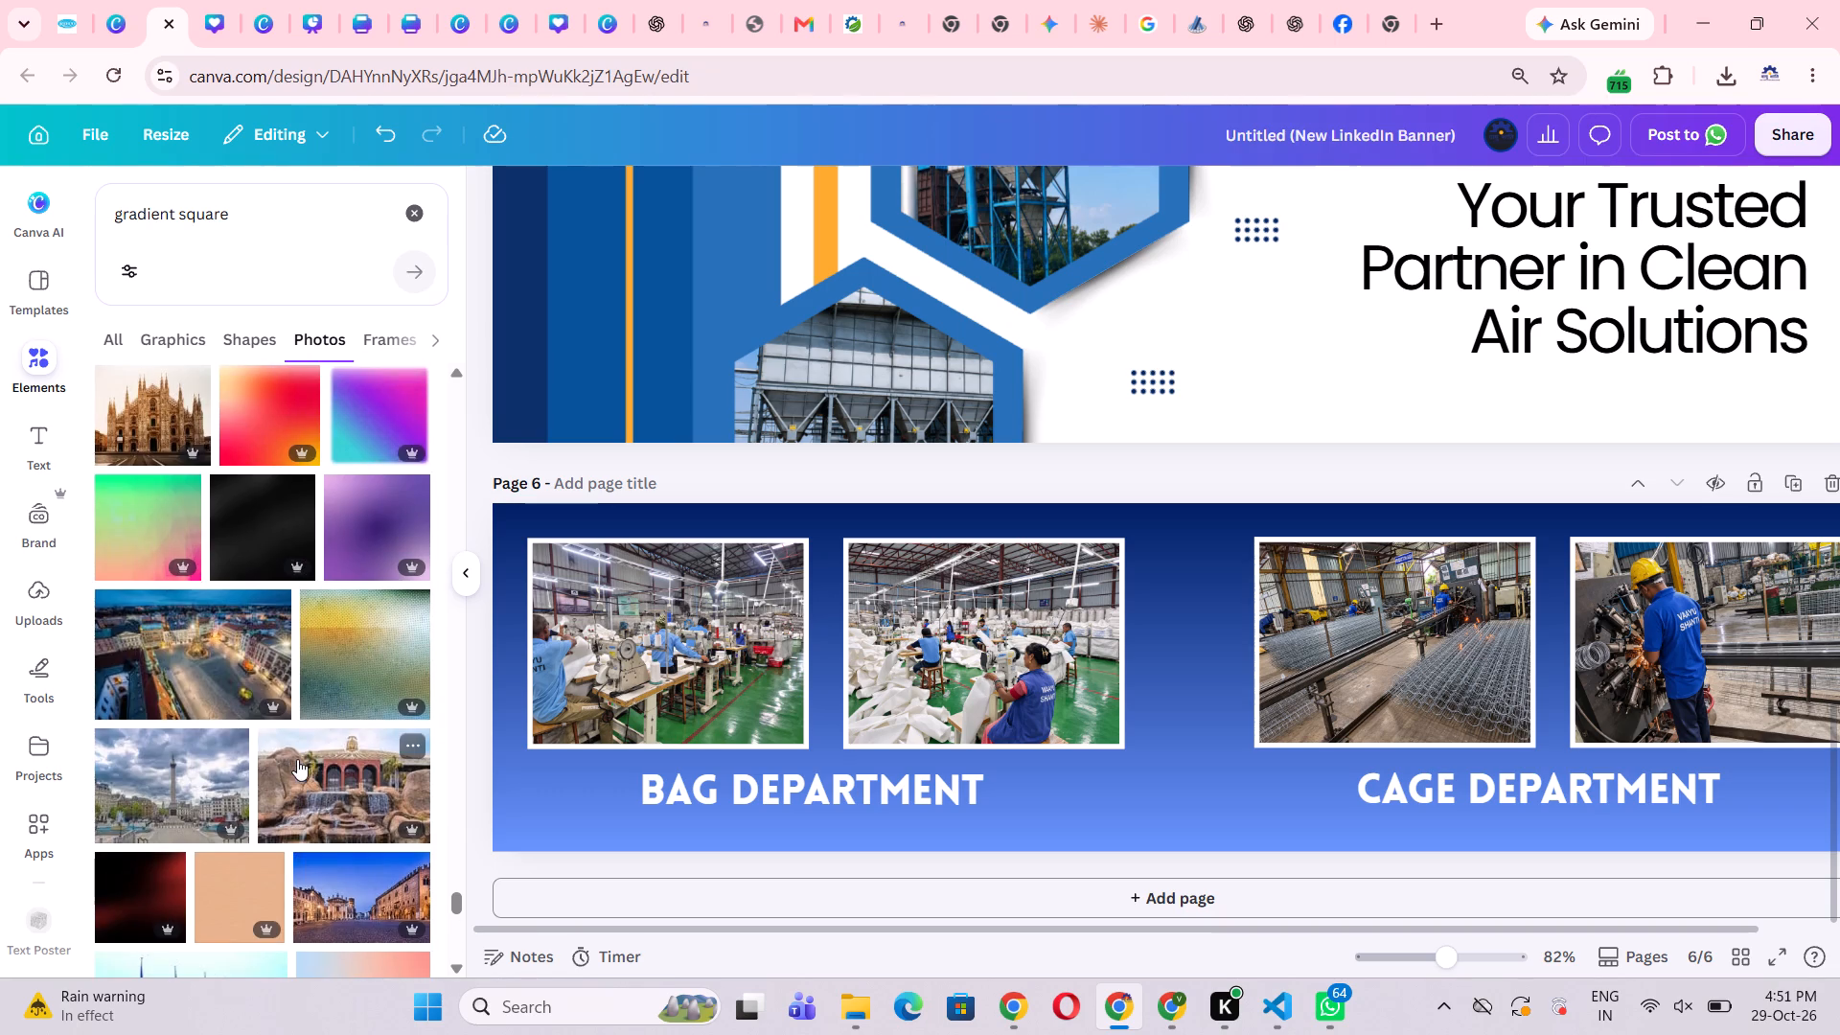
scroll(297, 759, up, 6)
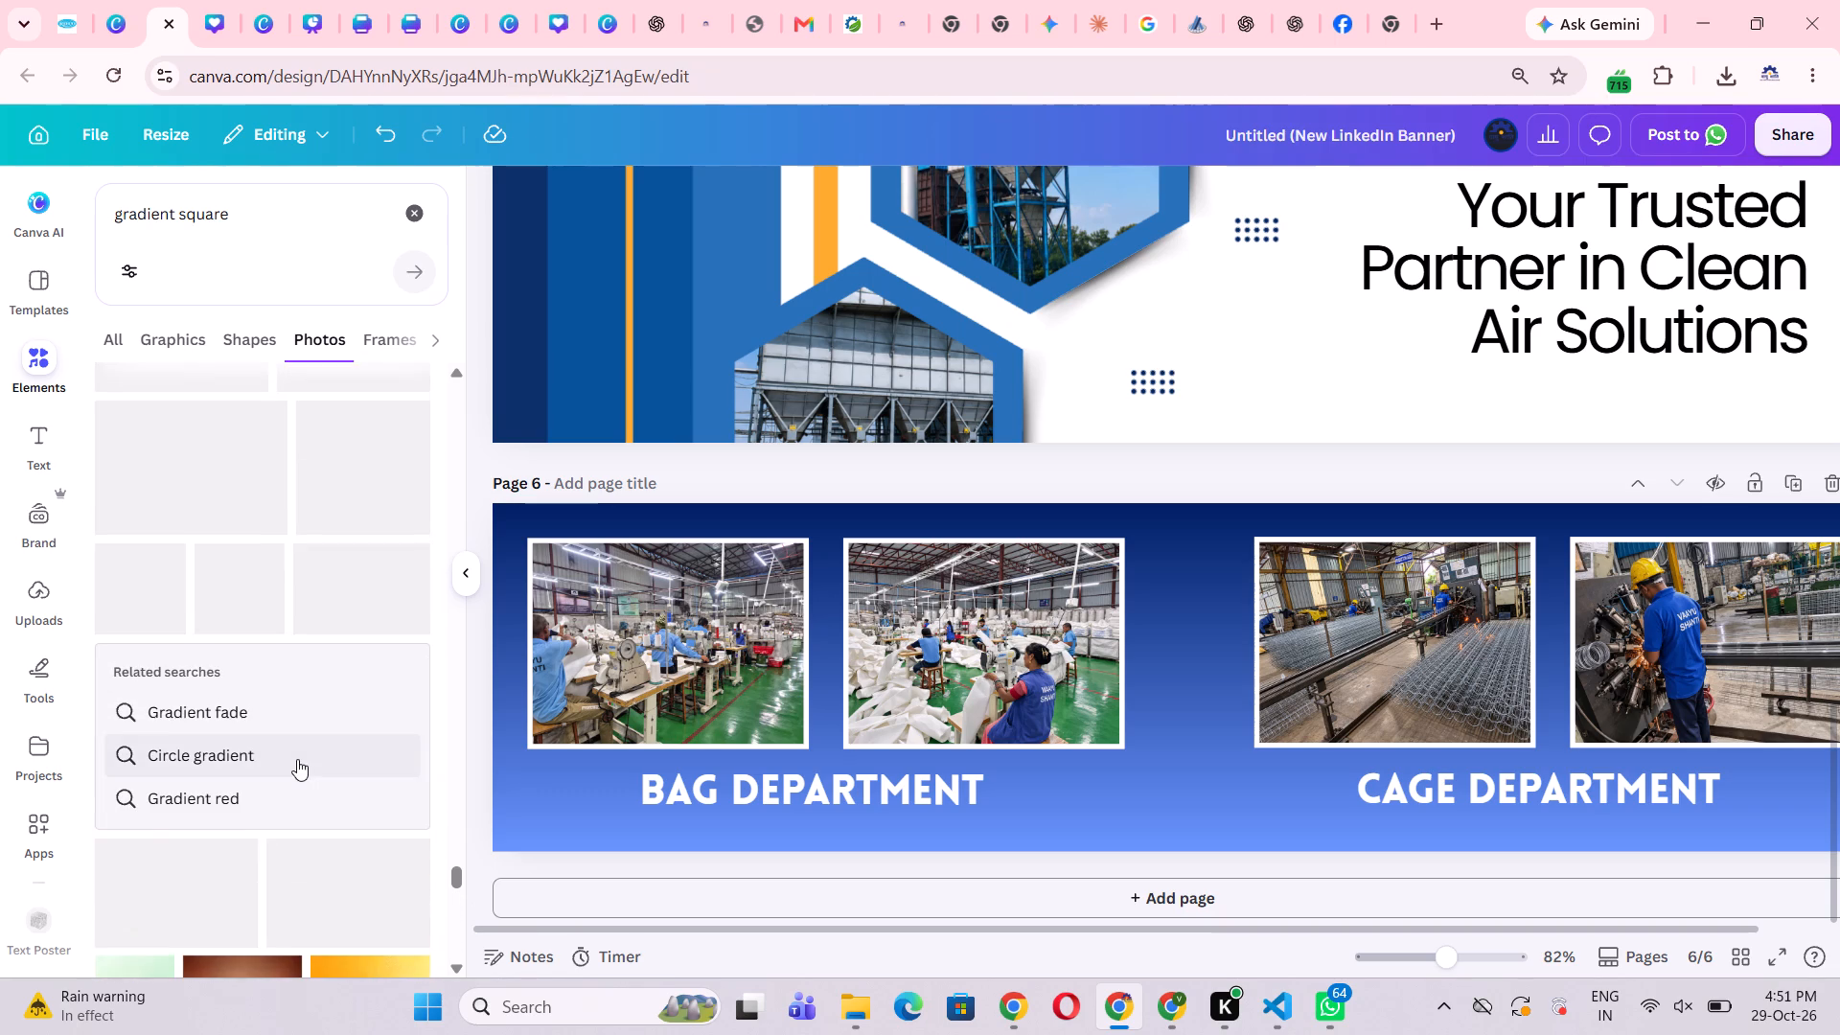
scroll(297, 759, up, 7)
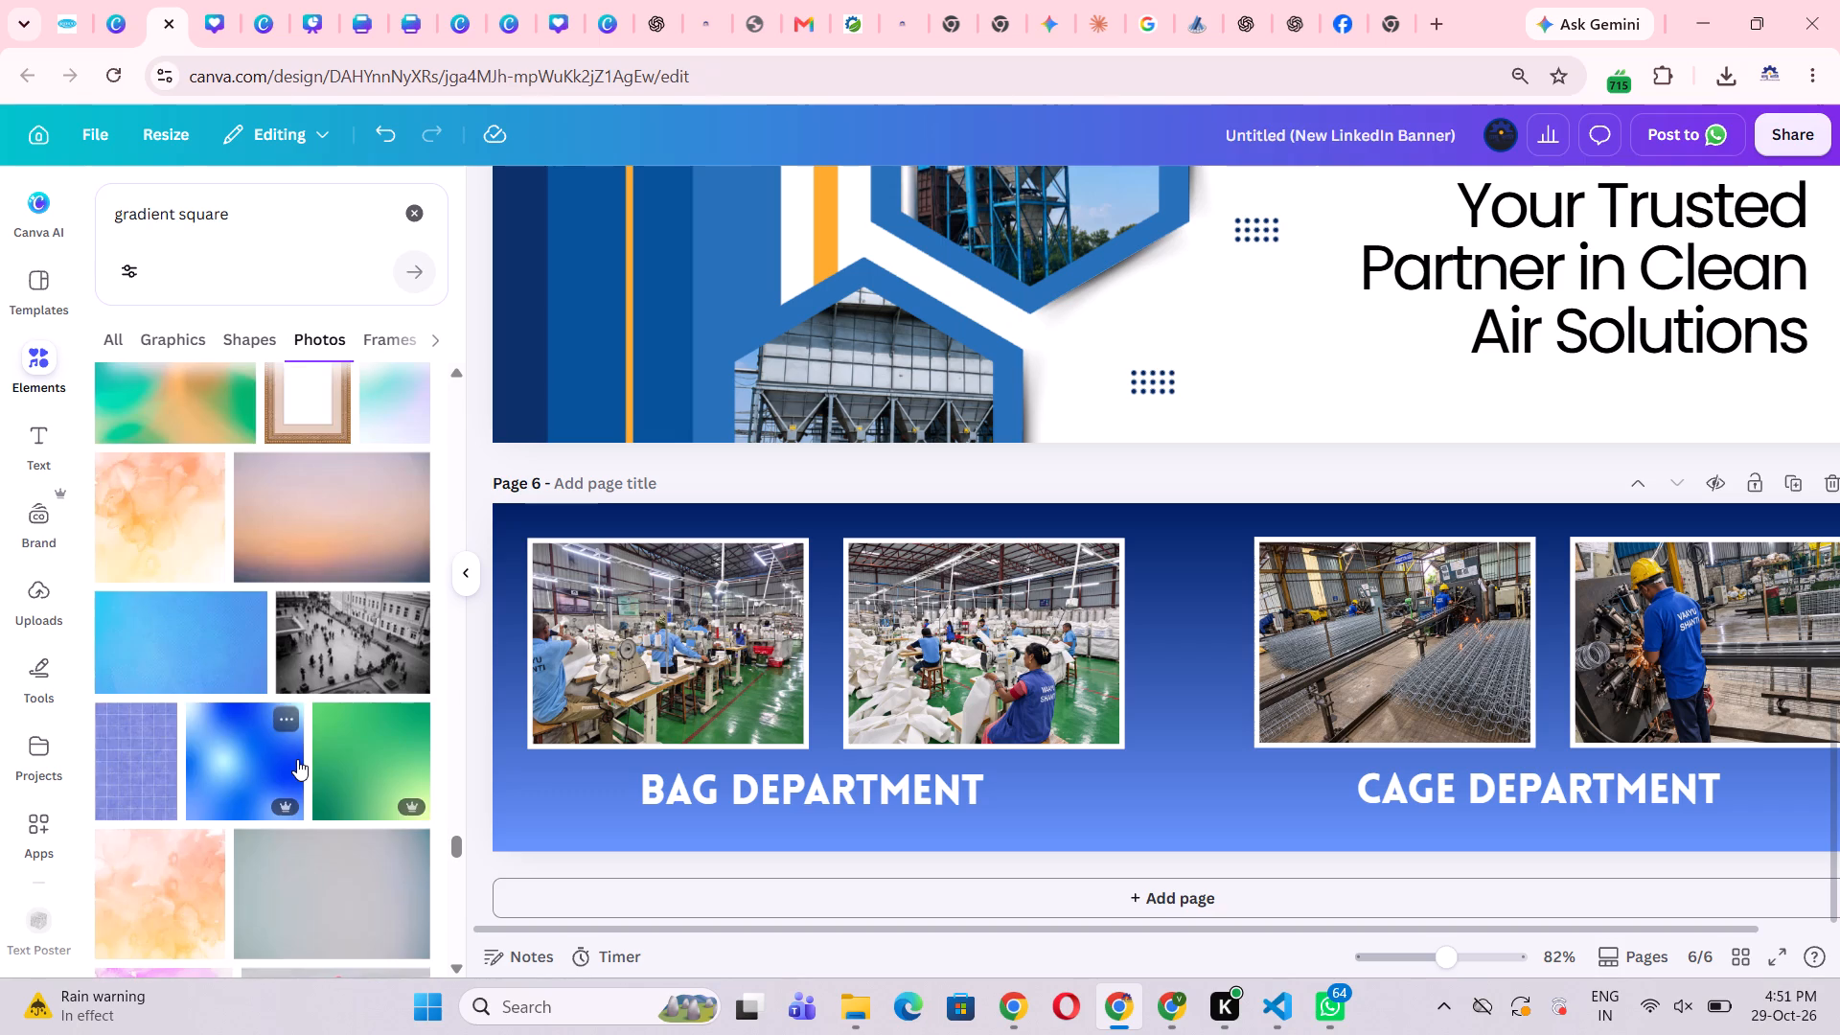
scroll(297, 759, up, 7)
scroll(297, 759, down, 3)
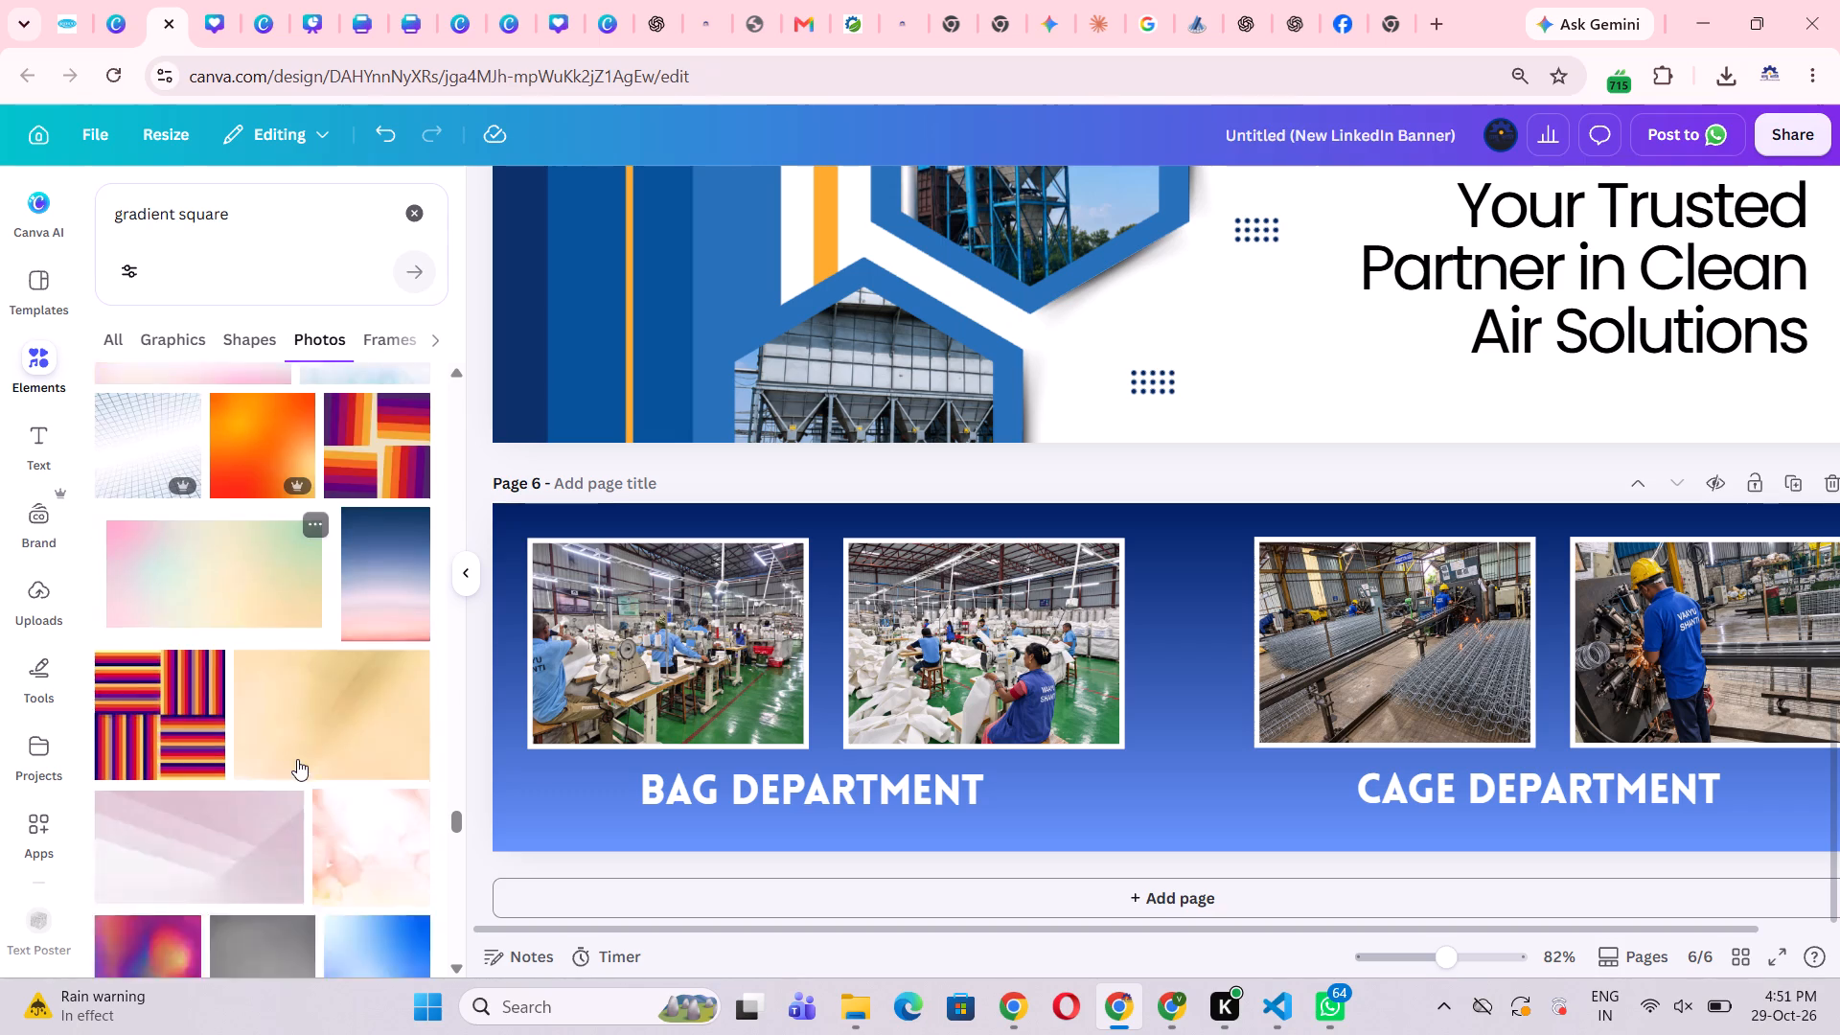
scroll(297, 759, up, 10)
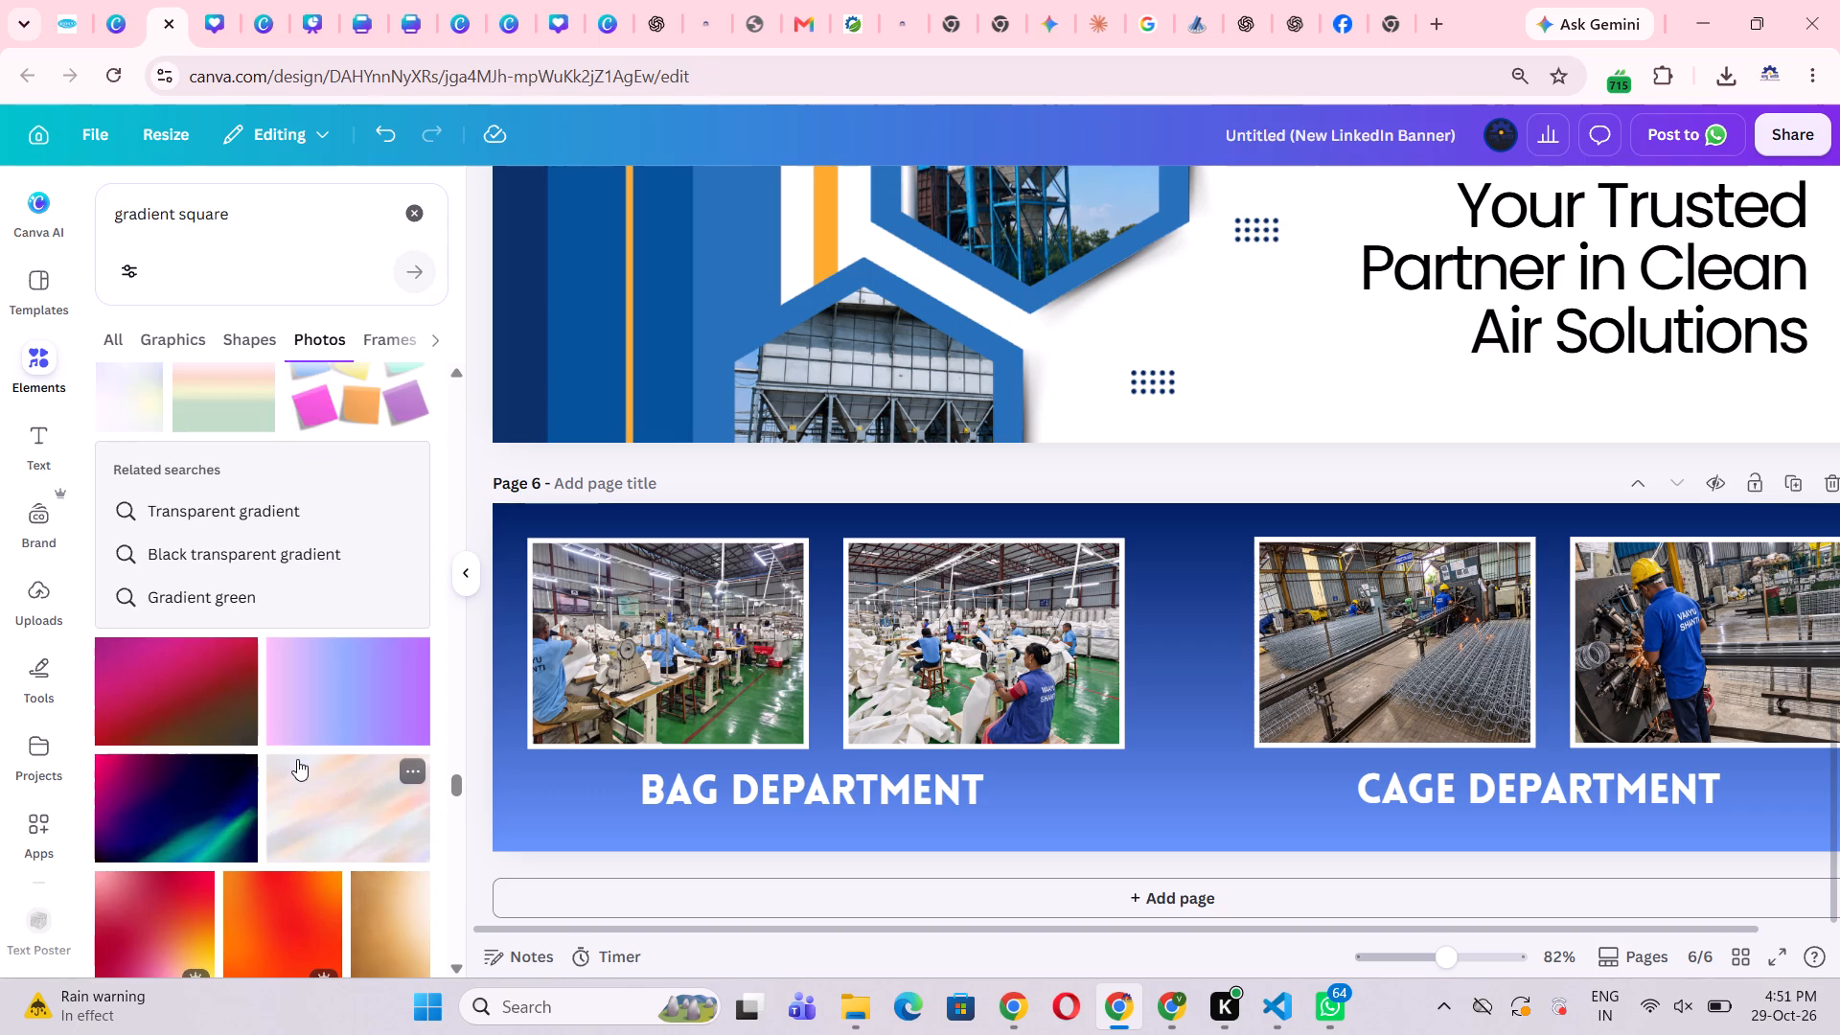
scroll(297, 759, up, 5)
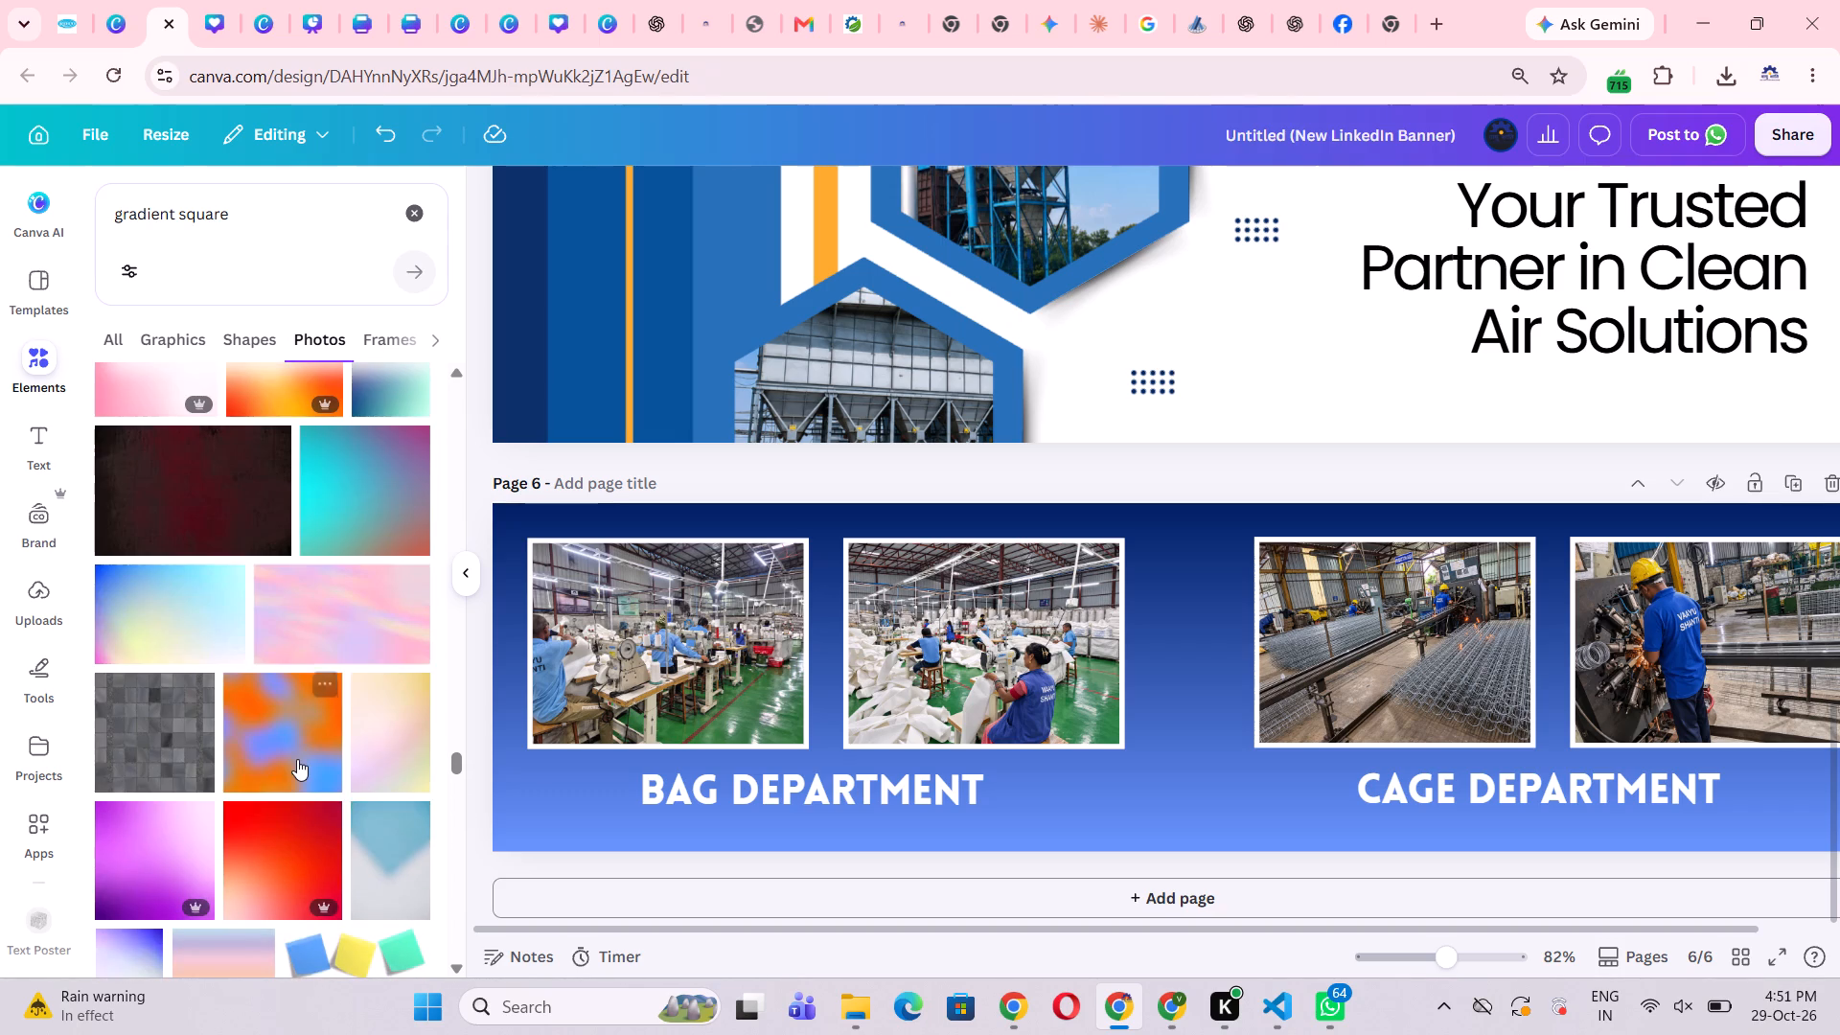
scroll(297, 759, up, 3)
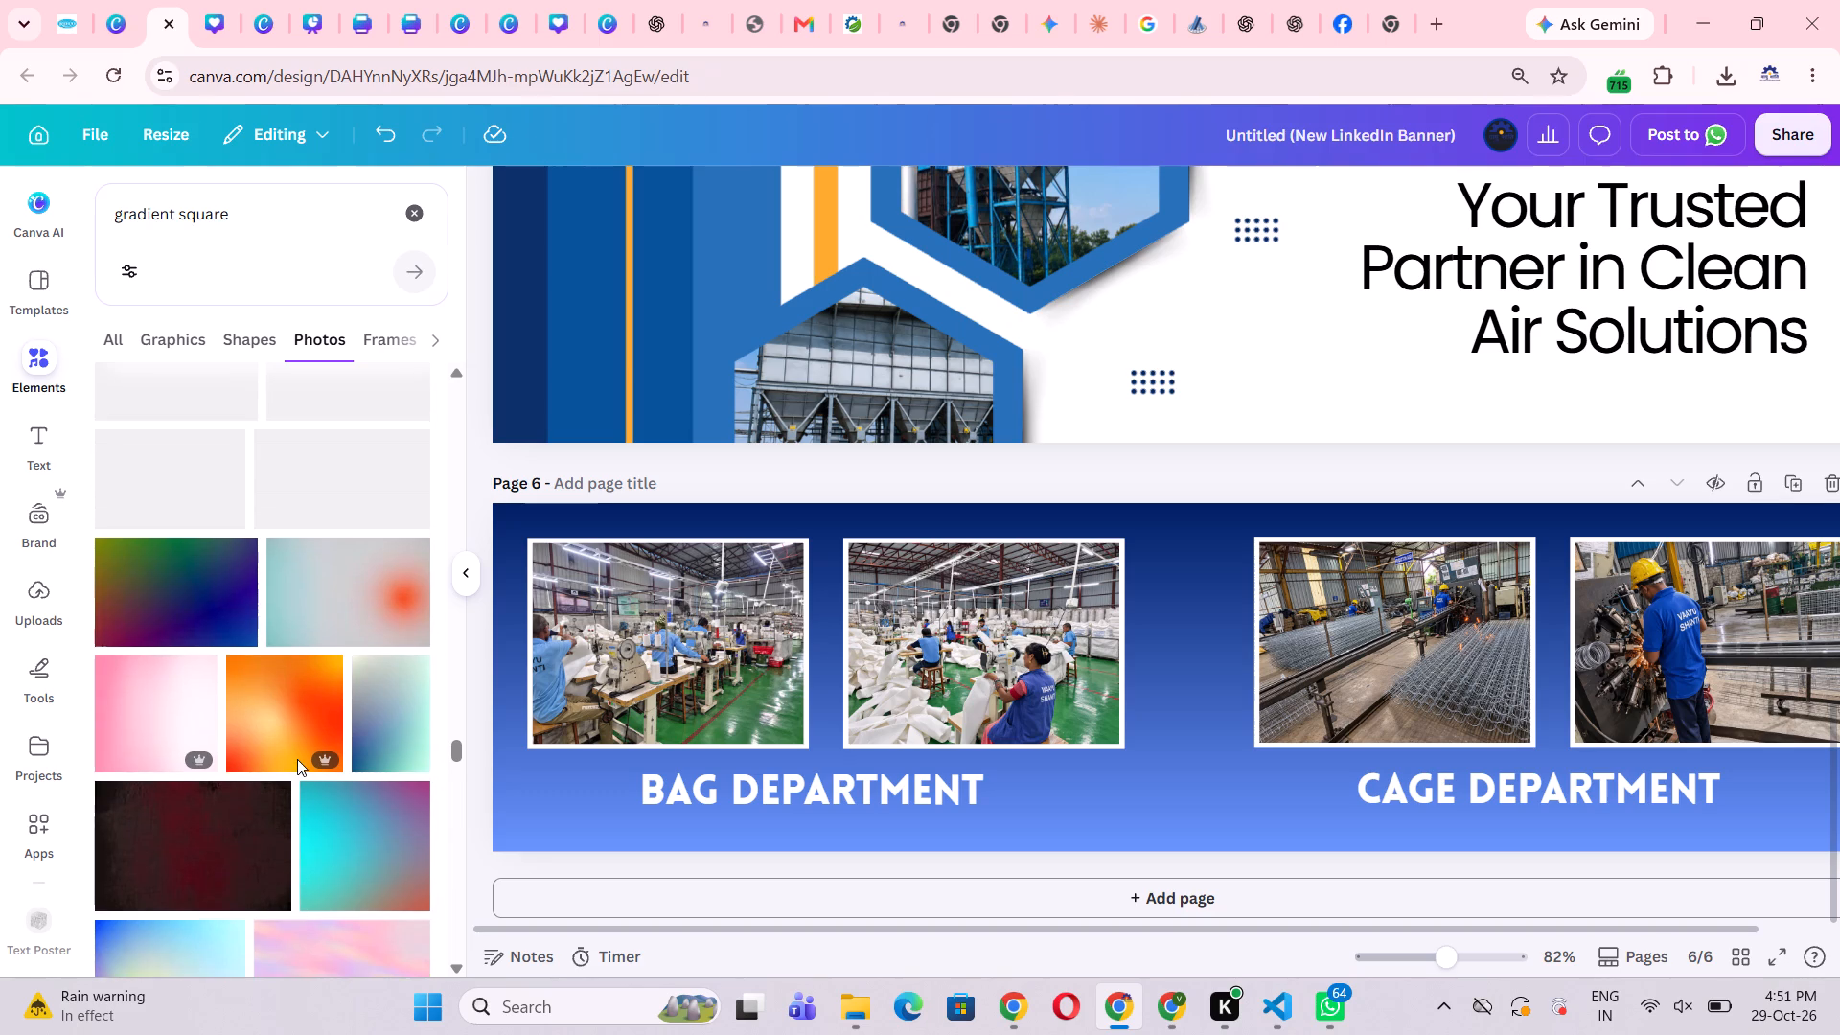
scroll(297, 759, up, 4)
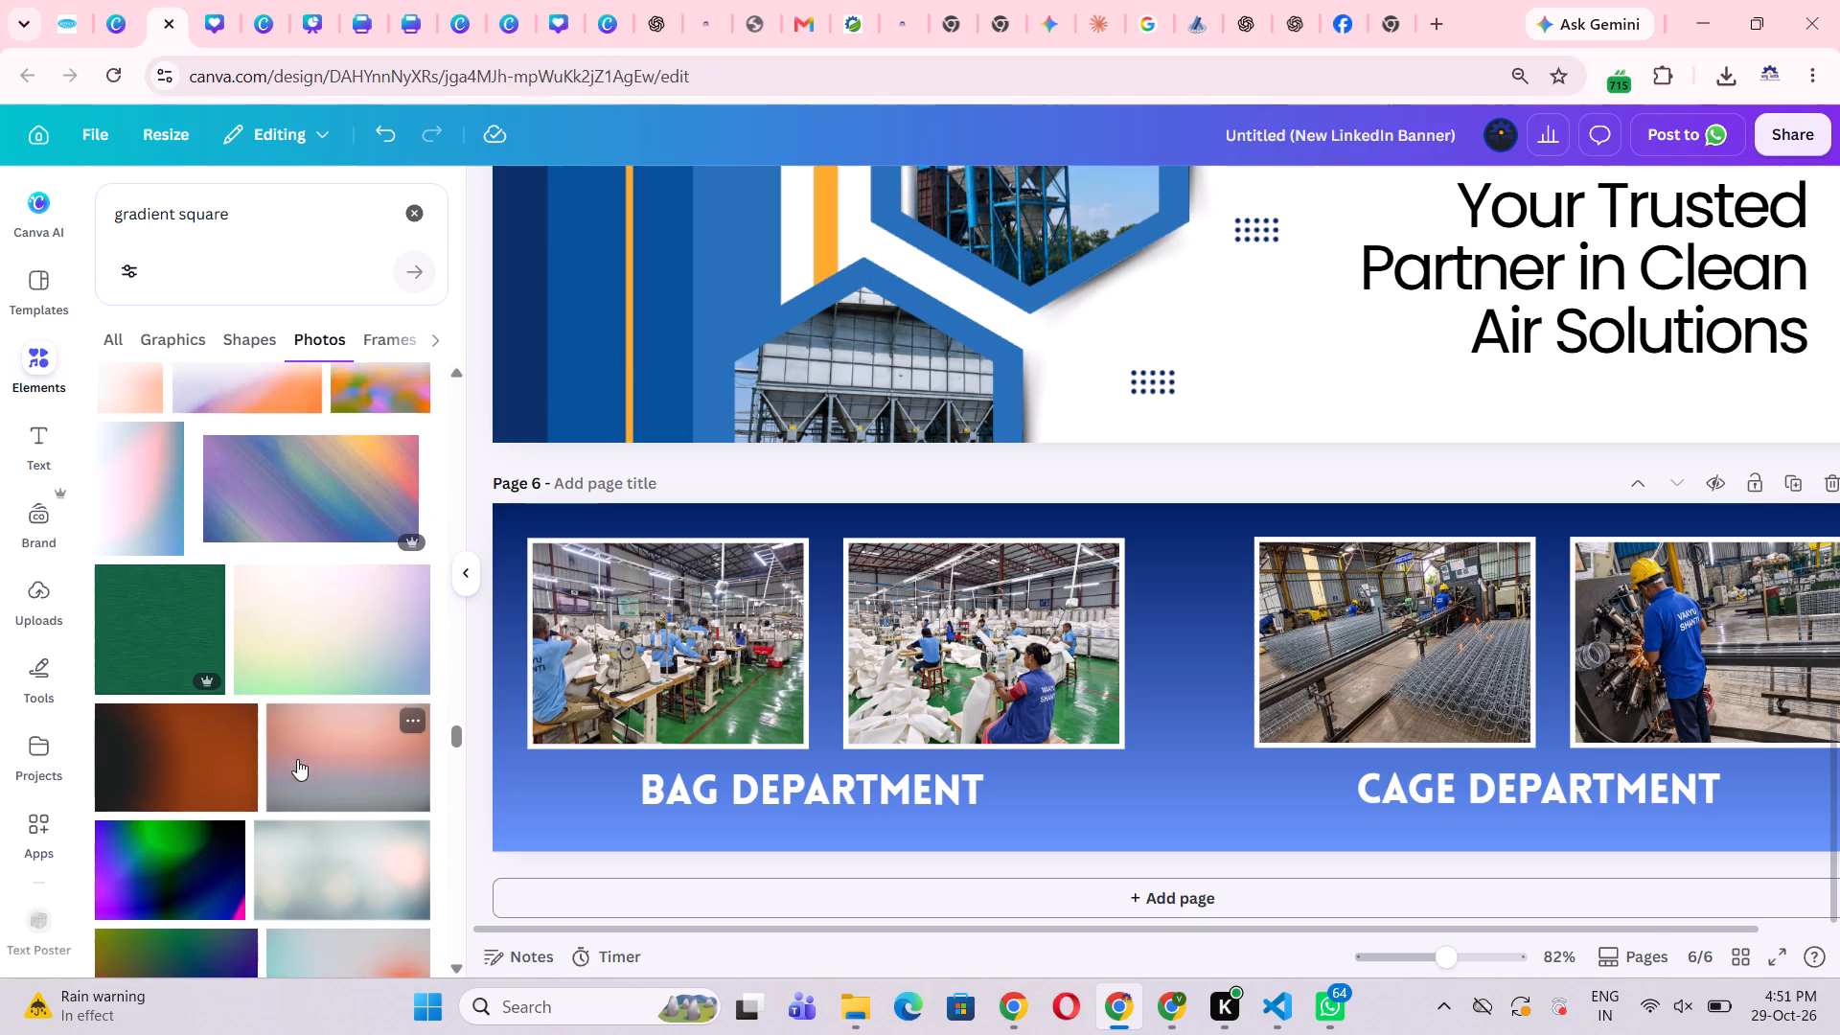
scroll(201, 749, up, 3)
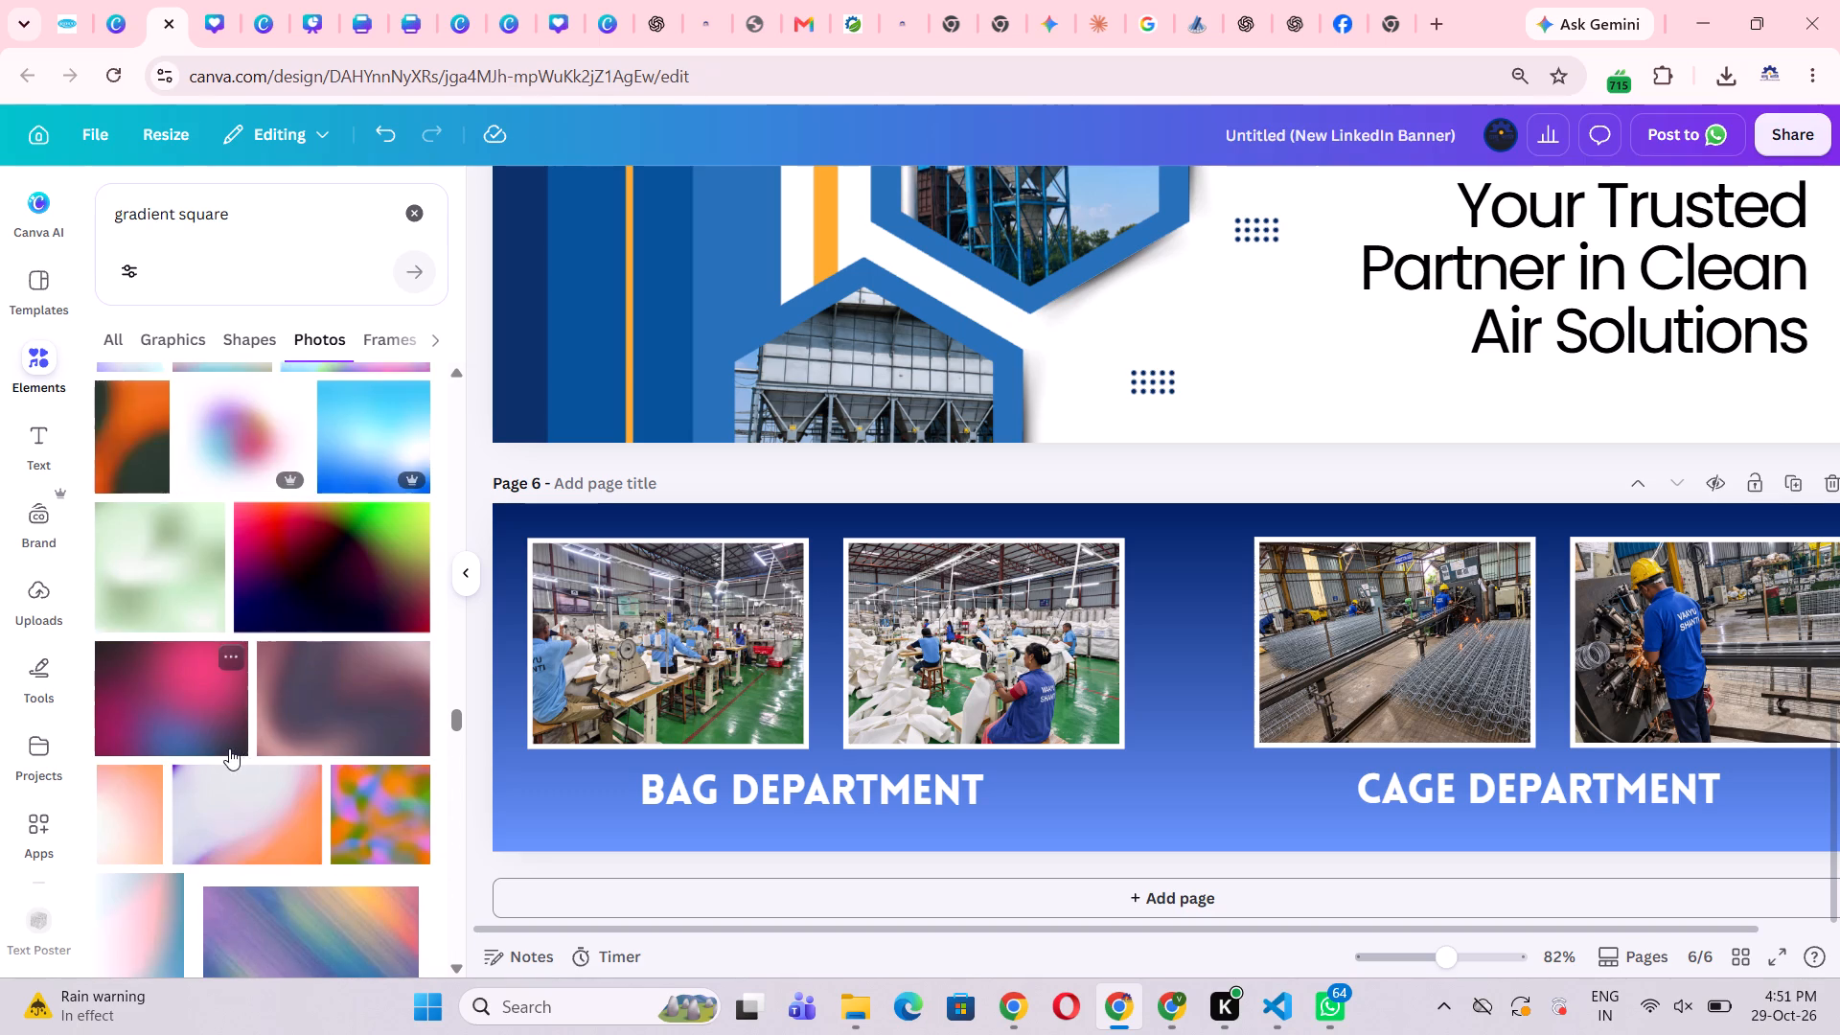
scroll(229, 748, up, 6)
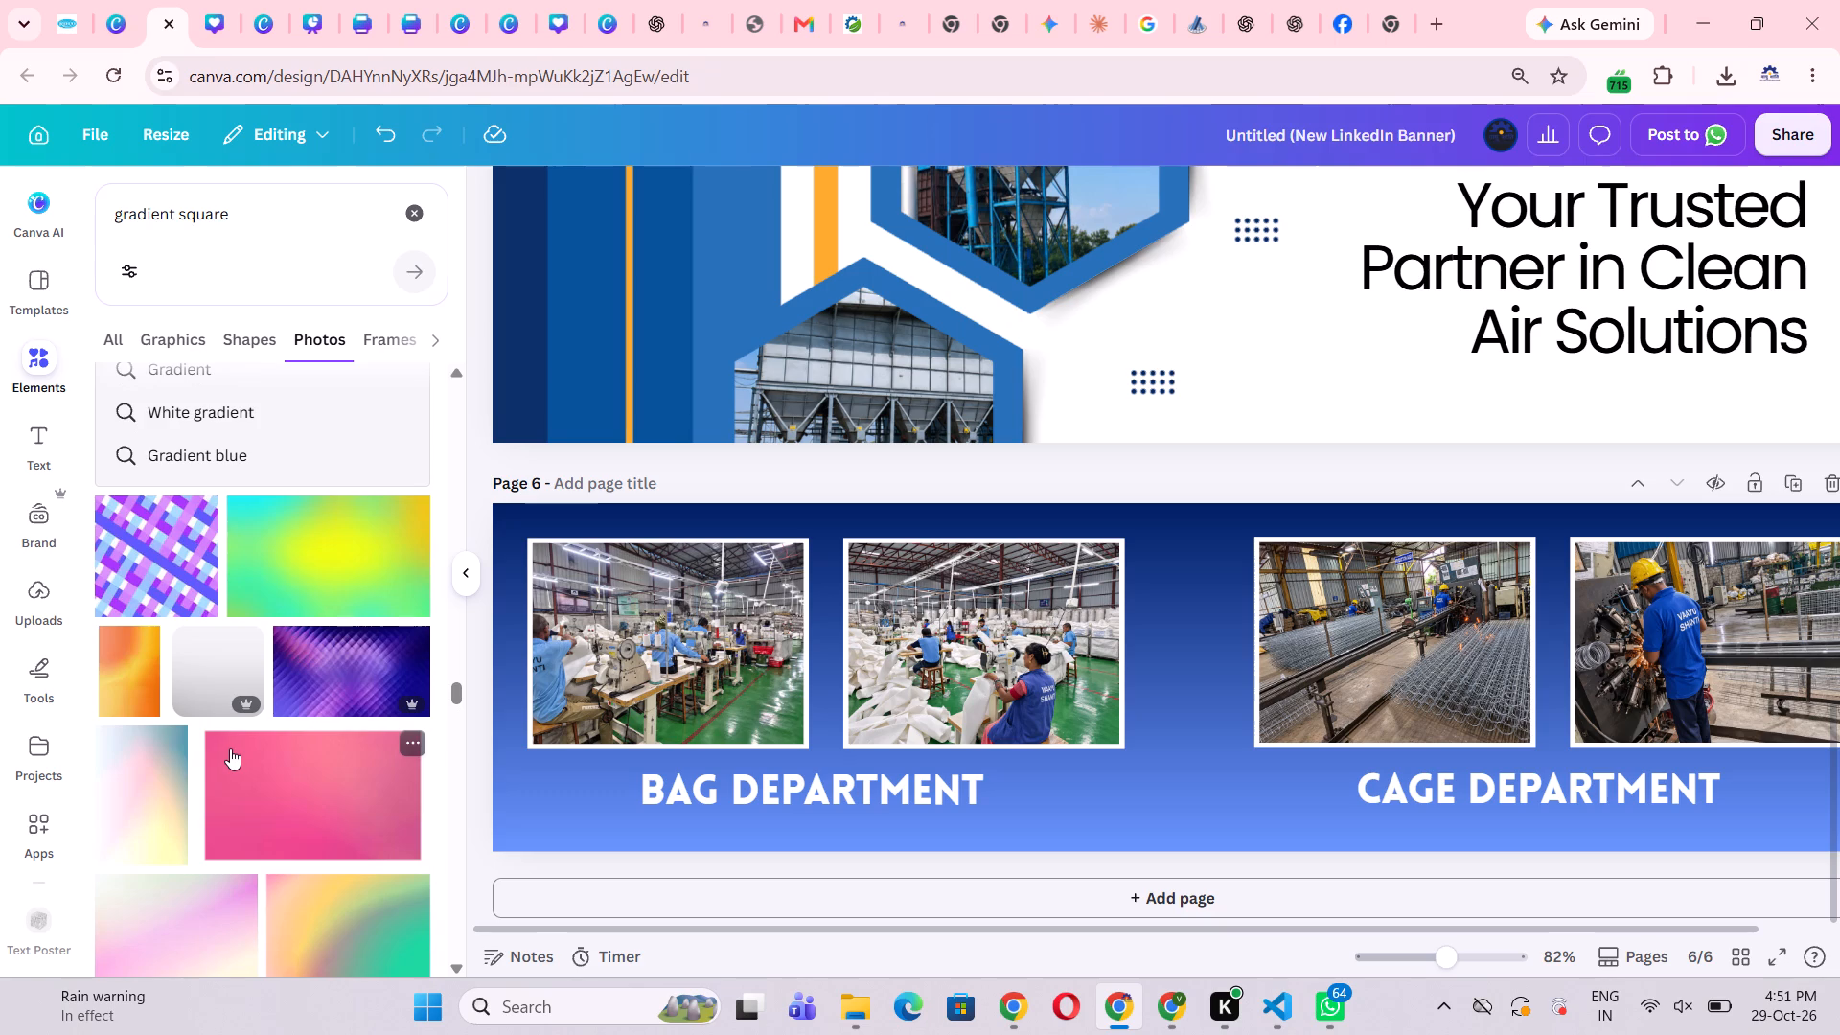
scroll(235, 747, up, 9)
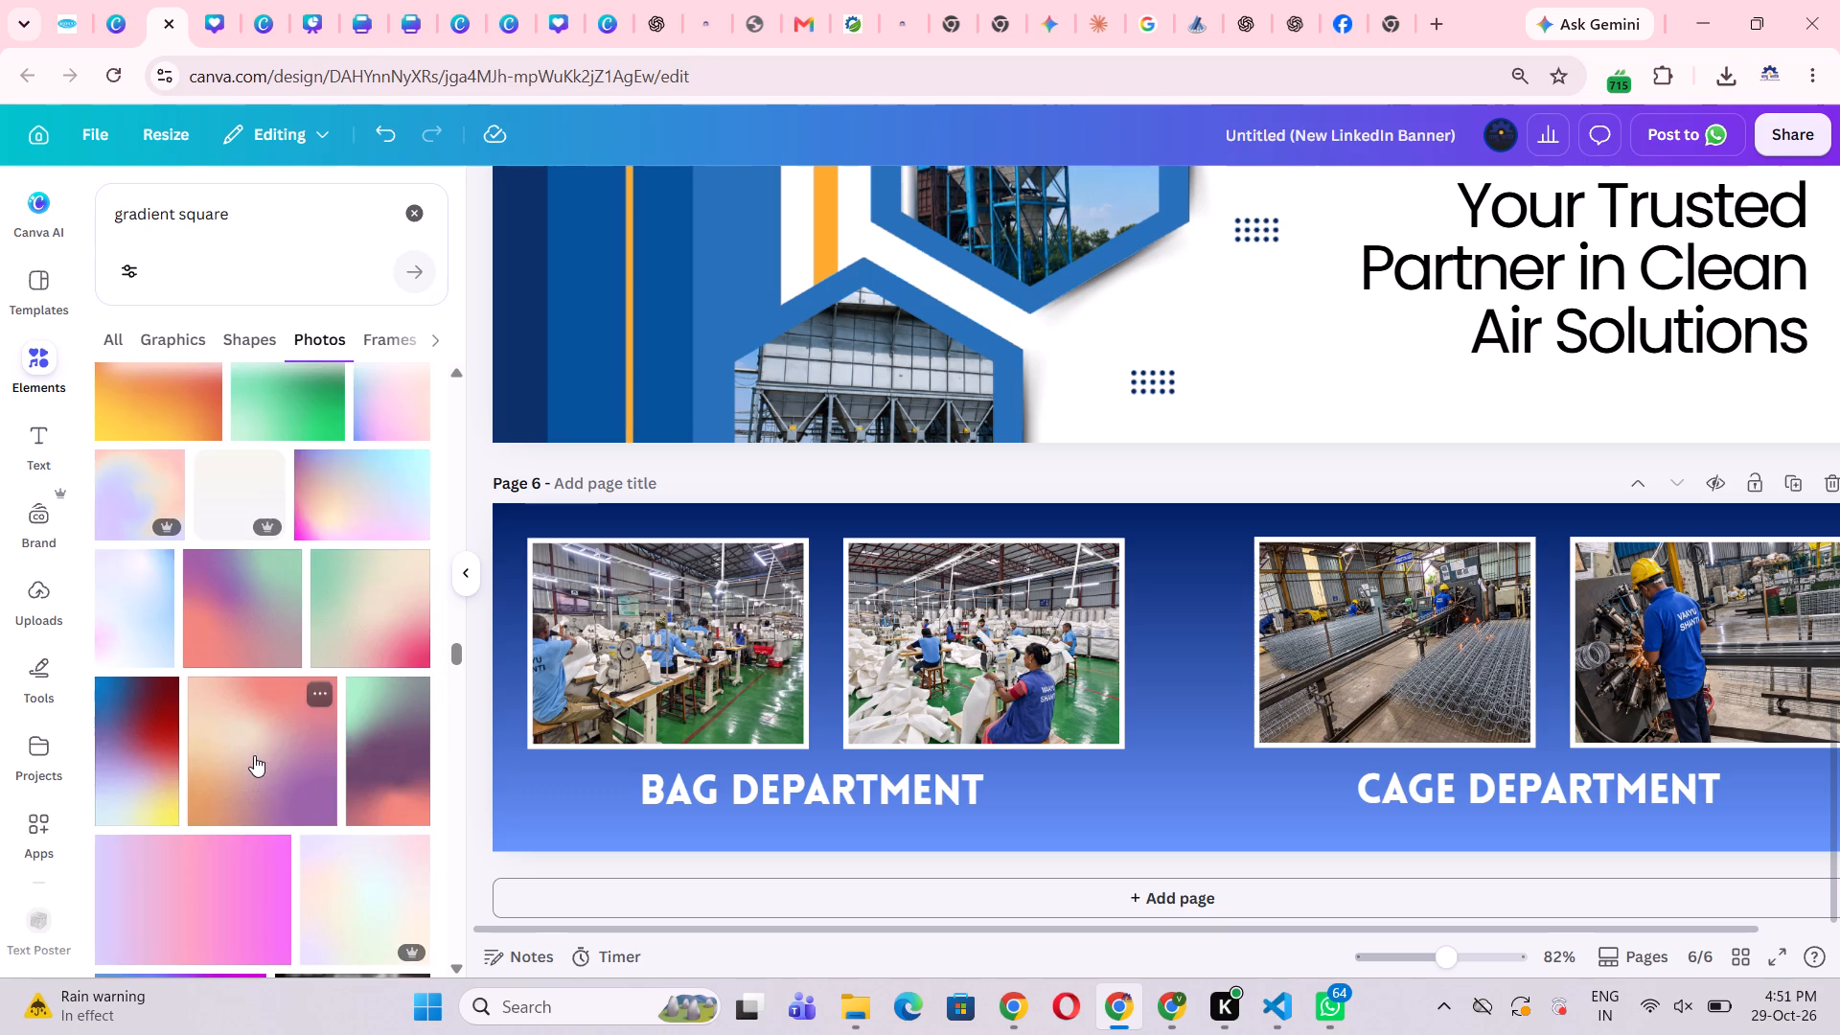
scroll(254, 755, up, 6)
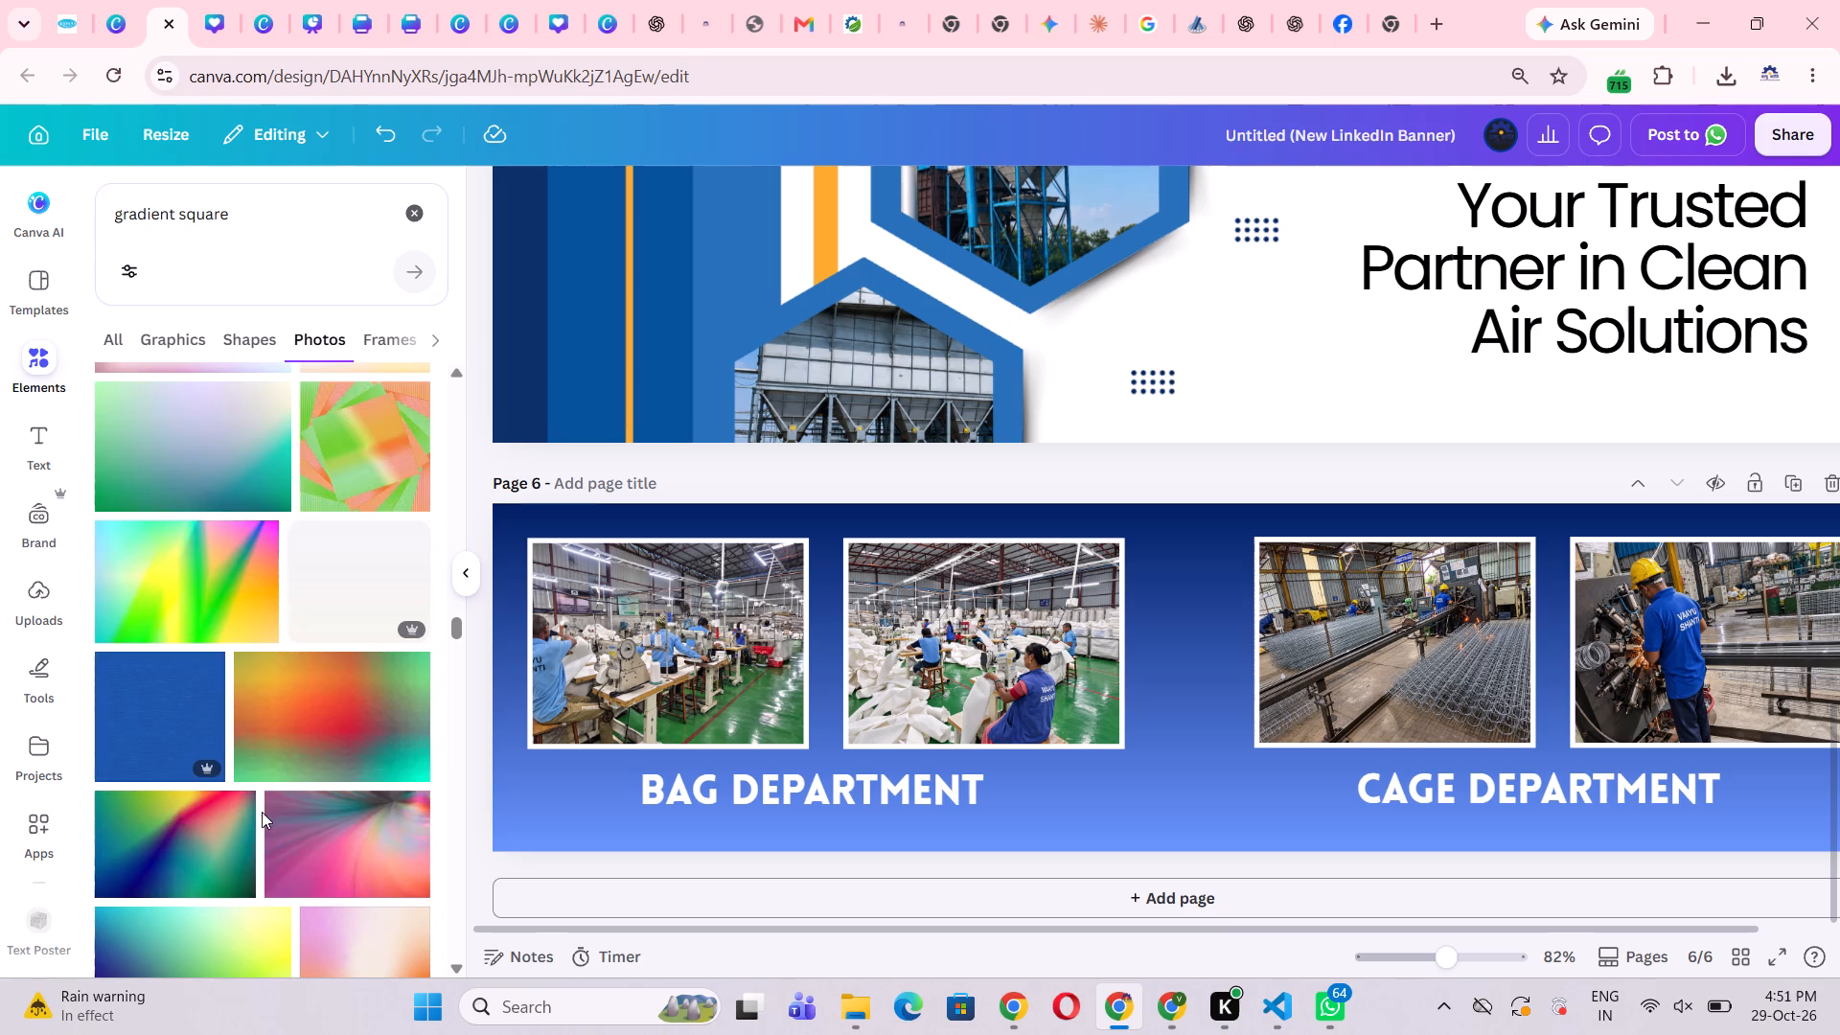
scroll(265, 806, up, 8)
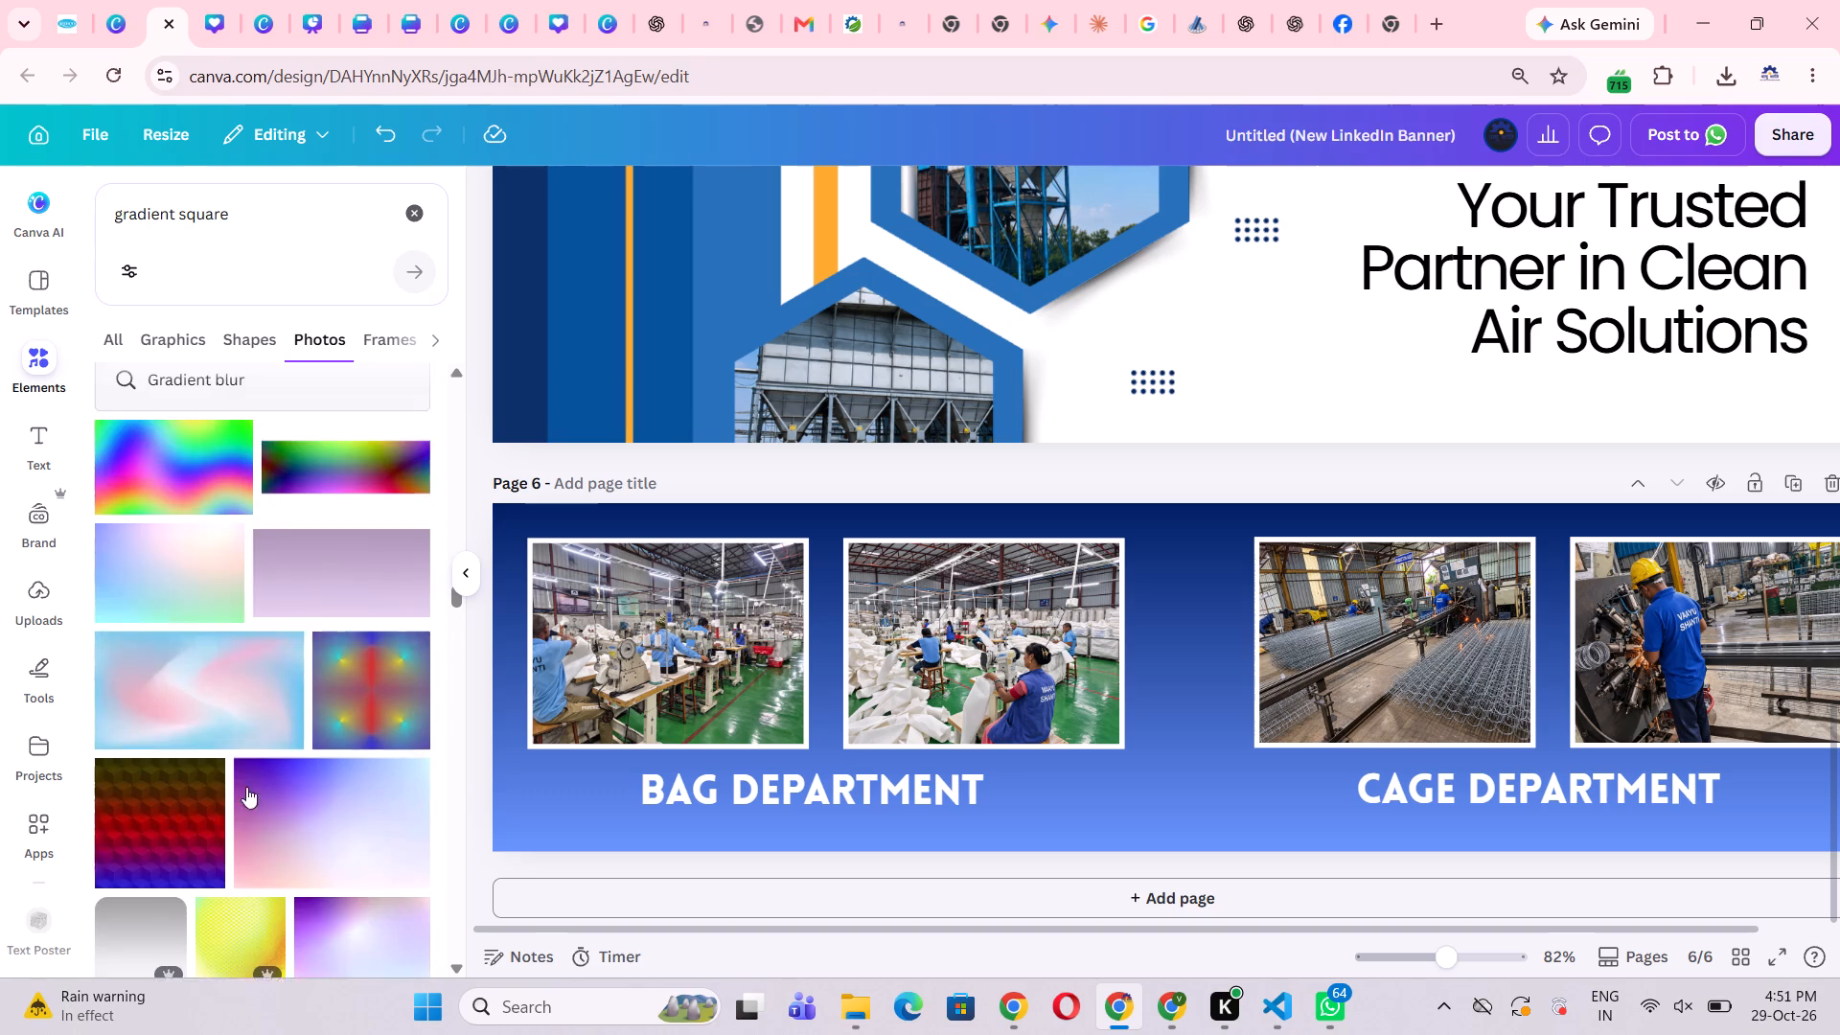
scroll(248, 786, up, 6)
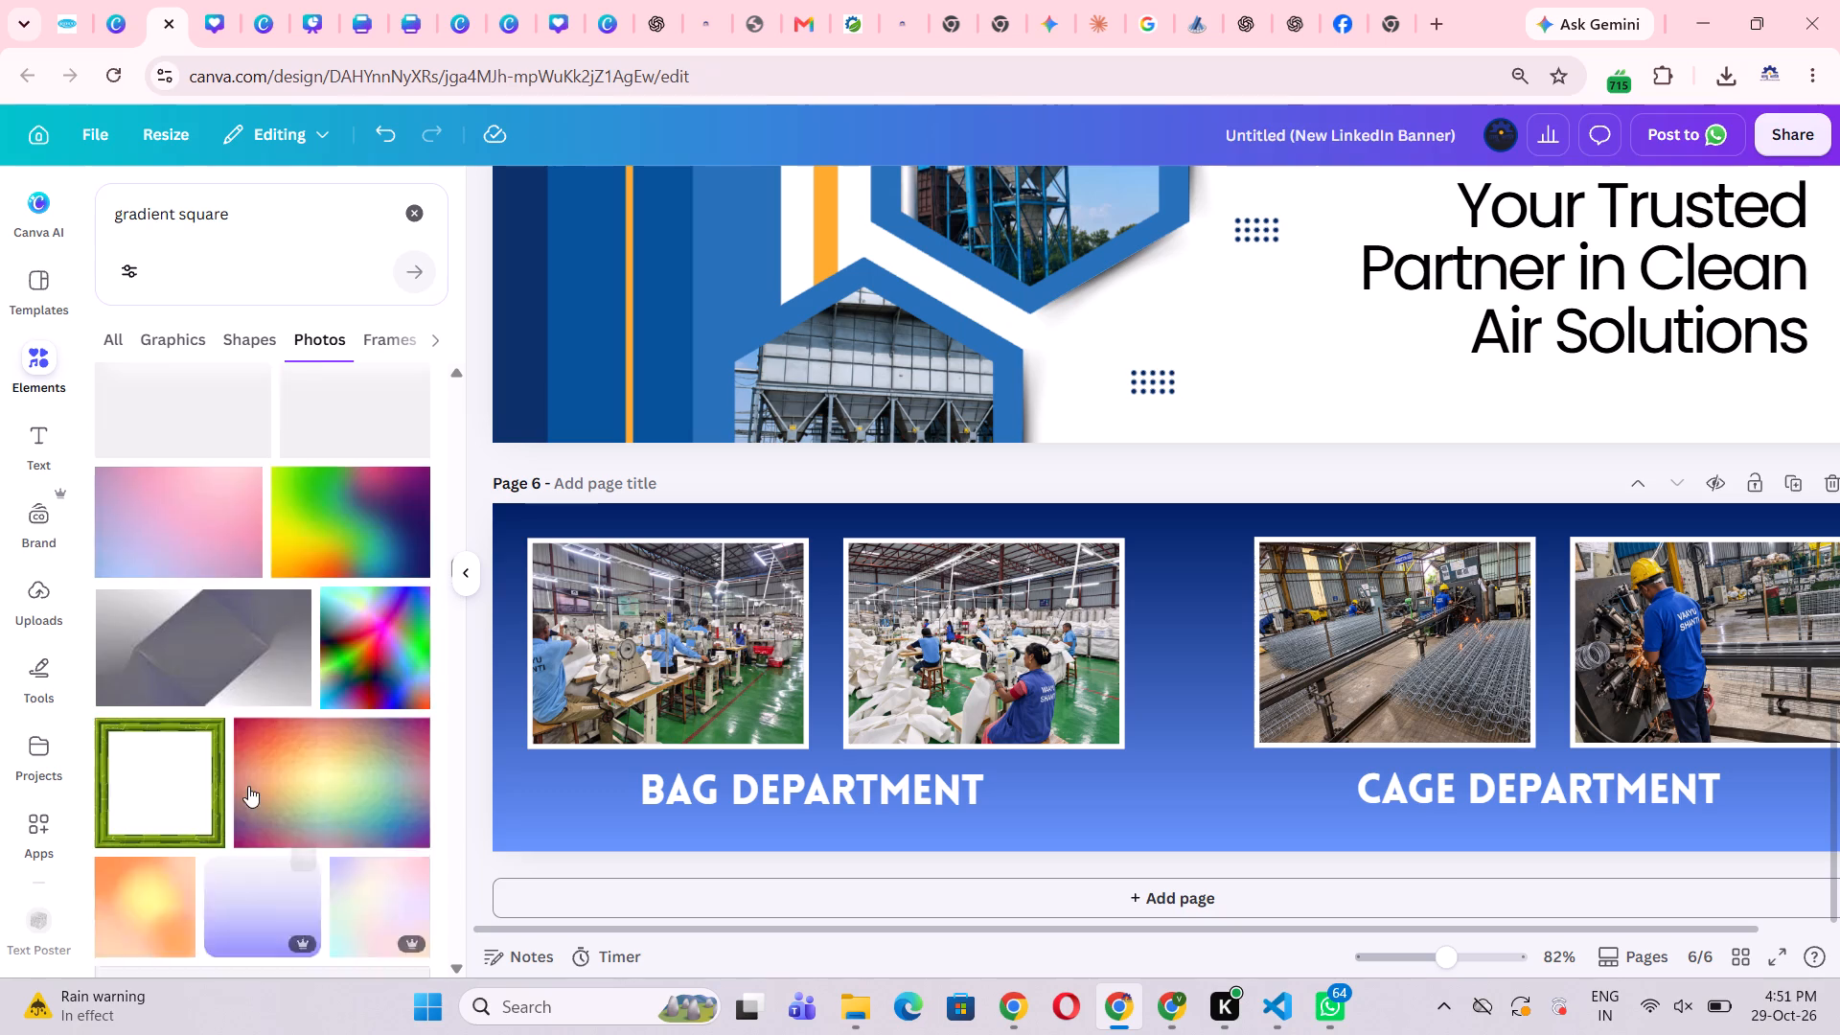
scroll(248, 786, up, 4)
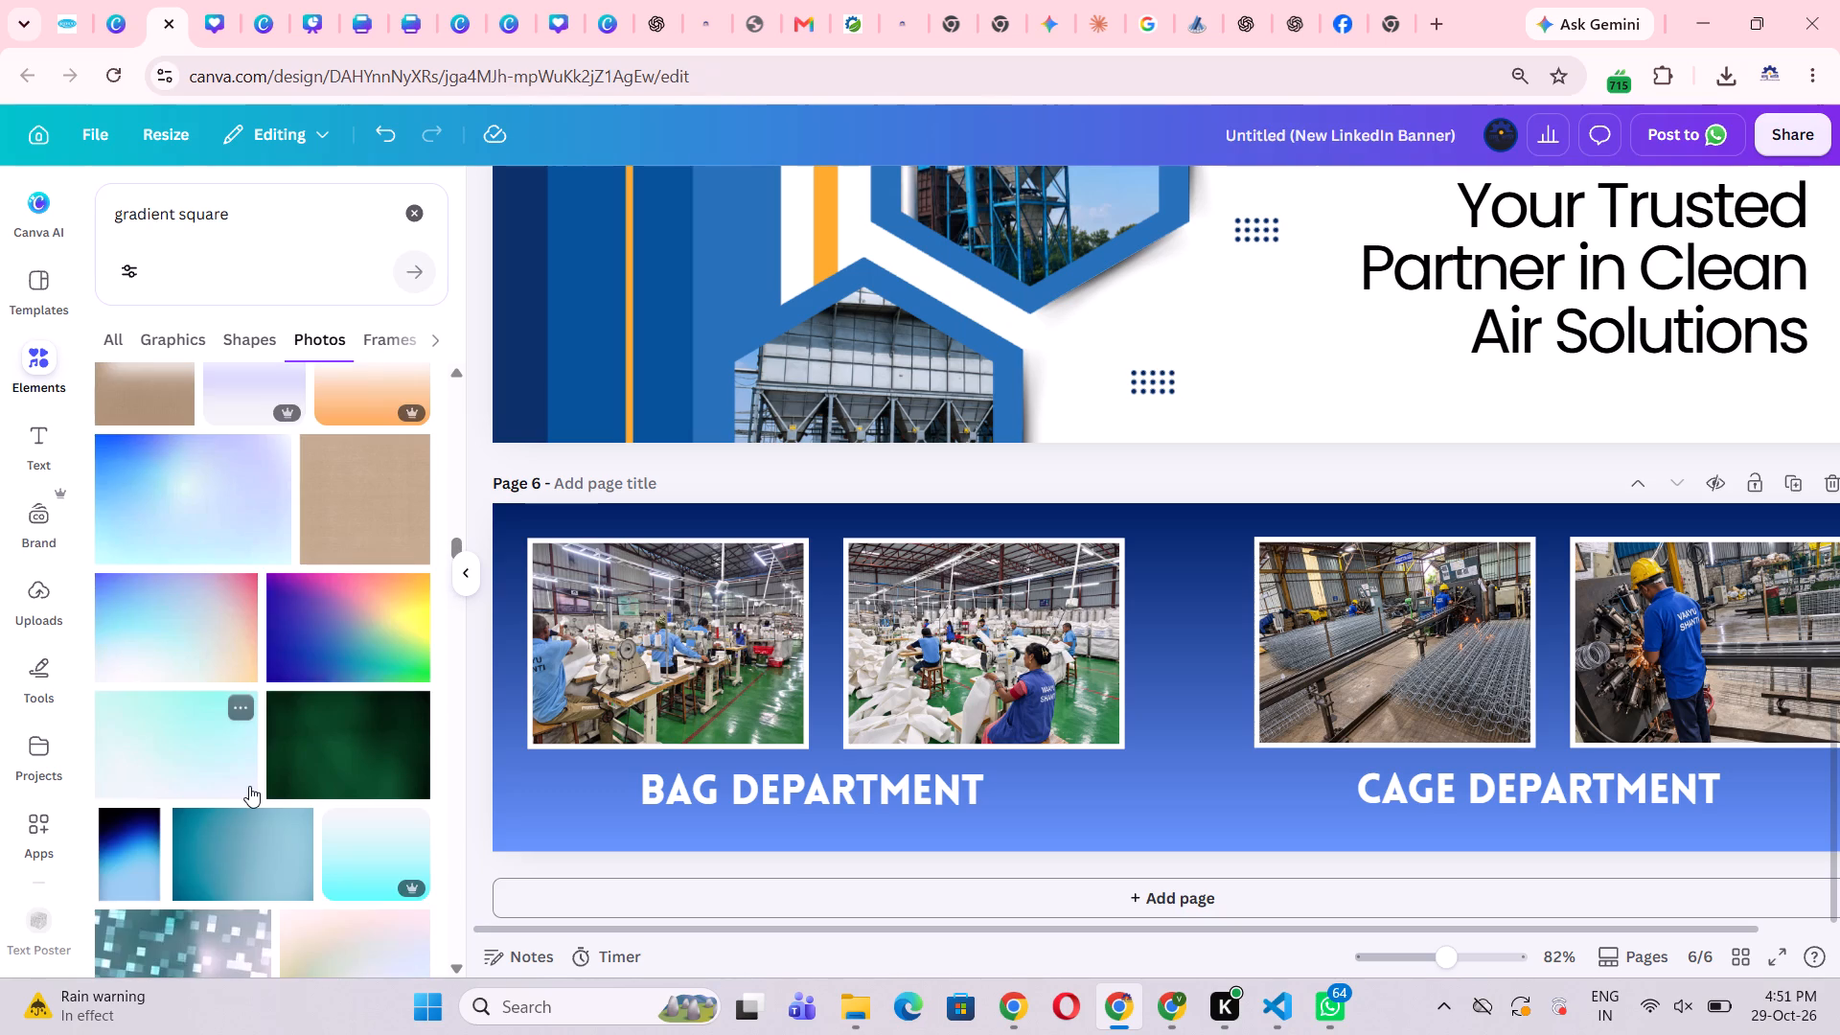
scroll(264, 827, up, 5)
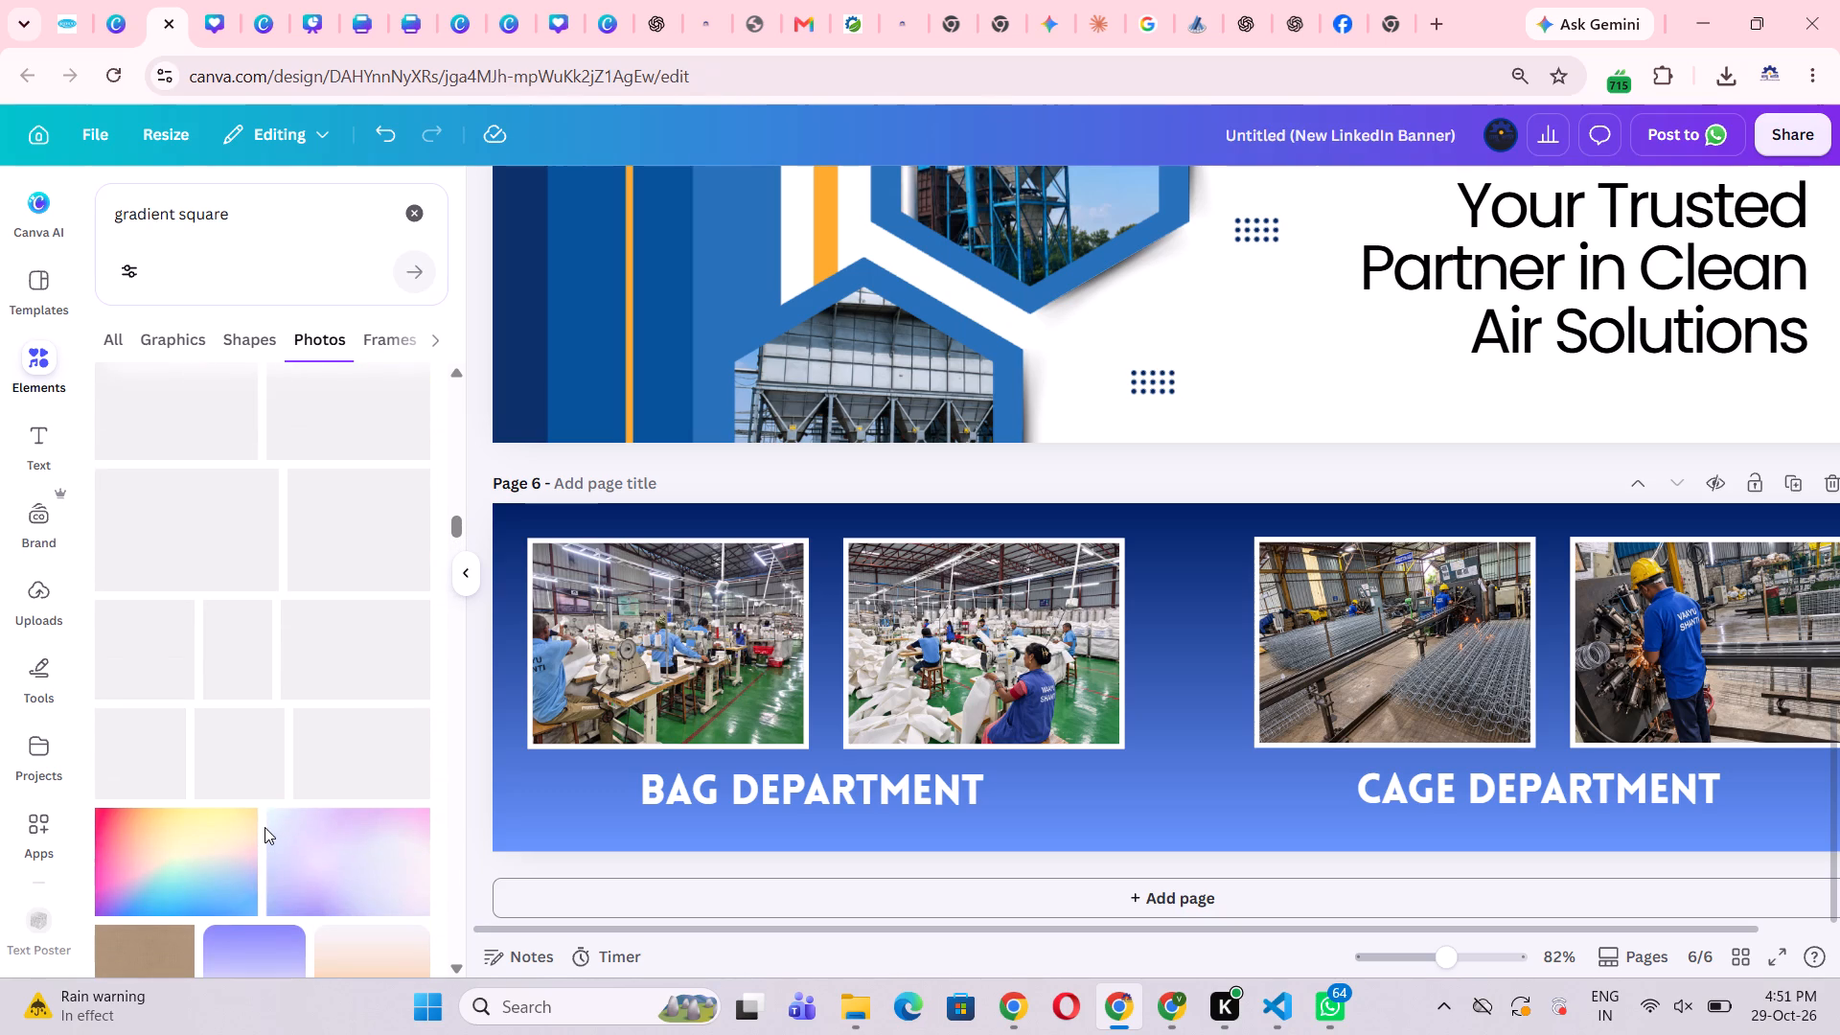
scroll(264, 827, up, 3)
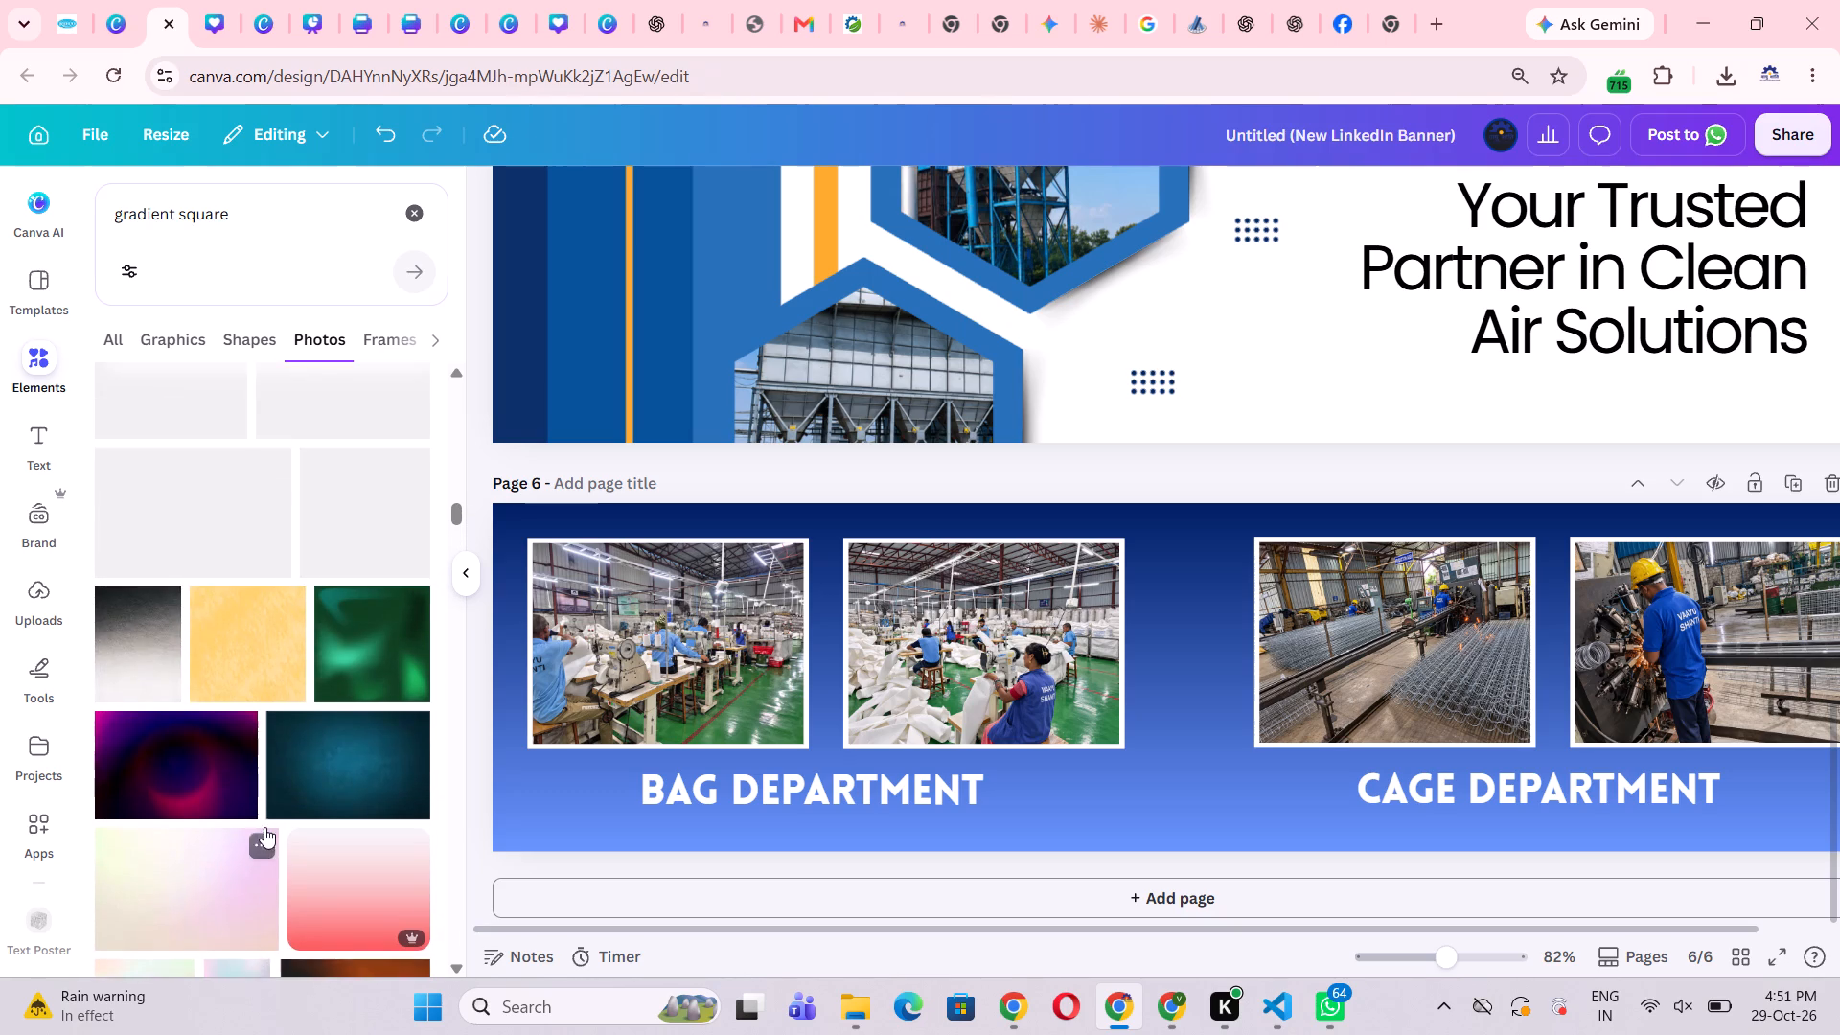
scroll(264, 827, up, 8)
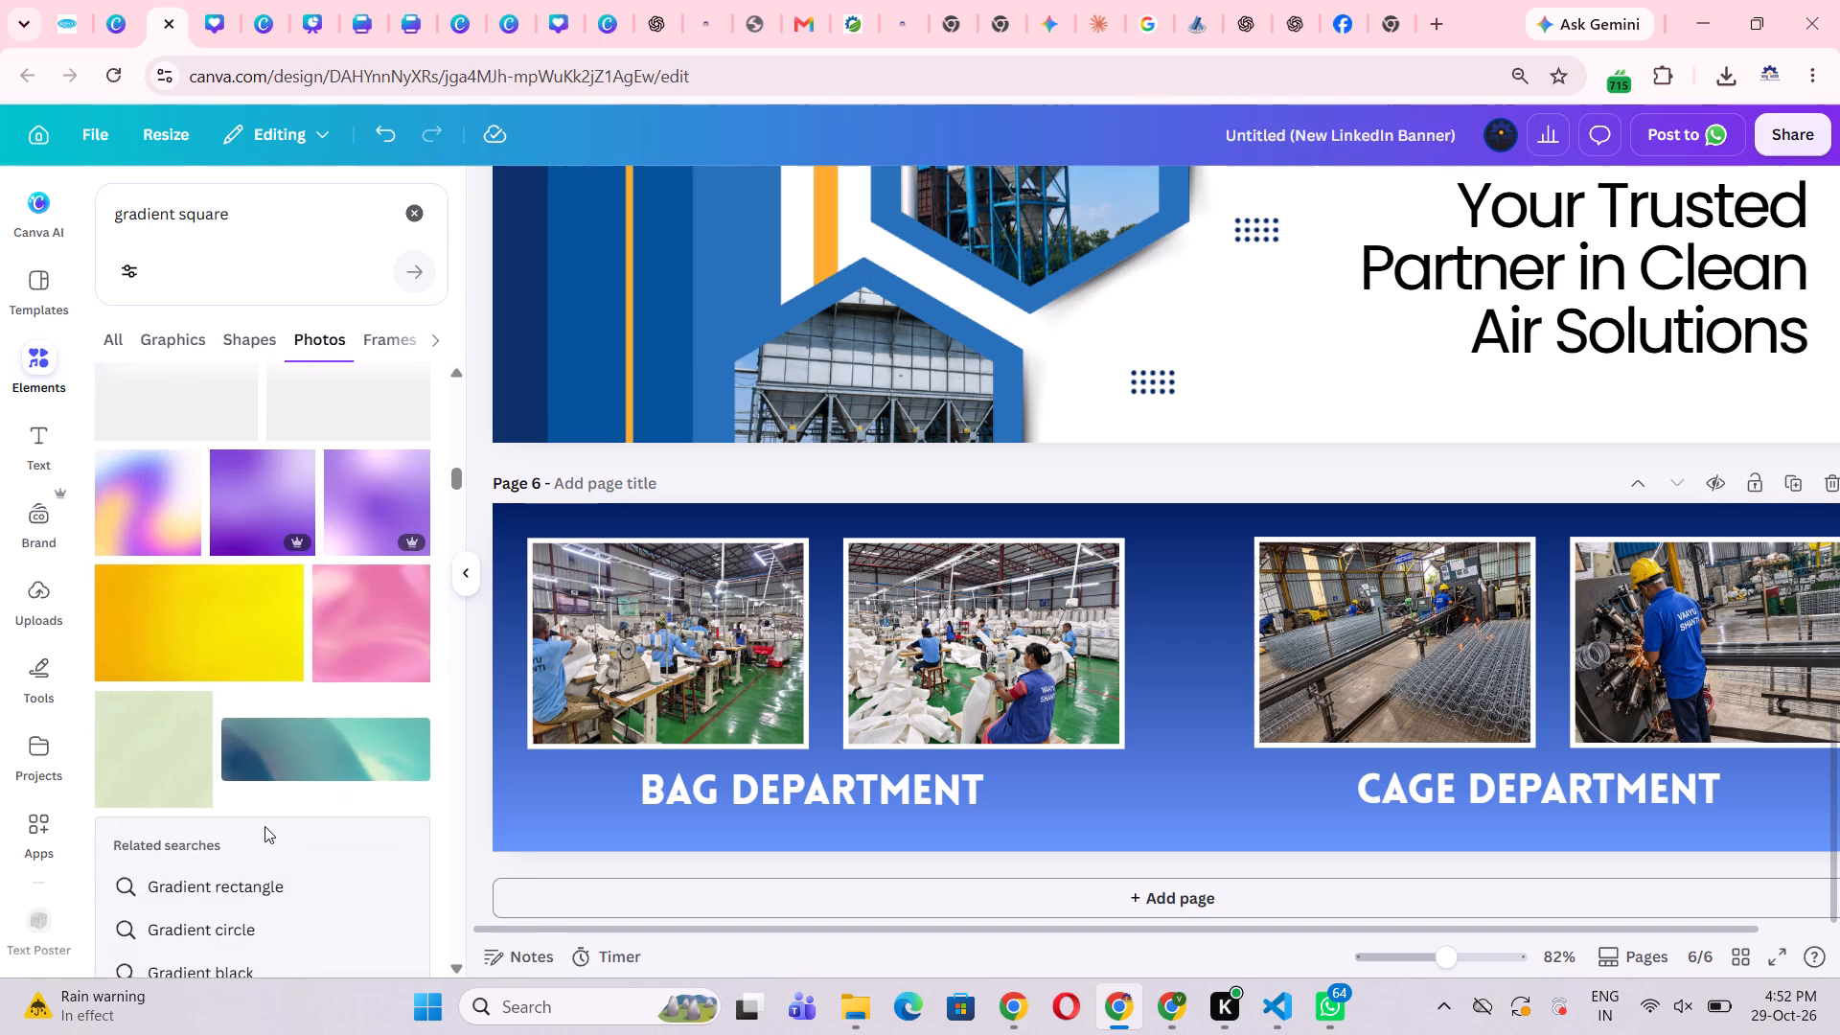
scroll(264, 826, up, 4)
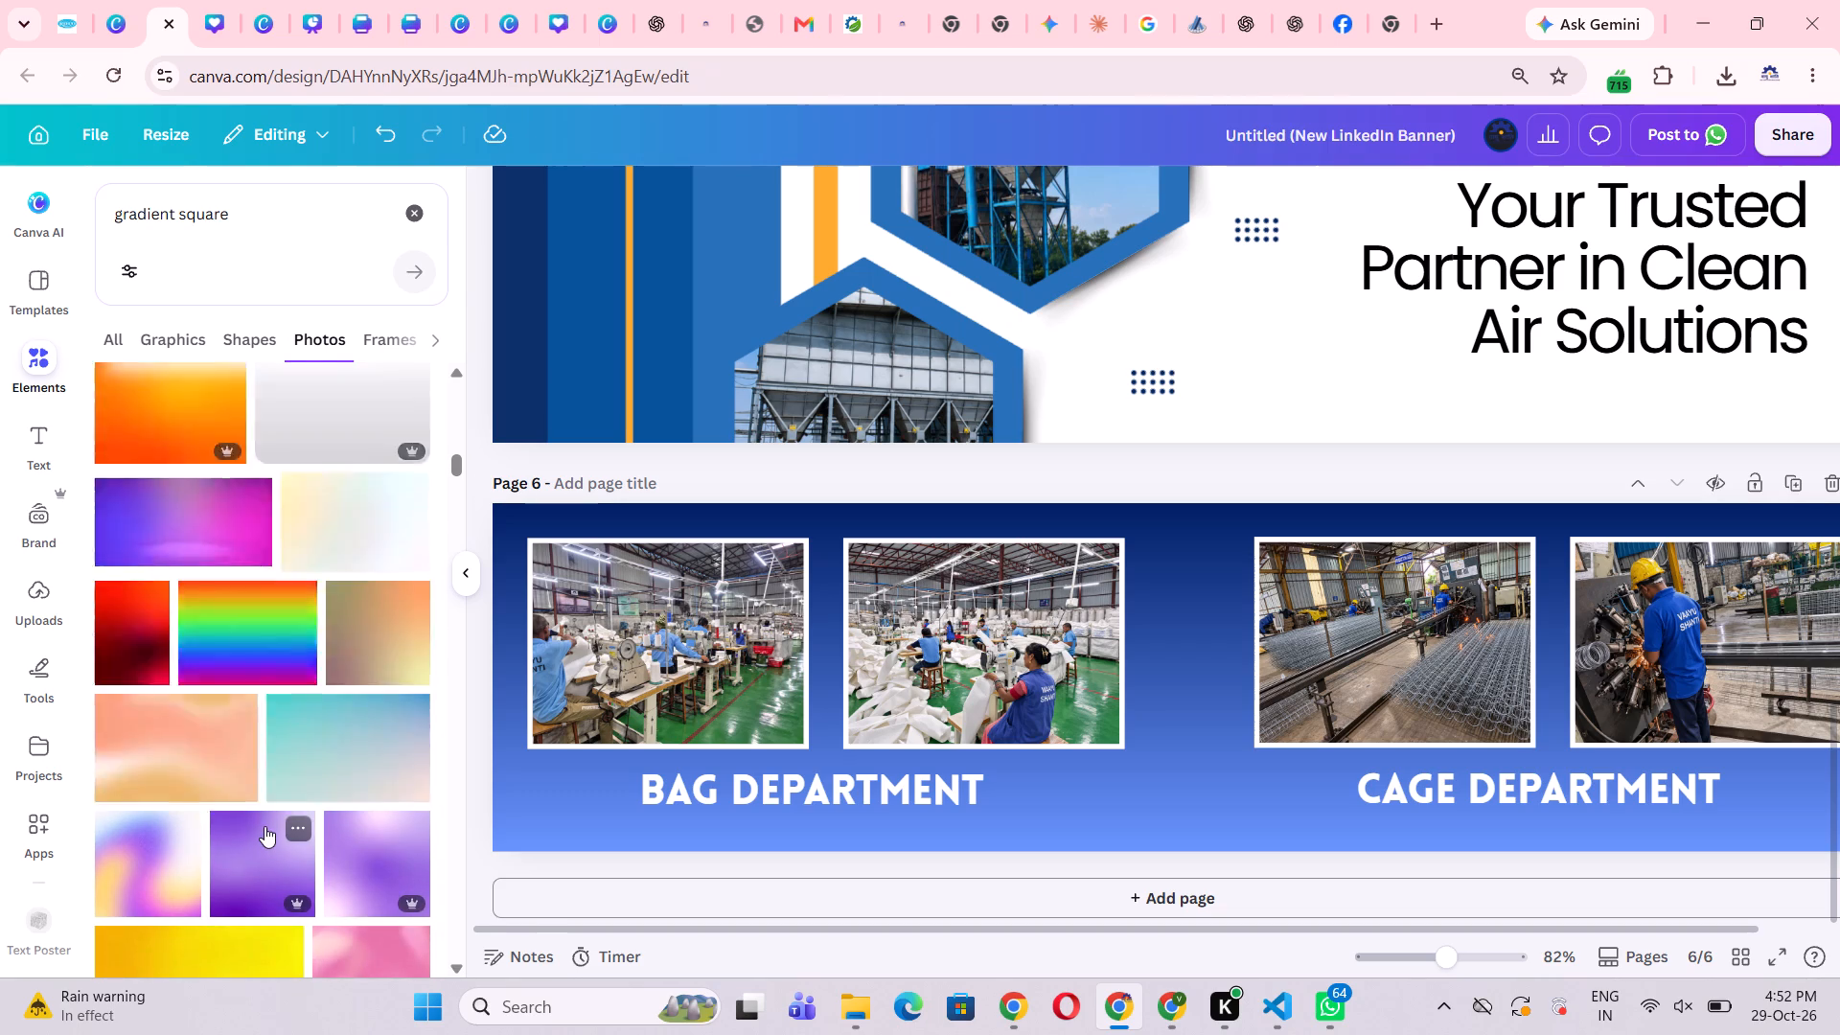
scroll(264, 826, up, 6)
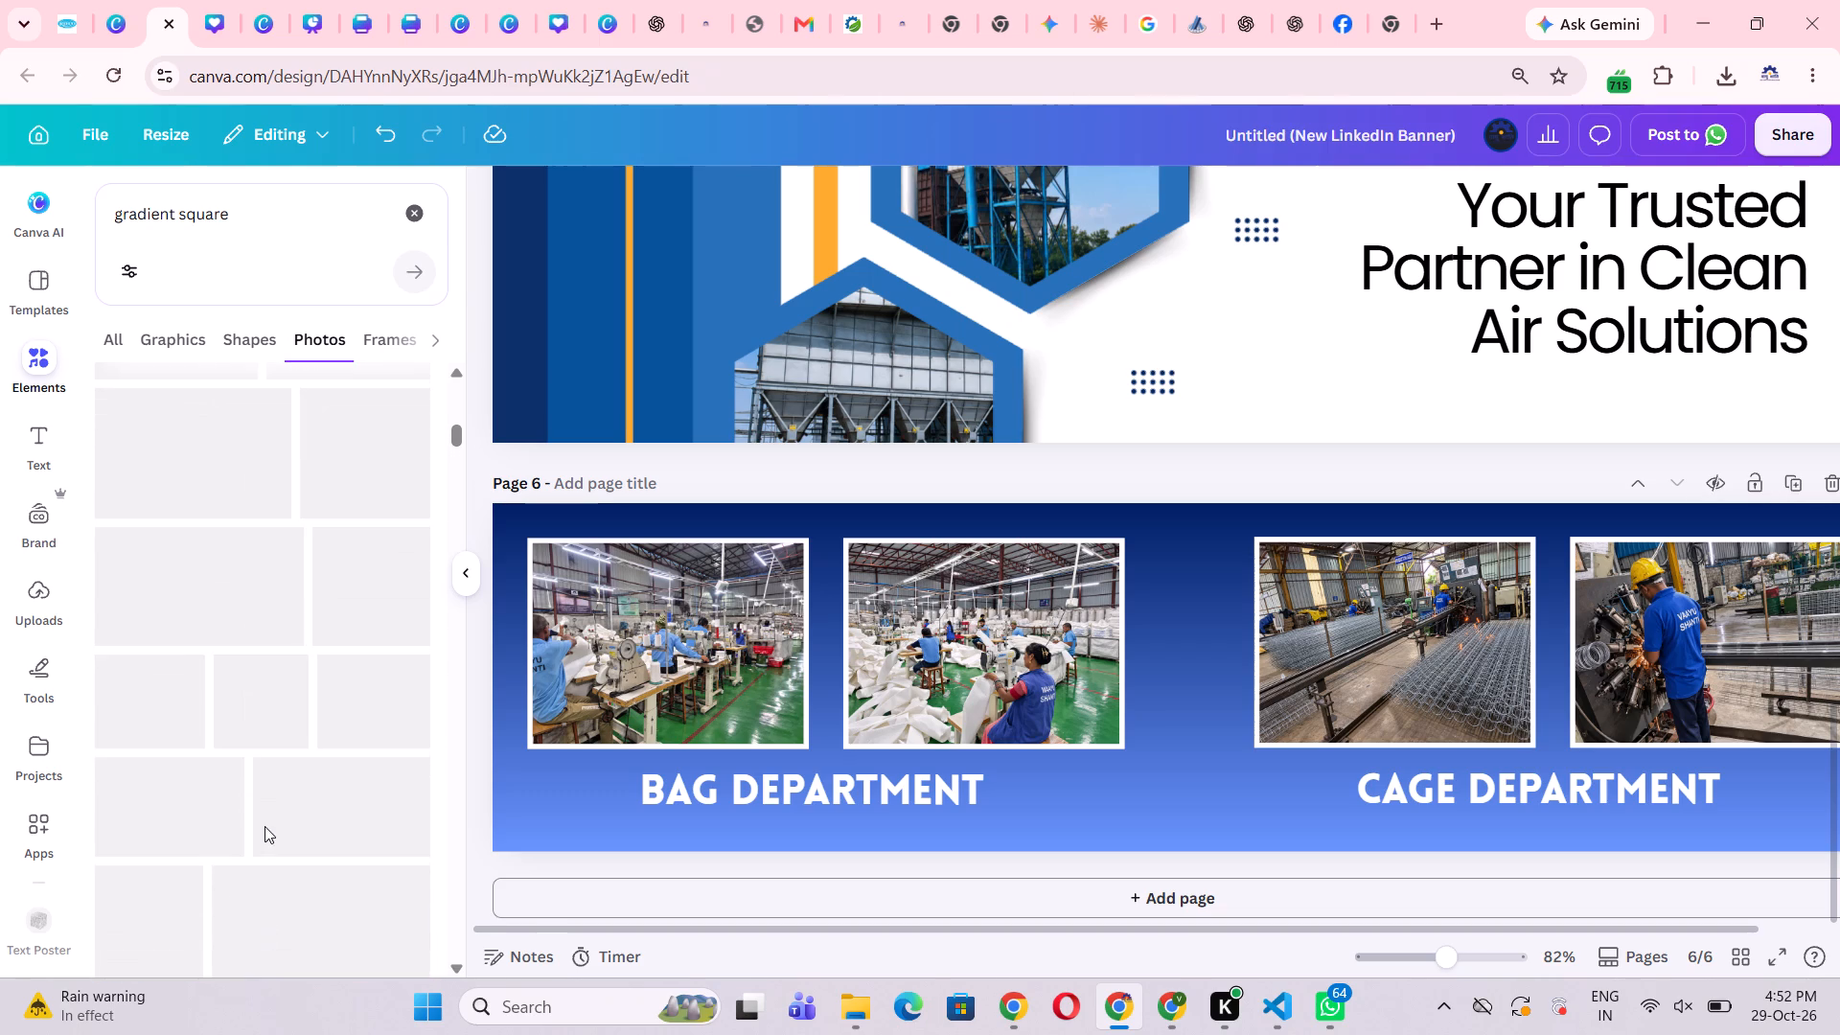
scroll(264, 826, up, 1)
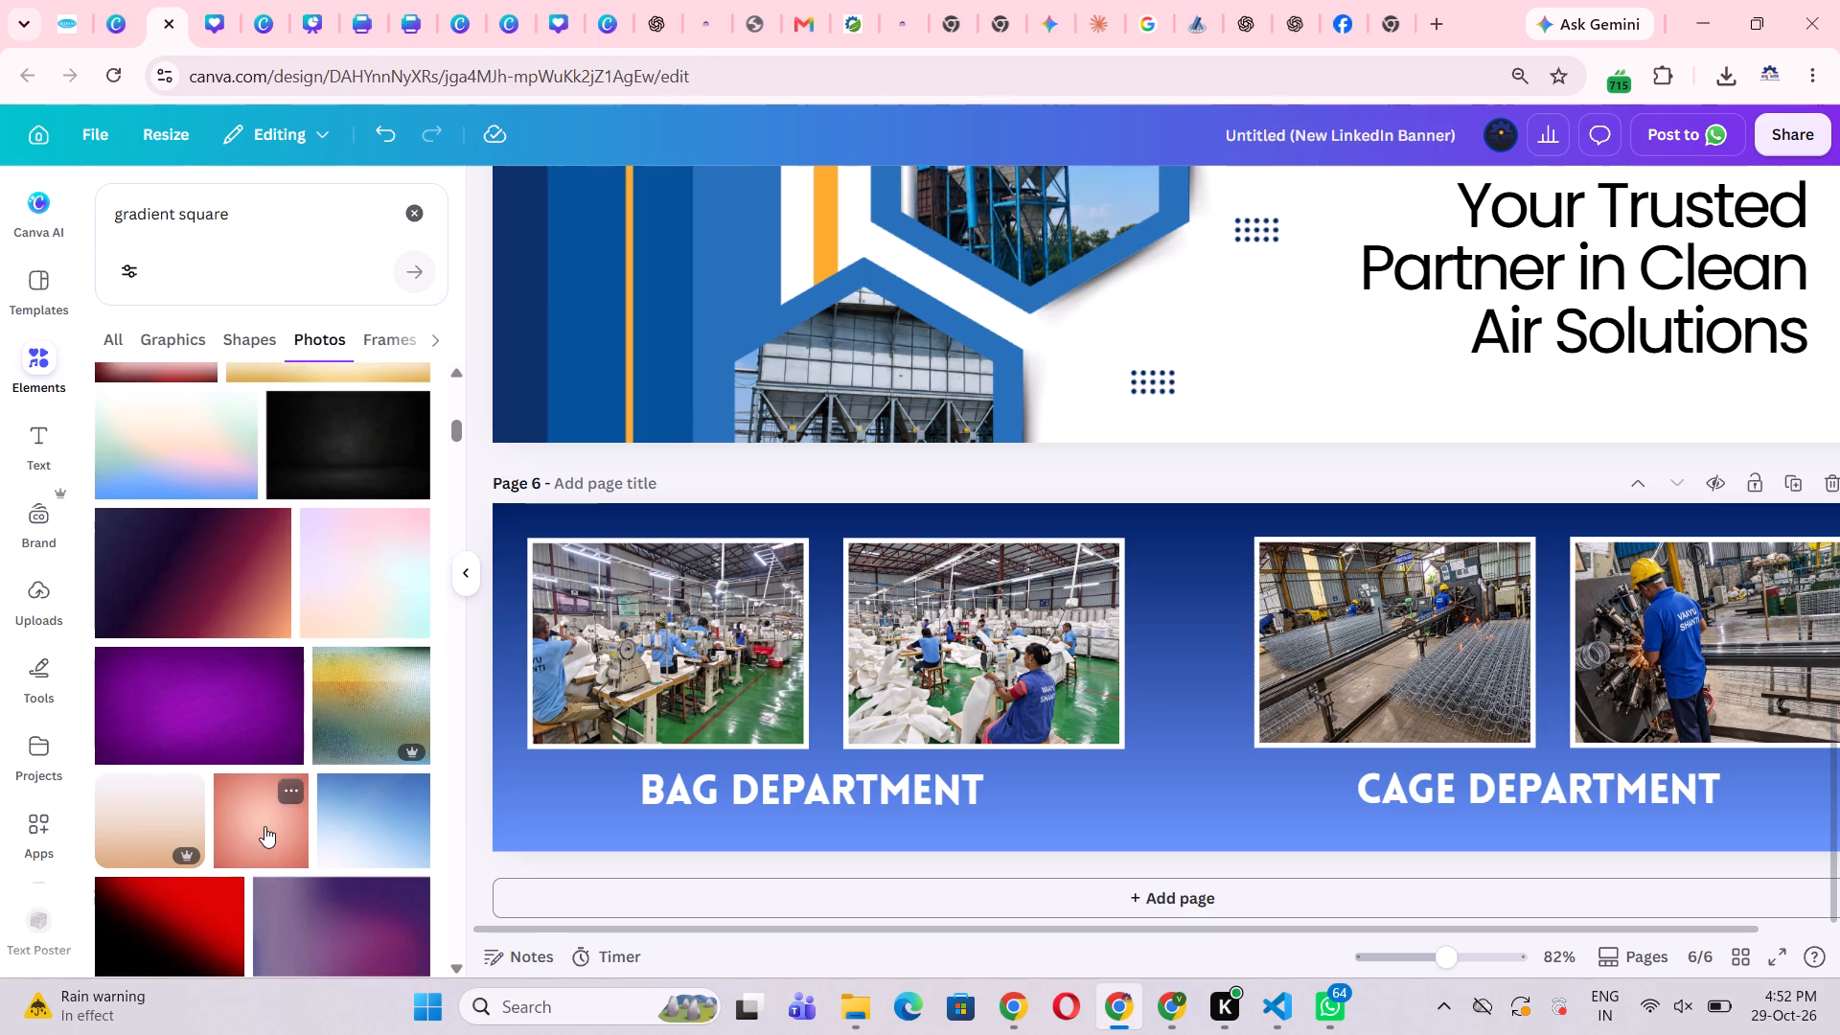
scroll(220, 871, down, 1)
scroll(379, 845, up, 3)
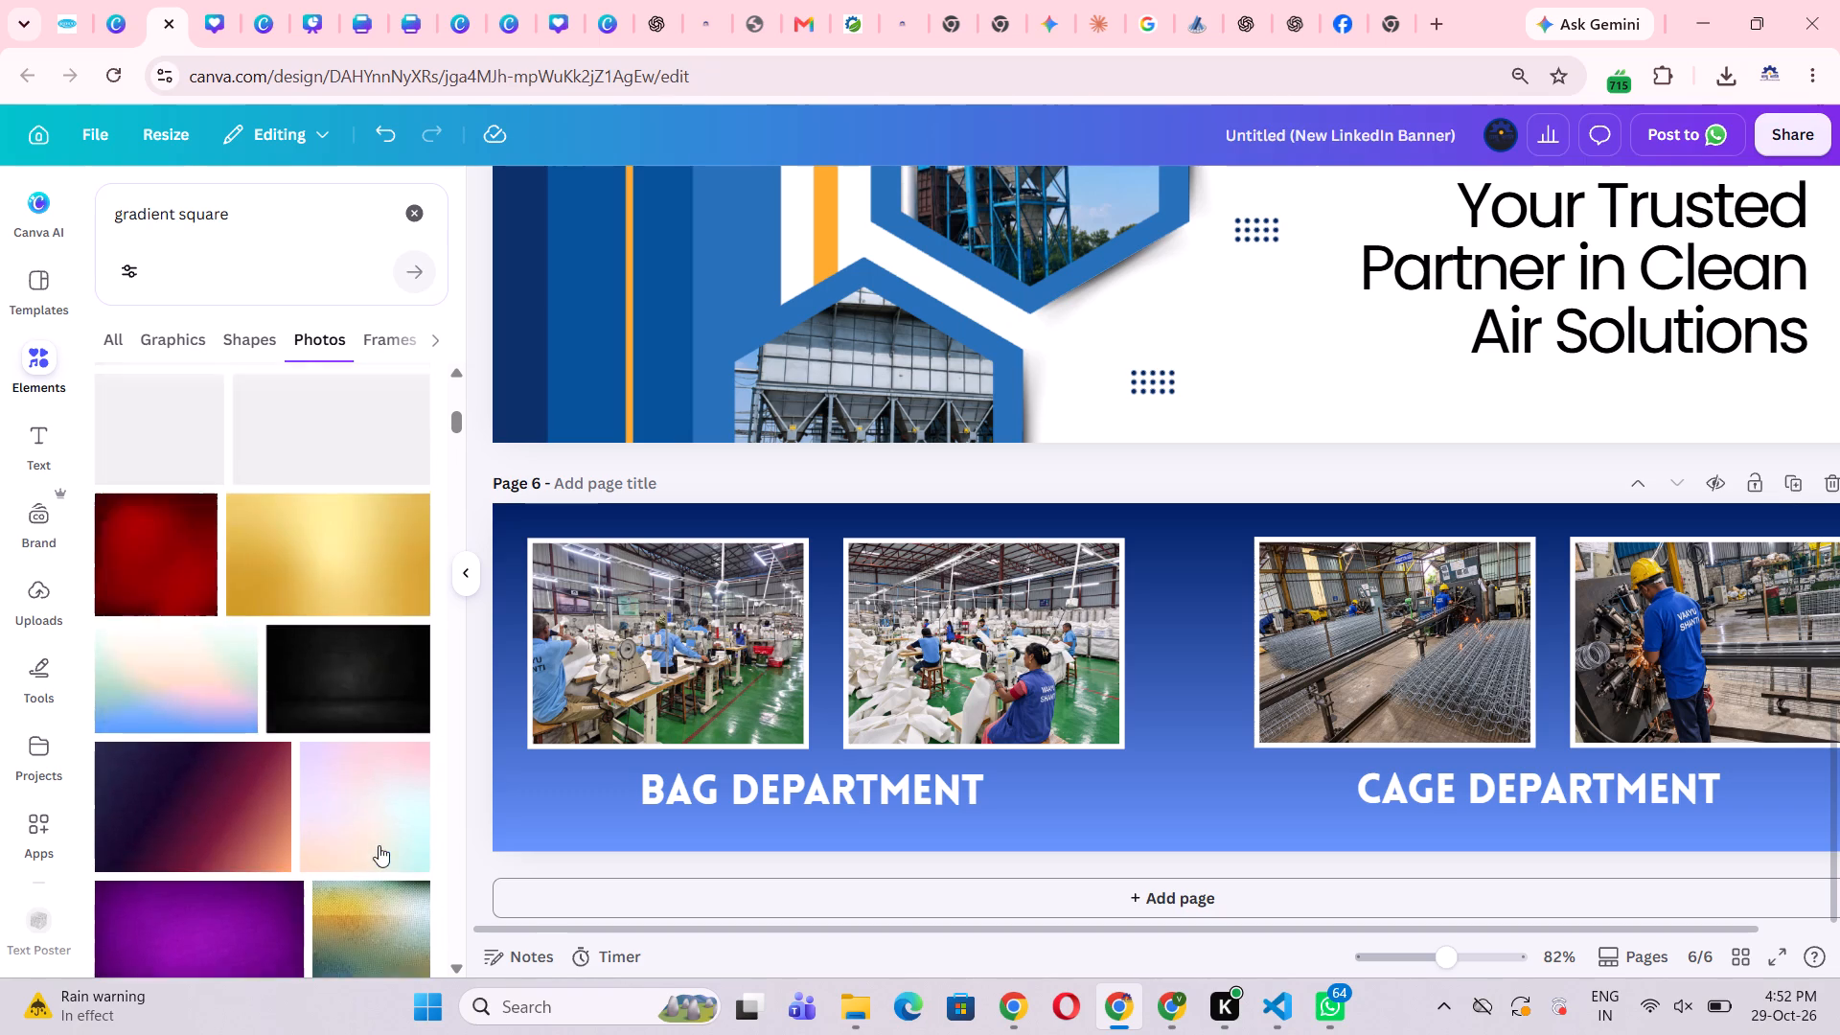
scroll(379, 845, up, 4)
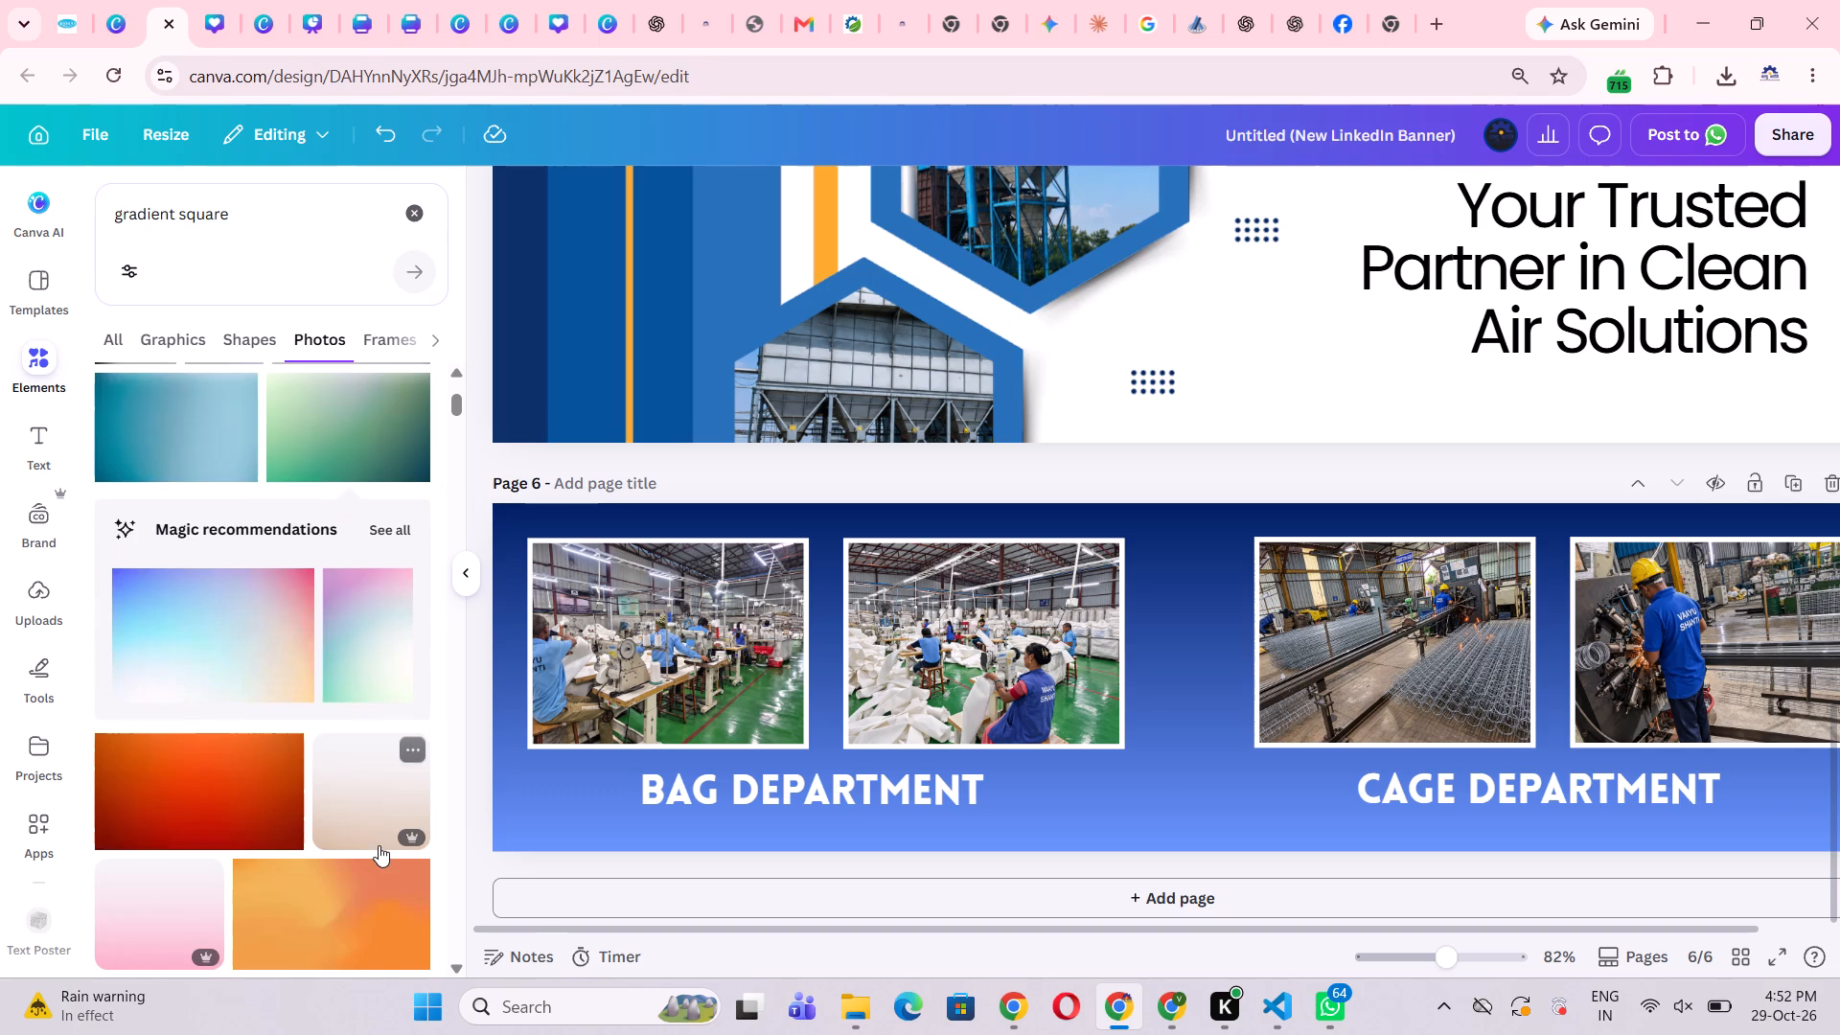
Place the first gradient photo, dark navy fading to light blue, on page 6 and enlarge it to cover the Bag Department half.
scroll(379, 845, up, 5)
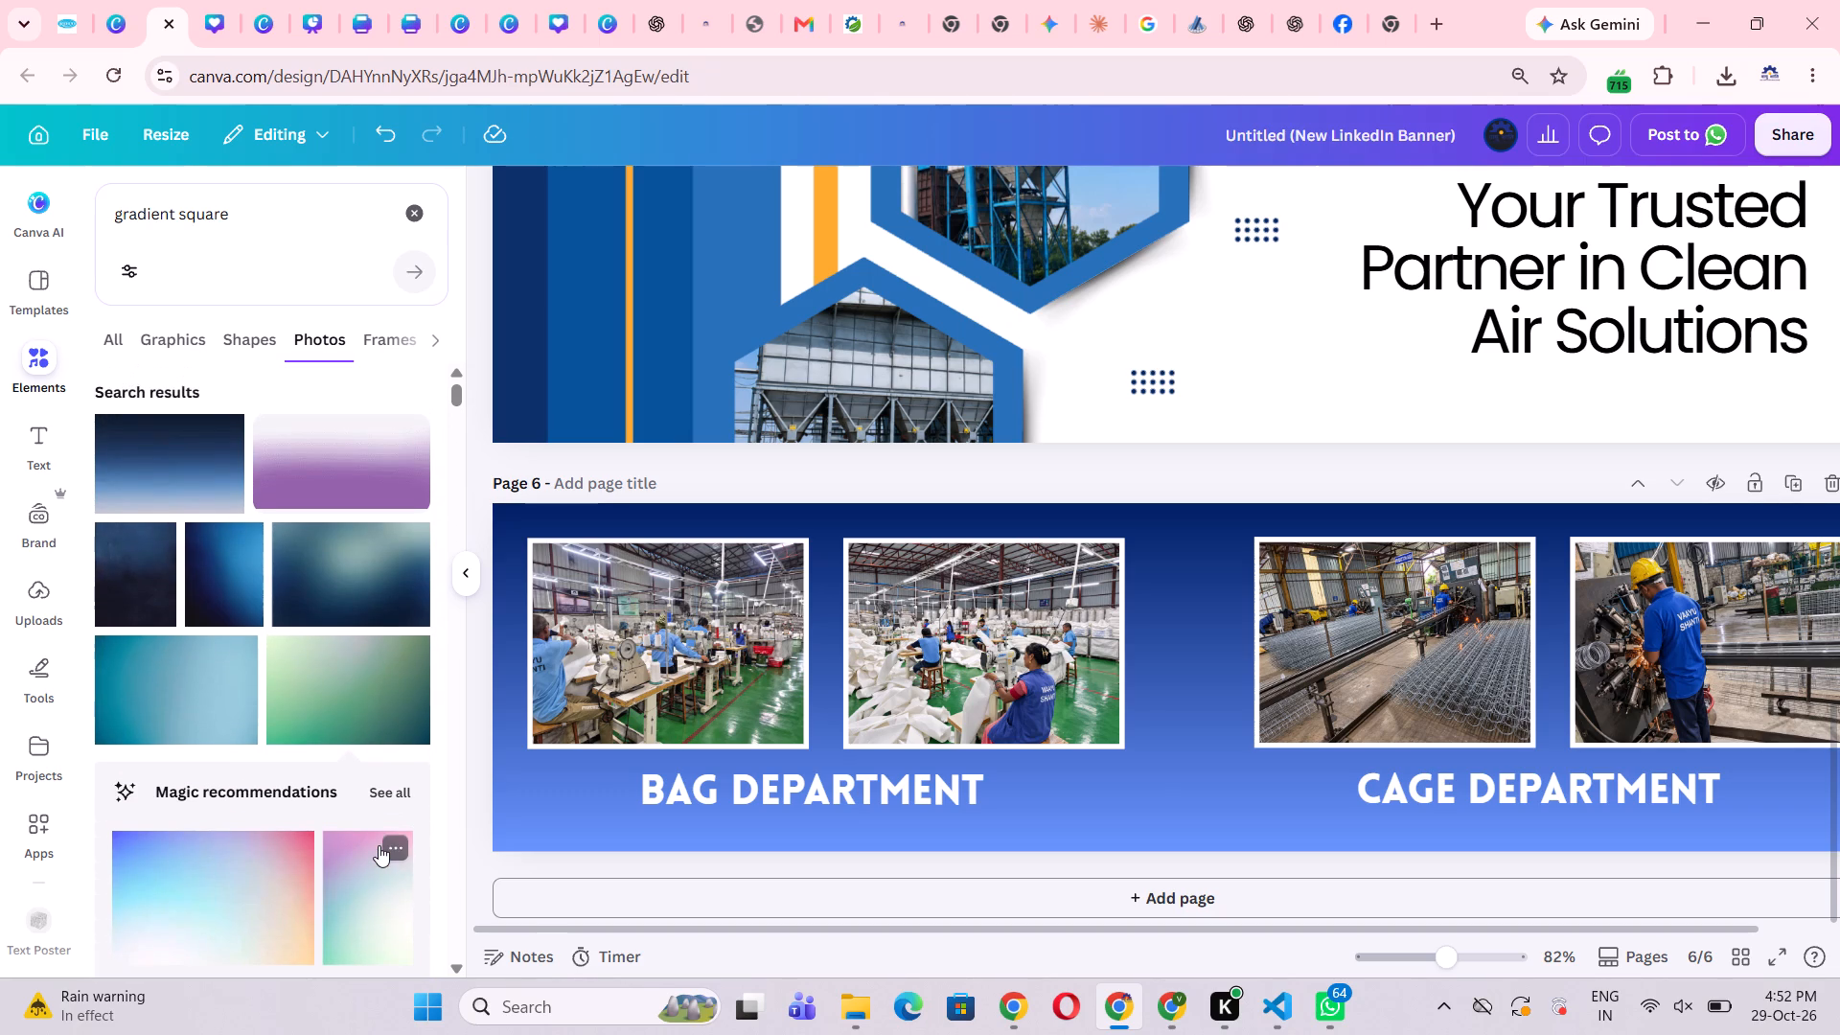
drag(183, 454, 1209, 753)
drag(1206, 774, 1024, 813)
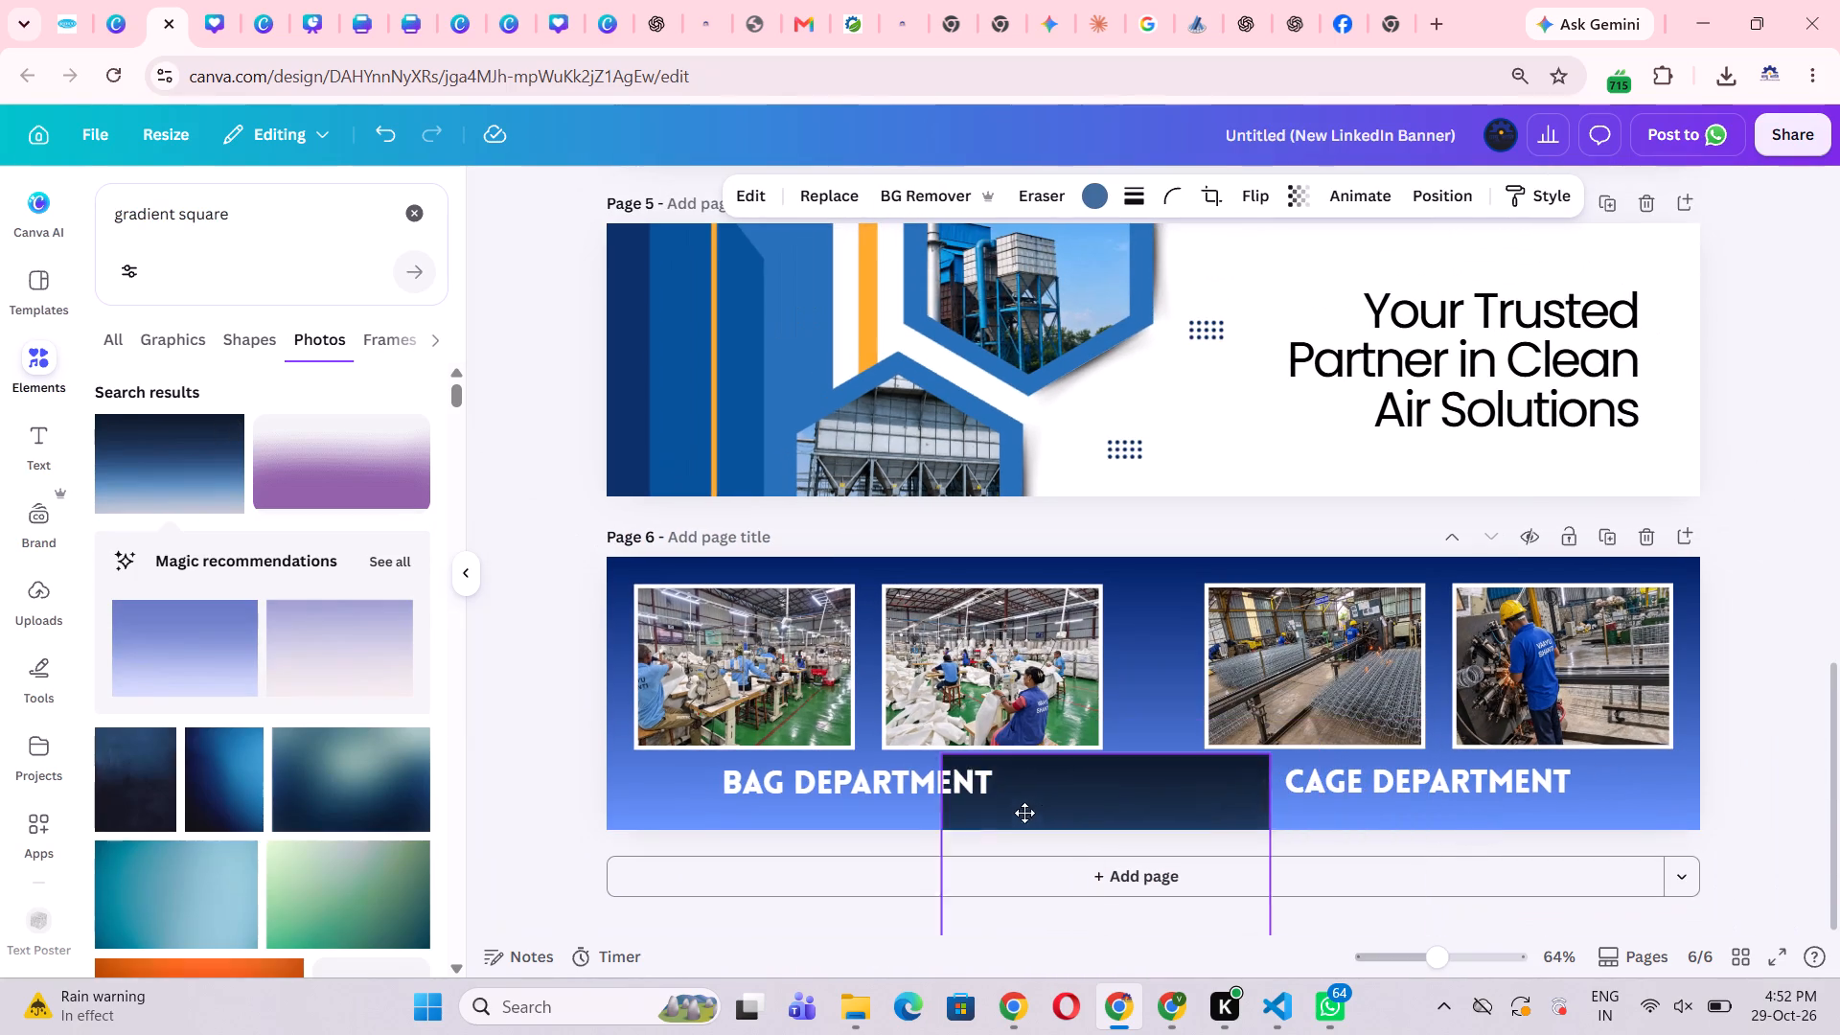
drag(1024, 813, 717, 798)
drag(933, 751, 1141, 427)
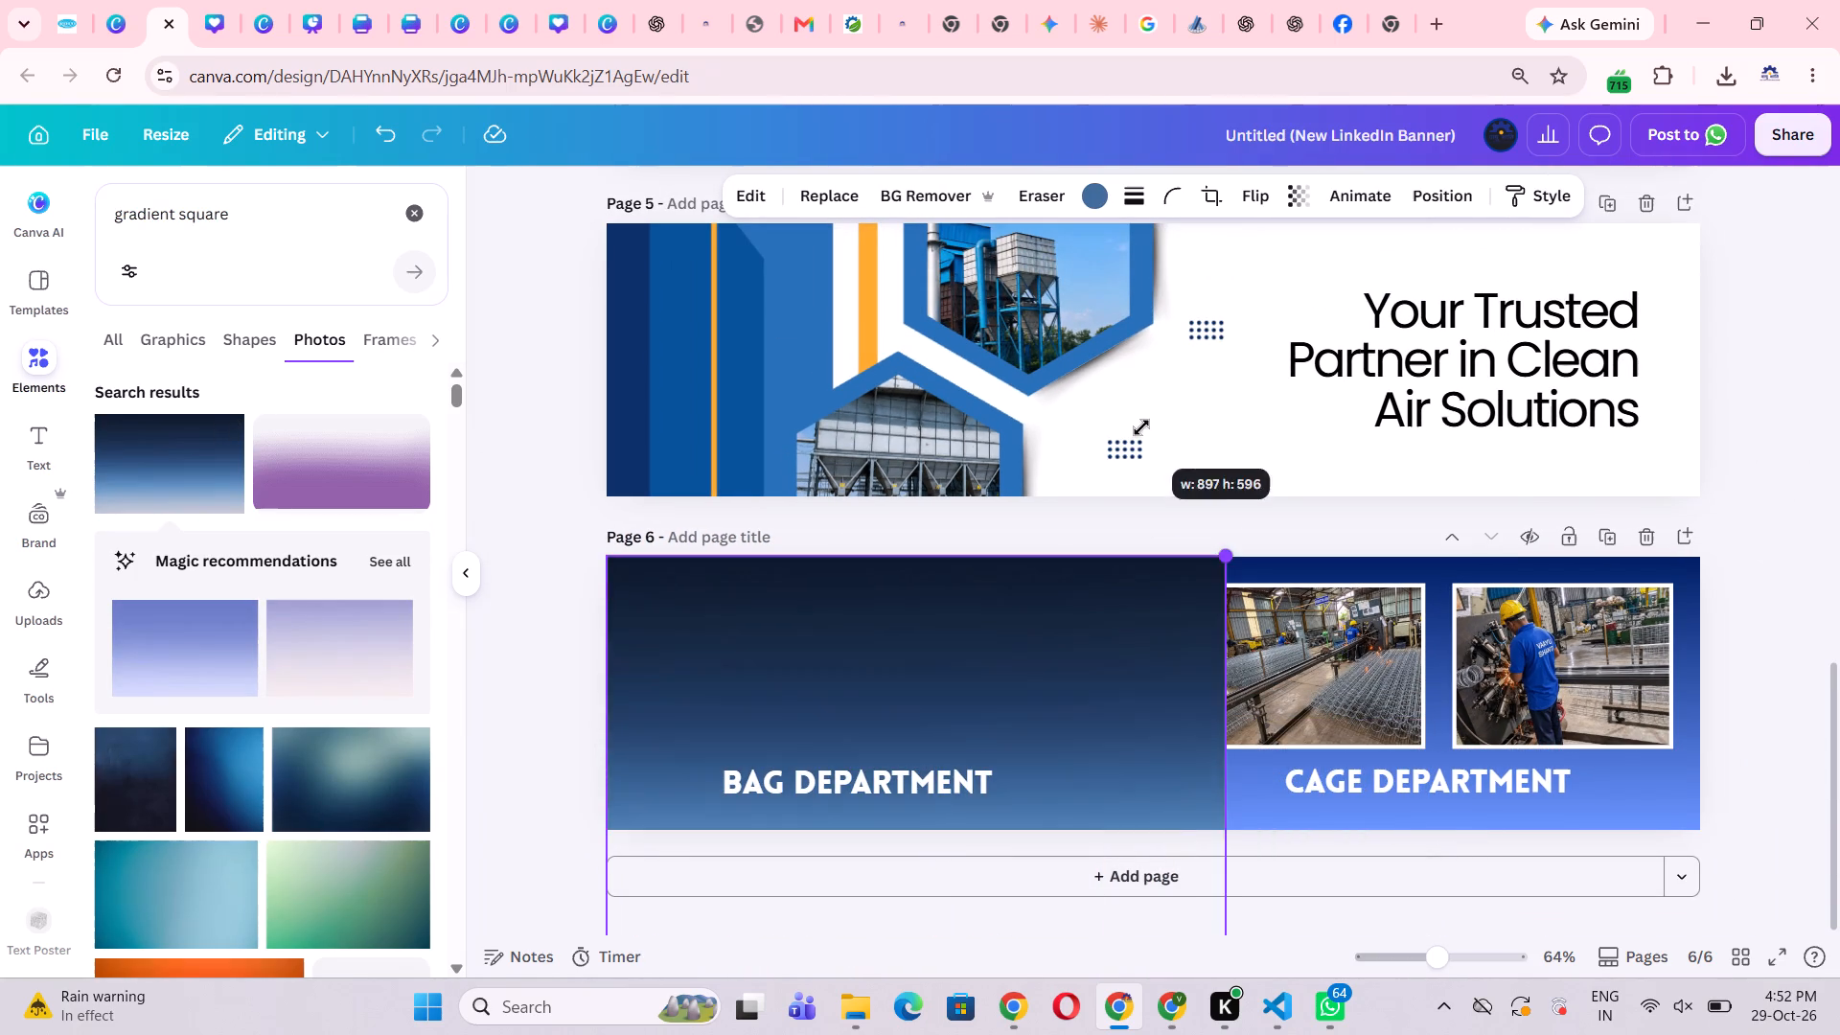
drag(1141, 427, 1079, 483)
drag(1100, 740, 1092, 692)
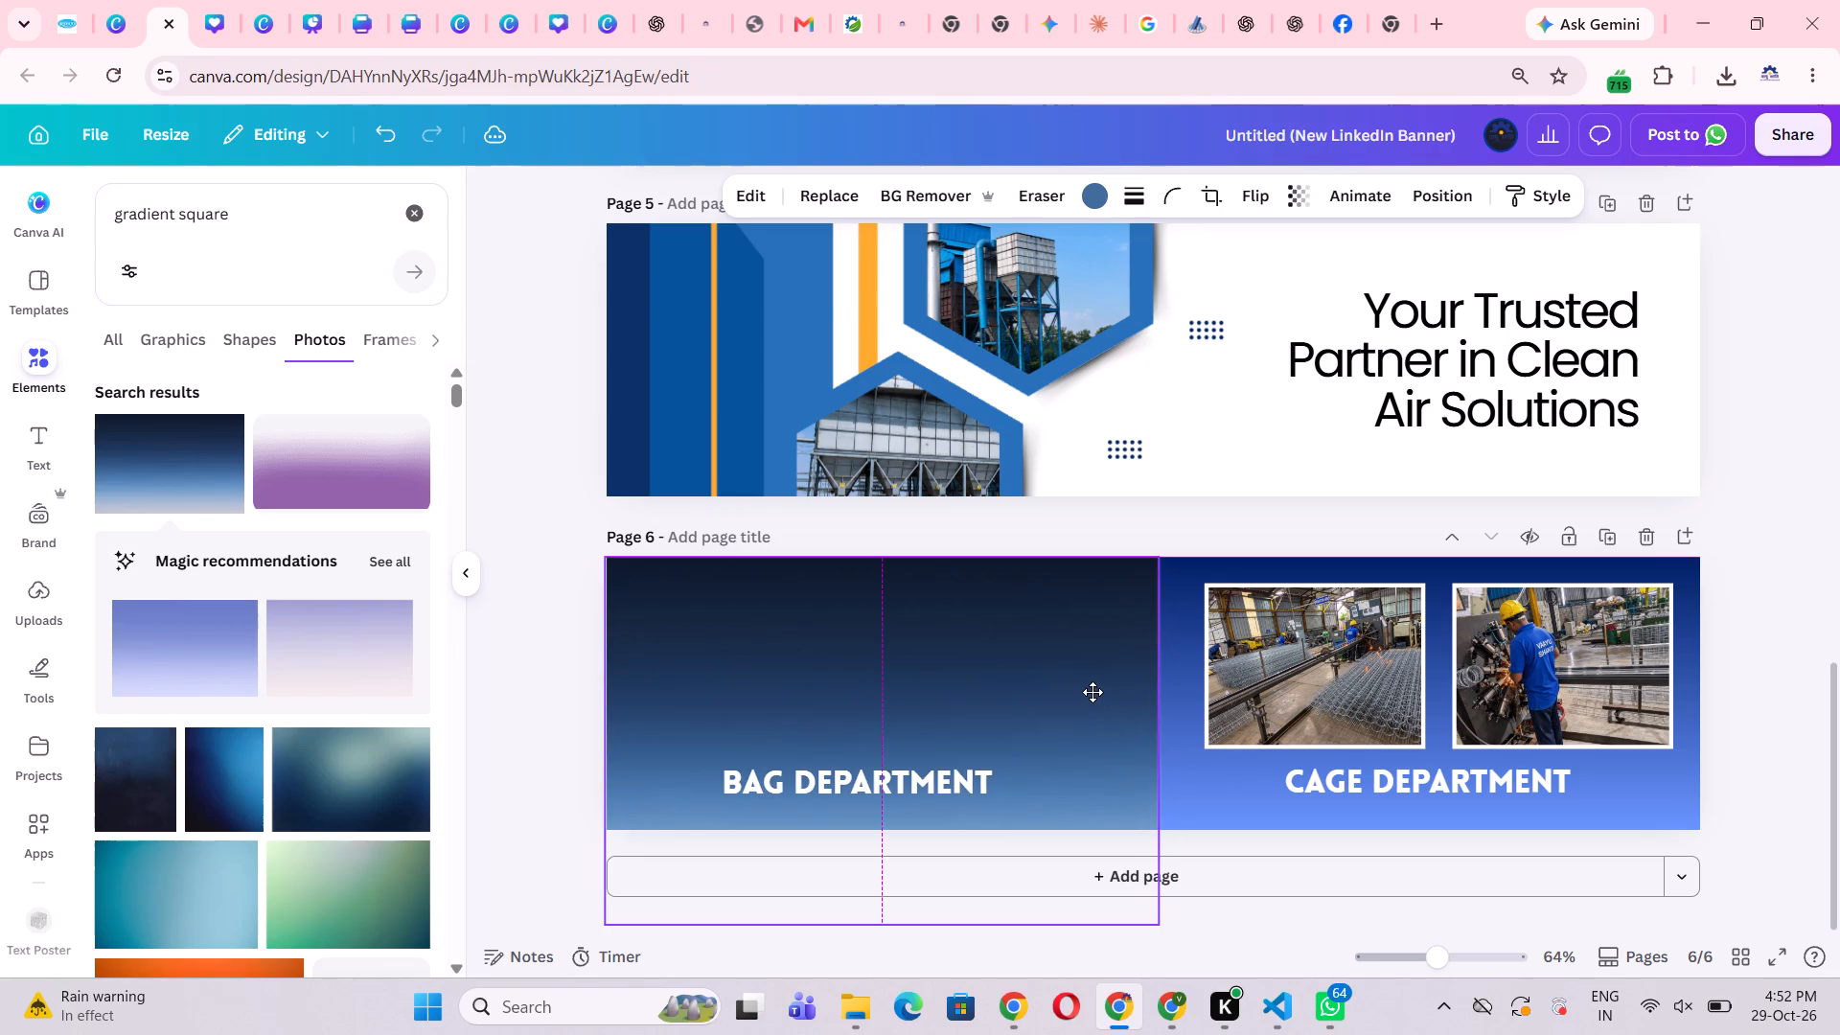
drag(1092, 692, 1092, 705)
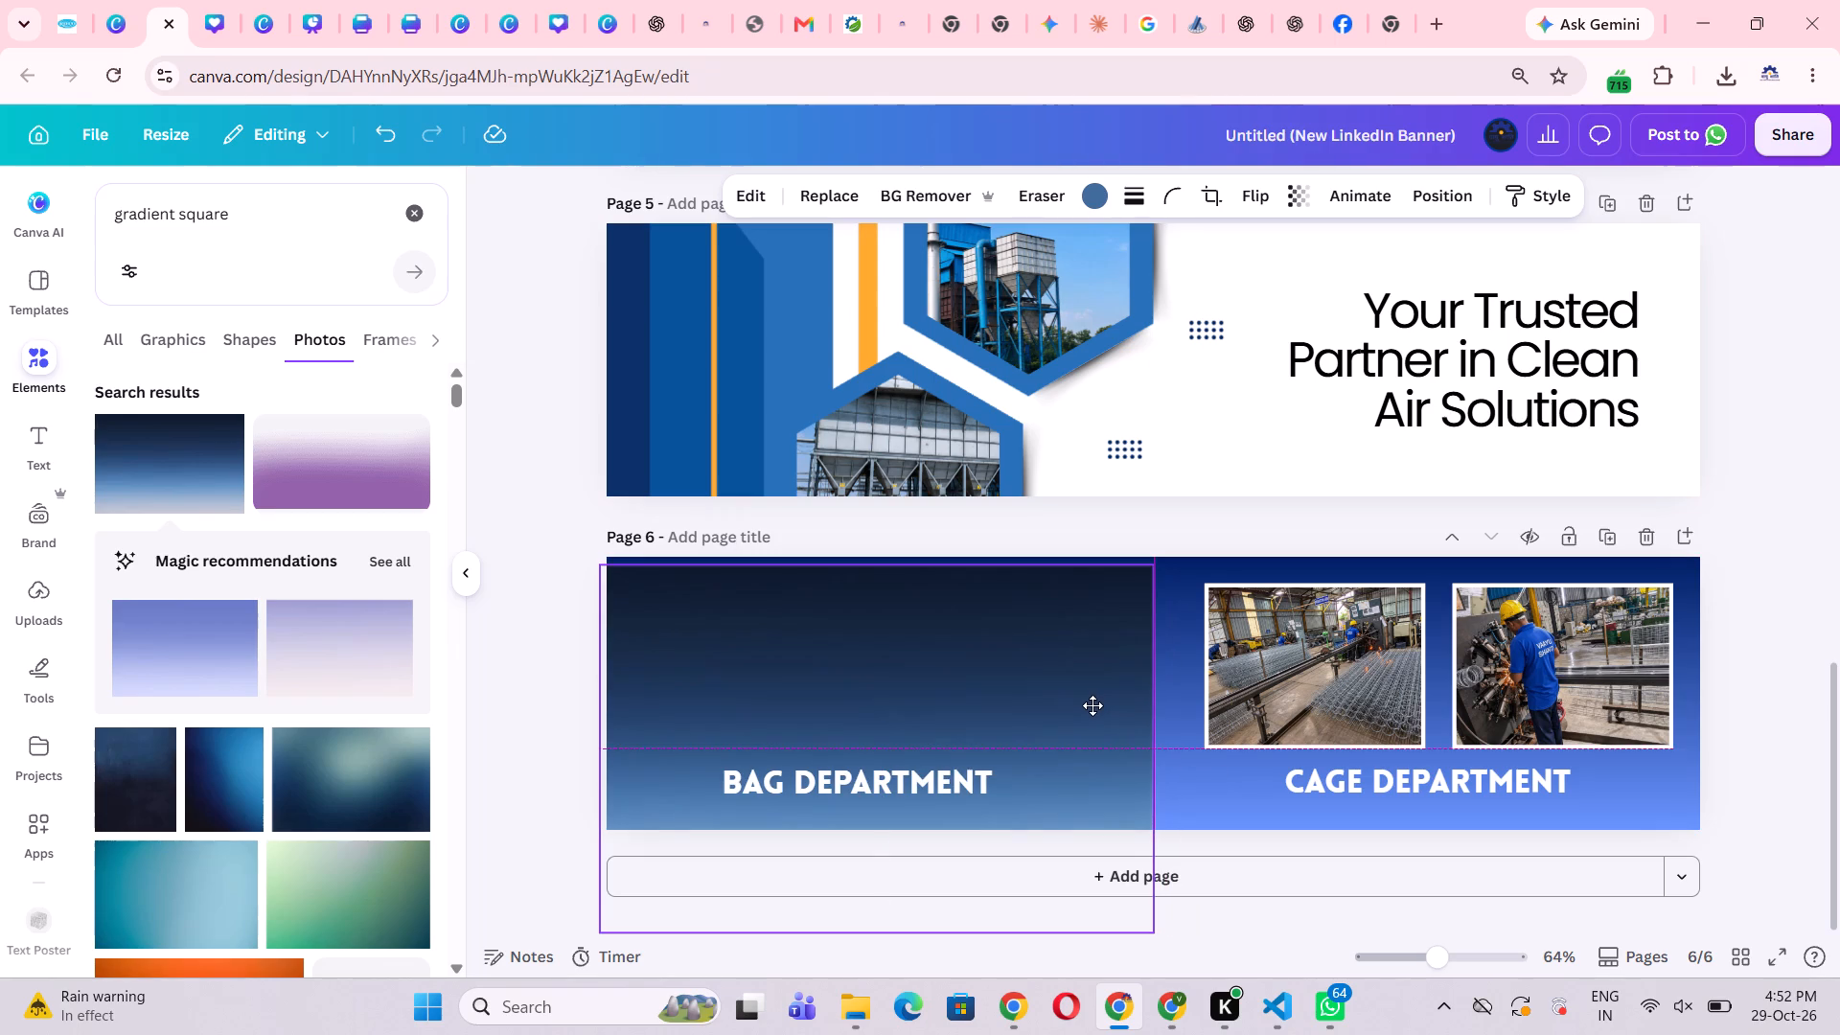
drag(1092, 705, 1092, 699)
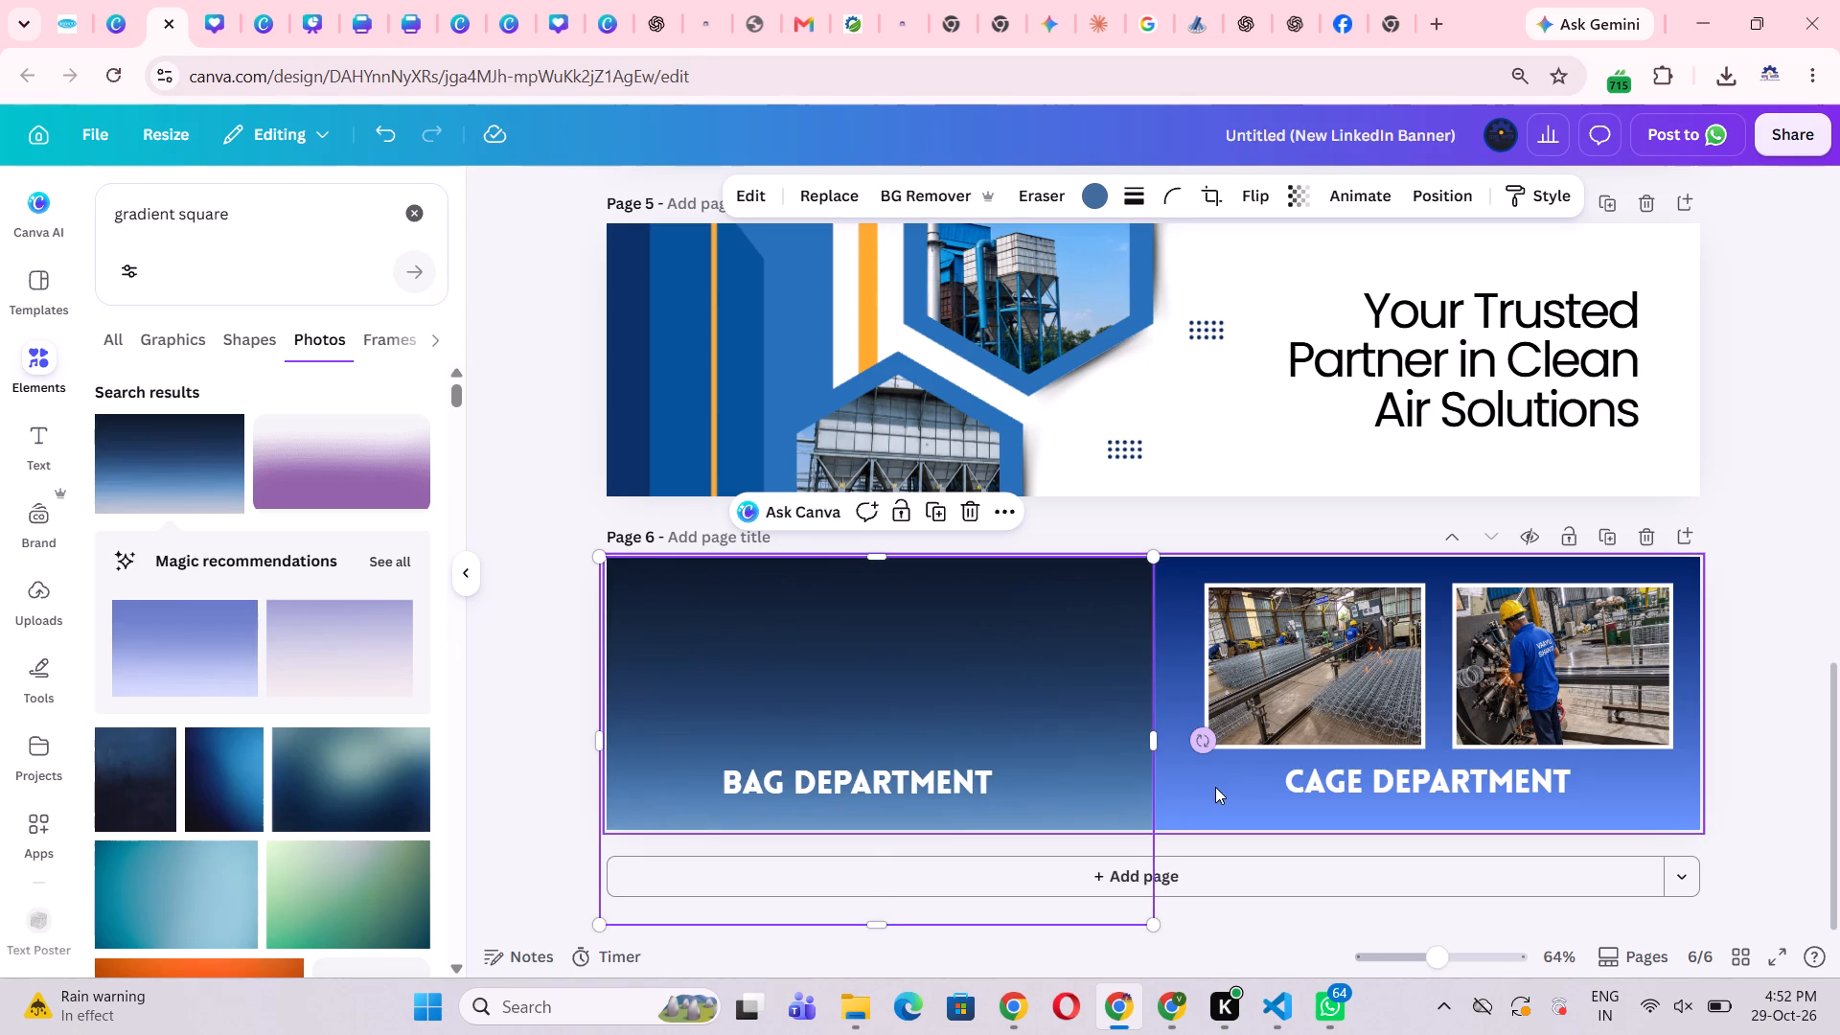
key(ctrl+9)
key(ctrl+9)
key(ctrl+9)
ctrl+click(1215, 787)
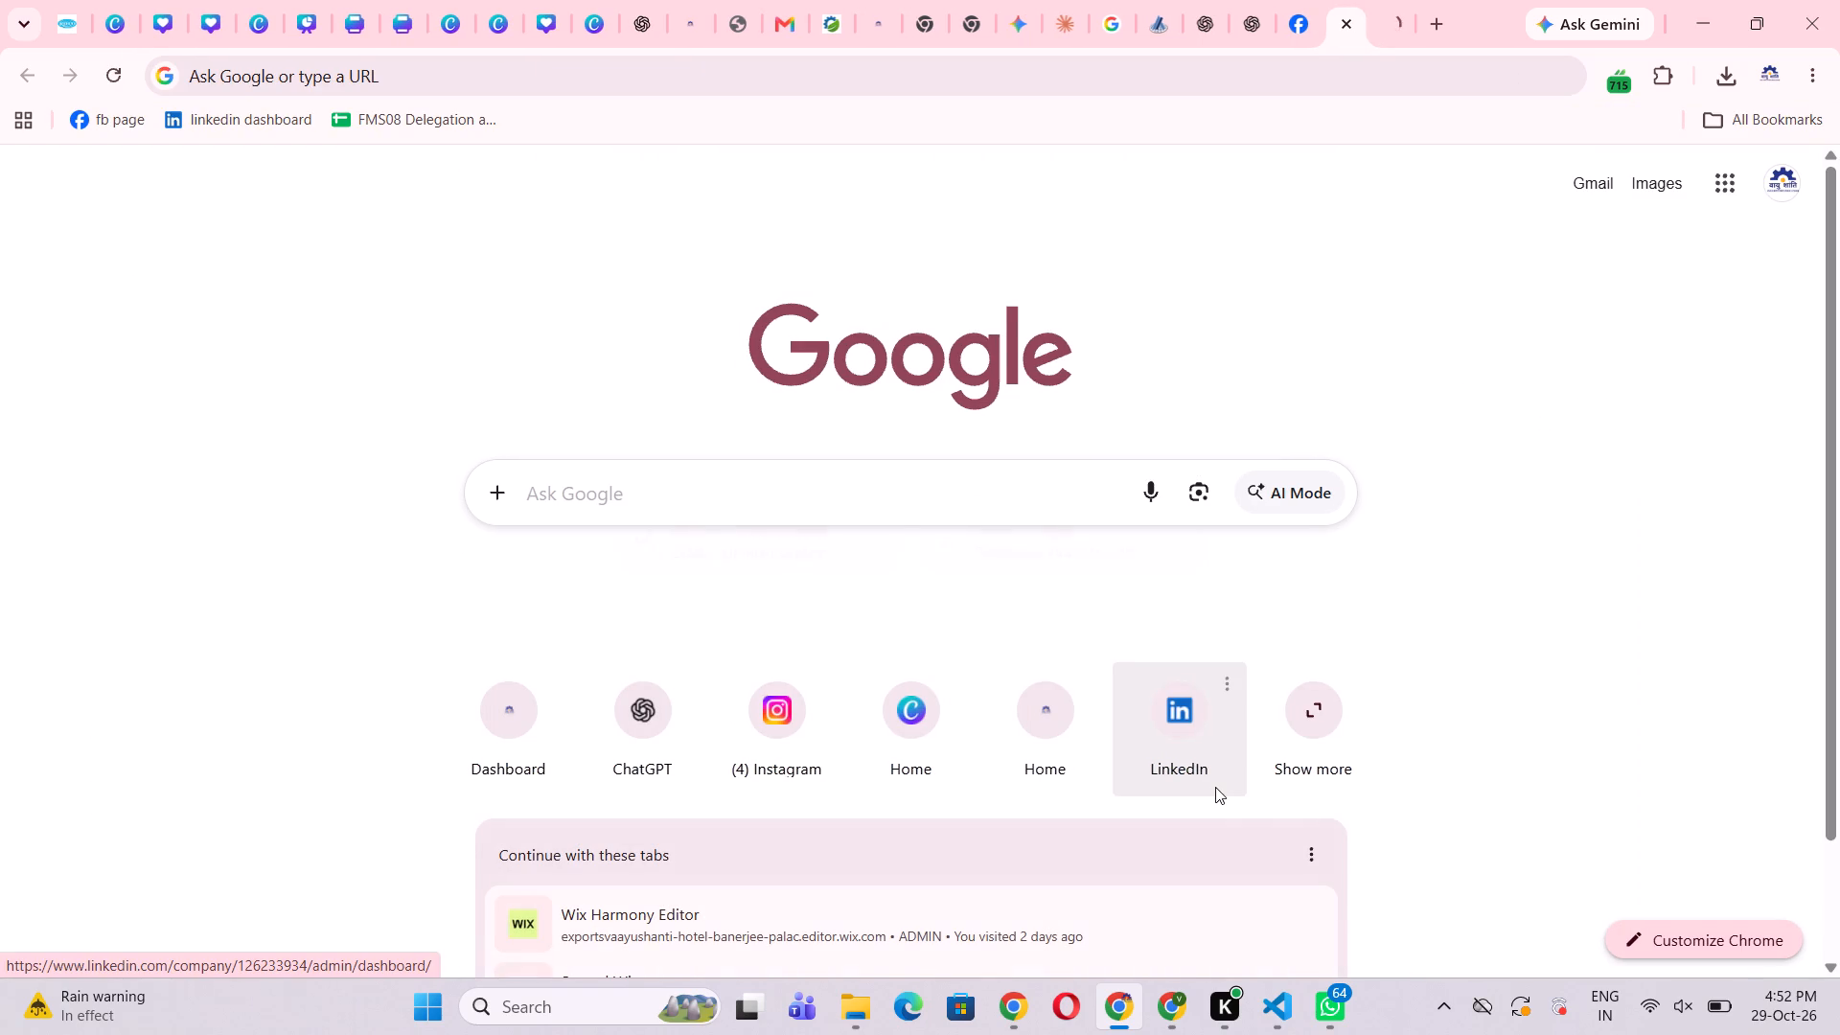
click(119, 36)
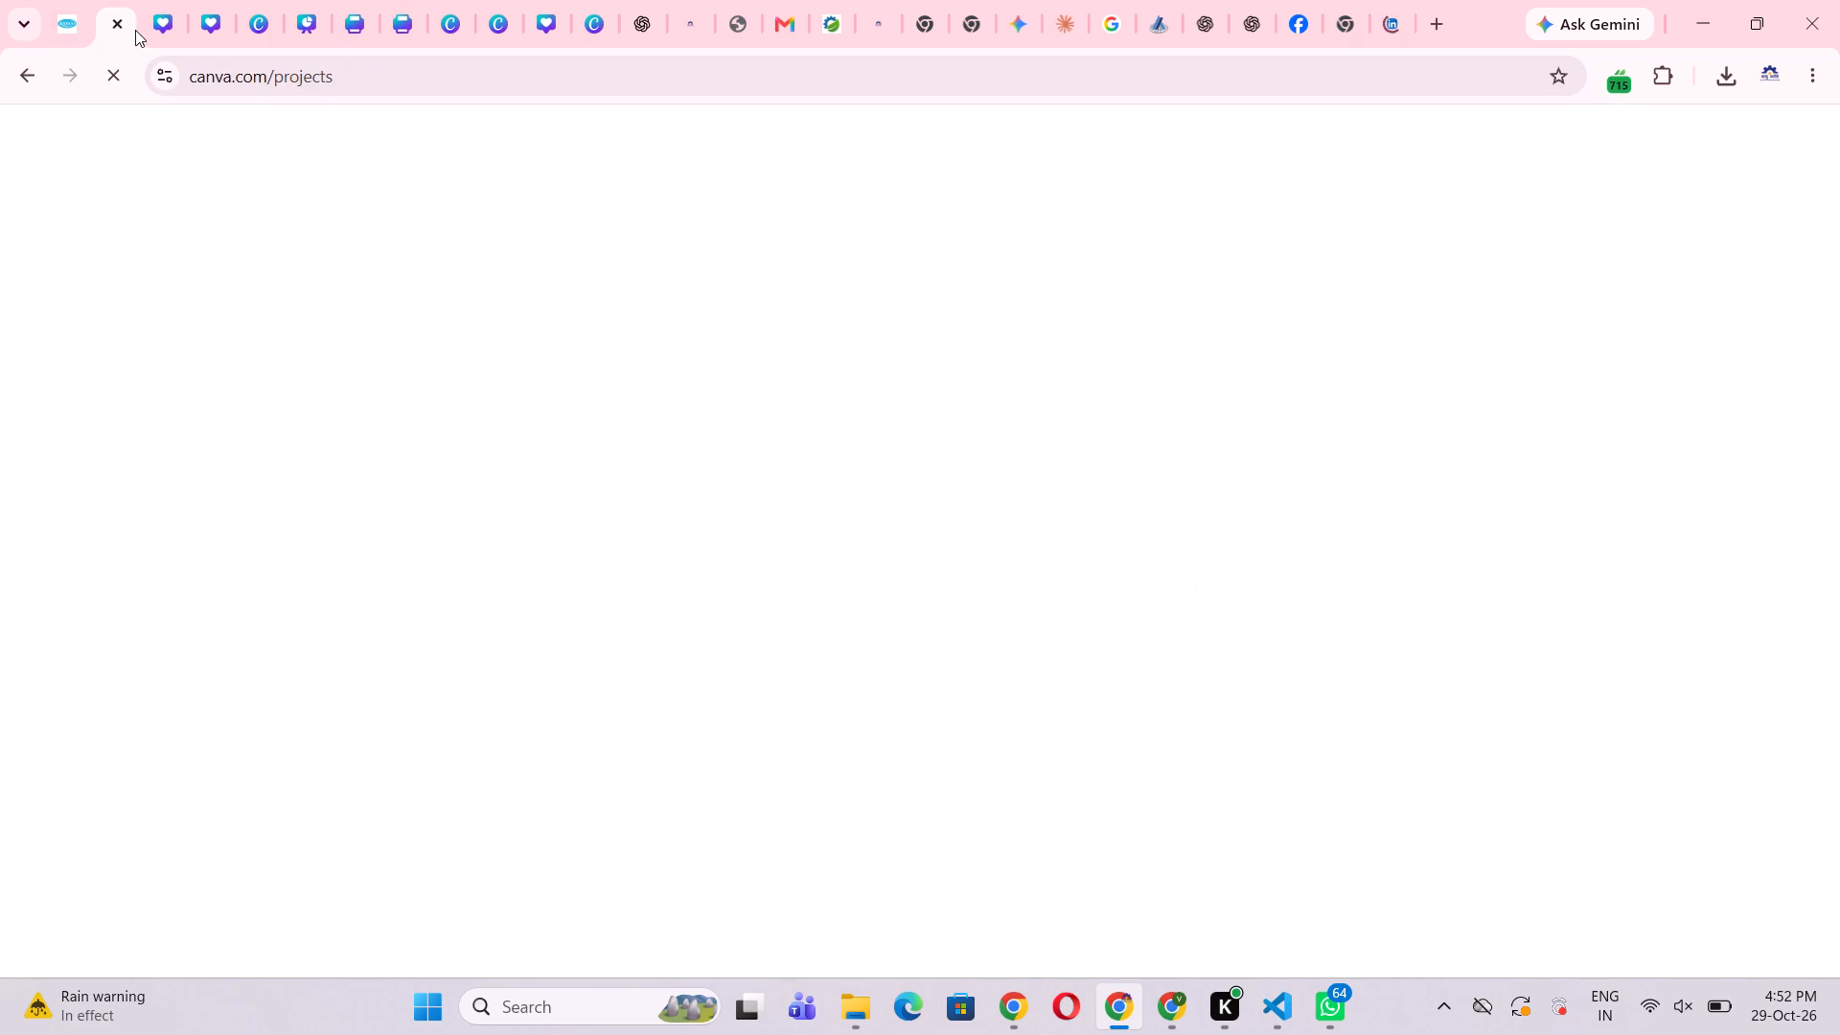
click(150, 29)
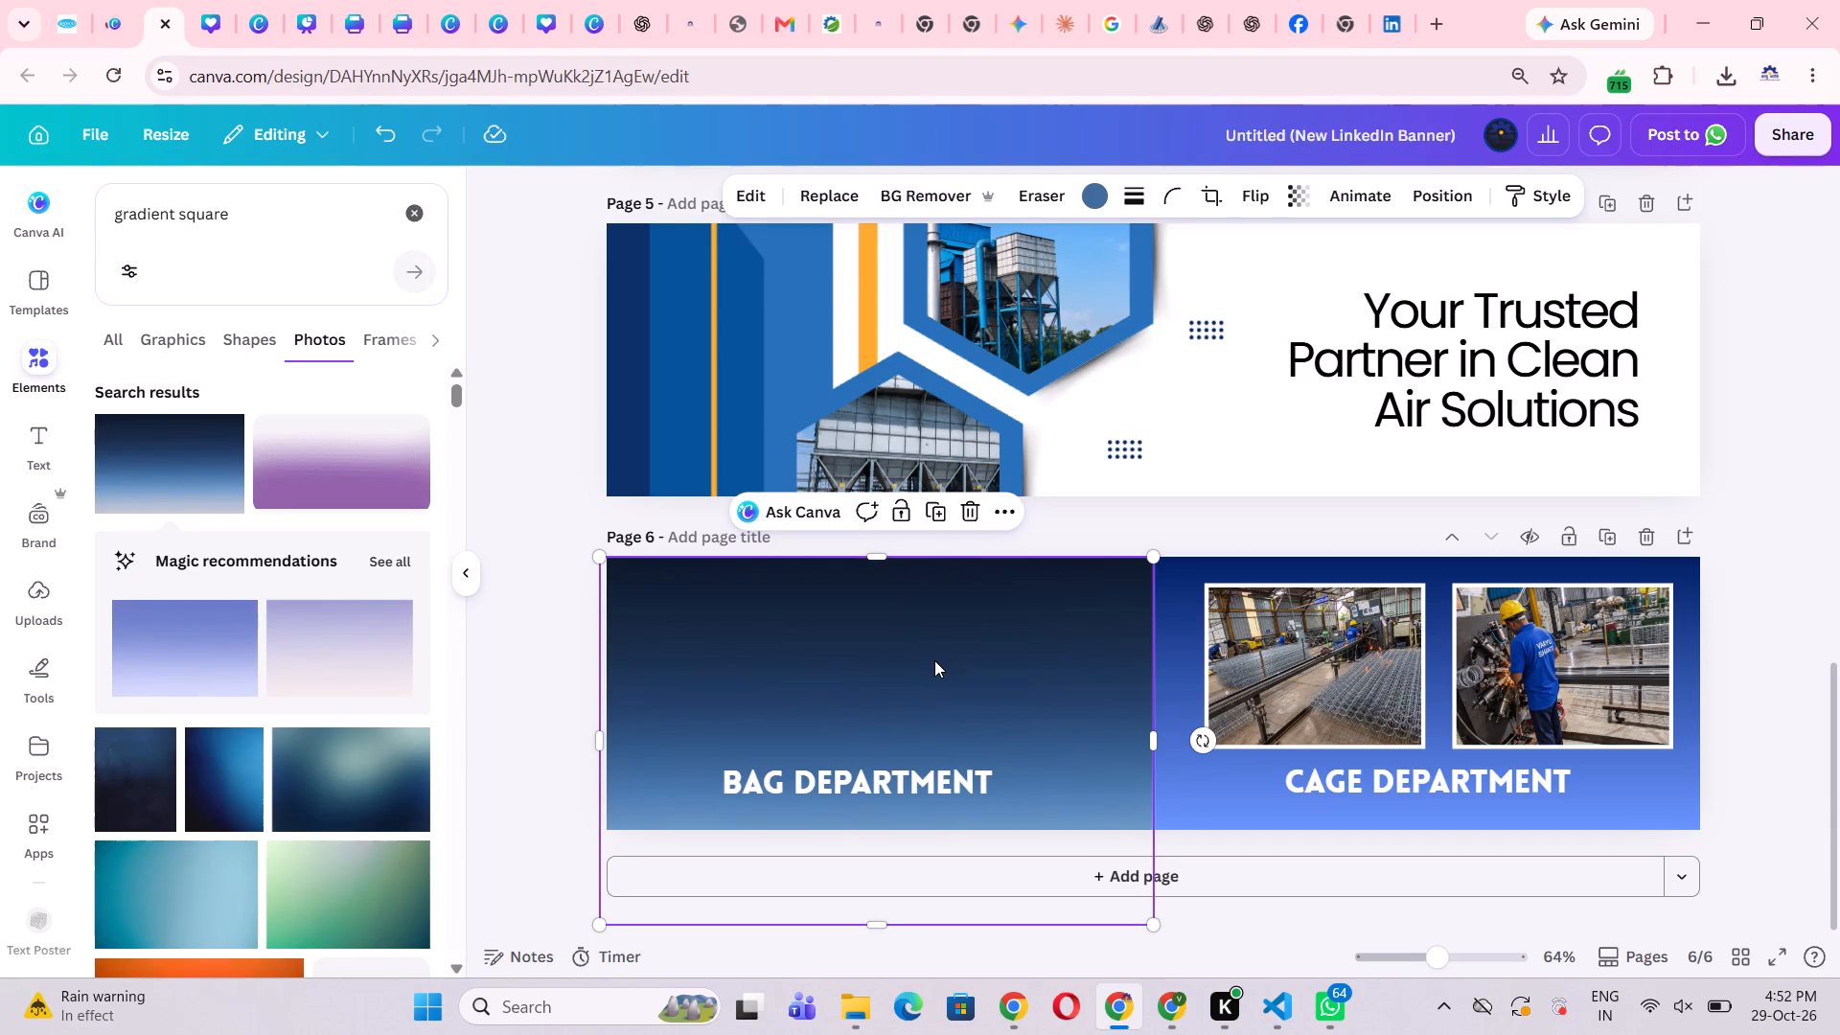
Send the navy gradient photo on page 6 backward, behind the two Bag Department photos.
text({{{{{)
click(1187, 773)
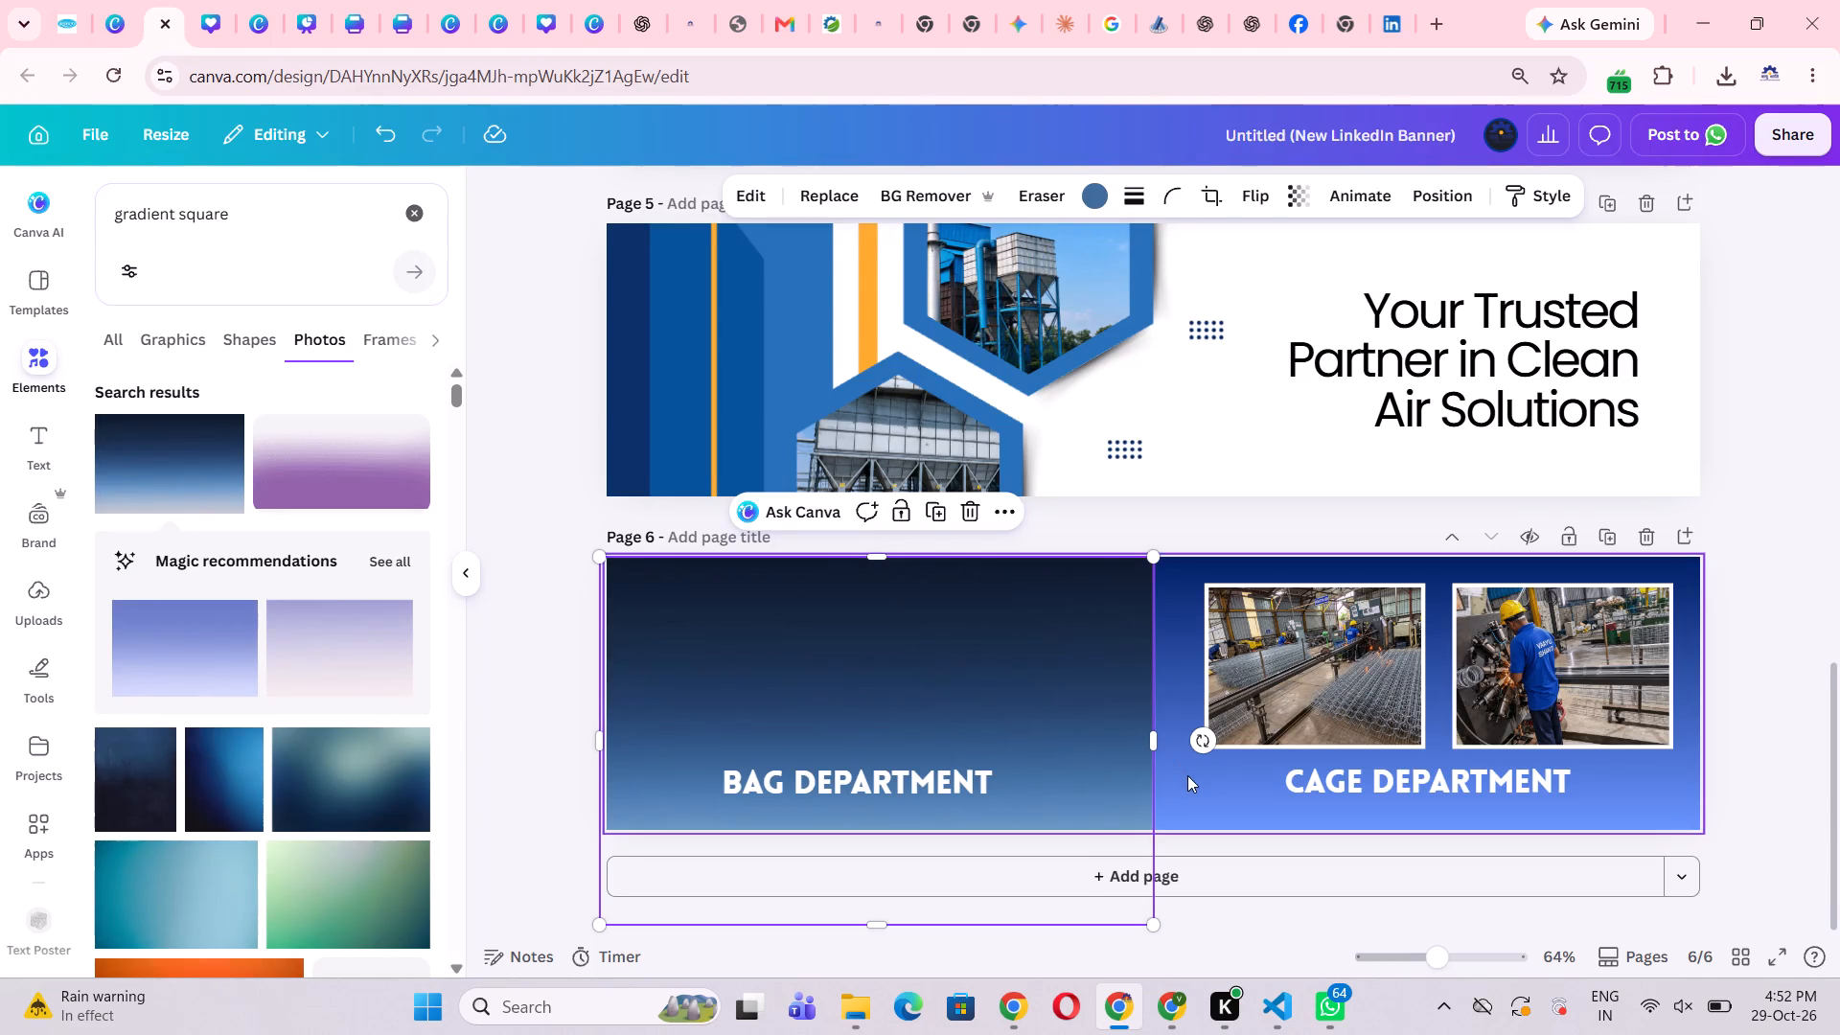
click(1115, 787)
click(1179, 806)
click(1071, 806)
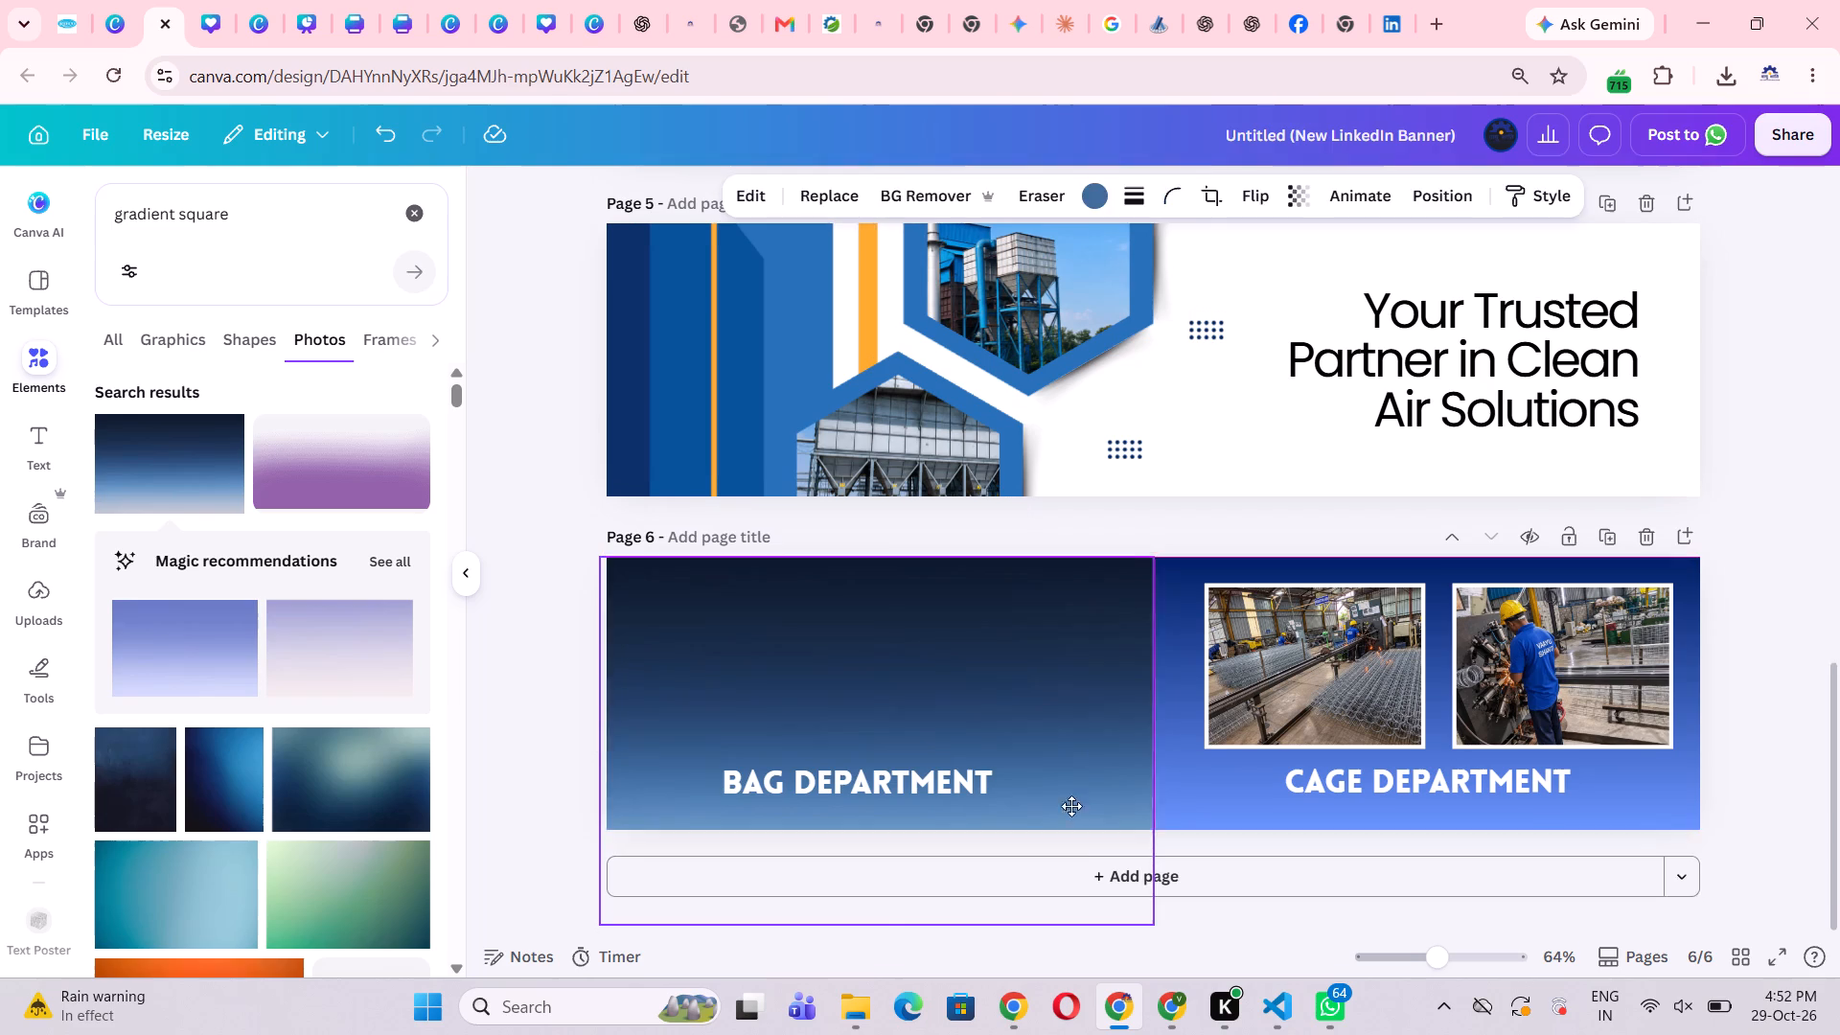
click(1184, 812)
click(1138, 802)
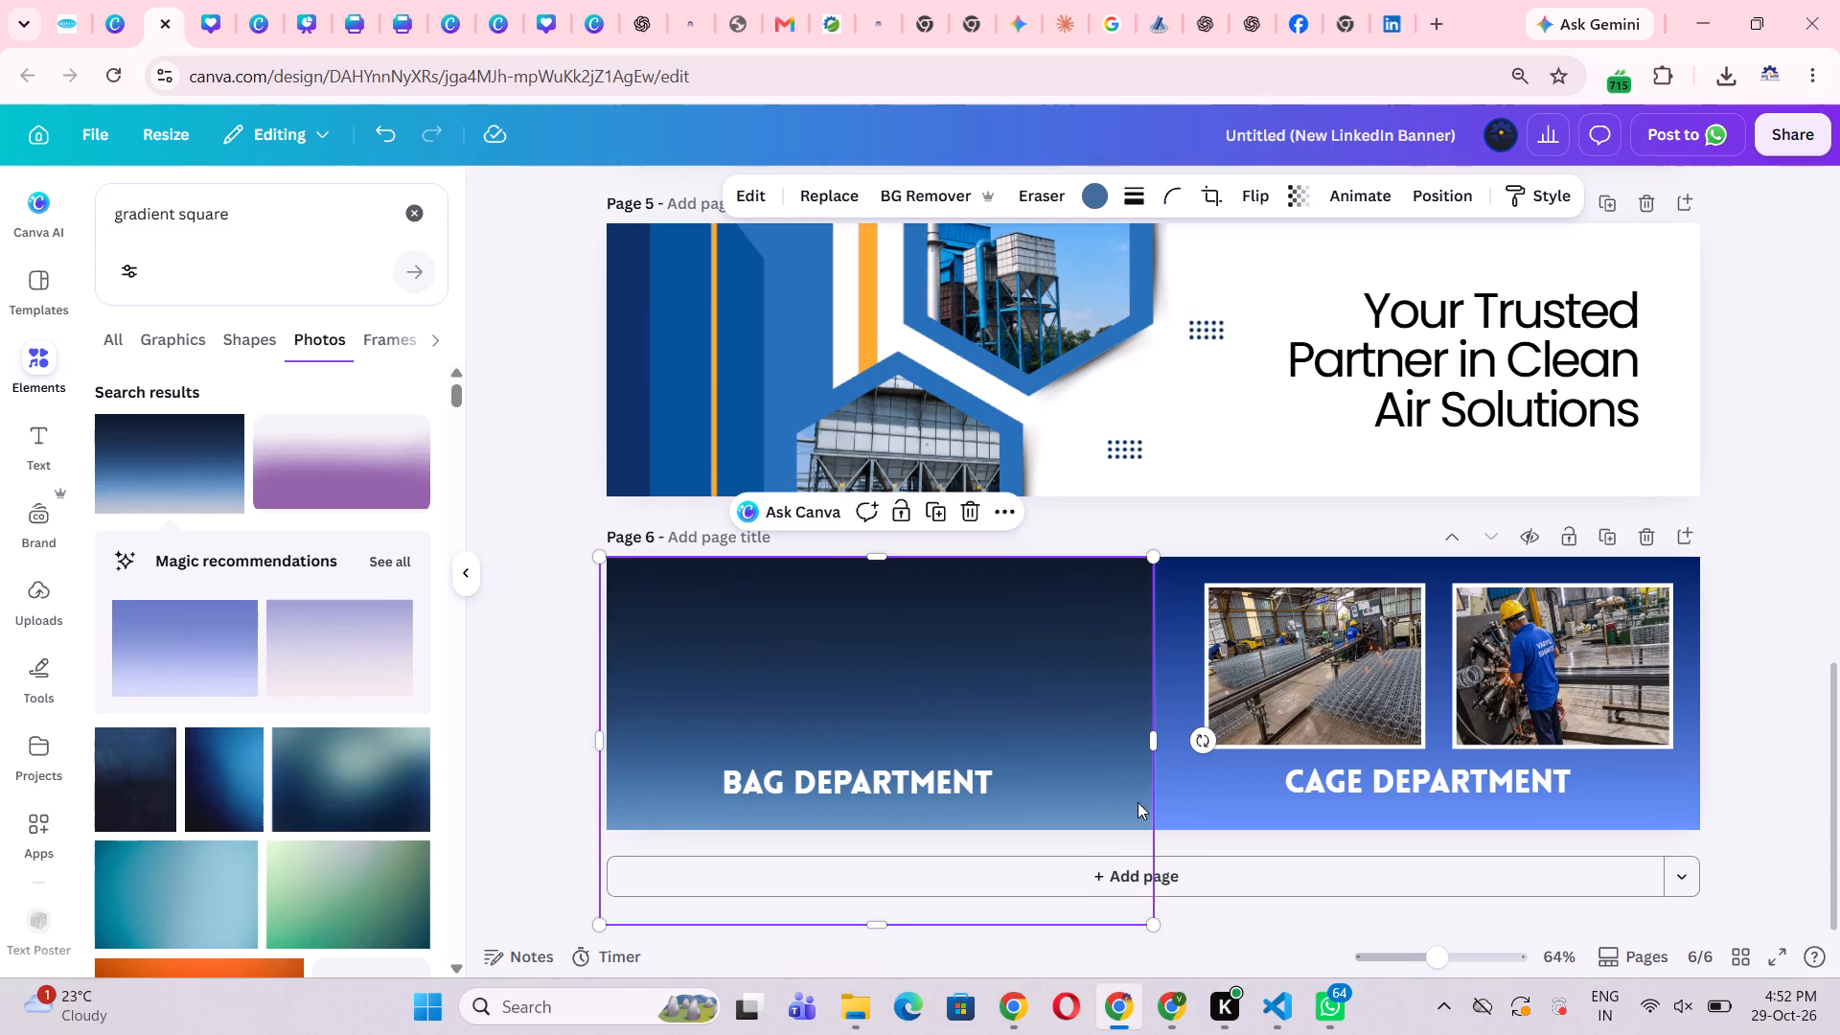
text({{{{)
key(ctrl+bracketleft)
key(ctrl+bracketleft)
key(ctrl+bracketleft)
click(1779, 765)
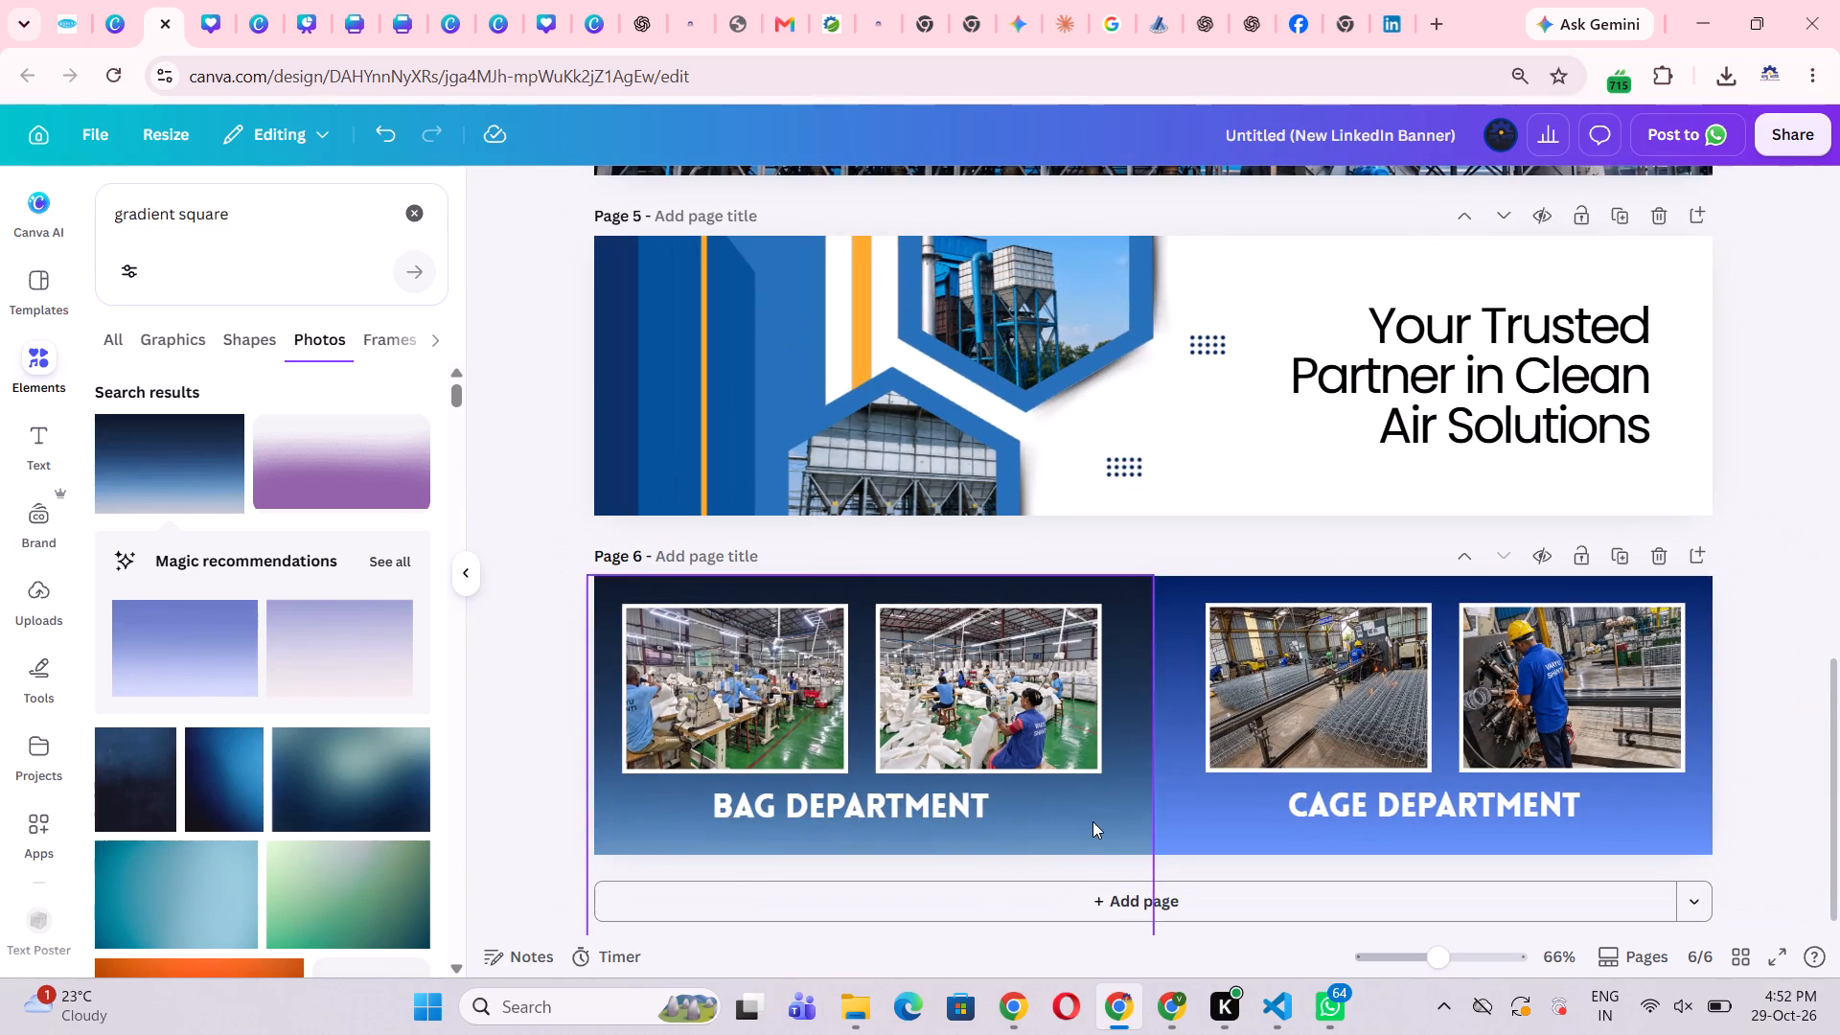
Enlarge the navy gradient photo to about 741 high and trim its width back to the Bag Department half of page 6.
click(1094, 814)
scroll(1096, 813, down, 1)
click(1101, 781)
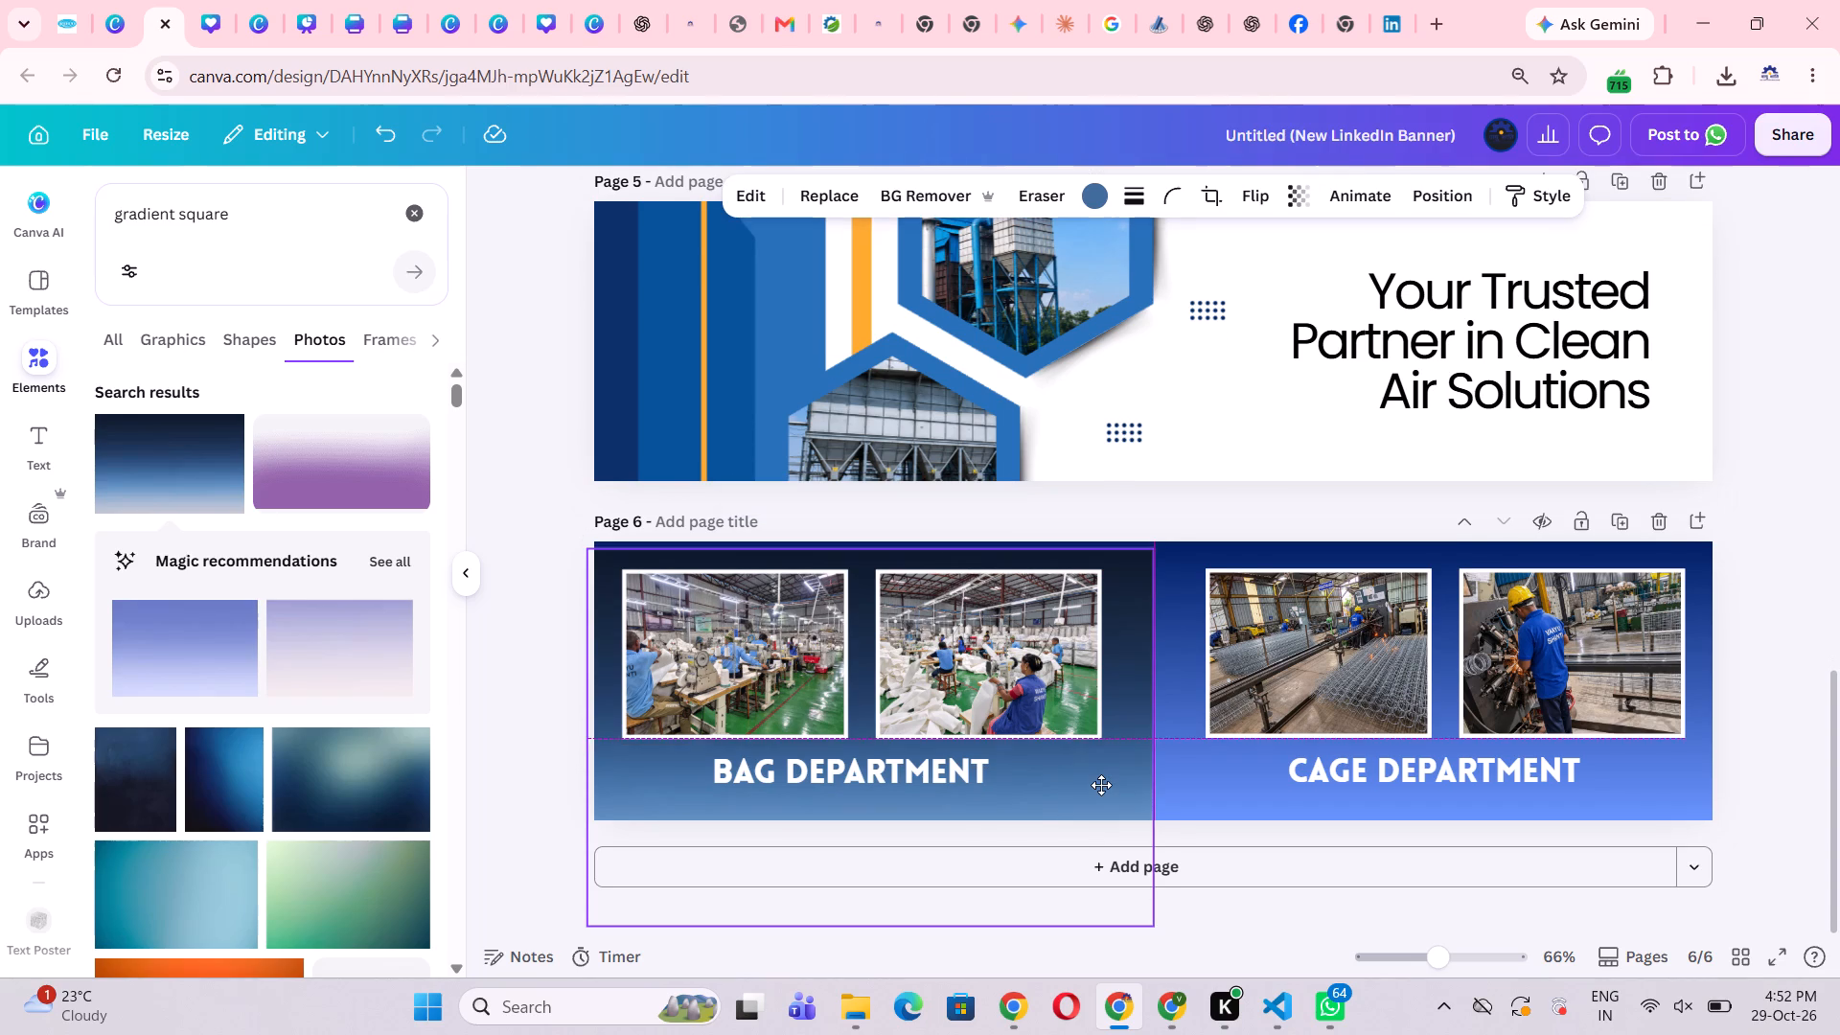
click(1765, 698)
scroll(1765, 698, down, 1)
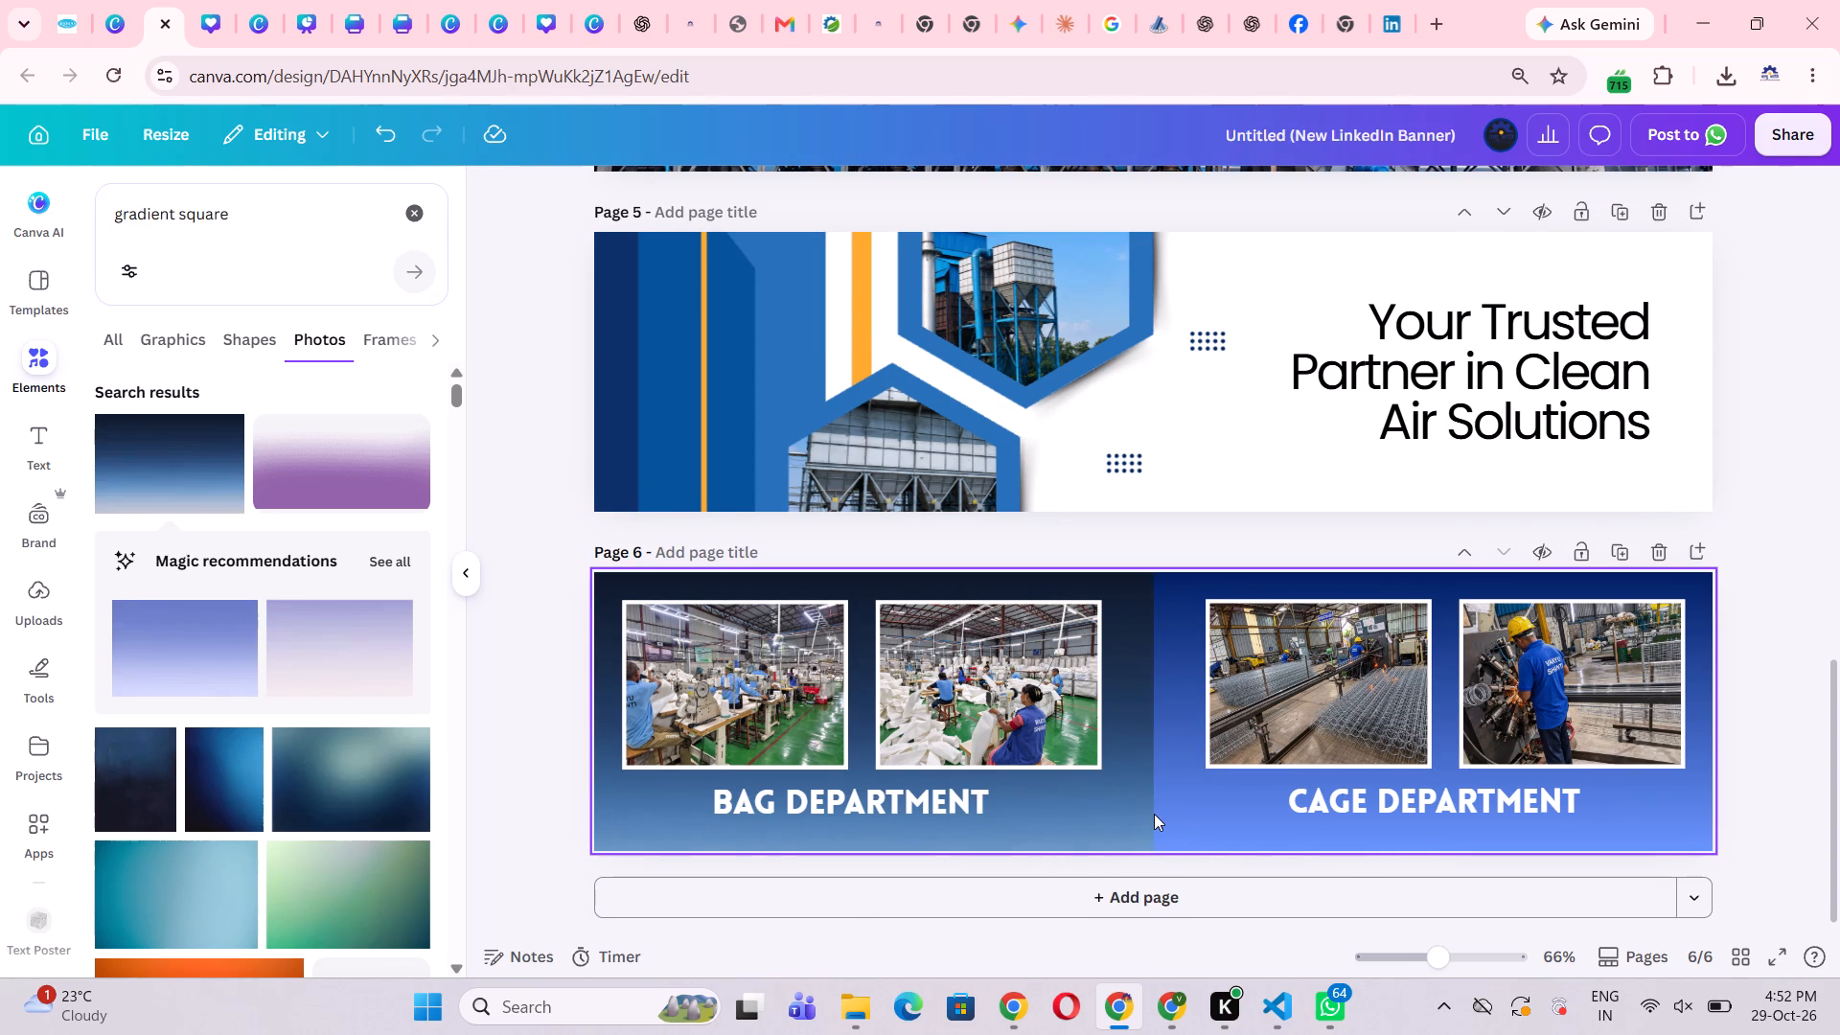
click(1103, 824)
click(1839, 802)
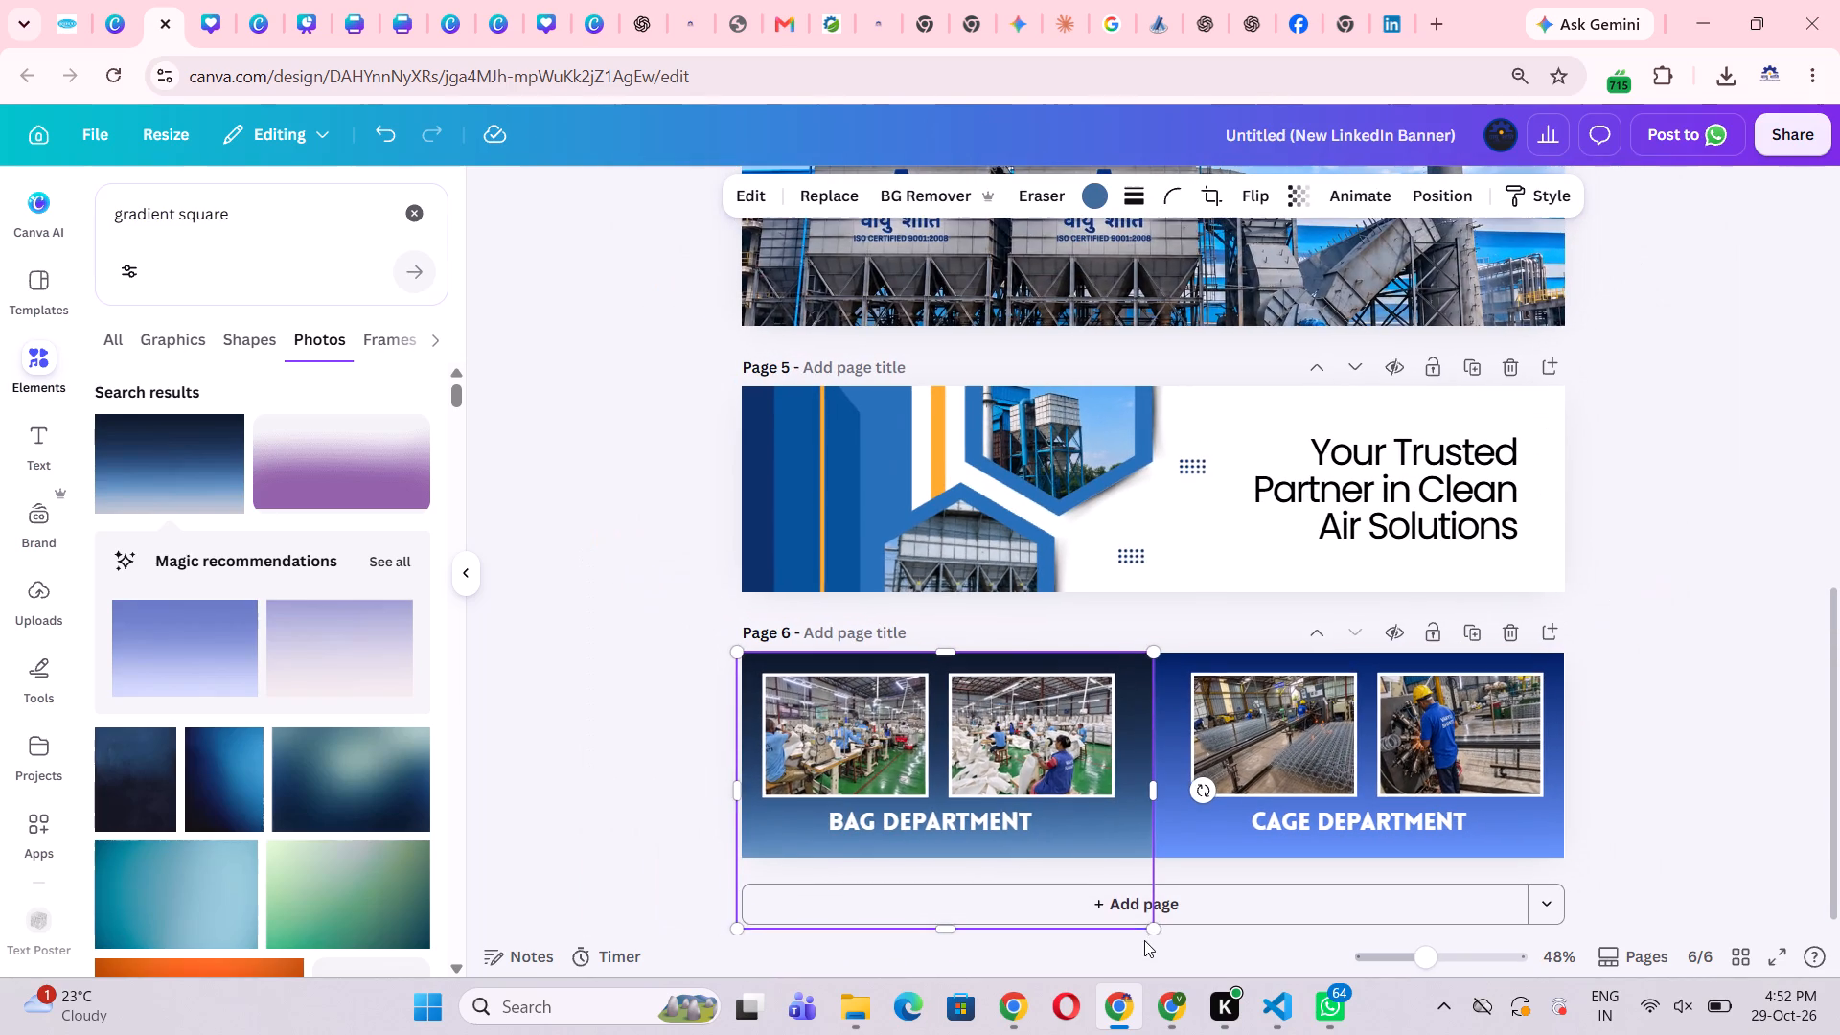
drag(1150, 929, 1254, 1034)
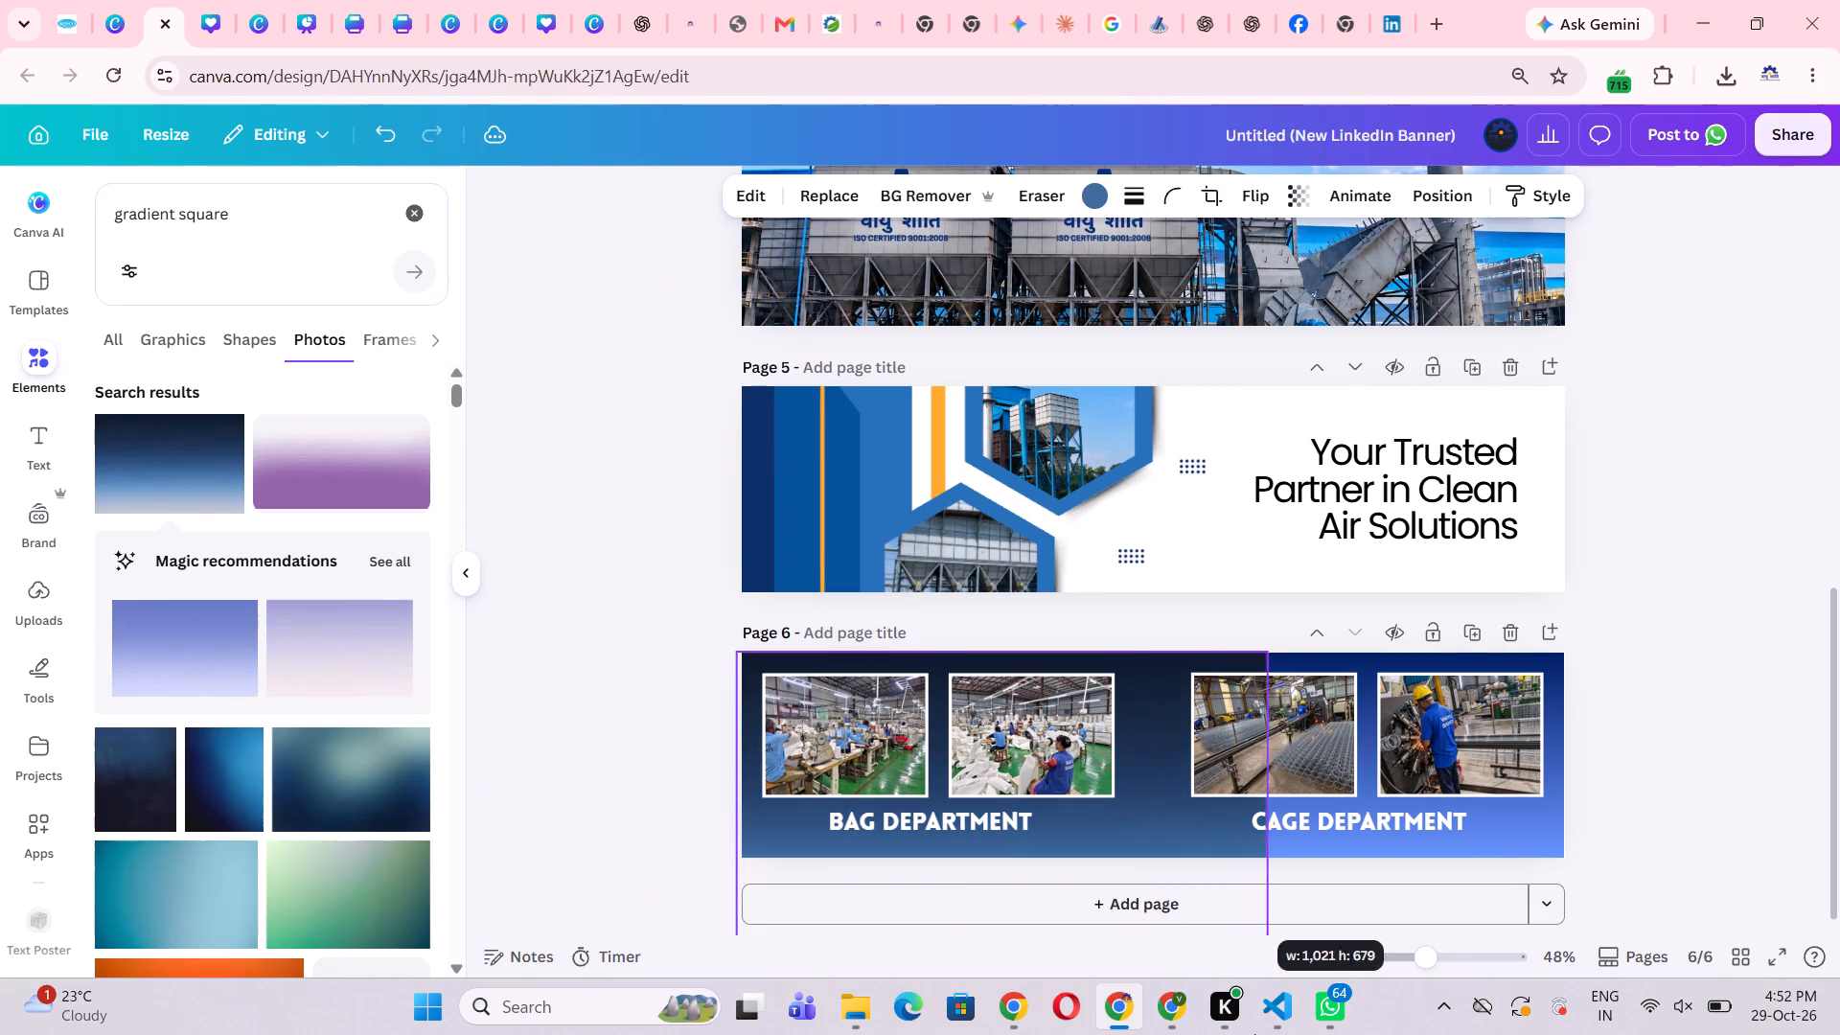
drag(1254, 1034, 1321, 1023)
drag(1317, 847, 1199, 867)
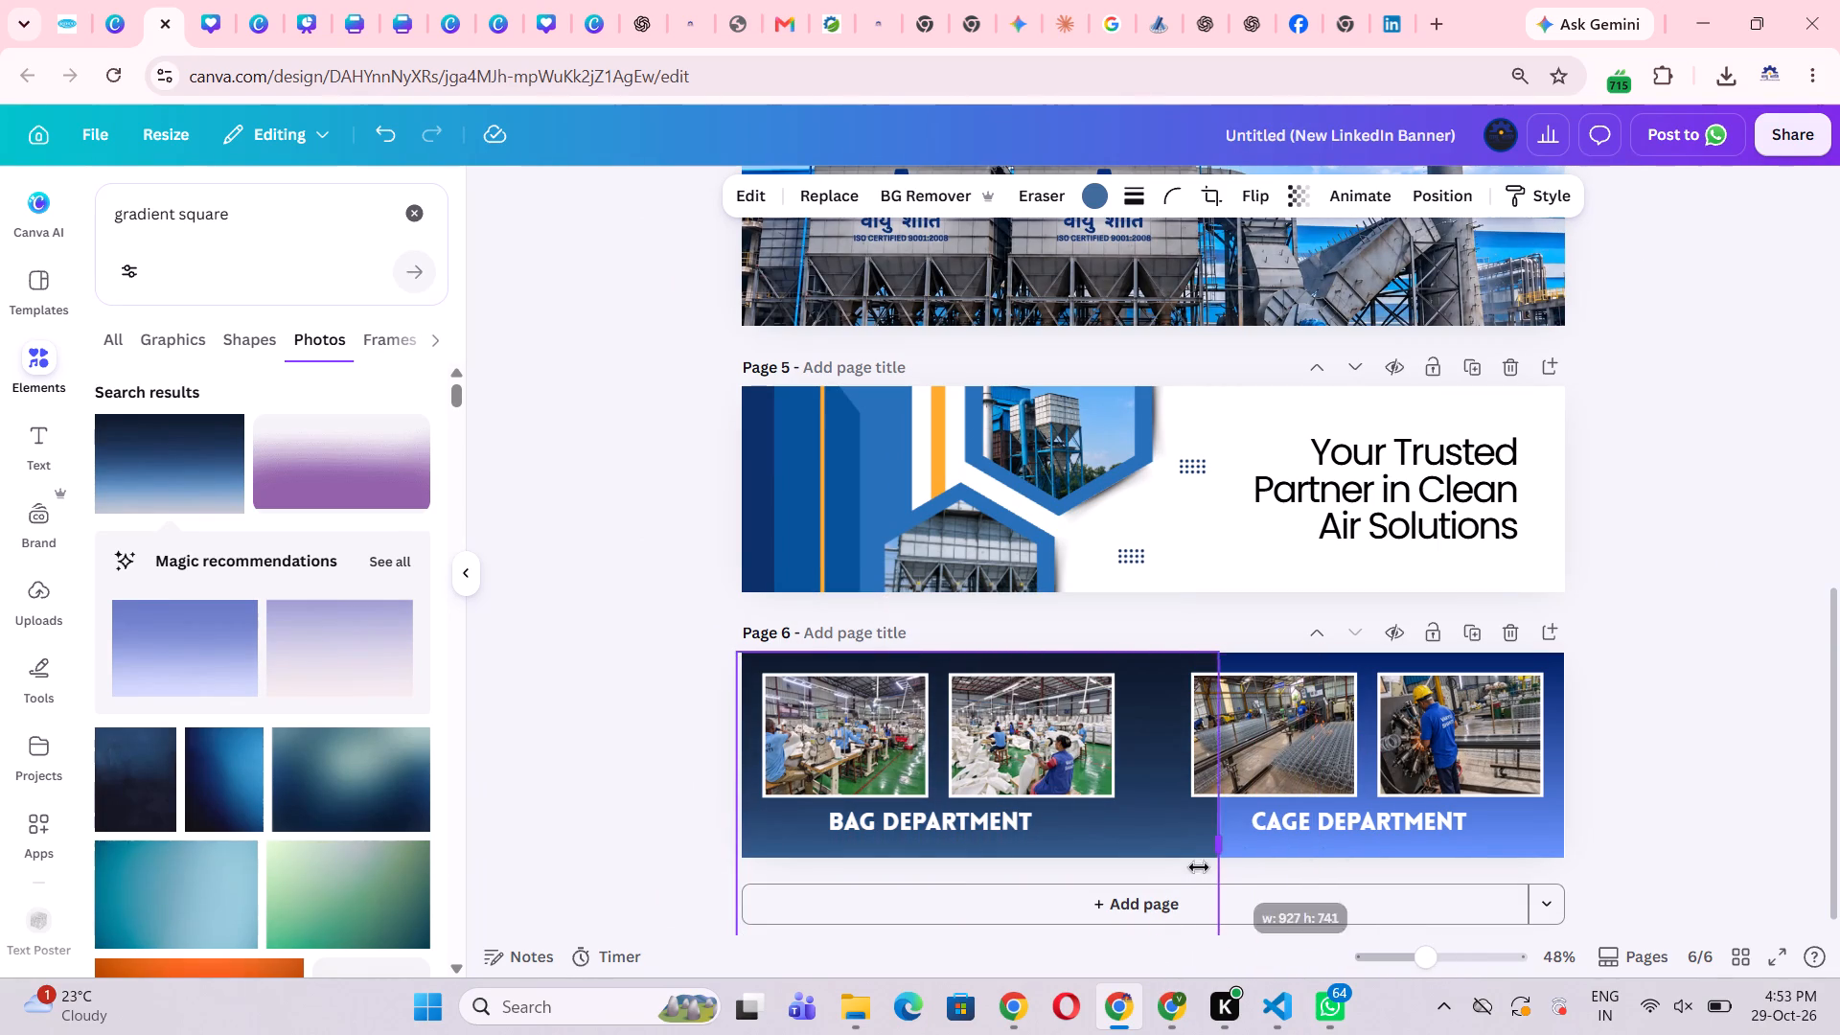
drag(1199, 867, 1155, 883)
click(1603, 686)
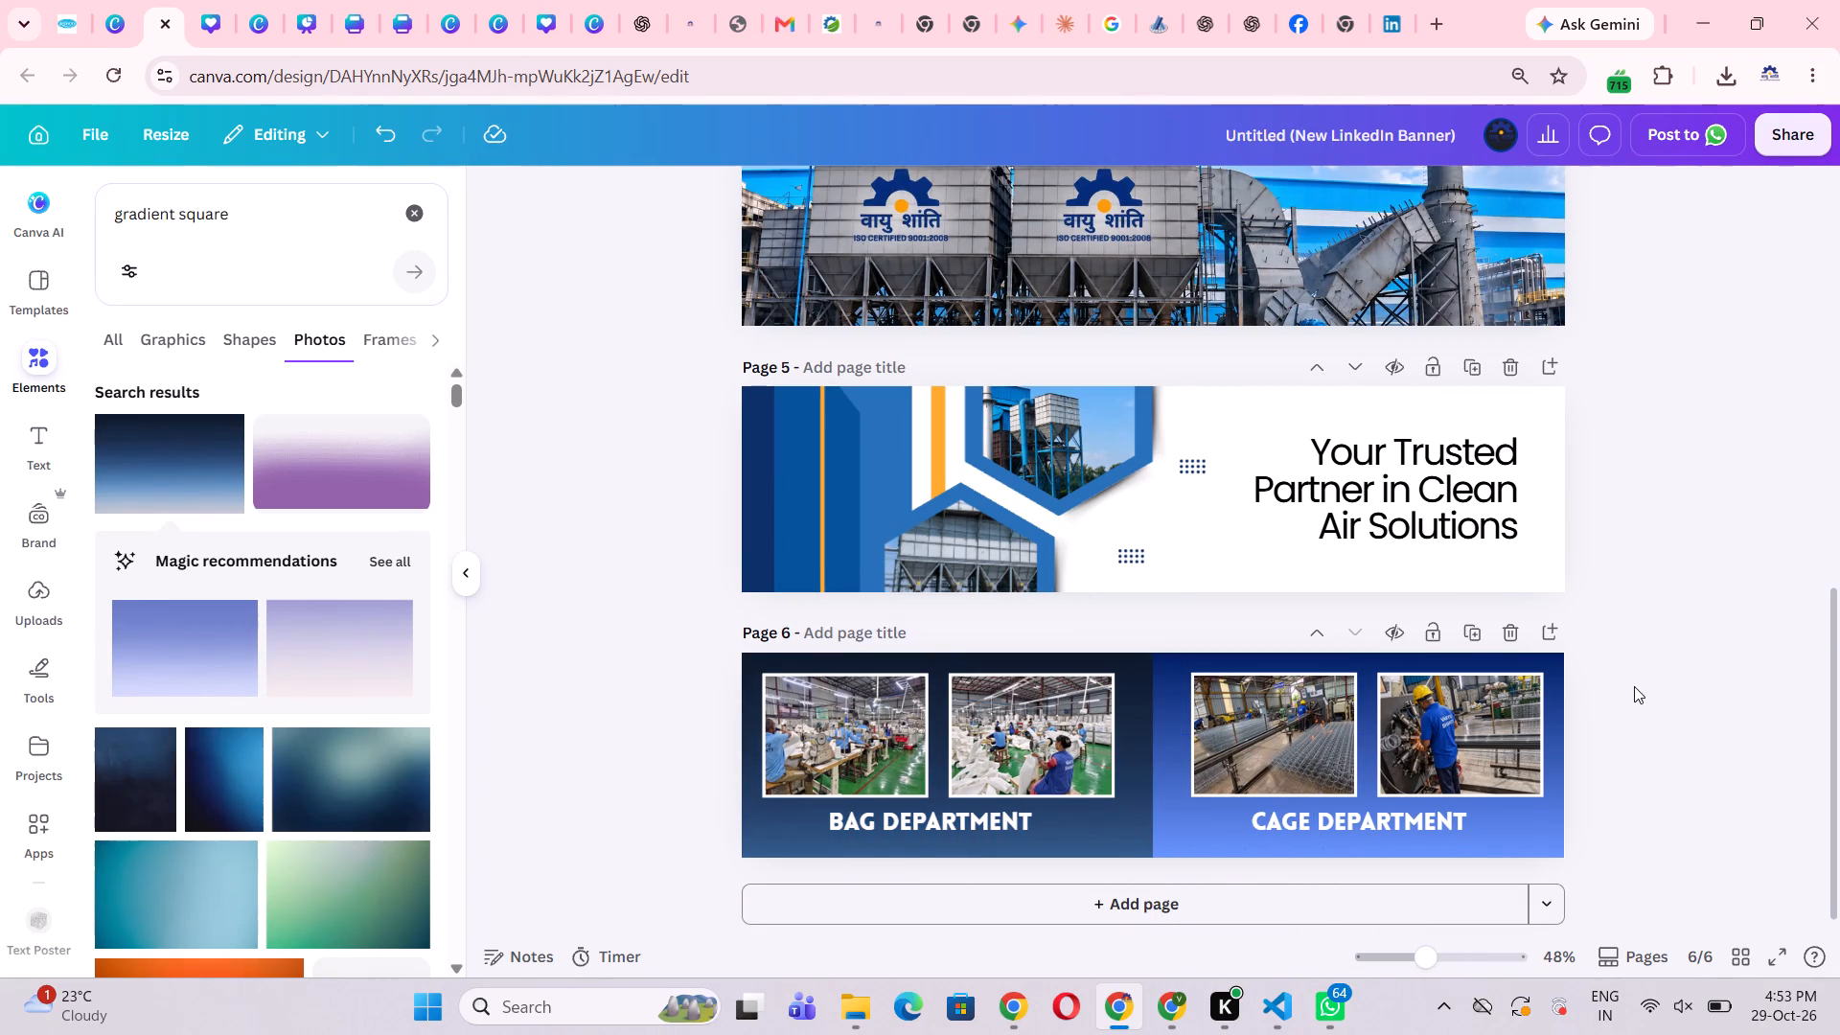
Recolour the Bag Department gradient photo, trying light green before applying the dark green from the first department photo's colours.
scroll(1634, 686, down, 1)
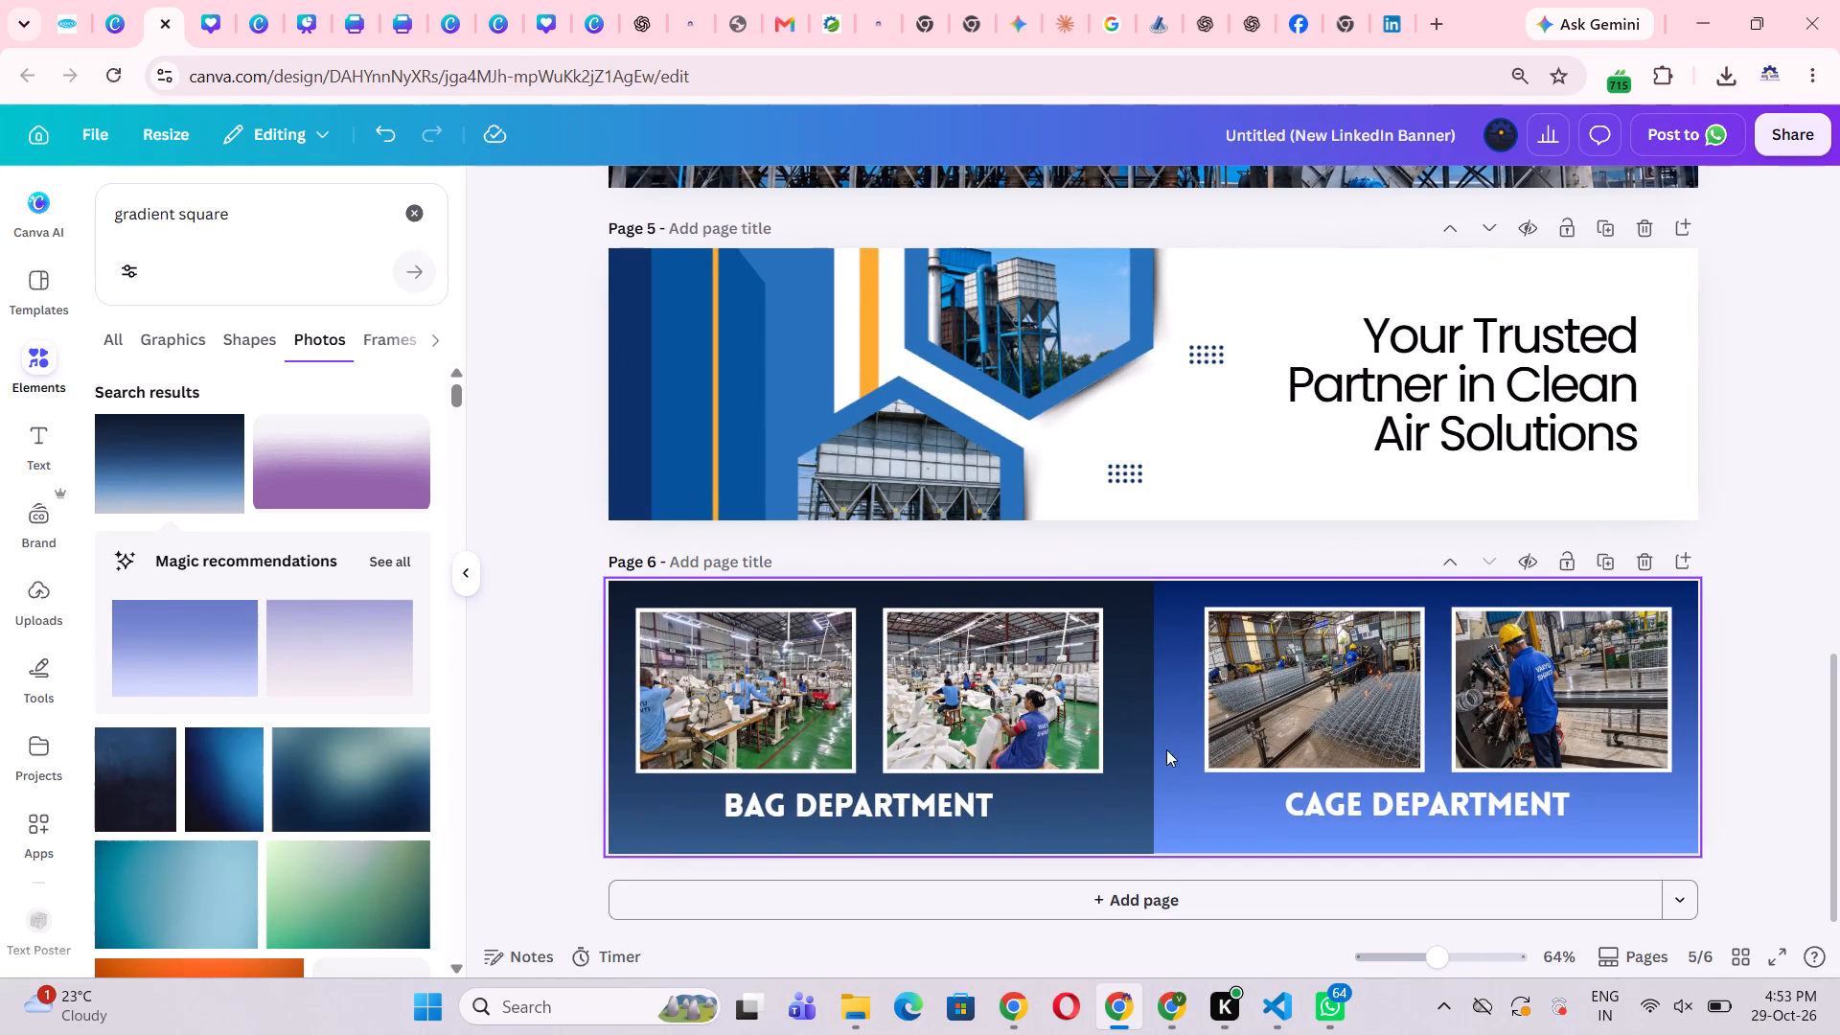
click(1127, 742)
click(1152, 826)
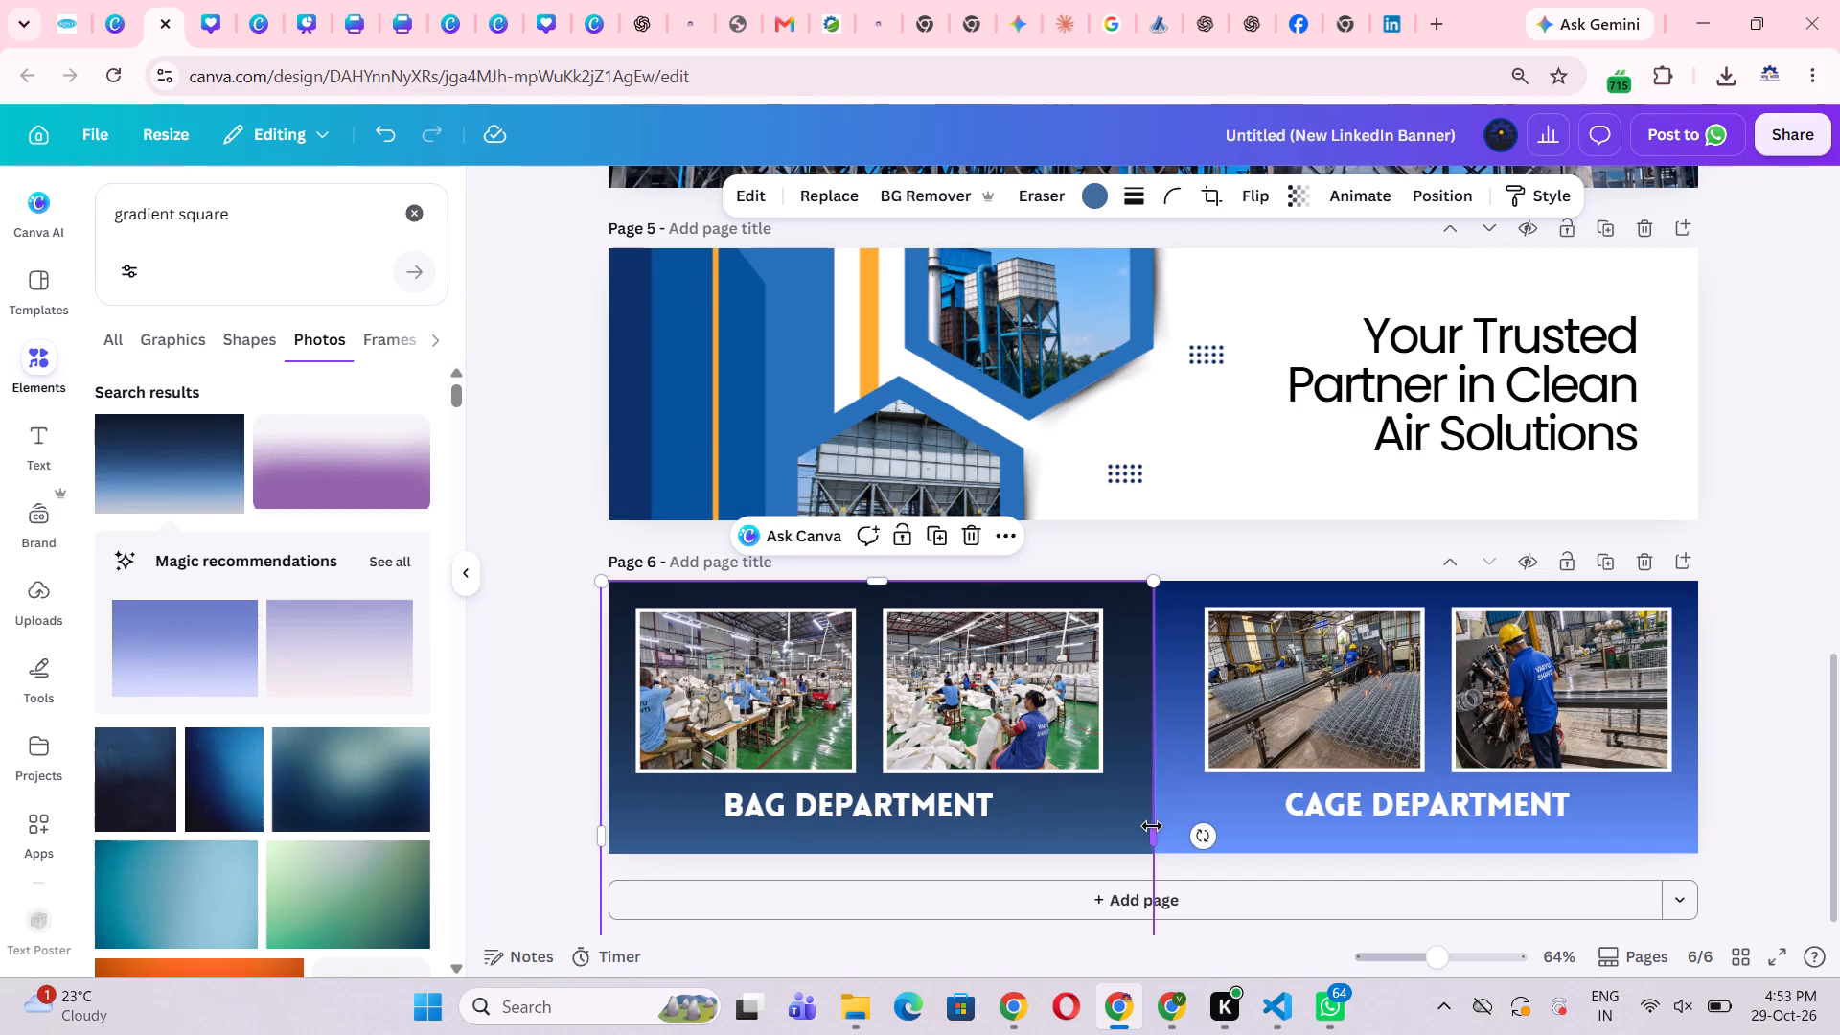
click(1798, 648)
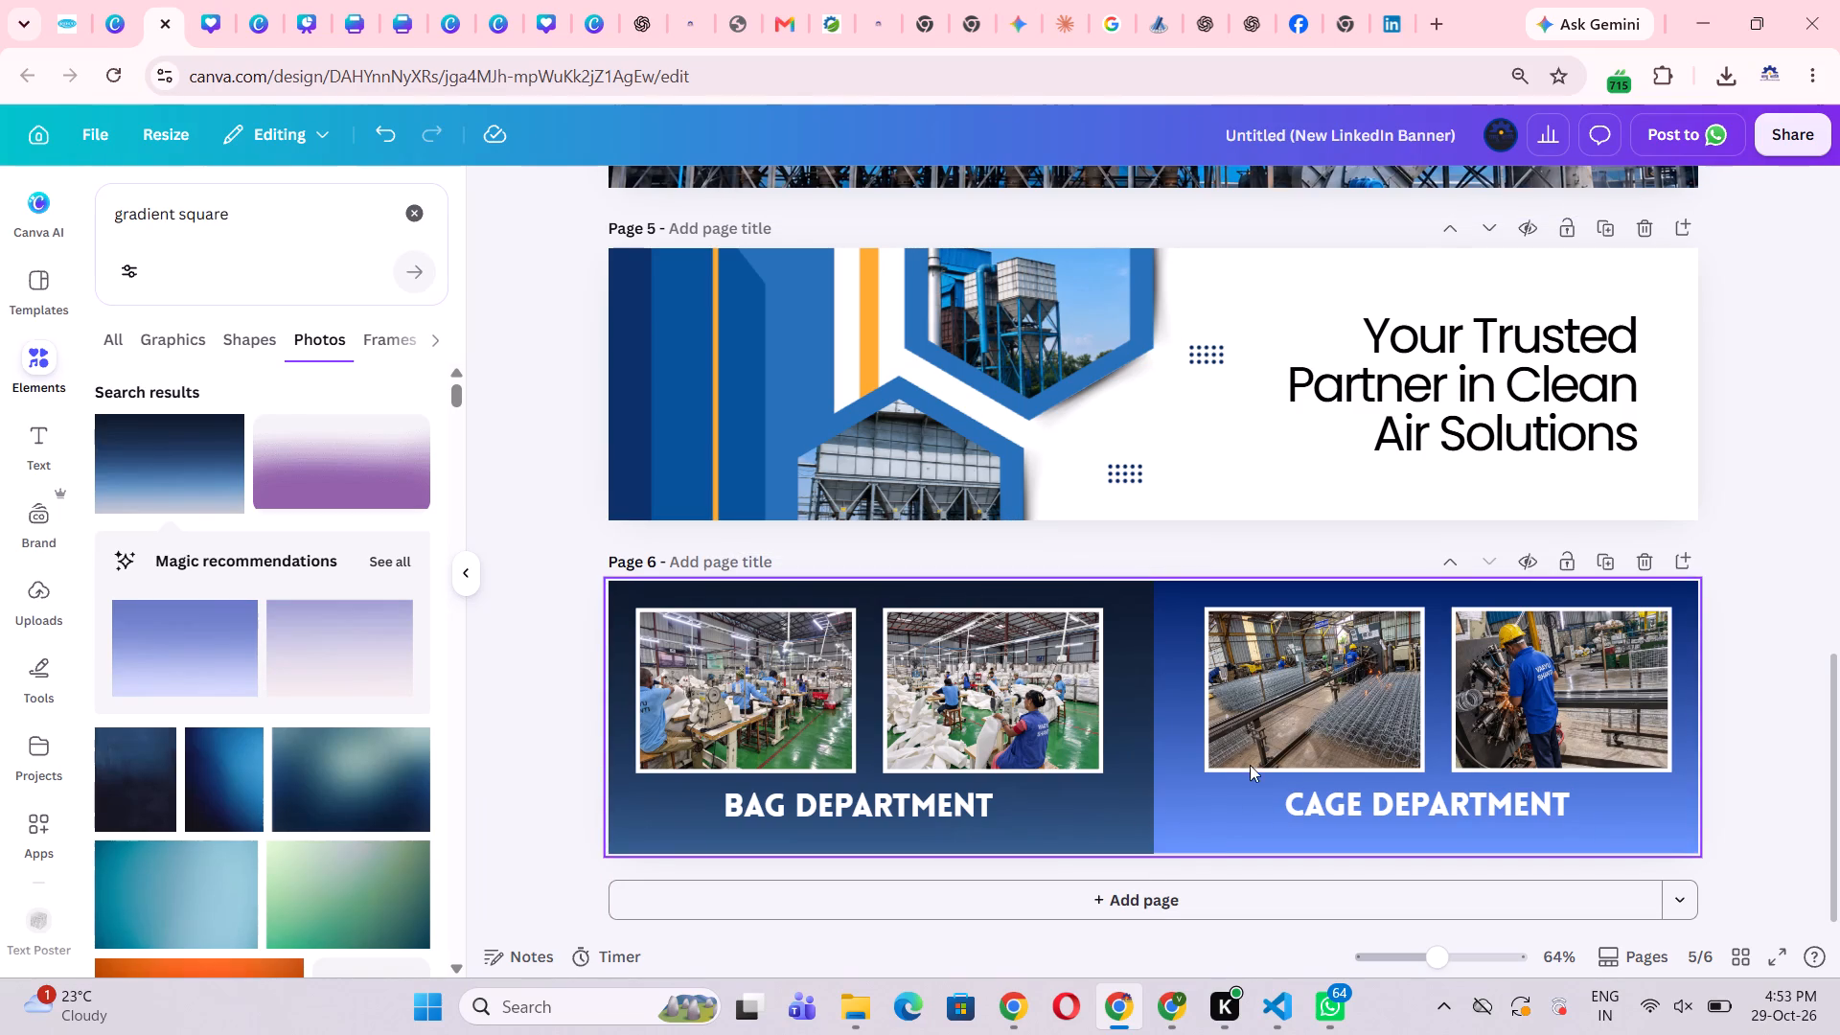
click(1098, 817)
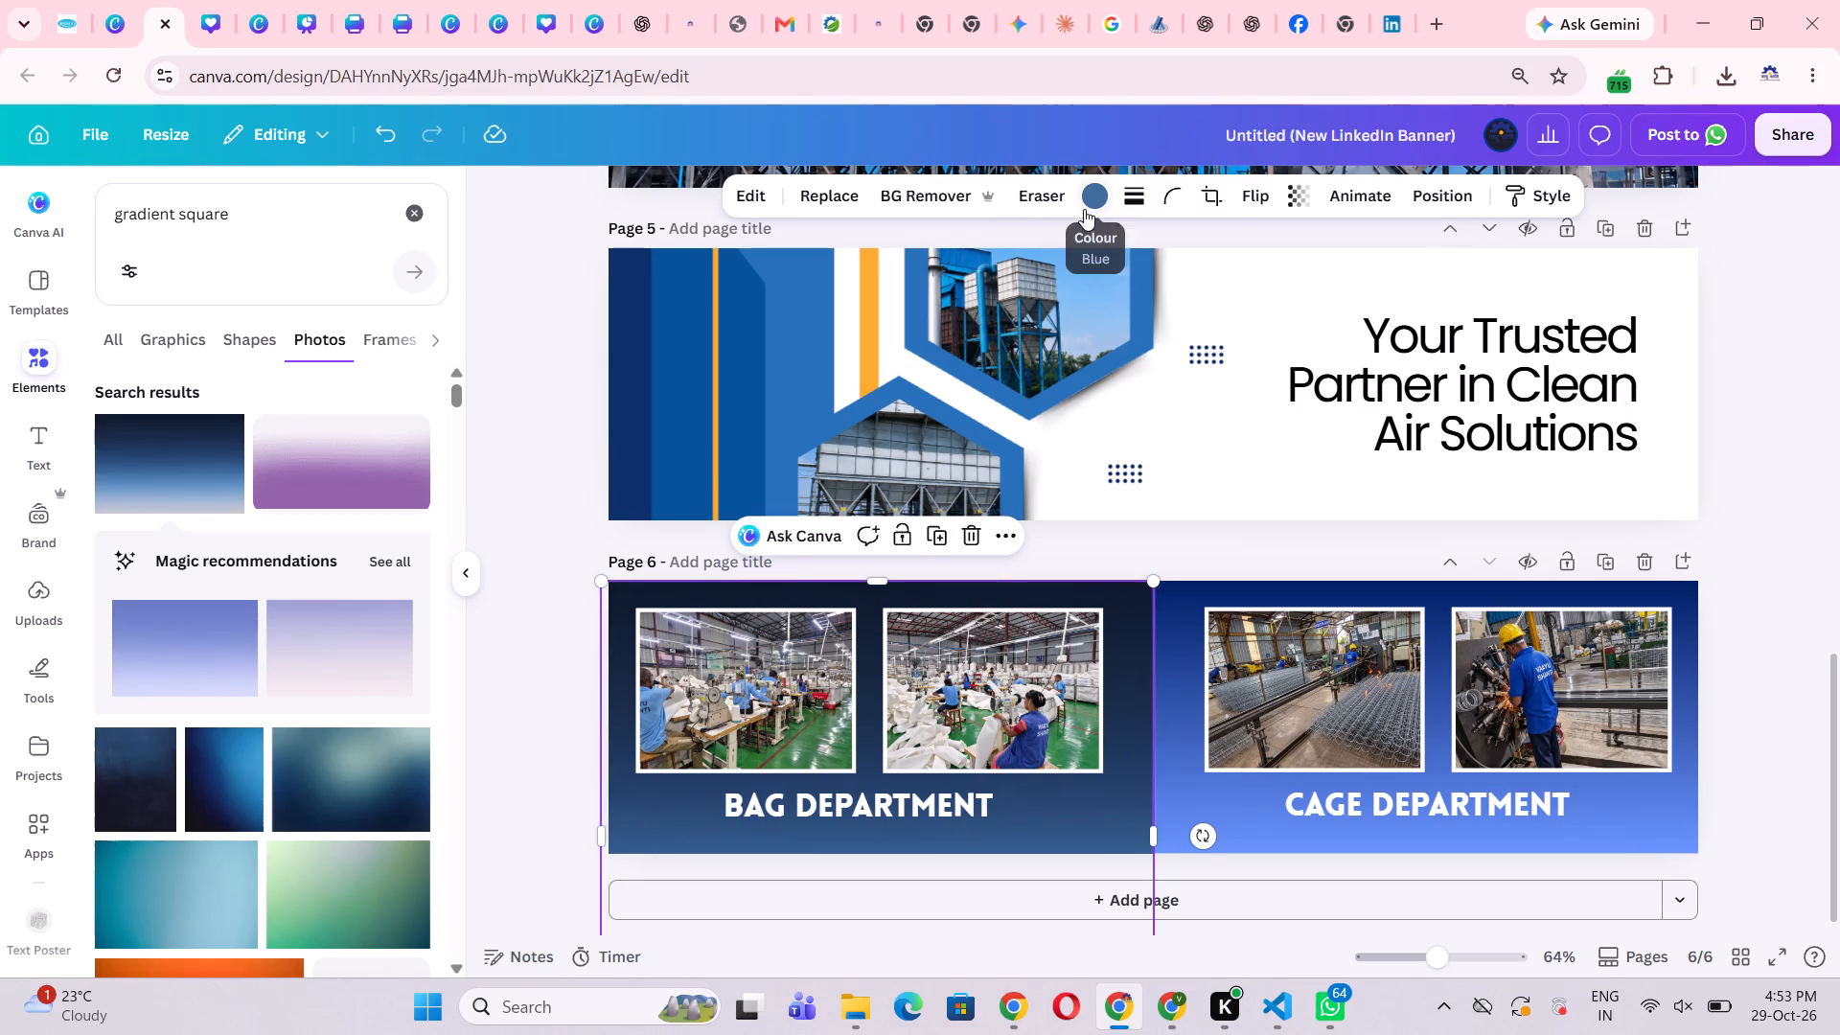
click(1084, 209)
scroll(322, 649, down, 5)
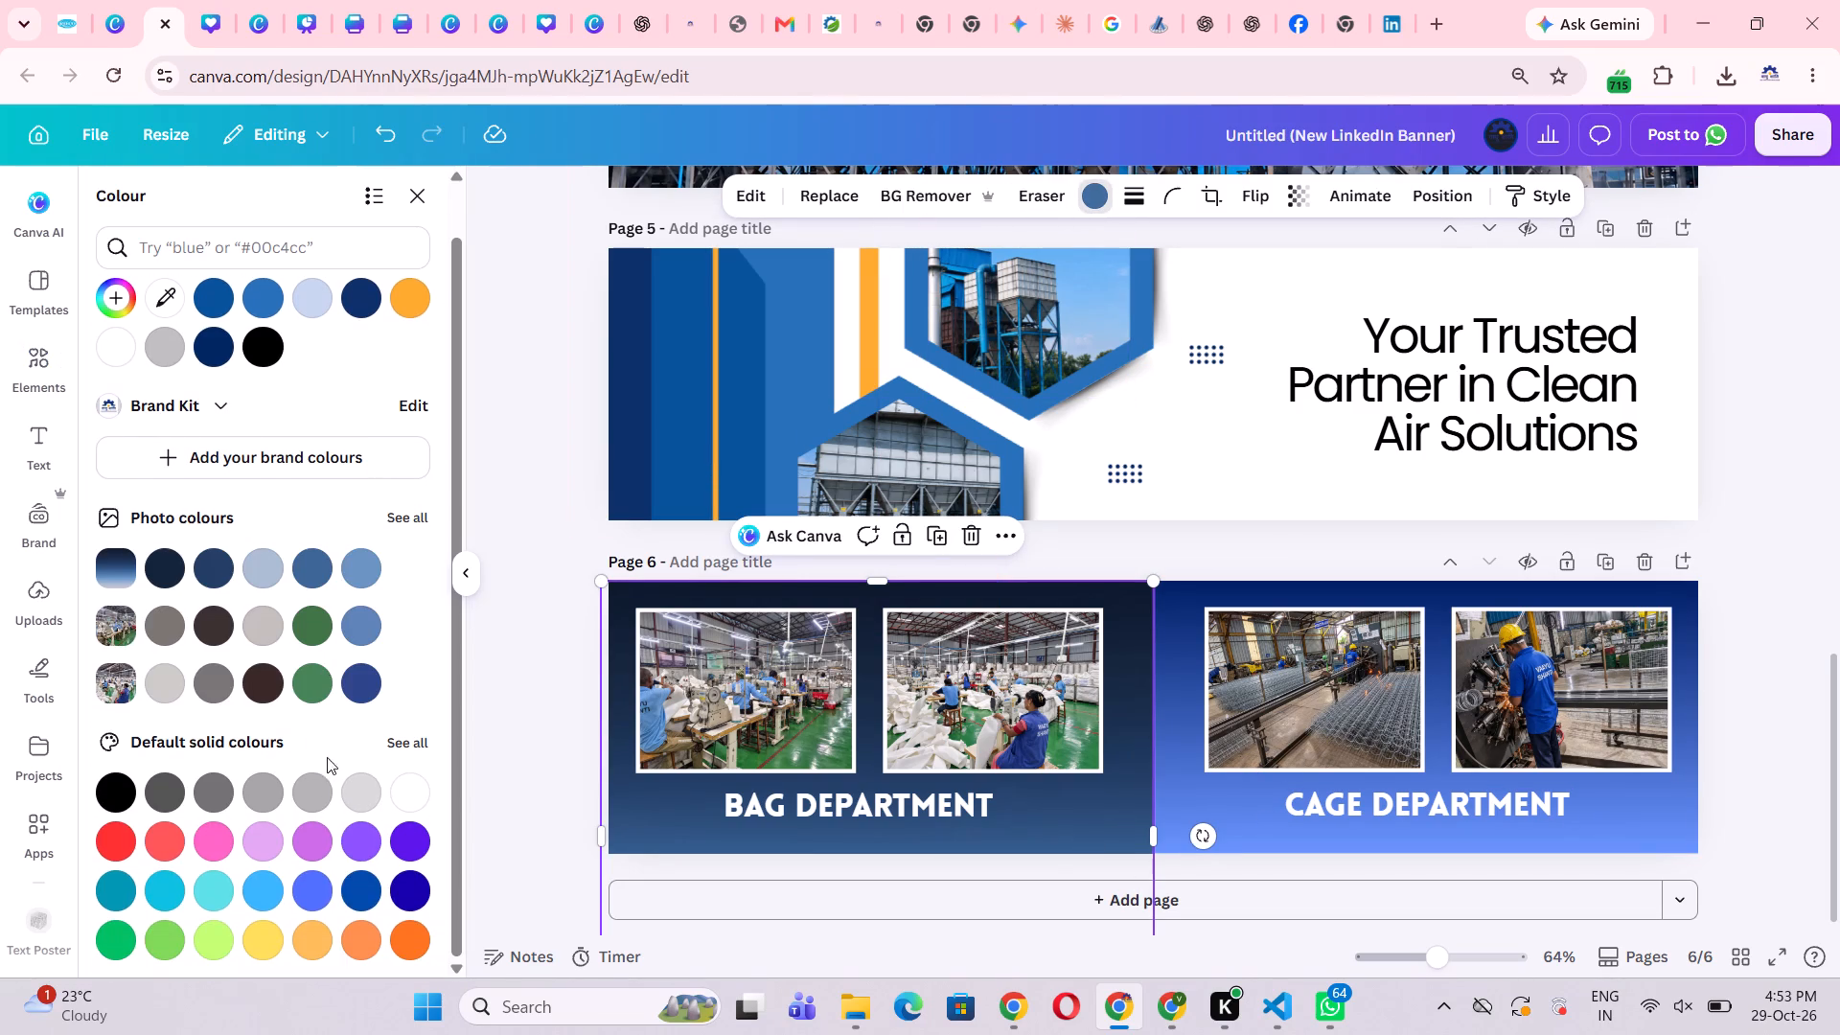
click(170, 932)
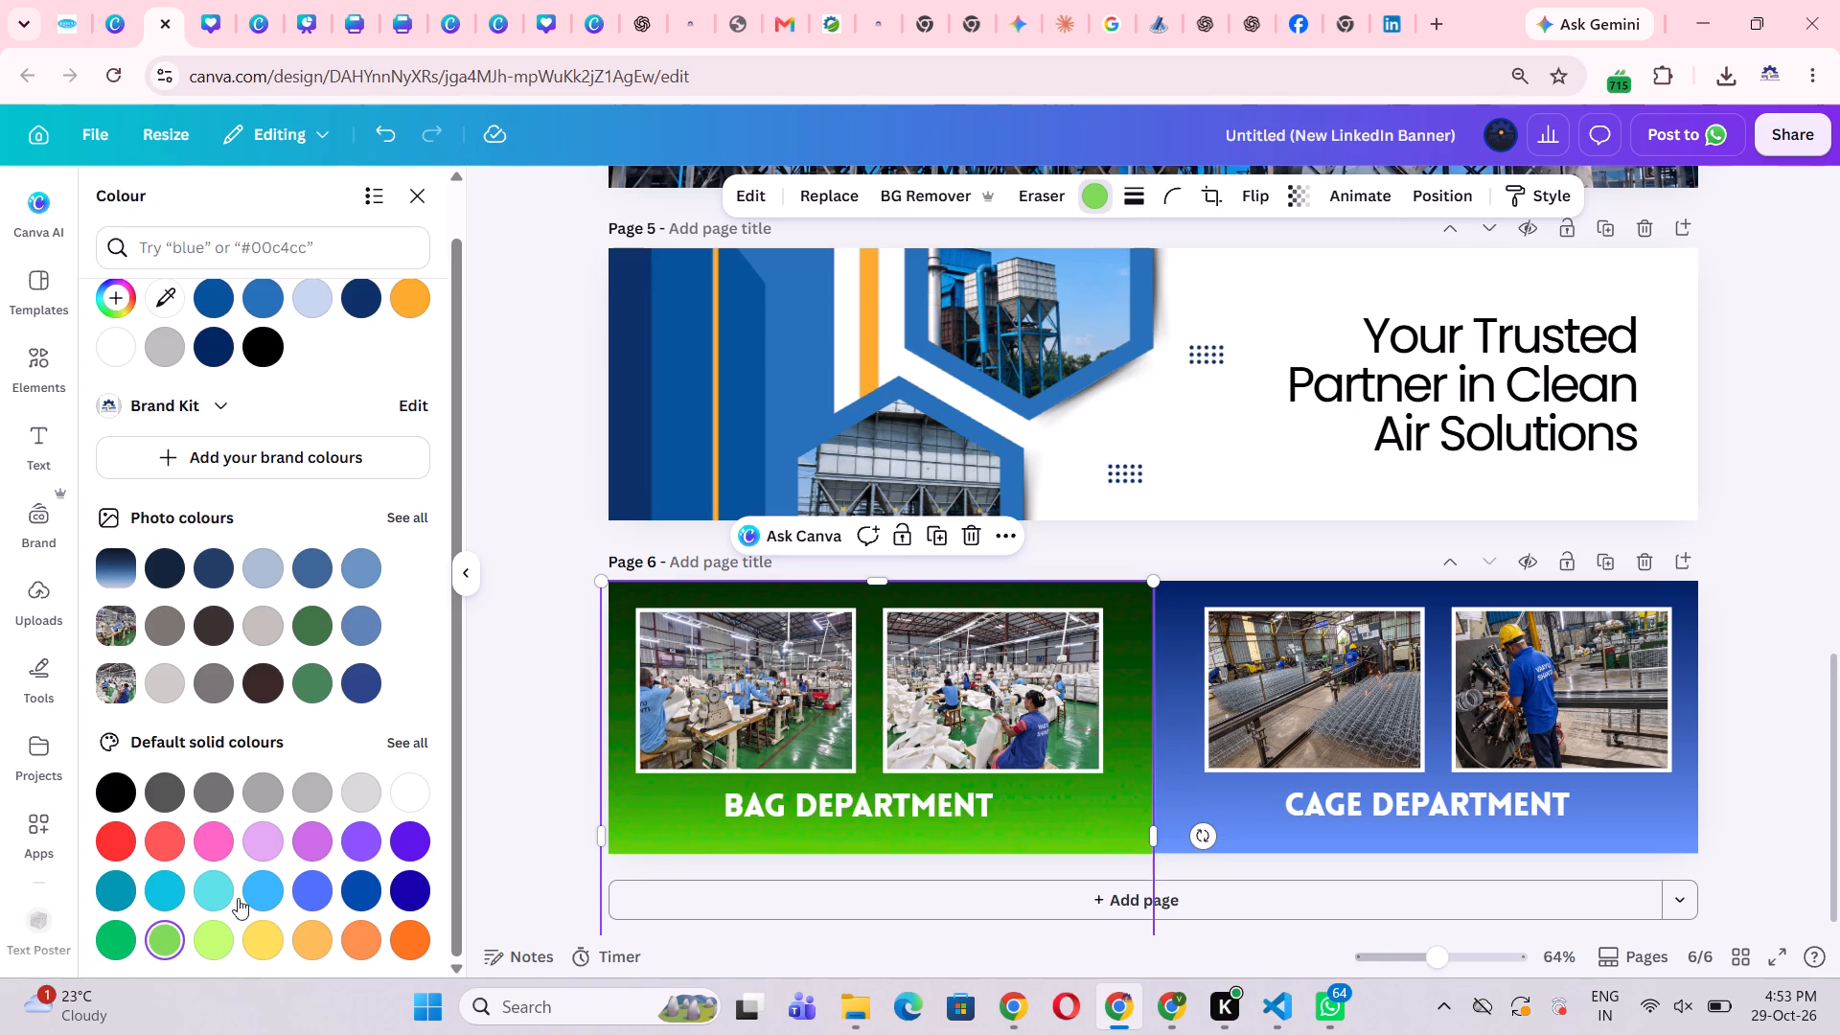
click(312, 638)
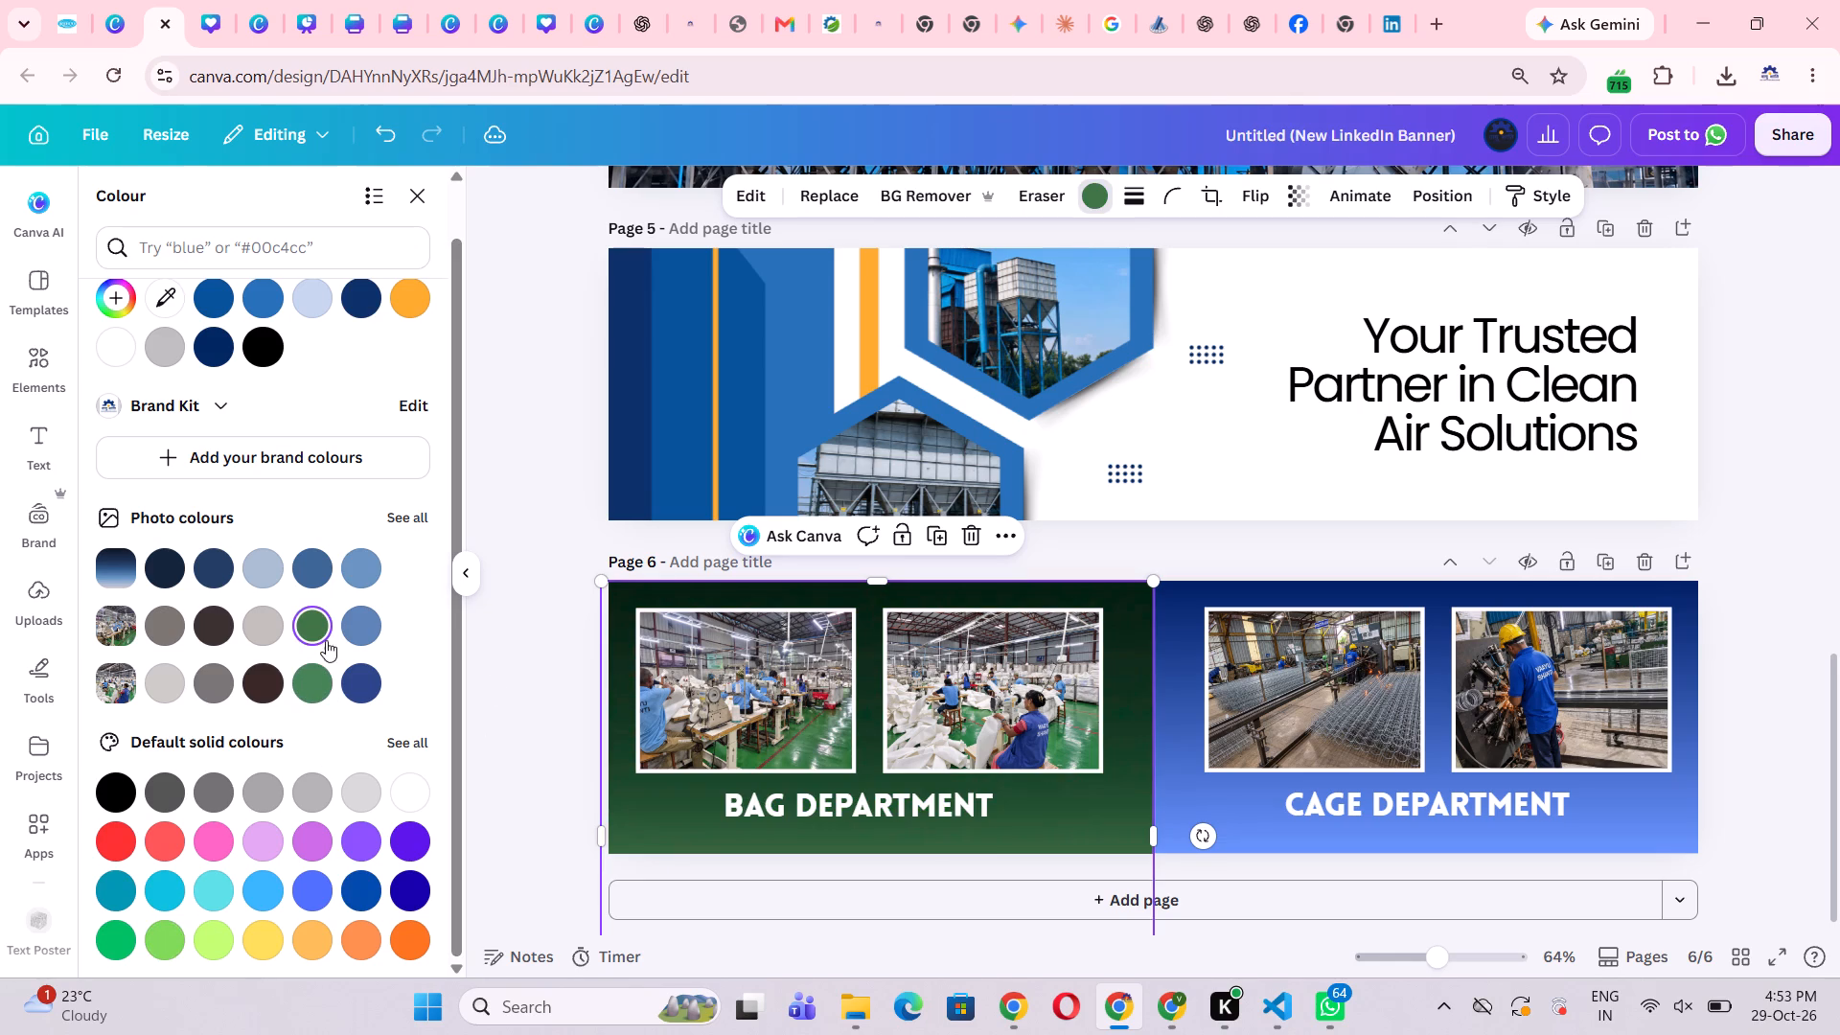
double_click(494, 684)
click(1839, 557)
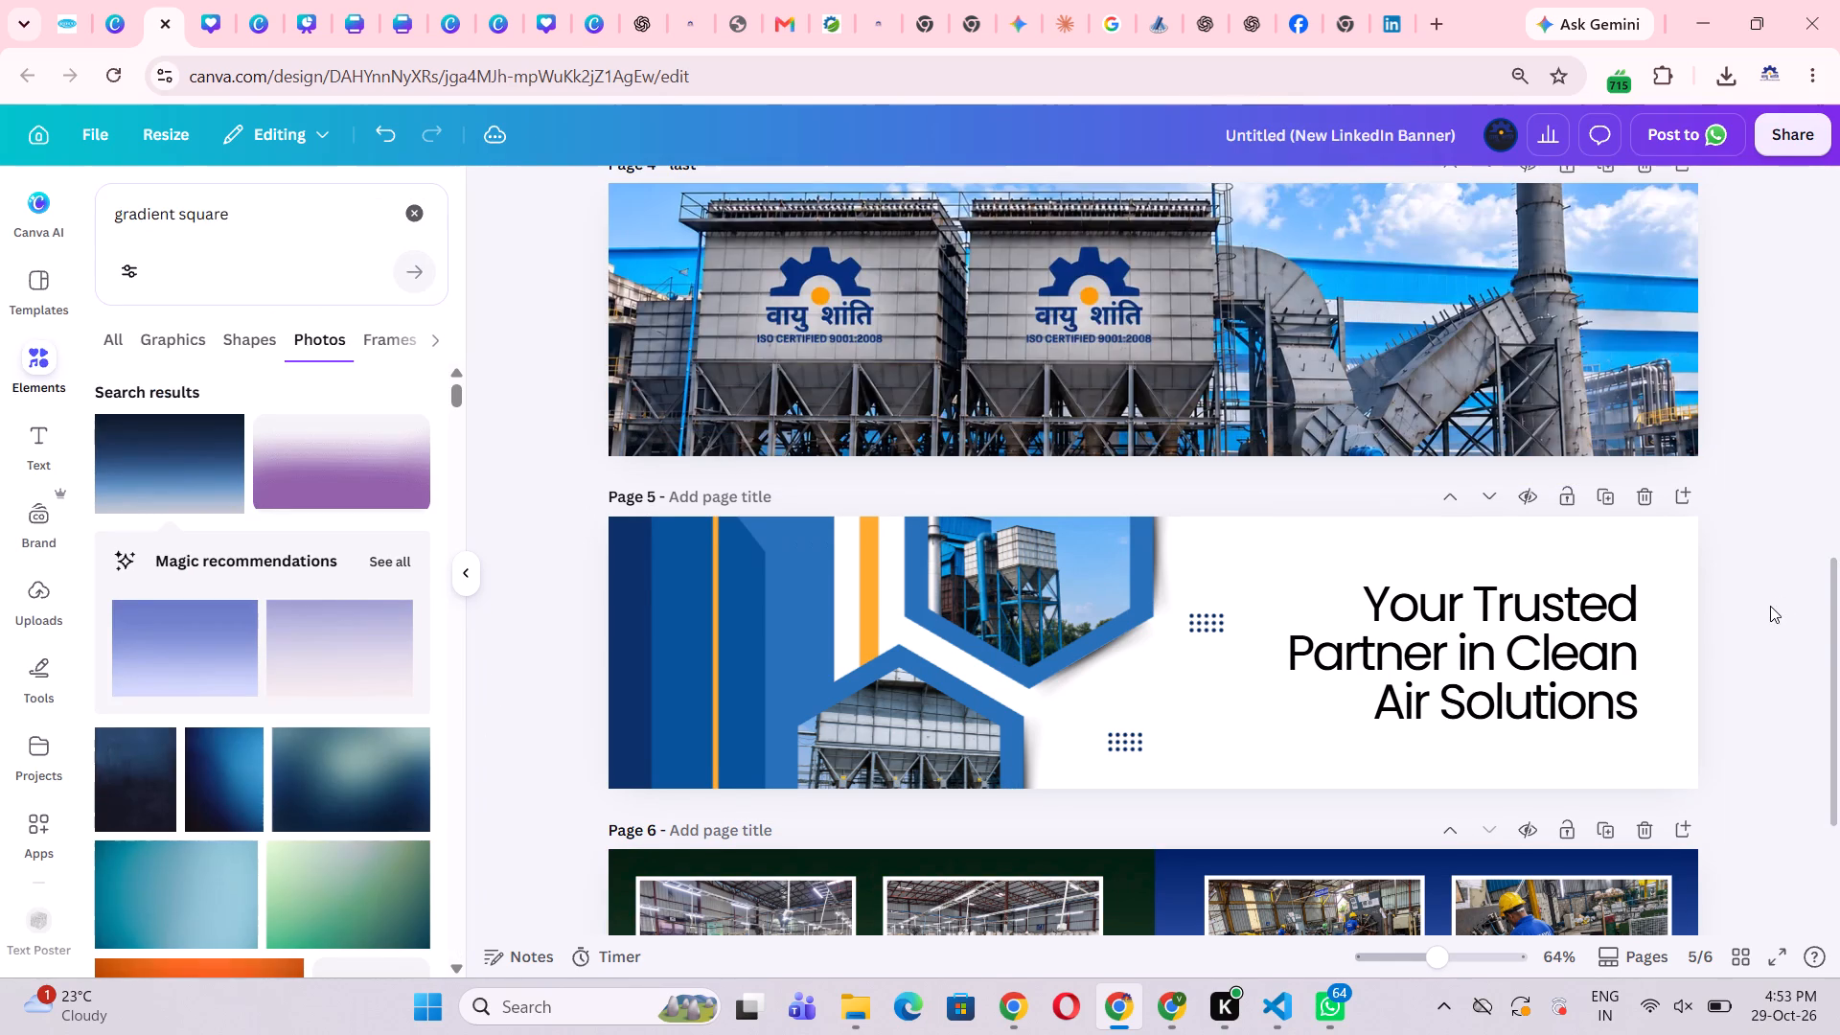
Examine page 6's banner, comparing the green Bag Department half with the blue Cage Department half.
click(1770, 606)
scroll(1768, 604, down, 4)
click(1115, 769)
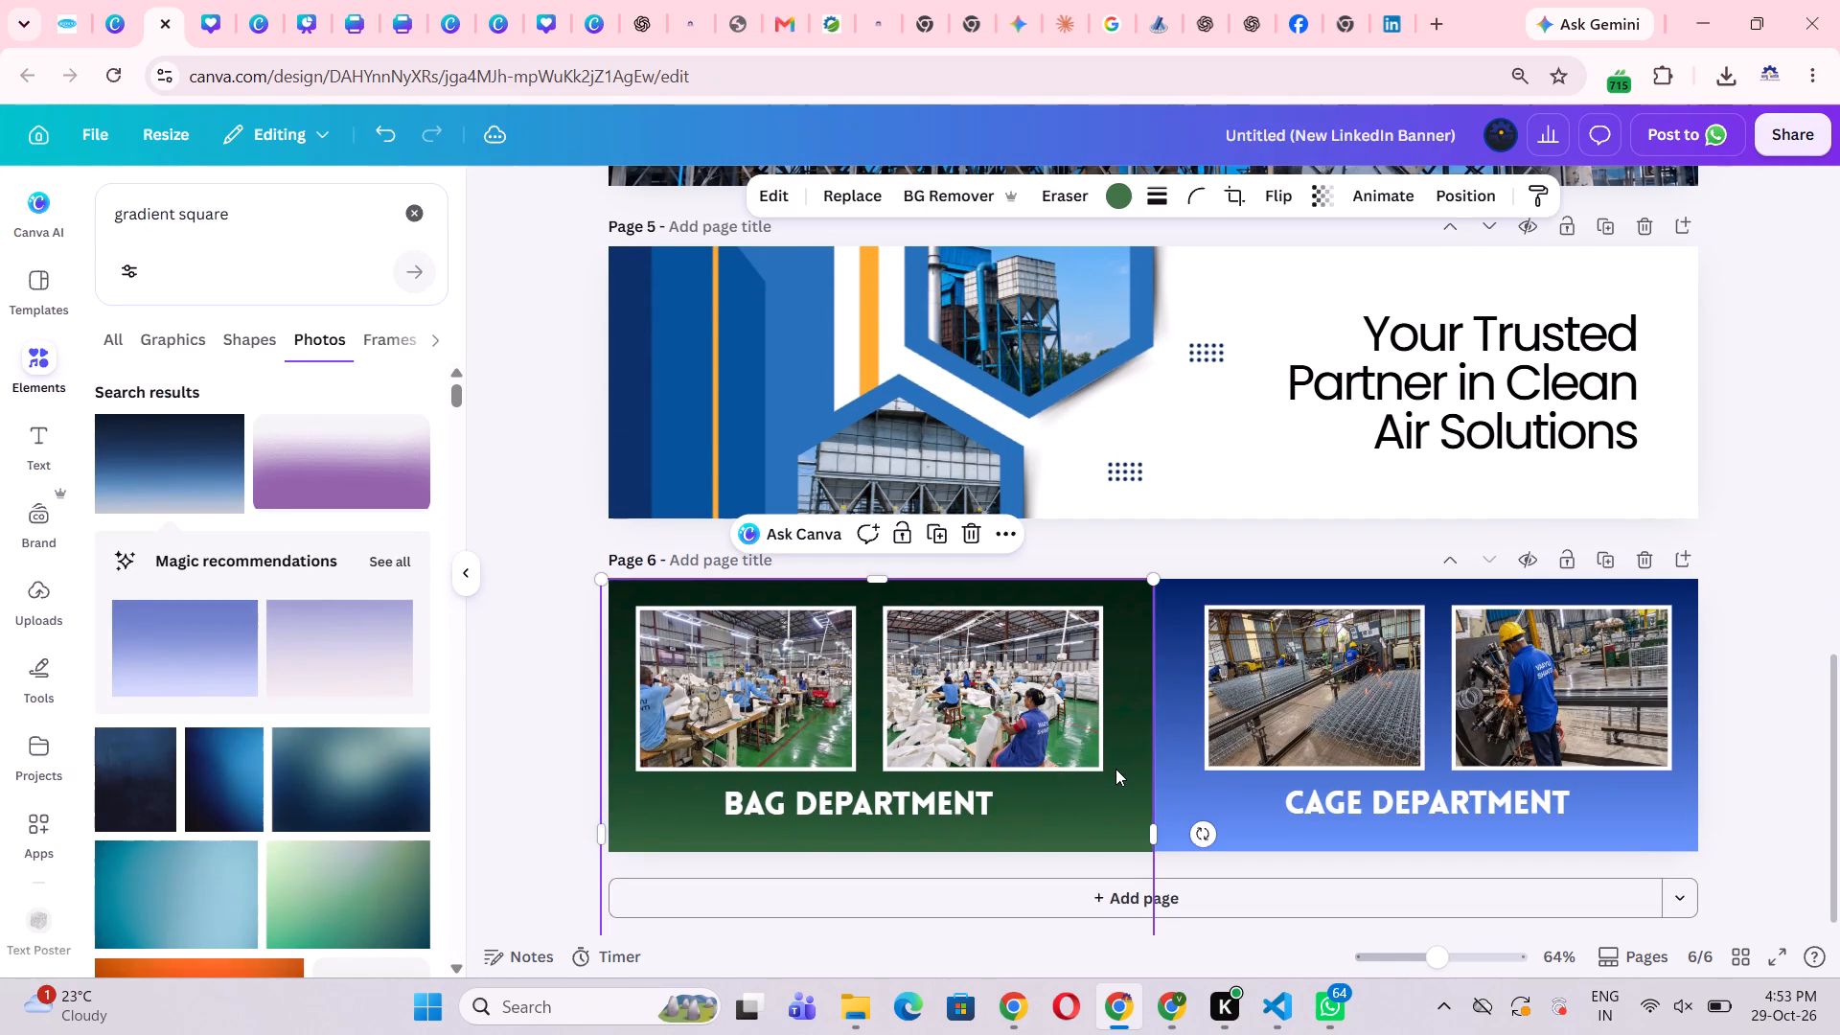
click(1799, 654)
click(1142, 814)
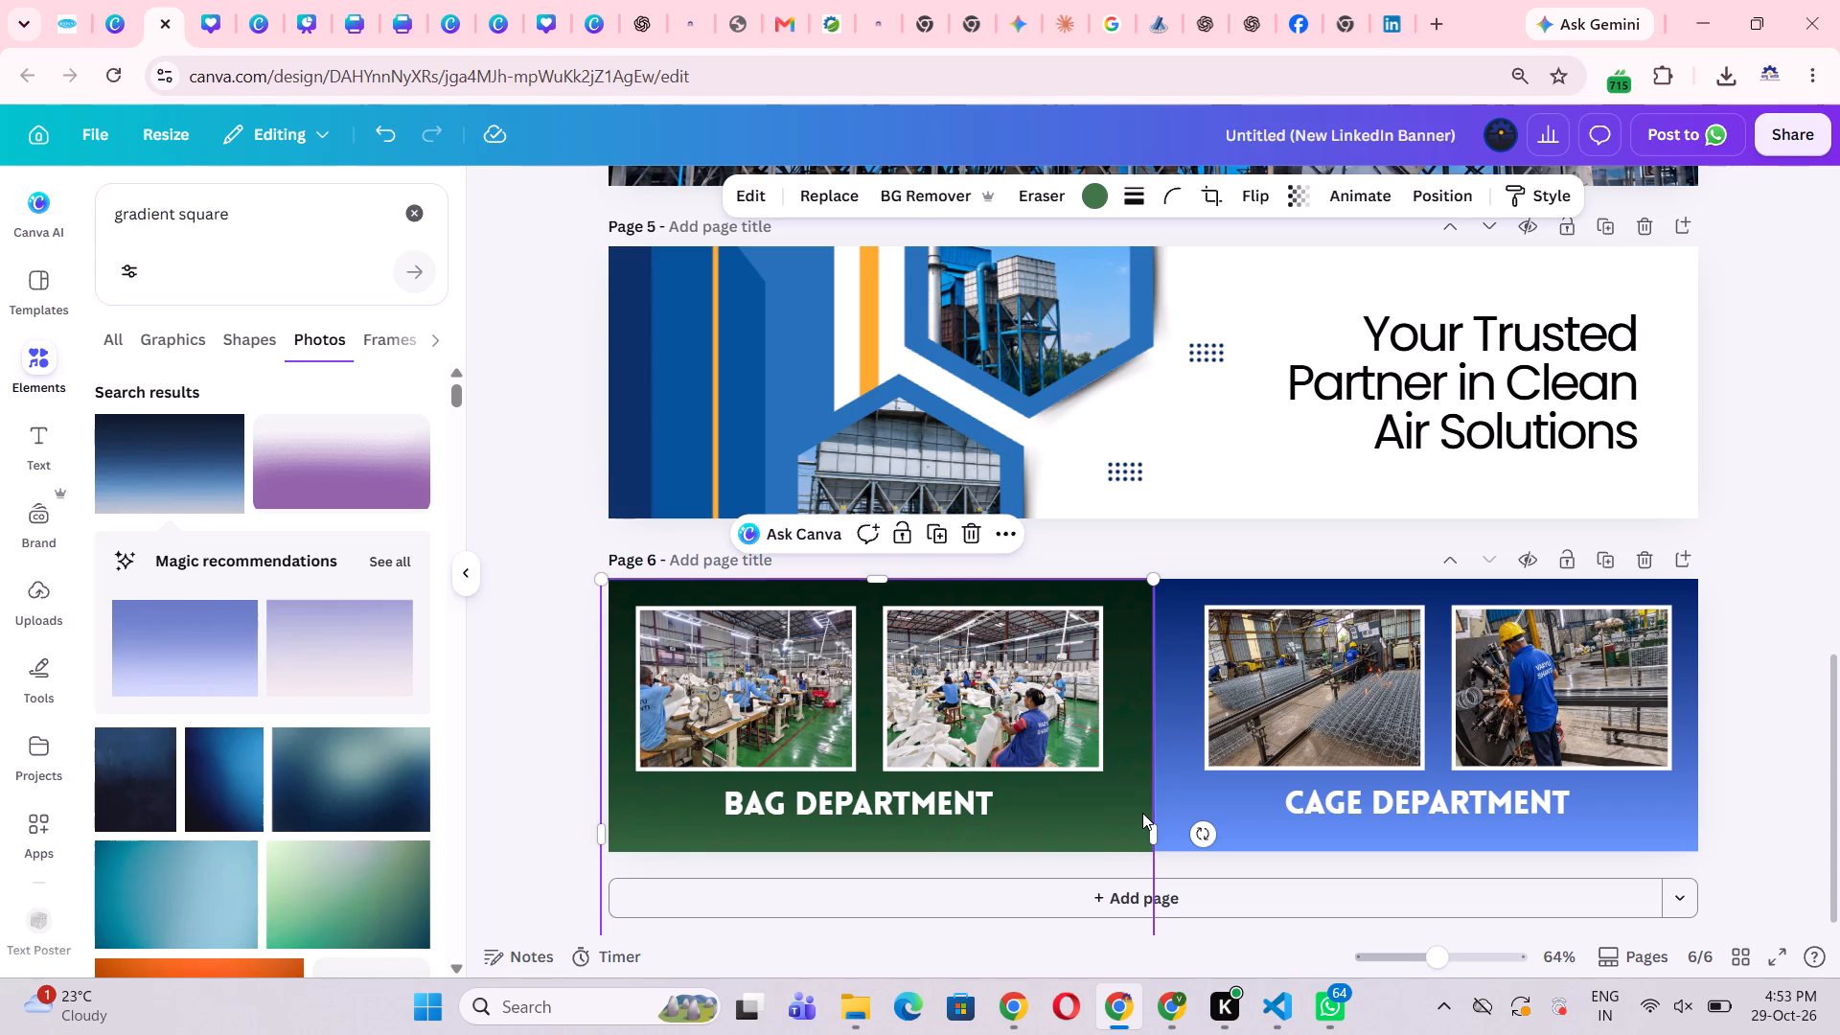
click(1290, 811)
click(1237, 818)
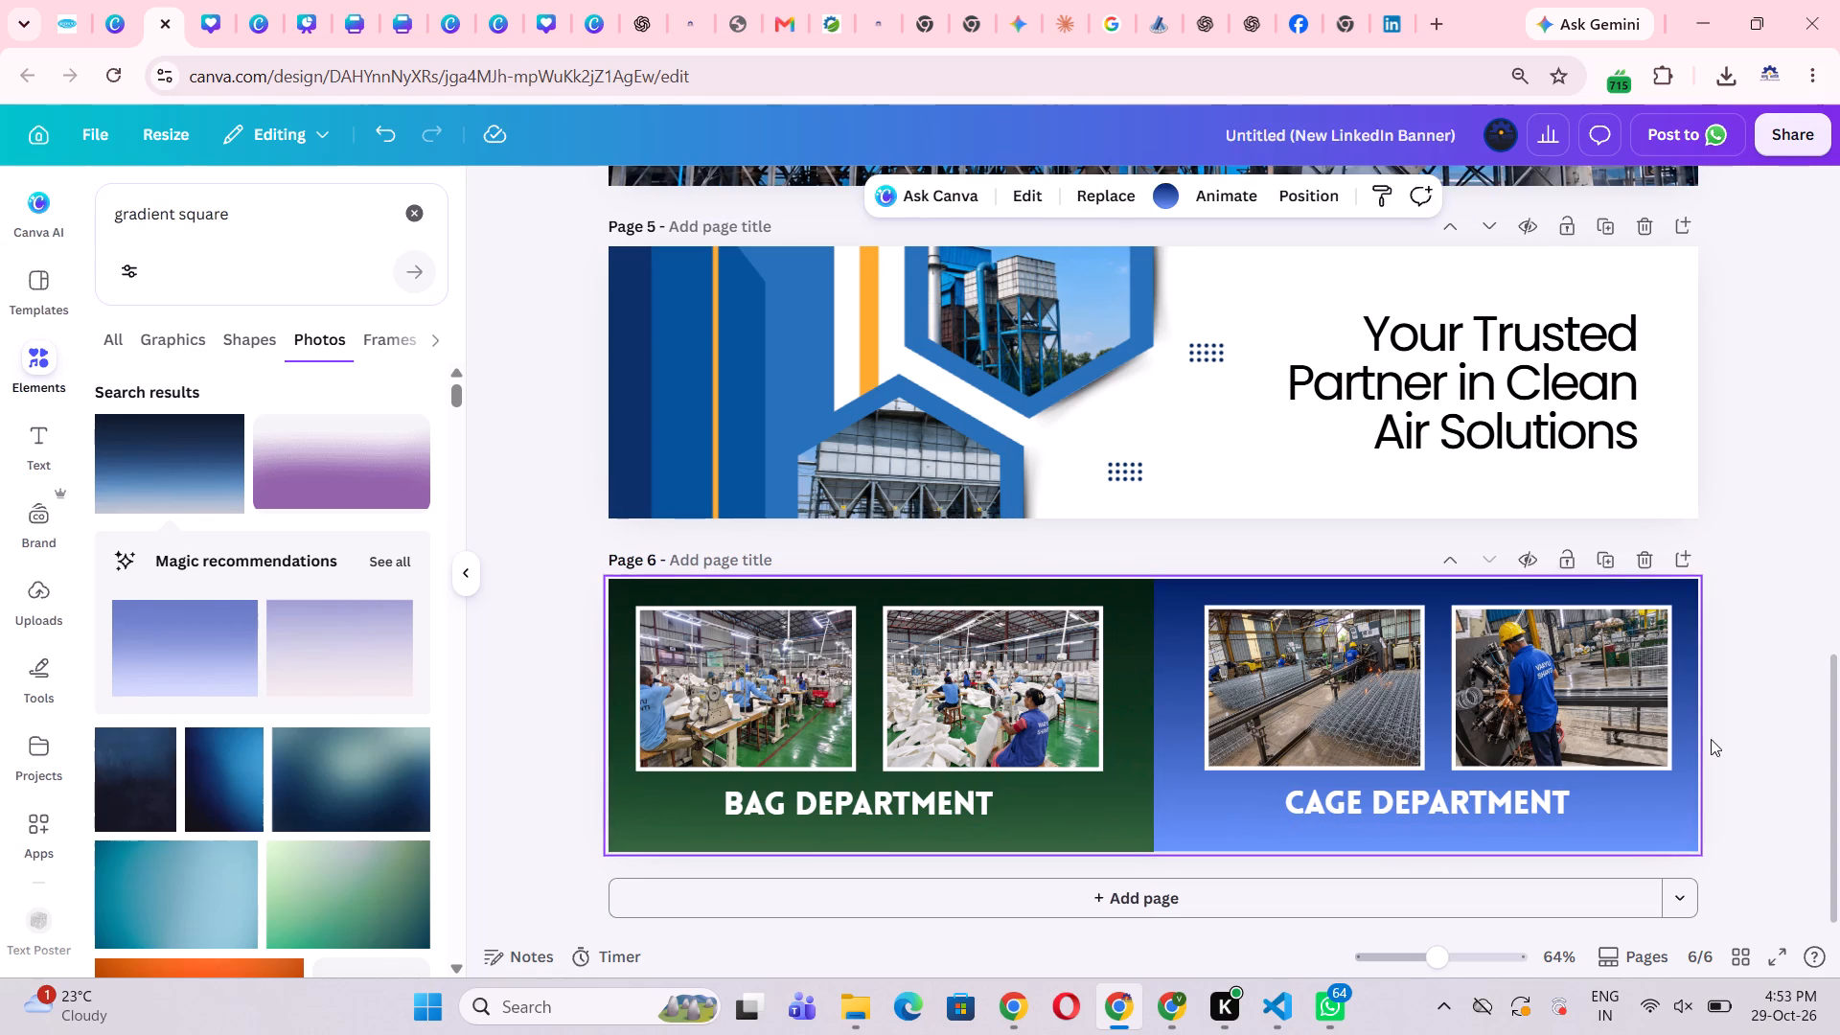
click(1711, 739)
click(1152, 803)
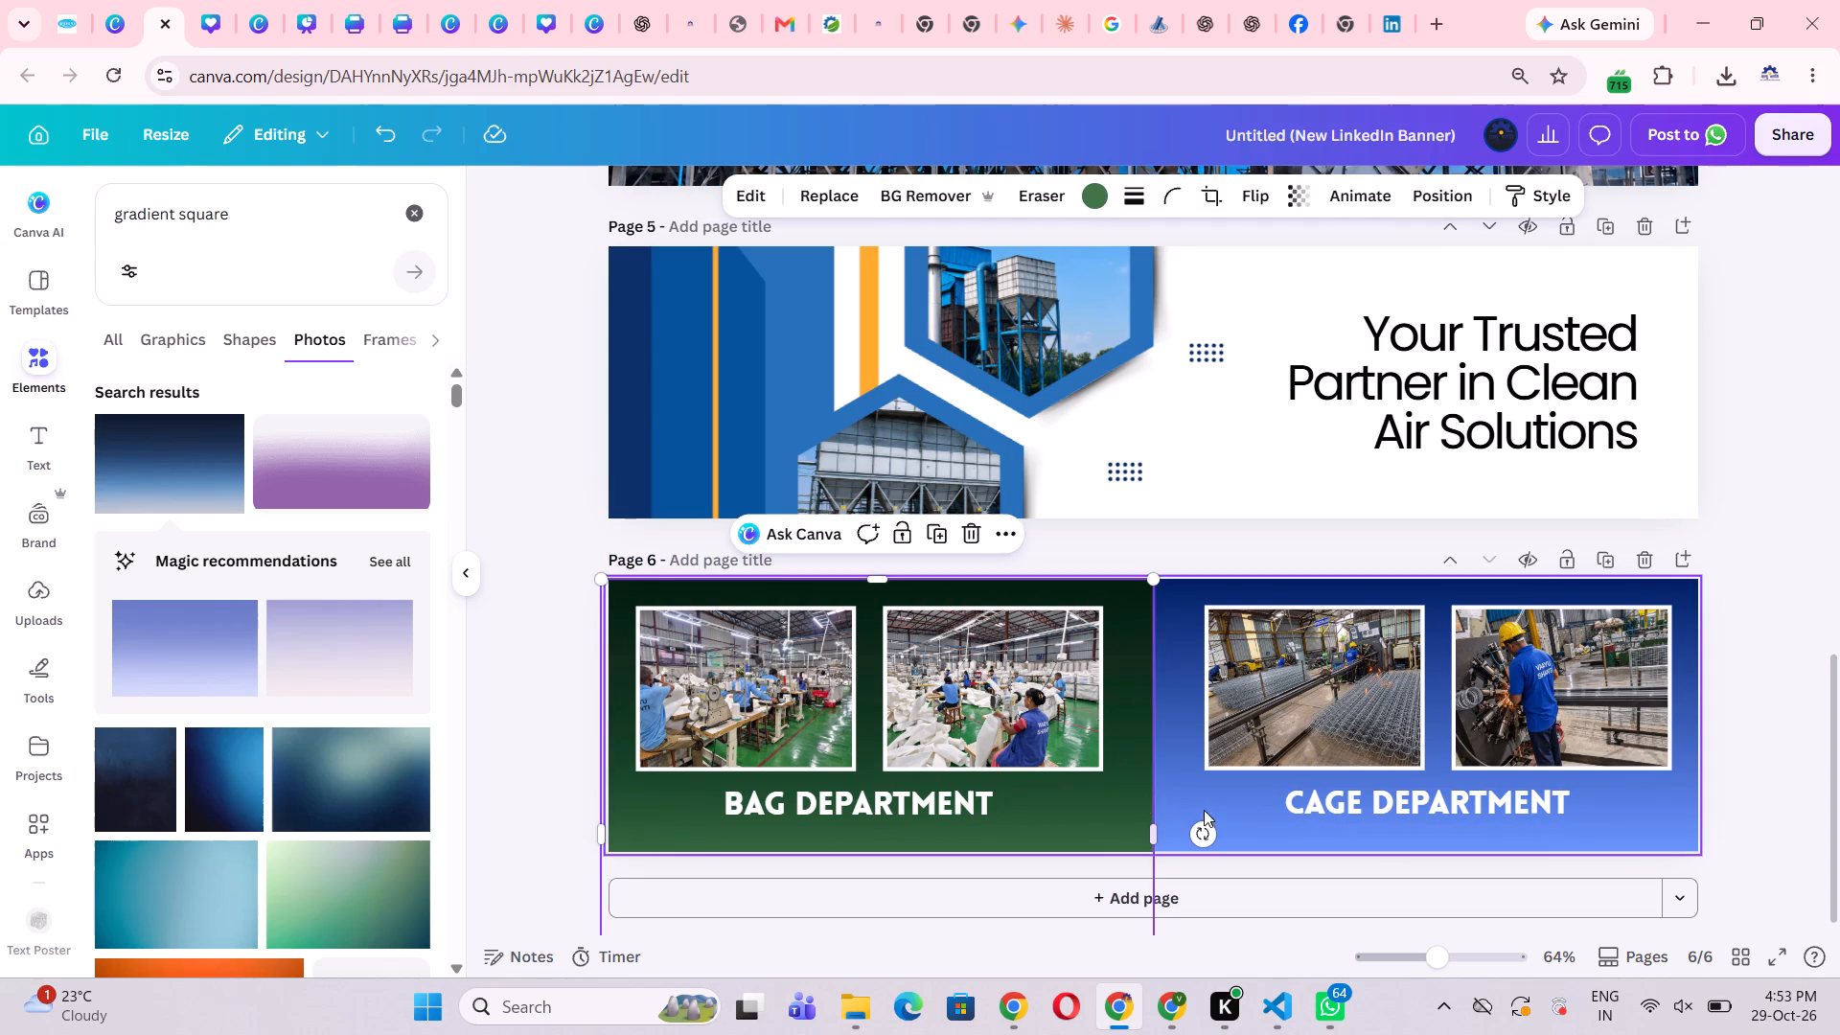
click(1196, 796)
click(1131, 795)
click(1250, 795)
Set the transparency of the green gradient photo behind the Bag Department to 77.
click(1120, 782)
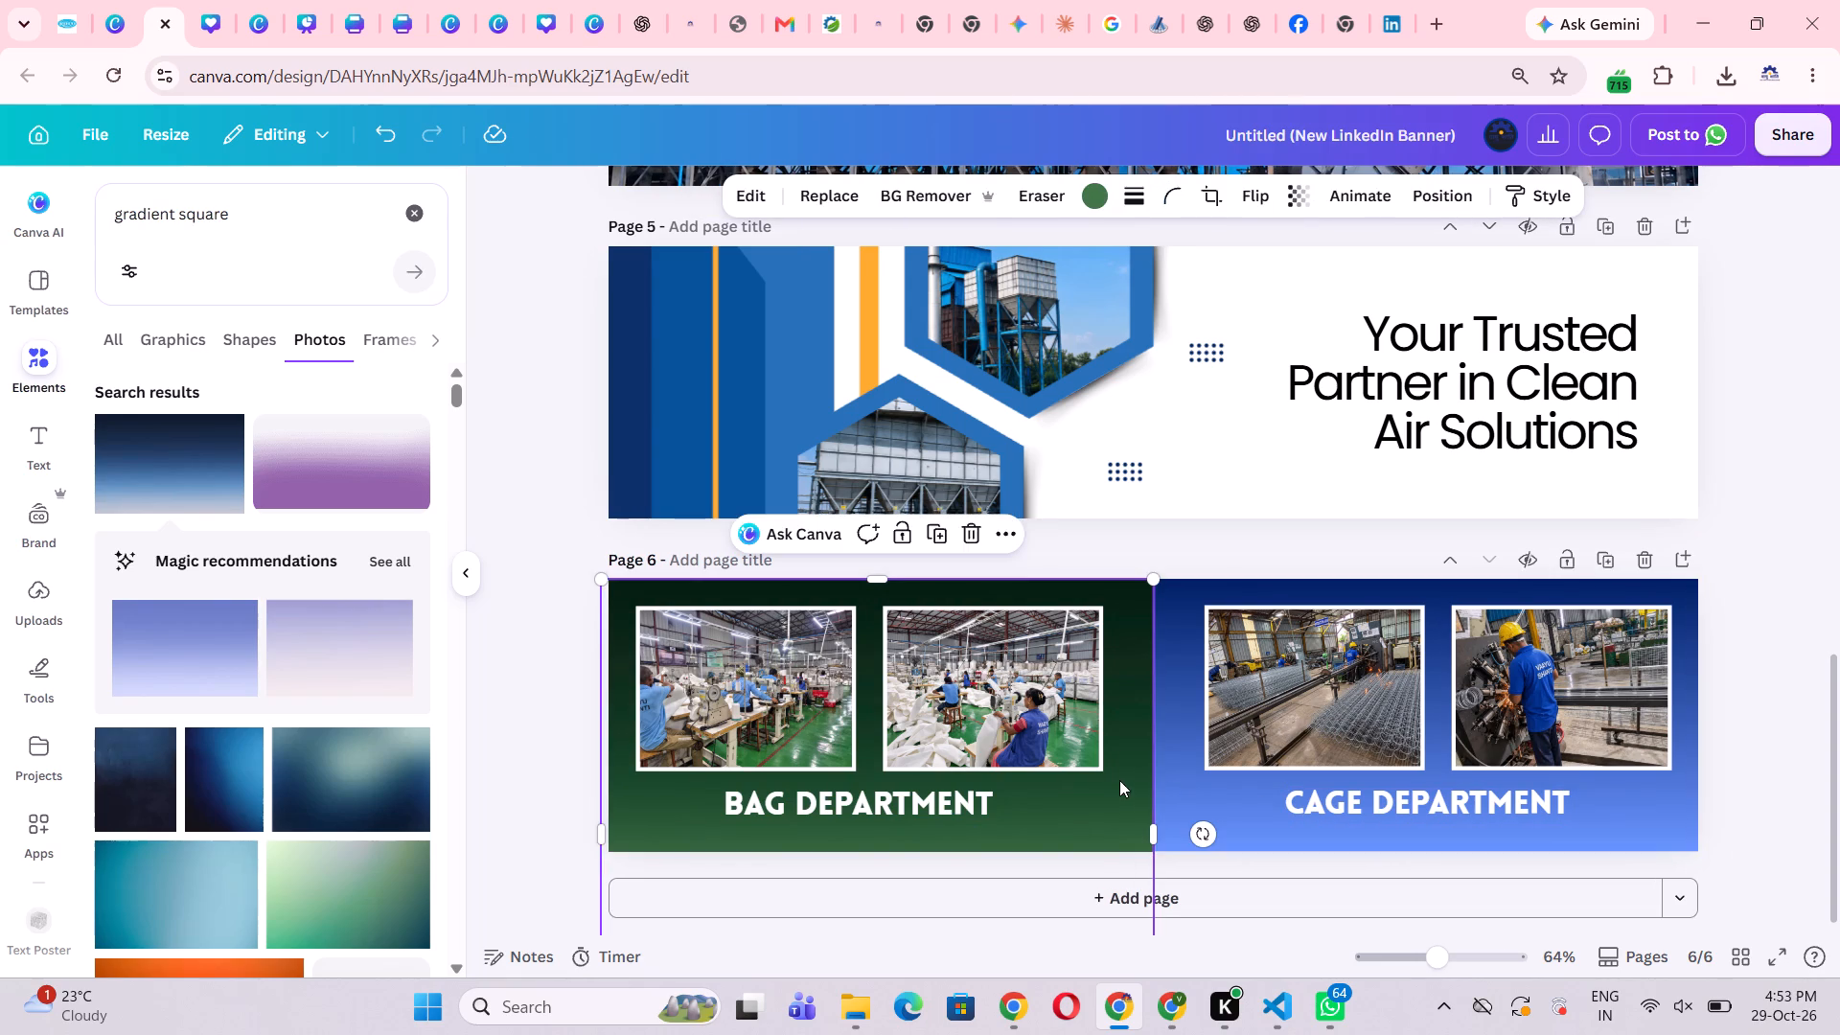
click(1292, 205)
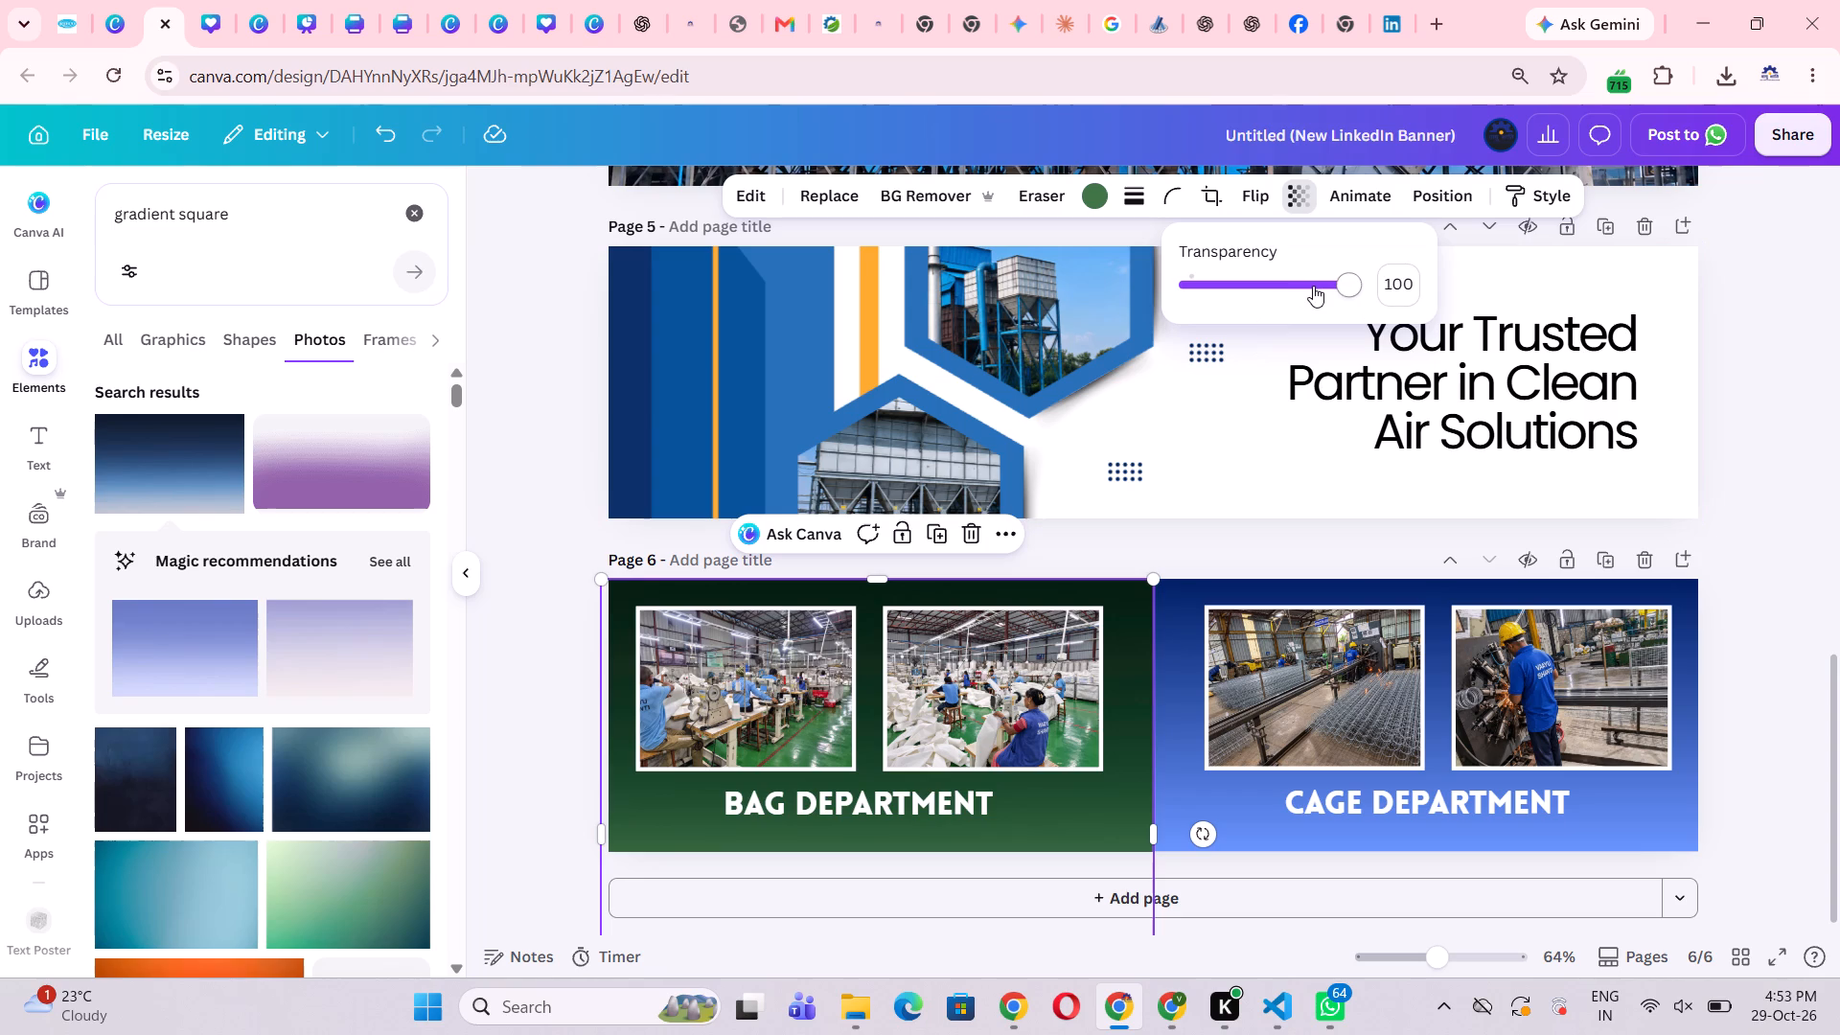
drag(1332, 286, 1314, 296)
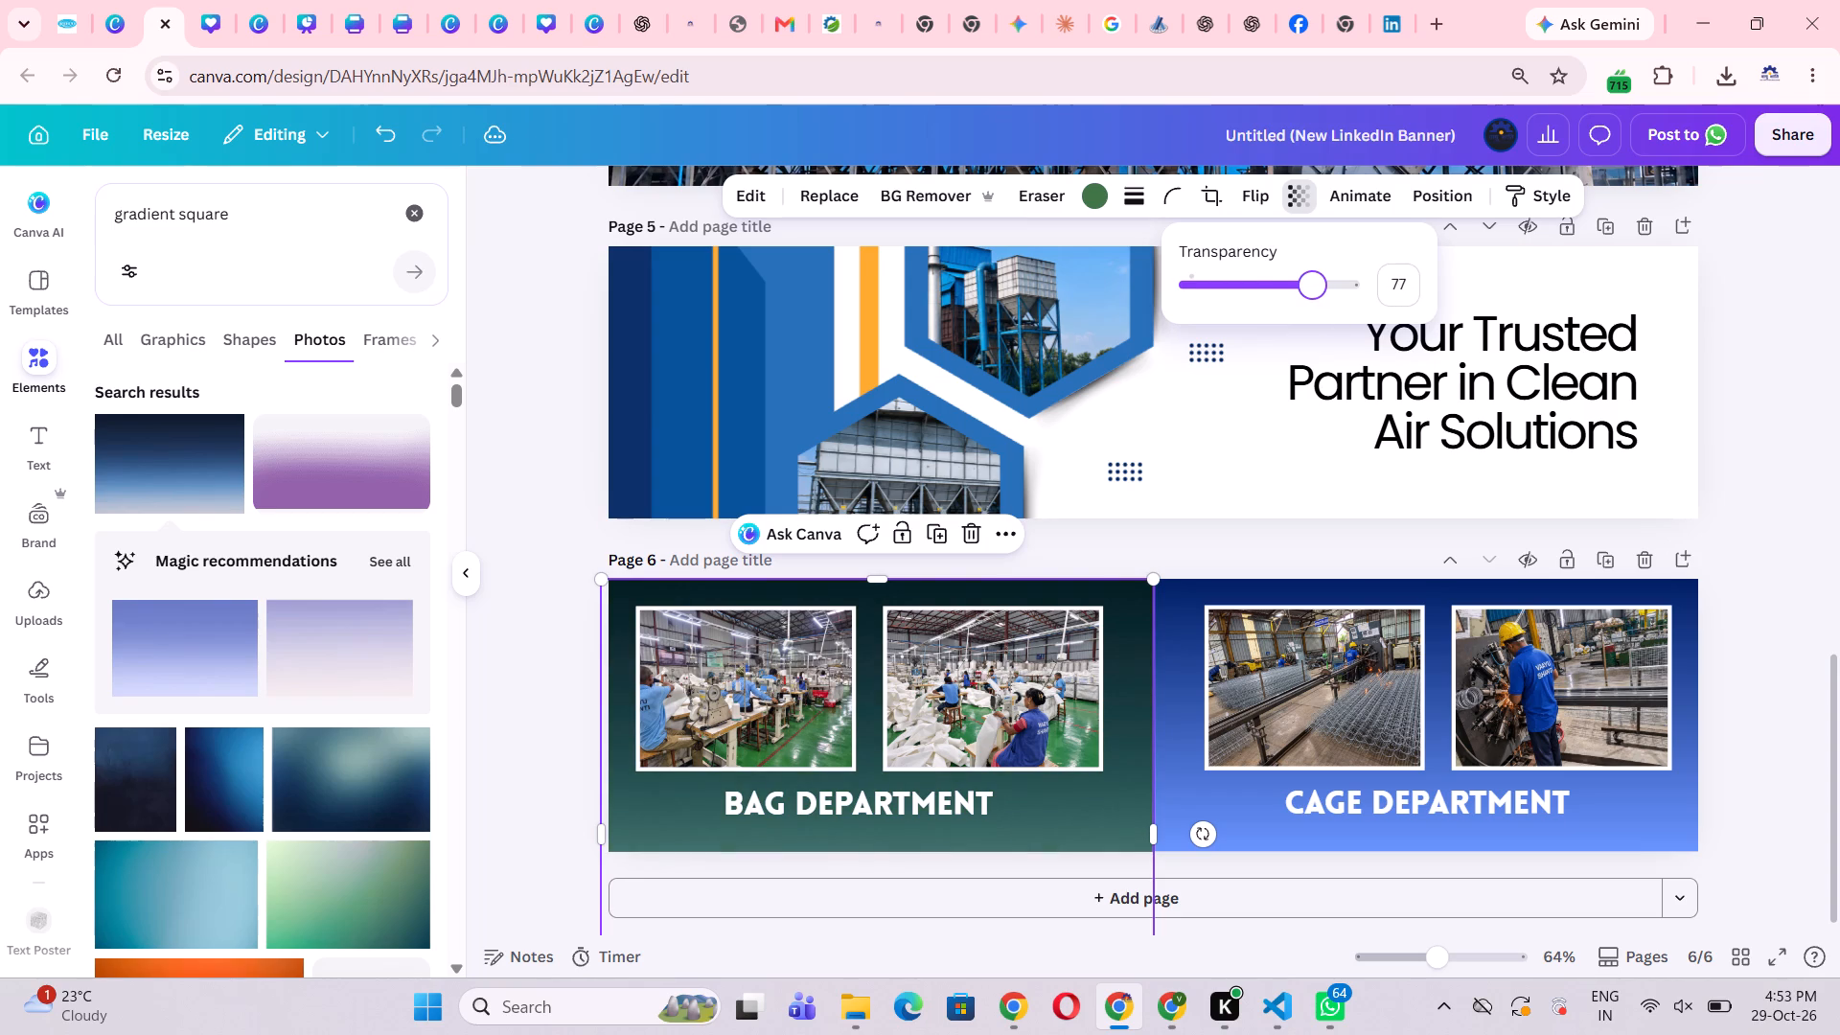
click(1818, 586)
click(1807, 628)
Examine page 6's banner at a larger size with the search results hidden, checking both department halves and the boundary between them.
scroll(1778, 657, down, 3)
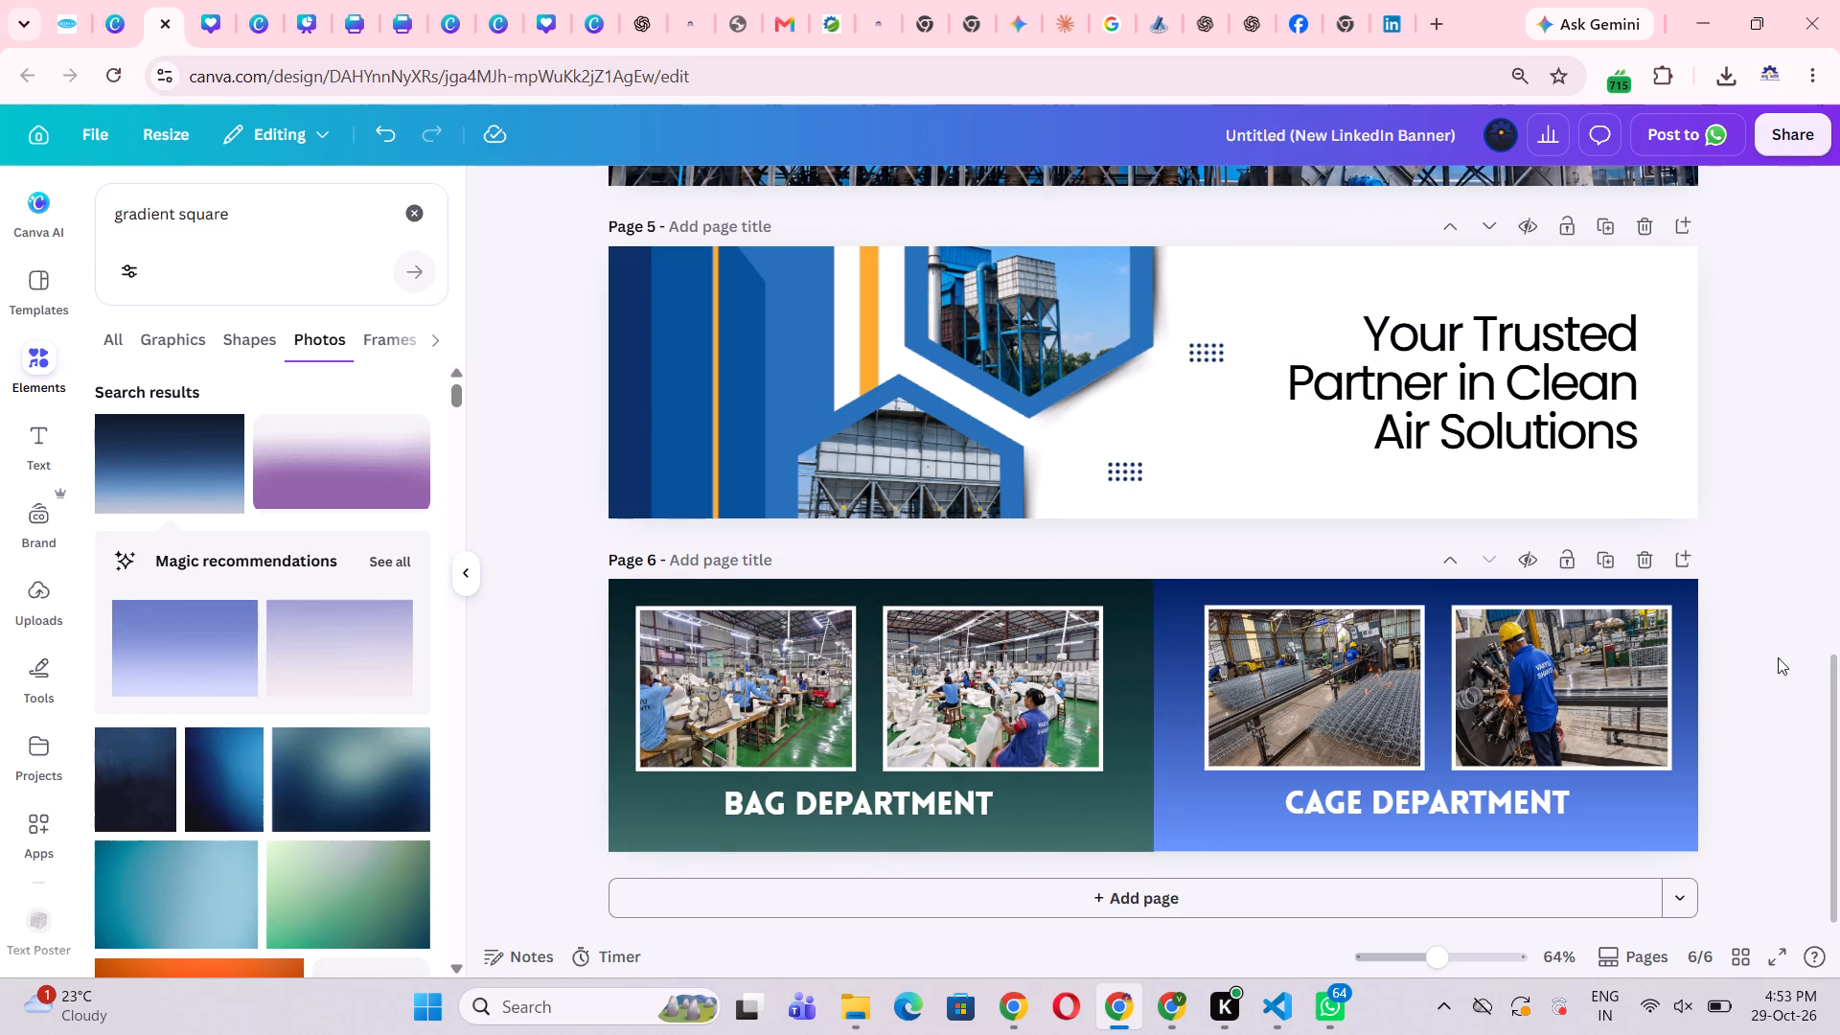
scroll(1777, 657, up, 2)
scroll(1794, 683, down, 4)
click(457, 573)
click(1771, 627)
drag(1839, 771, 1839, 807)
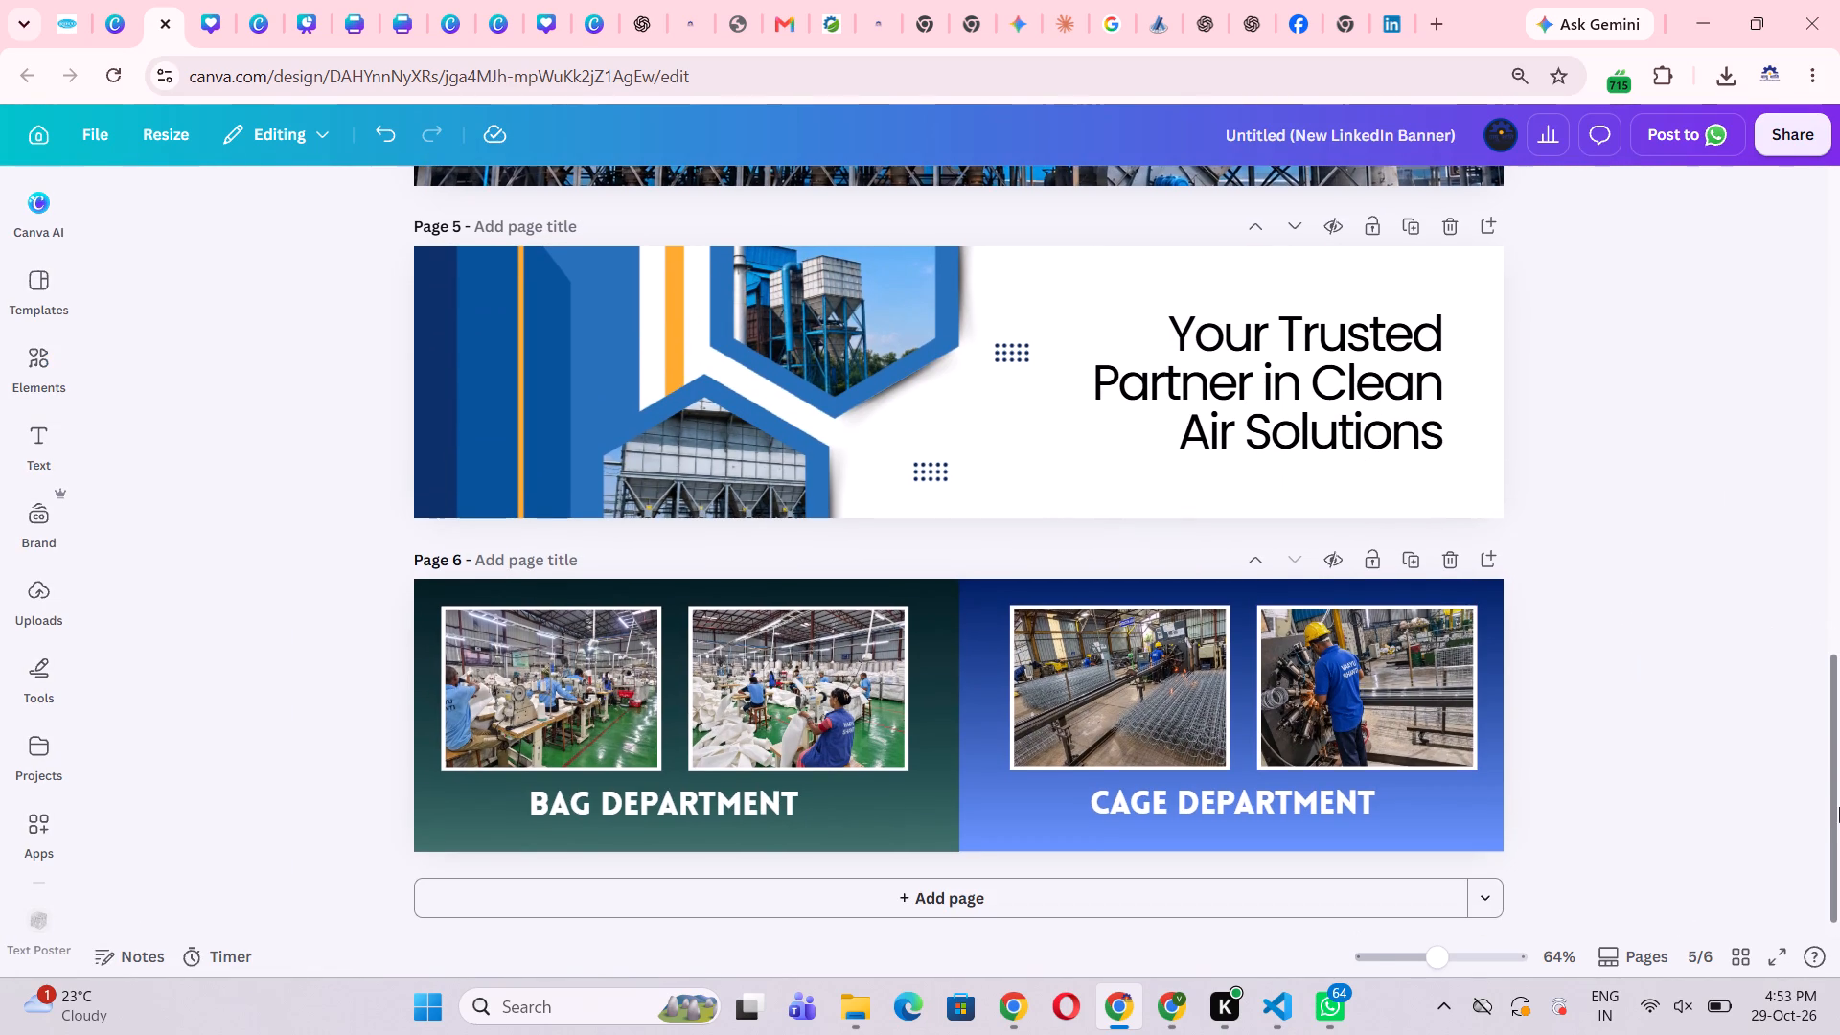
drag(1839, 807, 1839, 809)
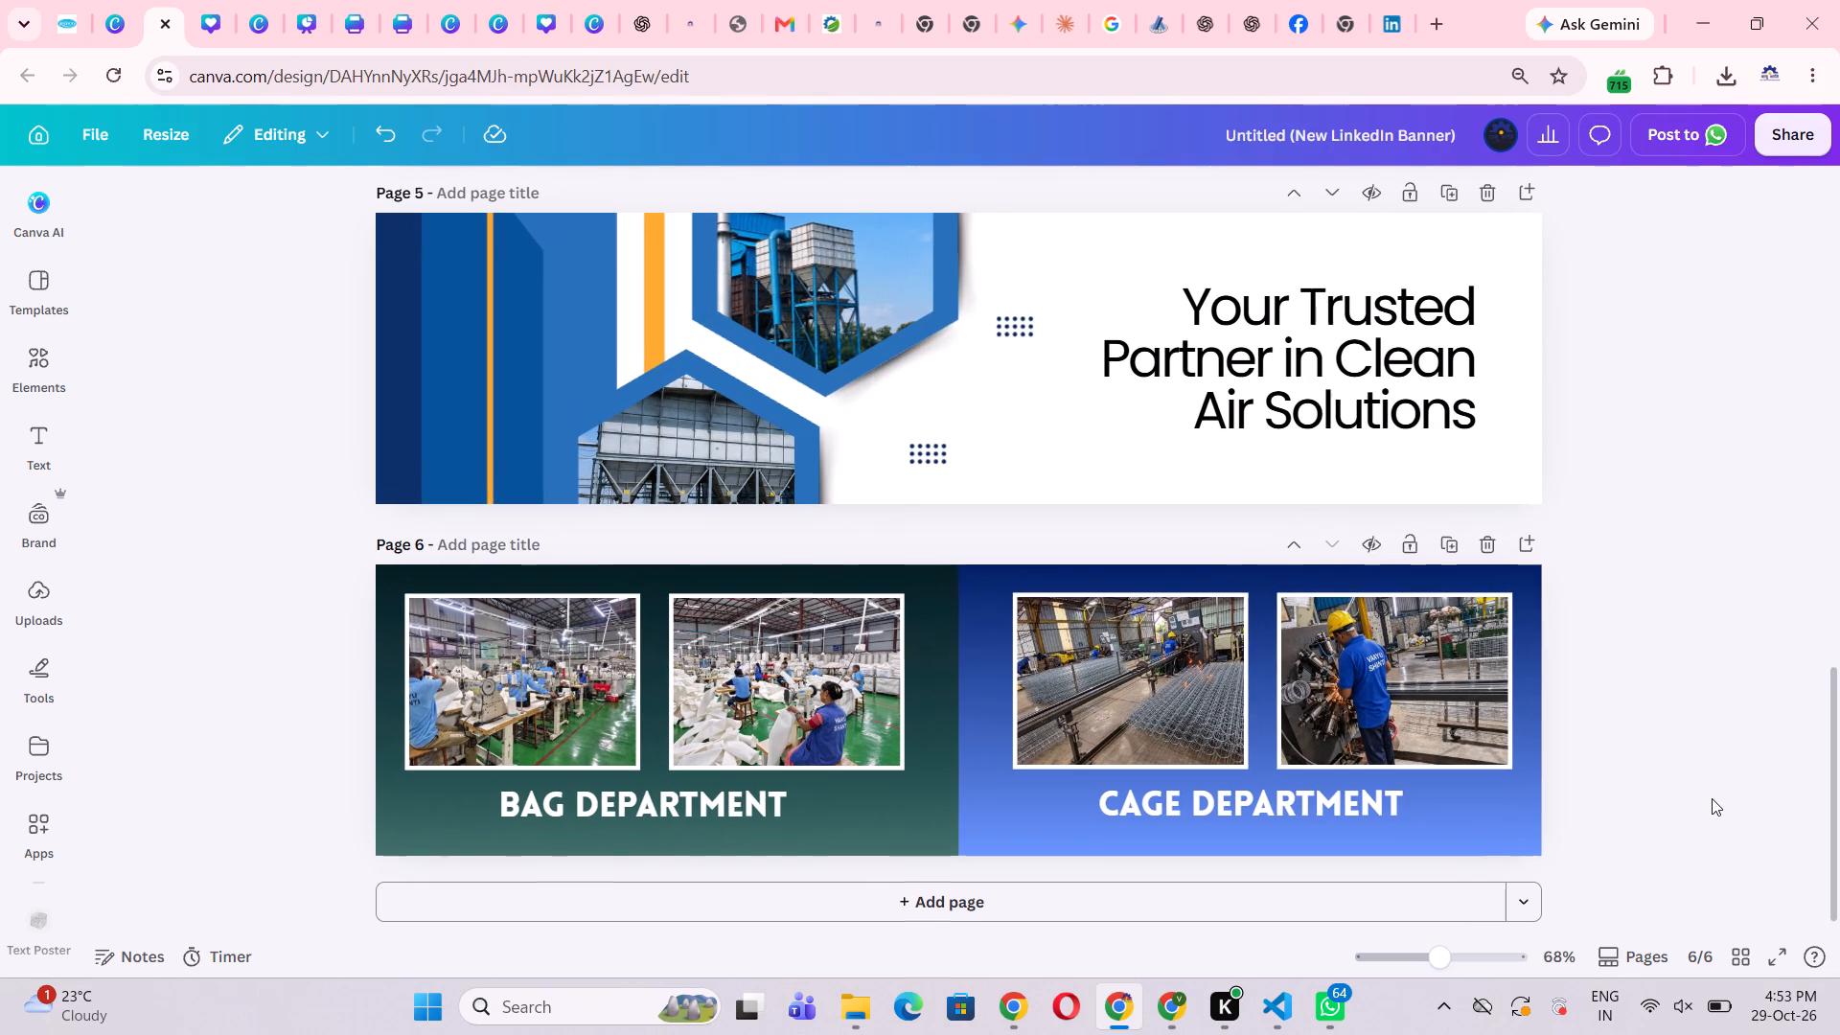
scroll(1712, 798, down, 2)
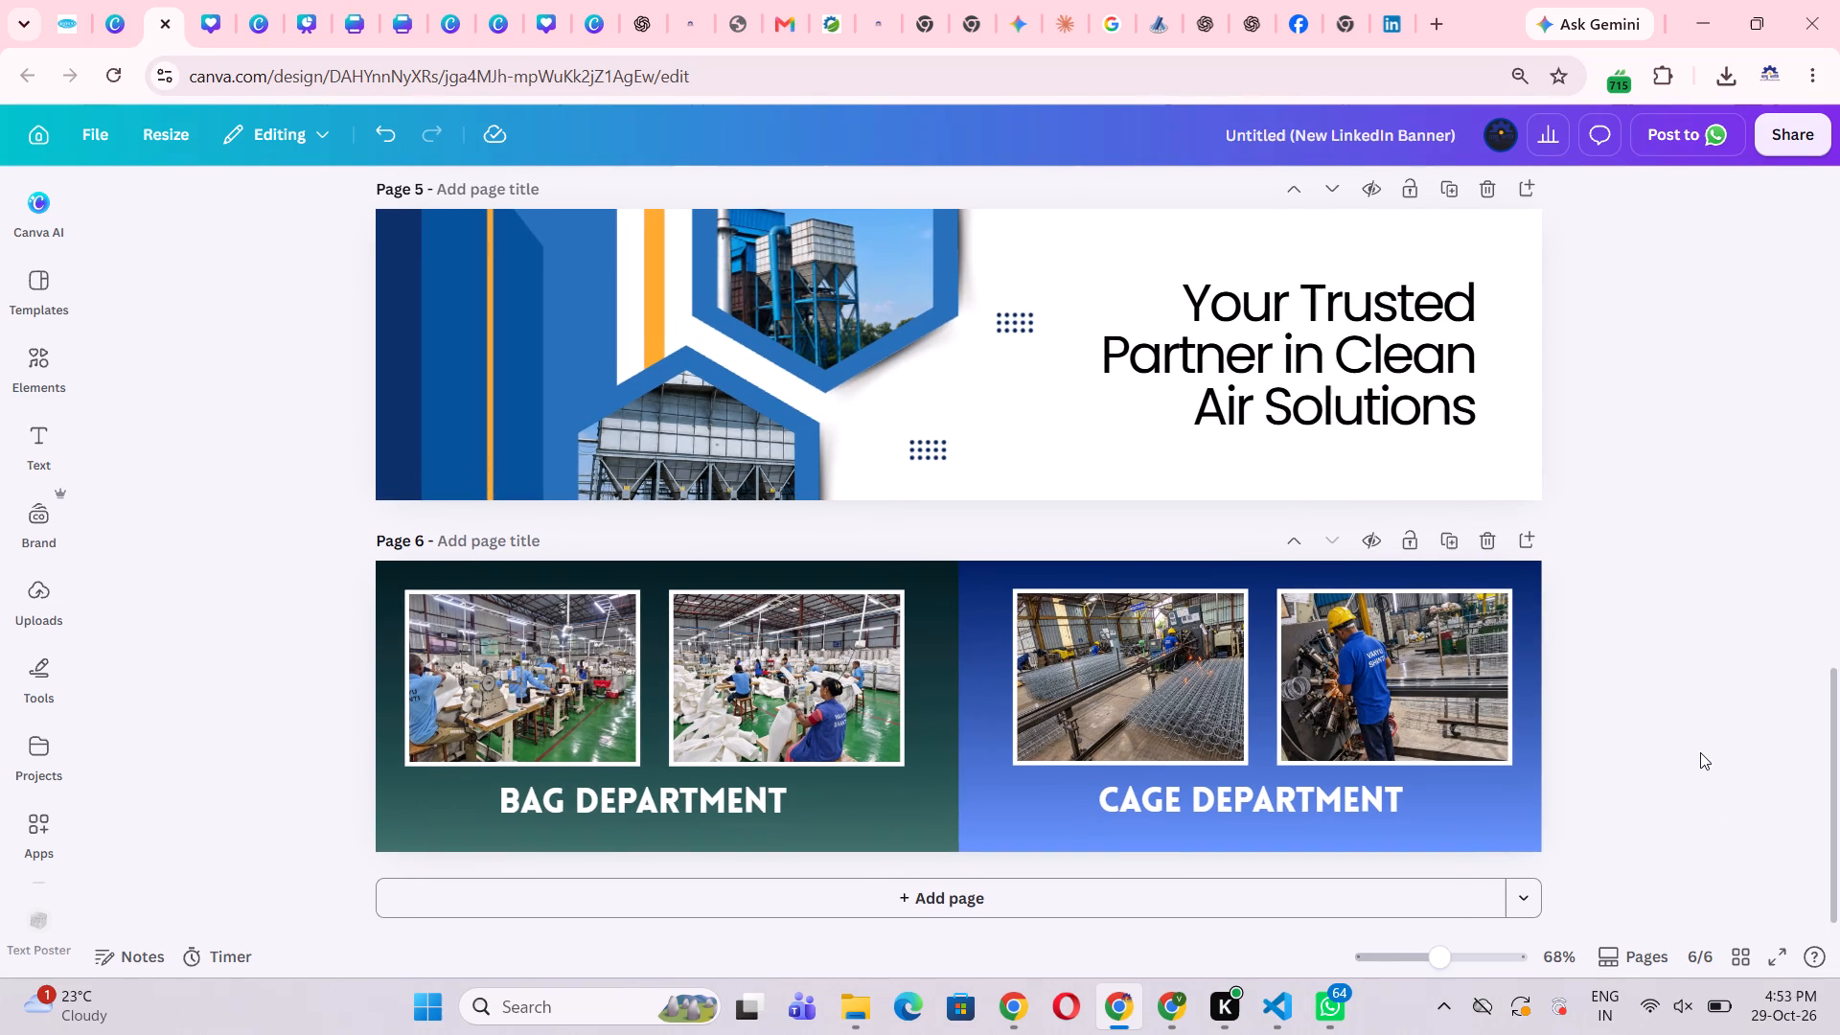
click(863, 798)
click(1677, 805)
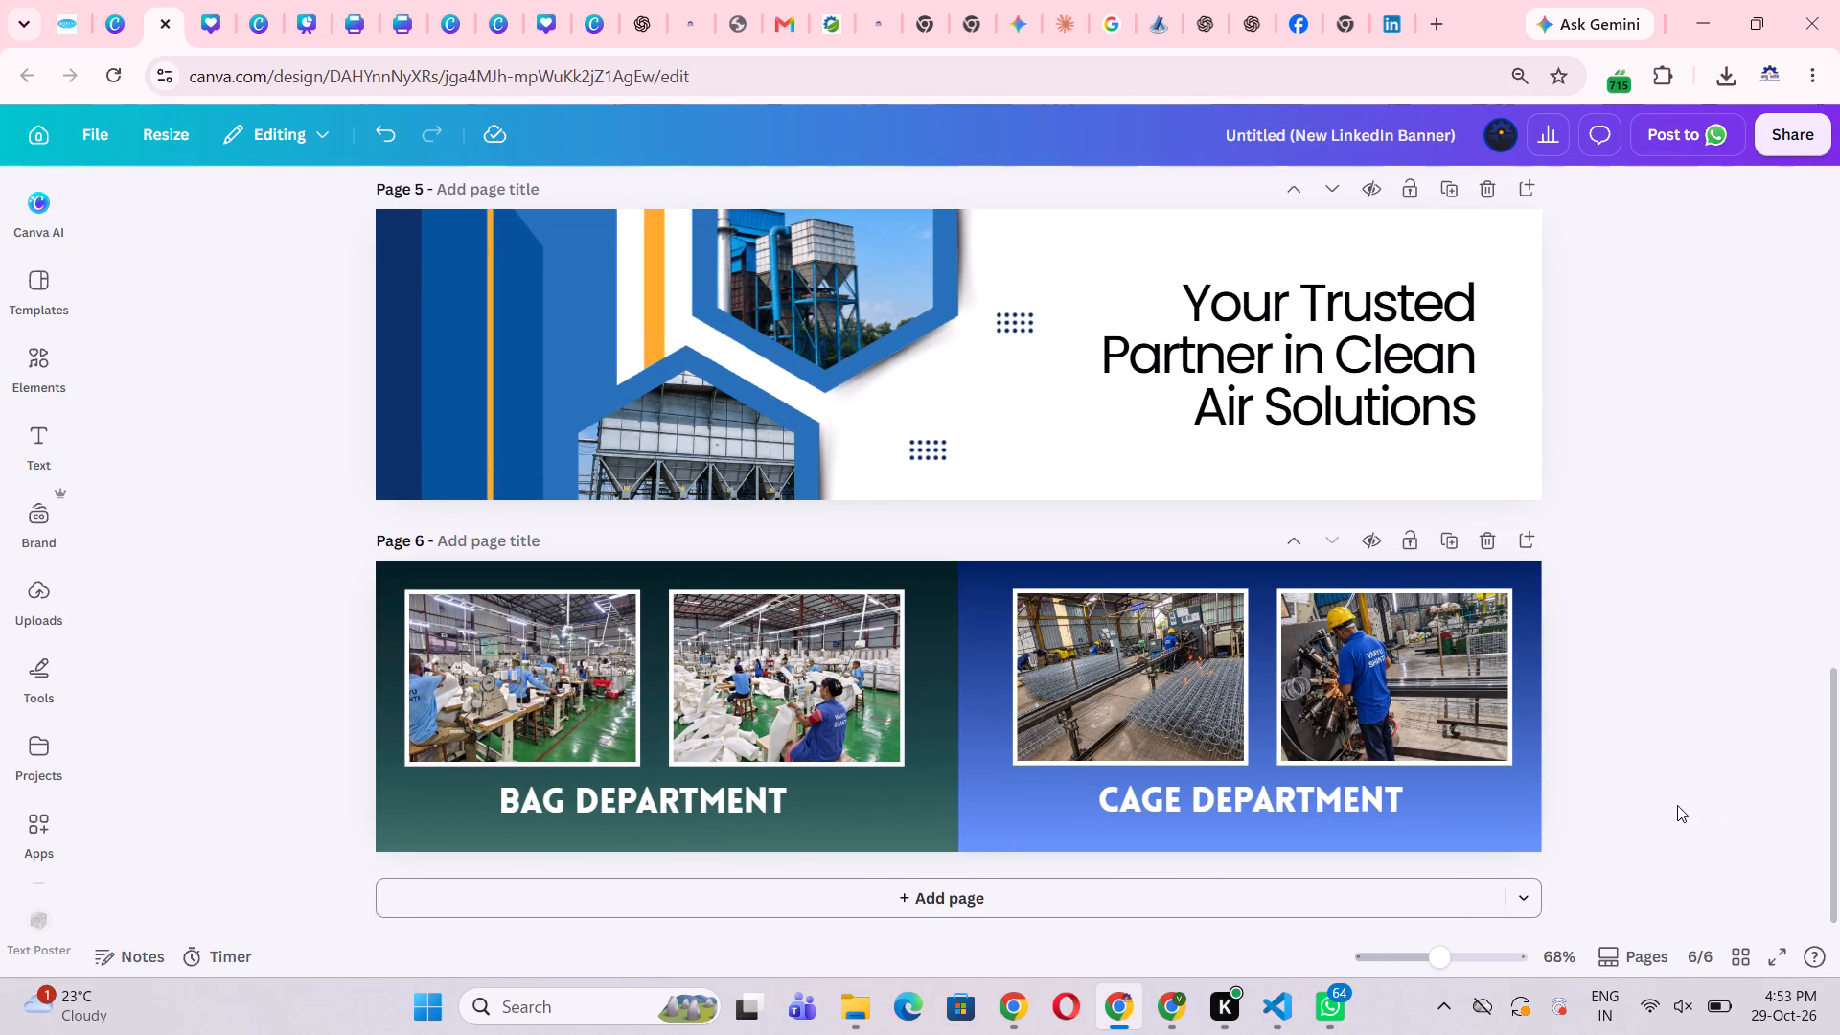
click(924, 839)
click(1839, 703)
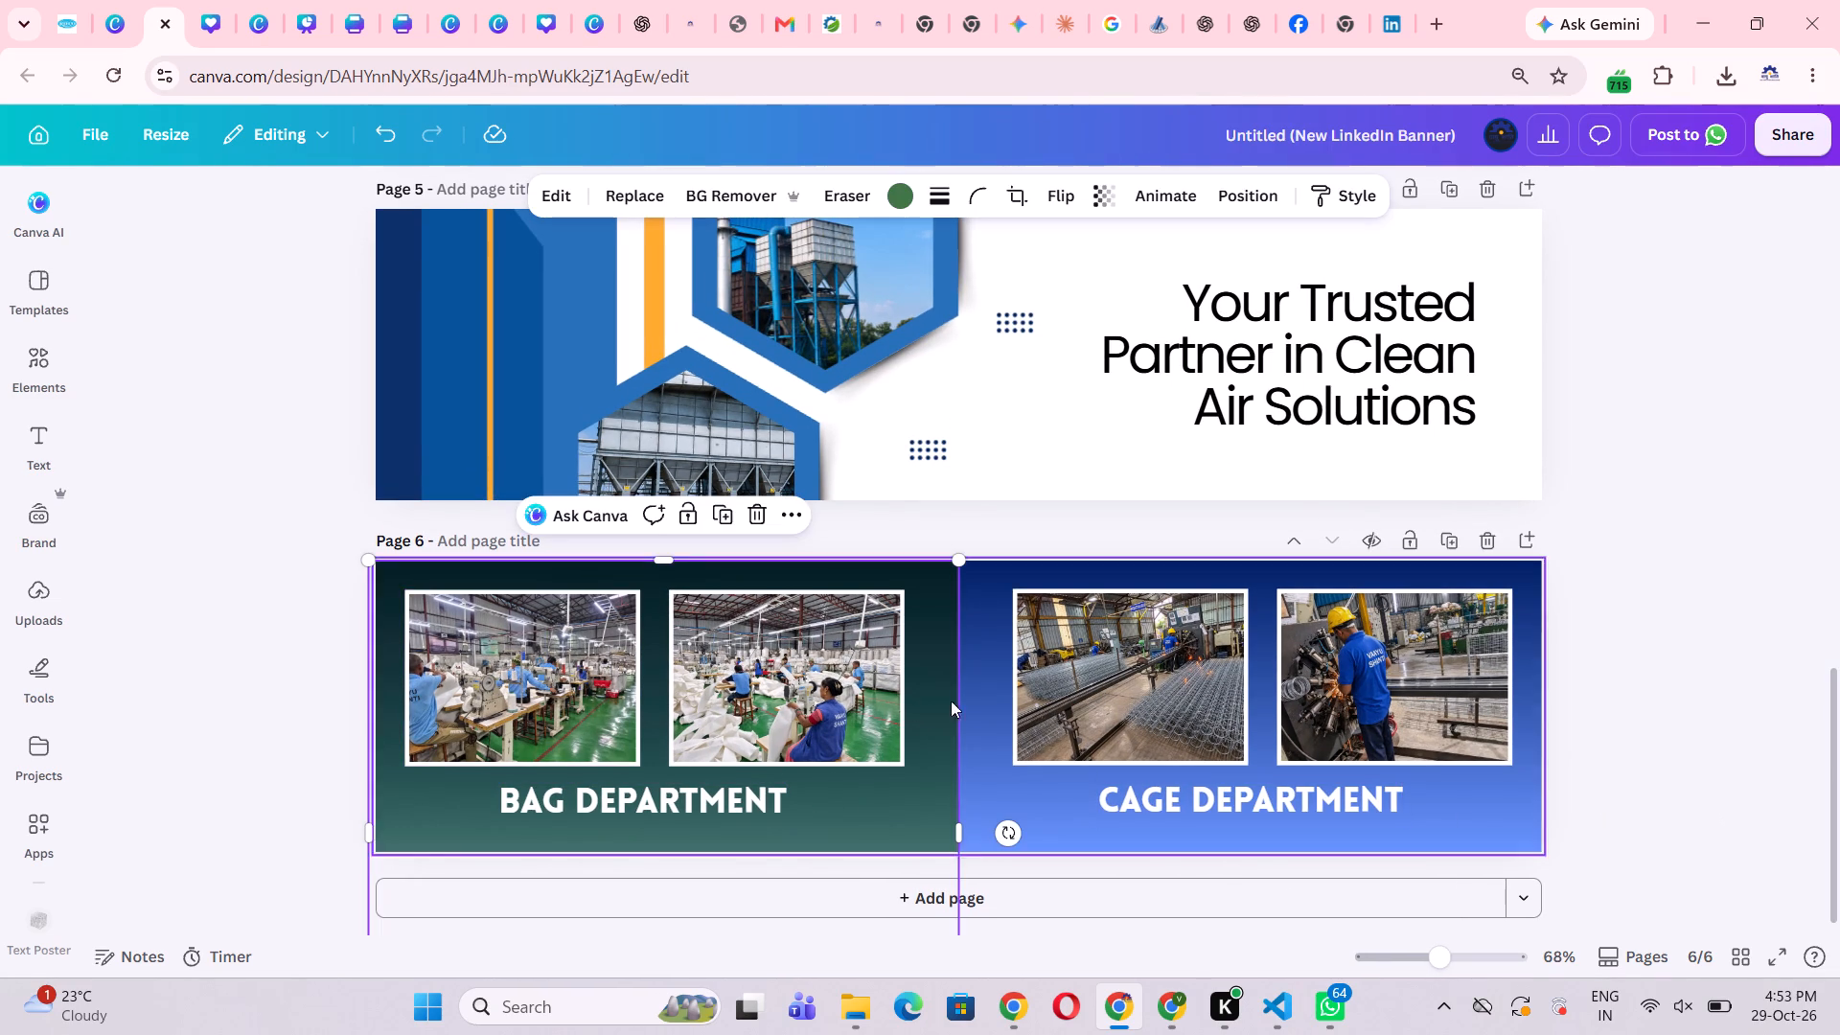
click(970, 707)
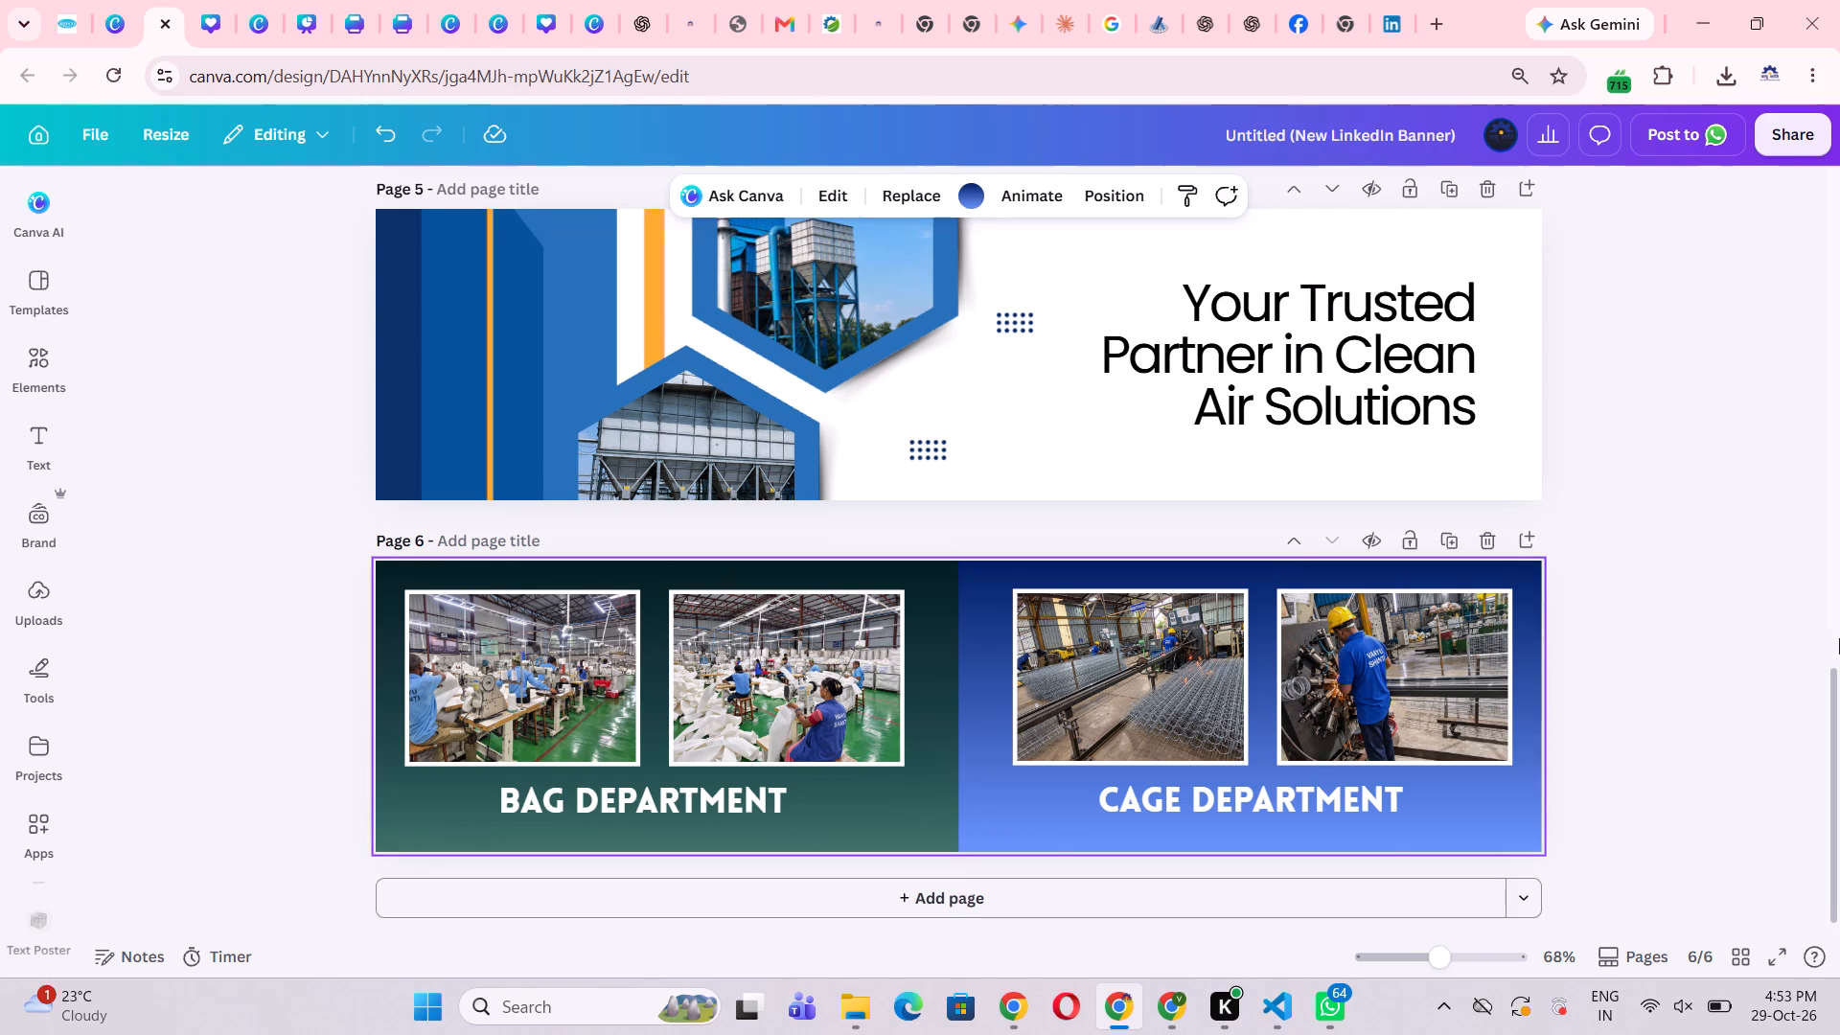
click(1839, 638)
scroll(1673, 658, down, 7)
click(891, 793)
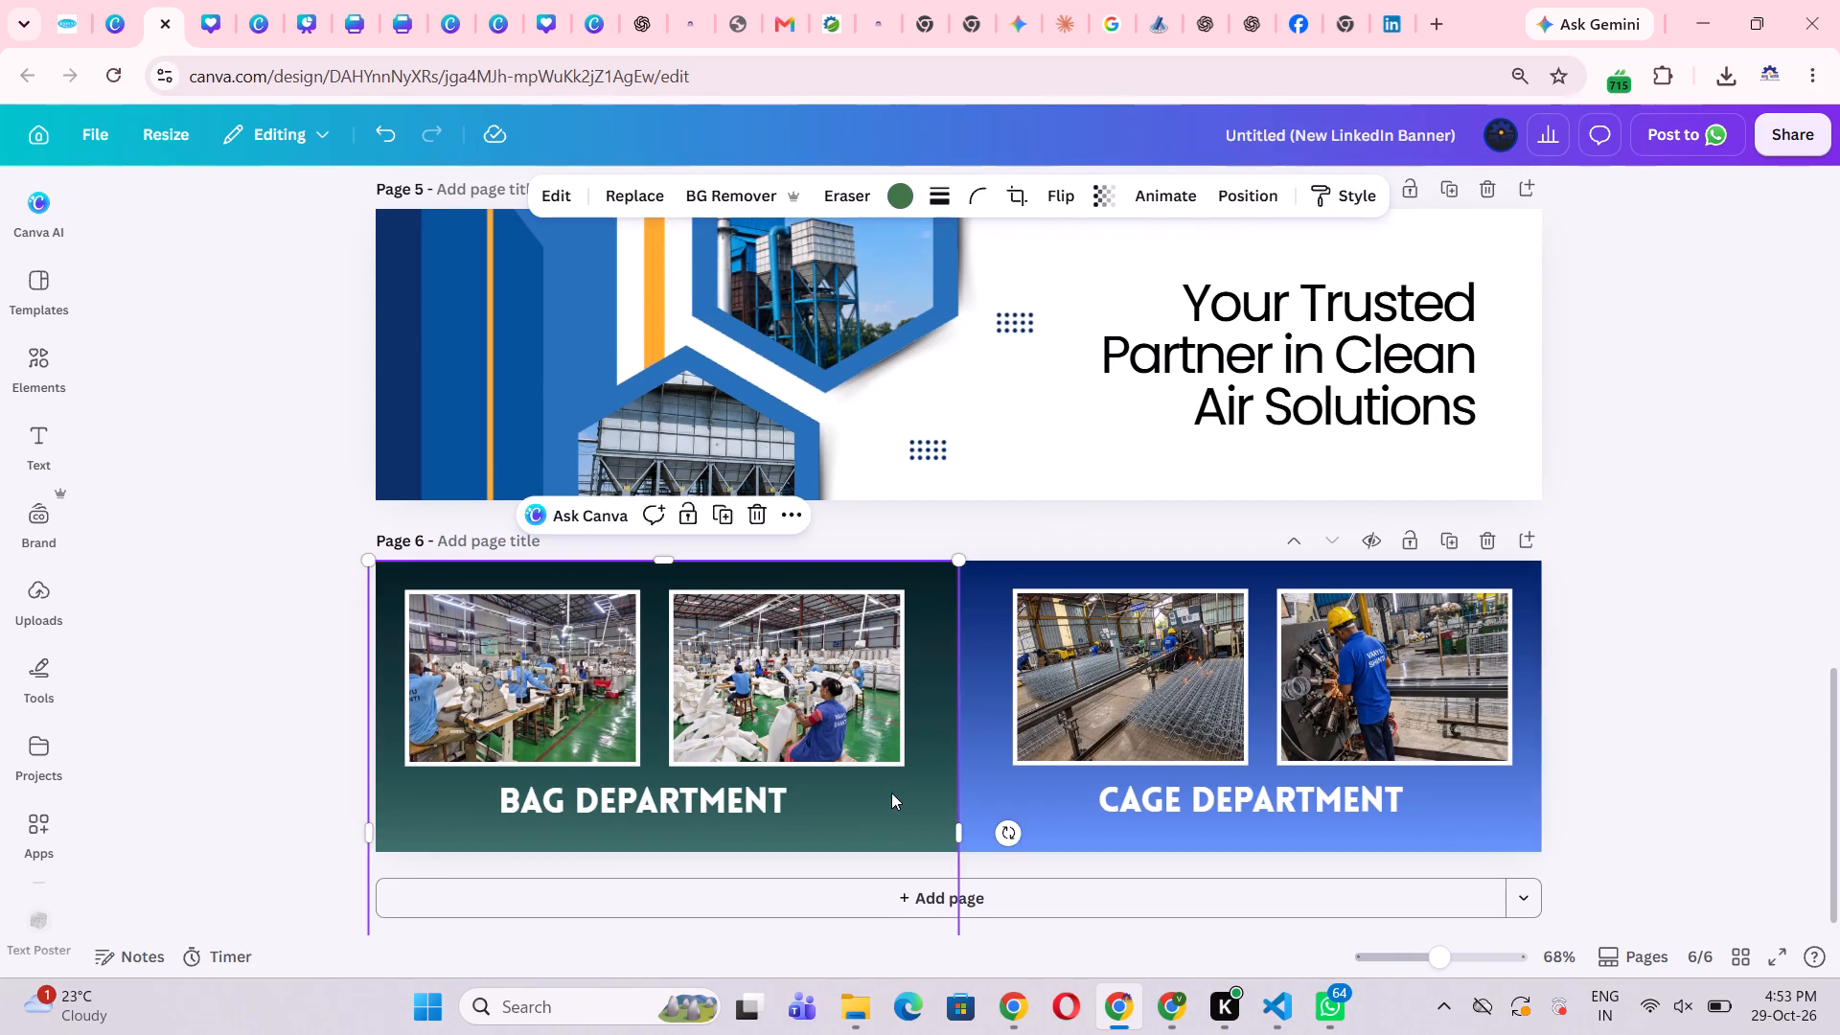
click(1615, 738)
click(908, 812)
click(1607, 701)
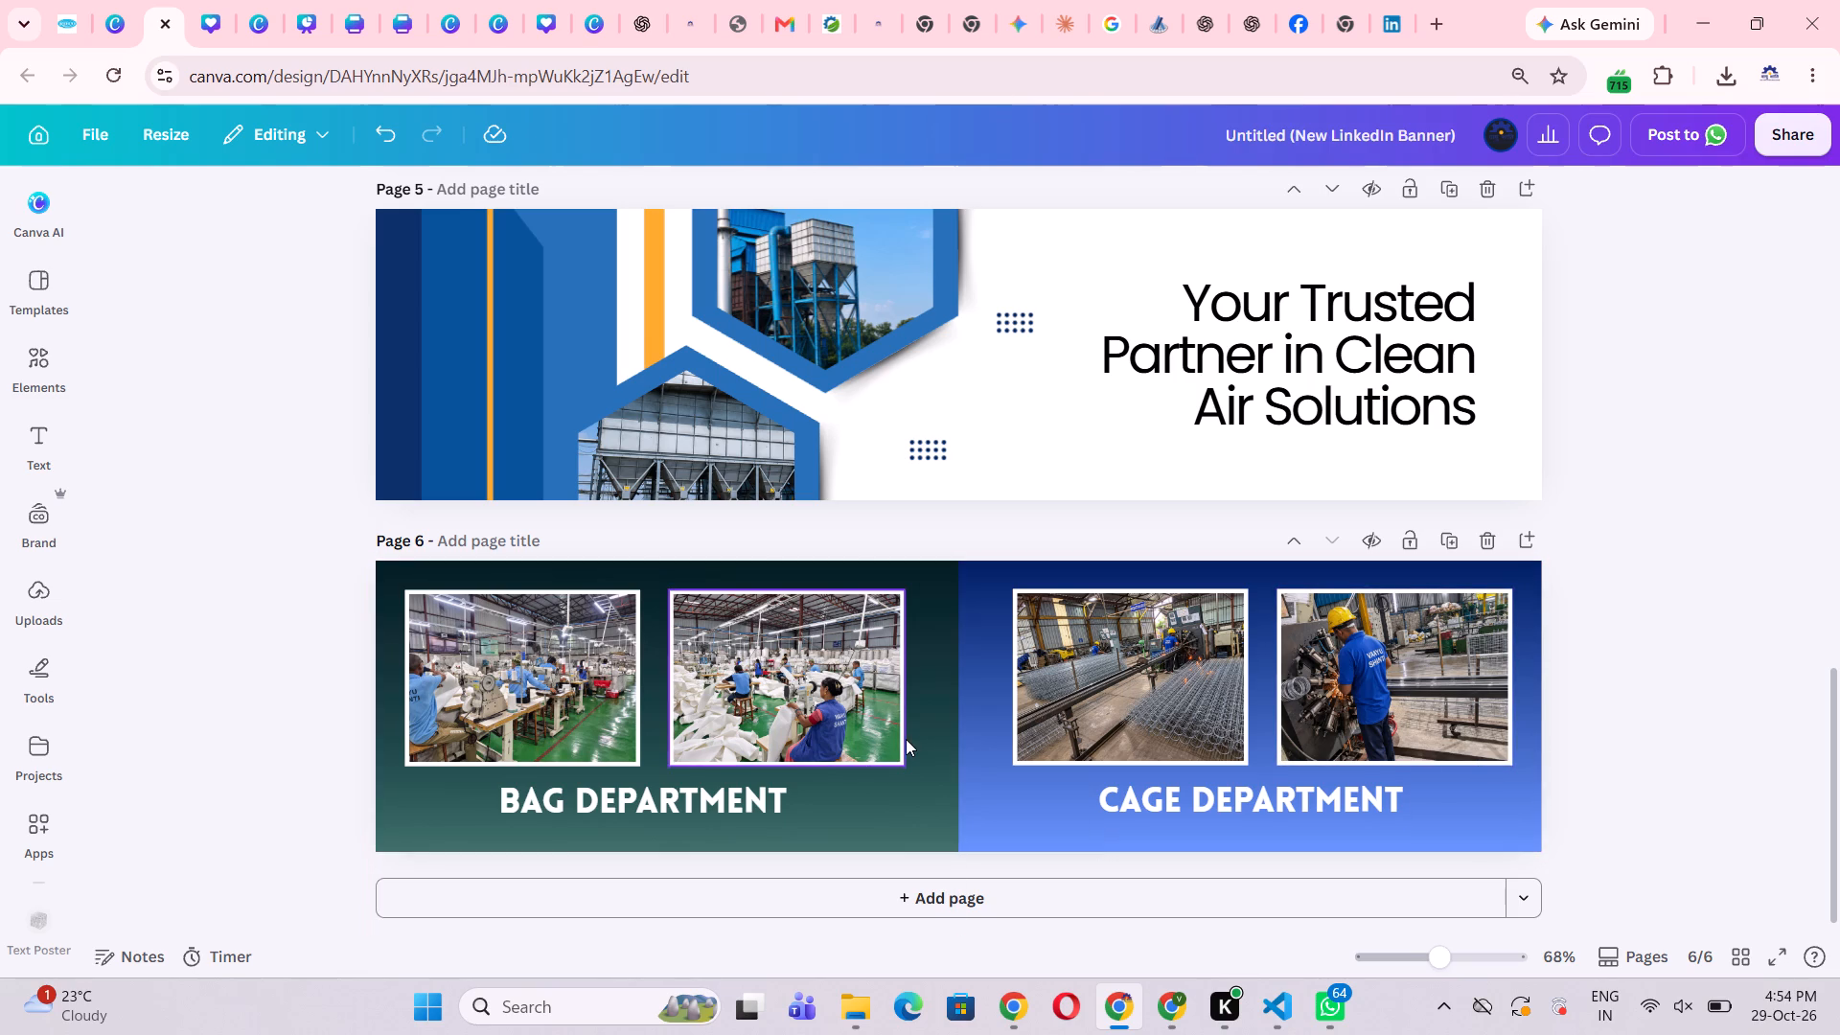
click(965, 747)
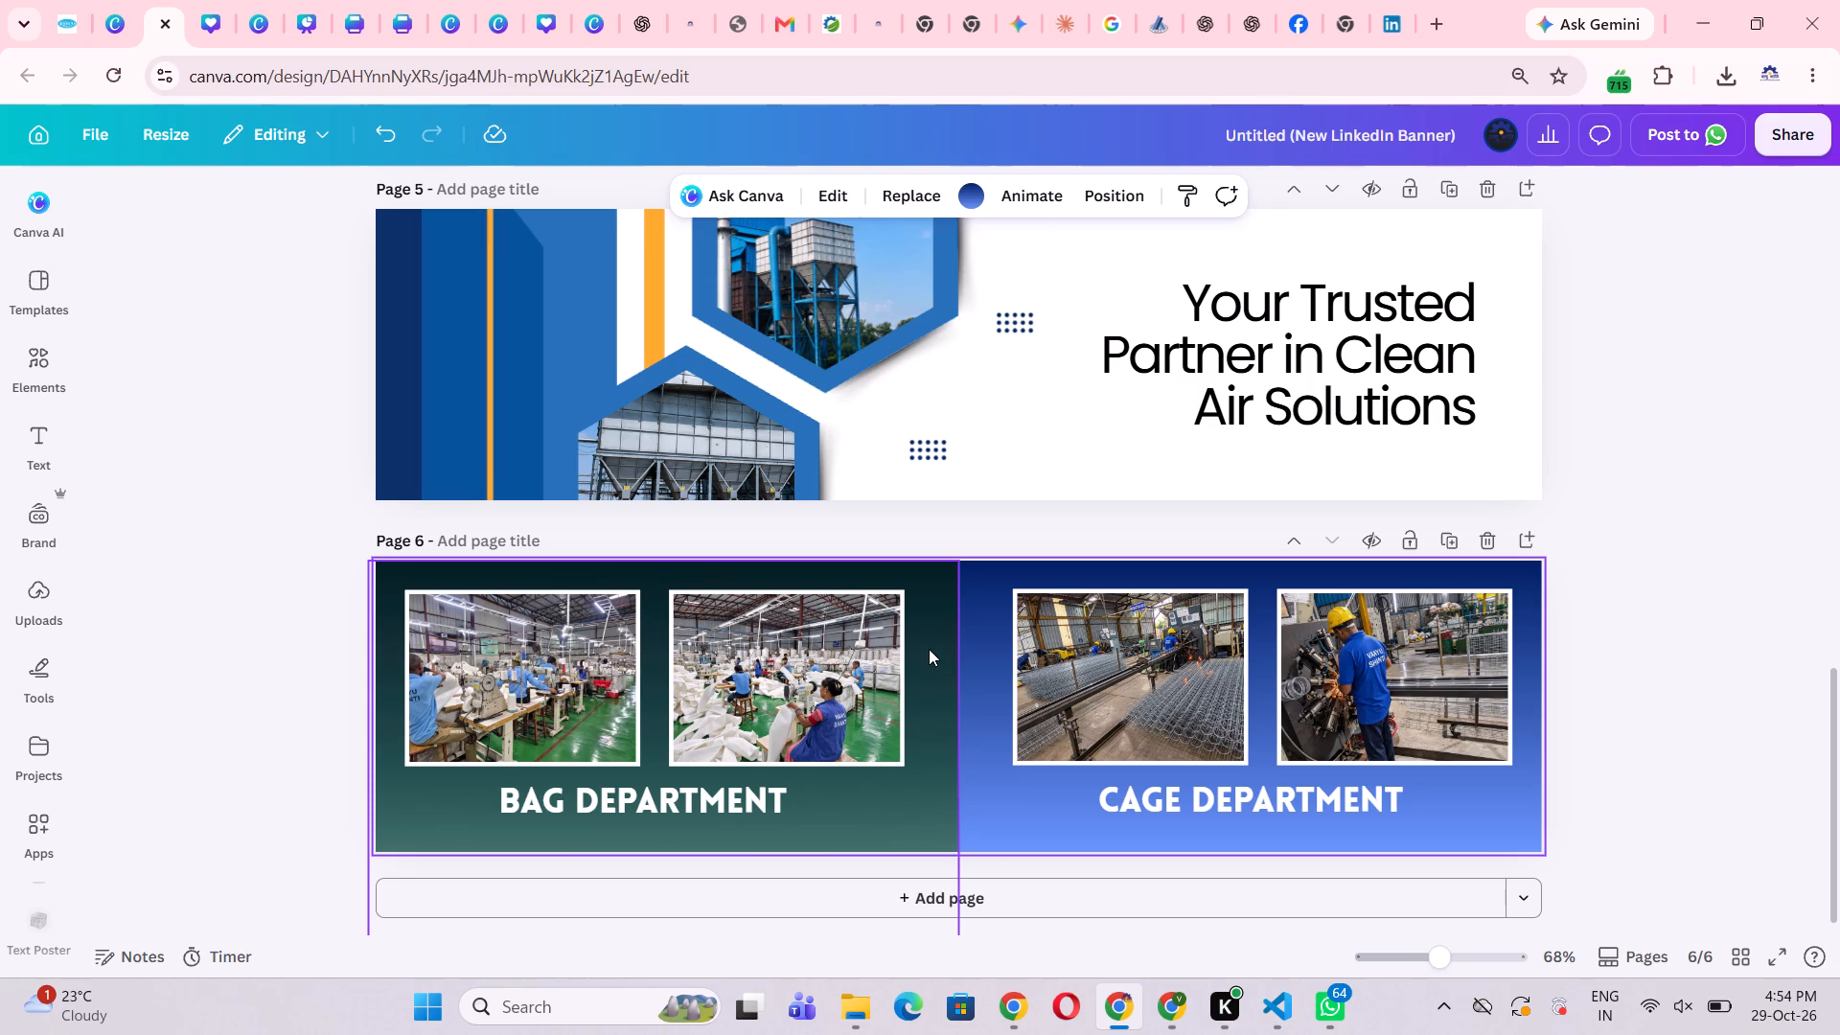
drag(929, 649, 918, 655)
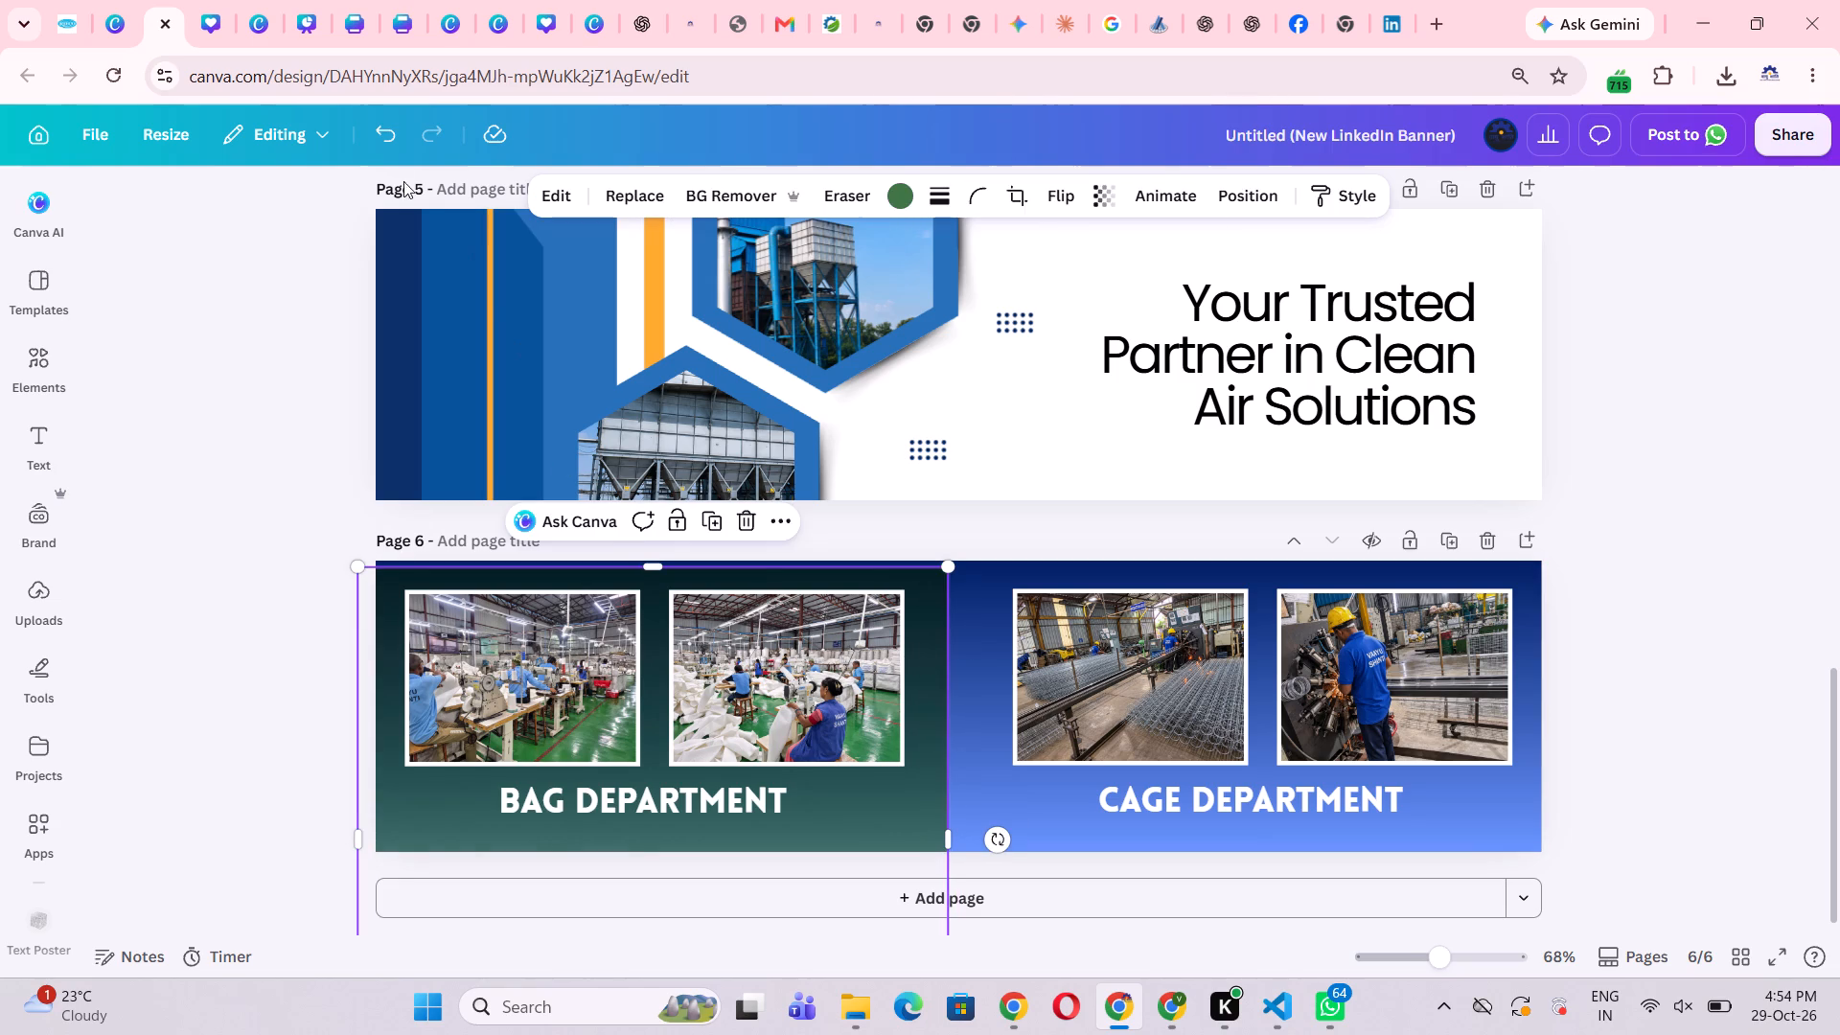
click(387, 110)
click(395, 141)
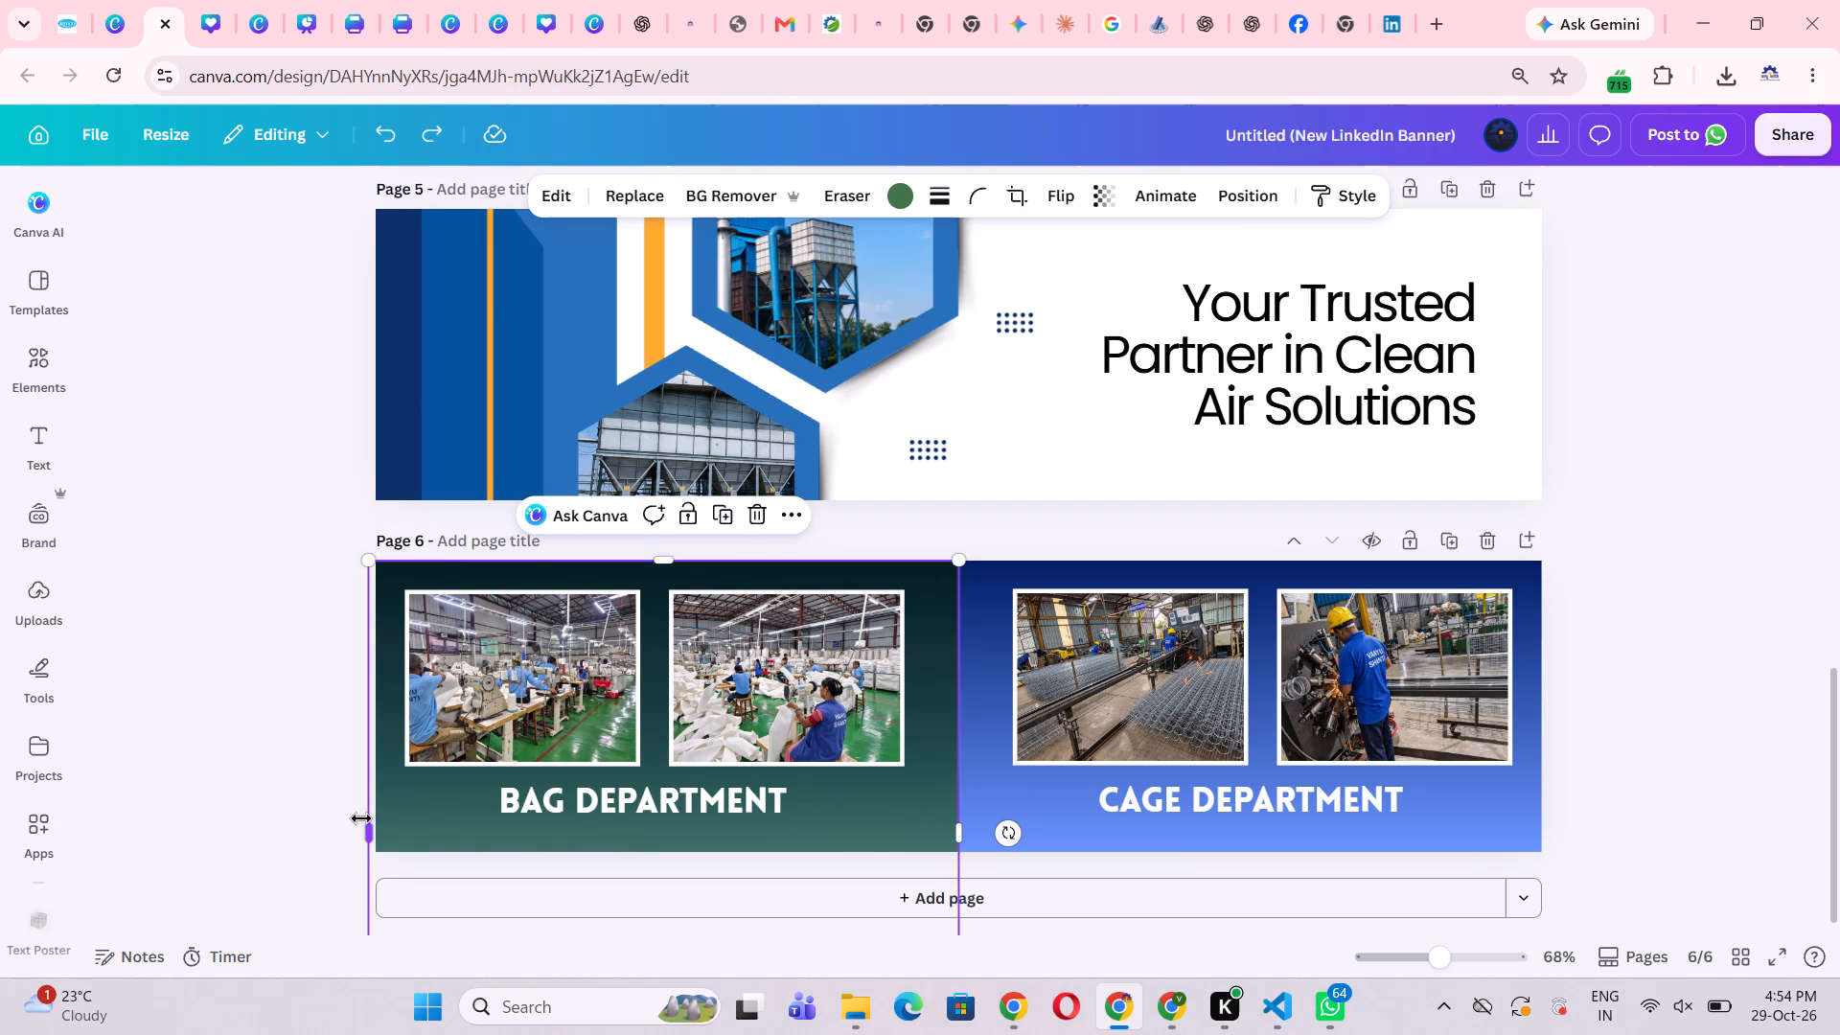
Trim the outer edge of the green gradient behind the Bag Department so it meets the page's edge, about 792 wide.
click(361, 818)
drag(368, 828, 381, 825)
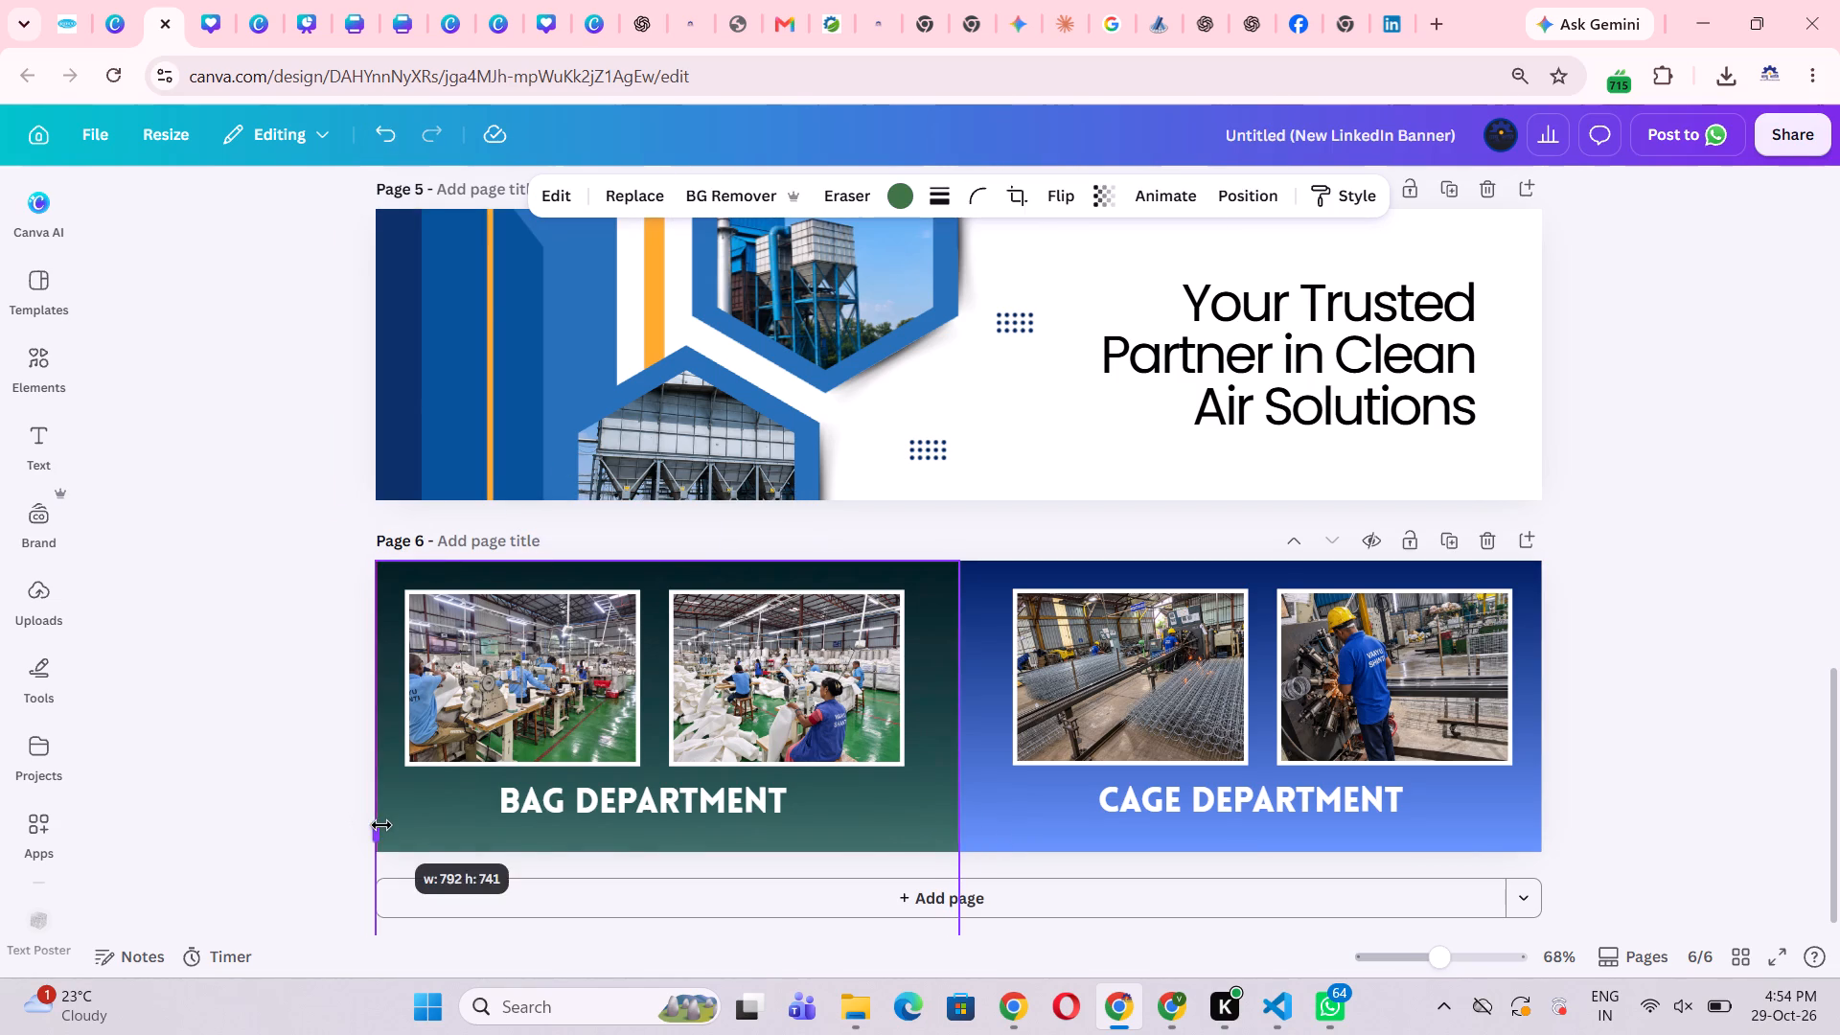
drag(381, 825, 381, 824)
click(352, 799)
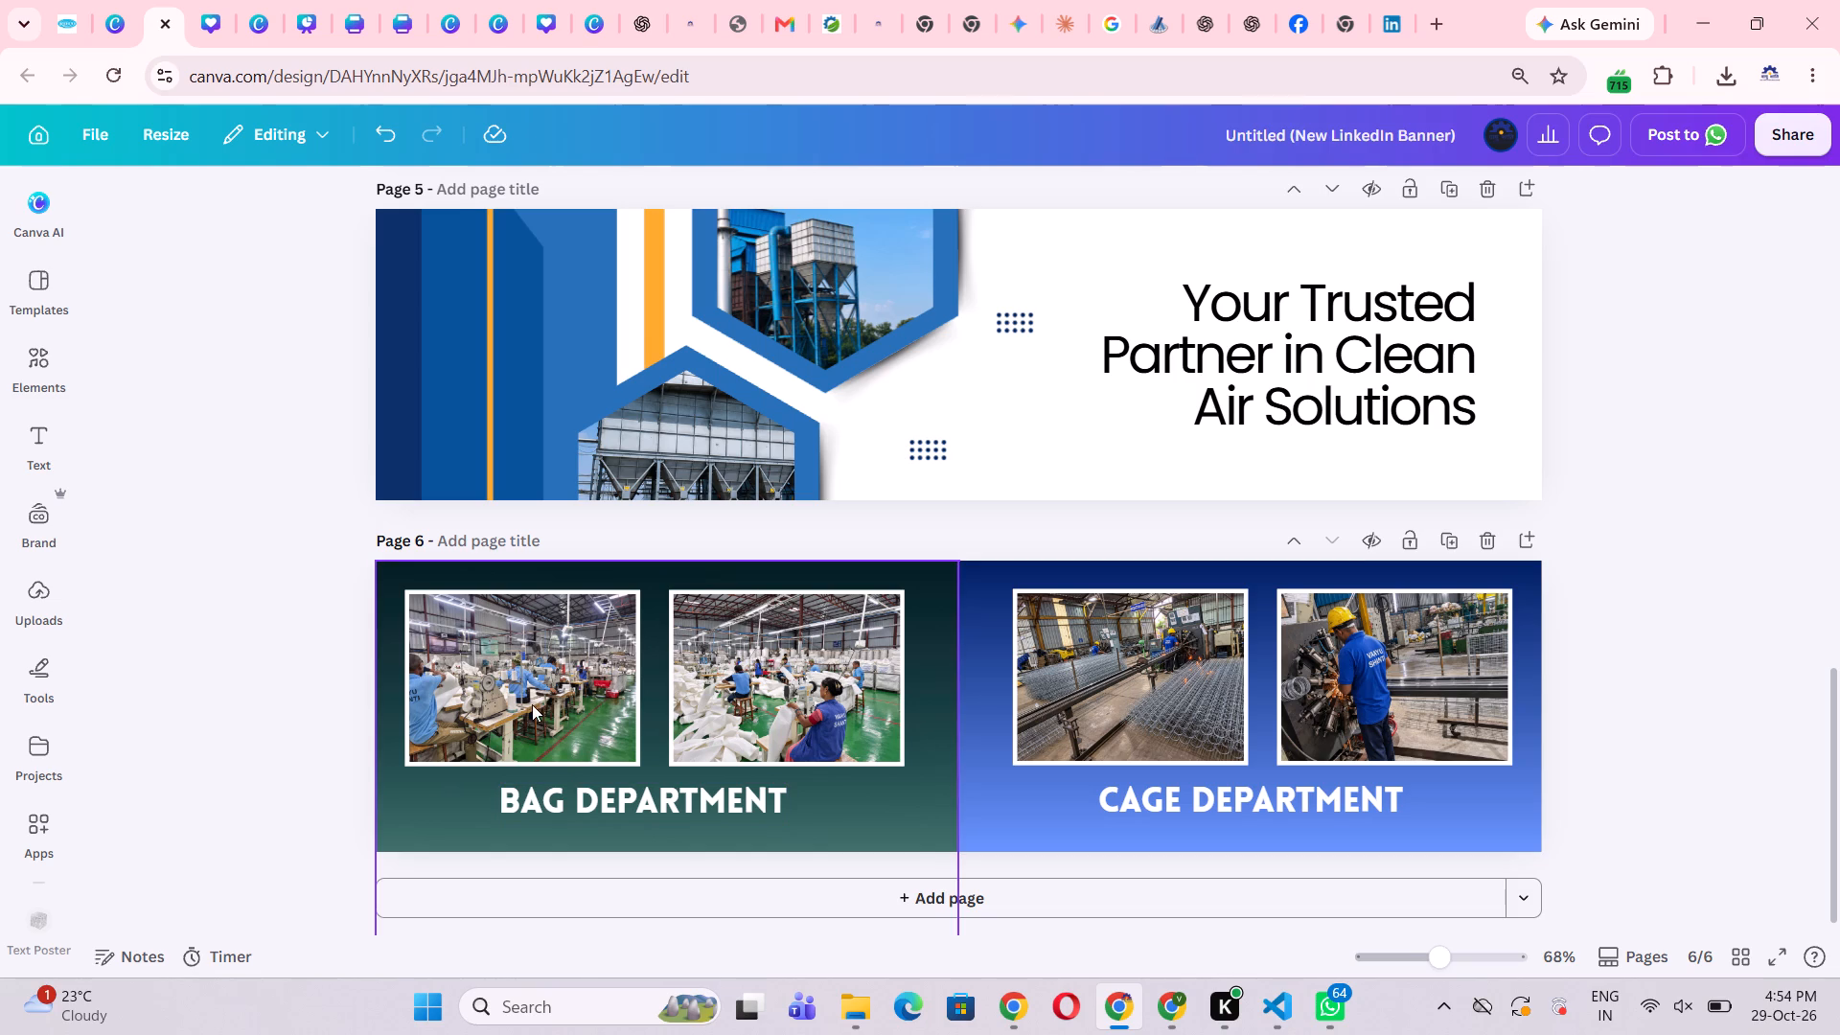
Lock the green gradient photo behind the Bag Department on page 6.
click(929, 790)
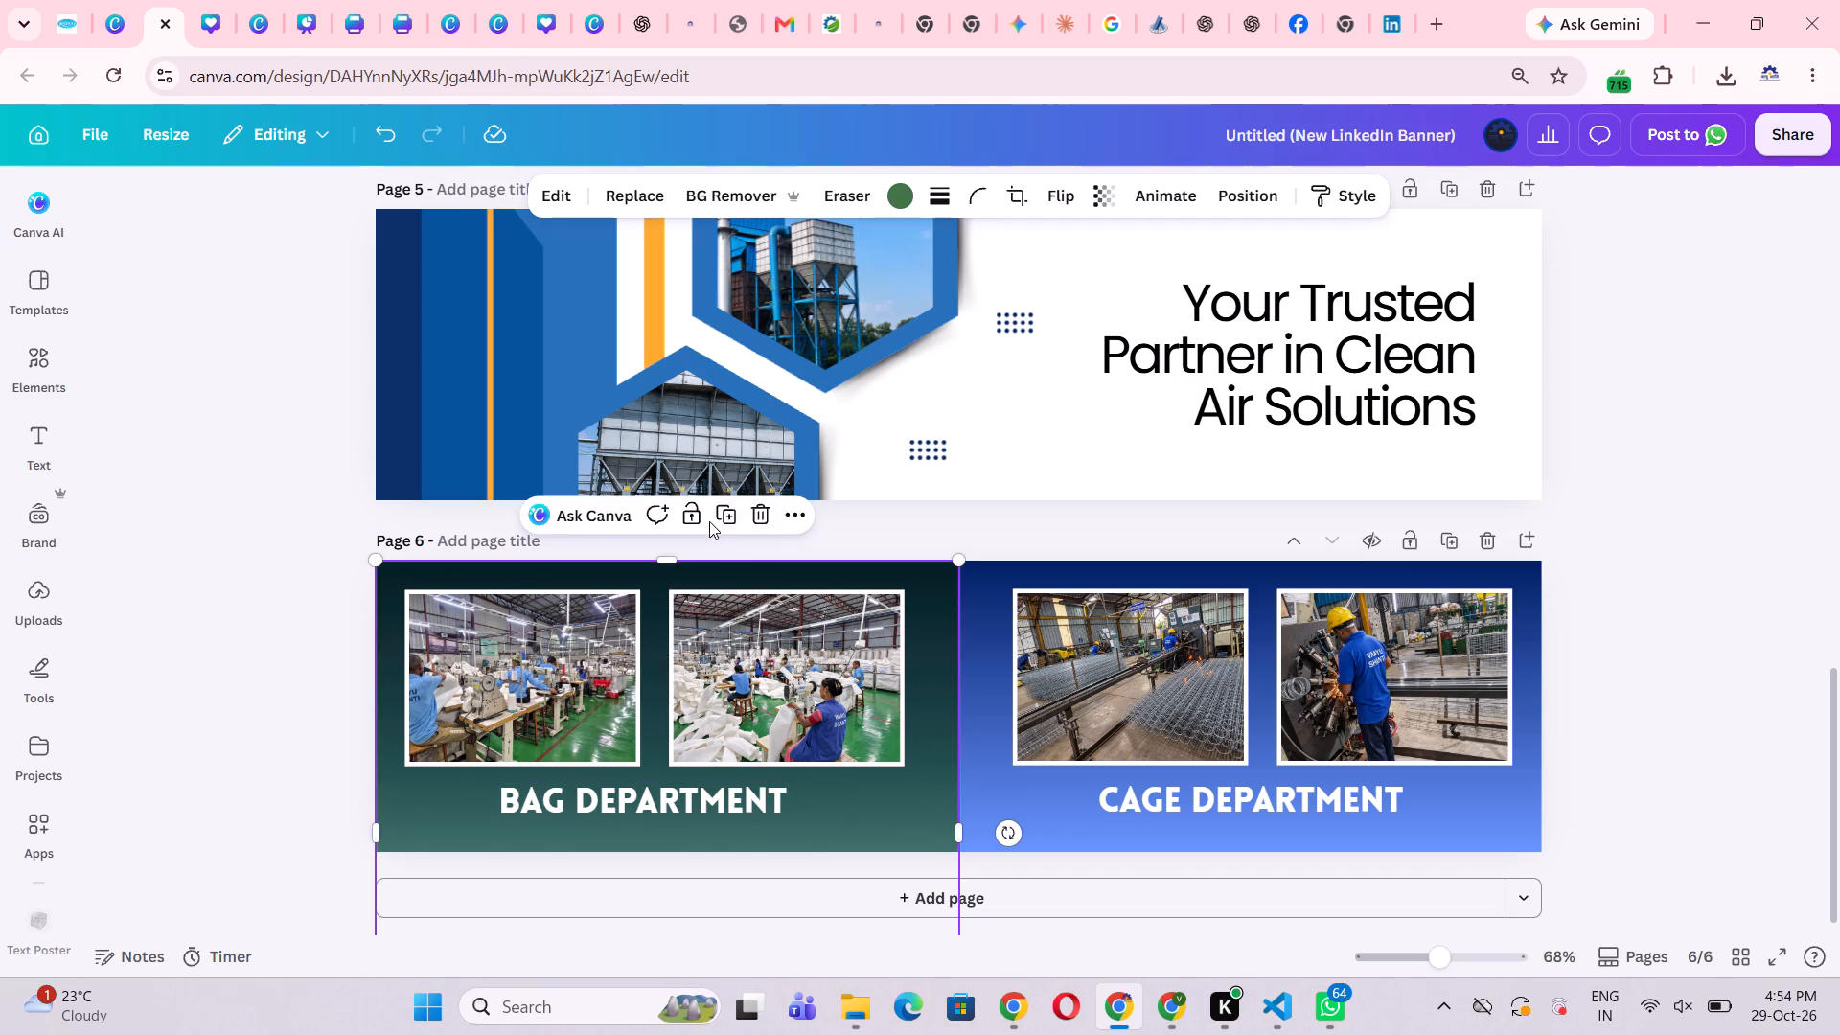
click(696, 517)
click(1713, 677)
click(890, 773)
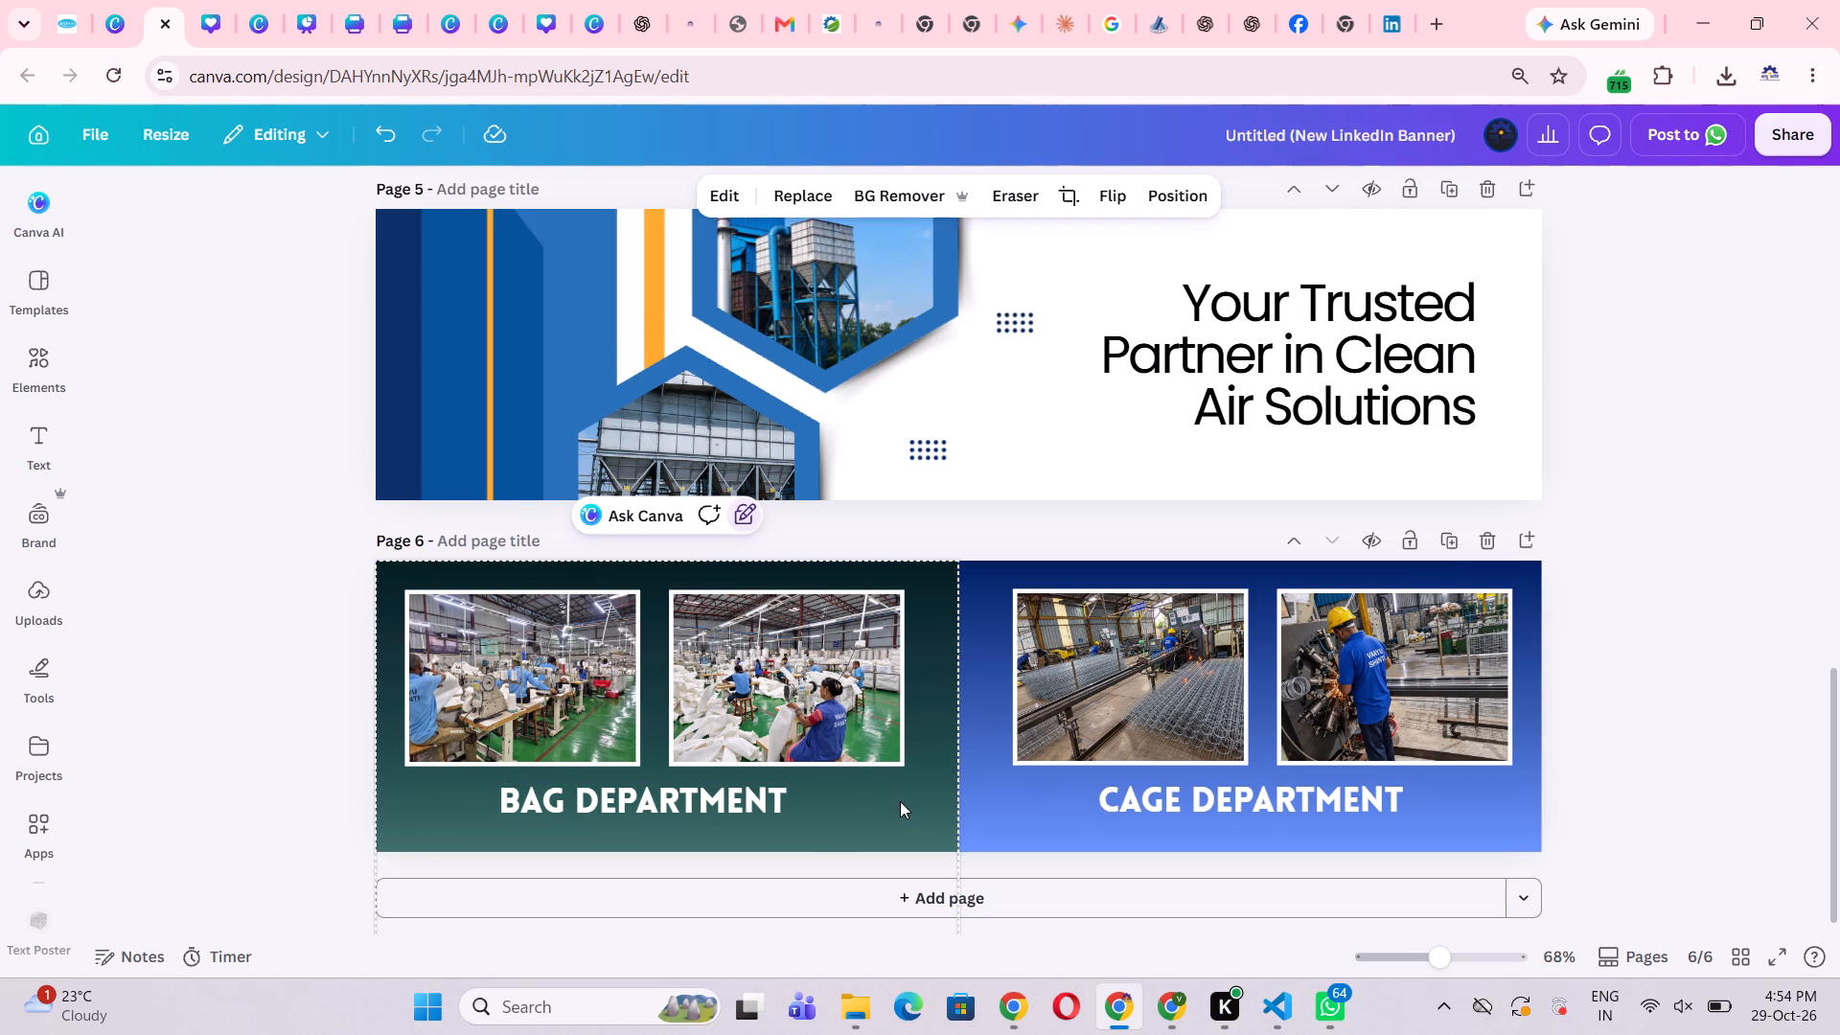
click(900, 802)
click(1749, 755)
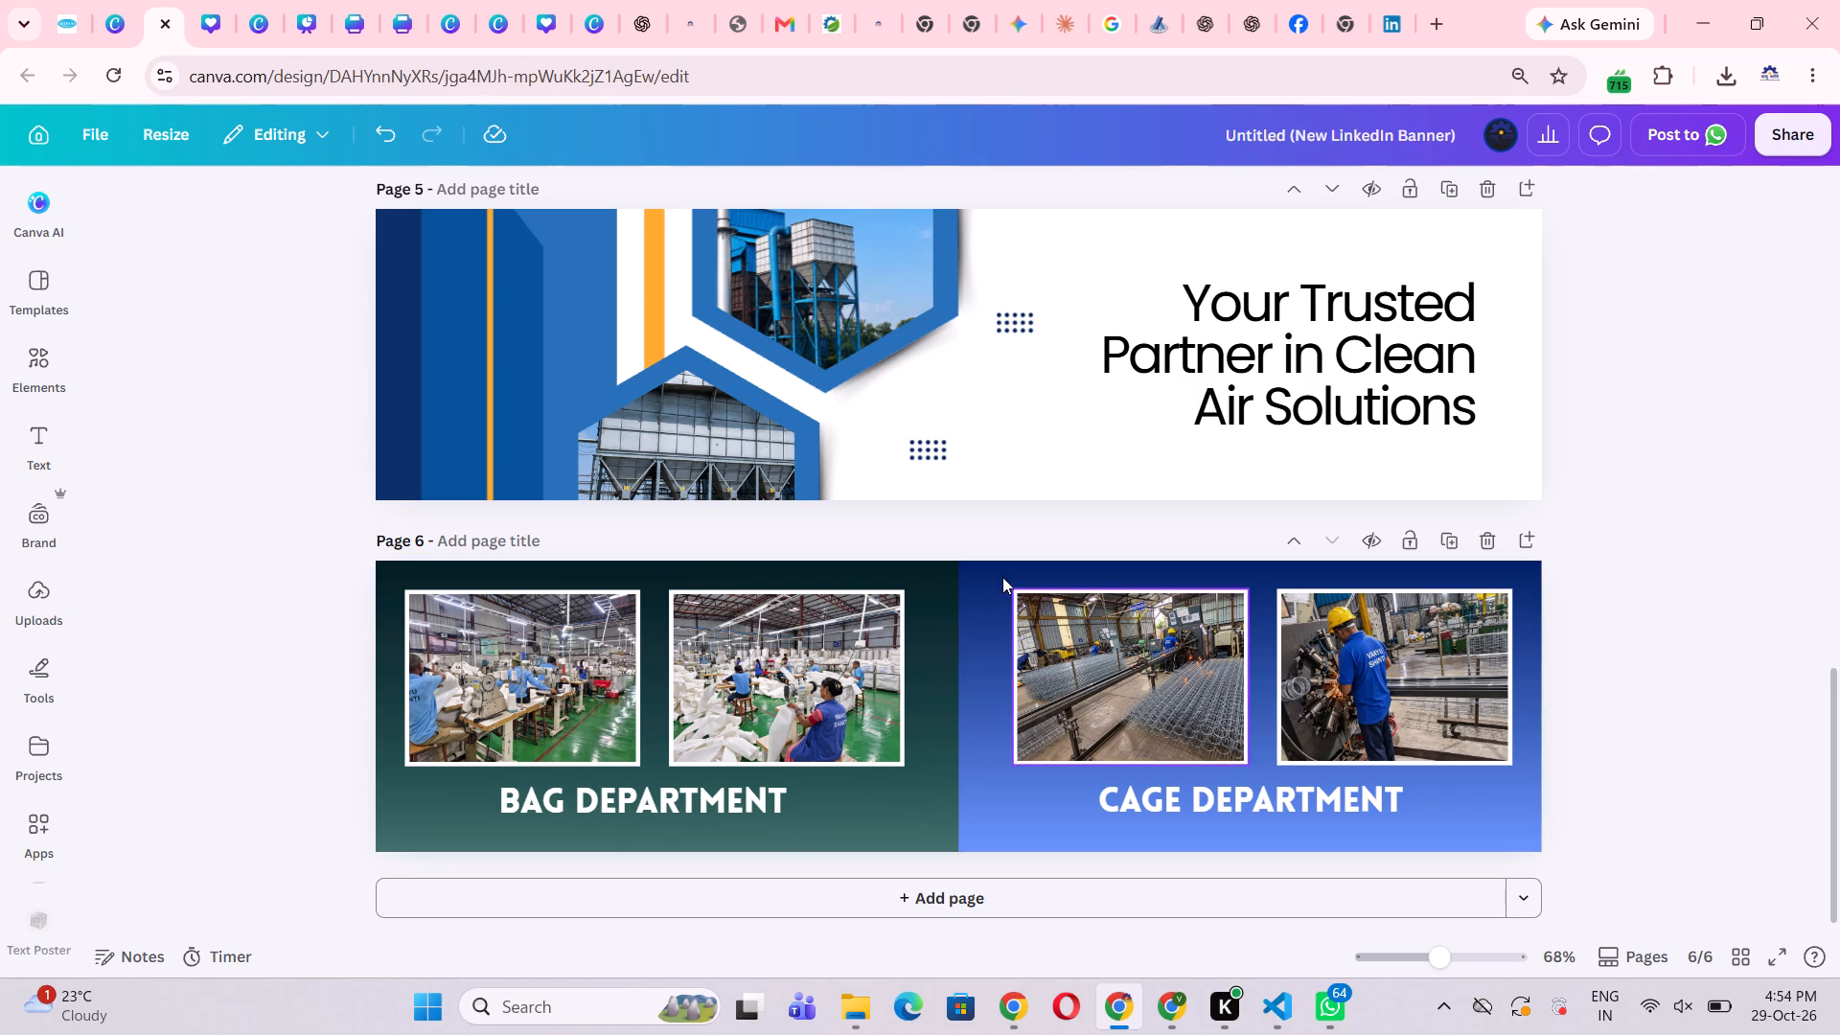
Enlarge the two Cage Department photos and their heading together to text size 37.3 and centre them on the blue half.
drag(1002, 577, 1477, 834)
drag(1470, 796, 1469, 797)
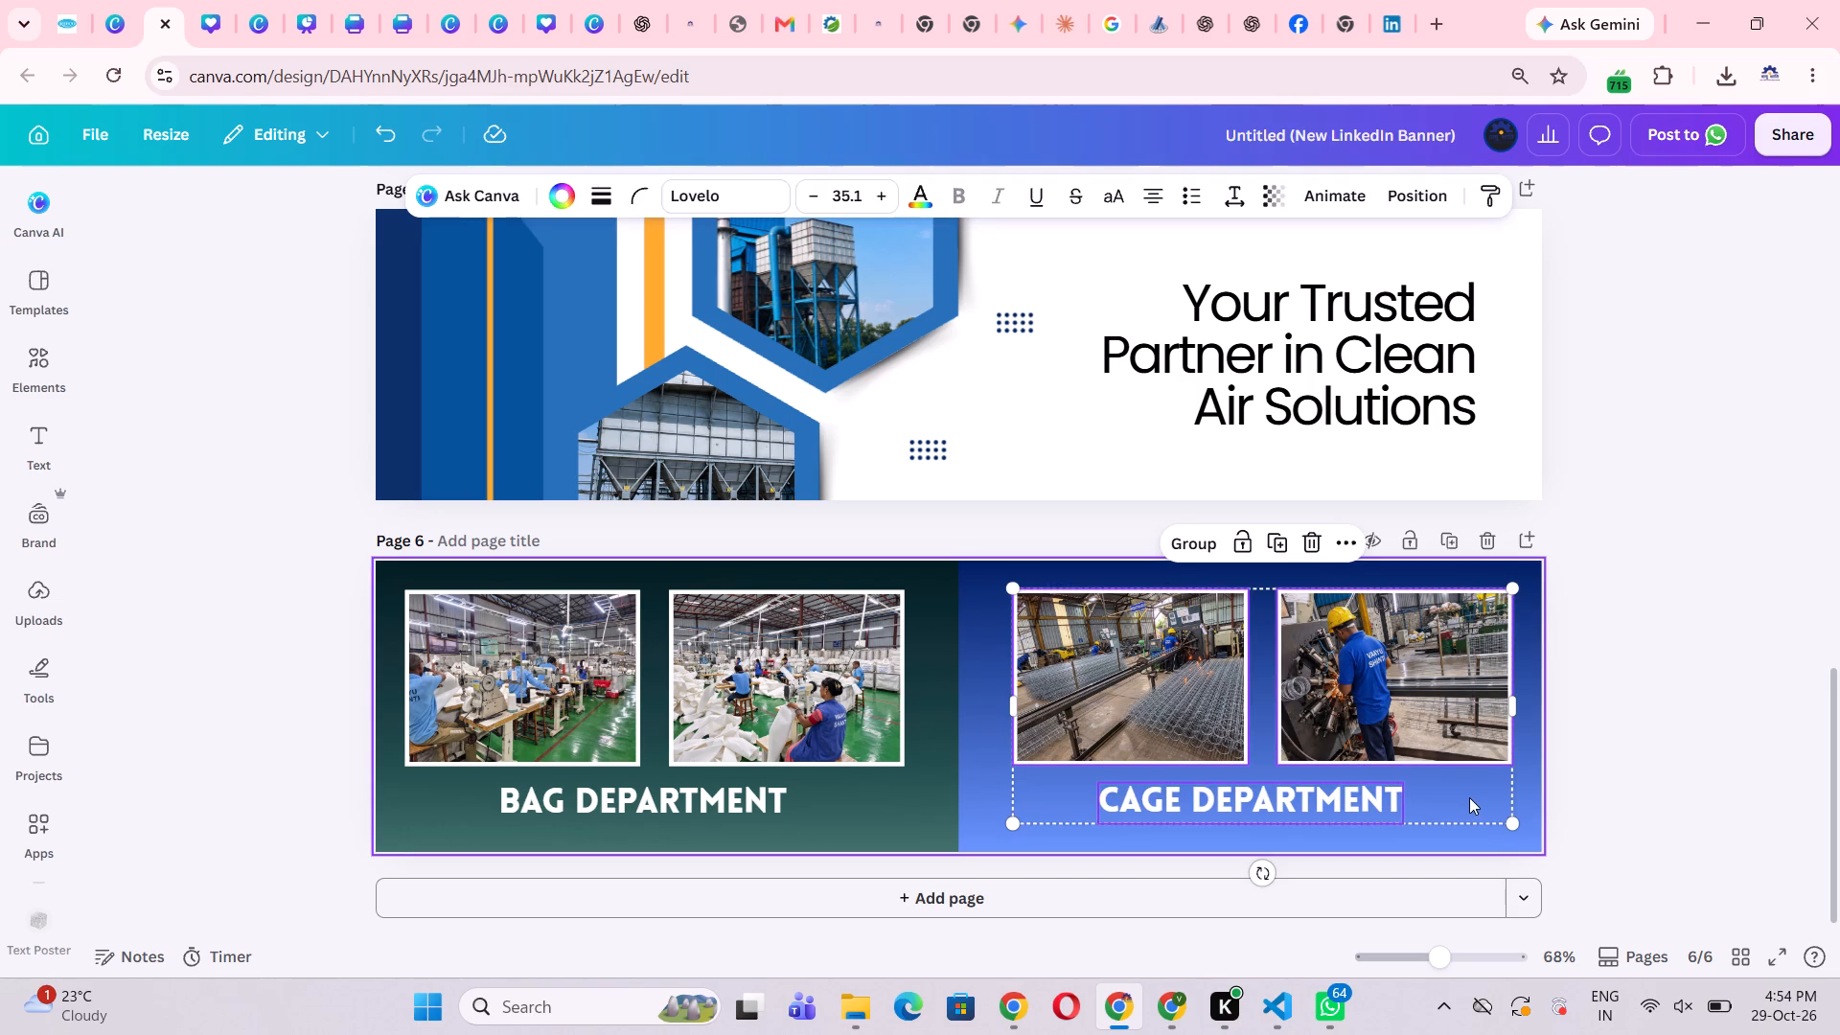
drag(1469, 797, 1461, 801)
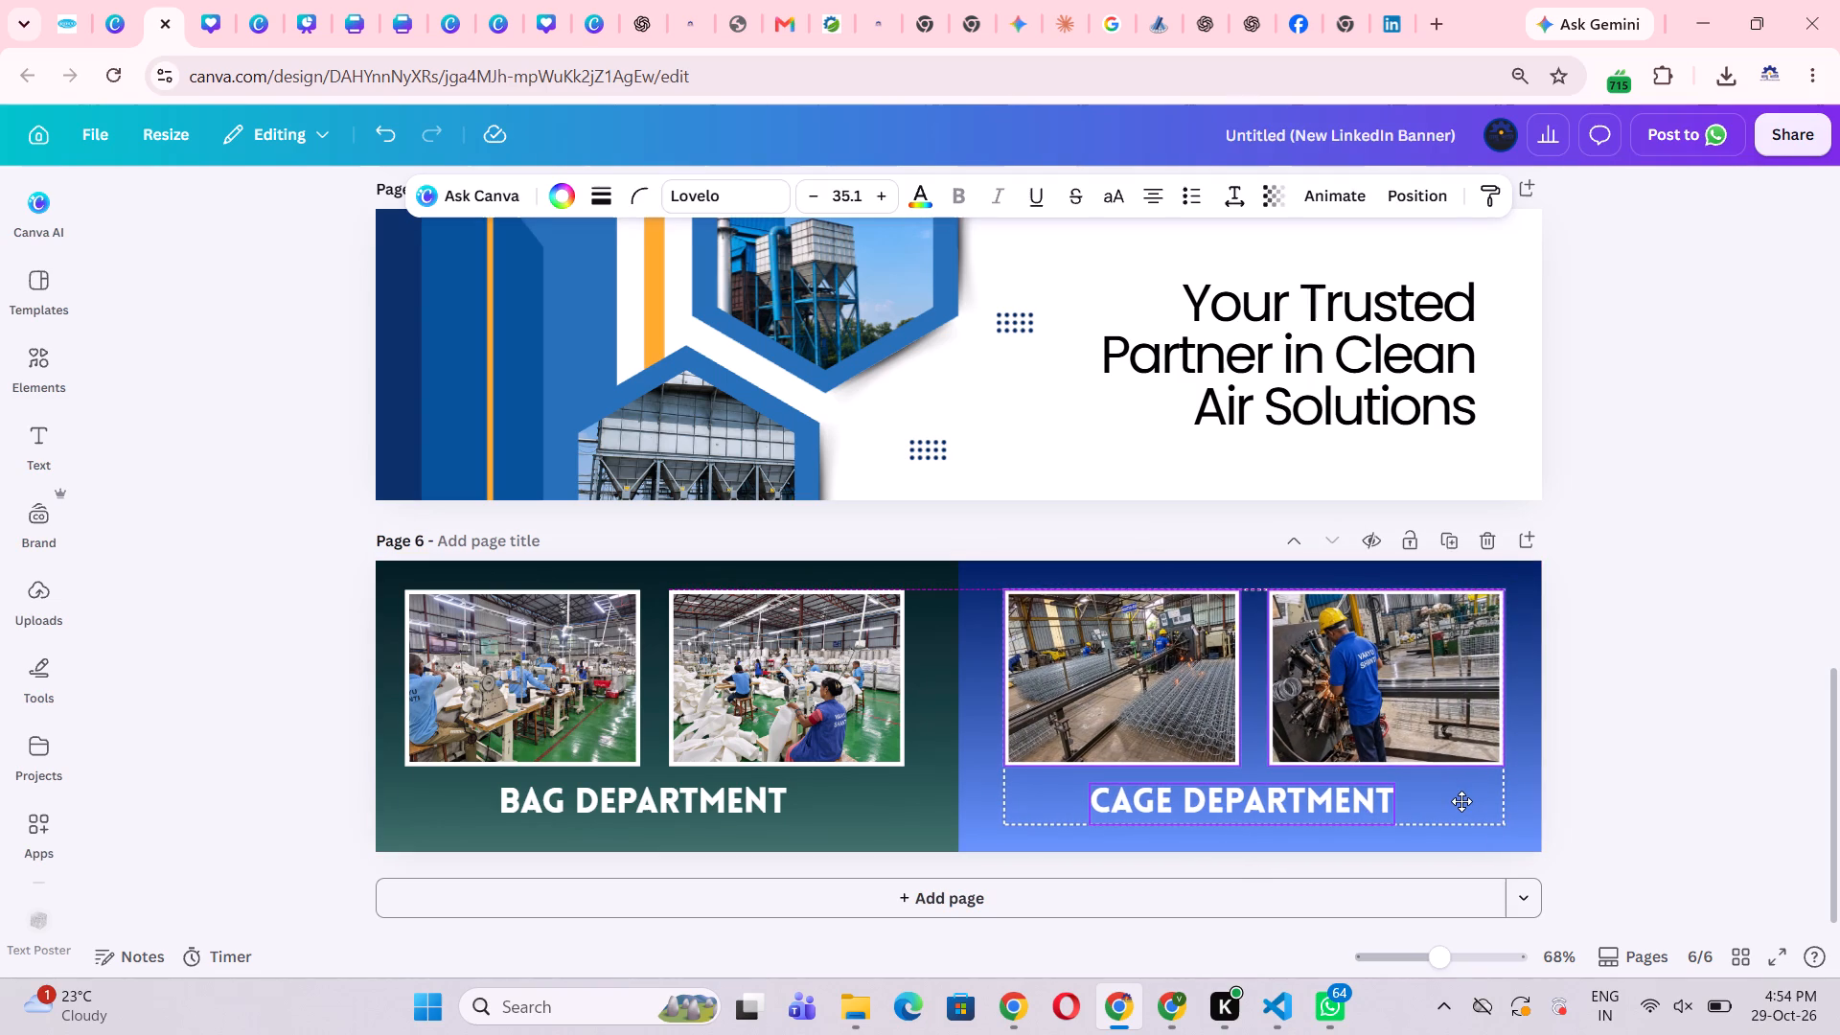
drag(1461, 801, 1460, 803)
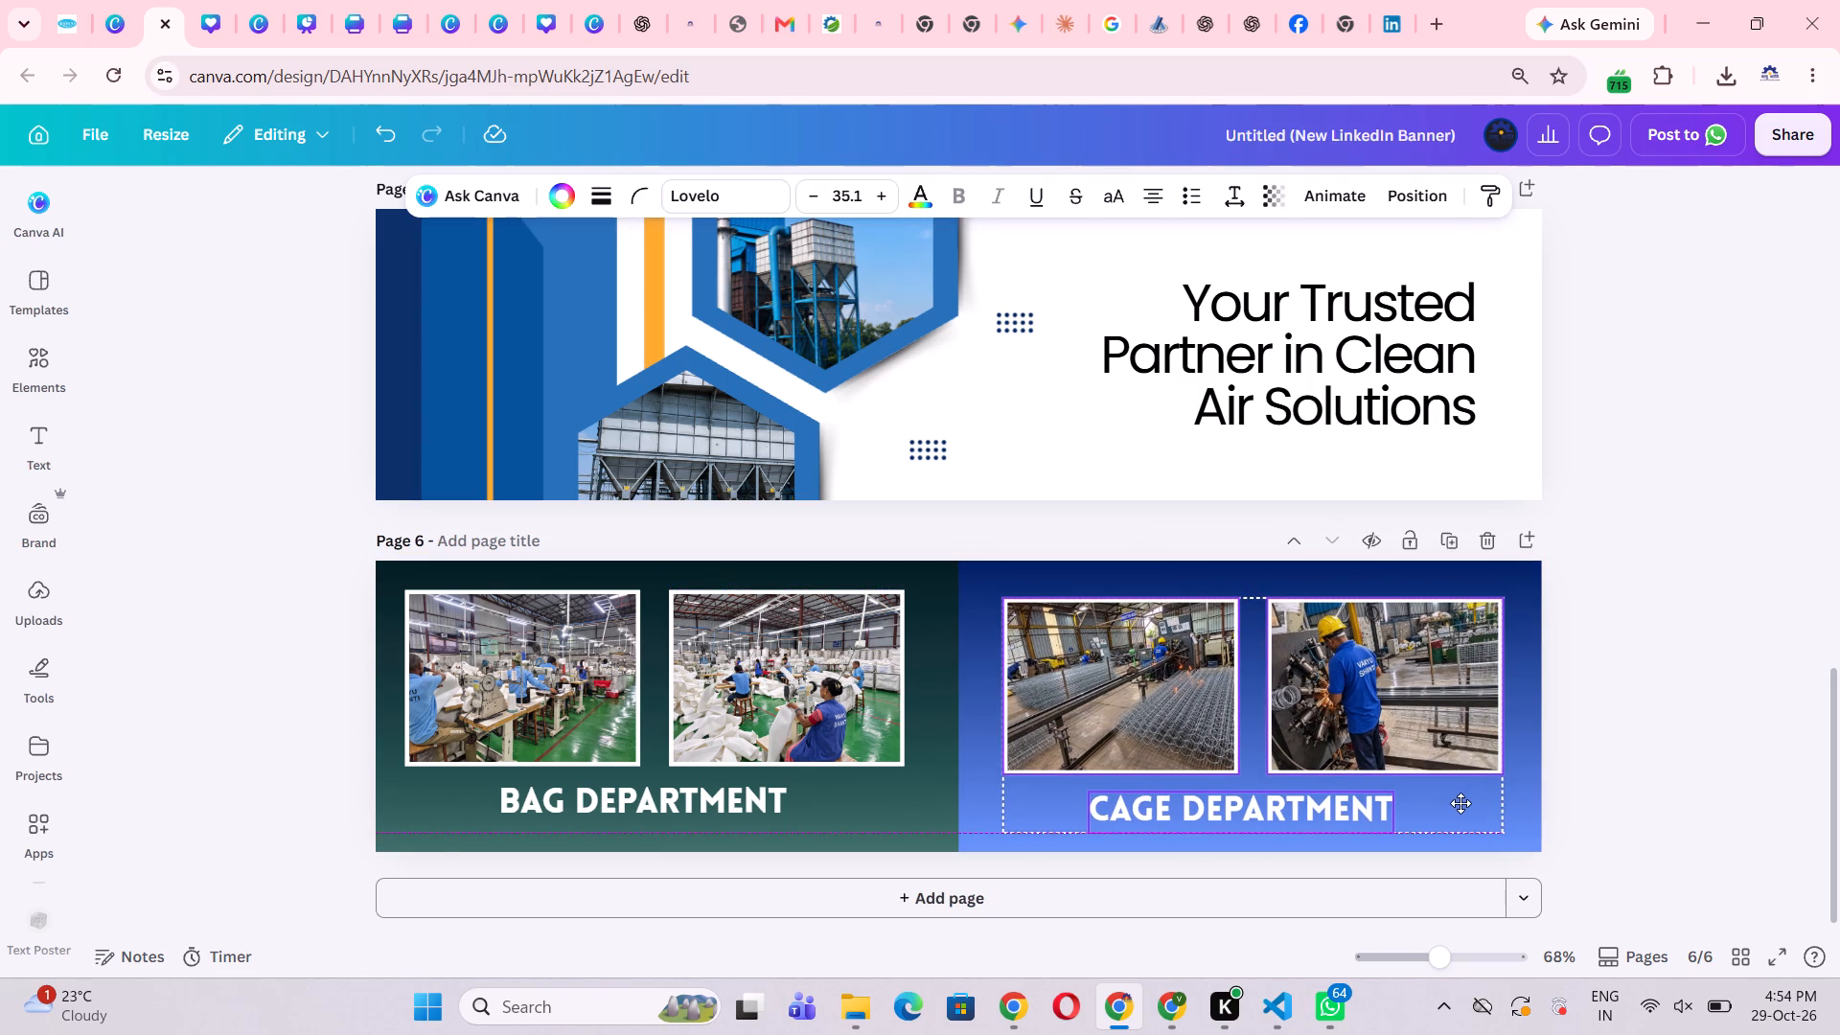
drag(1460, 803, 1460, 798)
drag(1498, 824, 1514, 852)
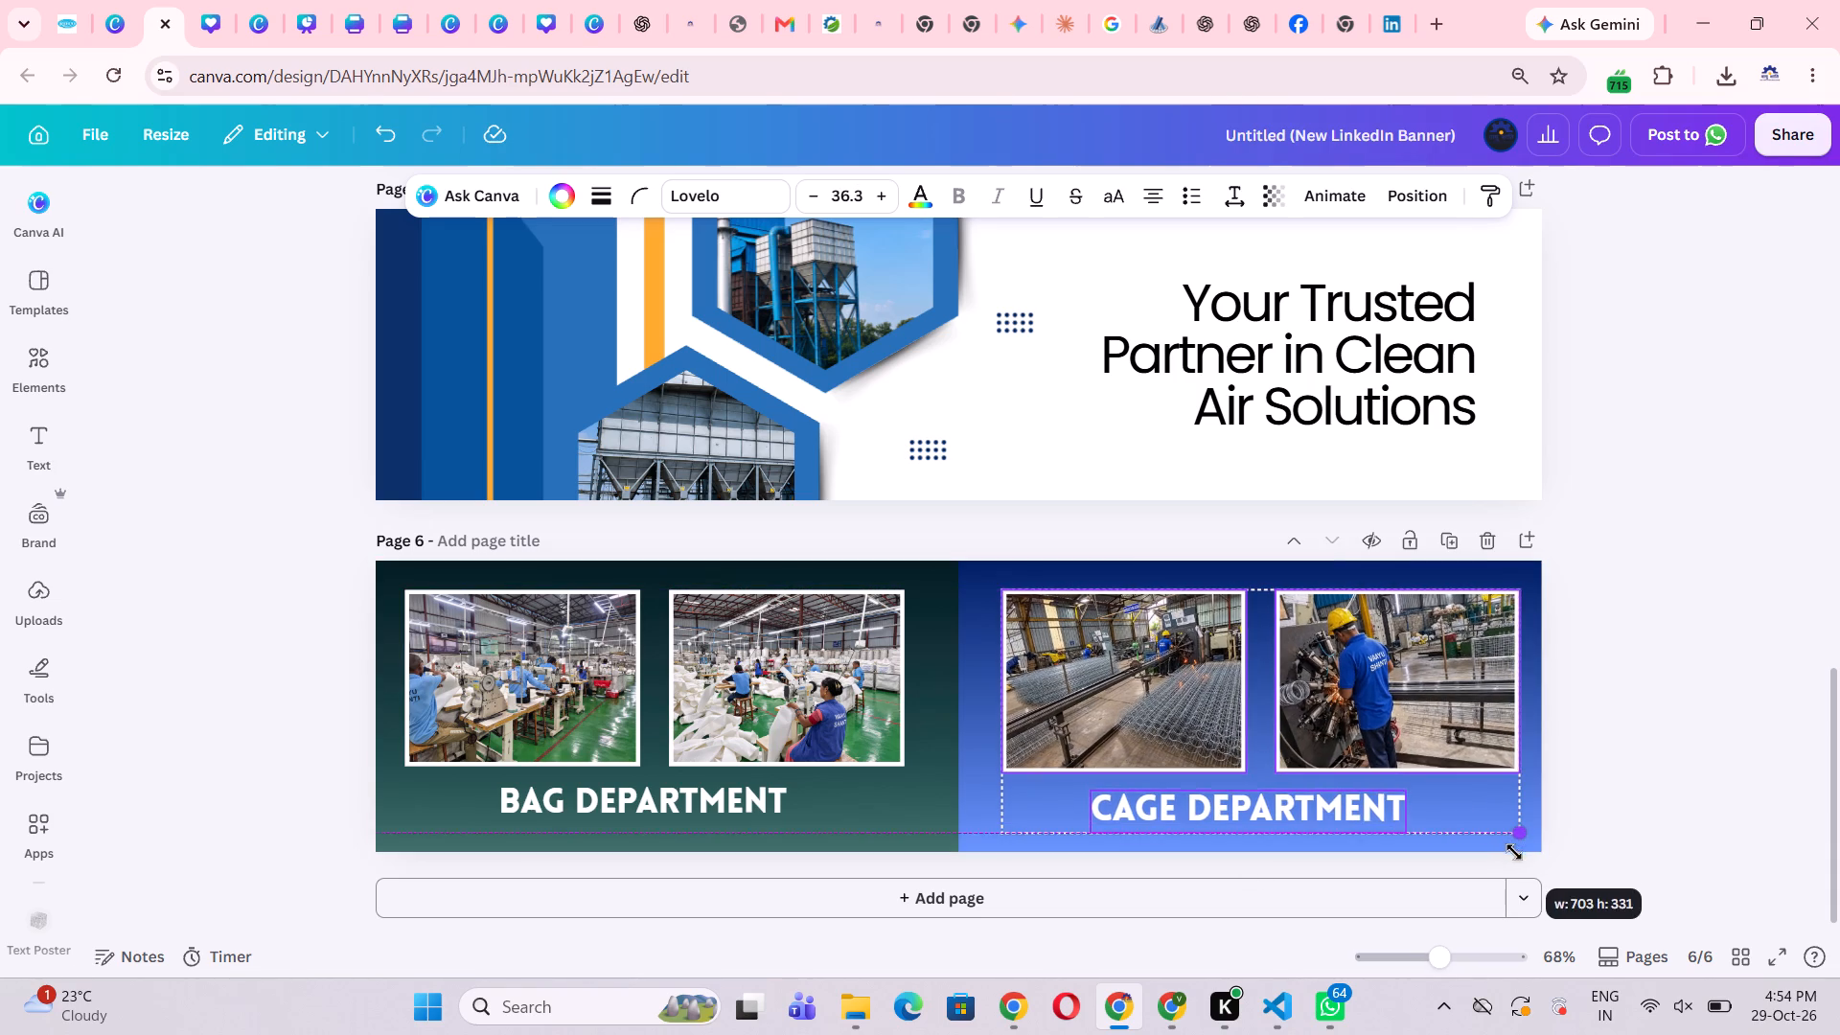
drag(1514, 852, 1519, 862)
drag(1502, 819, 1489, 819)
click(1609, 802)
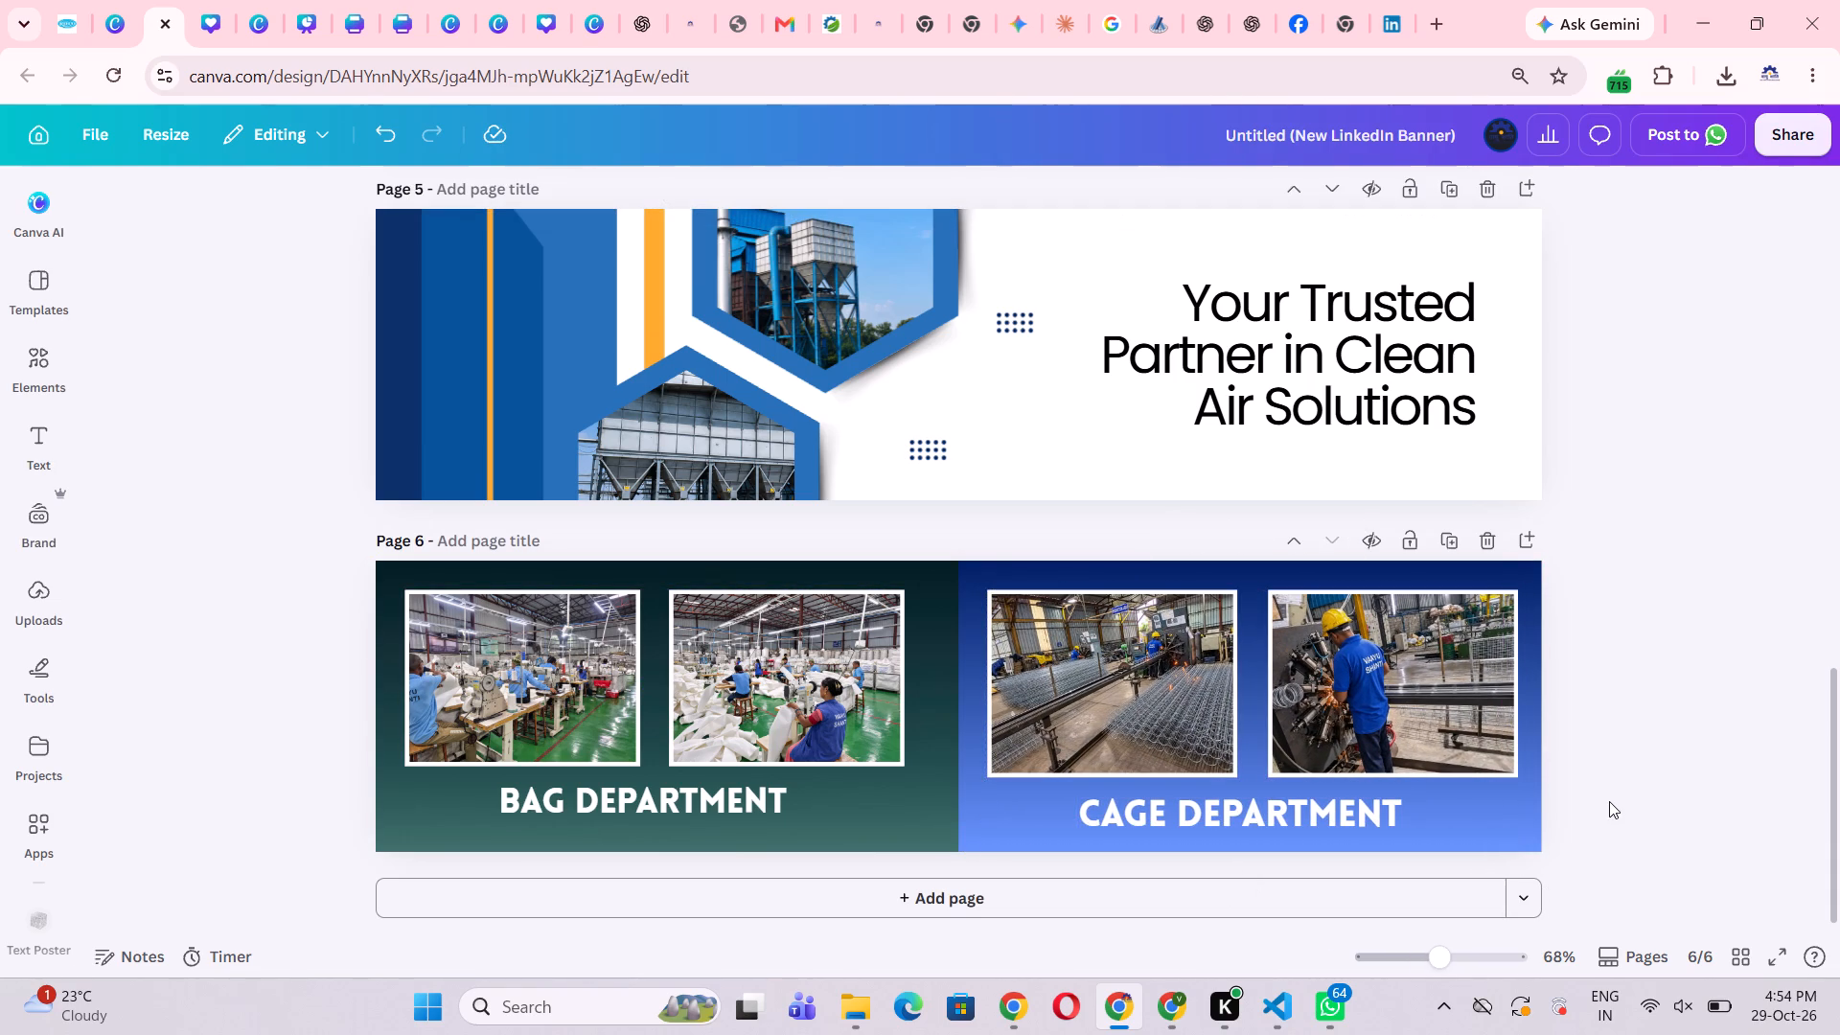
click(1260, 832)
click(1807, 787)
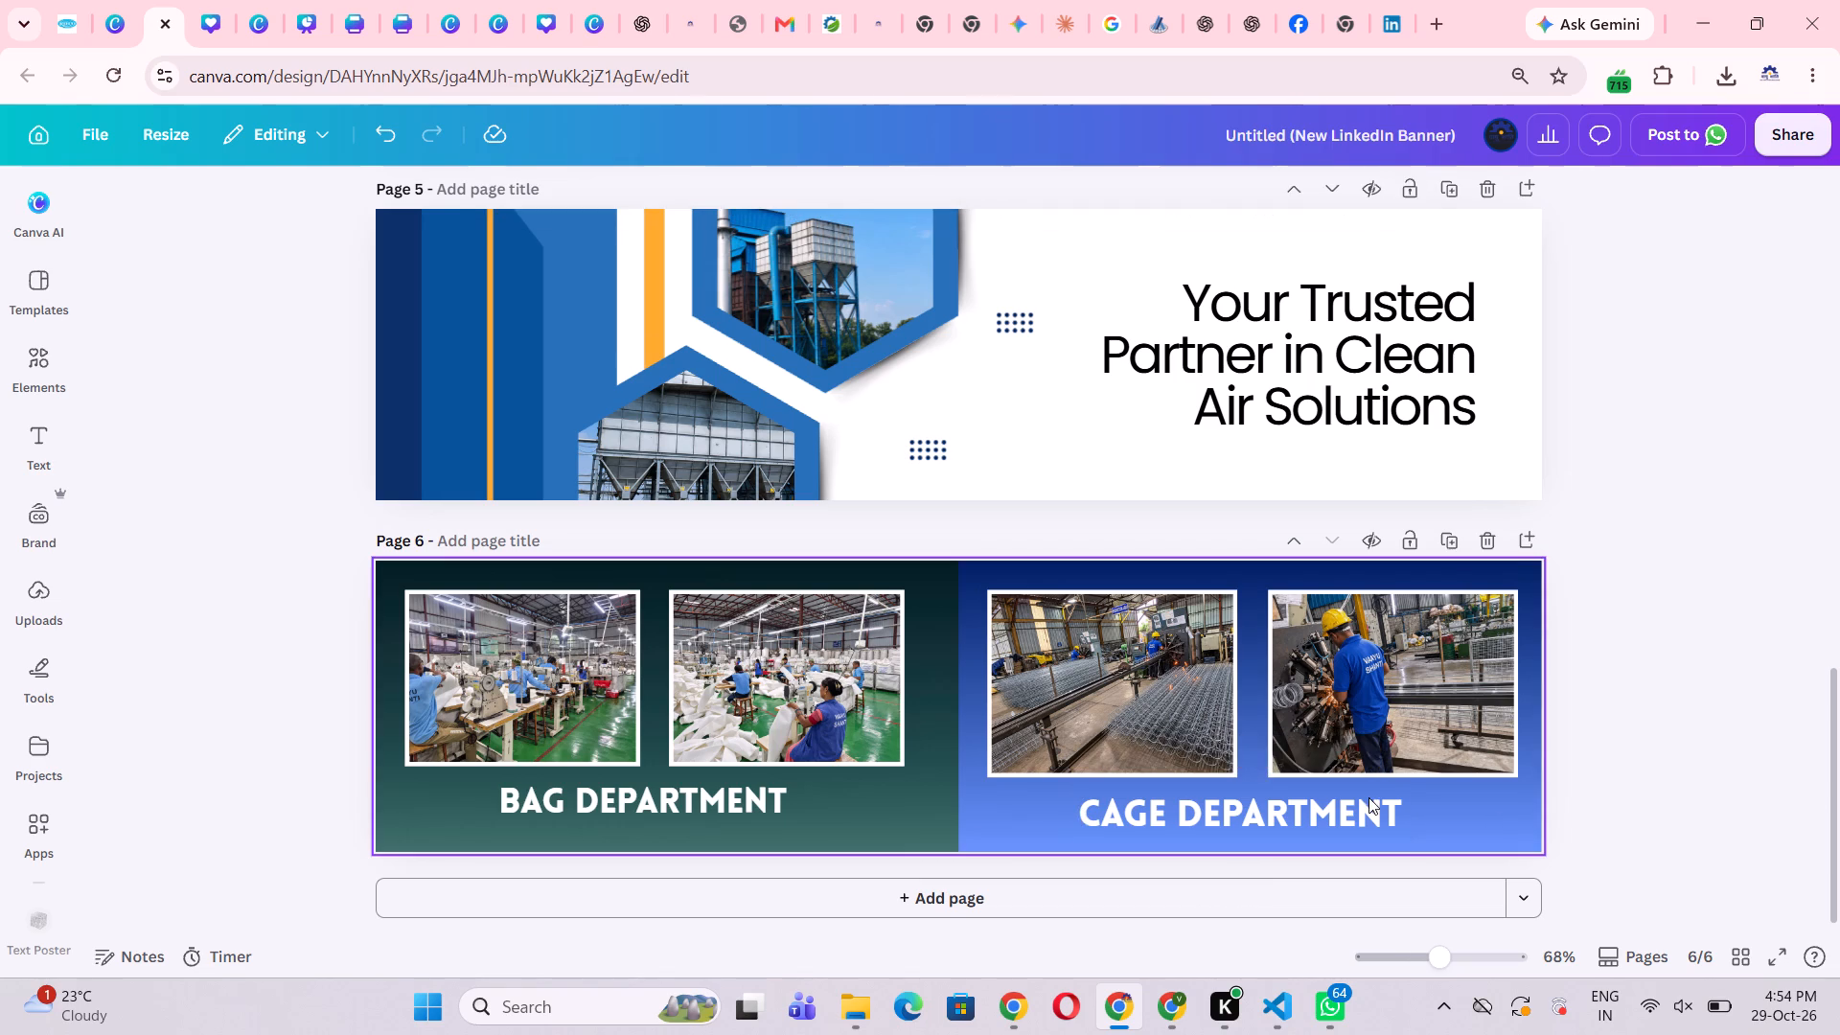
click(1361, 800)
click(1496, 802)
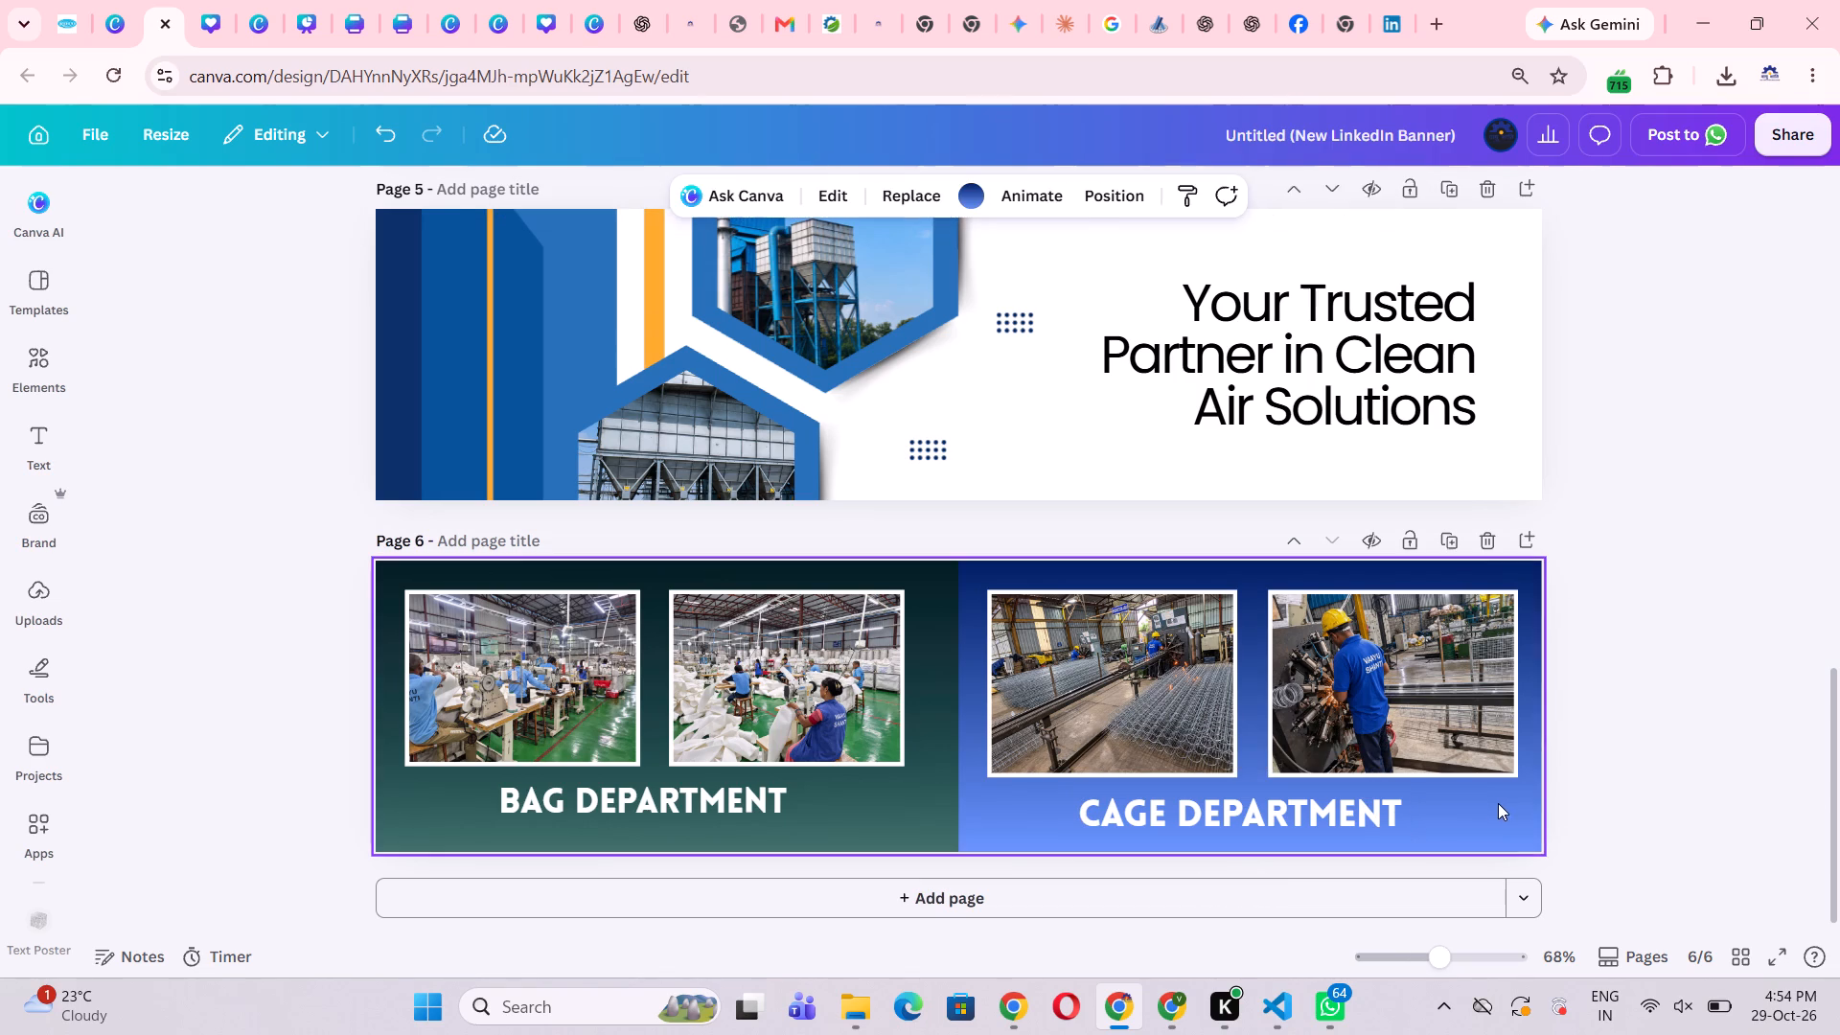
click(1722, 785)
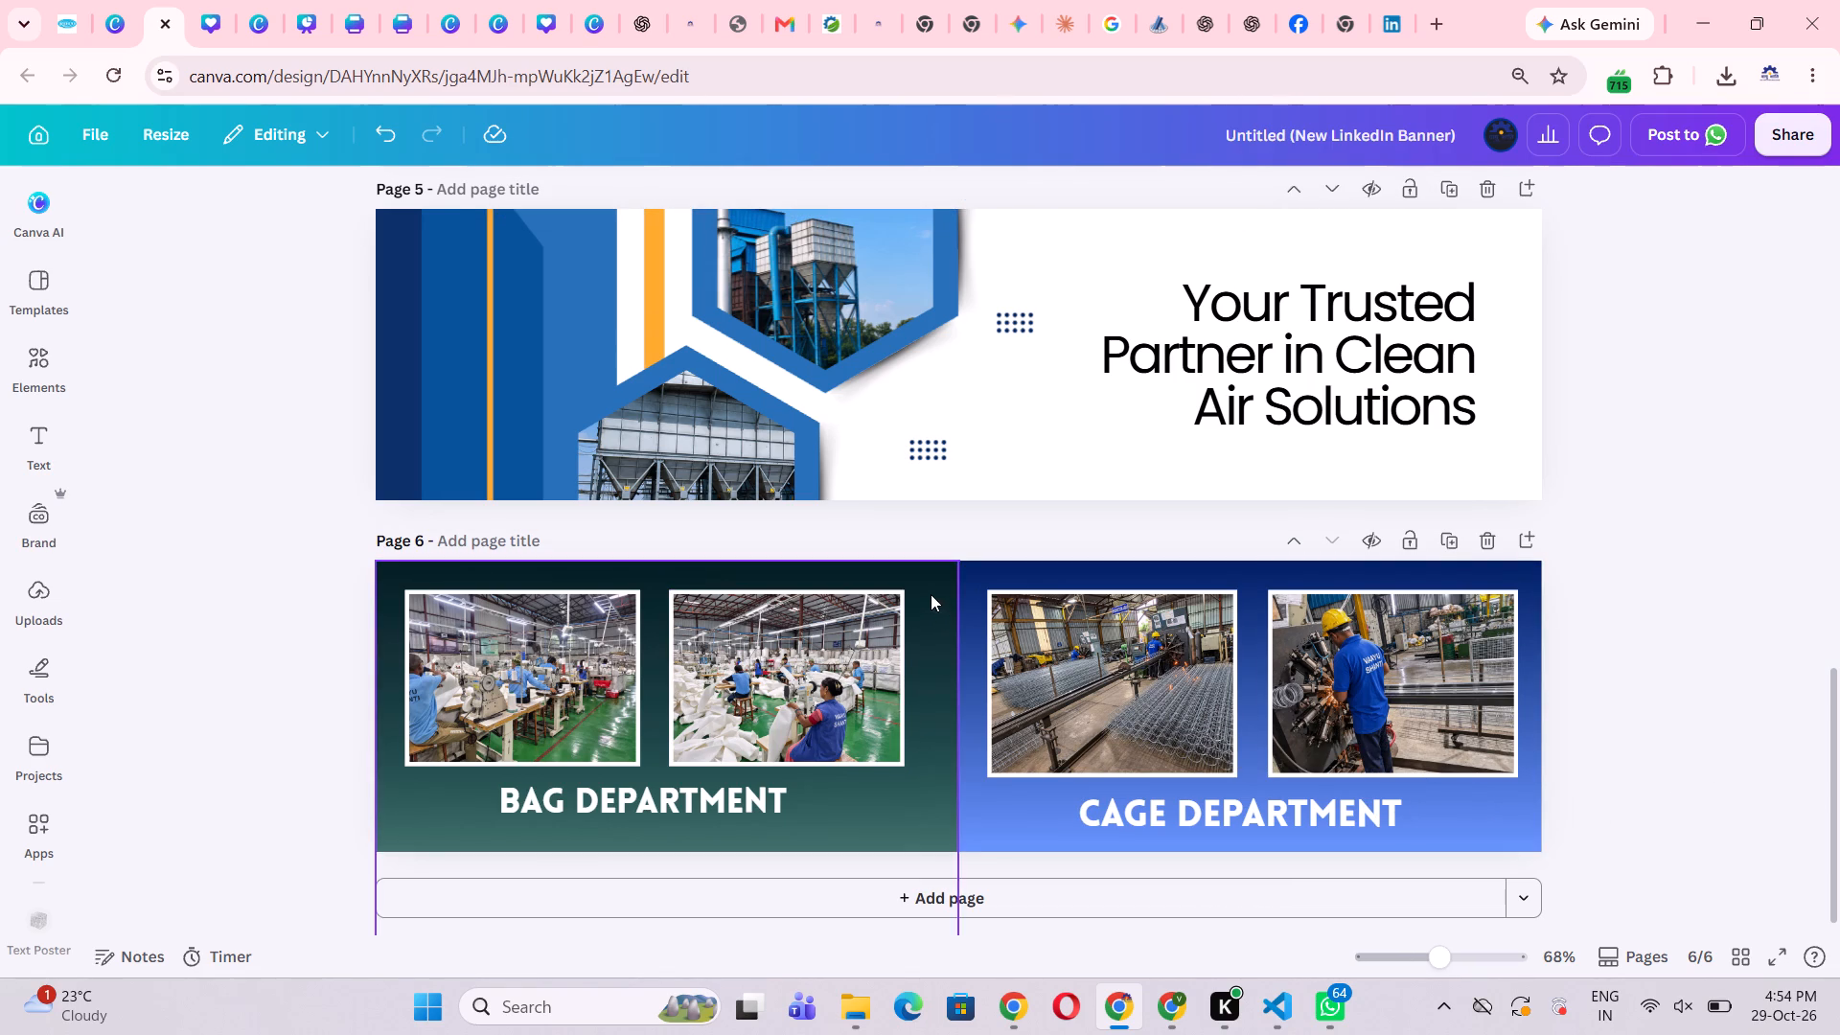
Enlarge the two Bag Department photos and their heading together to text size 37.3 and centre them on the green half.
drag(929, 591, 462, 828)
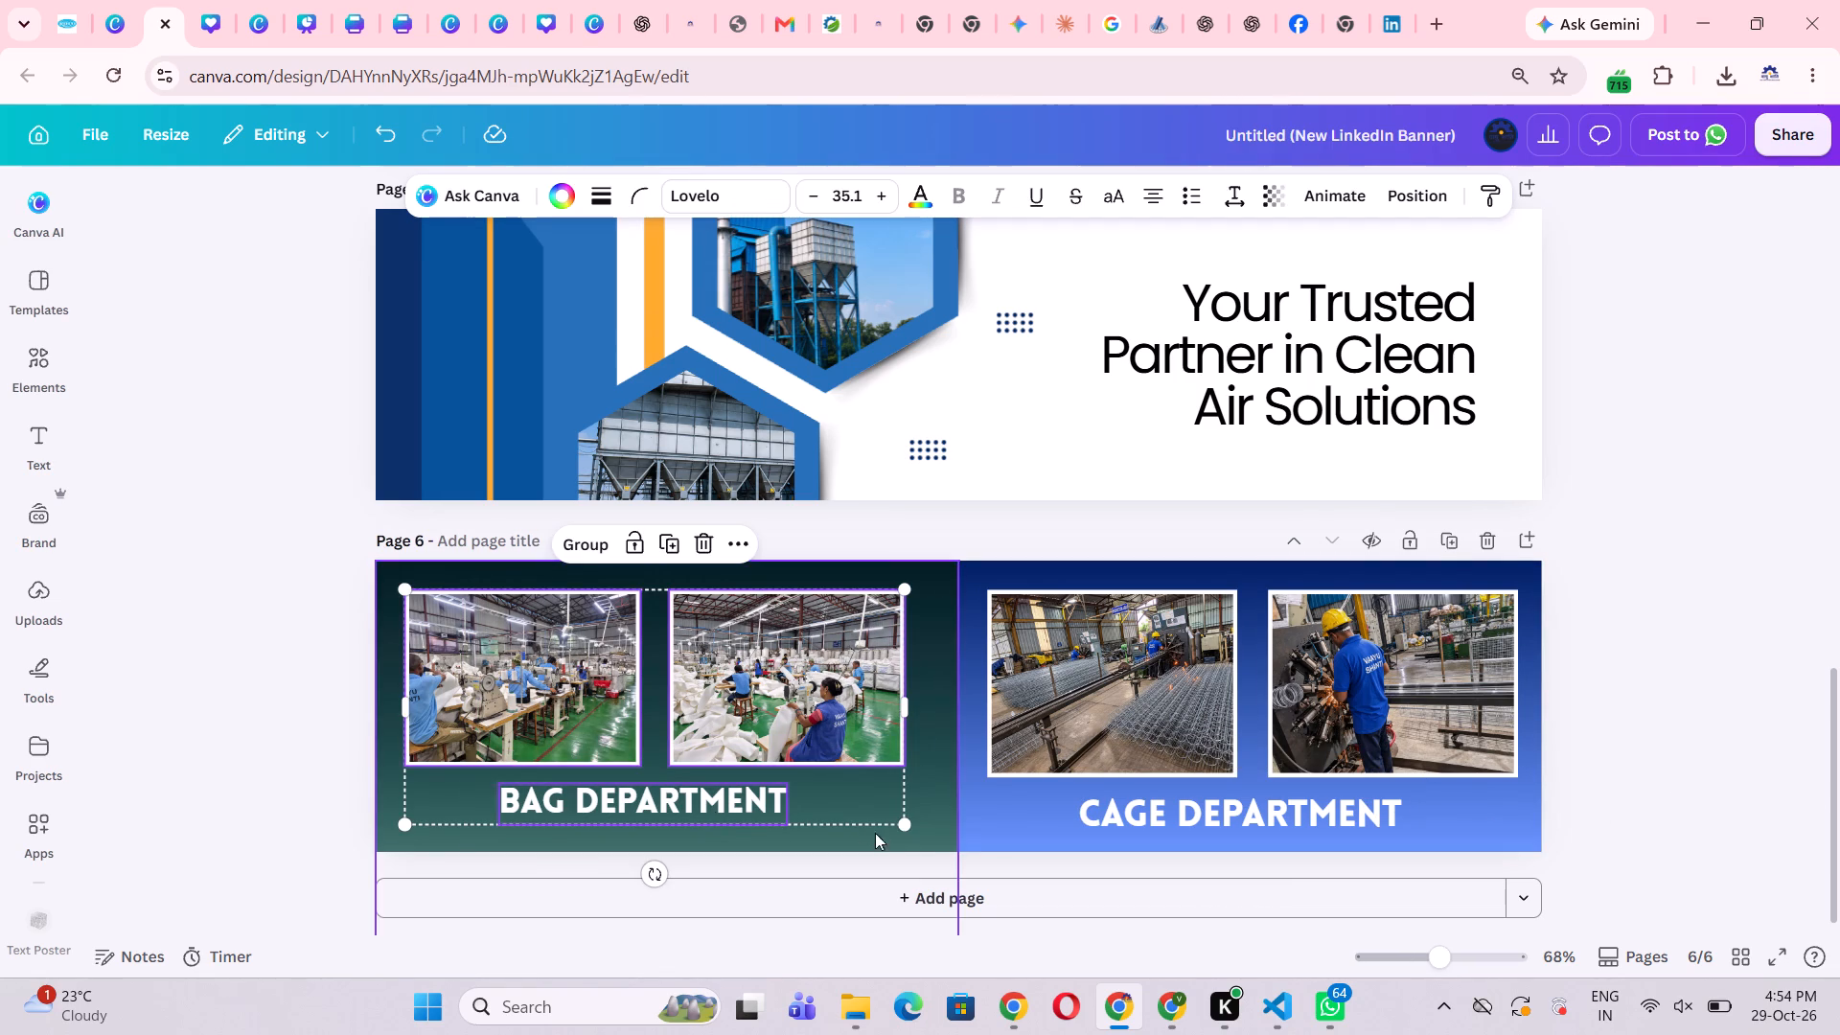
drag(907, 827, 925, 862)
drag(886, 804, 881, 806)
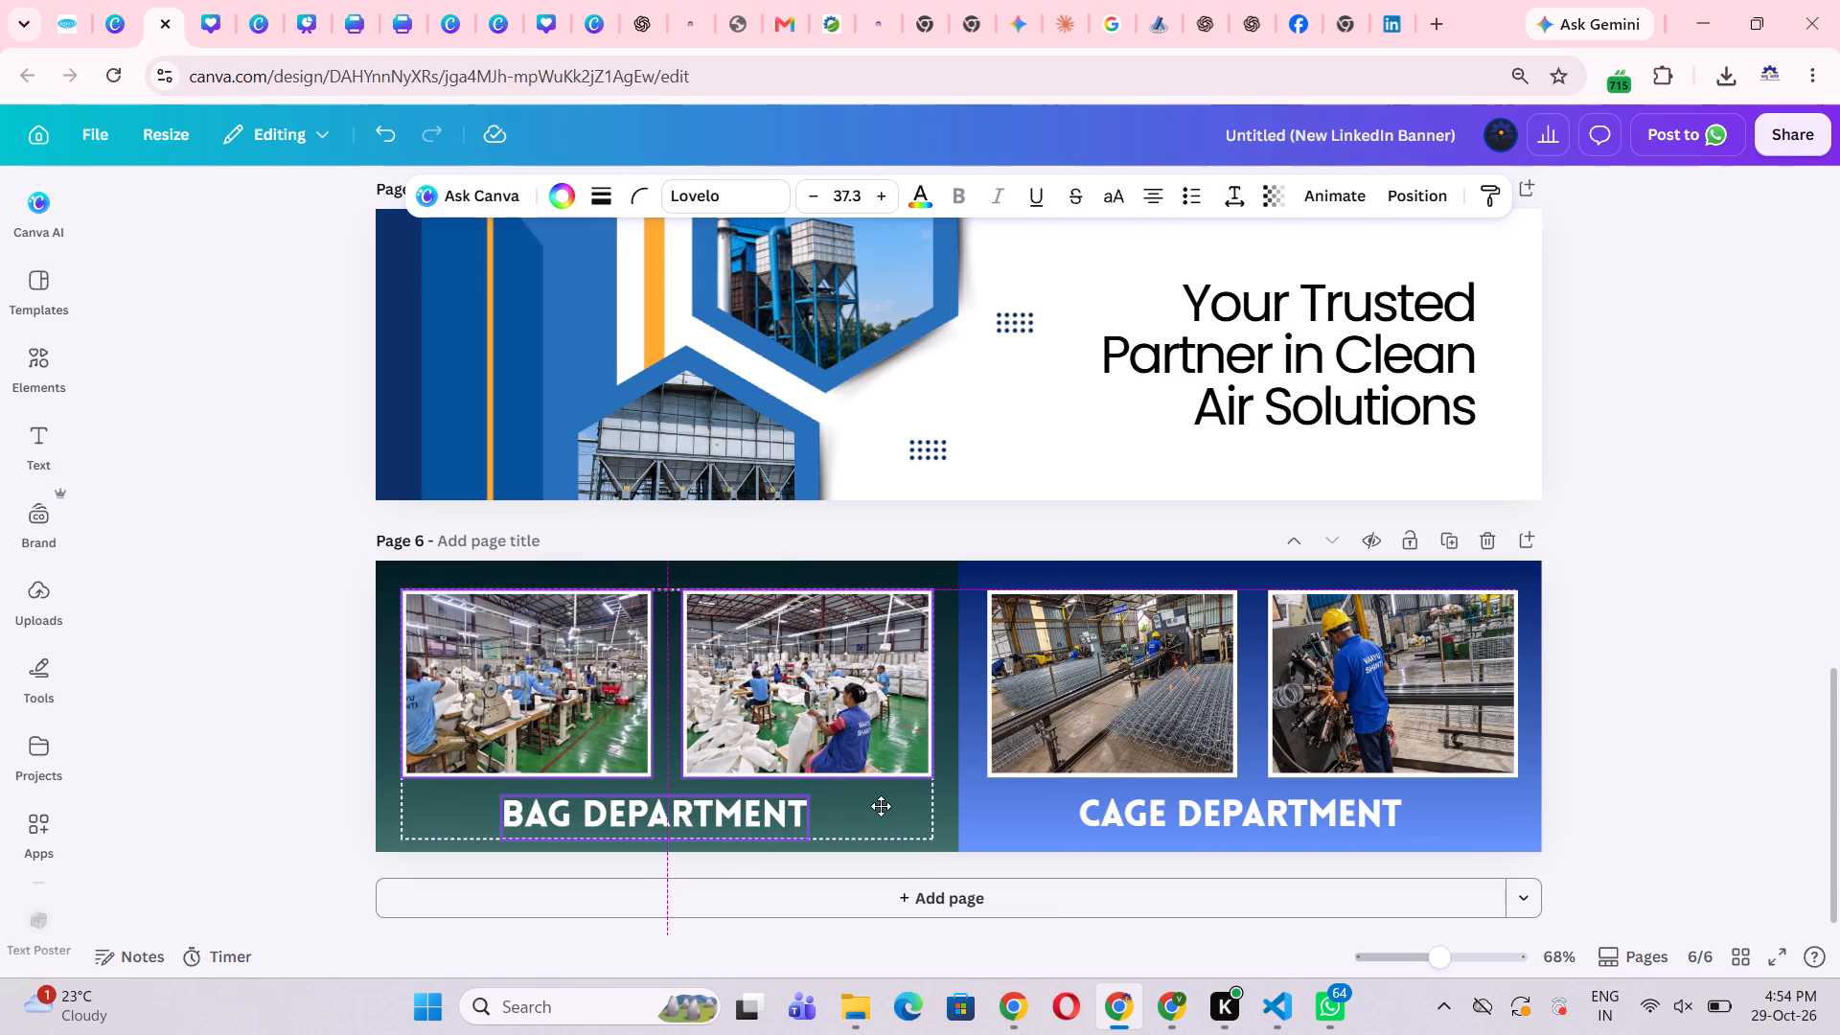
drag(881, 806, 877, 807)
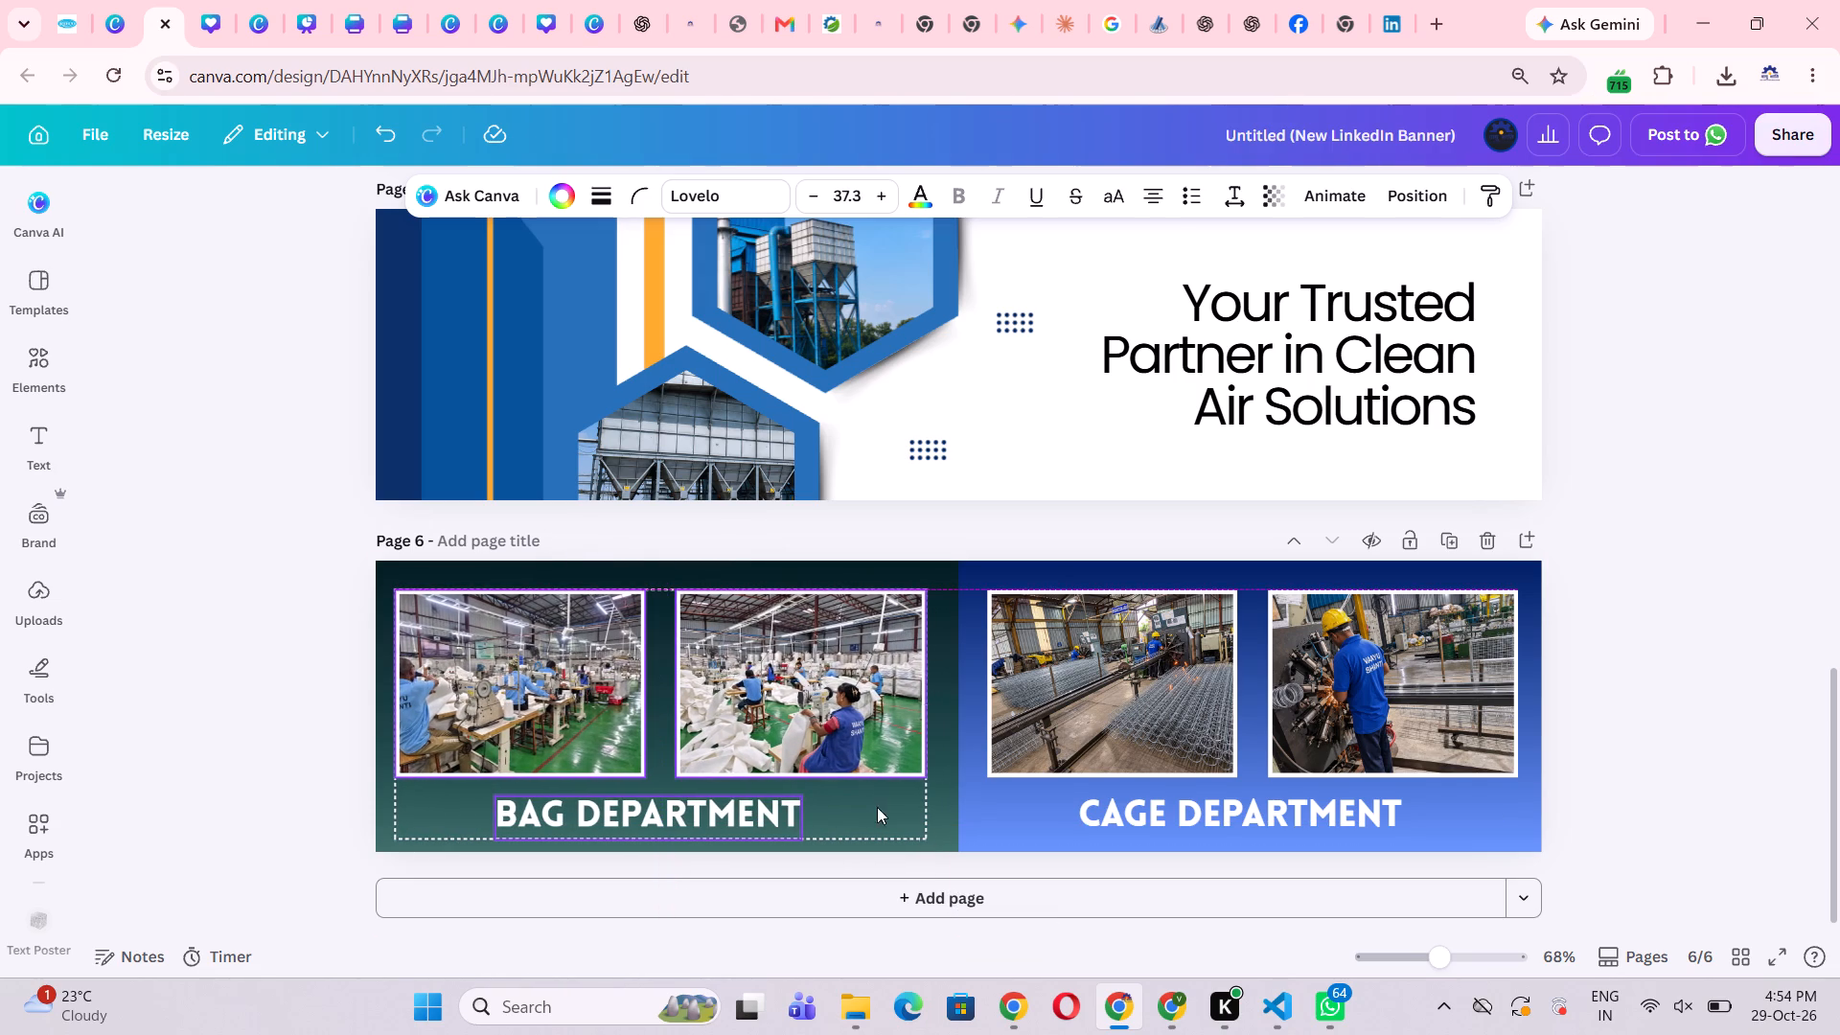
click(1660, 704)
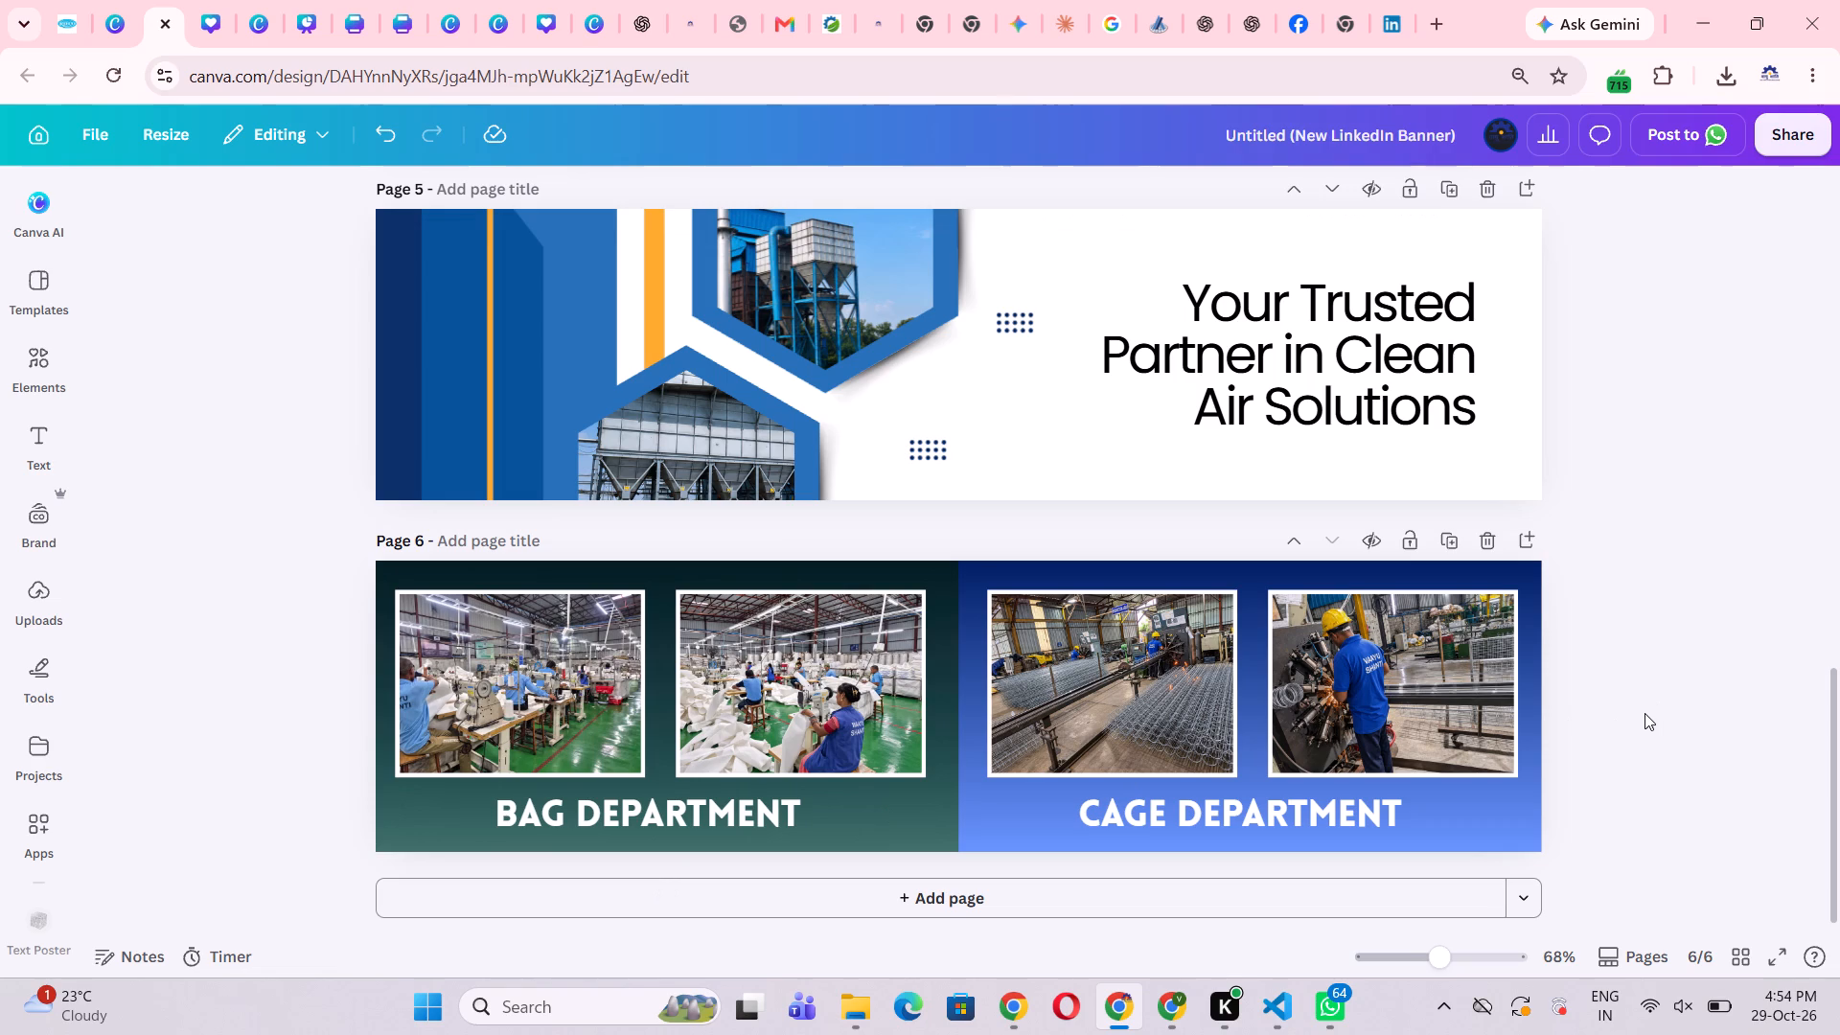
Change the font of the Cage Department heading on page 6 to Poppins.
scroll(1621, 762, down, 2)
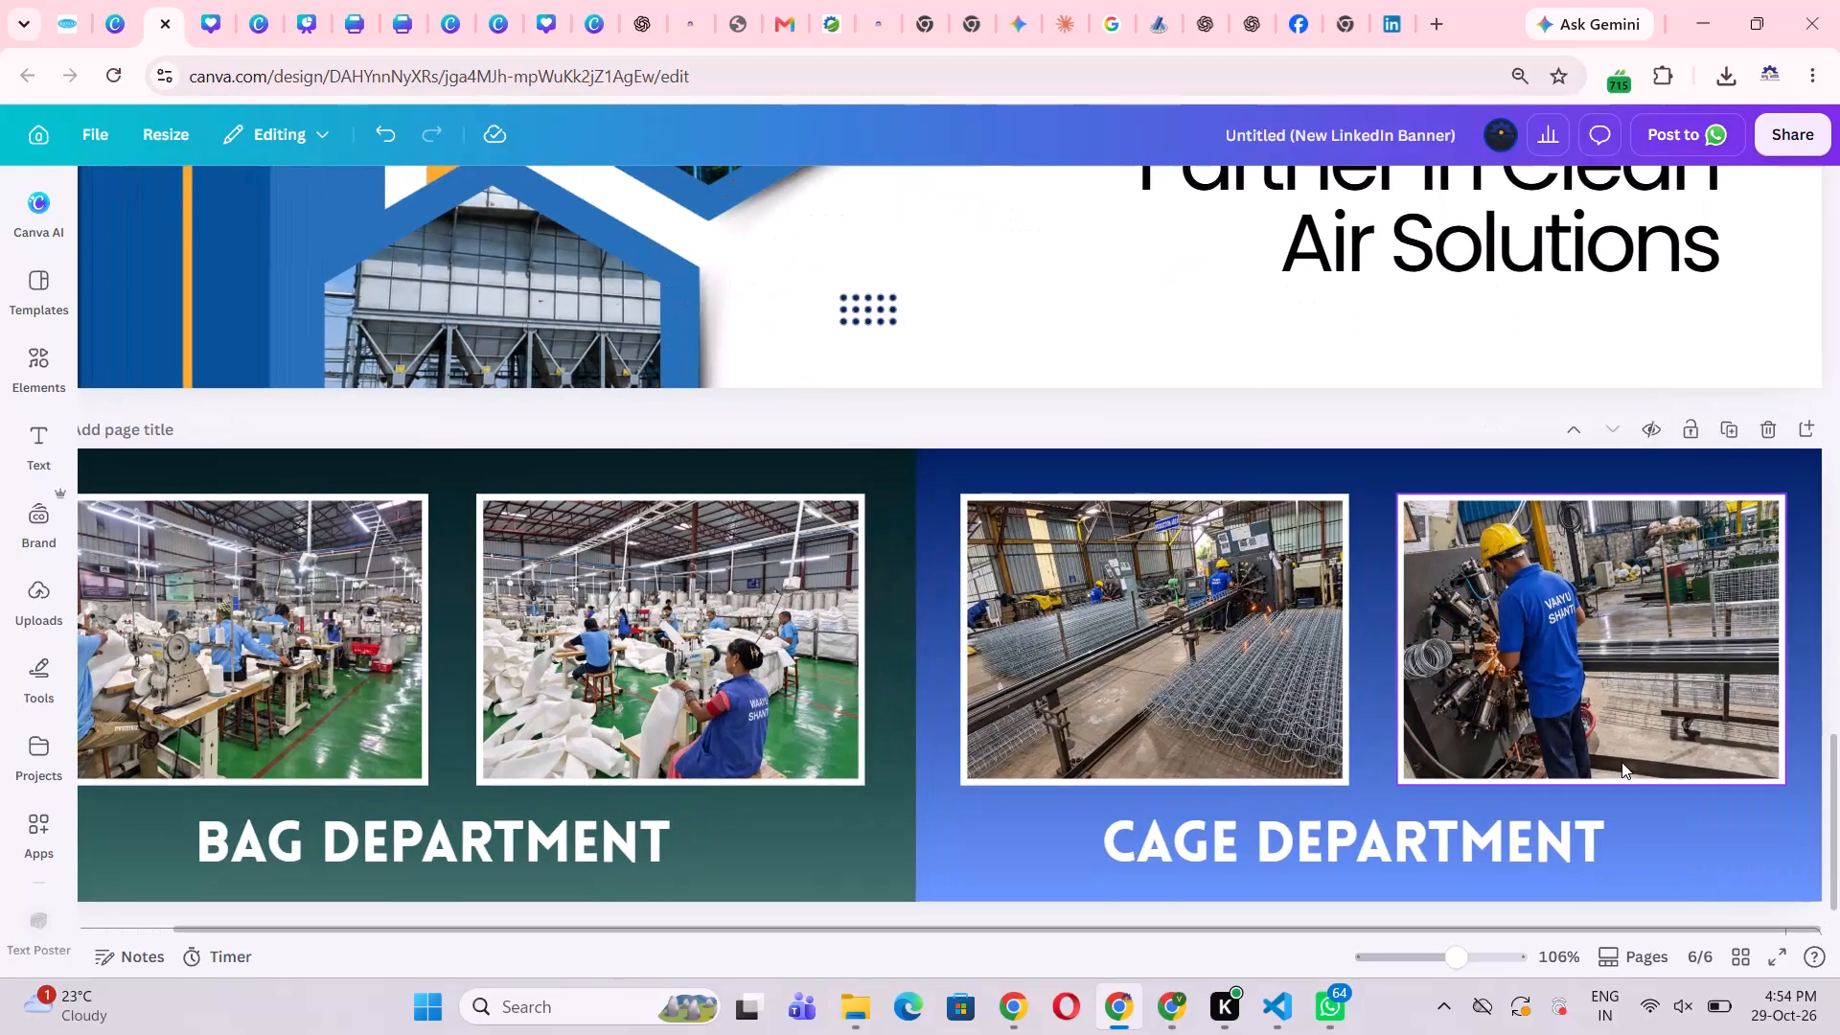
click(1327, 839)
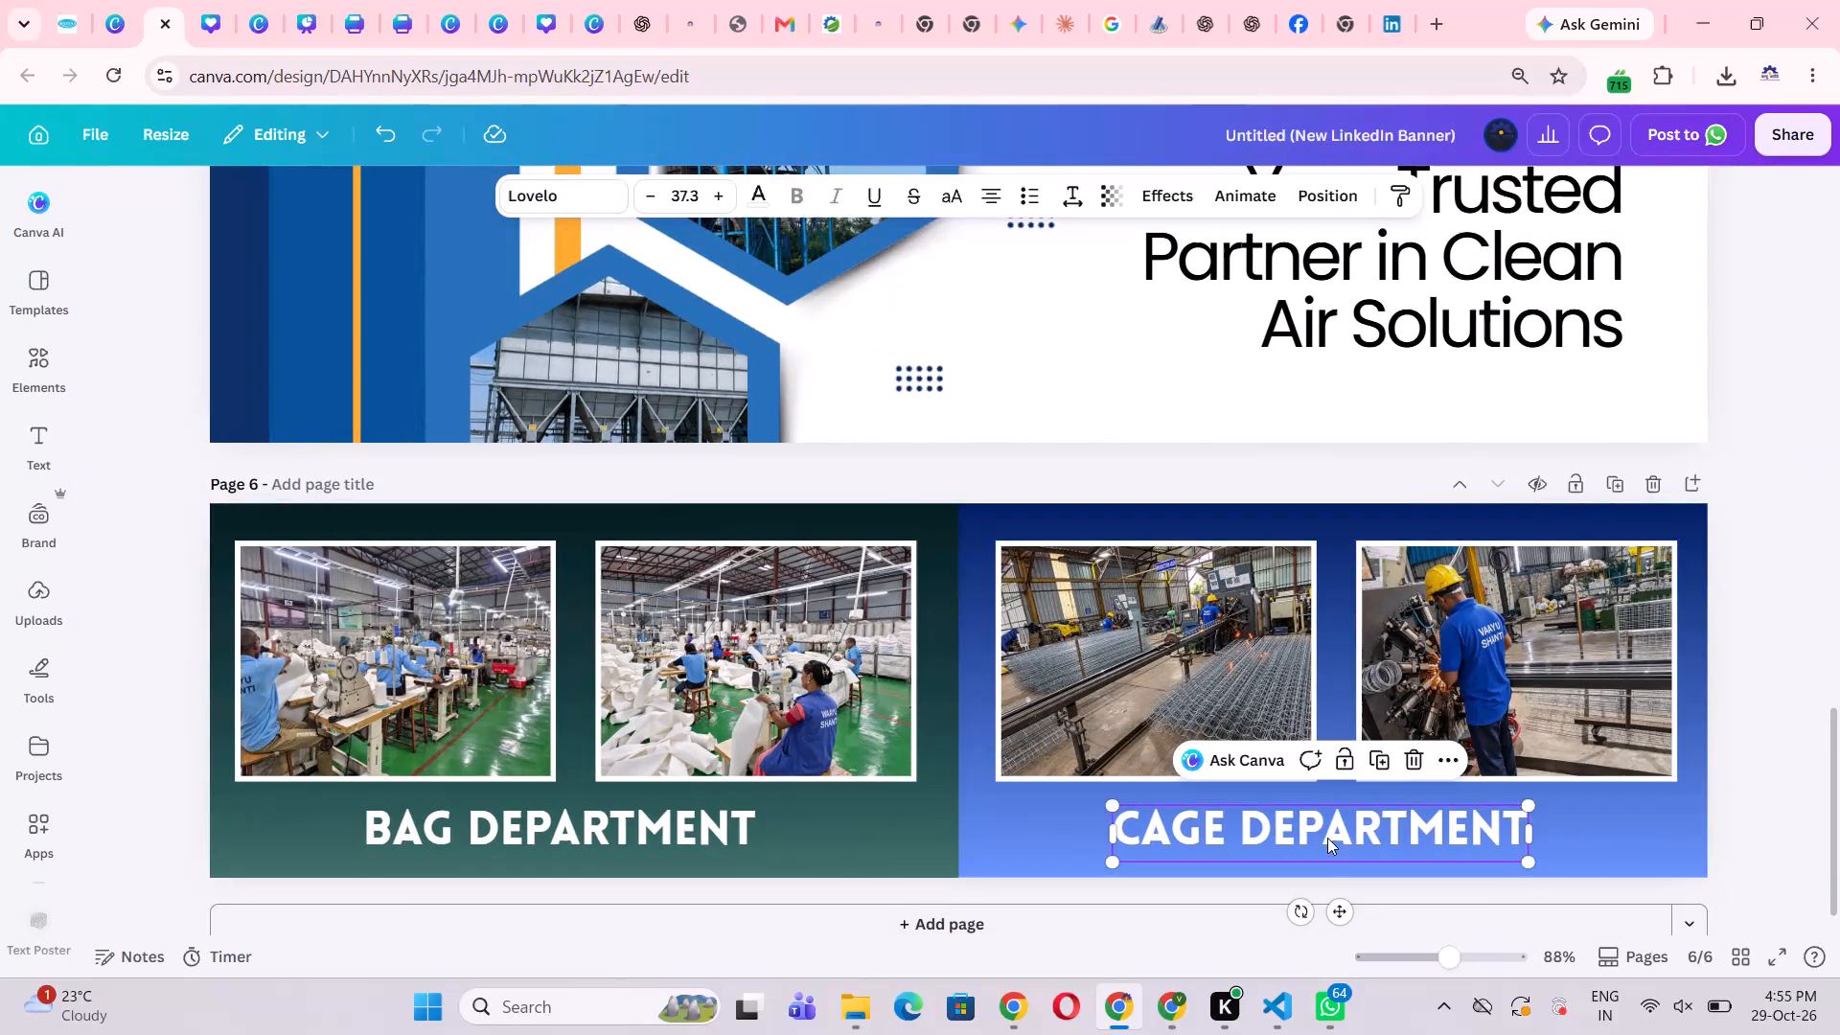
click(570, 197)
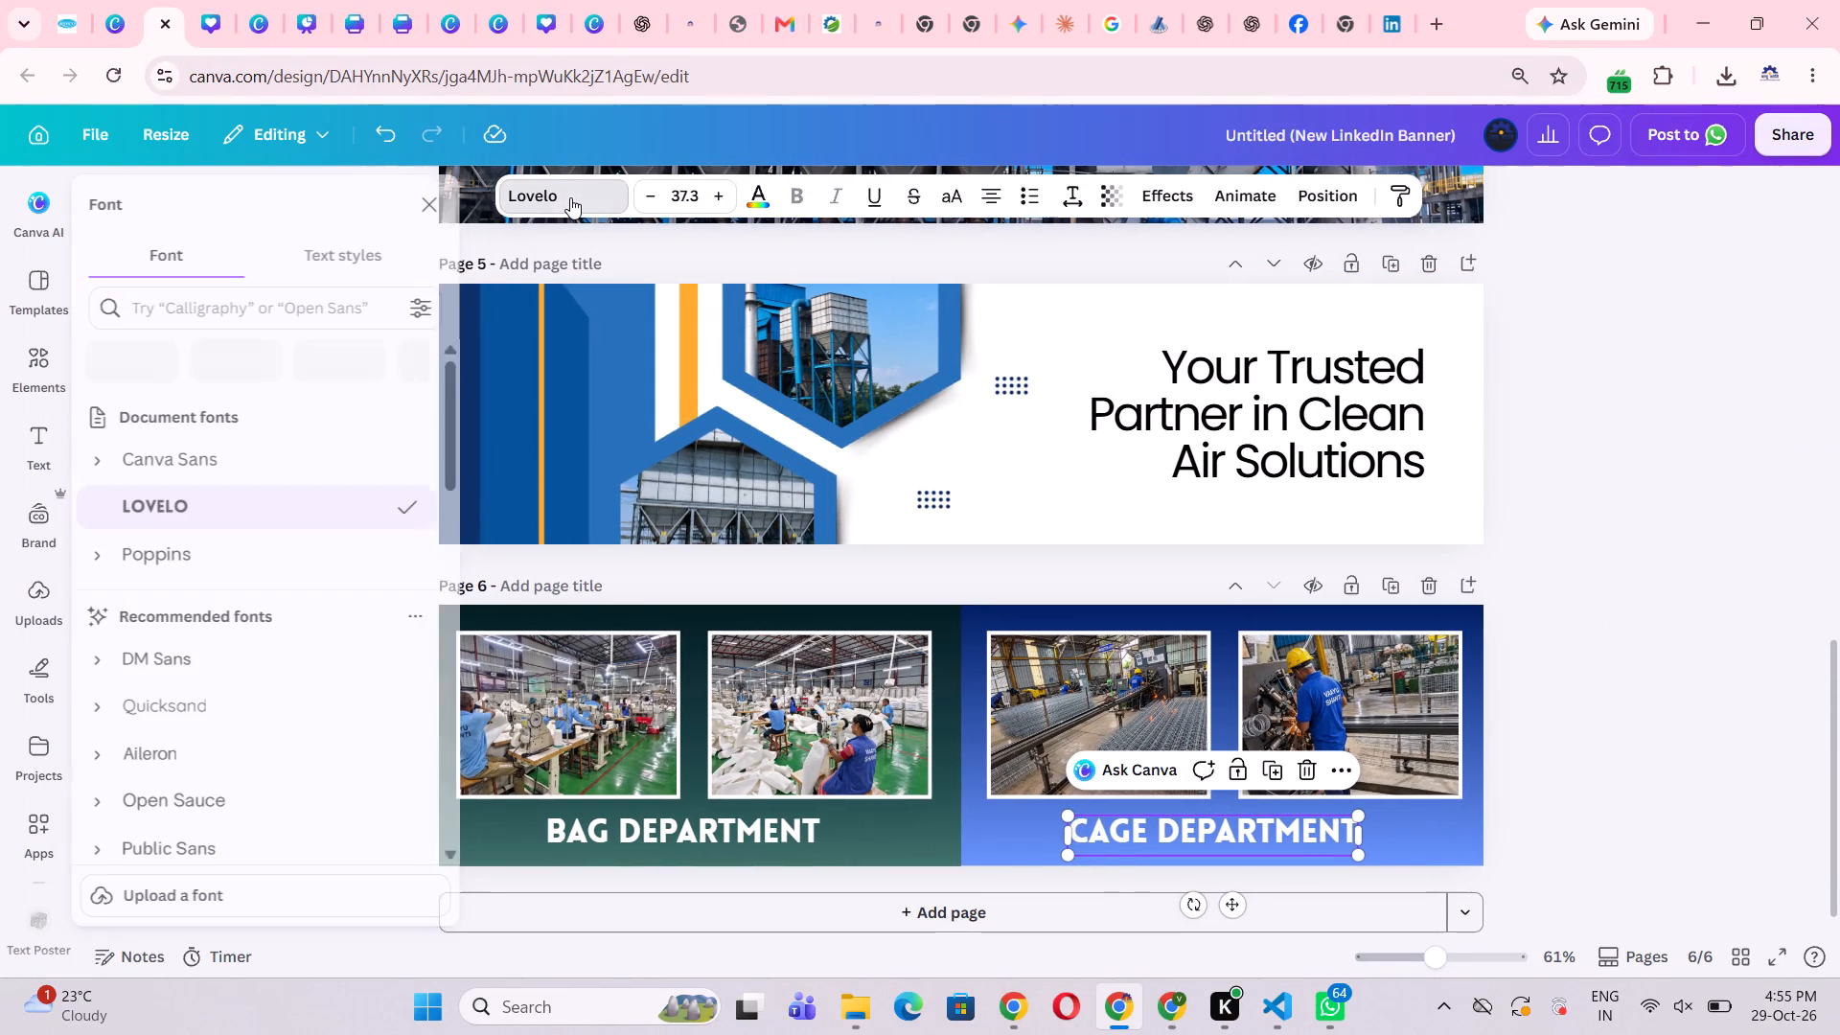
click(241, 537)
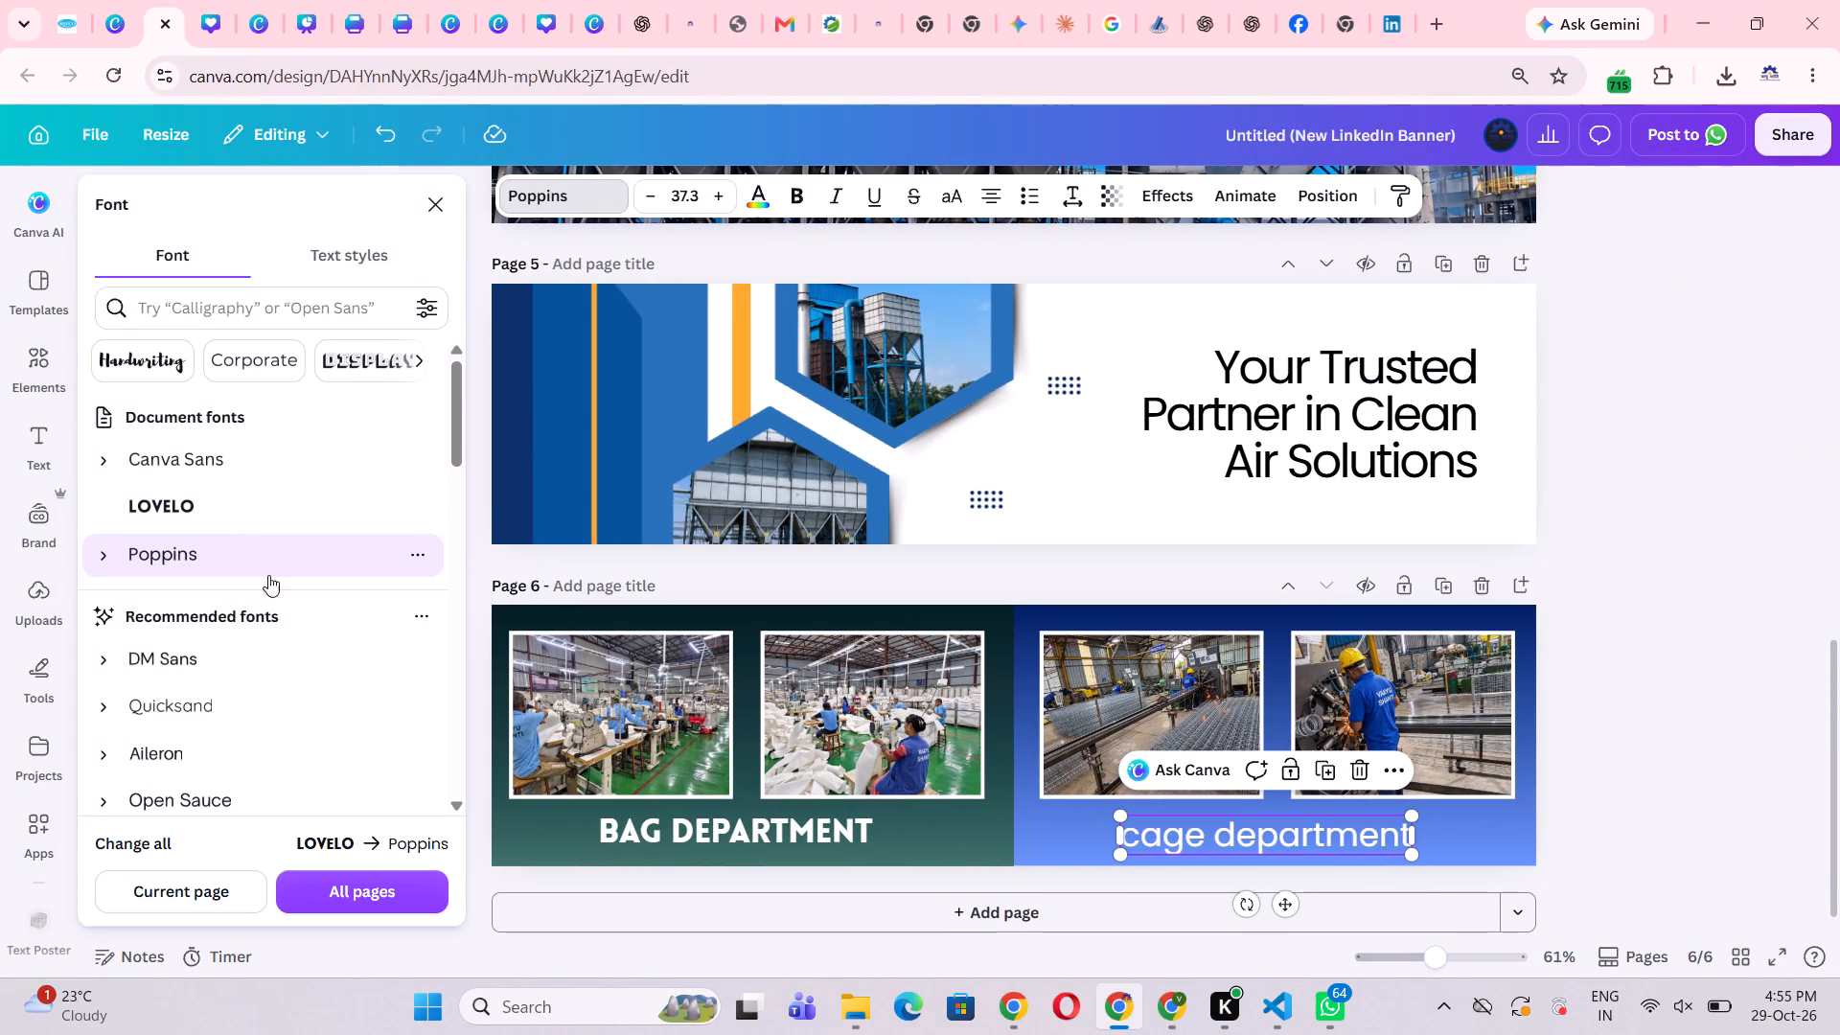
Capitalise the initials of the blue half's heading so it reads "Cage Department".
double_click(1141, 827)
click(1150, 837)
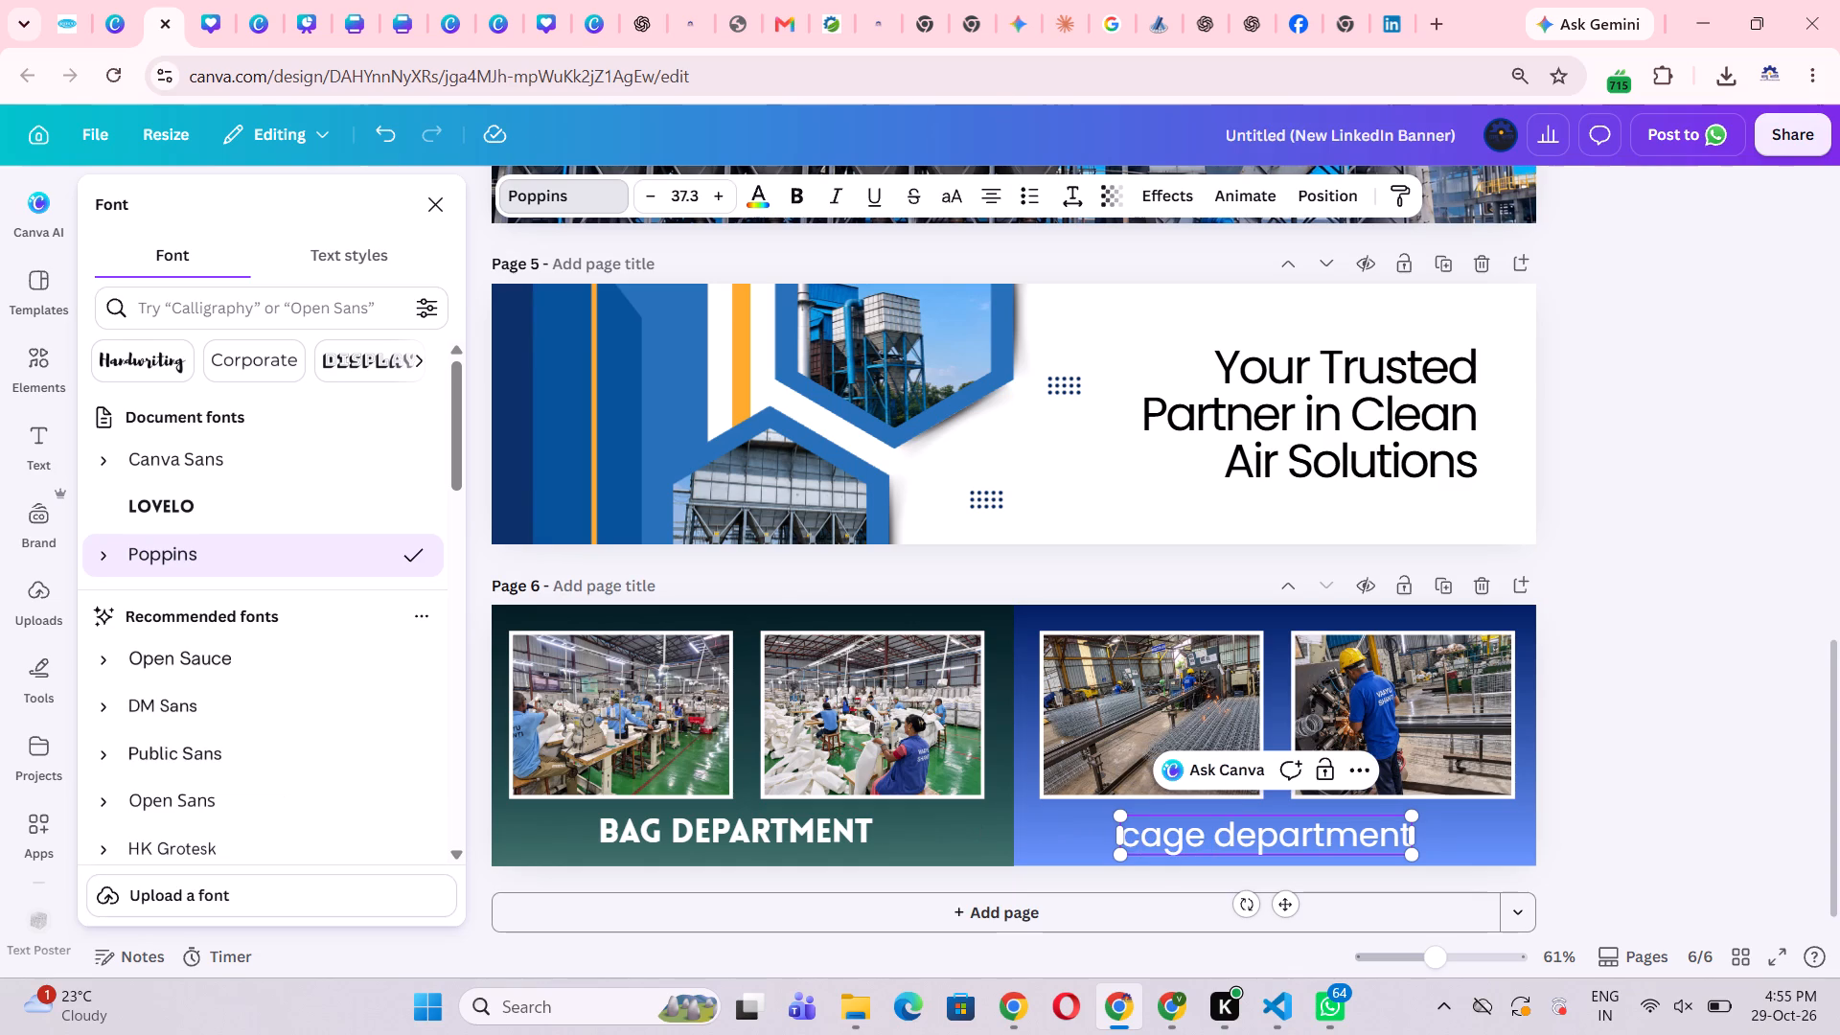
key(BackSpace)
key(shift+c)
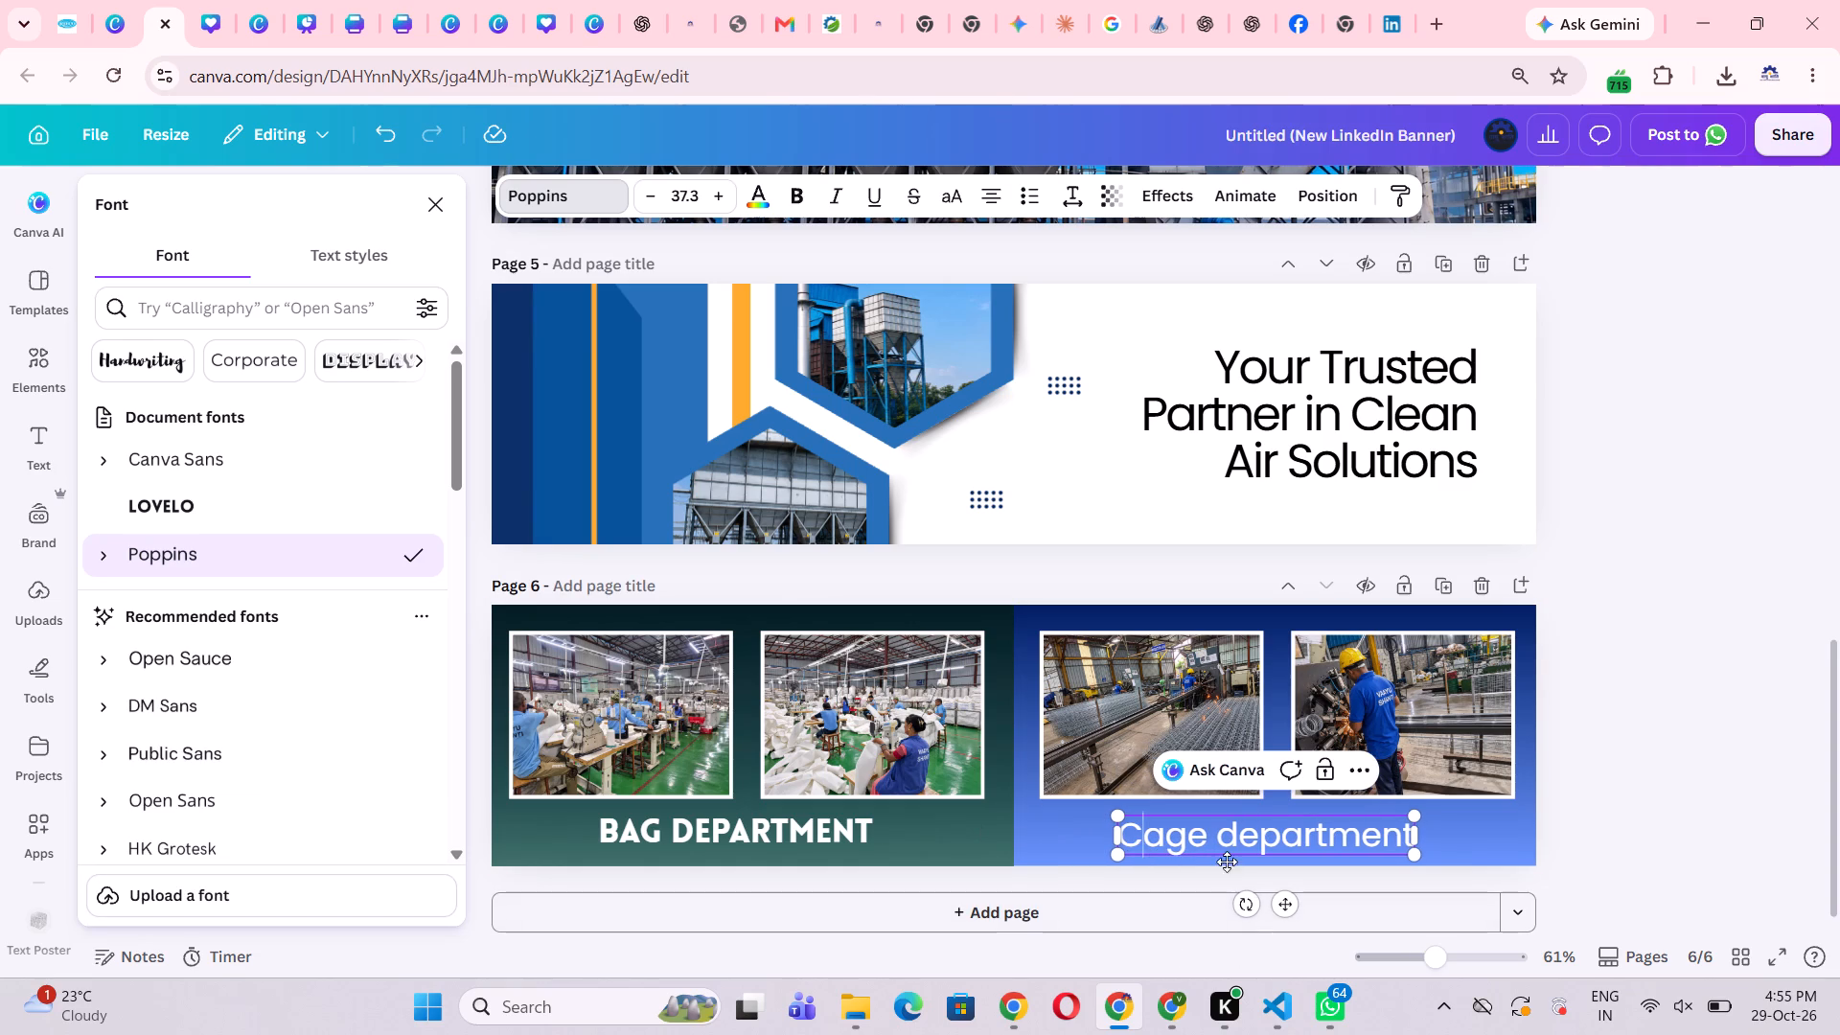
click(1236, 830)
key(BackSpace)
text(DF)
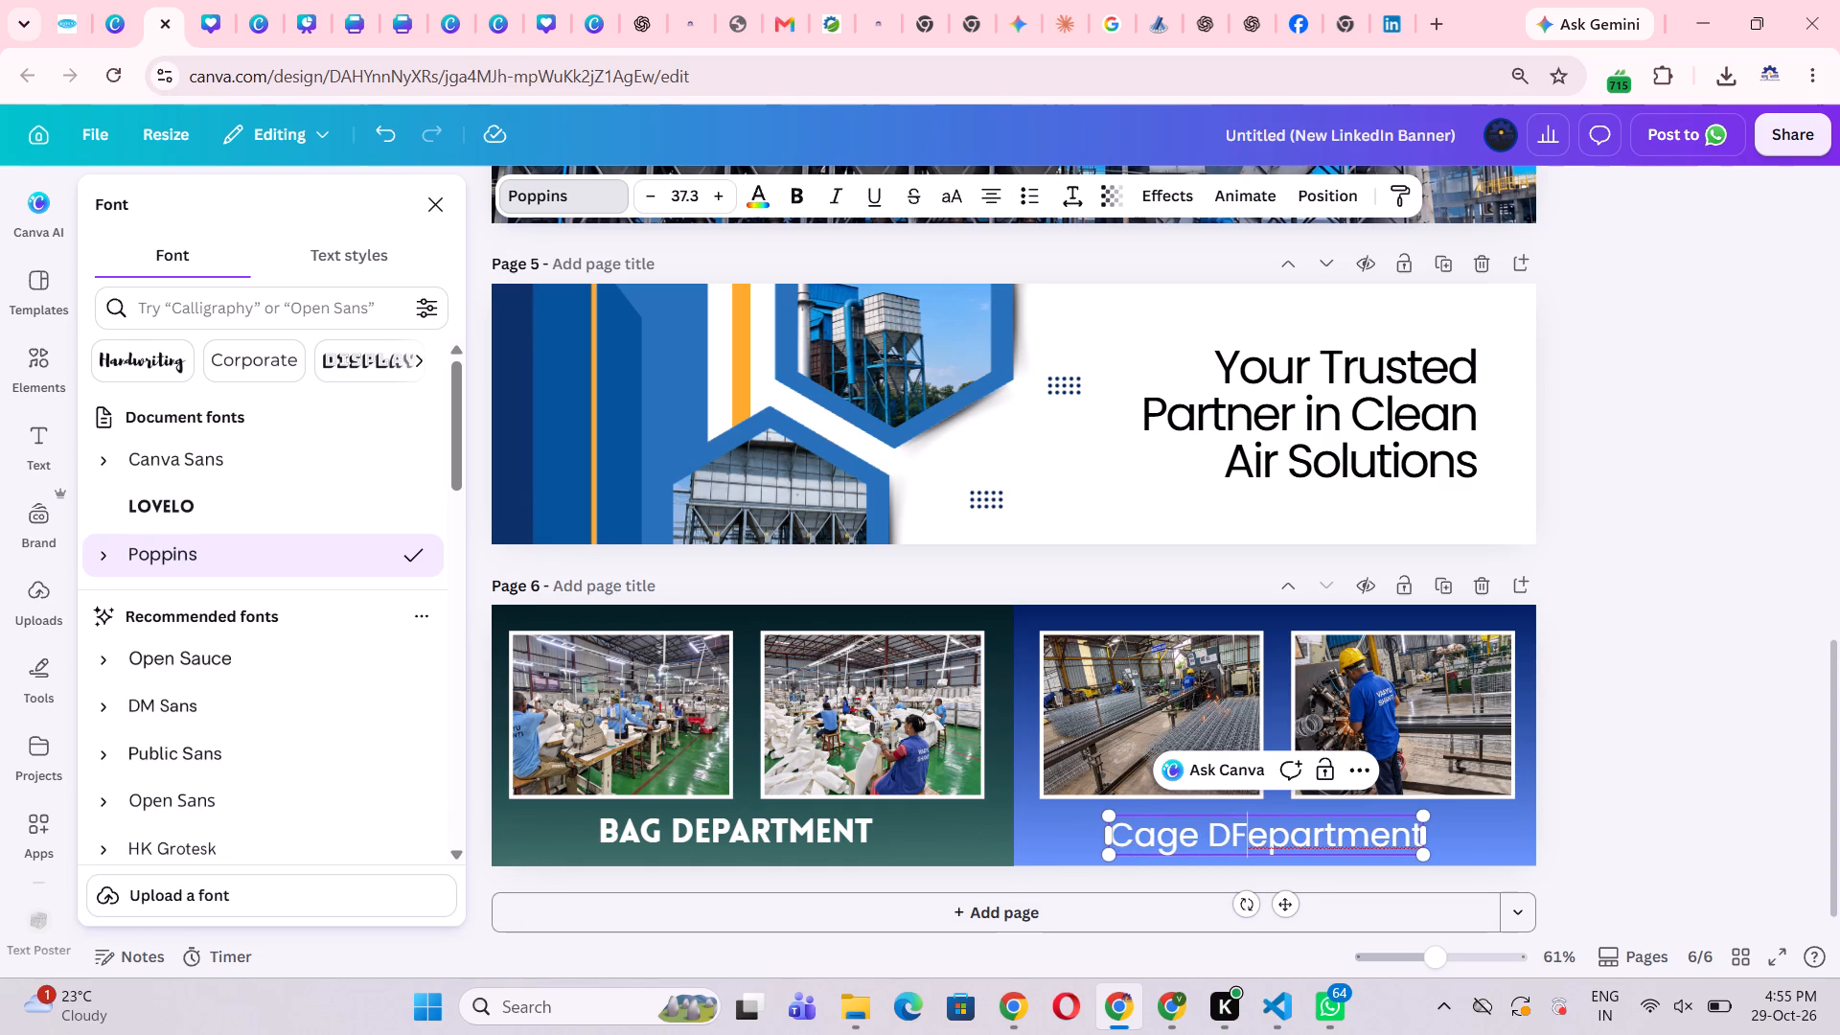
key(BackSpace)
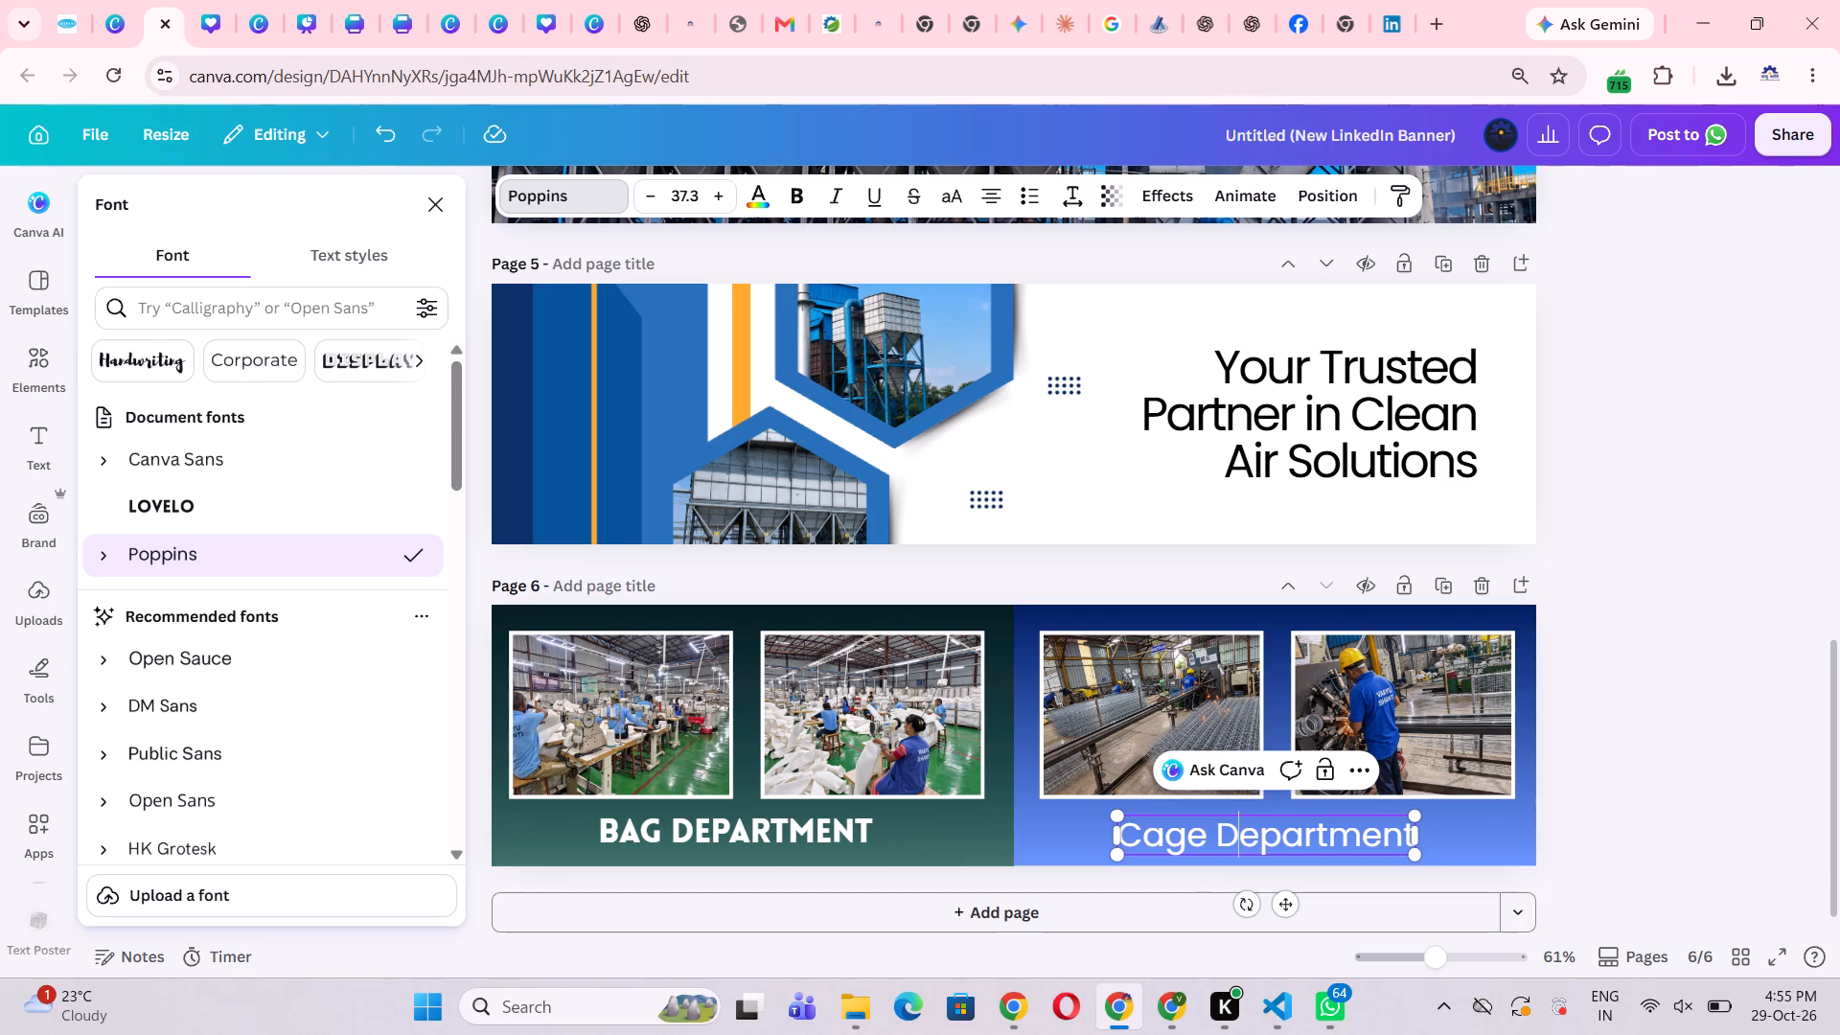
click(1781, 732)
click(1593, 731)
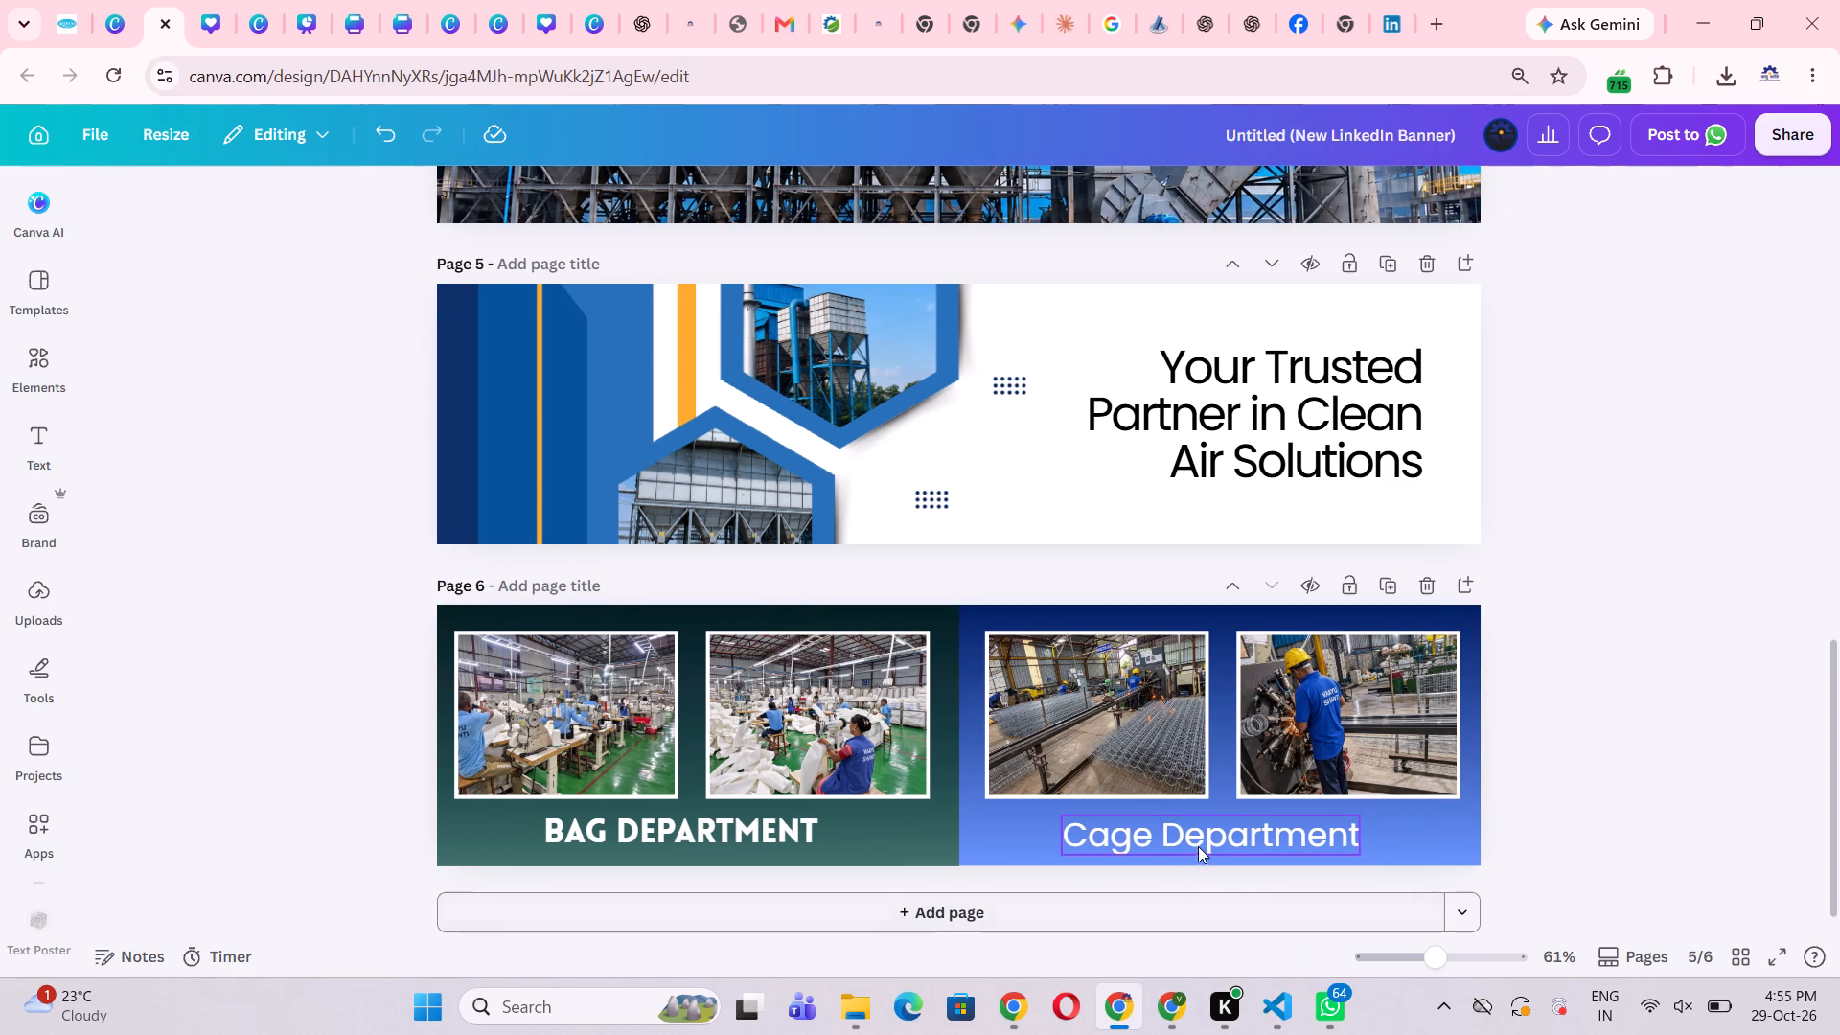
Examine the Cage Department heading in its new font at a larger size, comparing it with the Bag Department heading.
click(1213, 833)
click(1452, 799)
scroll(1497, 851, down, 1)
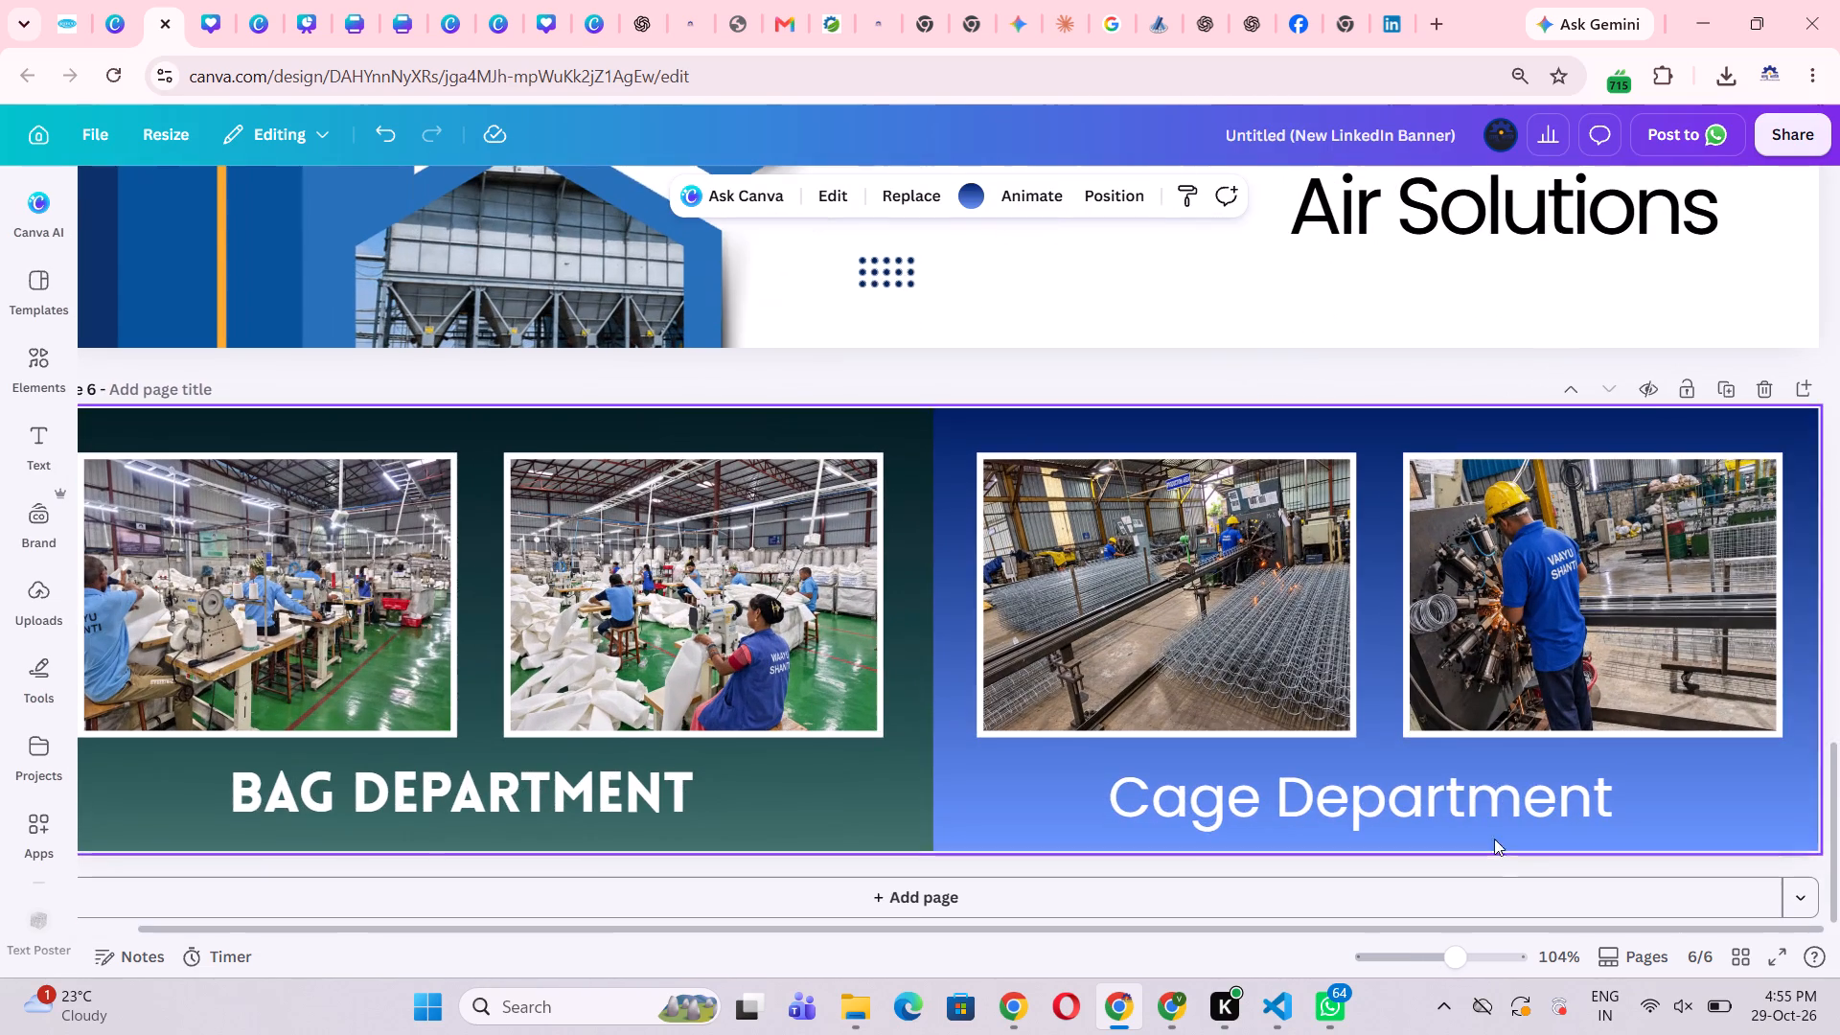
scroll(1494, 839, down, 1)
click(1446, 768)
click(1464, 791)
click(1608, 793)
click(1659, 803)
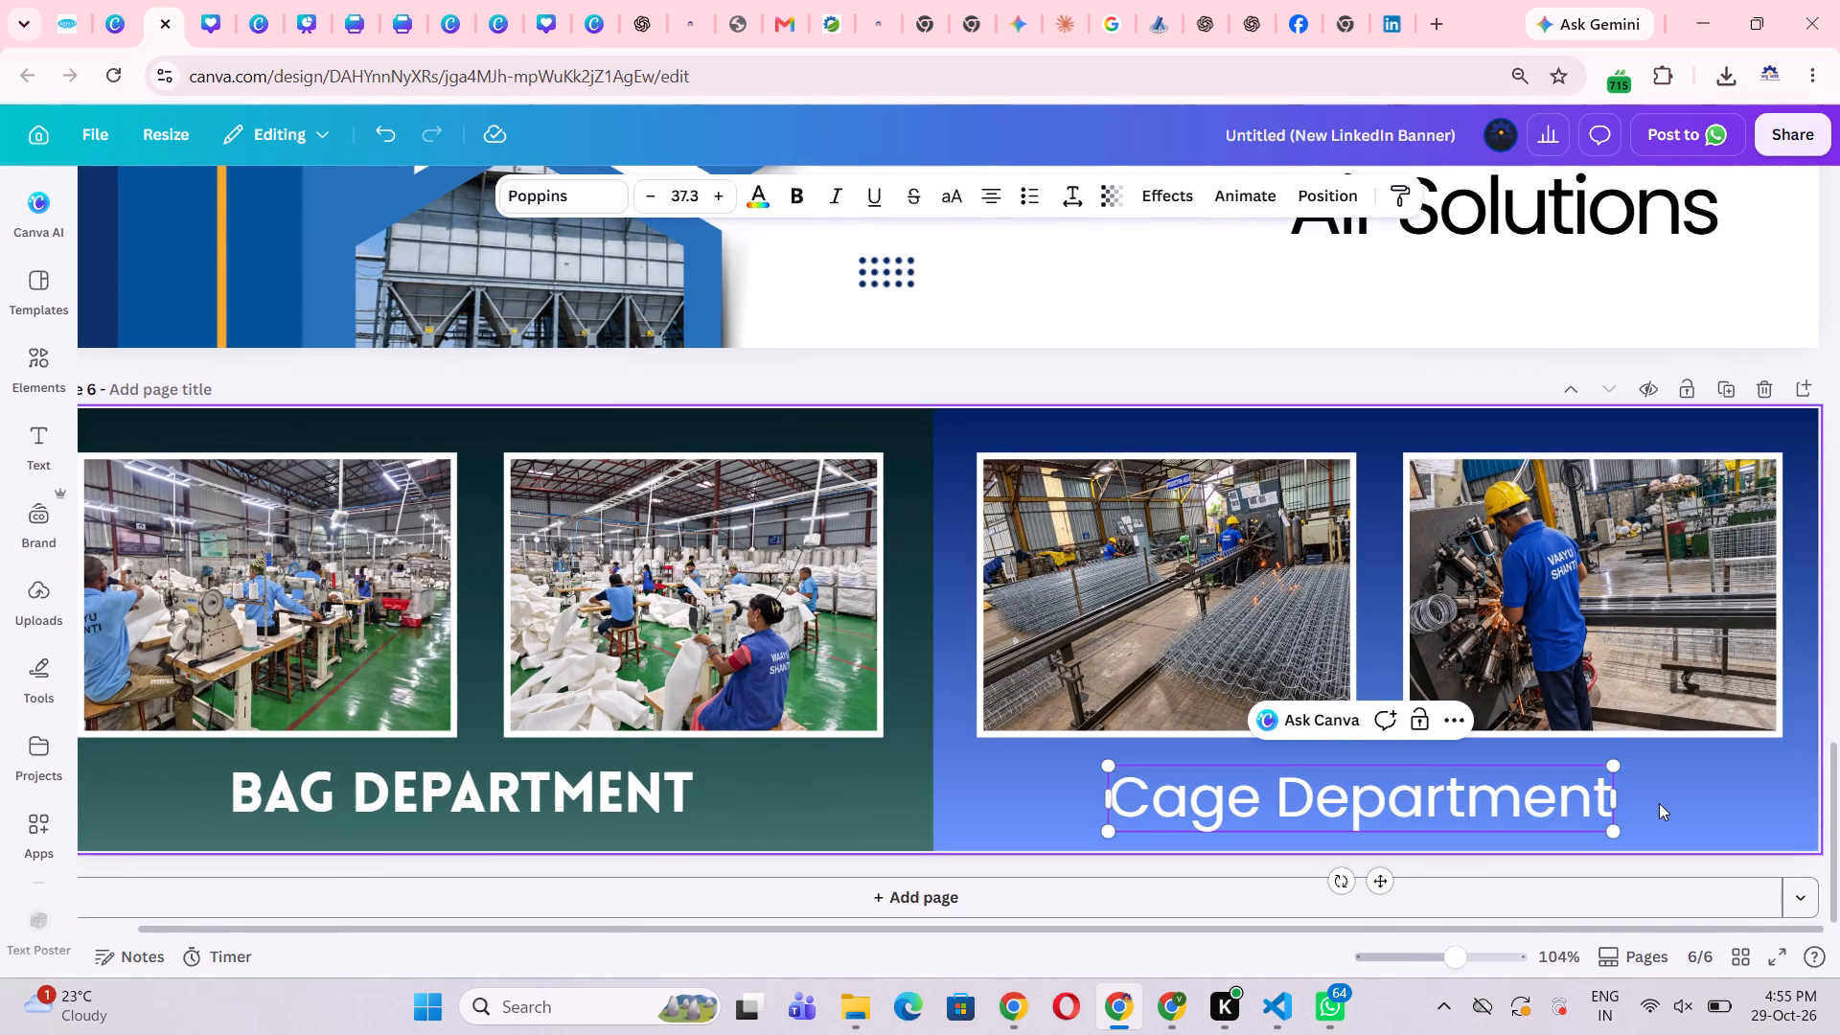
click(1471, 824)
click(1699, 803)
Change the font of the Bag Department heading on page 6 to Poppins.
click(632, 793)
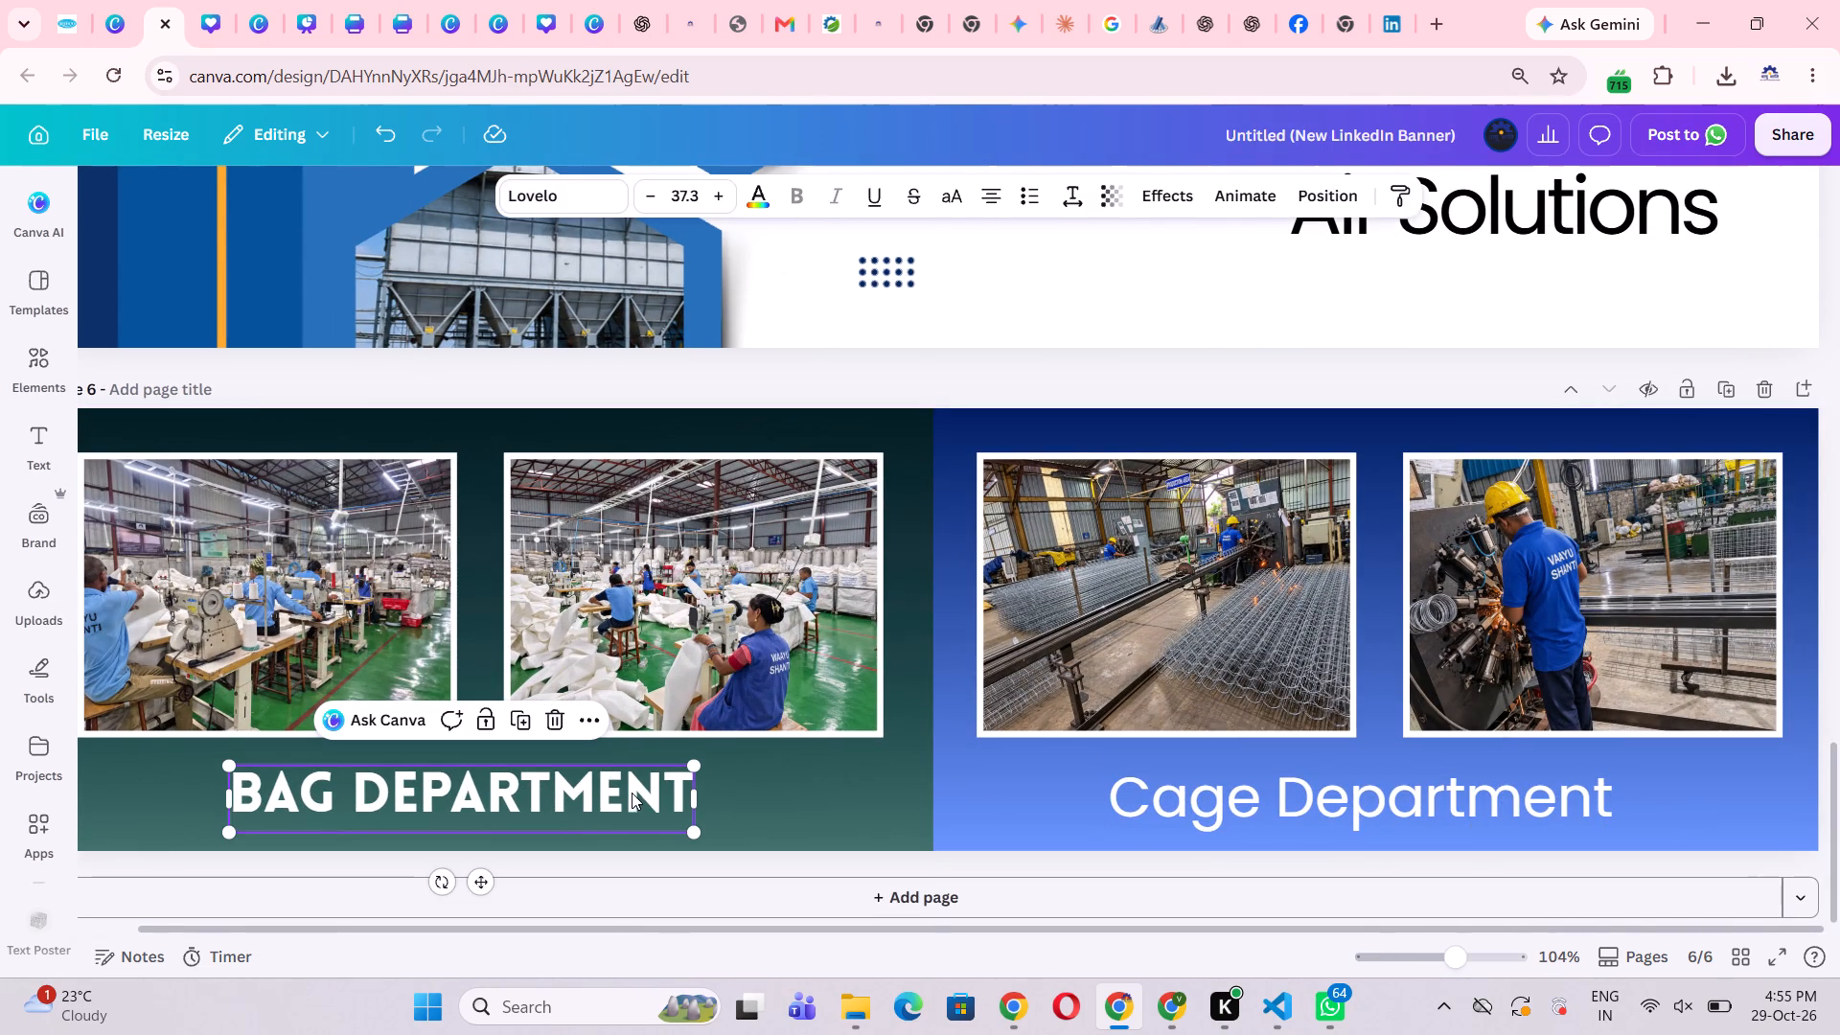
click(604, 191)
click(248, 578)
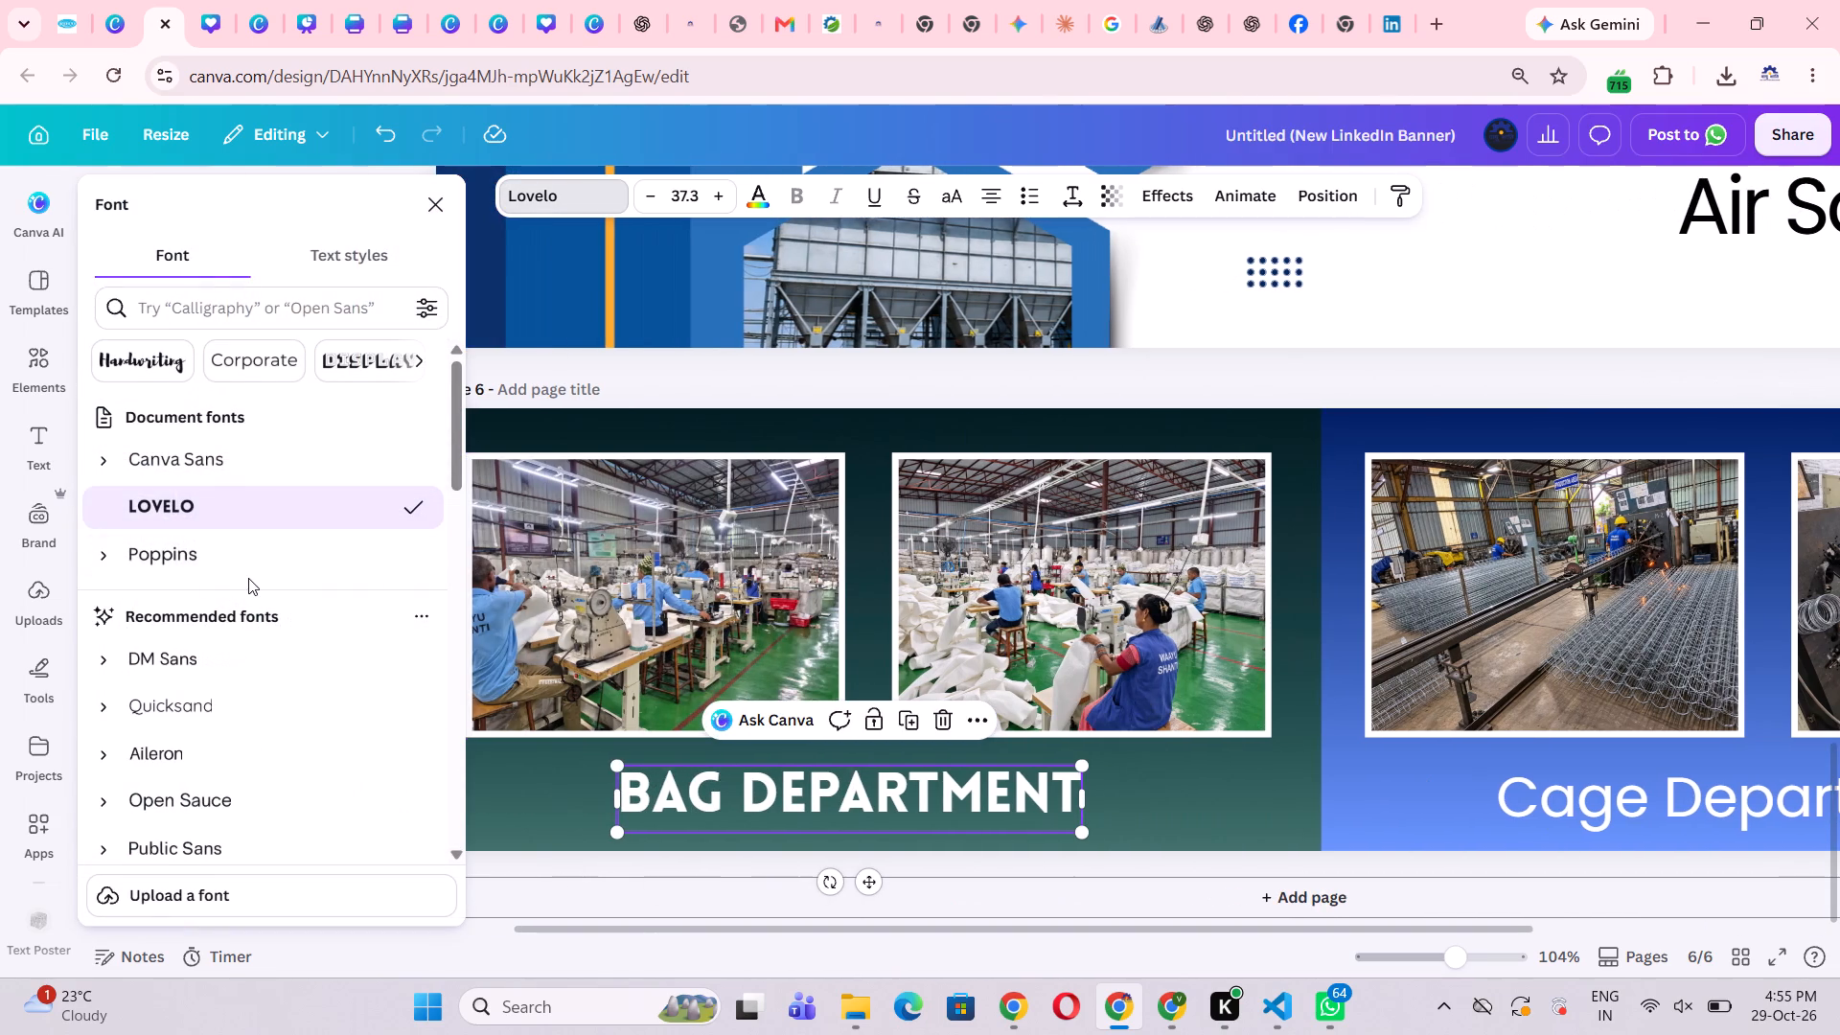
click(249, 557)
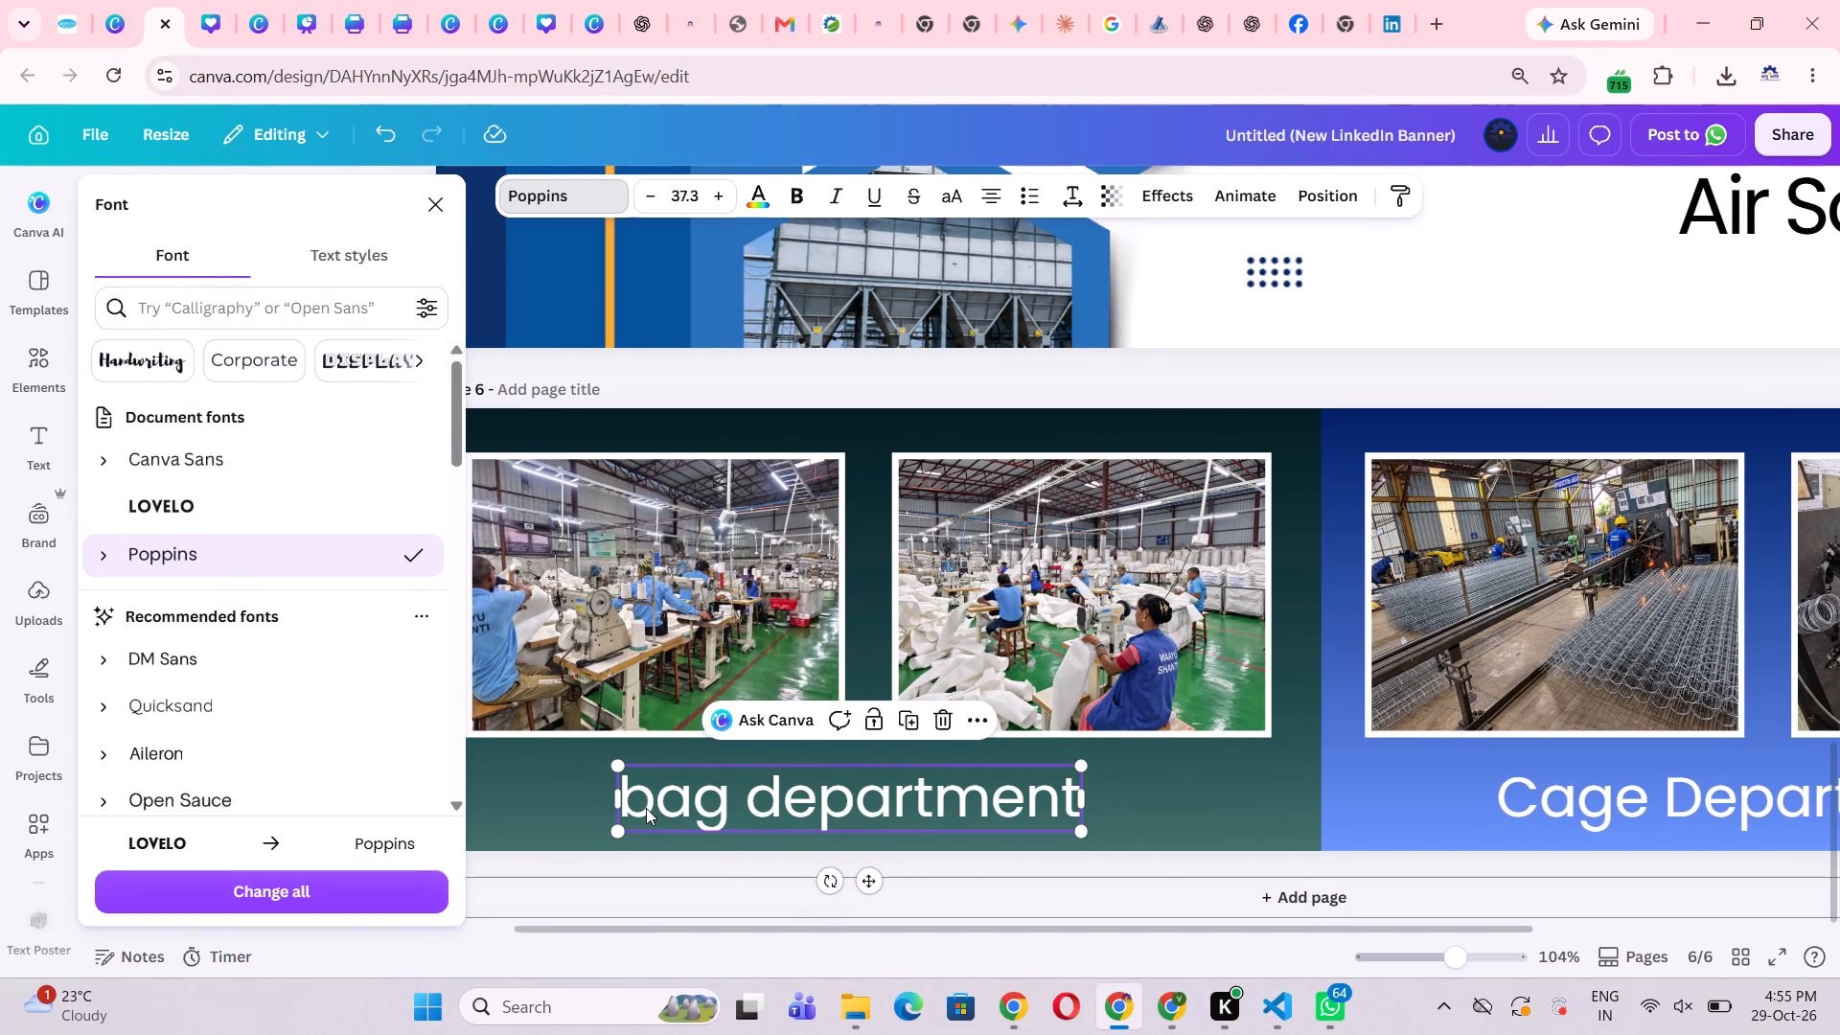
Capitalise the initials of the green half's heading on page 6 so it reads "Bag Department".
double_click(649, 806)
click(649, 806)
click(649, 806)
click(649, 806)
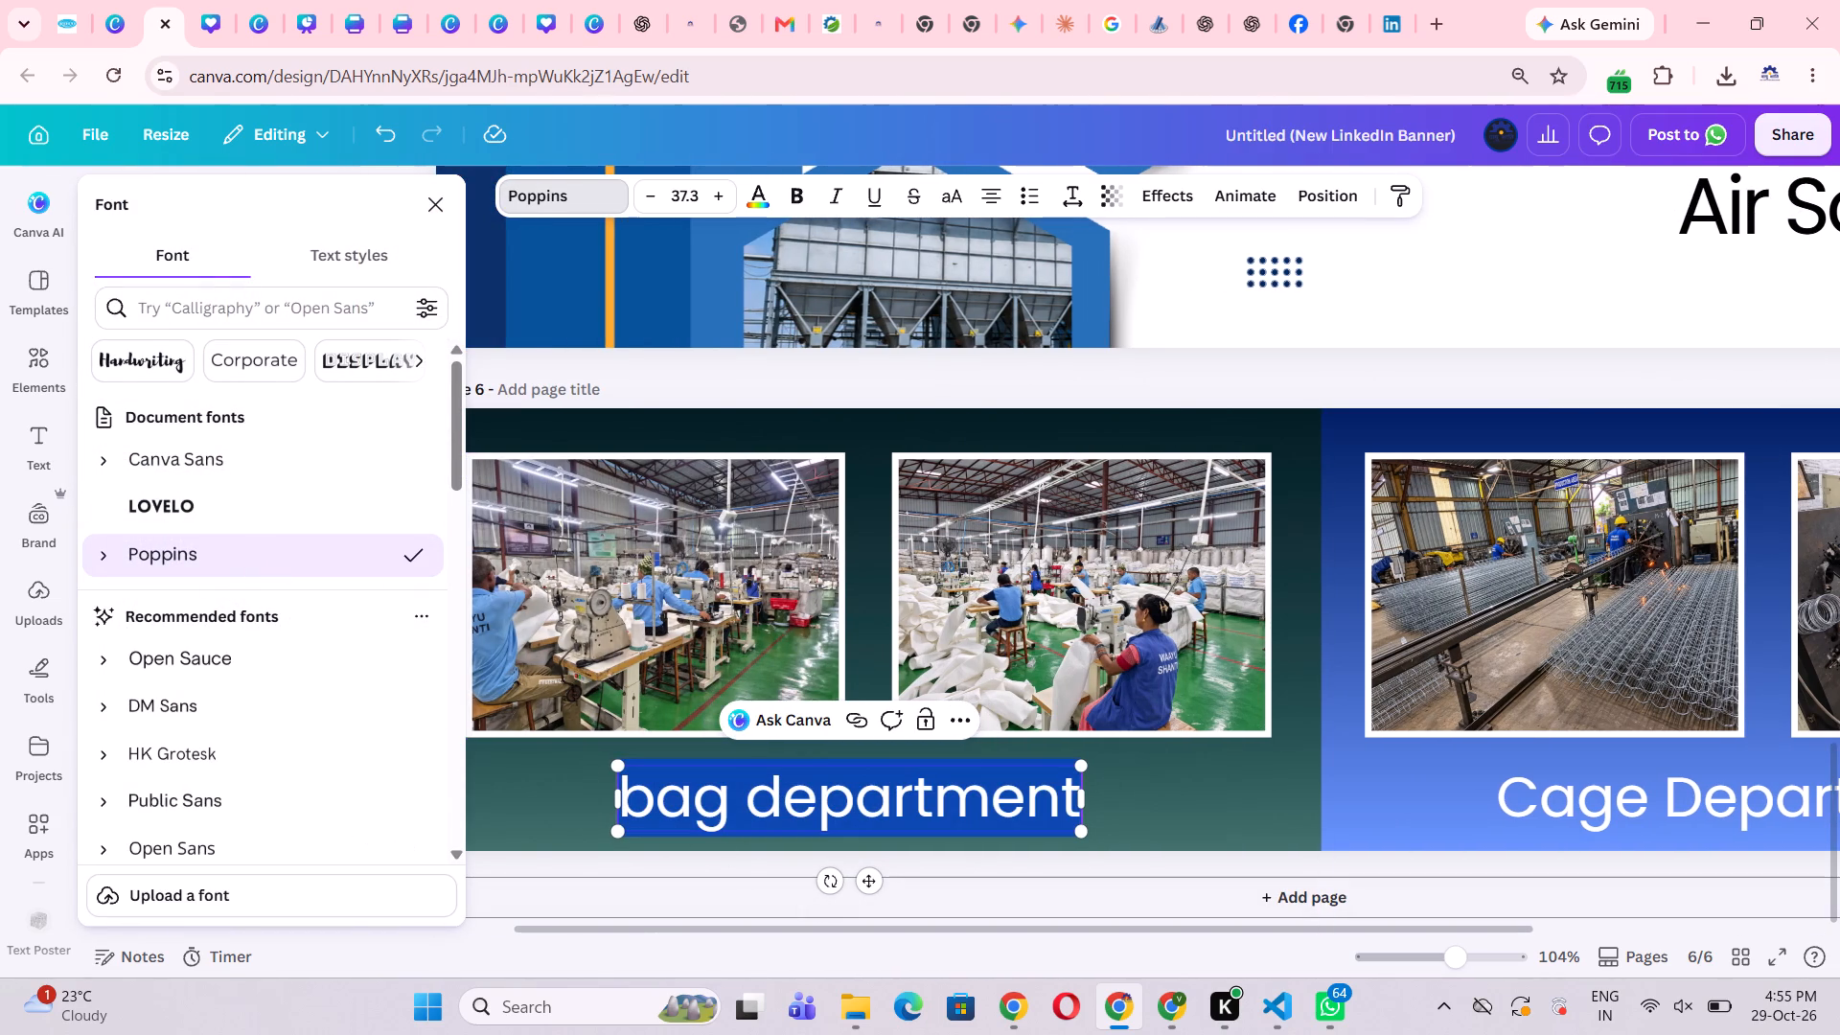
click(663, 816)
key(BackSpace)
key(shift+b)
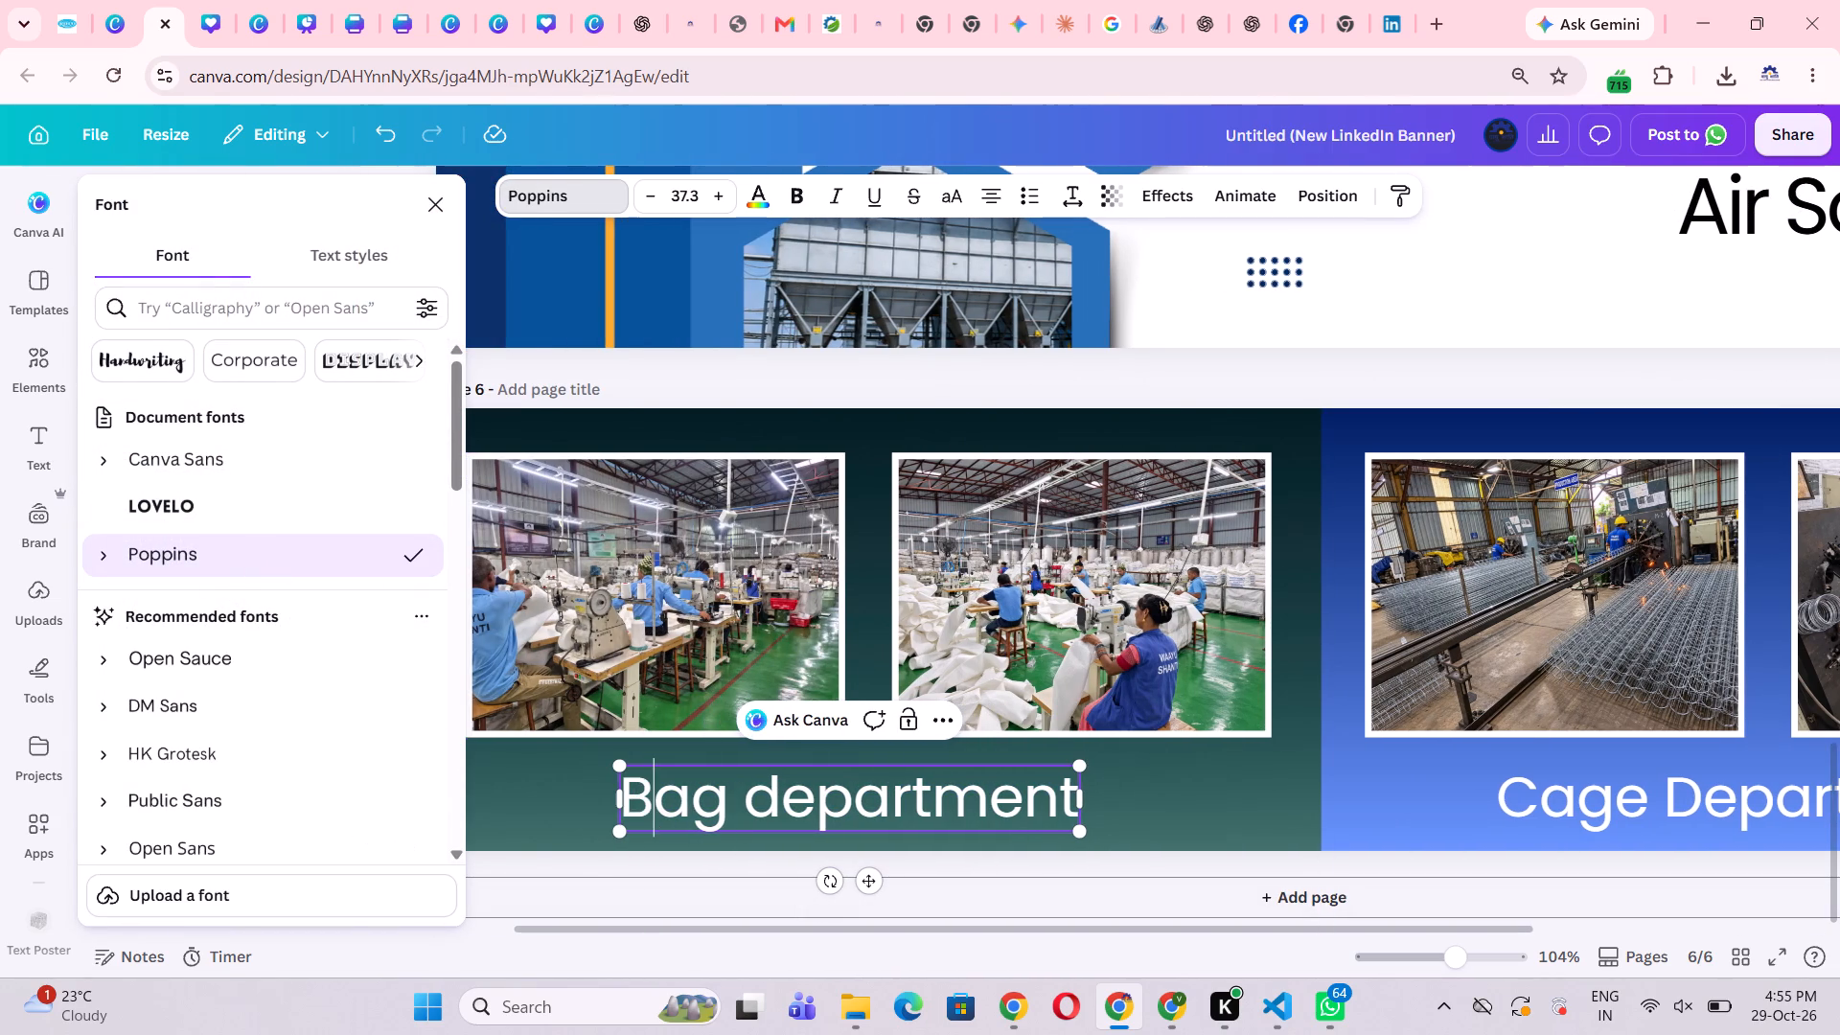
click(779, 805)
key(BackSpace)
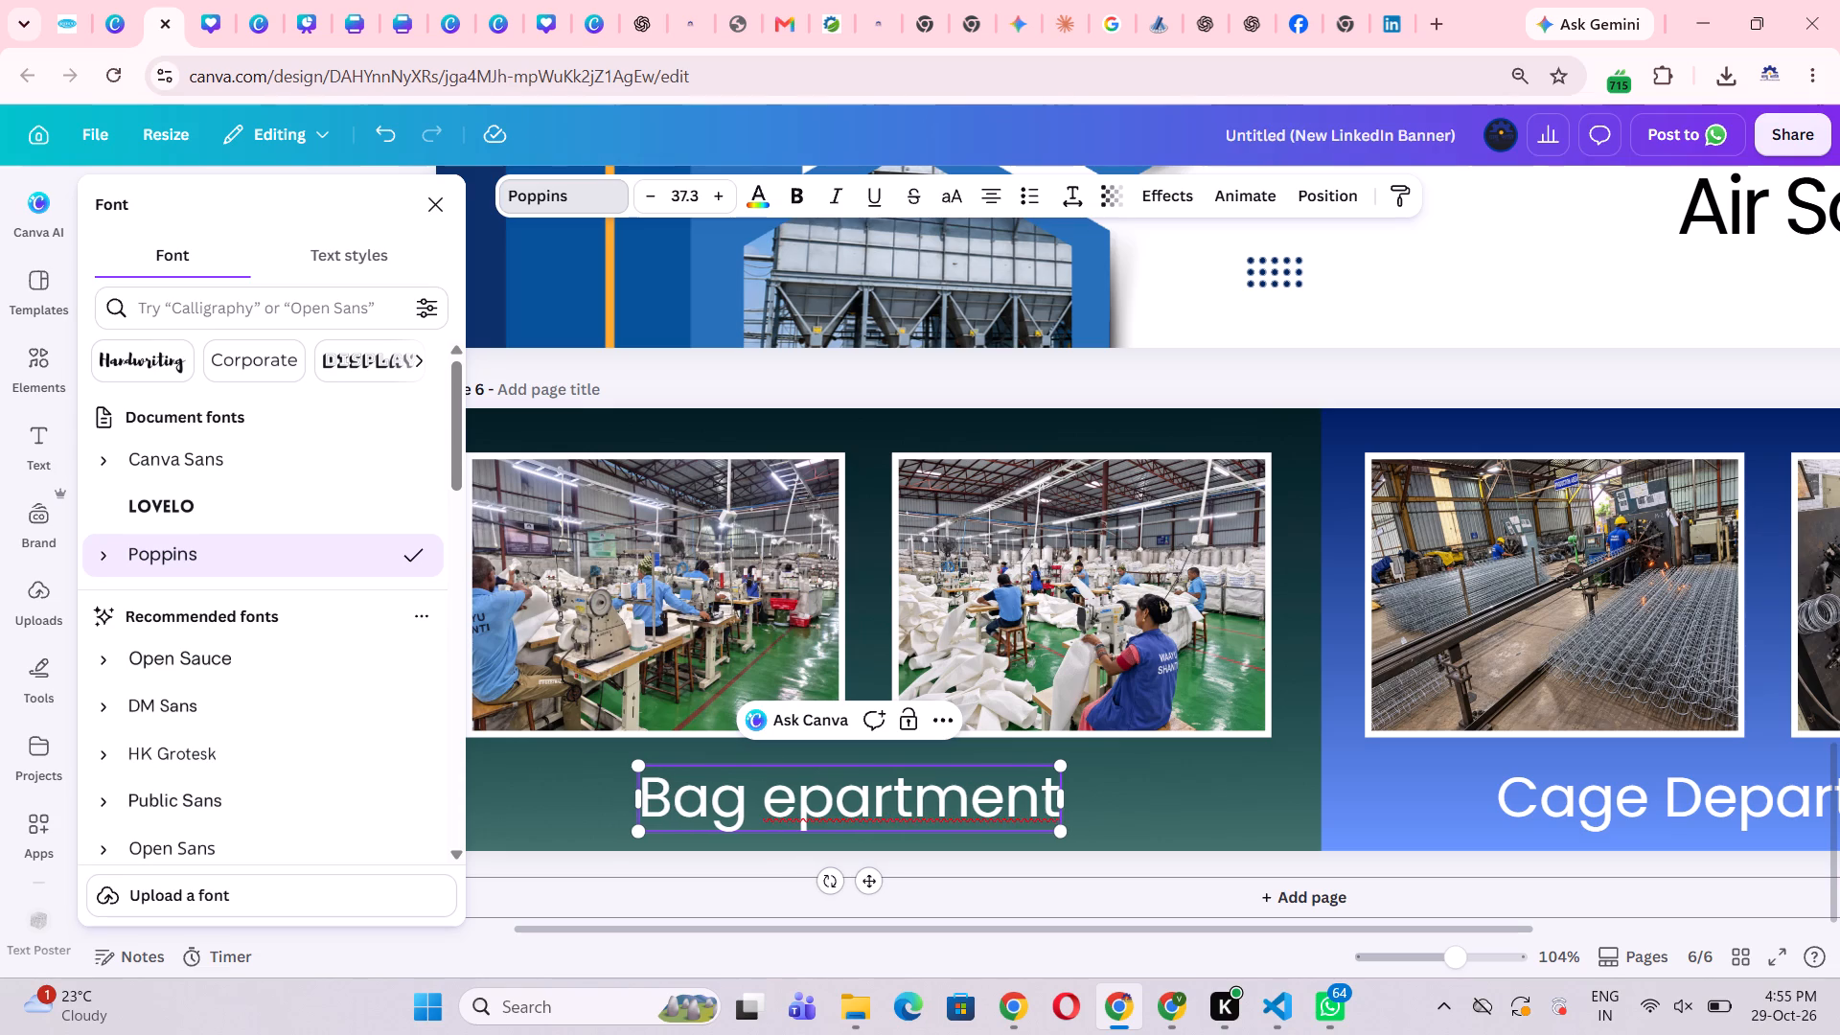
key(shift+d)
drag(1231, 788, 1237, 776)
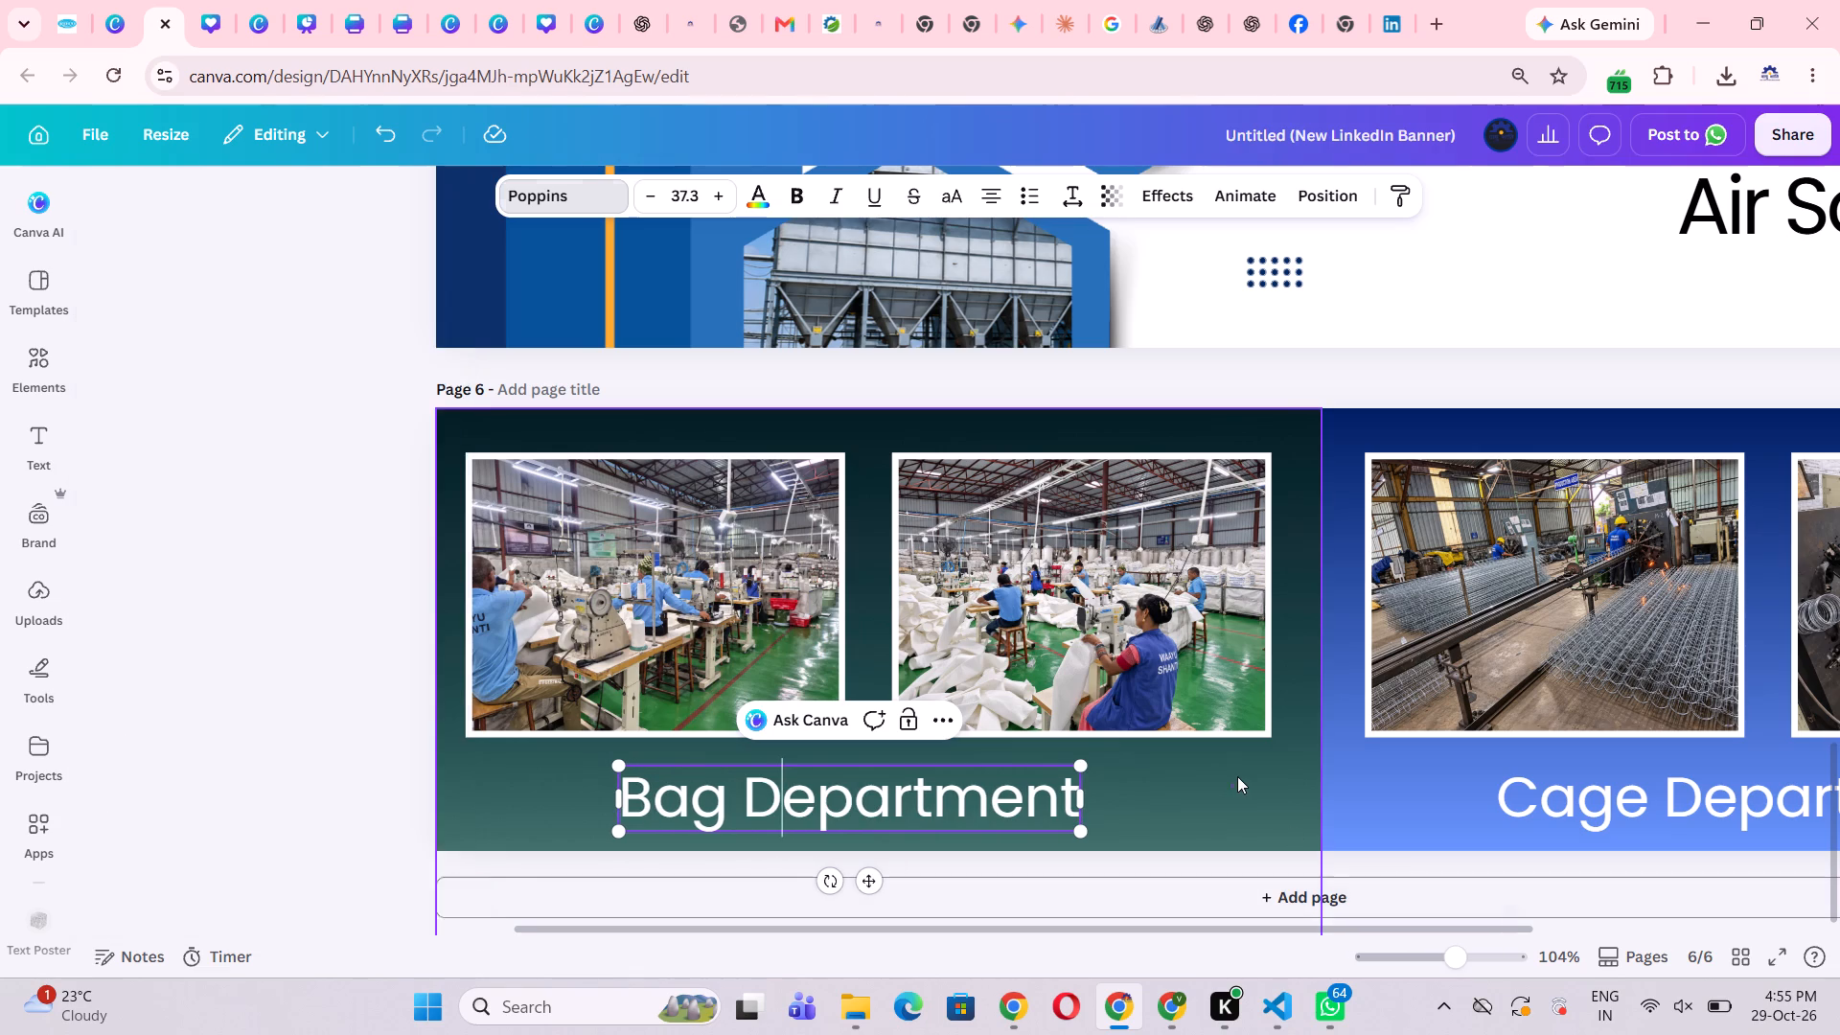
Make the Bag Department heading on page 6 bold.
click(1540, 802)
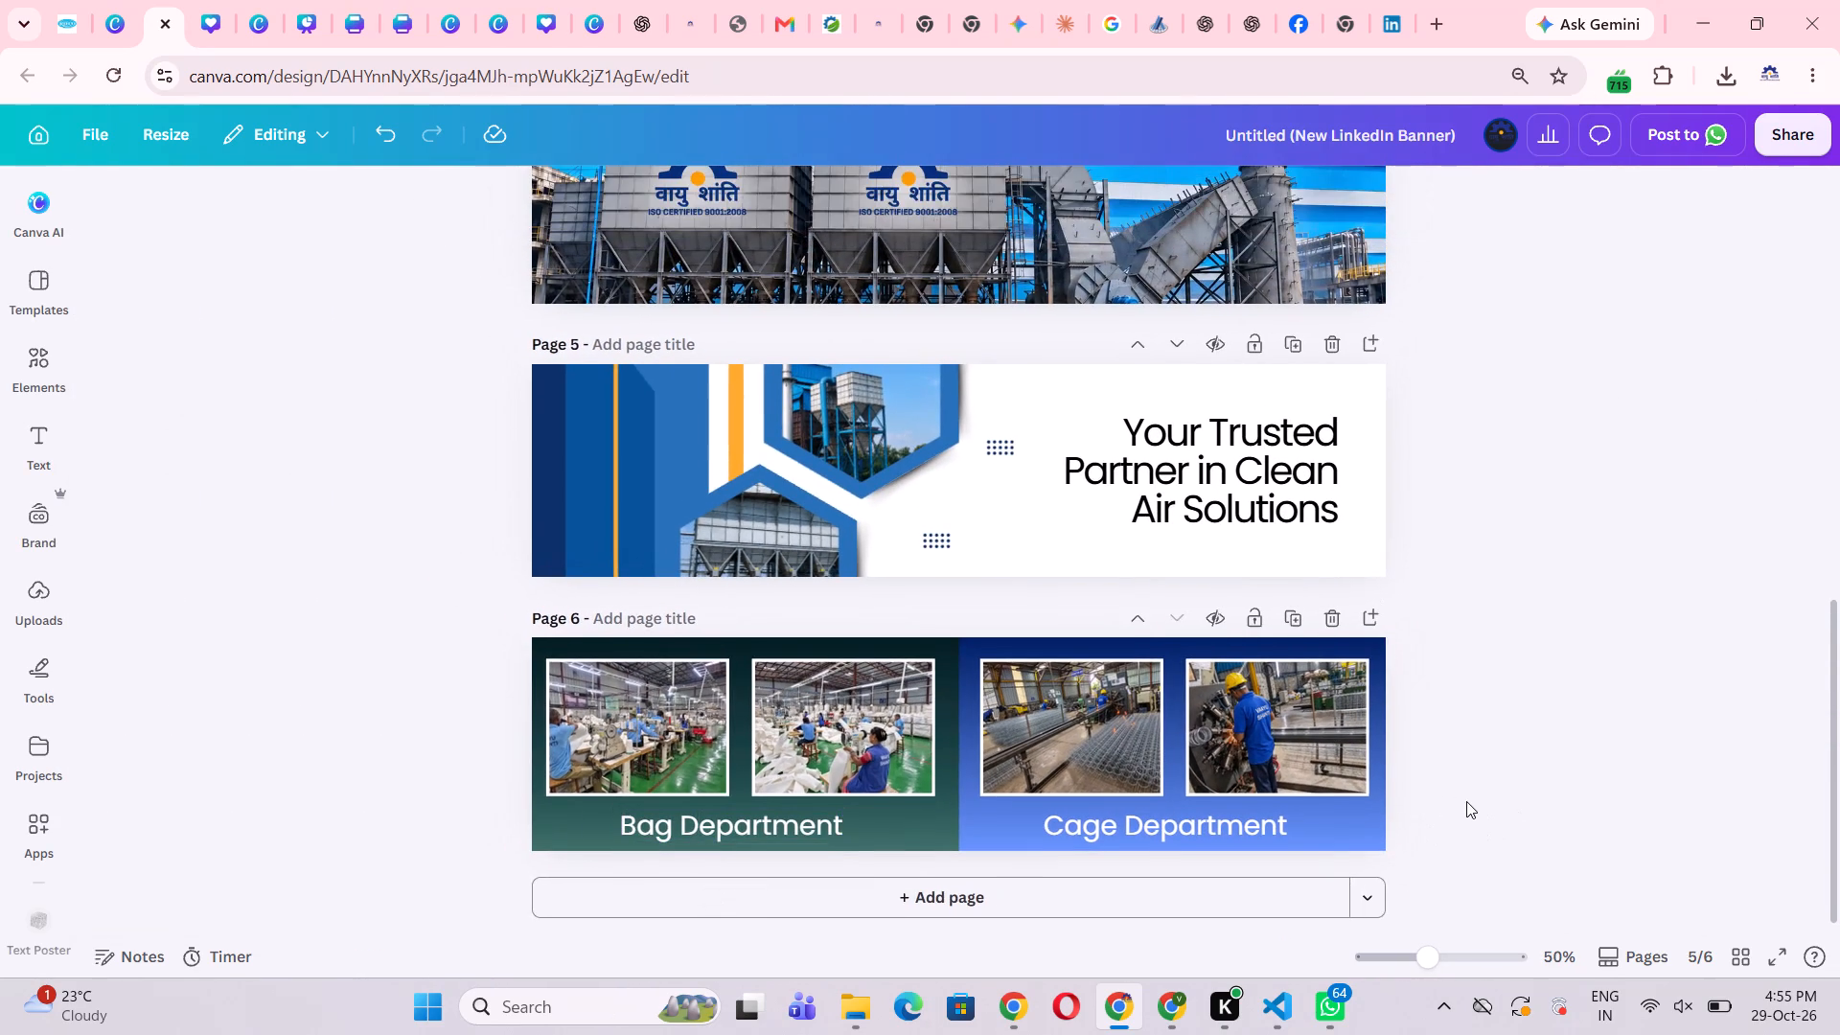
click(1146, 841)
click(785, 813)
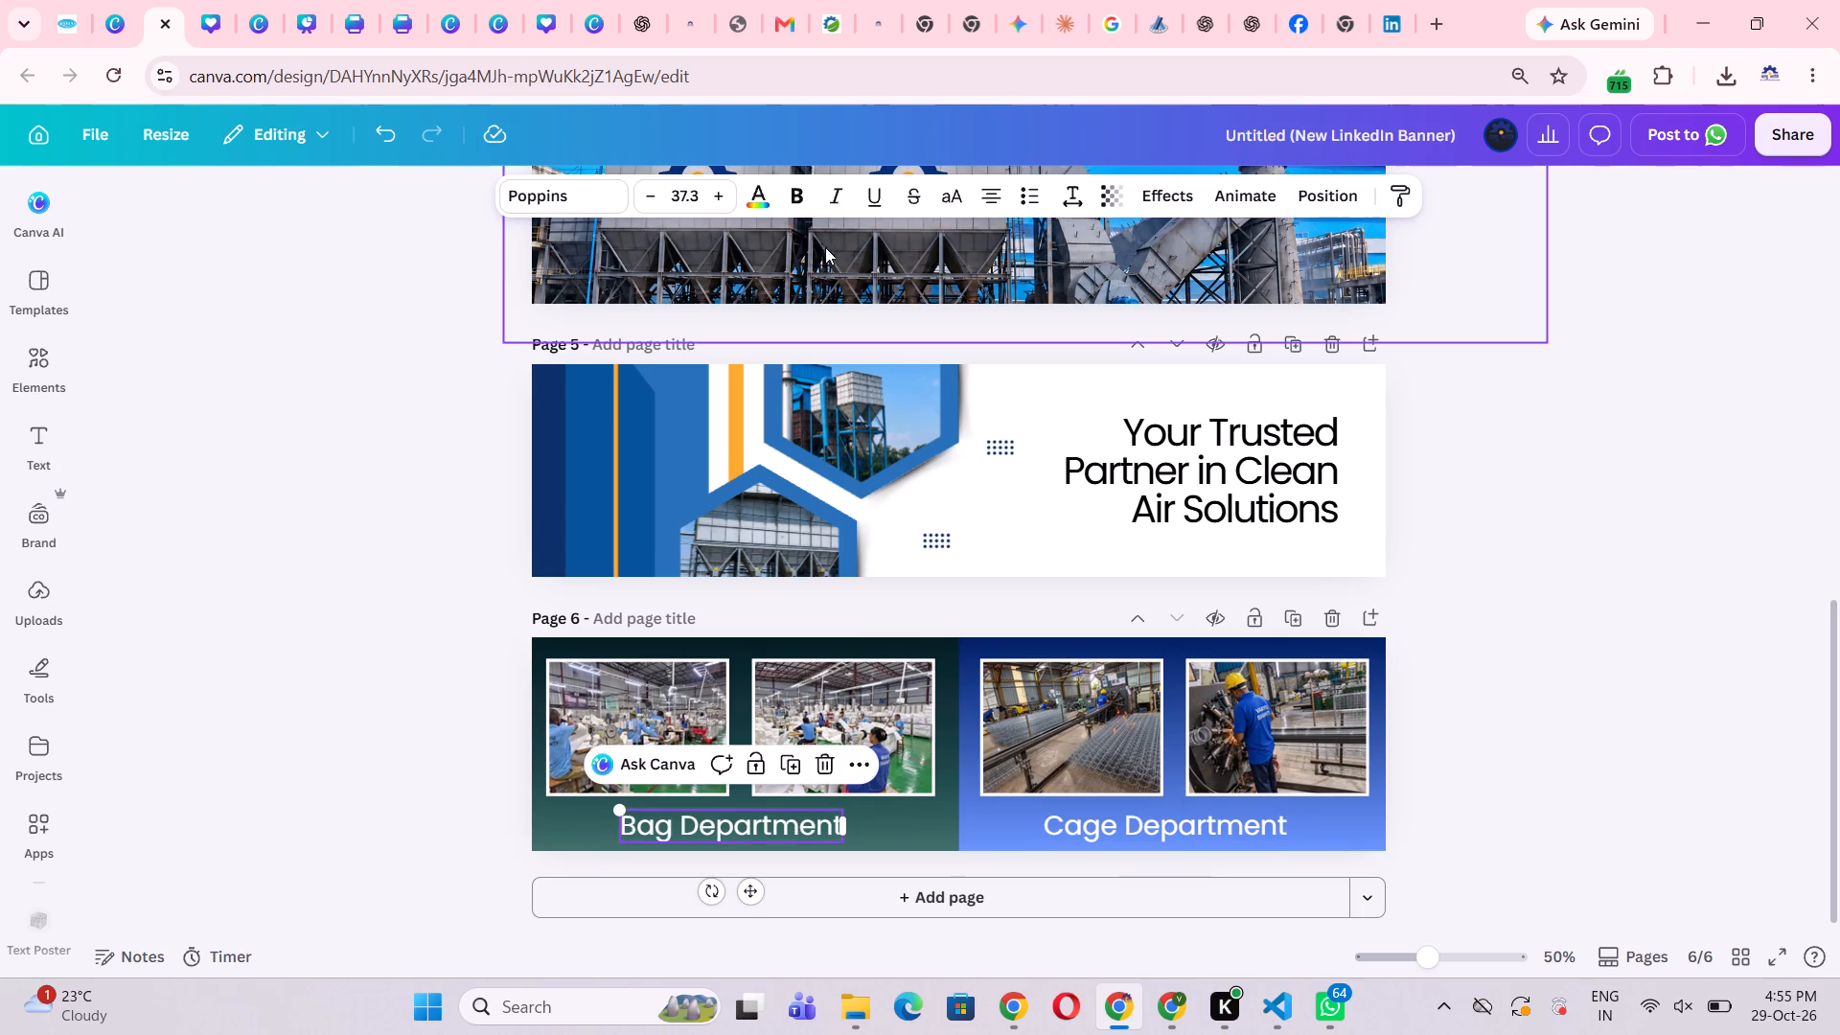
click(800, 197)
double_click(1620, 683)
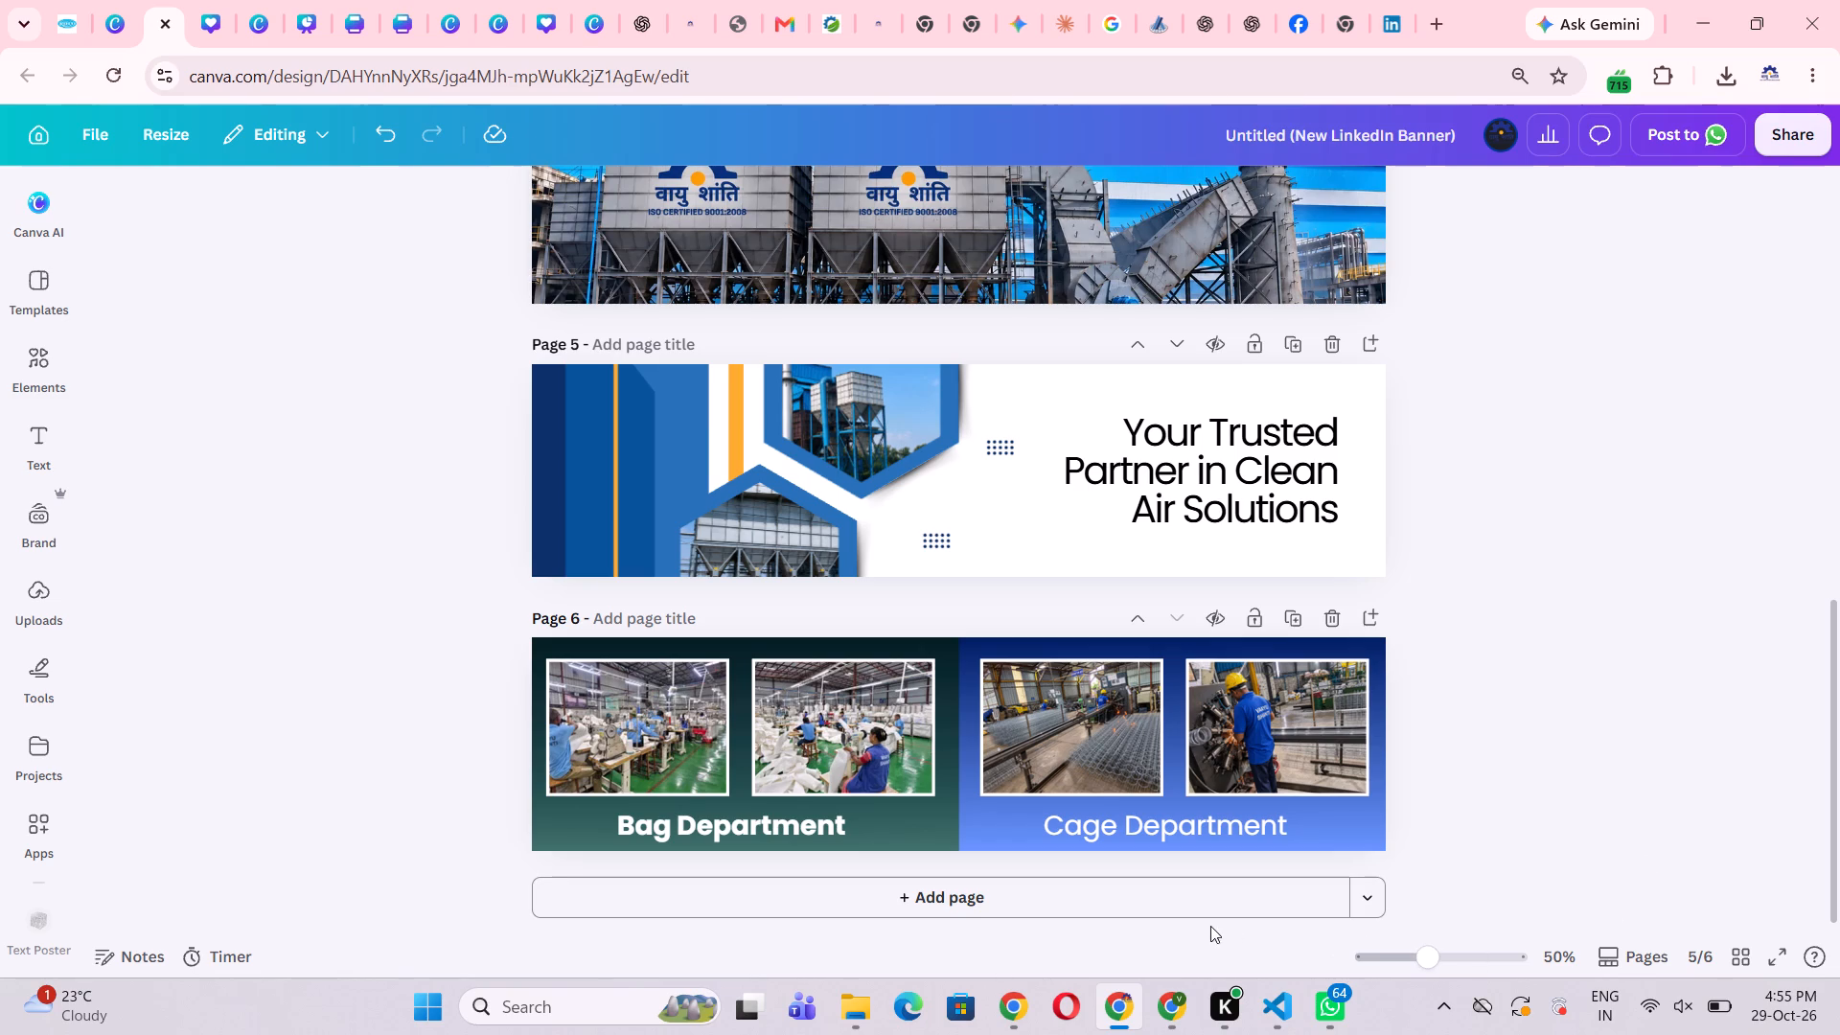
Add a new page 7 after the department banner.
click(1157, 892)
click(1560, 664)
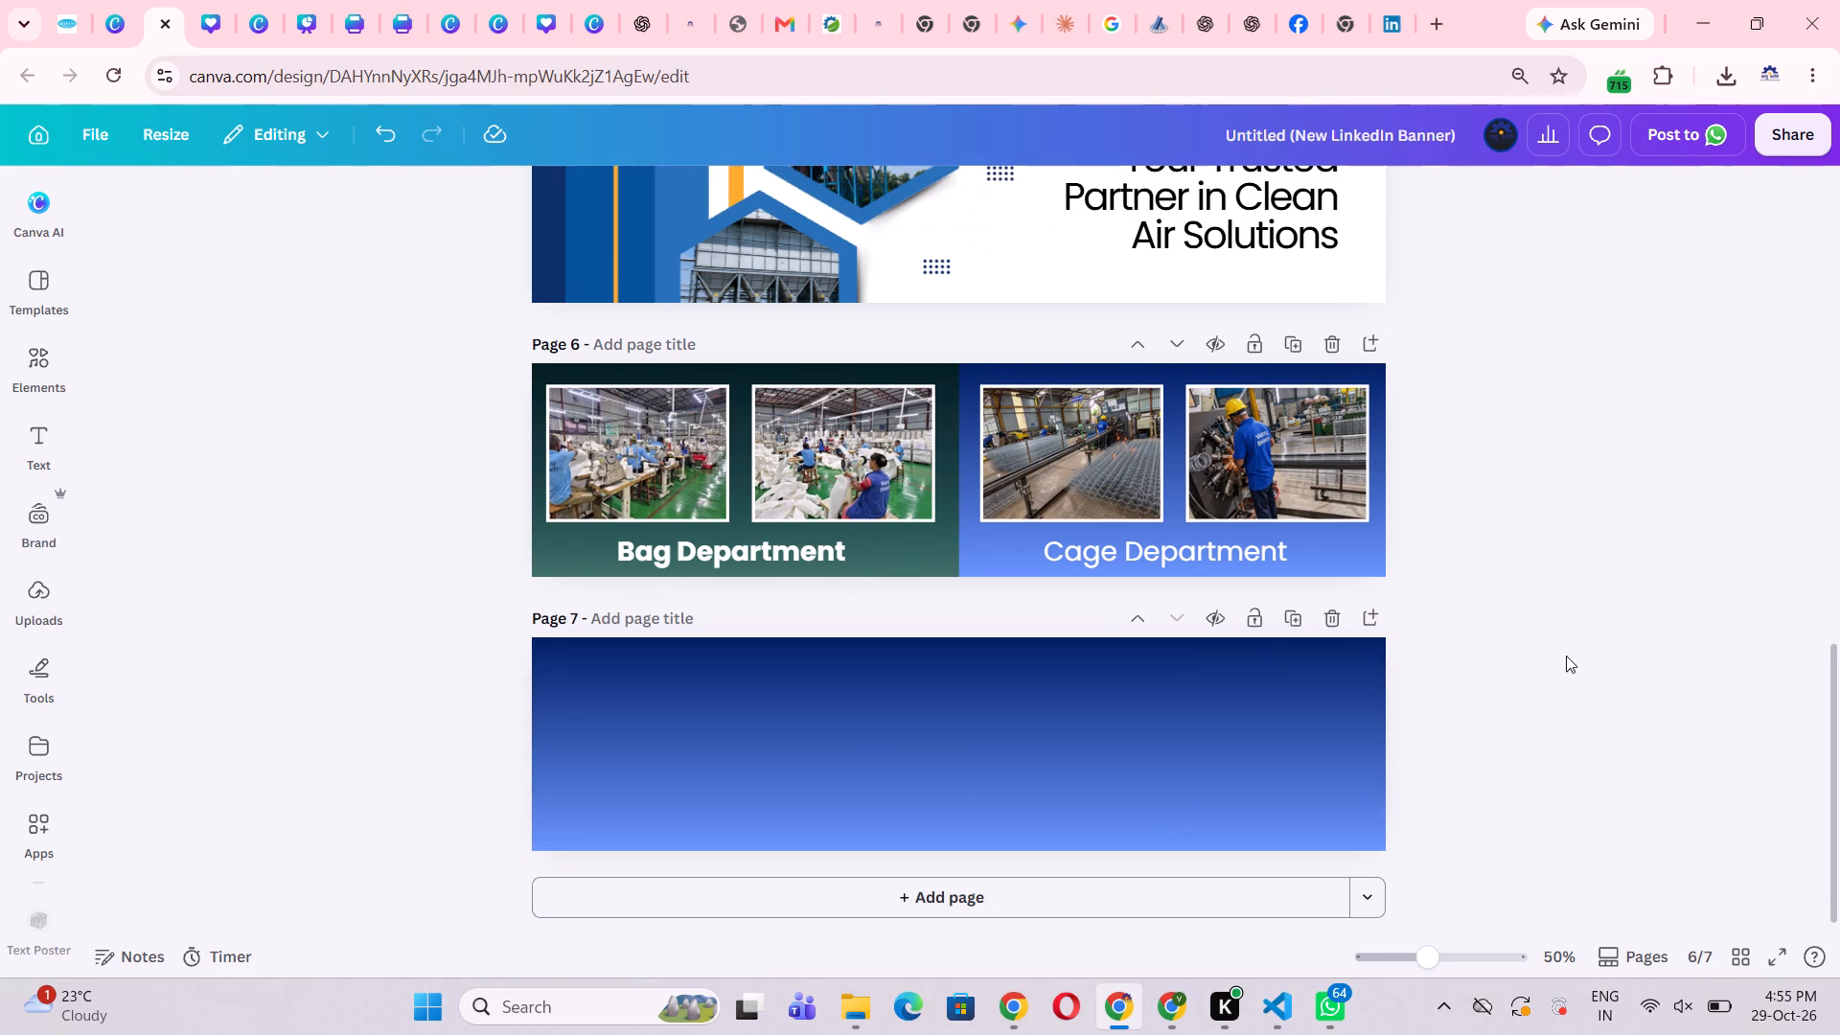
click(890, 775)
click(1613, 672)
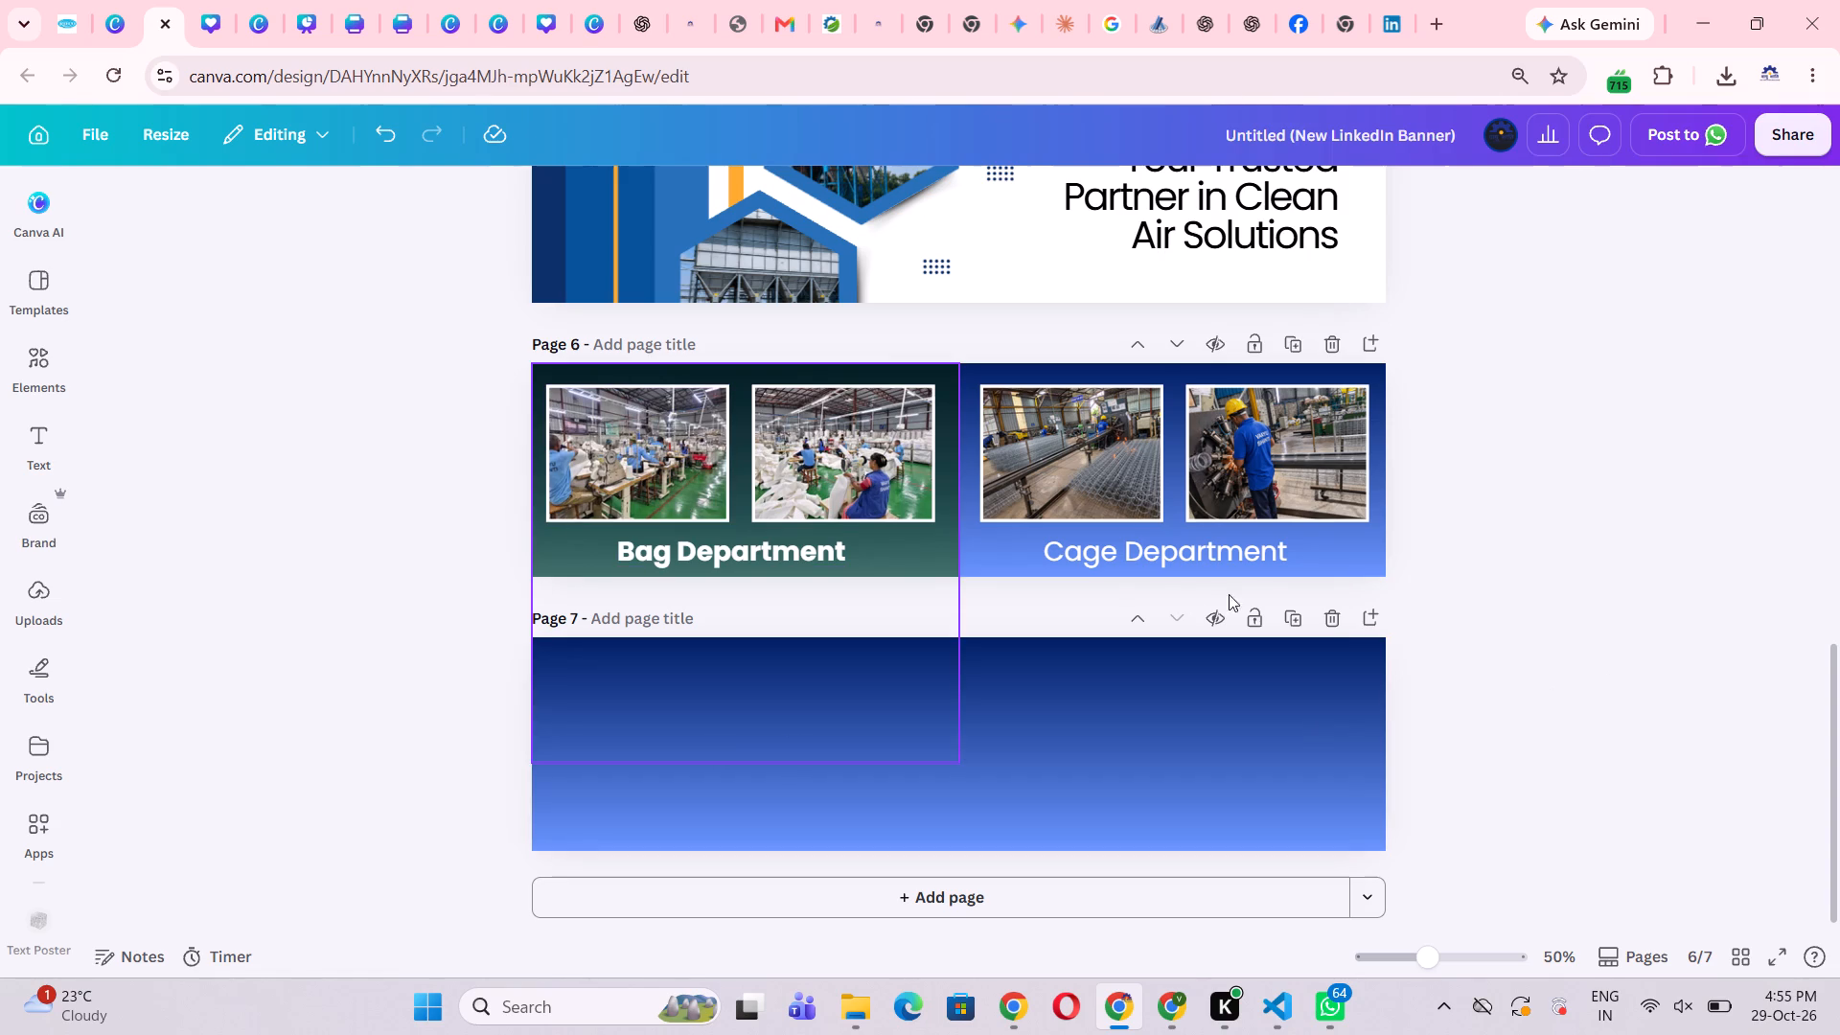
click(1726, 596)
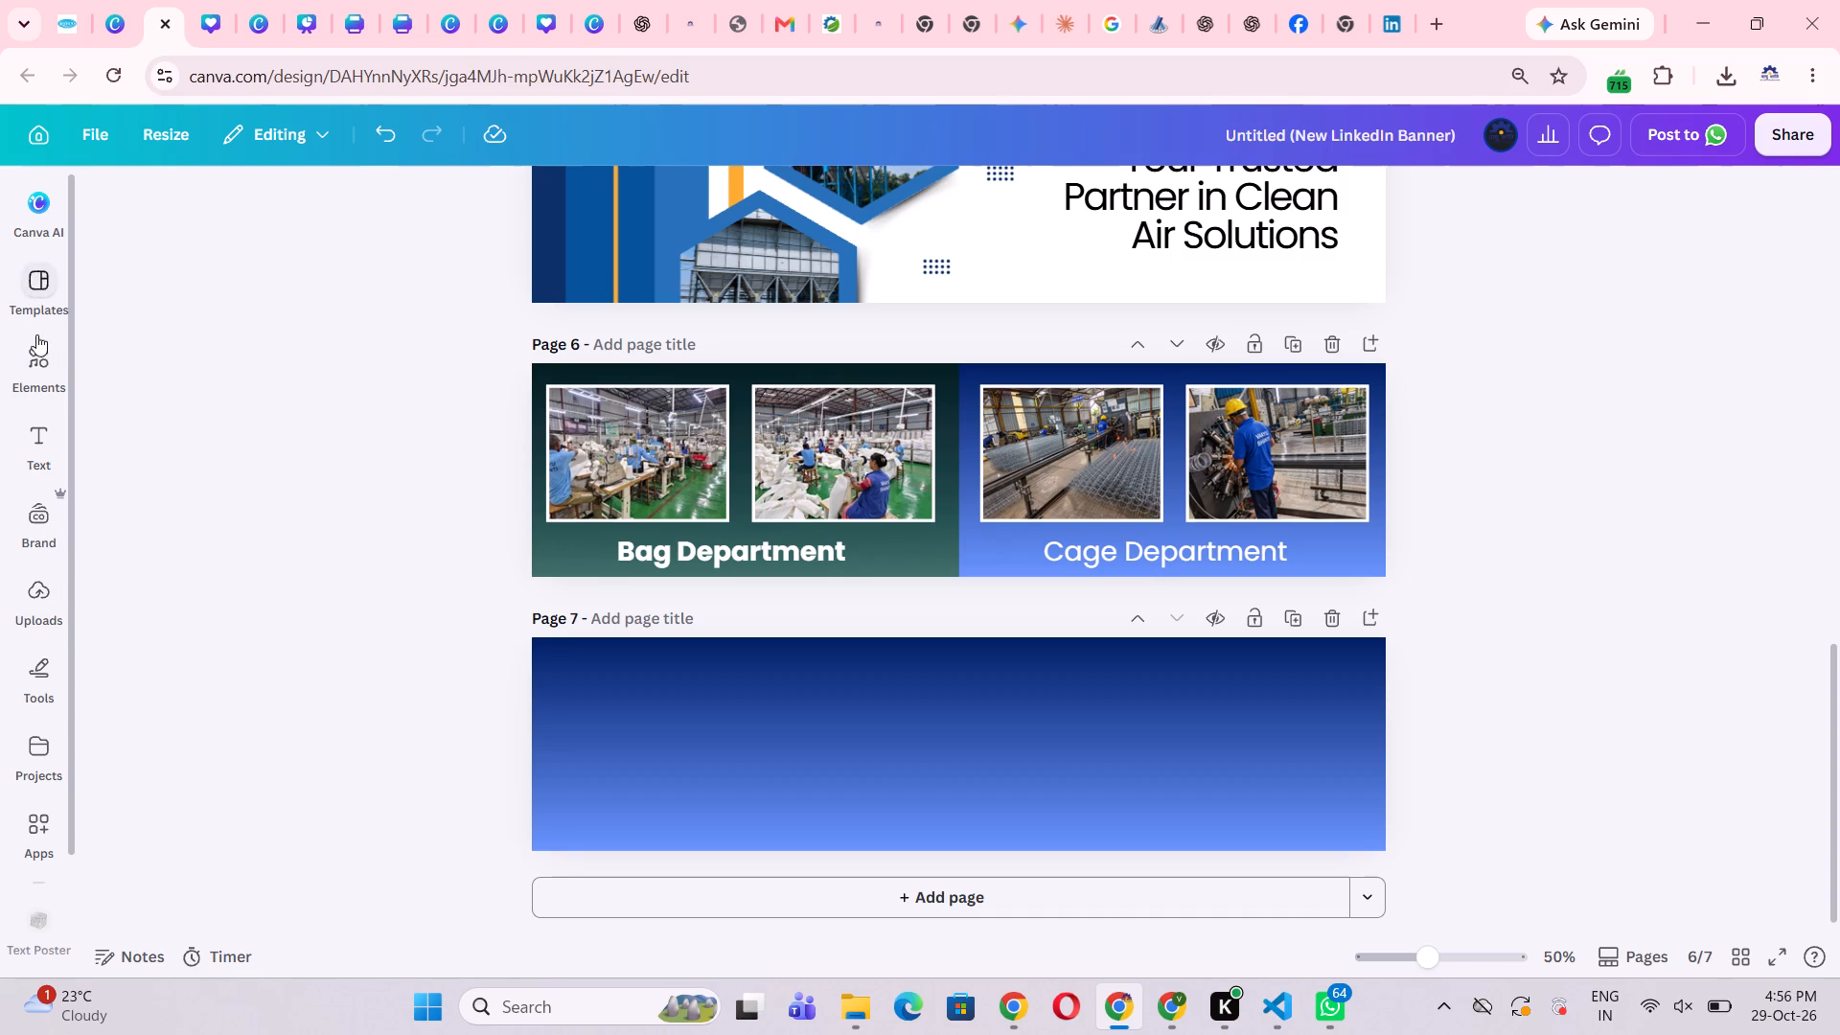
Browse the uploaded photos, gradient square results and earlier banner pages for material for page 7, clearing the element search.
click(47, 589)
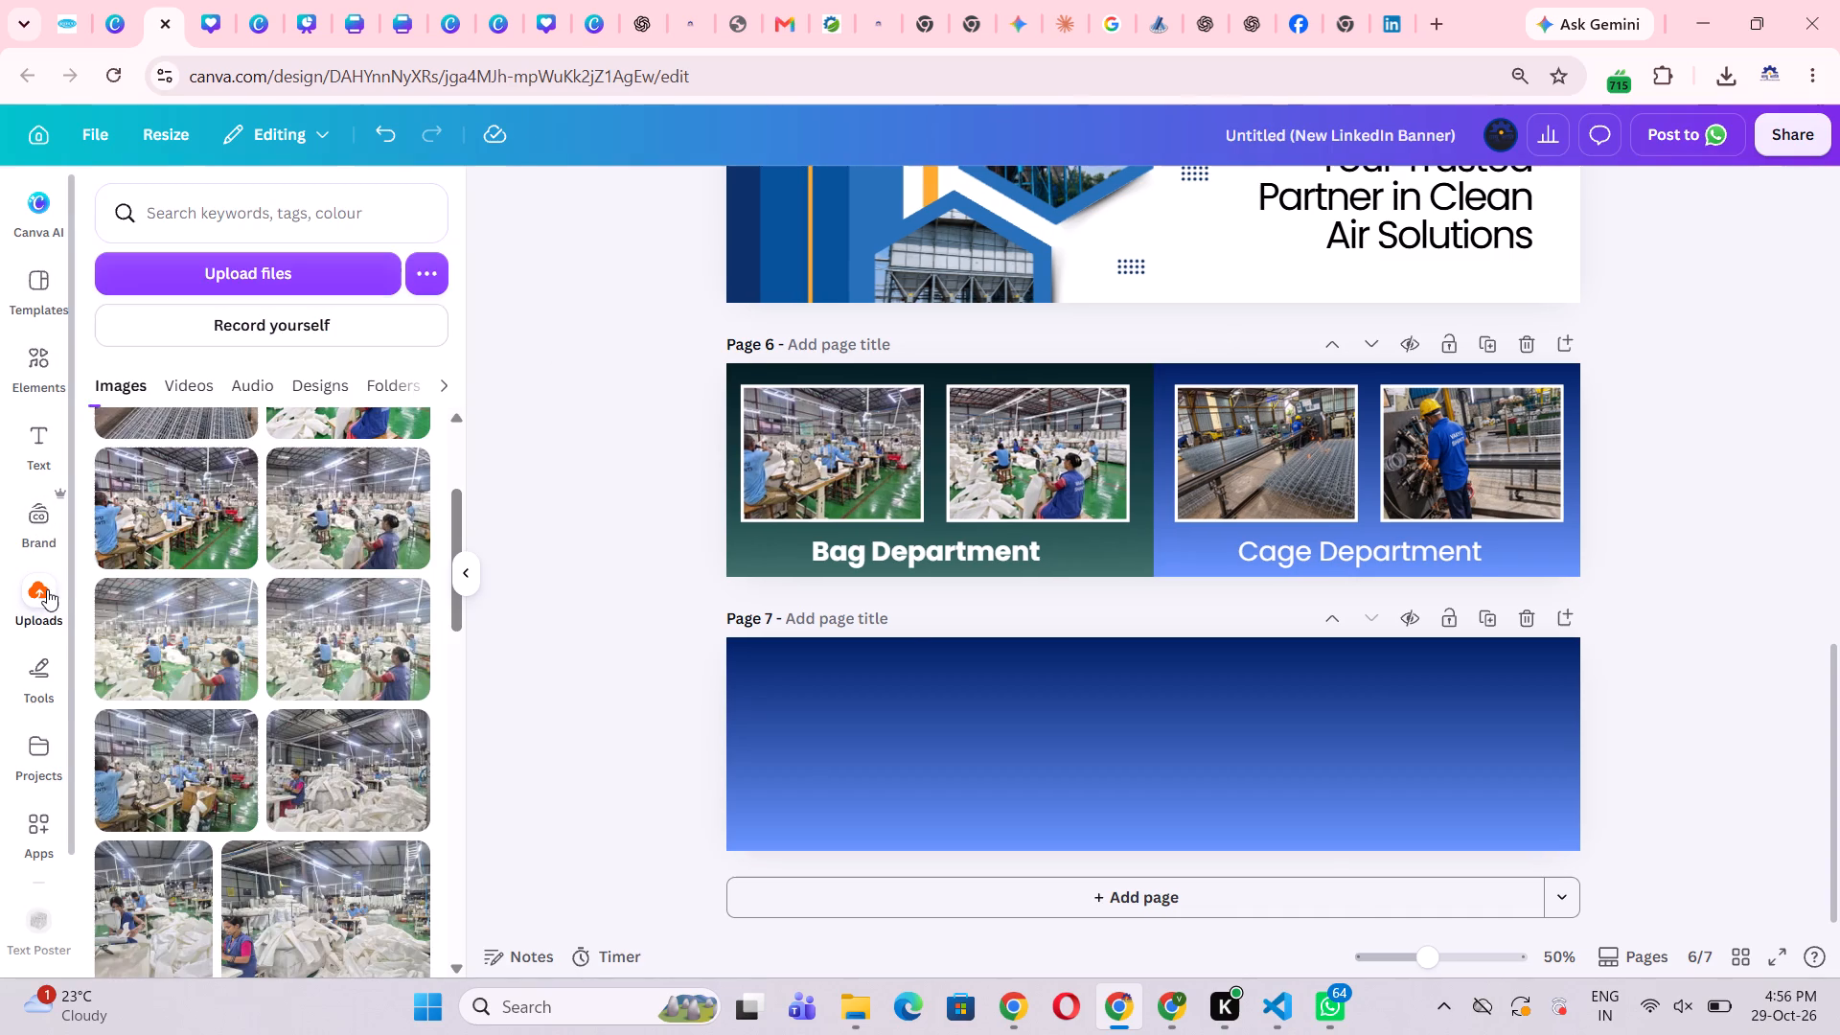
scroll(206, 551, up, 1)
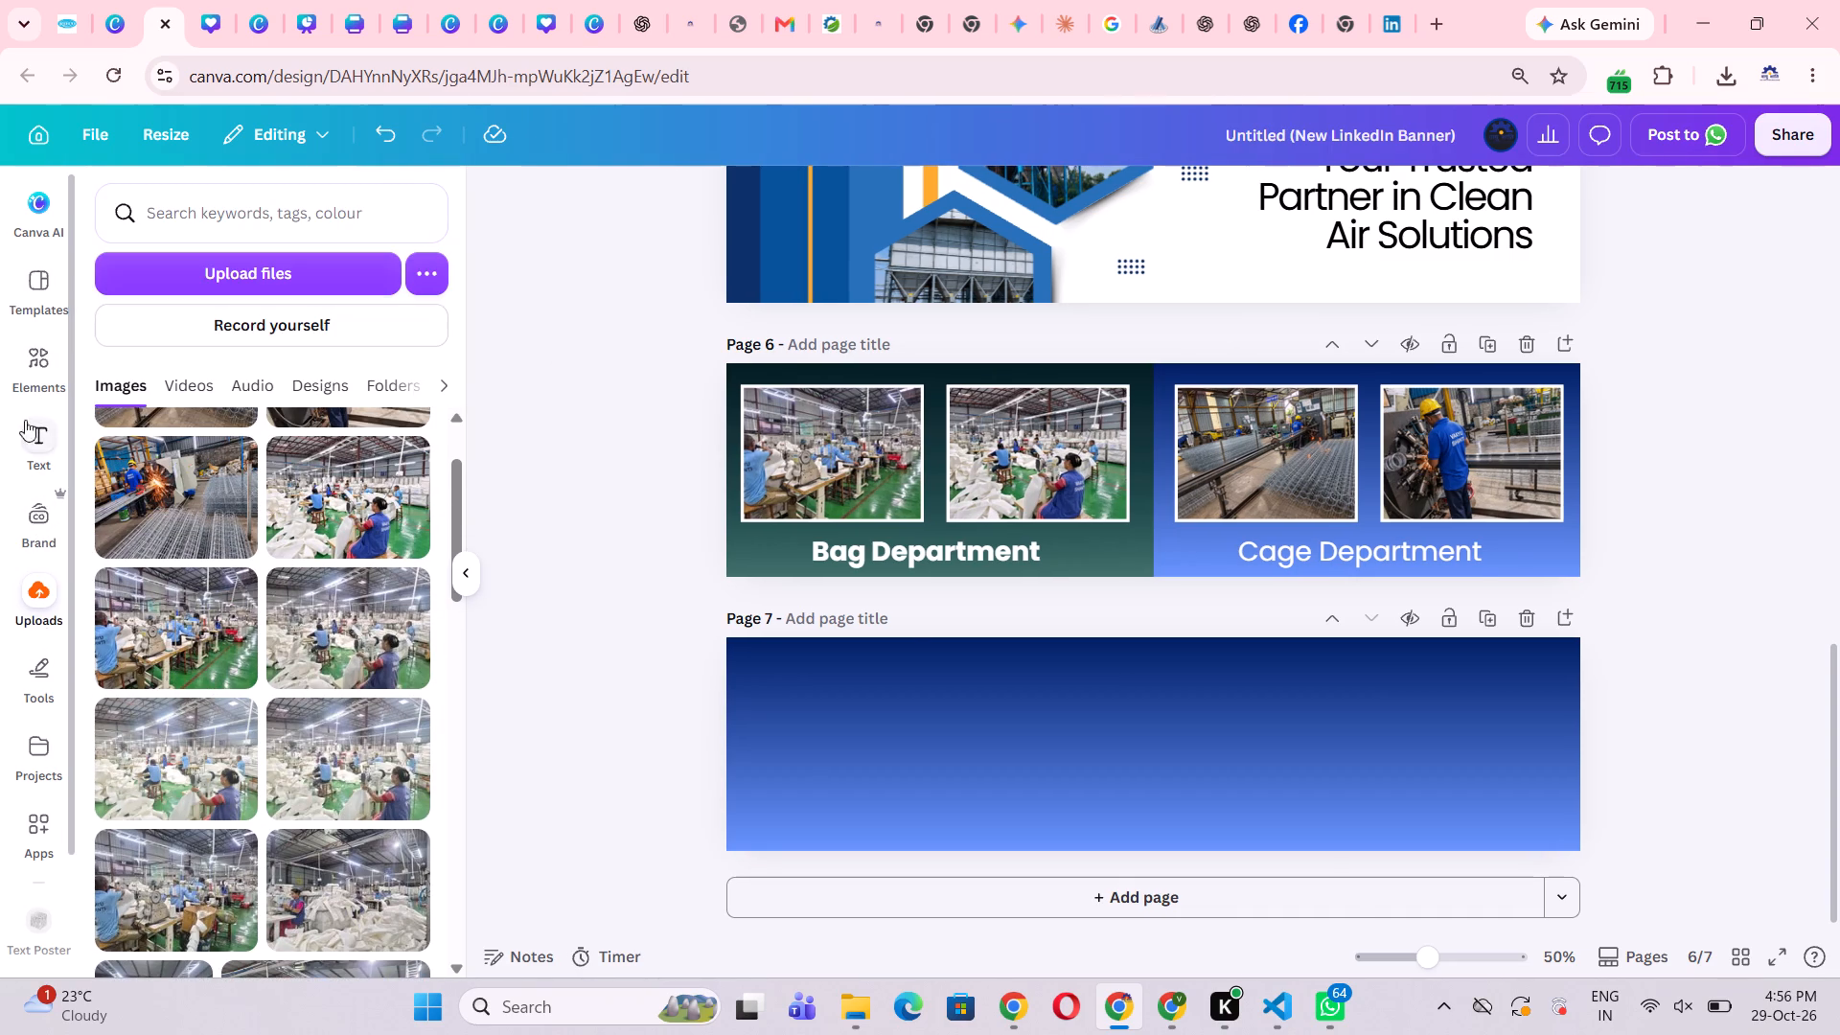
click(22, 390)
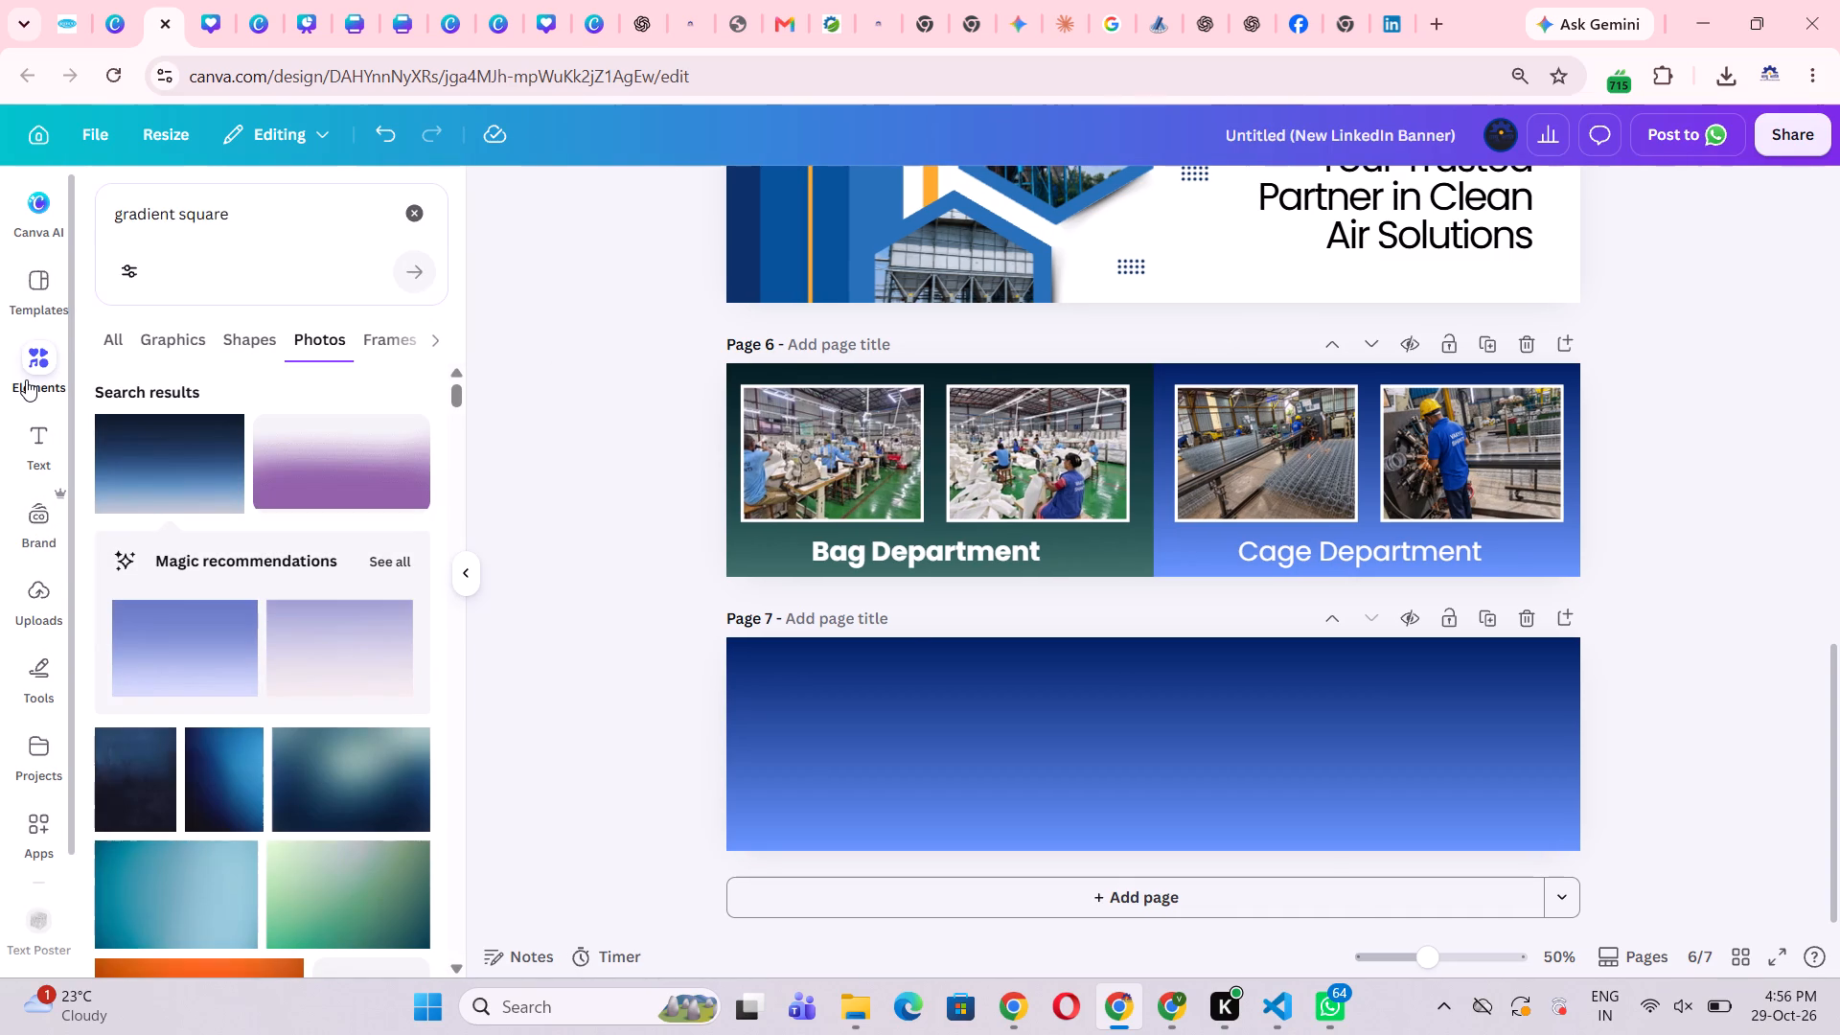
scroll(222, 682, down, 5)
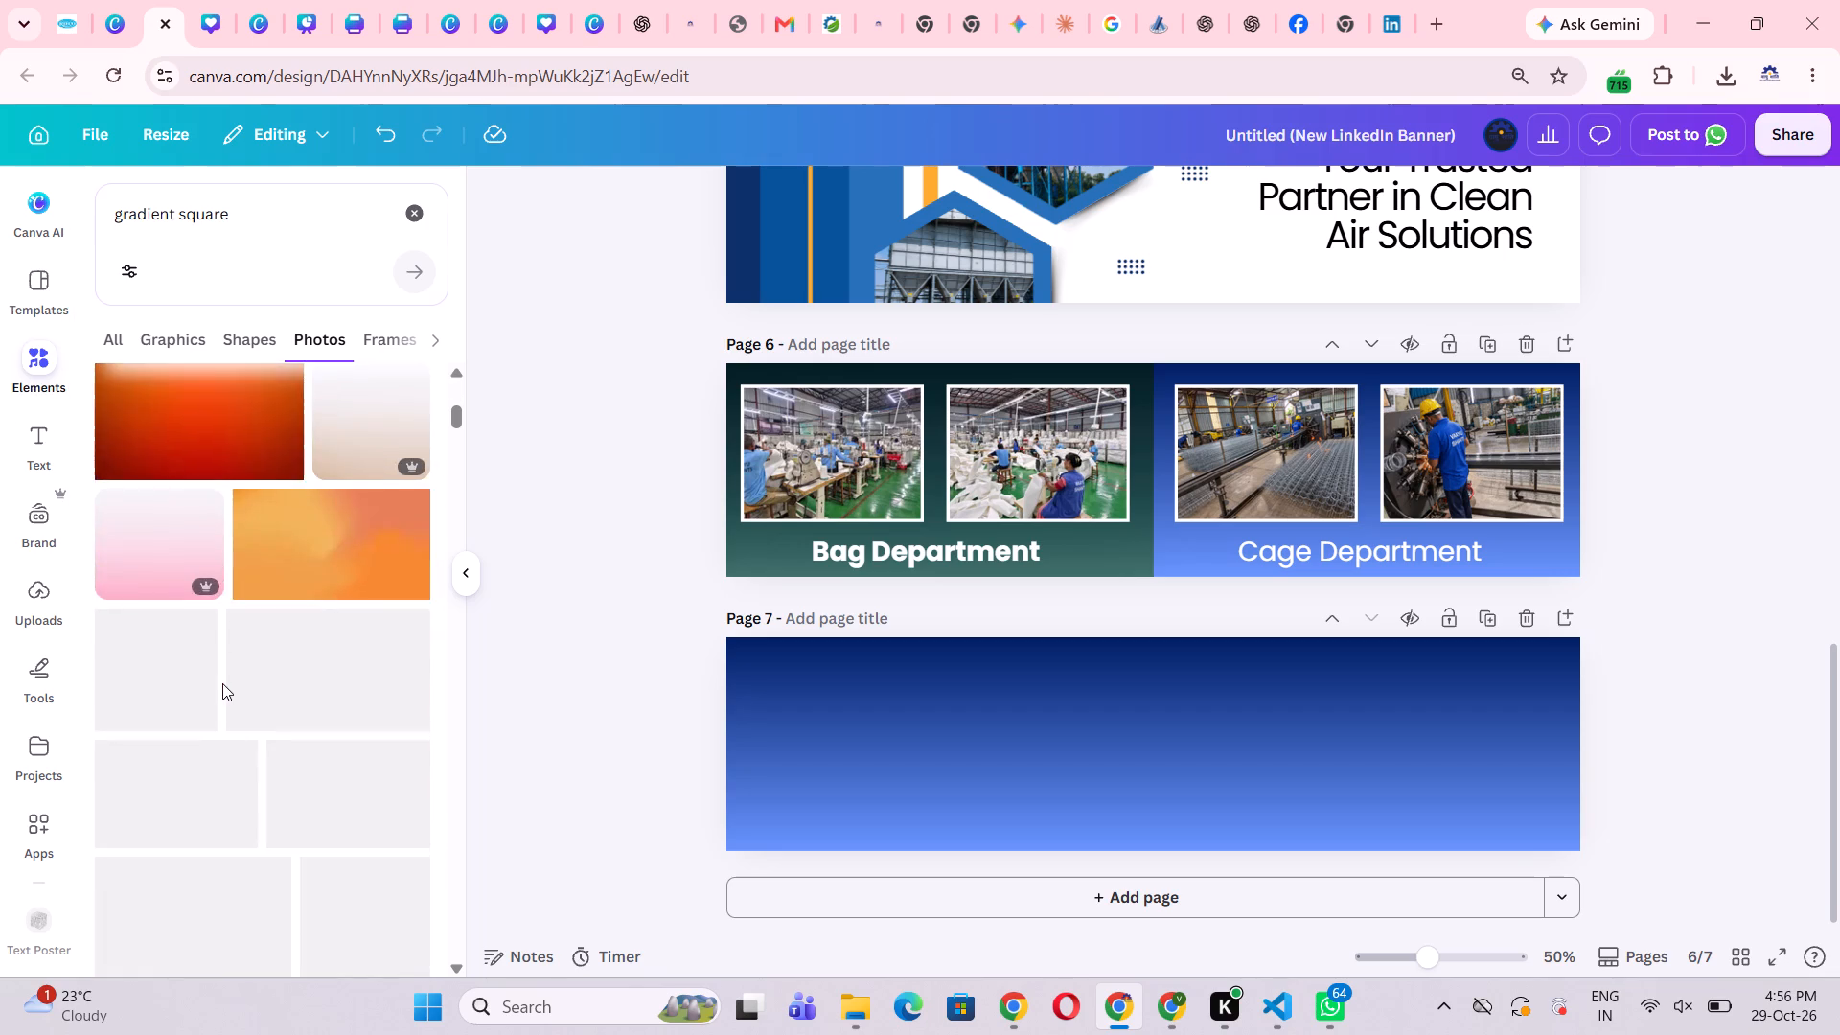
scroll(222, 683, up, 4)
scroll(168, 443, up, 6)
click(418, 197)
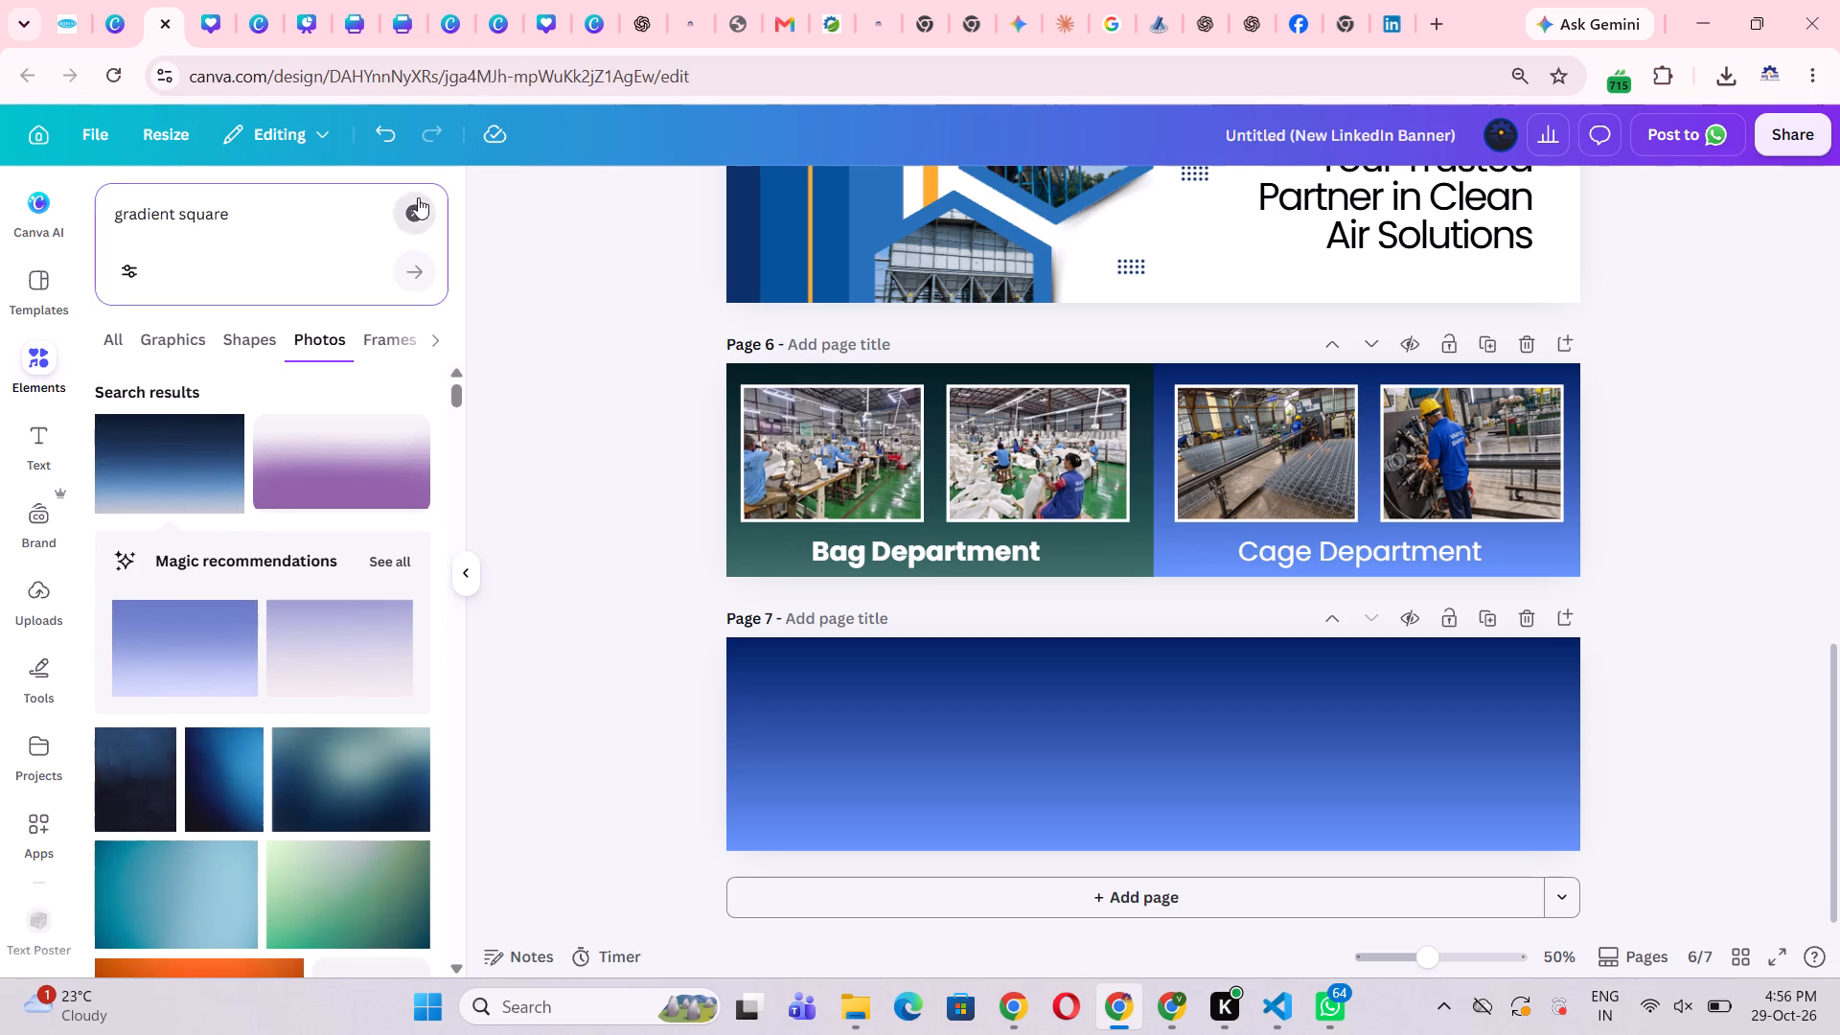
click(533, 375)
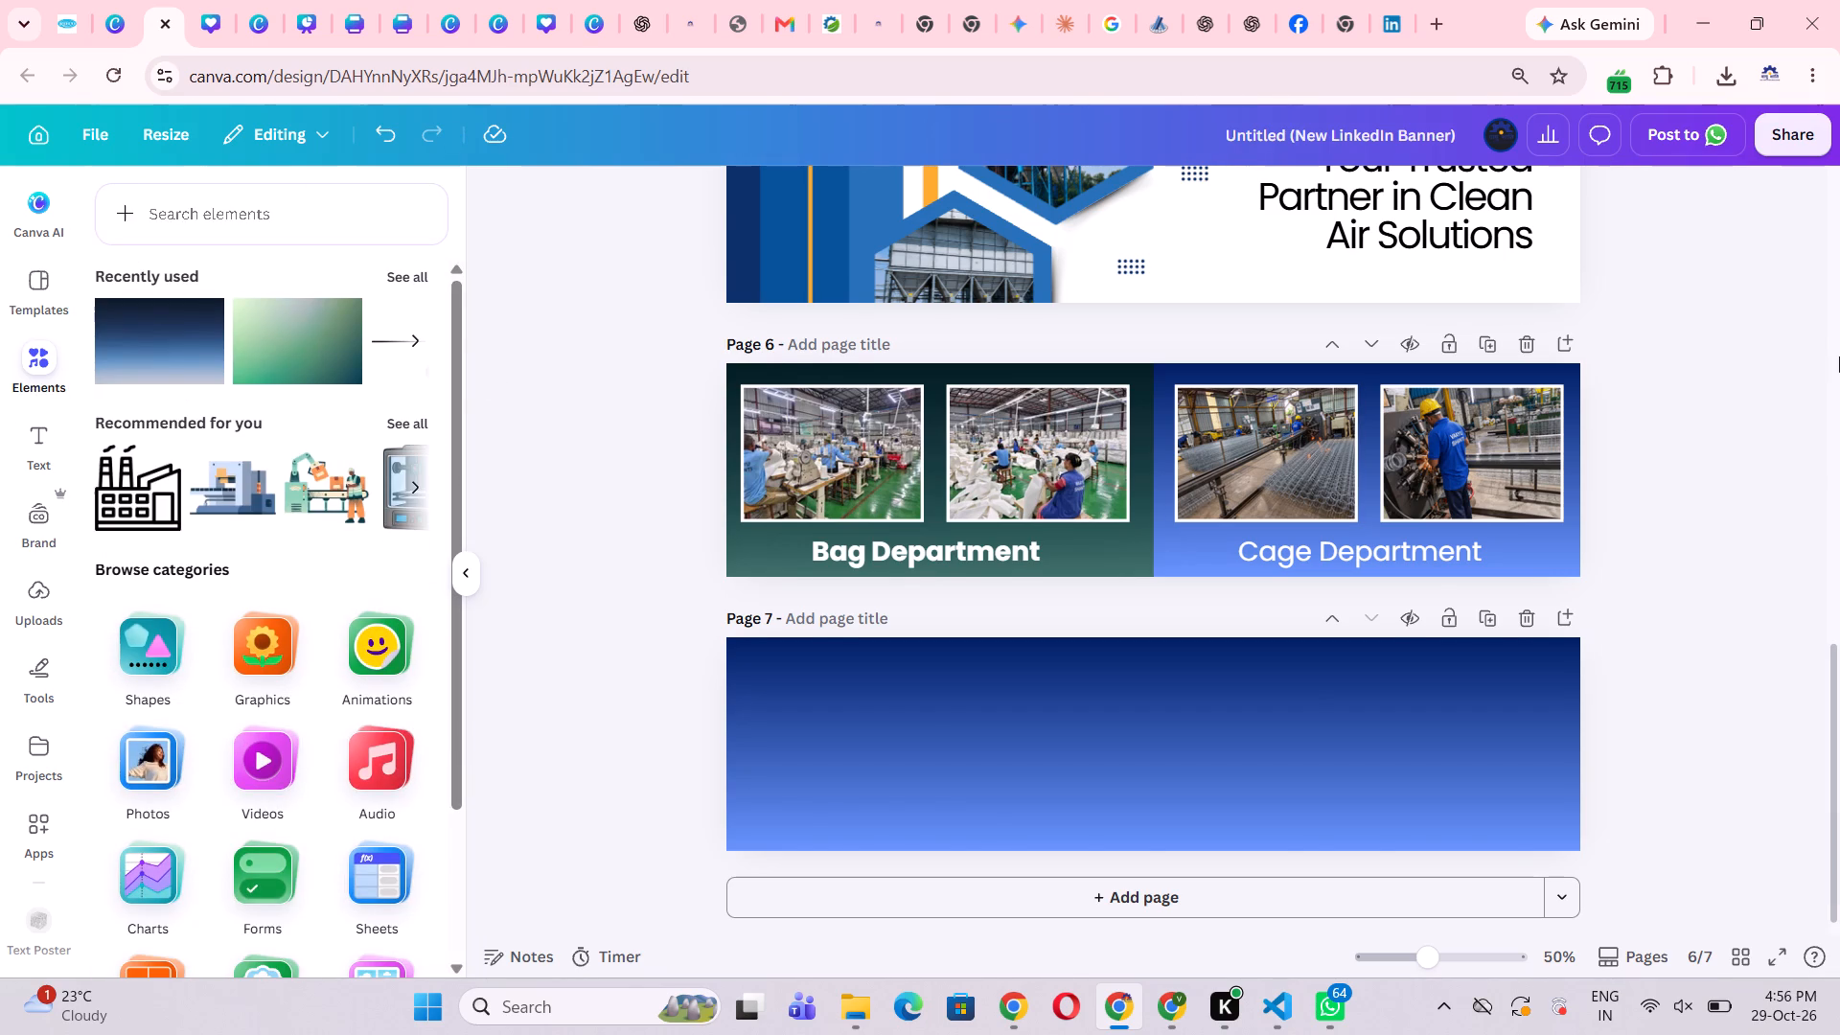
click(1839, 356)
scroll(1713, 450, up, 7)
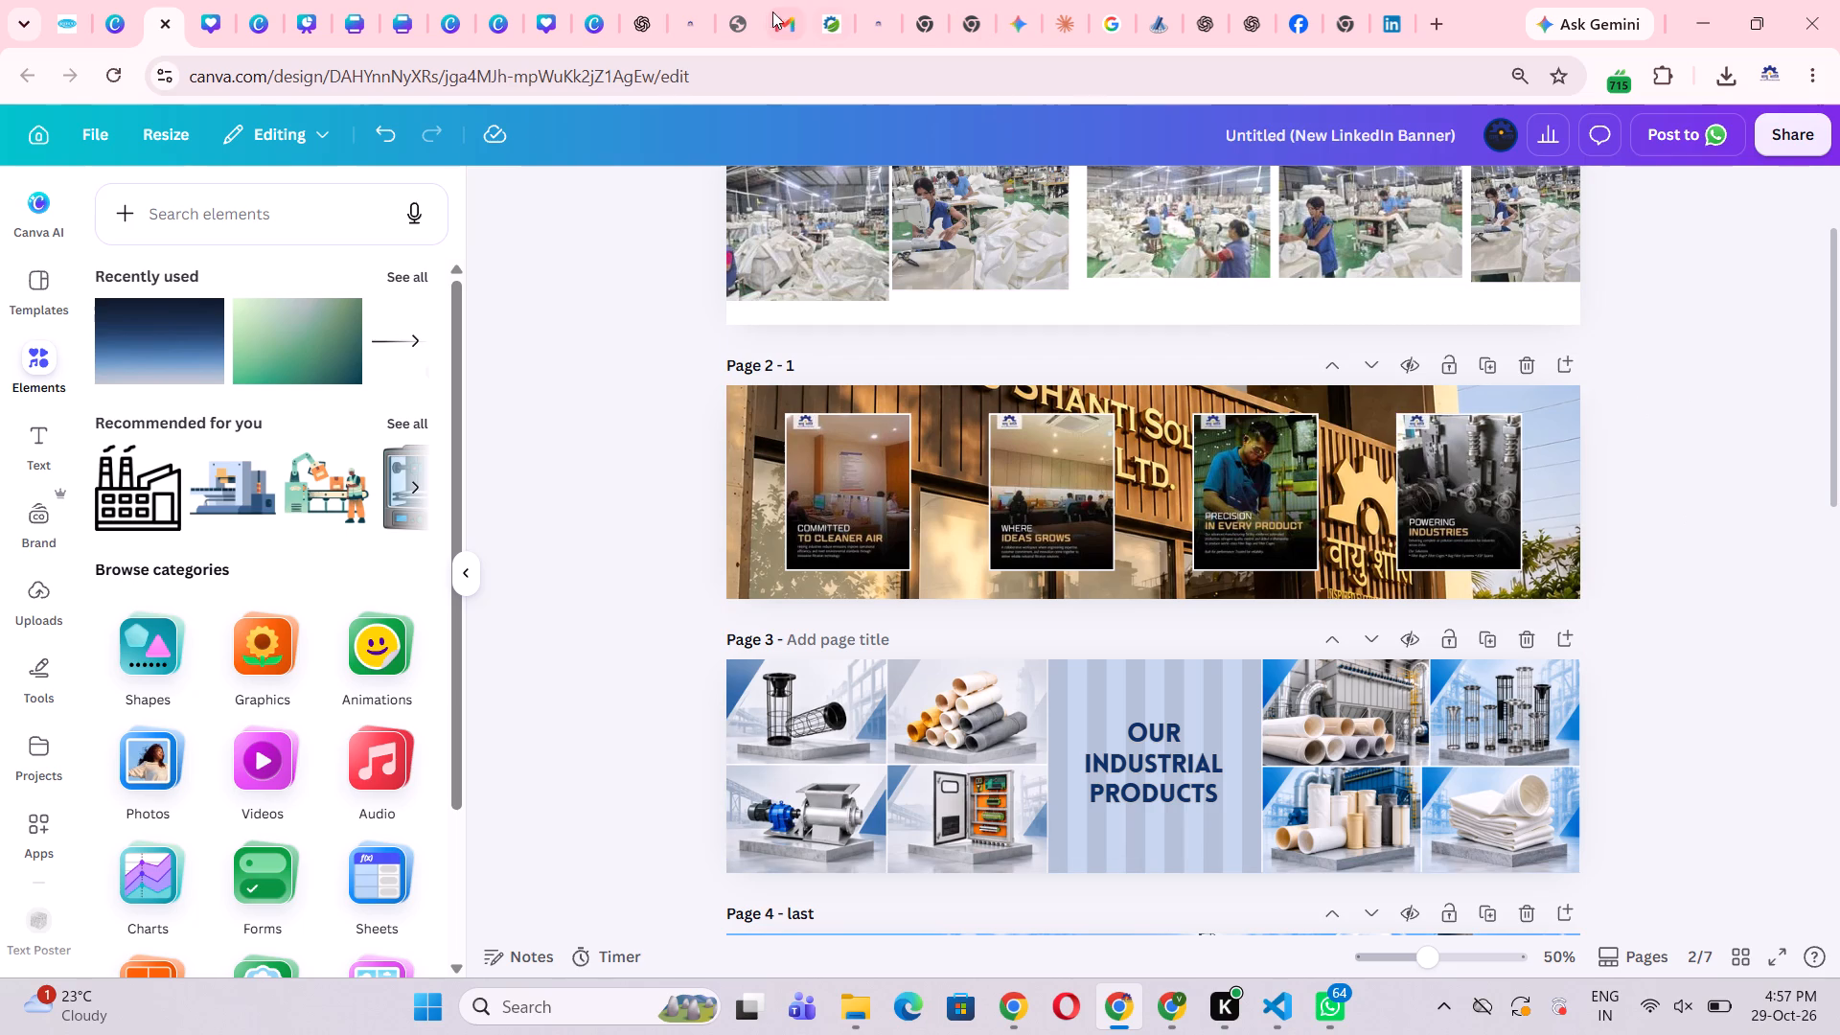
Switch to the Vaayu Shanti website and examine its home page sections, from the company statistics down to the testimonials.
click(693, 16)
scroll(954, 755, down, 15)
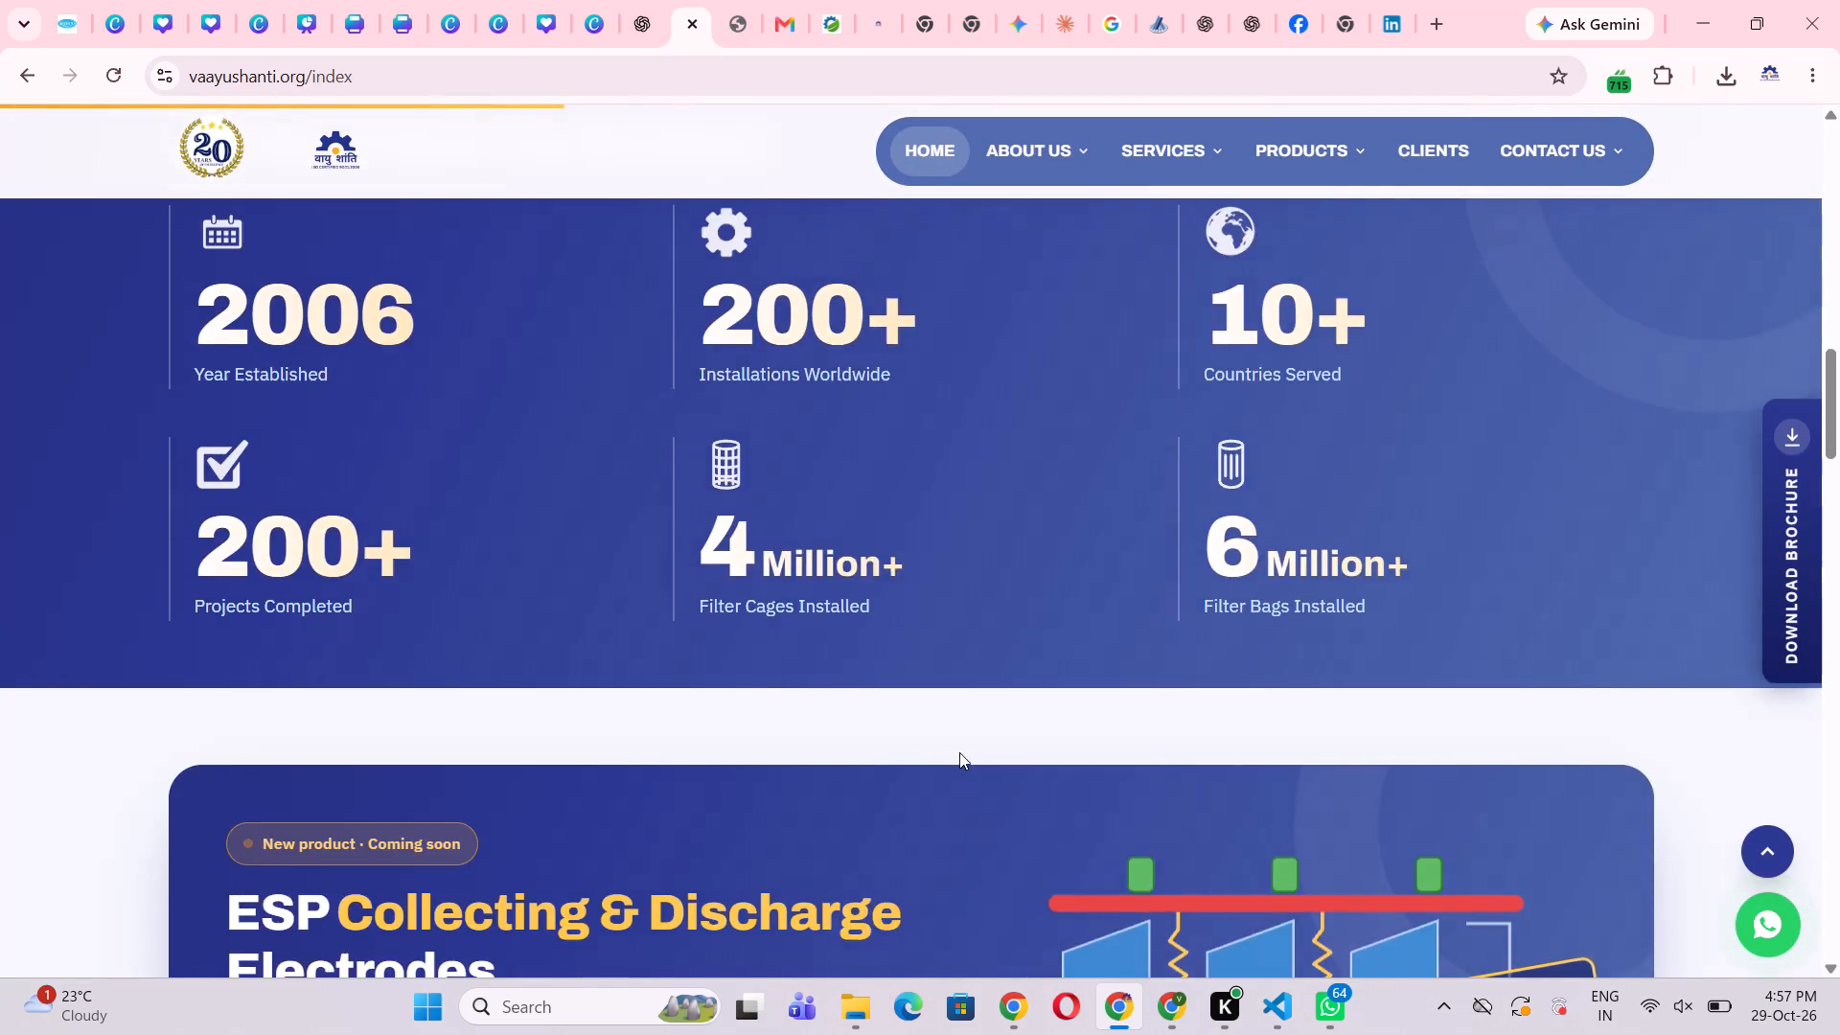
scroll(959, 752, down, 20)
scroll(962, 749, down, 2)
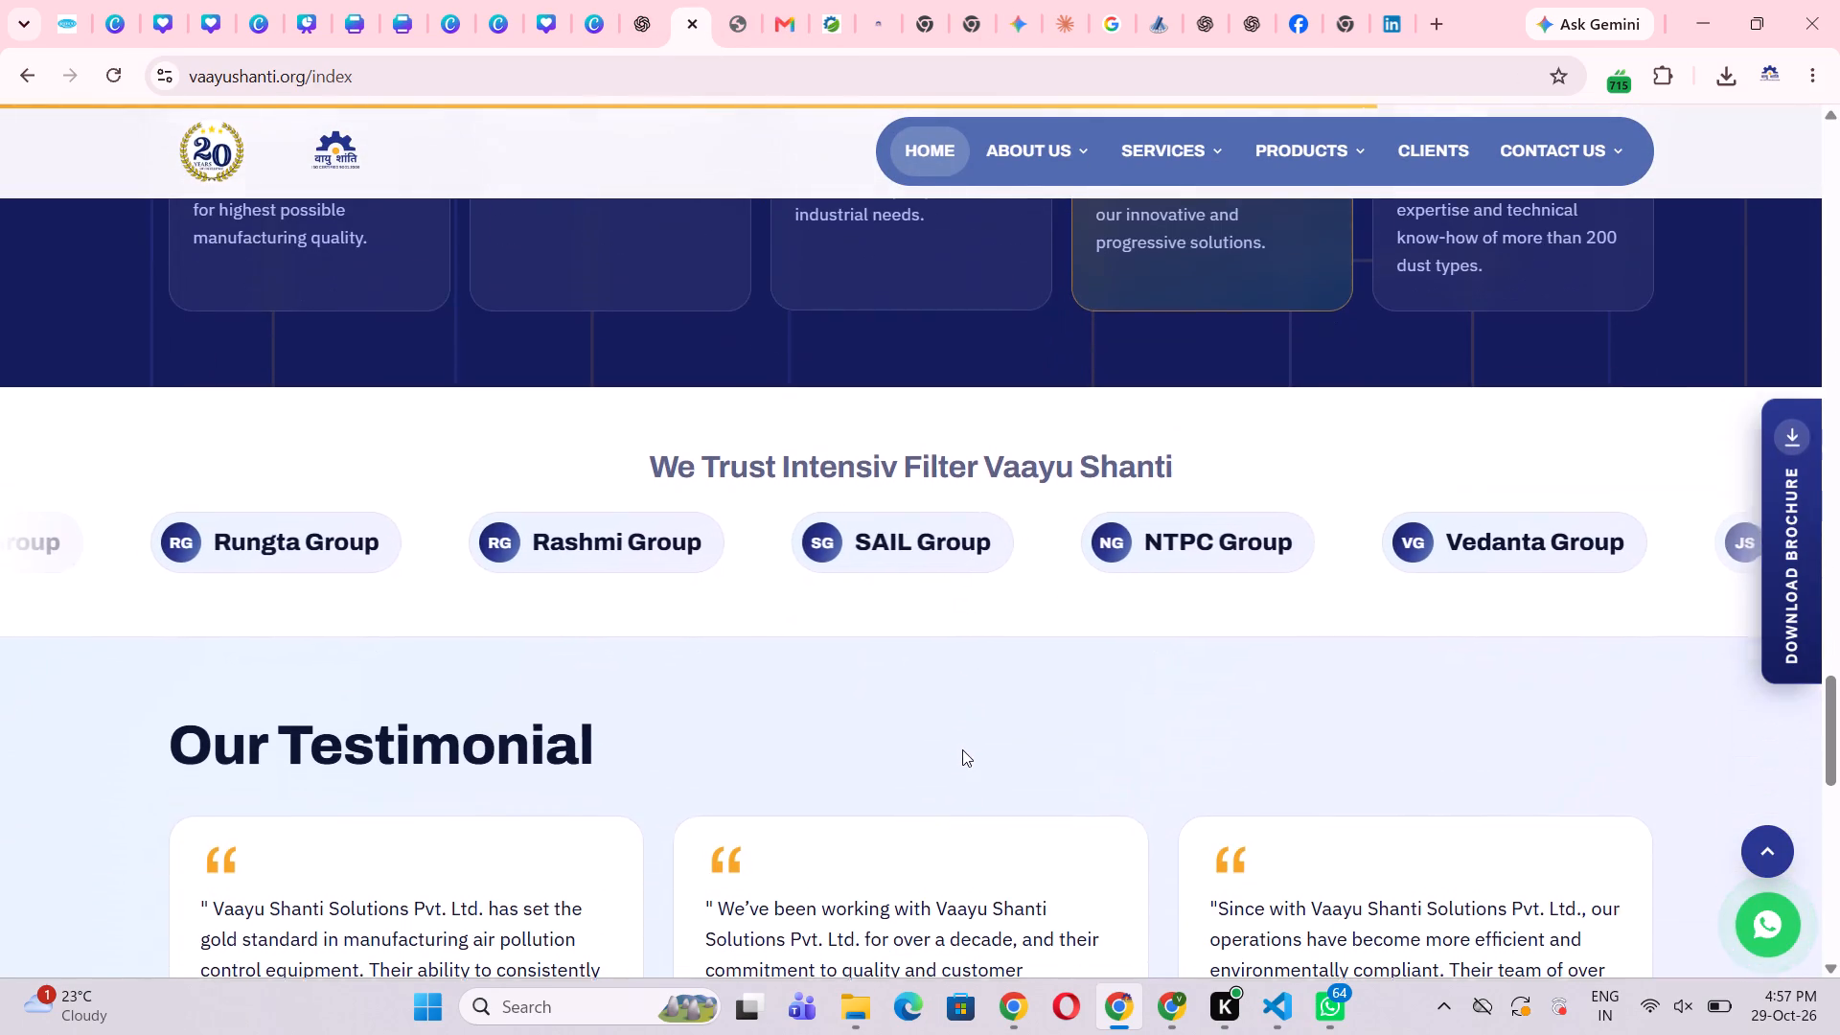
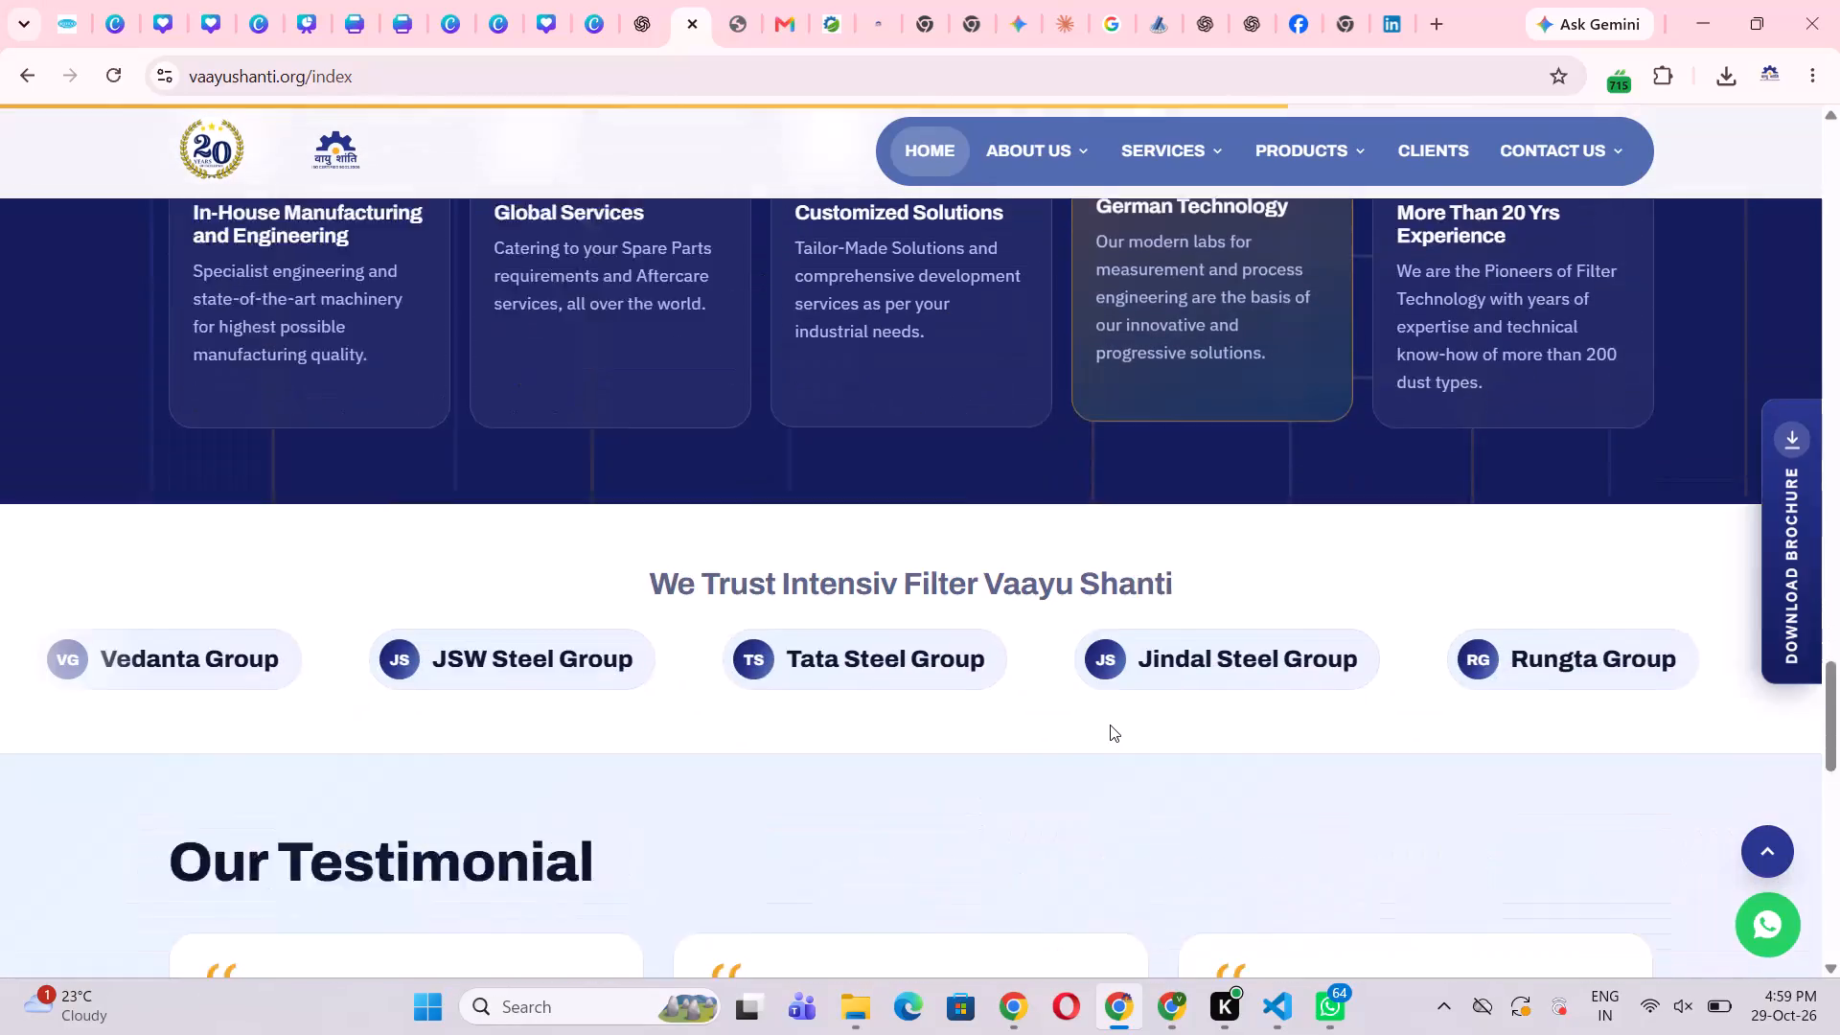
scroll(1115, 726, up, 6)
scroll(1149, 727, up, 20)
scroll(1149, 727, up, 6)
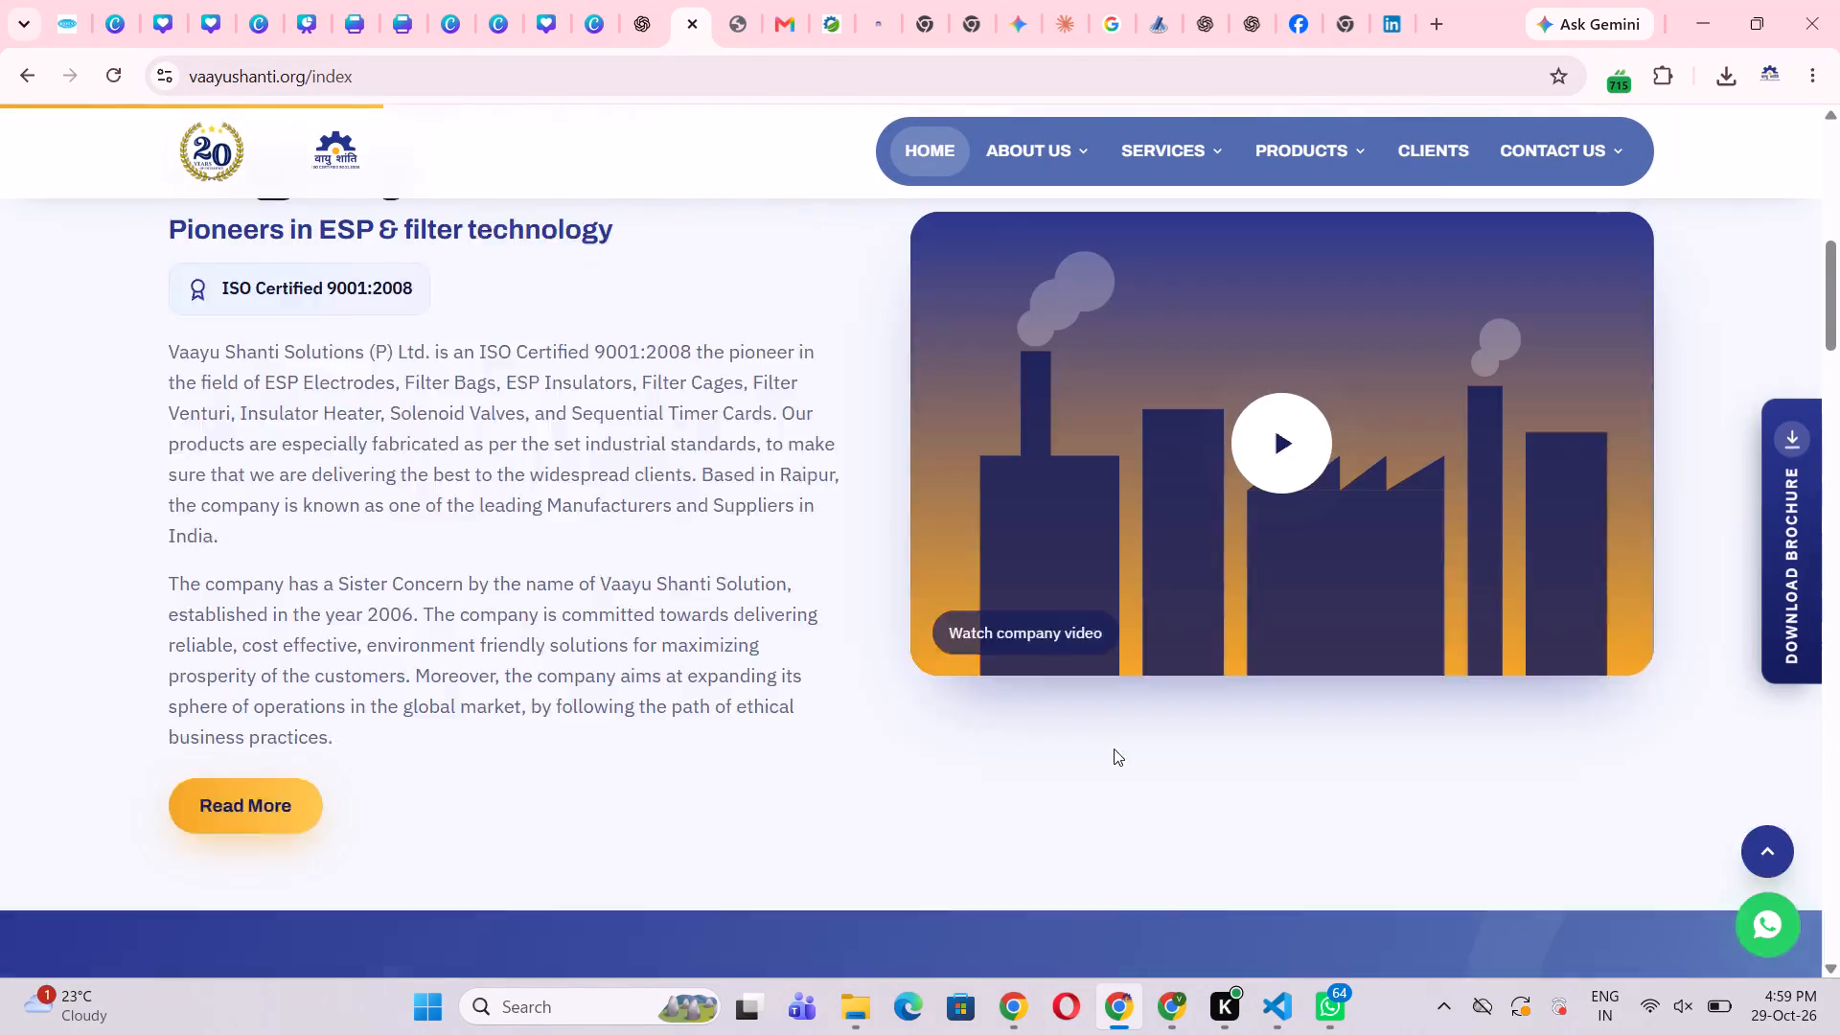
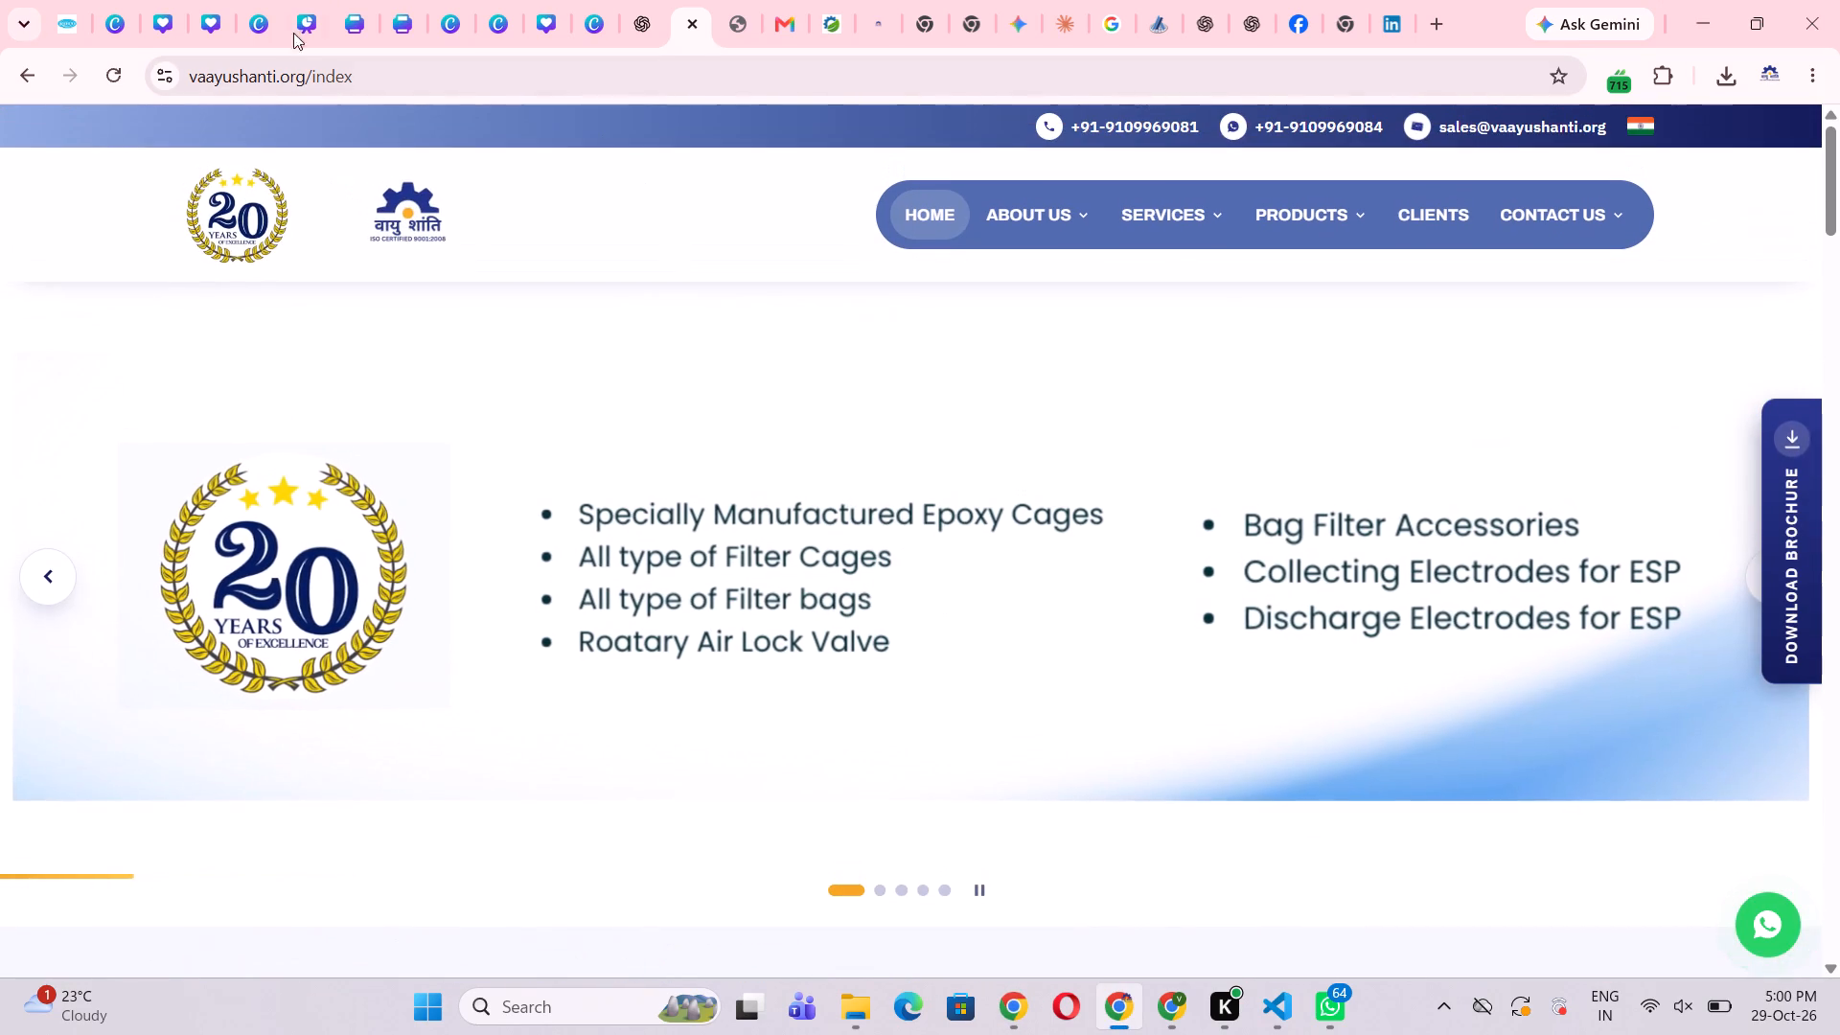
Switch to the Canva LinkedIn banner design, search the elements for "frame", and show all results in the Frames category.
click(179, 10)
click(1651, 724)
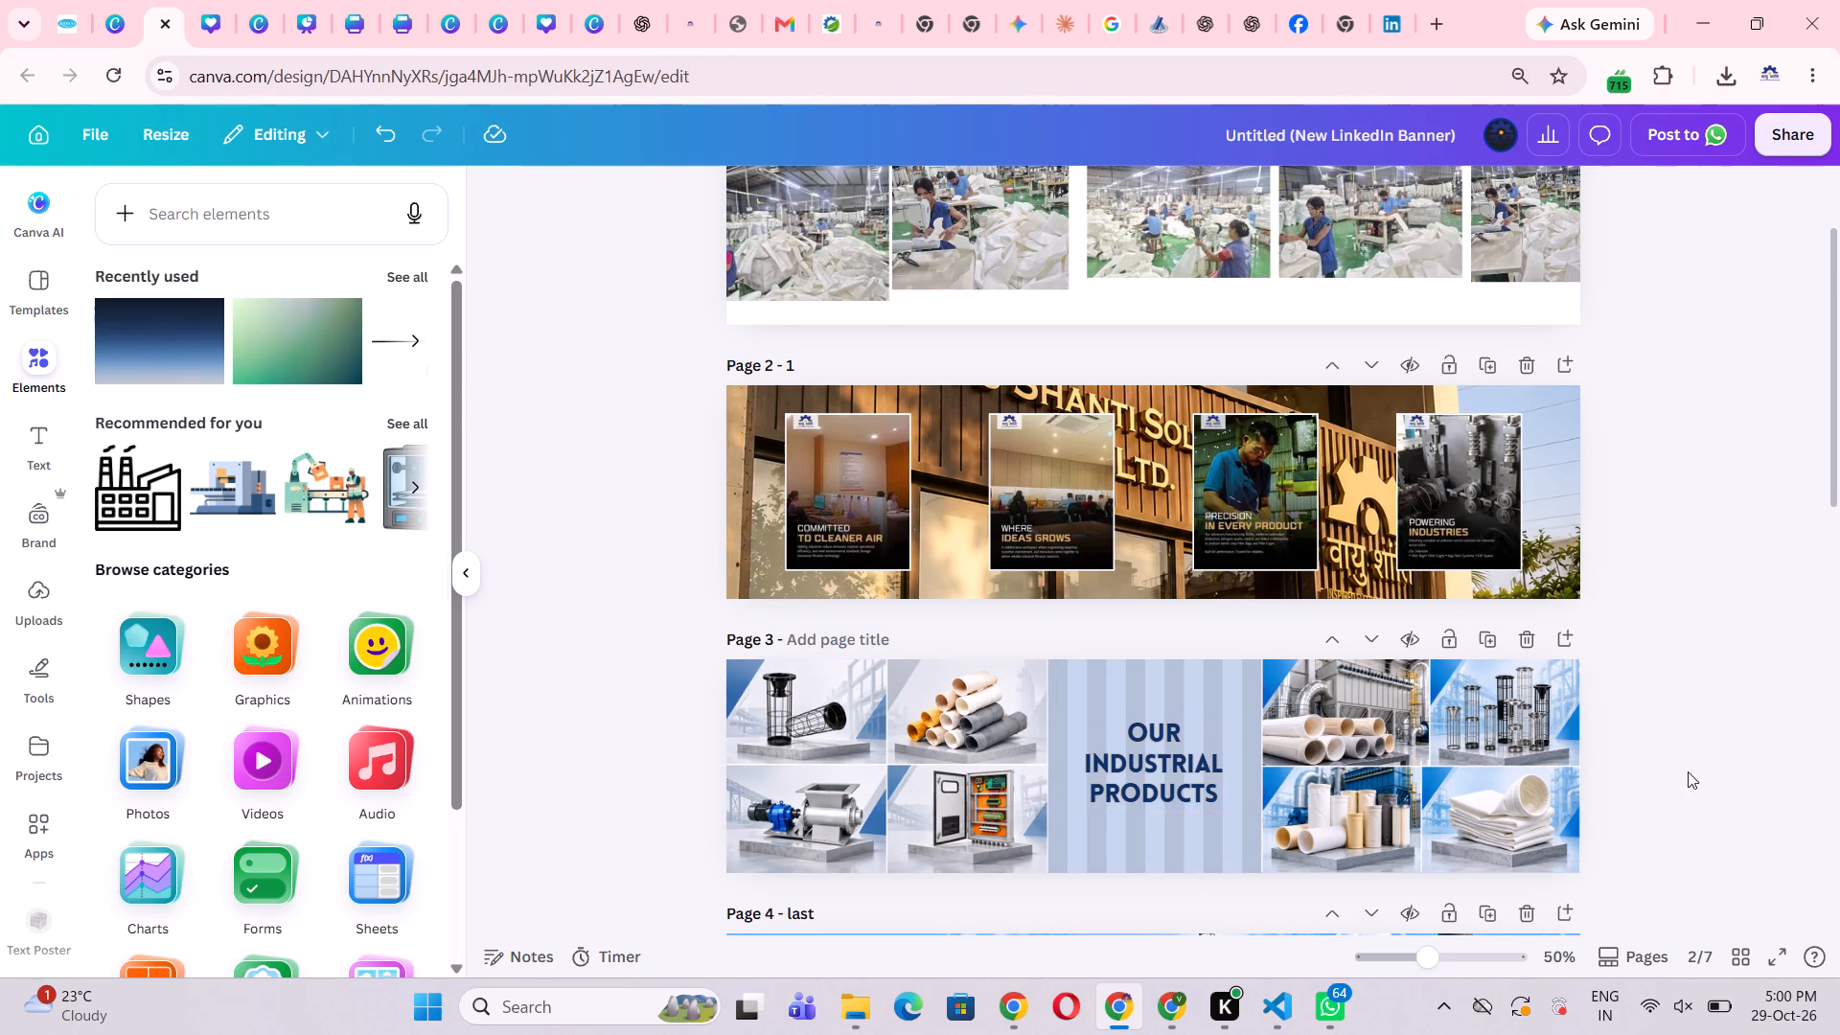
scroll(1716, 780, down, 11)
click(1713, 679)
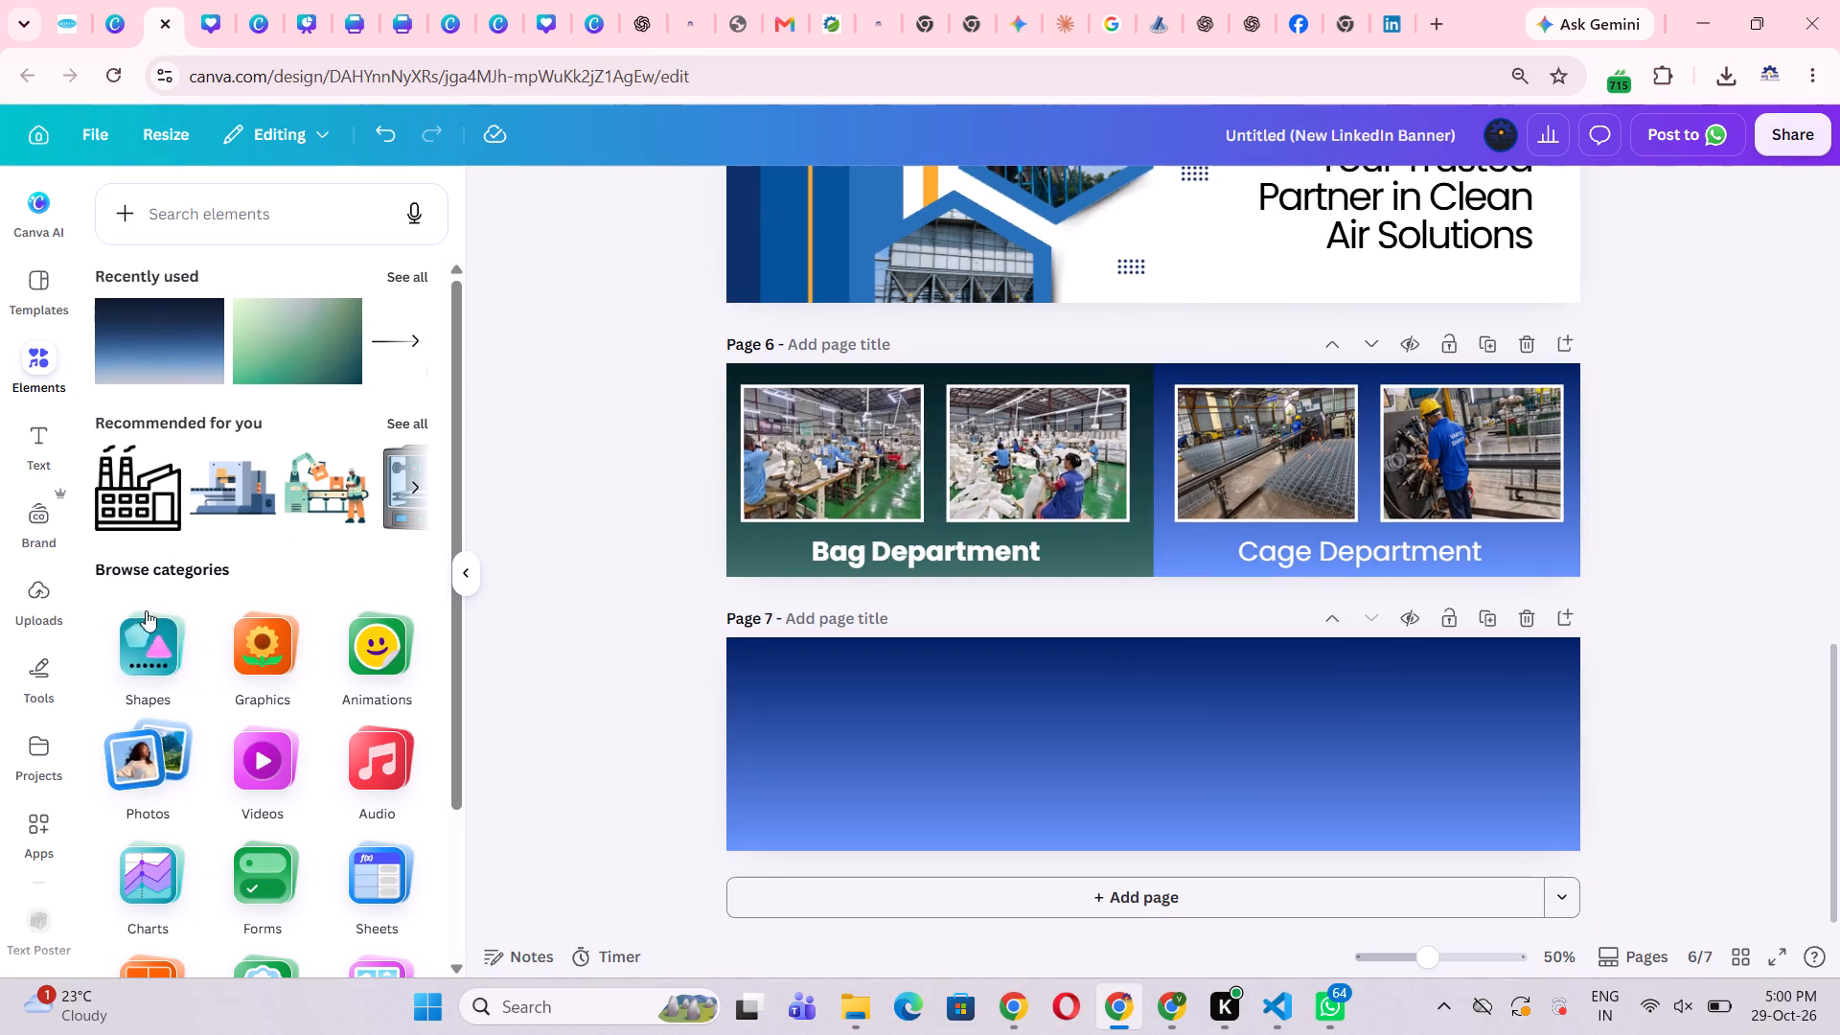
click(203, 221)
text(fra,e)
key(BackSpace)
key(BackSpace)
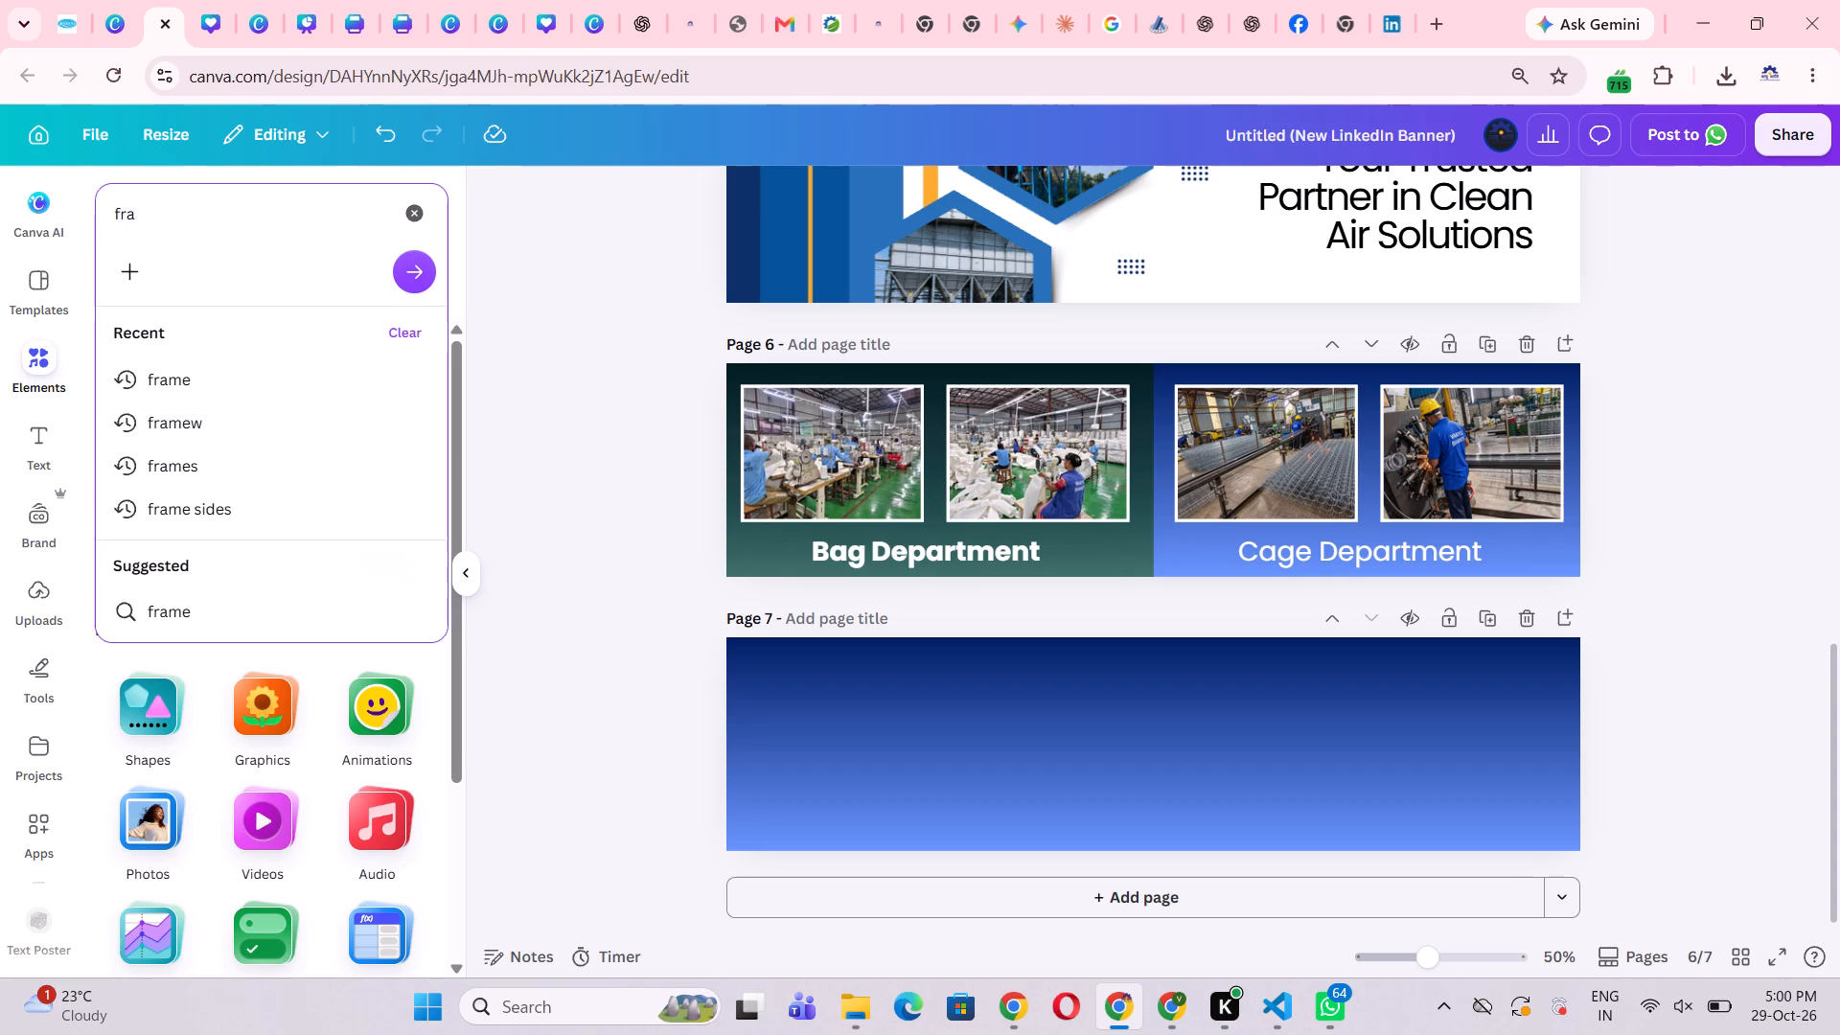
text(me)
key(Return)
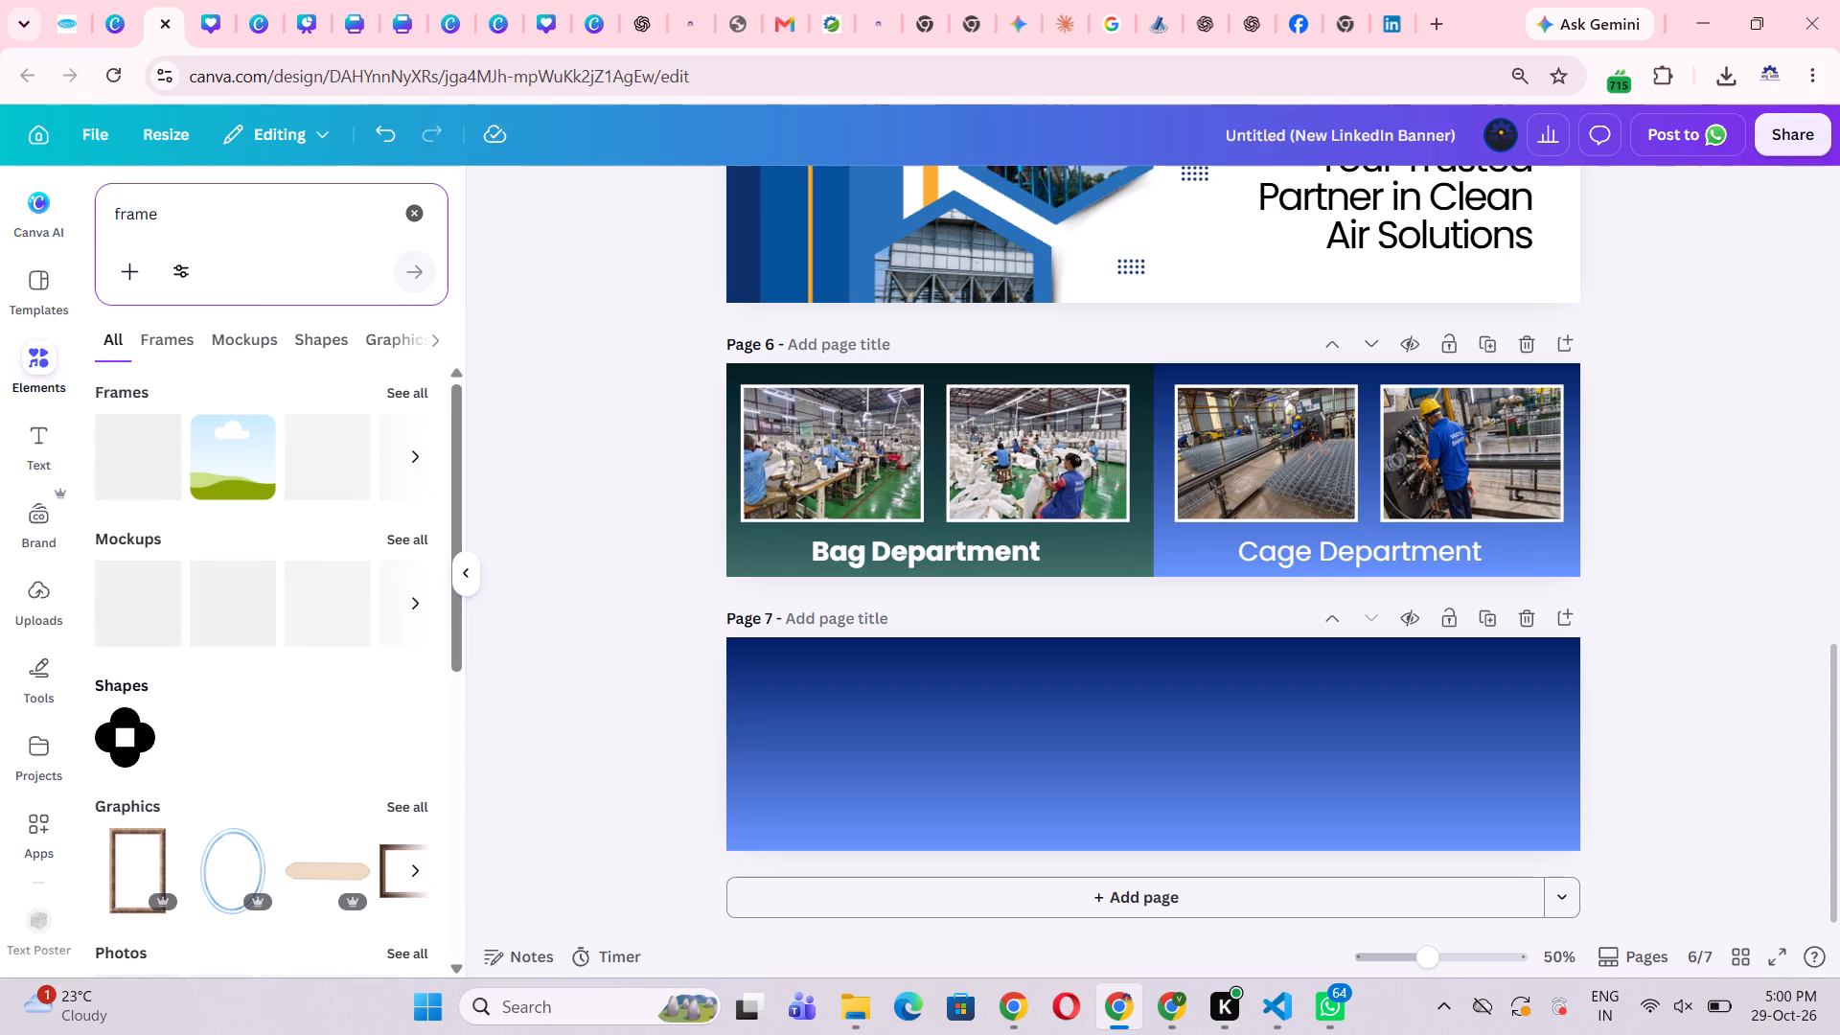
click(410, 402)
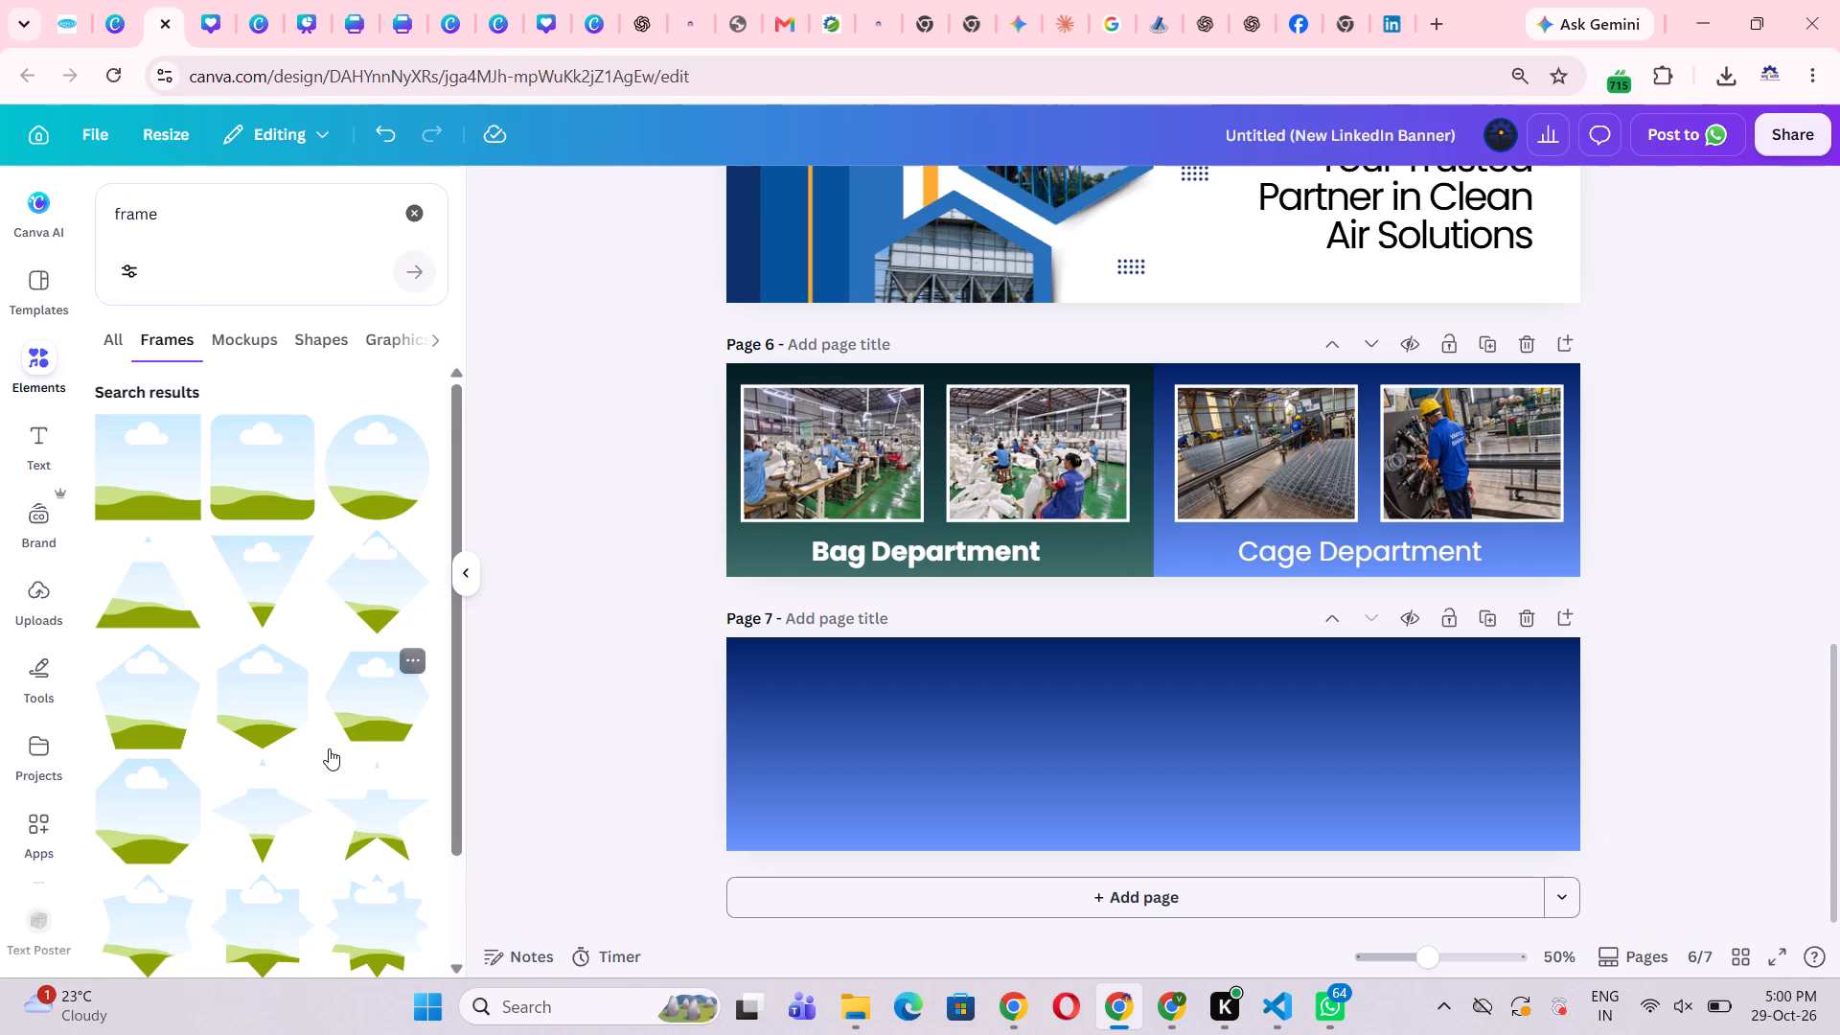
Examine the available frame shapes for one that suits the empty blue gradient banner on page 7.
scroll(329, 748, down, 7)
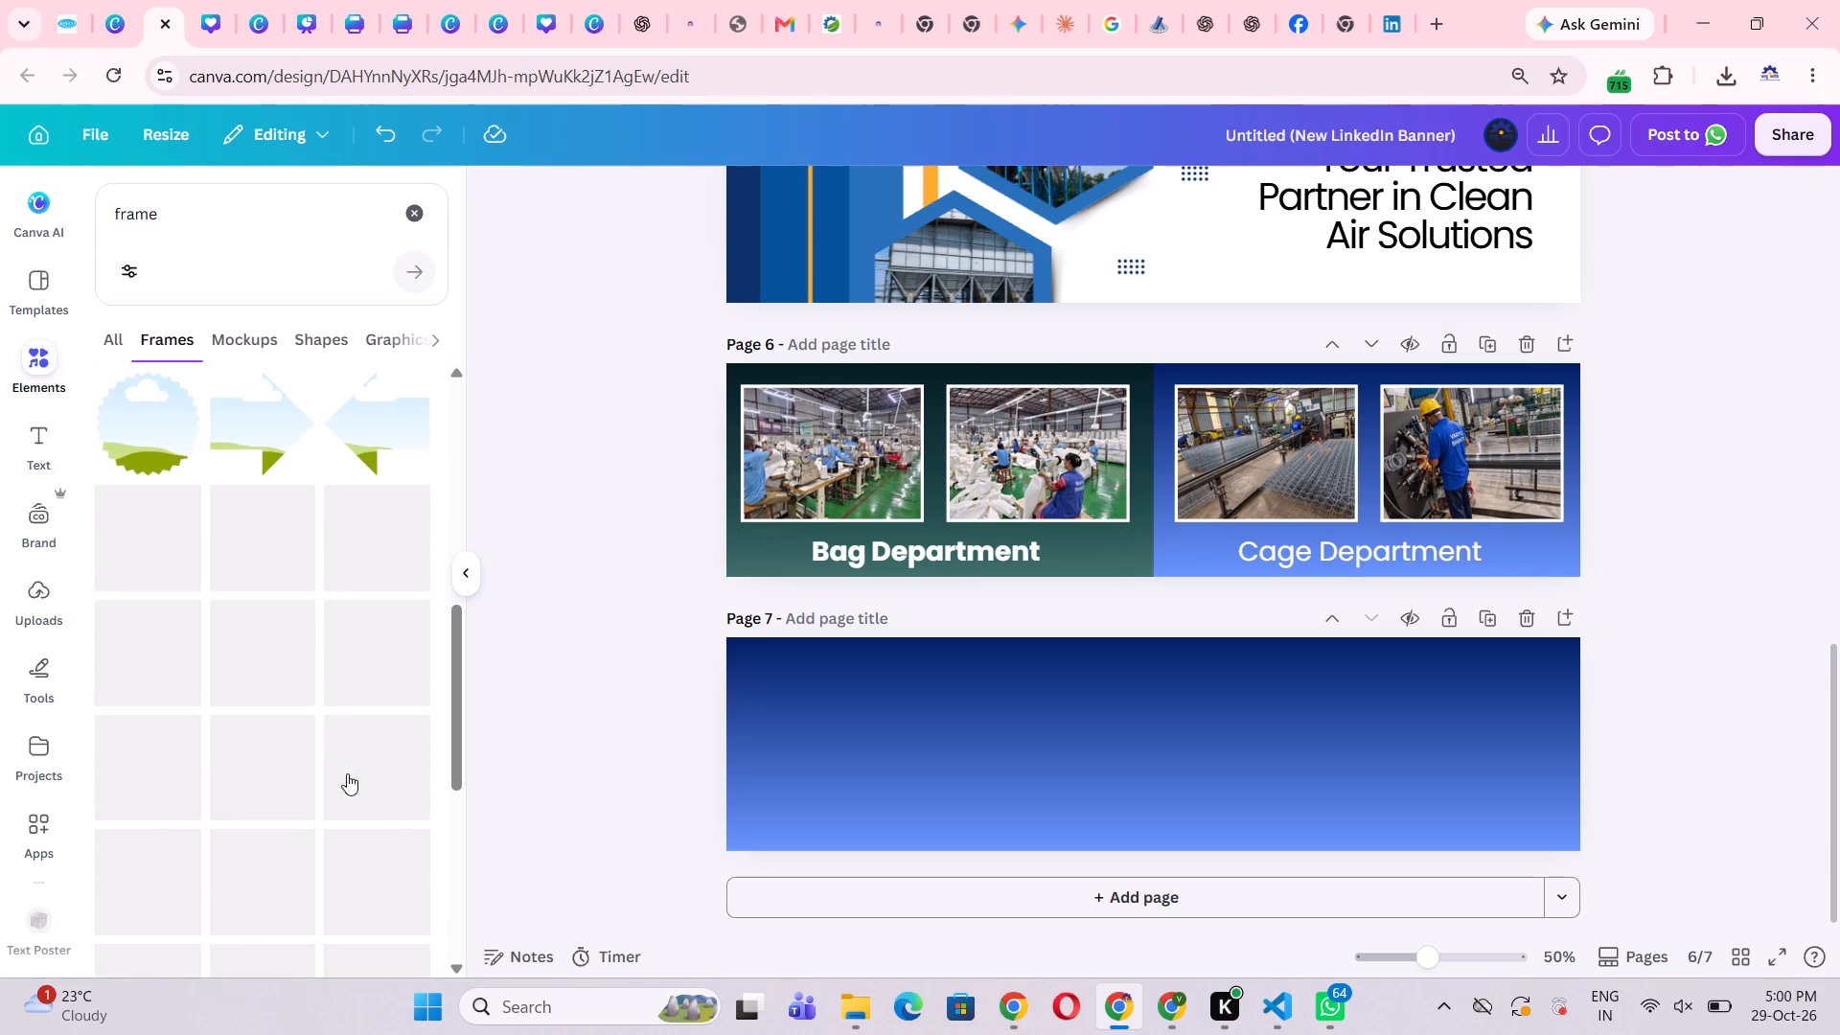
scroll(347, 773, up, 14)
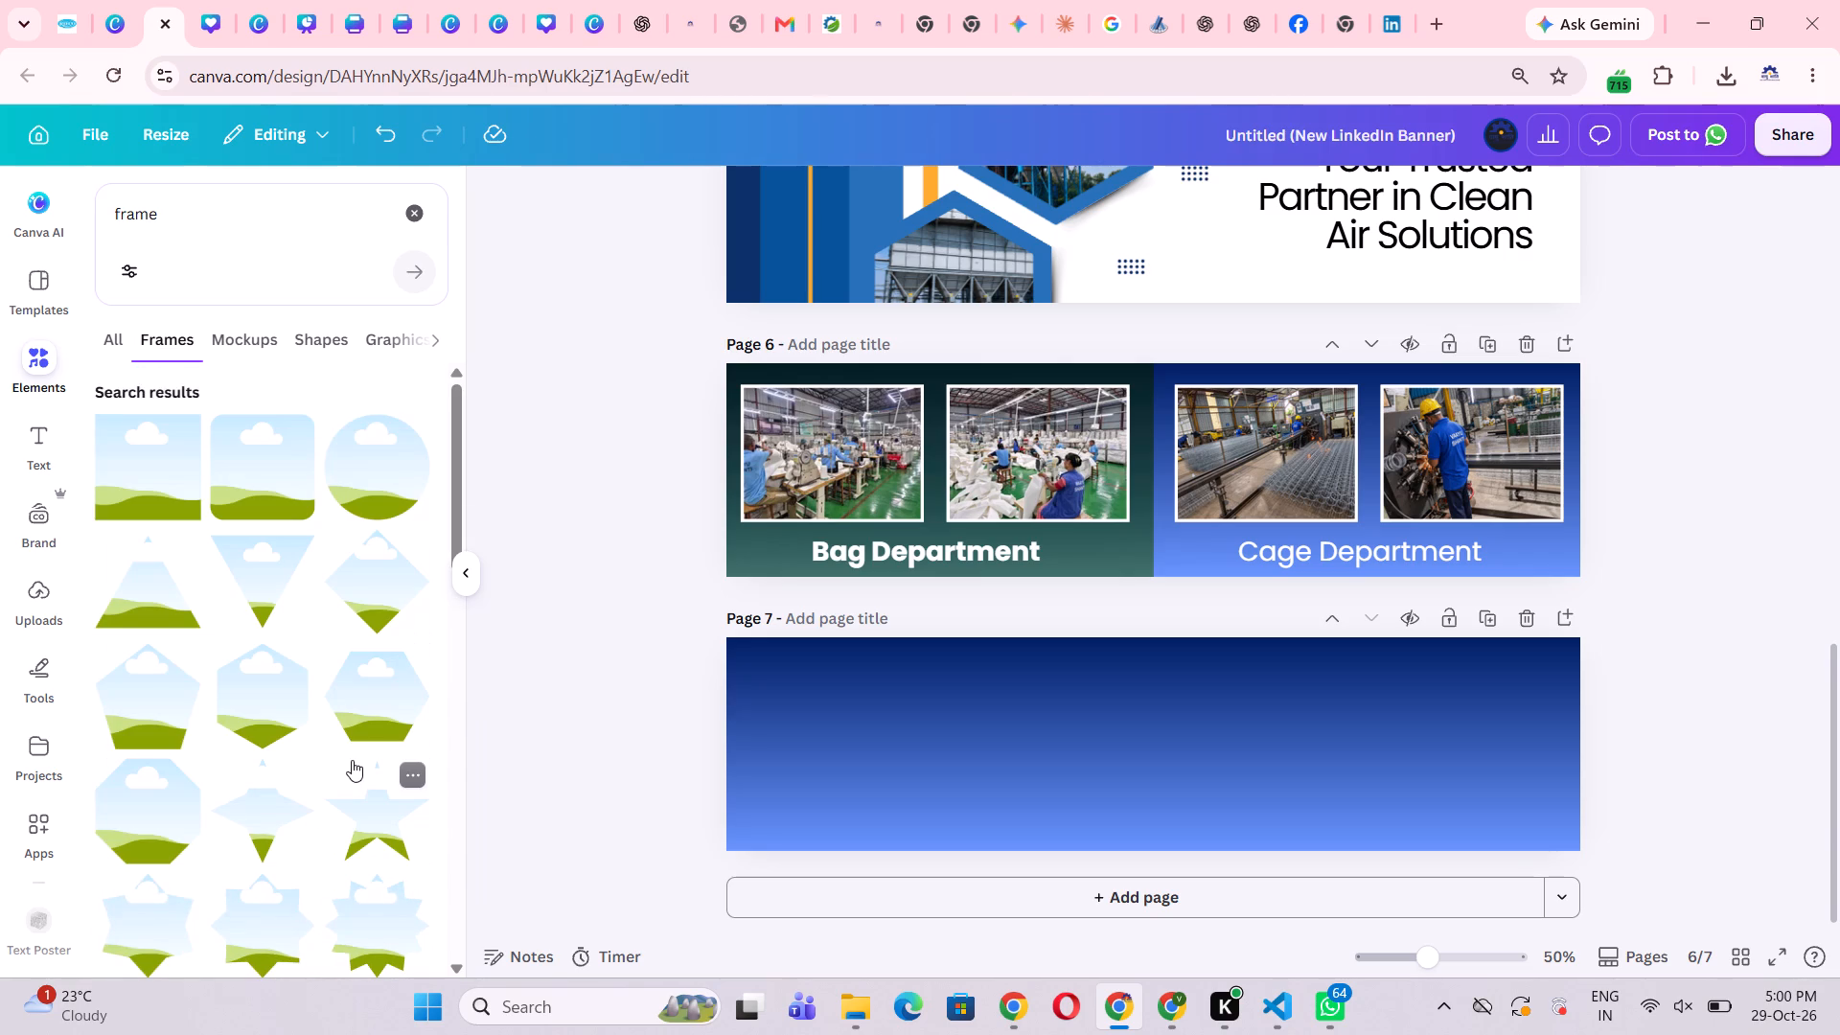
scroll(352, 760, down, 6)
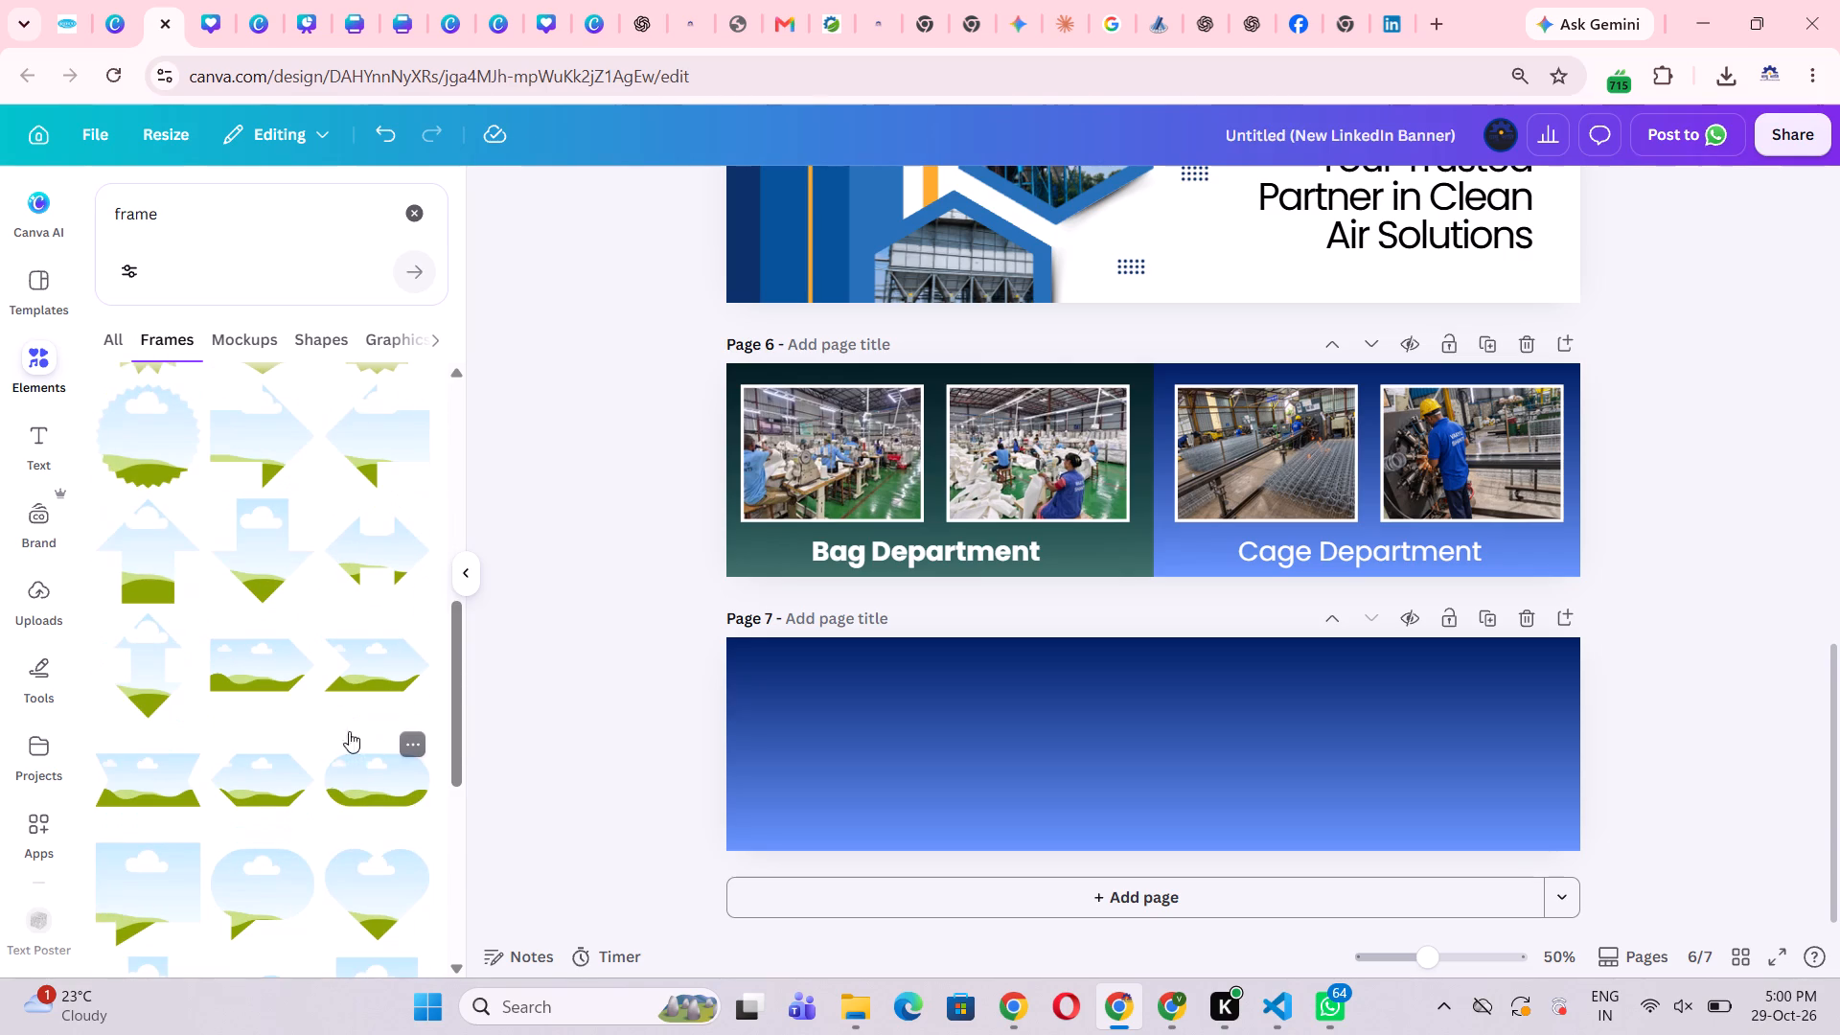
drag(252, 670, 788, 740)
drag(833, 747, 543, 754)
scroll(383, 791, down, 2)
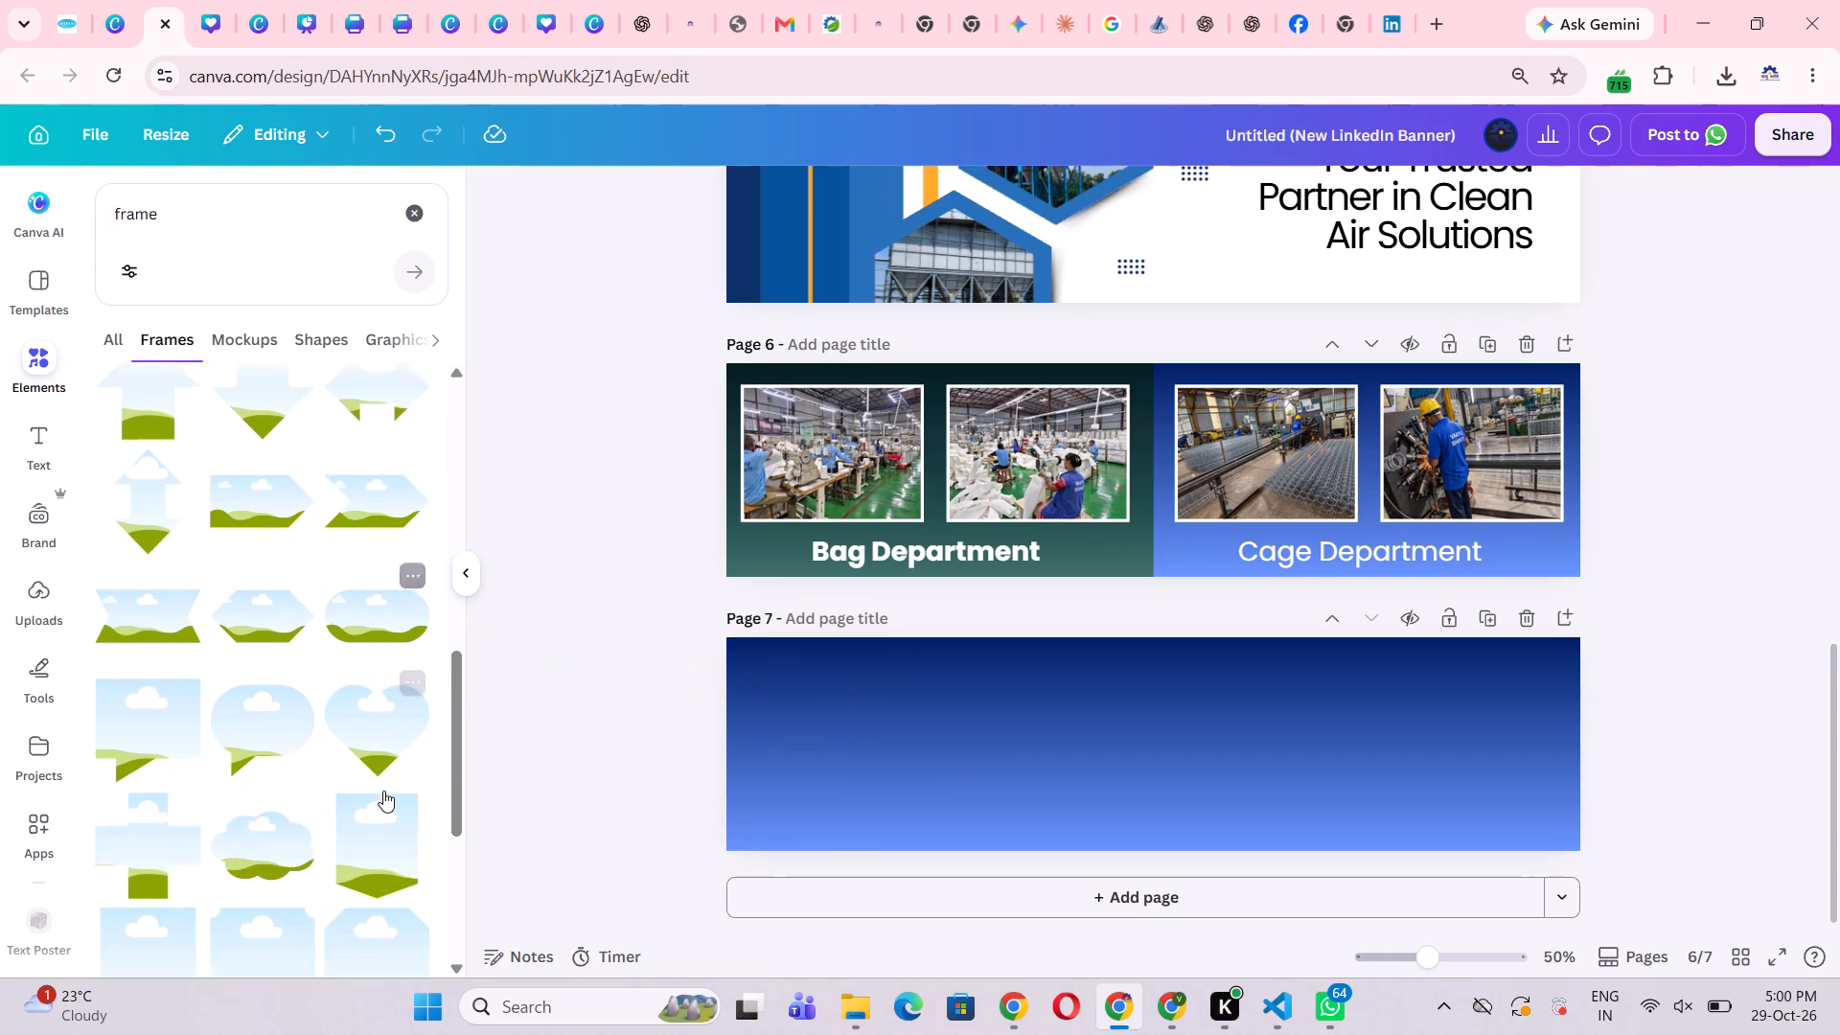
scroll(383, 791, down, 5)
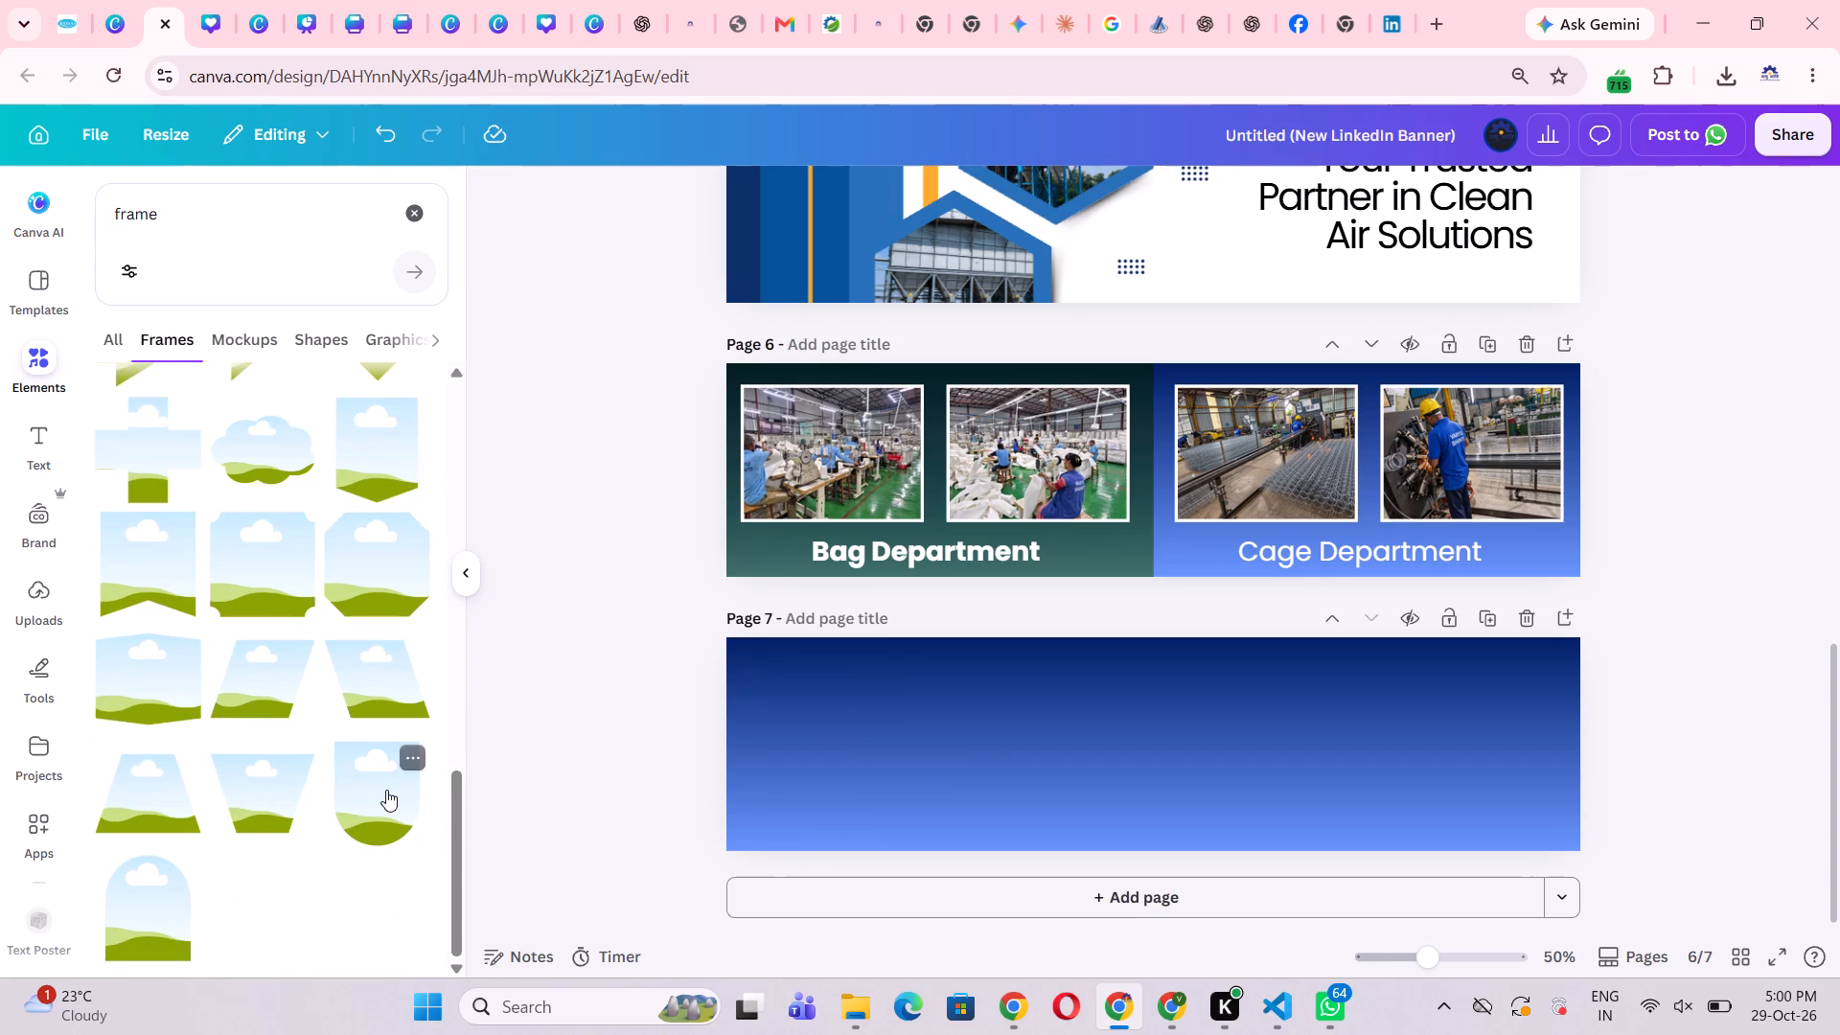
scroll(386, 790, down, 1)
scroll(233, 850, down, 4)
scroll(234, 849, up, 10)
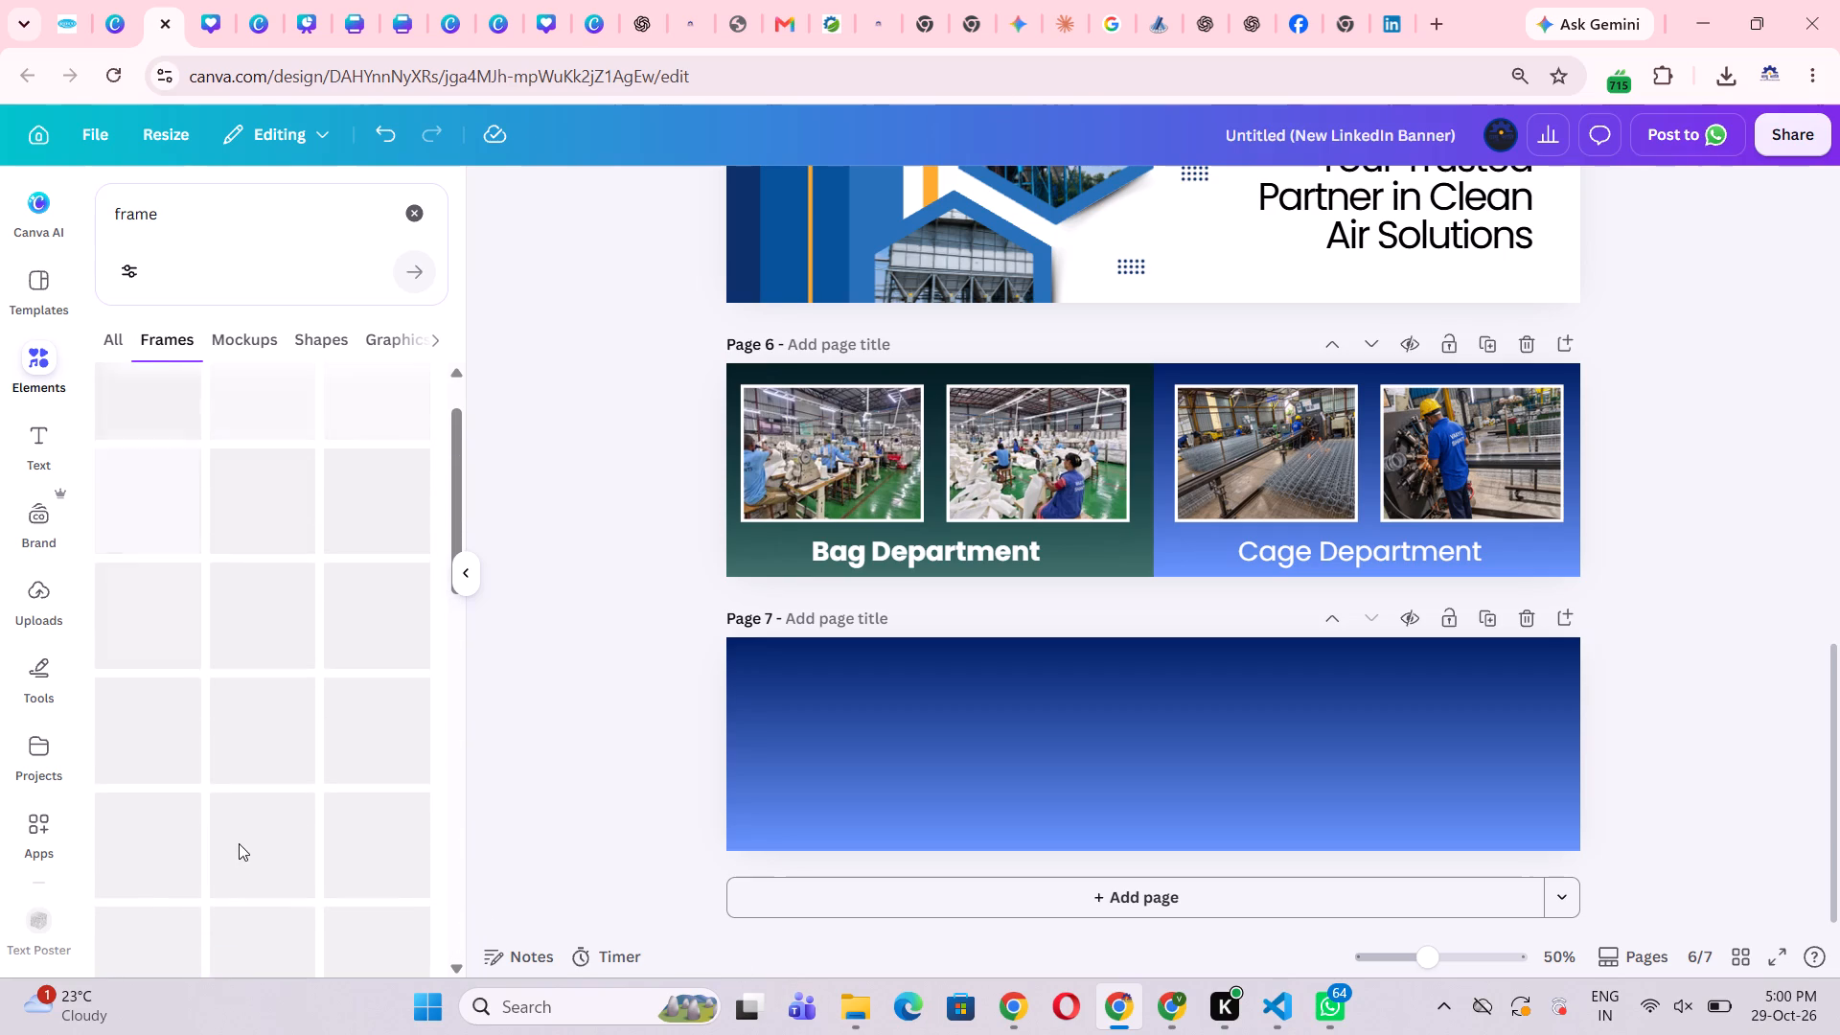
scroll(223, 825, up, 4)
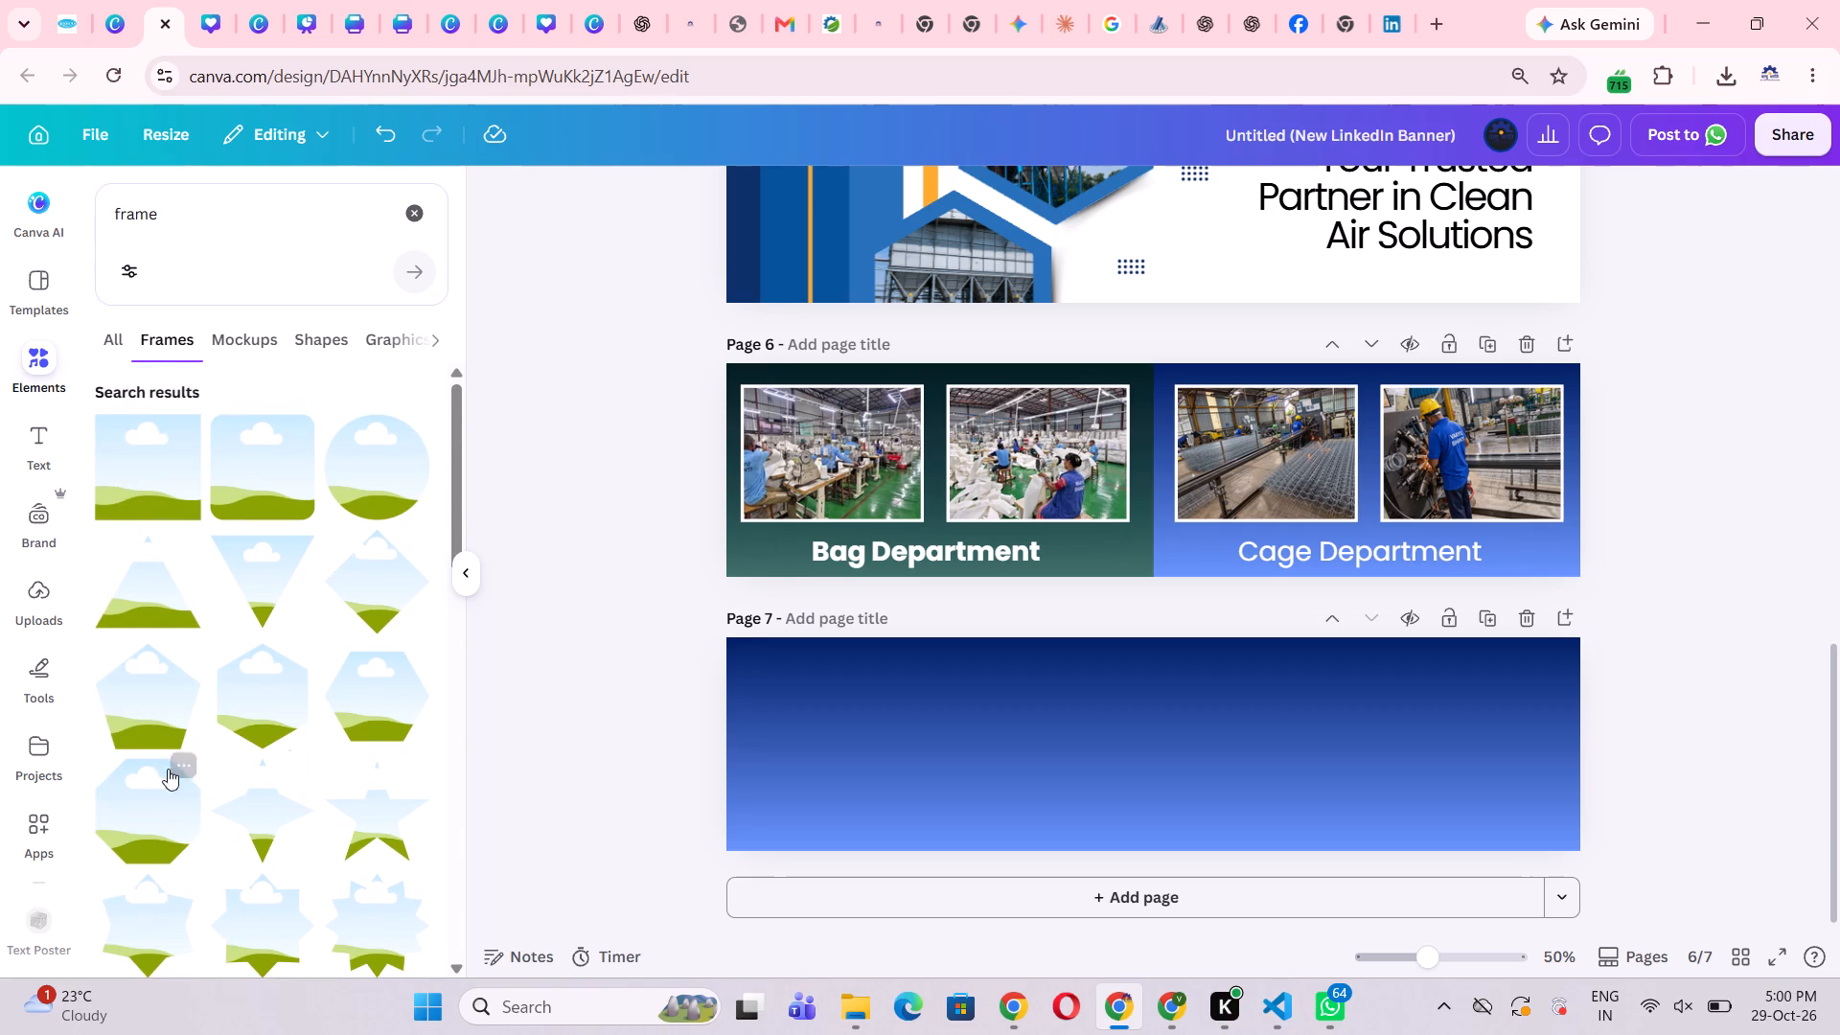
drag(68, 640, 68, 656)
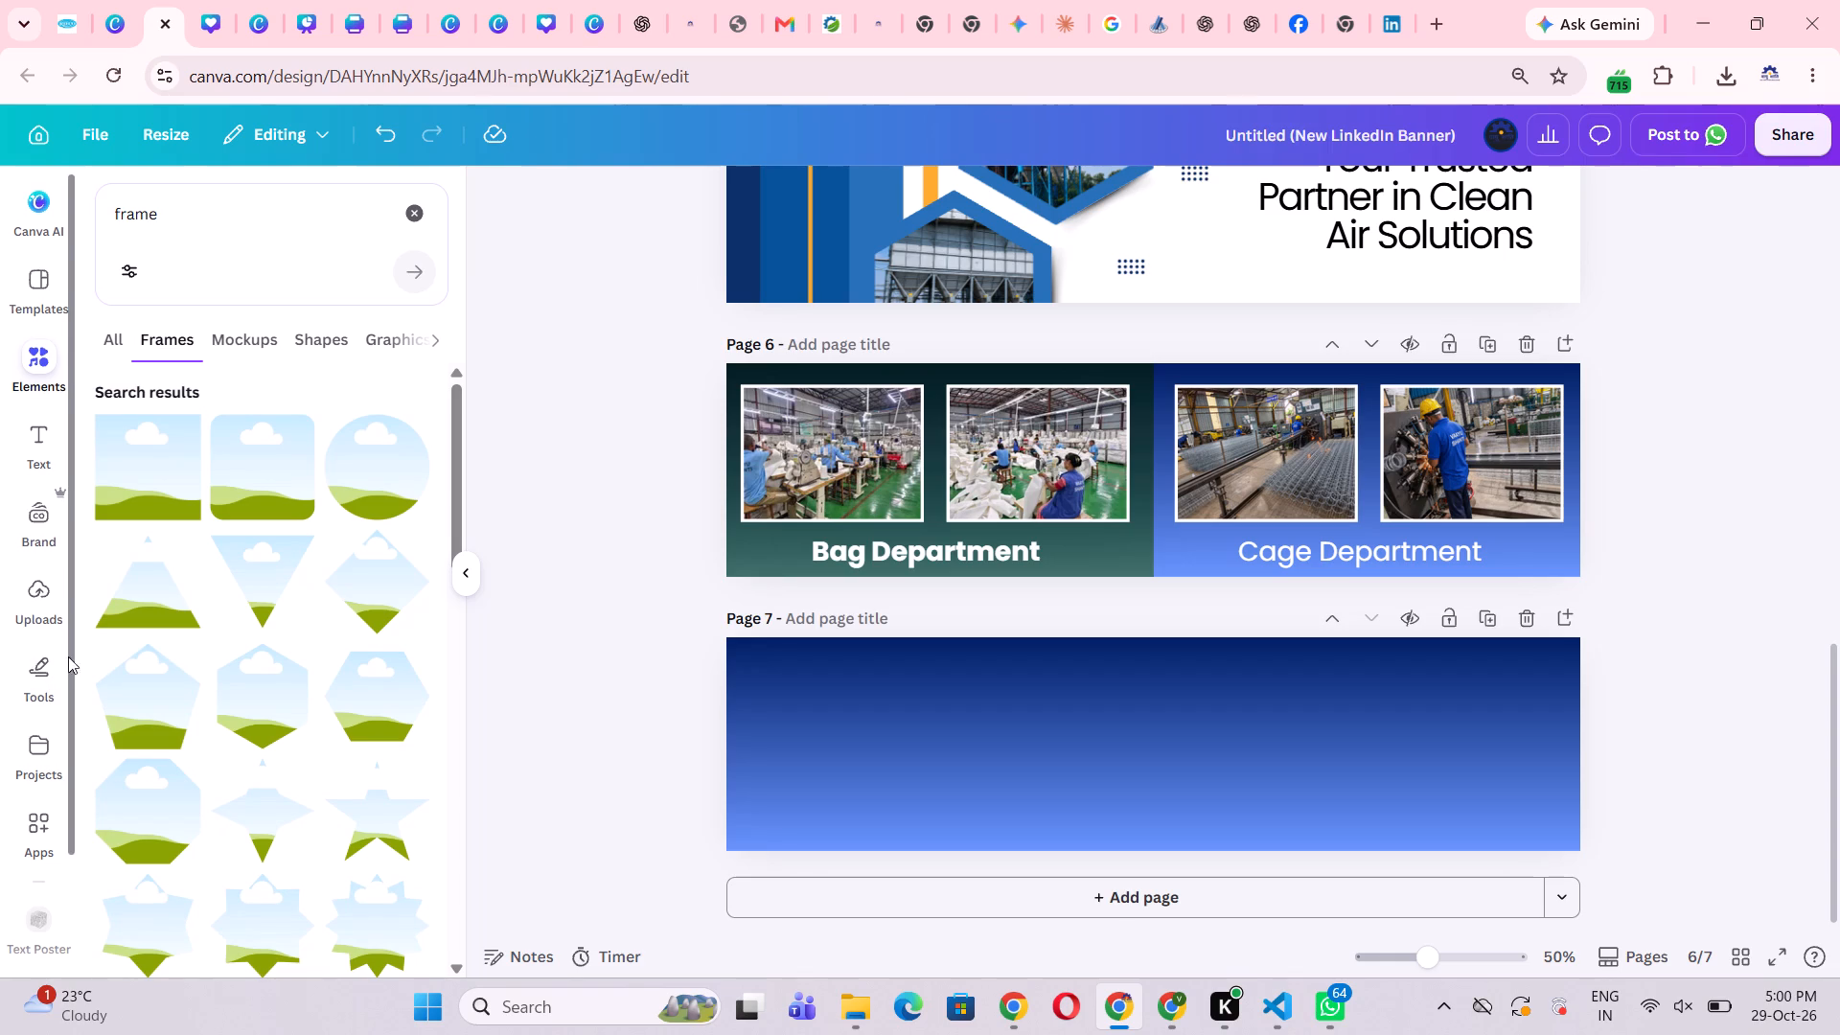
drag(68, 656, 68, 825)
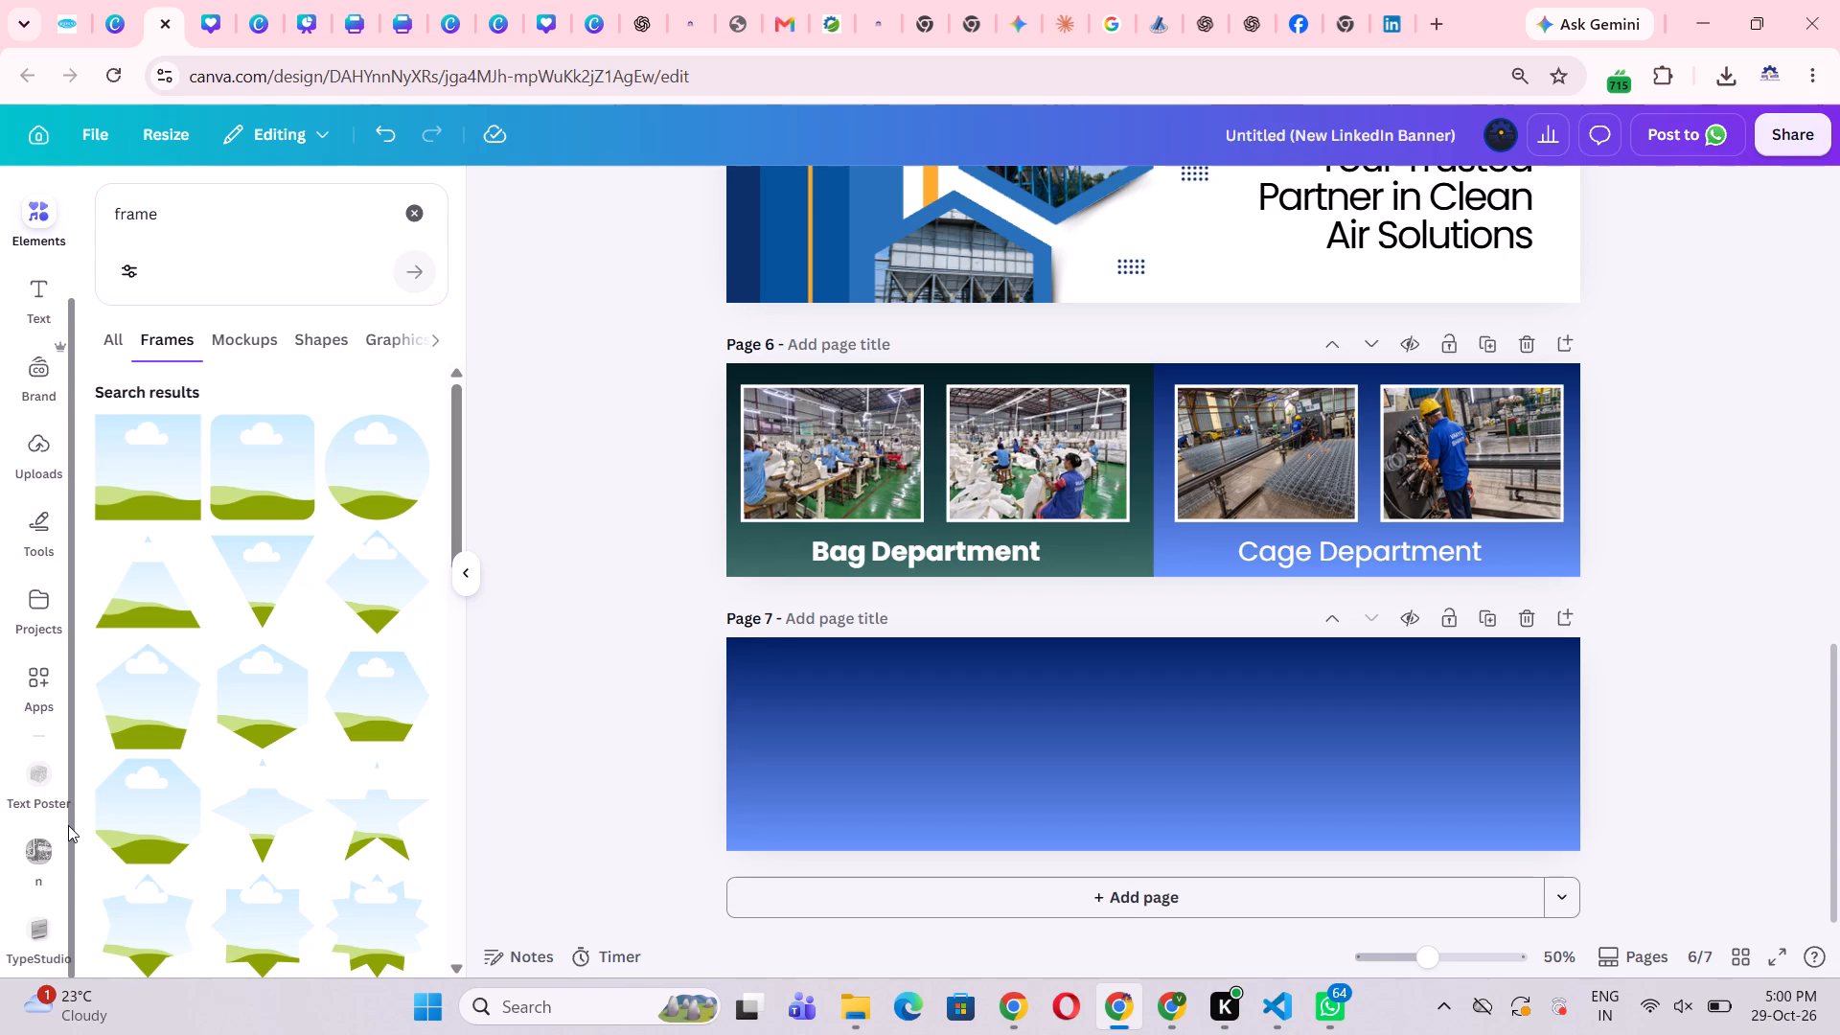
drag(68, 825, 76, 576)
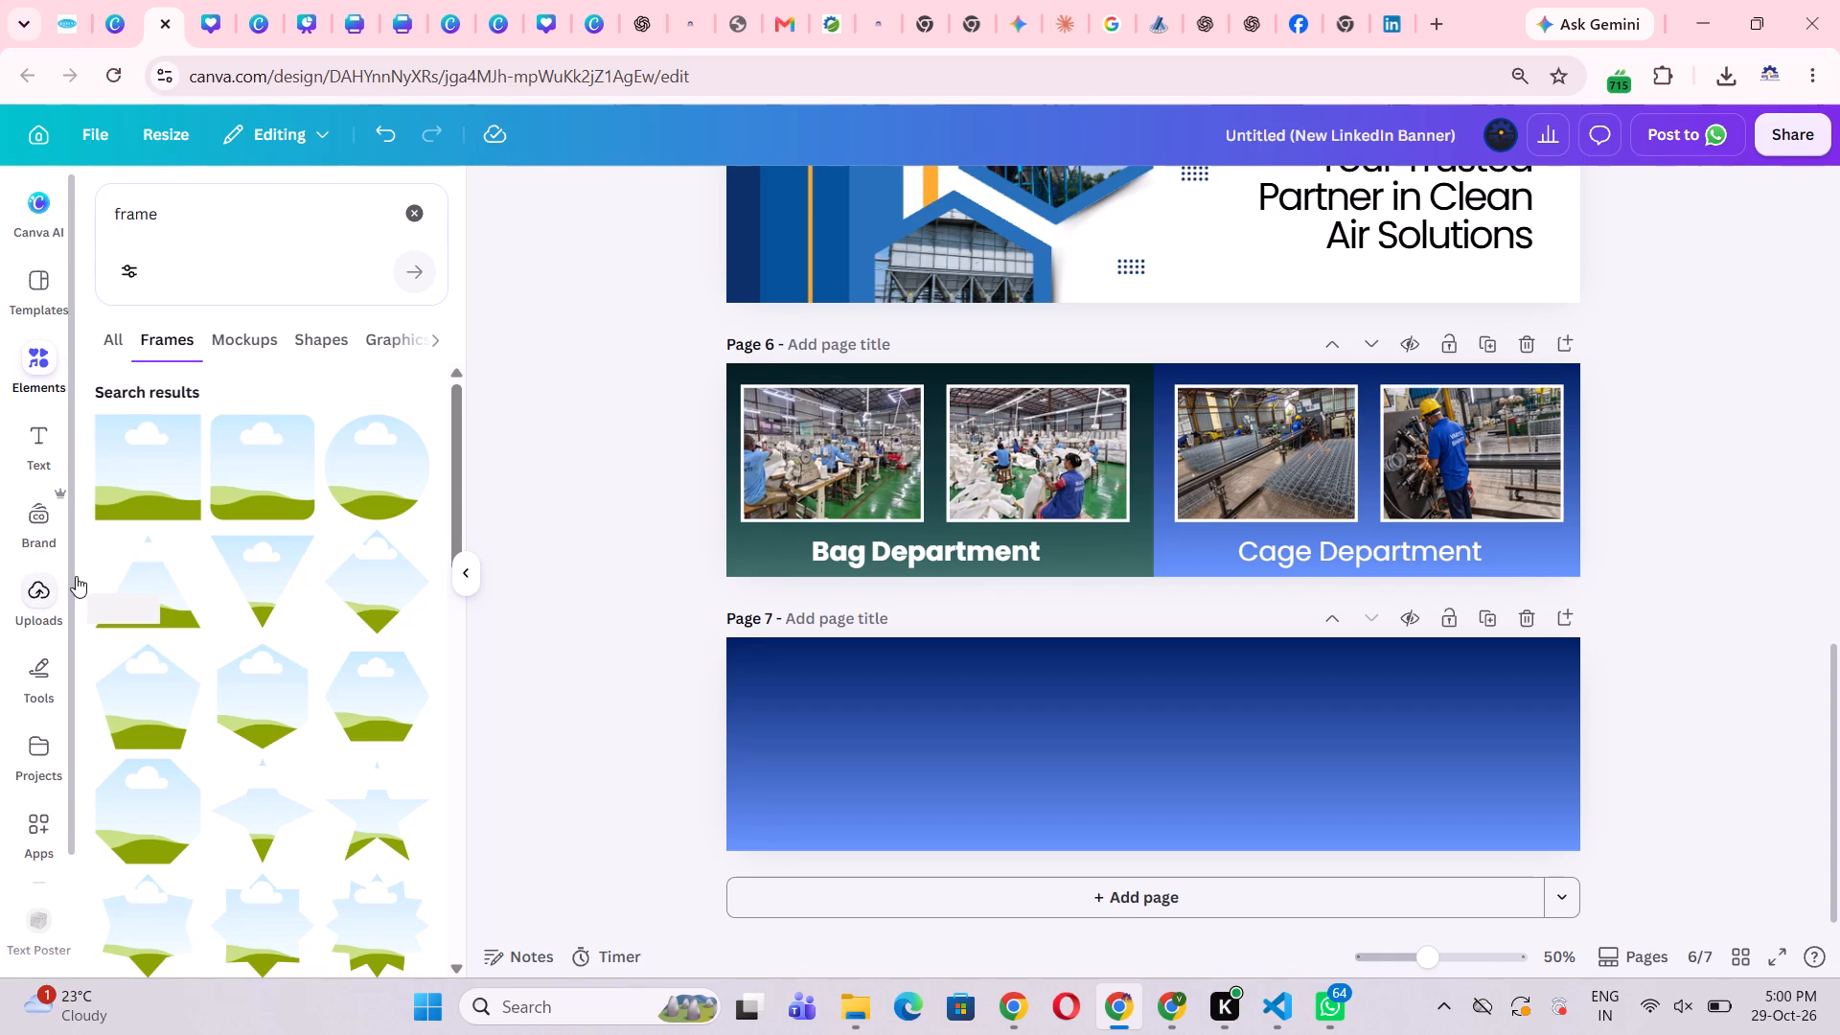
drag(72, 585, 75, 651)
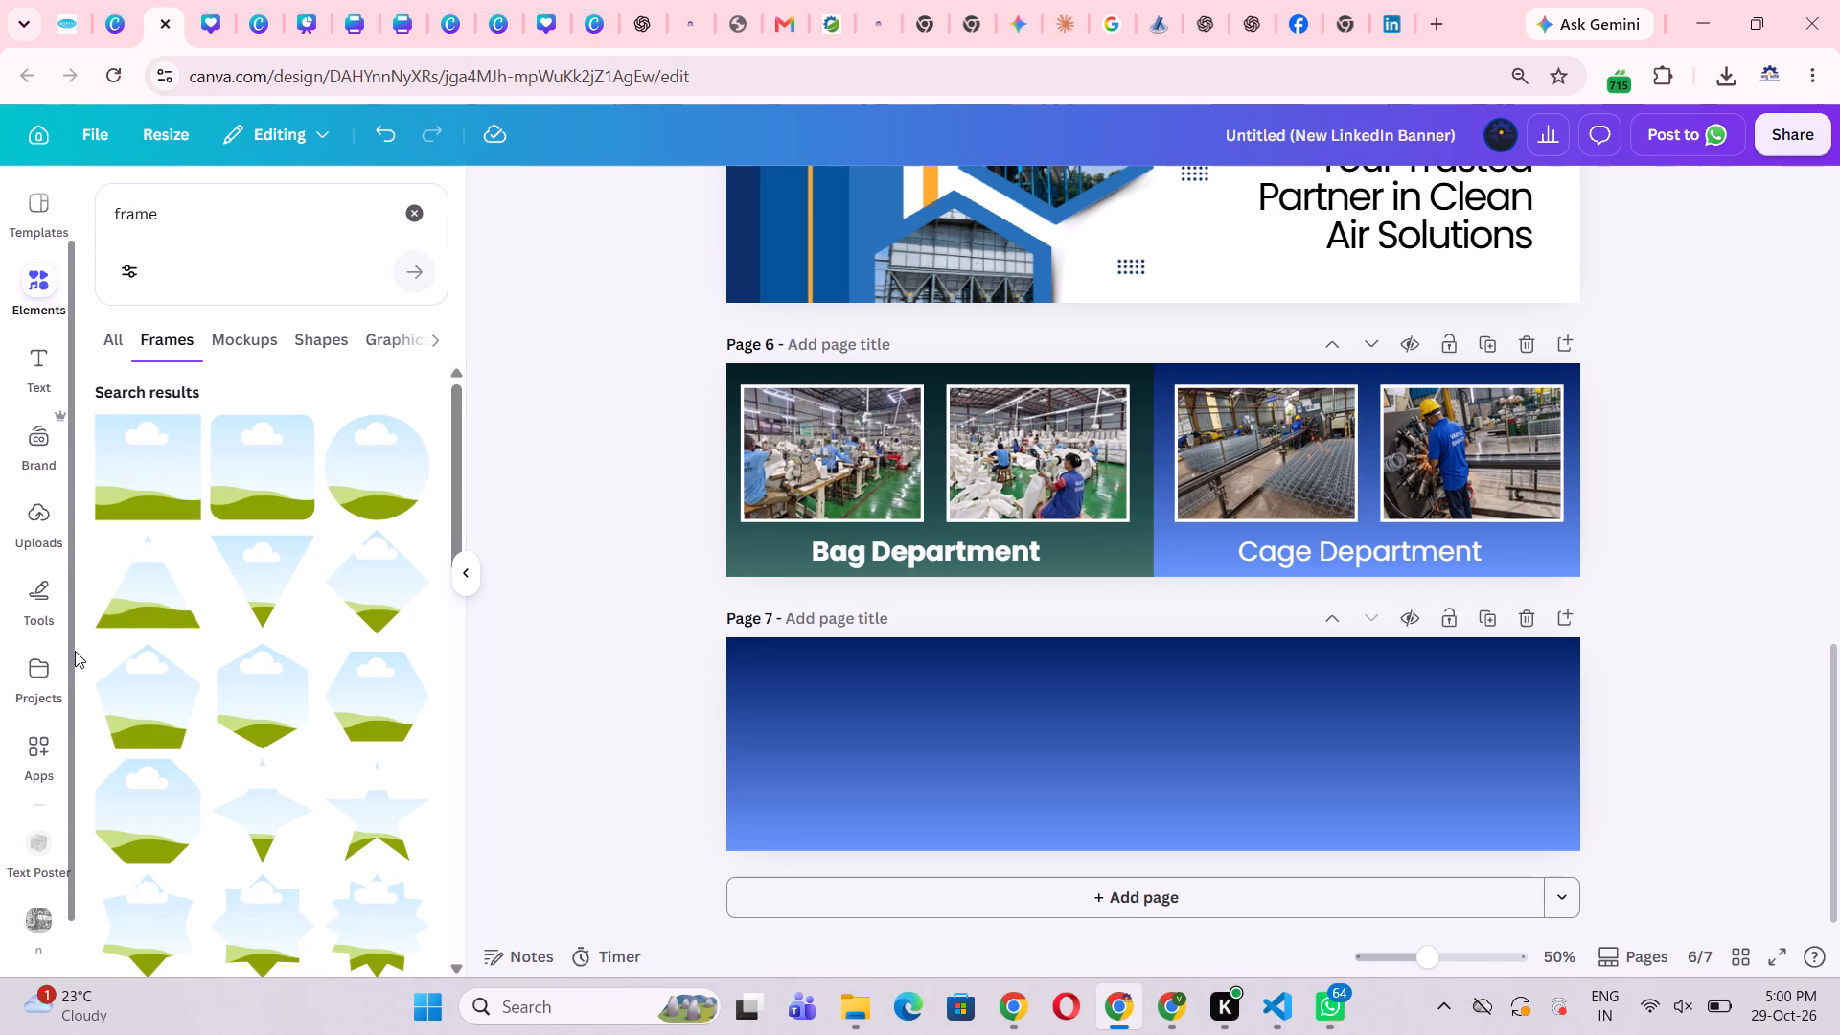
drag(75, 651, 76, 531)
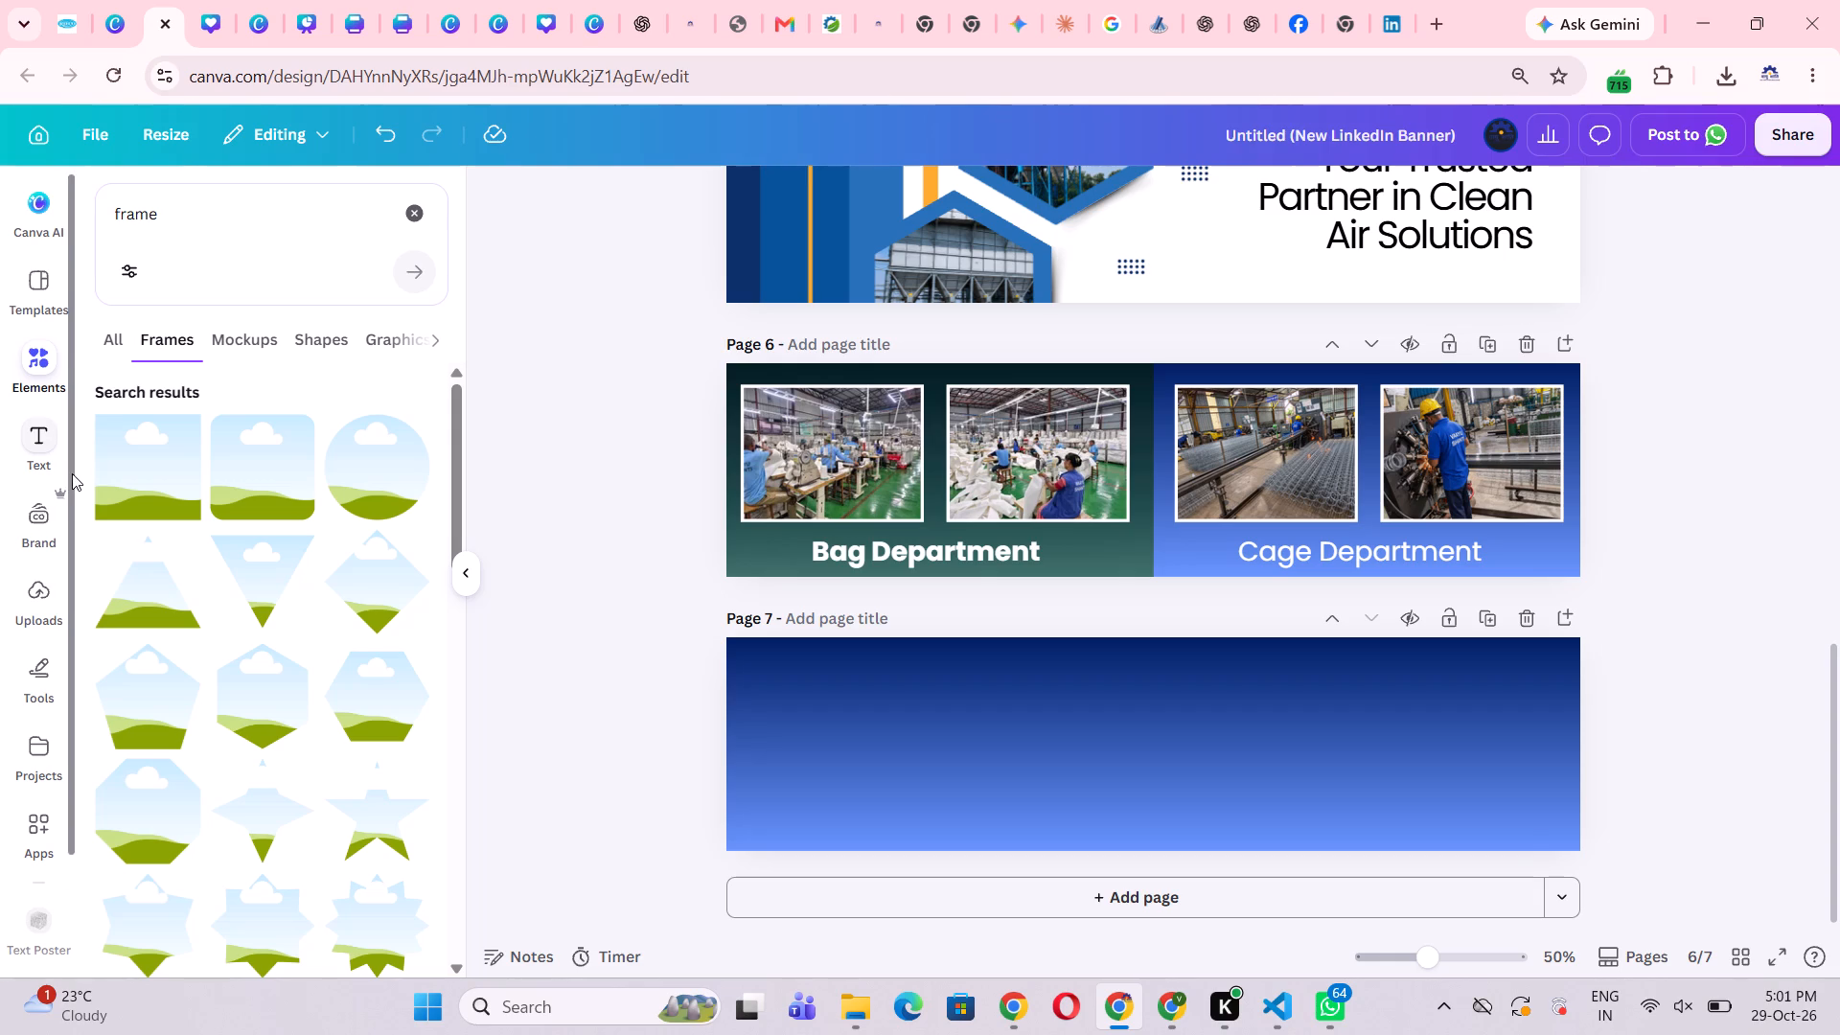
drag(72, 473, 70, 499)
Add the right-slanting parallelogram frame to page 7 and enlarge it to the page's full height, about 523 by 392.
scroll(295, 590, down, 5)
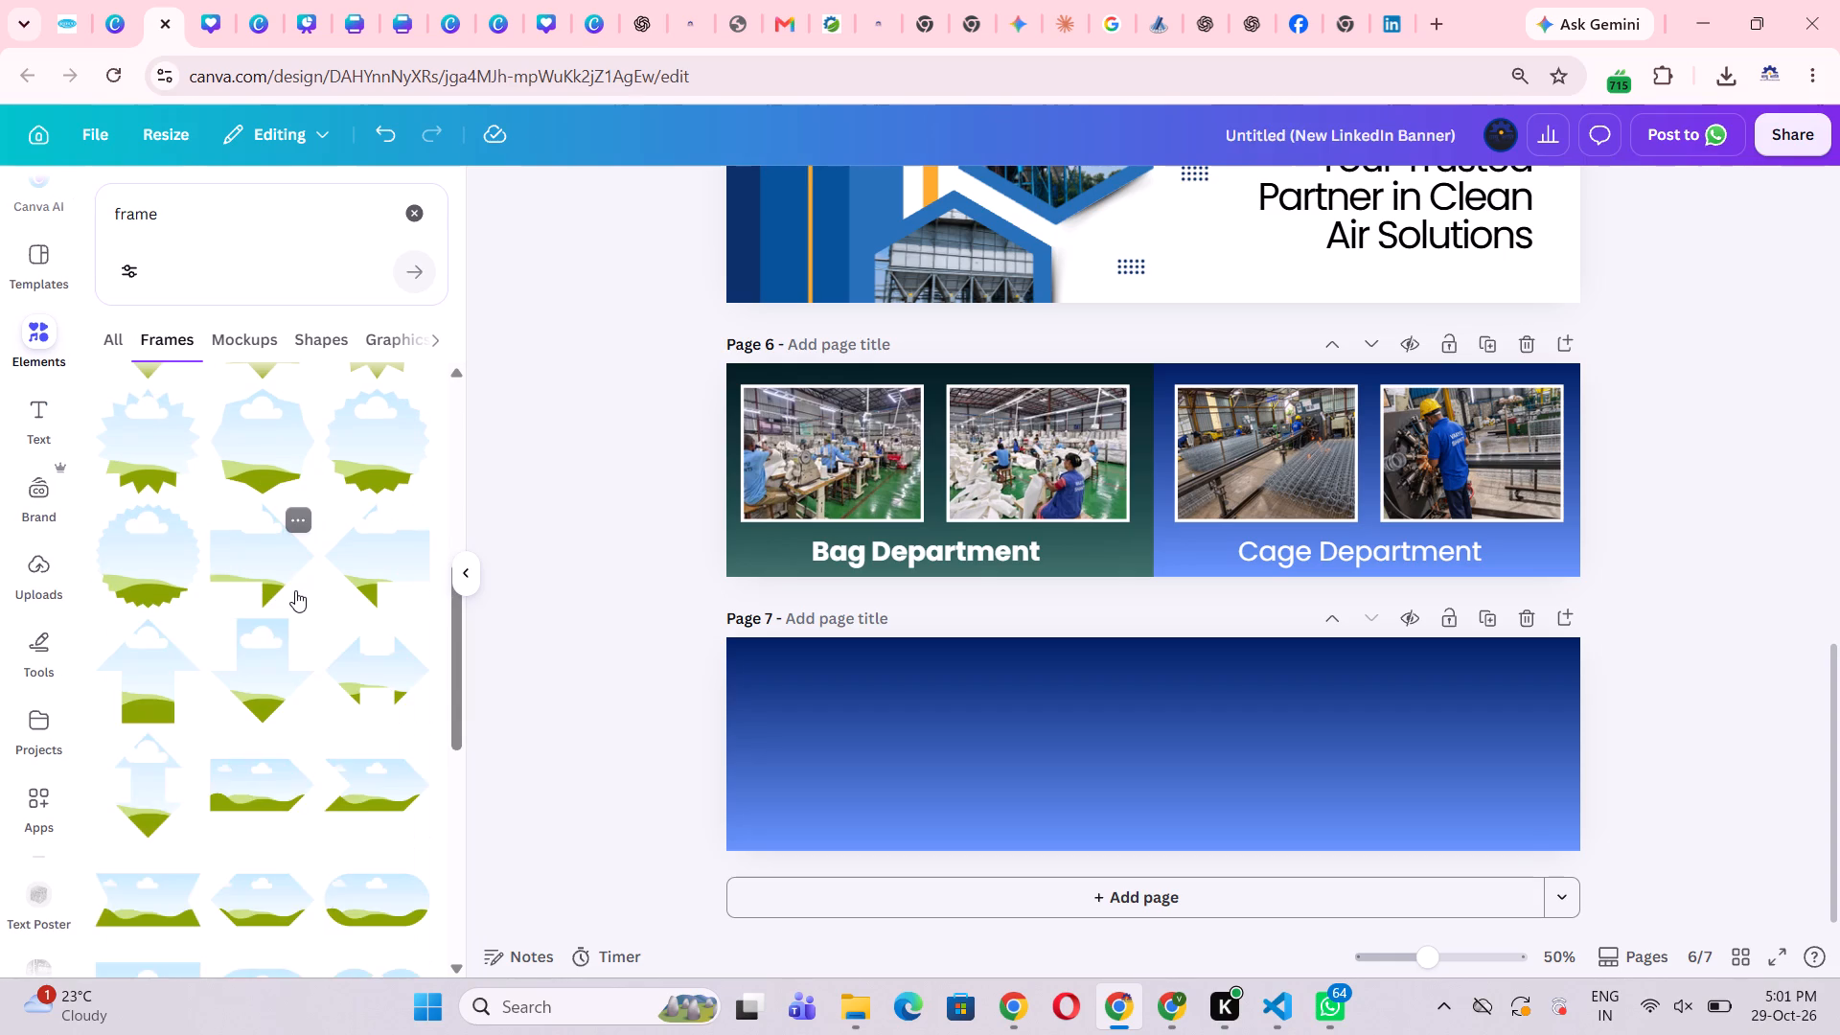
scroll(295, 590, down, 4)
scroll(295, 590, up, 1)
scroll(295, 590, down, 2)
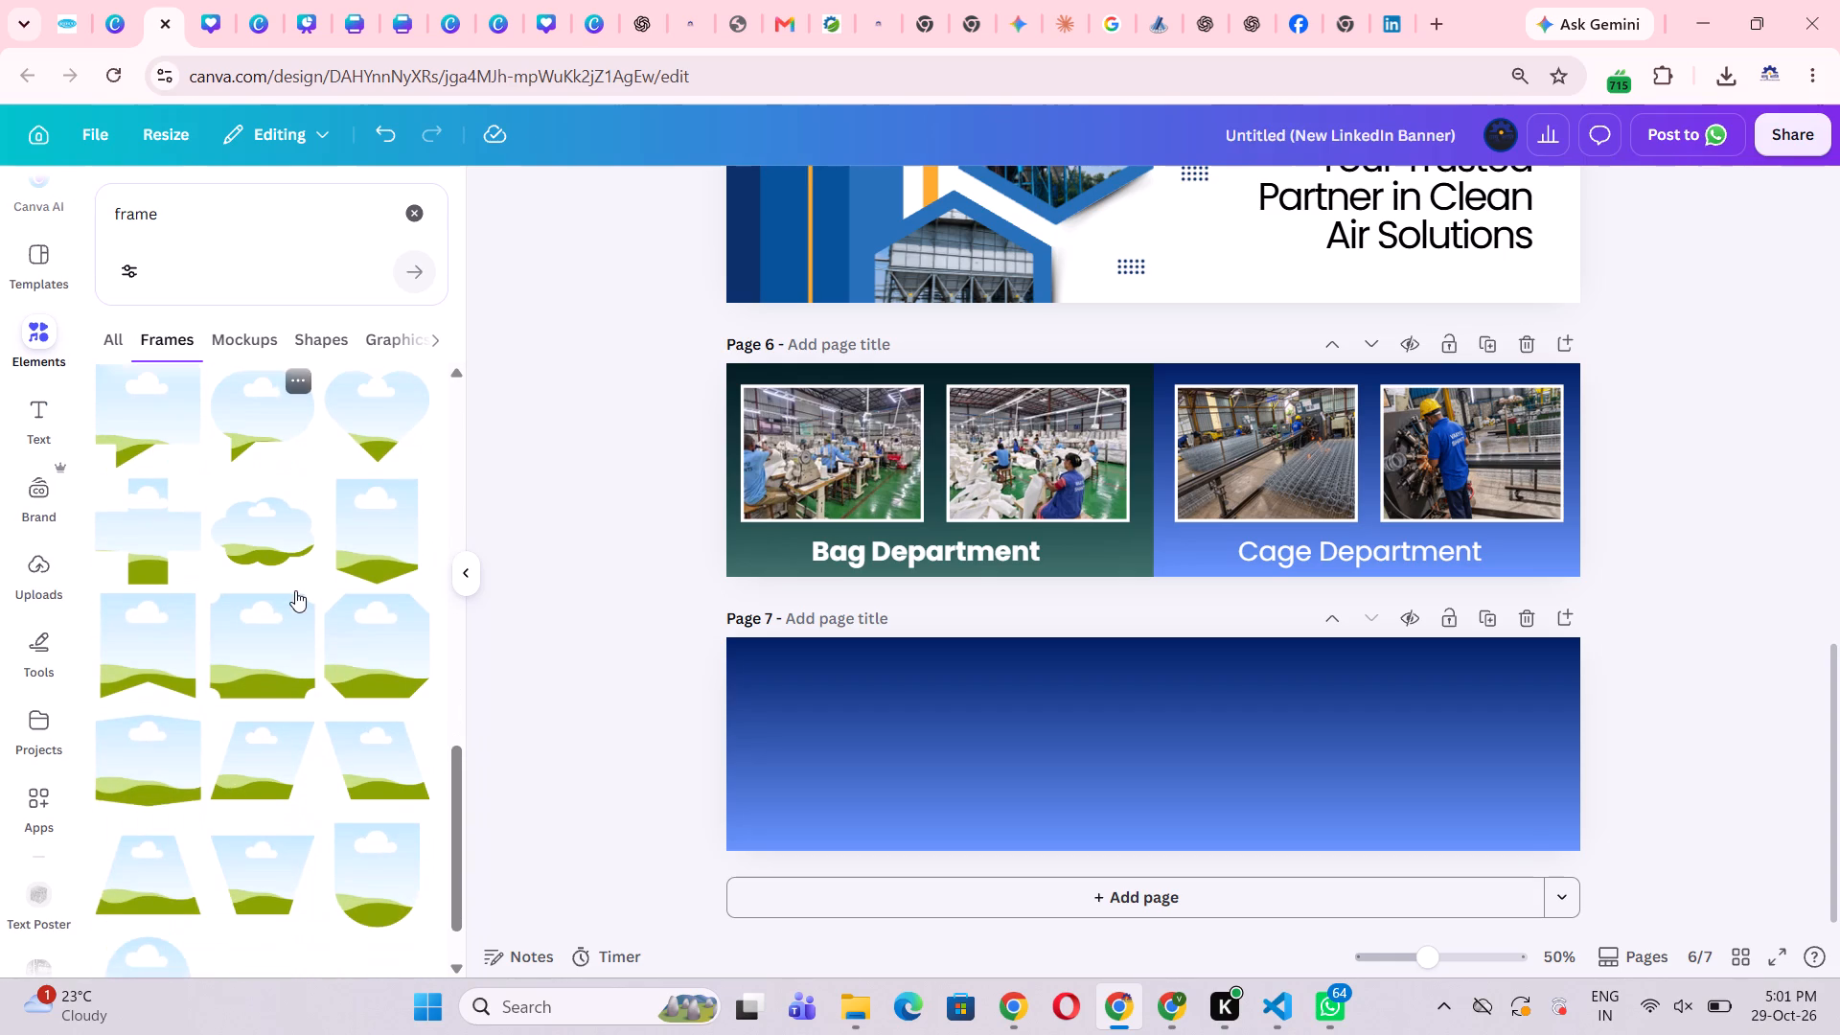
scroll(295, 590, down, 2)
drag(285, 688, 554, 721)
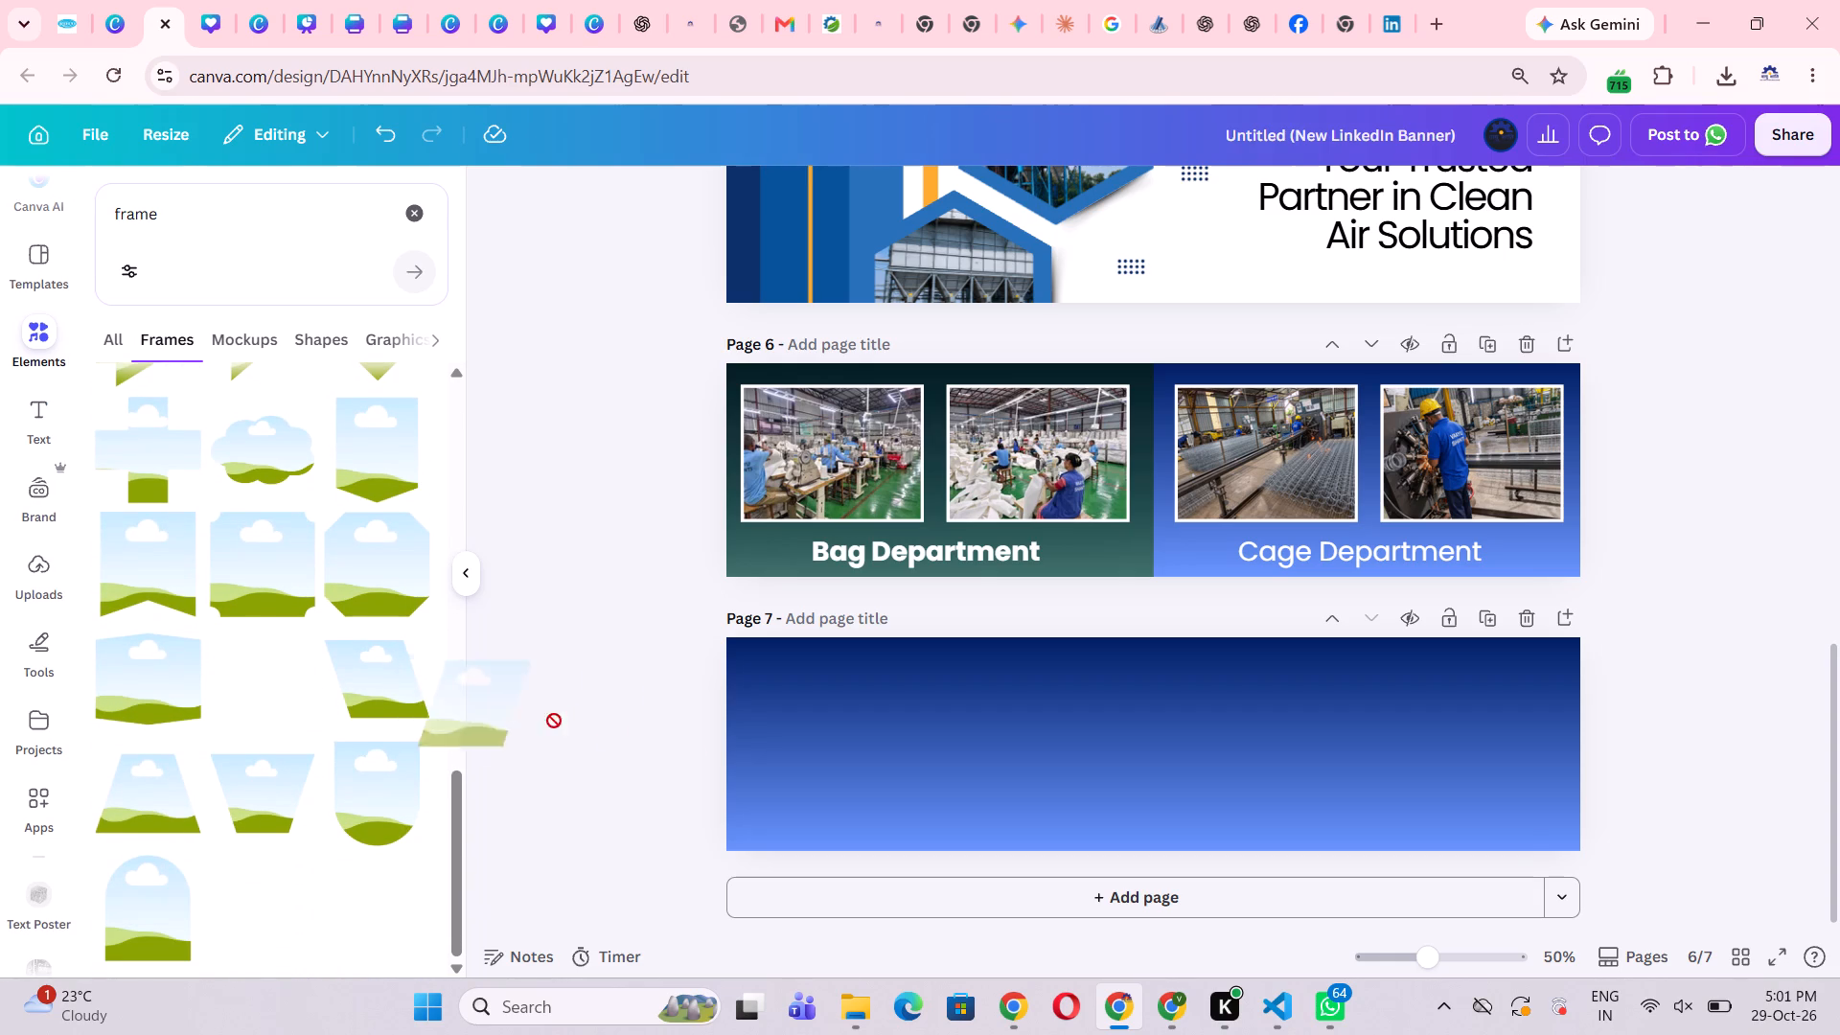
drag(554, 721, 827, 702)
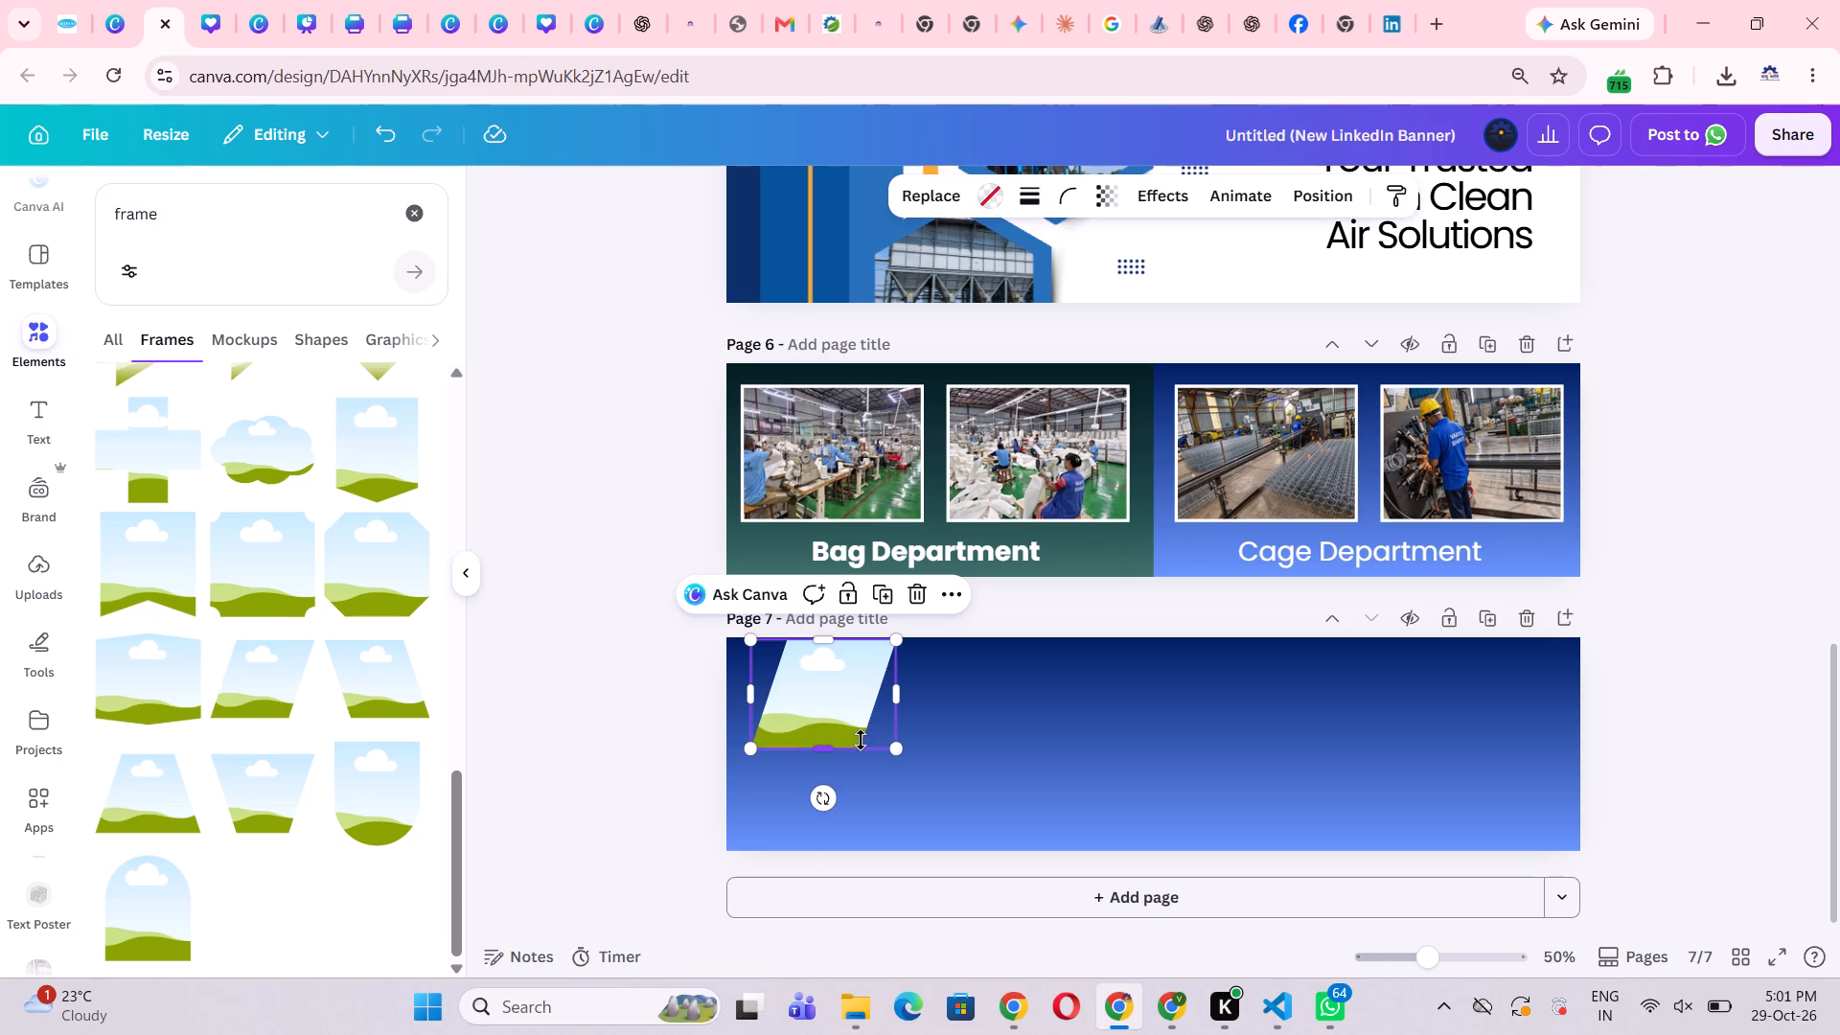
drag(894, 751, 985, 911)
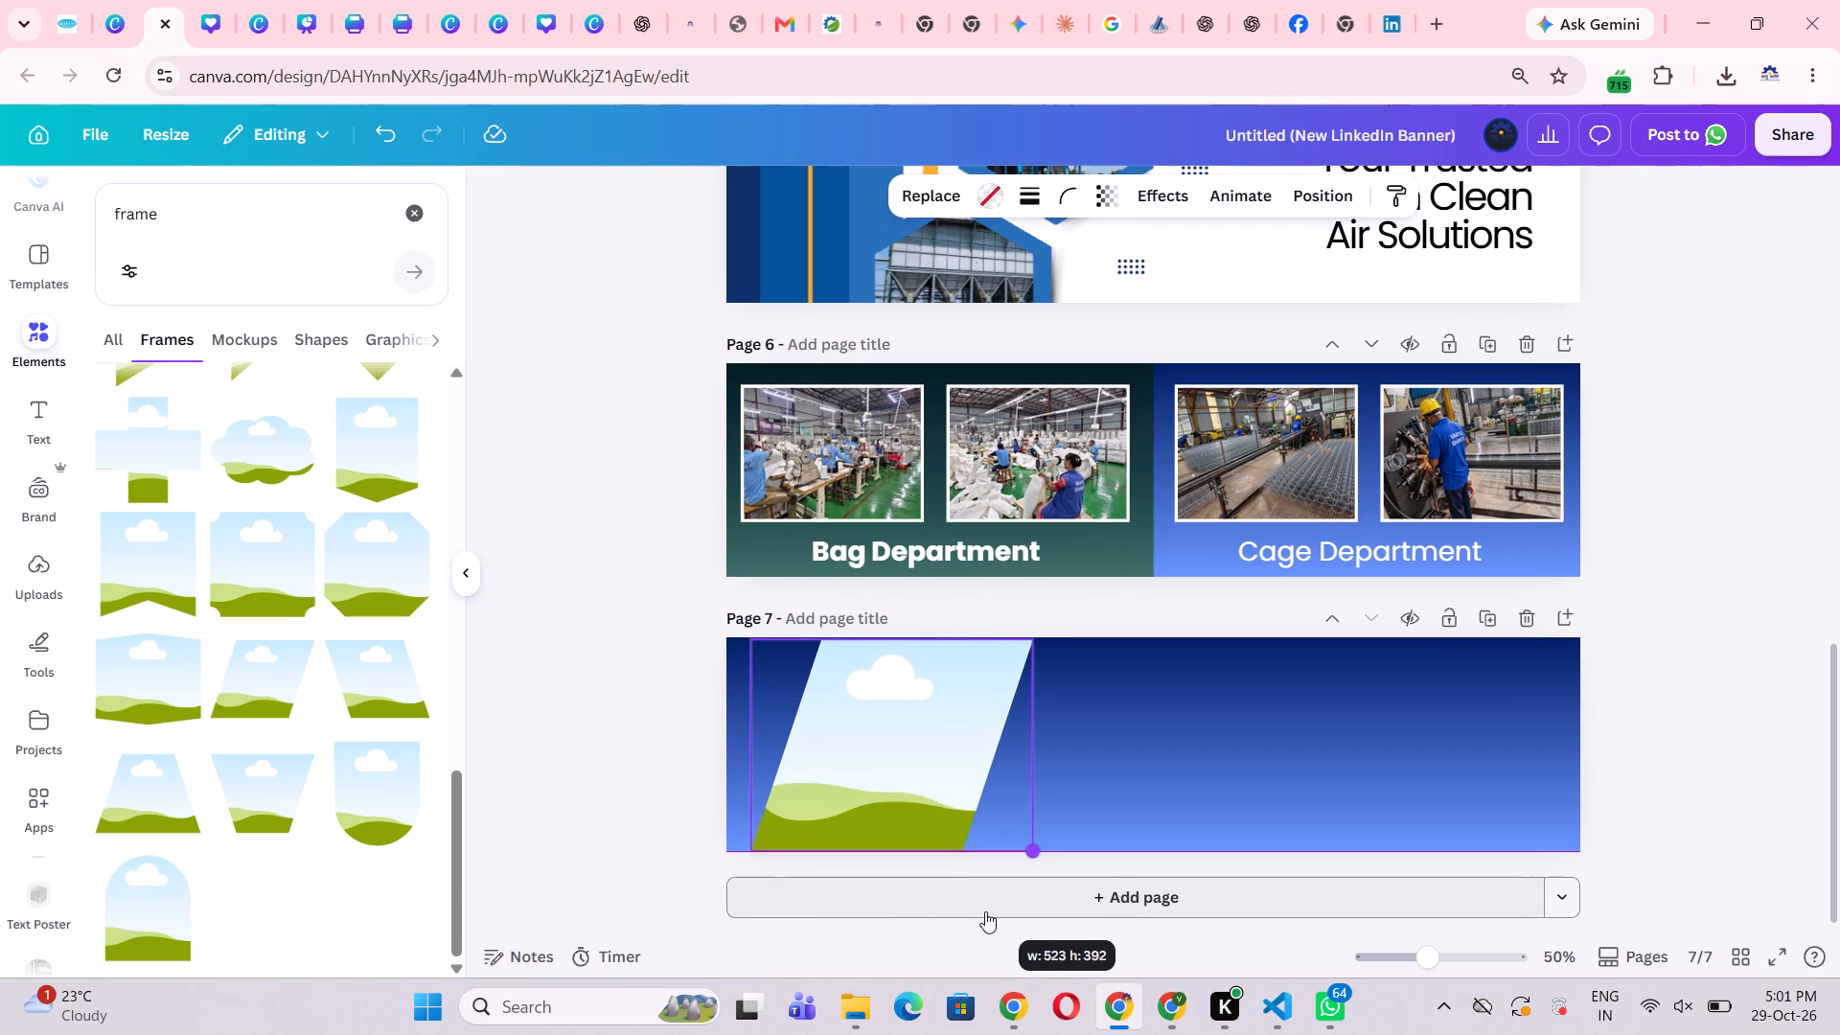
drag(985, 911, 985, 909)
Move the parallelogram frame partly past page 7's left edge, hiding its slanted left side, and resize it slightly to fit the page height.
drag(947, 797, 854, 784)
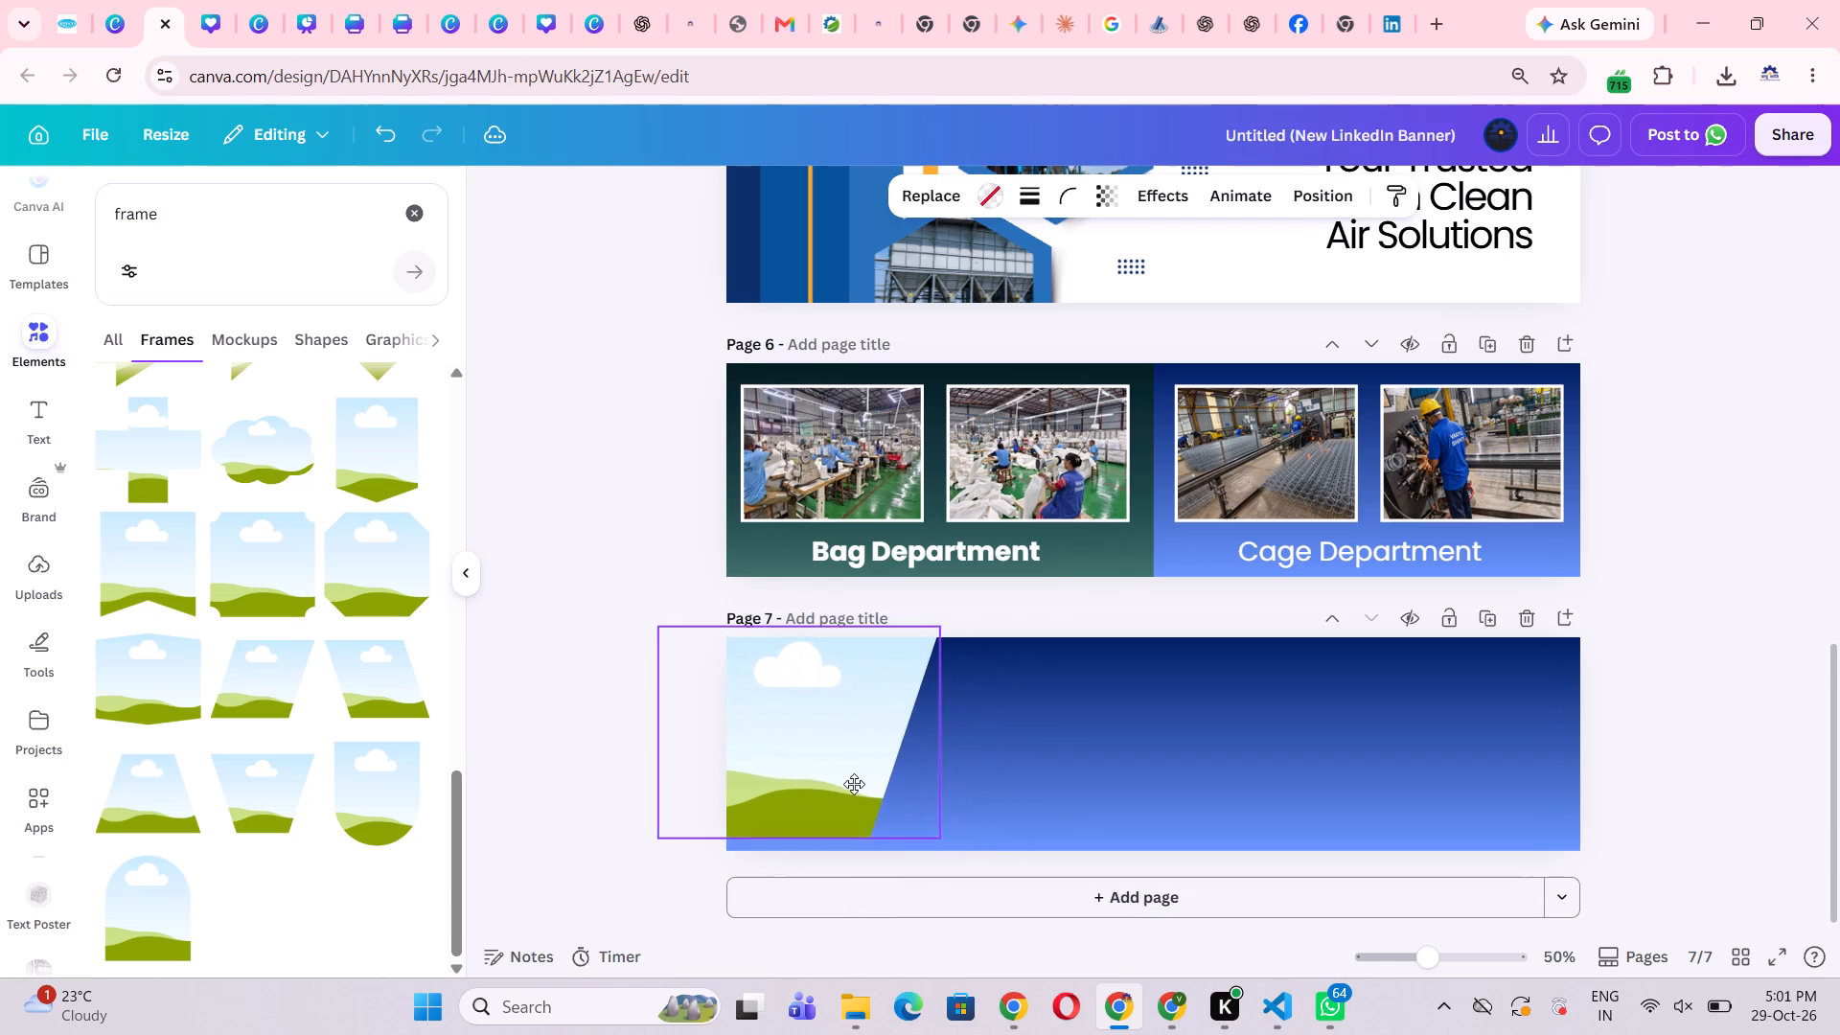
drag(854, 784, 852, 793)
click(1060, 804)
click(868, 793)
click(1036, 800)
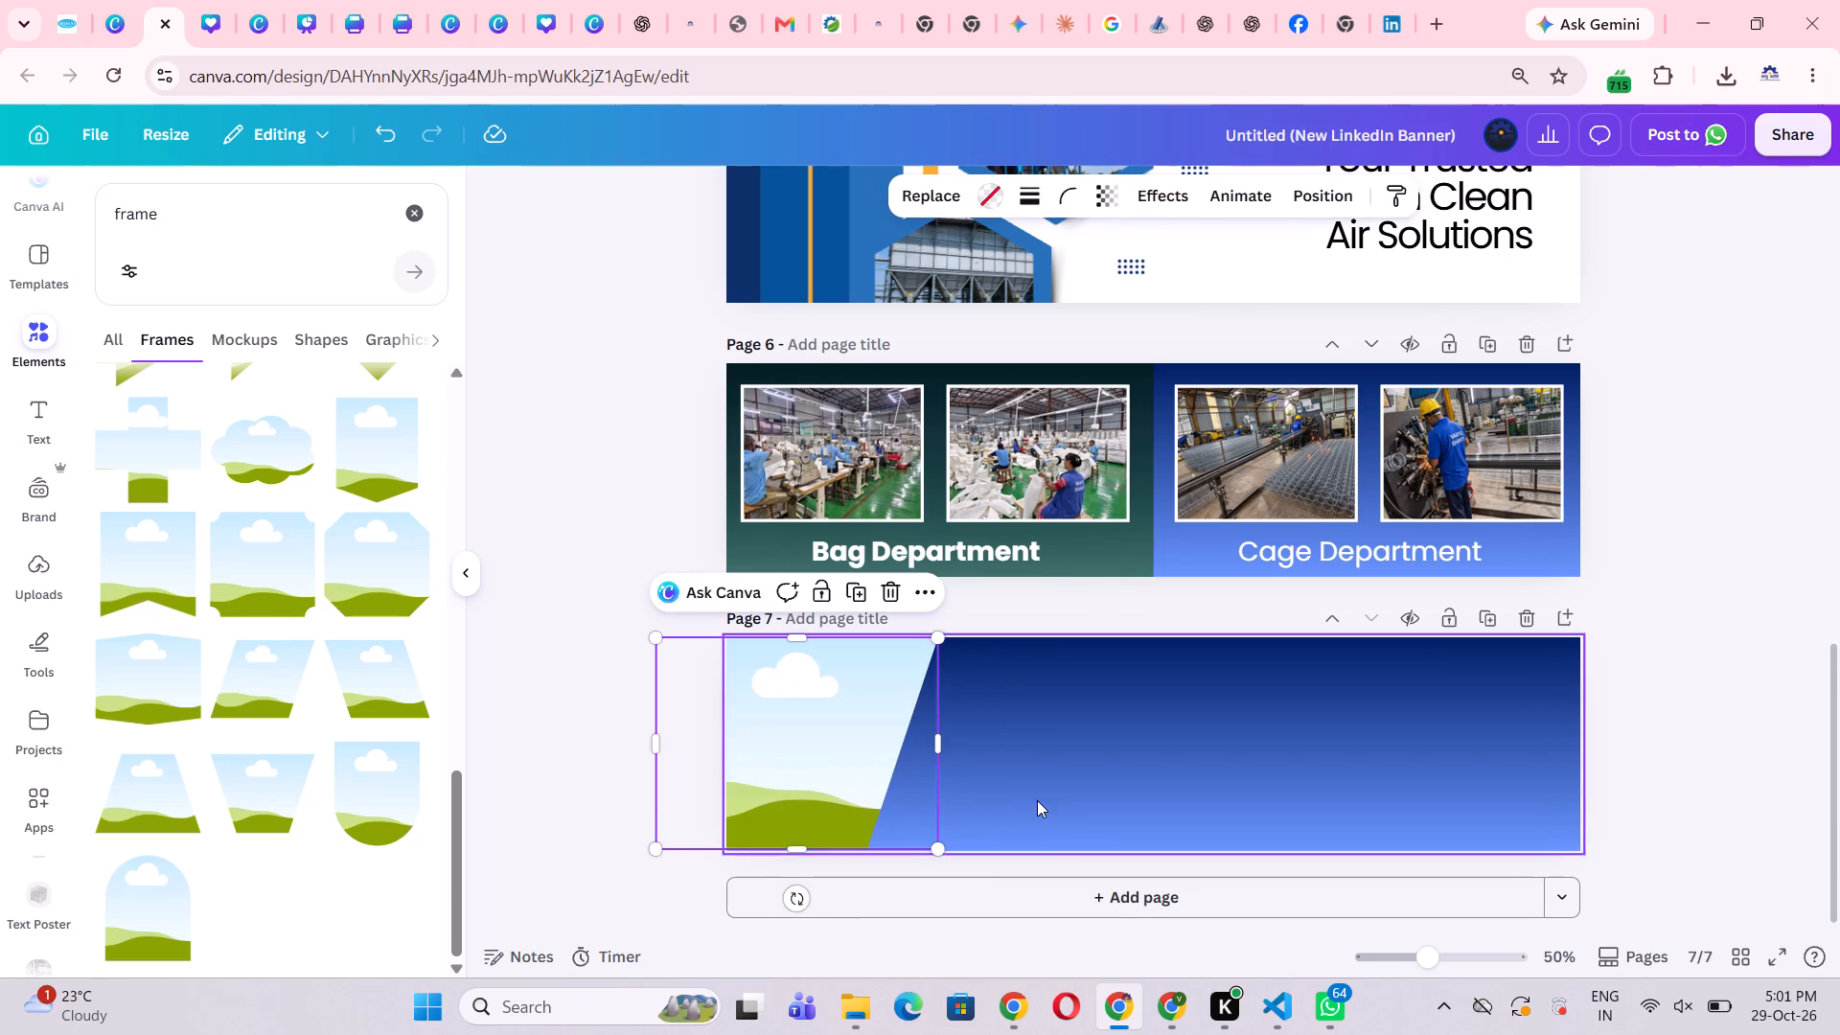
scroll(845, 784, right, 1)
click(638, 723)
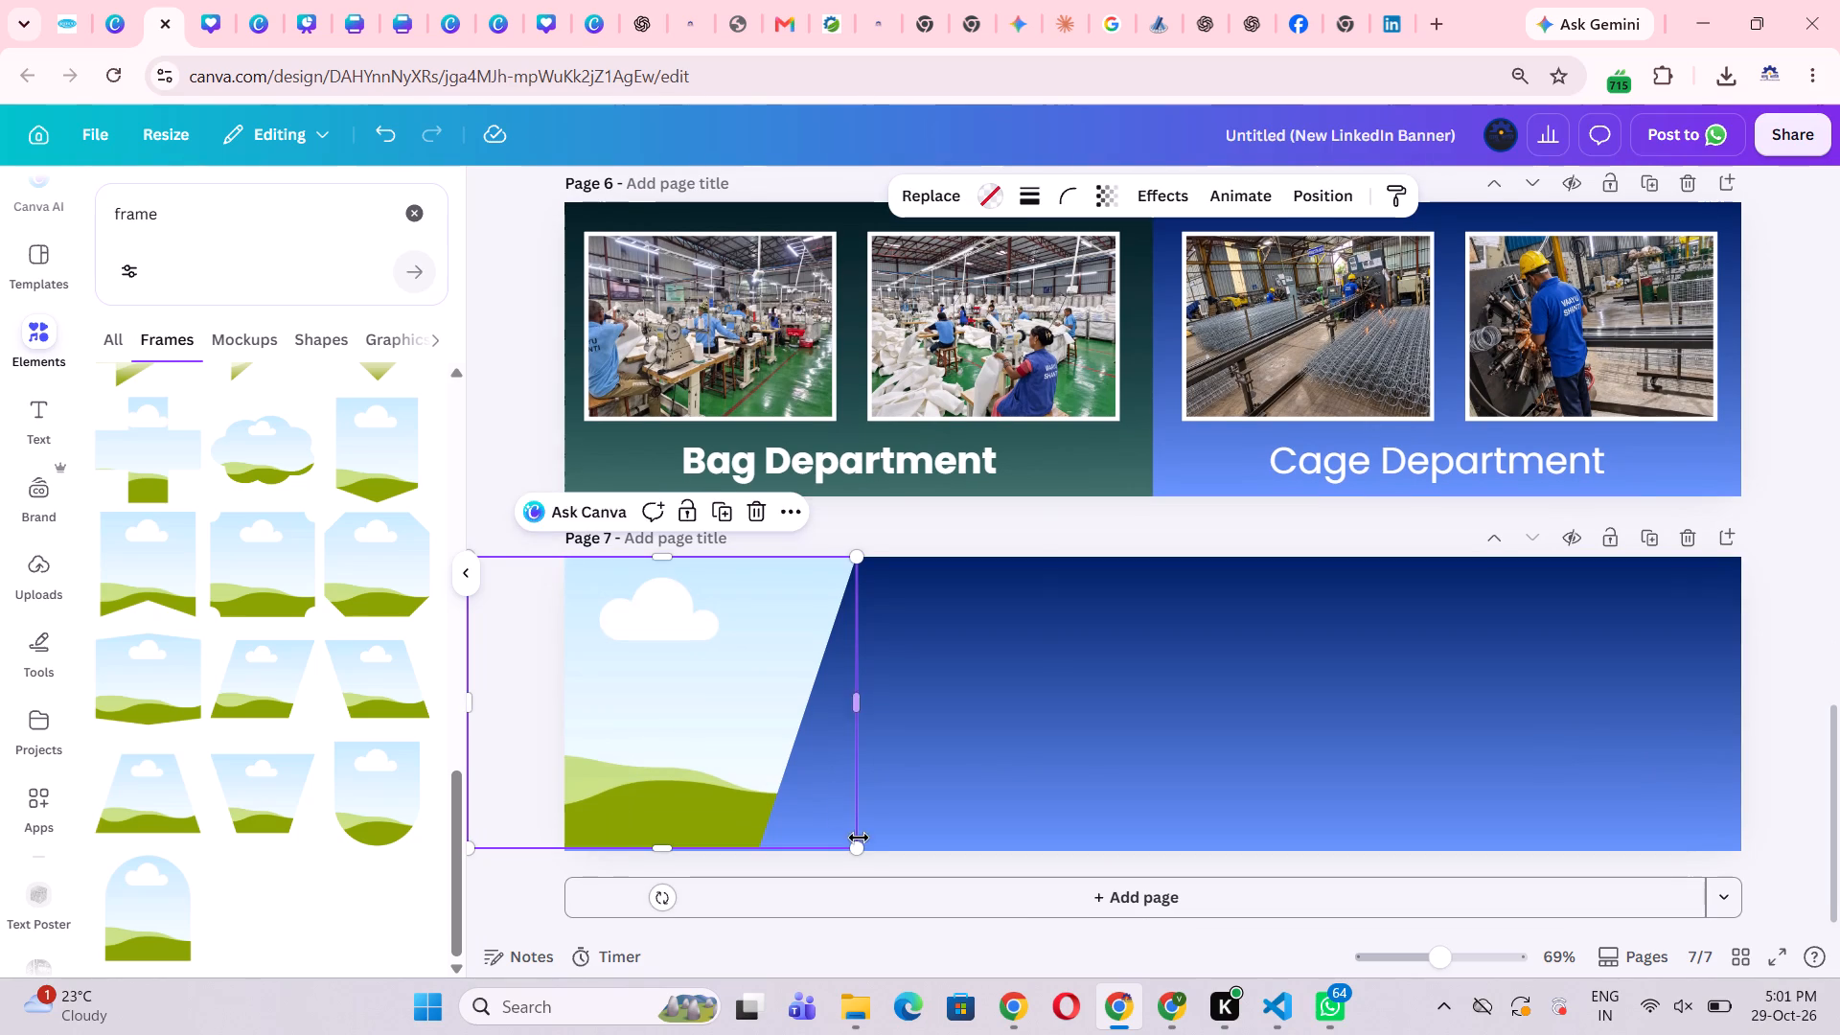
drag(856, 850, 860, 859)
click(947, 812)
click(799, 795)
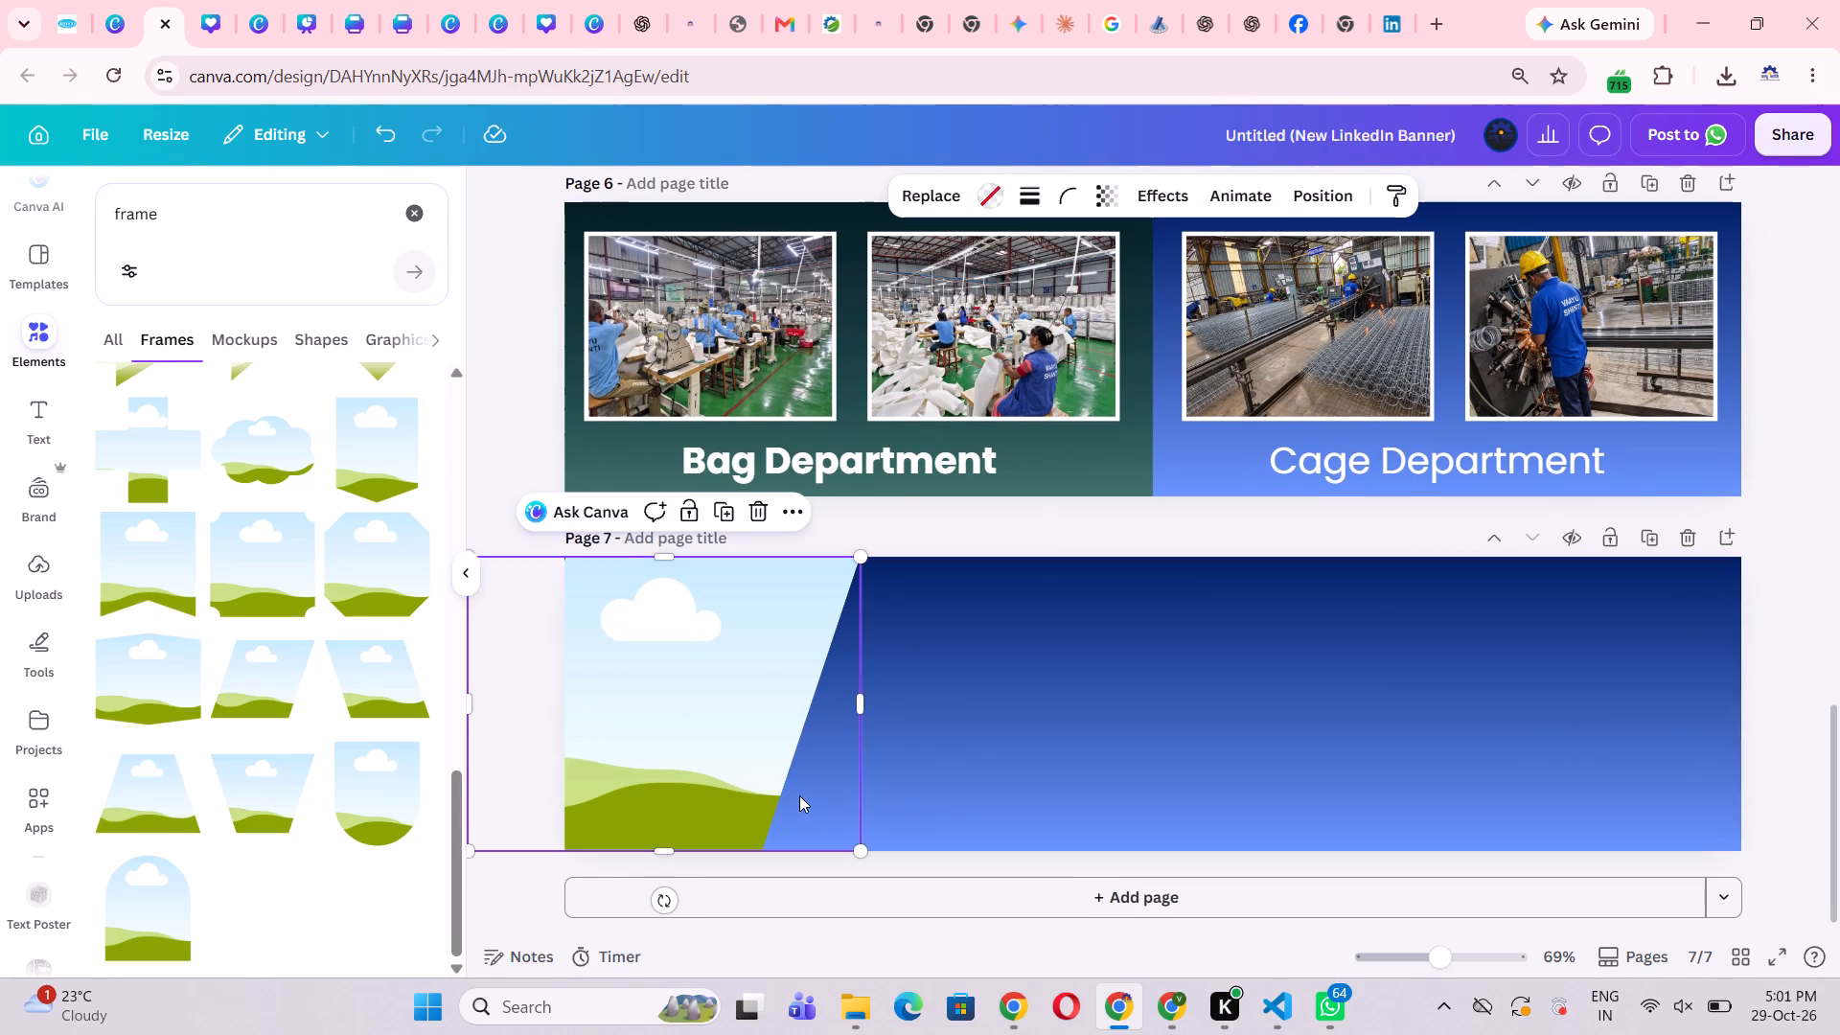
click(930, 805)
click(797, 776)
click(859, 556)
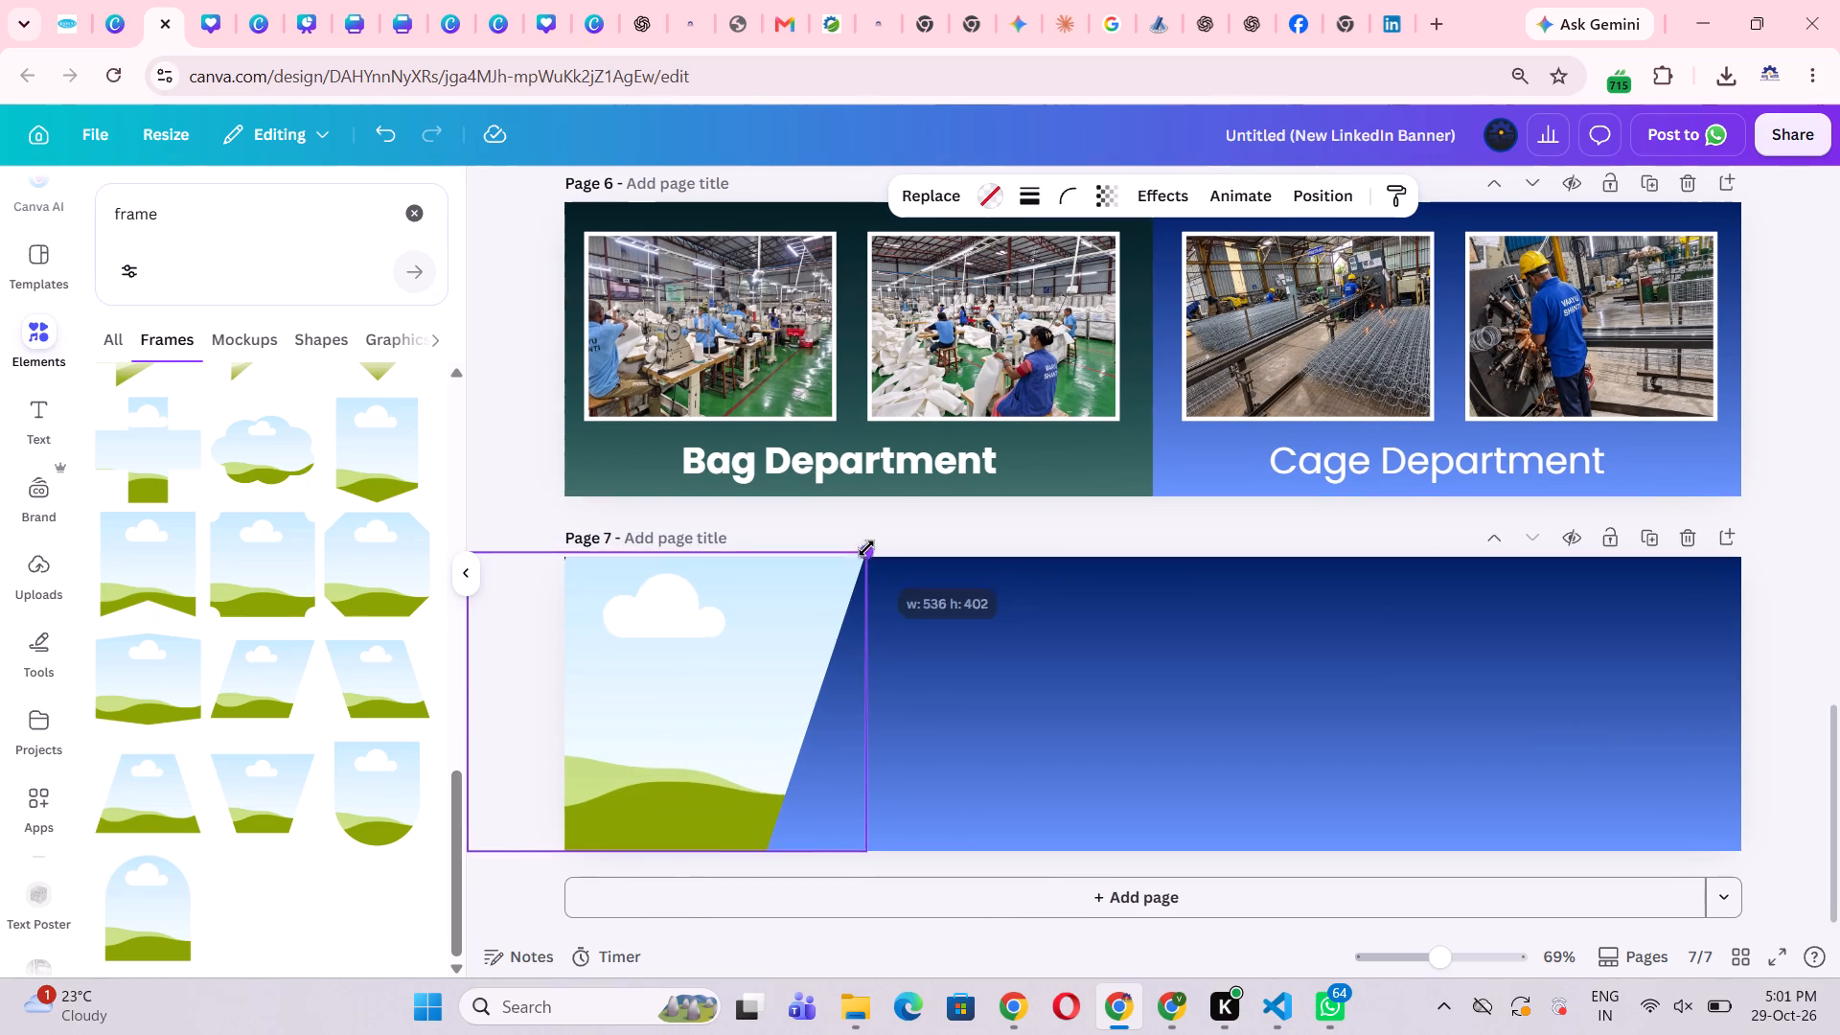
click(865, 852)
click(956, 789)
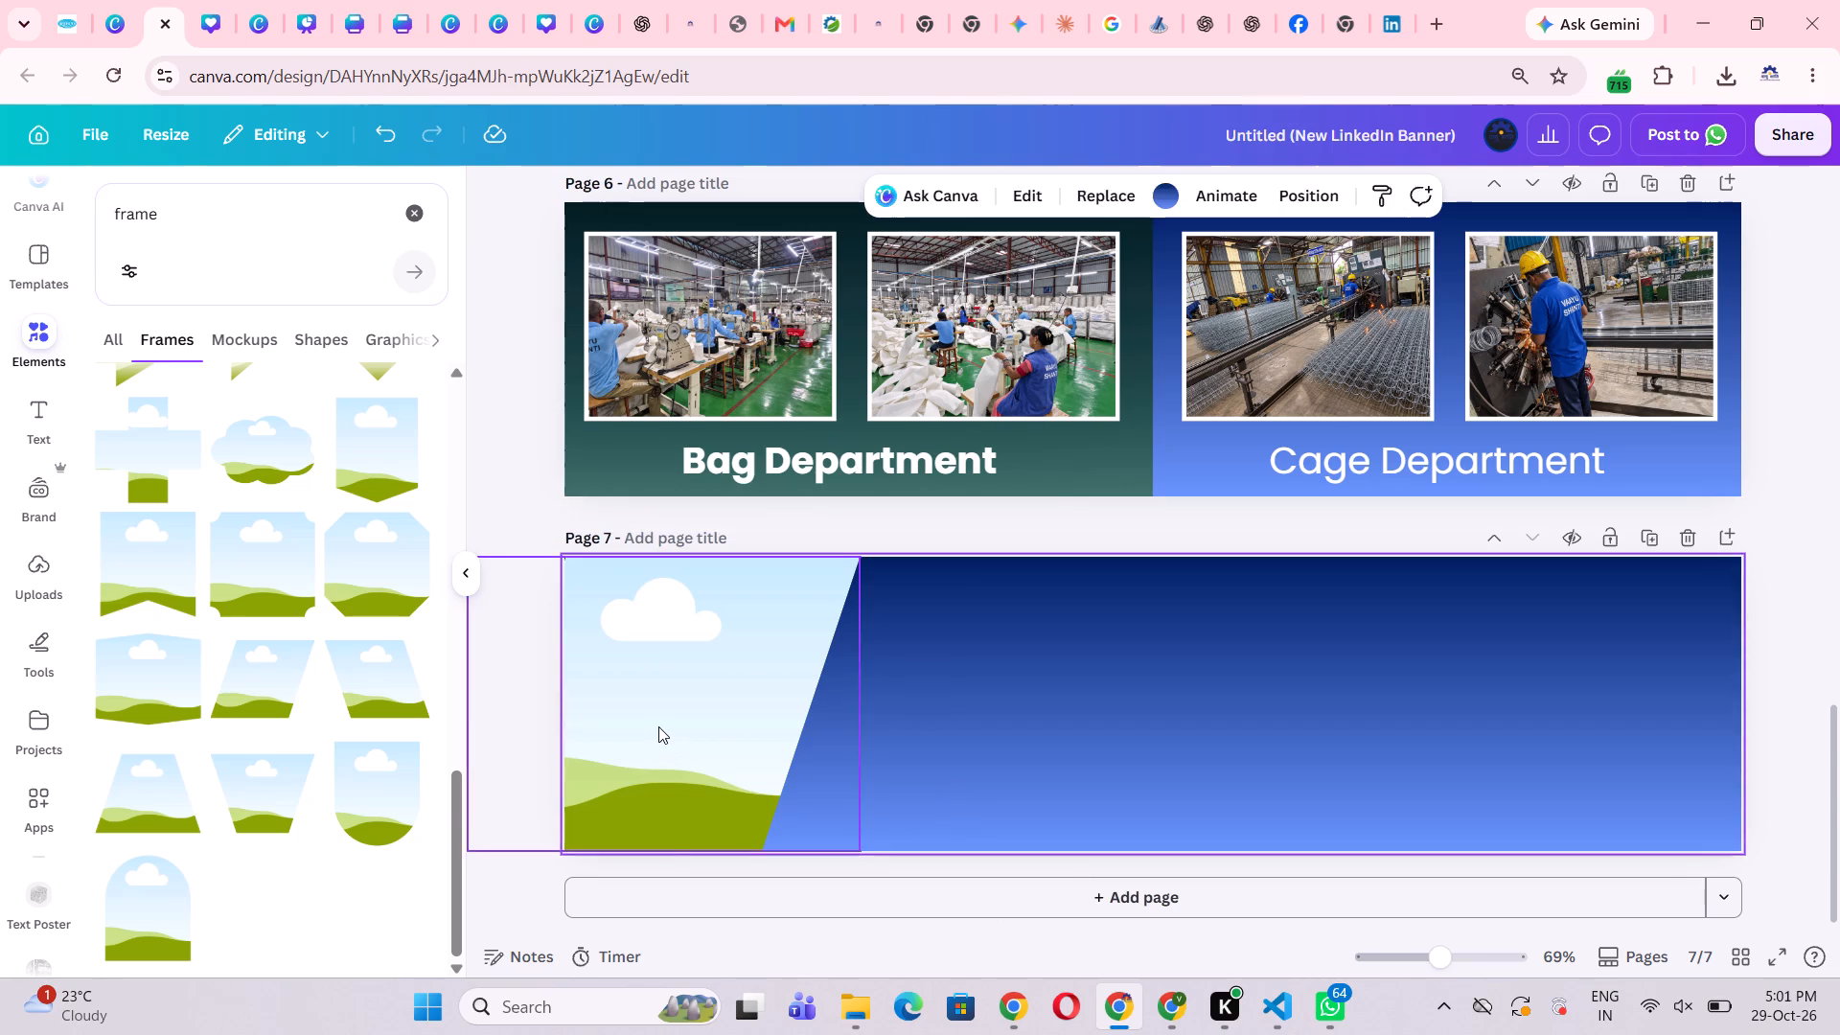
Duplicate the parallelogram frame and place the copy directly against the first frame's slanted right side, aligned to the page height.
click(658, 726)
key(ctrl+c)
key(ctrl+v)
drag(659, 724, 947, 719)
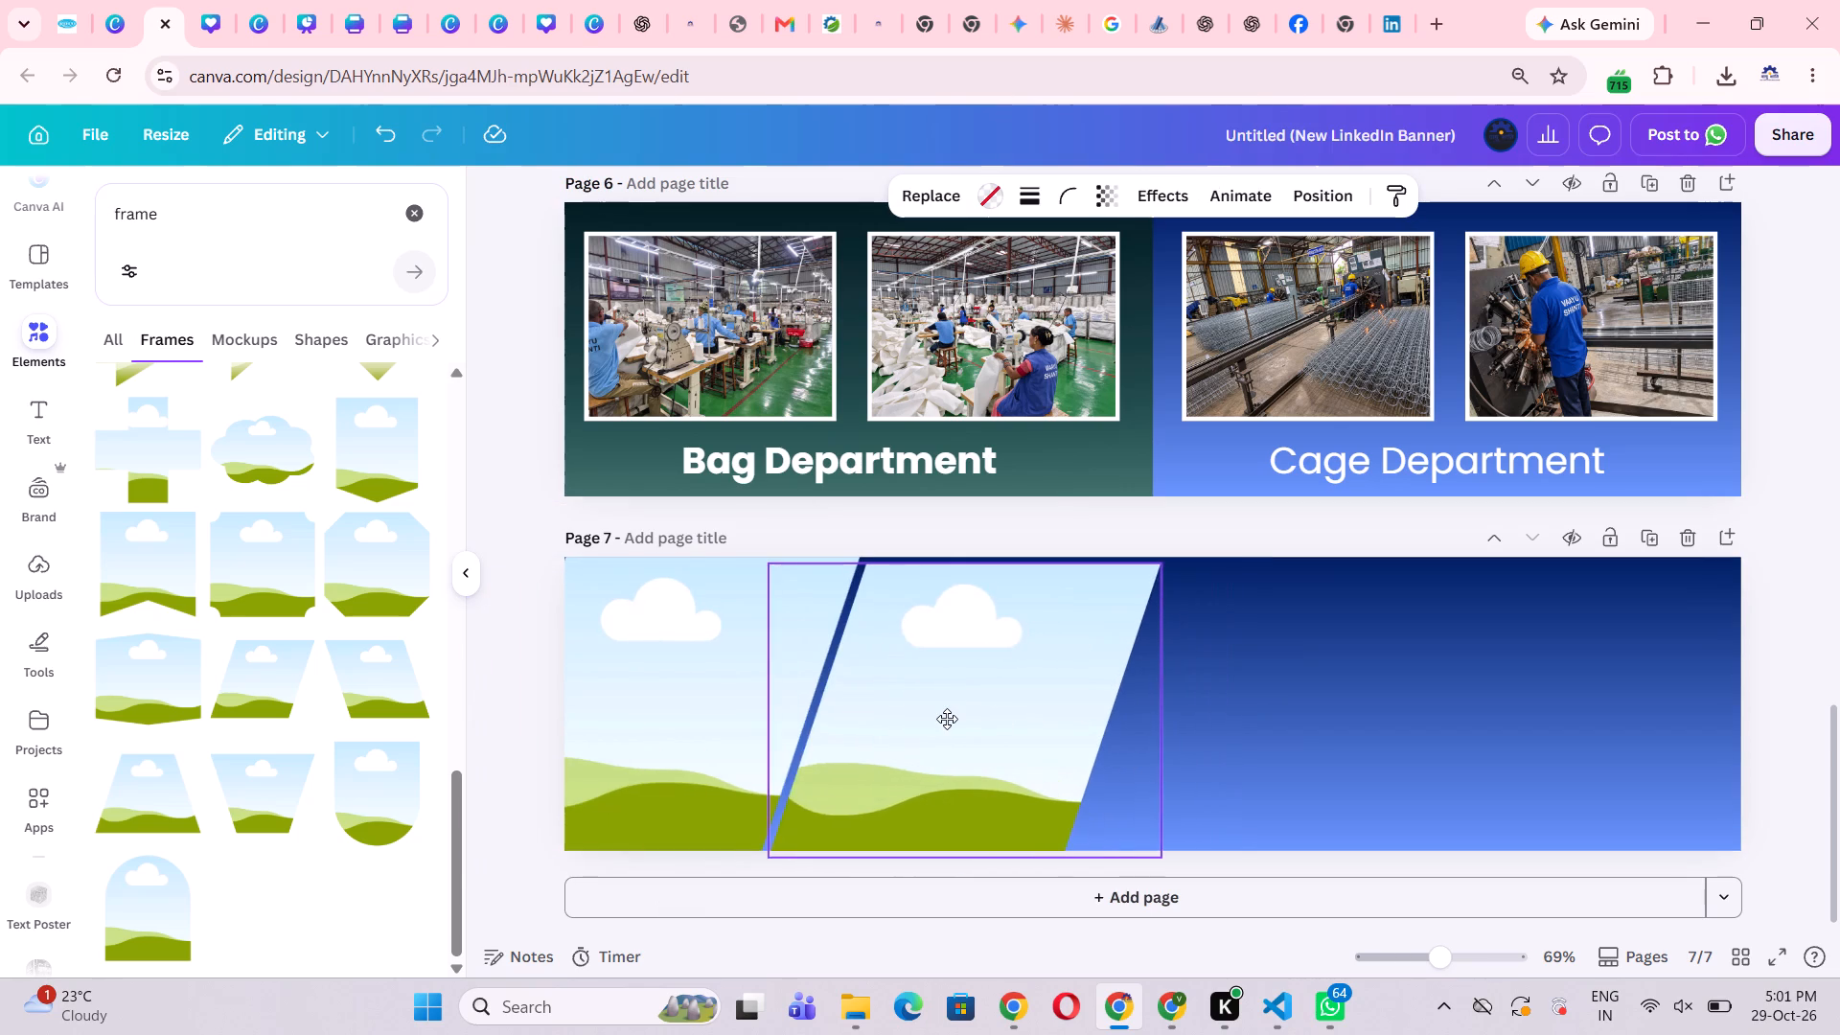
drag(947, 719, 941, 715)
click(1227, 717)
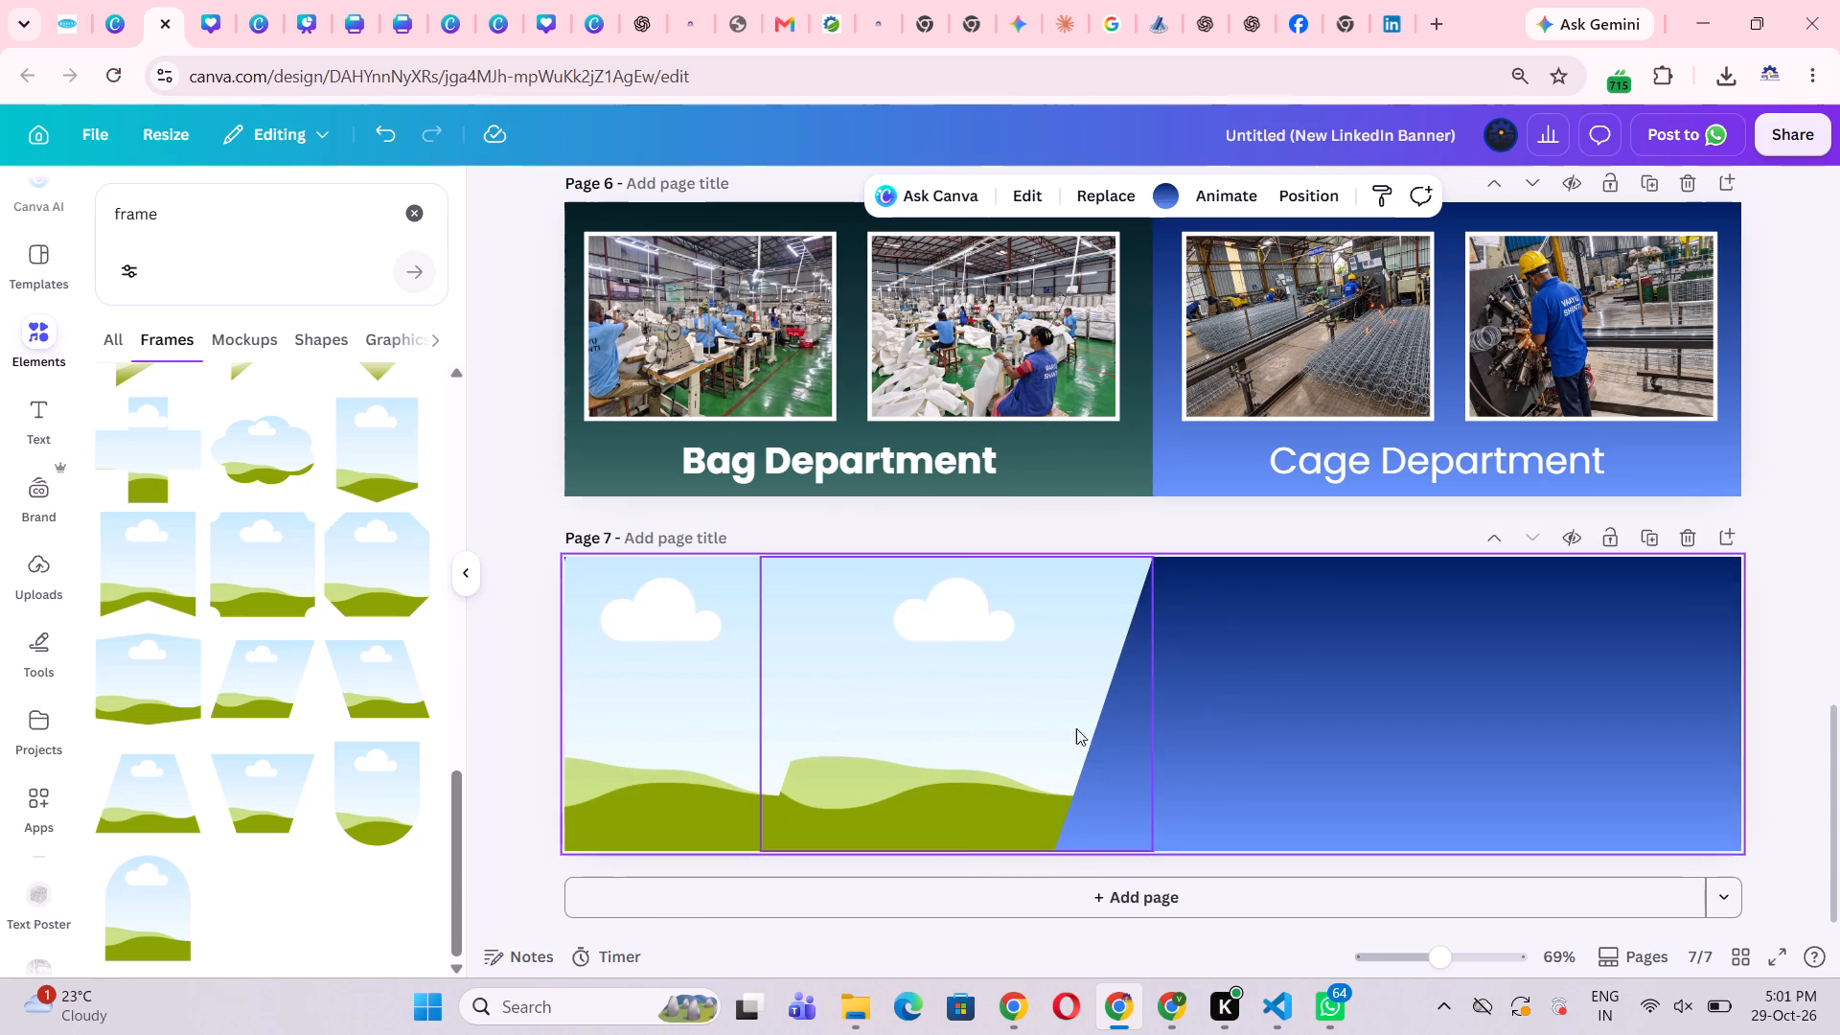
click(1046, 728)
click(1238, 737)
Duplicate the second parallelogram frame and place the copy as a third frame against its slanted right side, aligned to the page height.
click(922, 747)
key(ctrl+c)
key(ctrl+v)
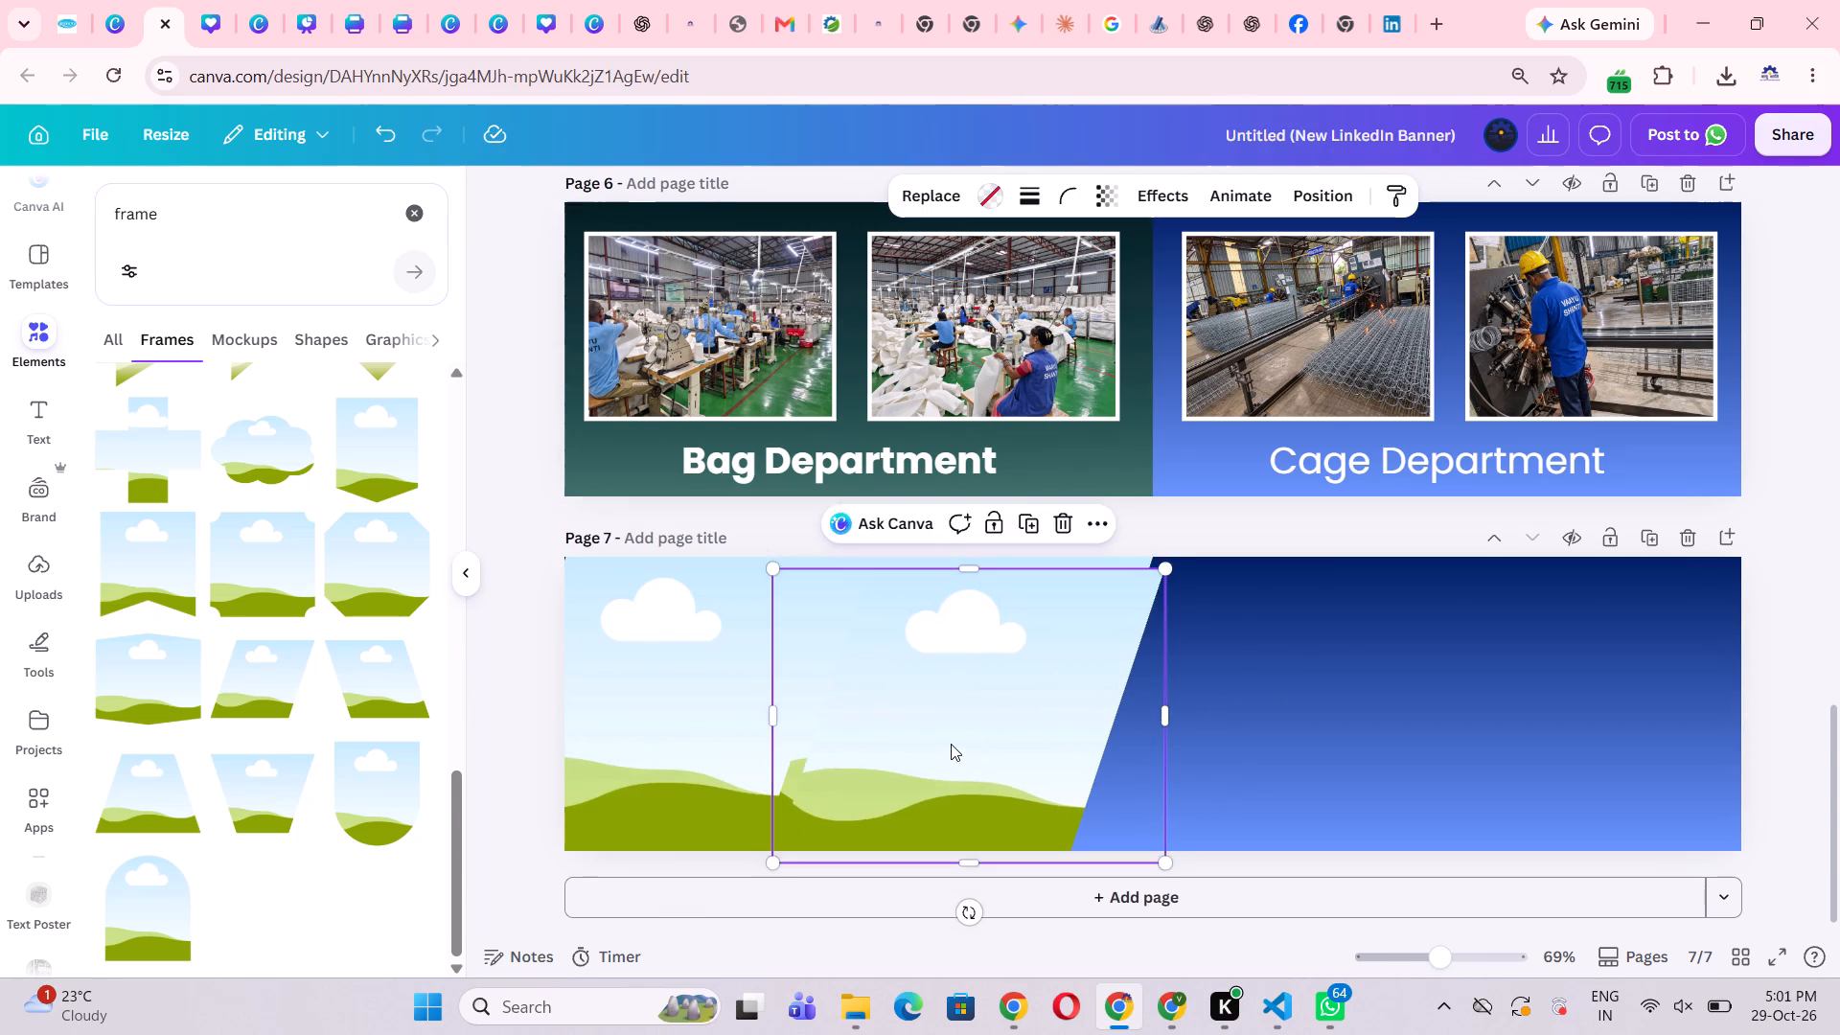
drag(951, 744, 1231, 732)
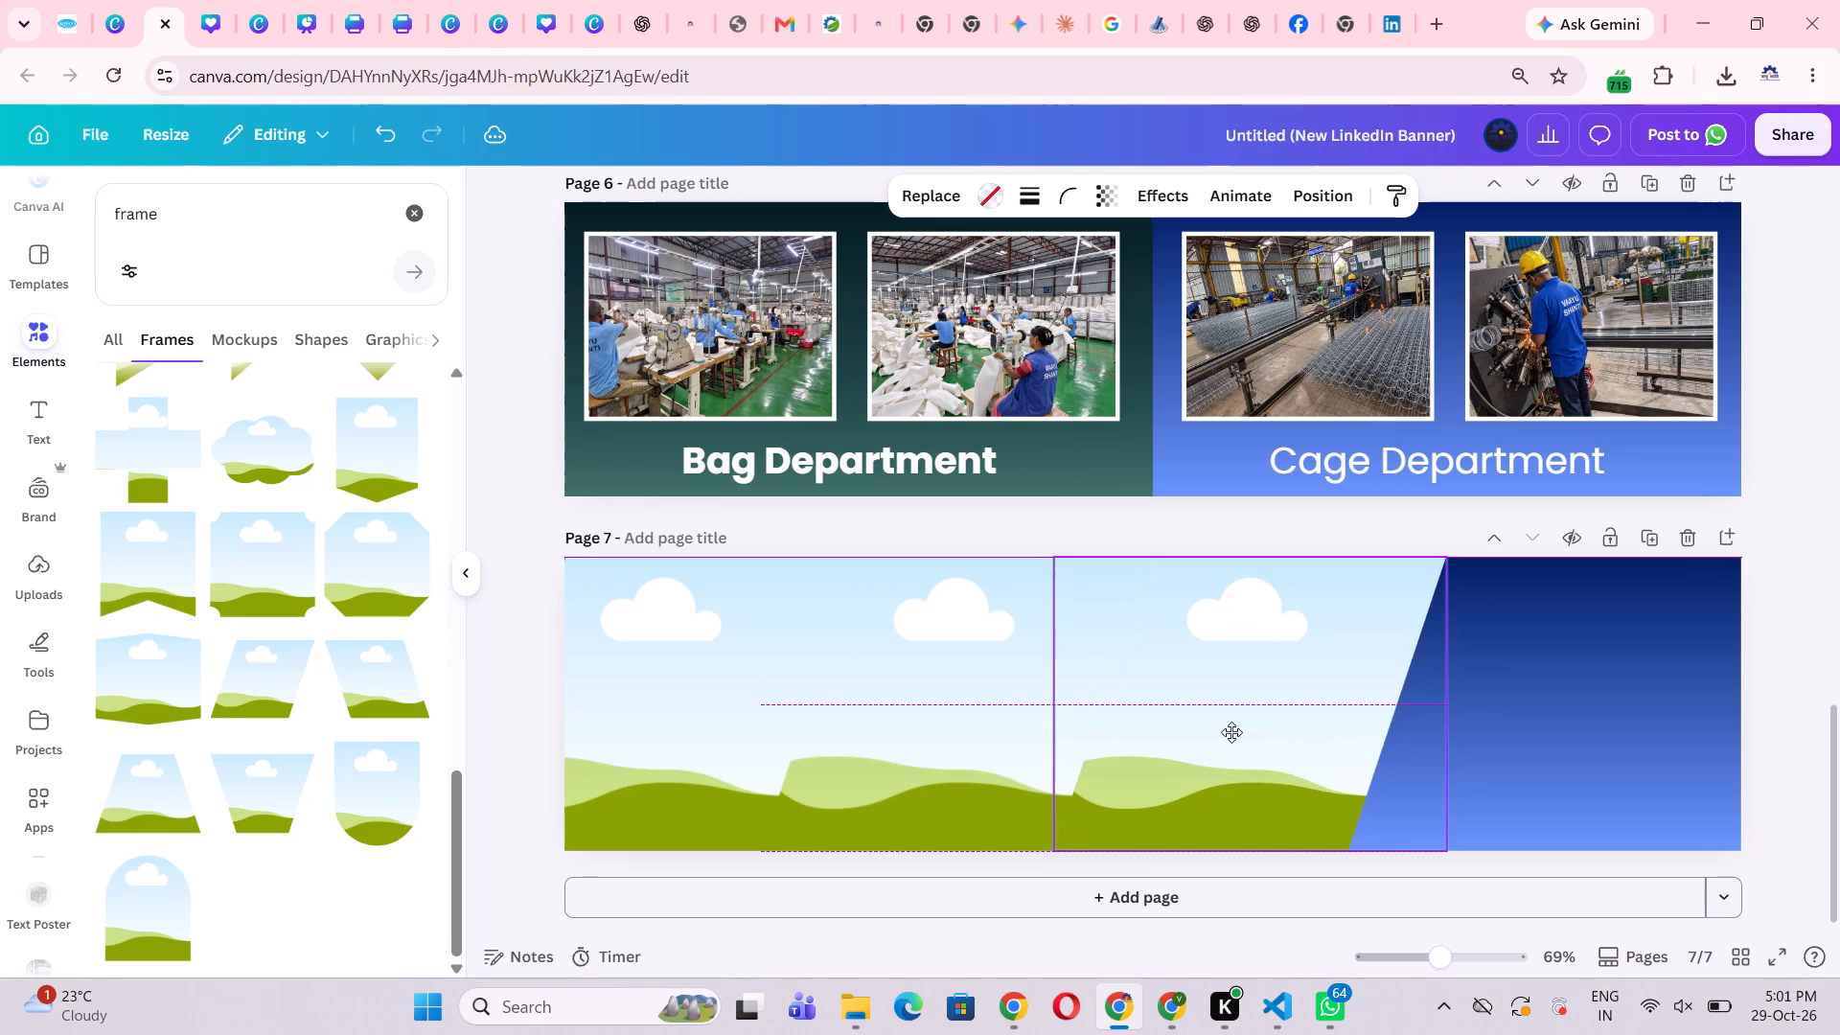
drag(1231, 732, 1231, 733)
drag(1231, 733, 1232, 733)
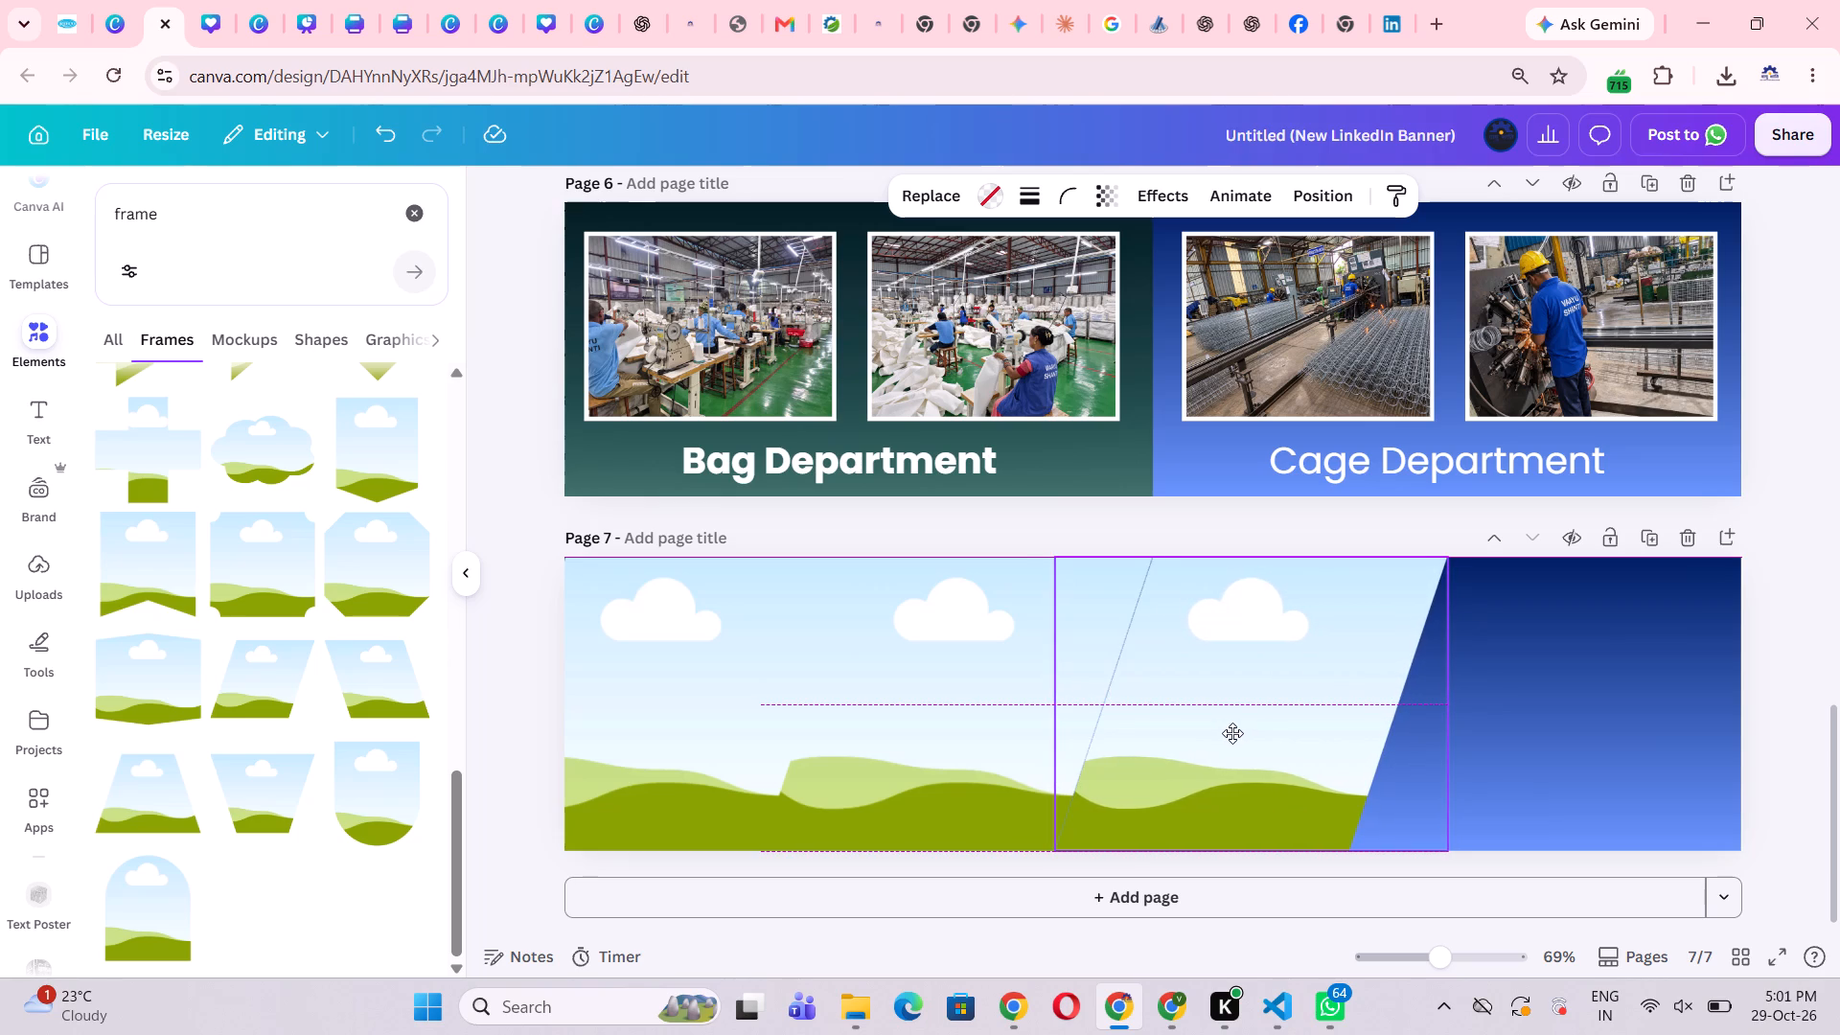
drag(1232, 733, 1230, 733)
click(1412, 720)
click(1526, 725)
Duplicate the third parallelogram frame and fit the copy as a fourth frame against its slanted right side without a gap, aligned to the page height.
click(1326, 737)
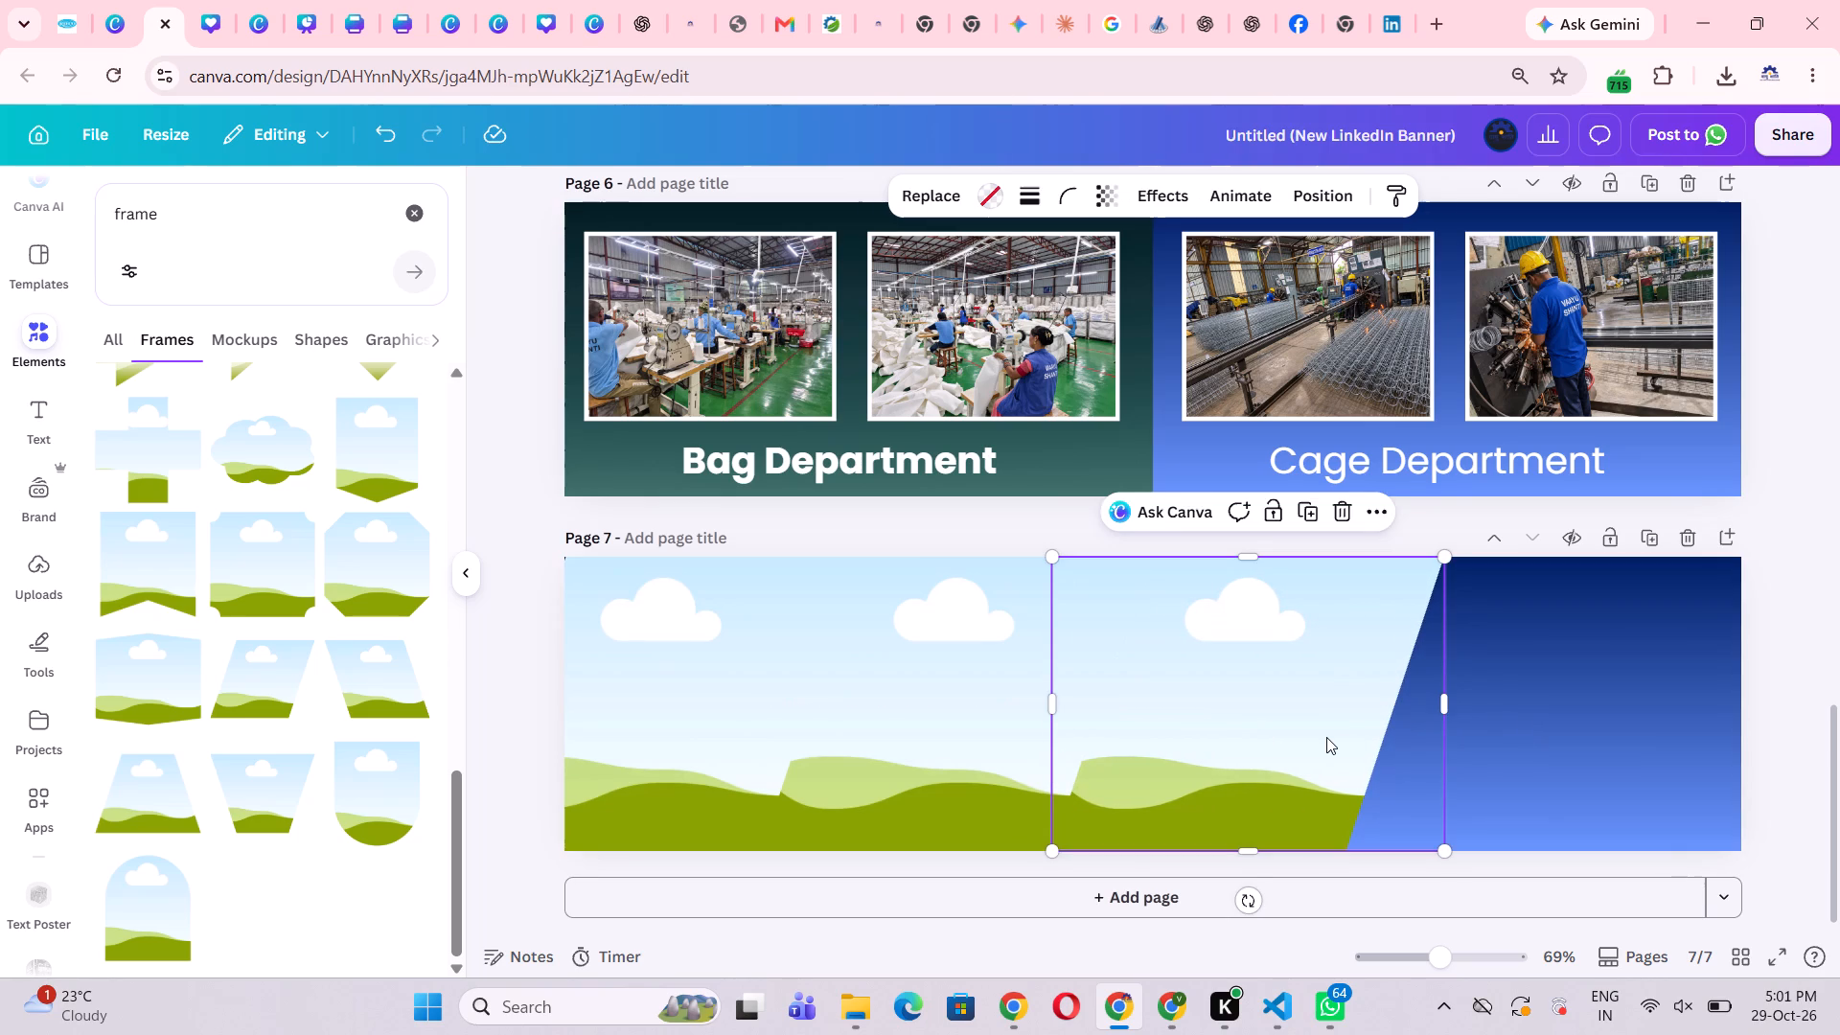
key(ctrl+c)
key(ctrl+v)
drag(1325, 737, 1619, 721)
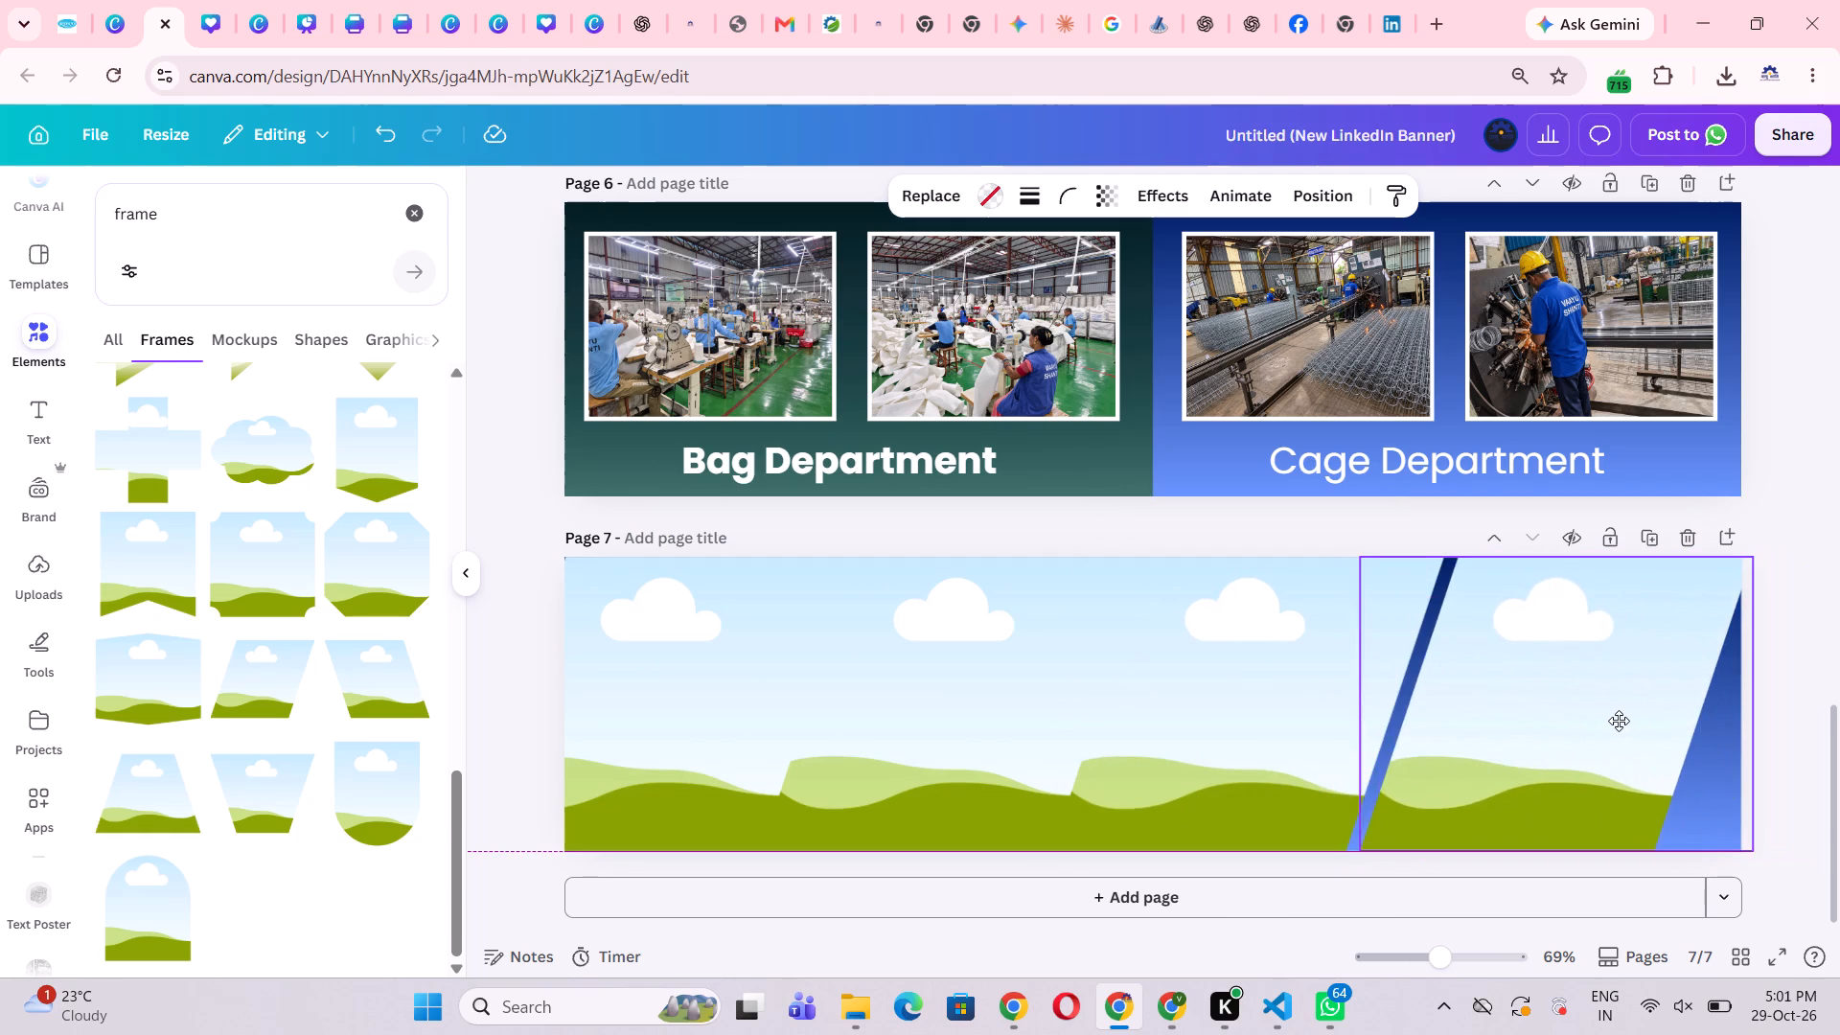
drag(1619, 721, 1607, 724)
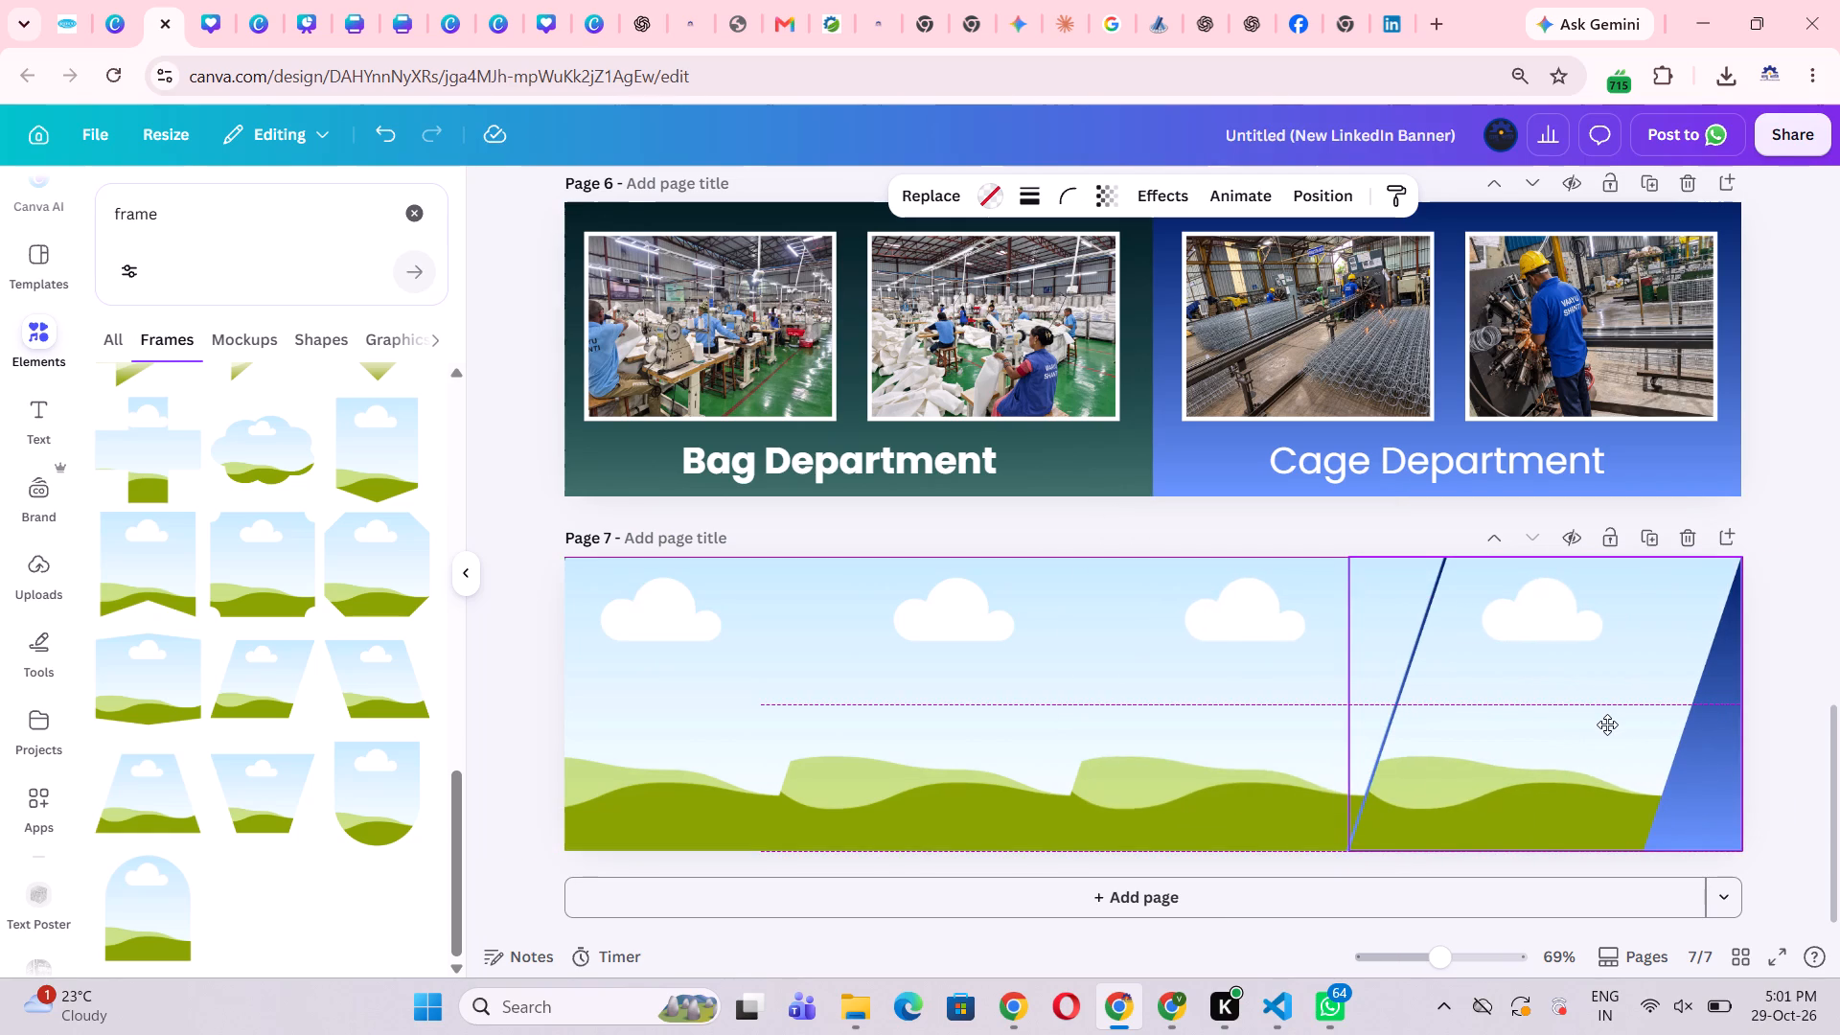
drag(1607, 724, 1603, 724)
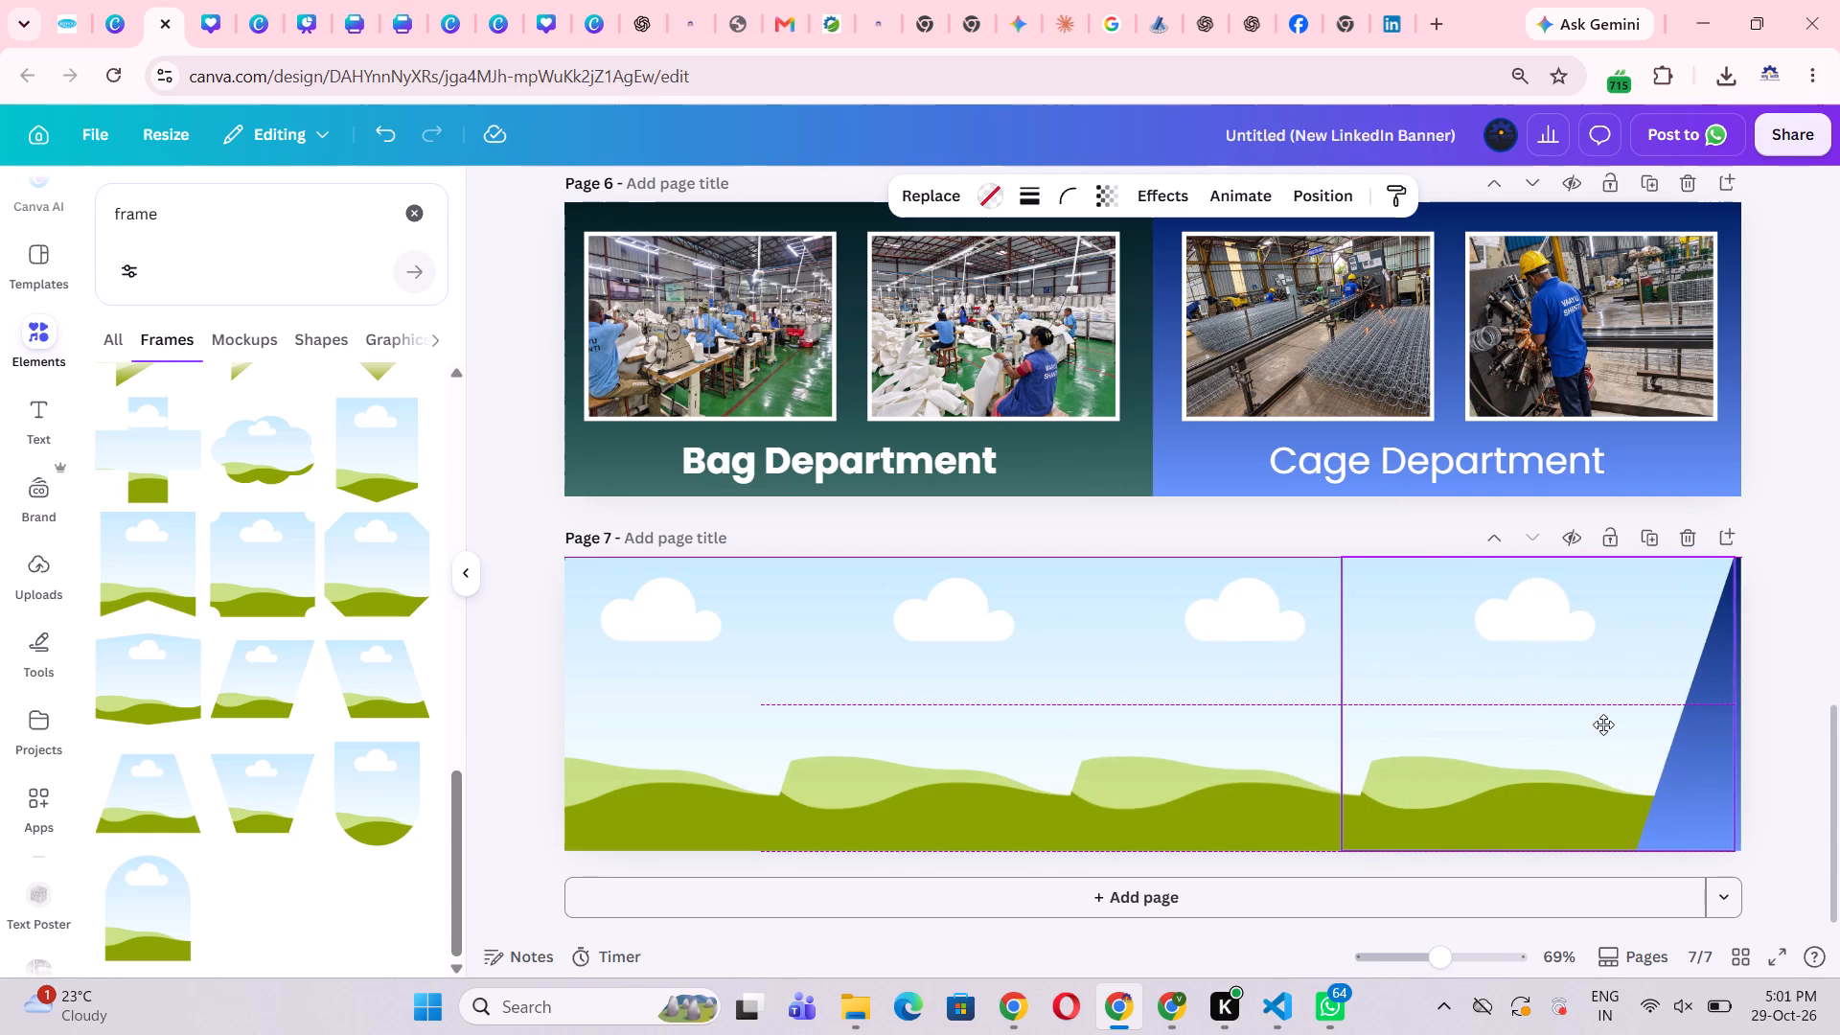
drag(1603, 724, 1602, 724)
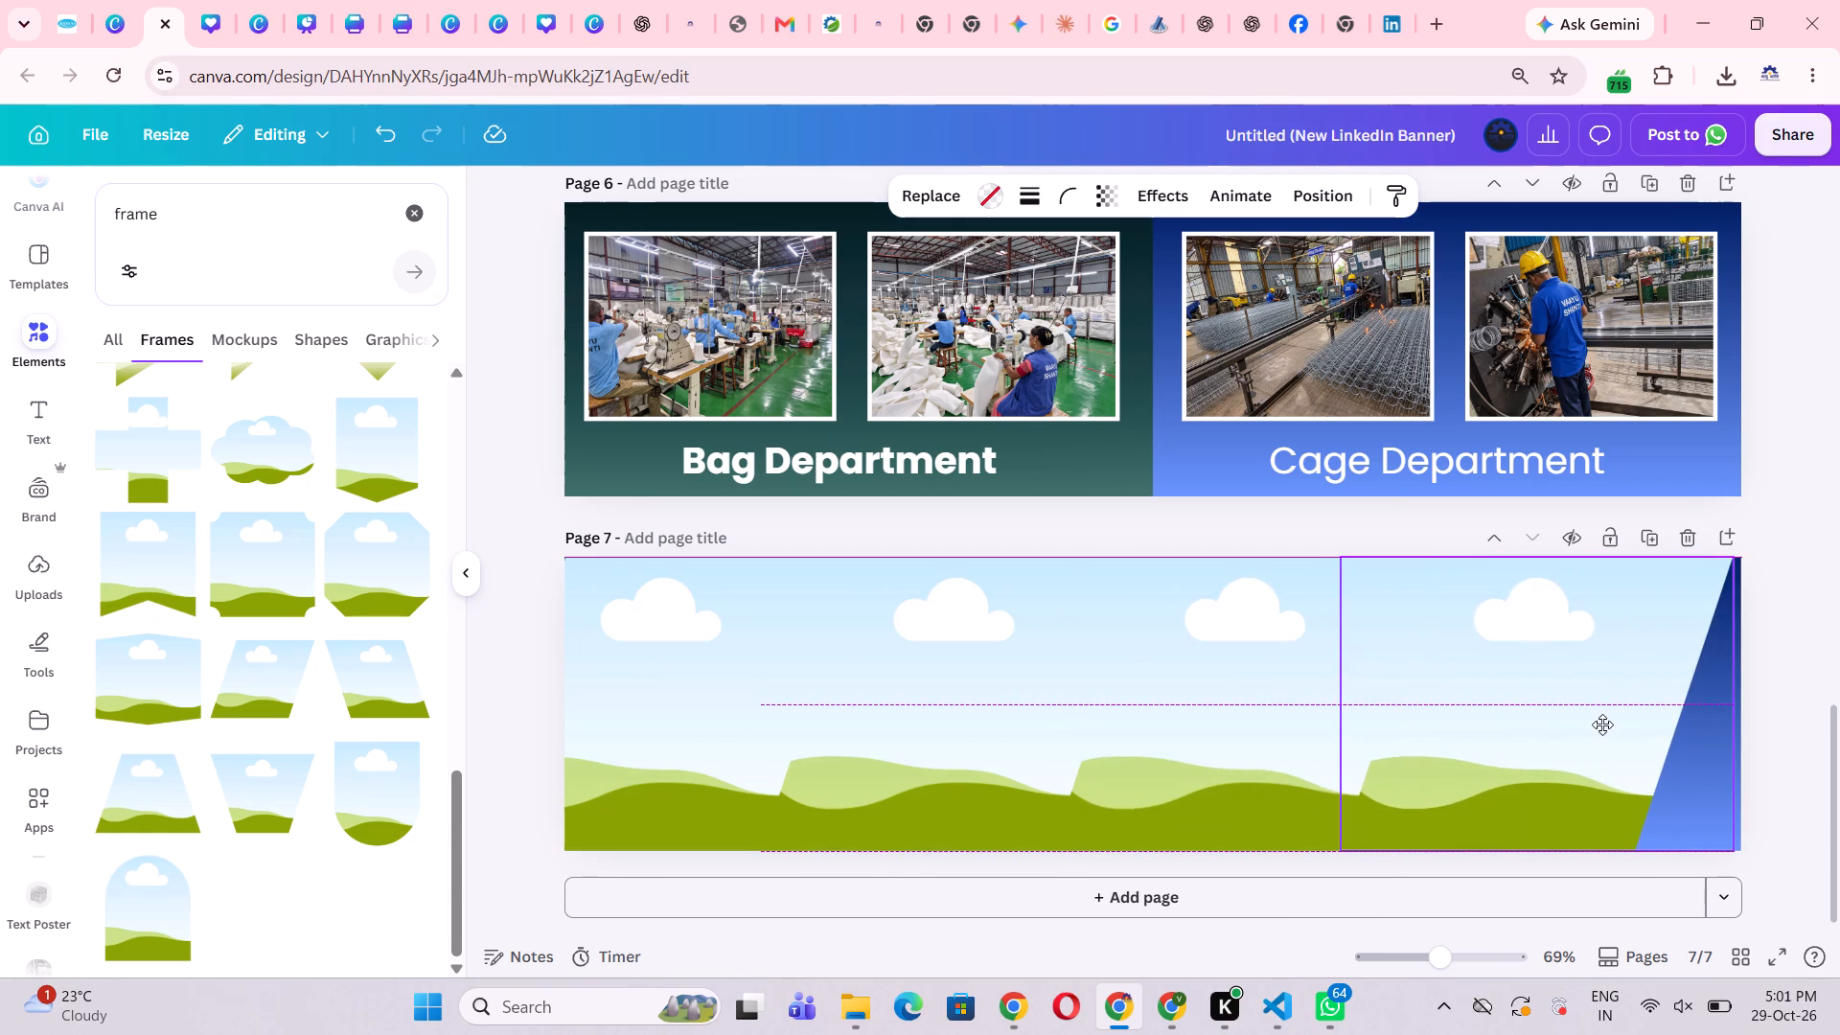
drag(1602, 724, 1605, 723)
scroll(1704, 731, down, 1)
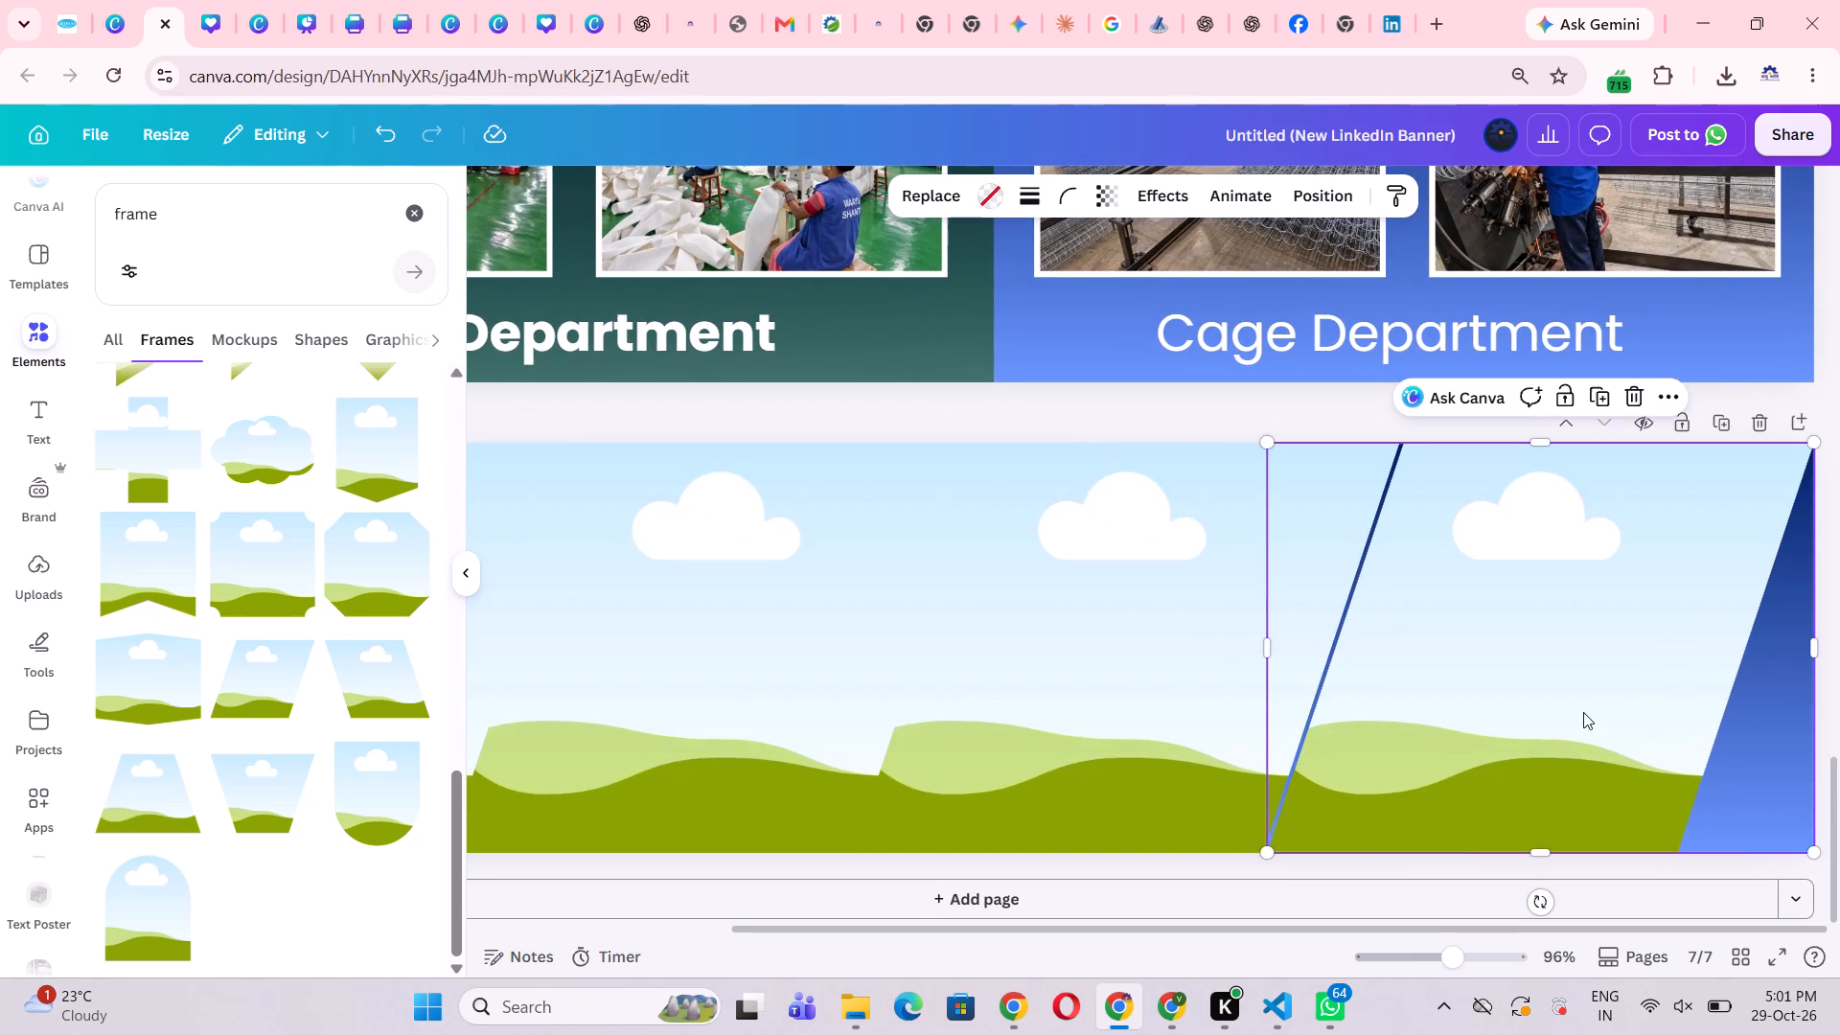
click(1582, 712)
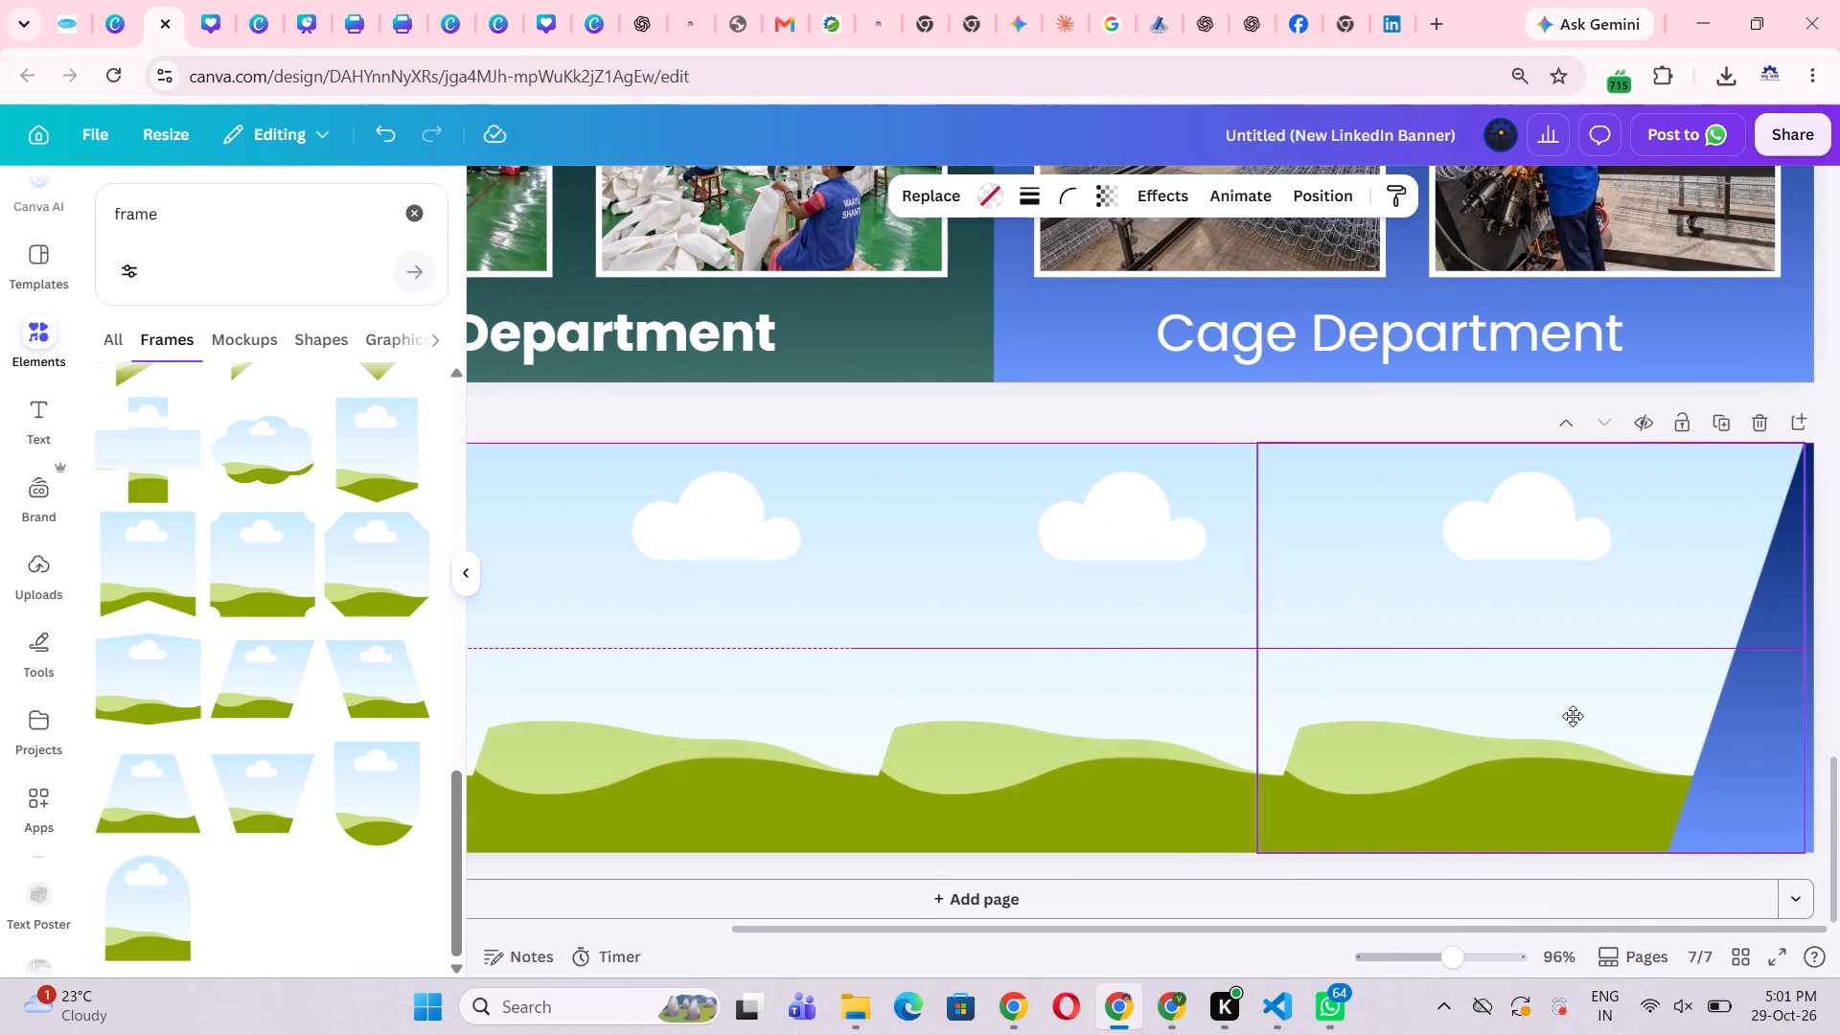
click(1131, 743)
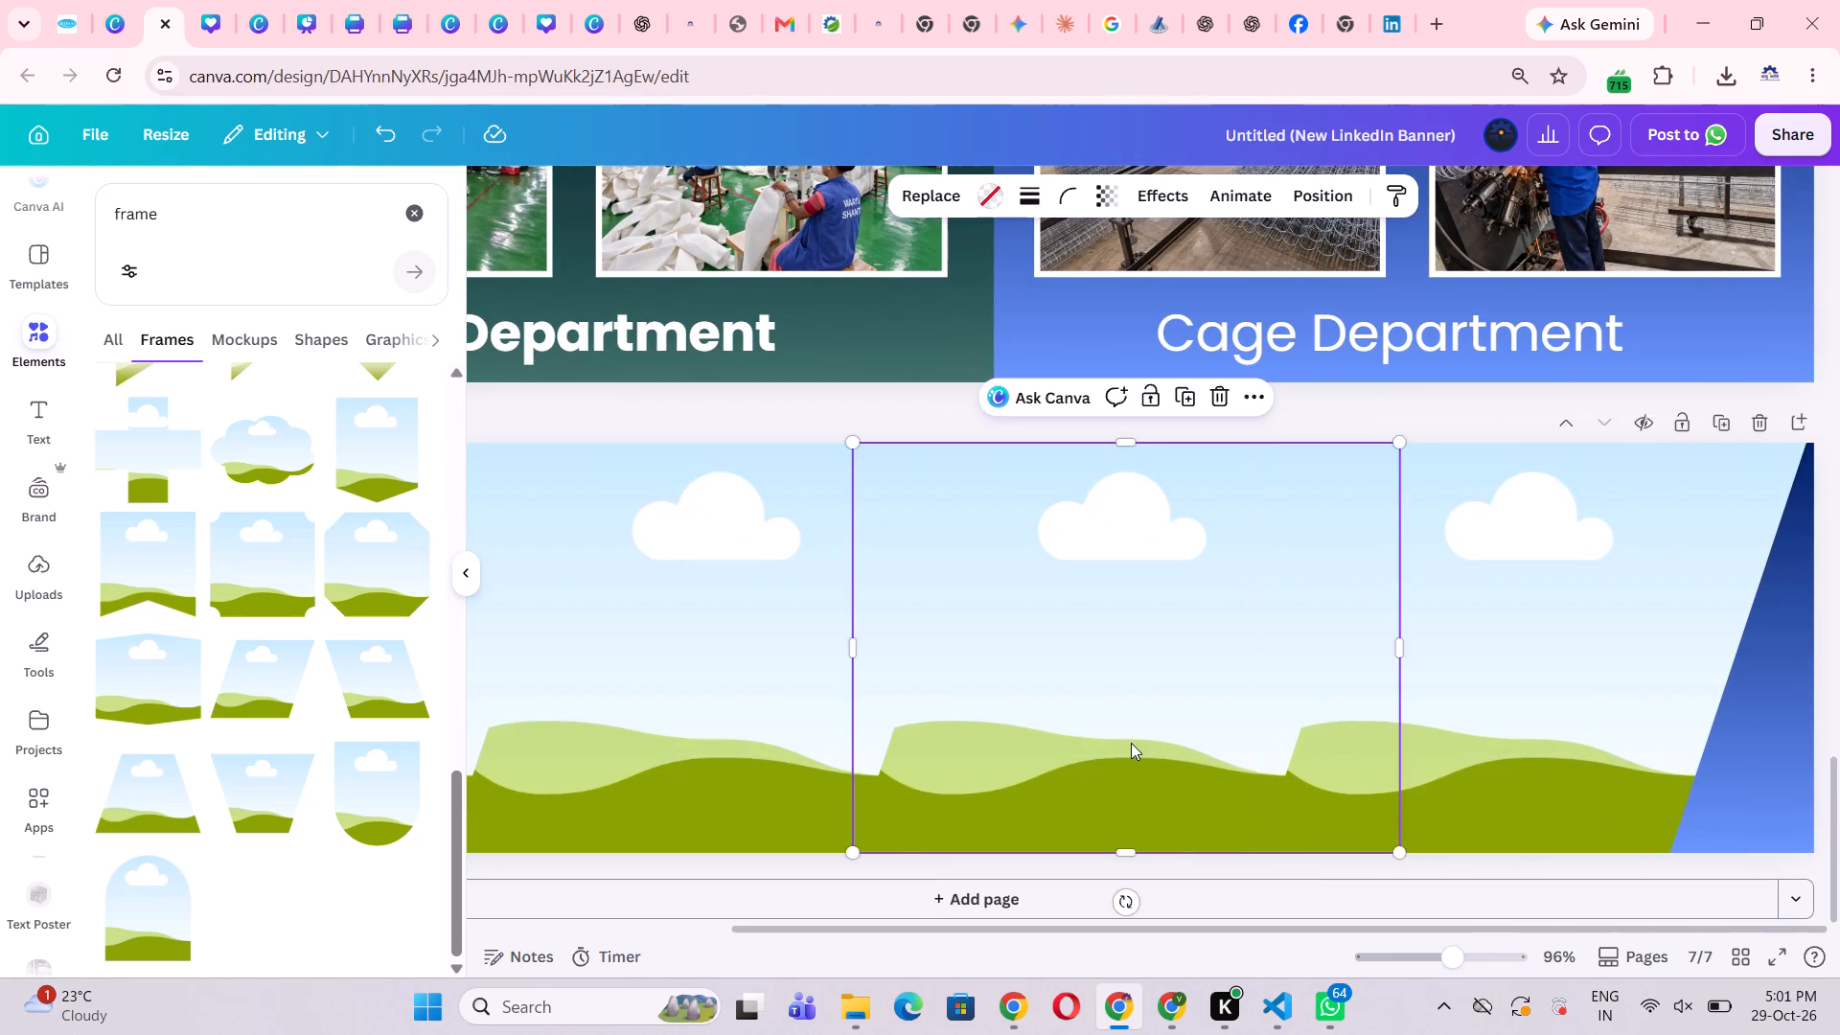
click(1623, 734)
Enlarge all four frames together past page 7's left and right edges so they cover the entire blue gradient background.
drag(1541, 784, 664, 785)
drag(1506, 847, 1536, 875)
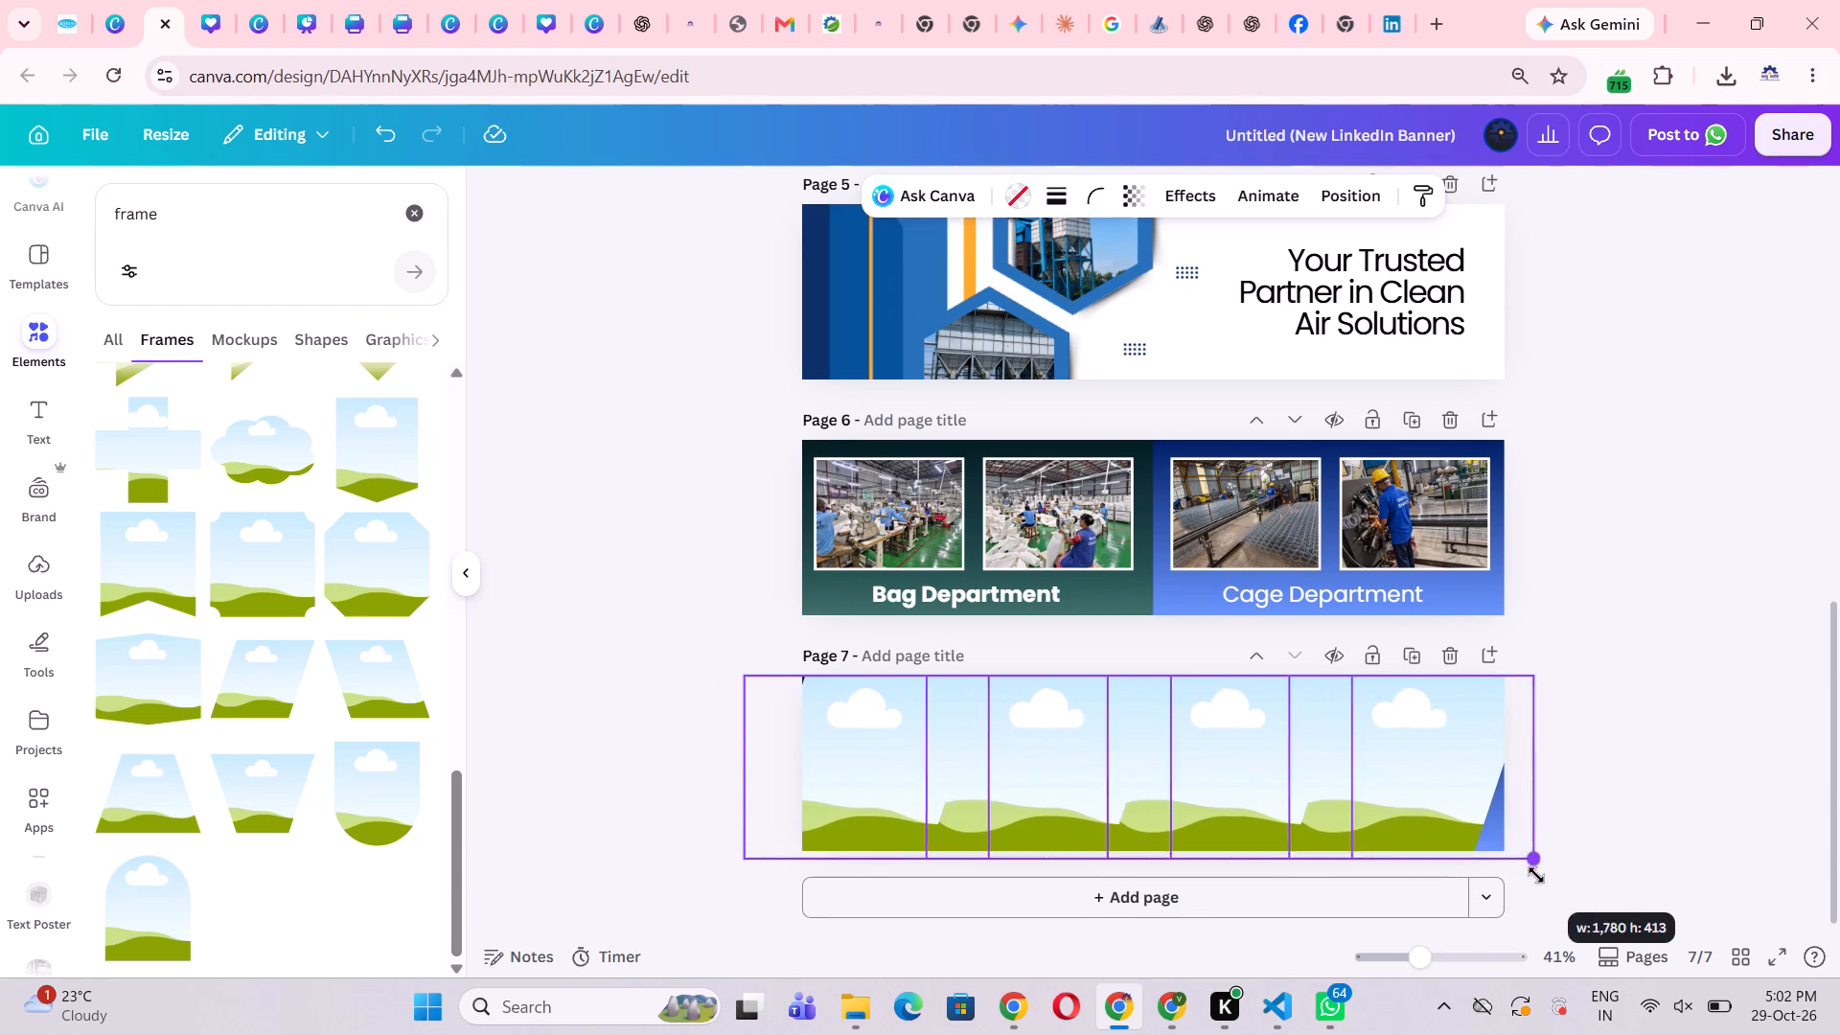
drag(1536, 875, 1565, 906)
click(1656, 834)
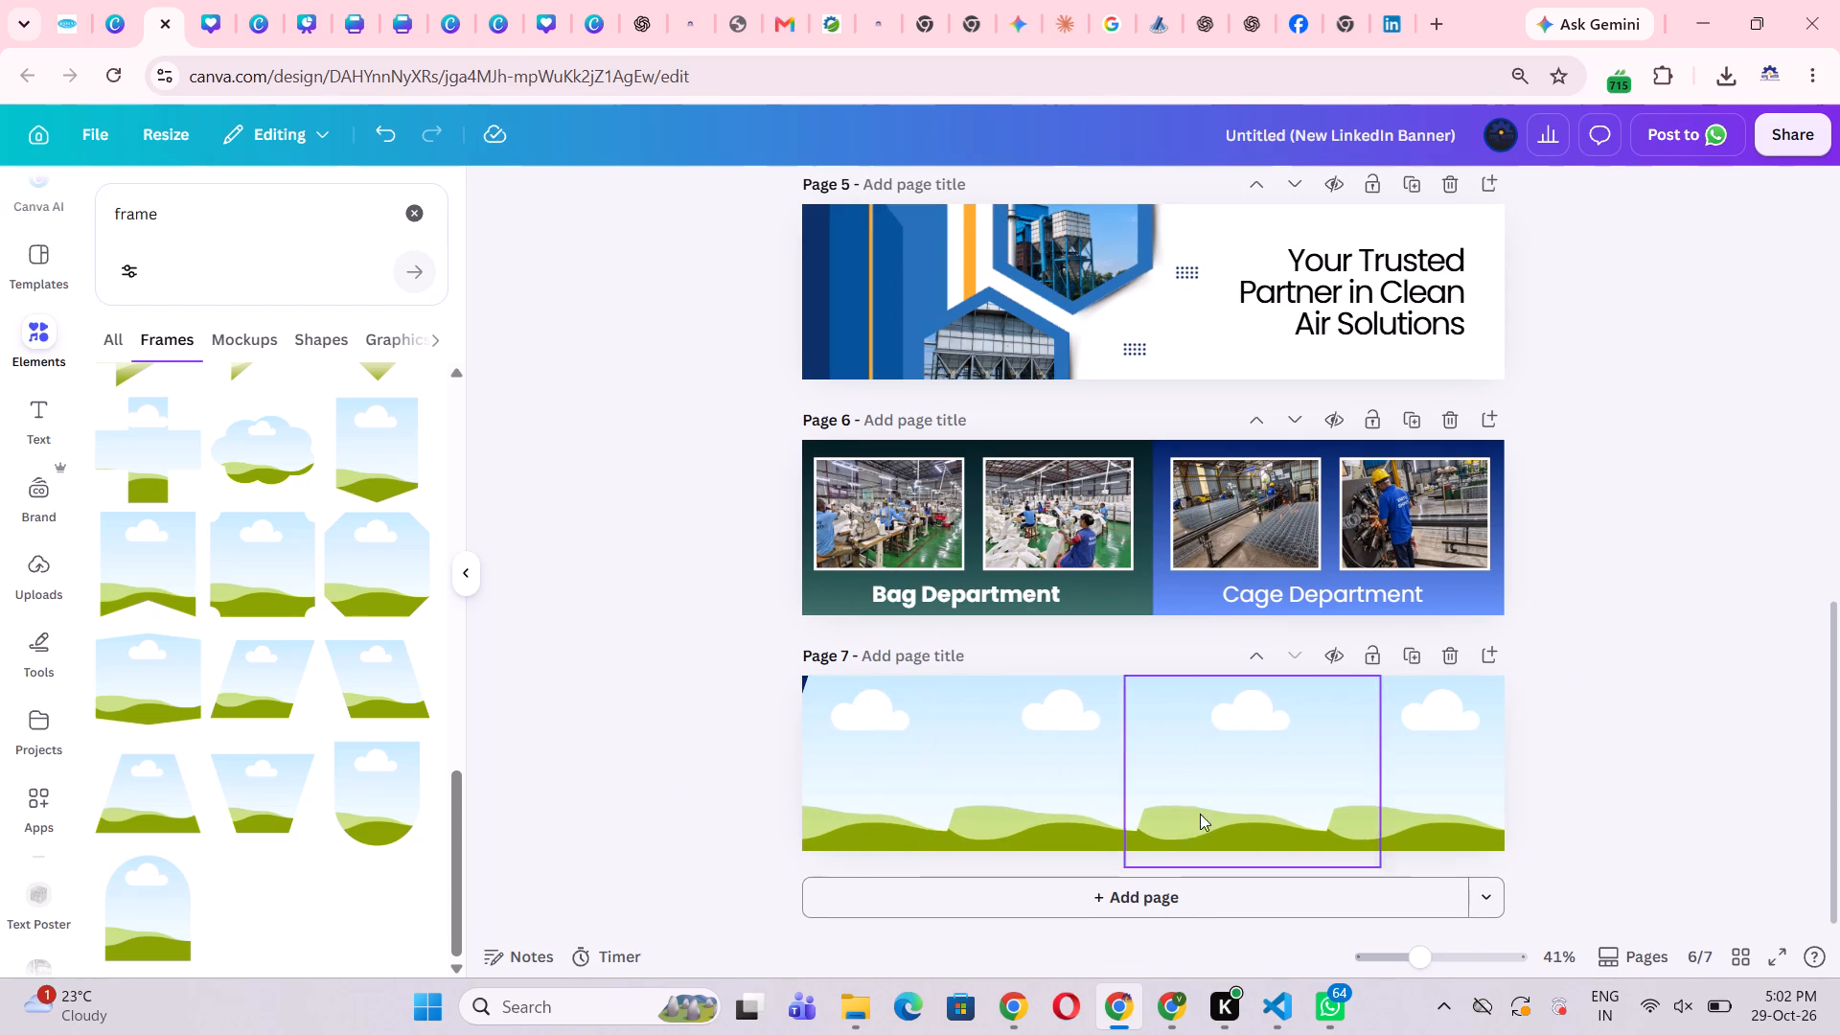
drag(755, 782, 1585, 777)
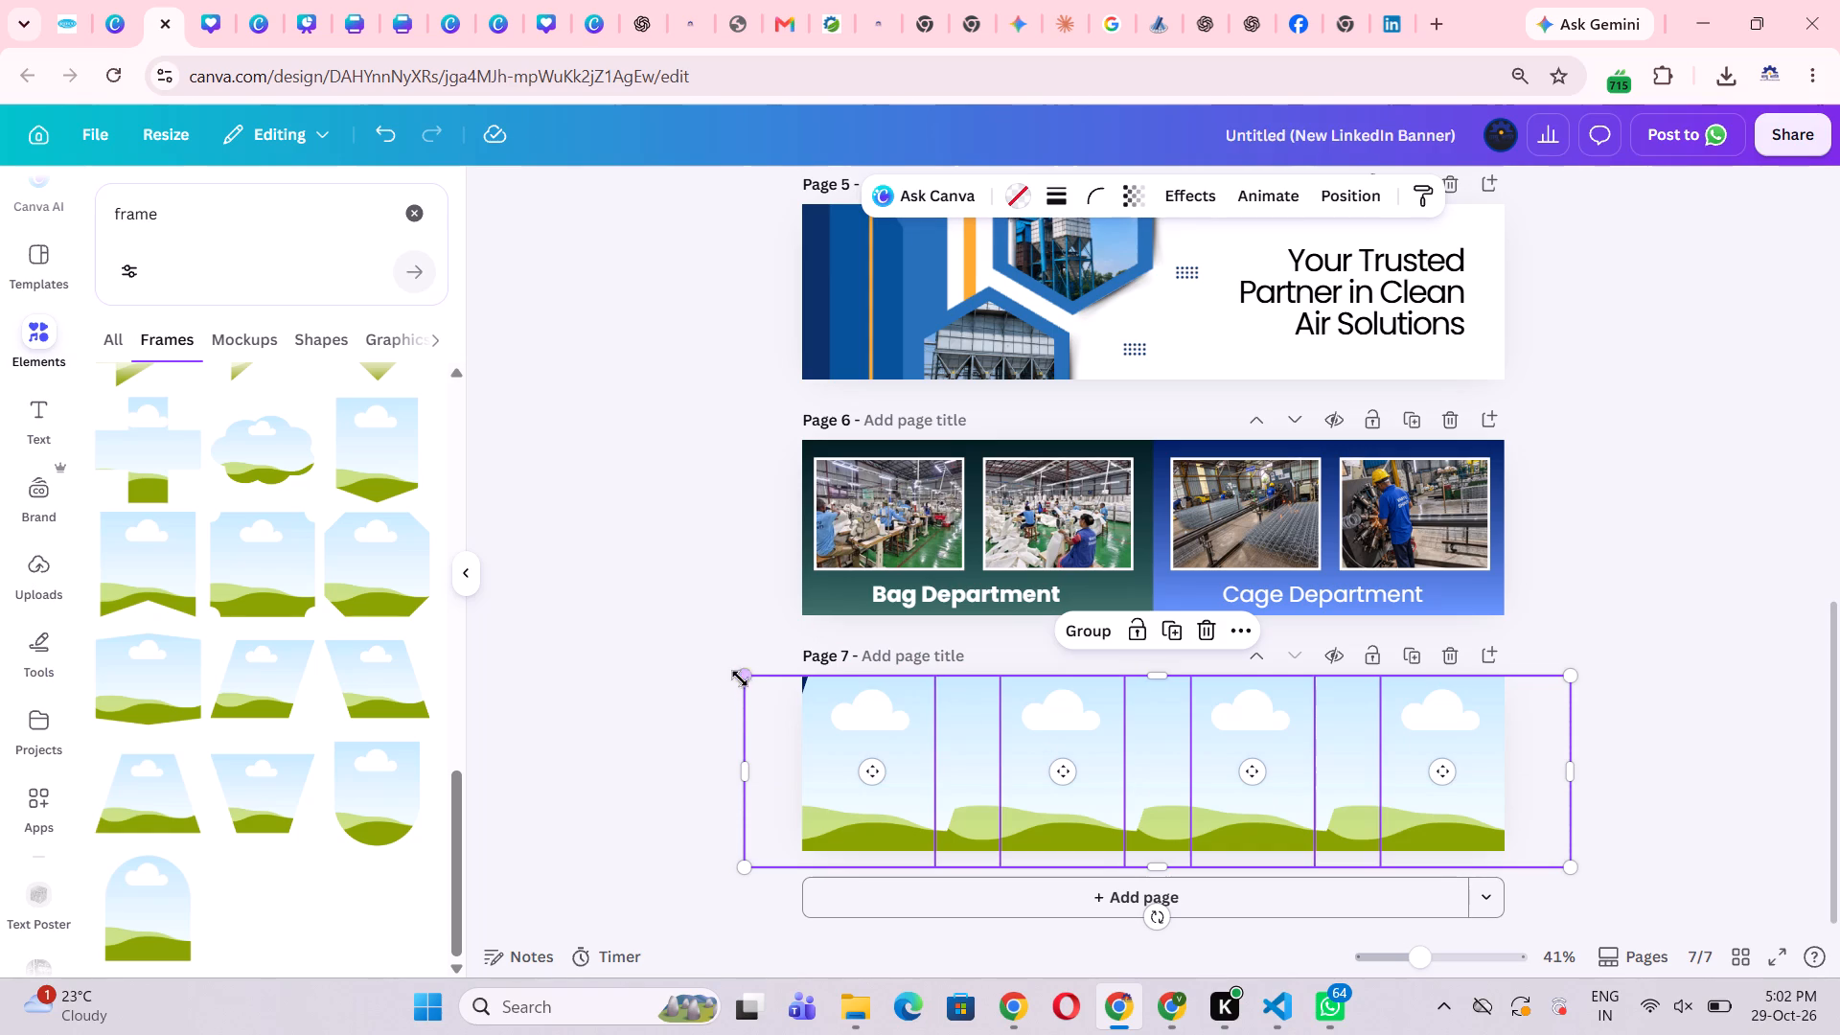
drag(742, 678, 725, 675)
click(695, 741)
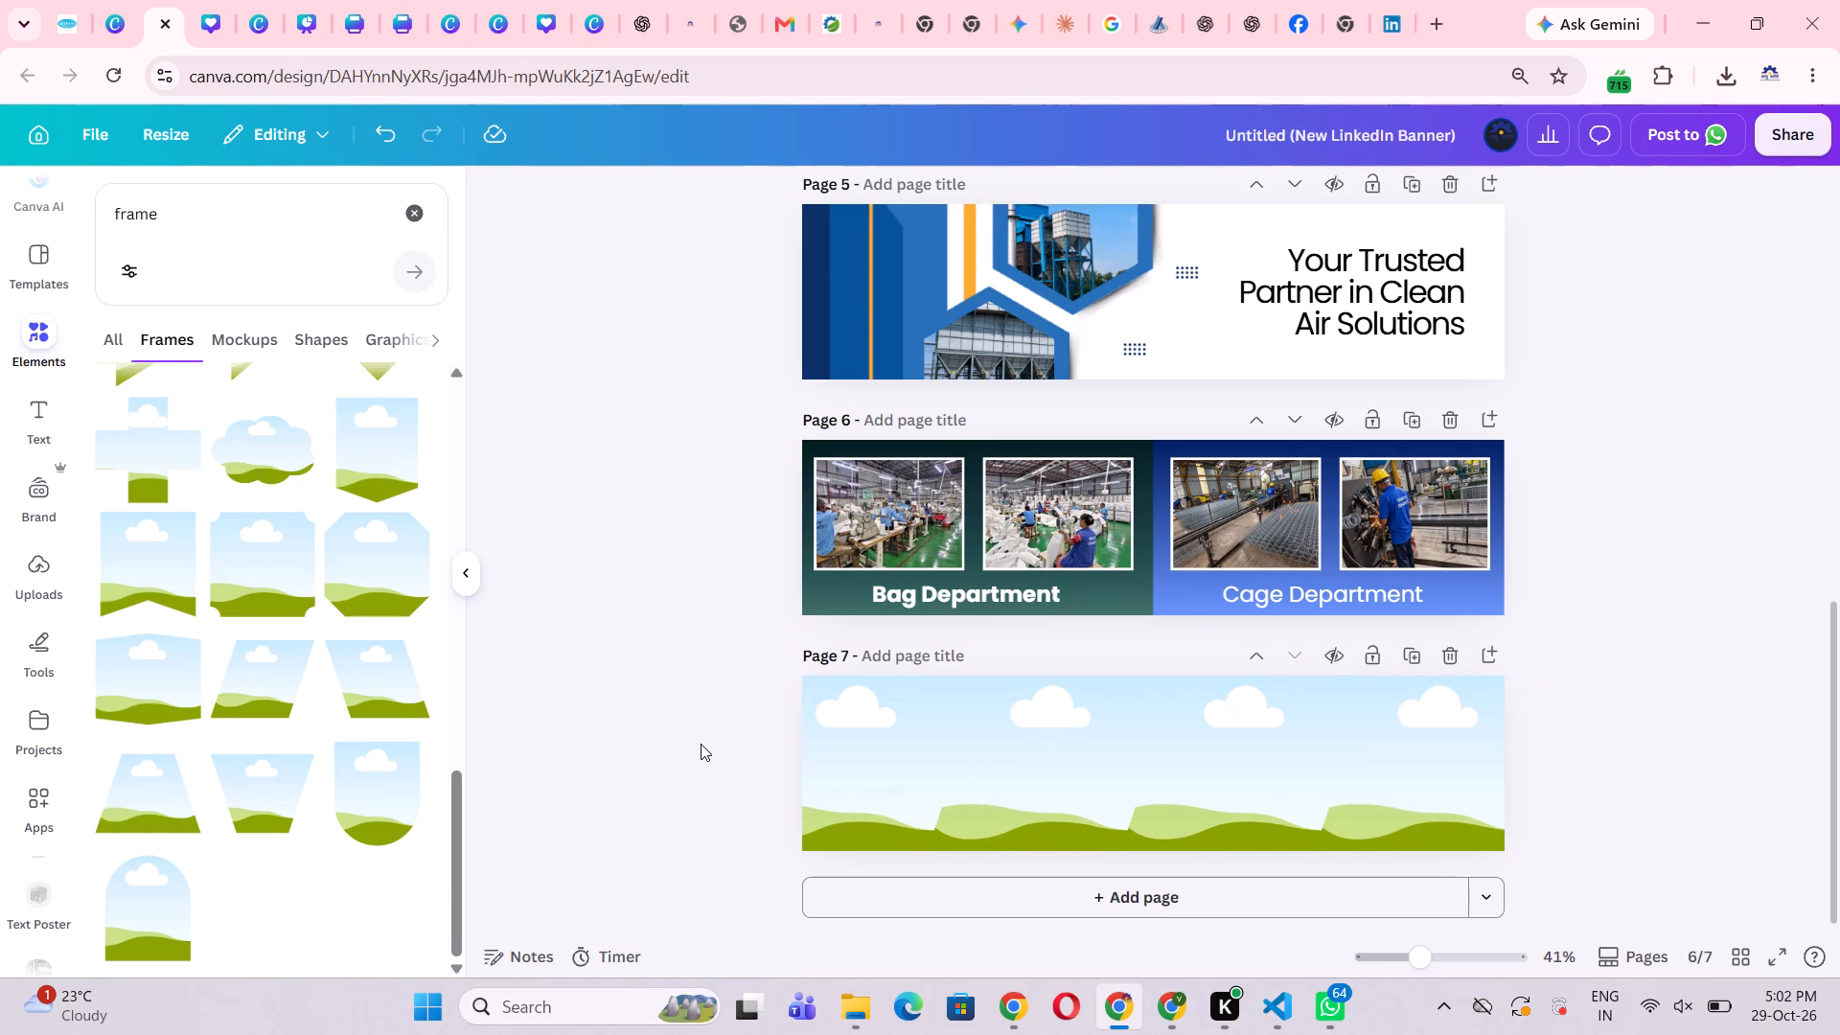
Inspect the individual frames on page 7 to check how far each one extends across the banner.
click(917, 754)
click(700, 811)
click(851, 794)
click(672, 837)
click(859, 809)
click(1034, 808)
click(1236, 808)
click(1477, 795)
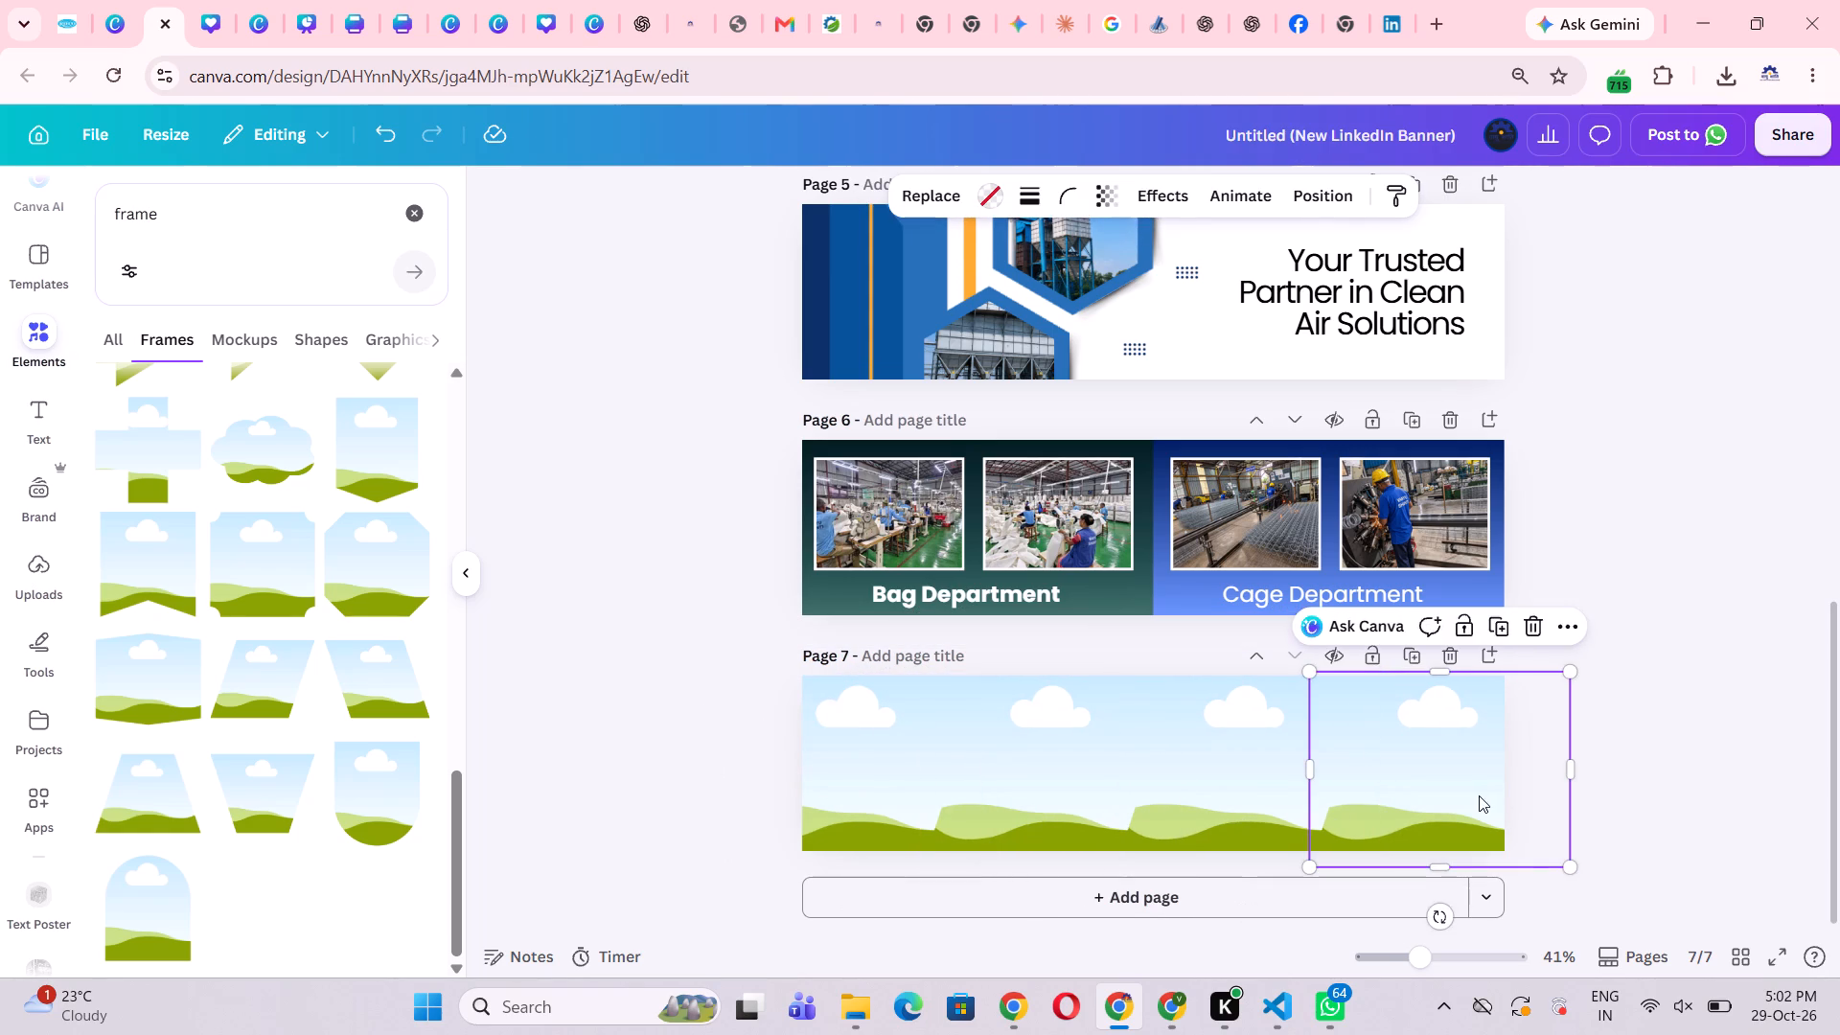
click(1617, 807)
click(885, 798)
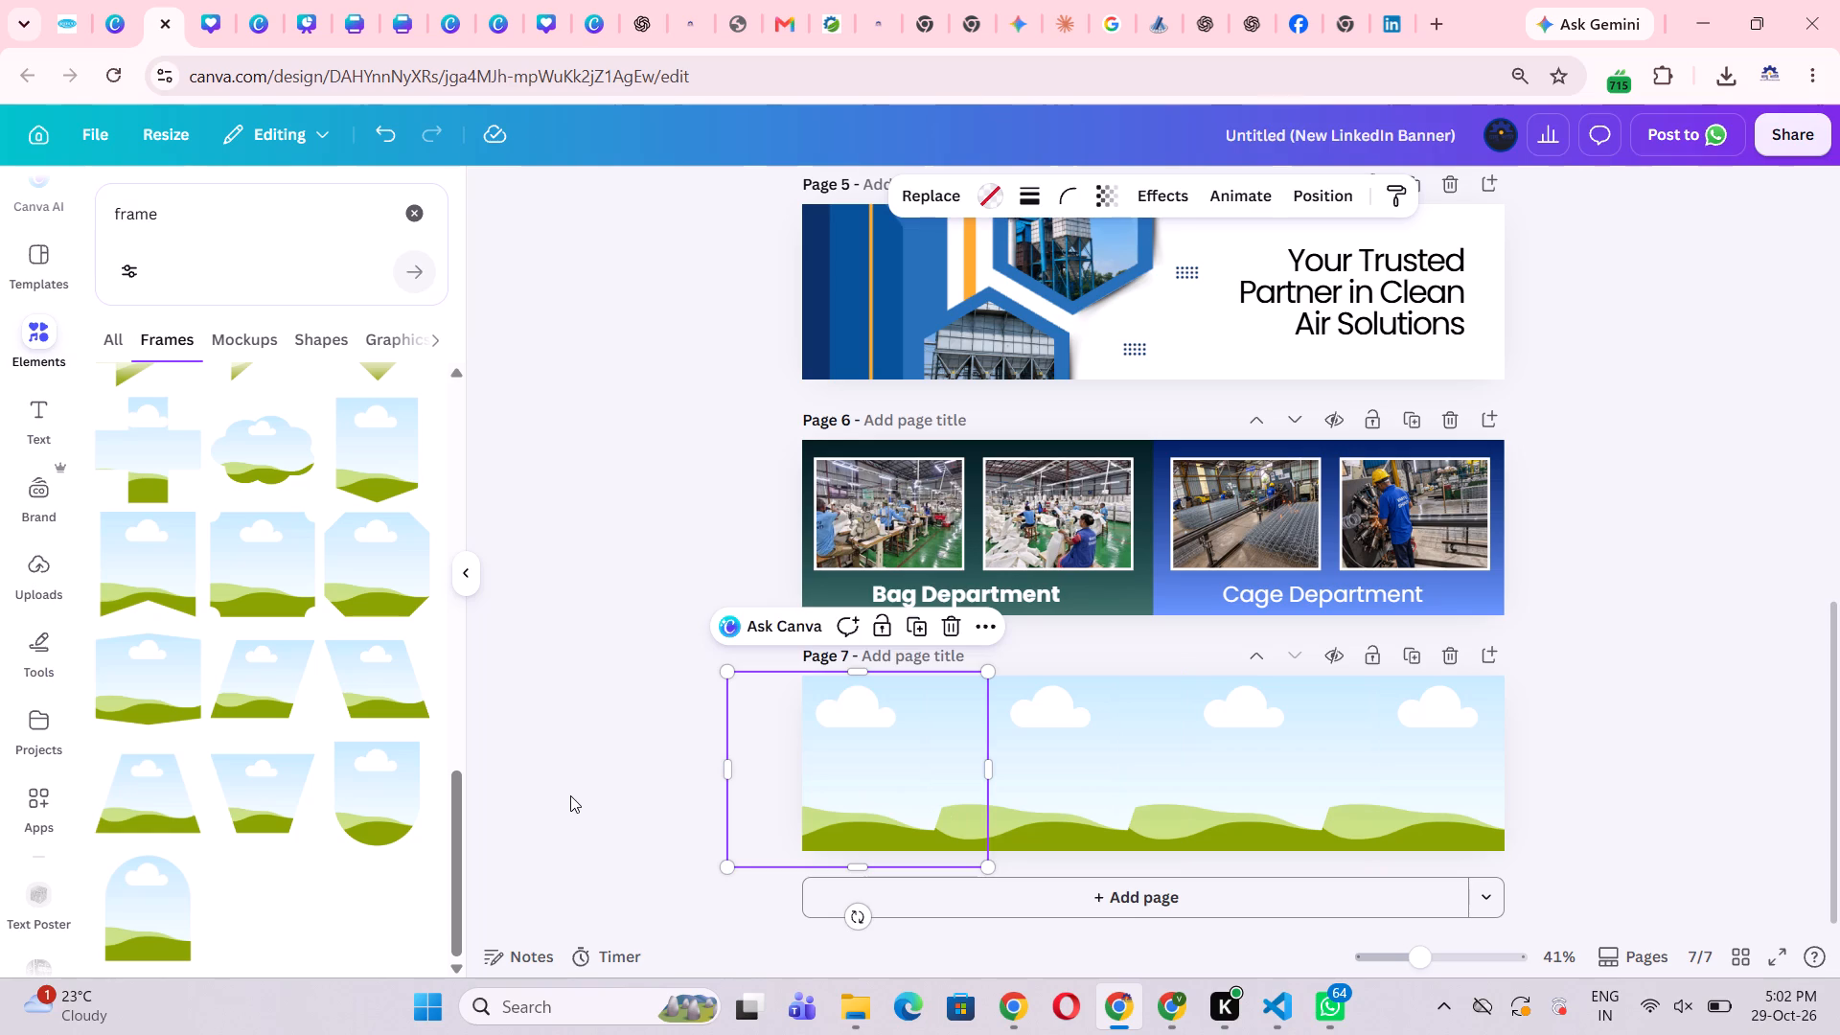
click(570, 795)
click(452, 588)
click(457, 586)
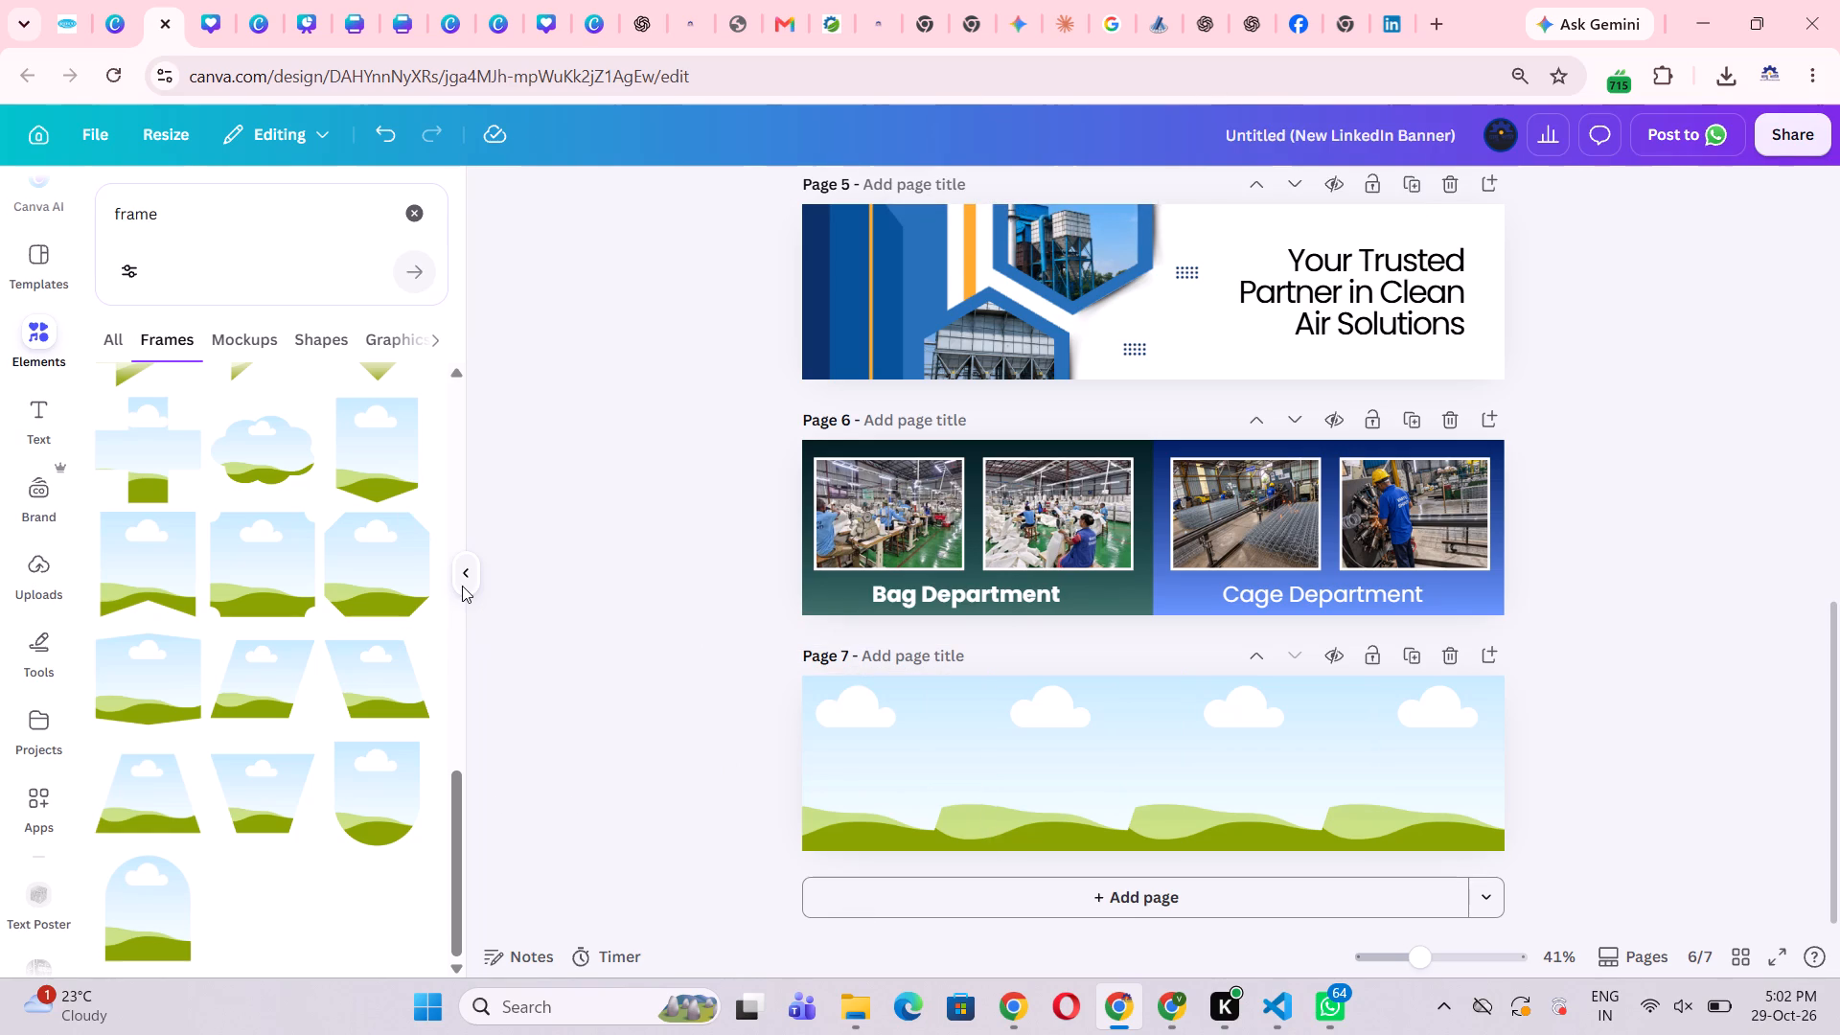
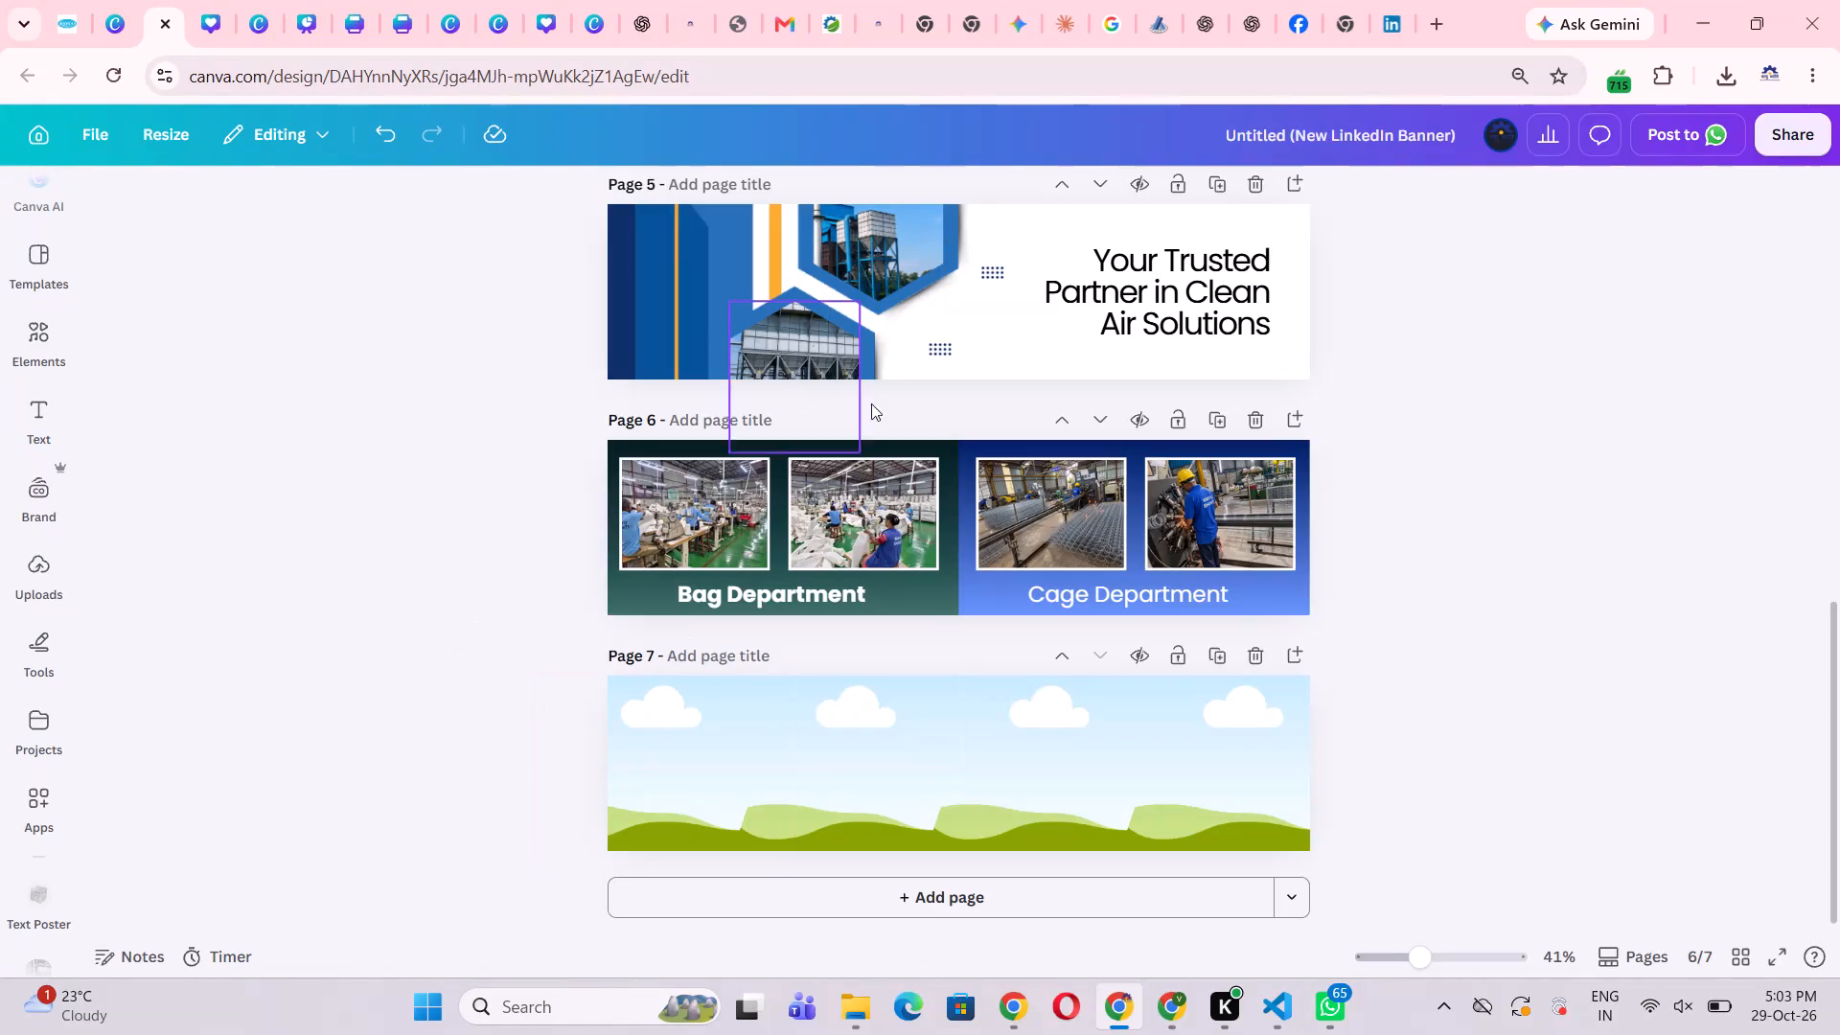
Clear the selection on the canvas and dismiss the incoming WhatsApp notification.
click(1456, 687)
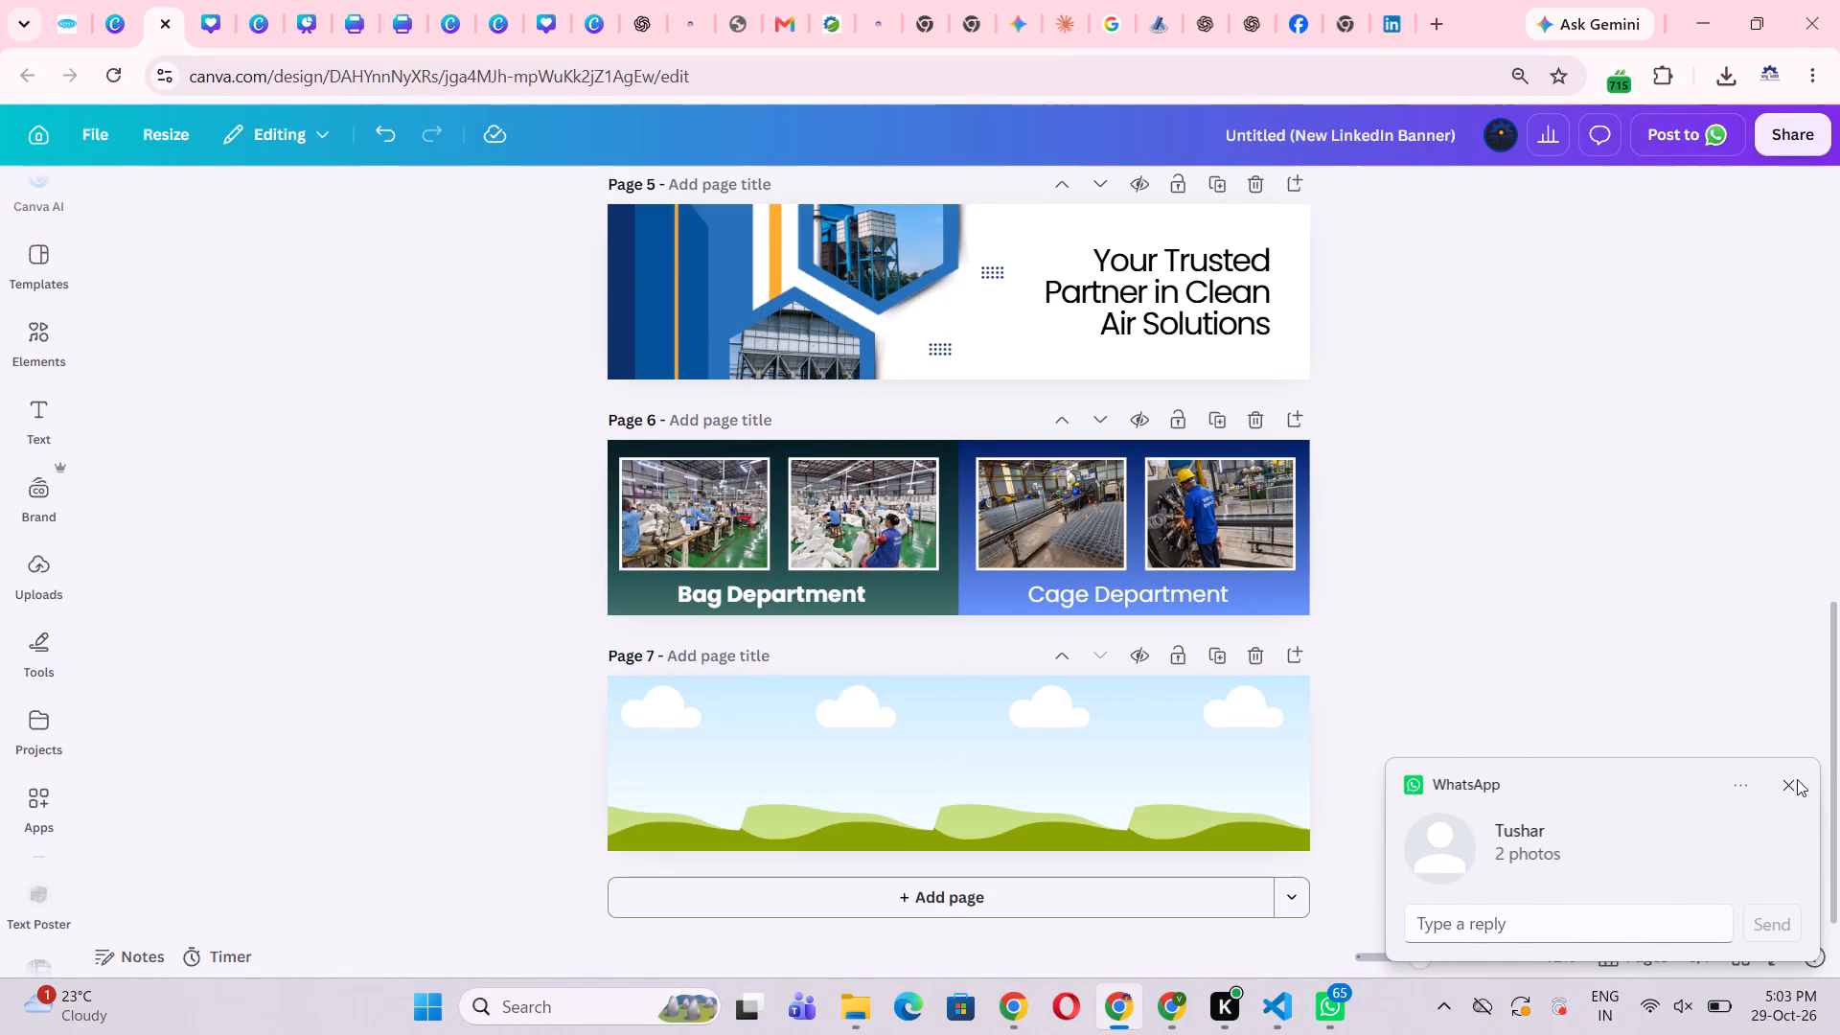
click(1794, 780)
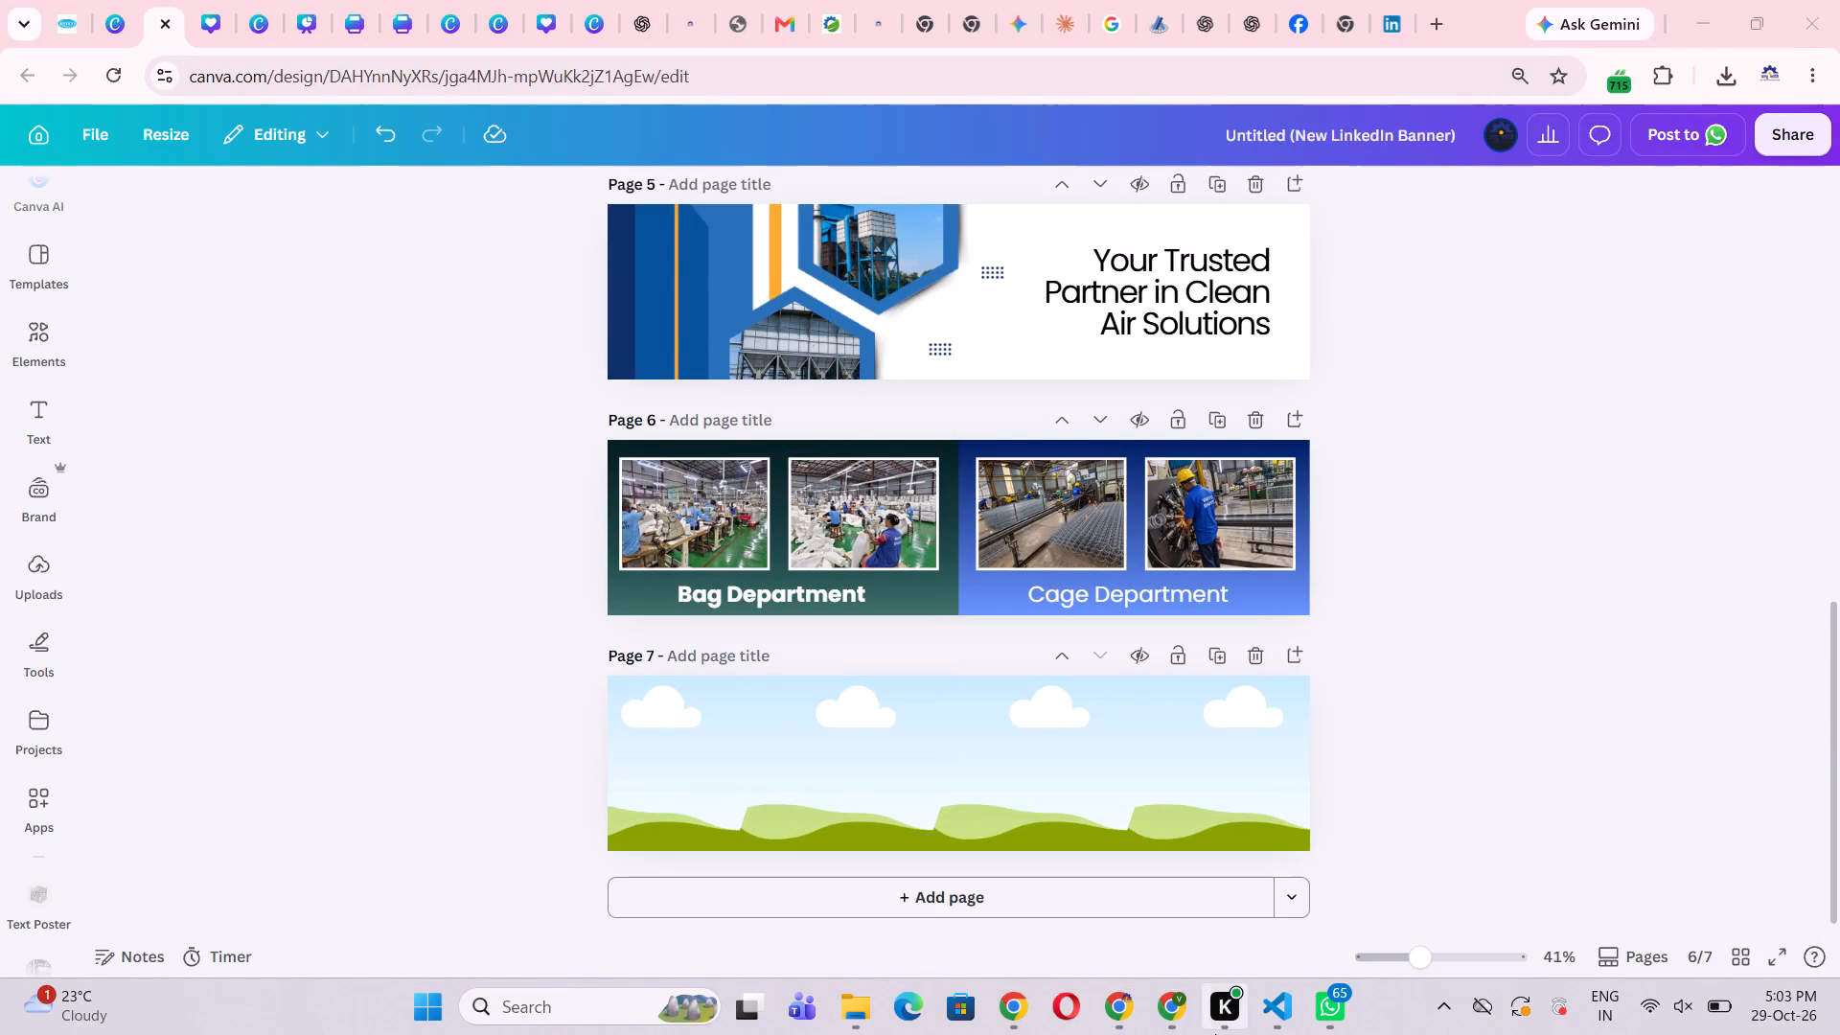
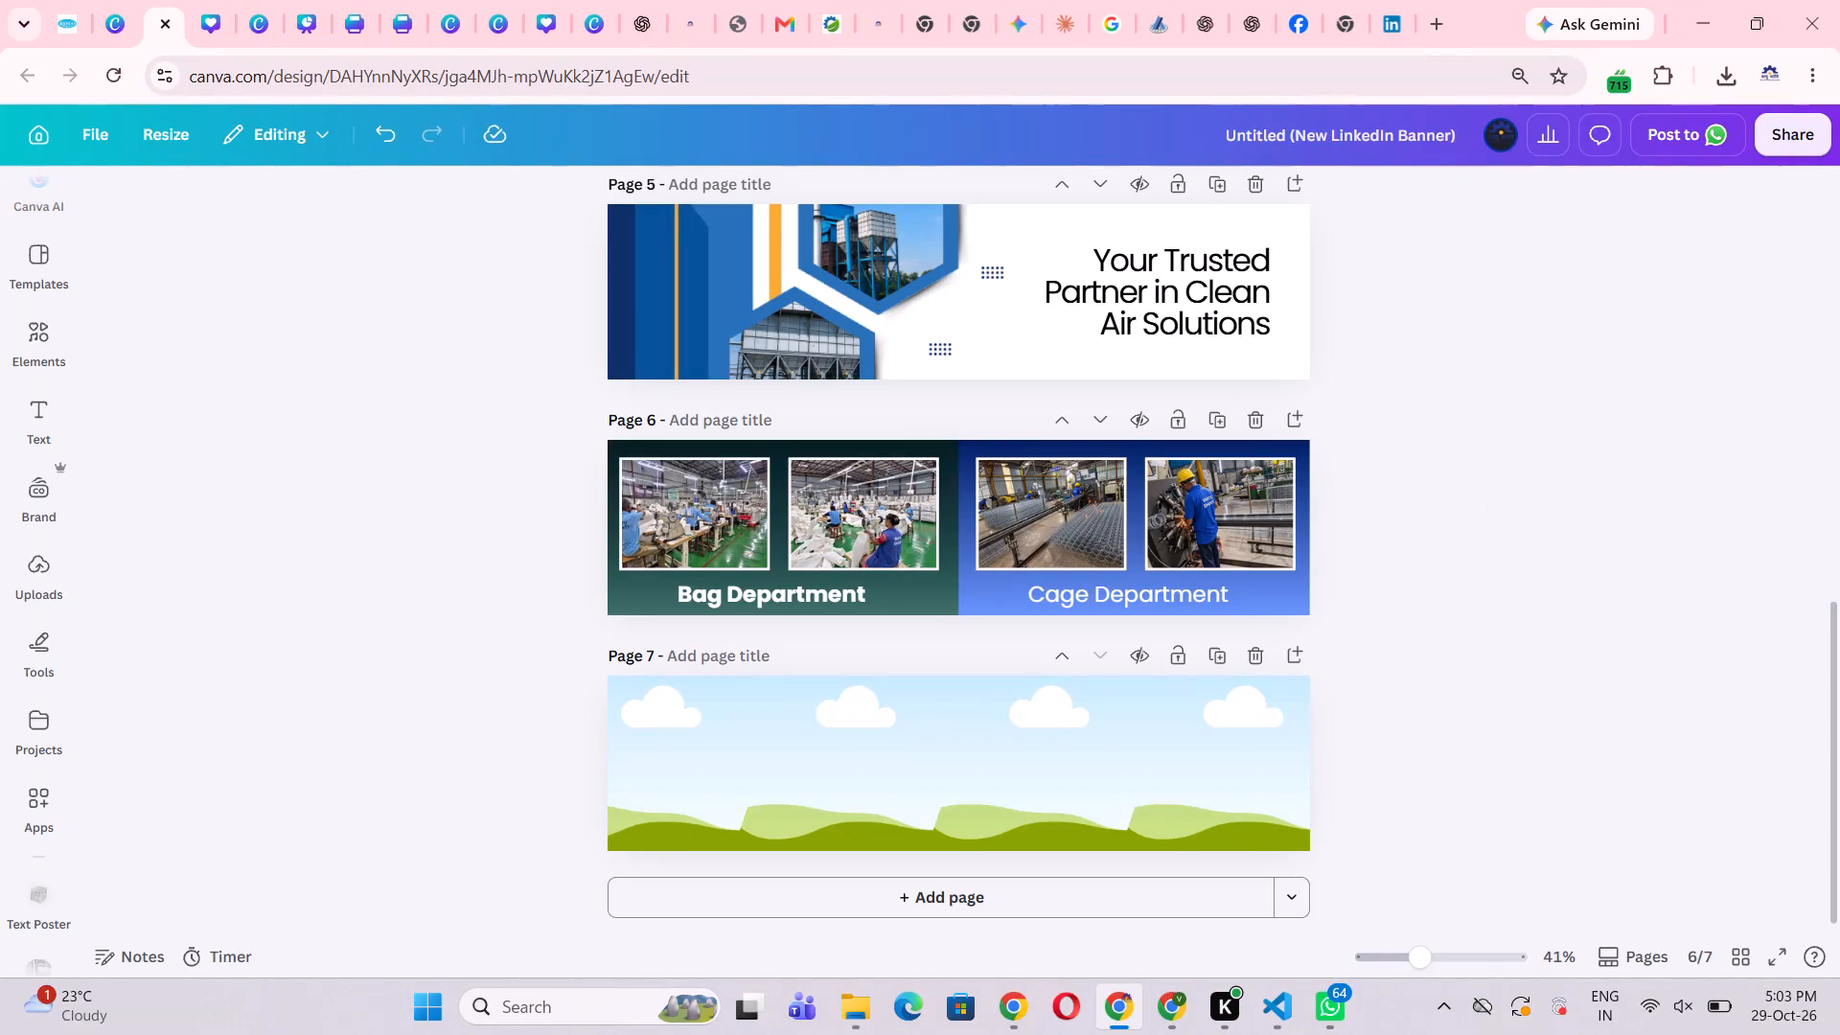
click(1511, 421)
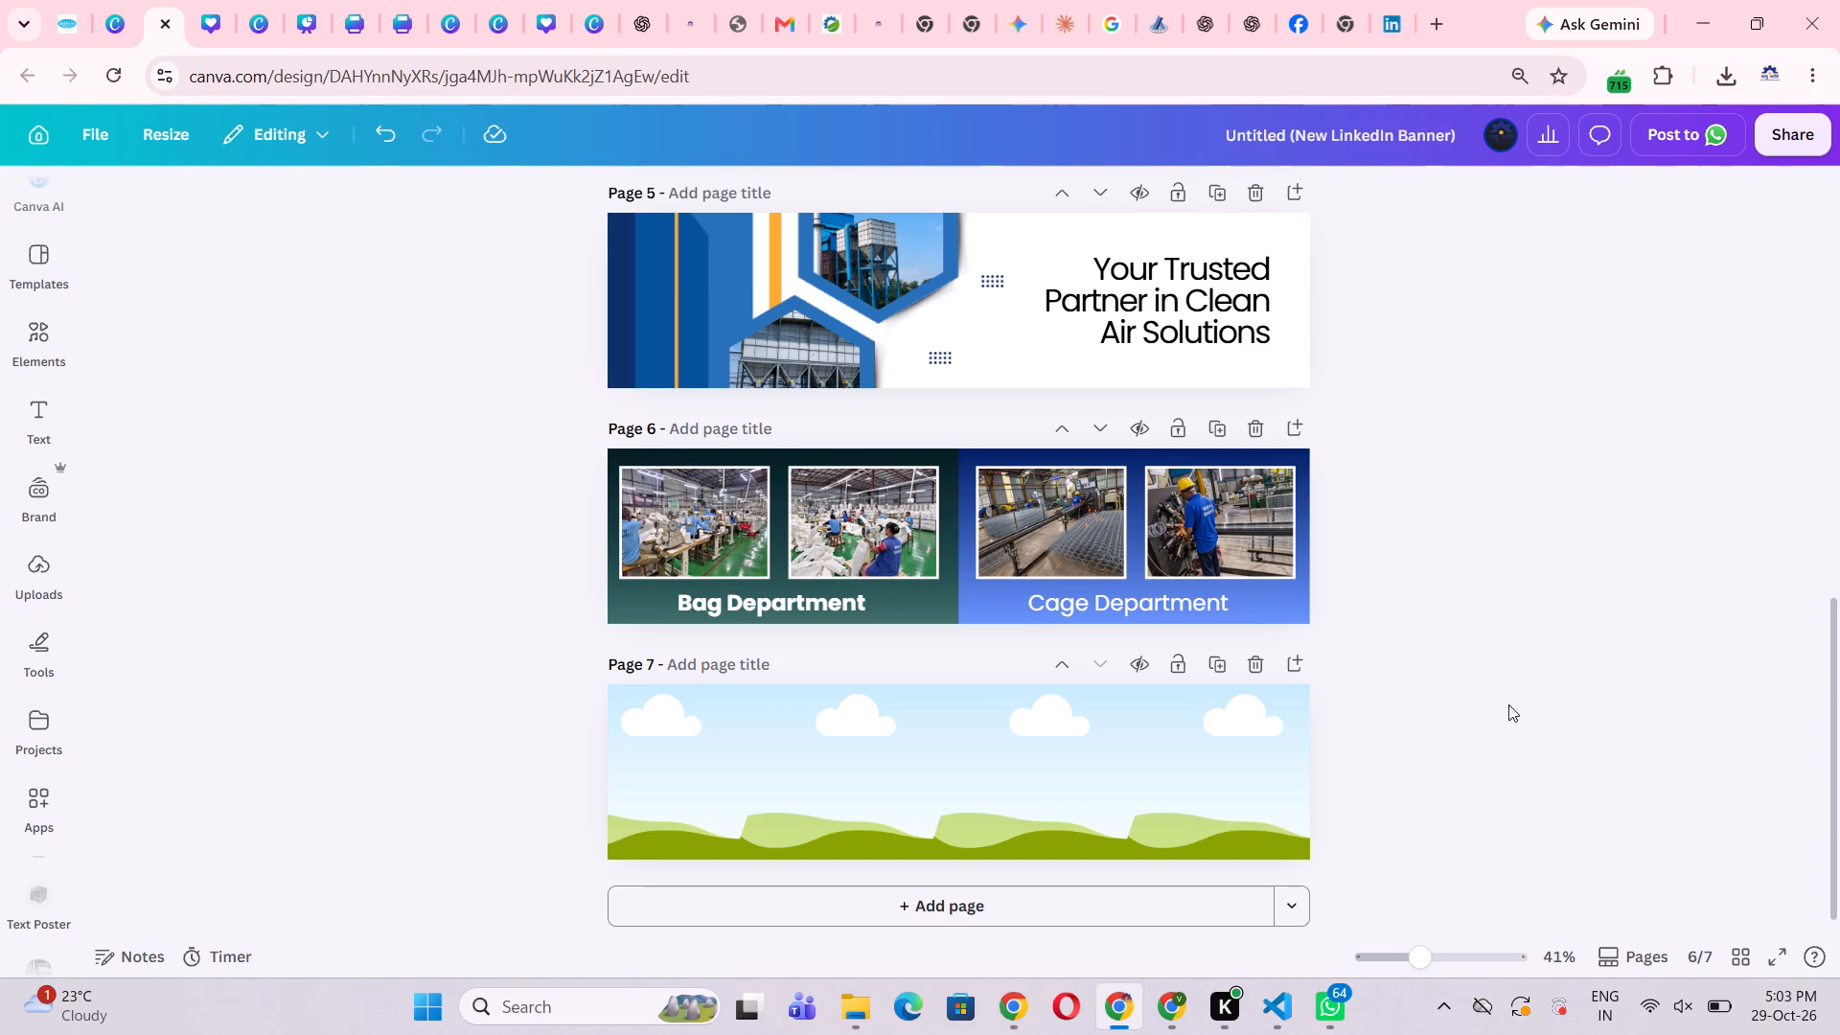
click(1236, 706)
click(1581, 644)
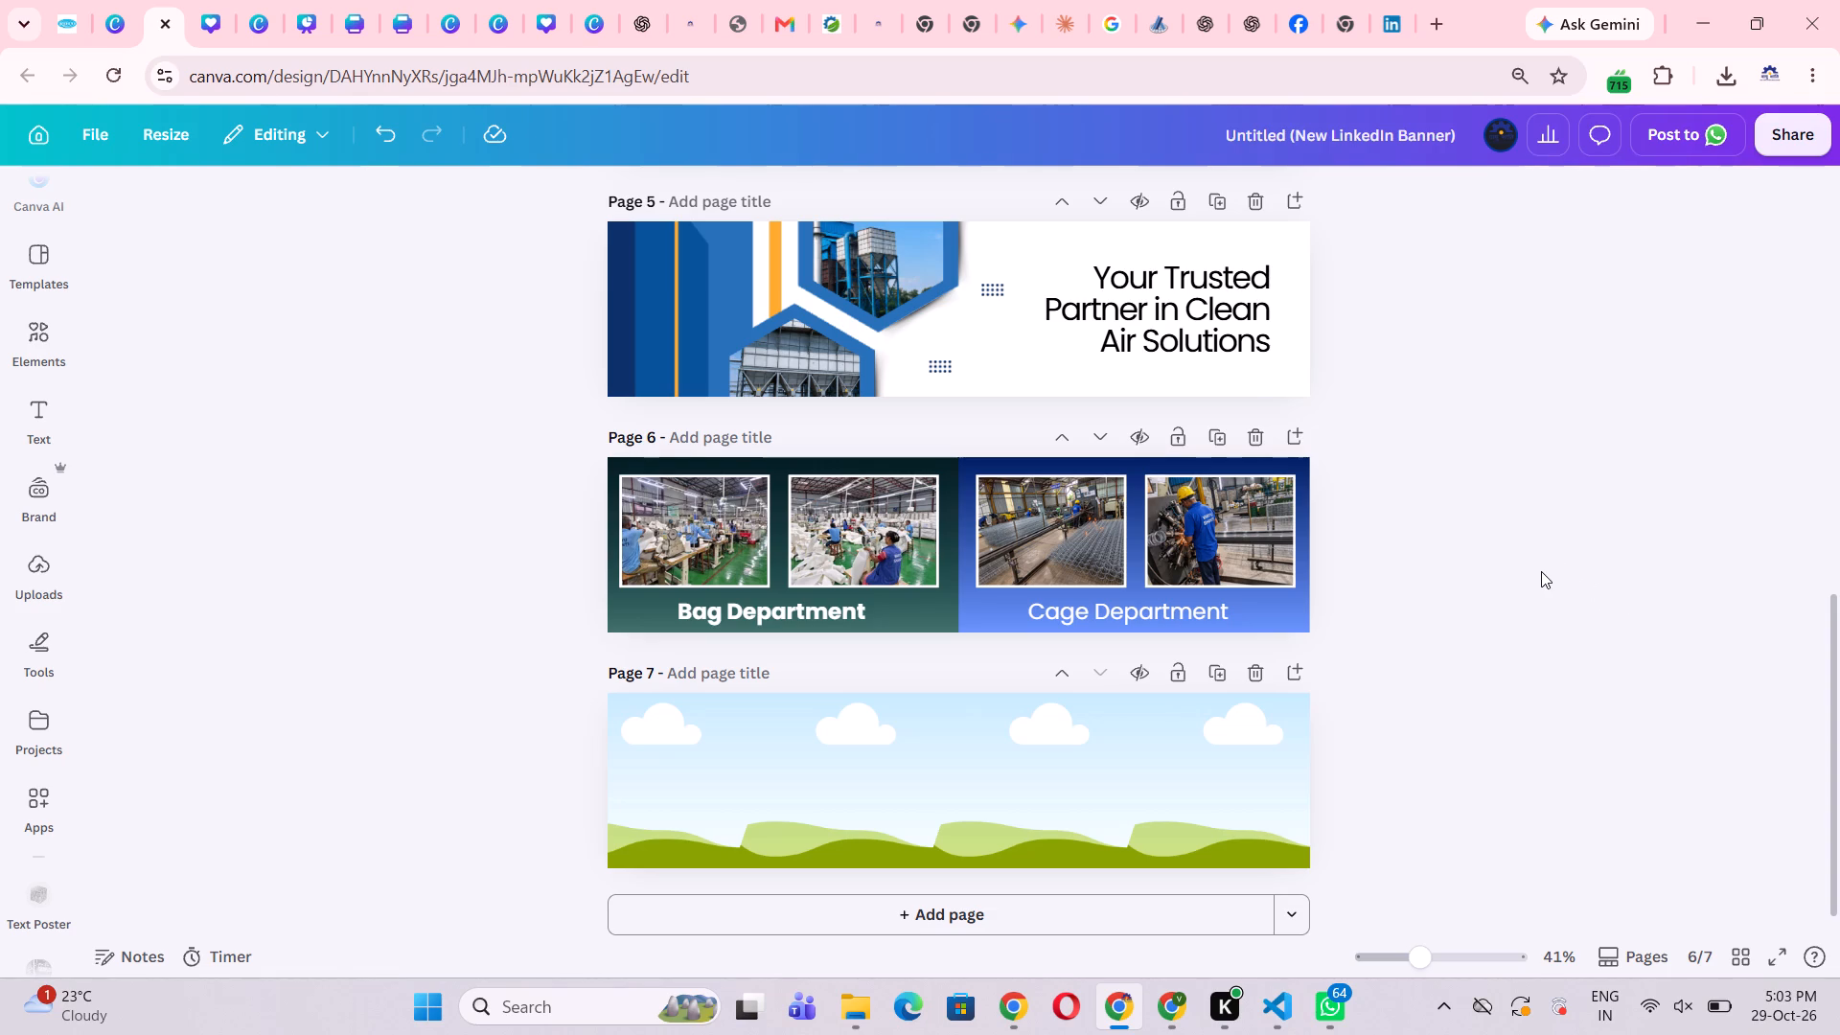
Check each of the four slanted frames on page 7 individually, examining their extents and how they adjoin across the banner.
click(1003, 810)
click(855, 826)
click(697, 829)
click(1104, 827)
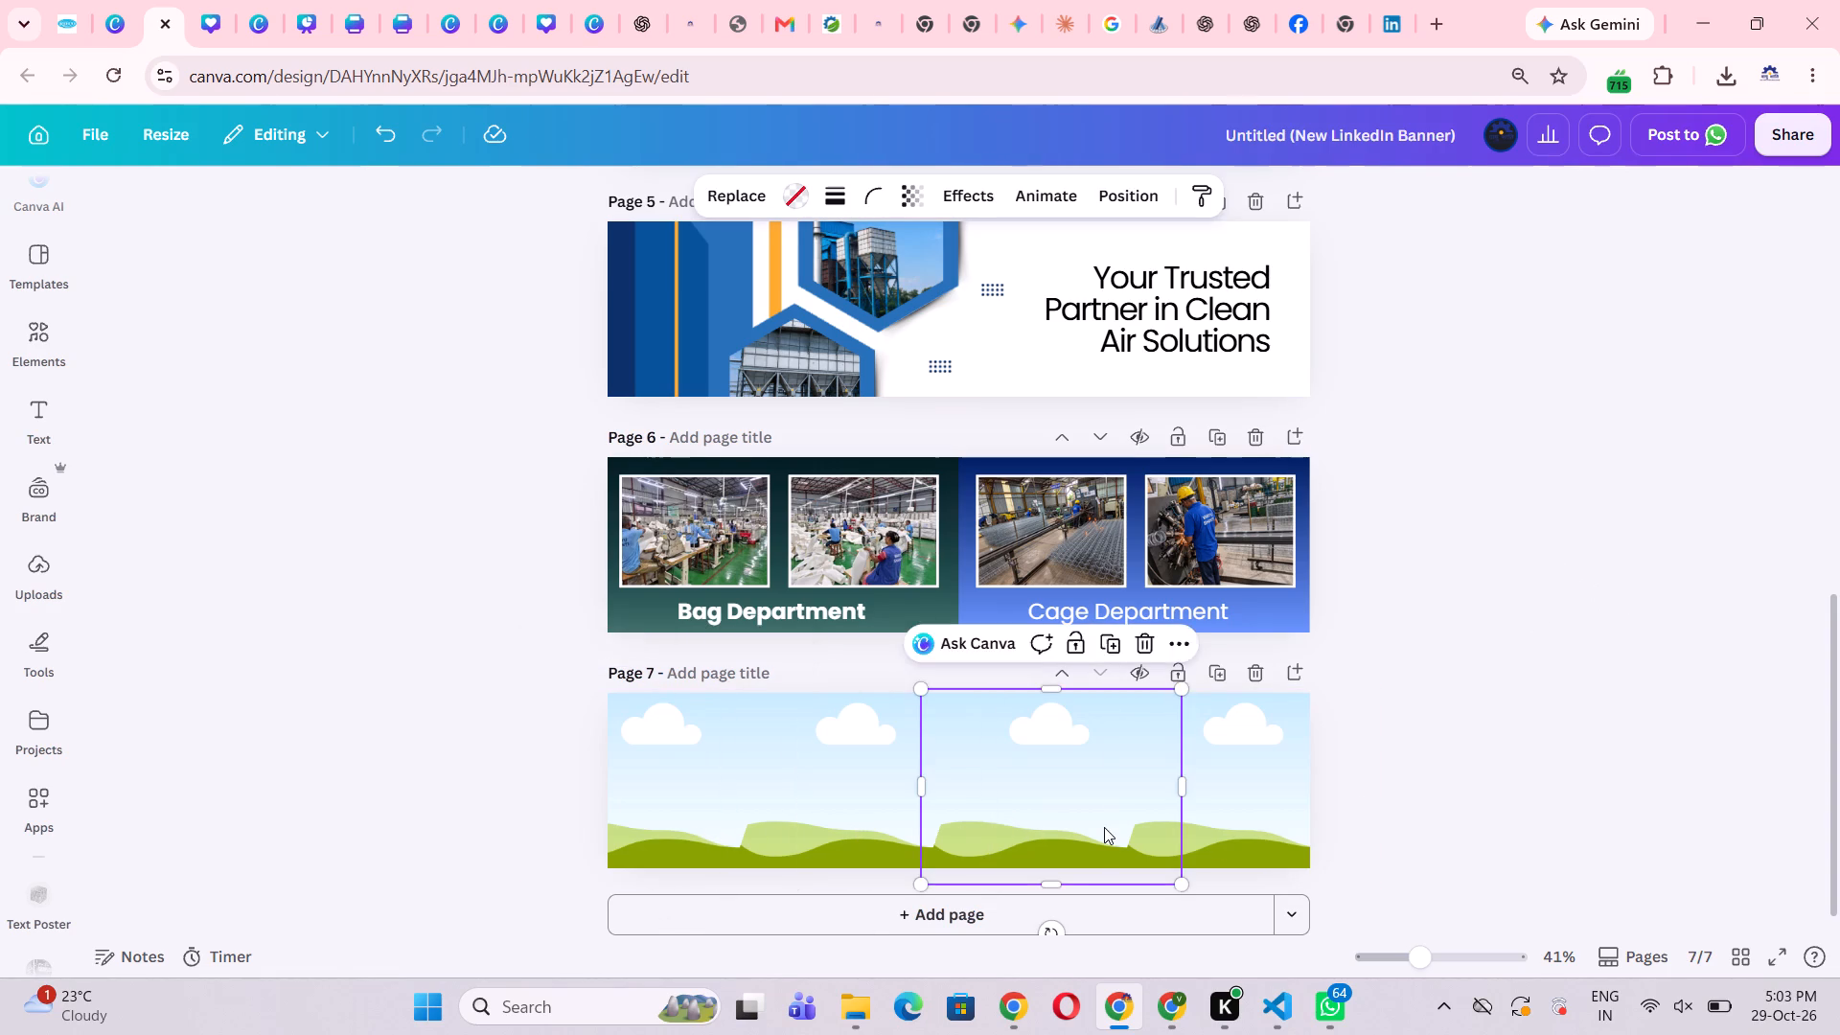
click(1351, 827)
click(1221, 828)
click(1714, 822)
click(667, 789)
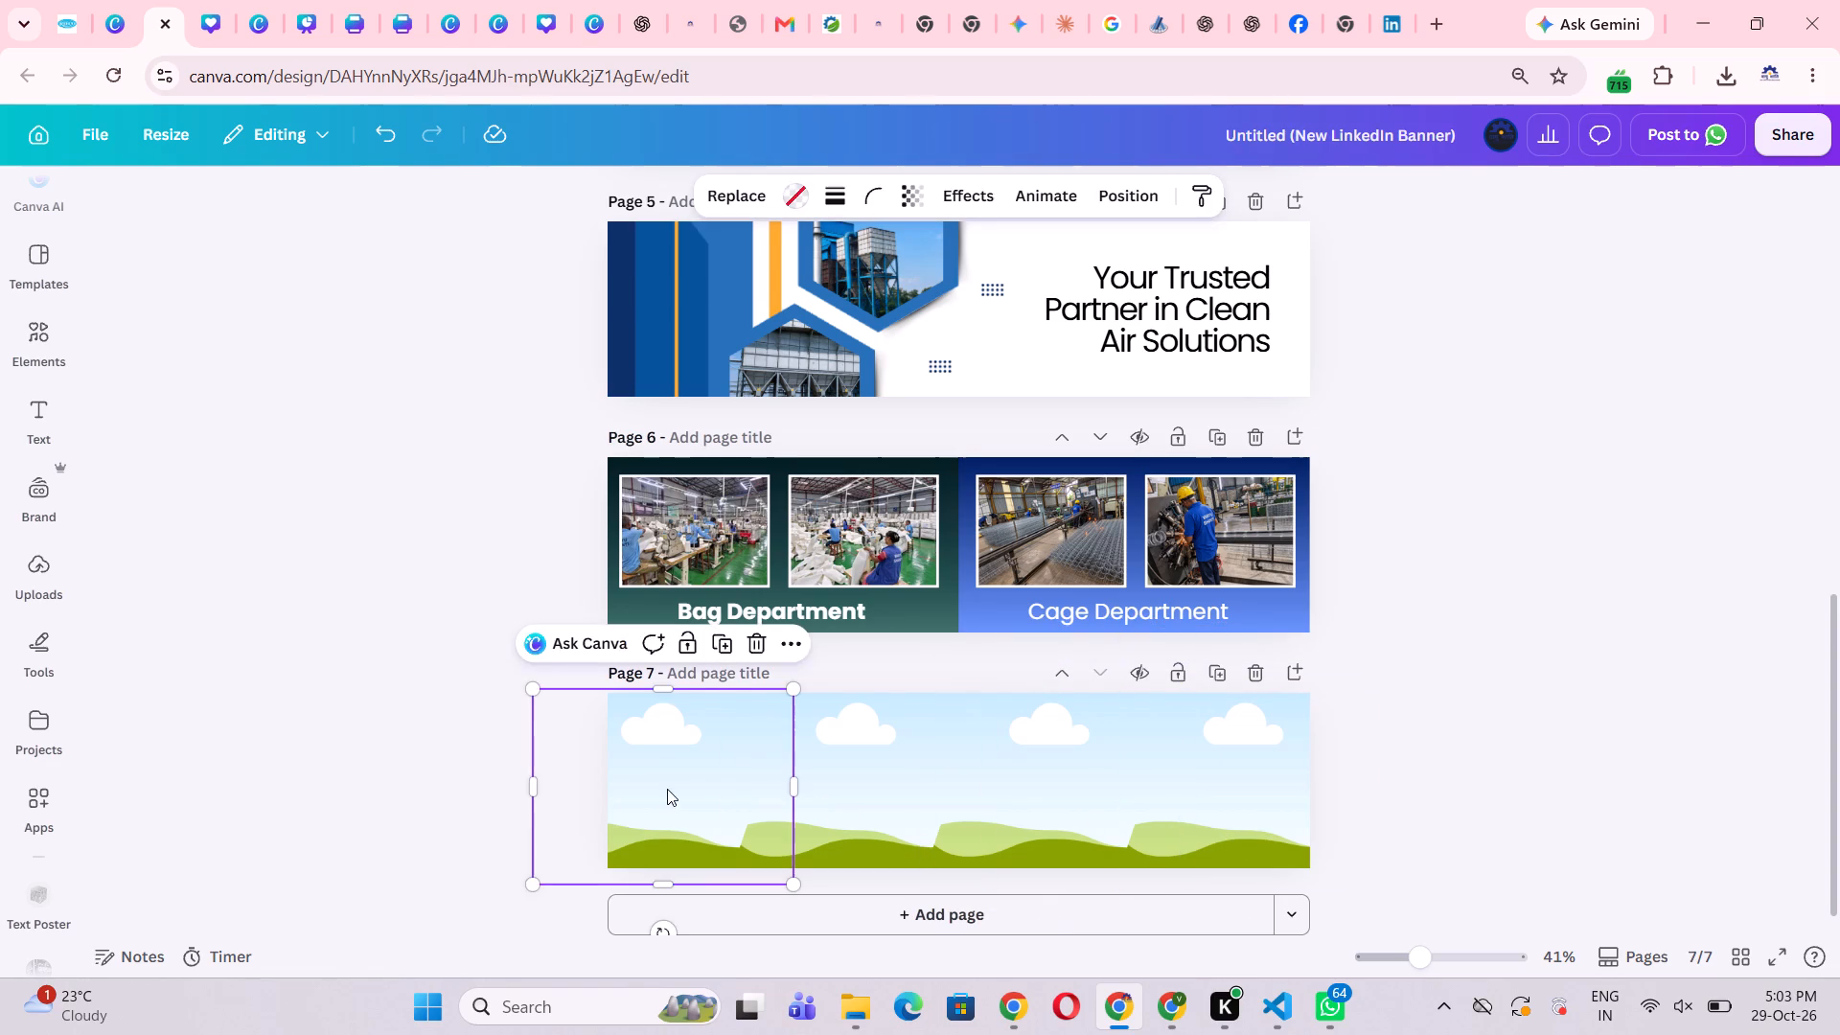
click(475, 809)
click(925, 804)
click(1026, 800)
click(1579, 841)
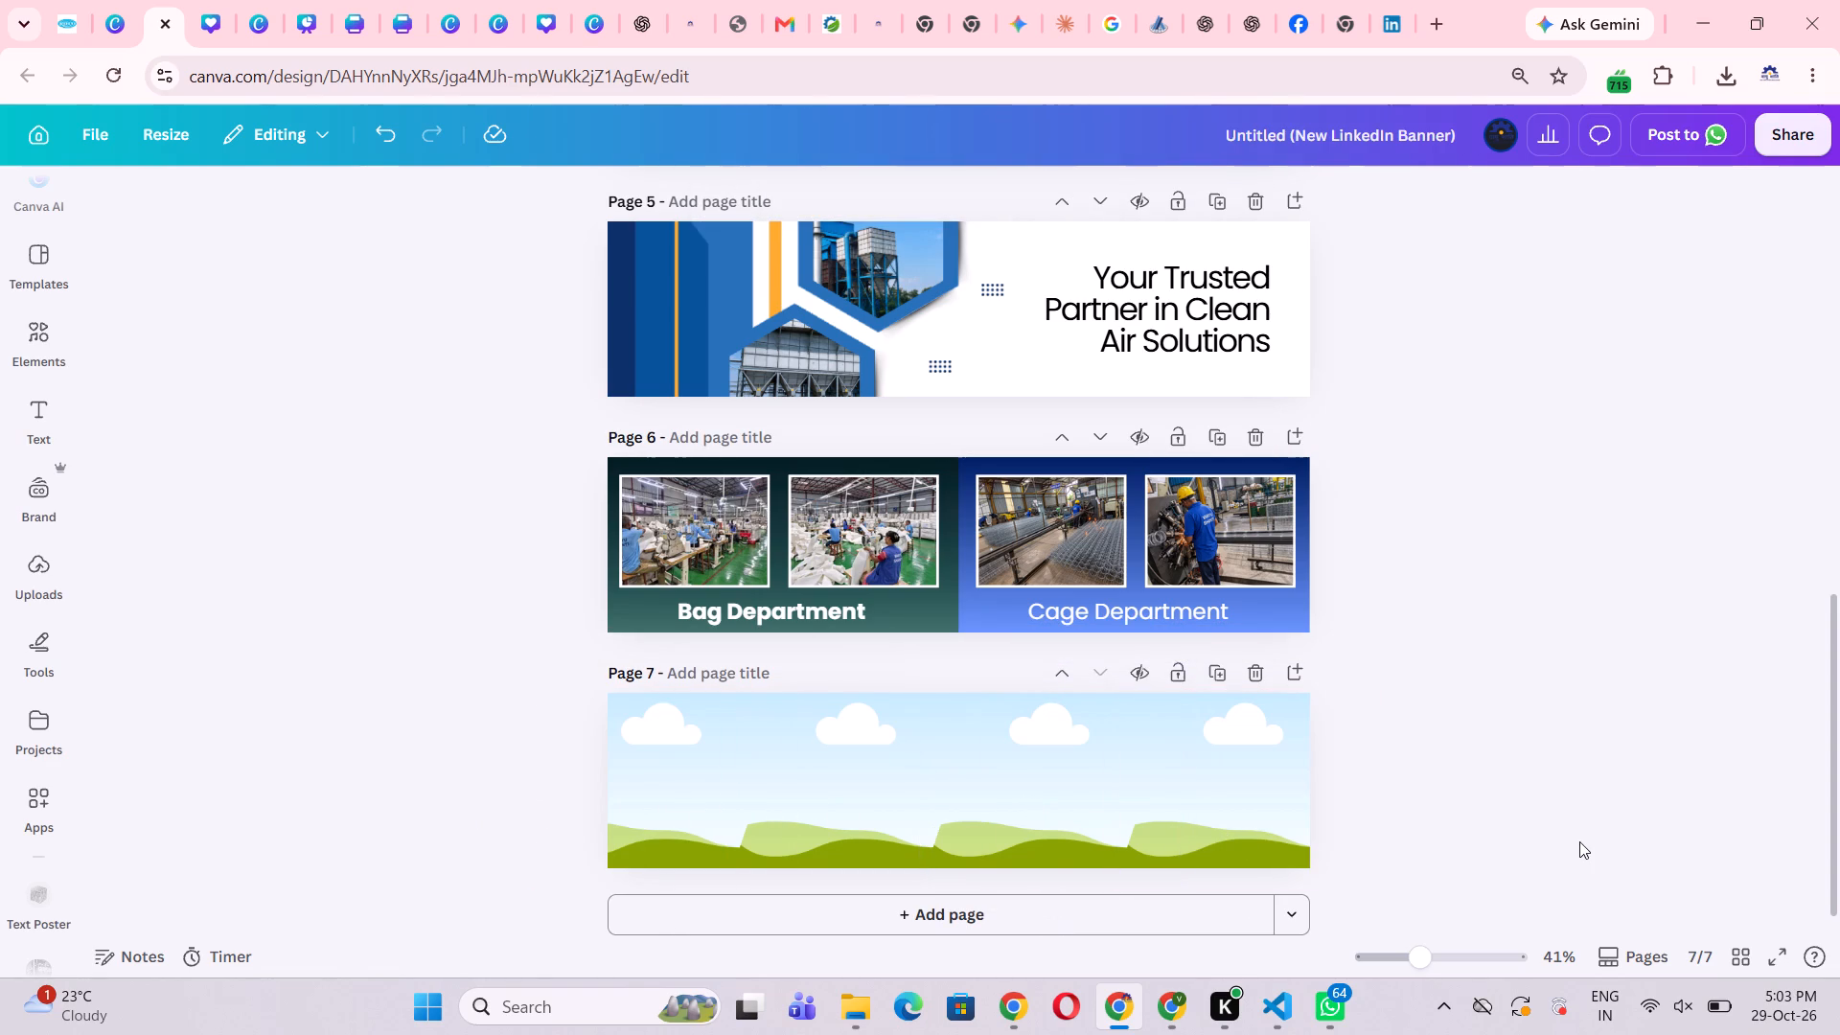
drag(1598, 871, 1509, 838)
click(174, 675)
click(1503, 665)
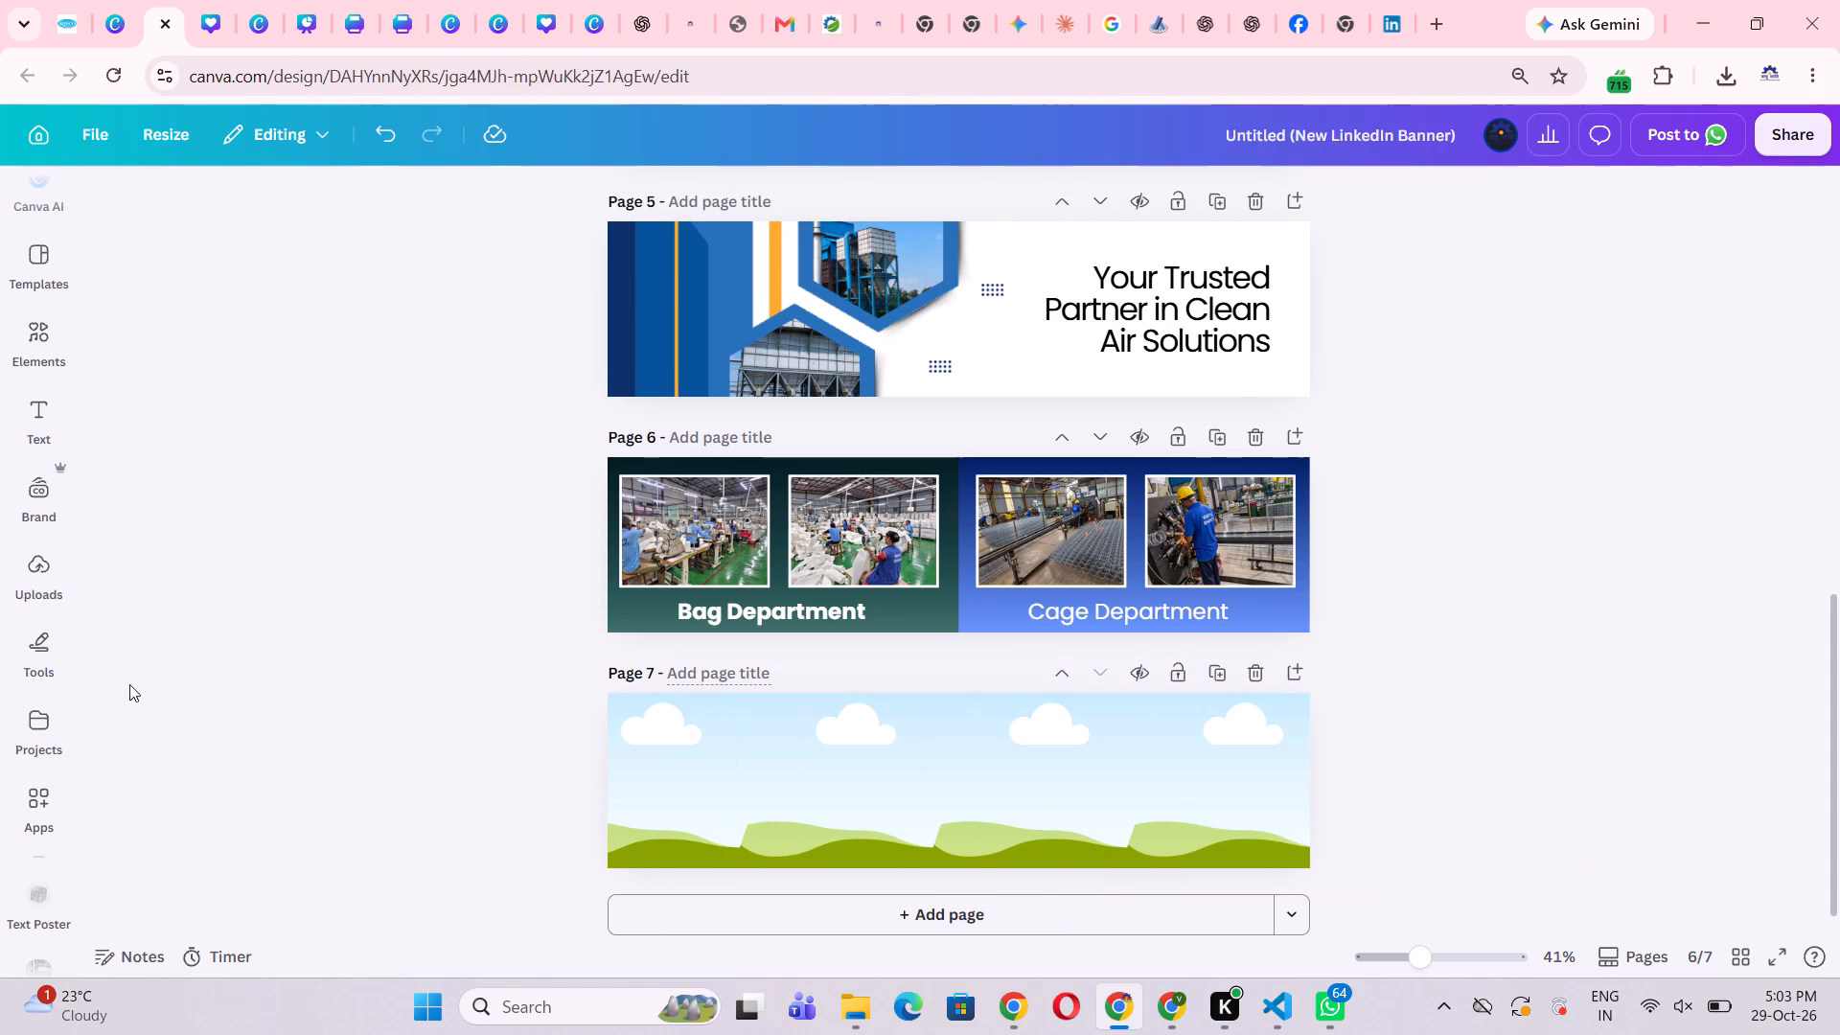
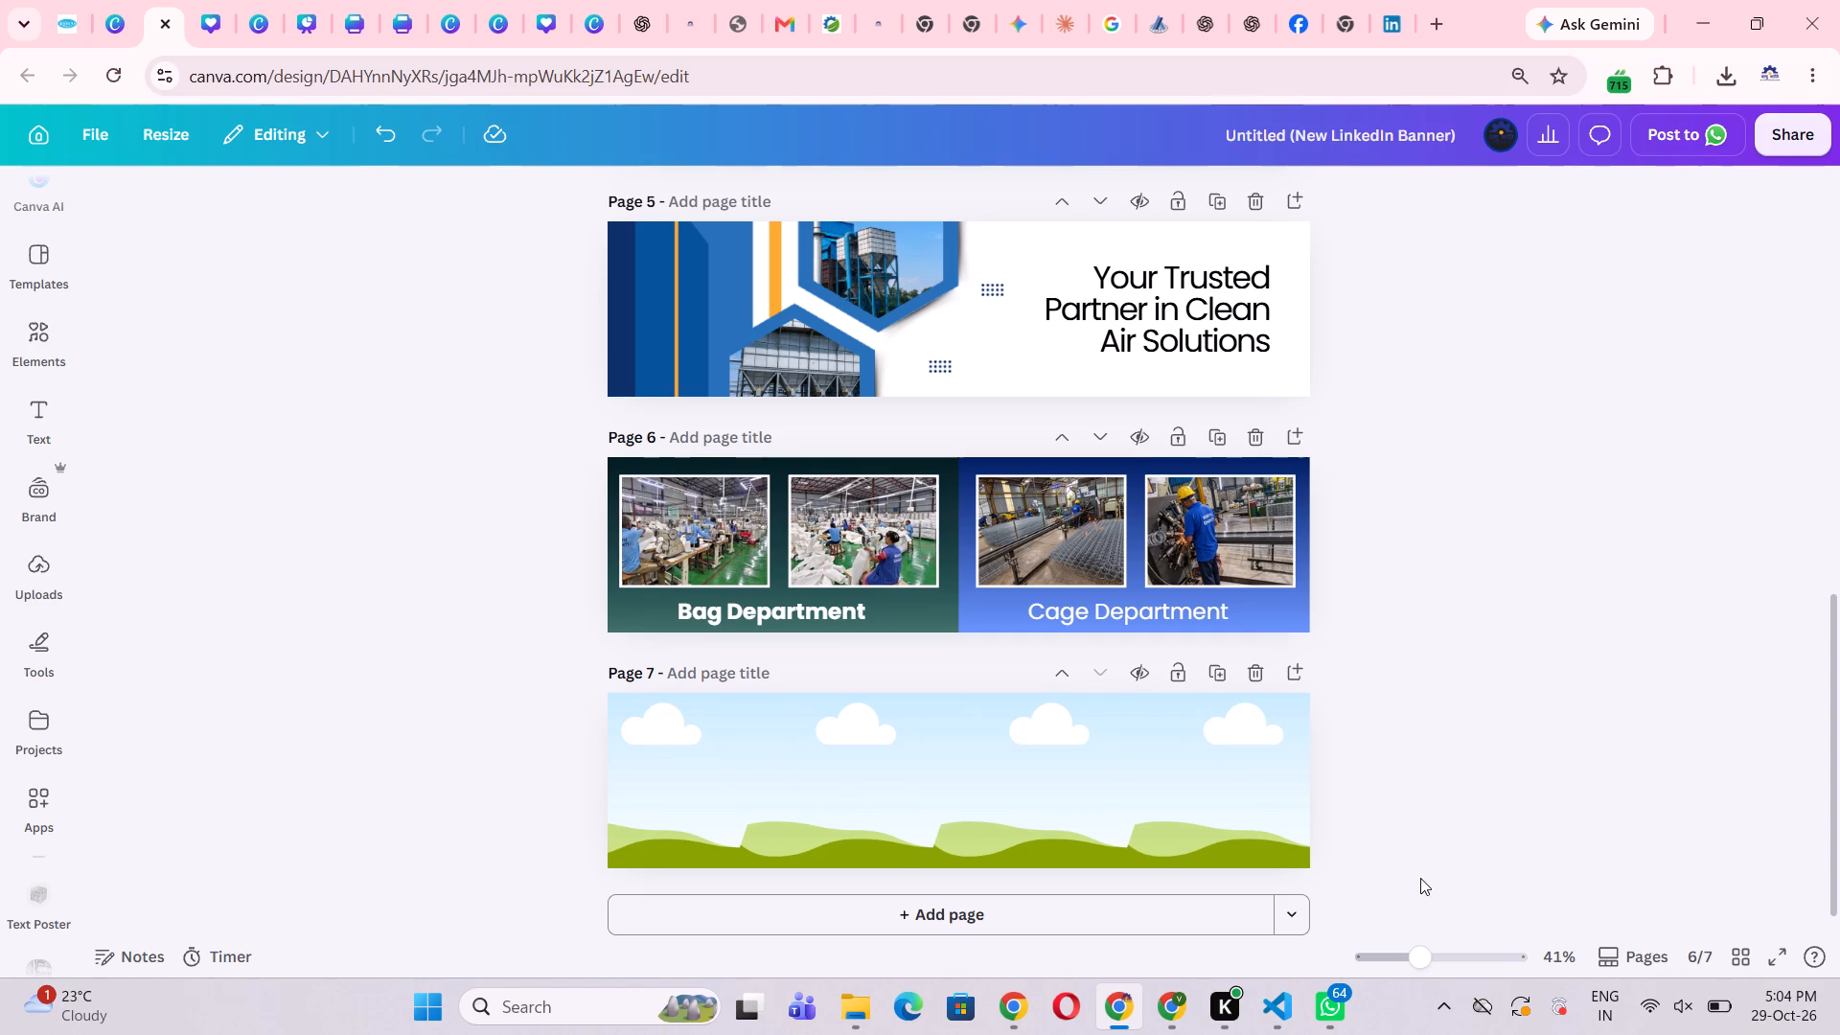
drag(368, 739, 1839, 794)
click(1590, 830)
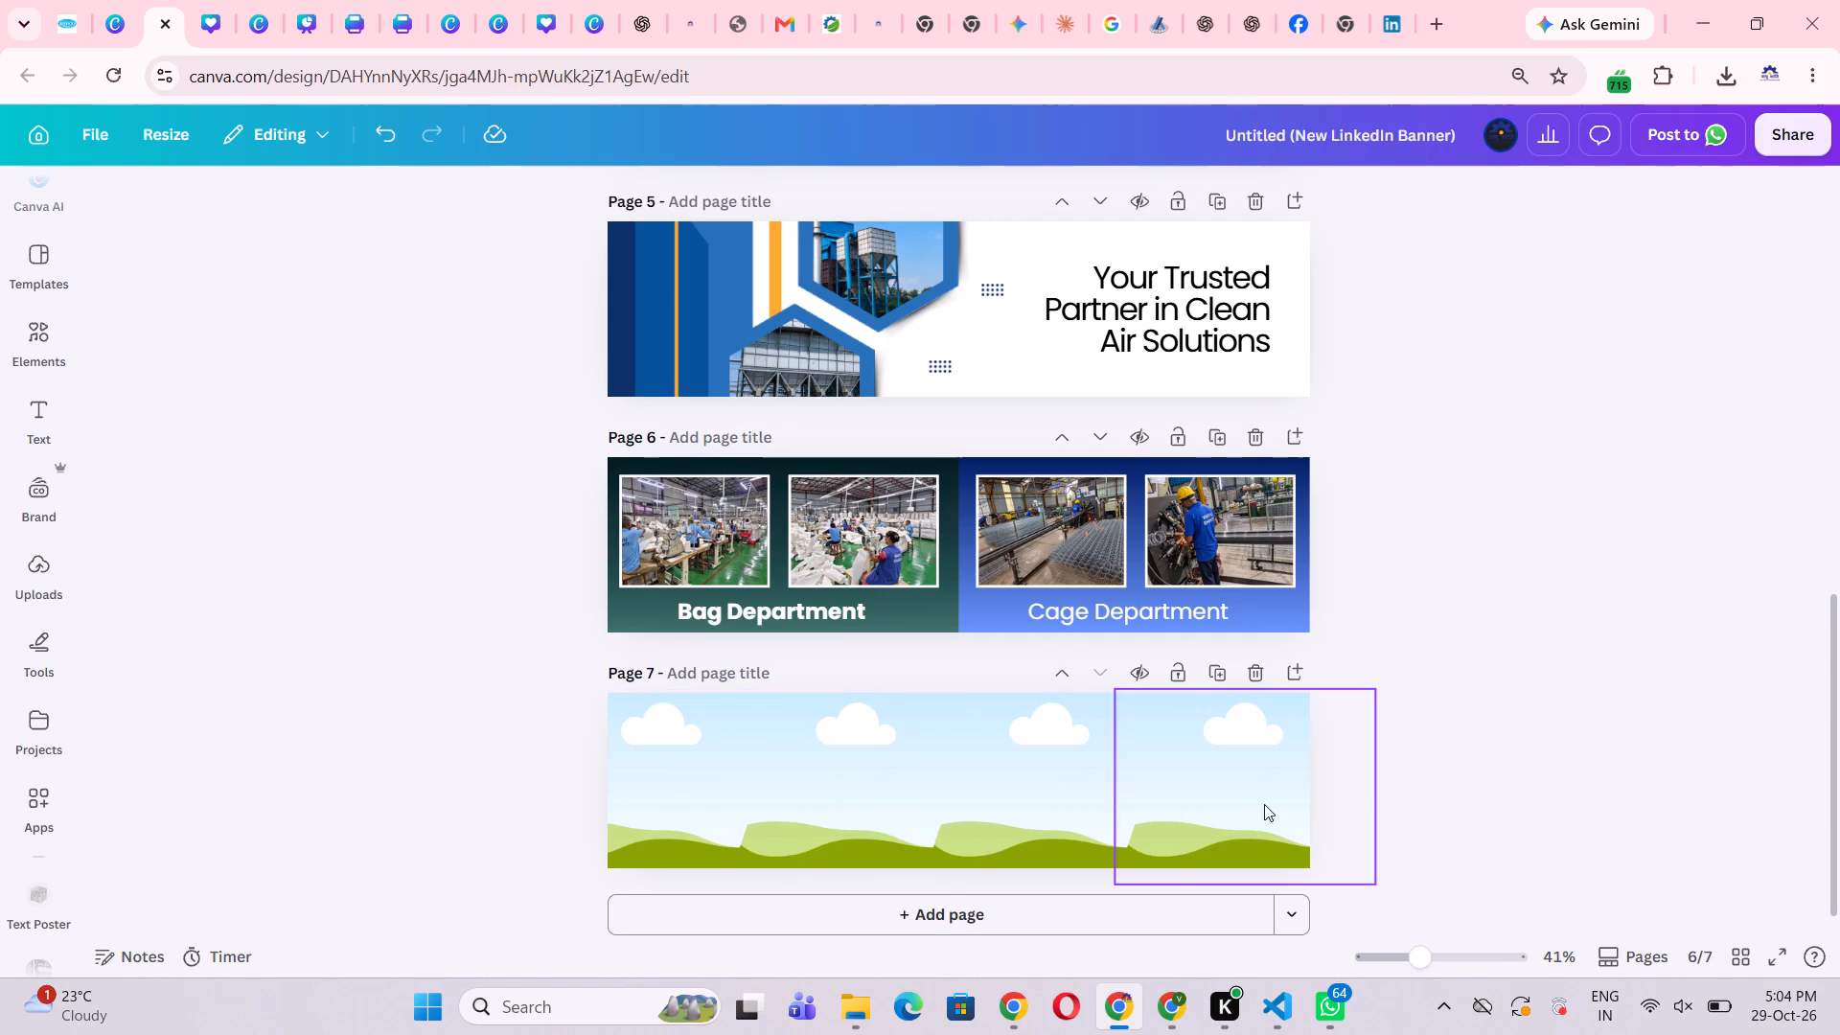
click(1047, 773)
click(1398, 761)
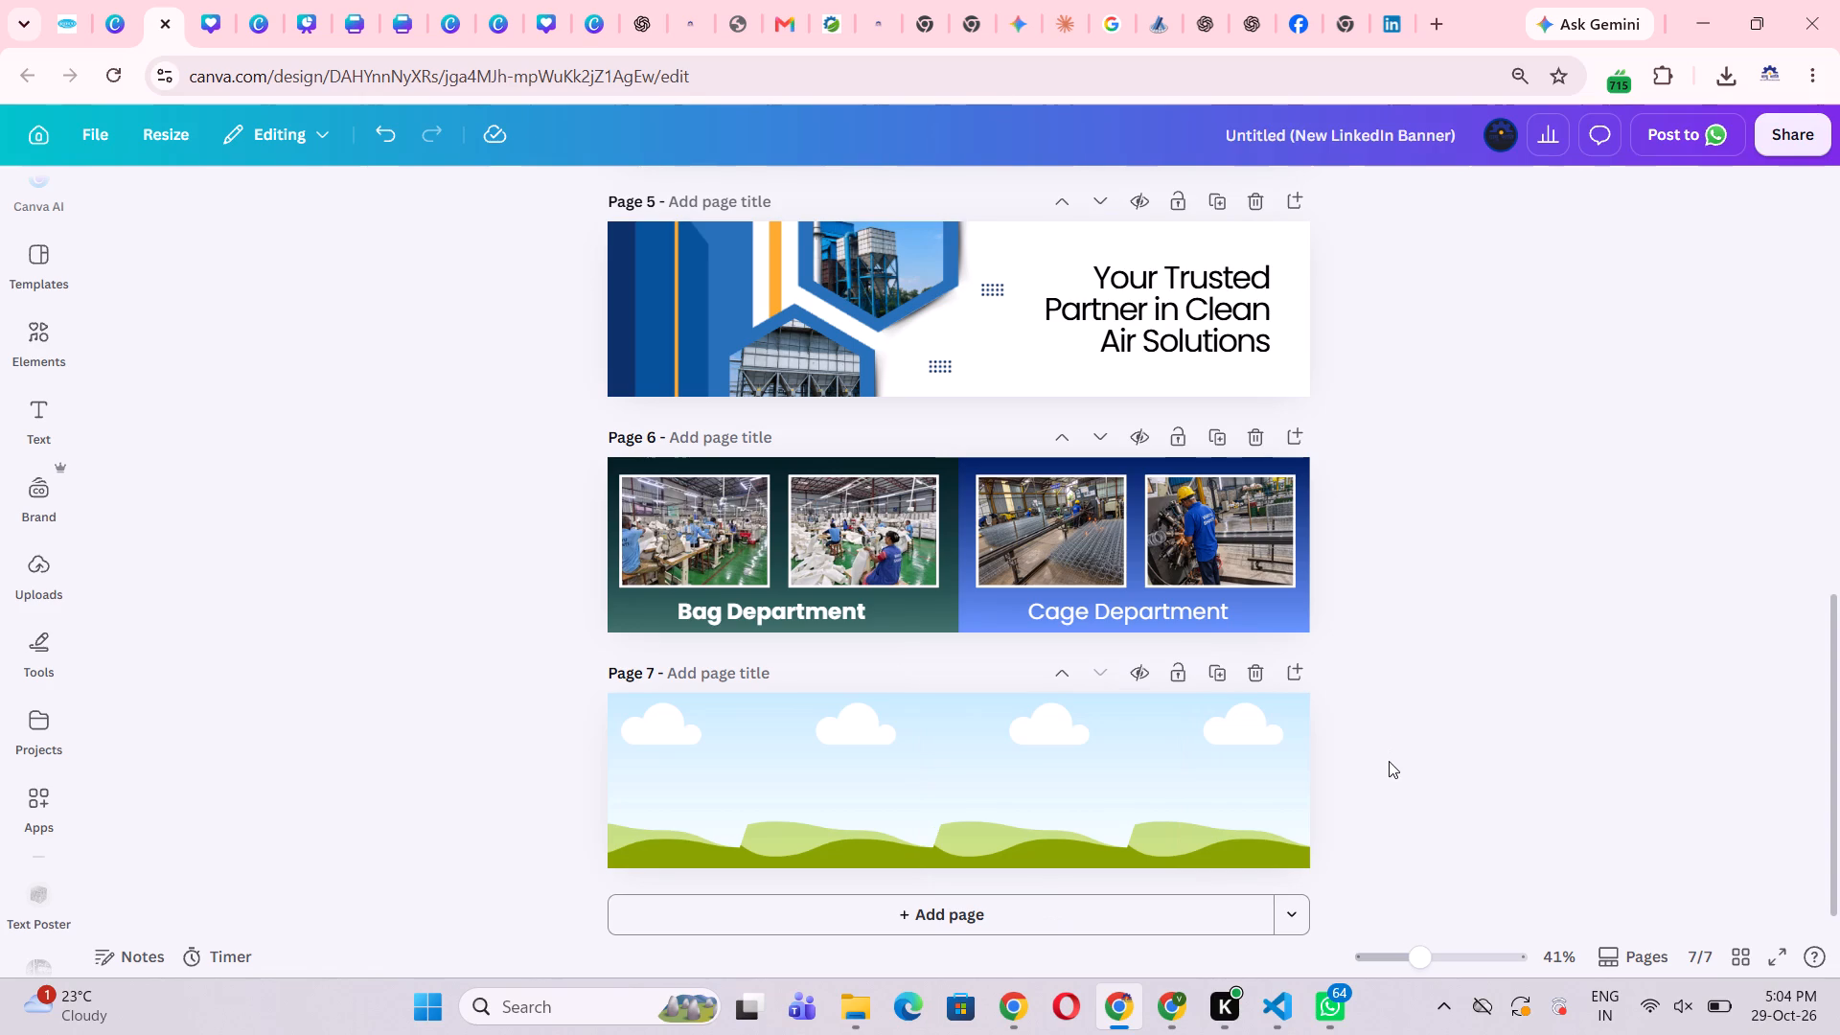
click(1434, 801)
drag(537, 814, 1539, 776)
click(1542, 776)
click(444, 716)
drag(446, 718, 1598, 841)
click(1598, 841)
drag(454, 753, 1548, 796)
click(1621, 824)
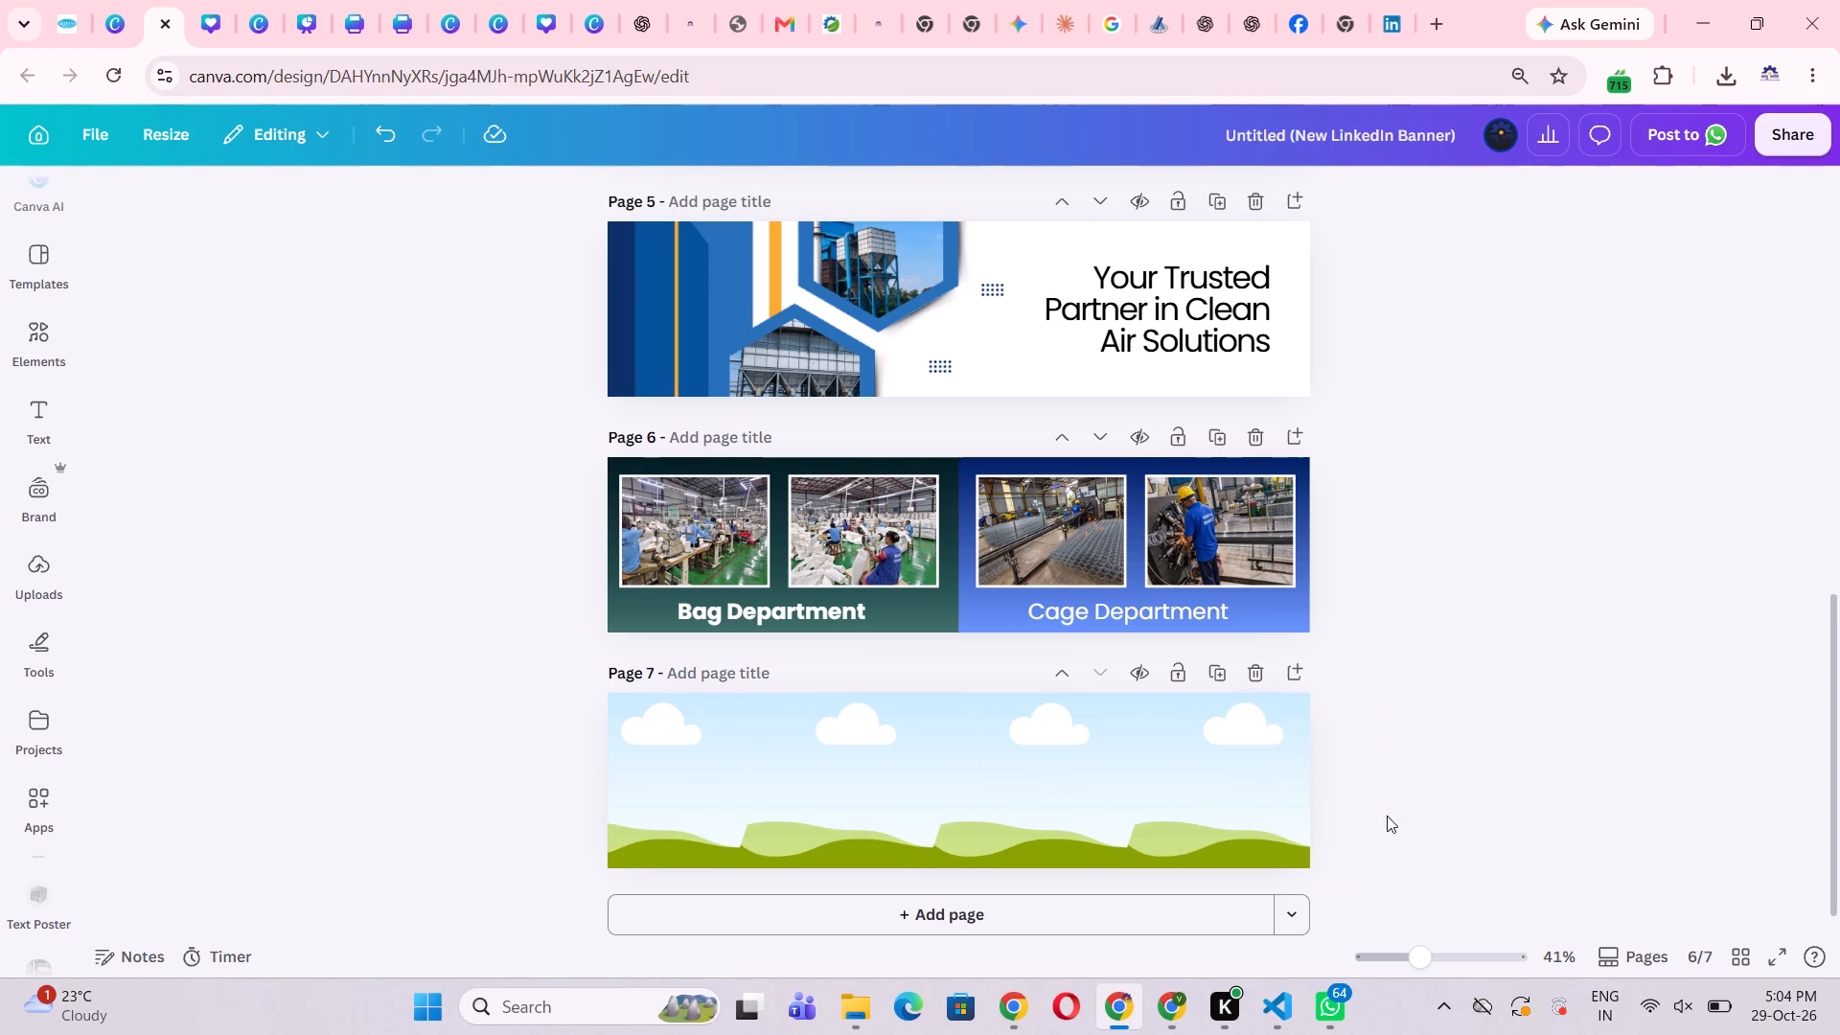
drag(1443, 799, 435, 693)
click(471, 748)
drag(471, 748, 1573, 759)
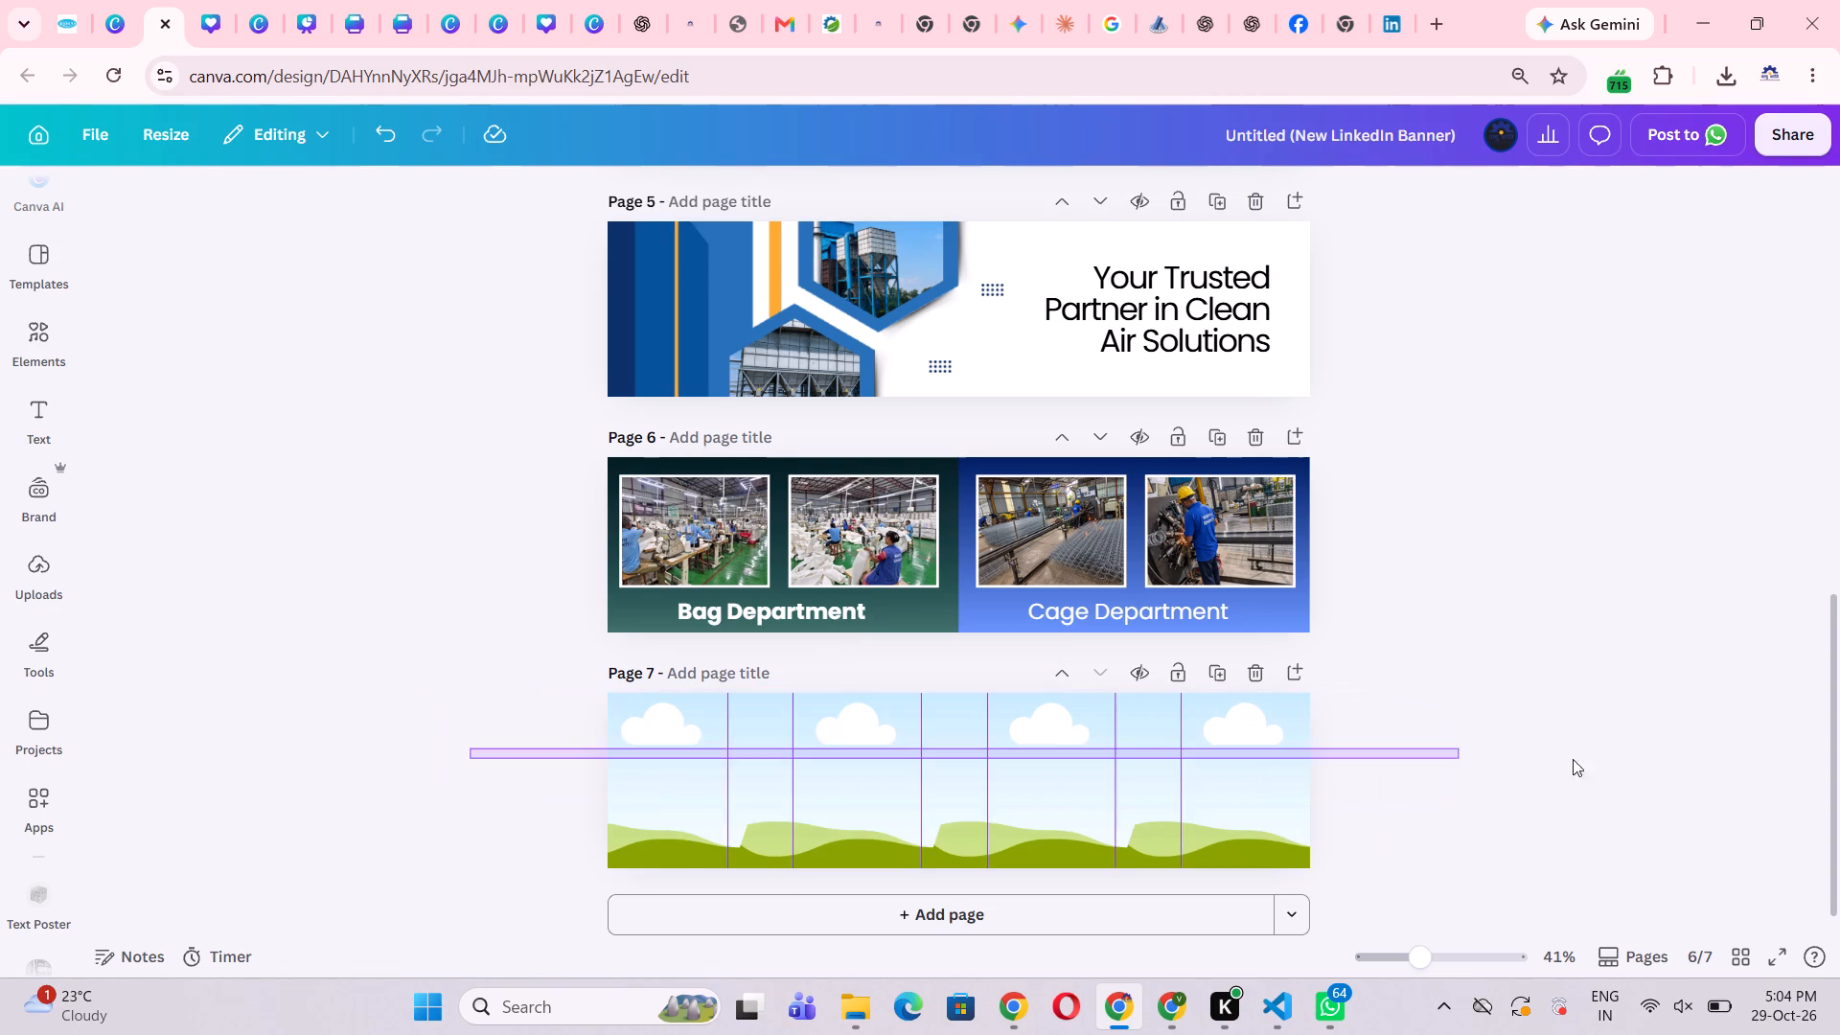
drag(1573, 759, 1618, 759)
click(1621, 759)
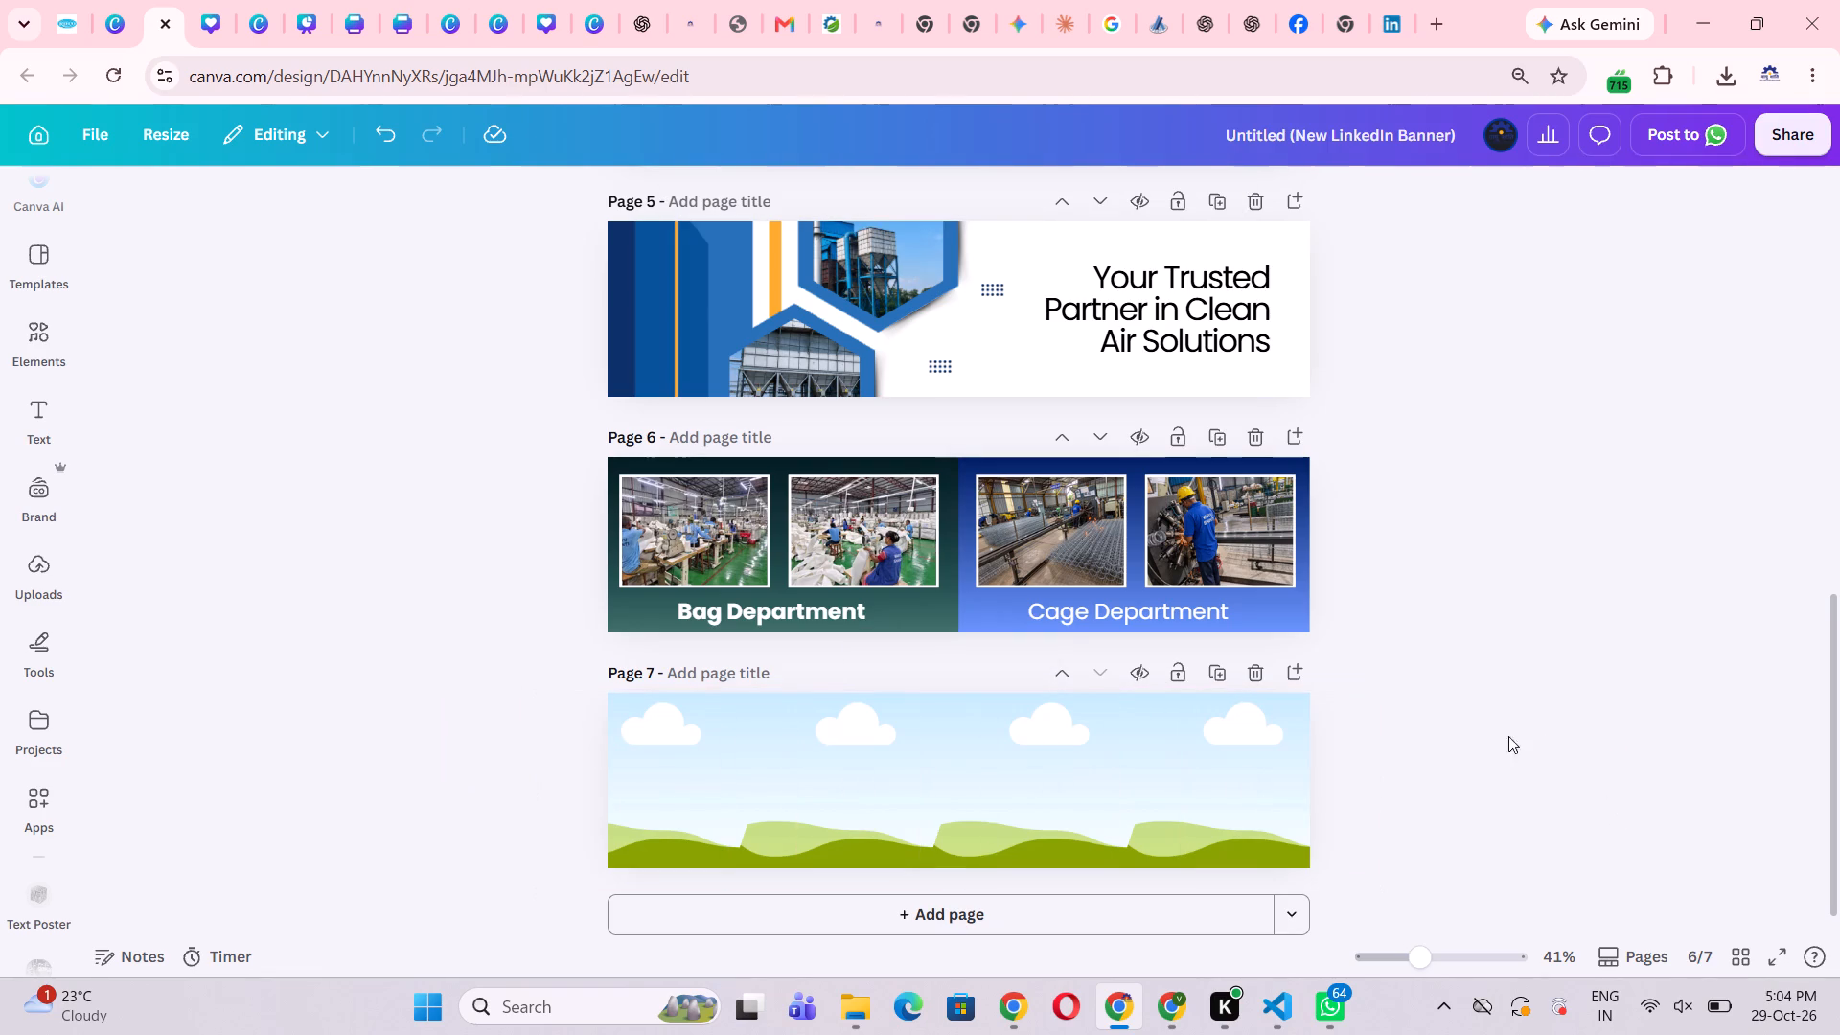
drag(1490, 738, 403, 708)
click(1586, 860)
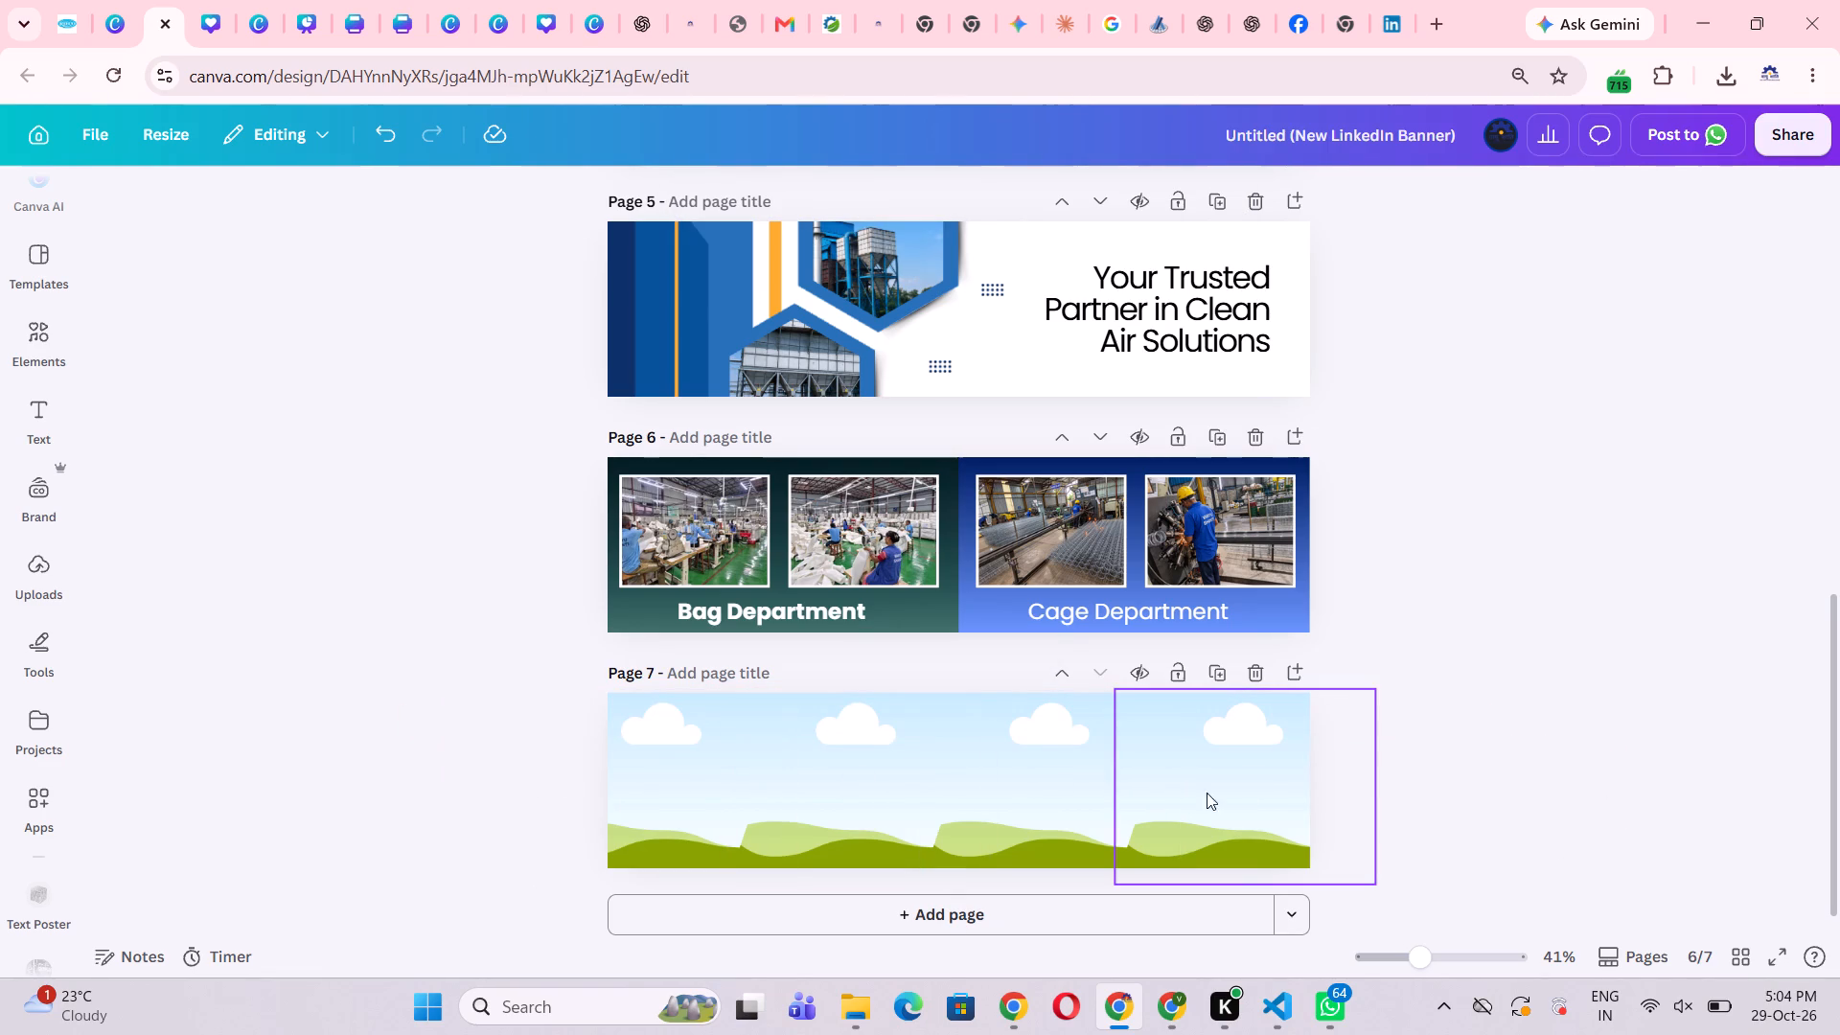
Examine each slanted frame on page 7 once more to see its extents and overlap with its neighbours.
click(1227, 762)
click(1514, 770)
click(635, 769)
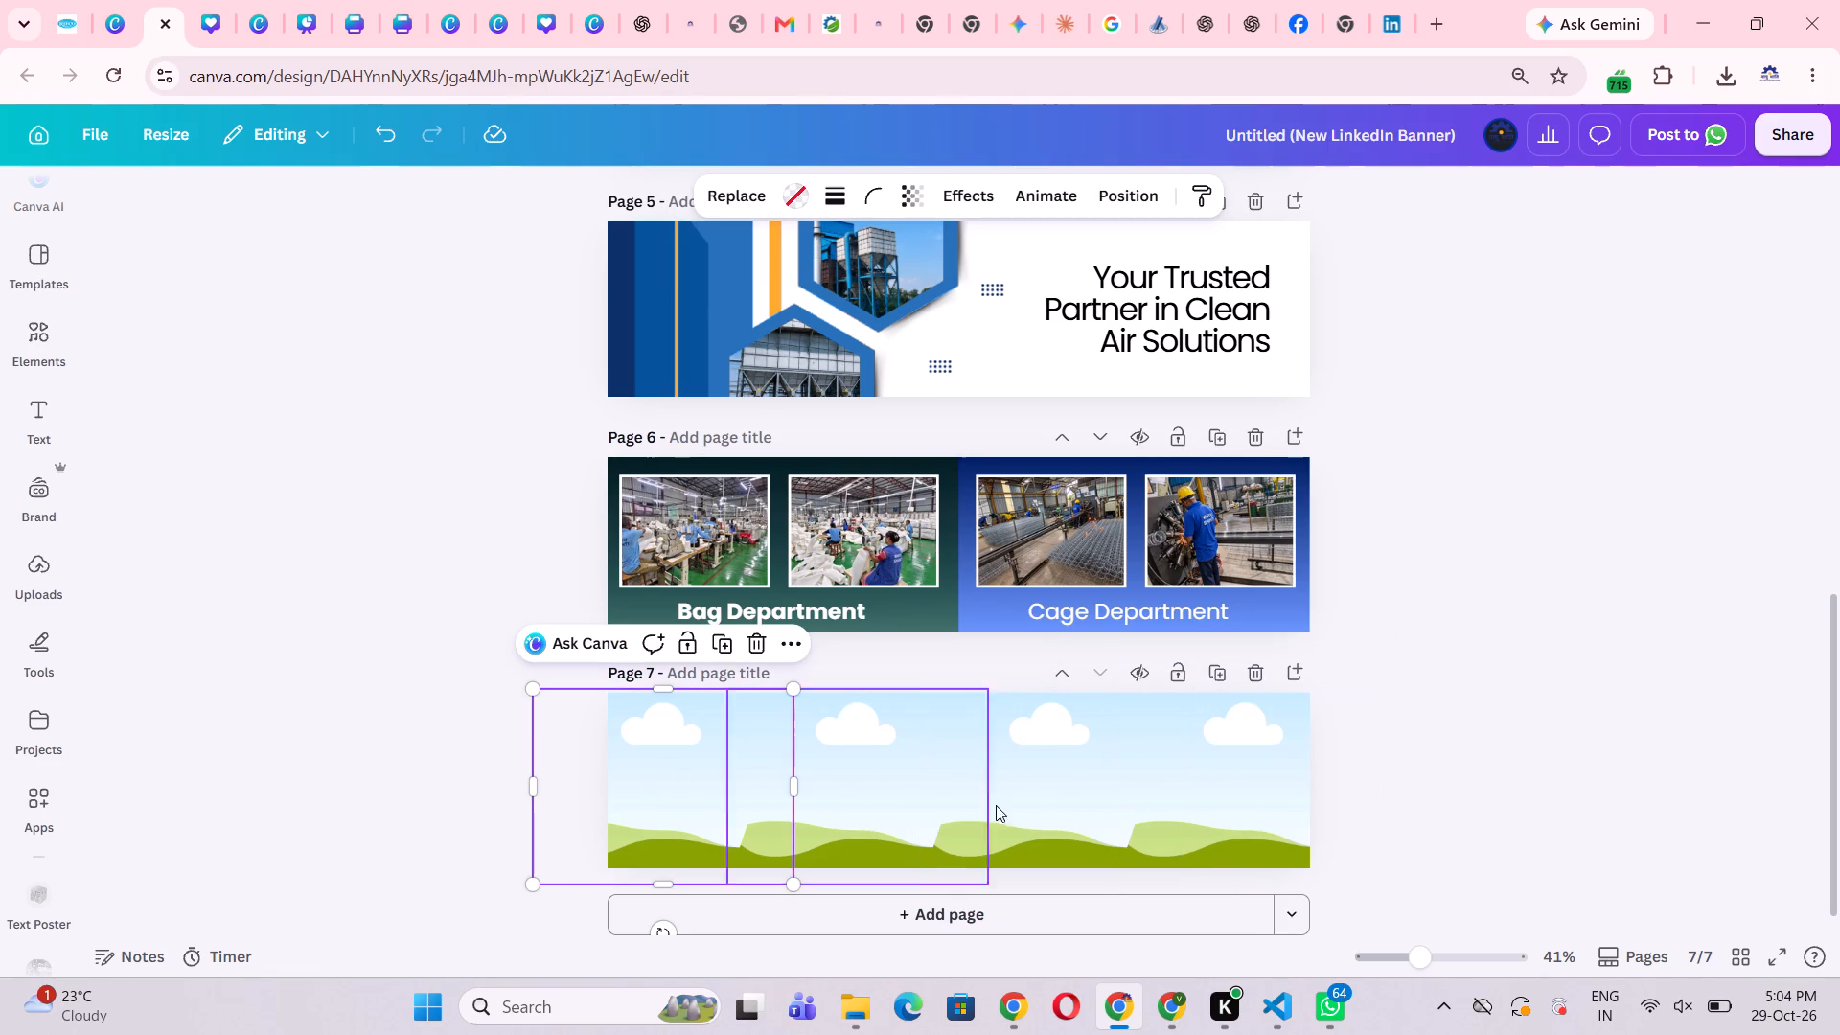
click(902, 793)
click(1114, 784)
click(1355, 780)
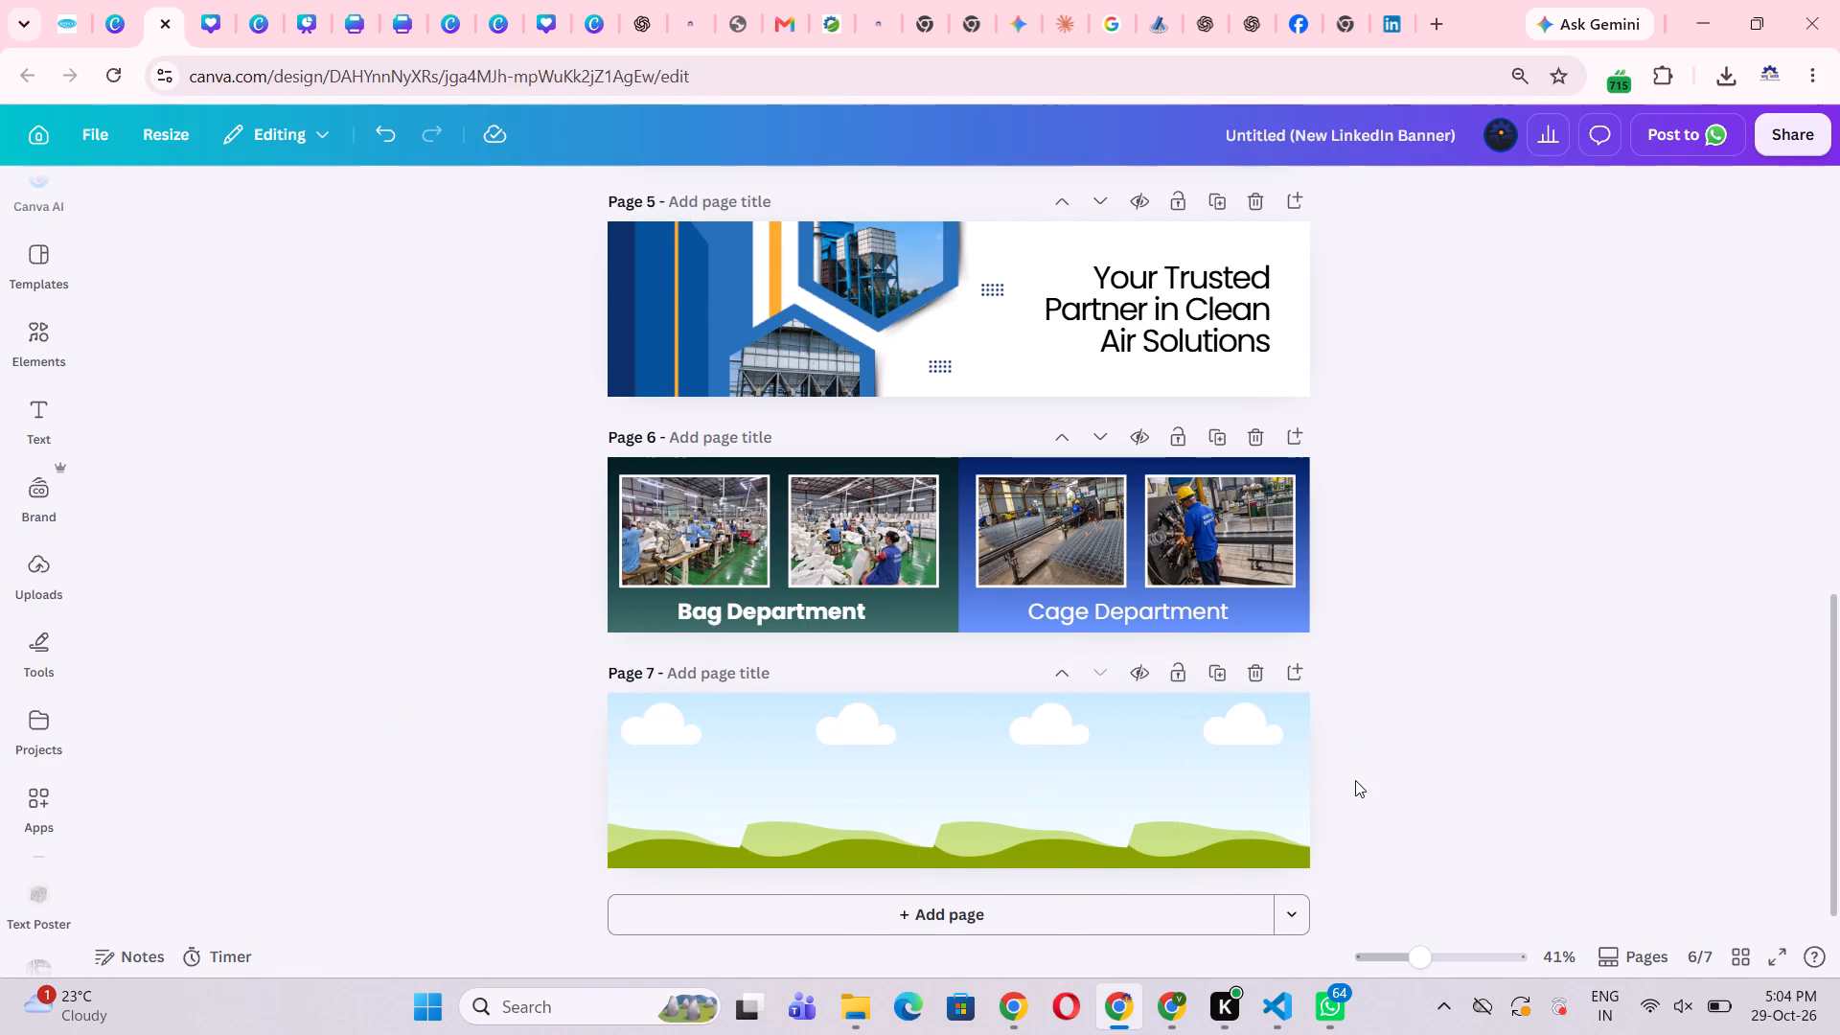
click(1673, 787)
click(887, 853)
click(1057, 816)
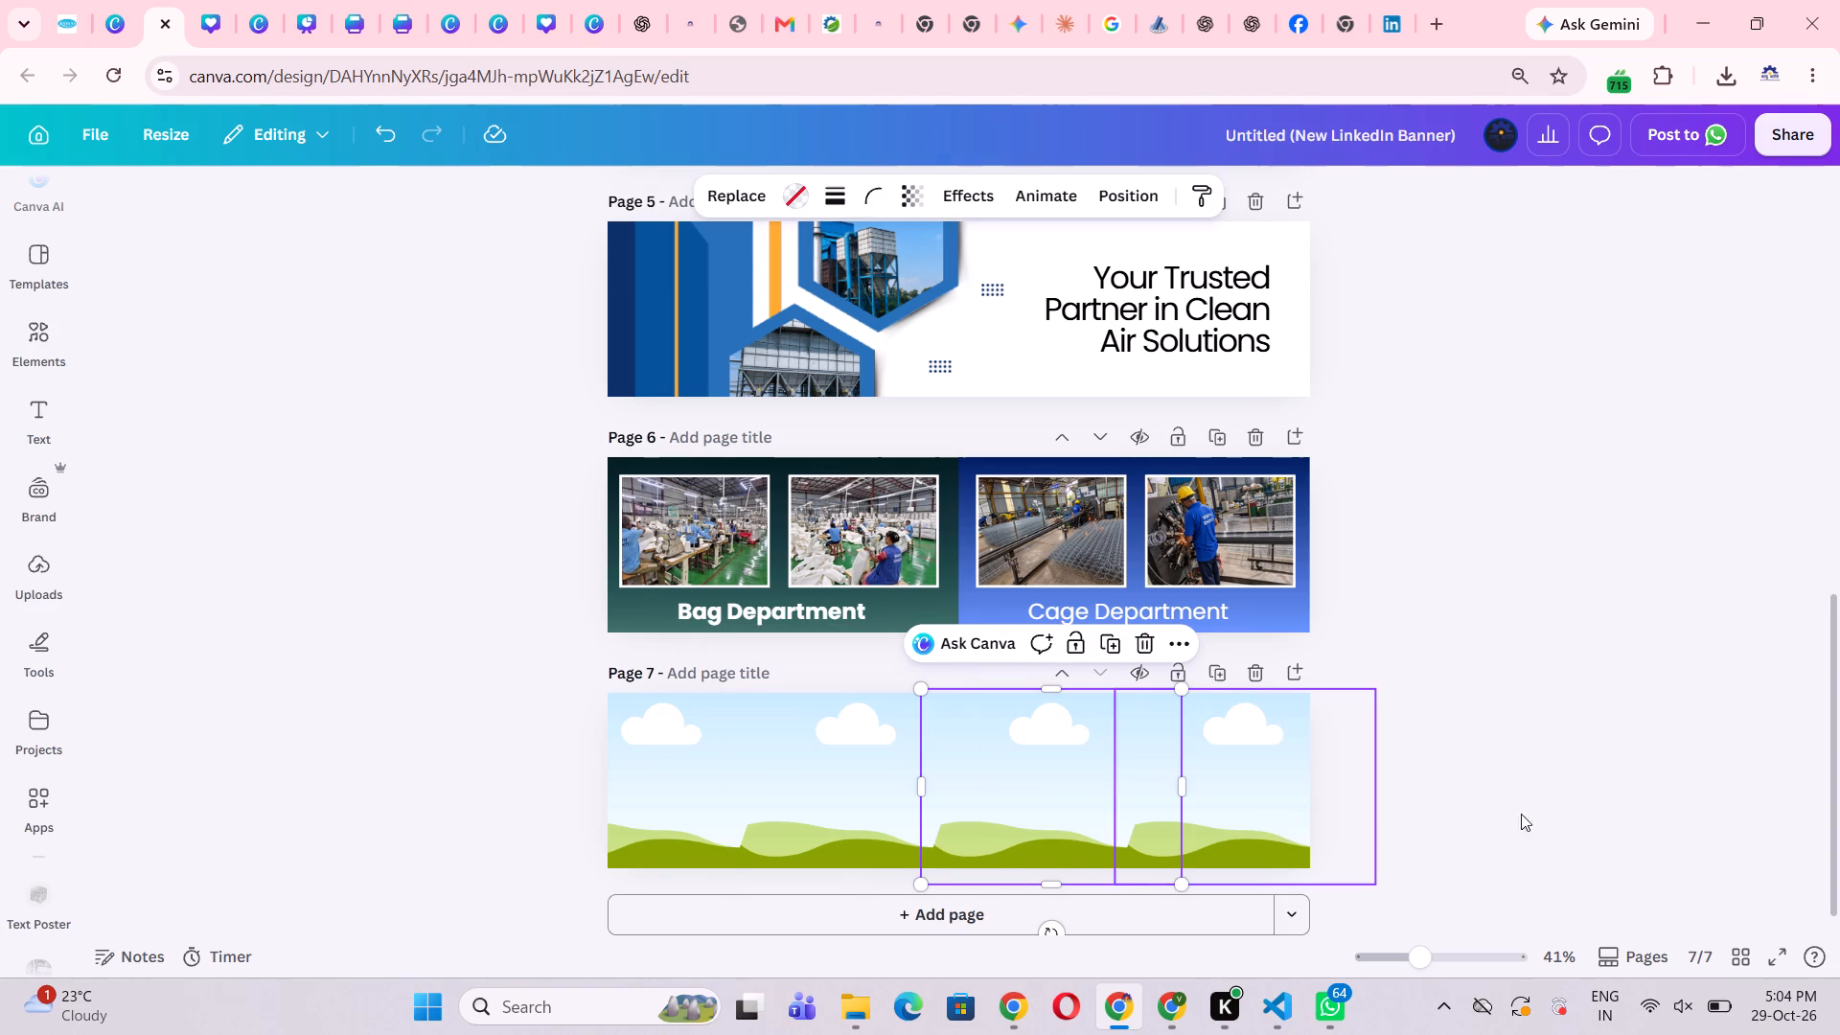
click(1285, 793)
click(1514, 781)
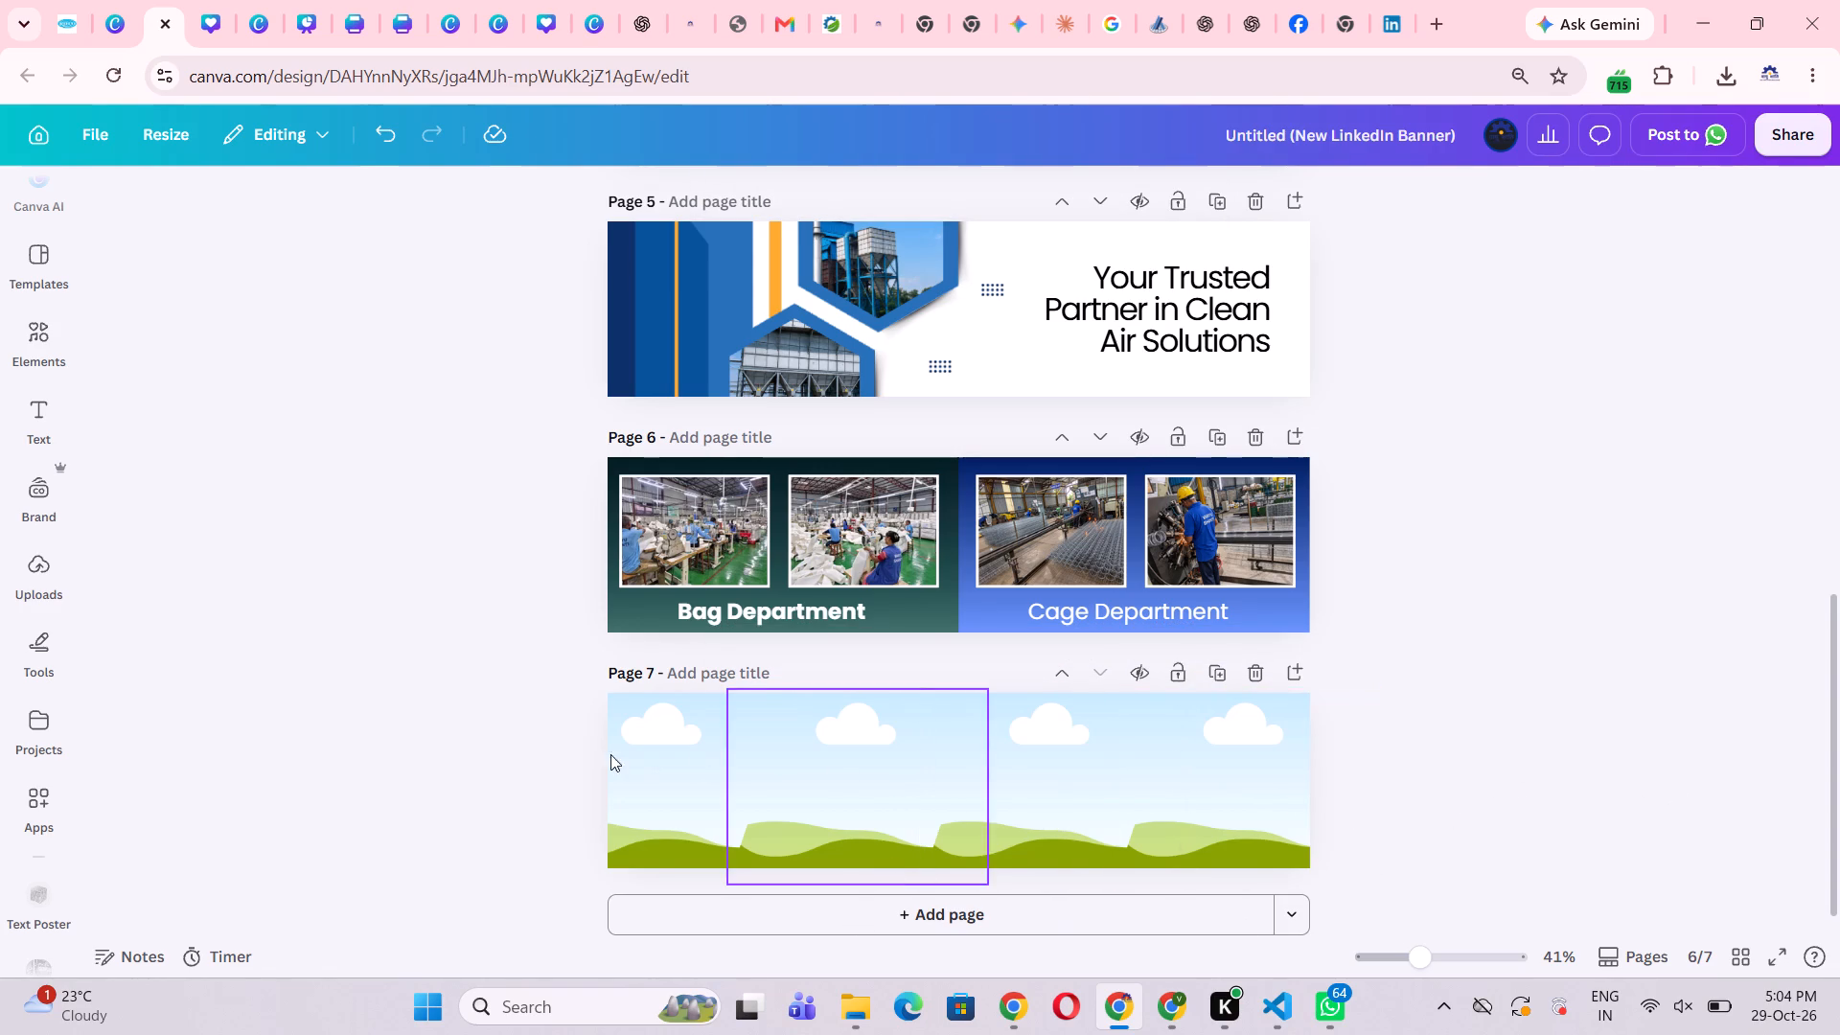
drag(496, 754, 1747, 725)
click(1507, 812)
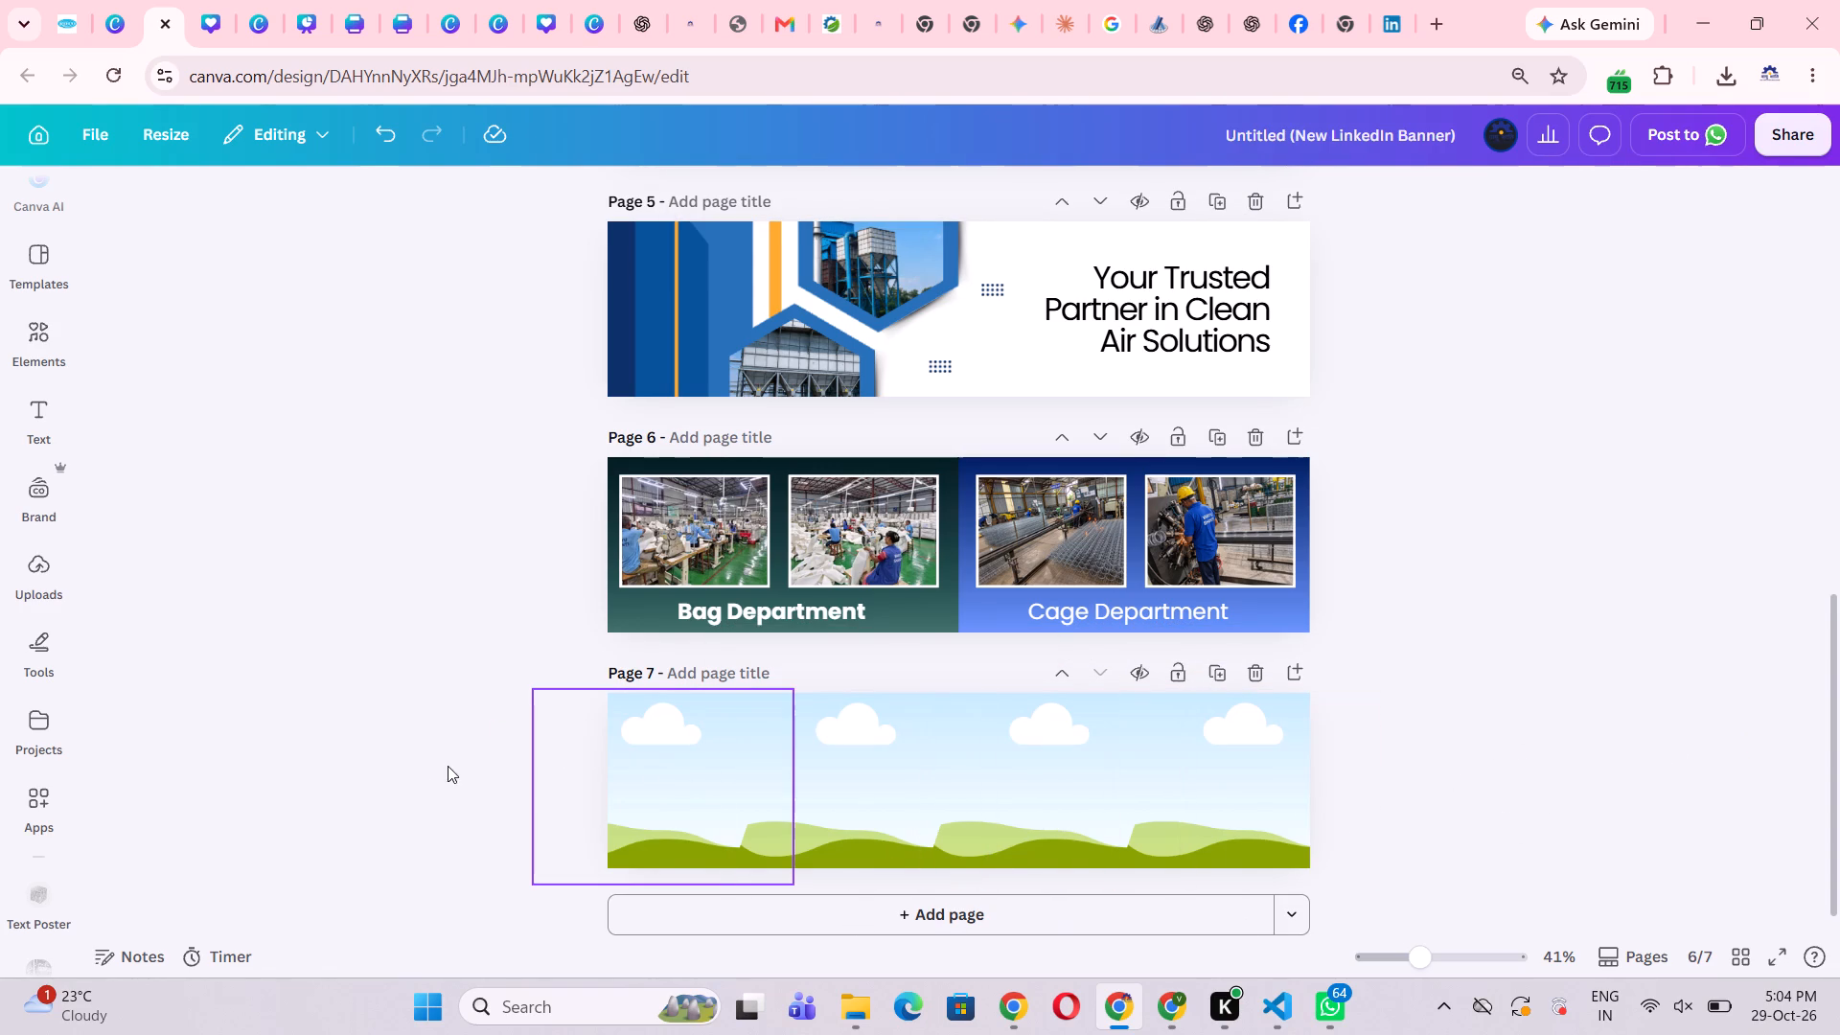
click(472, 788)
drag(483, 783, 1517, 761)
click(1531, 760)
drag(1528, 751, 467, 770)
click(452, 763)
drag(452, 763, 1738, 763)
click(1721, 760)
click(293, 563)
Browse the uploaded images for photos suitable for filling the four slanted frames on page 7.
click(74, 590)
click(54, 589)
scroll(300, 605, down, 3)
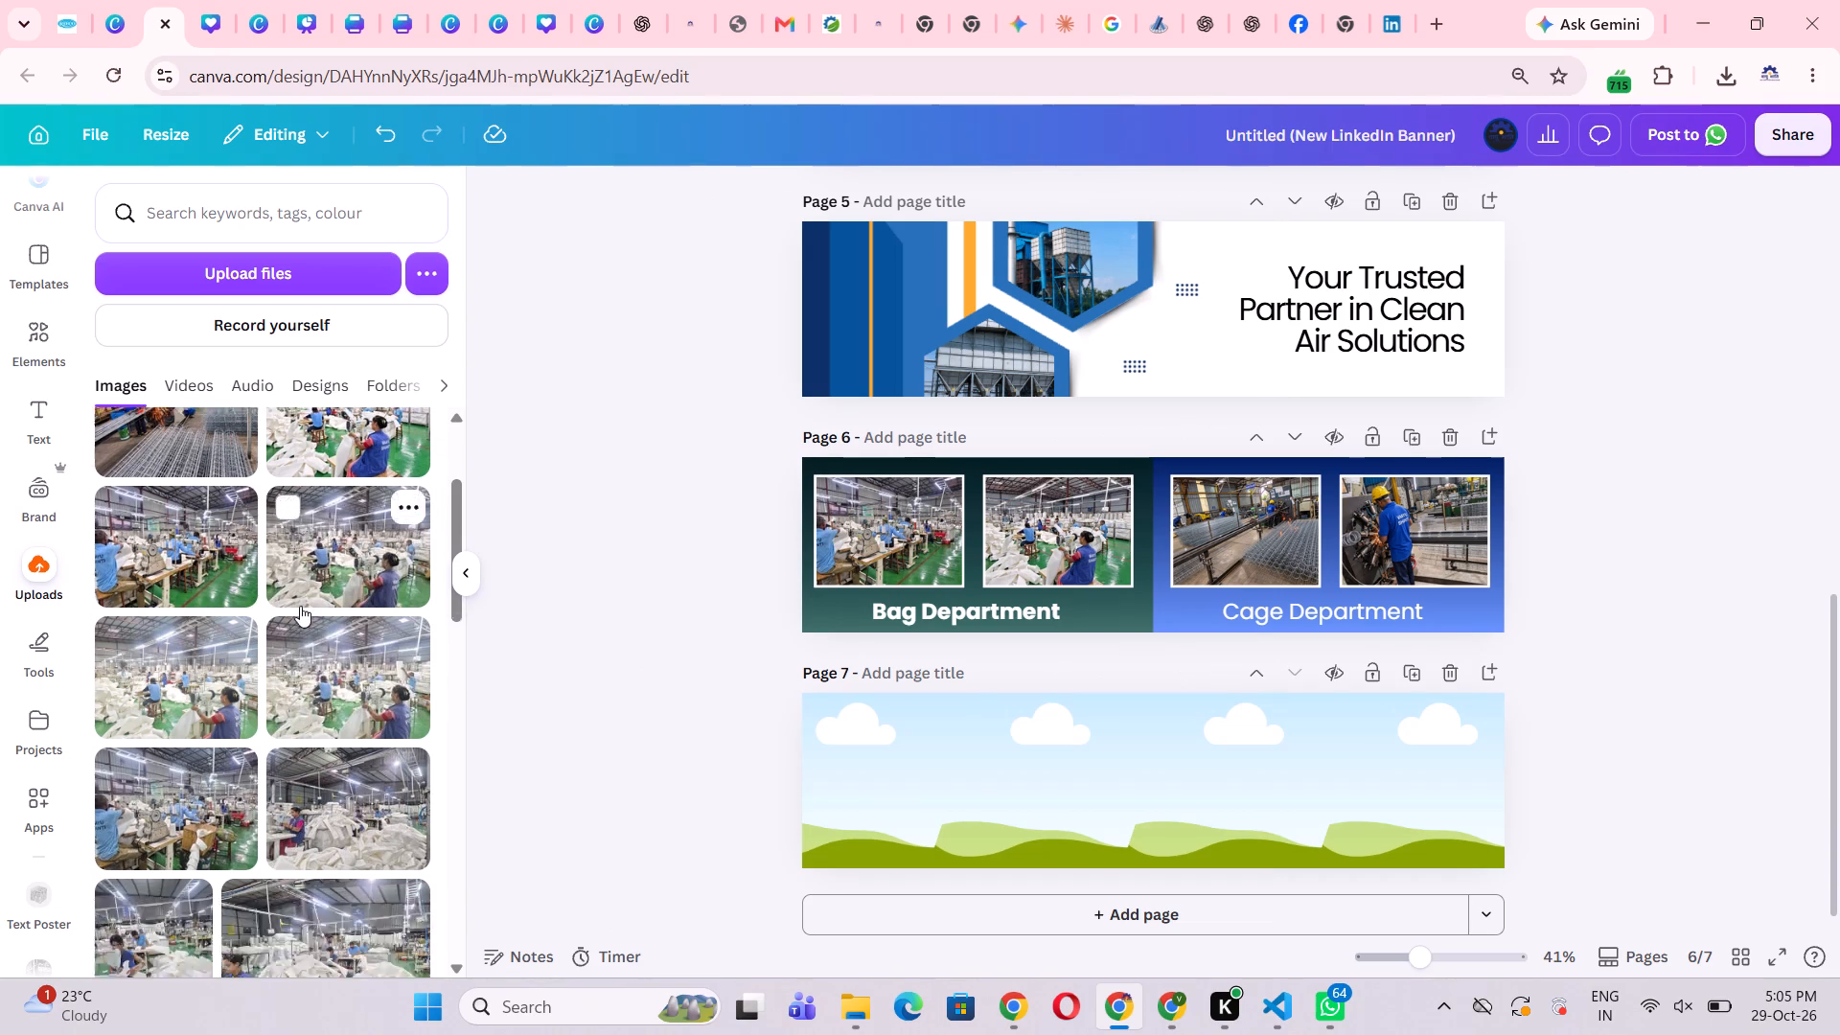
scroll(300, 607, up, 12)
scroll(300, 607, down, 8)
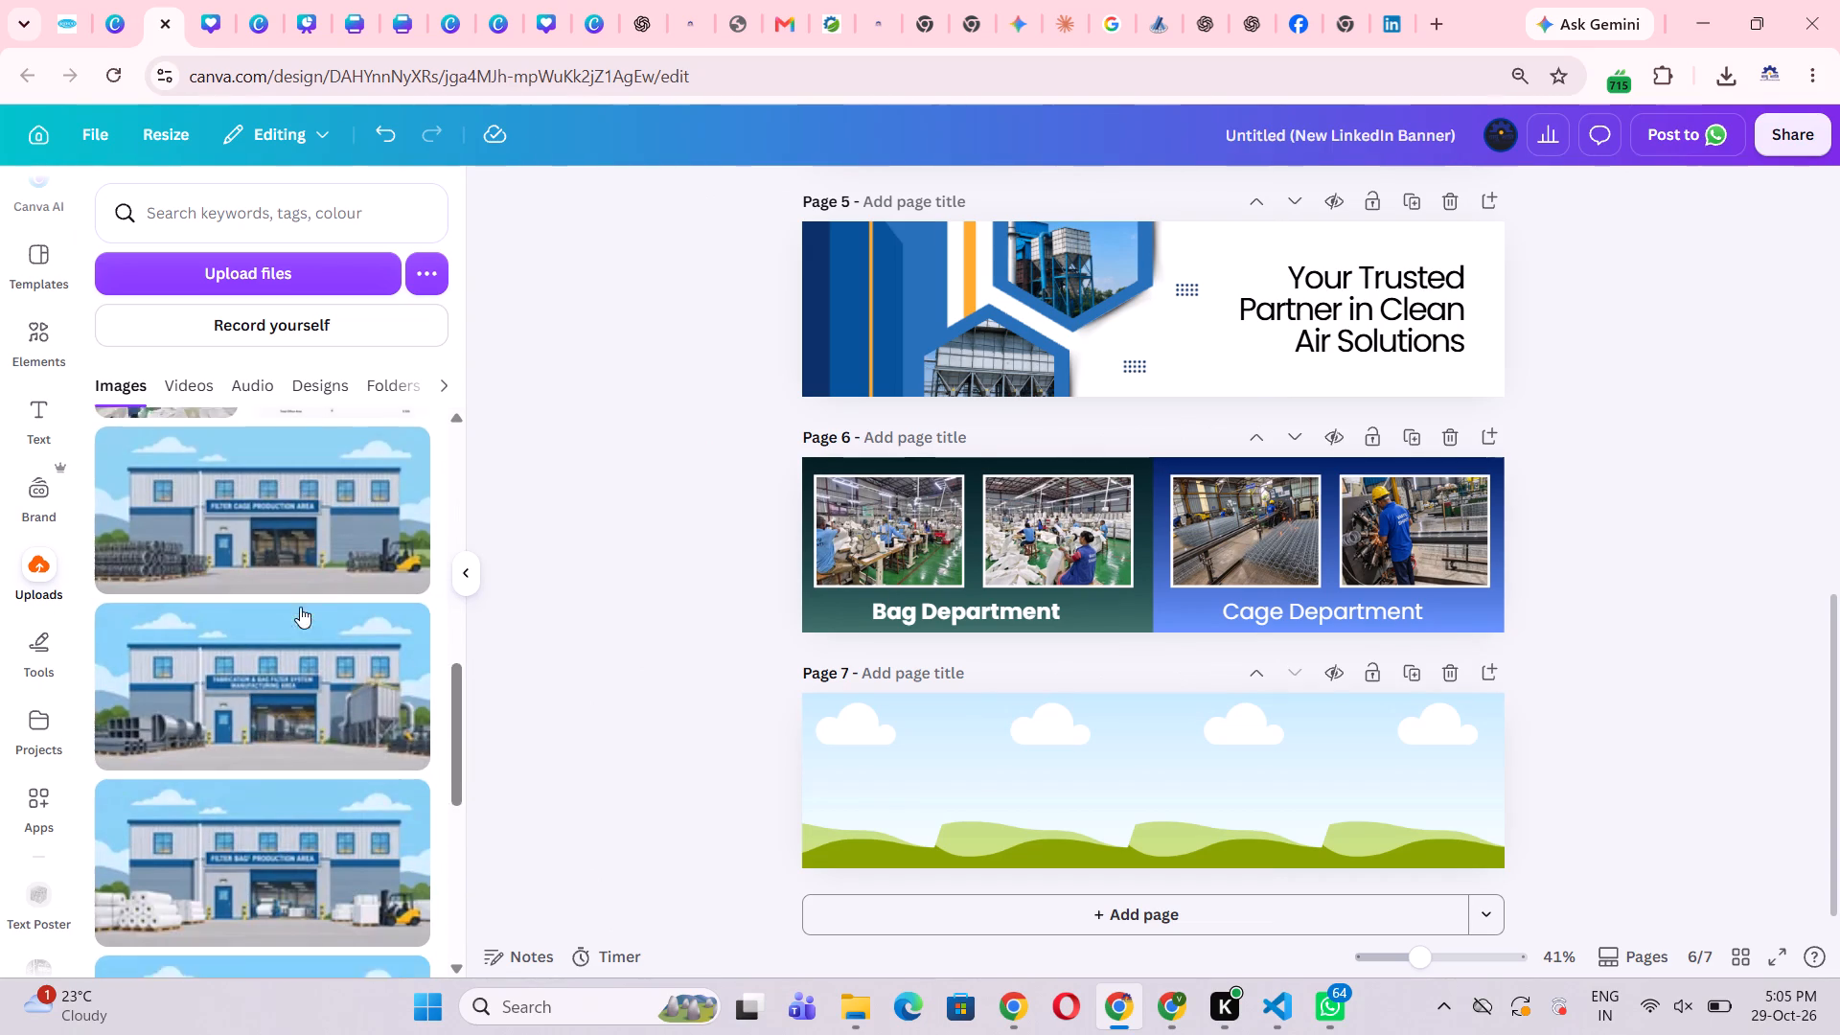
drag(457, 728, 460, 890)
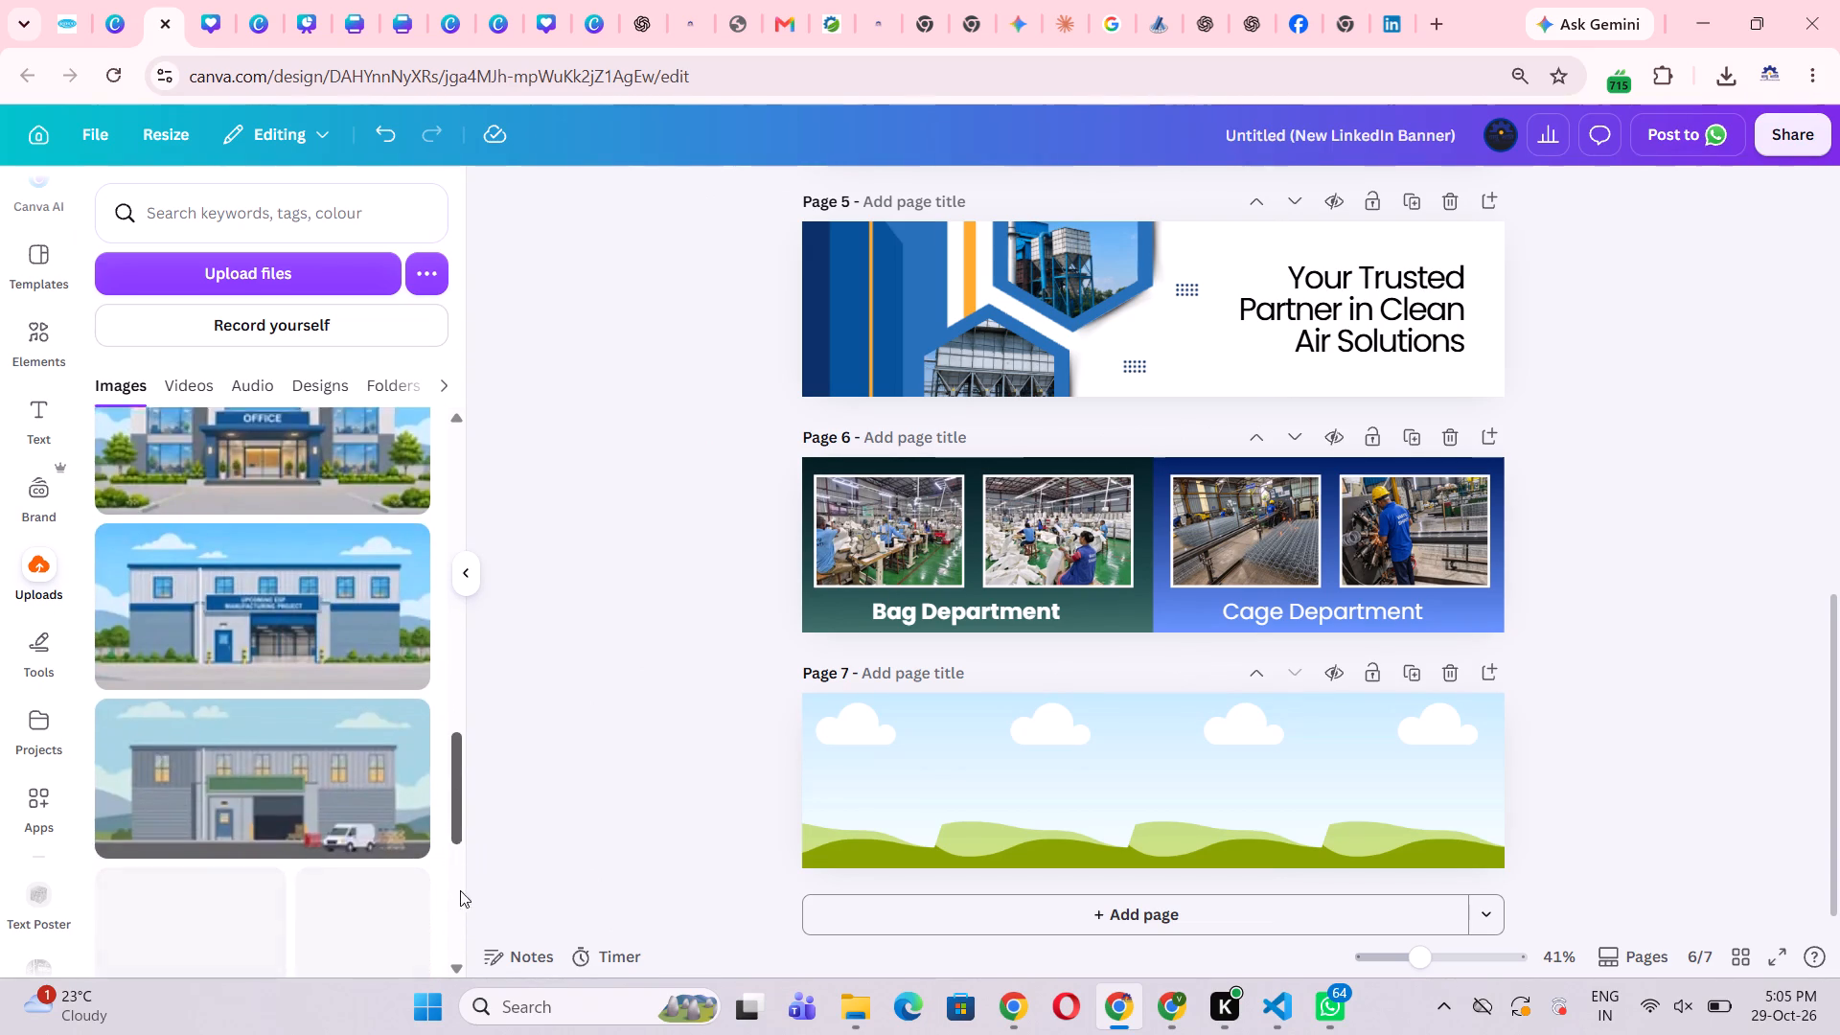
drag(460, 890, 461, 975)
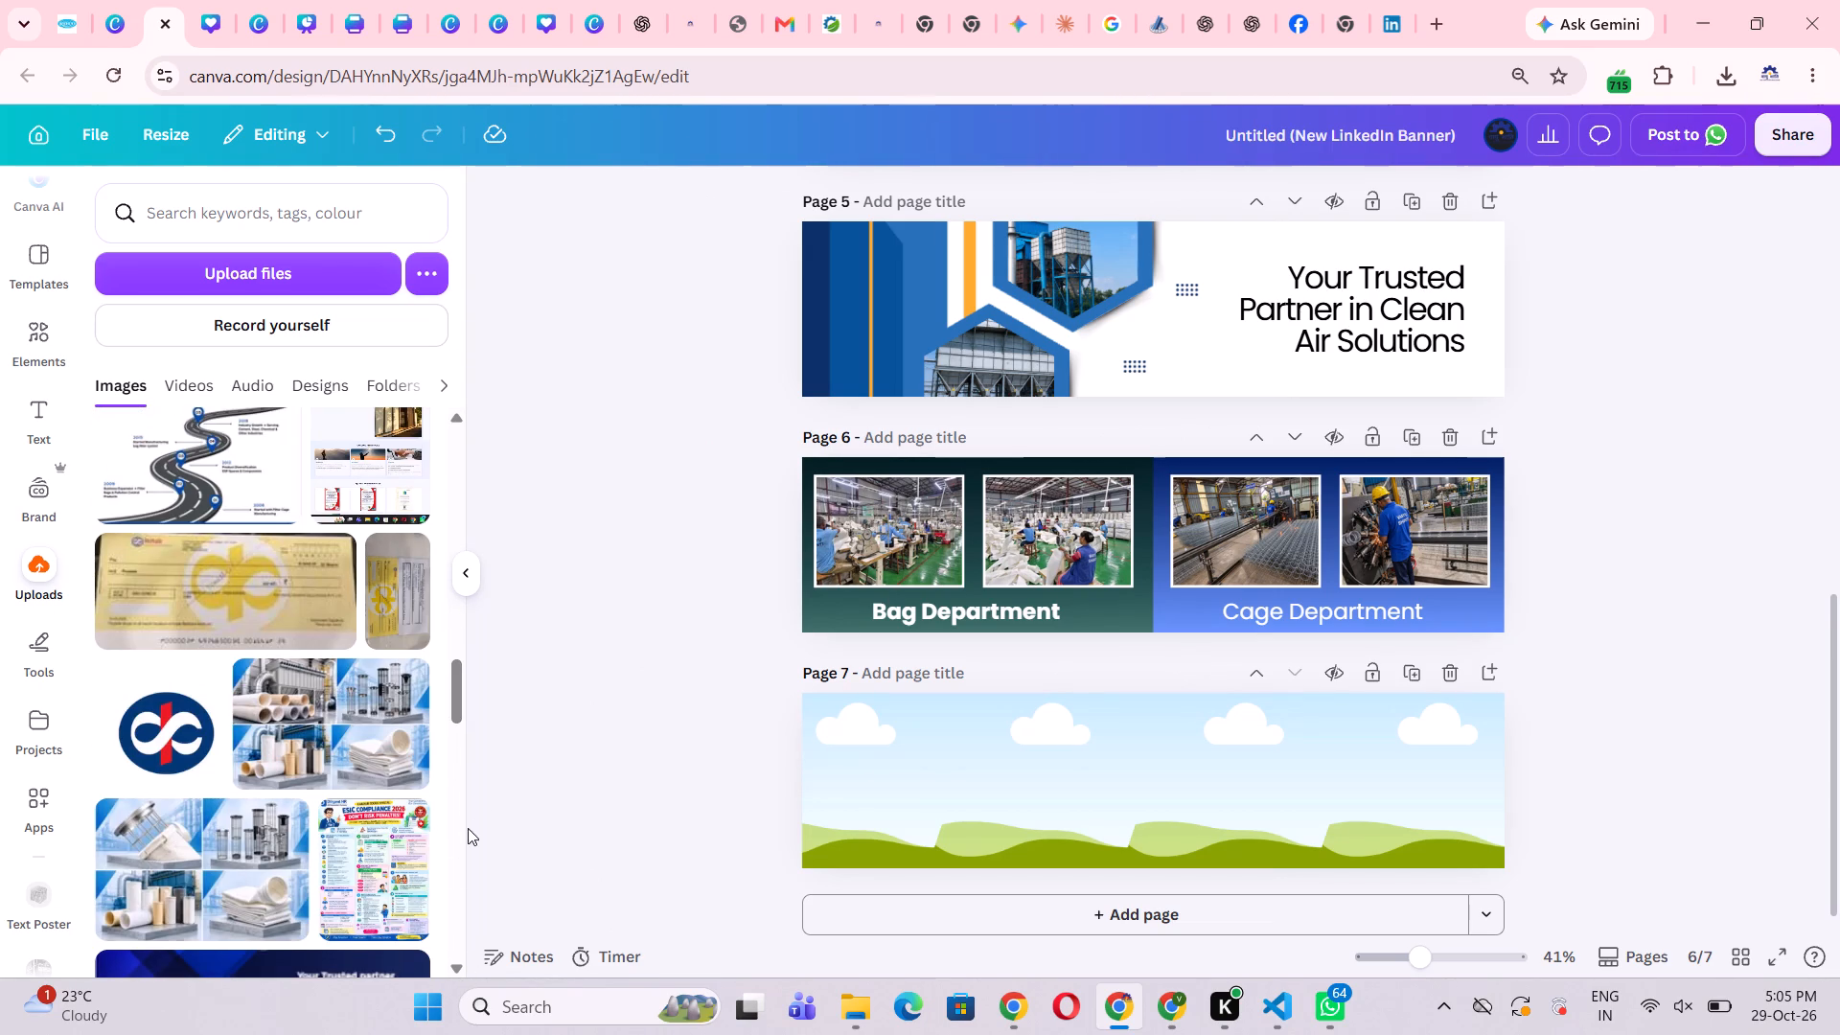
drag(458, 699, 458, 758)
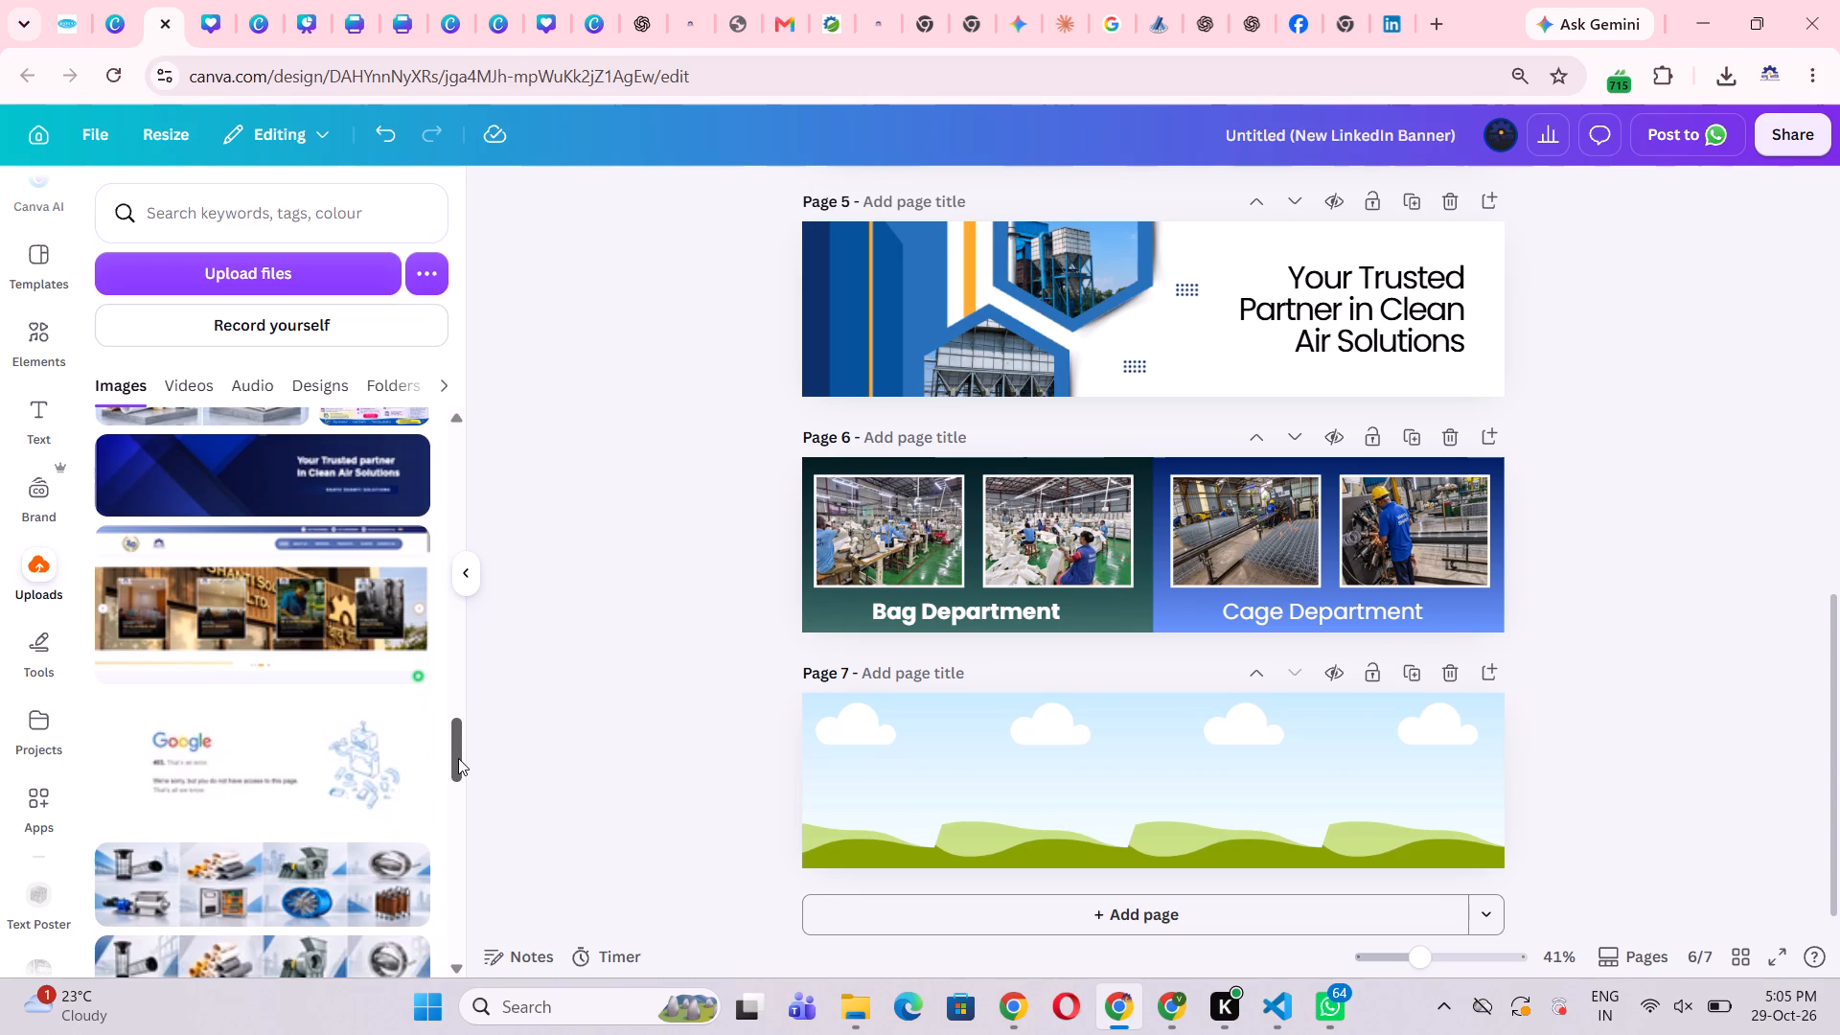
drag(458, 758, 478, 346)
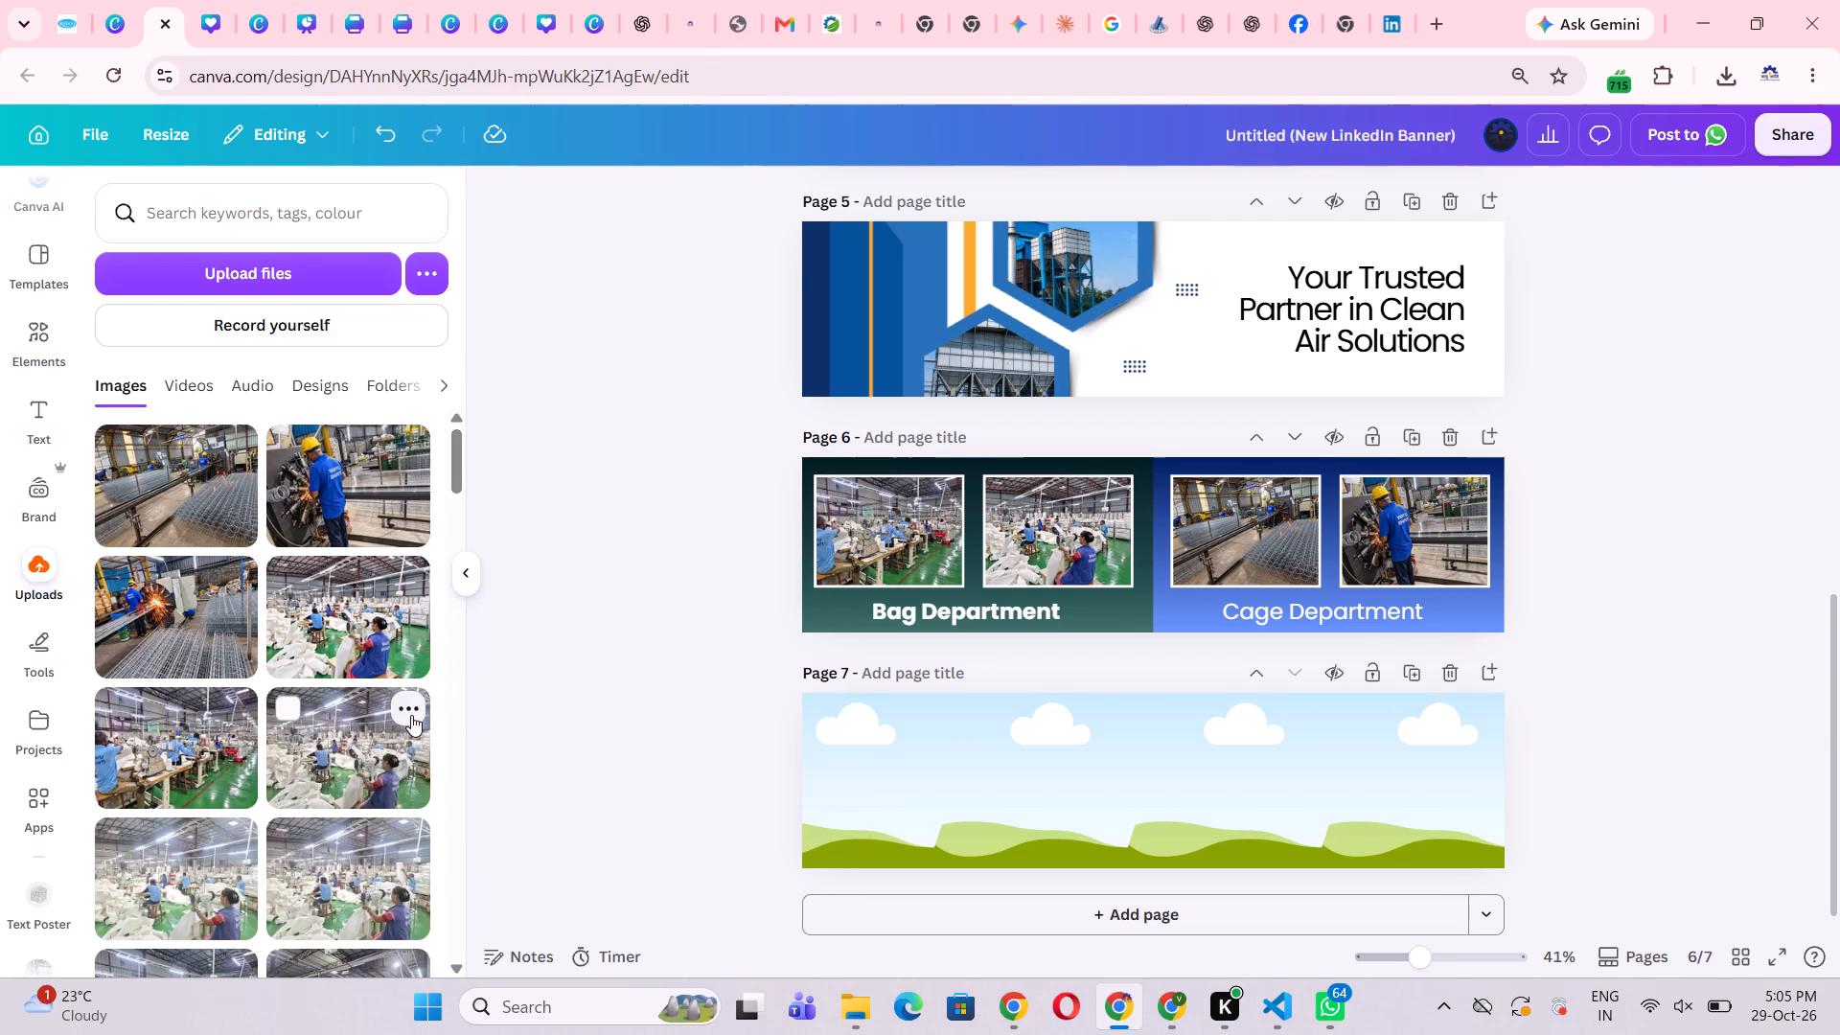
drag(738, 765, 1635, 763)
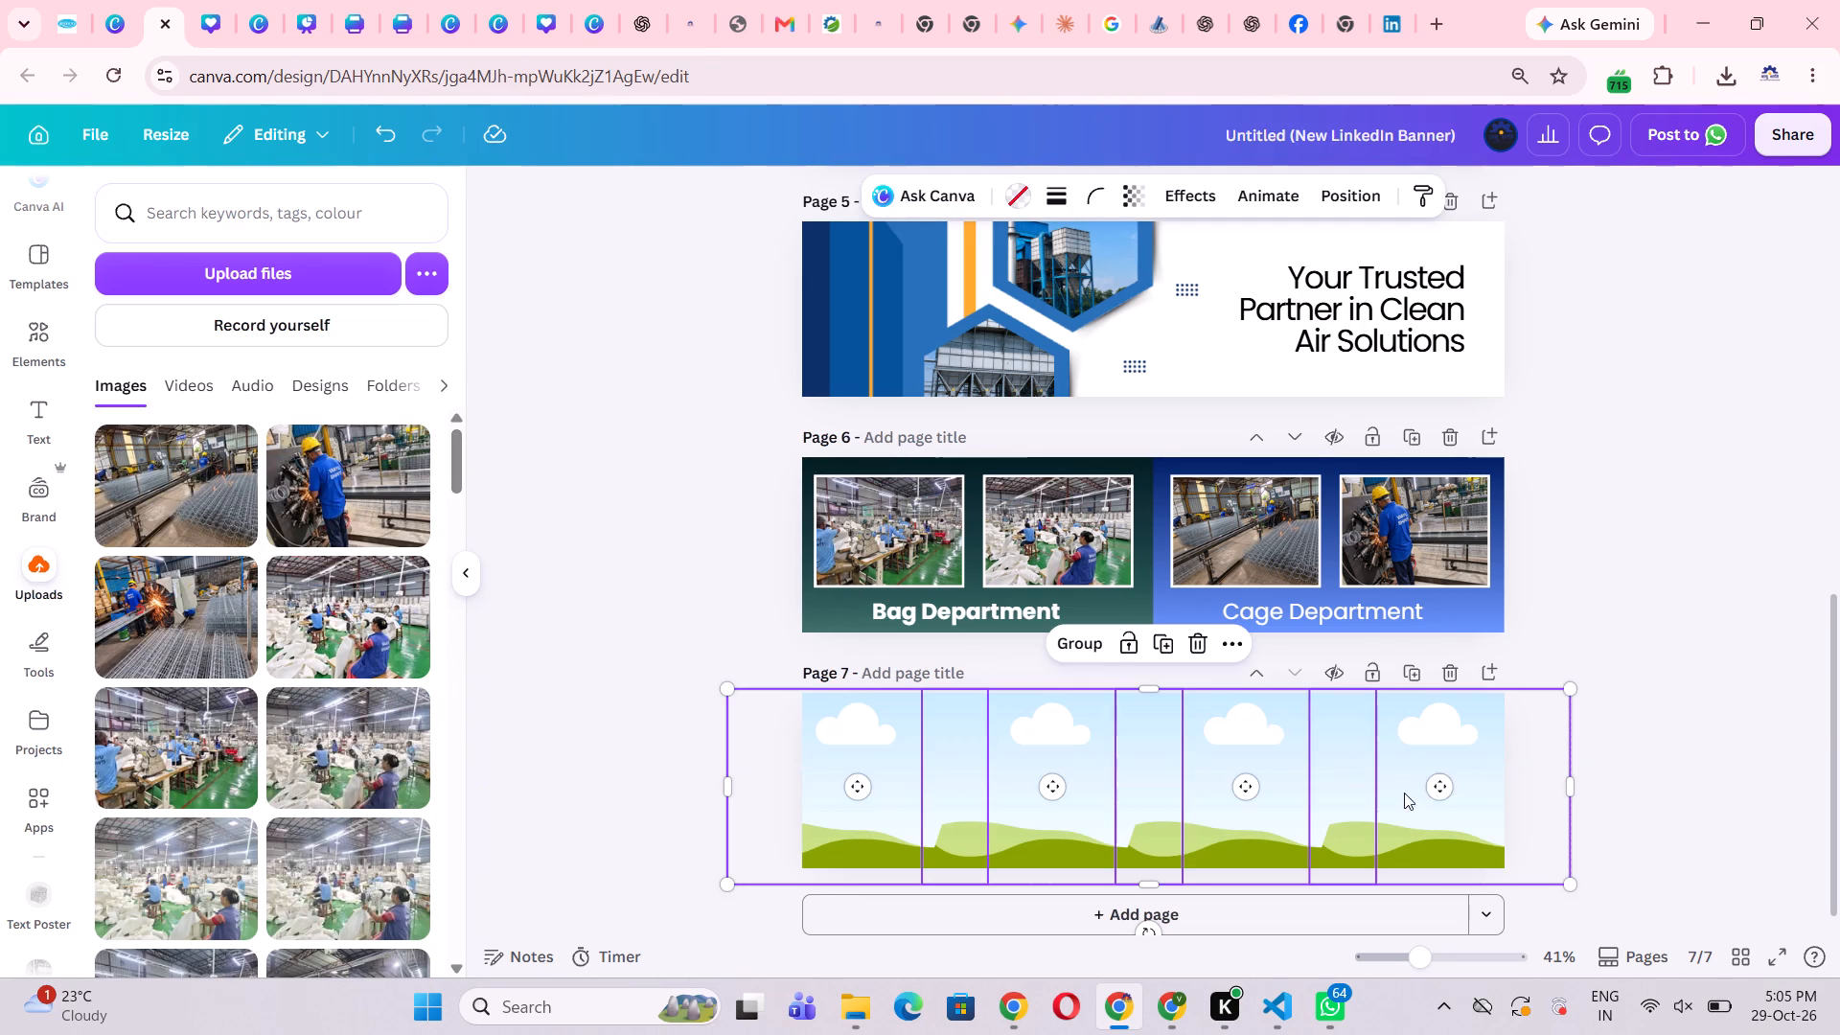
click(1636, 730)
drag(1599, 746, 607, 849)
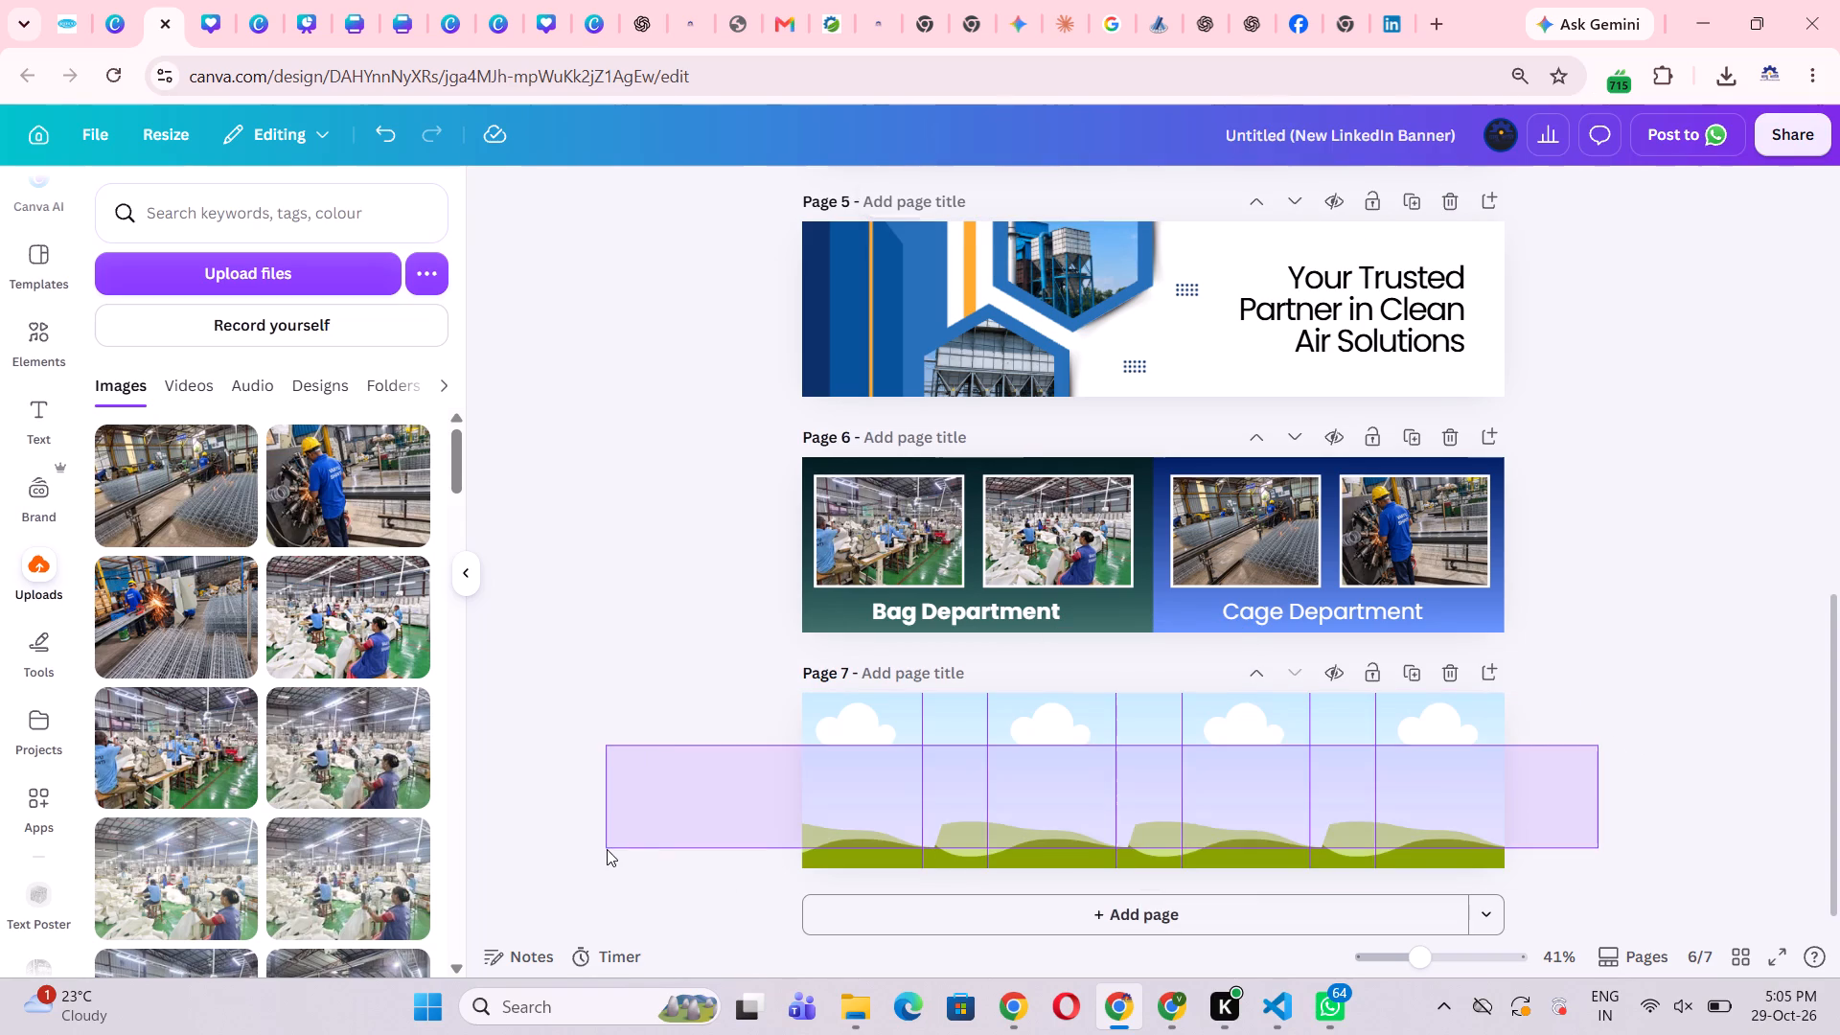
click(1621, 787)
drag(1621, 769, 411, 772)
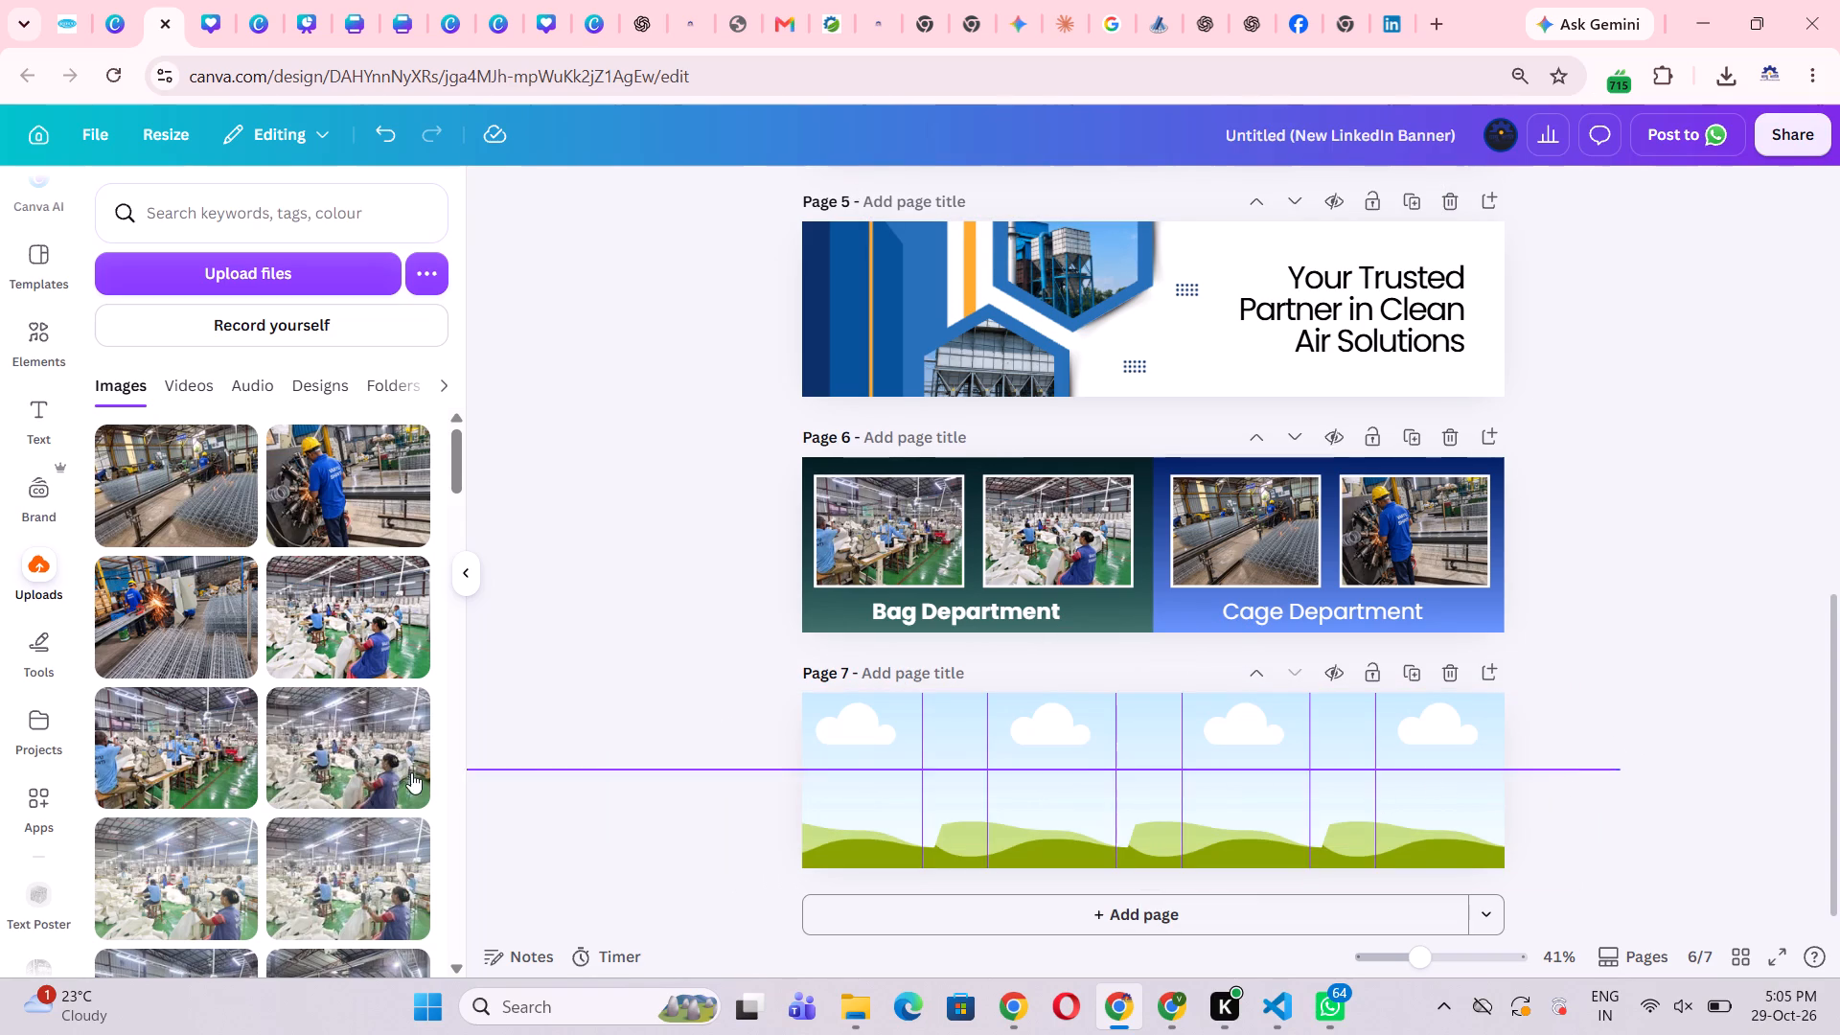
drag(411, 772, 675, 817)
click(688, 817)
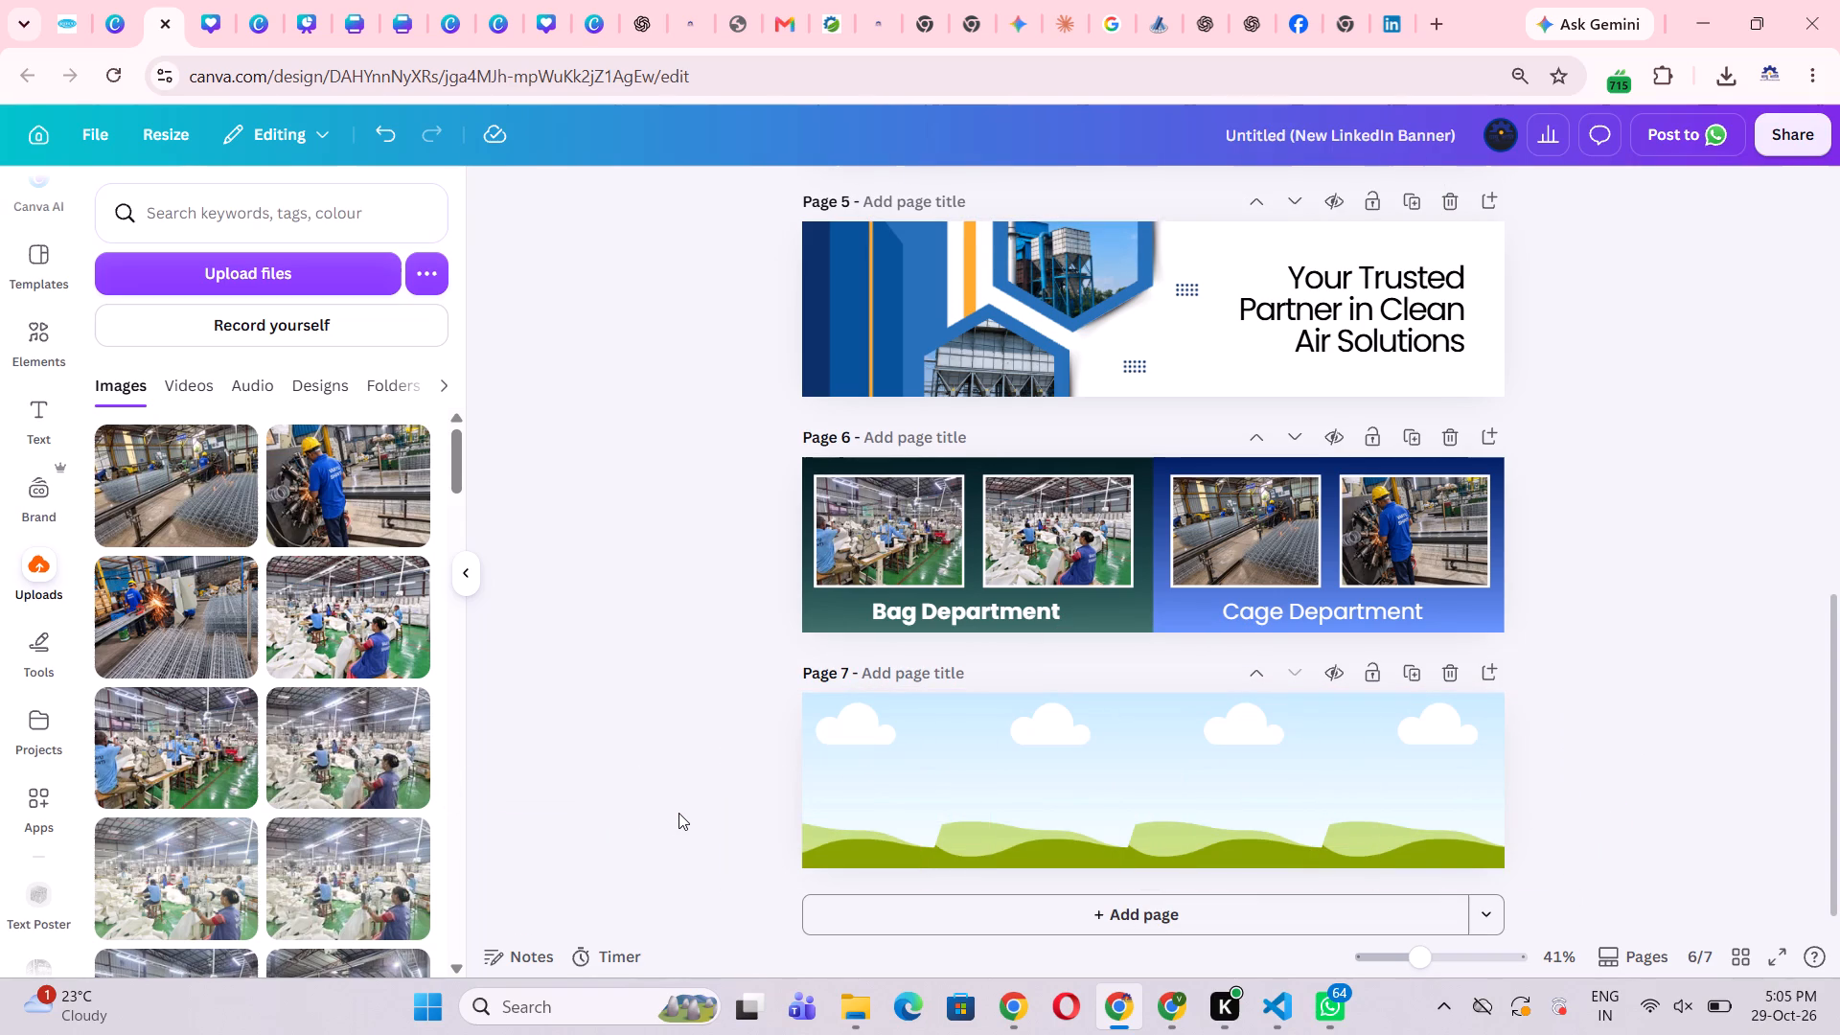
Scale the four slanted frames on page 7 down slightly together, to about 1,890 wide by 440 high.
drag(679, 807, 1575, 869)
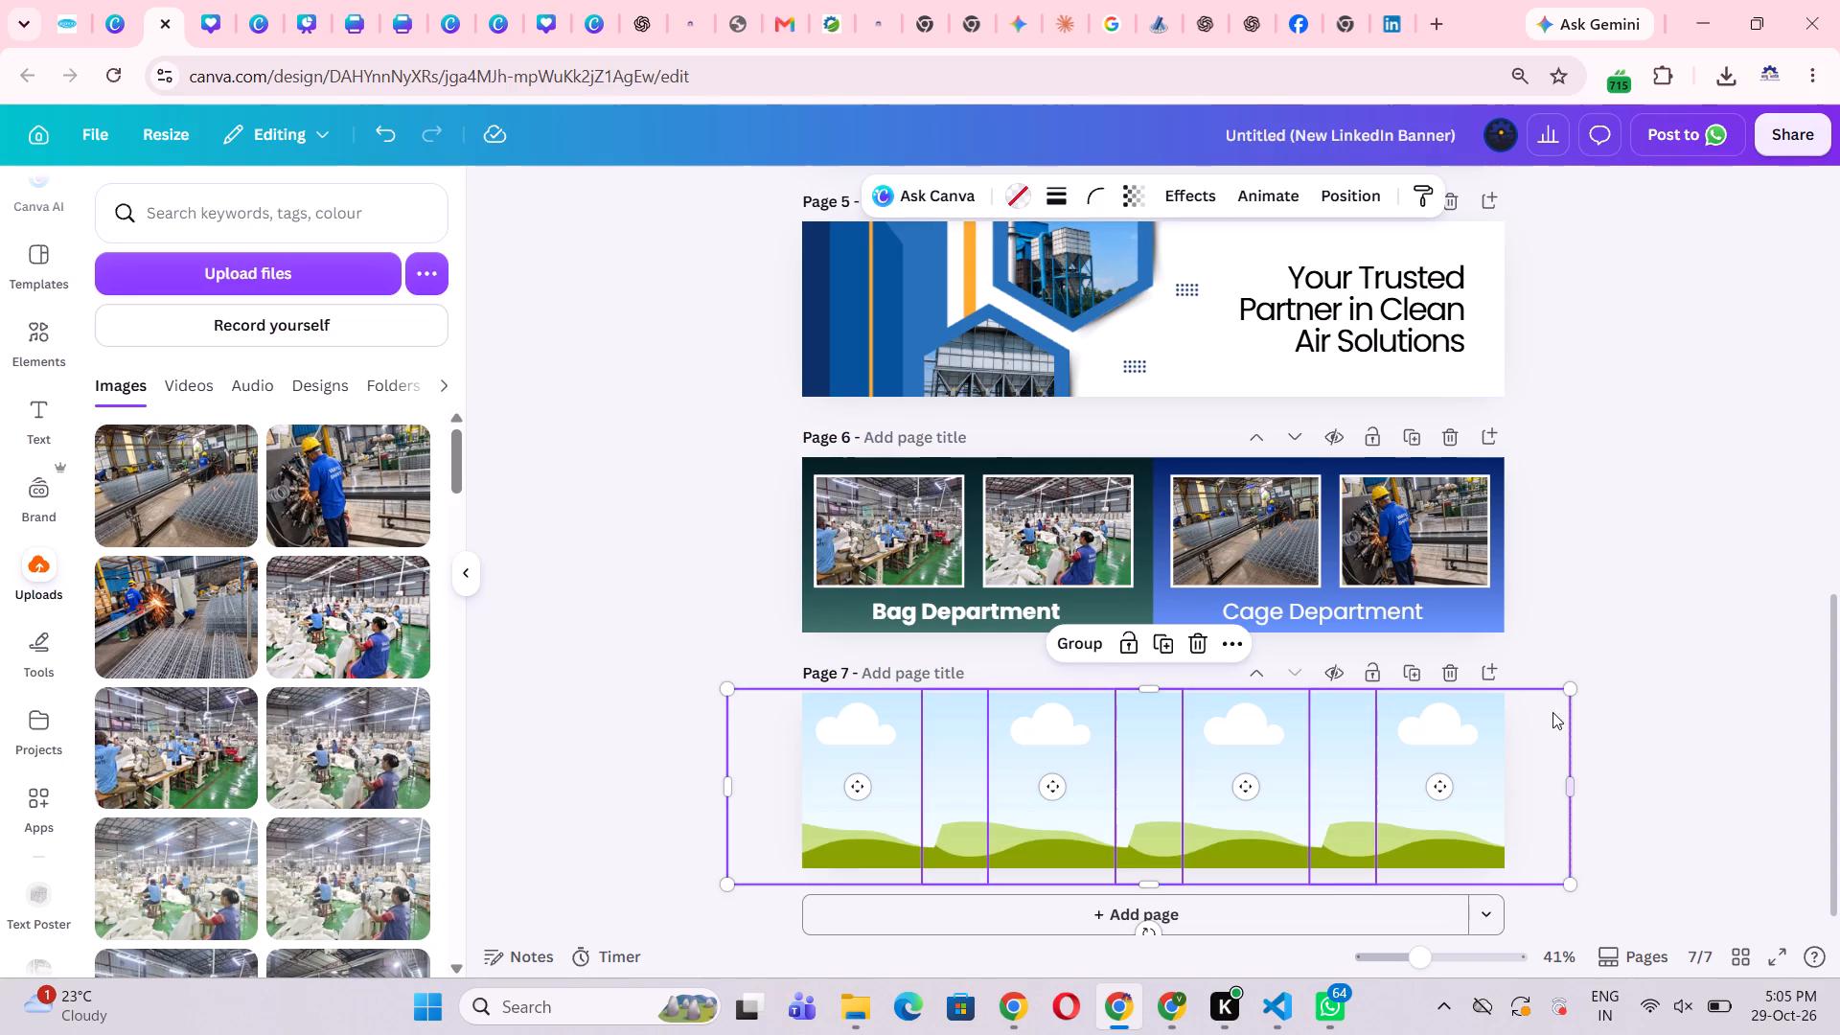
drag(1577, 687, 1531, 698)
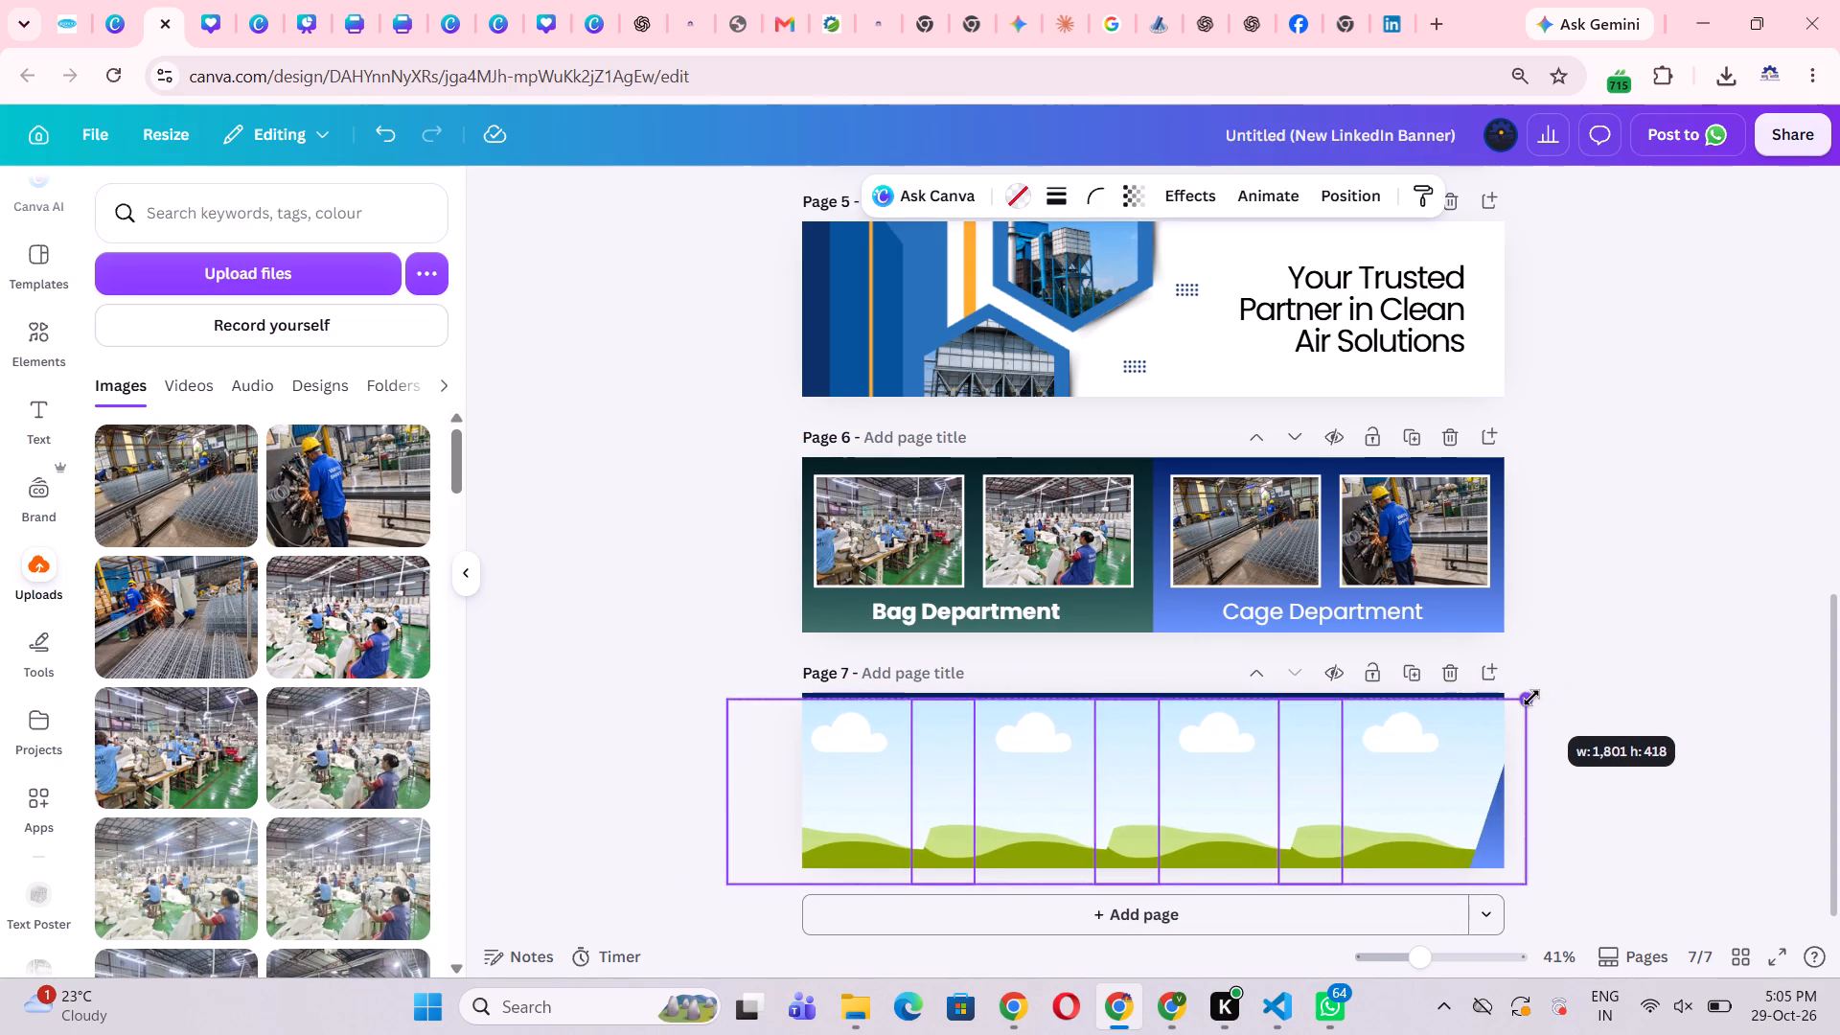
drag(1531, 698, 1567, 674)
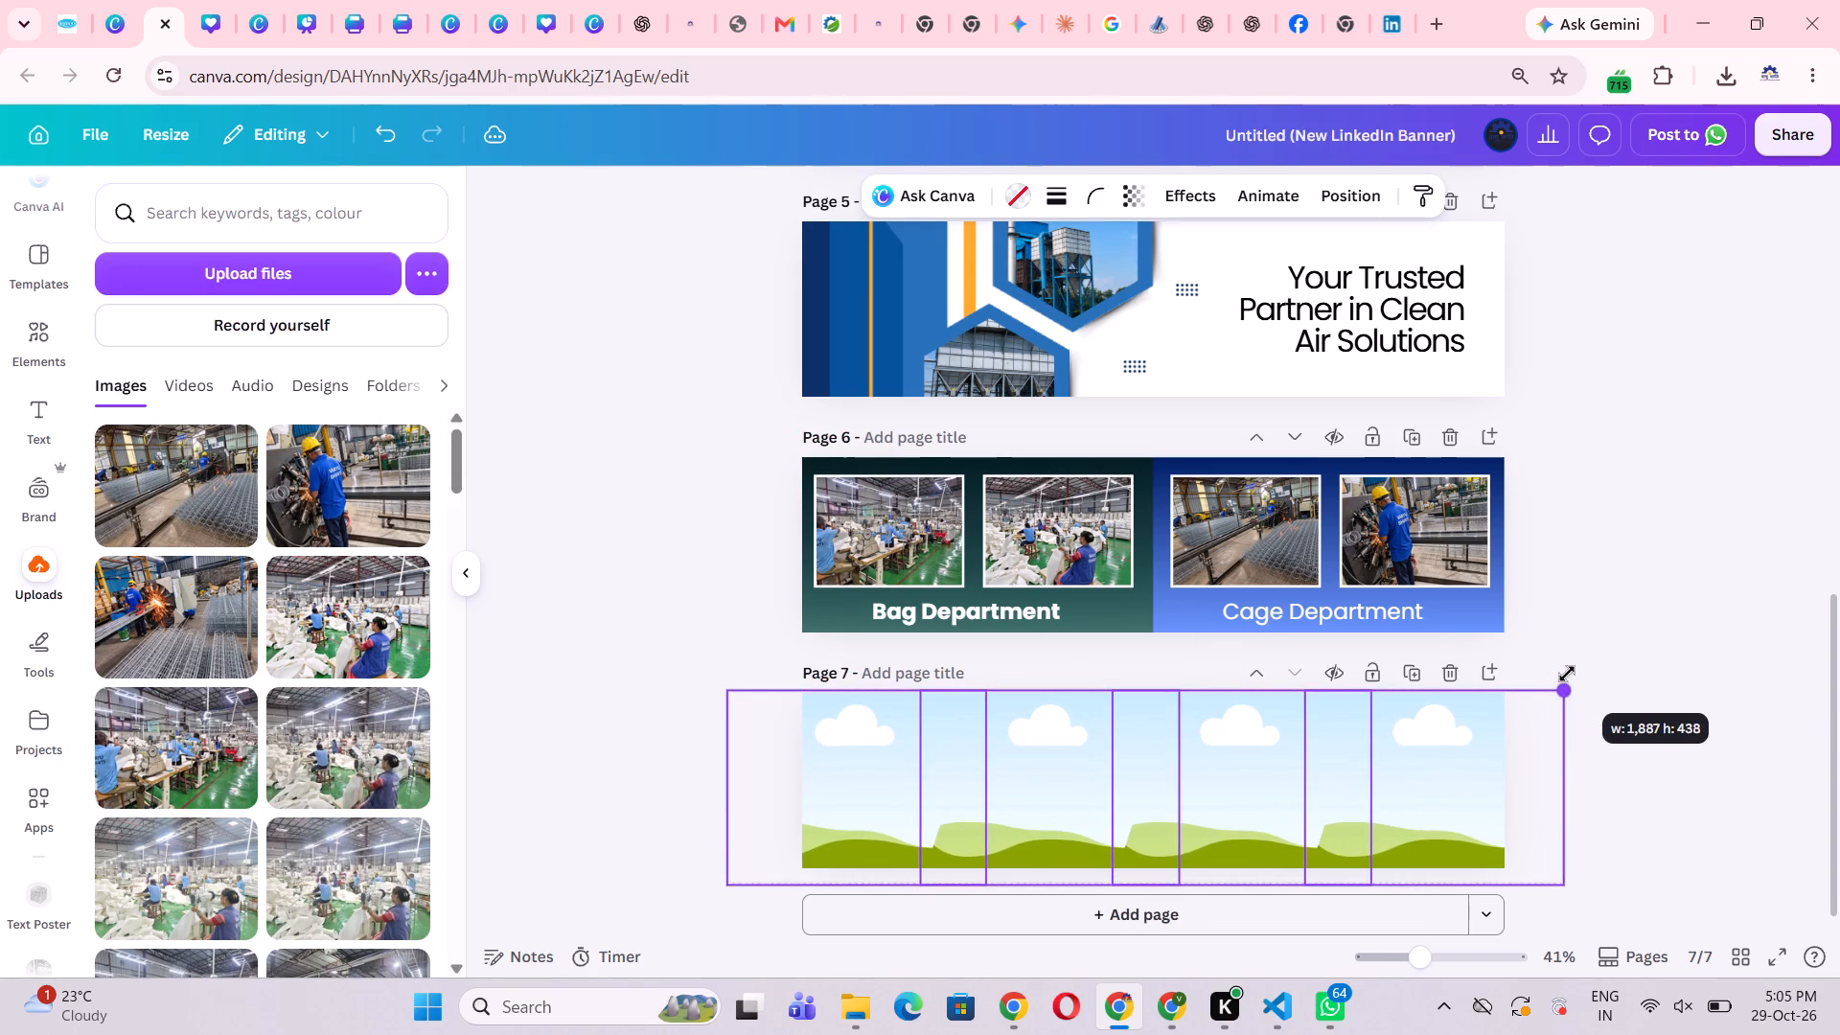
drag(1567, 674, 1564, 674)
click(1640, 715)
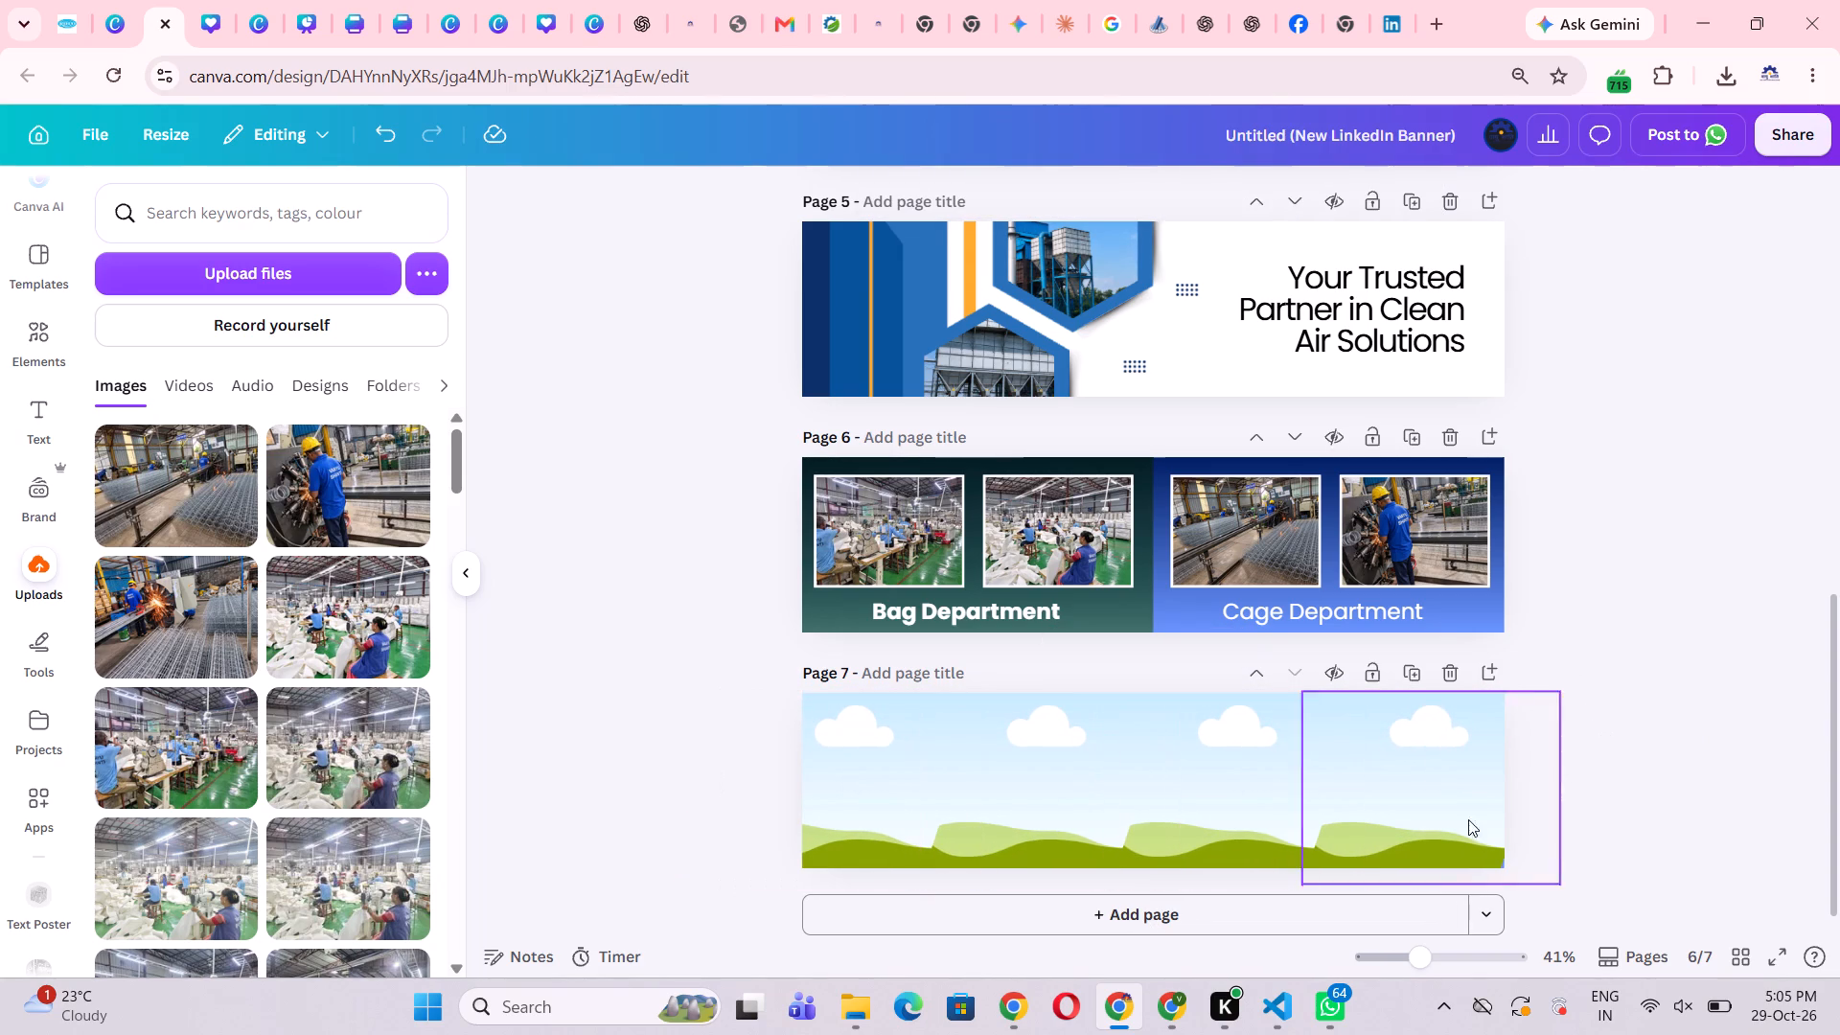
Browse the uploaded images, from the newest factory photos through the building illustrations and product graphics, for pictures to fill the four slanted frames.
scroll(356, 736, down, 2)
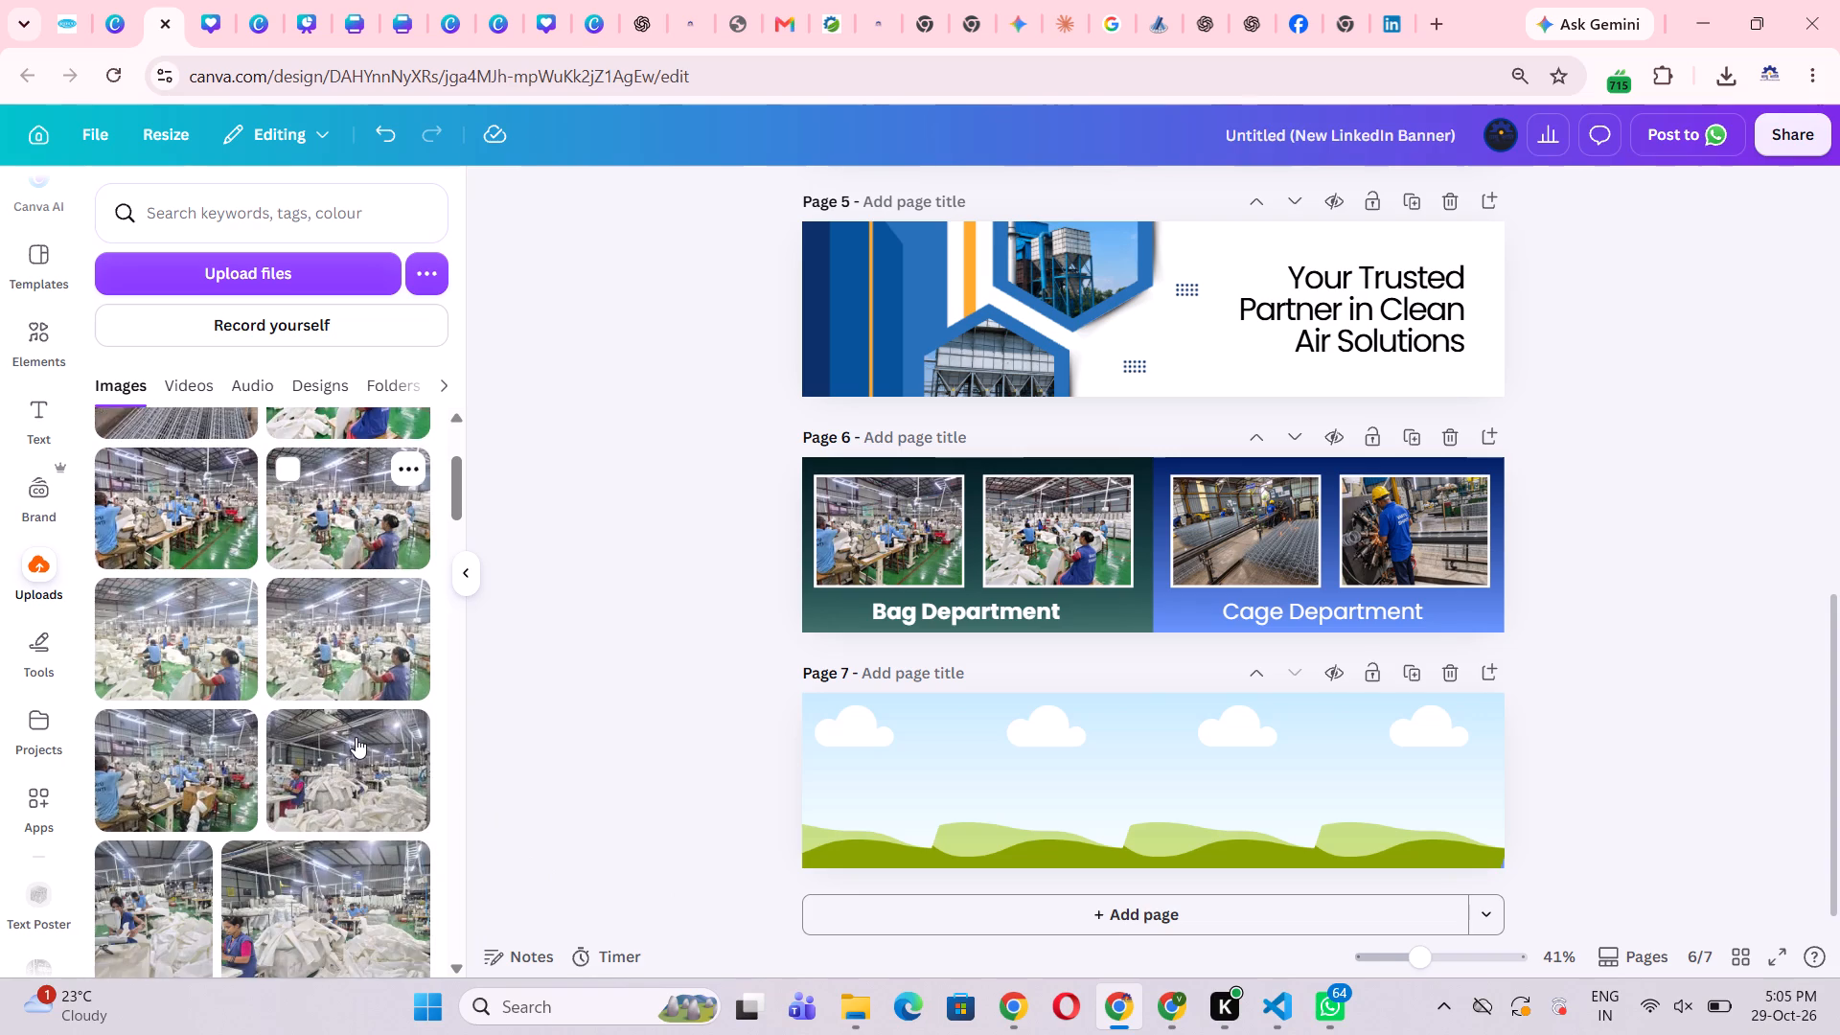
scroll(356, 737, down, 2)
drag(682, 781, 1627, 842)
click(1574, 852)
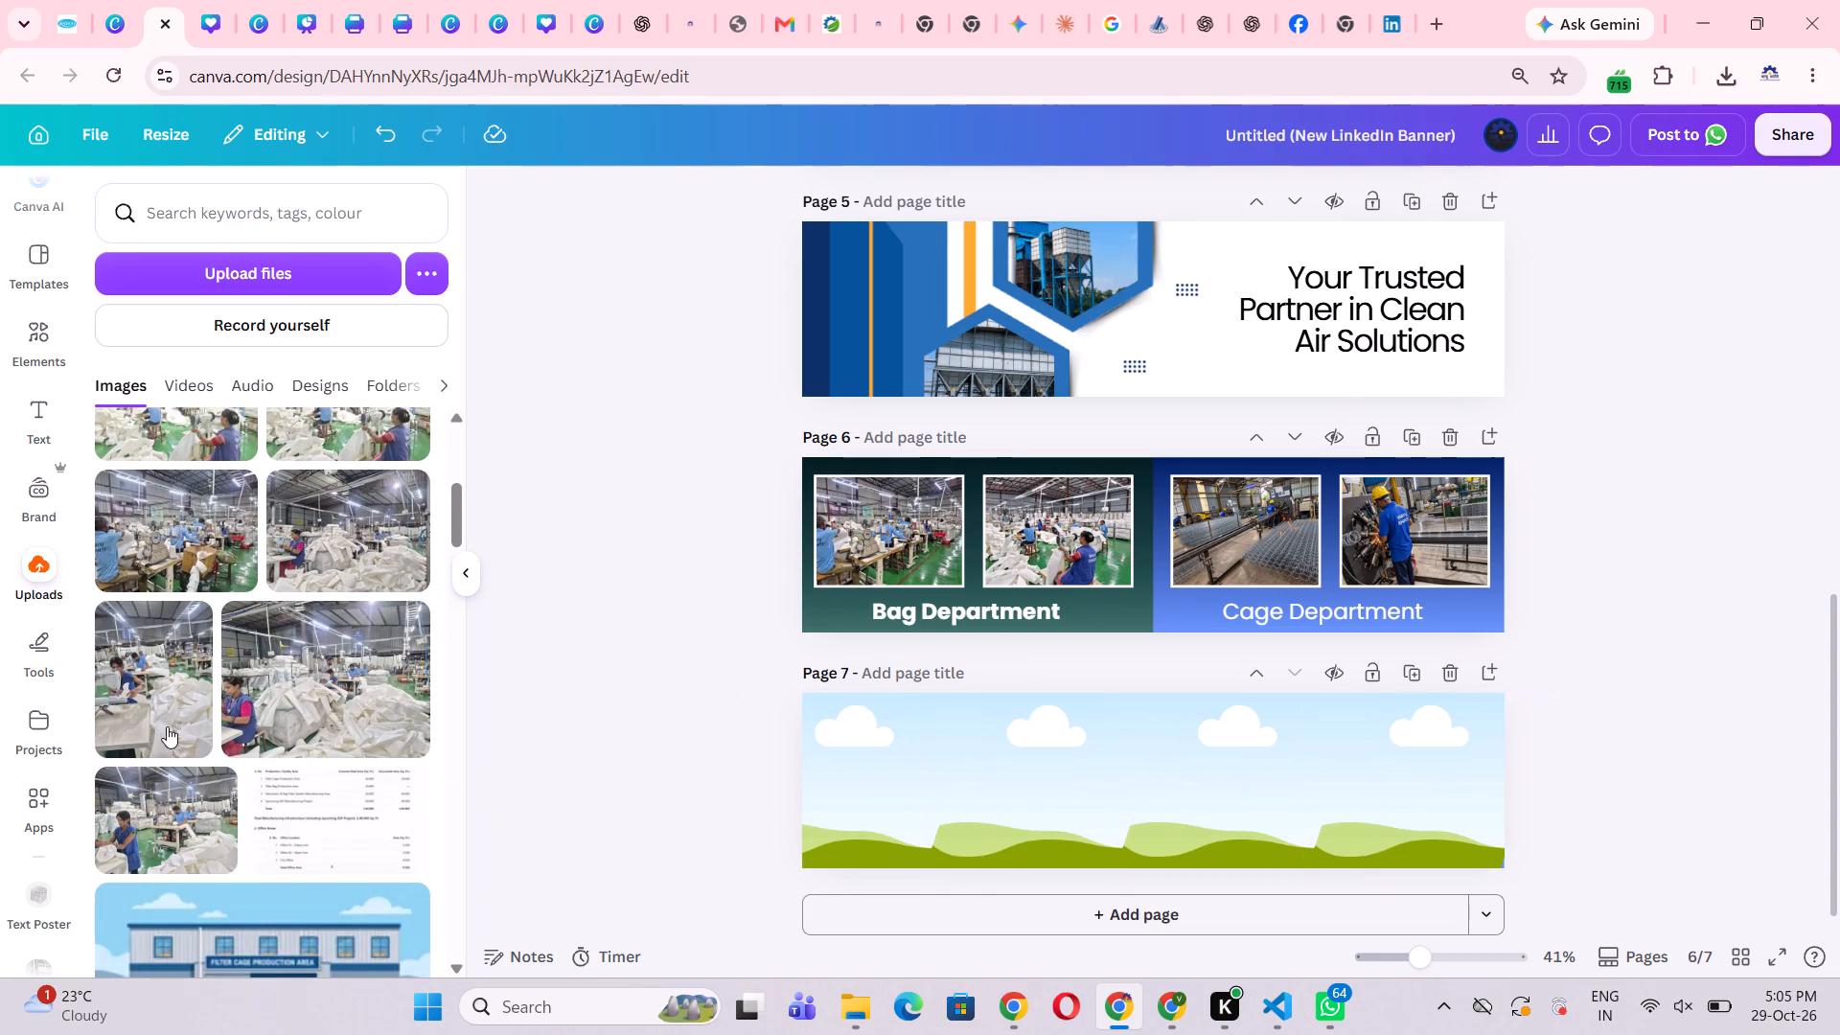
scroll(207, 766, down, 2)
scroll(254, 839, down, 5)
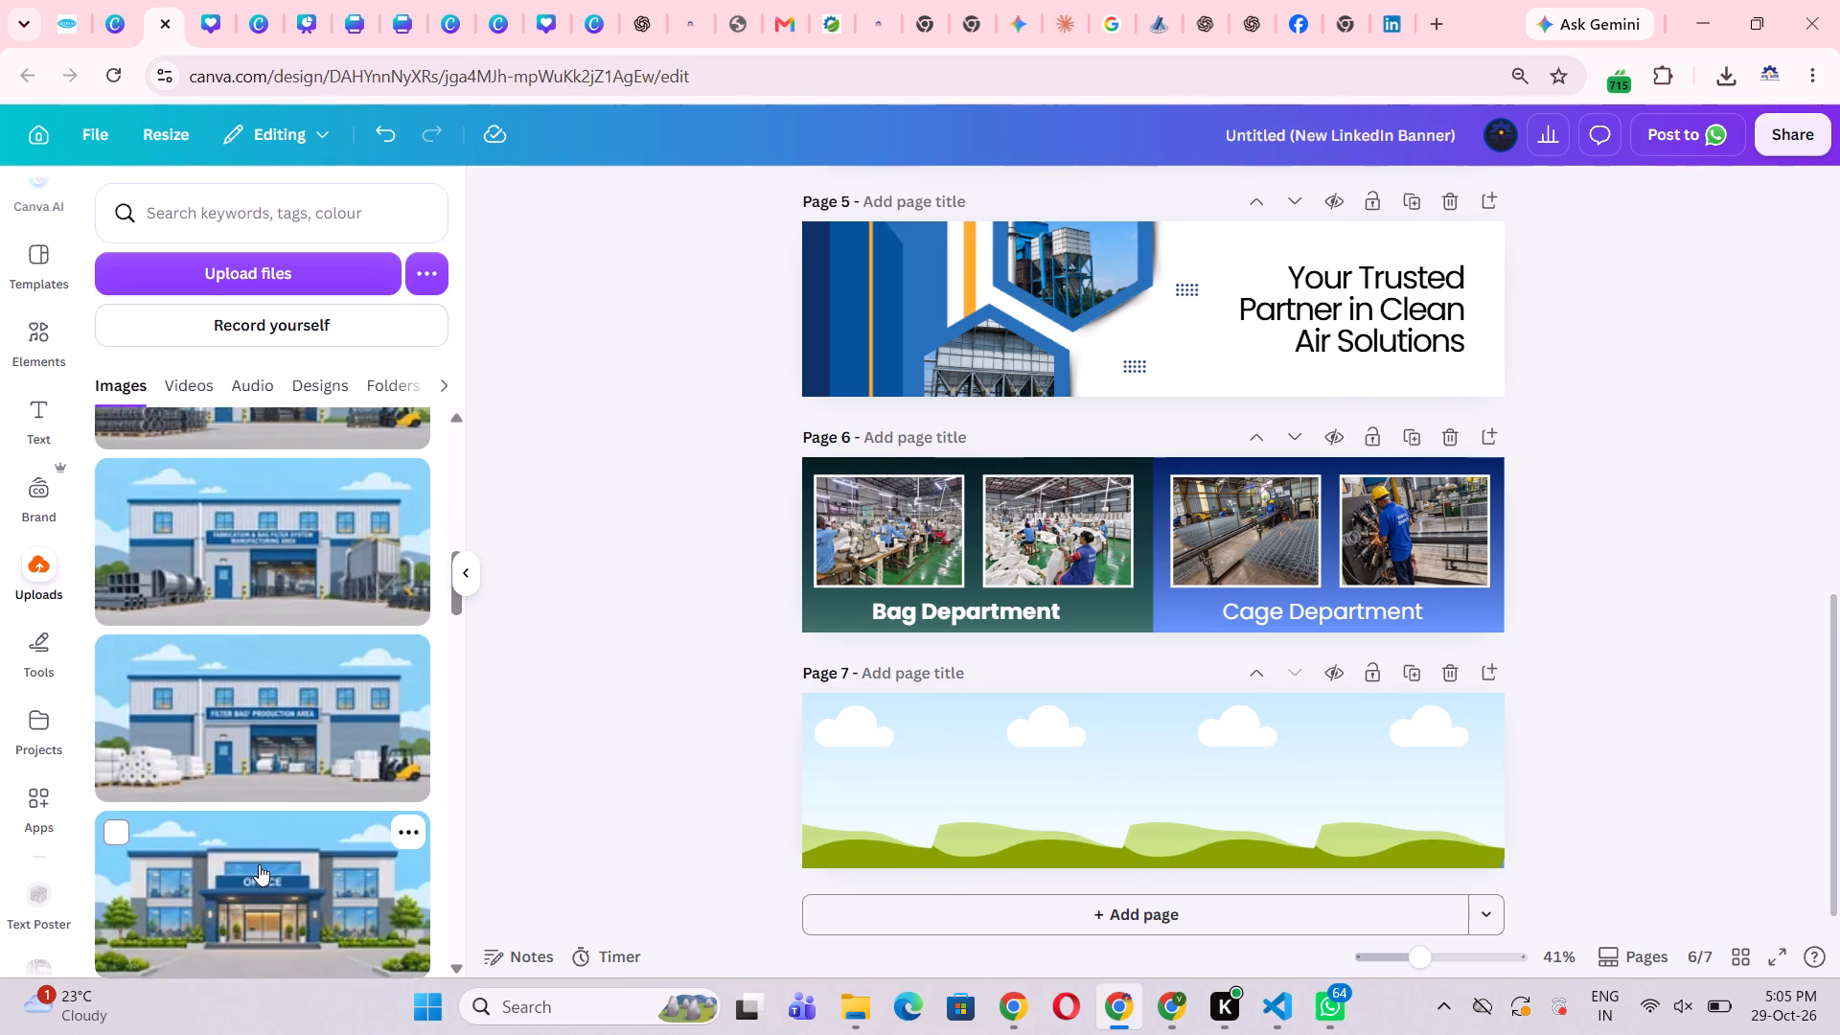
scroll(259, 864, down, 6)
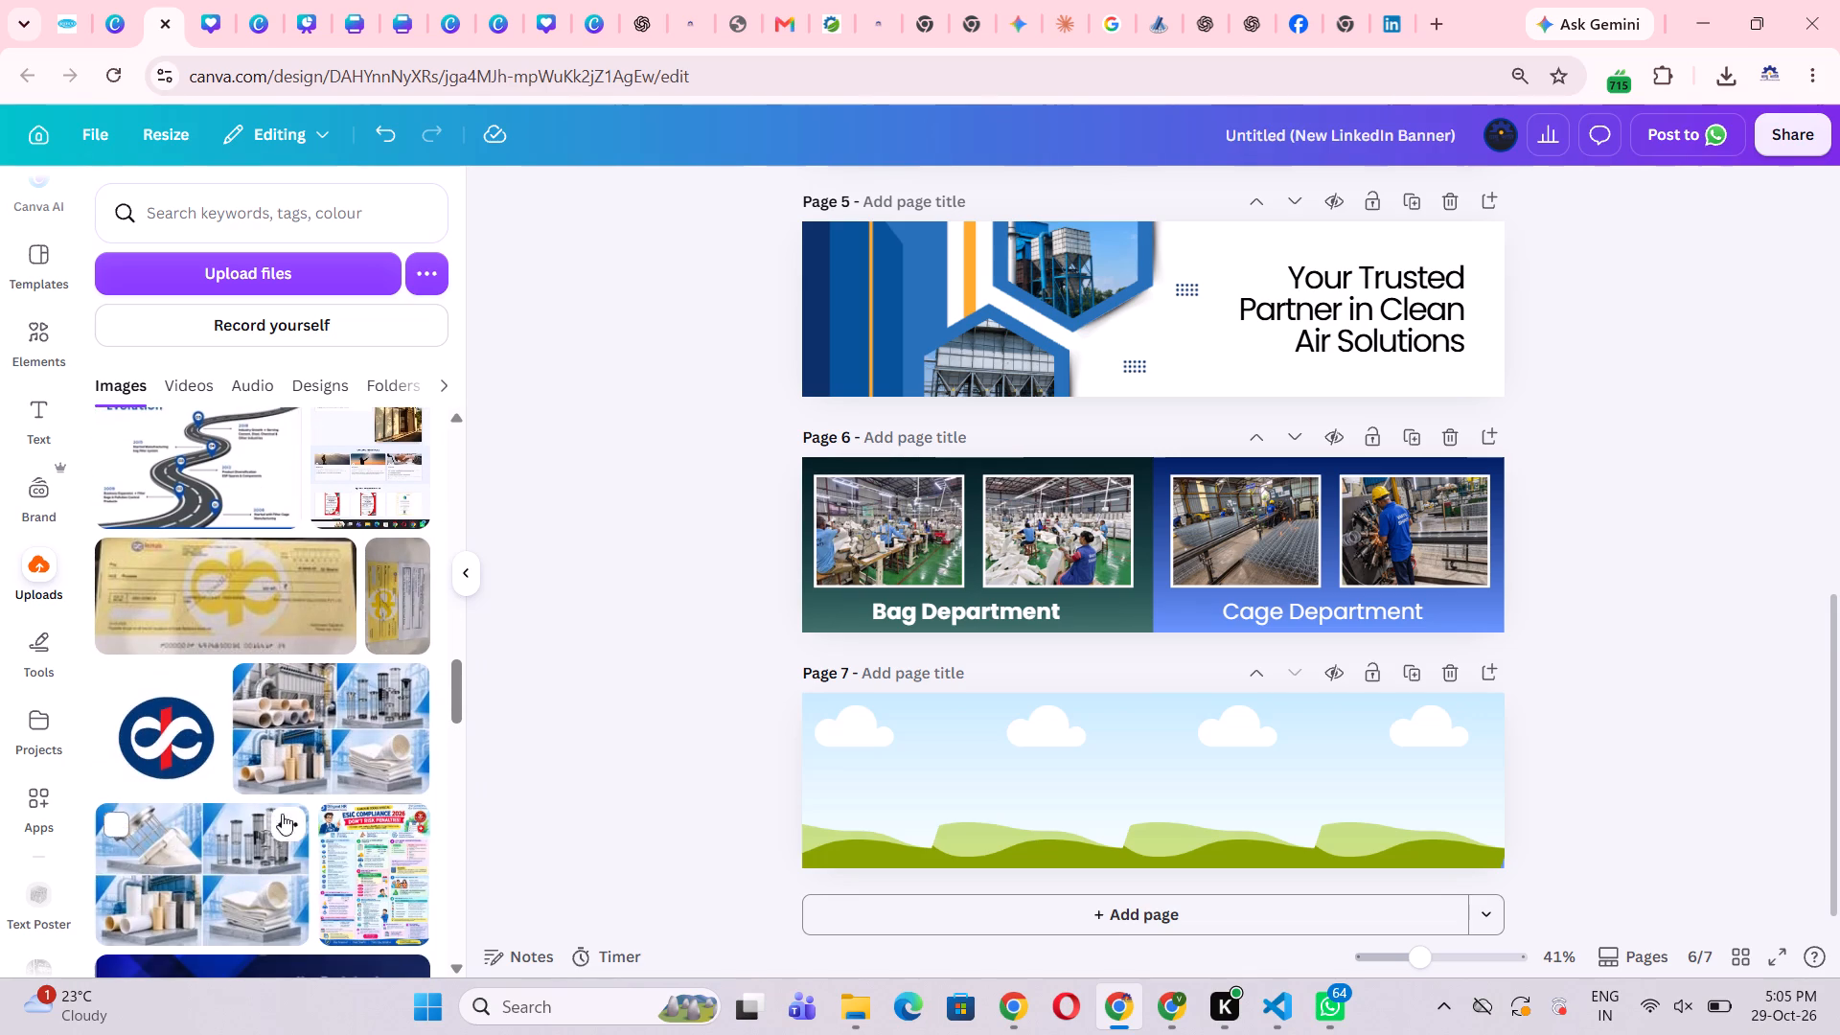
click(557, 799)
drag(641, 813, 1539, 818)
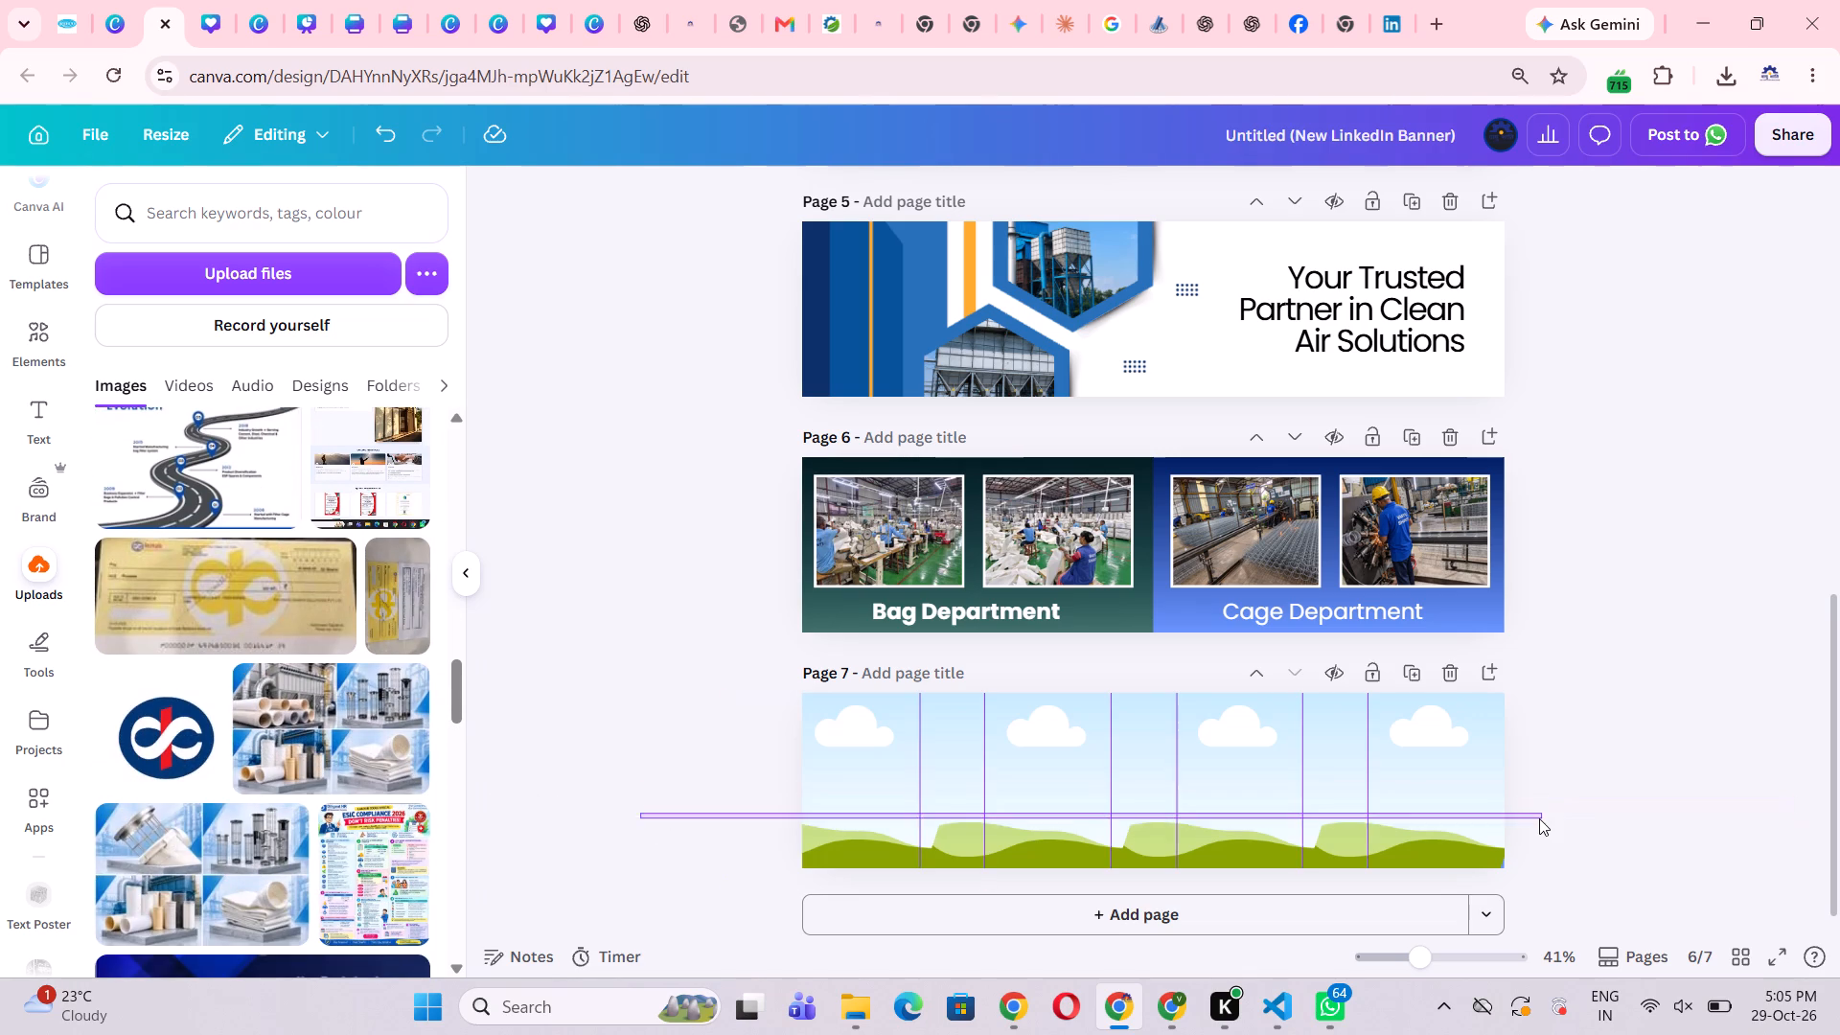
drag(1539, 818, 1558, 808)
click(1646, 817)
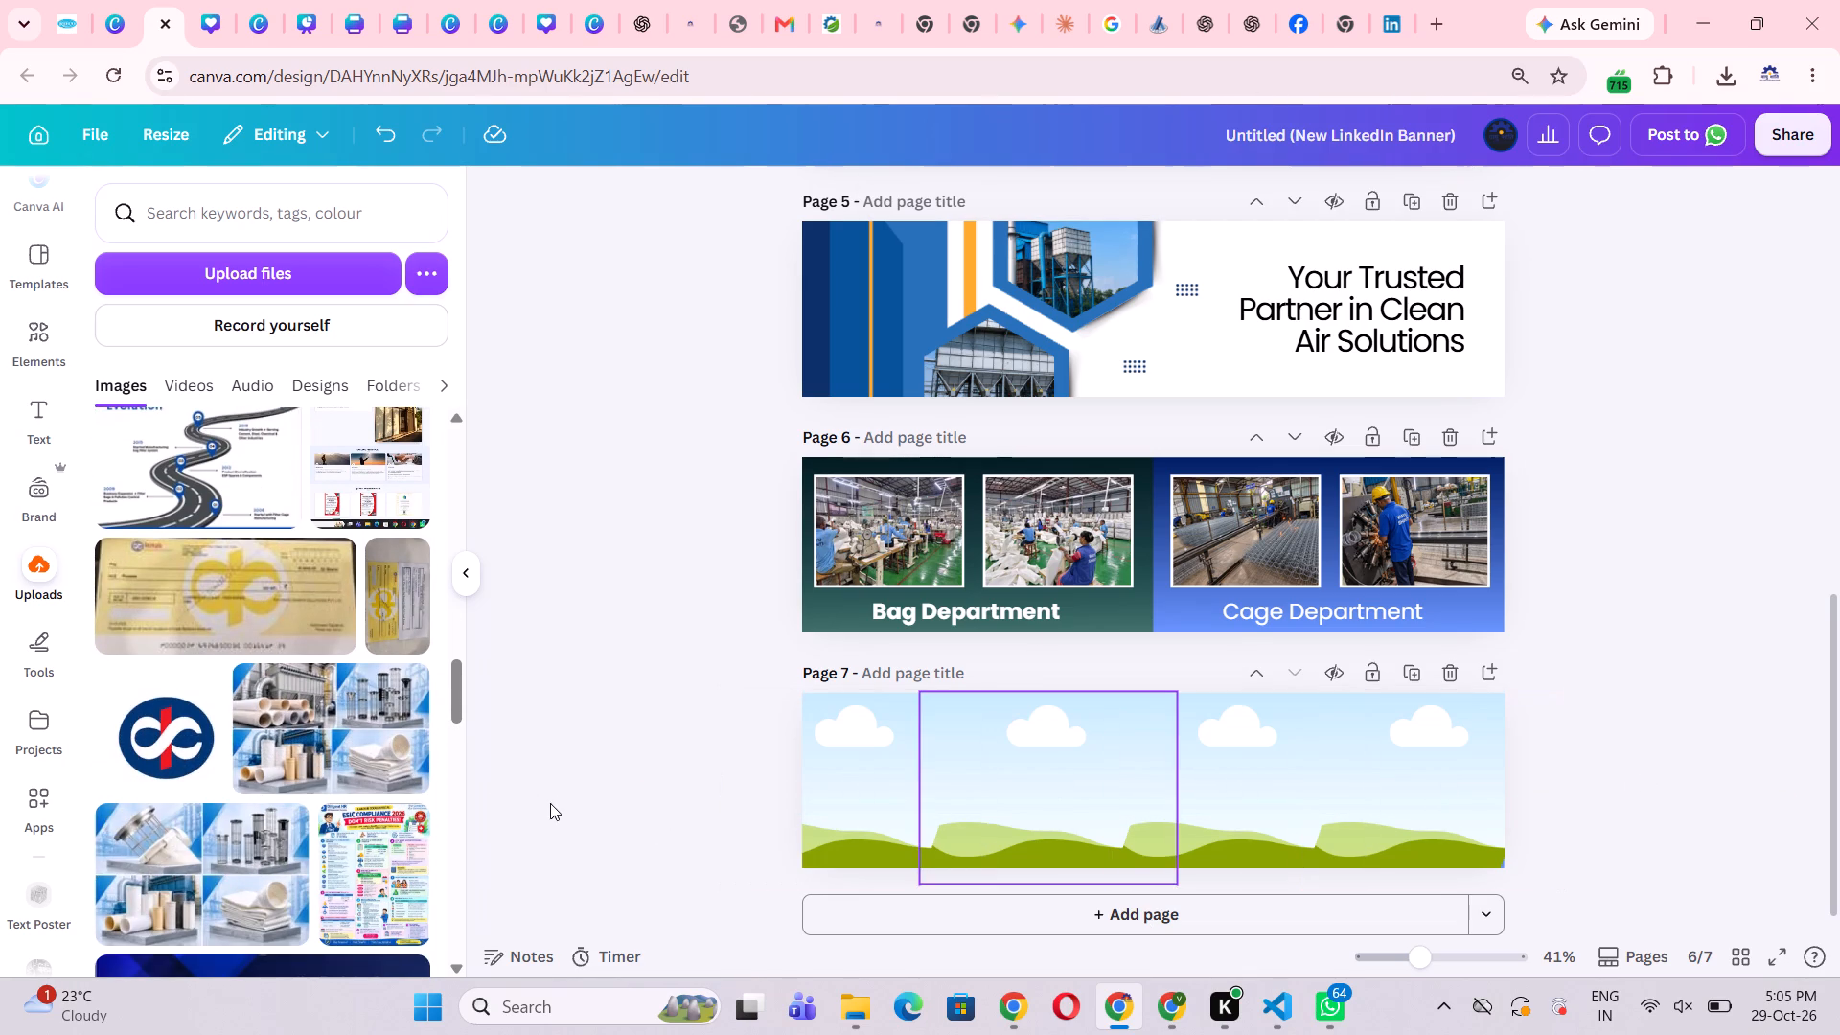
click(593, 818)
scroll(393, 809, down, 5)
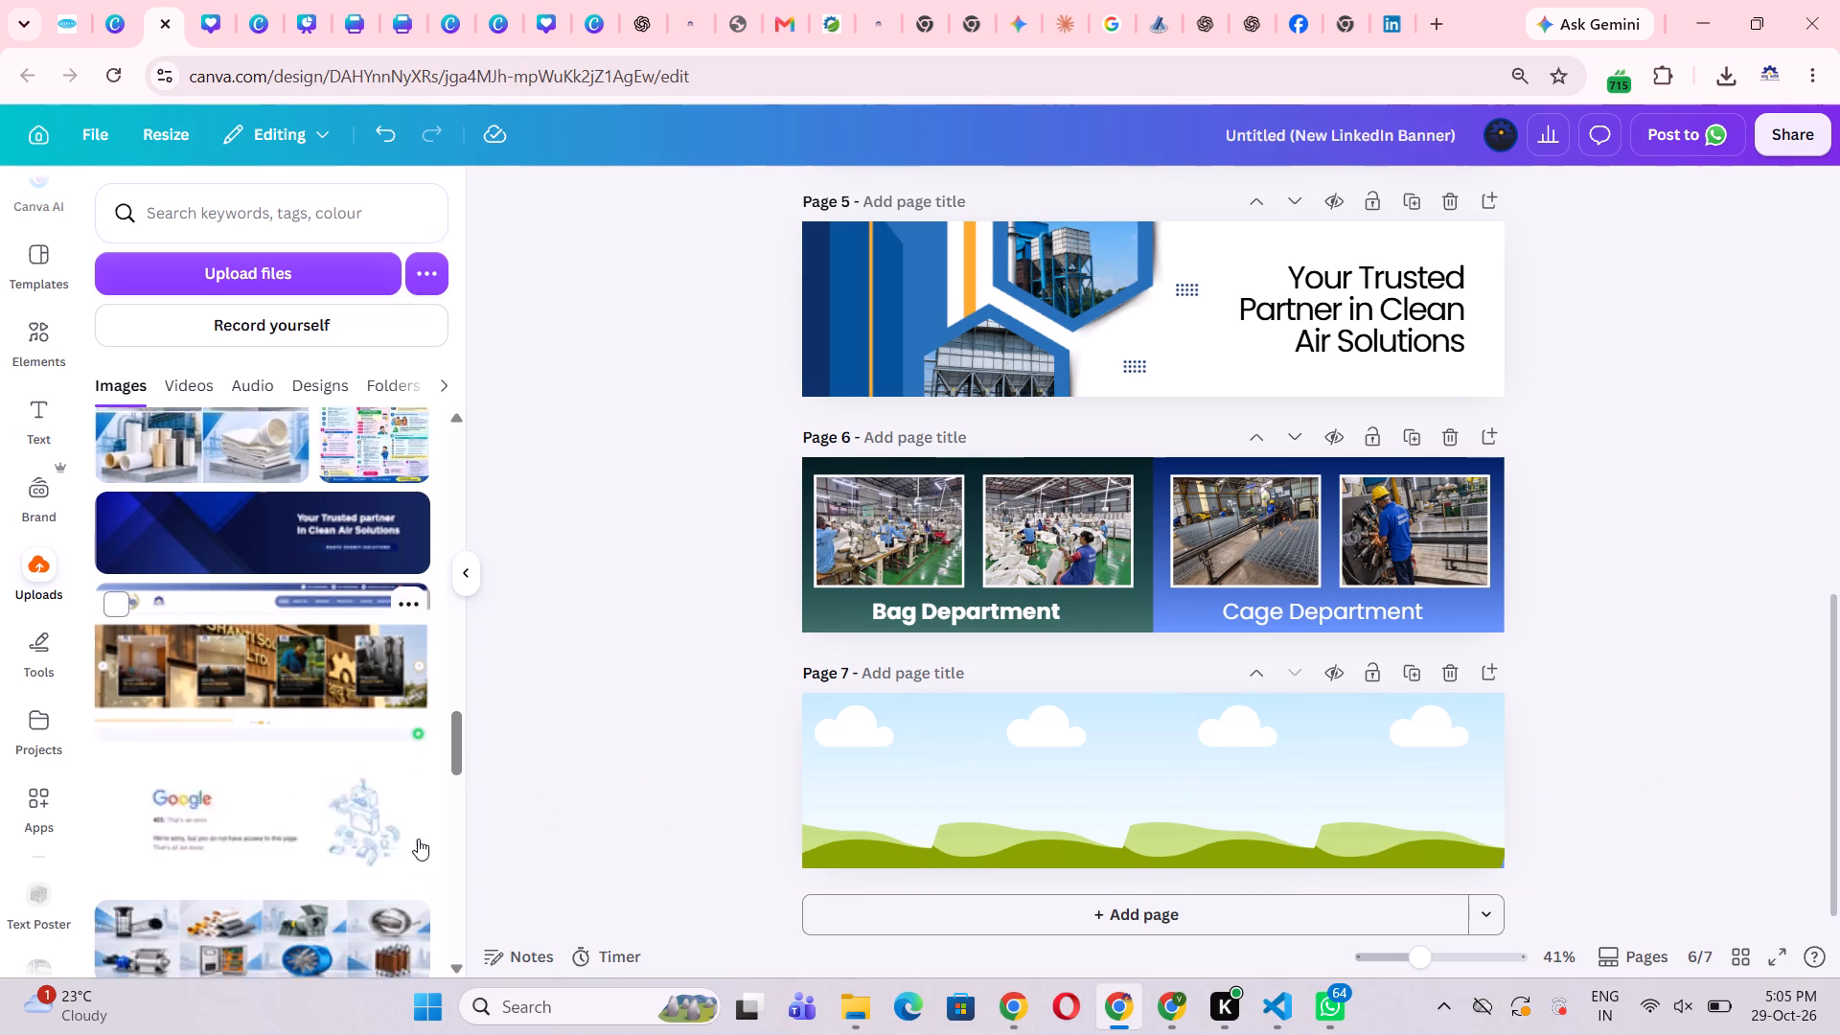
drag(457, 770, 458, 814)
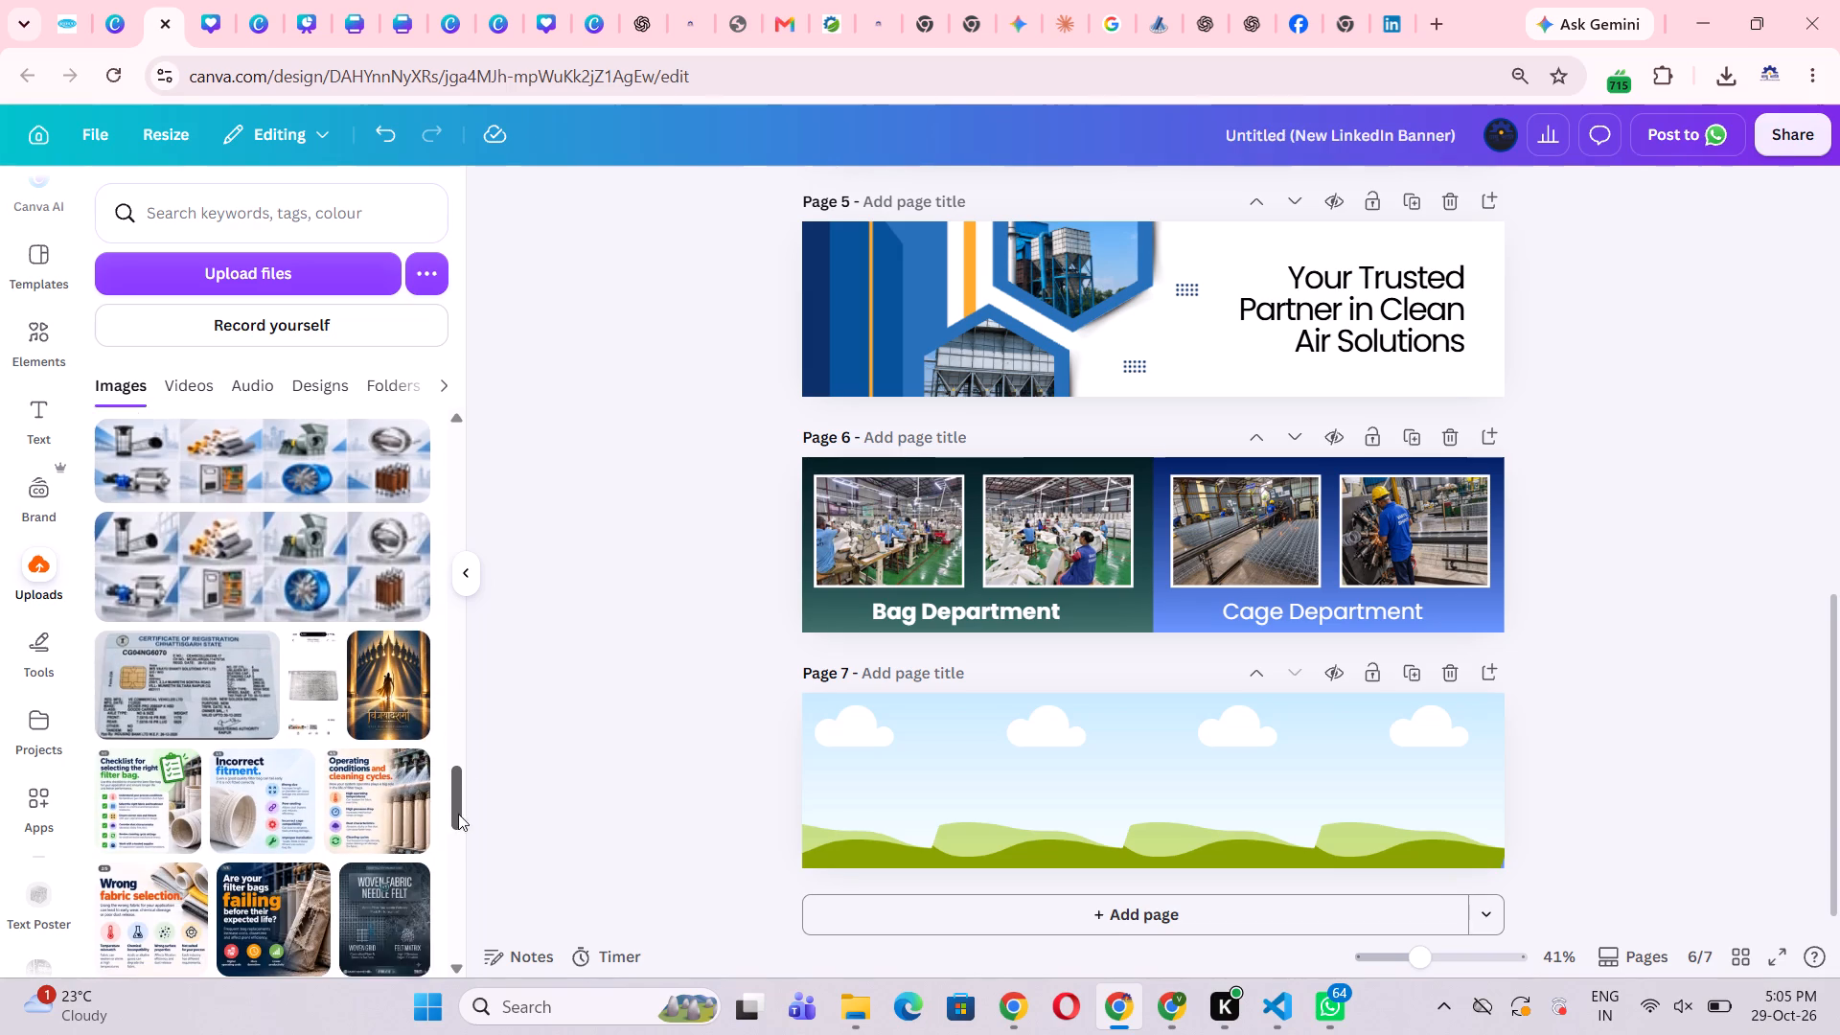
drag(458, 814, 458, 837)
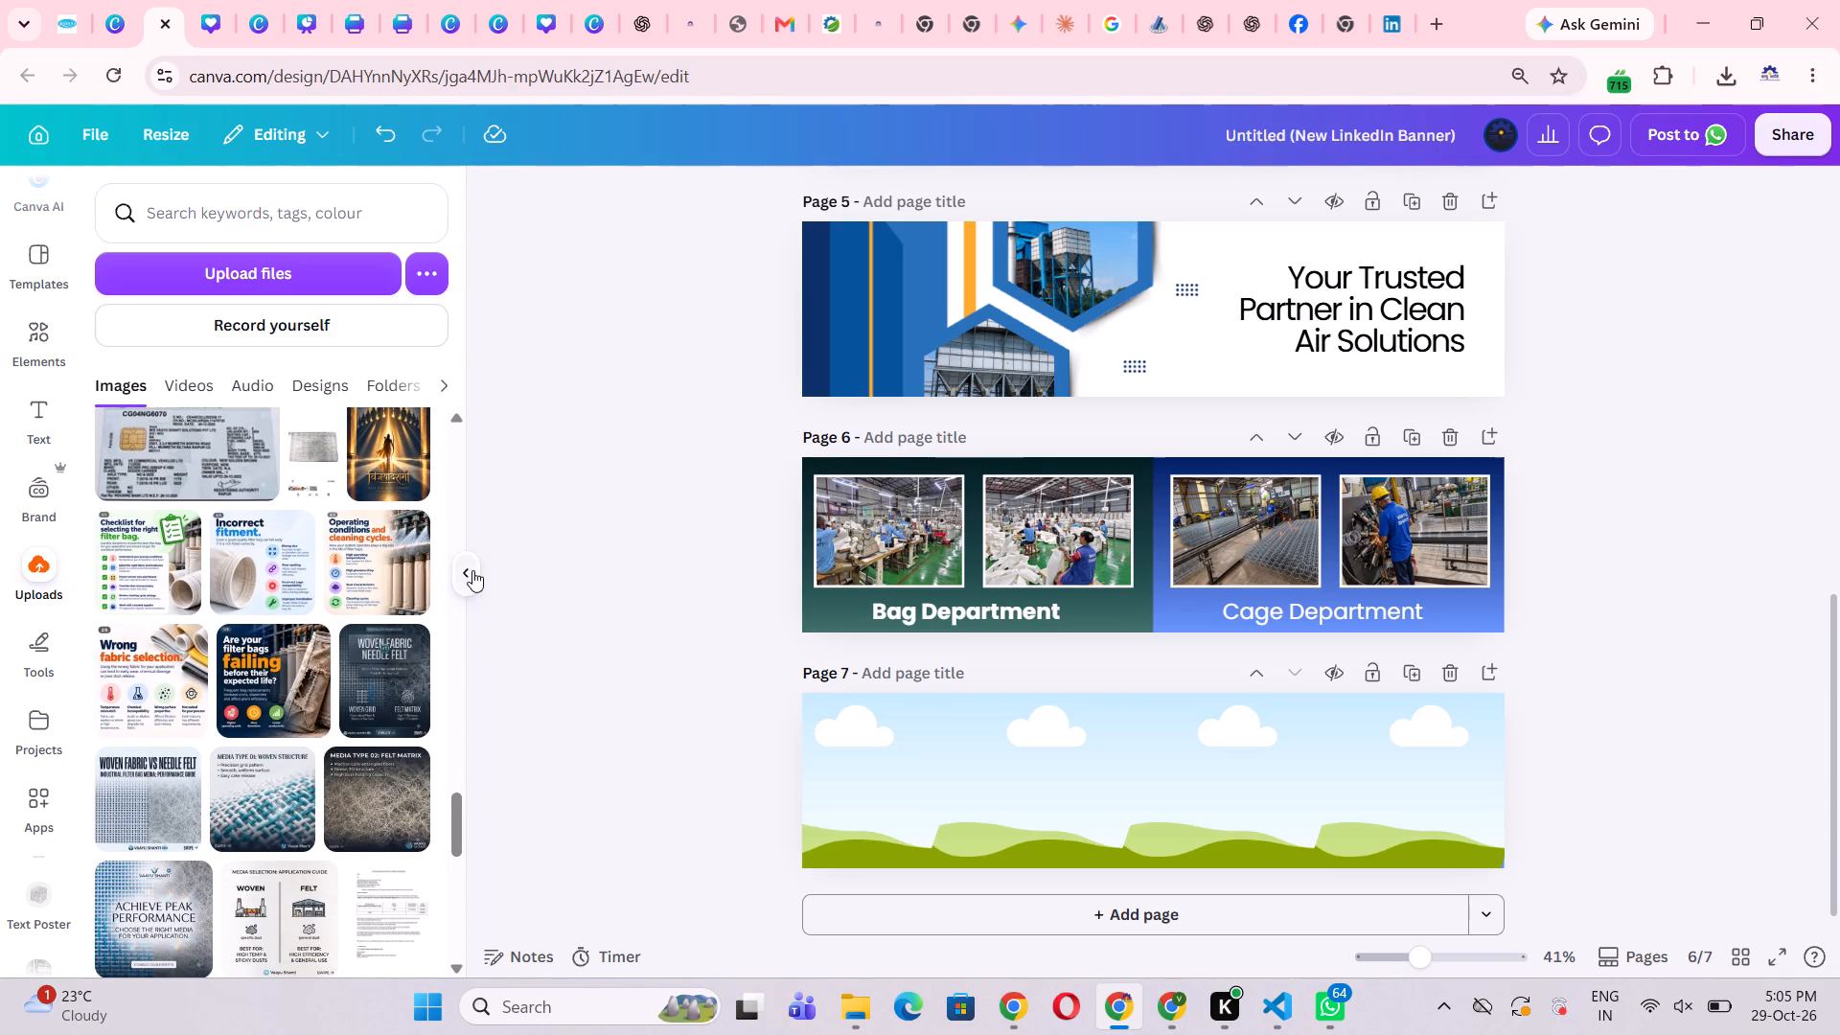
Examine the four slanted frames on page 7 in a wider canvas view, checking their extents and how they adjoin.
click(472, 570)
click(1378, 694)
drag(1464, 754, 382, 768)
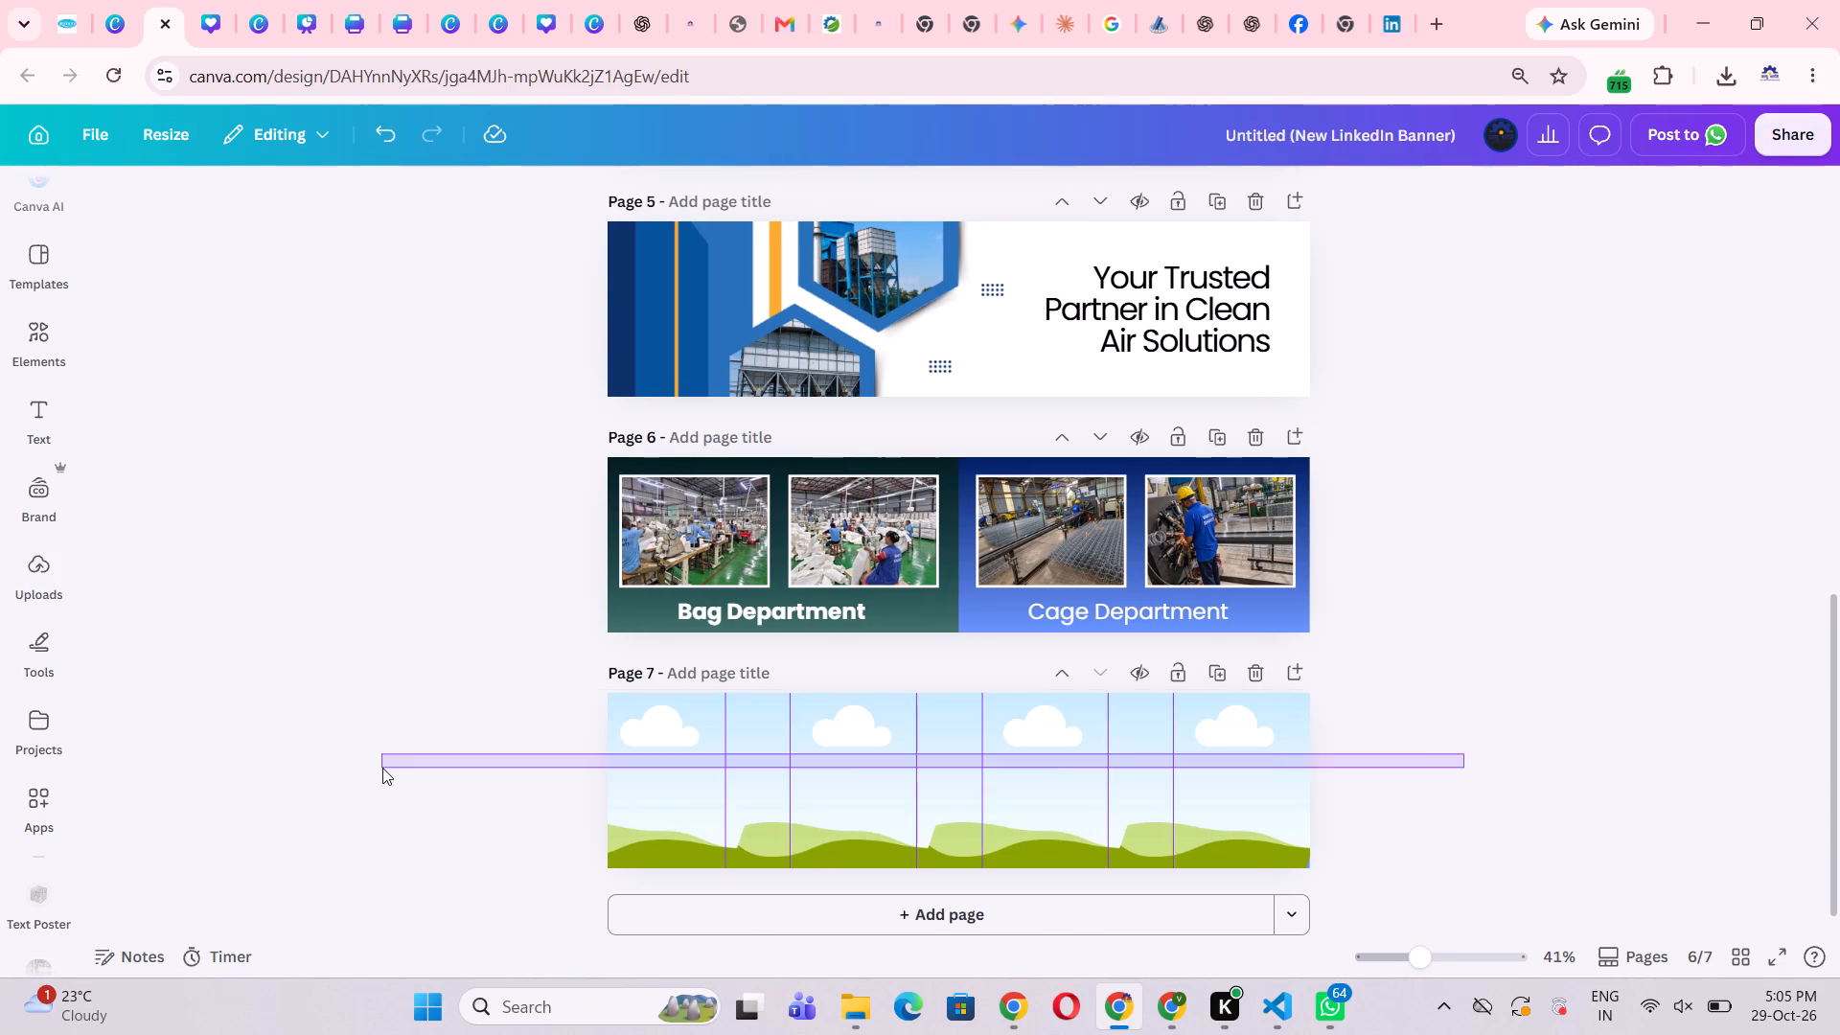
click(417, 776)
drag(419, 774, 1534, 877)
click(1529, 874)
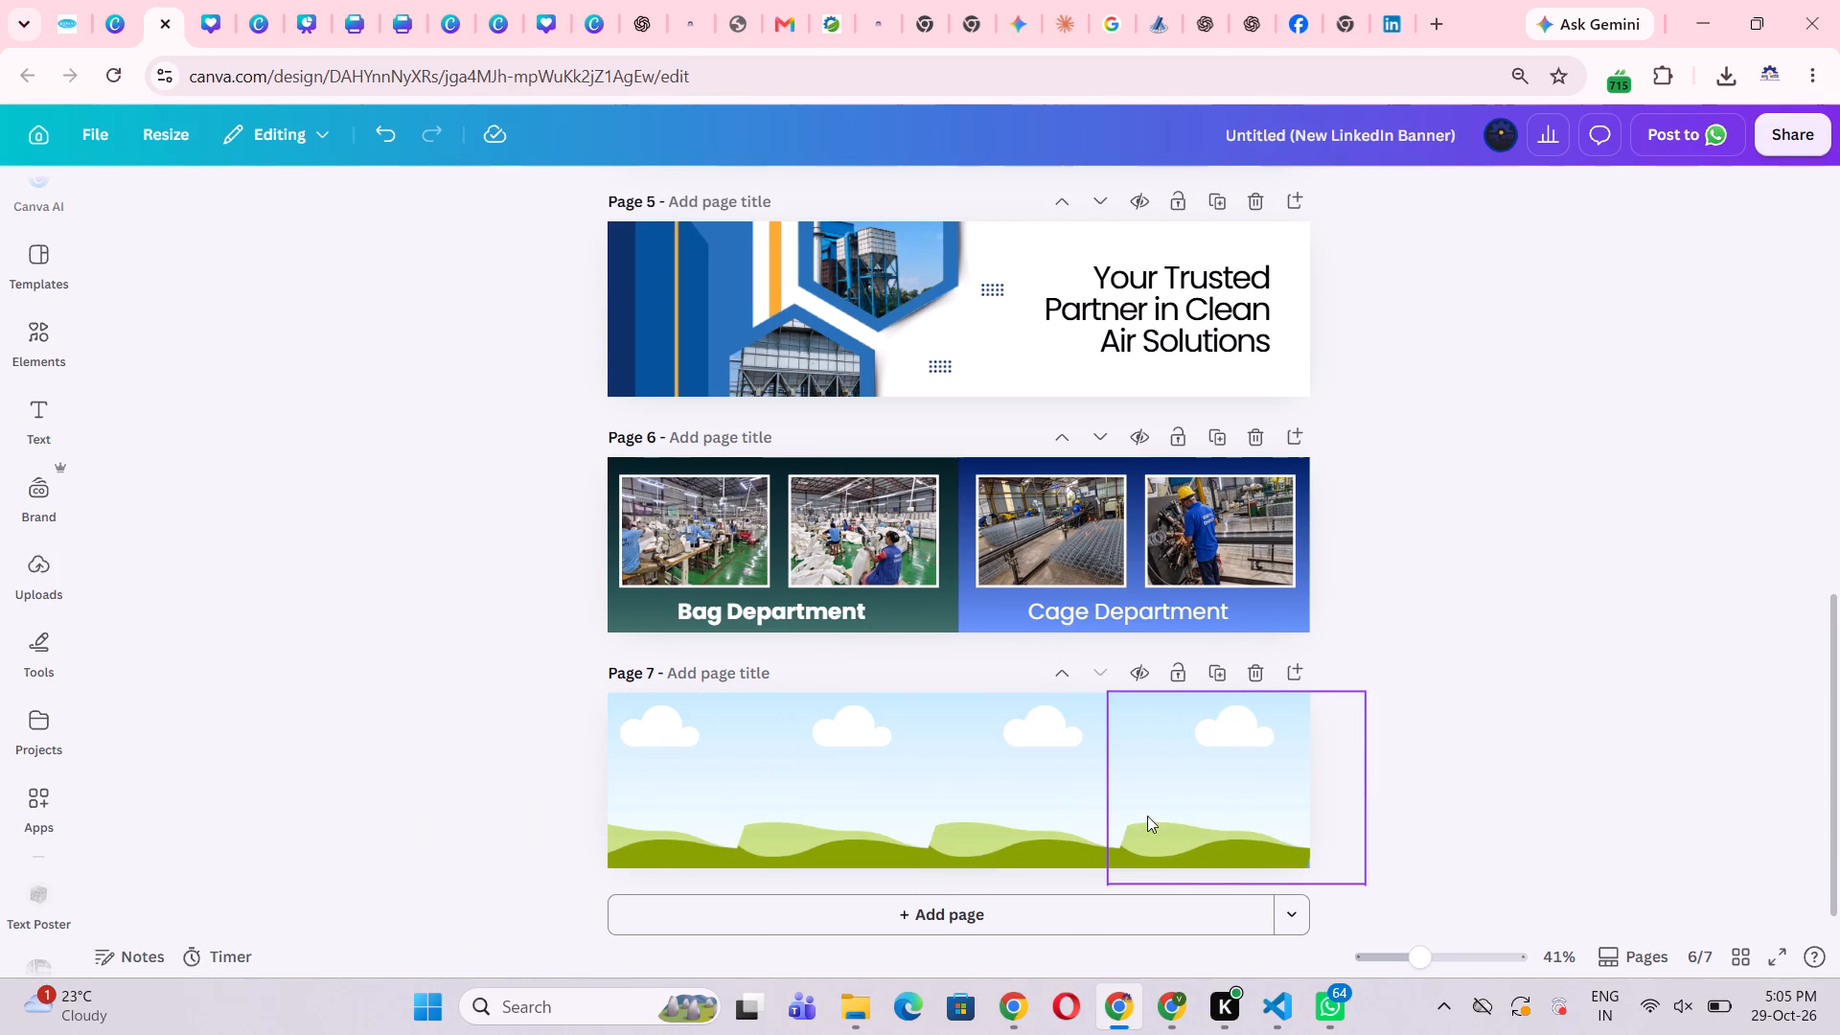
click(1196, 810)
click(1553, 835)
click(858, 839)
click(707, 827)
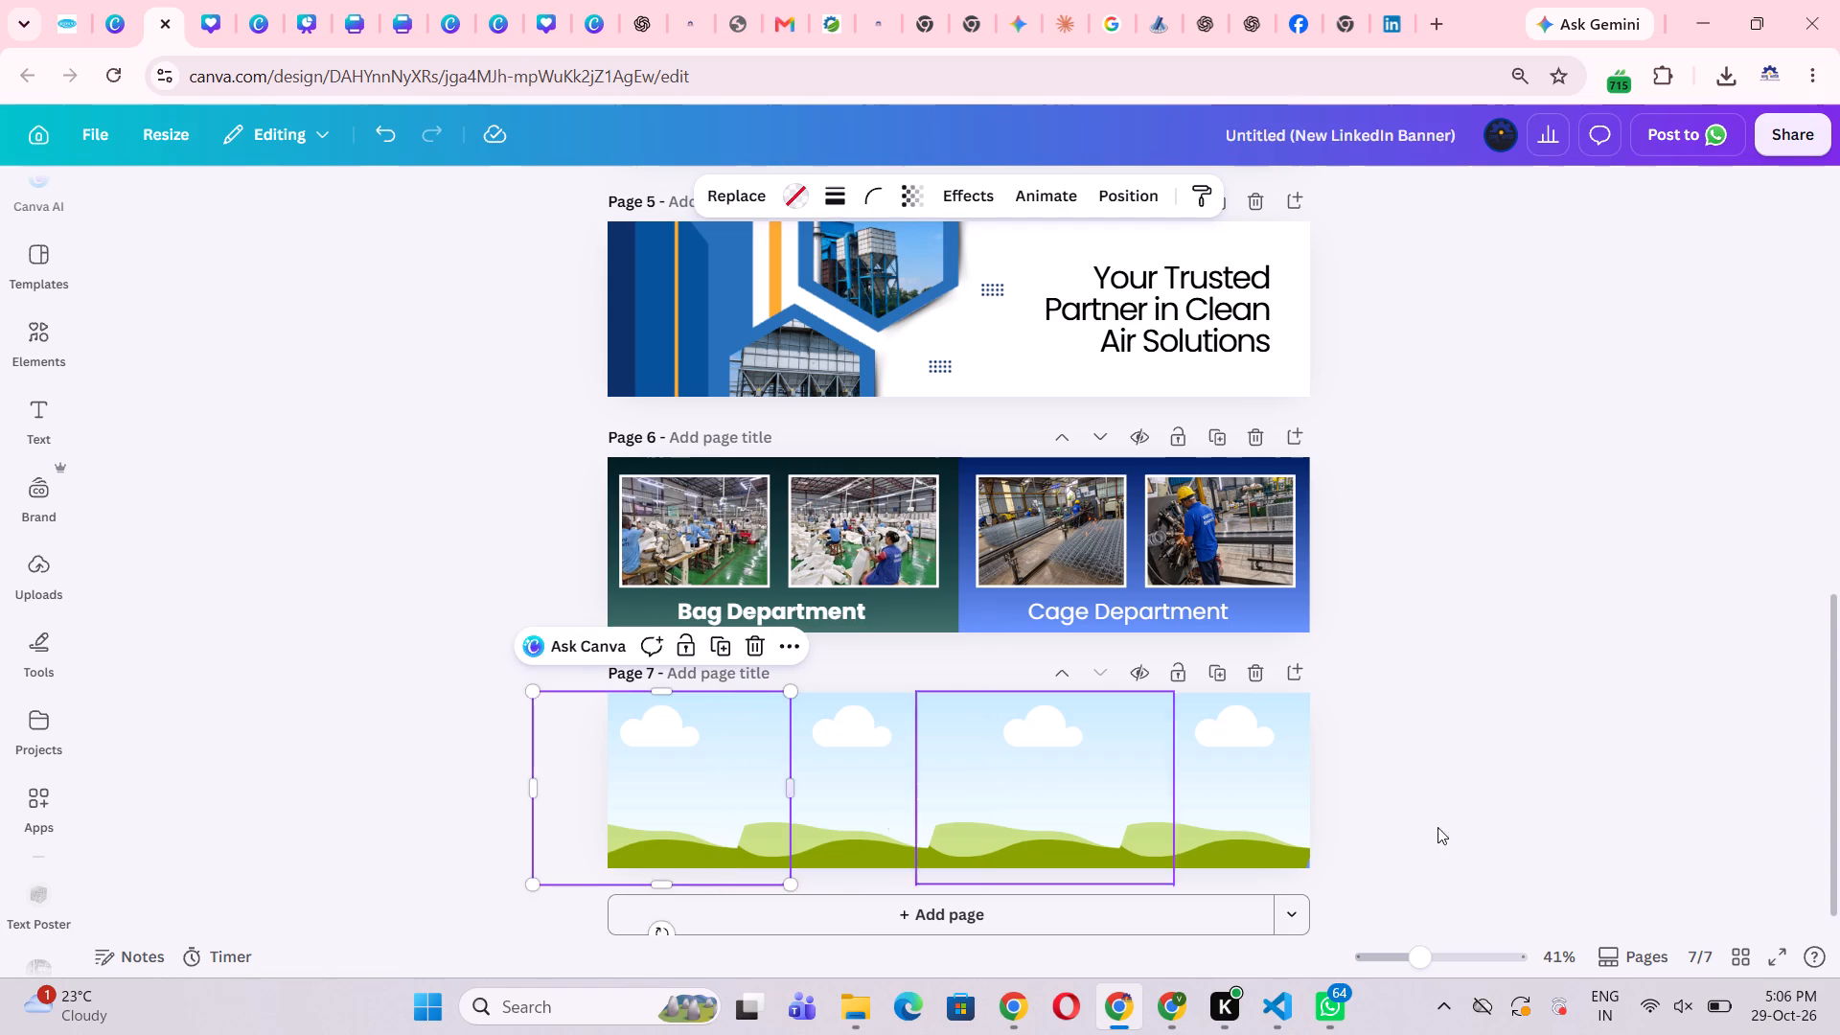
click(1590, 827)
Browse the older uploaded images for plant, workshop and engineer photos suitable for the page 7 frames.
click(47, 553)
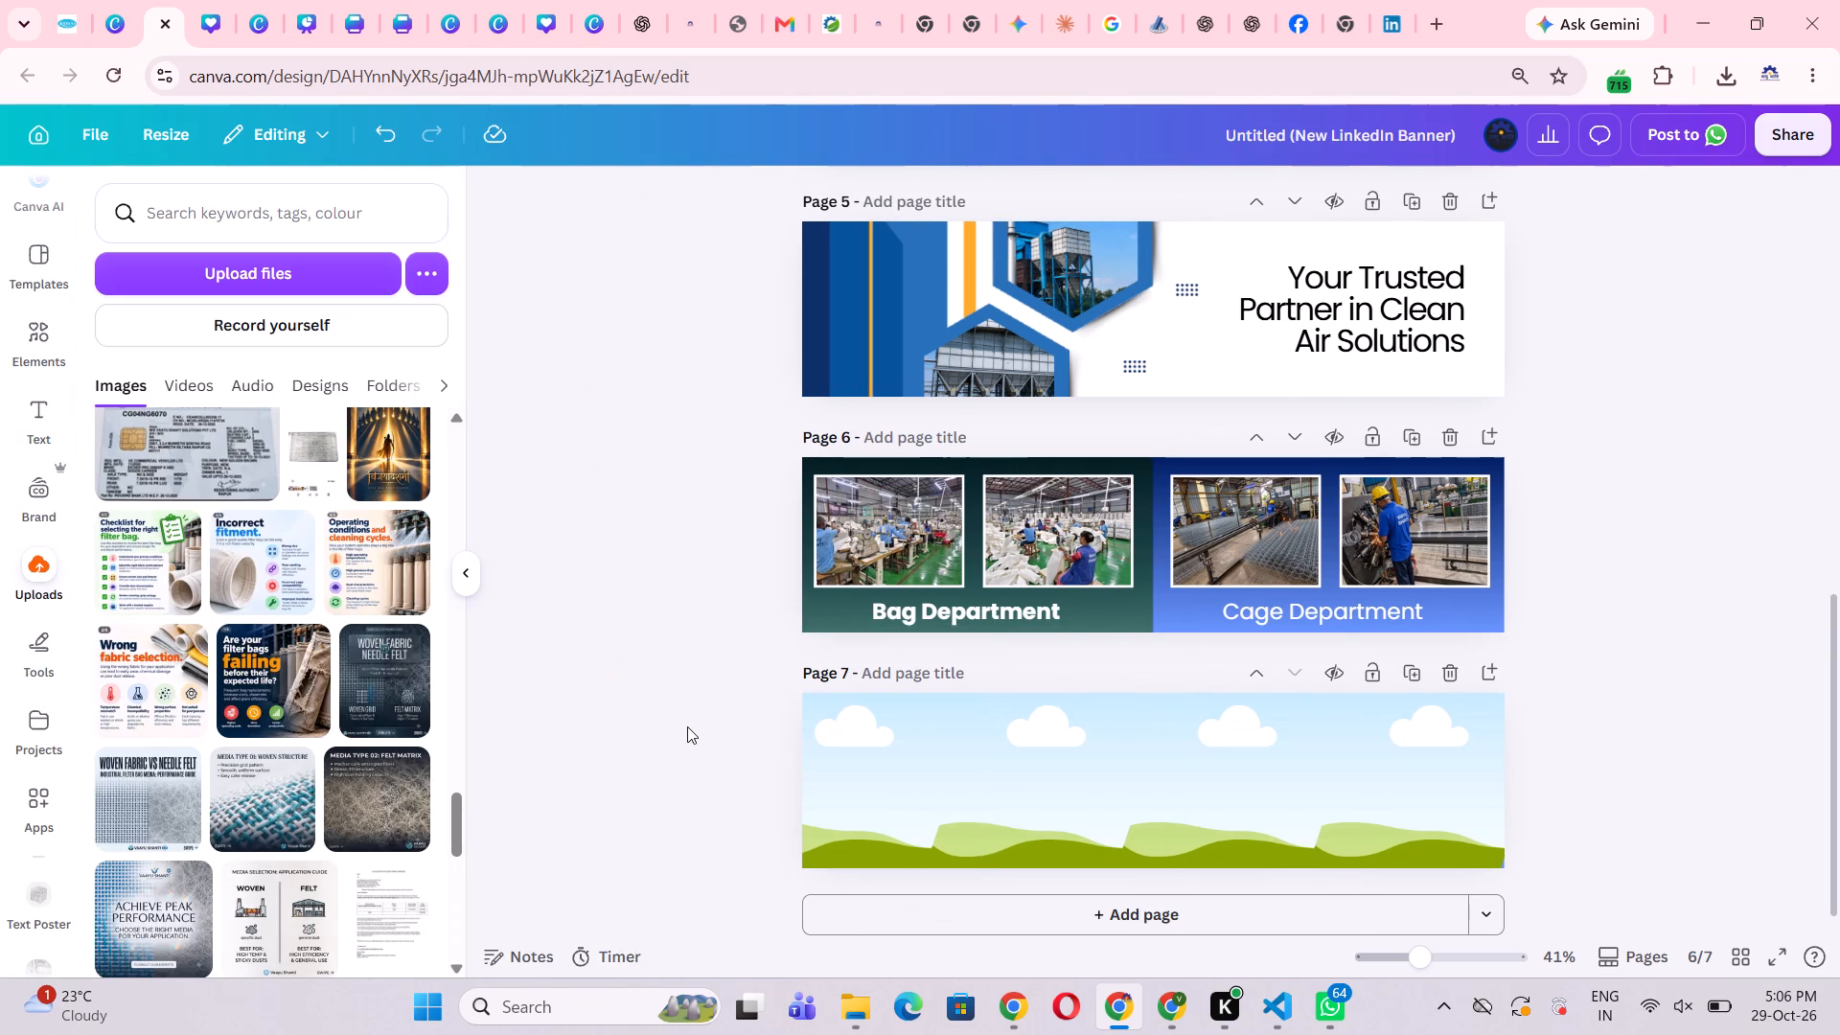
click(687, 726)
scroll(368, 766, down, 6)
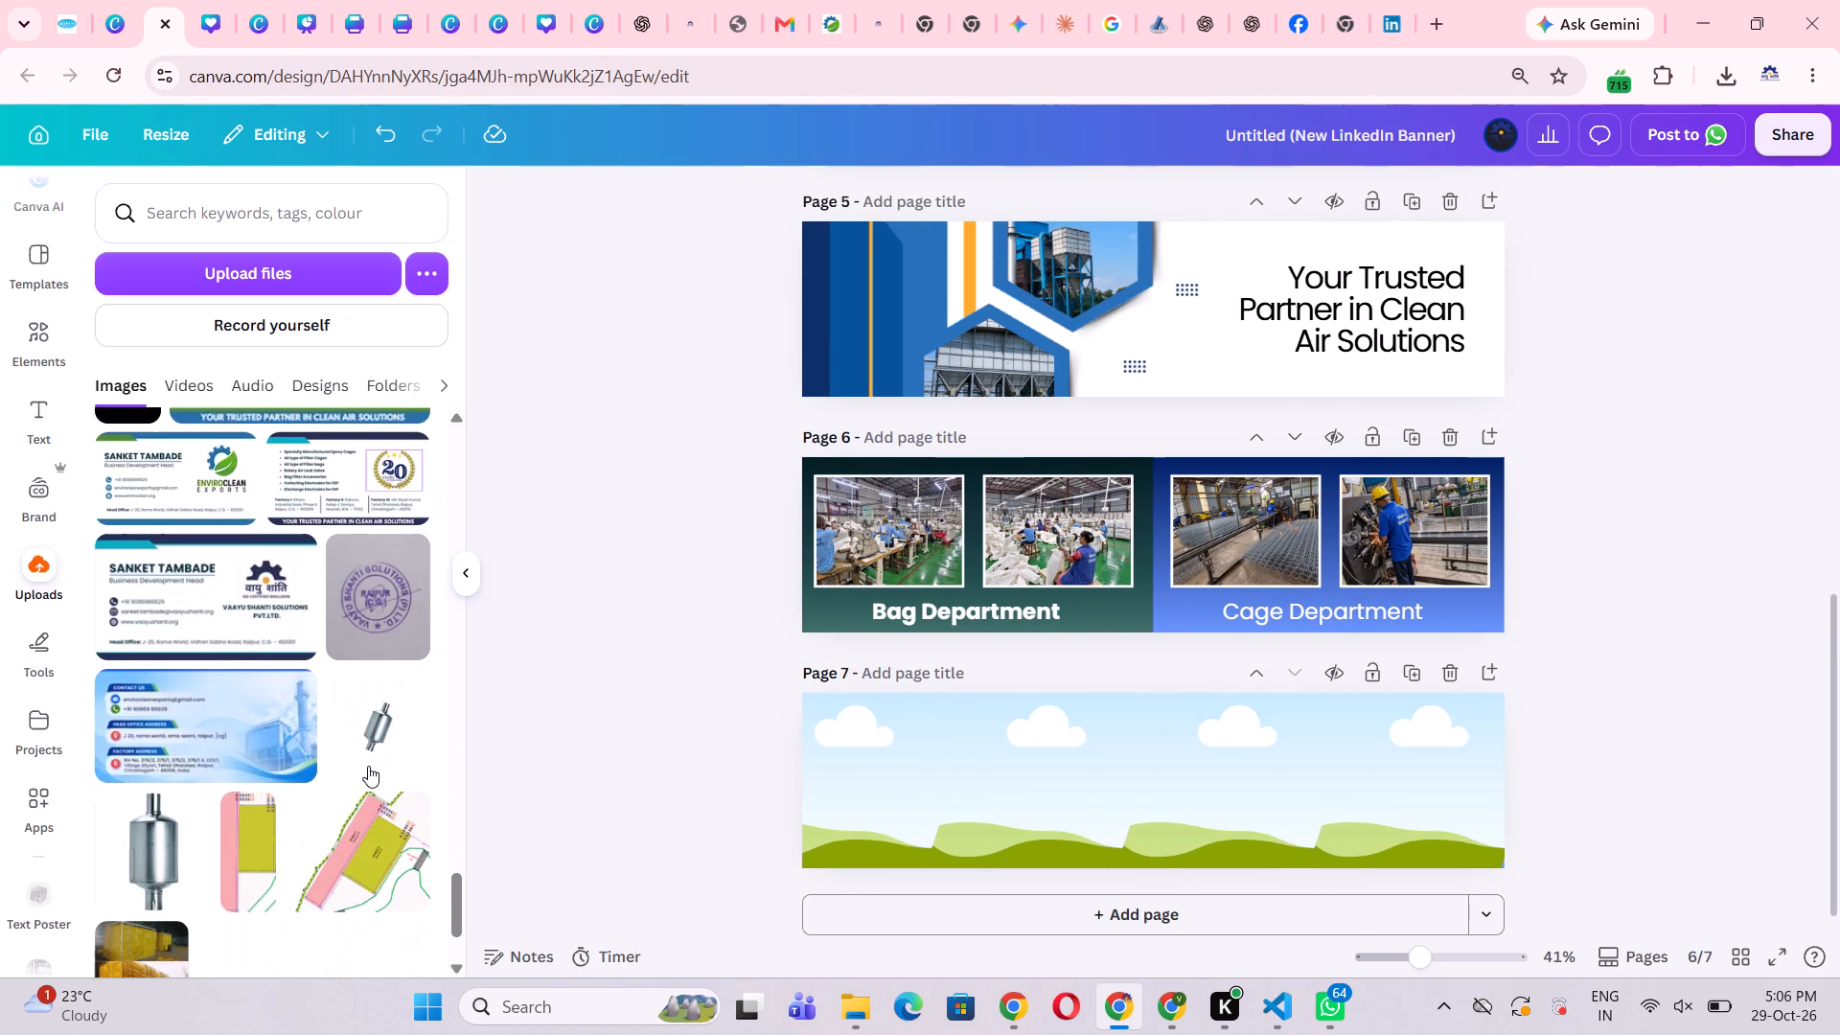
scroll(368, 766, down, 8)
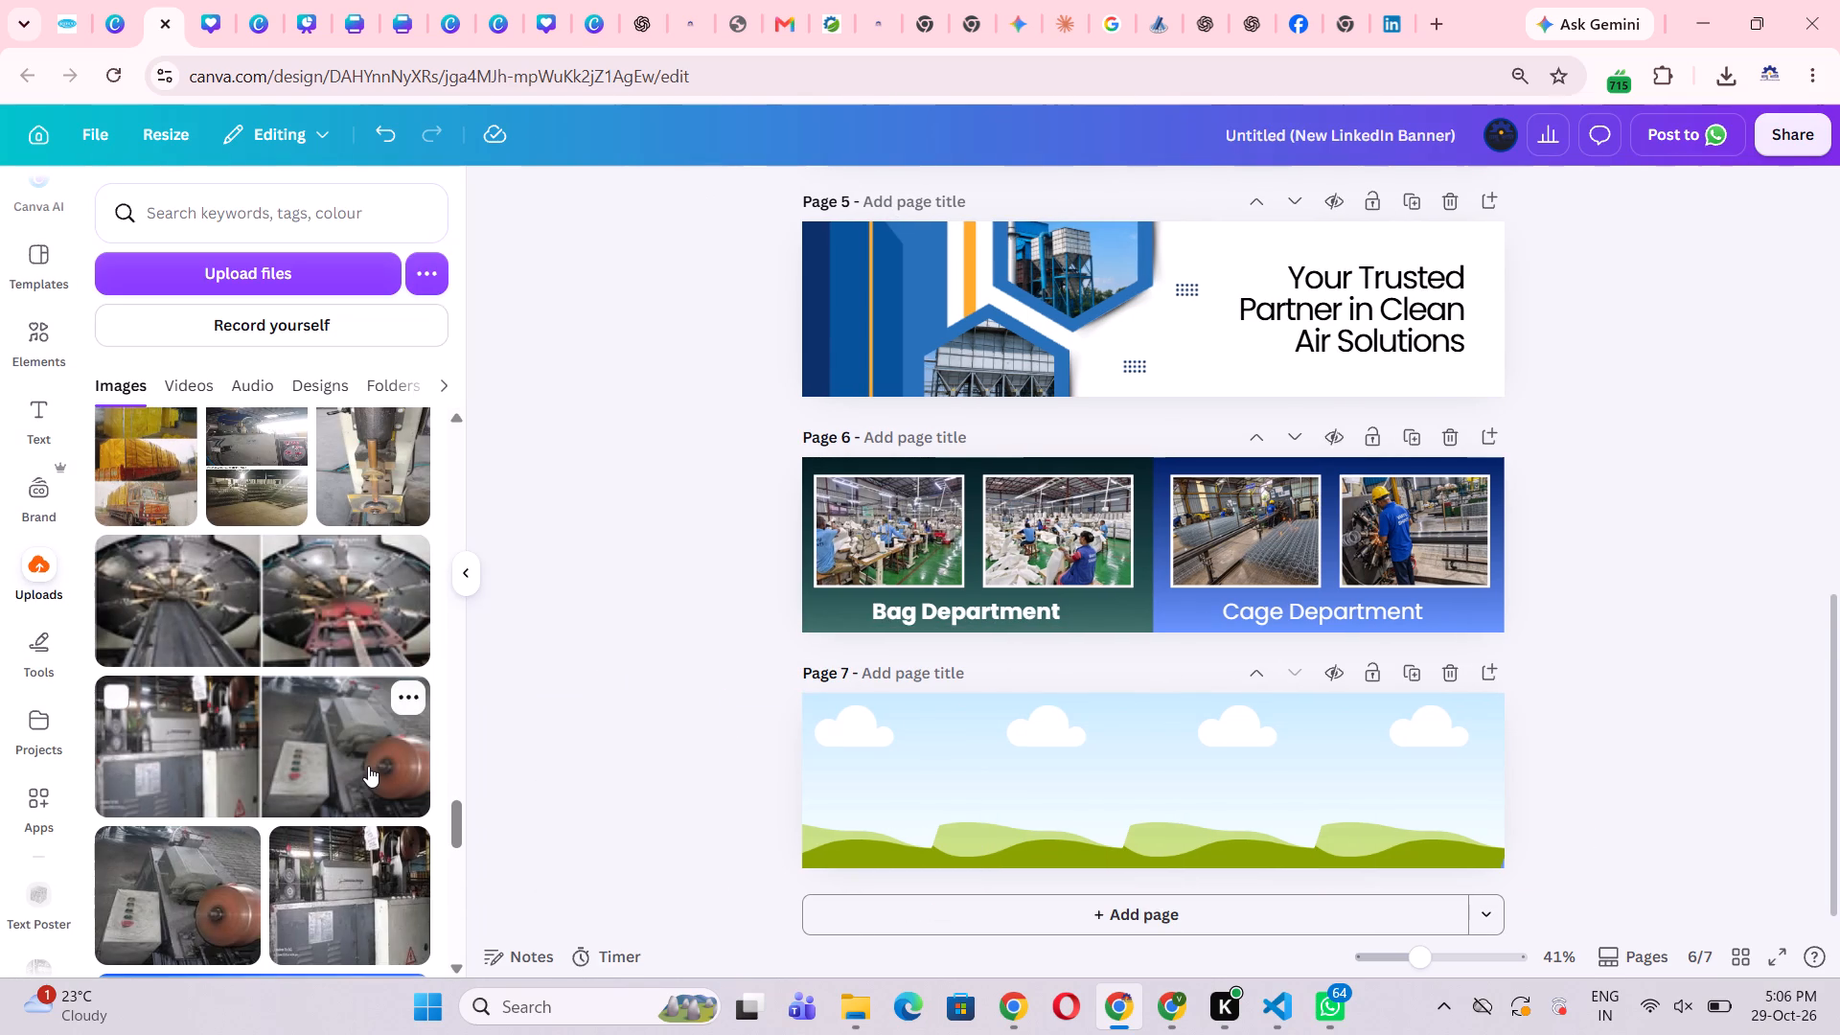
scroll(368, 766, down, 6)
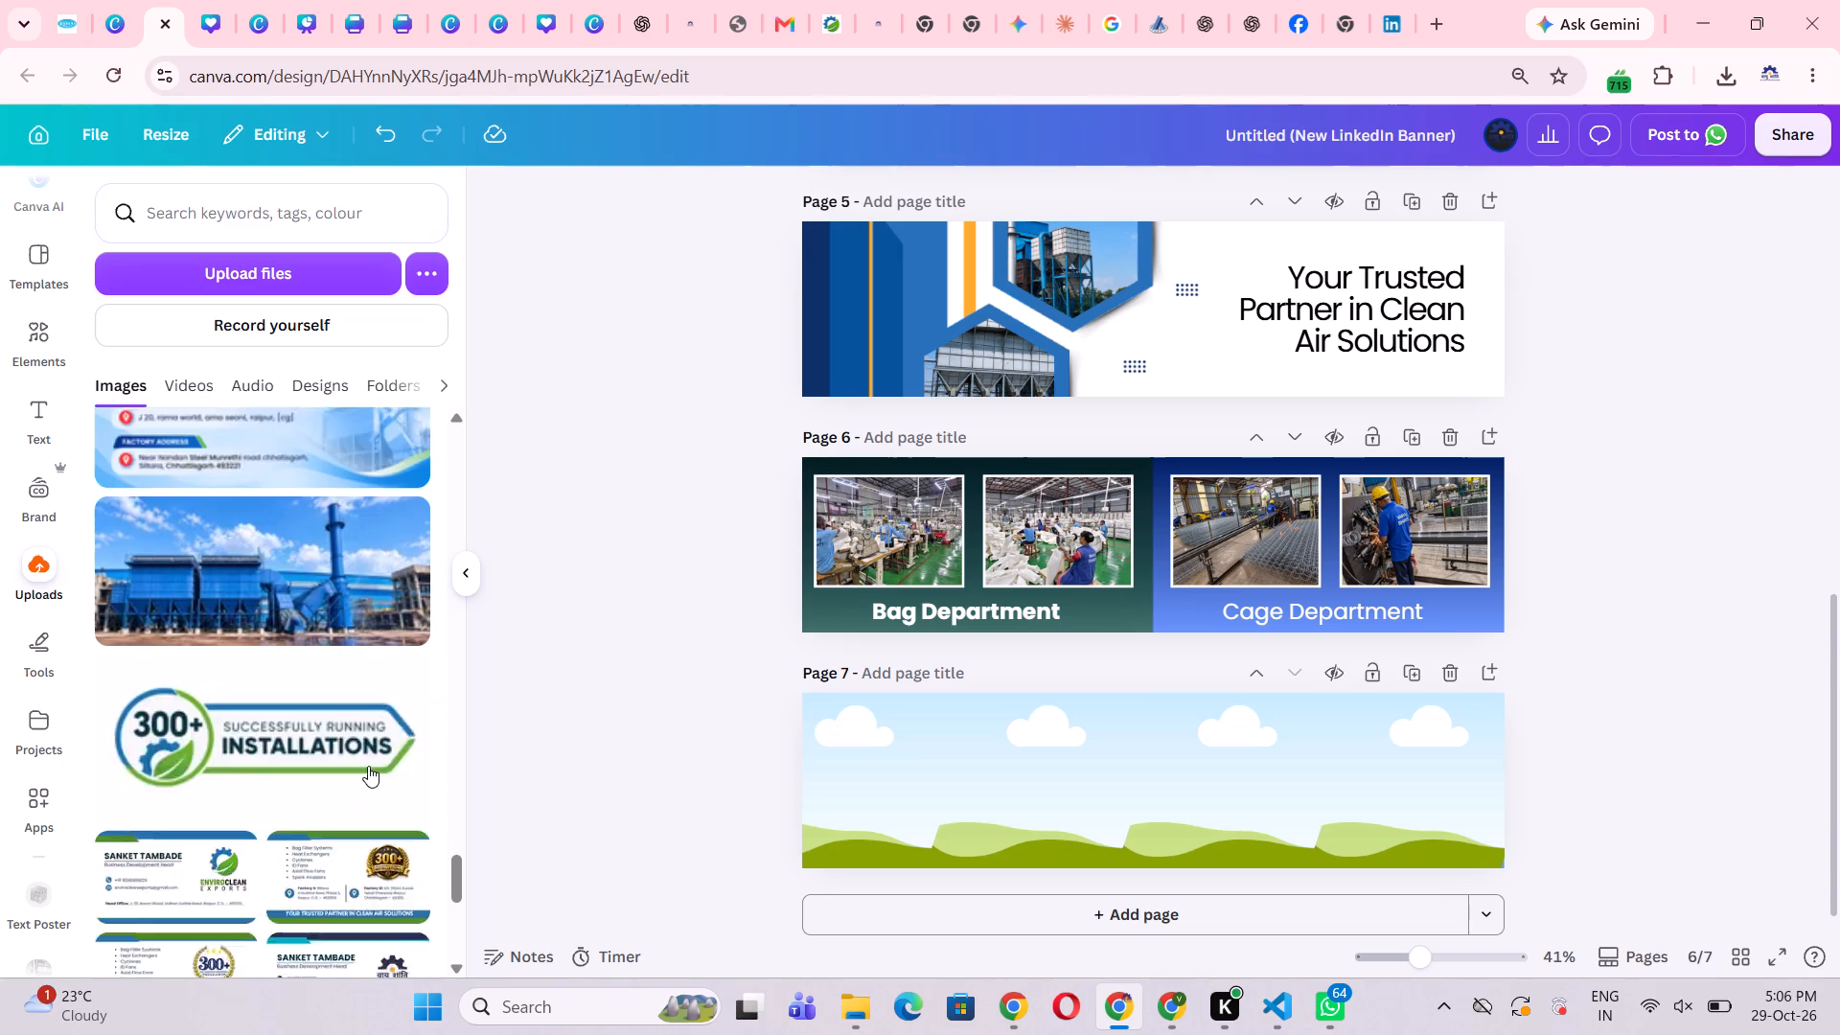
scroll(368, 766, down, 7)
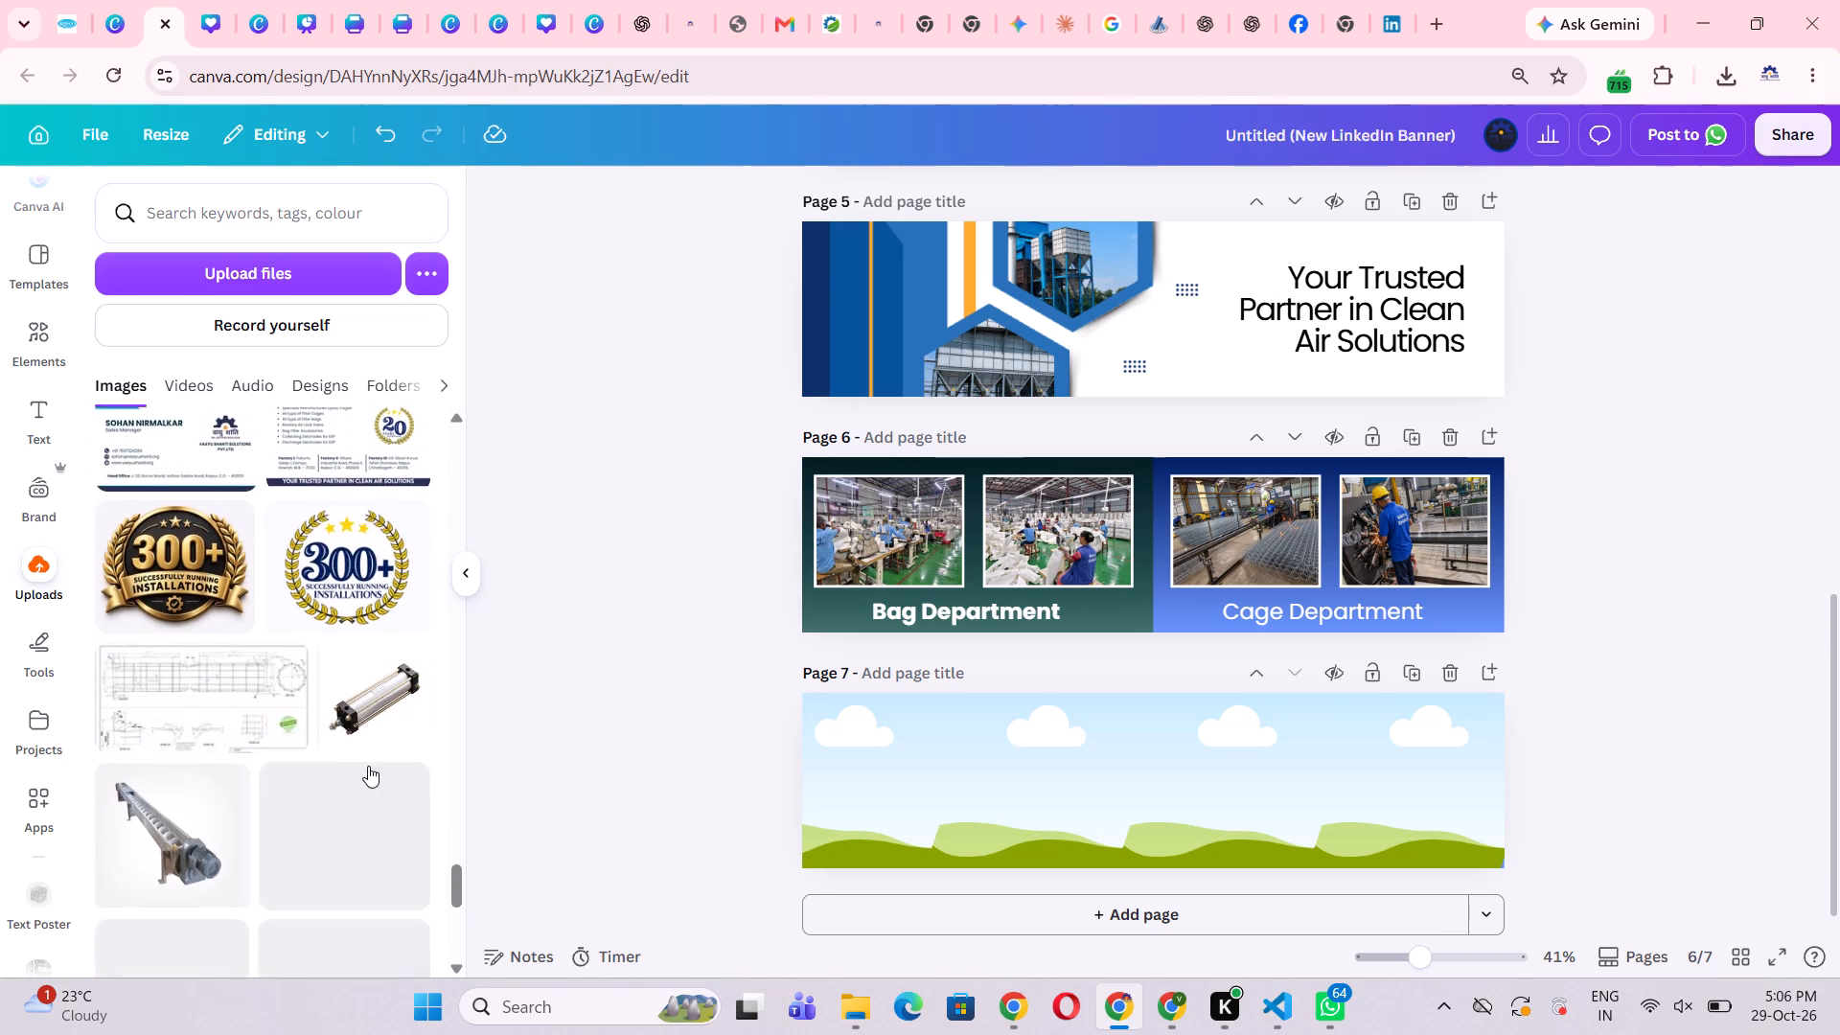
scroll(368, 766, down, 5)
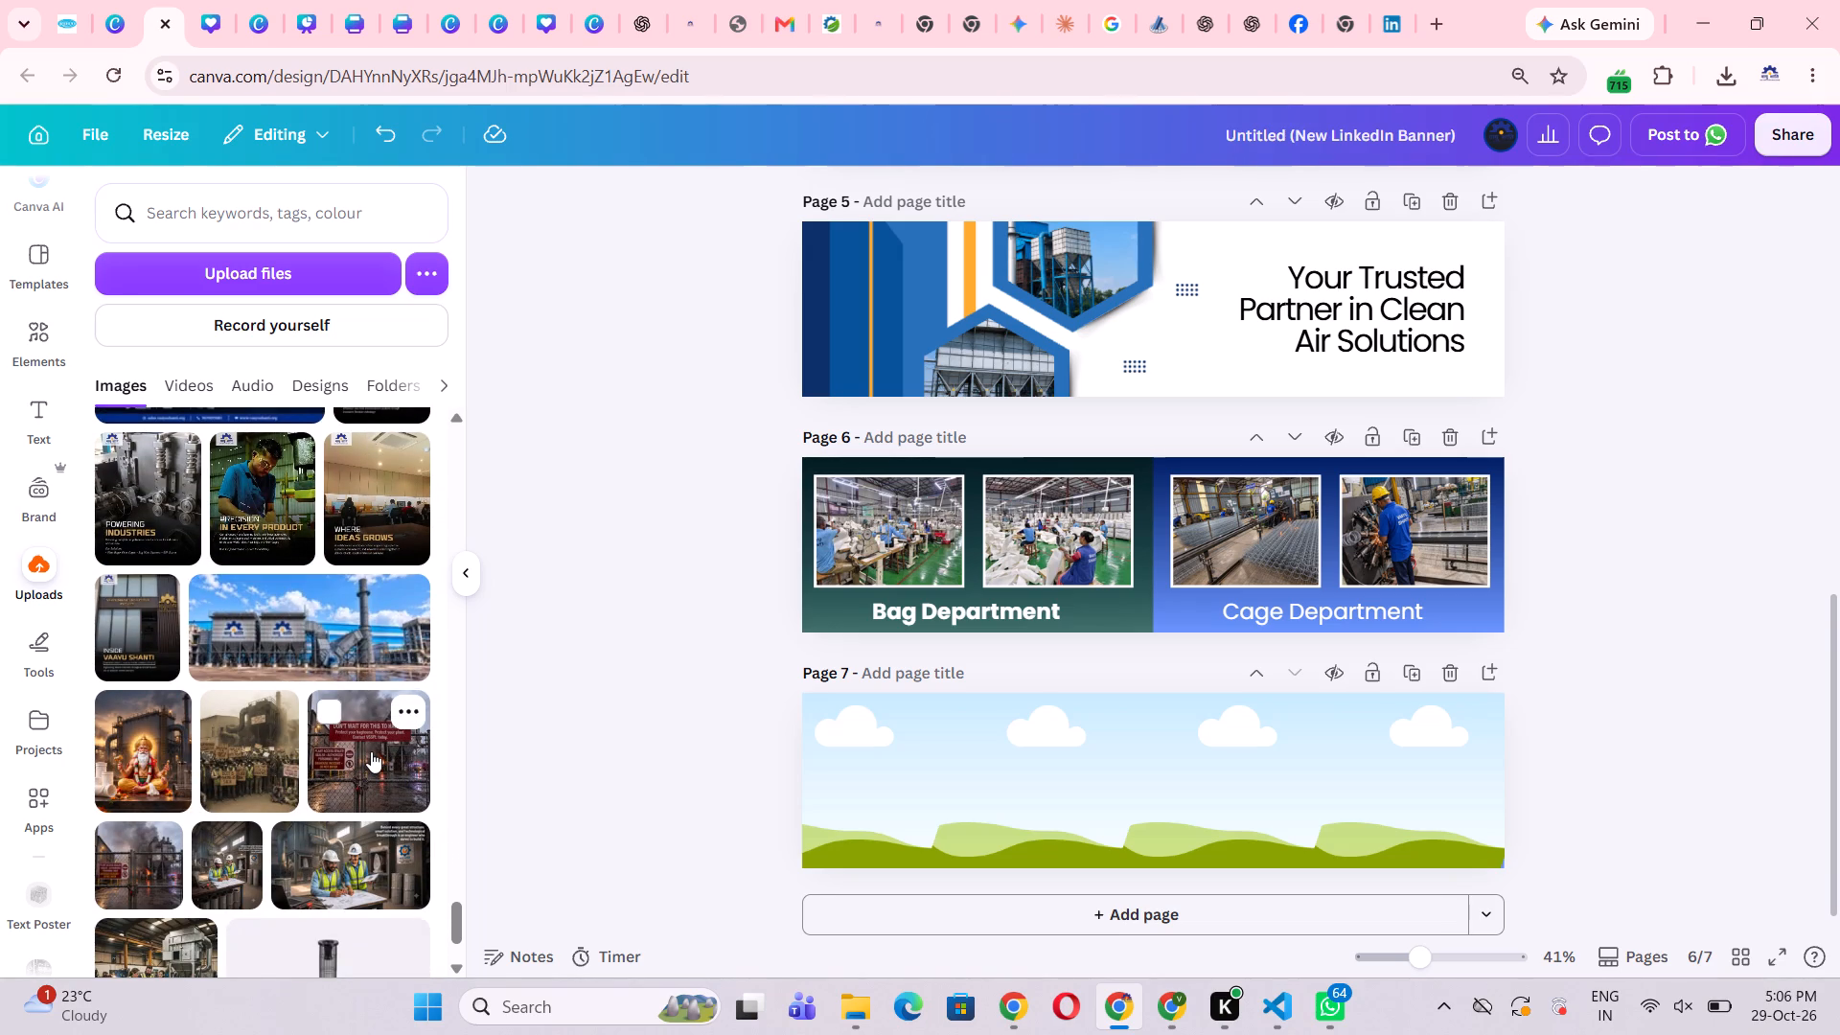
scroll(371, 751, down, 4)
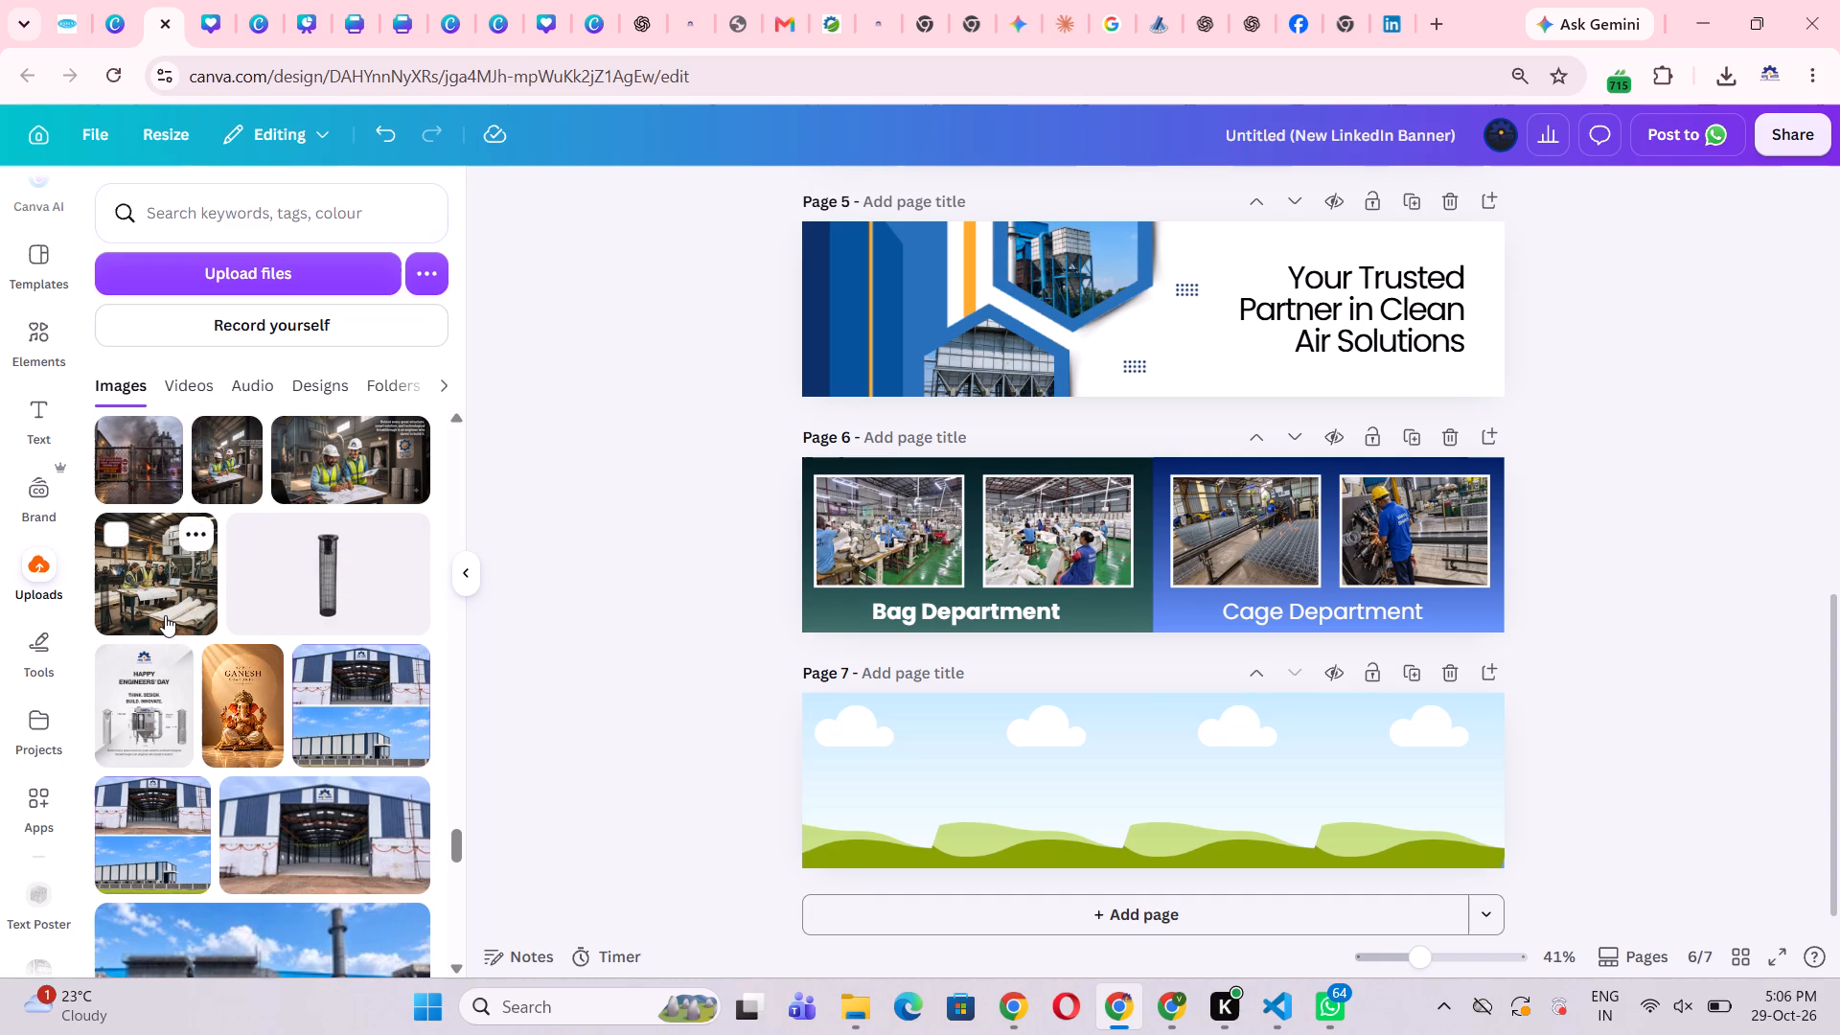
Review the uploaded images again from the older plant and engineer photos back to the newest factory photos, looking for frame candidates.
scroll(192, 671, up, 1)
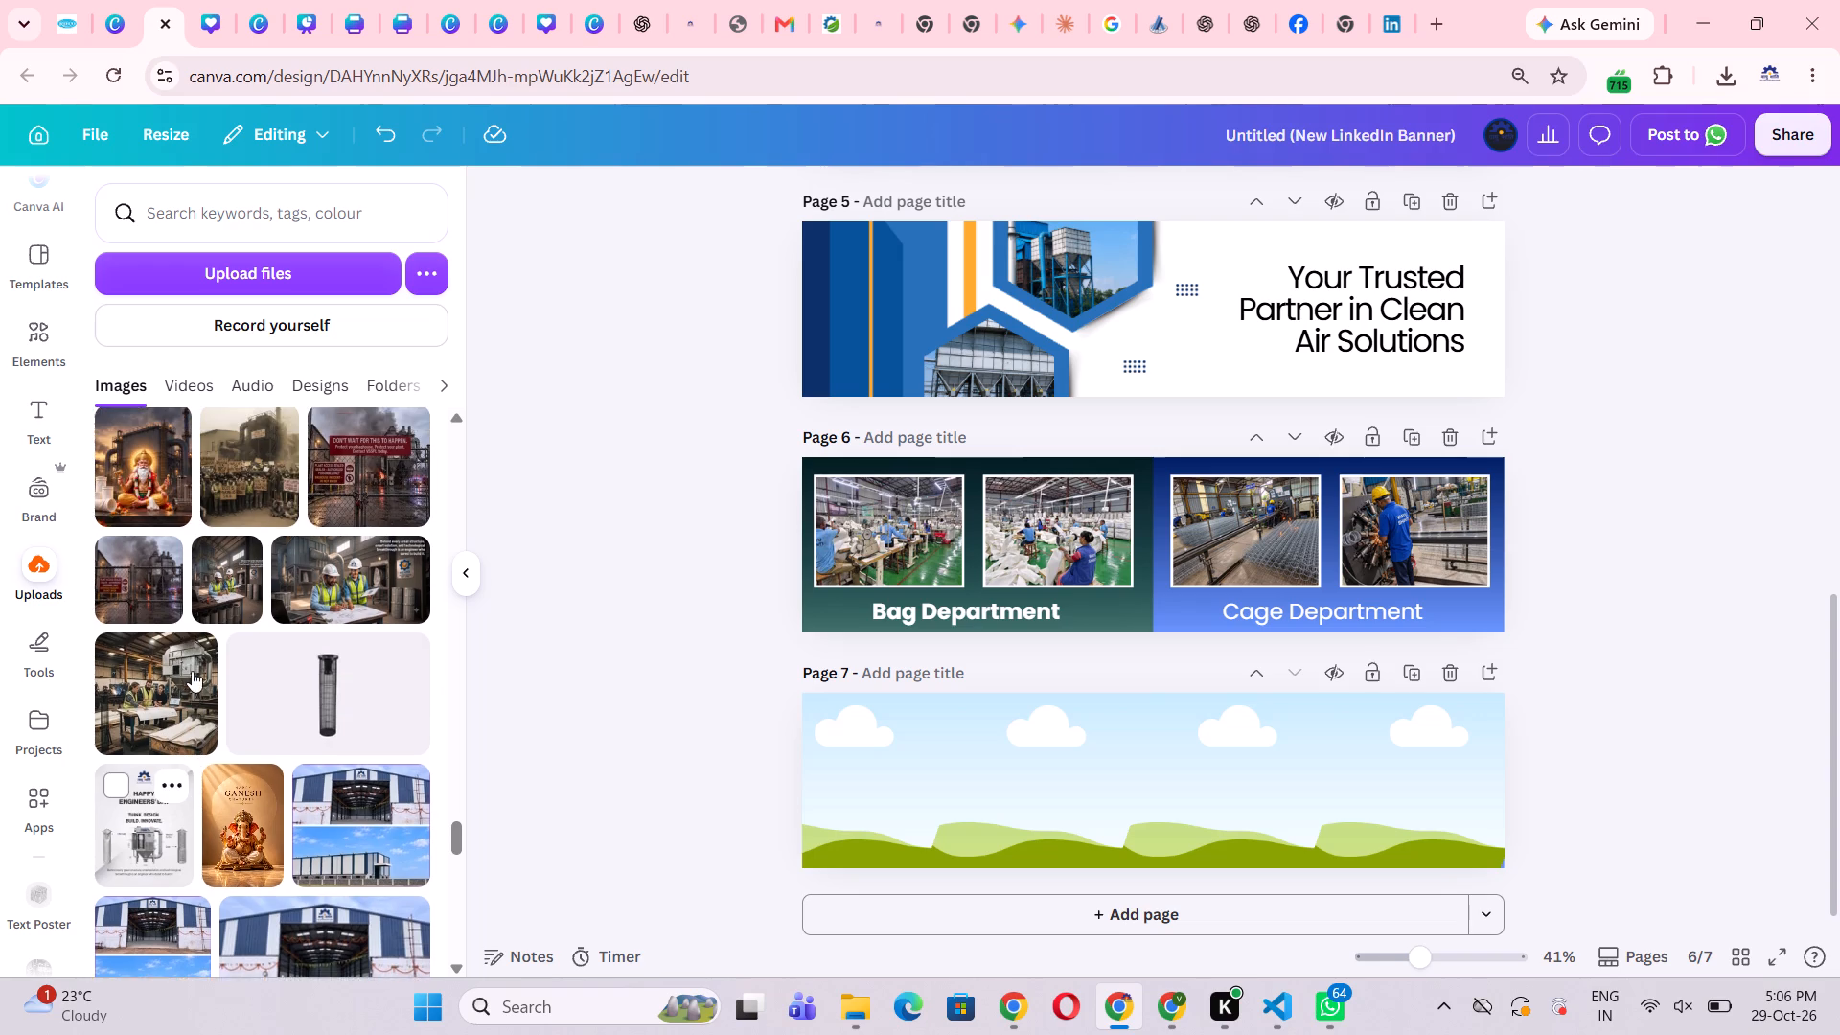
scroll(195, 682, up, 2)
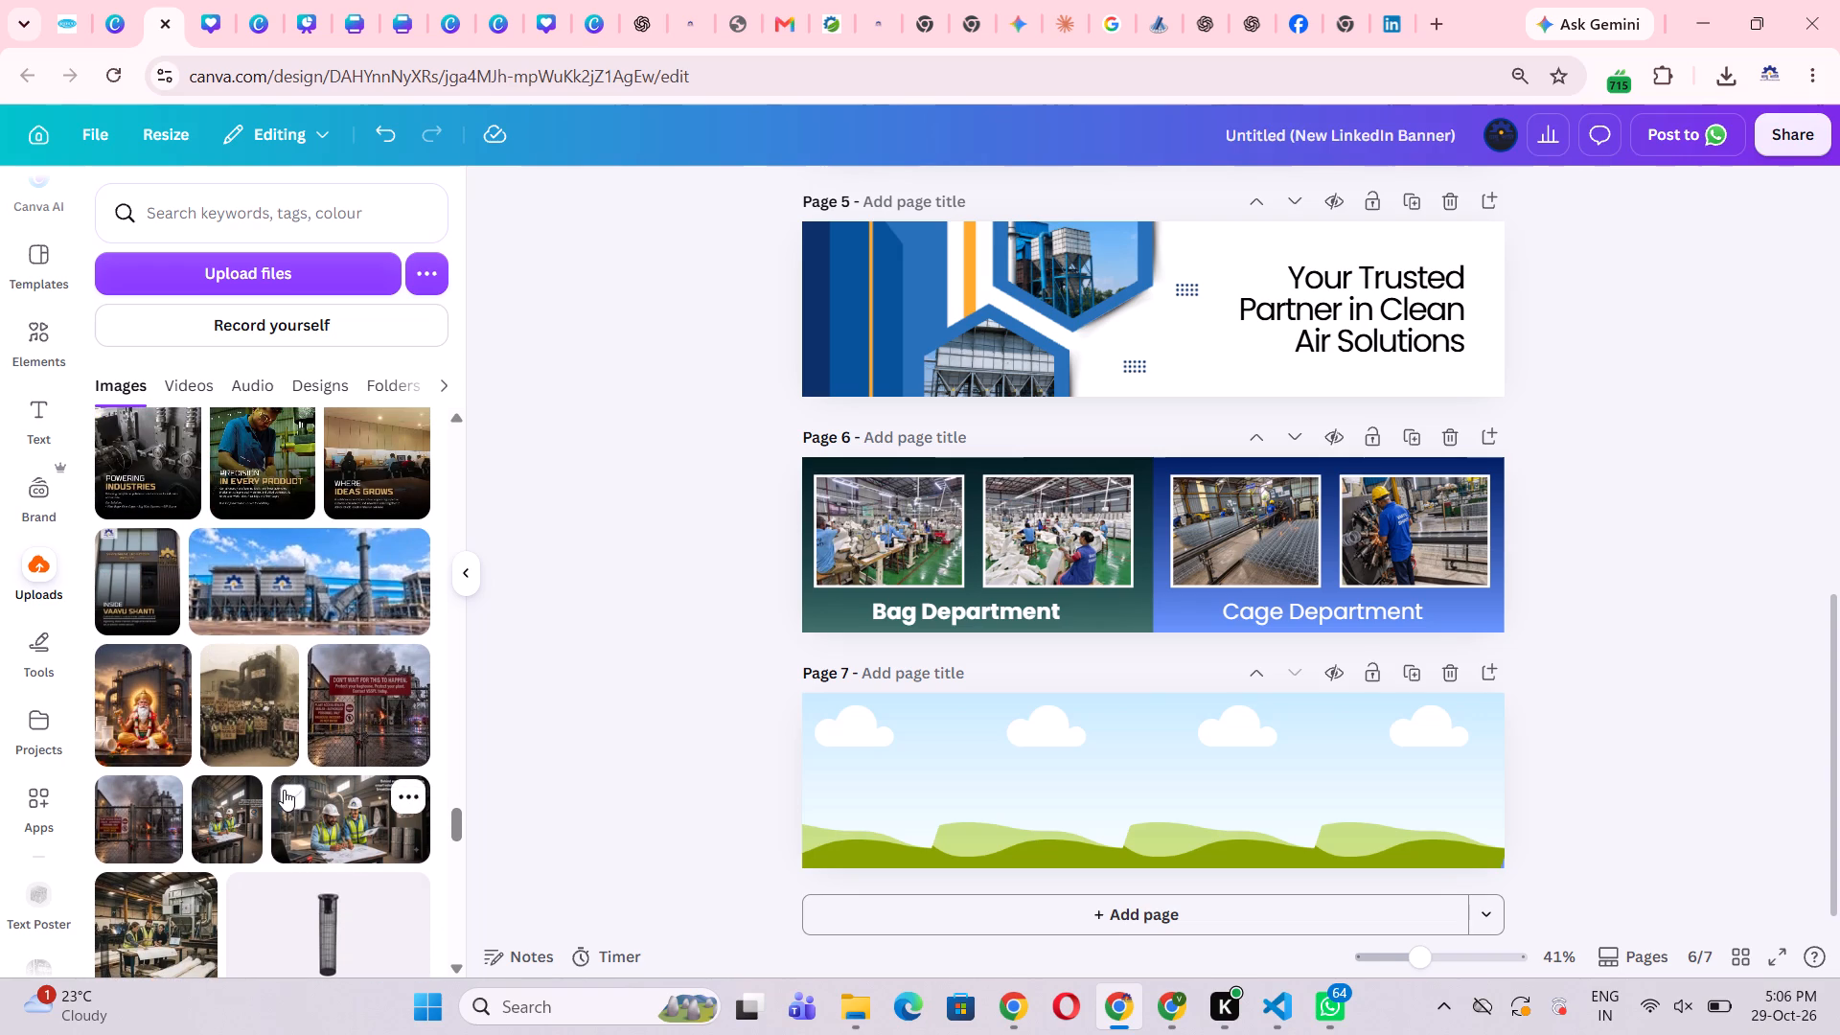
scroll(281, 791, down, 1)
scroll(281, 791, up, 3)
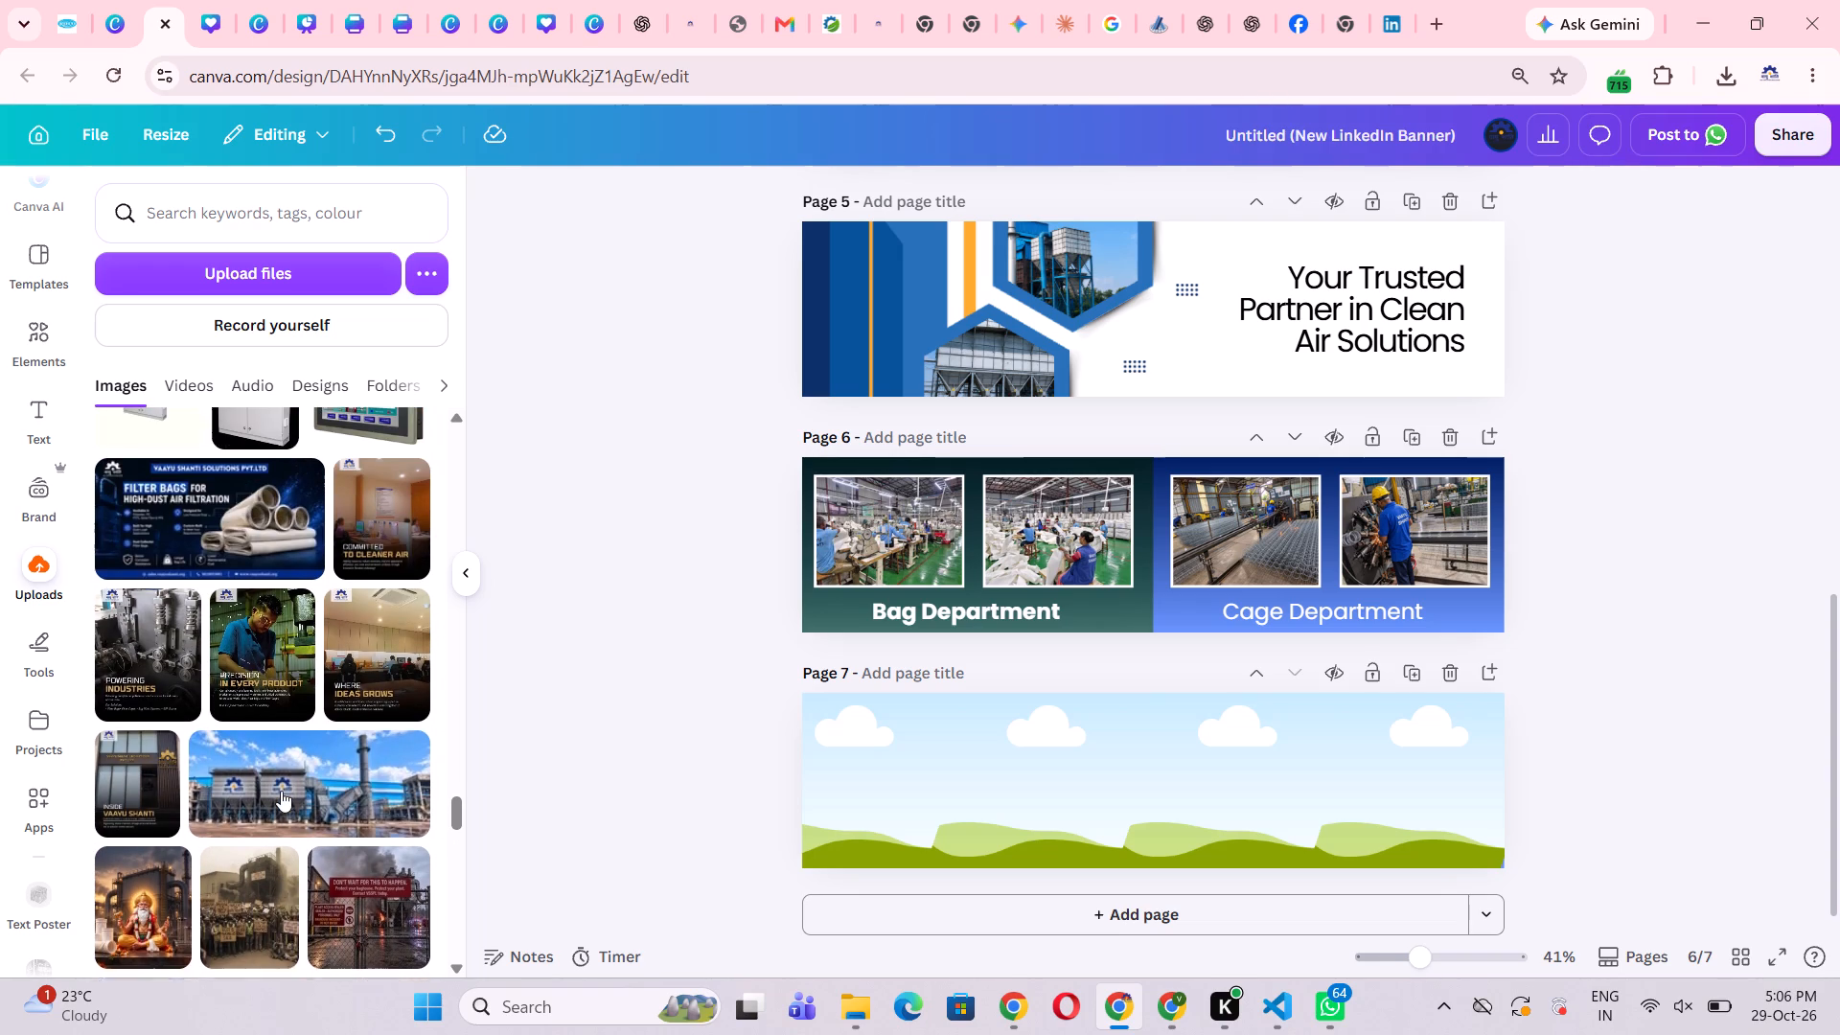
scroll(271, 803, up, 4)
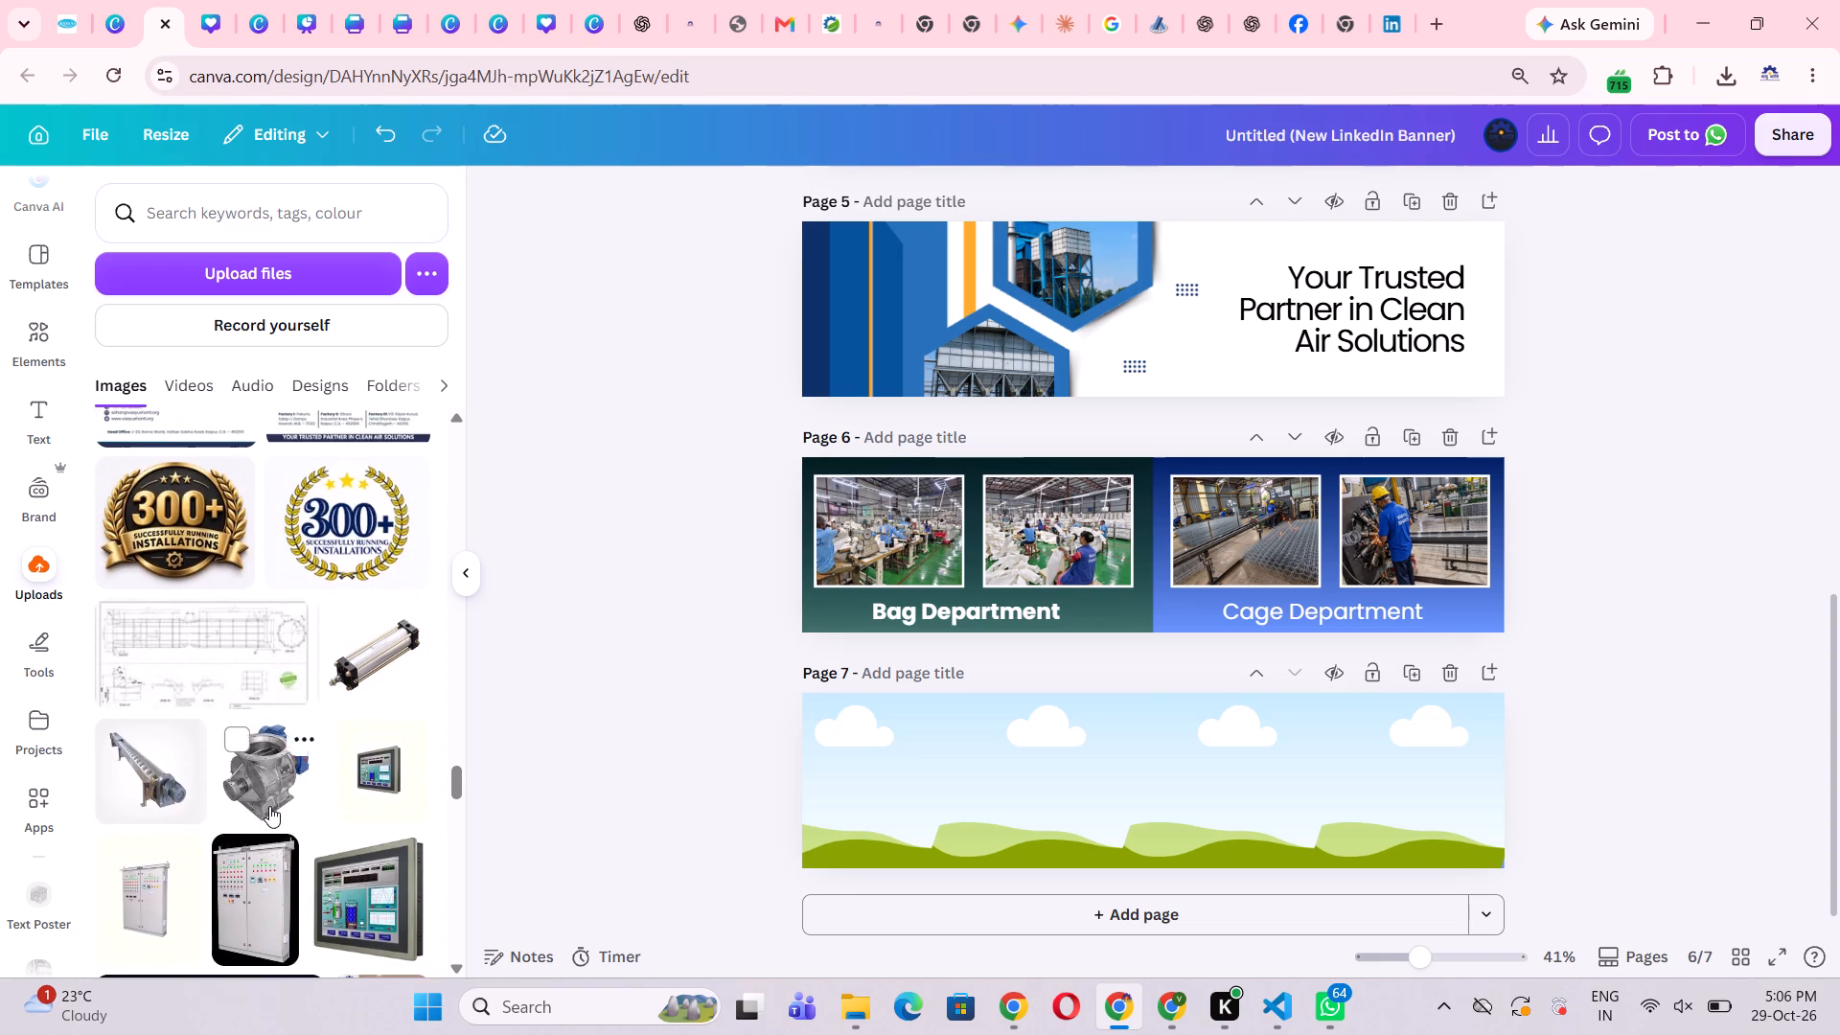
scroll(269, 806, up, 10)
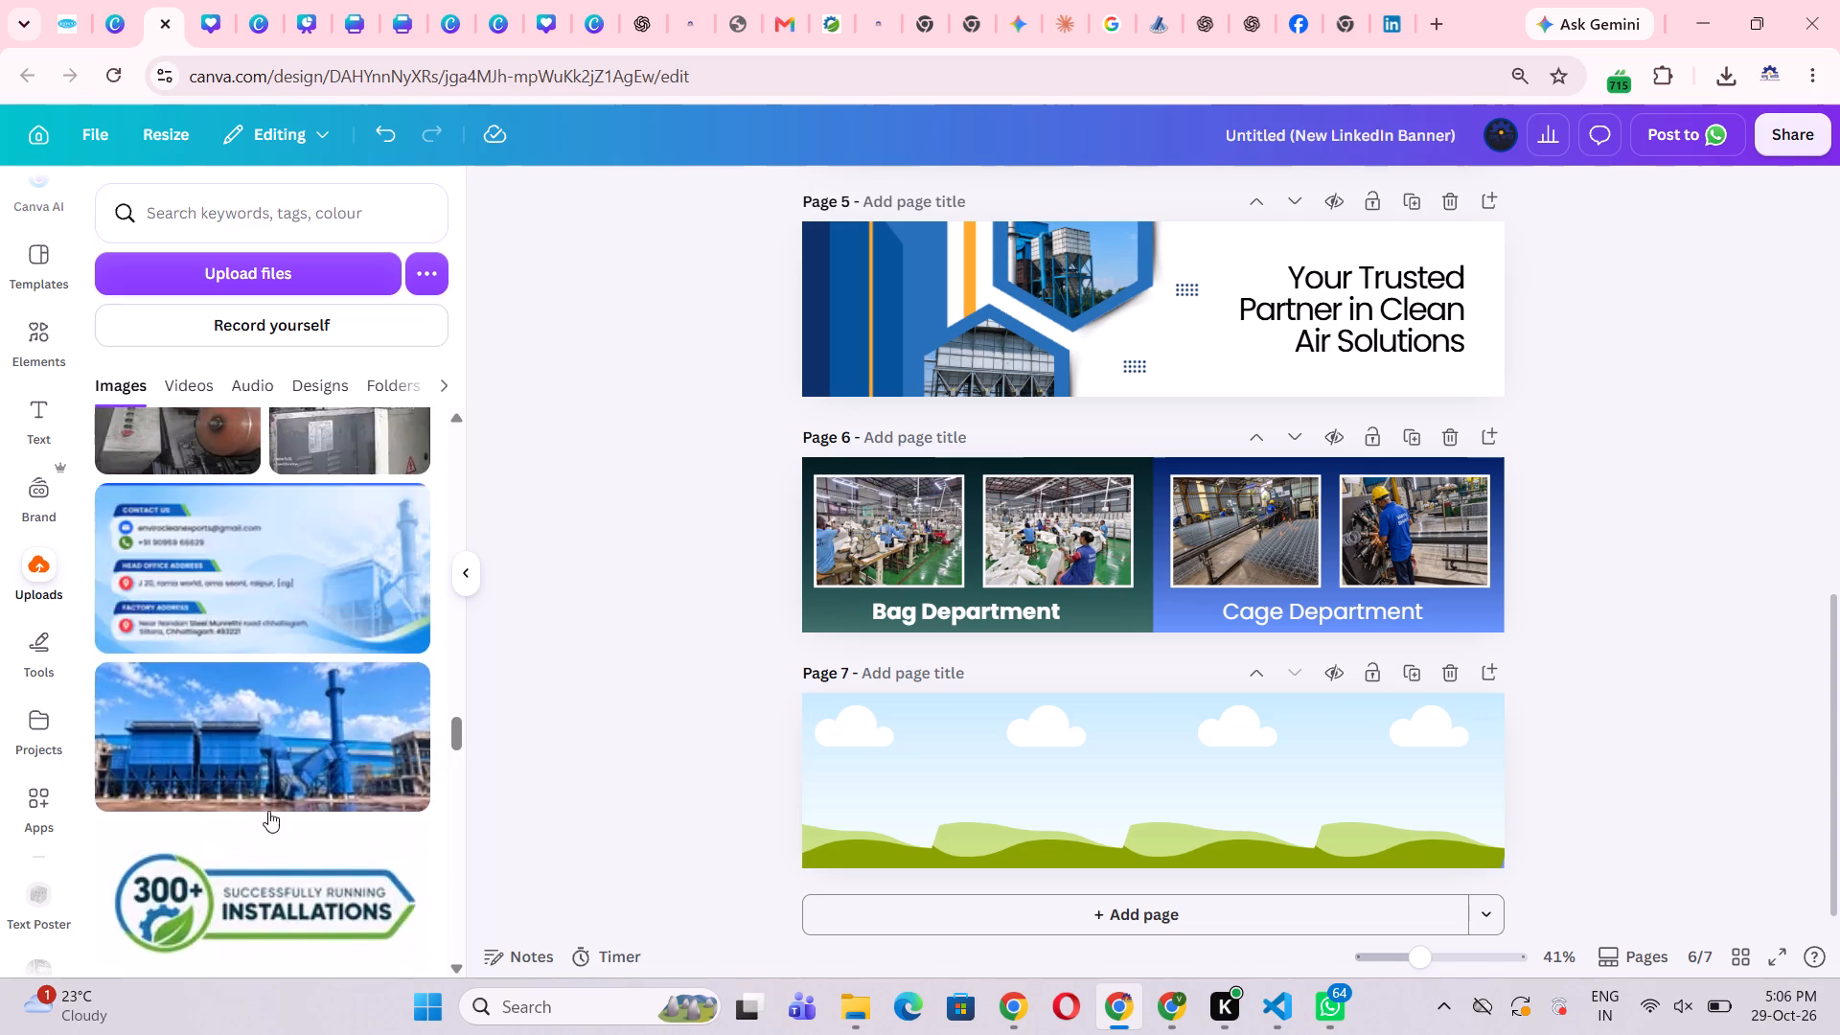
scroll(268, 811, up, 4)
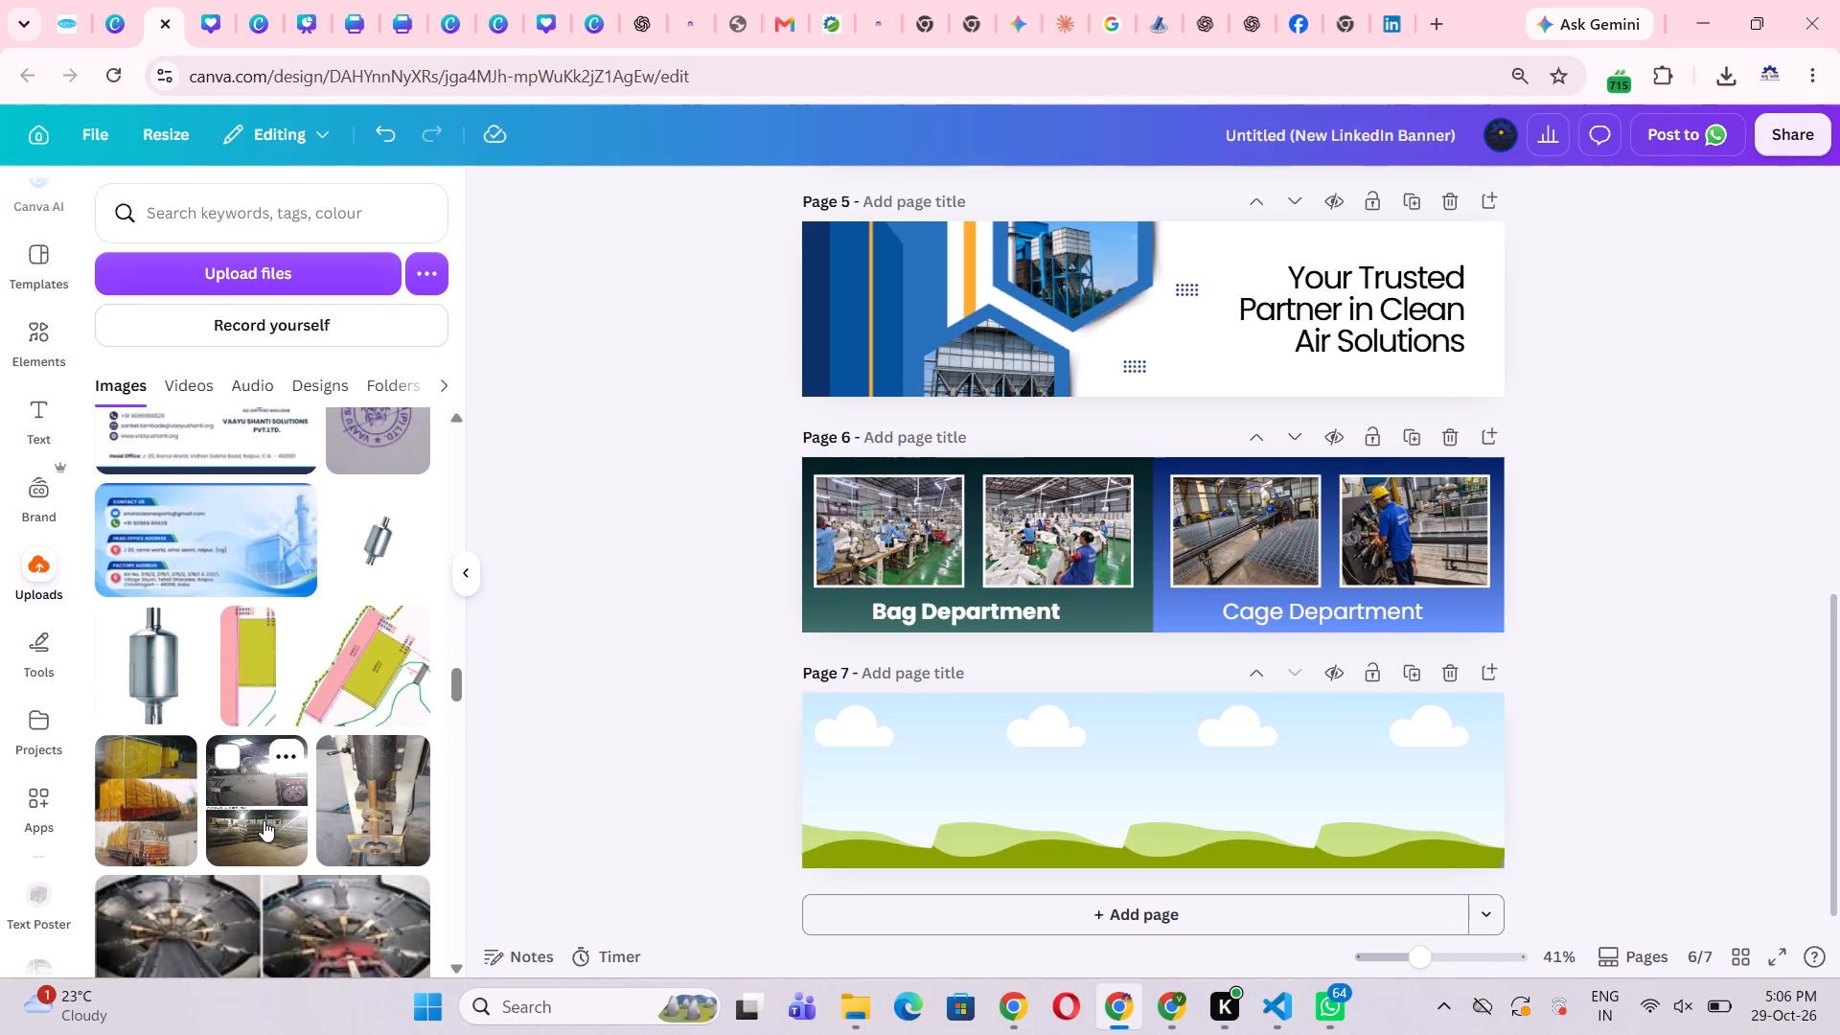
scroll(261, 824, up, 1)
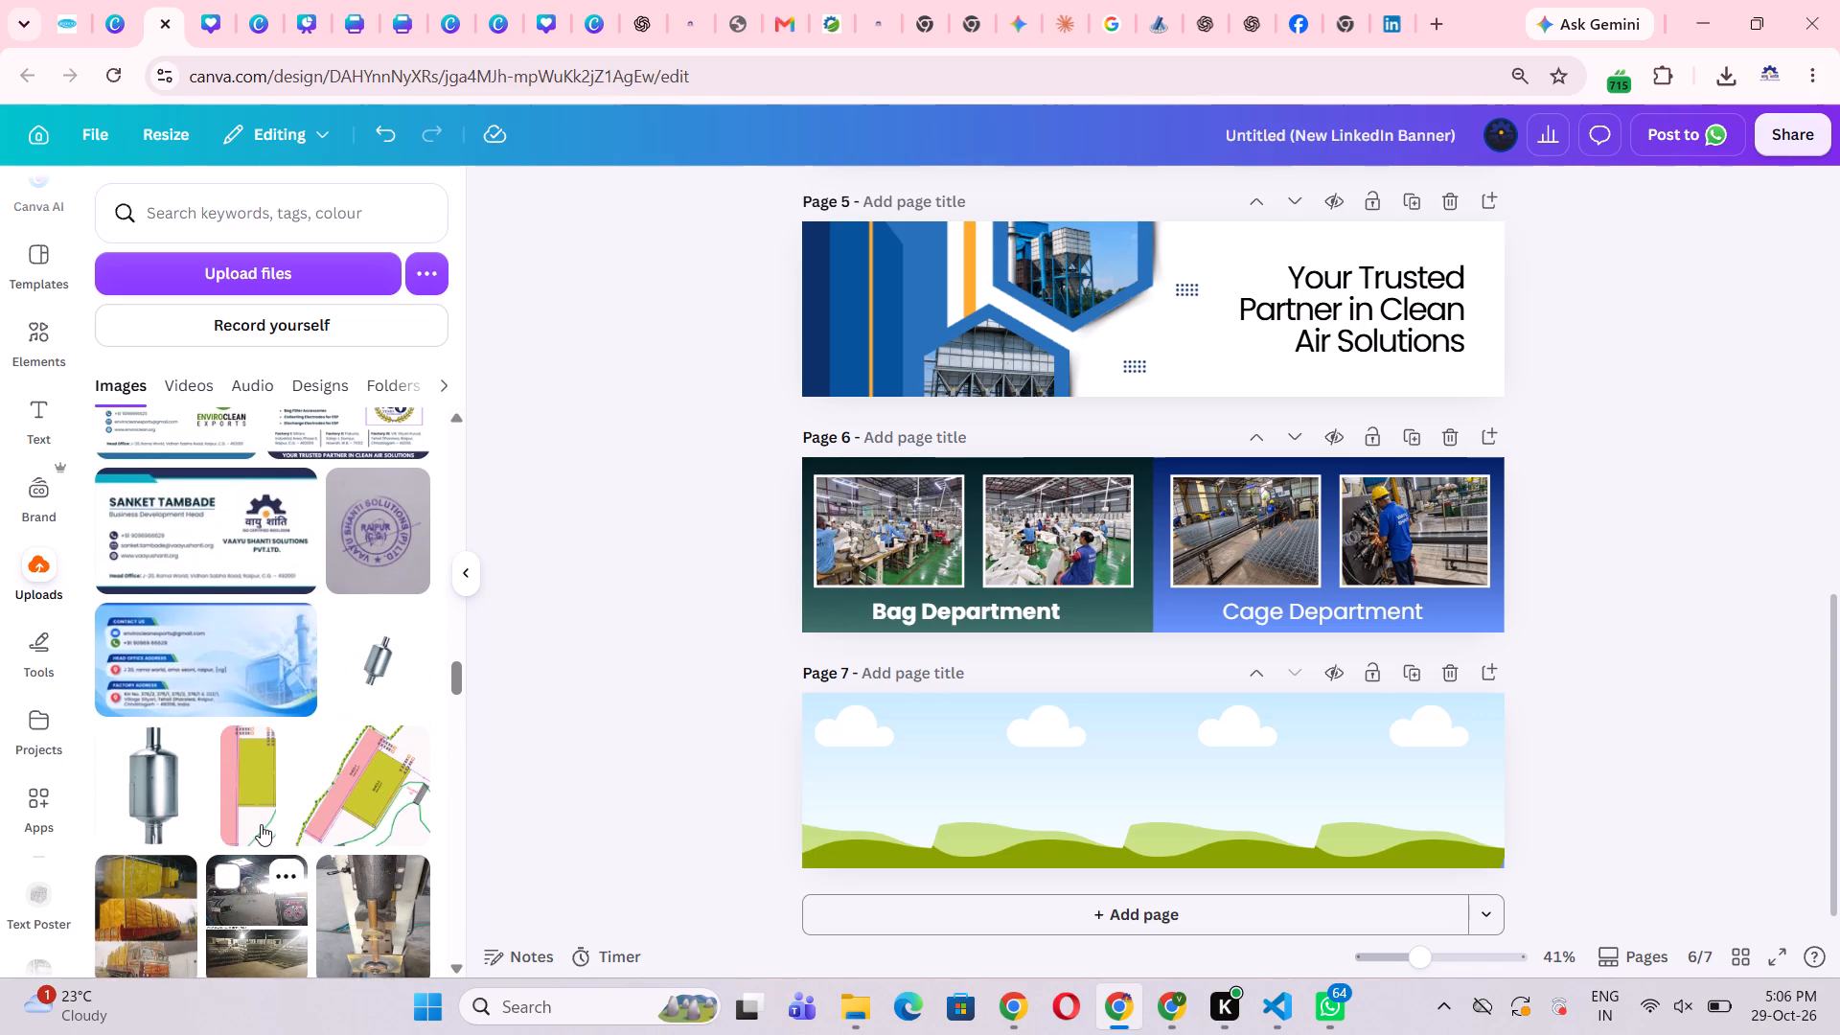
scroll(261, 824, up, 7)
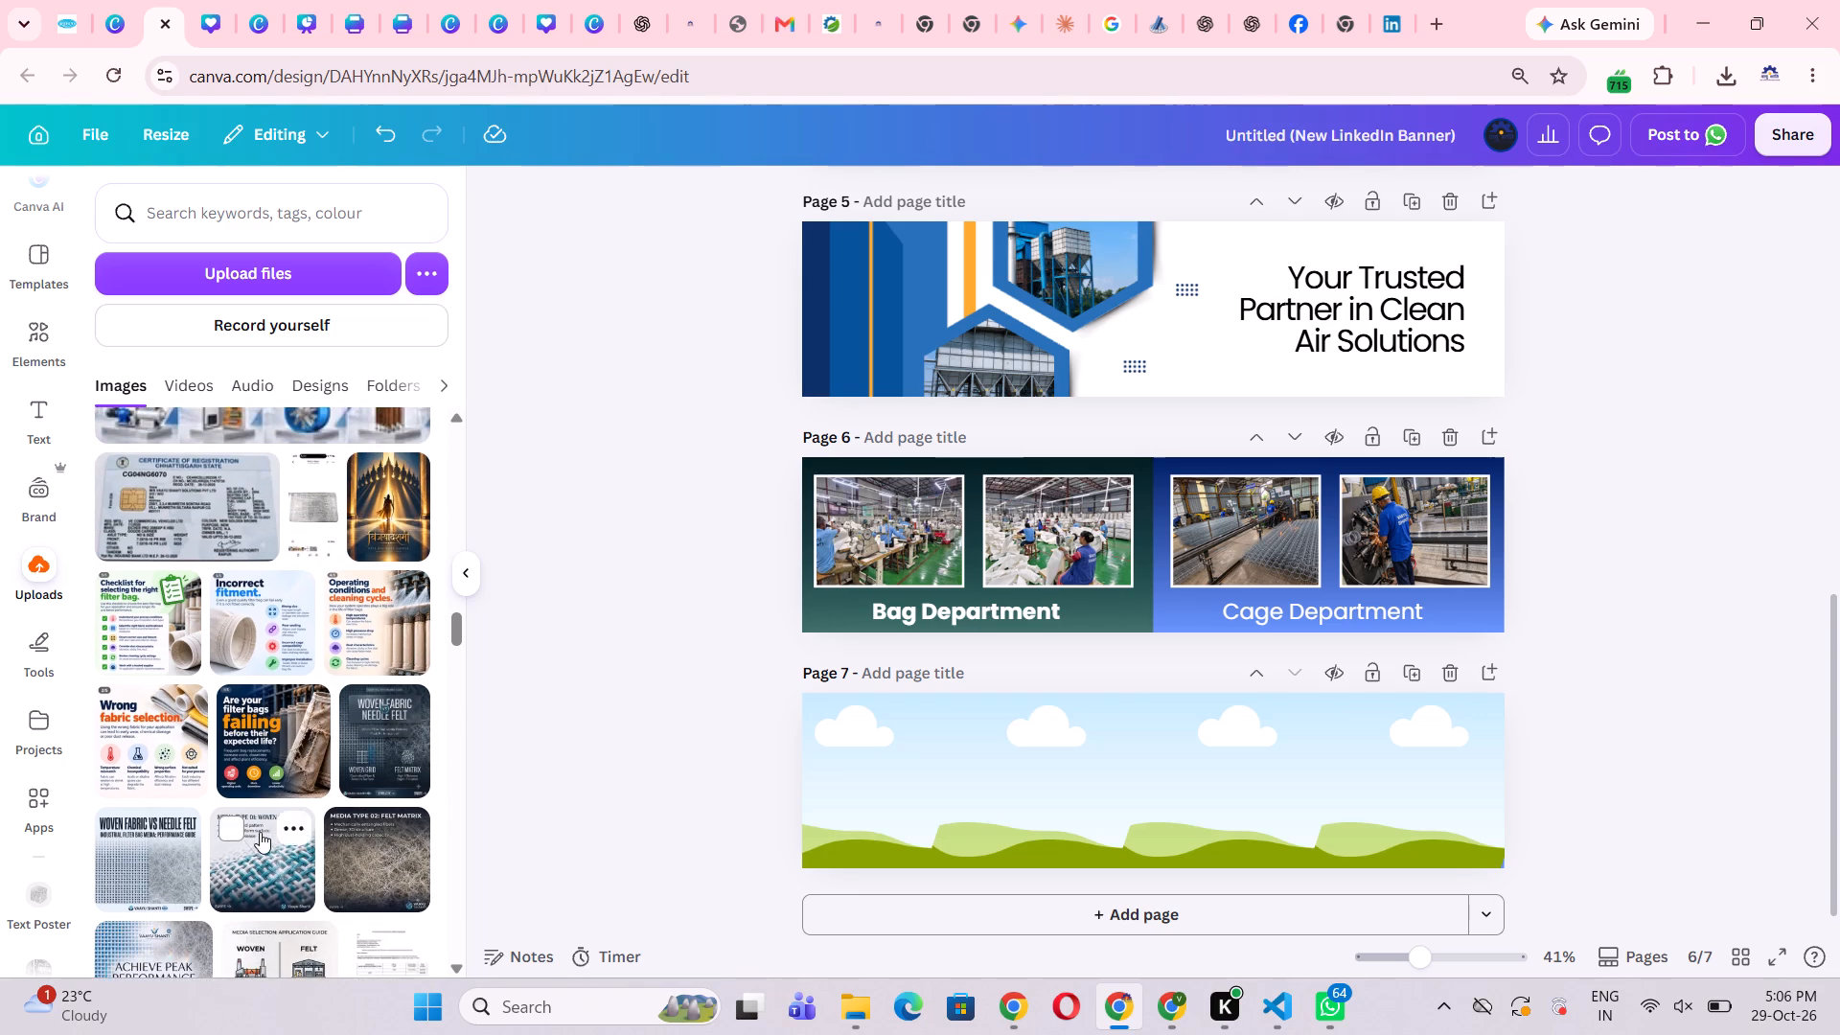
scroll(259, 833, up, 5)
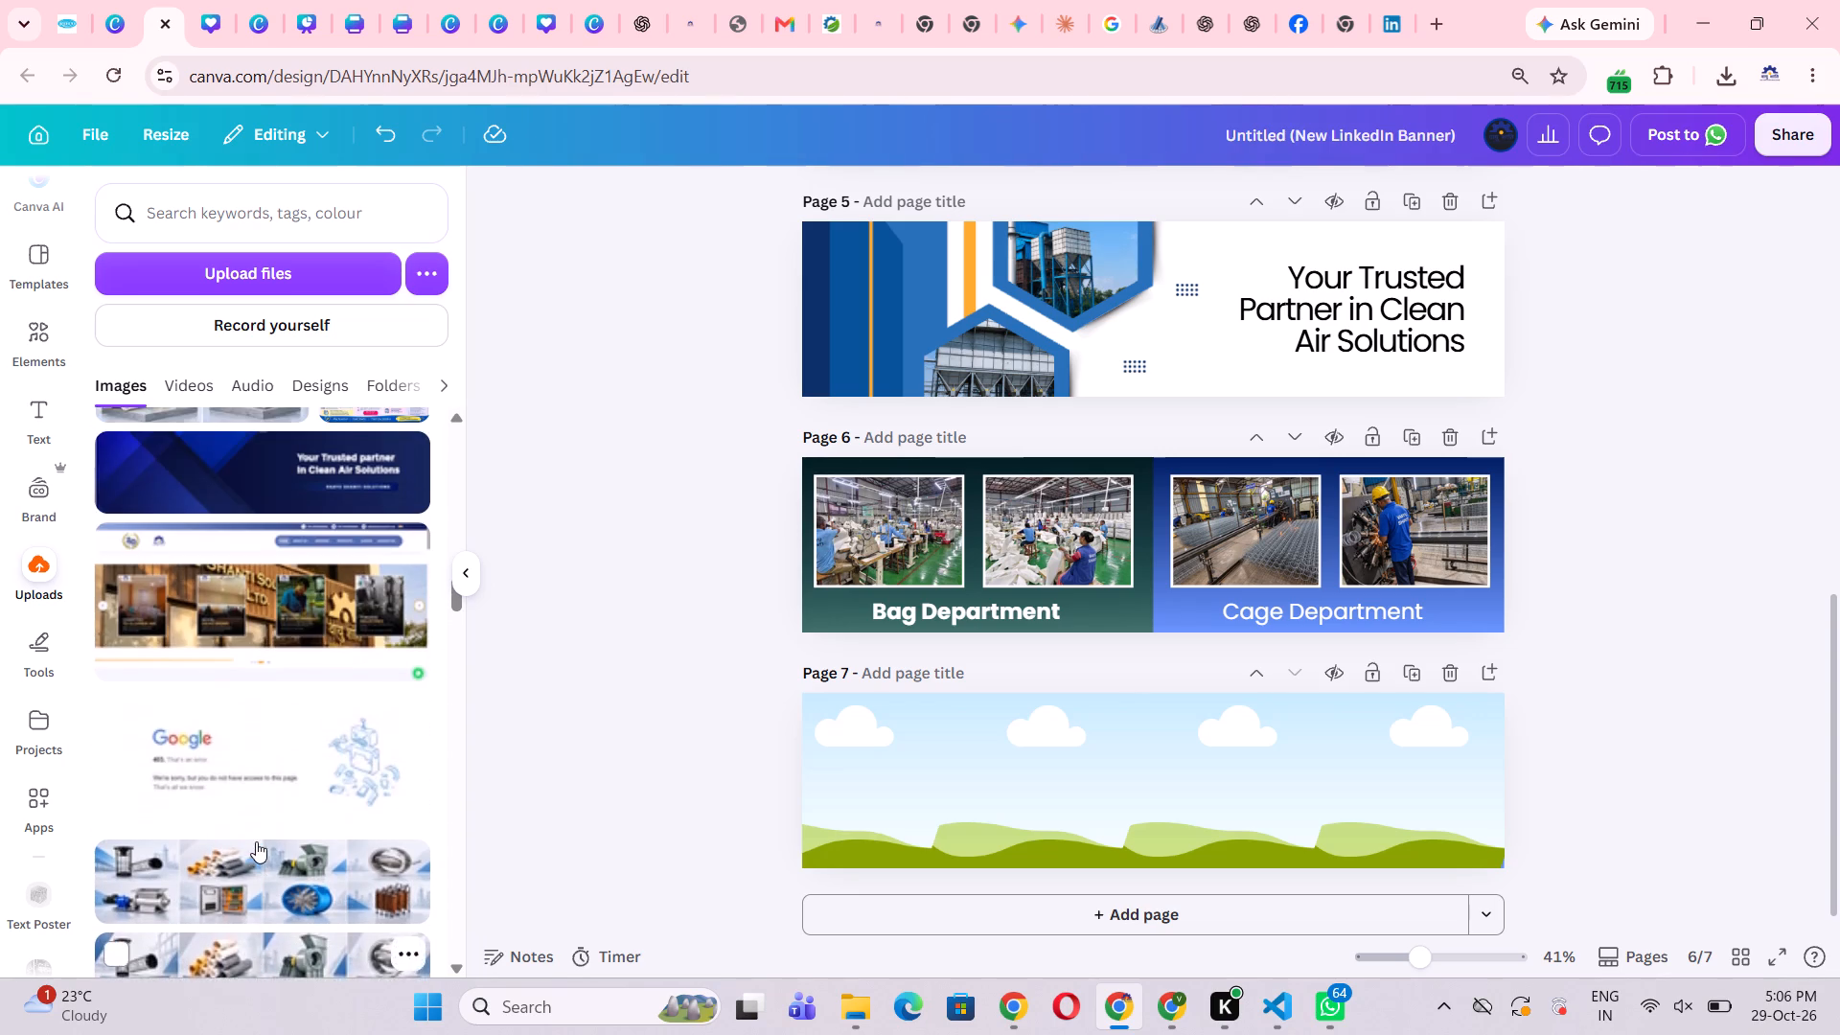
scroll(256, 841, up, 1)
scroll(261, 755, up, 3)
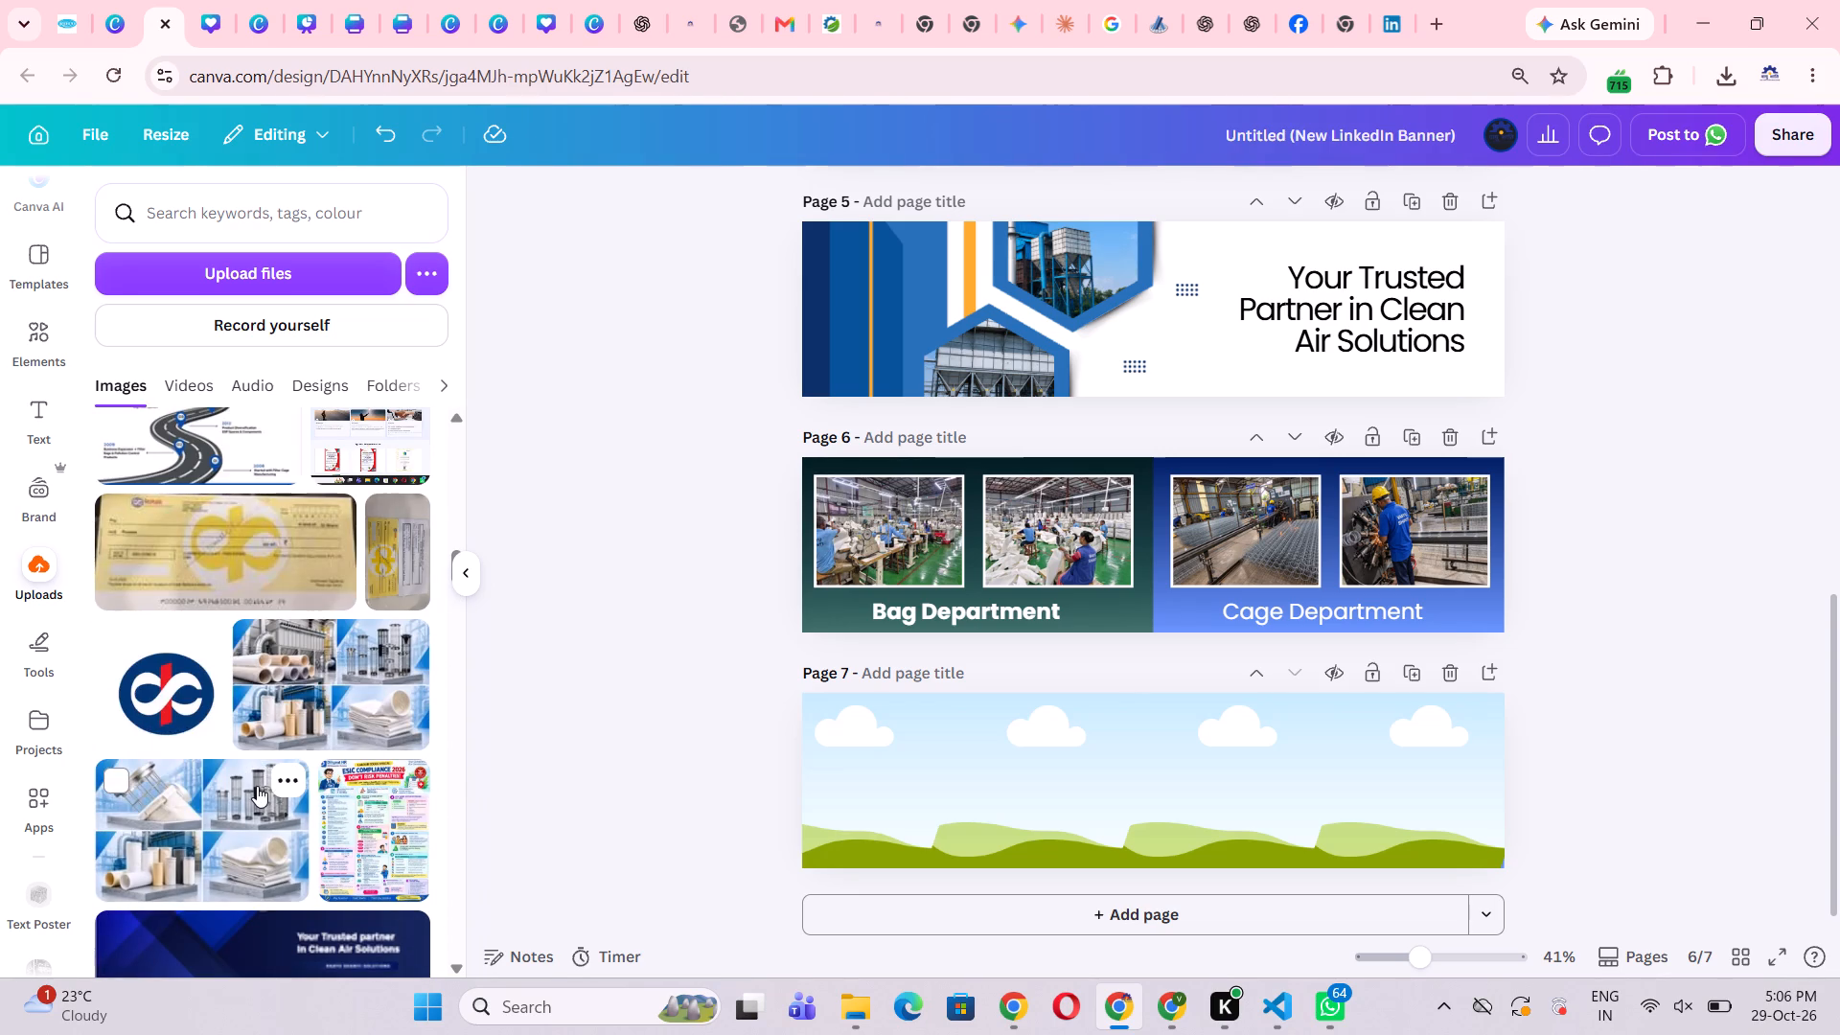
scroll(257, 786, up, 4)
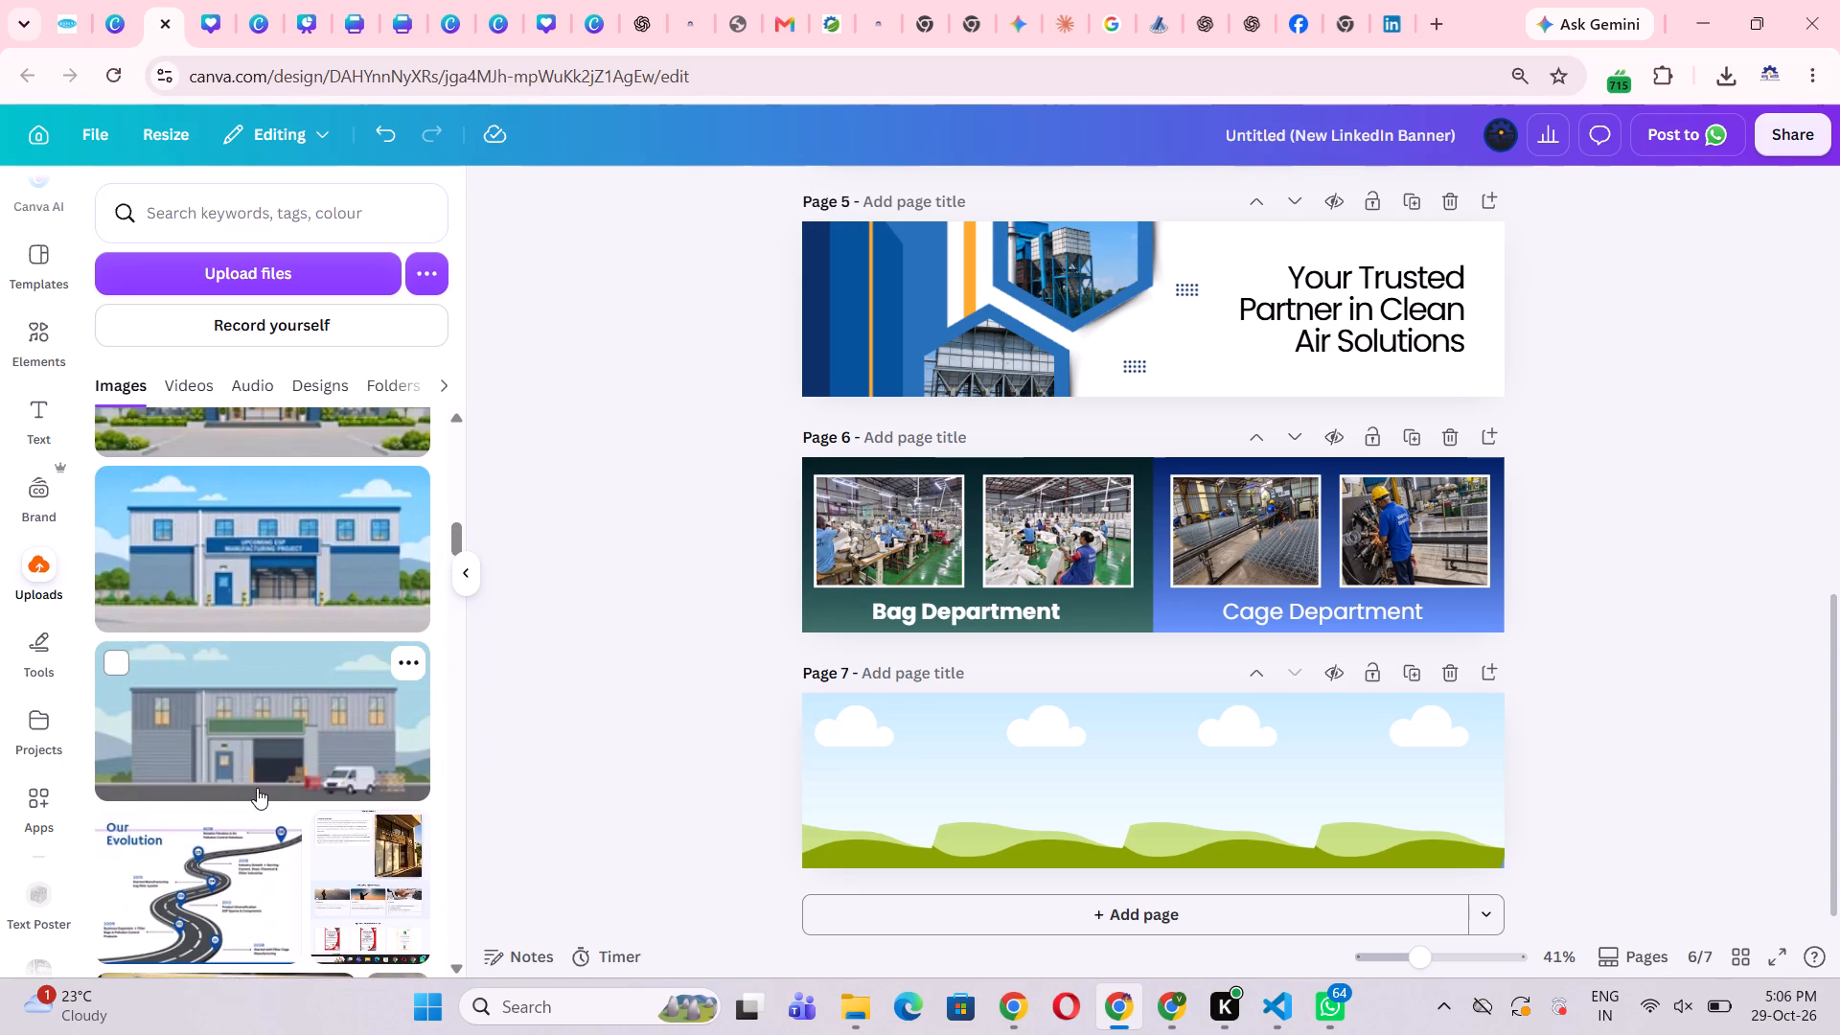
scroll(254, 793, up, 1)
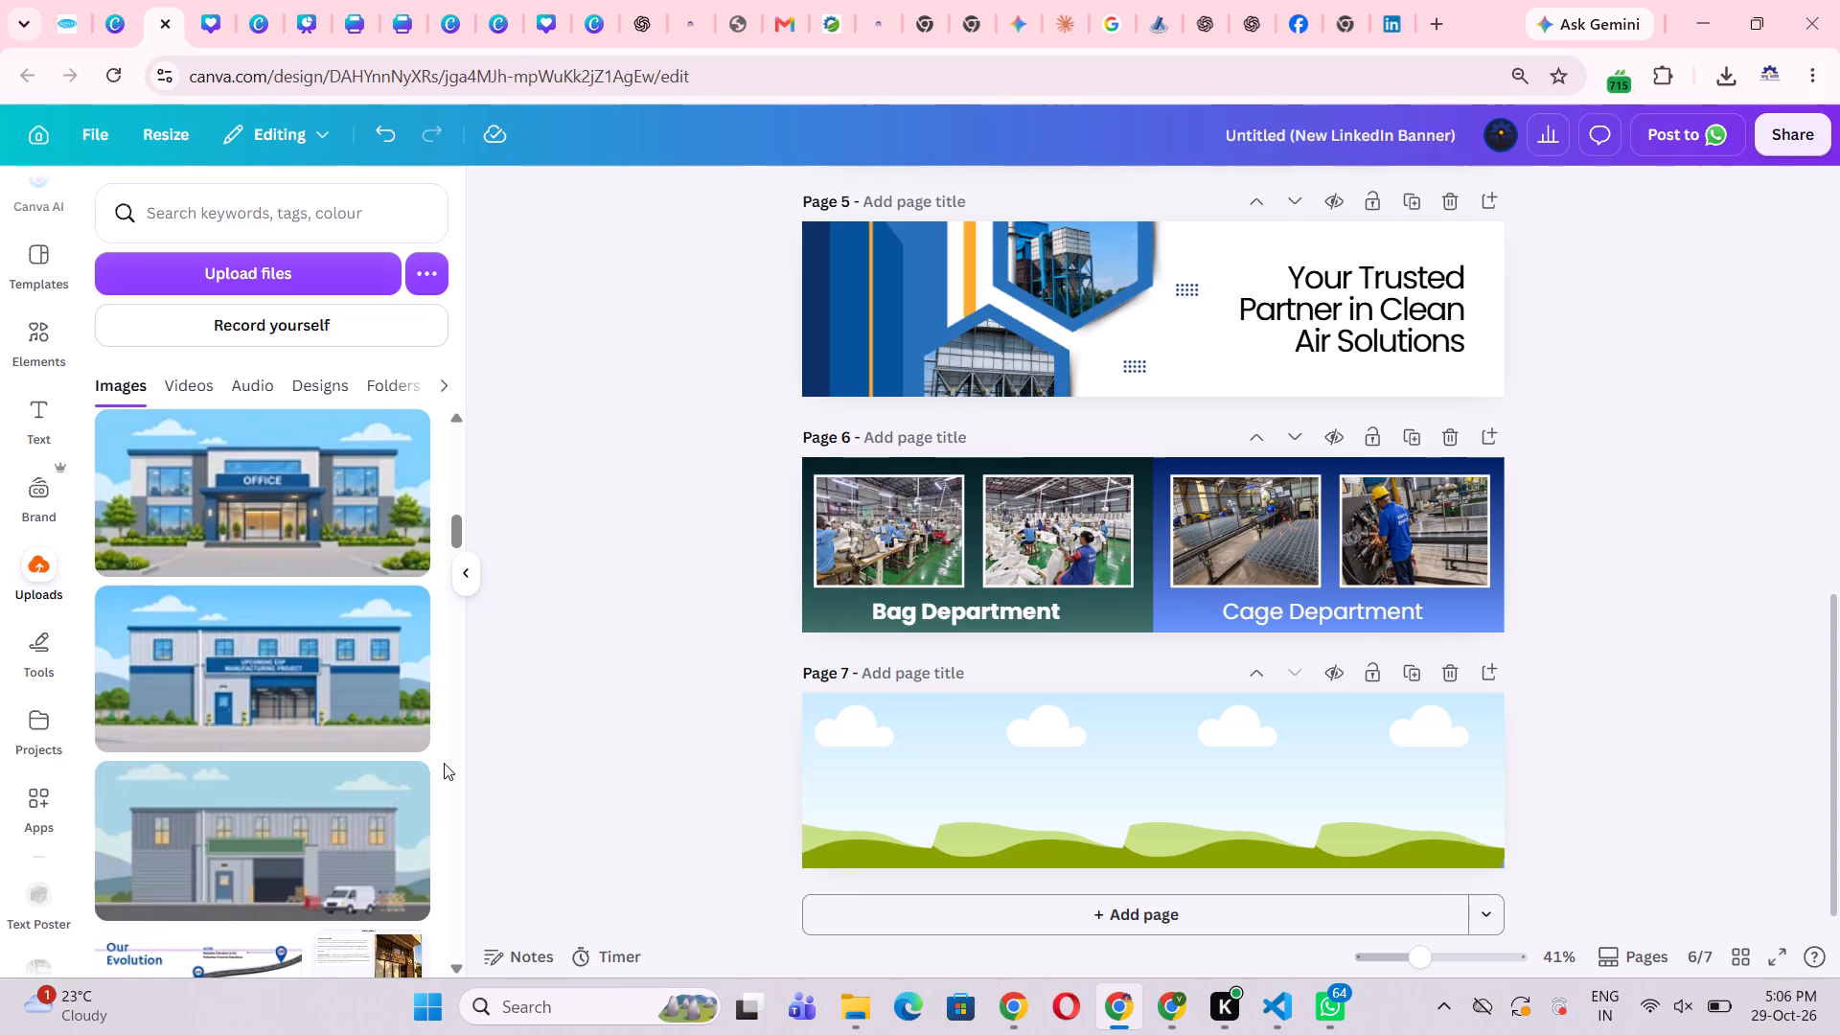
scroll(444, 765, up, 19)
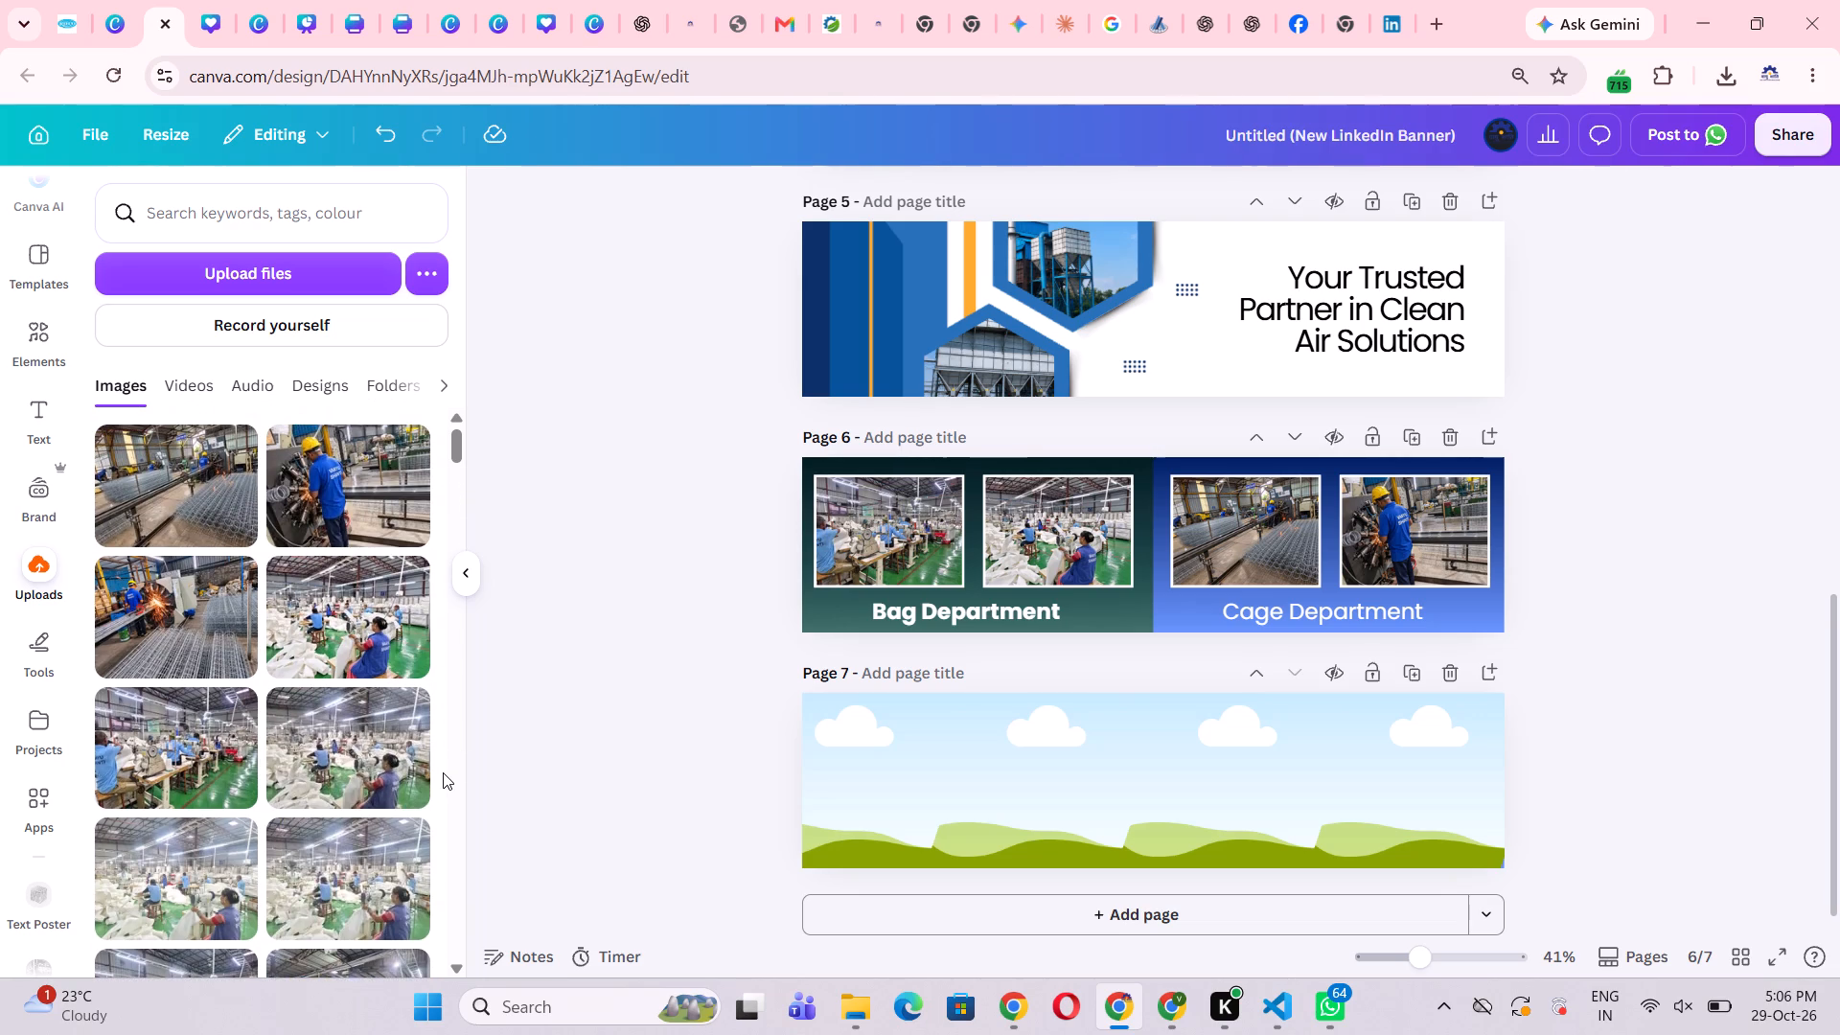
Look over the newest factory photos and the building illustrations once more as candidates for the four slanted frames.
scroll(443, 775, down, 5)
scroll(443, 775, up, 9)
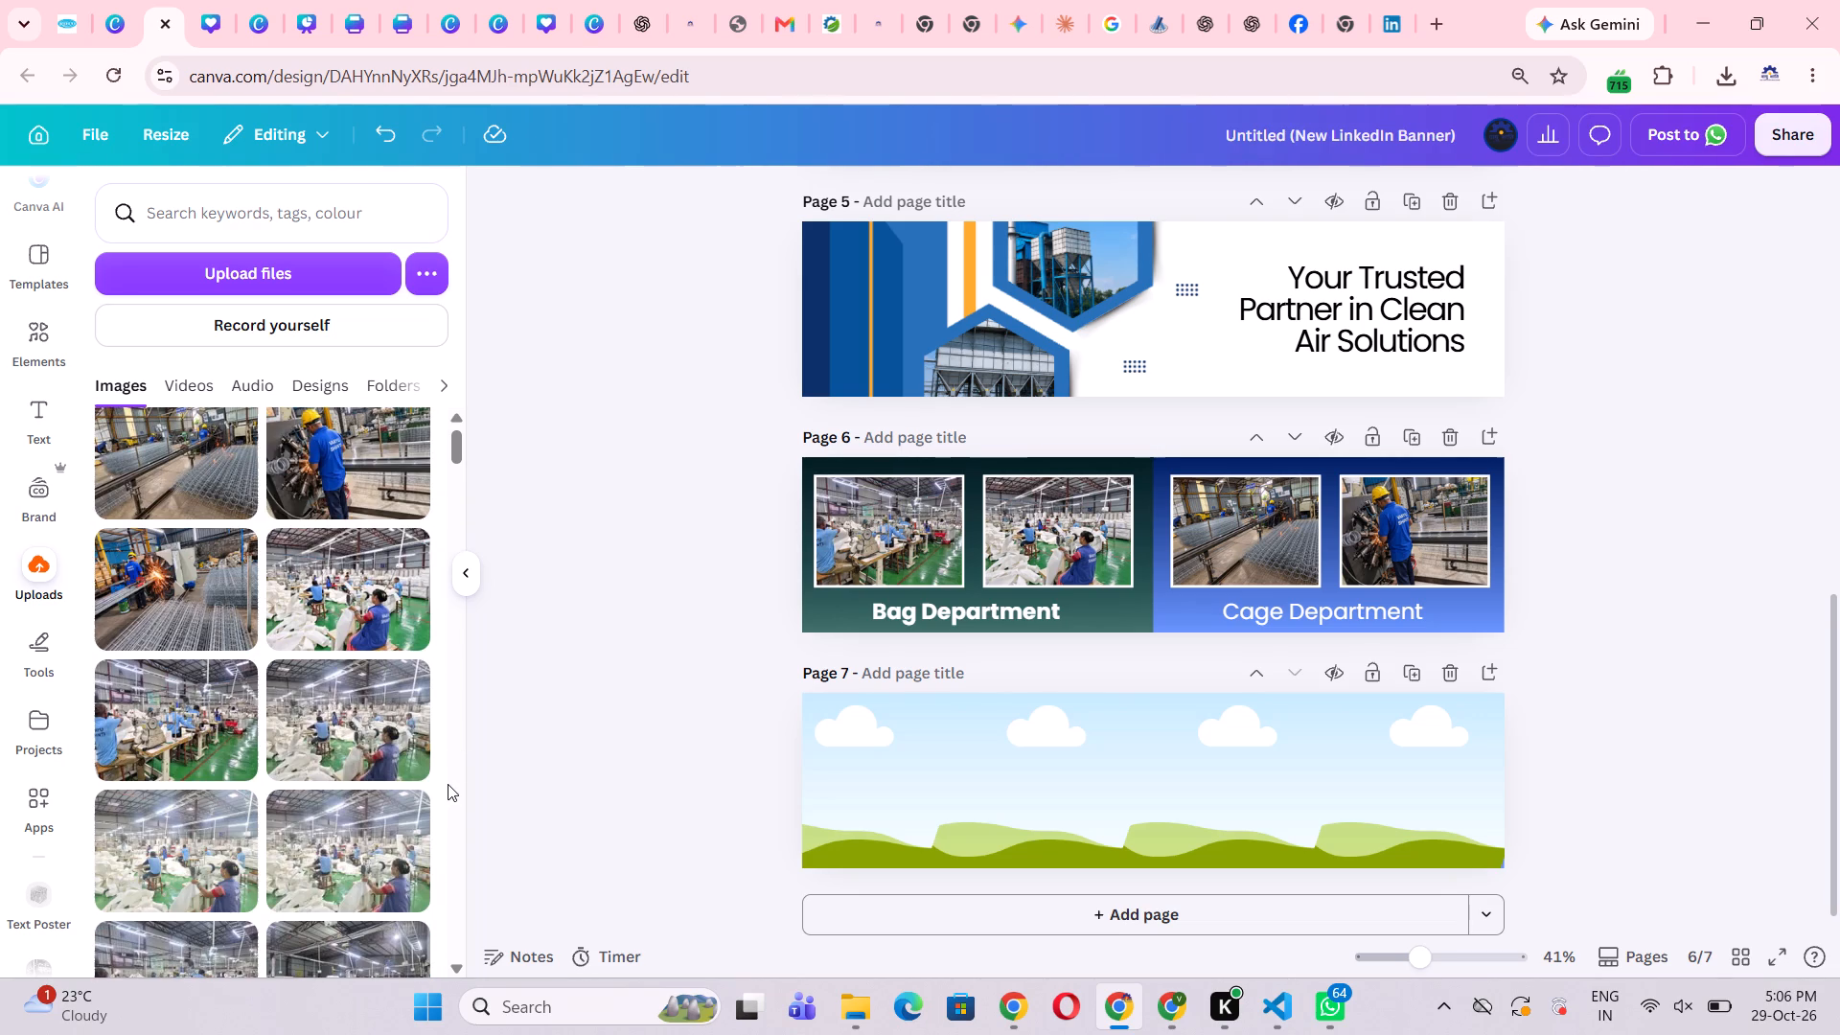
scroll(448, 784, up, 2)
scroll(448, 784, down, 9)
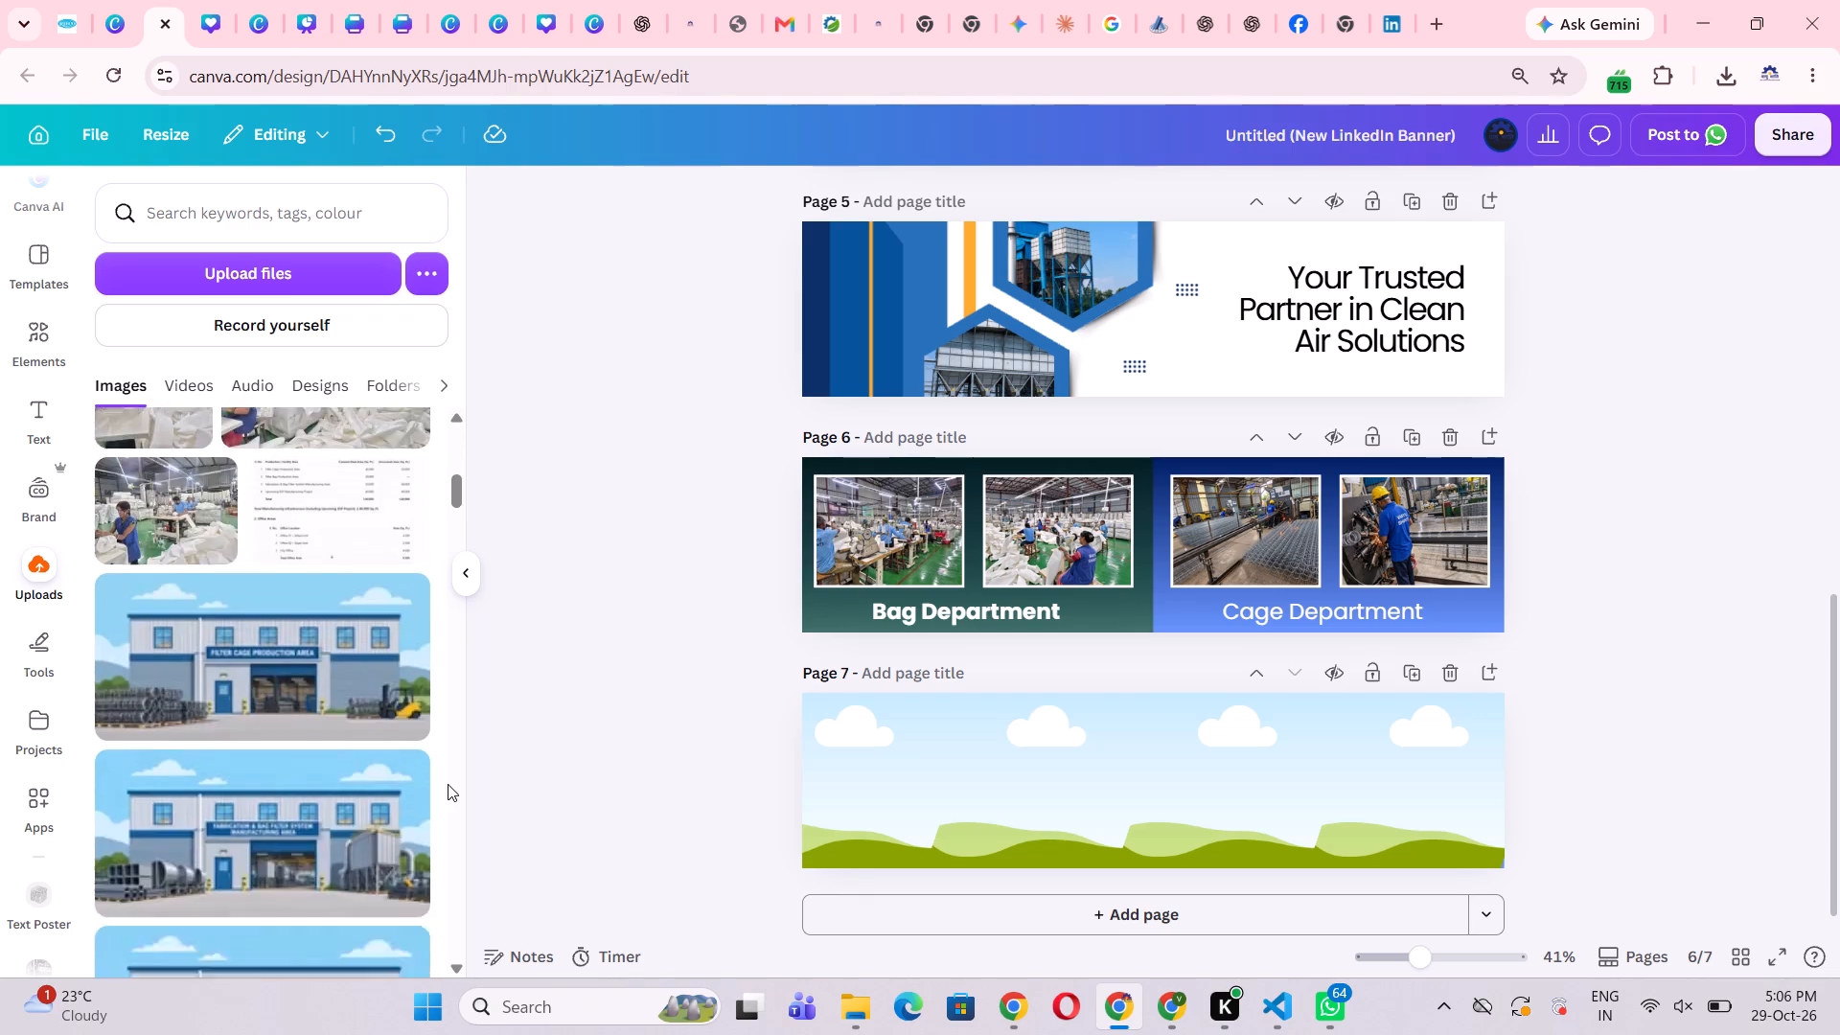
scroll(448, 784, up, 2)
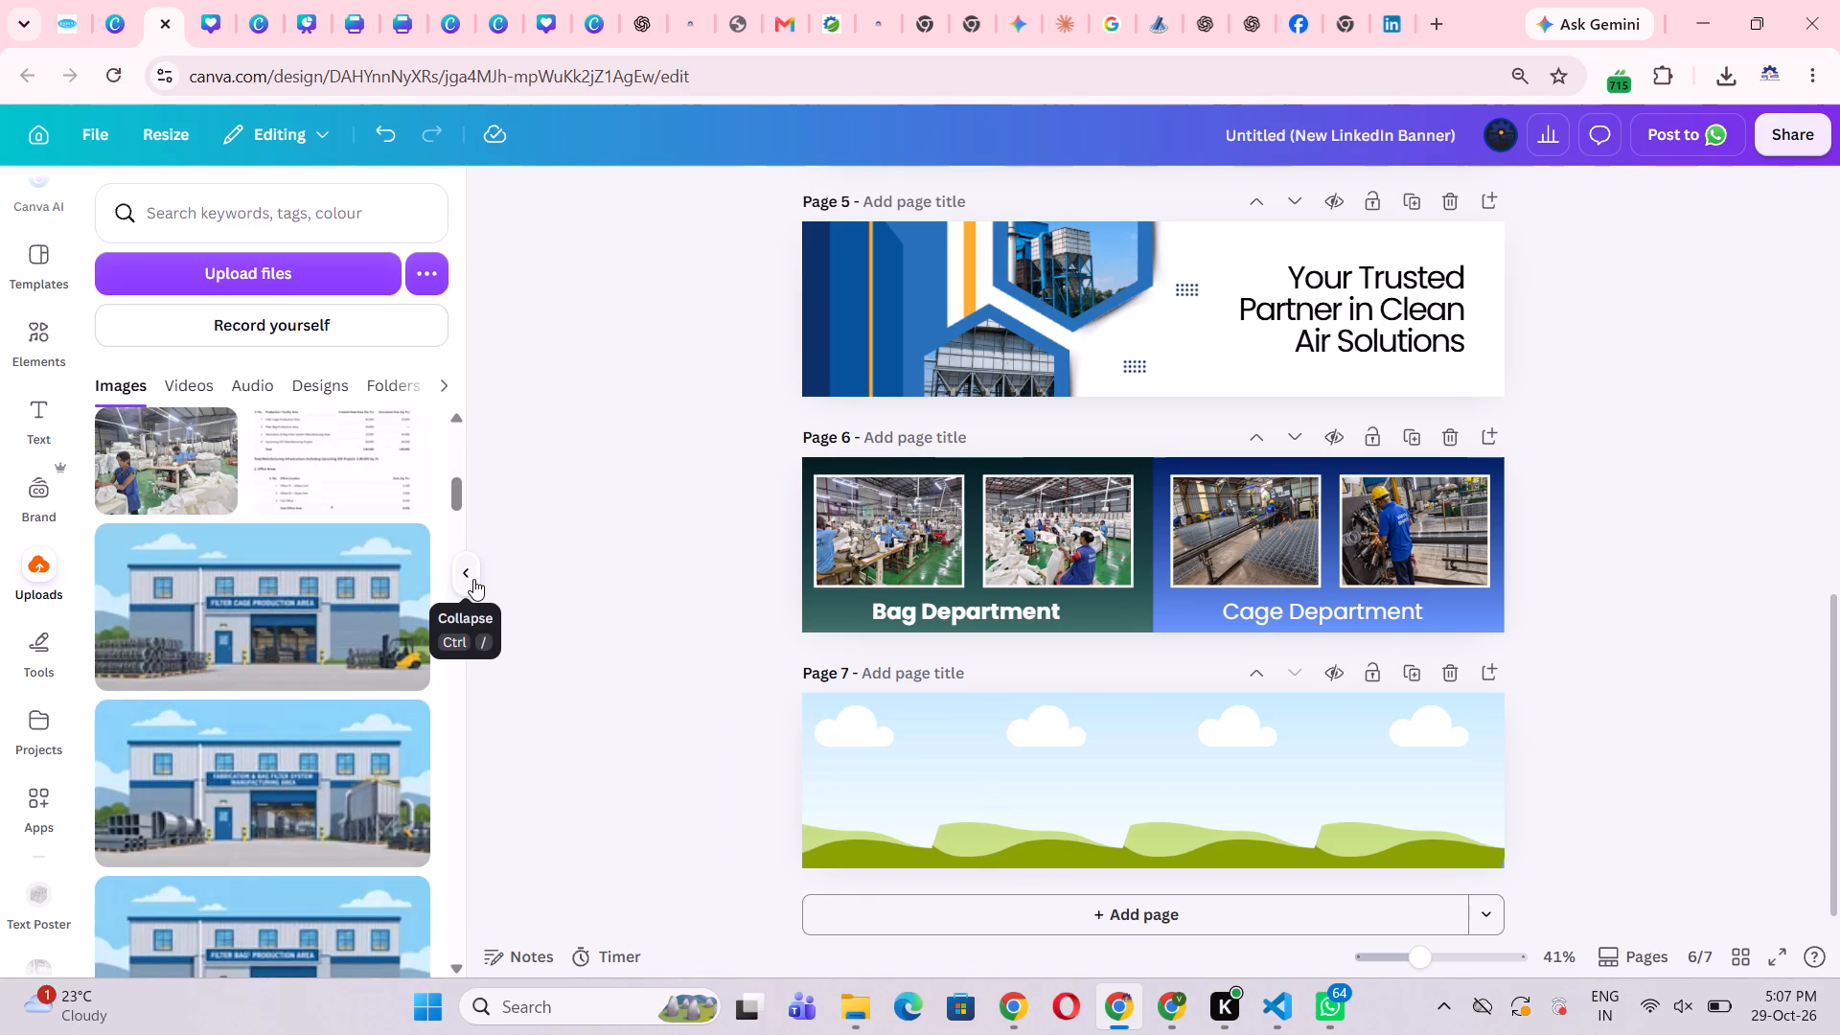
Select all four slanted frames on page 7 together and shorten them from below so their bottom edges meet the page's lower edge.
click(766, 859)
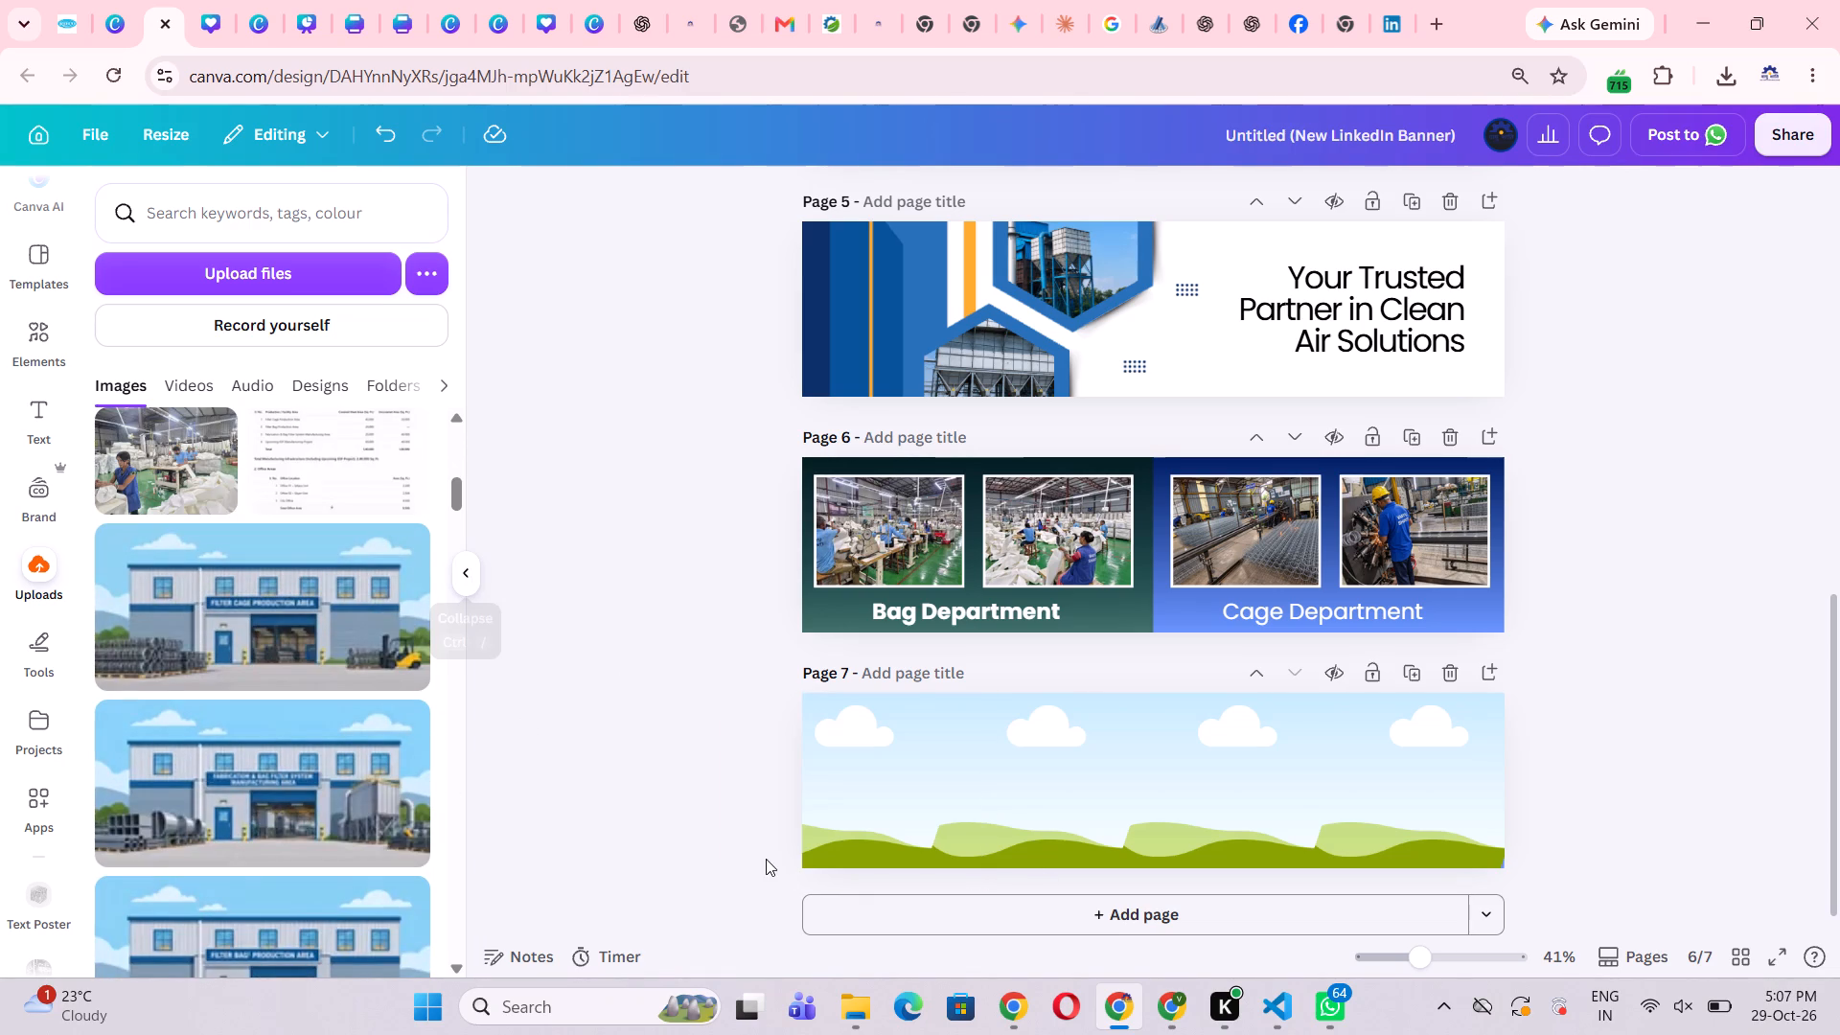
drag(648, 791, 1680, 785)
click(1650, 804)
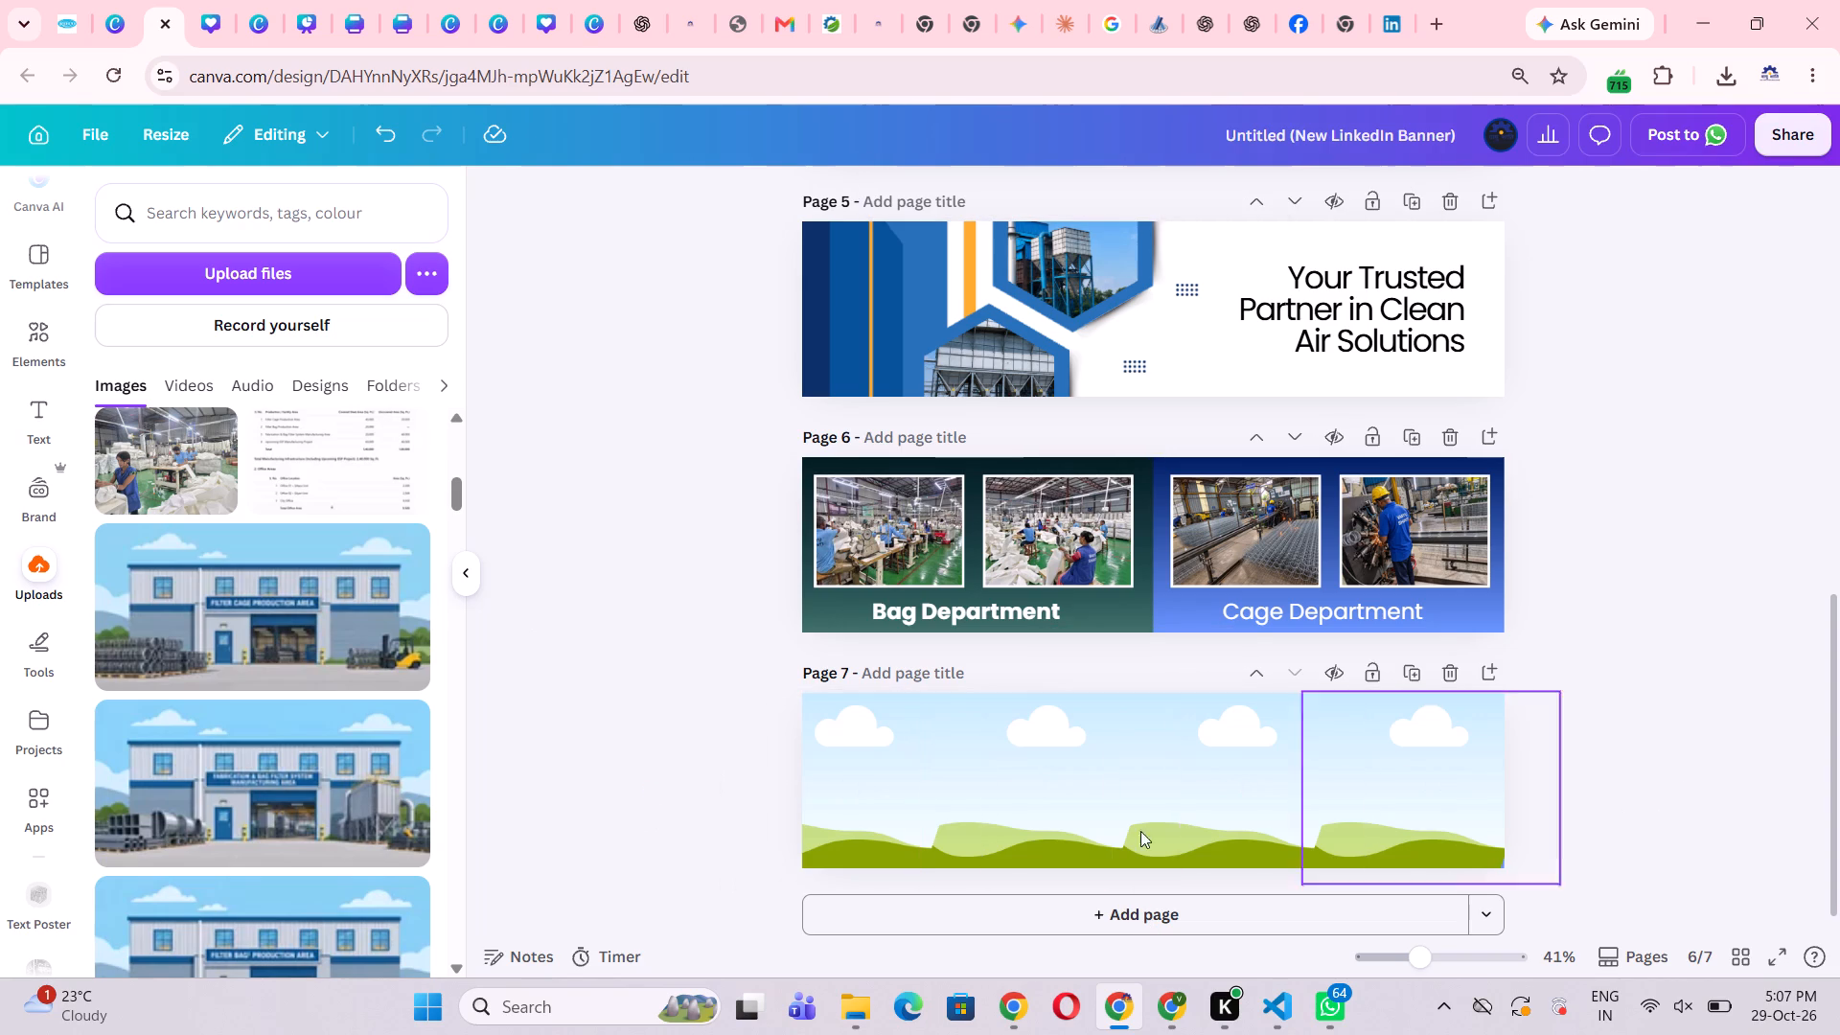
drag(643, 823, 1260, 818)
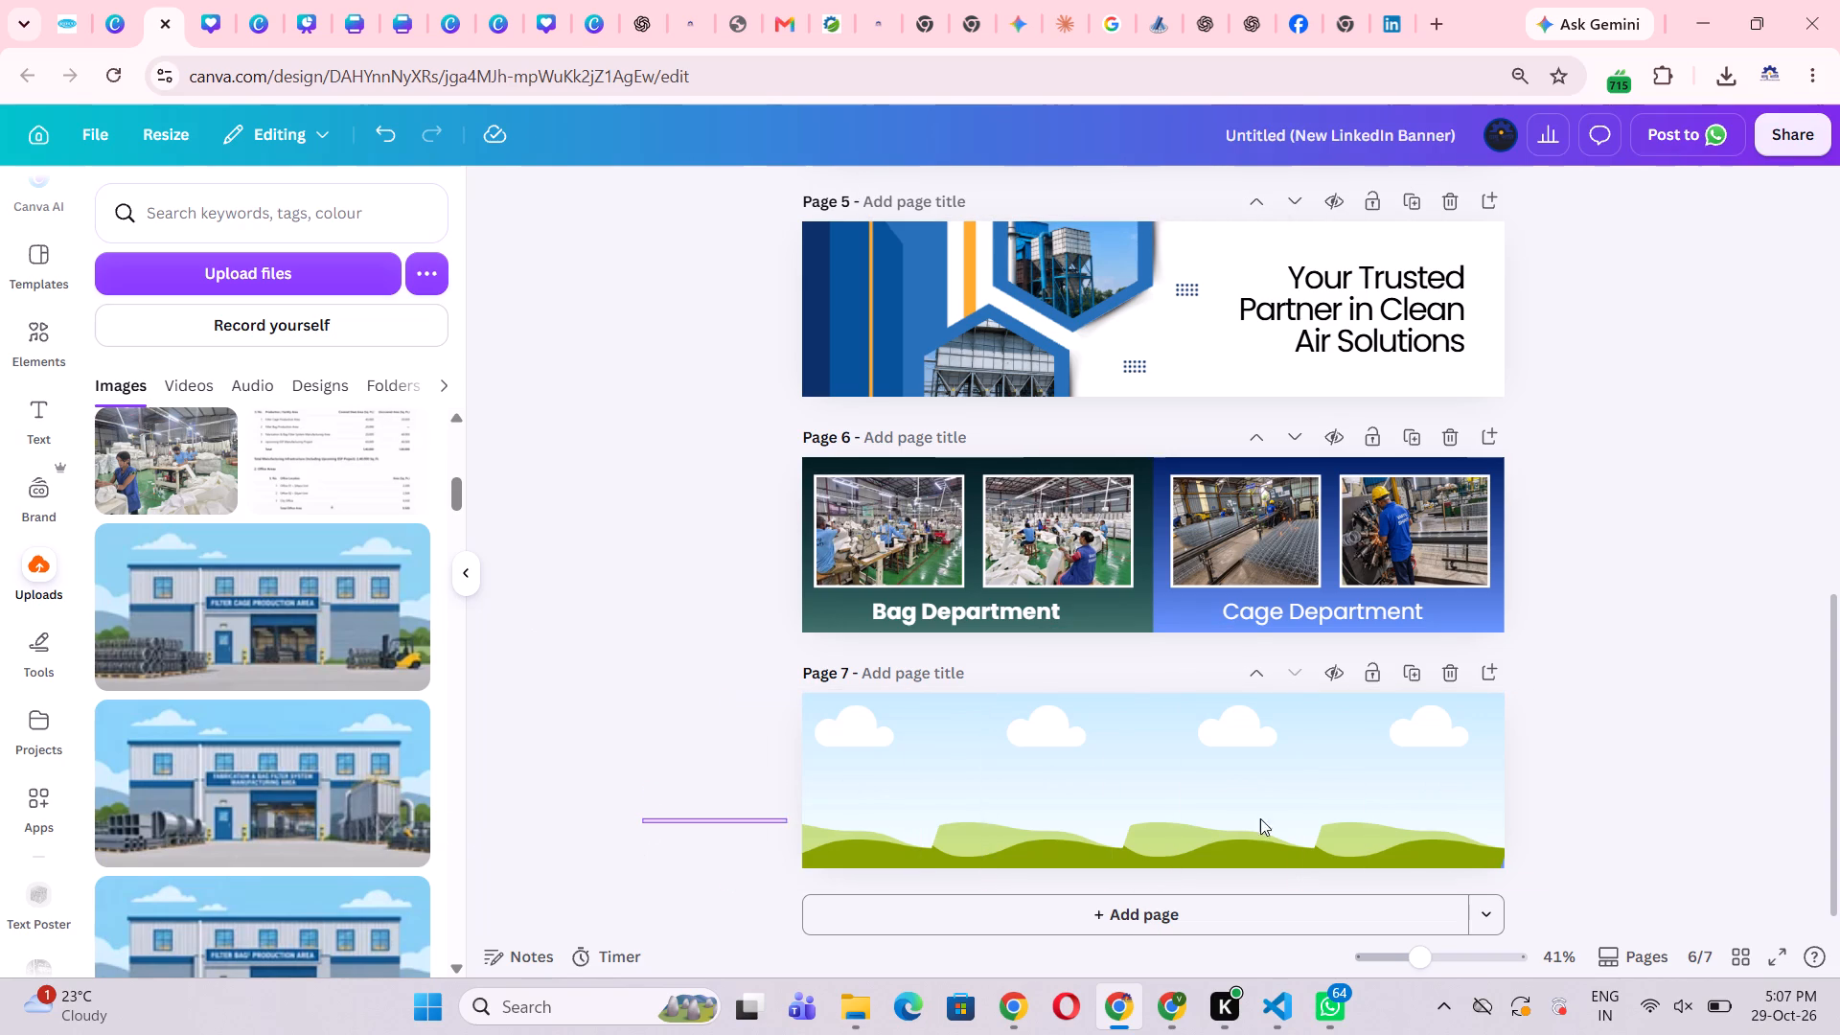
drag(1260, 818, 1749, 818)
click(1616, 832)
drag(669, 820, 1756, 819)
click(1675, 830)
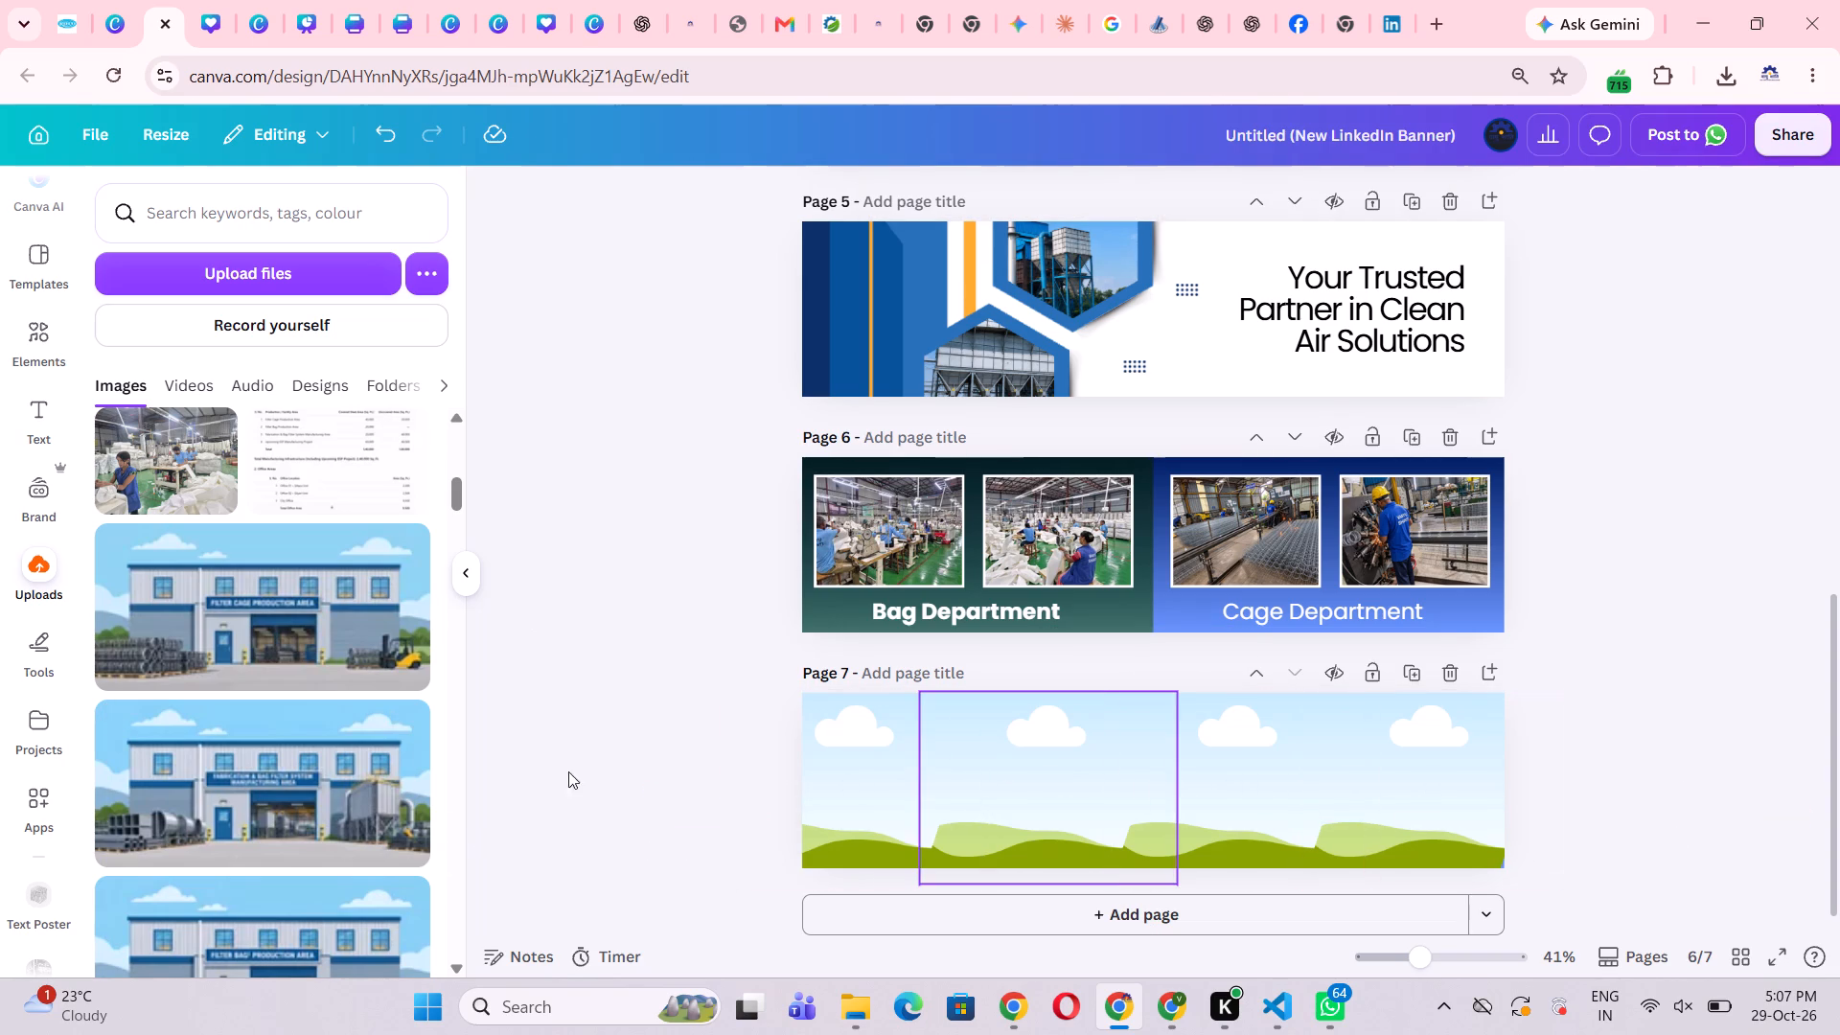
drag(616, 765, 1625, 768)
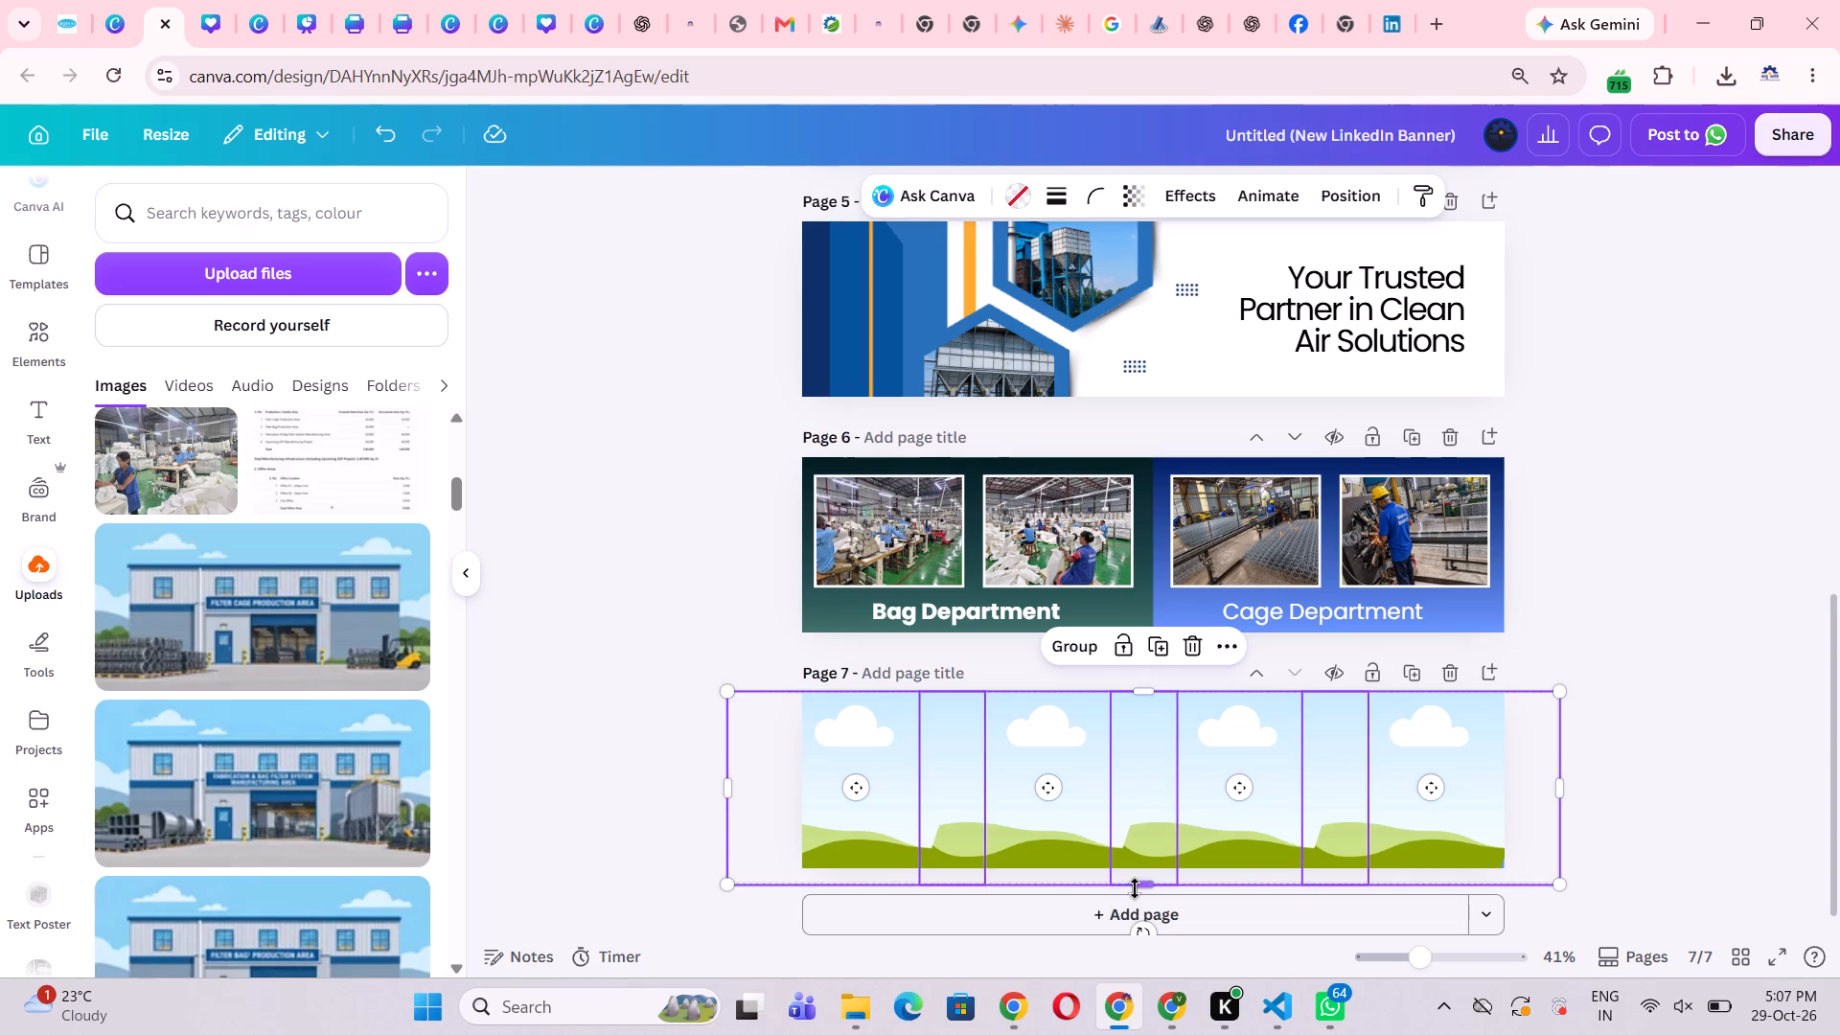
drag(1135, 888, 1137, 874)
click(1720, 829)
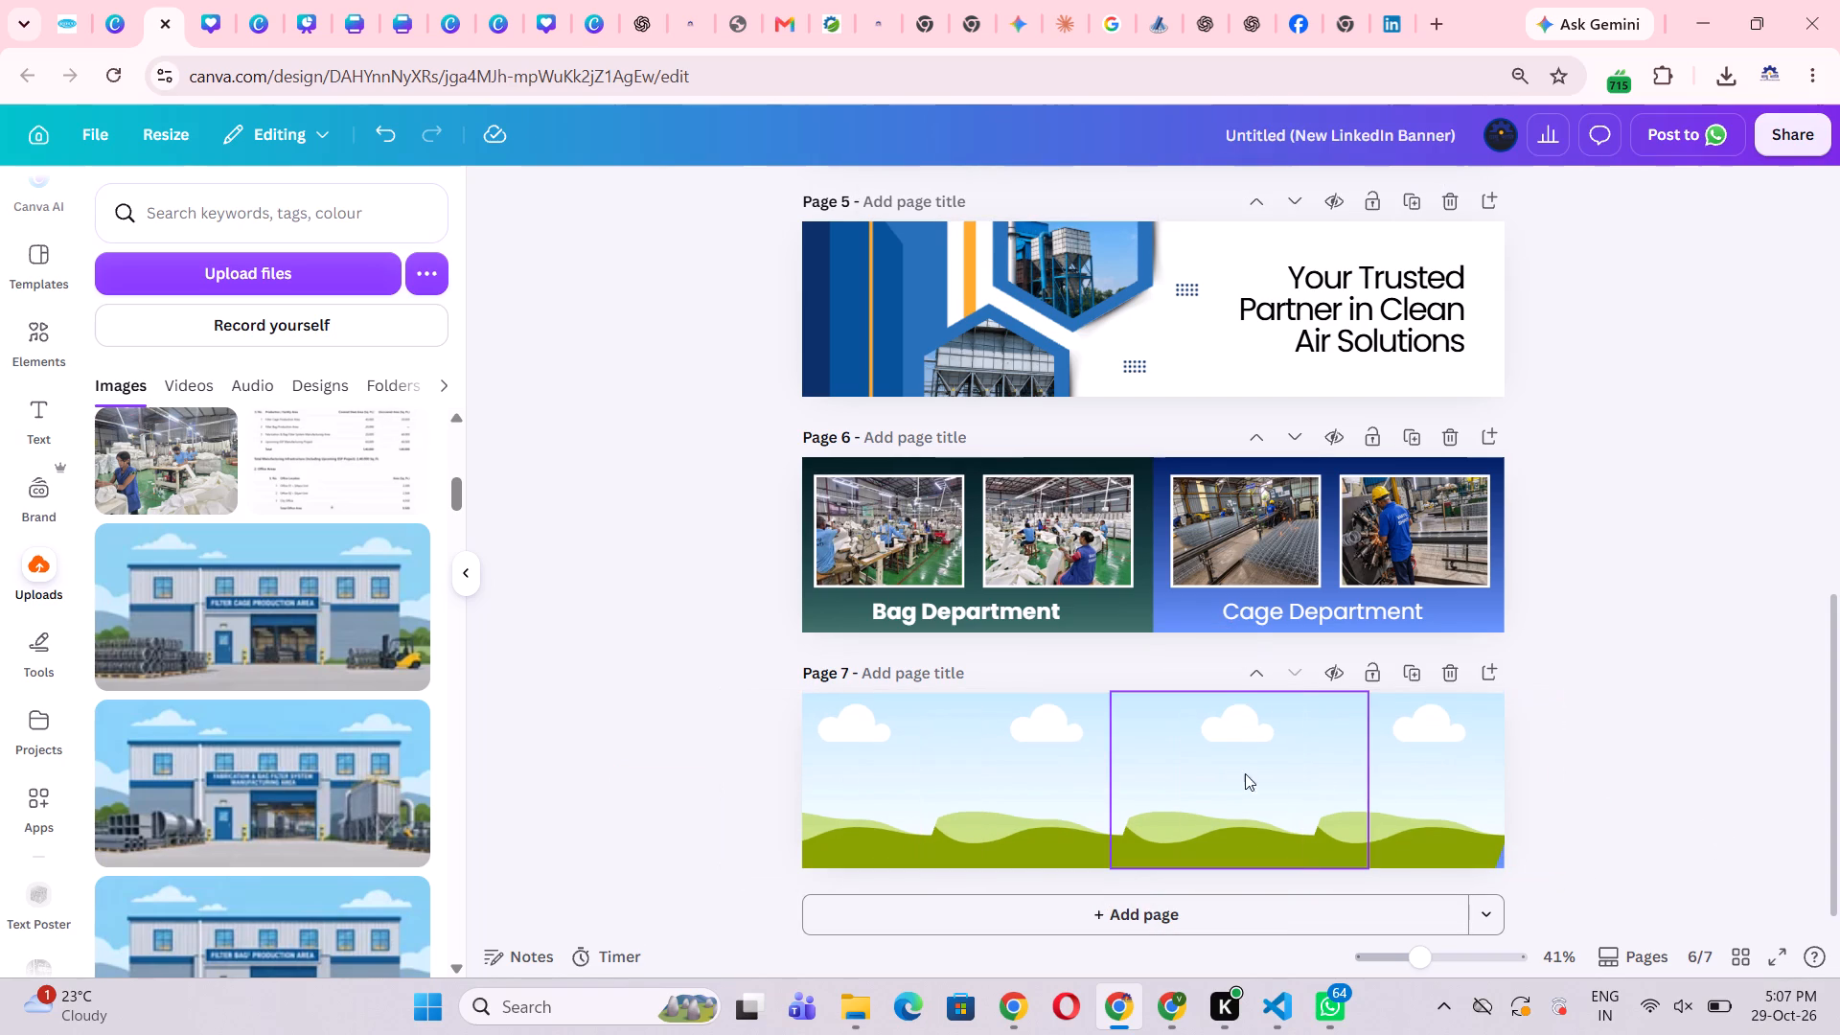
Leave the banner design and open the vaayushanti.pvtltd Instagram profile in a new browser tab.
click(1764, 800)
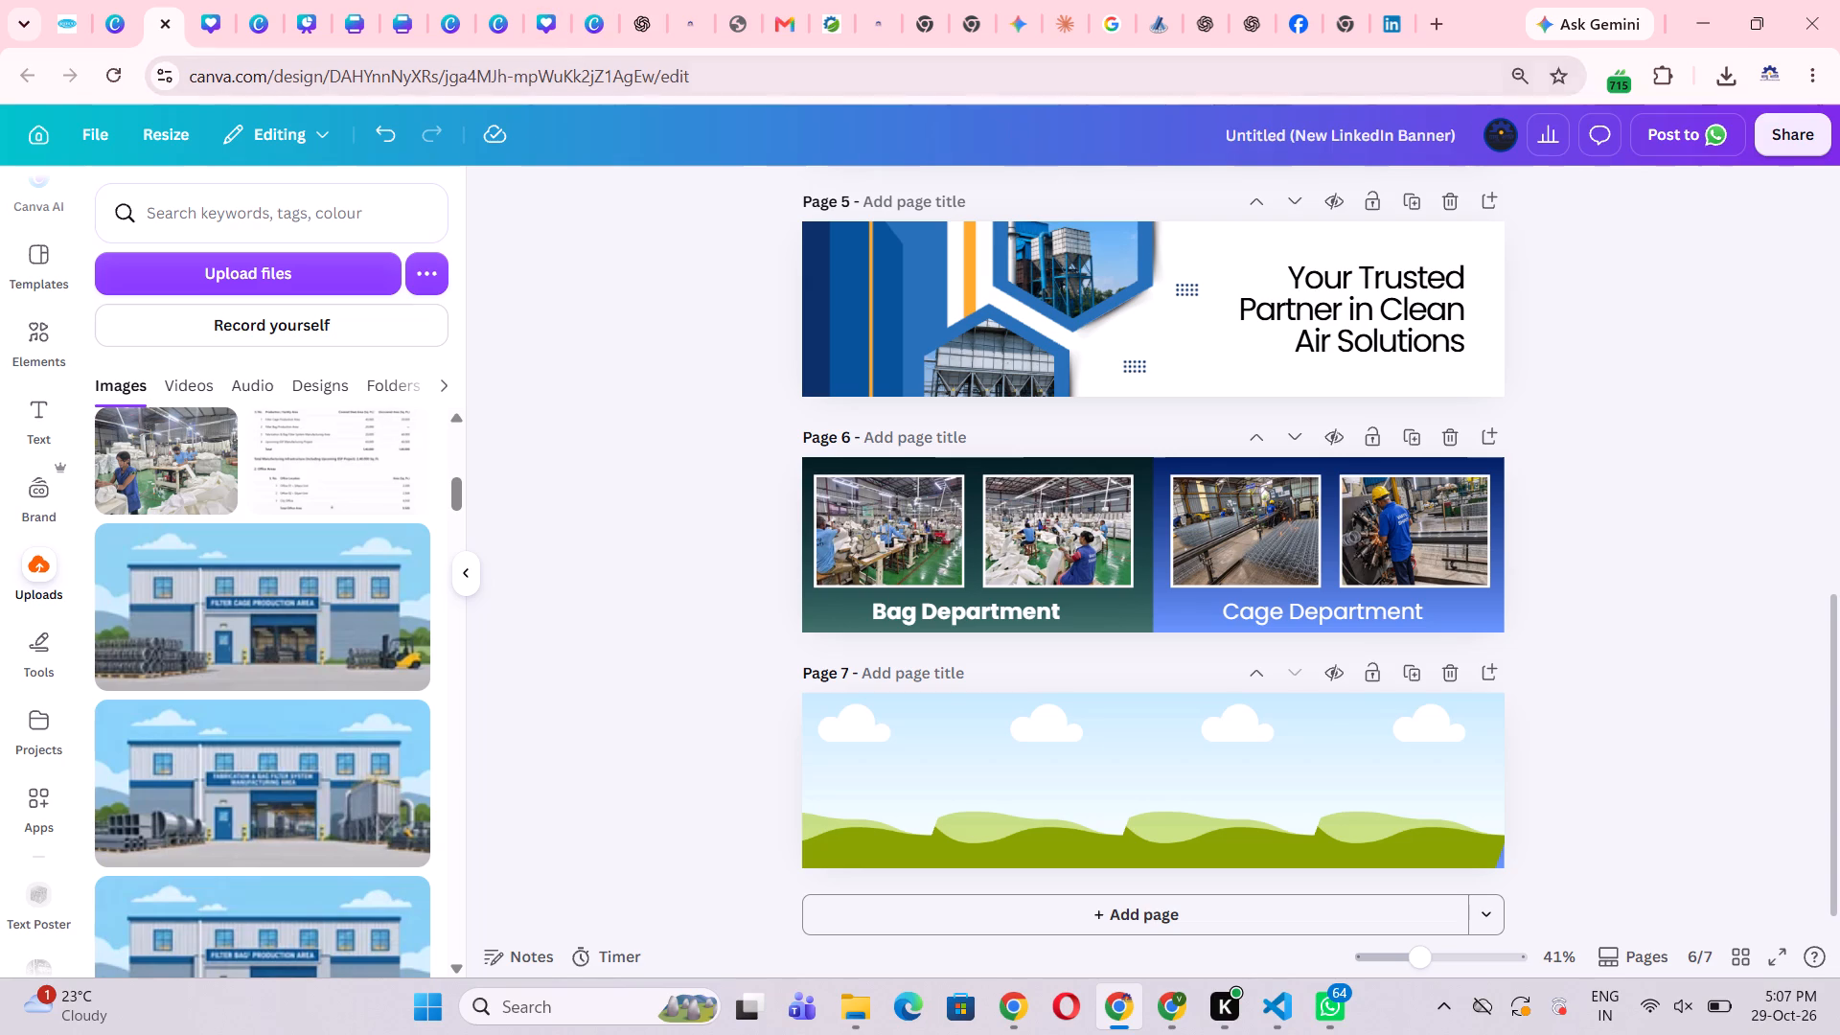
click(1440, 29)
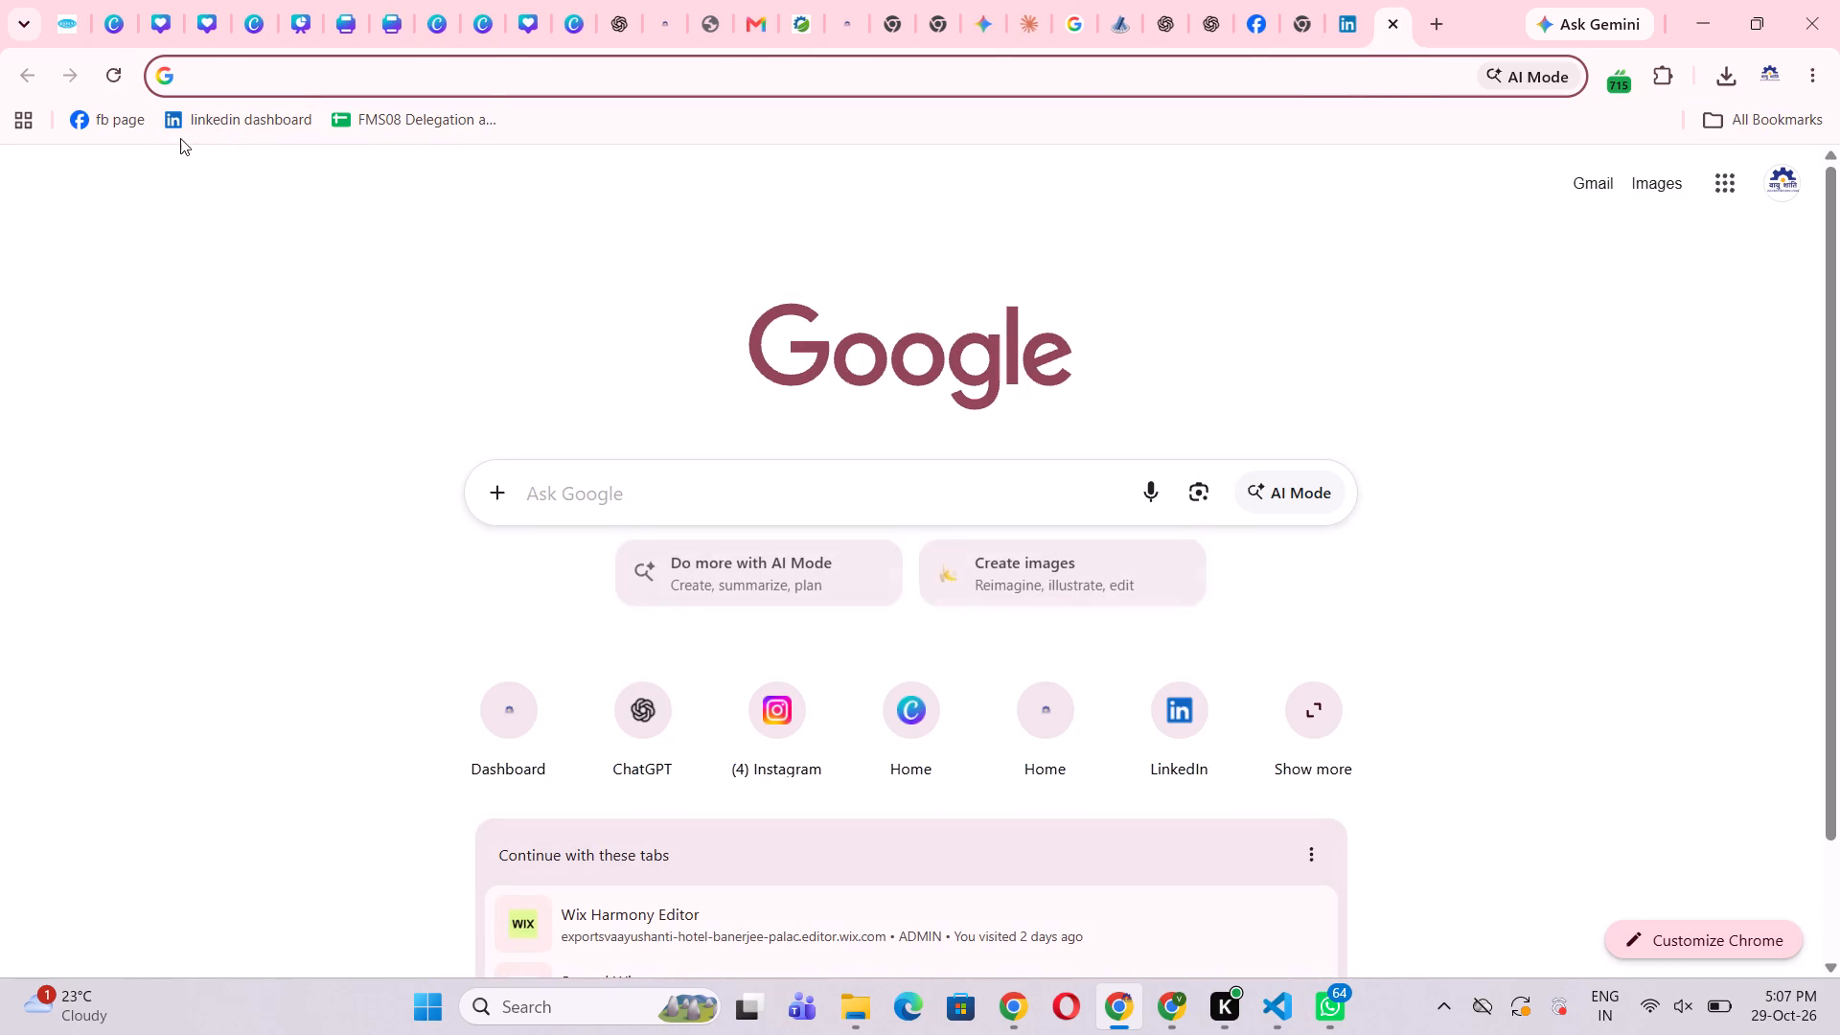
click(412, 80)
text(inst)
click(380, 127)
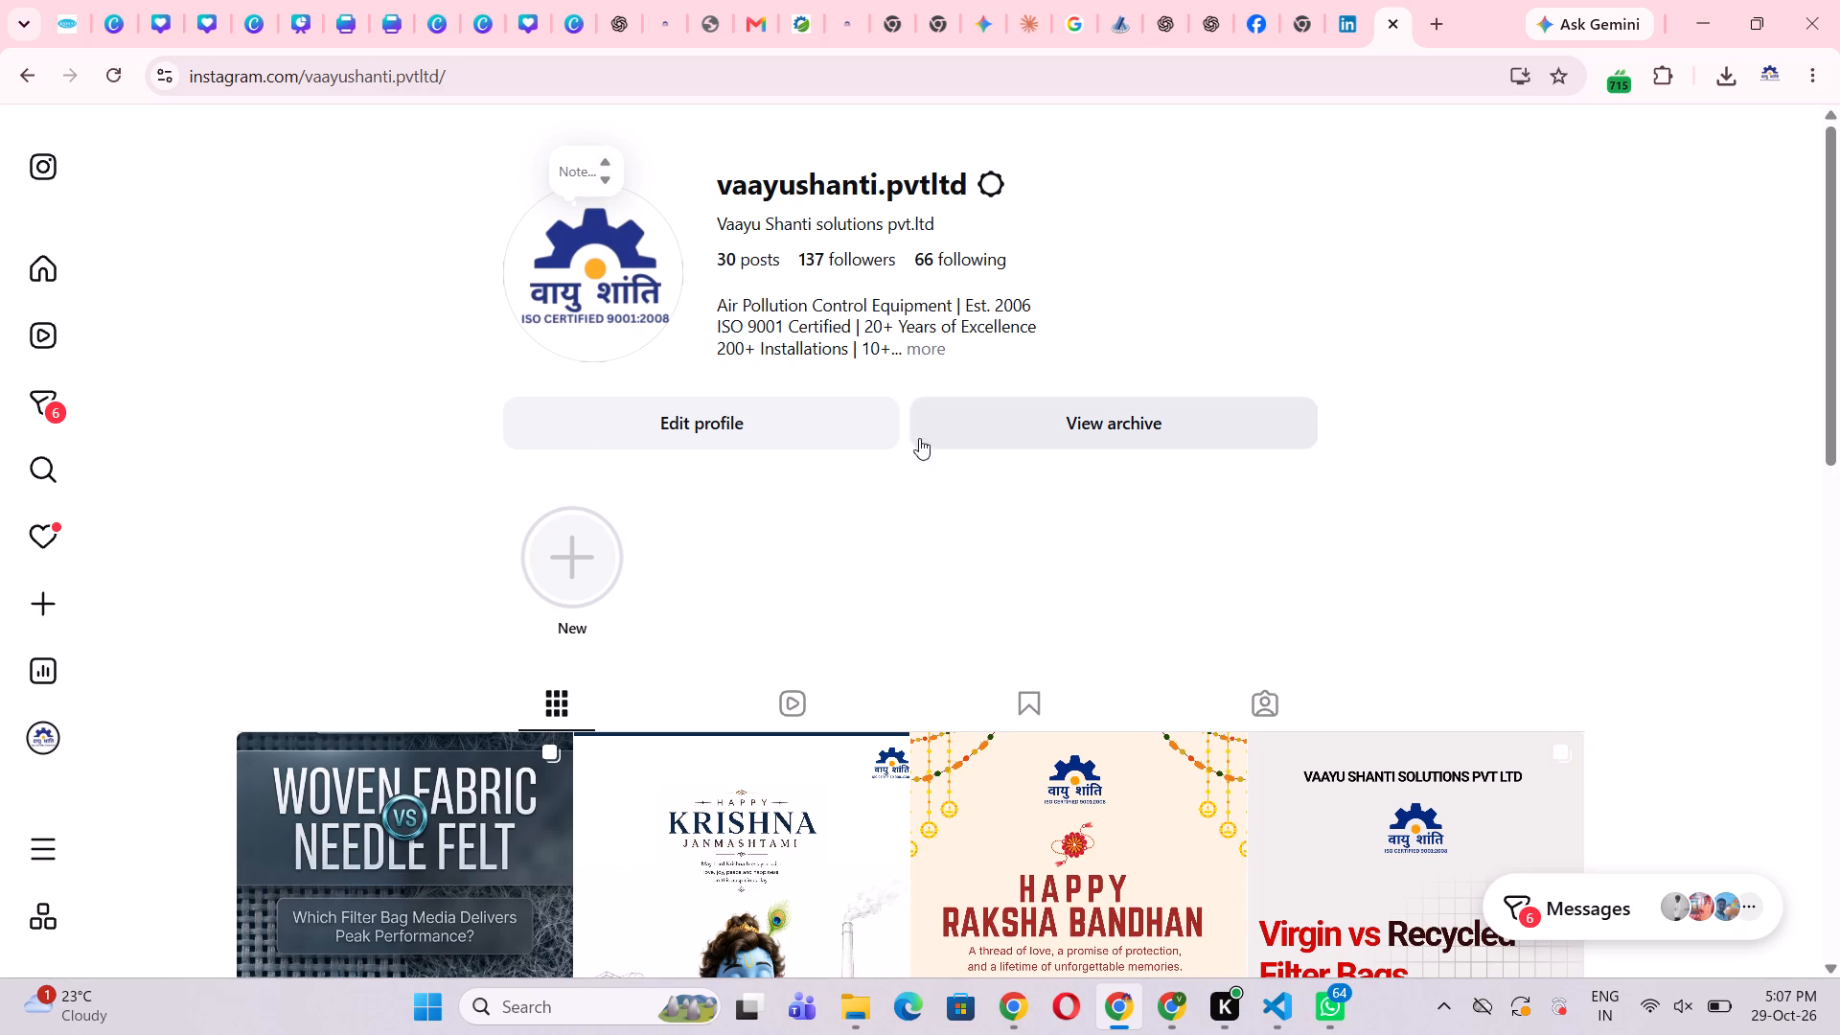
Search Instagram for "soni group" and open the sonigroup._ profile.
click(48, 485)
click(695, 149)
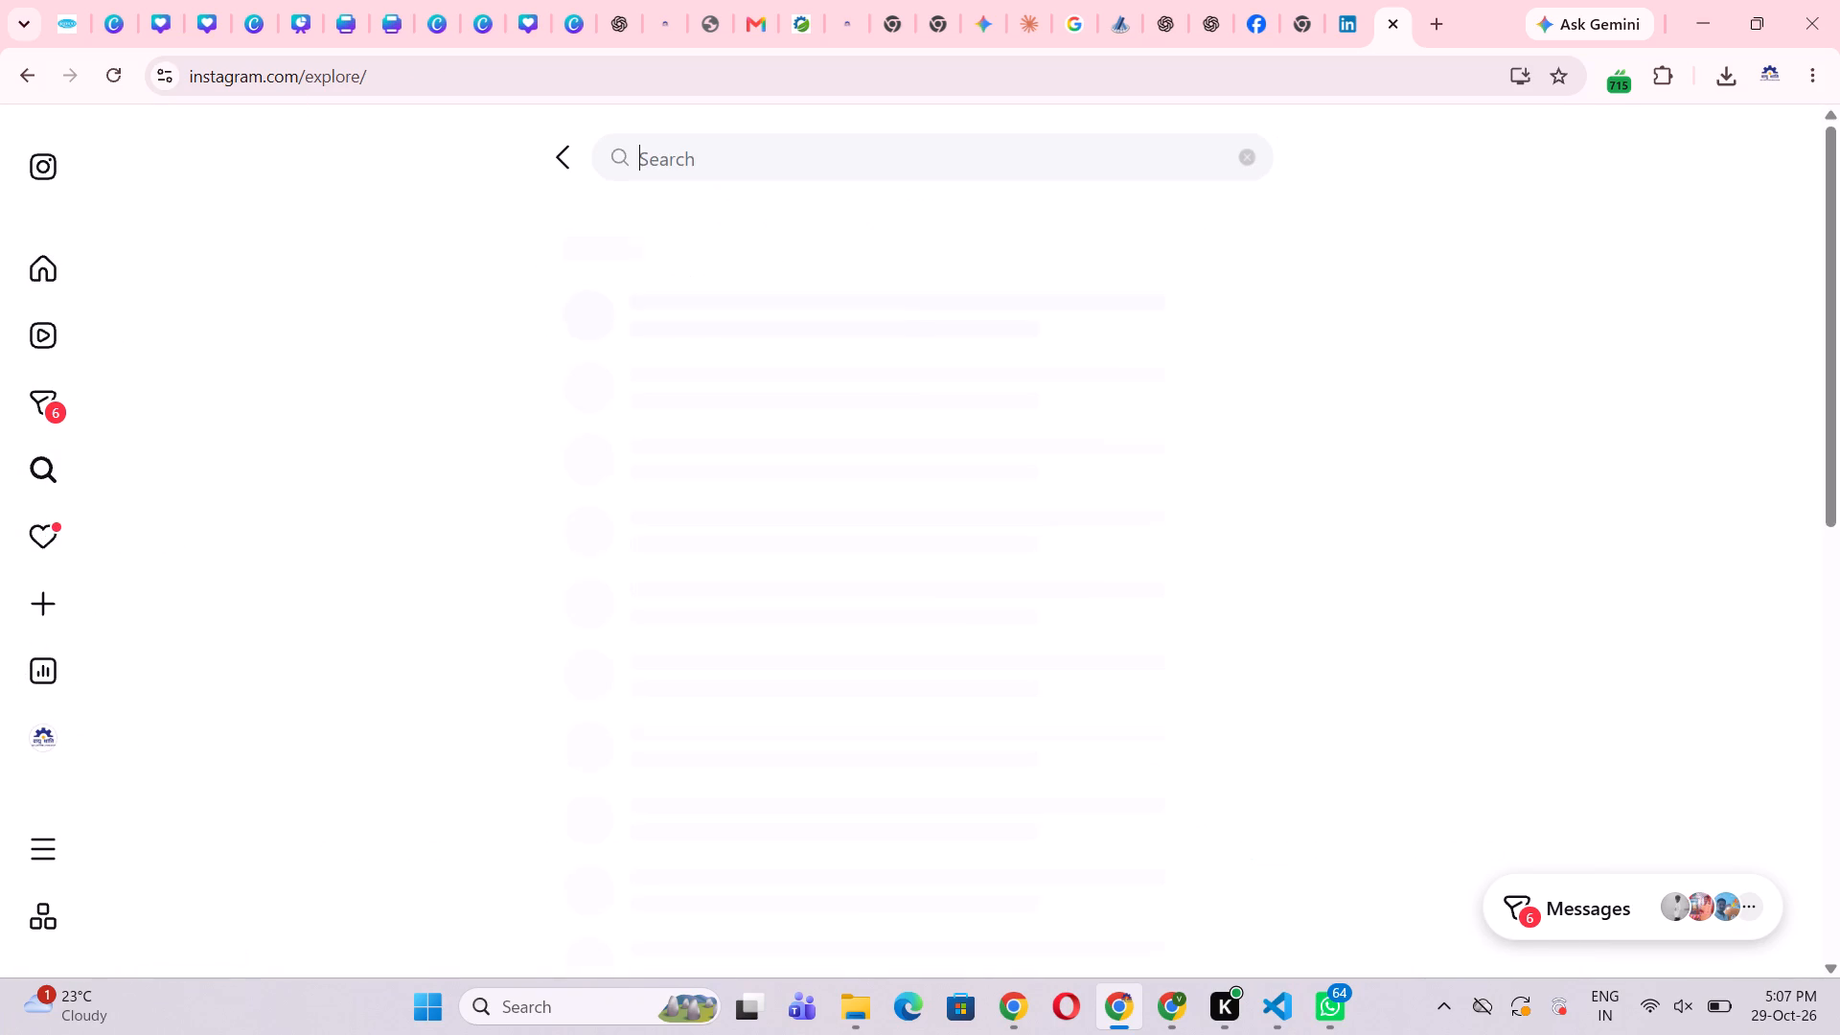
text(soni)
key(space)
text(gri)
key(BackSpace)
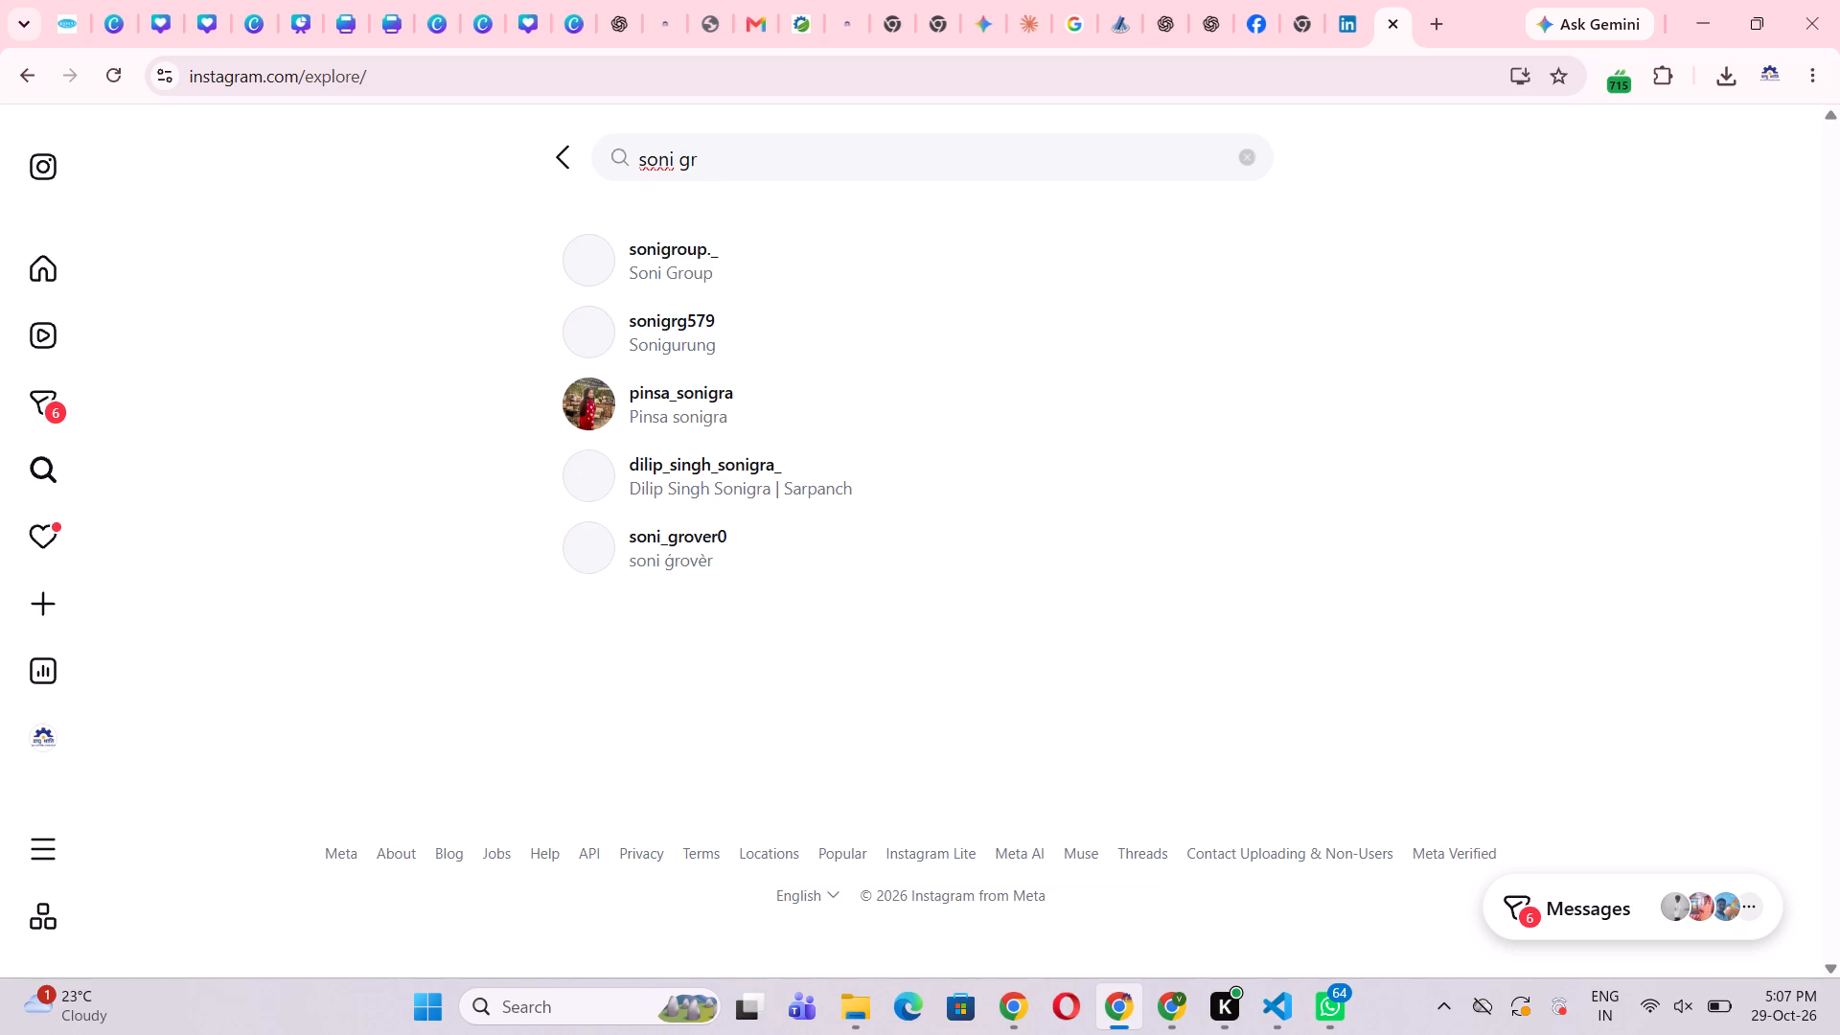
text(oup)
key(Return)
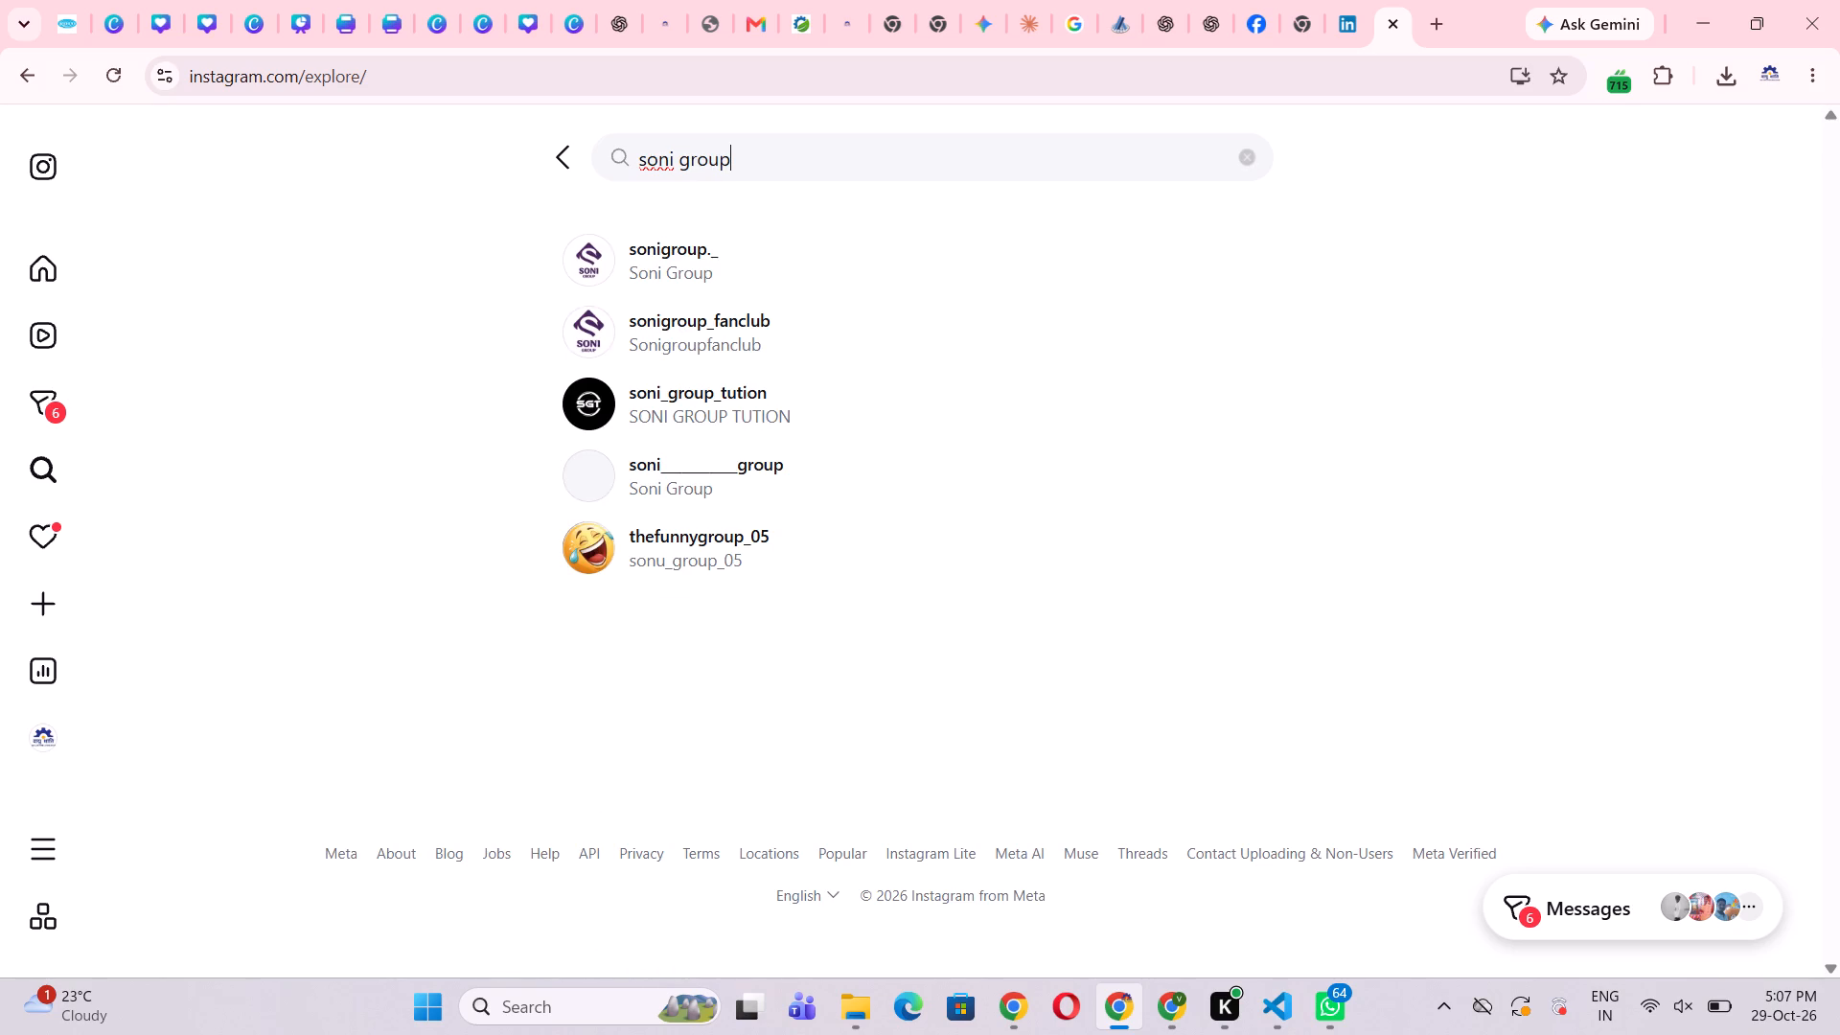
click(811, 264)
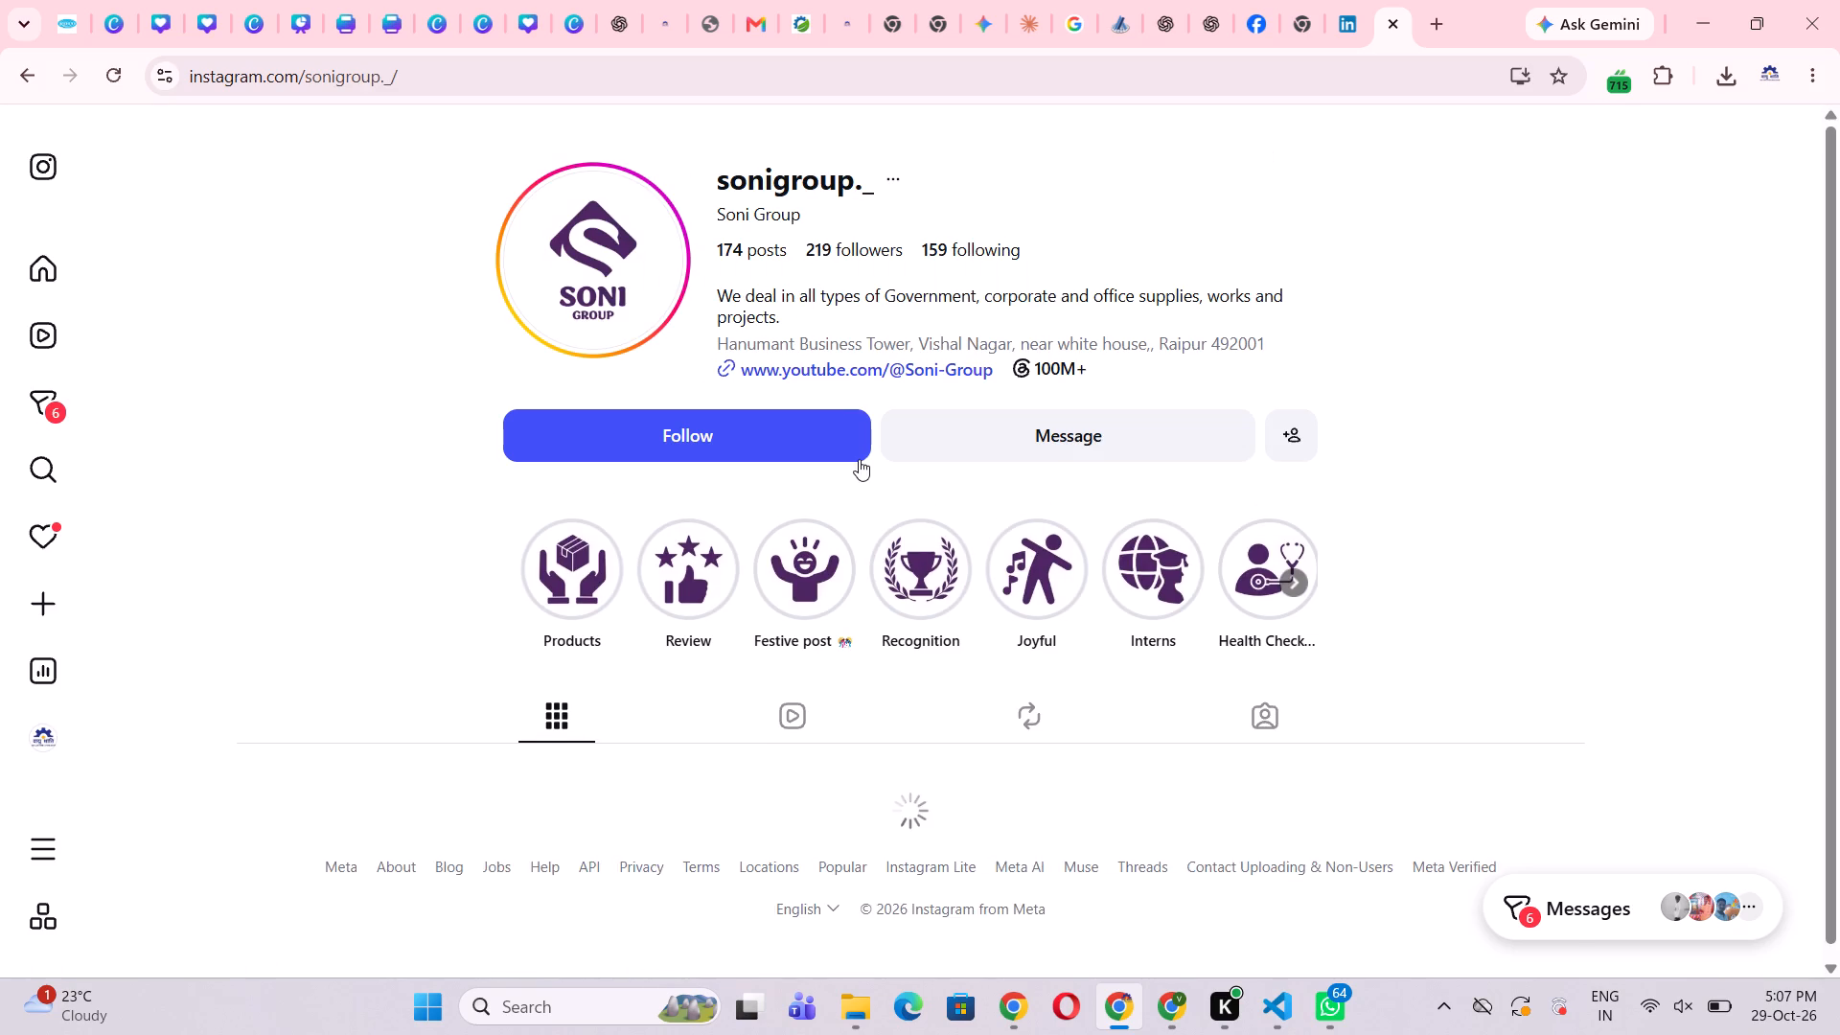
Browse the newer posts and reels on the sonigroup._ profile, looking over their content and design styles.
scroll(848, 444, down, 4)
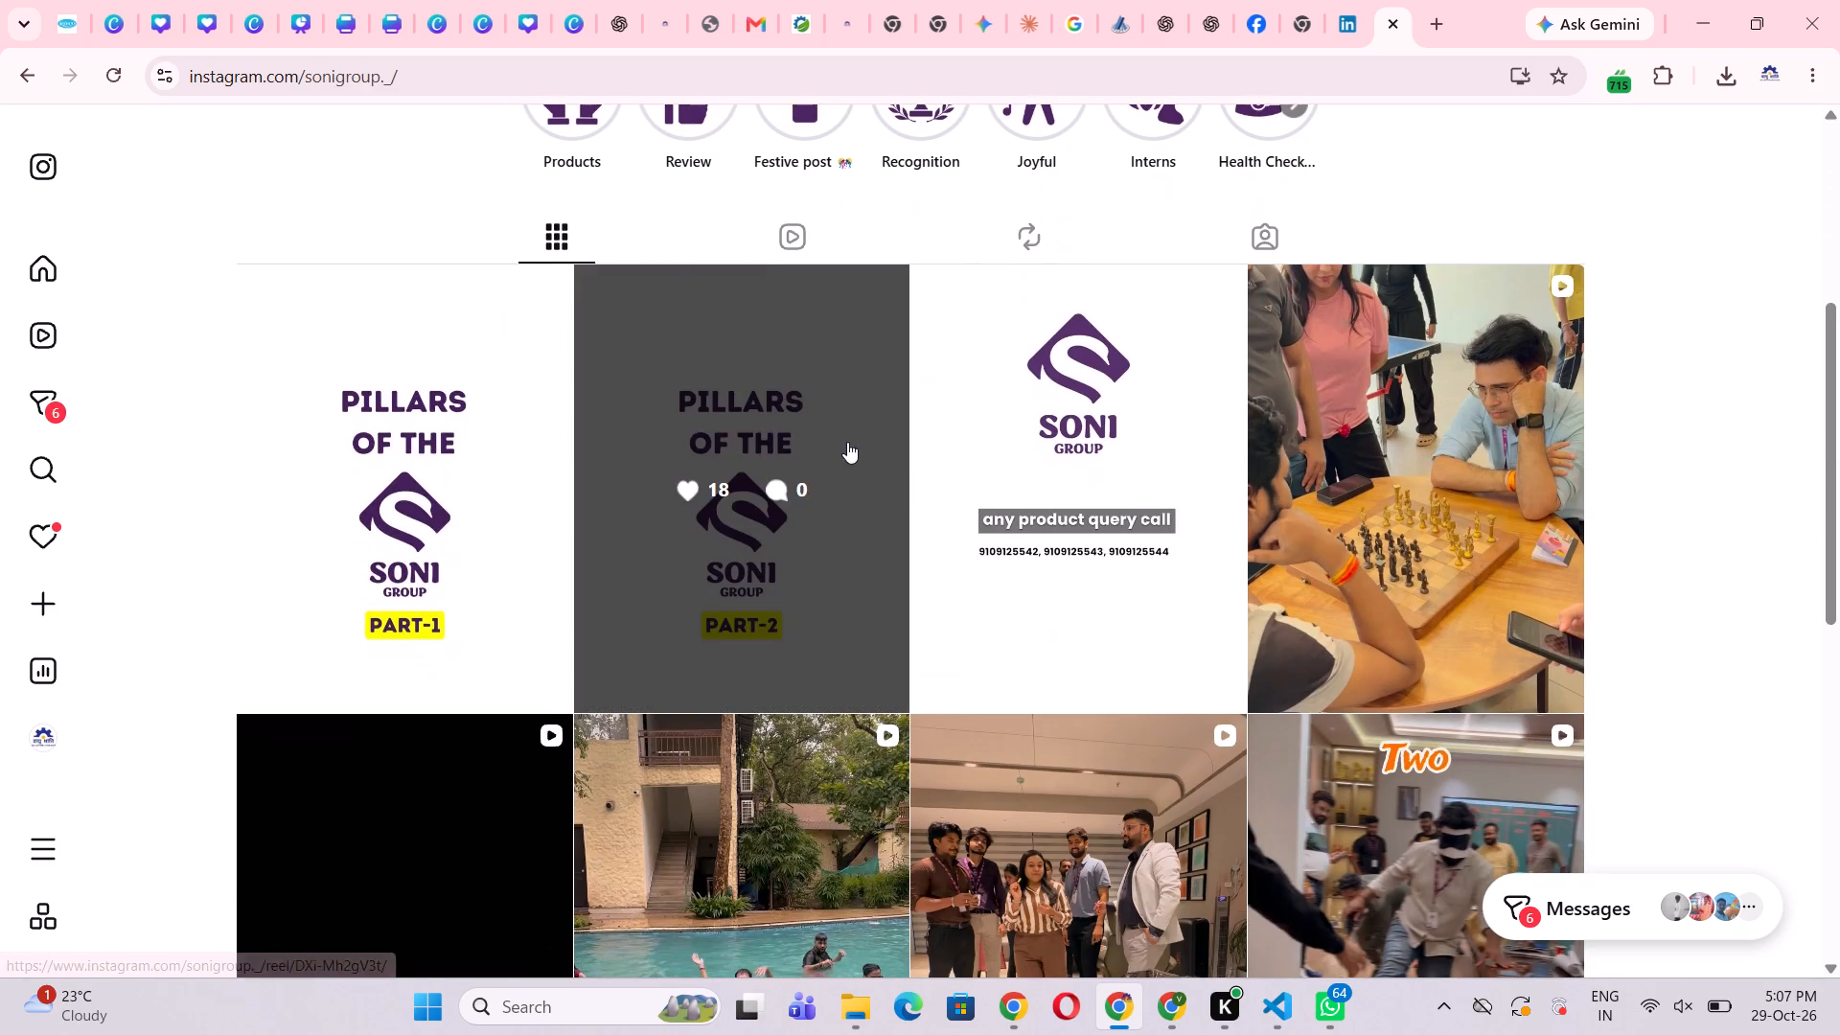
scroll(845, 442, down, 1)
scroll(1696, 611, down, 4)
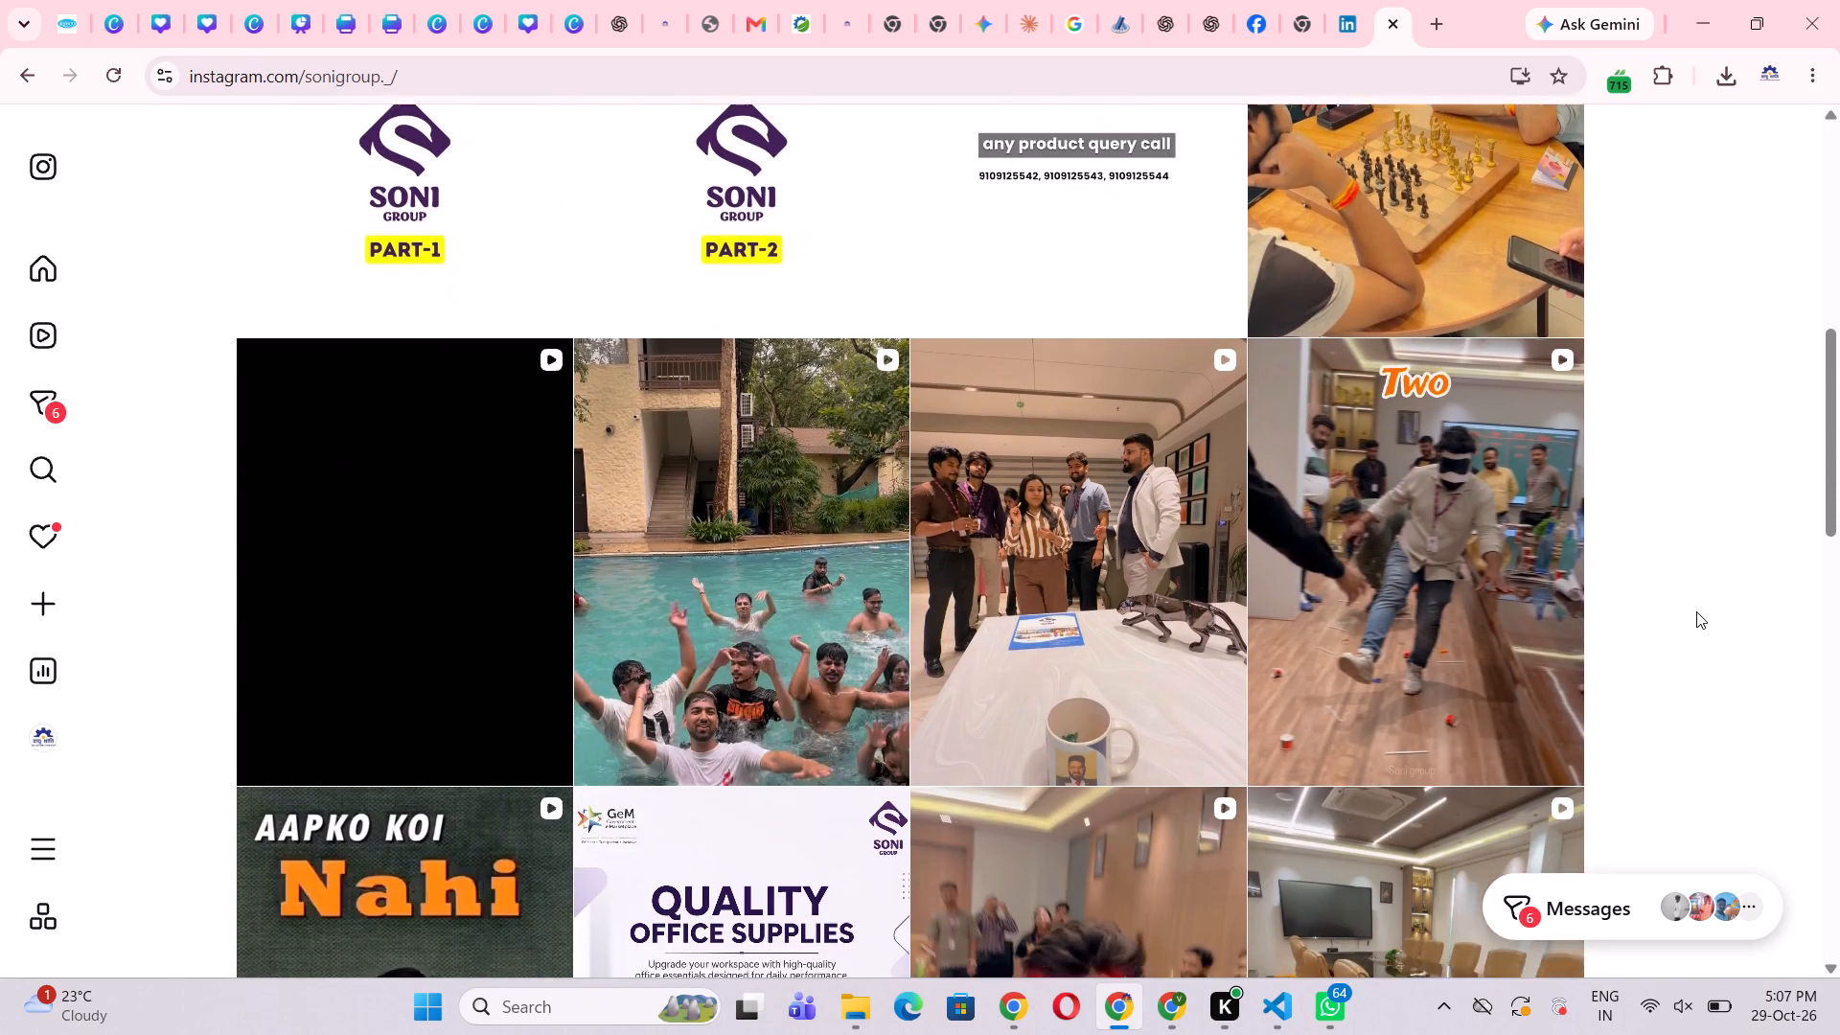
scroll(1696, 611, down, 4)
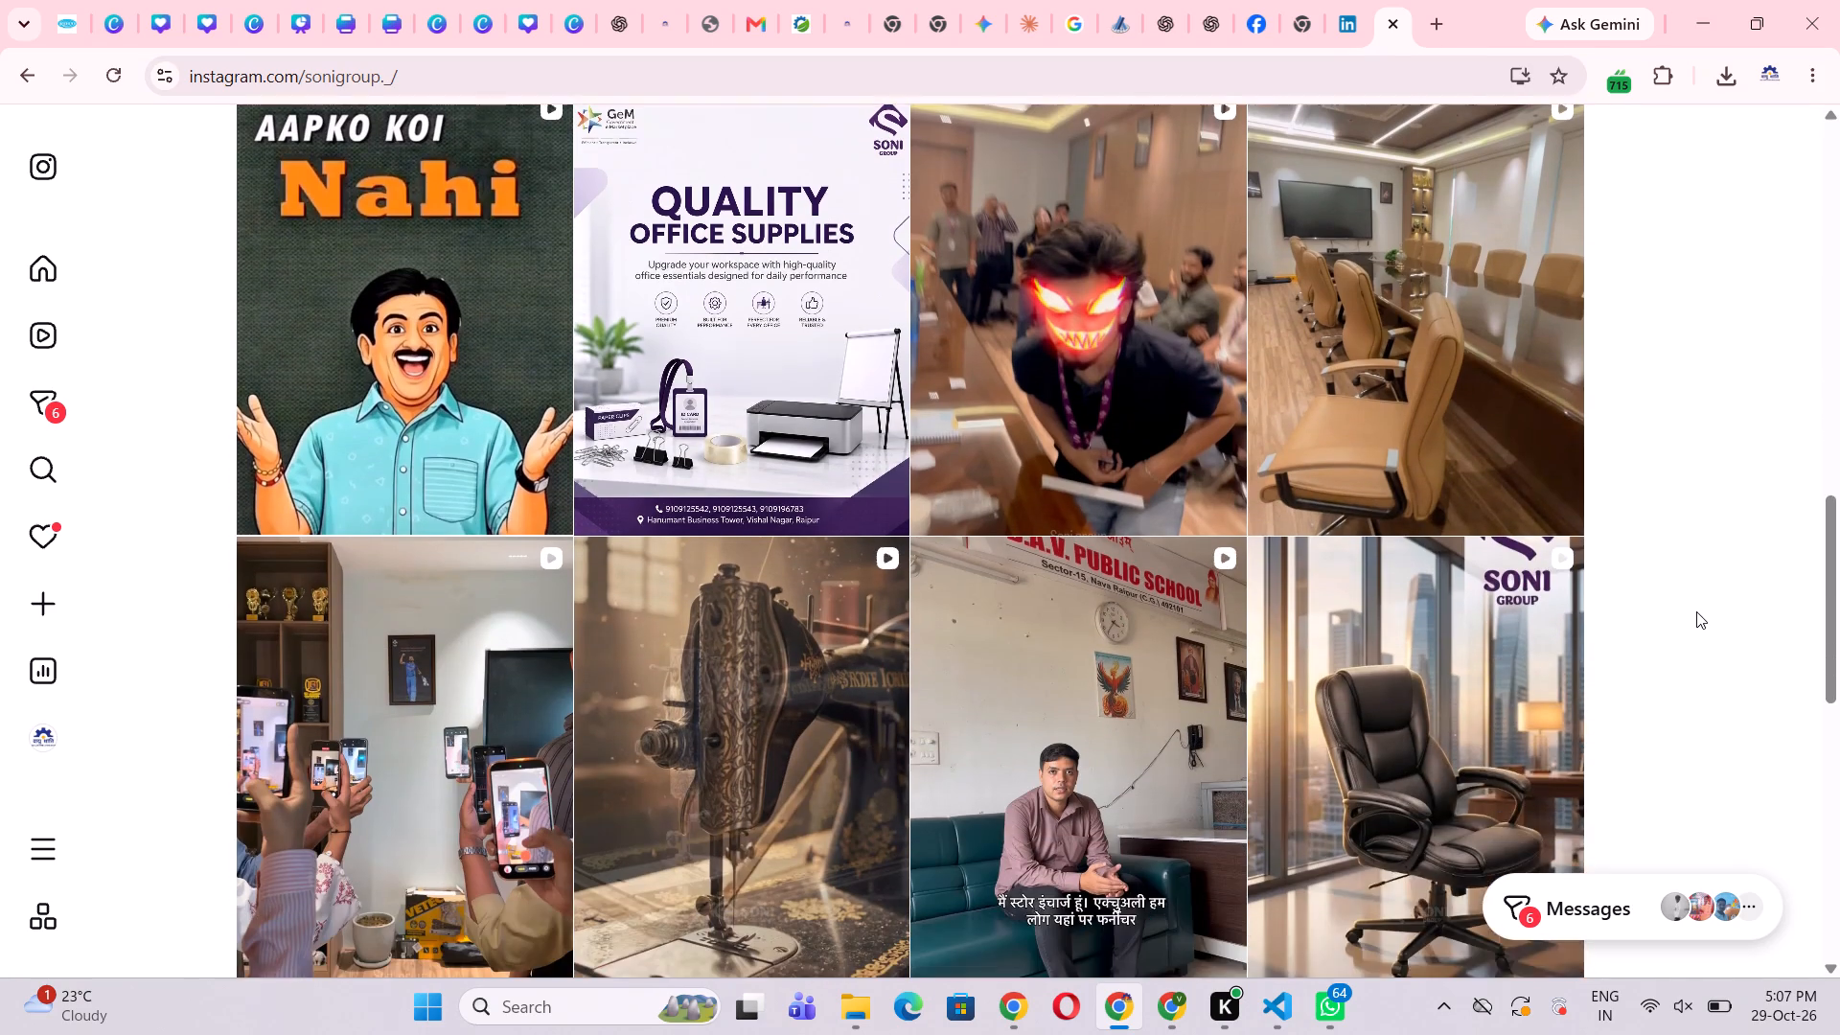
scroll(1696, 611, down, 6)
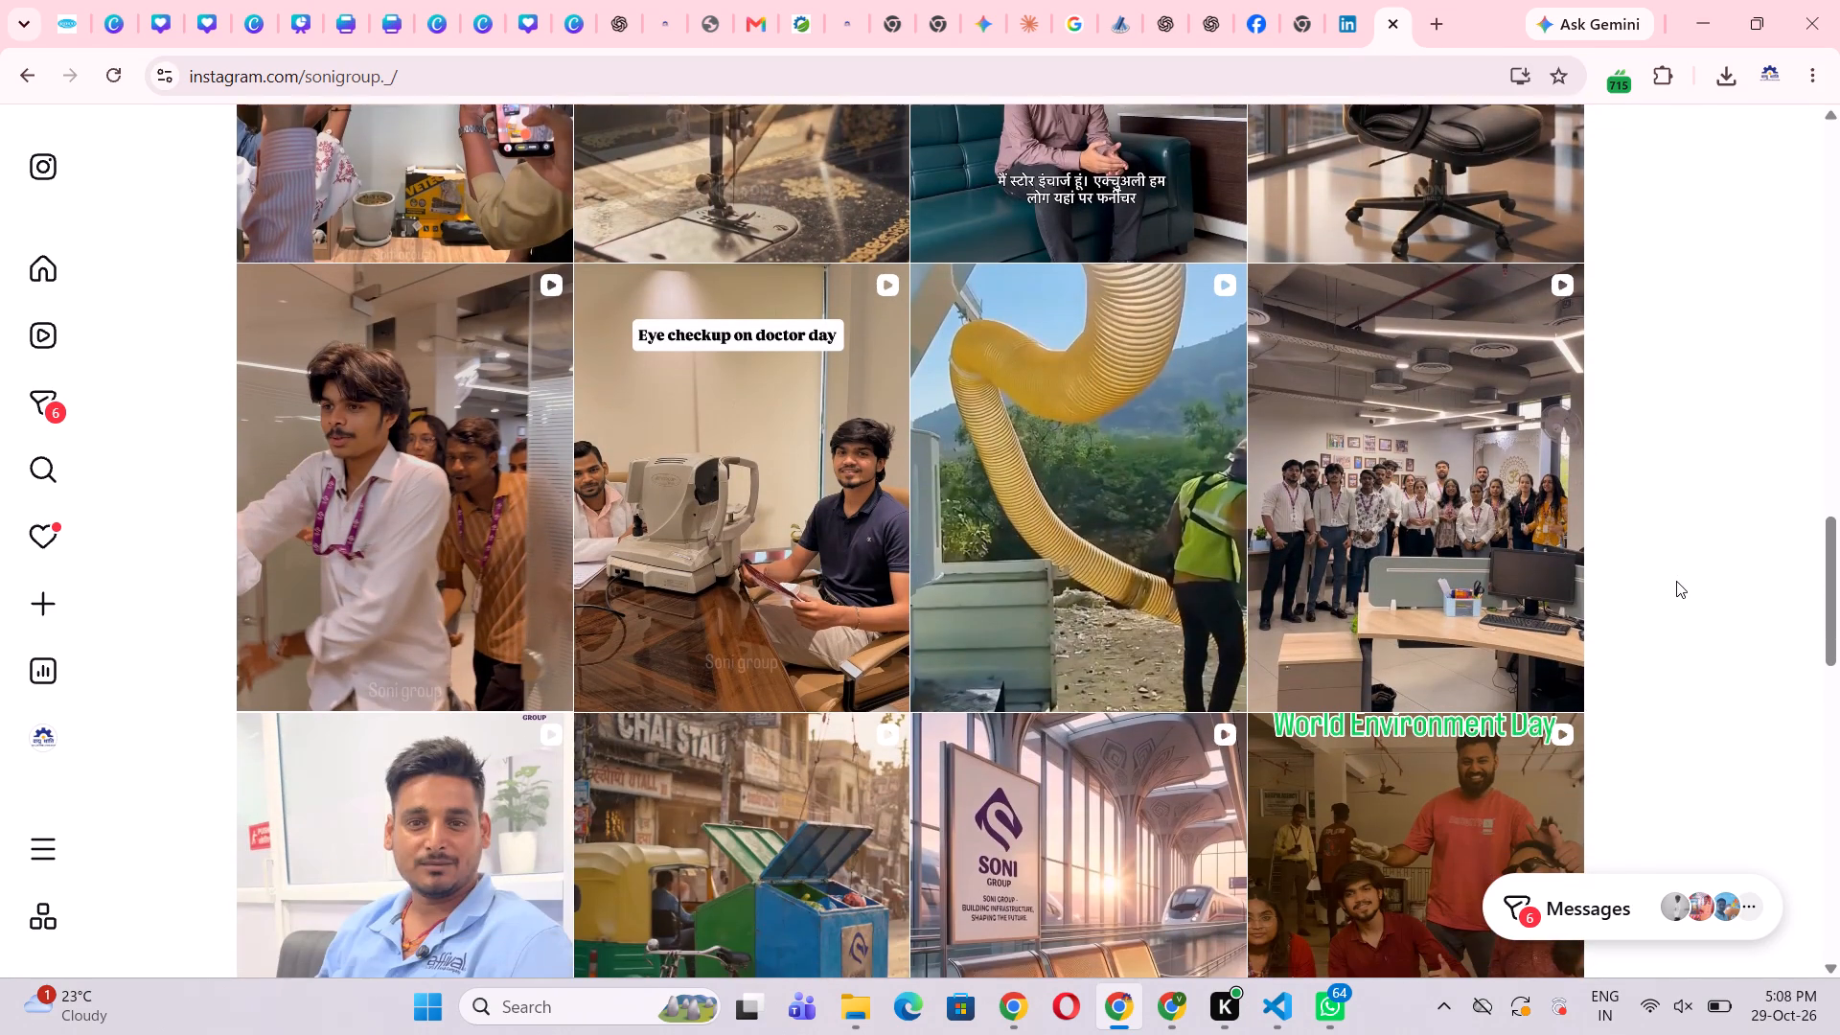
scroll(1684, 594, down, 4)
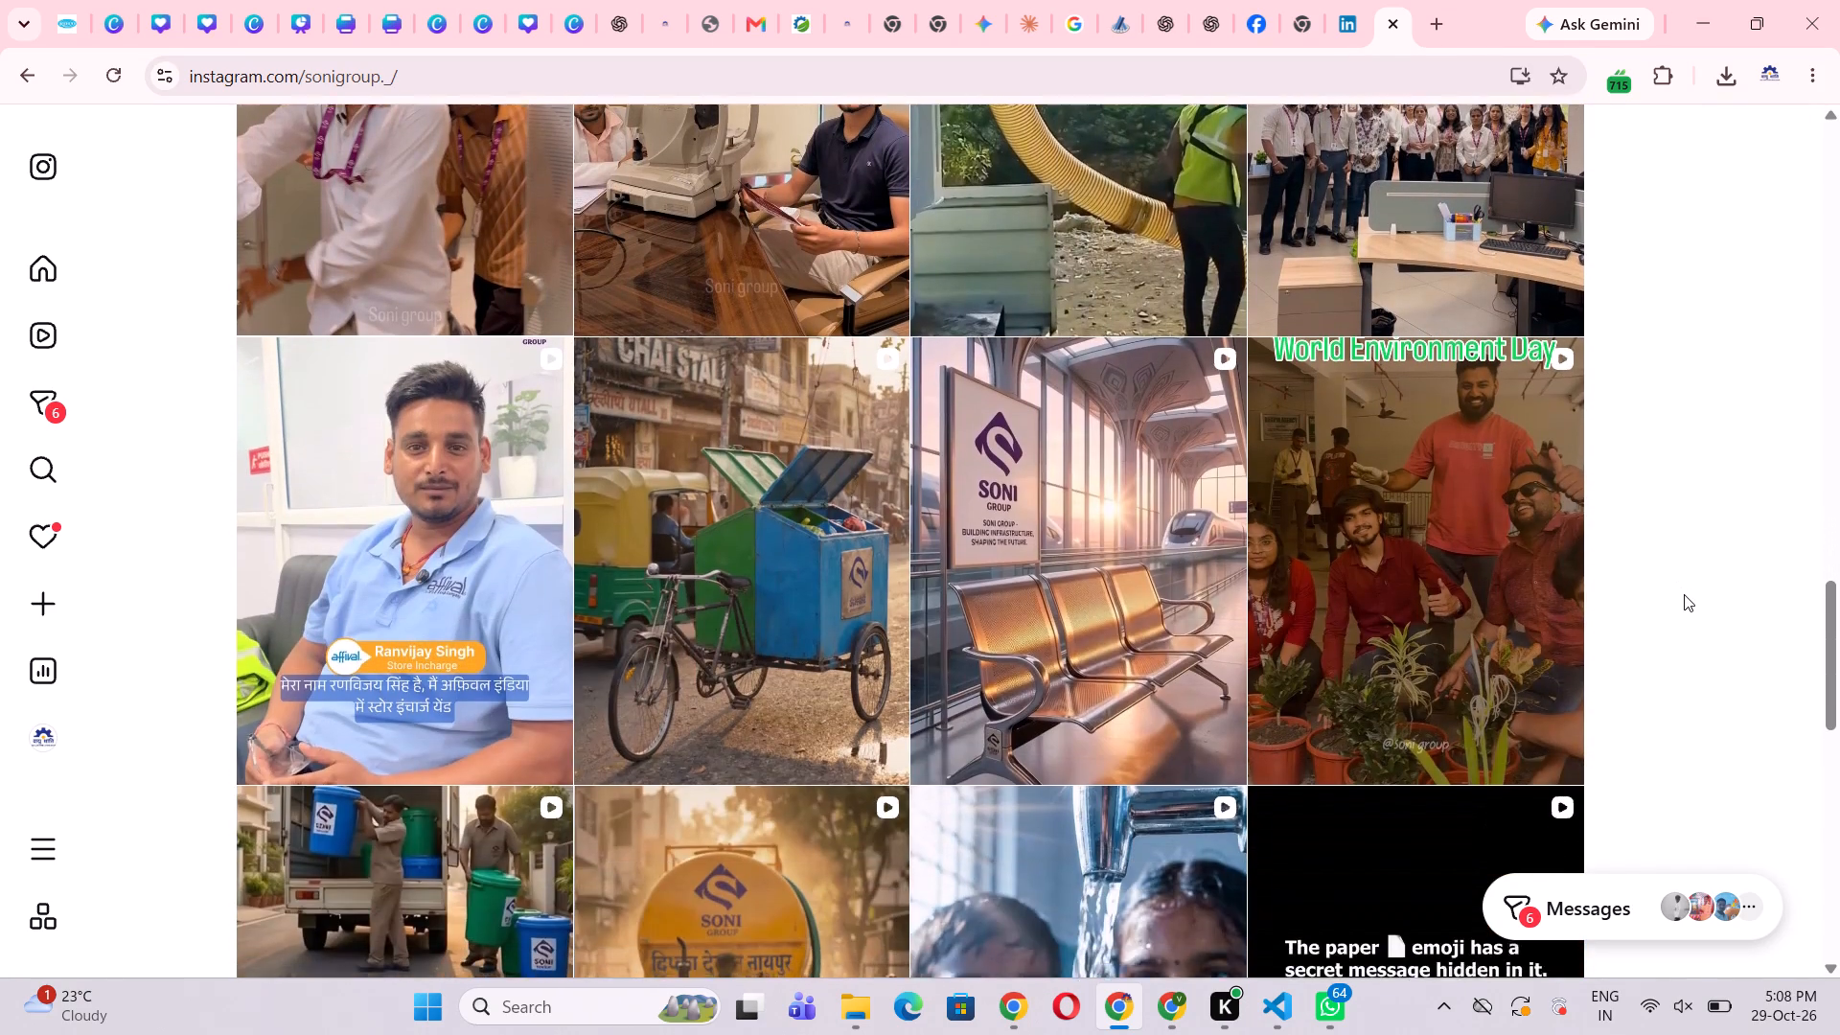
scroll(1683, 596, down, 4)
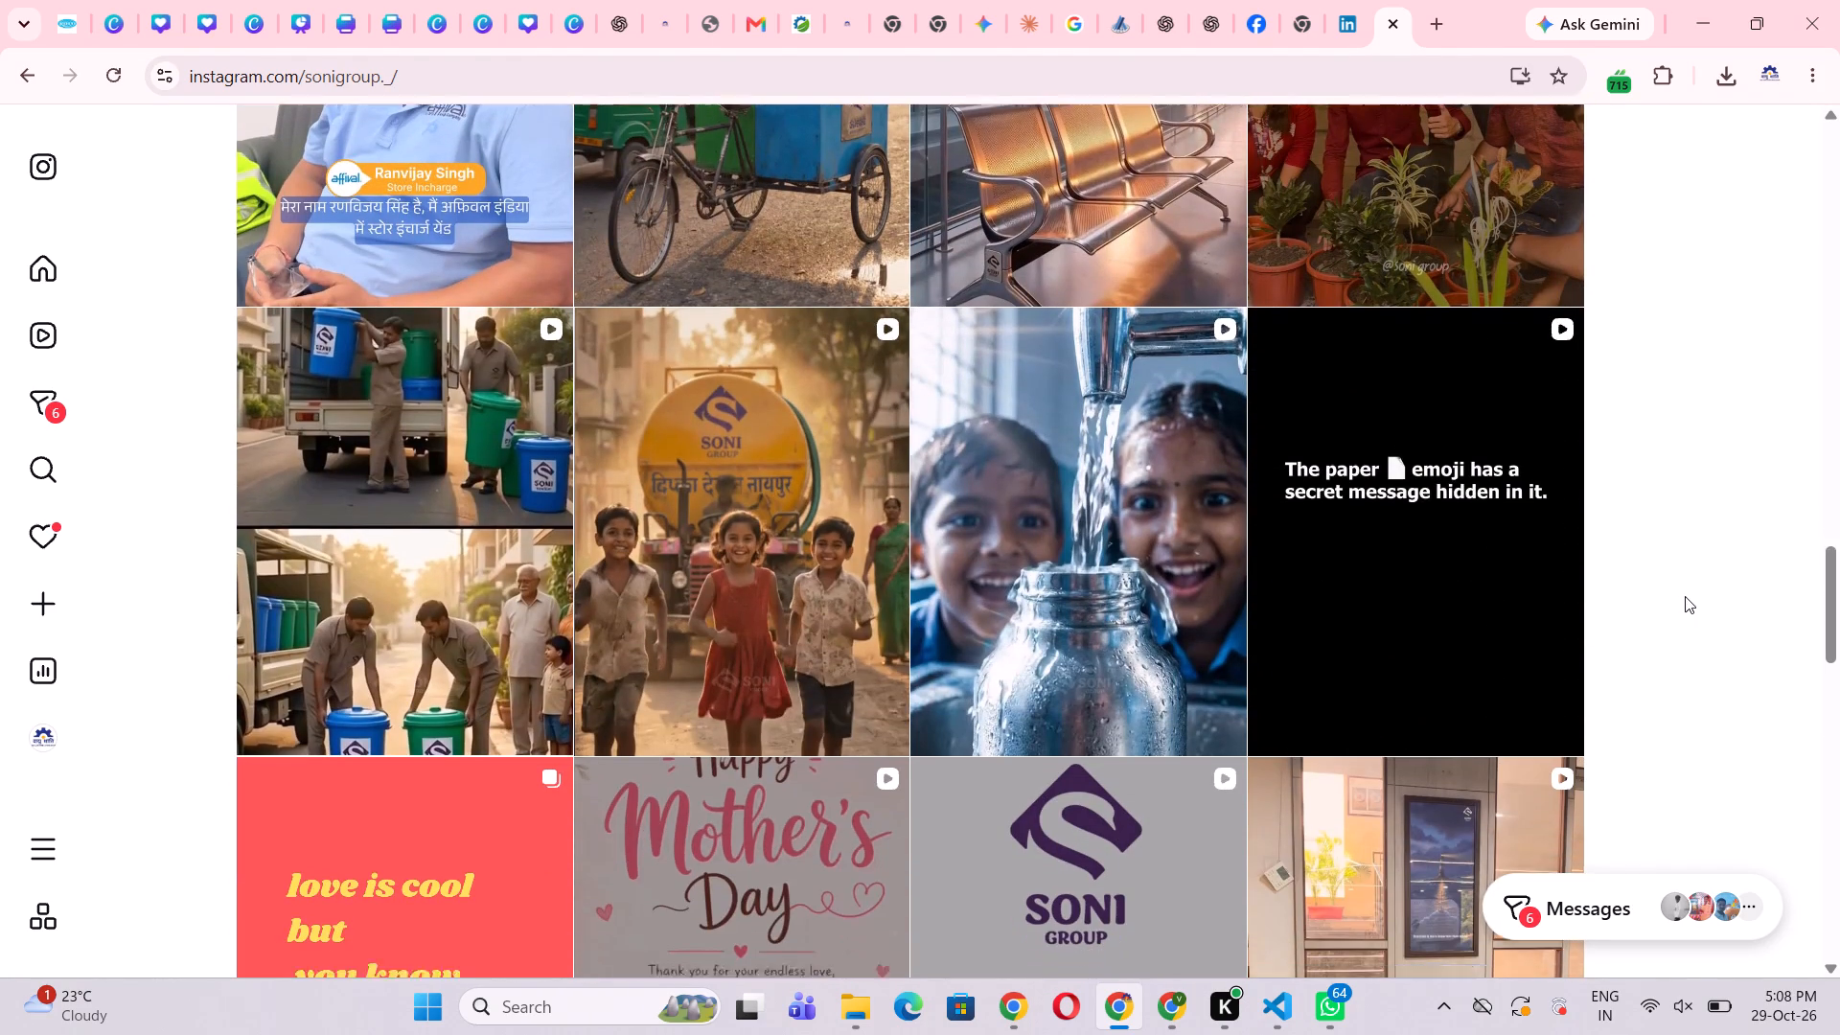
Browse further back through the sonigroup._ posts, examining the designs of the product, festival and awareness-day posters.
scroll(1685, 596, down, 7)
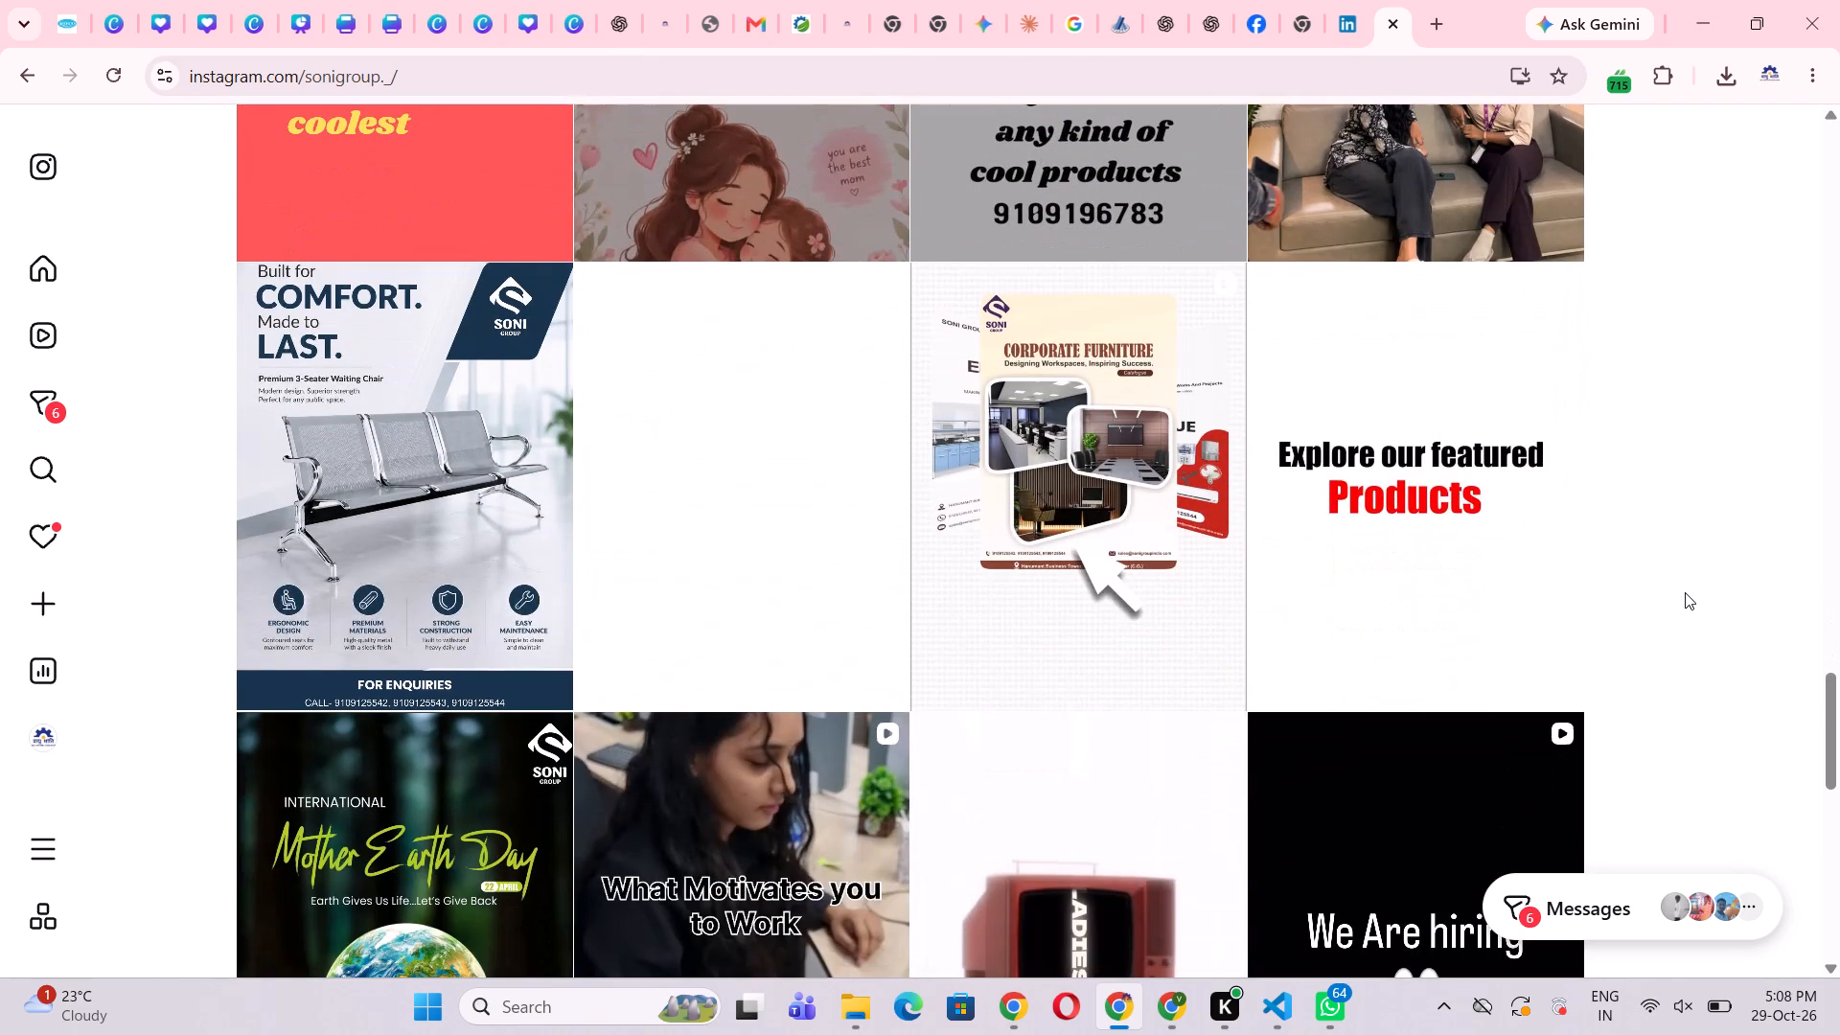
scroll(1685, 592, down, 4)
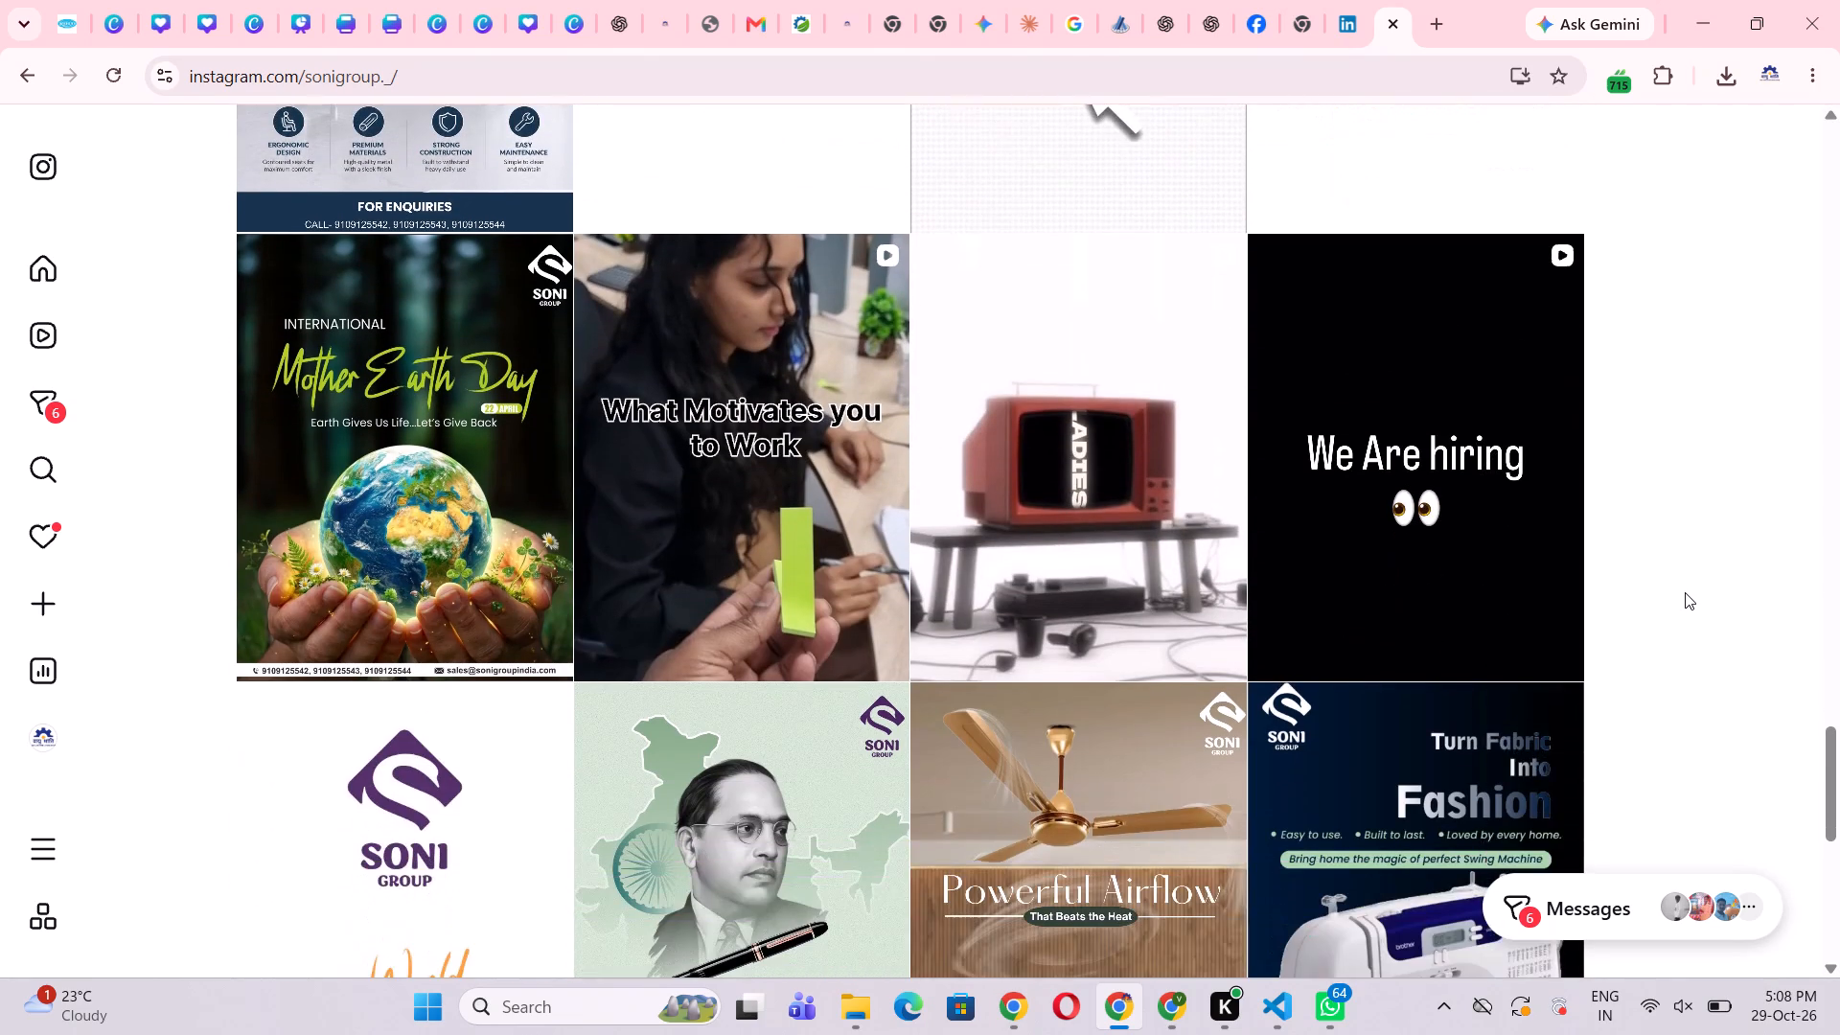
scroll(1685, 592, down, 5)
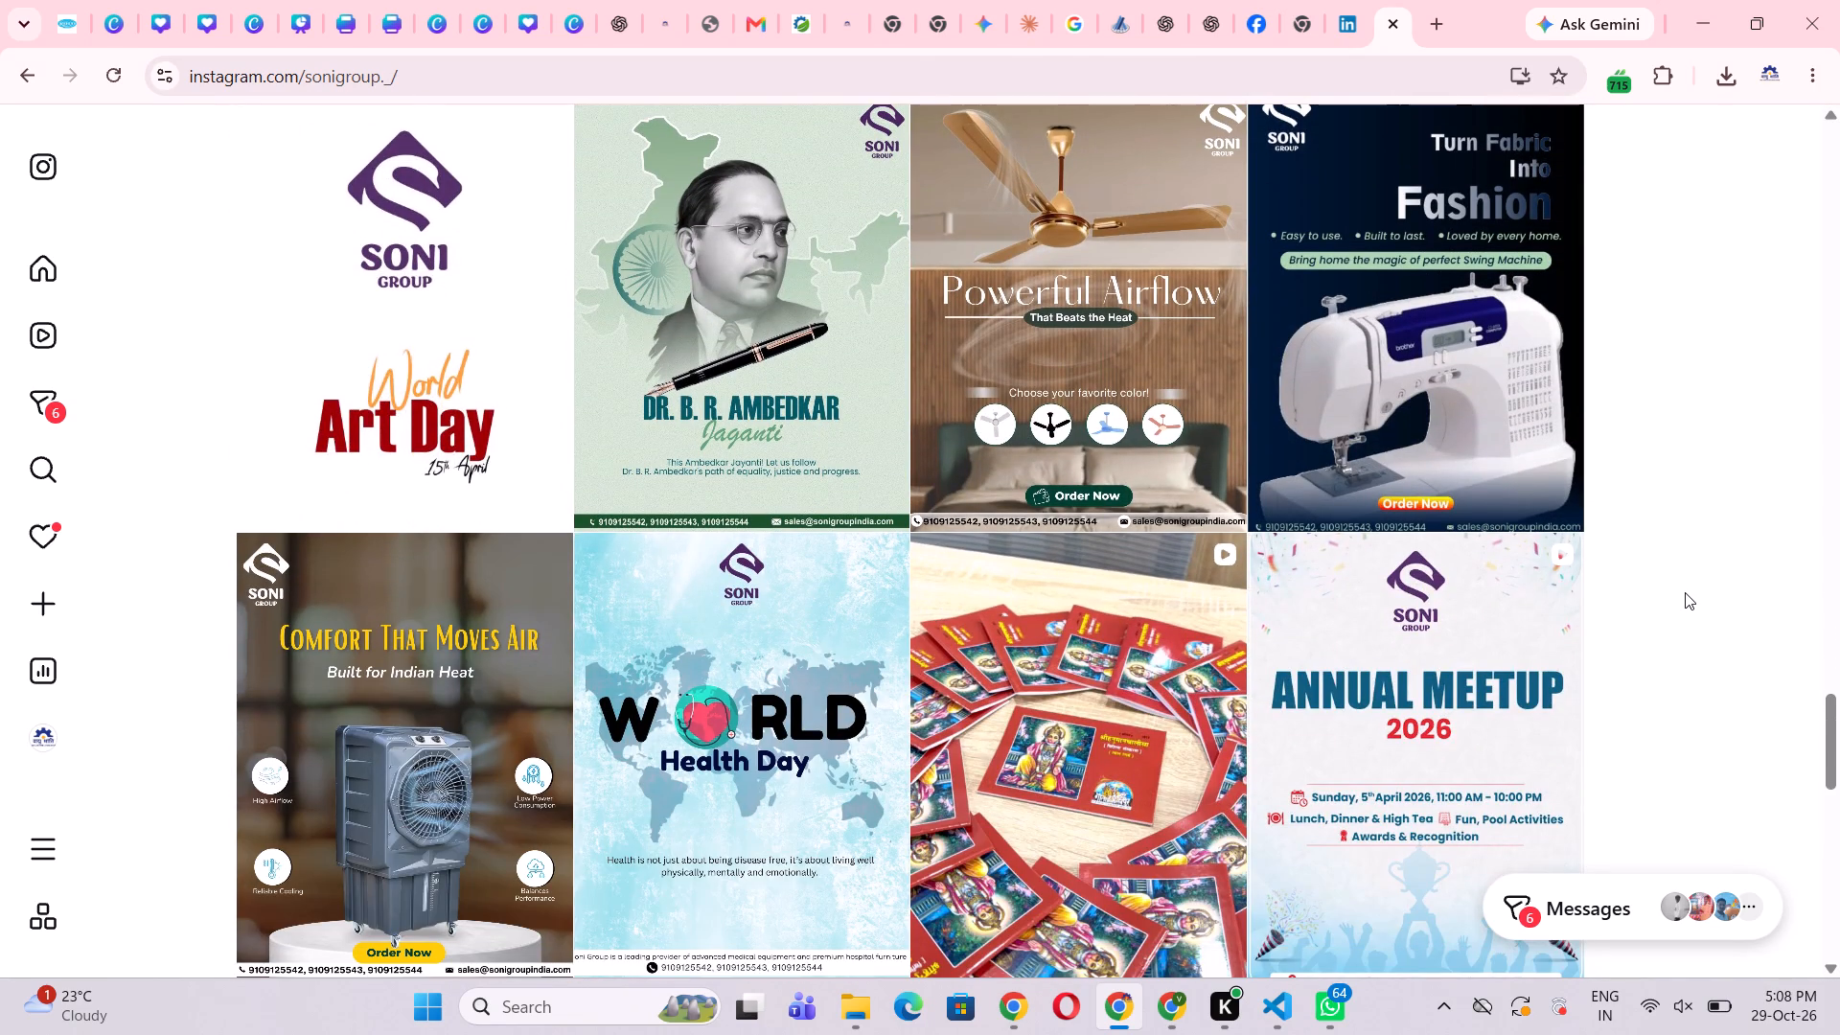
scroll(1685, 592, down, 8)
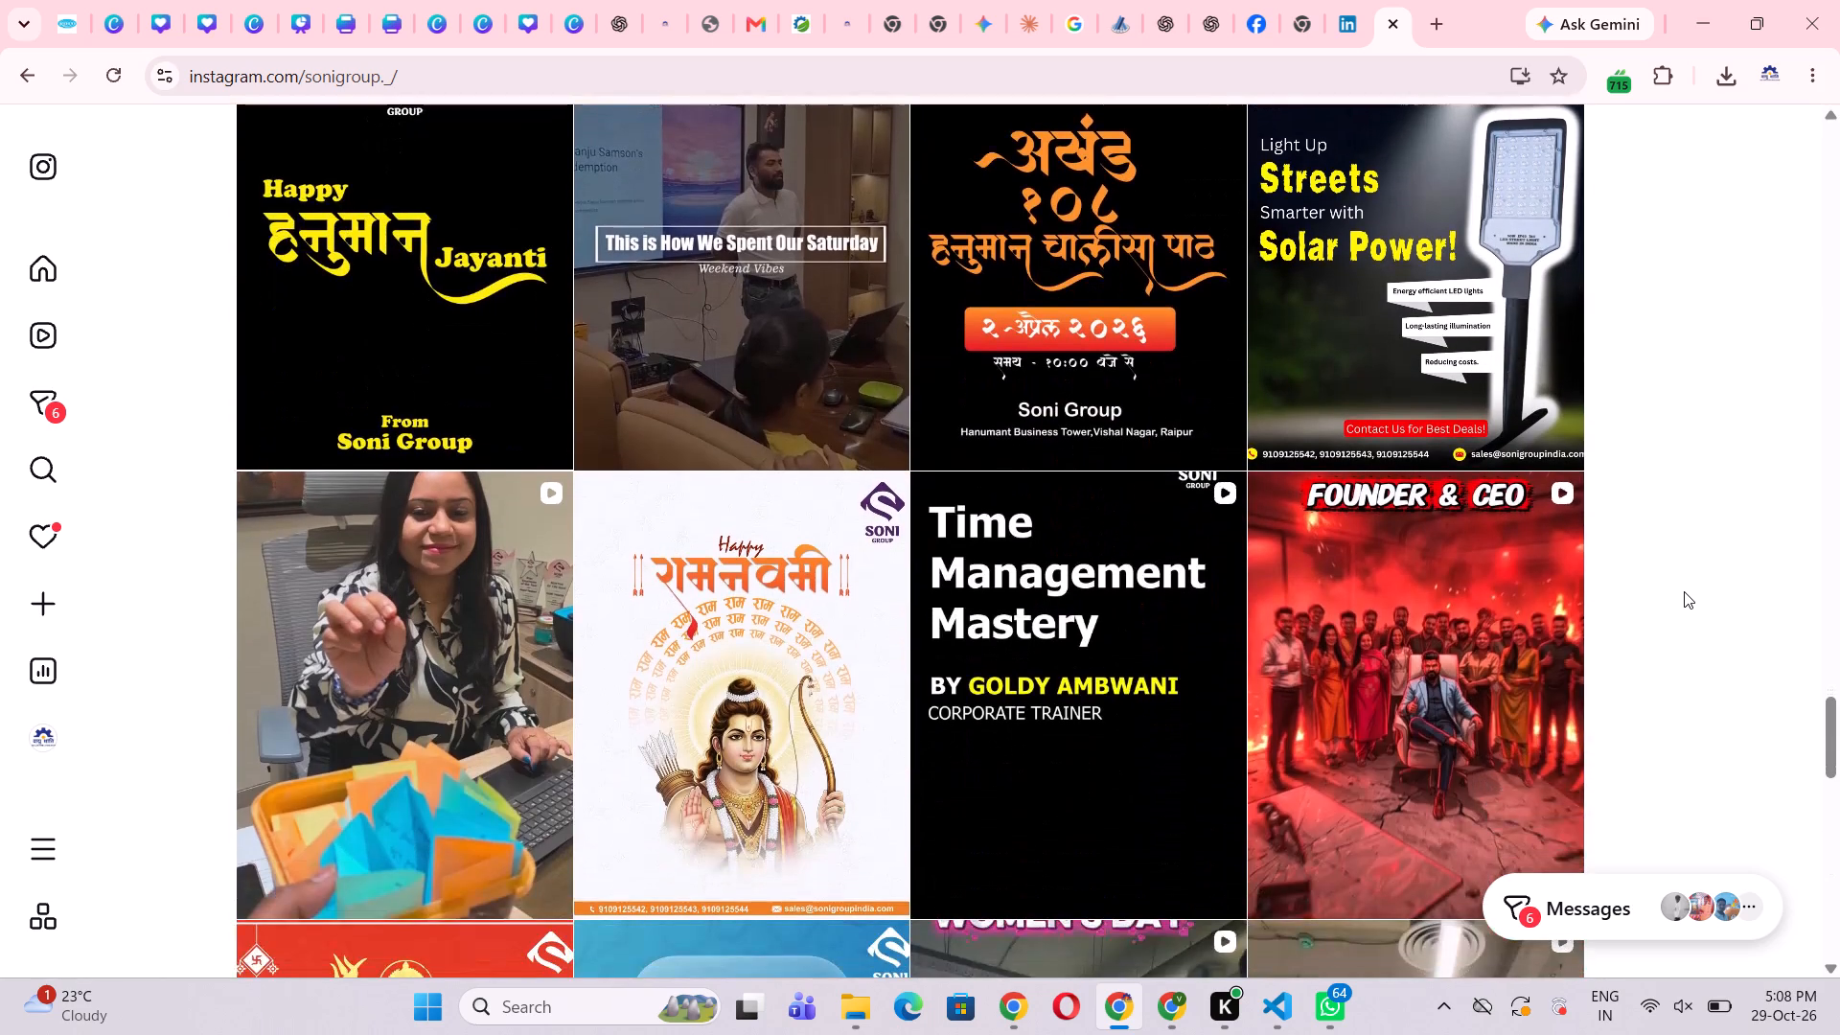
scroll(1684, 591, down, 5)
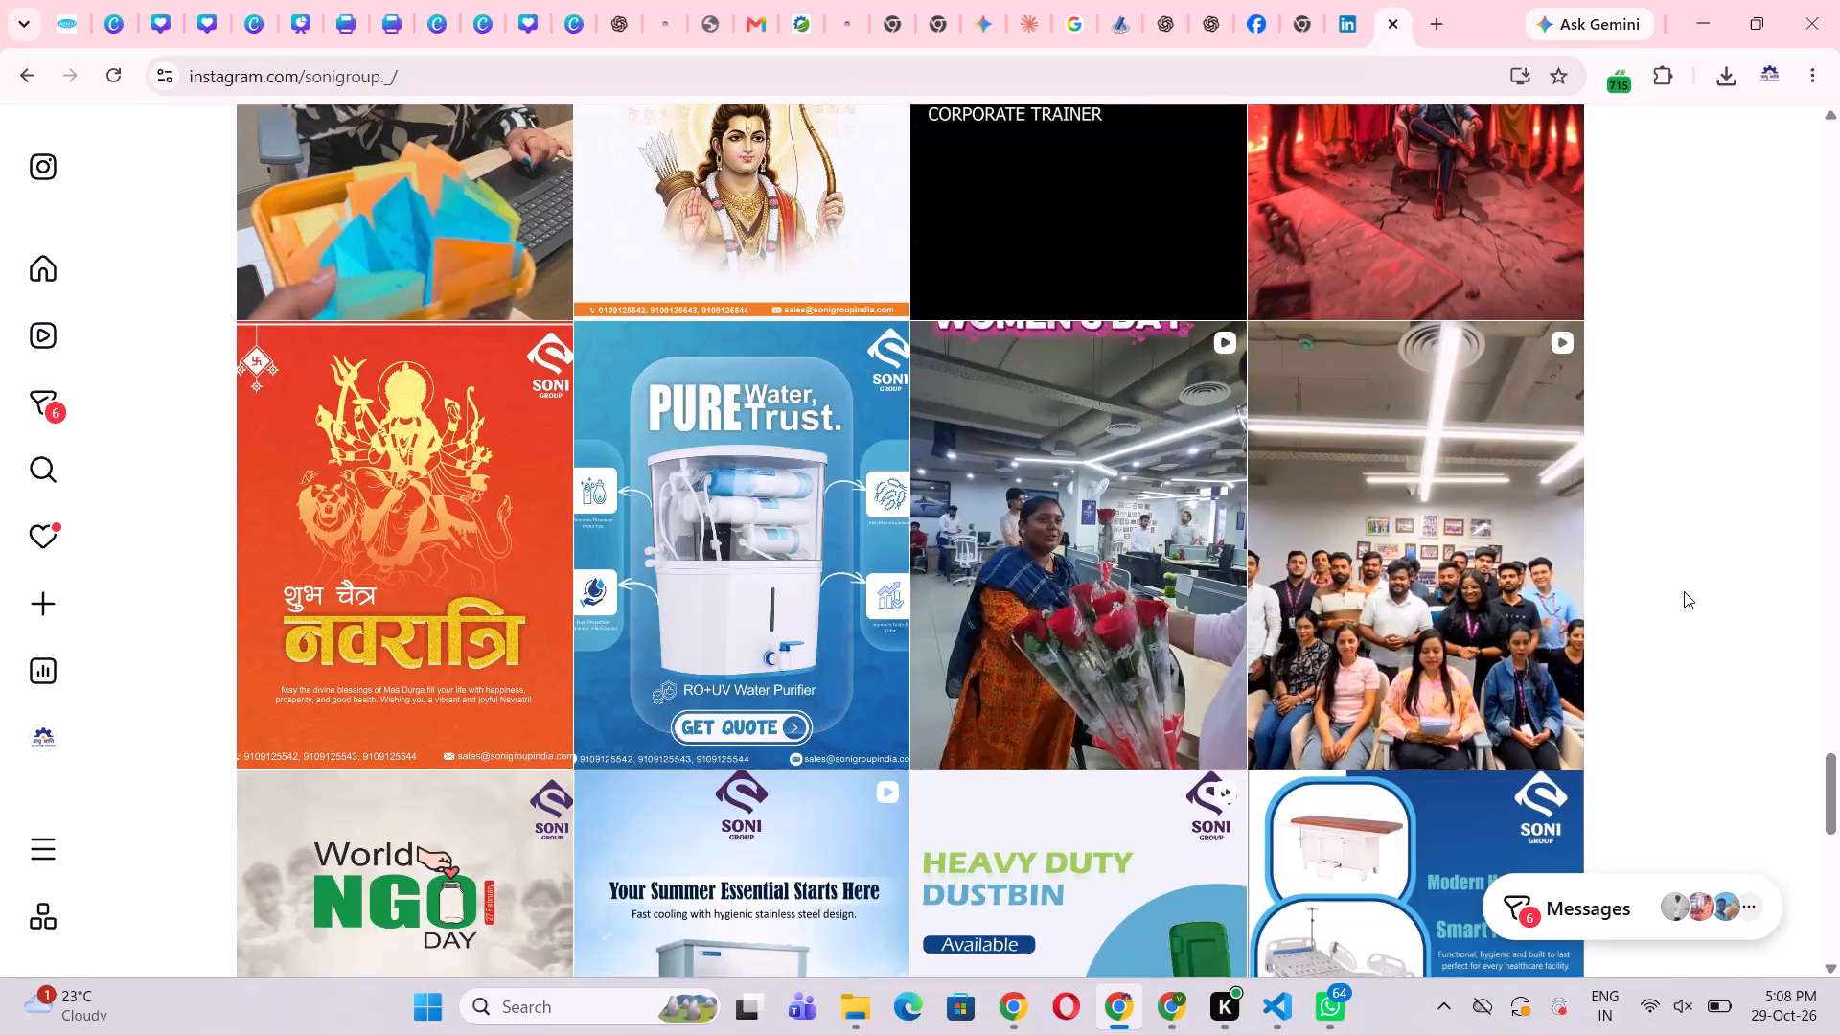
scroll(1684, 591, down, 6)
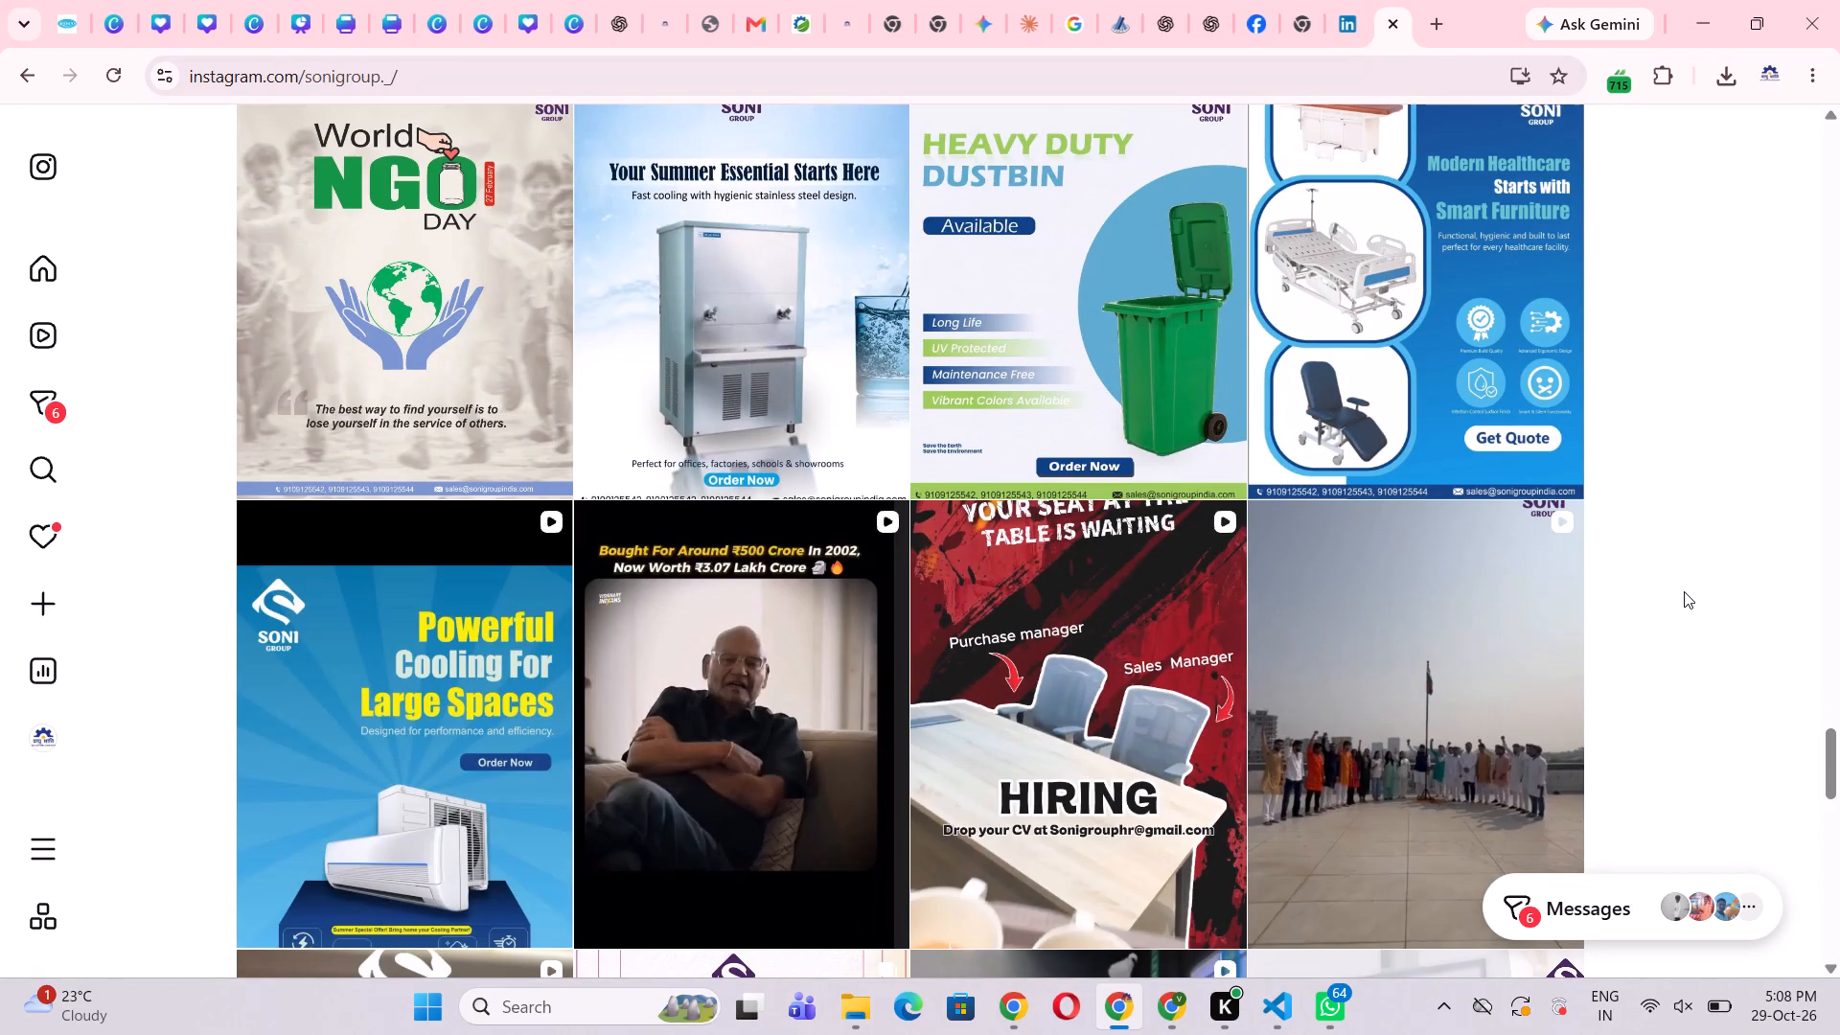
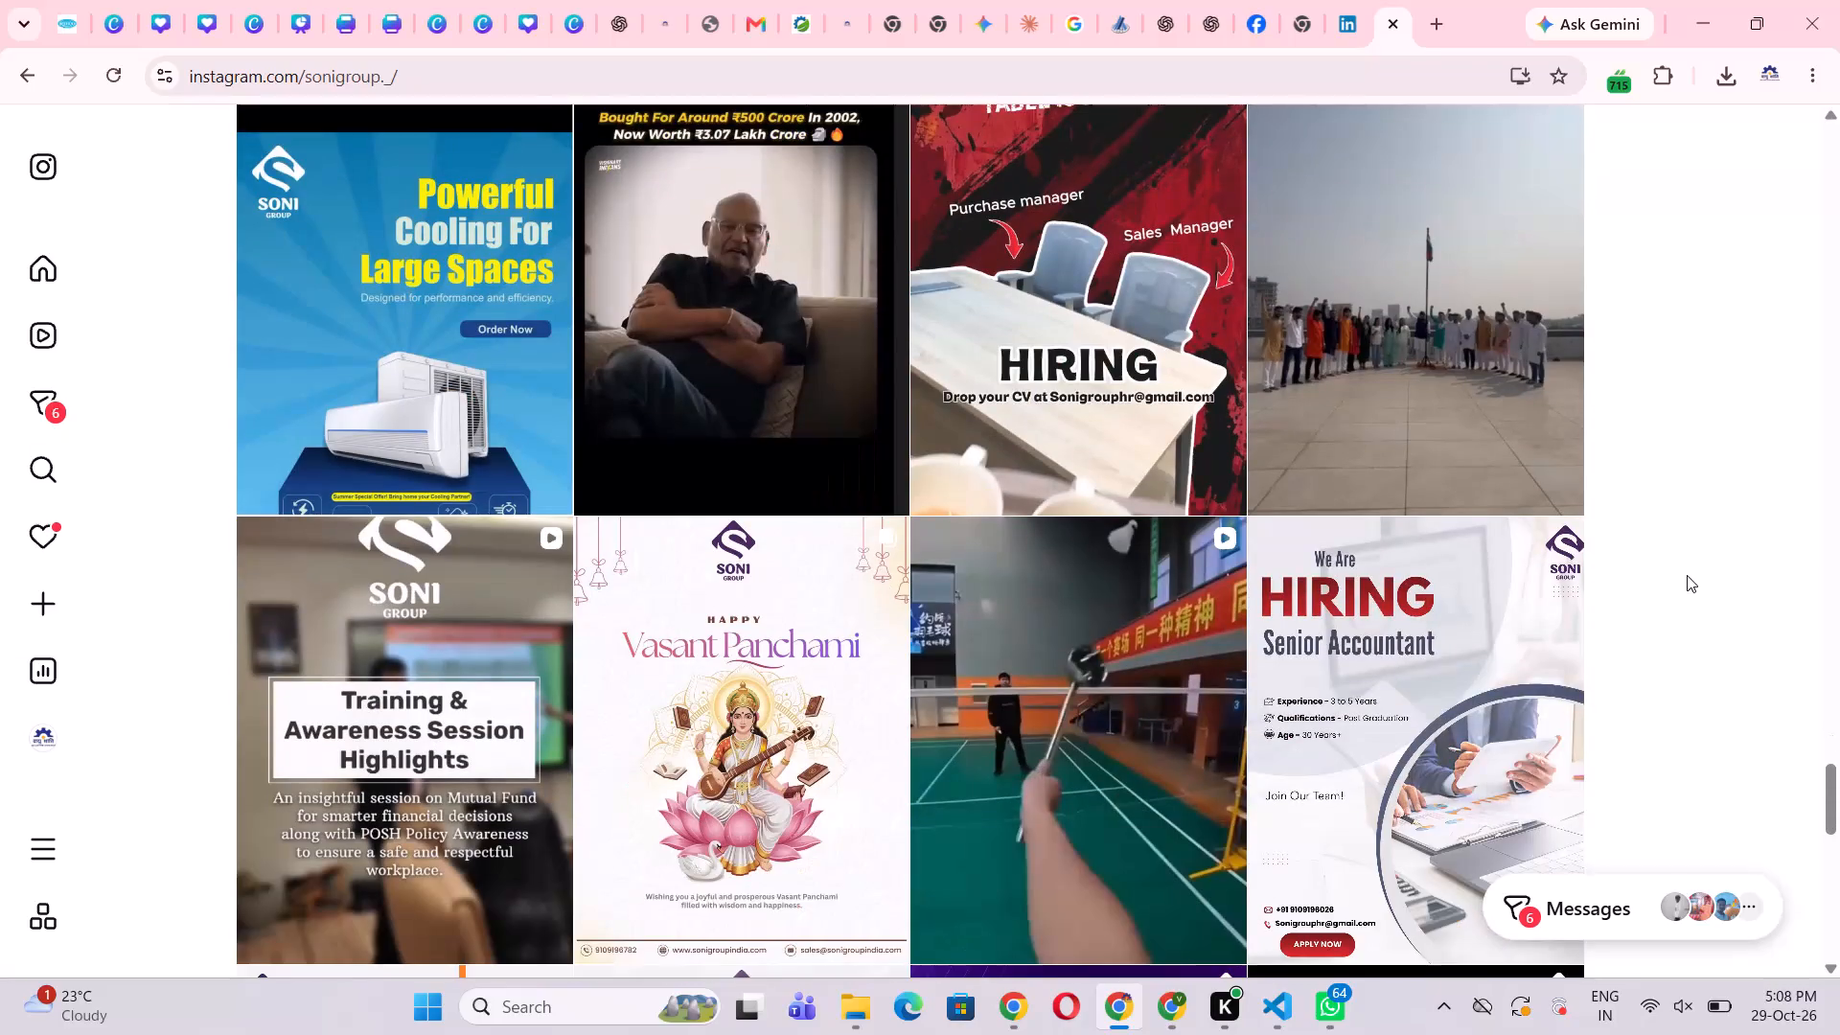
Browse Soni Group's older Instagram posts for design references, finishing back at the start of the profile.
scroll(1687, 575, down, 5)
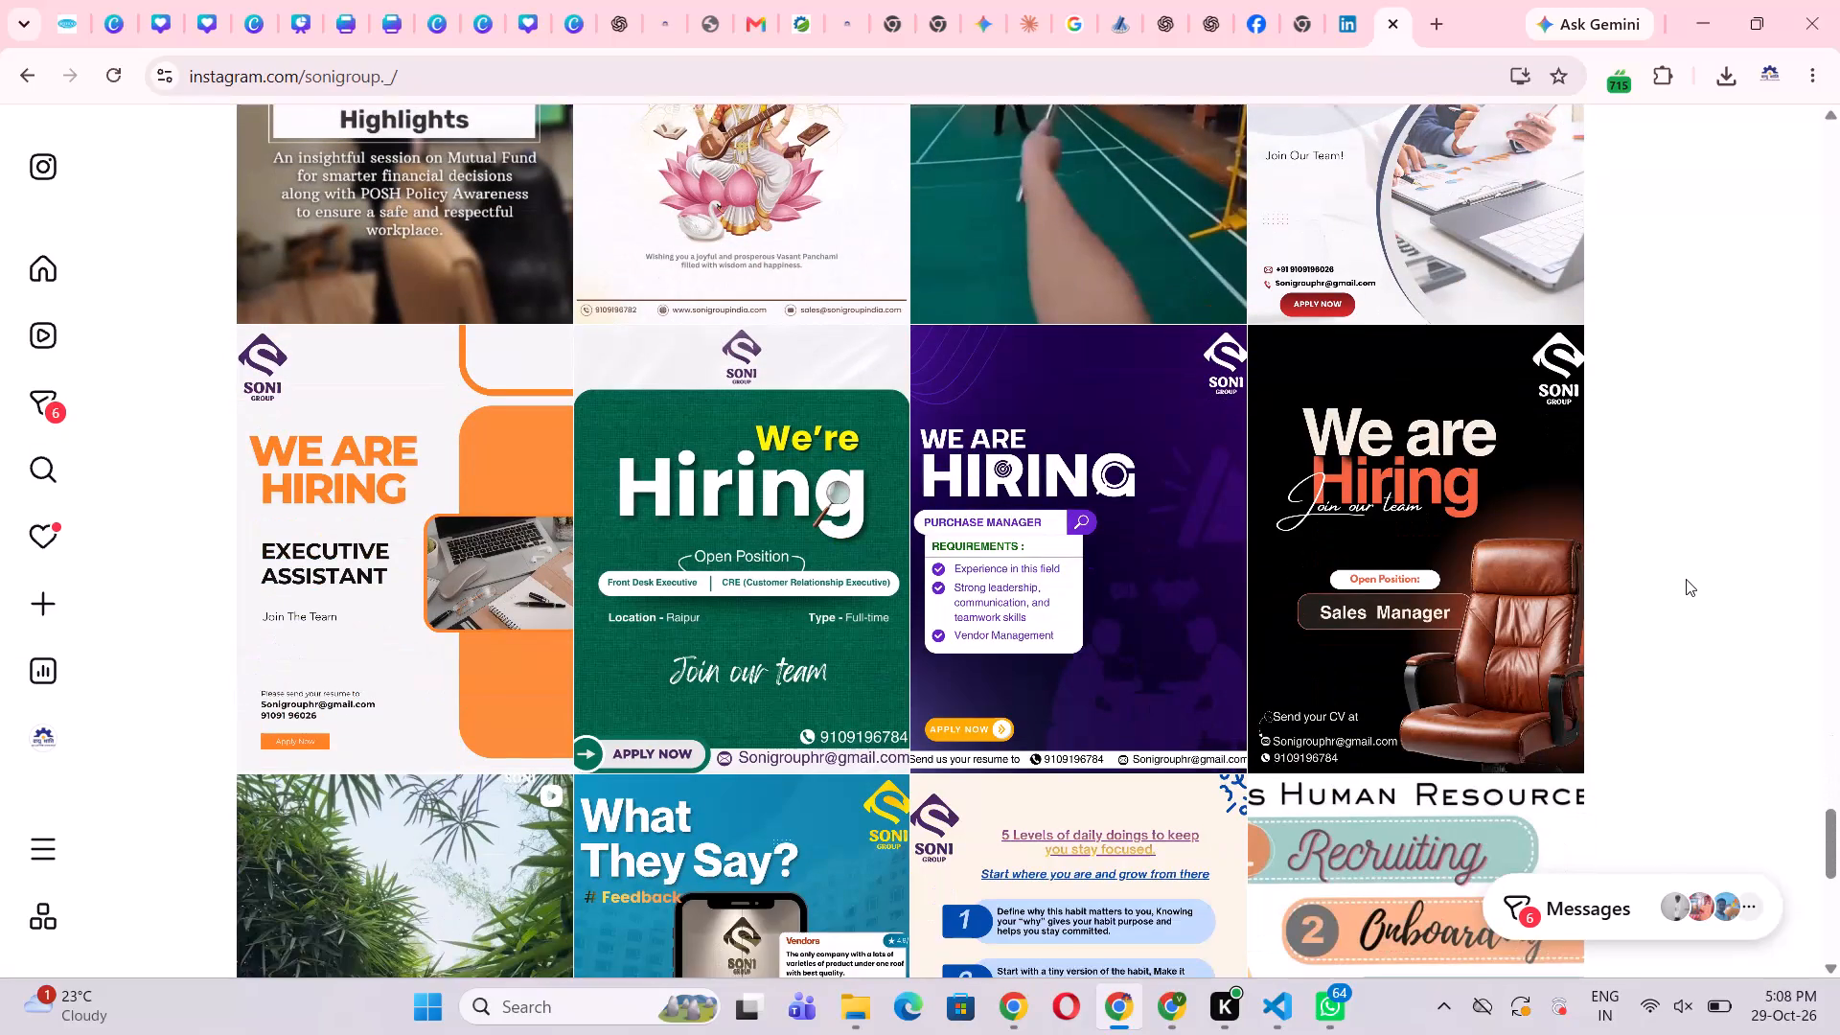
scroll(1686, 580, up, 3)
scroll(1686, 581, down, 3)
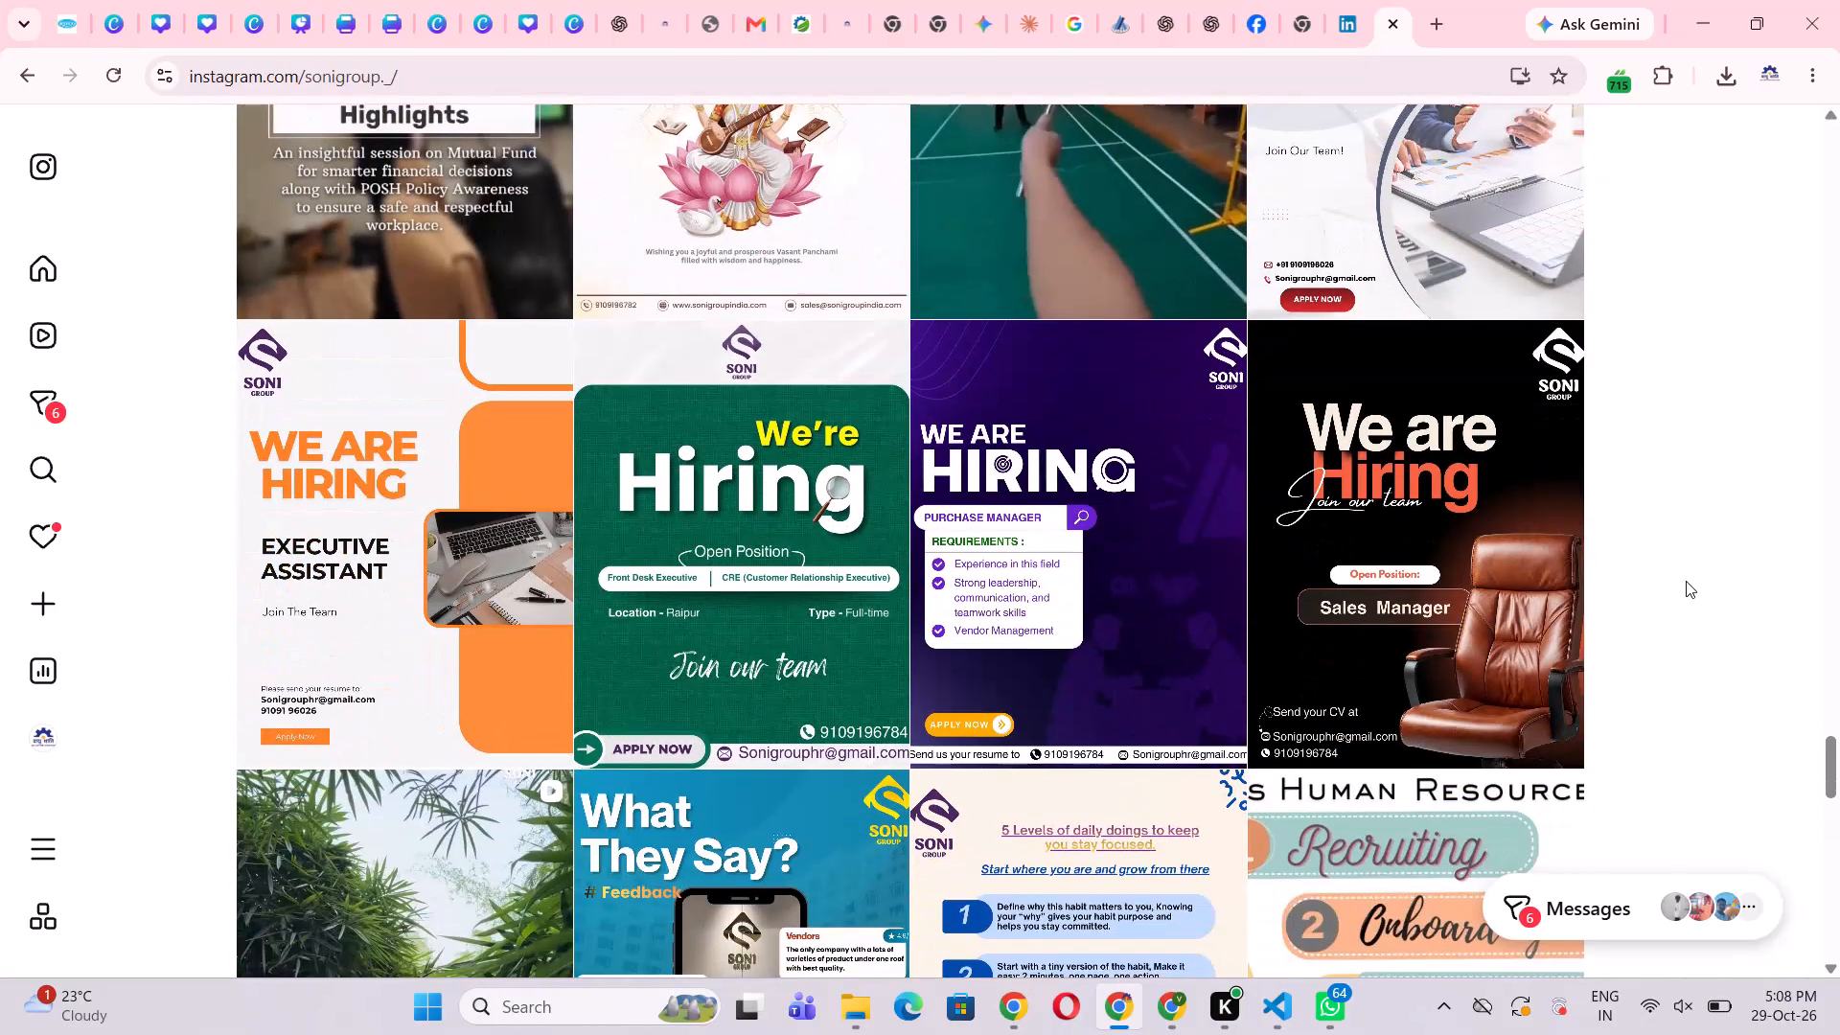
scroll(1691, 612, down, 2)
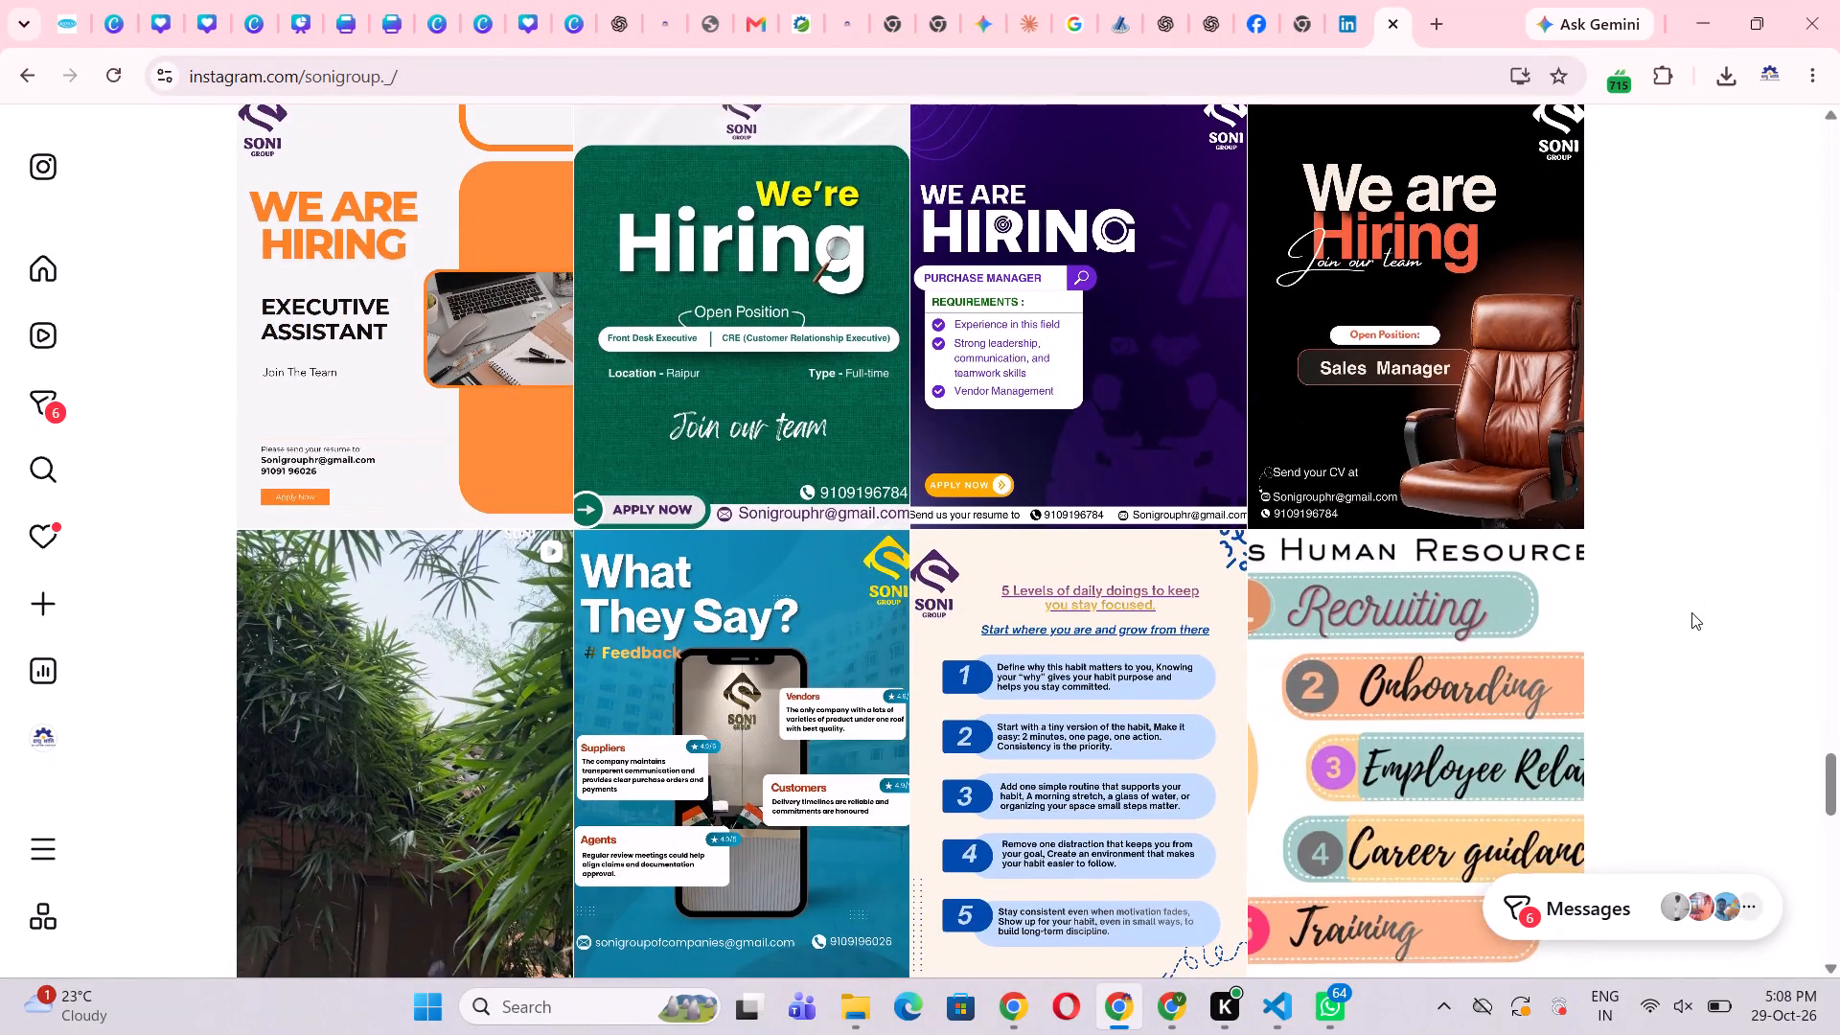
scroll(1691, 612, down, 13)
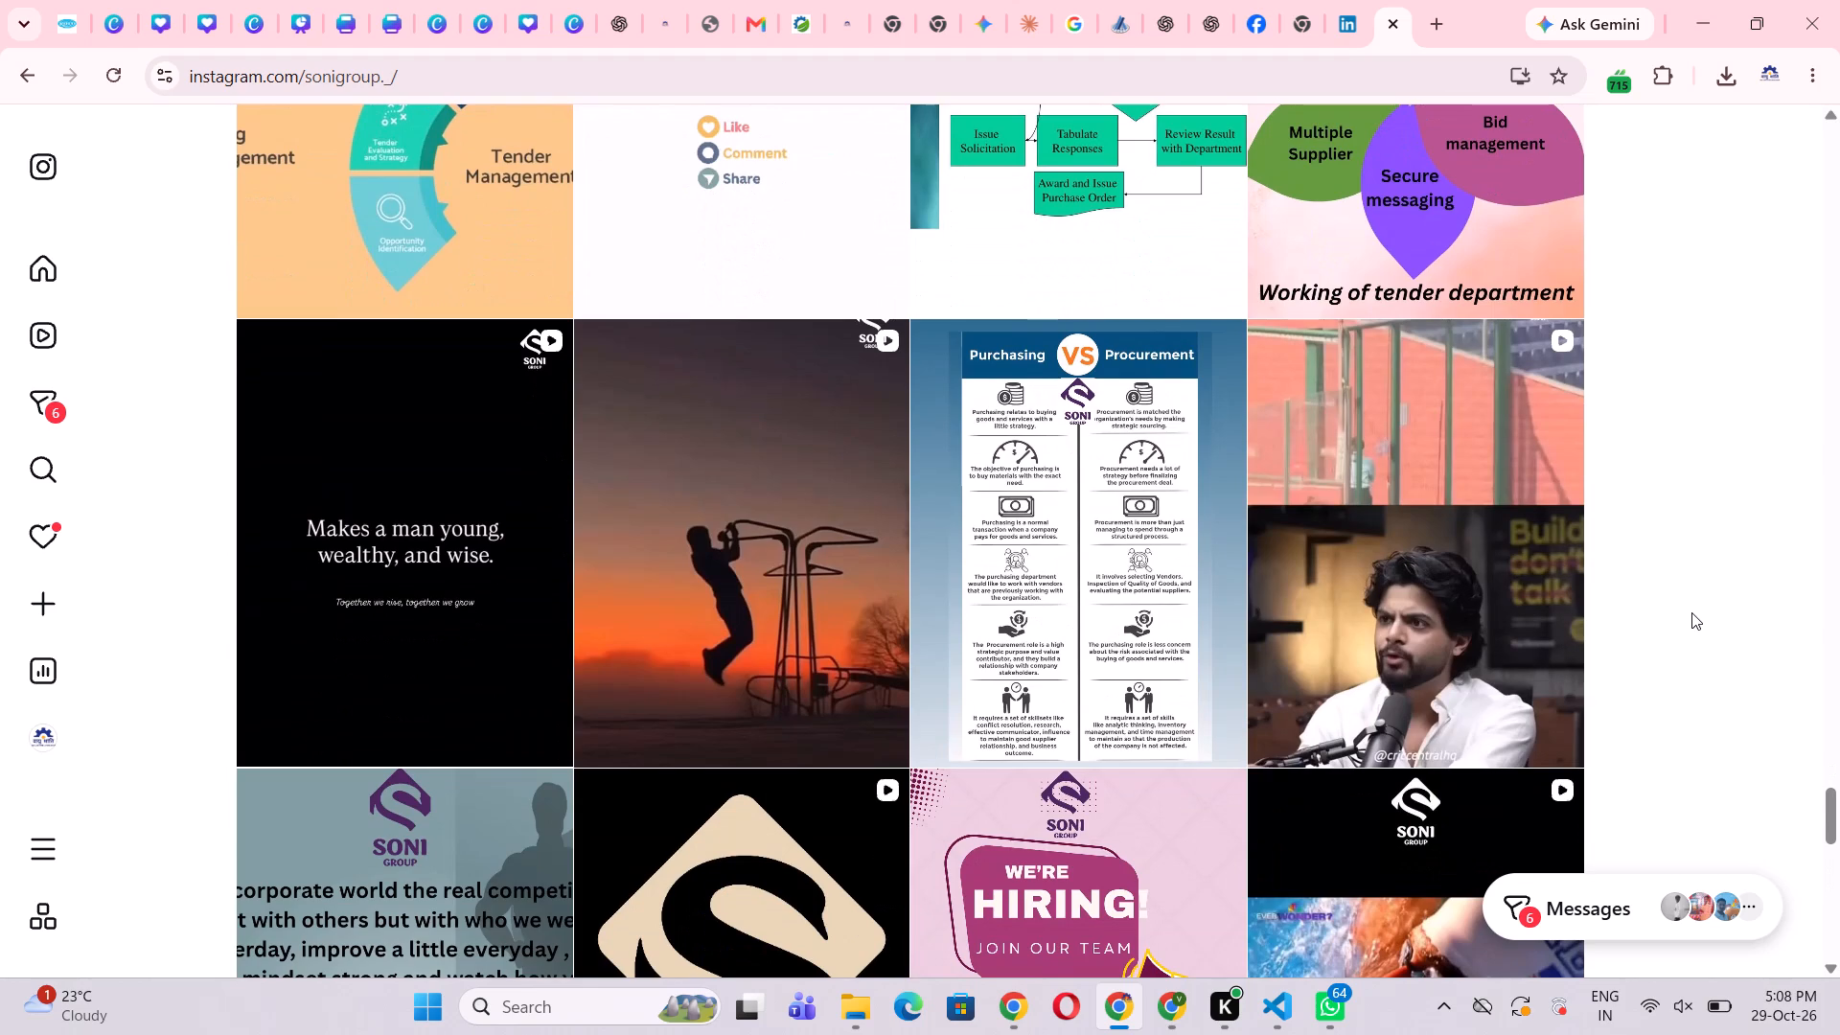
scroll(1691, 612, down, 15)
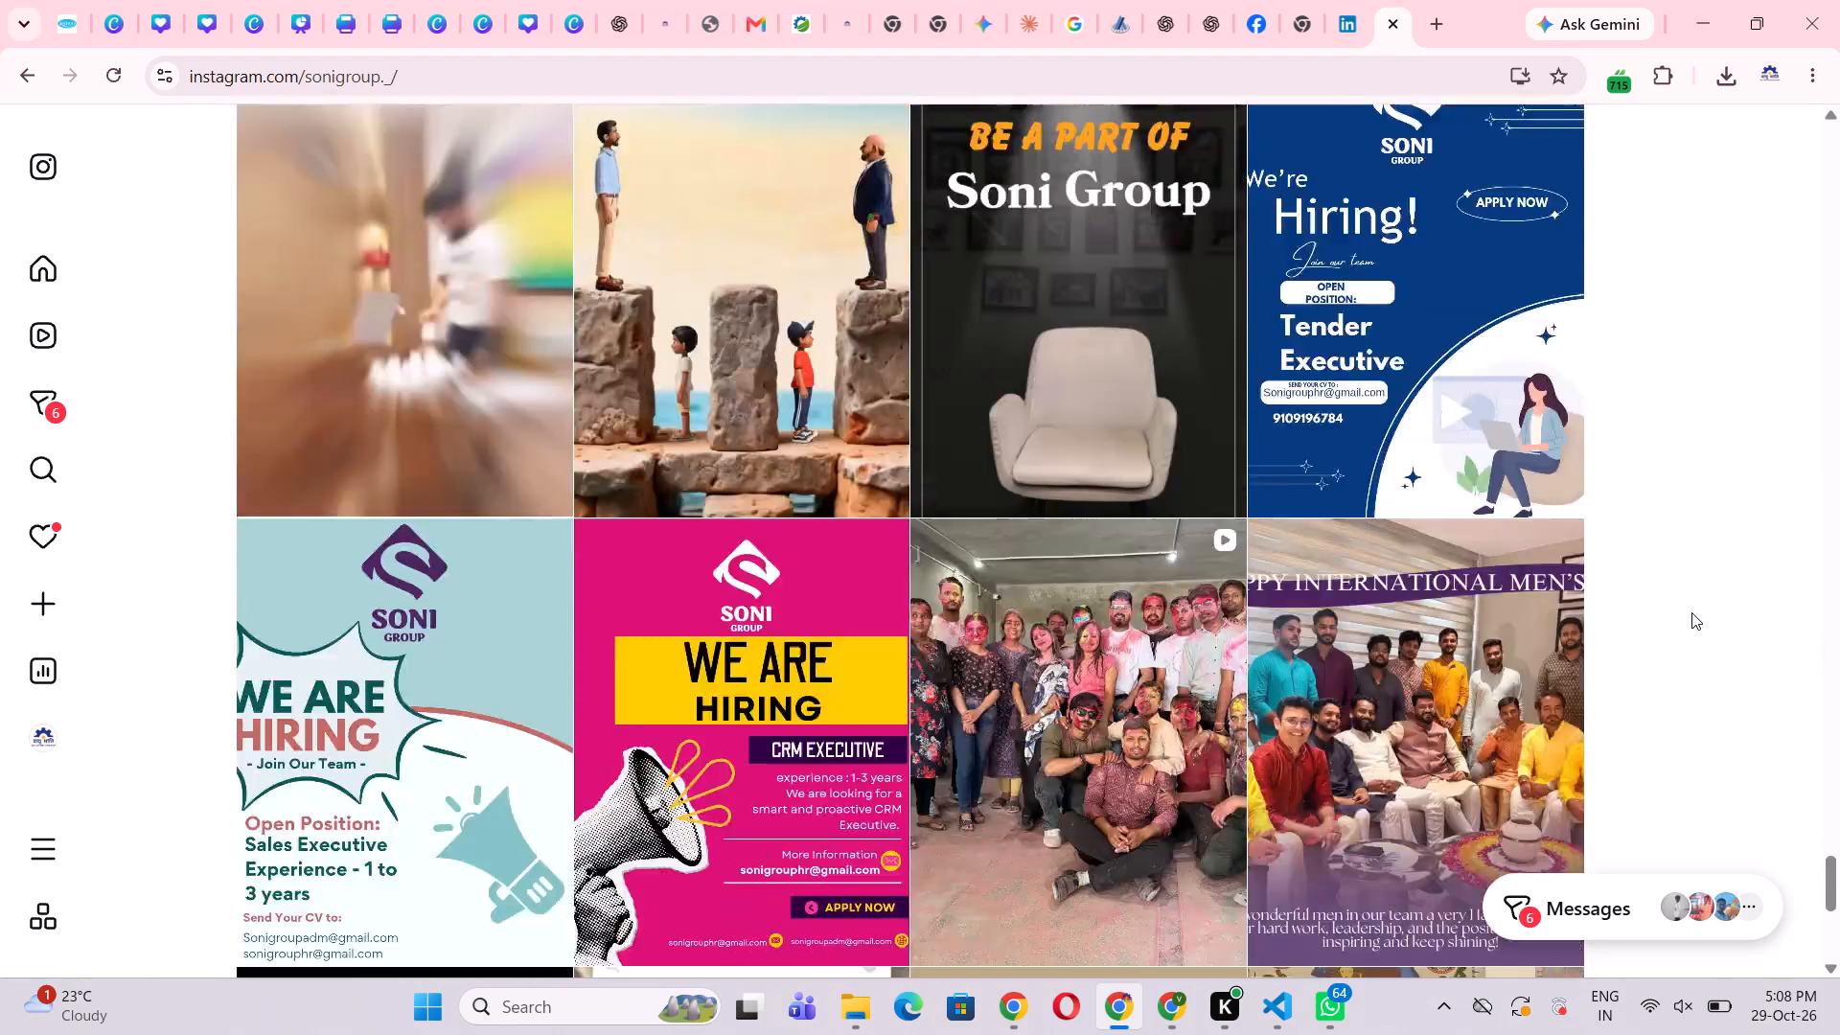
scroll(1691, 612, down, 8)
scroll(1691, 612, up, 12)
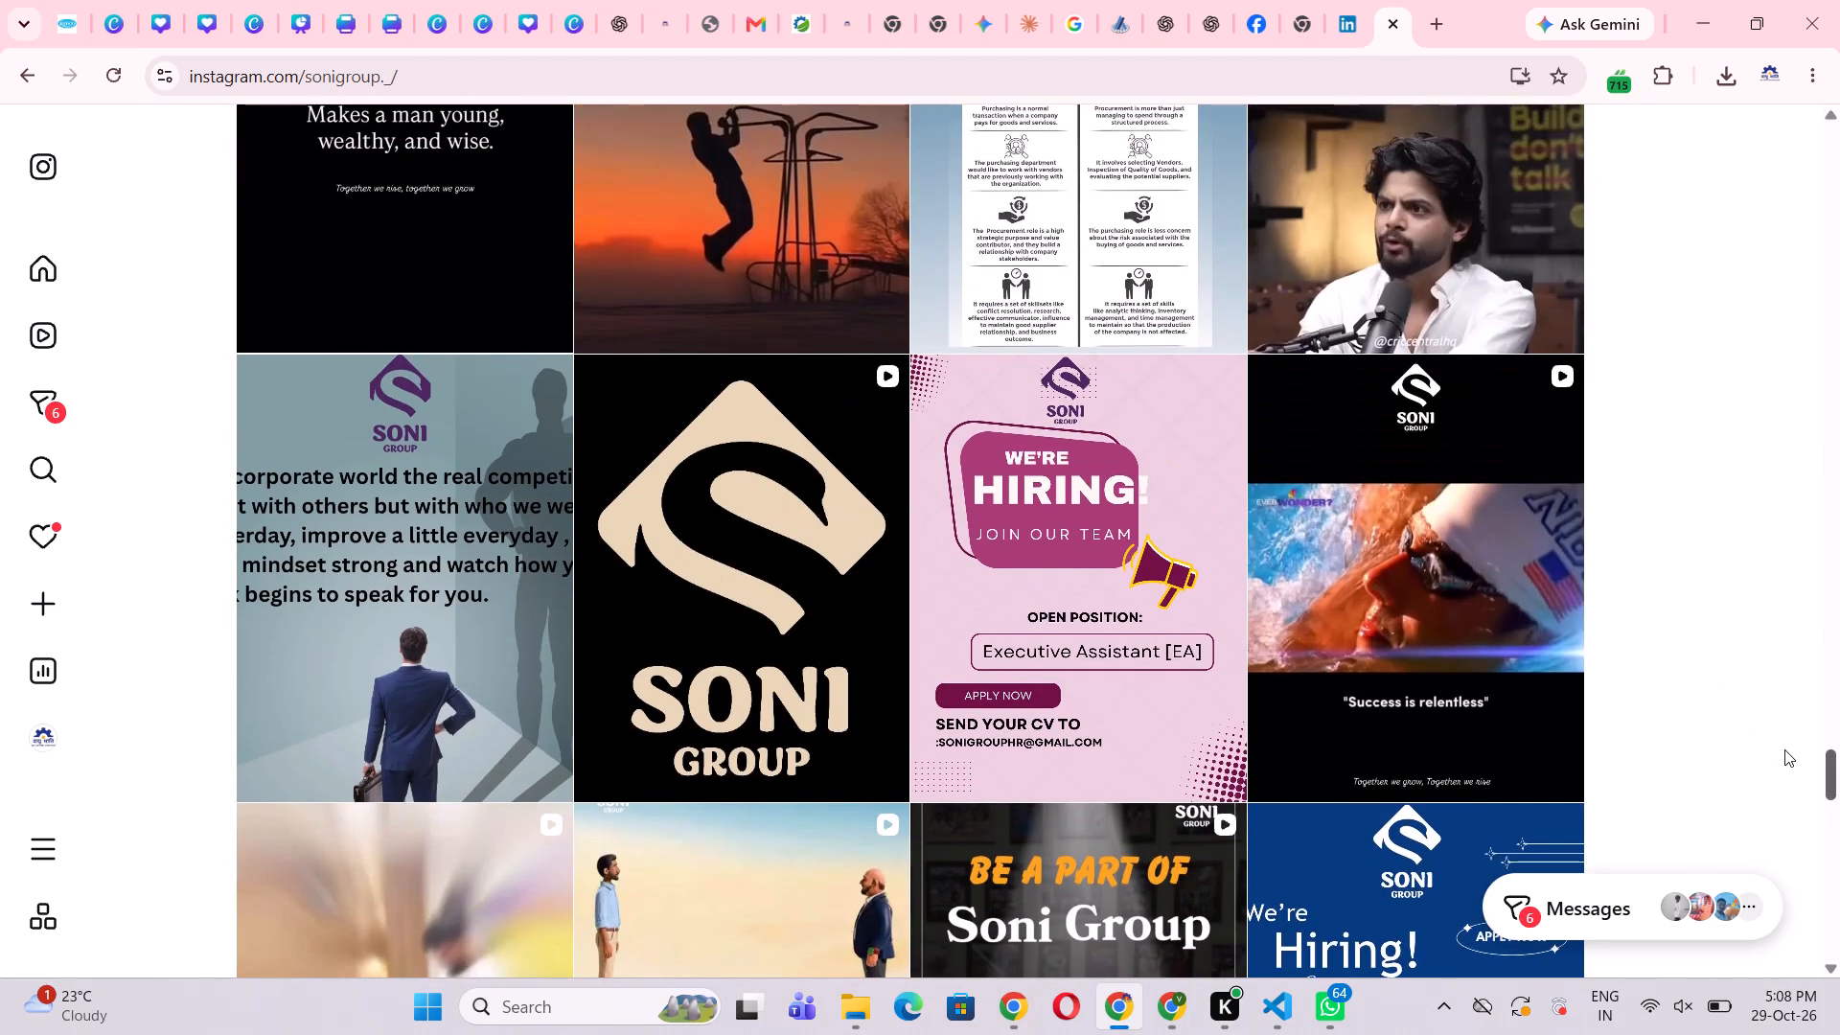
drag(1827, 781, 1836, 4)
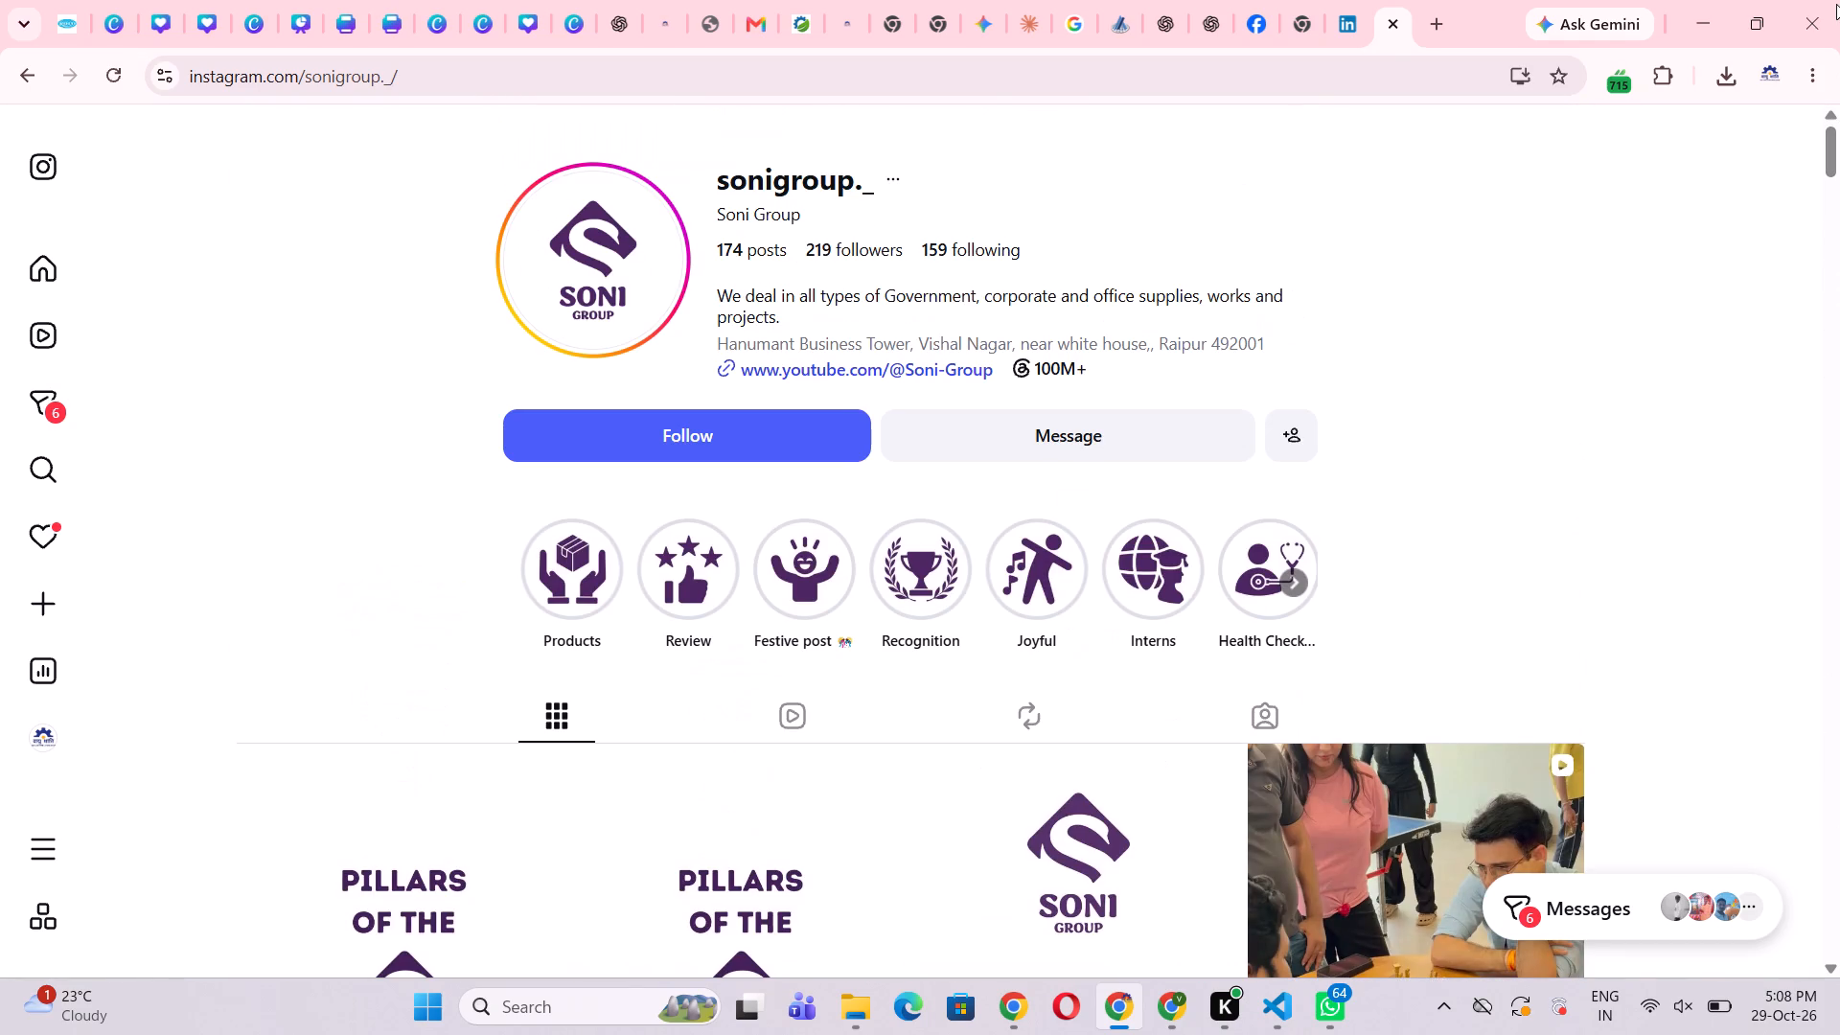
Check the Instagram notifications and close them again.
click(1759, 352)
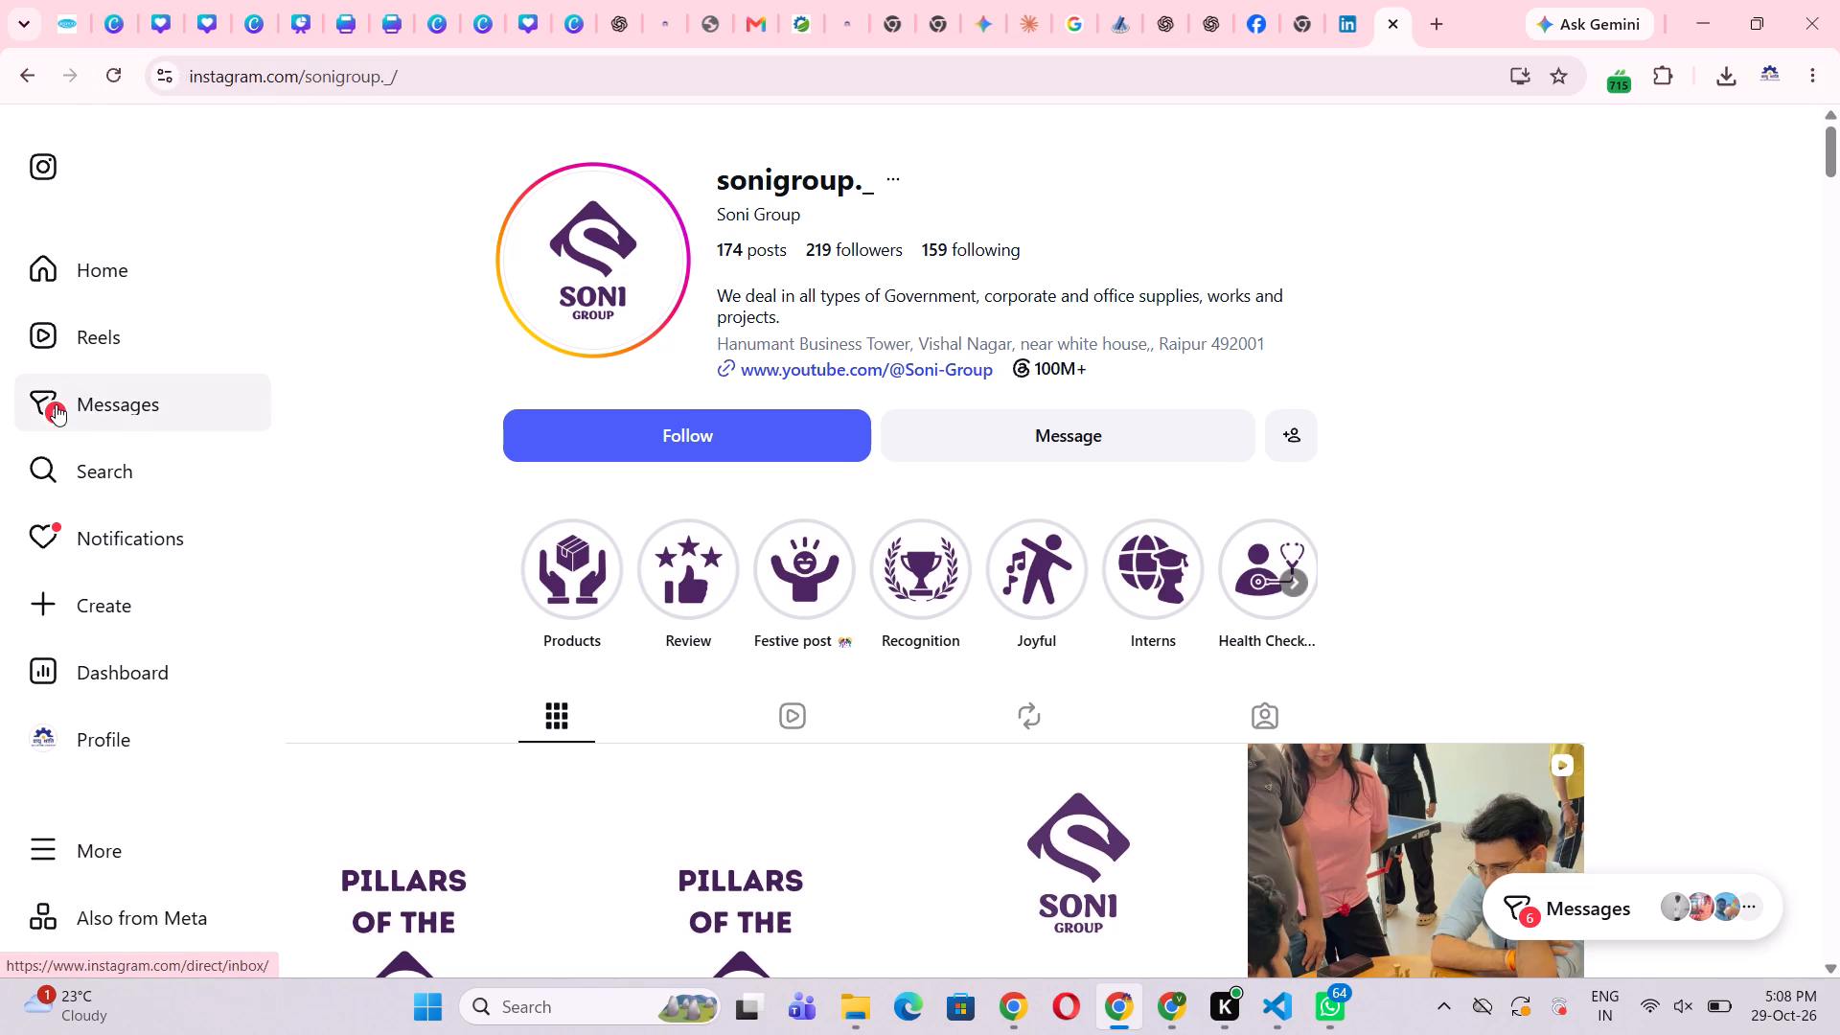
click(37, 540)
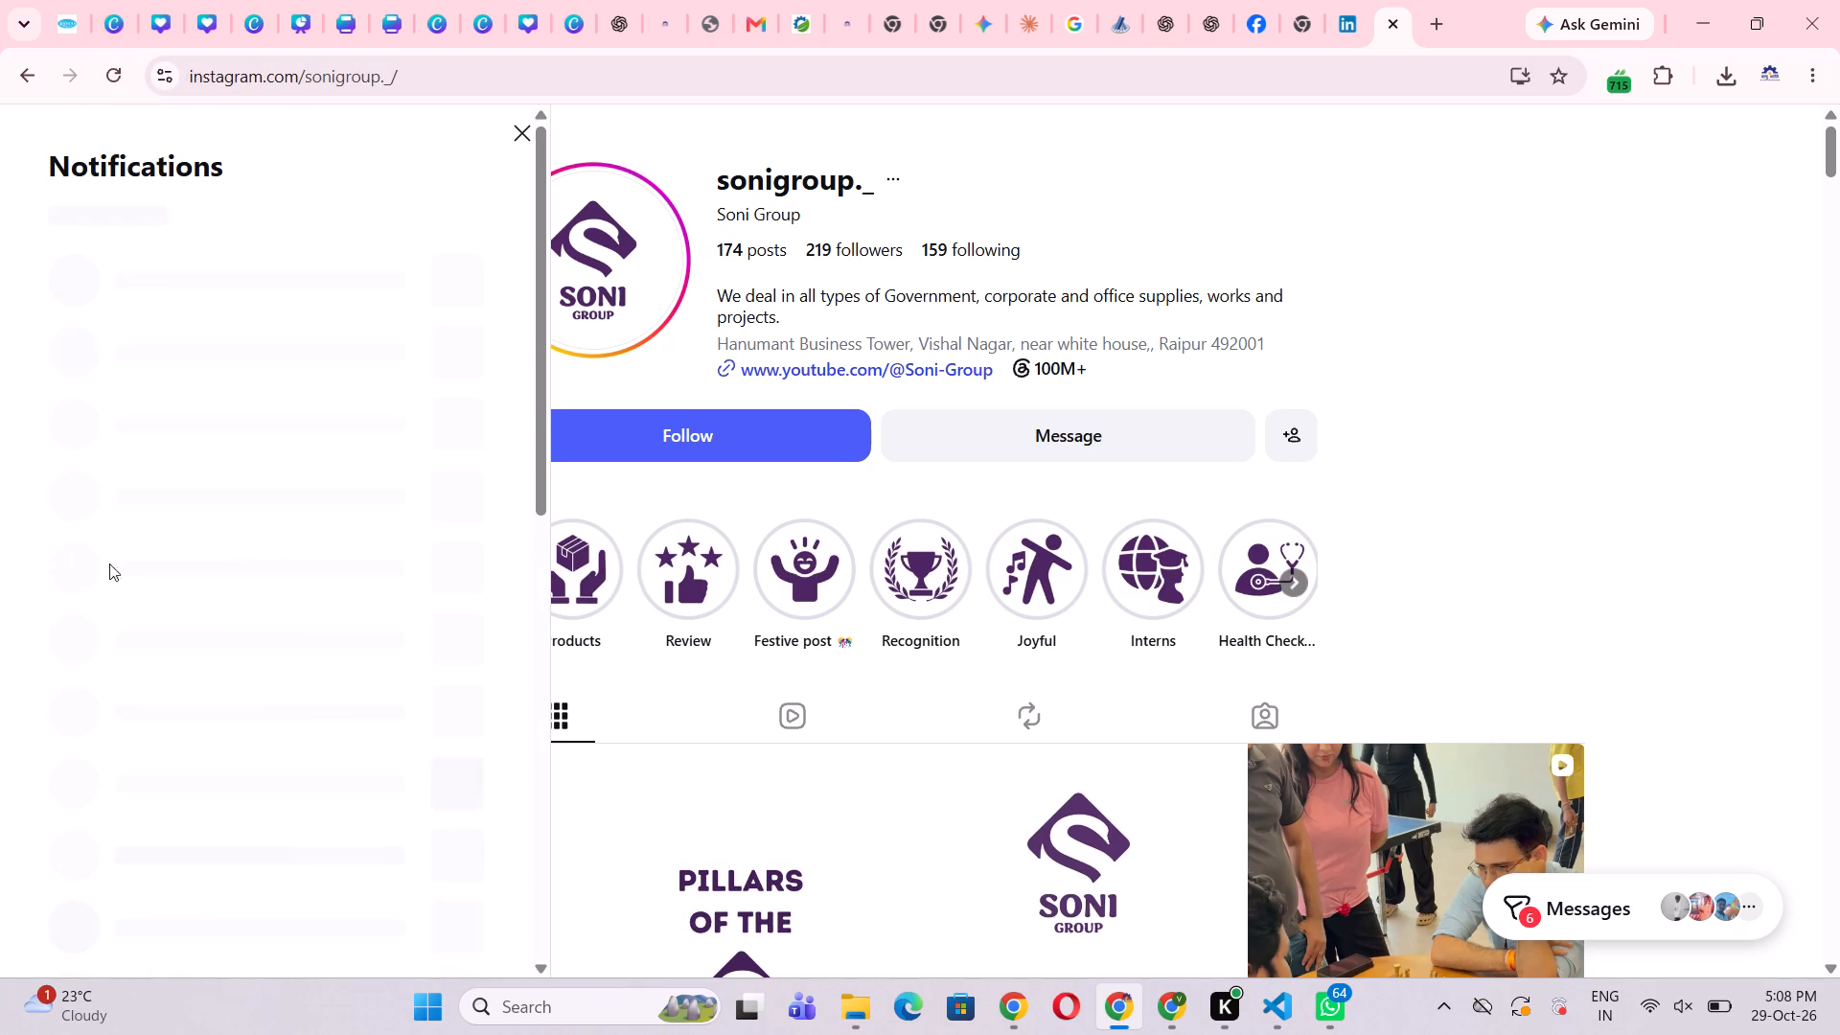
click(513, 128)
Switch to the Canva LinkedIn banner design and check the slanted frames on page 7 one by one.
click(145, 19)
click(679, 631)
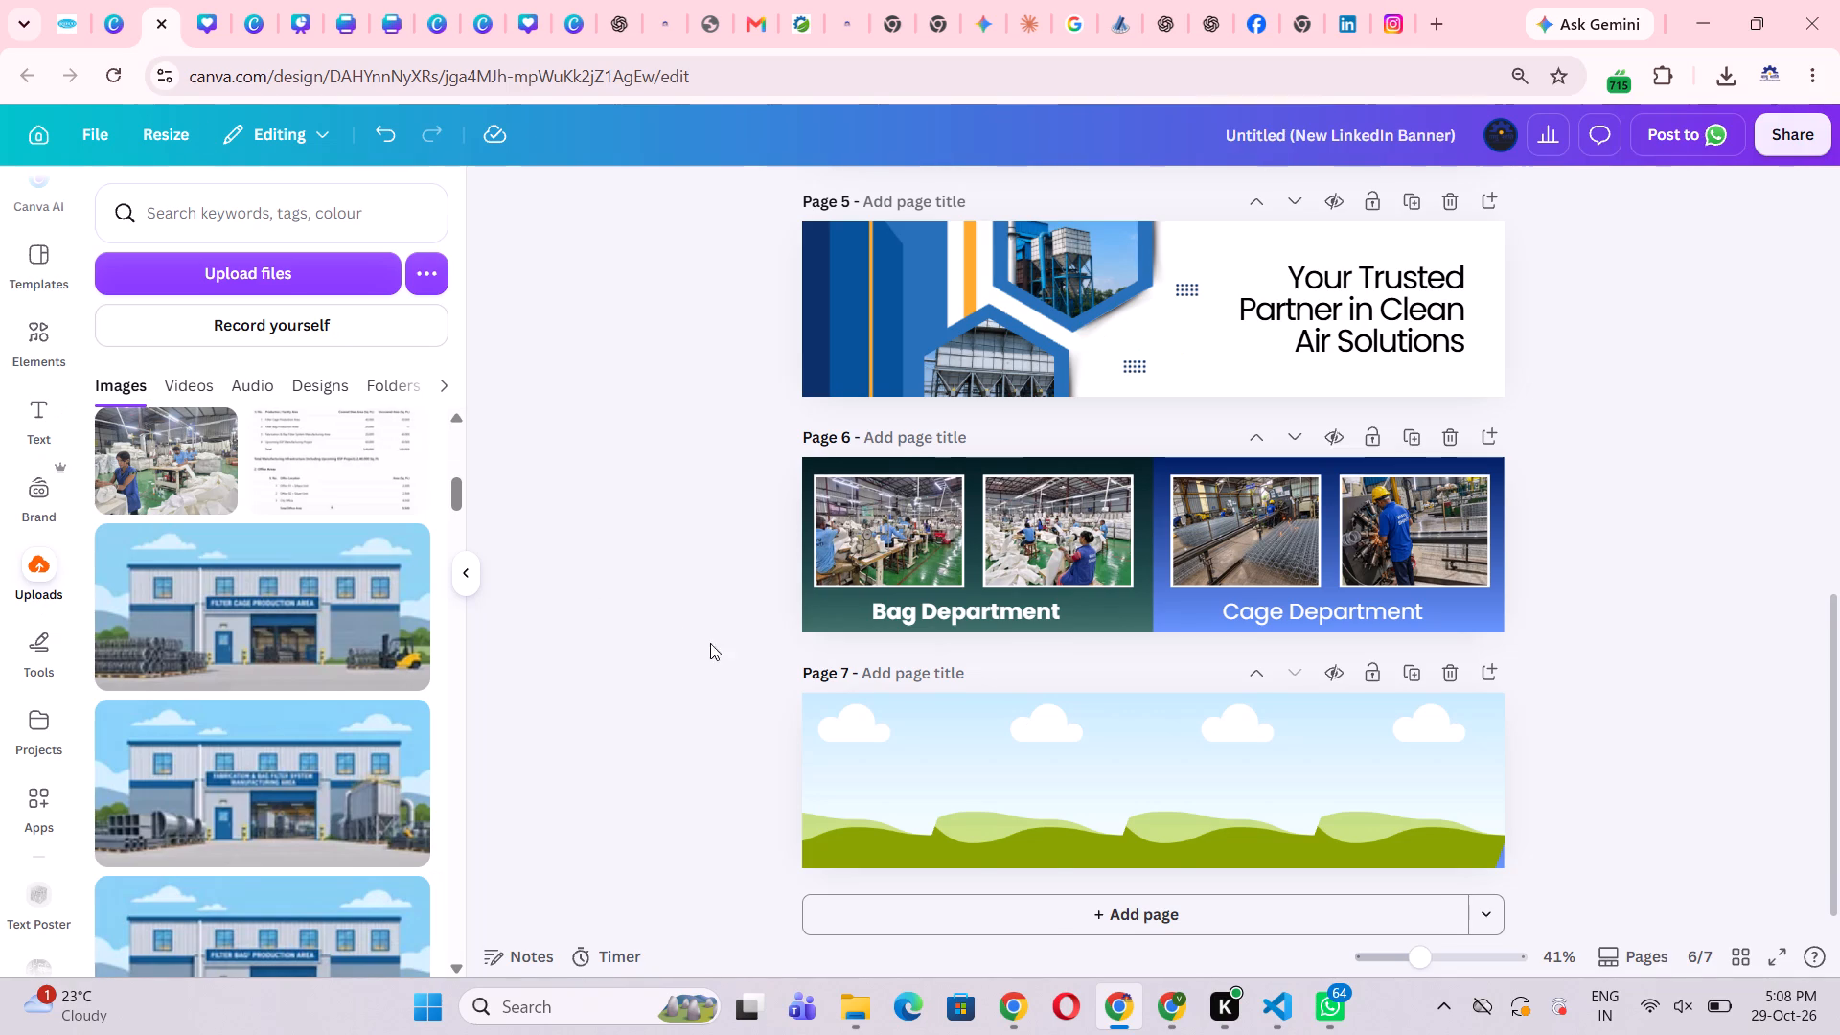
click(989, 767)
click(1364, 796)
click(1235, 792)
click(1043, 805)
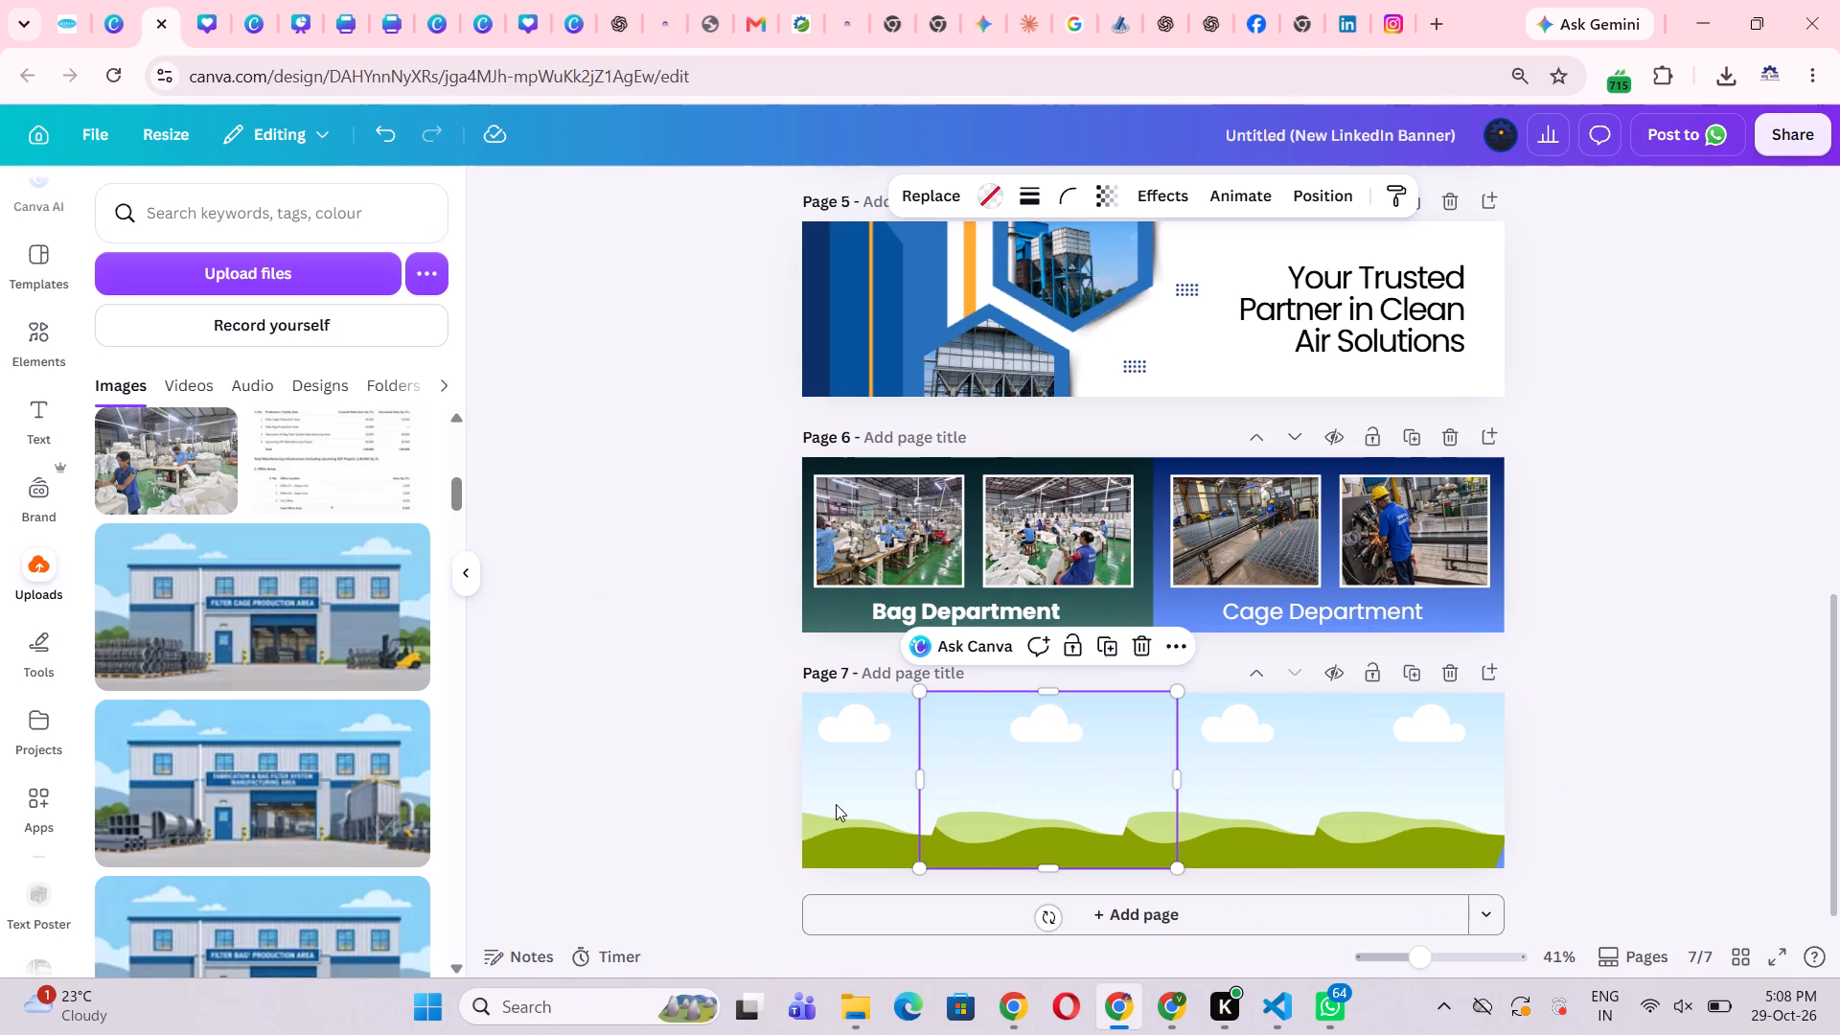
click(514, 777)
click(1685, 729)
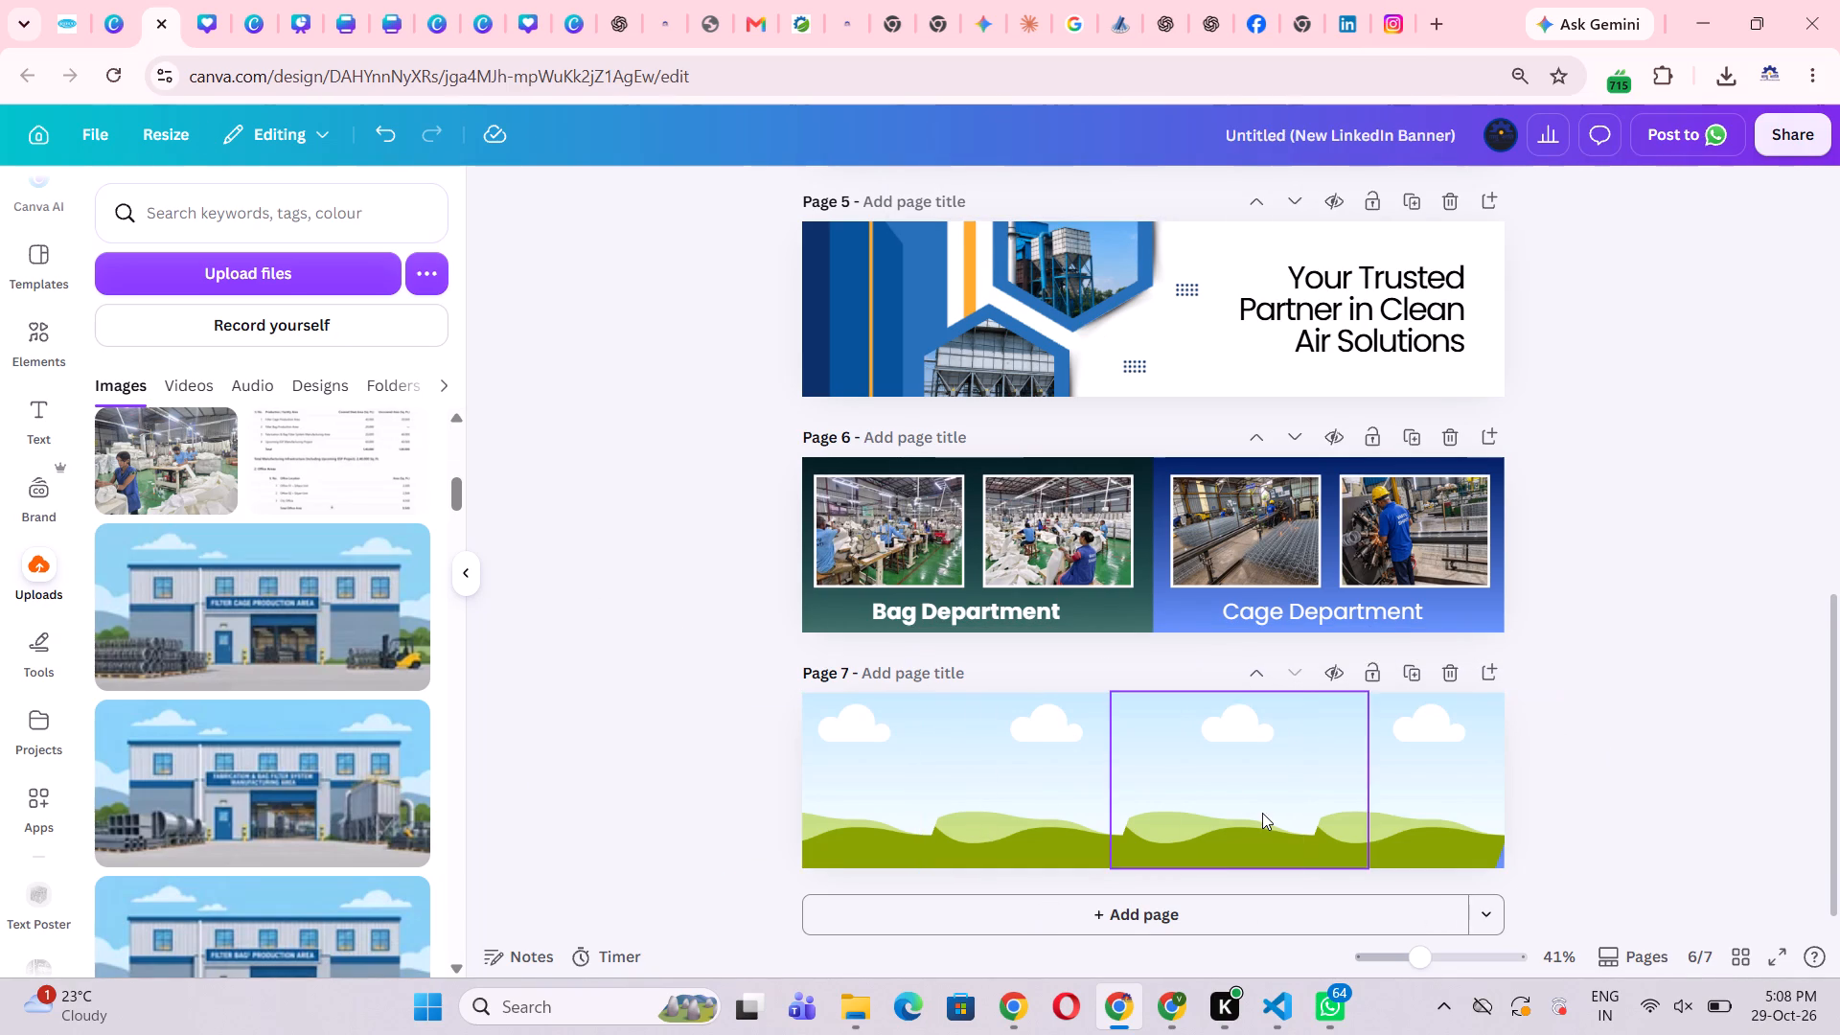
click(1262, 813)
click(1629, 825)
click(1460, 825)
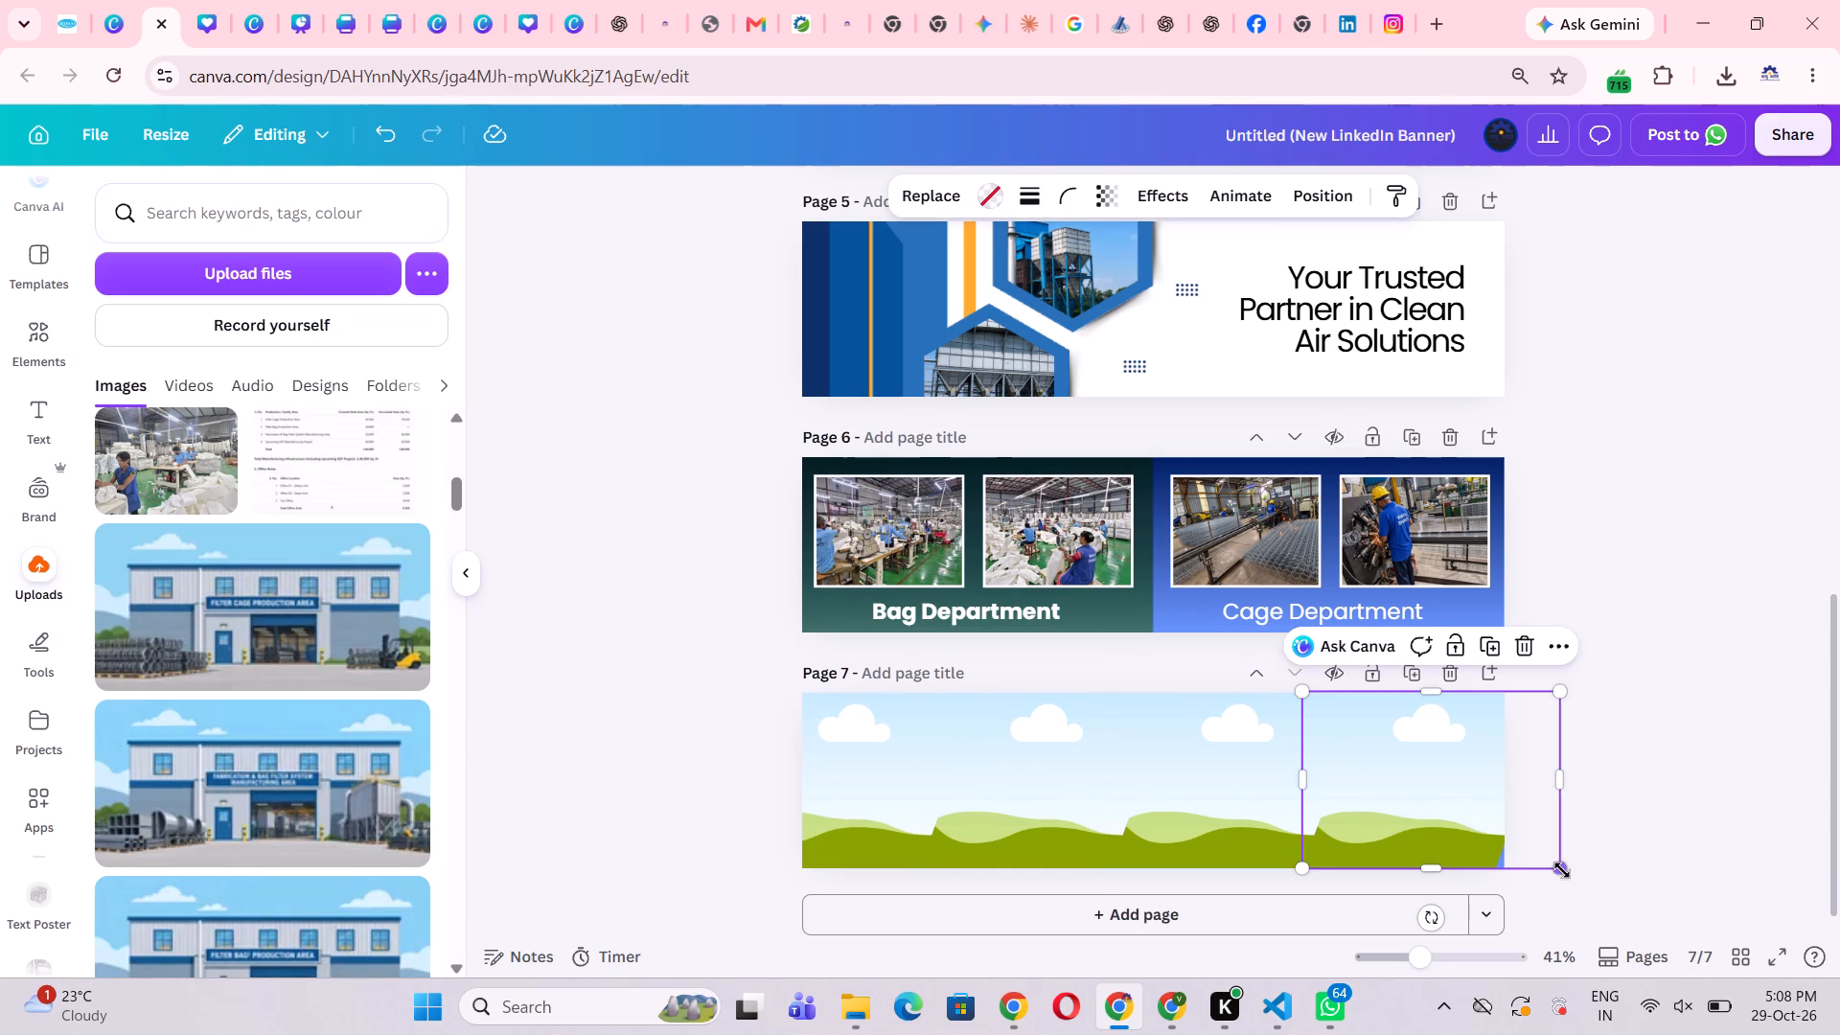
Enlarge the fourth slanted frame on page 7 slightly to about 608 × 418 and shift it against the third frame, closing the gap.
drag(1562, 870, 1572, 873)
click(1638, 848)
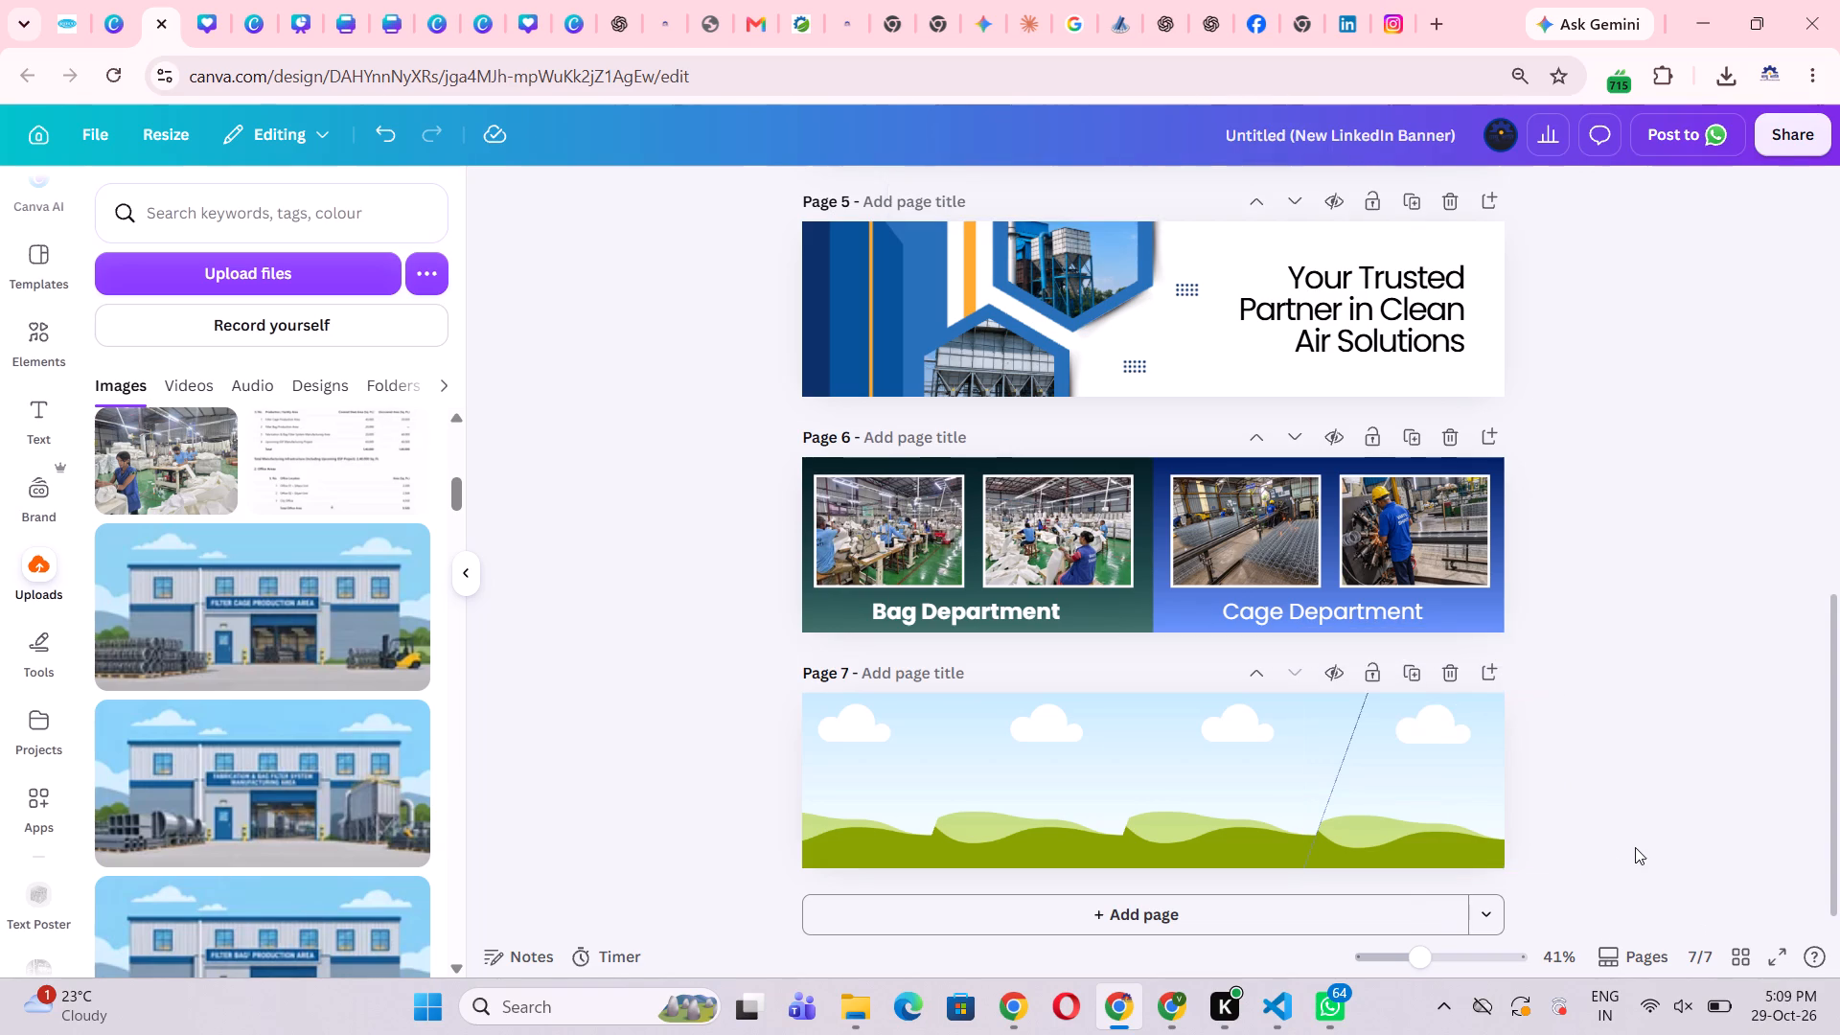
click(1498, 836)
click(1498, 836)
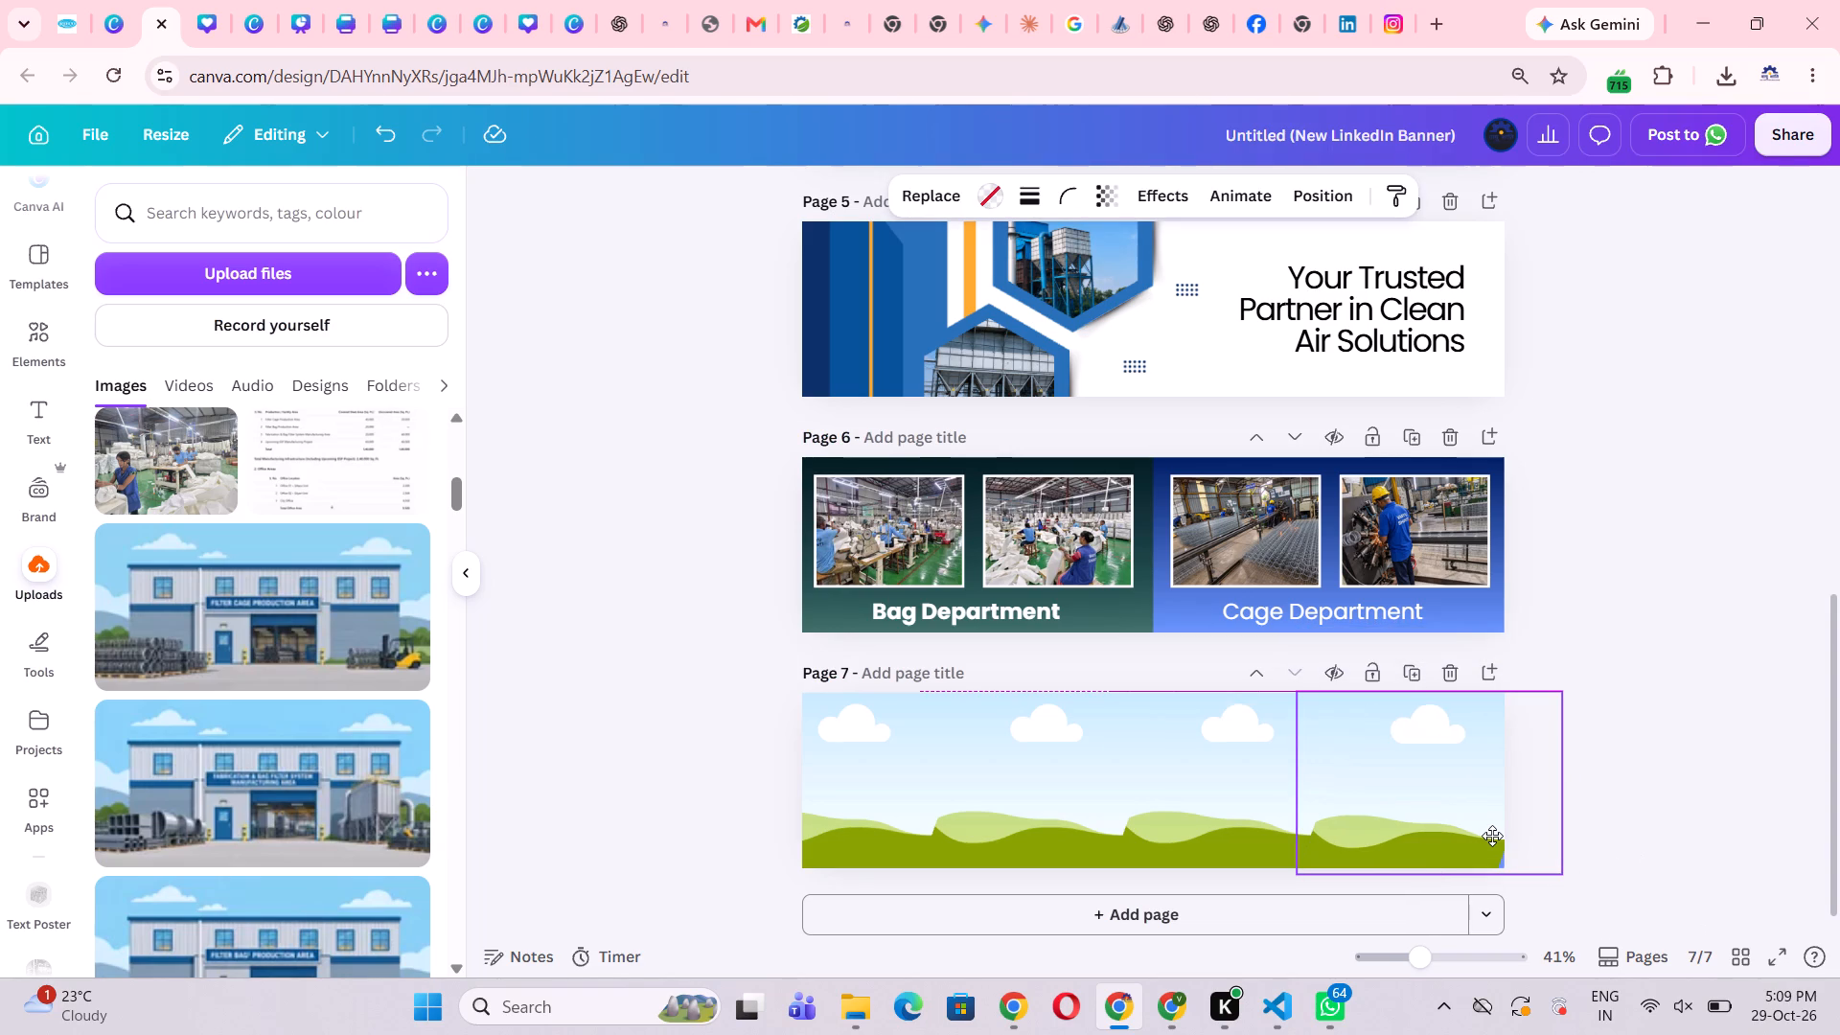
click(1560, 869)
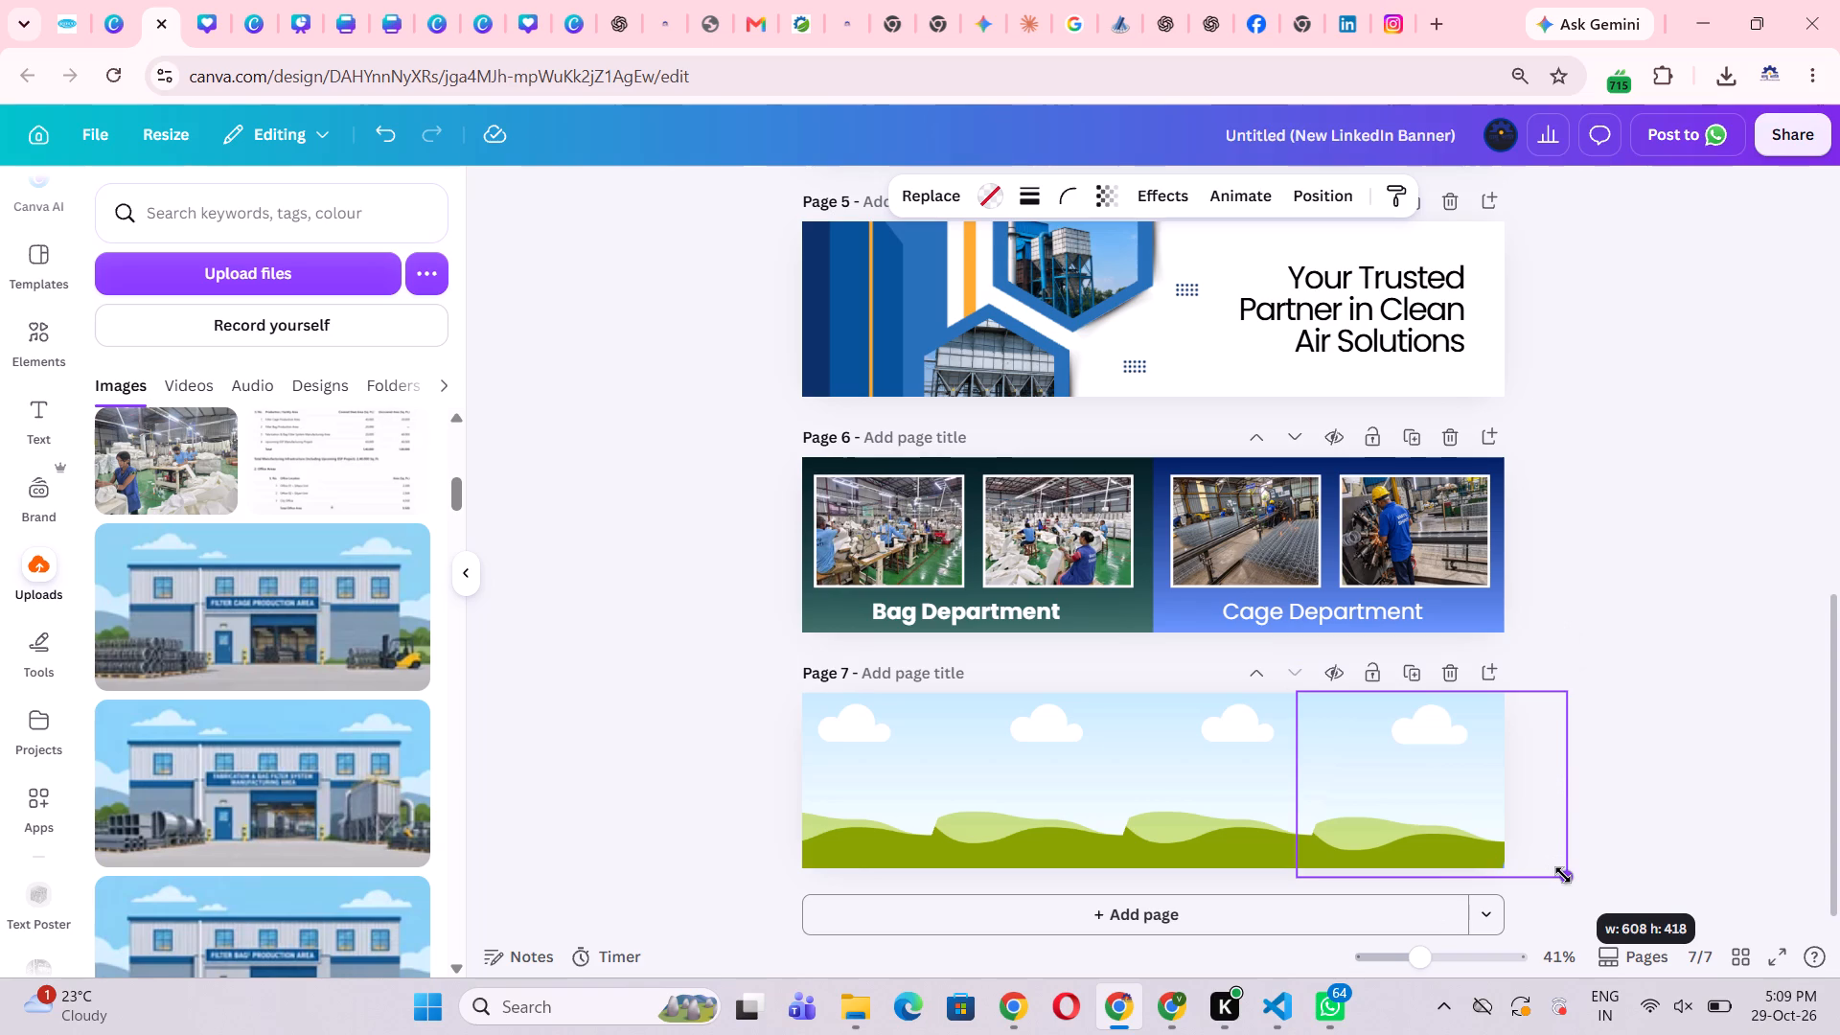
click(1661, 845)
click(835, 807)
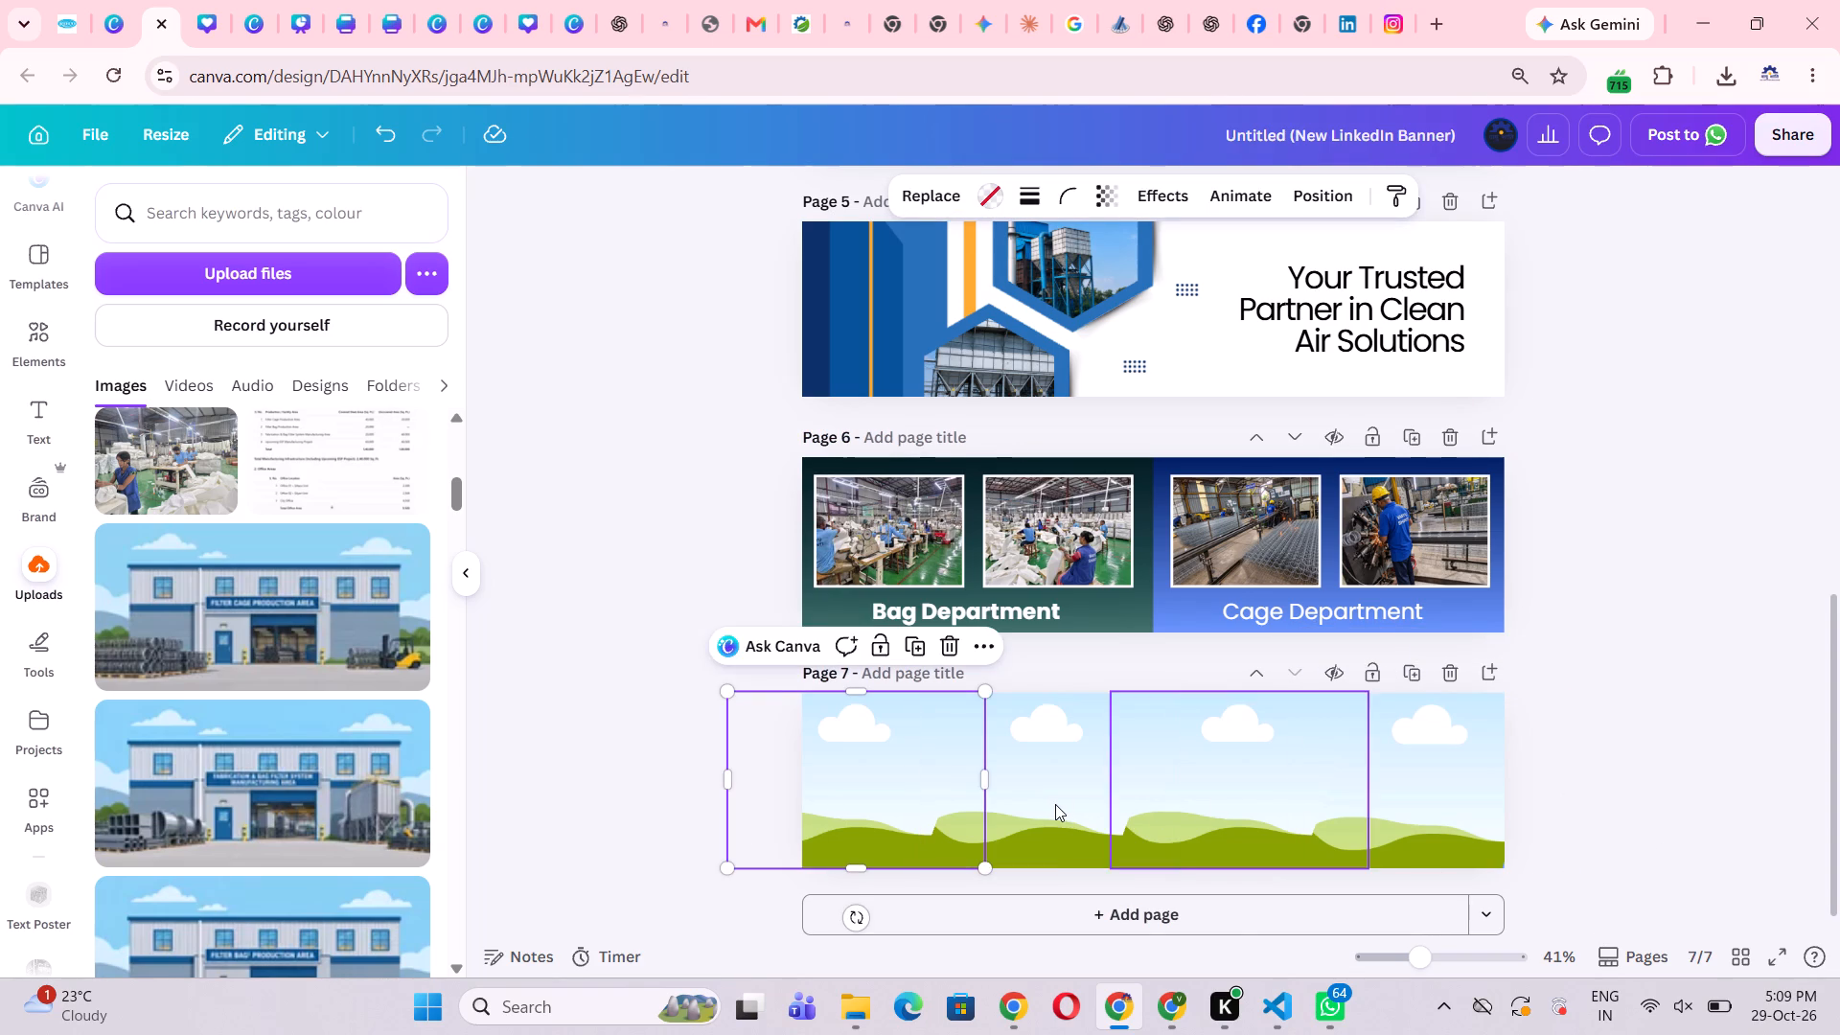
click(1055, 804)
click(1270, 799)
click(1438, 783)
click(1818, 771)
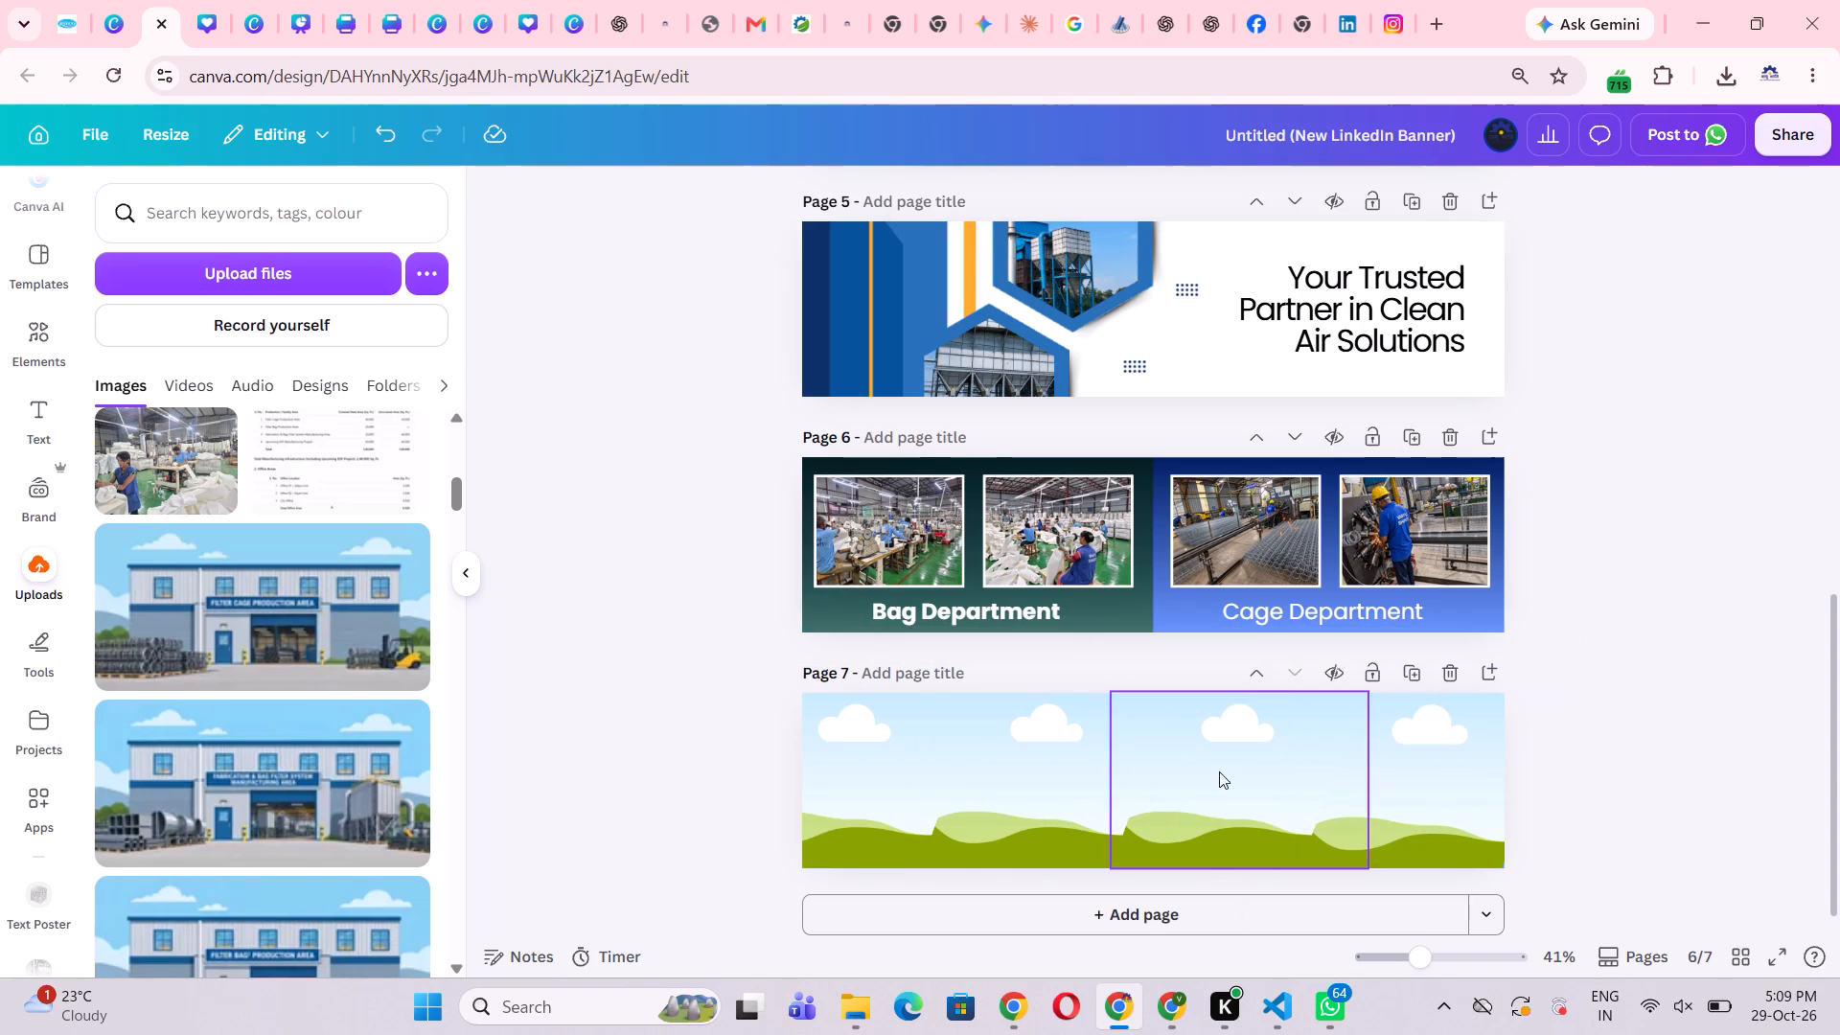
Browse the uploaded images from the building illustrations to the older workshop and plant photos for a picture for the first slanted frame.
scroll(360, 789, up, 3)
scroll(360, 789, down, 5)
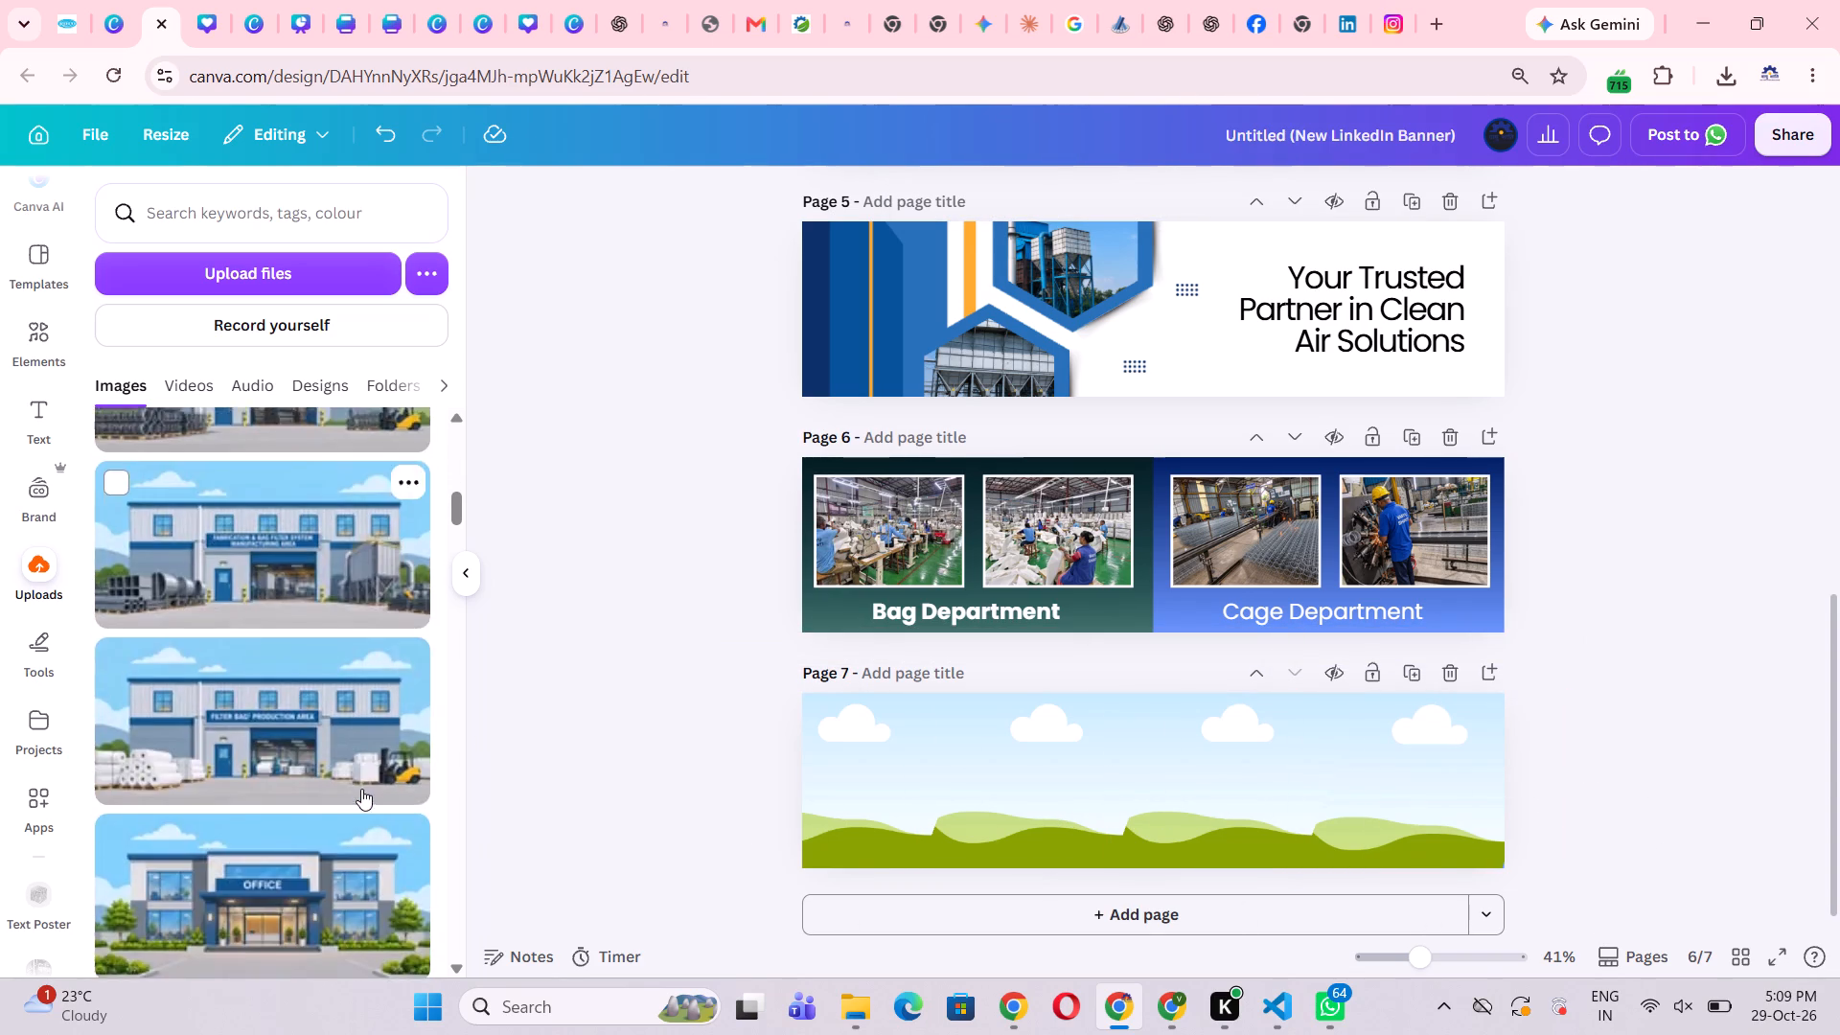
scroll(362, 789, down, 16)
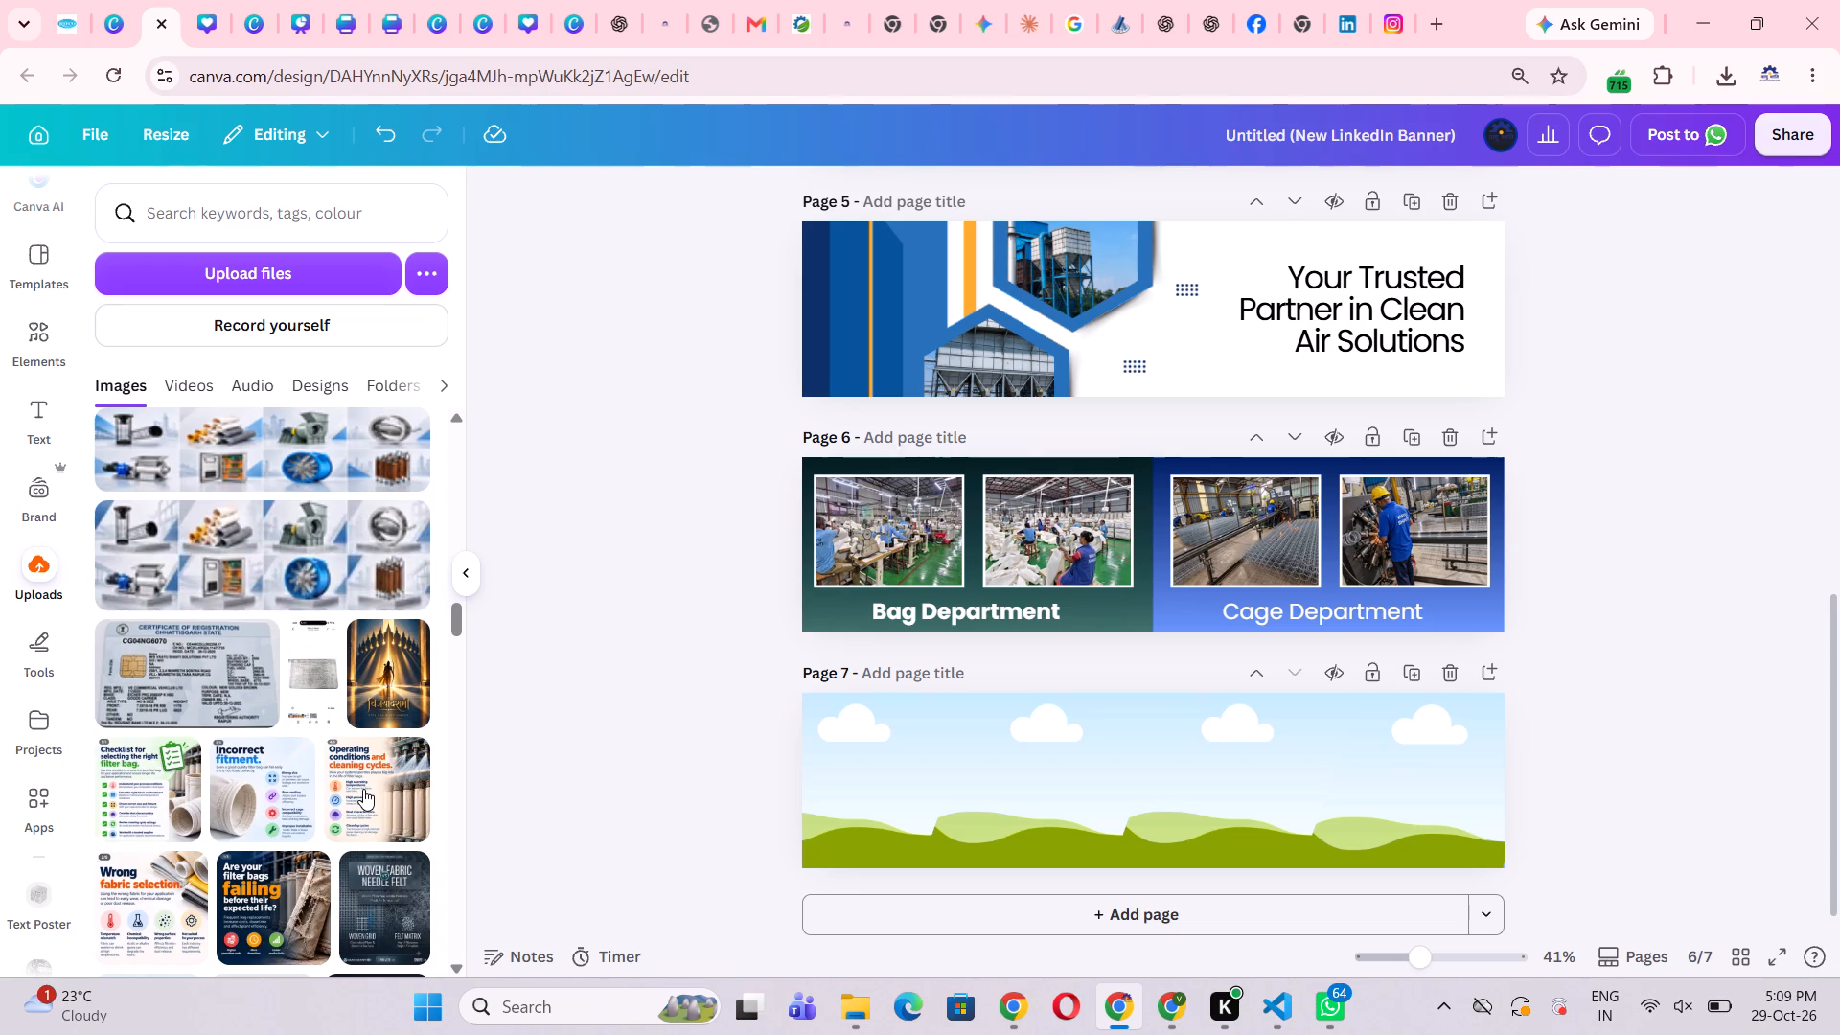
scroll(363, 789, down, 14)
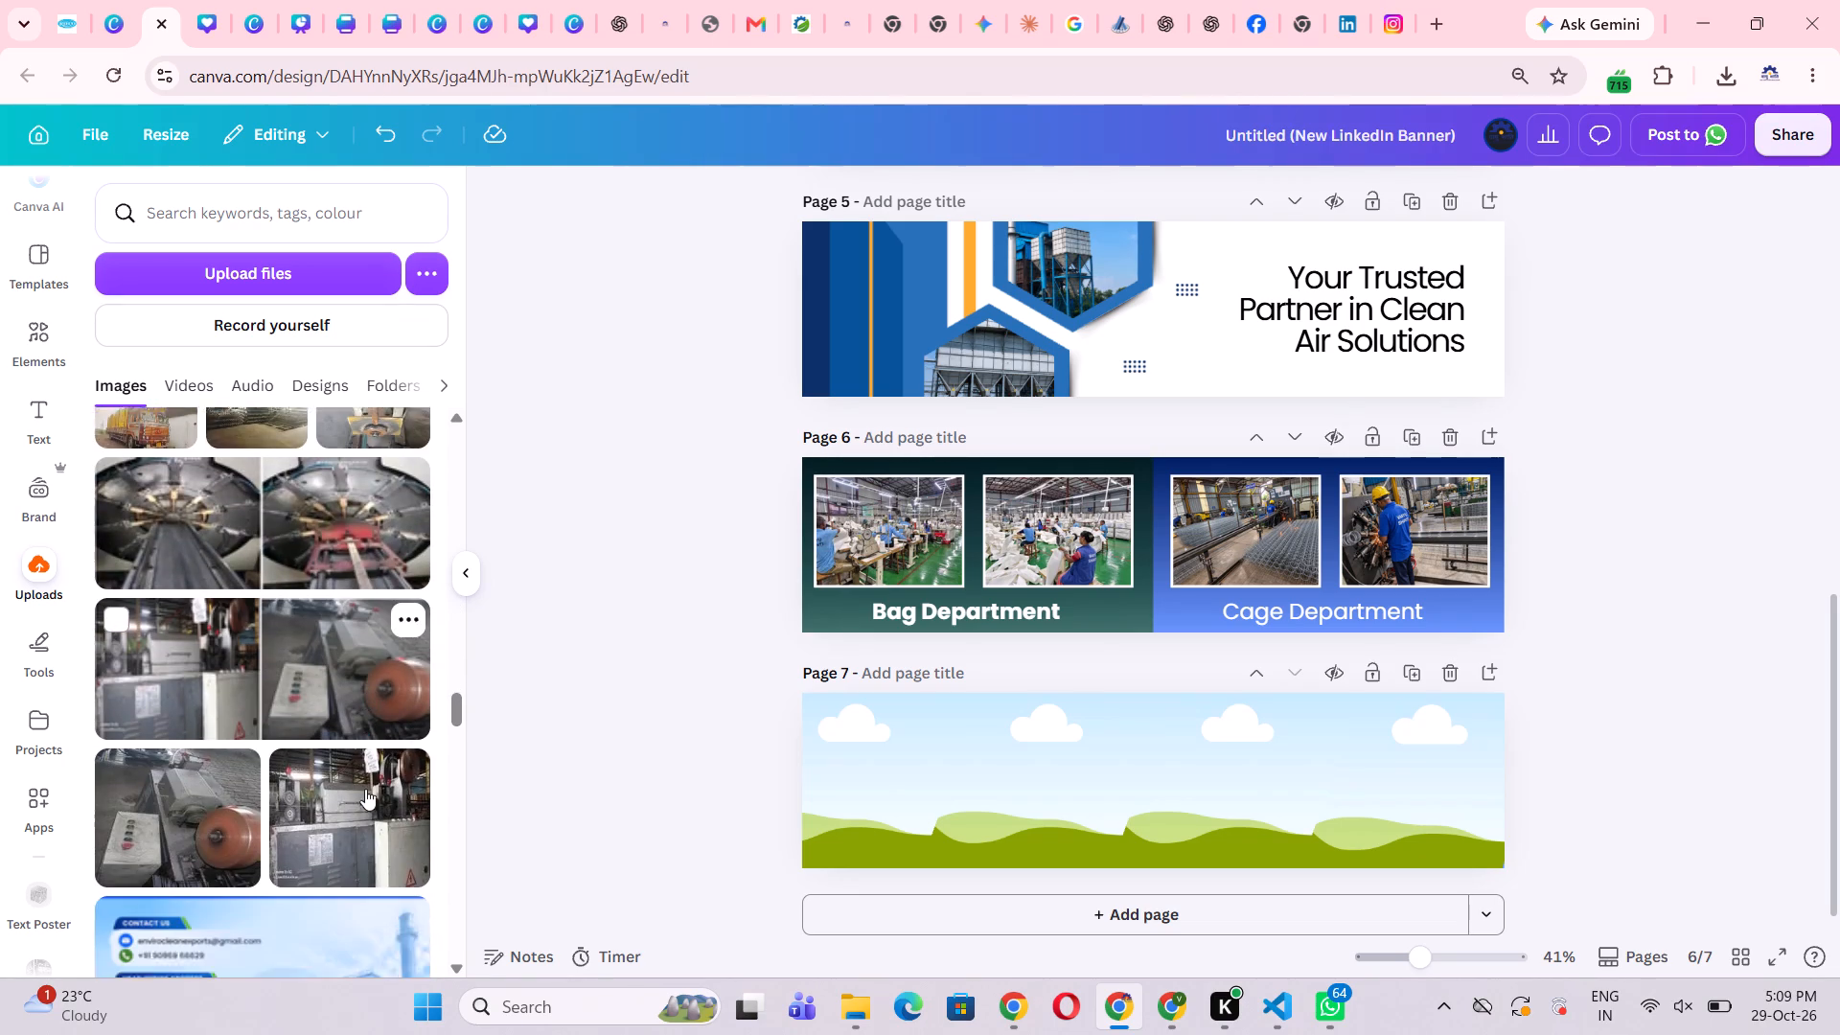
scroll(365, 789, down, 4)
scroll(365, 789, up, 6)
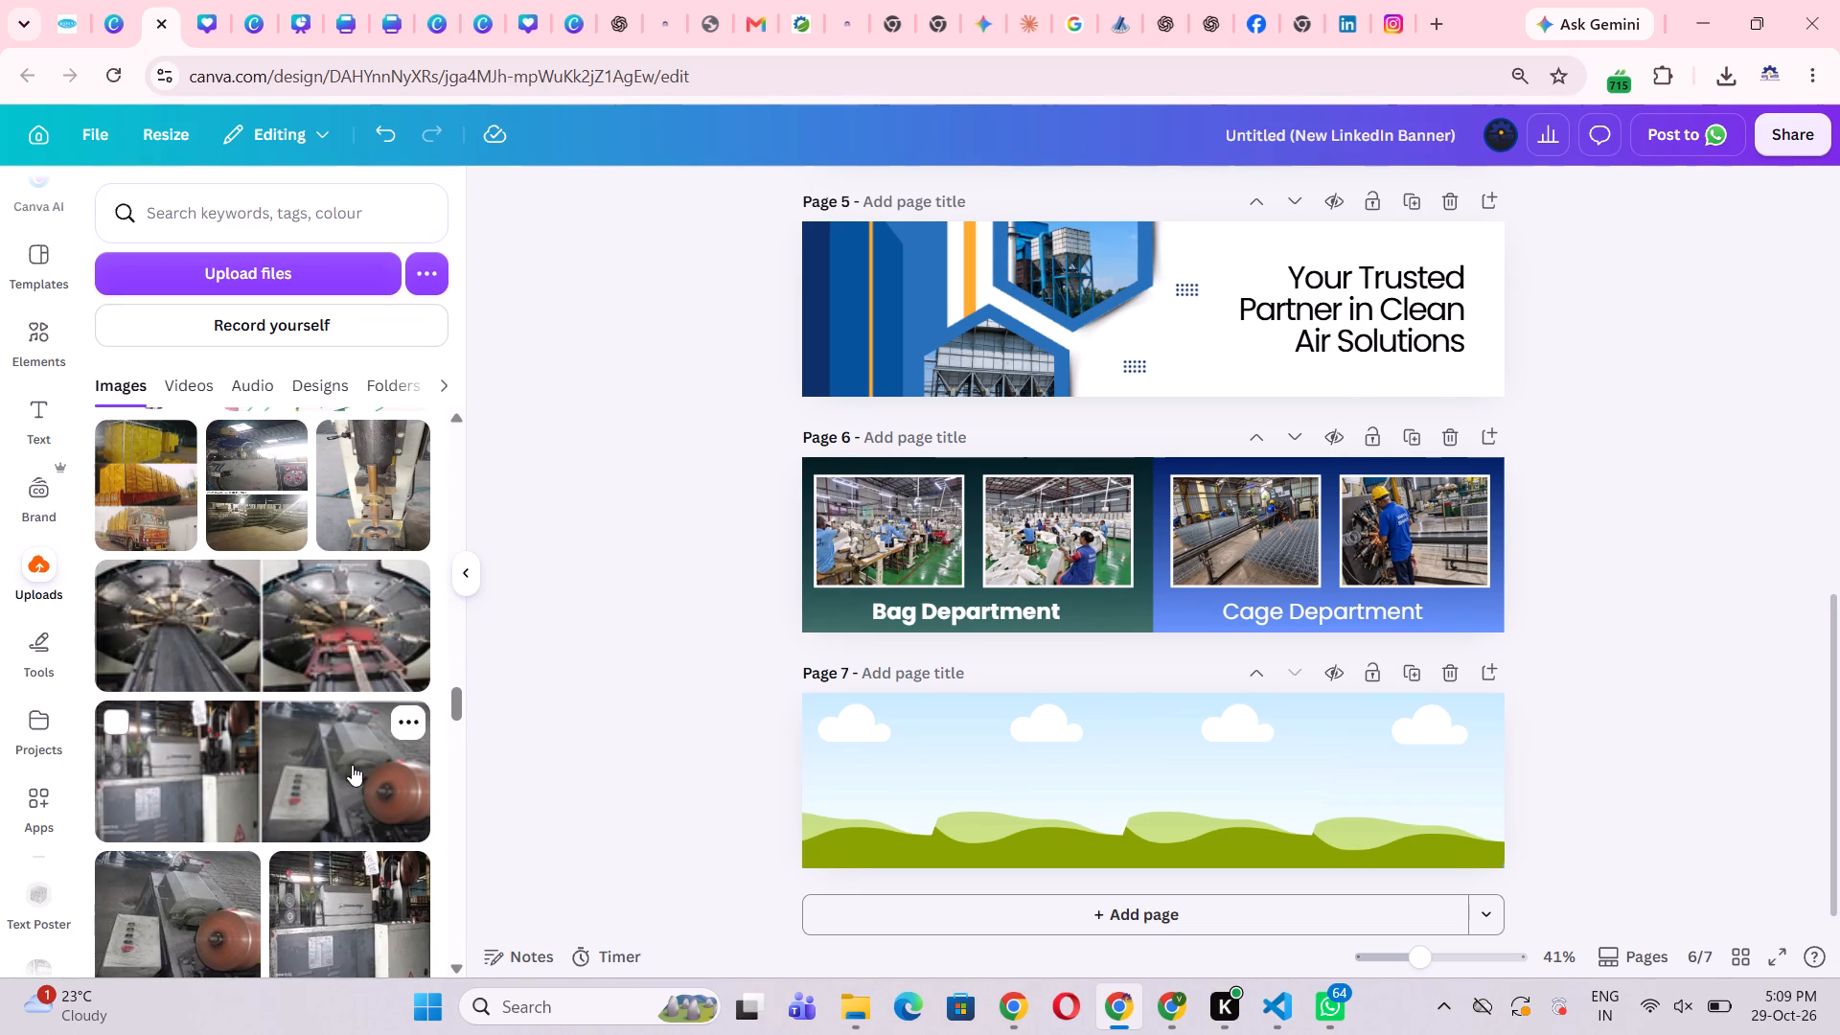
scroll(297, 713, up, 1)
scroll(297, 713, down, 8)
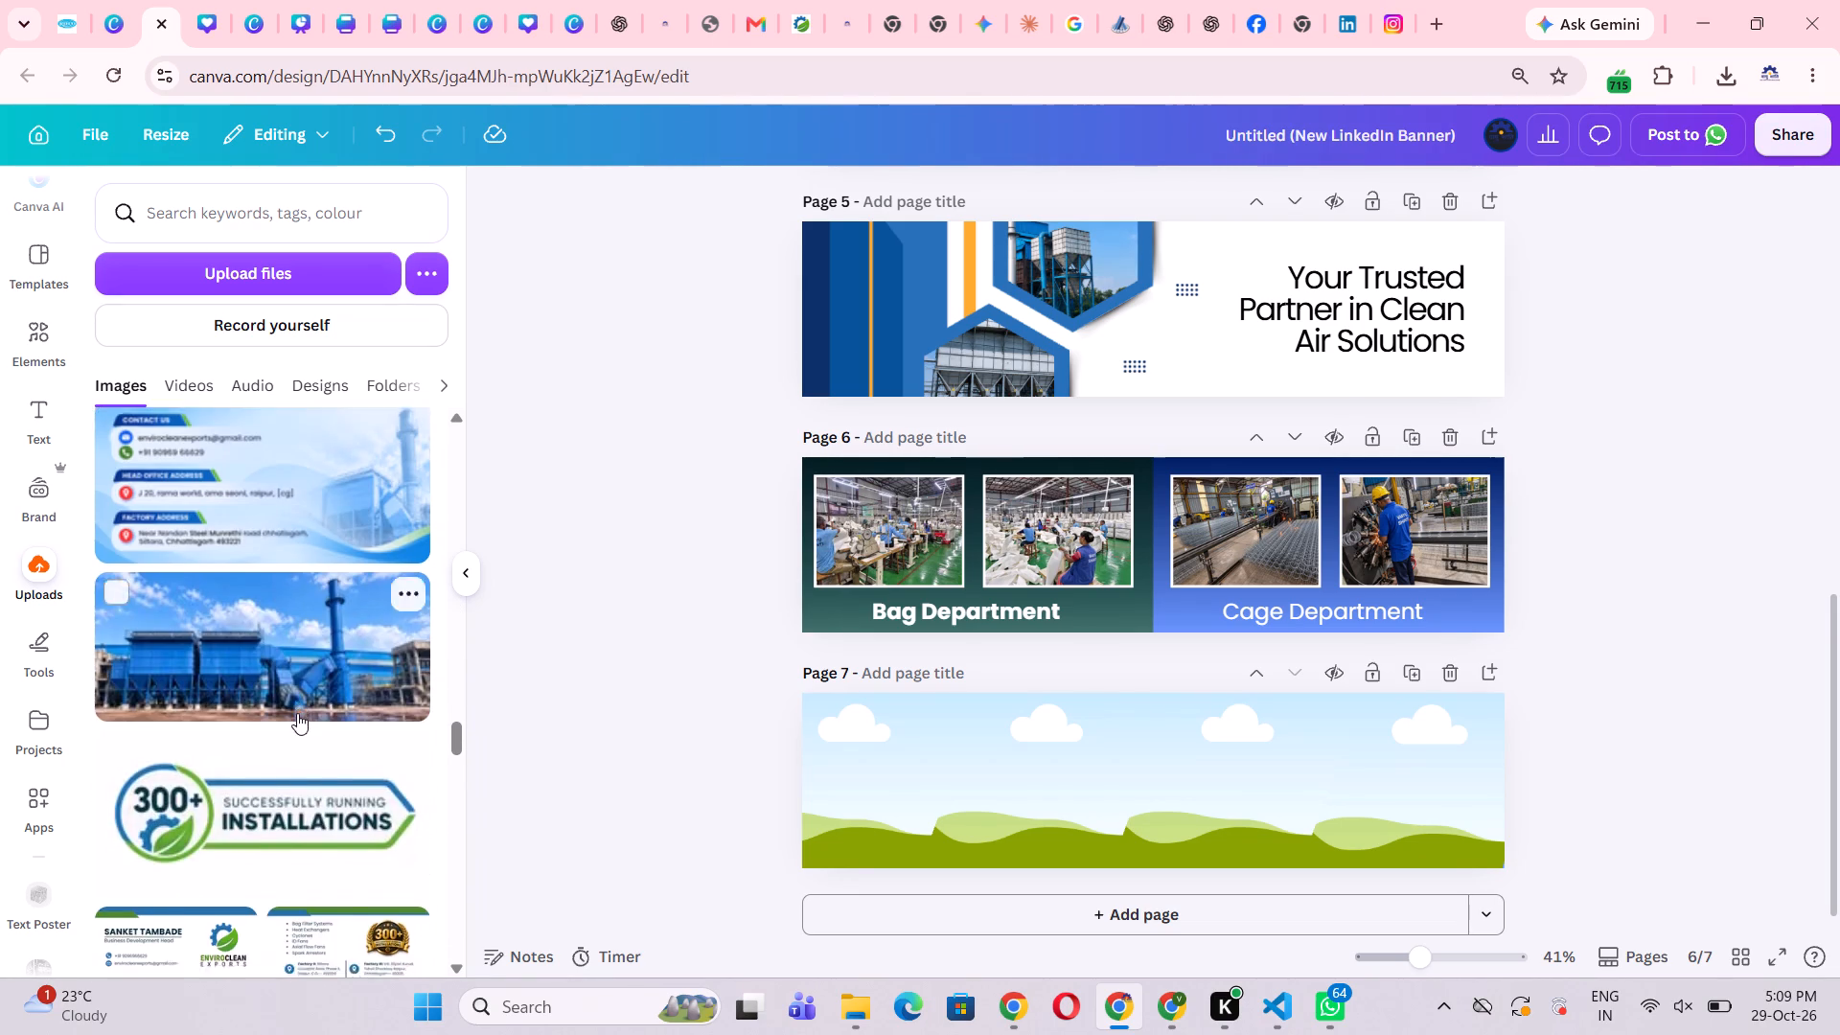
scroll(297, 713, down, 12)
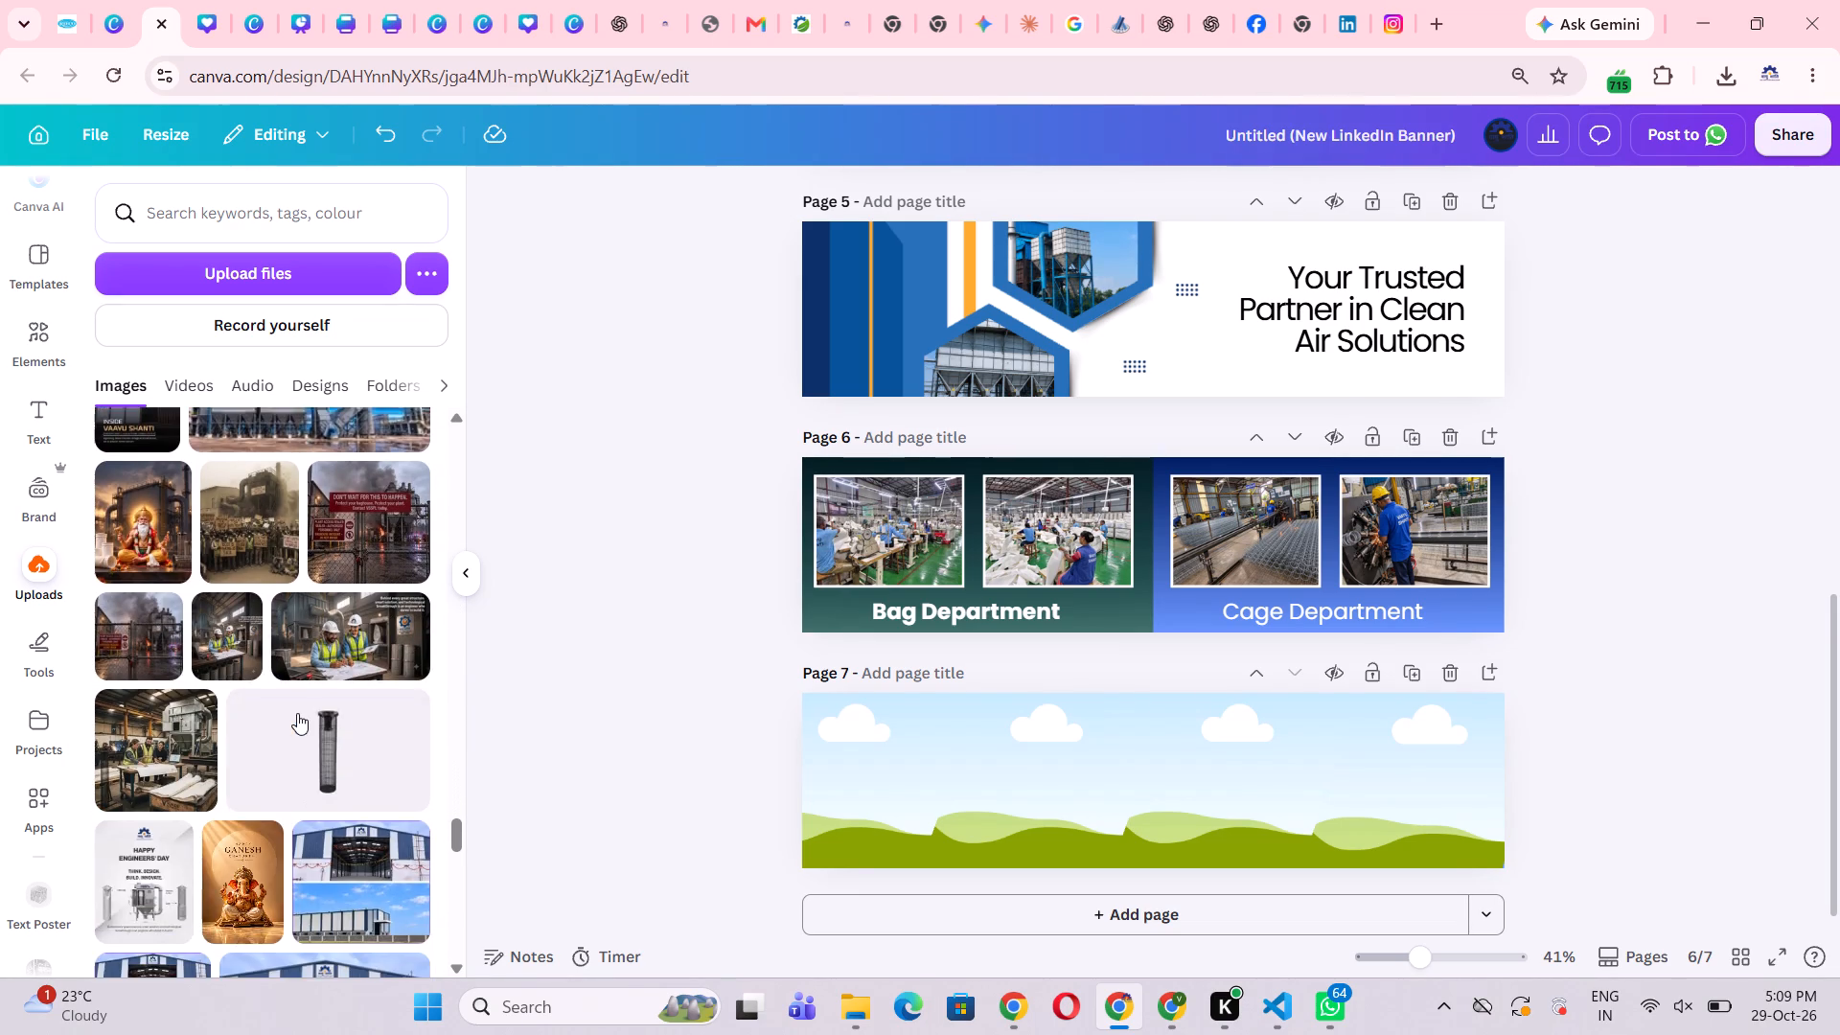
scroll(297, 713, down, 6)
scroll(297, 713, up, 1)
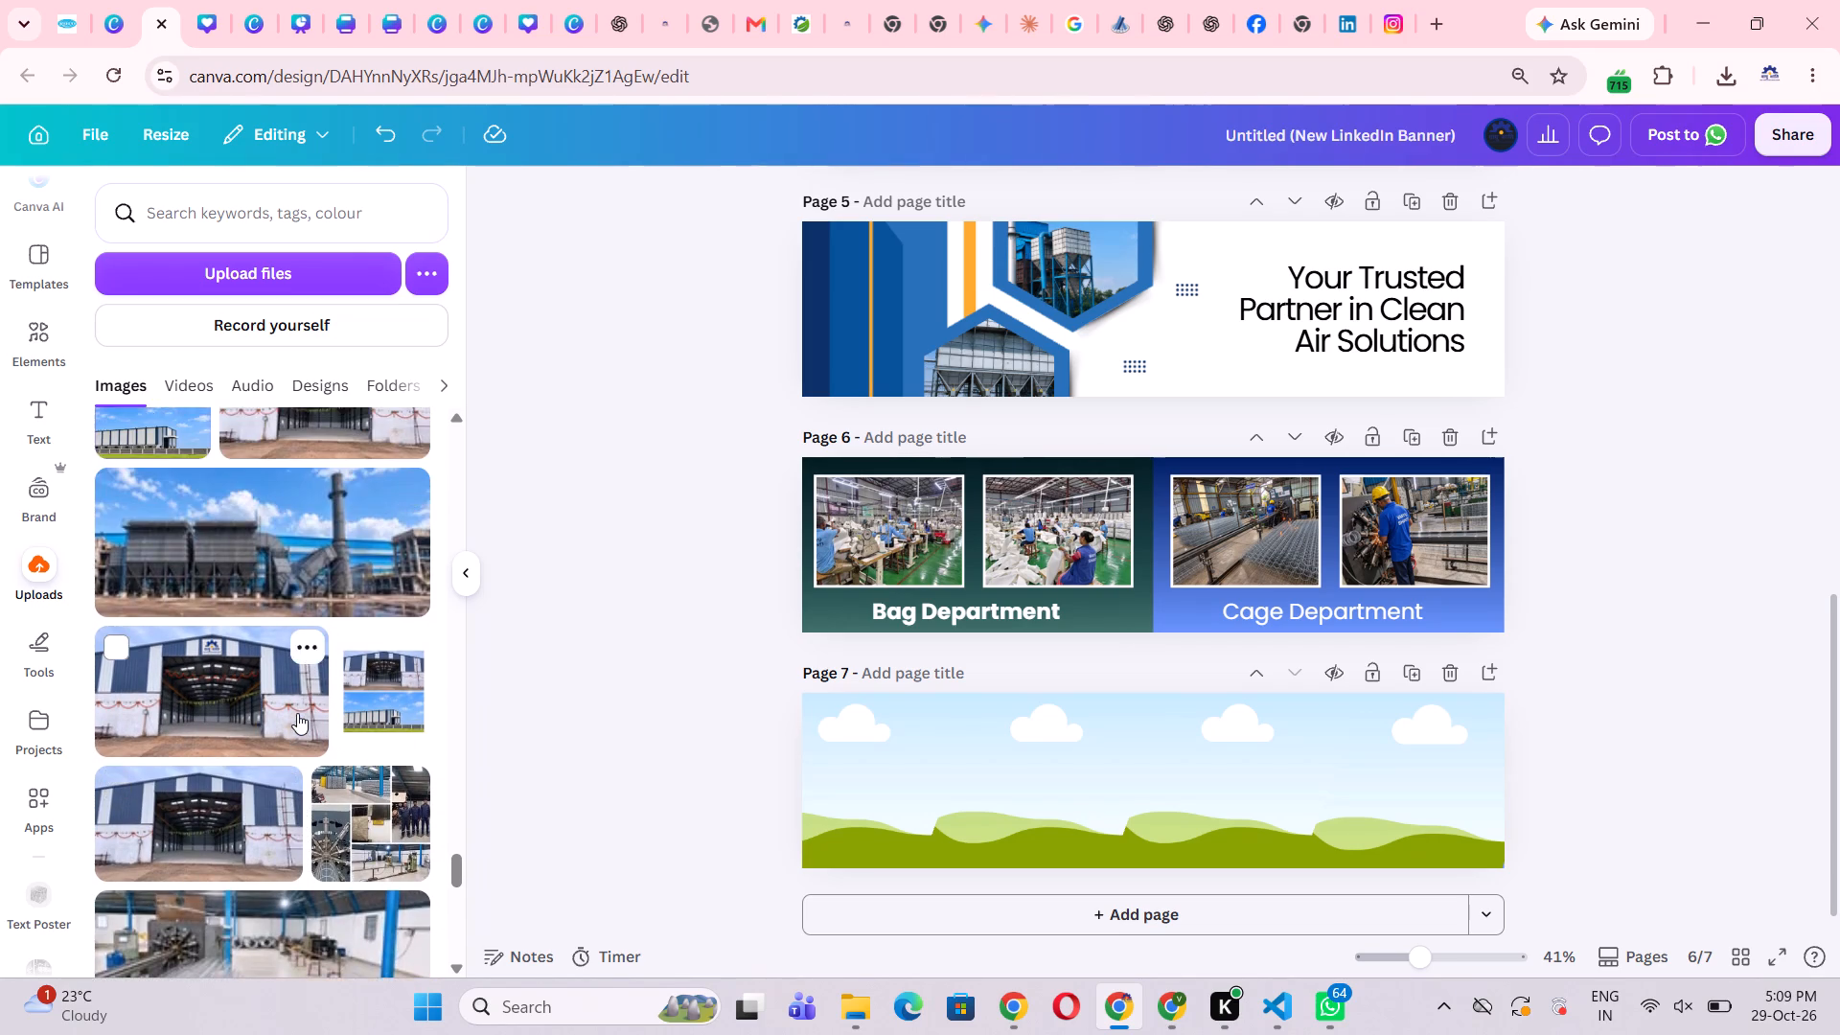
scroll(297, 713, down, 8)
scroll(297, 713, up, 3)
scroll(323, 839, down, 2)
Fill the first slanted frame on page 7 with the green-machine workshop photo, enlarging and shifting its crop to centre on the machine.
drag(295, 760, 552, 783)
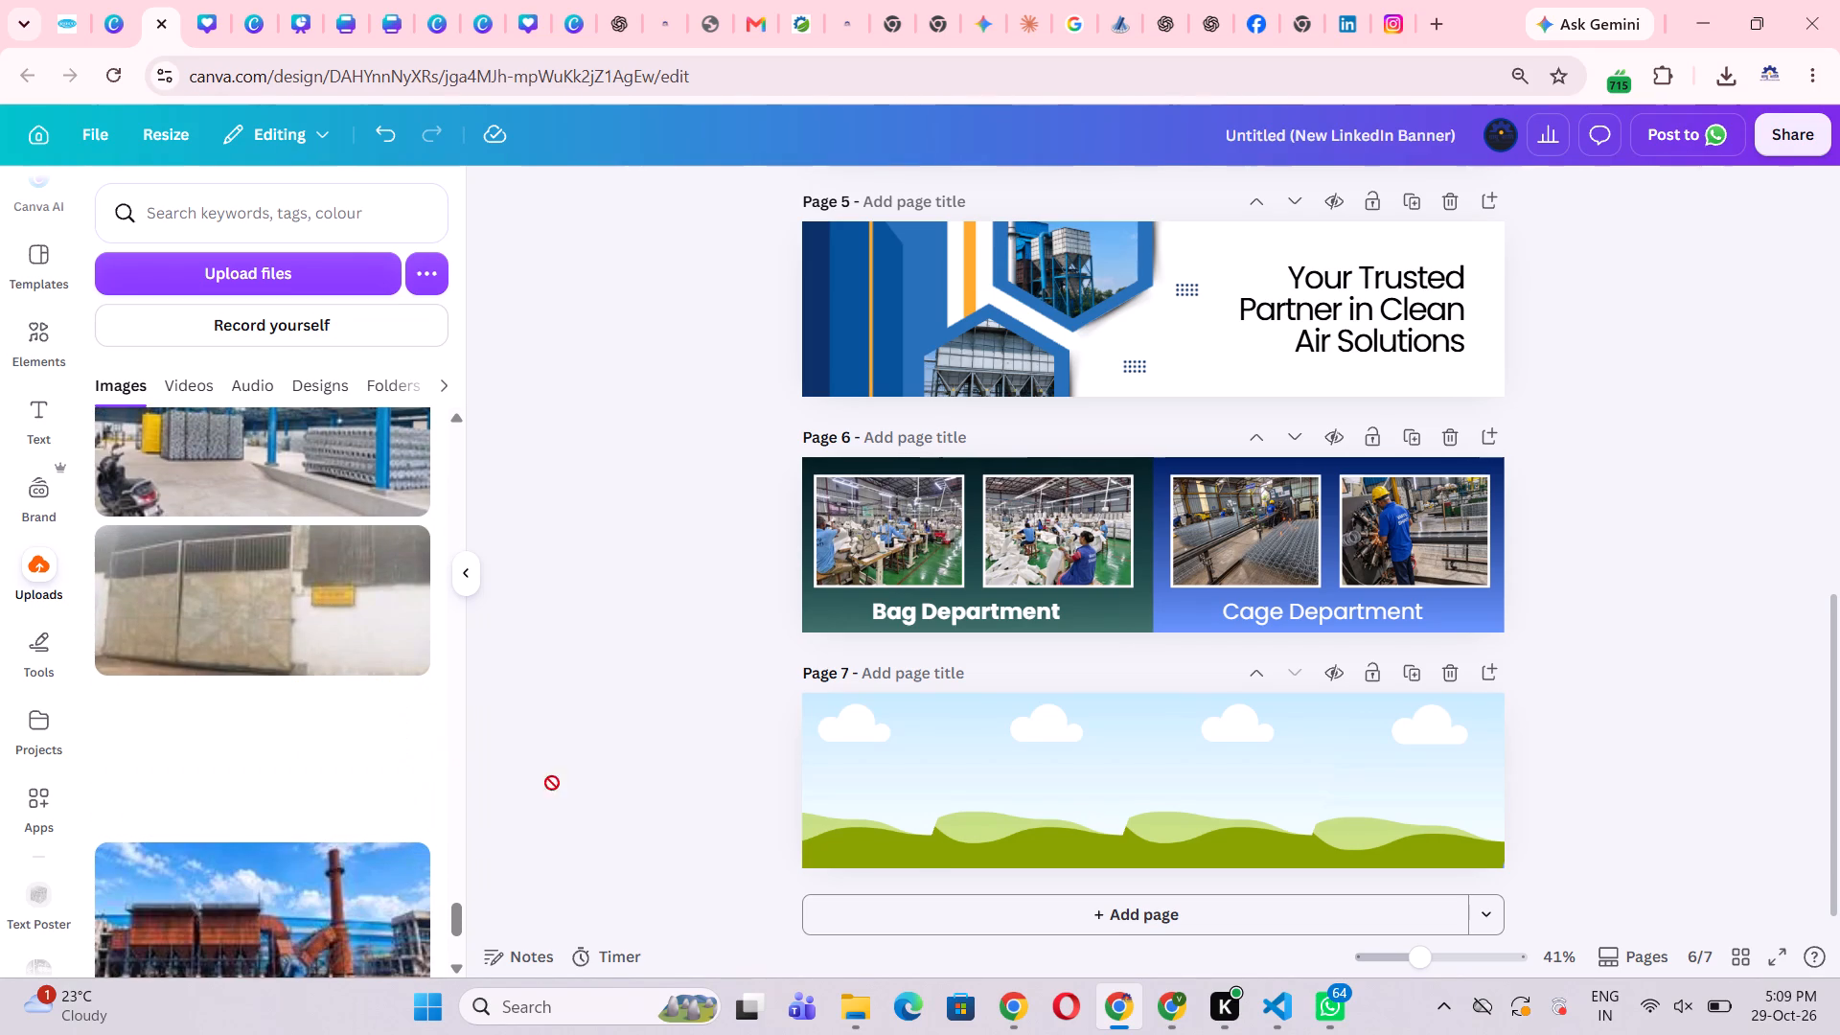
drag(552, 783, 876, 770)
double_click(872, 819)
drag(885, 816, 810, 817)
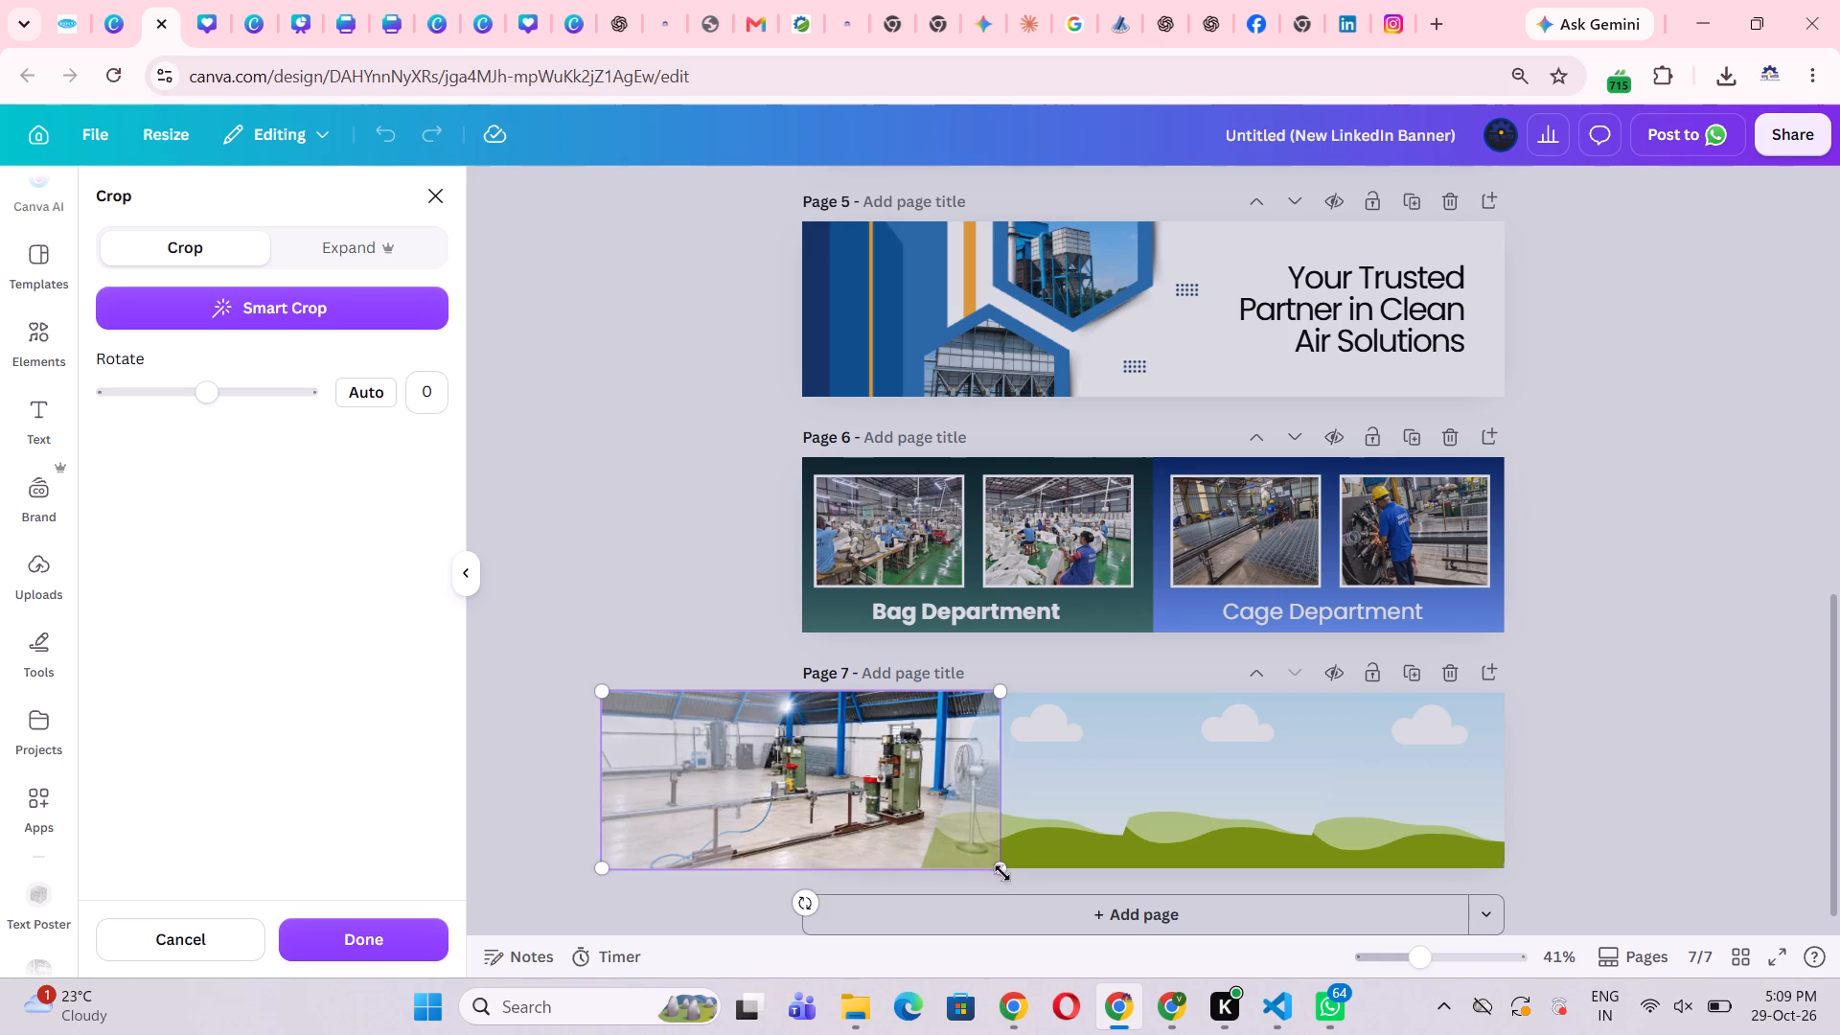
drag(1001, 872, 1058, 953)
drag(876, 829, 798, 808)
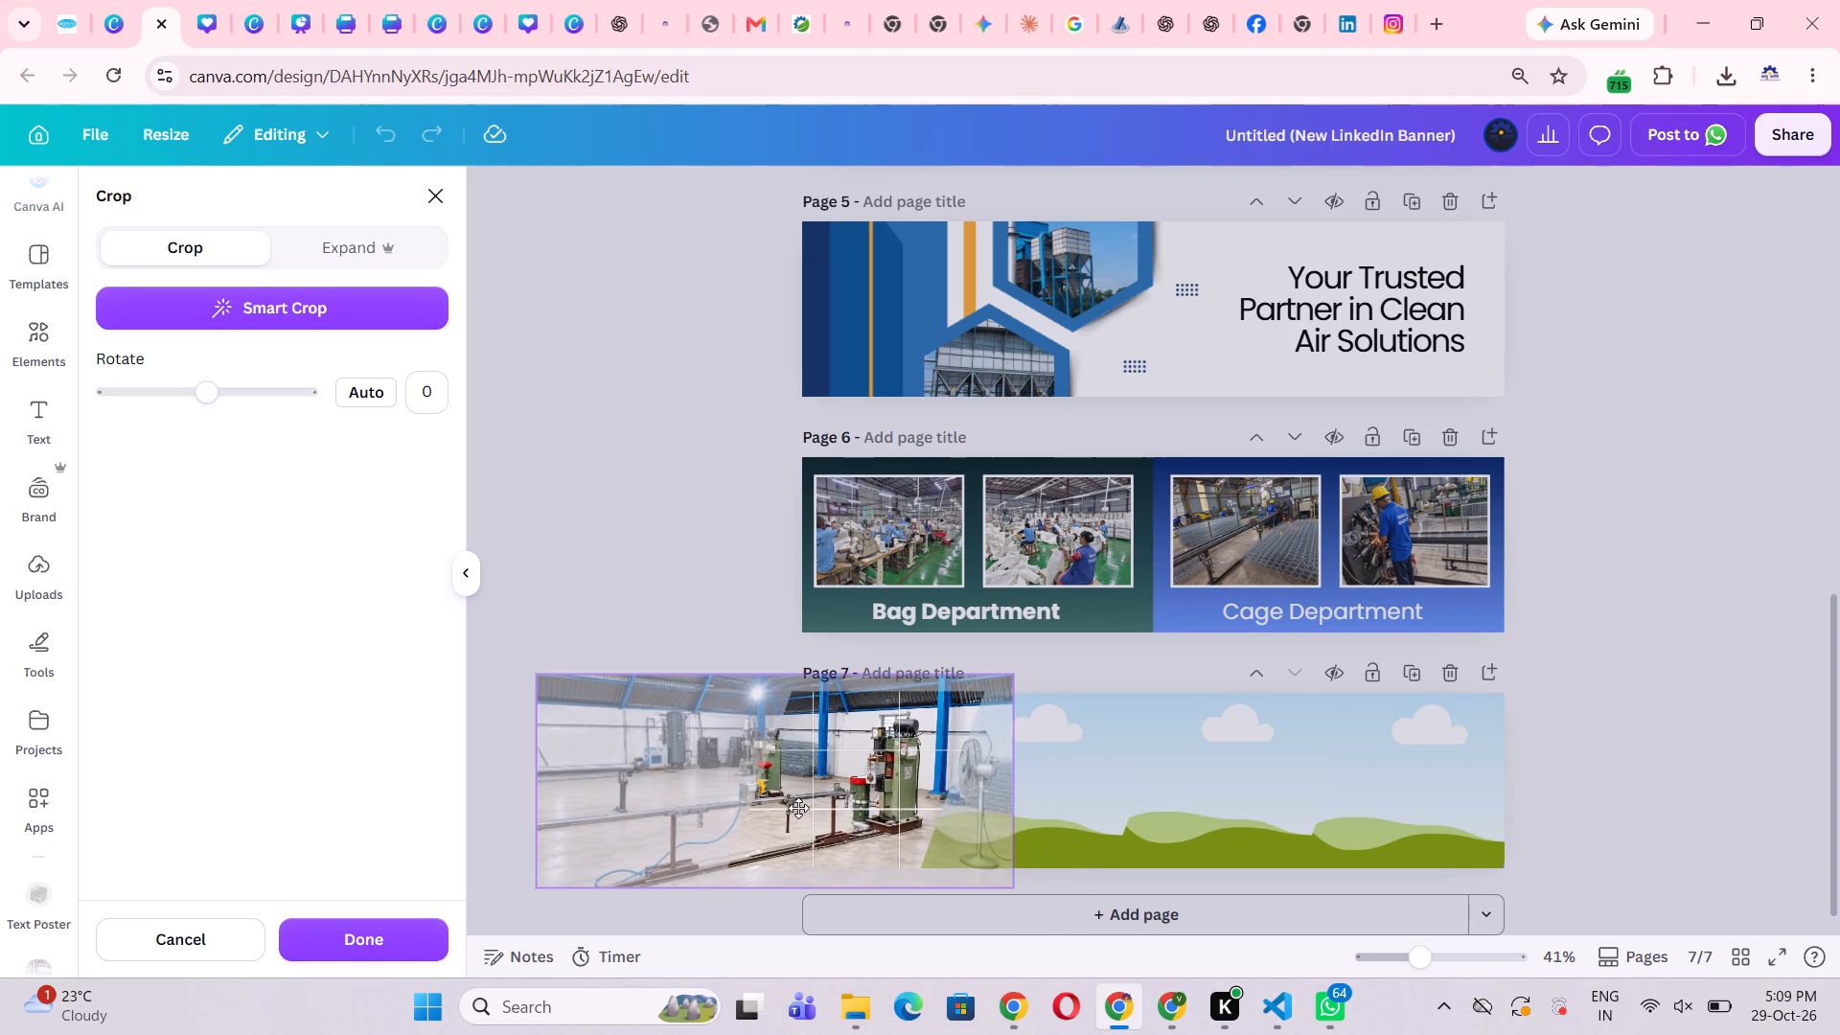
drag(798, 808, 797, 808)
drag(1008, 885, 1068, 981)
drag(849, 838, 819, 829)
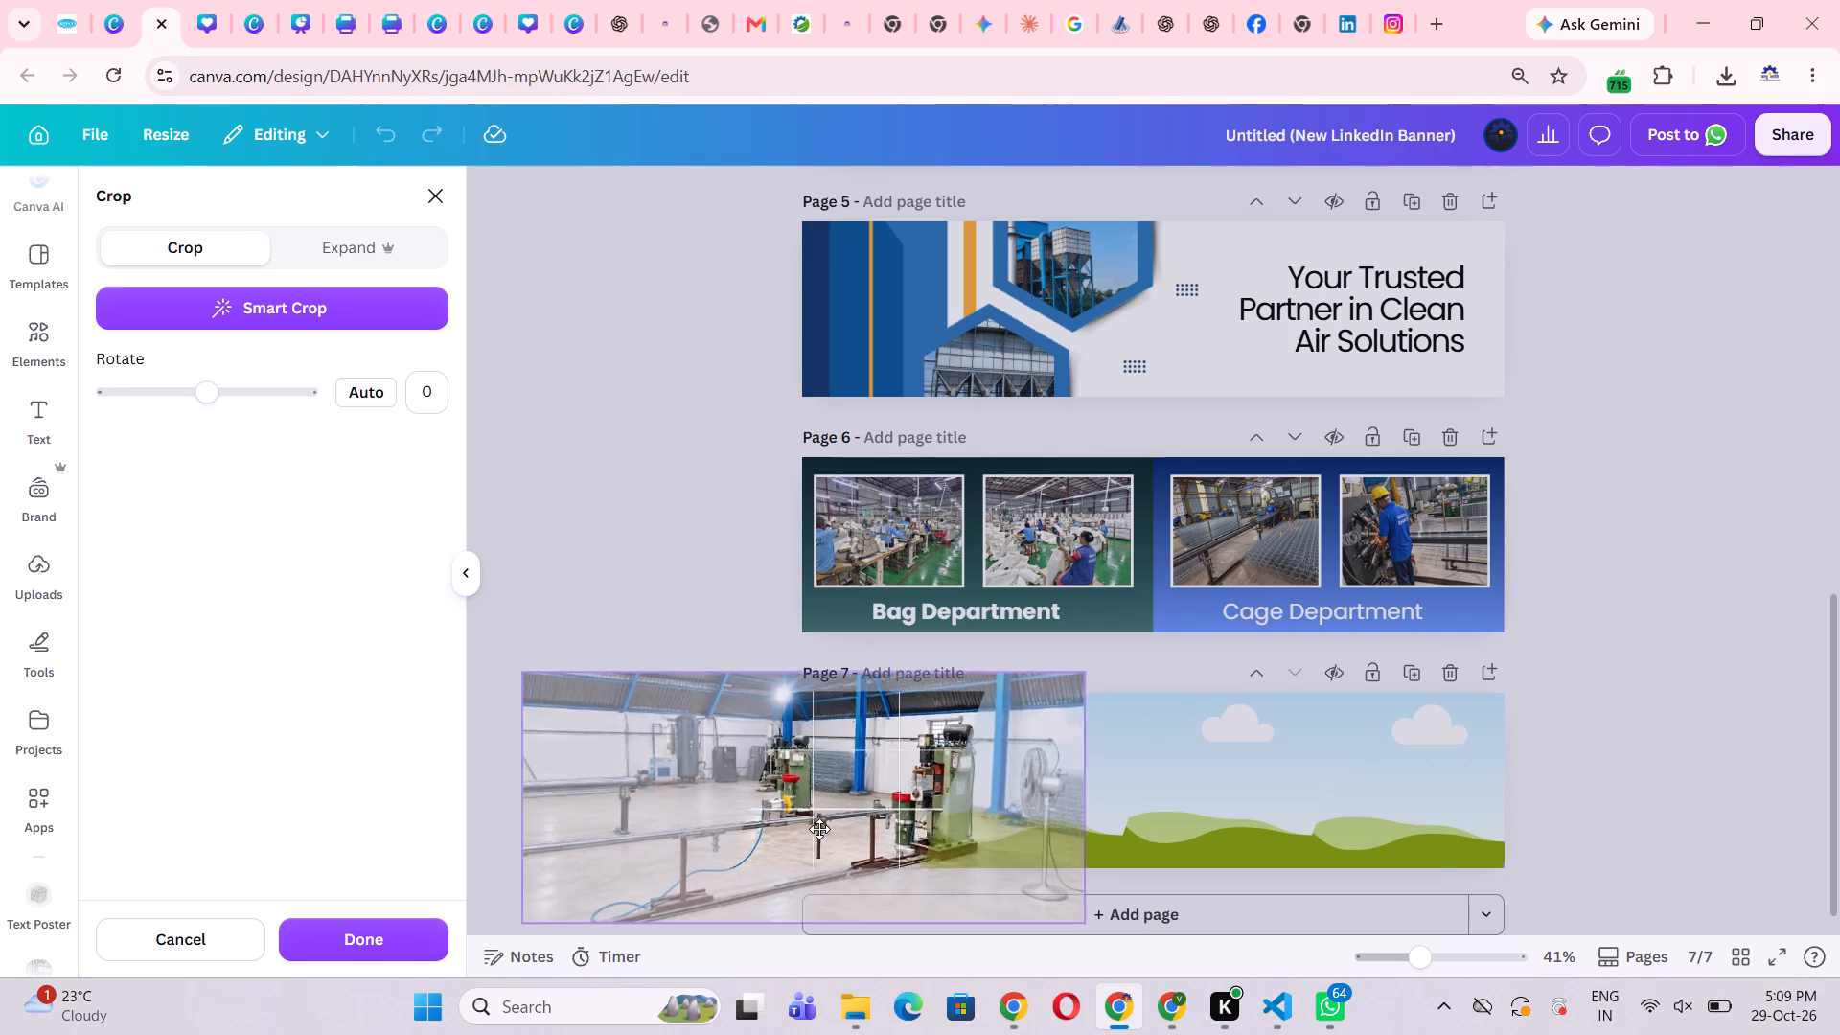
drag(819, 829, 760, 822)
double_click(1591, 731)
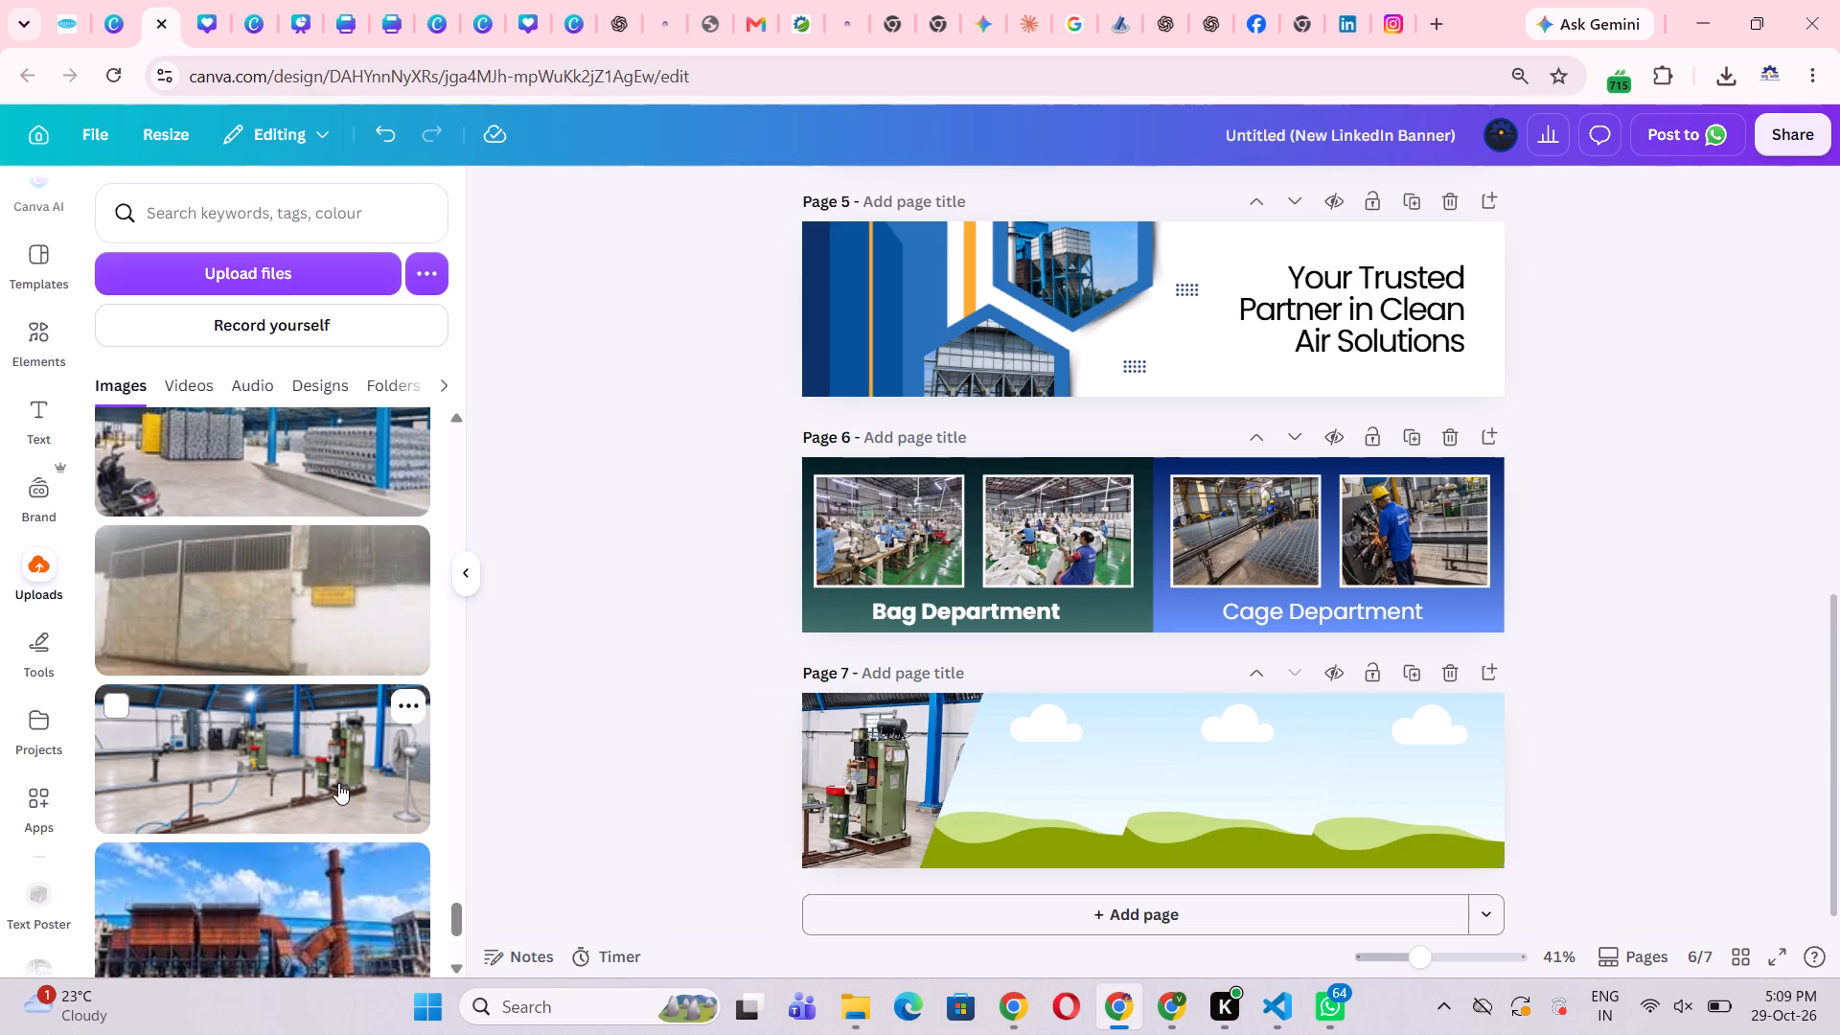
Fill the second slanted frame with the round cage-making machine photo and shift its crop down to show the whole wheel.
scroll(338, 791, down, 3)
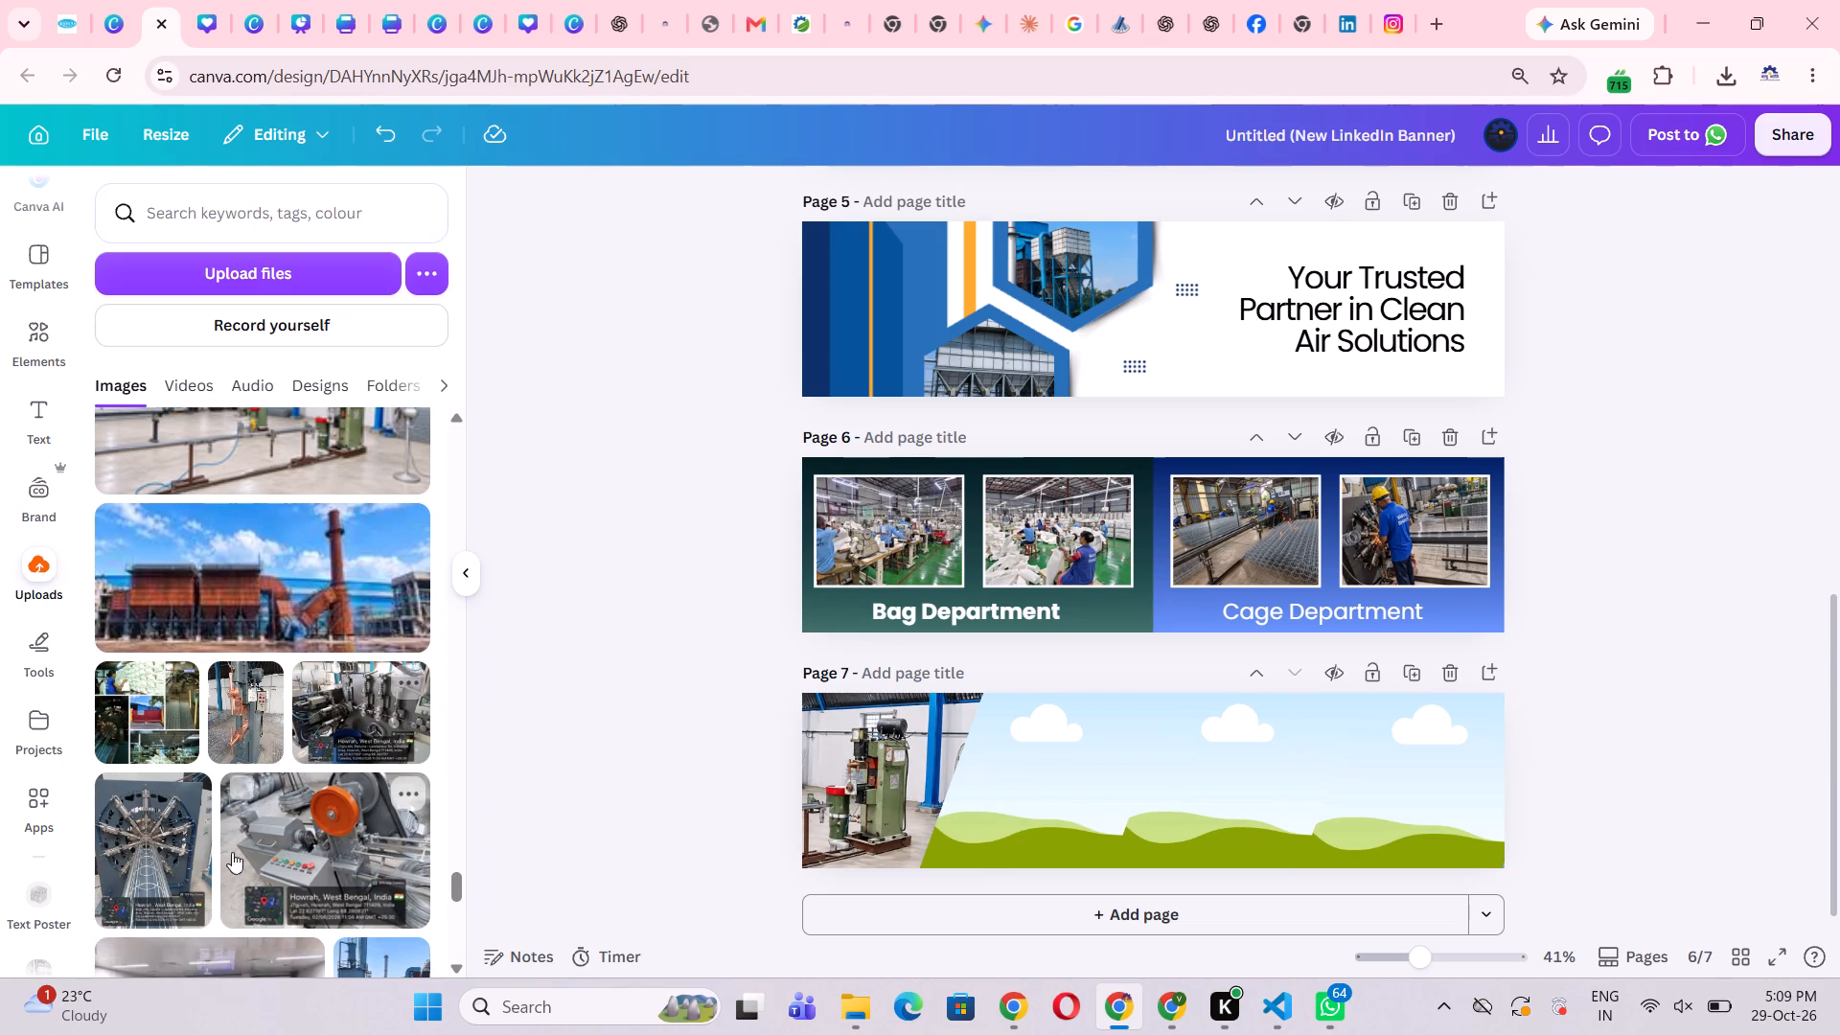
drag(154, 854, 1050, 774)
double_click(1082, 814)
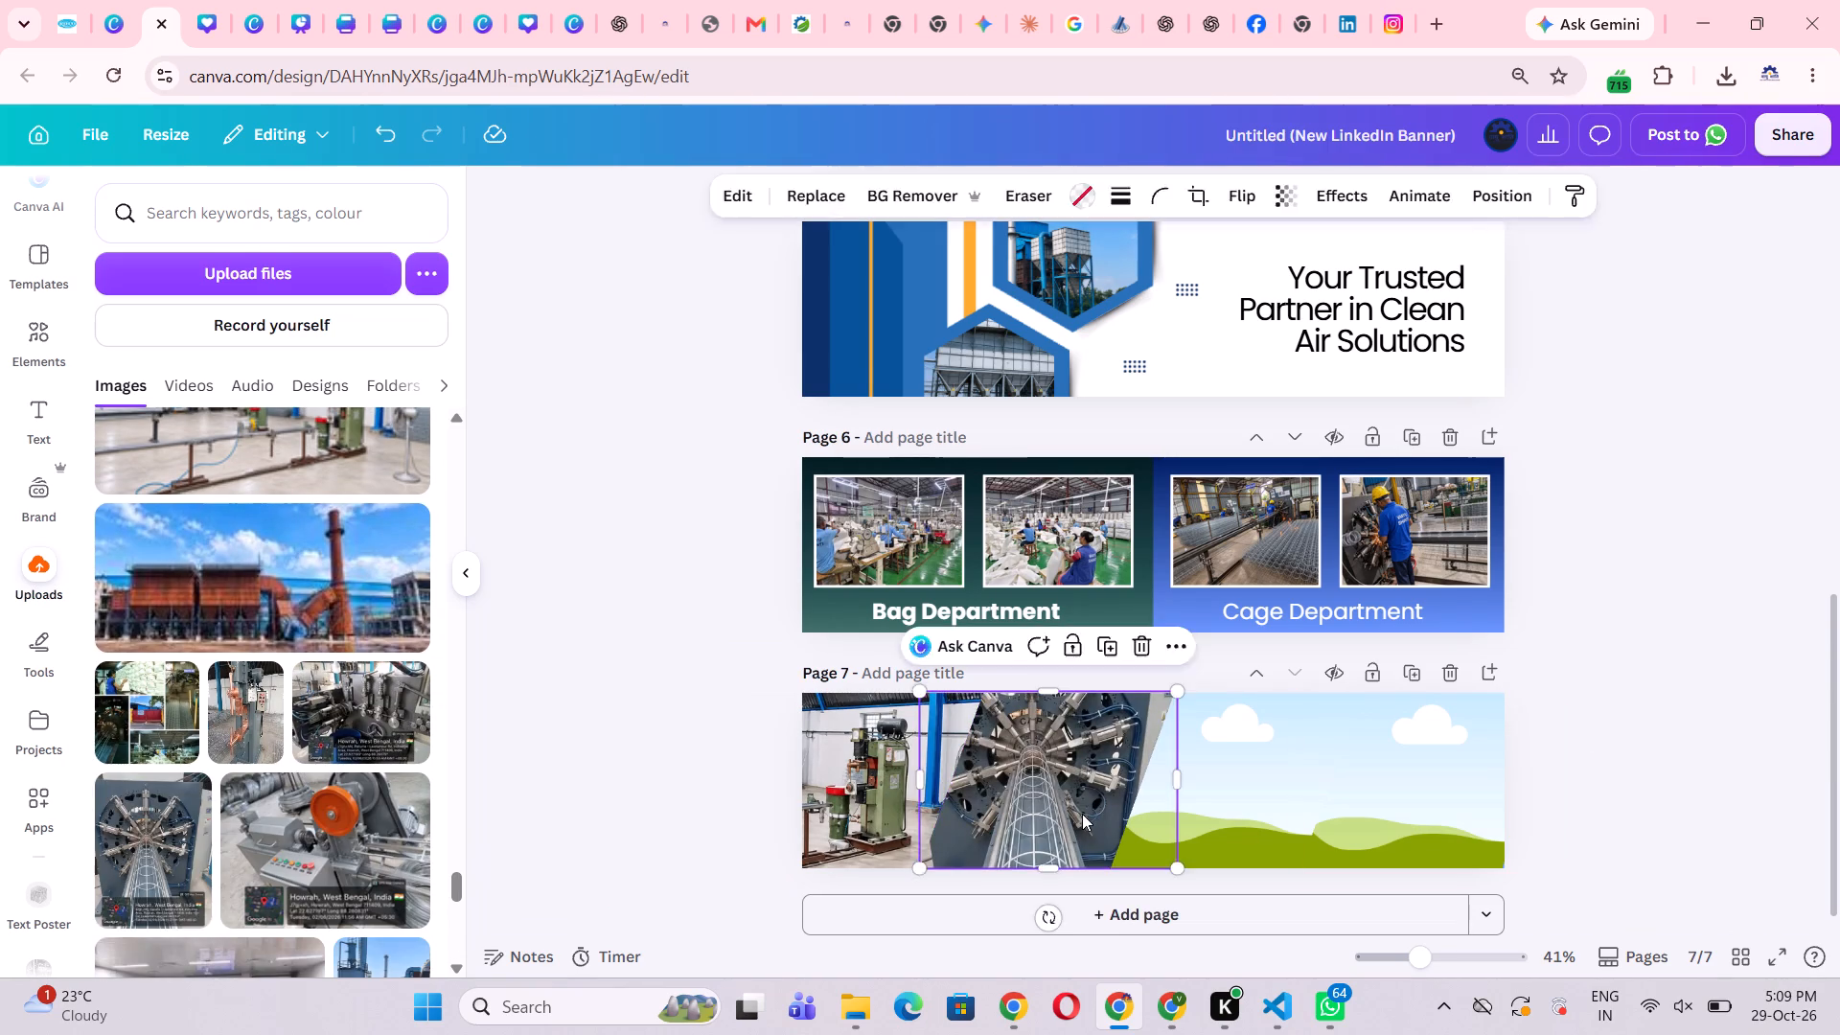
drag(1092, 814, 1092, 865)
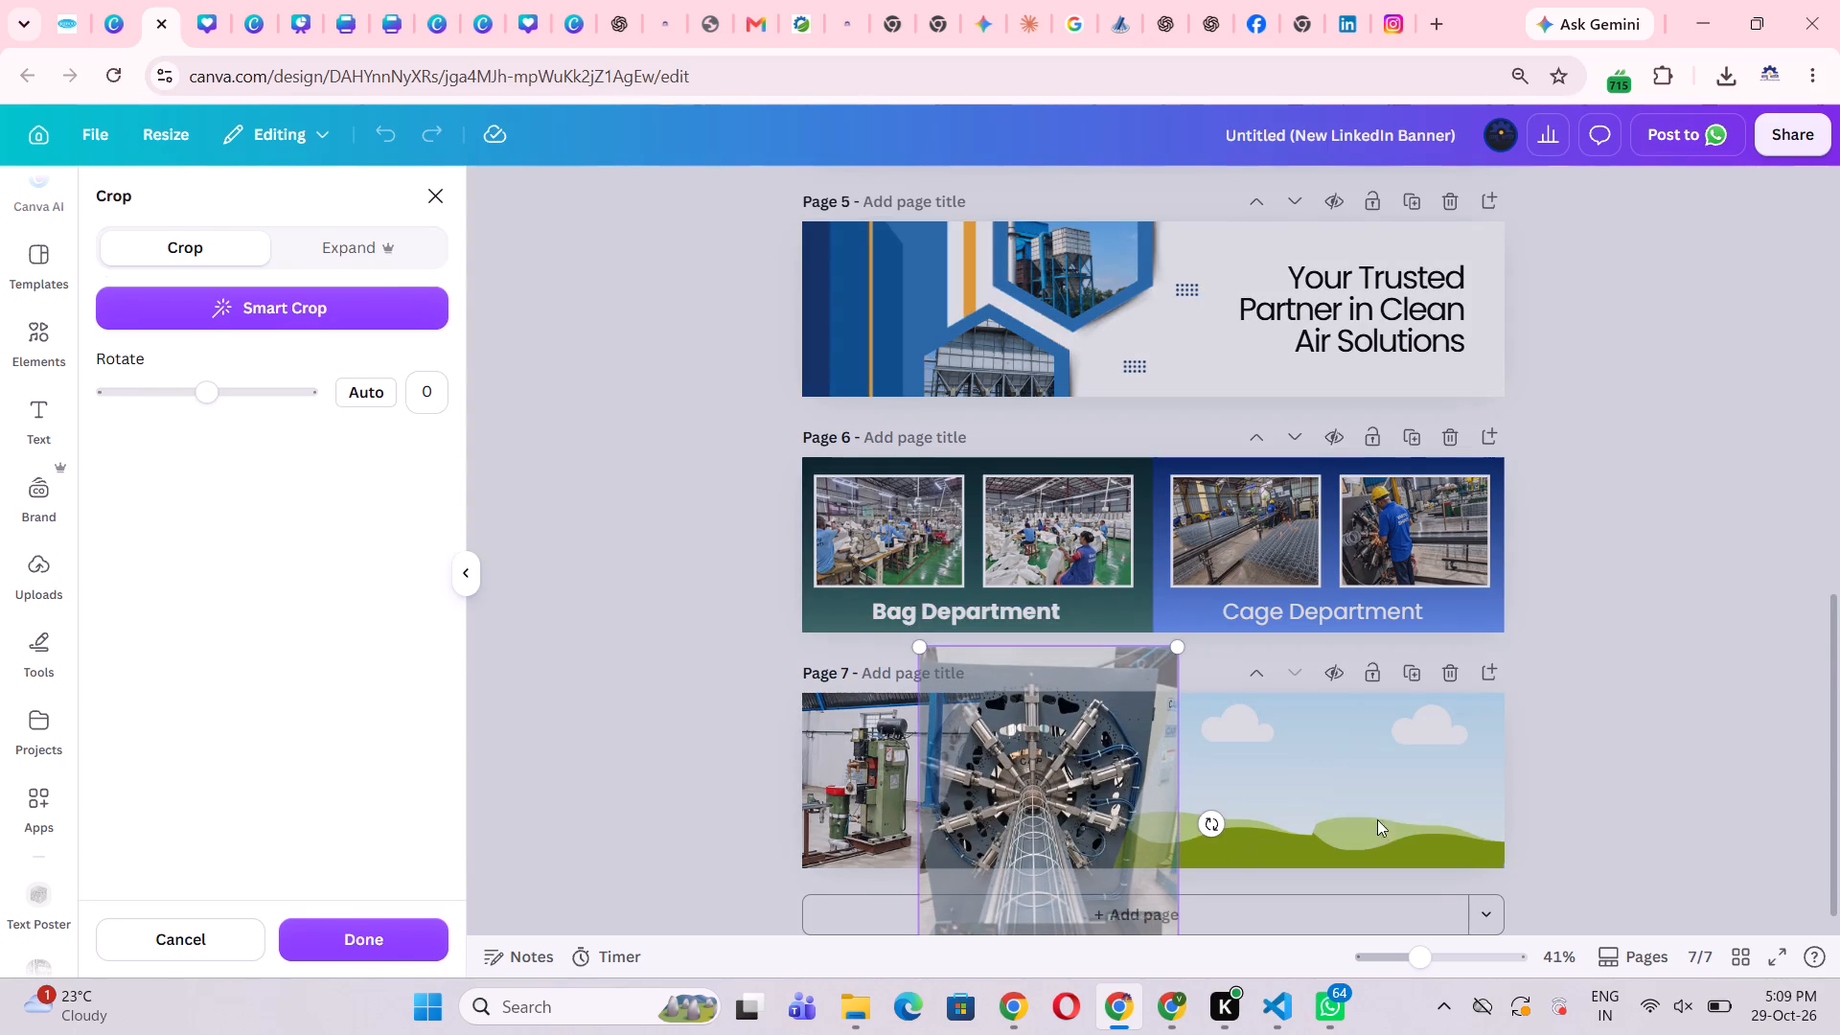
double_click(1769, 708)
click(719, 770)
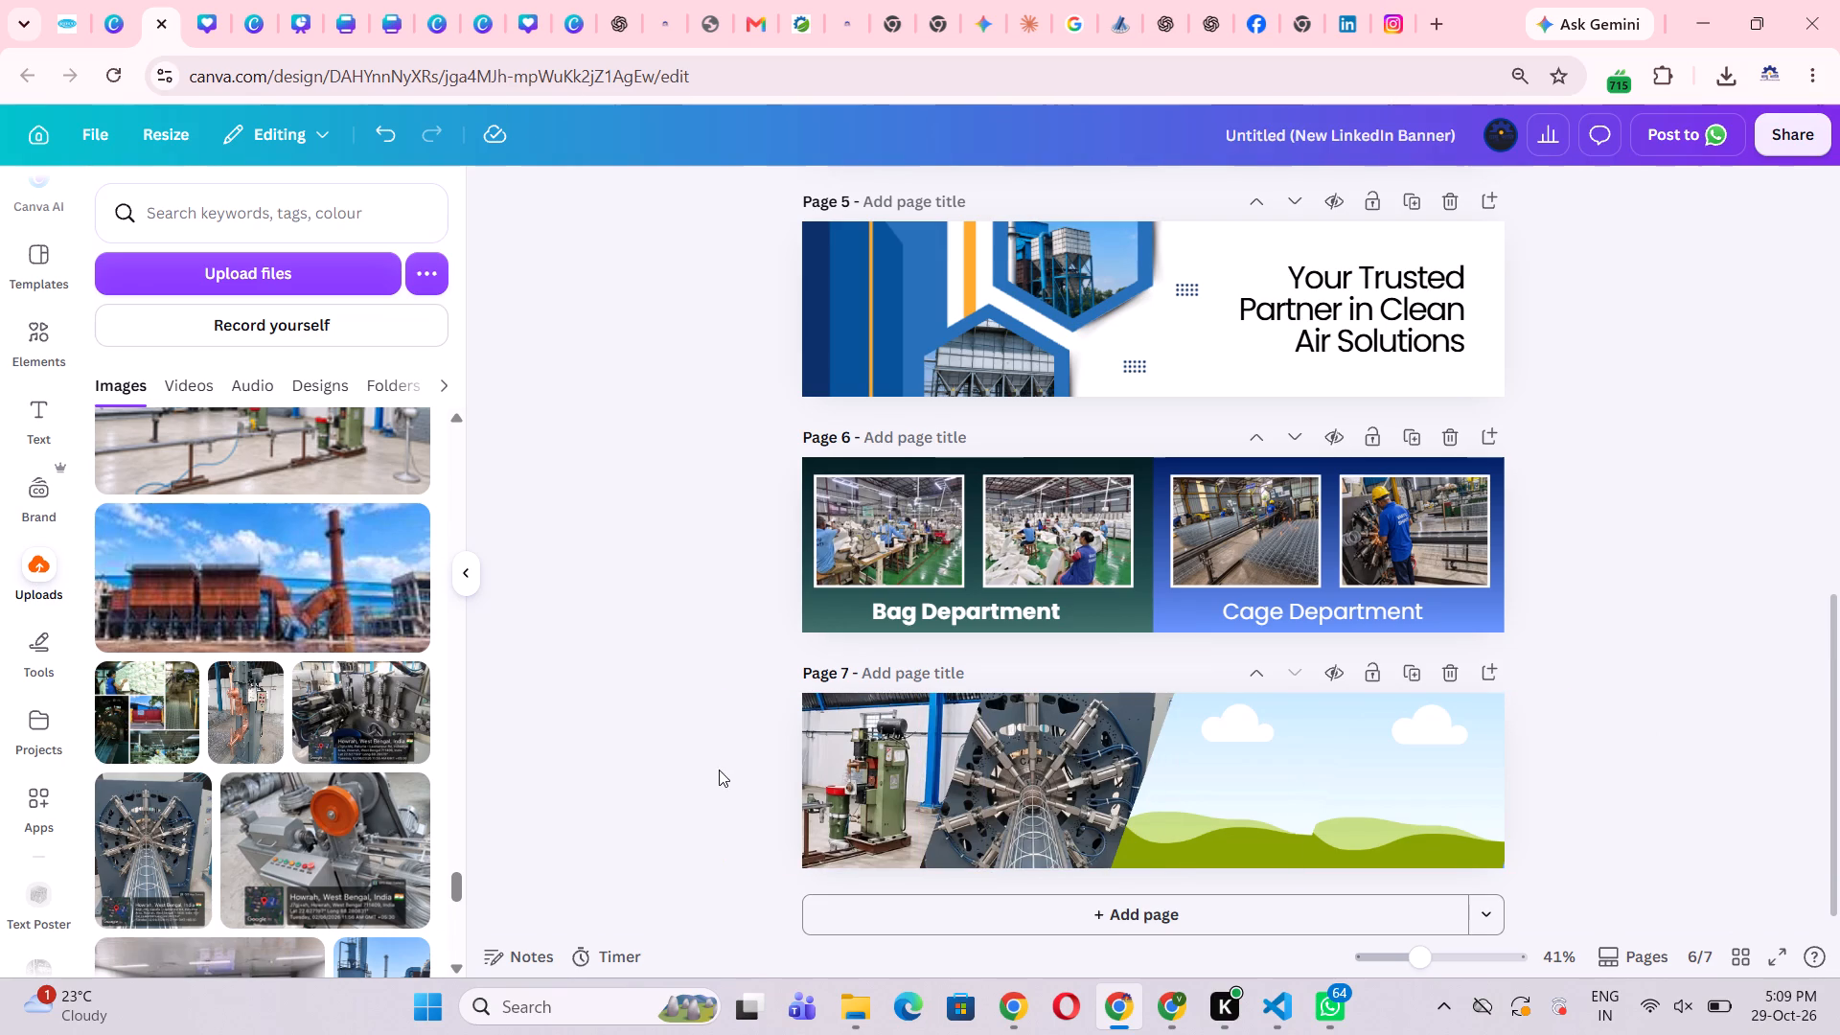
Browse the older uploaded images, past the product cut-outs and plant photos to the client logos, for a picture for the third slanted frame.
scroll(290, 804, down, 3)
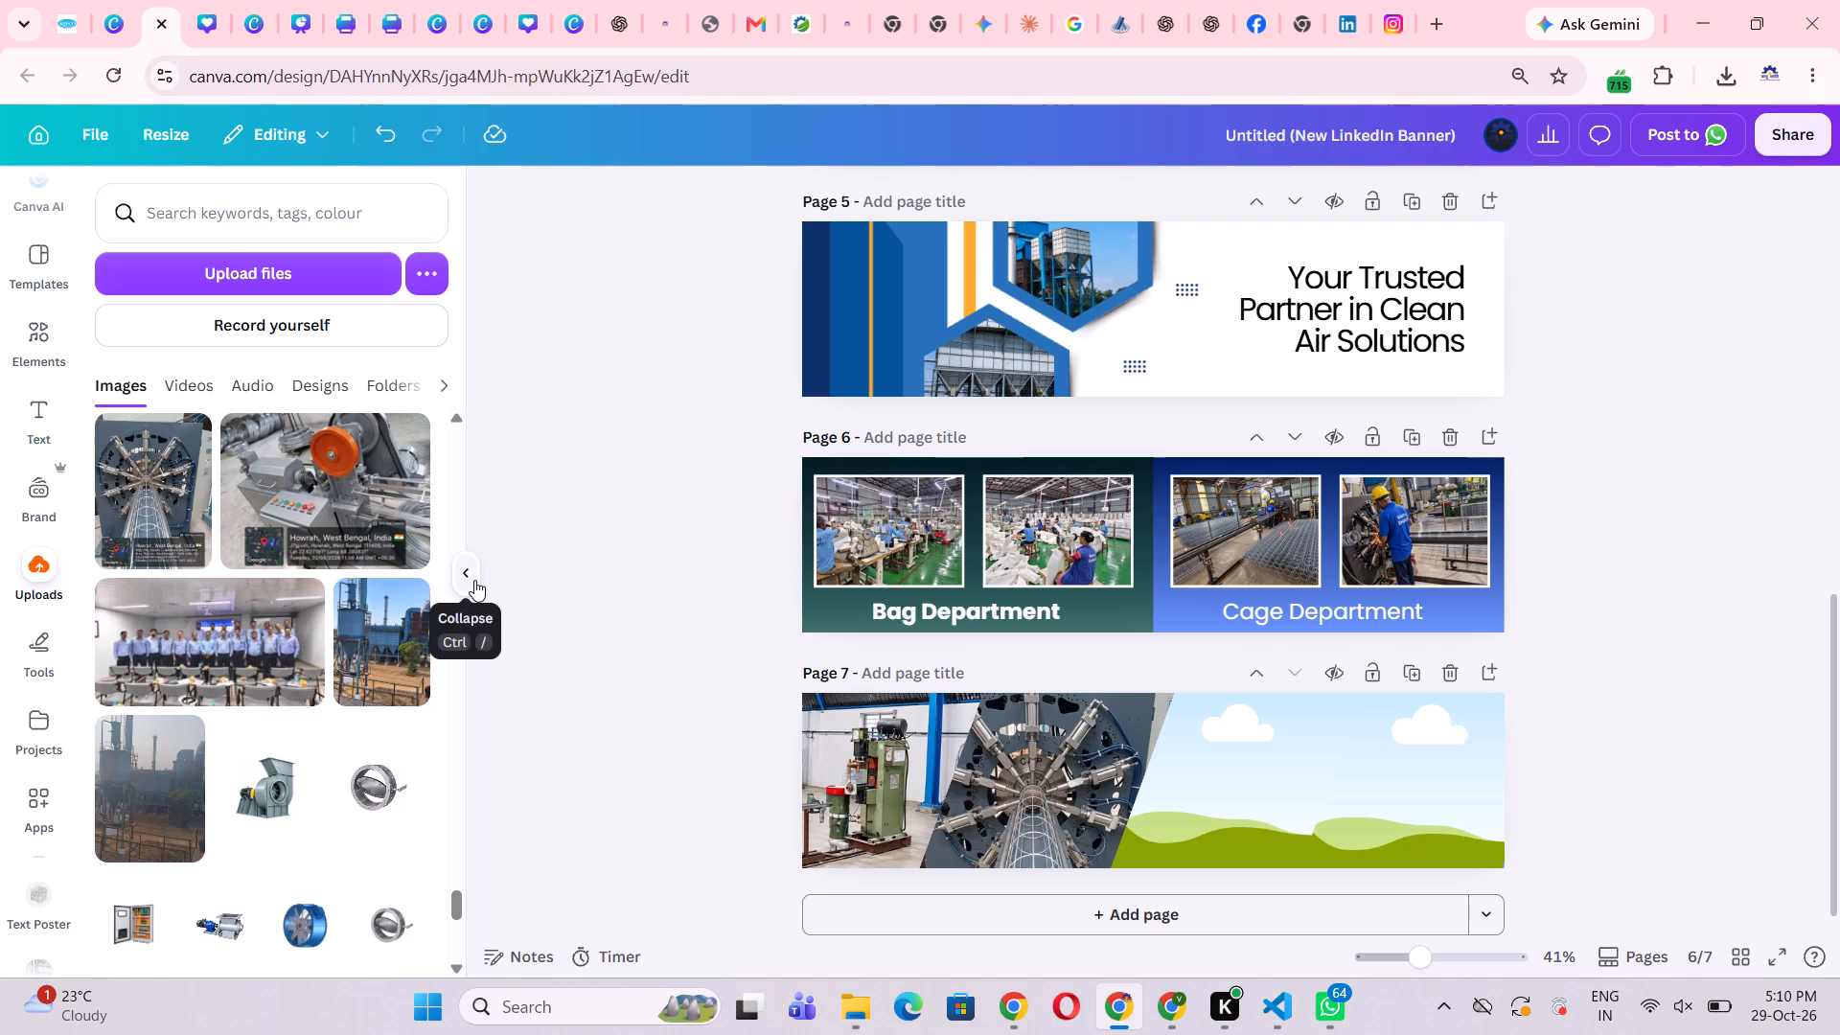
scroll(311, 842, down, 4)
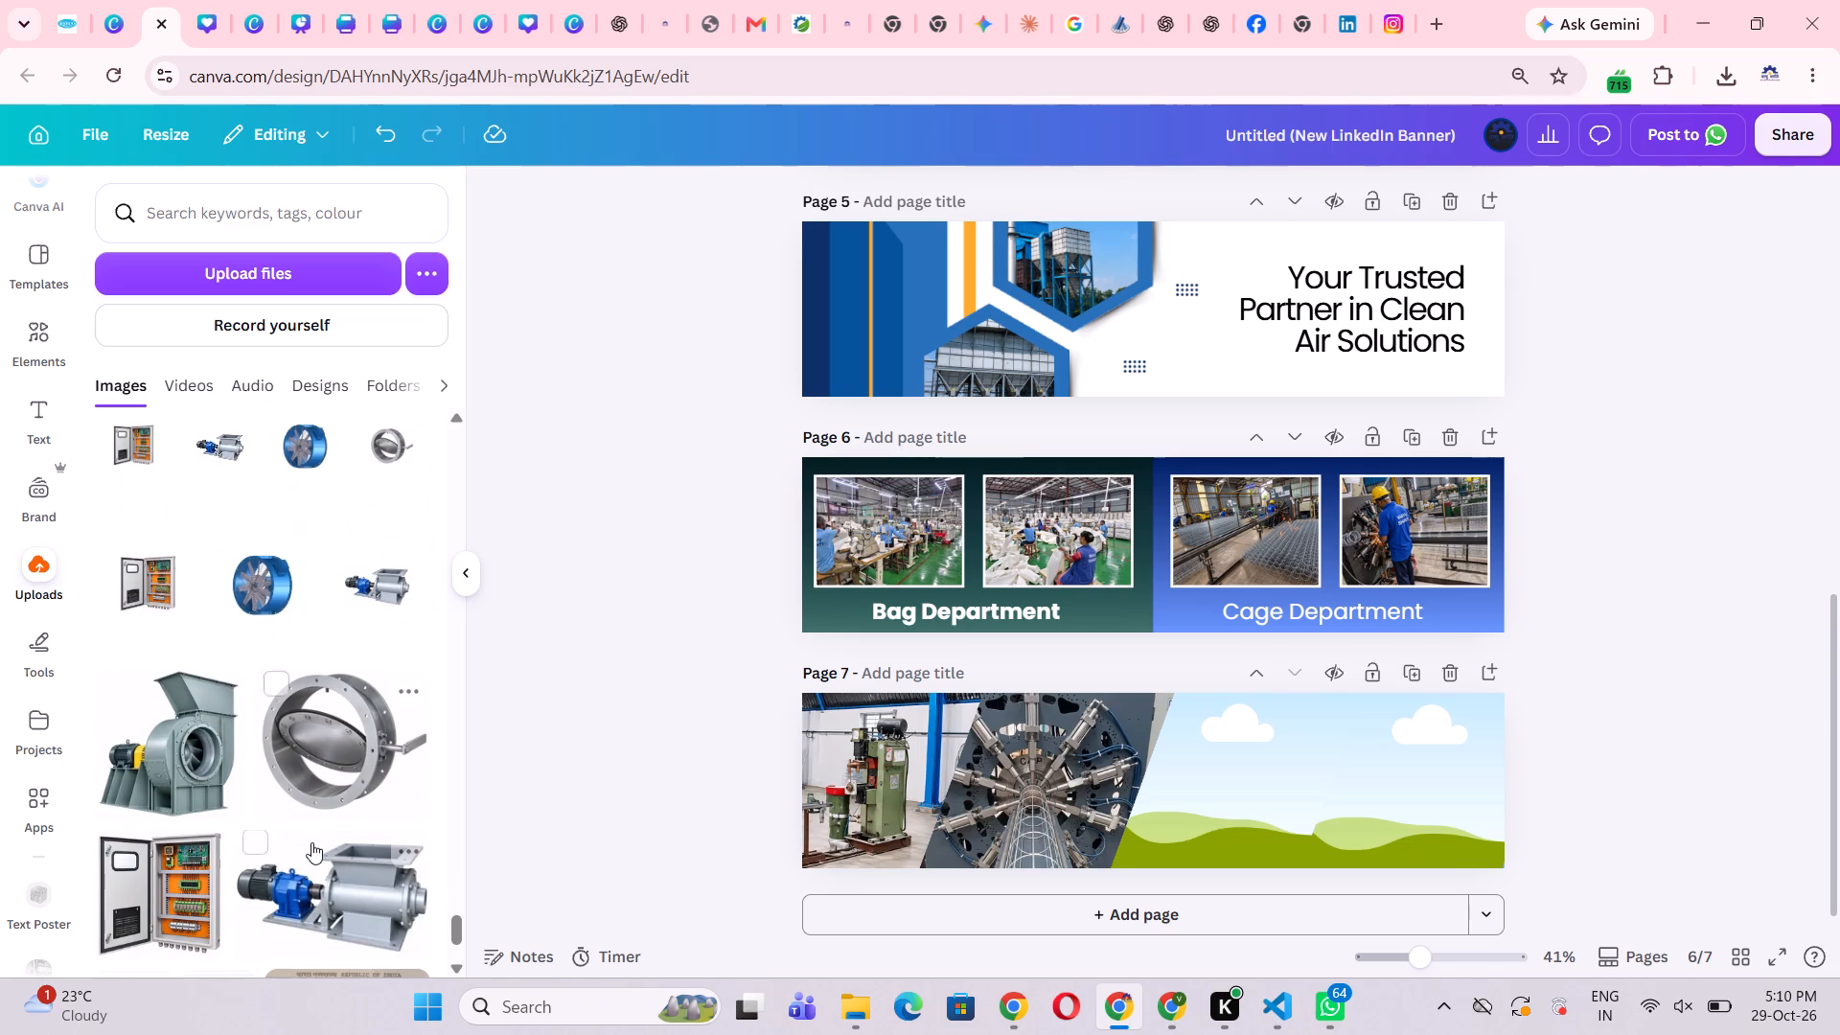
scroll(311, 842, down, 1)
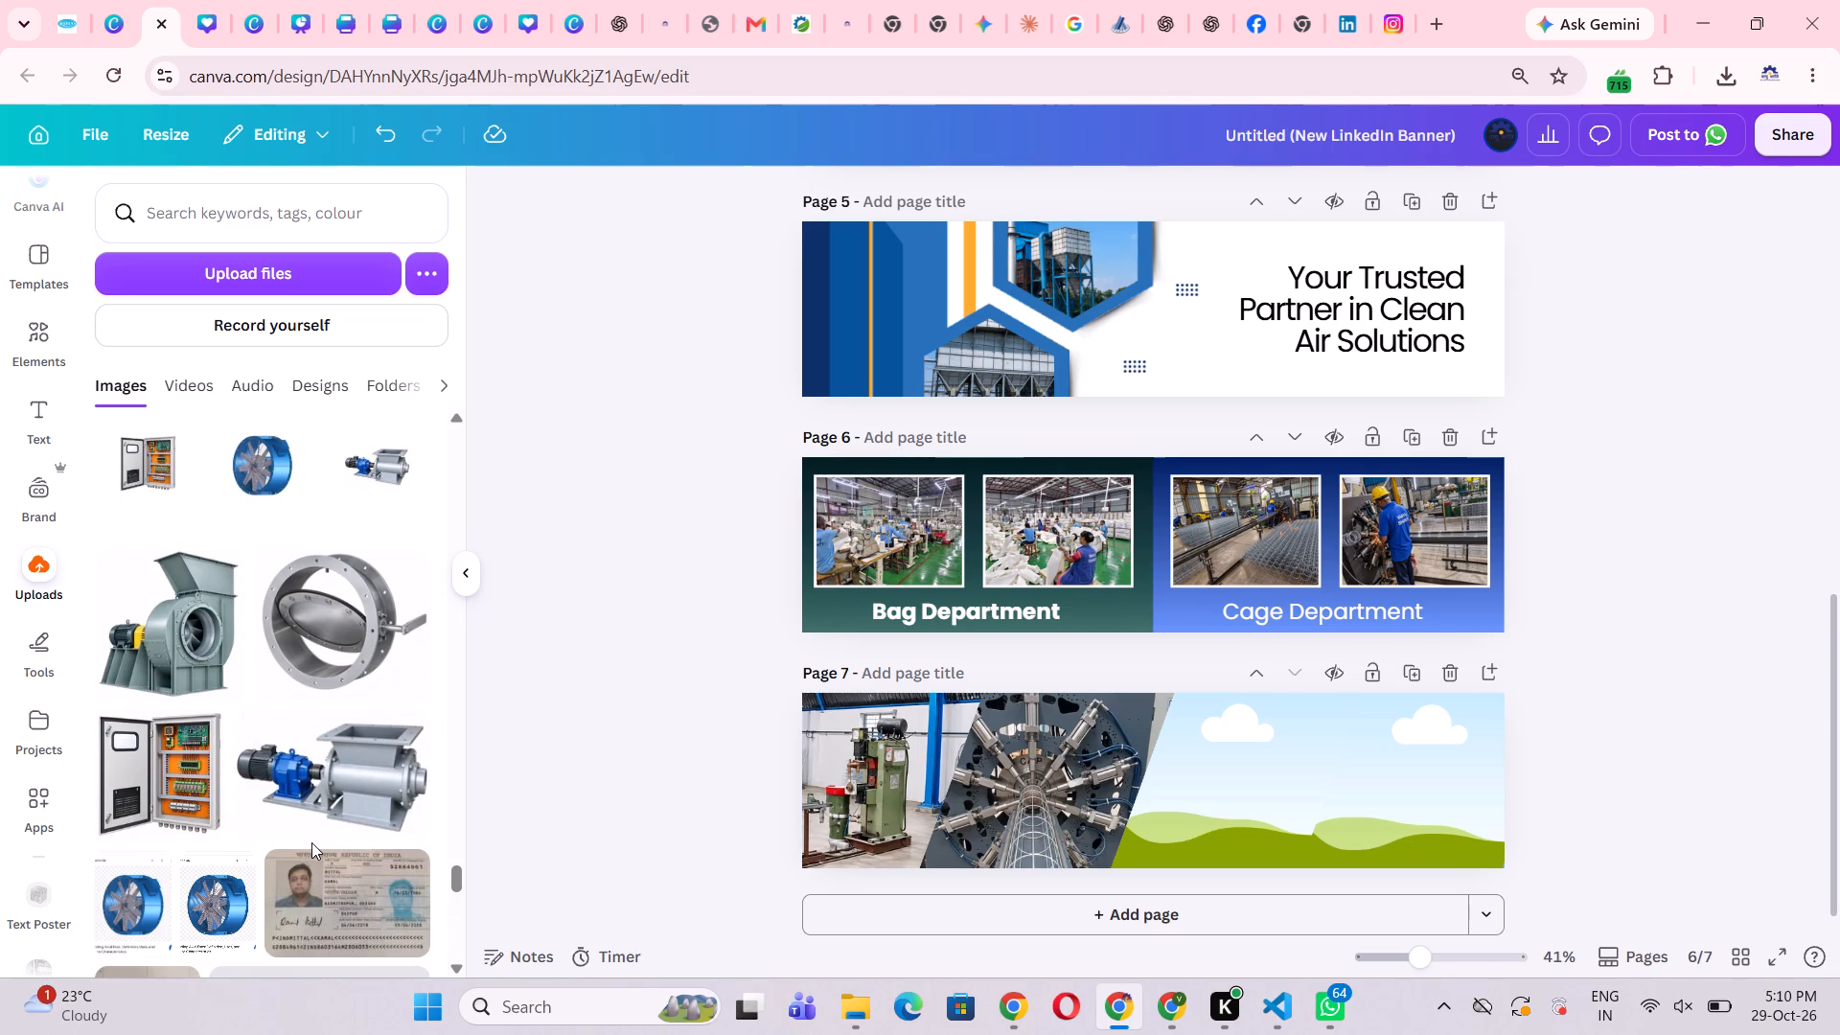
scroll(311, 842, down, 1)
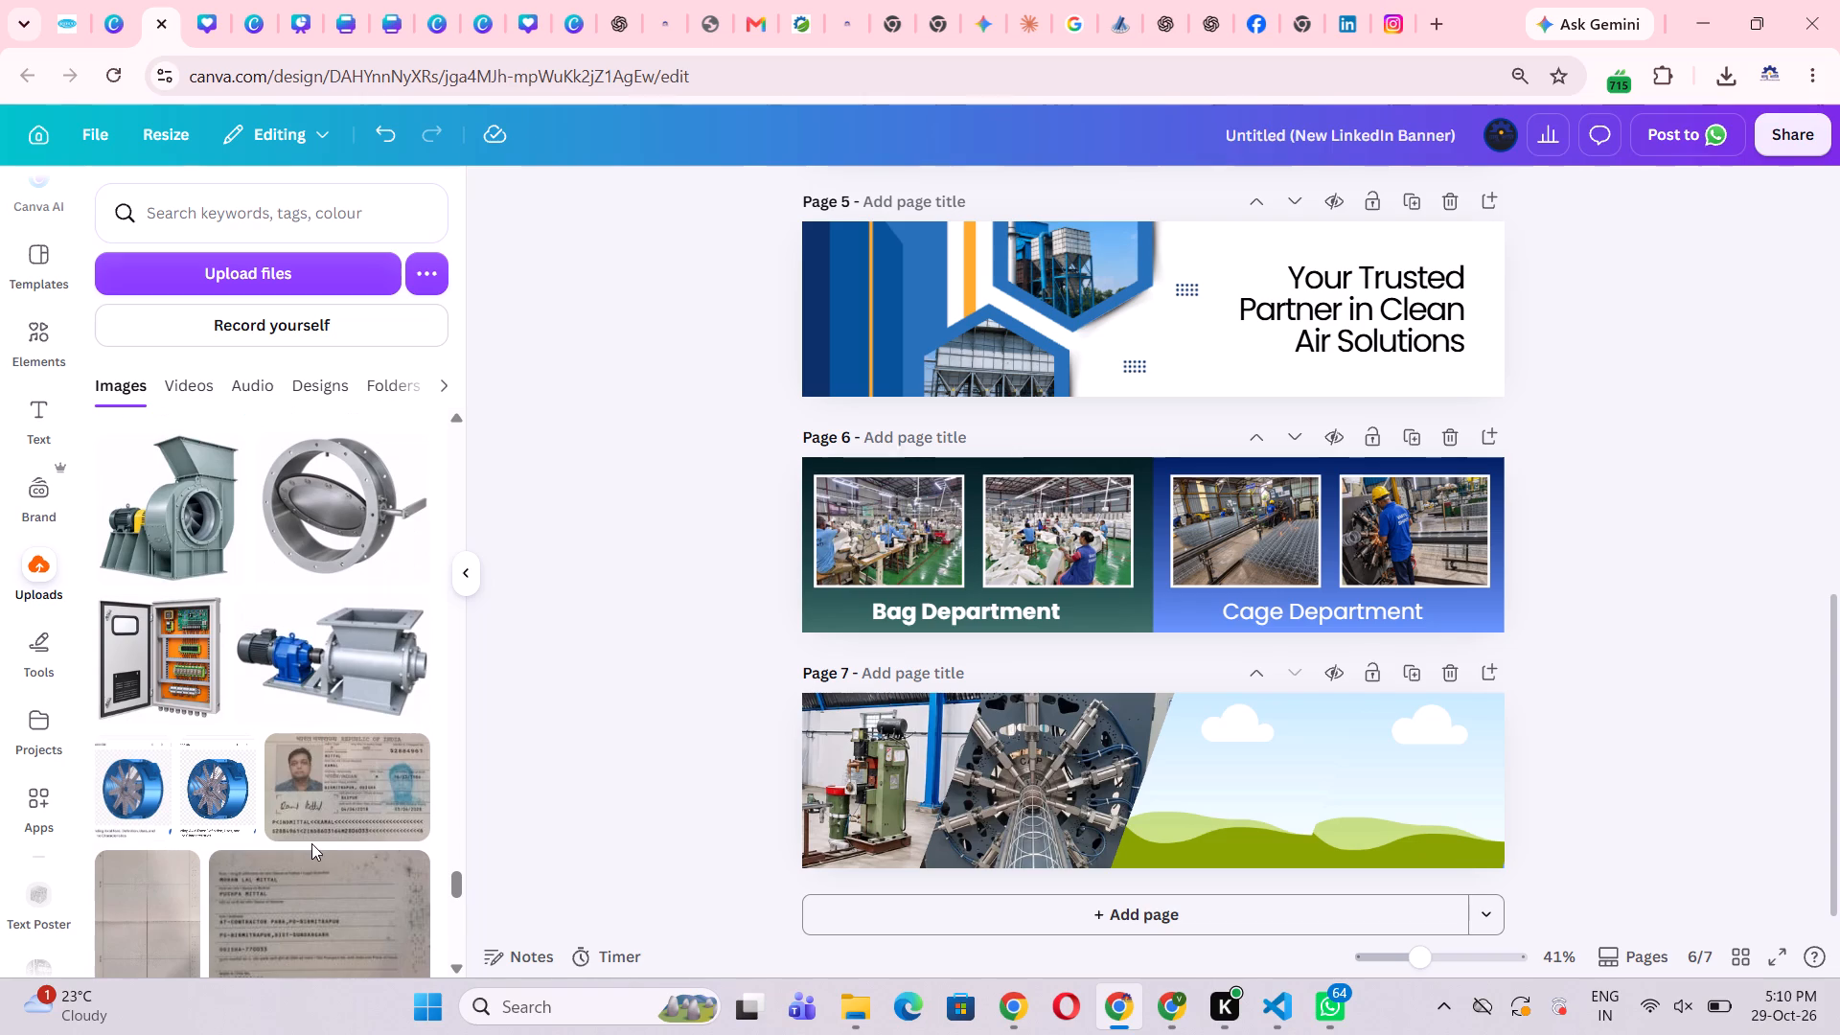
scroll(363, 713, down, 5)
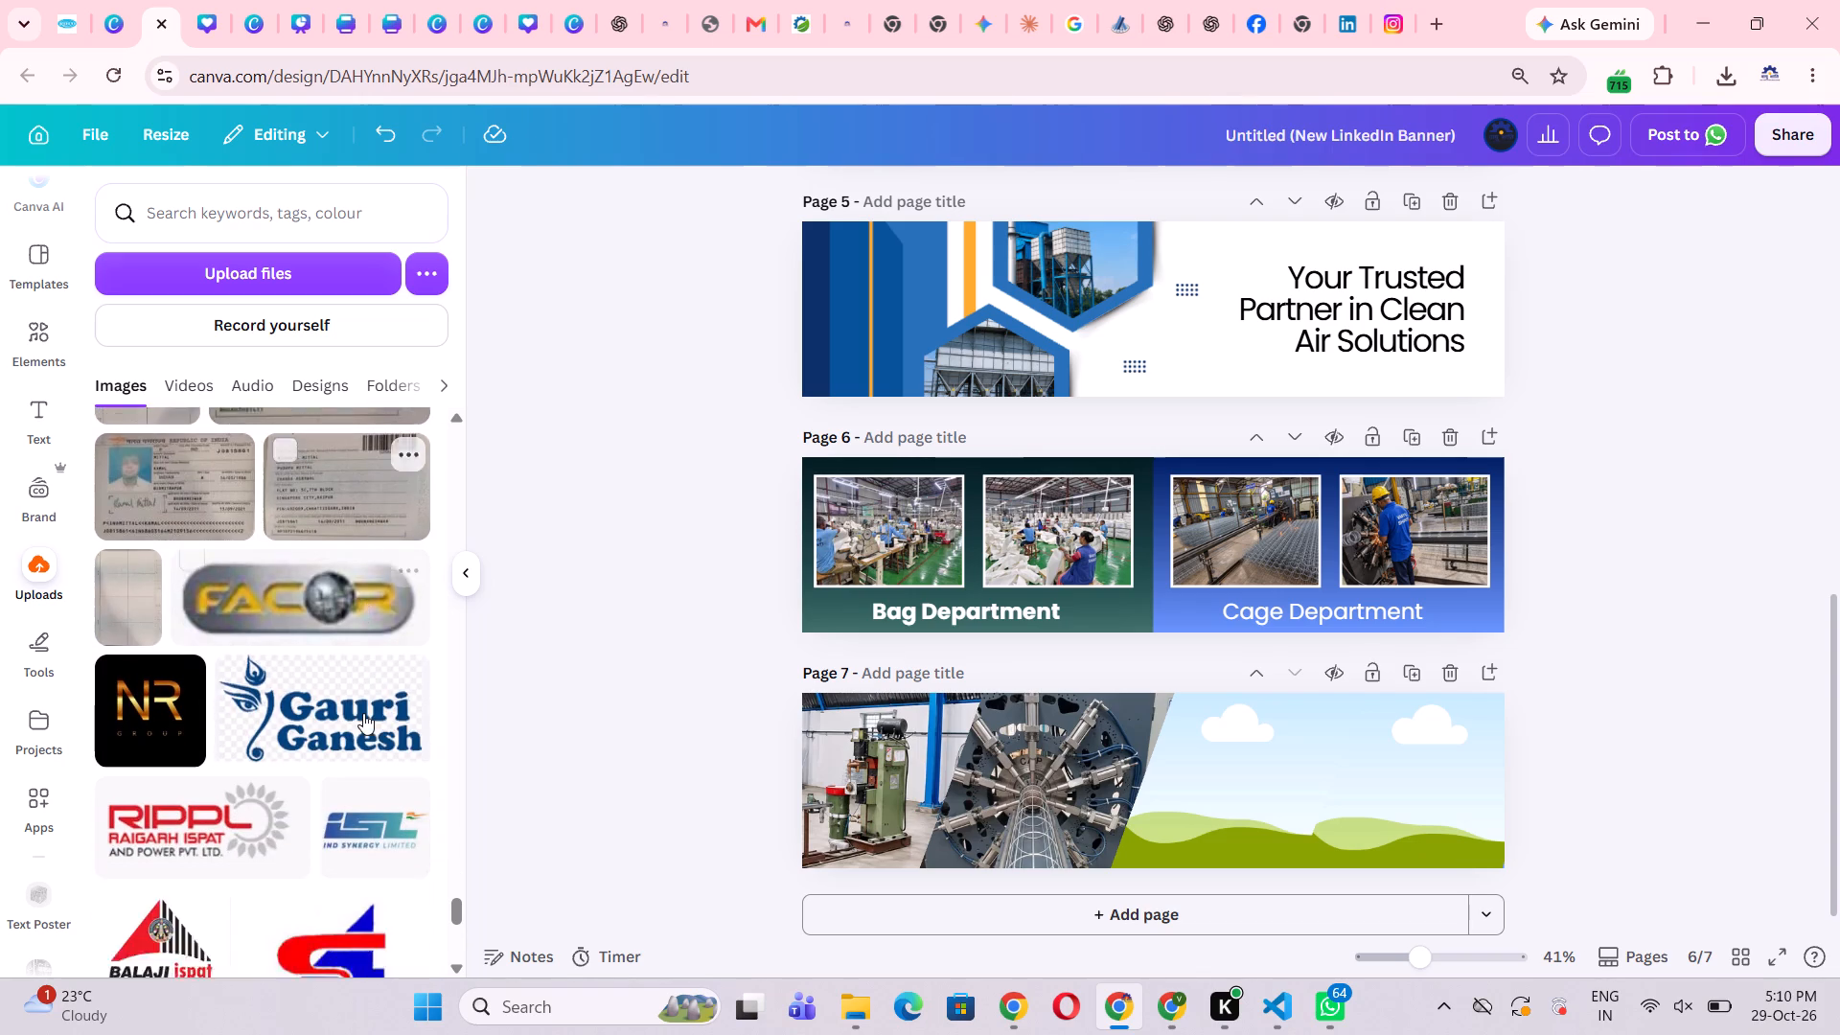
scroll(363, 713, down, 5)
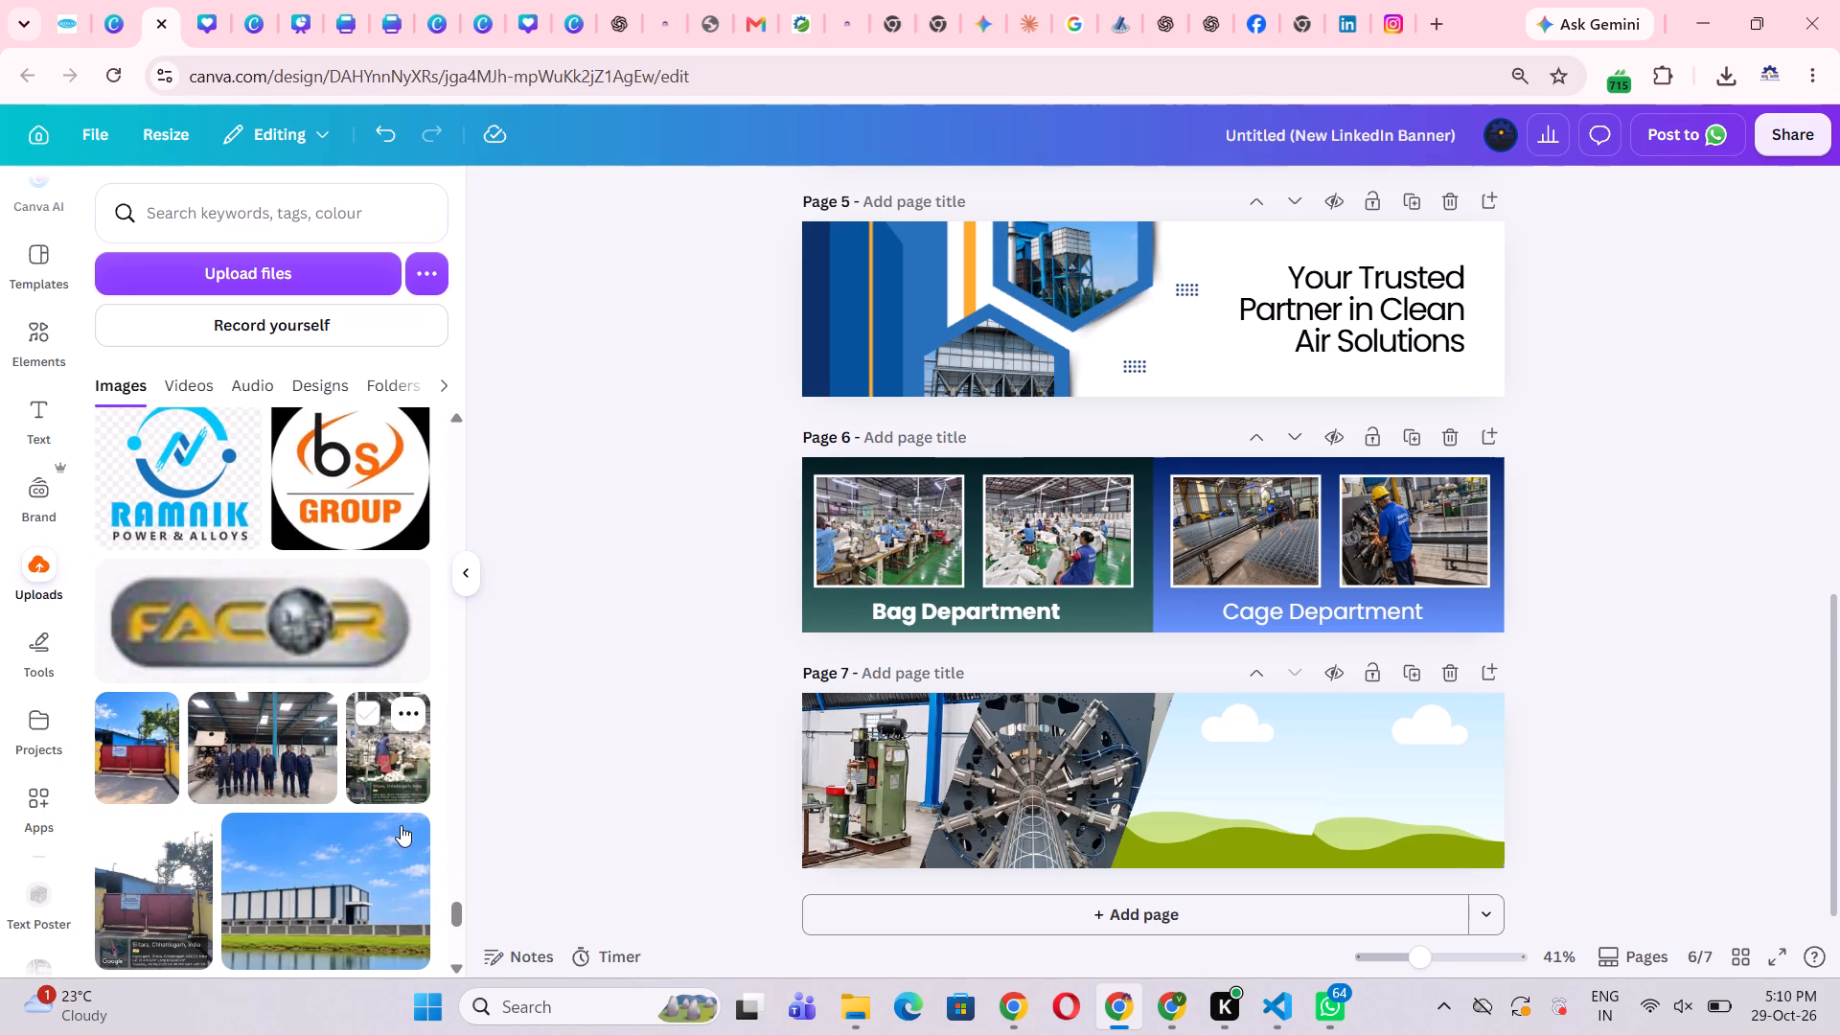
scroll(401, 825, down, 2)
scroll(272, 880, down, 4)
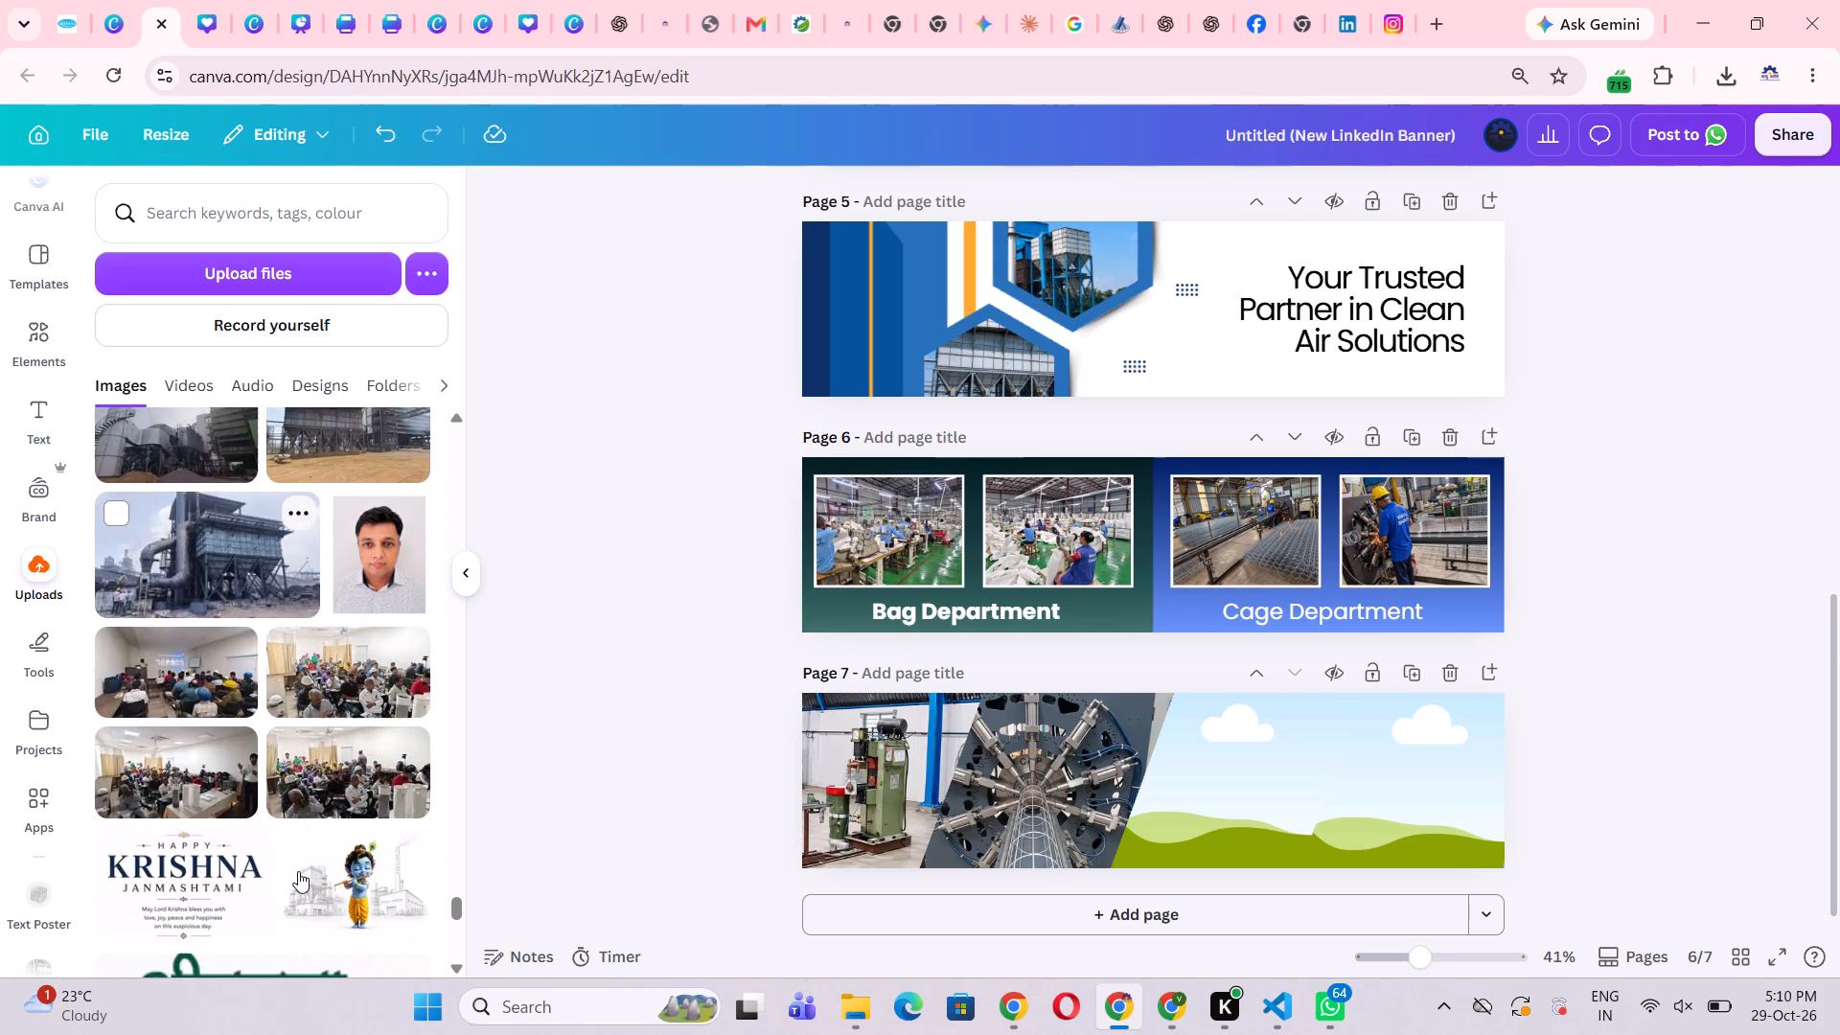
scroll(298, 871, down, 8)
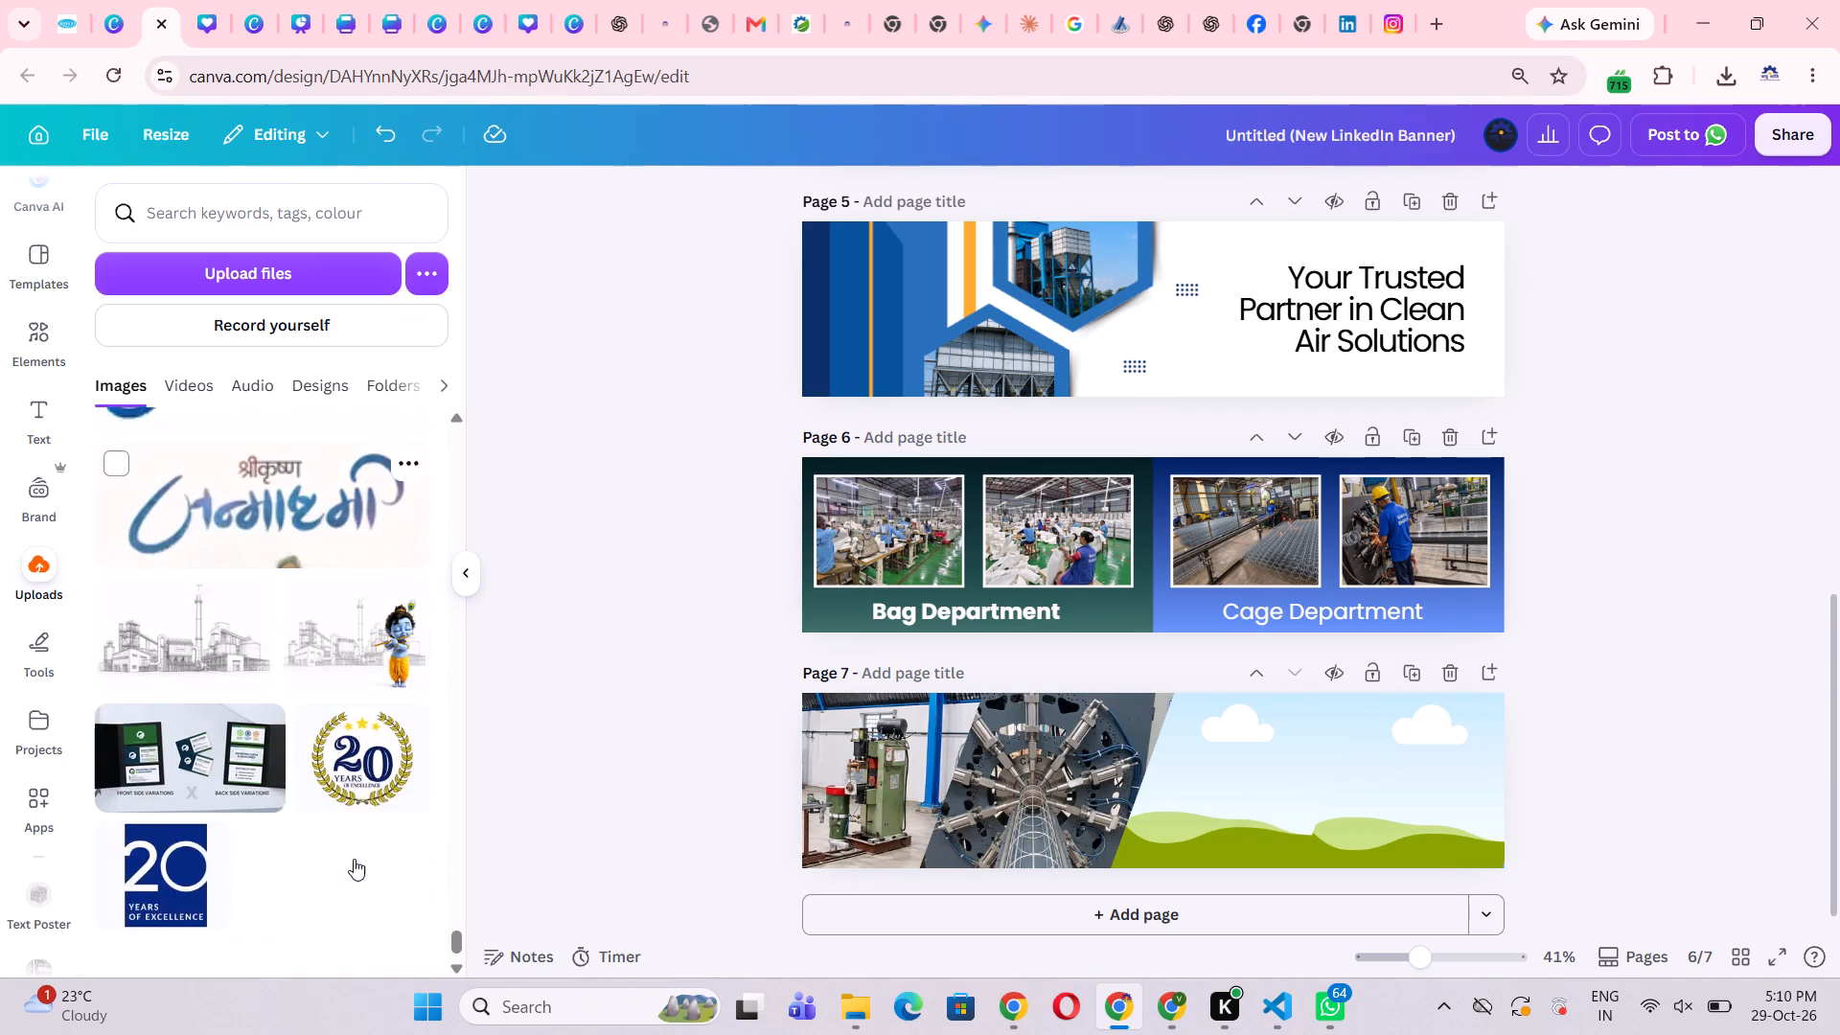
scroll(354, 859, down, 5)
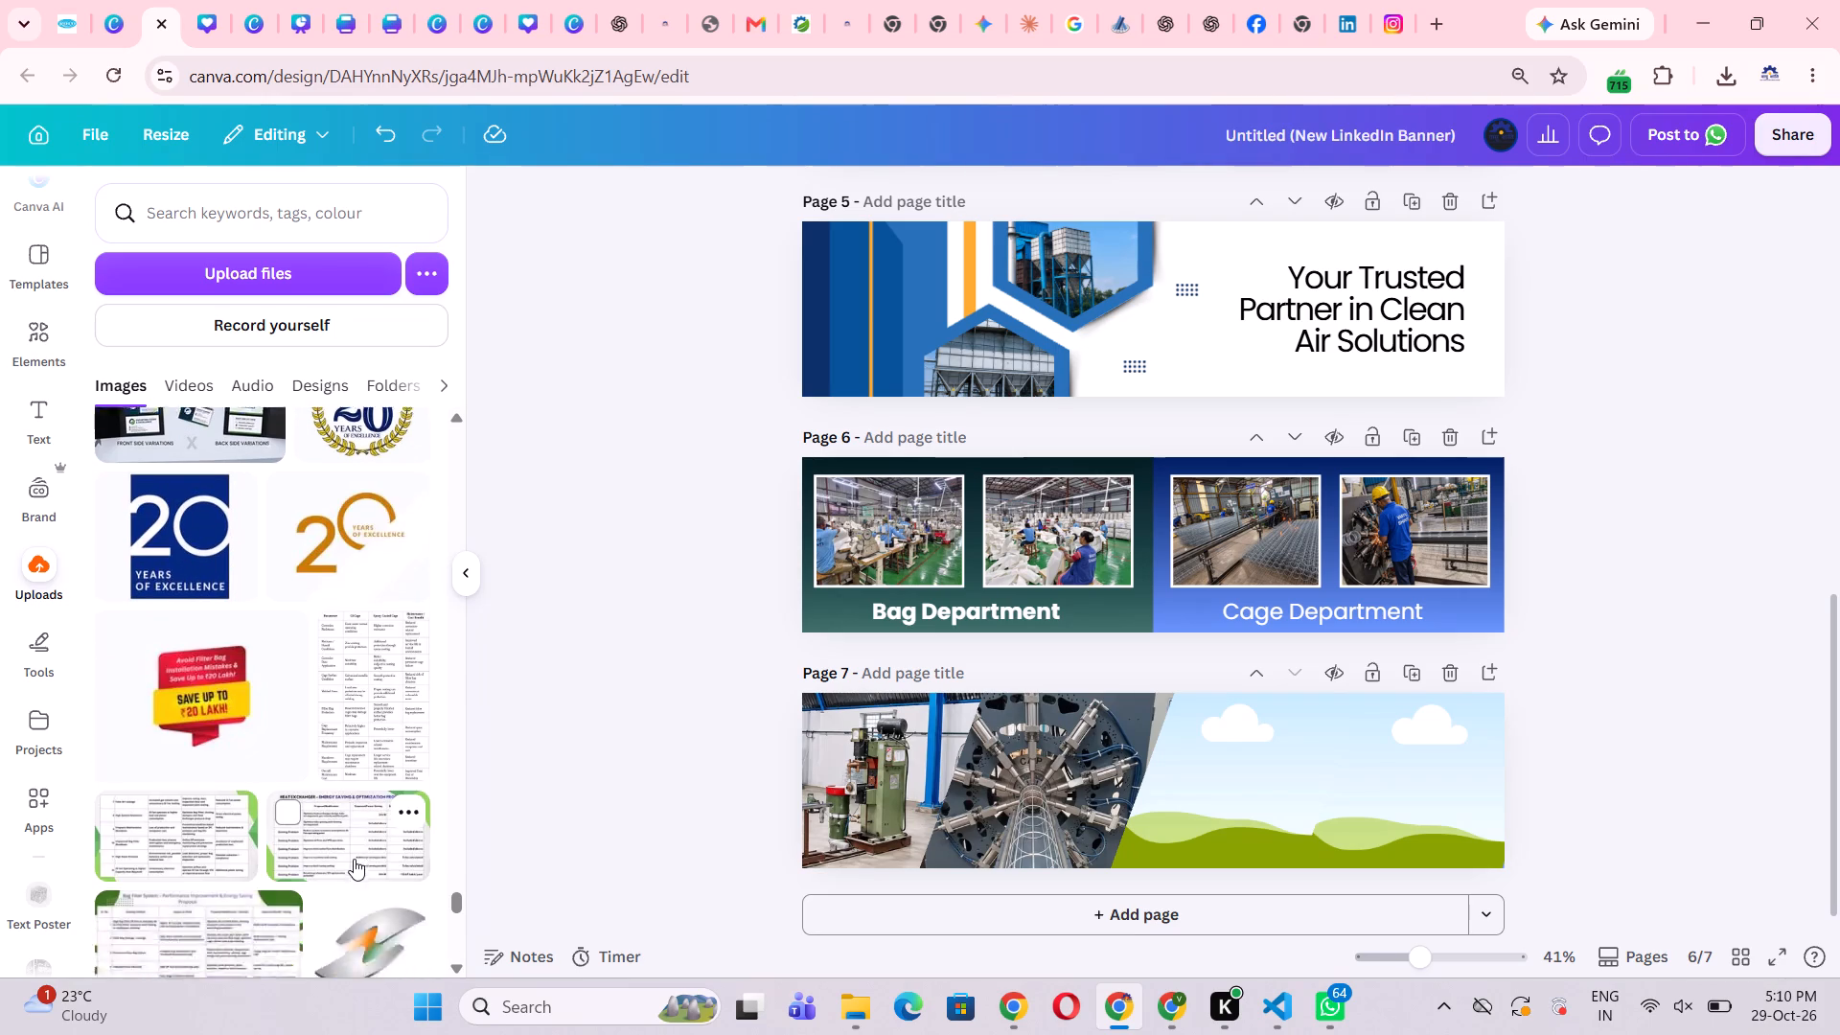
scroll(354, 859, down, 13)
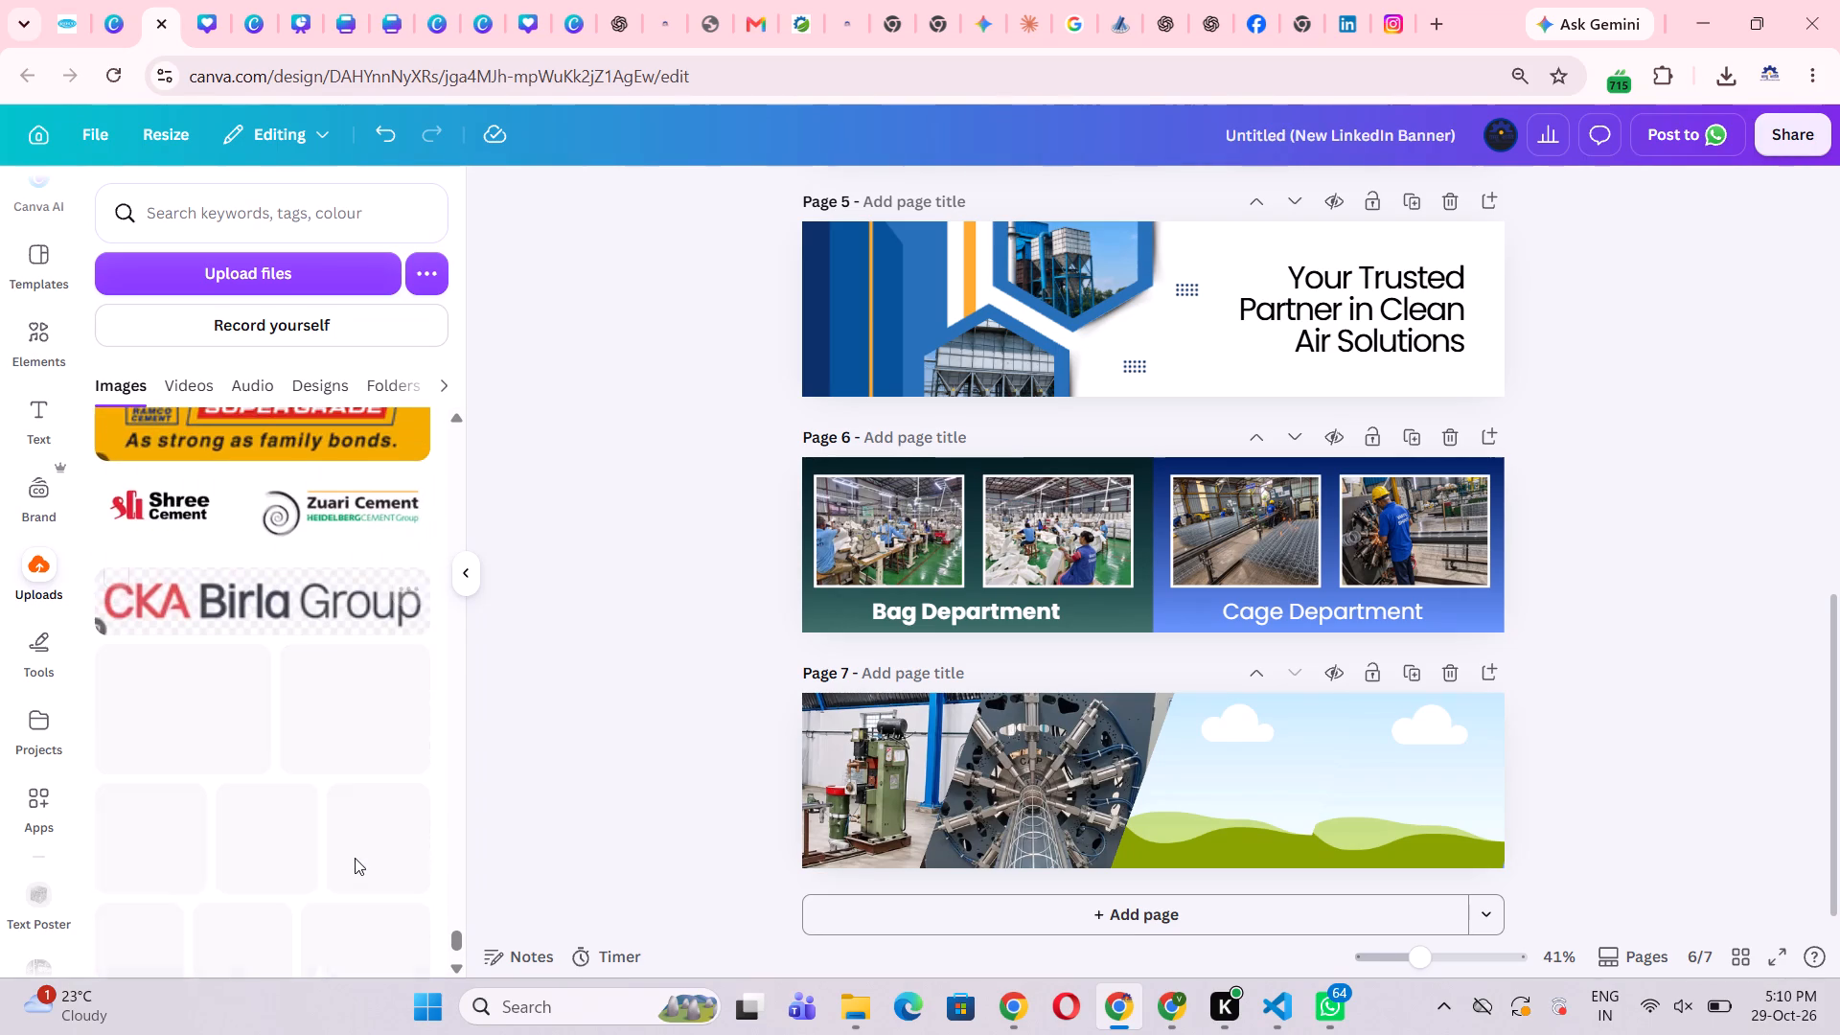
scroll(355, 858, down, 8)
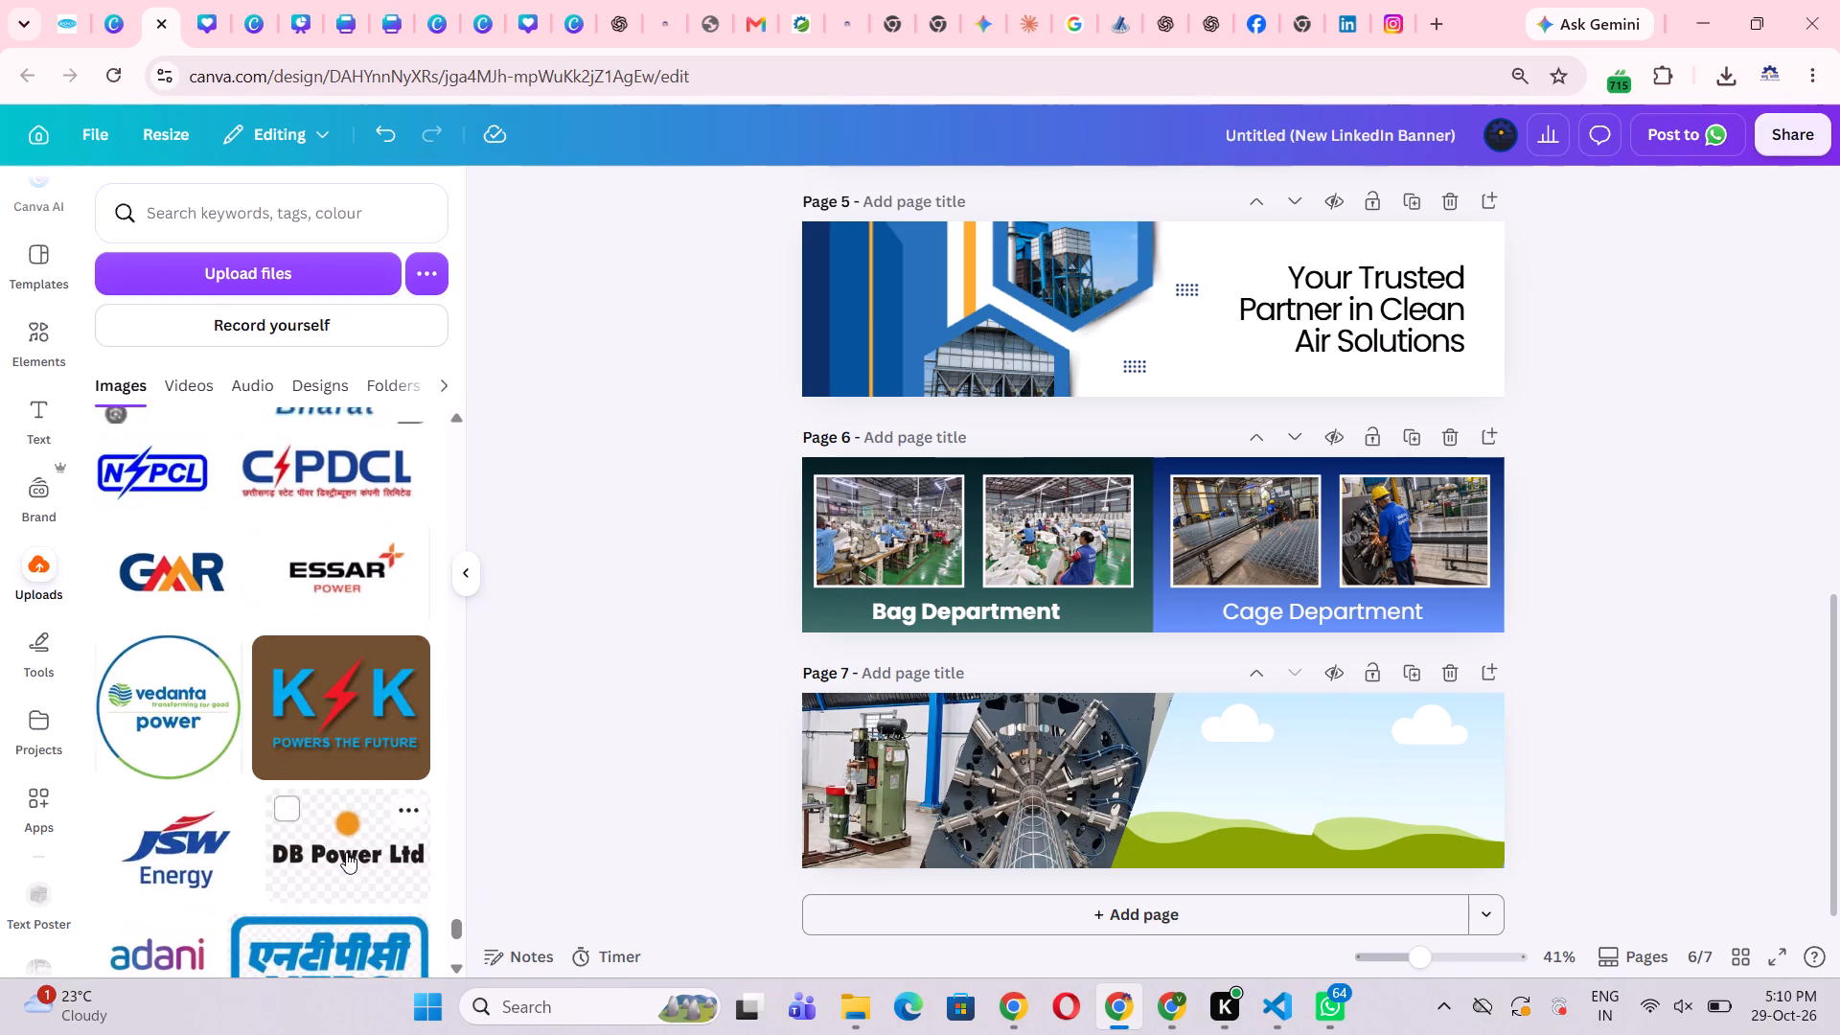
scroll(343, 852, down, 2)
scroll(310, 779, down, 6)
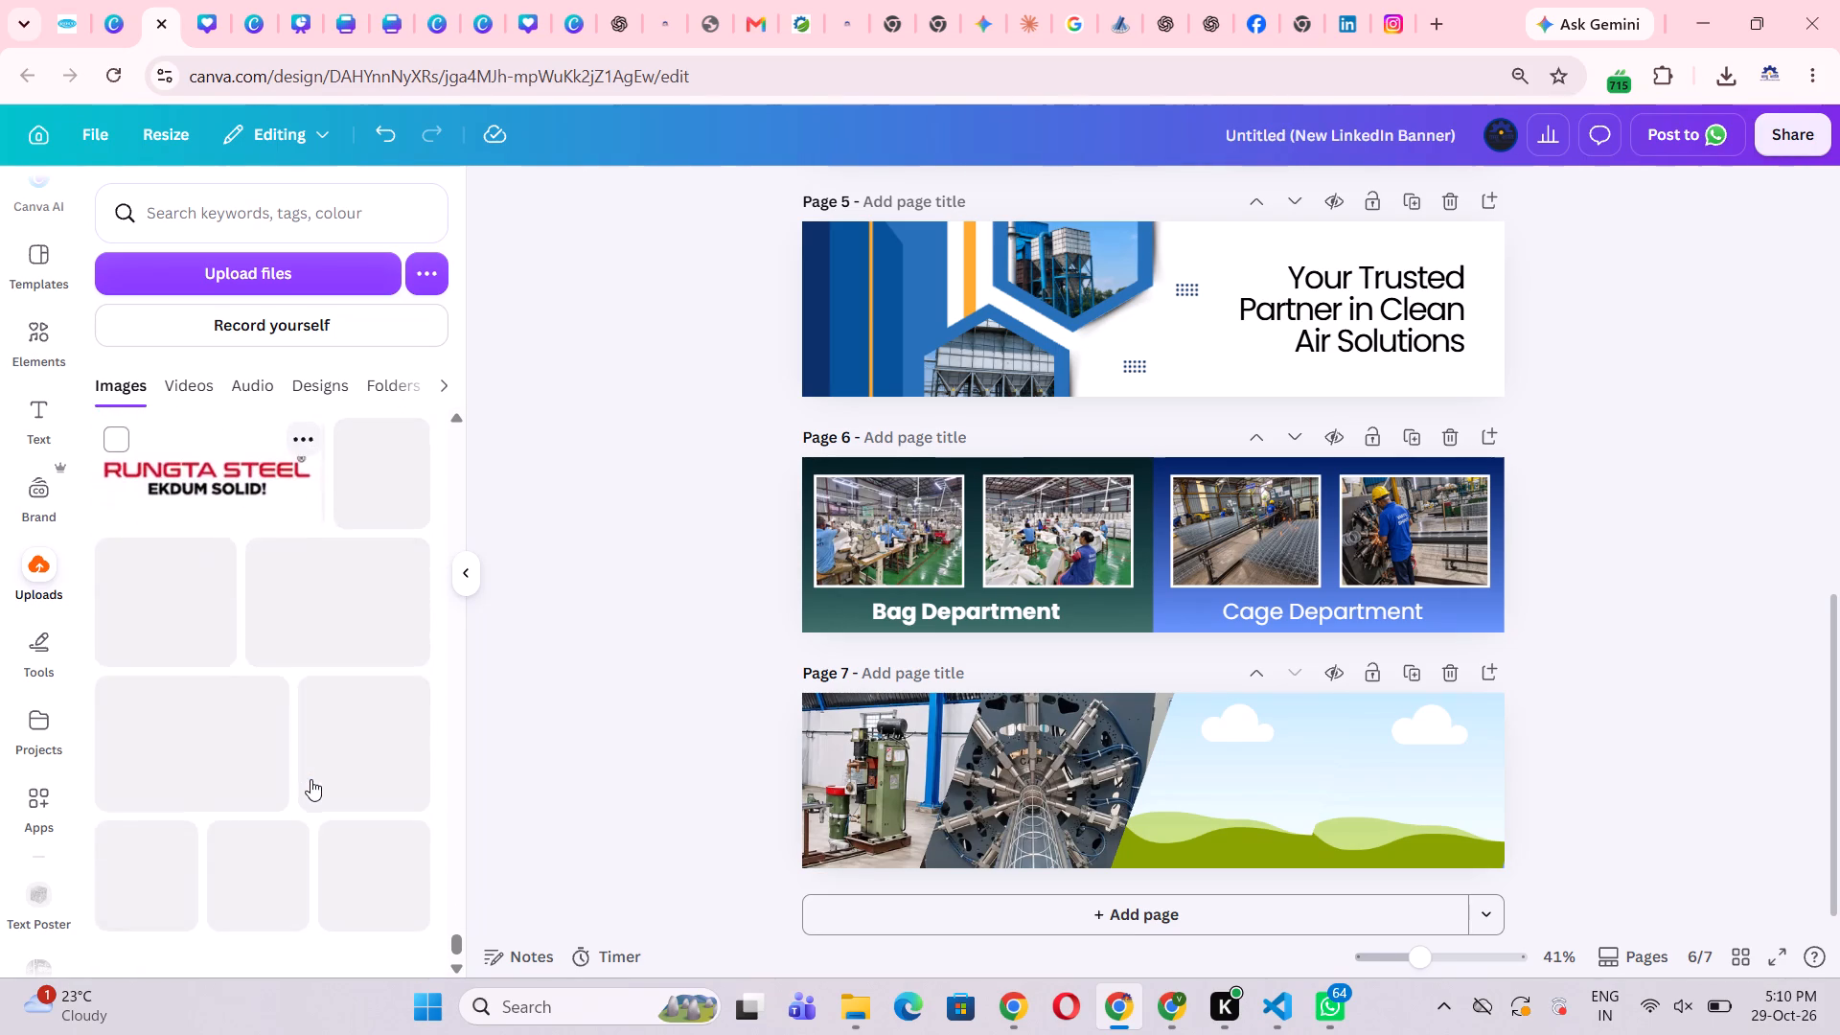
scroll(310, 779, down, 1)
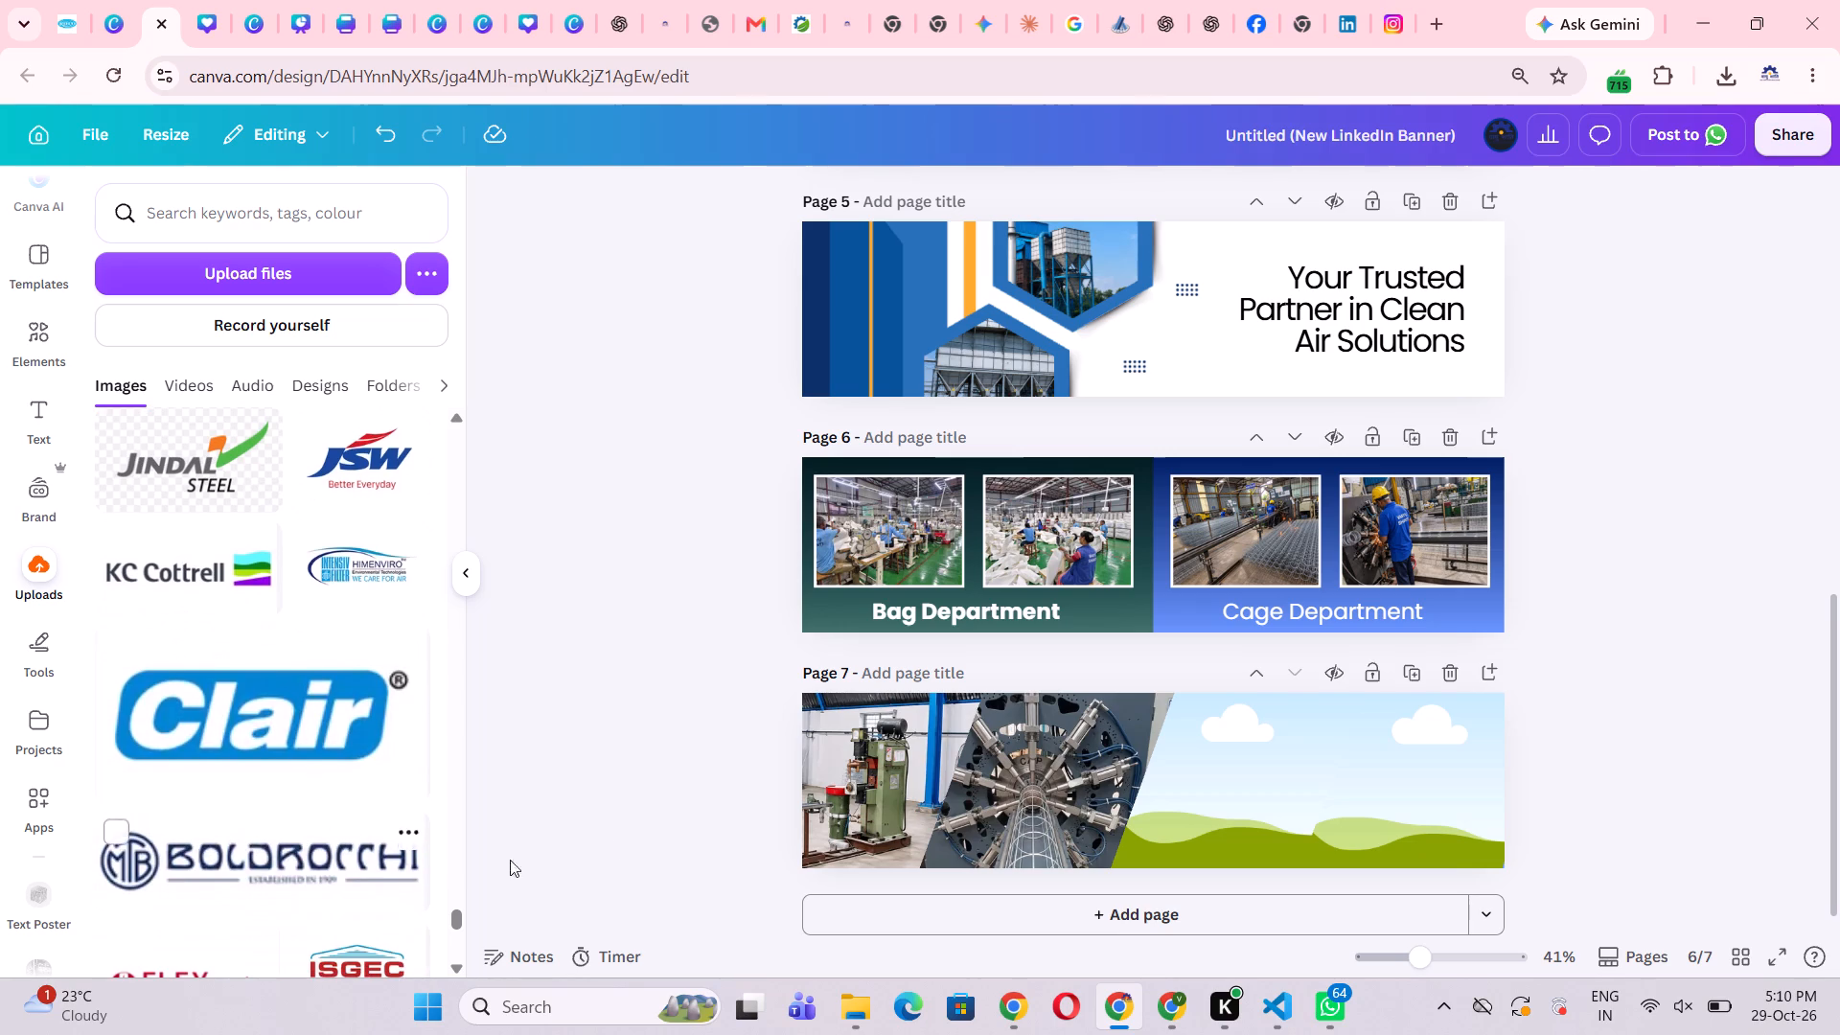
click(1517, 650)
scroll(351, 736, down, 4)
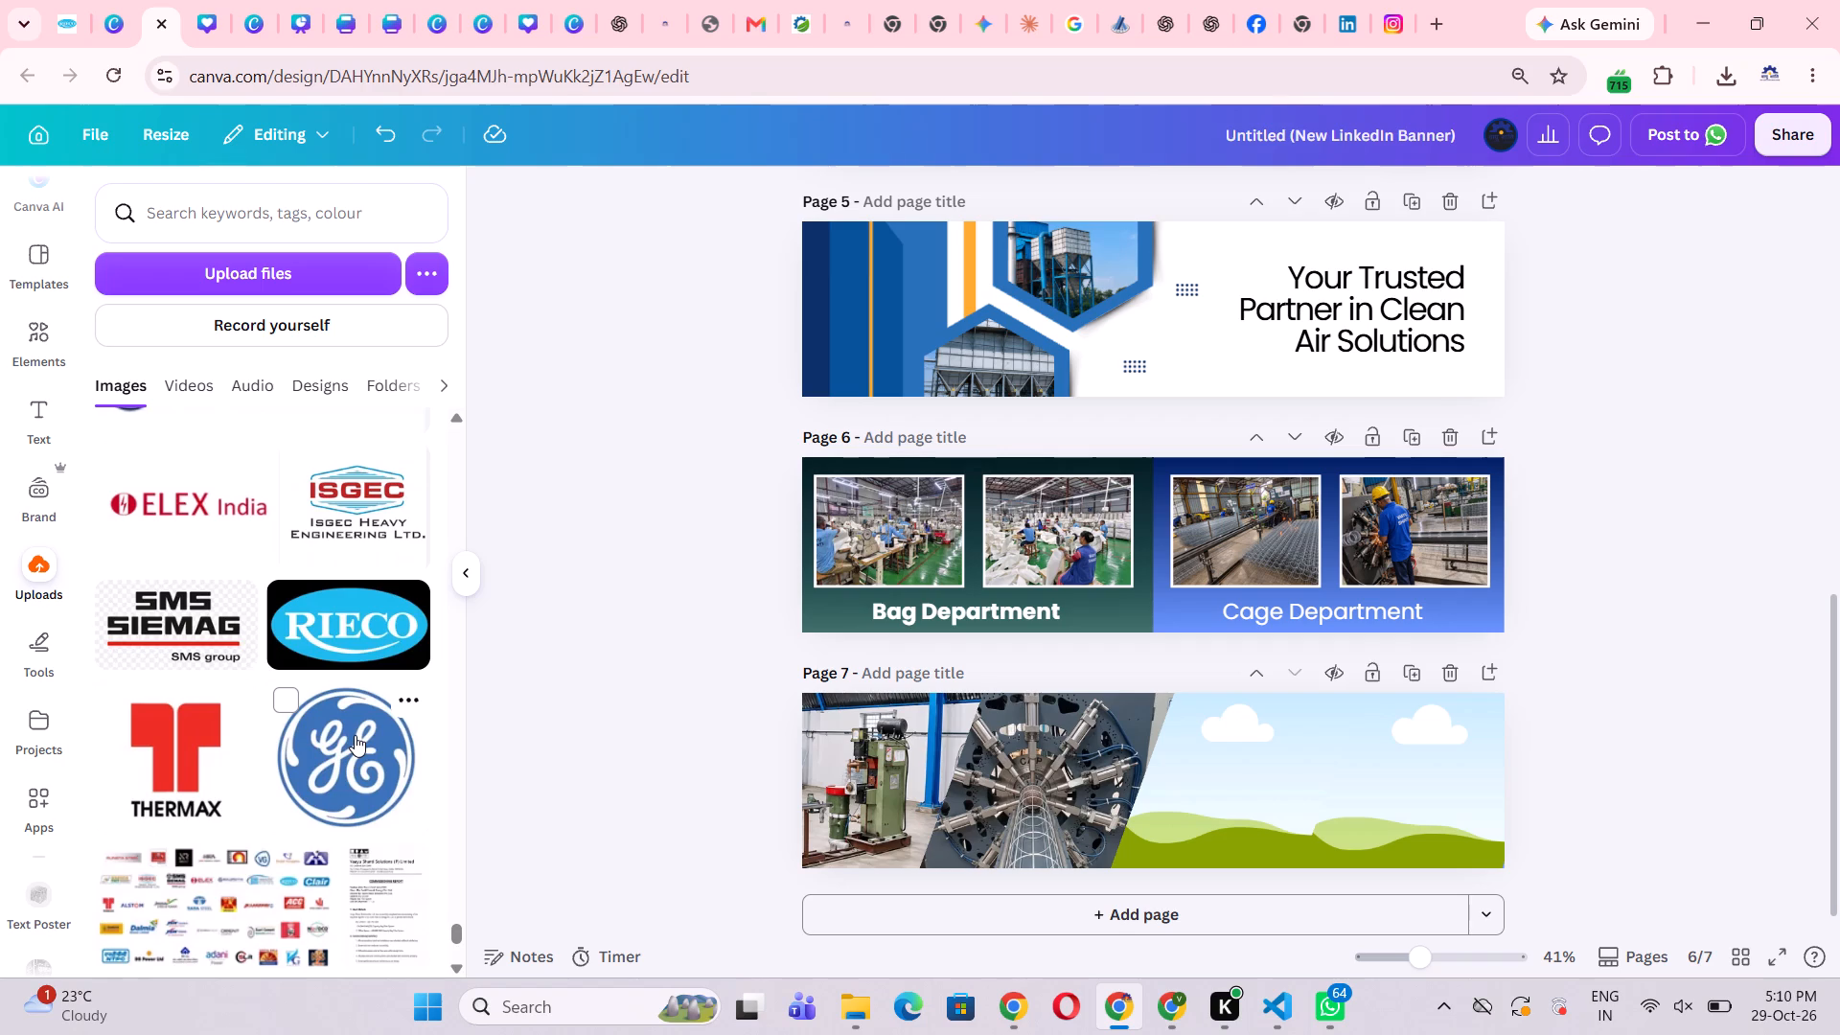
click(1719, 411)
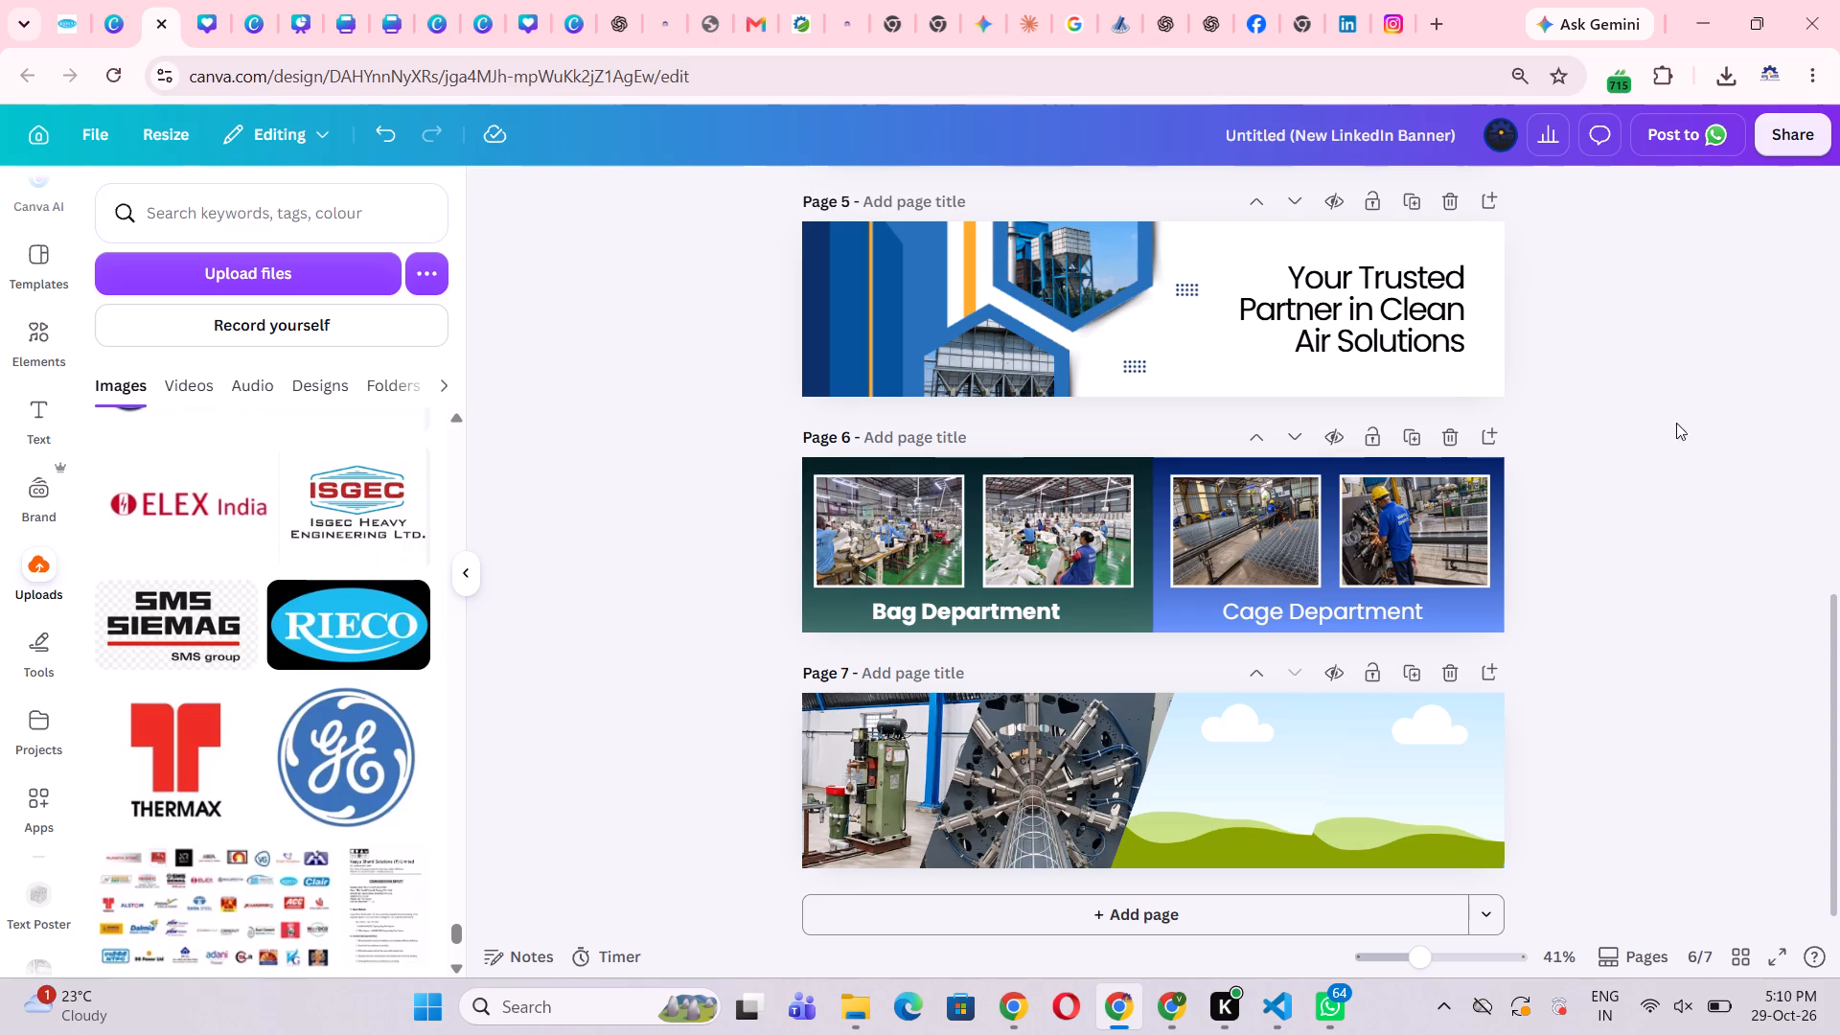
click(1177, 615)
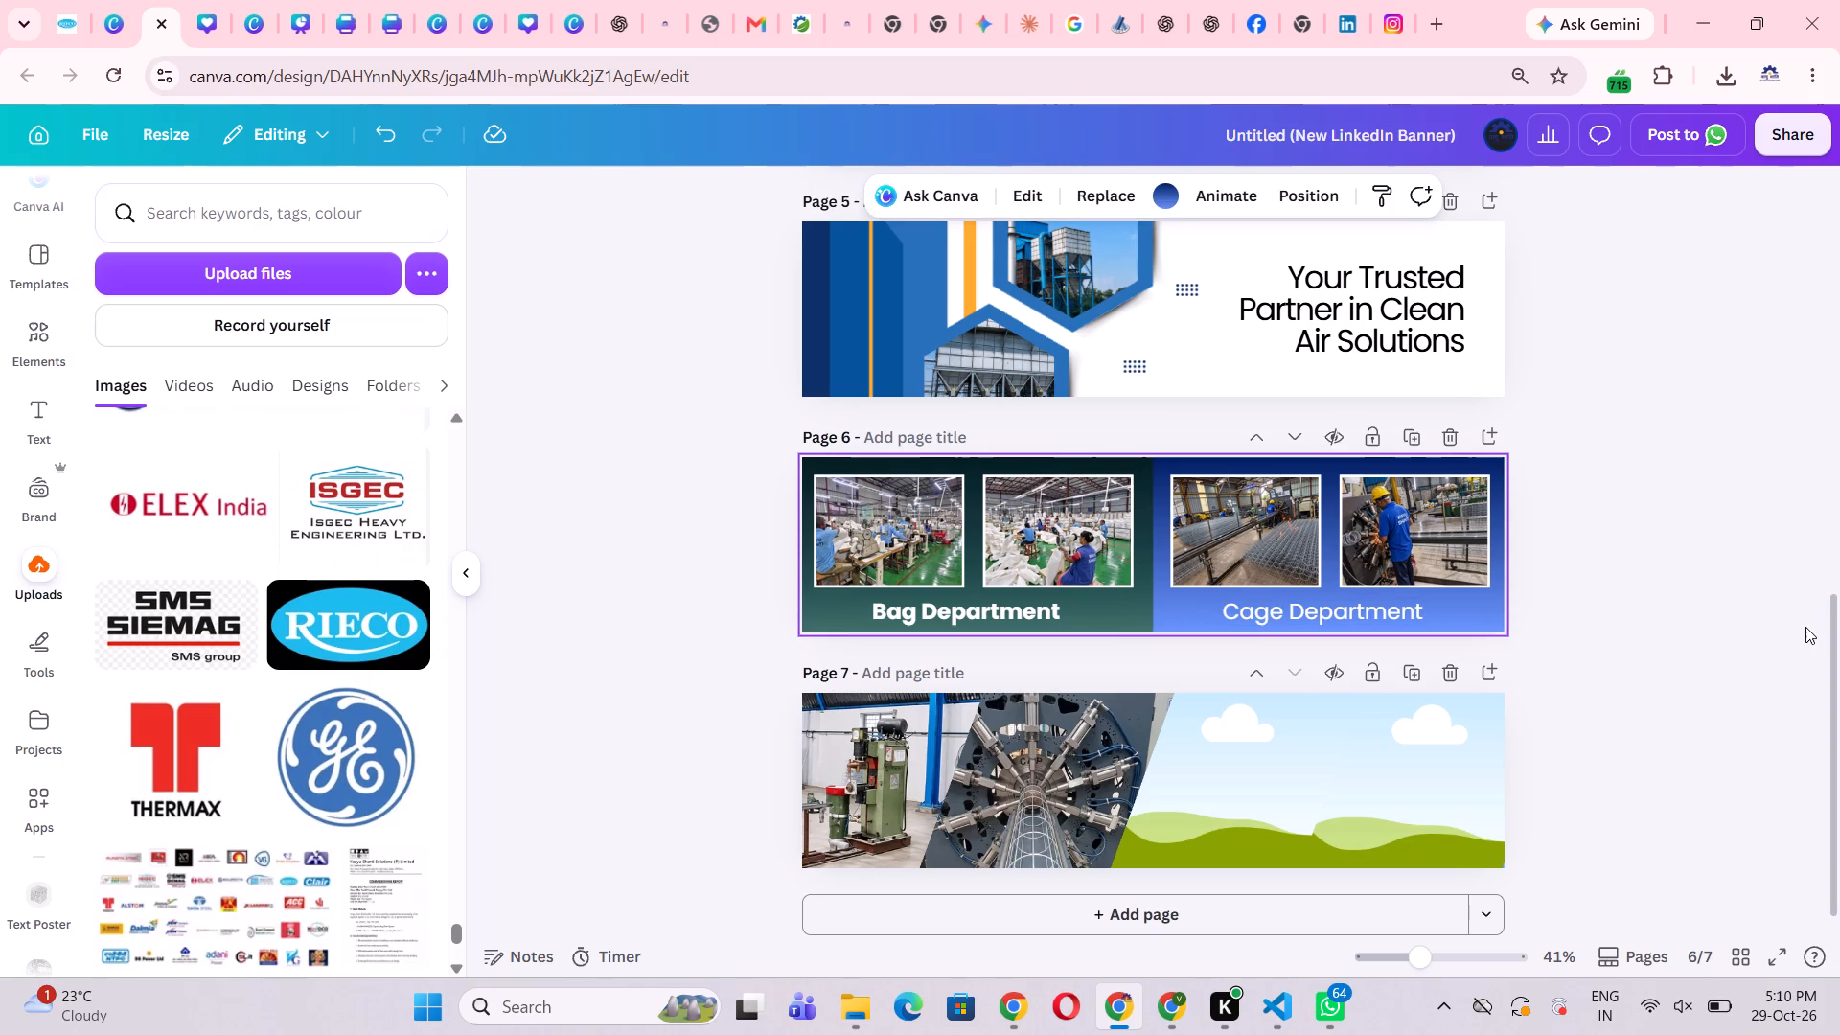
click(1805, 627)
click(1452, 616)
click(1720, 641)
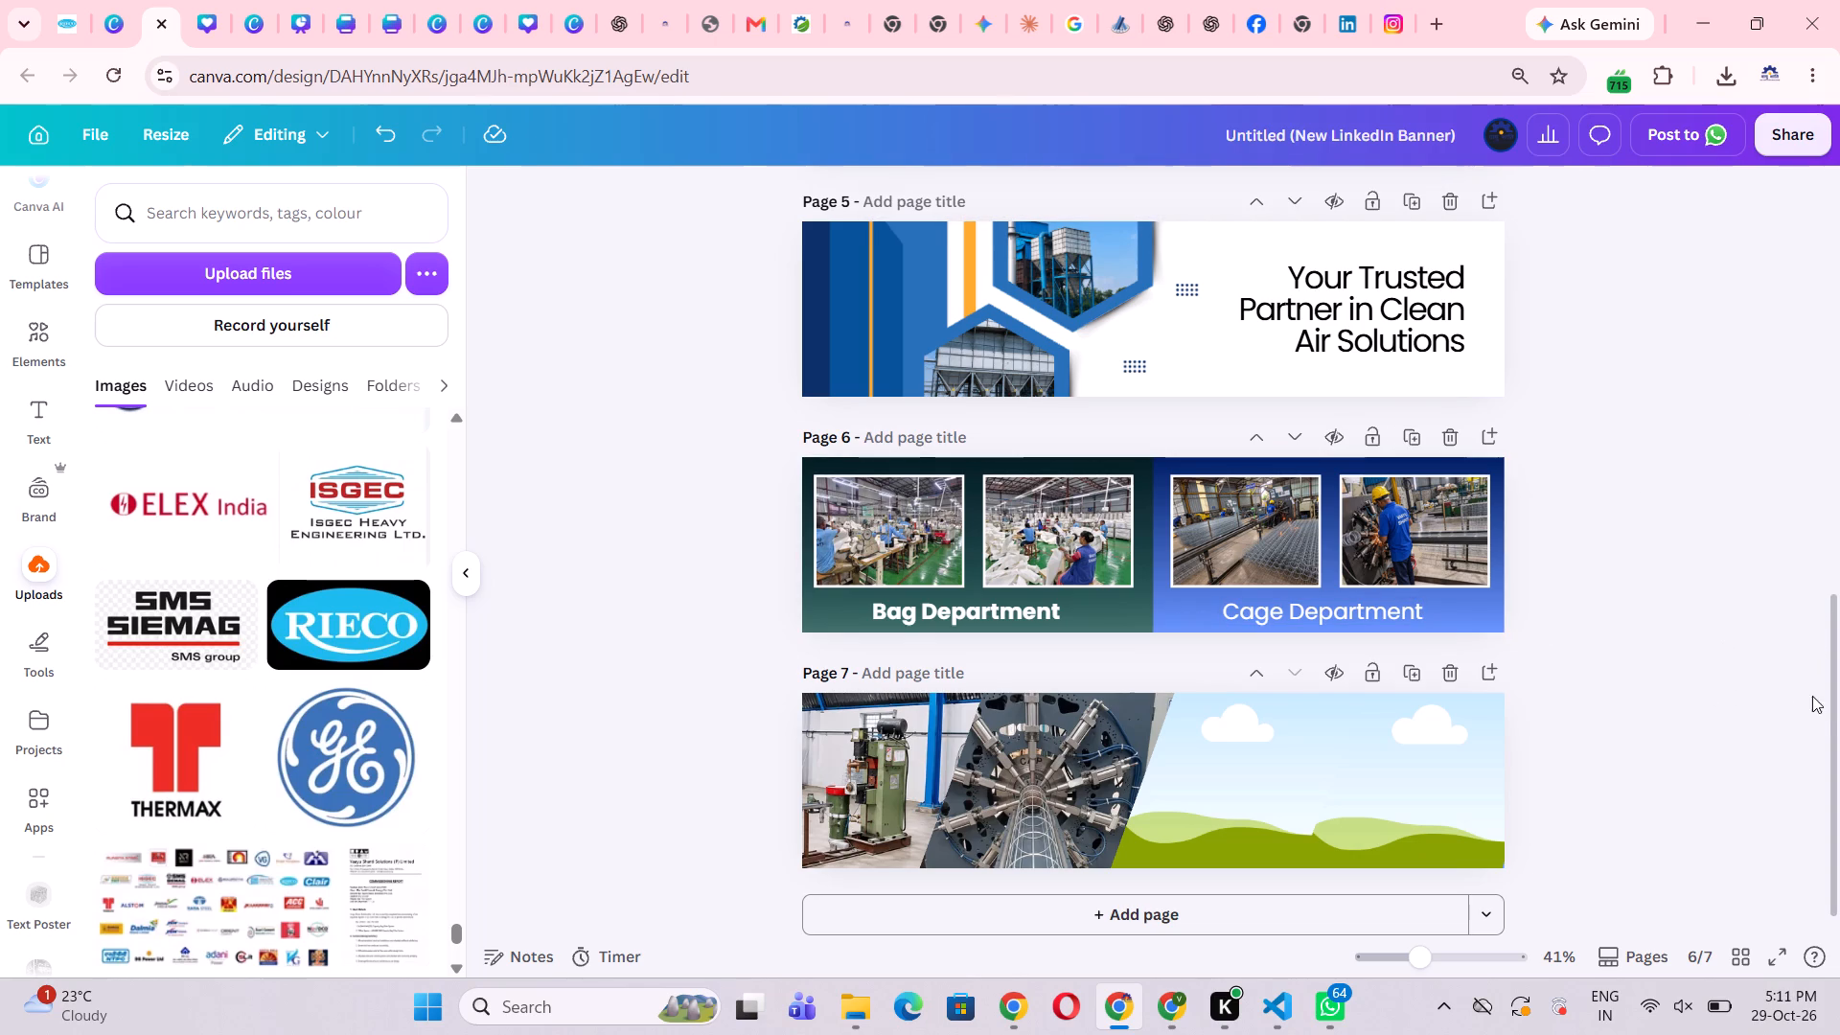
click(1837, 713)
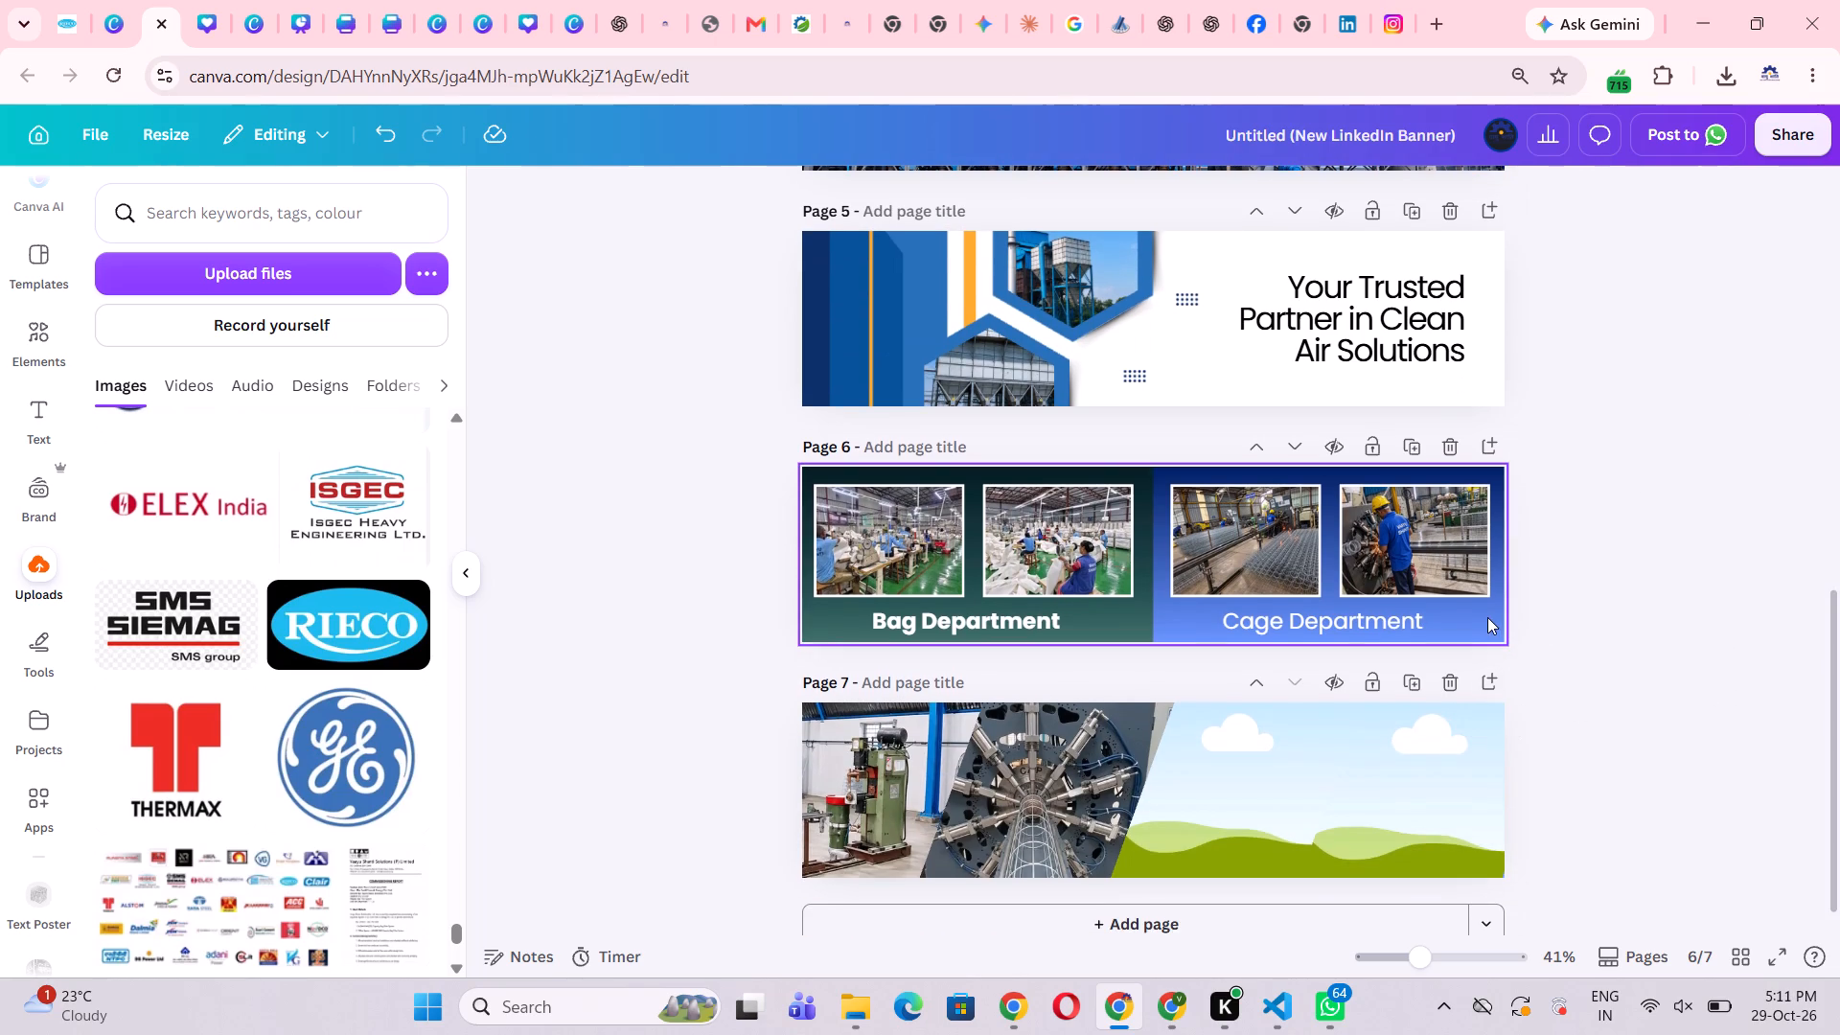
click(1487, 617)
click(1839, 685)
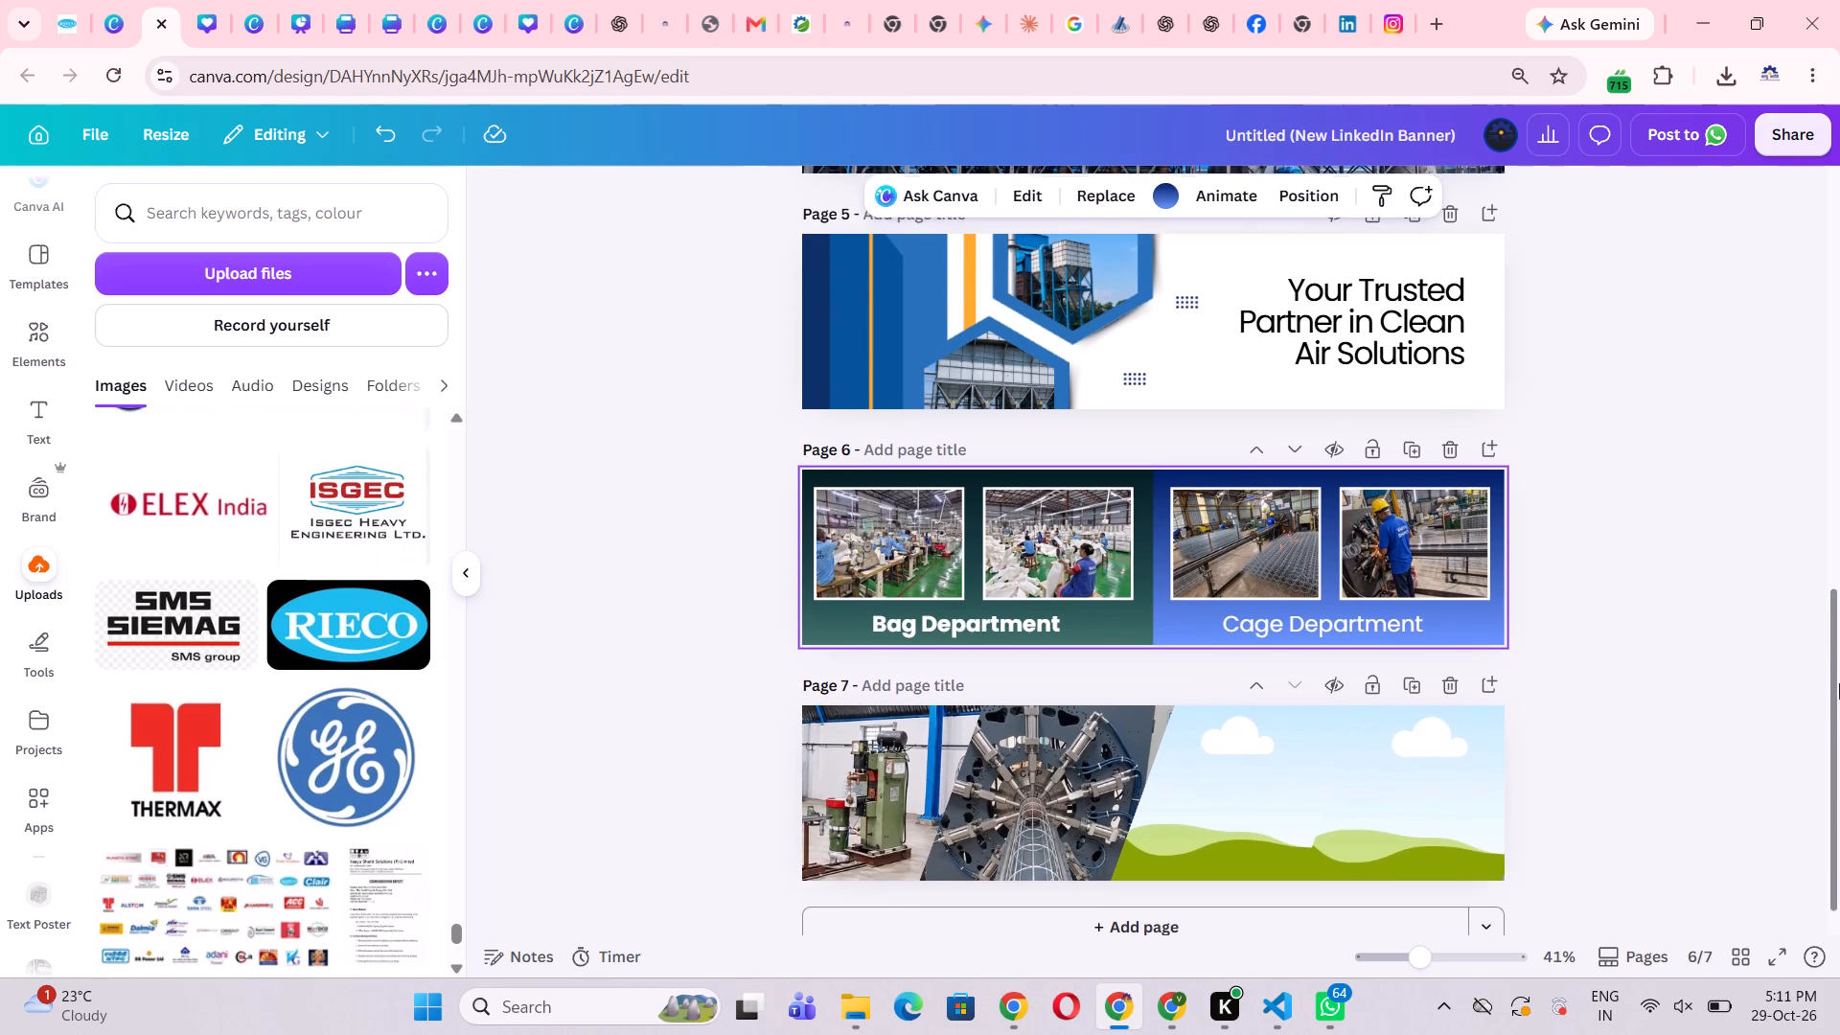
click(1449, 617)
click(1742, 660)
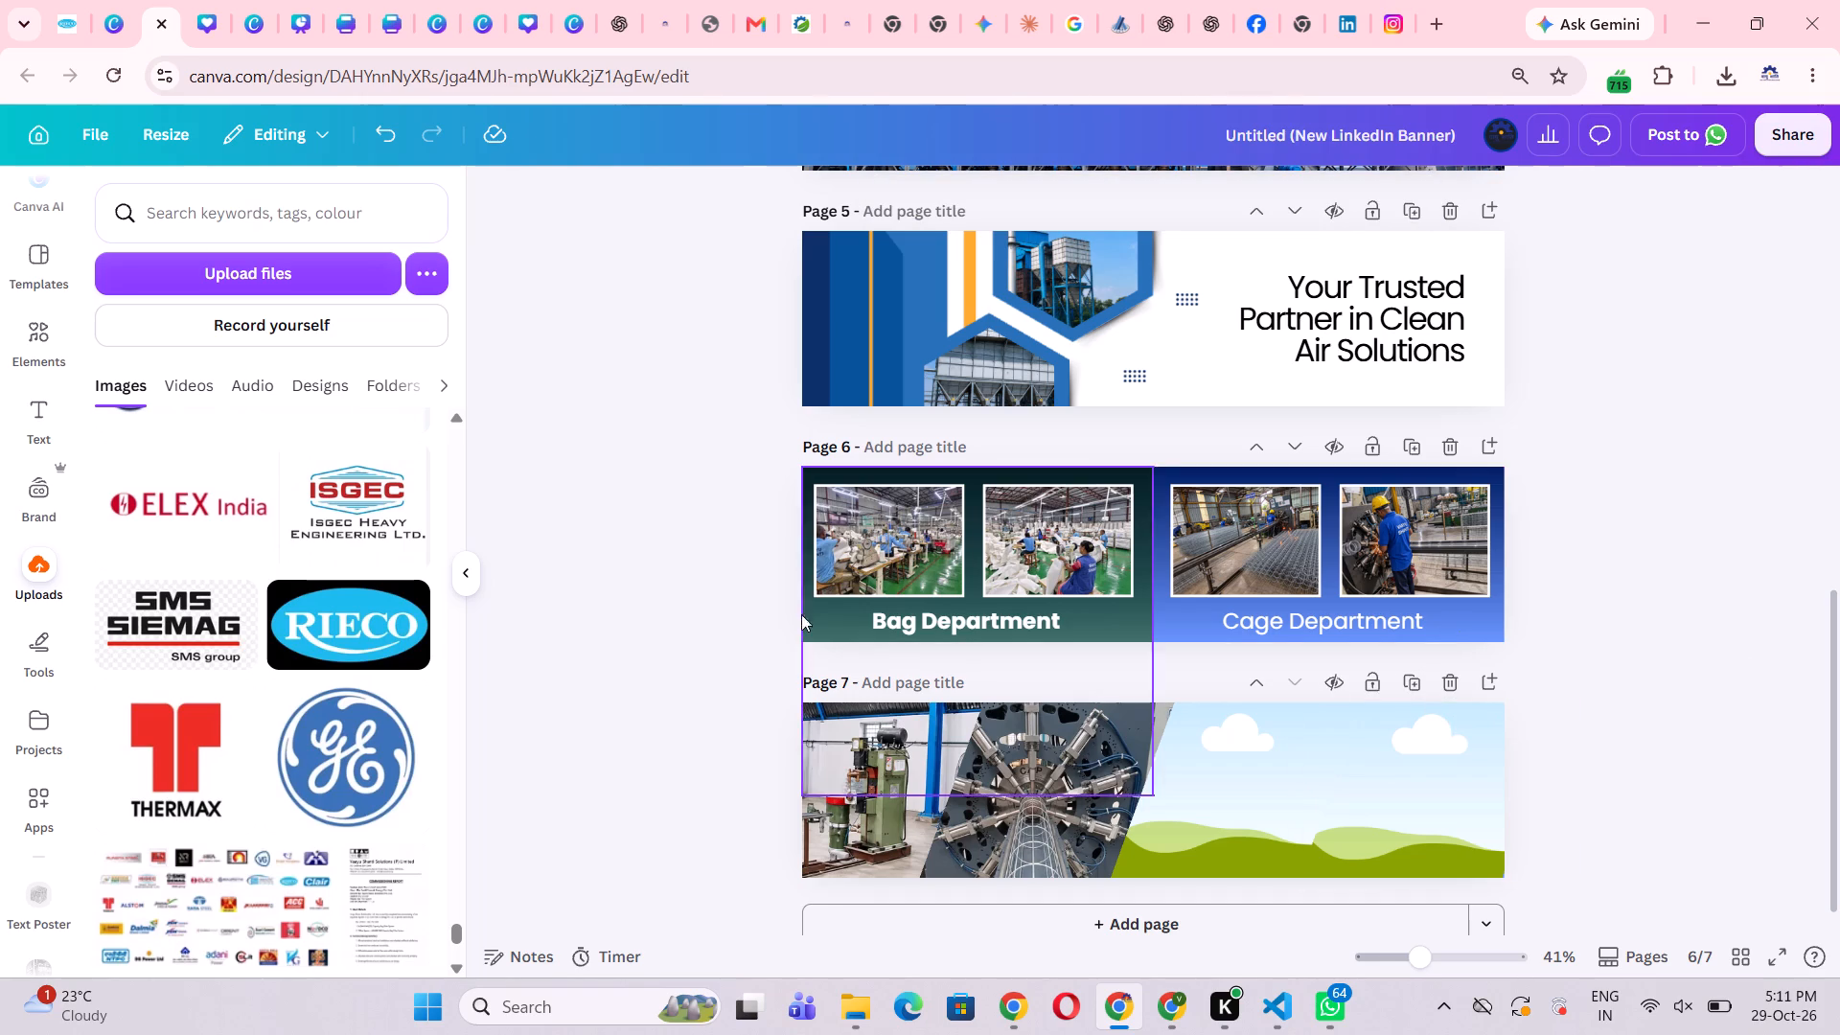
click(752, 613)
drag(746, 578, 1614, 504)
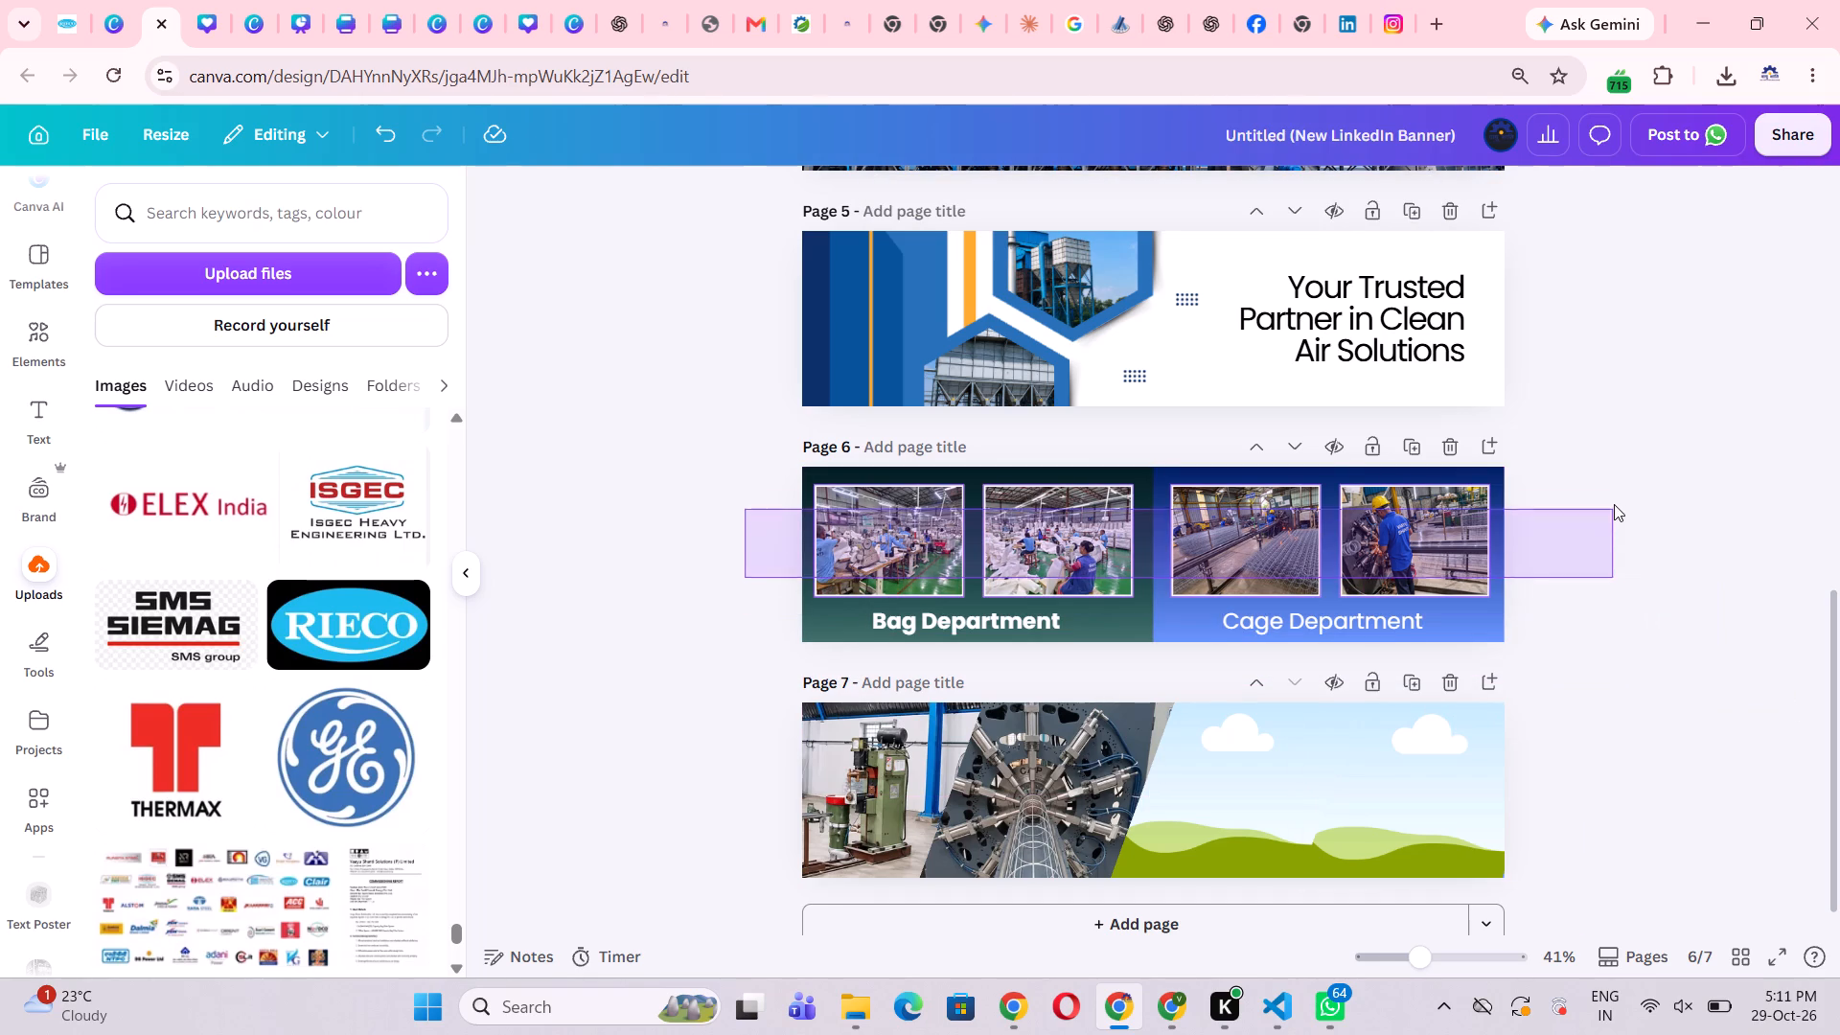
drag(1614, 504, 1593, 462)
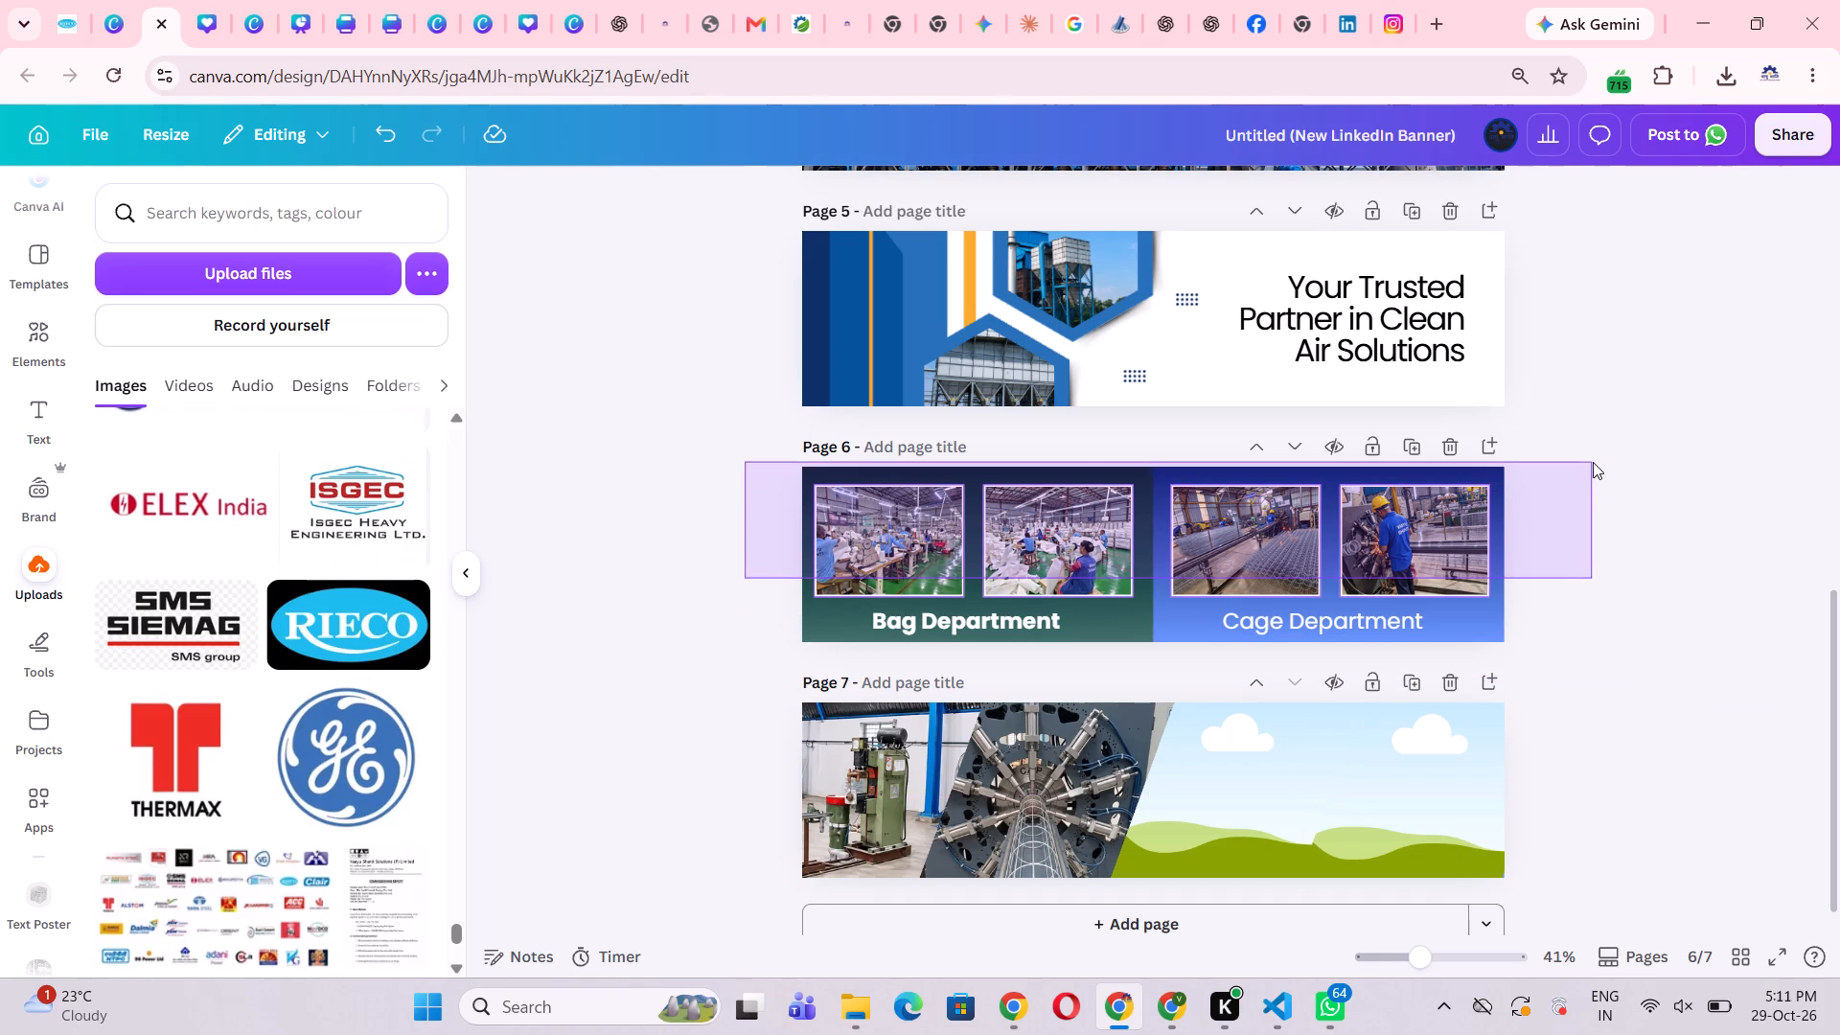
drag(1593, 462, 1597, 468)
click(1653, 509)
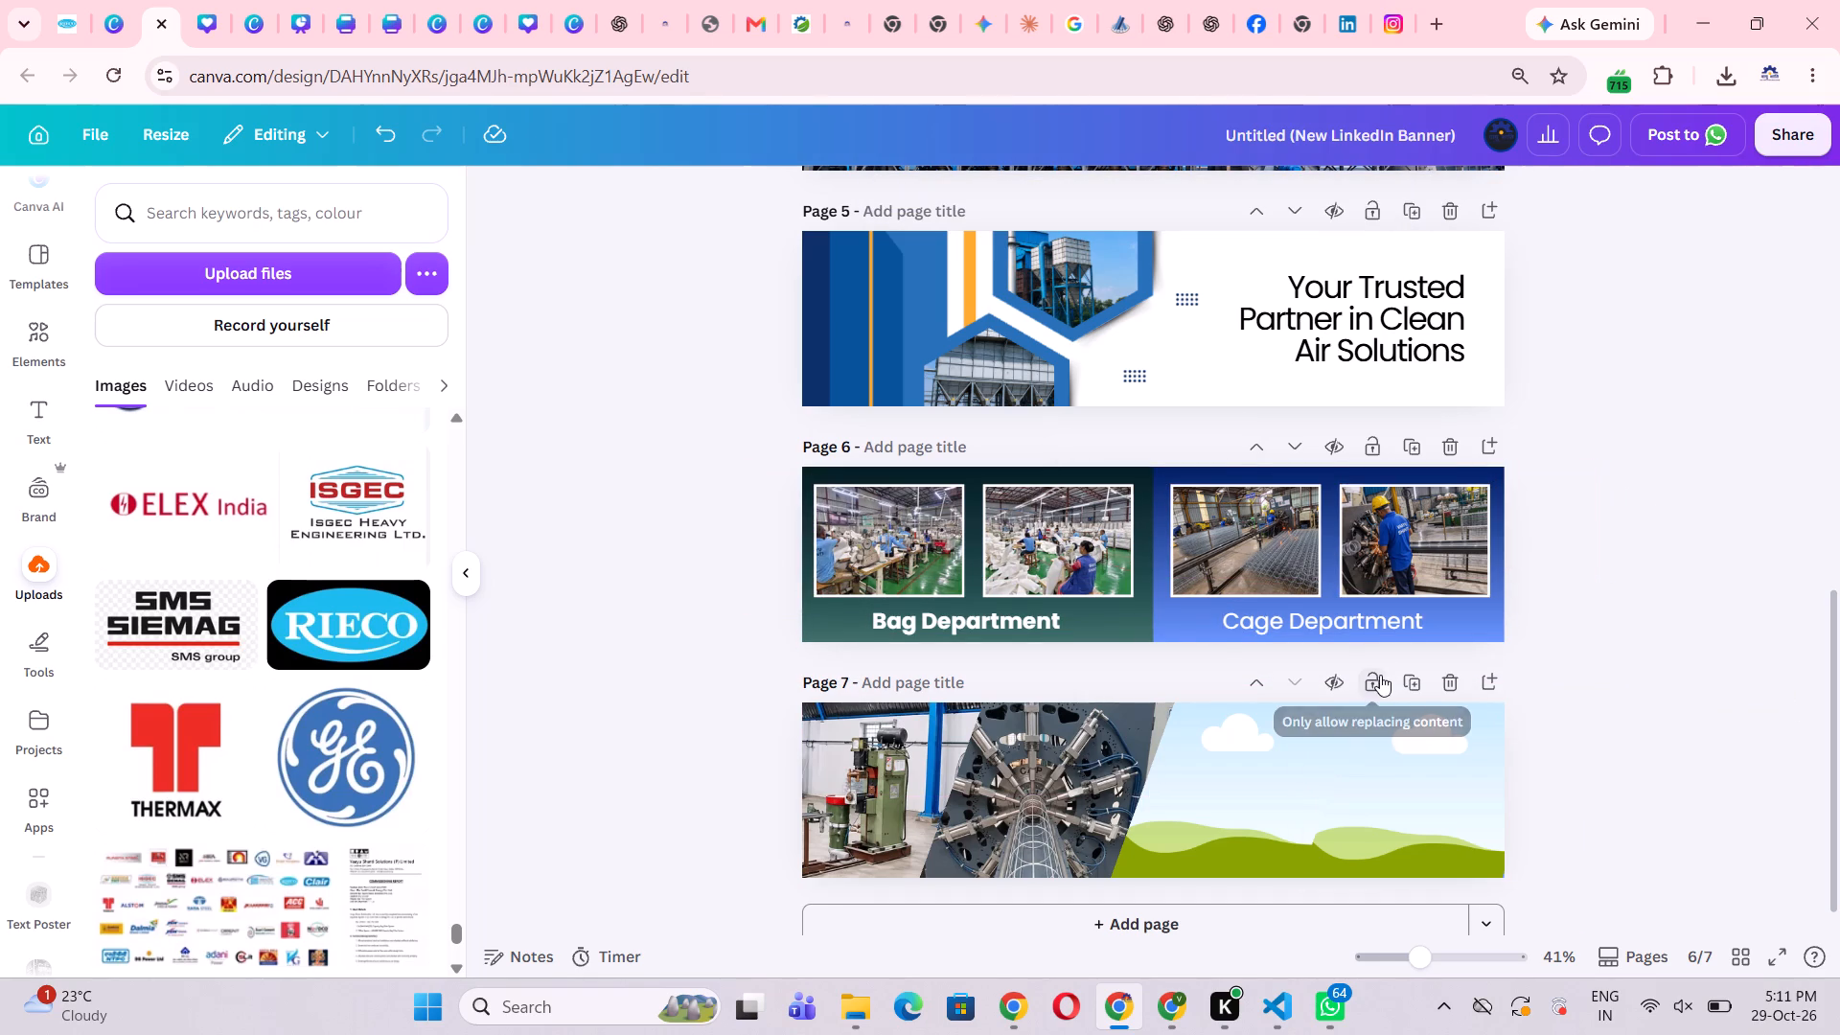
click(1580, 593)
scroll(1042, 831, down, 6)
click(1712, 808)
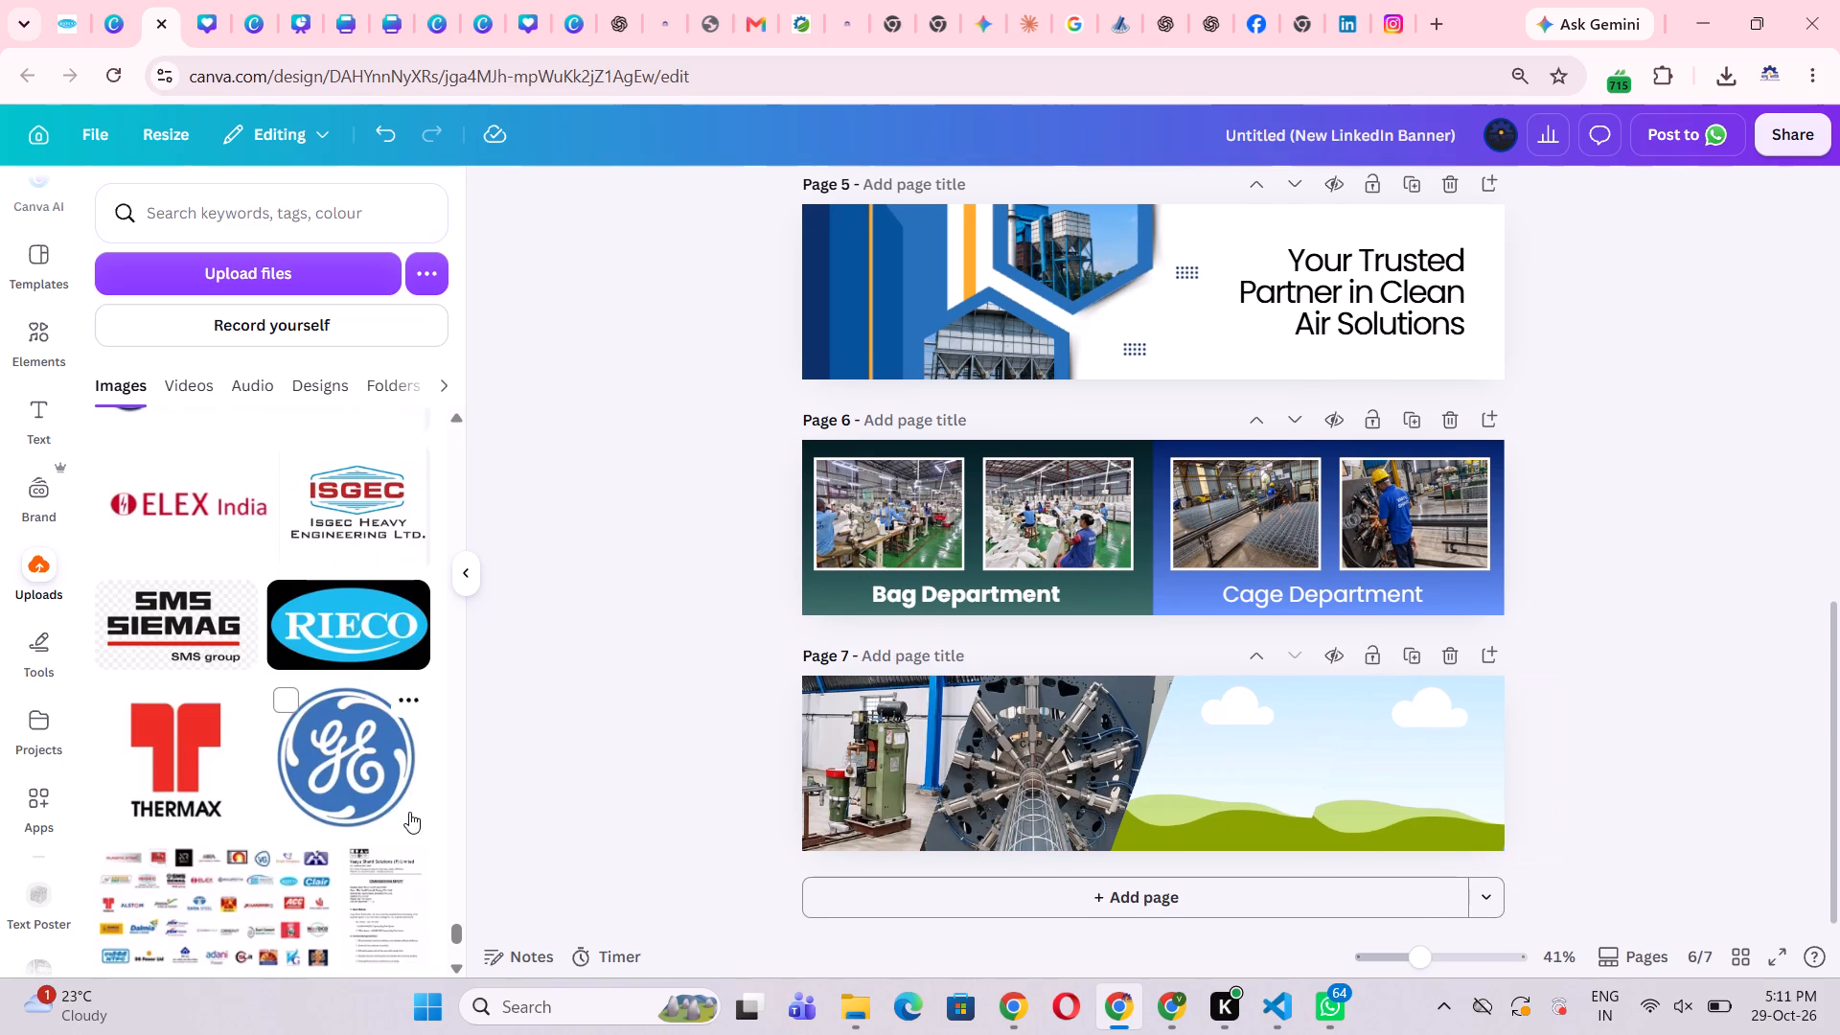
Browse the uploads beyond the client logos, through the plant, certificate and filter-bag images, for photos for the two empty slanted frames.
scroll(408, 813, down, 10)
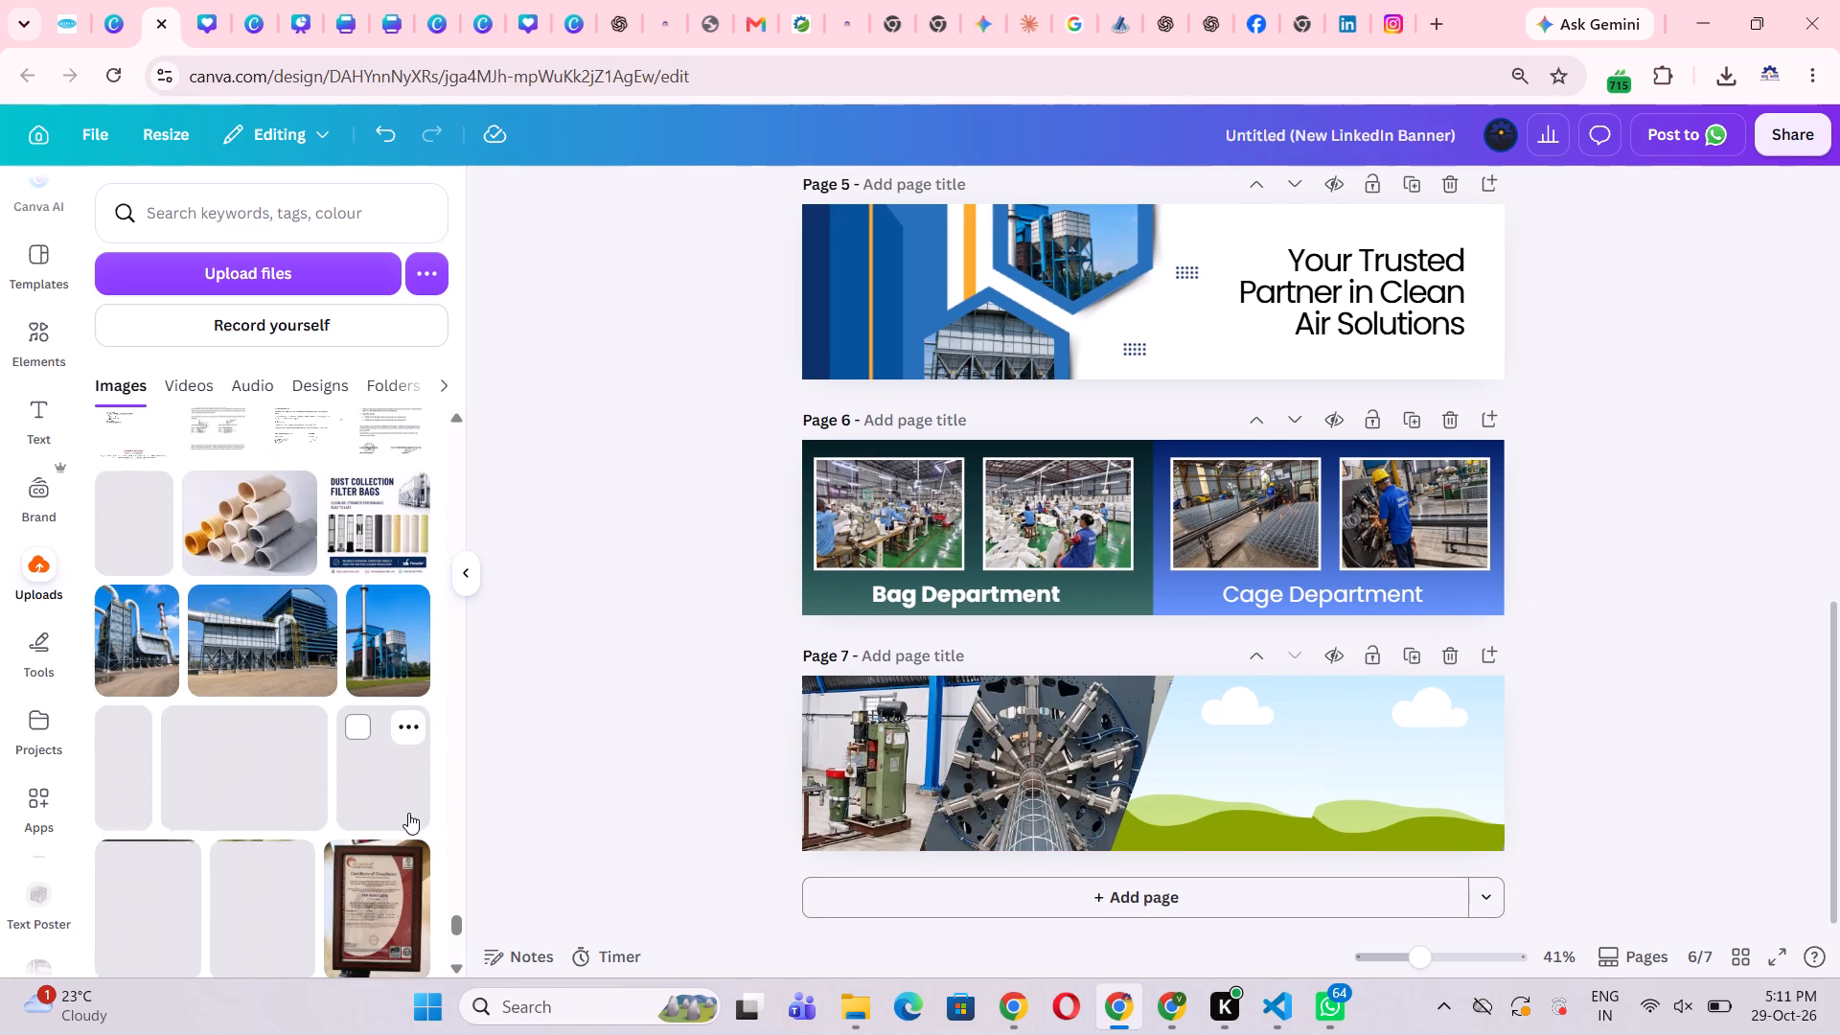
scroll(408, 813, down, 2)
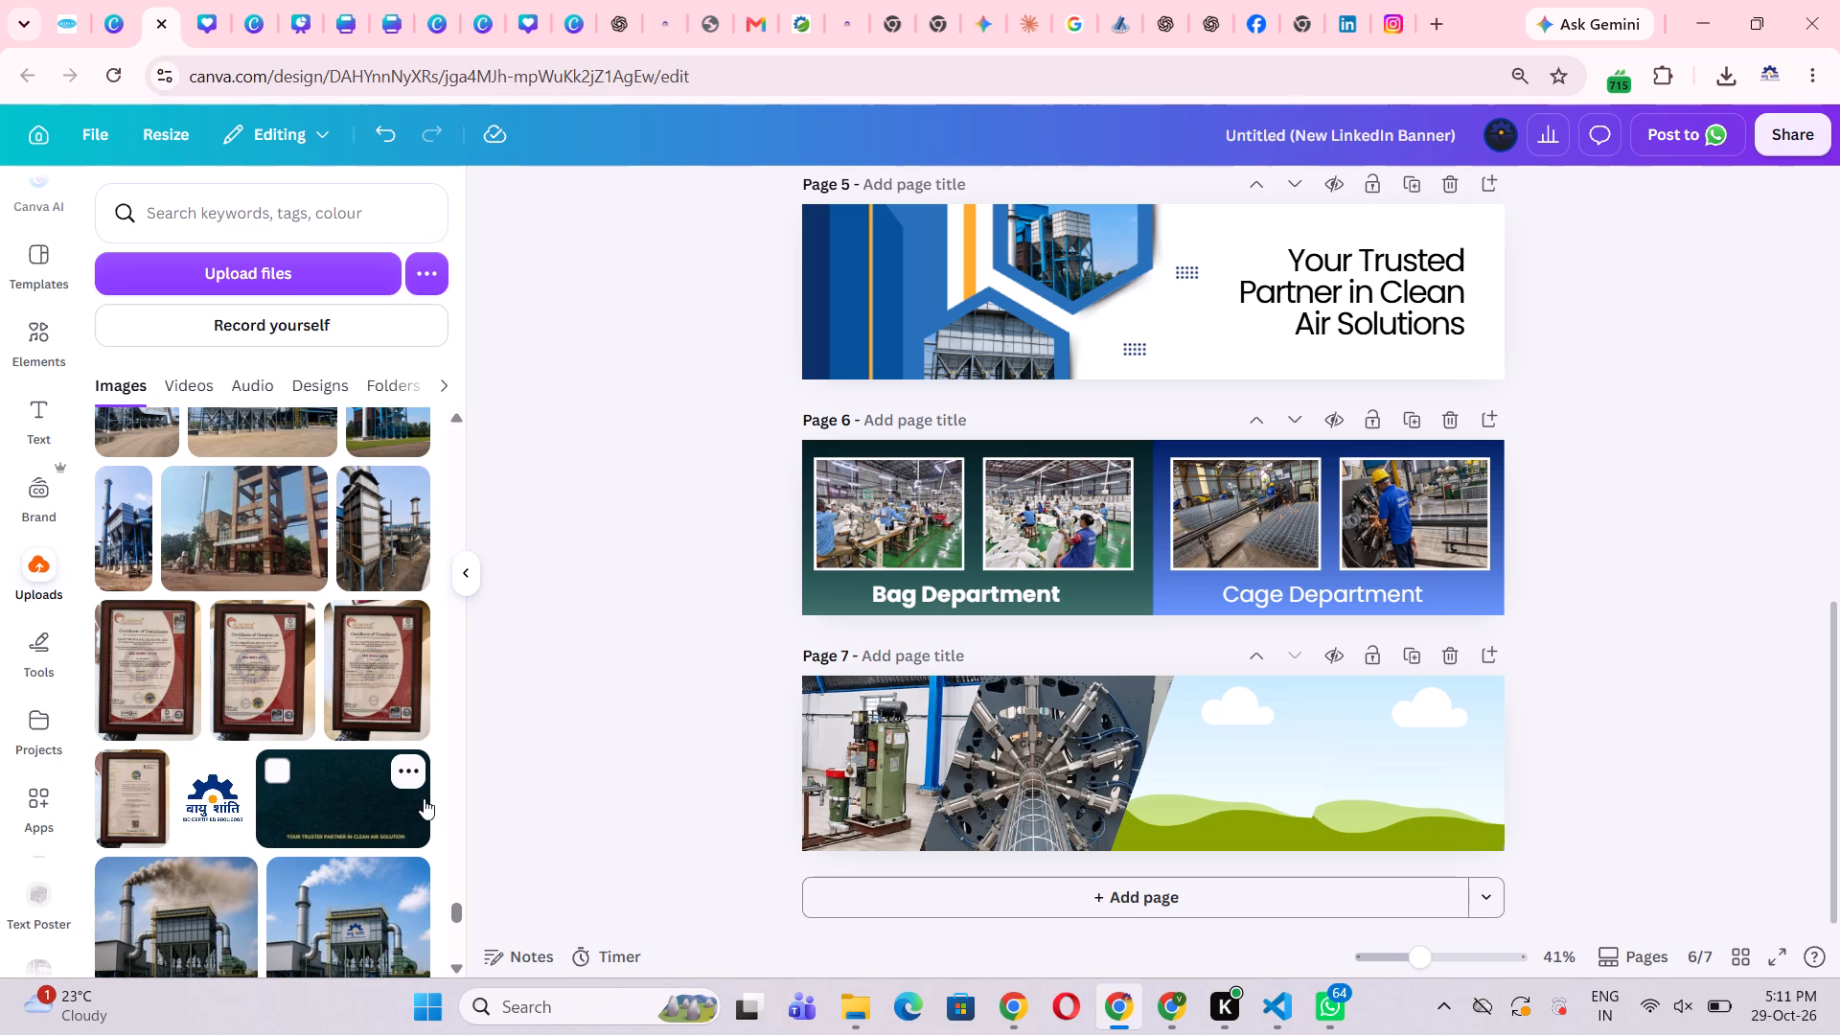
click(652, 769)
scroll(309, 874, down, 4)
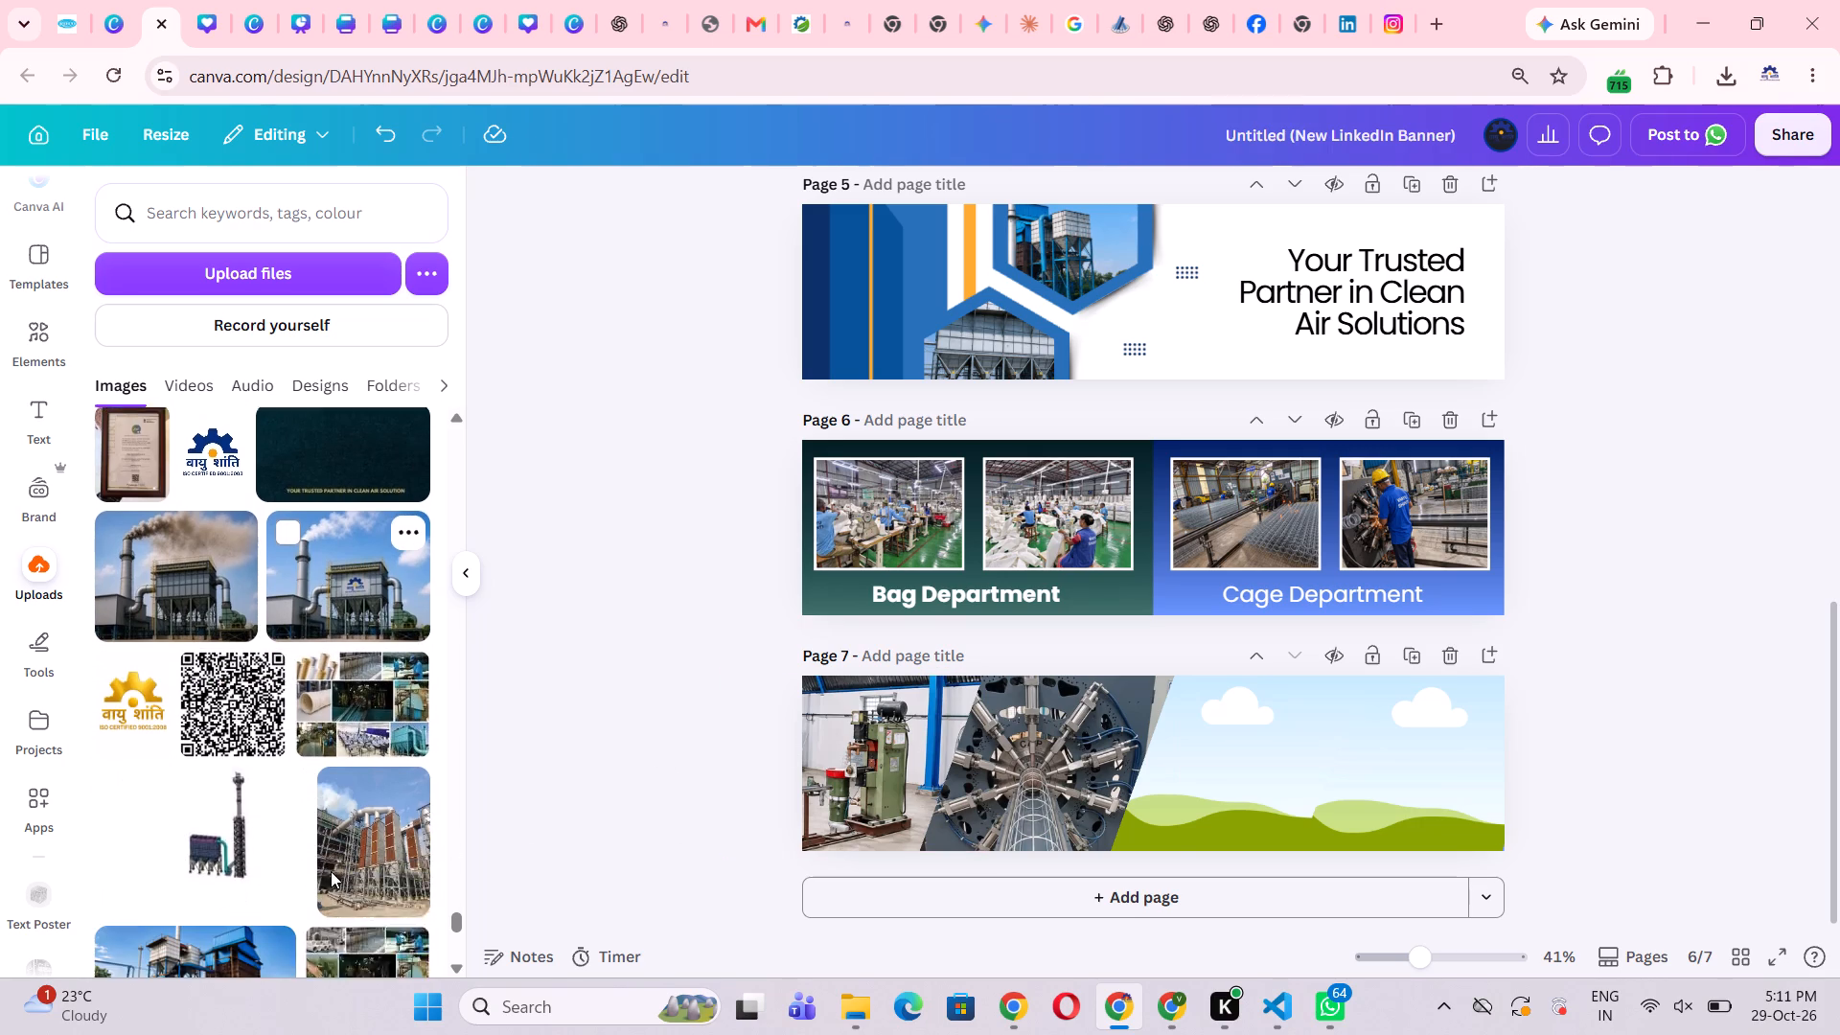
click(1044, 803)
click(570, 839)
scroll(345, 857, down, 1)
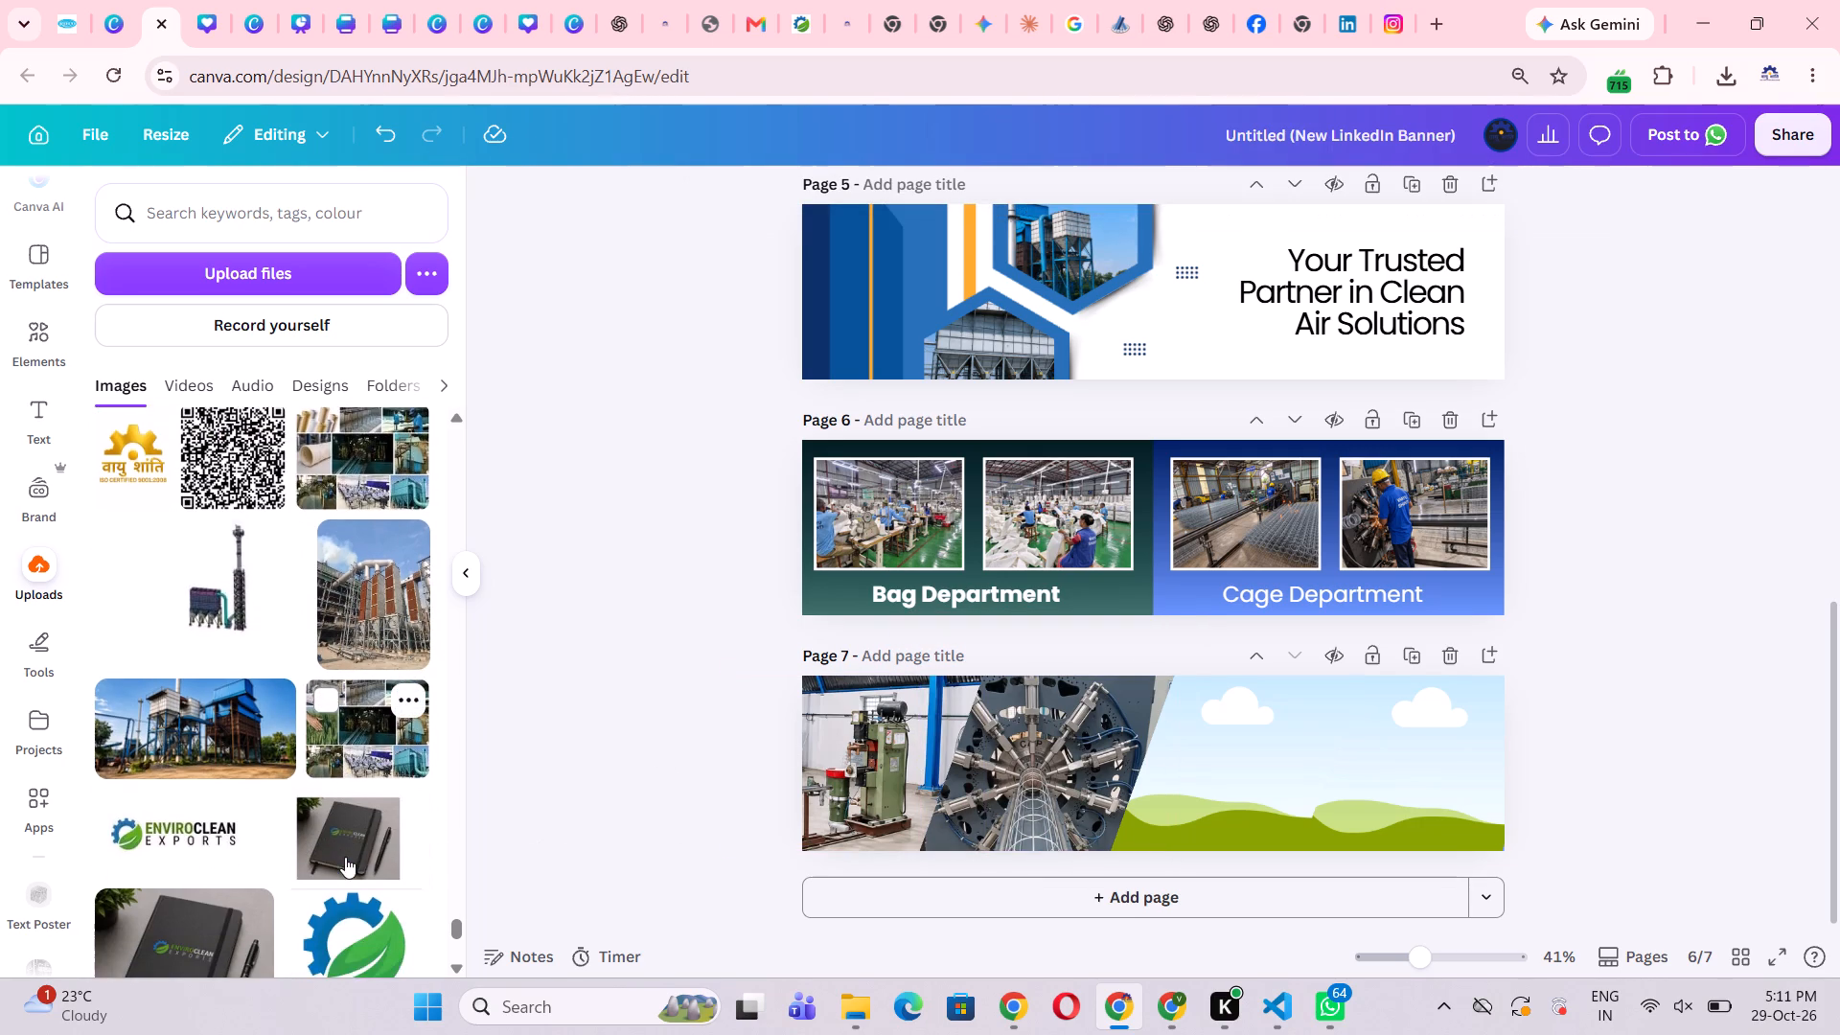
scroll(345, 857, down, 3)
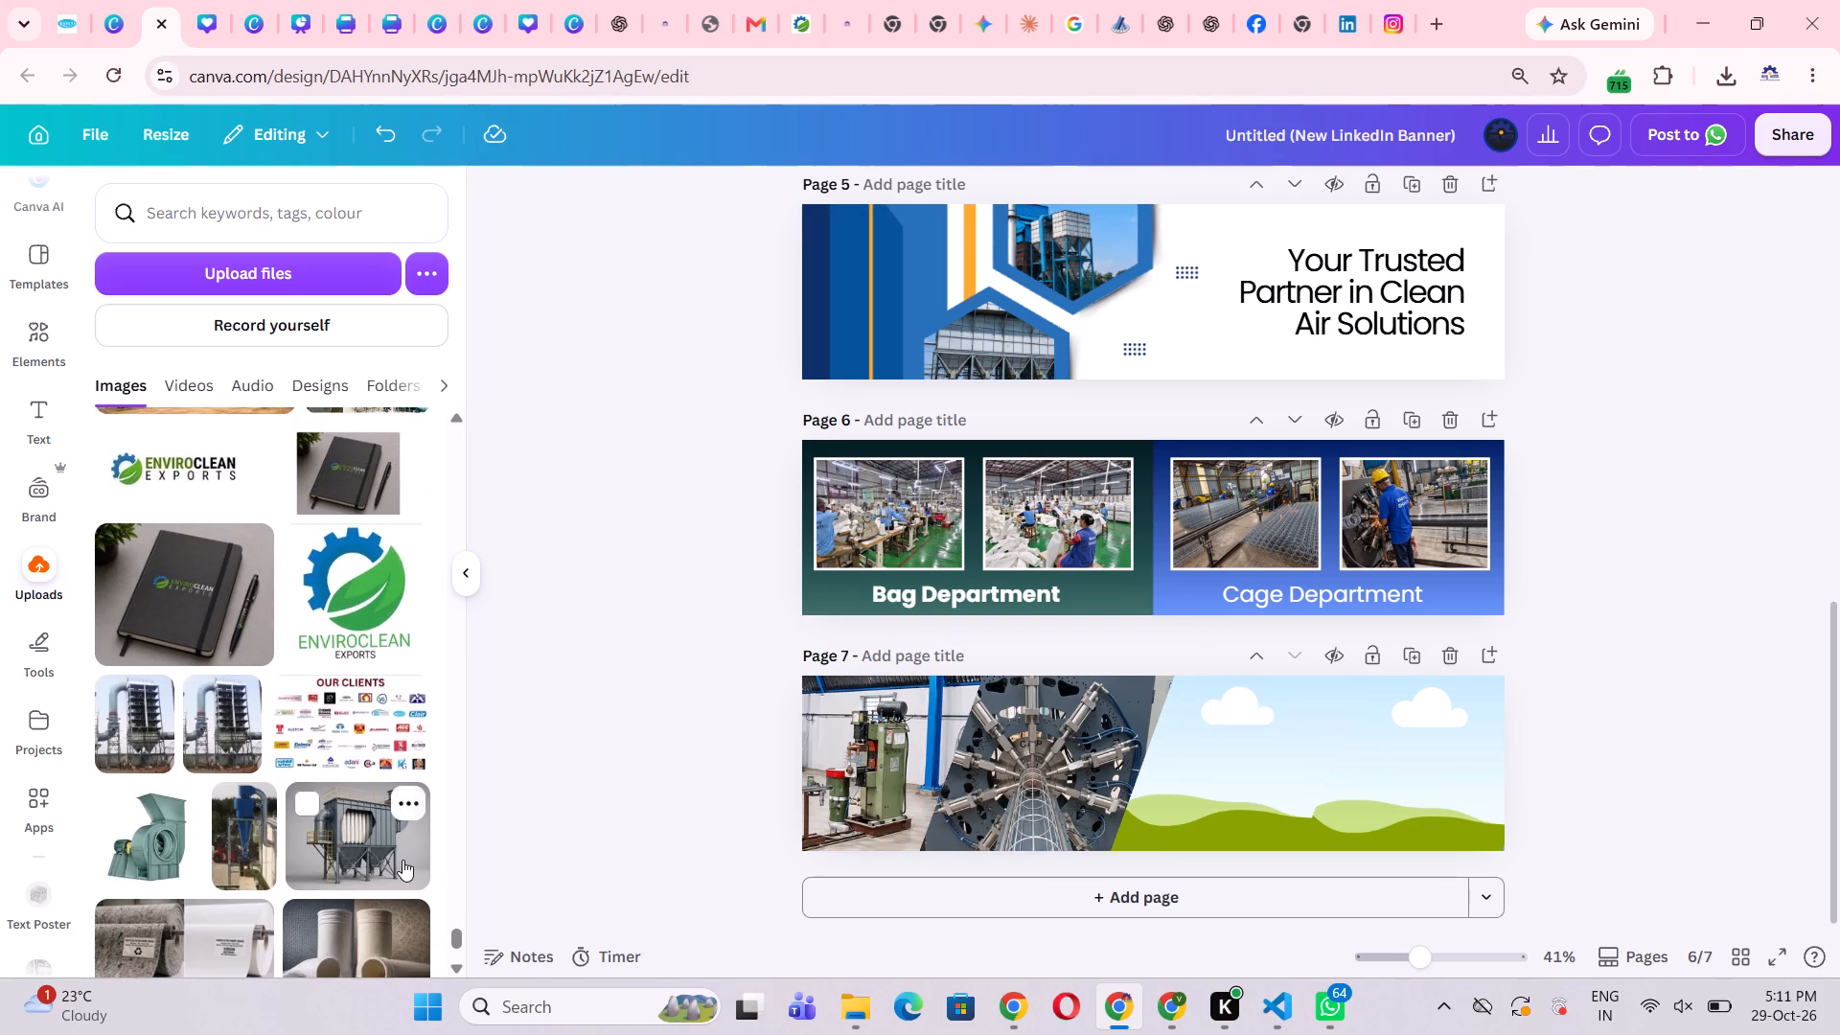
scroll(402, 860, down, 2)
Examine the page 6 department banner and the half-filled page 7 banner at a larger size.
click(652, 787)
click(870, 594)
click(1787, 596)
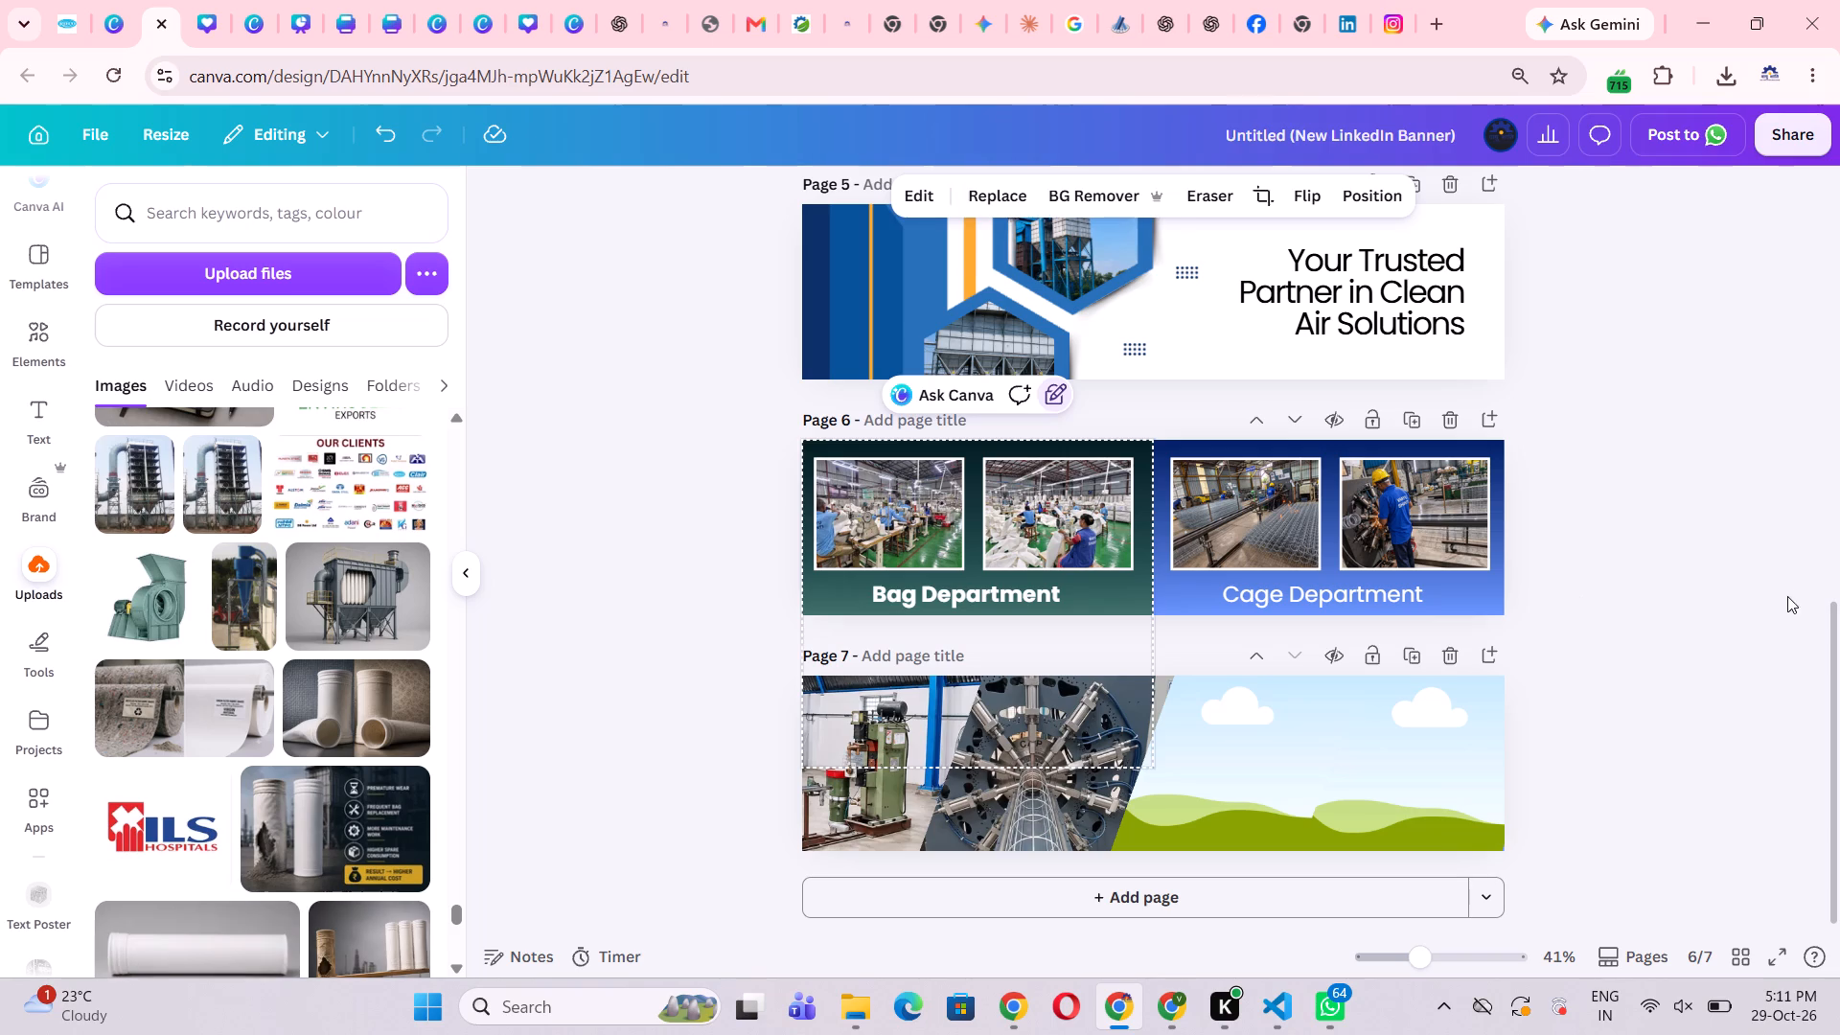
click(1614, 669)
click(469, 573)
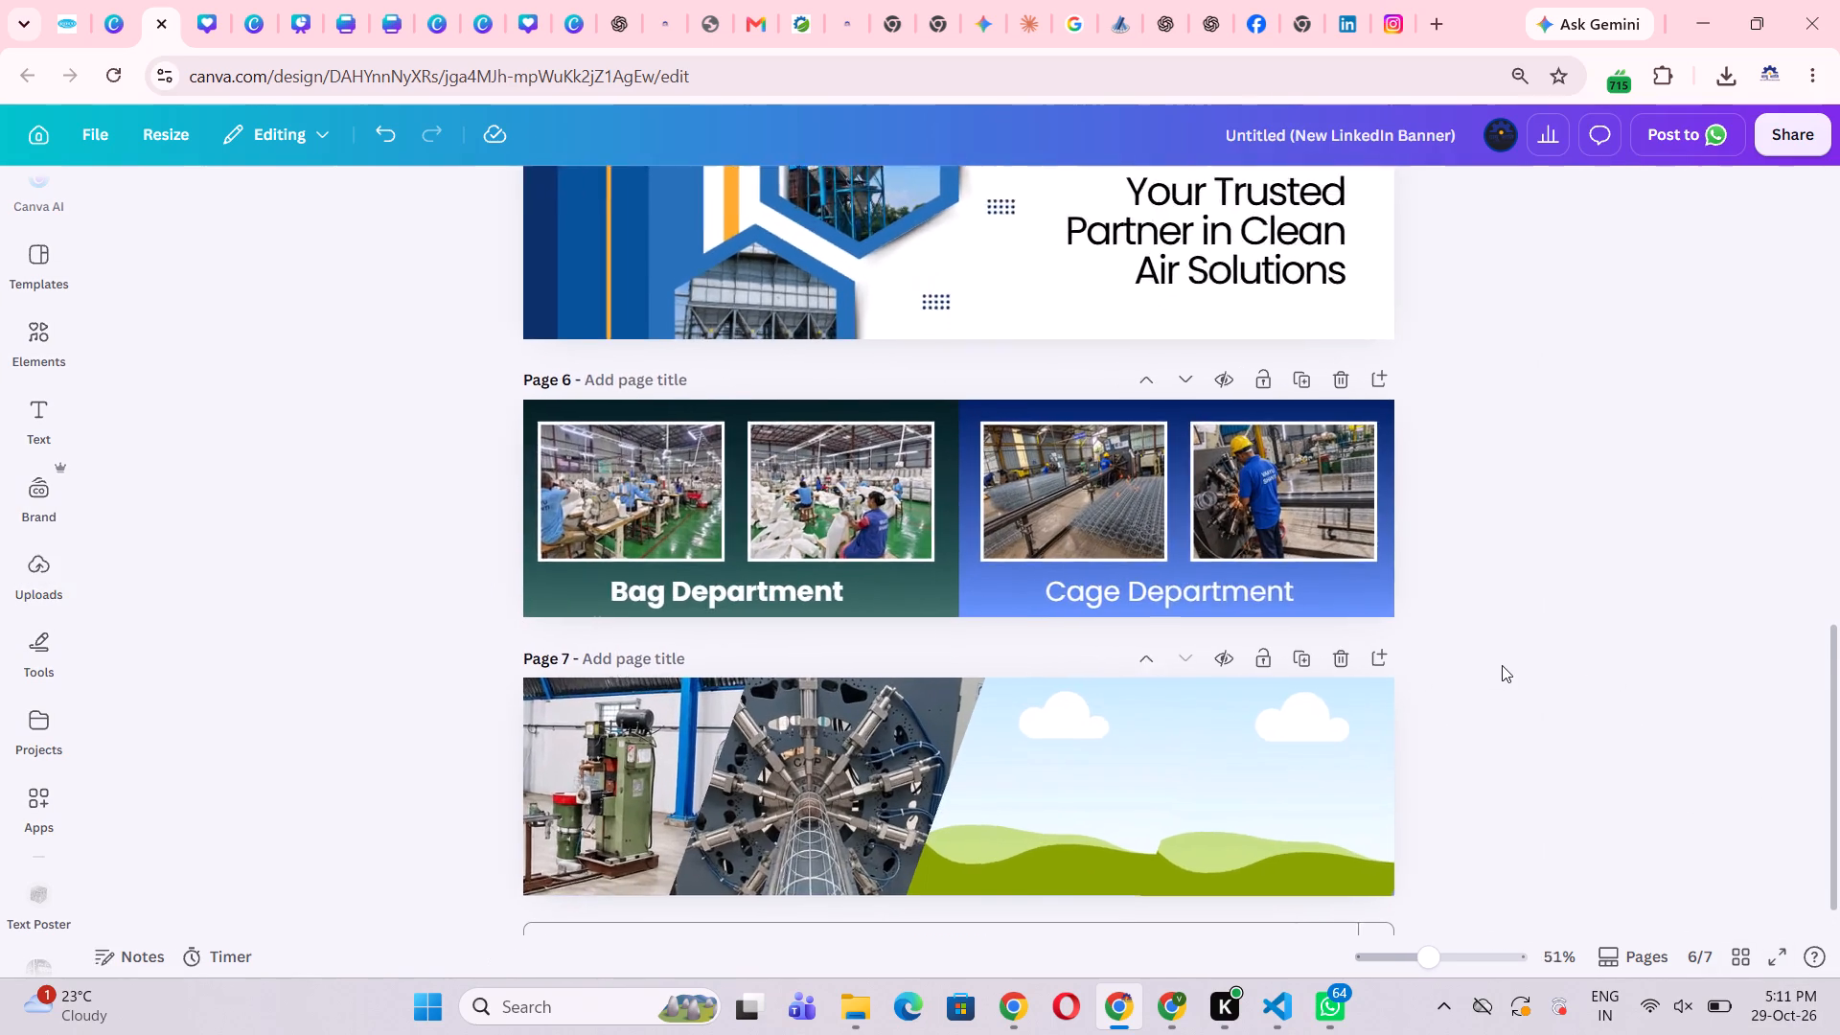
scroll(1601, 687, up, 1)
click(1732, 740)
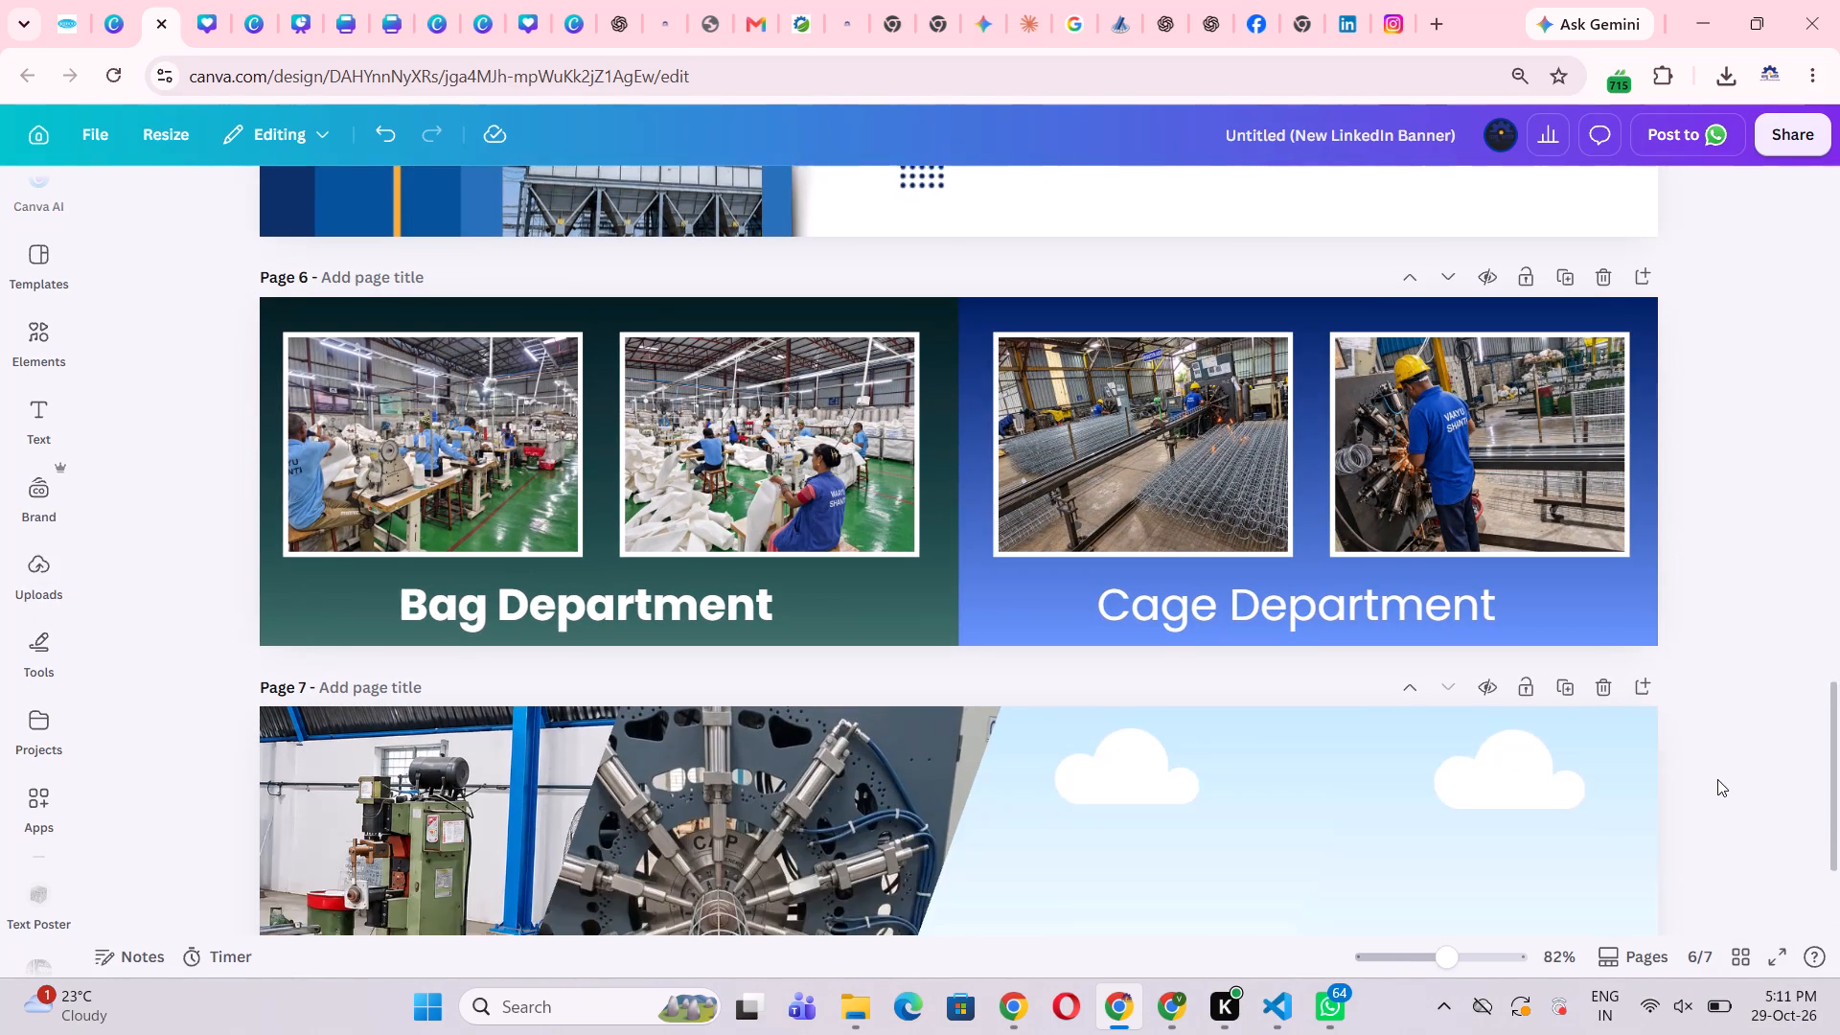
scroll(1710, 781, down, 2)
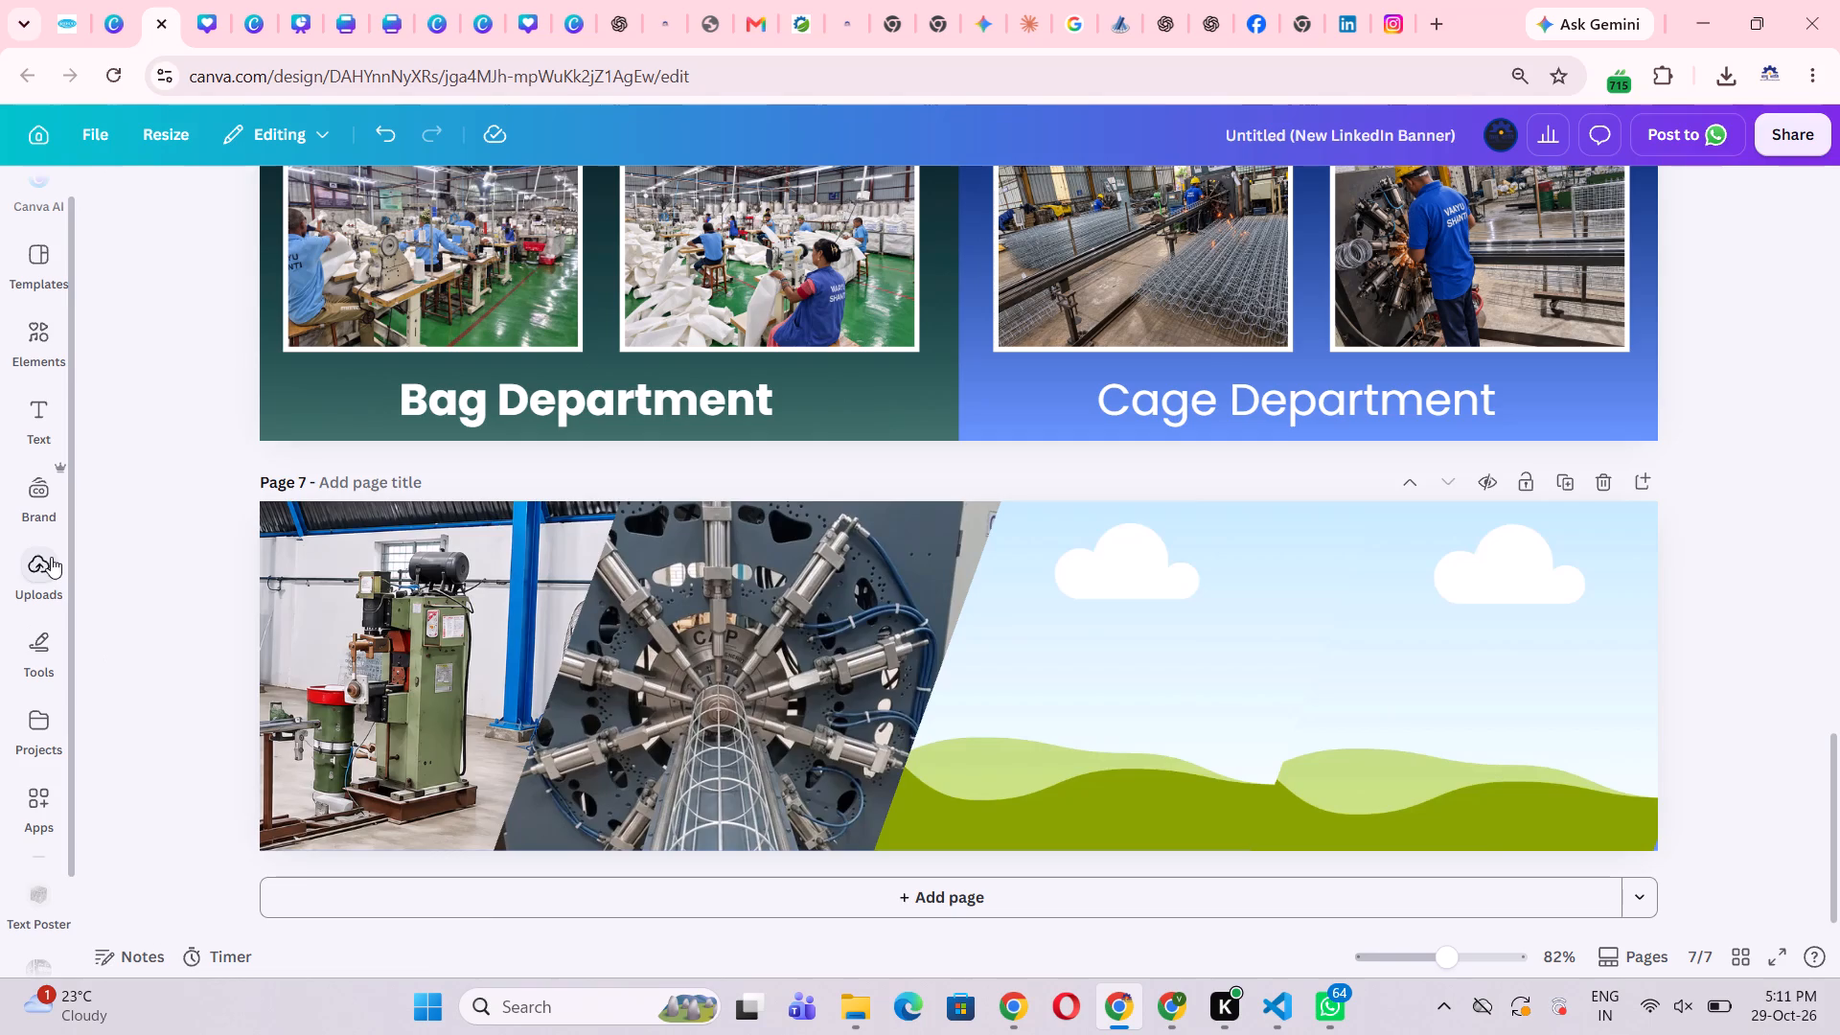
Browse the uploads around the filter-bag graphics and staff meeting photos for pictures for the two empty slanted frames.
click(51, 557)
scroll(269, 821, down, 6)
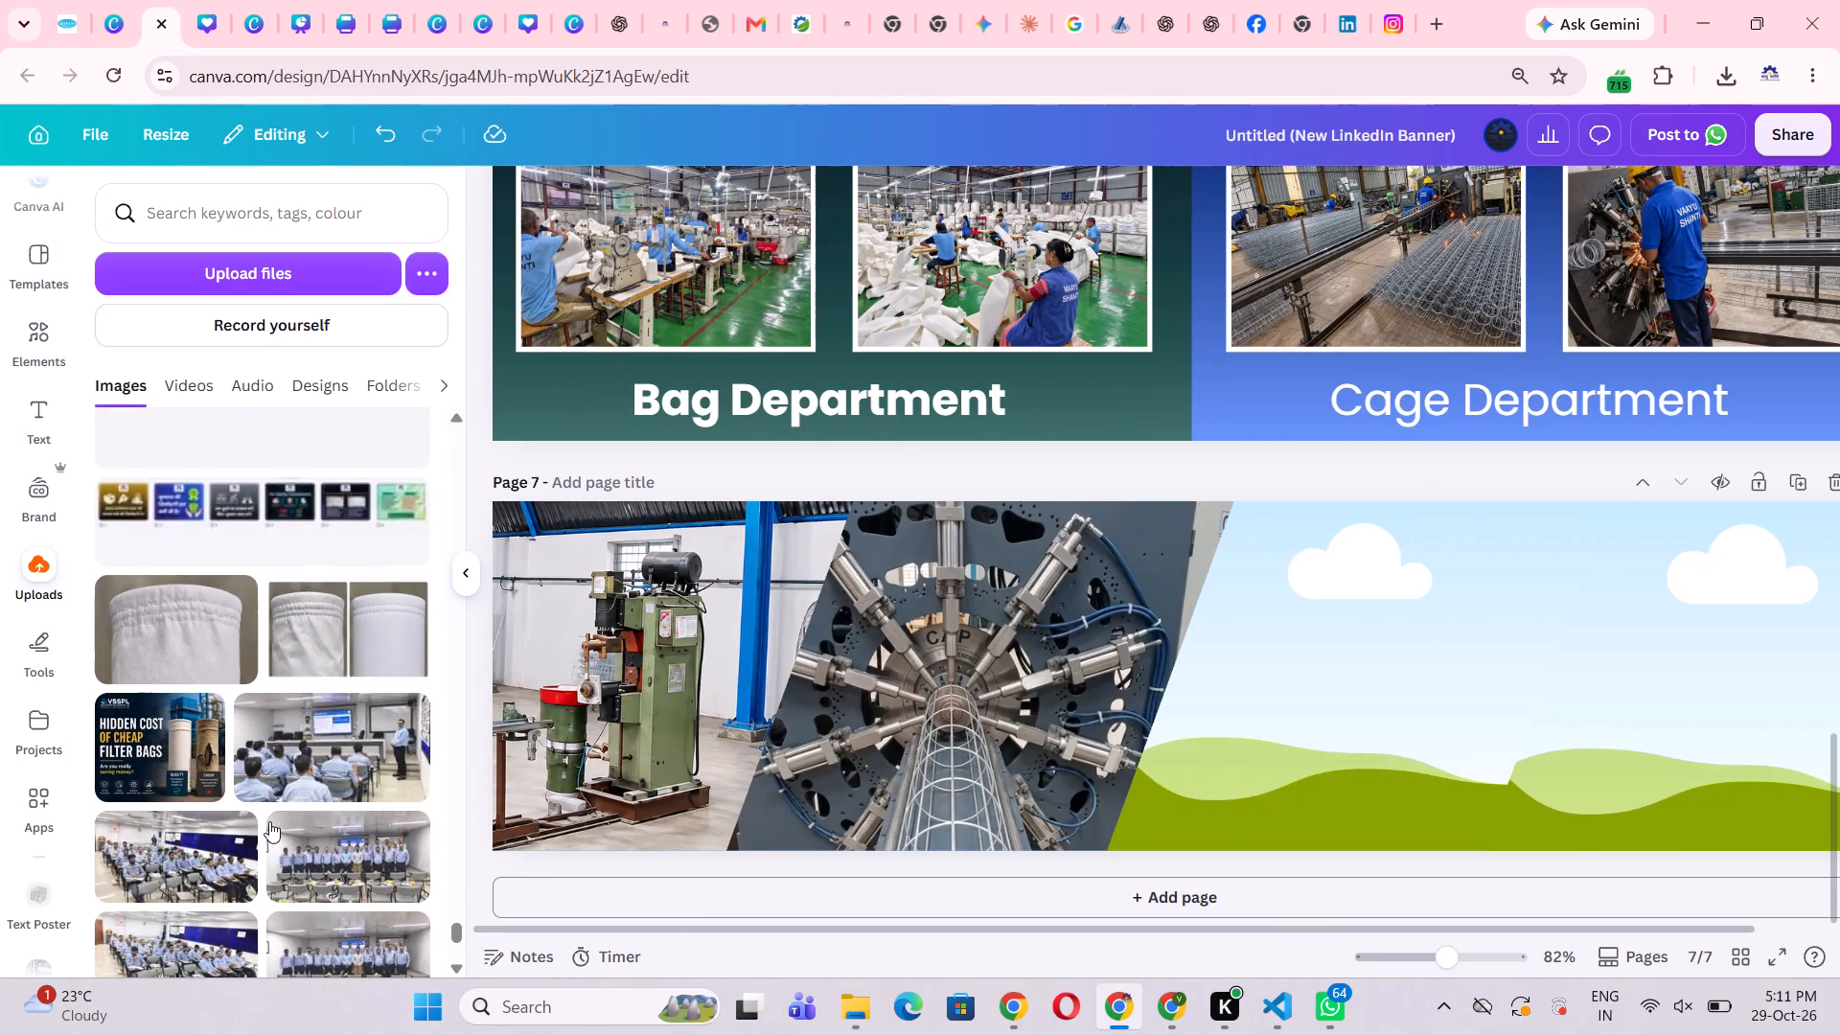
scroll(269, 821, down, 7)
scroll(269, 821, up, 6)
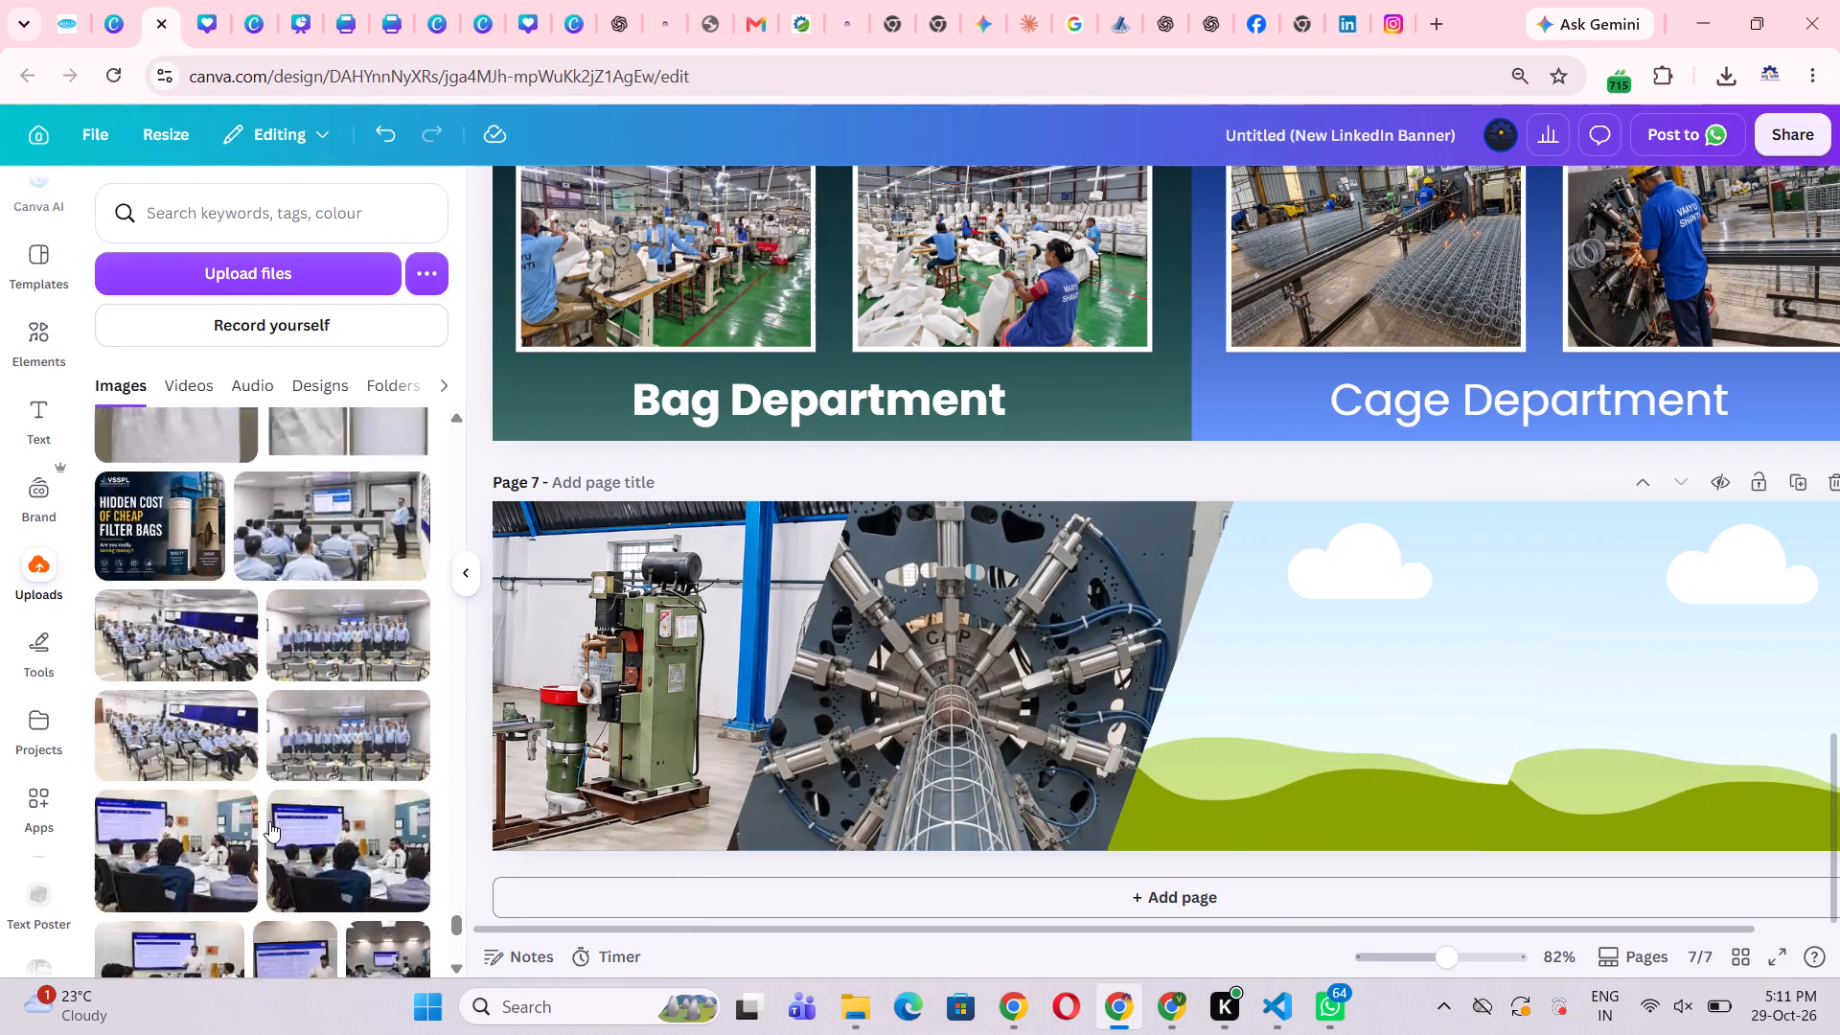
scroll(269, 821, up, 3)
scroll(269, 821, down, 4)
scroll(269, 822, up, 2)
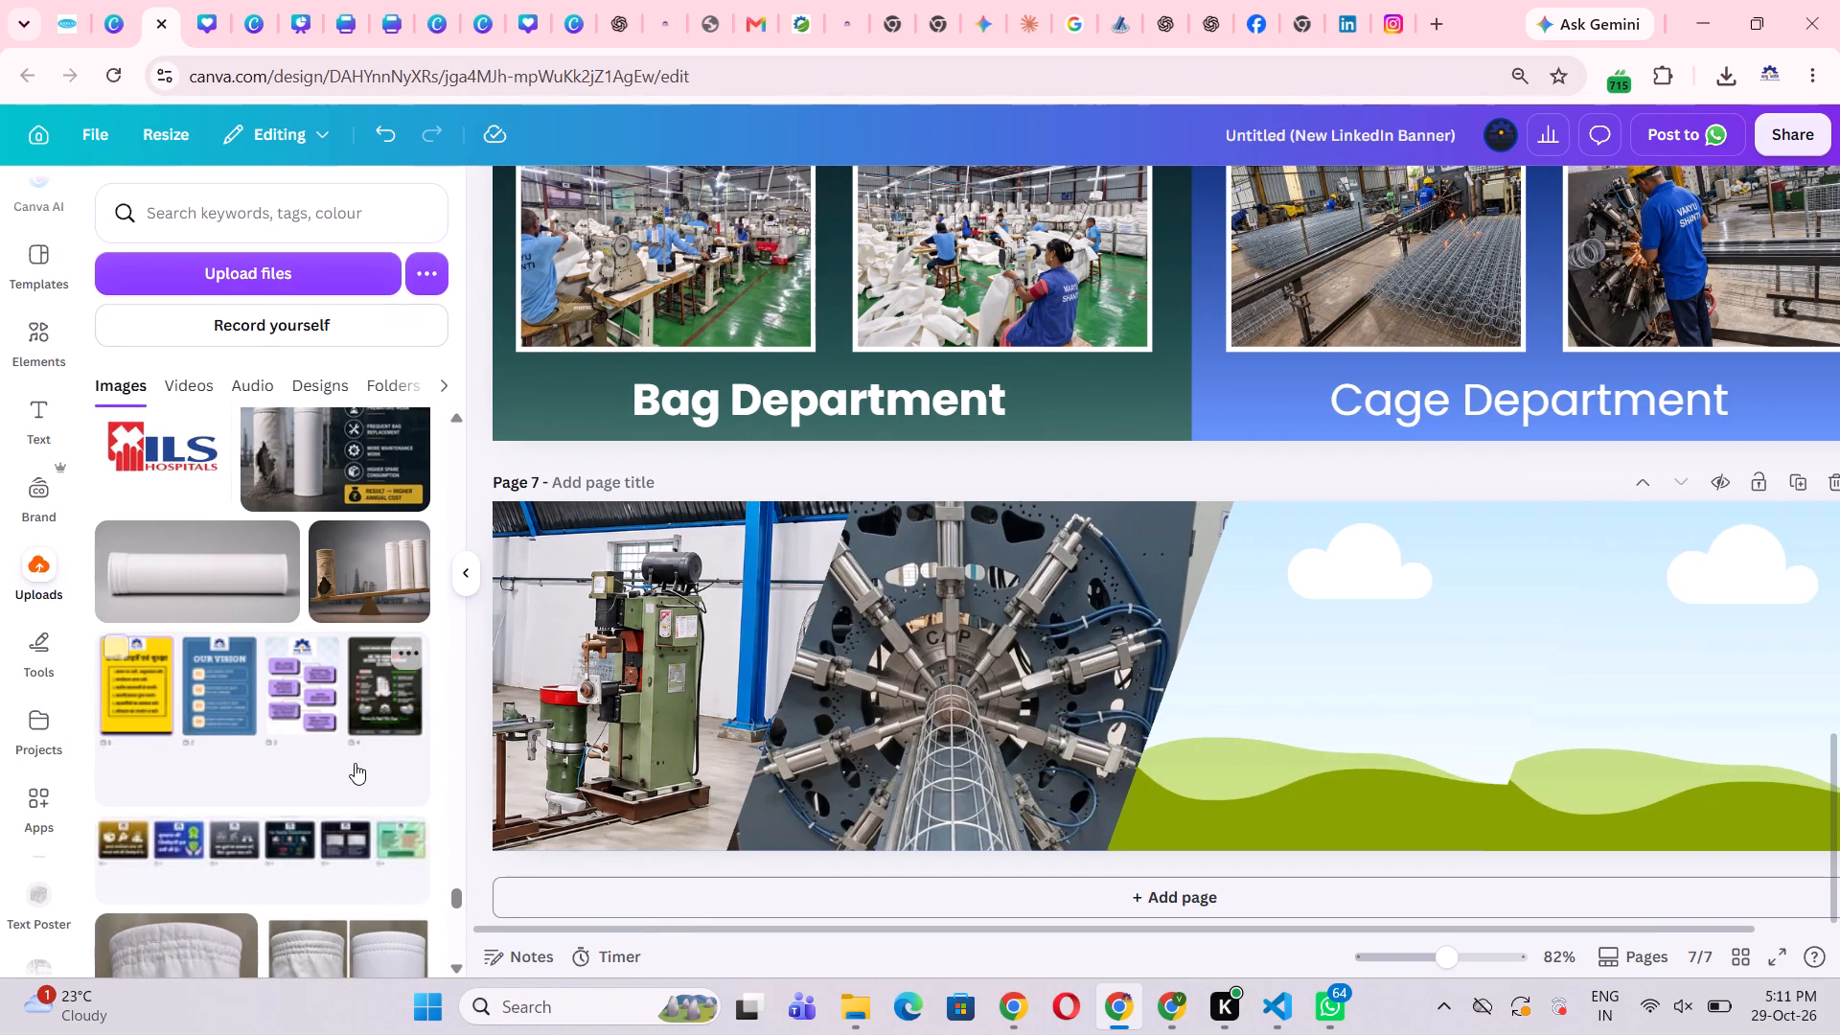
scroll(355, 763, down, 3)
scroll(352, 763, up, 4)
click(466, 569)
Examine the page 6 department banner at a larger size alongside the half-filled page 7 banner.
scroll(1284, 541, up, 1)
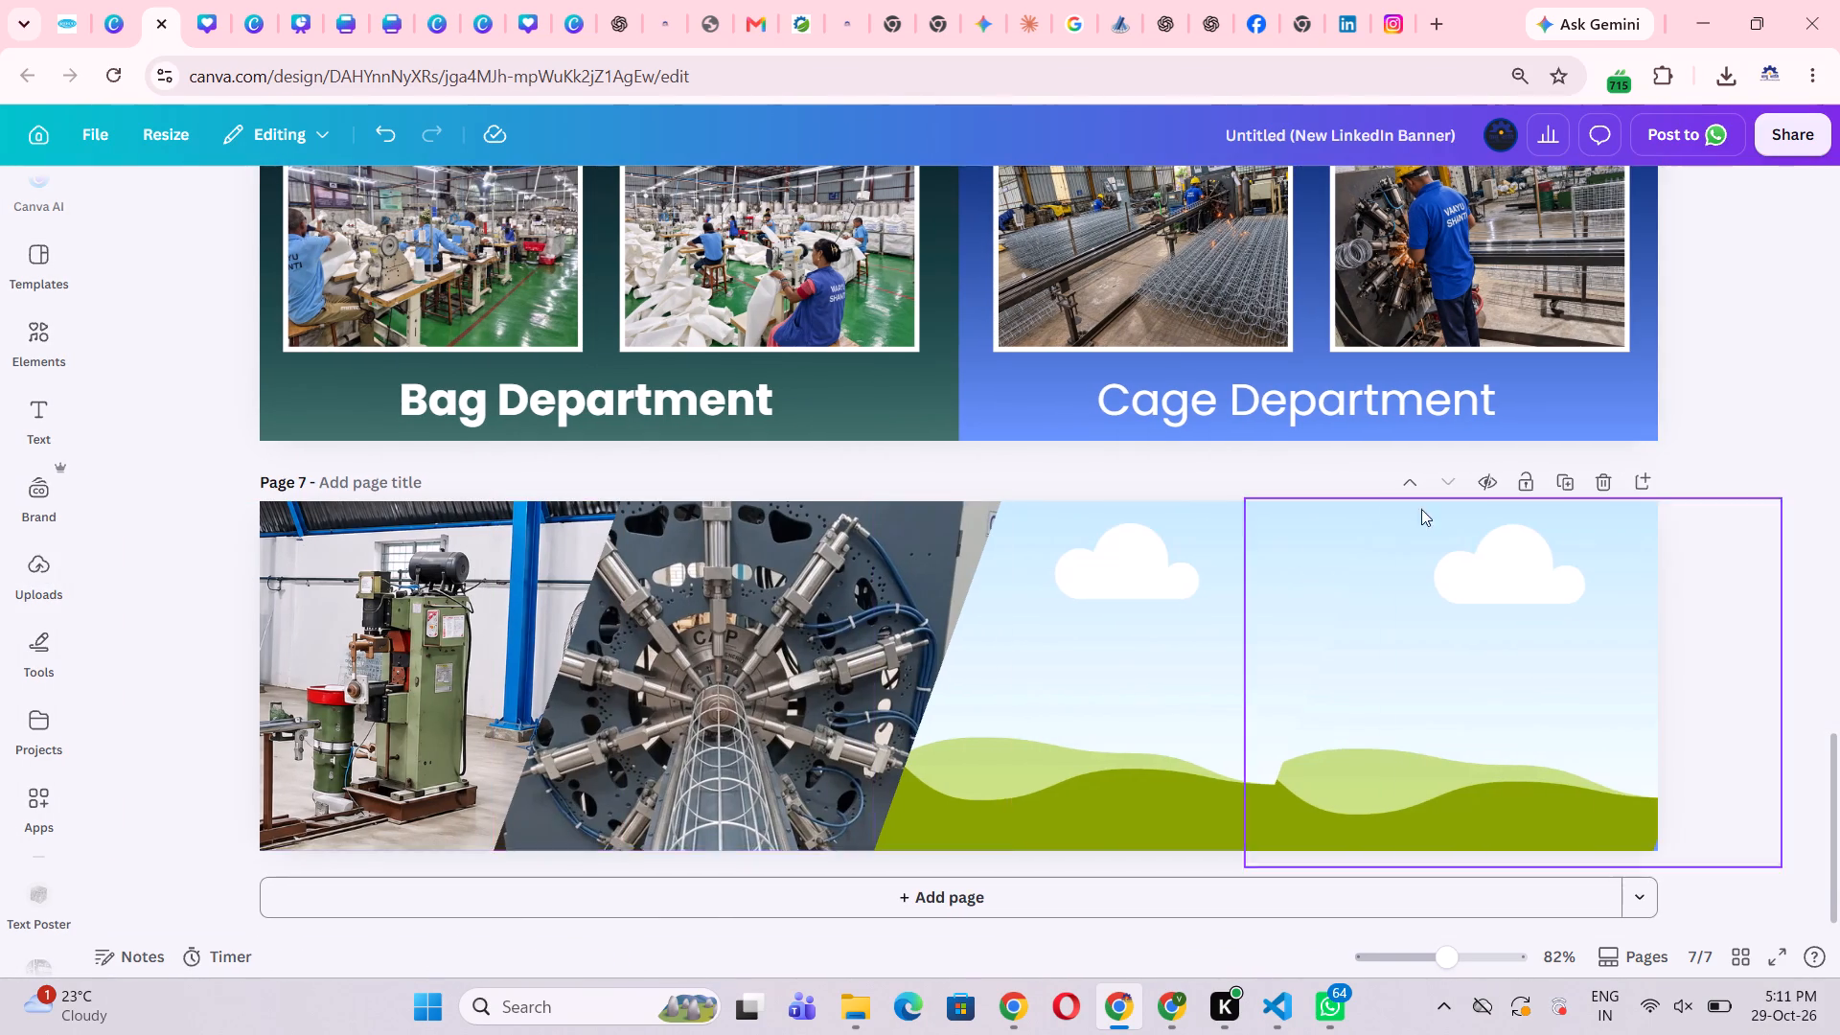
scroll(1421, 509, up, 1)
click(1756, 584)
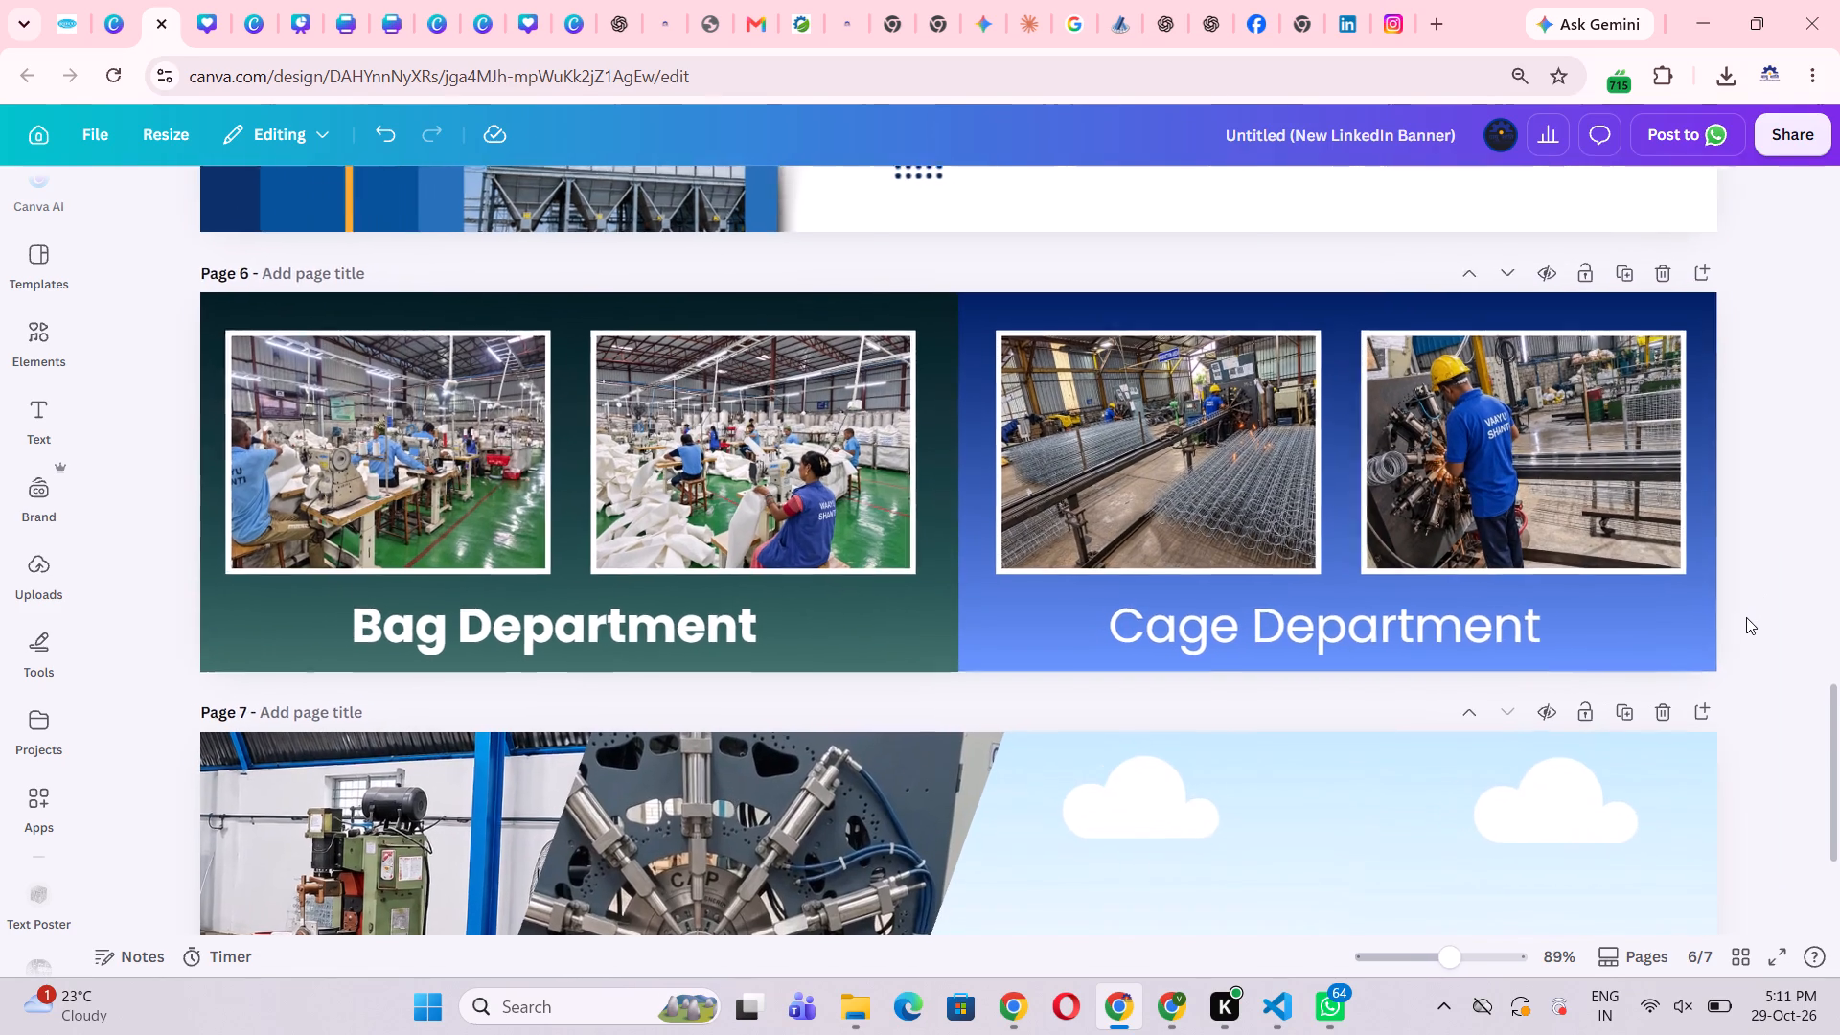
scroll(1744, 622, left, 1)
click(1832, 668)
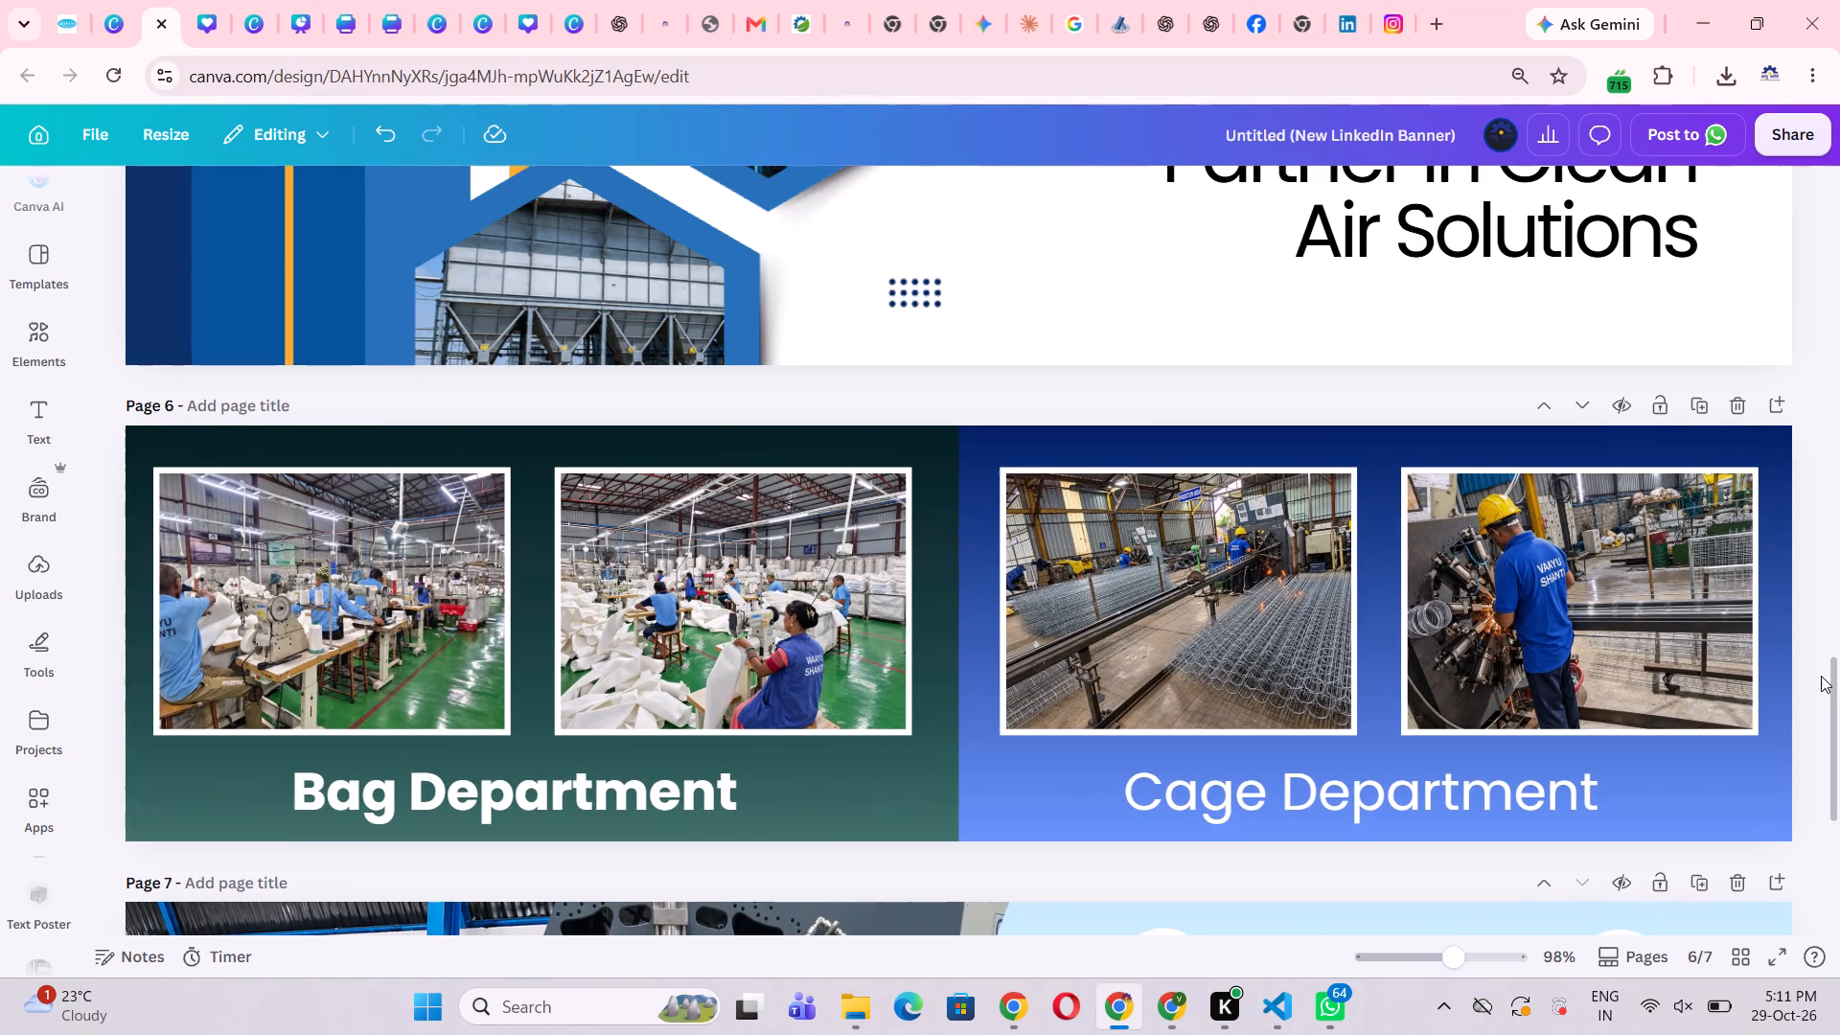
scroll(1819, 677, down, 3)
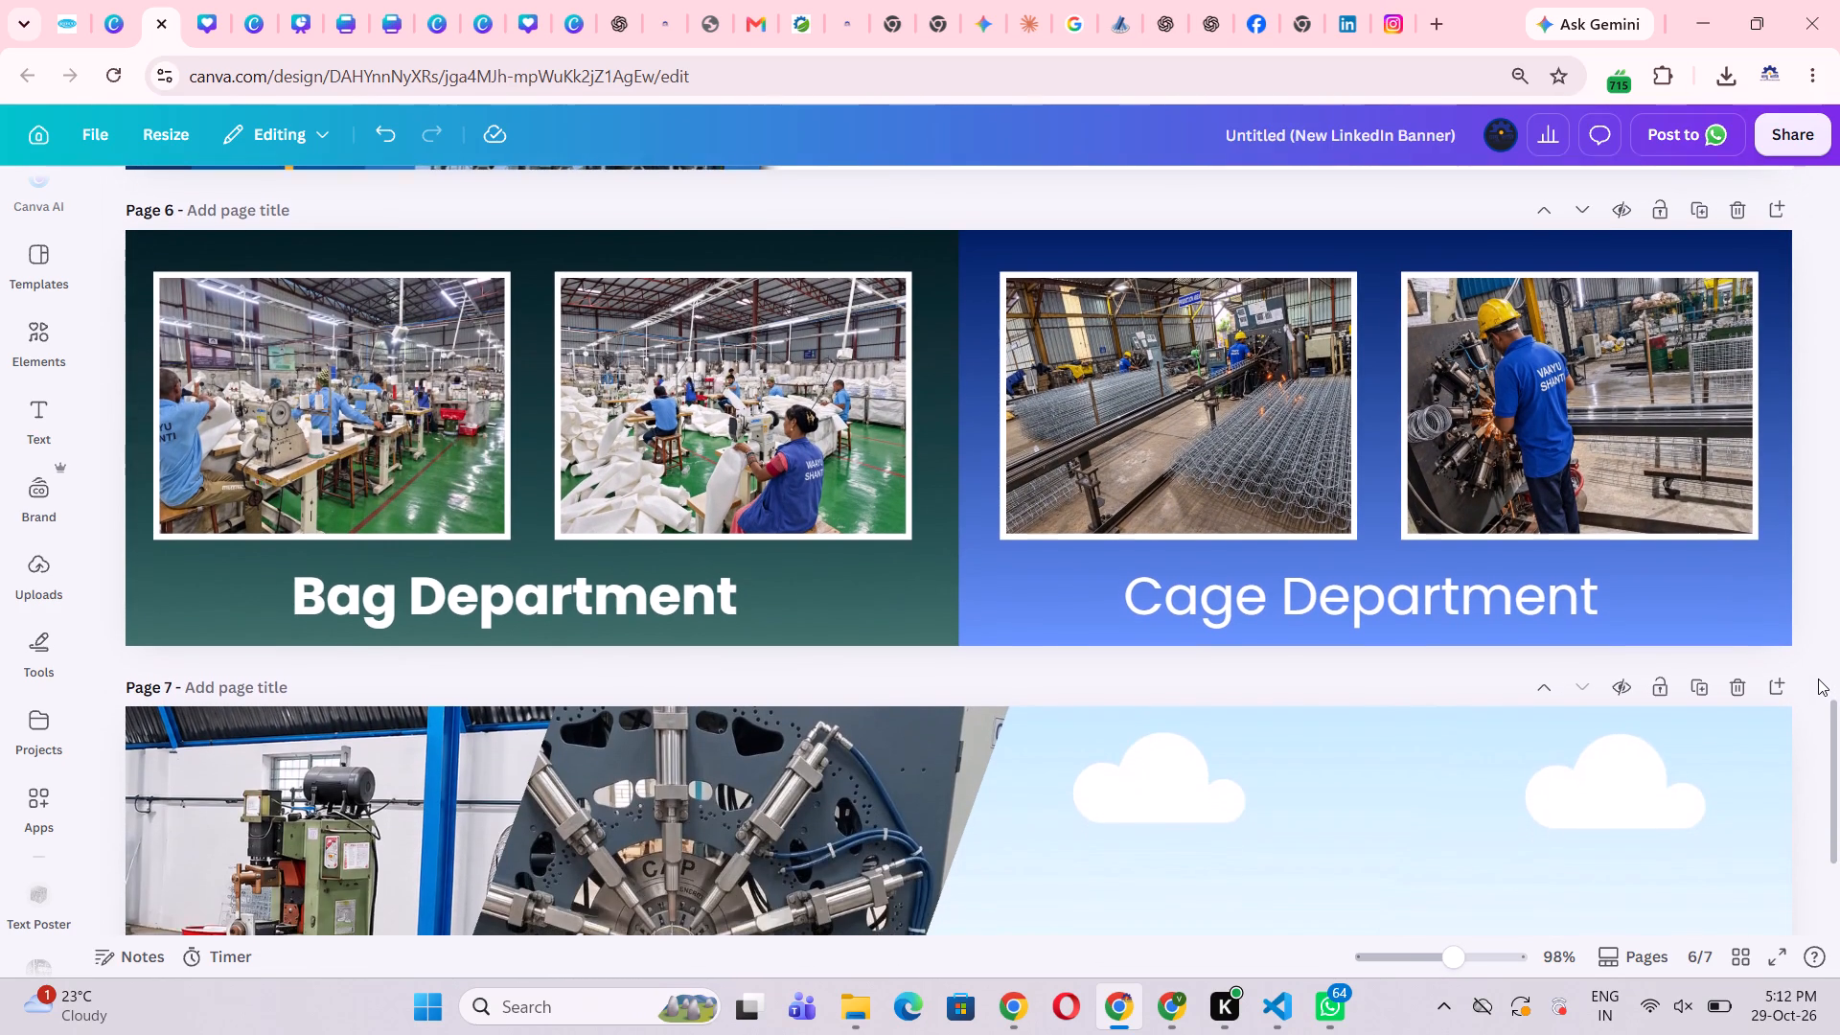
scroll(1818, 678, down, 1)
click(1190, 670)
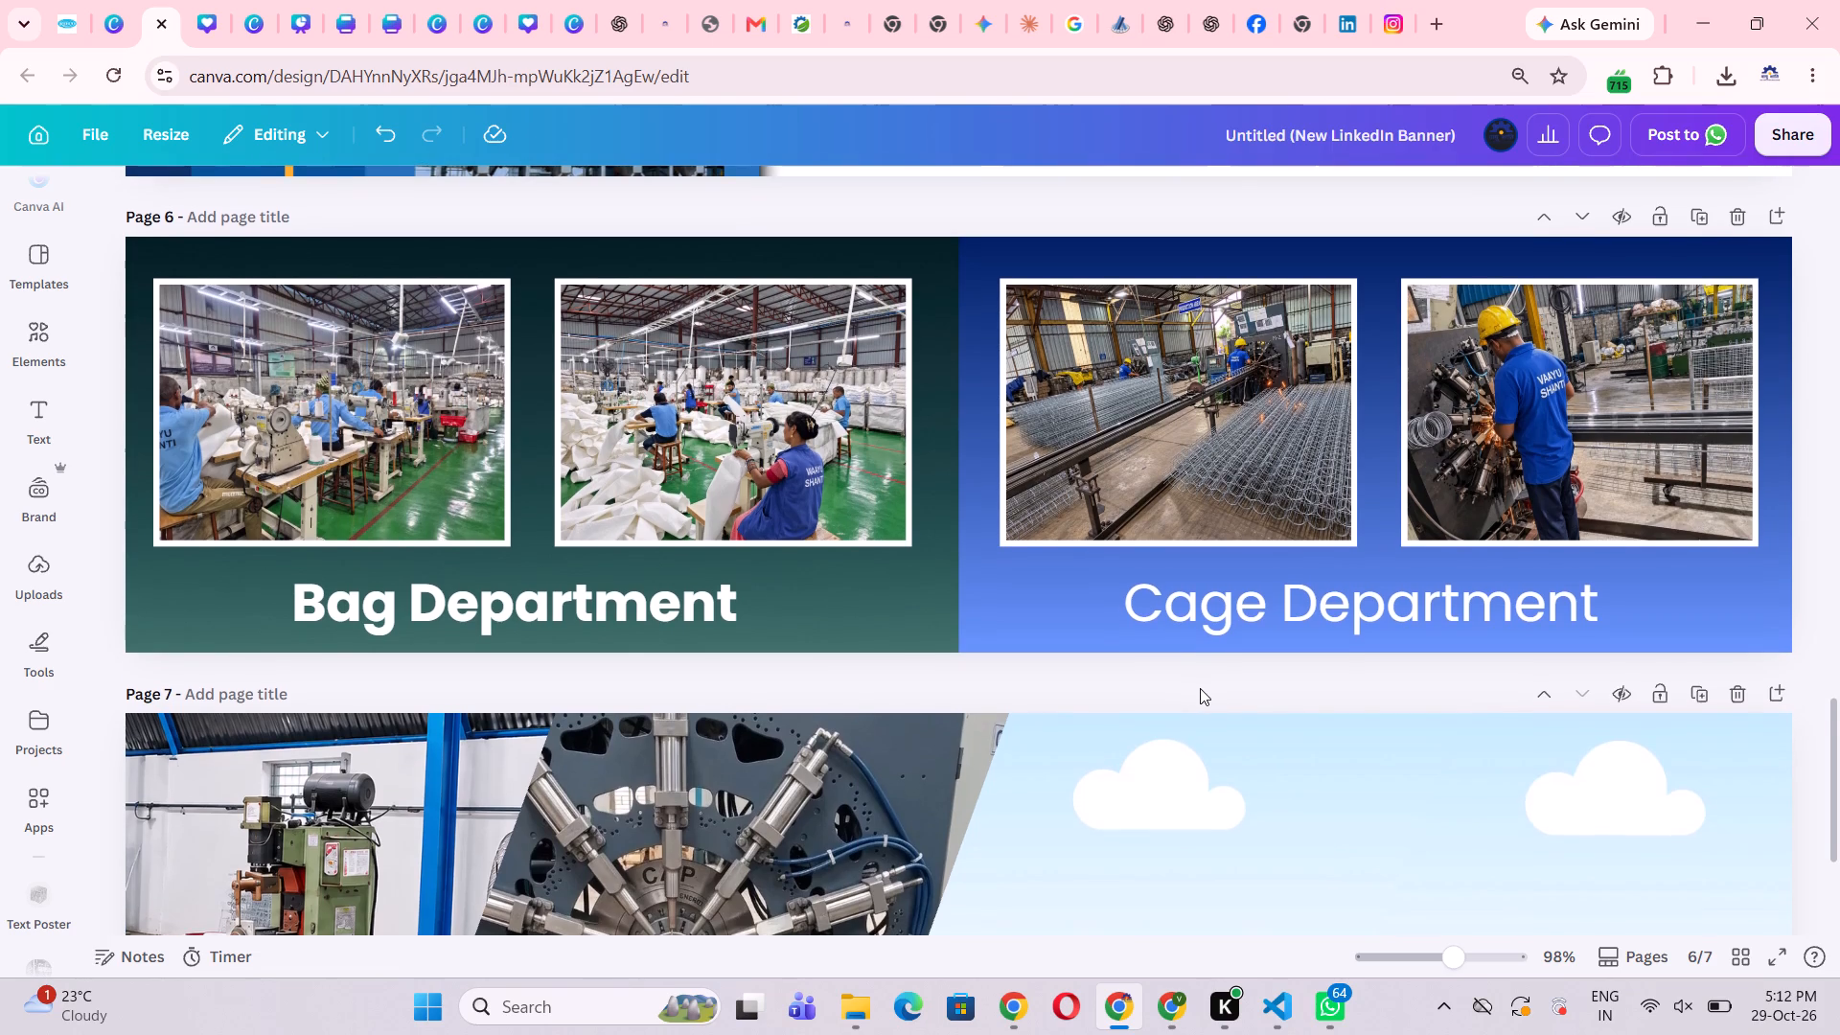
scroll(1198, 689, down, 1)
Browse the uploads from the certificates and client logos back to the newest factory photos.
click(39, 575)
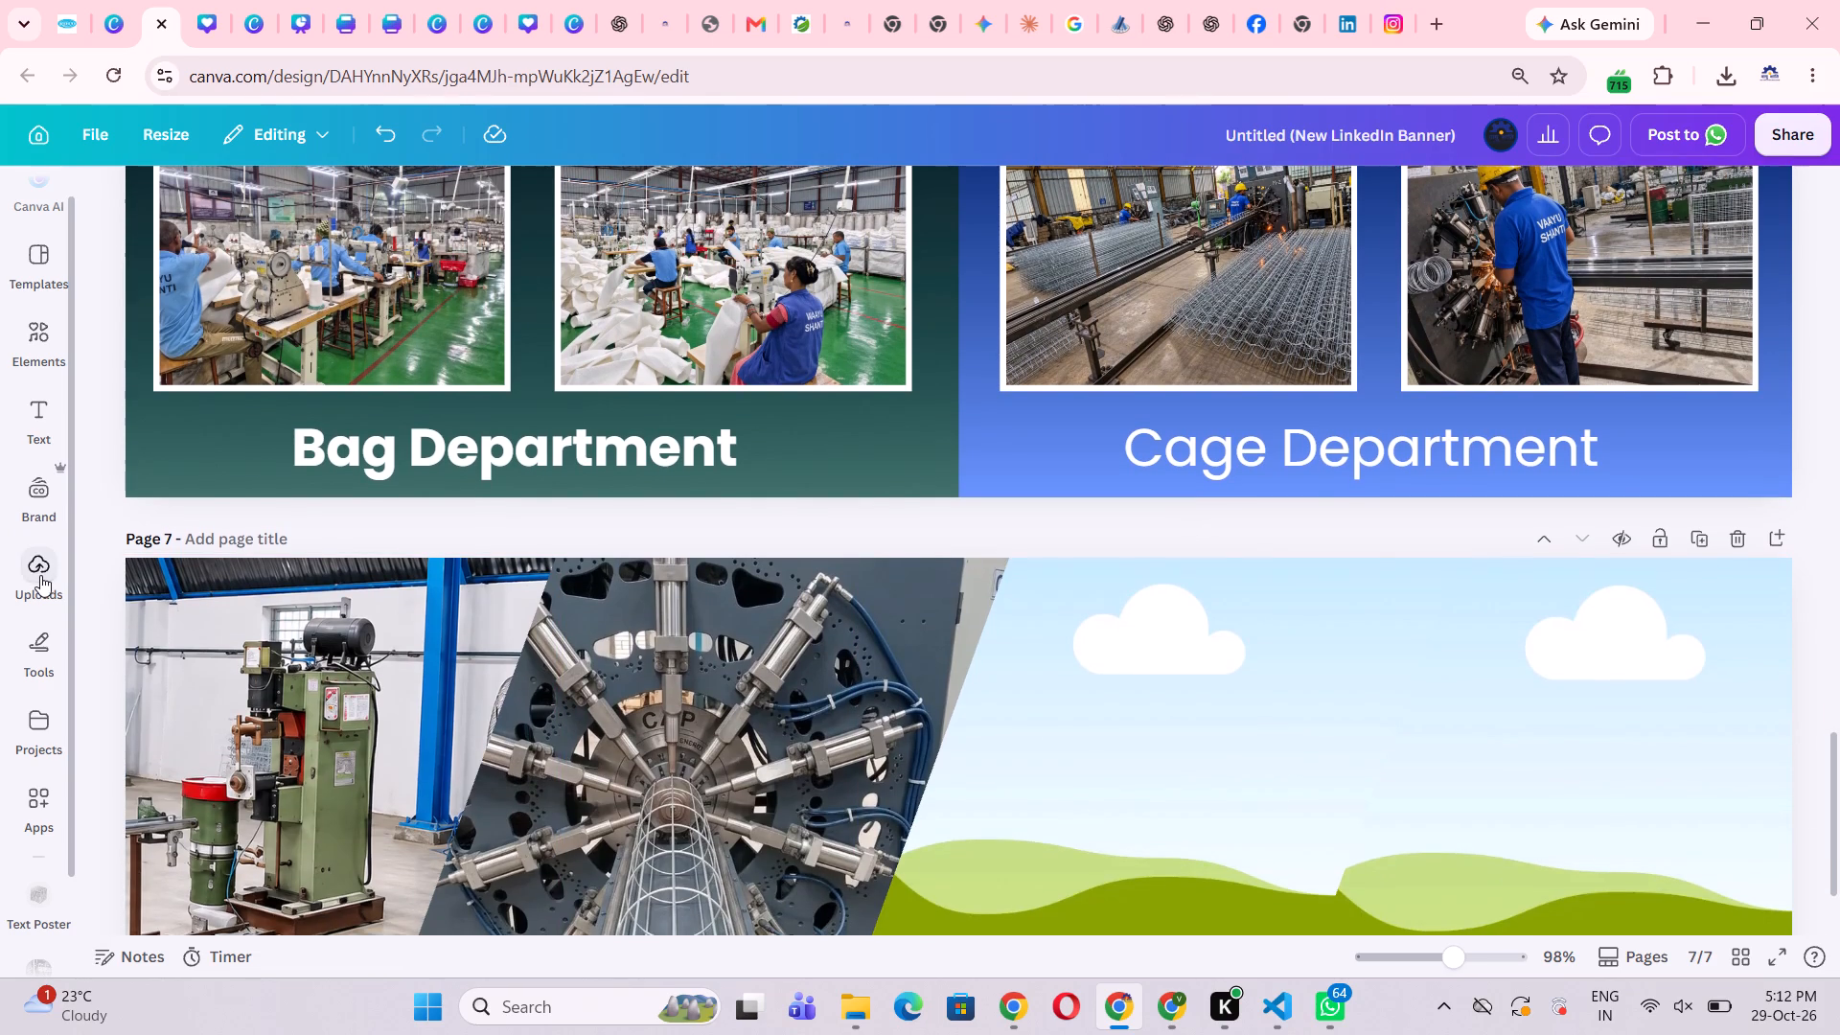
scroll(237, 590, up, 12)
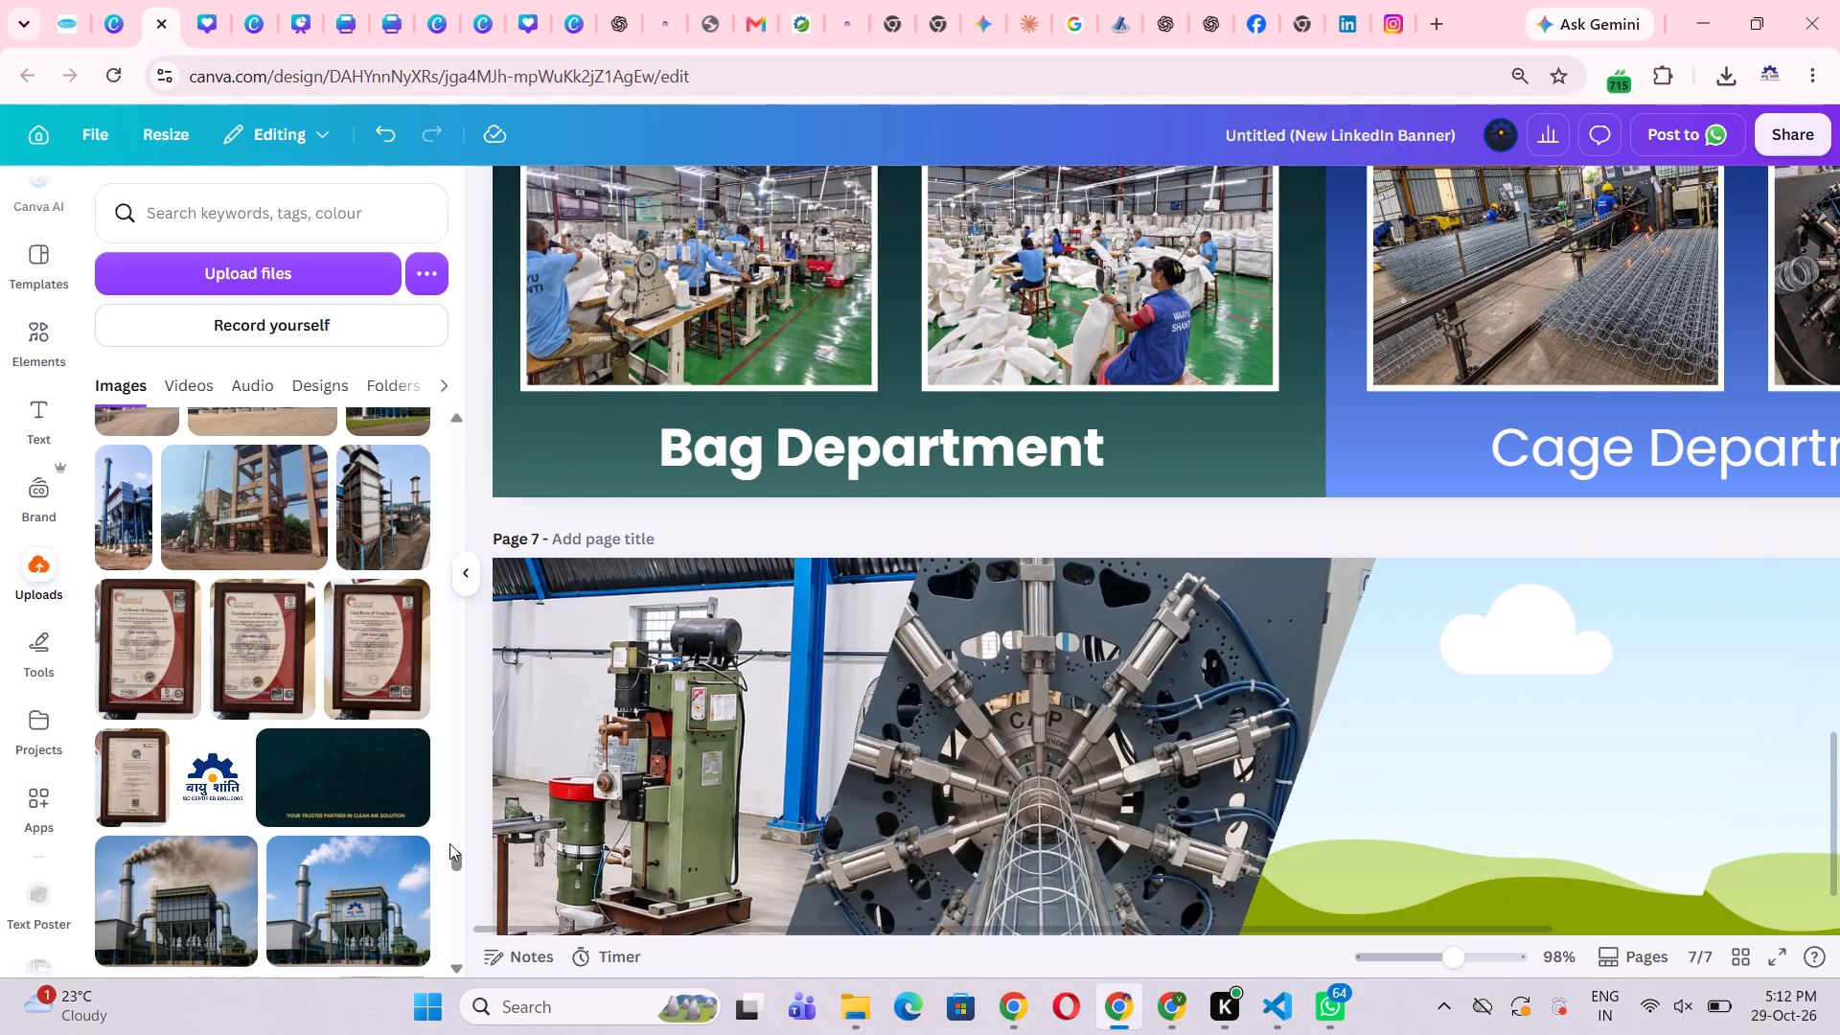
drag(458, 873, 459, 861)
drag(459, 874, 463, 795)
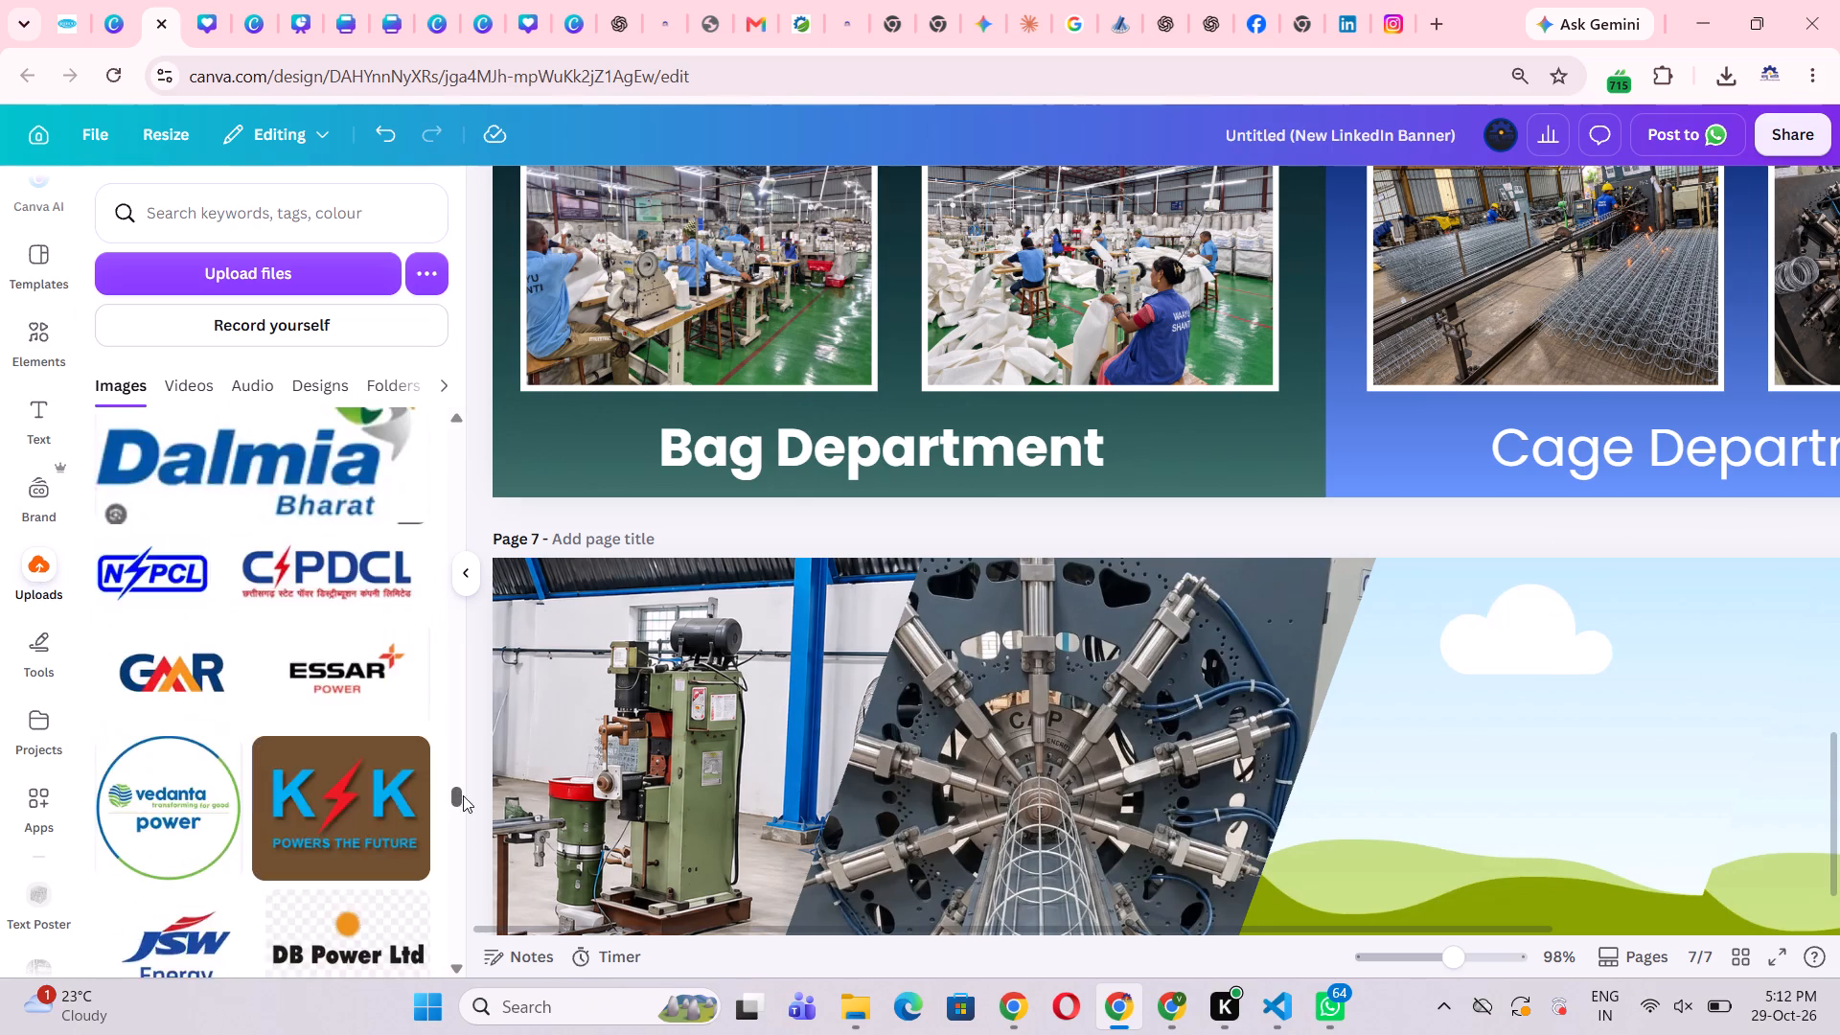
drag(463, 795, 456, 513)
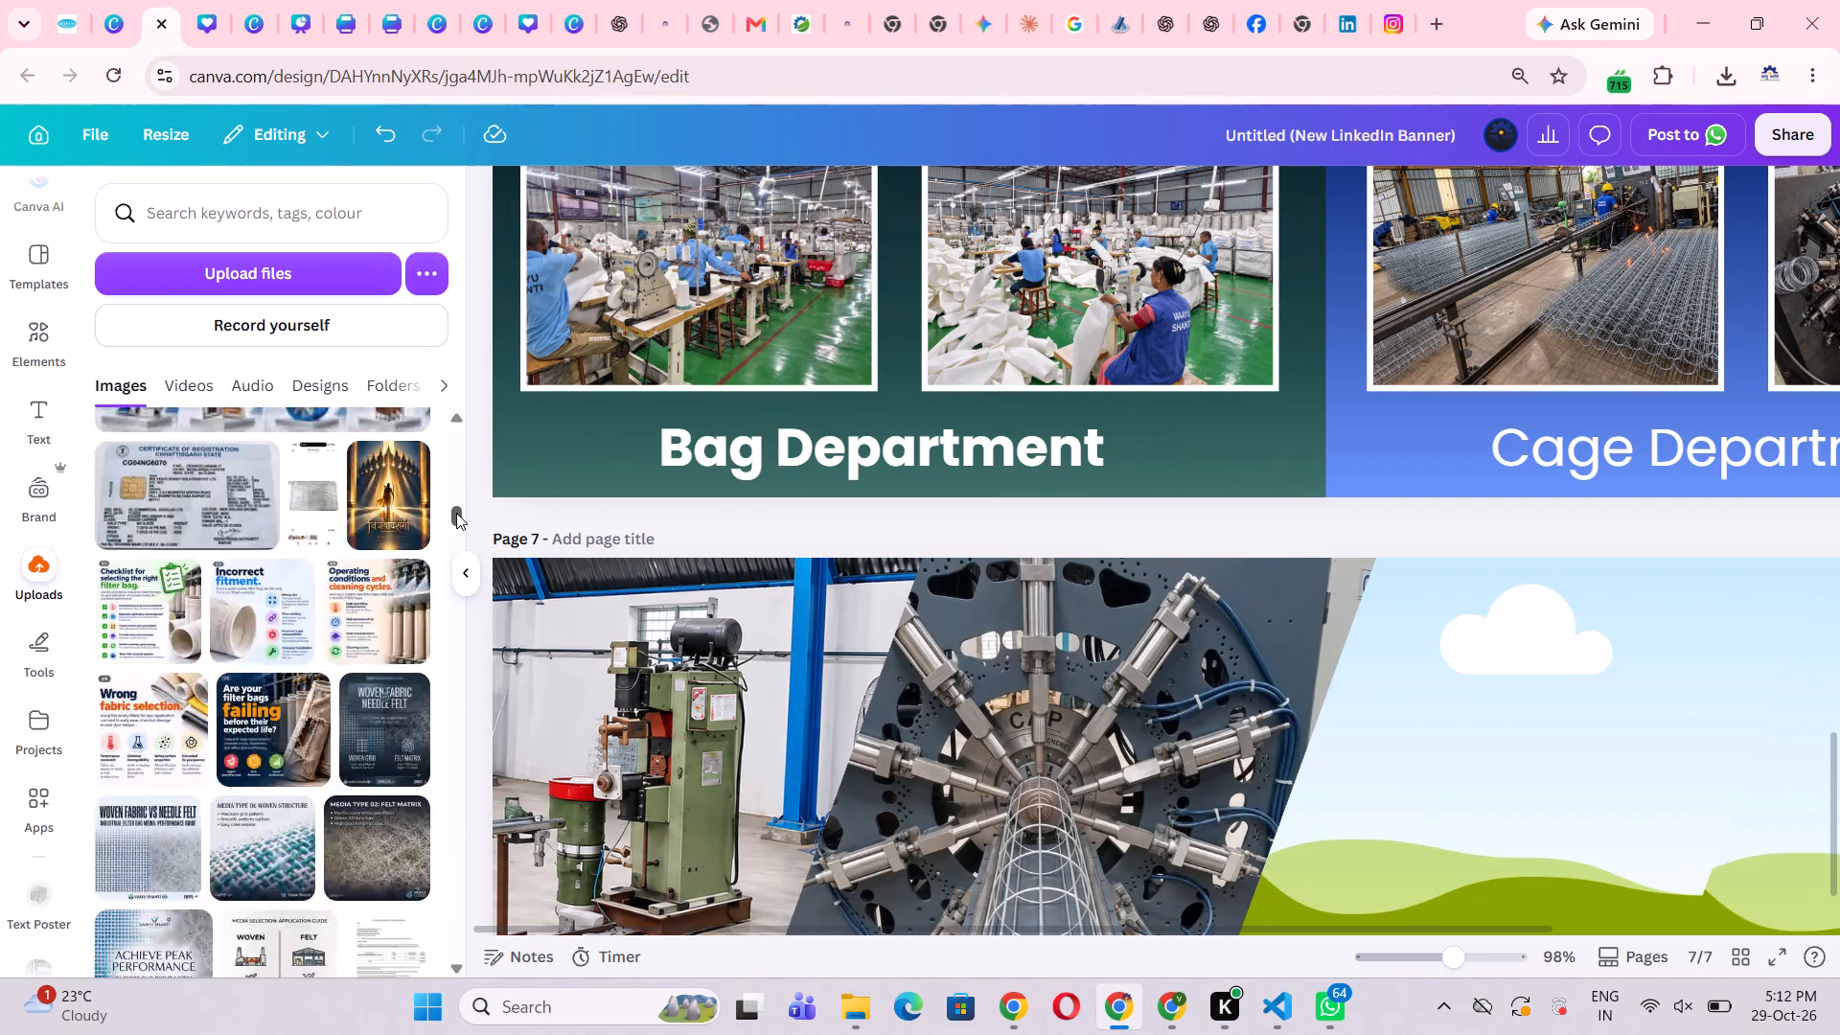
drag(456, 513, 456, 439)
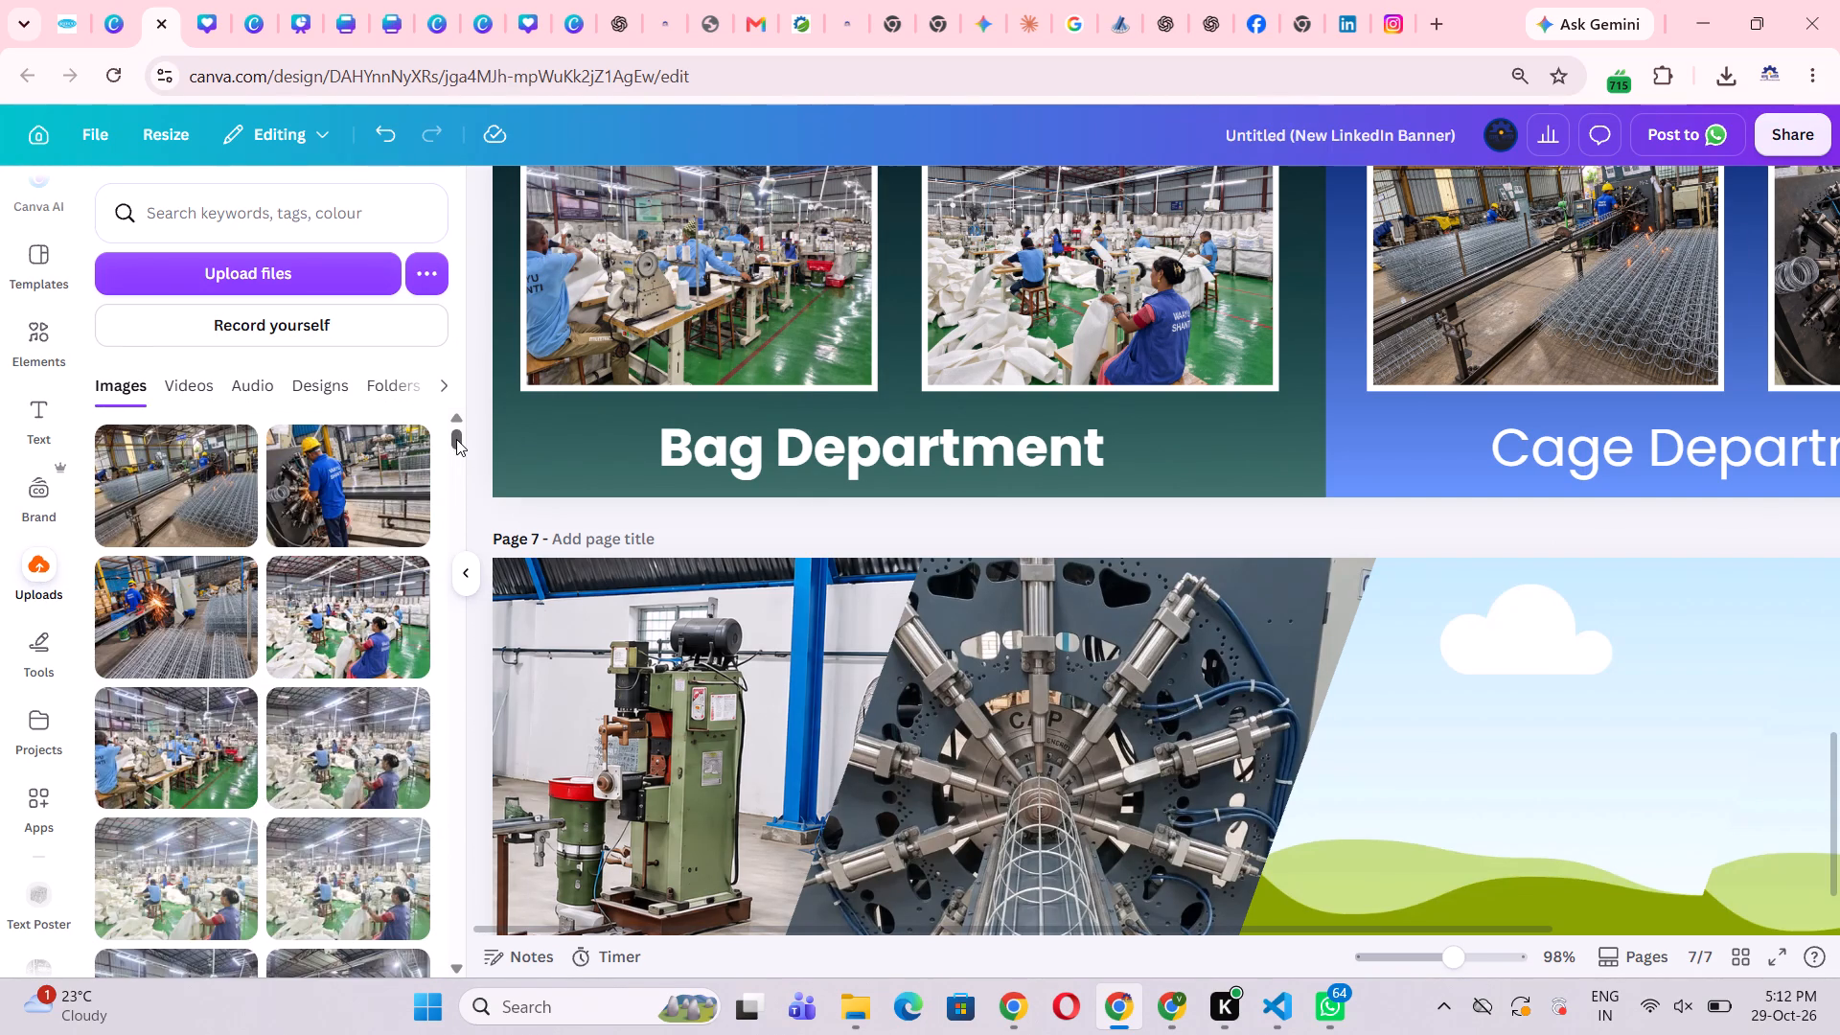
drag(456, 439, 457, 425)
Compare the page 6 department banner with the page 7 slanted-frame layout and its third, empty frame.
click(544, 534)
click(1661, 640)
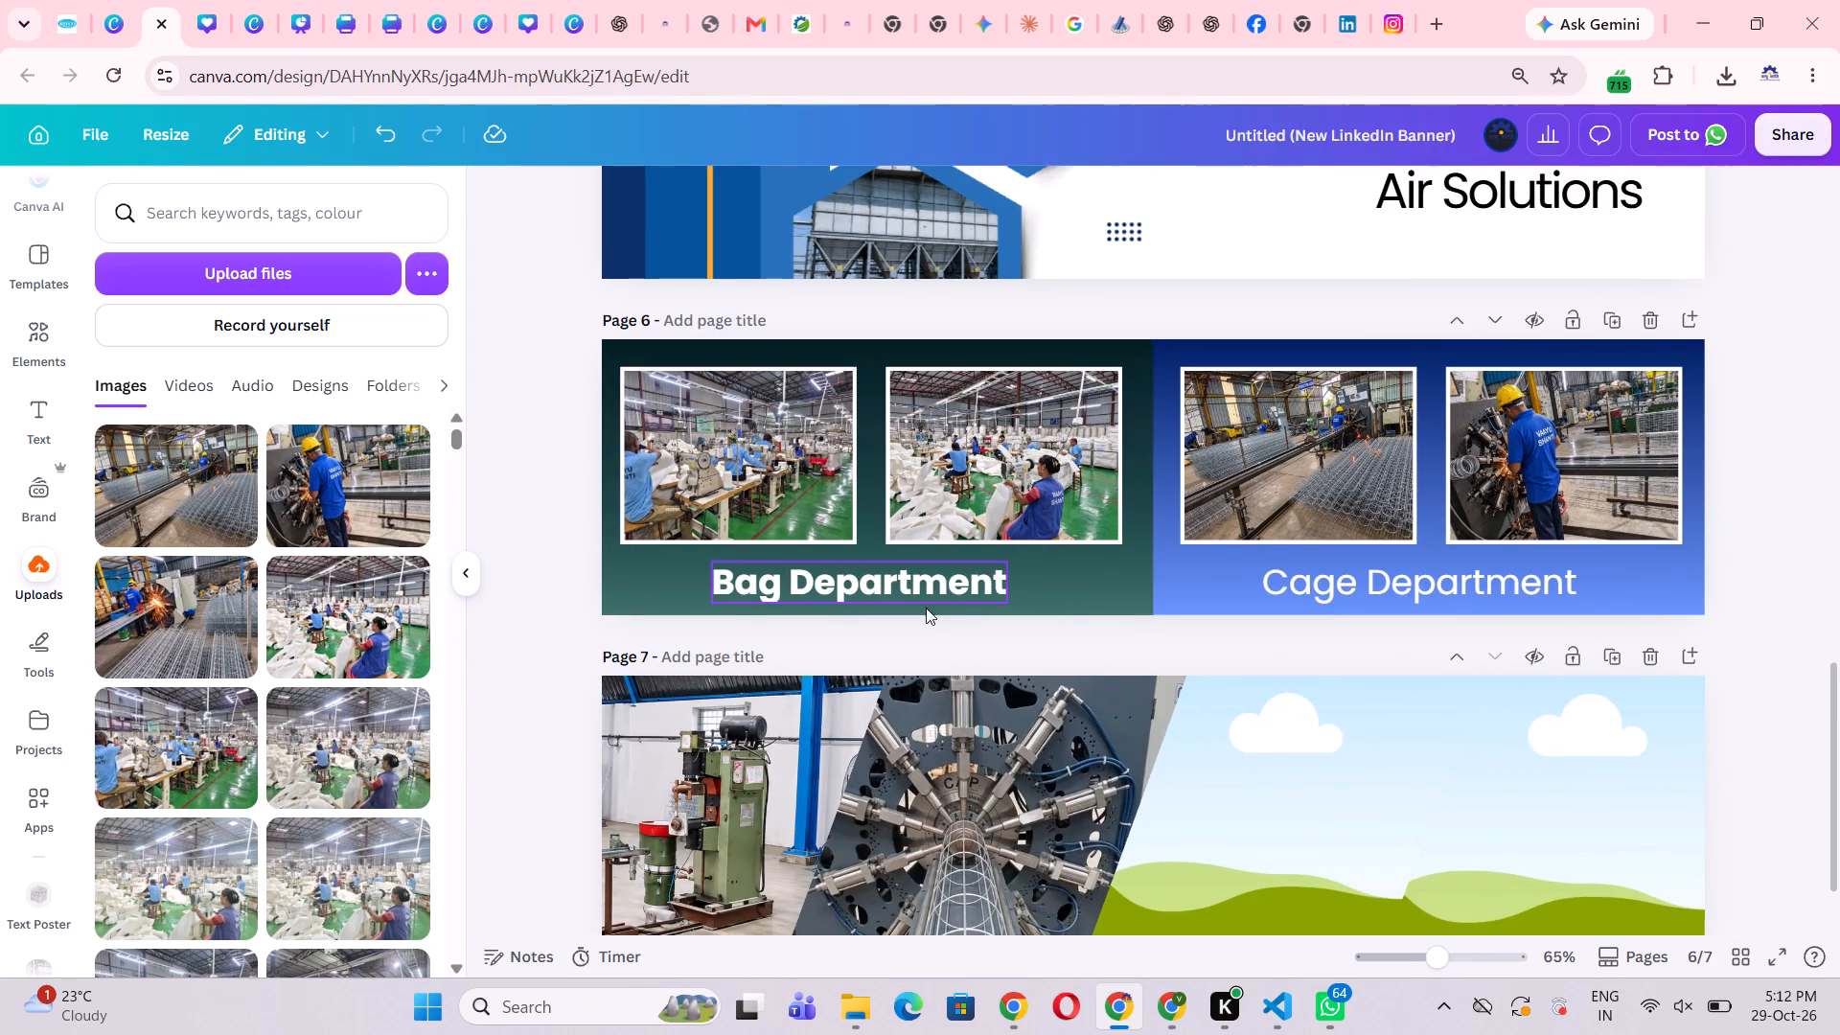
click(1732, 605)
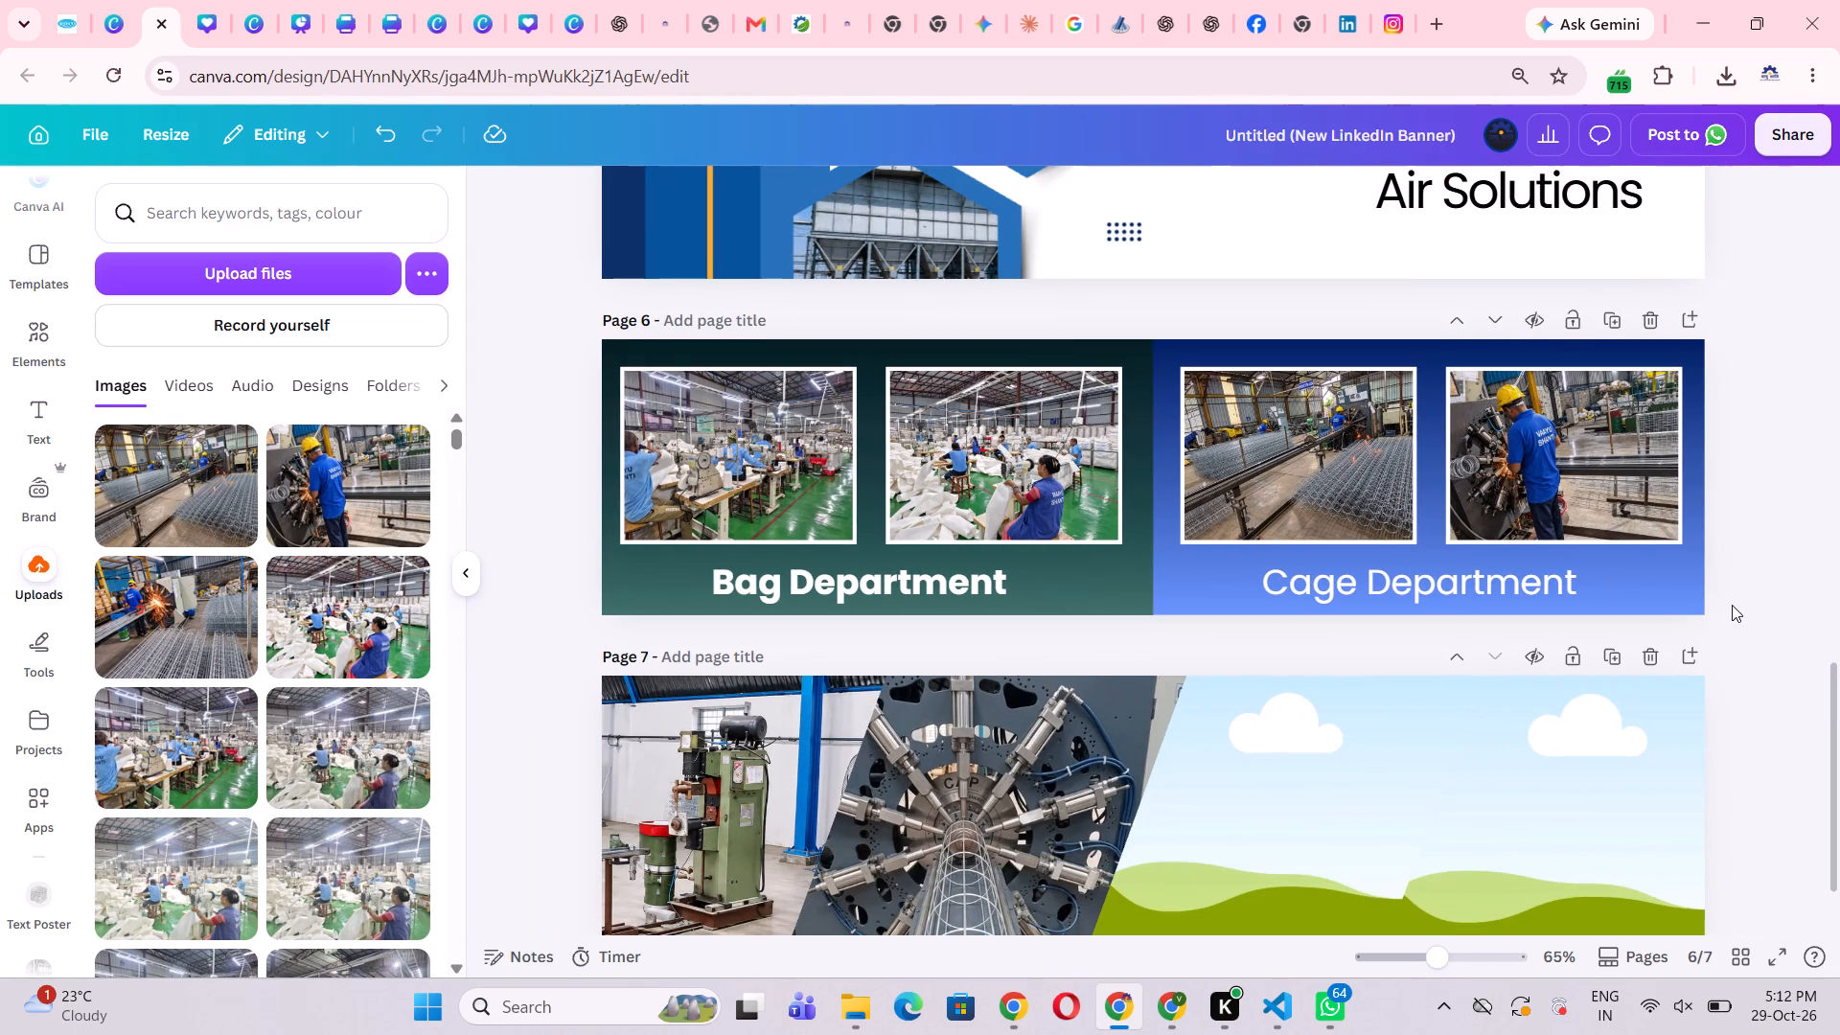
click(1787, 617)
scroll(1740, 689, down, 1)
click(1795, 677)
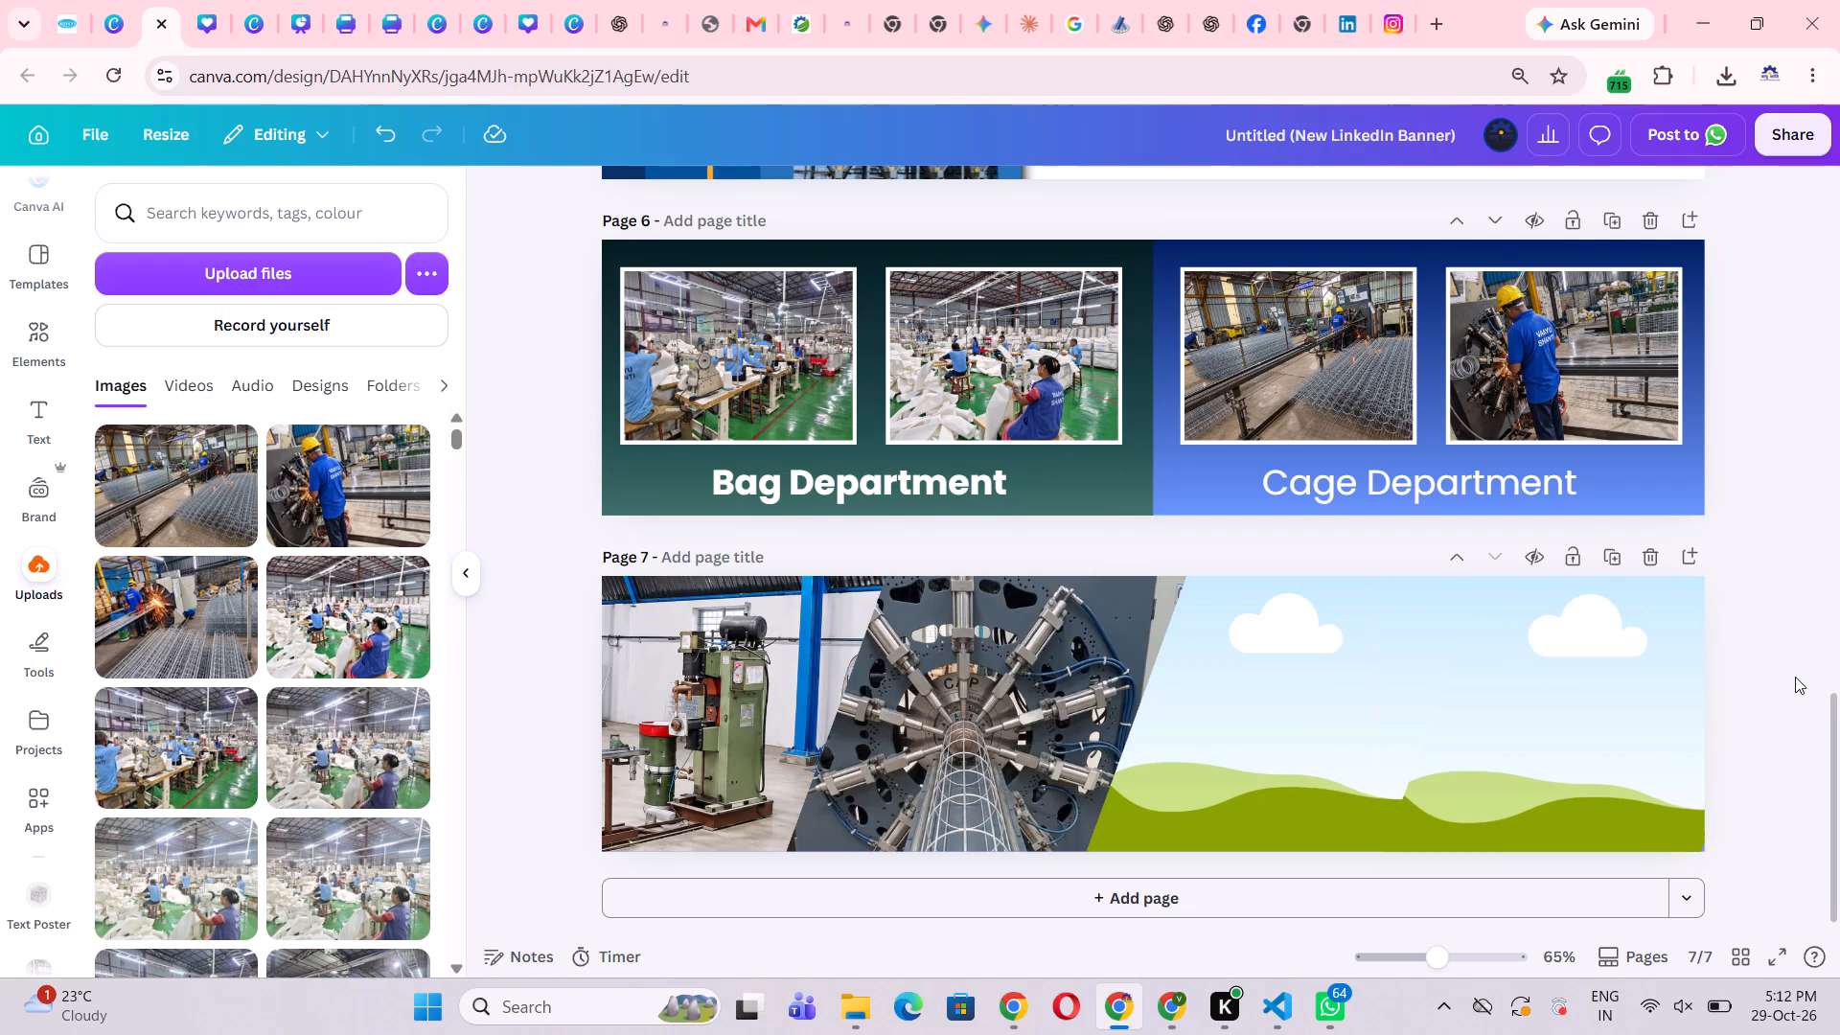
scroll(1794, 677, up, 1)
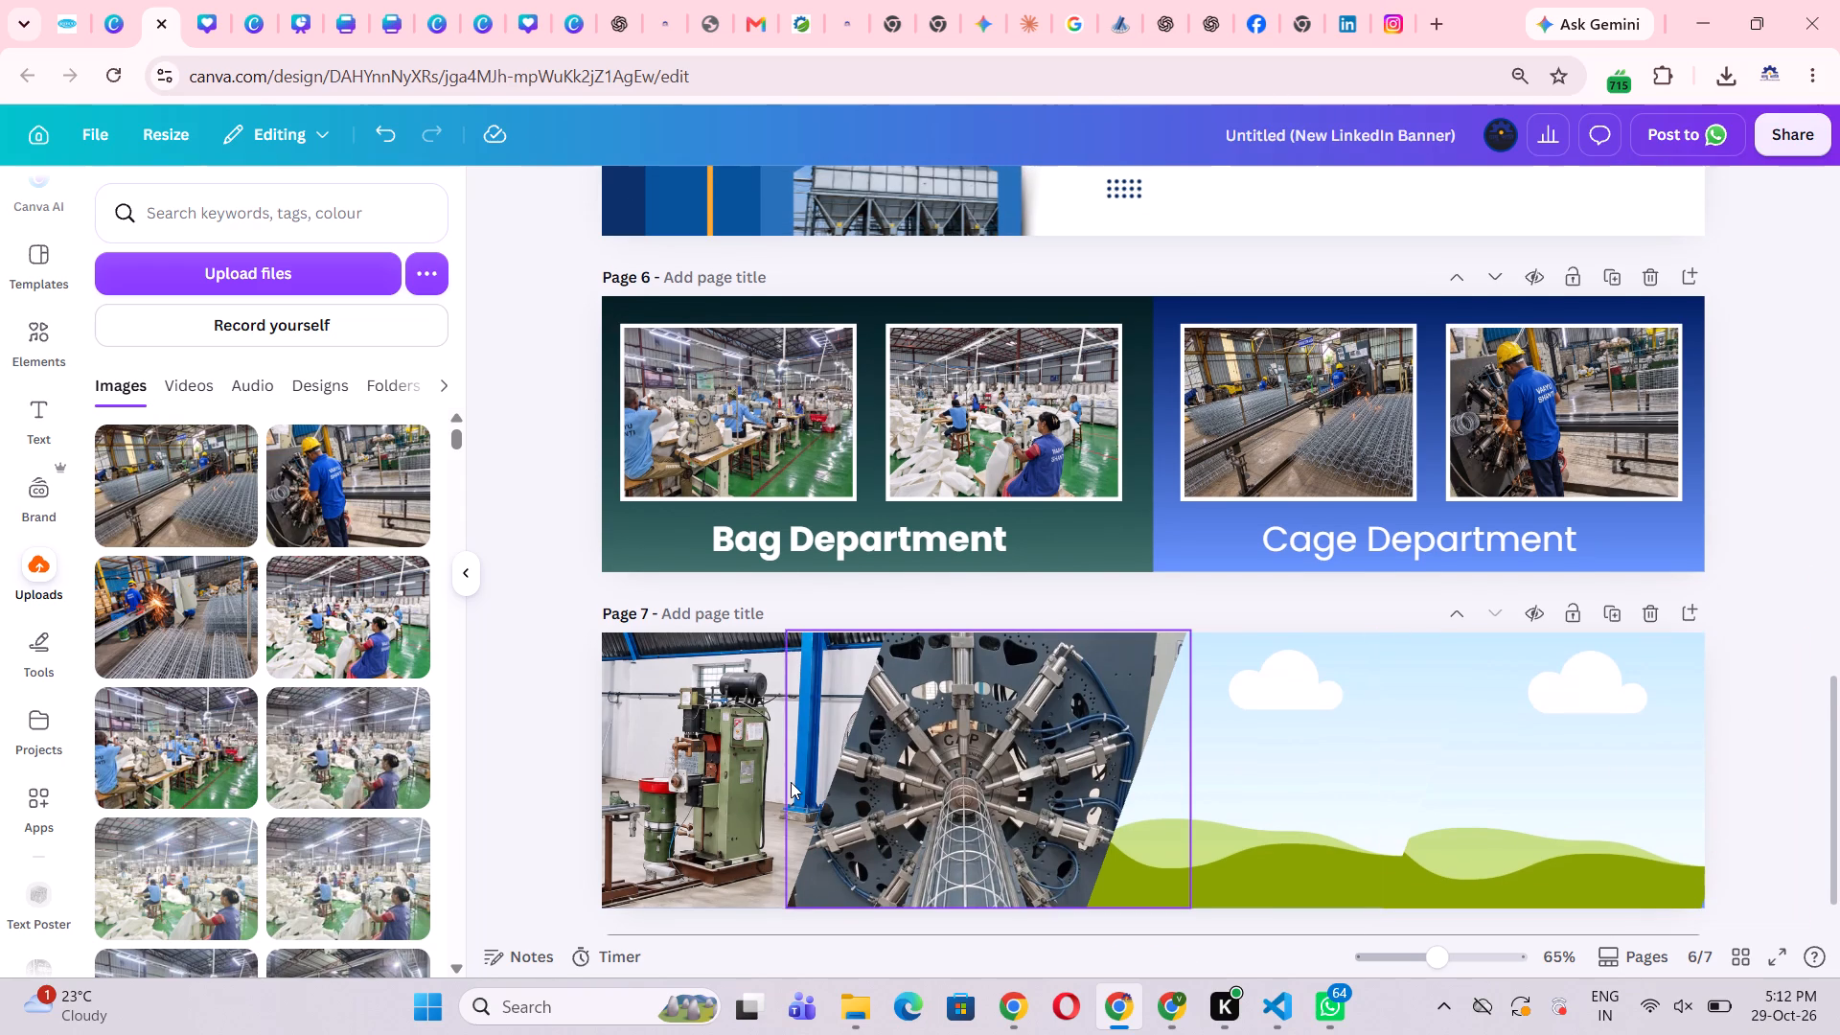
click(791, 782)
click(1249, 813)
scroll(1296, 840, down, 1)
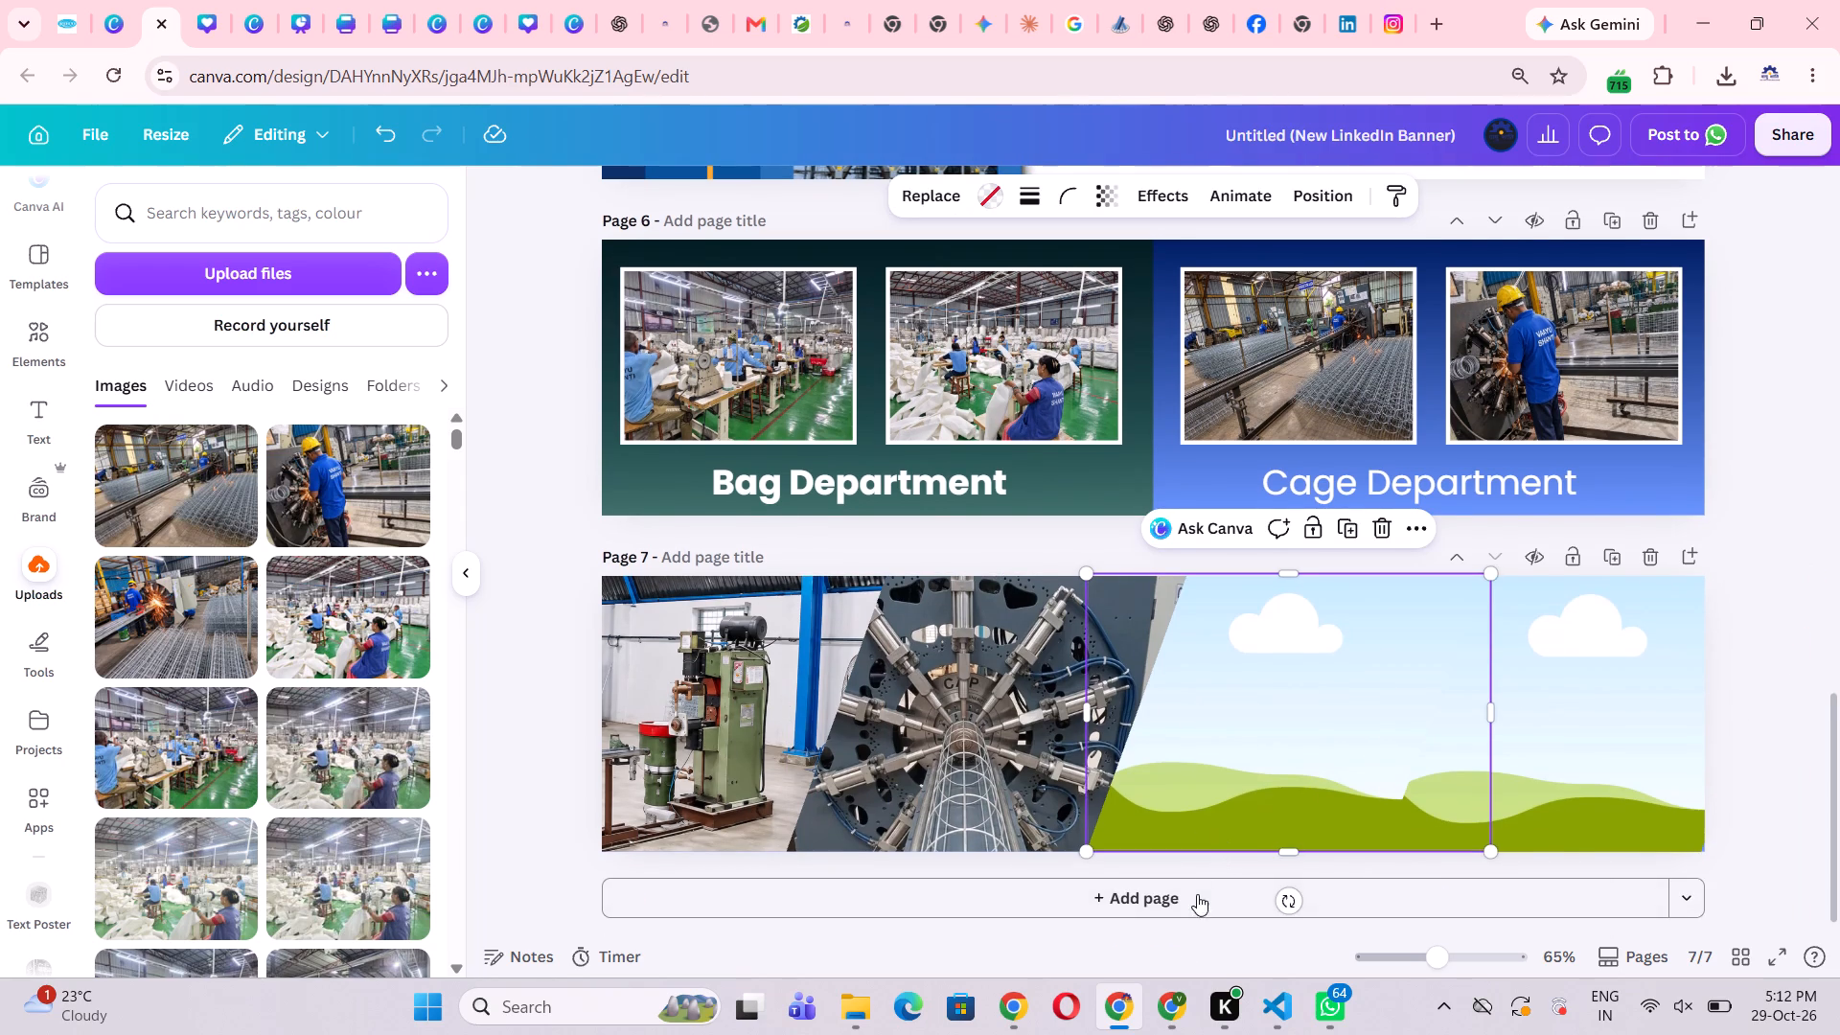
scroll(1167, 769, up, 1)
click(1779, 691)
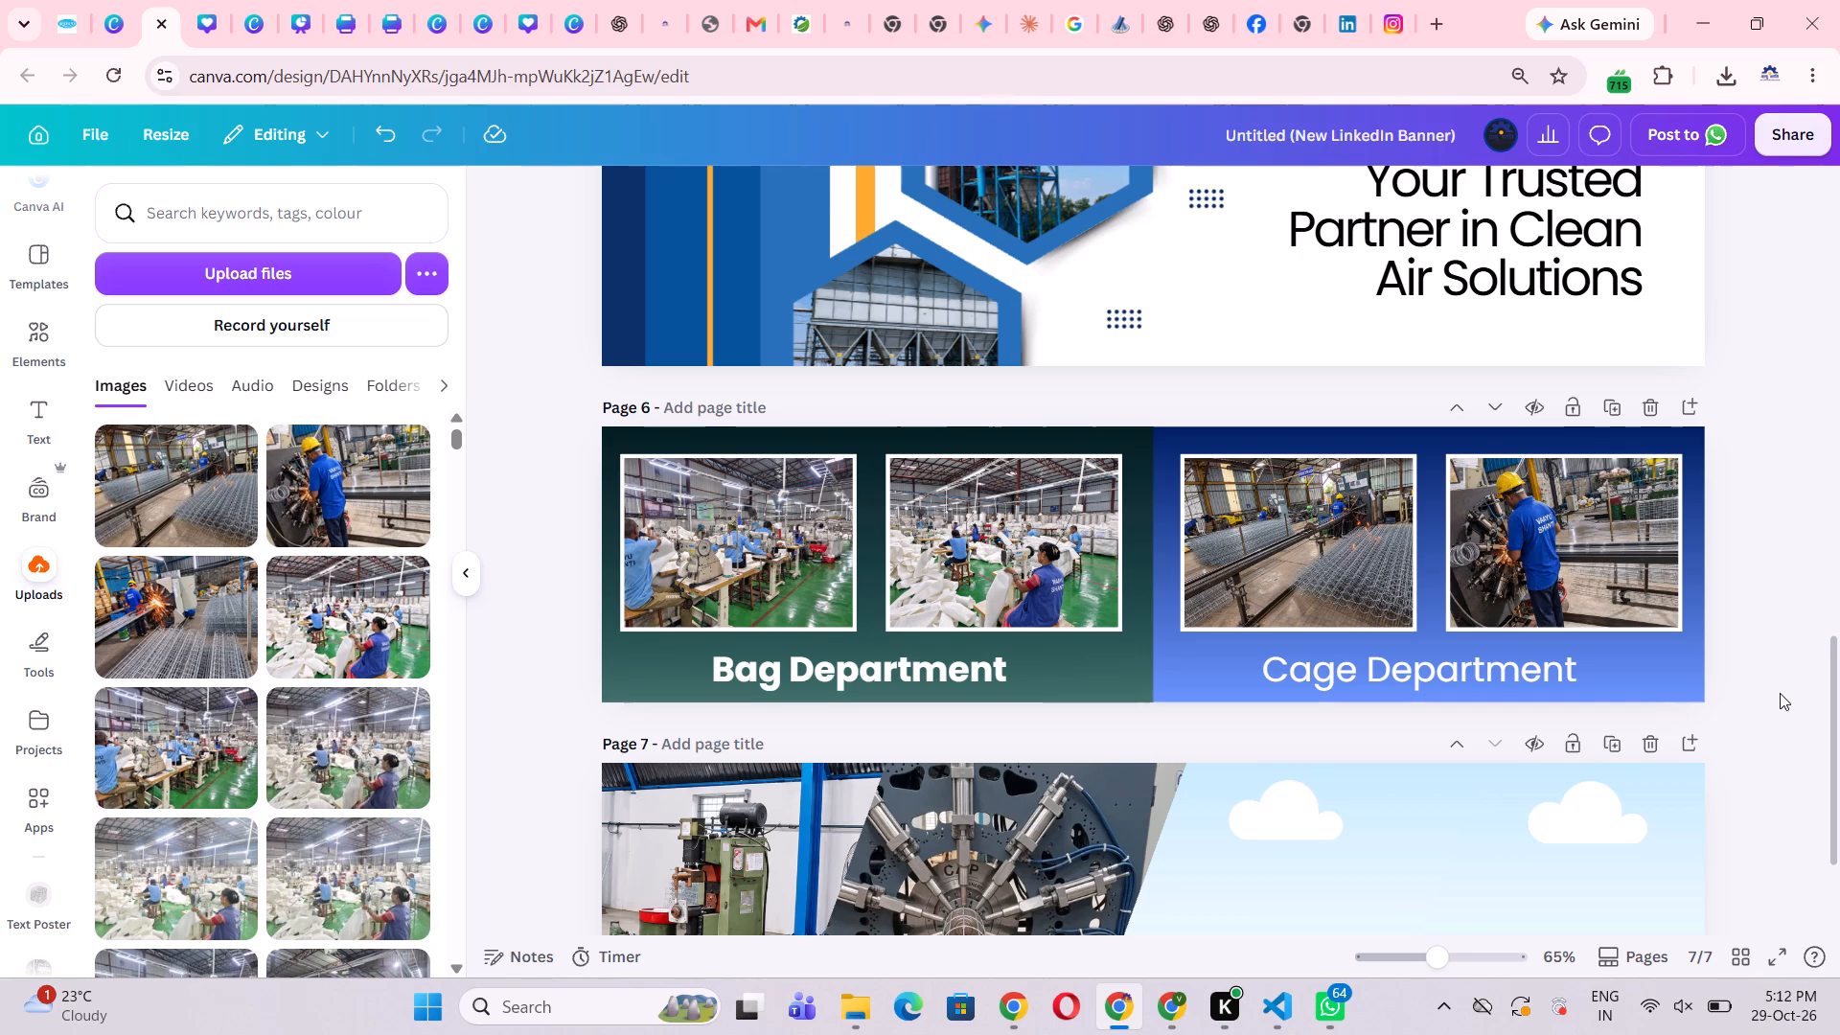
click(1209, 655)
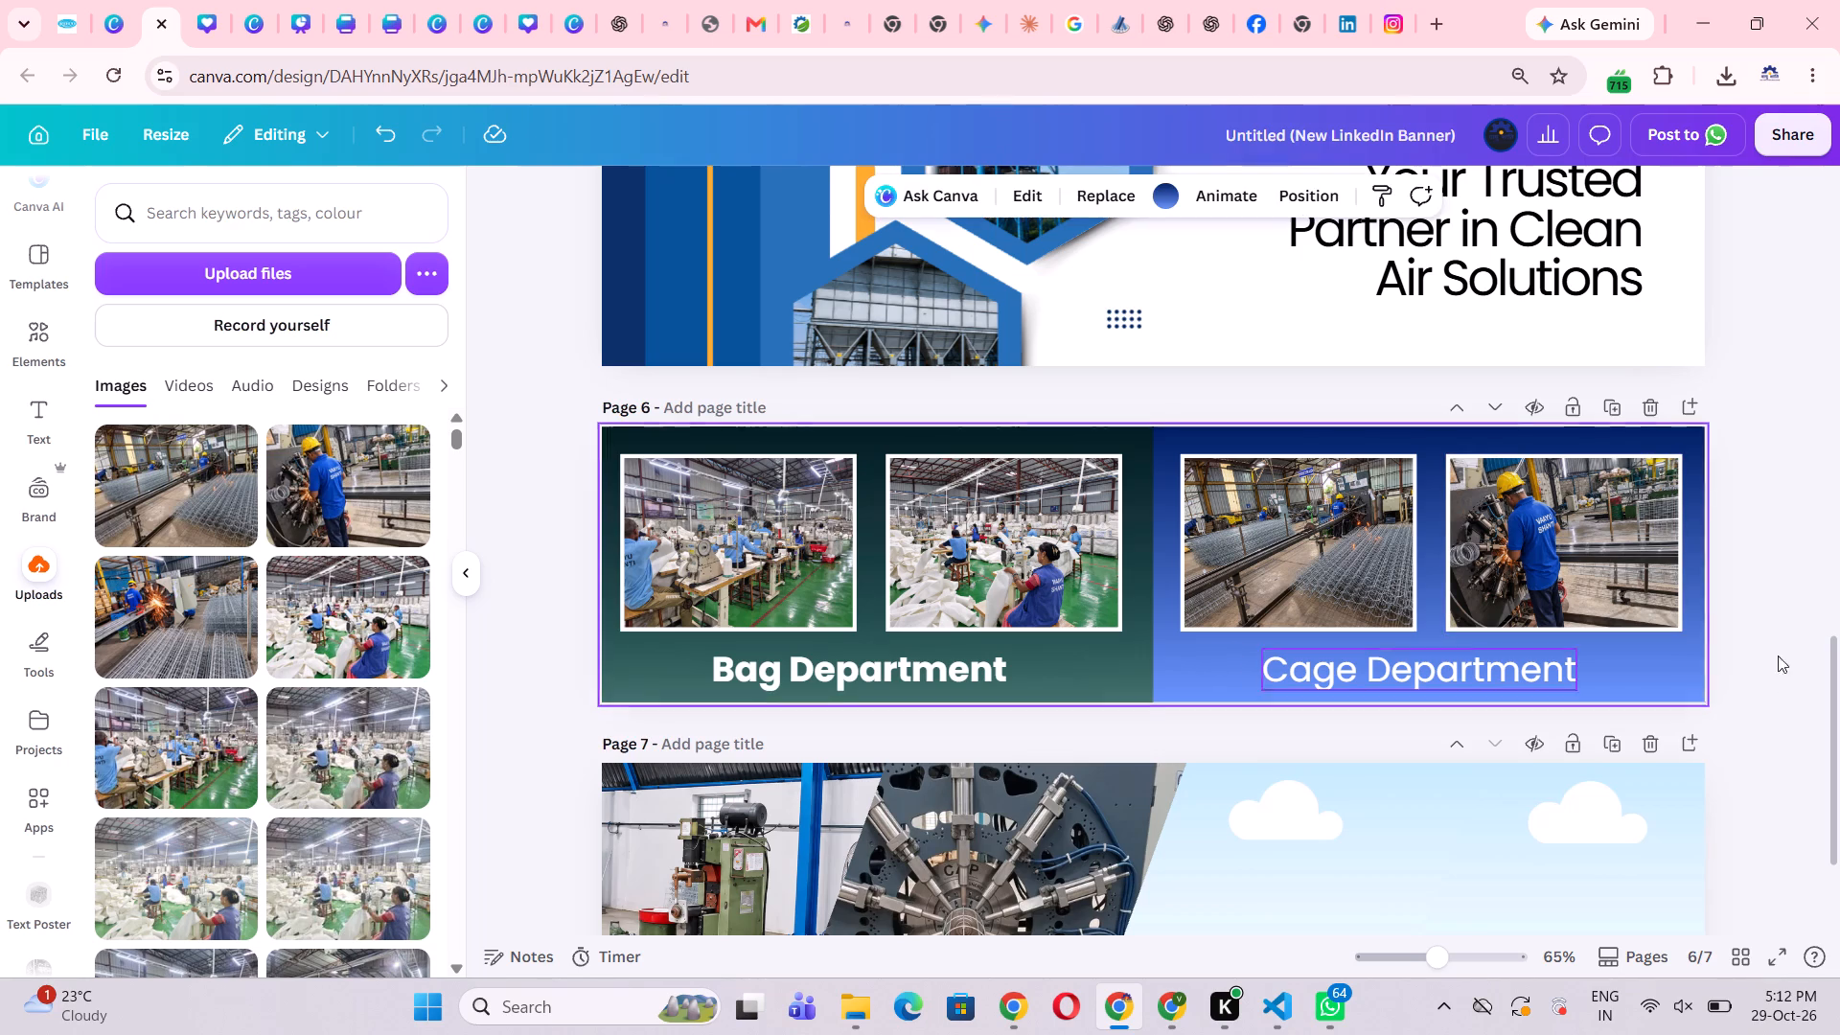
click(1785, 657)
scroll(1685, 743, down, 5)
click(1263, 682)
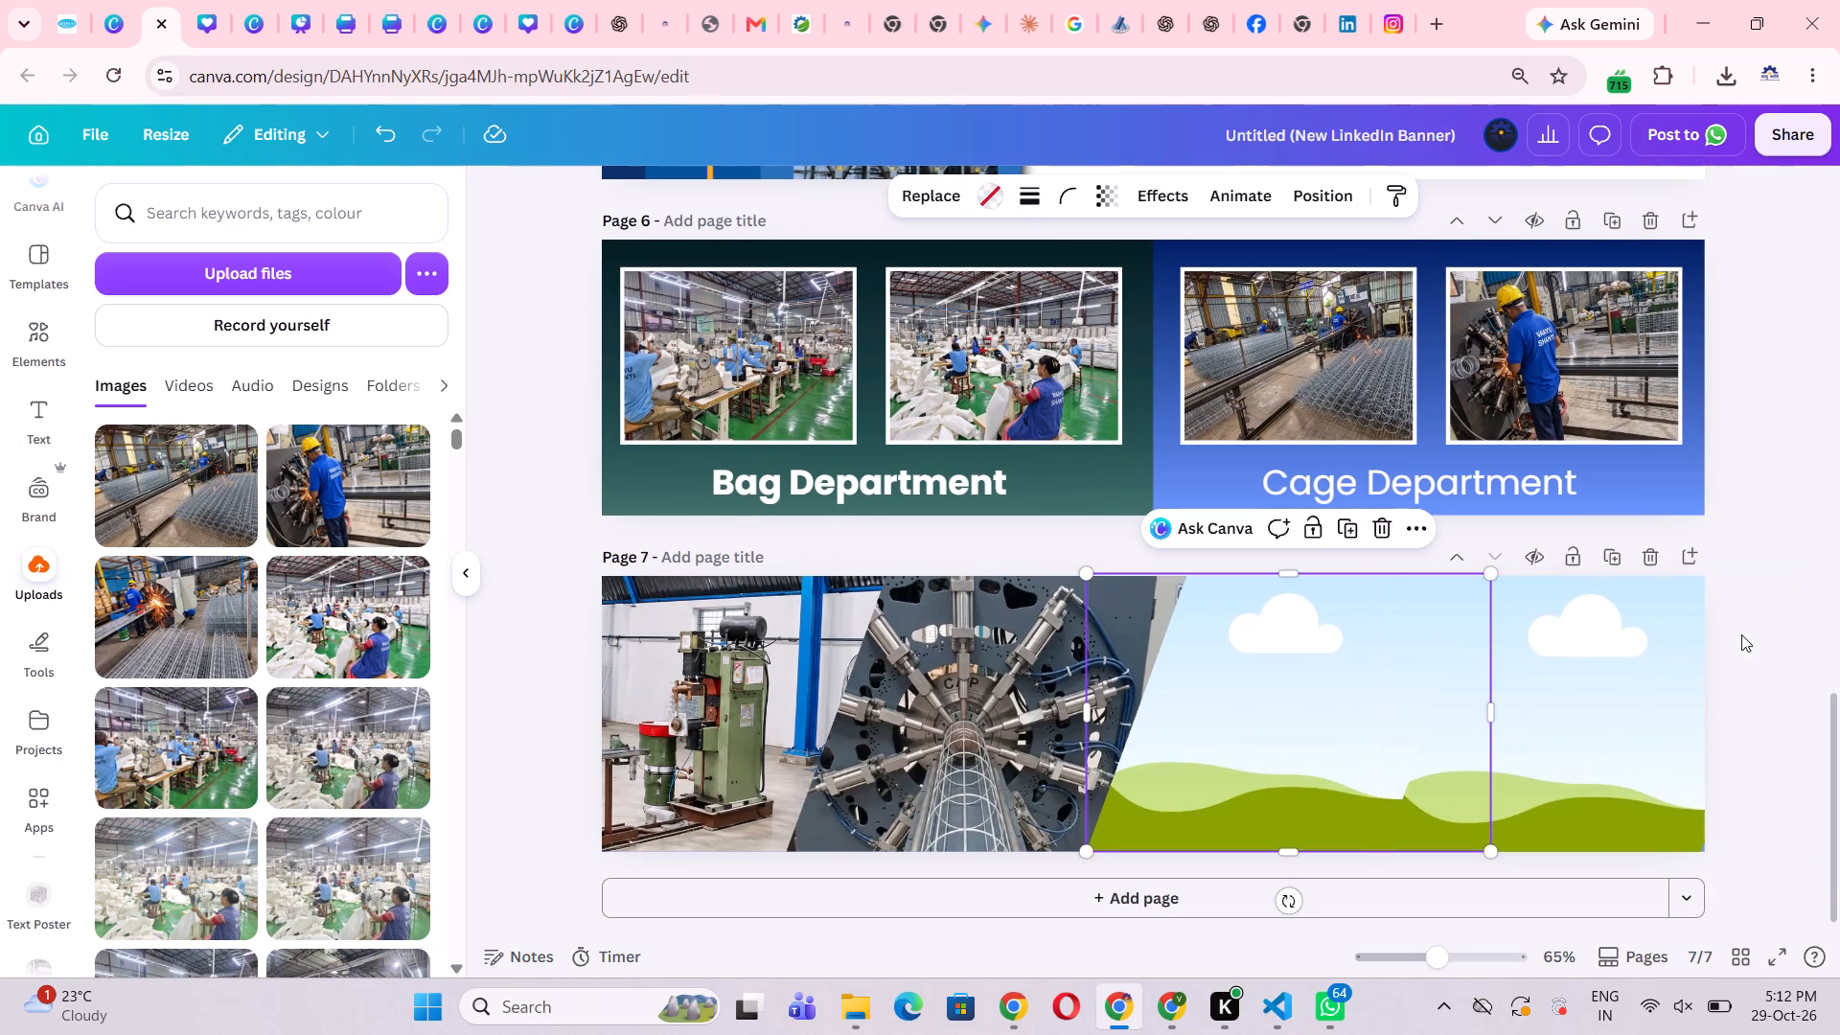
click(1751, 634)
scroll(1749, 556, up, 1)
Lock the page 6 Bag and Cage Department banner and duplicate it directly below.
click(1579, 347)
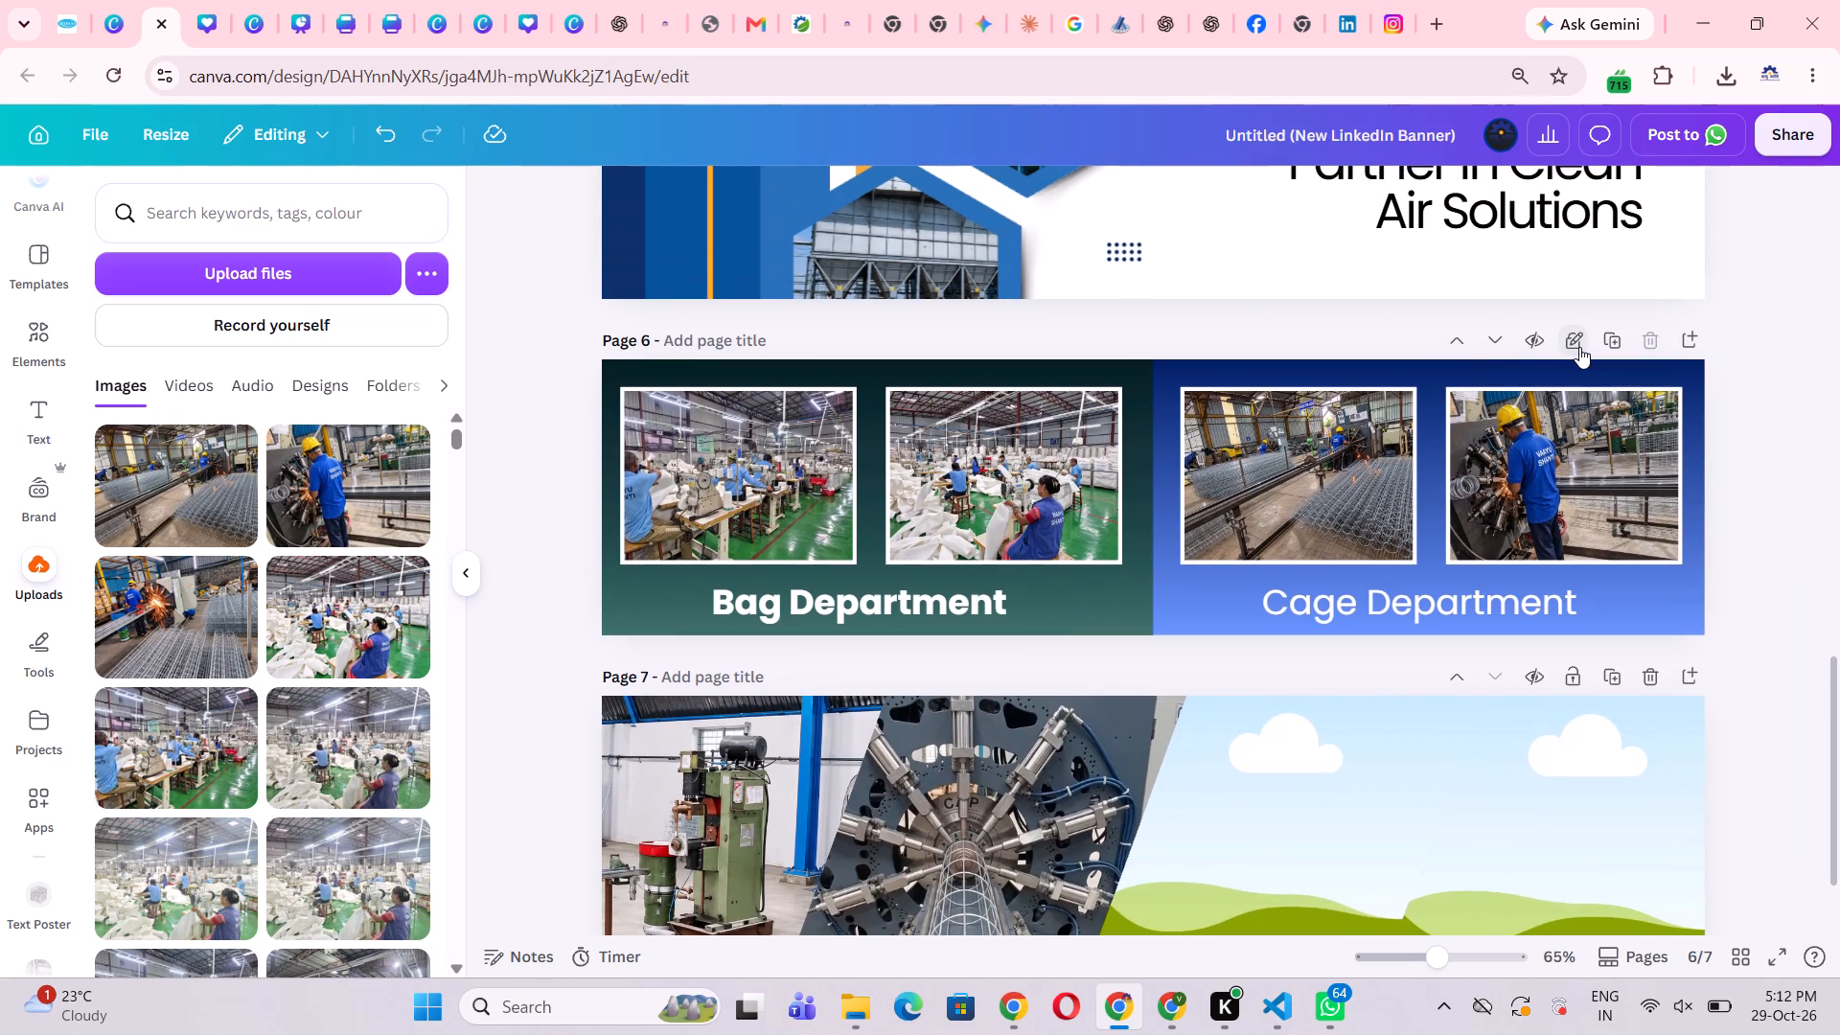
click(1579, 347)
click(1619, 342)
click(1795, 585)
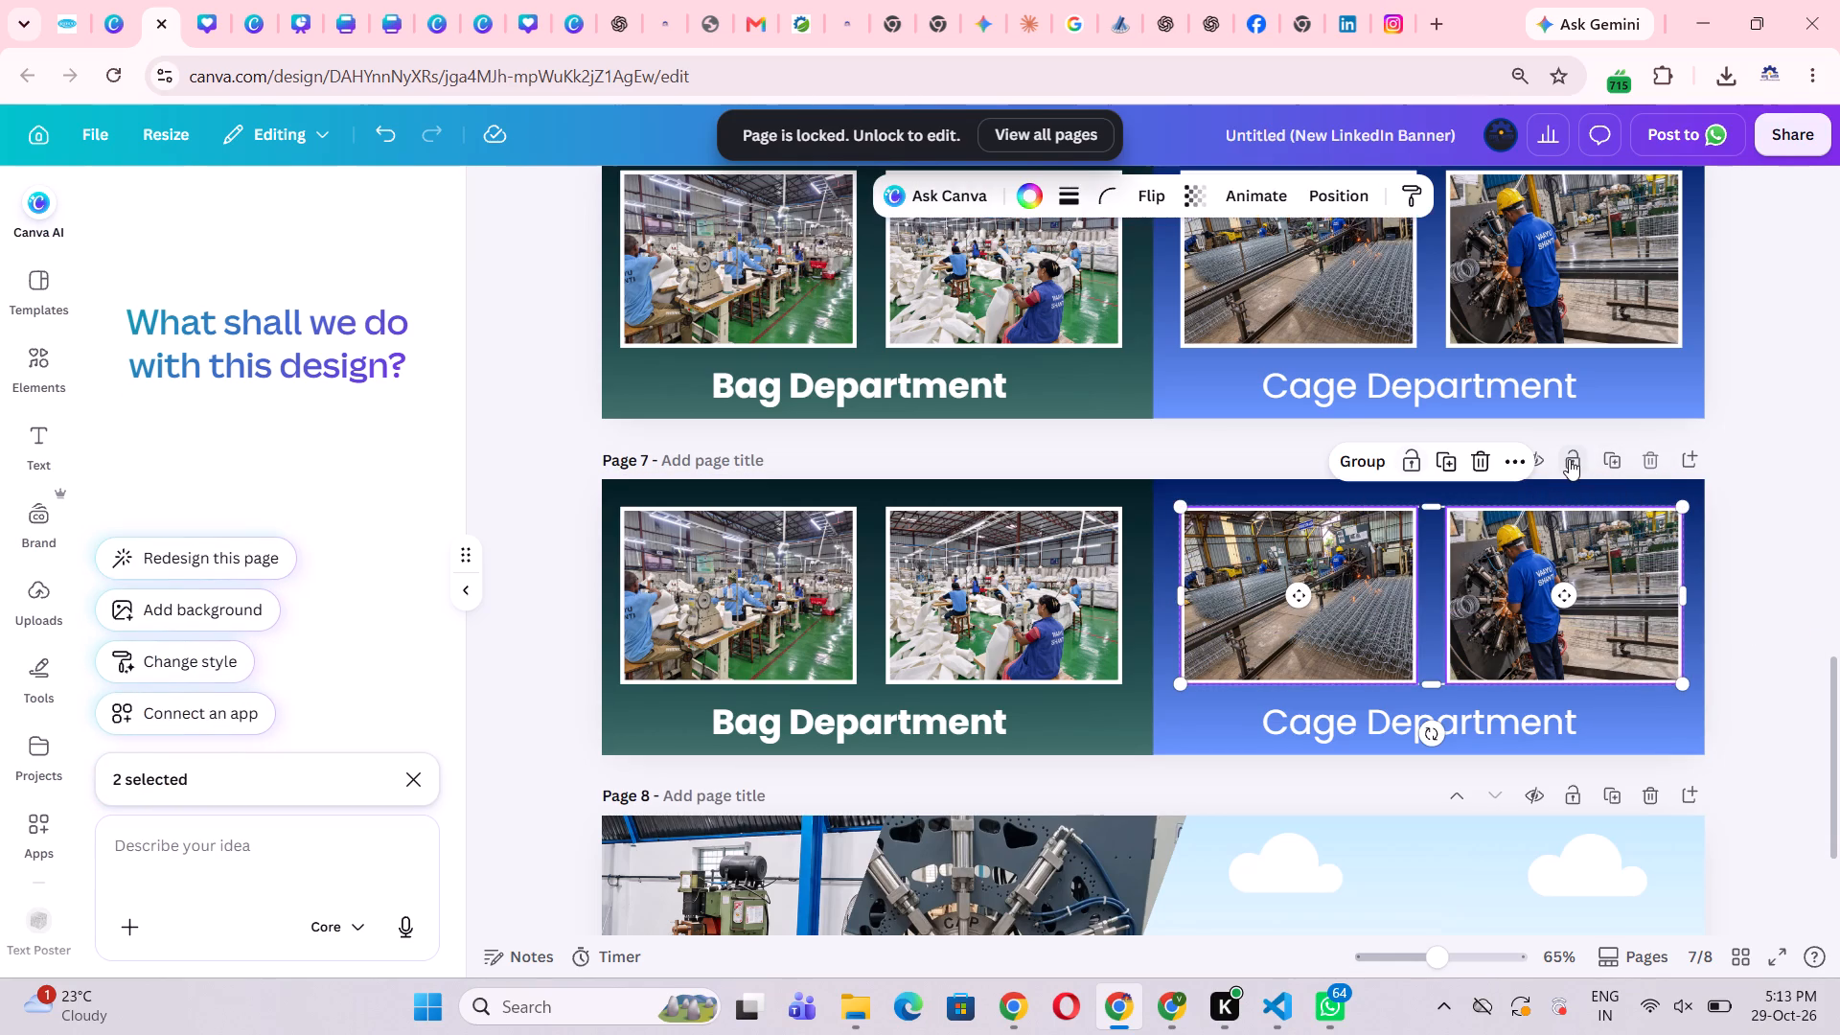
click(1822, 597)
click(1607, 604)
key(Delete)
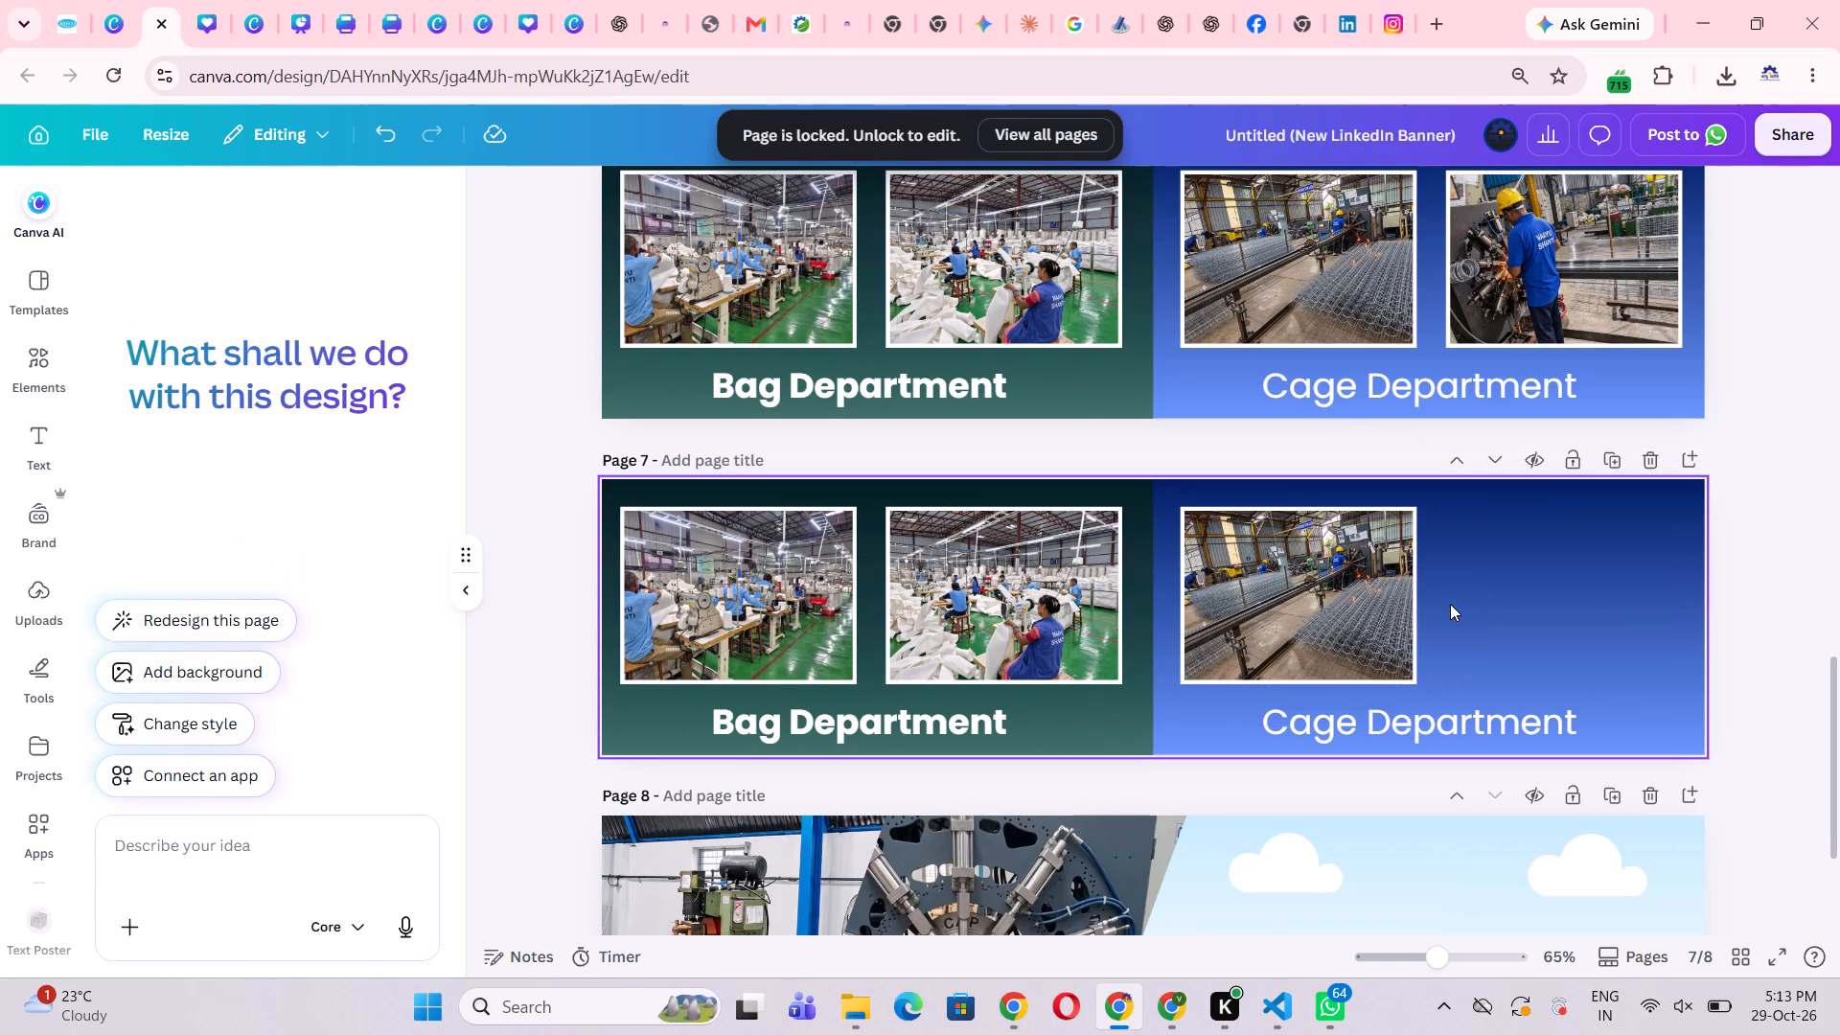
click(1450, 604)
click(1398, 597)
key(Delete)
click(1454, 707)
key(Delete)
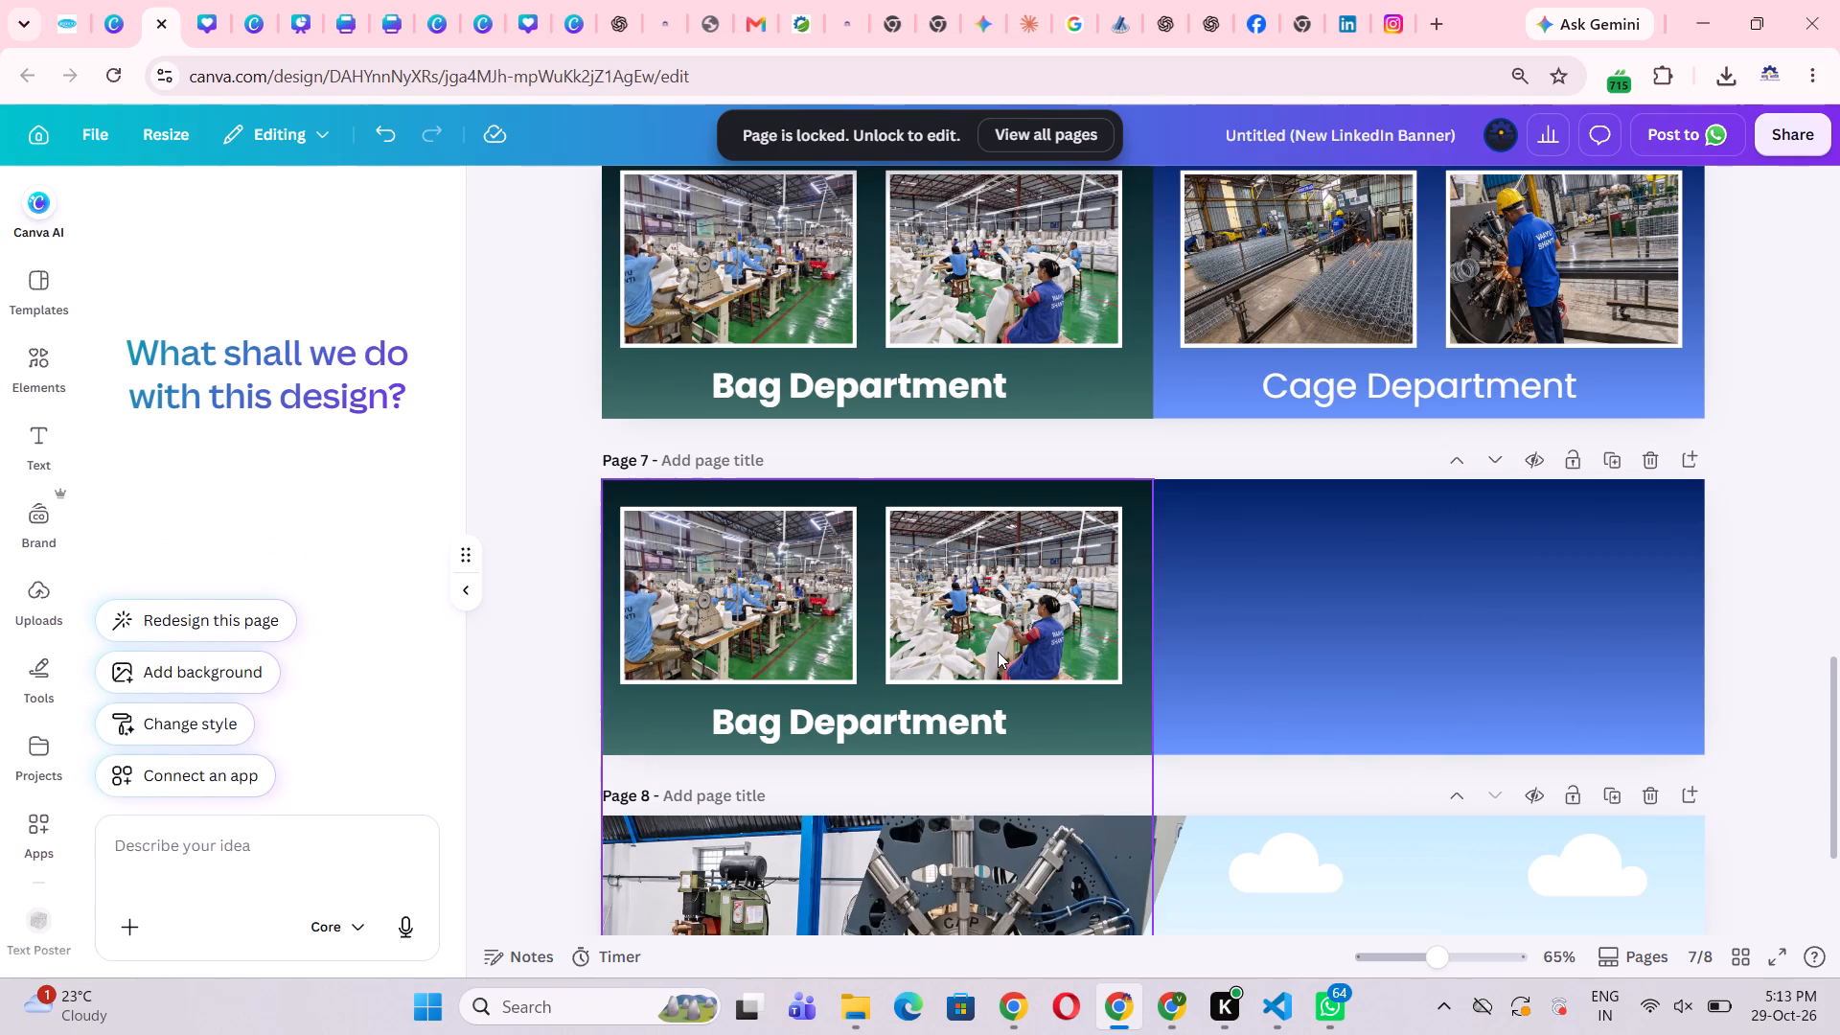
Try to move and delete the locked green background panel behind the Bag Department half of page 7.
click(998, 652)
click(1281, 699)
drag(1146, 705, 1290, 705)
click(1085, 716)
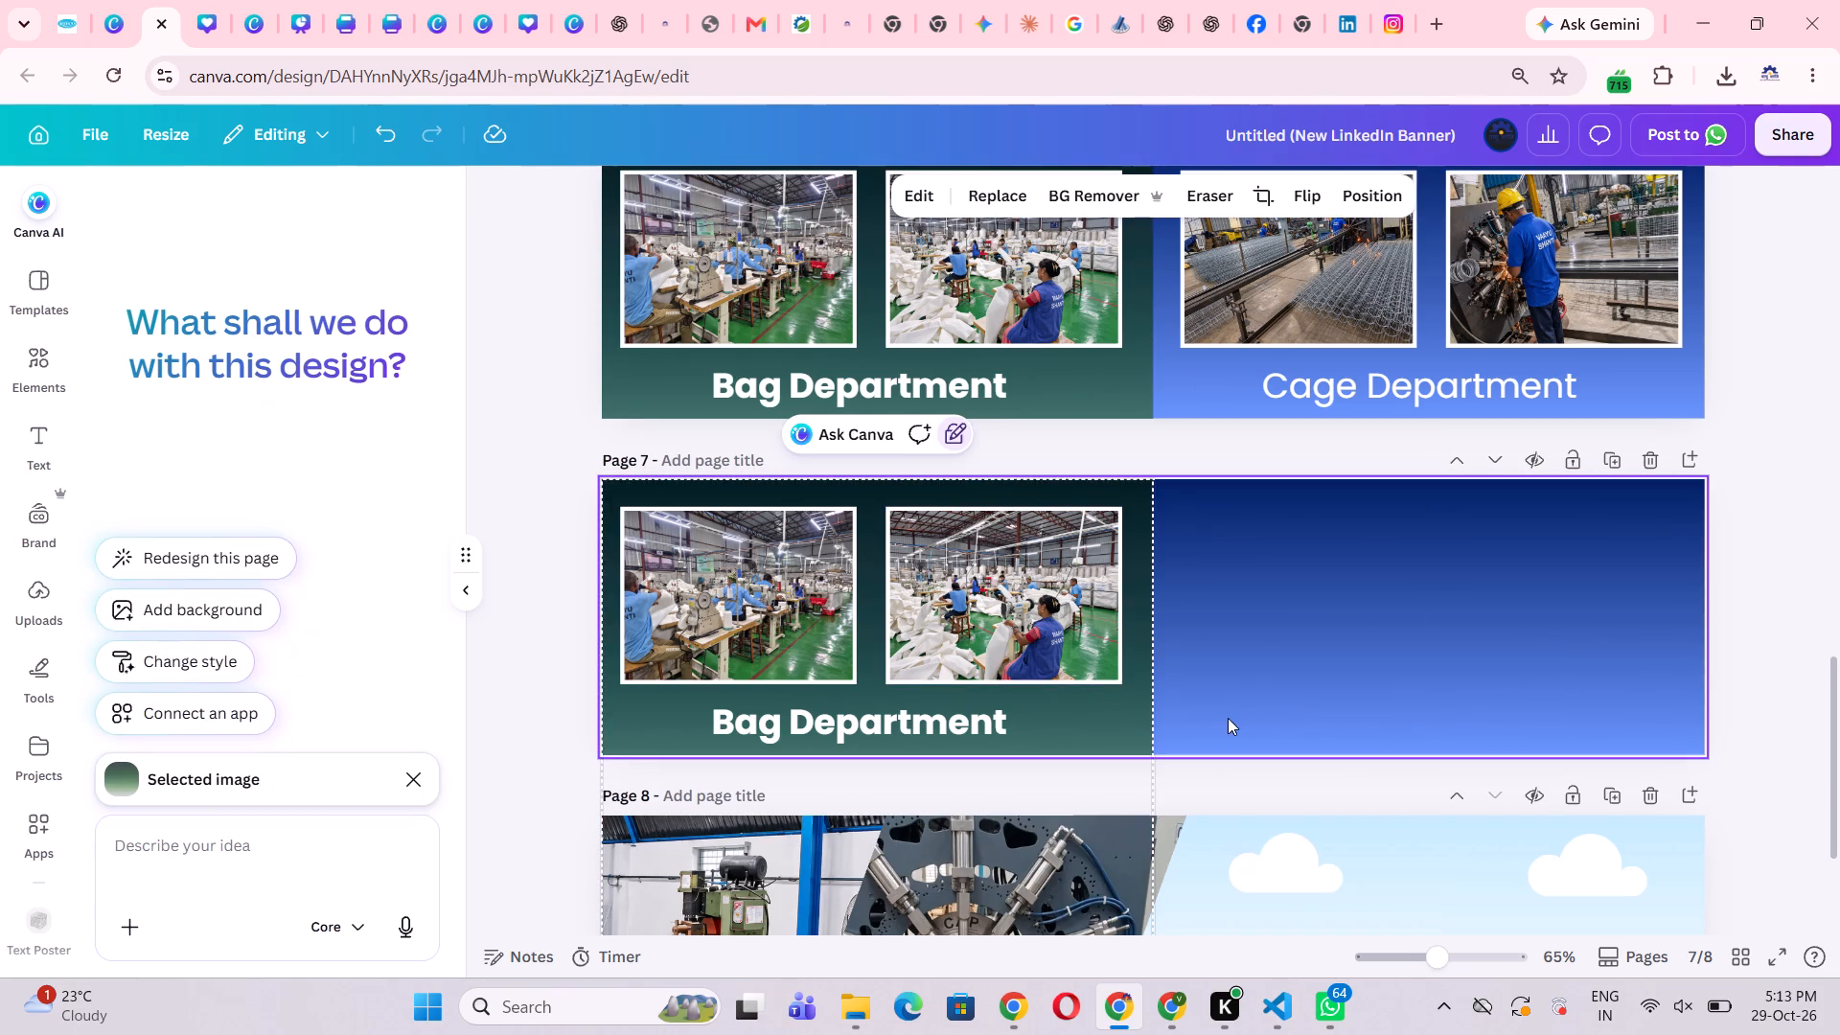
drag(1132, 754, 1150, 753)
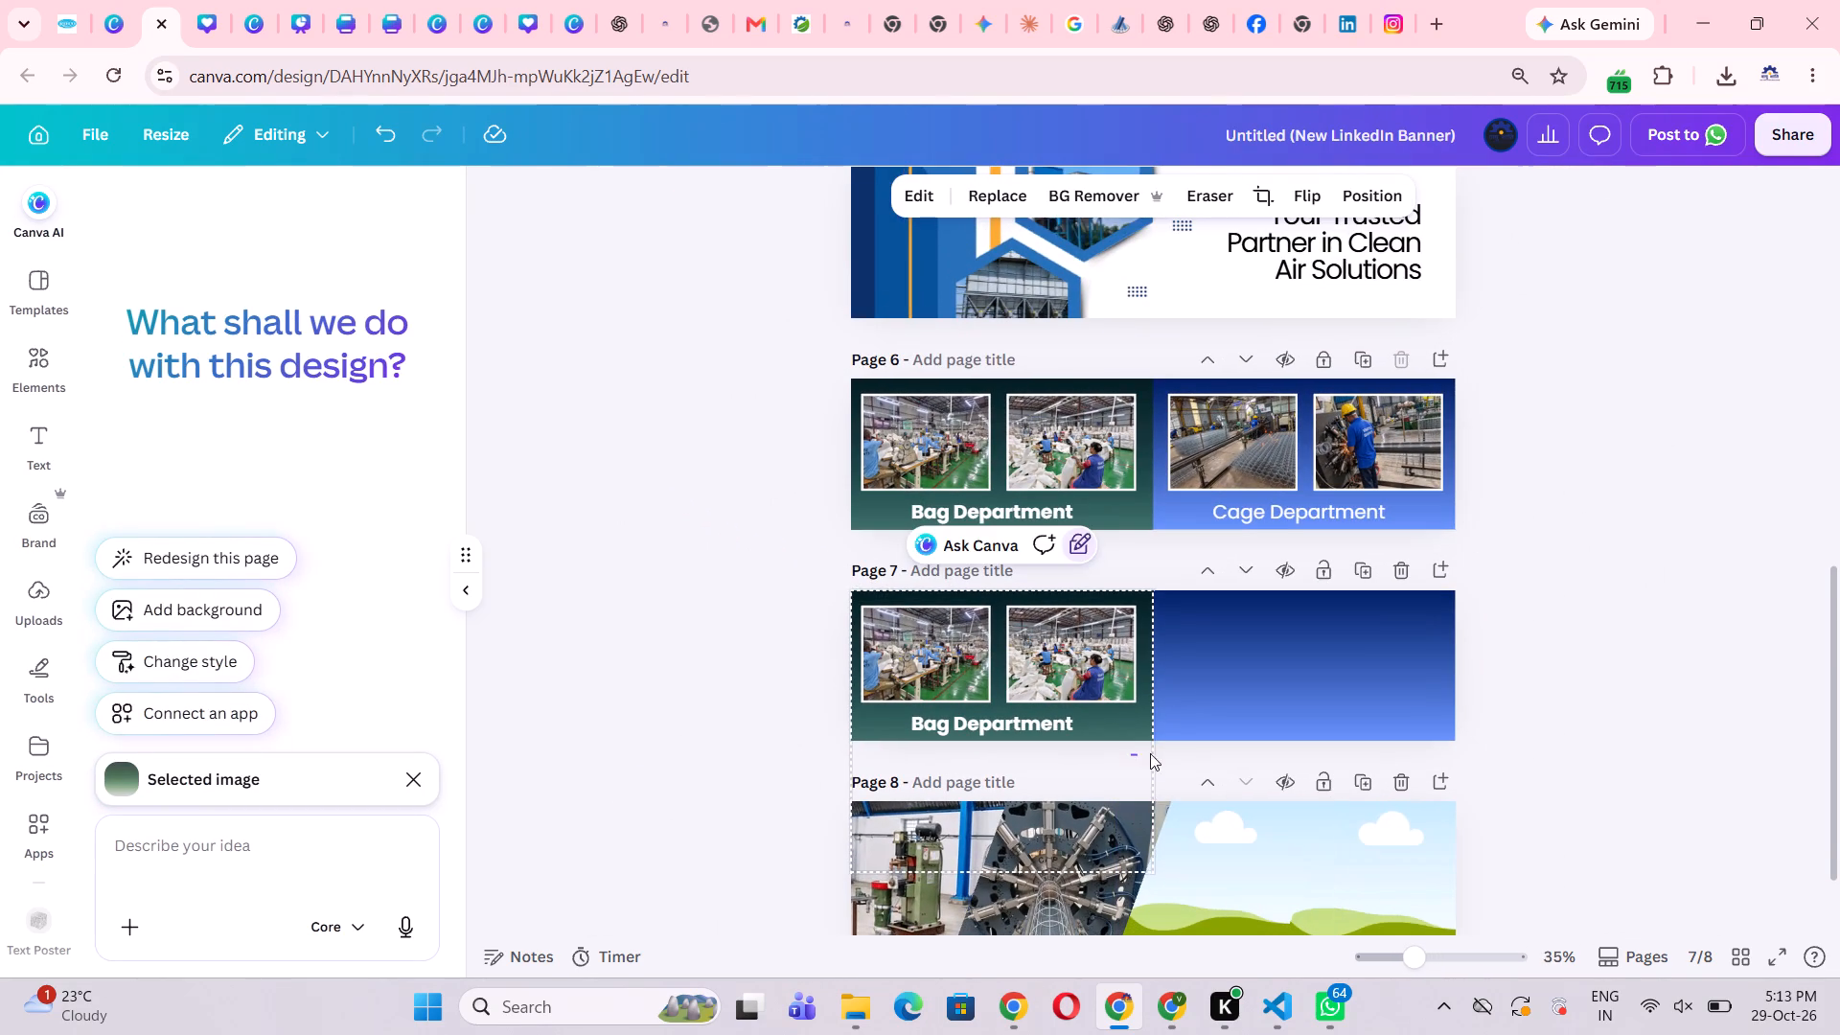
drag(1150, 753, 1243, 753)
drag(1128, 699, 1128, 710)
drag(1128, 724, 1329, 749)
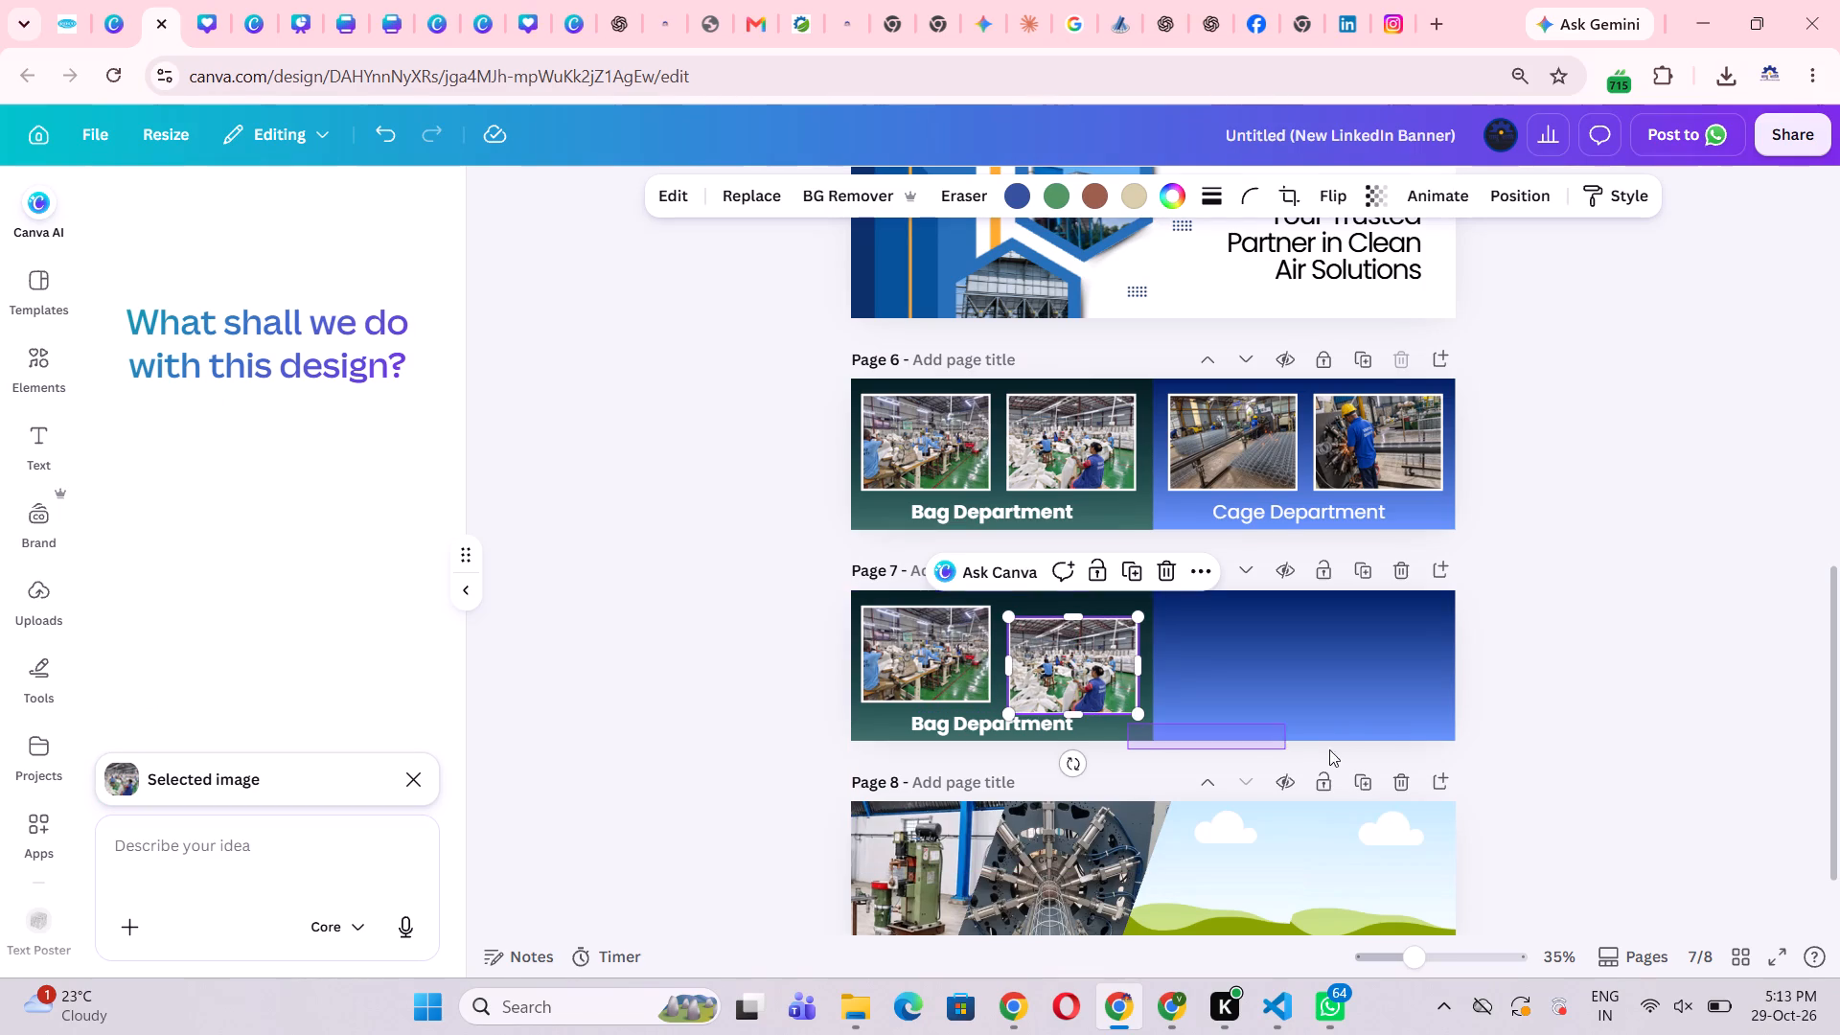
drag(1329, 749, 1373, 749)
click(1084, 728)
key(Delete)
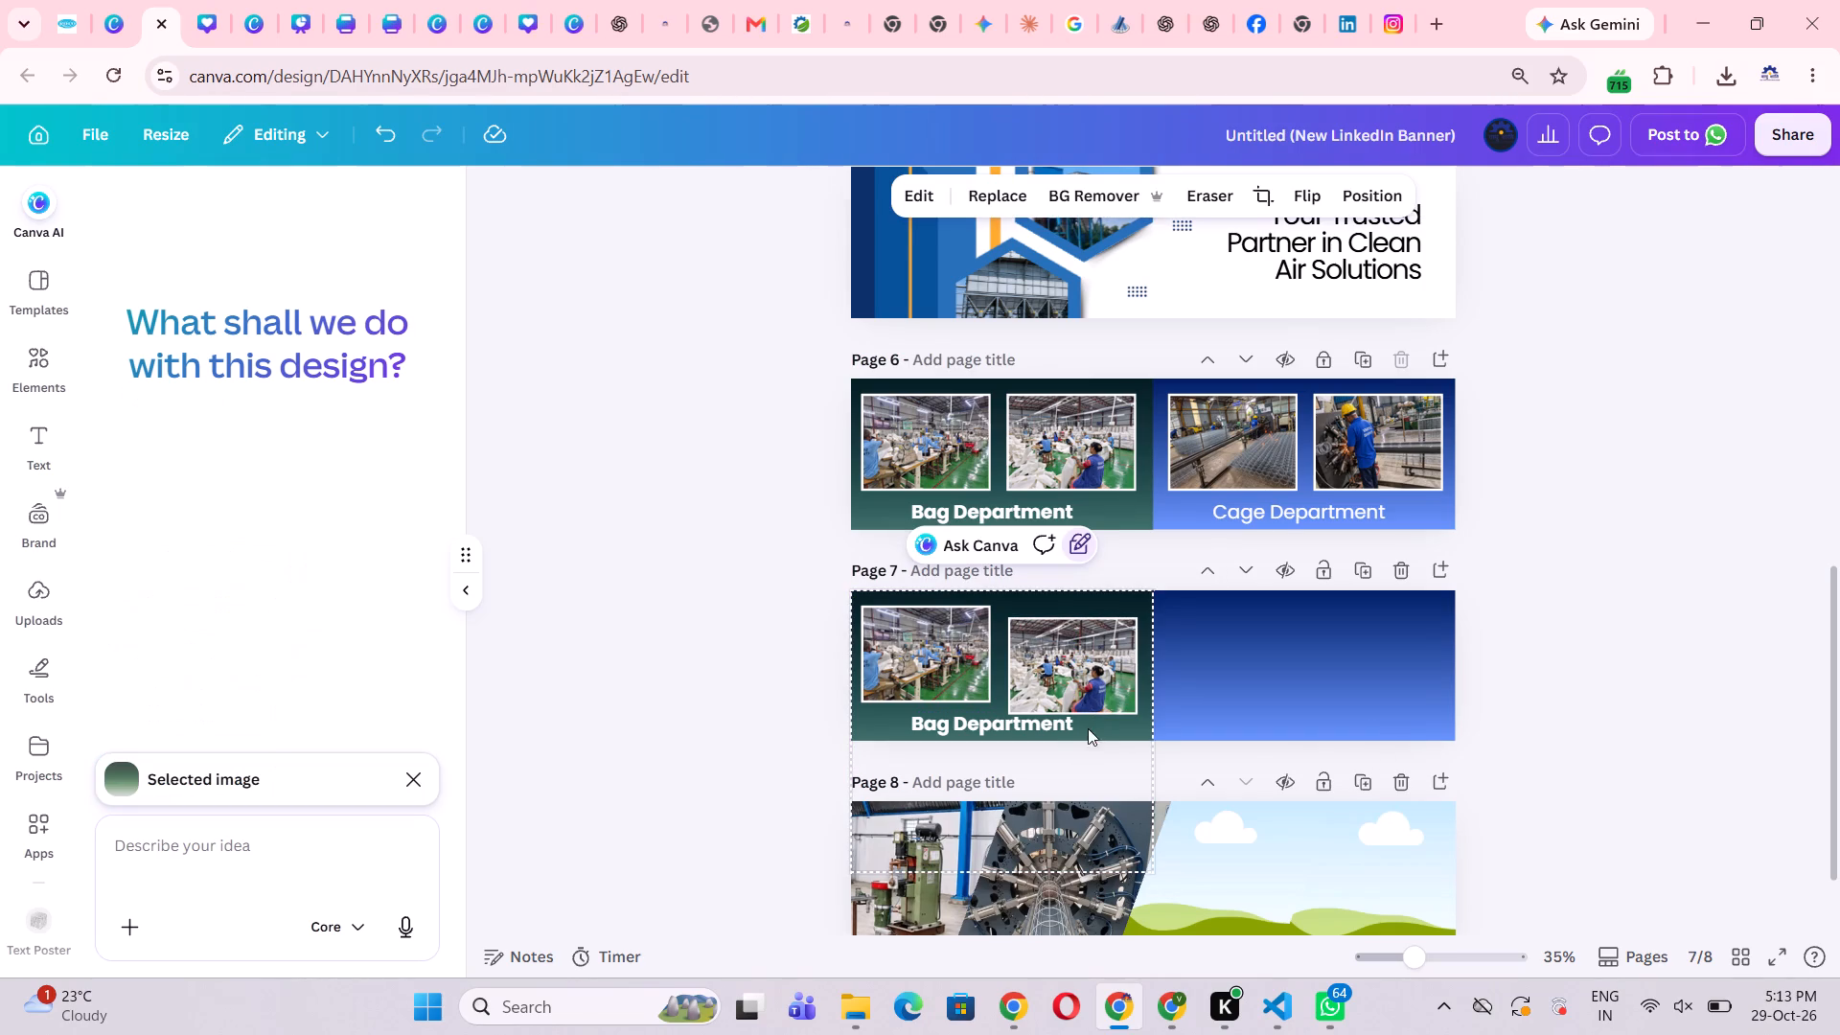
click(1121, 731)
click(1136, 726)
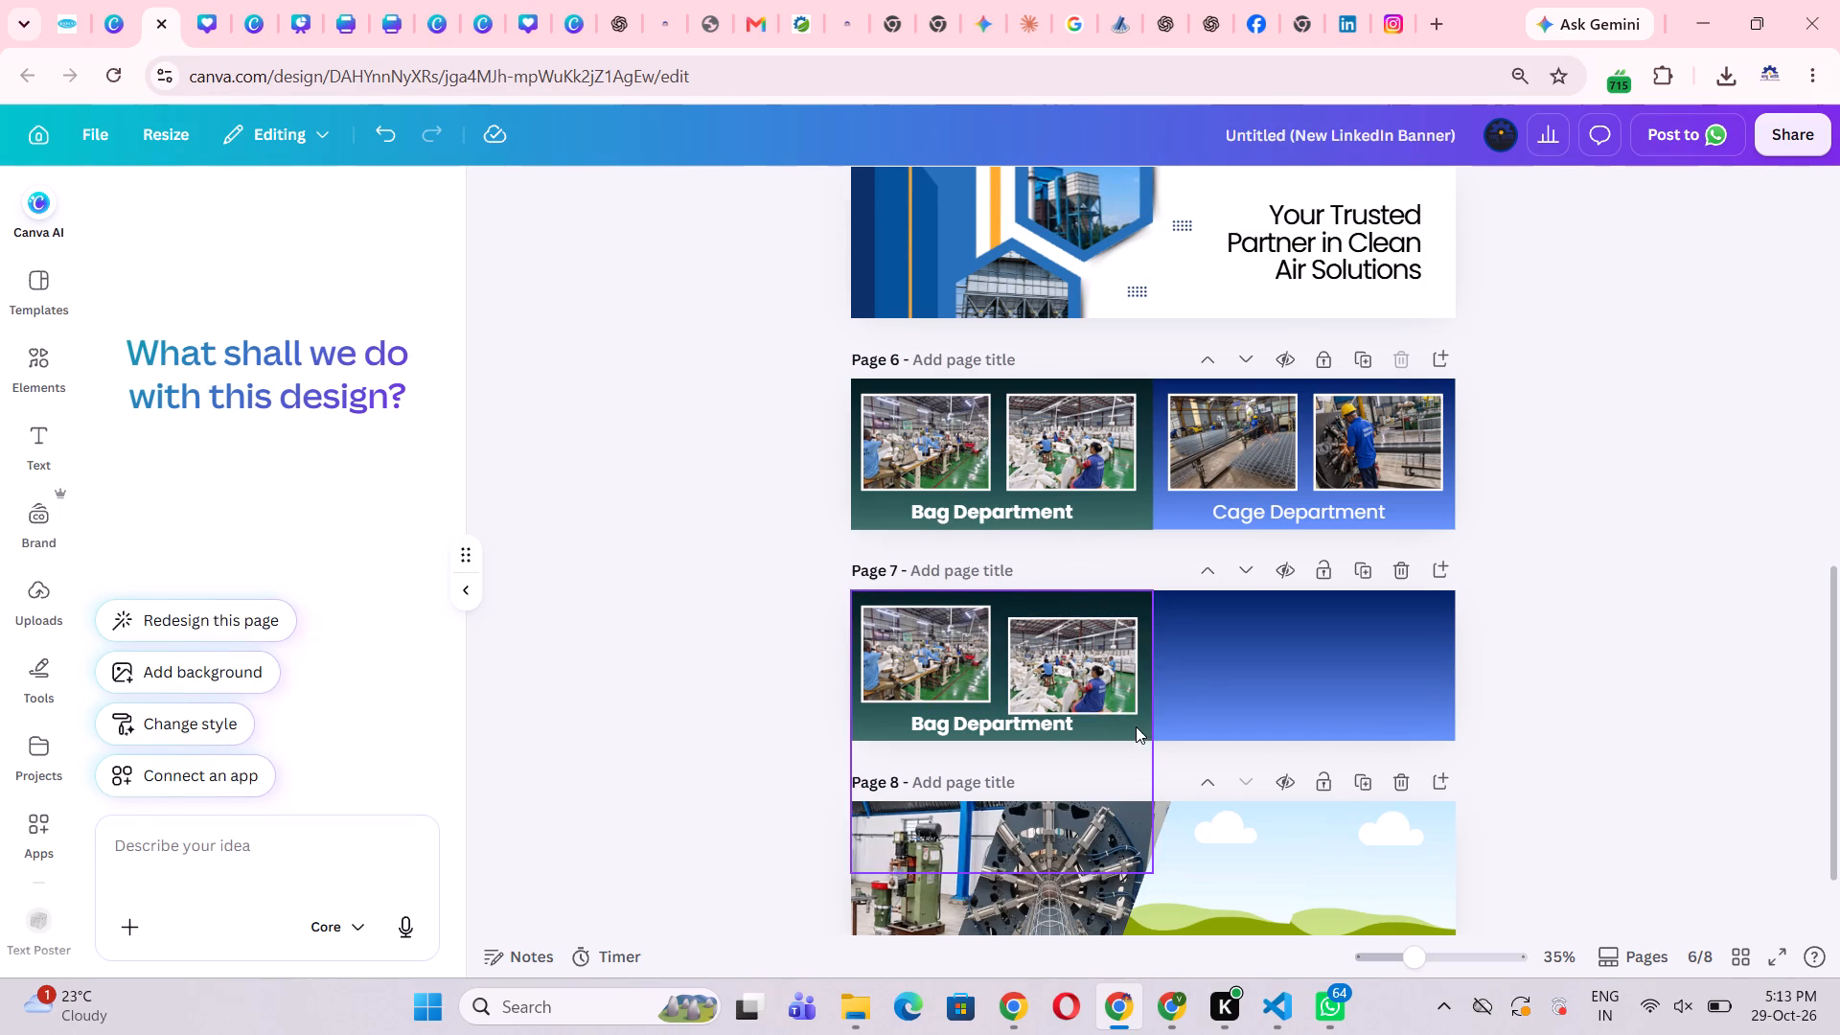
Unlock the green background panel on page 7 and take it and both bag photos off the banner.
click(1079, 552)
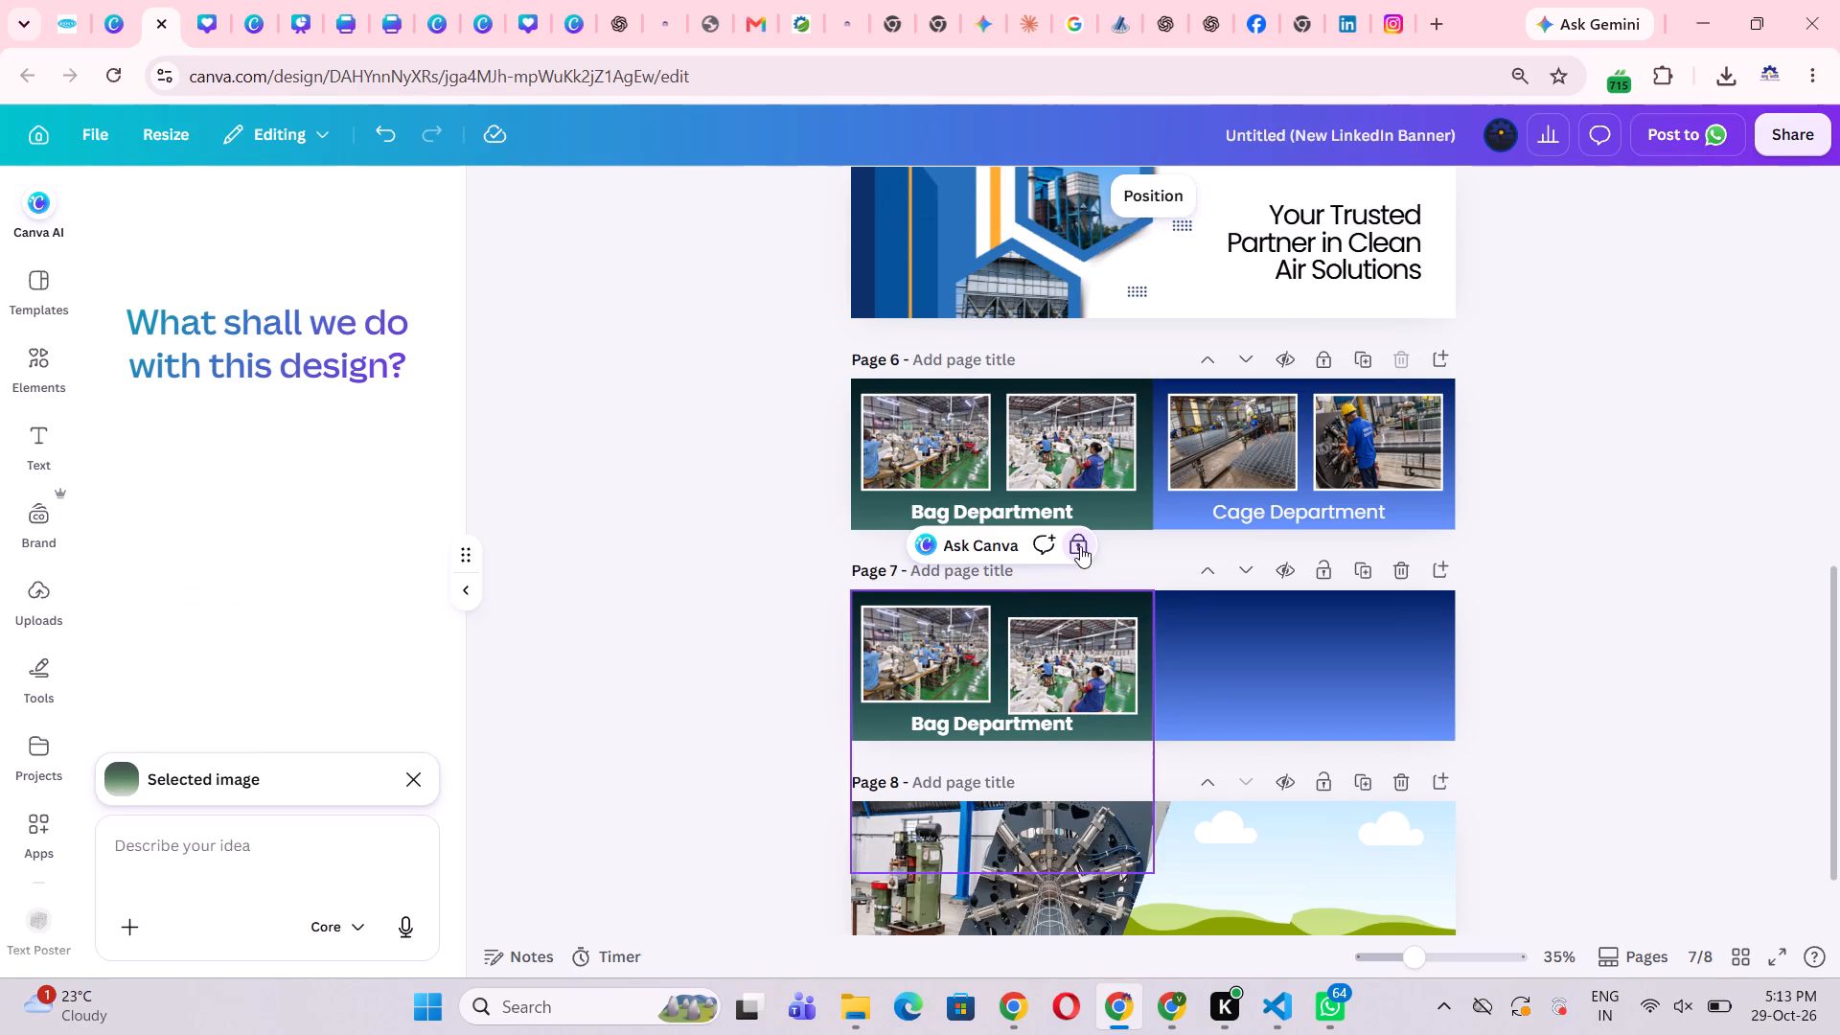
click(1080, 546)
drag(1133, 734, 750, 728)
click(1556, 626)
scroll(1557, 625, down, 1)
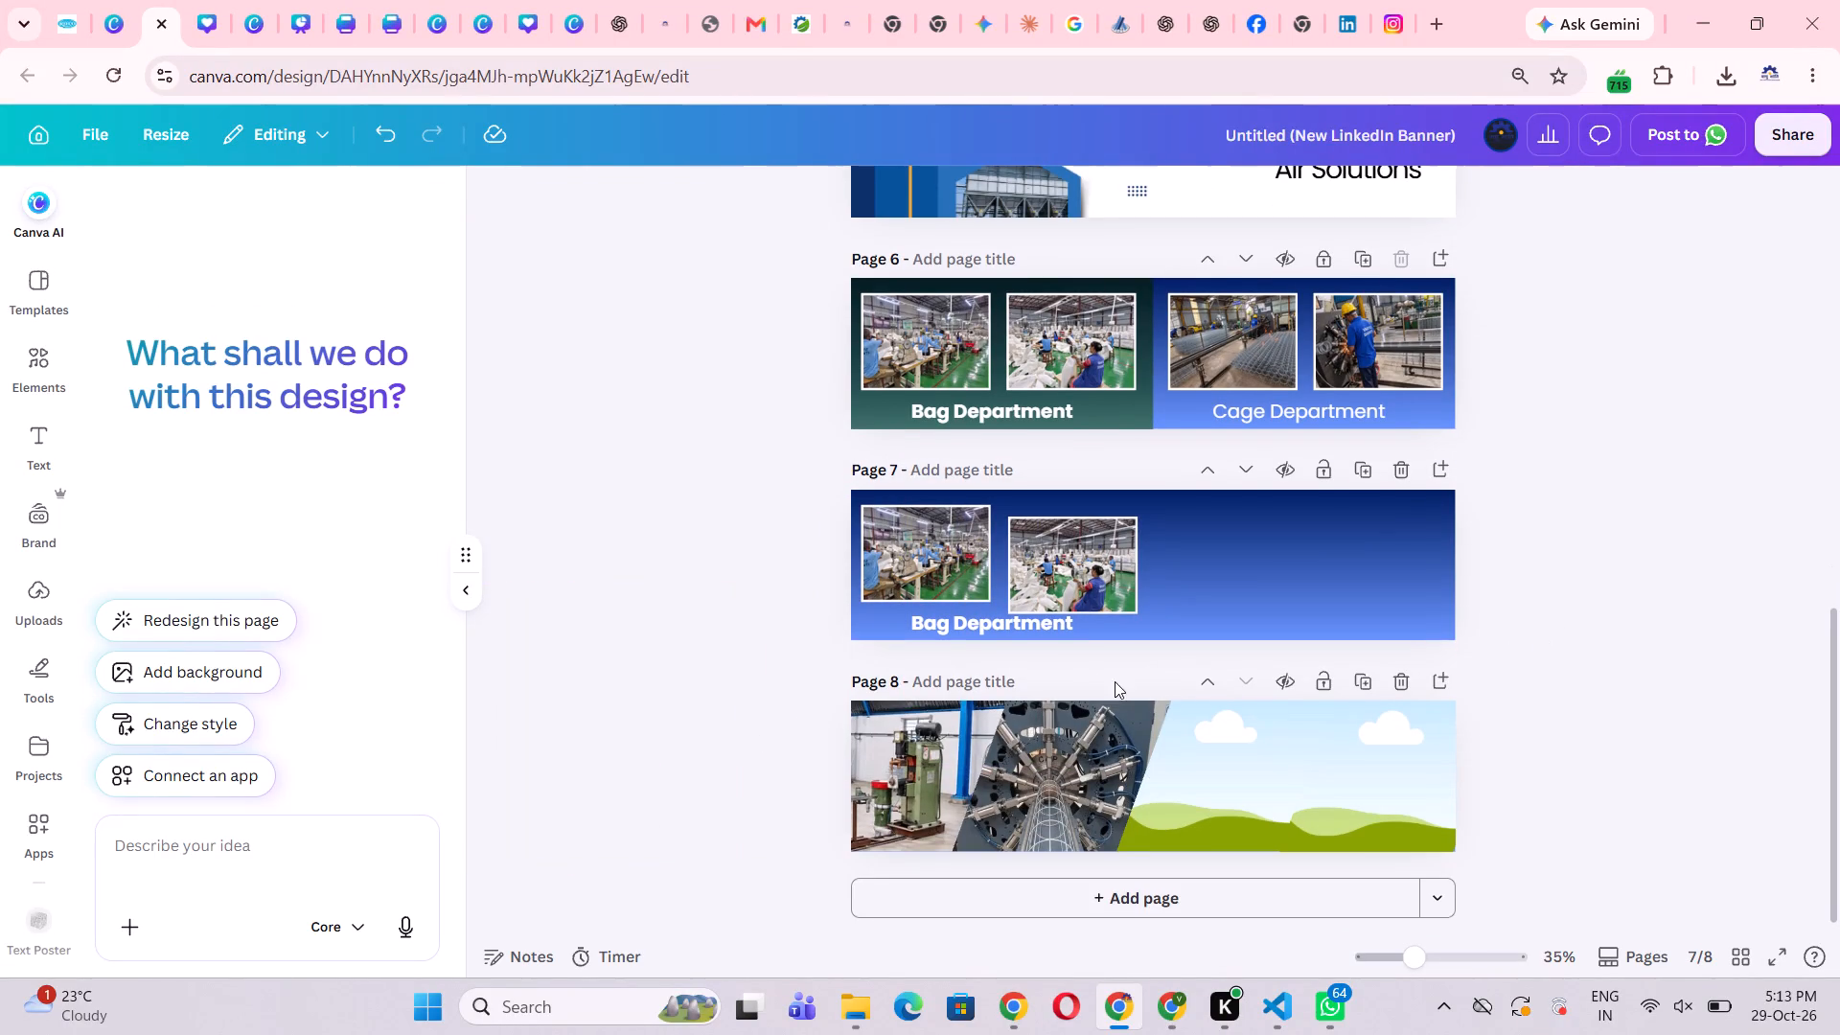
drag(1071, 576, 450, 556)
drag(948, 544, 549, 593)
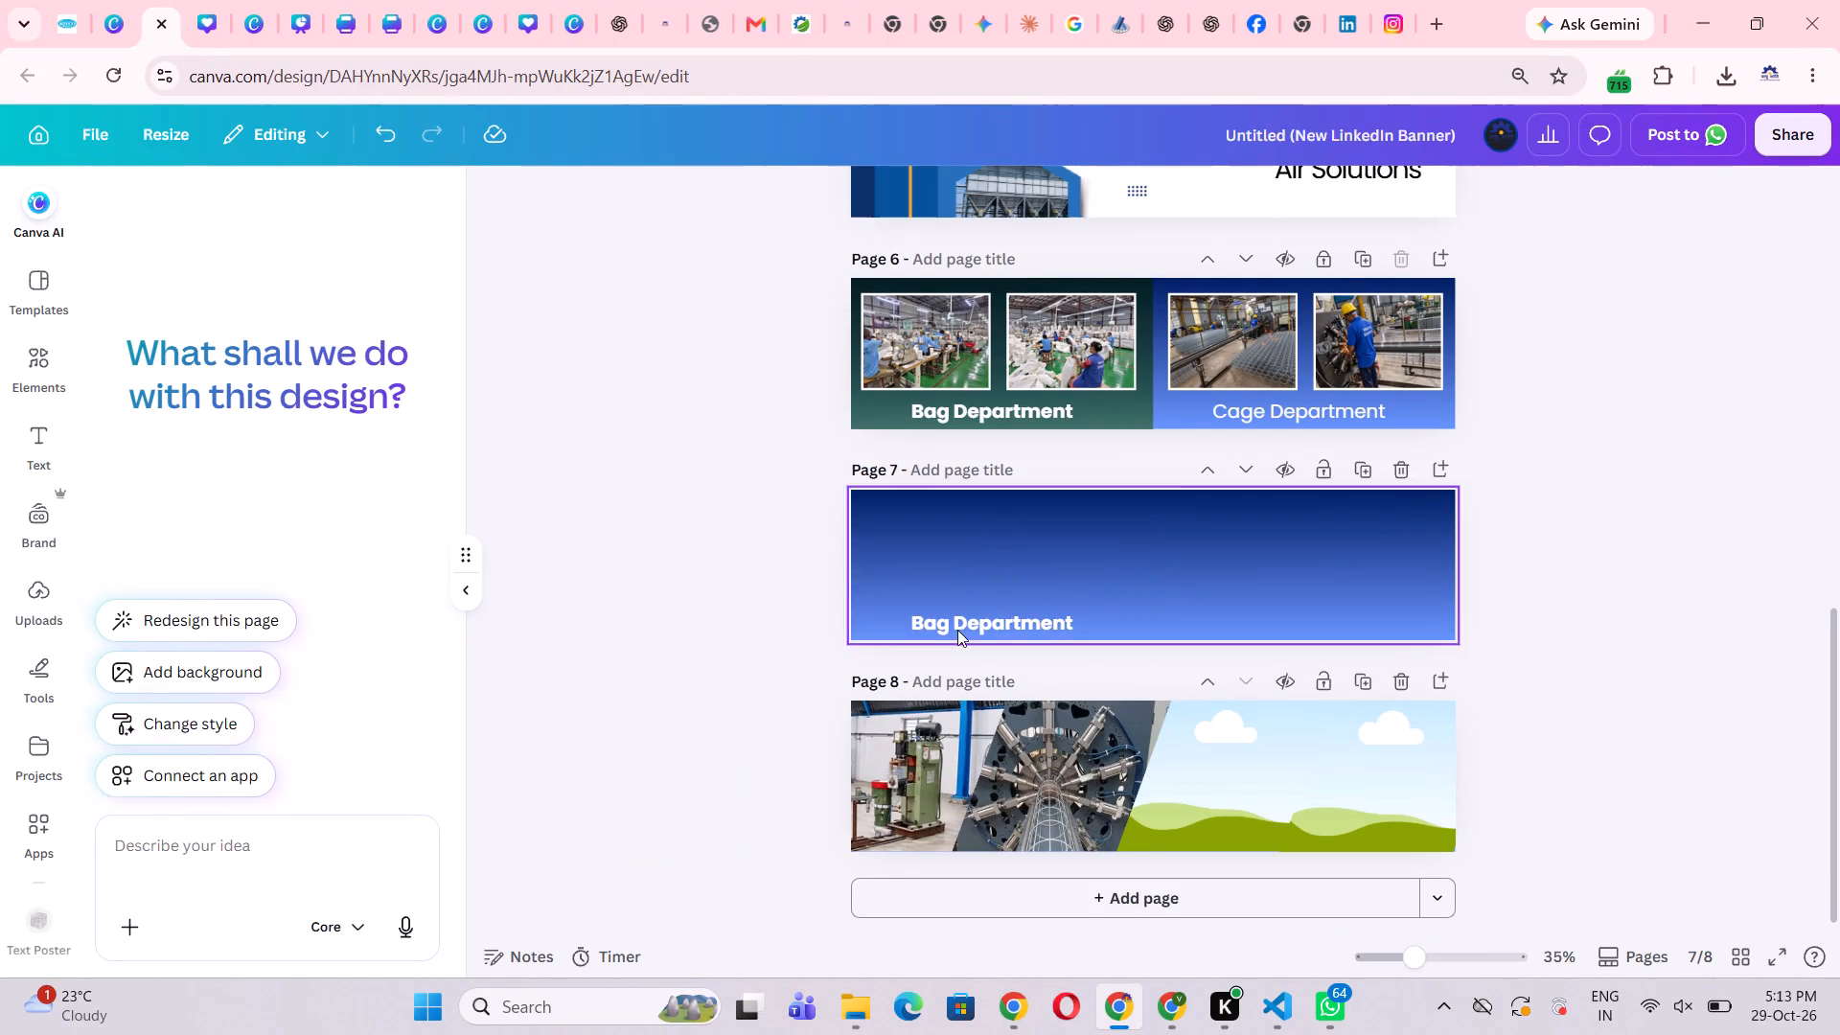
Move the Bag Department heading onto the page 7 banner's right half and change its text to "Fabrication Department".
drag(965, 625, 1182, 598)
double_click(1182, 598)
key(BackSpace)
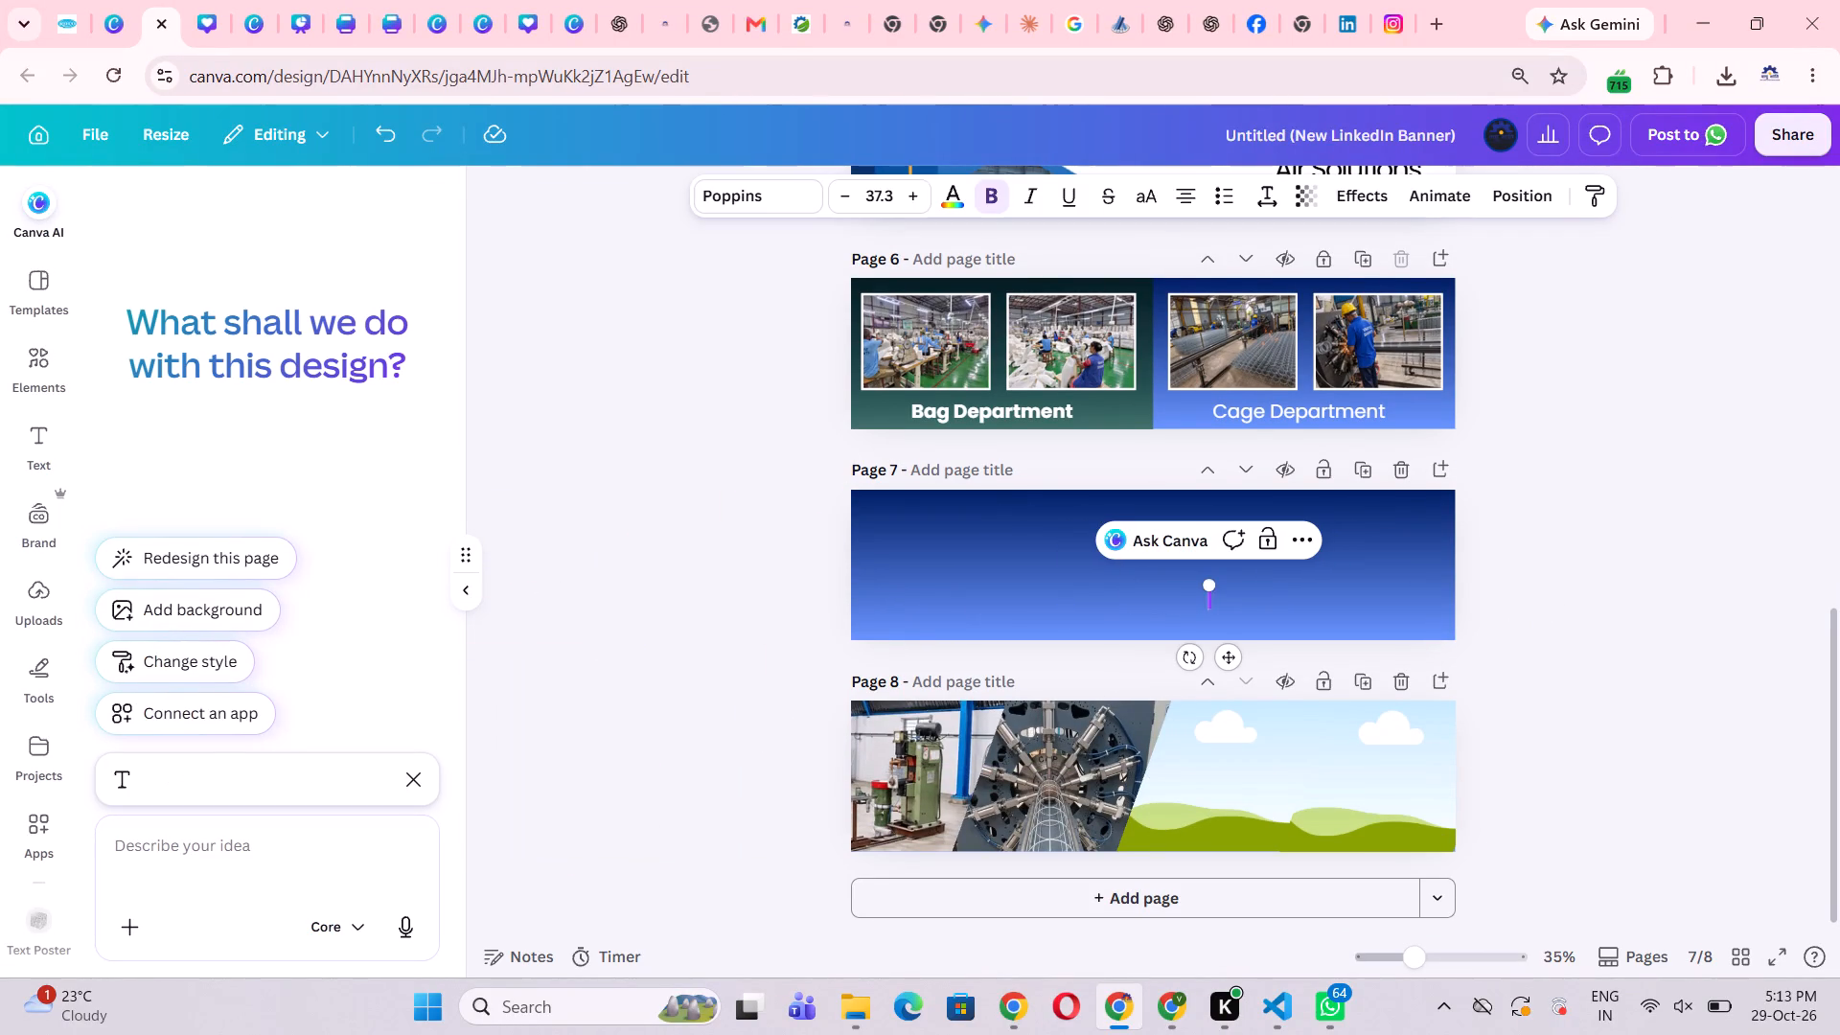
text(fabrication department)
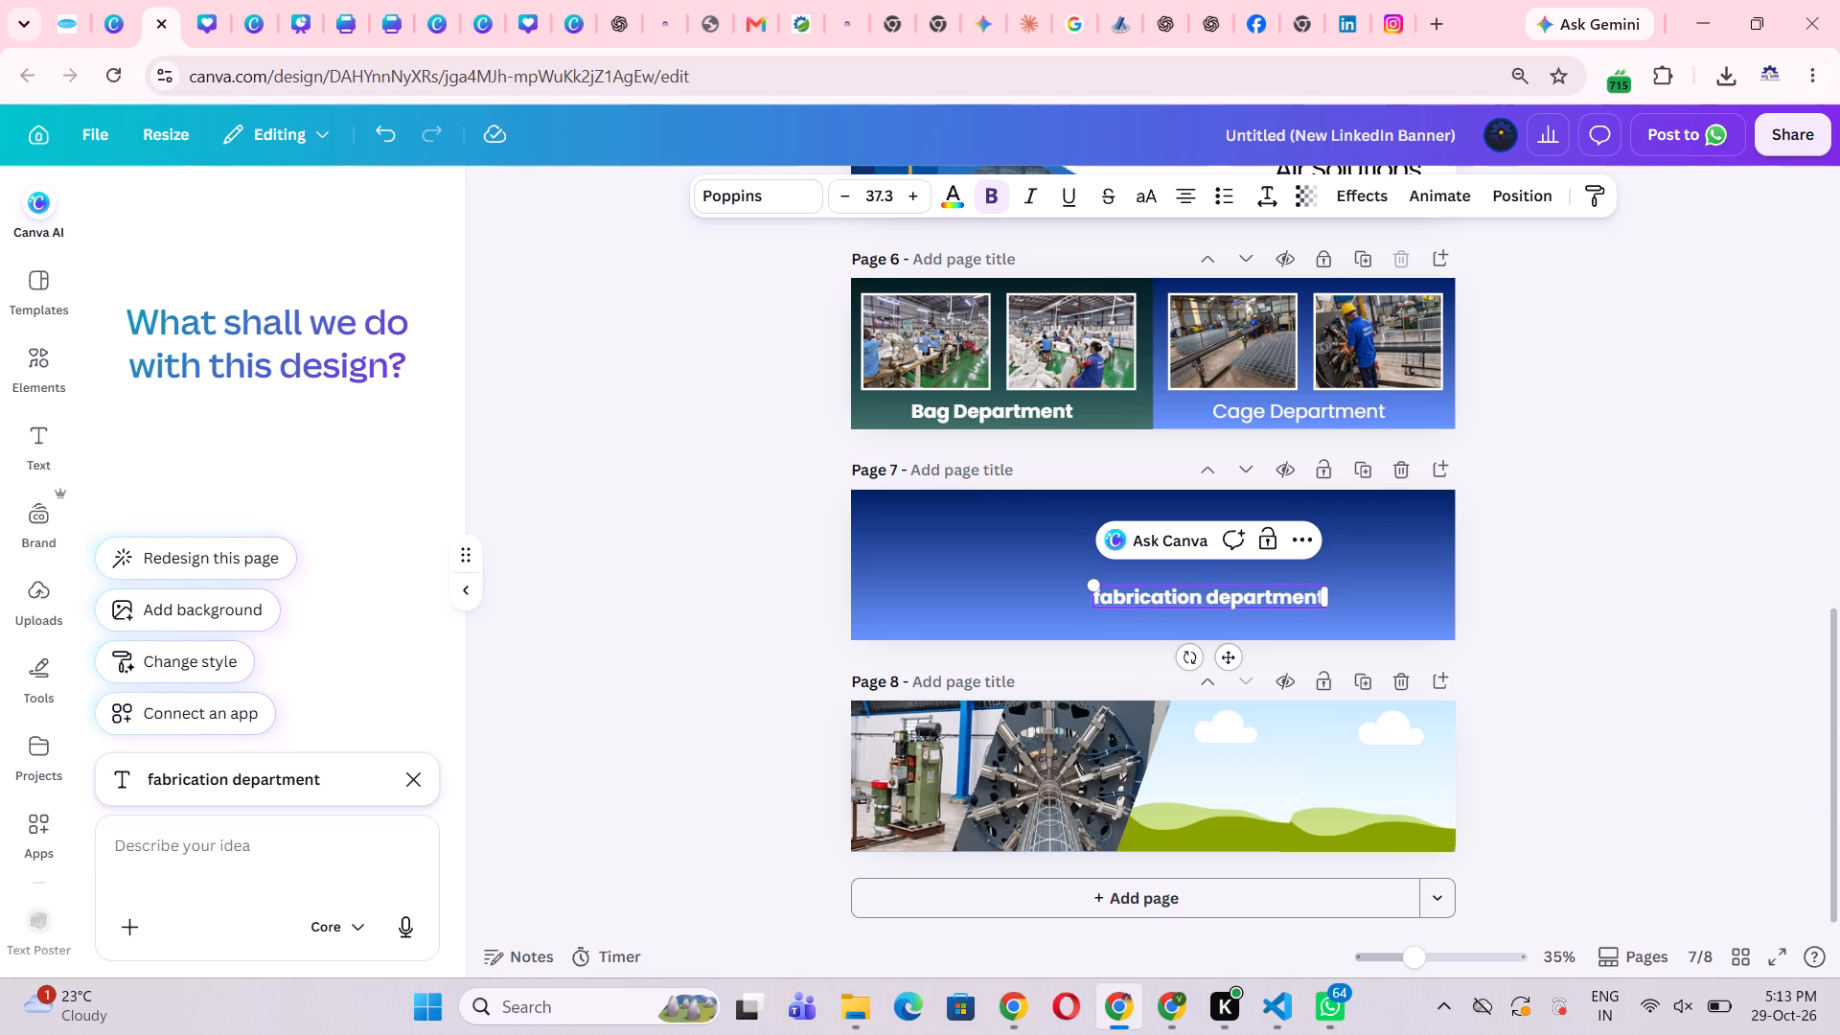
click(1451, 579)
click(1081, 581)
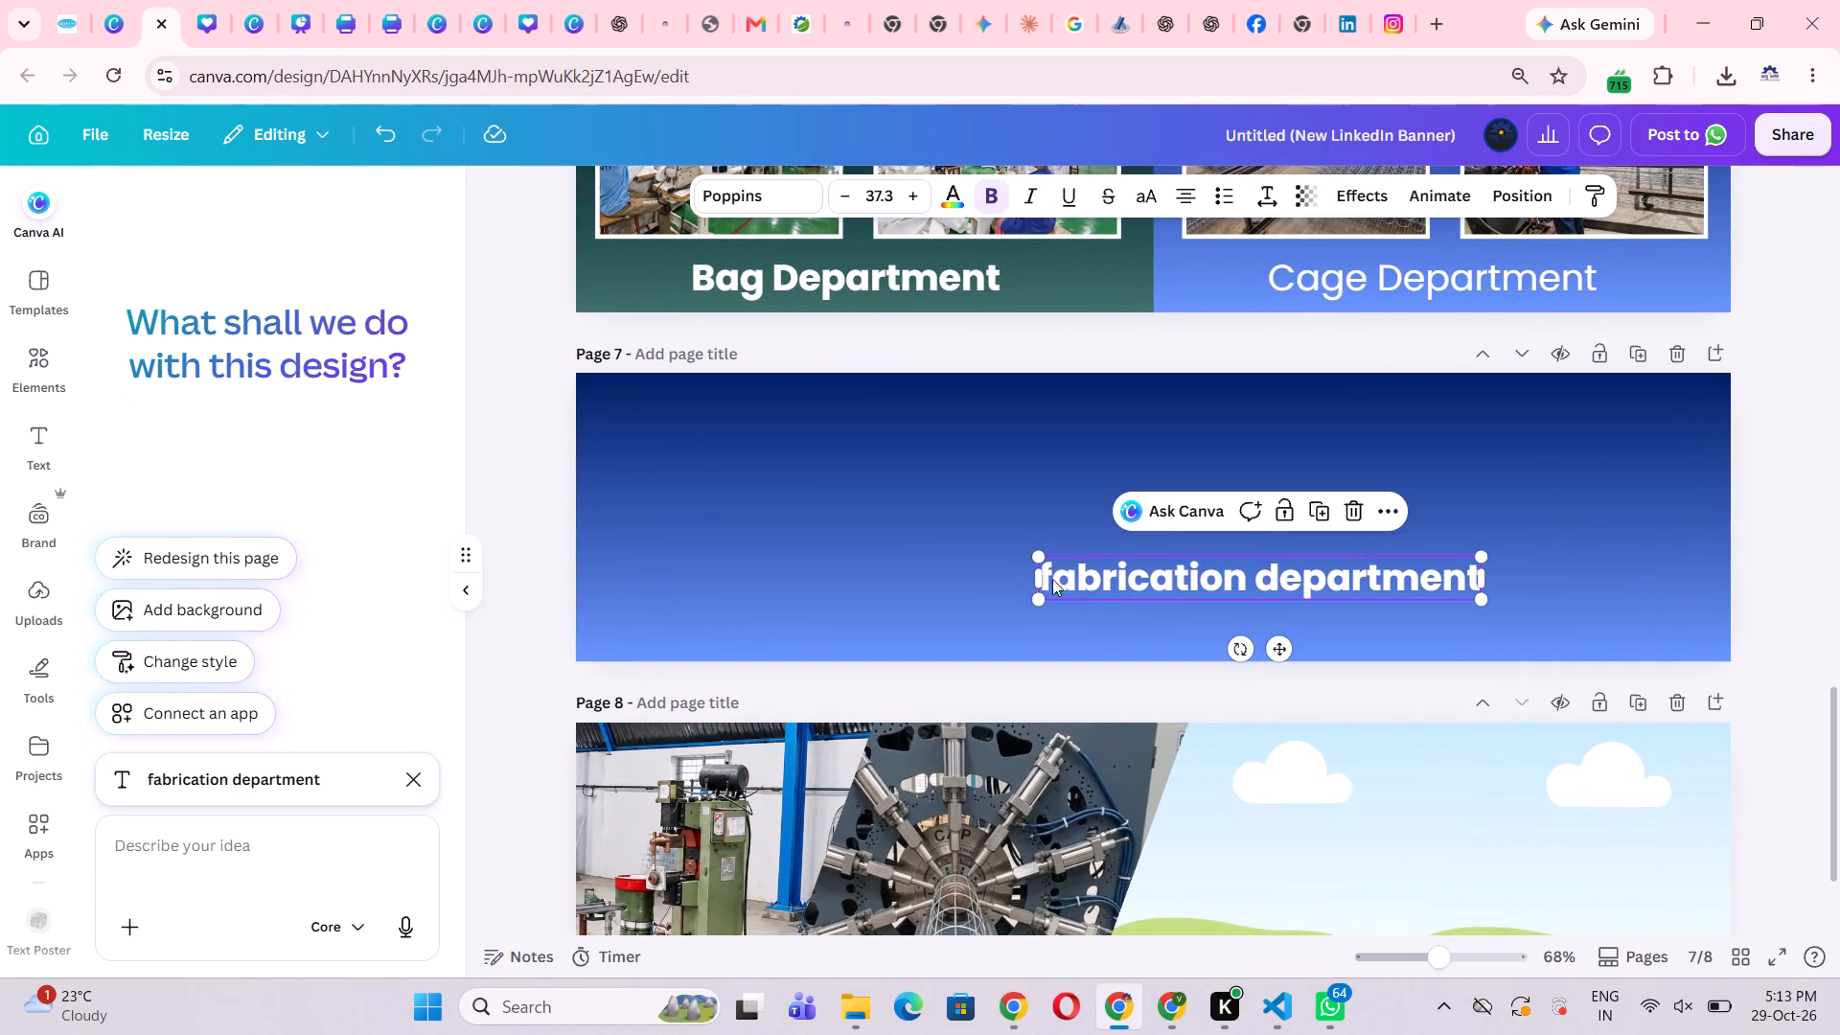
click(1058, 577)
key(BackSpace)
key(shift+f)
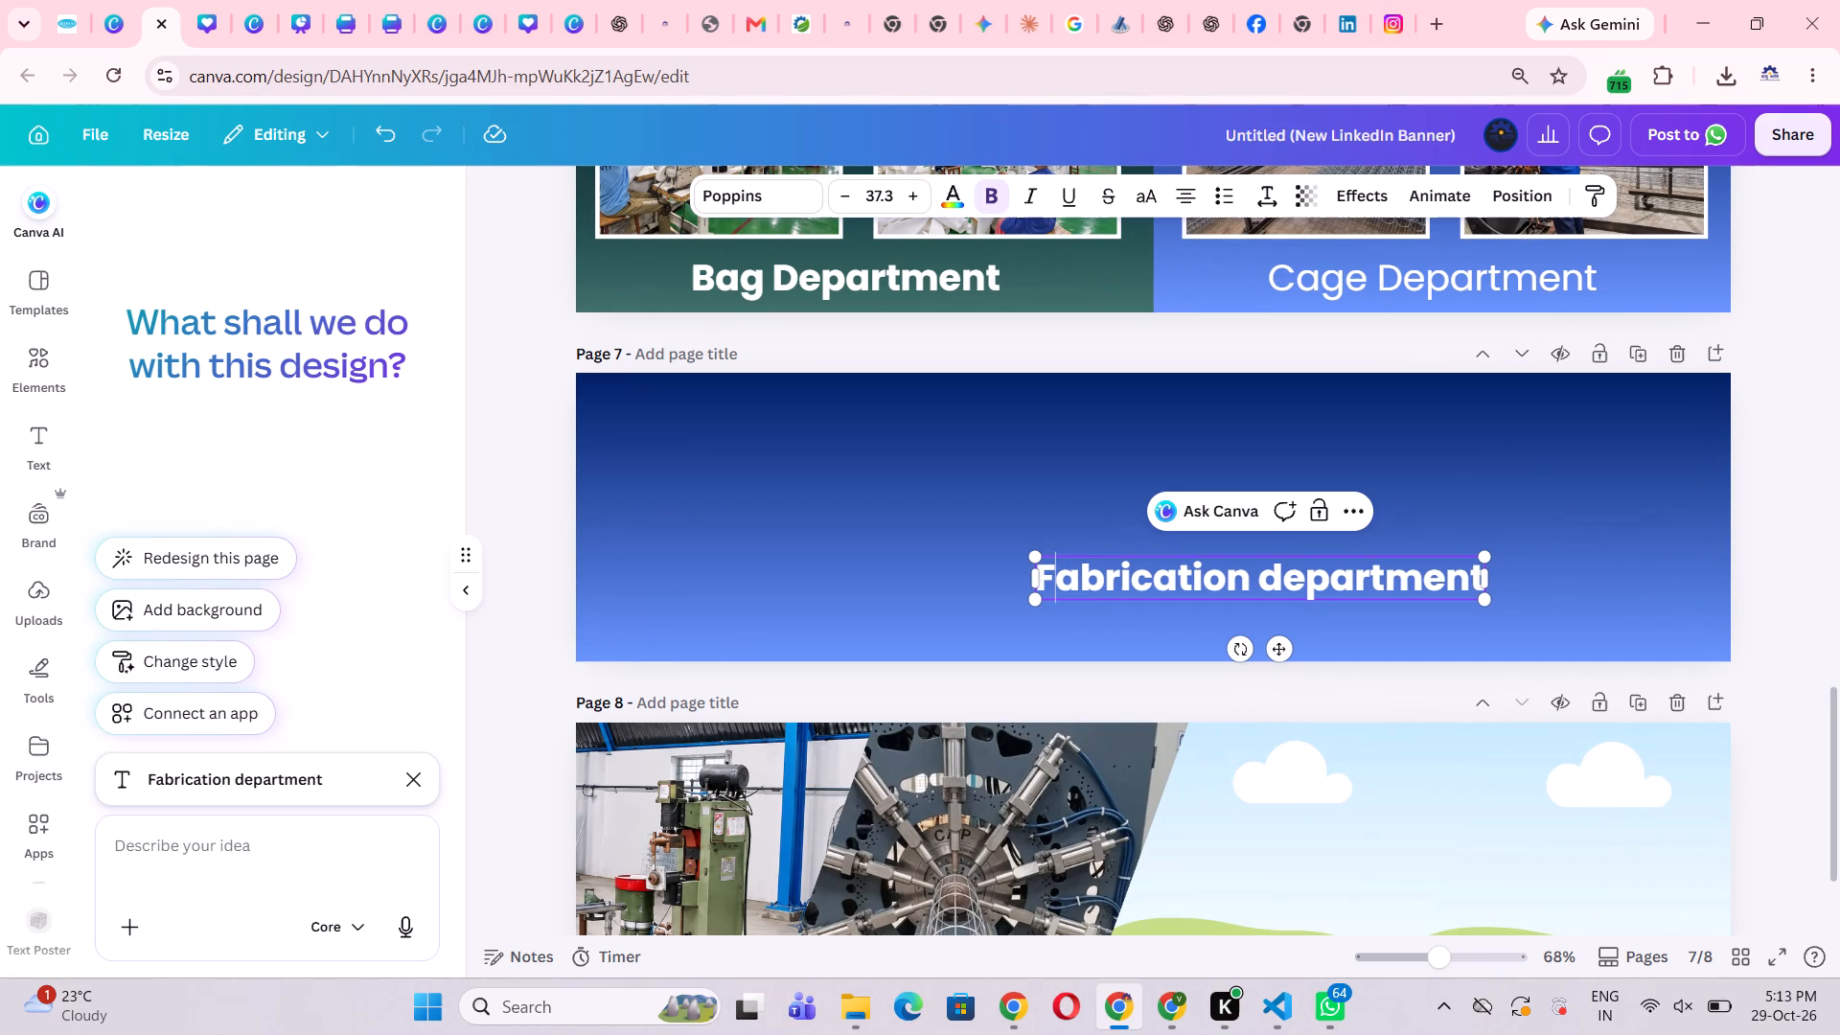
click(1282, 591)
key(BackSpace)
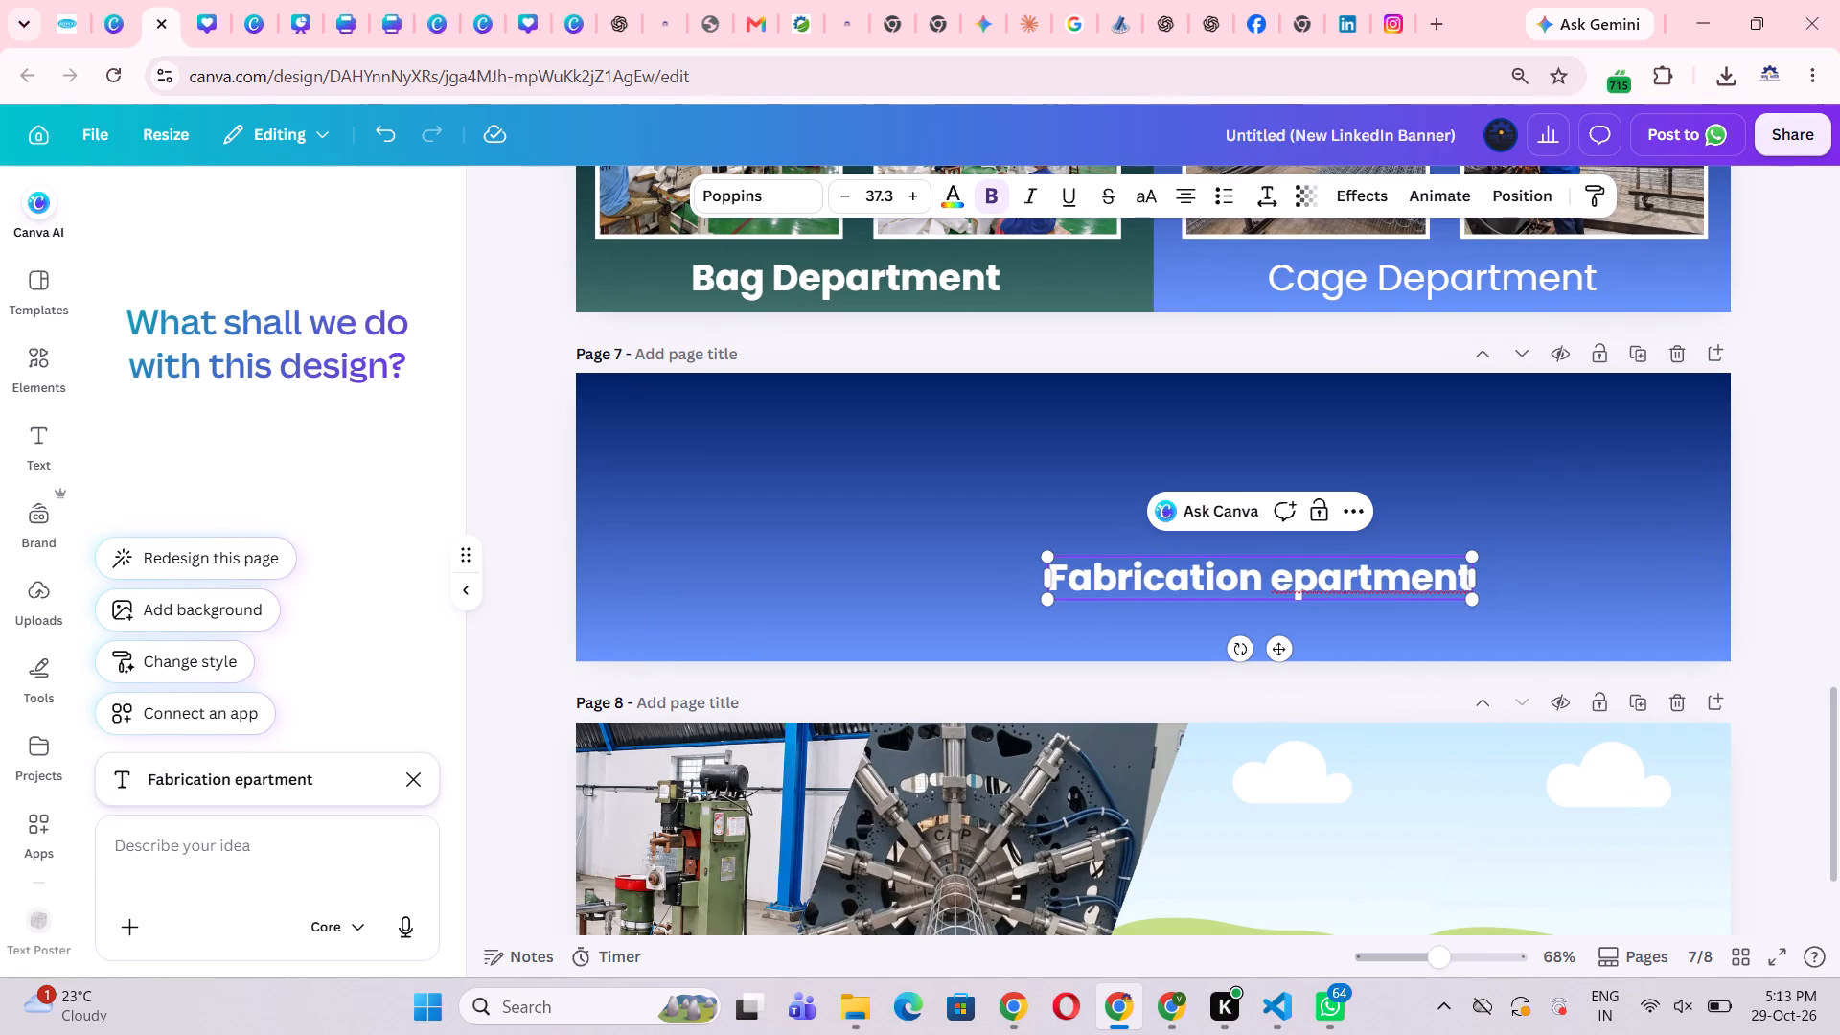
key(shift+d)
click(1759, 576)
Remove the bold from the Fabrication Department heading and centre it horizontally near the banner's bottom edge.
click(1208, 579)
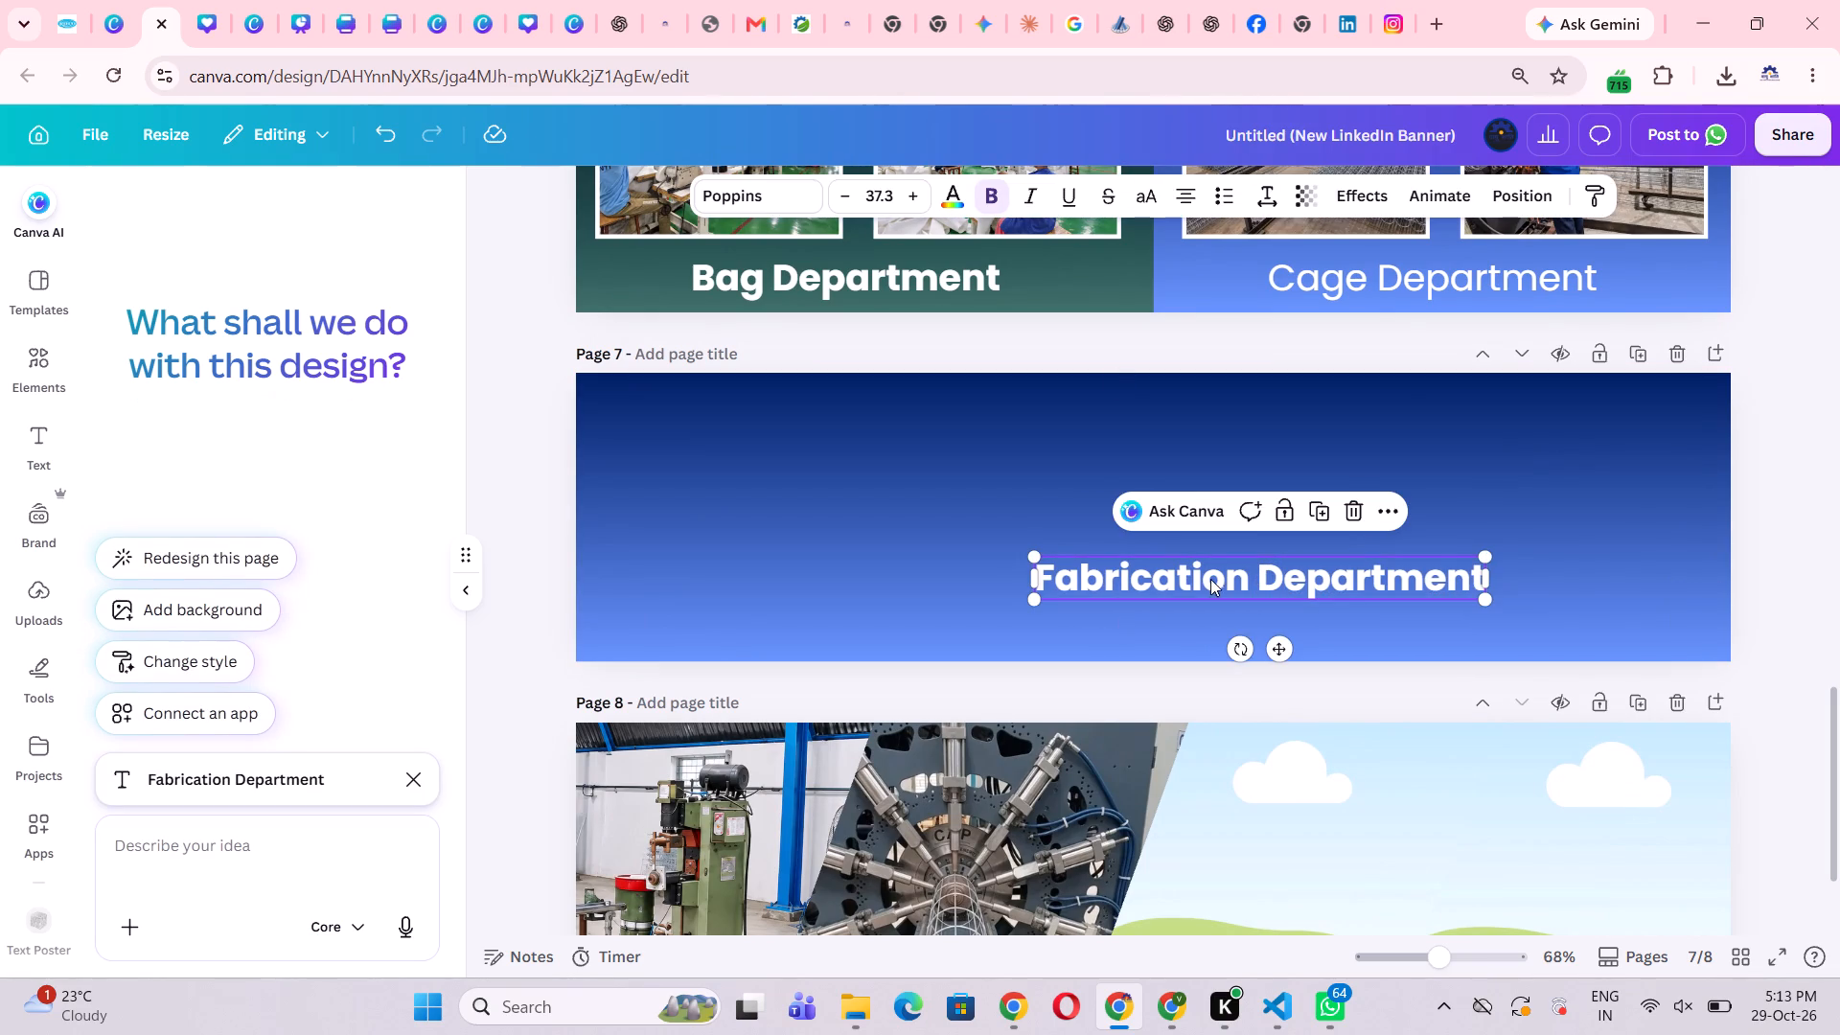
click(991, 178)
click(1423, 610)
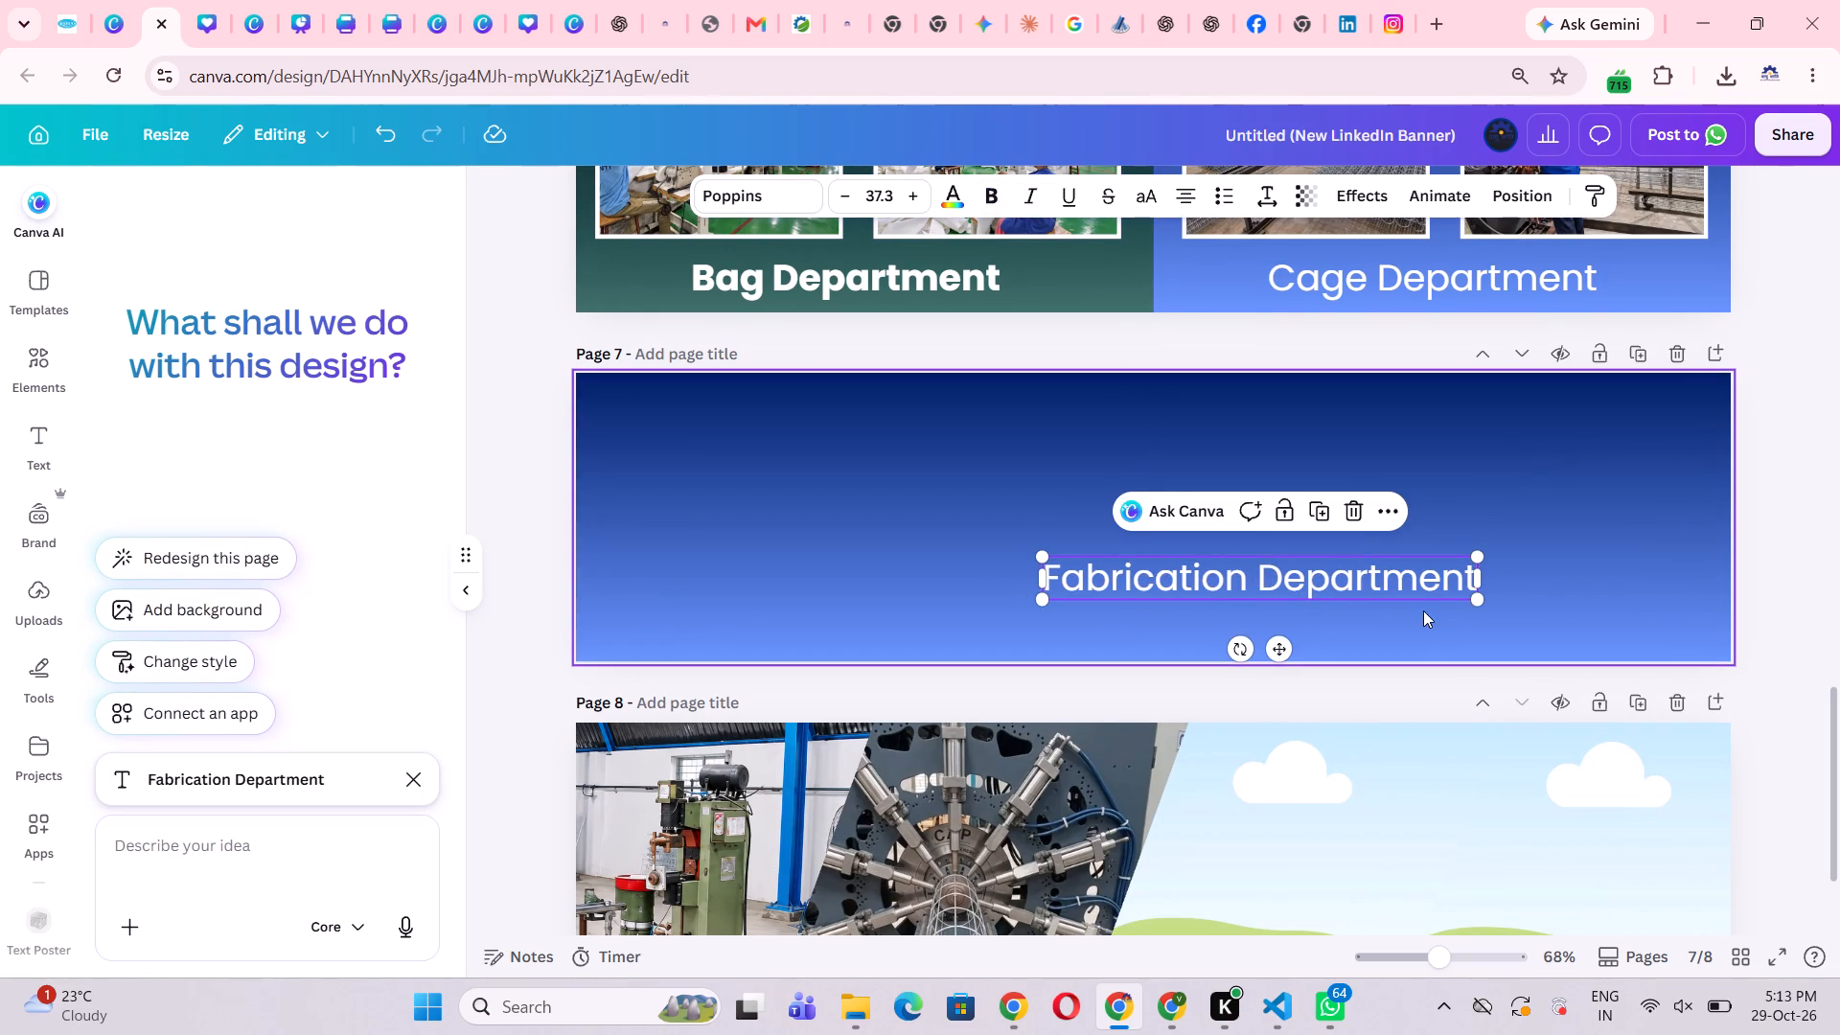
drag(1336, 583, 1225, 617)
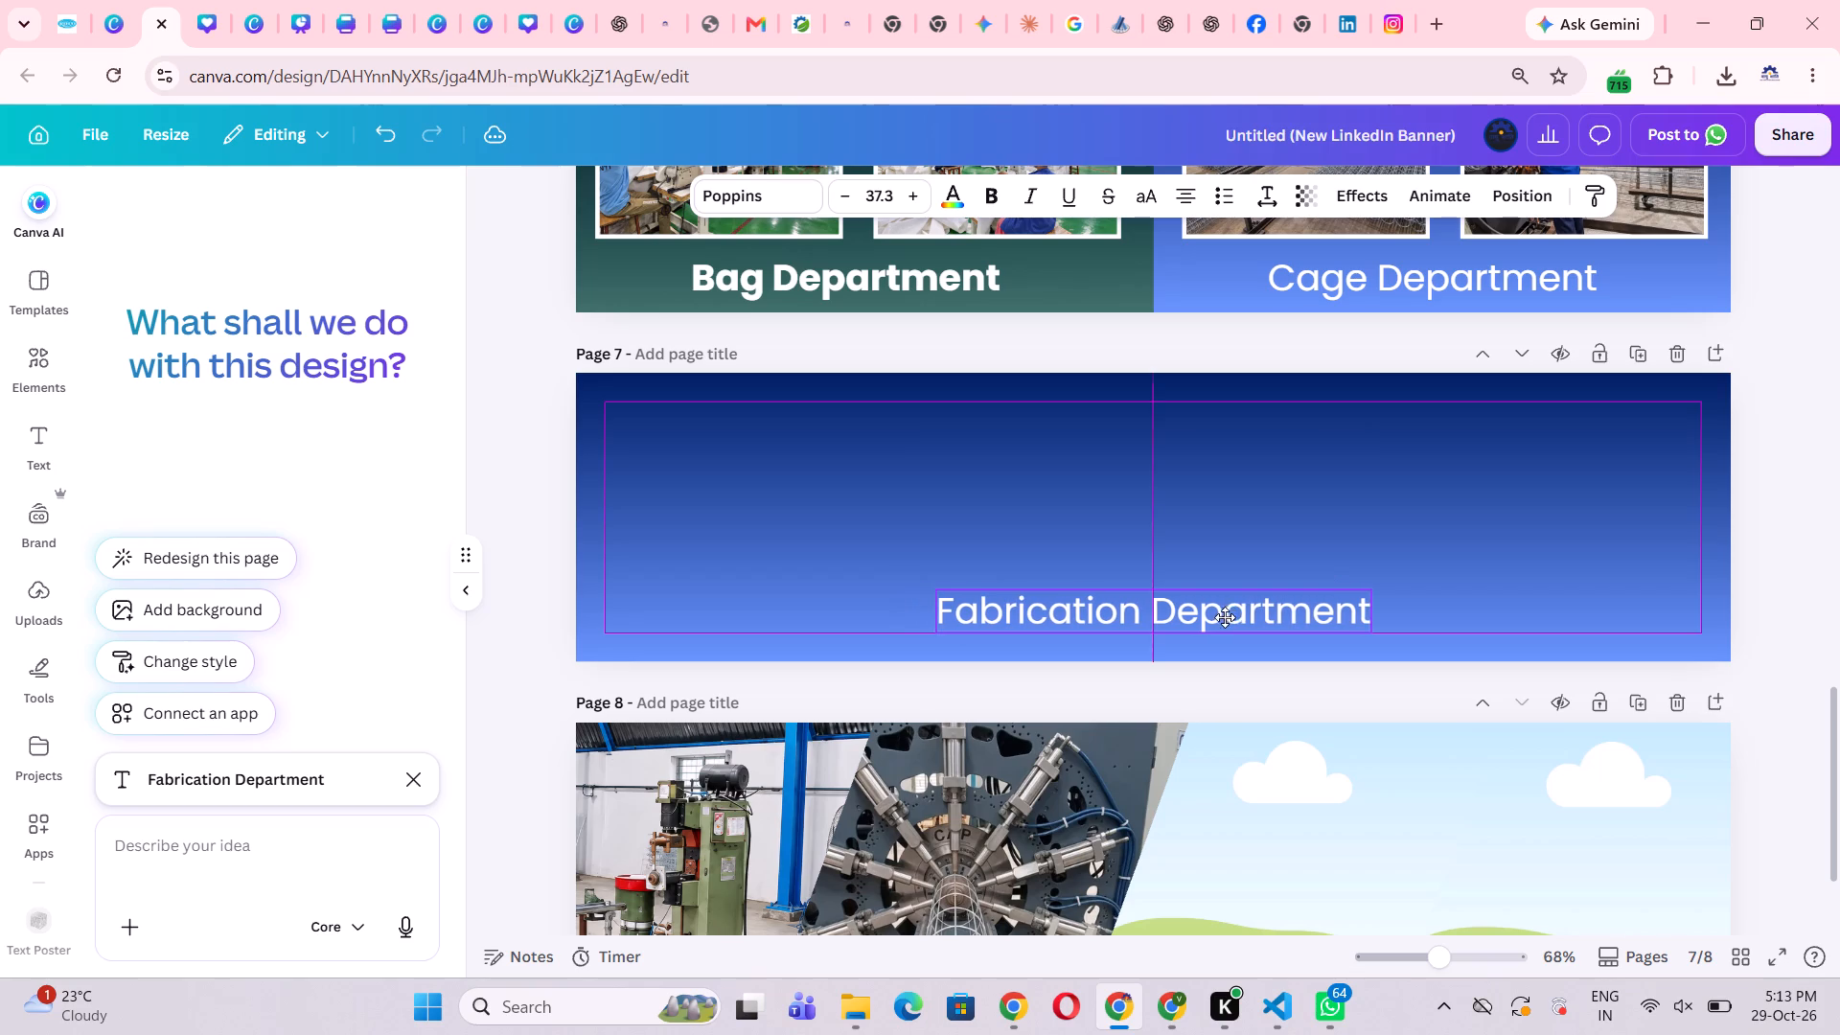
drag(1225, 617, 1230, 617)
click(1539, 553)
Add a square photo frame to page 7, enlarge it slightly and place it near the banner's upper left.
click(26, 605)
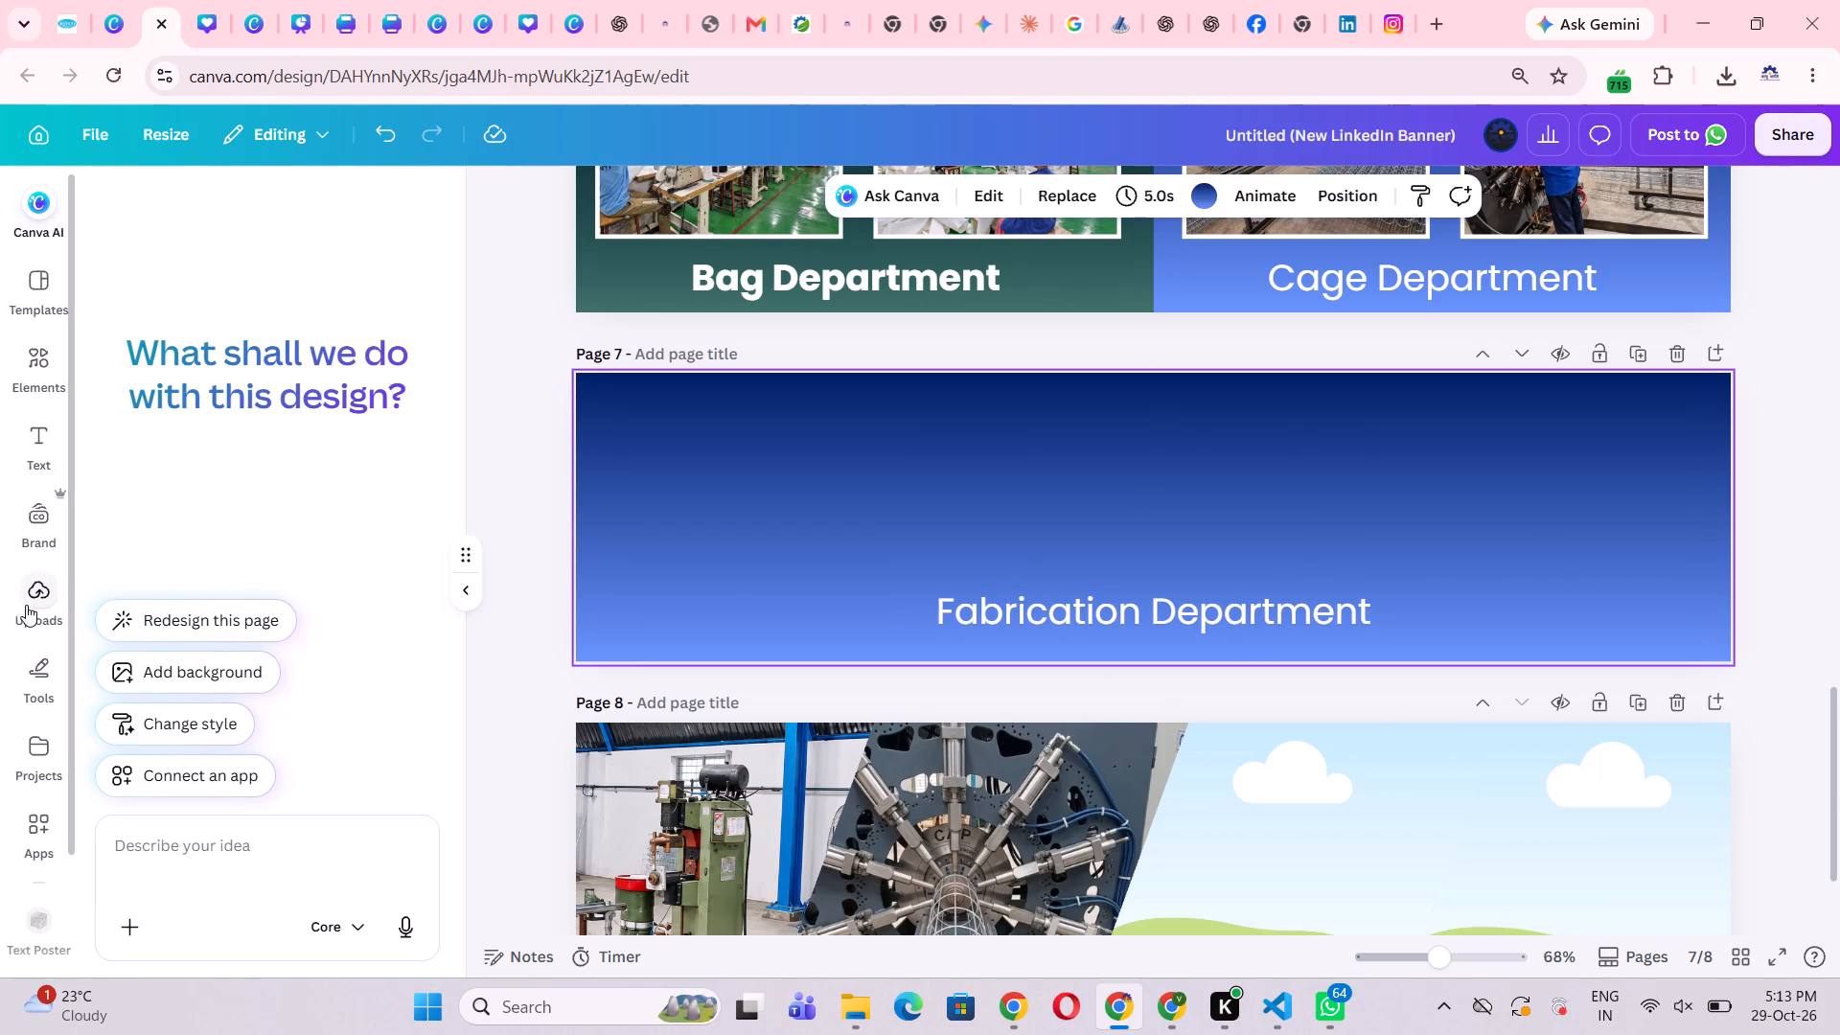
click(26, 376)
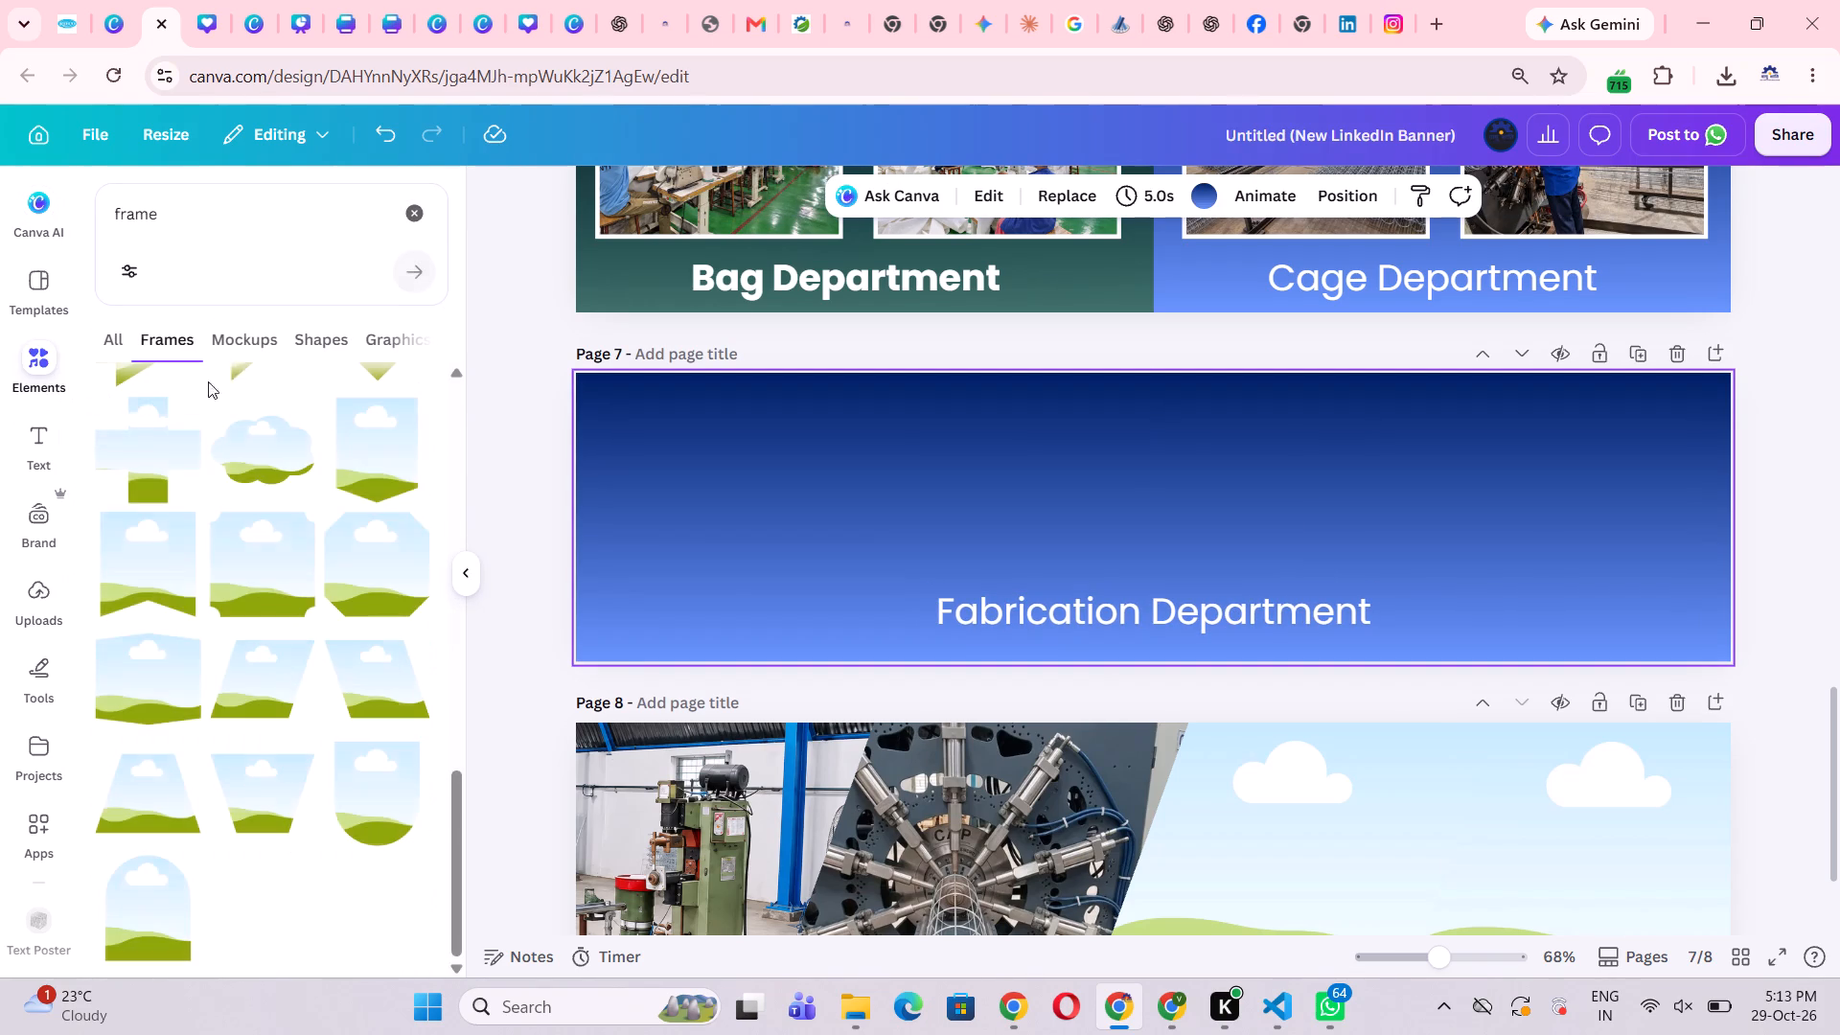
scroll(277, 618, up, 16)
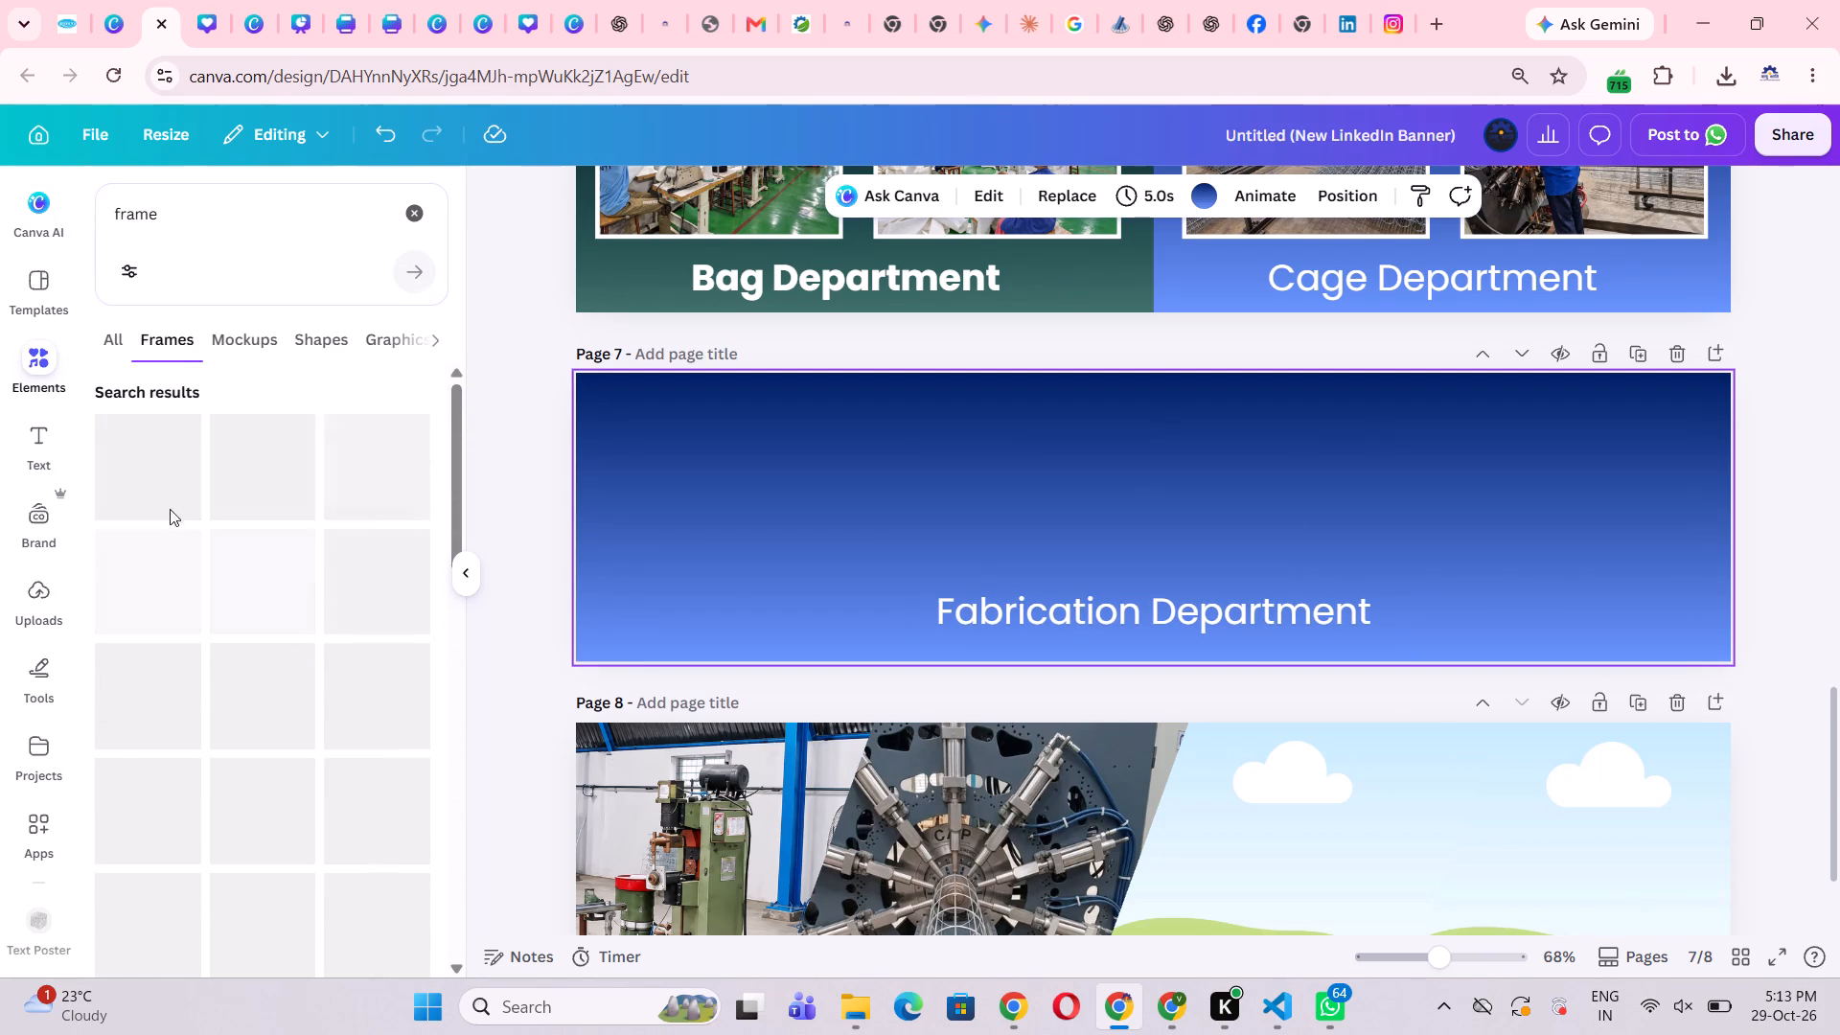
drag(150, 483, 775, 512)
drag(801, 529, 736, 518)
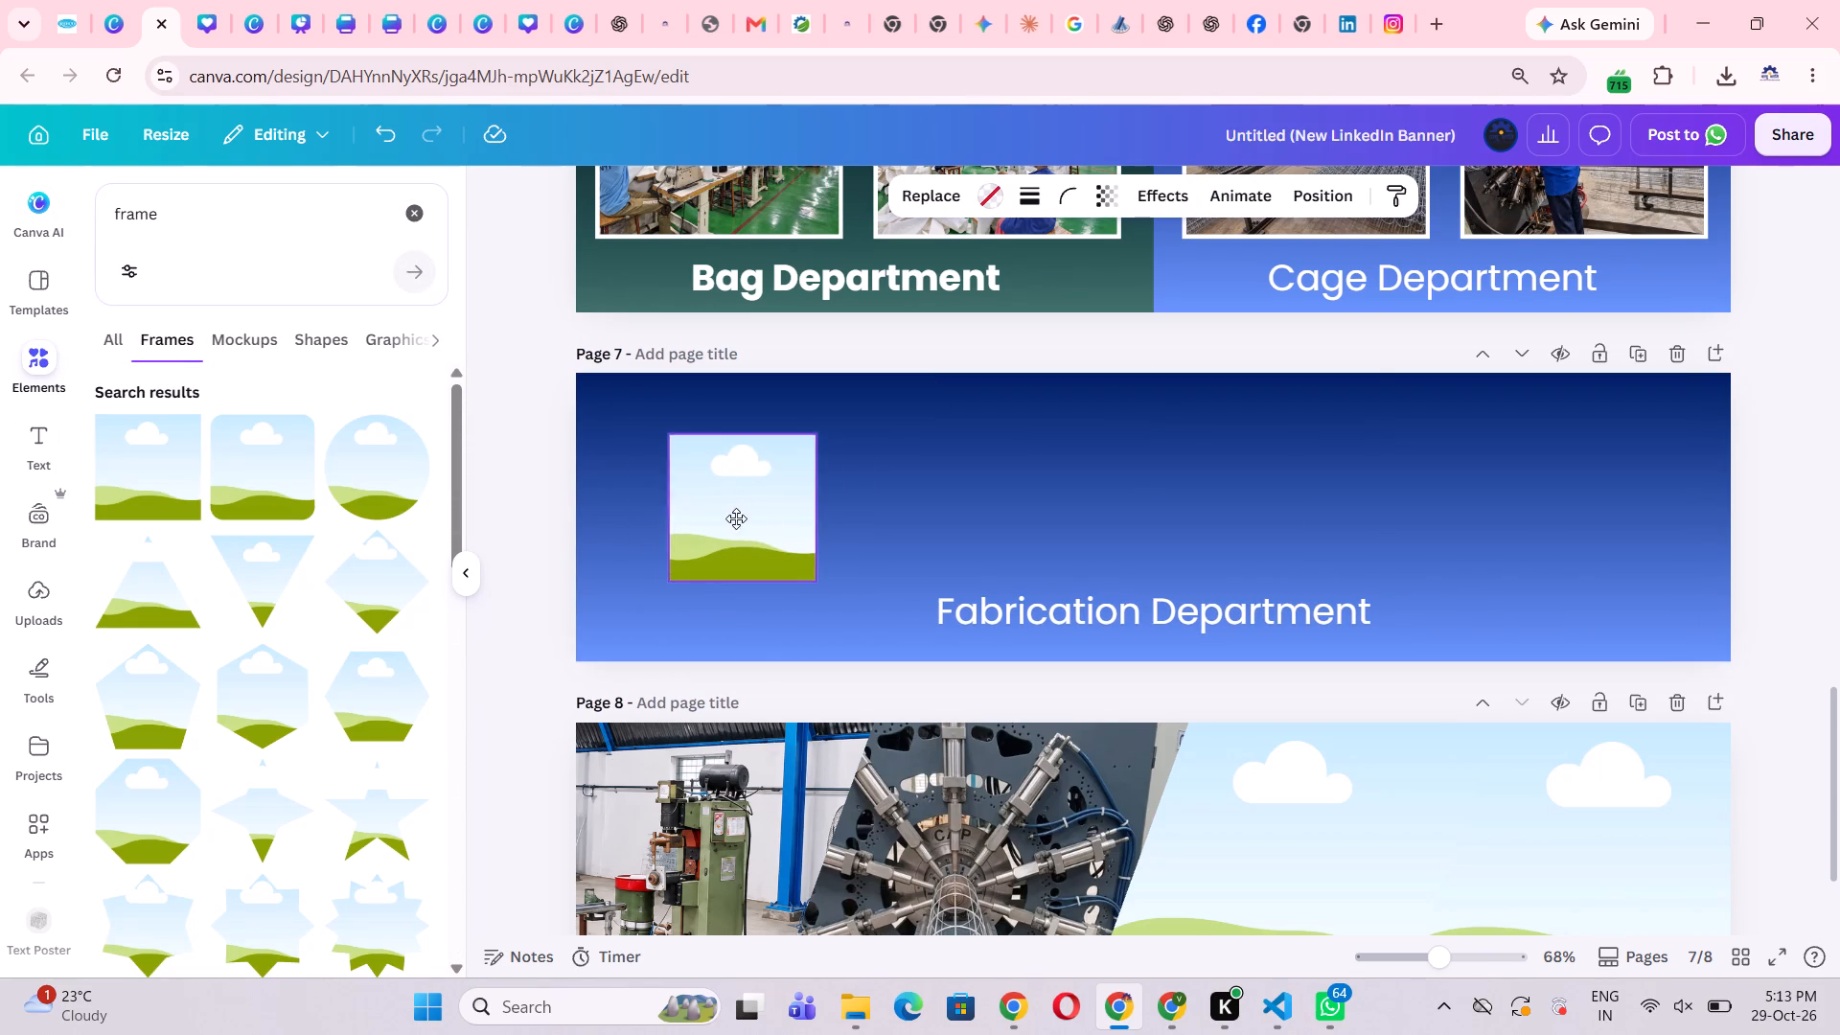
drag(736, 518, 729, 515)
drag(792, 570, 822, 603)
drag(770, 566, 762, 559)
drag(757, 559, 757, 542)
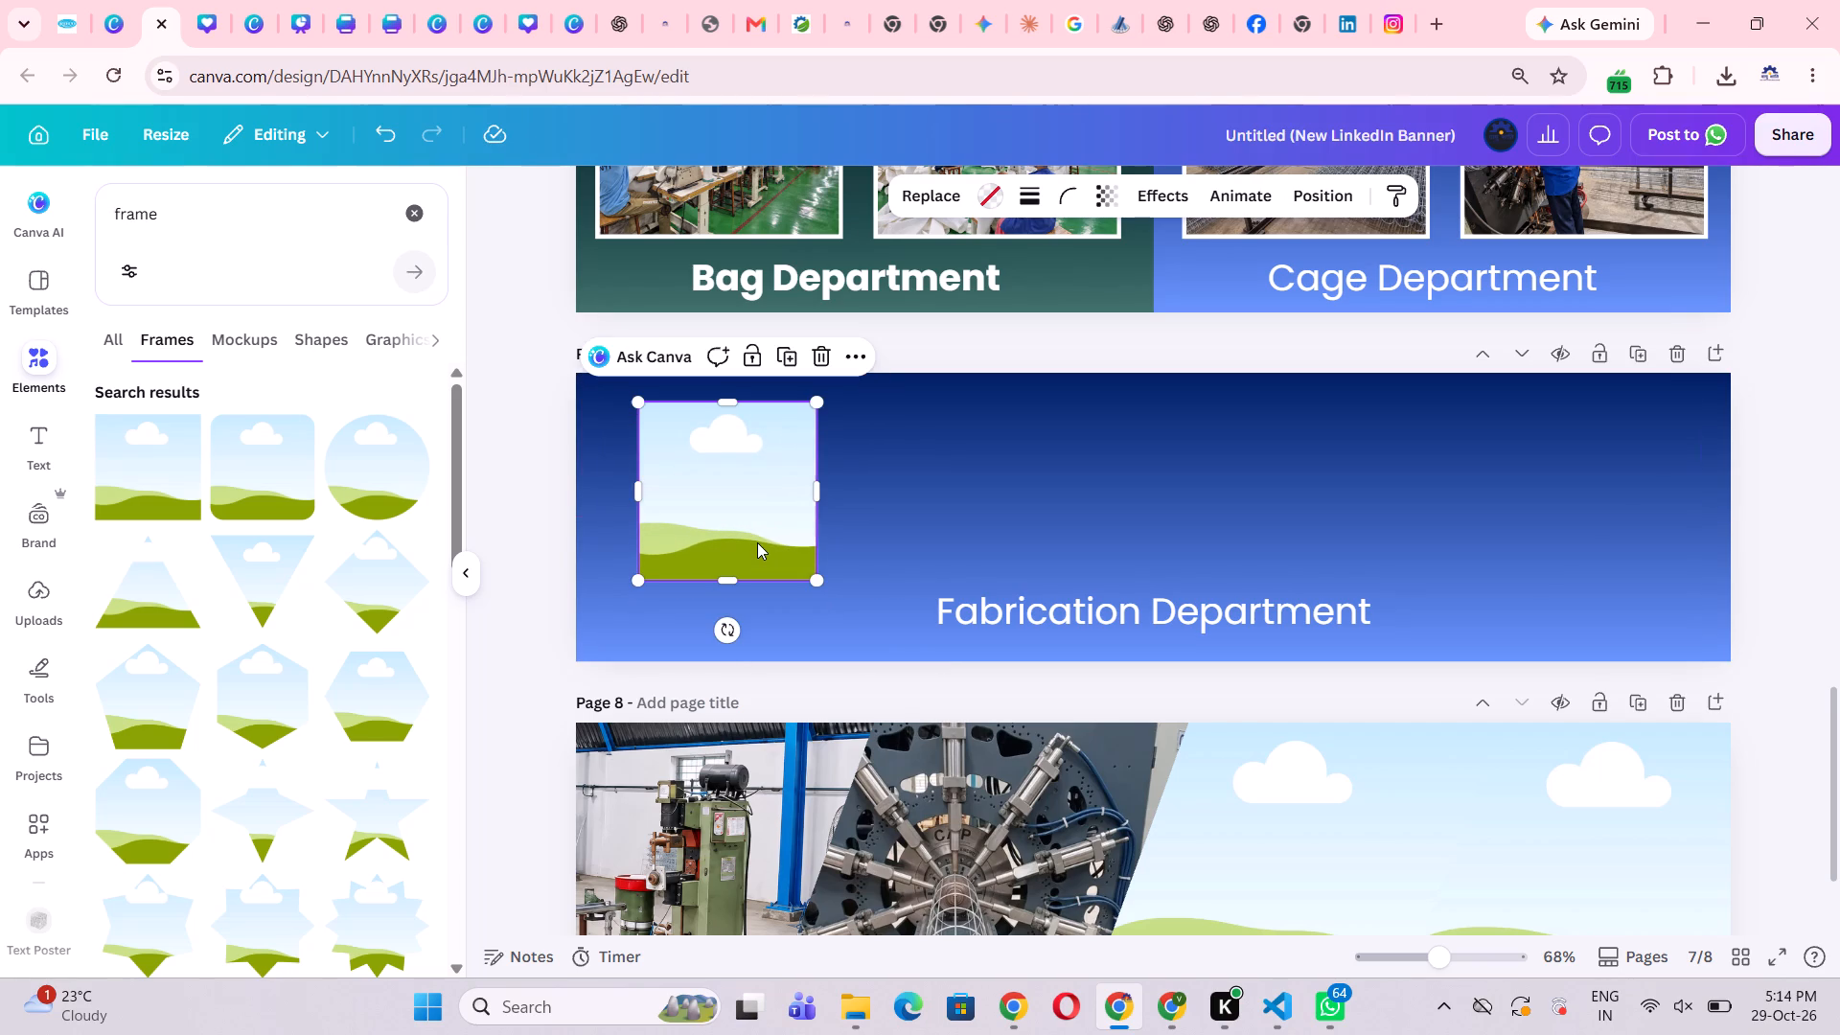
Duplicate the square frame and place the copy beside the first one, aligned with its top edge.
key(ctrl+c)
key(ctrl+v)
click(757, 542)
drag(757, 542, 823, 542)
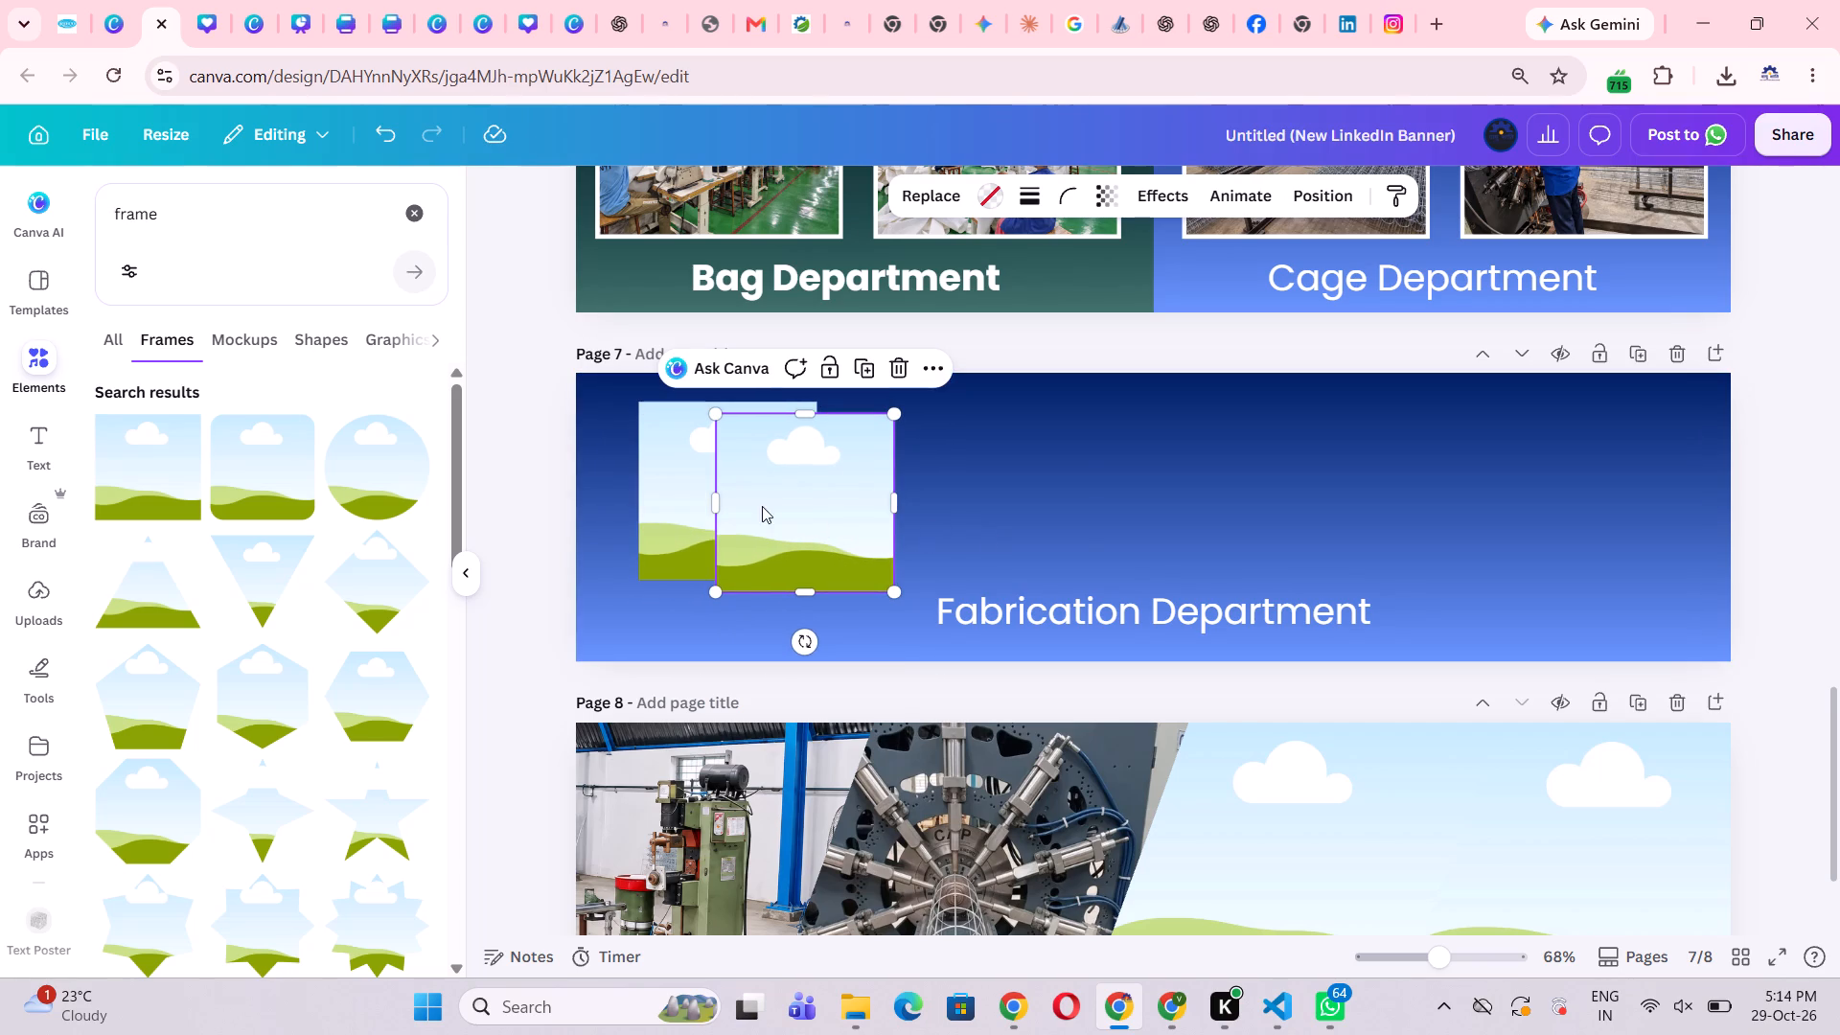
drag(762, 506, 912, 494)
click(1153, 506)
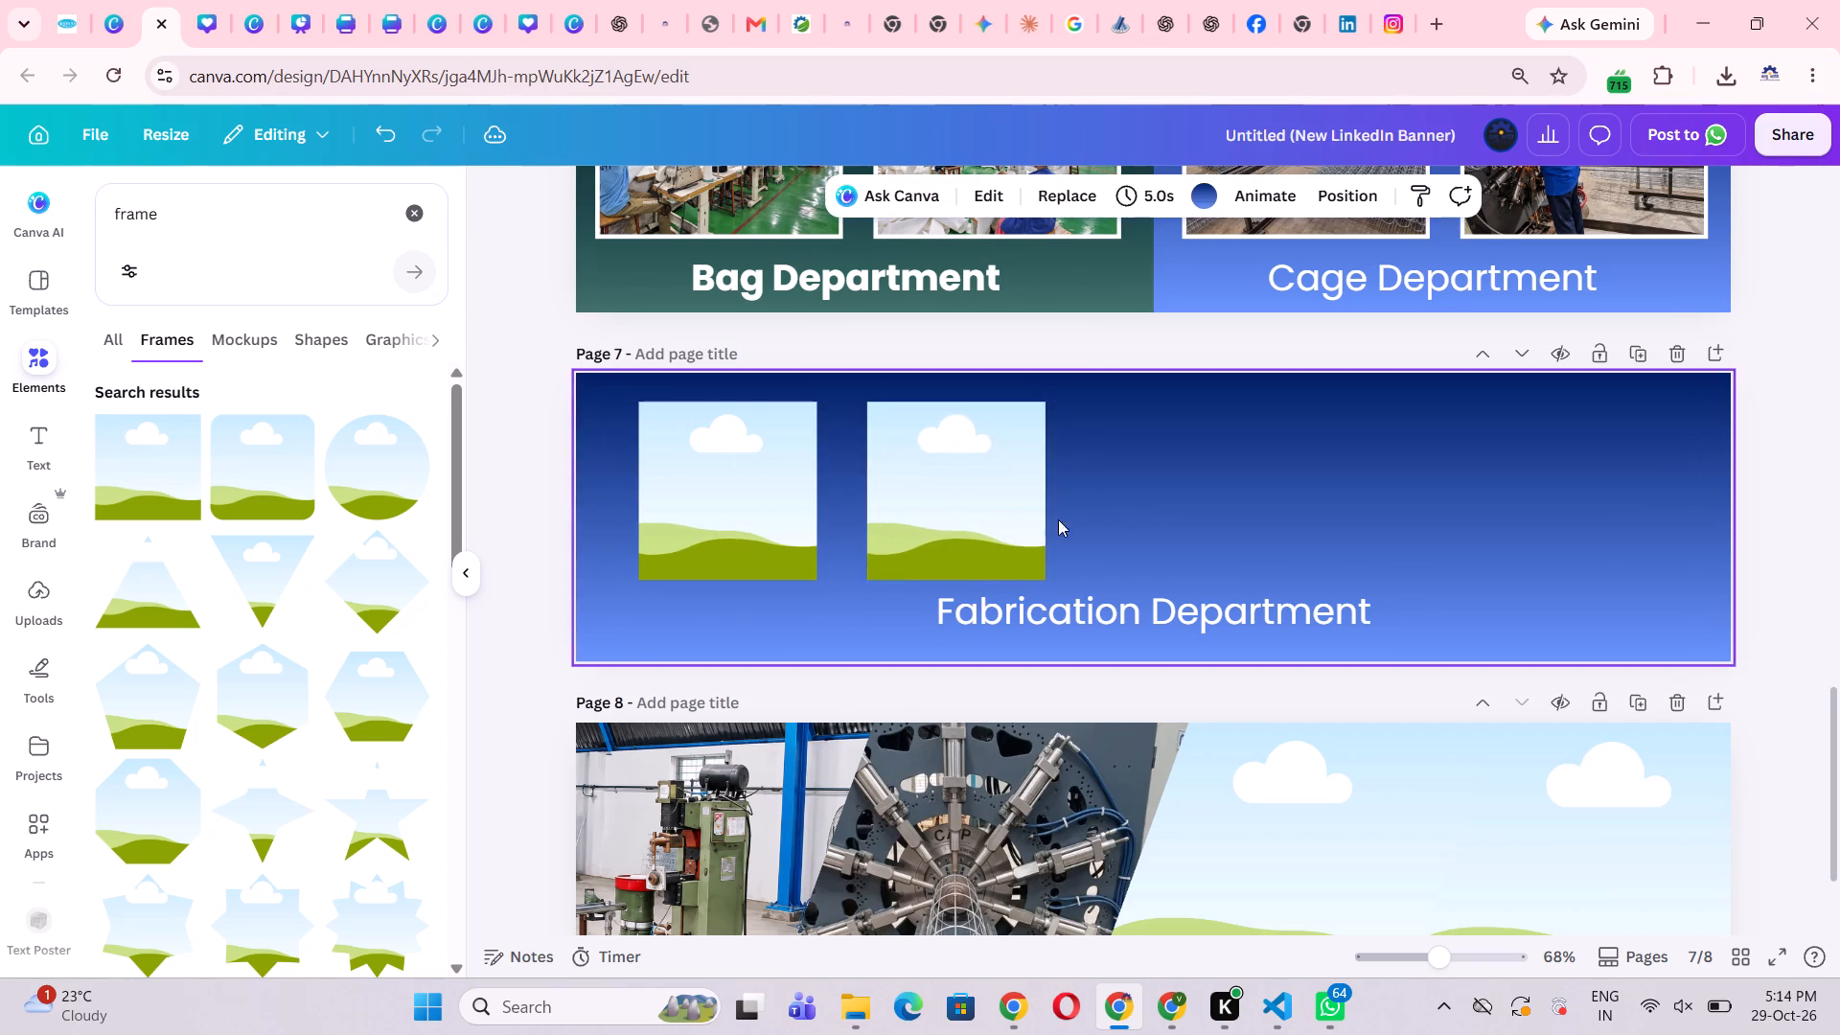
drag(986, 519, 977, 519)
click(1172, 528)
Add a third matching square frame to the row at the same height and equal spacing.
click(910, 525)
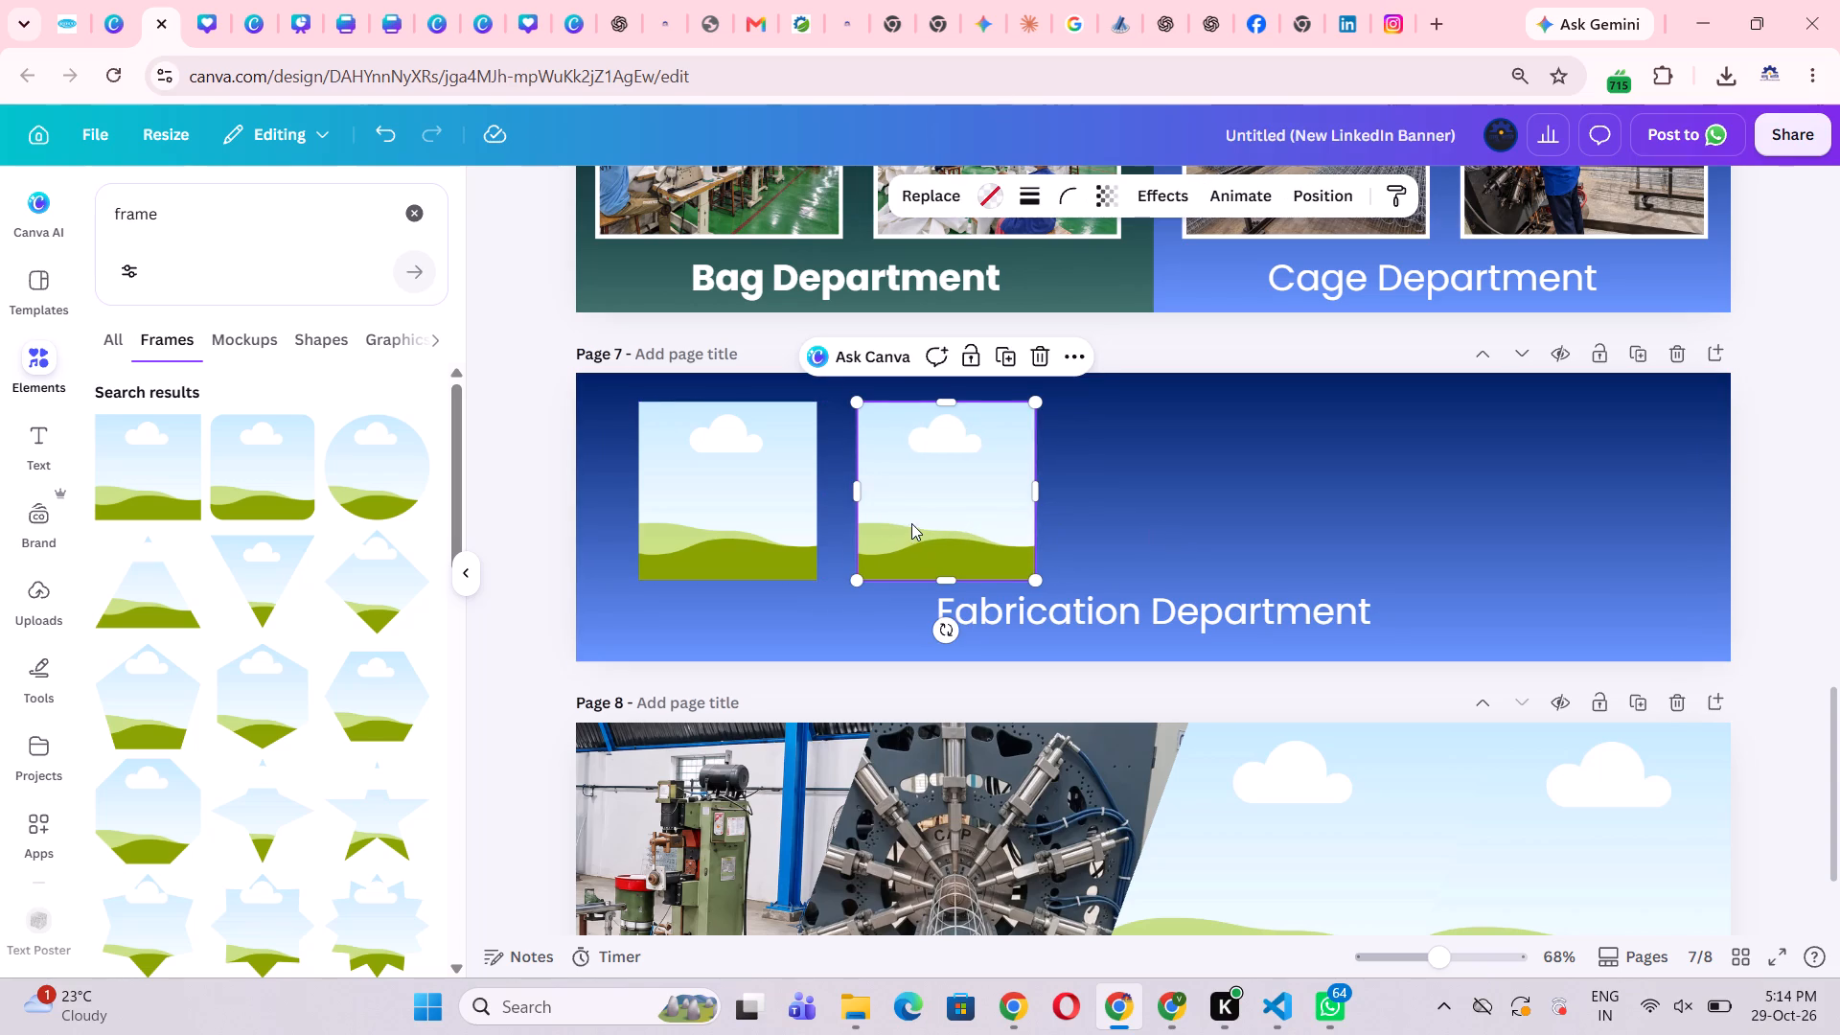
key(ctrl+c)
key(ctrl+v)
click(923, 522)
drag(929, 521, 989, 521)
drag(945, 511, 1129, 515)
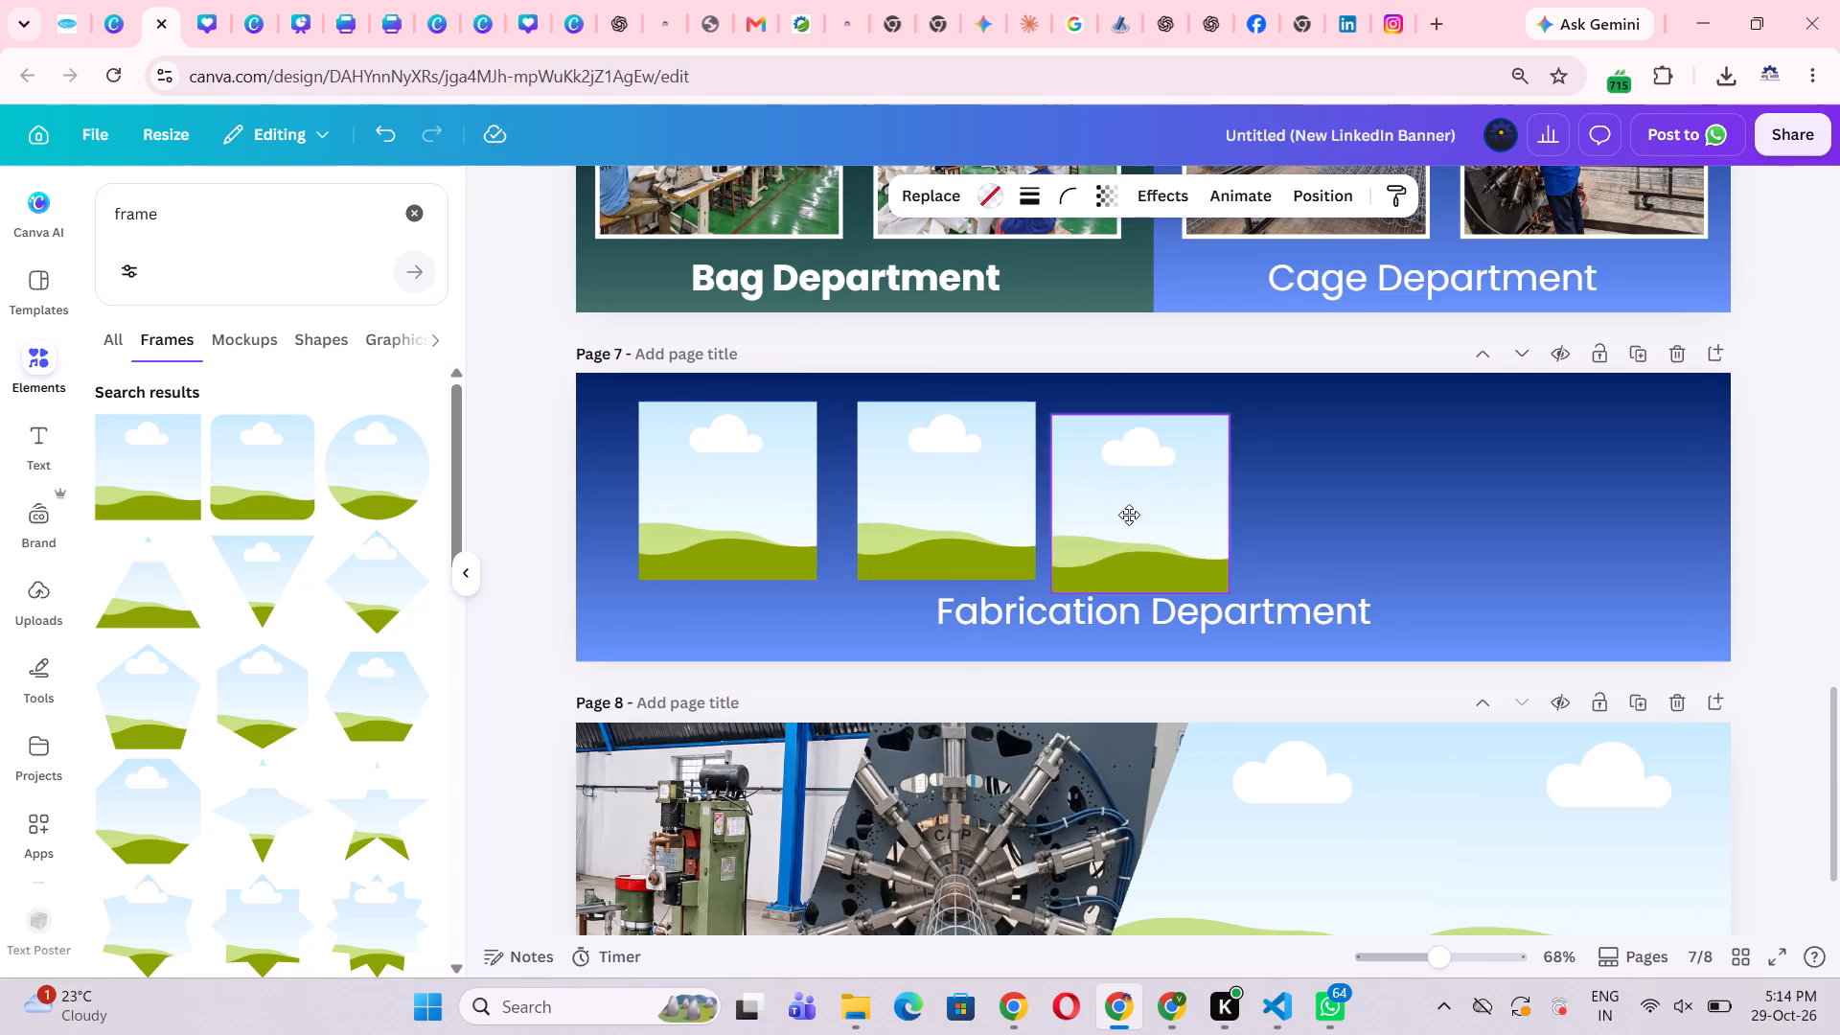
drag(1129, 515, 1149, 499)
click(1443, 503)
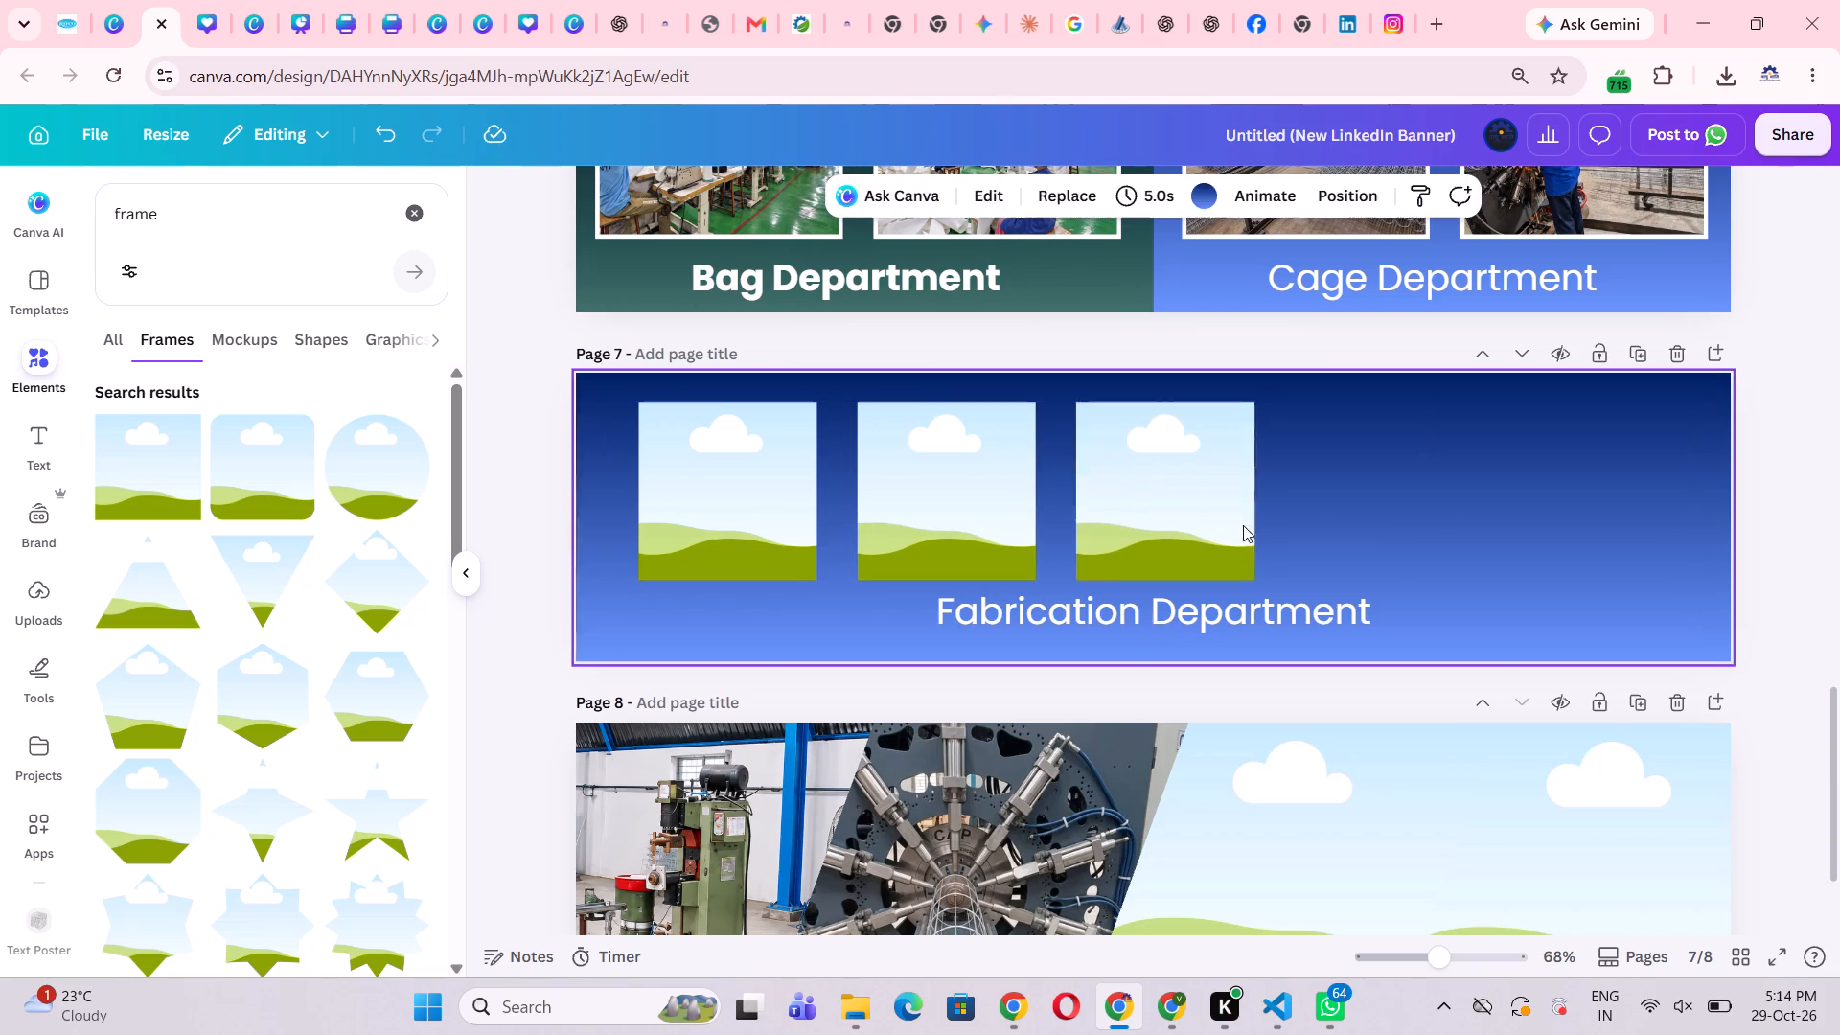
Copy the third square frame and place the fourth one evenly spaced to its right.
click(1155, 527)
key(ctrl+c)
key(ctrl+v)
drag(1206, 544, 1253, 545)
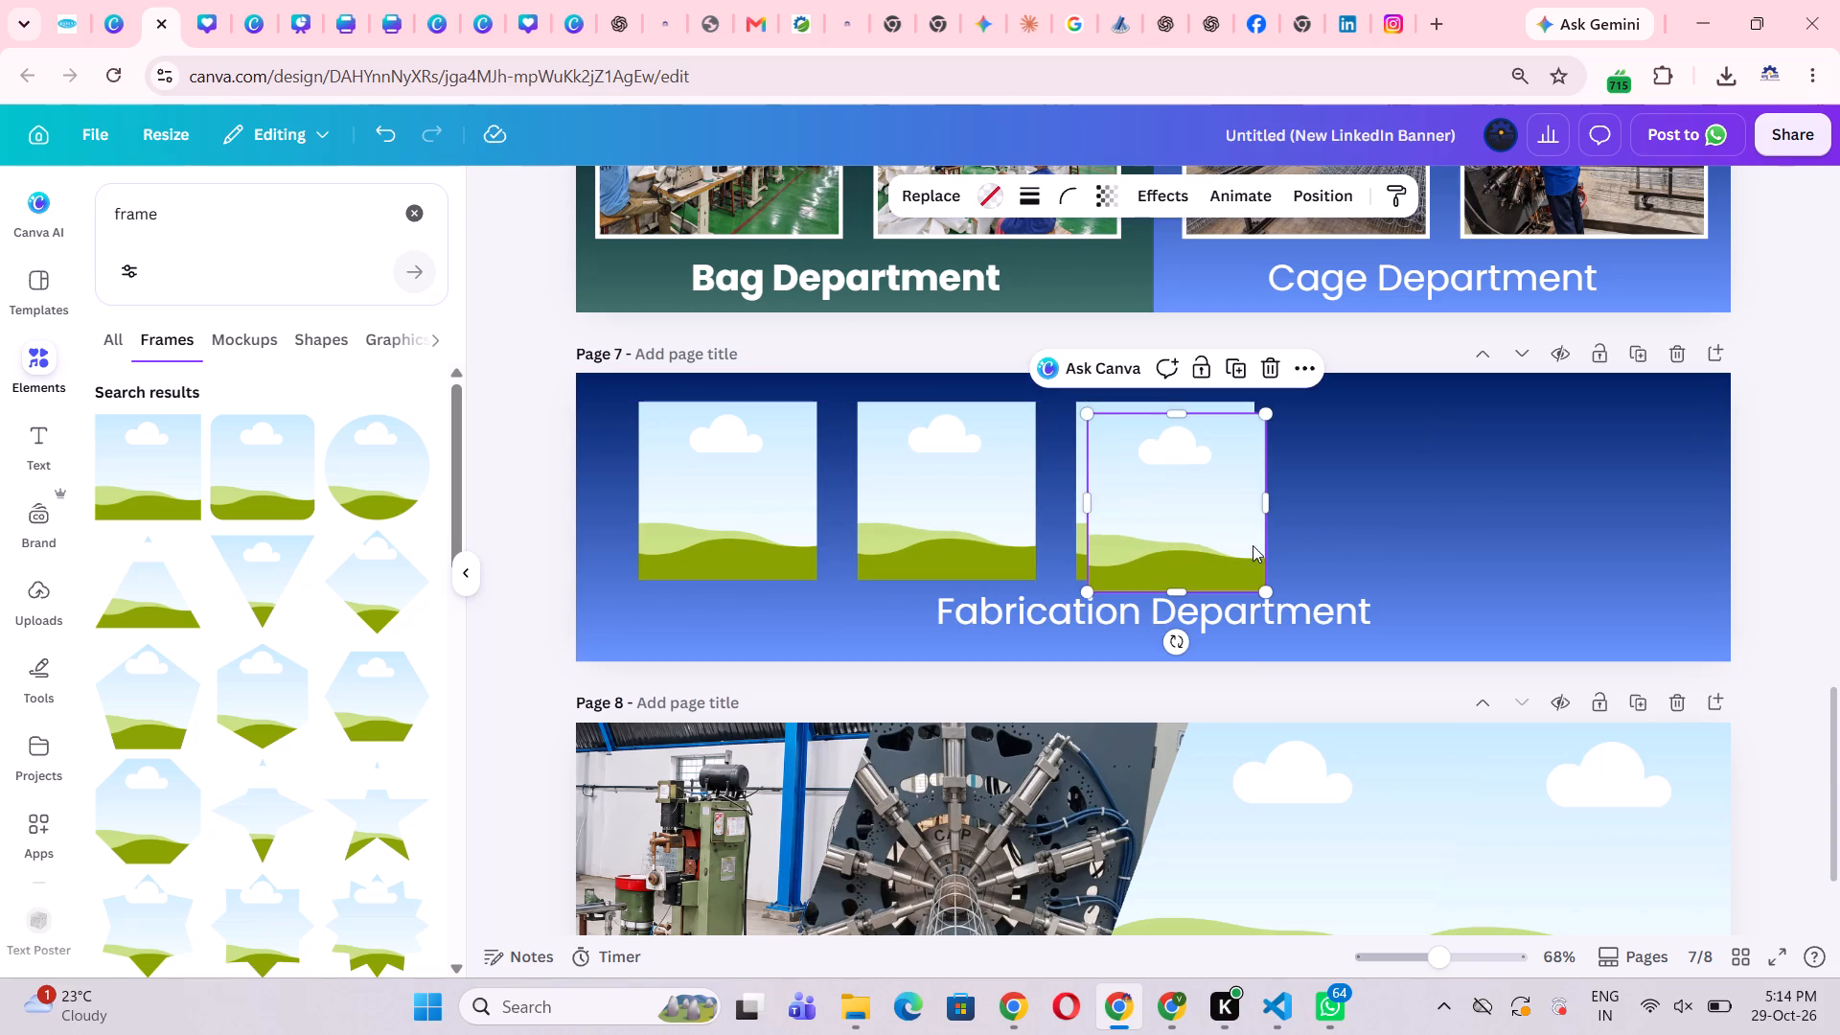
drag(1253, 545, 1418, 530)
click(1504, 522)
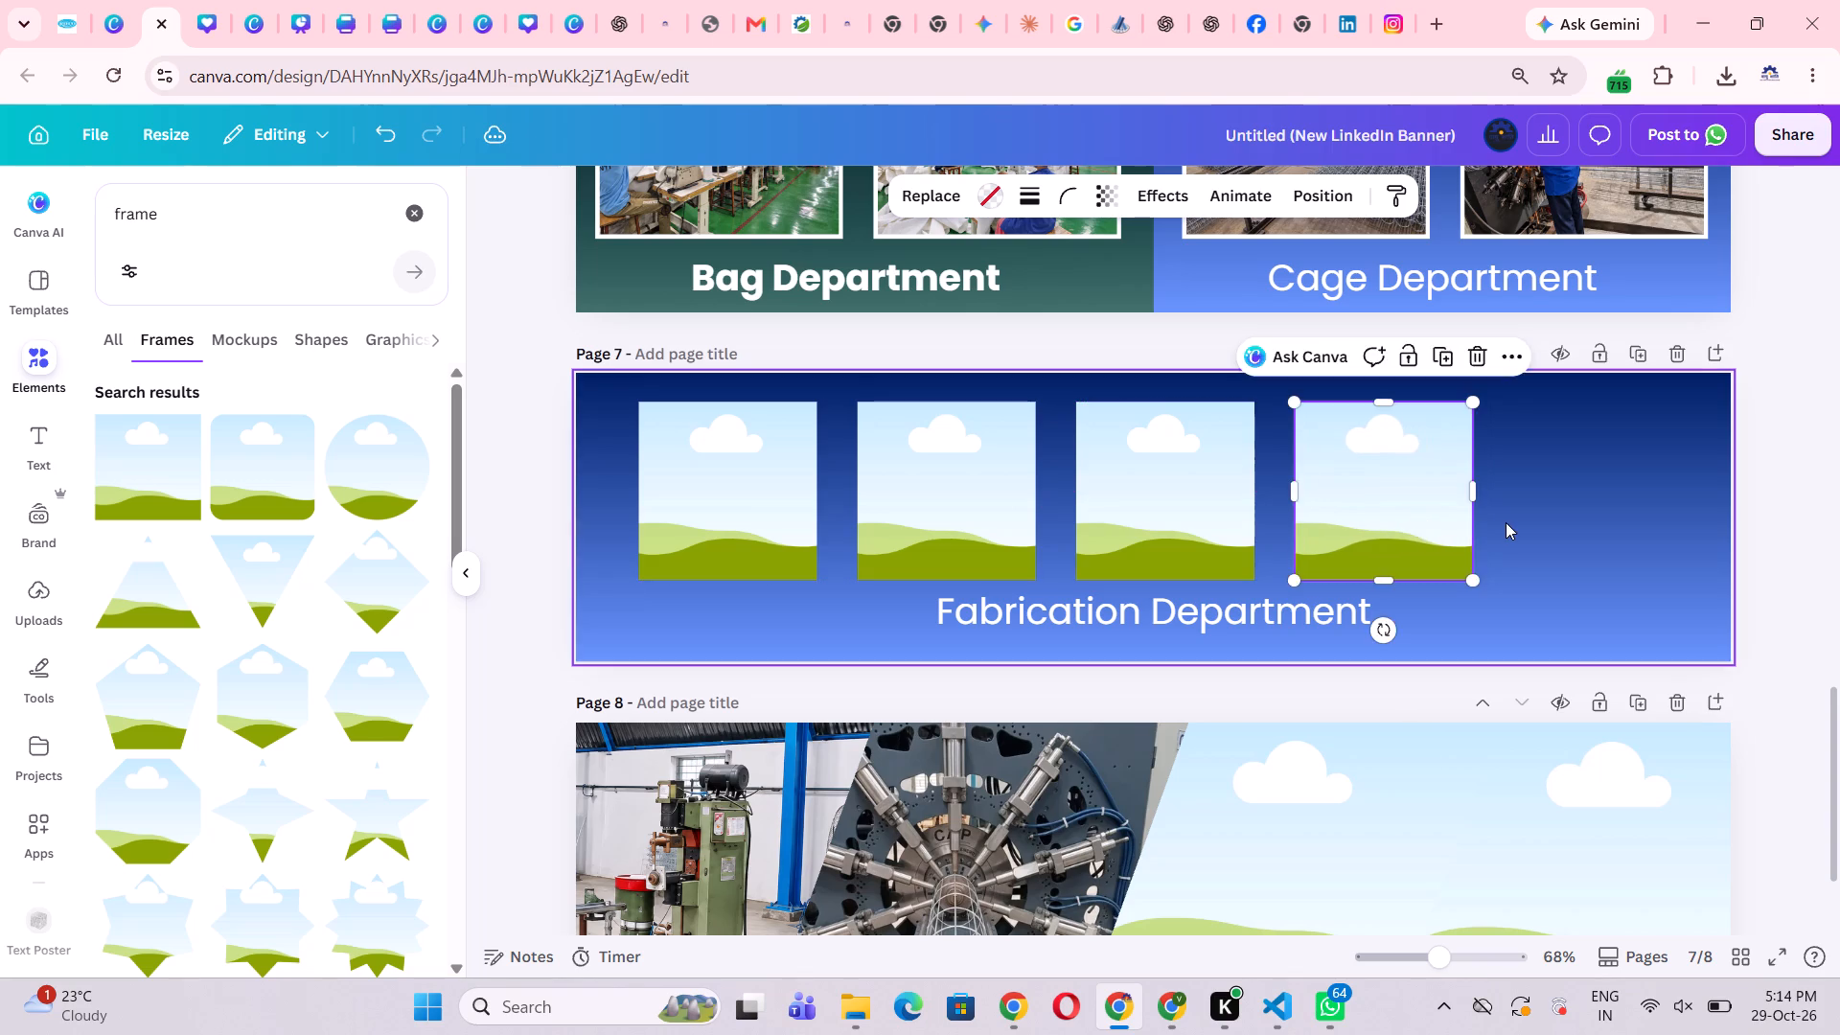
click(1513, 539)
Copy the fourth square frame and place the fifth one evenly spaced at the right end of the row.
click(1427, 536)
key(ctrl+c)
key(ctrl+v)
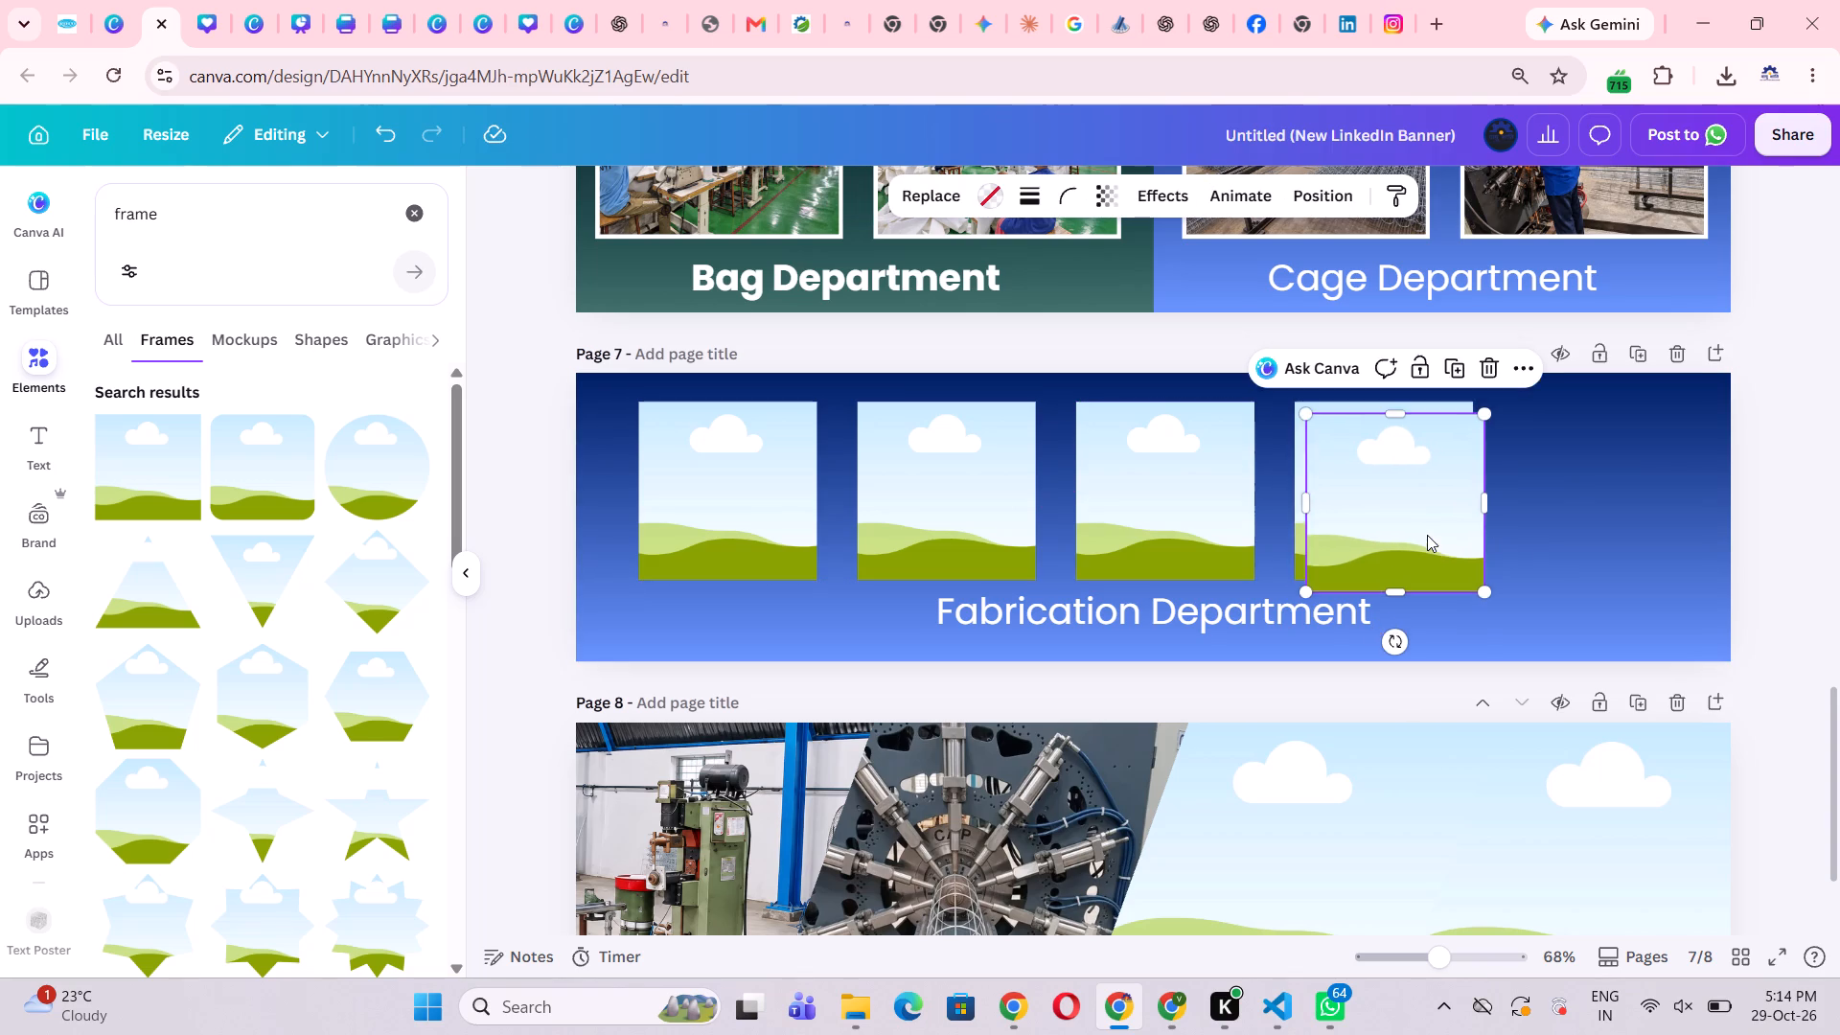
drag(1427, 535, 1639, 519)
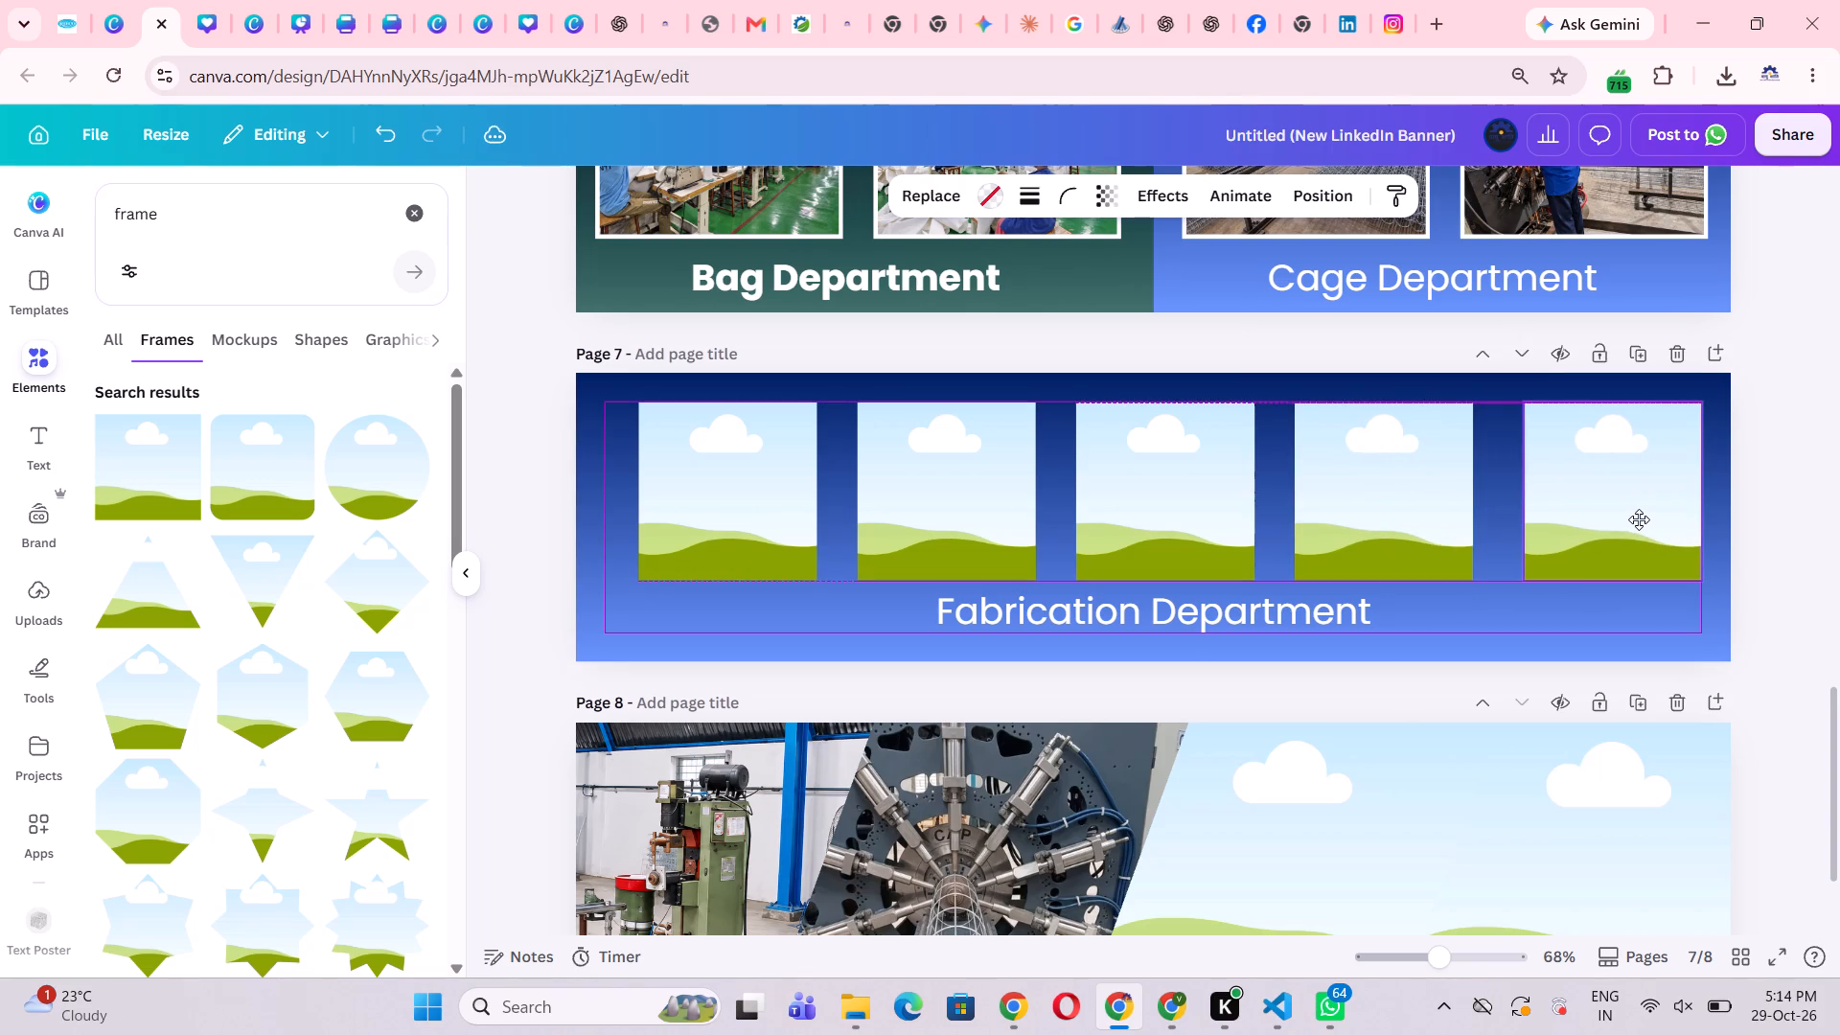
drag(1639, 519, 1638, 517)
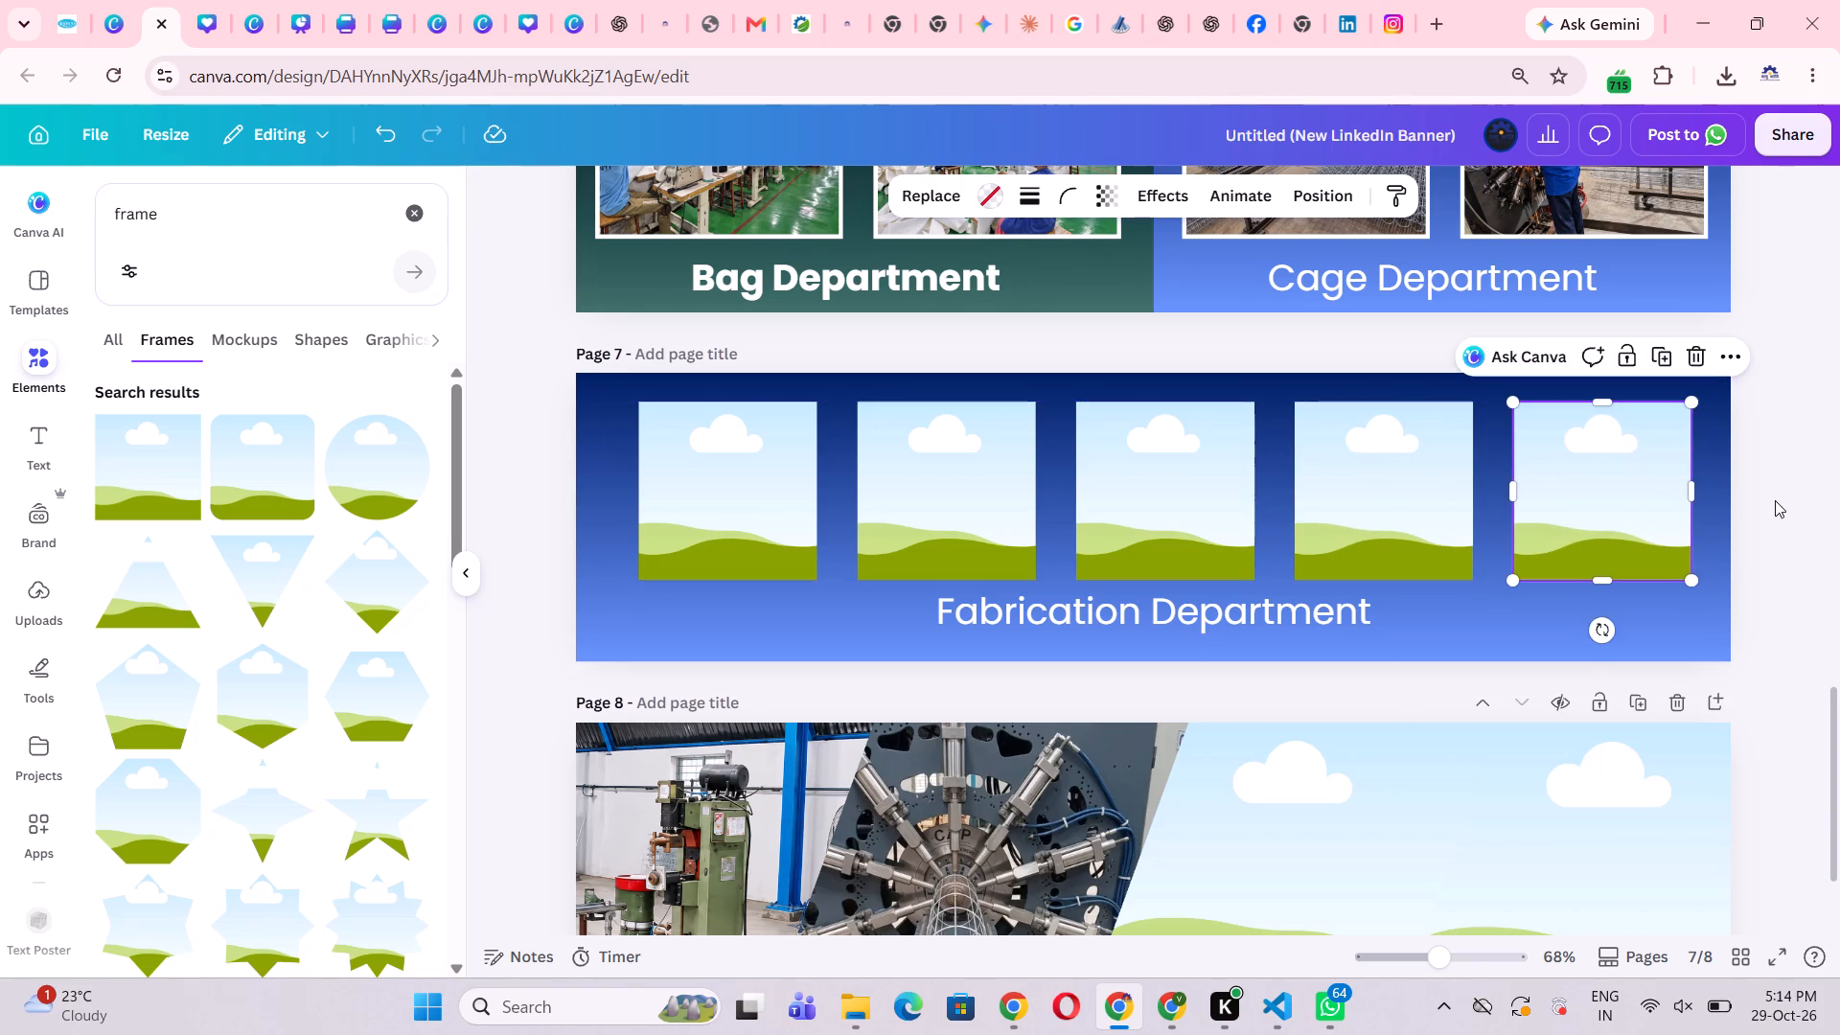
click(1775, 500)
Move the Fabrication Department heading slightly lower beneath the frame row, keeping it horizontally centred.
click(1220, 639)
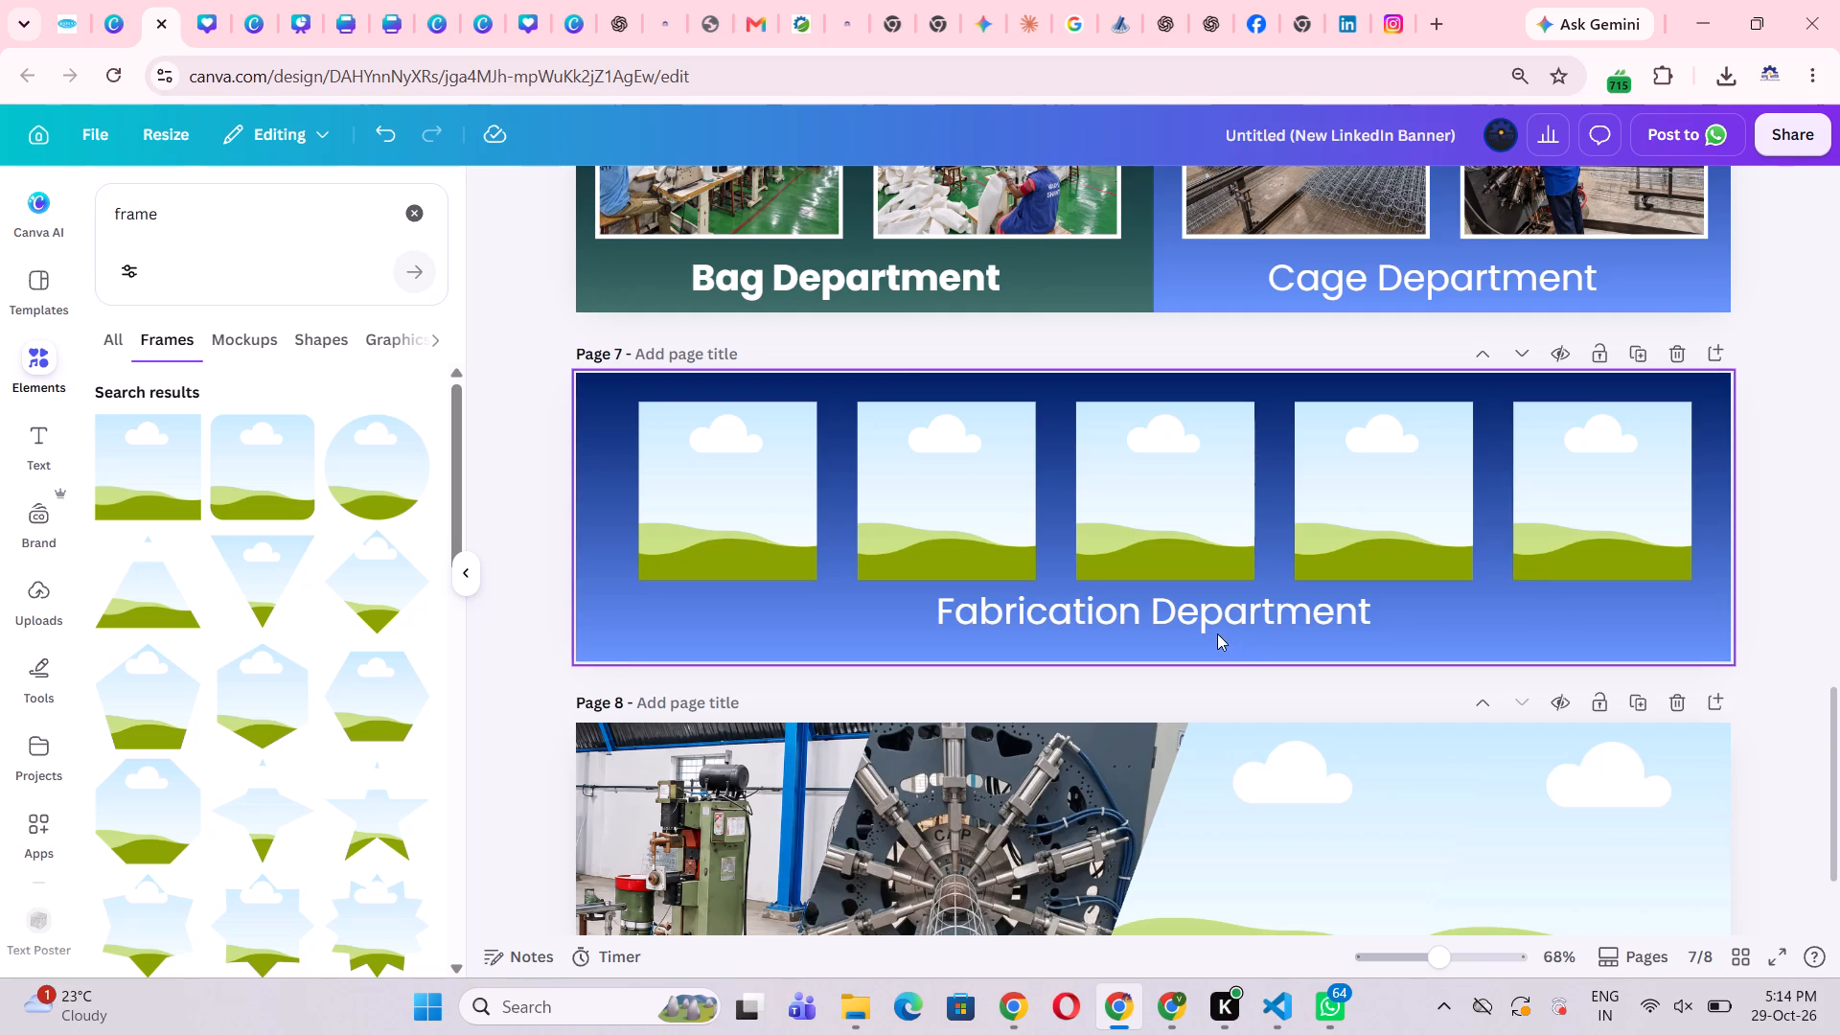
click(1213, 617)
scroll(1213, 614, up, 1)
drag(1213, 654, 1215, 661)
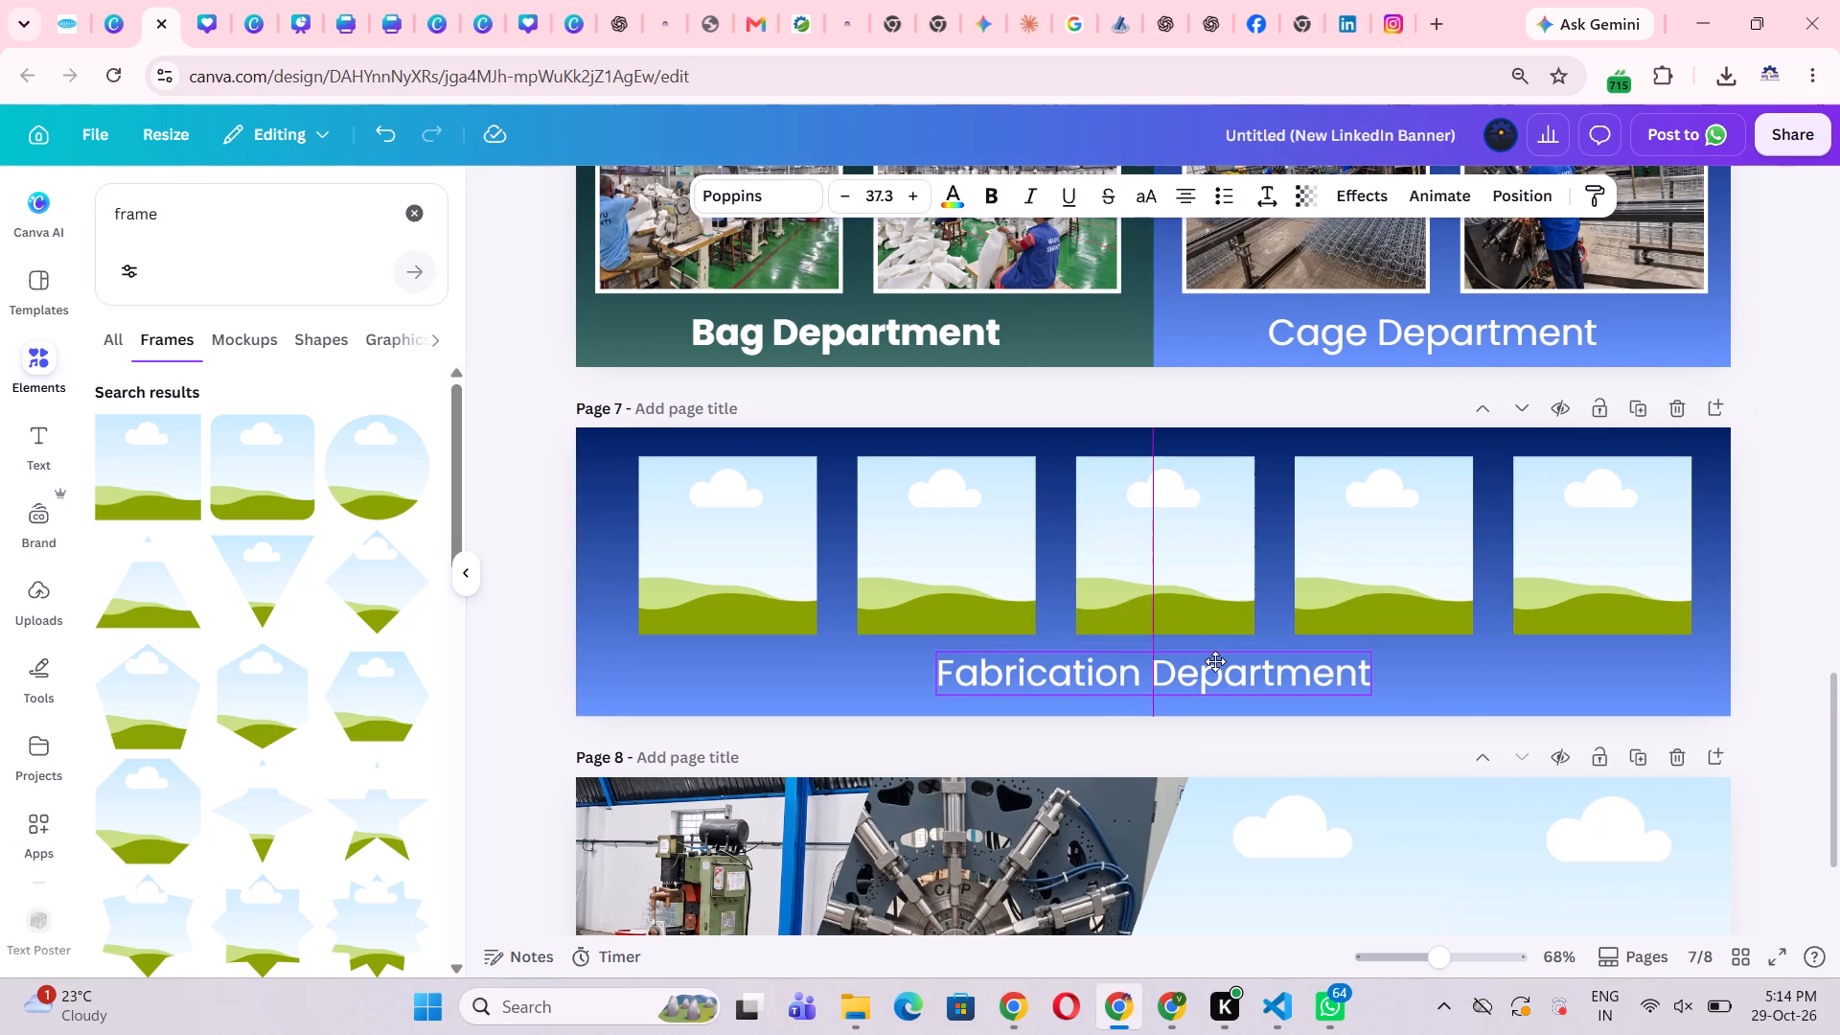
drag(1215, 661, 1216, 662)
click(1809, 585)
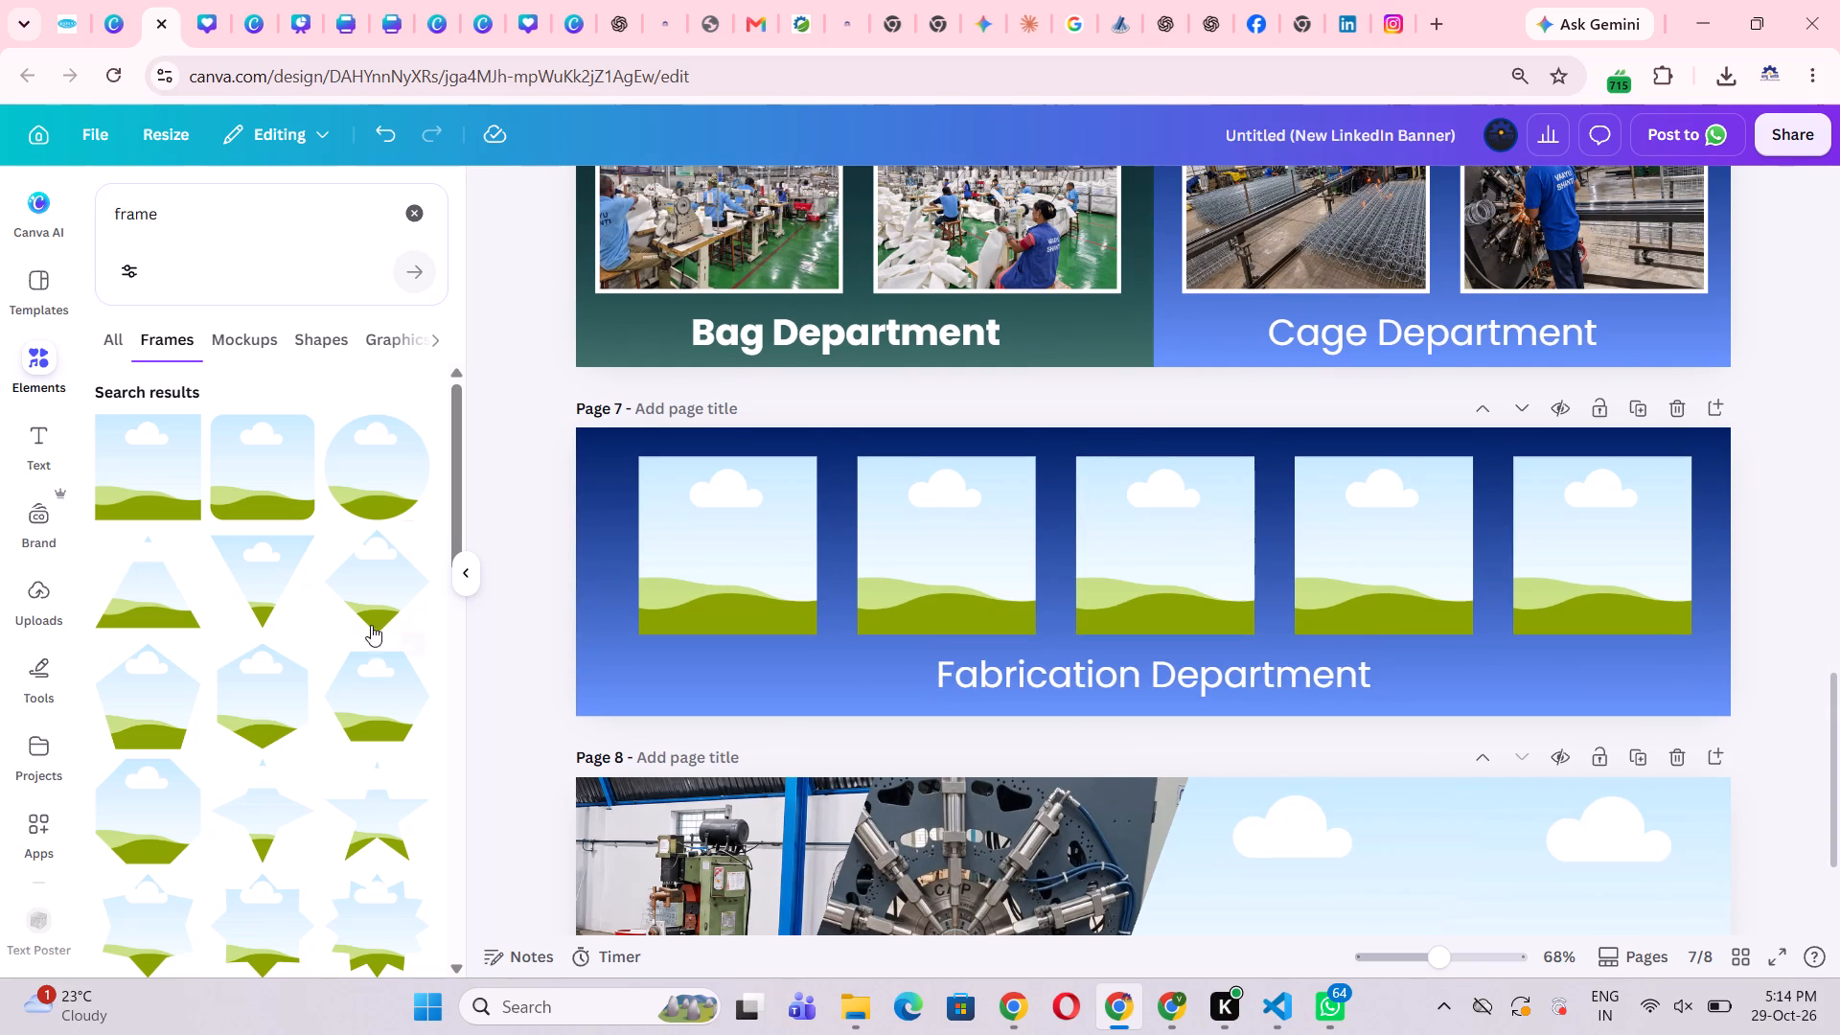
click(455, 592)
Switch to the Vaayu Shanti website and reload its home page.
click(665, 23)
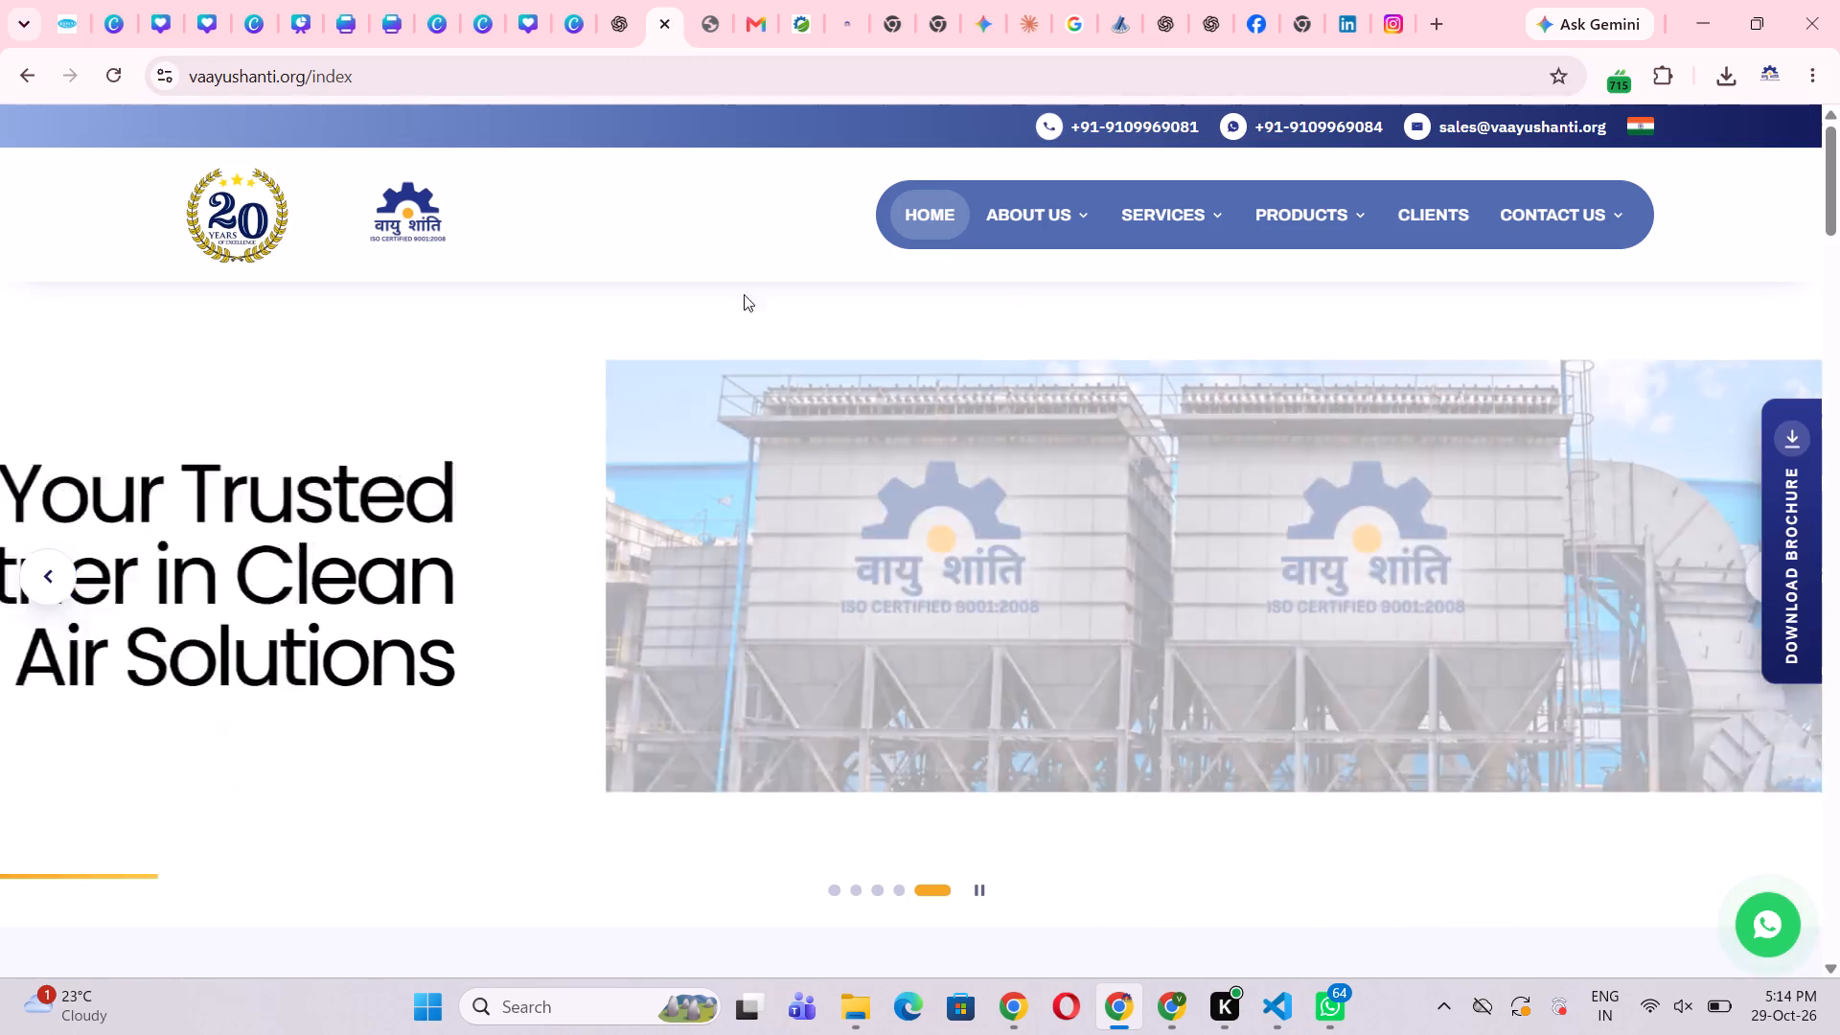
click(118, 70)
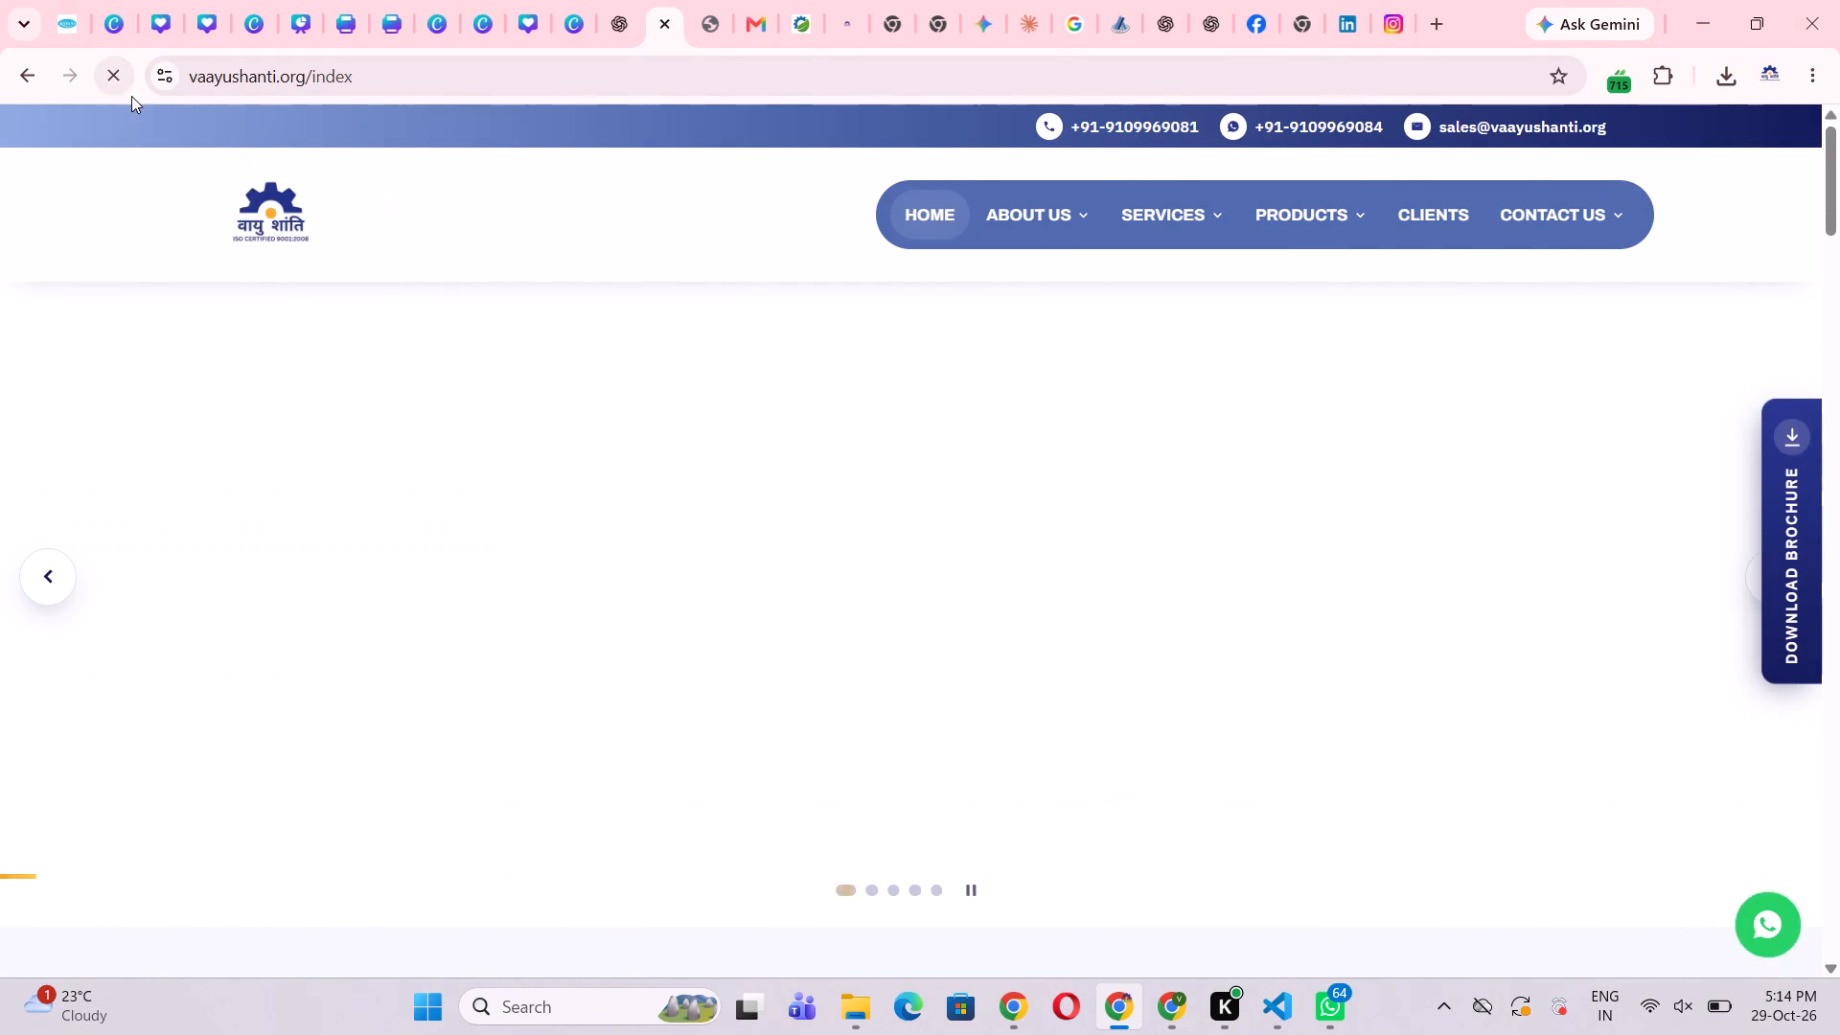
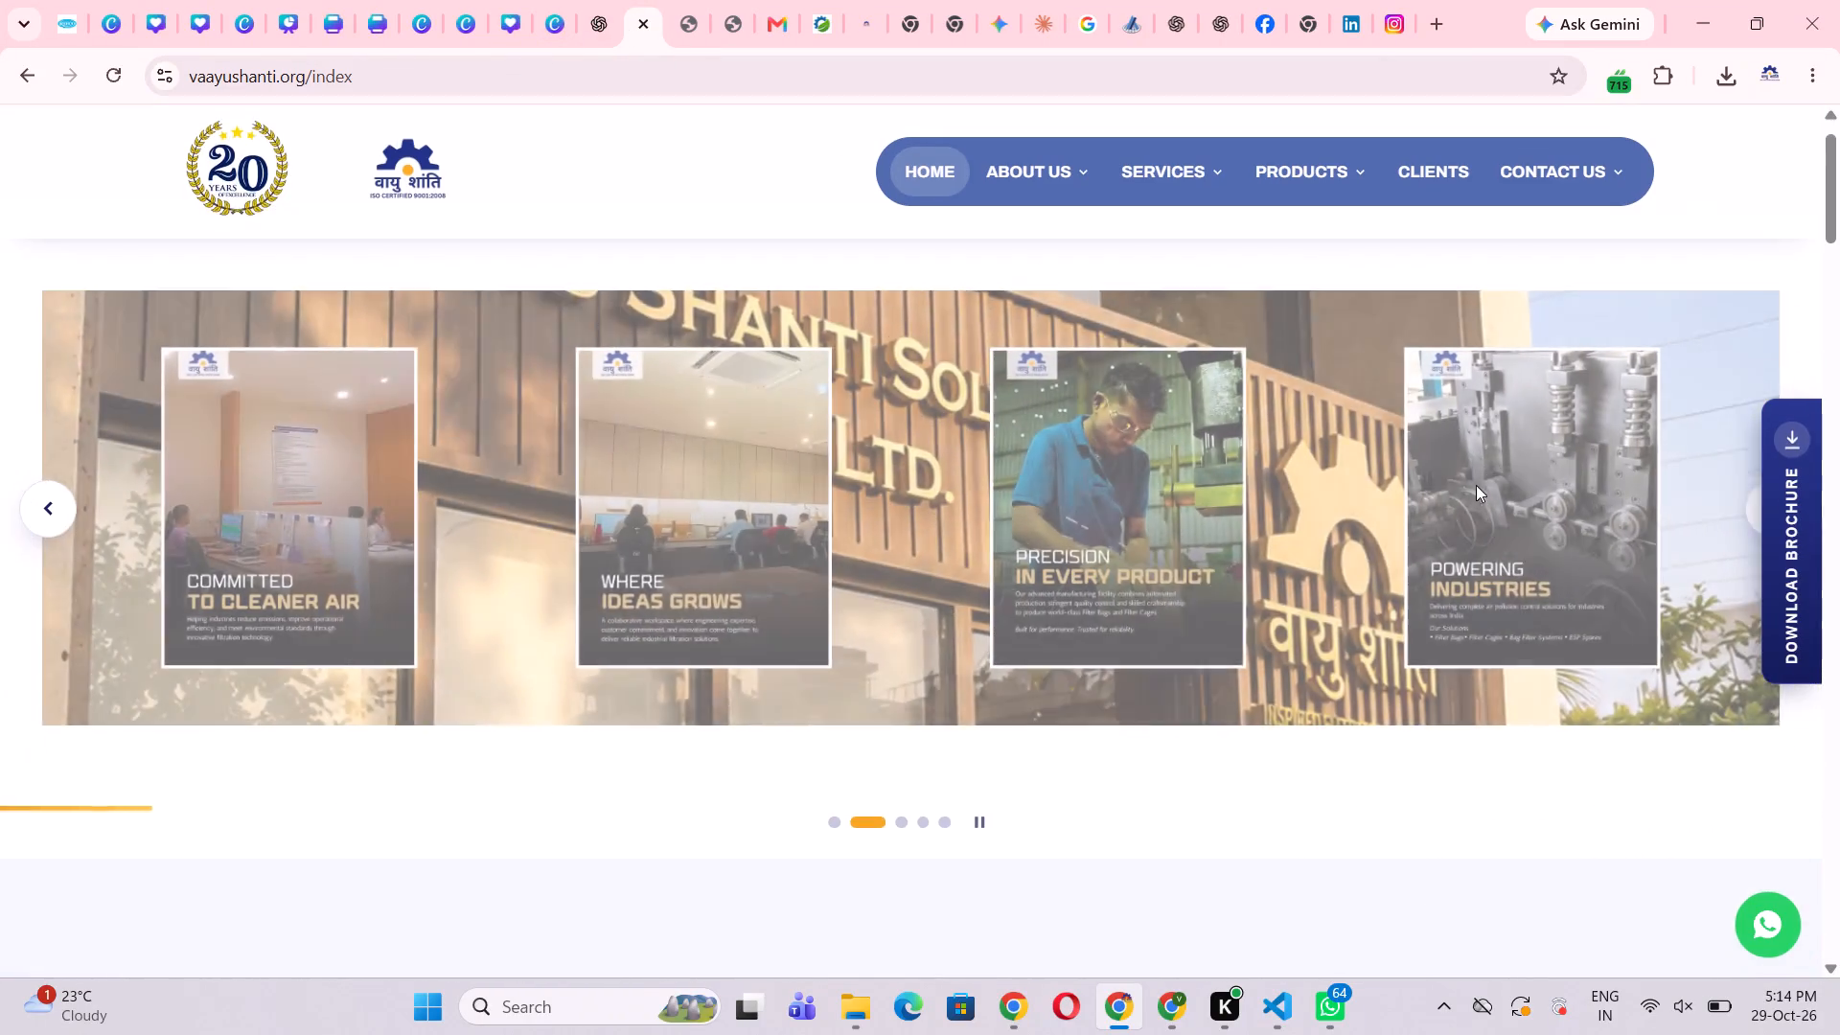
Look through the Vaayu Shanti home page, from the banner carousel to the product, why-choose-us and client sections.
scroll(1476, 485, down, 2)
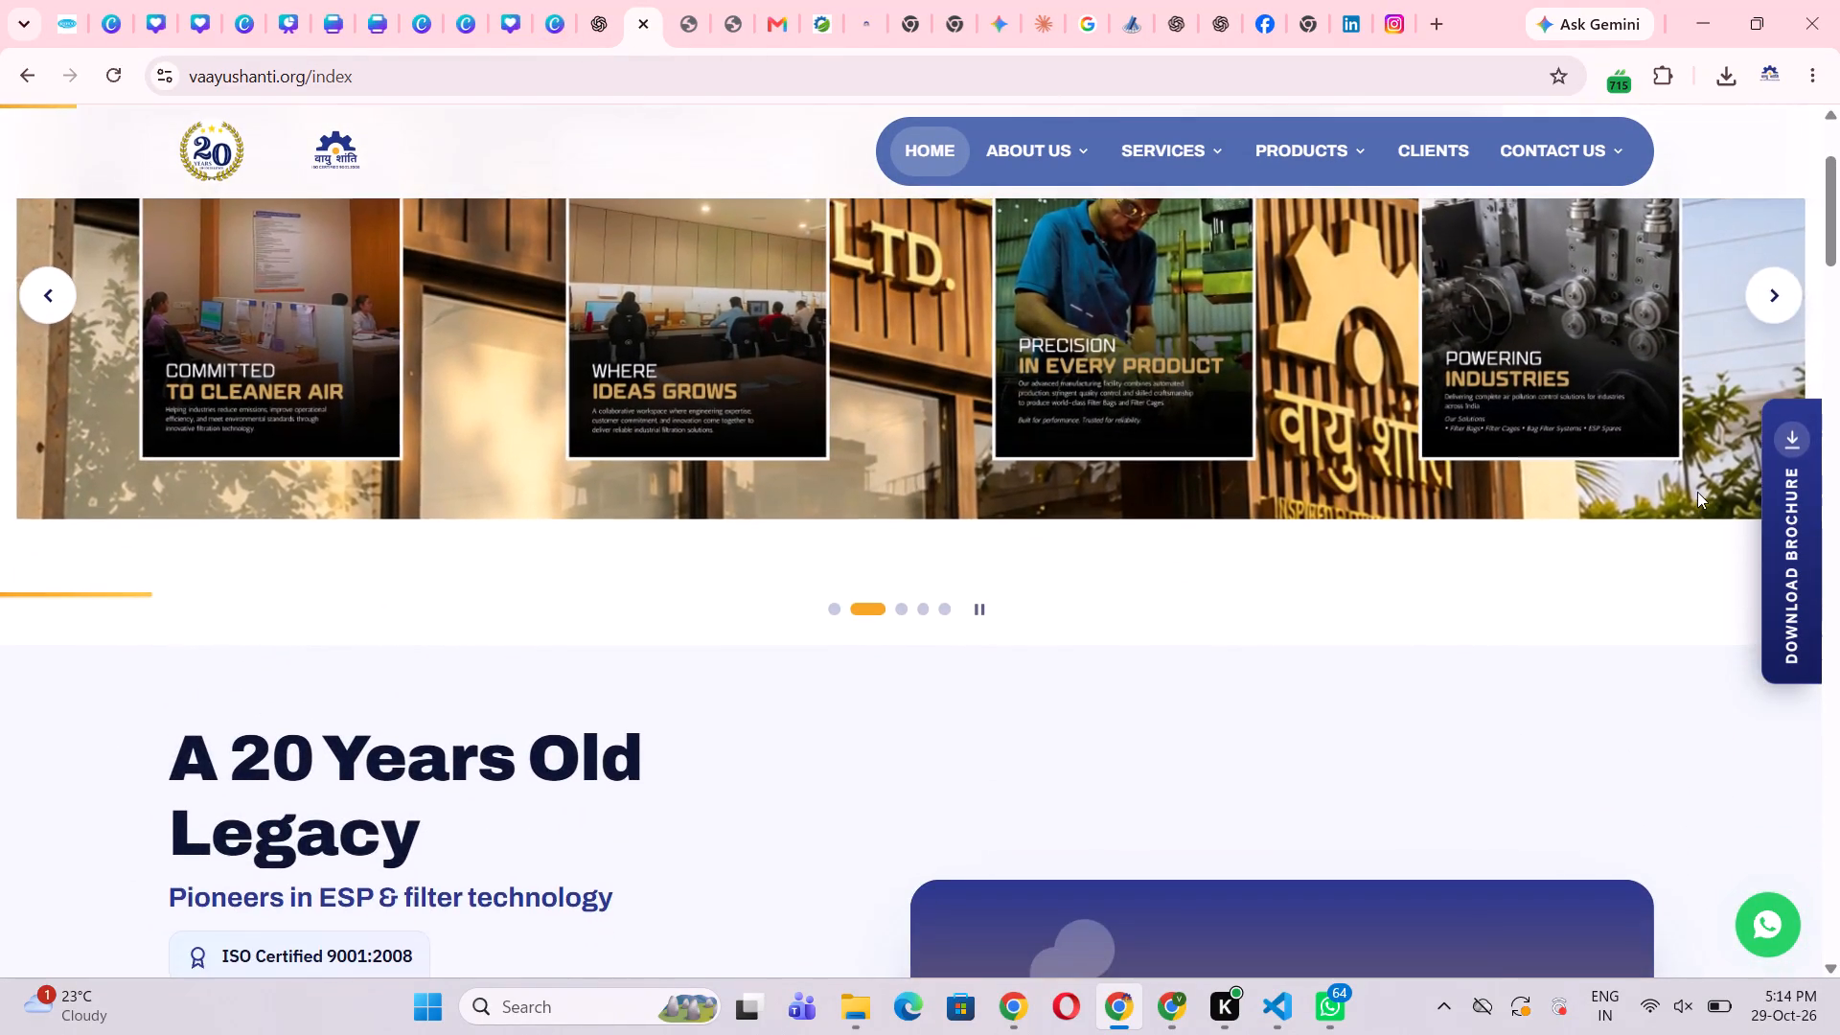
scroll(1697, 492, down, 4)
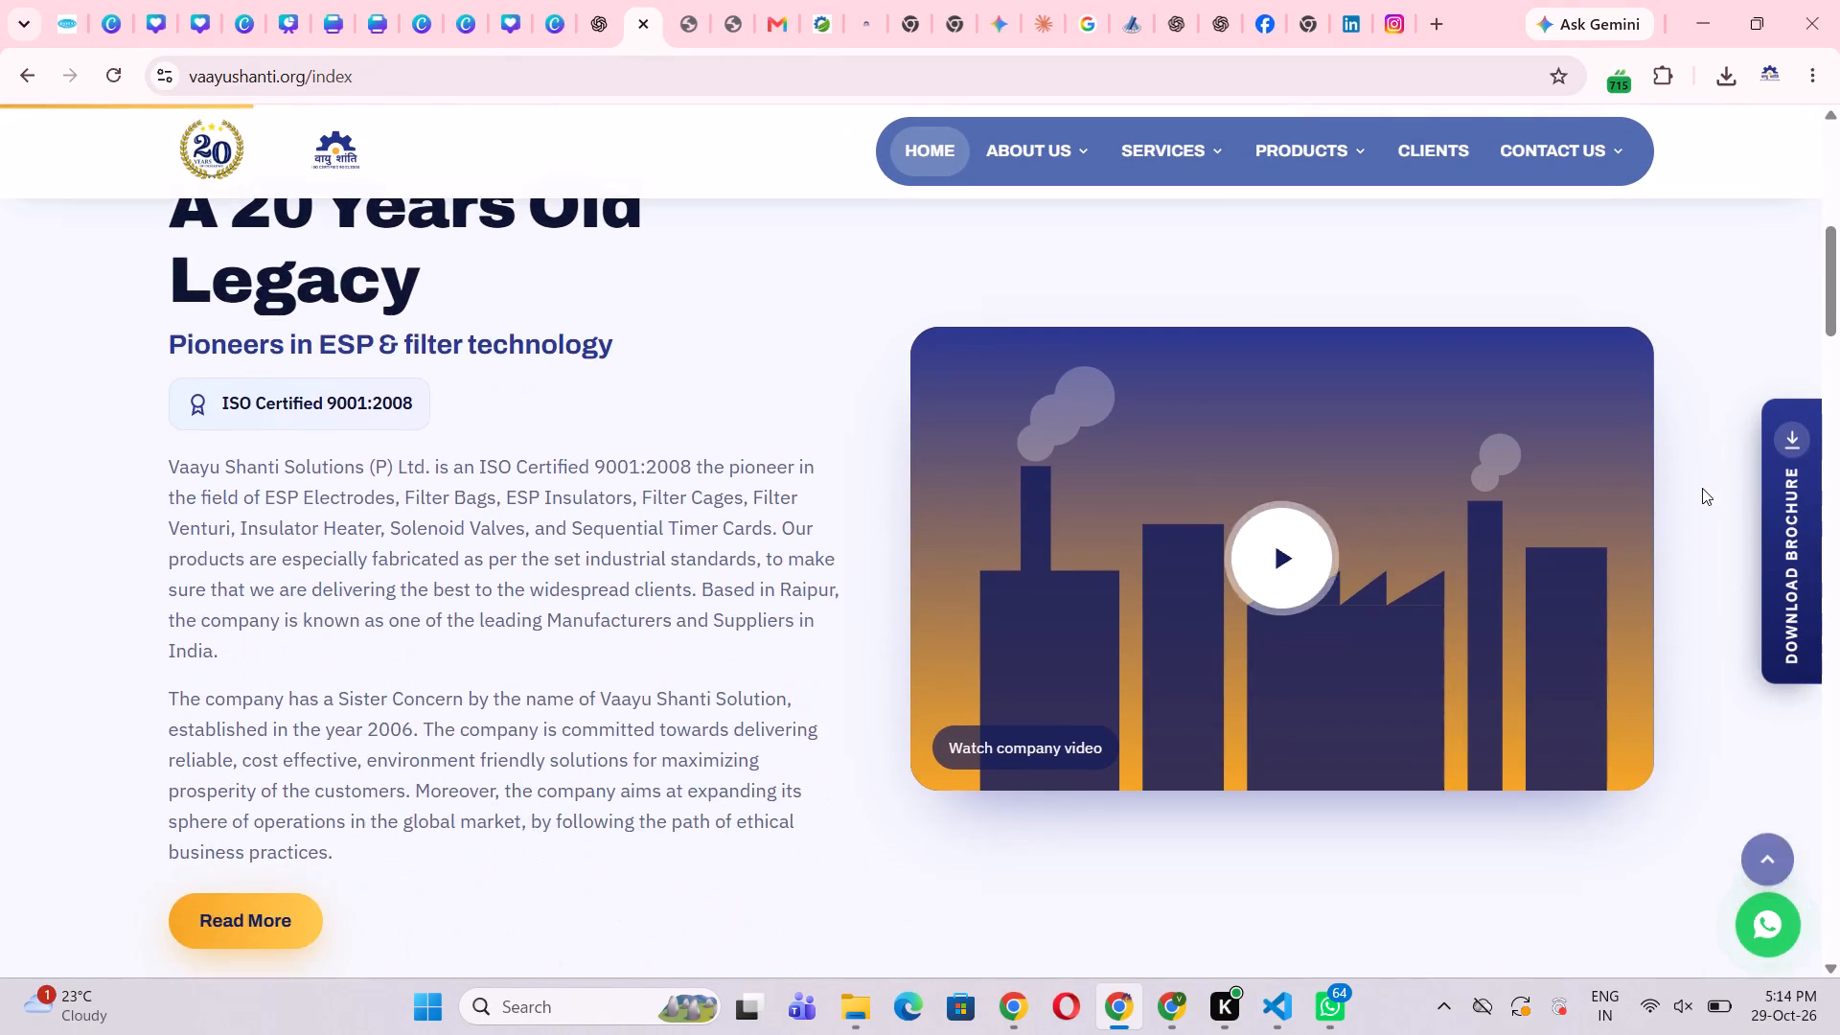
scroll(1702, 488, down, 6)
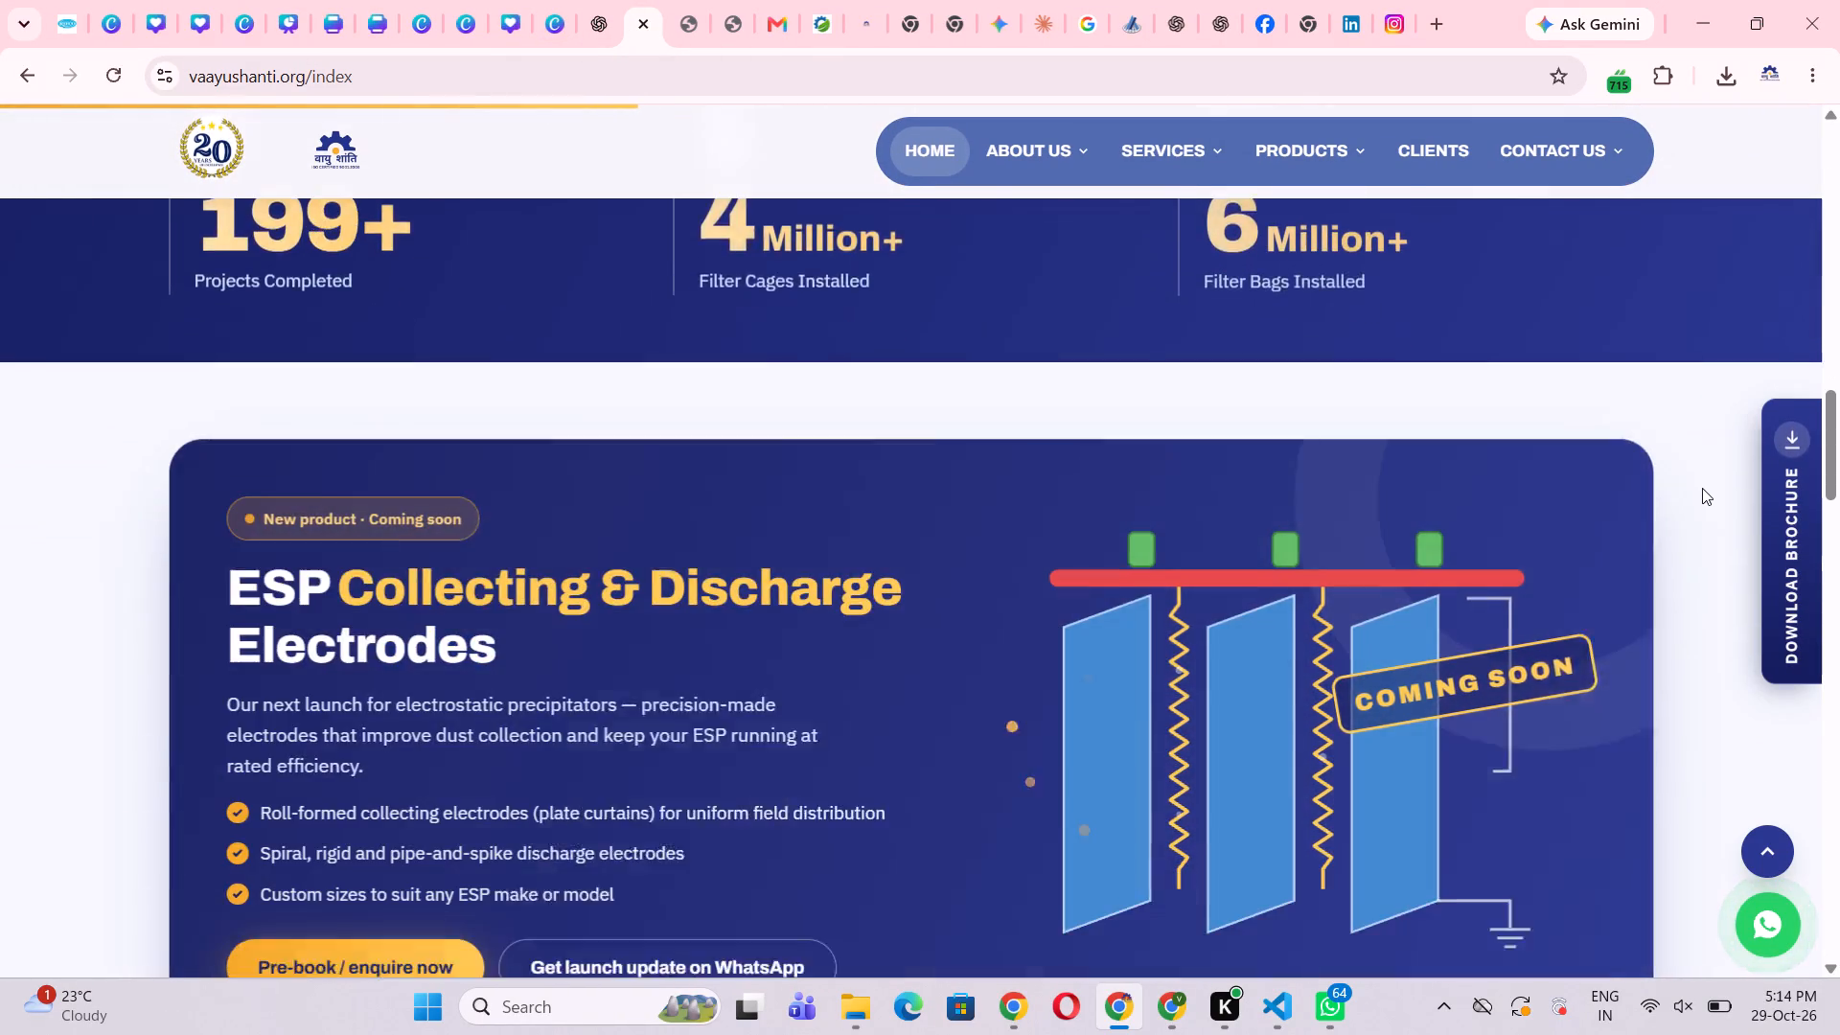
scroll(1702, 488, down, 5)
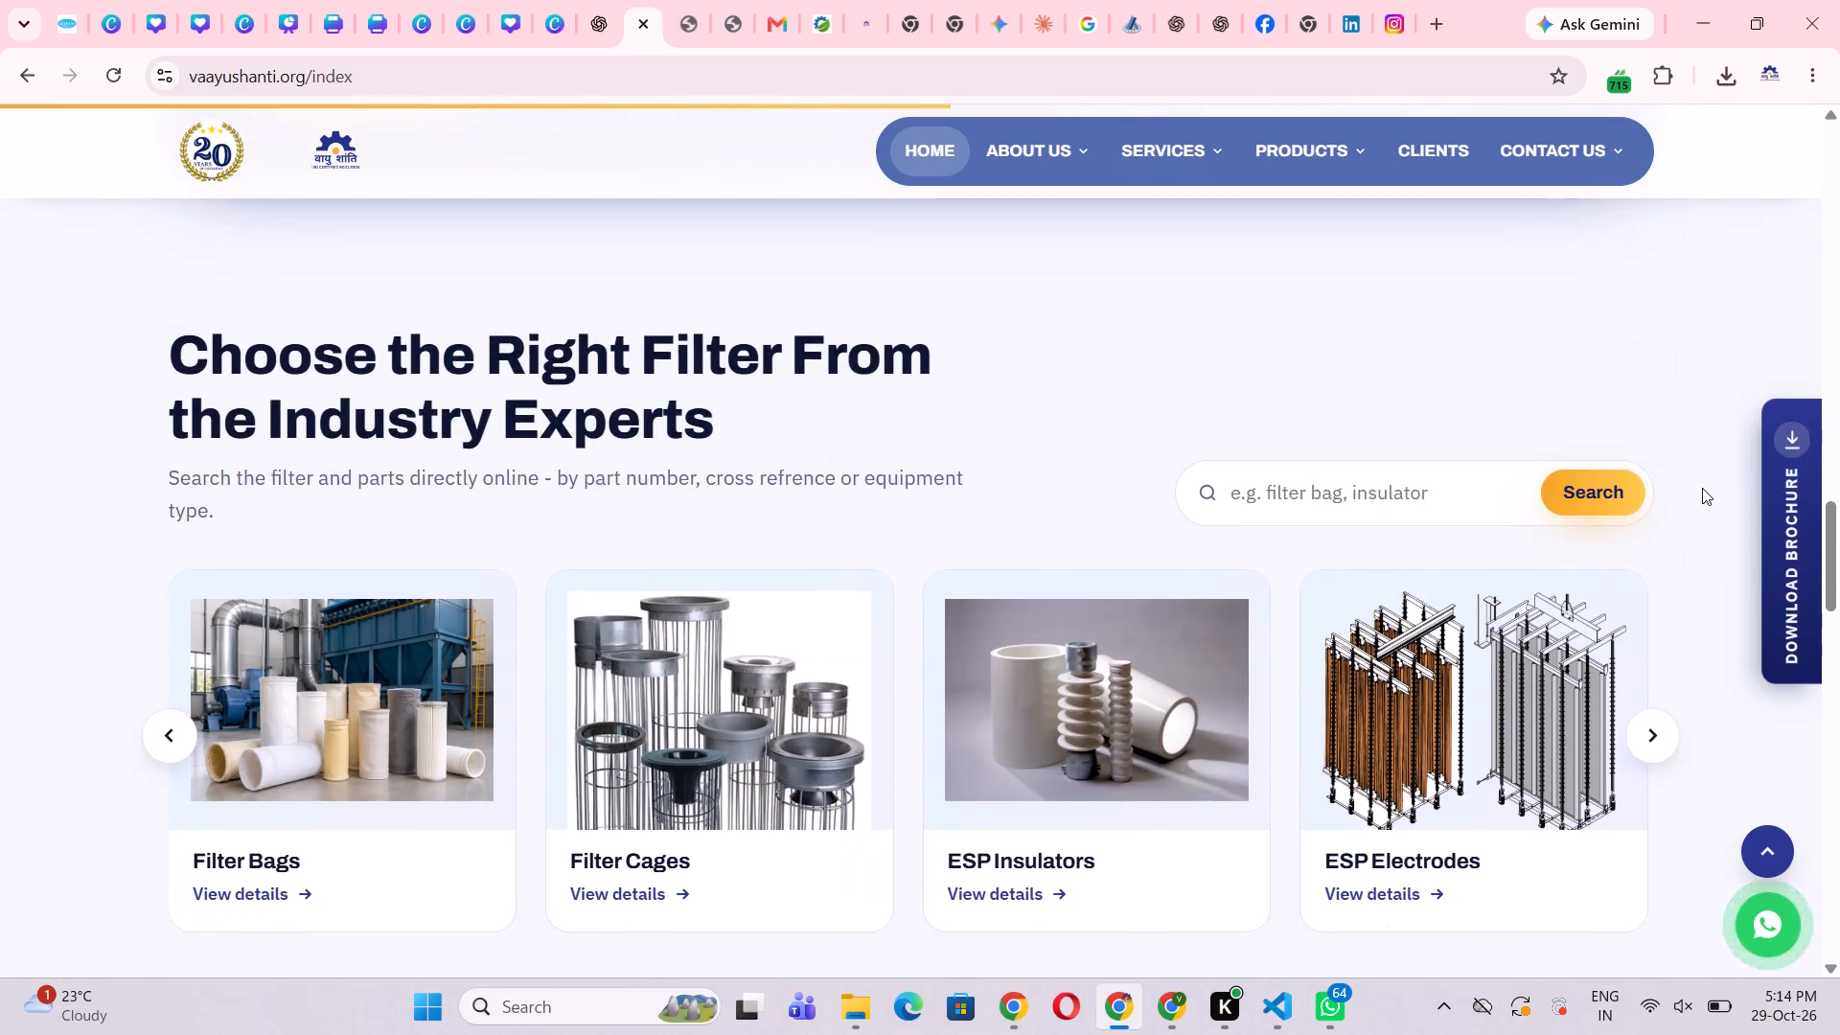
scroll(1702, 488, down, 4)
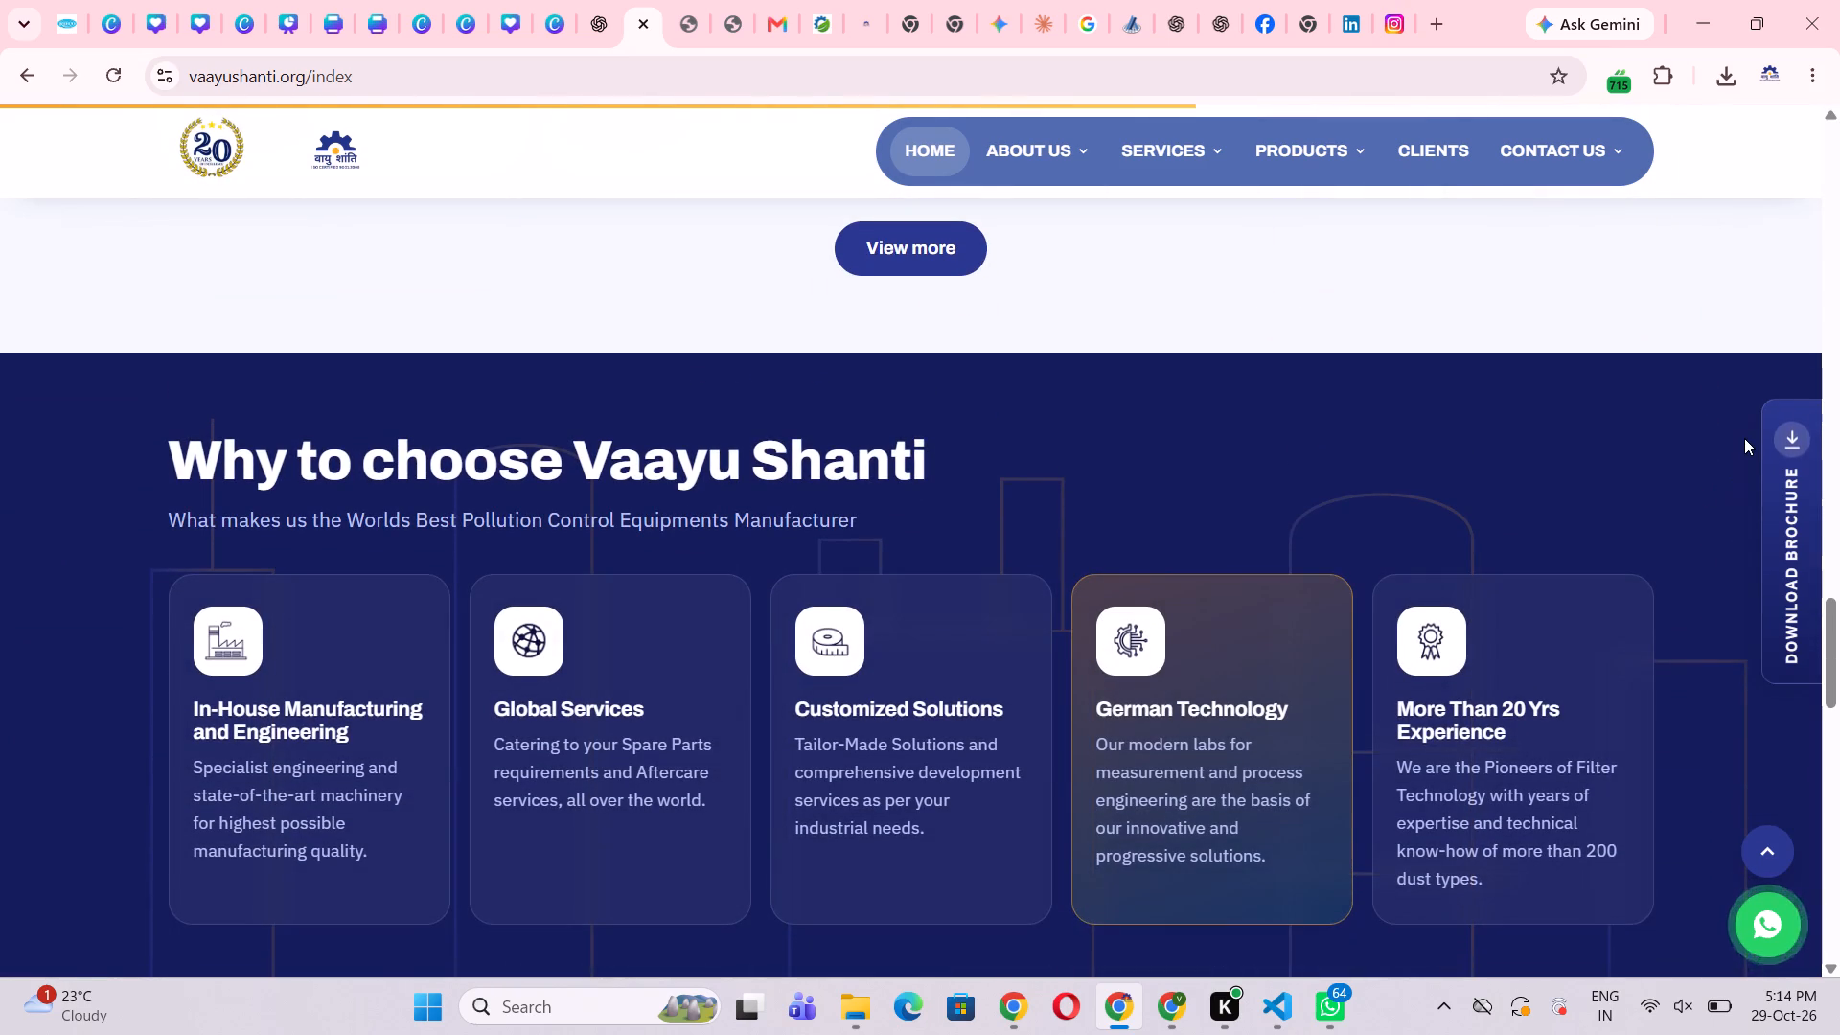
scroll(1775, 469, up, 1)
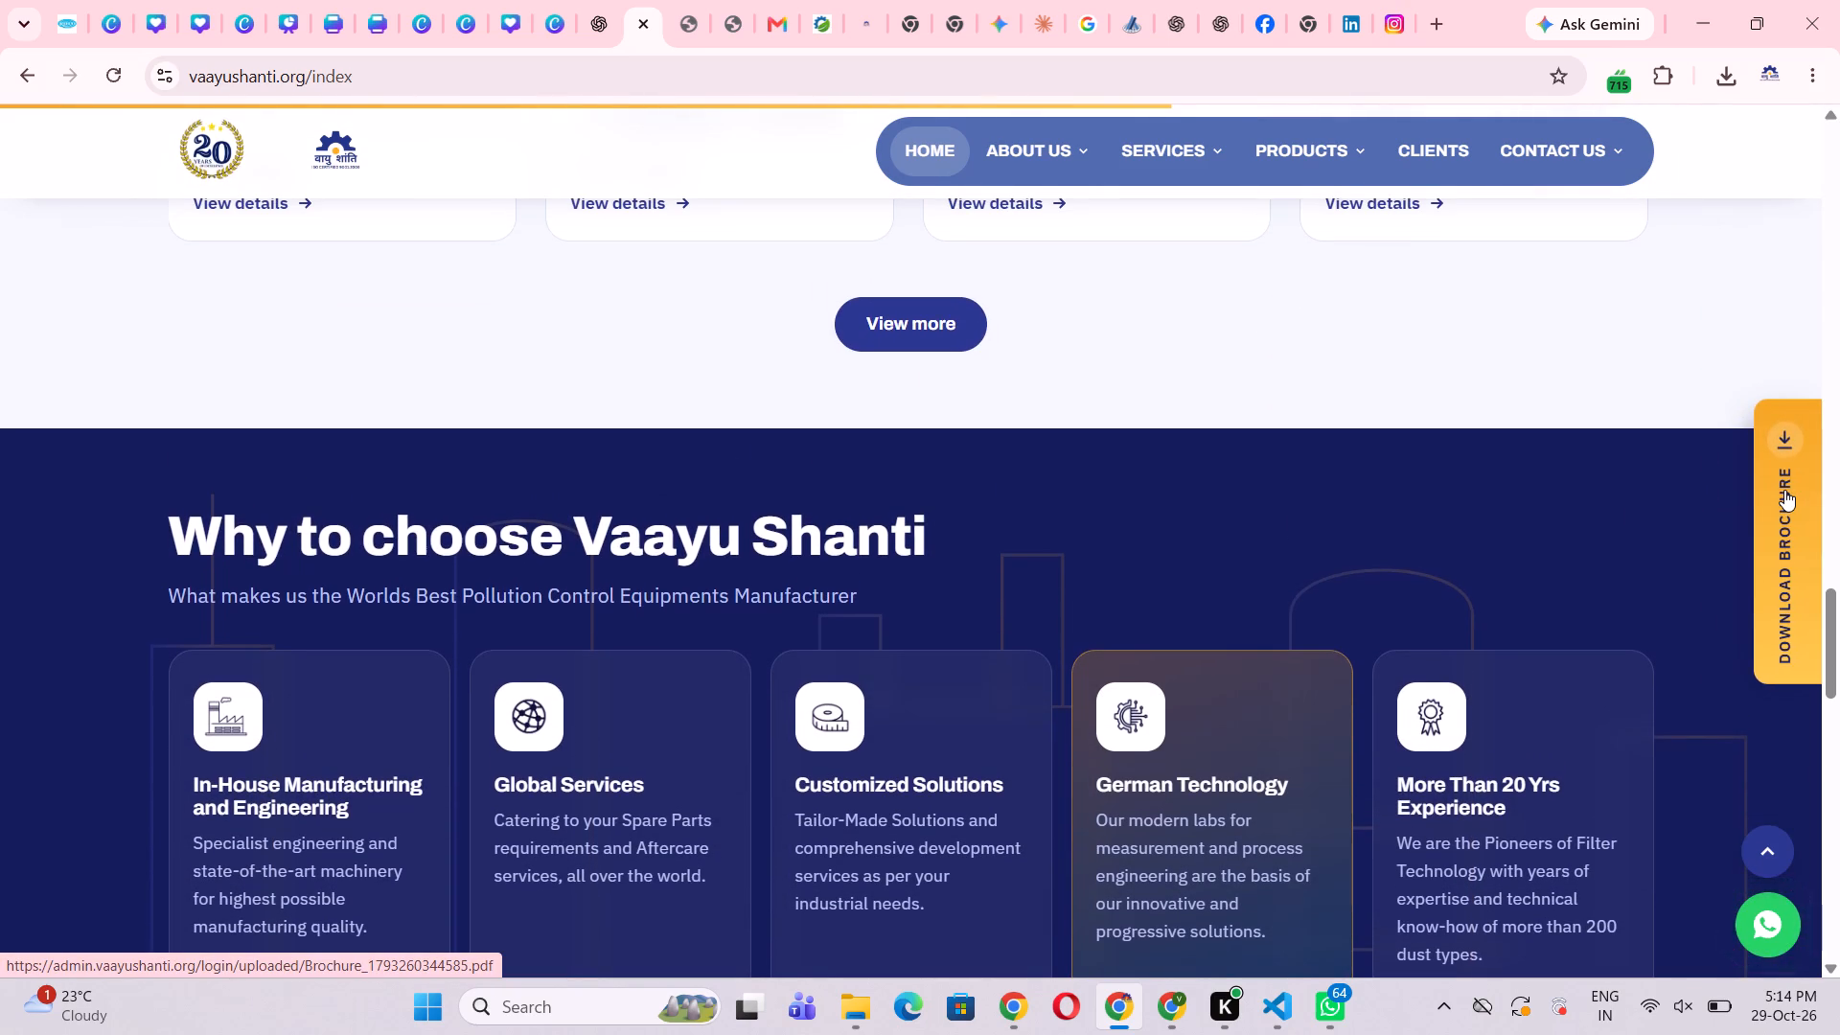
scroll(1729, 510, down, 1)
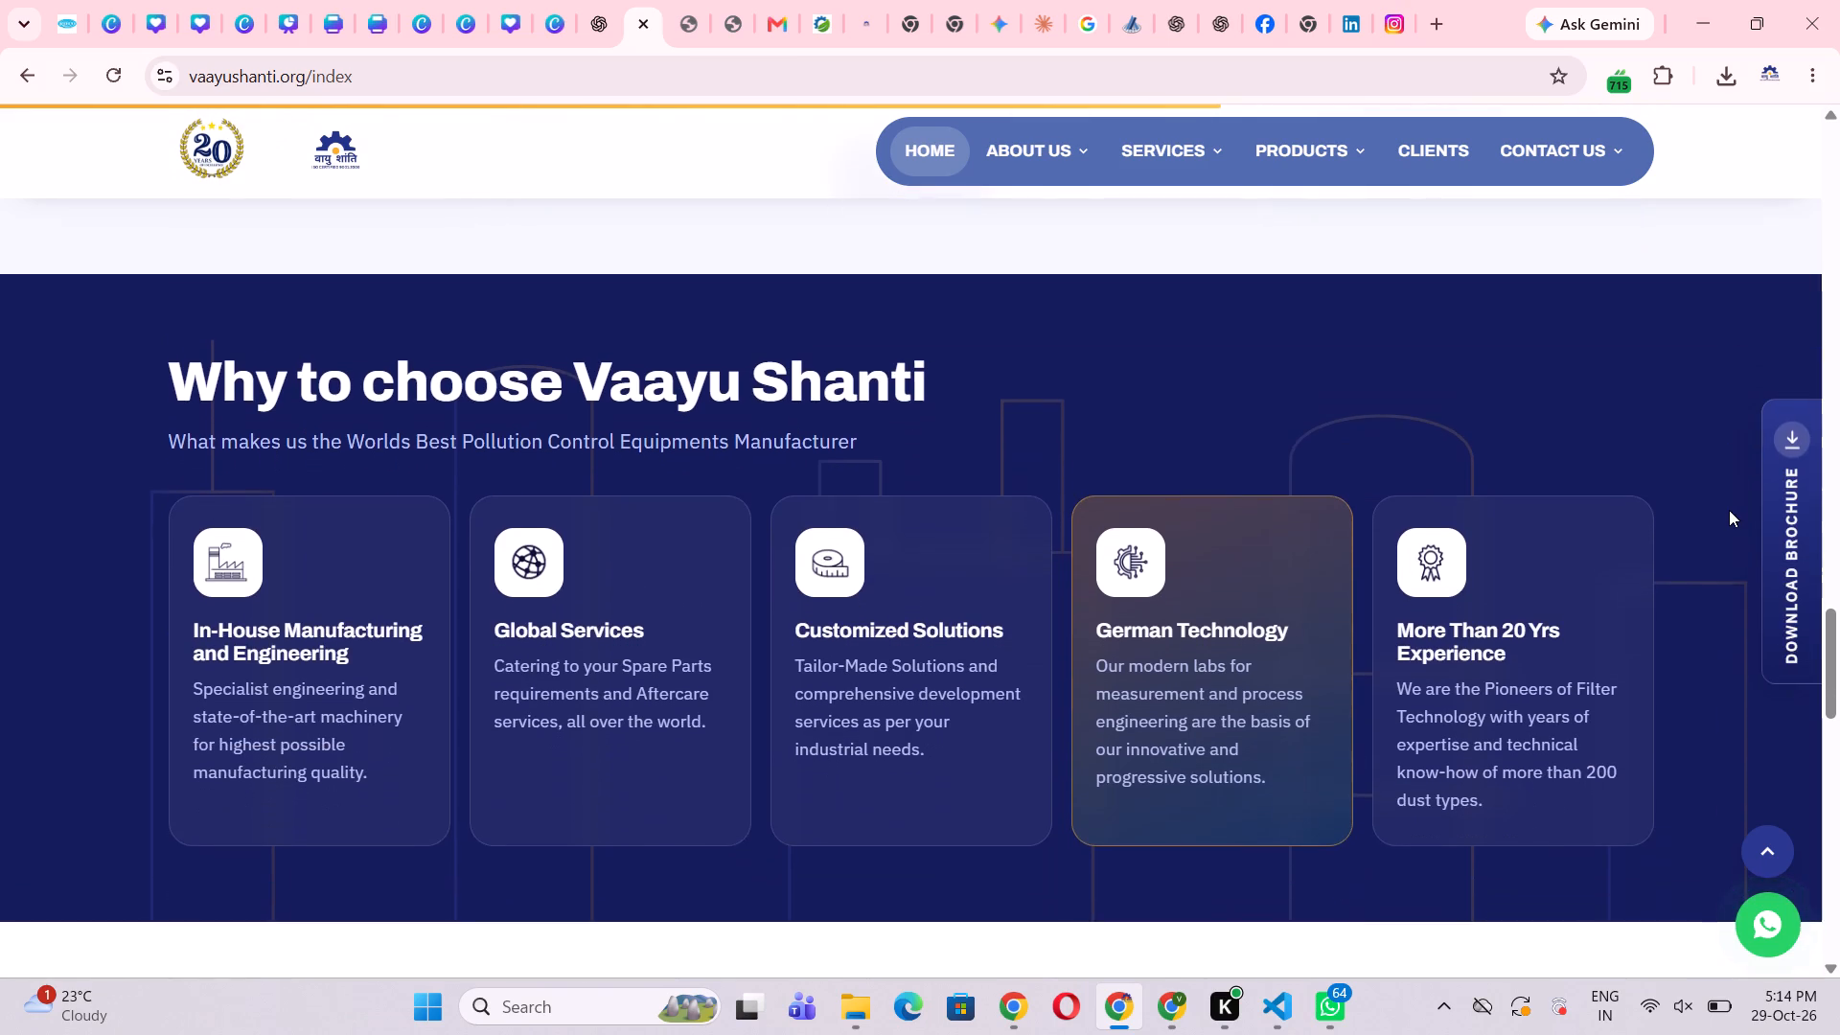
scroll(1729, 510, down, 2)
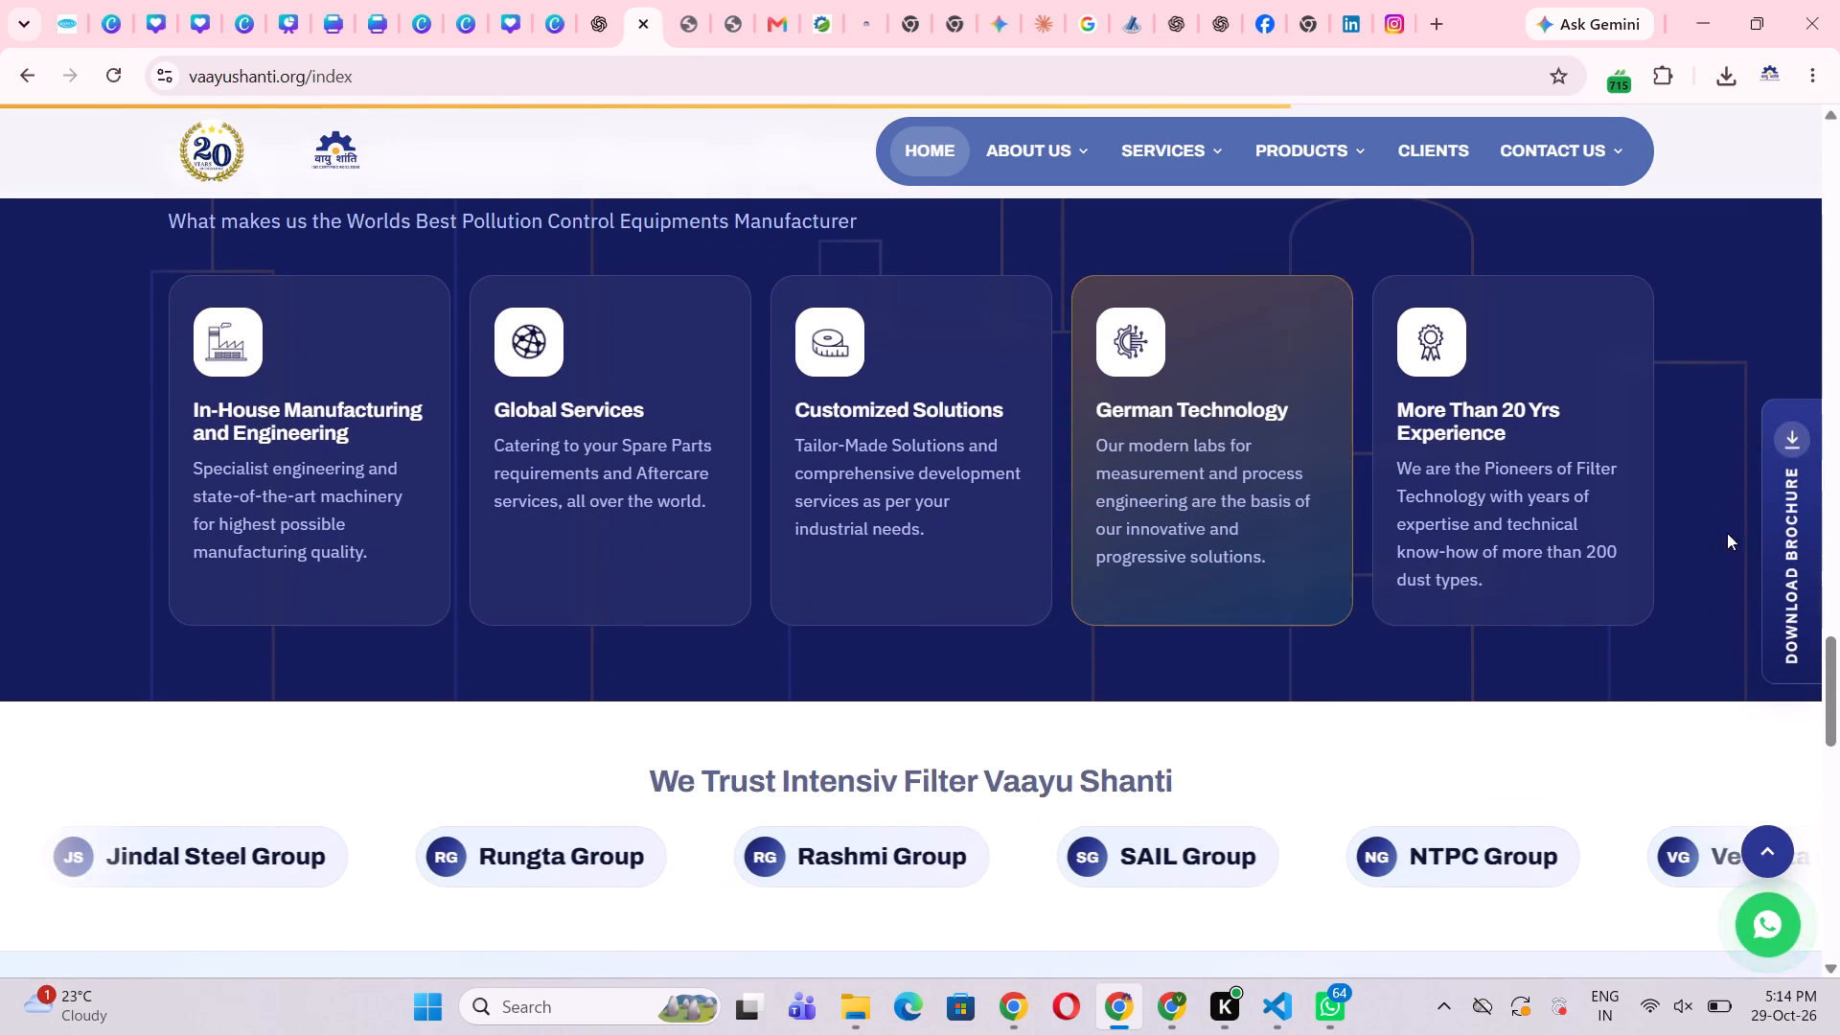
scroll(1727, 533, down, 1)
scroll(1759, 618, up, 8)
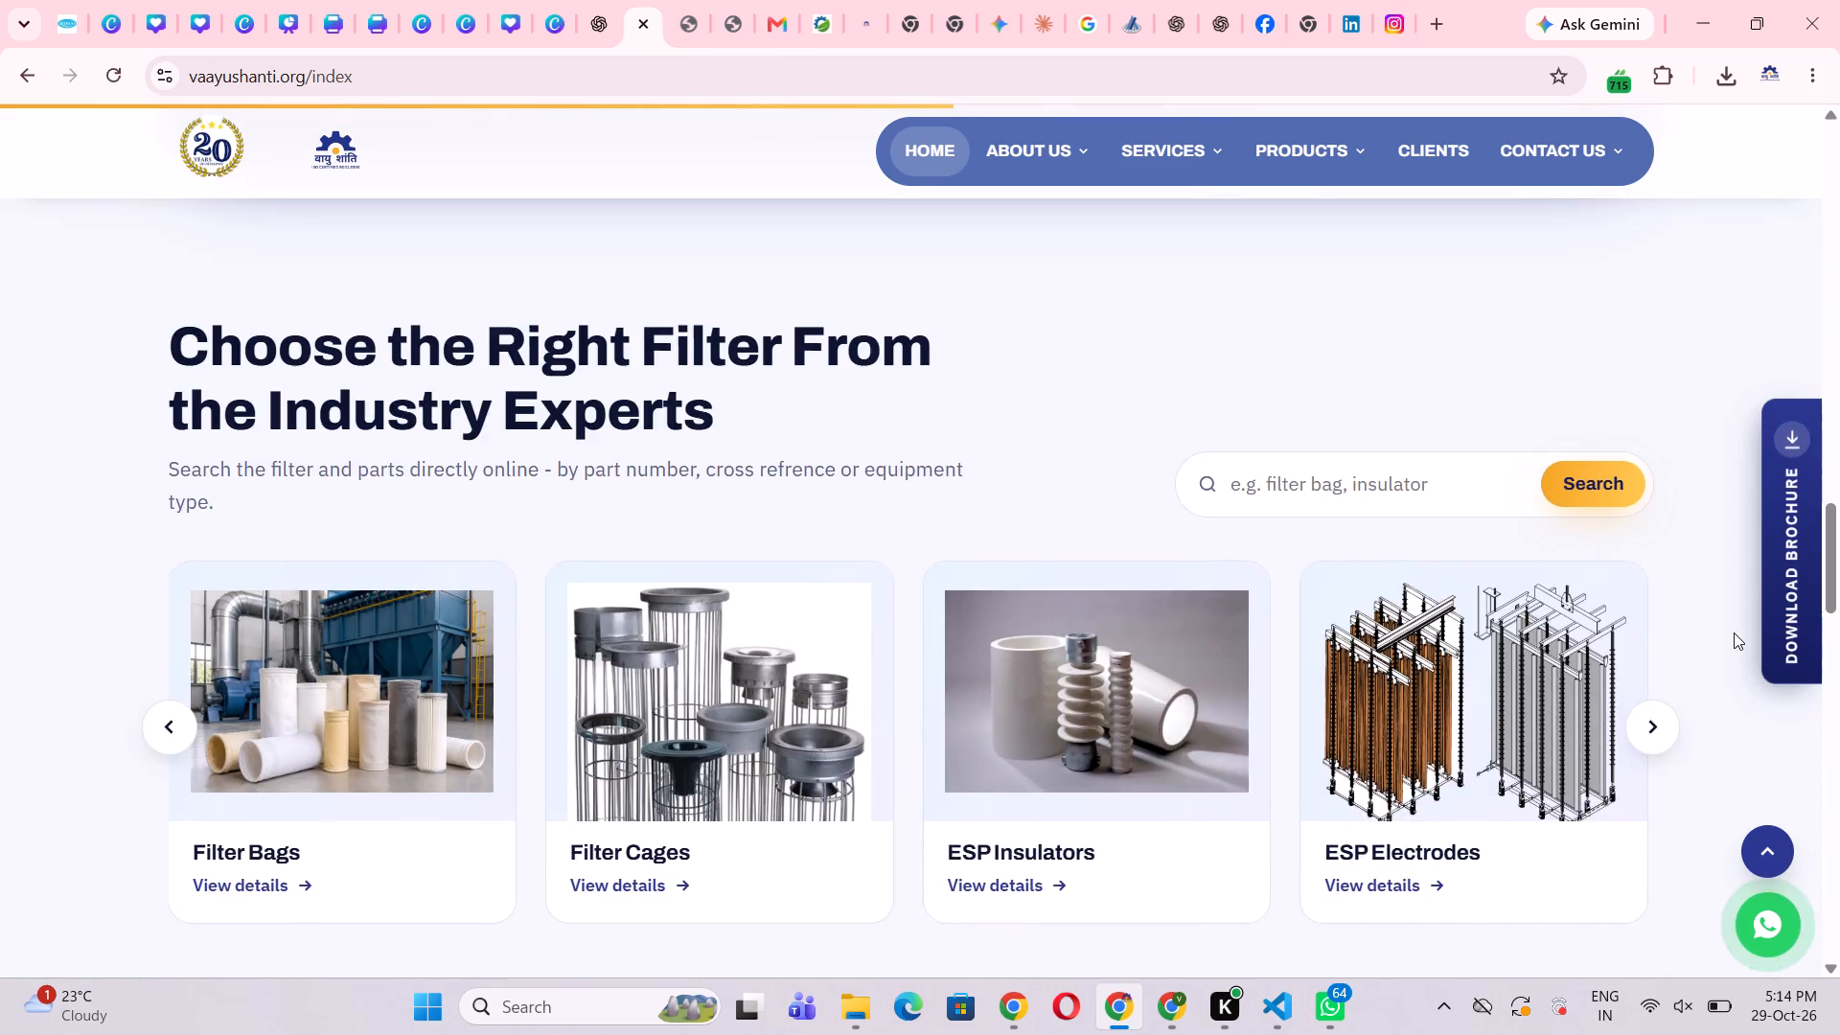
scroll(1734, 632, up, 9)
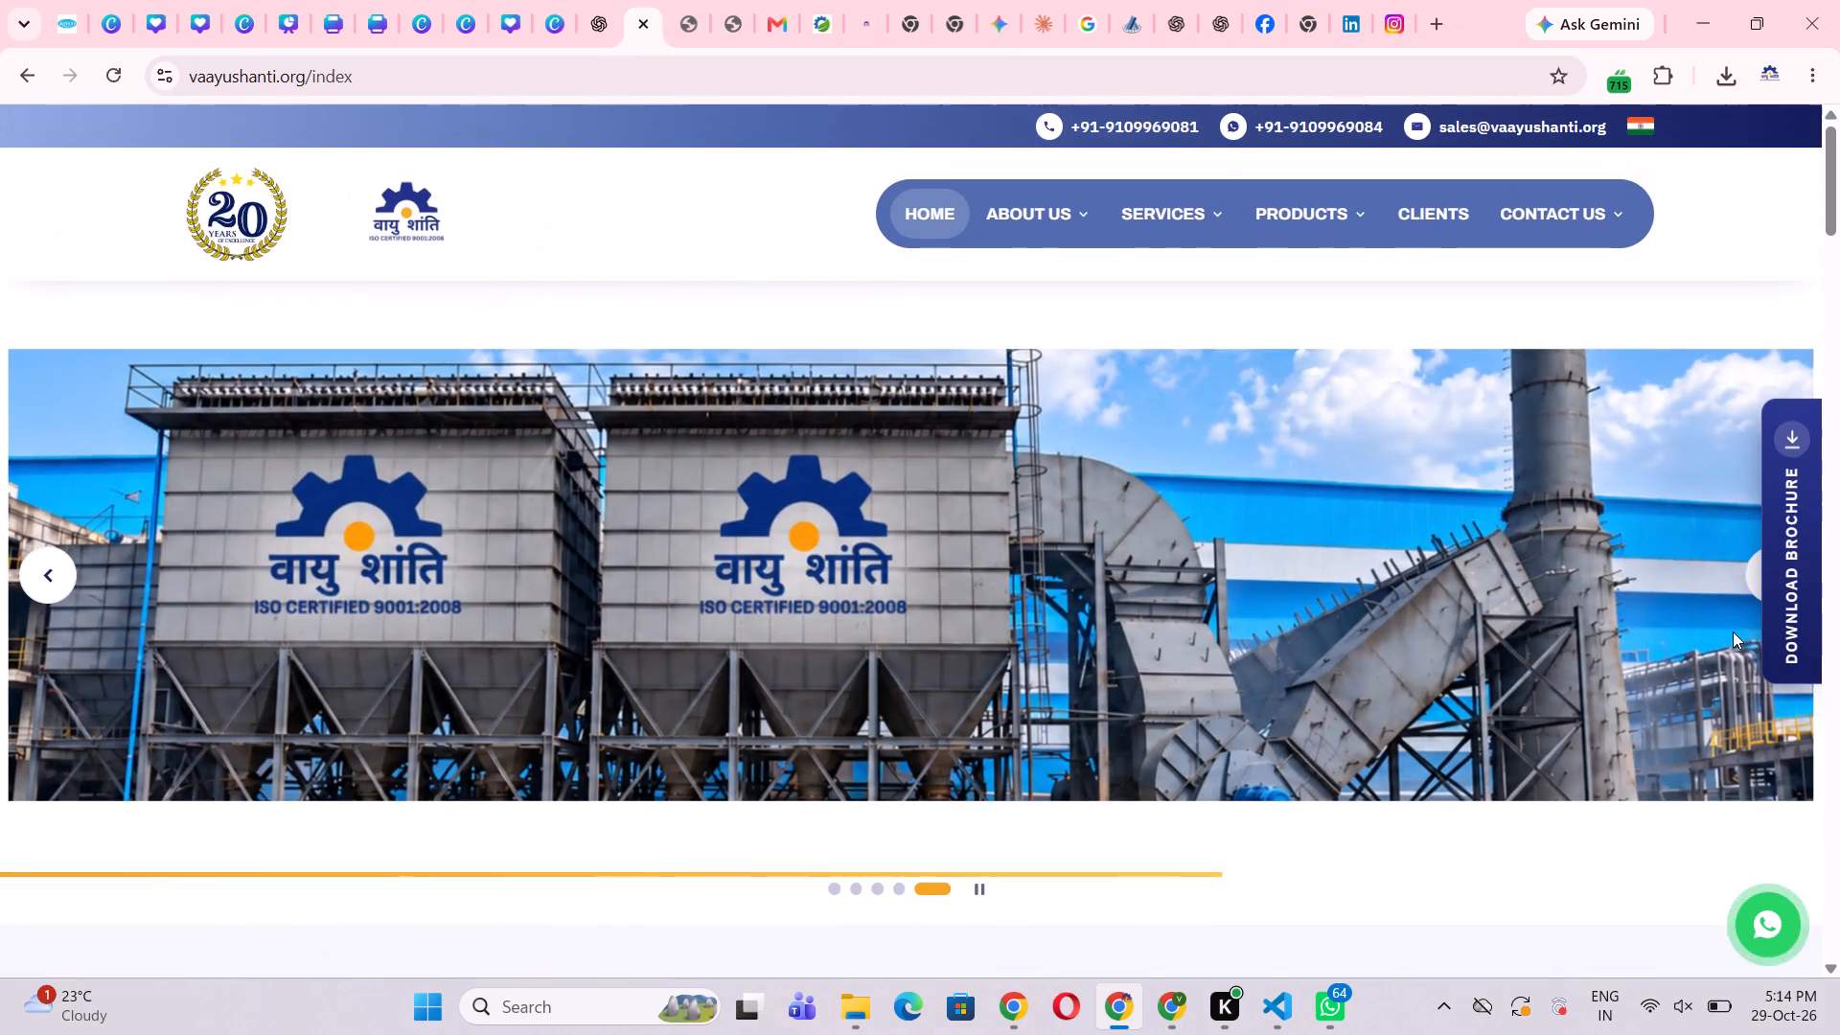
scroll(1733, 632, up, 2)
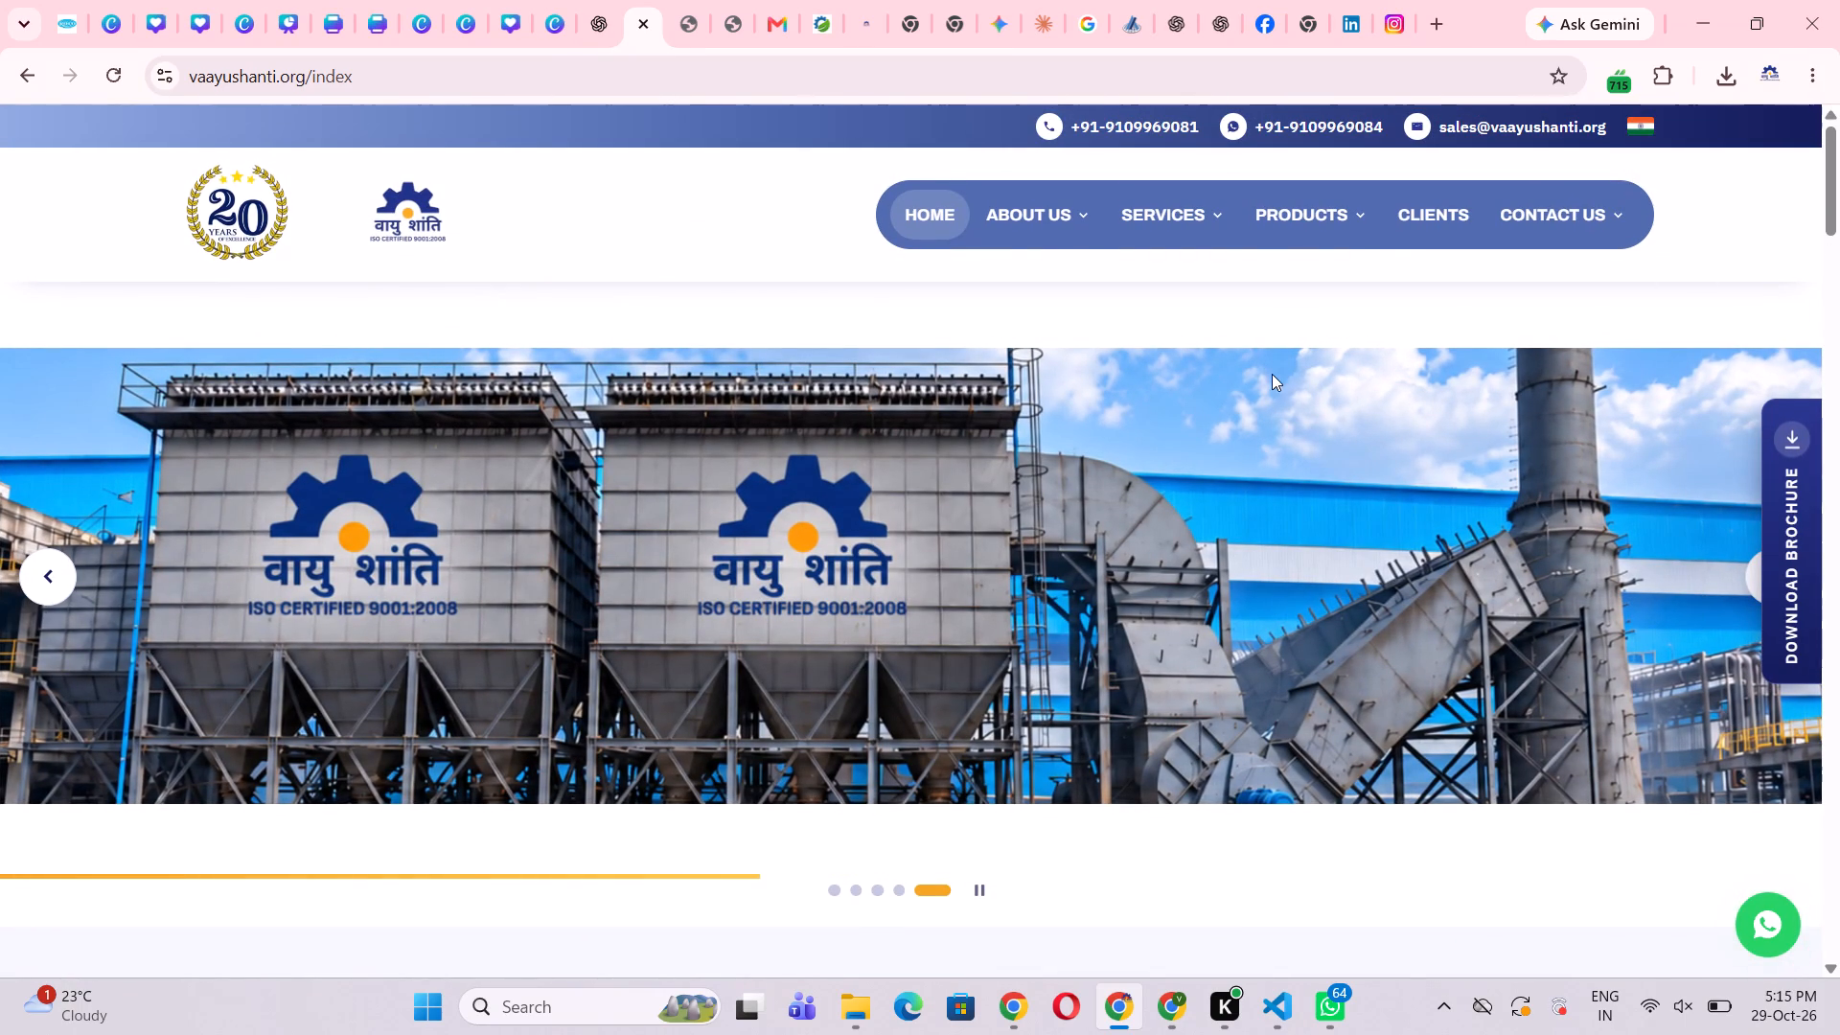
scroll(300, 277, down, 18)
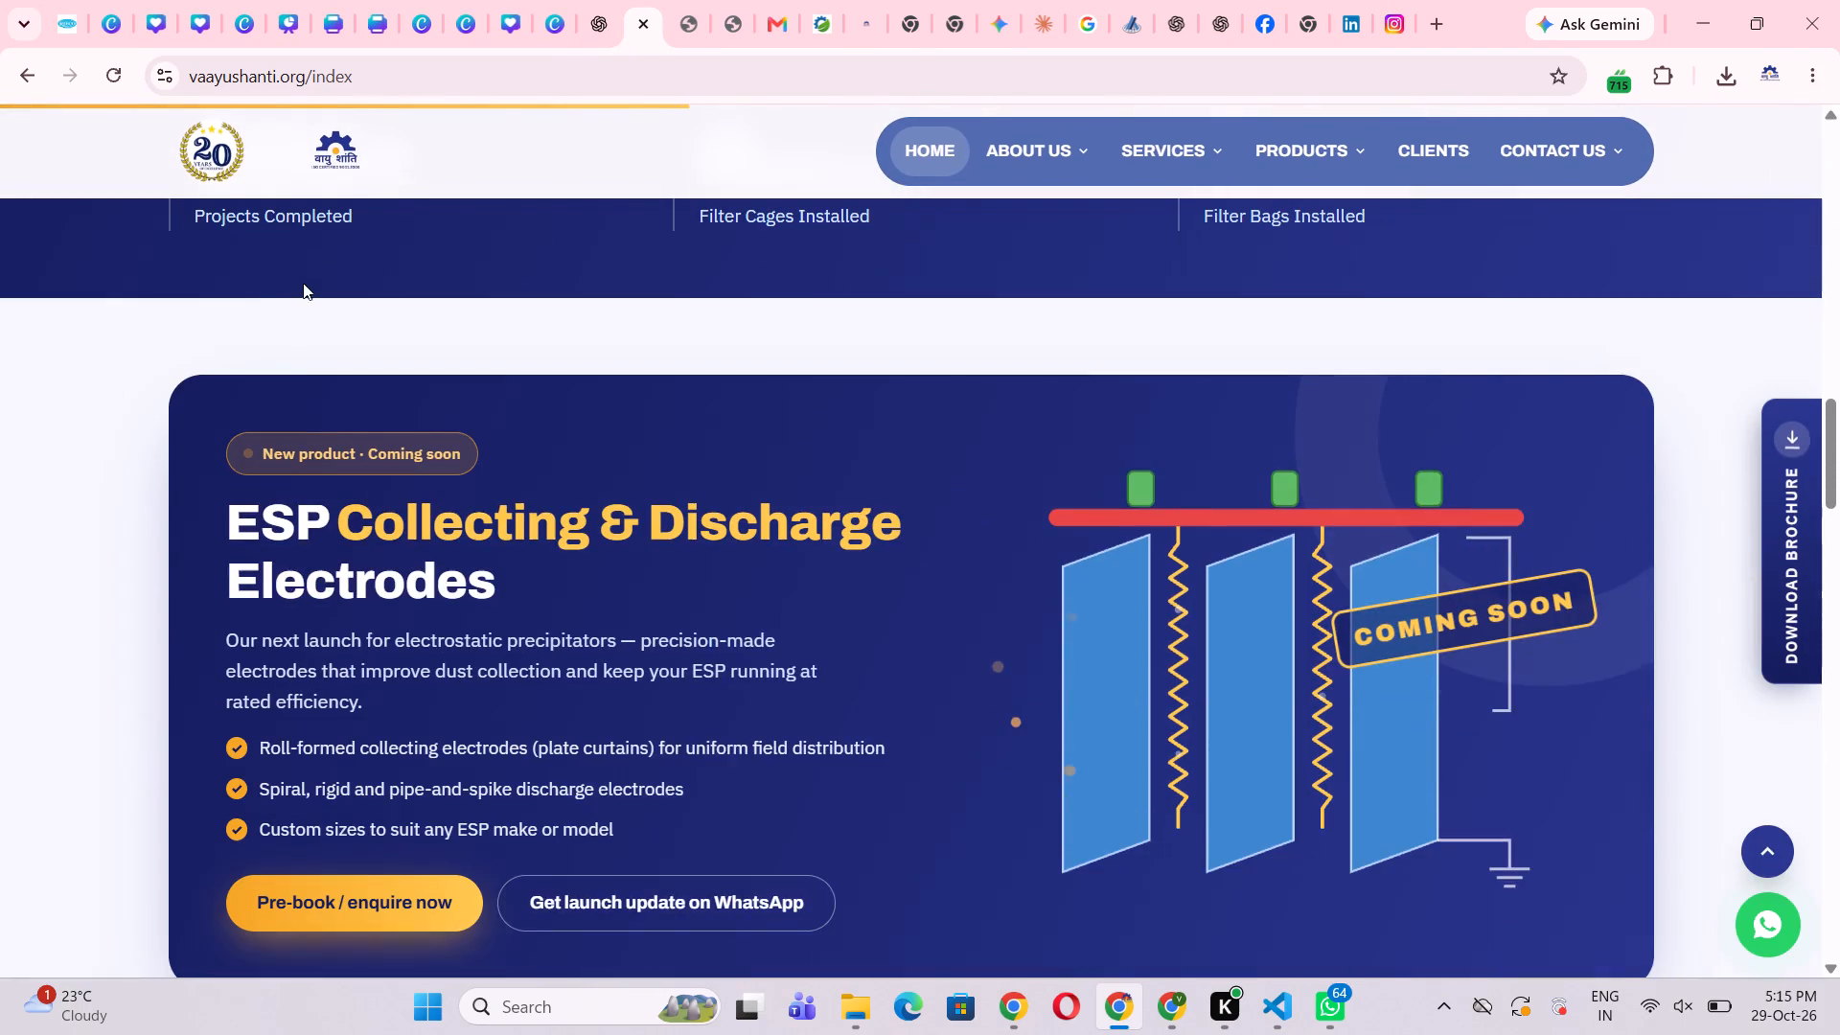
Switch to the Vaayu Shanti admin site and review the images in its Gallery Details list.
click(862, 22)
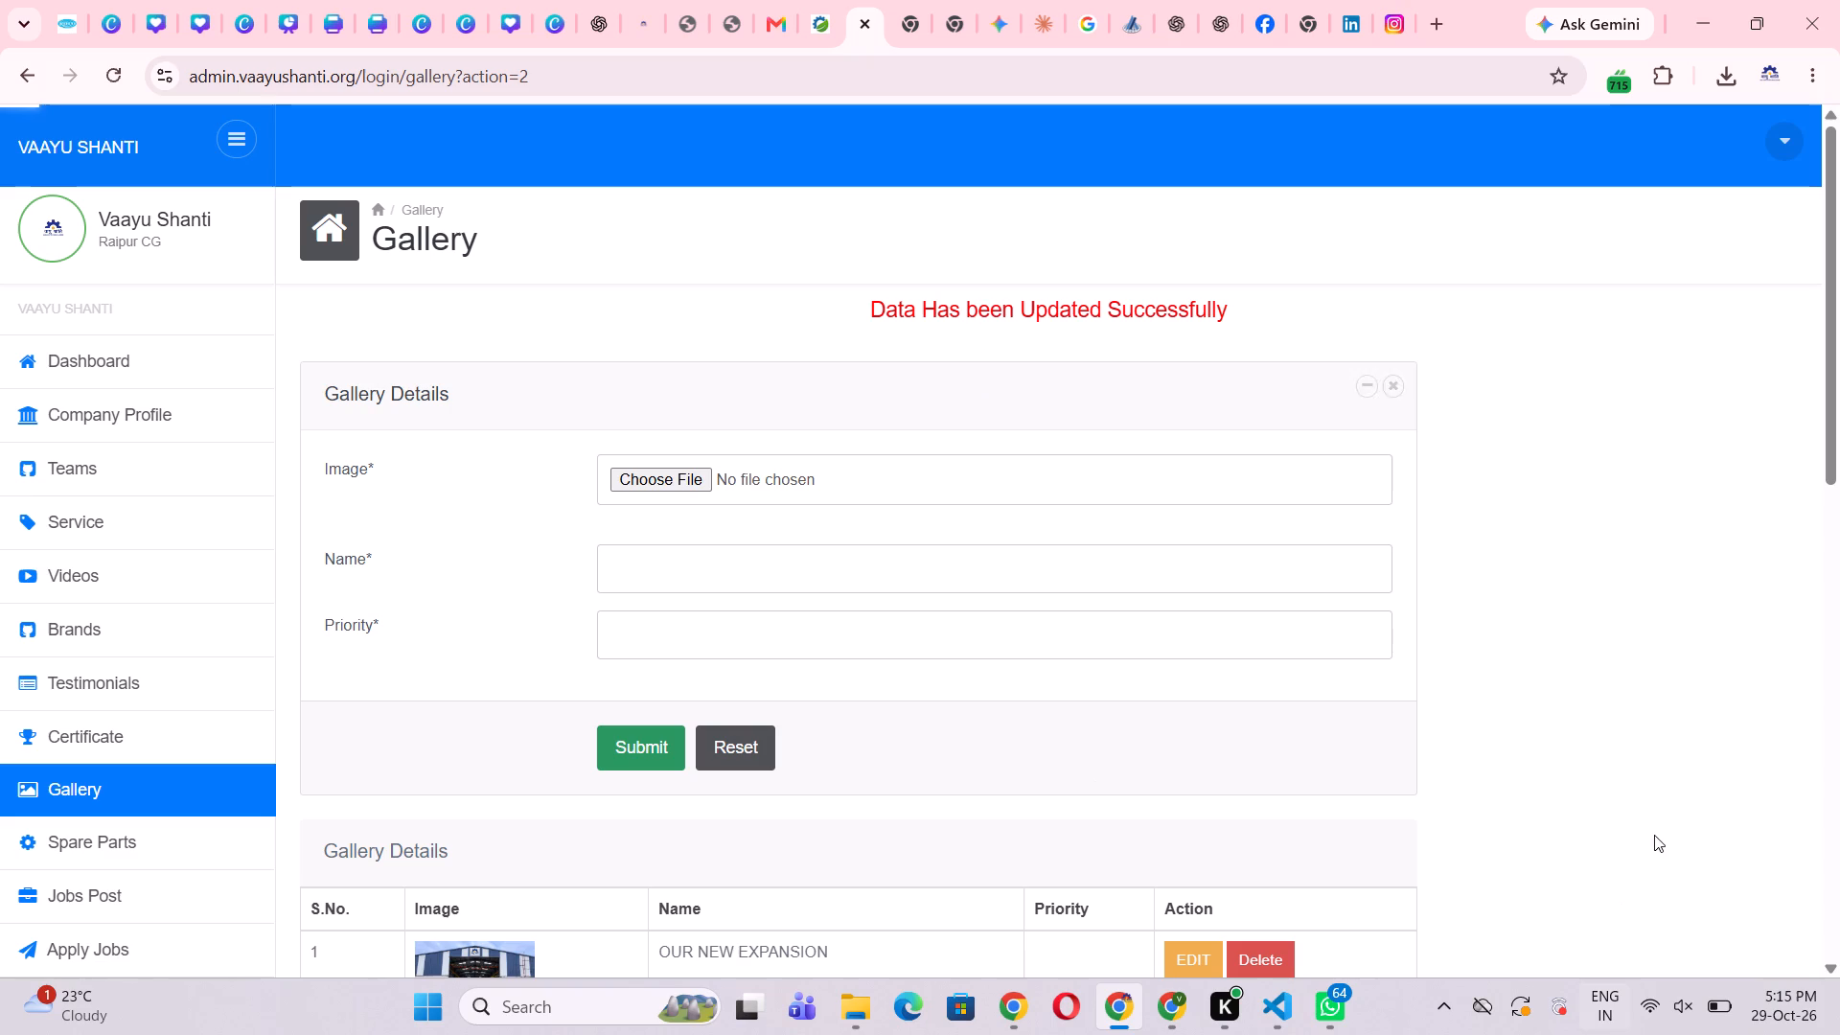
drag(1839, 329, 1839, 573)
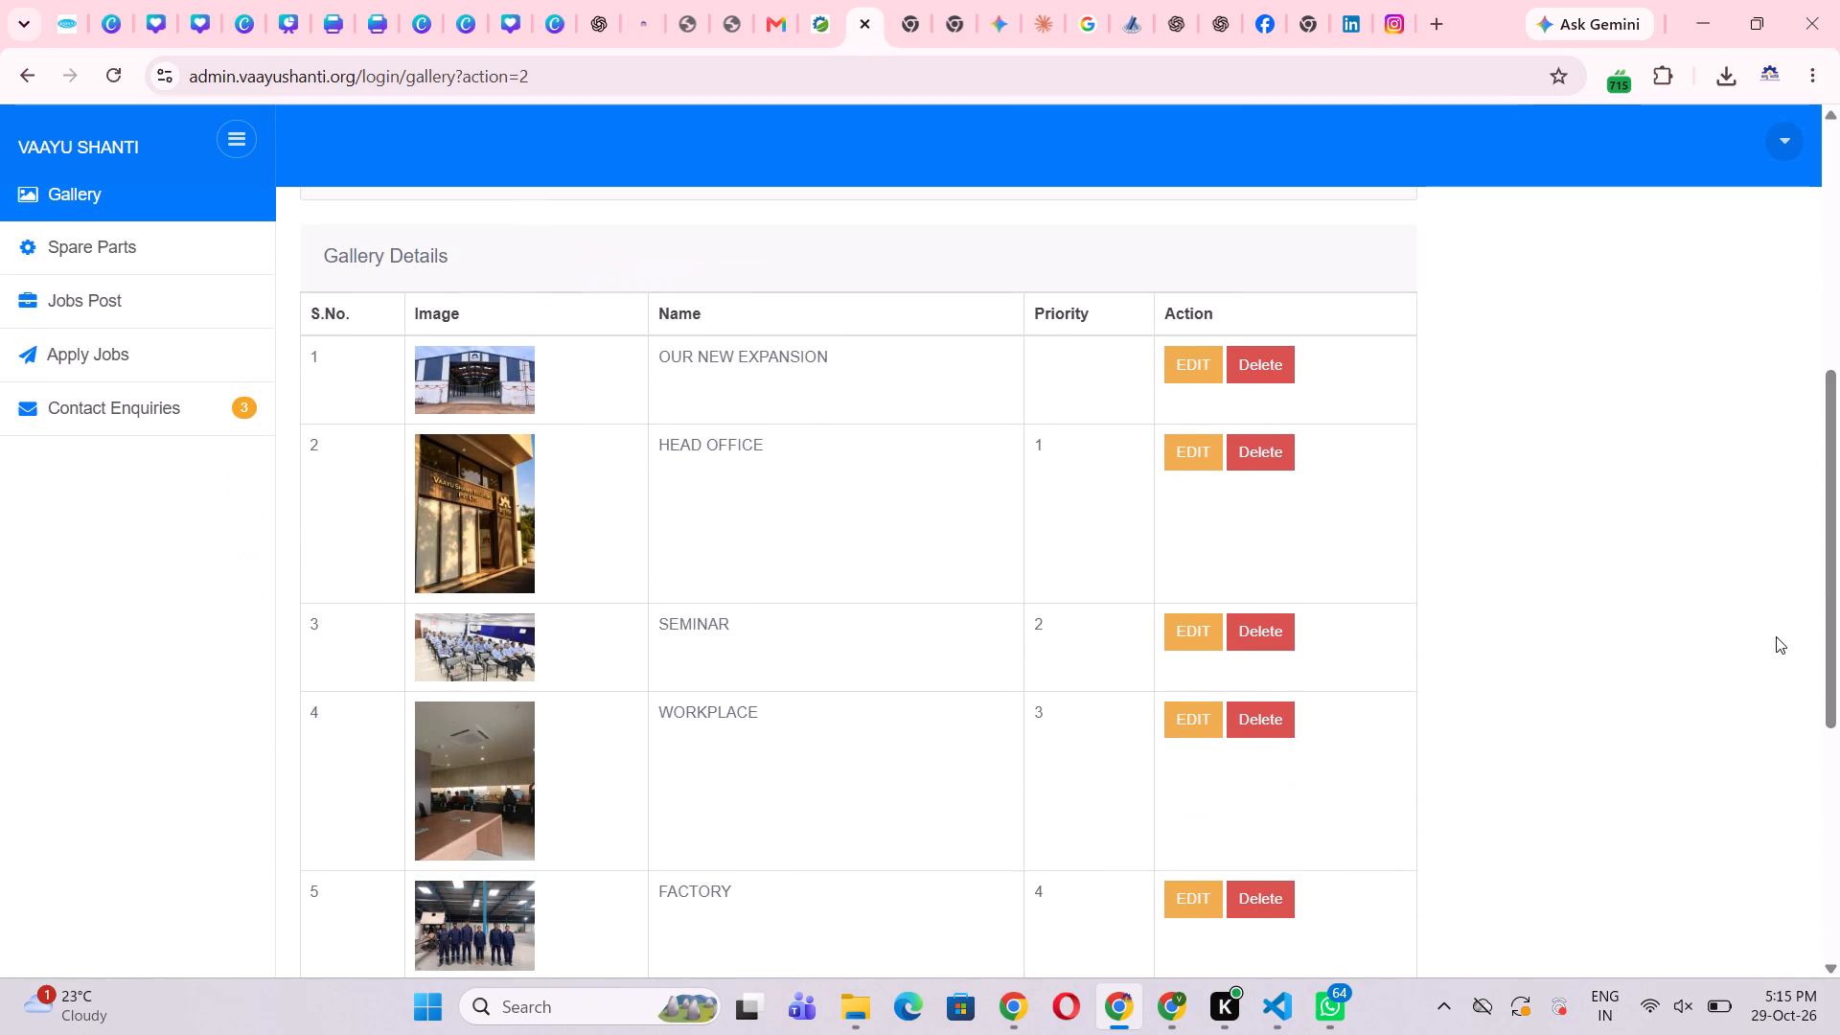
scroll(1438, 613, down, 15)
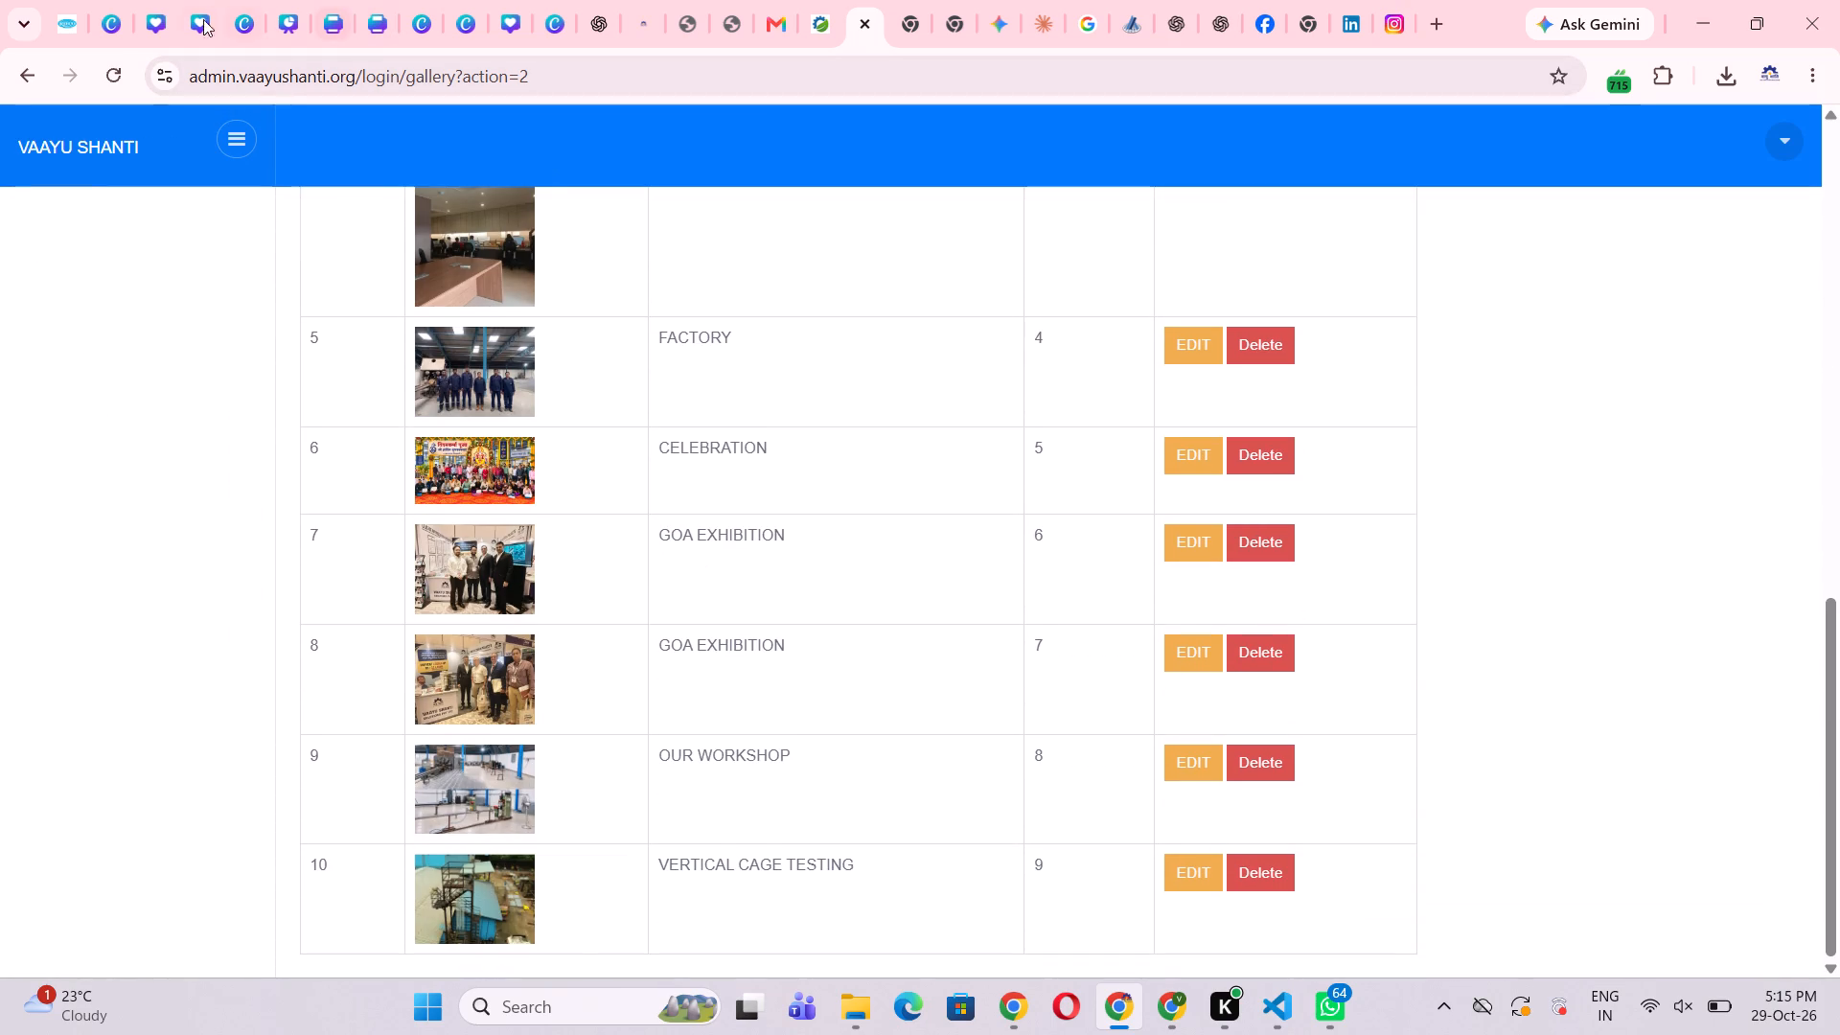
Switch back to the LinkedIn banner design in Canva and collapse the frame search results beside the canvas.
click(154, 10)
click(1839, 491)
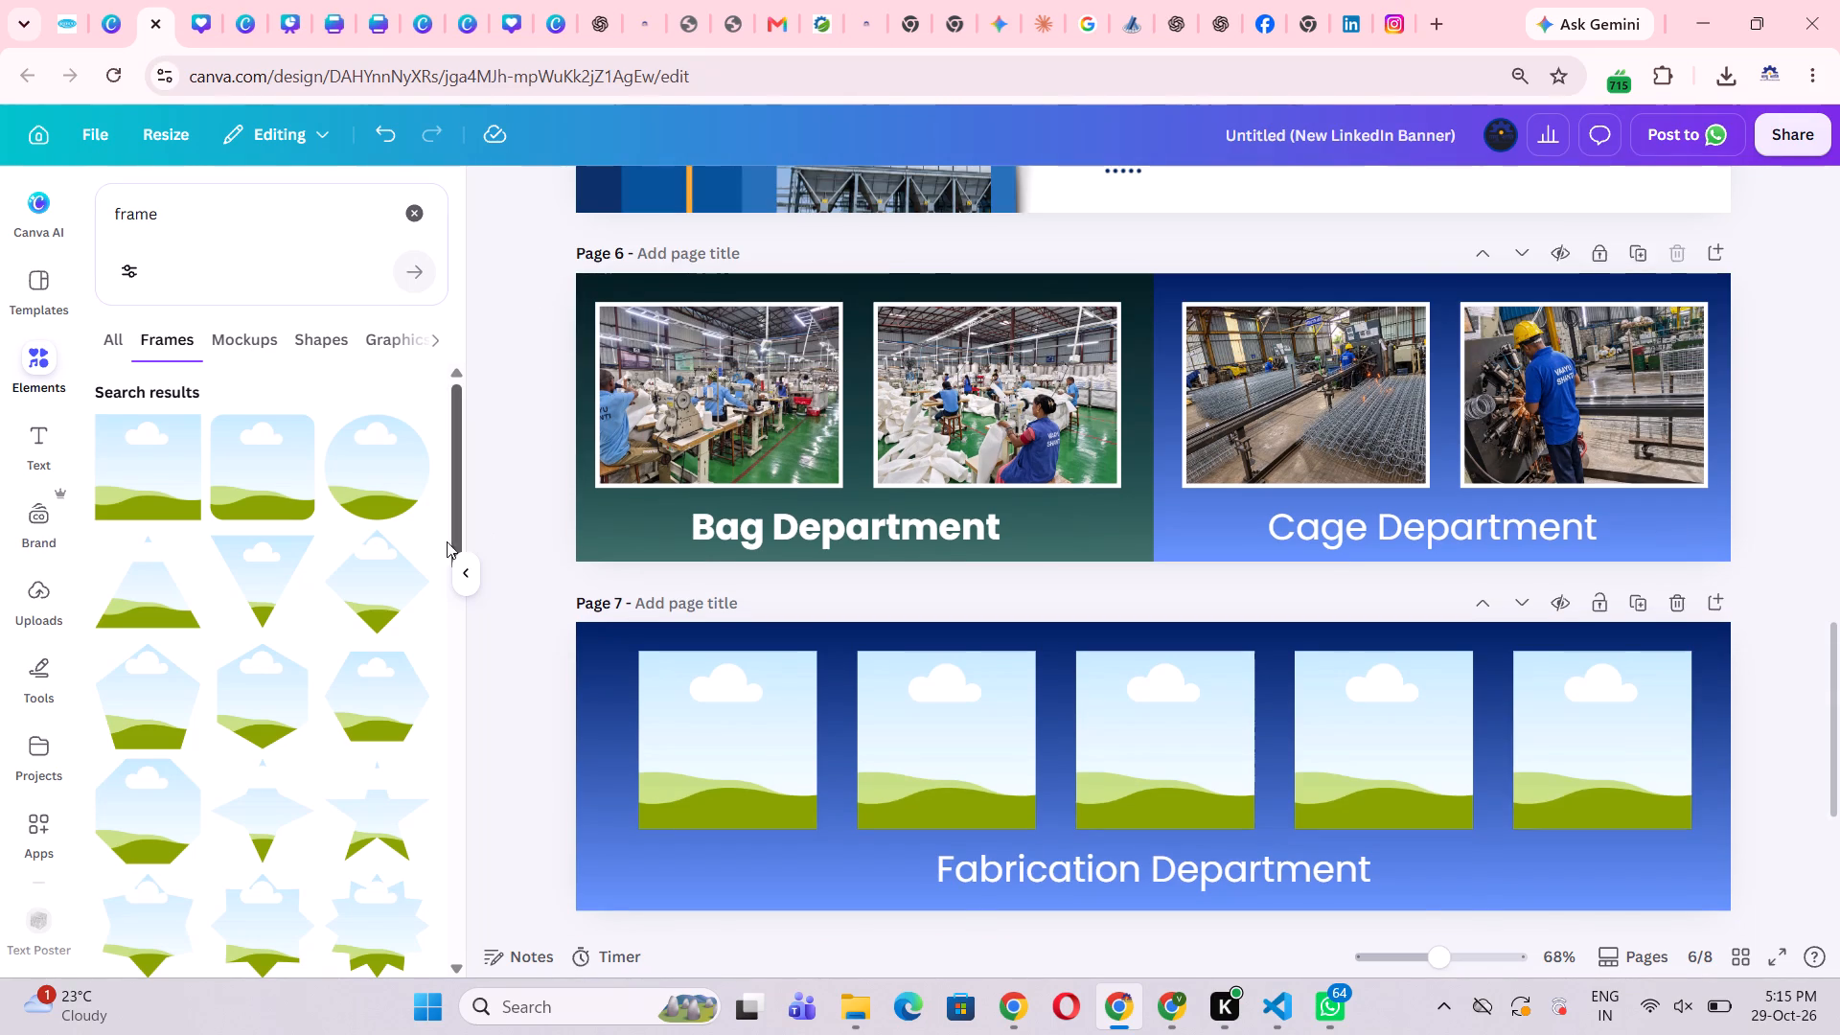
click(467, 585)
click(1752, 540)
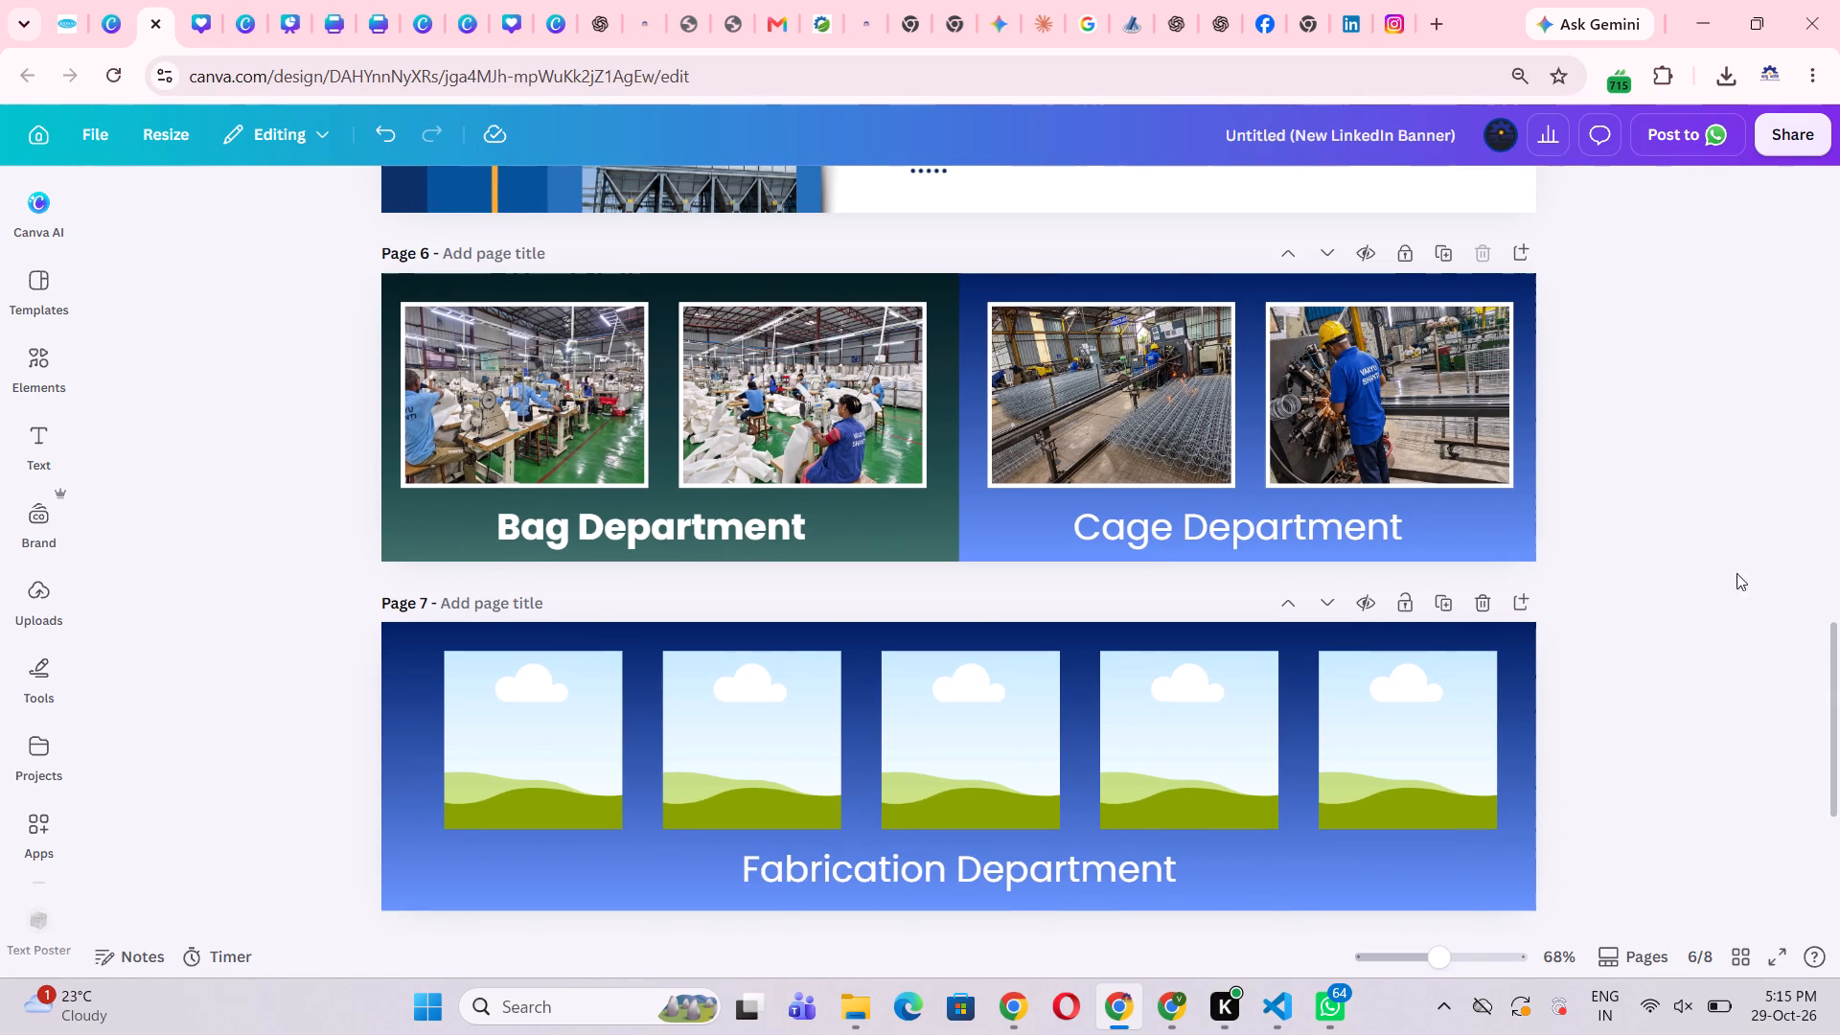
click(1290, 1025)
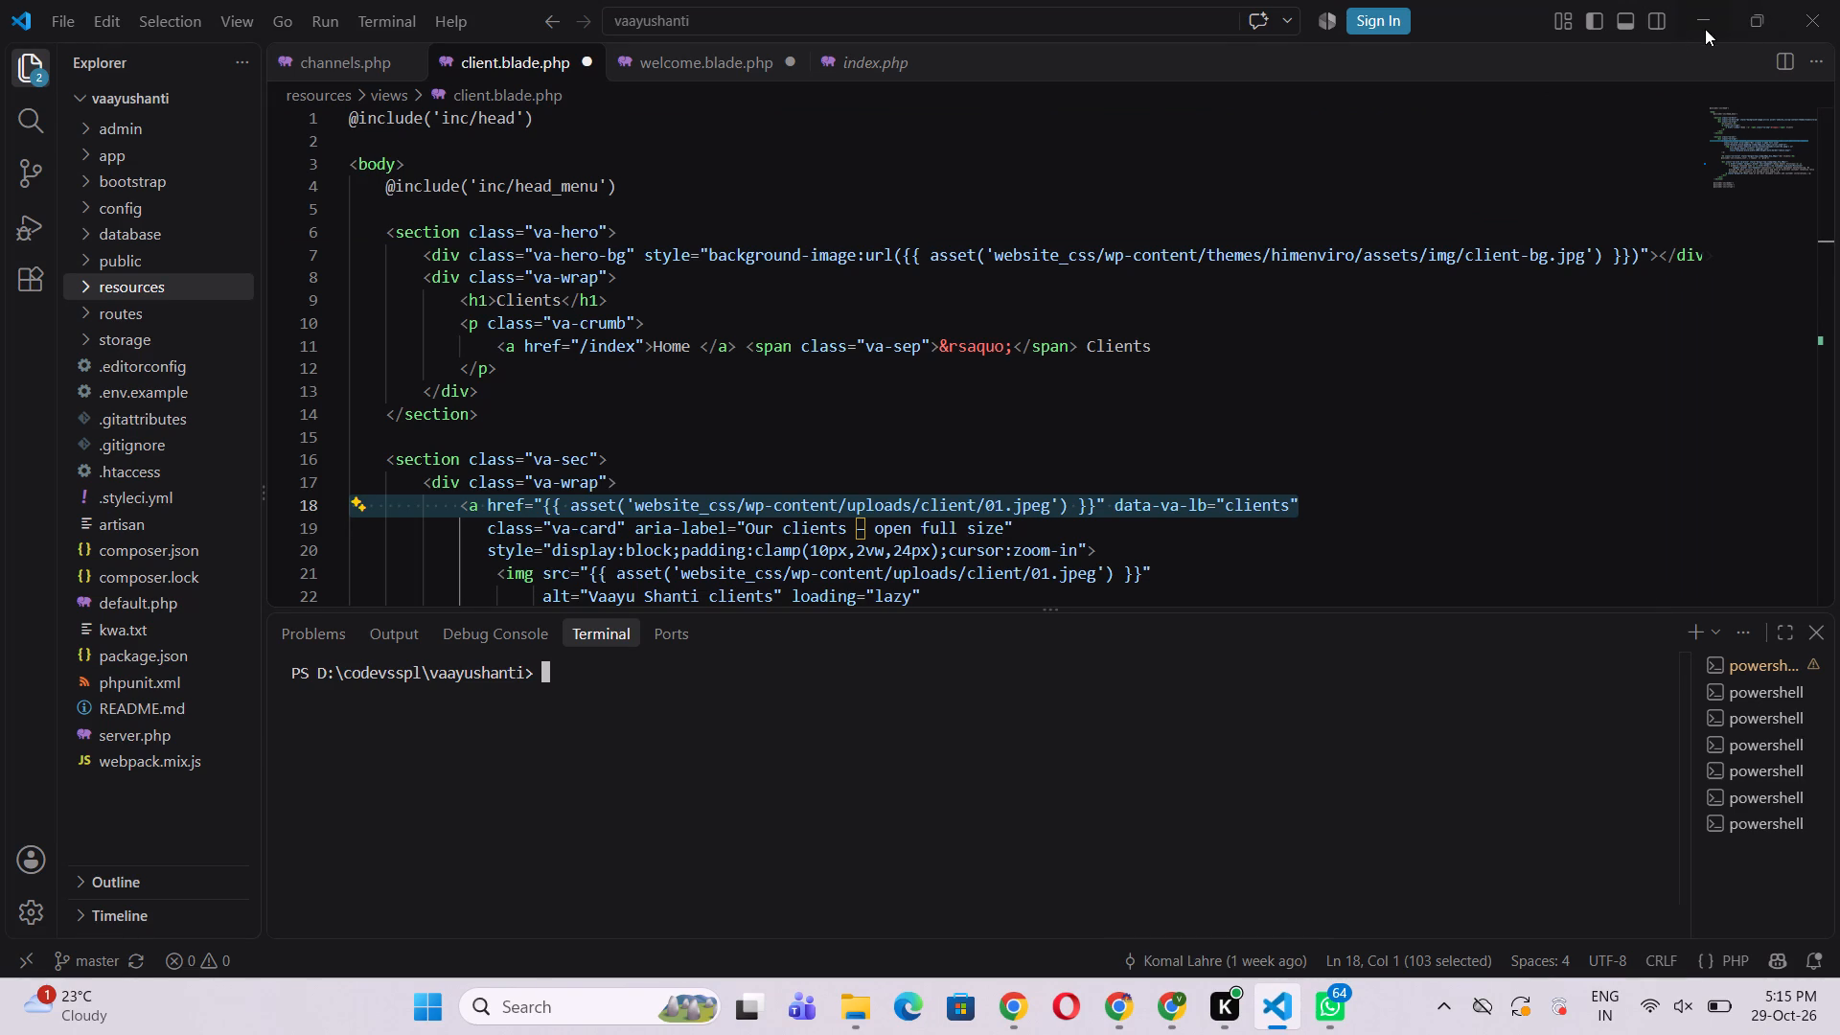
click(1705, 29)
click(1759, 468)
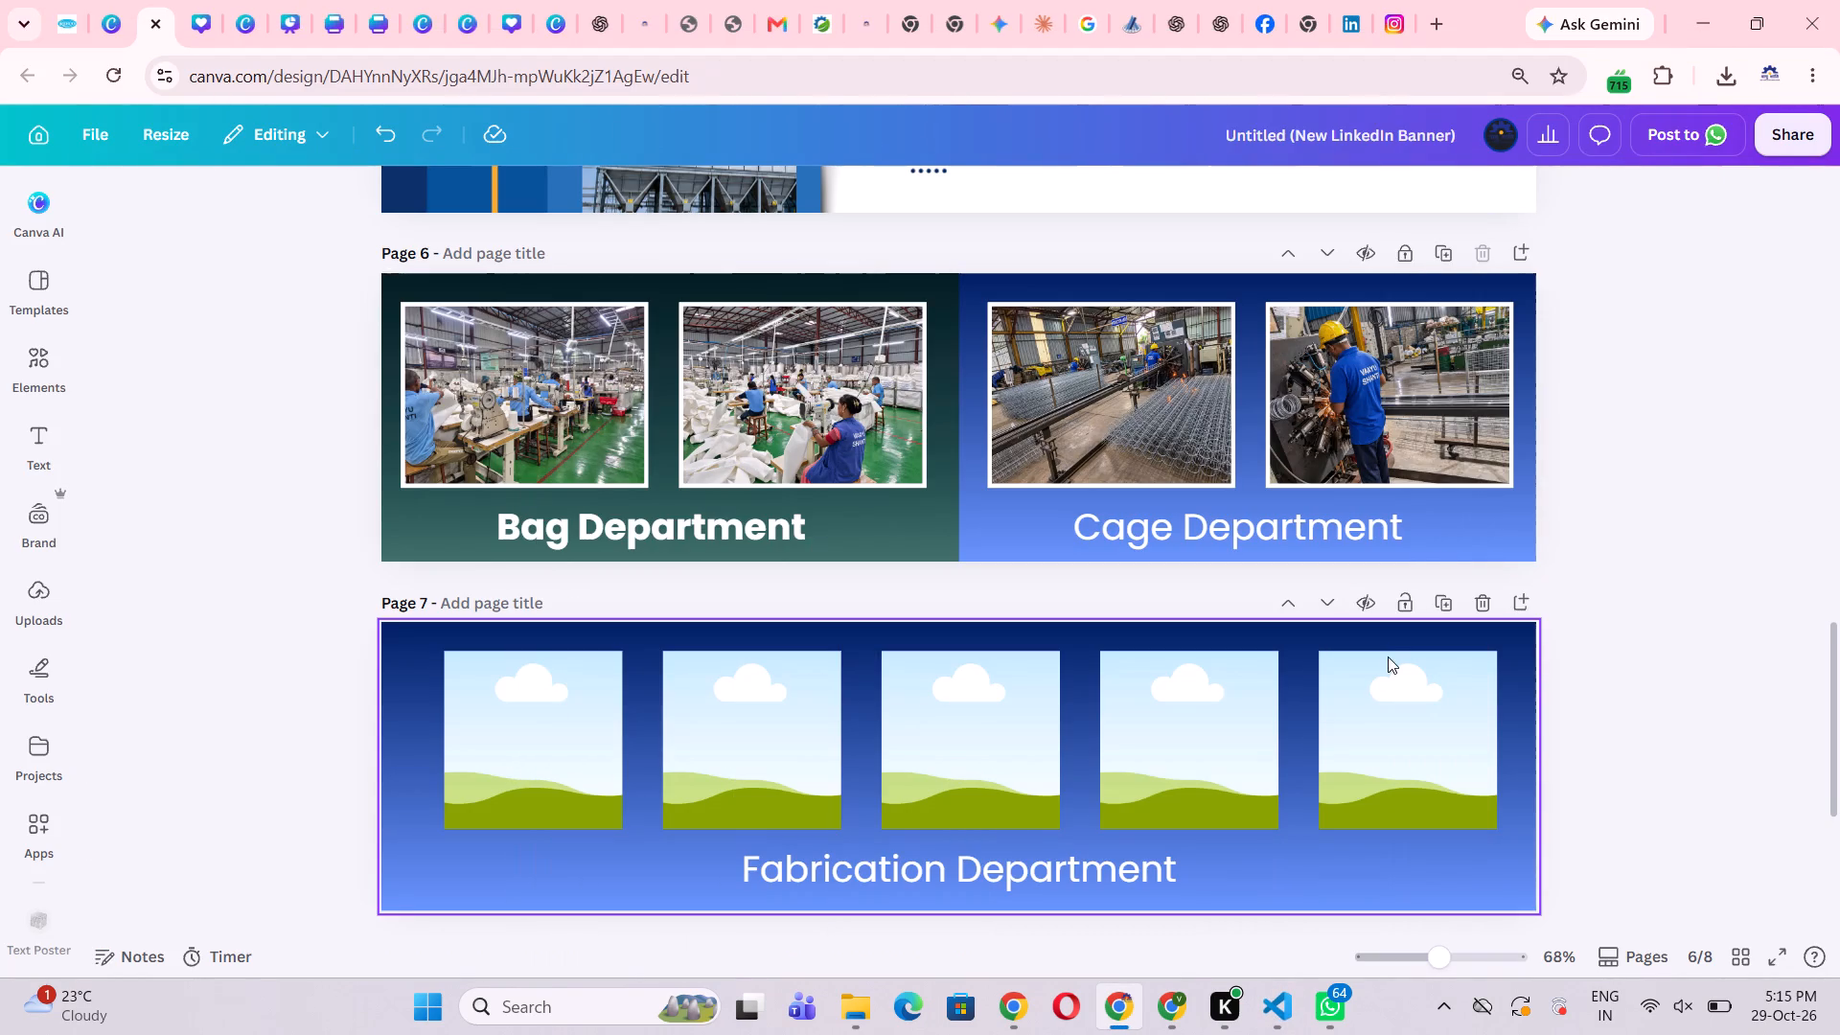
Select all five square photo frames on page 7 together and shift the row slightly left.
click(1635, 696)
drag(401, 722, 1460, 722)
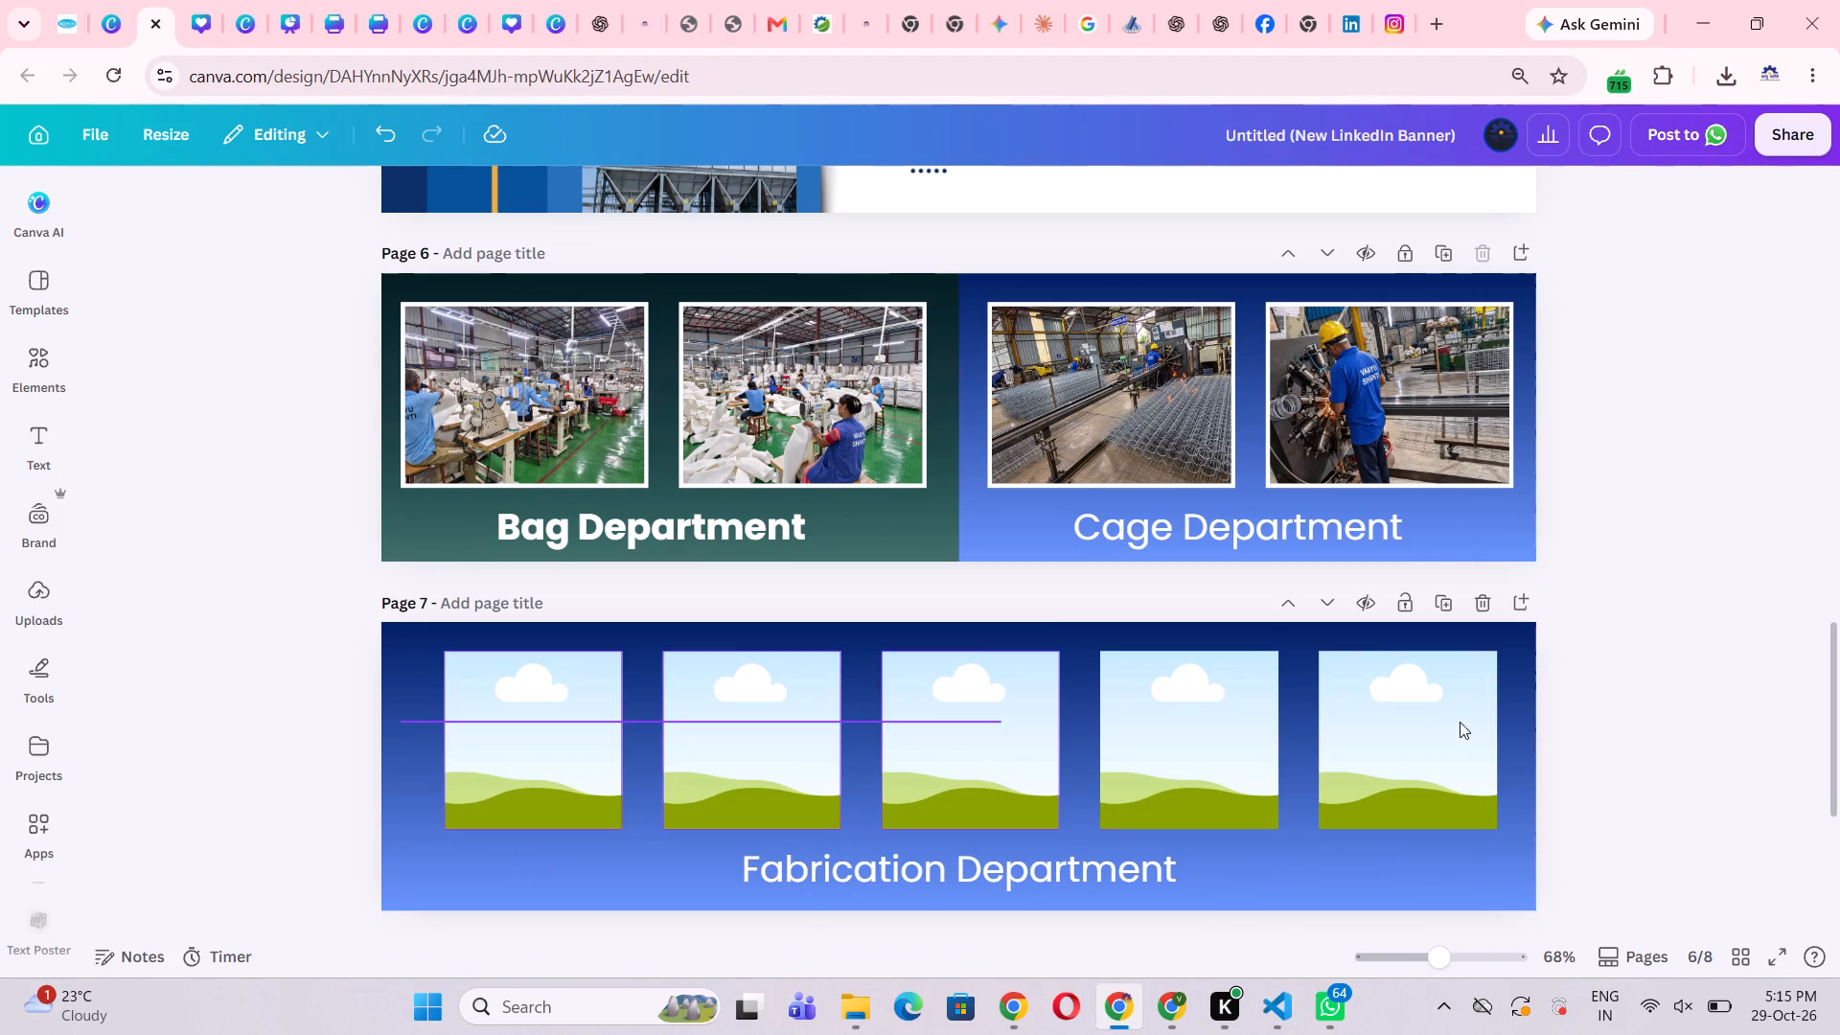
drag(1460, 722, 1577, 722)
drag(1304, 774, 1299, 775)
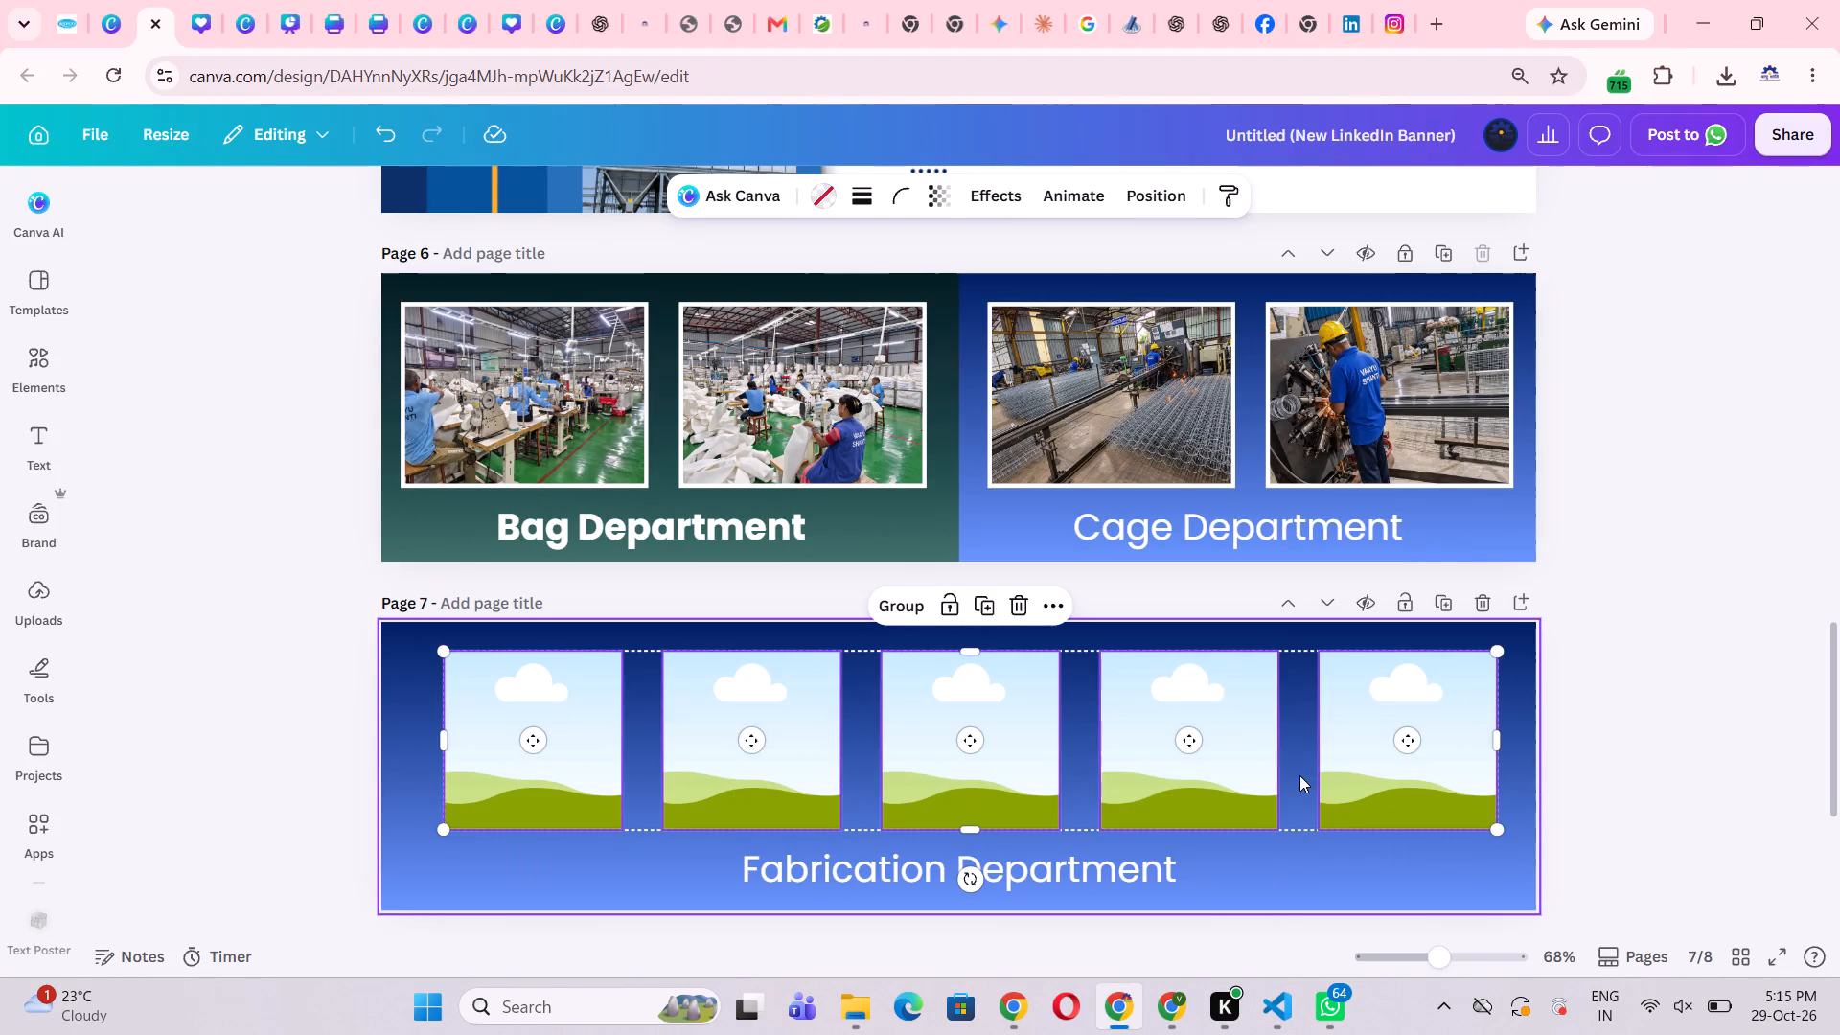
Shift the row of five selected photo frames slightly left so it is centred horizontally on page 7, and deselect it.
drag(1299, 775, 1294, 775)
click(1800, 637)
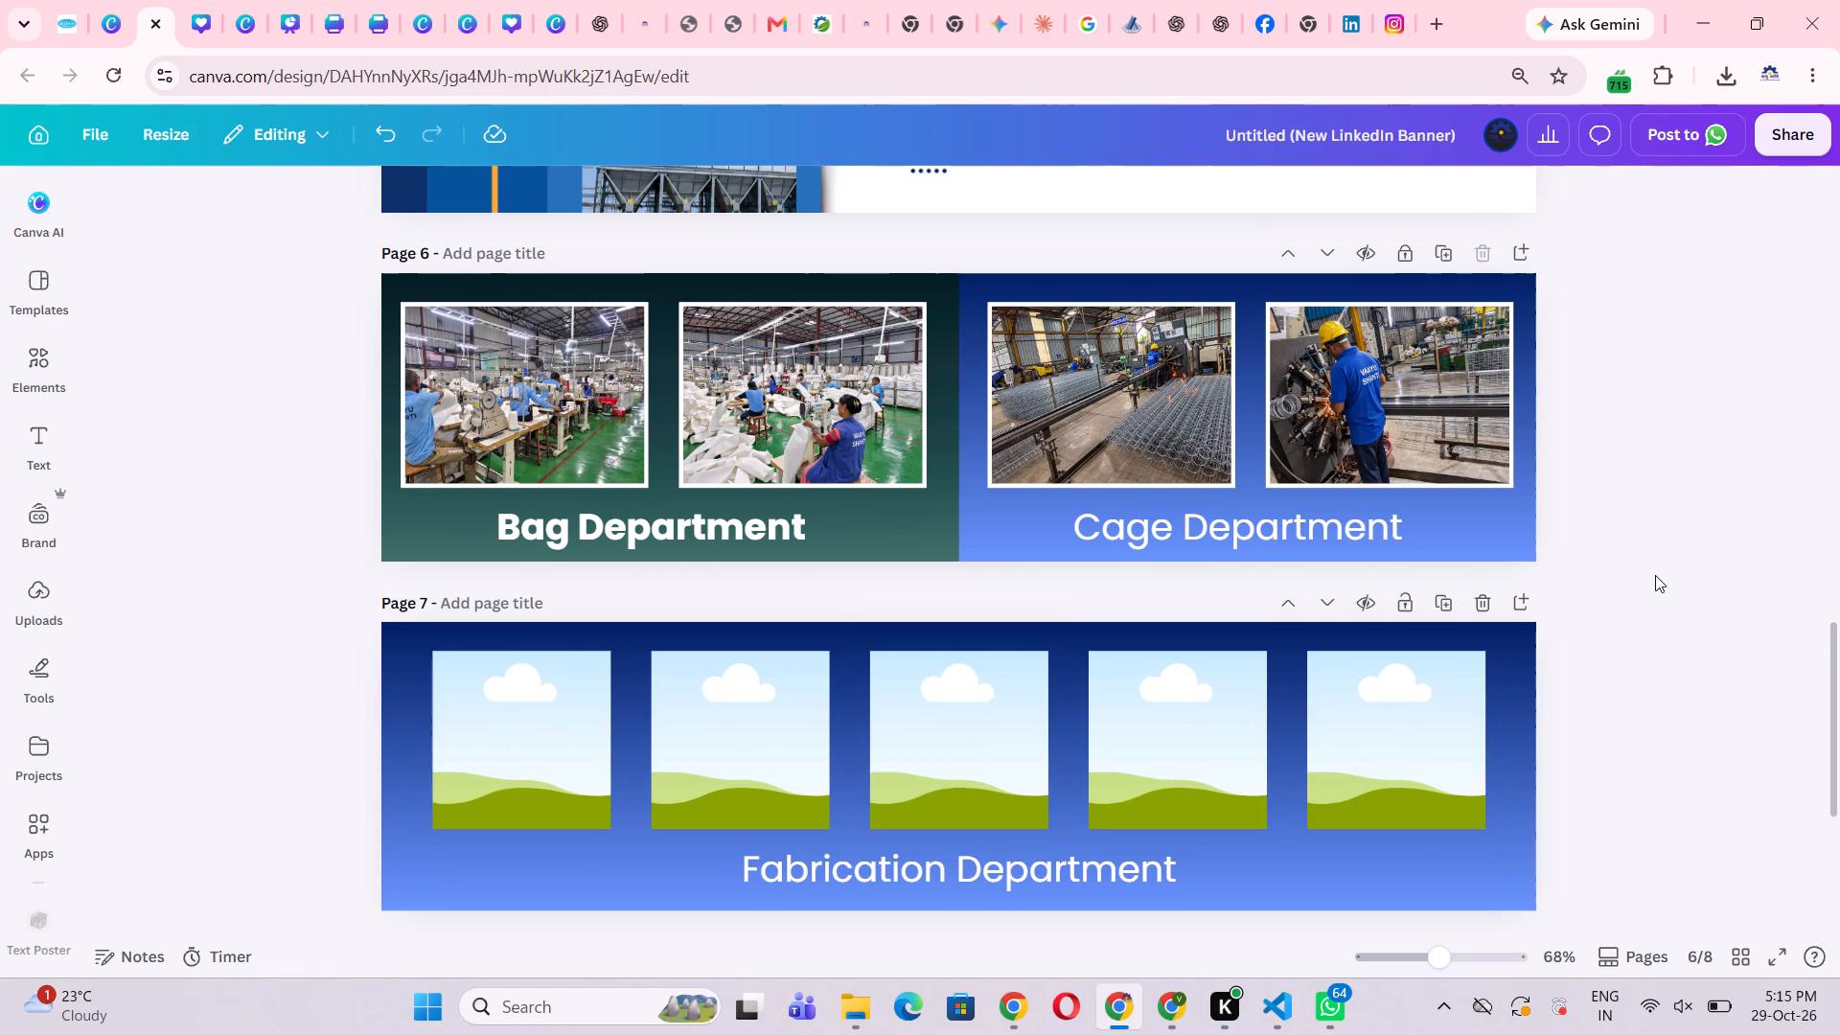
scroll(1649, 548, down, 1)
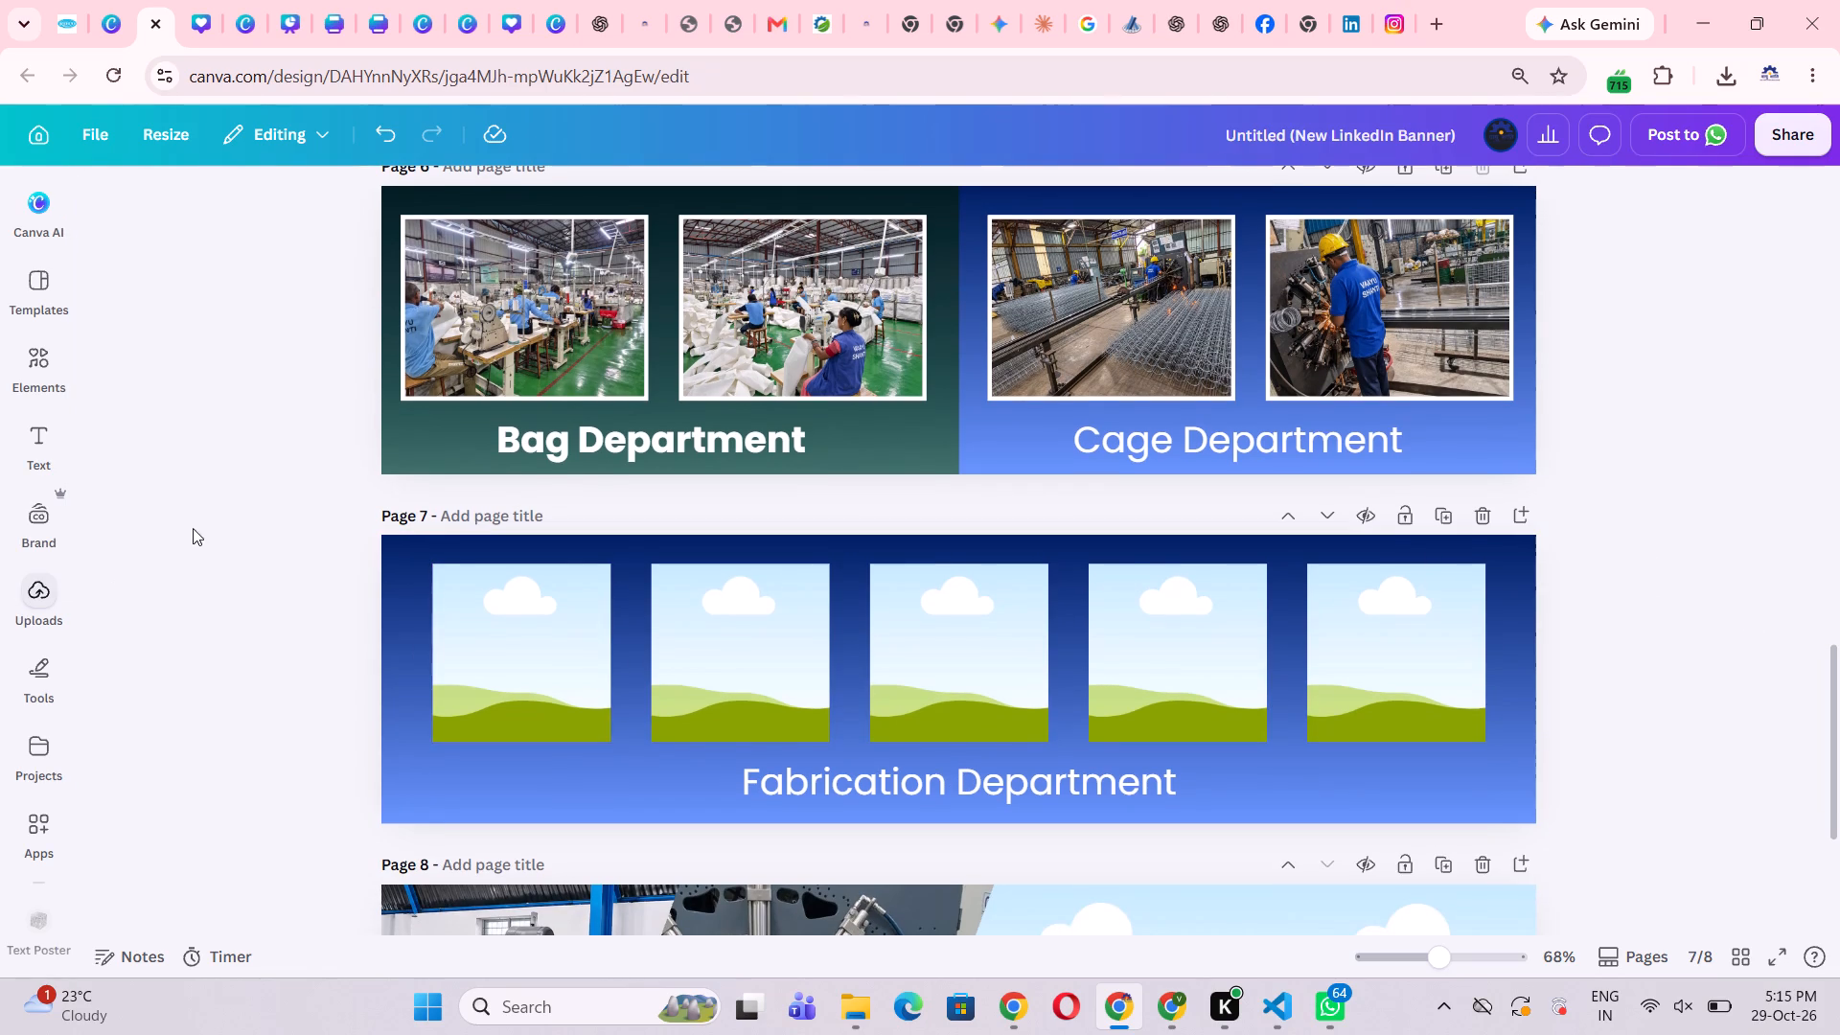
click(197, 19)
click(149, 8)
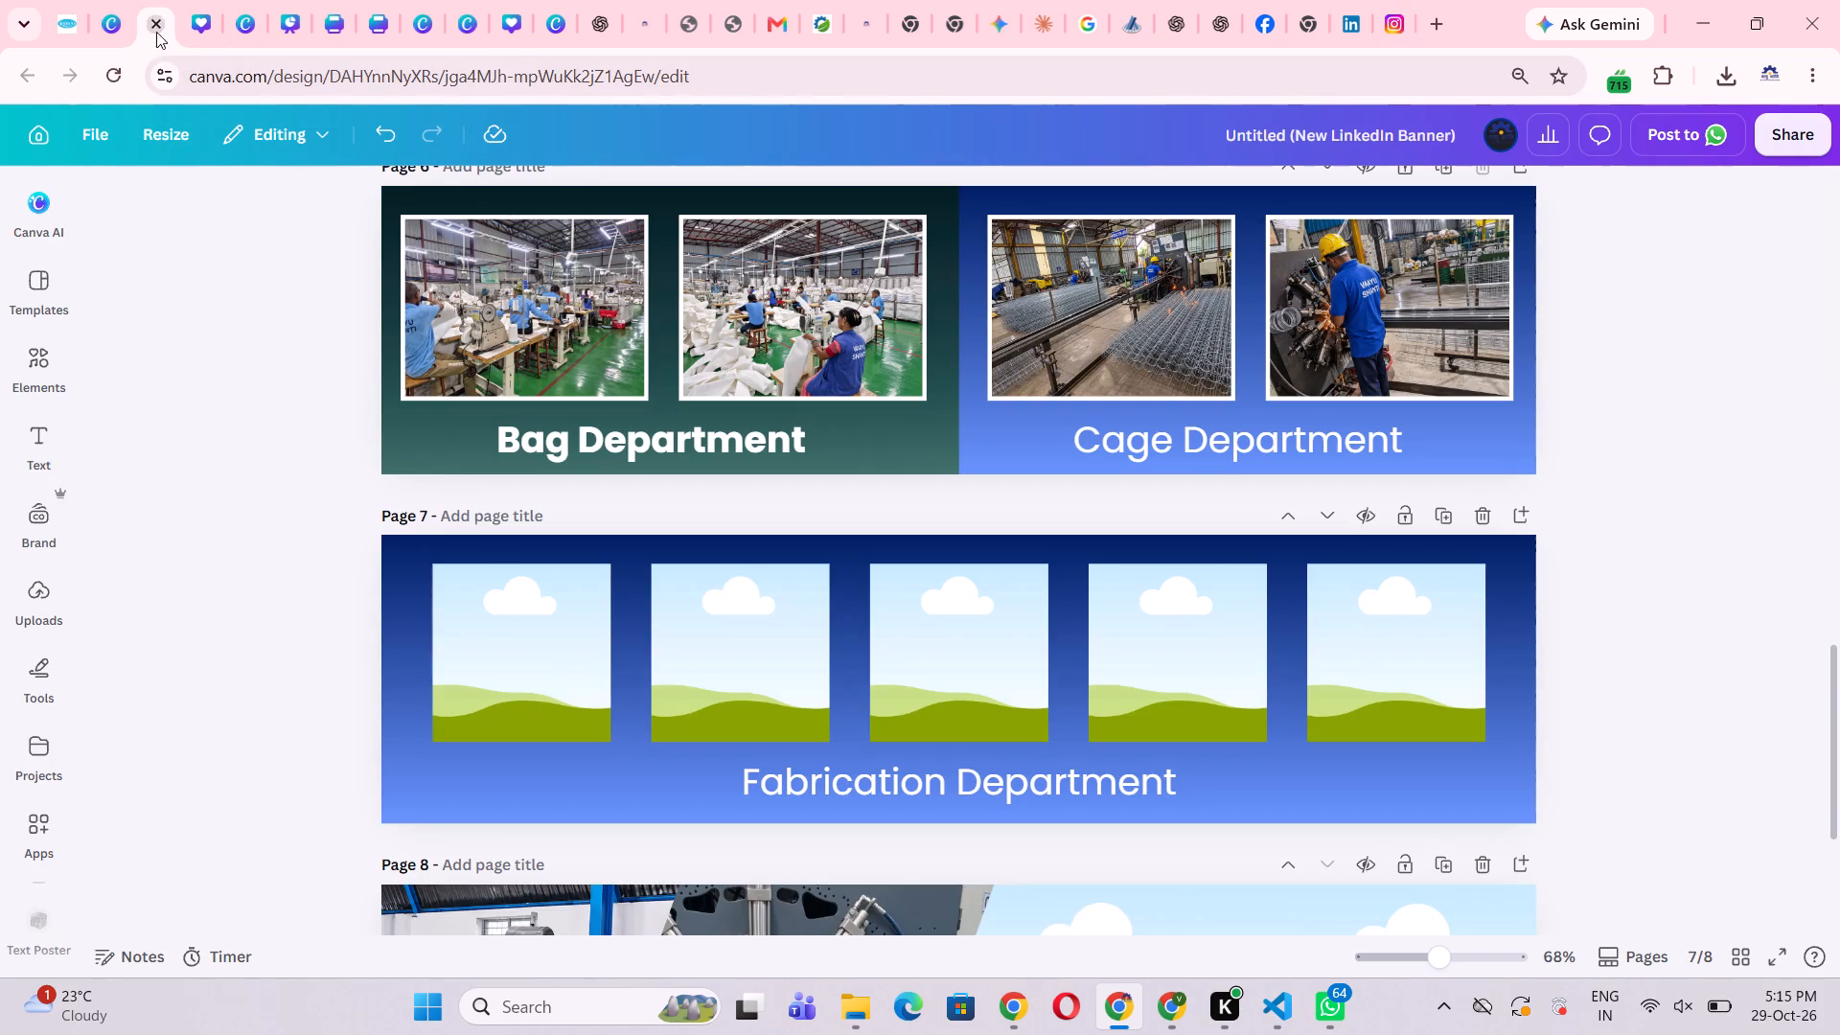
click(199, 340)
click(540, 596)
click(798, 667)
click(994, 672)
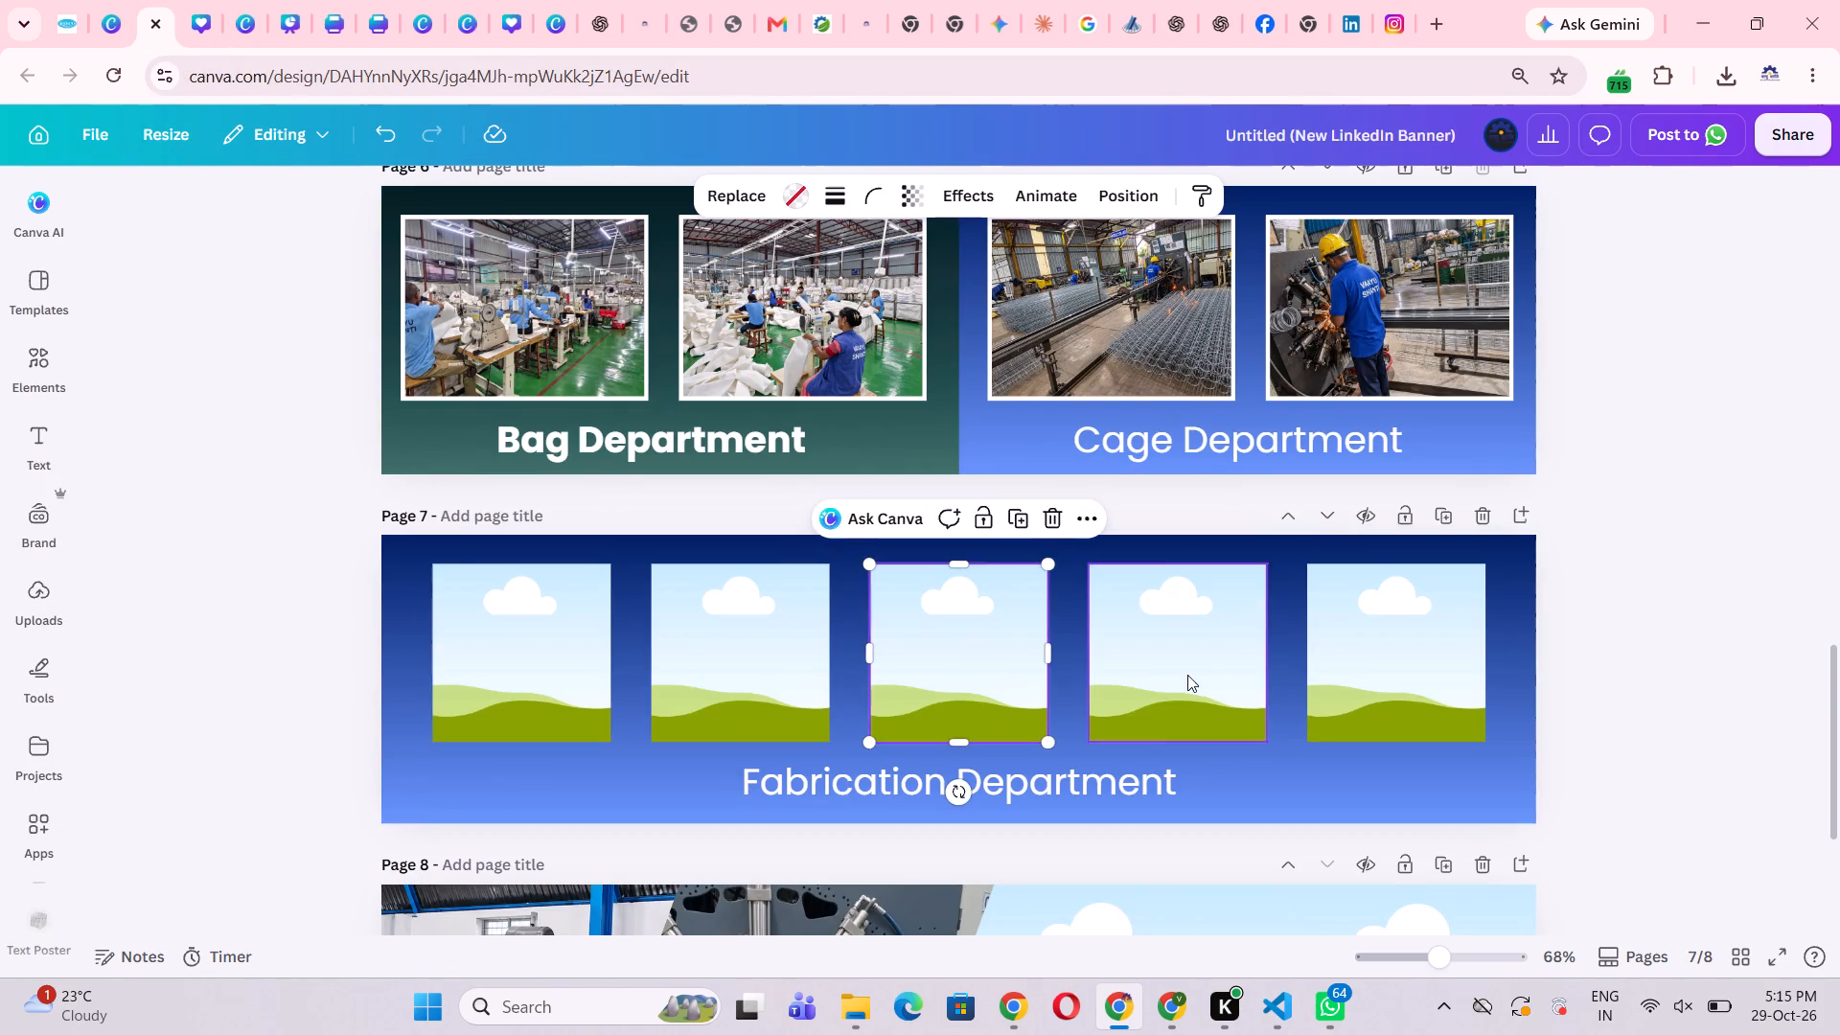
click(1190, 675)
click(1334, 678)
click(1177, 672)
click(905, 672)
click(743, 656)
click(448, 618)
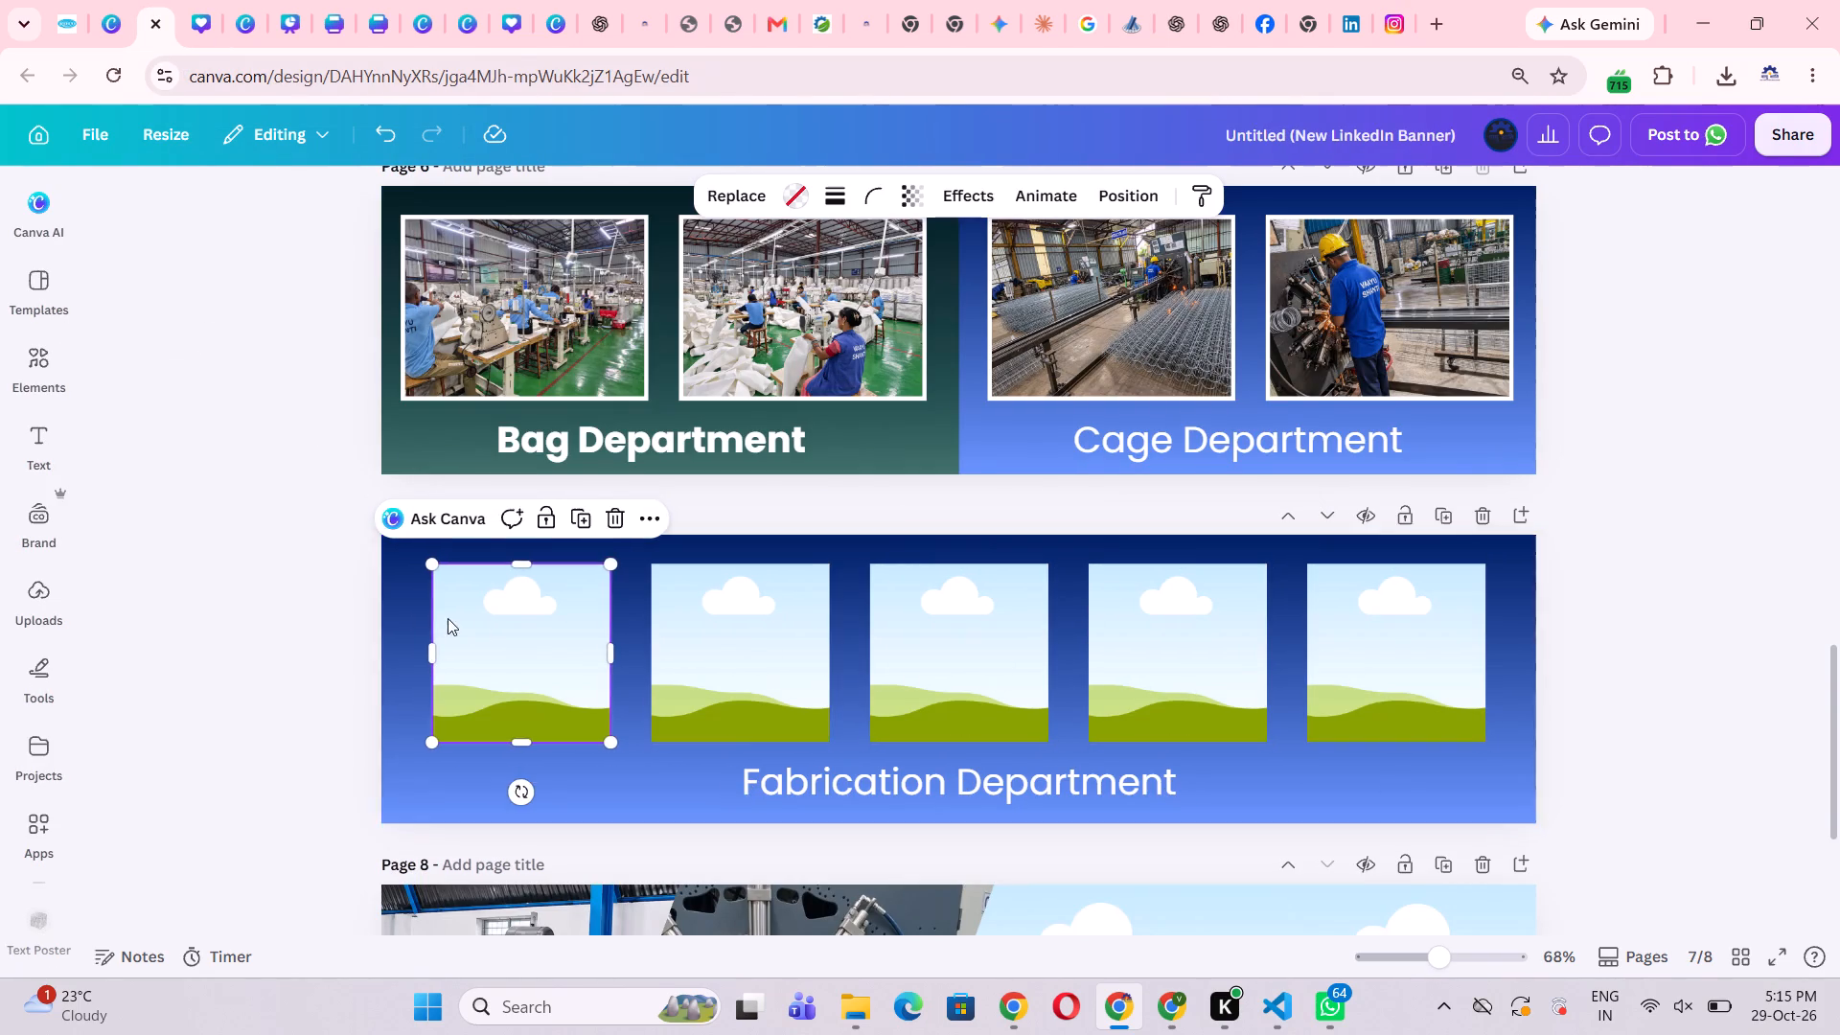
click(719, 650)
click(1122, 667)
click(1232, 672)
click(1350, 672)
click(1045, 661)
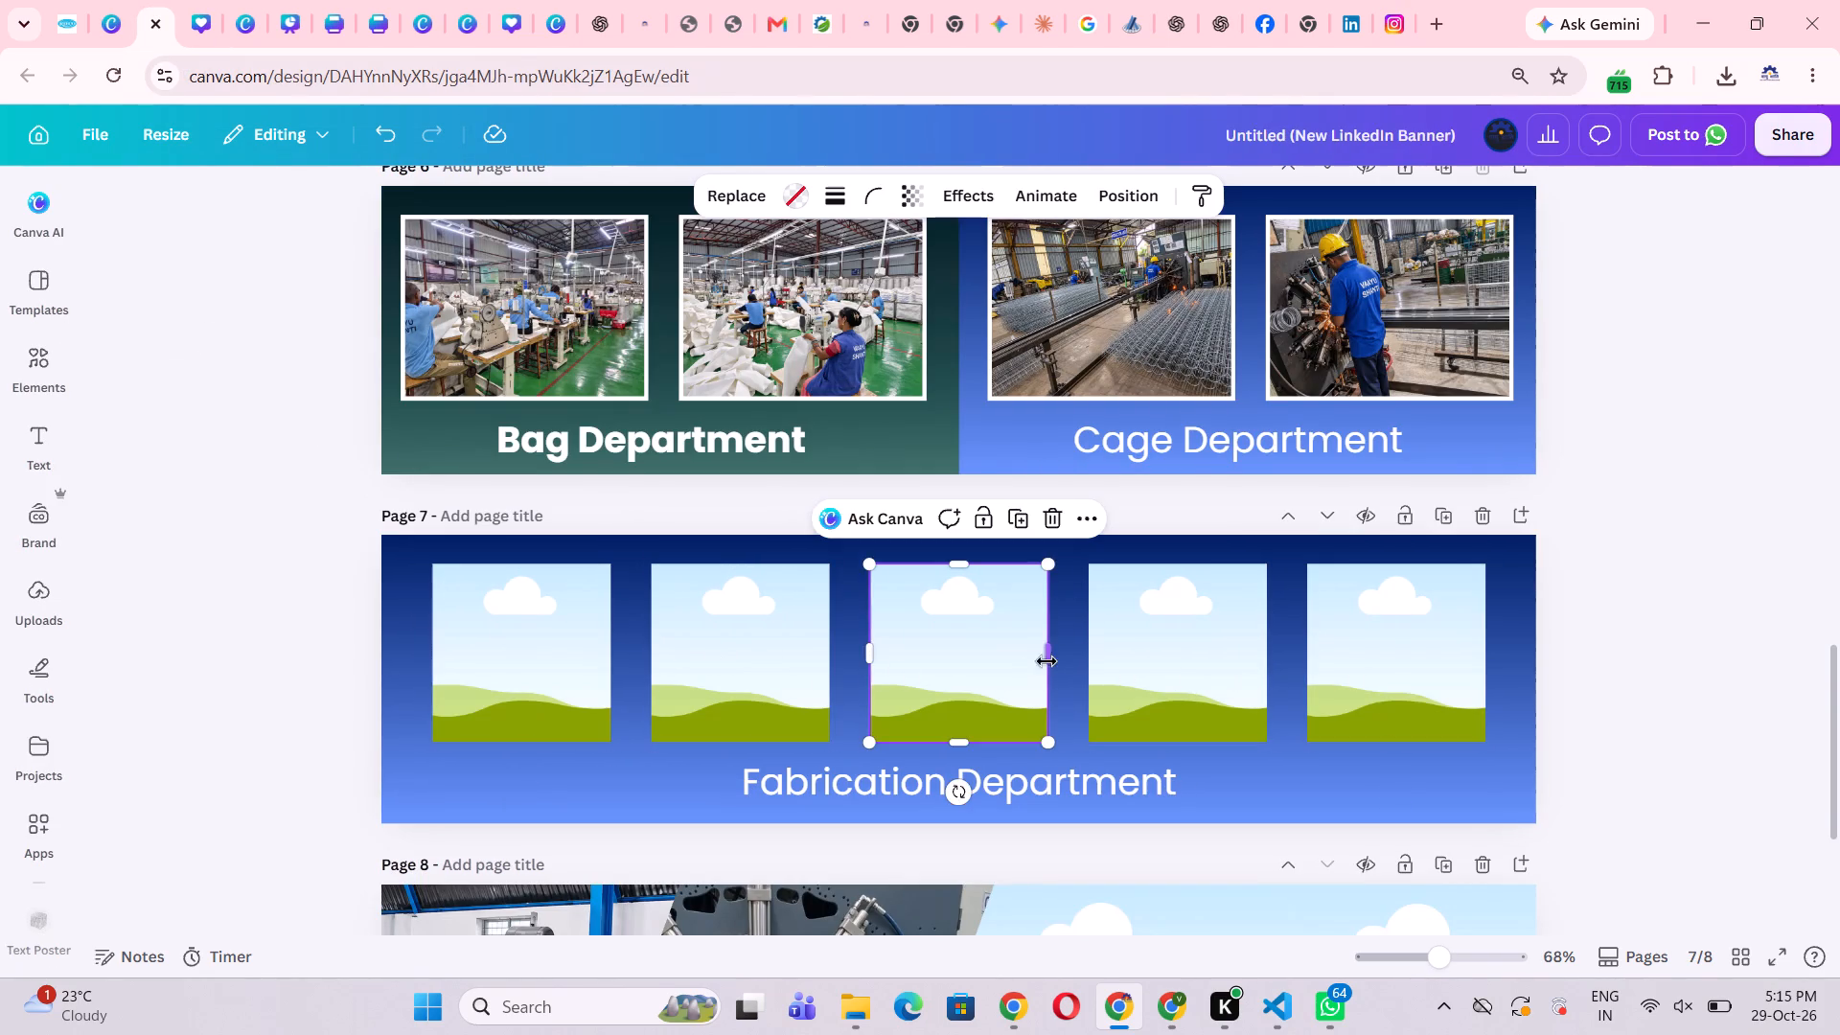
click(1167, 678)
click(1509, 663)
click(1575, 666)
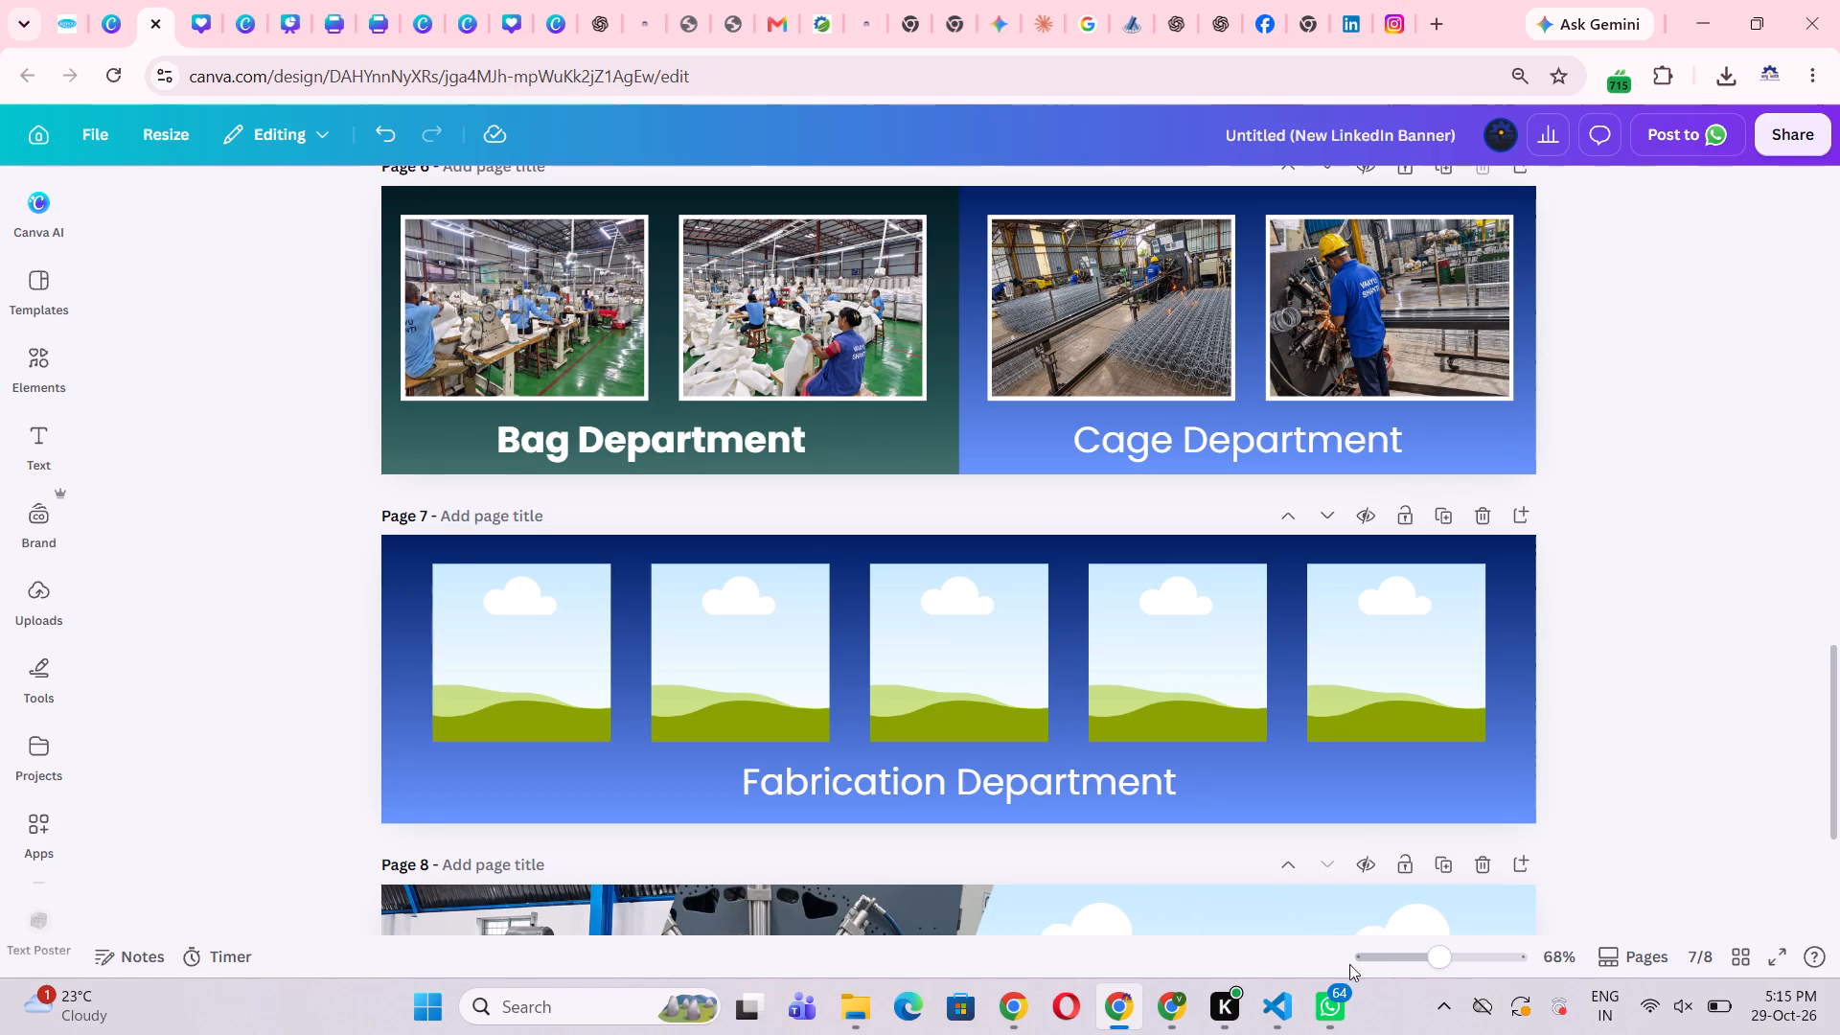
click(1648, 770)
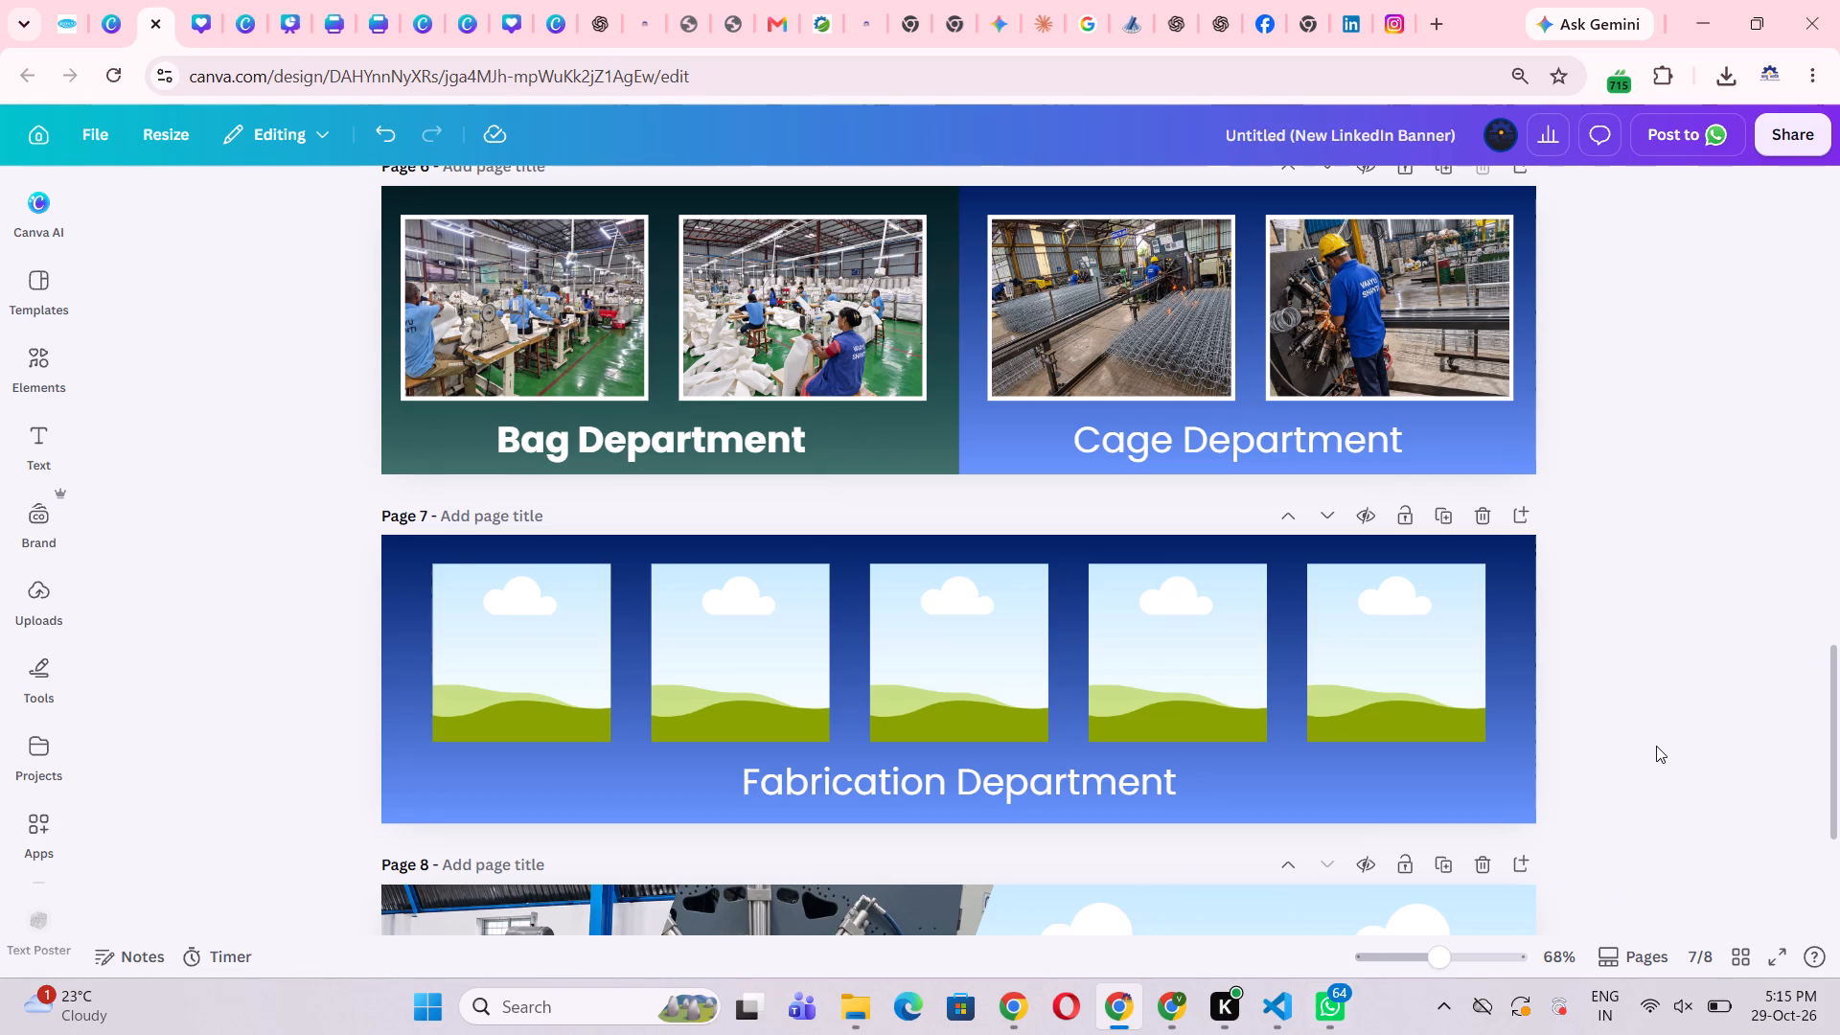
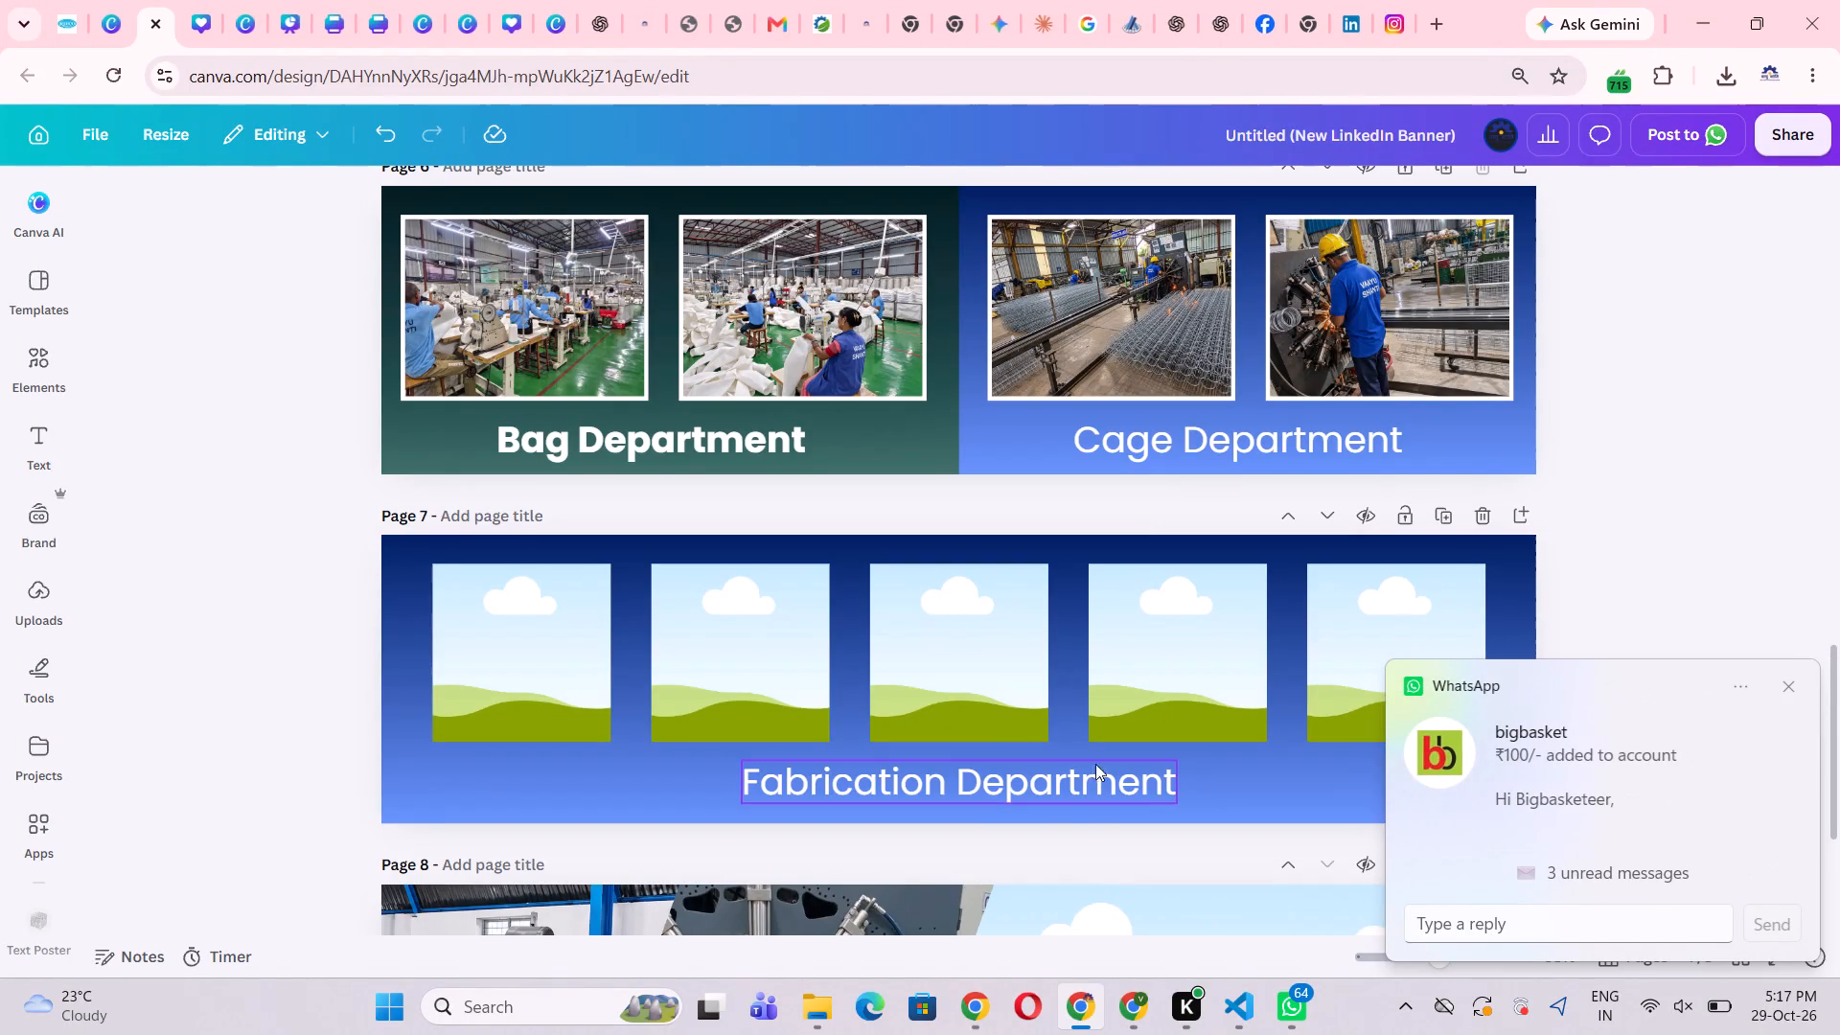
Dismiss the WhatsApp notification covering part of the page 7 banner.
click(1787, 691)
click(1654, 471)
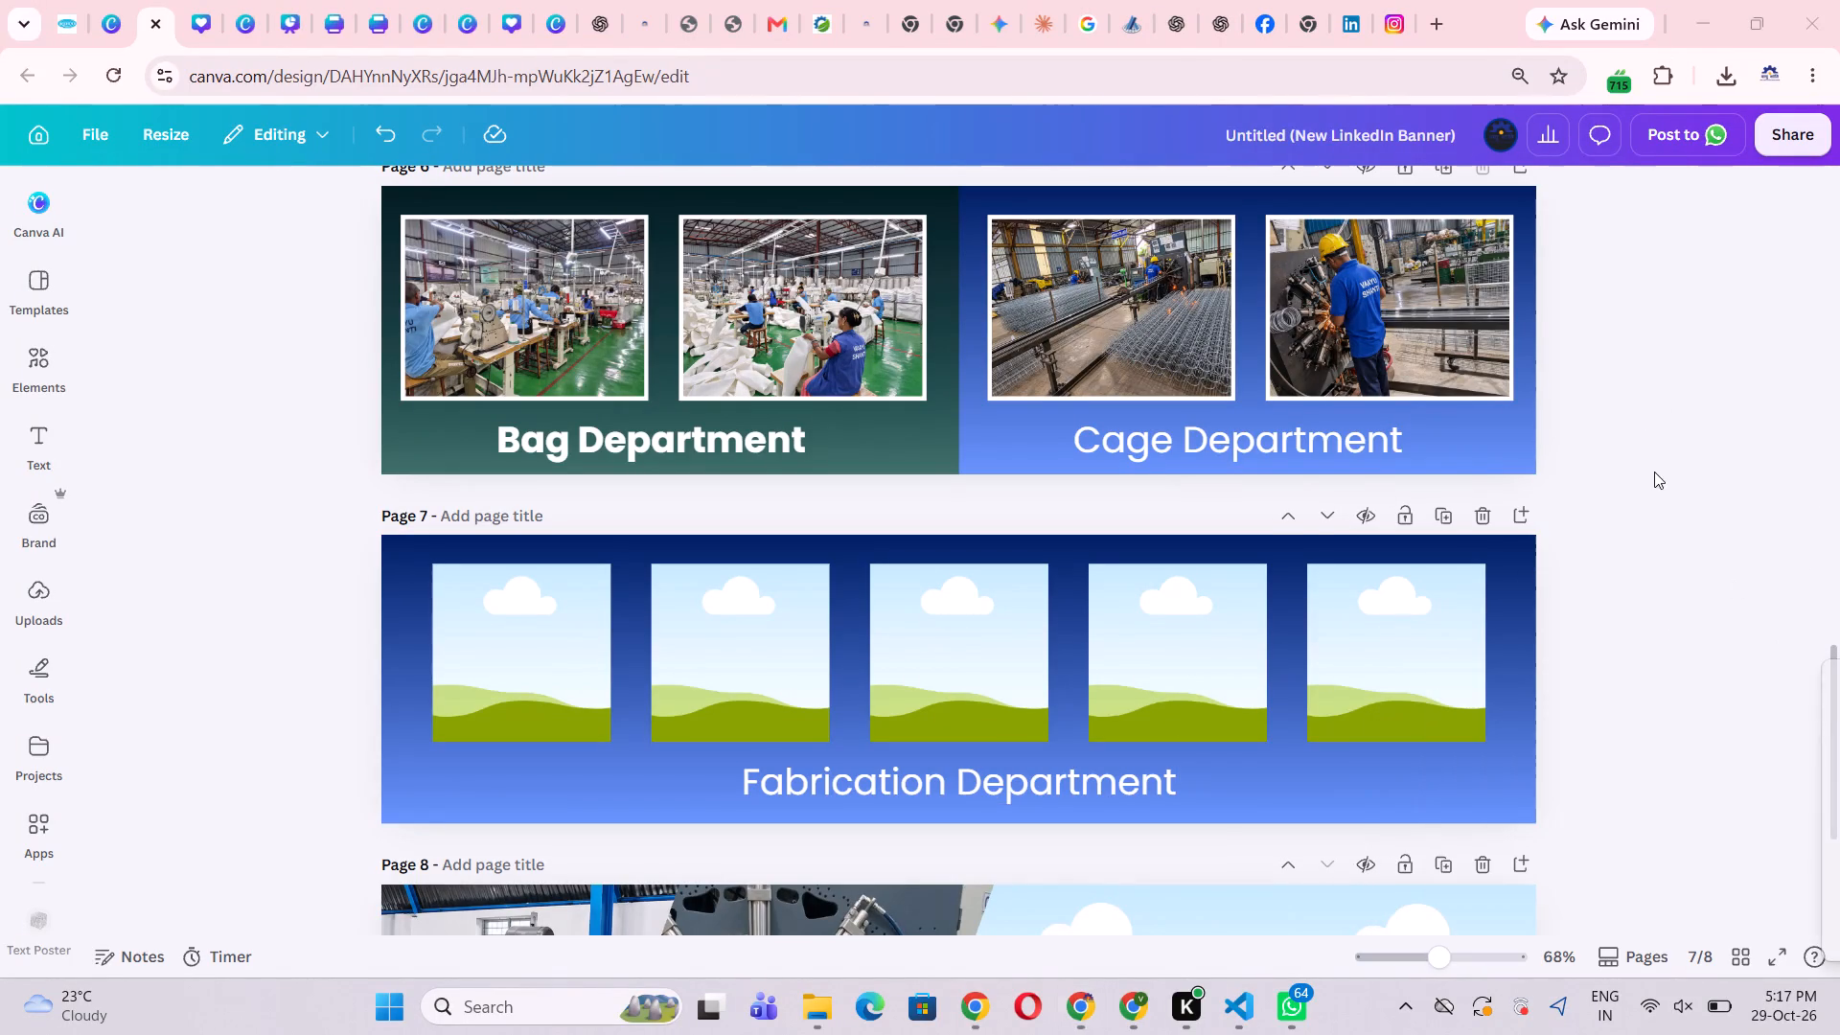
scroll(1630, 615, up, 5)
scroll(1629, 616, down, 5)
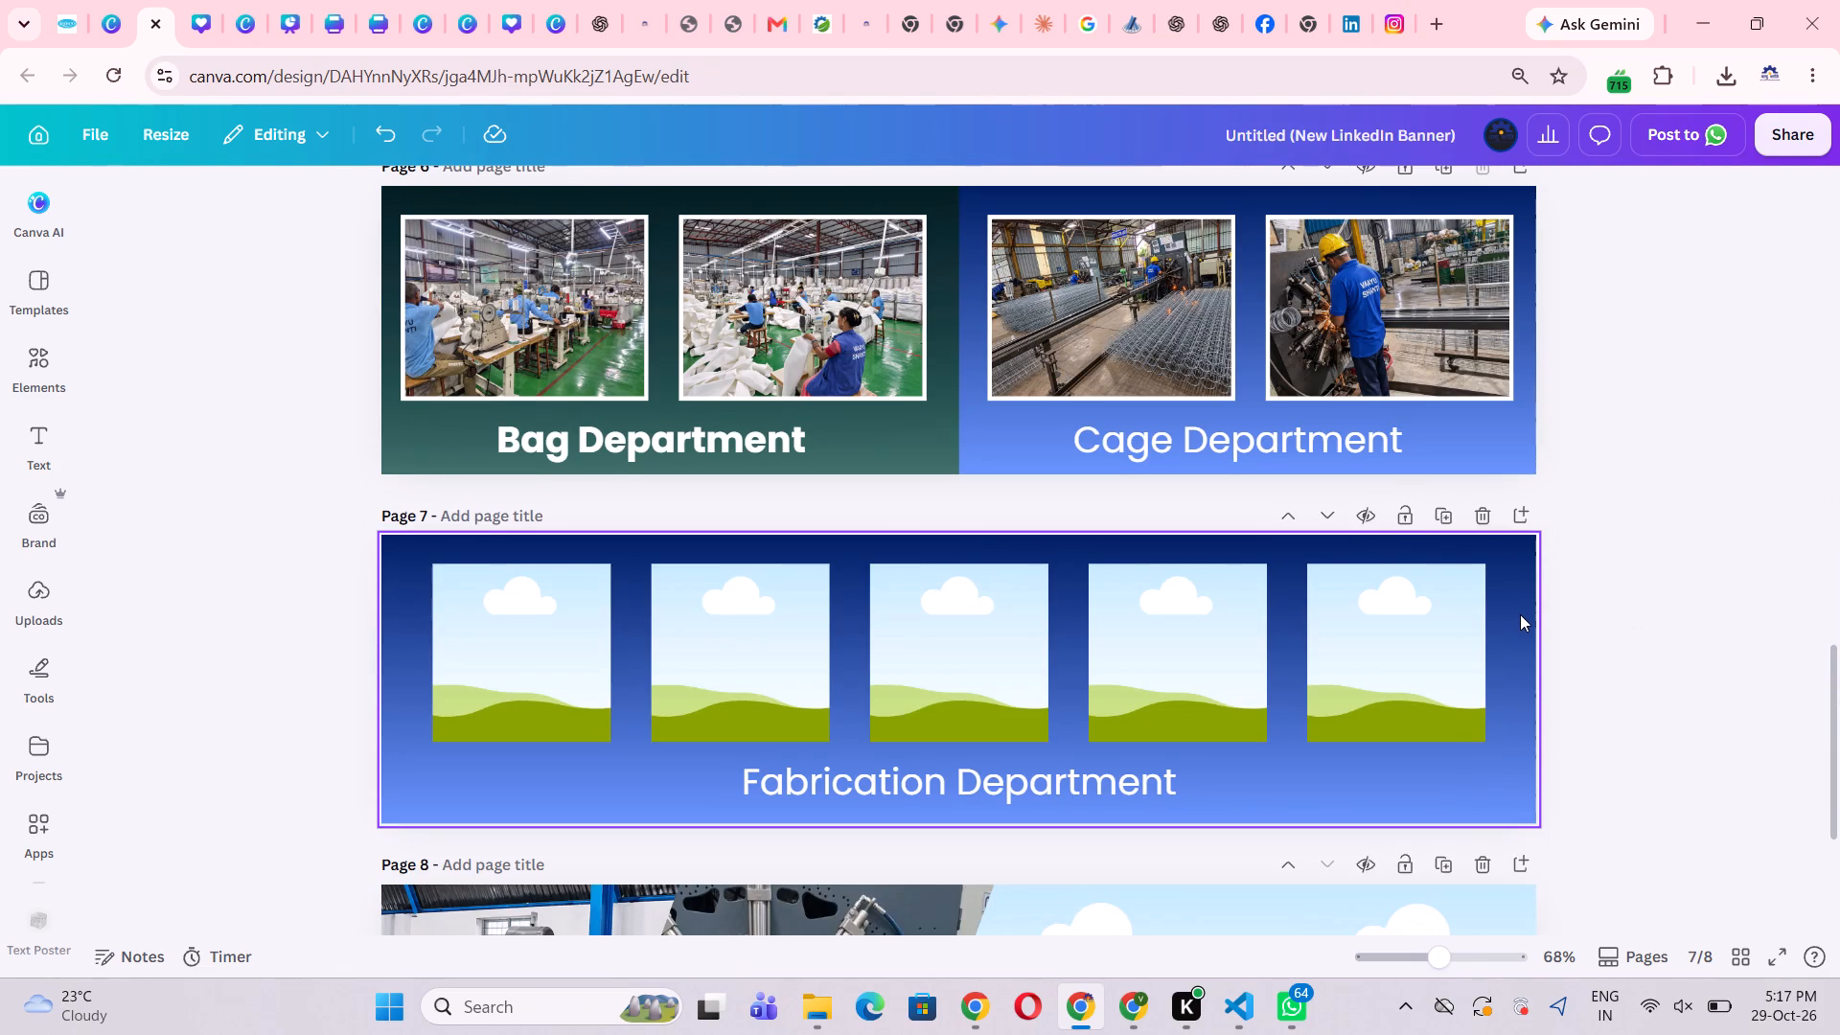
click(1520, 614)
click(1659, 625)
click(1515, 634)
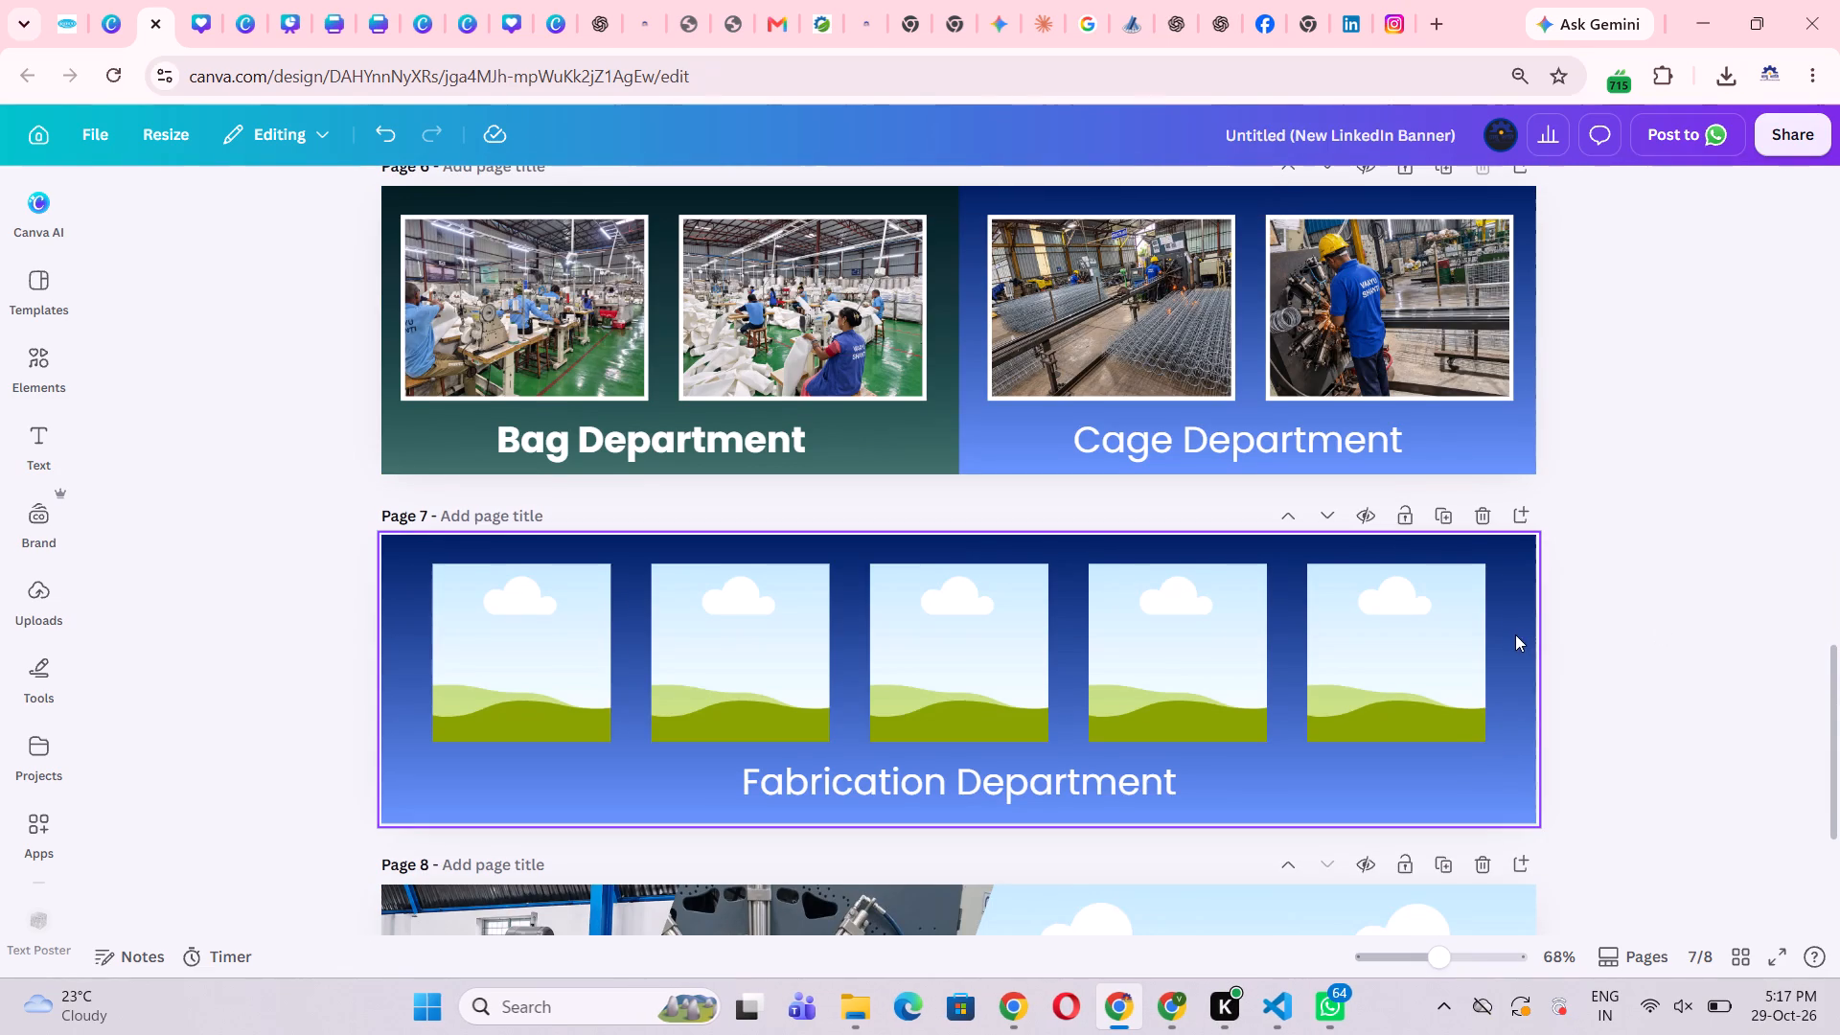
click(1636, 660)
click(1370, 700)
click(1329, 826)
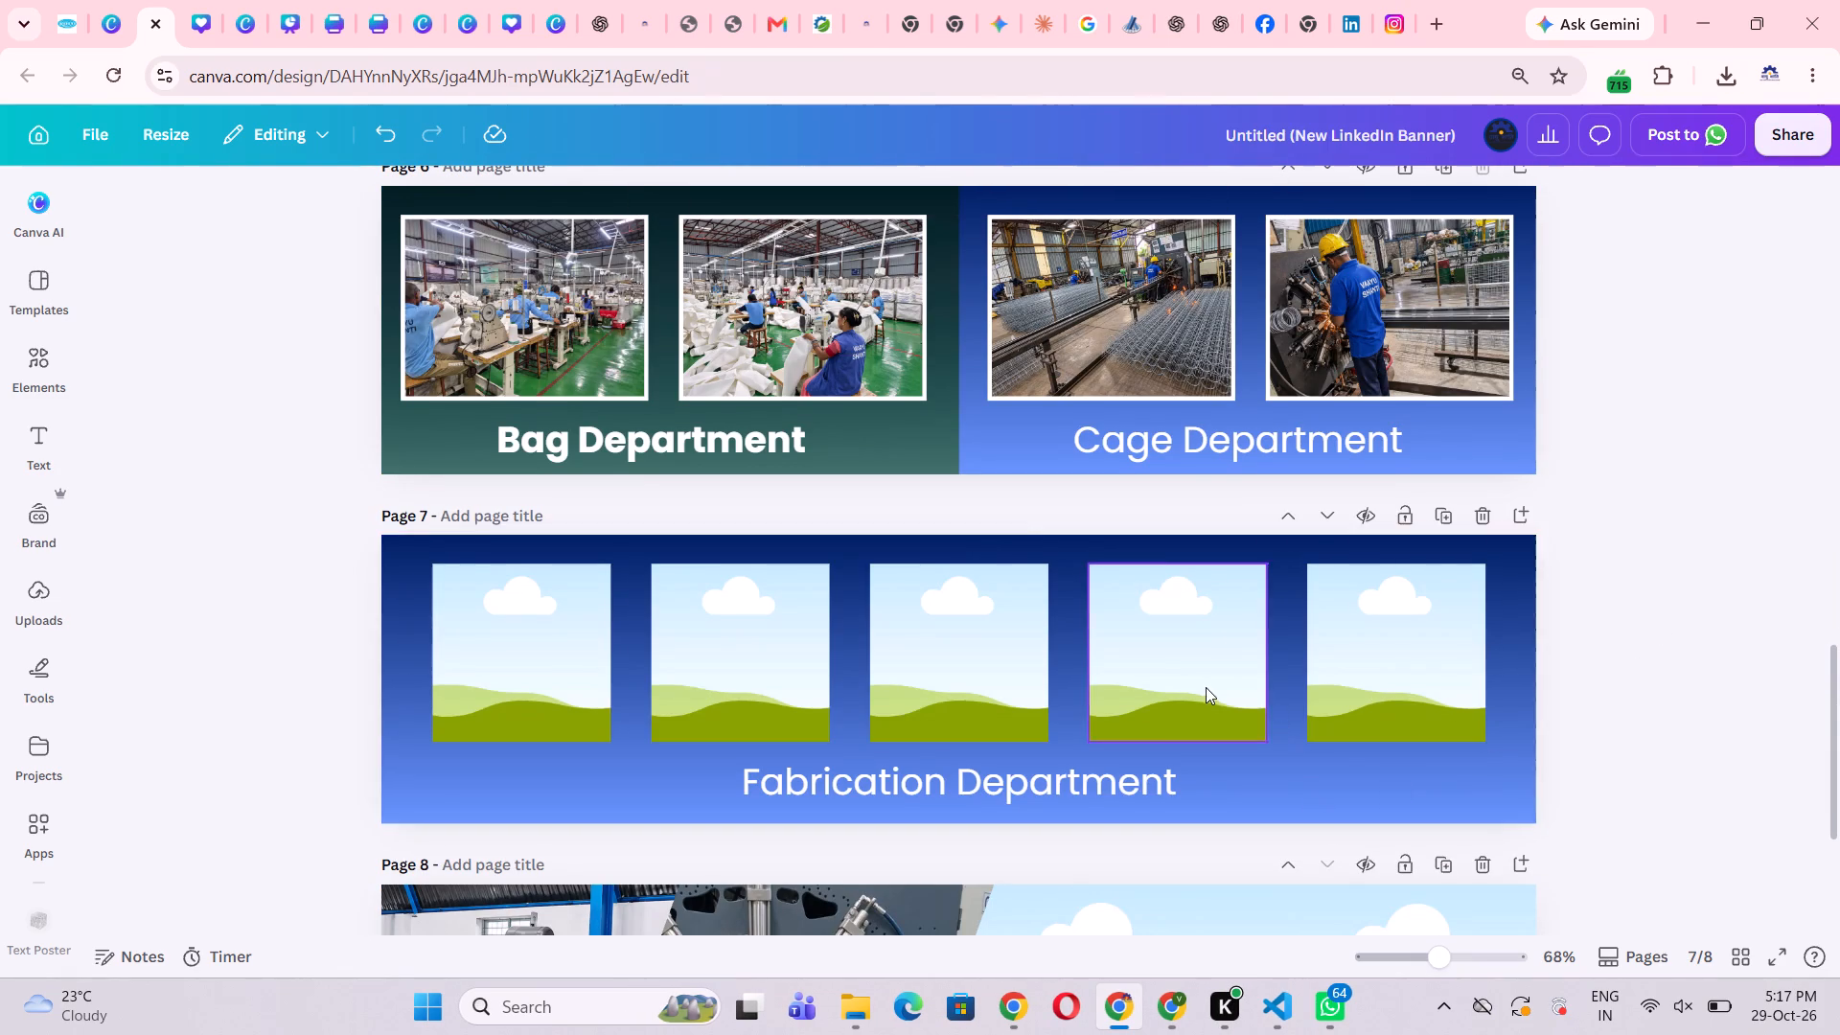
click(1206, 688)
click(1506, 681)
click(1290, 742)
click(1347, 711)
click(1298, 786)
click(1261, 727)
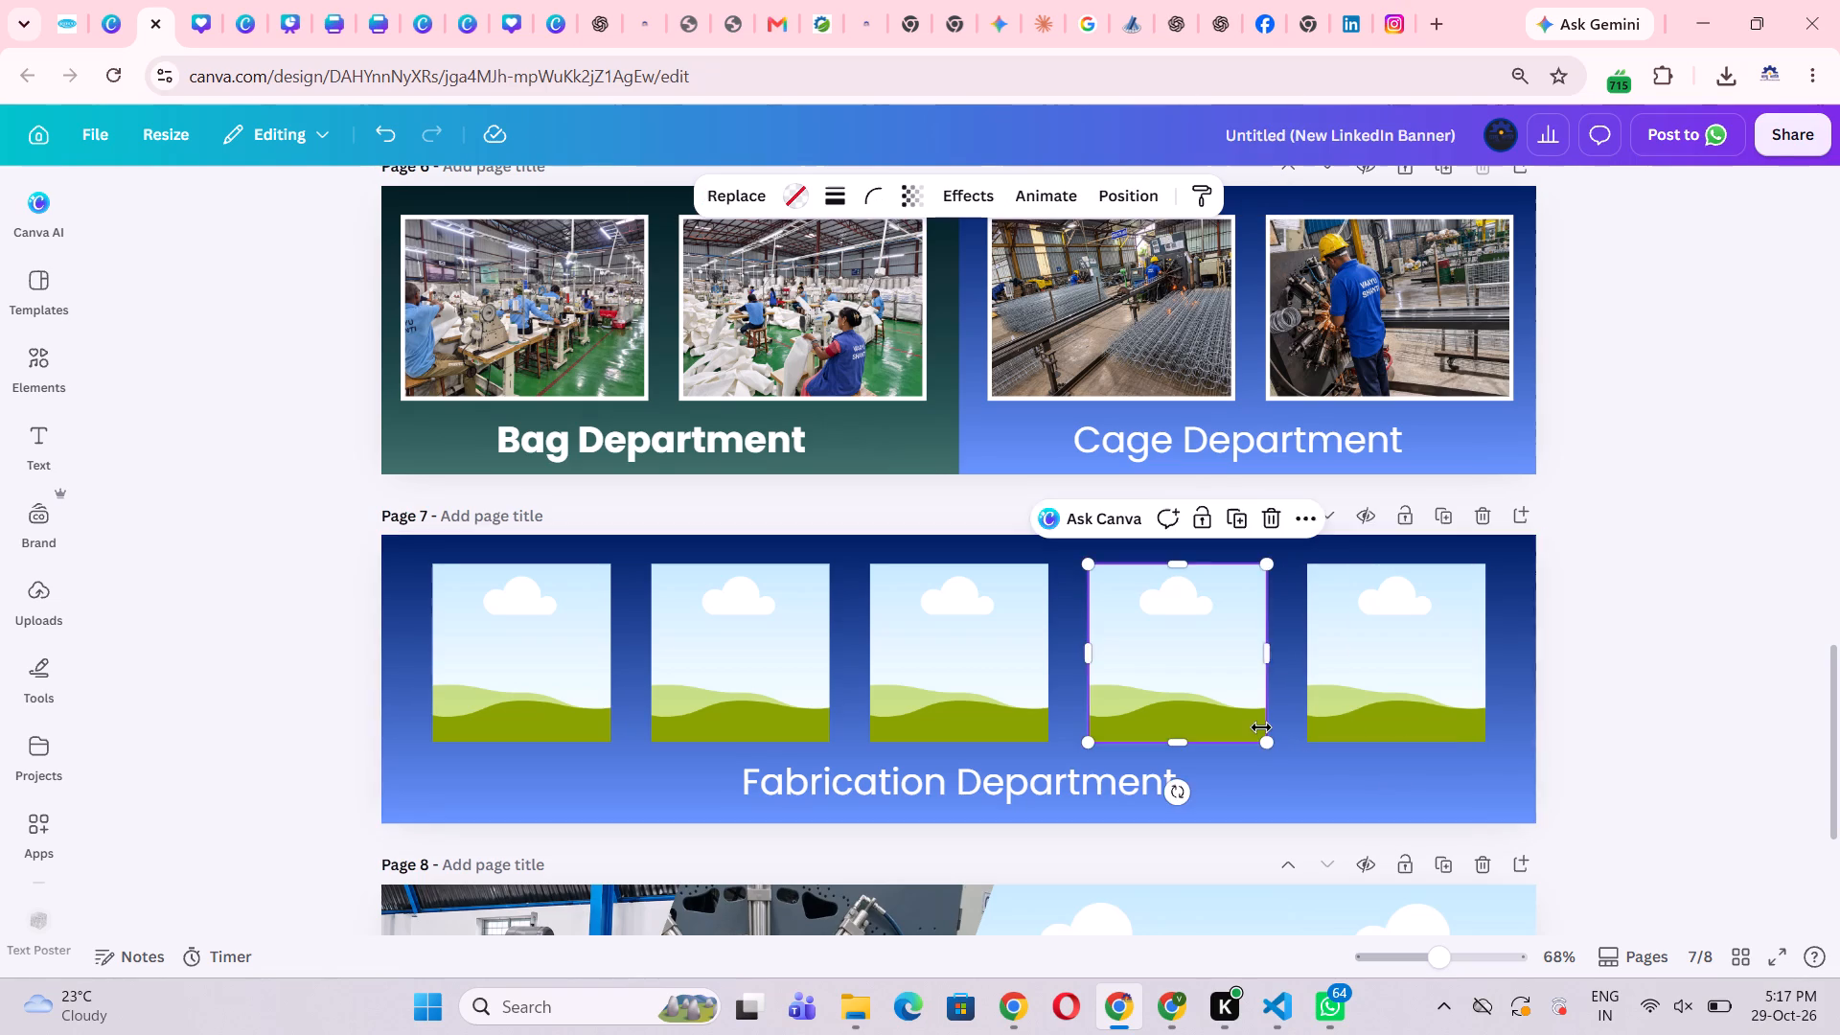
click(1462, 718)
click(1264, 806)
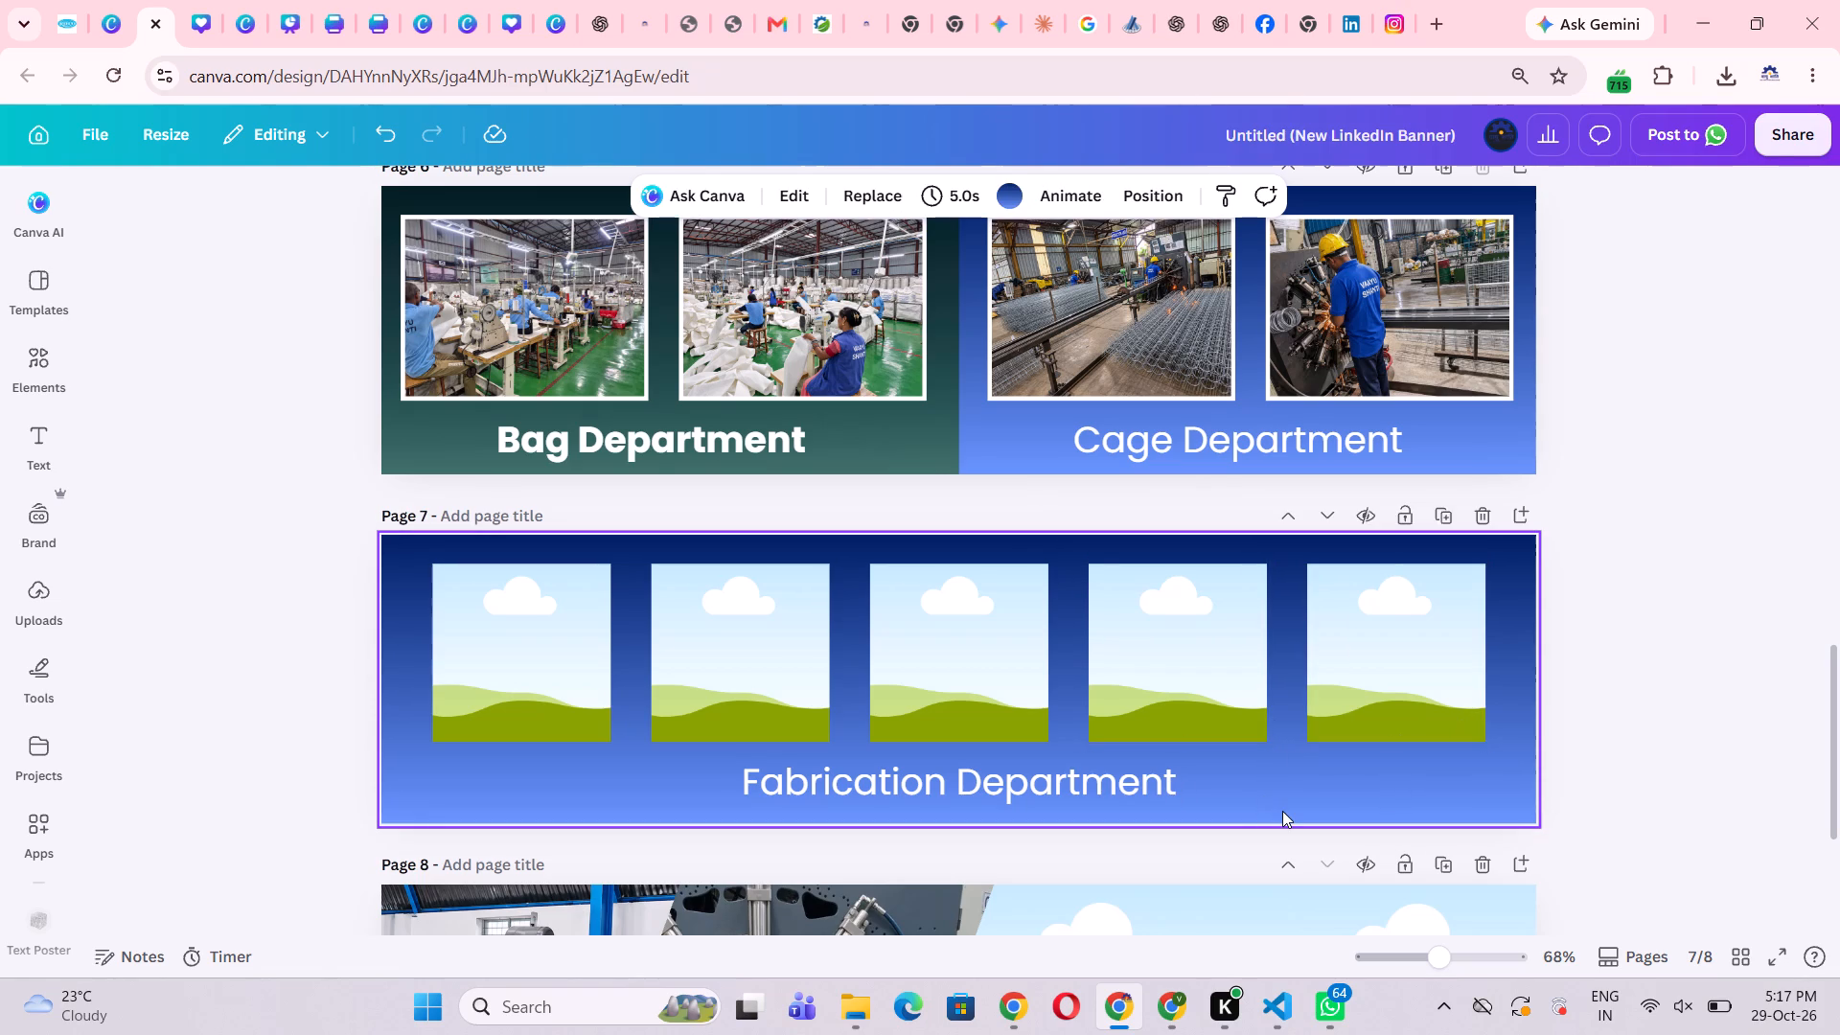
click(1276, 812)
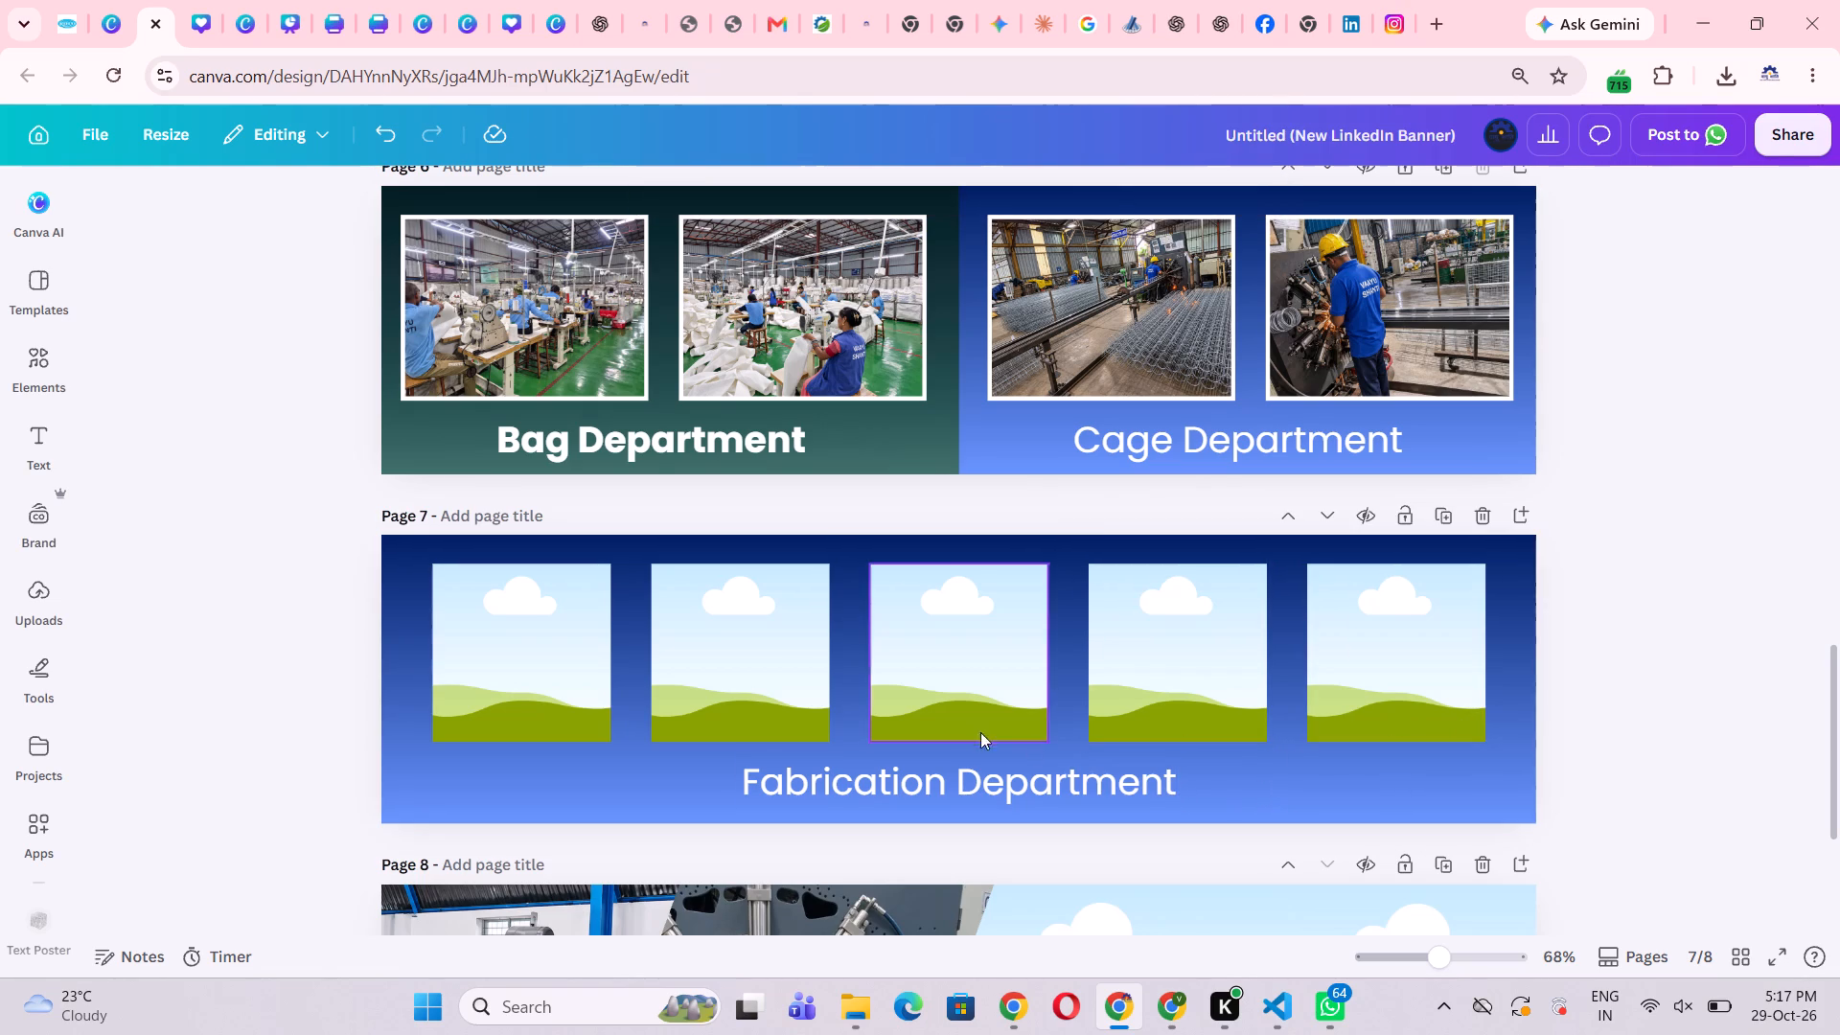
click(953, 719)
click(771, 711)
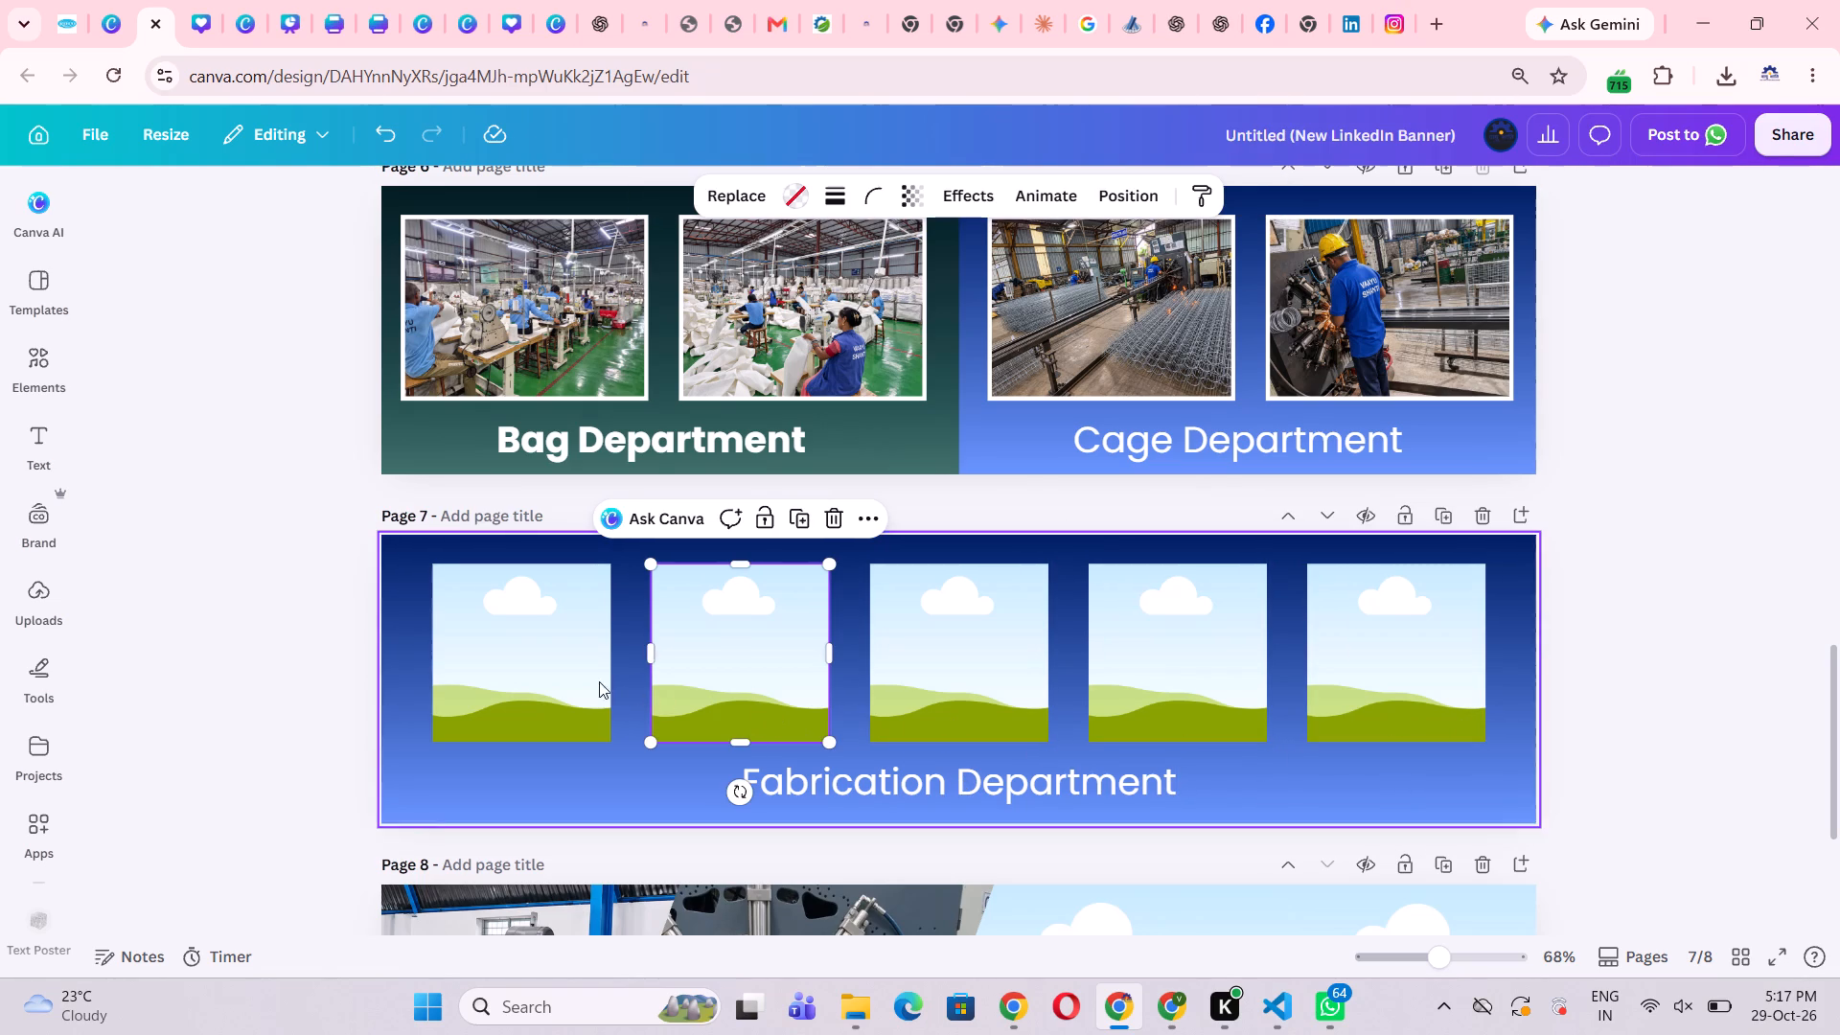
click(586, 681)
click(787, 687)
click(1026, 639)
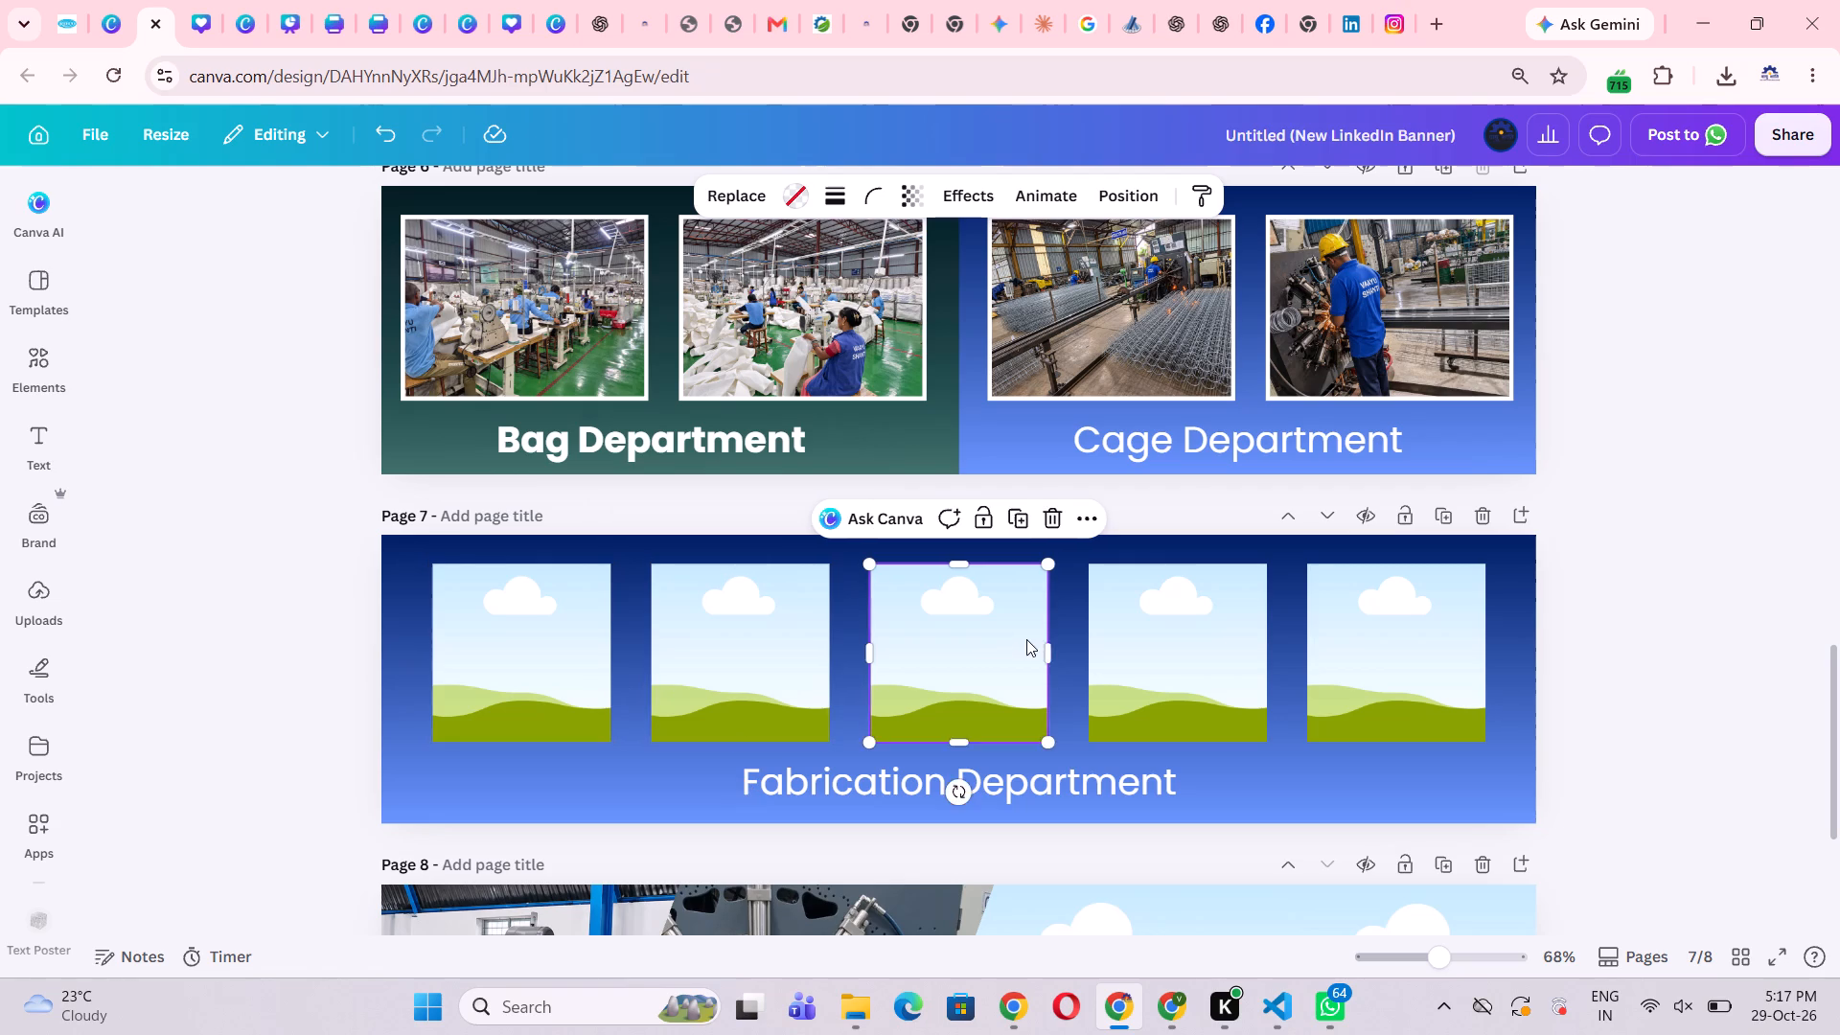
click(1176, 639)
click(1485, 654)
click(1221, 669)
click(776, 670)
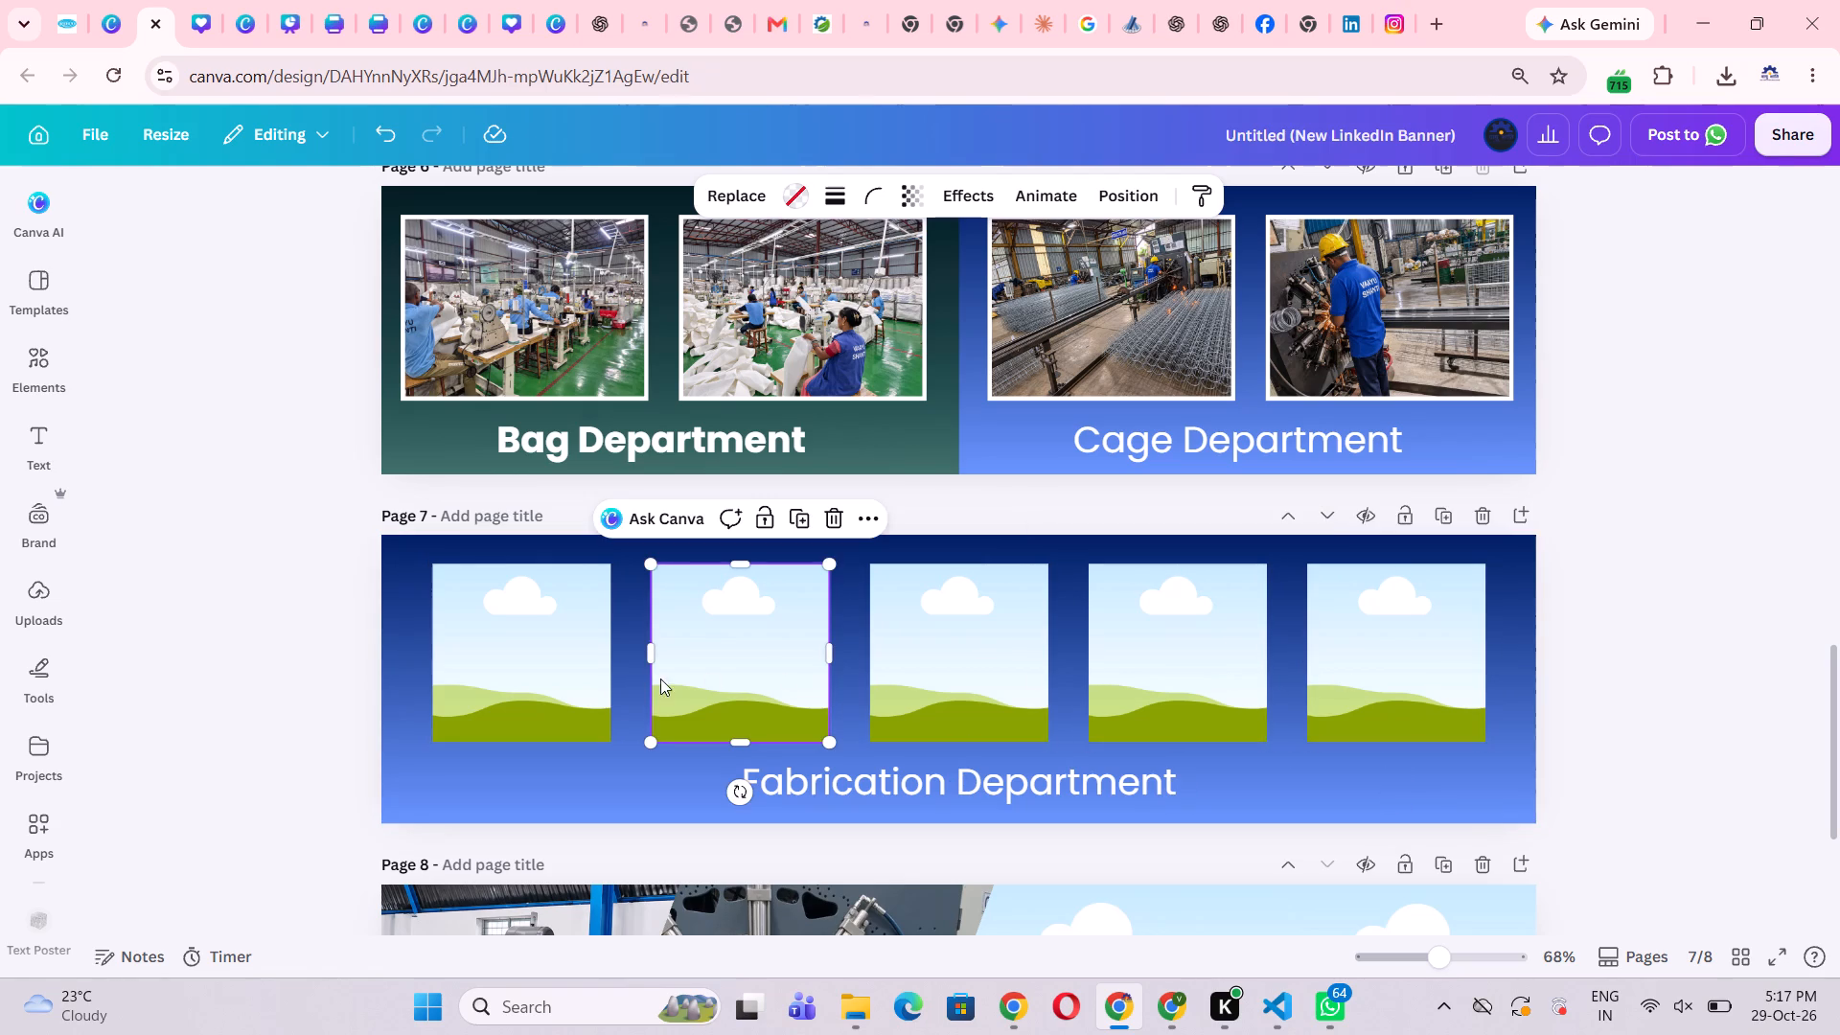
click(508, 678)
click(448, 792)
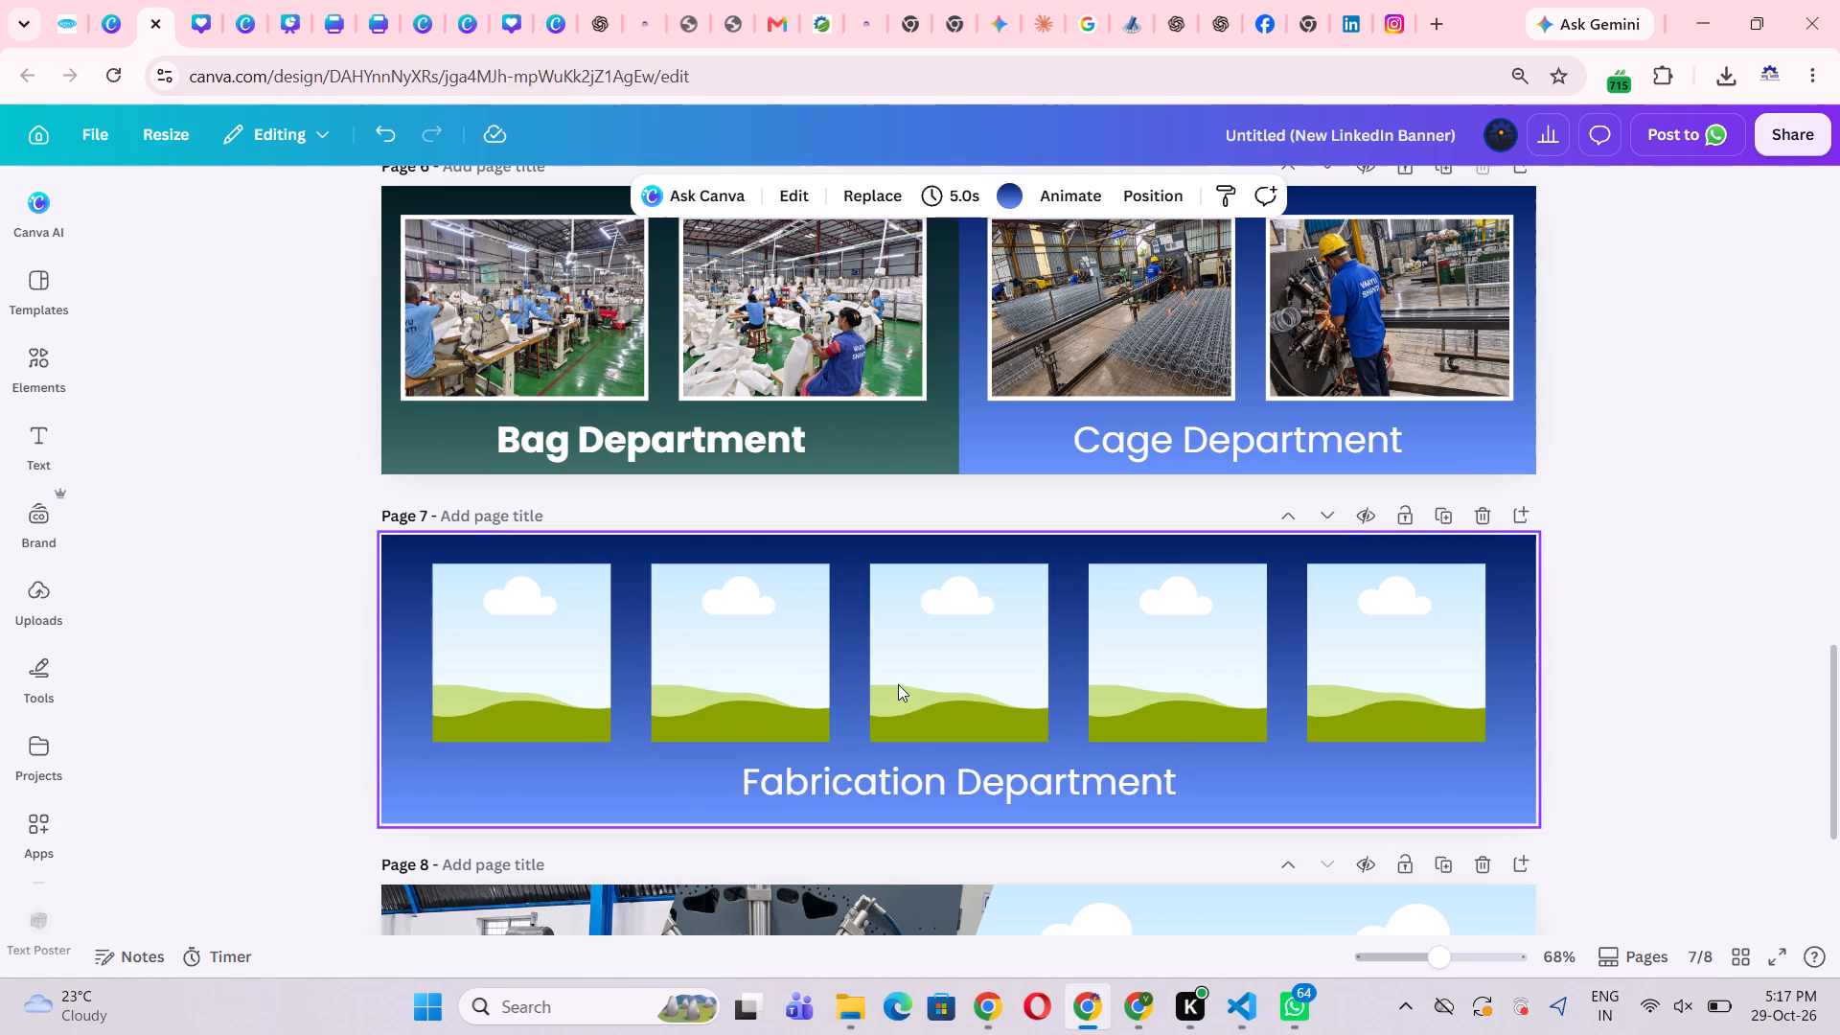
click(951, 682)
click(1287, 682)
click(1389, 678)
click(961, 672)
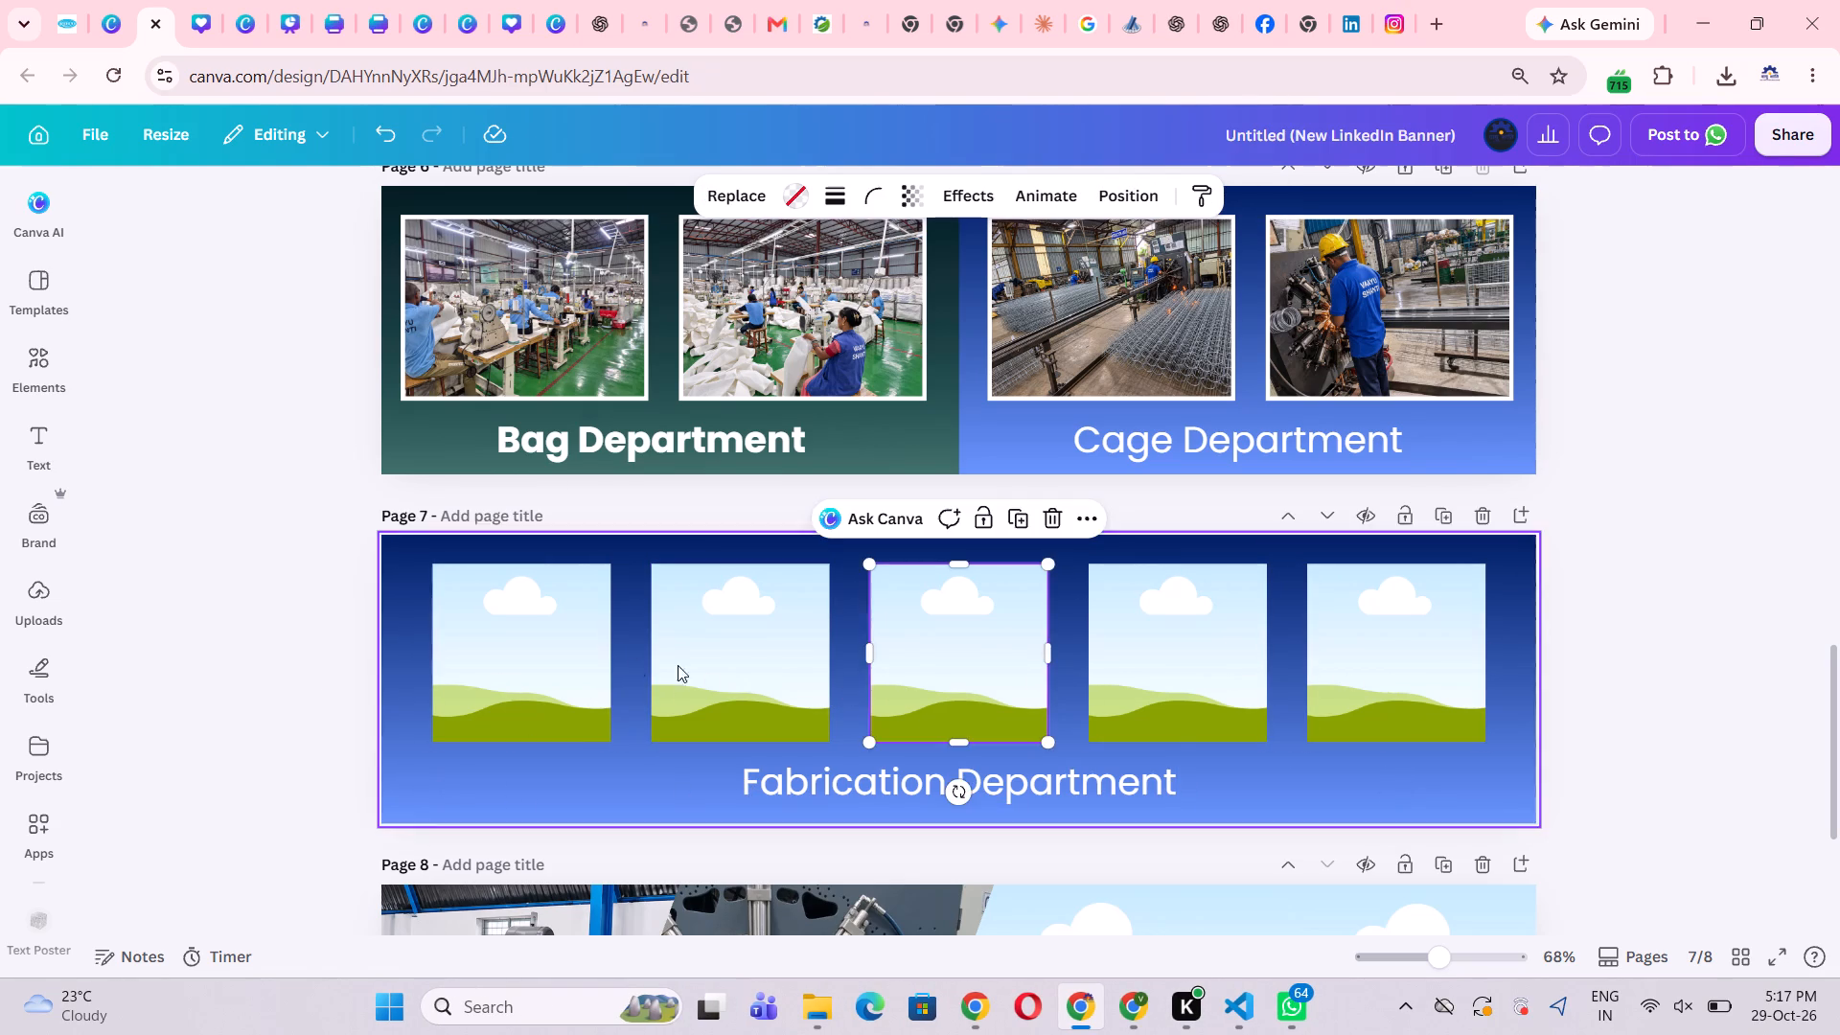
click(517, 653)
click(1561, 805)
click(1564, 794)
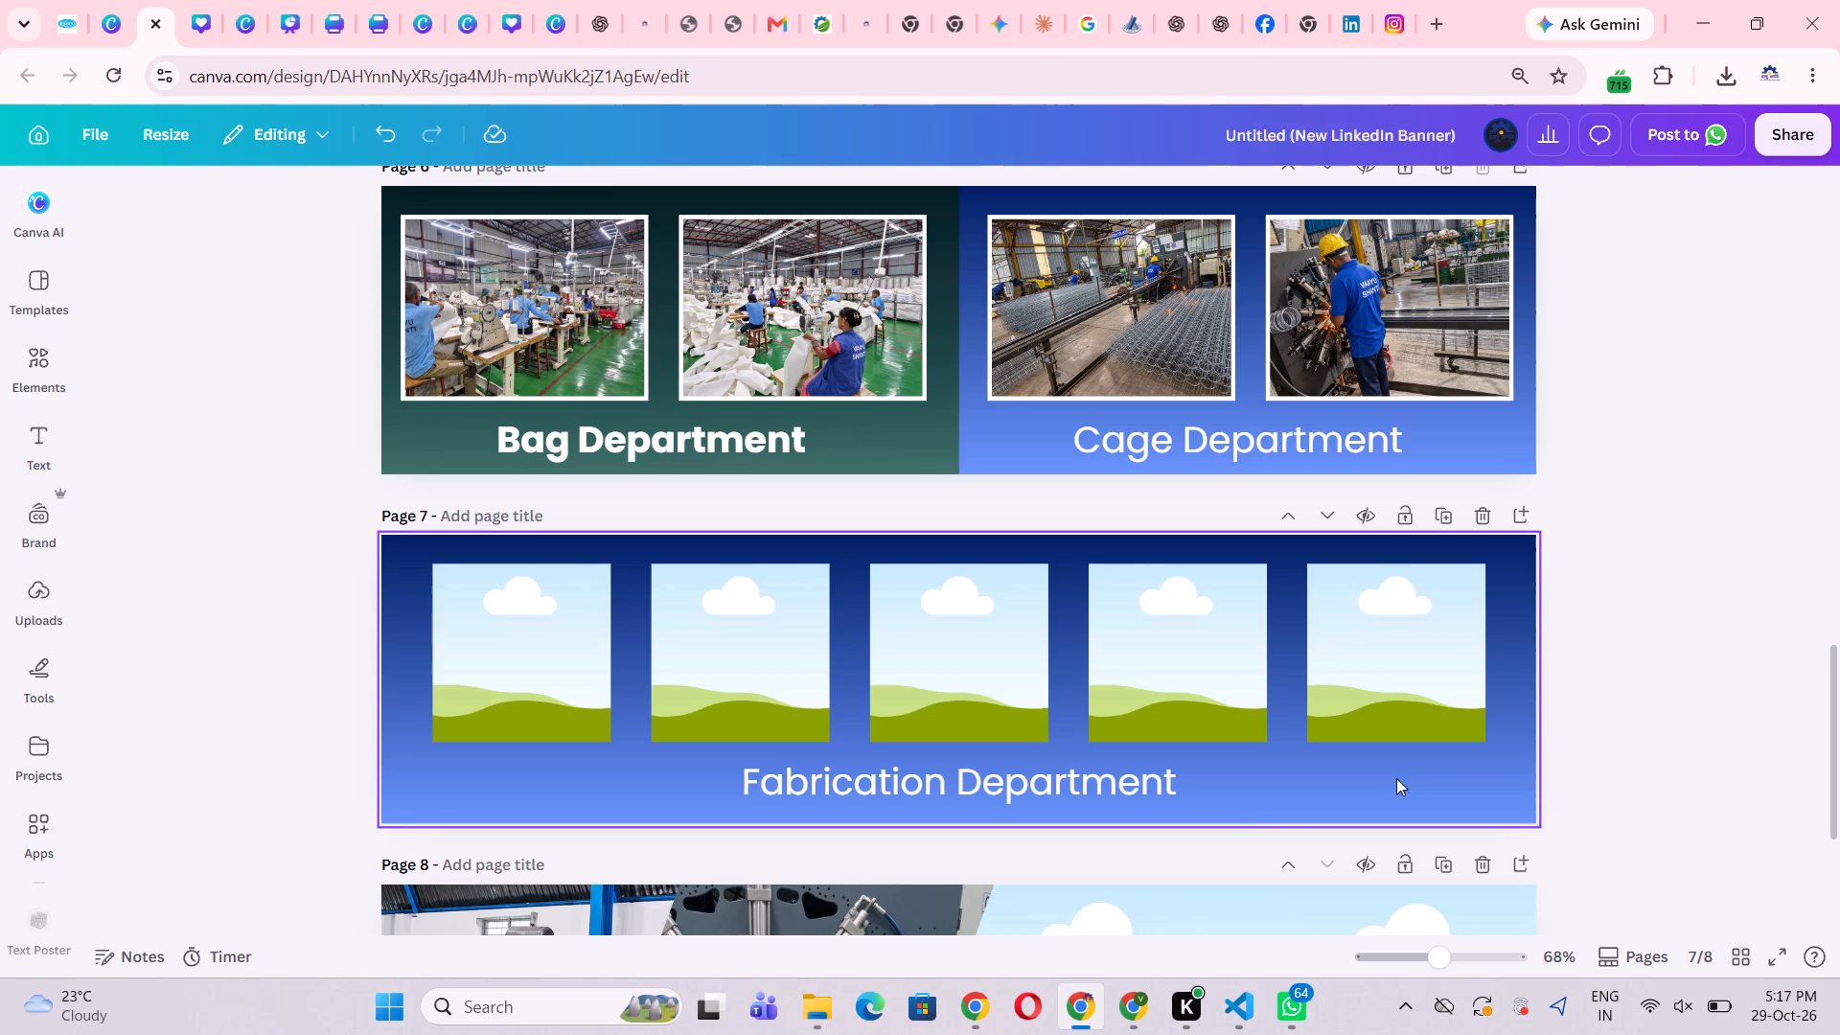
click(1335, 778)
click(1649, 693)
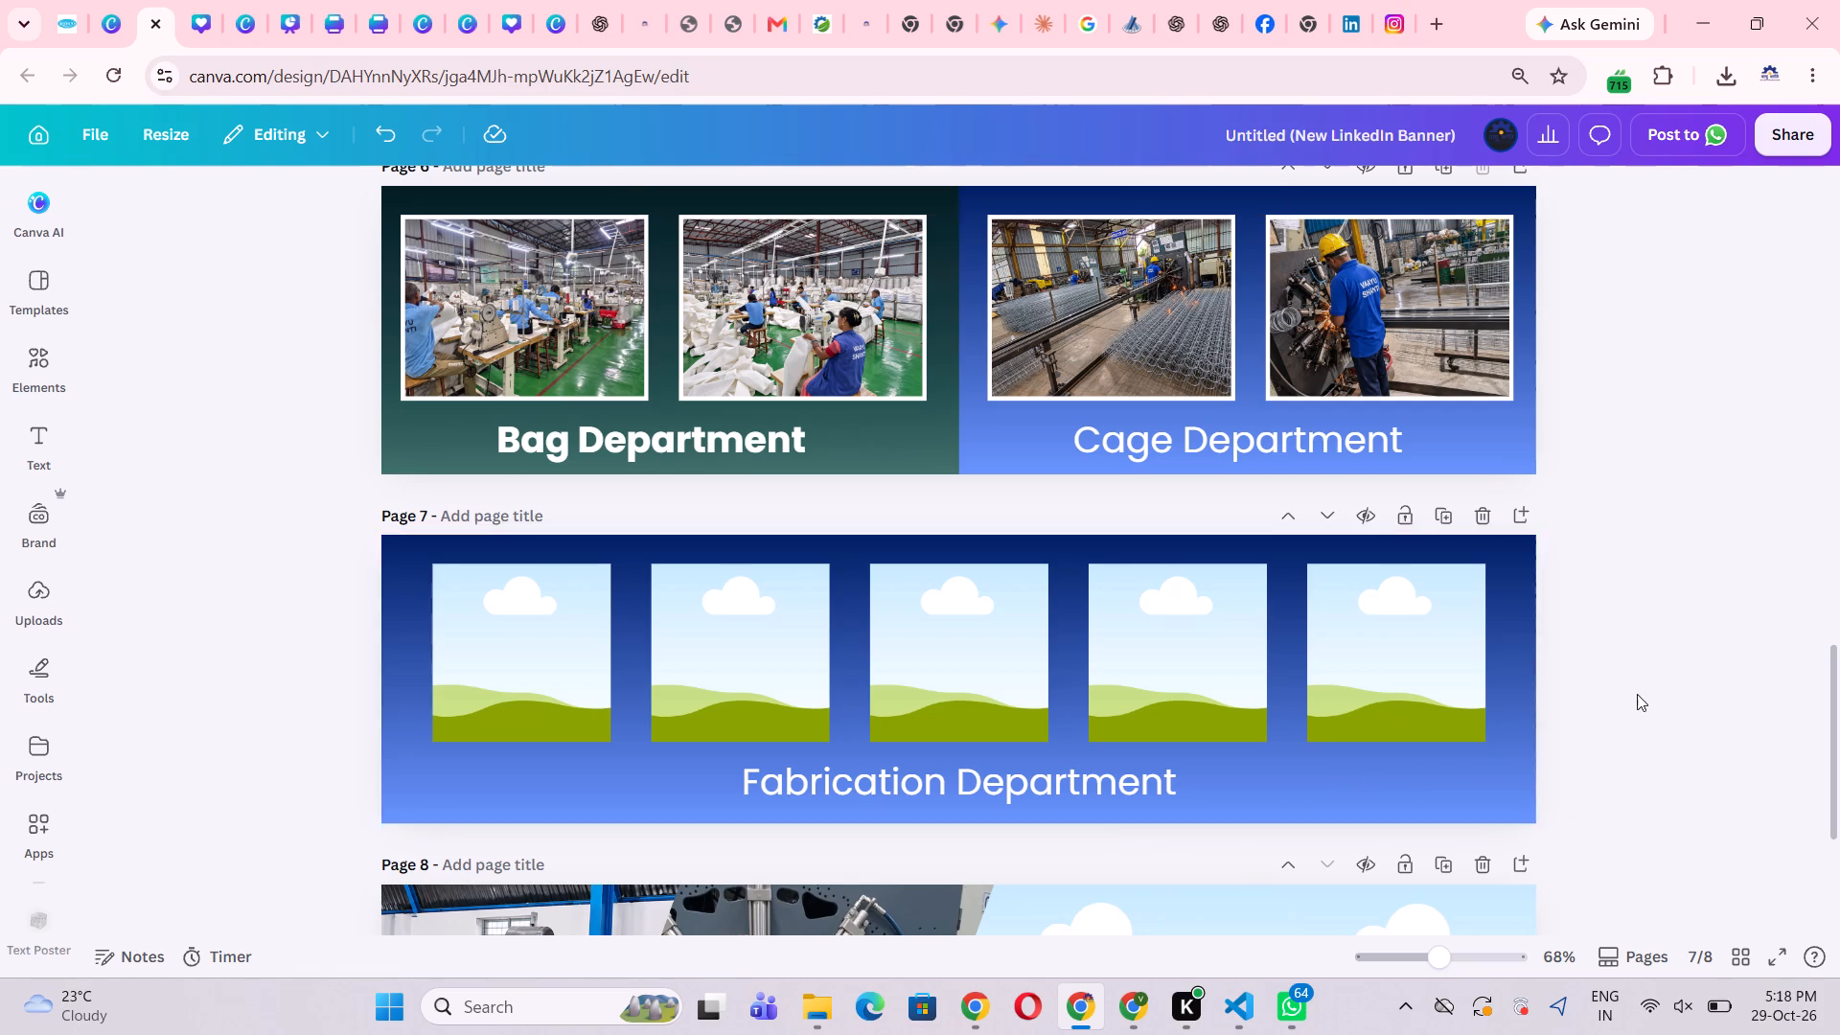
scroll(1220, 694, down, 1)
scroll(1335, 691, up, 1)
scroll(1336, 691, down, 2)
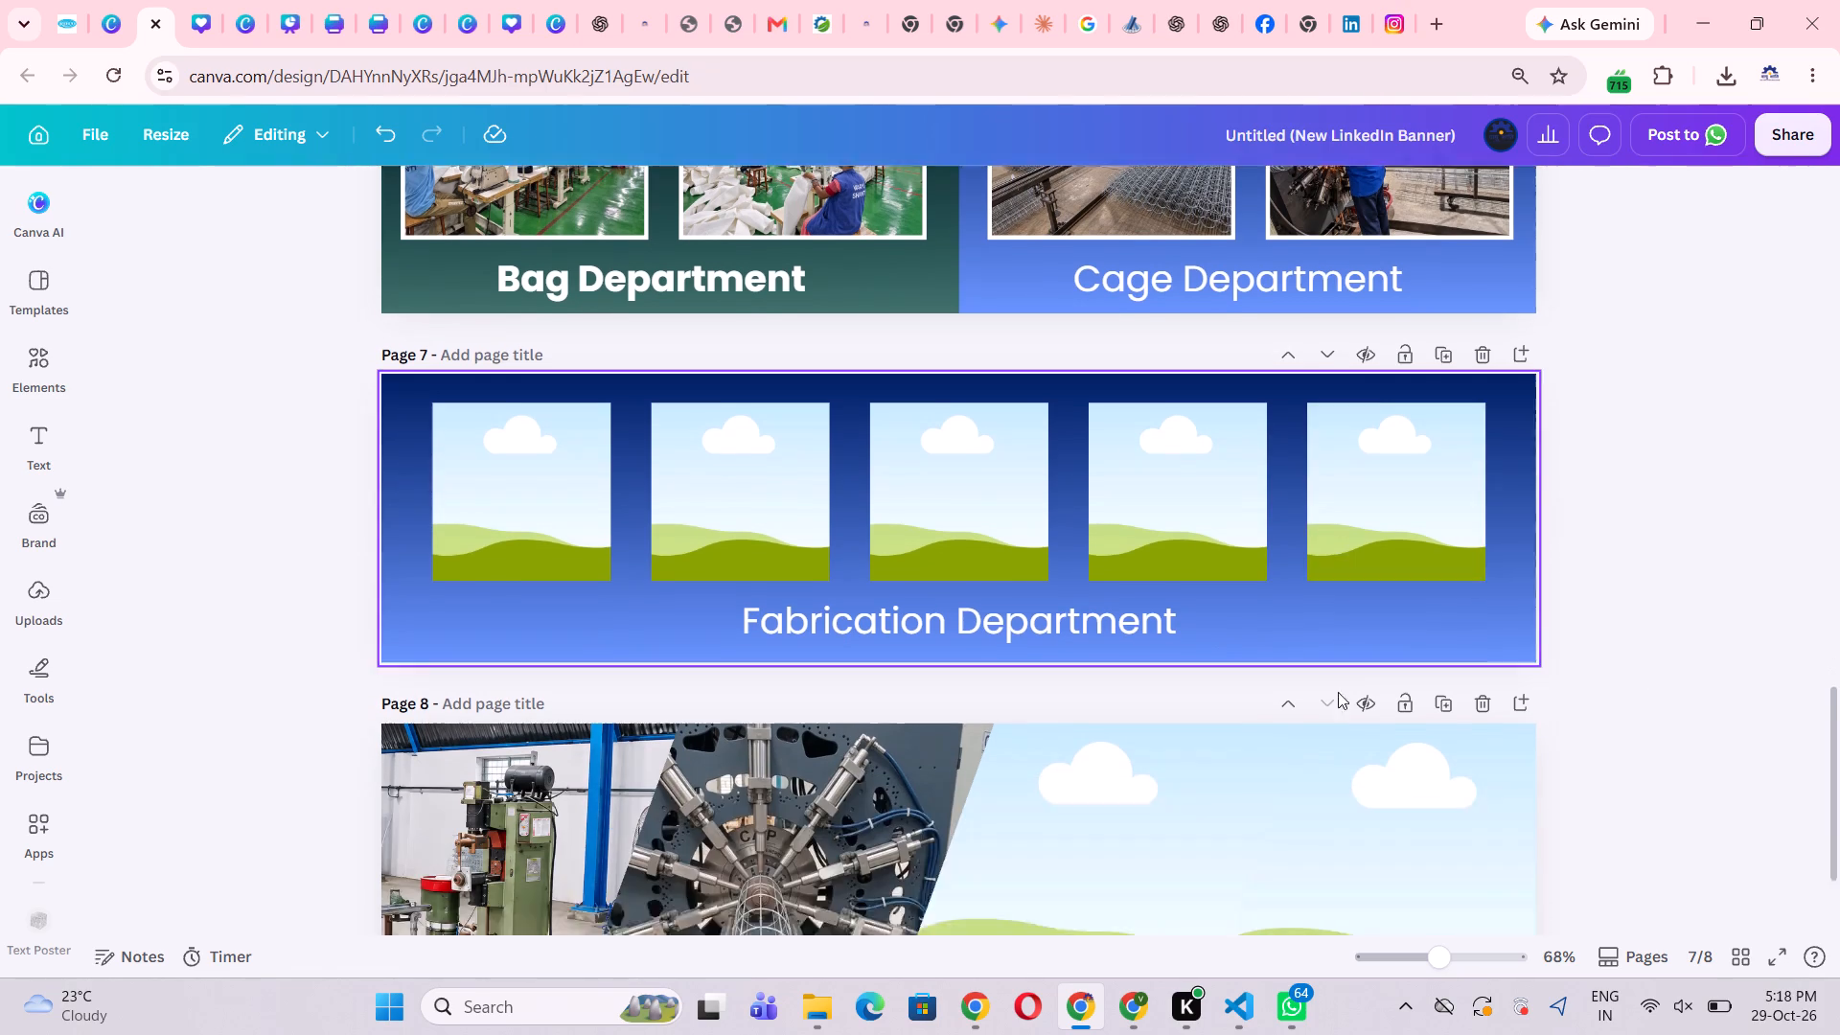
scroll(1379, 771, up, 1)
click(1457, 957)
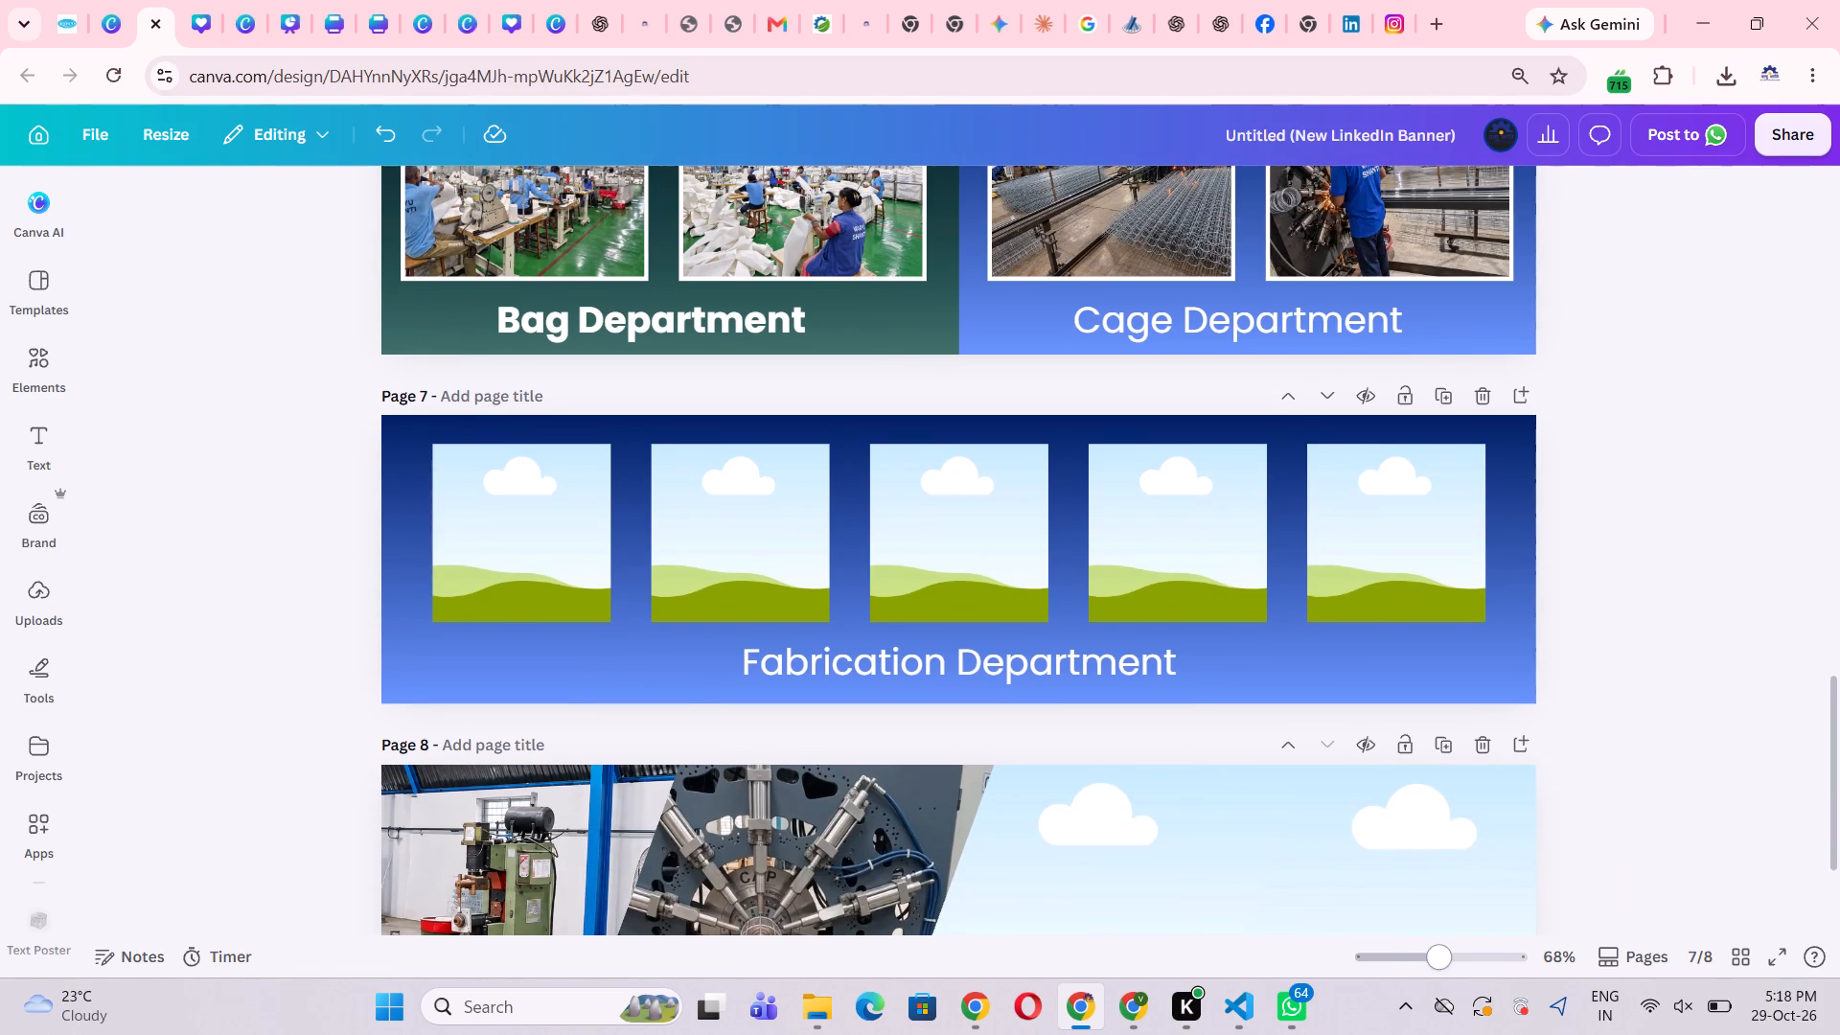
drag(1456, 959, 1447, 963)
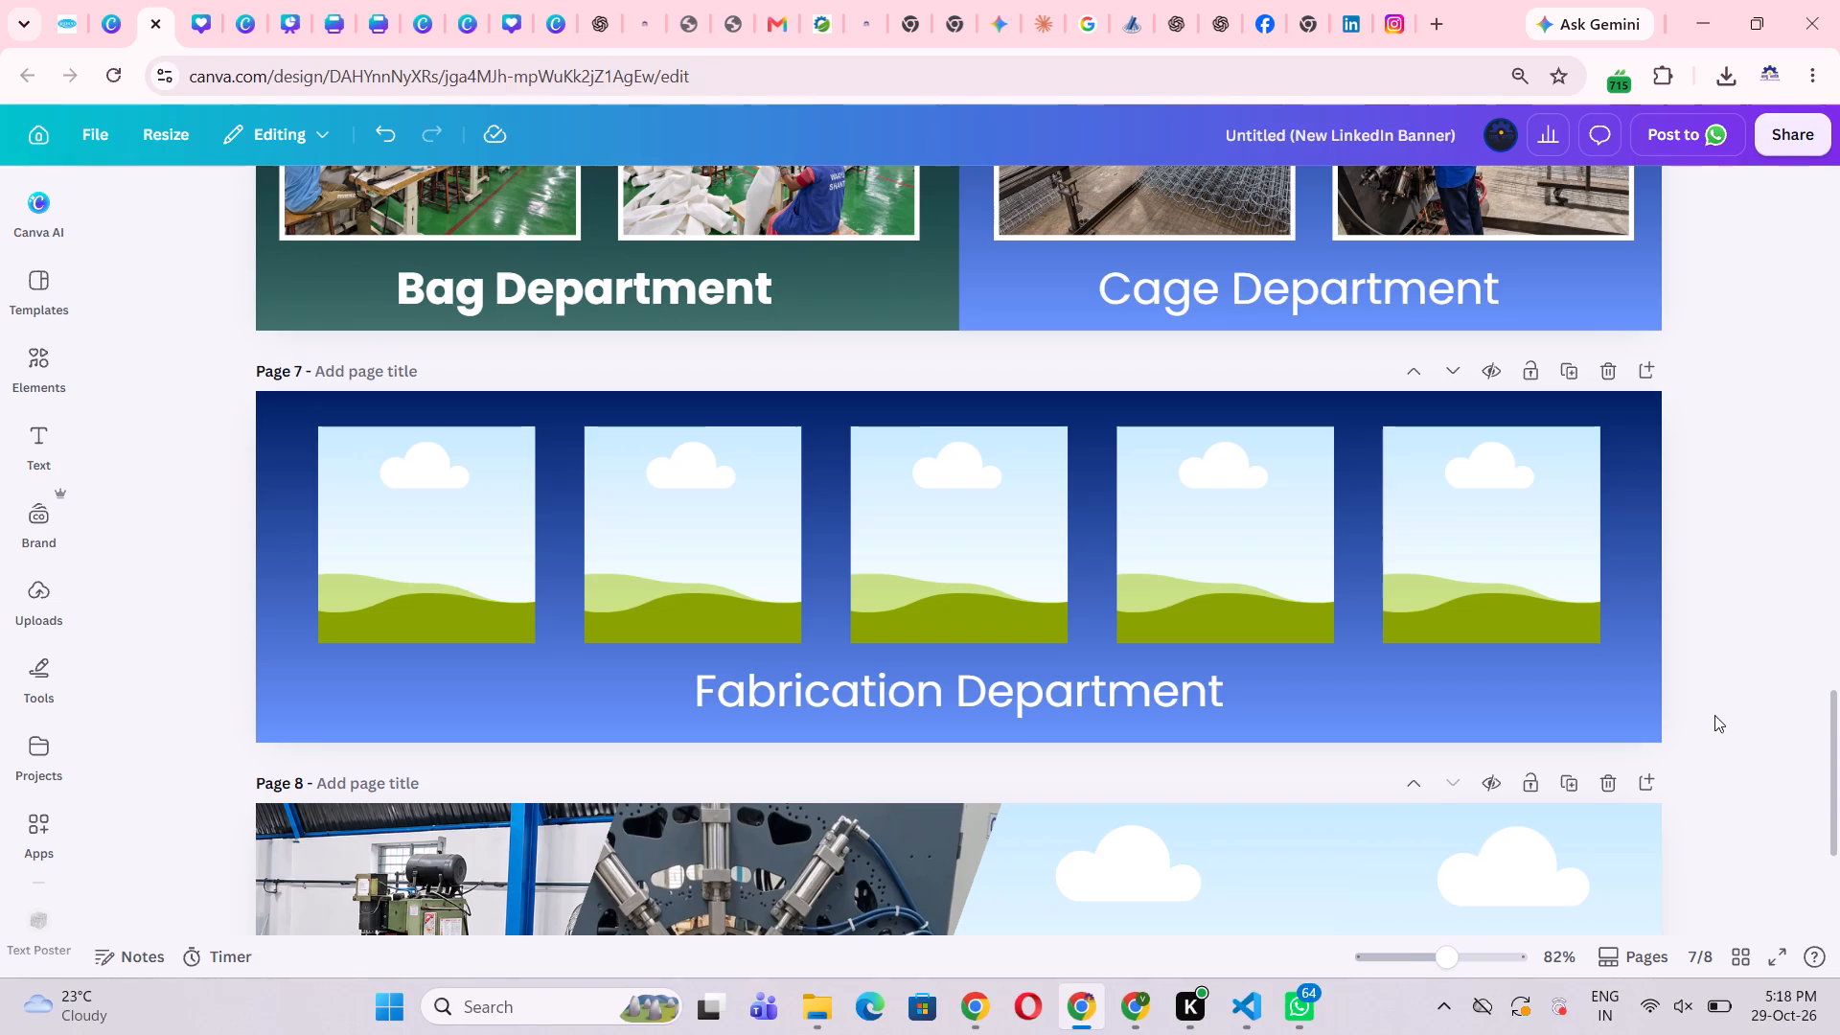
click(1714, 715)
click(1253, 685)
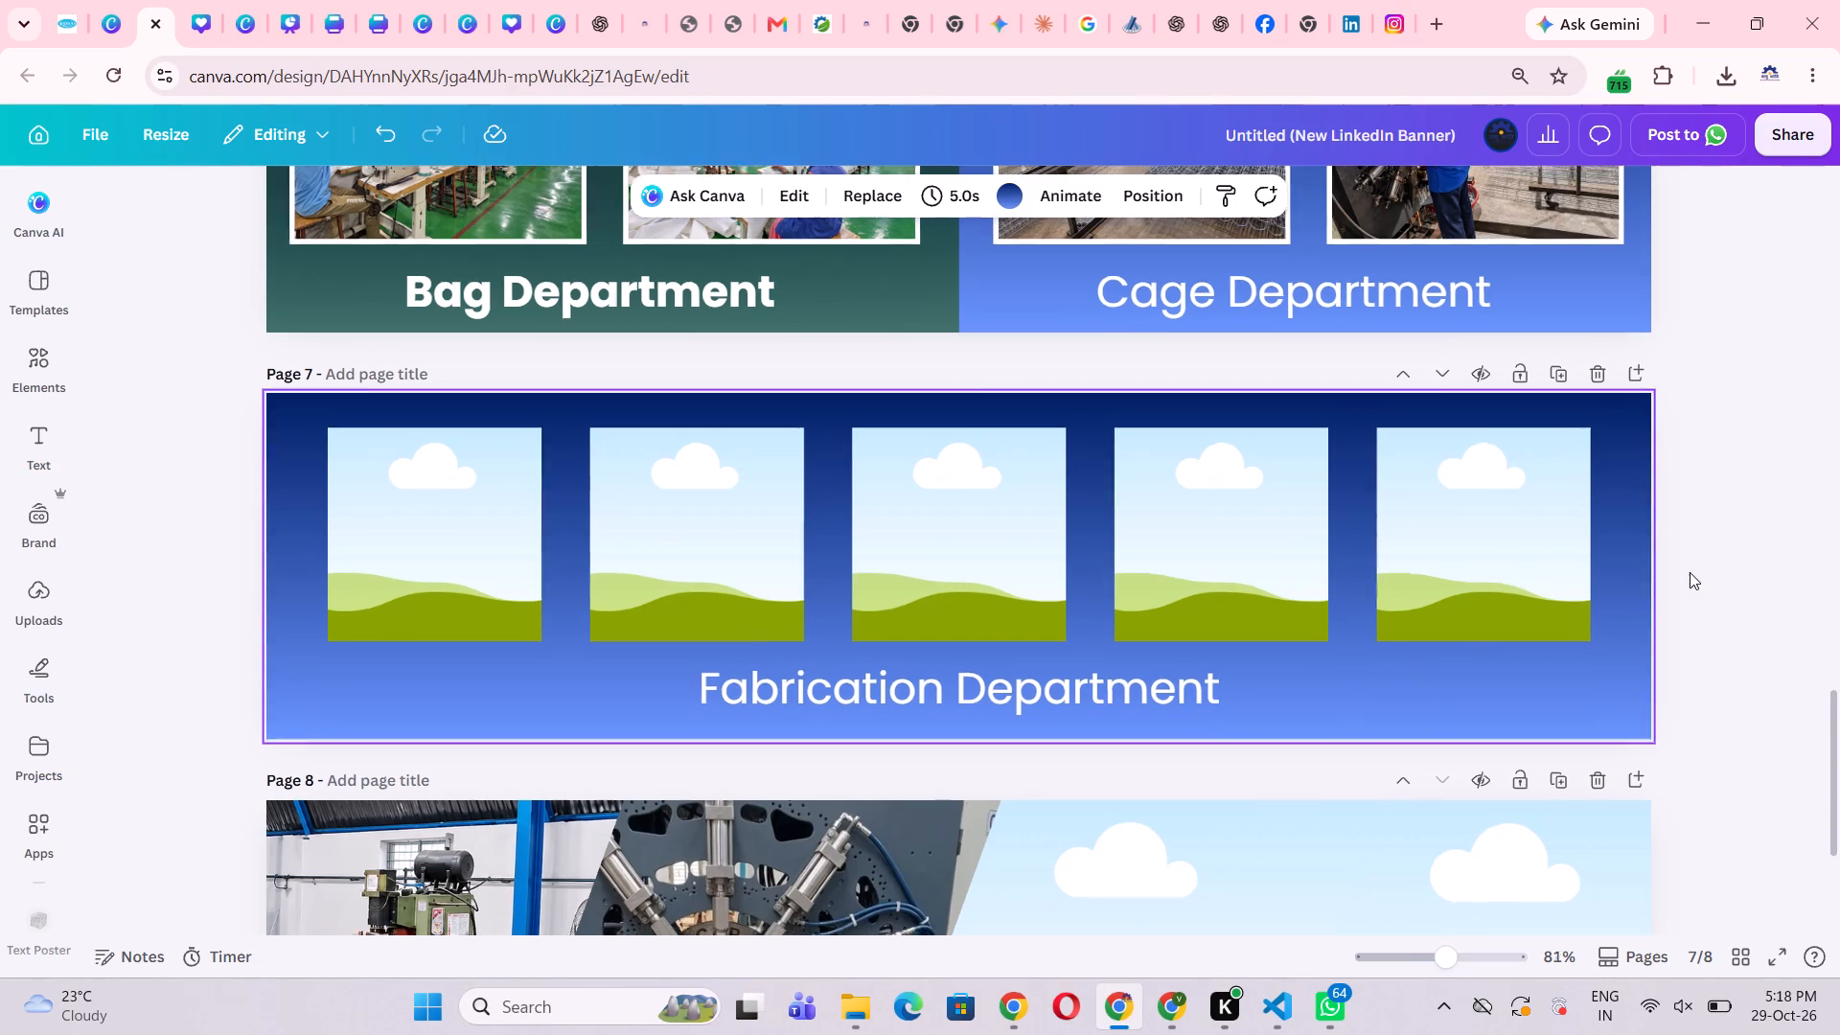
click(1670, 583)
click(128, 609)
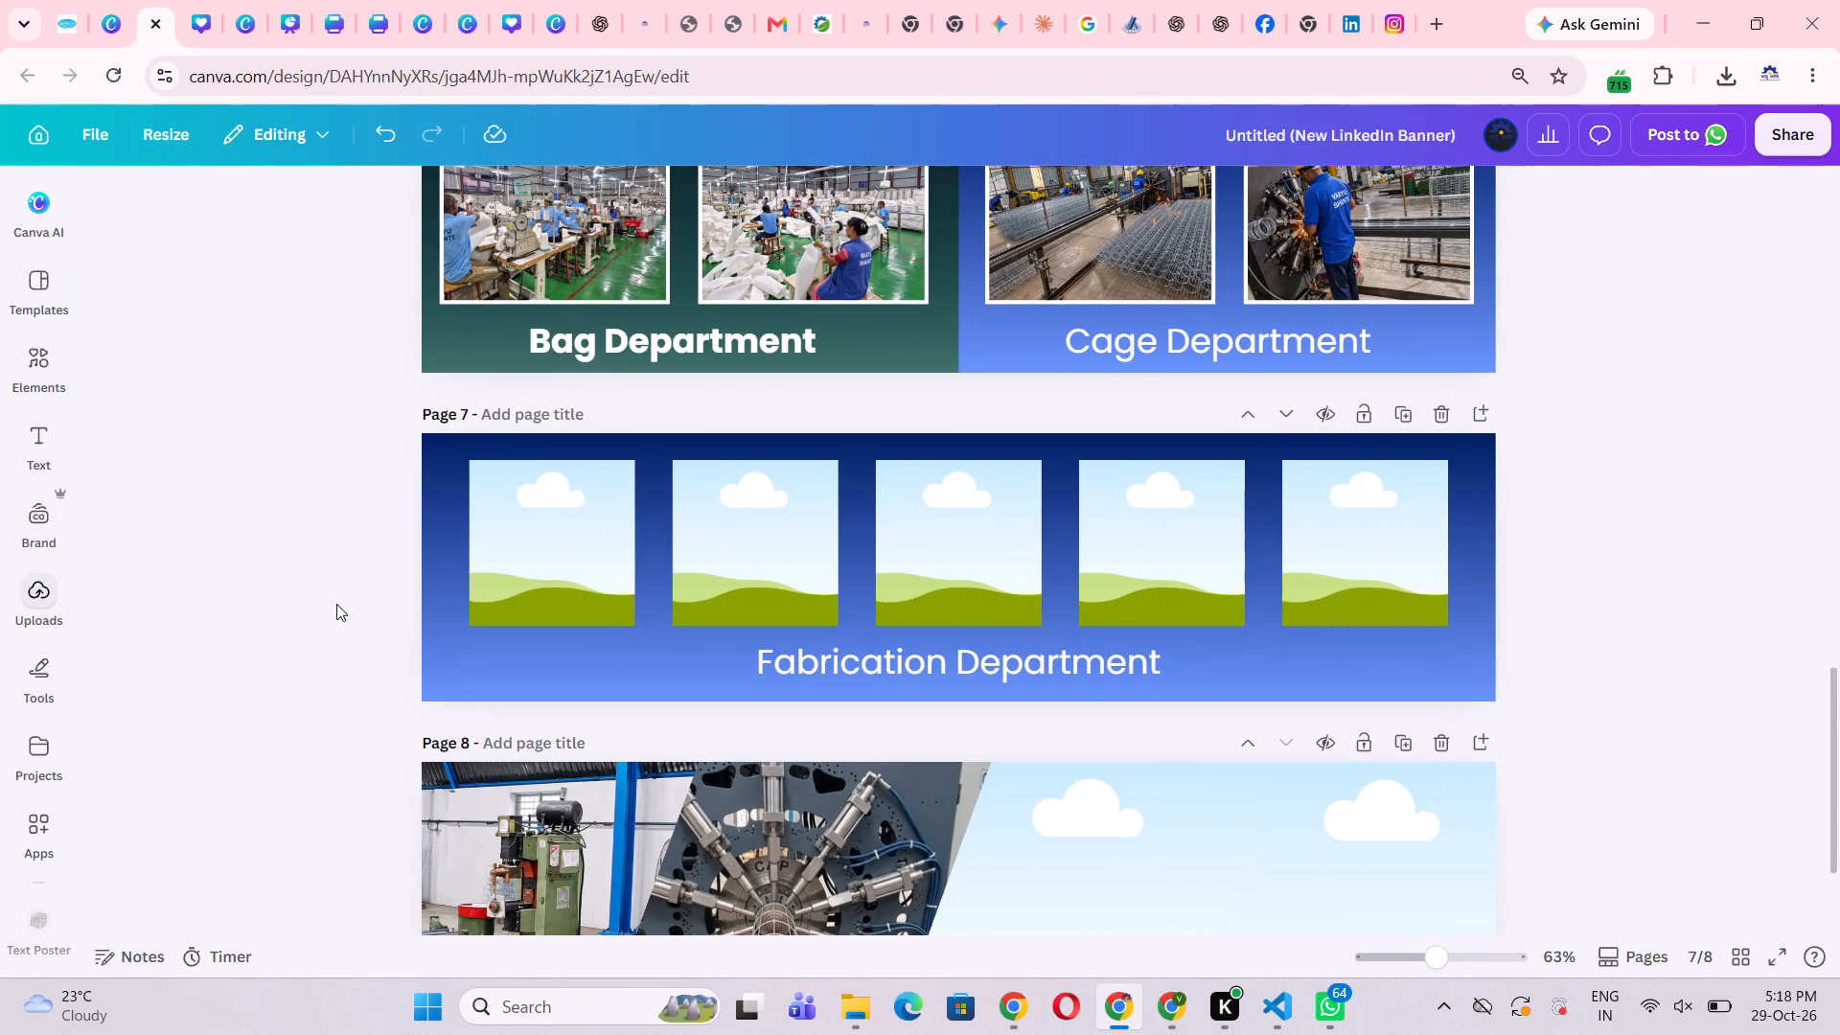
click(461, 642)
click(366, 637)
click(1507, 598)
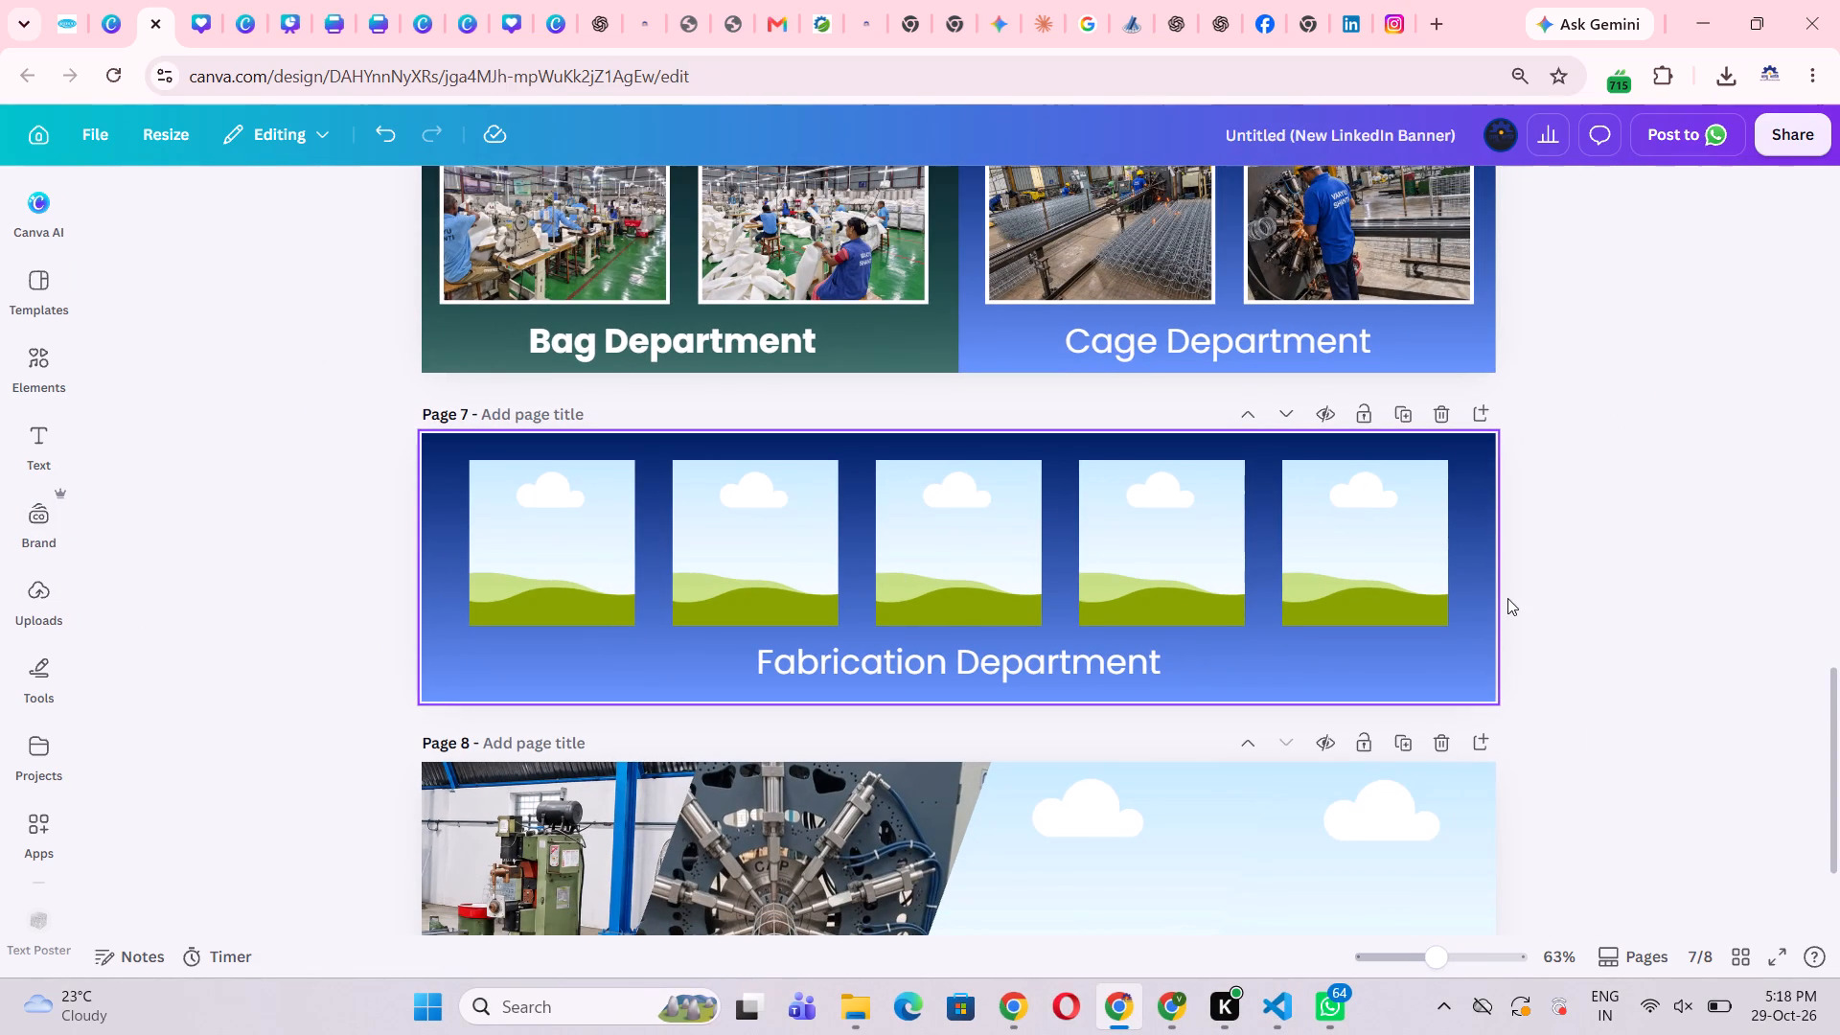
Look over the neighbouring banners, from the clean-air hexagon banner on page 5 to the slanted-frame banner on page 8.
scroll(1448, 598, up, 6)
scroll(1473, 606, down, 1)
scroll(1473, 606, up, 1)
scroll(1473, 606, down, 1)
scroll(1473, 606, up, 4)
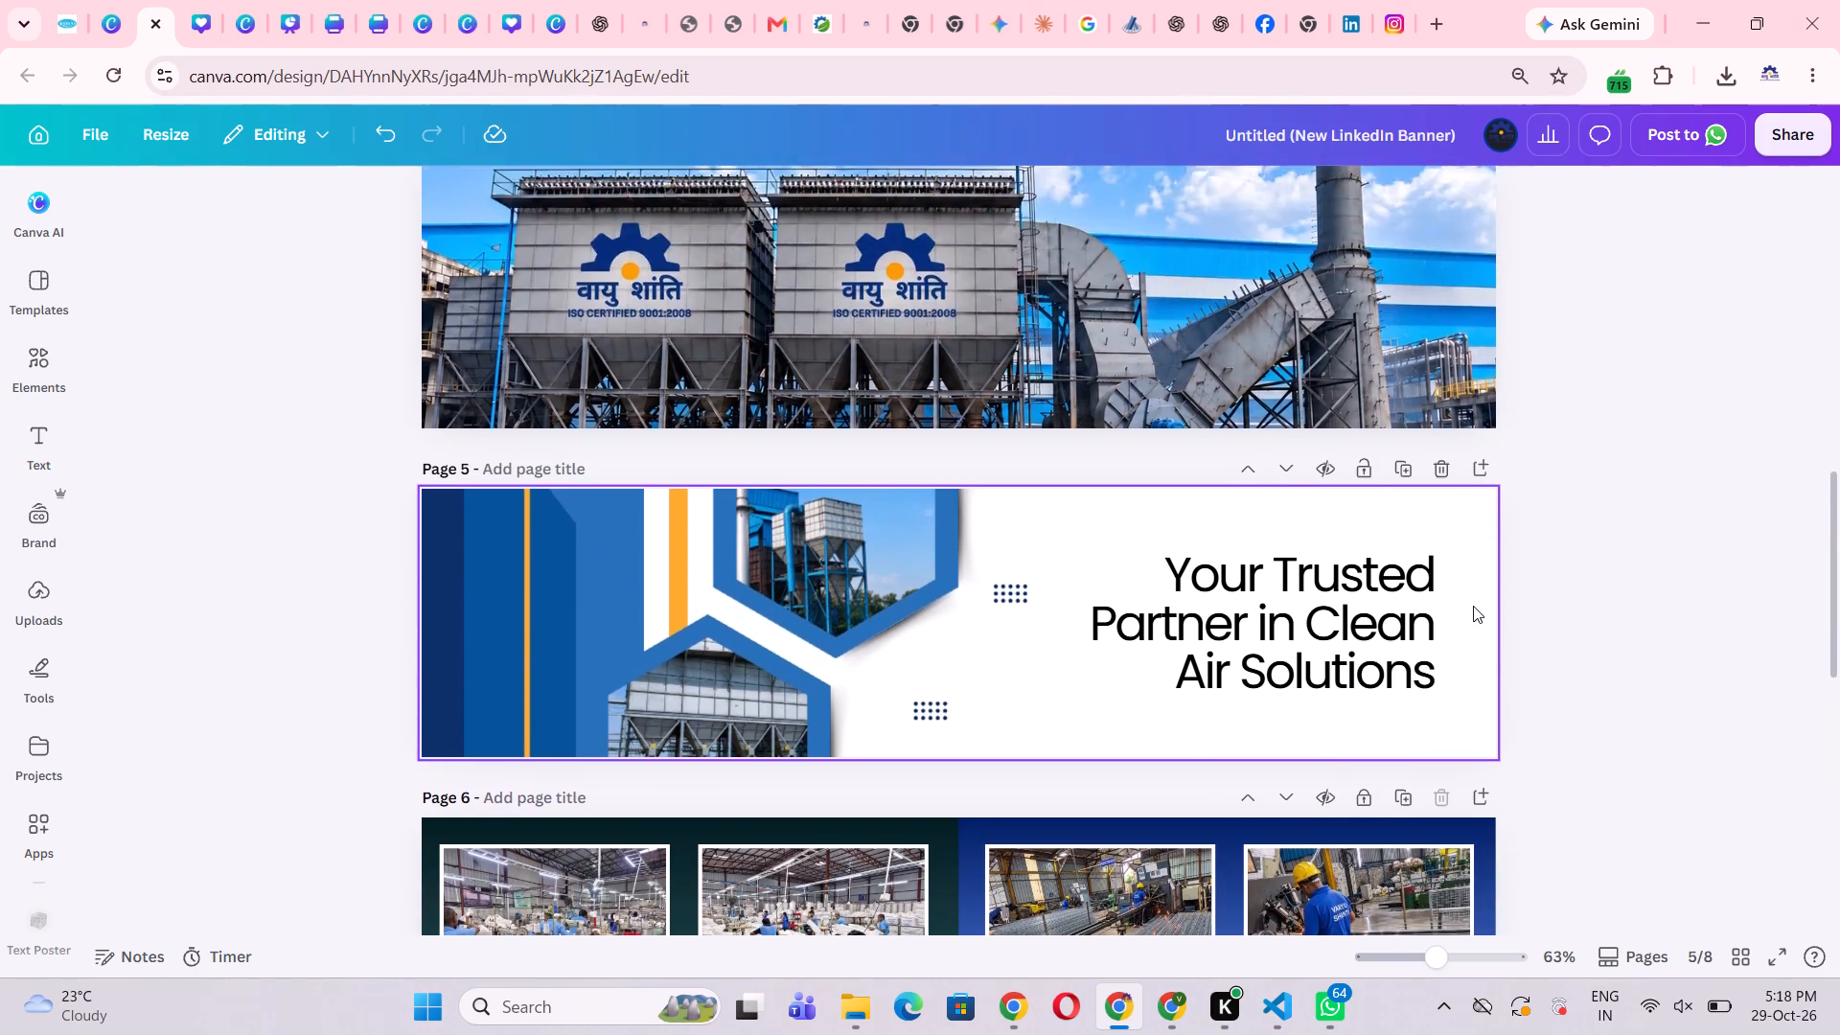
scroll(1473, 606, up, 3)
scroll(1473, 606, down, 14)
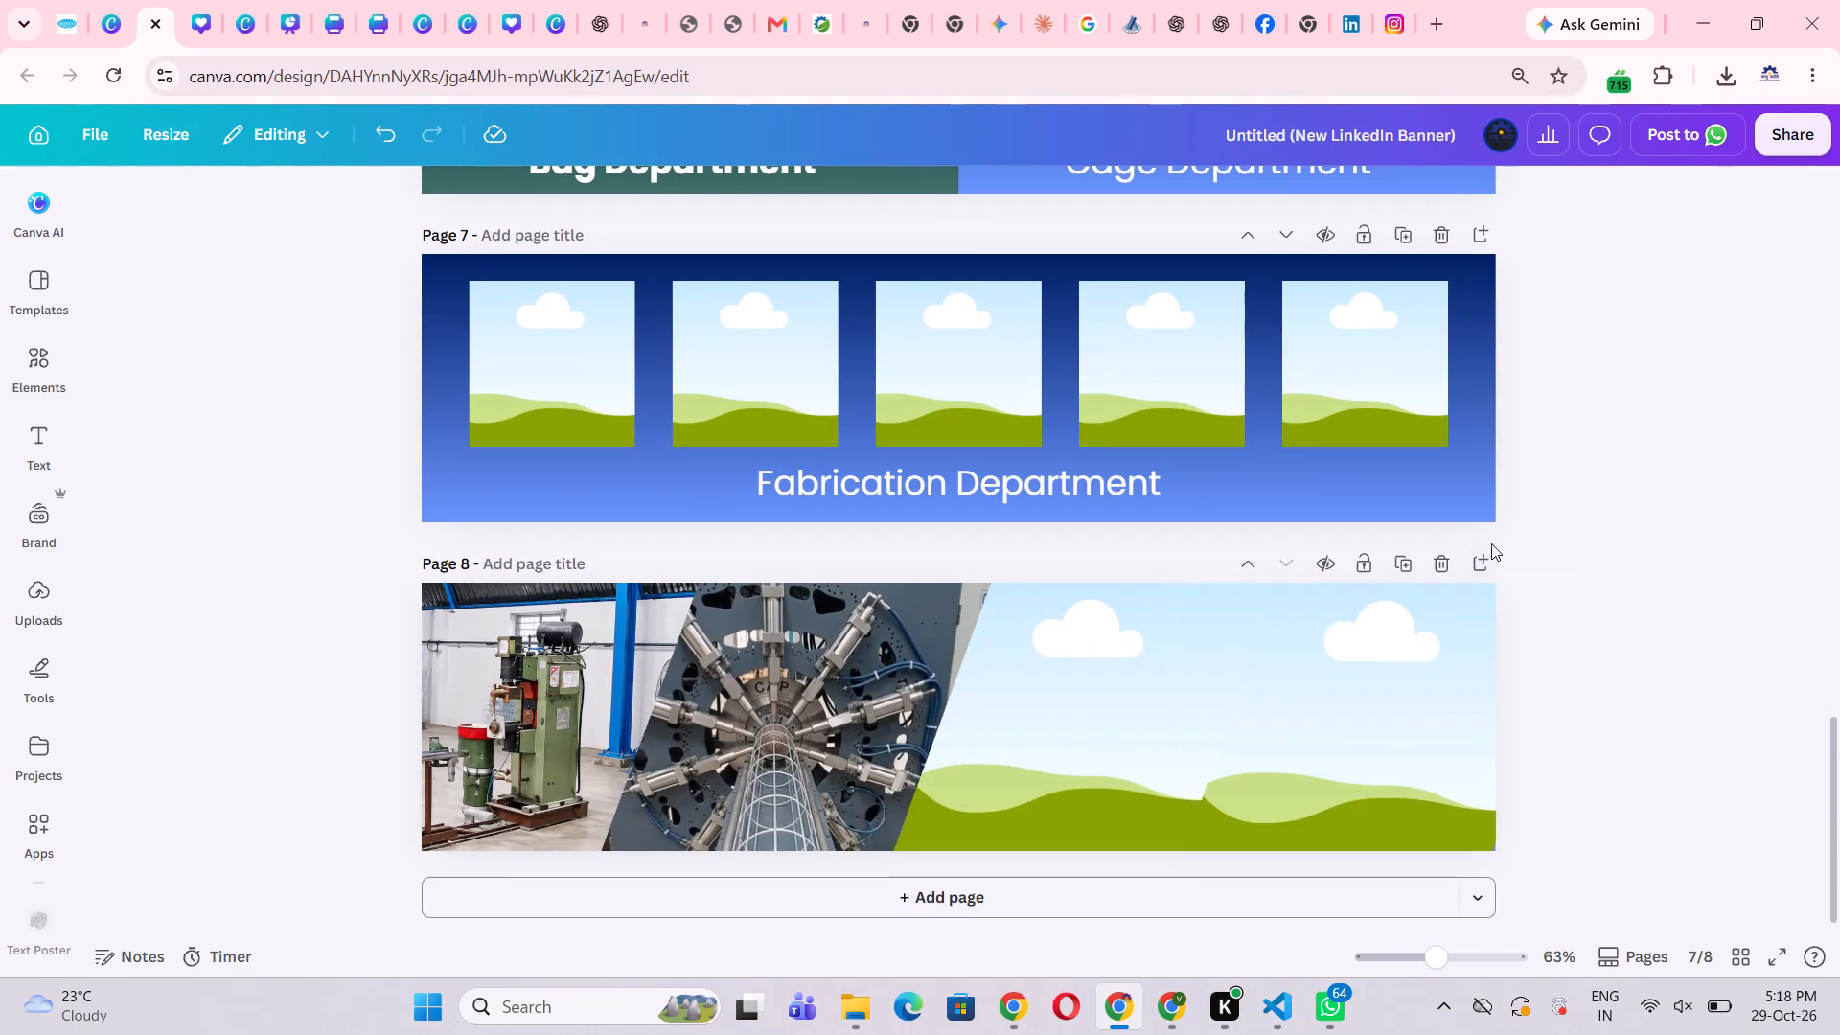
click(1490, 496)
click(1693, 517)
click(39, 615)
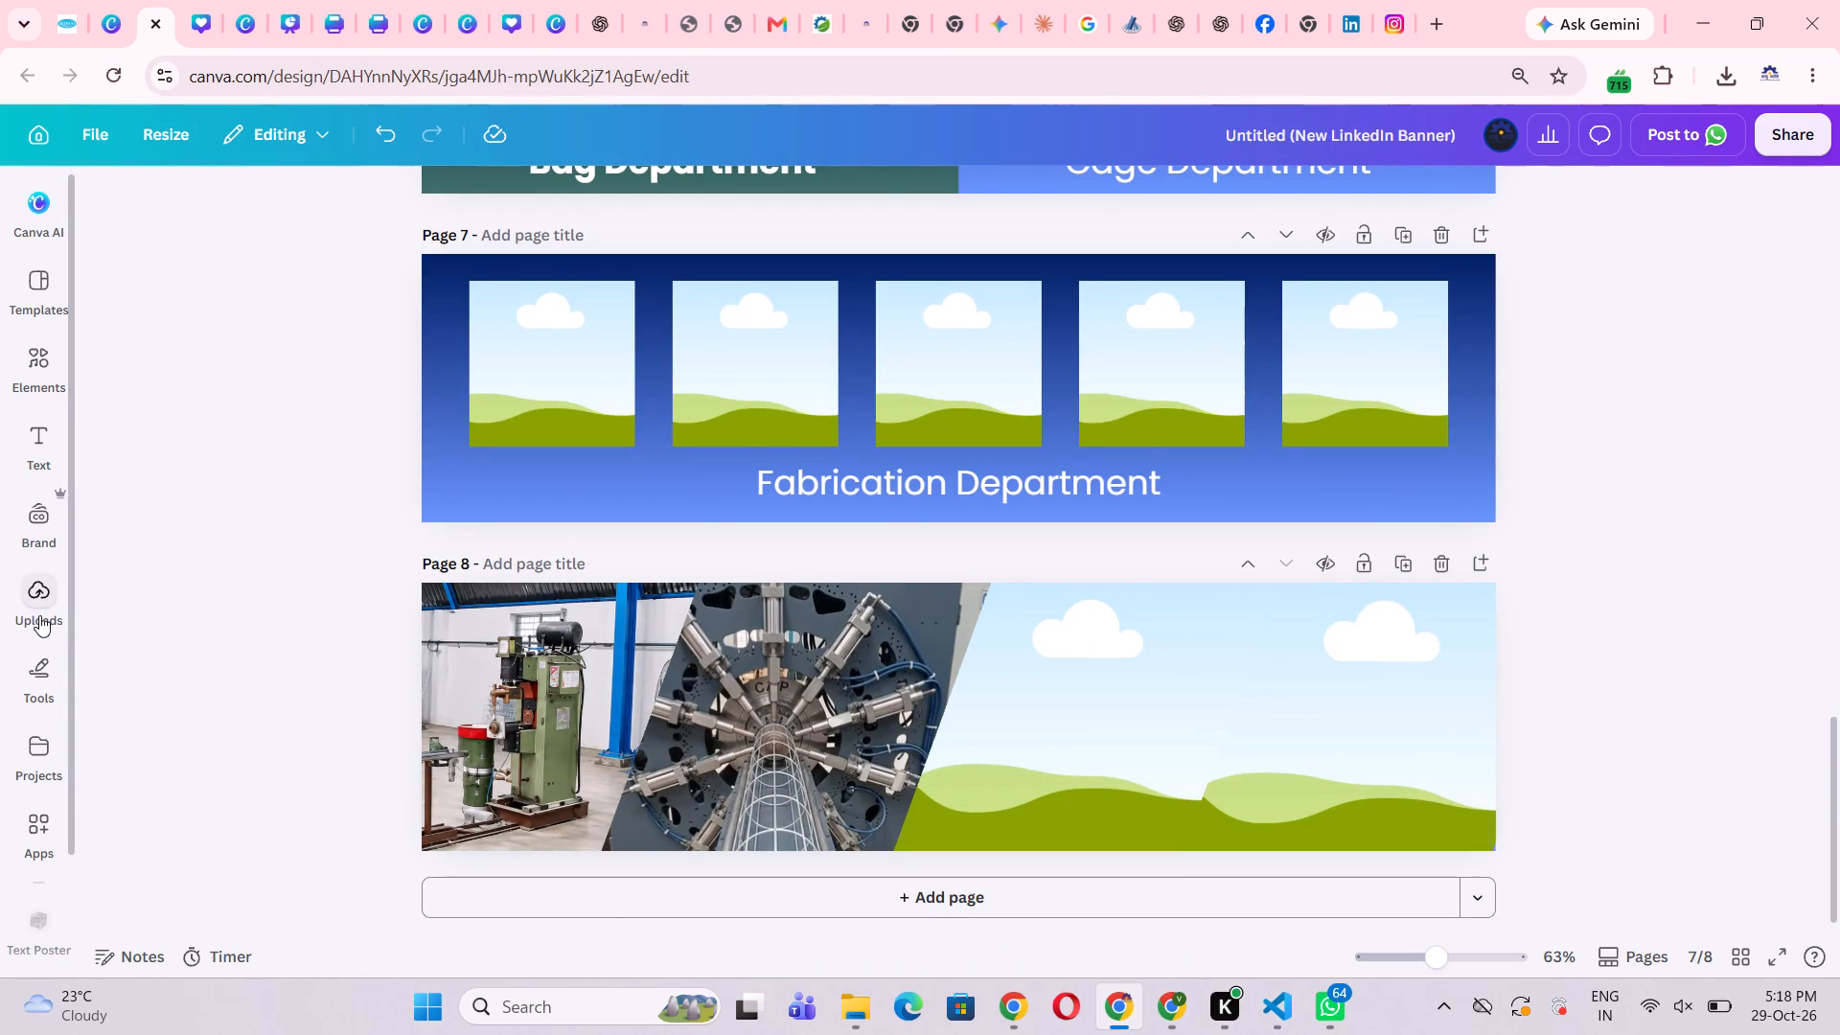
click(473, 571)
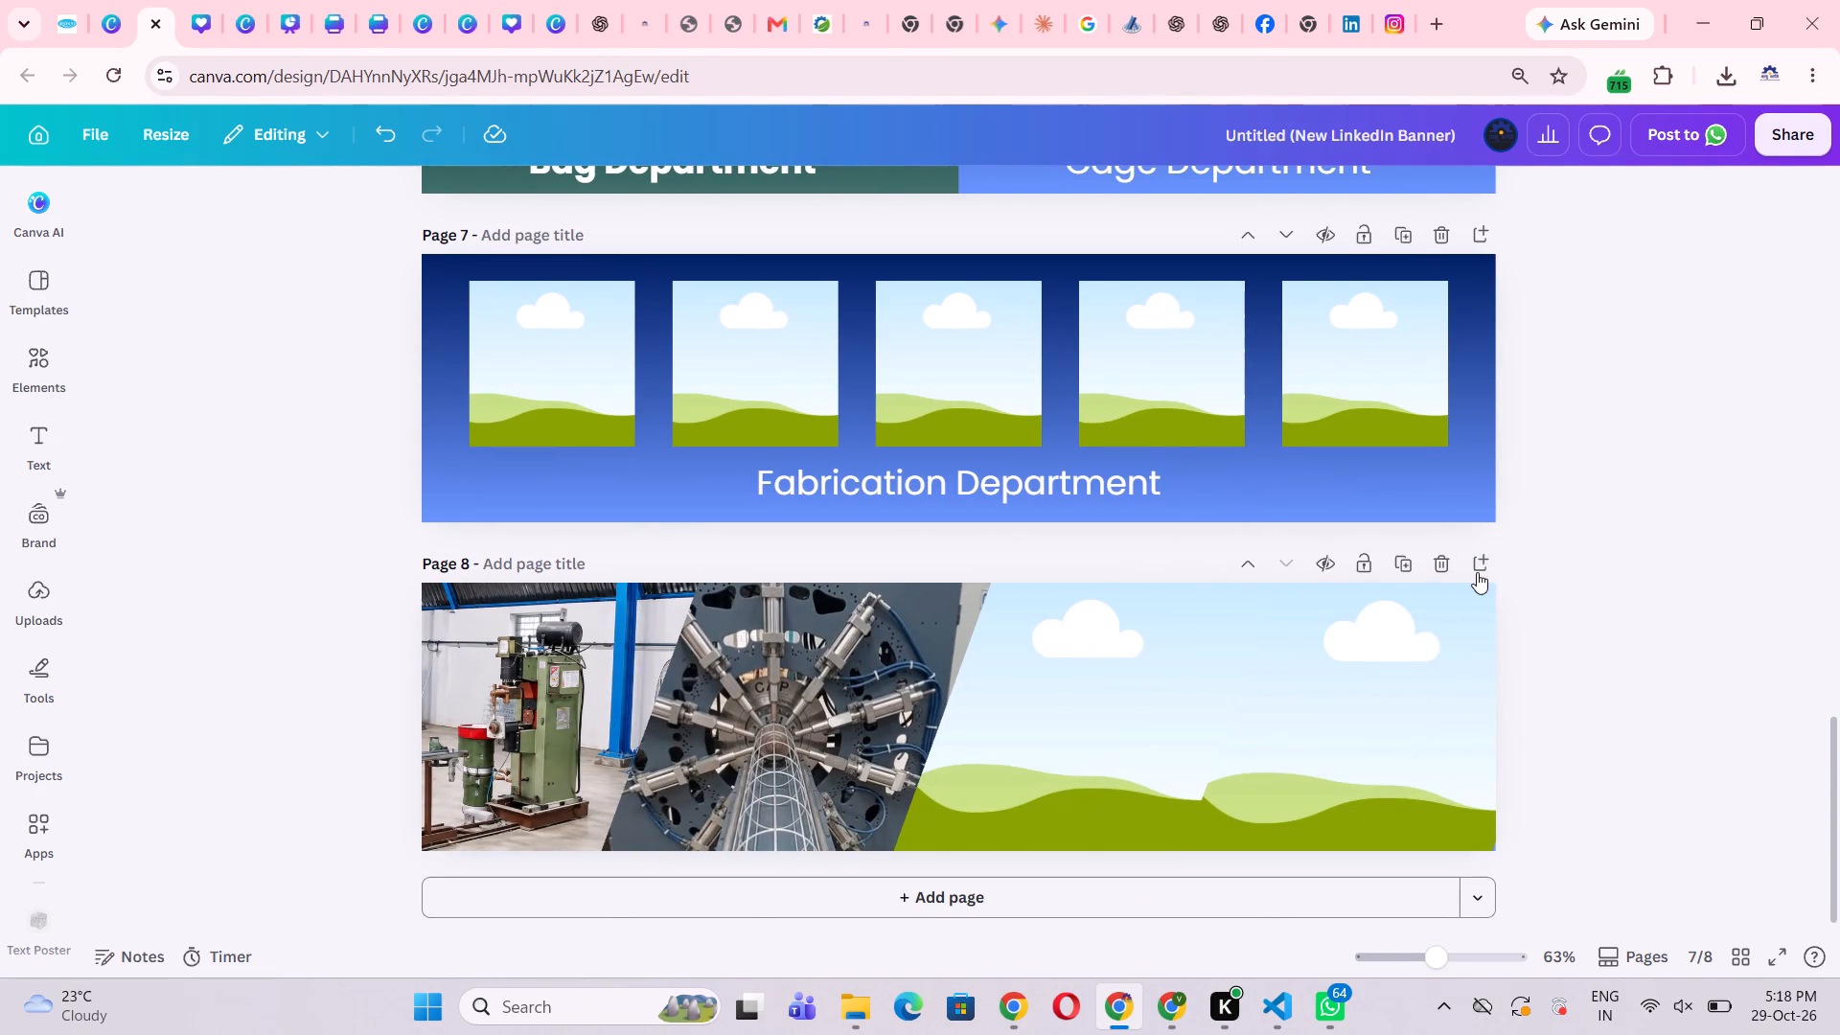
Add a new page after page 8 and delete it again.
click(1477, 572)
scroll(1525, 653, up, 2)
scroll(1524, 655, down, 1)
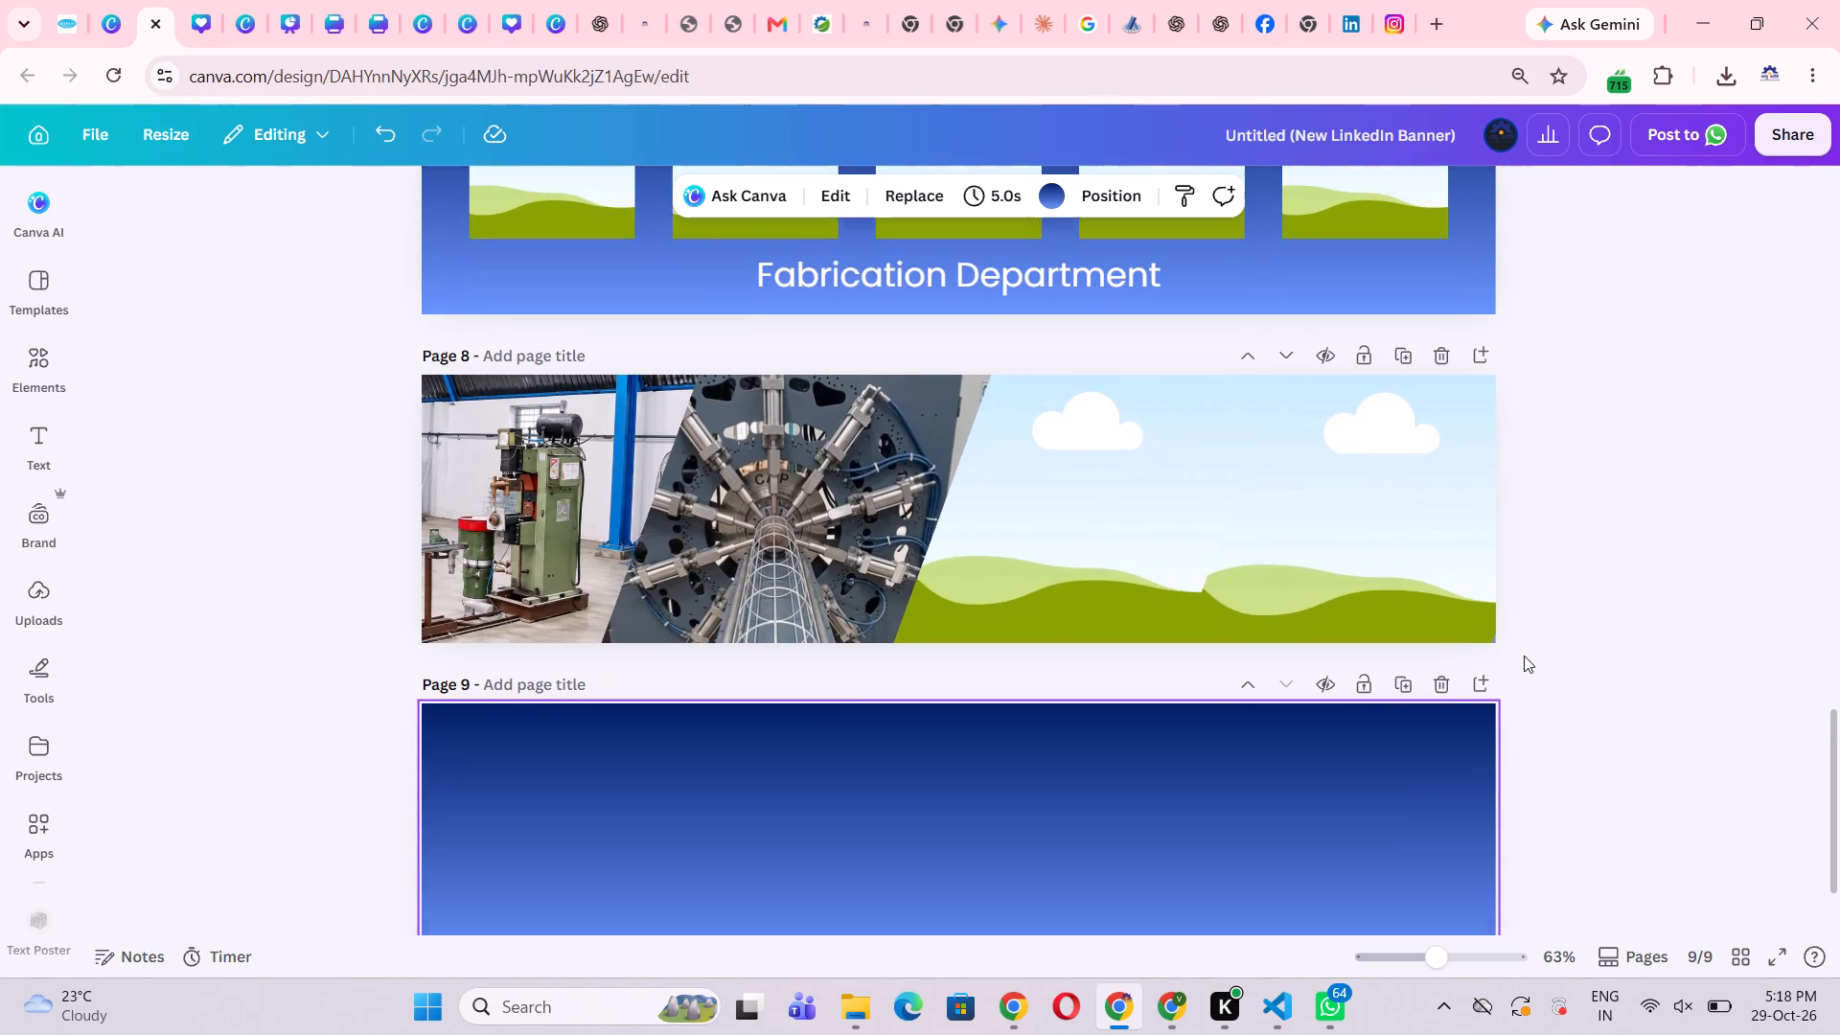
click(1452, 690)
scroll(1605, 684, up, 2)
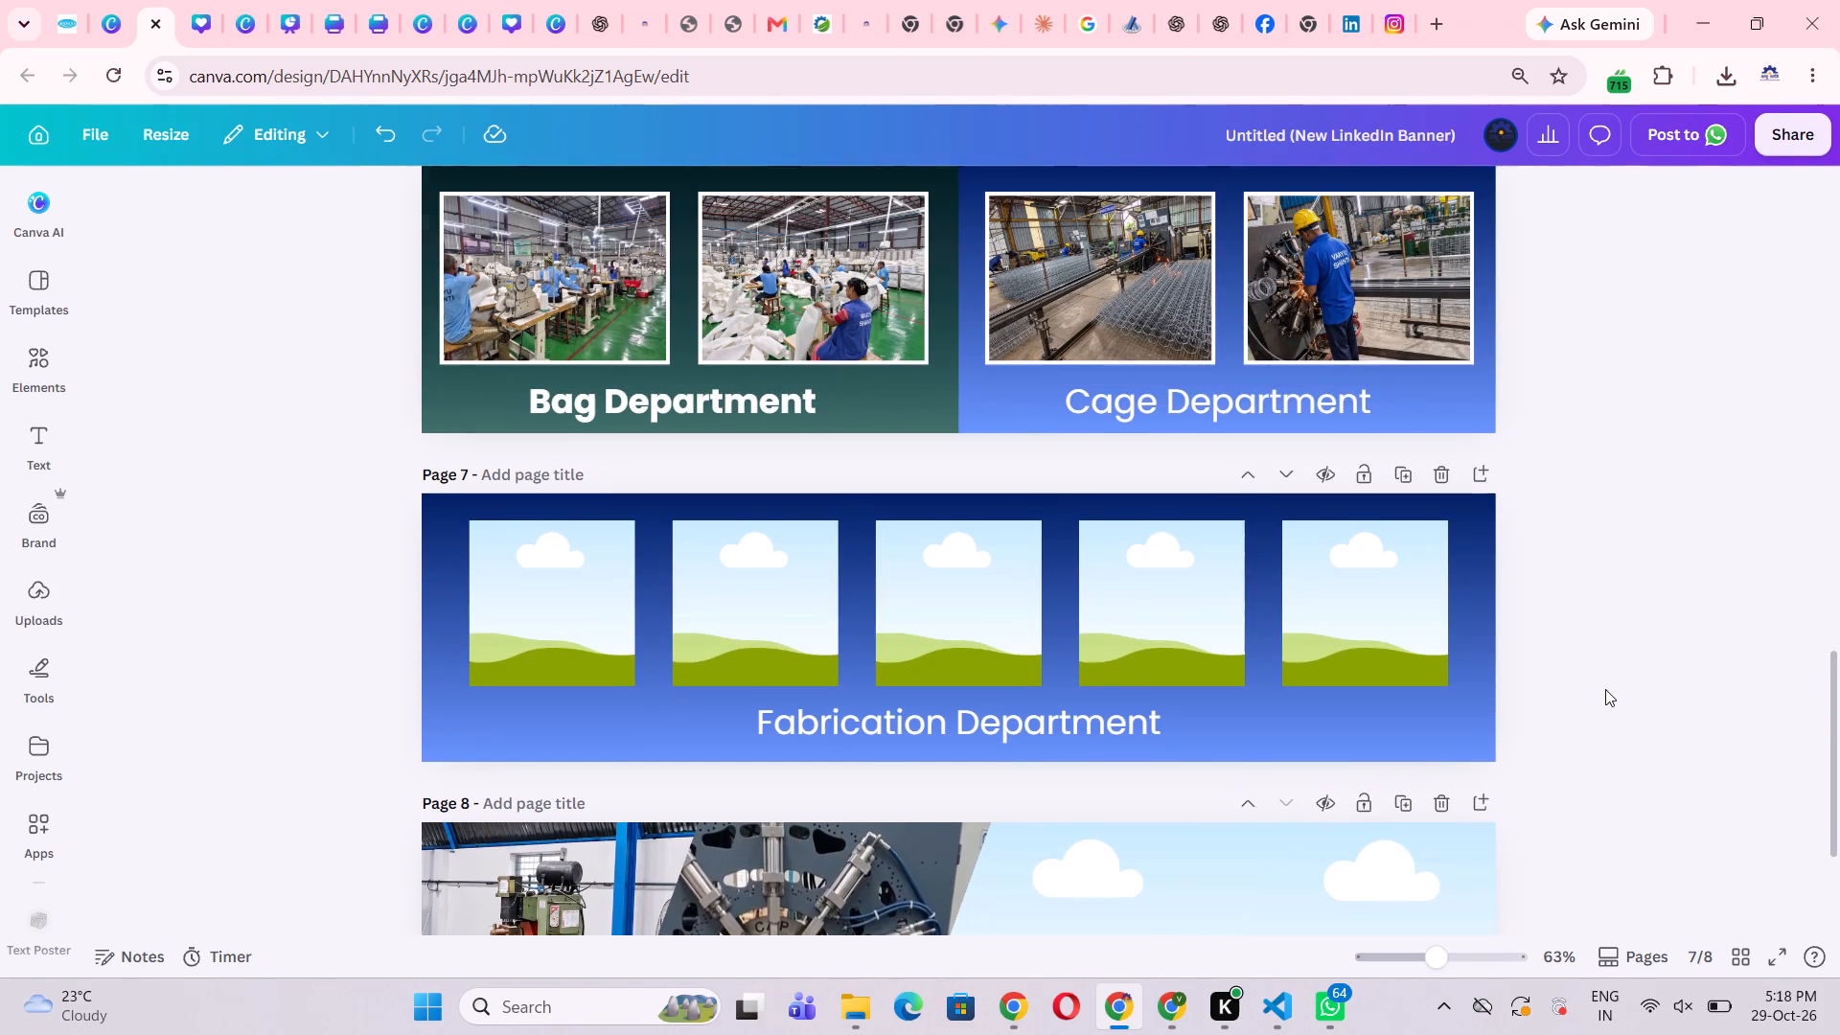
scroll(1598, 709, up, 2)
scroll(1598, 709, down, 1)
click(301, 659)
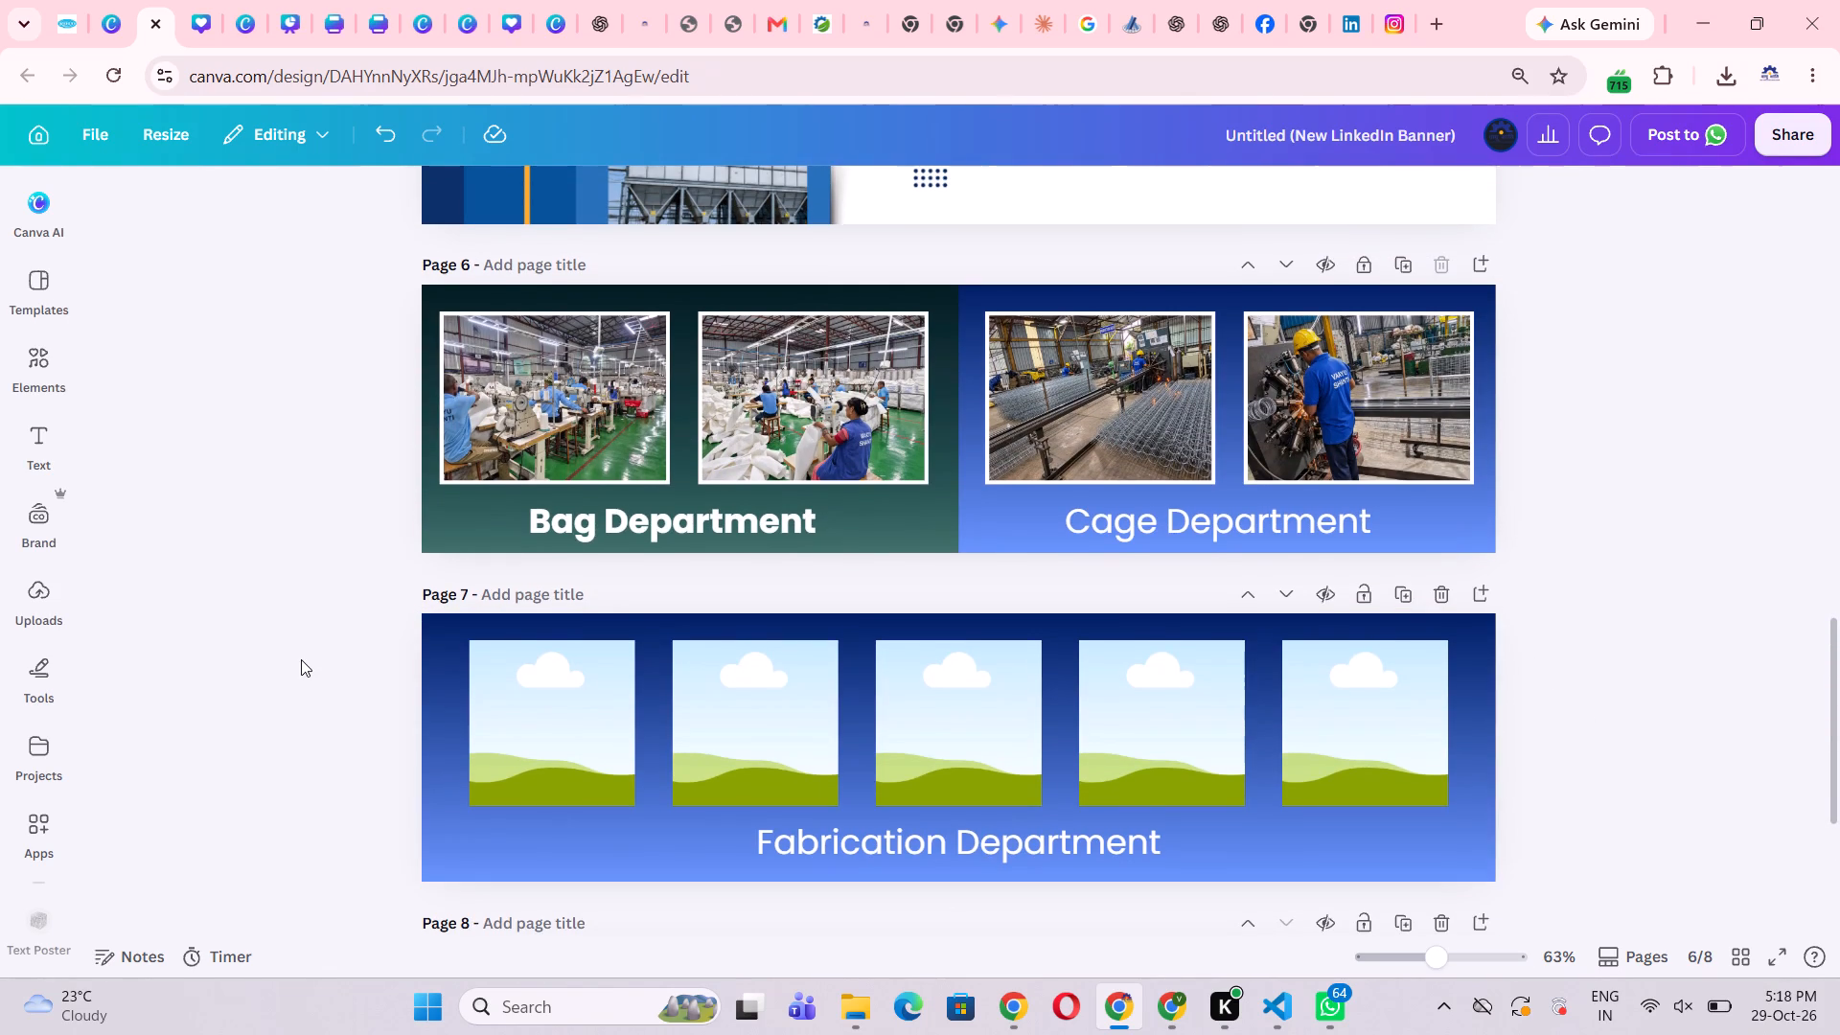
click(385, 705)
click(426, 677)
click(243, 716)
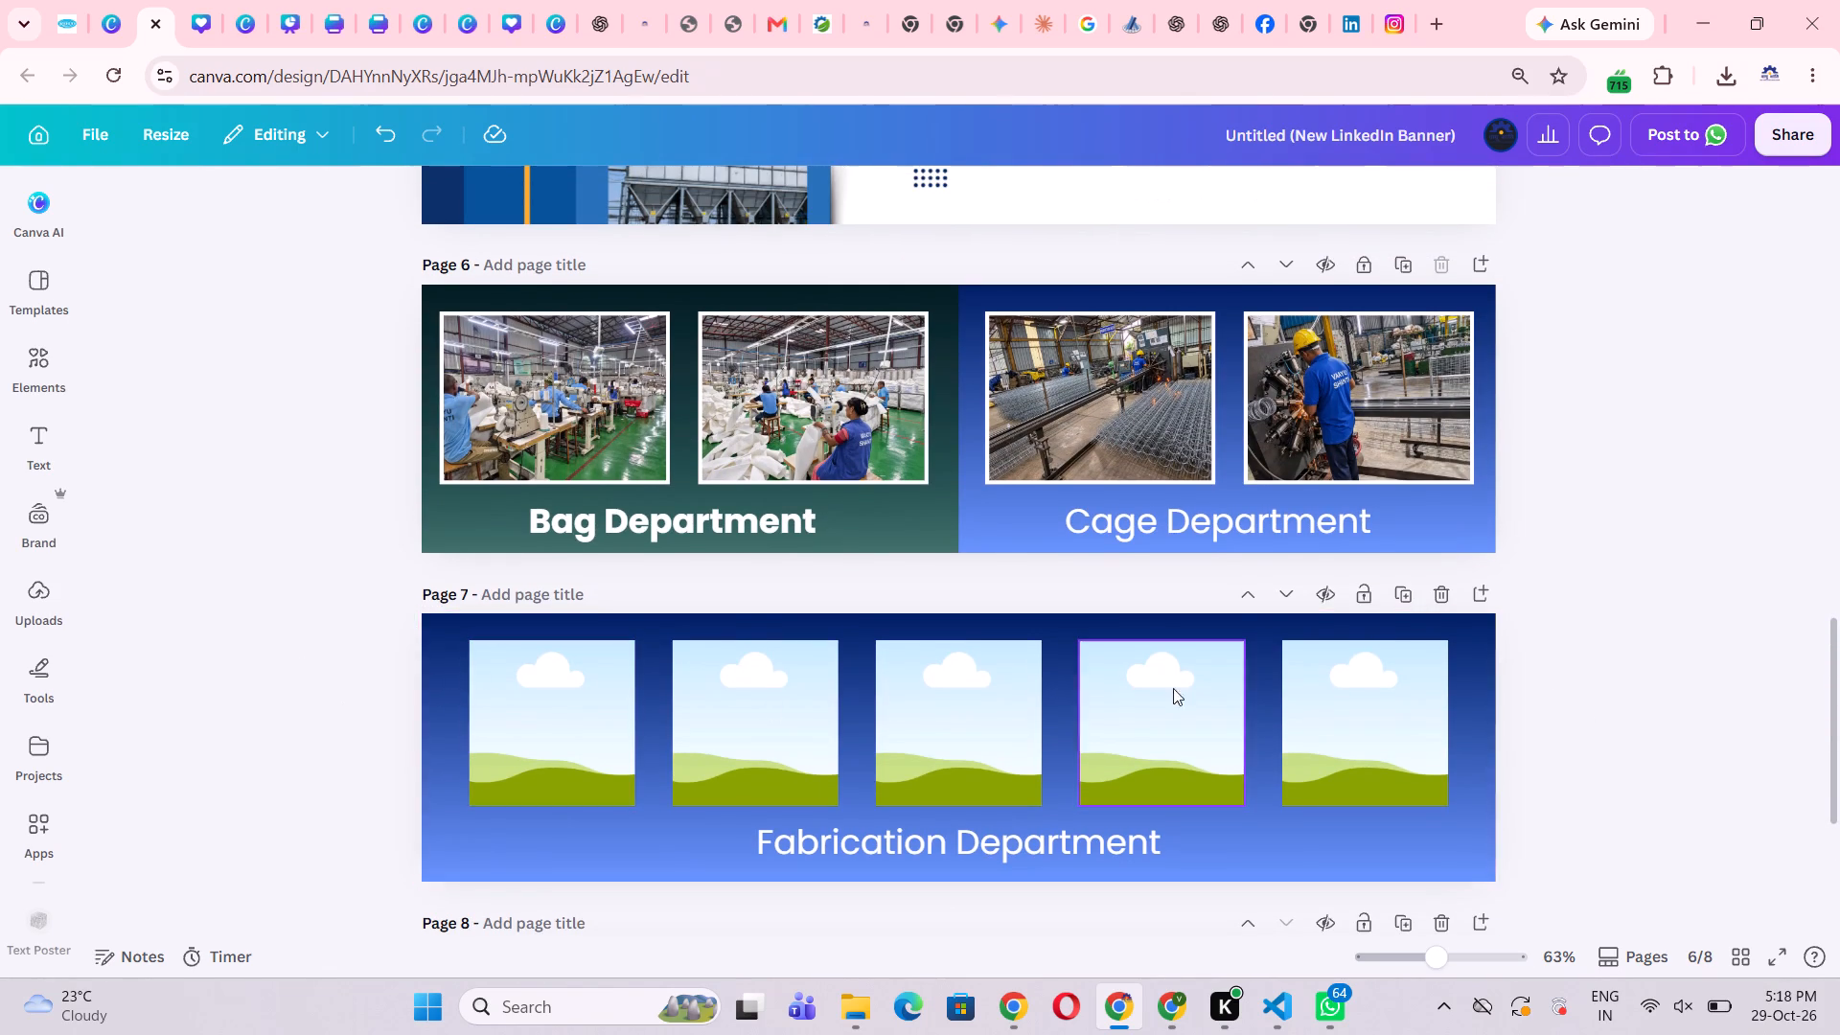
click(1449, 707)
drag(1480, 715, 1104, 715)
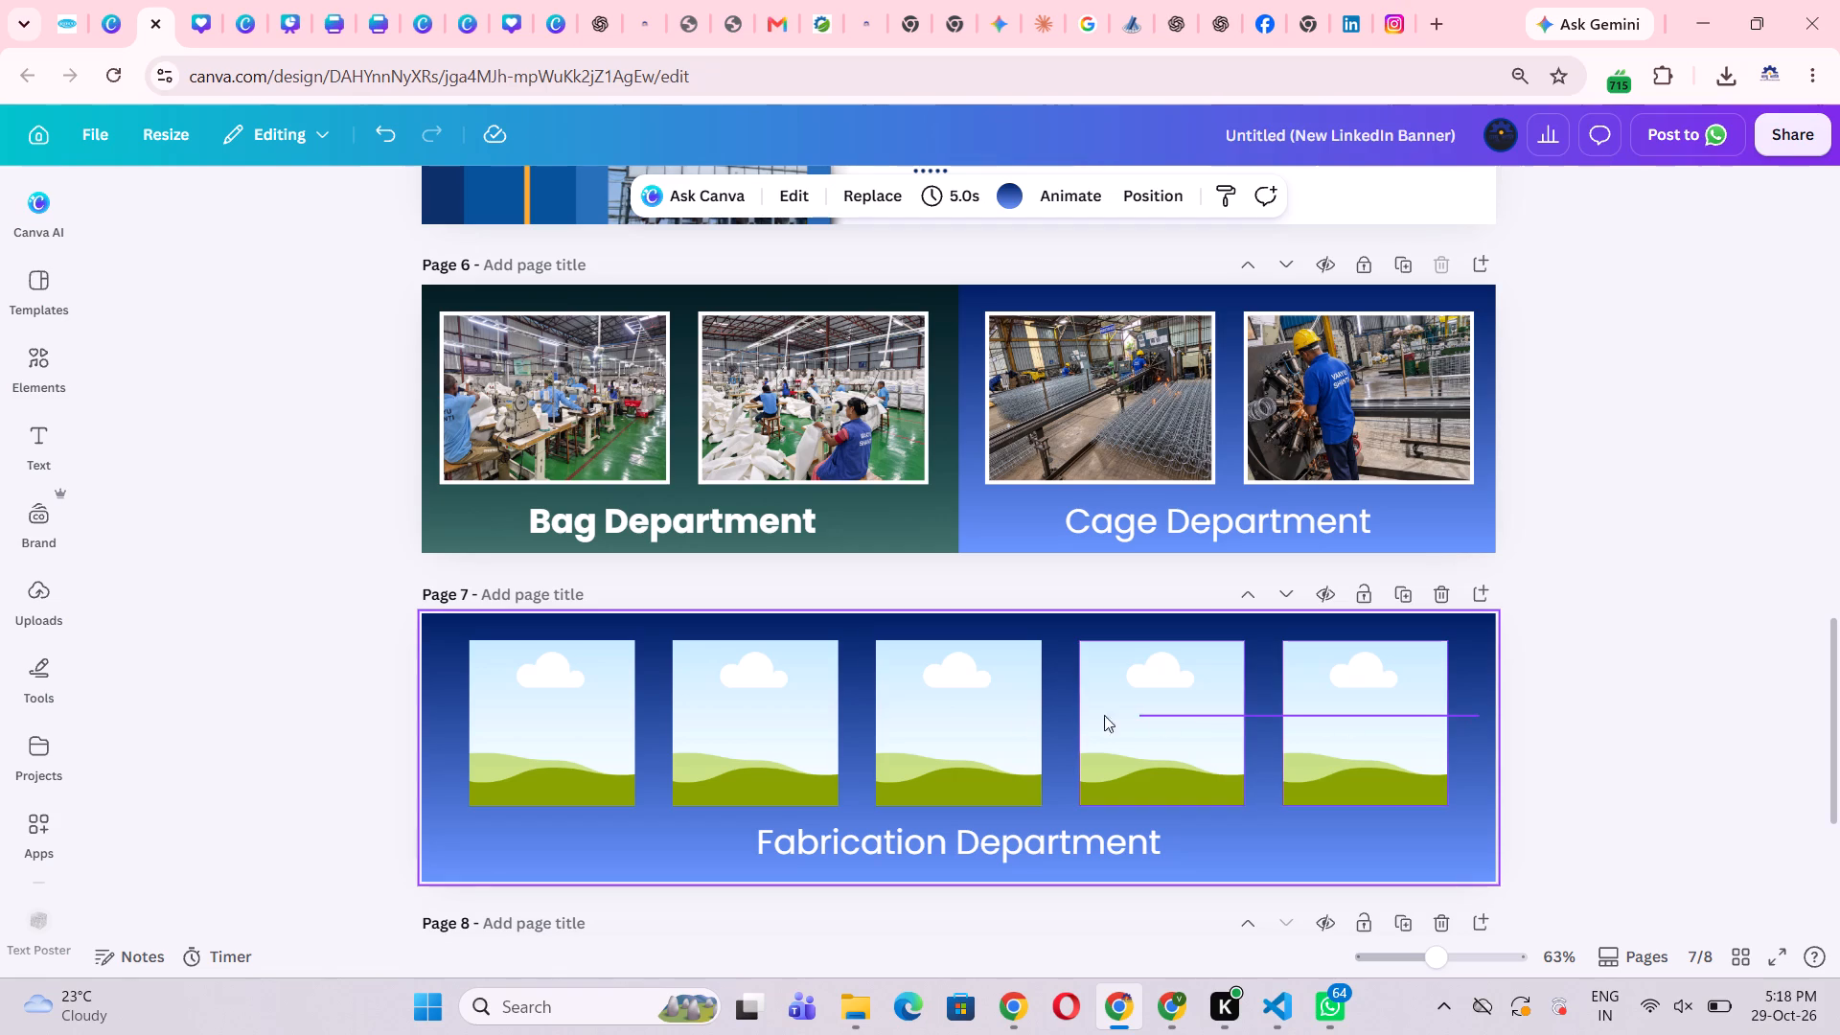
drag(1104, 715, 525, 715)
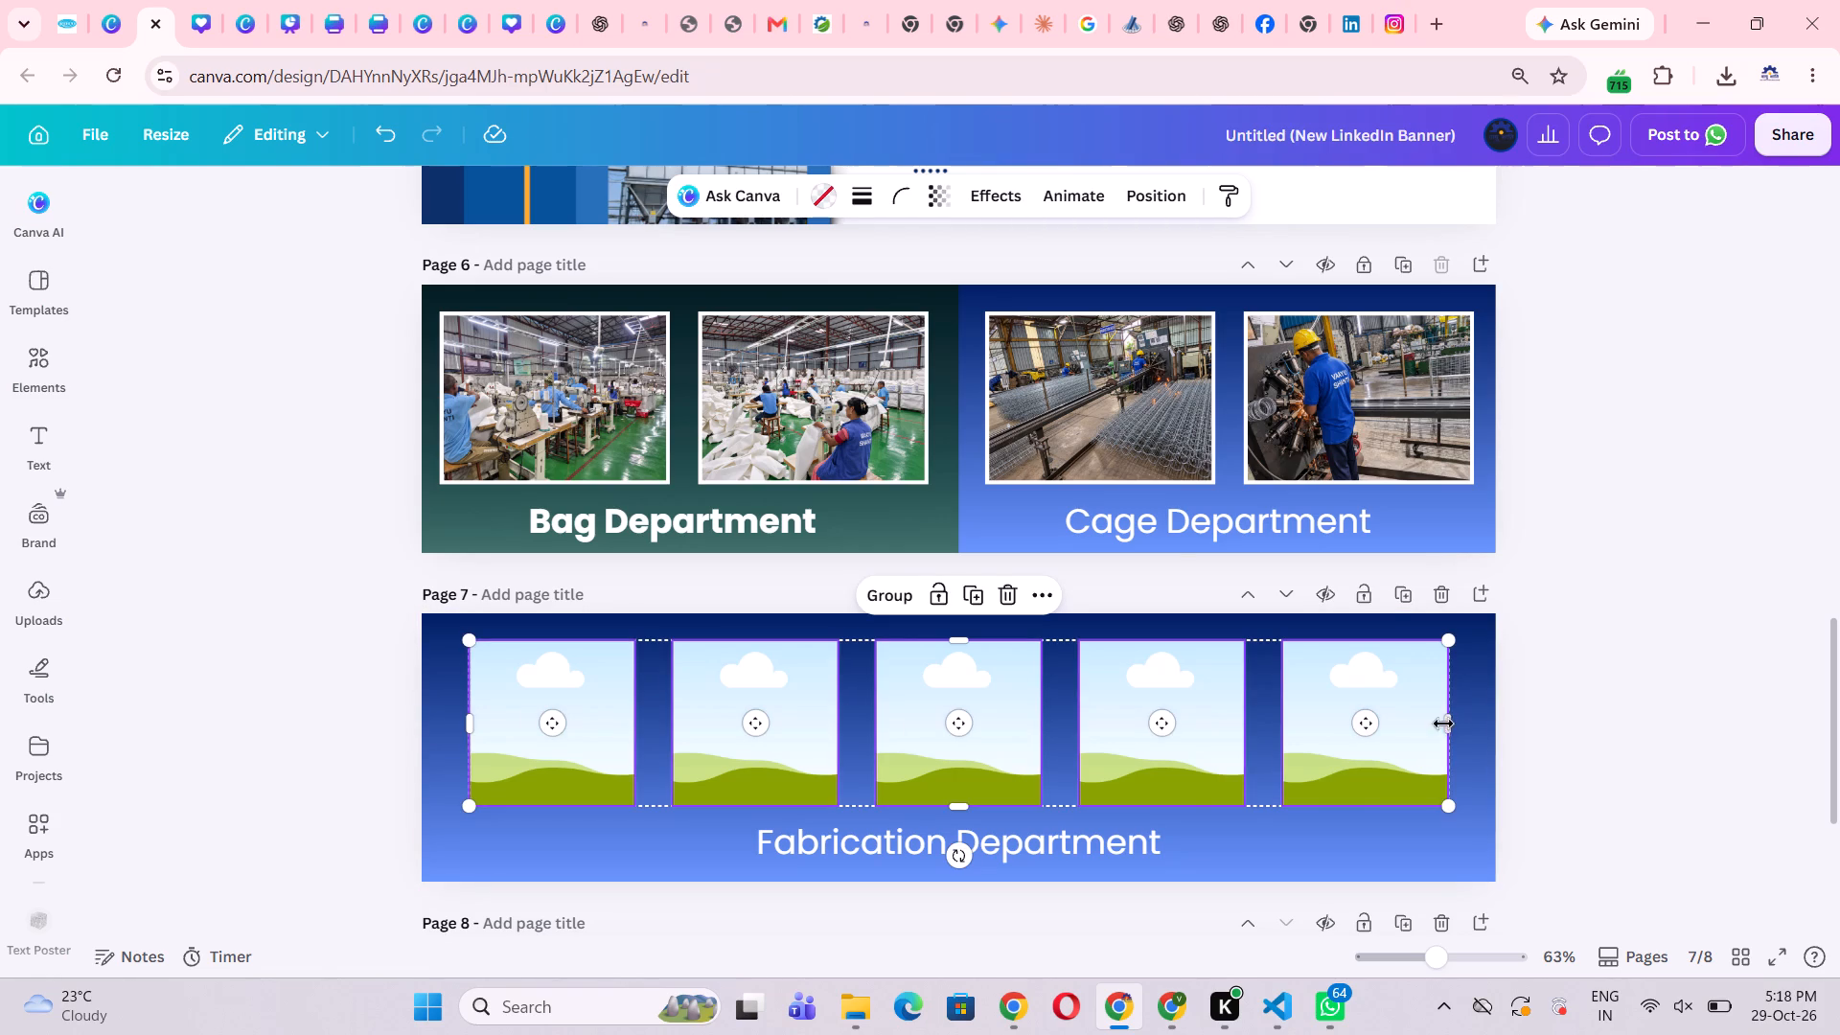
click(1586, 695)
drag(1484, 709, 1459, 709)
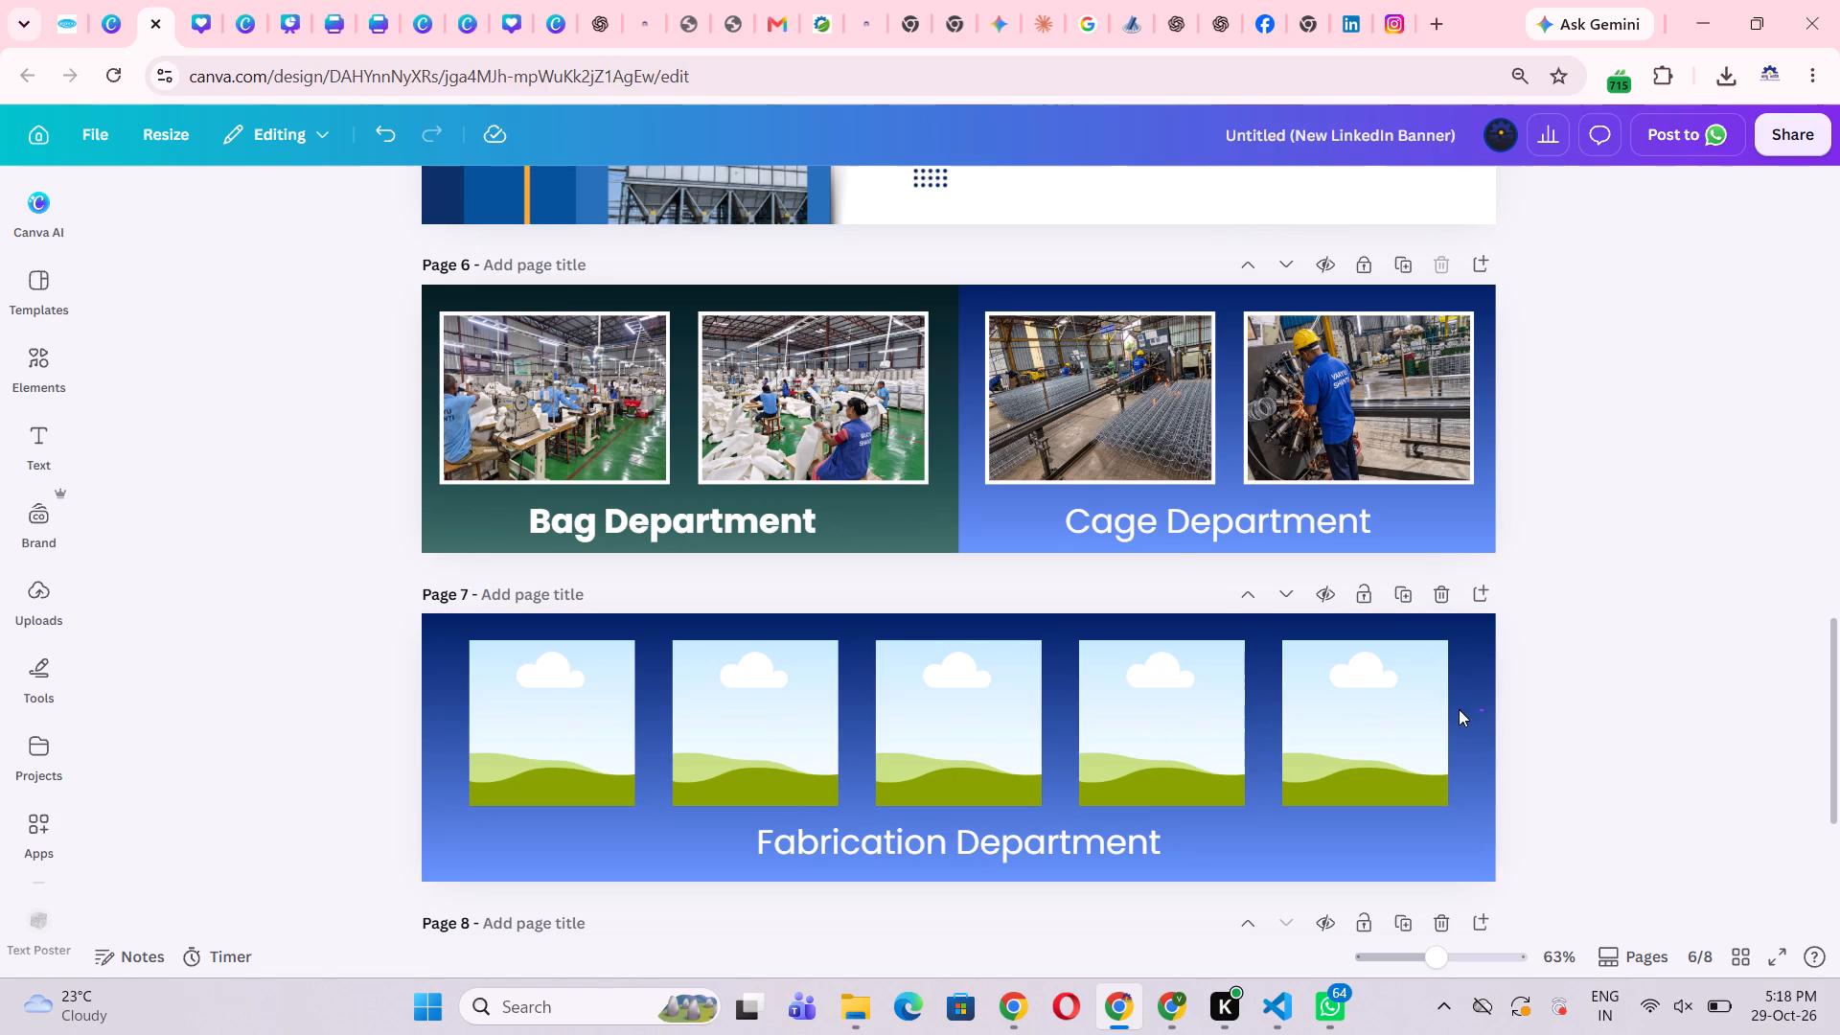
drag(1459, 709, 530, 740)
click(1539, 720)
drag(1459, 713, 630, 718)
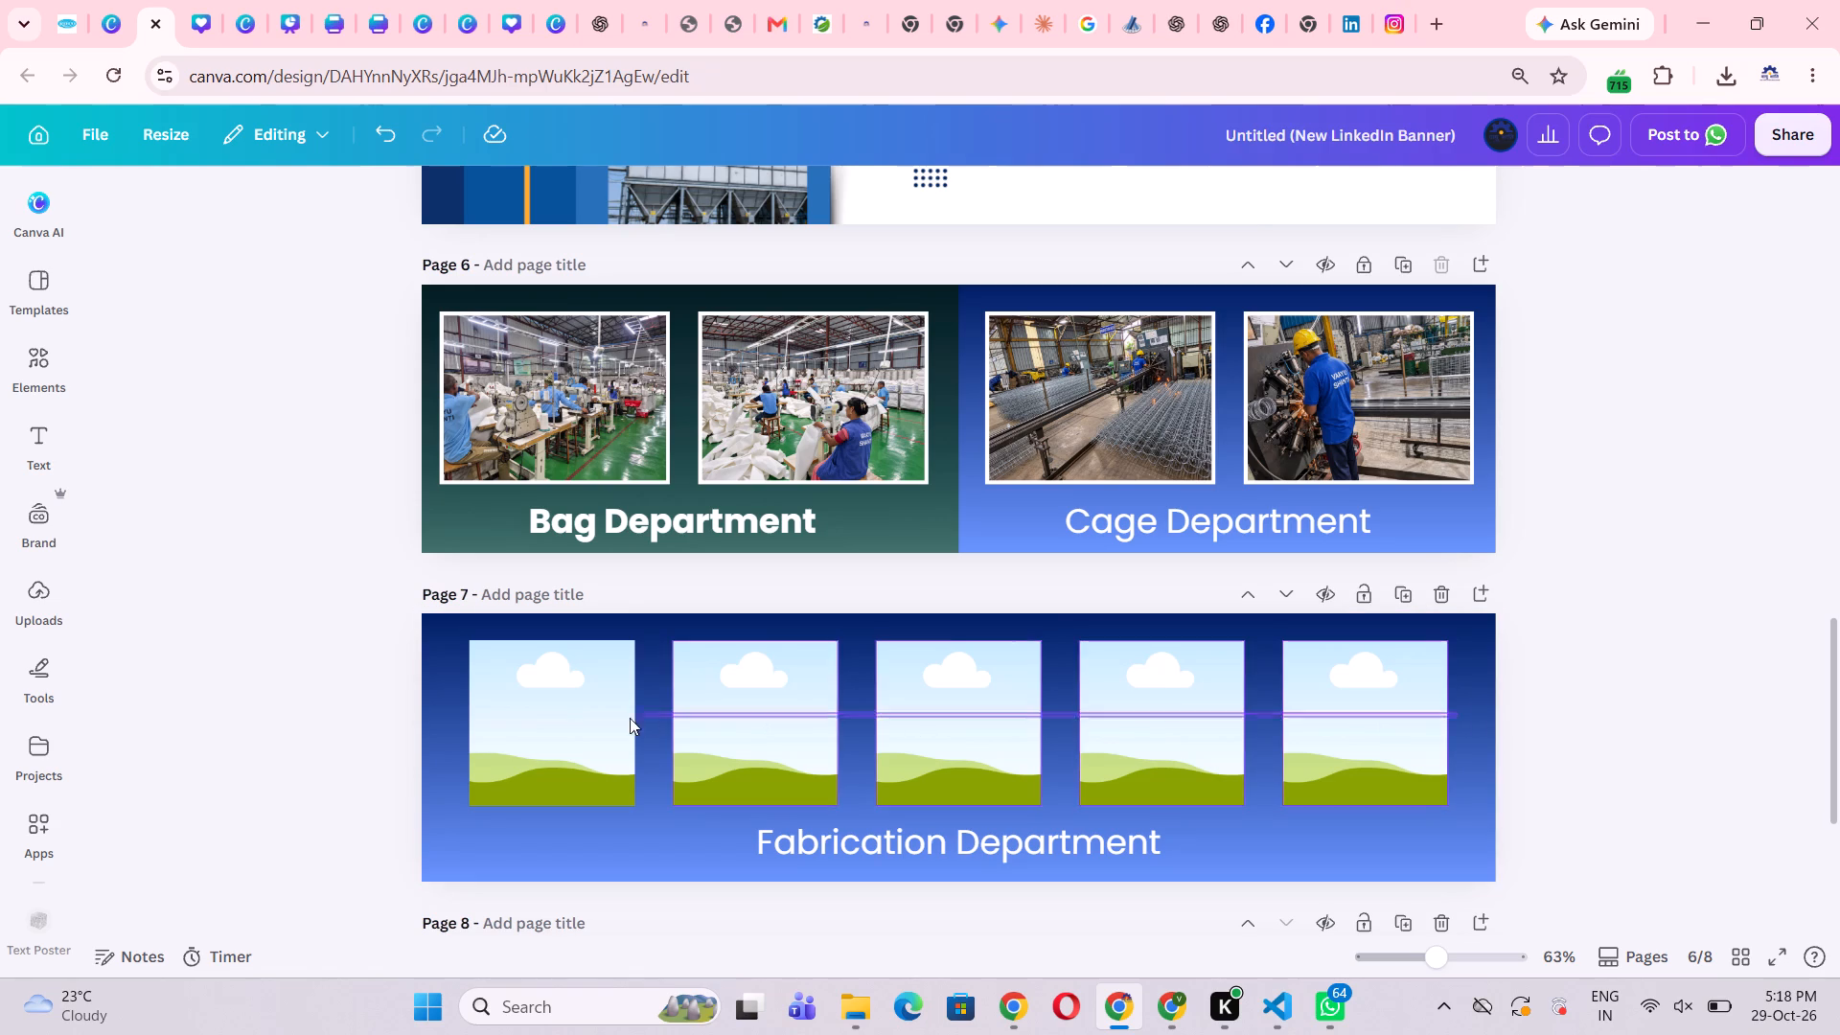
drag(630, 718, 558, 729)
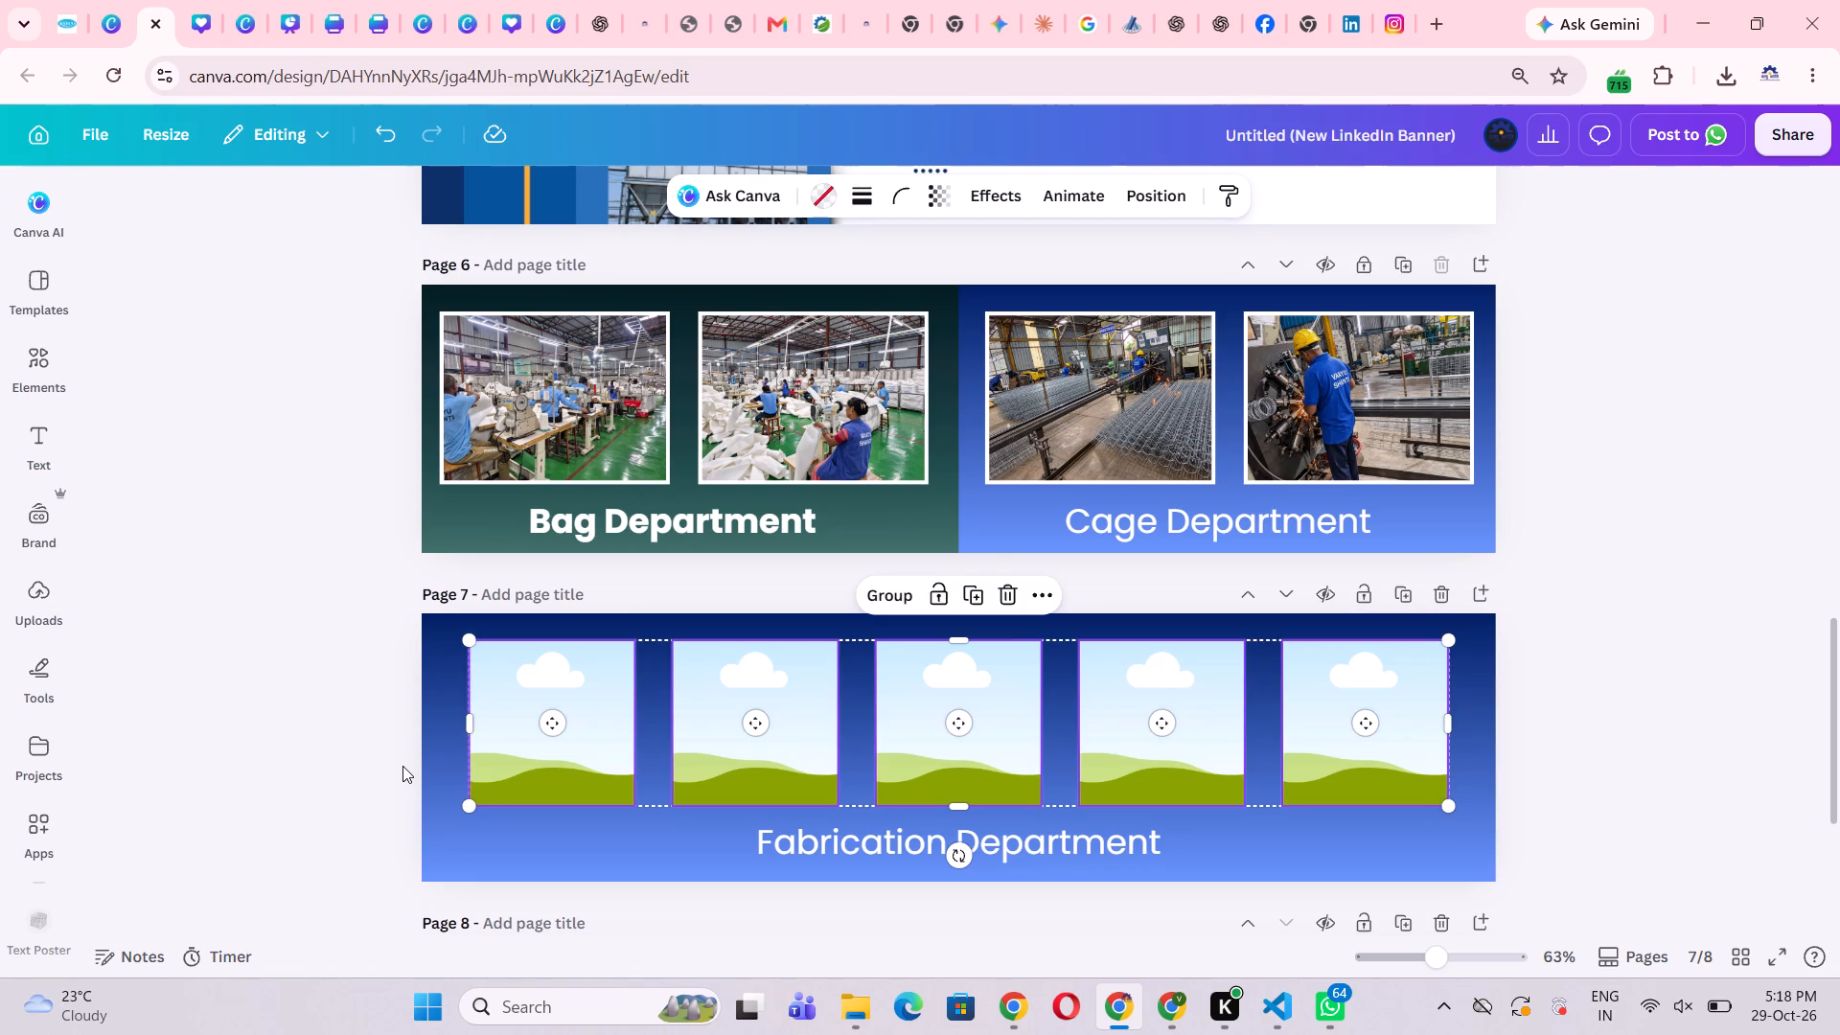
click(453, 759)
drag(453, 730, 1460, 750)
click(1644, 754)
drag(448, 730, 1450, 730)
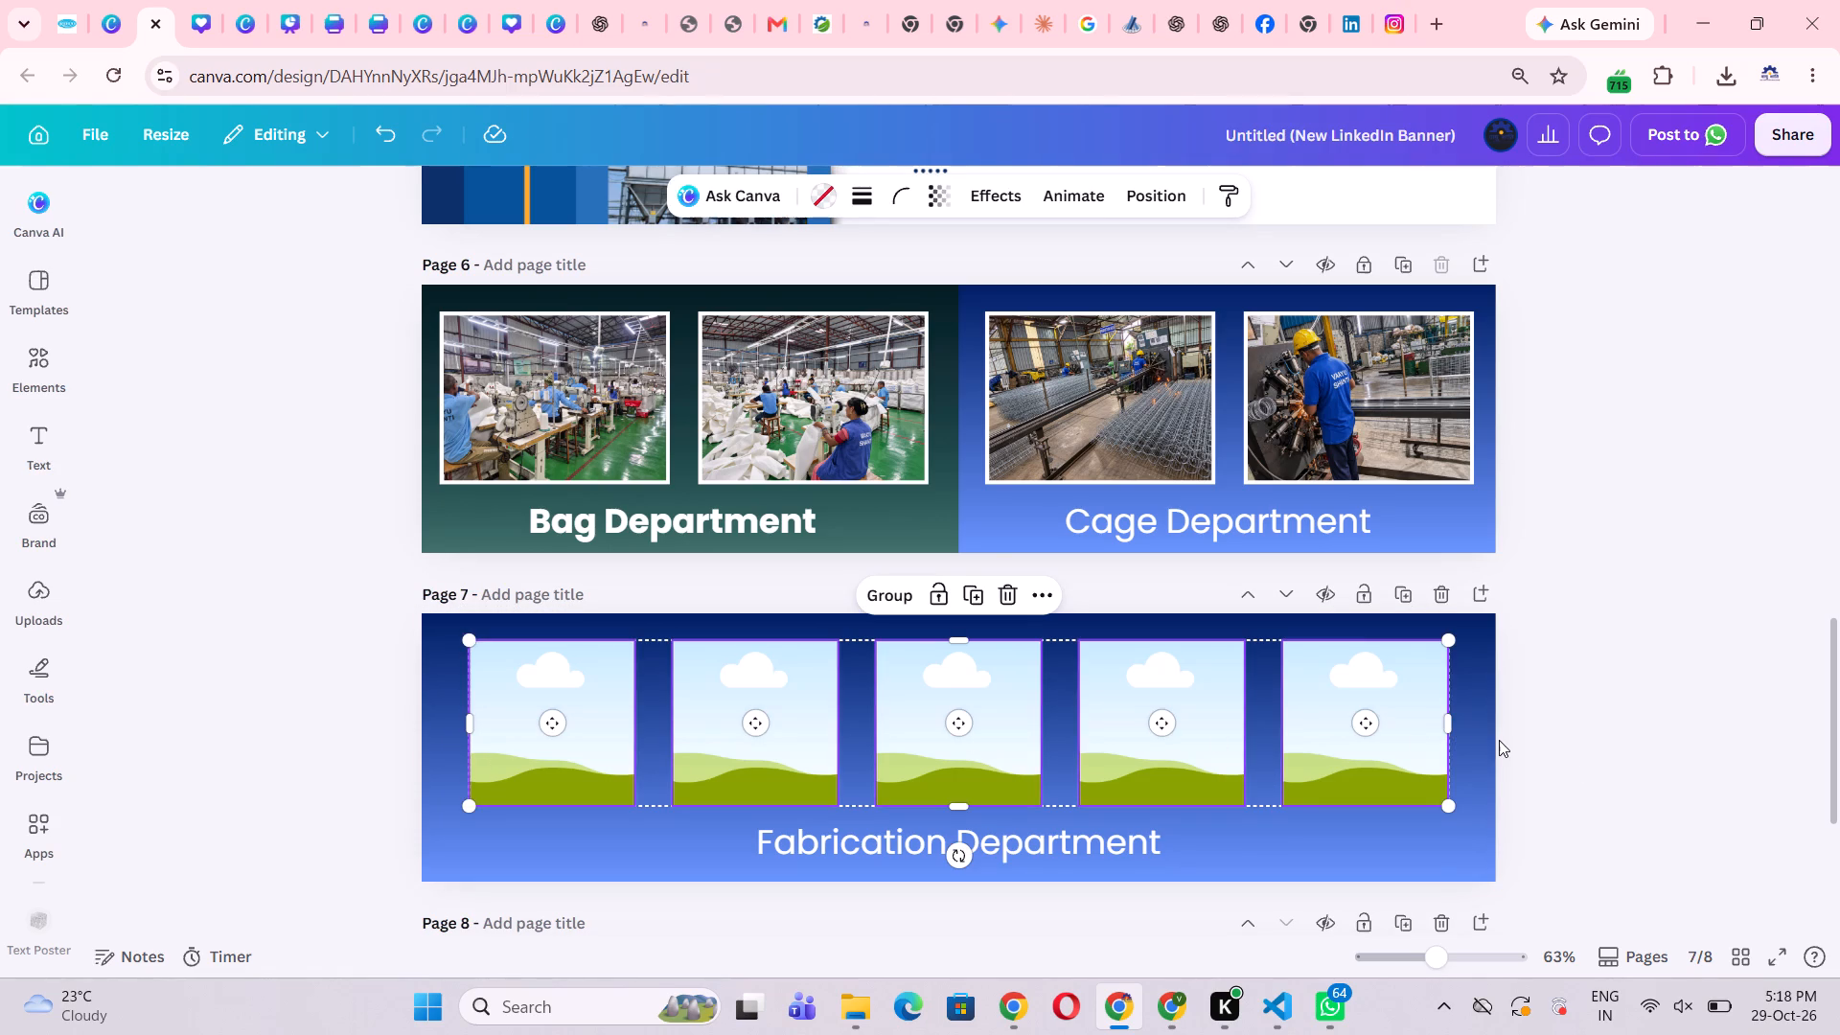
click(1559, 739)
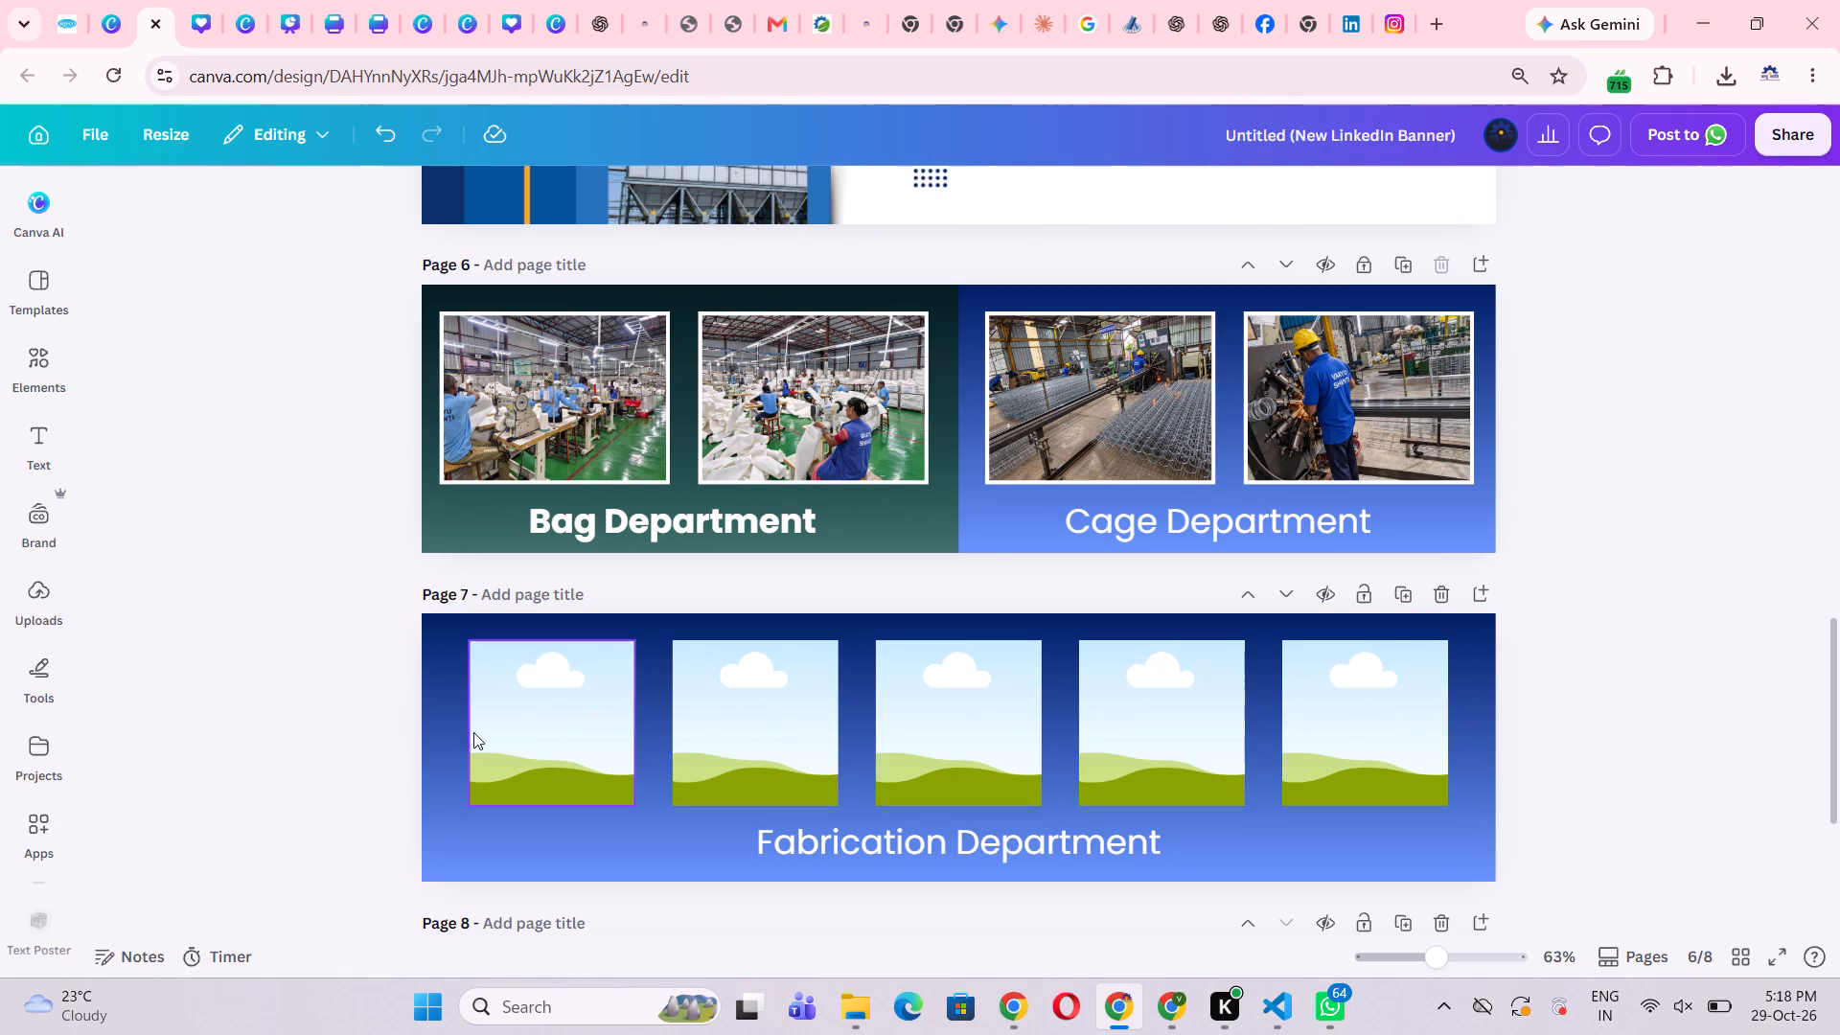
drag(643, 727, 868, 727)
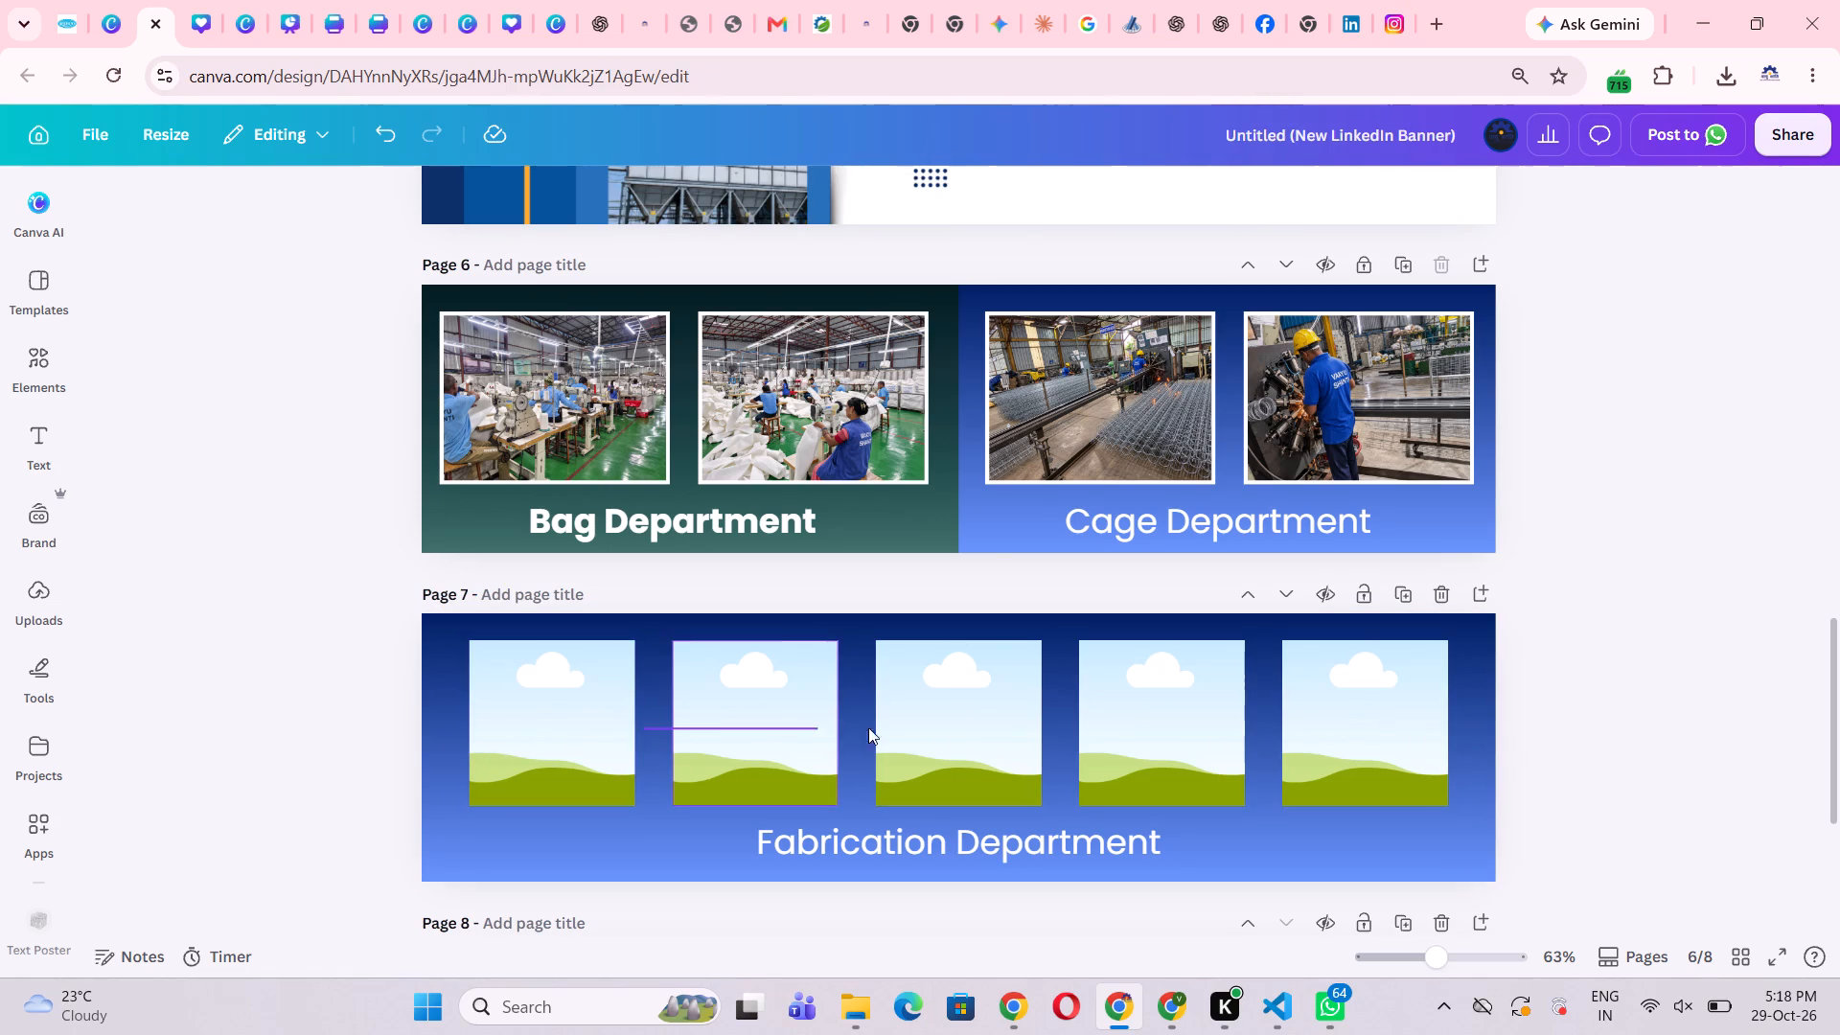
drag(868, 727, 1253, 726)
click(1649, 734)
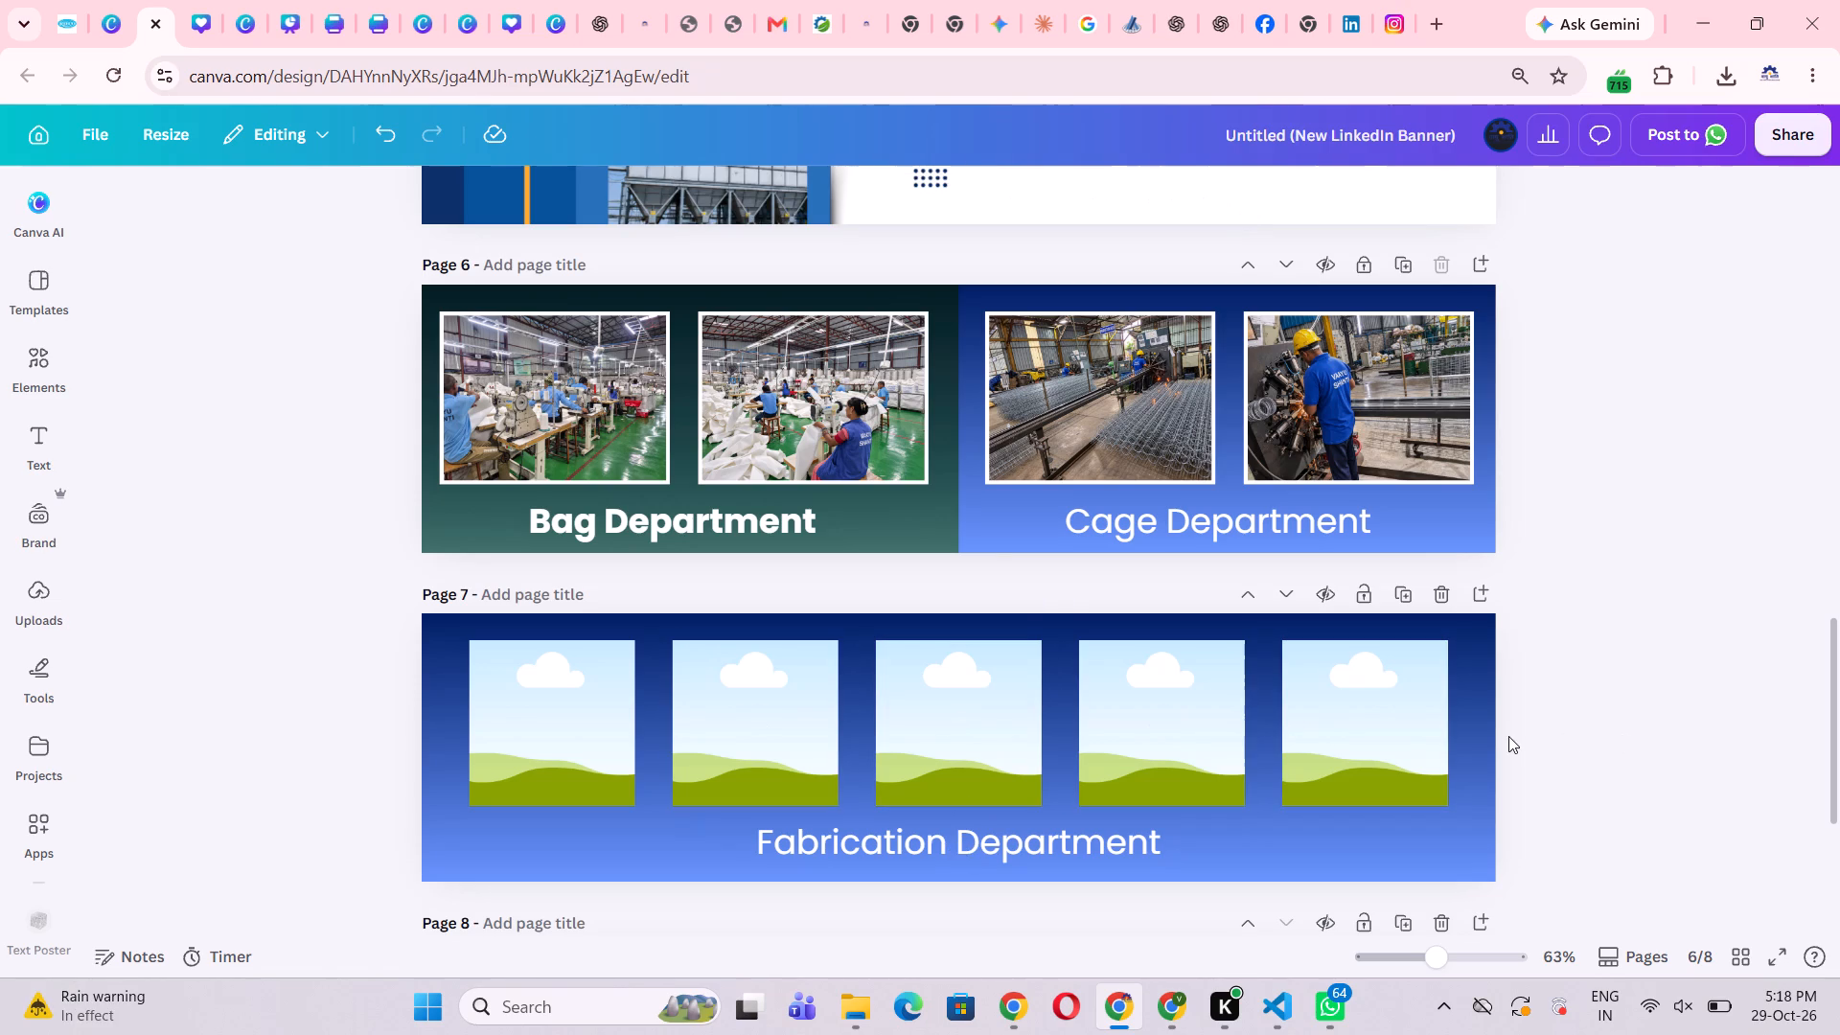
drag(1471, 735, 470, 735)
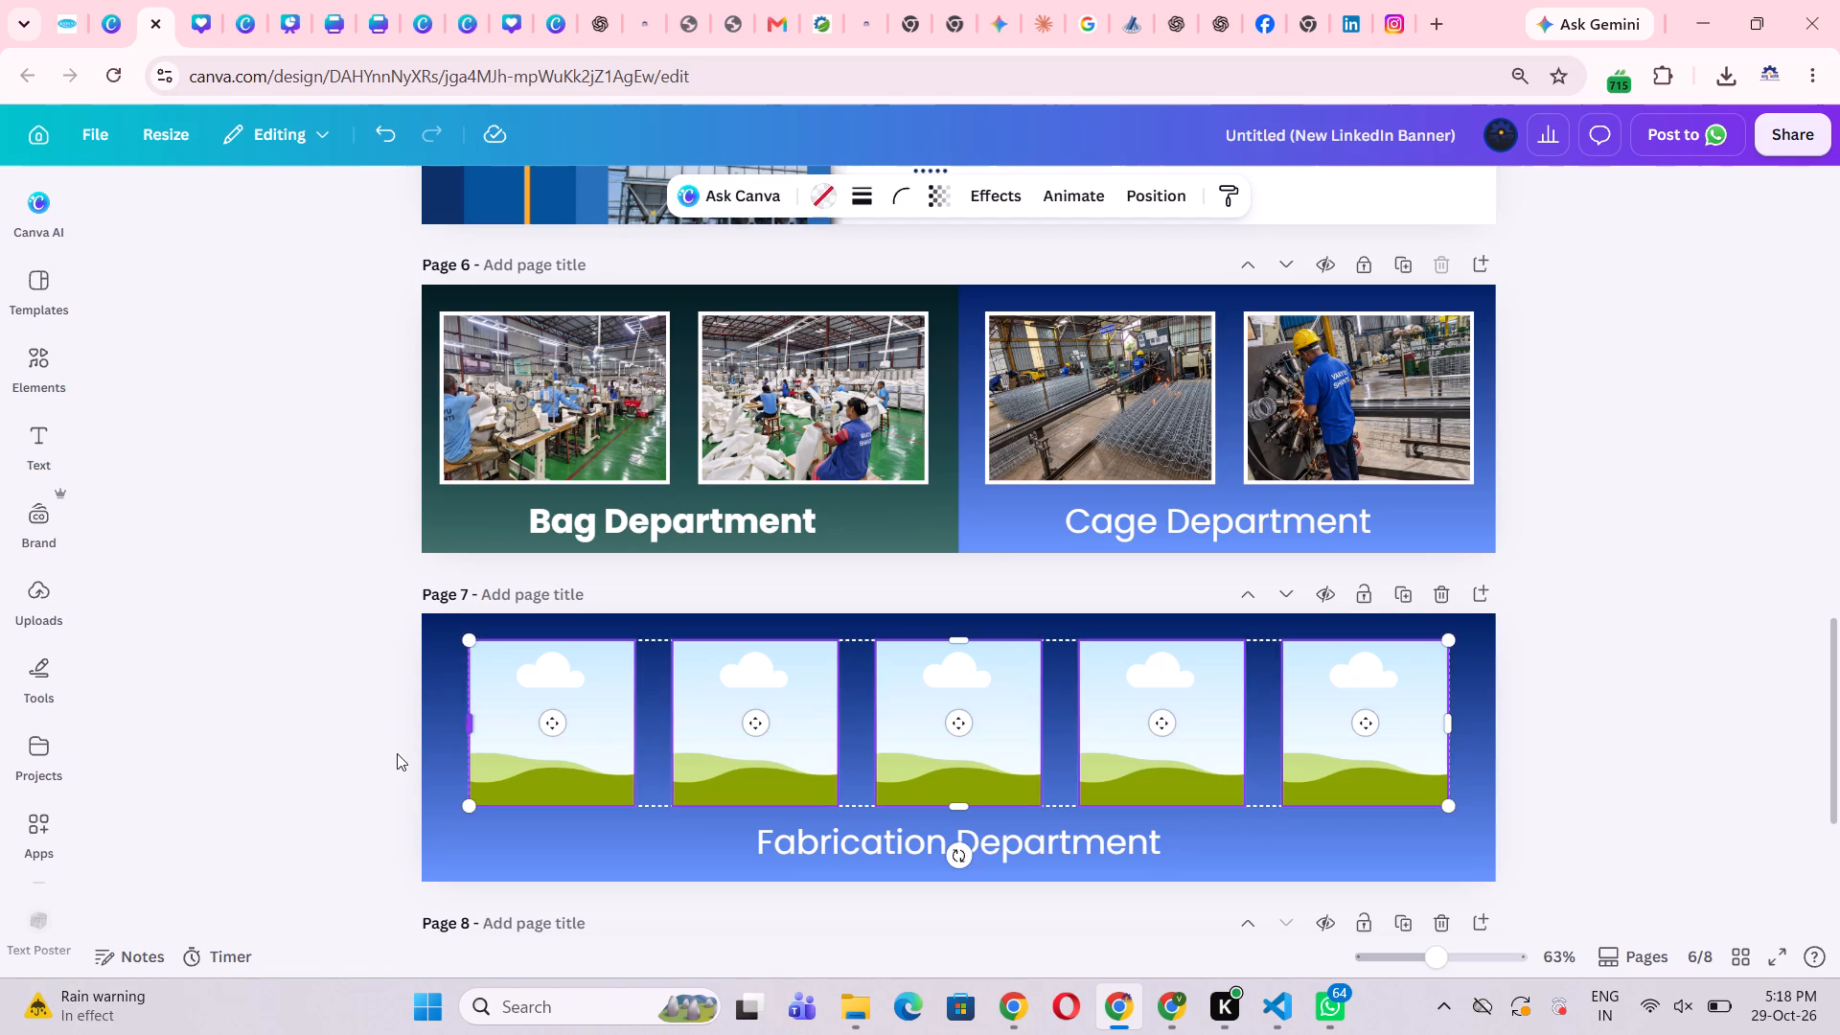
Look through the uploaded images for photos that could fill the empty frames on pages 7 and 8.
click(397, 753)
click(894, 848)
click(1690, 781)
scroll(1129, 749, down, 5)
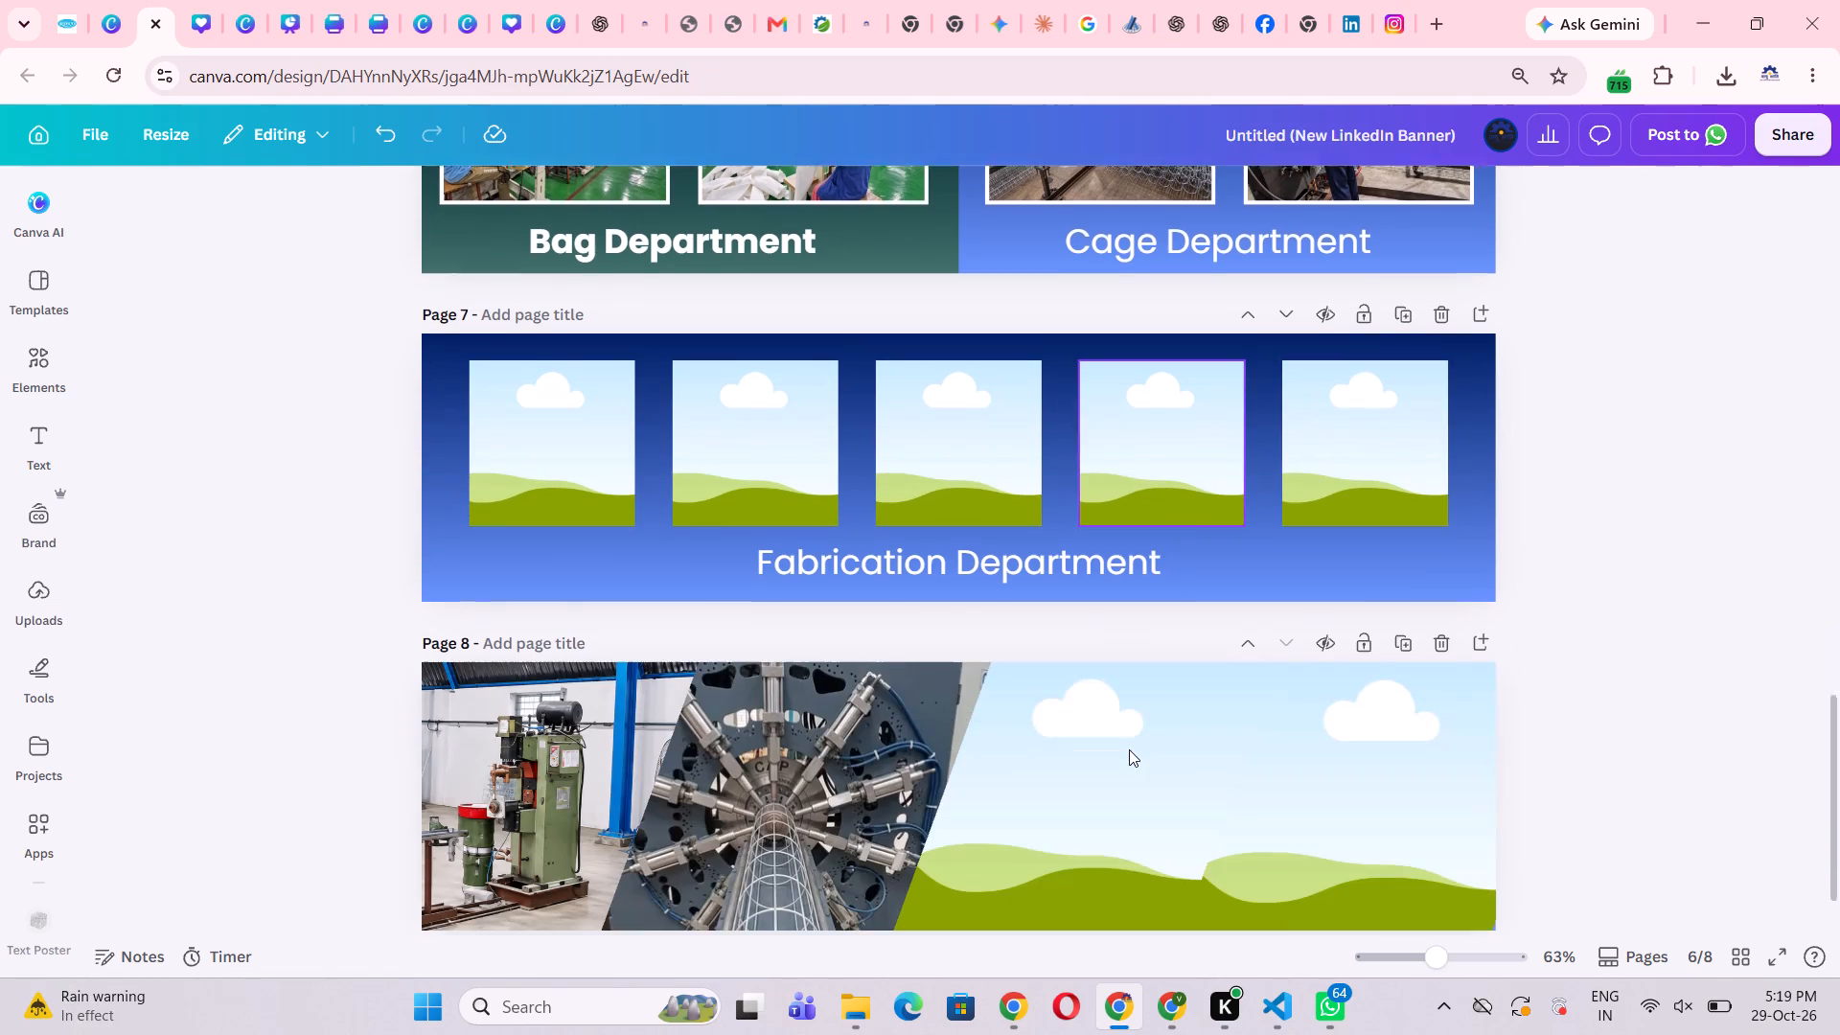
scroll(1129, 749, up, 1)
scroll(1375, 718, down, 2)
click(1010, 713)
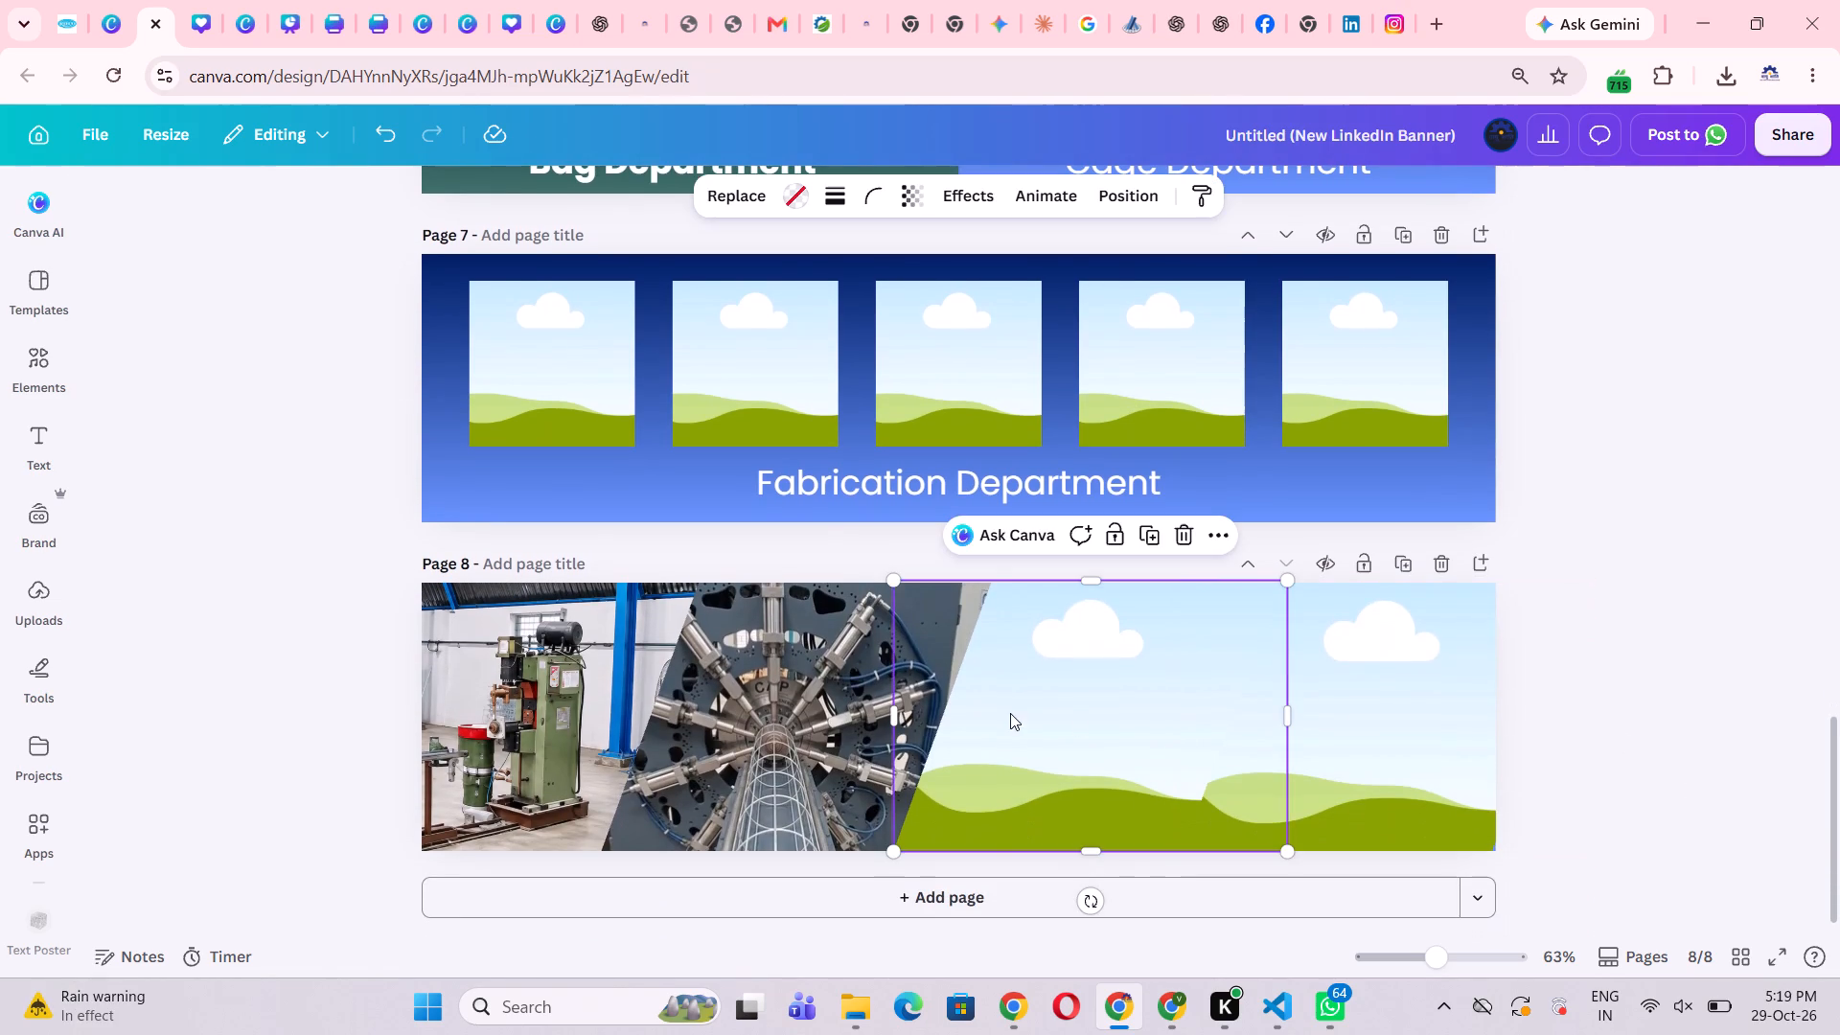
click(203, 706)
click(39, 596)
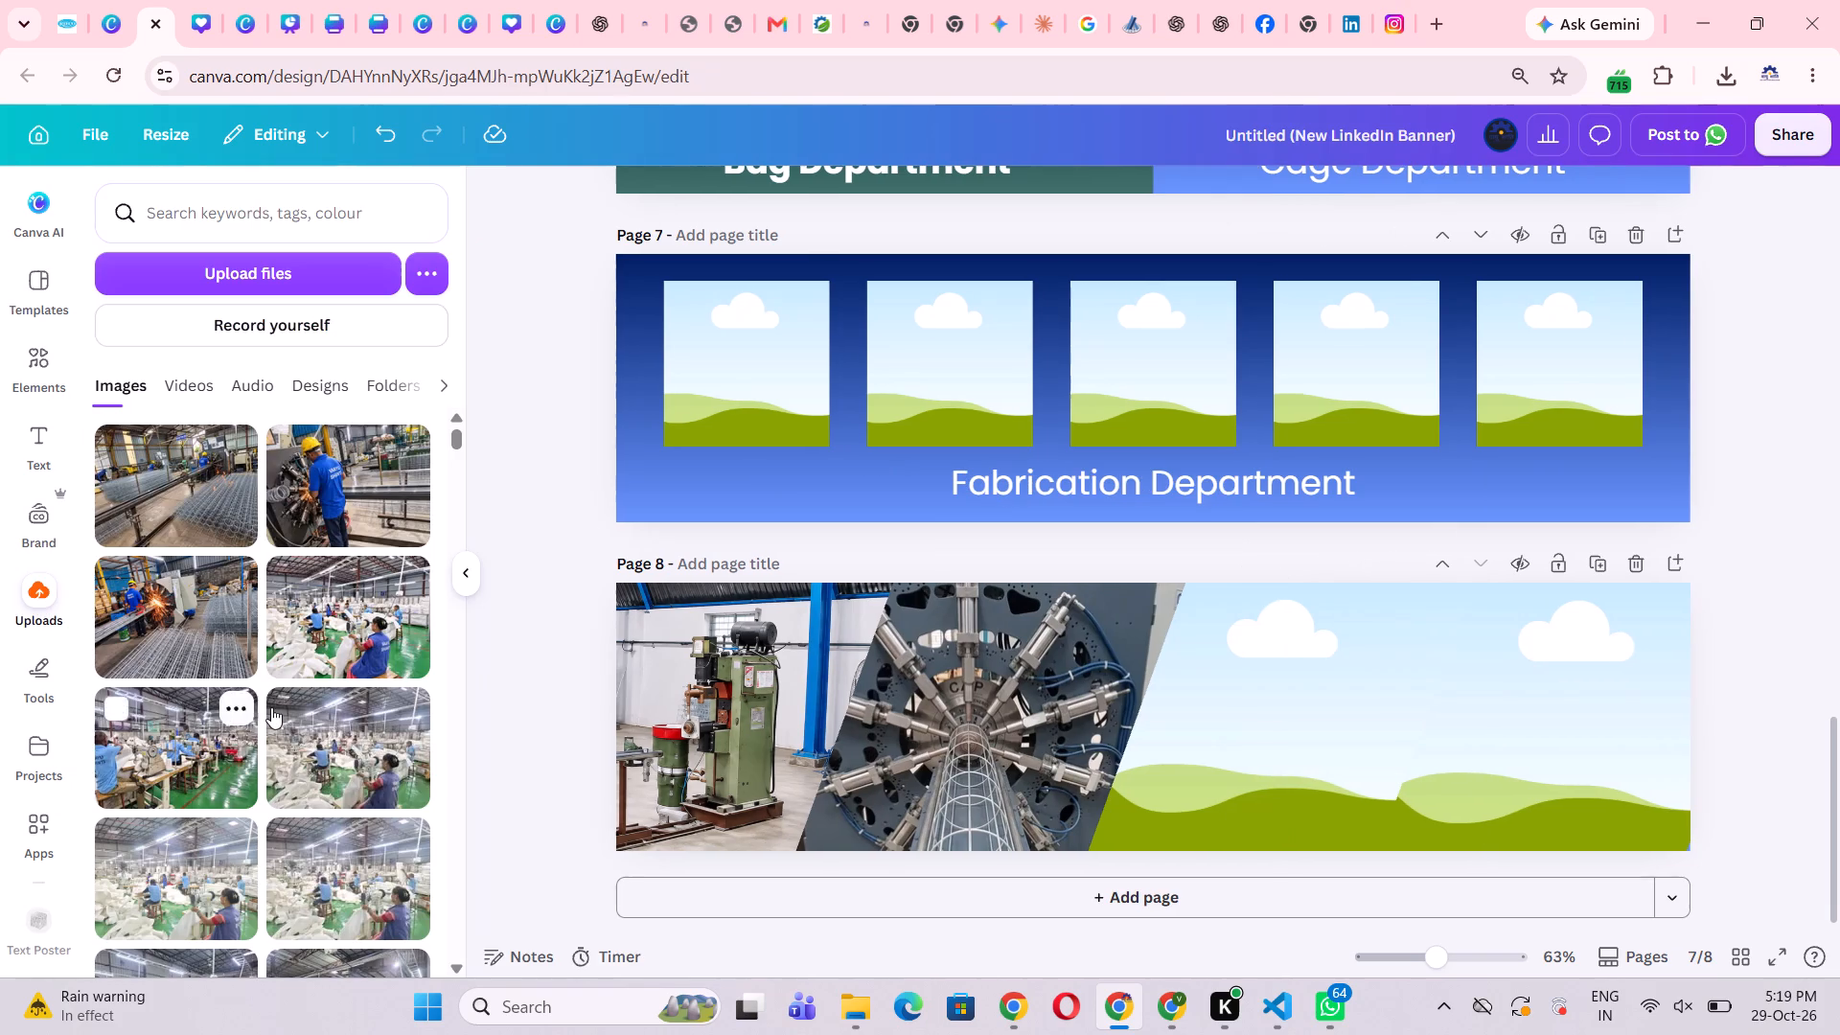
scroll(286, 706, down, 2)
scroll(286, 706, up, 2)
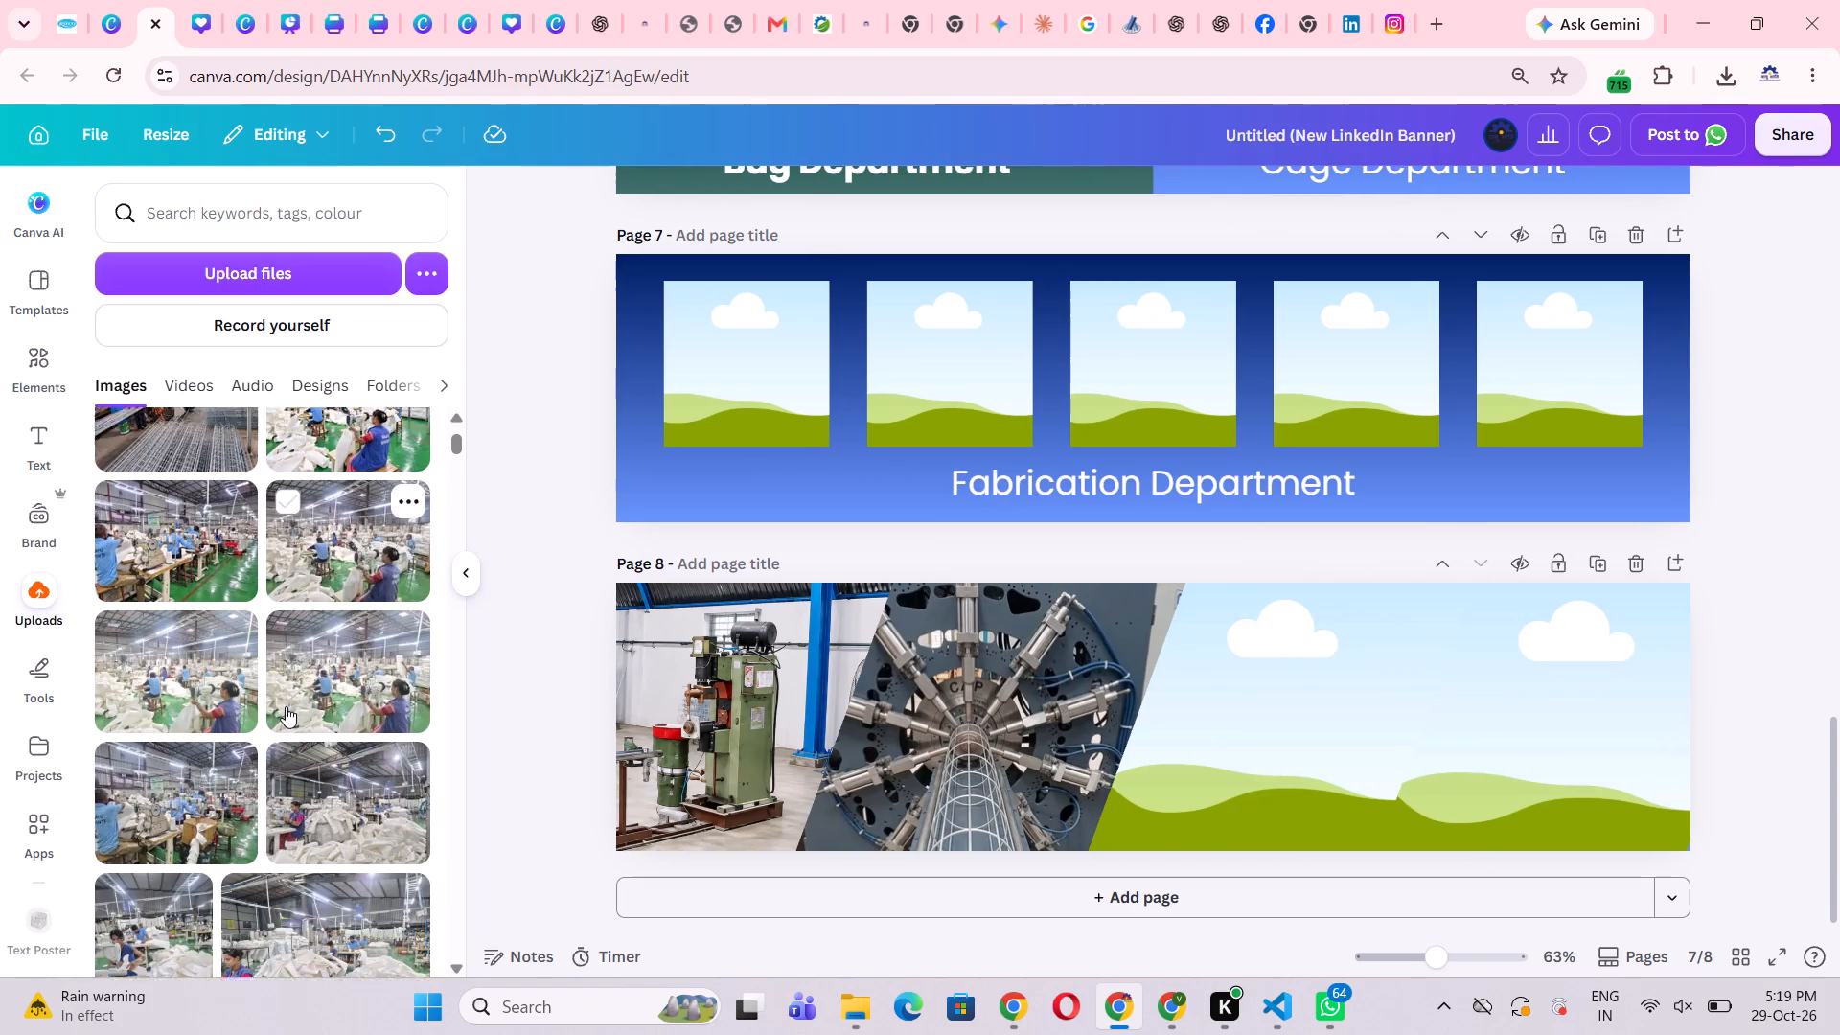
scroll(286, 706, up, 1)
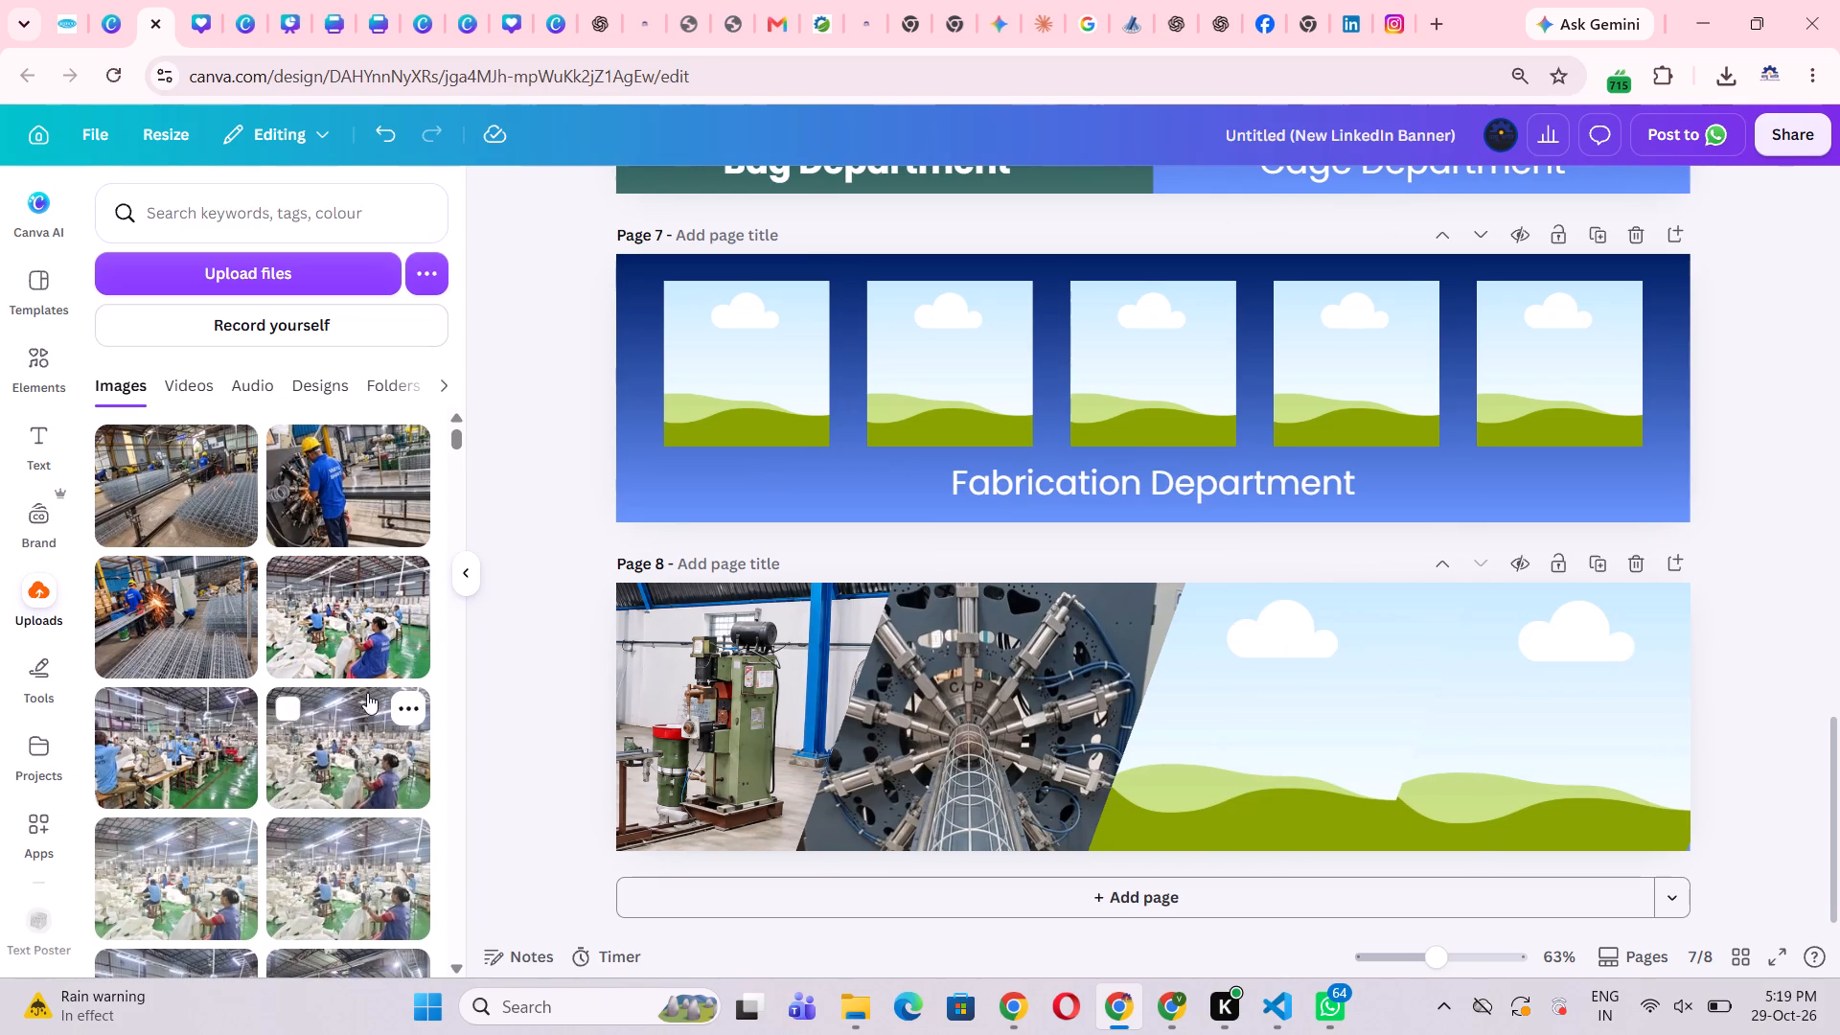
click(463, 576)
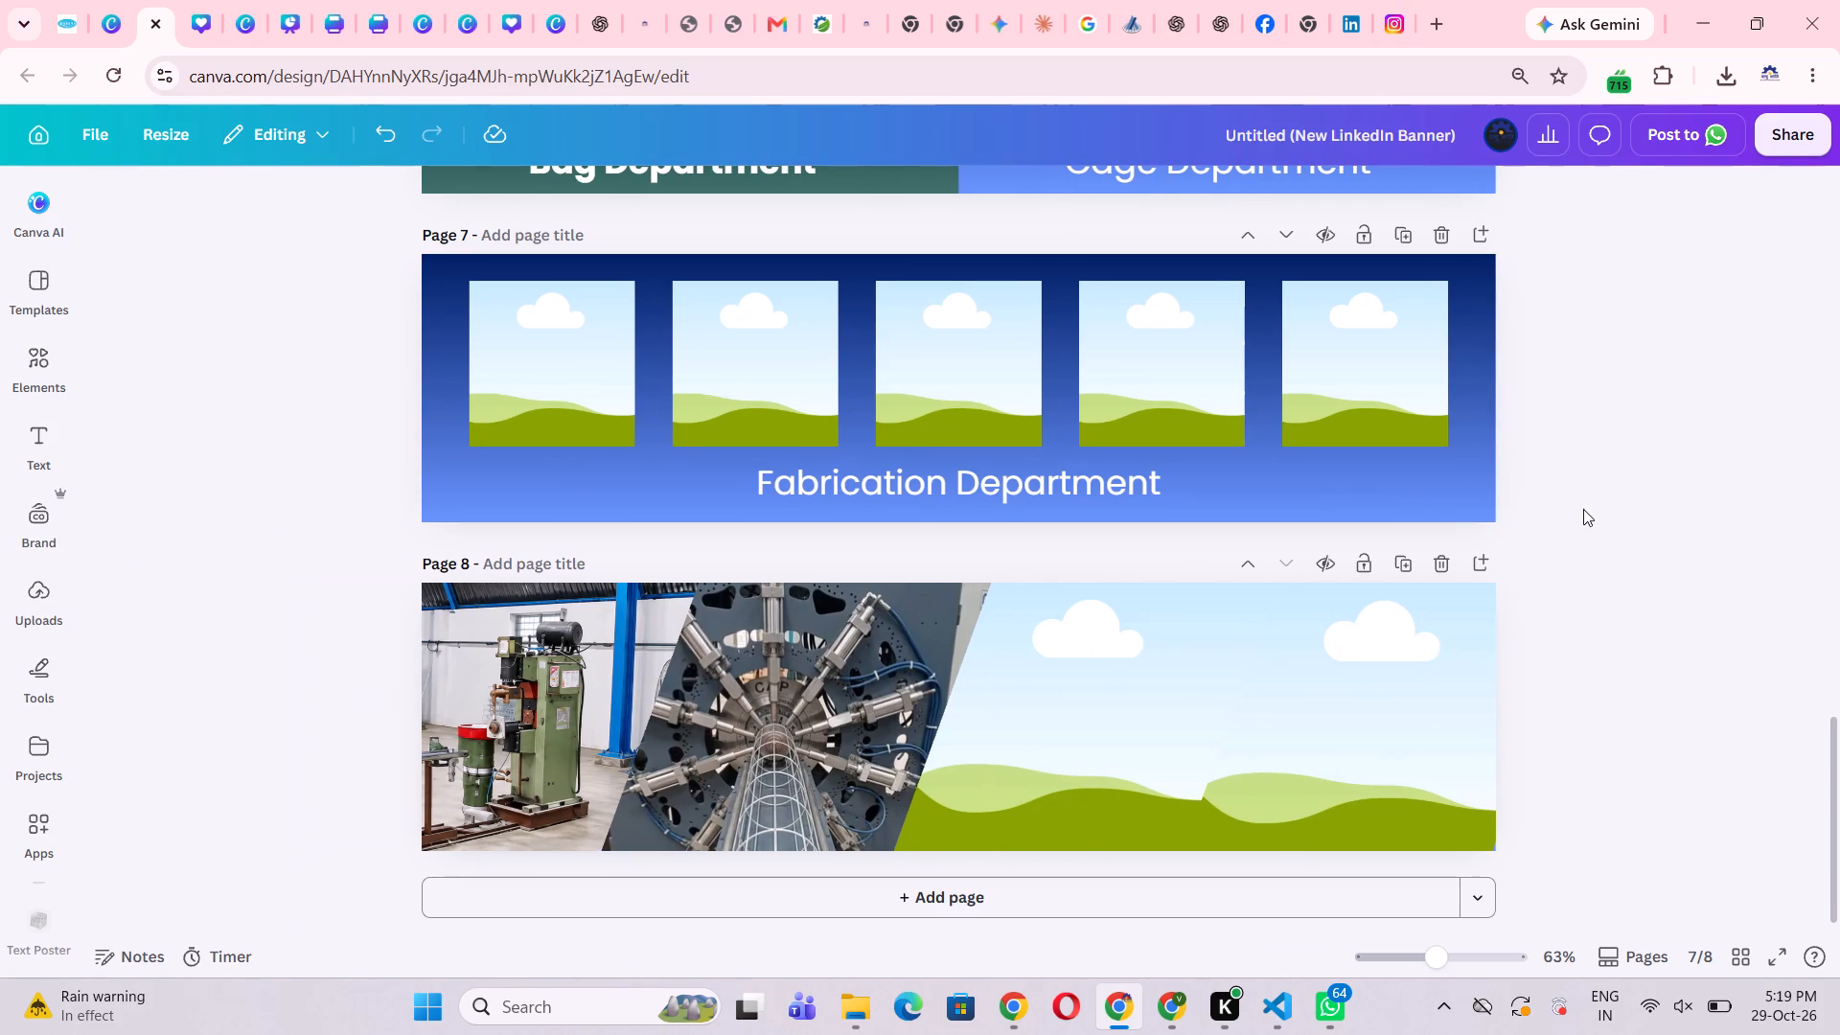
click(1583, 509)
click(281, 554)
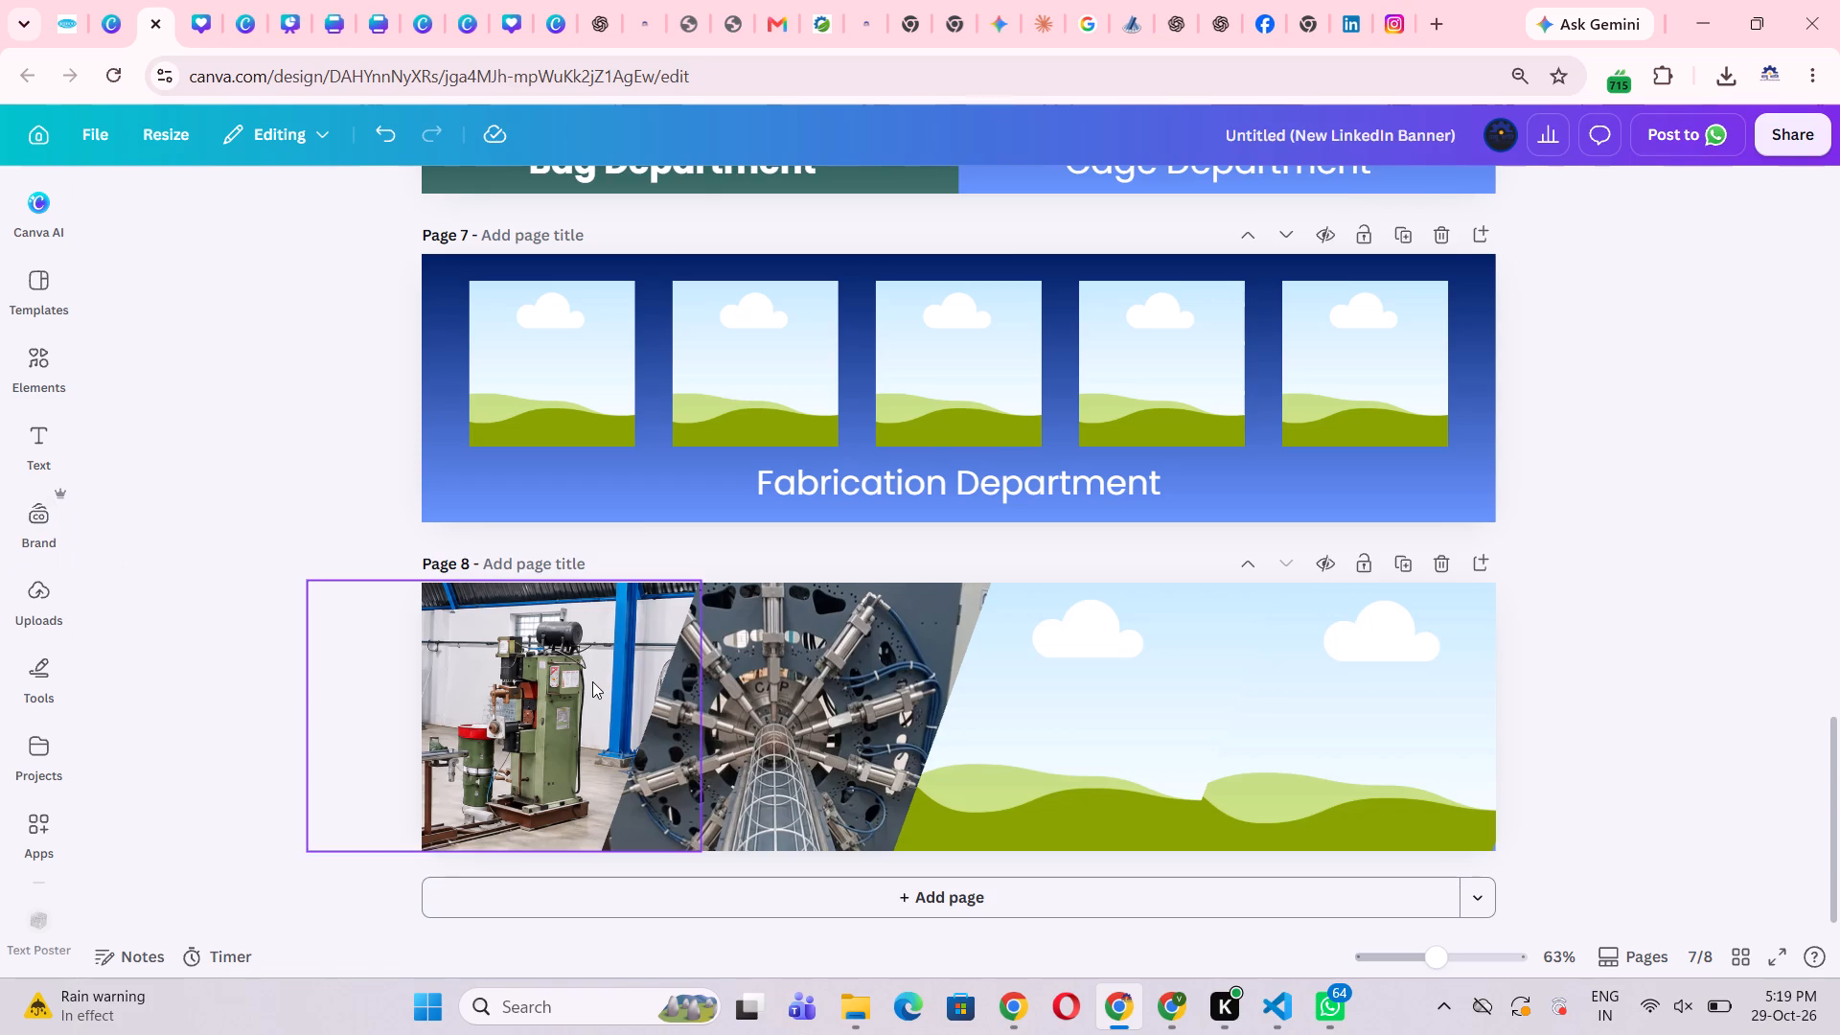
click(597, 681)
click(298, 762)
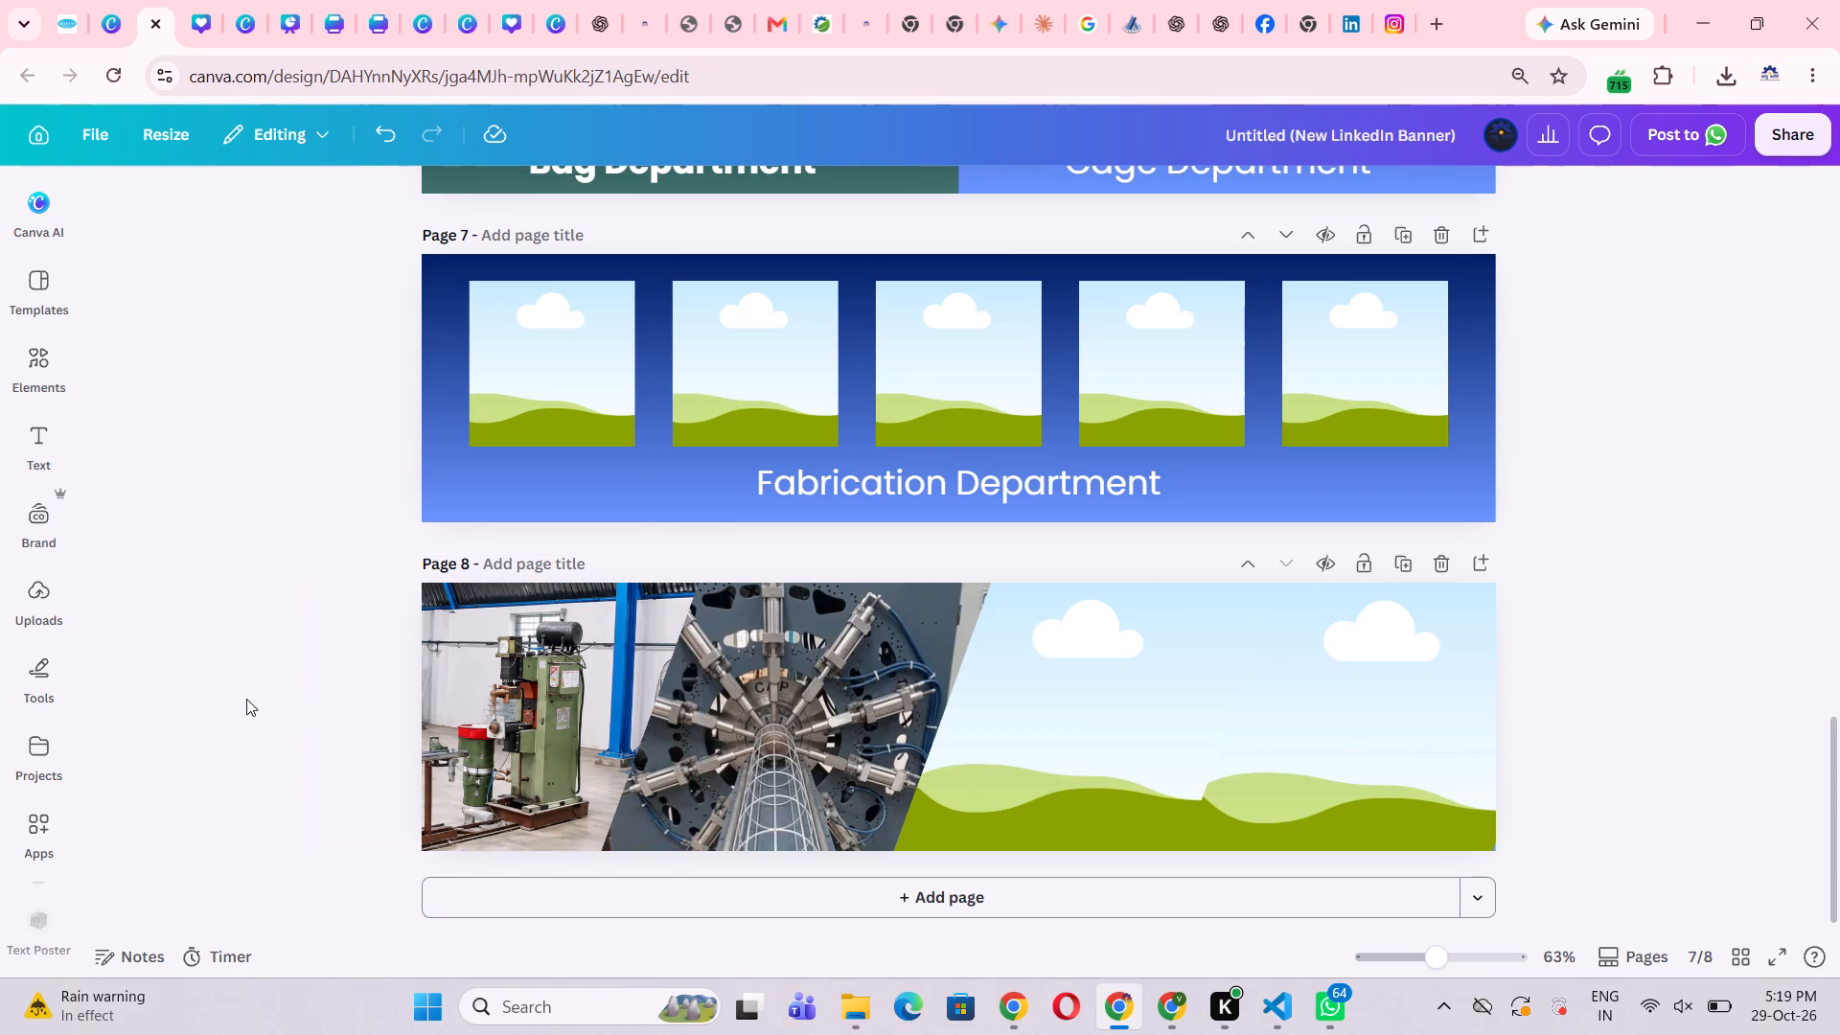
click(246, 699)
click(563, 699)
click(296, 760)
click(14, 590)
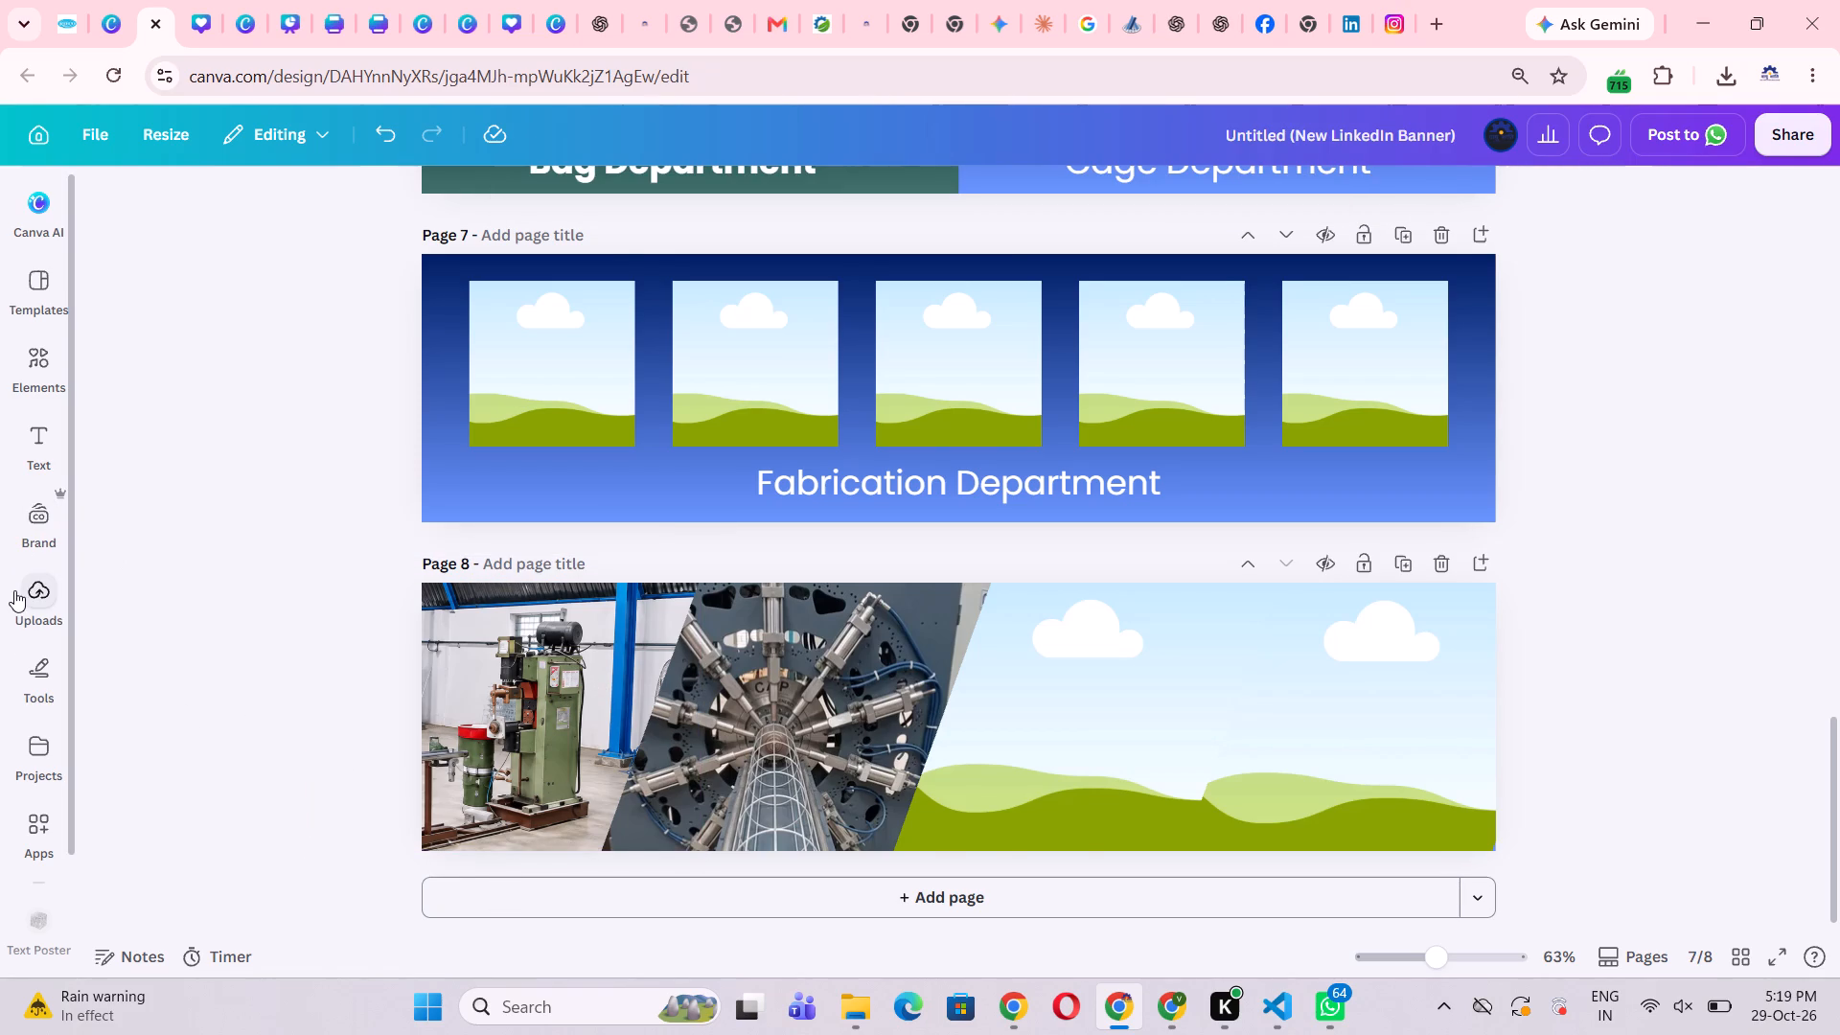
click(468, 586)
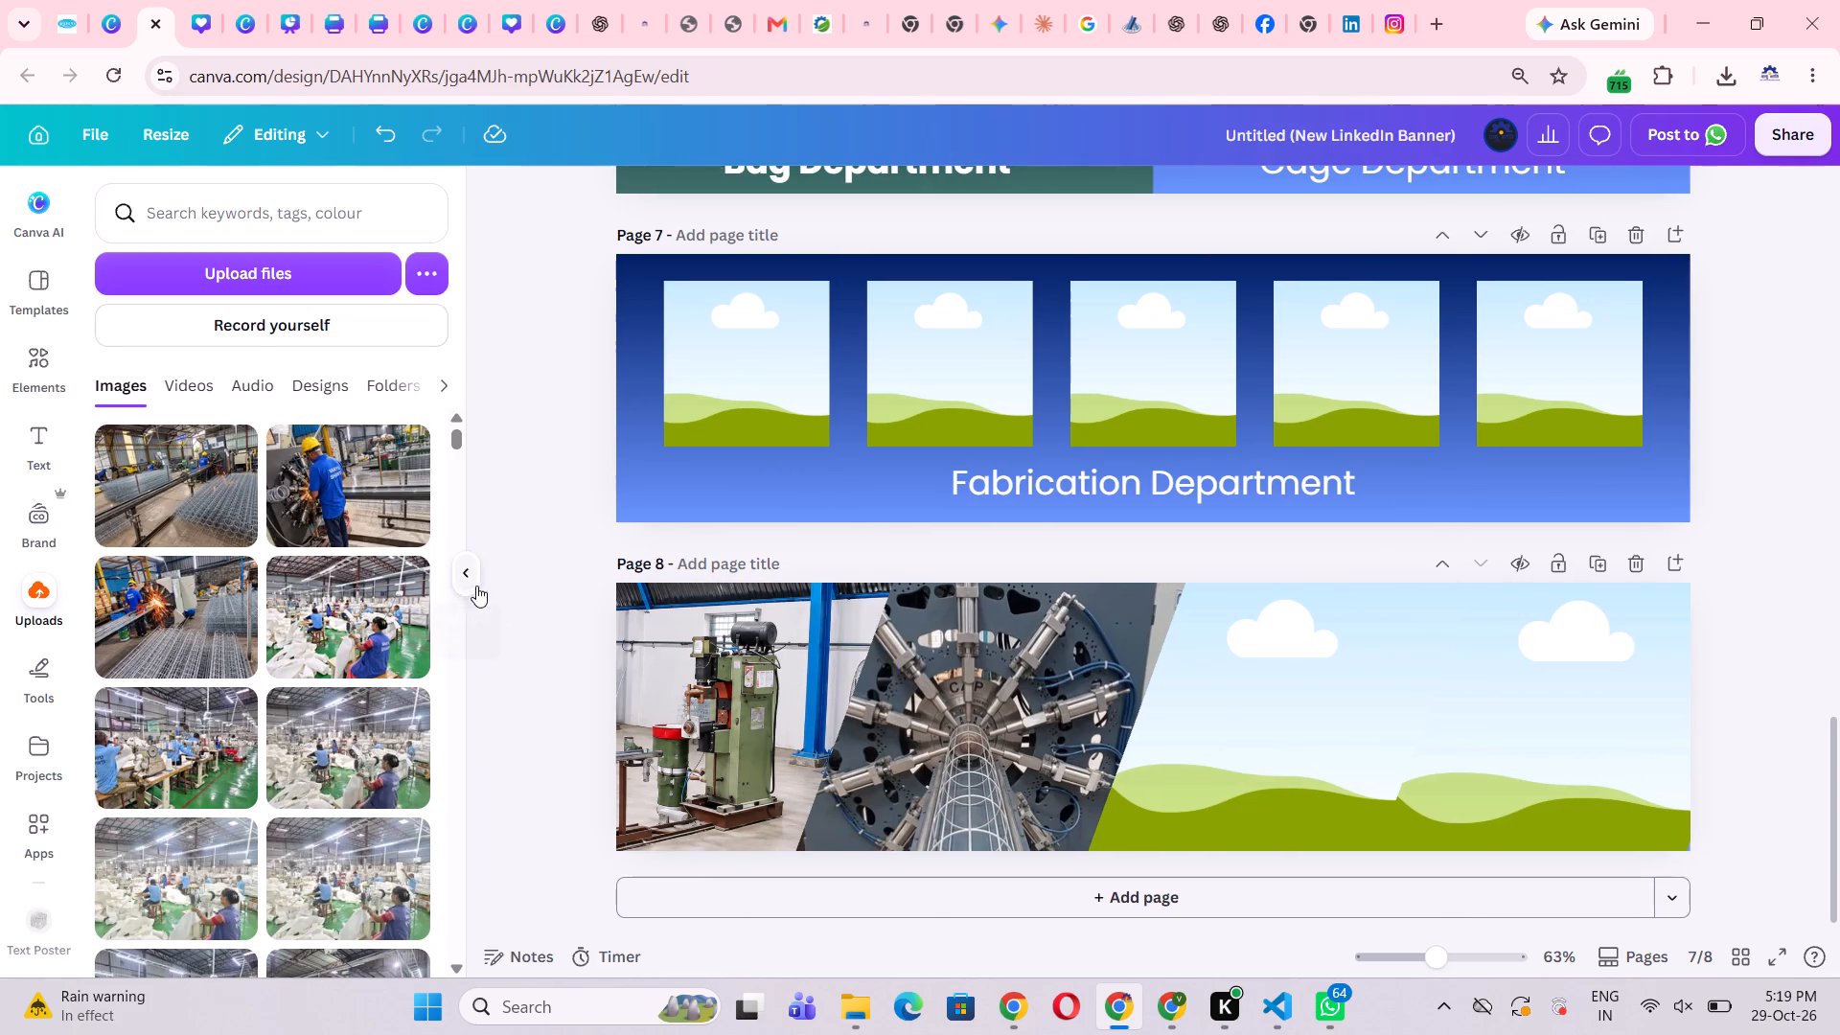
Examine the Bag Department and Cage Department banner on page 6 up close, especially the two cage photos.
scroll(1659, 586, up, 4)
scroll(1659, 596, down, 1)
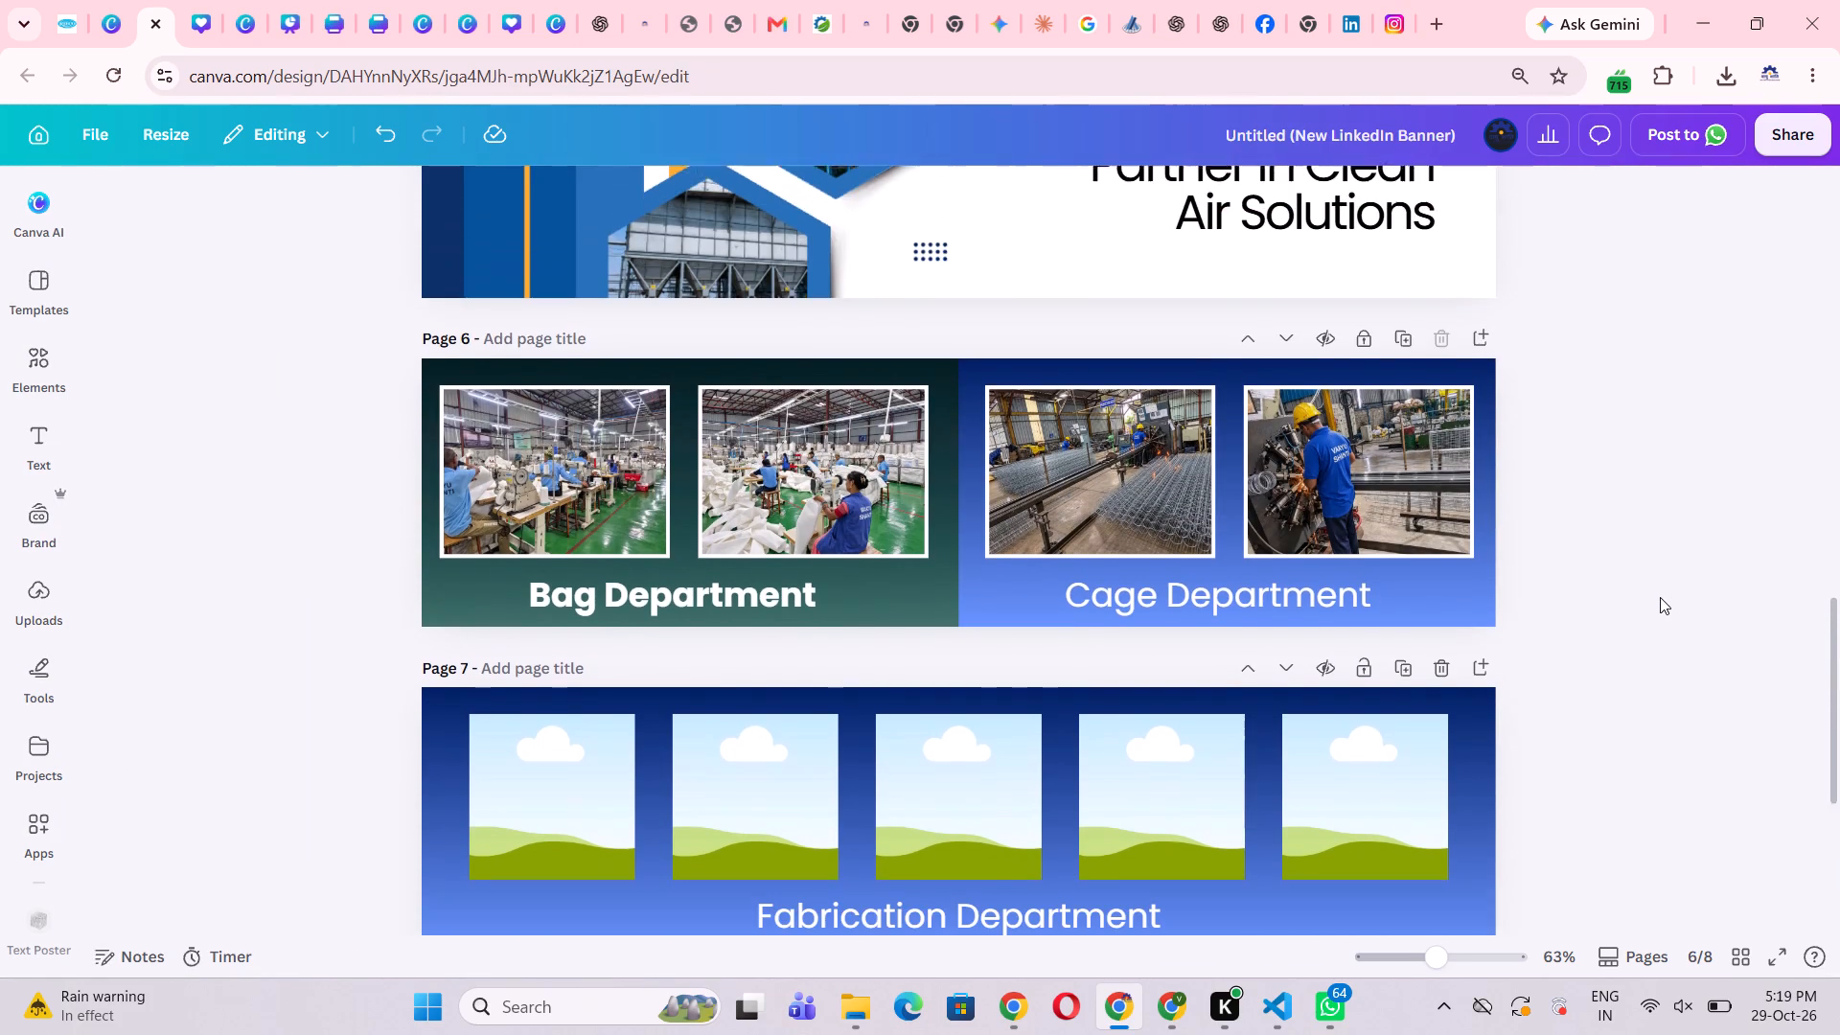
scroll(1667, 608, down, 2)
scroll(1653, 624, up, 2)
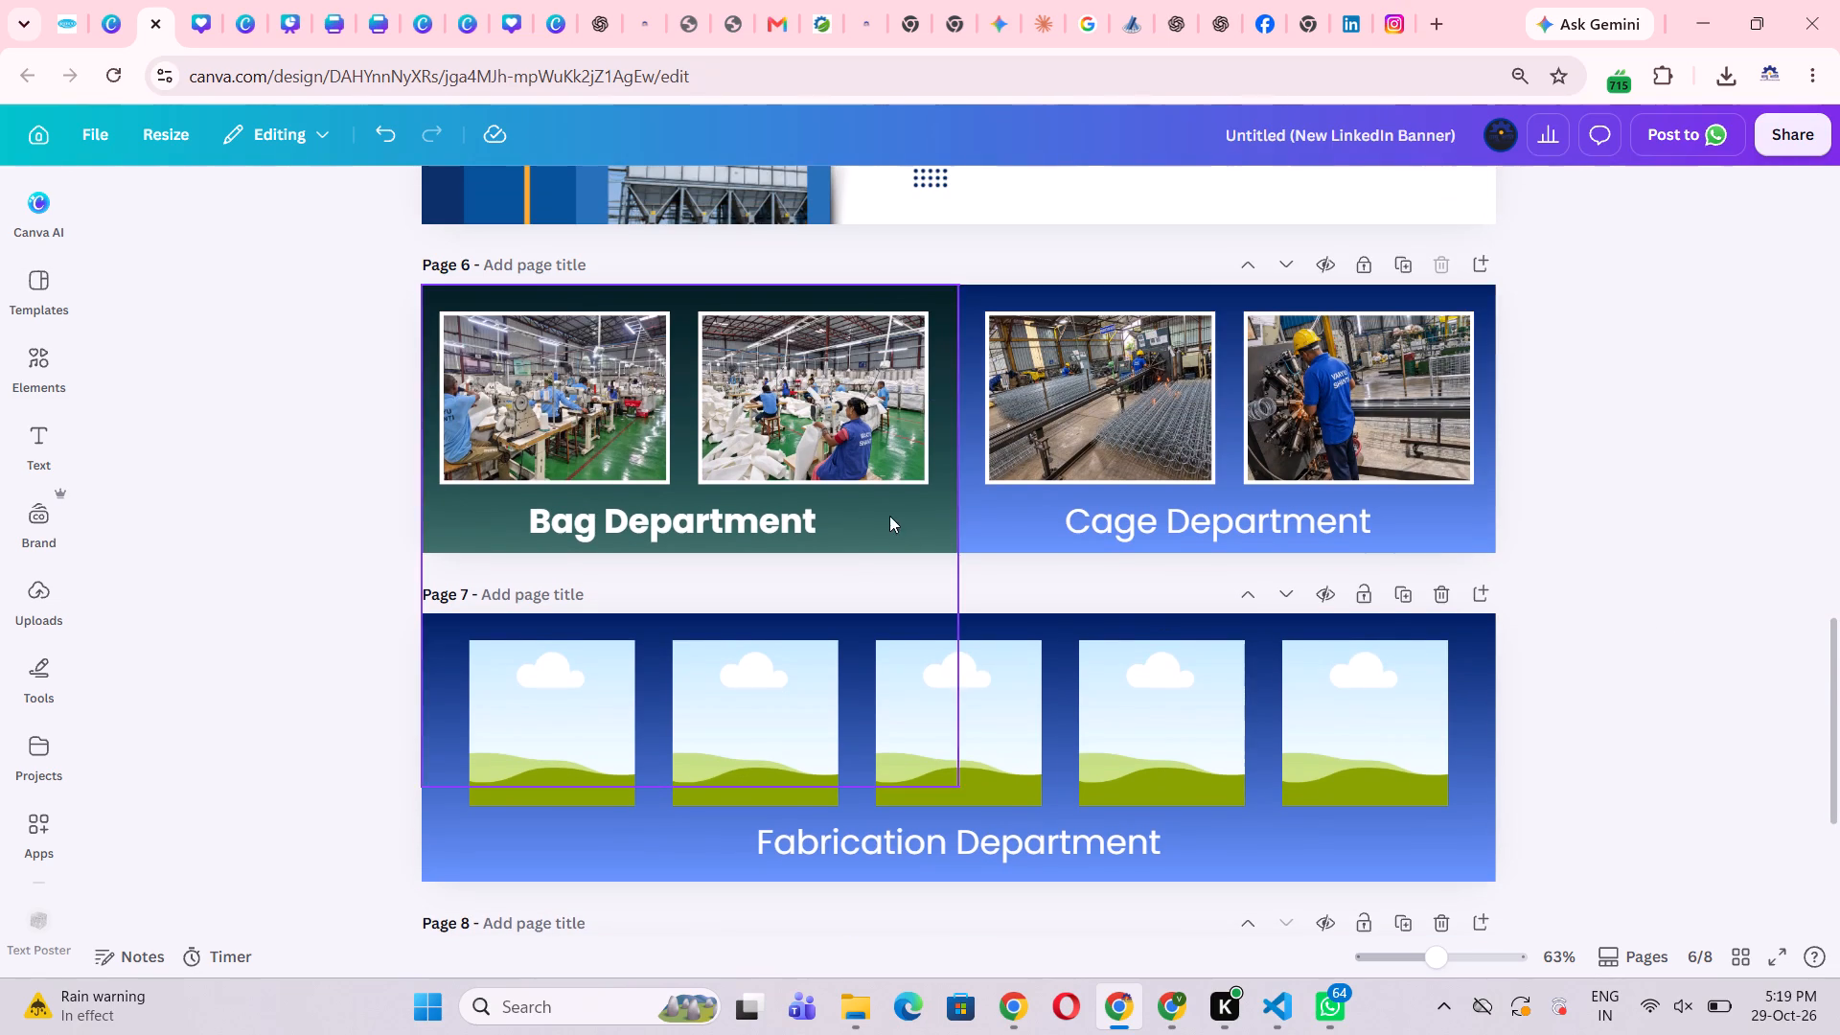
click(998, 516)
click(1607, 522)
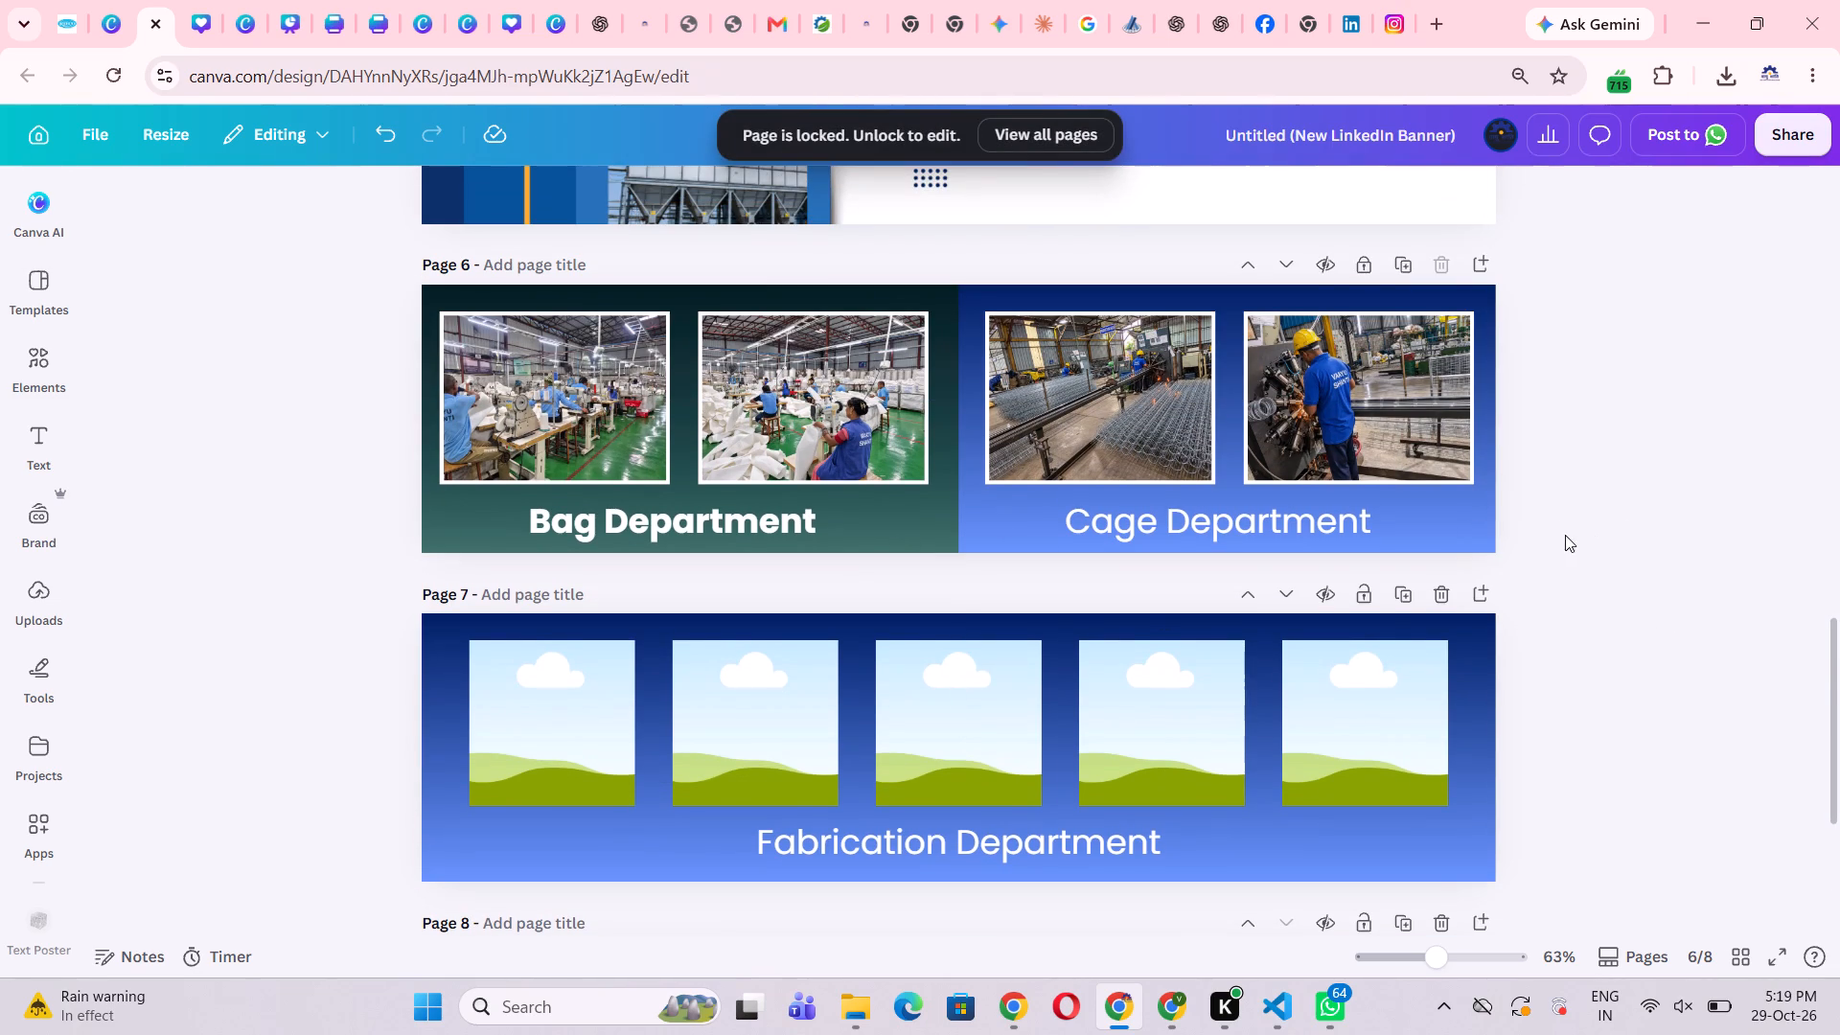
double_click(1391, 425)
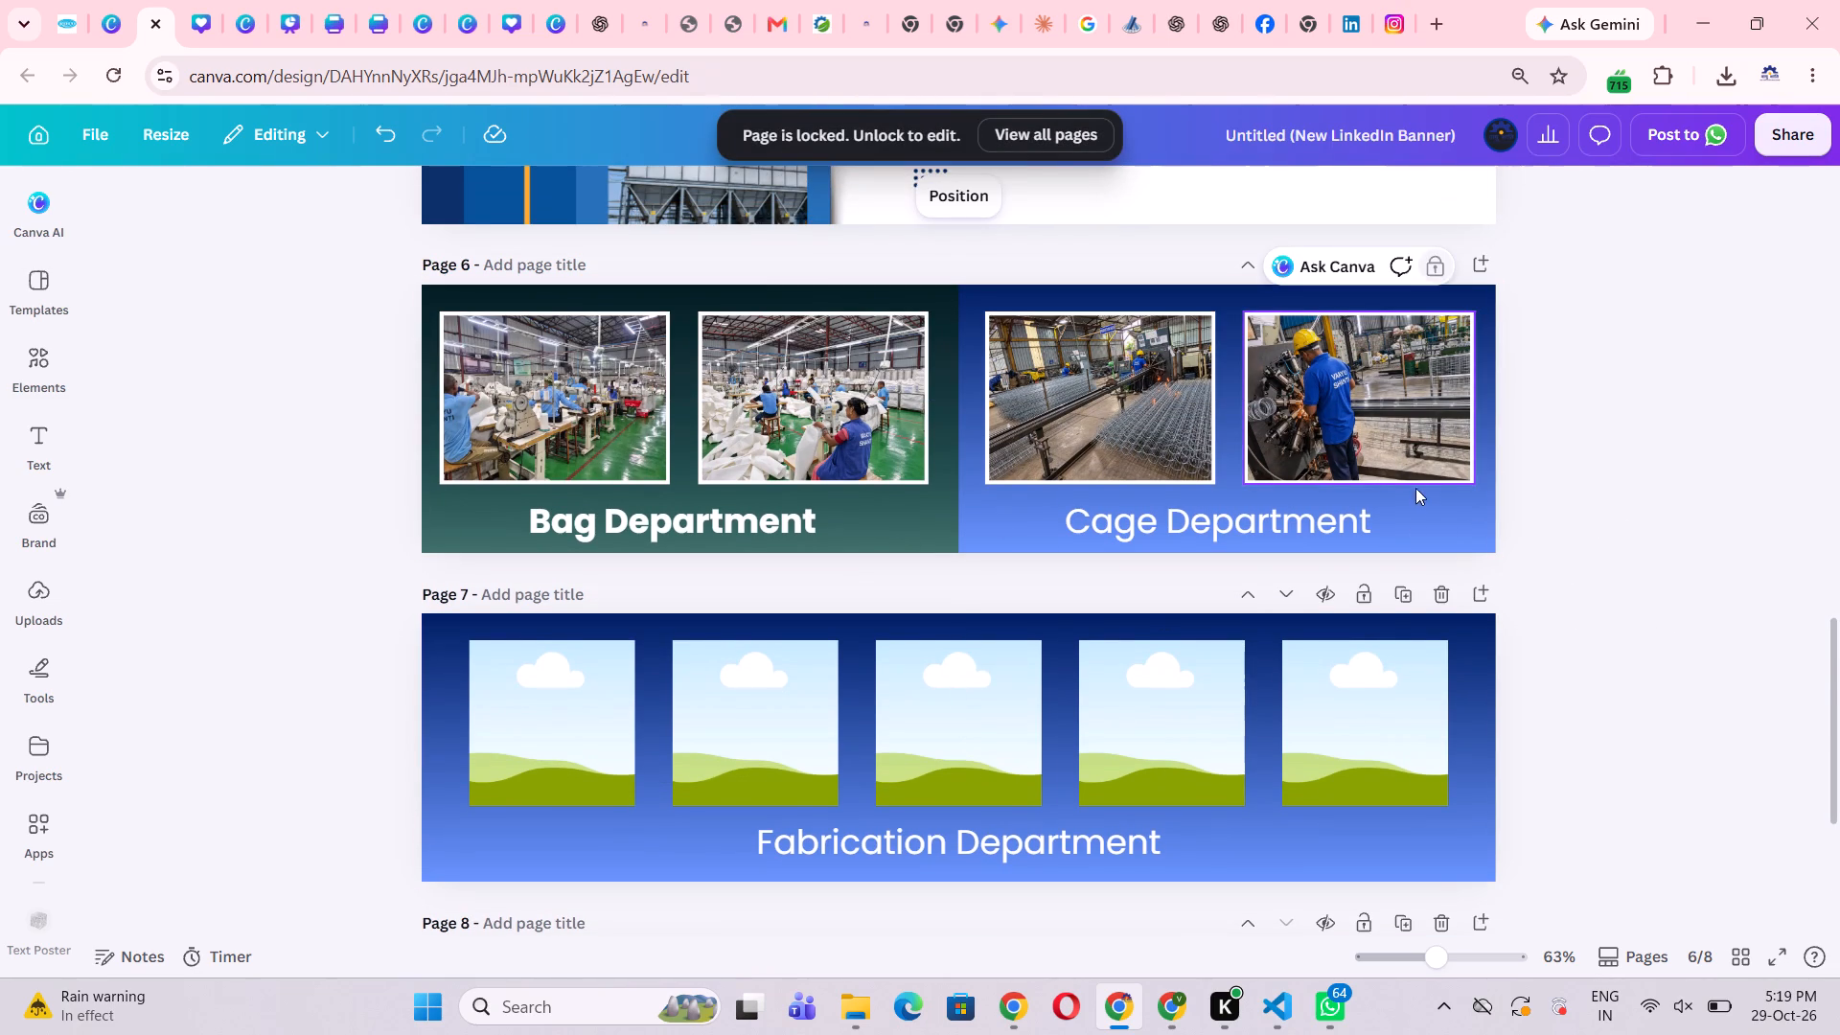
double_click(1395, 428)
double_click(1401, 428)
click(1647, 487)
double_click(1112, 395)
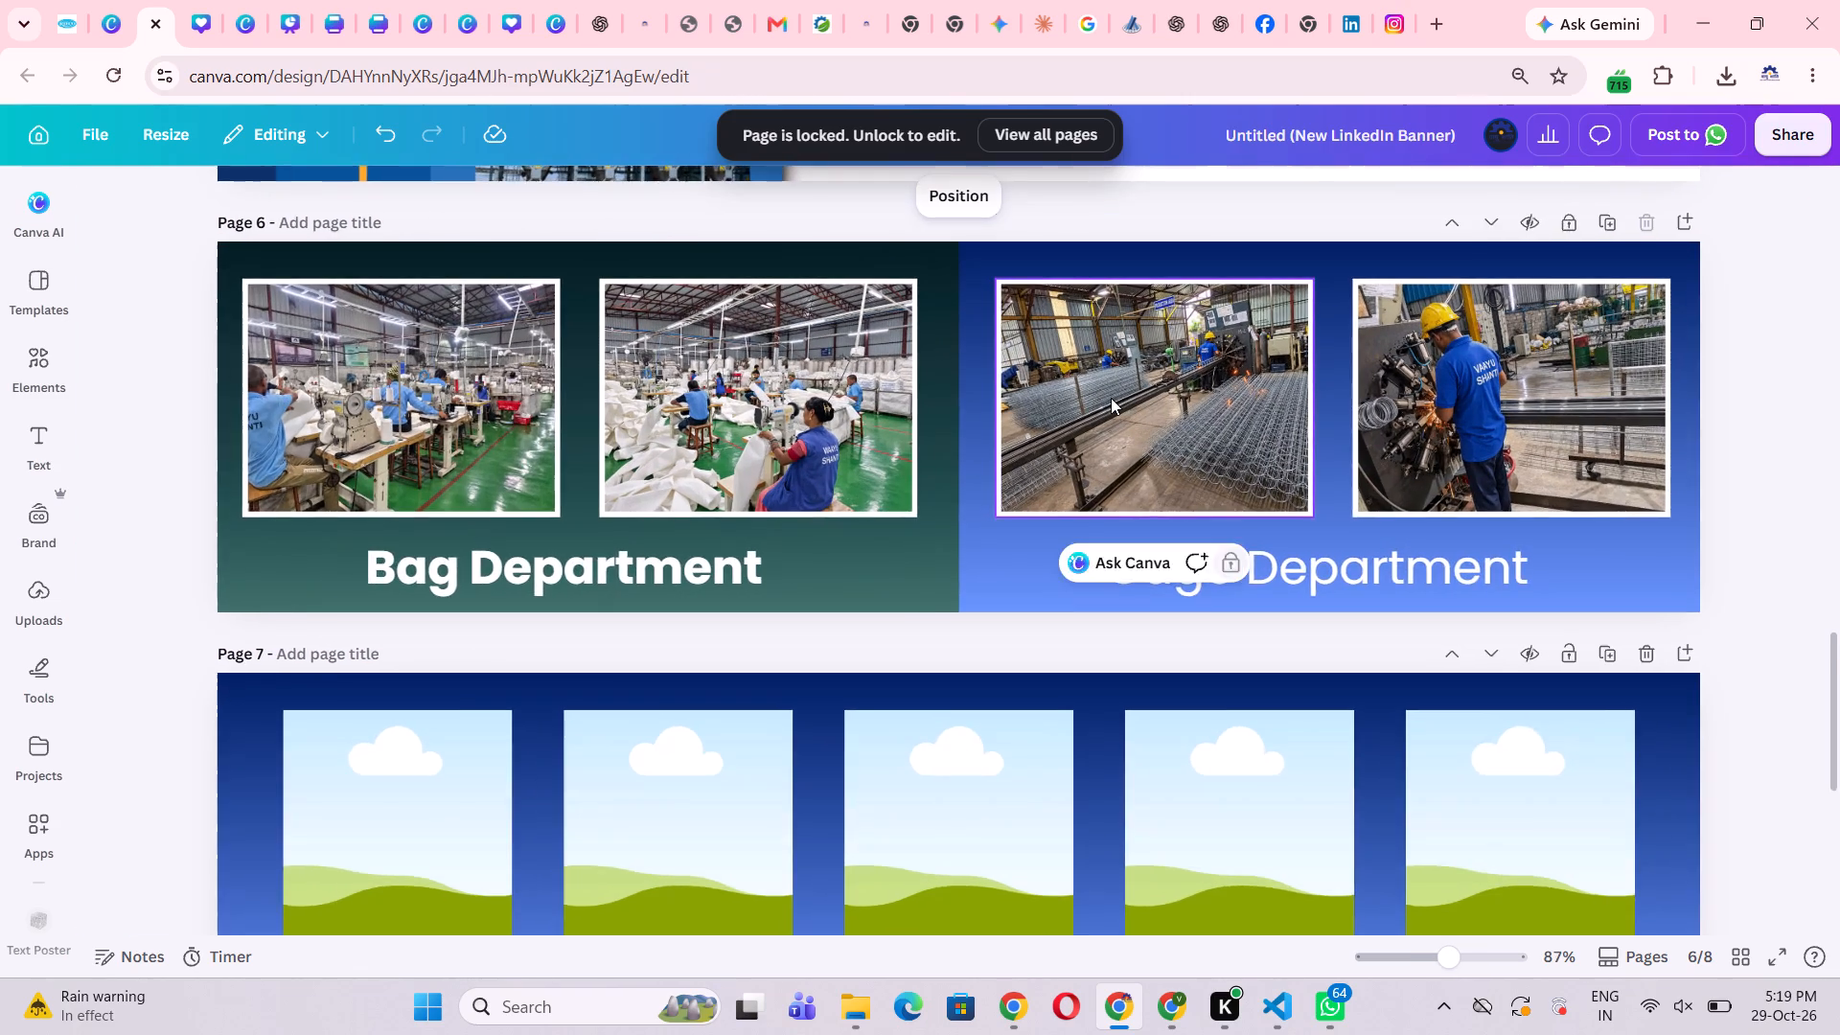
click(560, 463)
double_click(1345, 446)
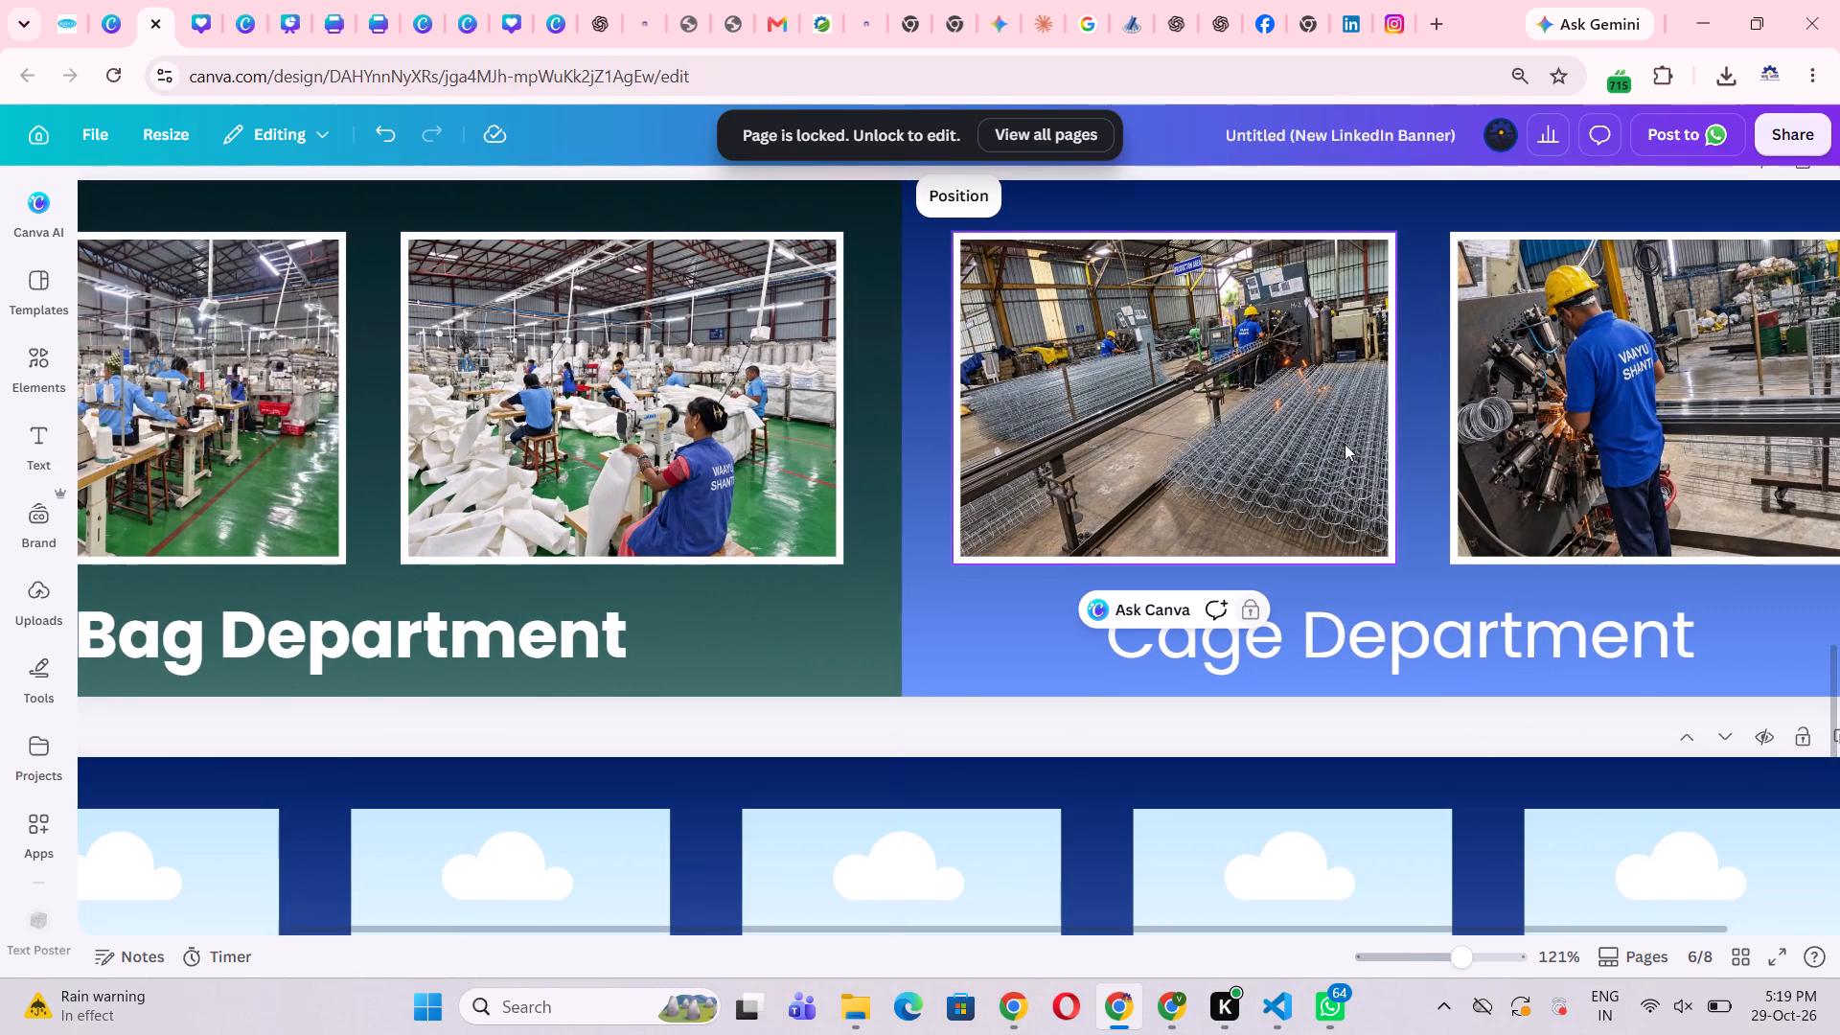
double_click(1313, 444)
click(1541, 486)
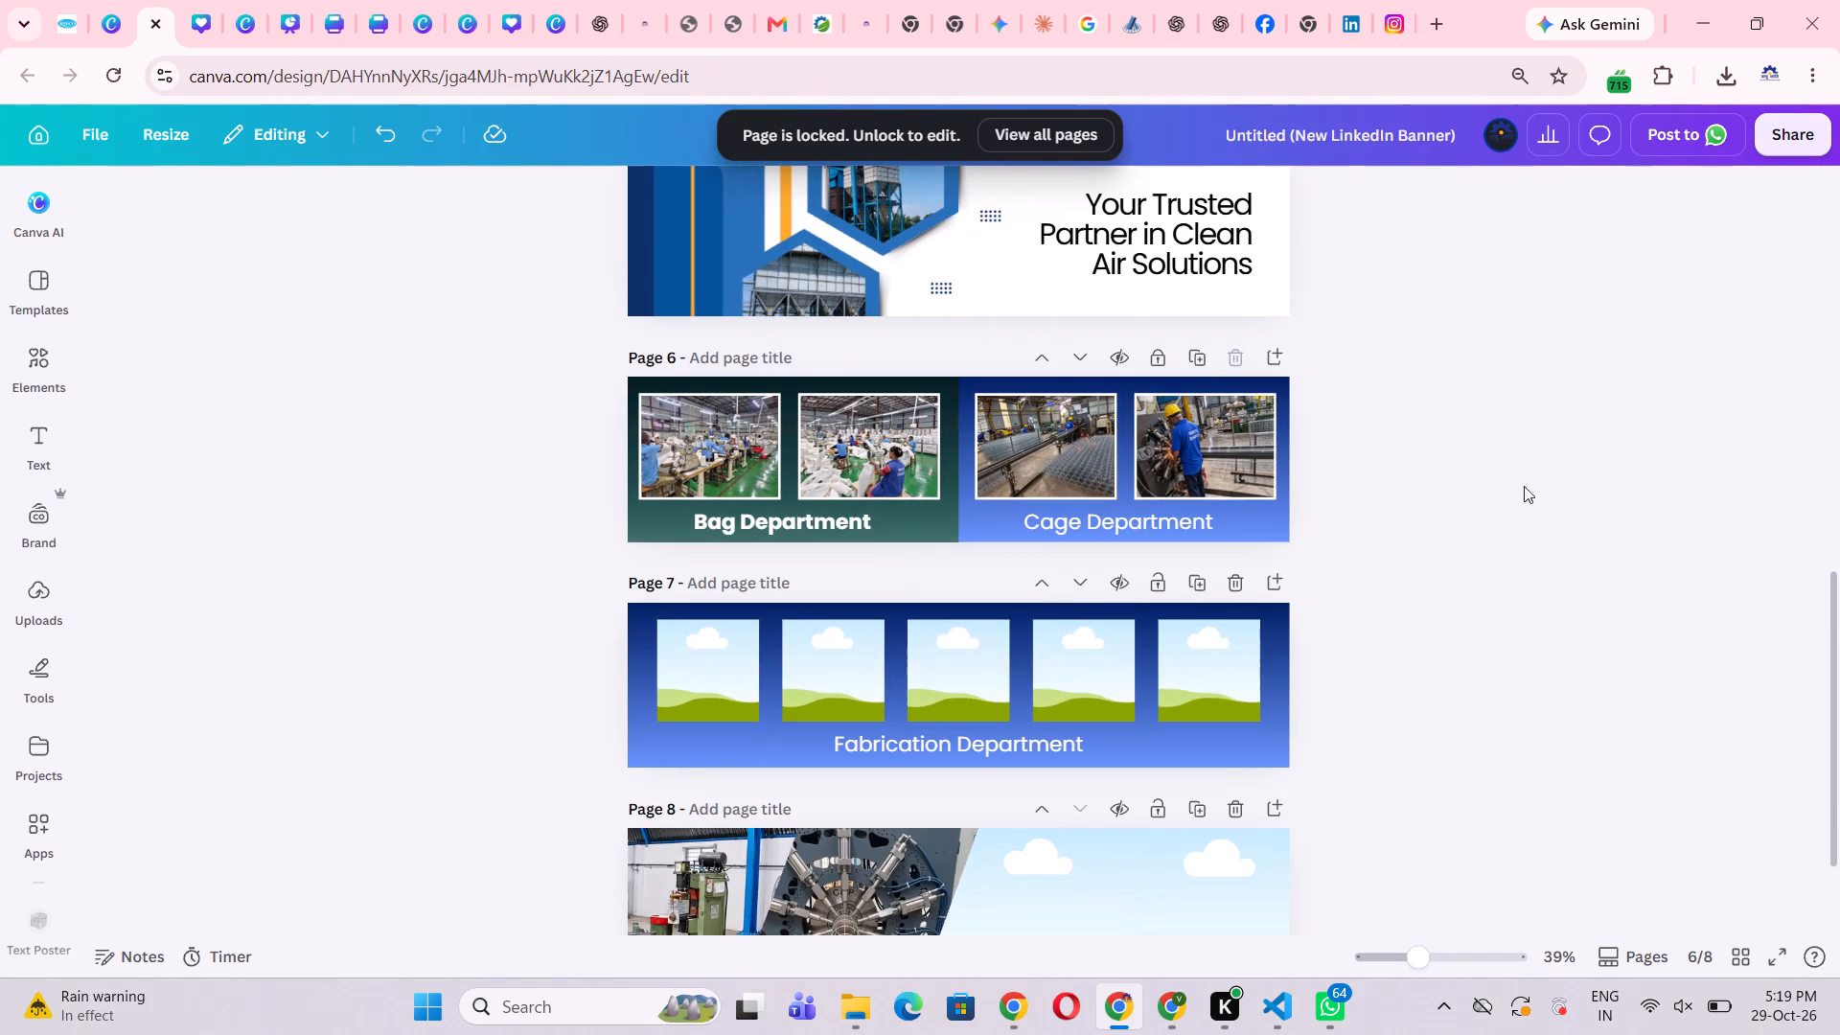
click(1093, 464)
click(1527, 462)
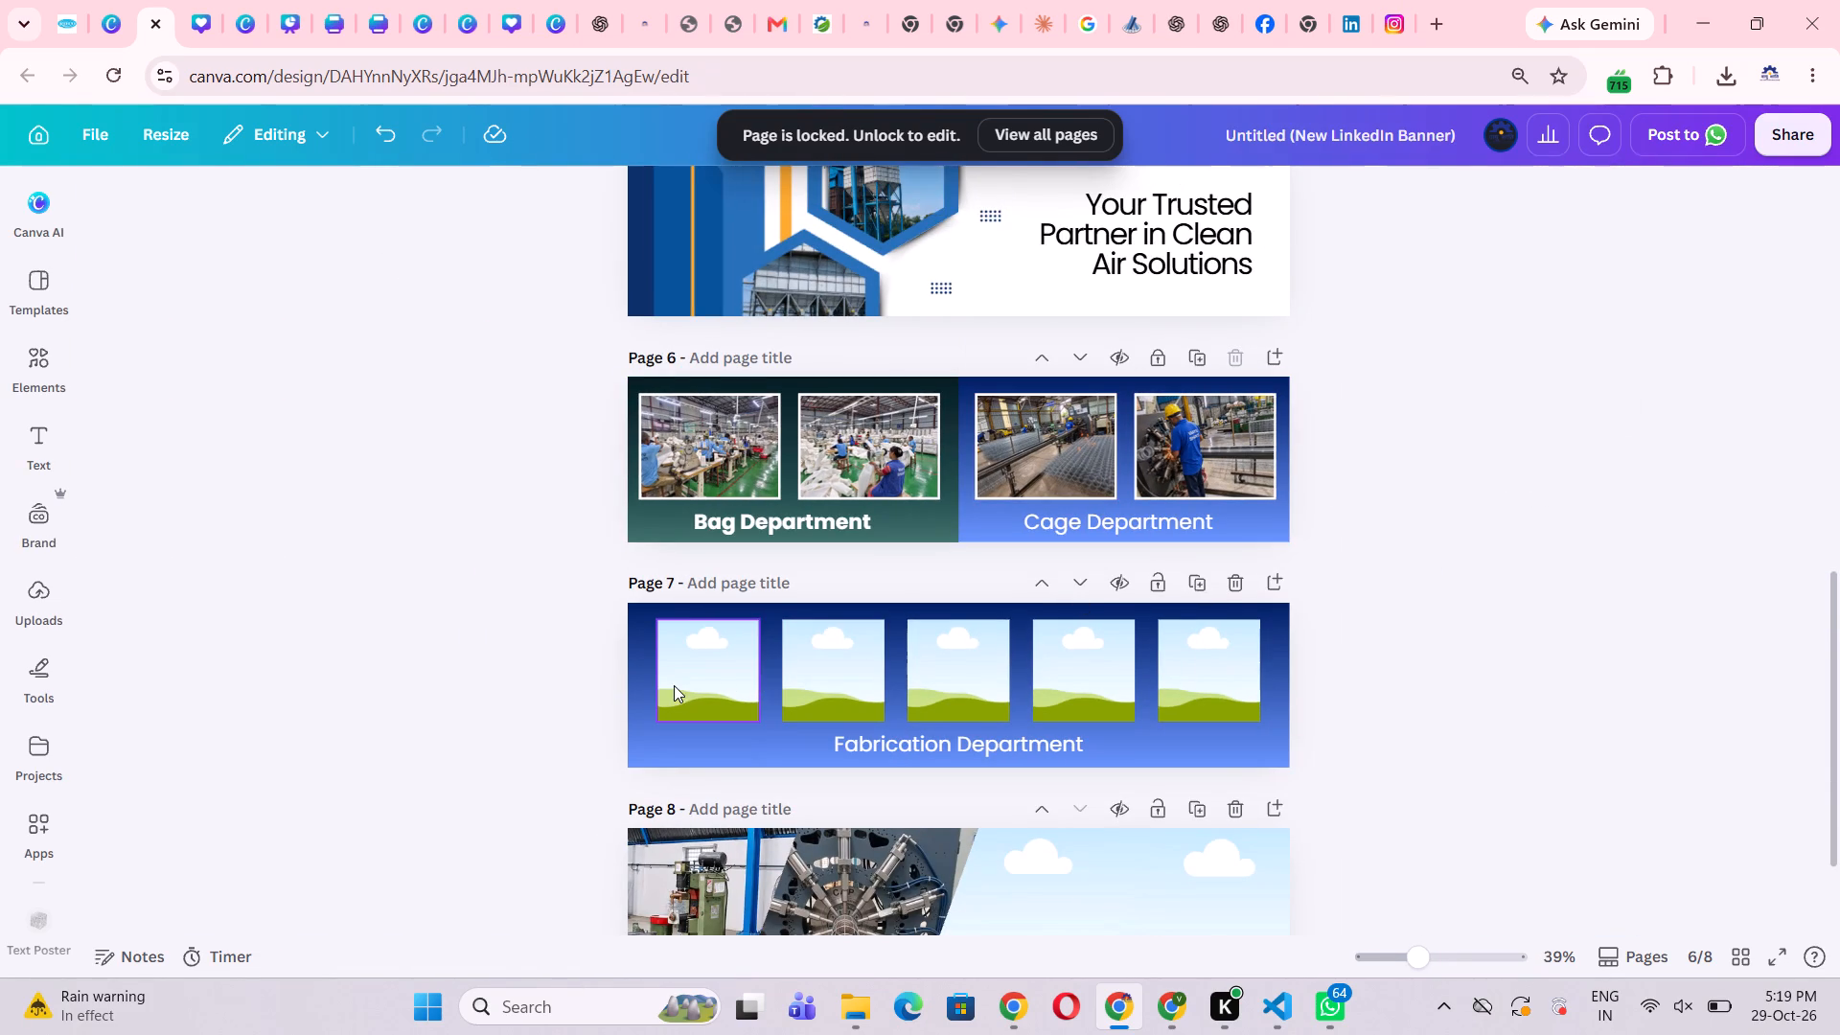
click(451, 698)
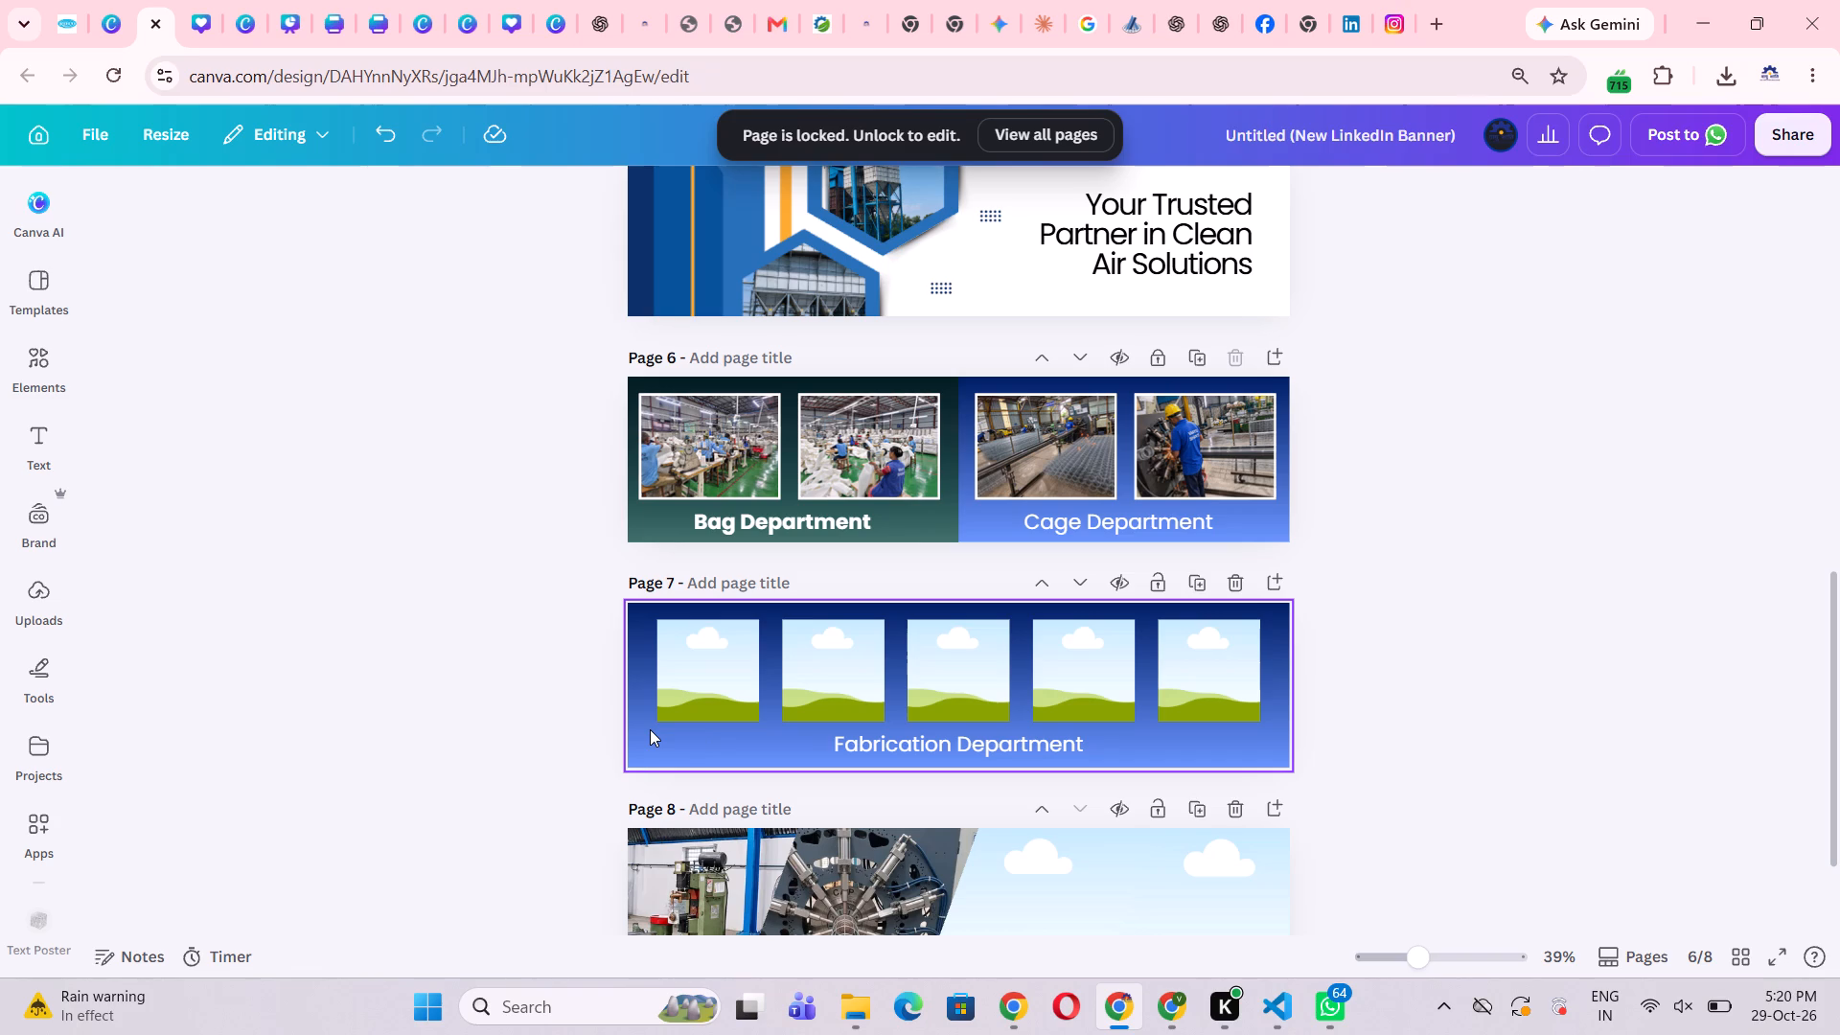
click(310, 632)
click(1765, 408)
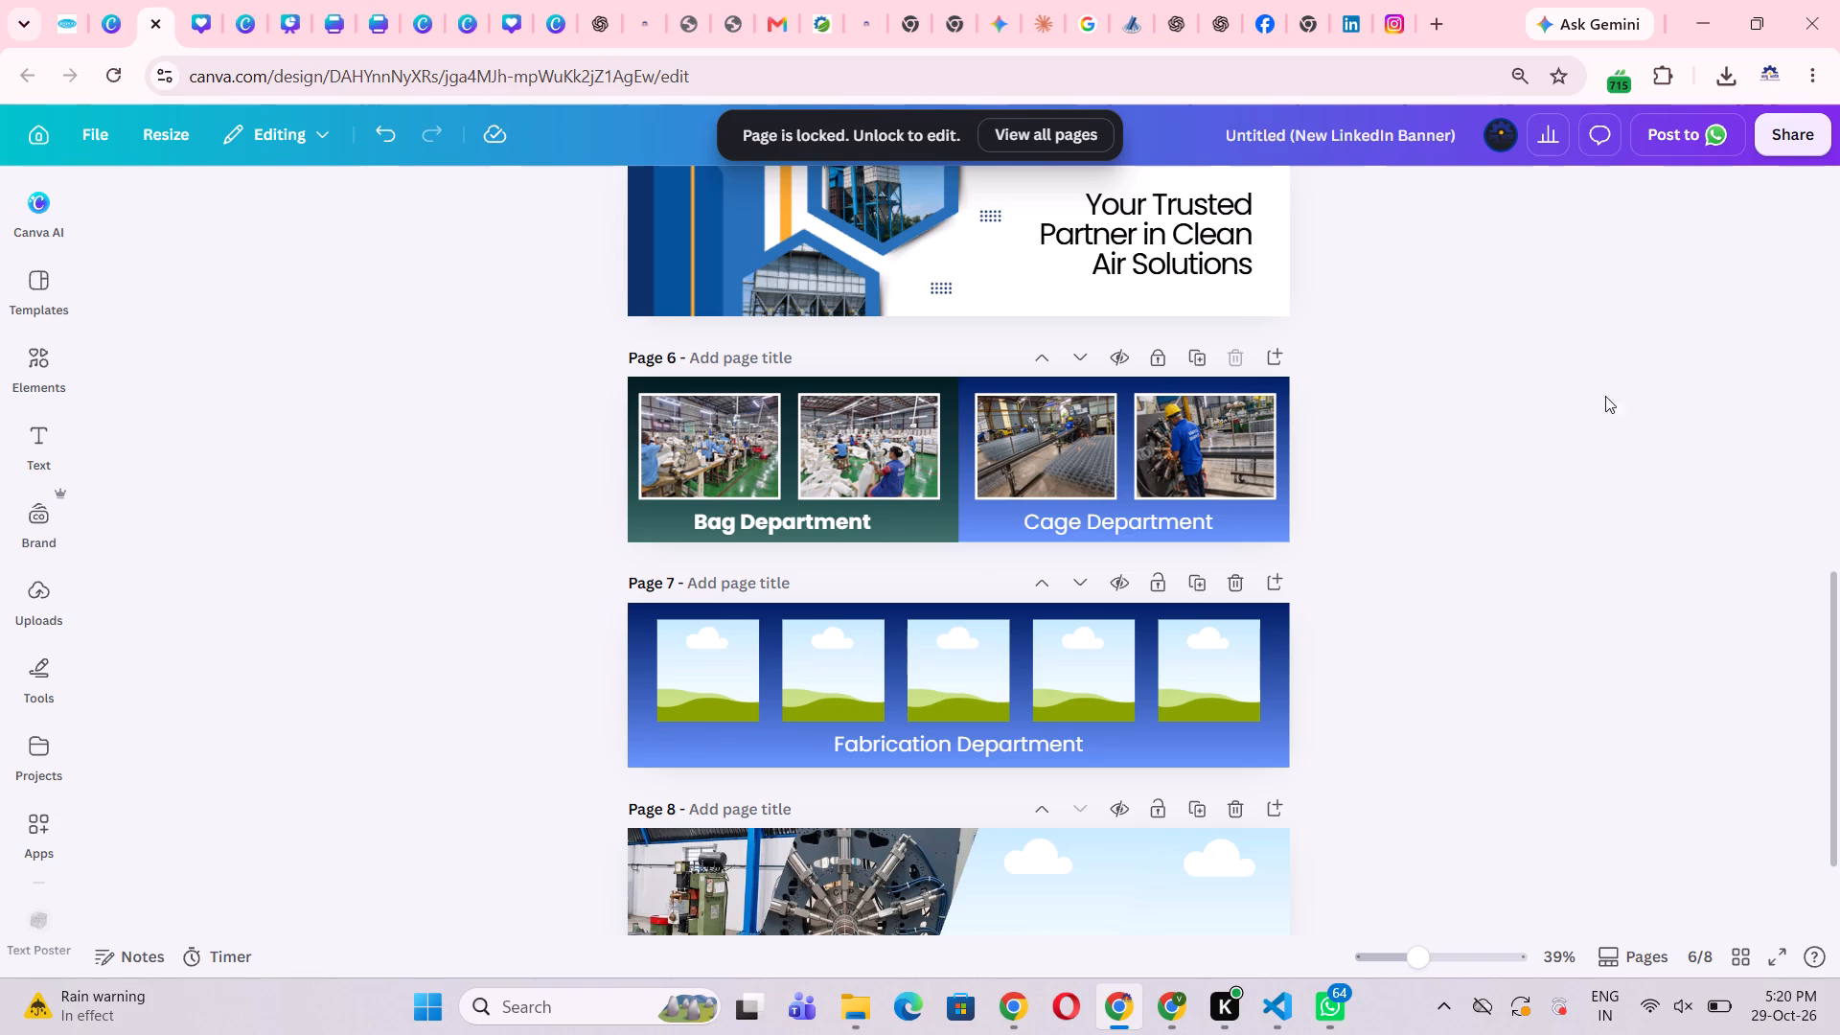
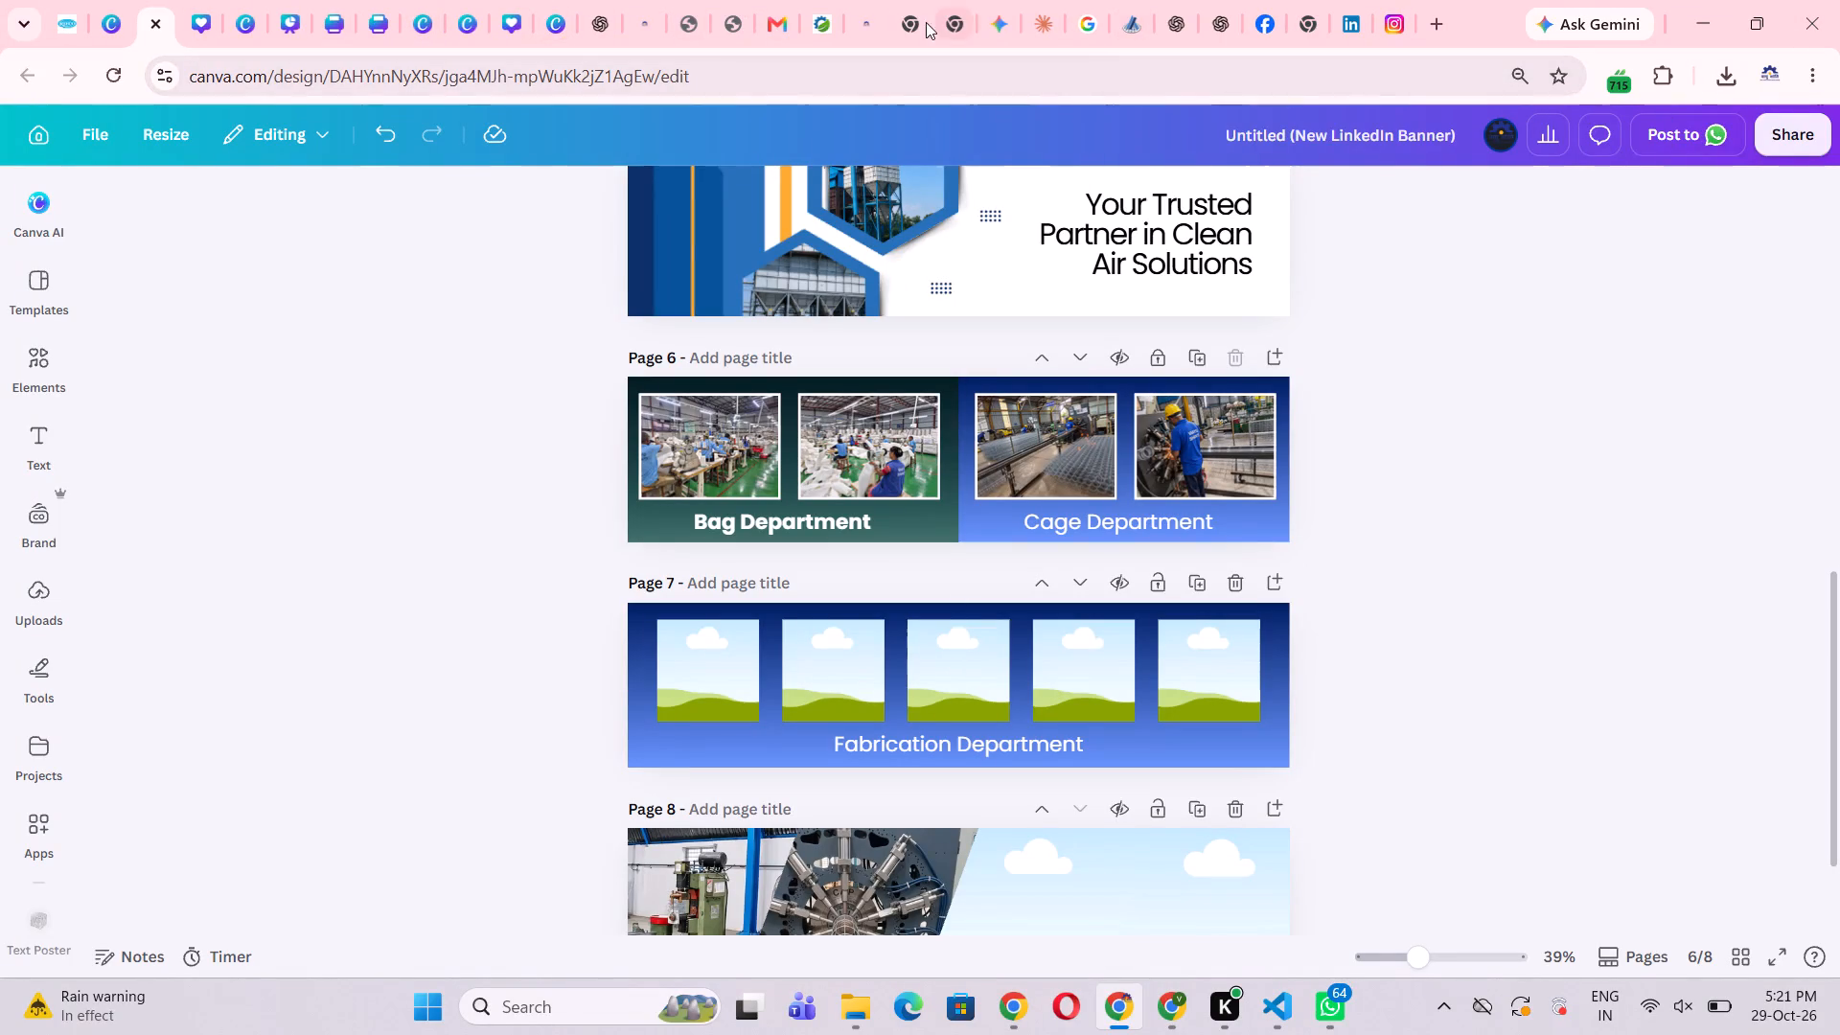
Look over the banner pages again, from the slanted-frame banner on page 8 up to the workshop photos on page 1.
click(1659, 423)
scroll(1625, 474, down, 3)
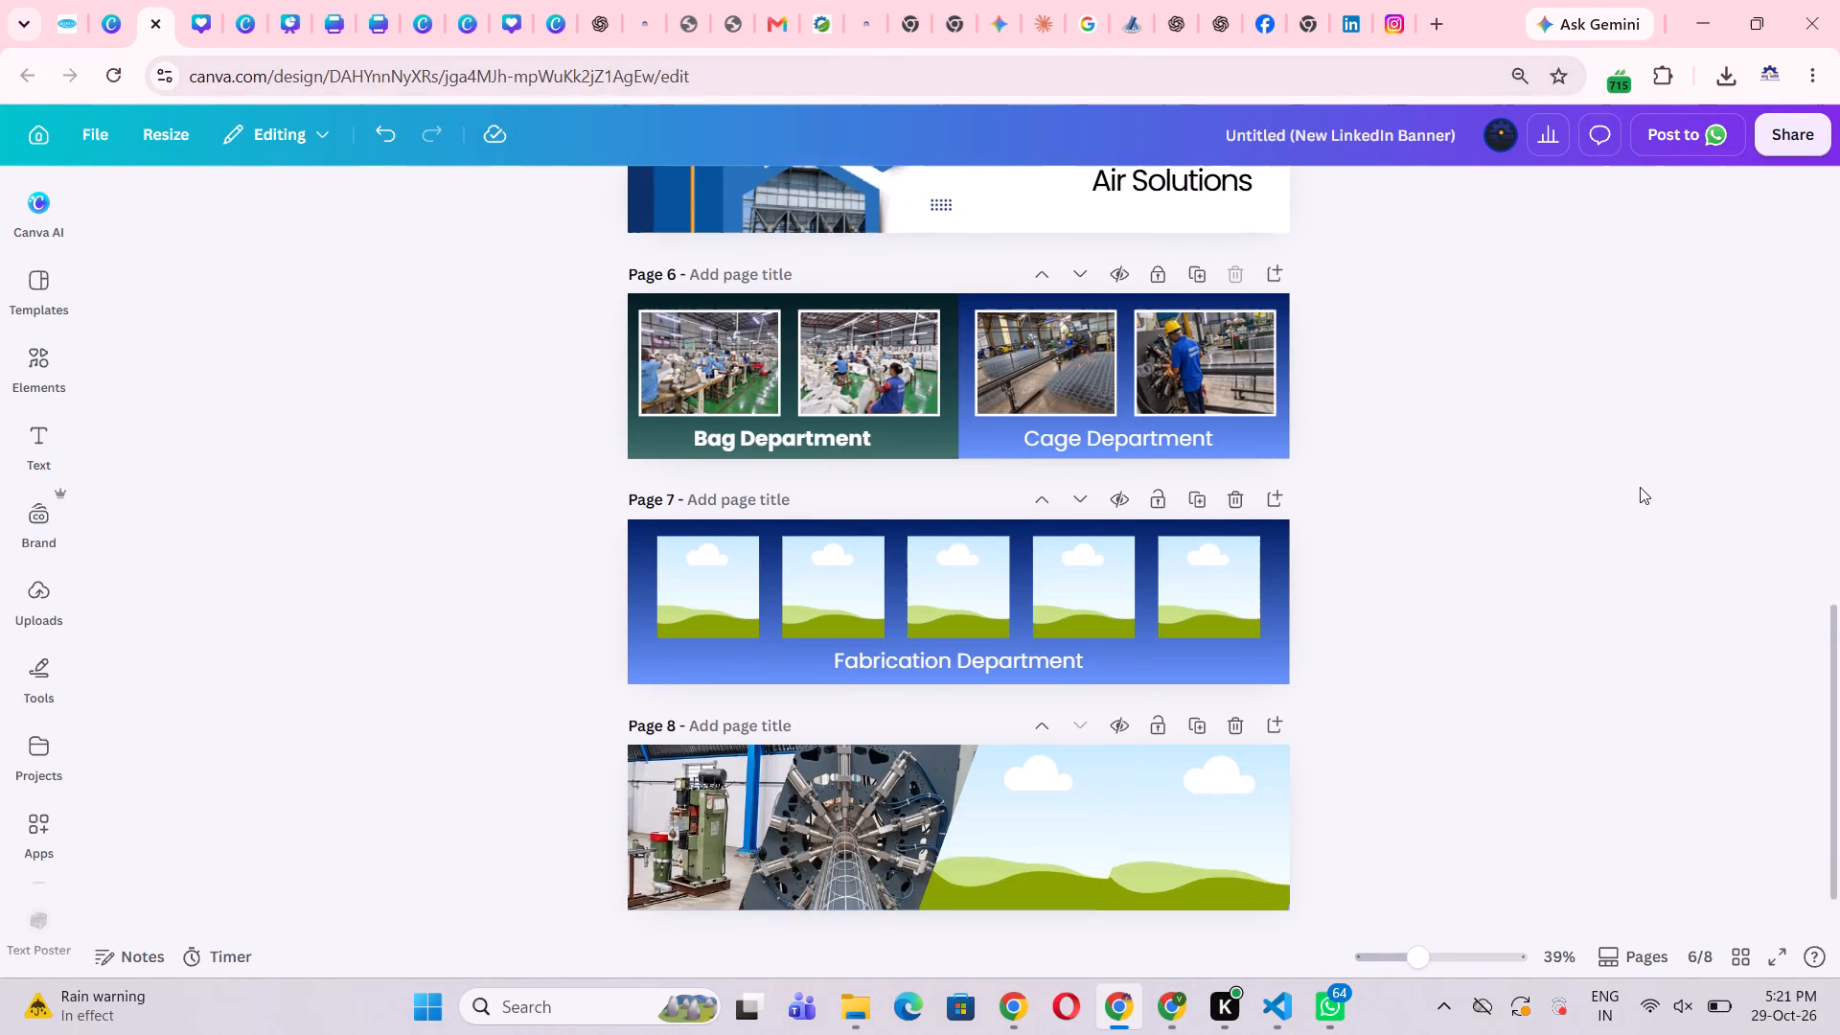
scroll(1643, 494, up, 4)
scroll(1643, 494, down, 4)
scroll(1643, 494, up, 15)
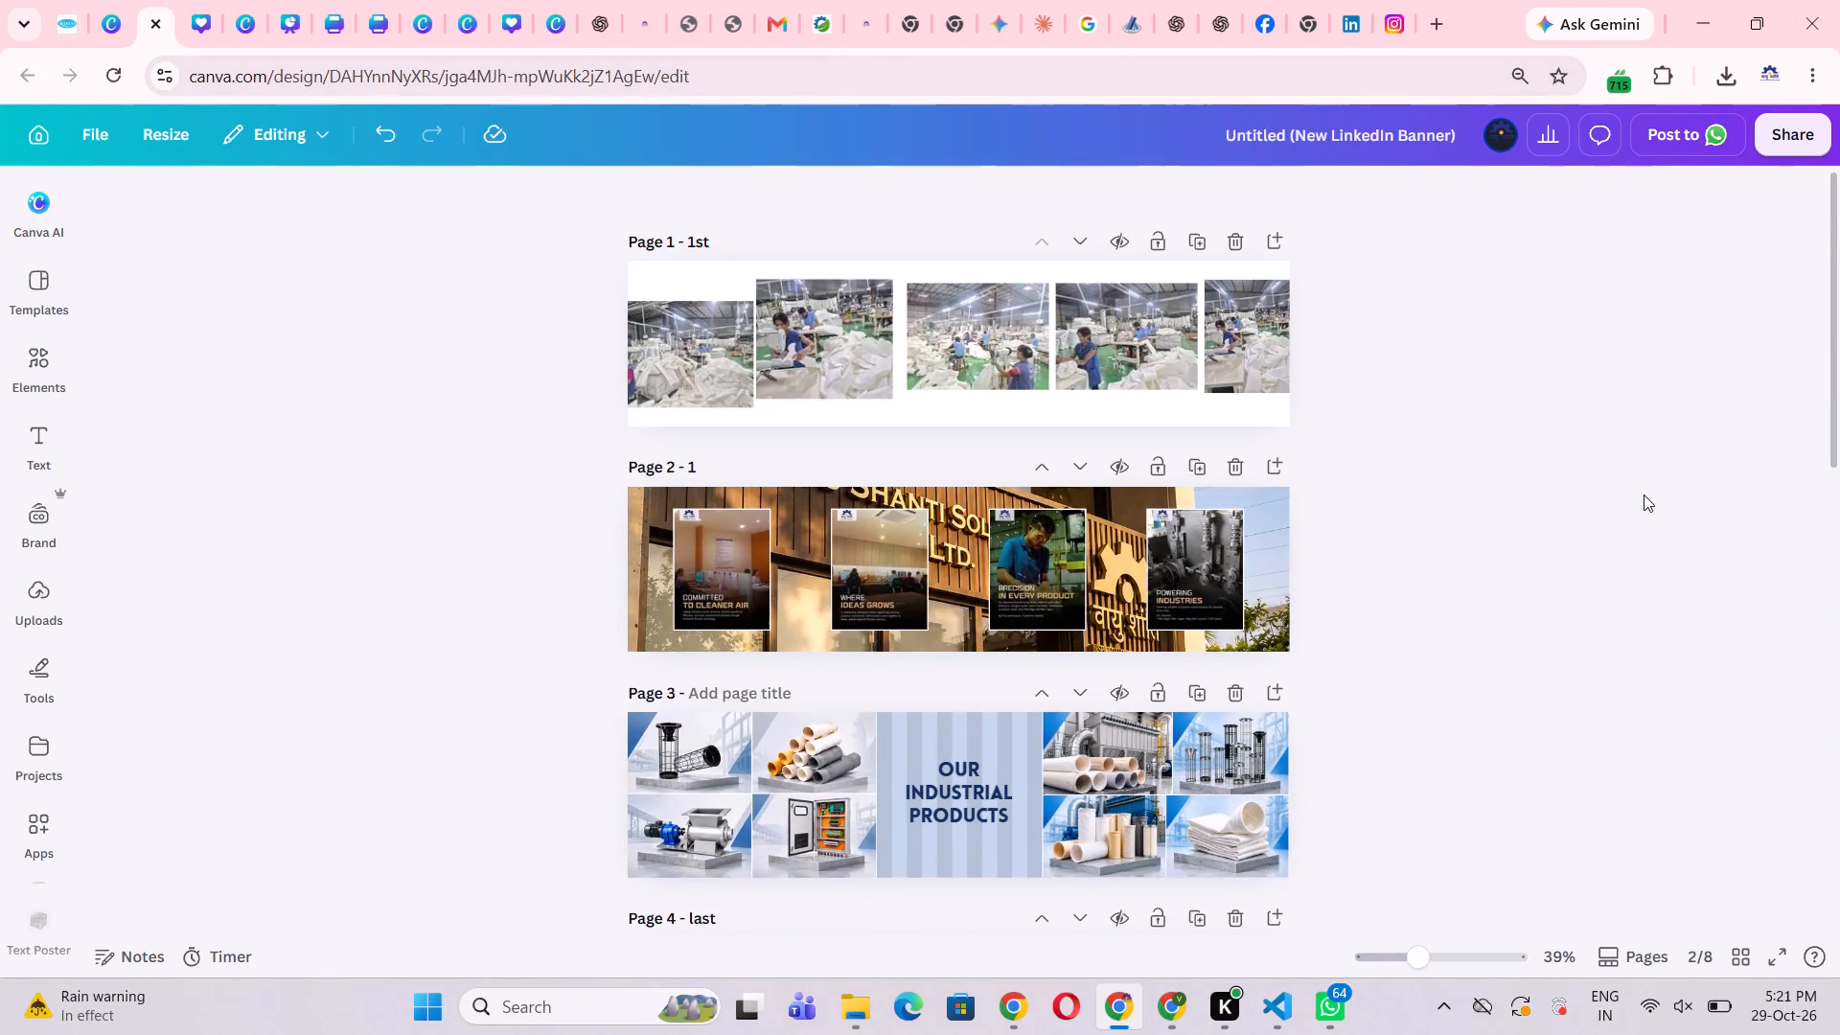
scroll(1644, 494, up, 1)
scroll(1644, 494, down, 3)
scroll(1644, 494, up, 9)
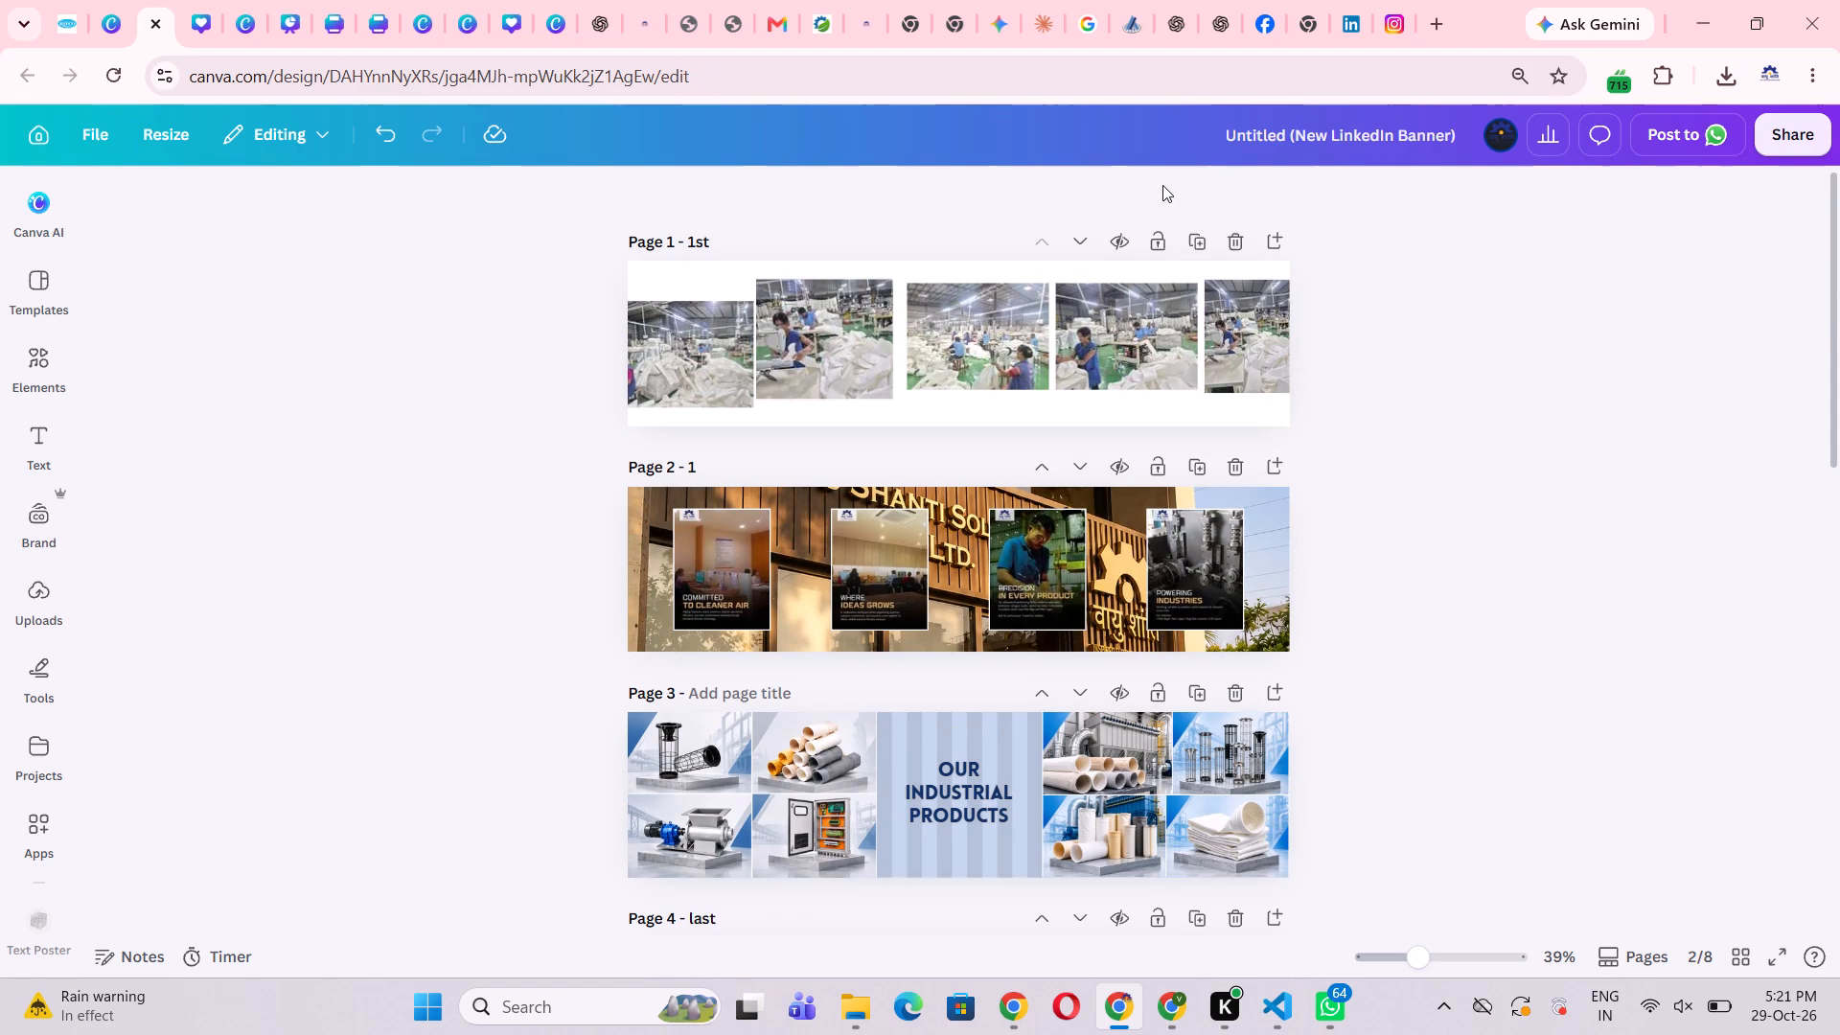
click(1420, 307)
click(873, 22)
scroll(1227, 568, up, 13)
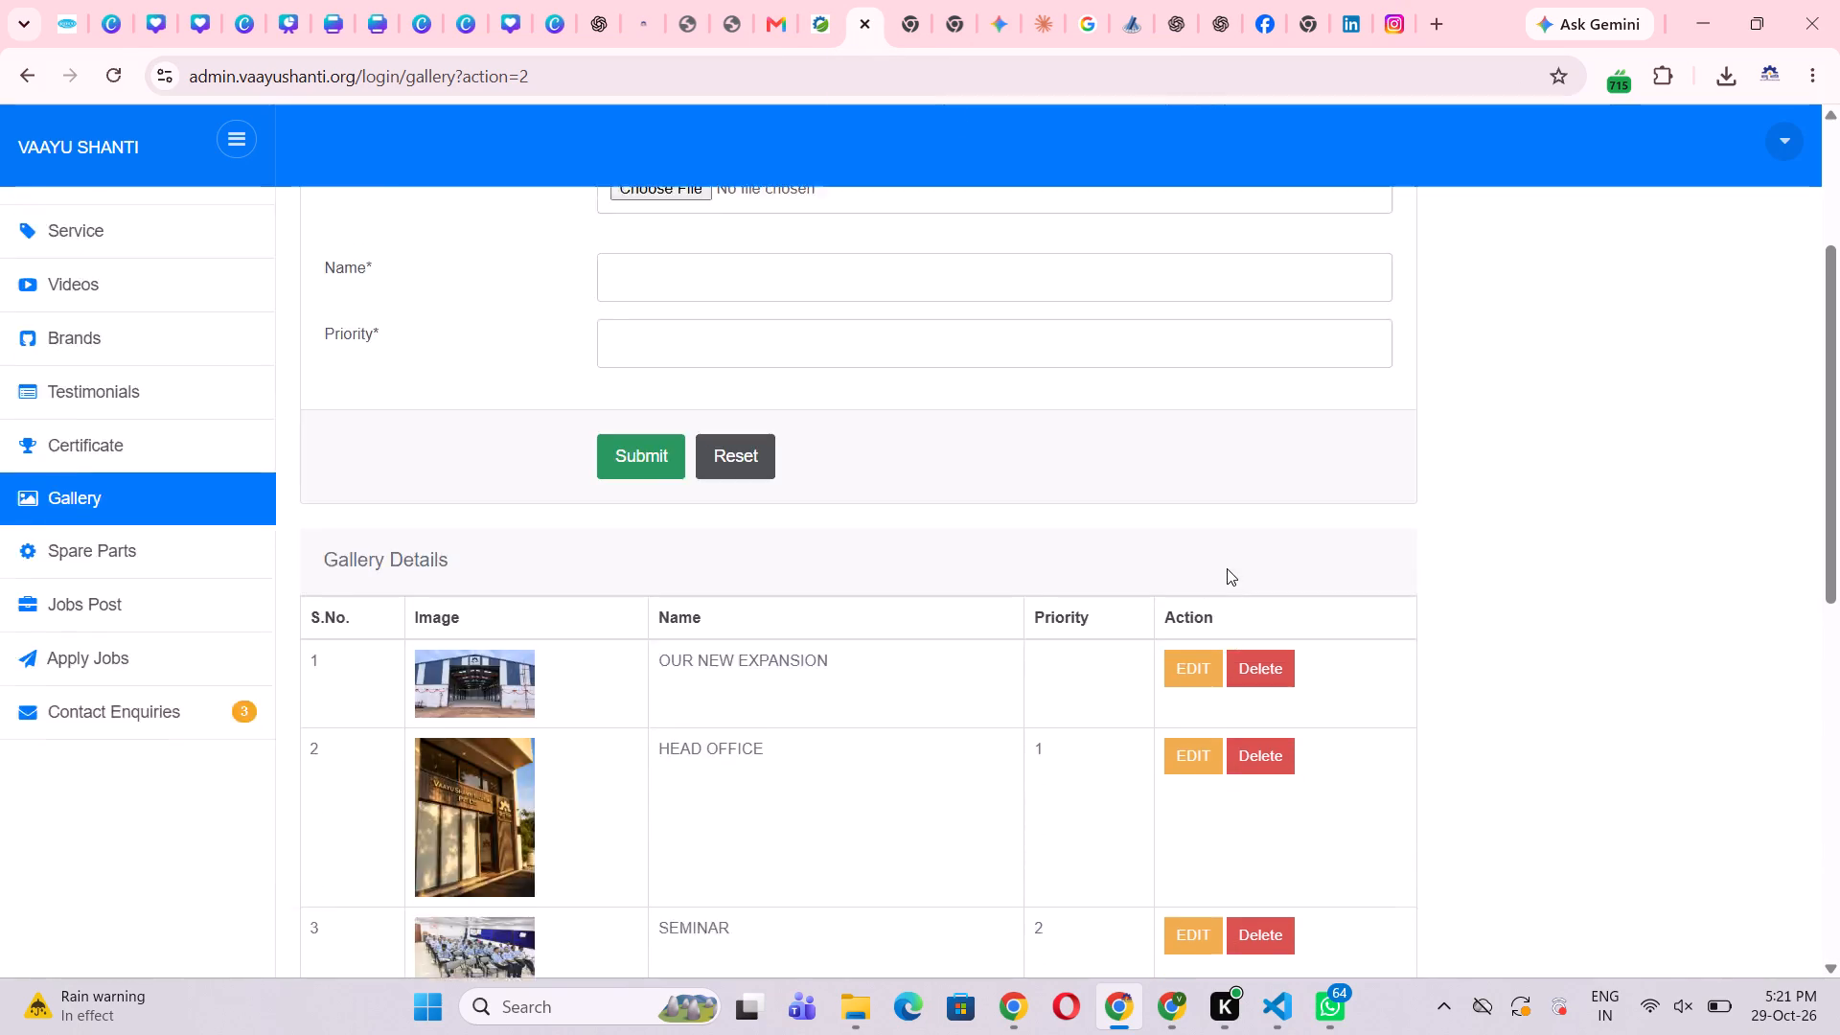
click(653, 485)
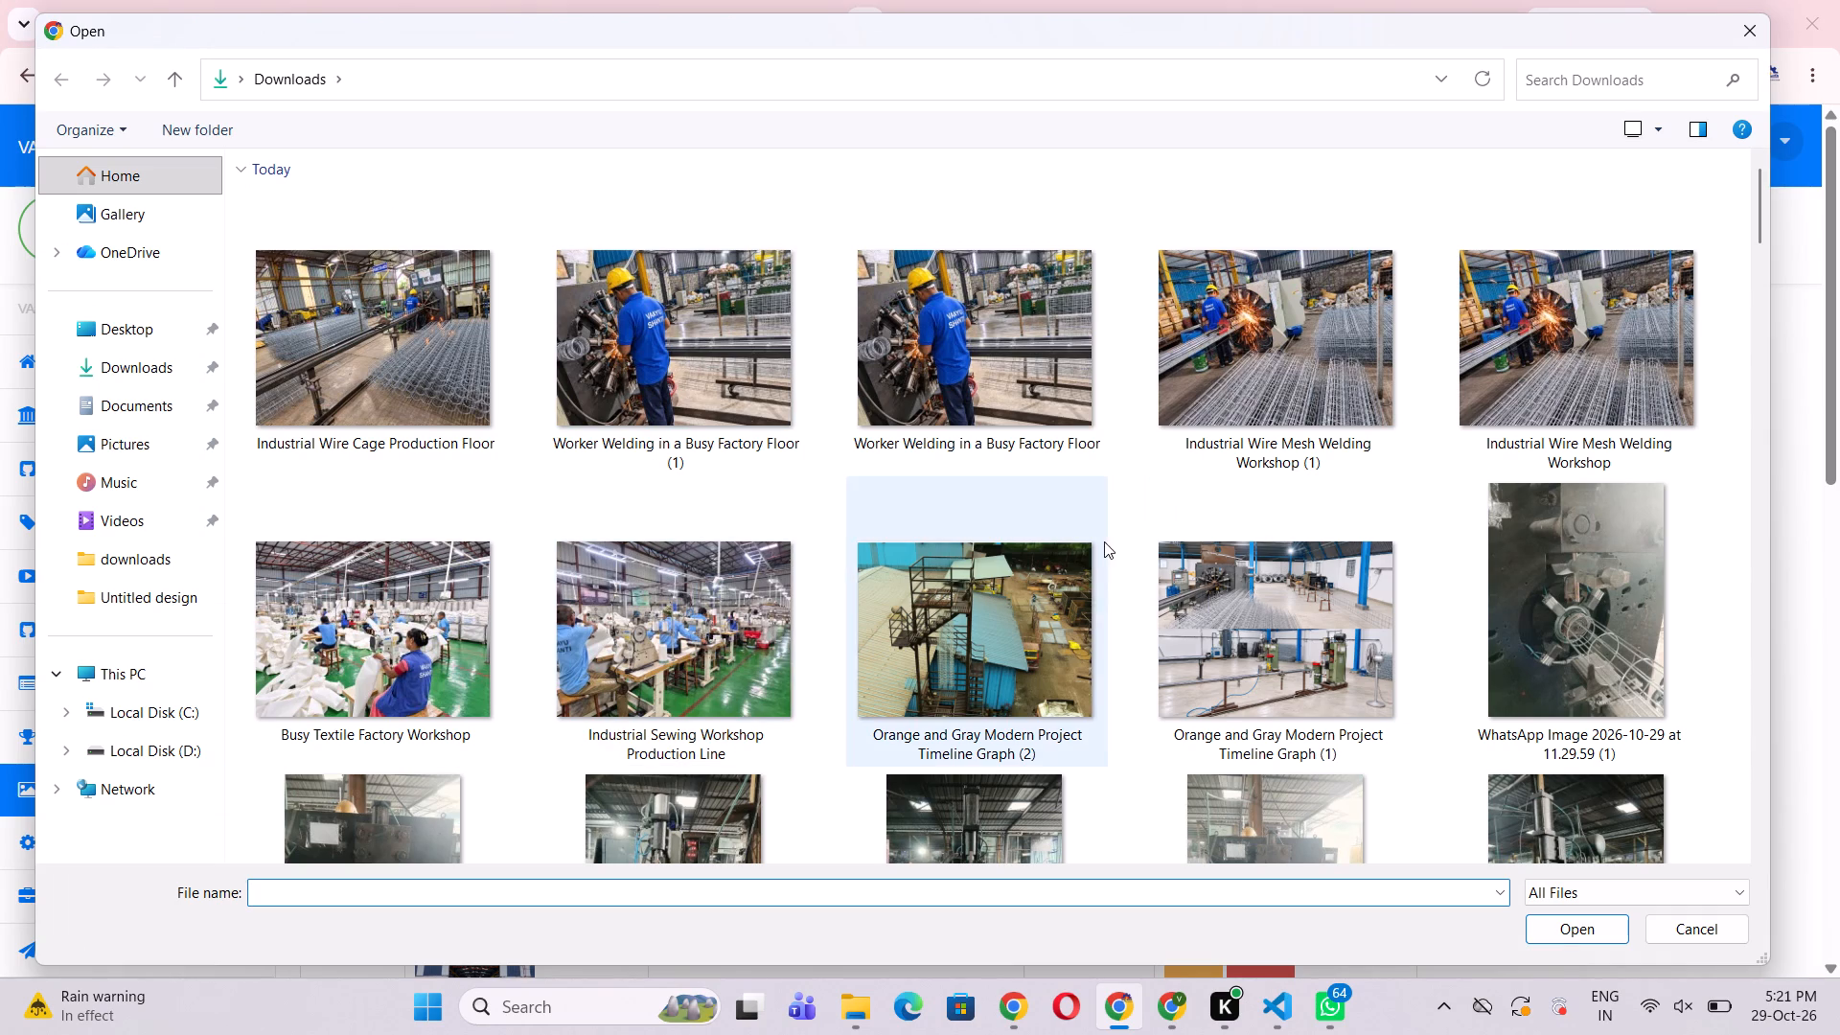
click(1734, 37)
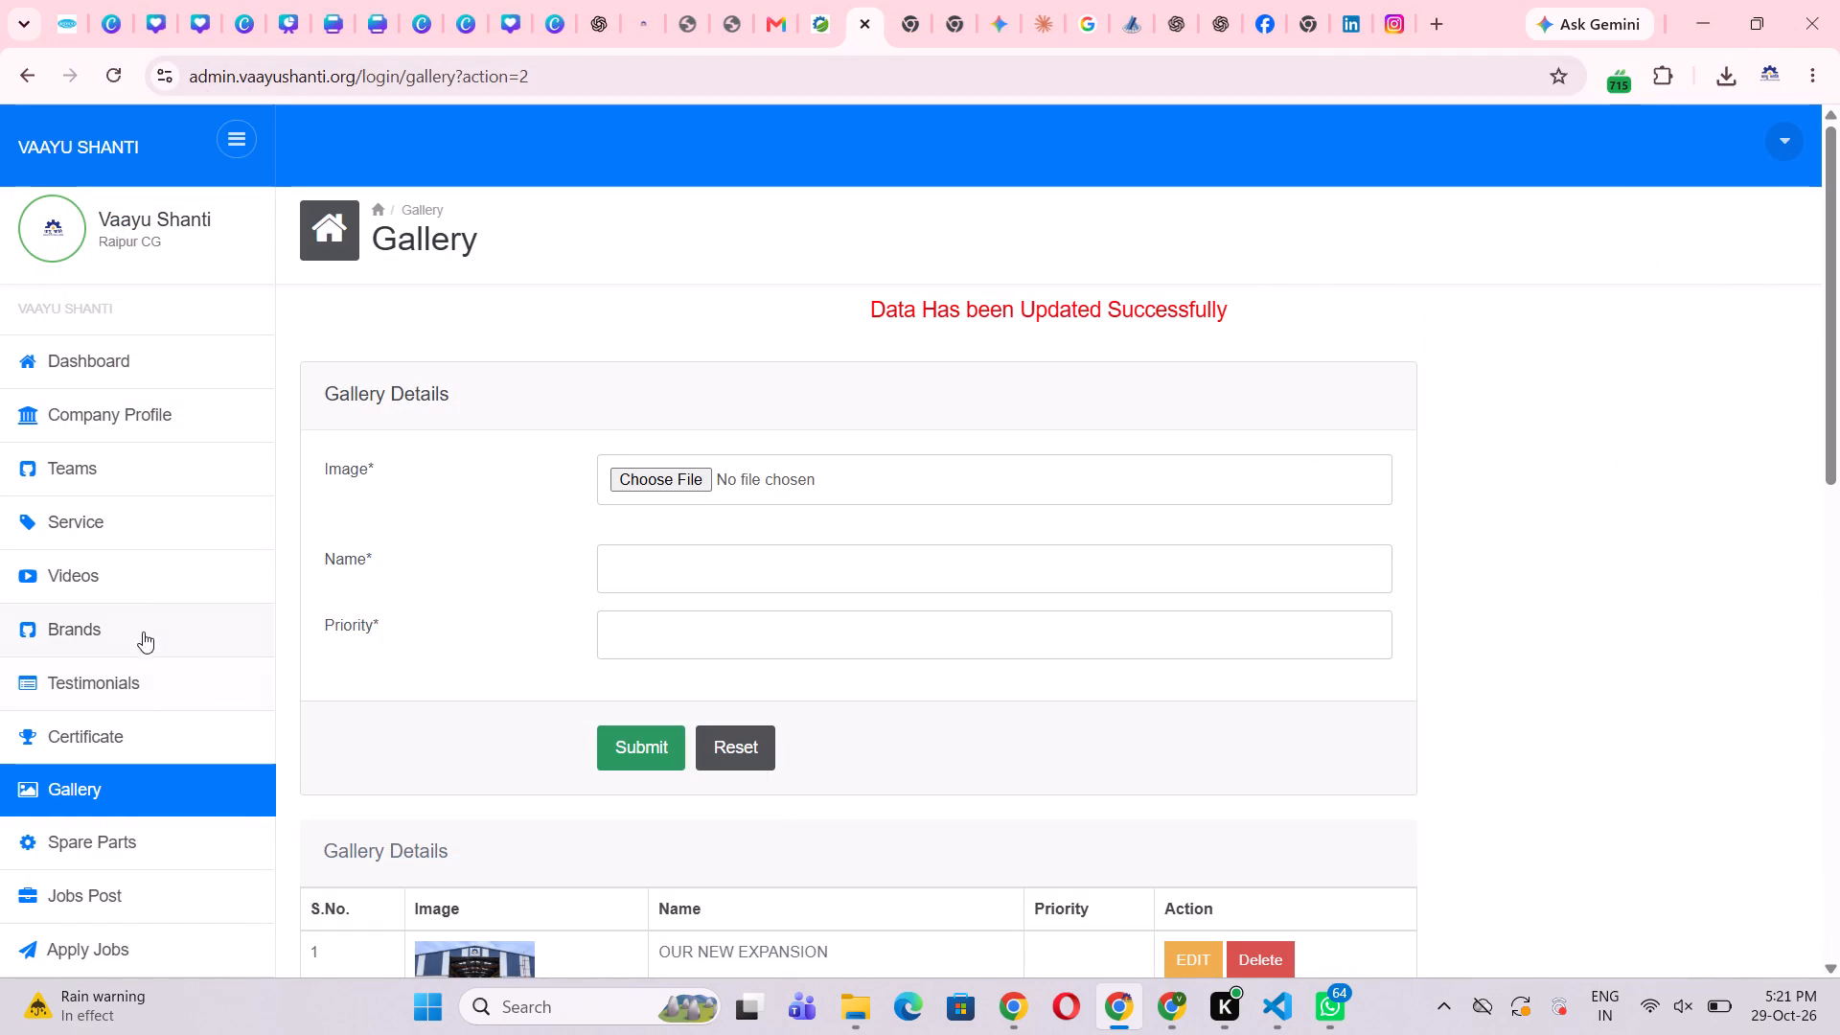
Open the Videos section of the Vaayu Shanti website admin.
click(141, 584)
scroll(793, 592, down, 4)
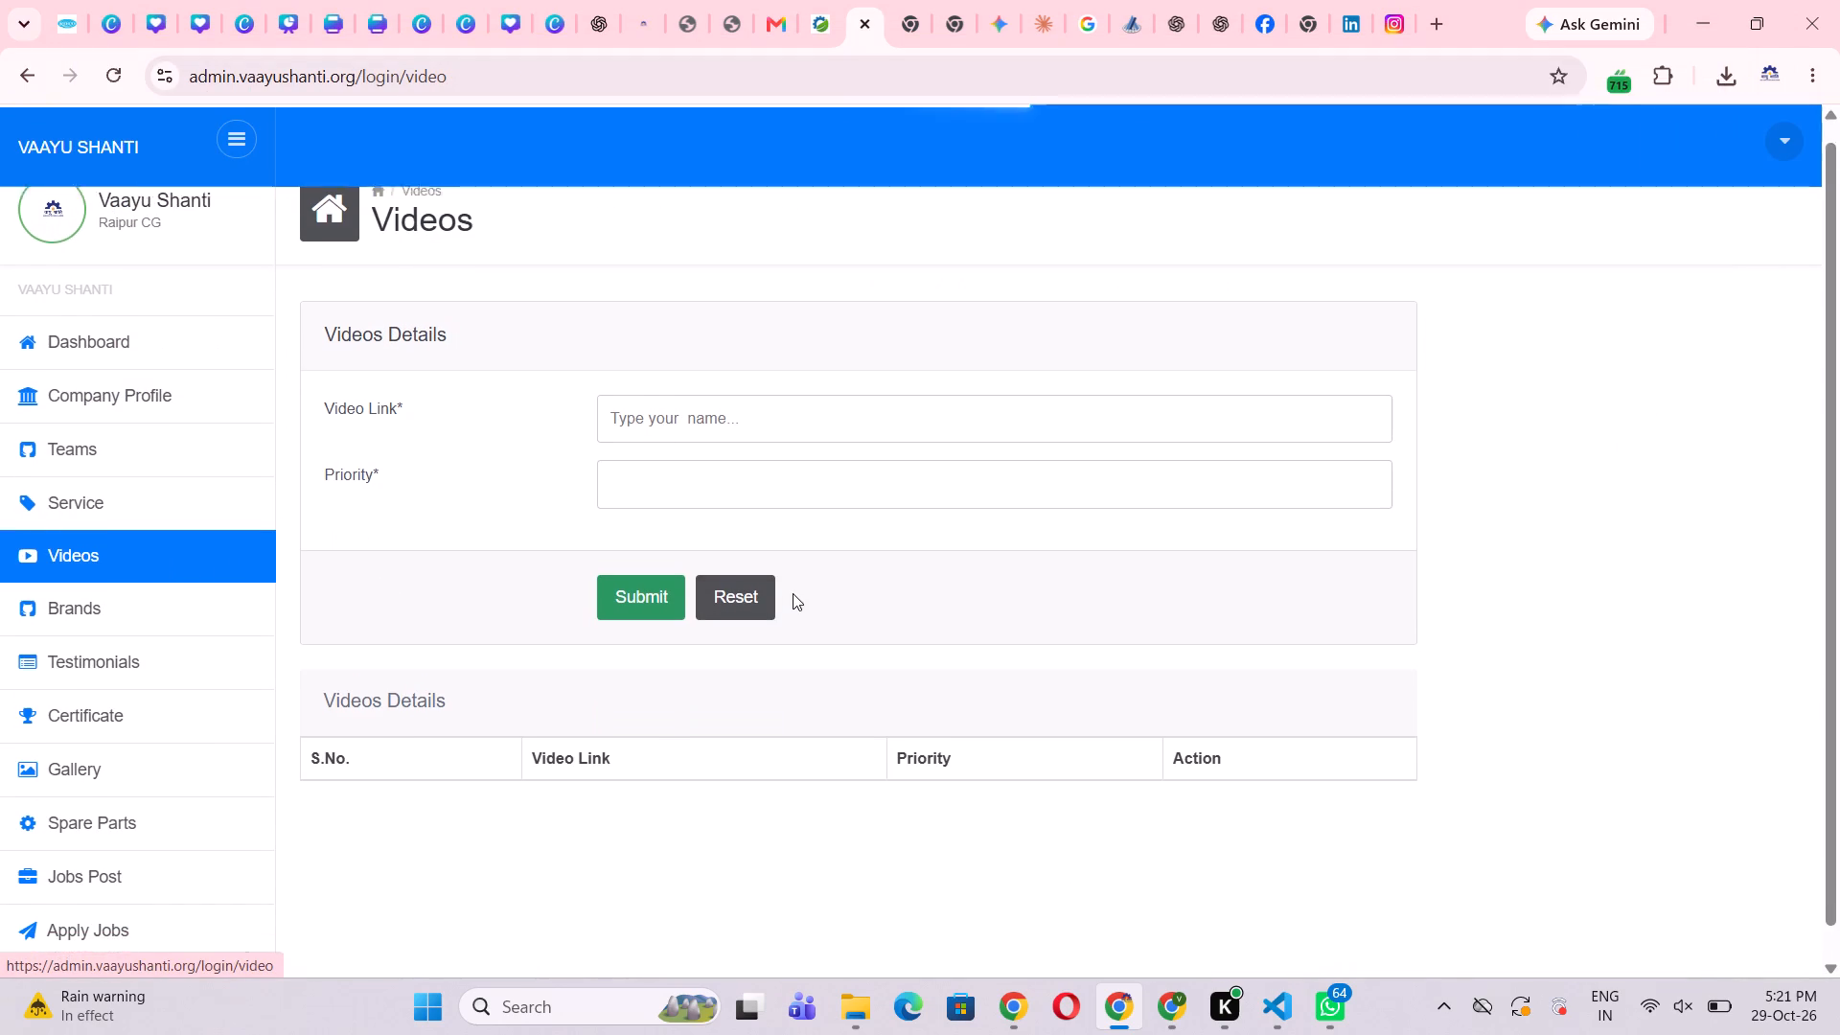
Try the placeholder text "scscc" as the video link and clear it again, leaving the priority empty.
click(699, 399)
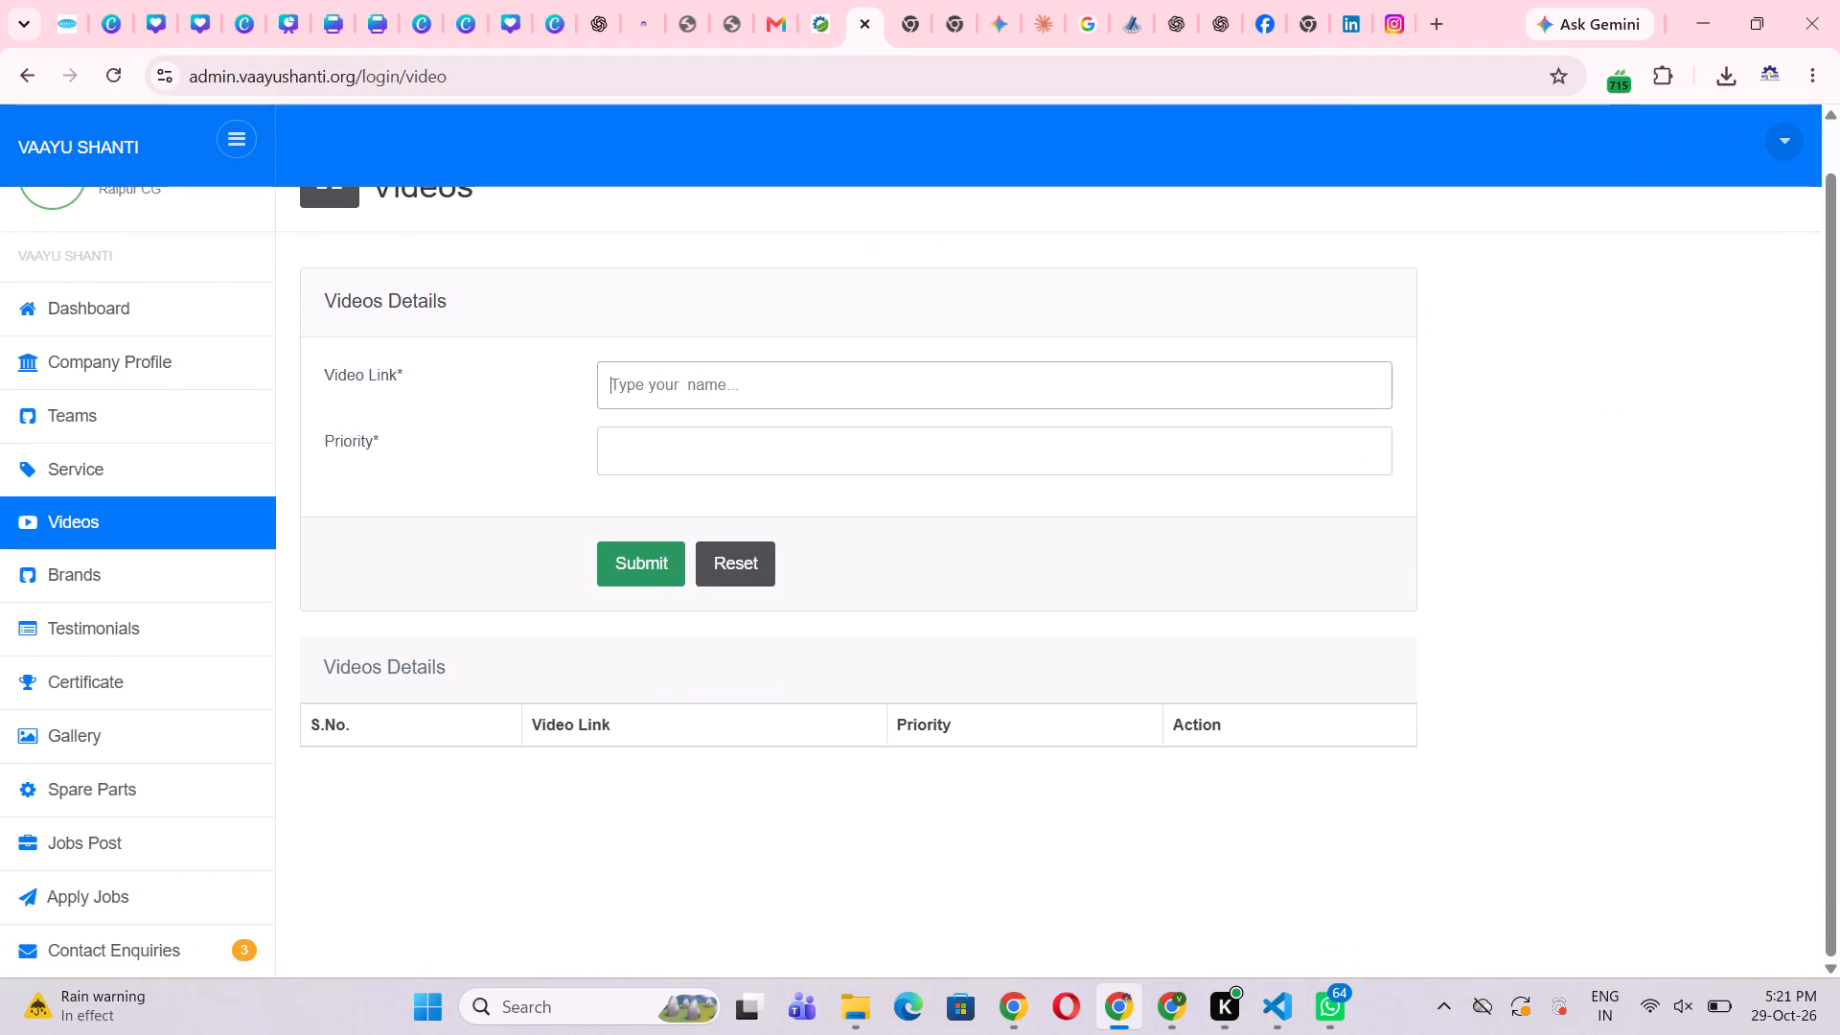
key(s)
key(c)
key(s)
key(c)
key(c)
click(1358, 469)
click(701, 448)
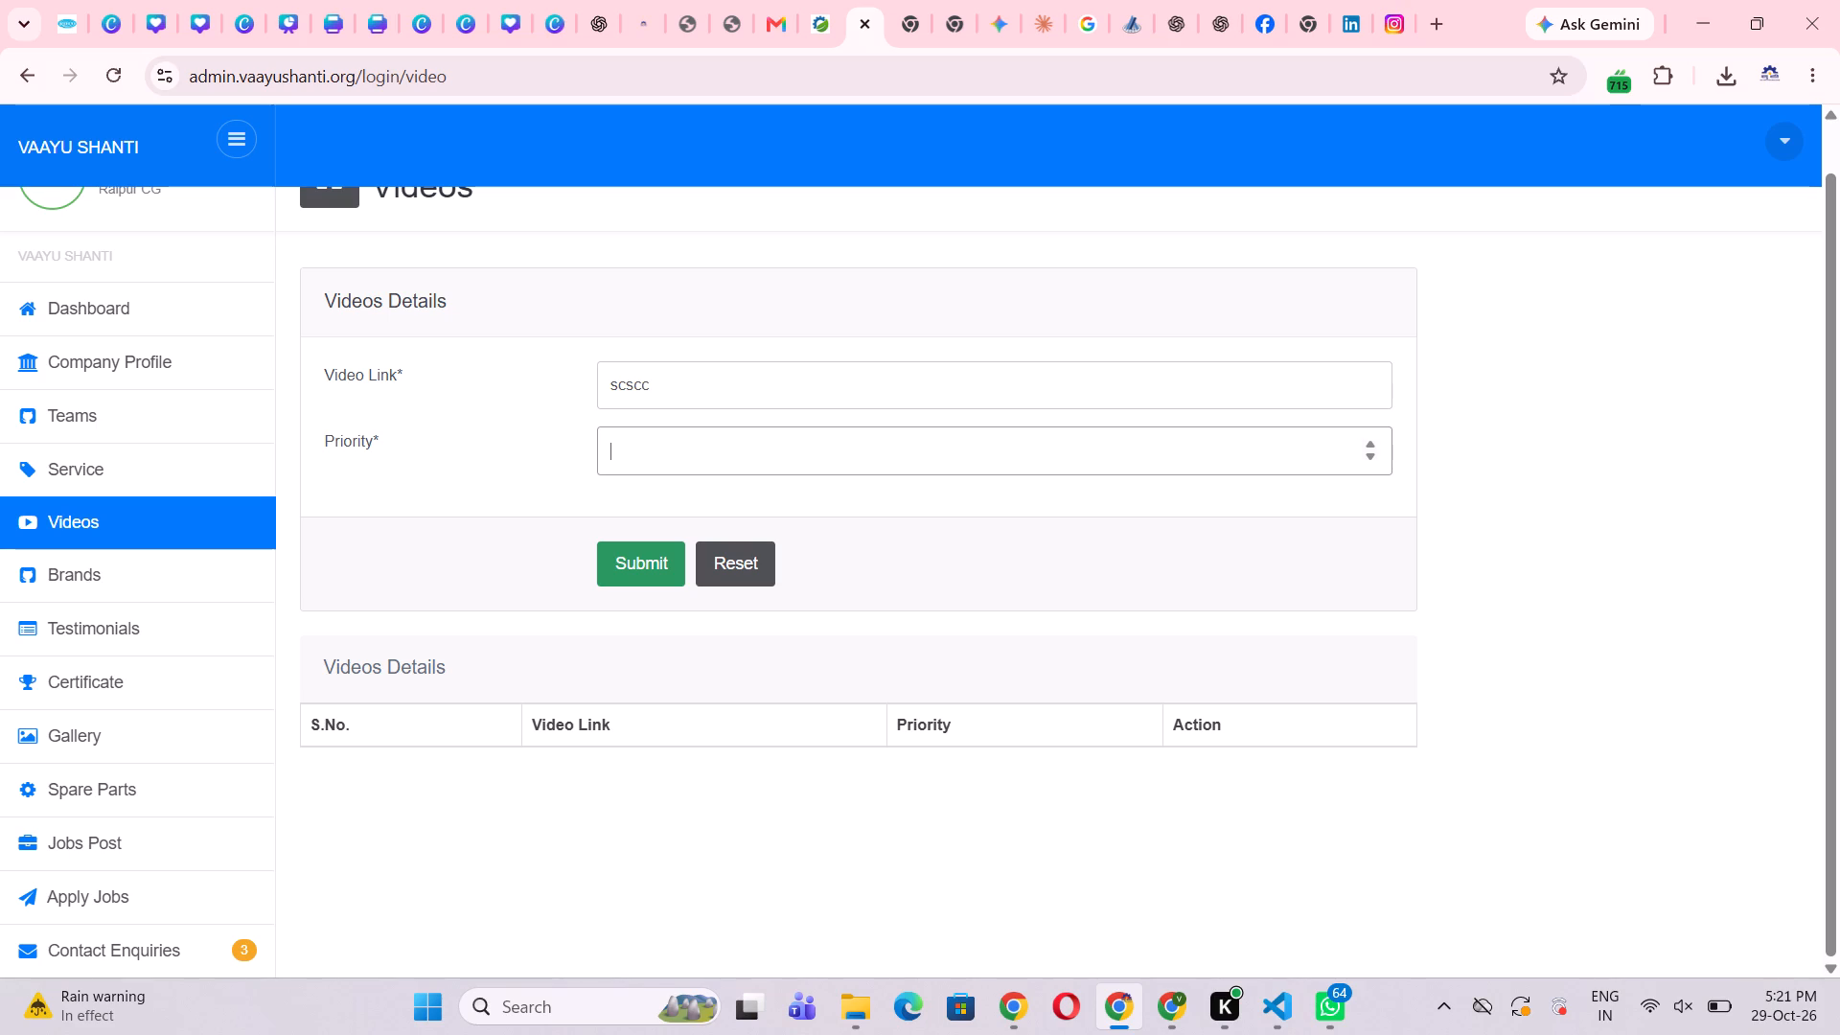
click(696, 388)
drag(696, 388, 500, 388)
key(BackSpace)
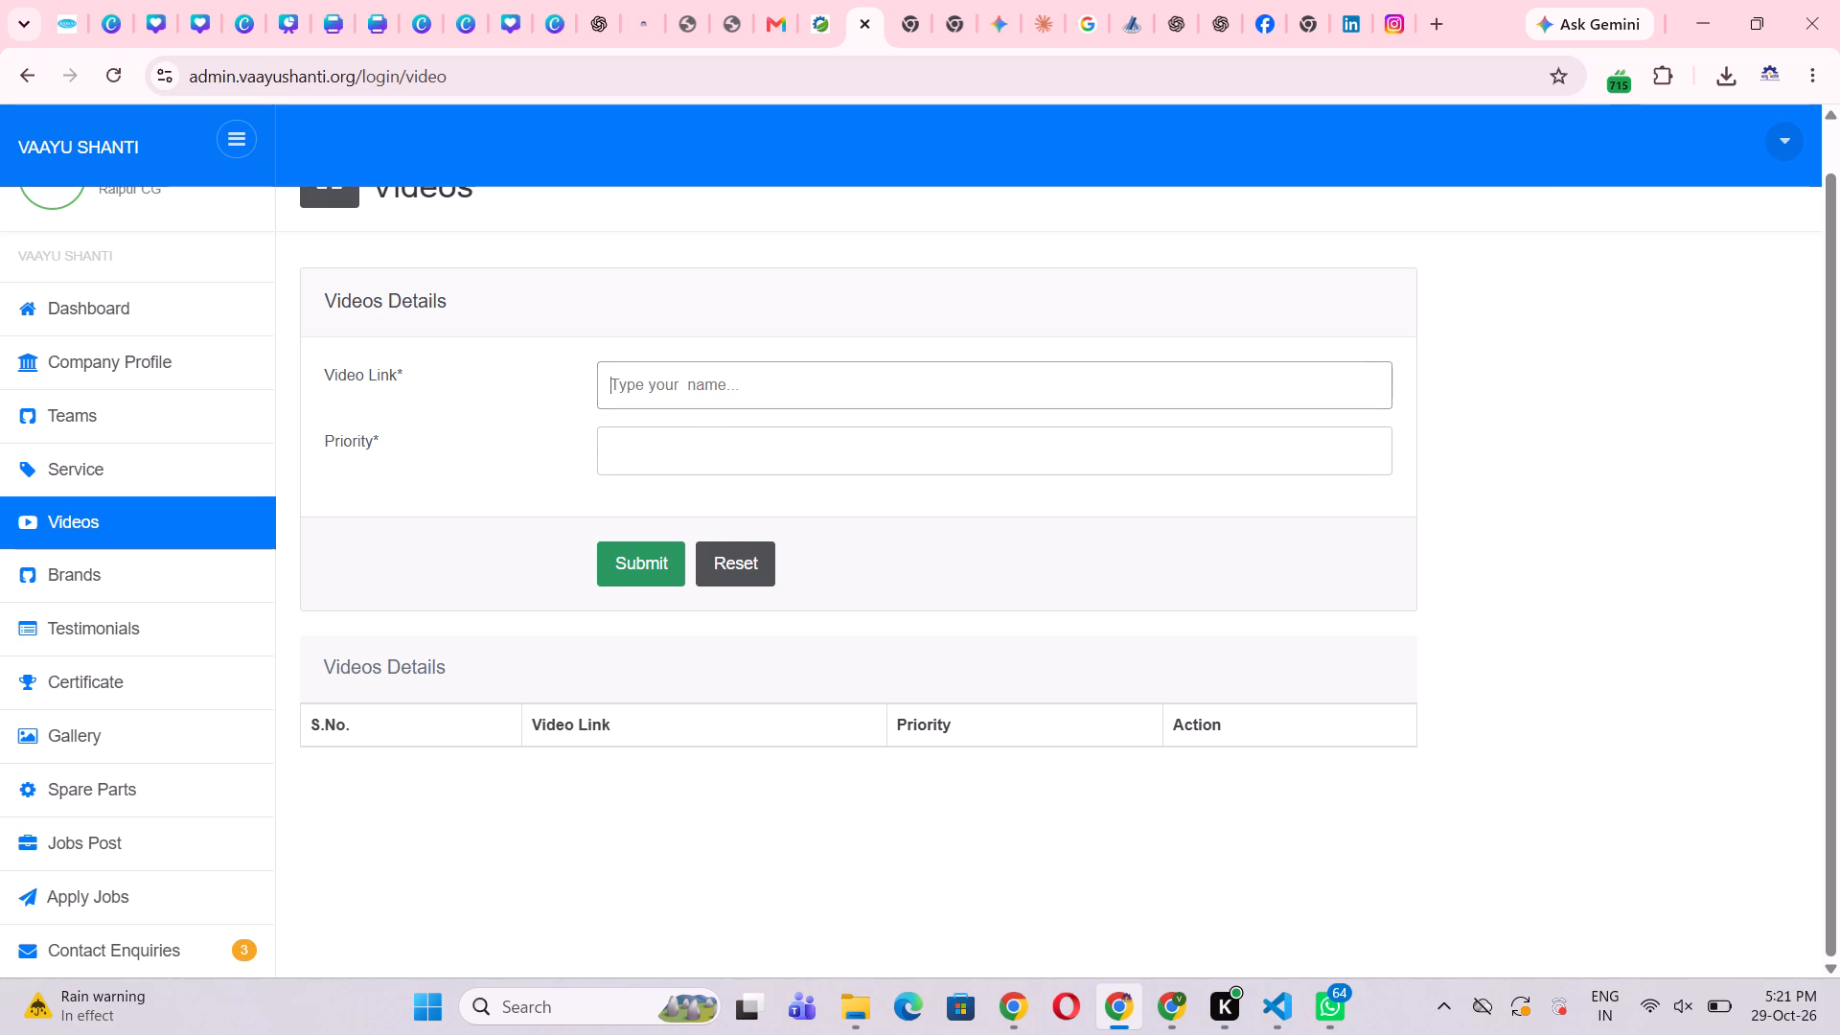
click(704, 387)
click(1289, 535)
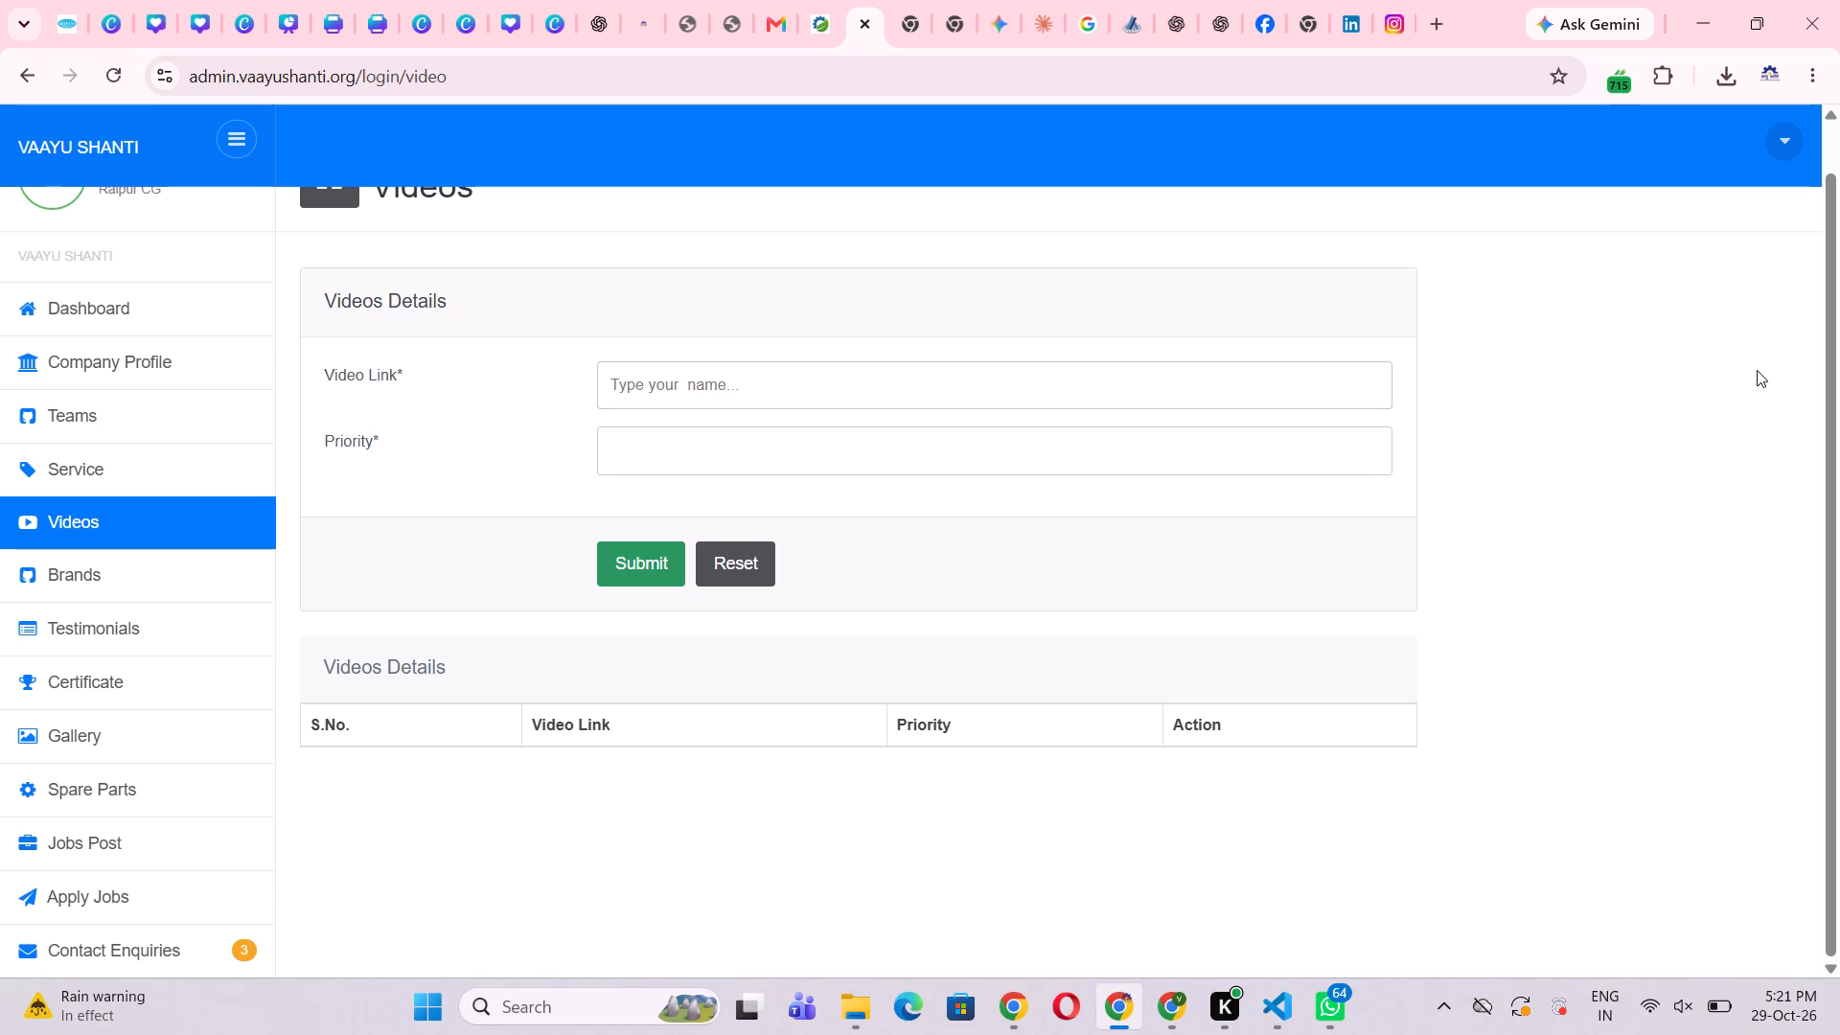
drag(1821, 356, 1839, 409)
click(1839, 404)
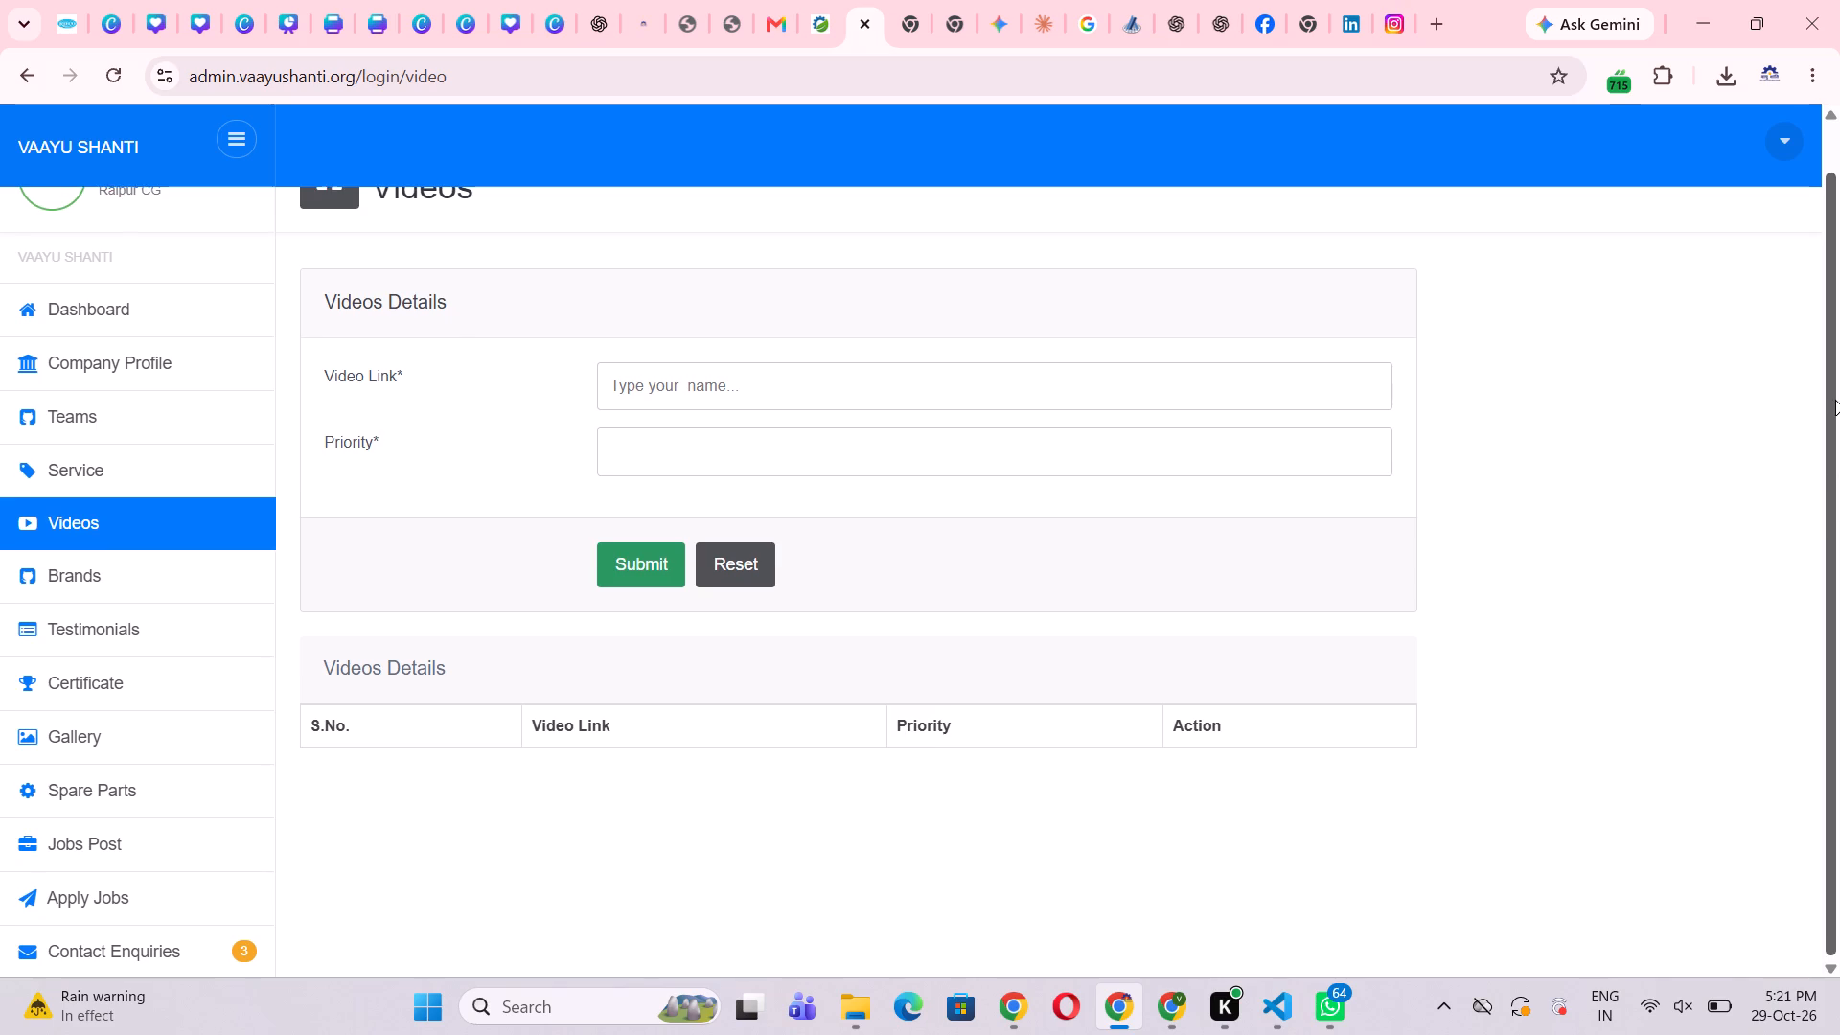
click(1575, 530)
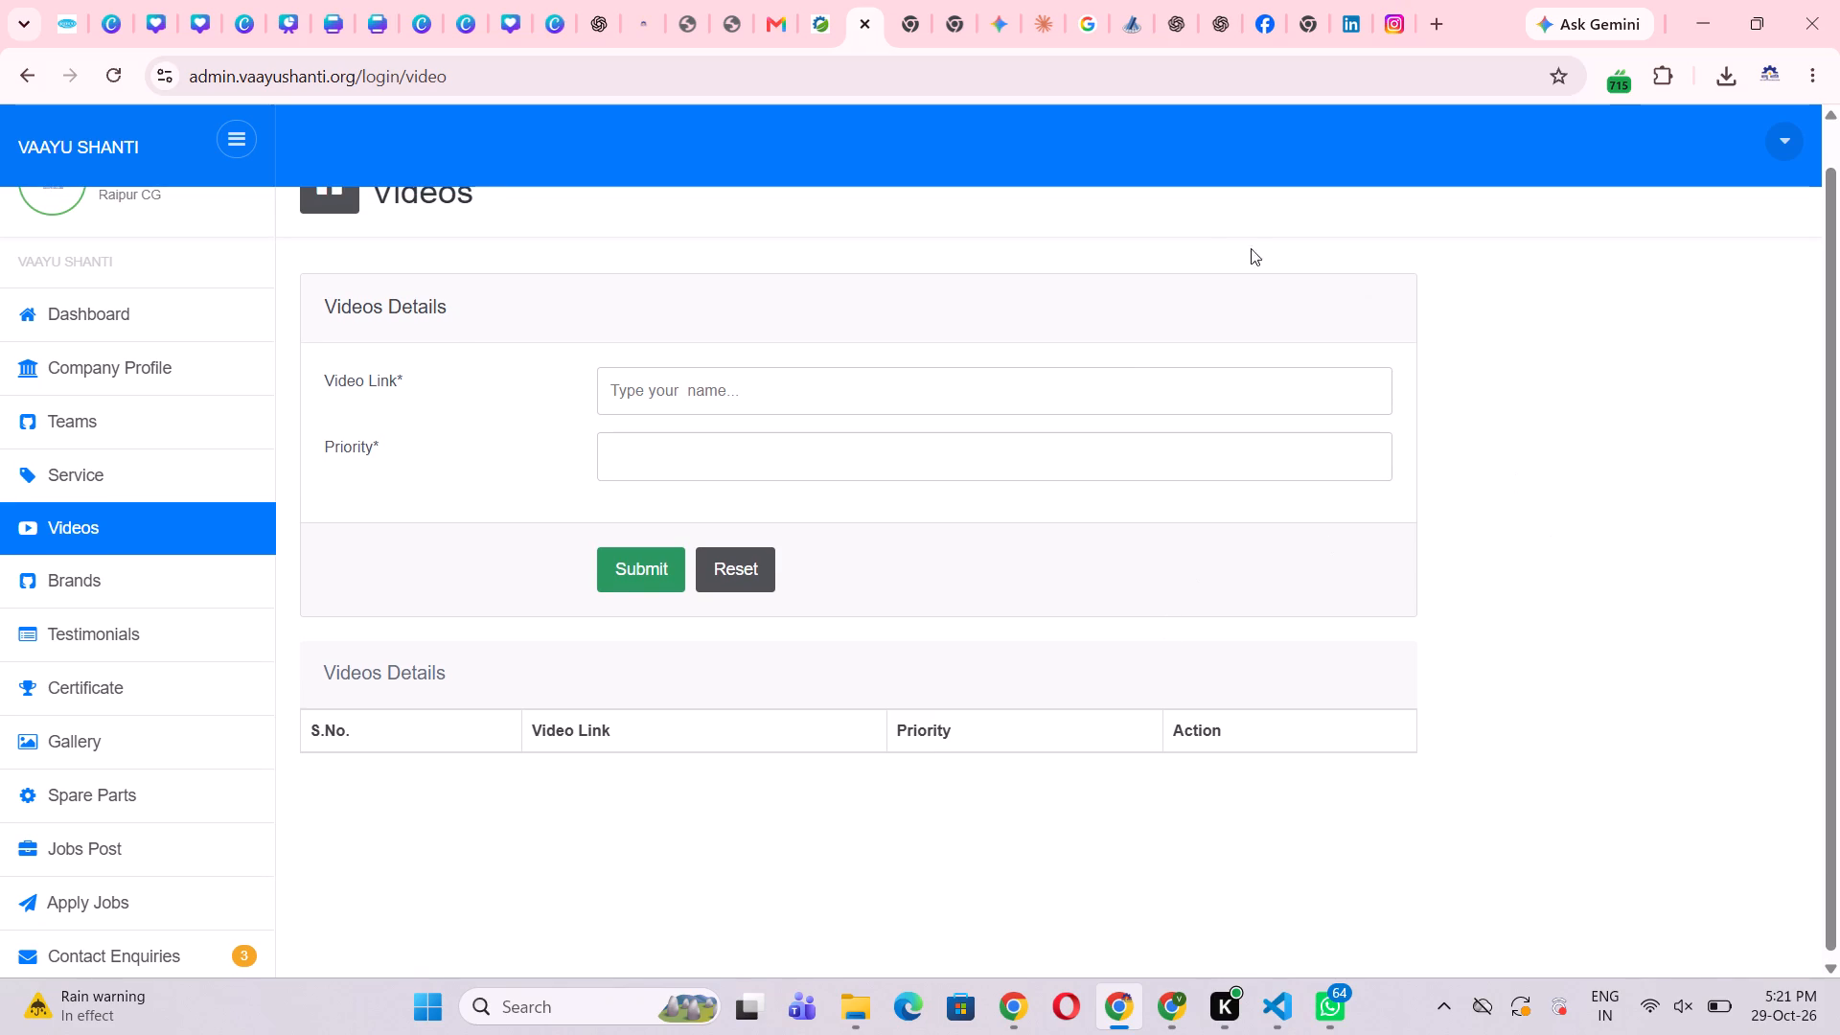
Open YouTube in a new browser tab and browse the home feed for a video to link.
click(1446, 25)
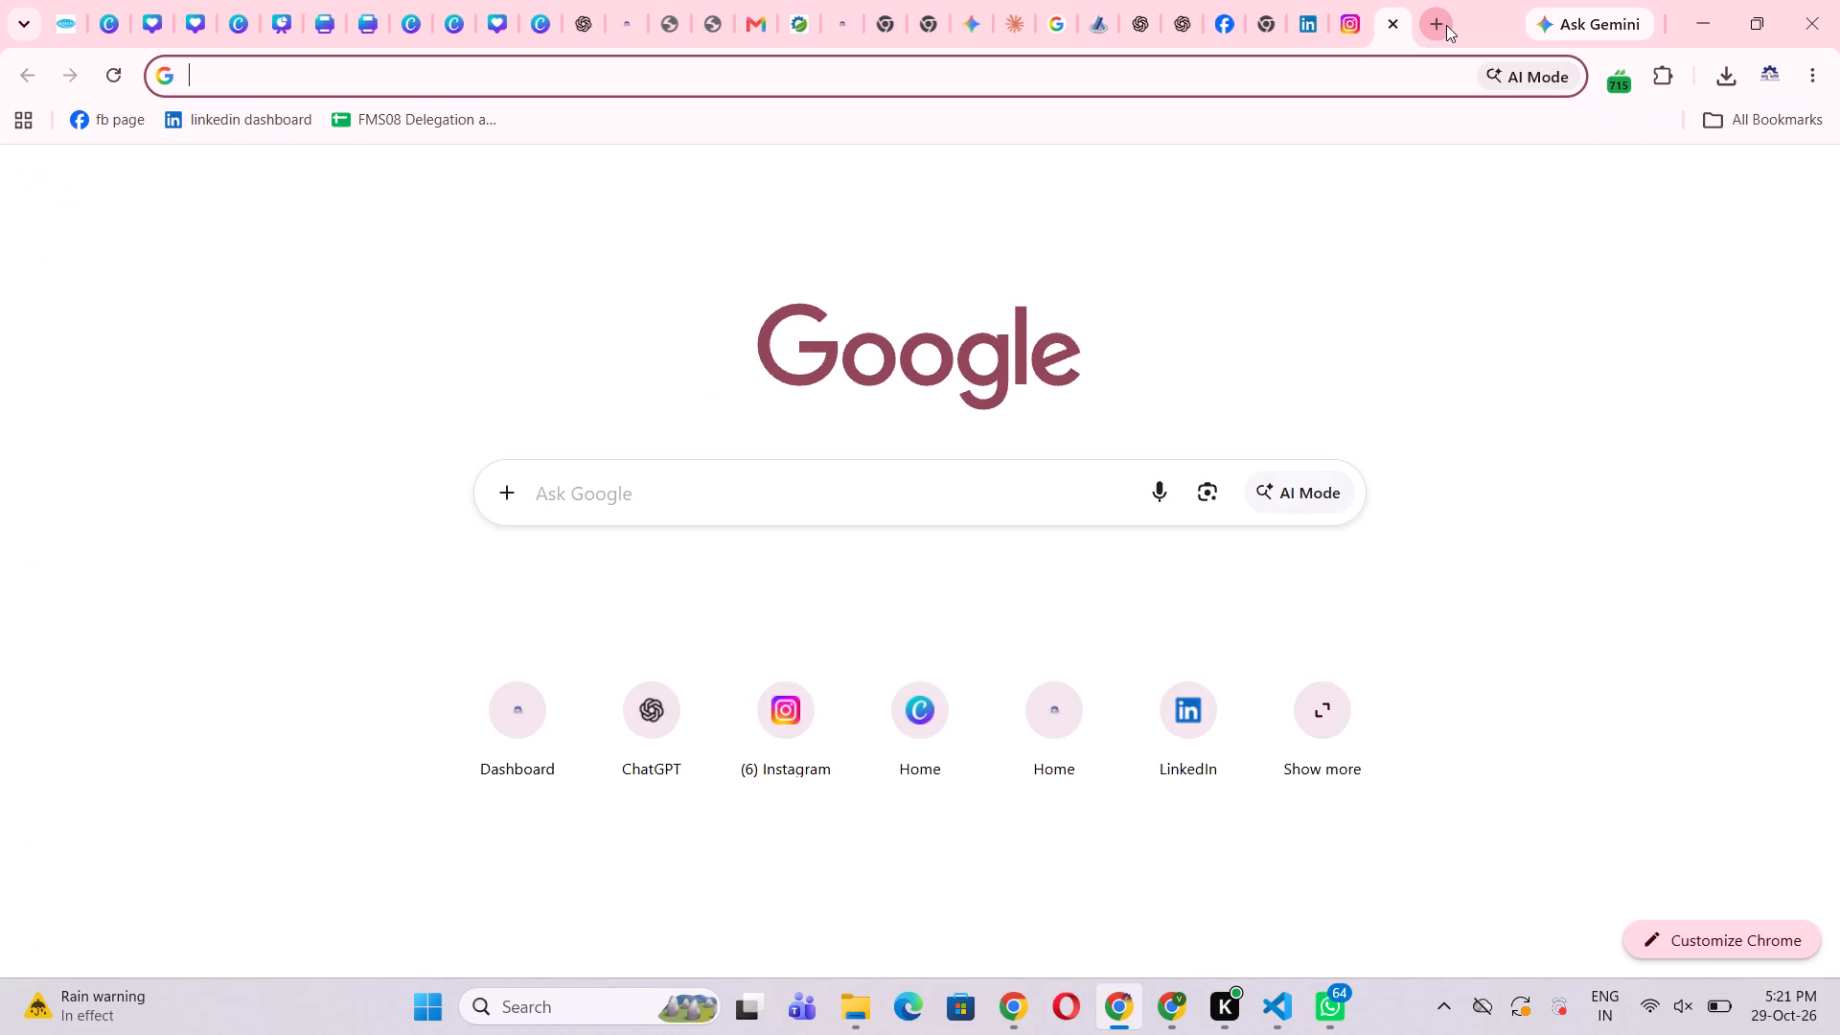
text(yo)
key(u)
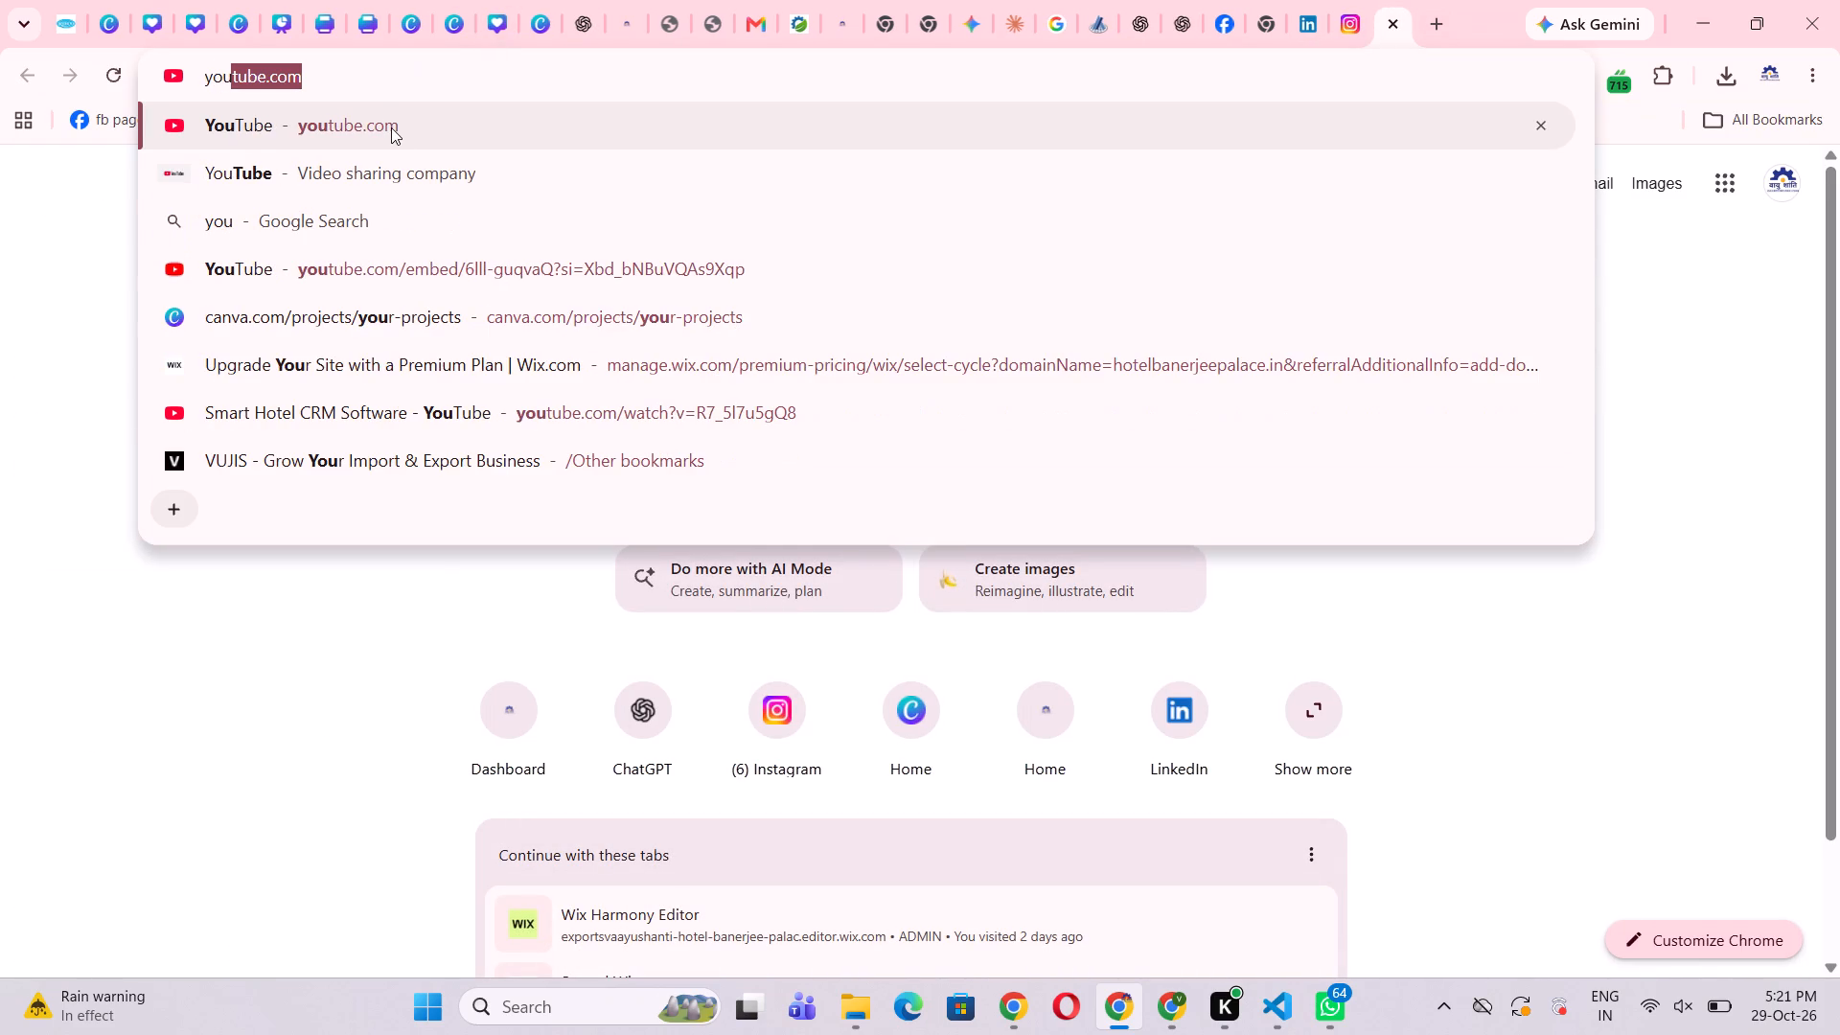
click(391, 127)
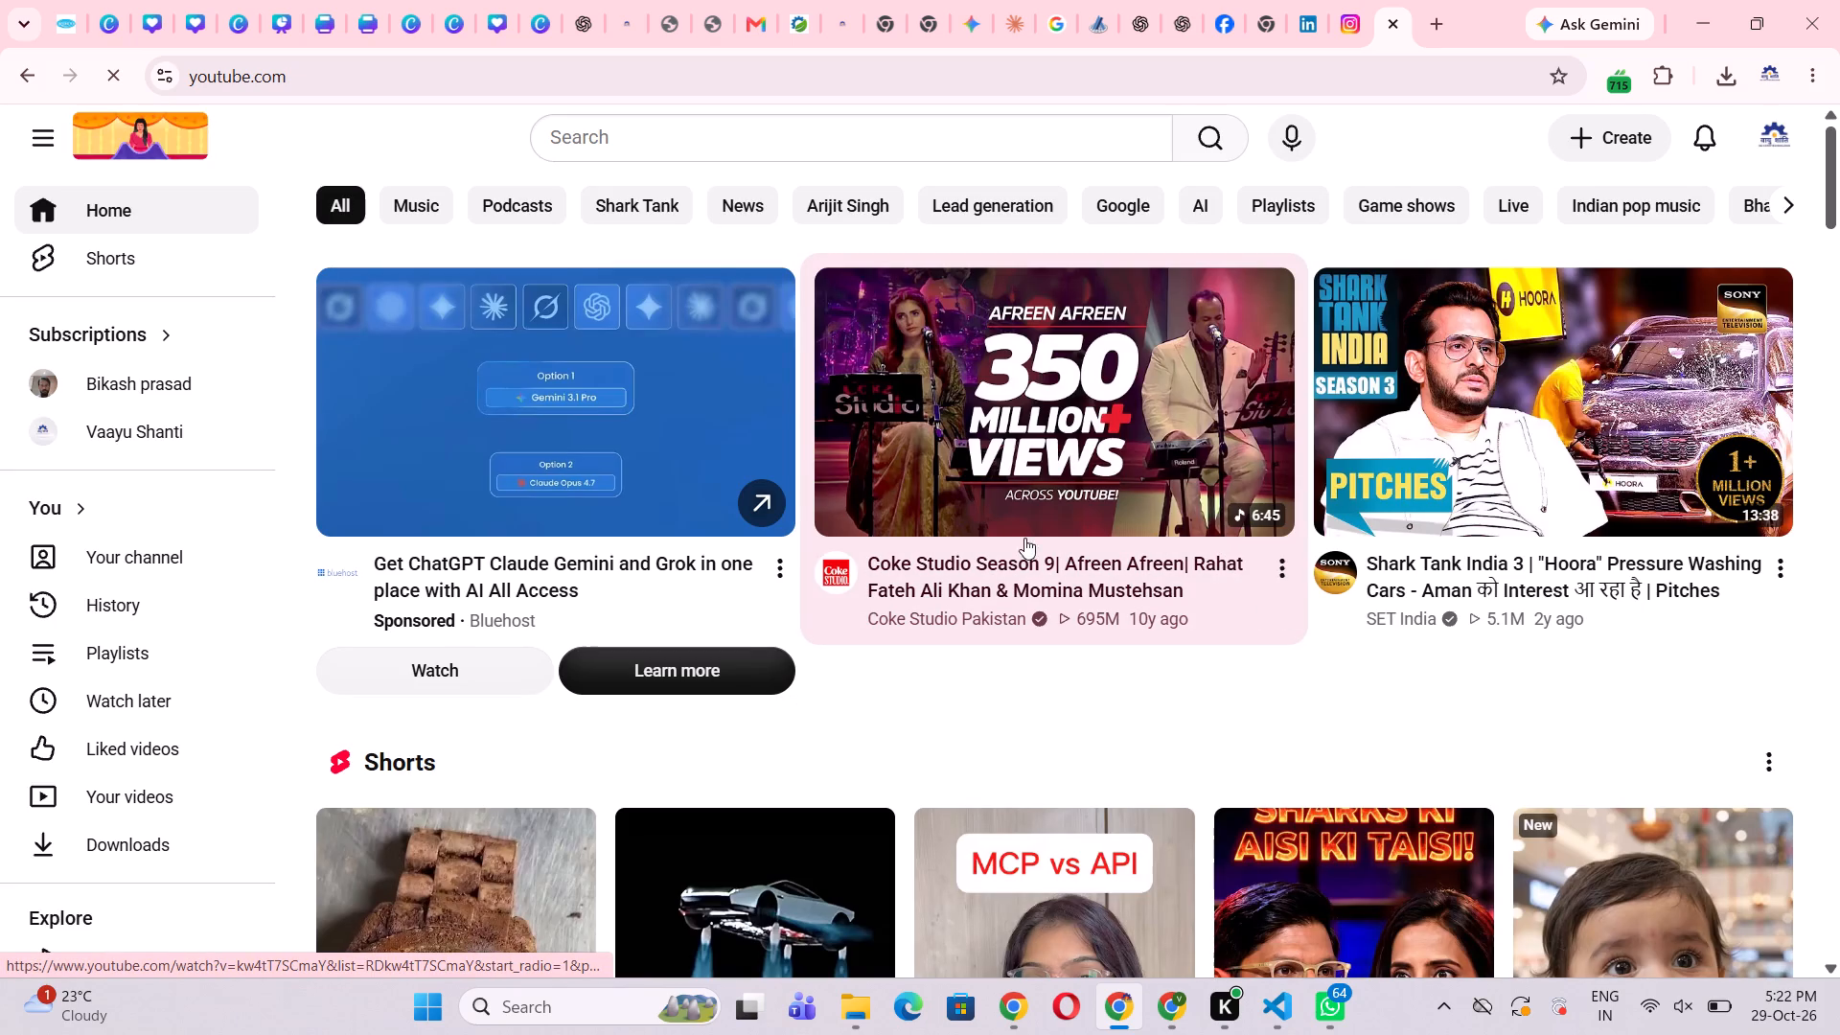
scroll(1367, 738, down, 2)
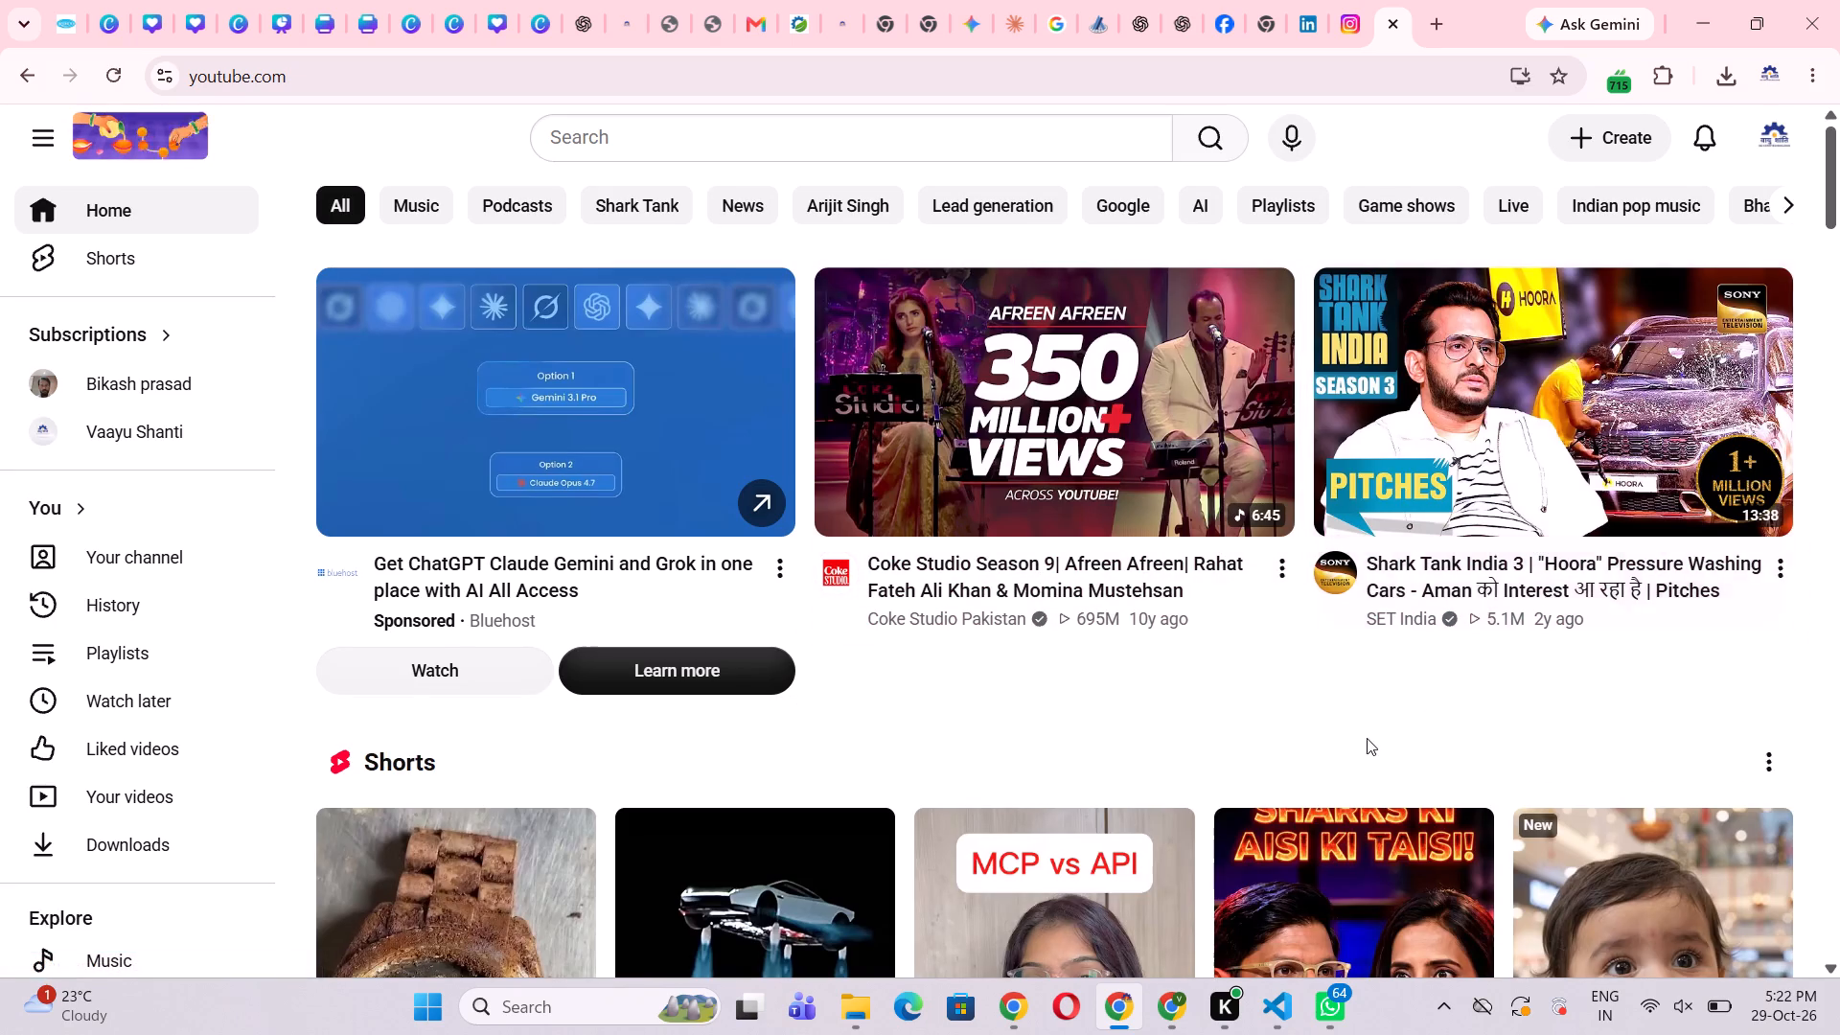
scroll(1367, 738, down, 7)
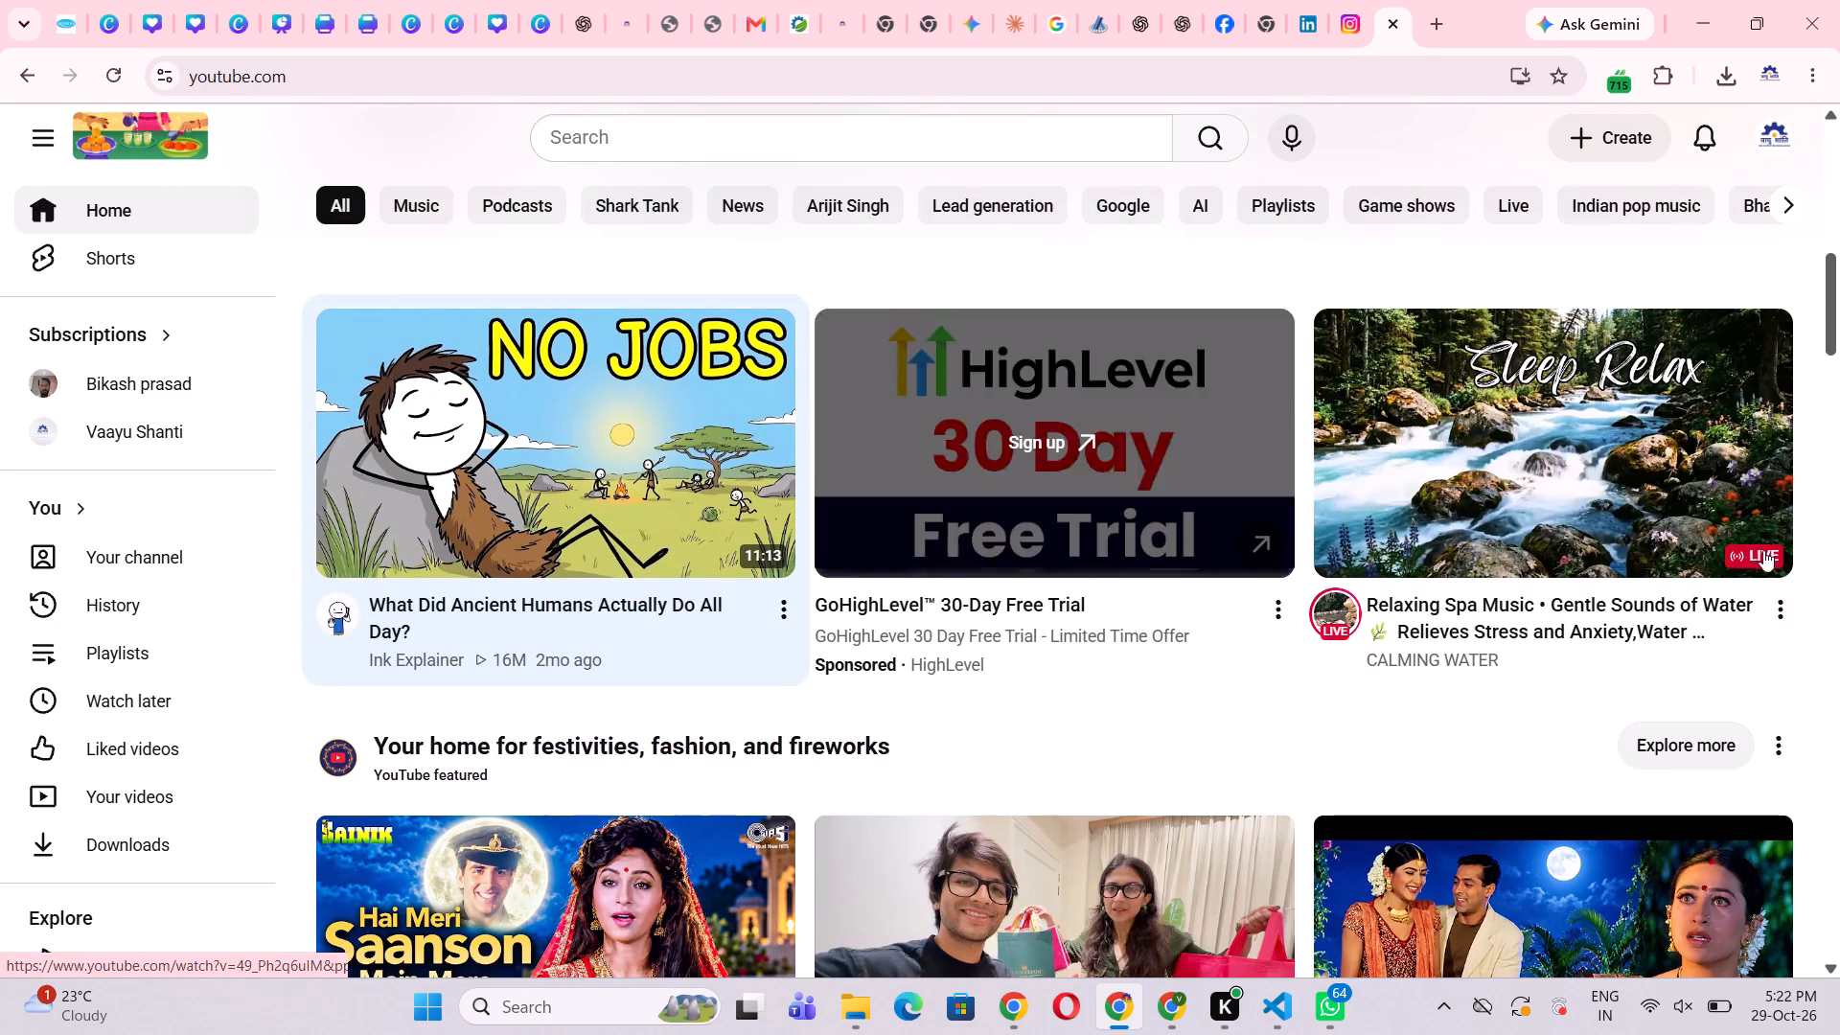
scroll(1540, 619, down, 12)
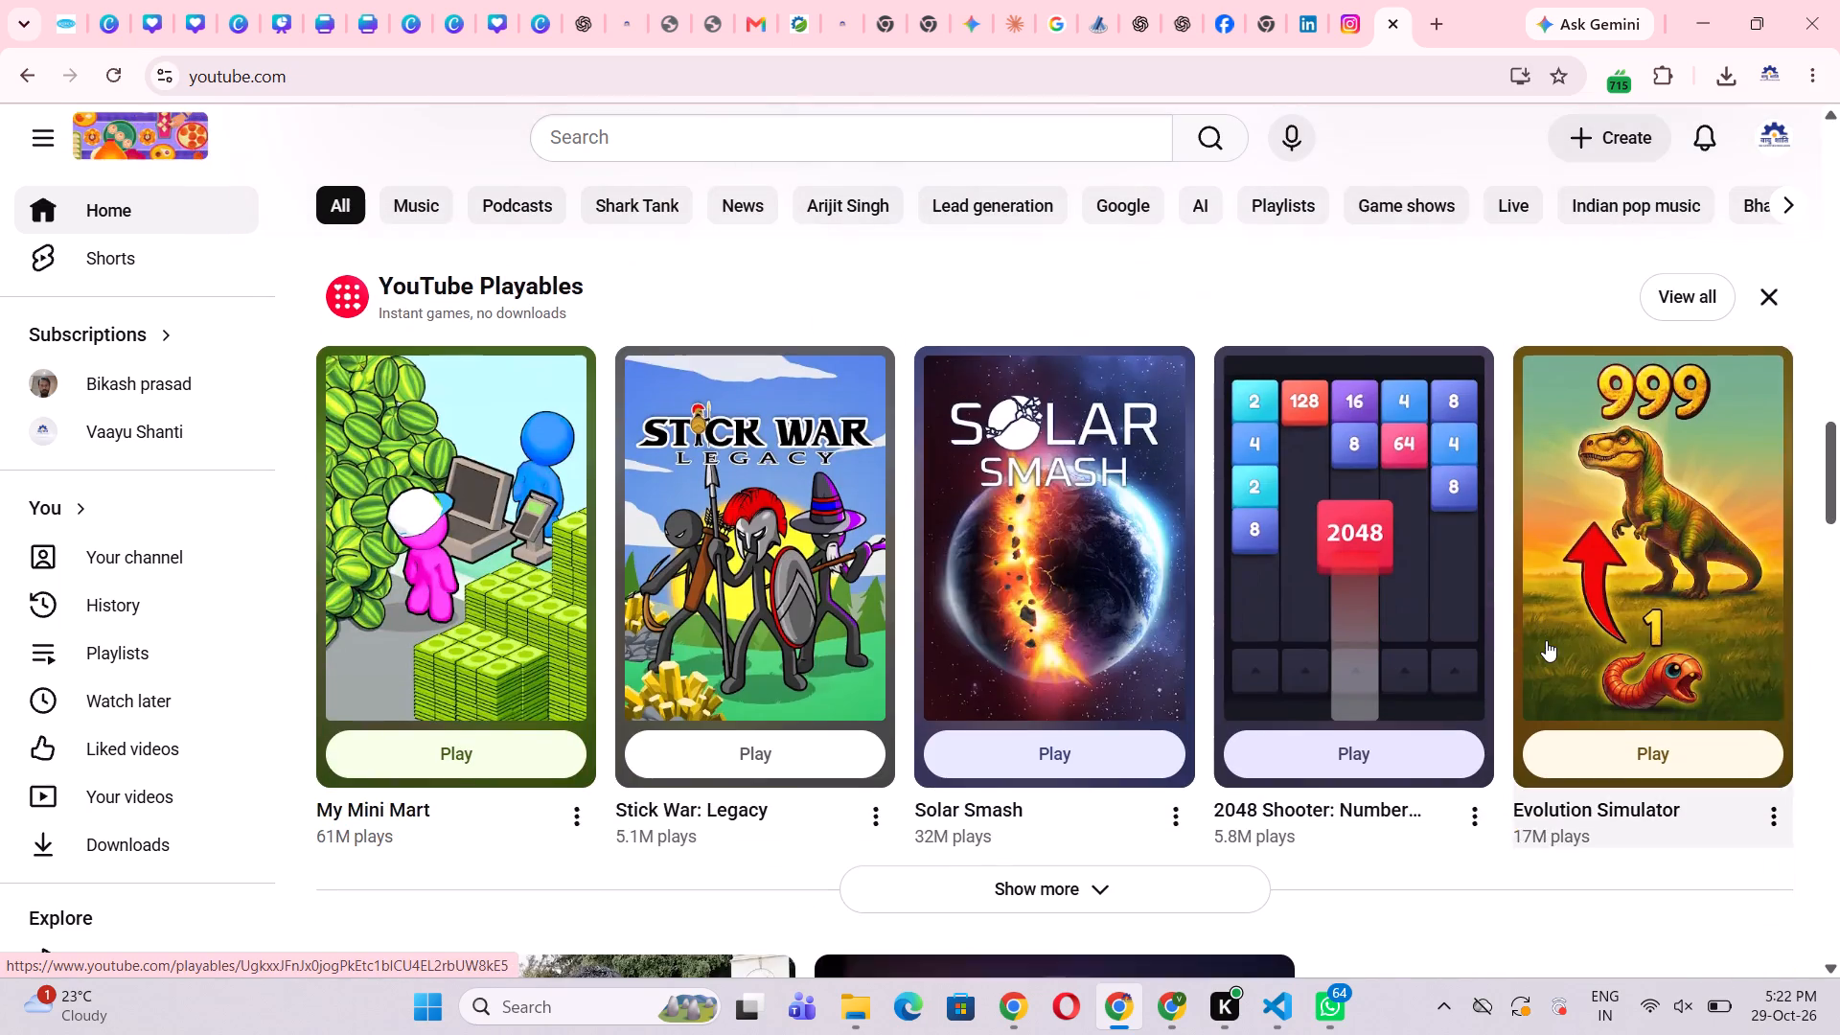
scroll(1548, 653, down, 13)
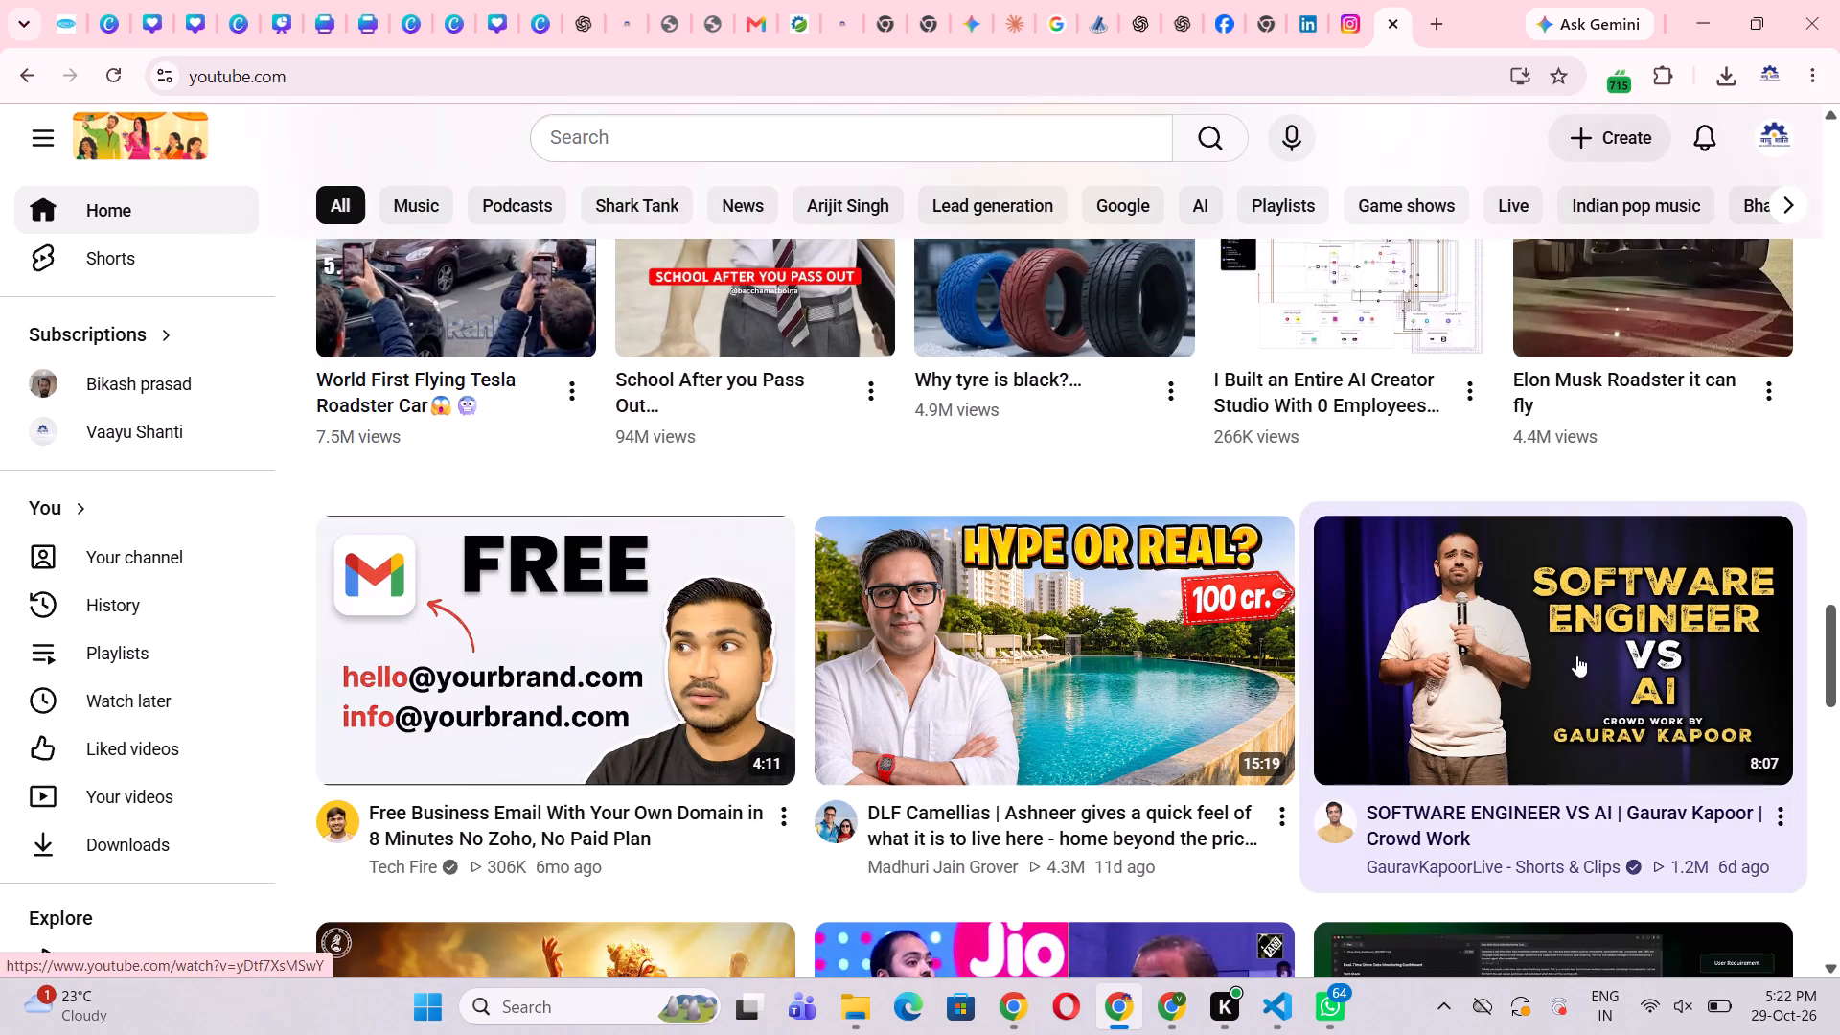
scroll(1579, 656, down, 6)
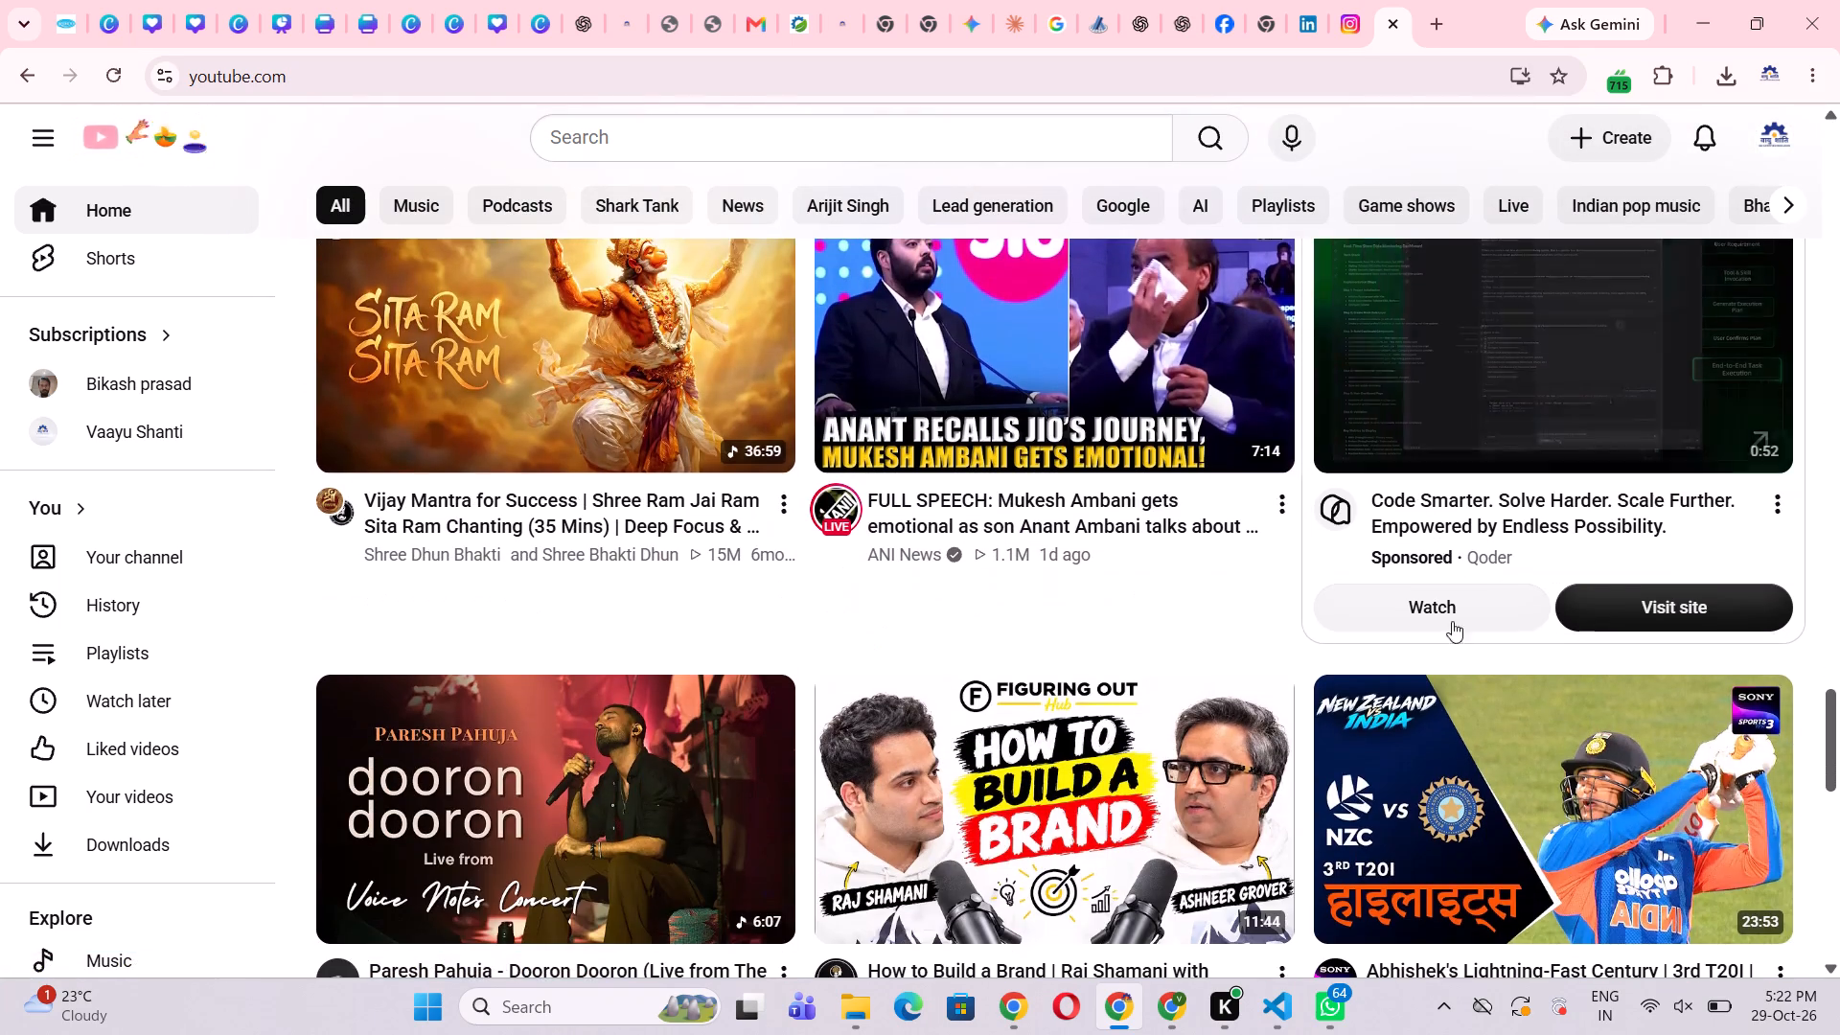
Open the "Vijay Mantra for Success" chanting video, copy its full web address, pause playback and close the YouTube tab.
click(602, 404)
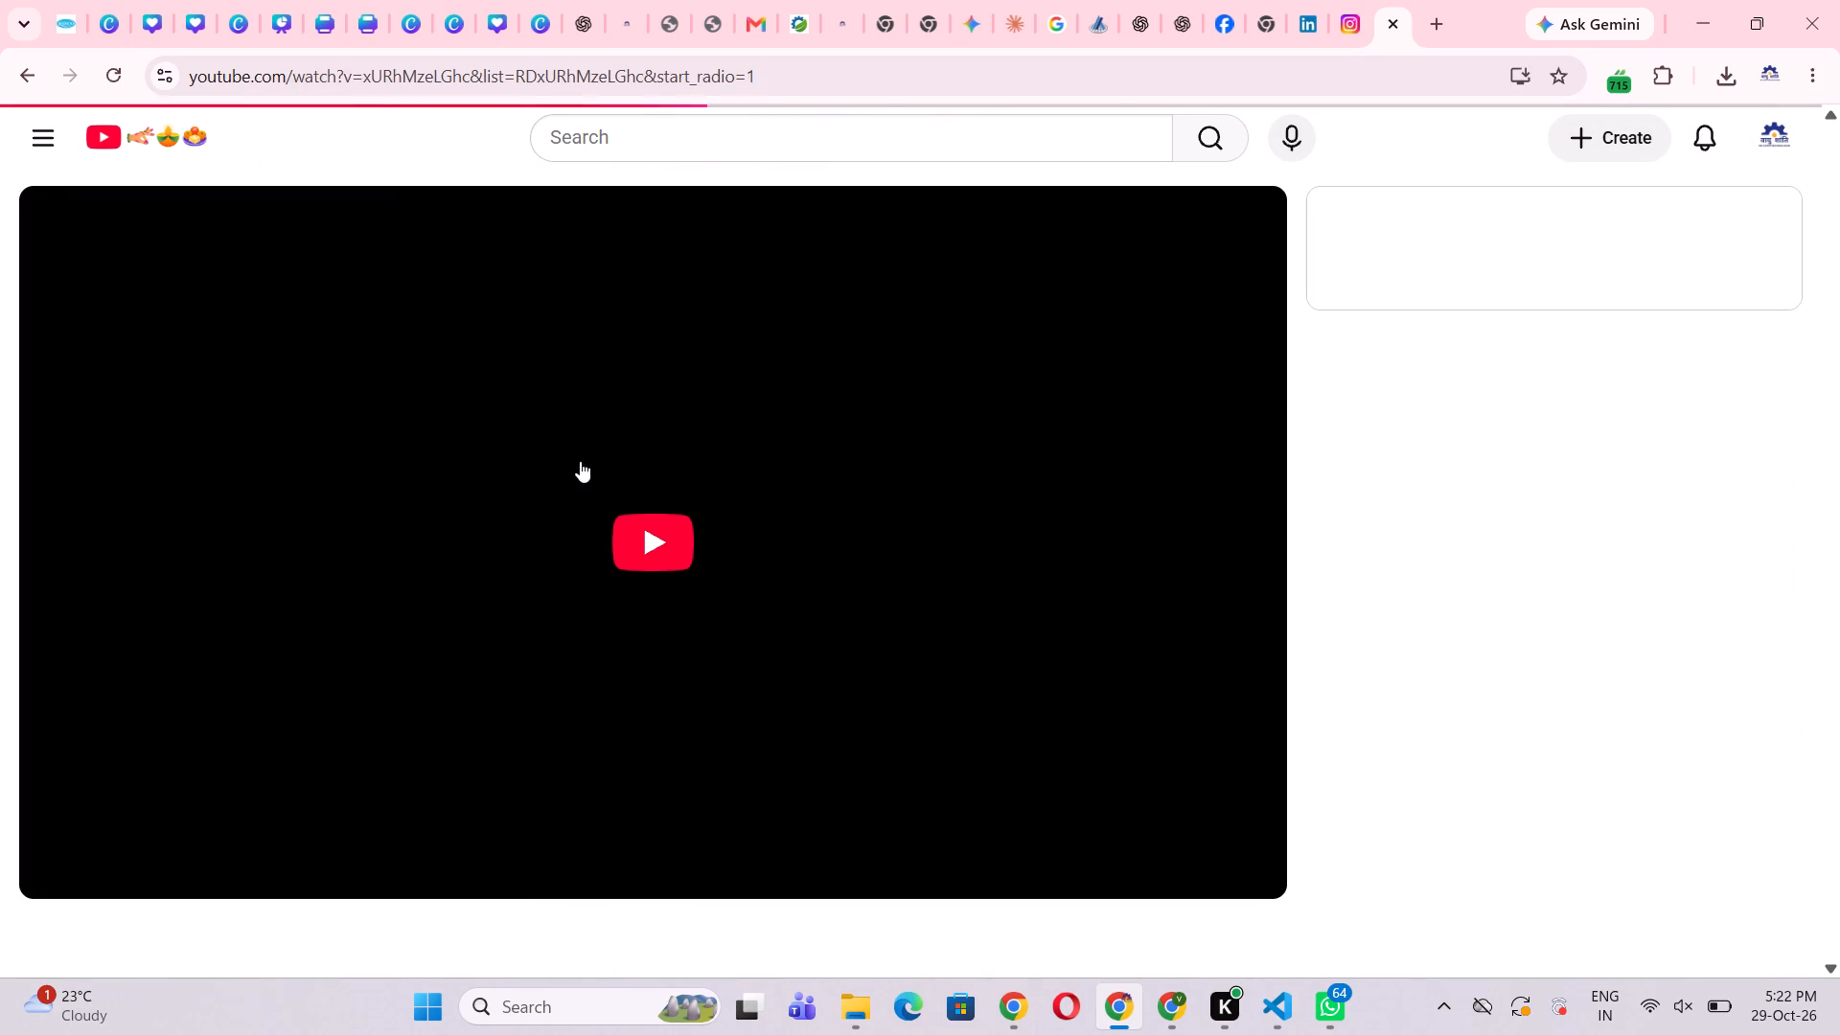
click(60, 862)
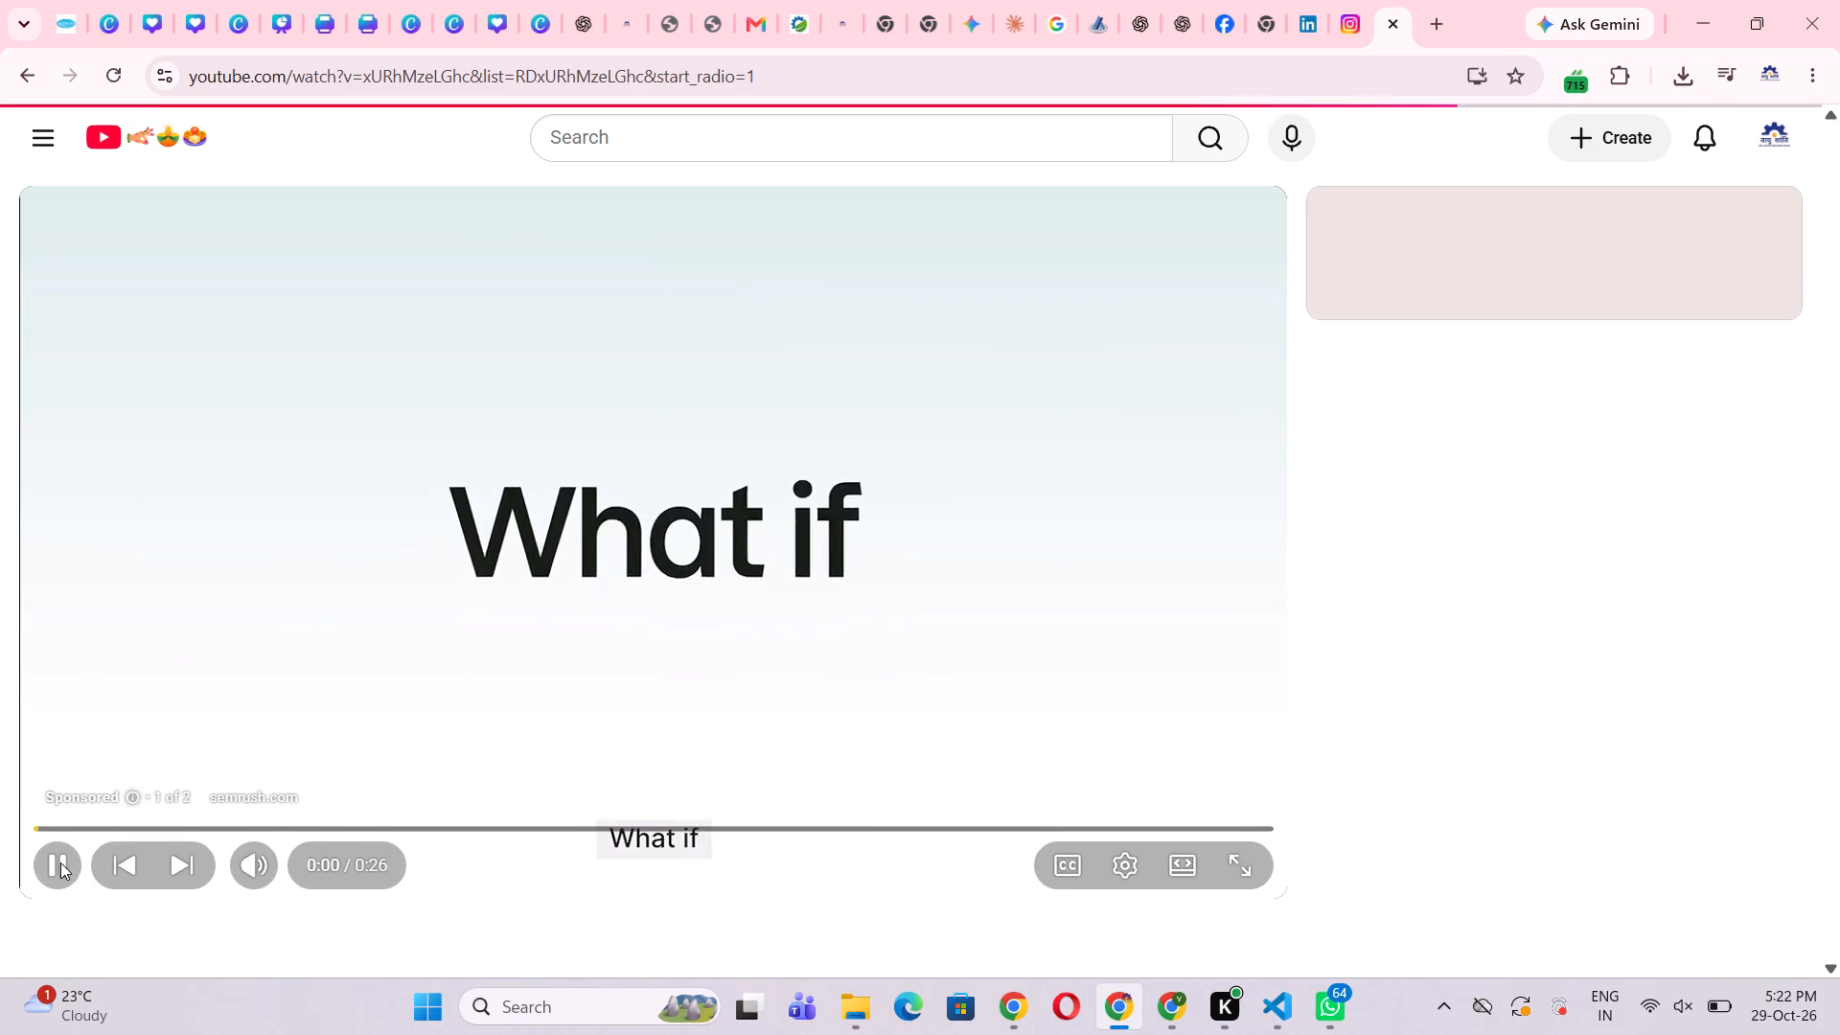
drag(811, 78, 95, 60)
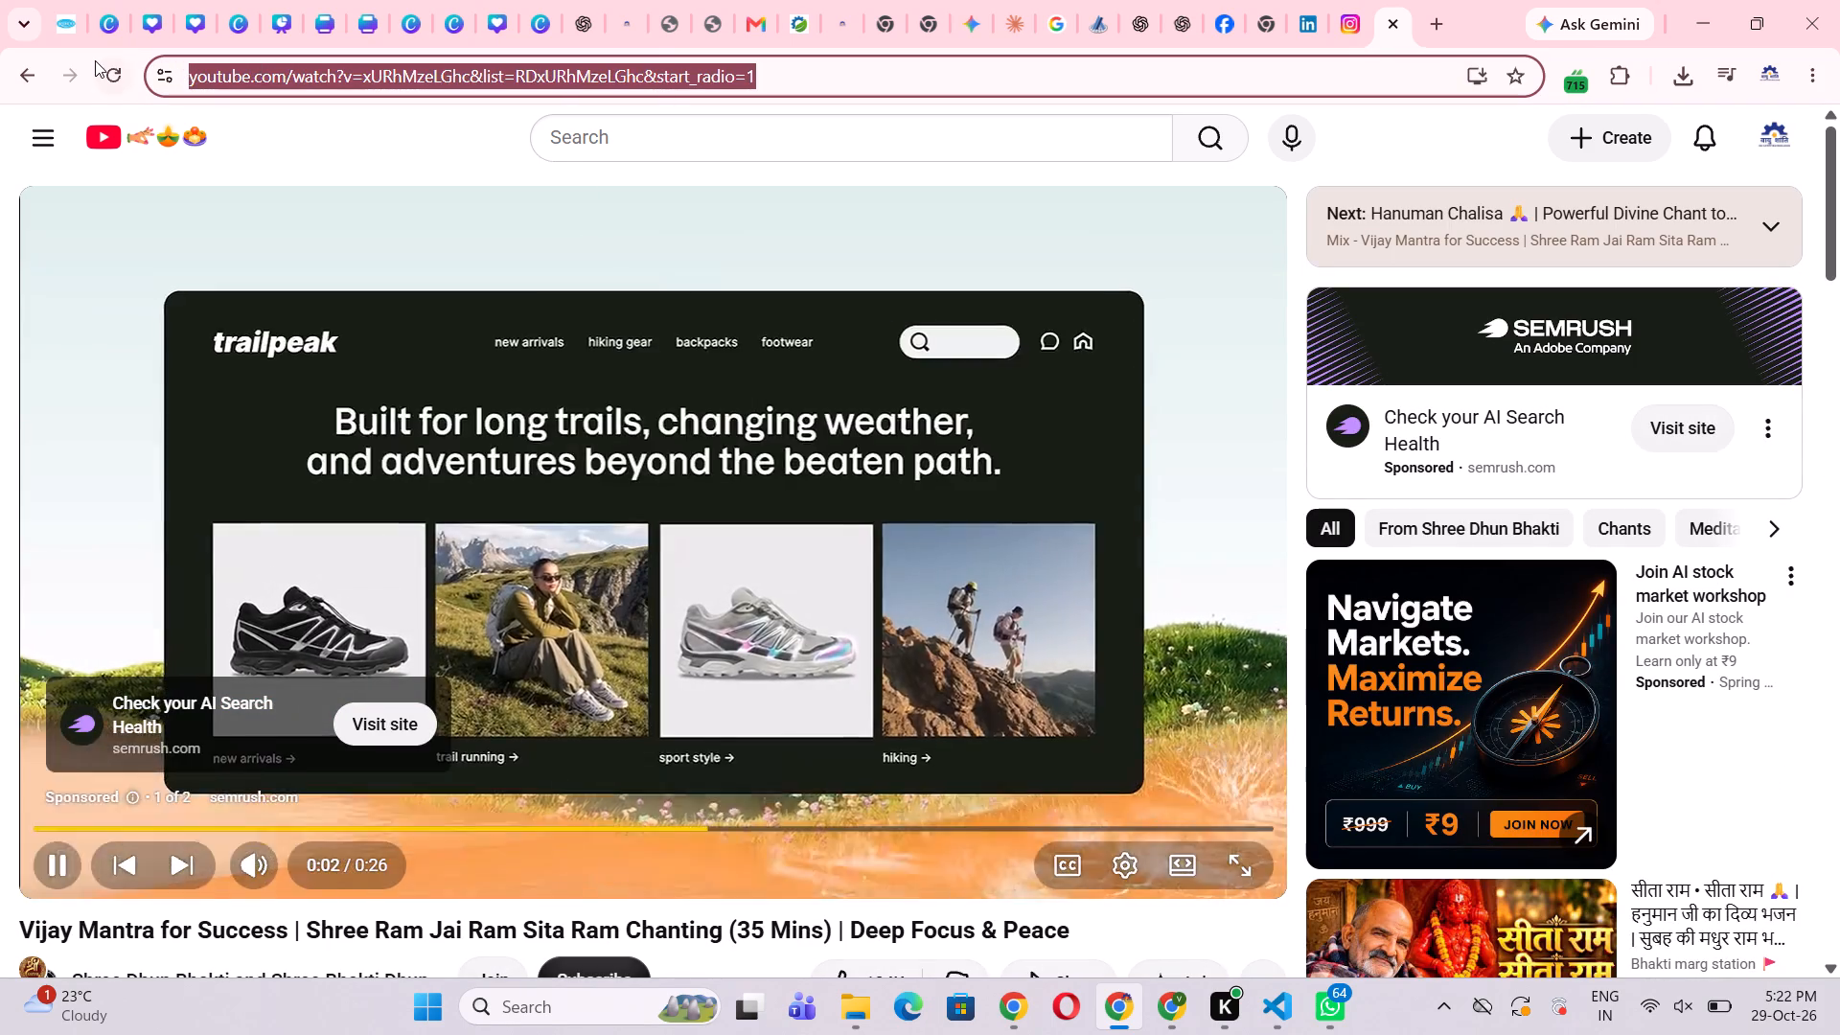
key(ctrl+c)
key(ctrl+c)
click(52, 884)
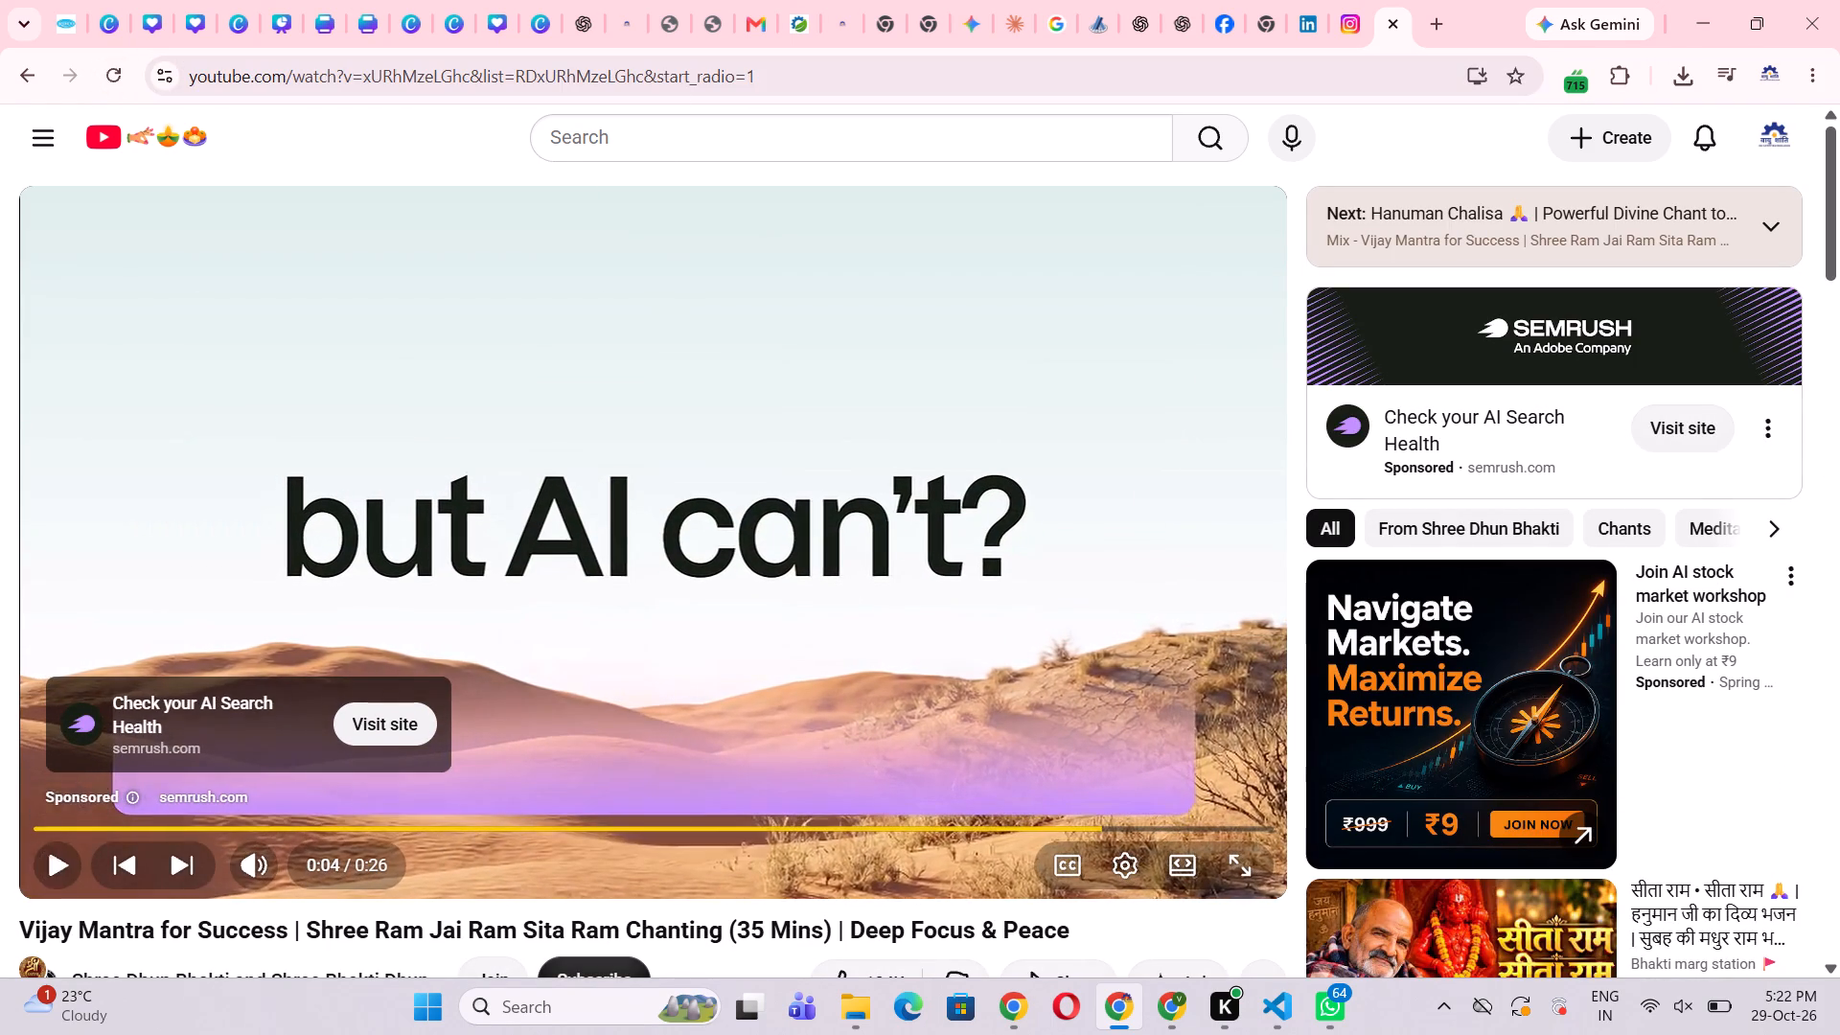
click(1389, 32)
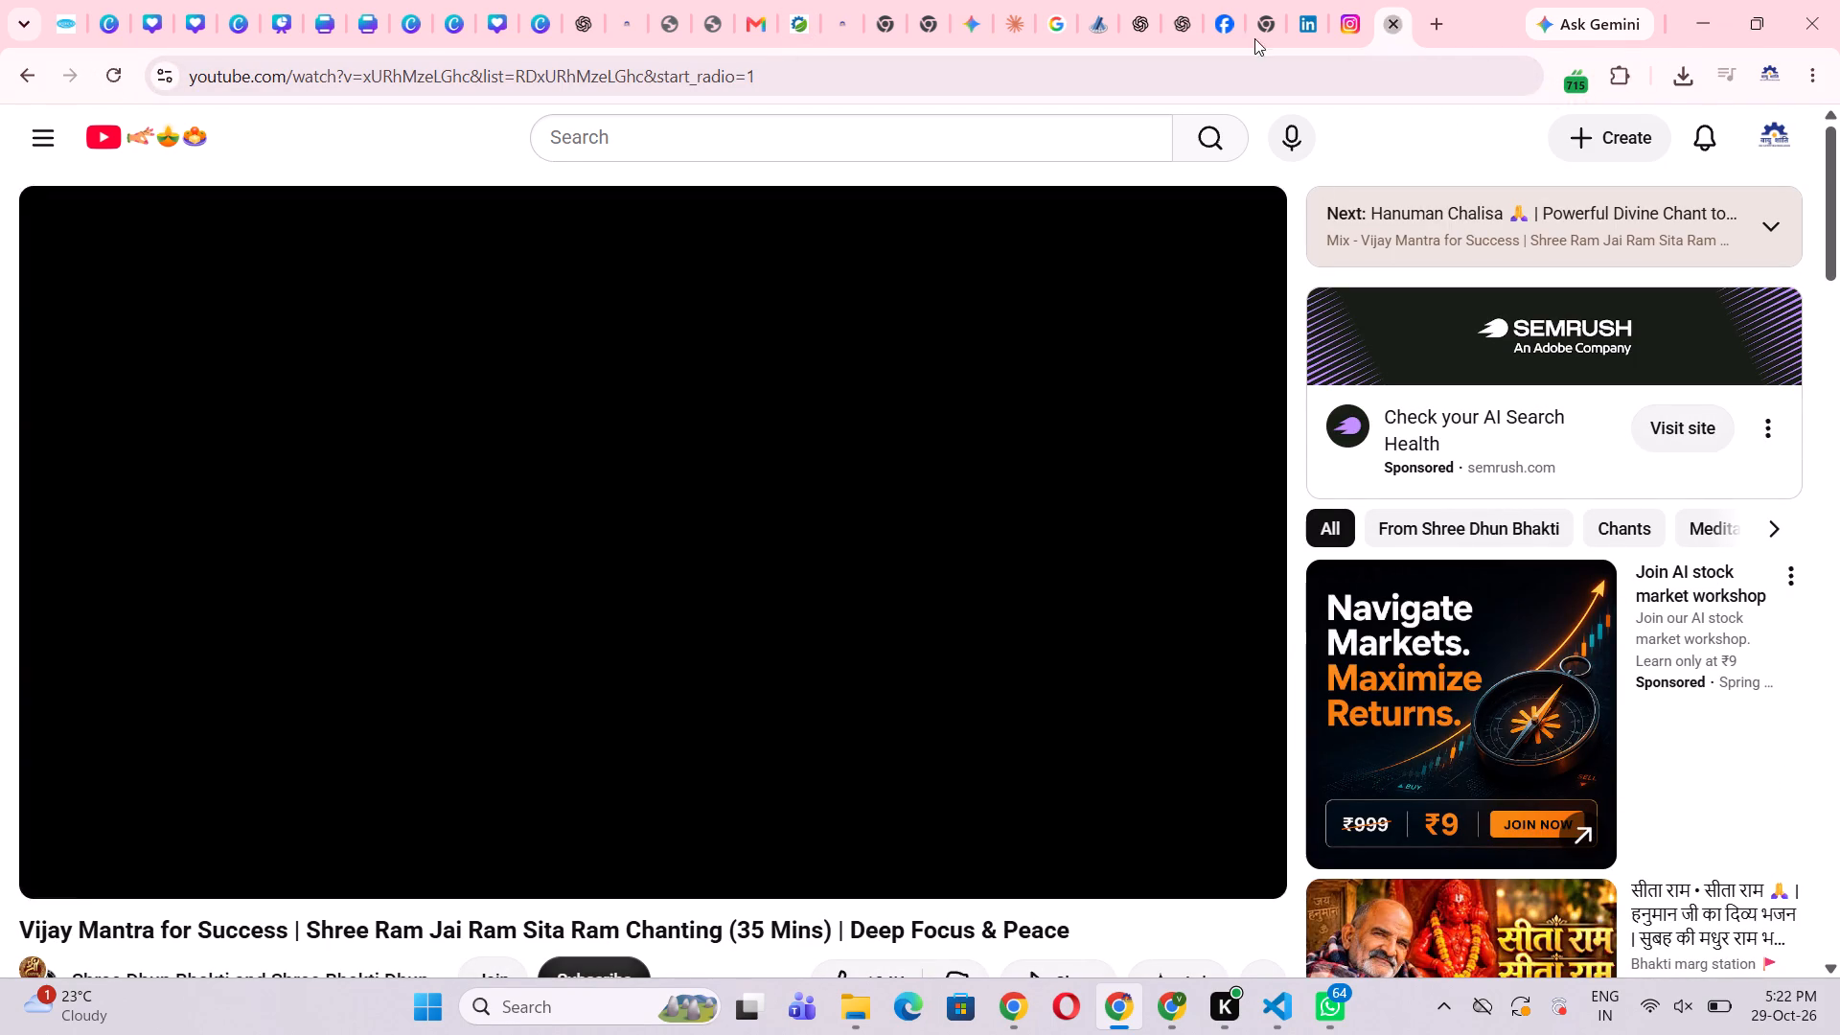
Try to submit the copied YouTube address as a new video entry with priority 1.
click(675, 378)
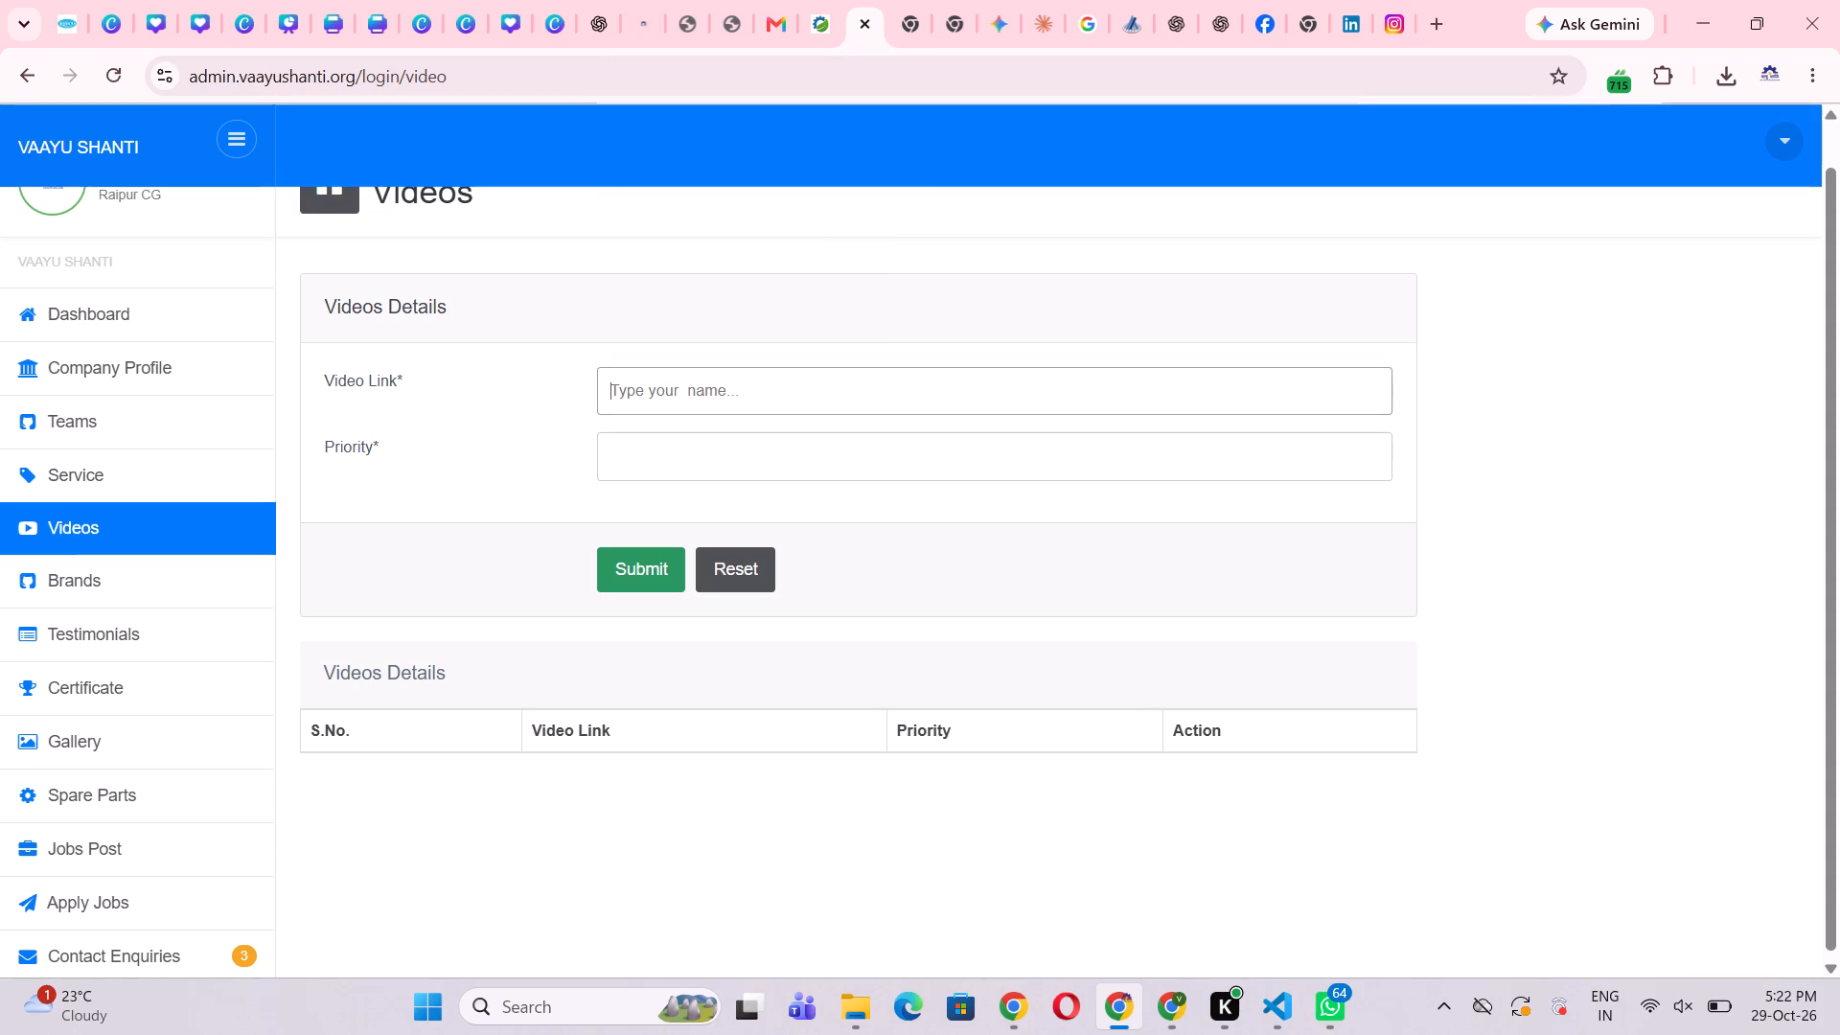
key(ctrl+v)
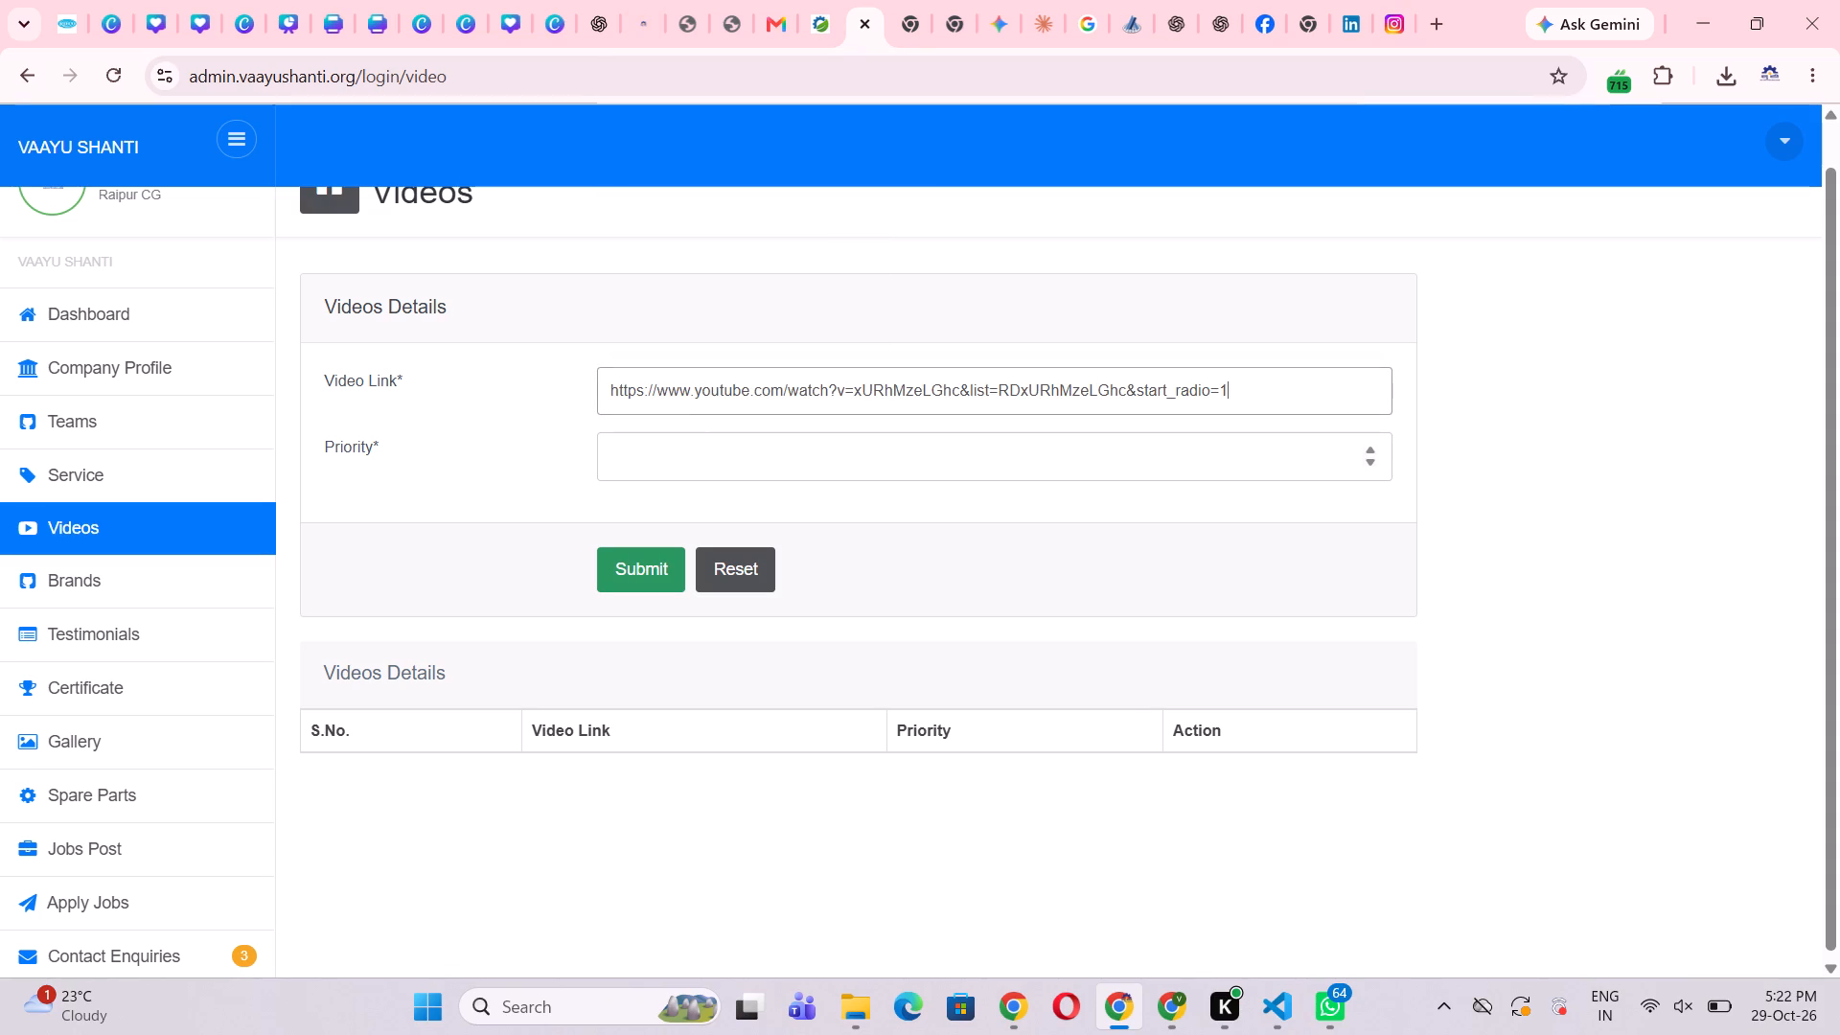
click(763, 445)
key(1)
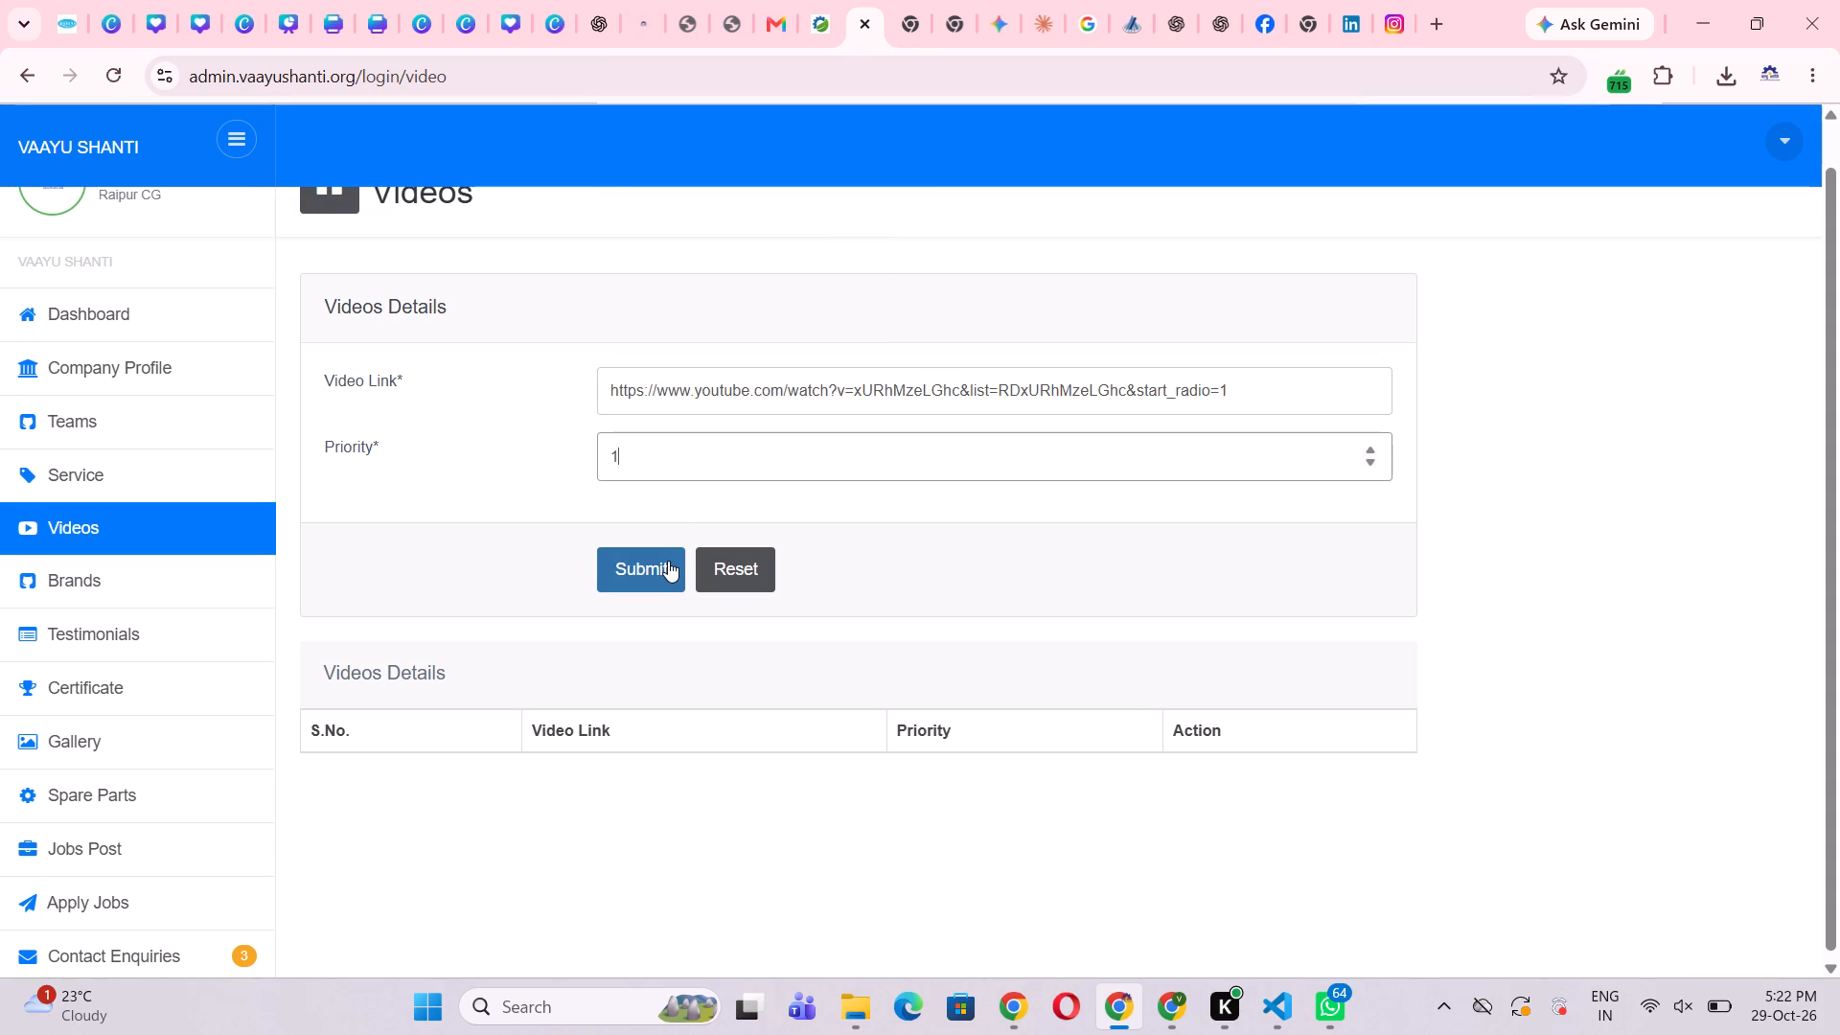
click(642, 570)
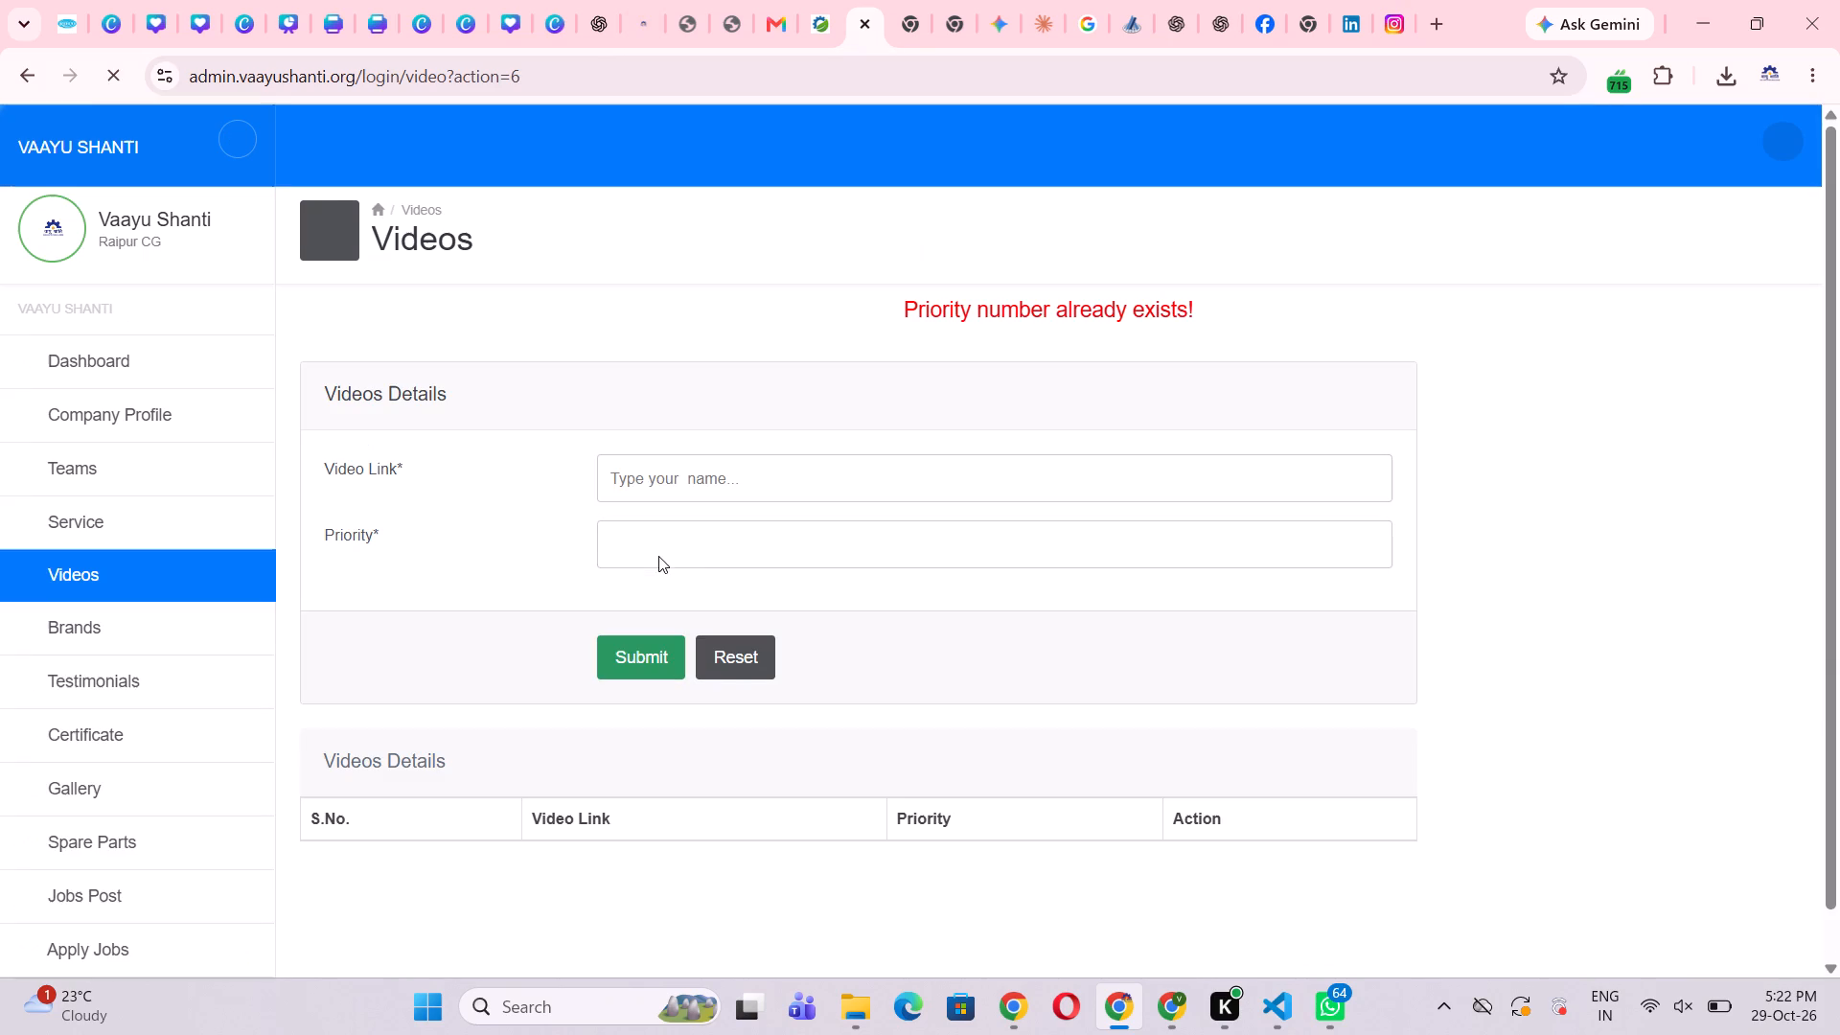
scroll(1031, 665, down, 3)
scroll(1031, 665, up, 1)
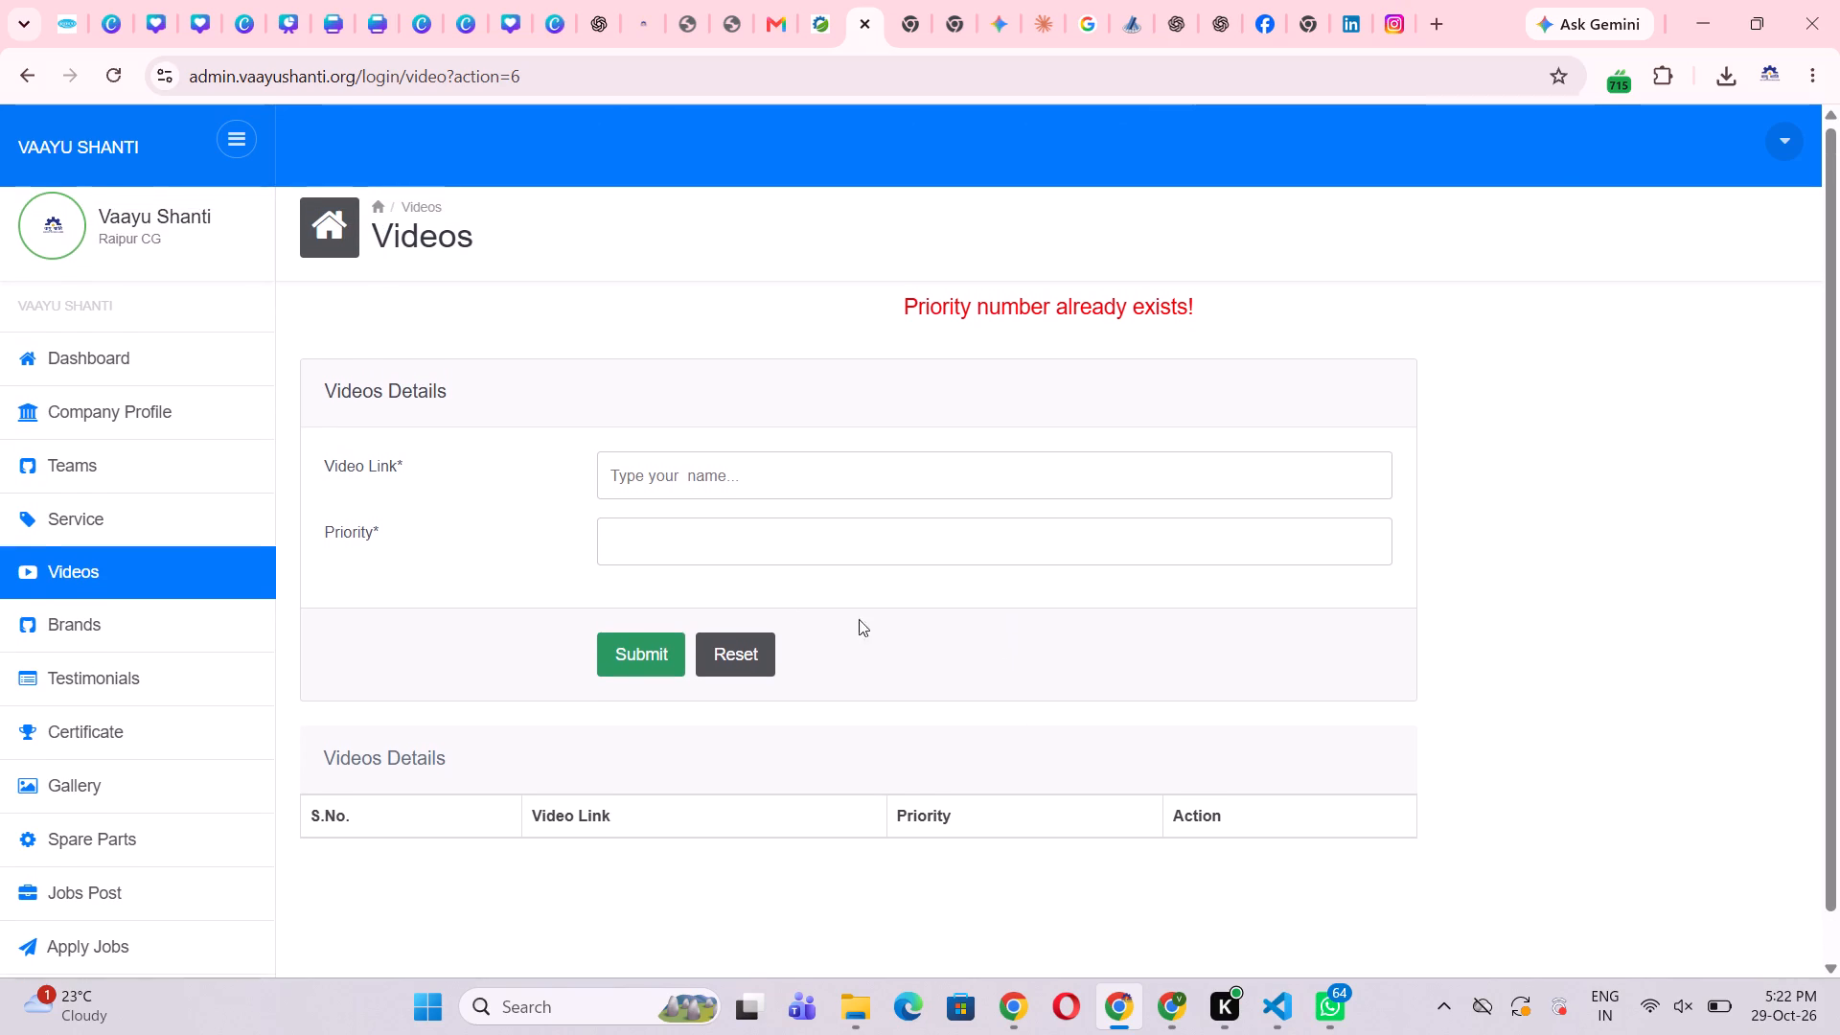
Submit the same YouTube address as a video entry with priority 2.
click(749, 481)
key(ctrl+v)
click(714, 514)
click(714, 539)
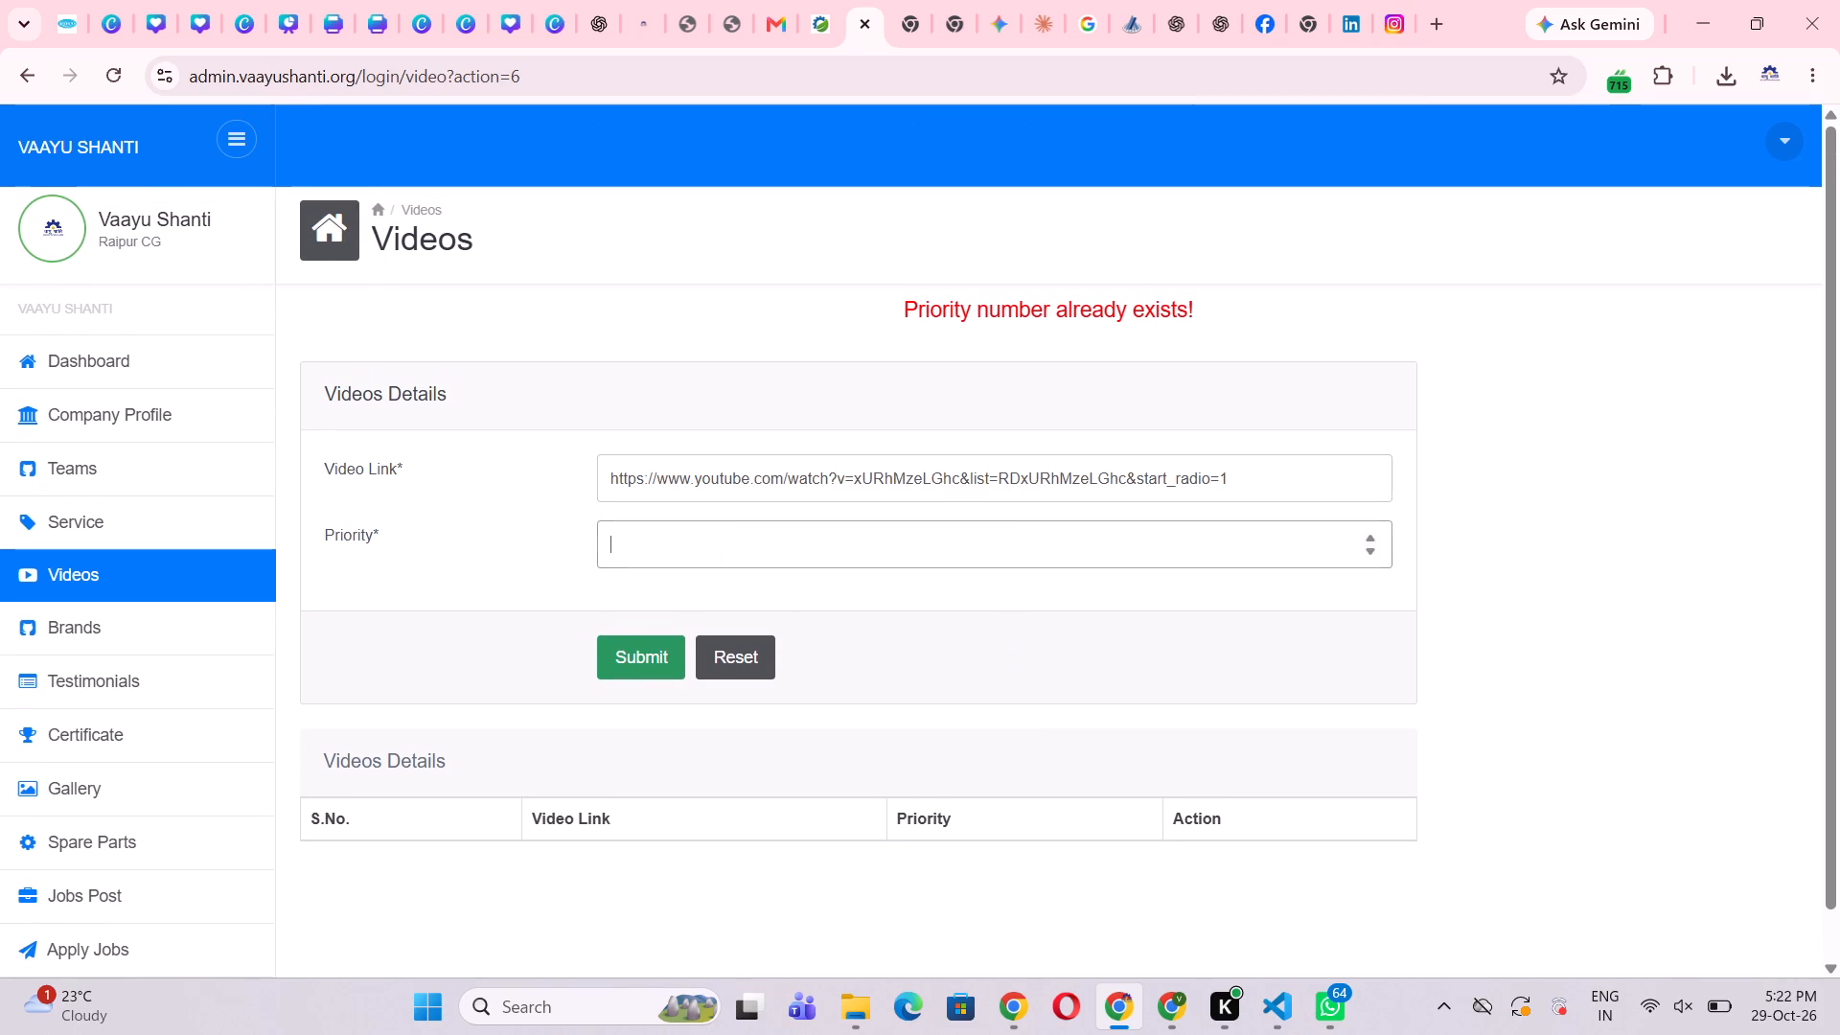
key(2)
click(664, 668)
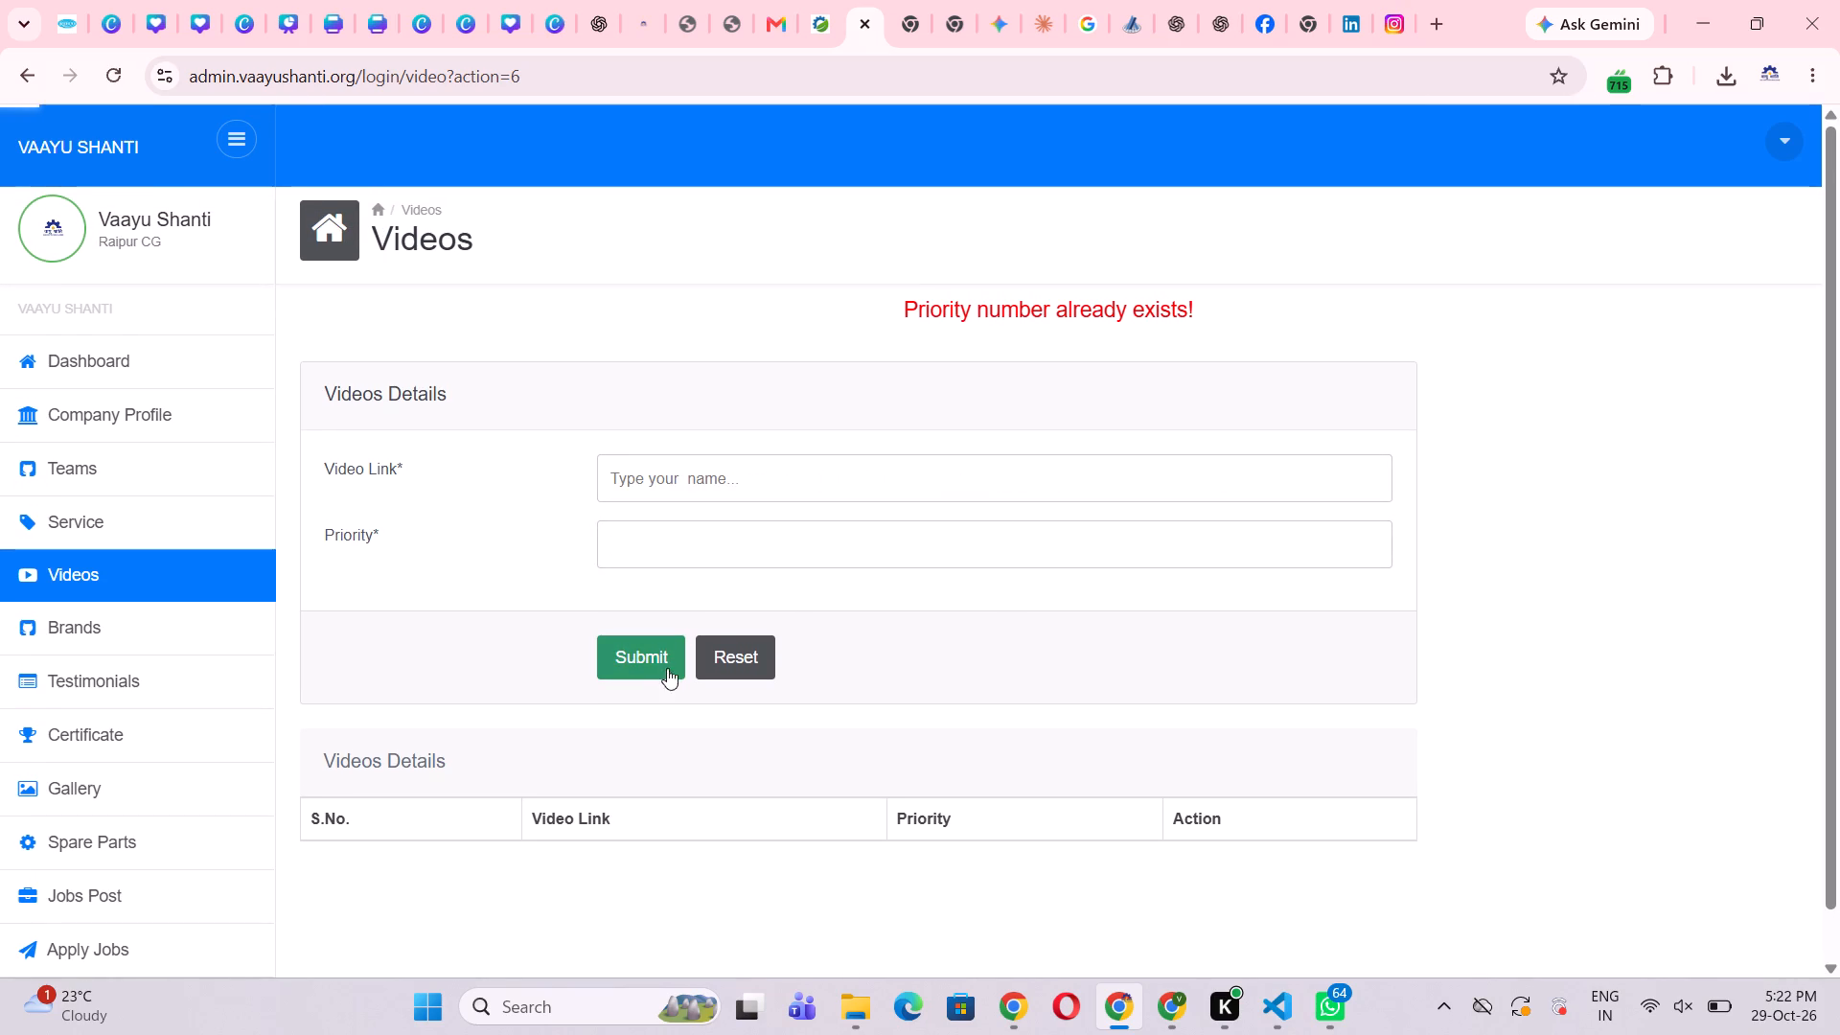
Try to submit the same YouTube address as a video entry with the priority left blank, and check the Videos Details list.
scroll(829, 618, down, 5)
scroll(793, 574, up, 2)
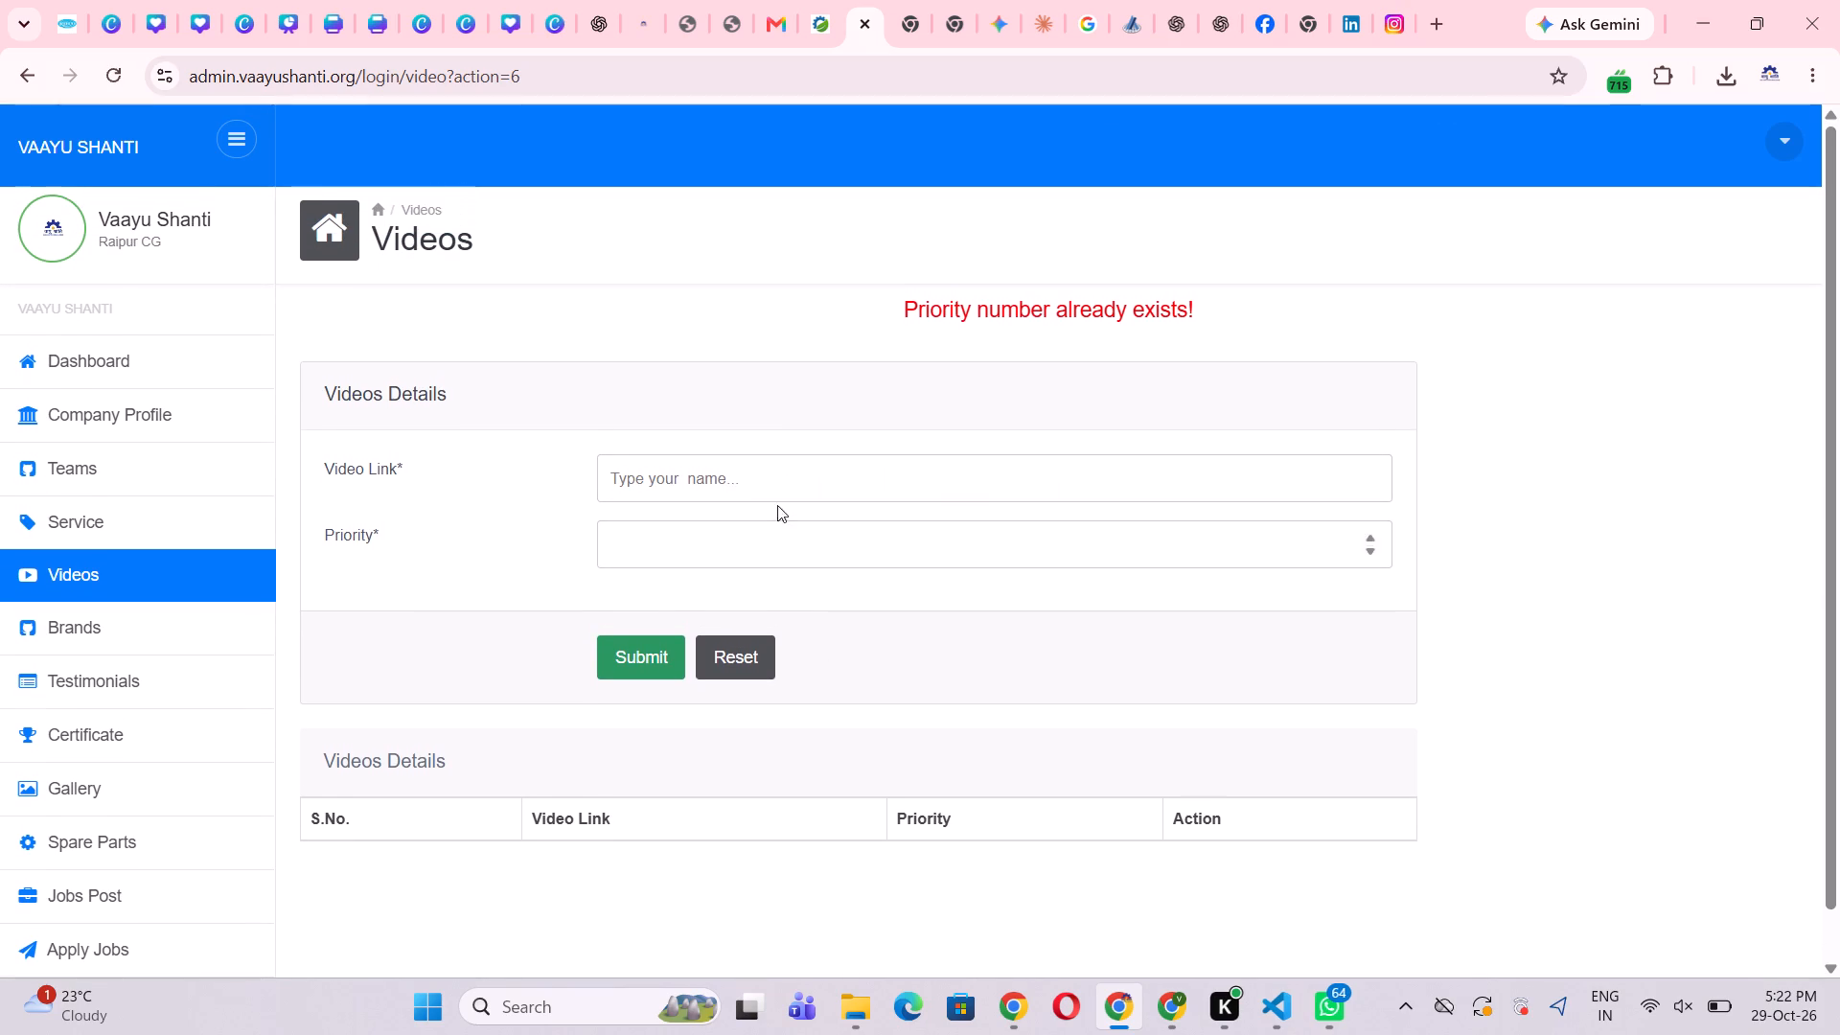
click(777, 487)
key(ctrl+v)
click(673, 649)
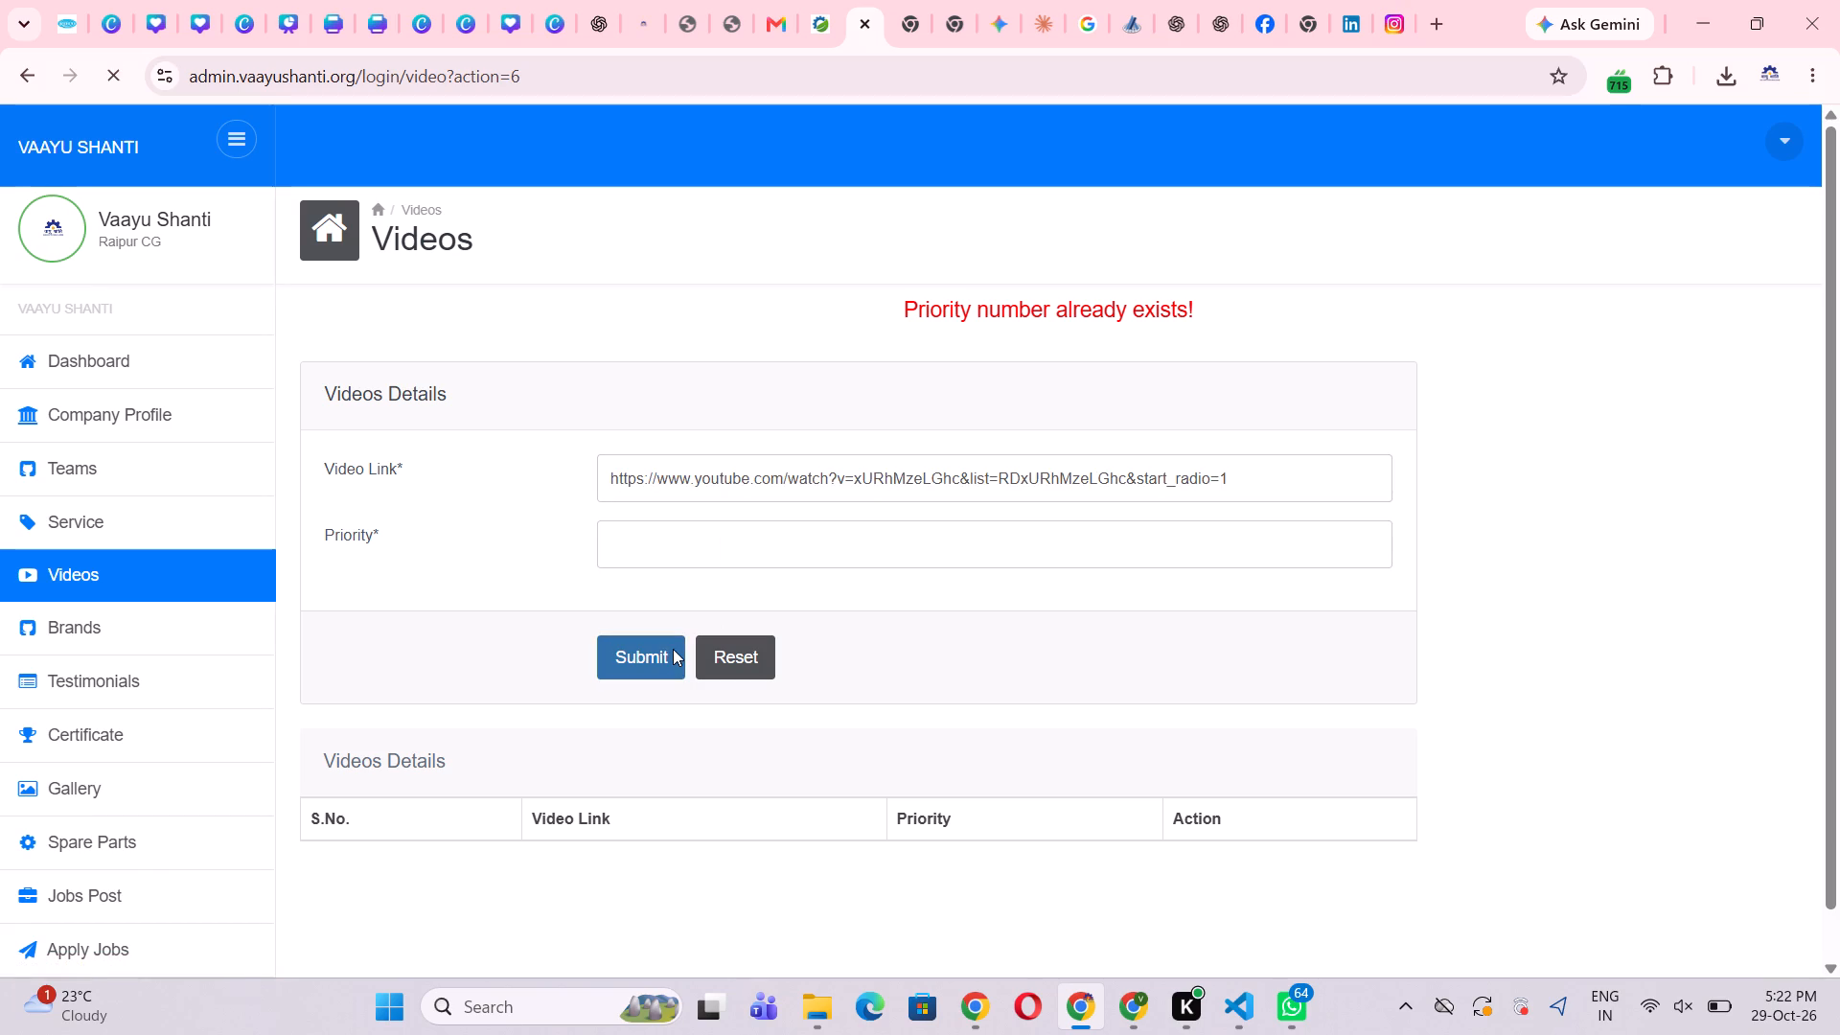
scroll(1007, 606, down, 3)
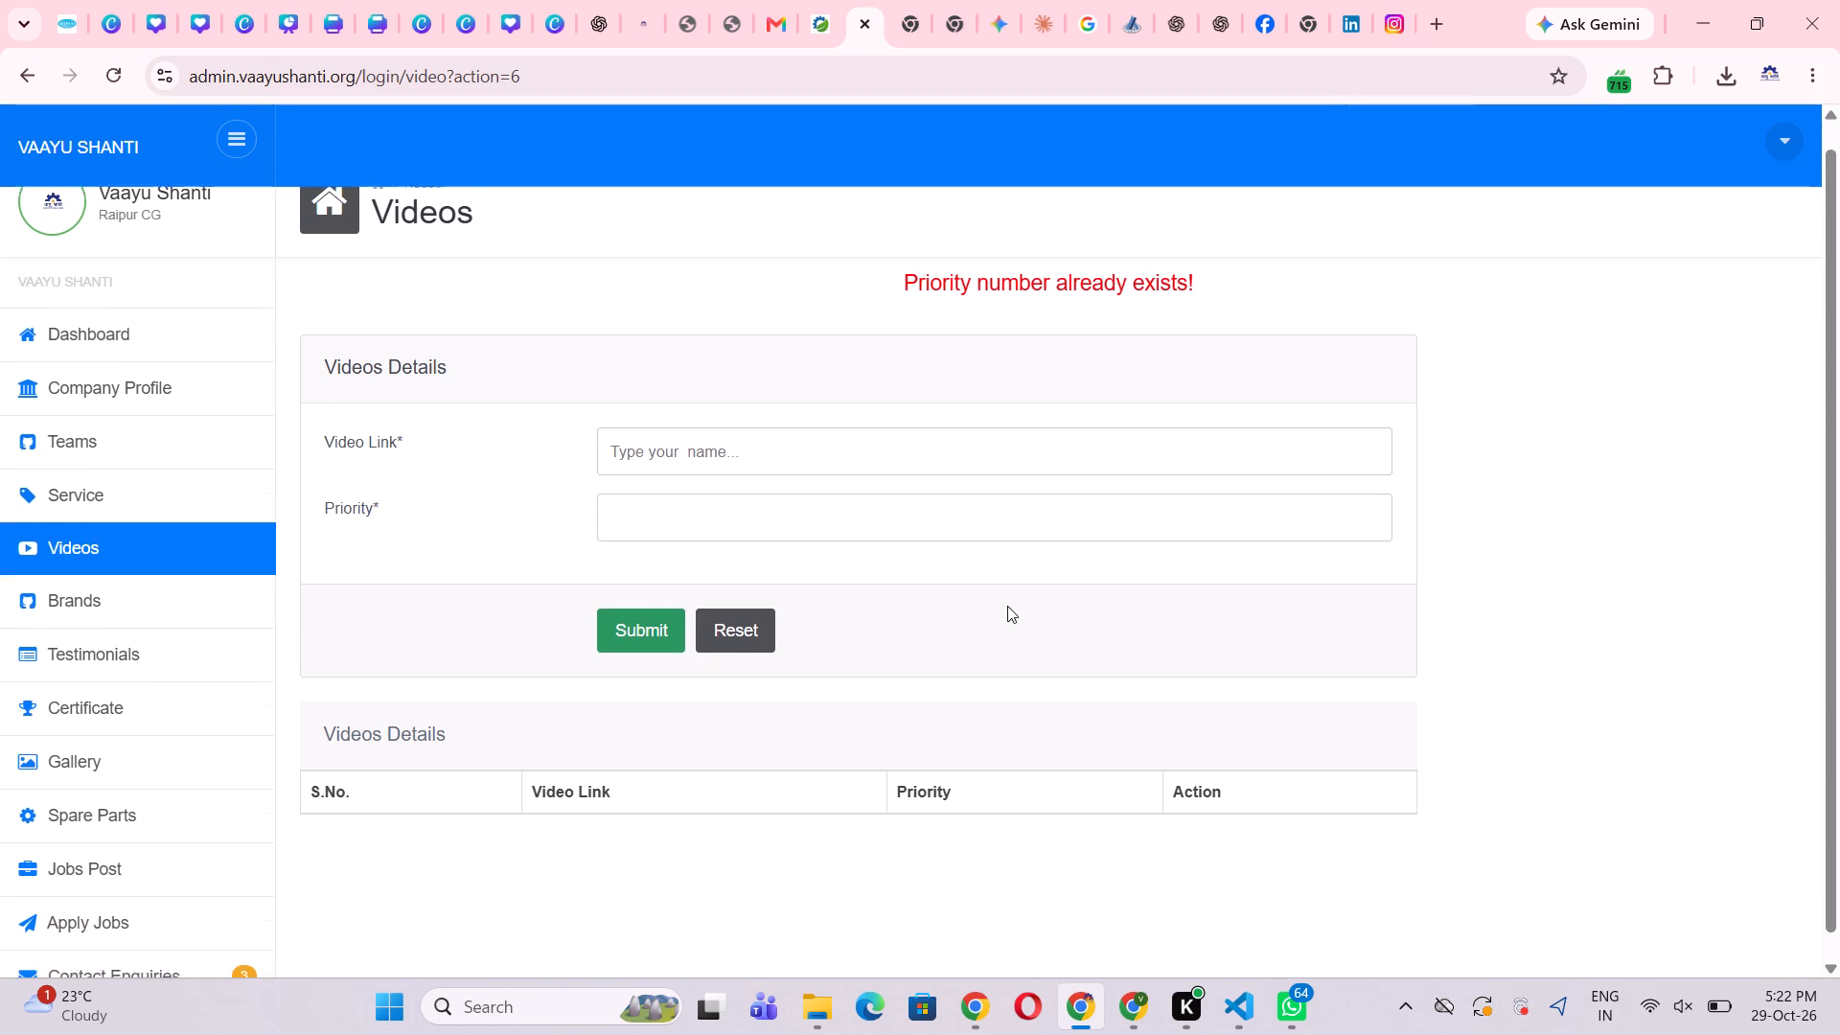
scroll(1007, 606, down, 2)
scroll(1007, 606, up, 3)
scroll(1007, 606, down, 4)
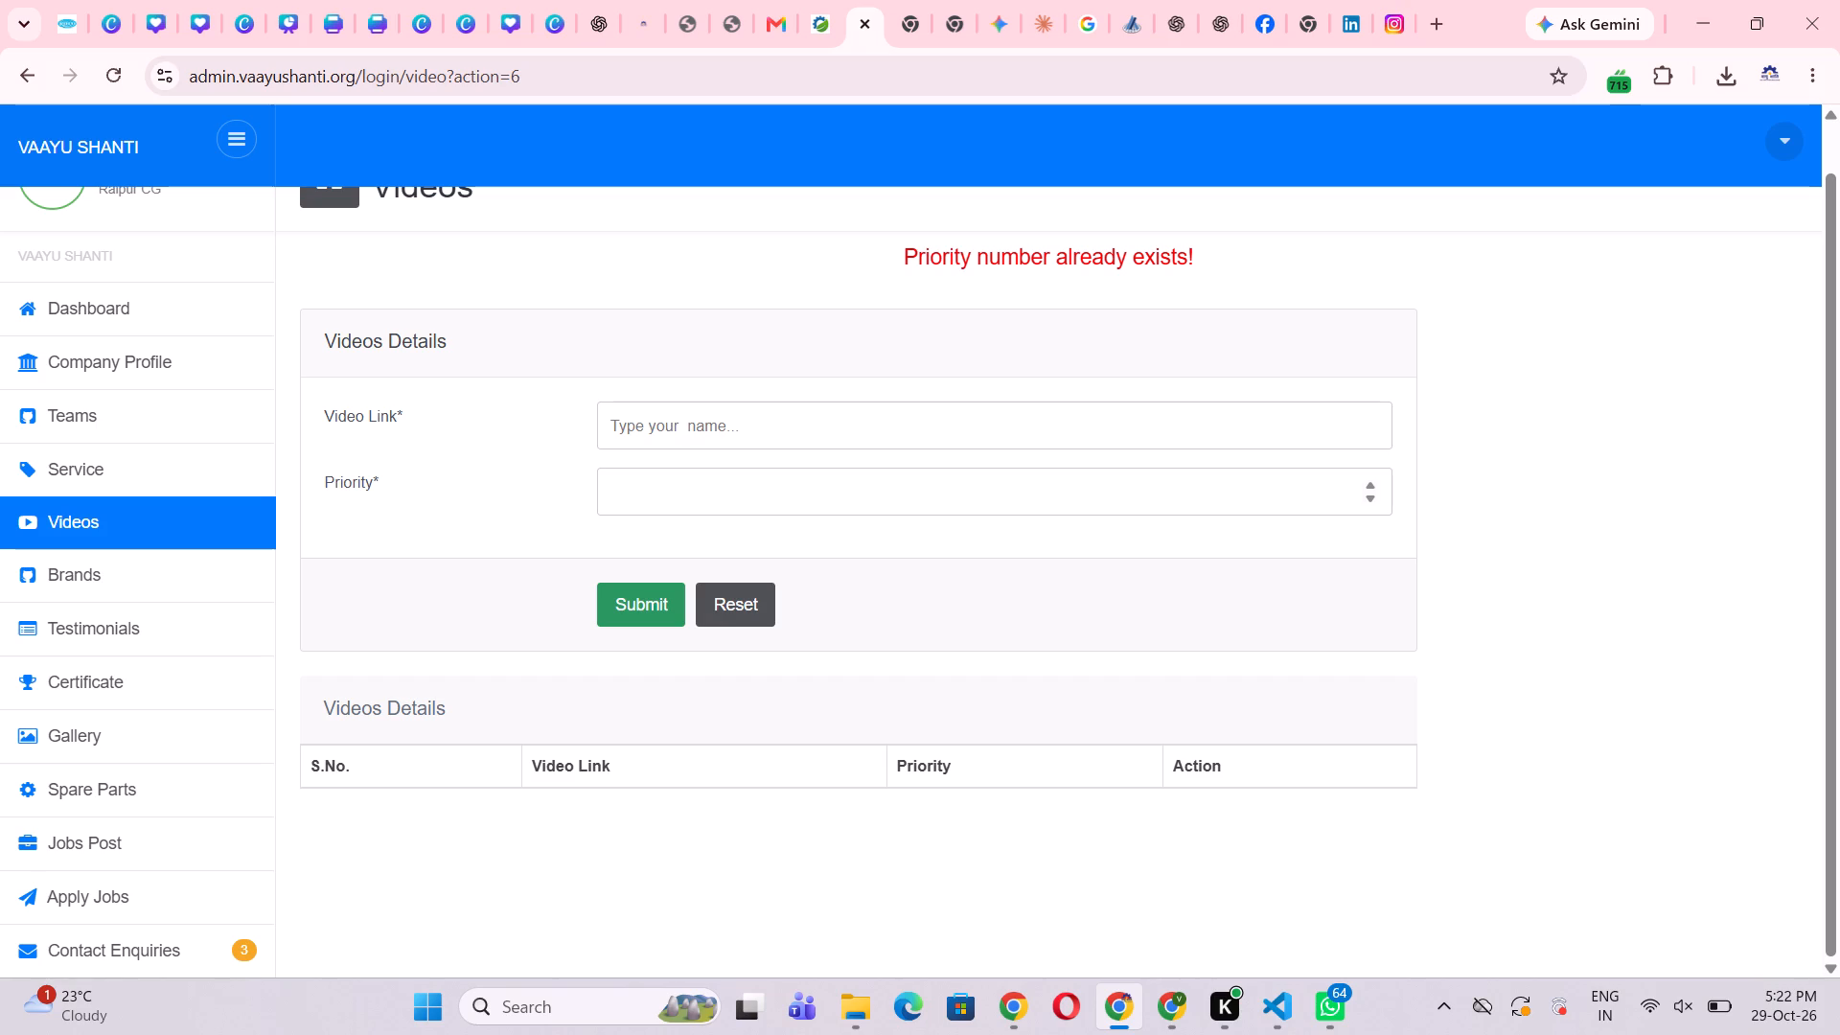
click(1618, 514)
Switch to the public Vaayu Shanti website and look through the home page for where the submitted video could appear.
click(654, 23)
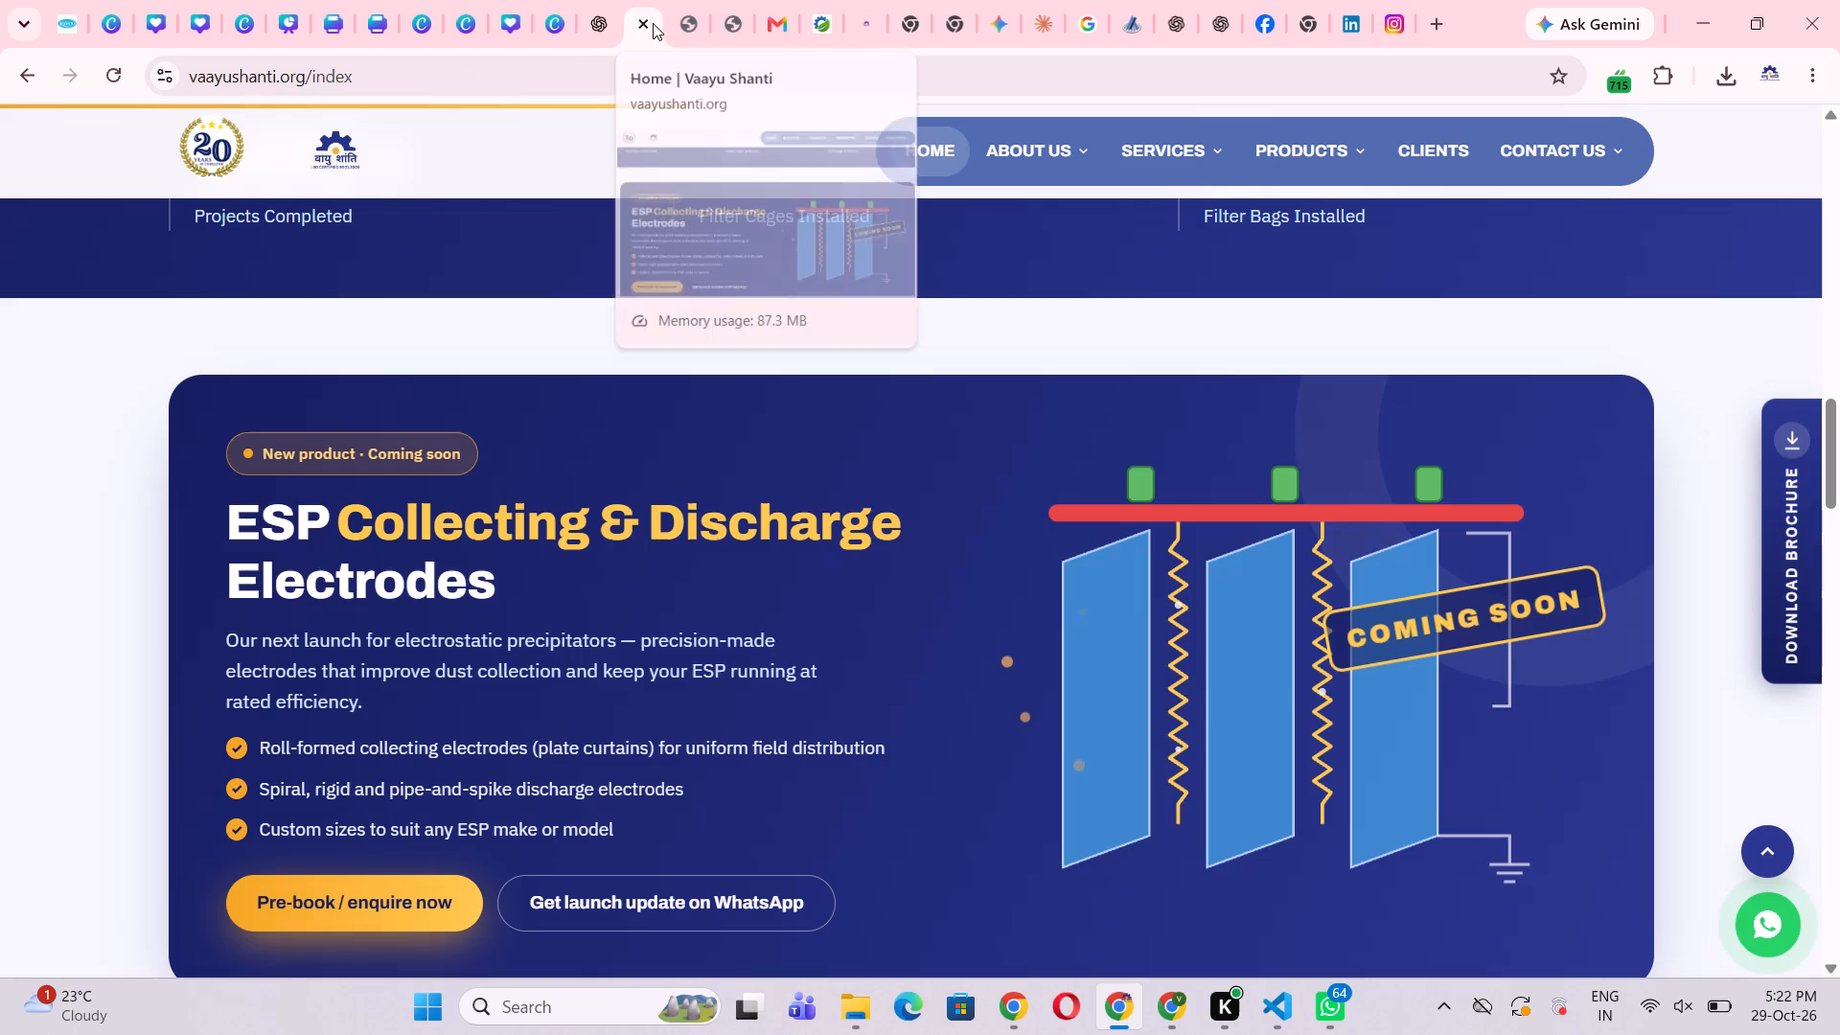
scroll(1253, 621, down, 12)
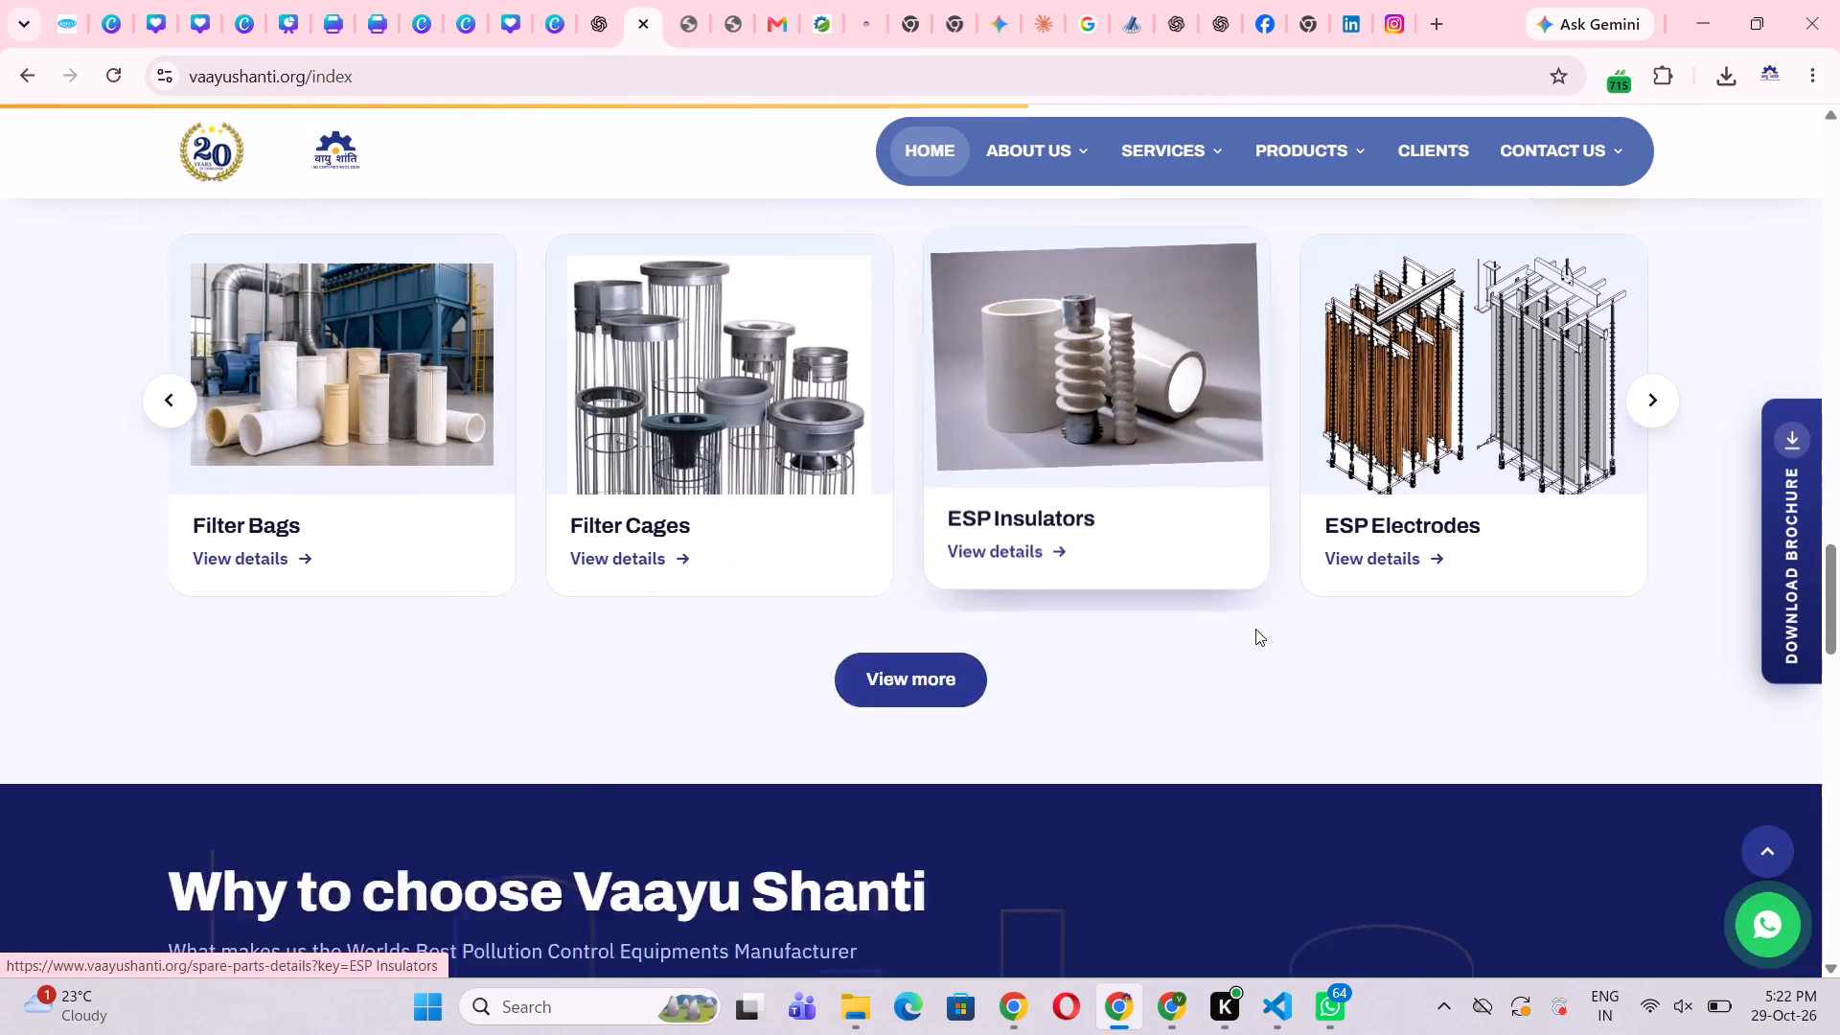
scroll(1247, 631, up, 1)
scroll(1244, 632, down, 5)
scroll(1244, 632, up, 19)
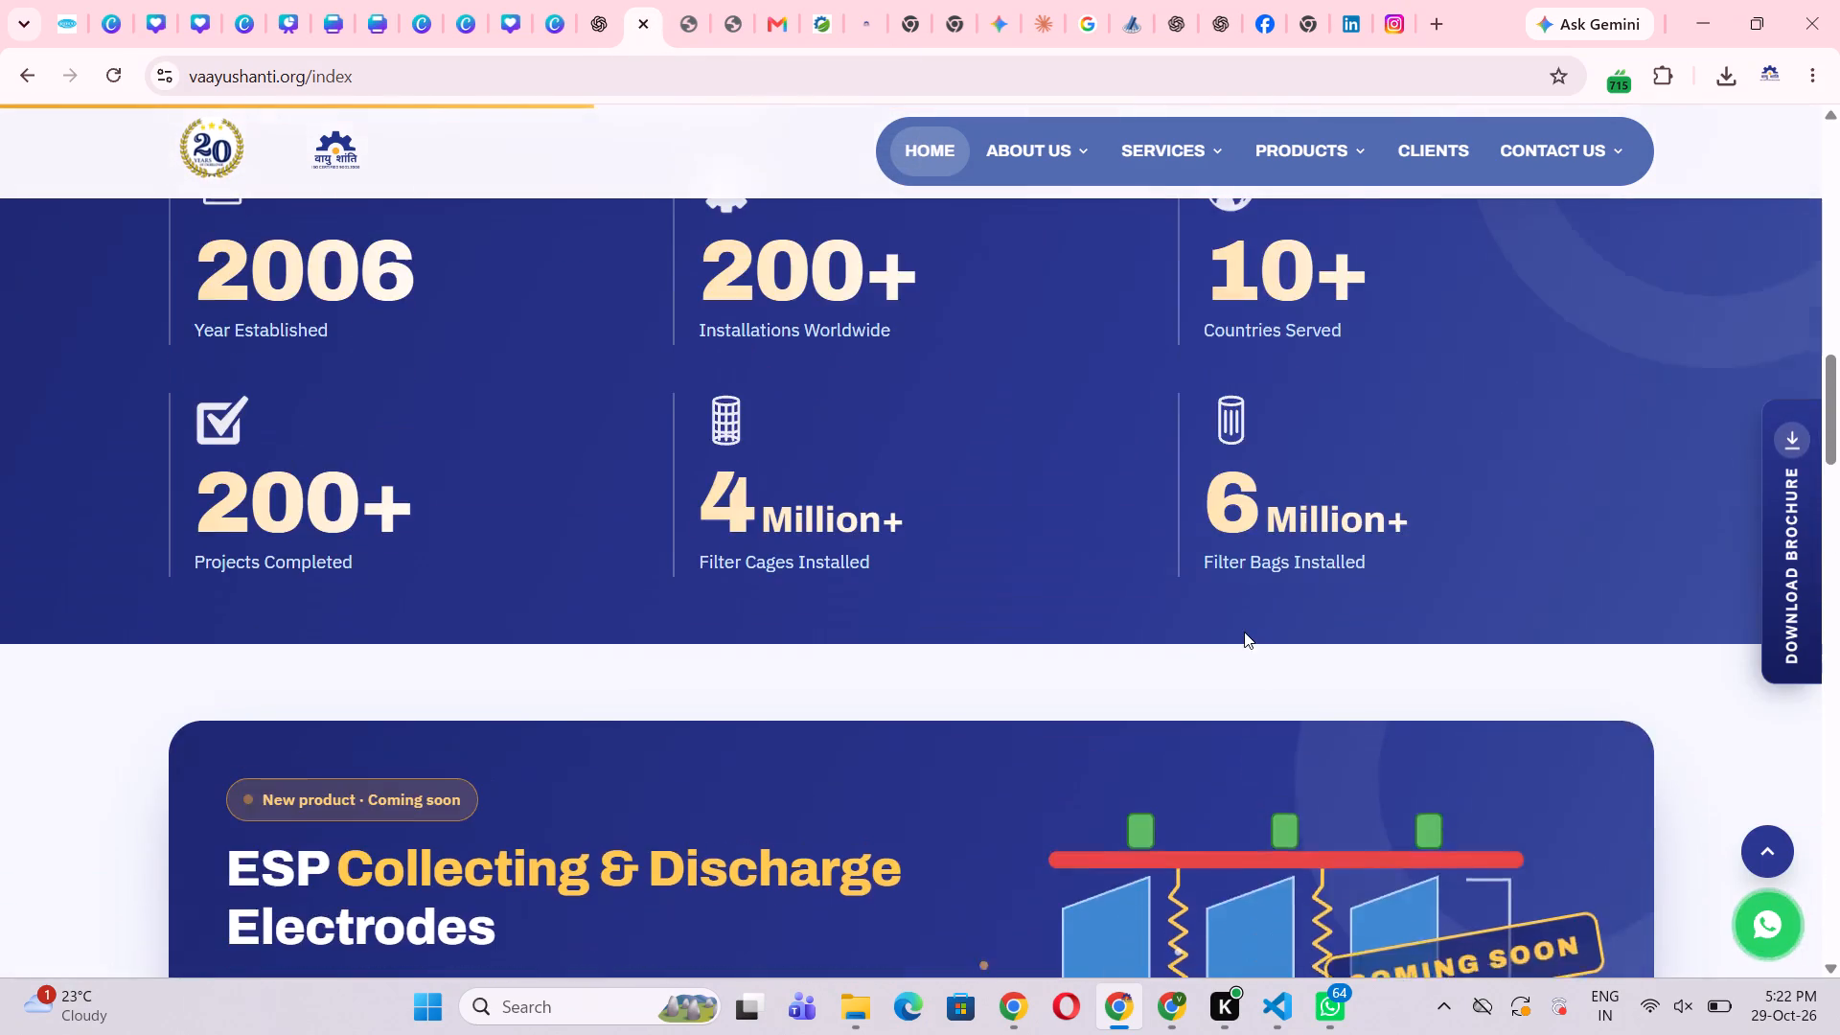
scroll(1244, 632, up, 19)
scroll(1244, 632, up, 2)
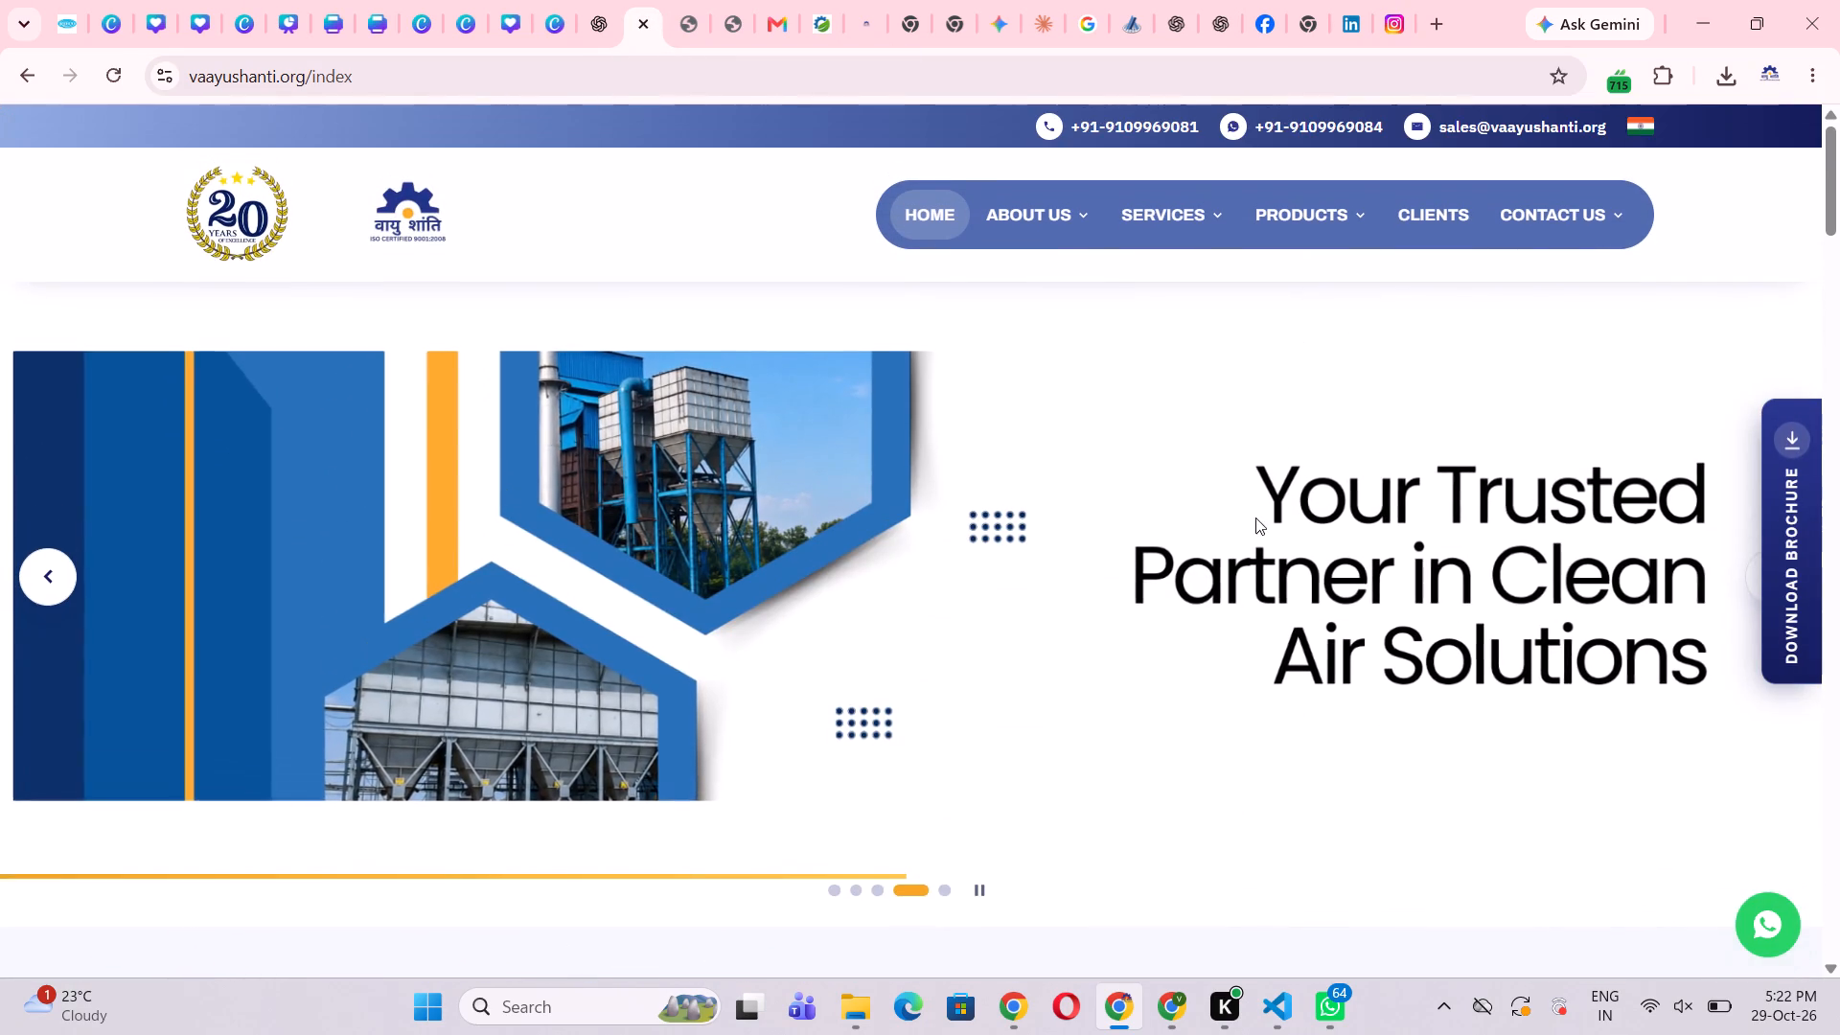
Open the website's Services page and look through its content for a video section.
click(1044, 241)
click(1043, 231)
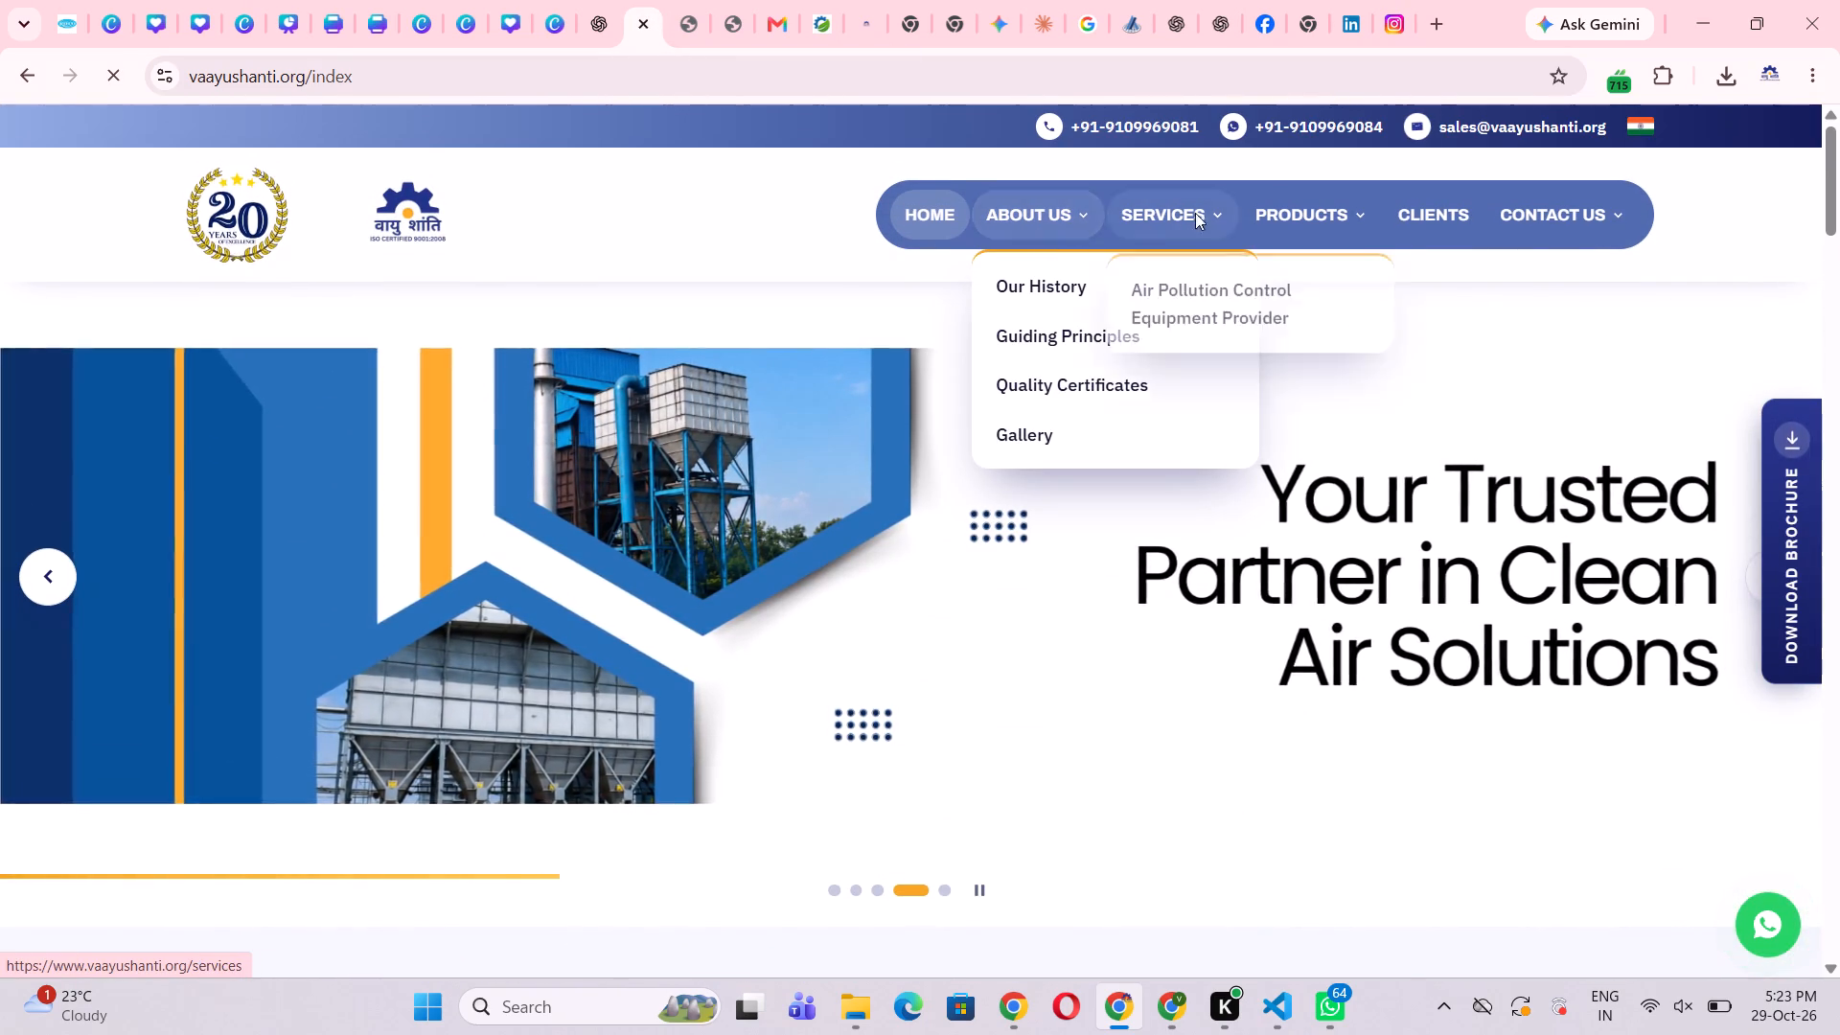
click(1187, 218)
scroll(1192, 581, down, 6)
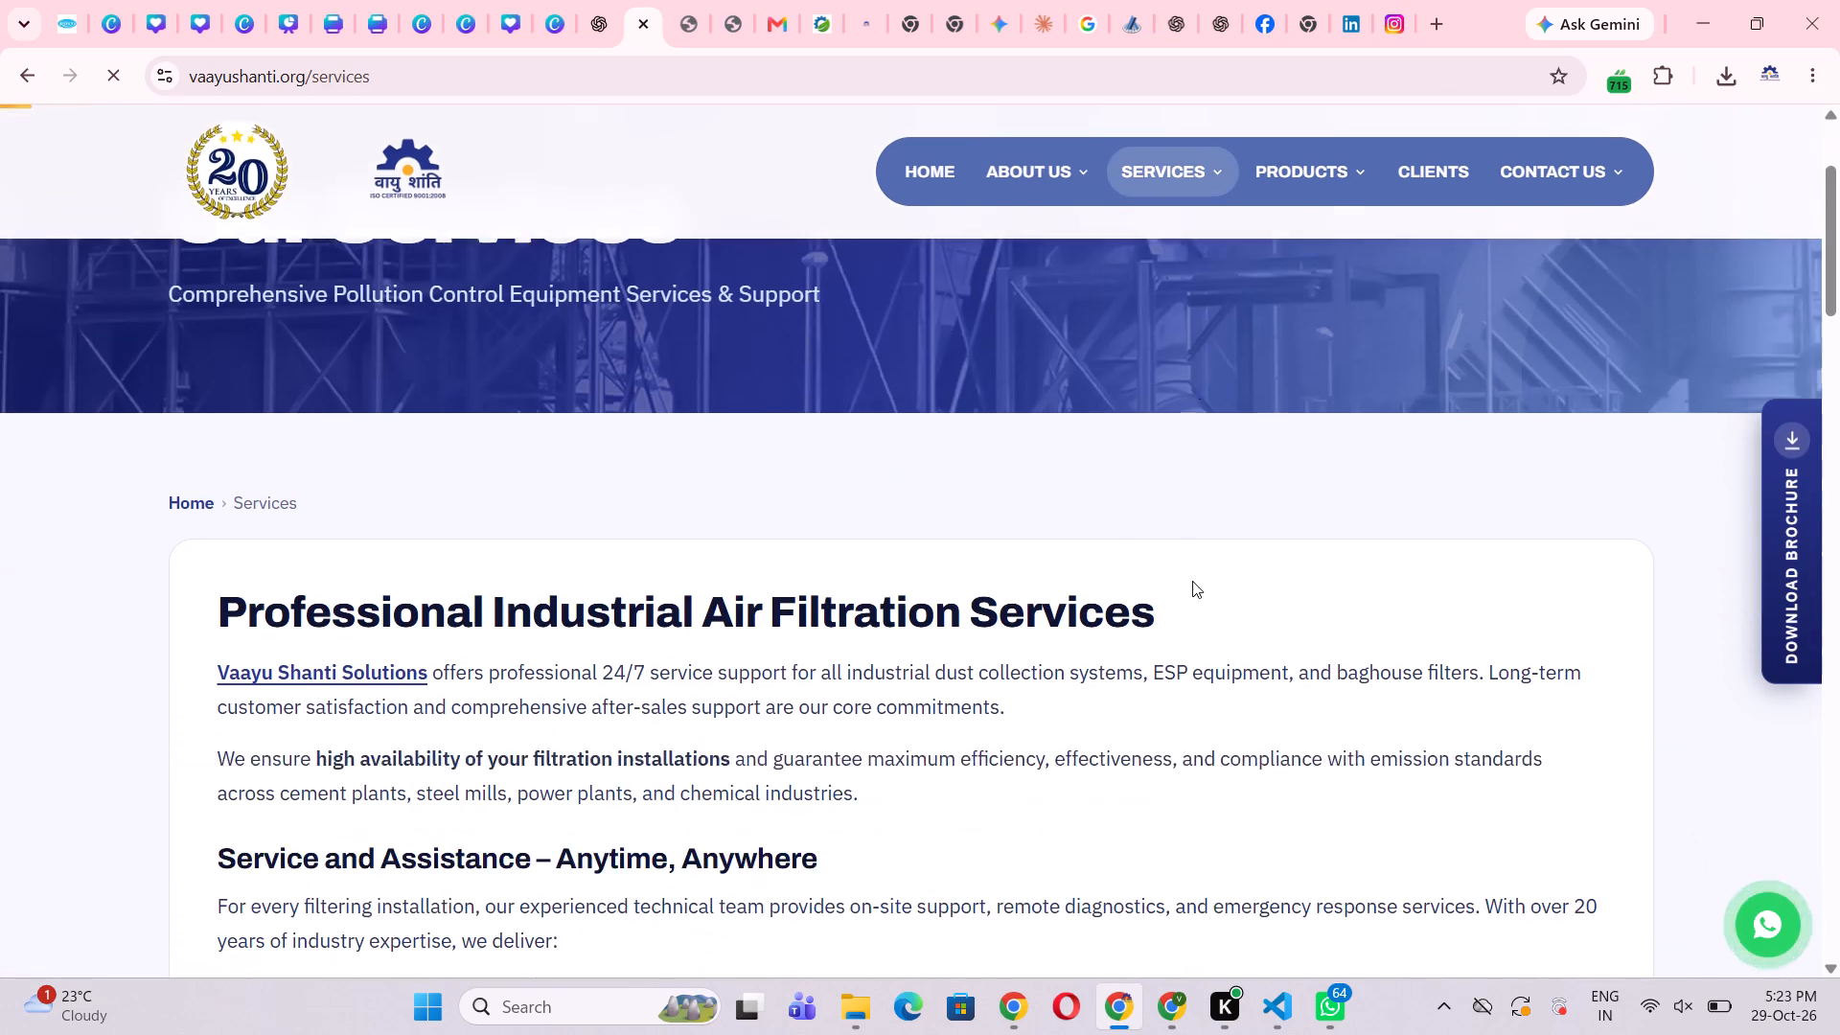
scroll(1192, 581, down, 8)
scroll(1192, 582, up, 8)
Open the About Us page and examine its sections from company history through the quality certificates for a video.
click(1039, 135)
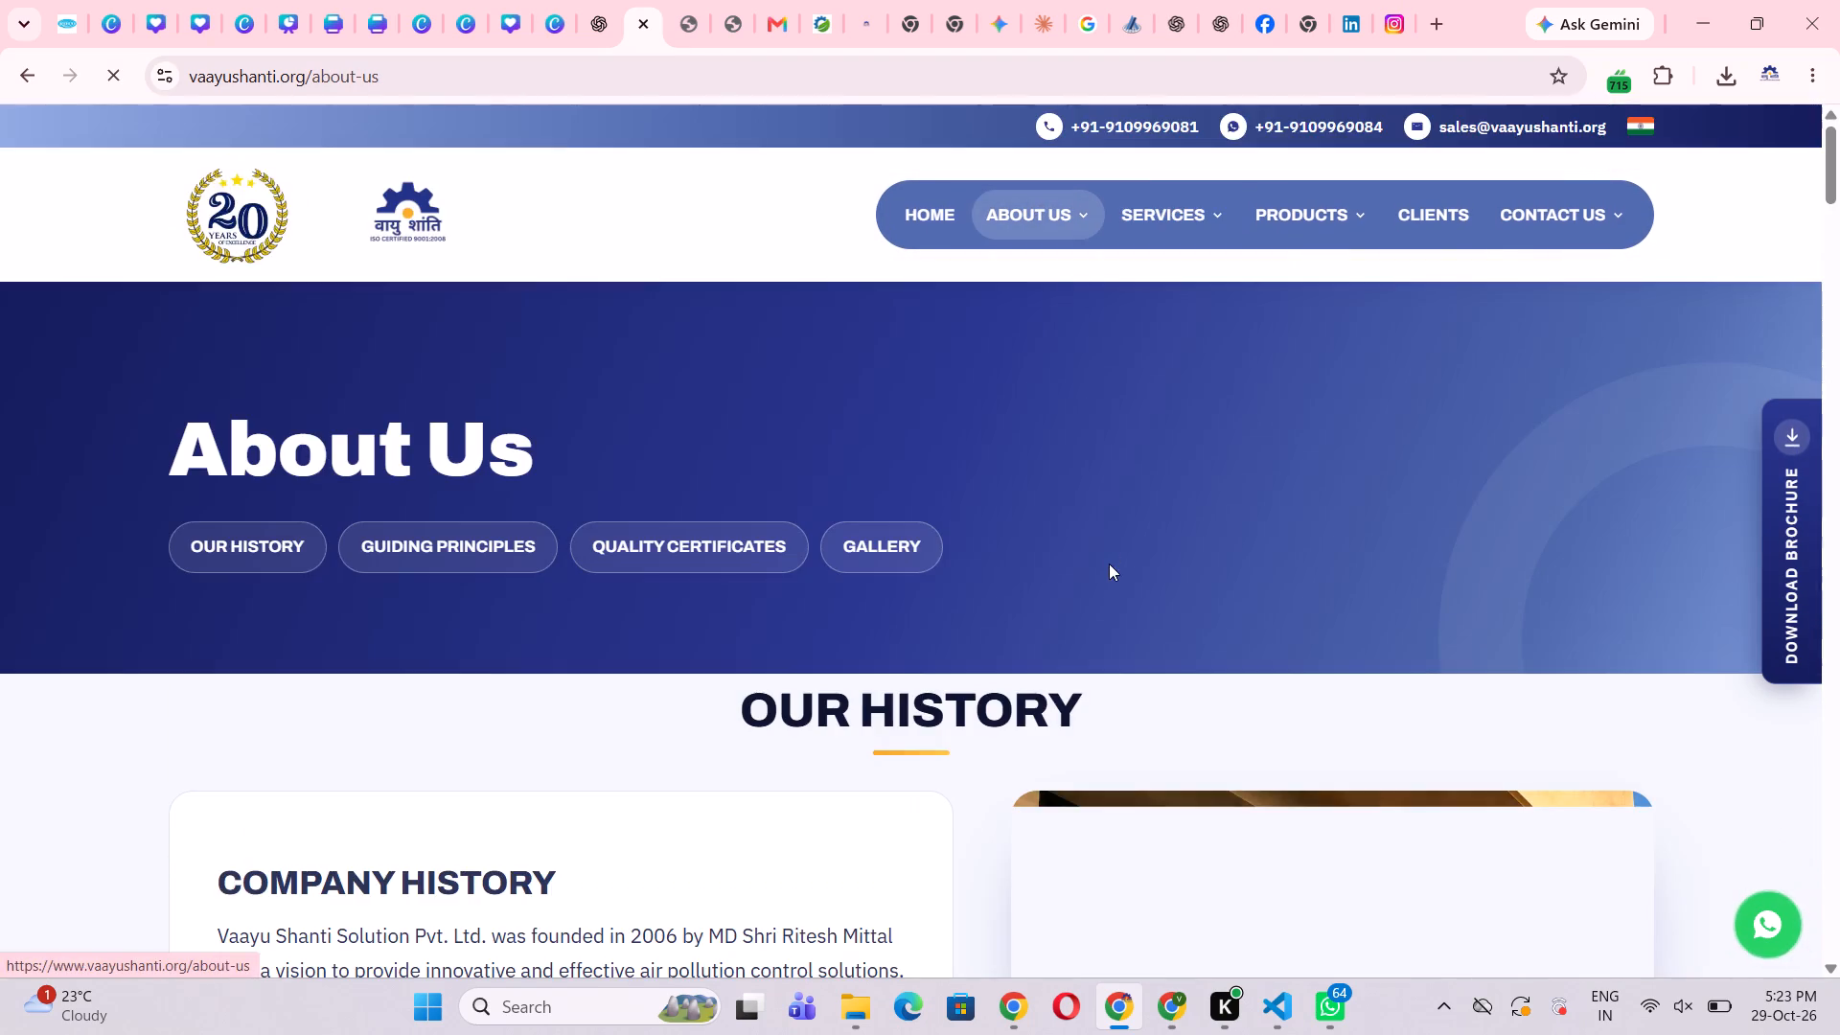
scroll(1109, 570, down, 18)
scroll(1110, 579, down, 7)
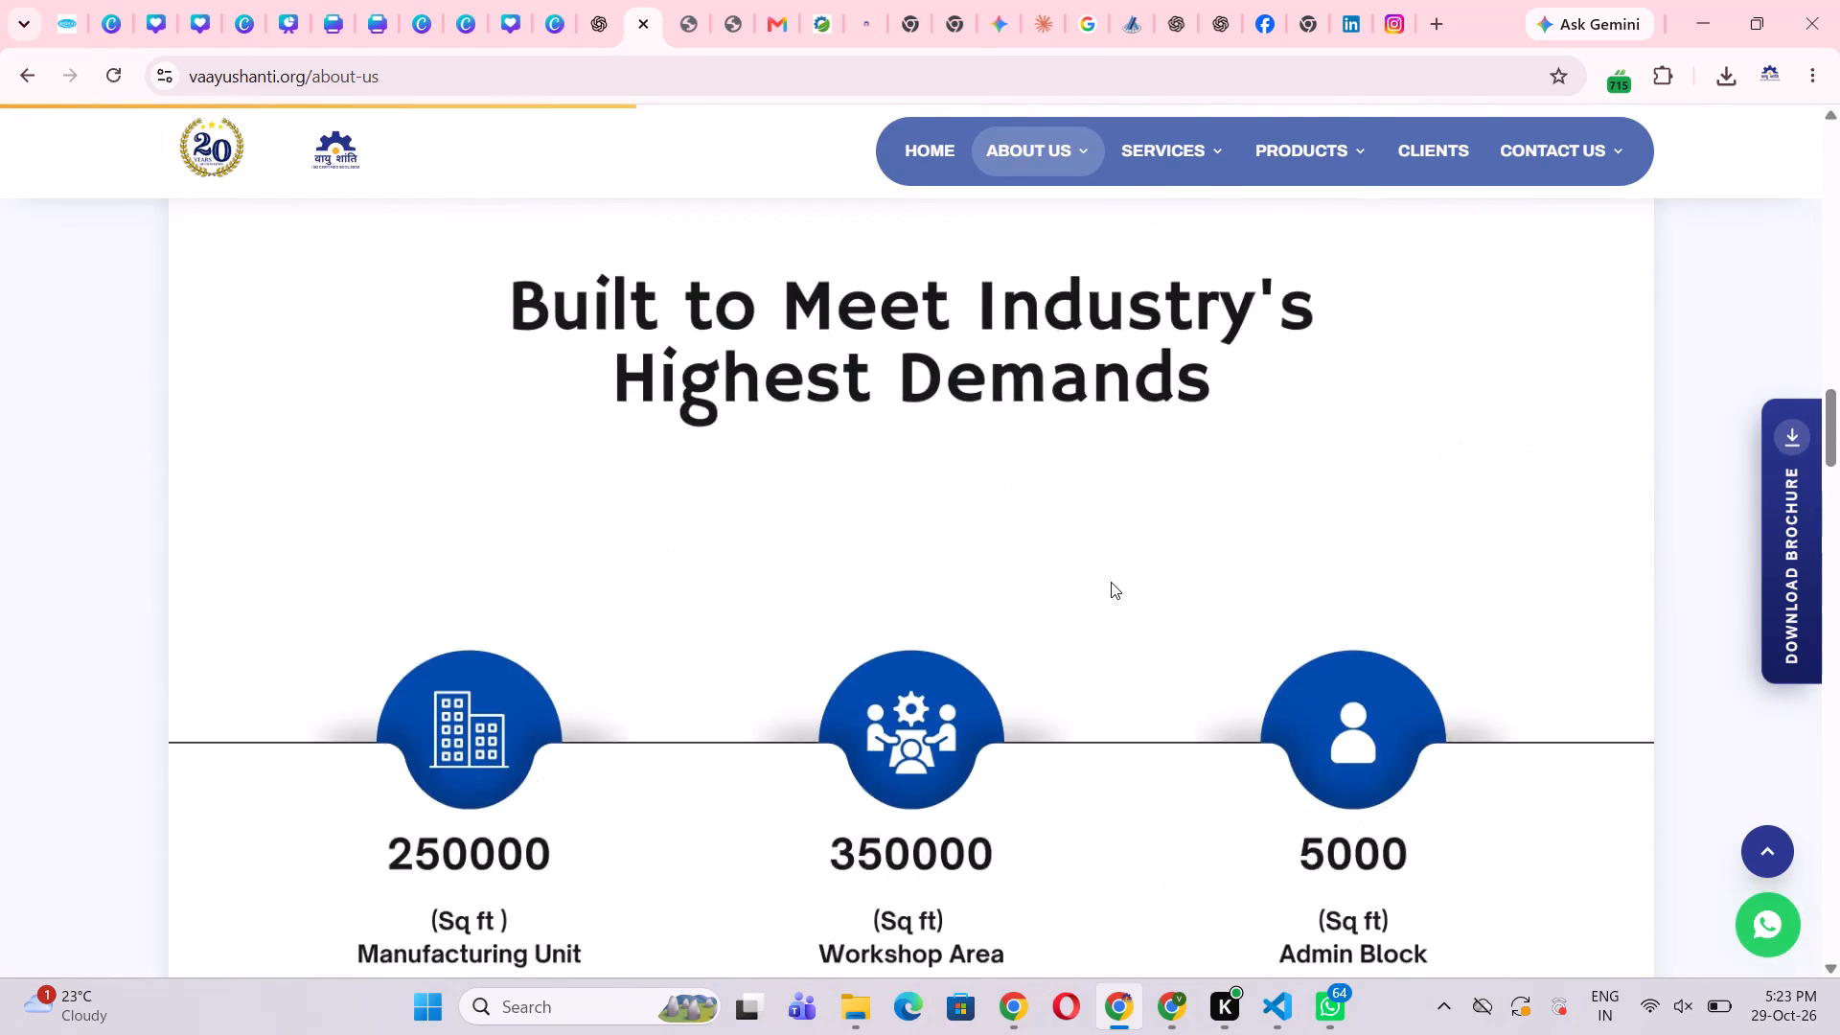
scroll(1111, 582, down, 15)
scroll(1111, 584, down, 15)
scroll(1111, 584, down, 6)
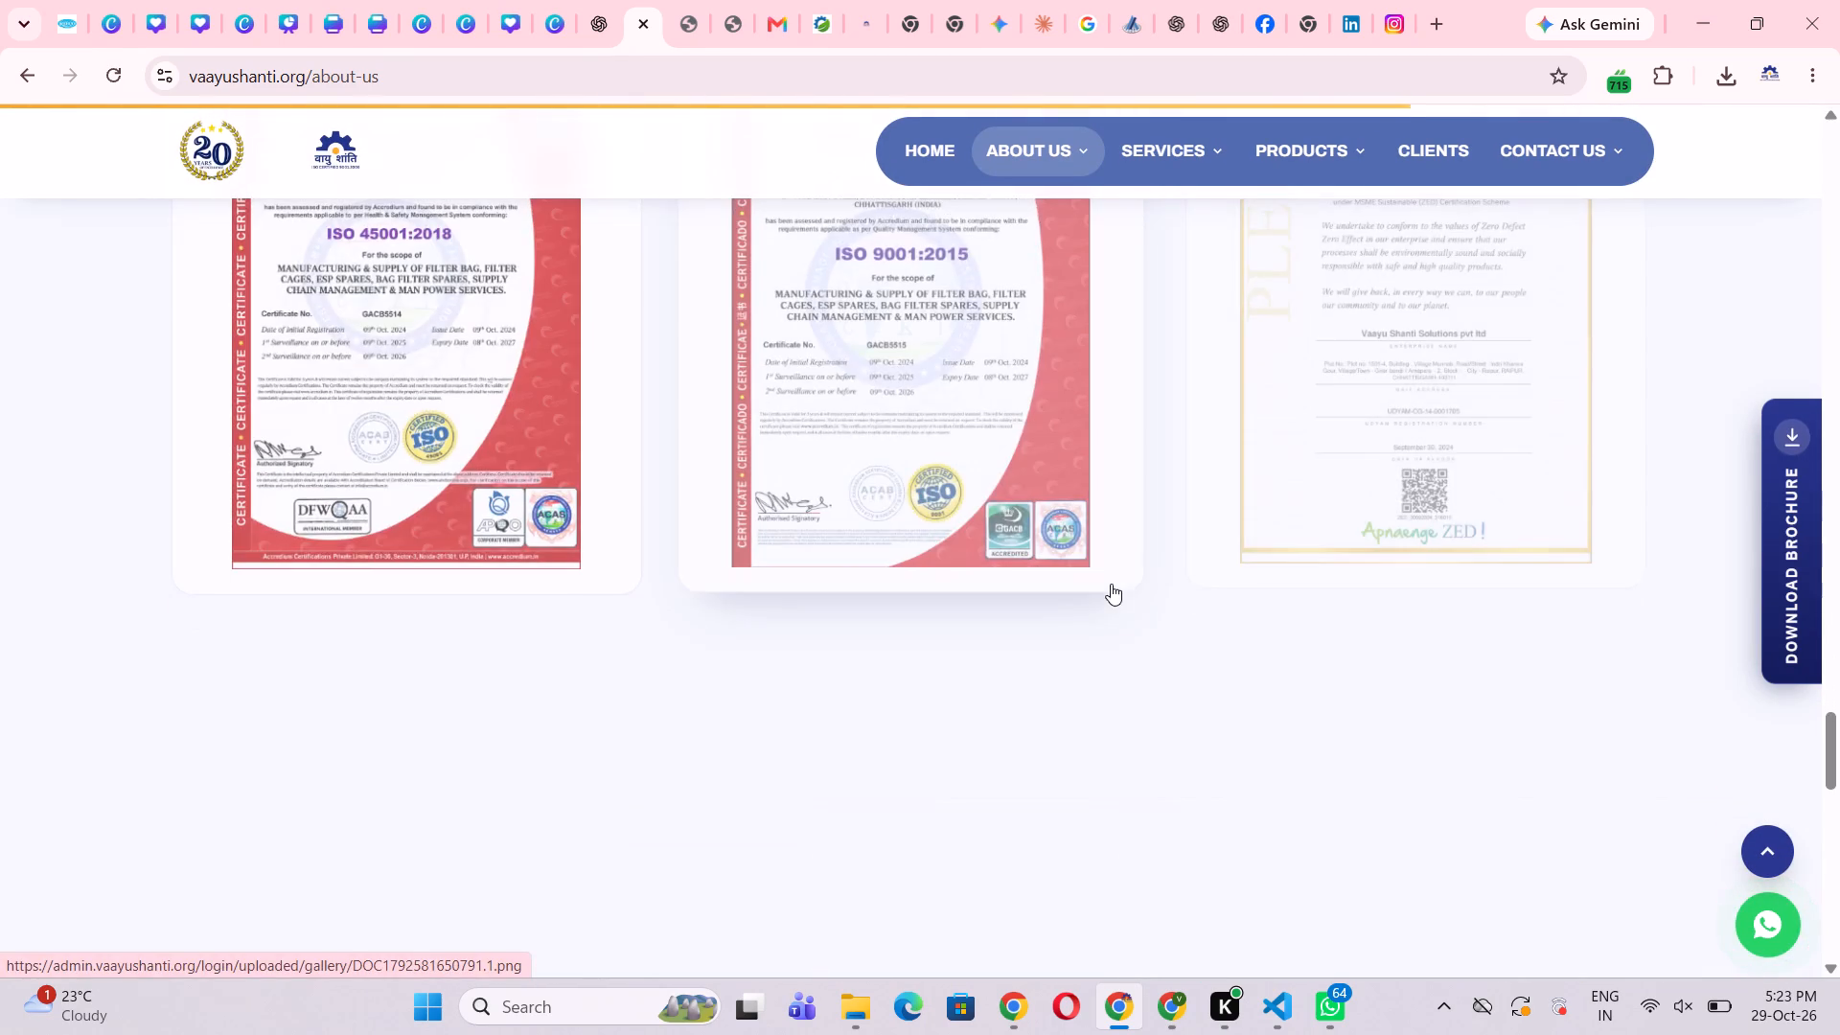
Reopen the home page and check its sections down to the footer for the submitted video.
click(931, 164)
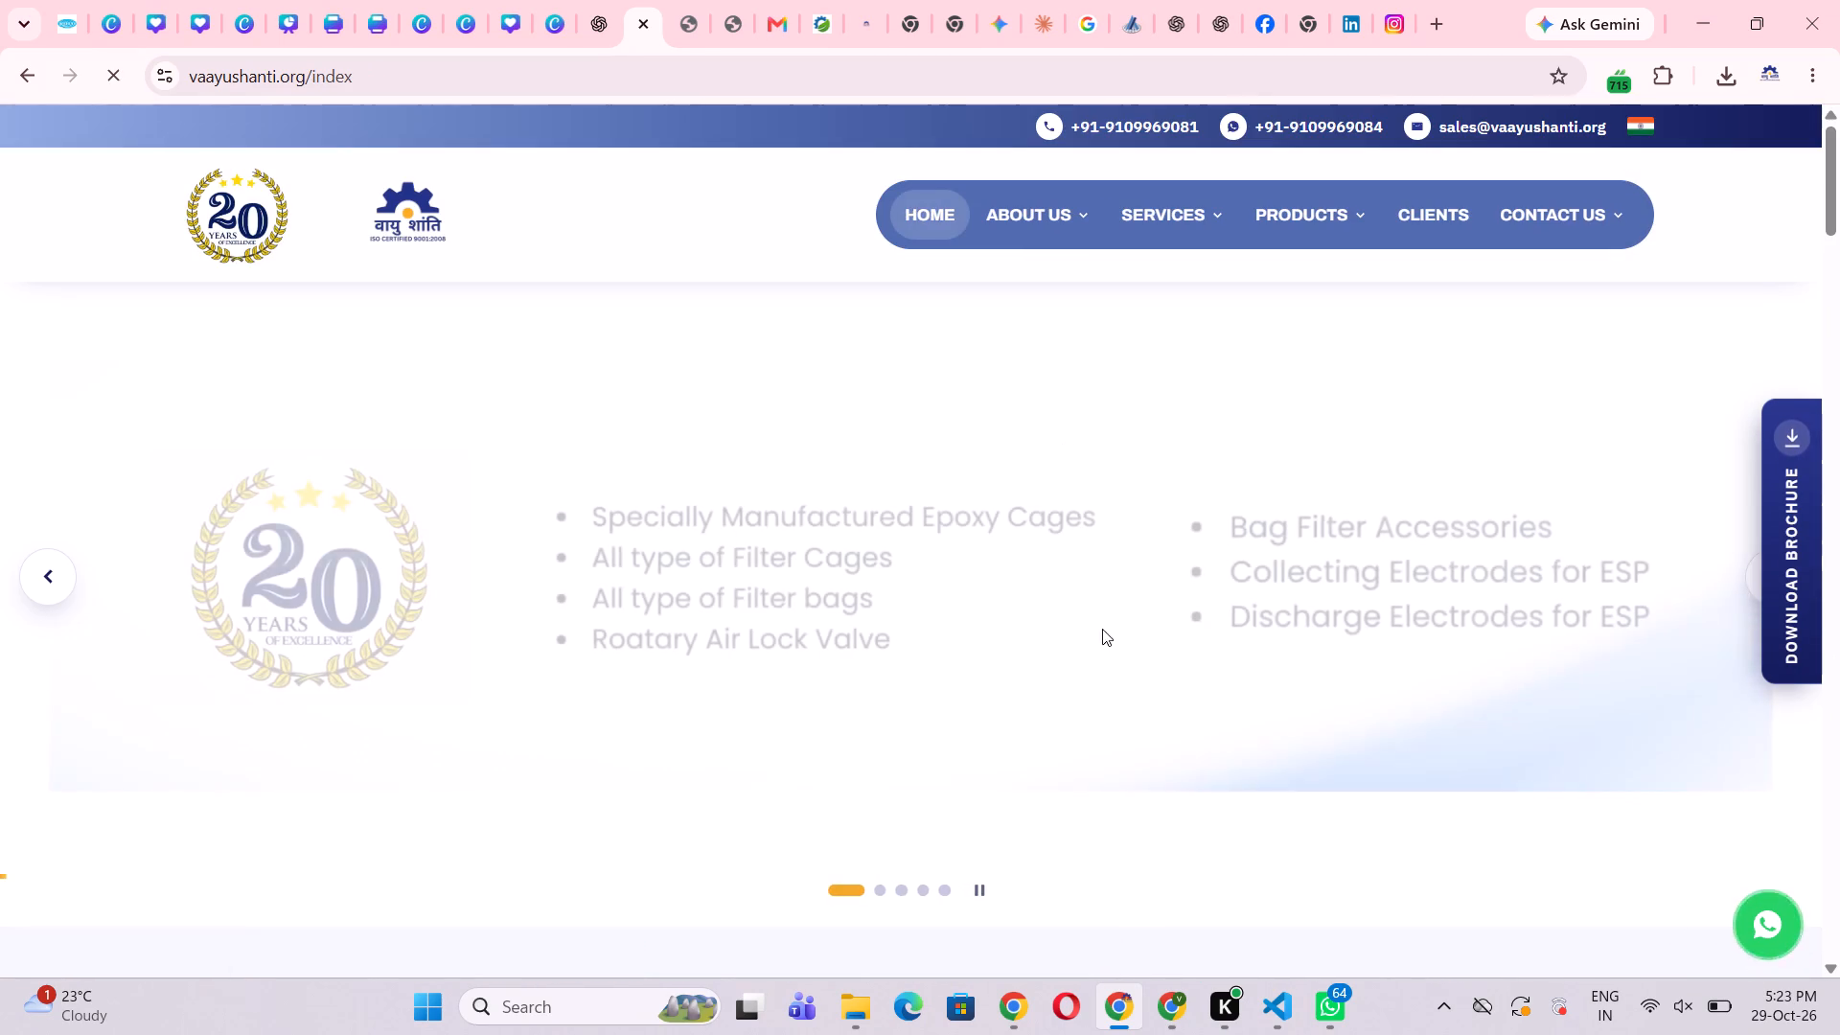
scroll(1099, 663, down, 14)
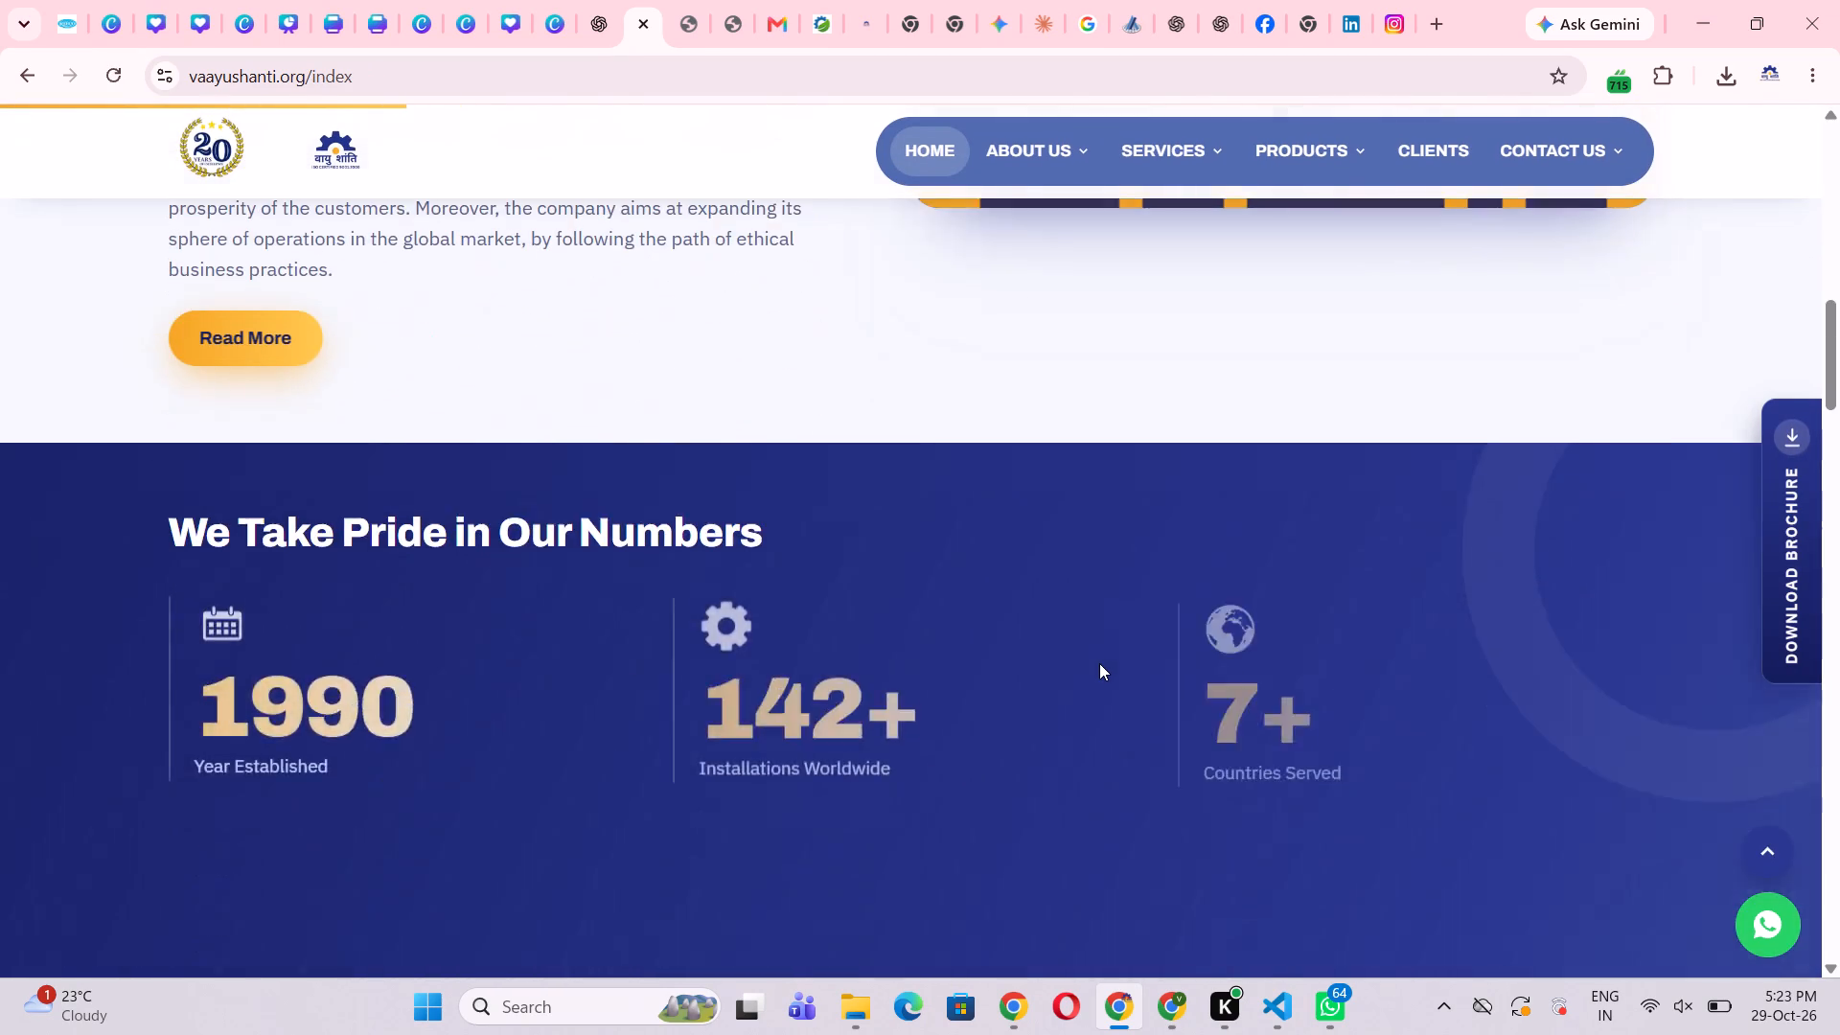
scroll(1099, 663, down, 12)
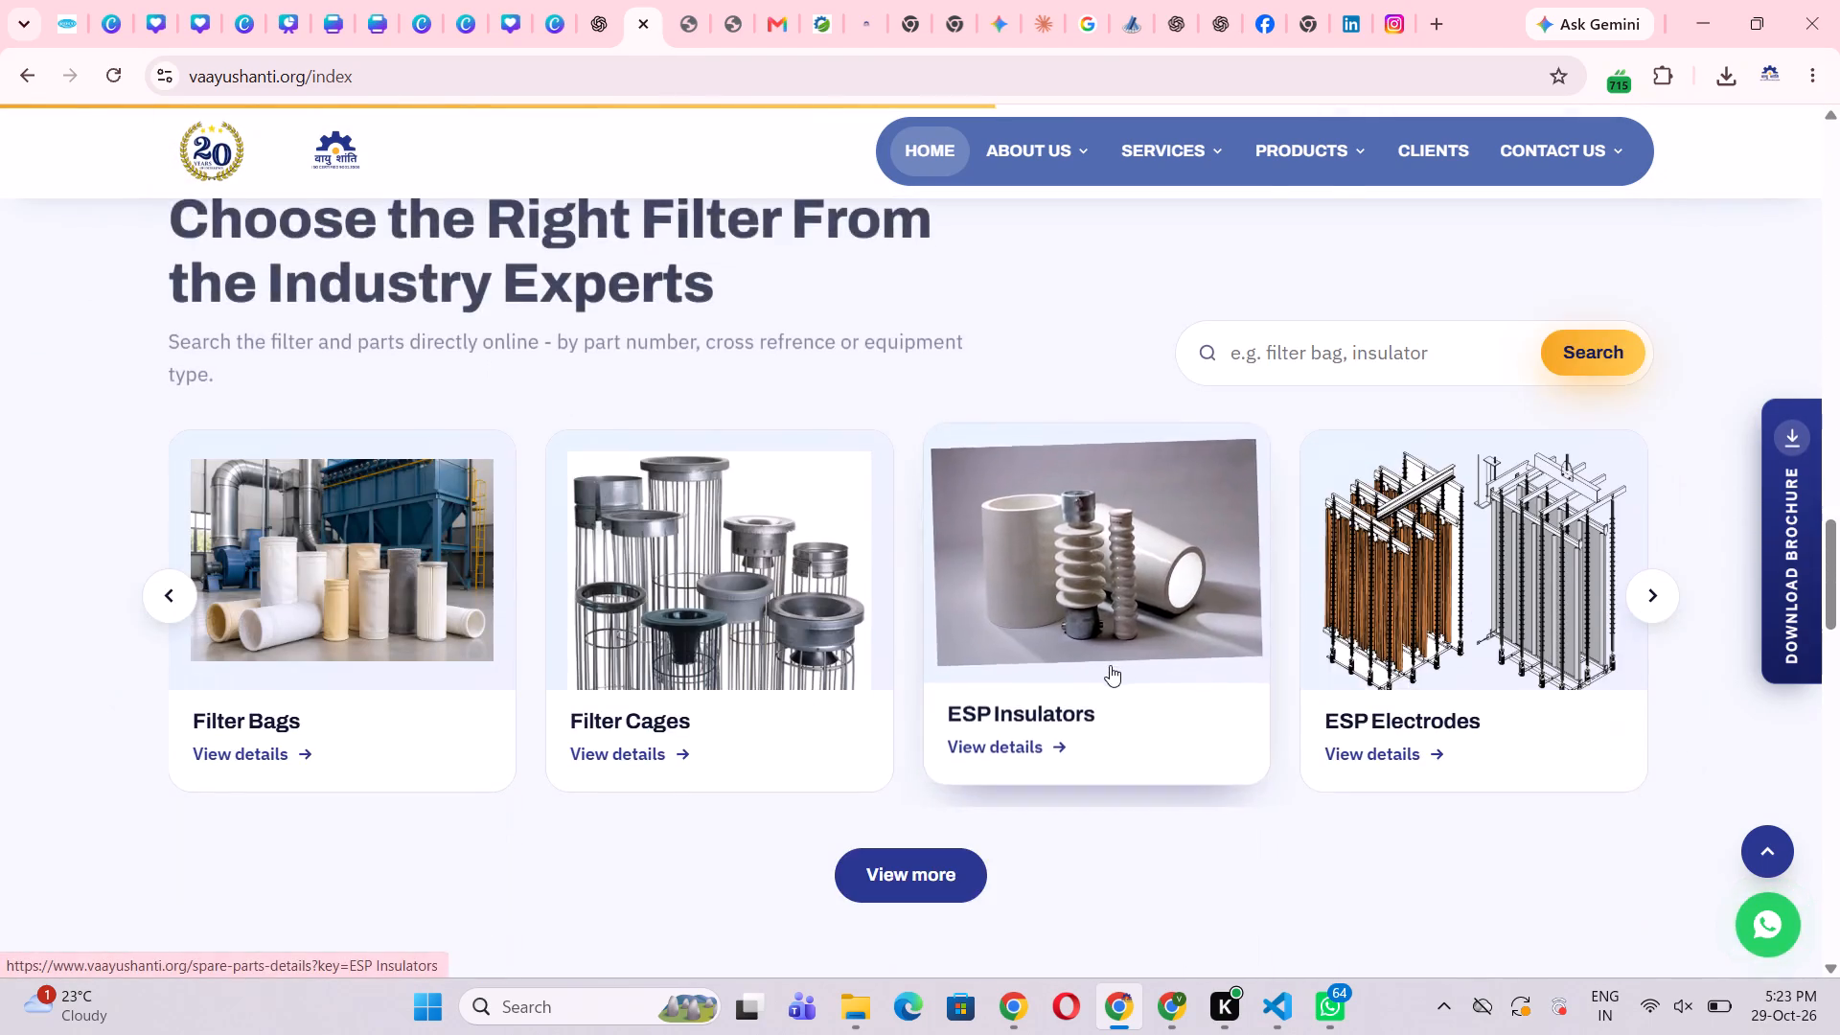
scroll(1110, 665, down, 14)
scroll(1110, 665, down, 8)
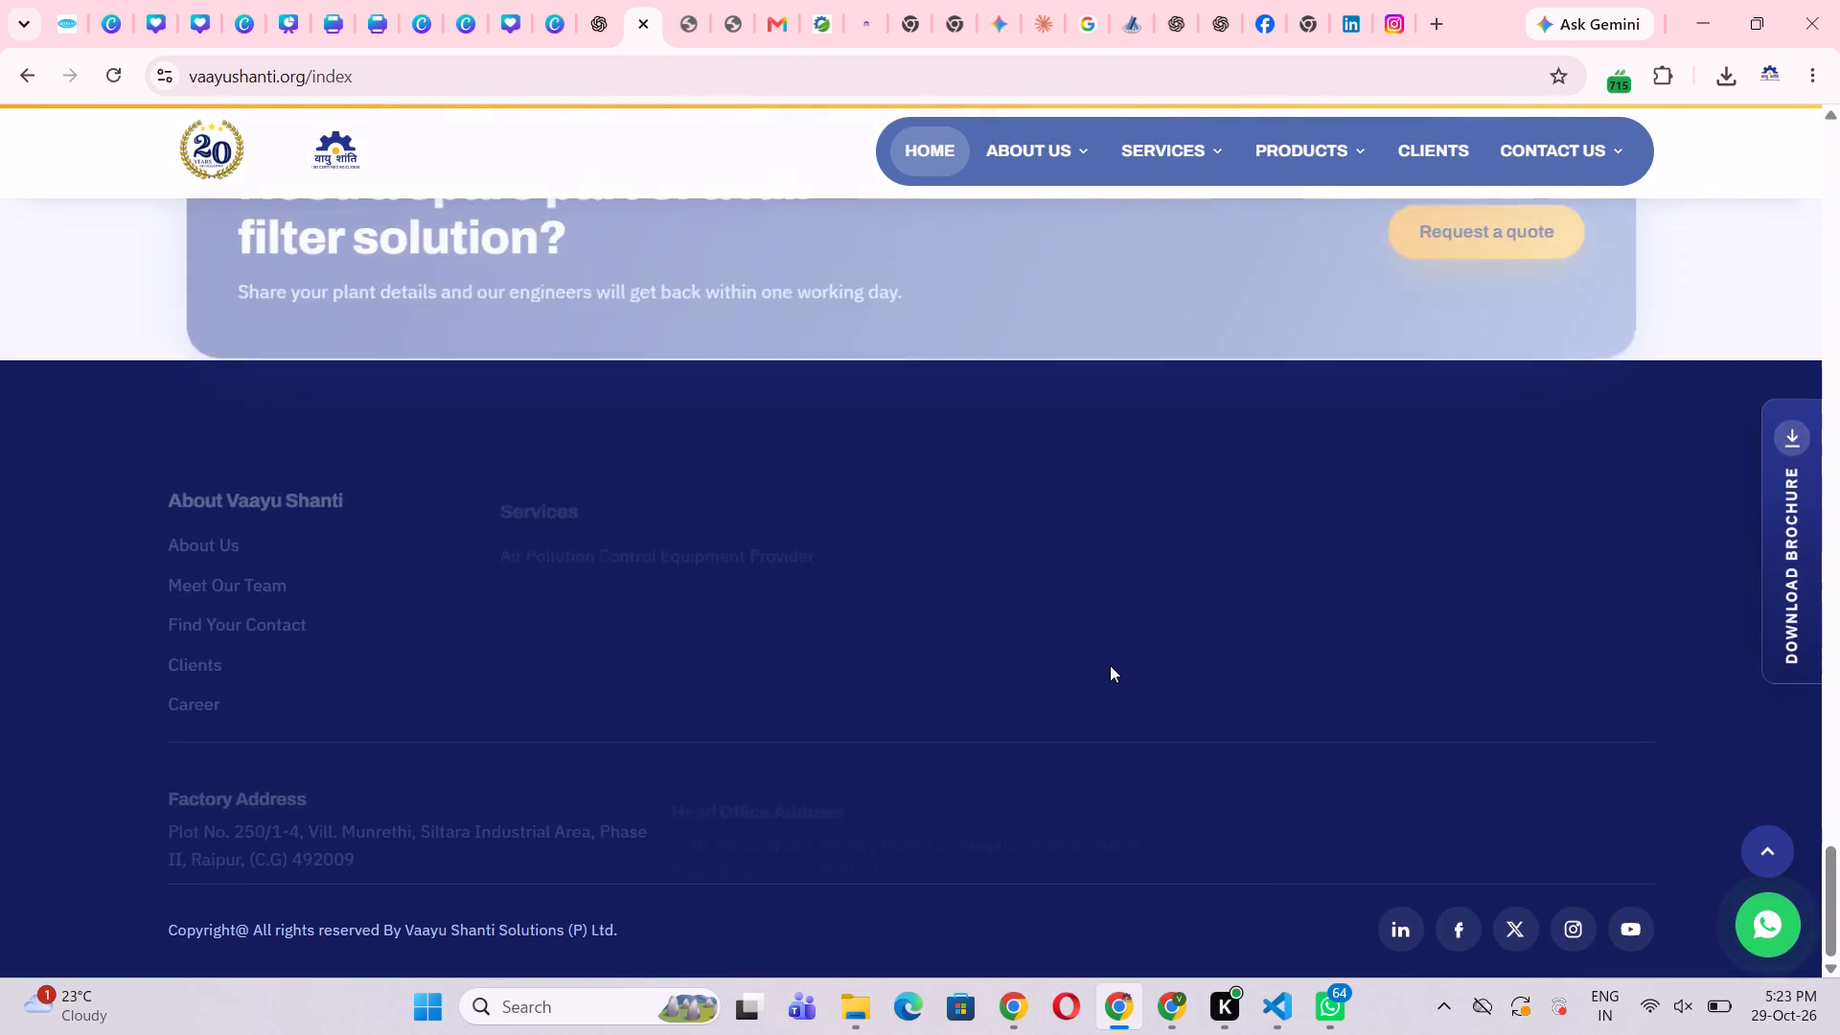
scroll(1111, 666, down, 7)
scroll(1112, 668, up, 20)
scroll(1112, 668, up, 3)
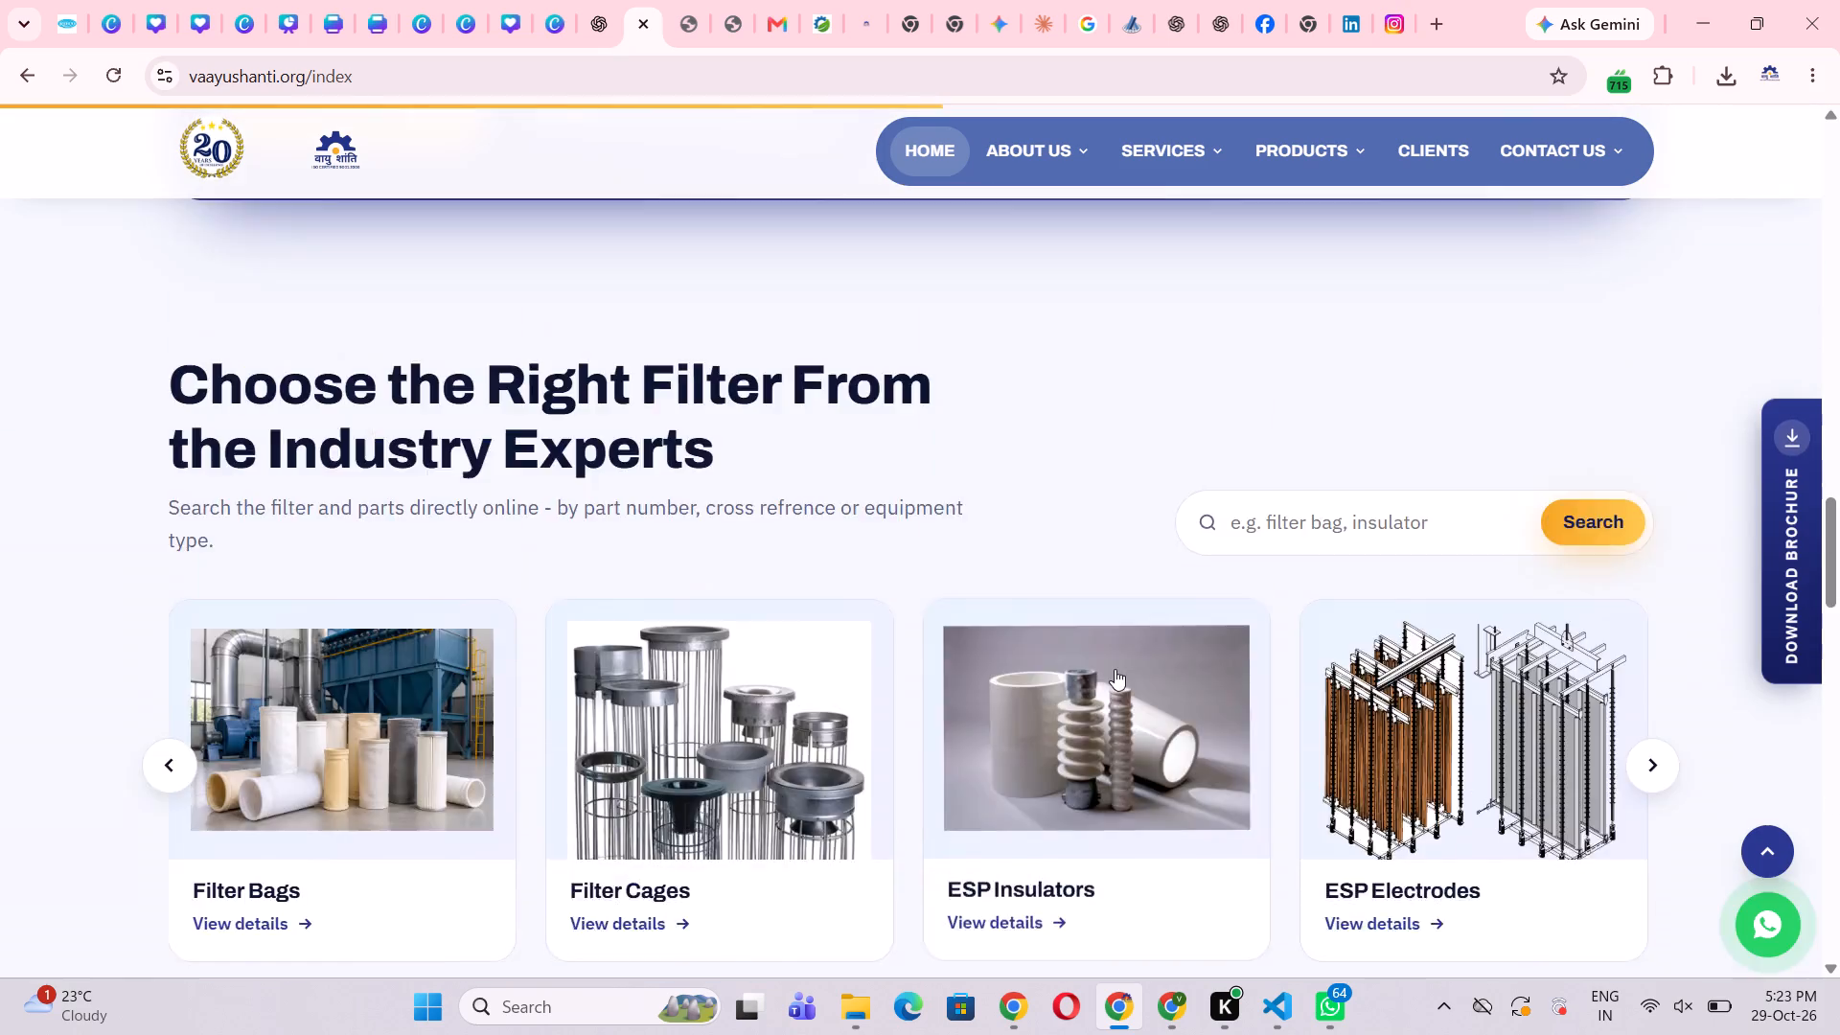
scroll(1115, 669, up, 20)
scroll(1115, 669, up, 16)
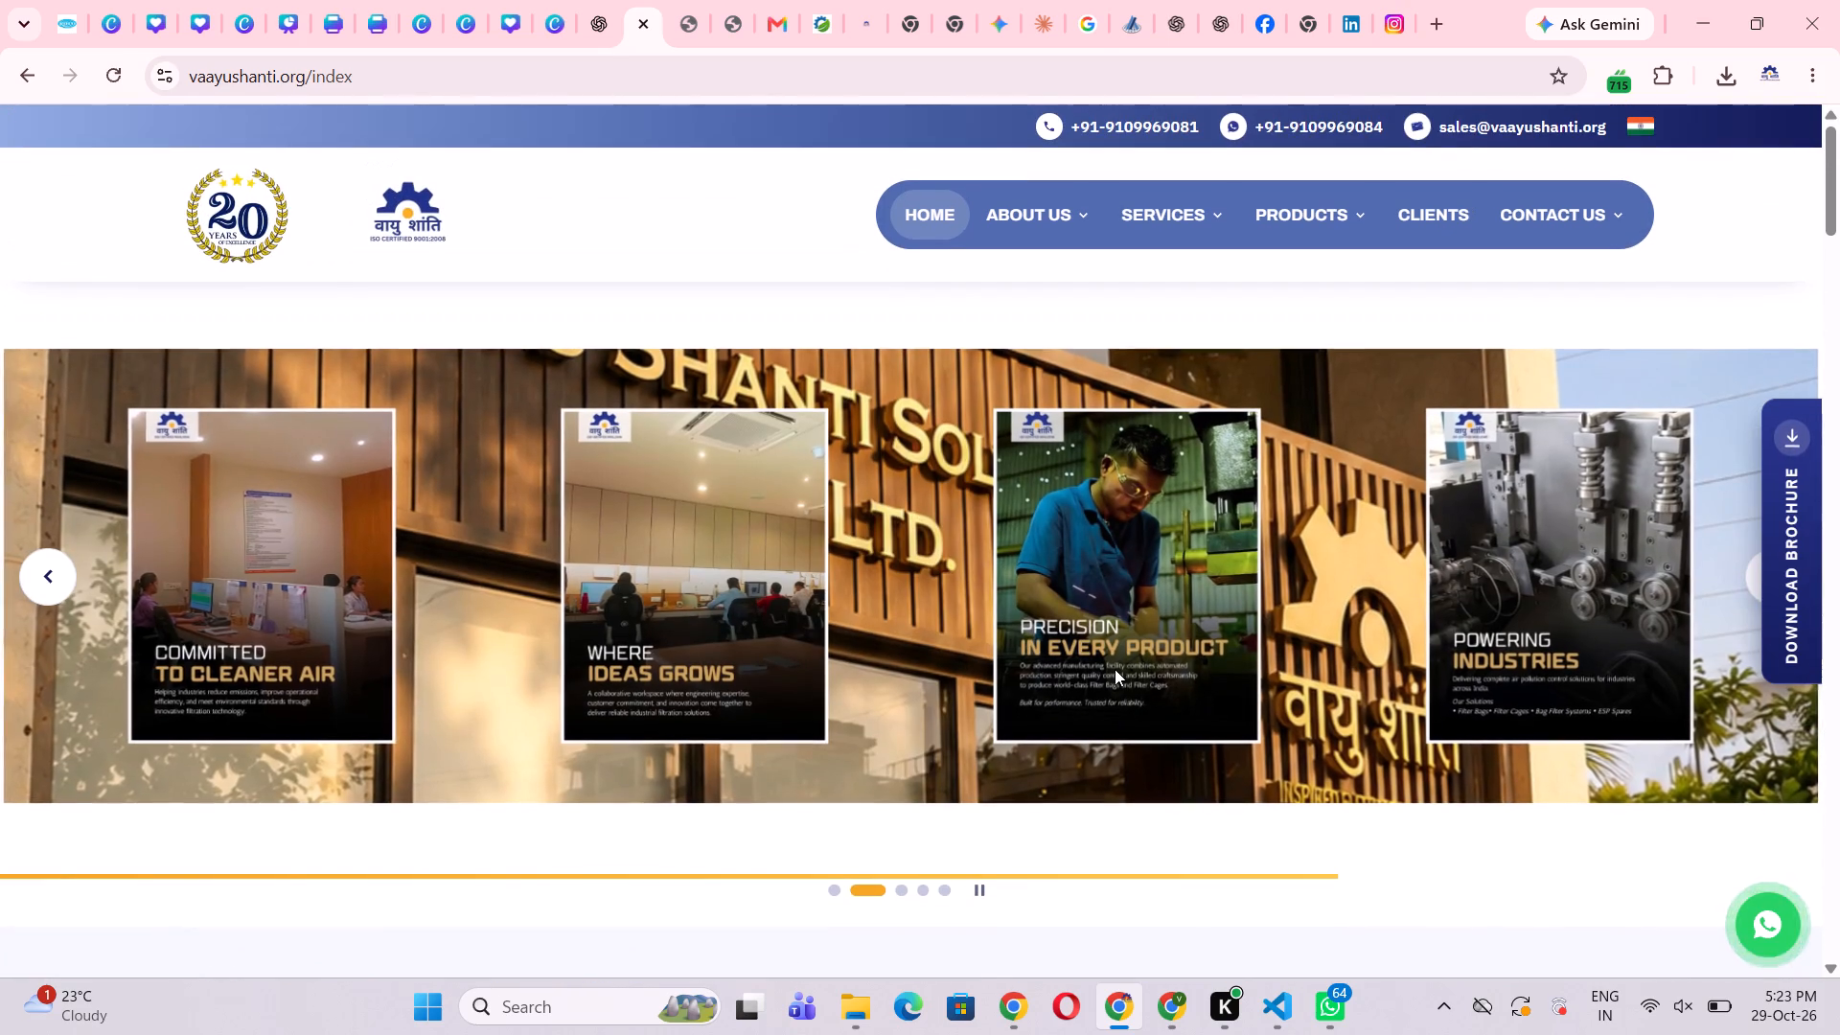
Recheck the home page from the numbers section through the client logos and testimonials for a video area.
scroll(1115, 669, down, 13)
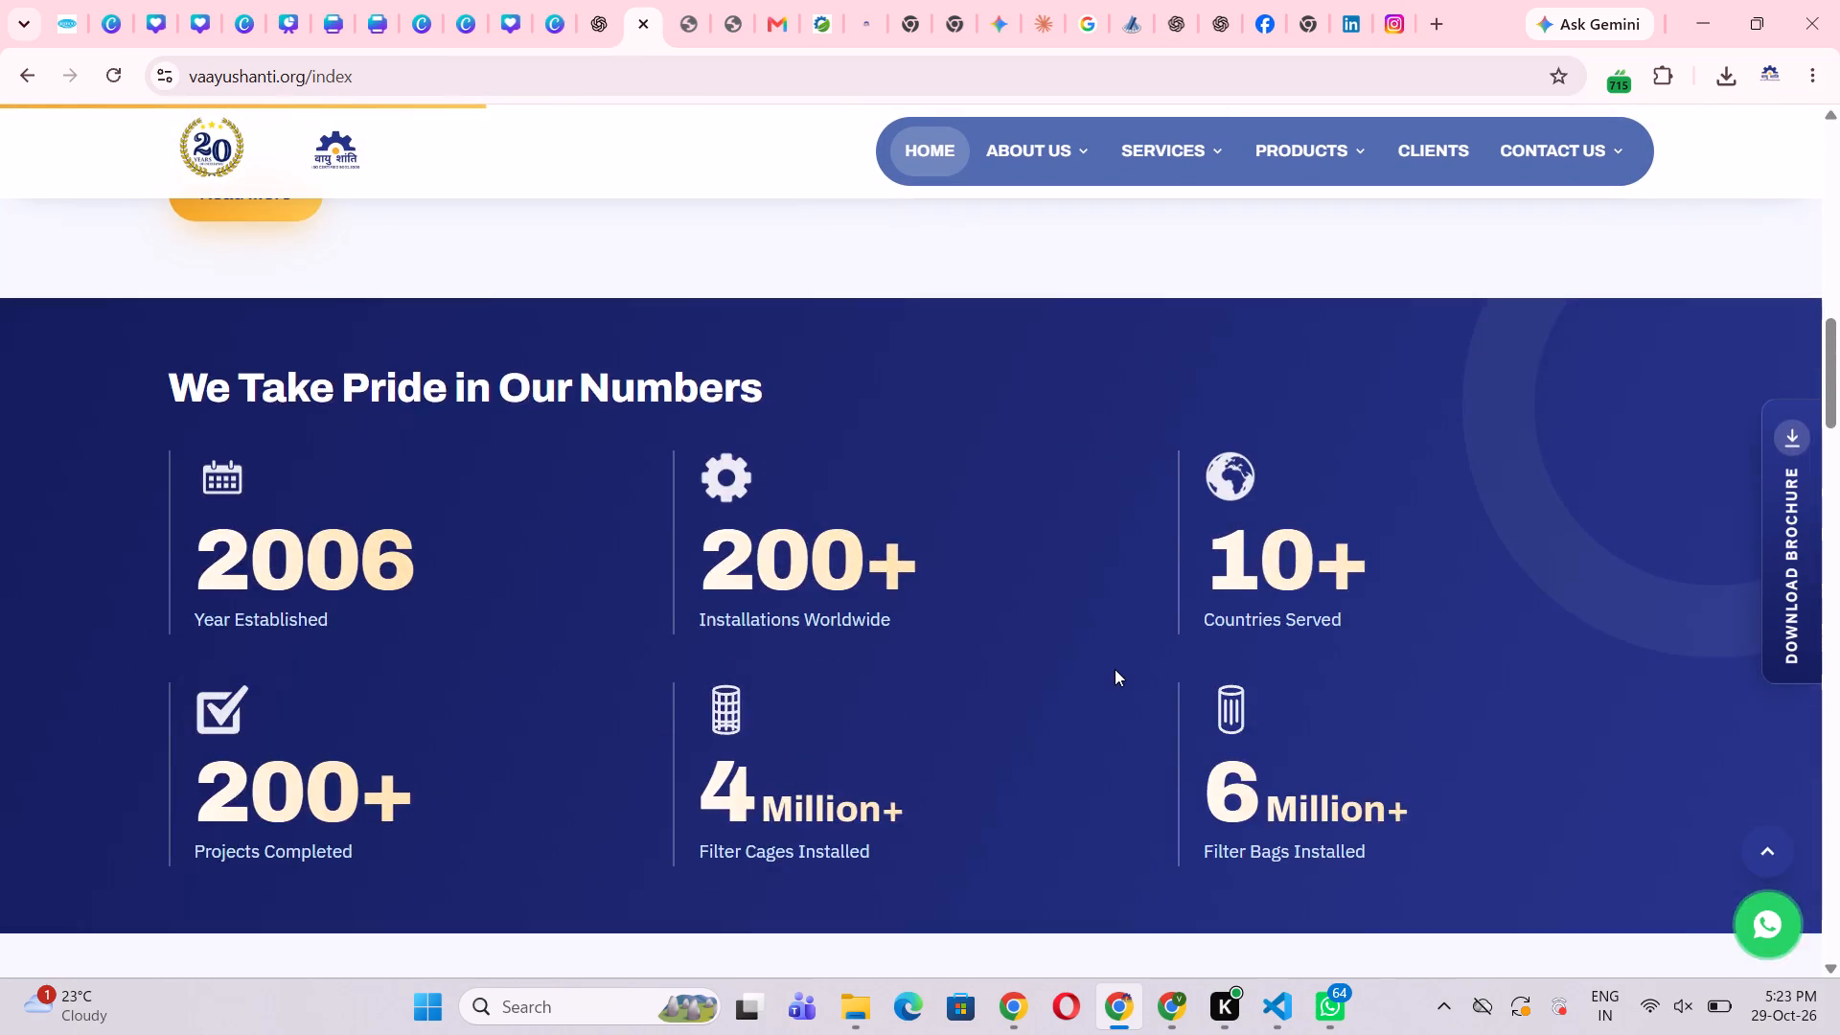
scroll(1115, 669, down, 14)
scroll(1115, 670, down, 13)
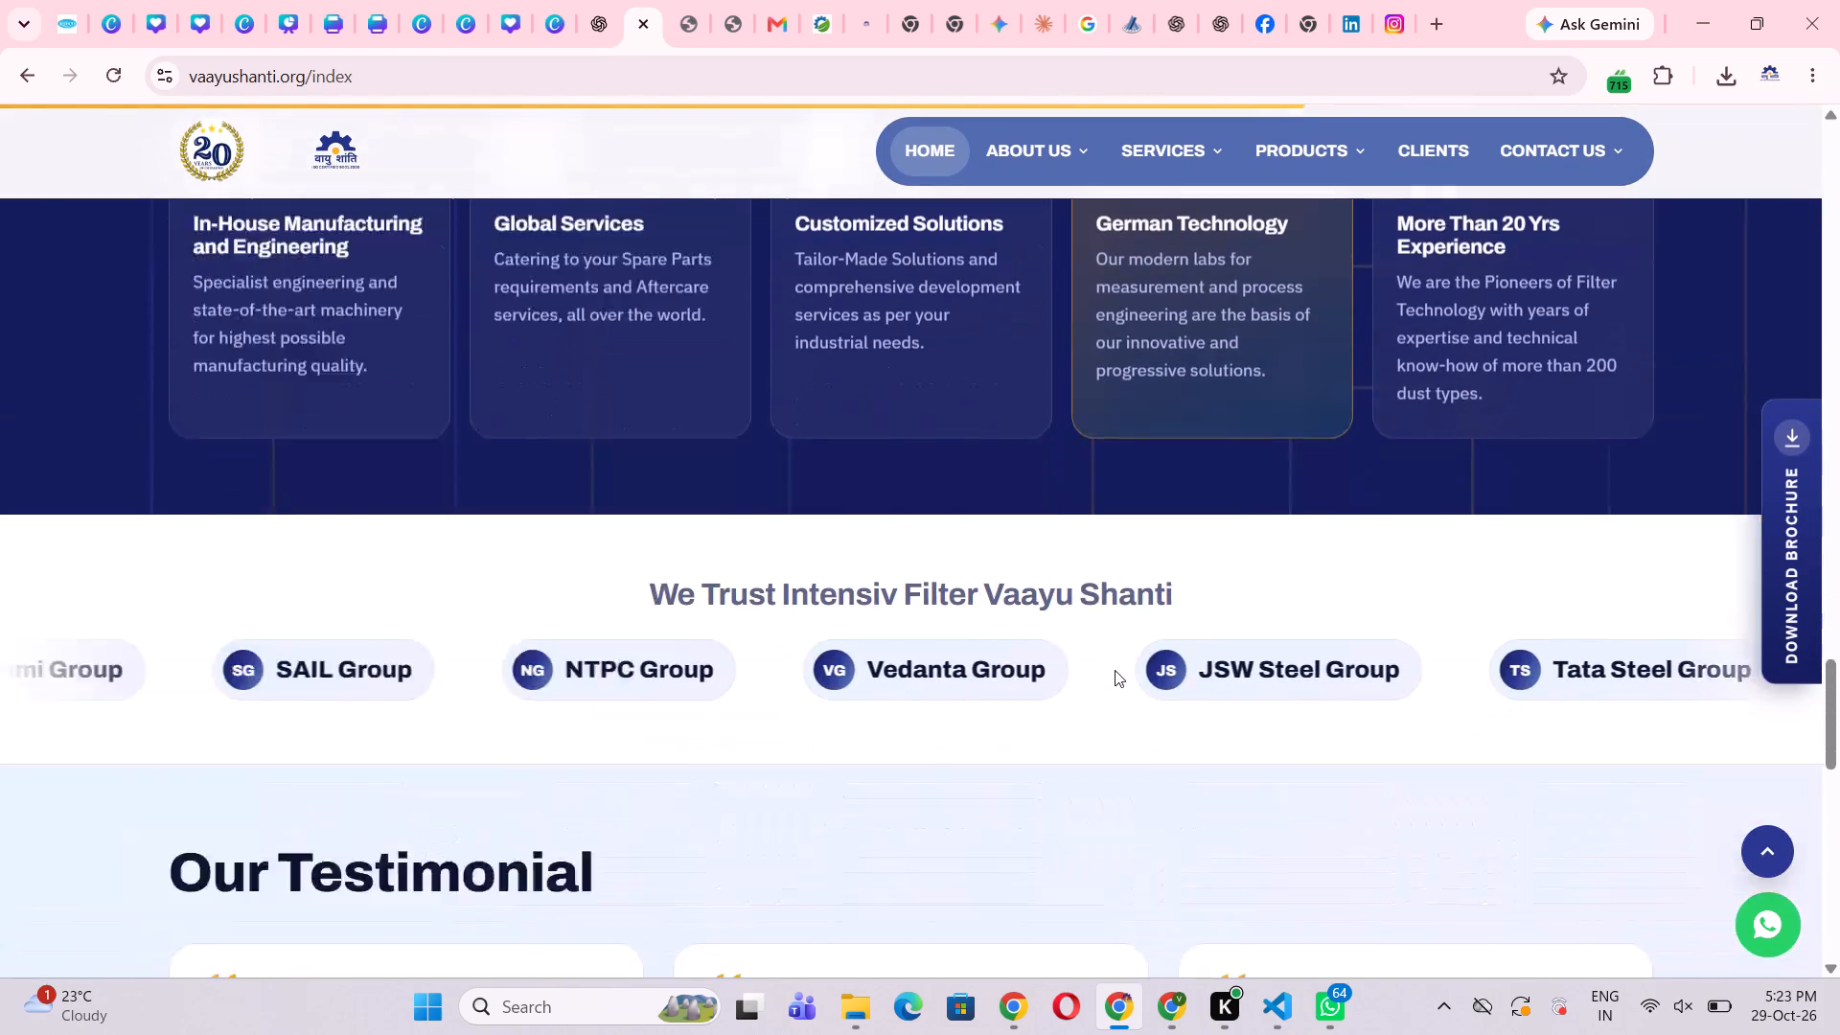
scroll(1115, 670, down, 8)
scroll(1115, 670, up, 13)
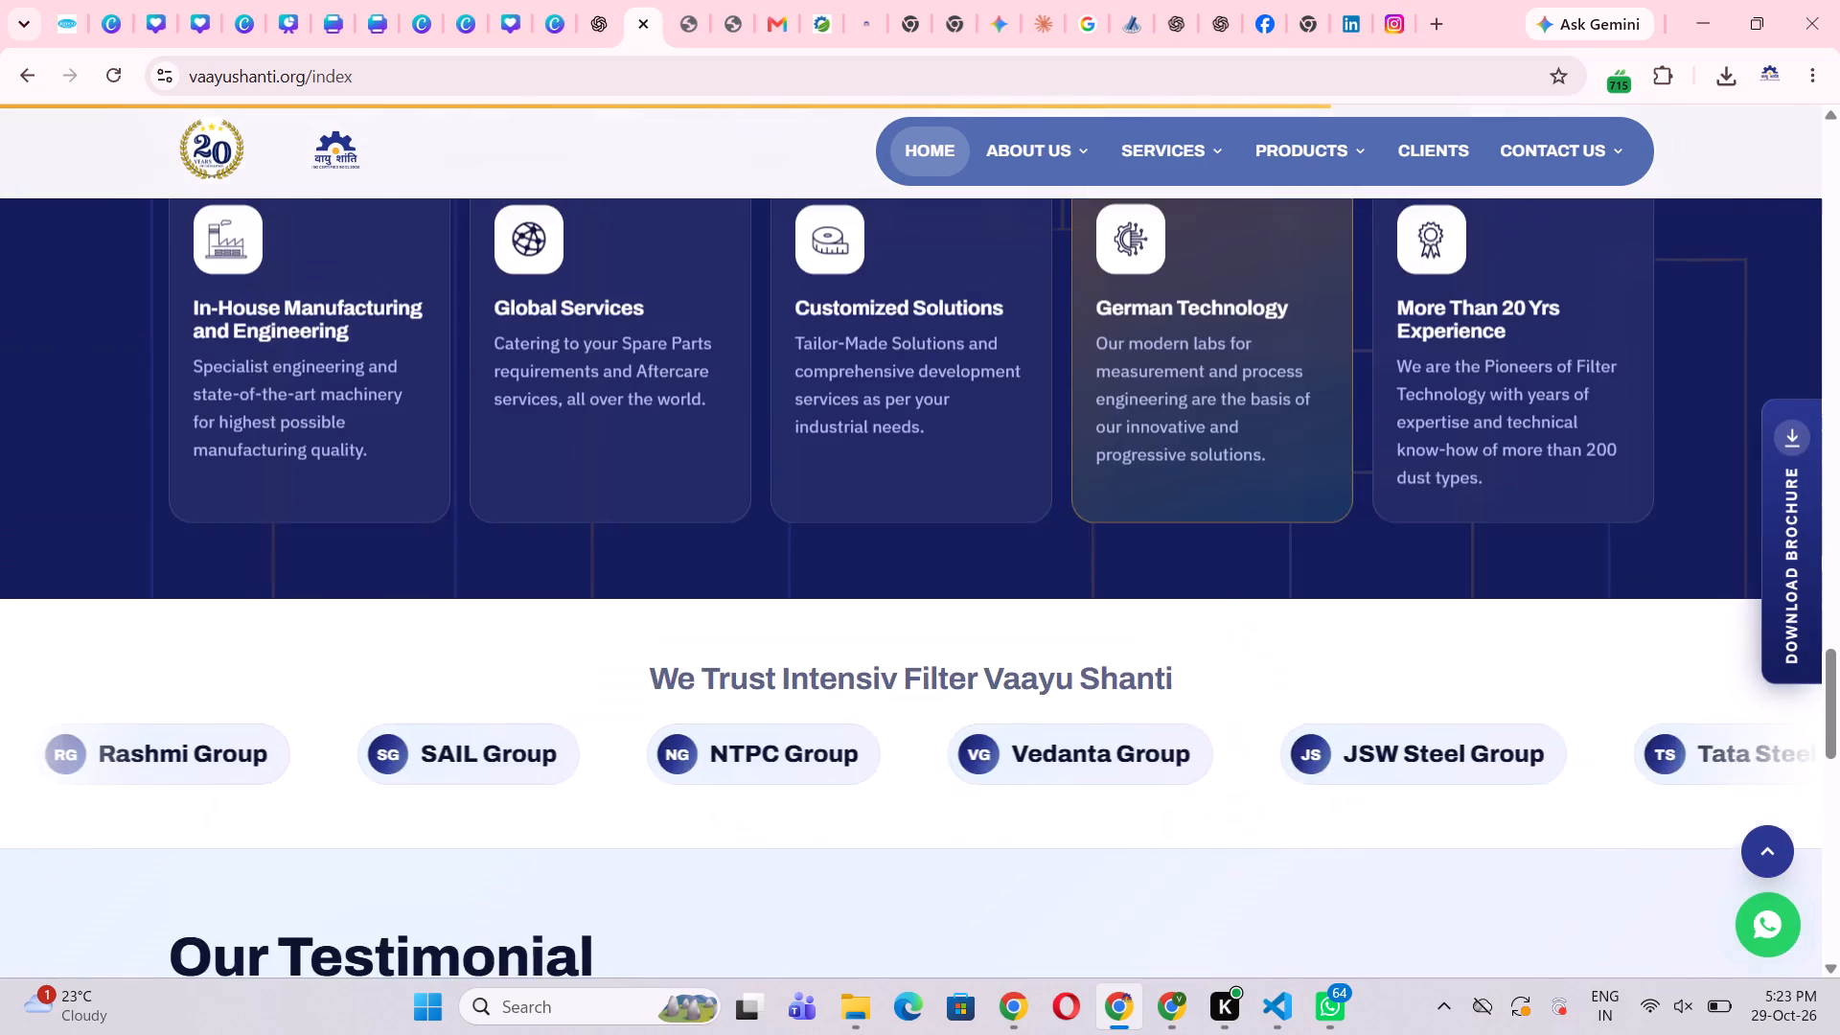
scroll(1115, 670, up, 16)
scroll(1115, 670, up, 5)
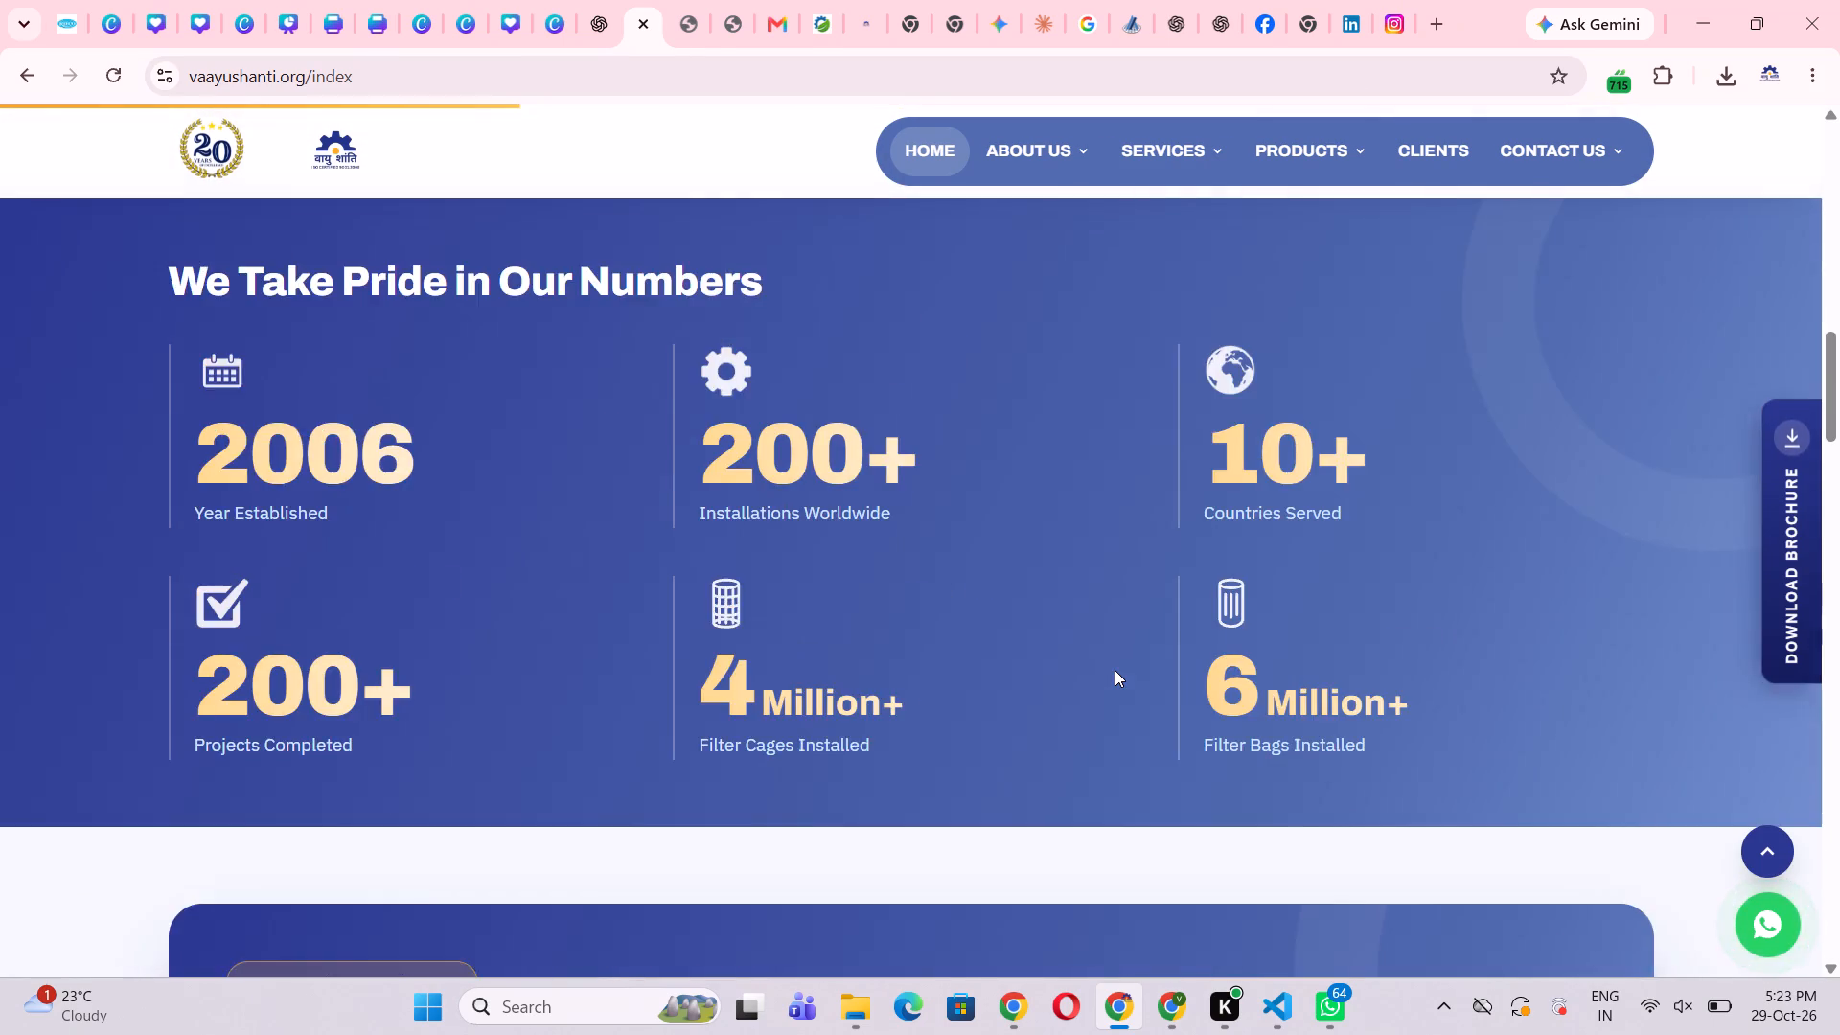
scroll(1115, 670, up, 14)
Examine the home page's banner slider, 20-year legacy section with the company video, and the product sections below it.
scroll(1115, 670, down, 5)
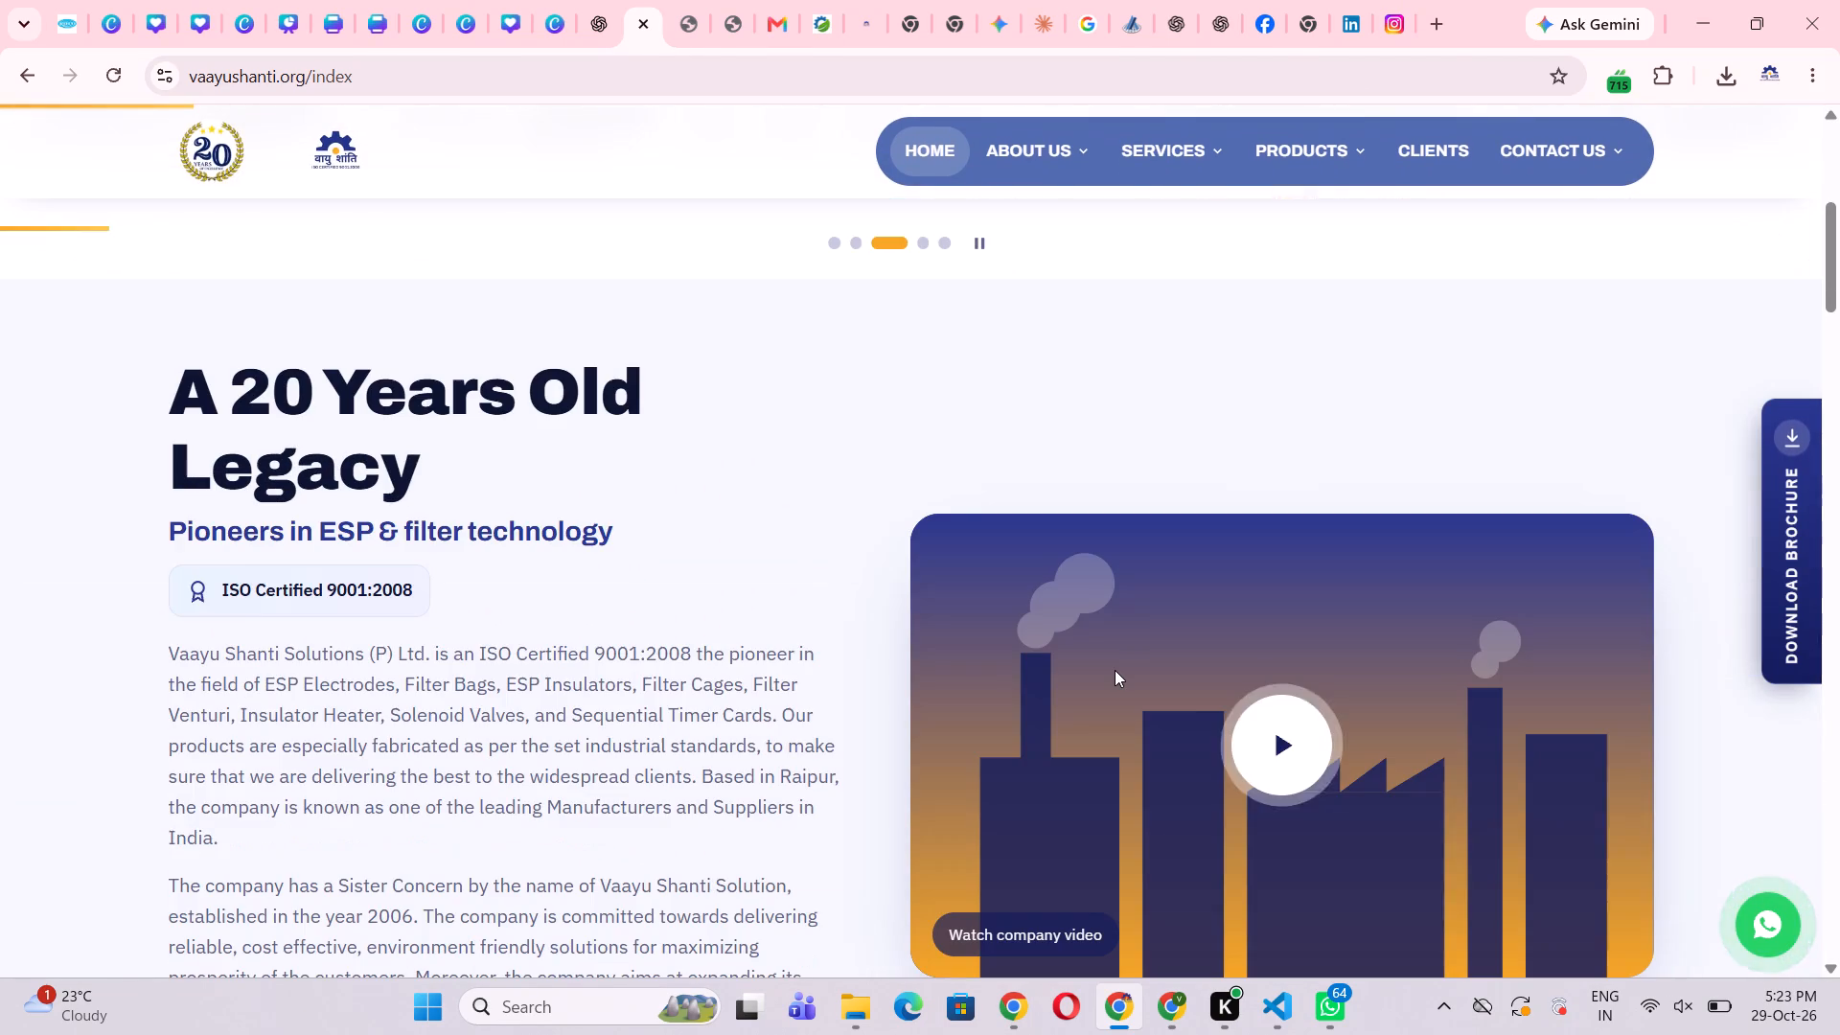
scroll(1115, 670, up, 4)
scroll(1202, 738, down, 3)
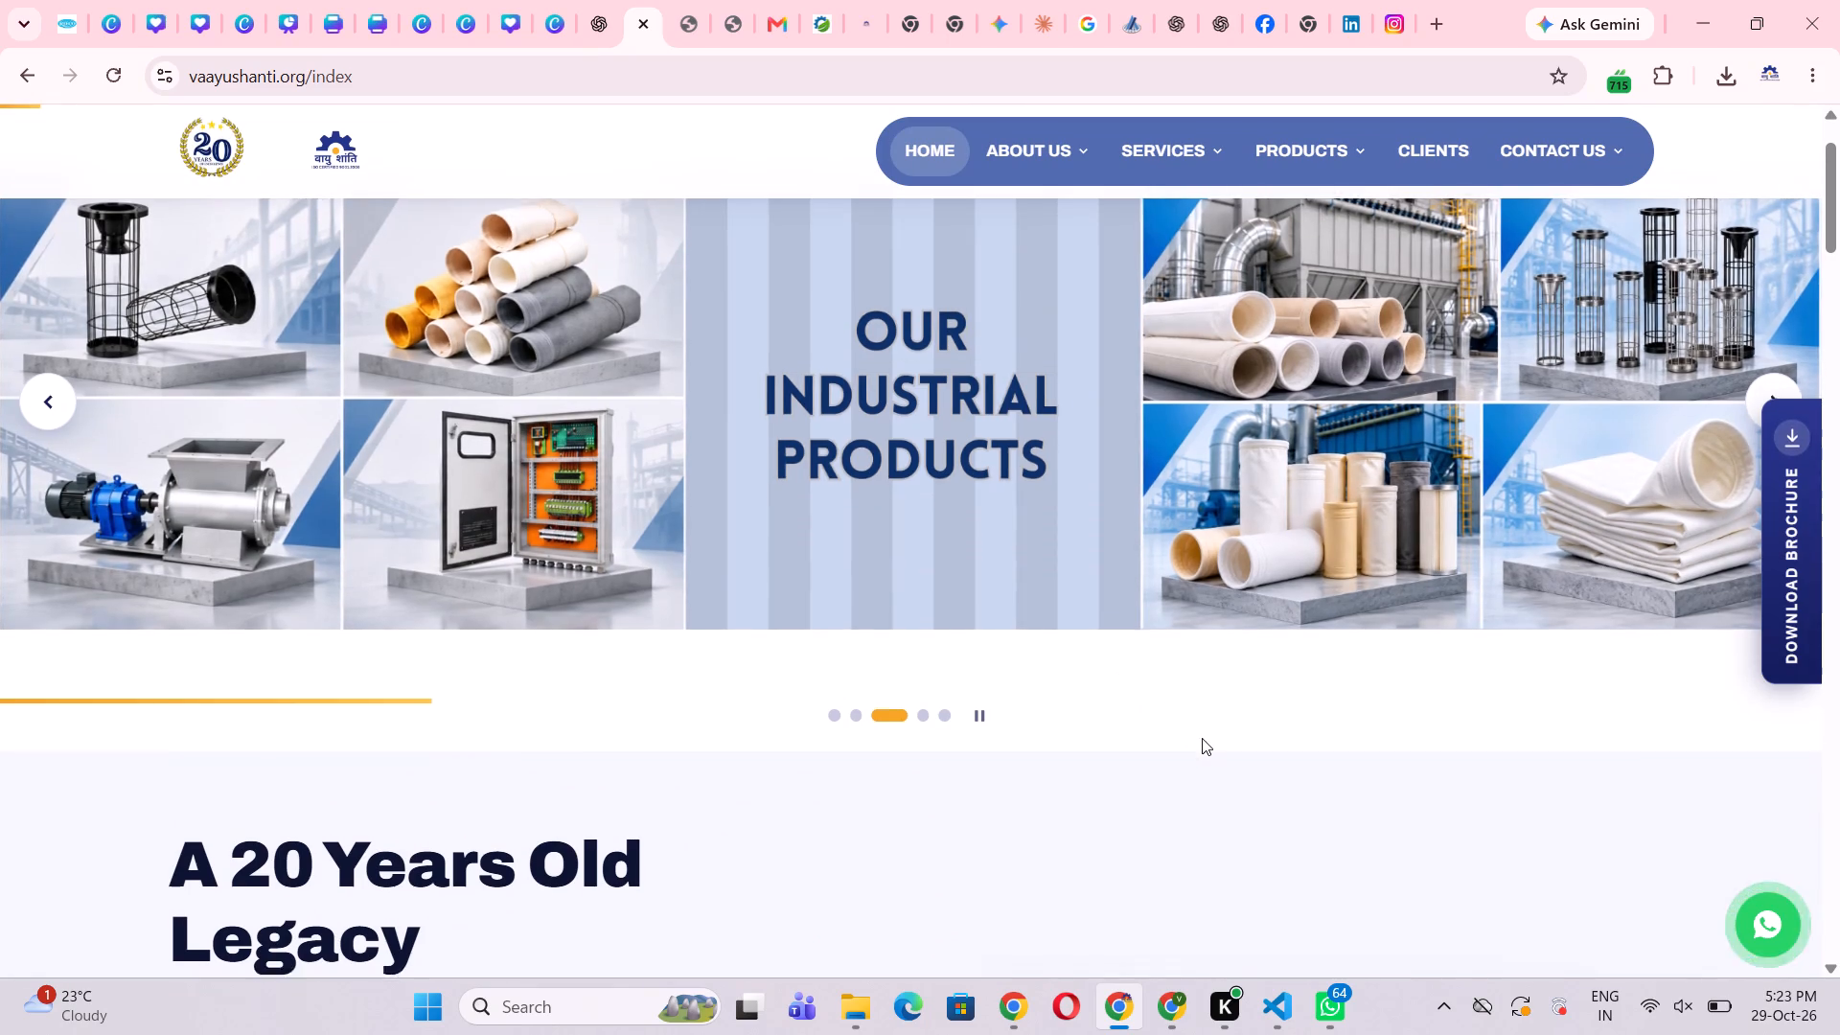
scroll(1202, 738, down, 2)
scroll(1204, 738, up, 6)
scroll(1205, 738, down, 16)
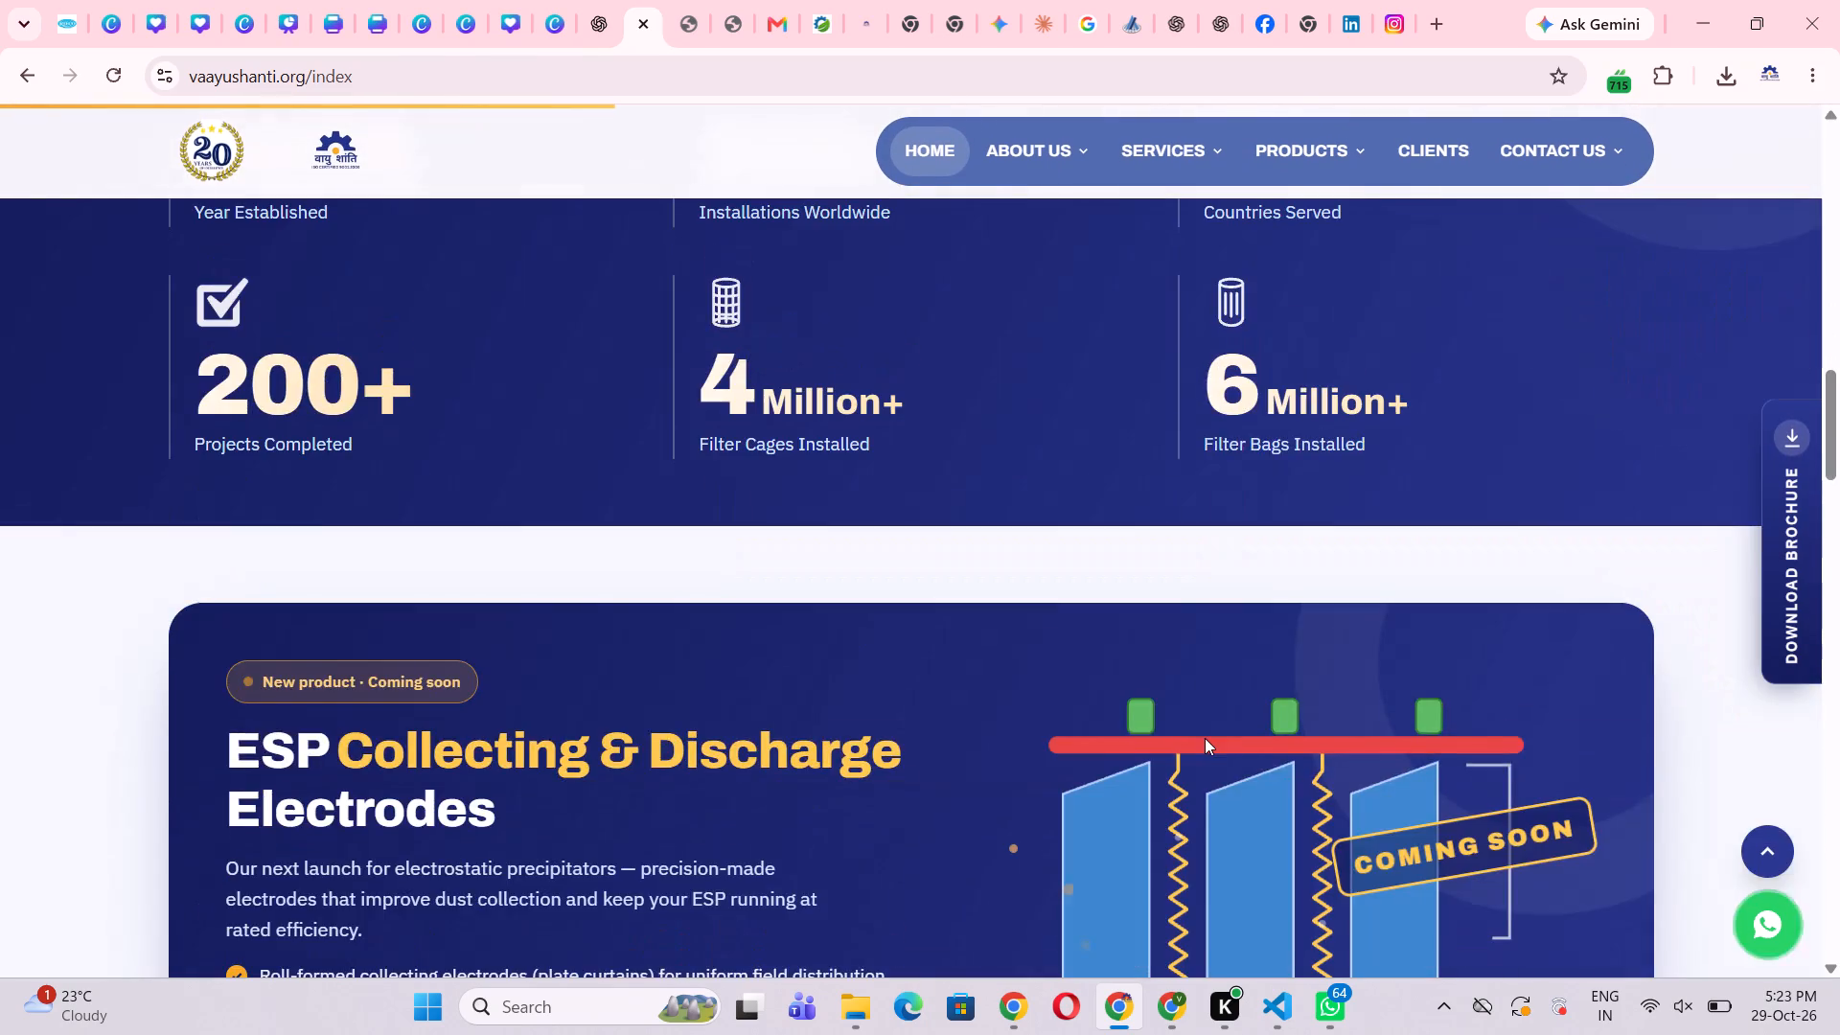
scroll(1205, 738, up, 17)
scroll(1208, 737, down, 10)
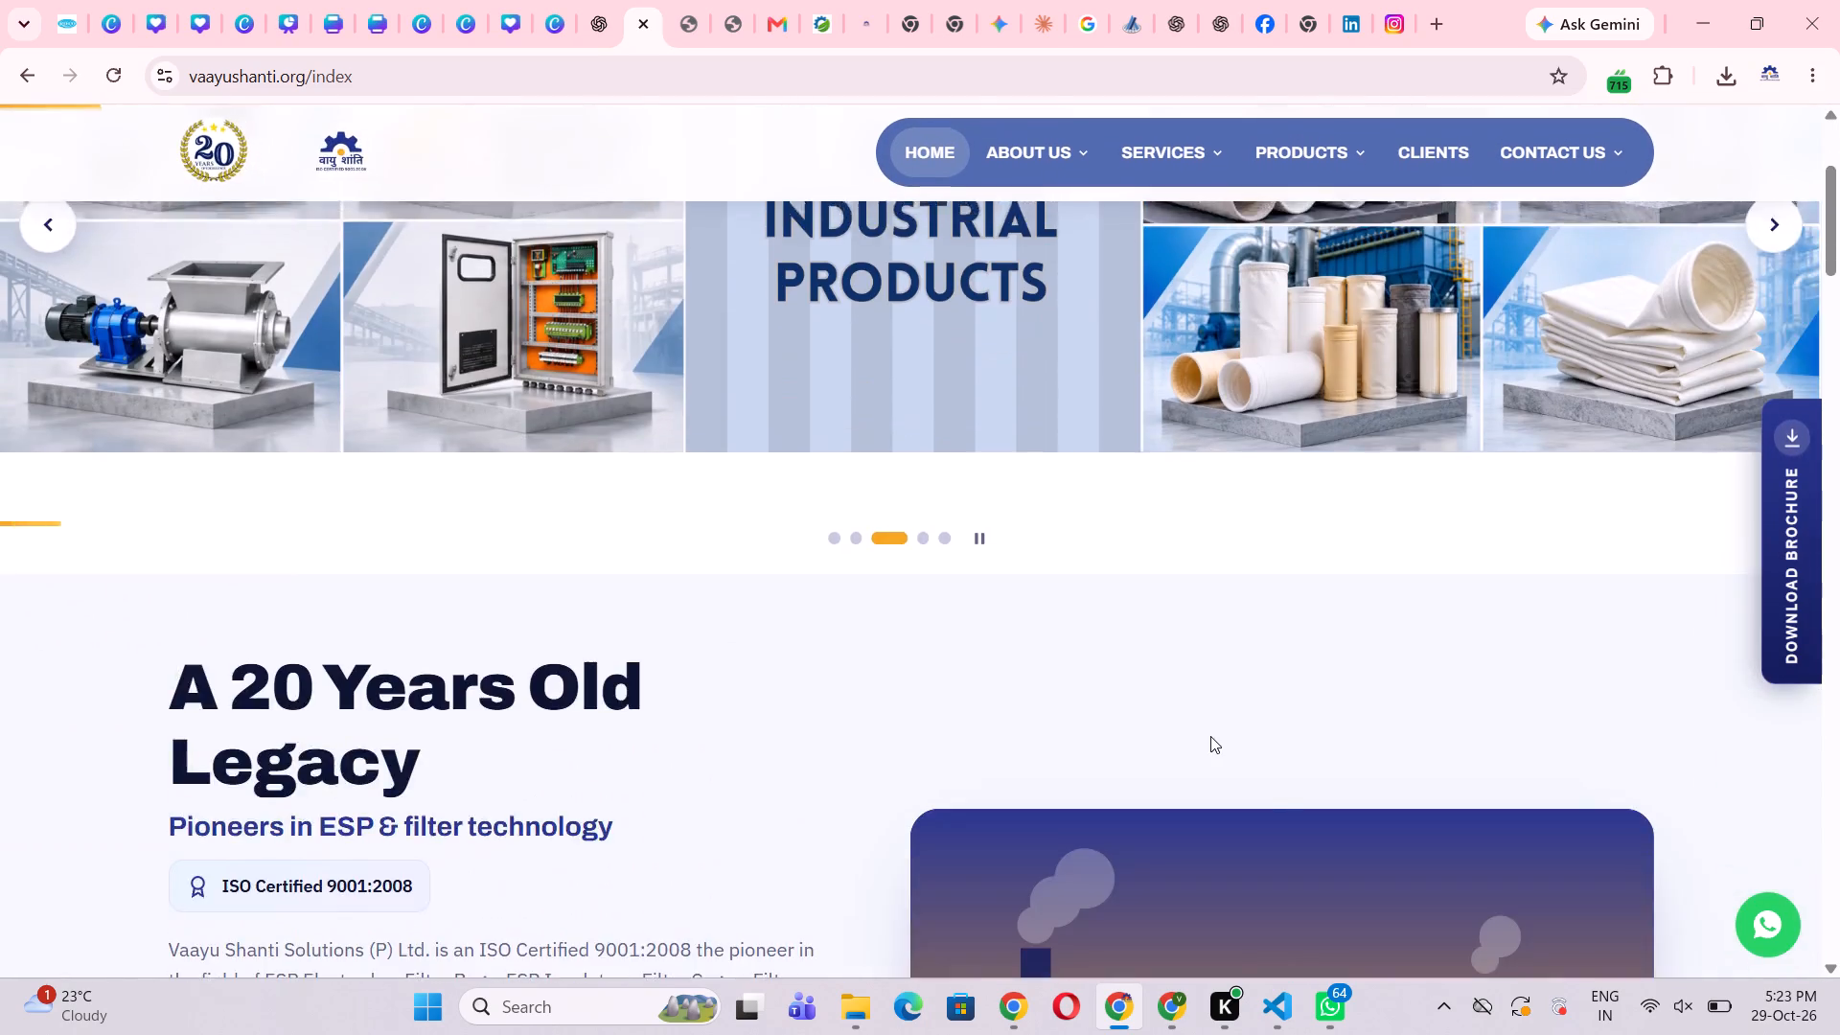
scroll(1210, 736, down, 20)
scroll(1211, 735, down, 7)
scroll(1211, 735, up, 9)
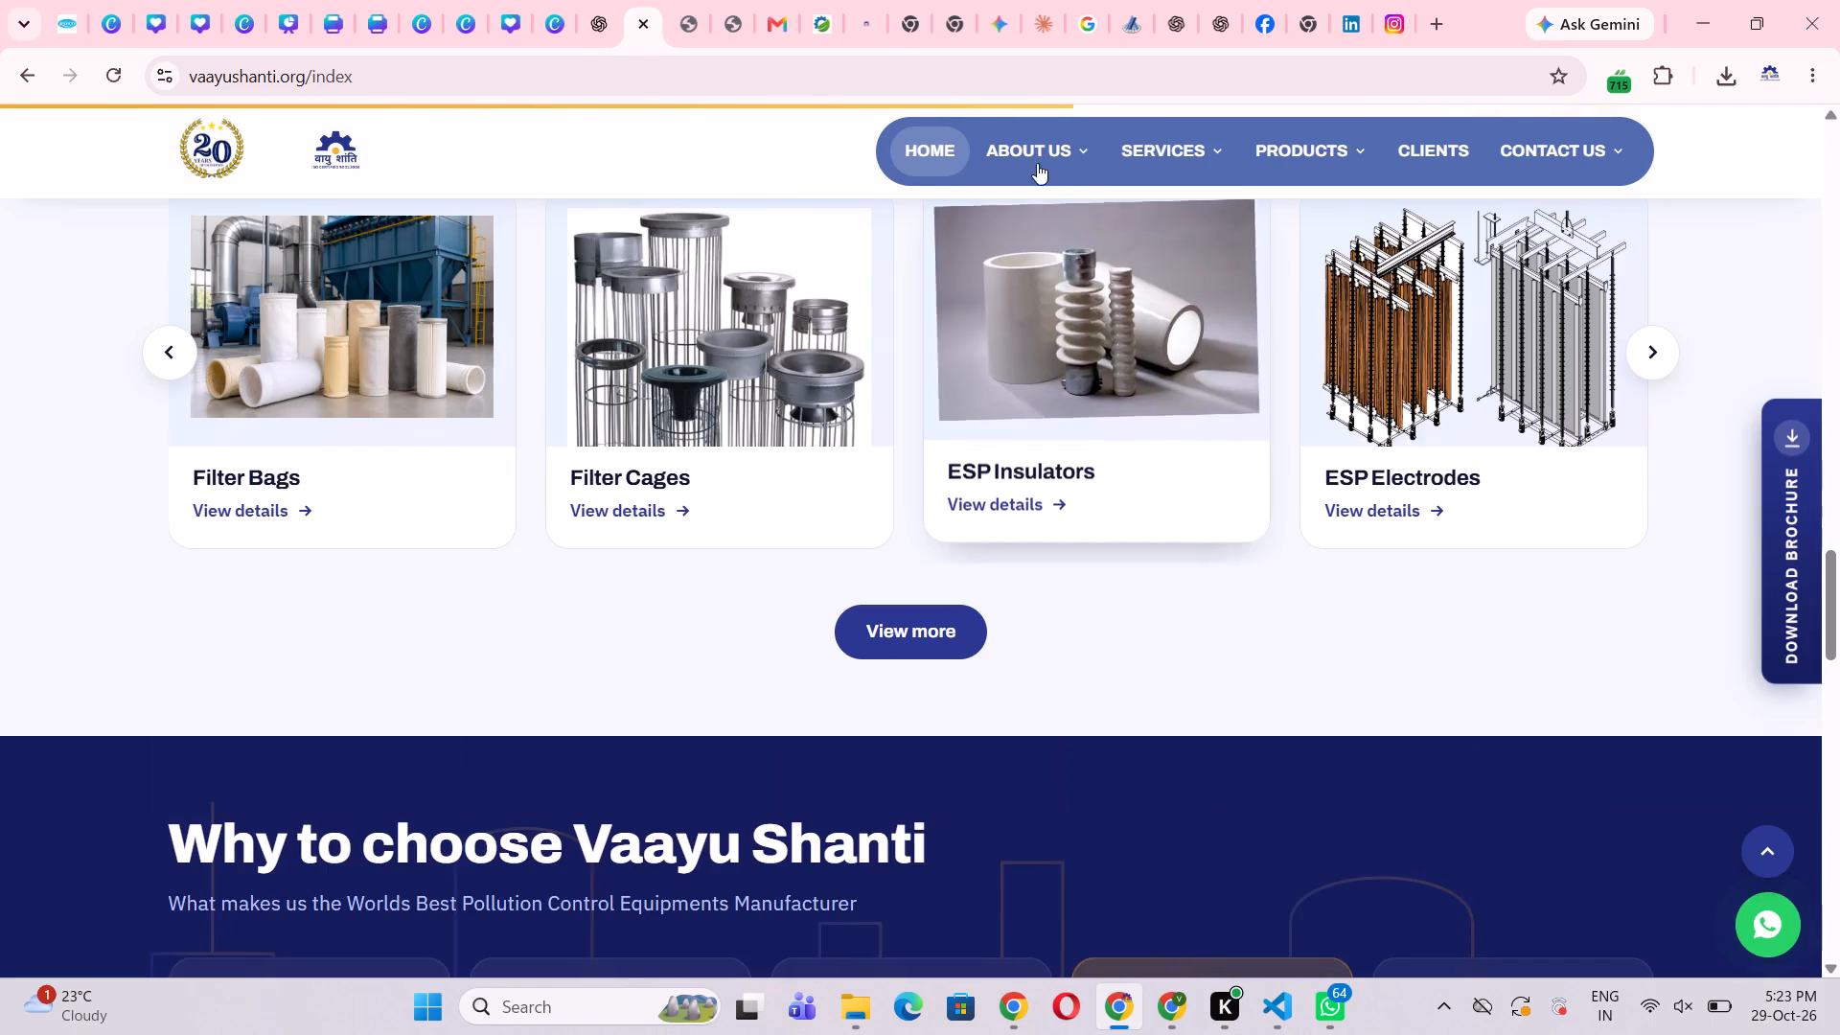
Reopen the About Us page and examine the timeline, mission and vision, and gallery sections for a video.
click(1033, 149)
scroll(1160, 767, down, 20)
scroll(1160, 767, down, 5)
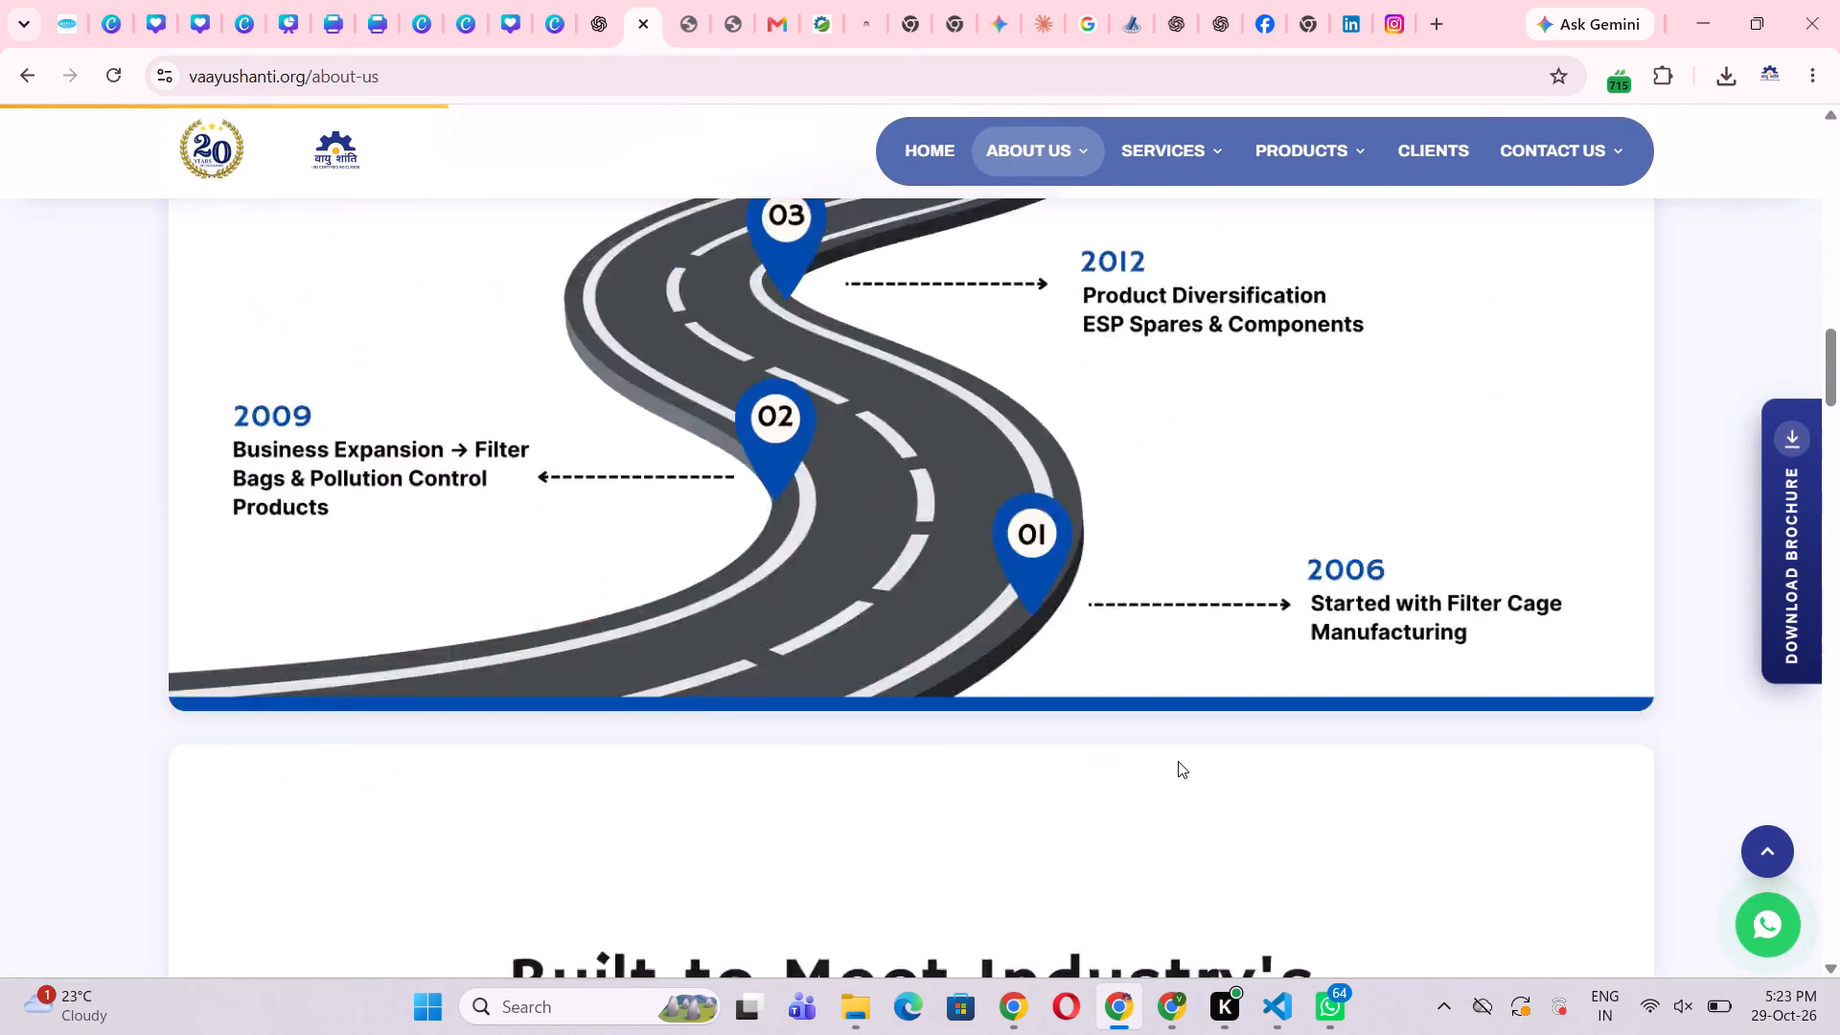
scroll(1178, 761, down, 16)
scroll(1180, 758, down, 5)
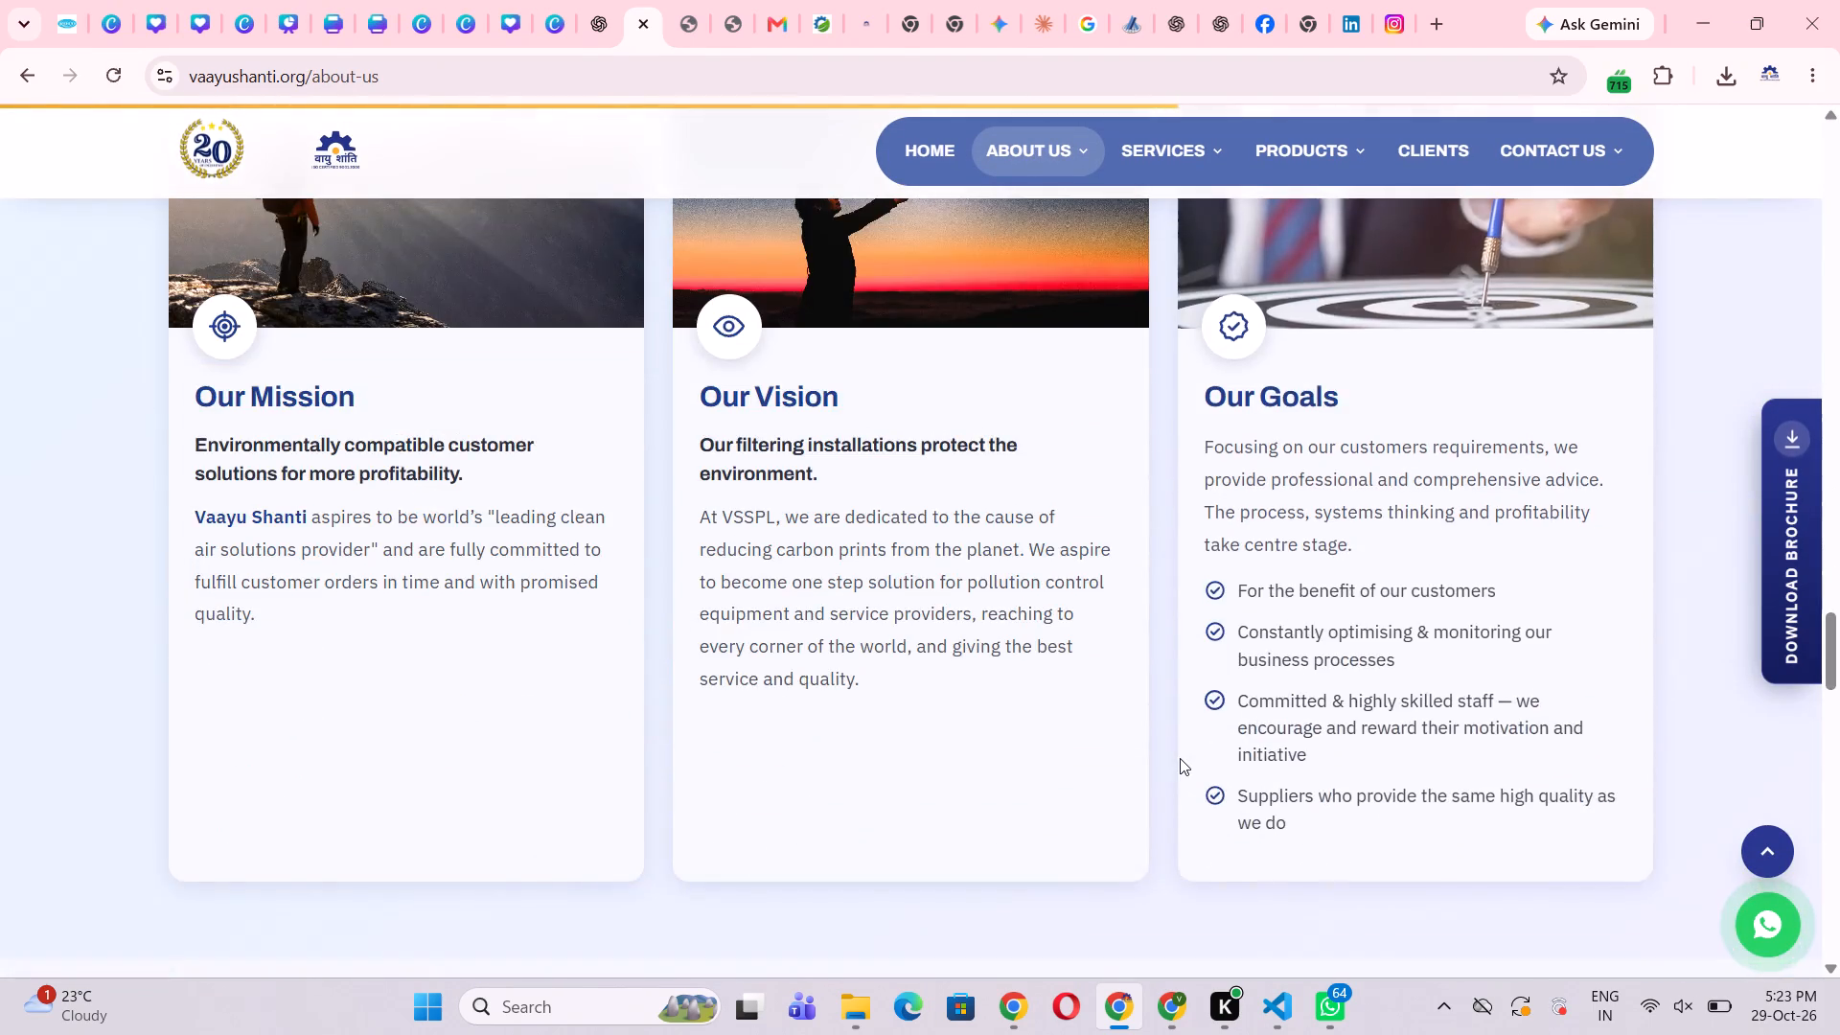
scroll(1180, 758, down, 15)
scroll(1181, 758, down, 6)
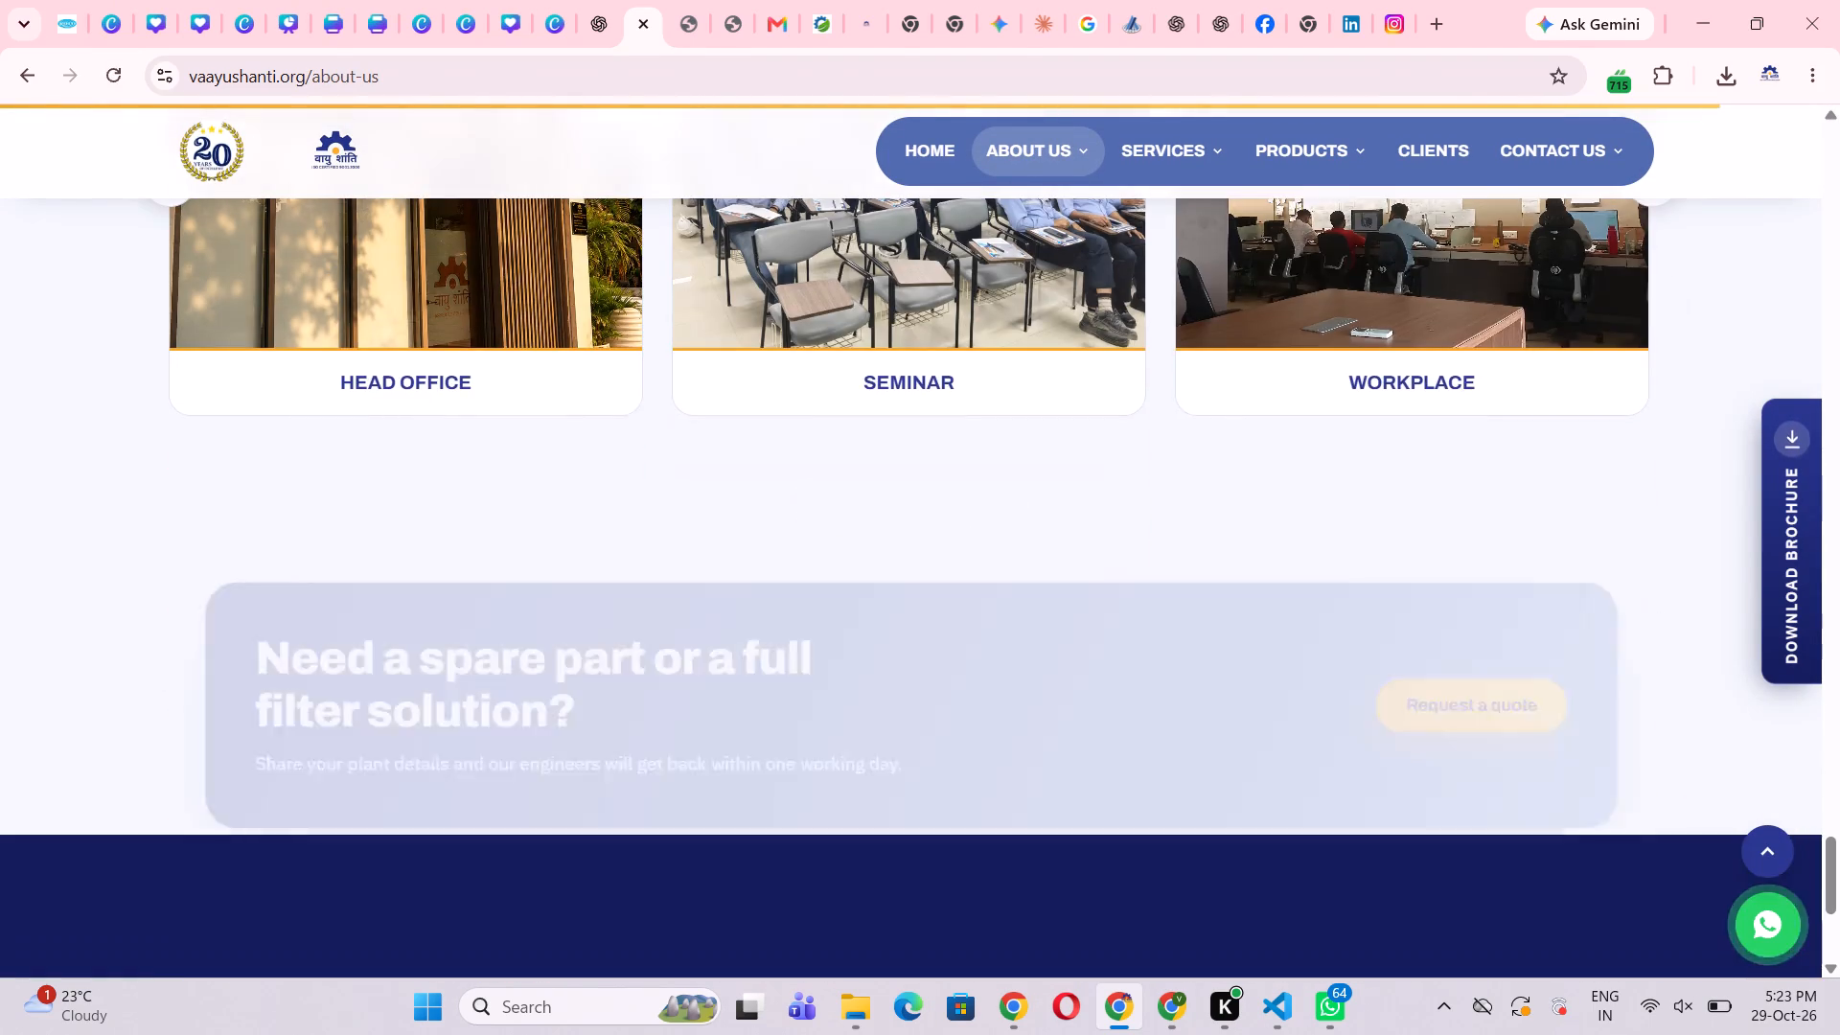
scroll(1181, 758, up, 4)
scroll(1183, 757, down, 2)
scroll(1183, 757, up, 2)
scroll(1183, 757, down, 2)
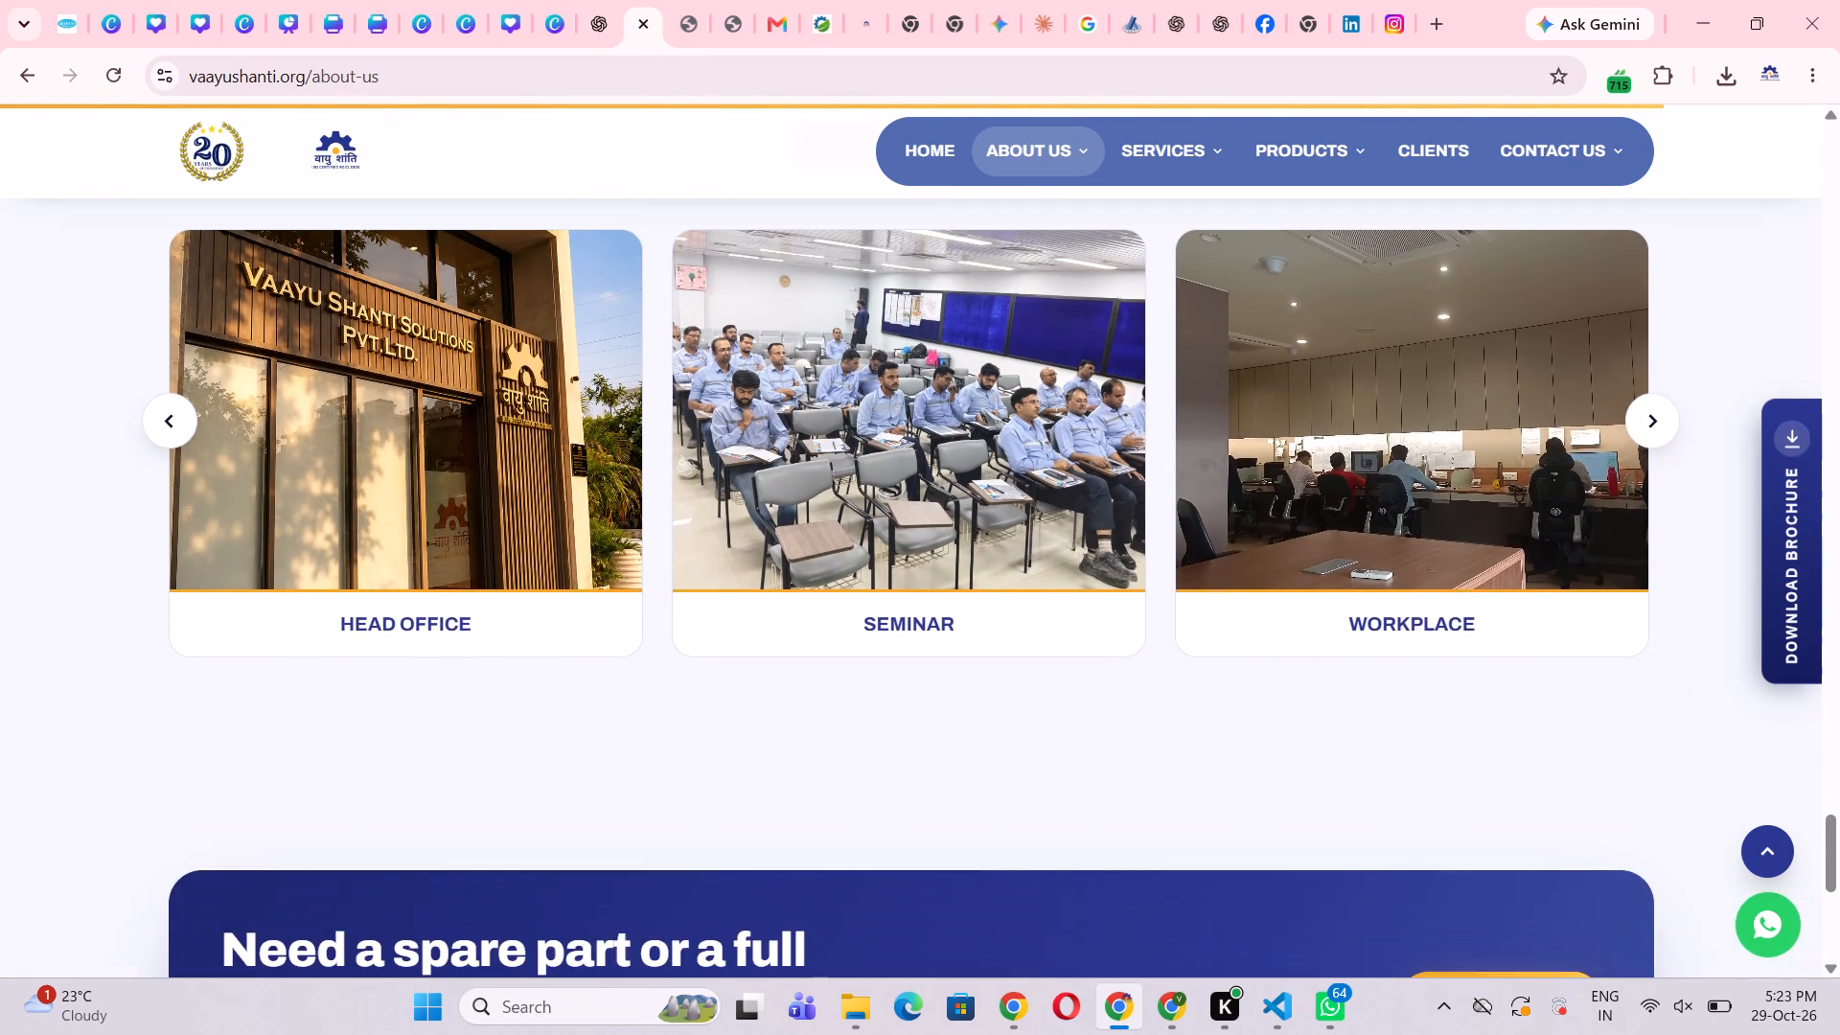
scroll(1183, 757, up, 2)
Reopen the home page and examine the sections from the banner slider to the ESP Collecting & Discharge Electrodes promotion.
click(937, 170)
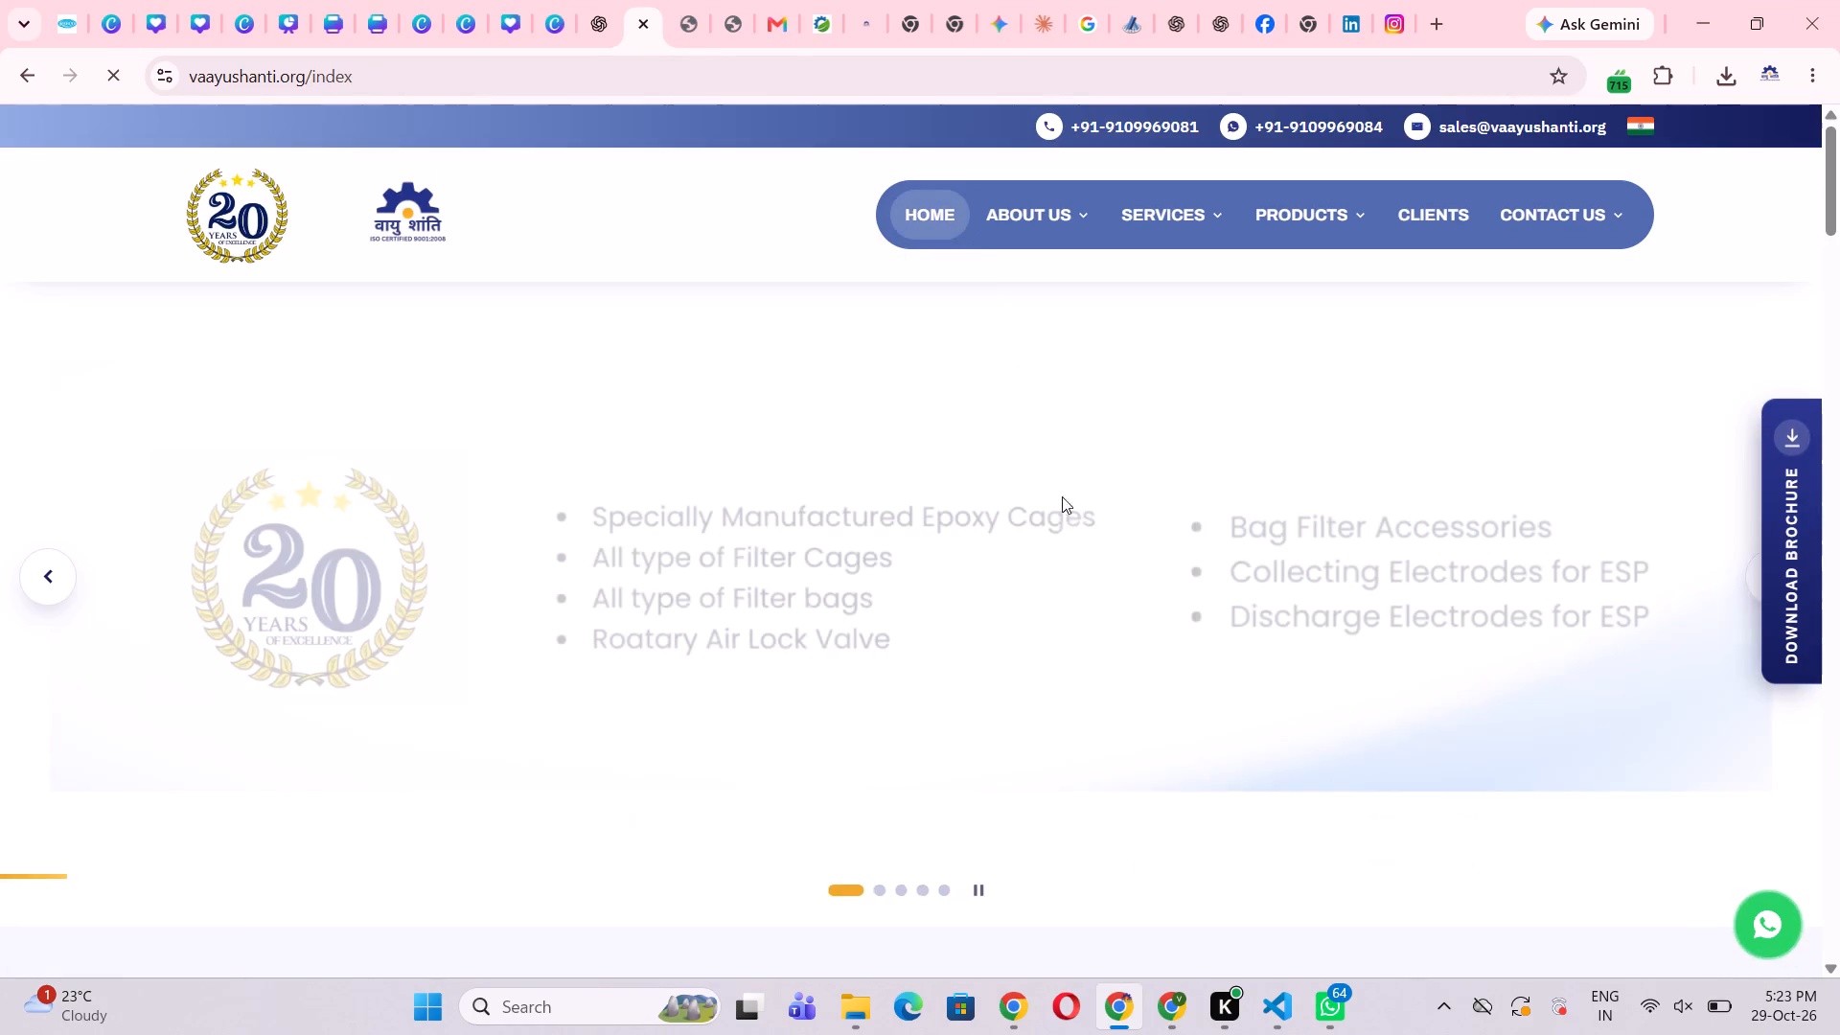
scroll(1066, 597, down, 14)
scroll(1069, 597, down, 7)
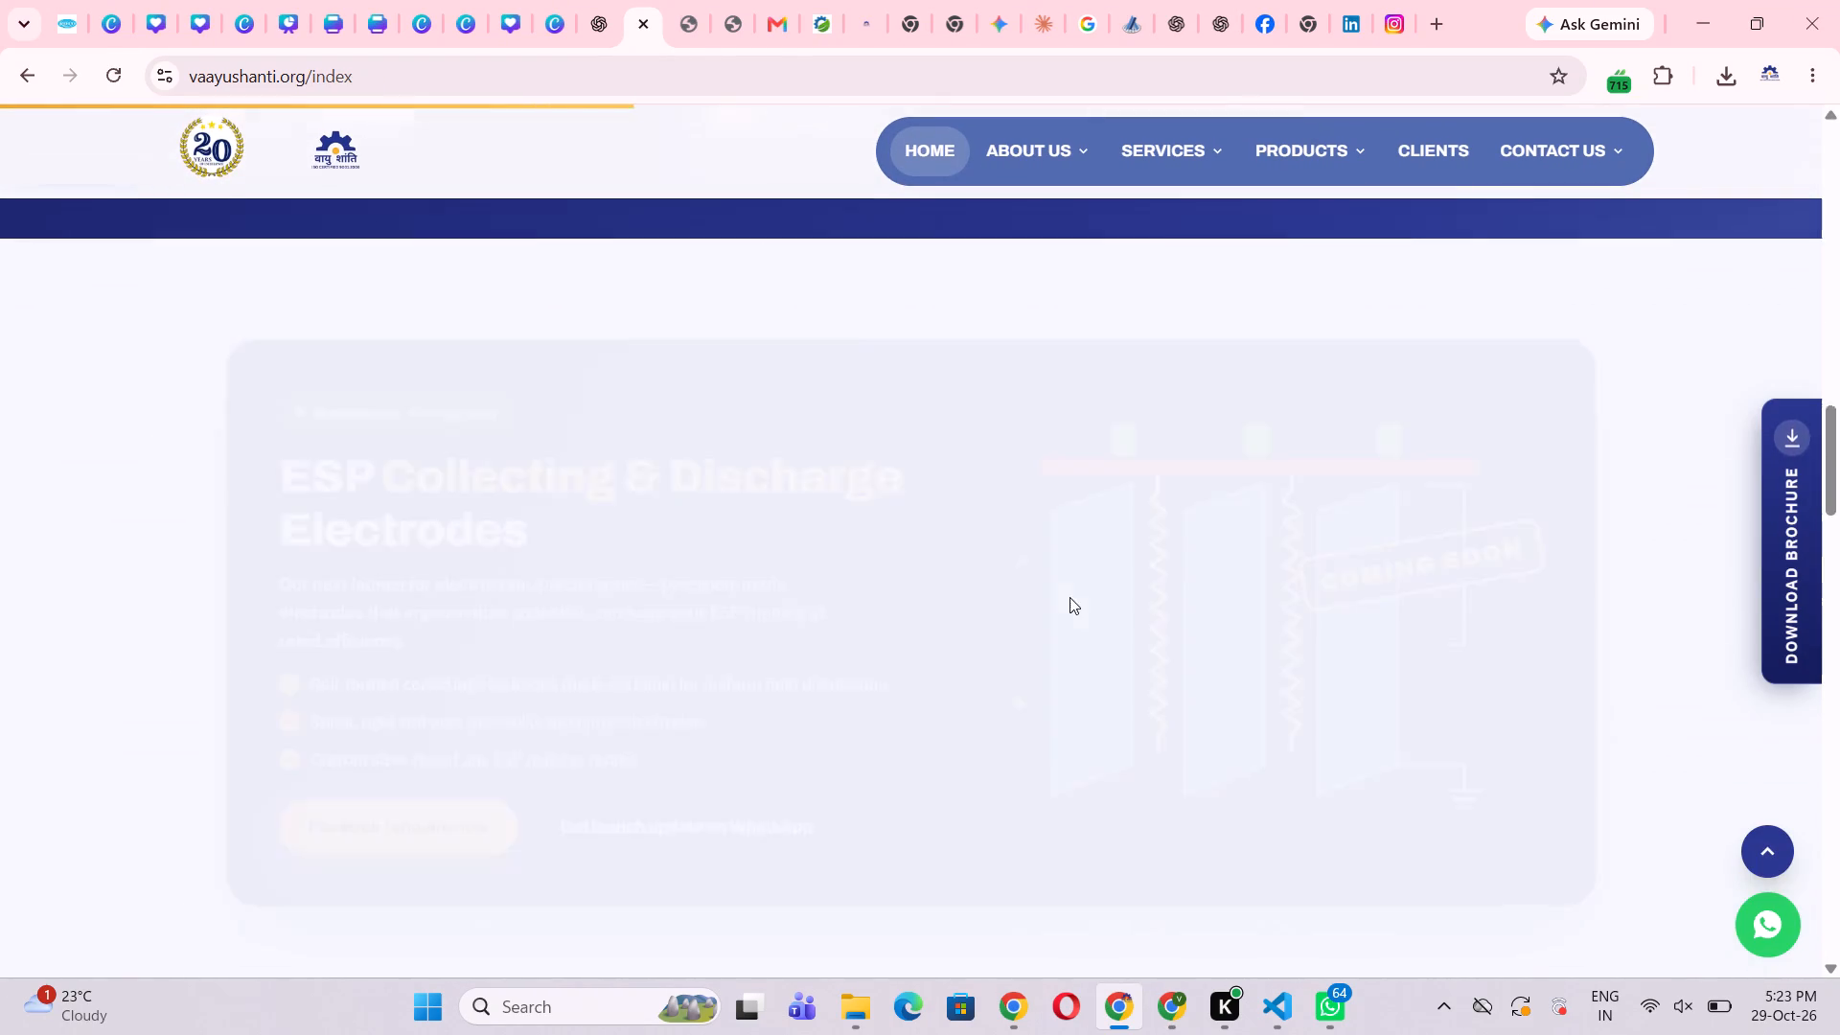
scroll(1072, 596, down, 6)
scroll(1072, 596, up, 8)
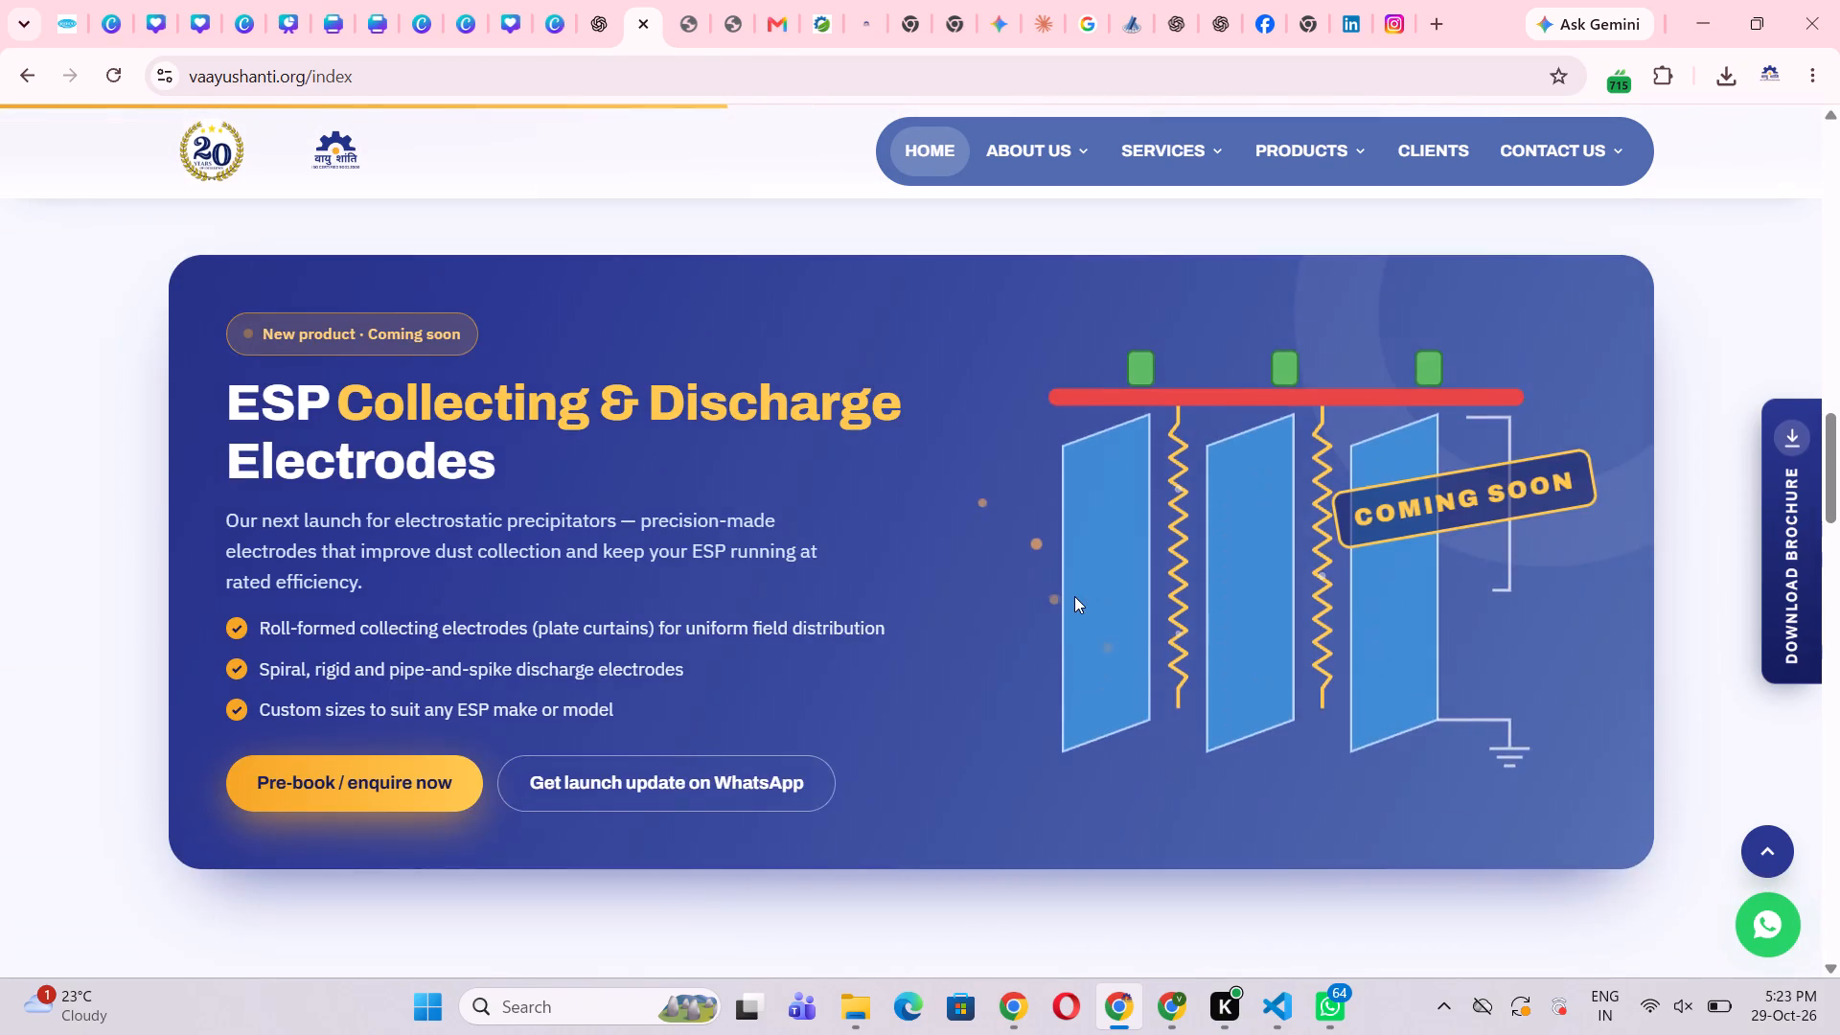
scroll(1074, 596, up, 12)
scroll(1075, 596, up, 9)
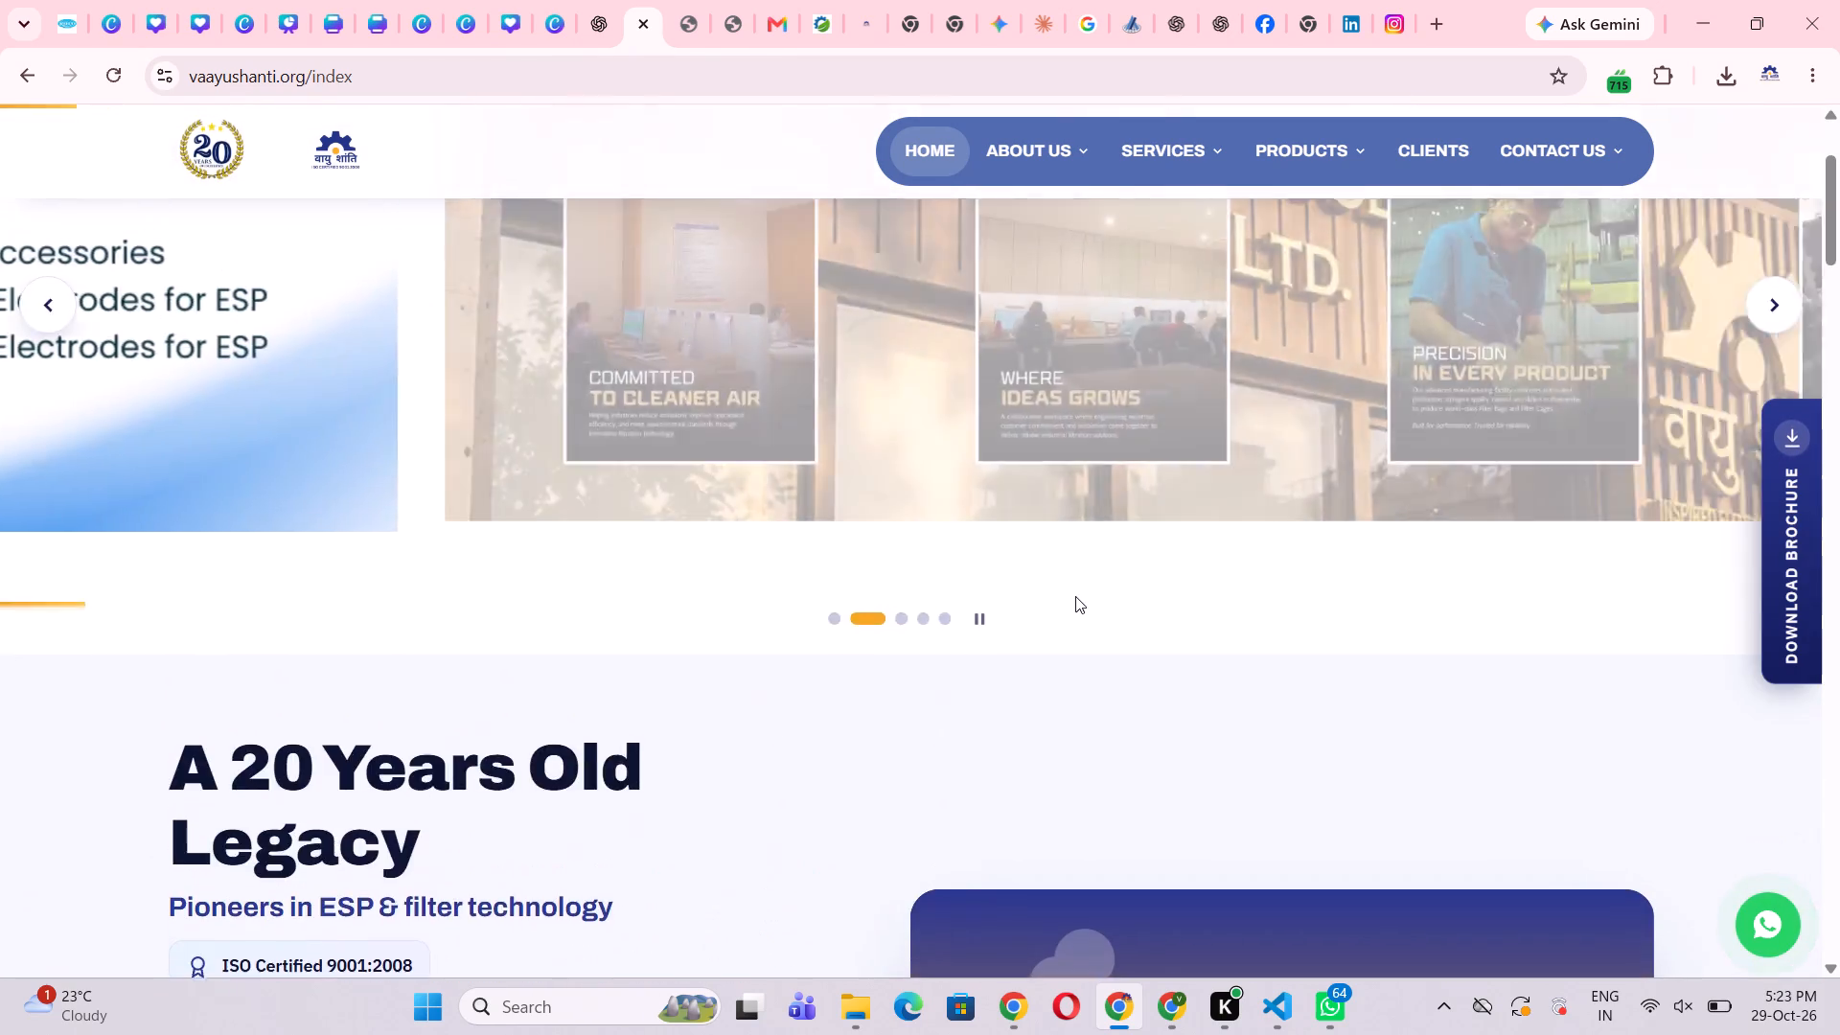
scroll(1075, 596, up, 2)
Examine the home page from the numbers section through the ESP electrodes promotion and the filter product cards.
scroll(1075, 596, down, 12)
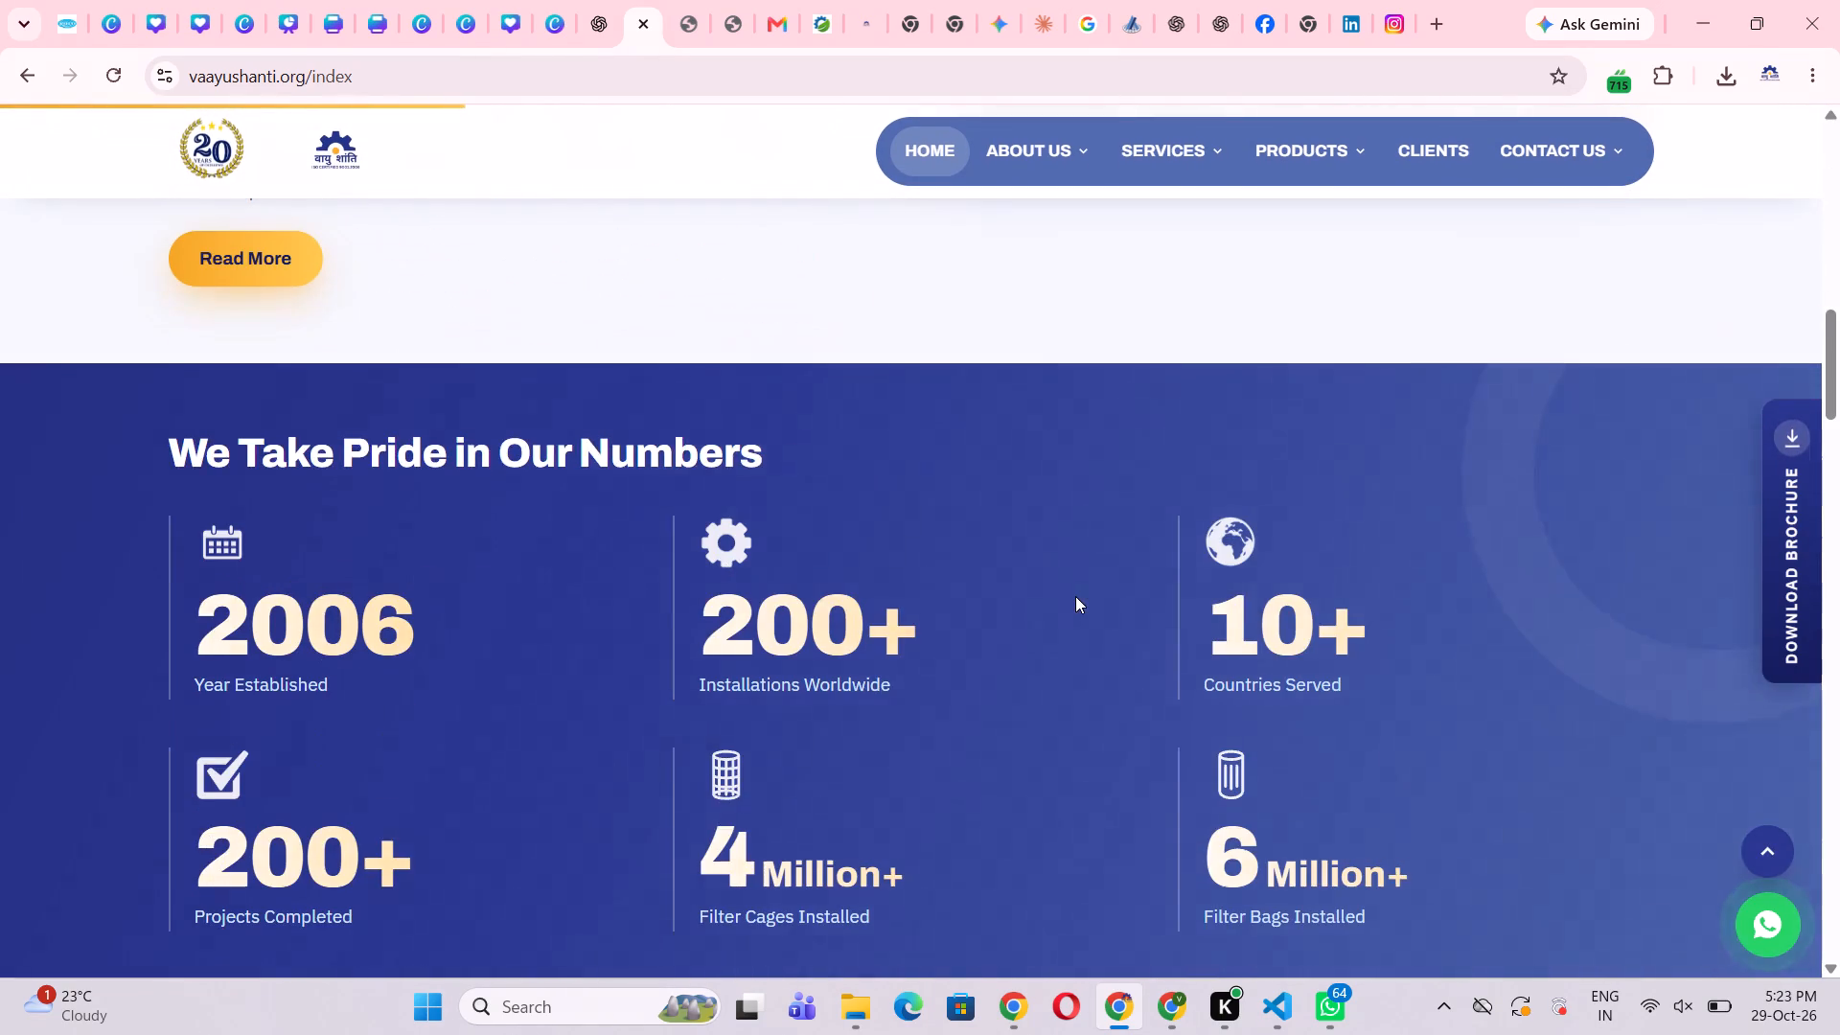
scroll(1075, 596, down, 14)
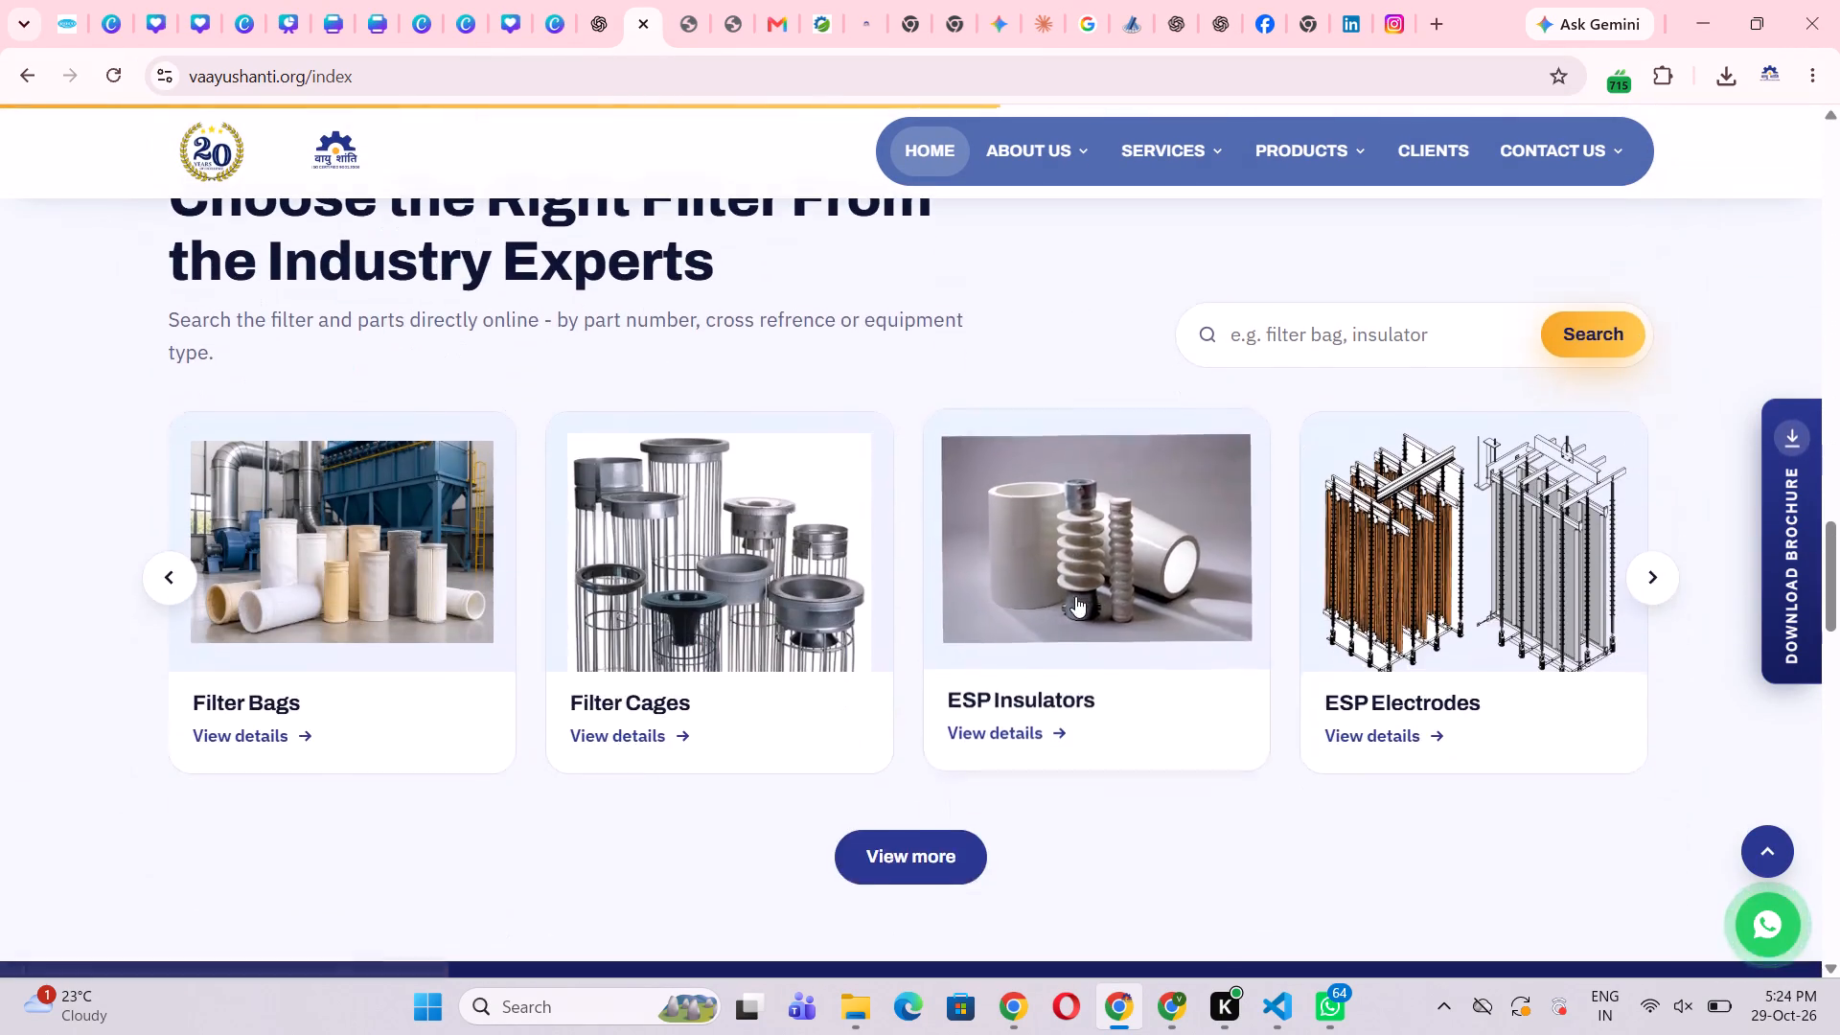
scroll(1075, 596, up, 9)
scroll(1075, 596, down, 7)
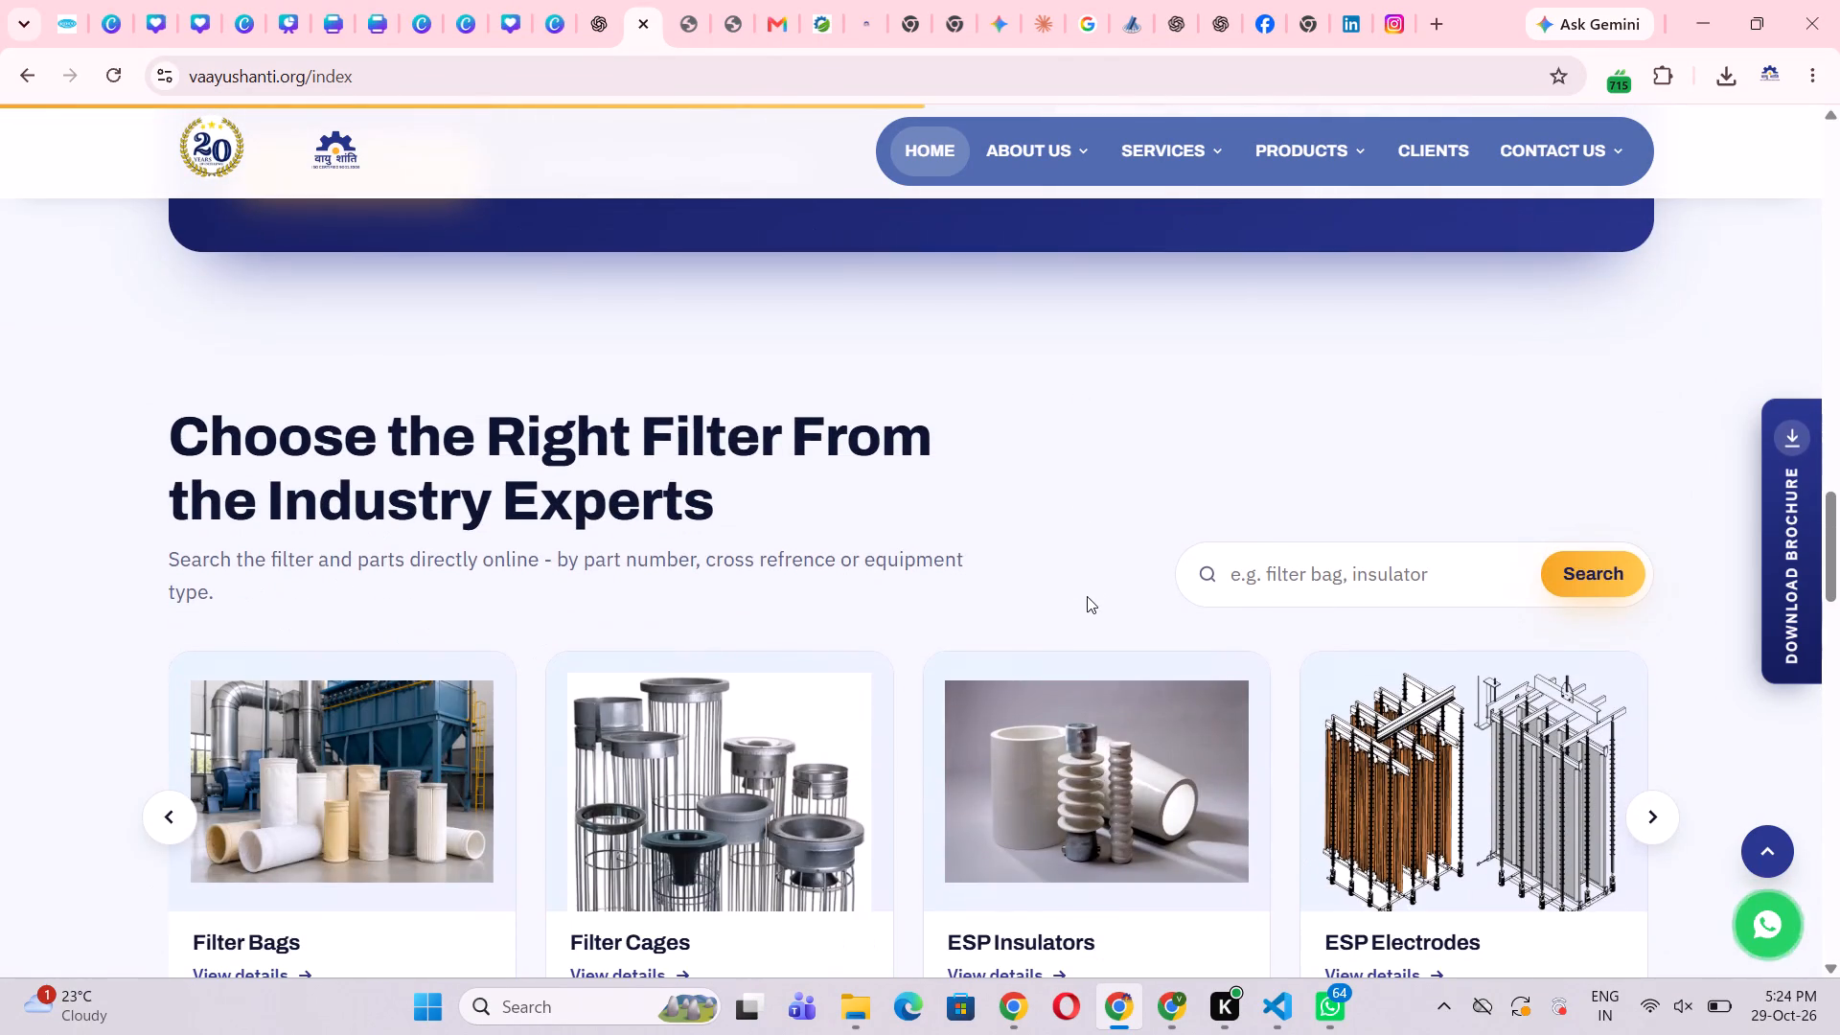
scroll(1106, 592, down, 1)
scroll(1106, 592, up, 4)
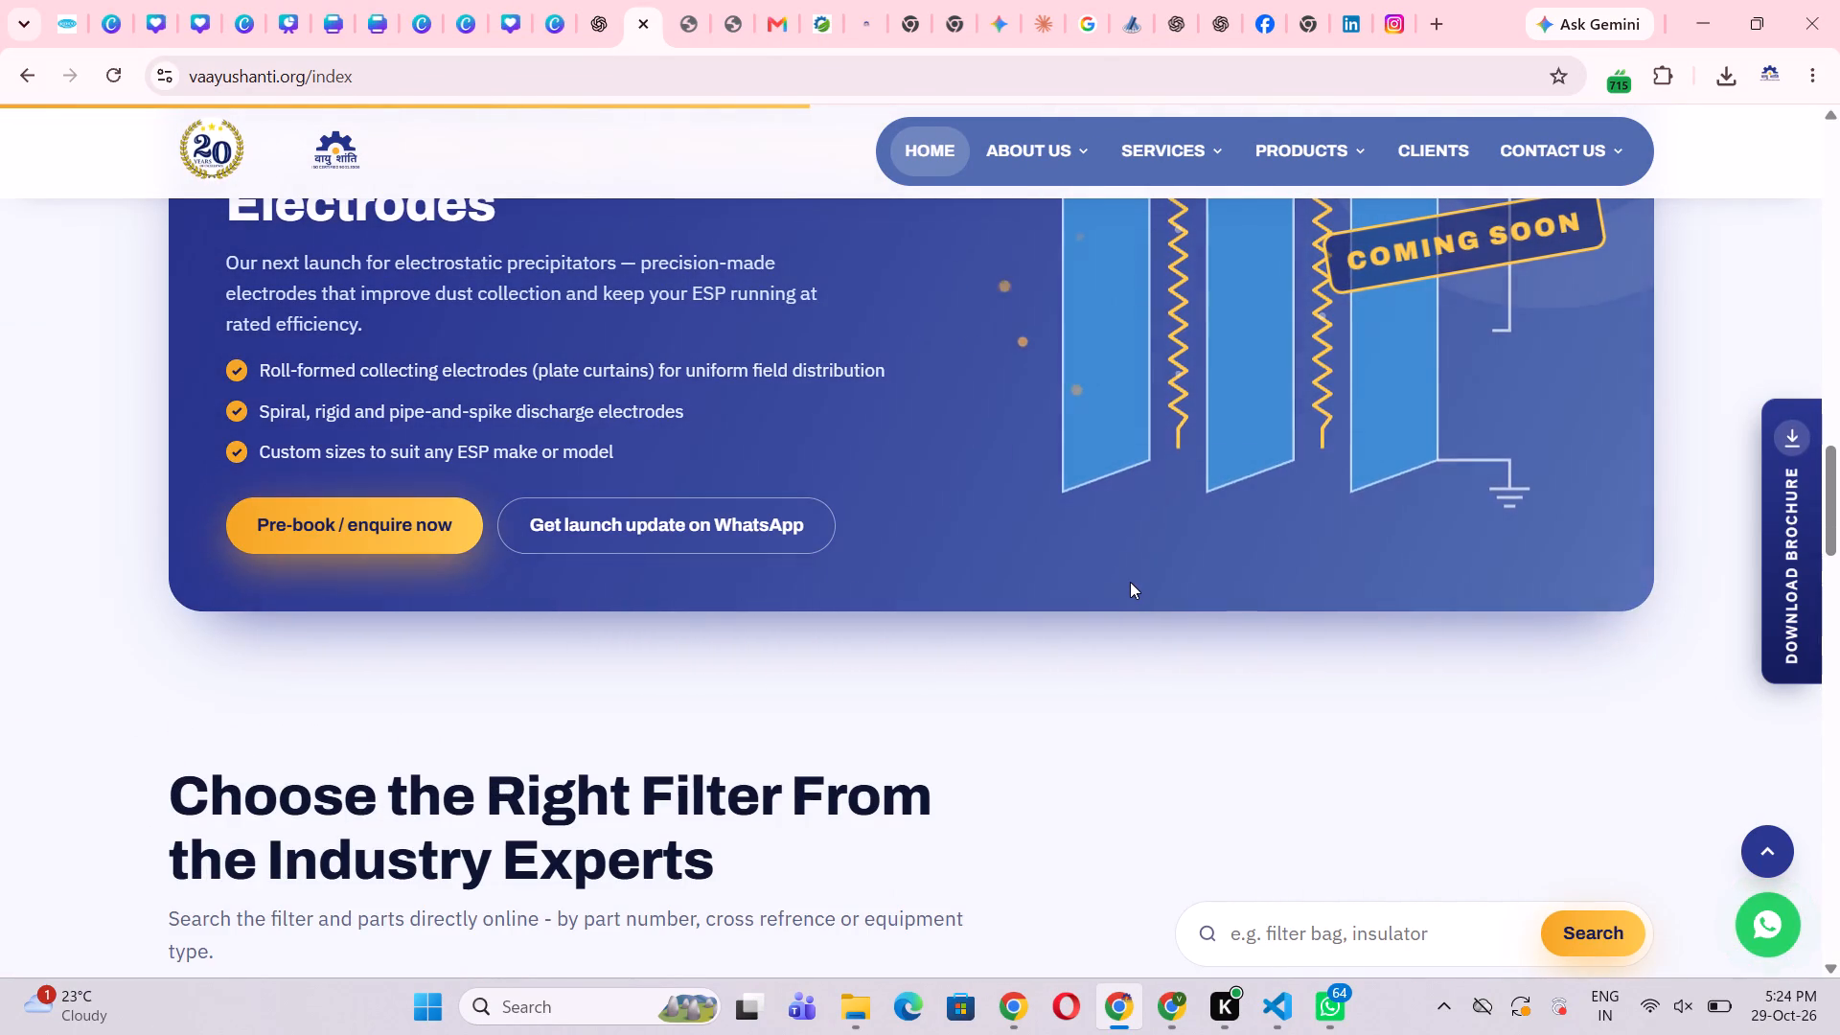
scroll(1130, 582, down, 3)
scroll(1130, 583, up, 9)
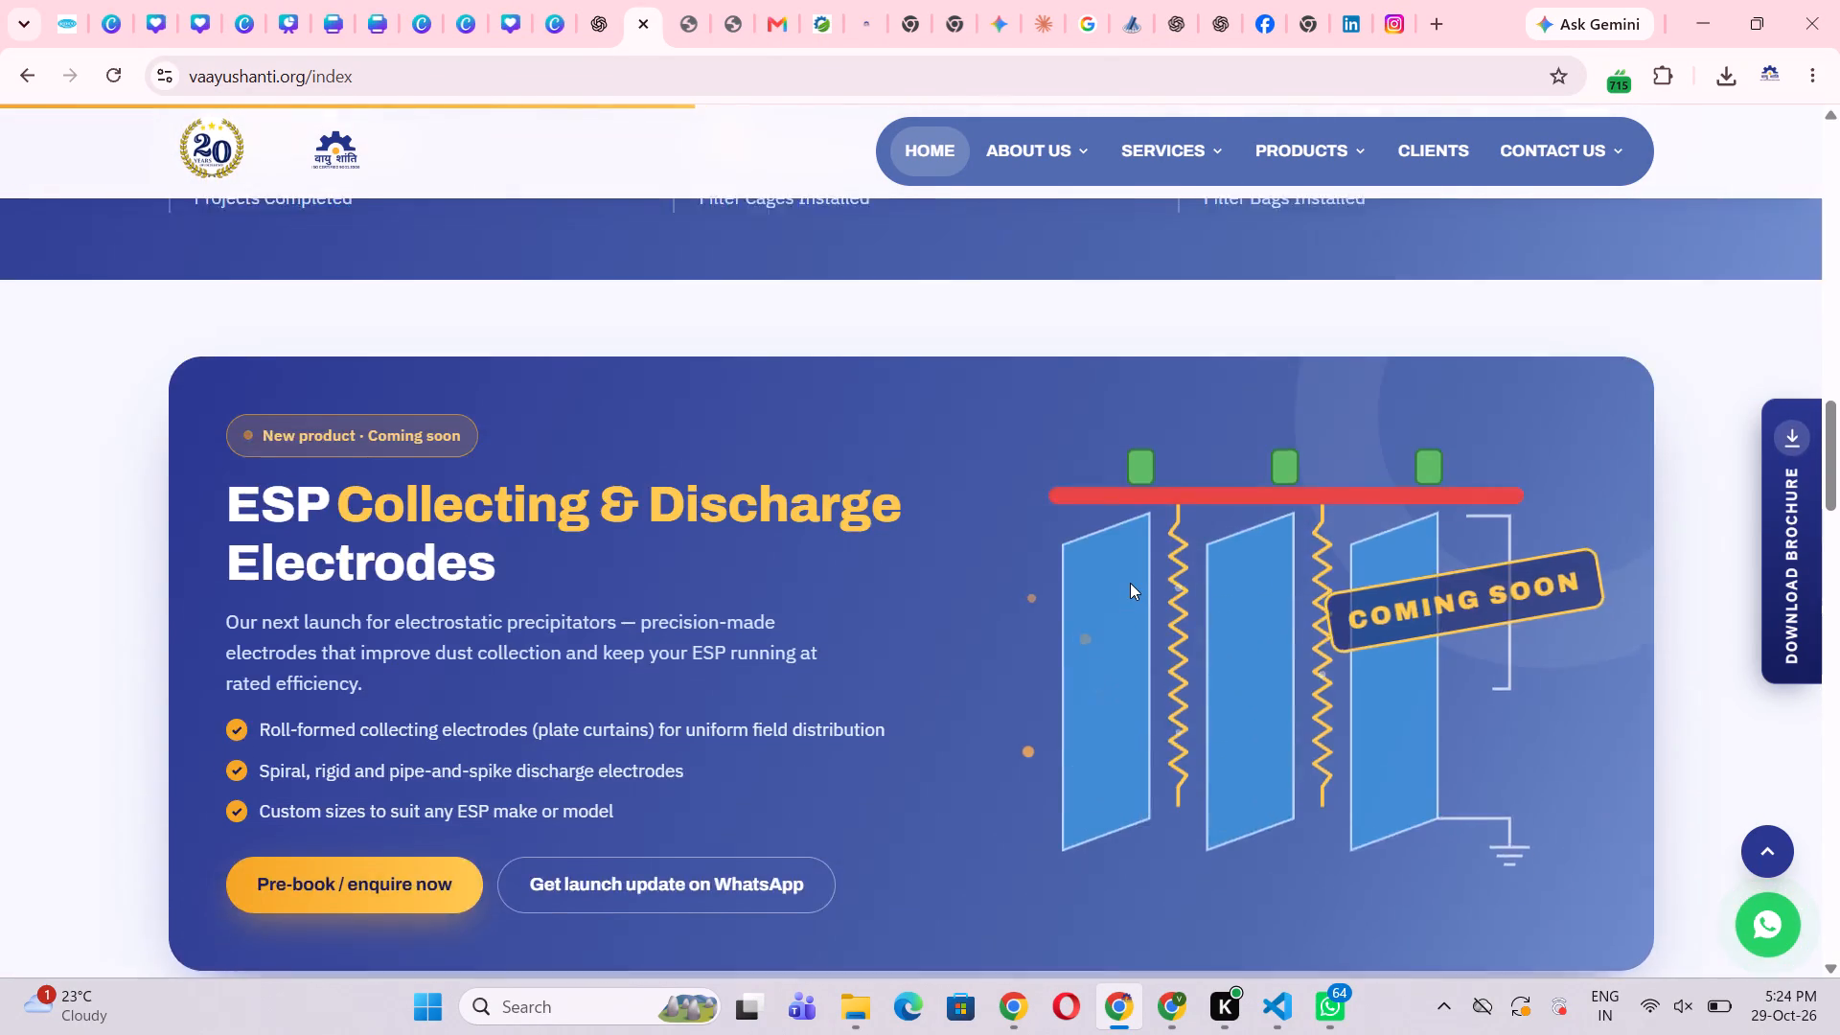
Recheck the home page's company video area, 20-year legacy section and banner slides.
scroll(1130, 583, up, 6)
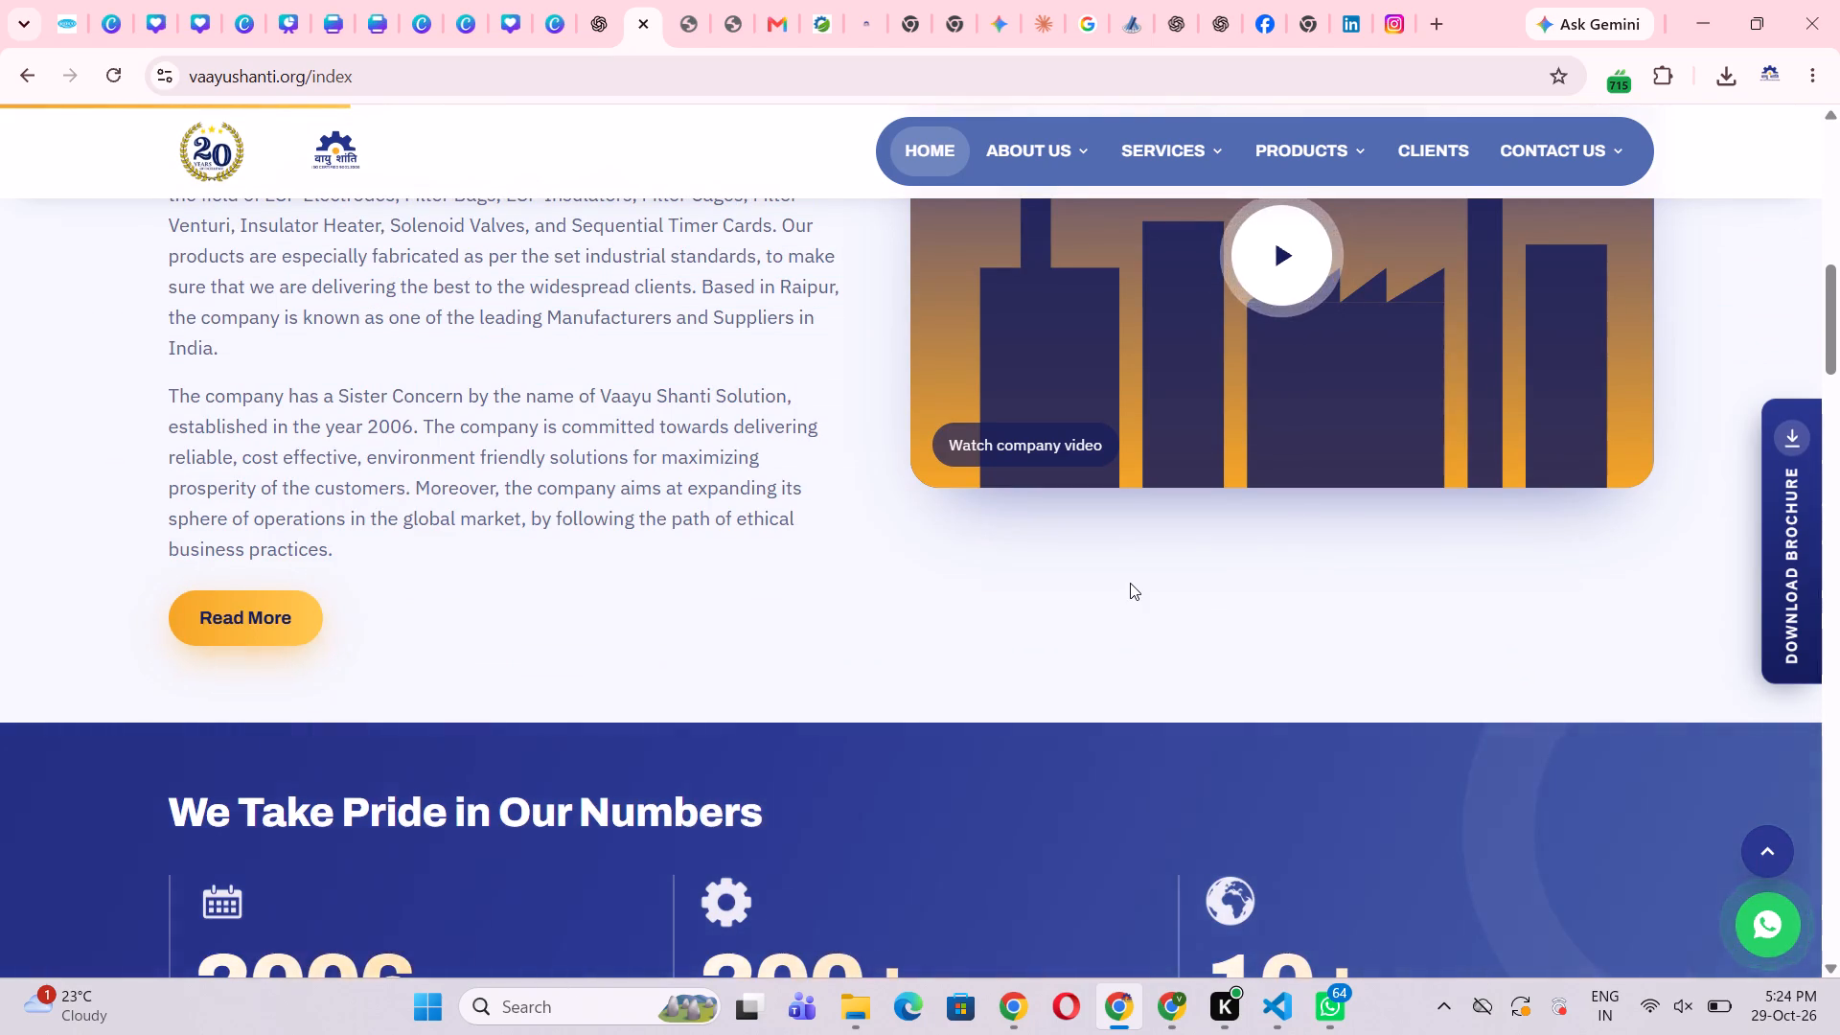
scroll(1130, 583, up, 6)
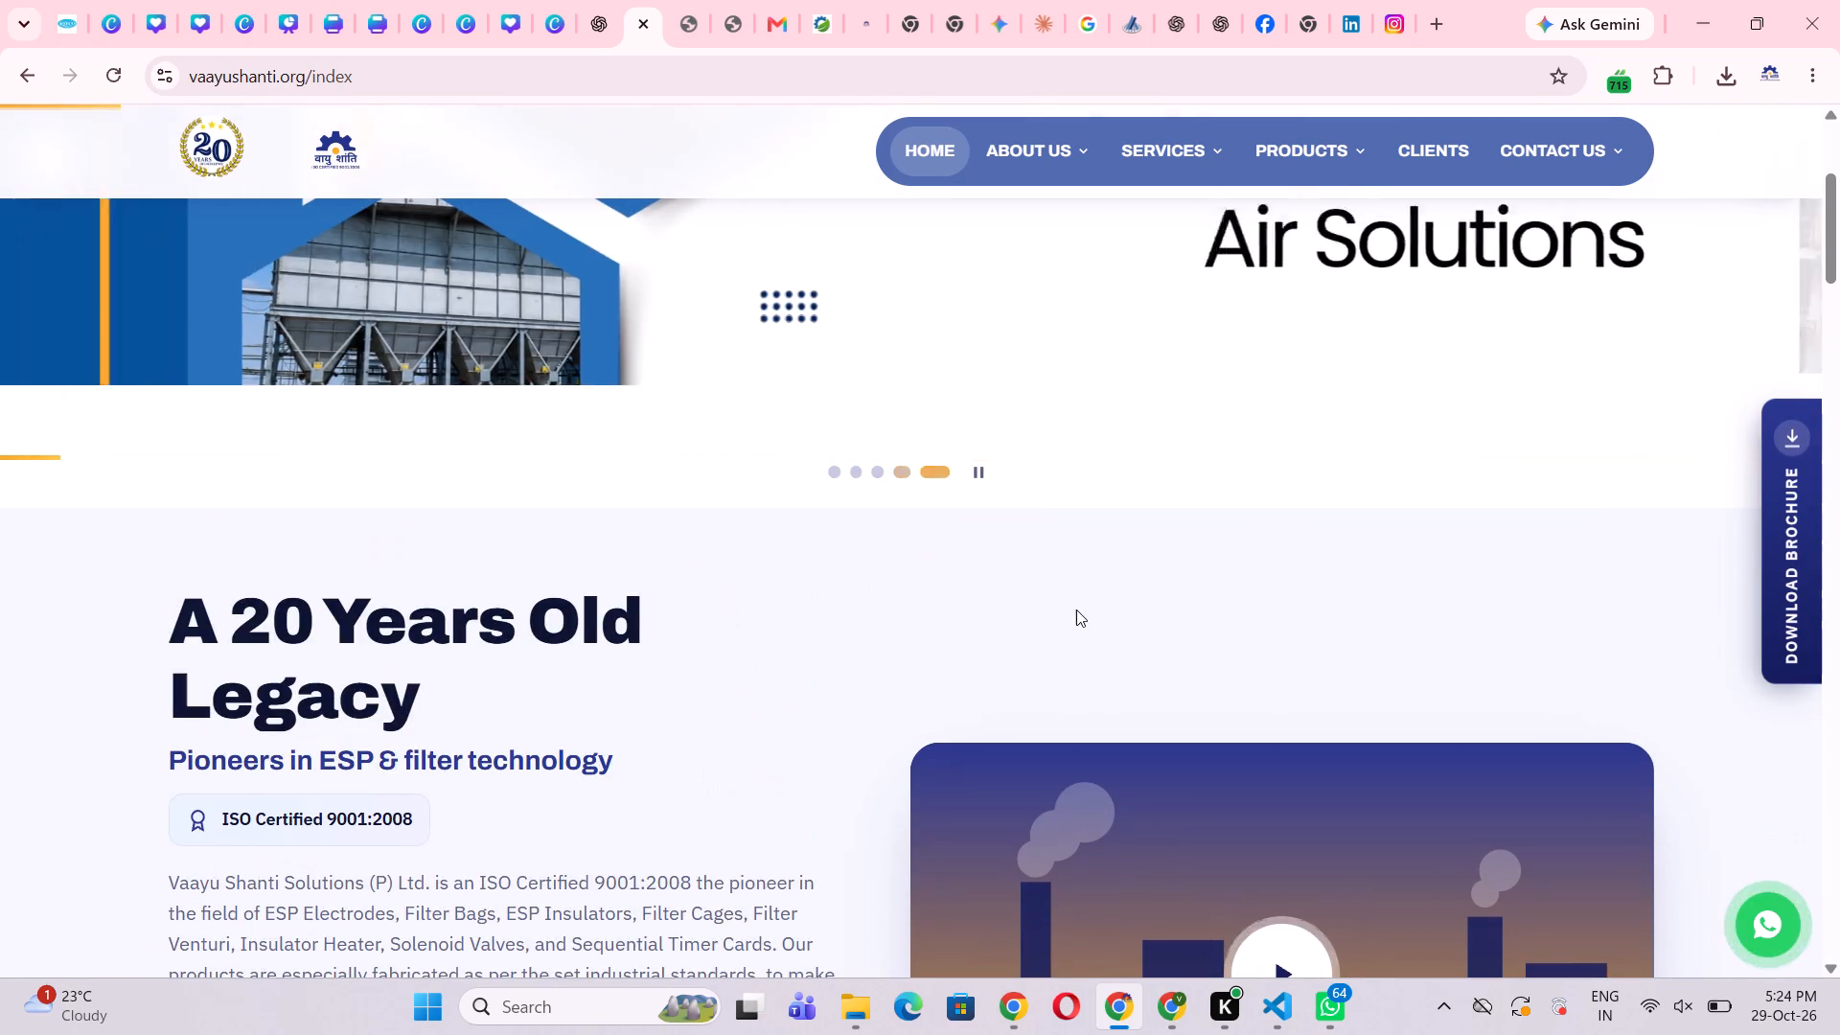
scroll(1054, 598, up, 10)
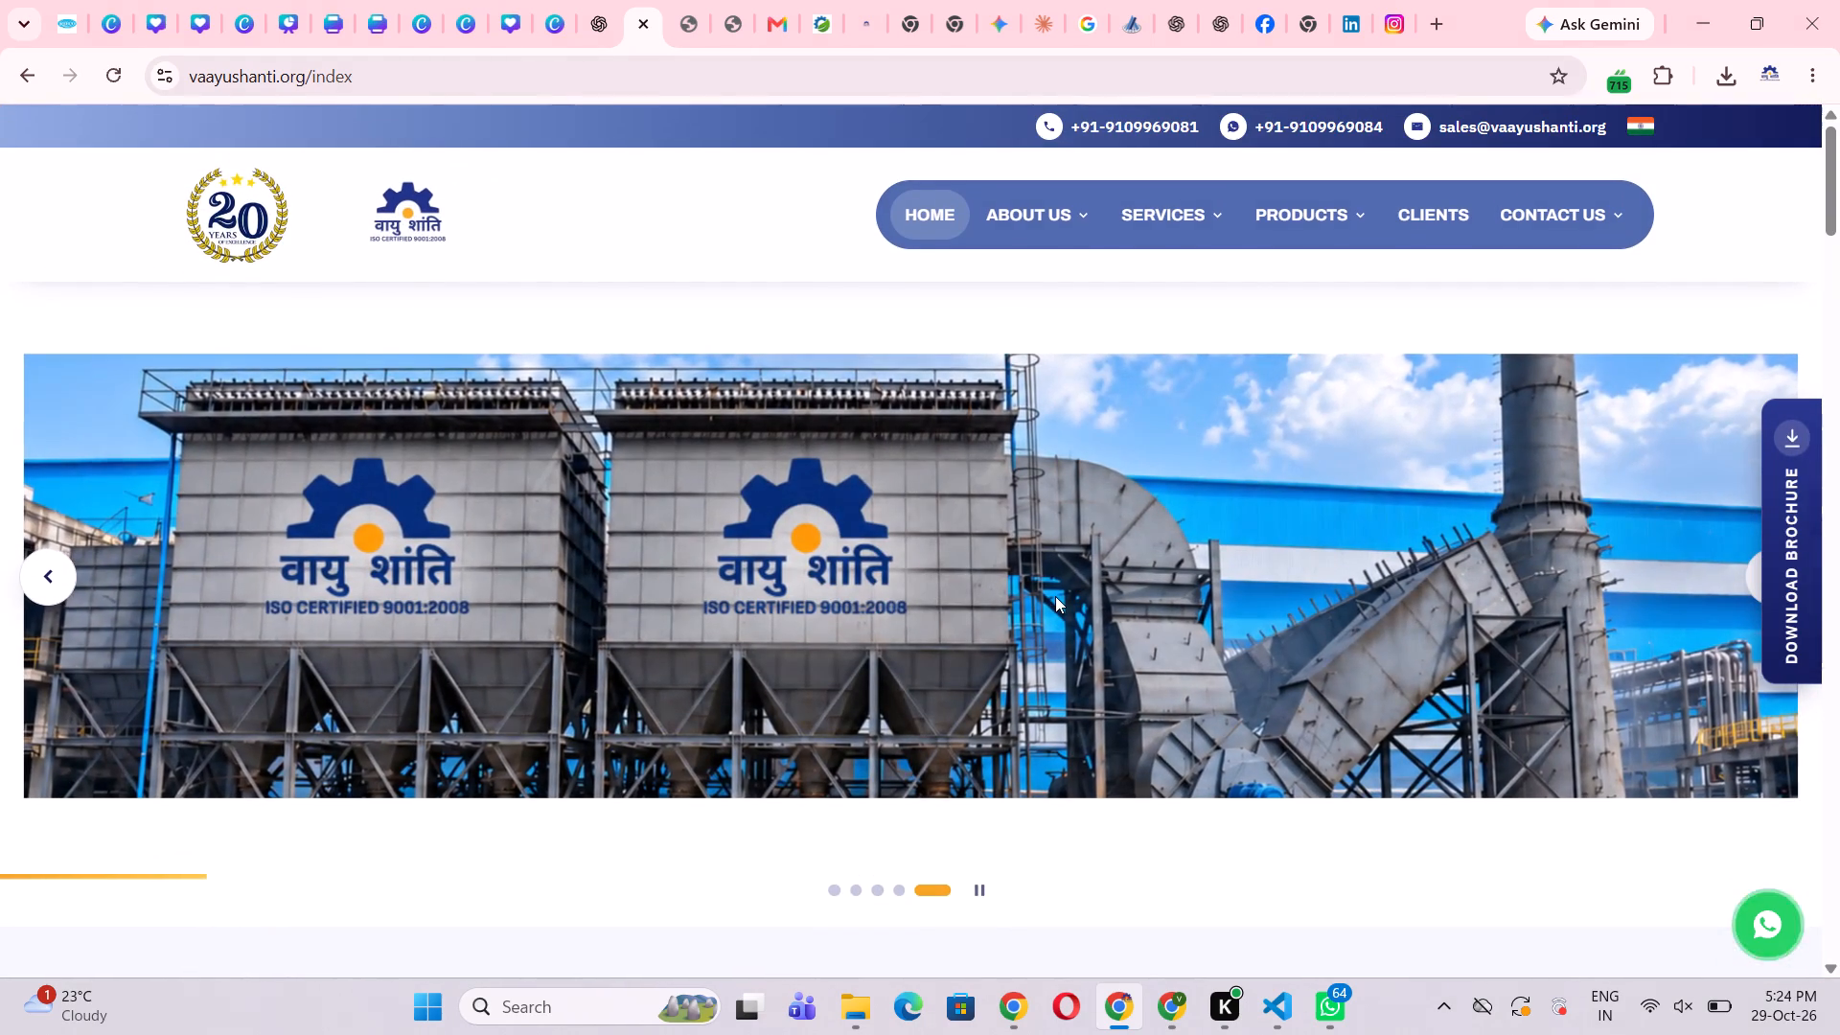
scroll(1070, 586, down, 3)
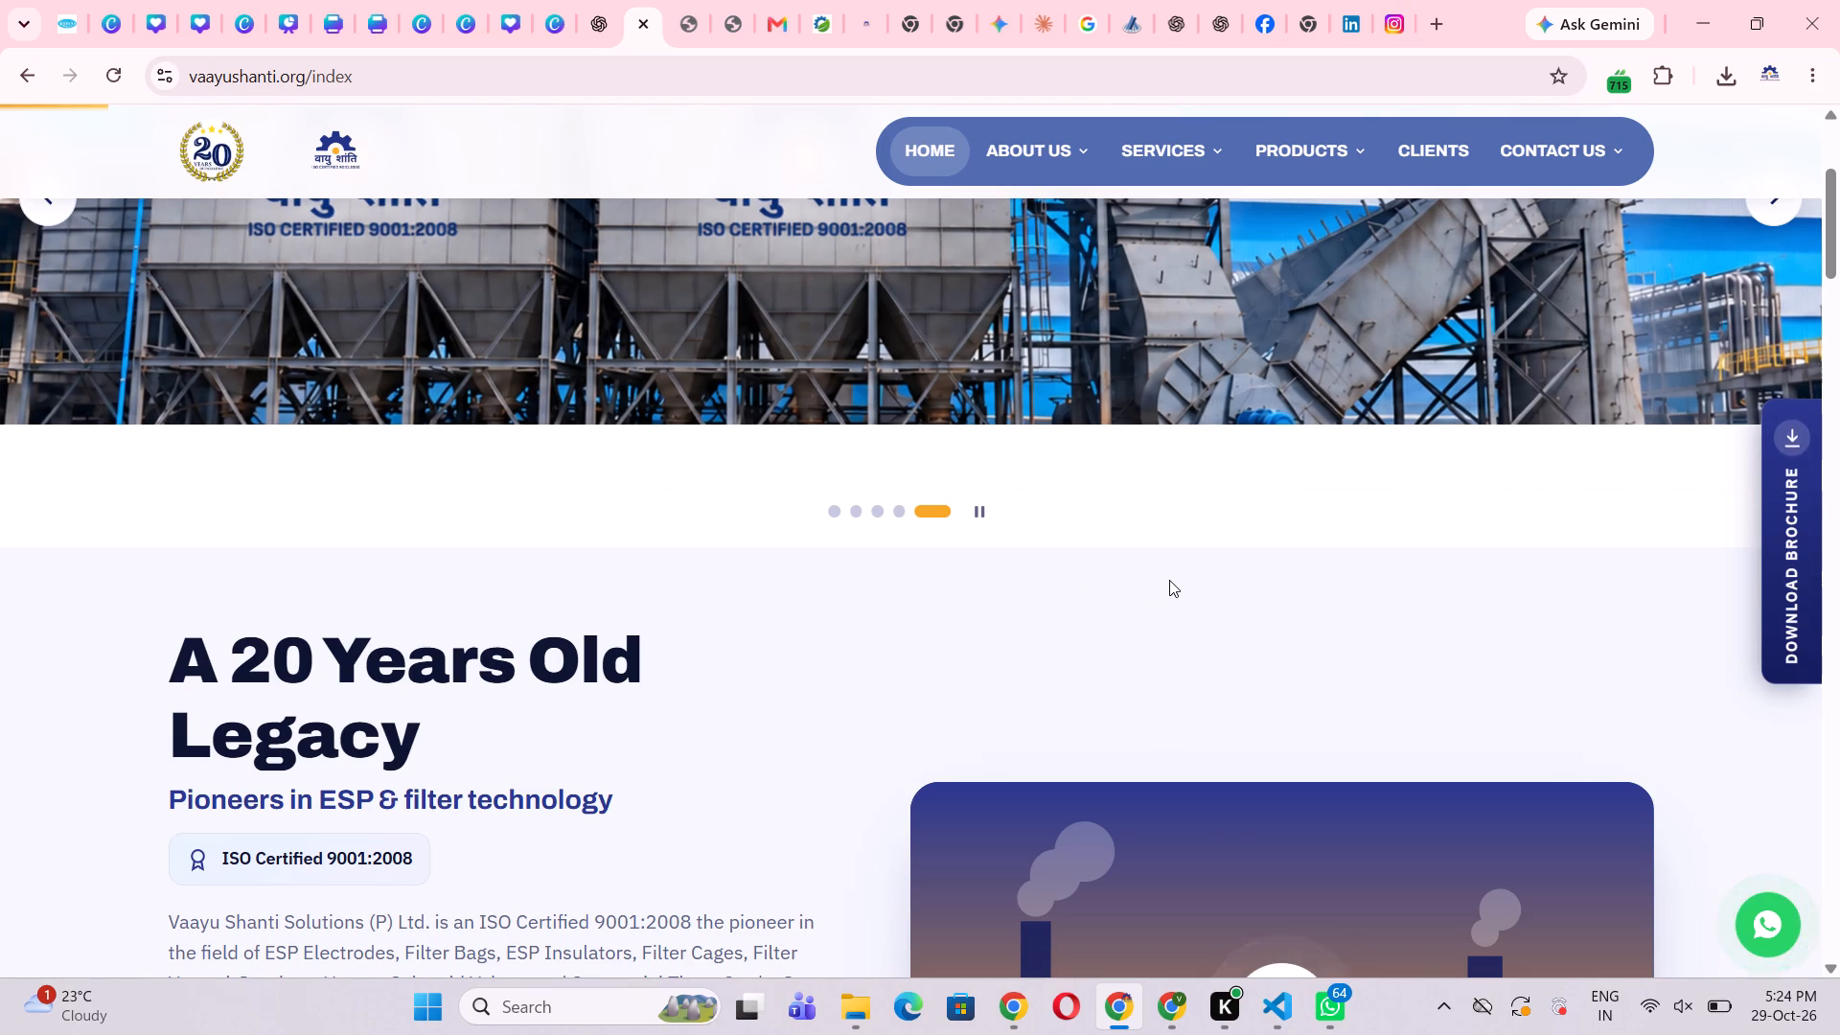
scroll(1173, 580, up, 3)
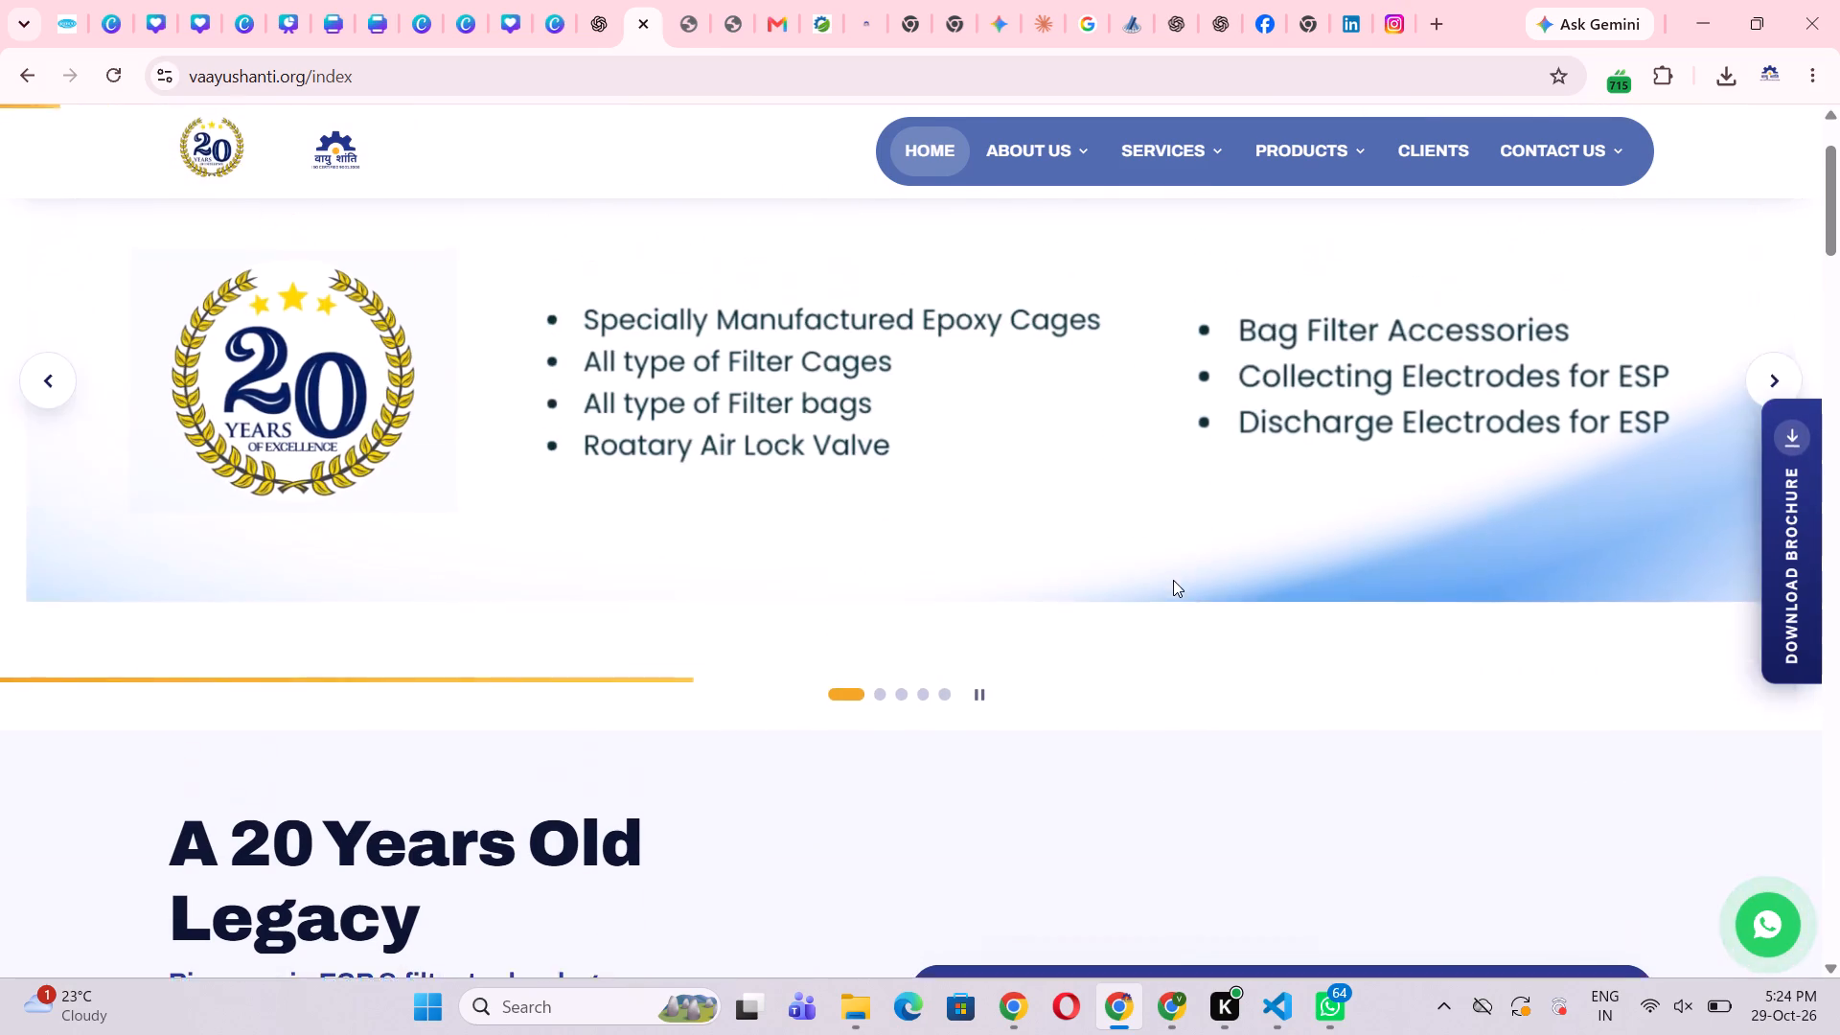
scroll(1173, 580, down, 1)
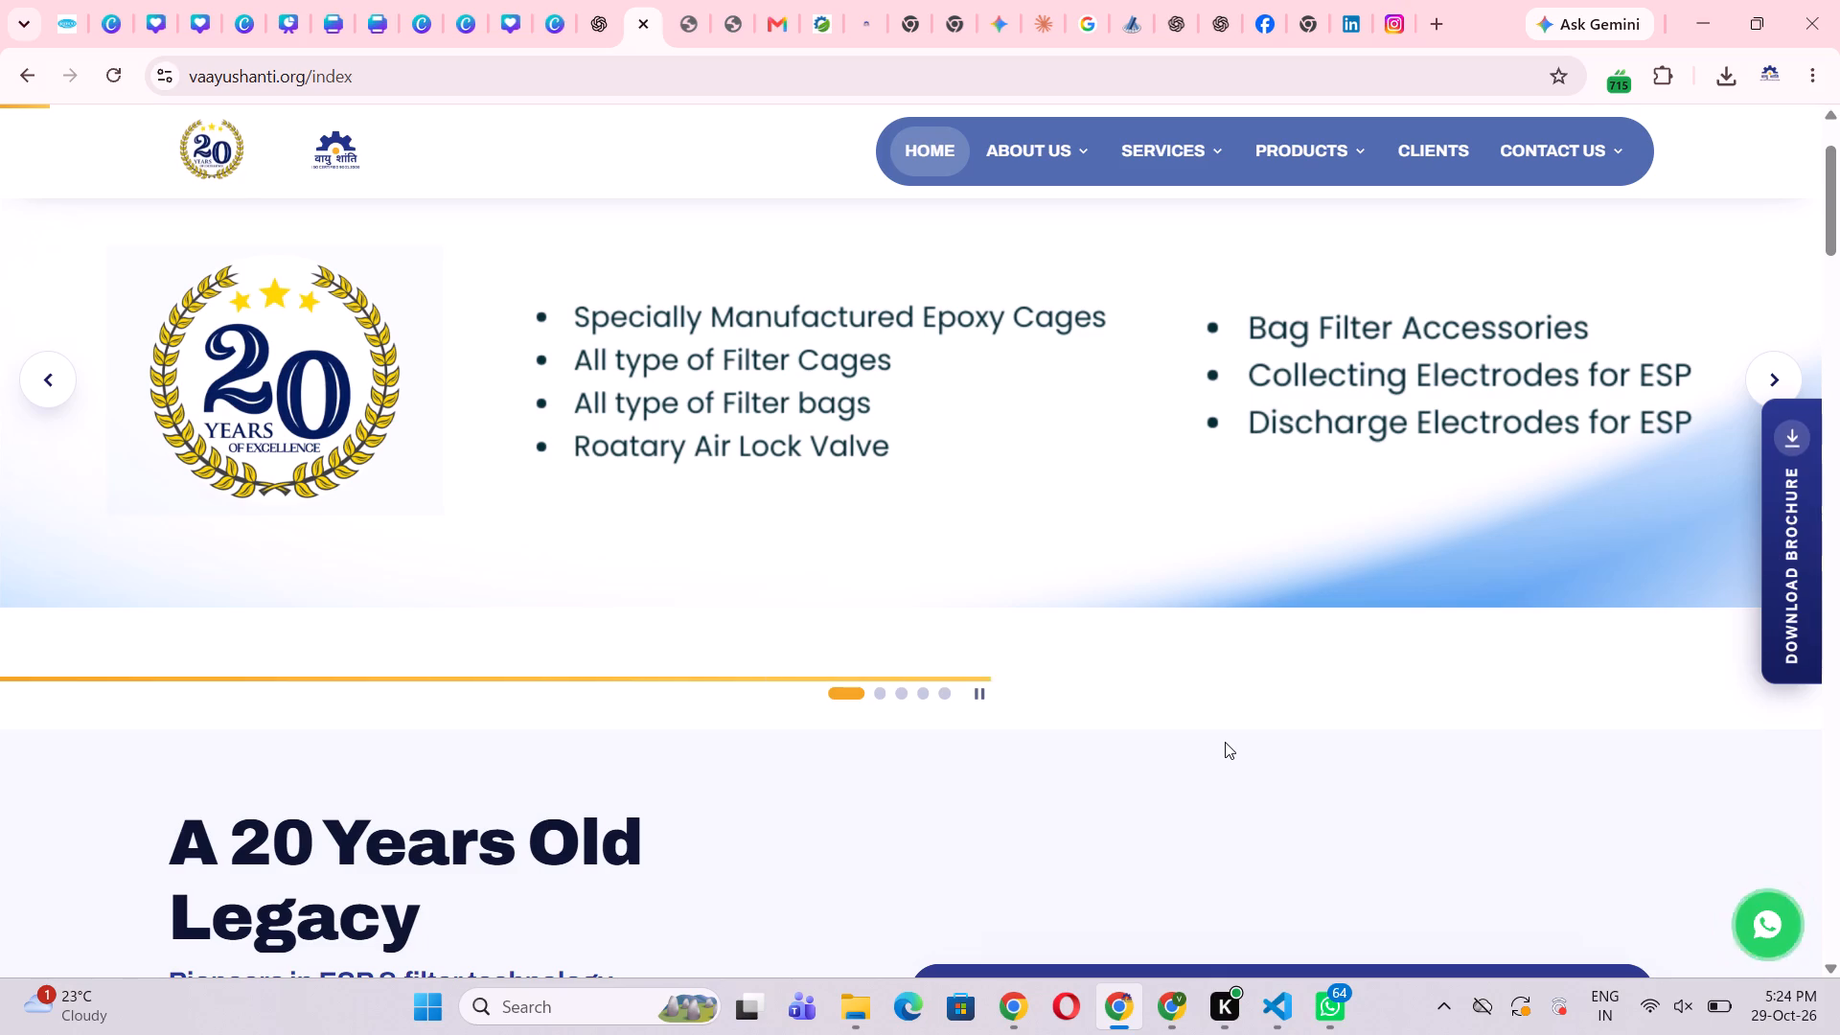
scroll(1228, 739, down, 1)
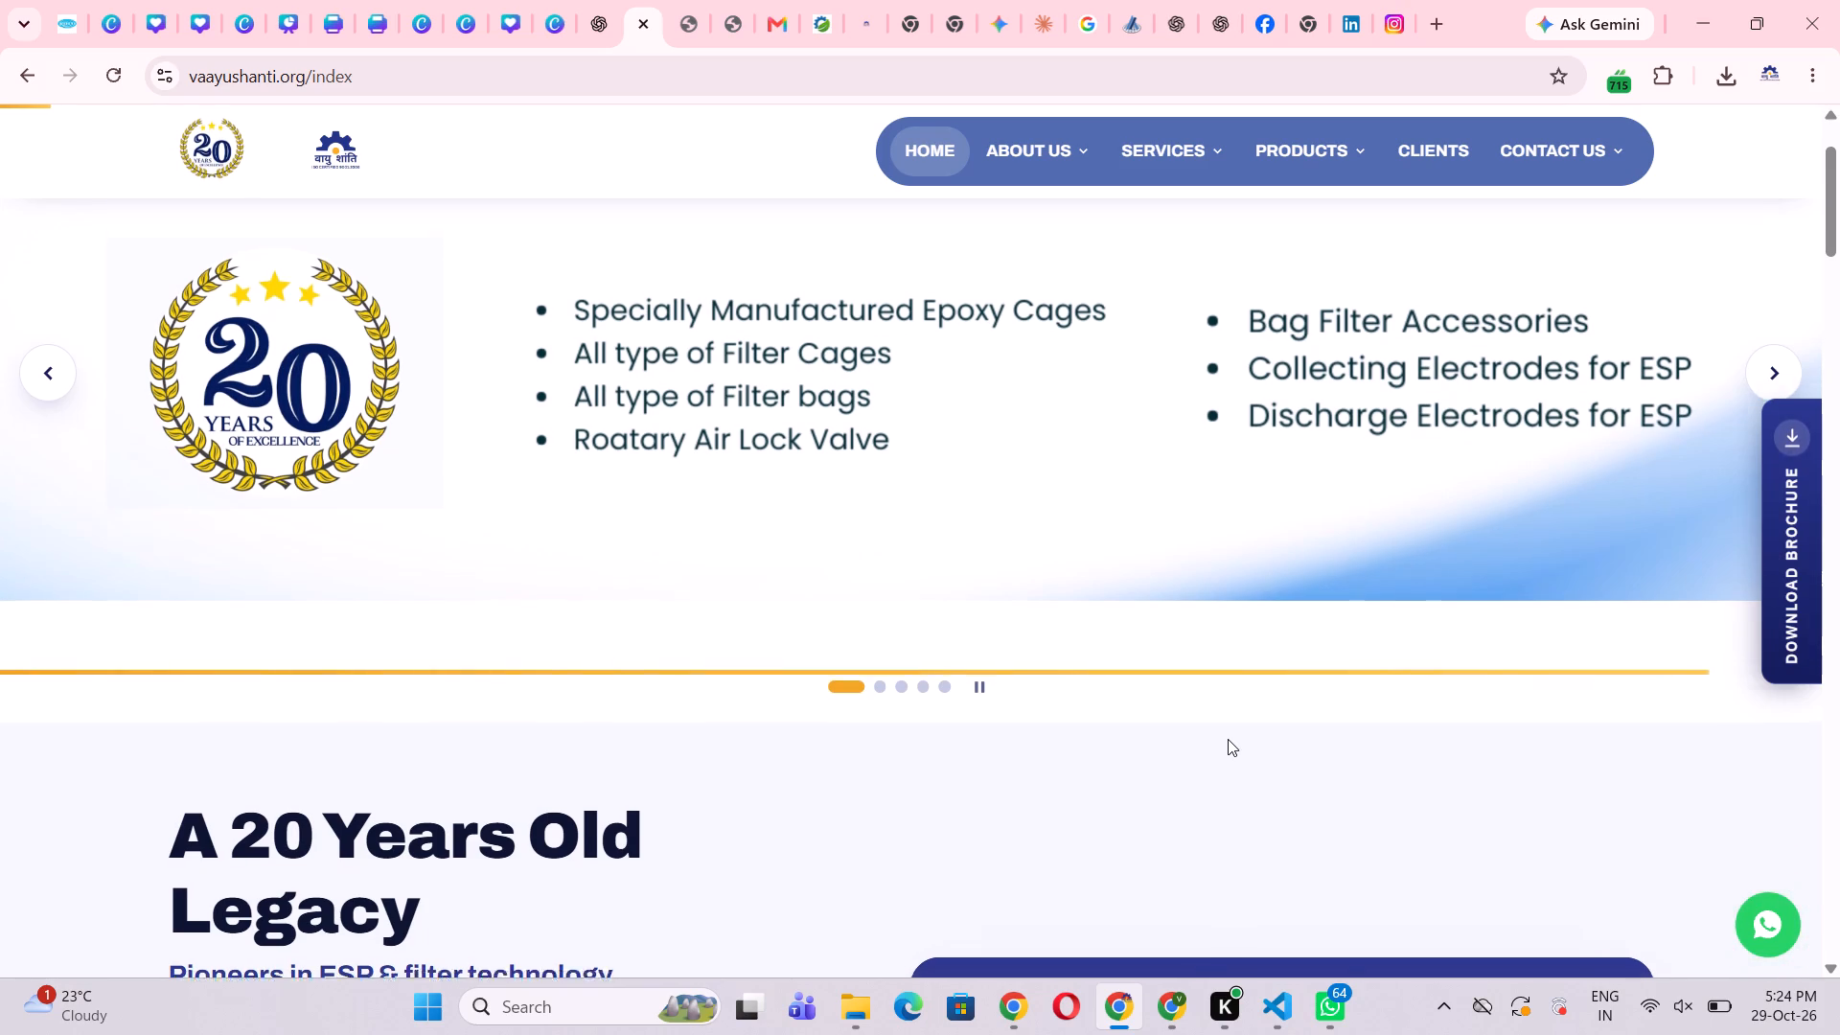
Clear all Windows notifications.
click(1783, 1003)
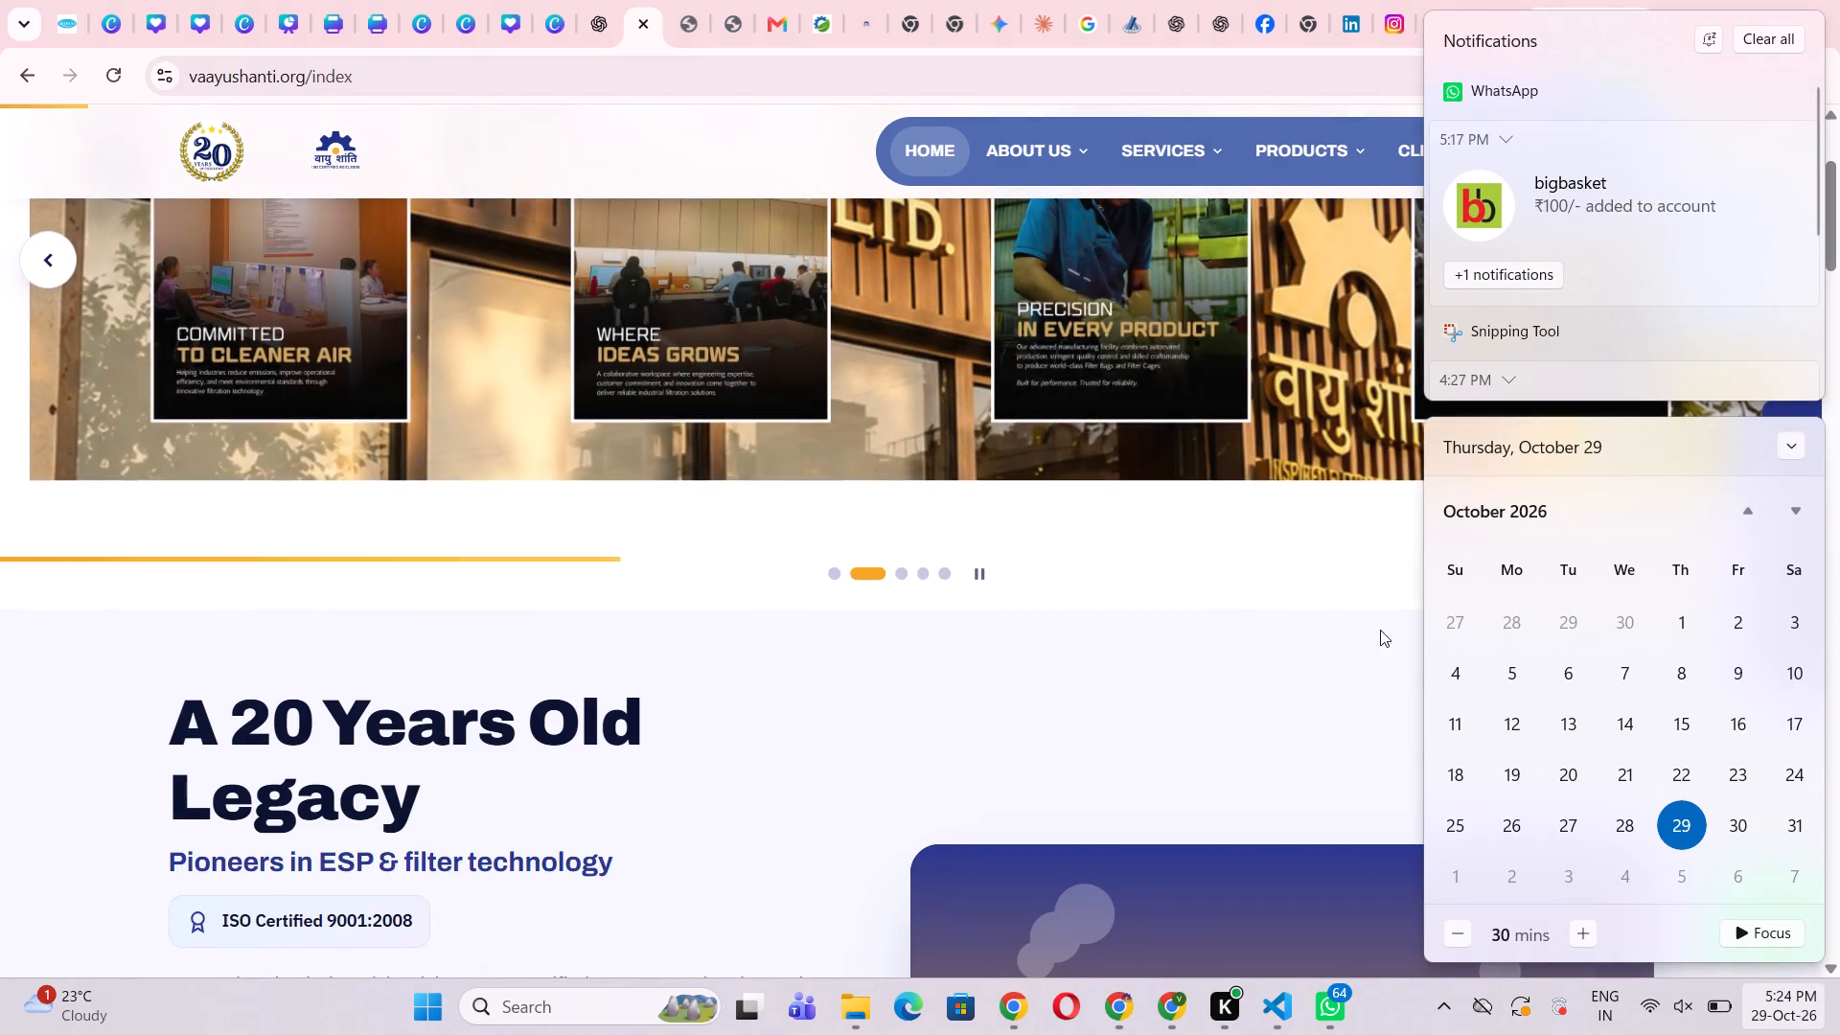
click(1765, 38)
click(1281, 642)
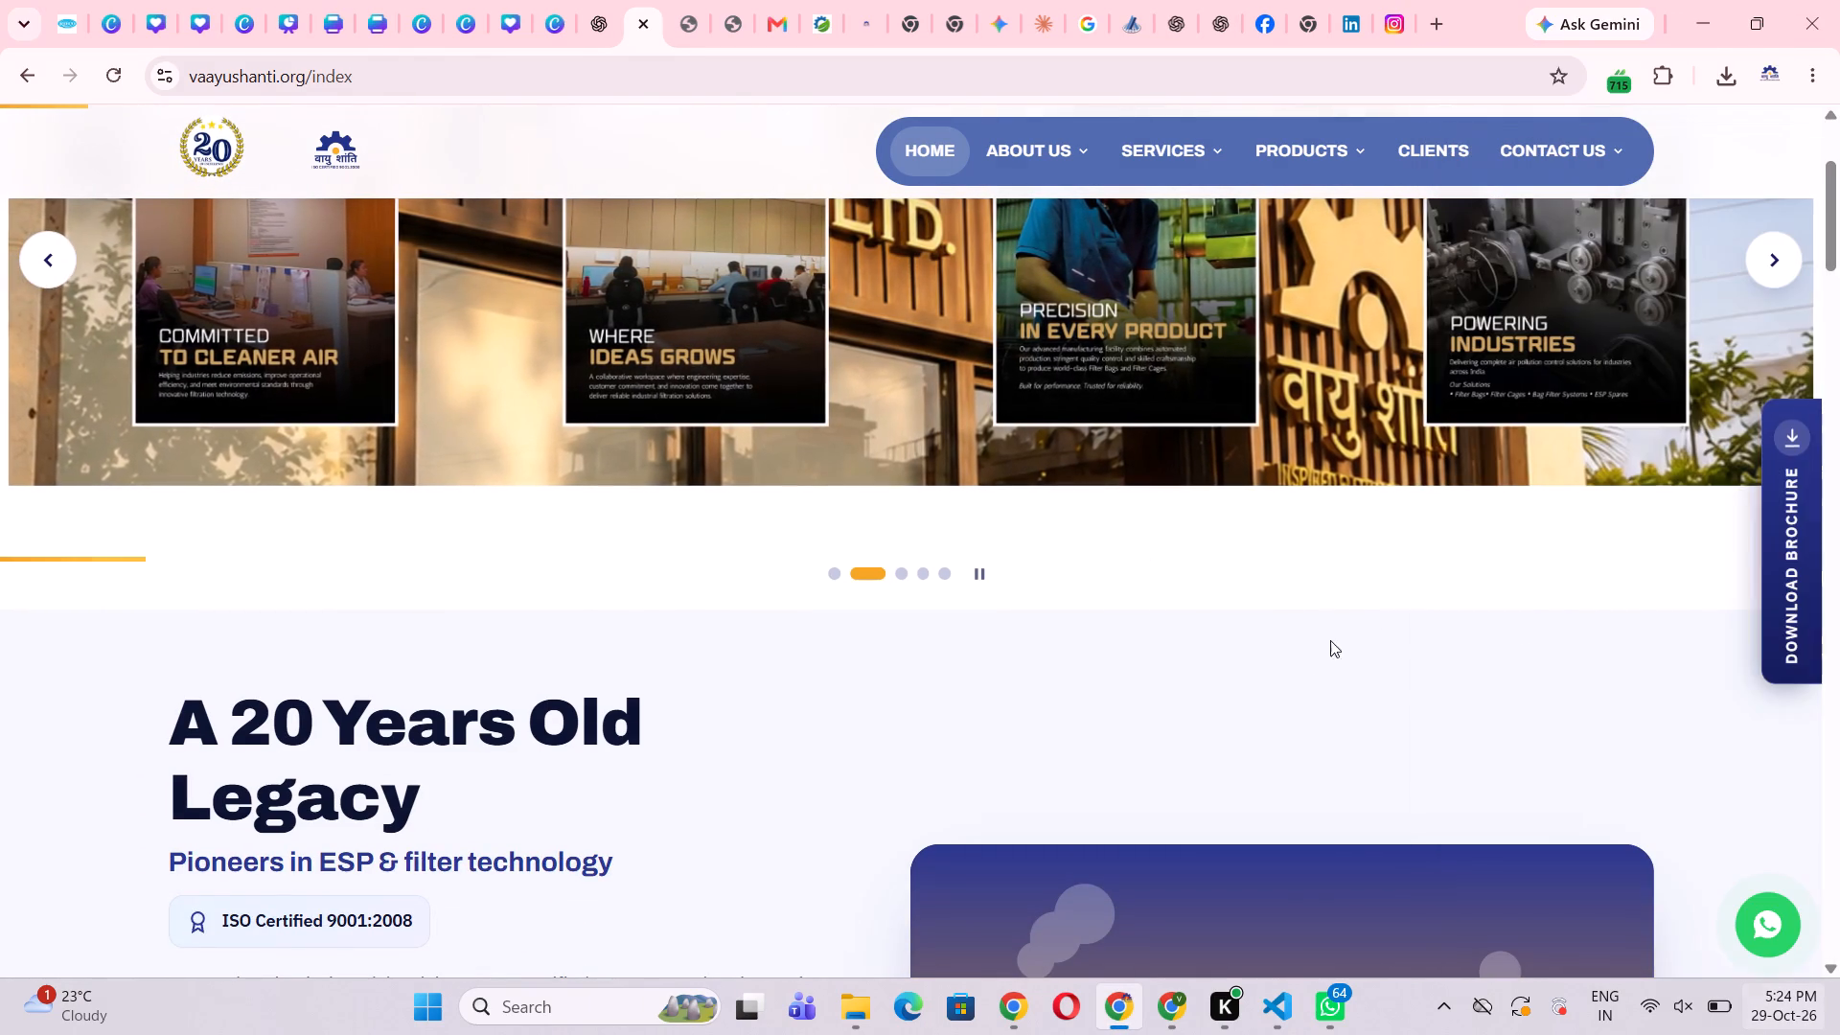
Advance the home page's banner slider to the industrial products slide and pause its rotation.
click(1553, 585)
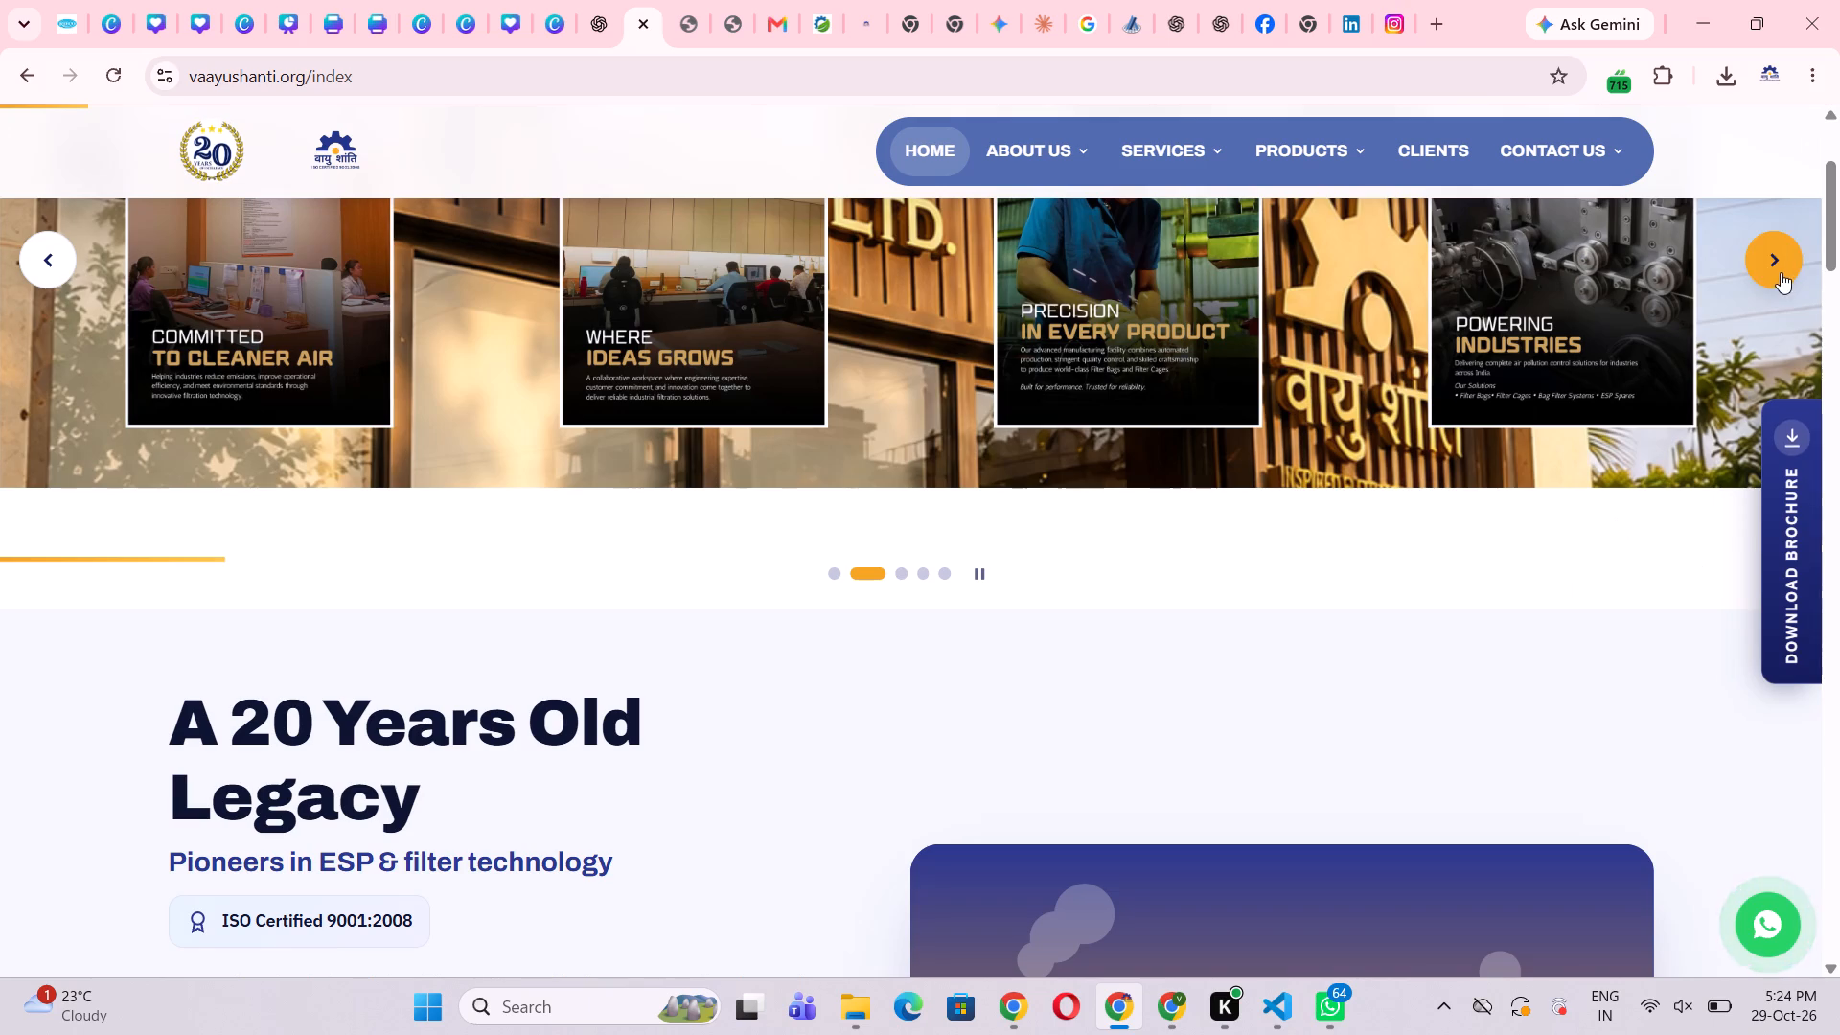
click(1780, 271)
scroll(1388, 783, up, 1)
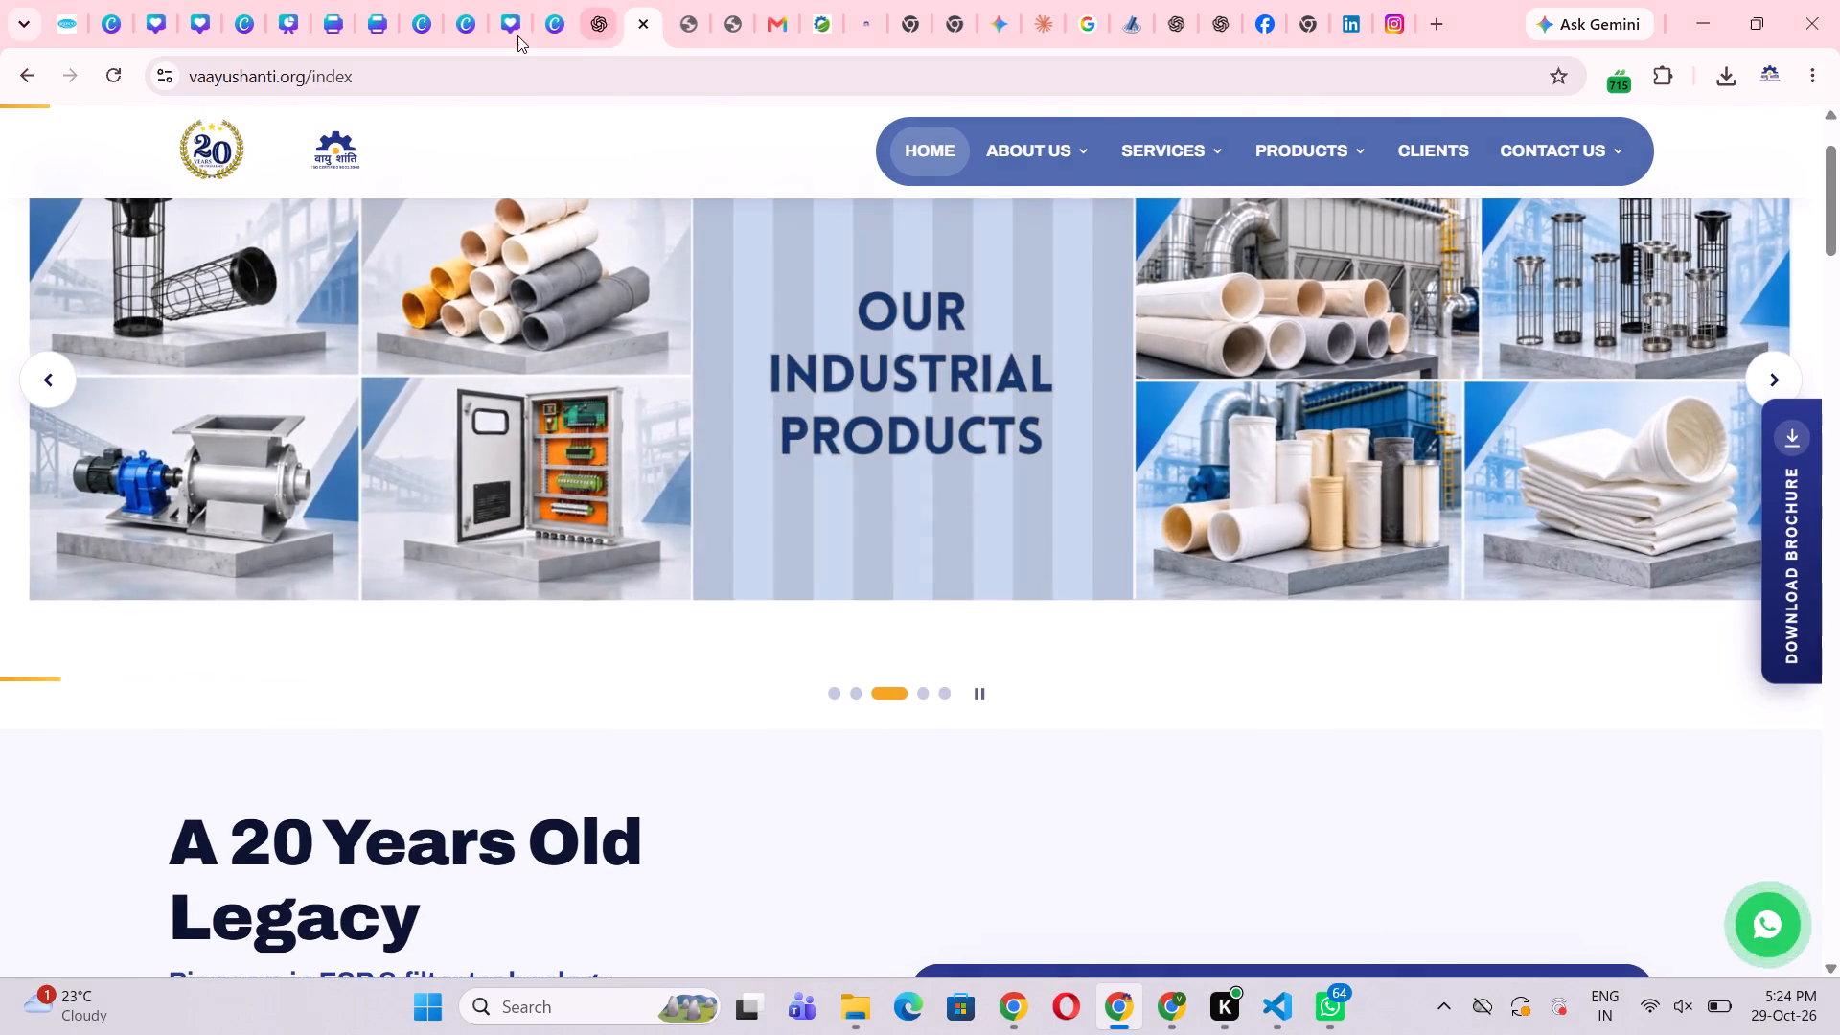
click(950, 771)
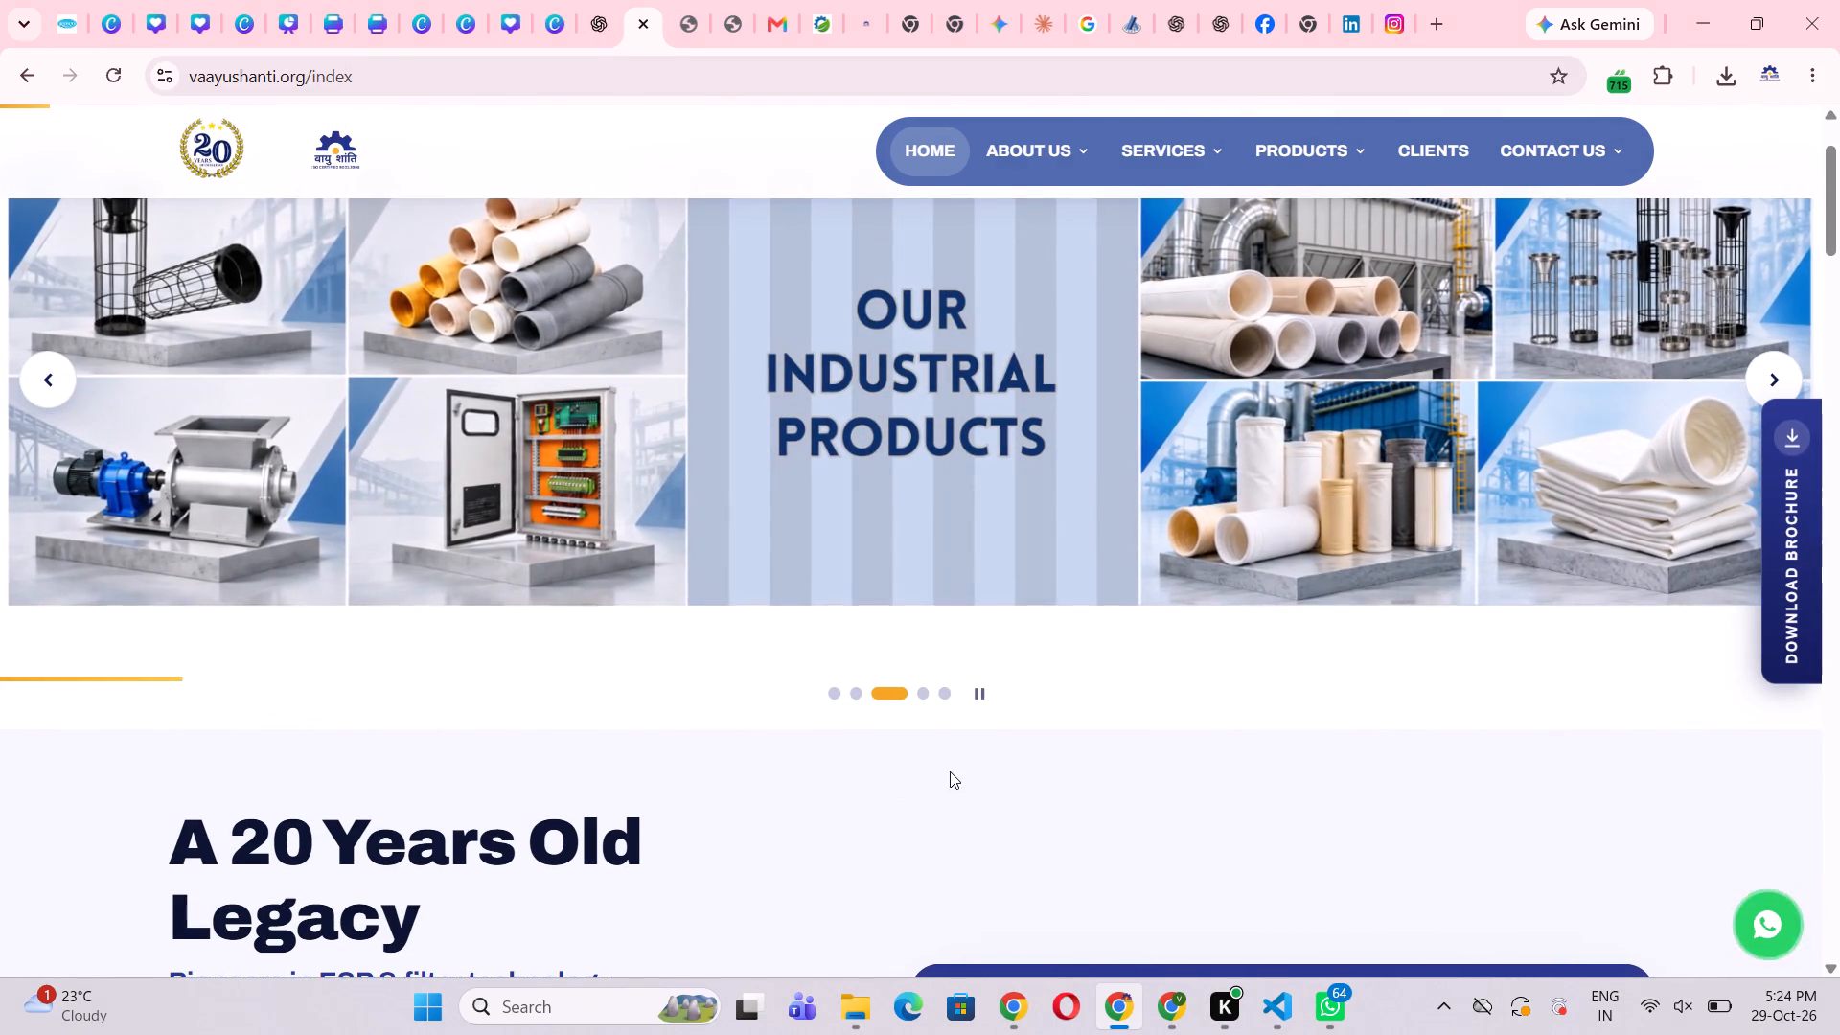
click(986, 701)
Examine the home page's legacy section with the company video and the numbers section below it.
scroll(1115, 719, down, 3)
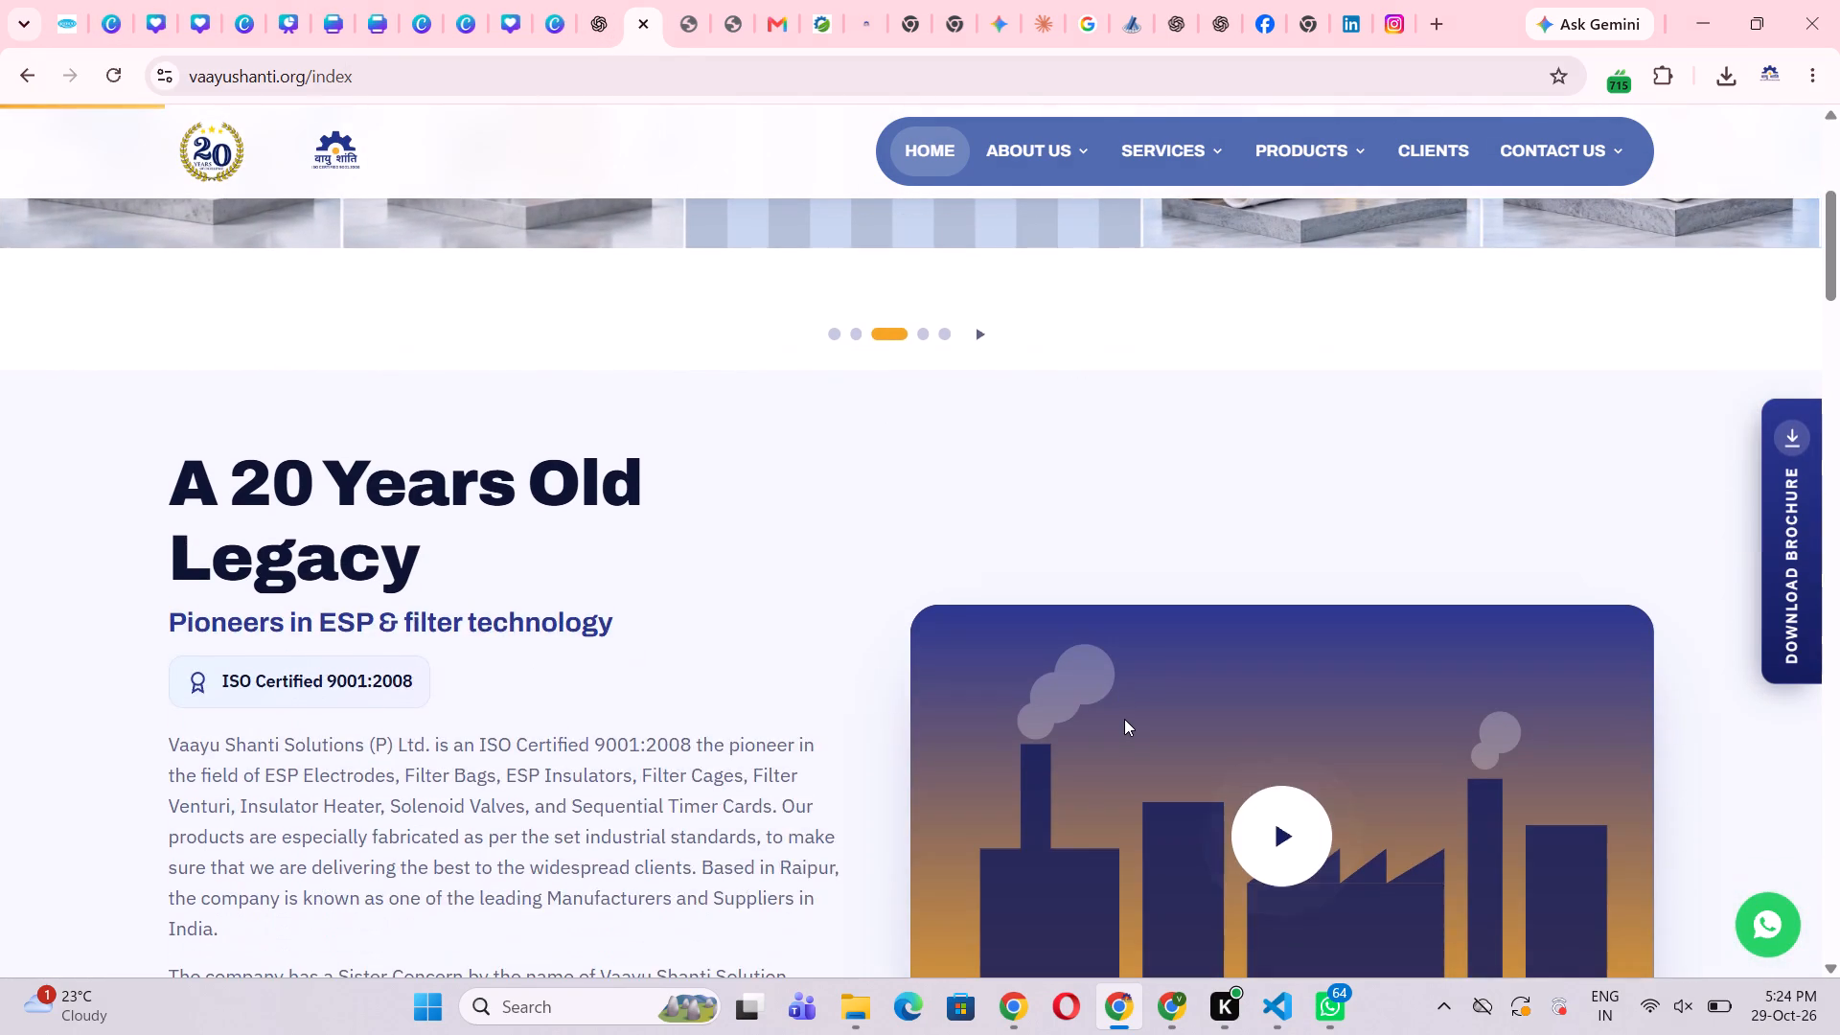
scroll(1126, 719, up, 1)
scroll(1126, 719, down, 8)
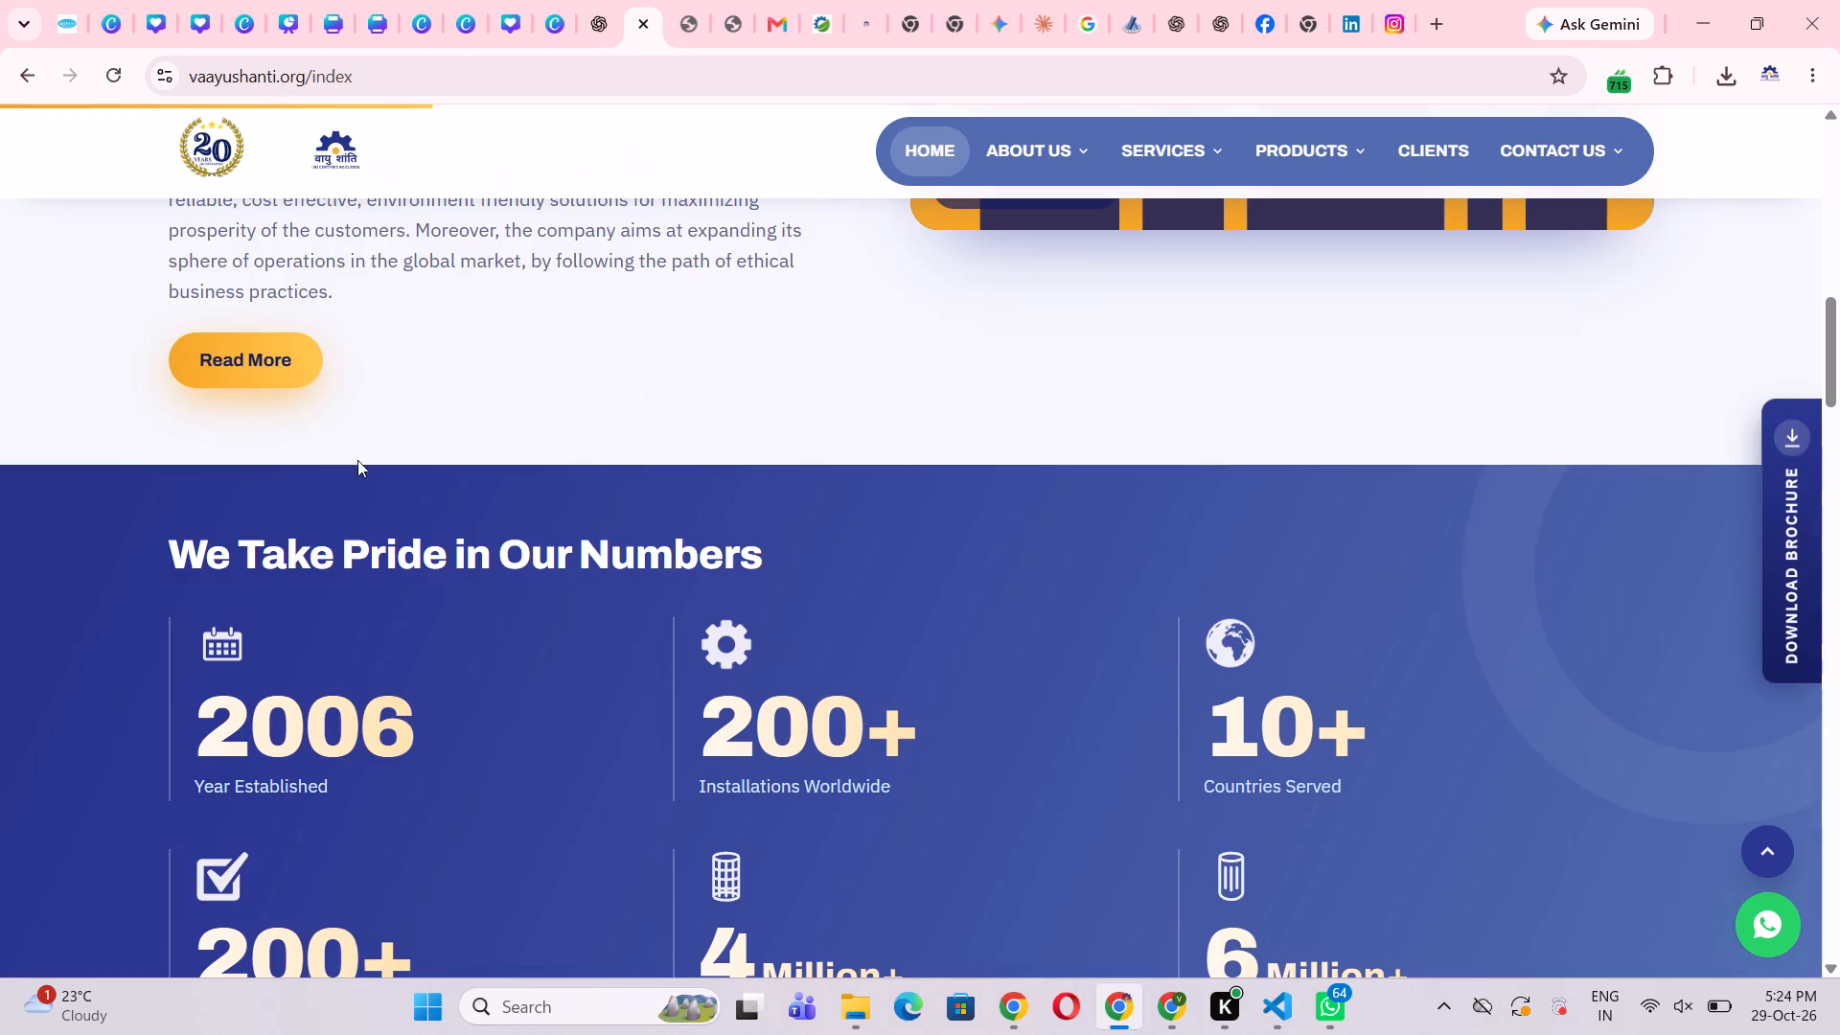
scroll(766, 499, up, 9)
Switch to the Canva page listing all projects.
click(119, 26)
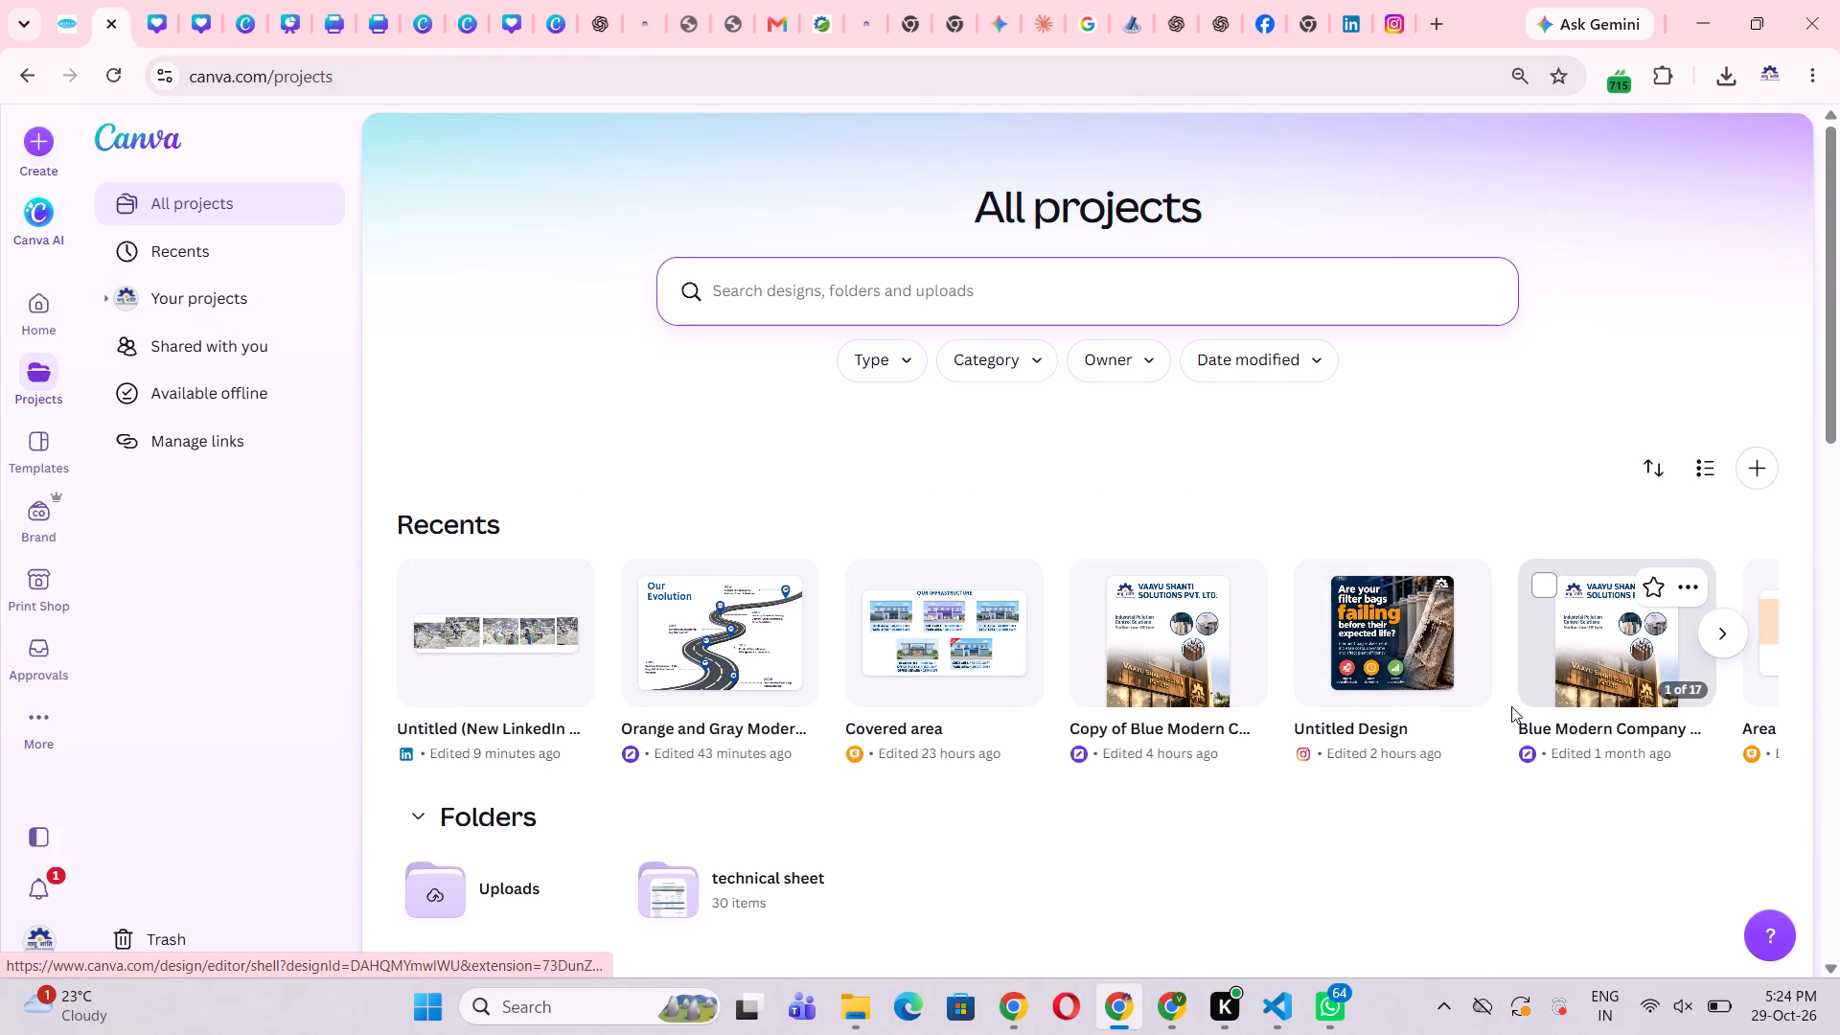
Open the recent design "lean (48 x 36 in) (36 x 48 in) n" with the yellow Hindi poster thumbnail.
scroll(1244, 688, down, 2)
click(1732, 402)
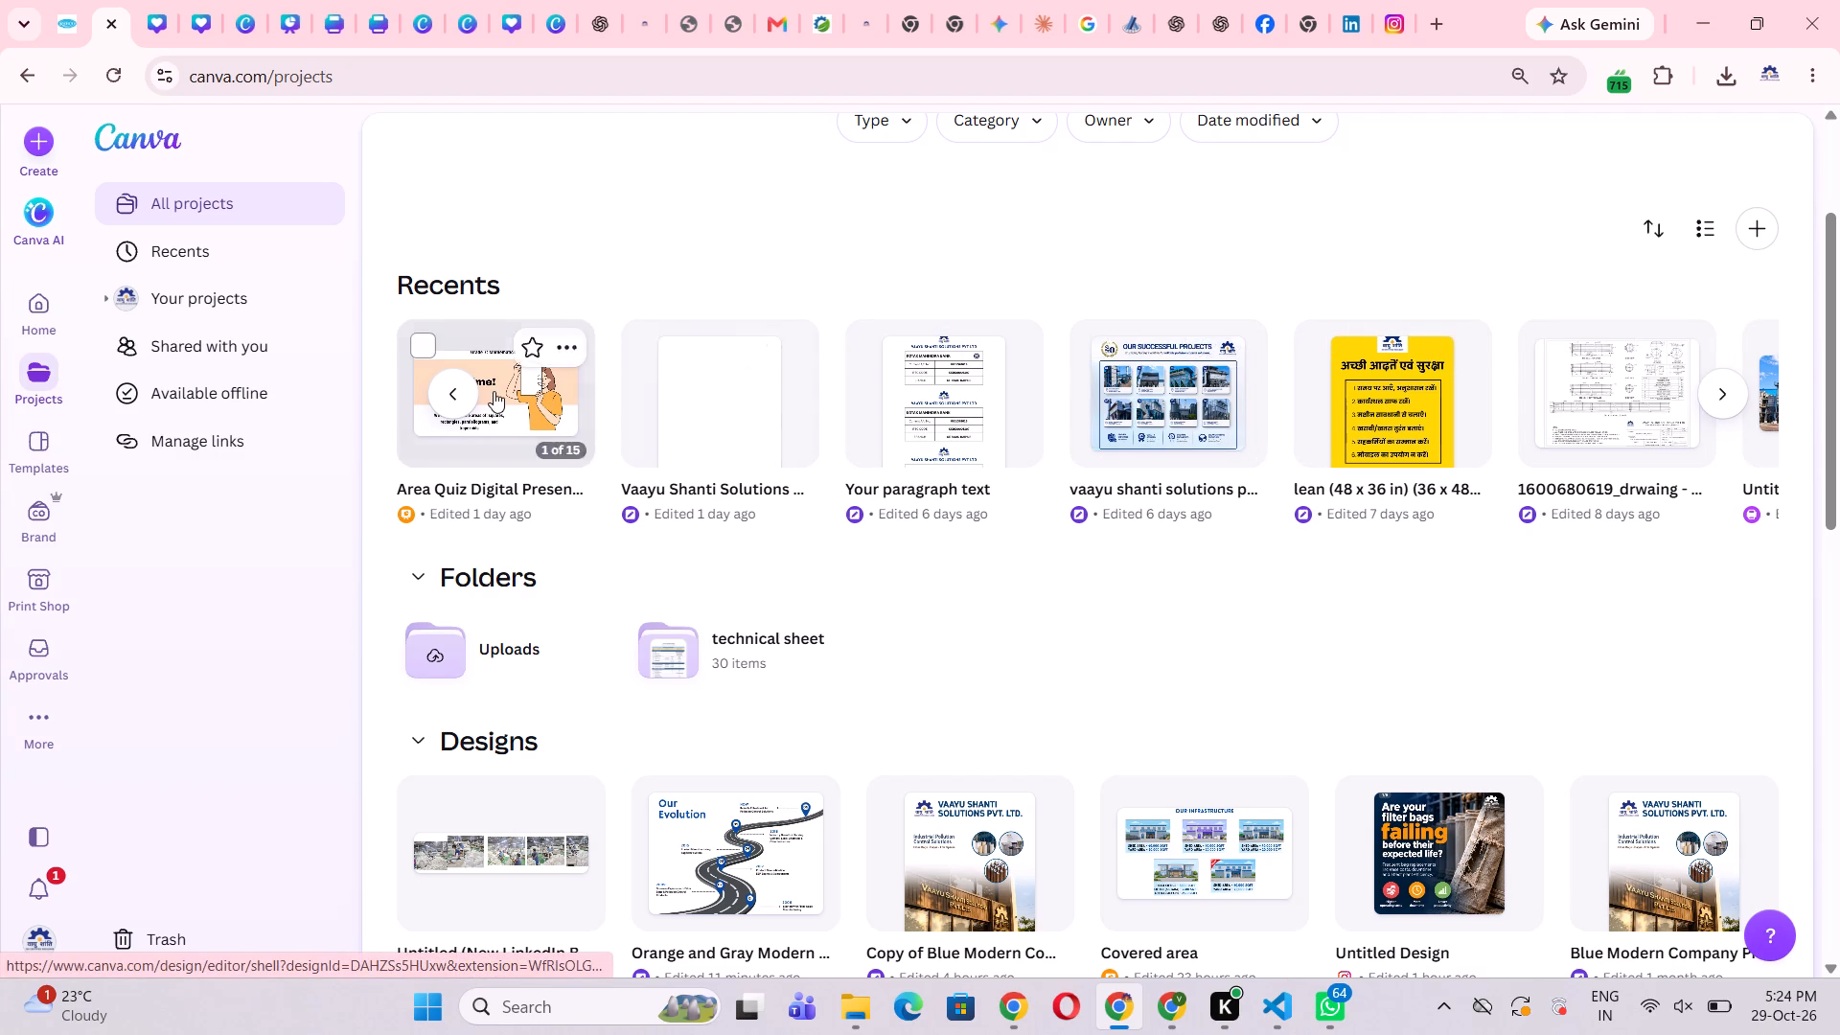
click(1351, 442)
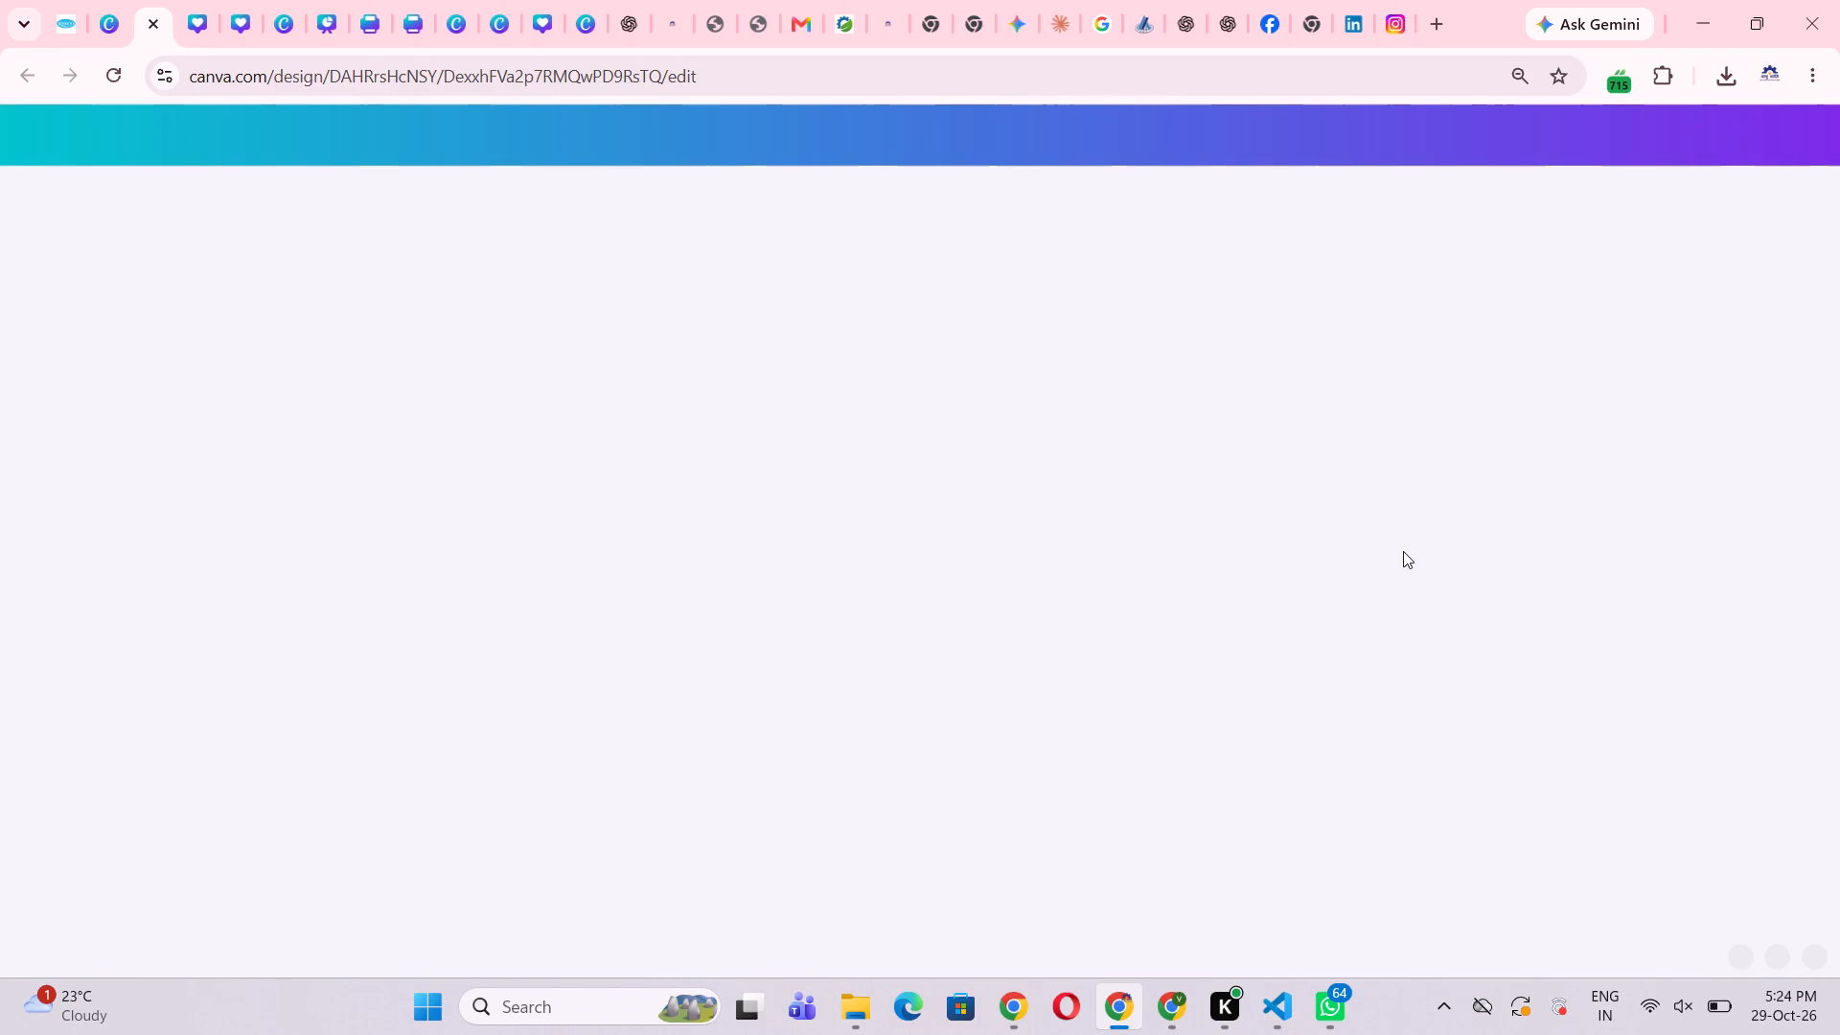
Add a blank page 5 after the filter bag selection poster on page 4.
click(1309, 699)
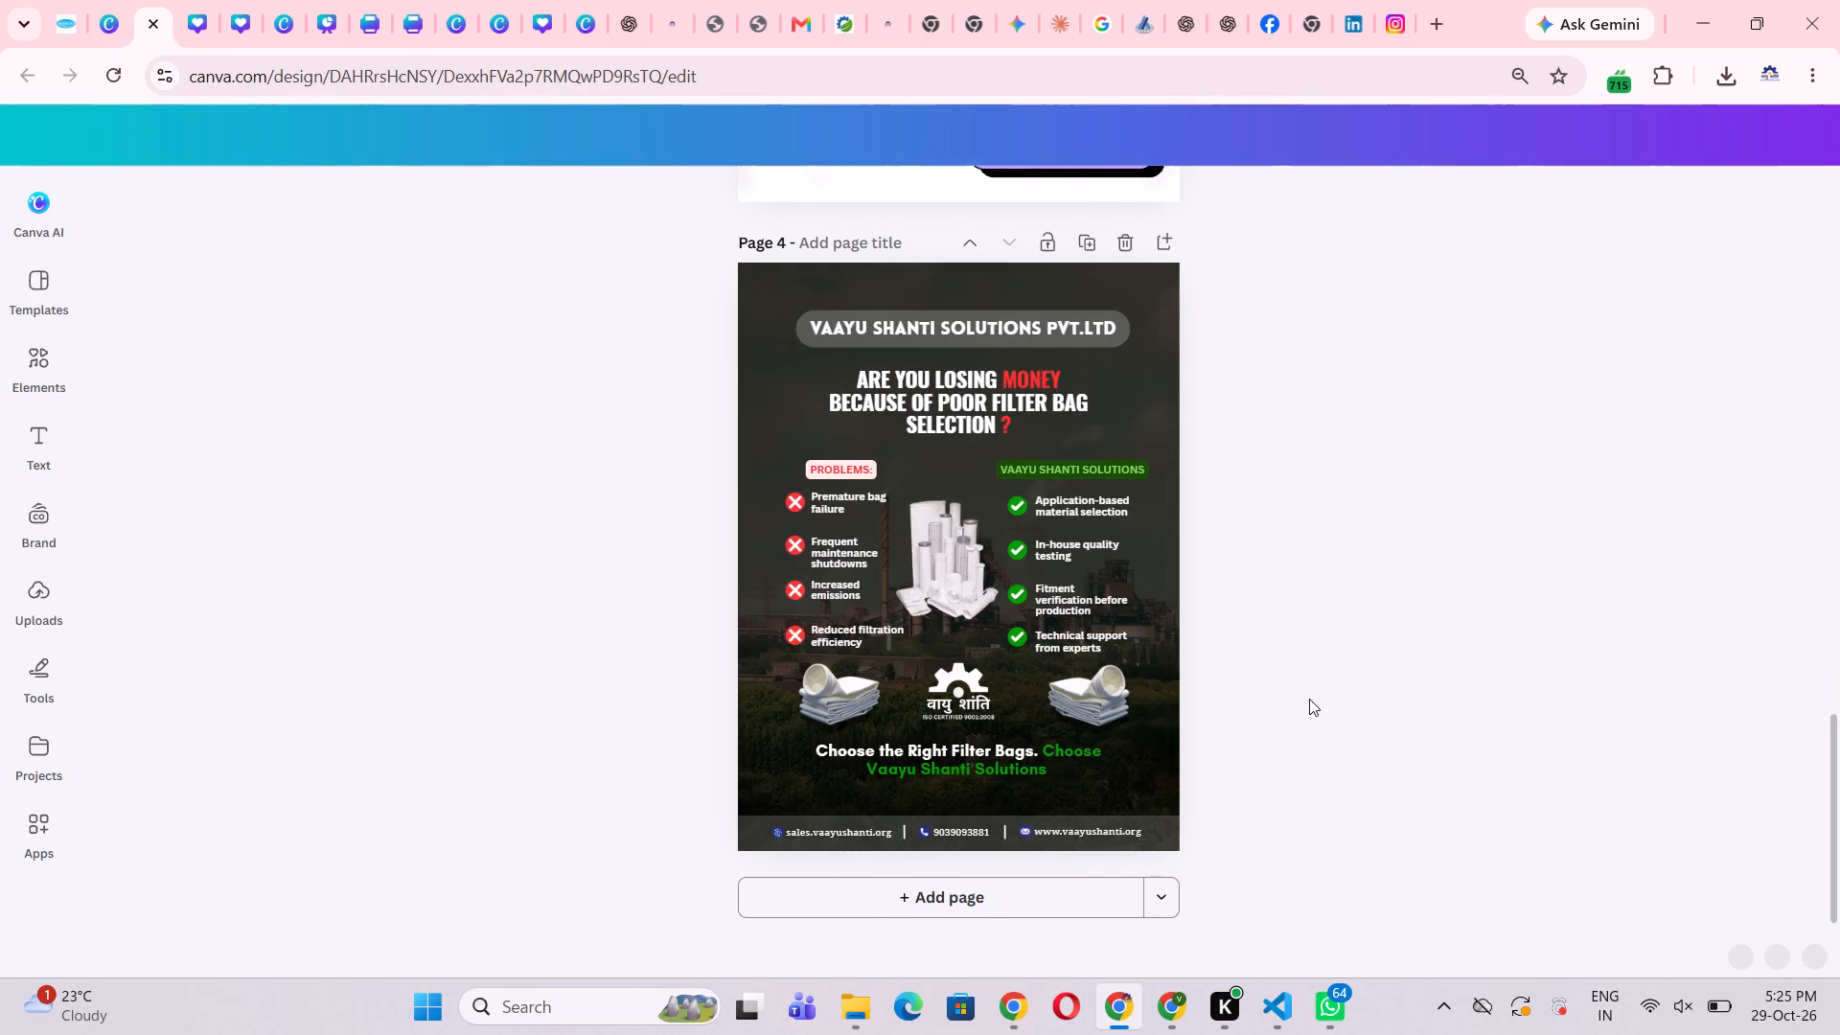
click(973, 904)
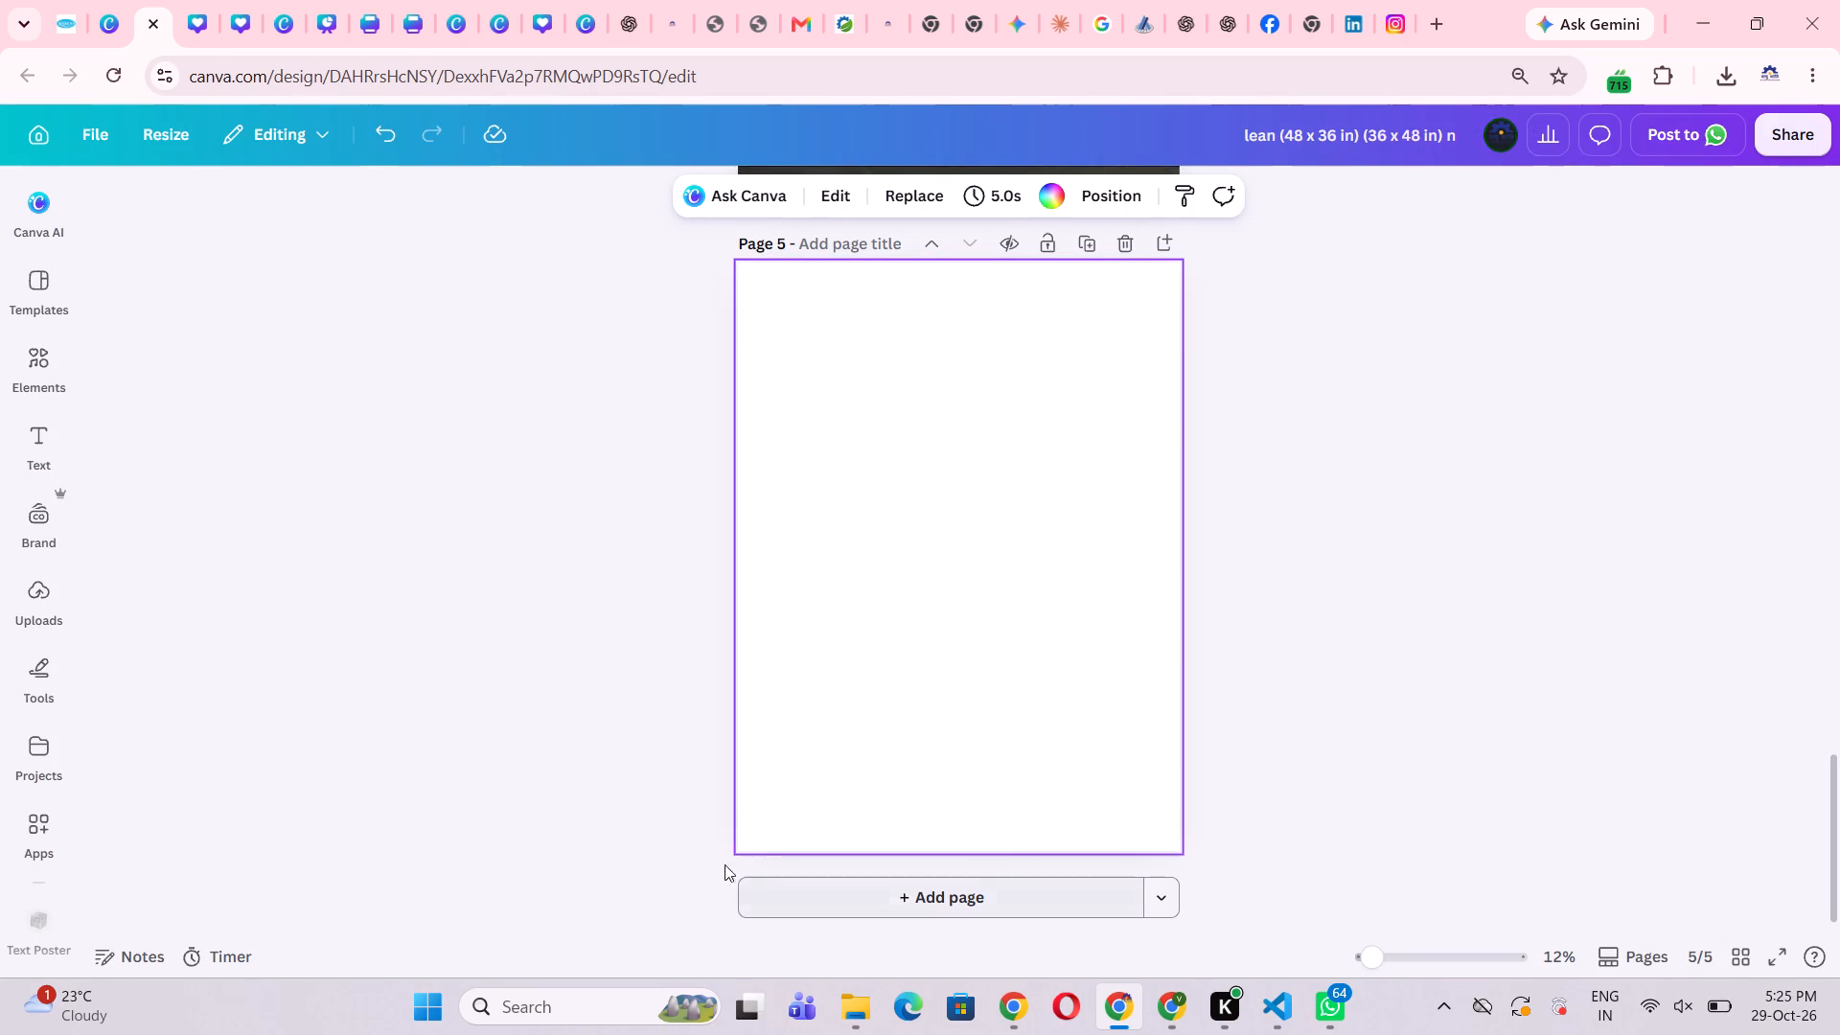
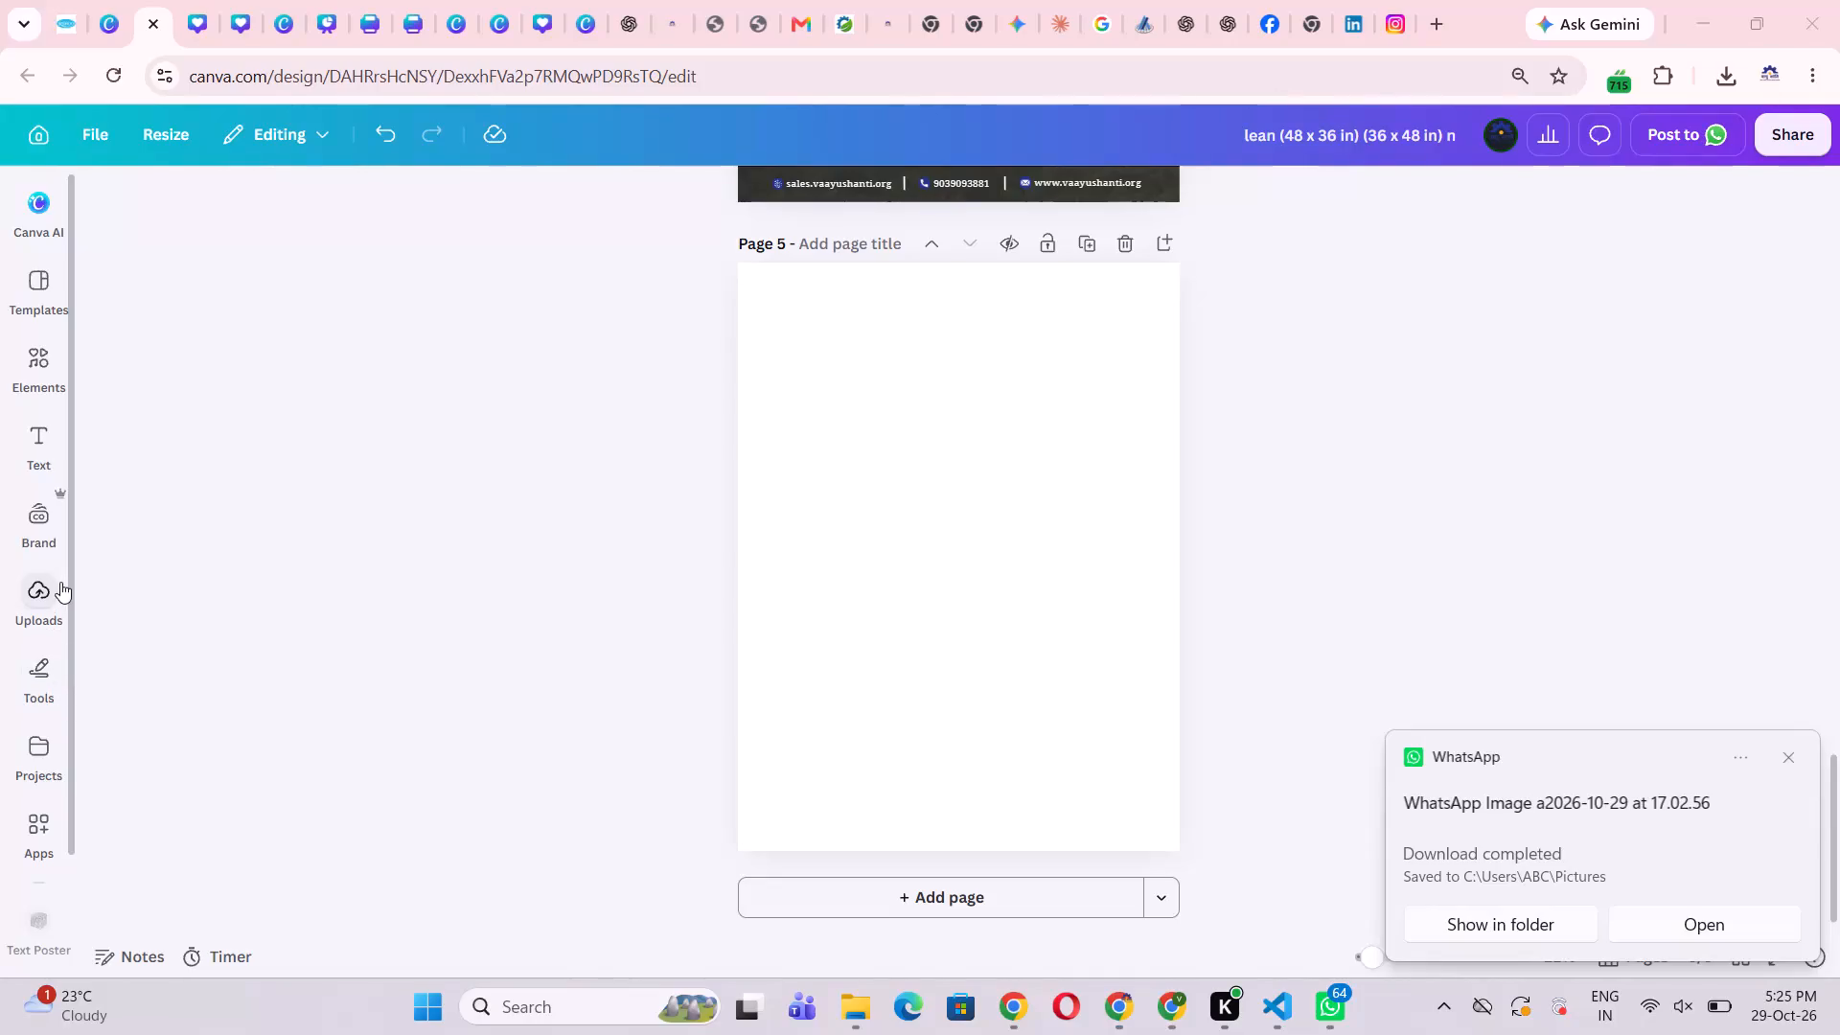
Start a file upload to the design's uploads and browse the Downloads folder for the saved WhatsApp image.
click(60, 582)
click(254, 286)
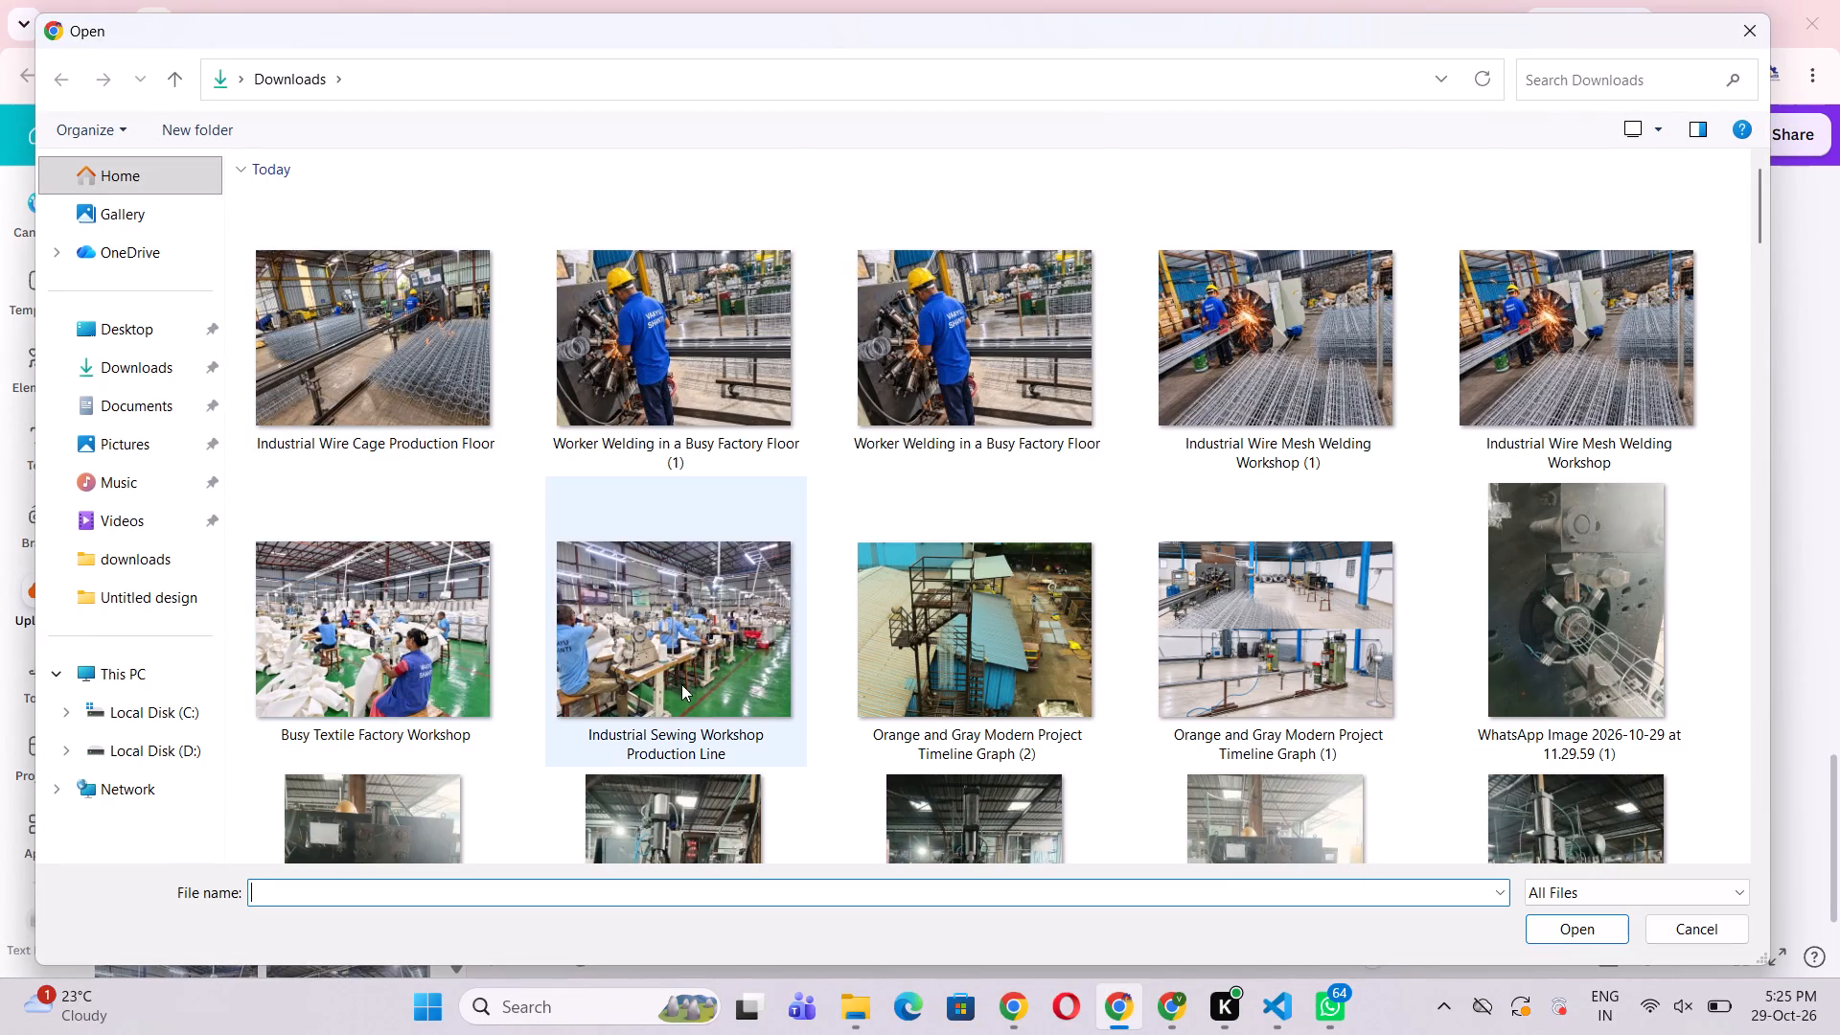
scroll(680, 683, down, 6)
click(157, 362)
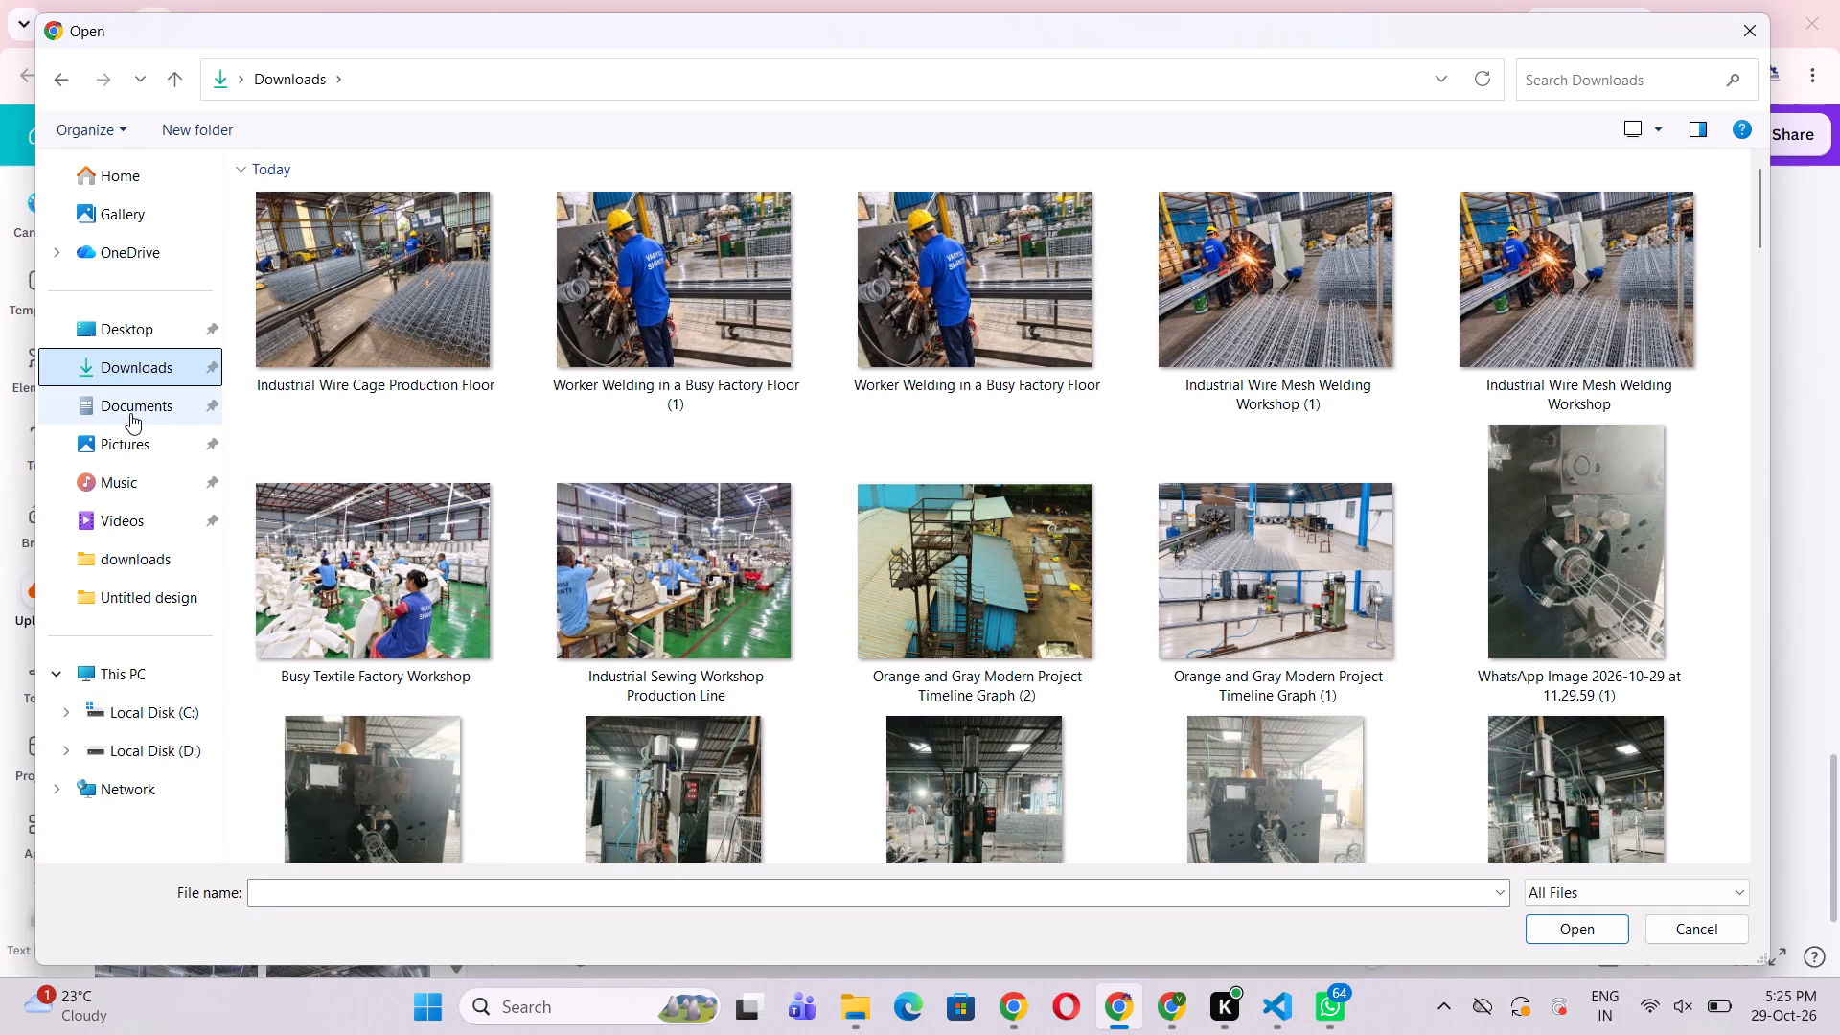
scroll(496, 426, up, 12)
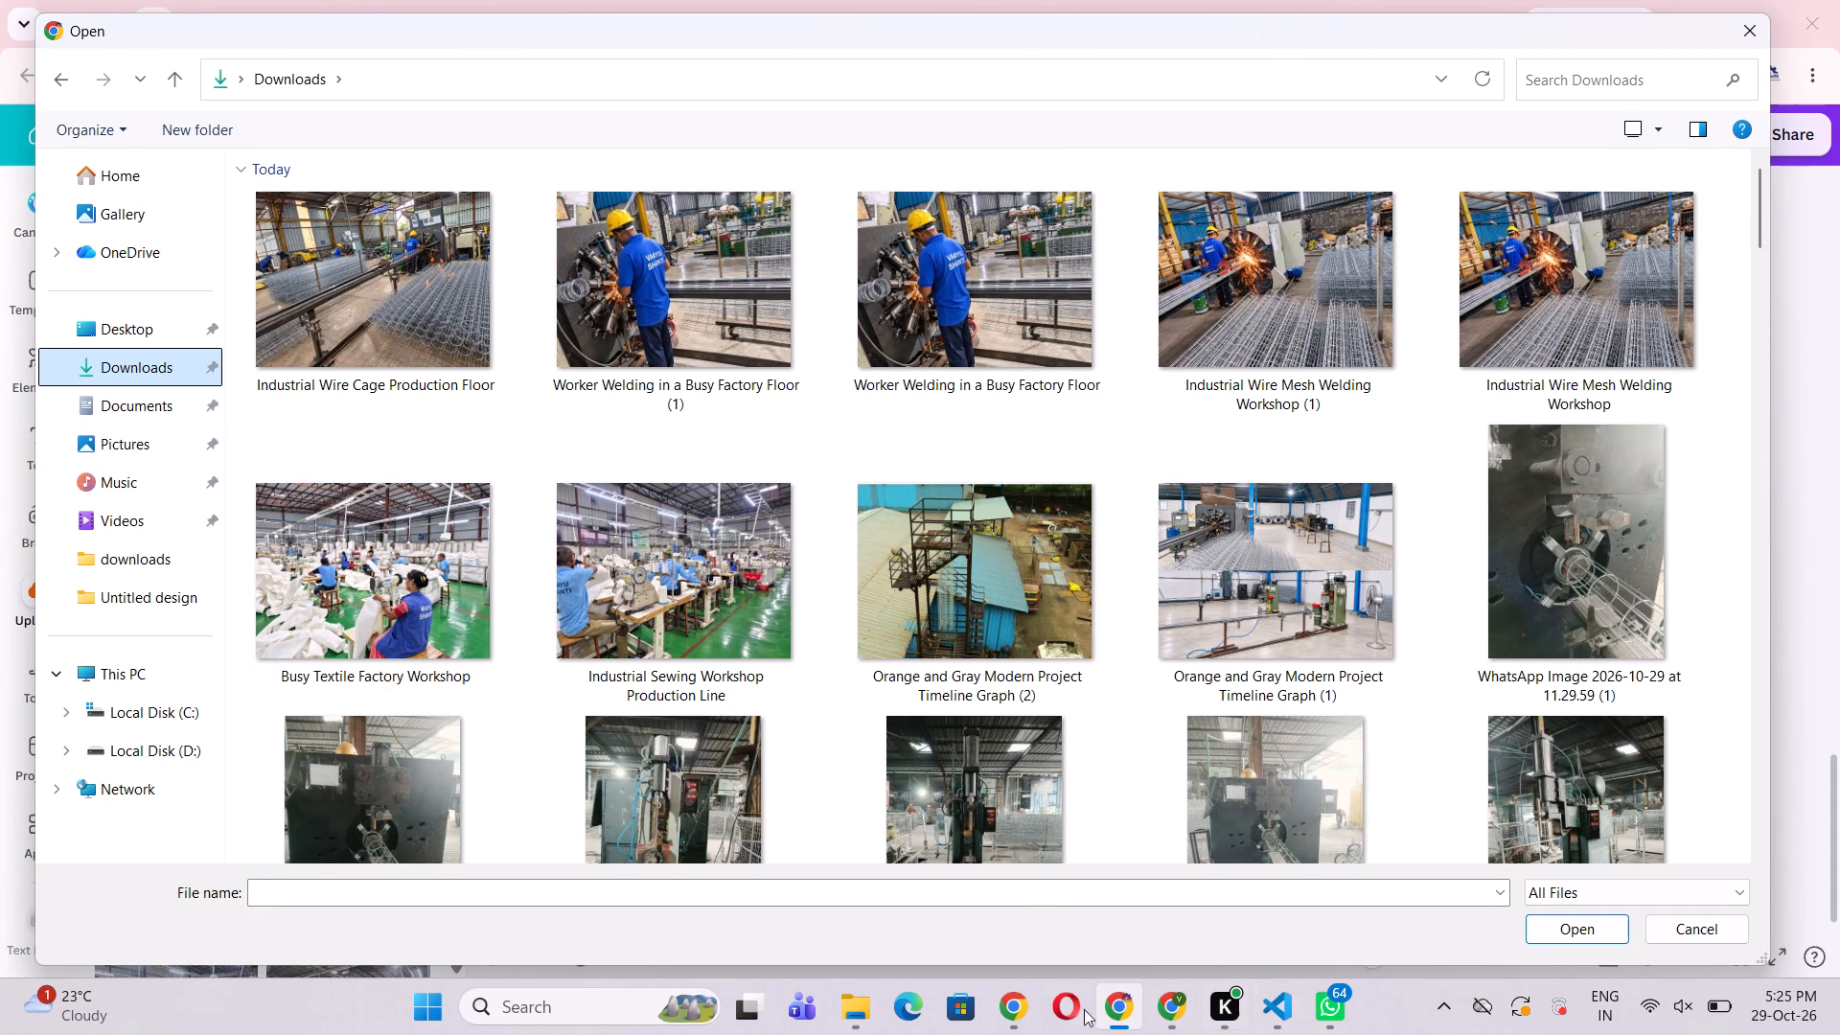